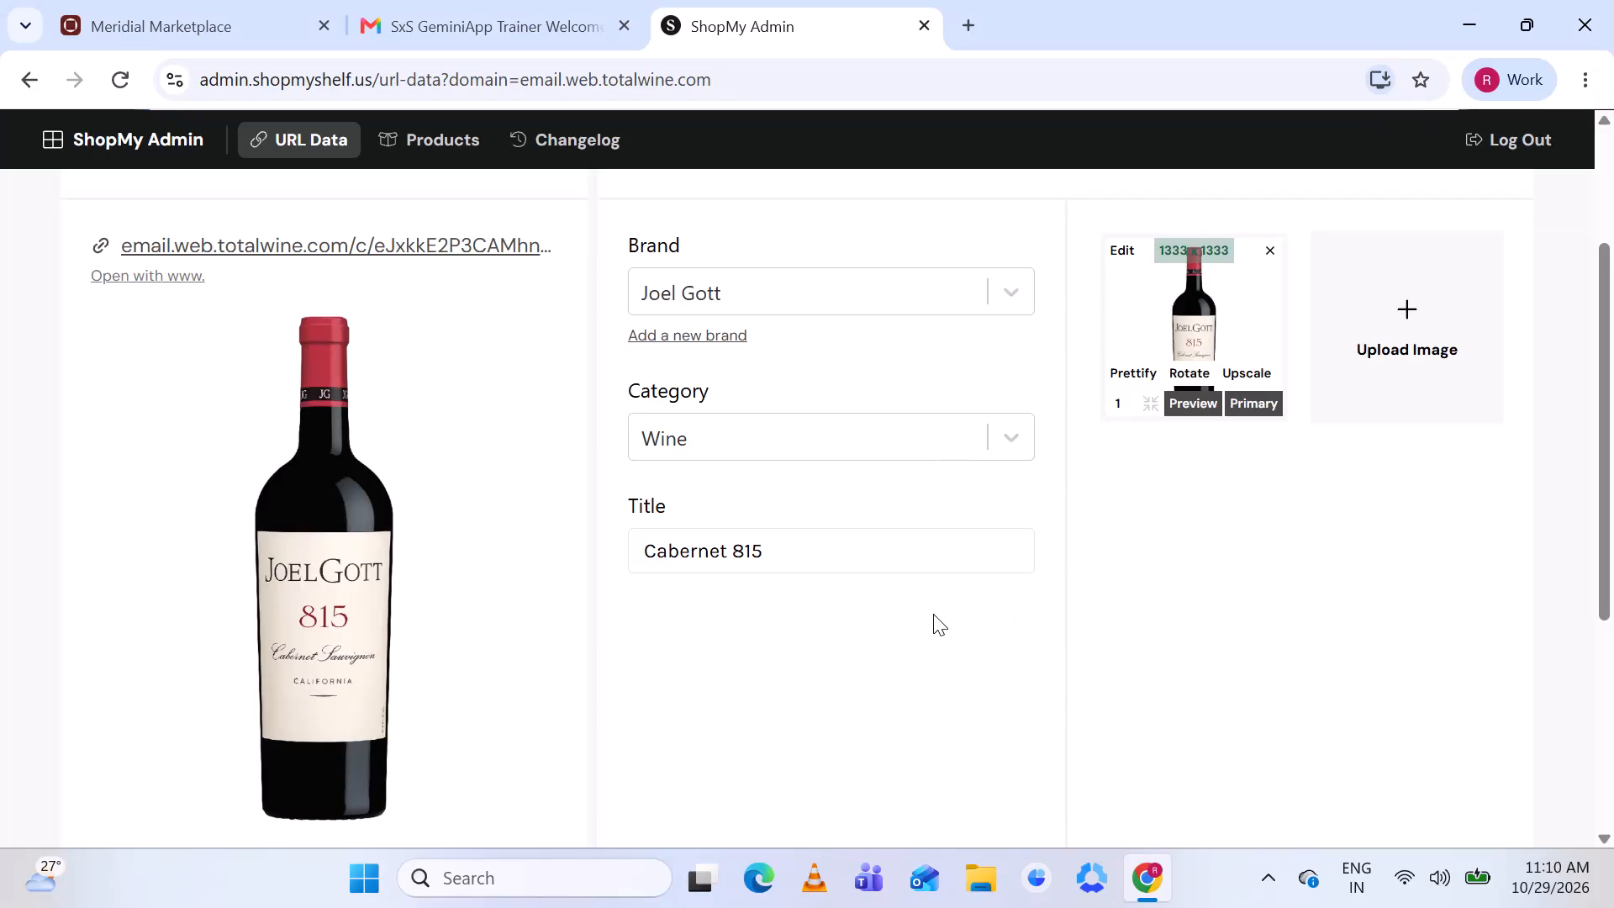
Review the new Joel Gott Cabernet 815 product form and save the product.
scroll(933, 614, "down", 2)
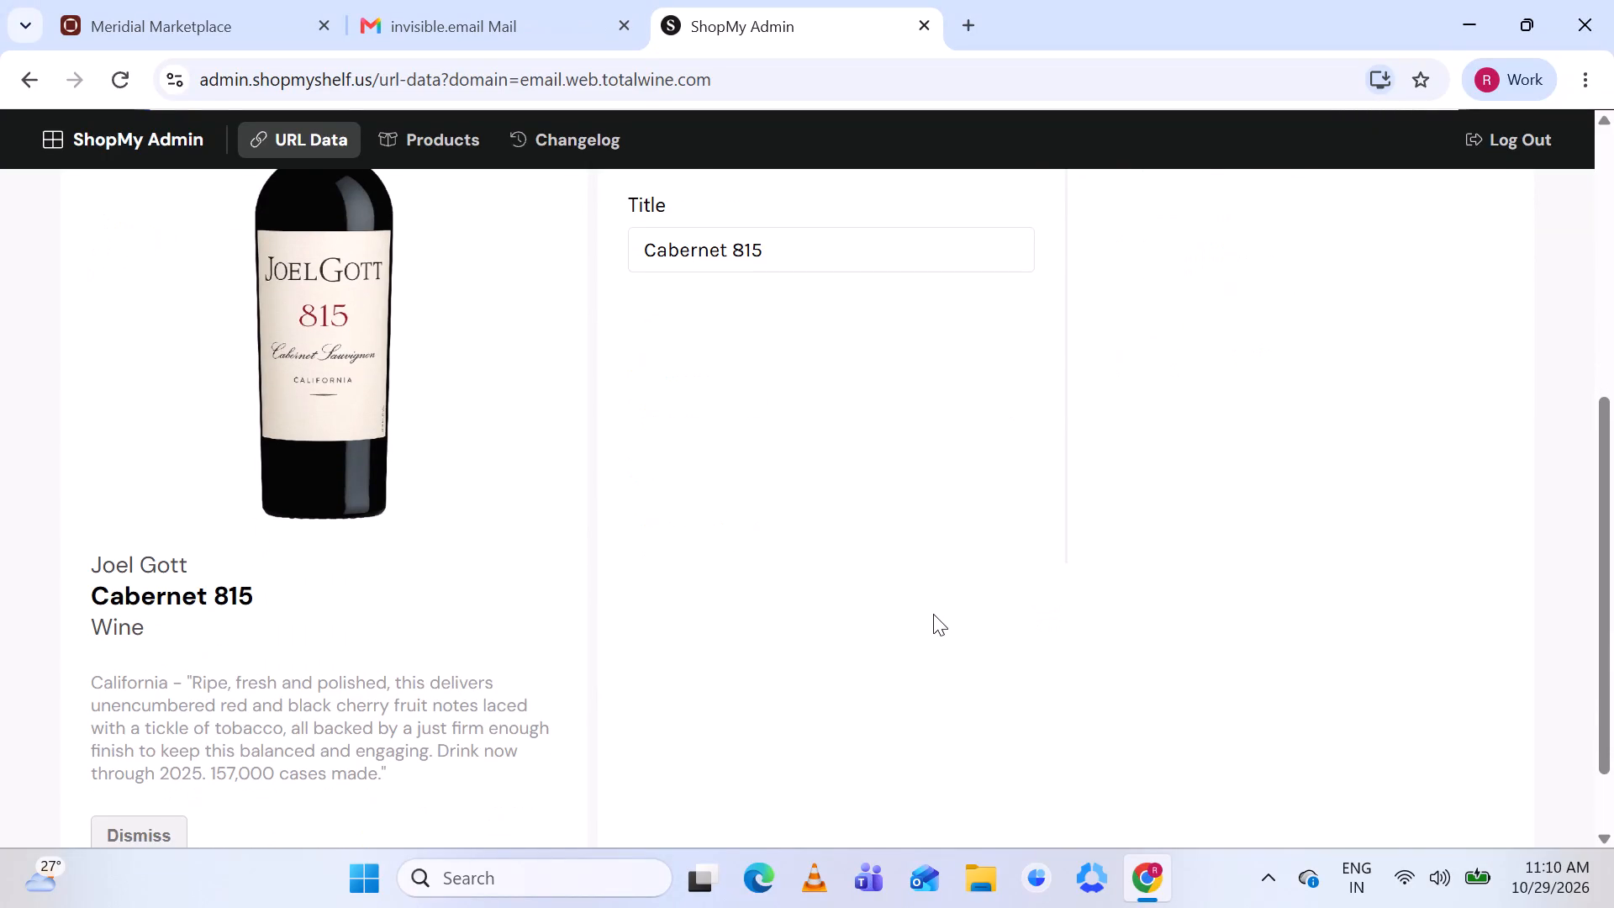
scroll(933, 614, "up", 3)
left_click(1470, 356)
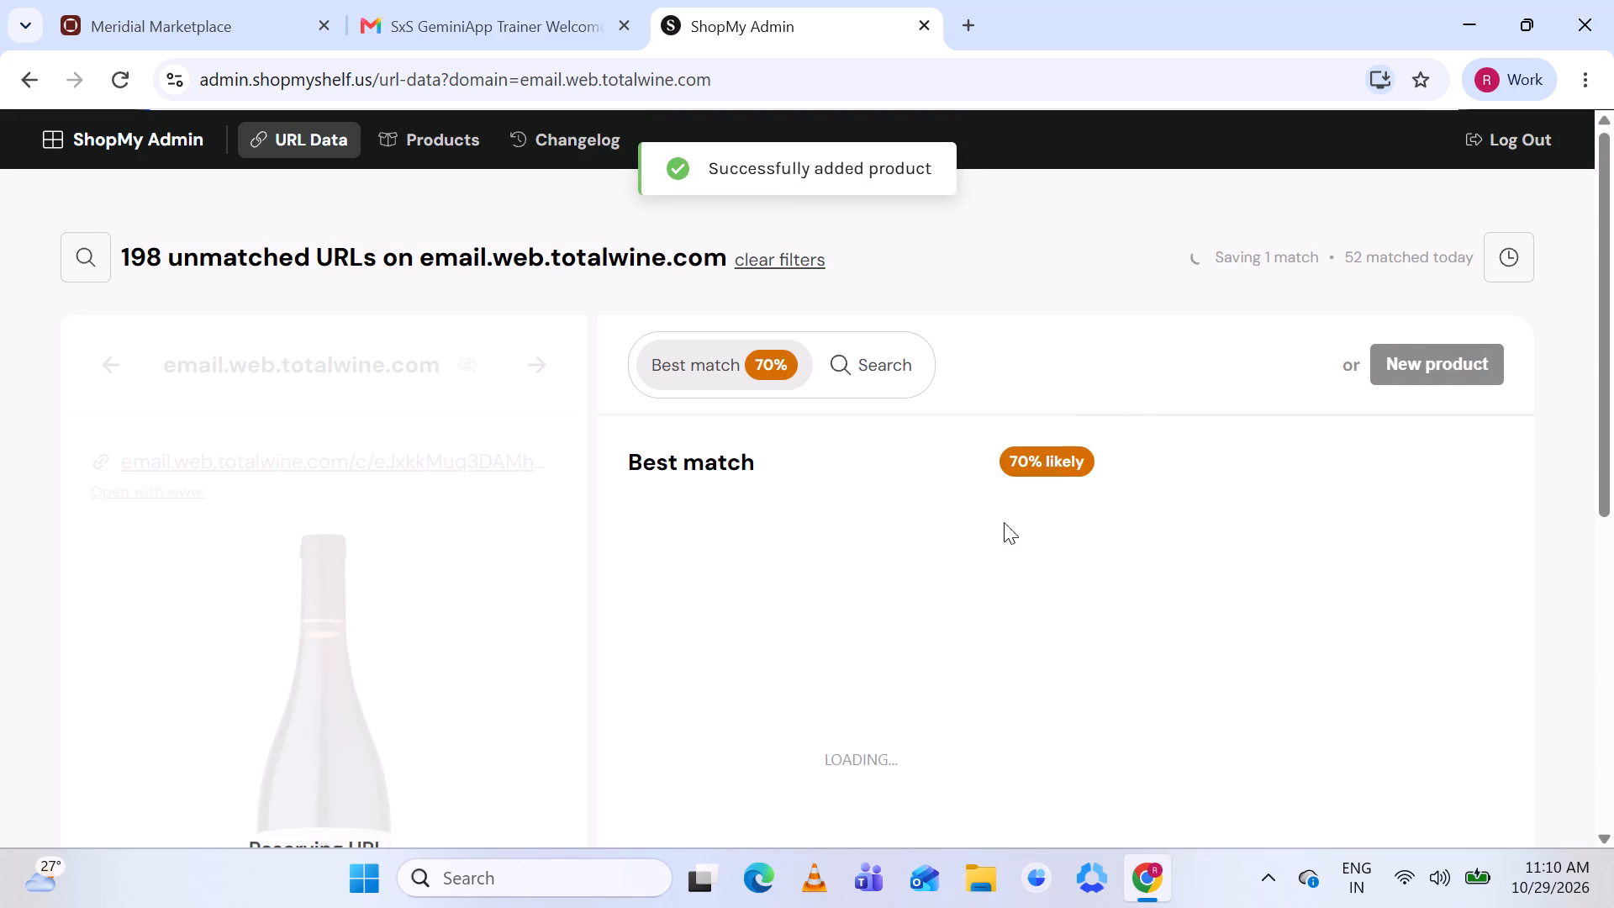
Check the suggested Domaine Drouhin "Pinot Noir, 2023" product page against the Cloud Break Pinot Noir listing.
scroll(889, 621, "down", 1)
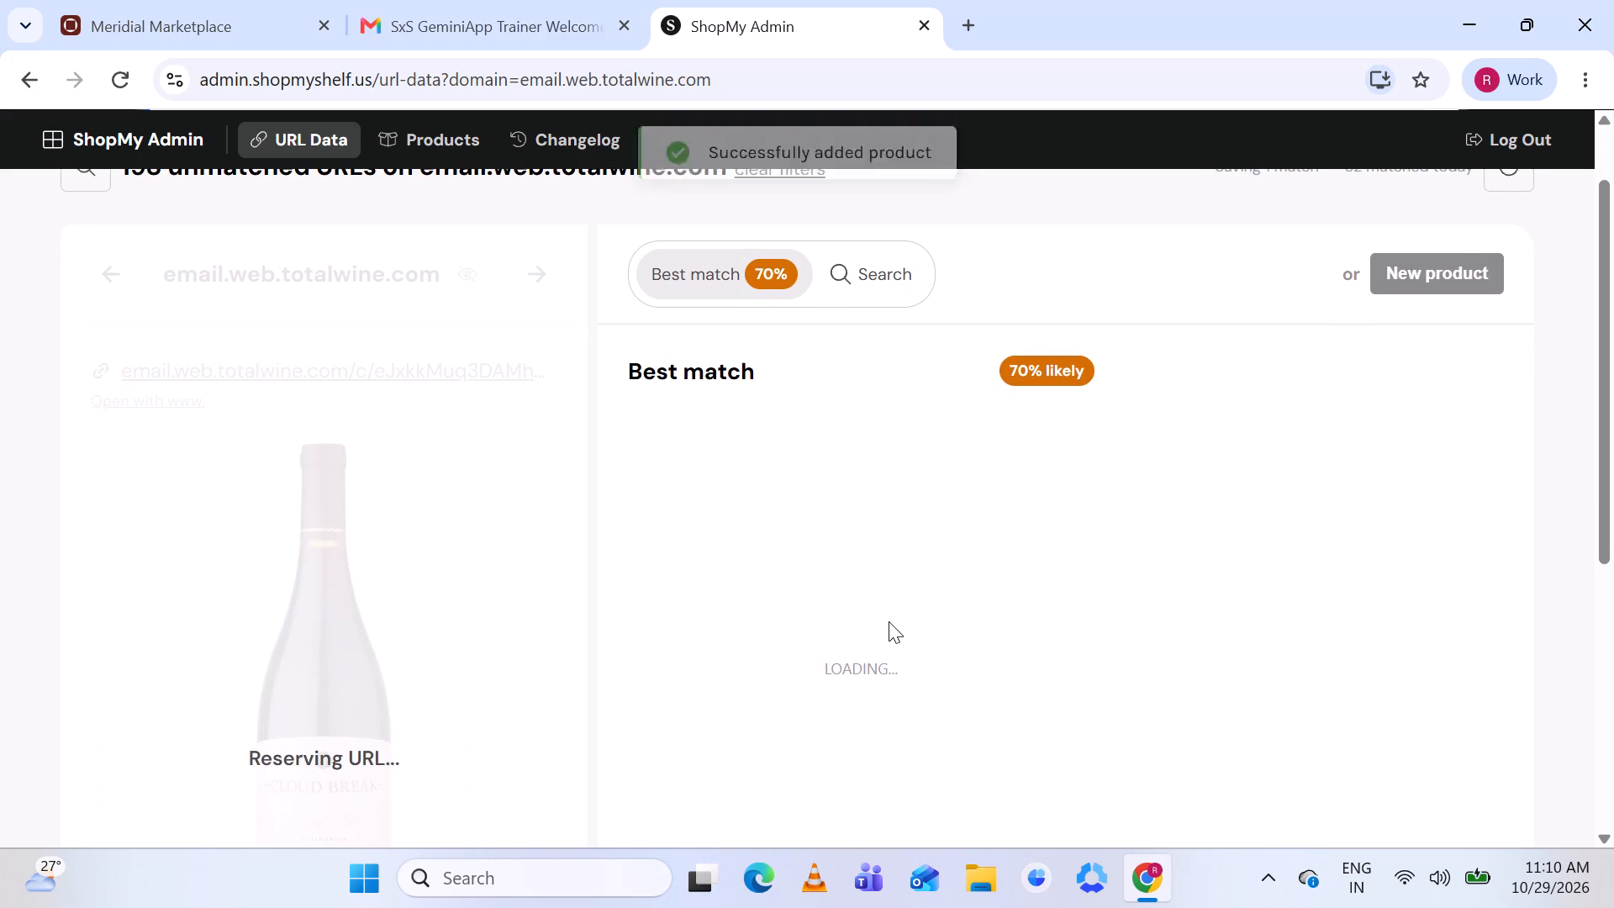
scroll(889, 621, "up", 1)
scroll(889, 621, "down", 3)
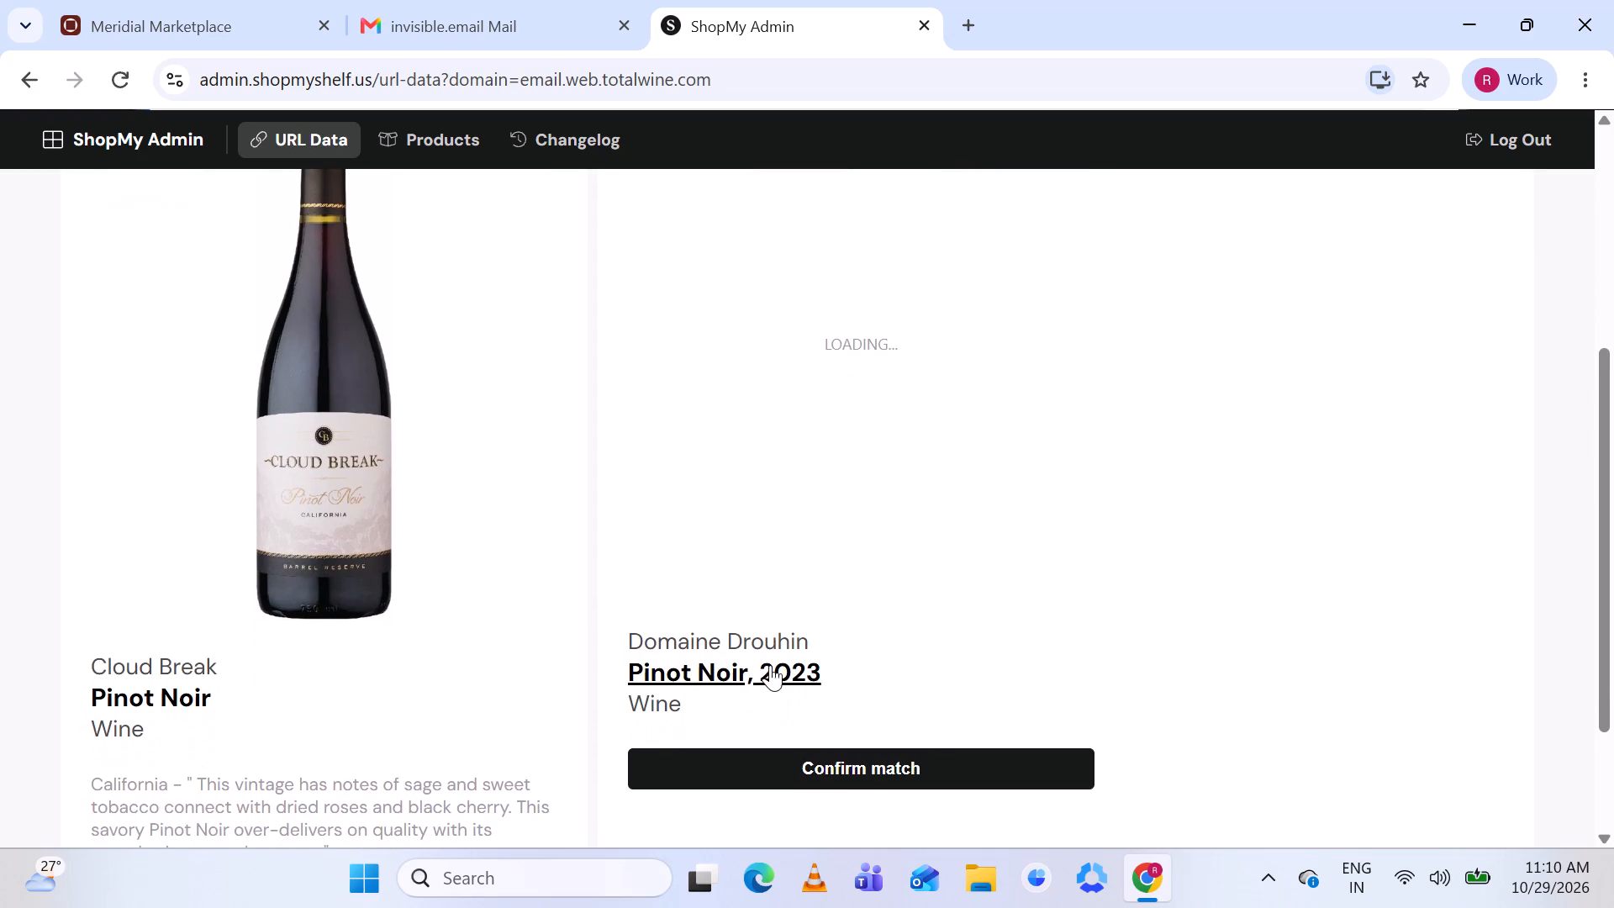
left_click(765, 665)
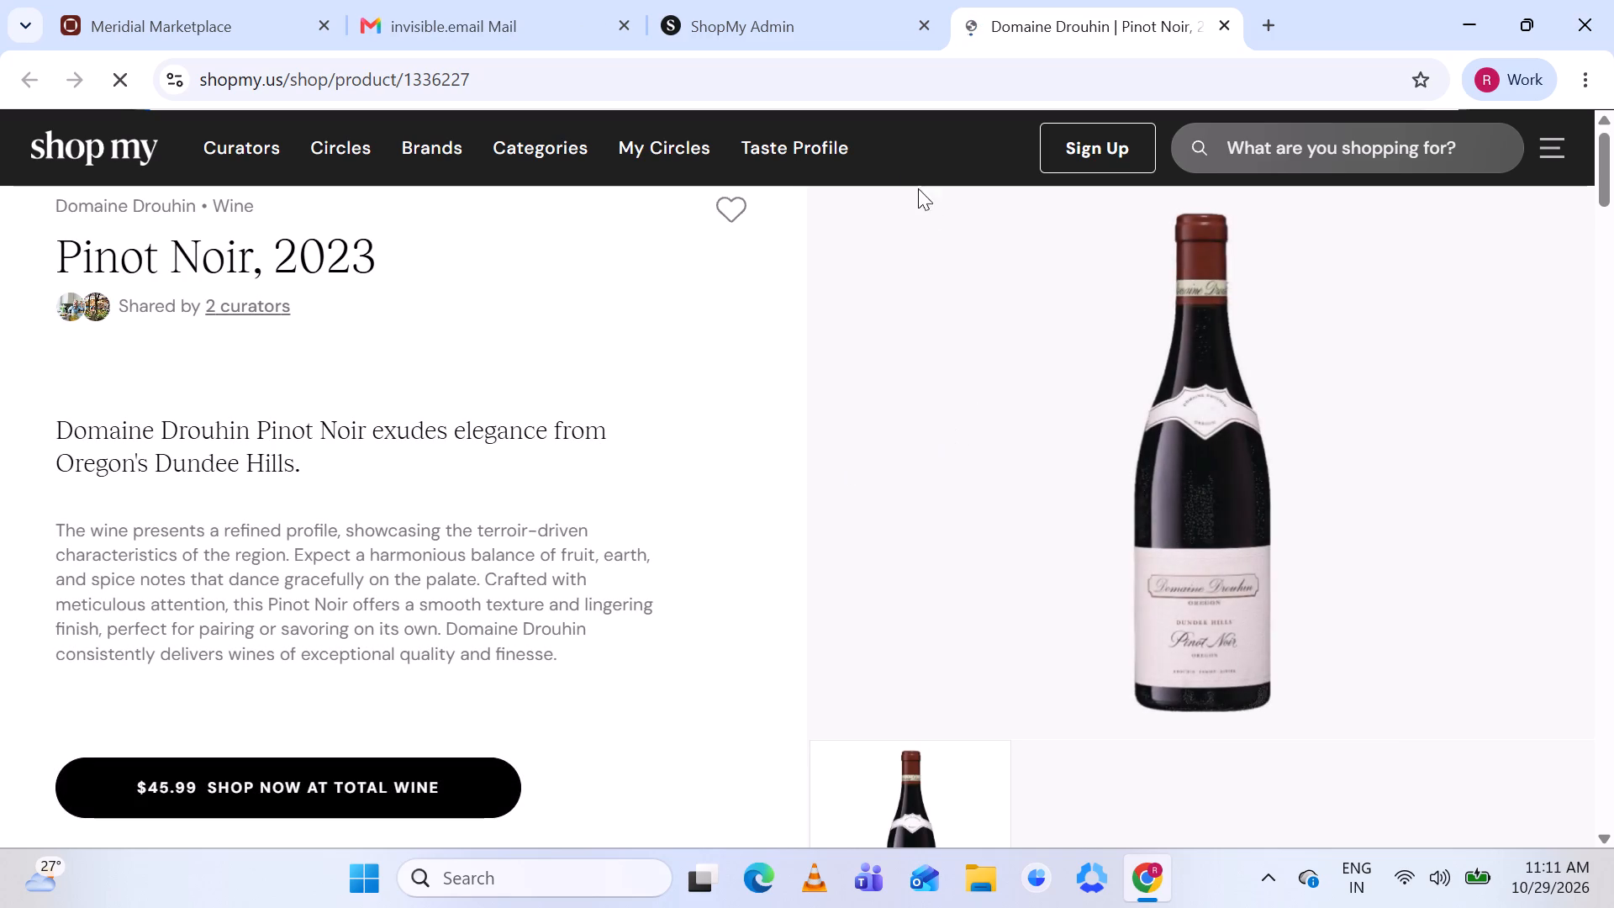
left_click(794, 8)
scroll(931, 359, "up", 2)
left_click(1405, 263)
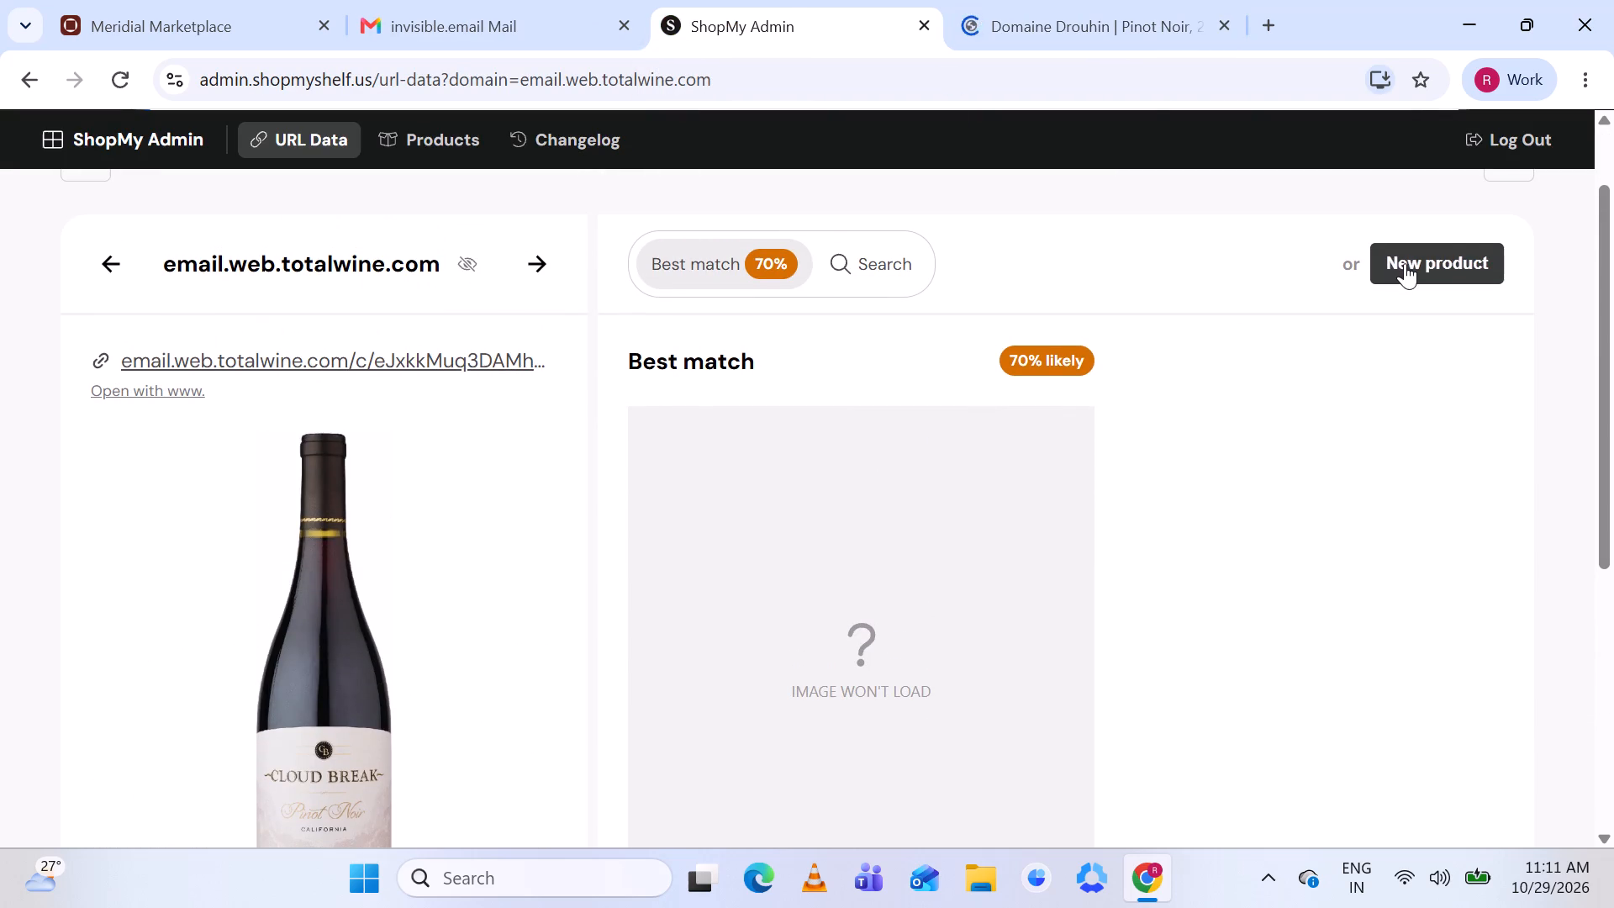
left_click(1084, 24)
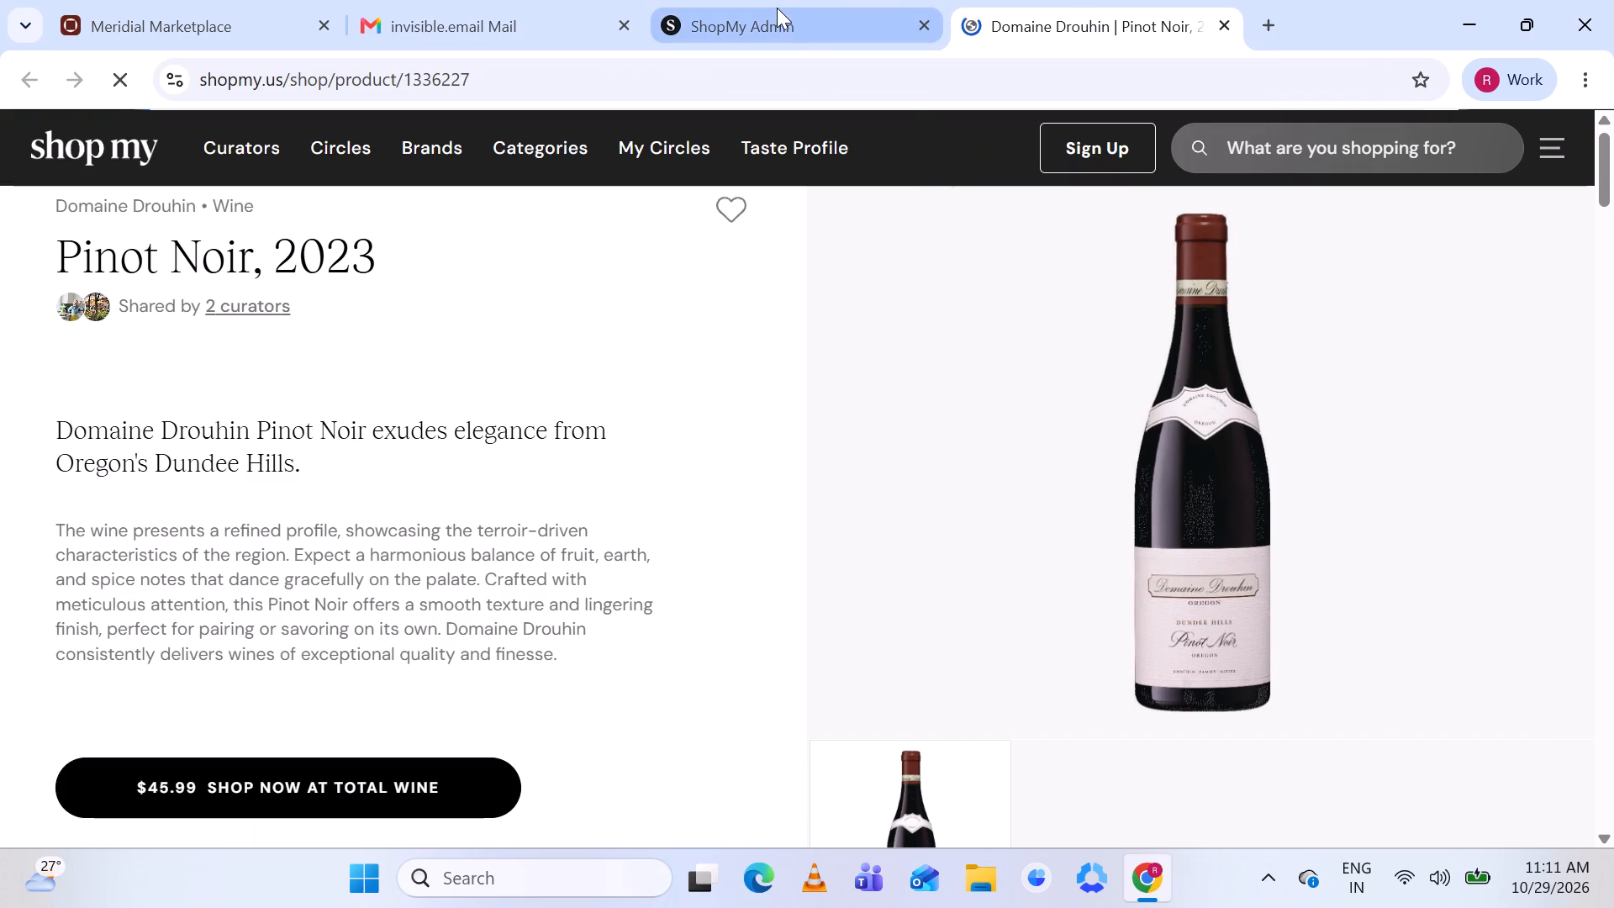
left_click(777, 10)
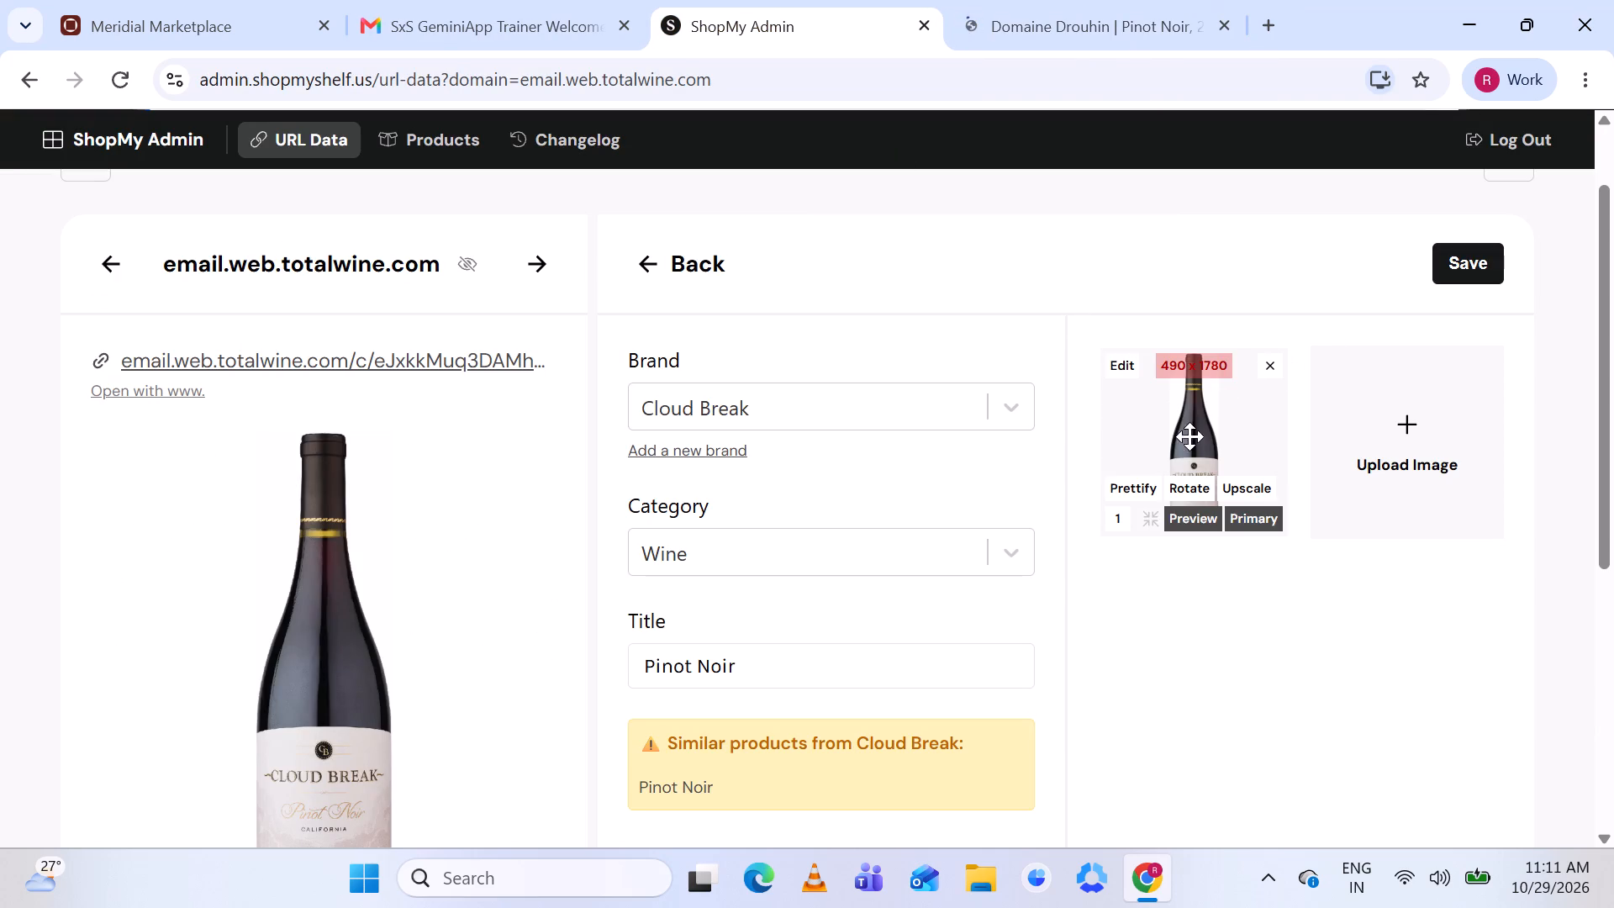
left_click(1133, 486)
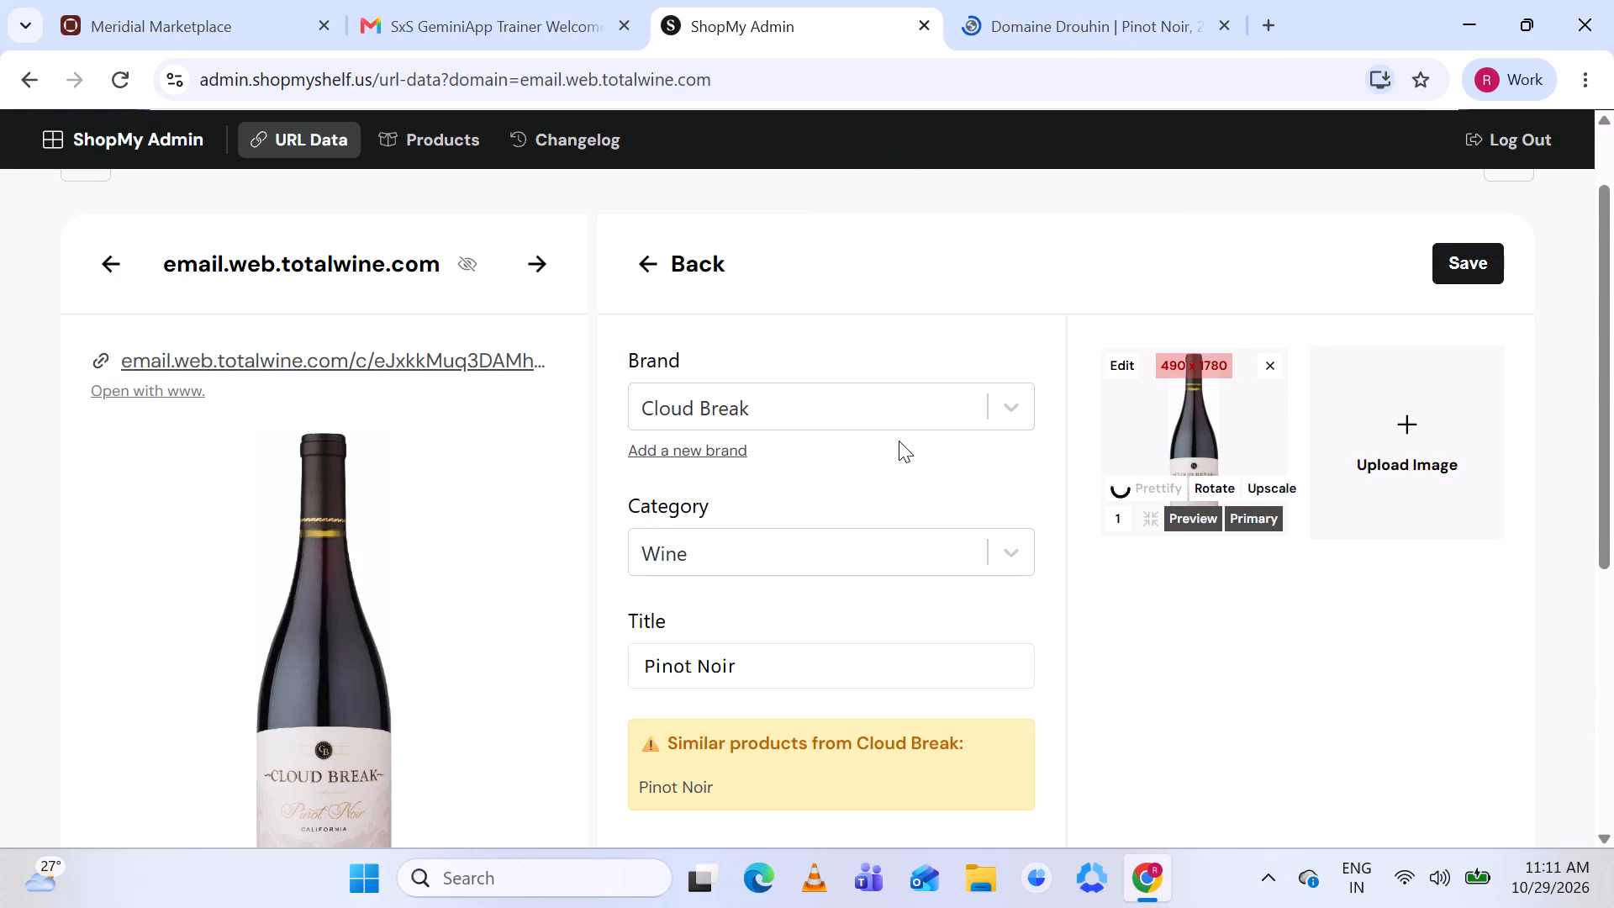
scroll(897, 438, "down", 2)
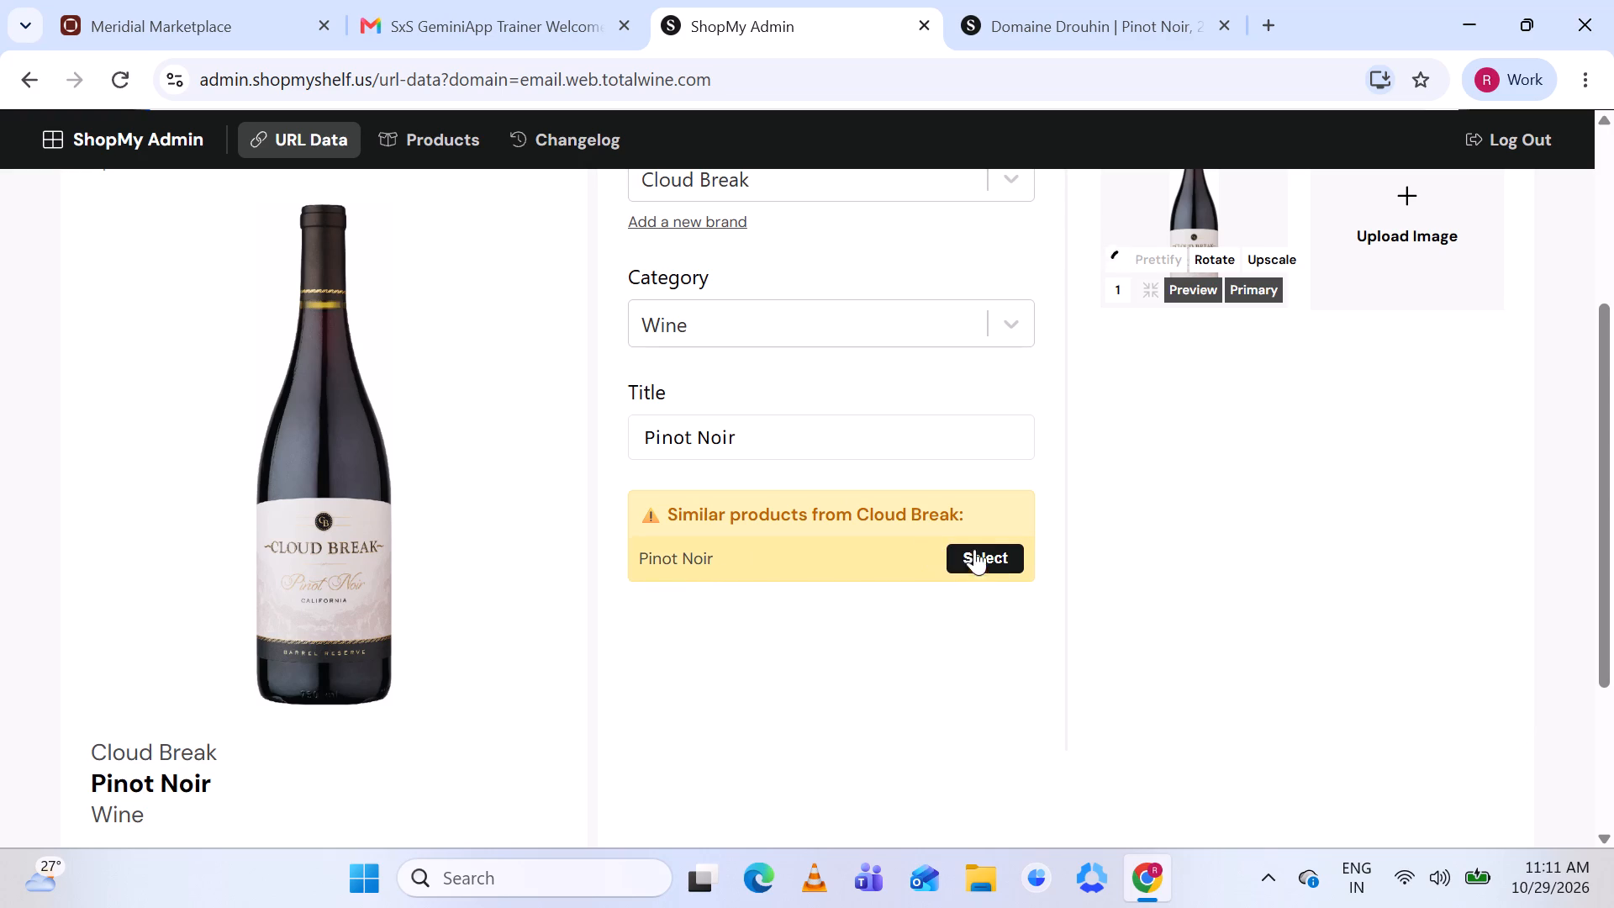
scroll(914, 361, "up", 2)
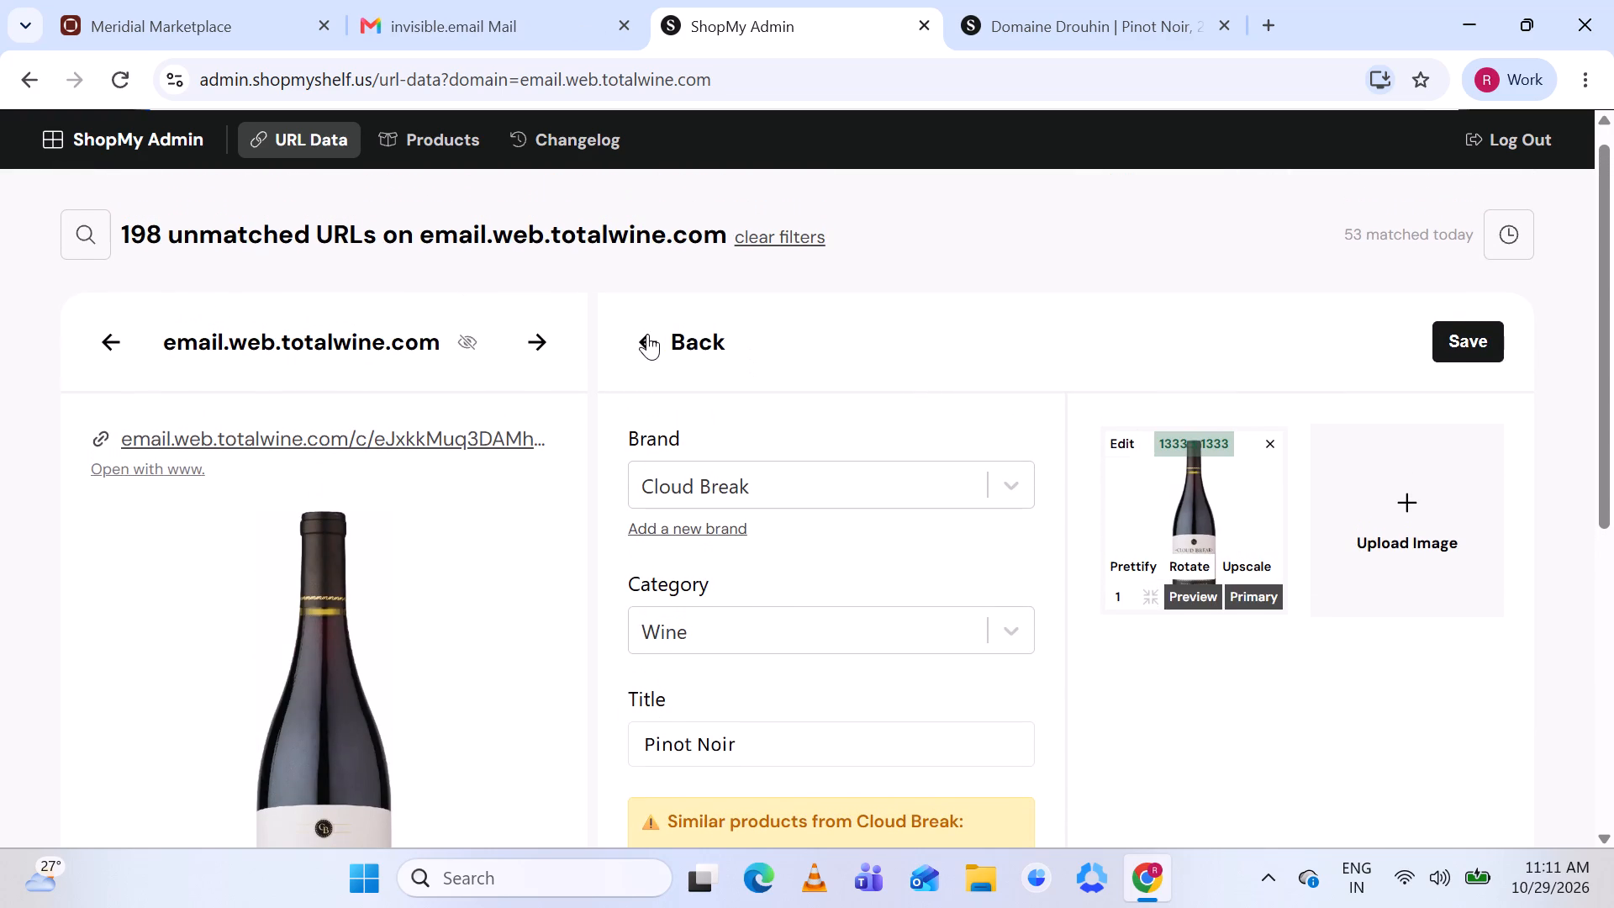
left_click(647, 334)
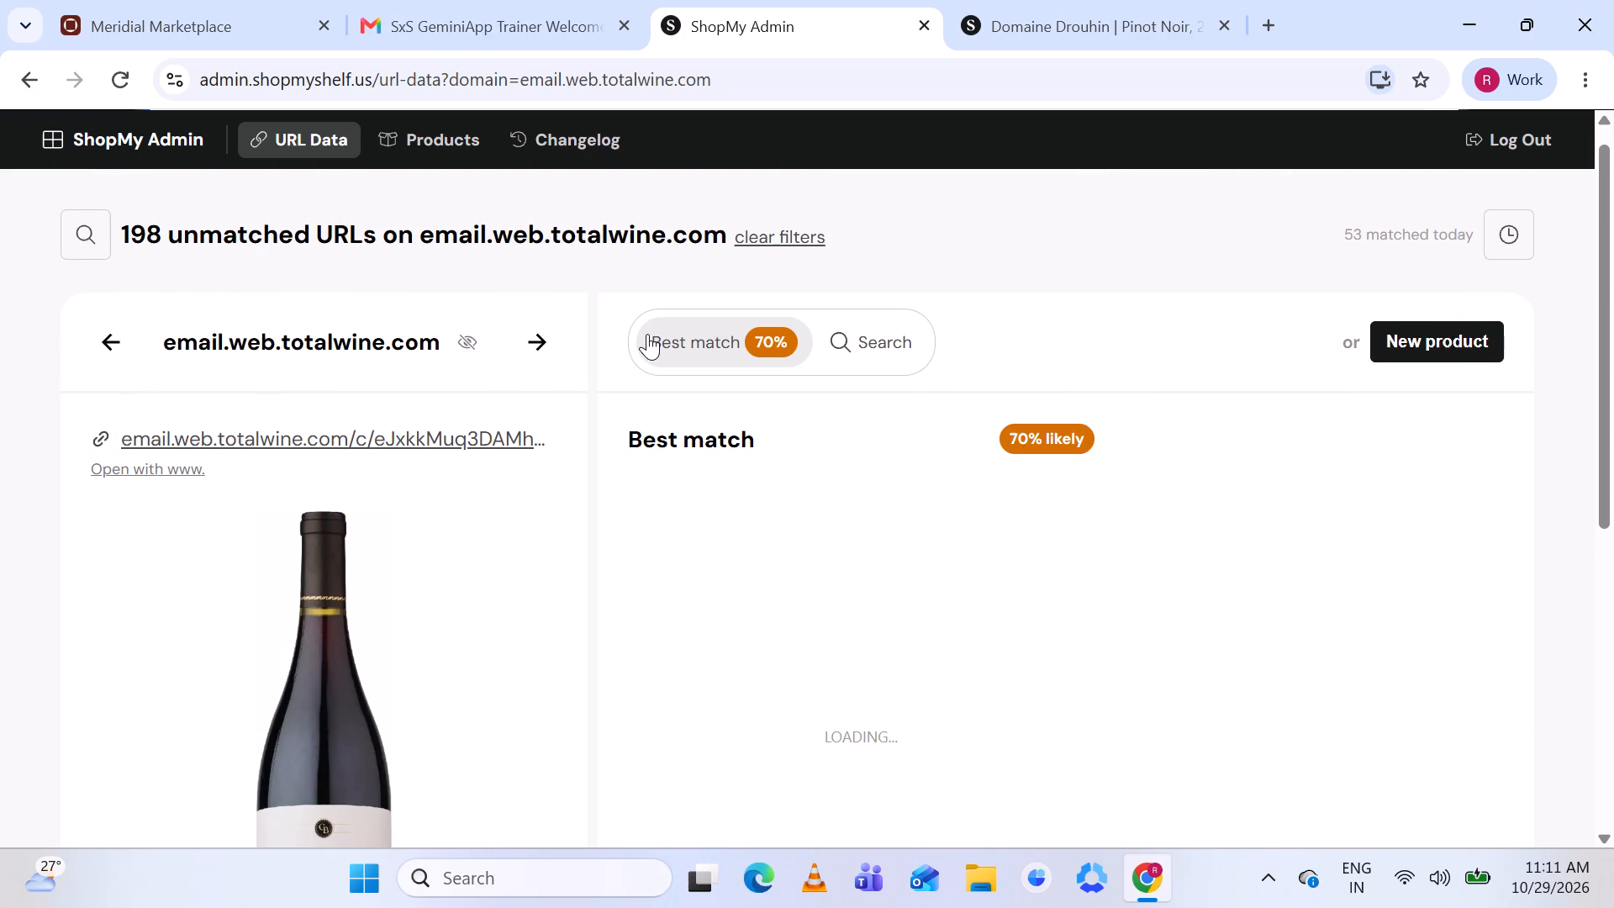
Find the existing Cloud Break Pinot Noir product through product search, match the URL to it and save the match.
left_click(856, 330)
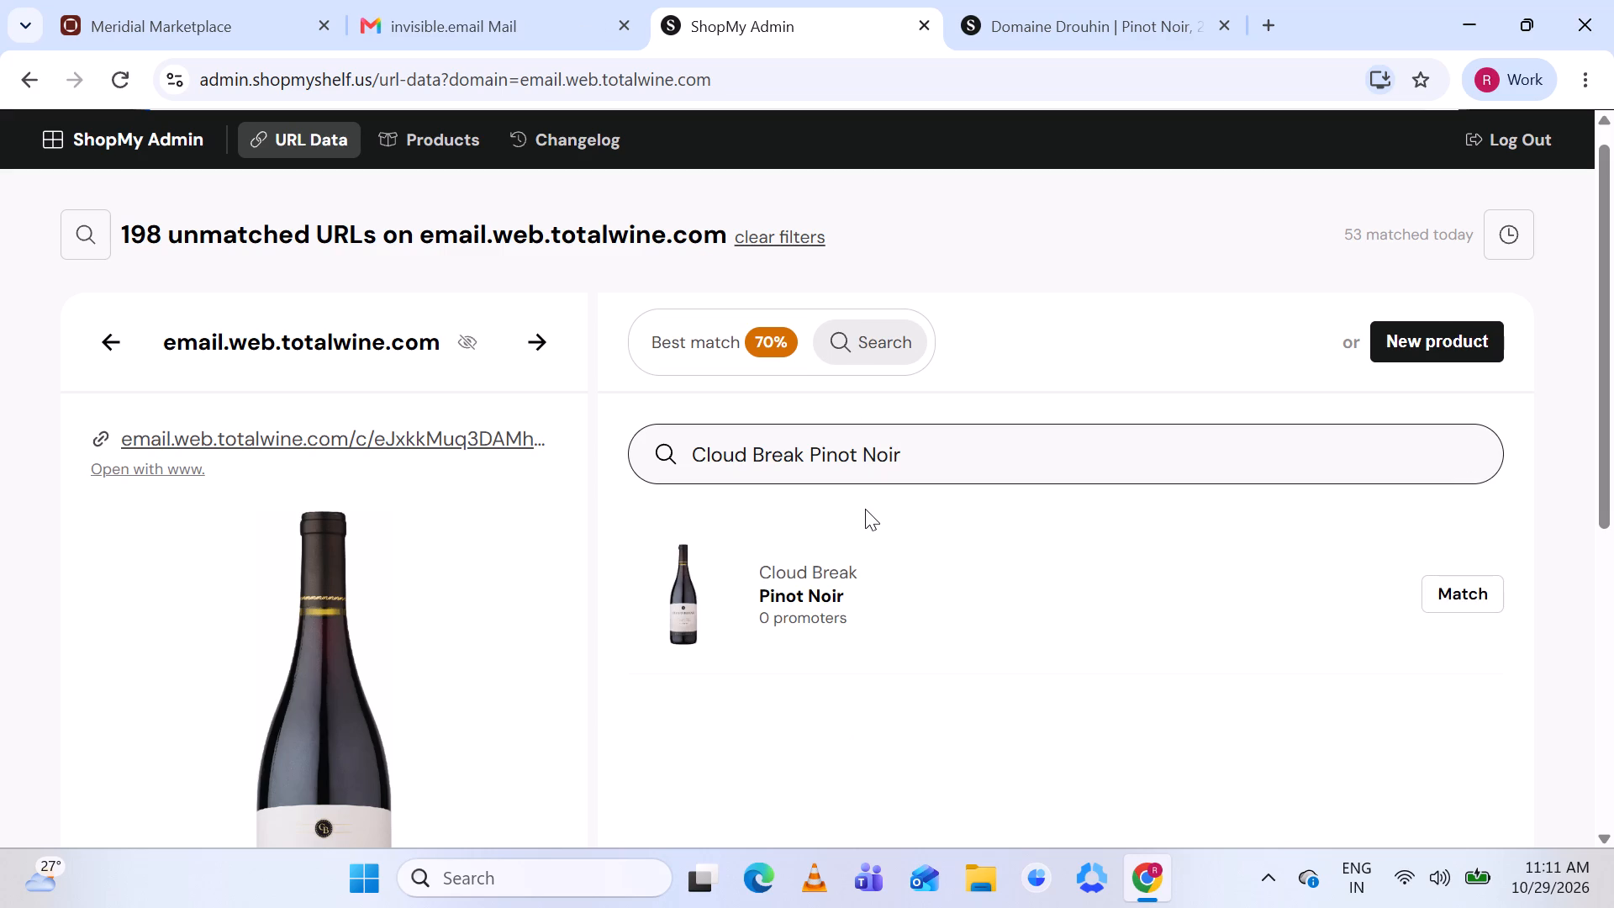
scroll(875, 673, "down", 1)
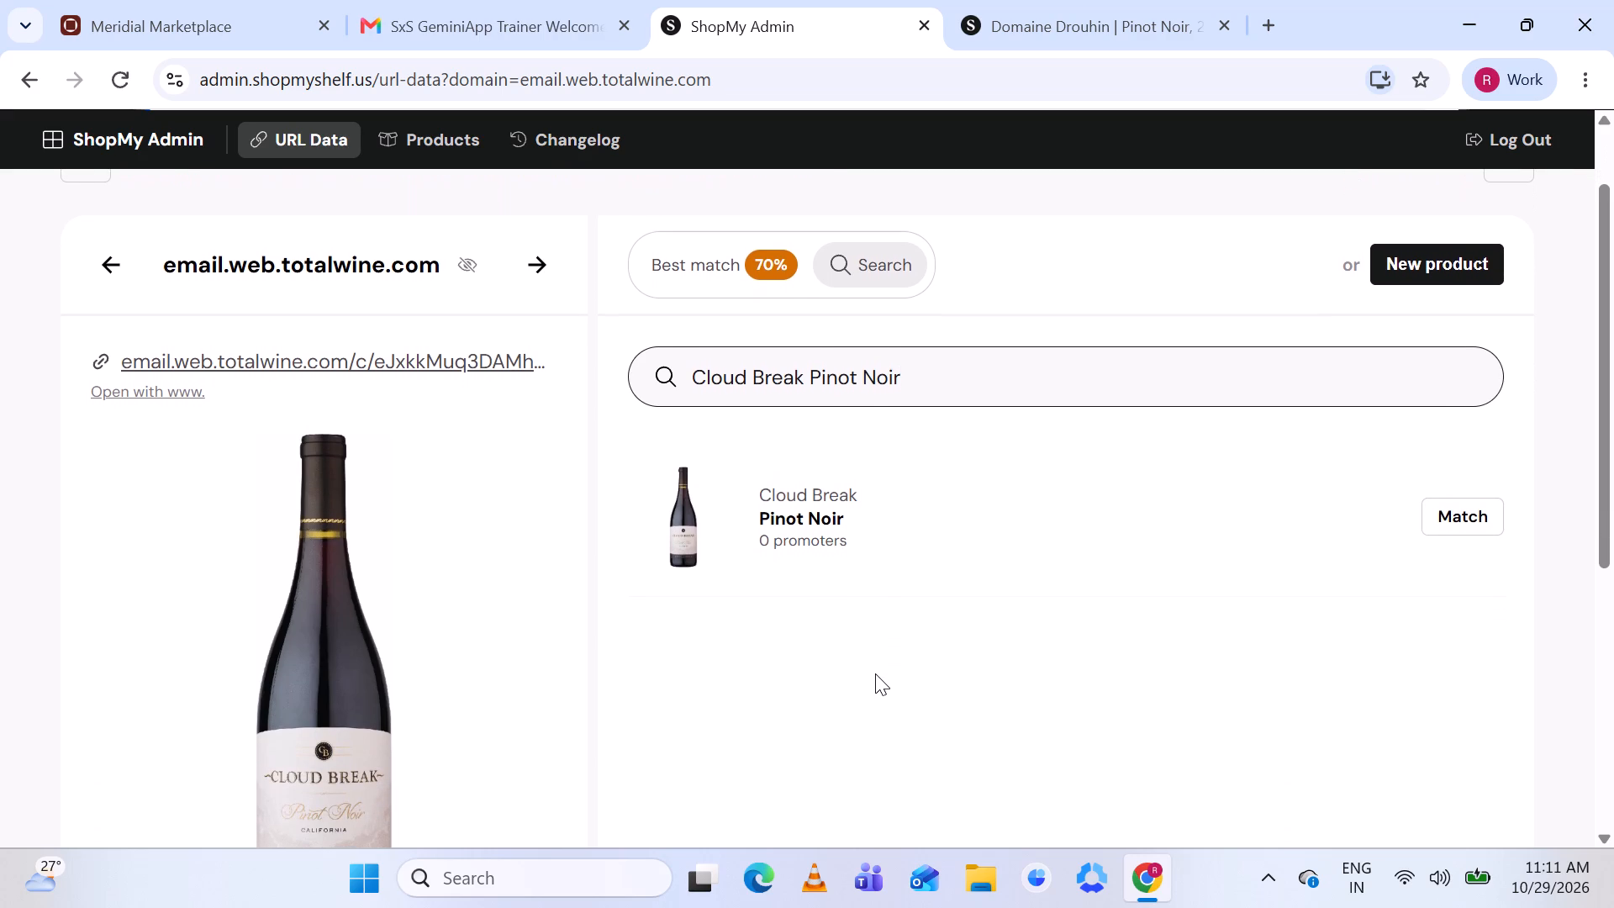
scroll(773, 515, "down", 1)
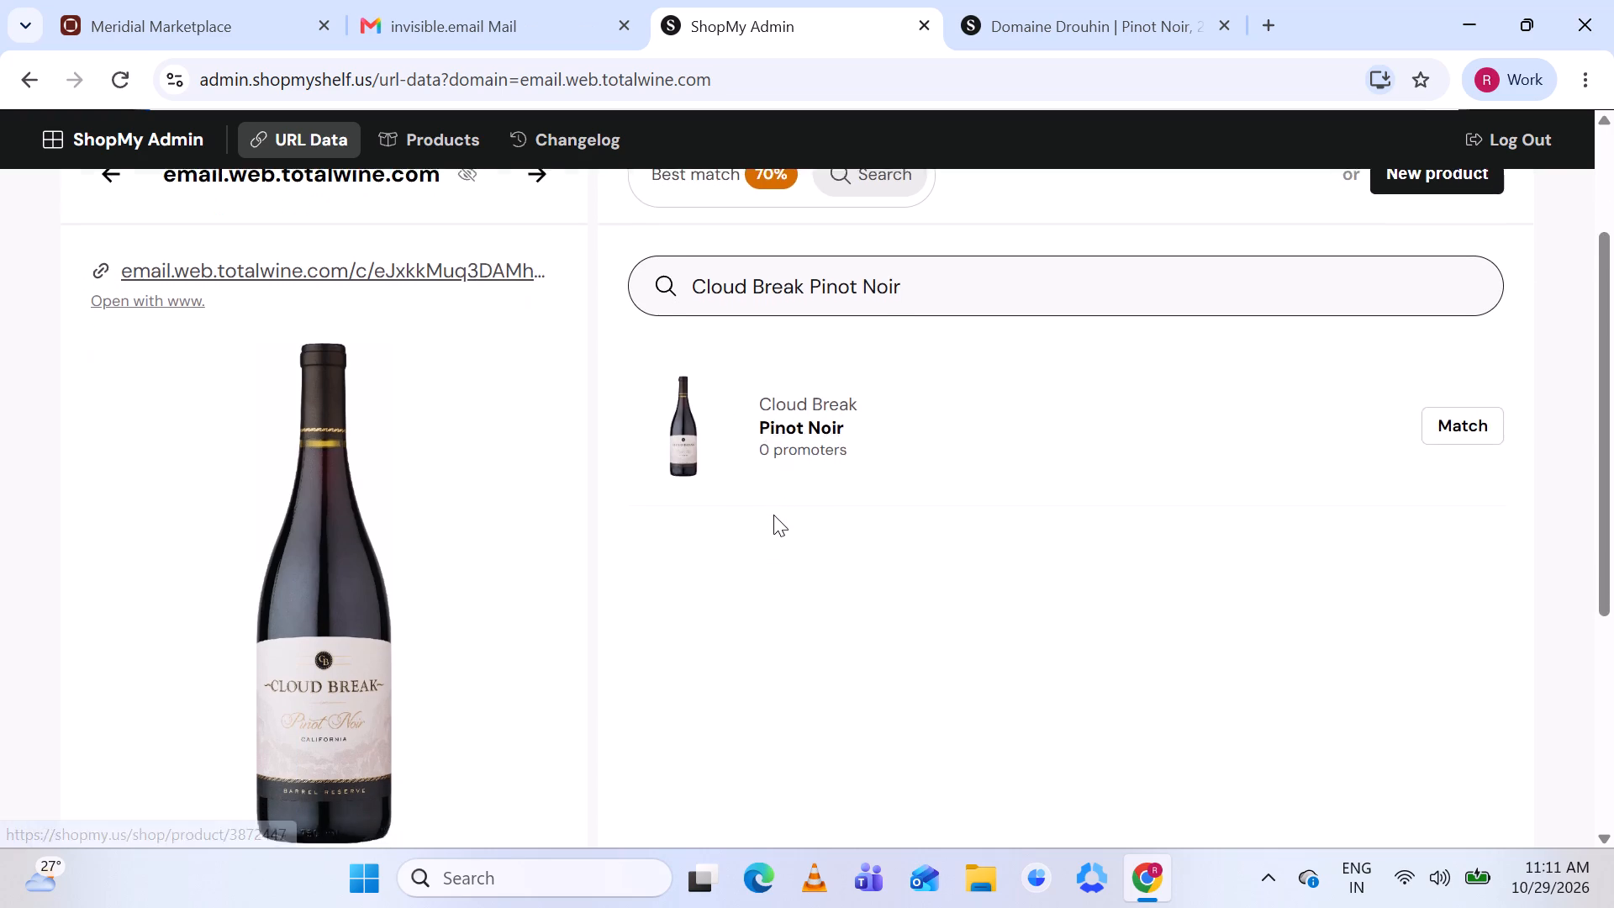
scroll(773, 515, "down", 1)
scroll(773, 515, "up", 1)
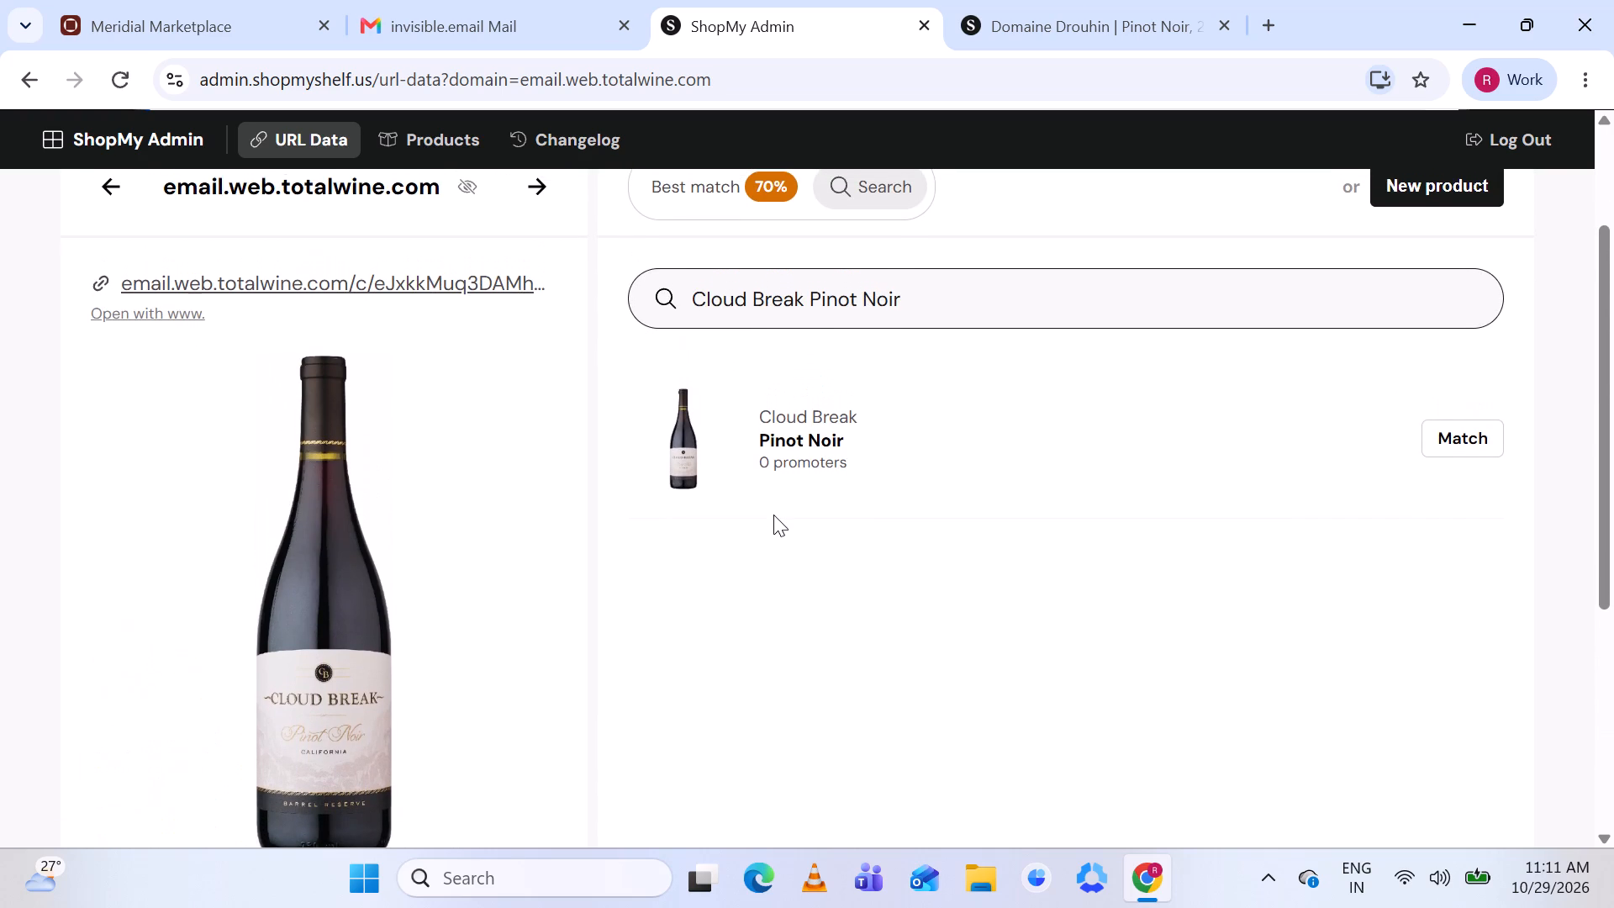
left_click(1466, 442)
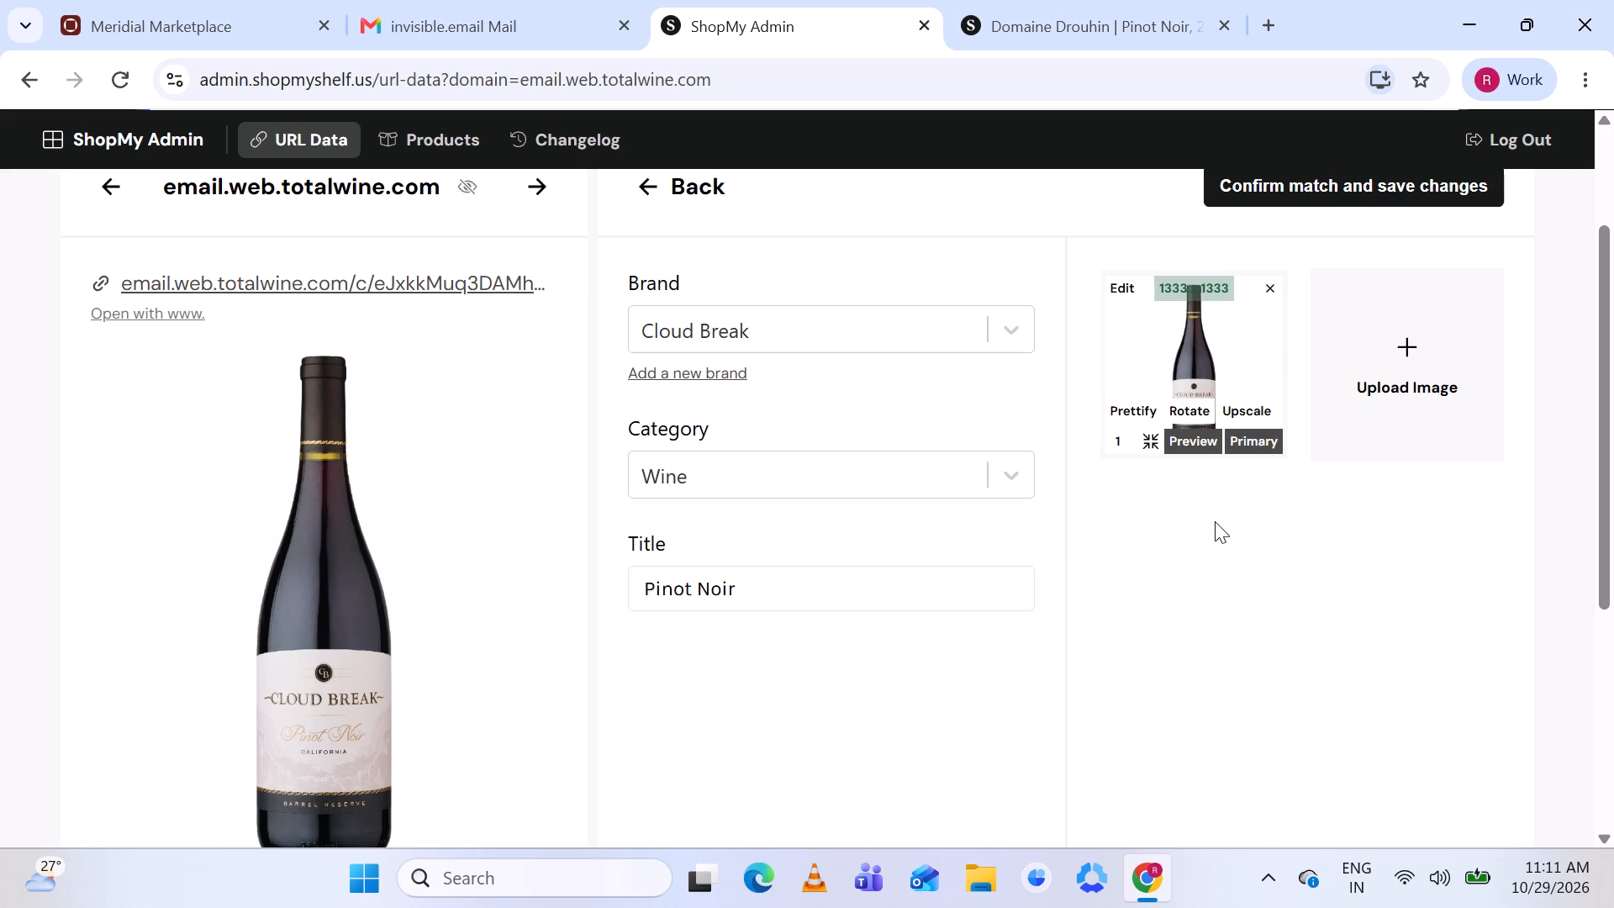
scroll(1215, 521, "up", 1)
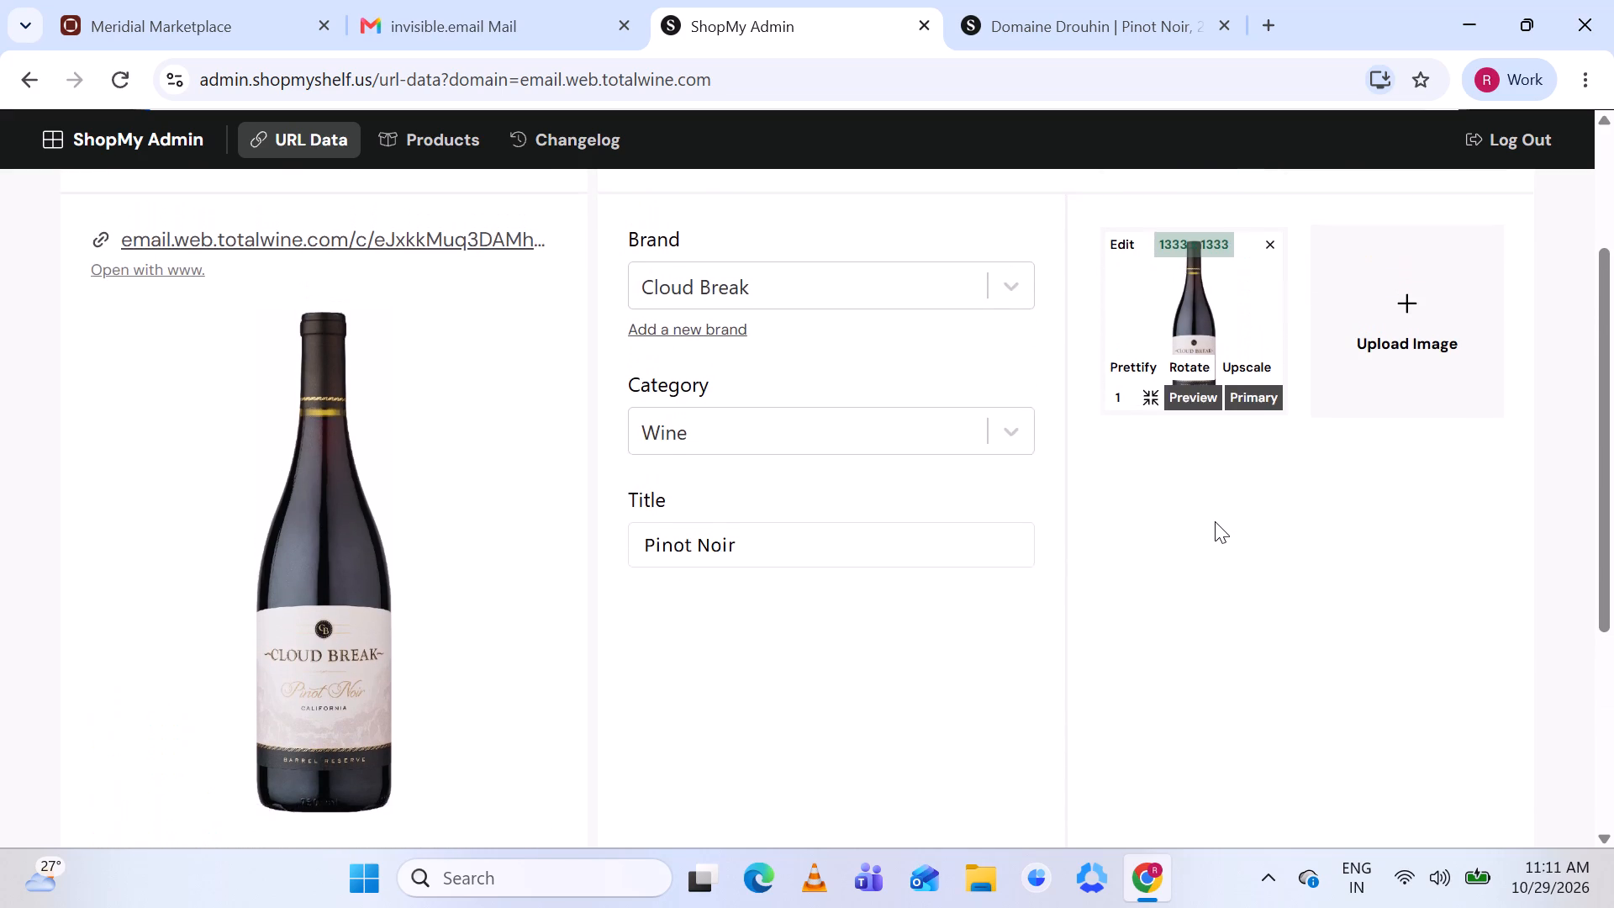
scroll(1215, 521, "up", 2)
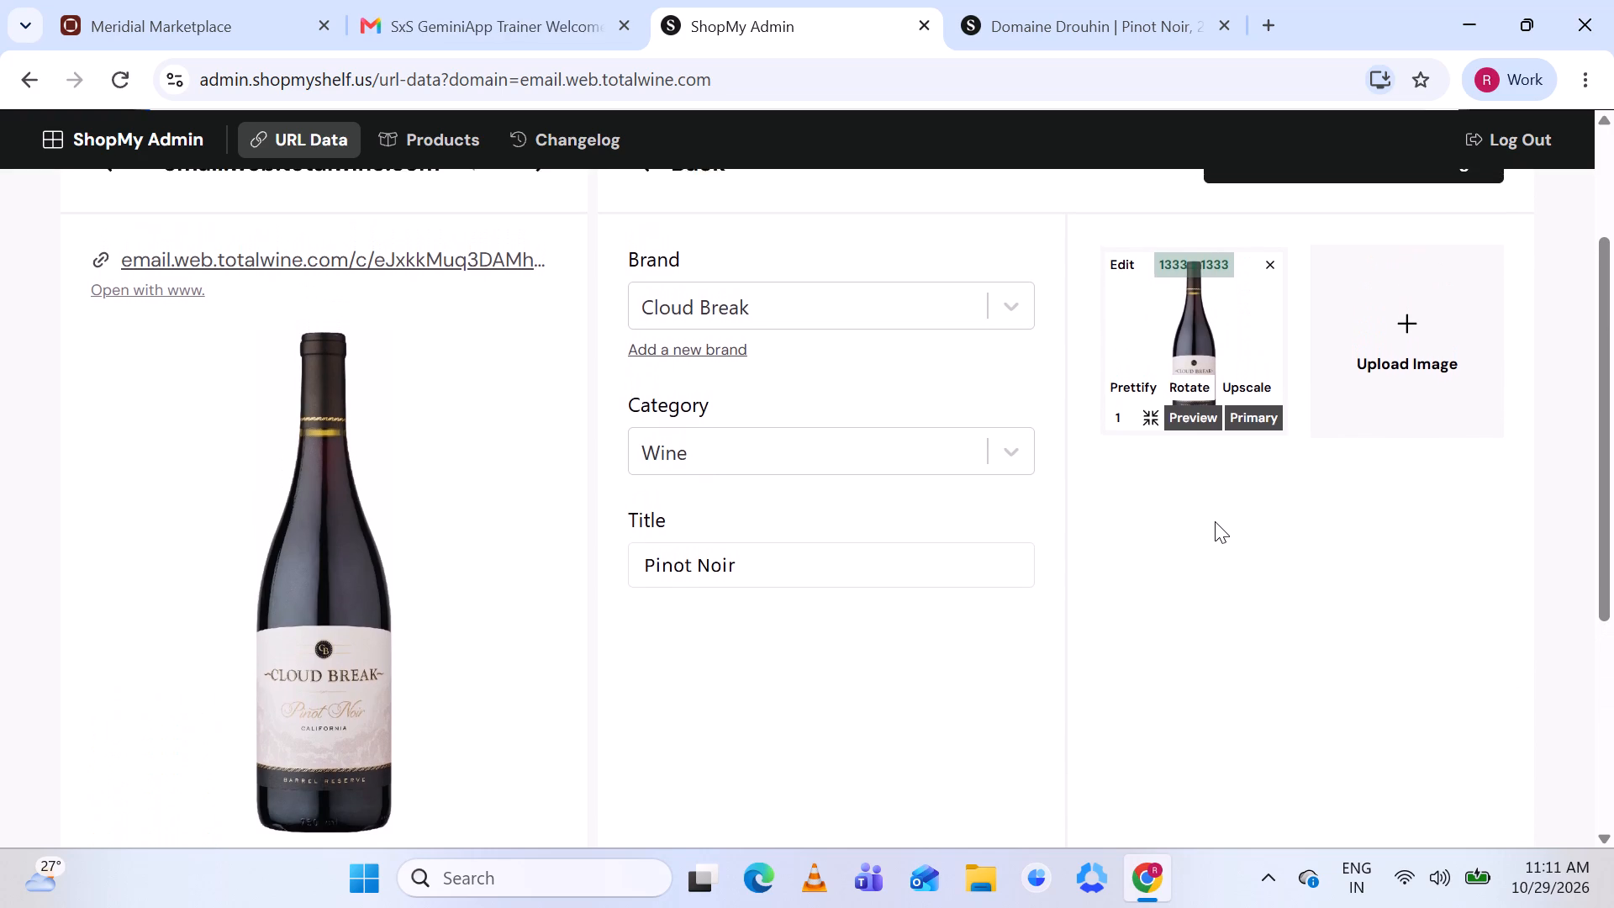
scroll(1215, 521, "up", 1)
left_click(1331, 301)
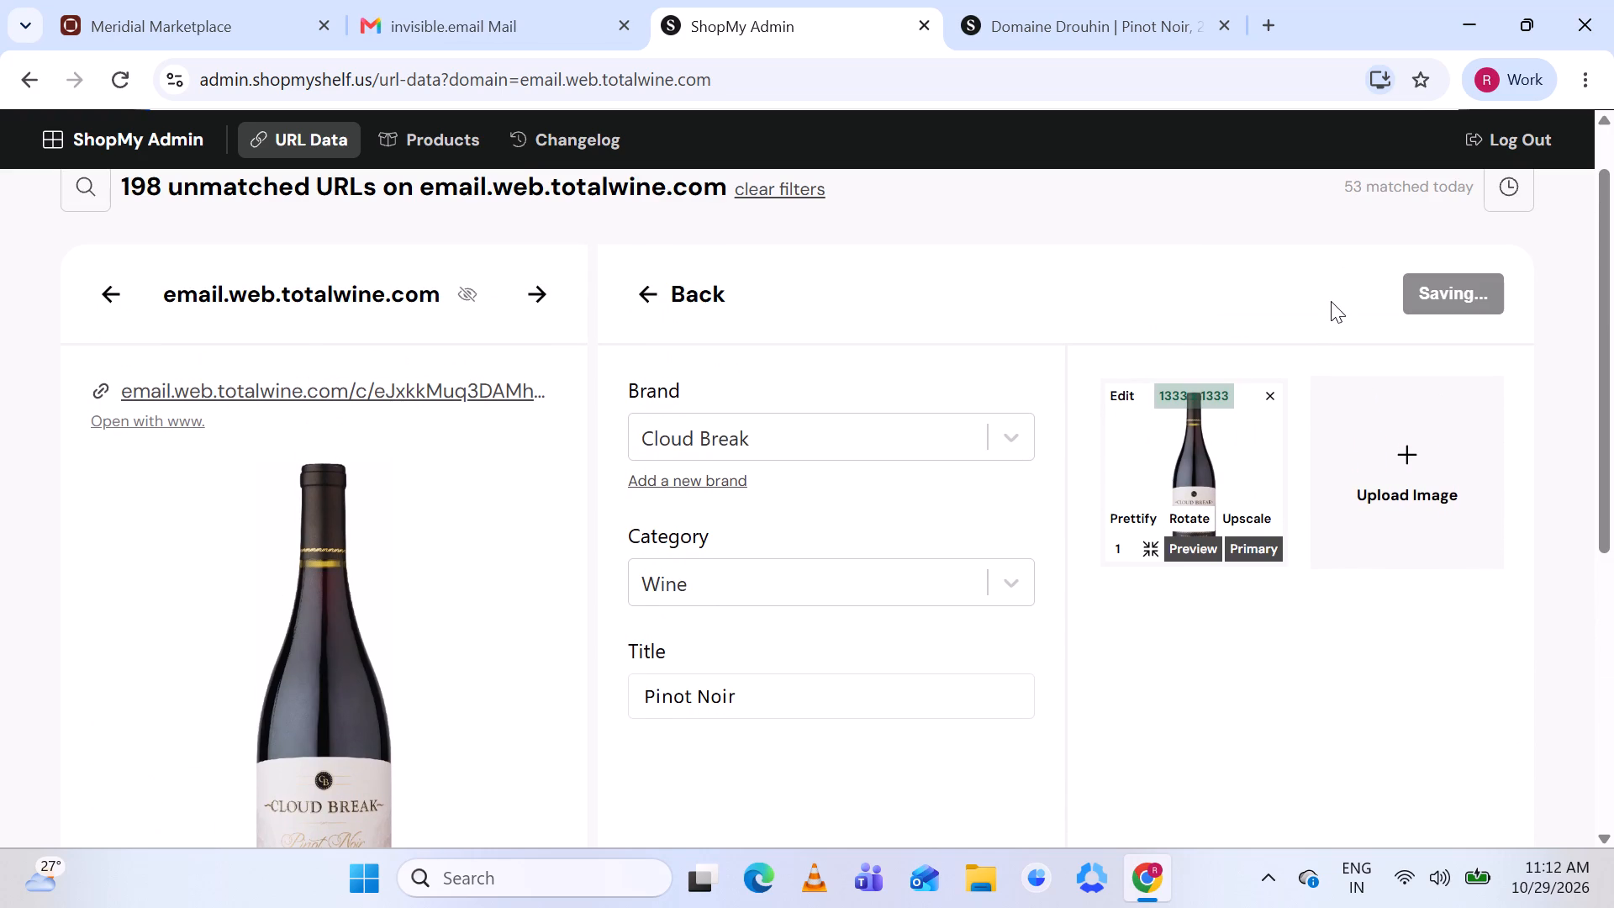
scroll(1110, 310, "down", 2)
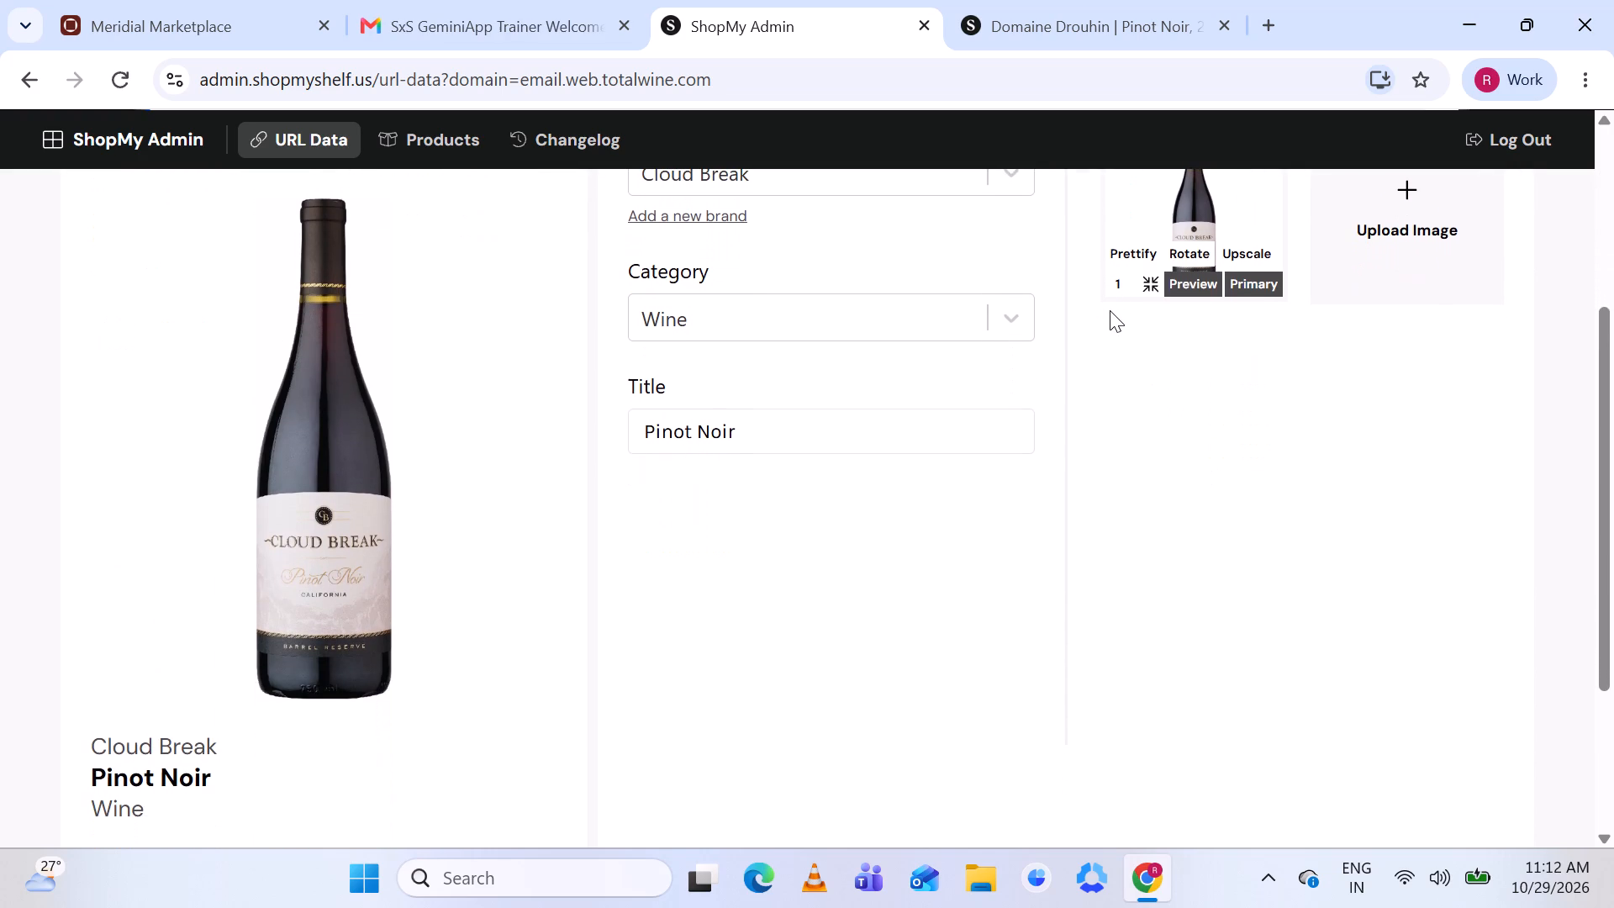
scroll(1110, 310, "up", 1)
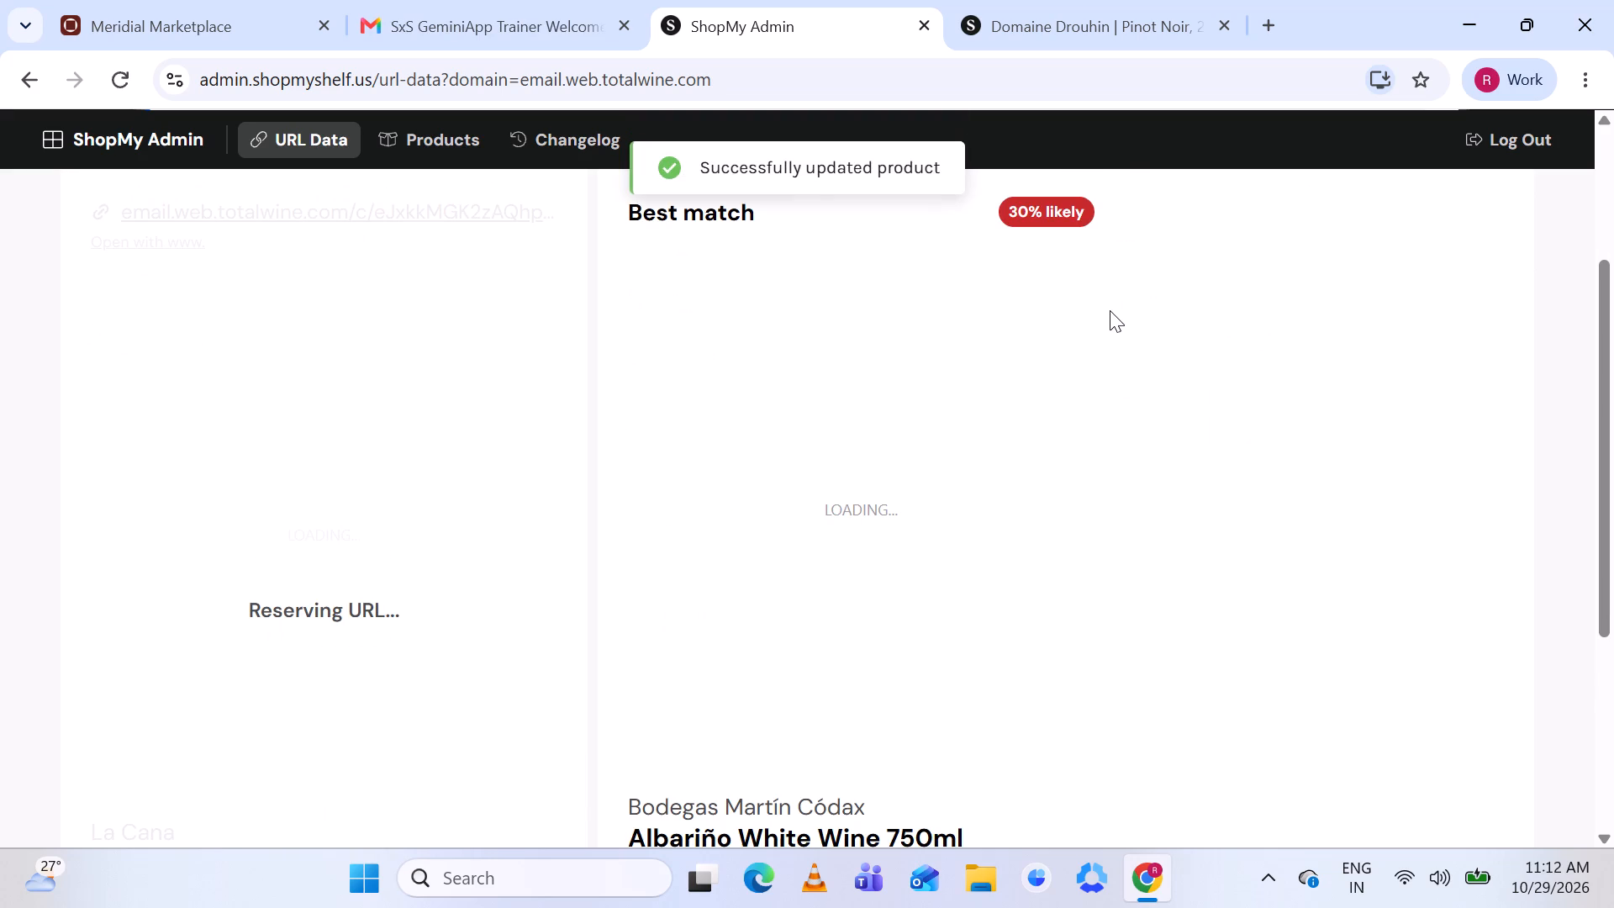
Open the product page of the suggested Bodegas Martín Códax "Albariño White Wine 750ml" match for the La Cana Albarino listing.
scroll(831, 459, "down", 2)
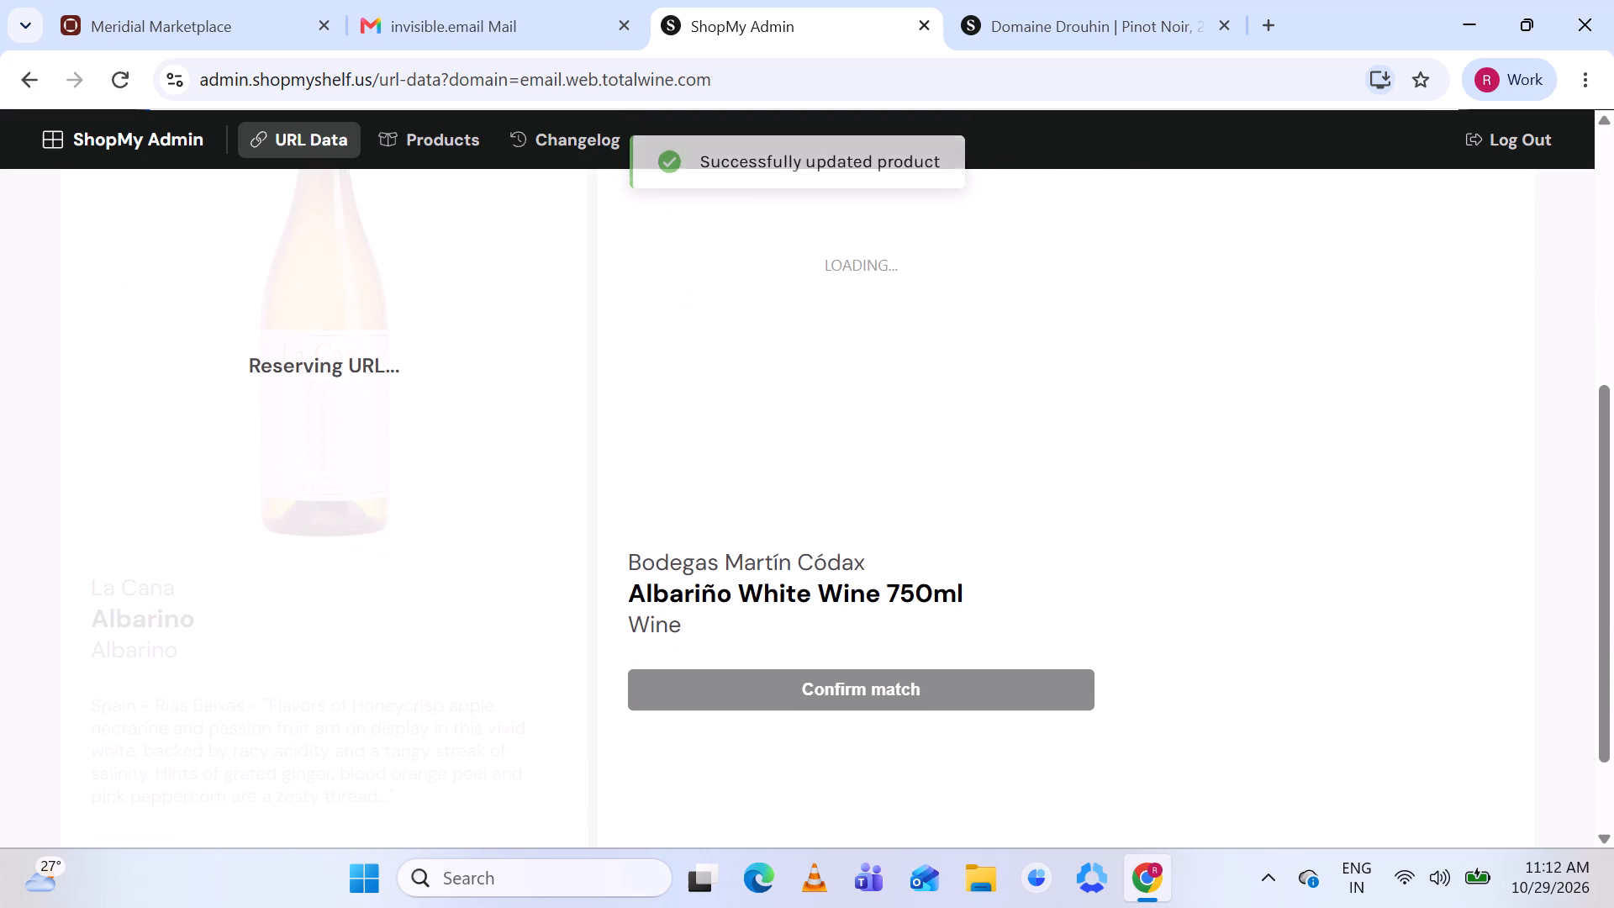
left_click(783, 593)
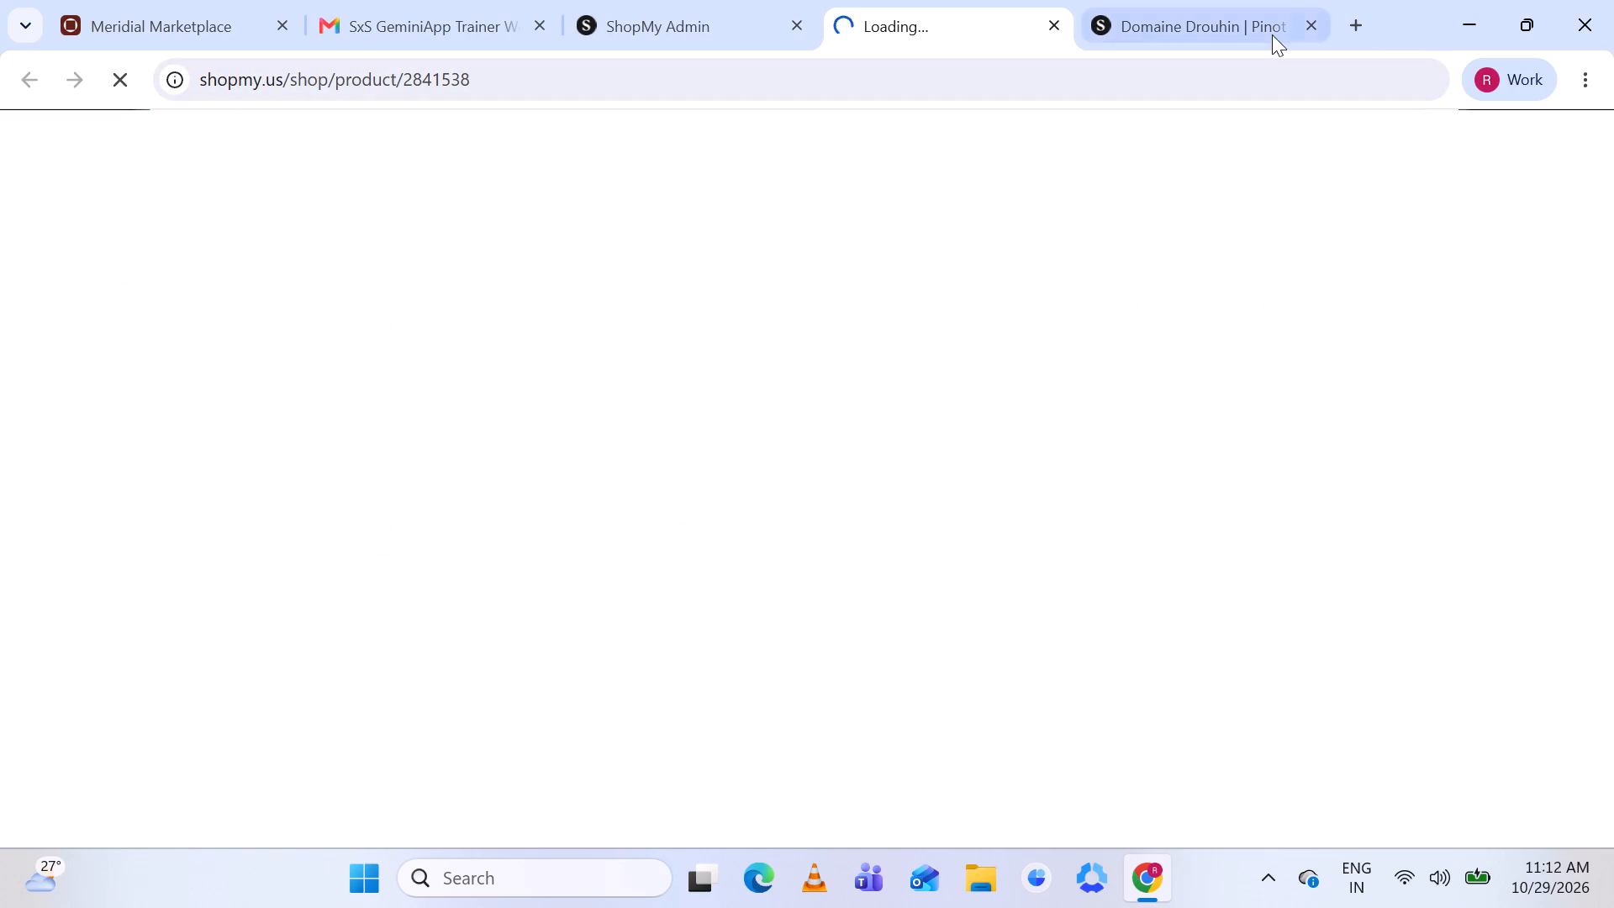
Close the leftover Domaine Drouhin Pinot Noir product tab.
left_click(1311, 24)
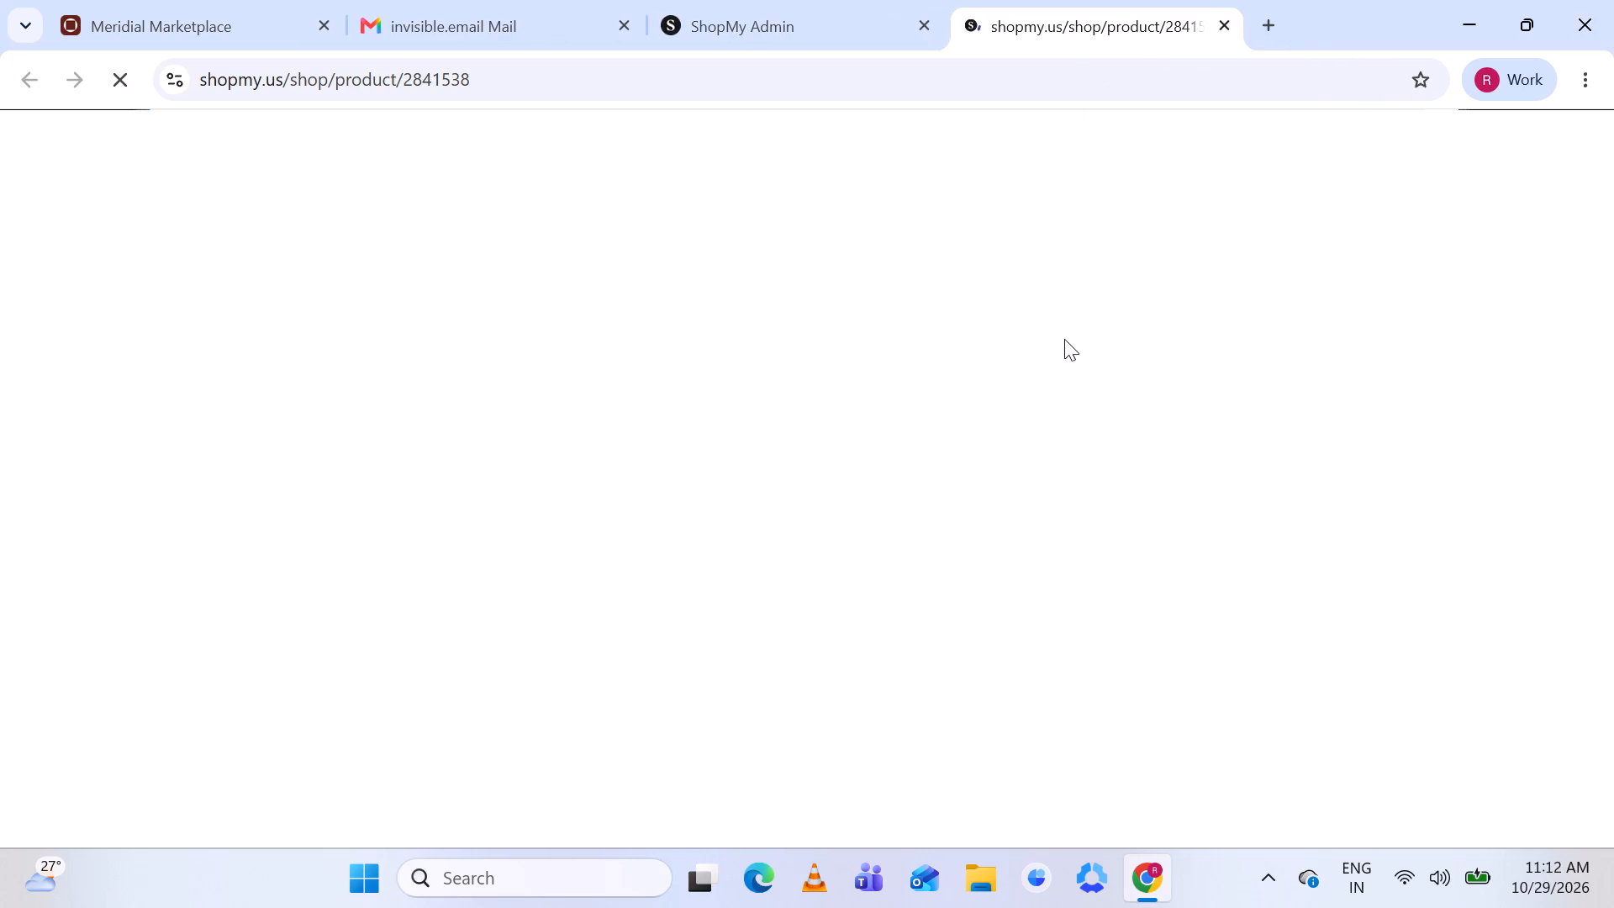
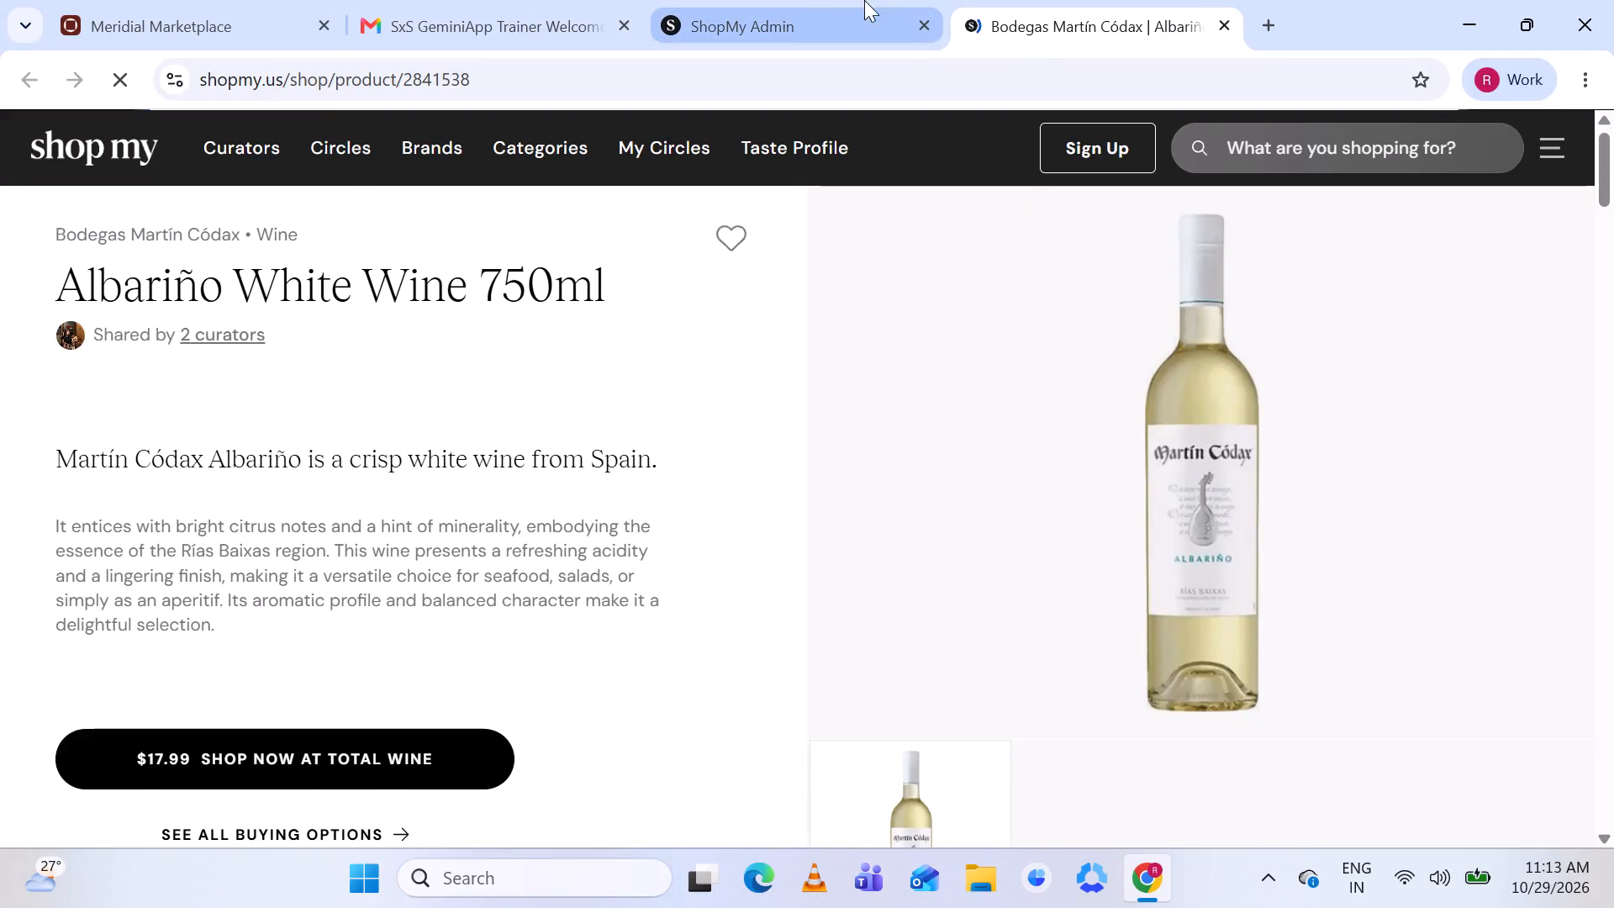
Find the existing La Cana "Albarino" product through product search, match the URL to it and save the match.
left_click(808, 4)
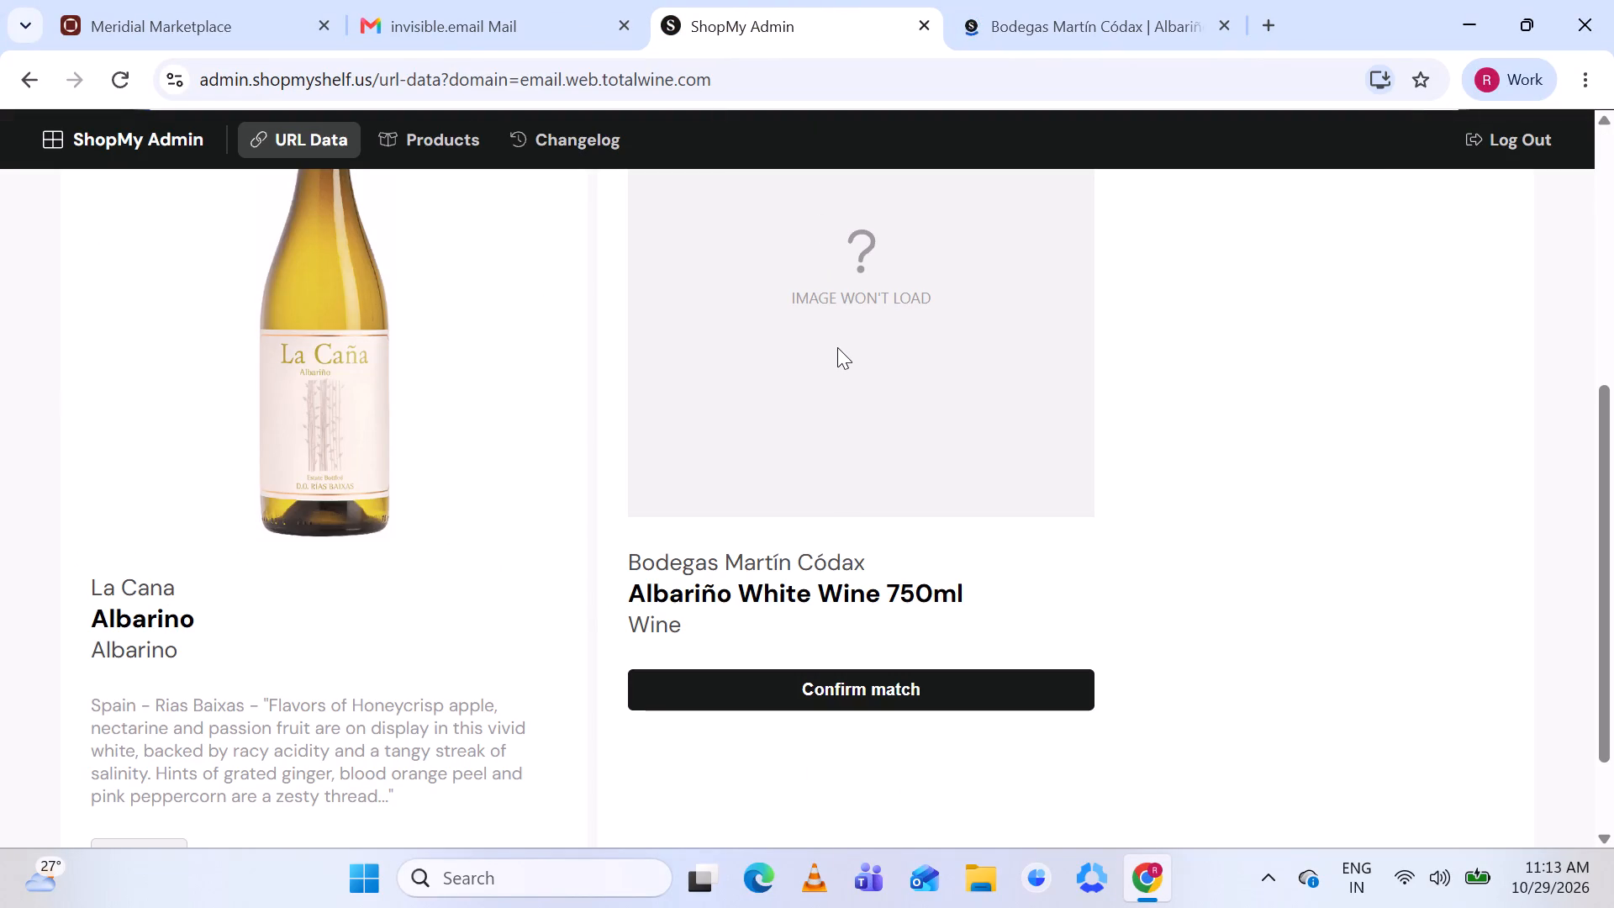
scroll(837, 347, "up", 2)
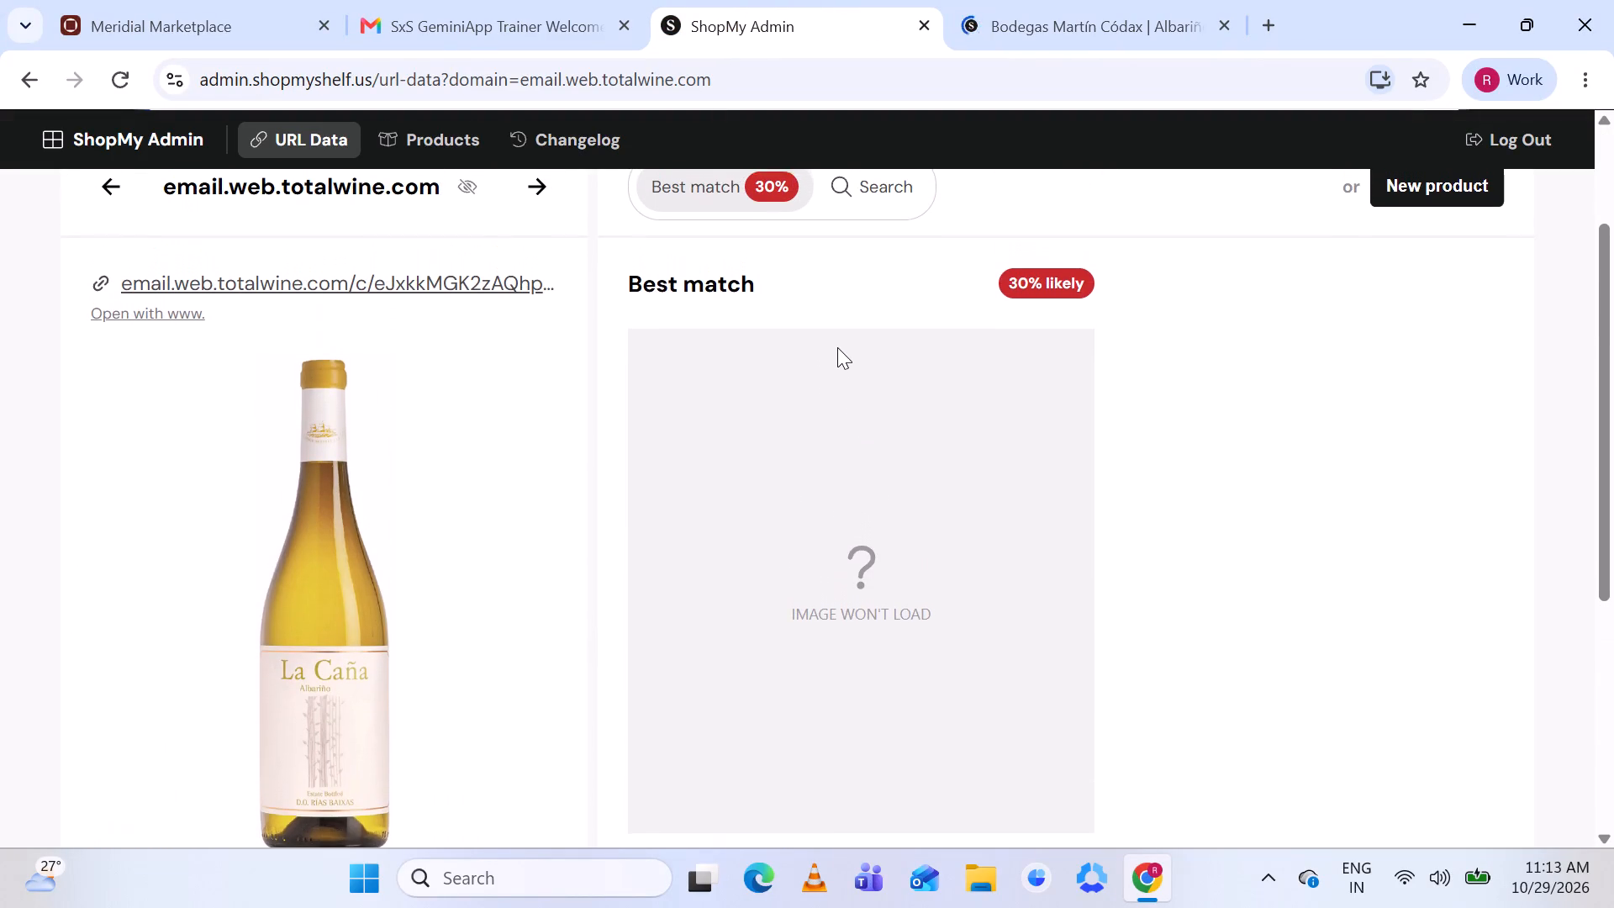
left_click(872, 195)
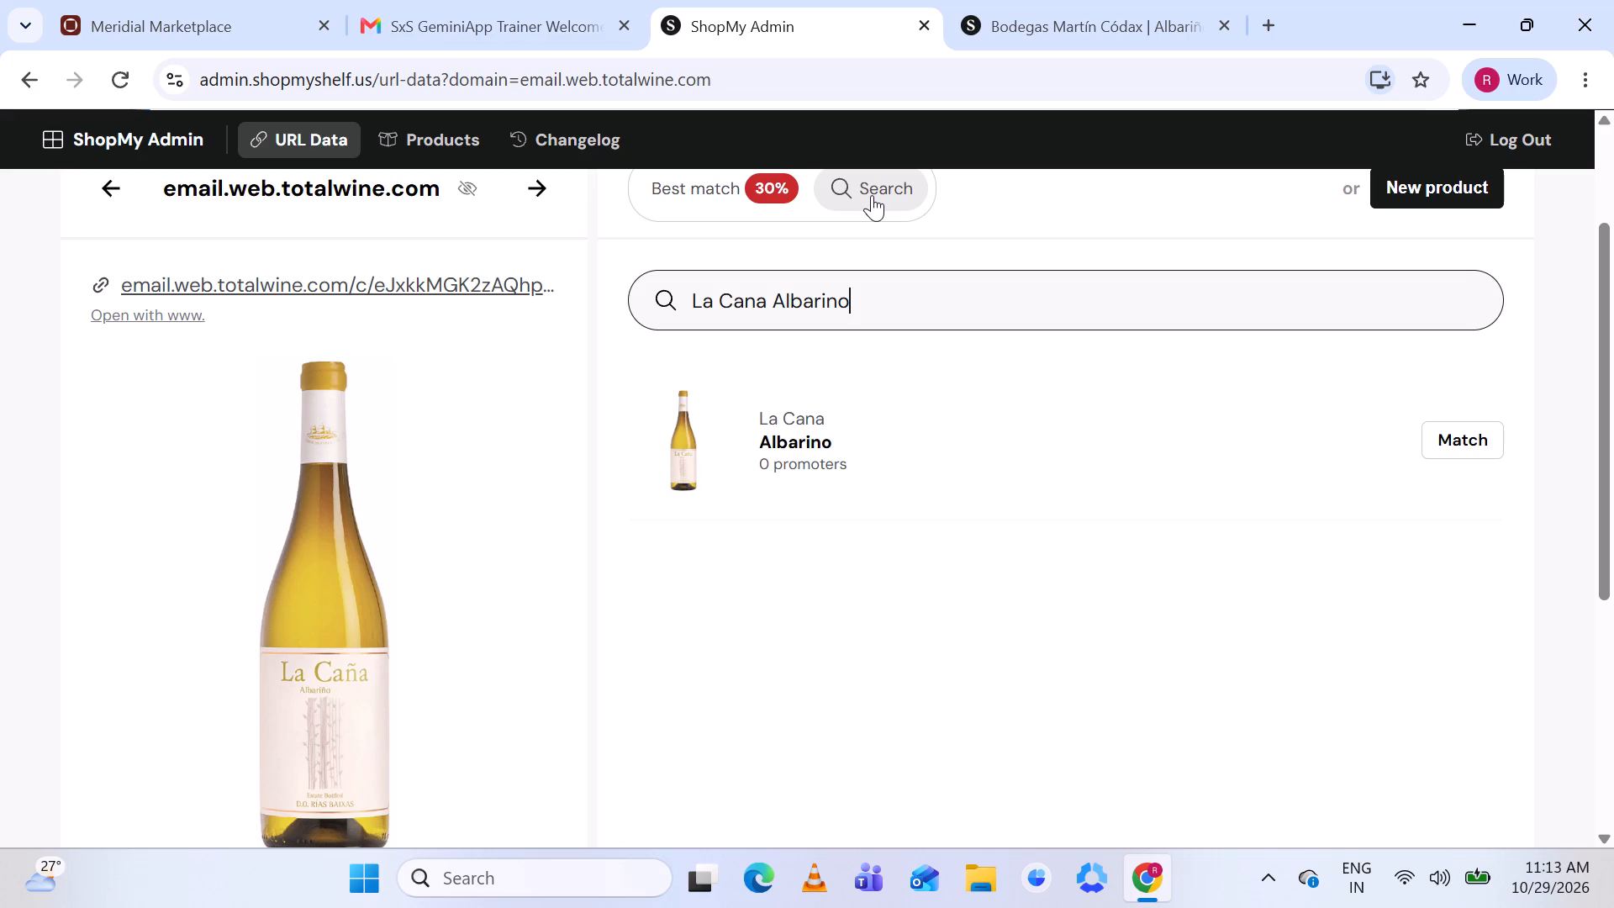
left_click(1458, 437)
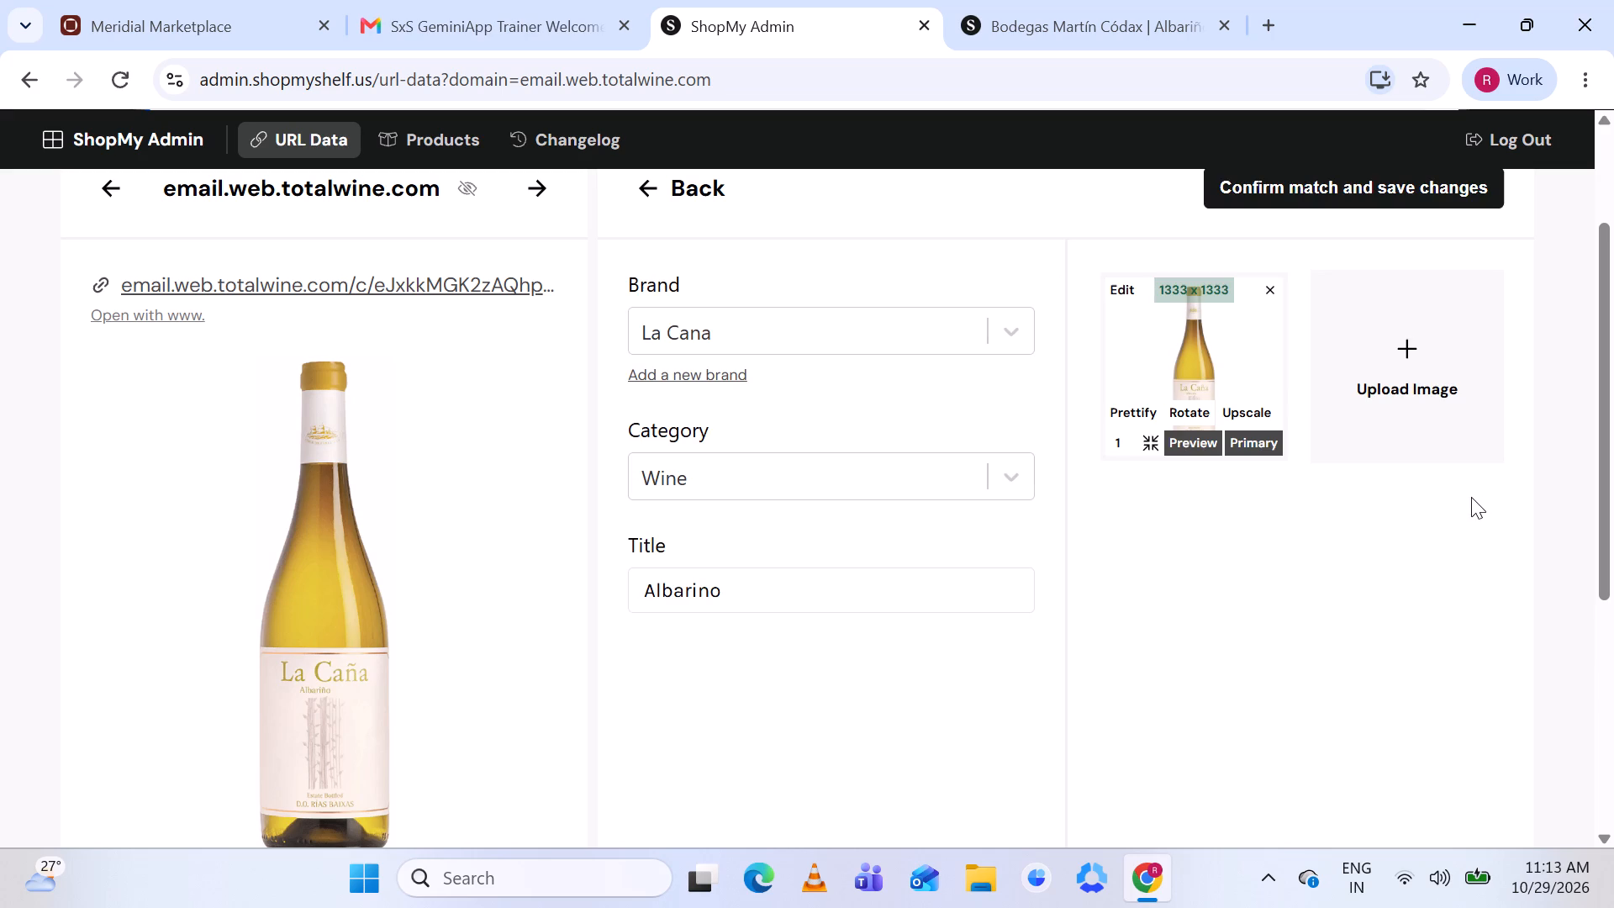
scroll(1448, 501, "down", 1)
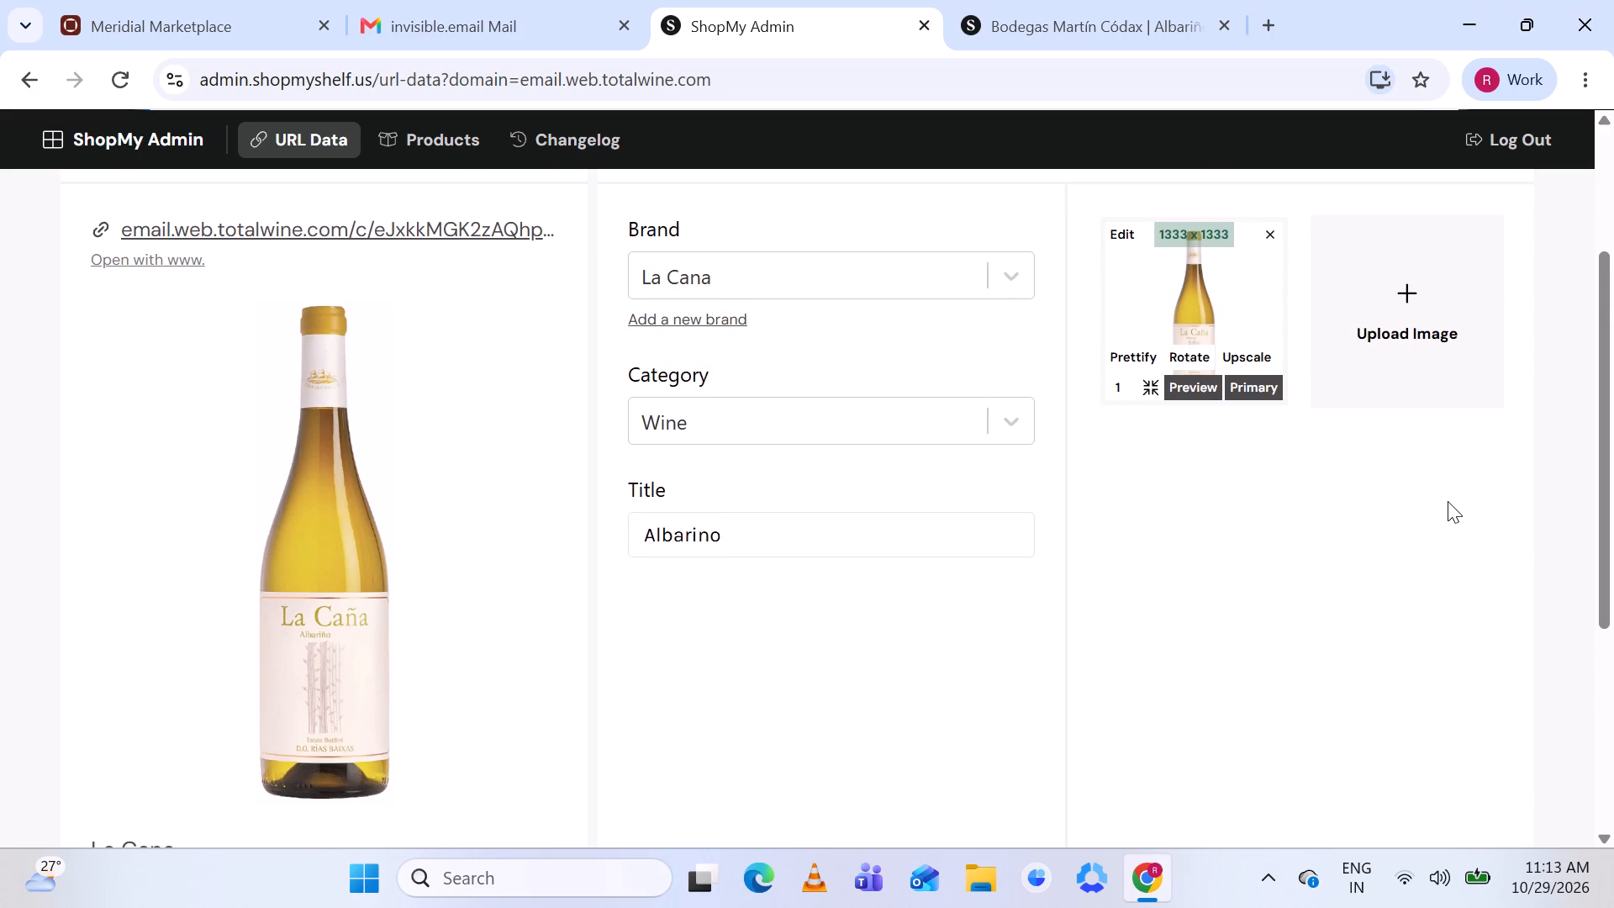
scroll(1448, 501, "down", 2)
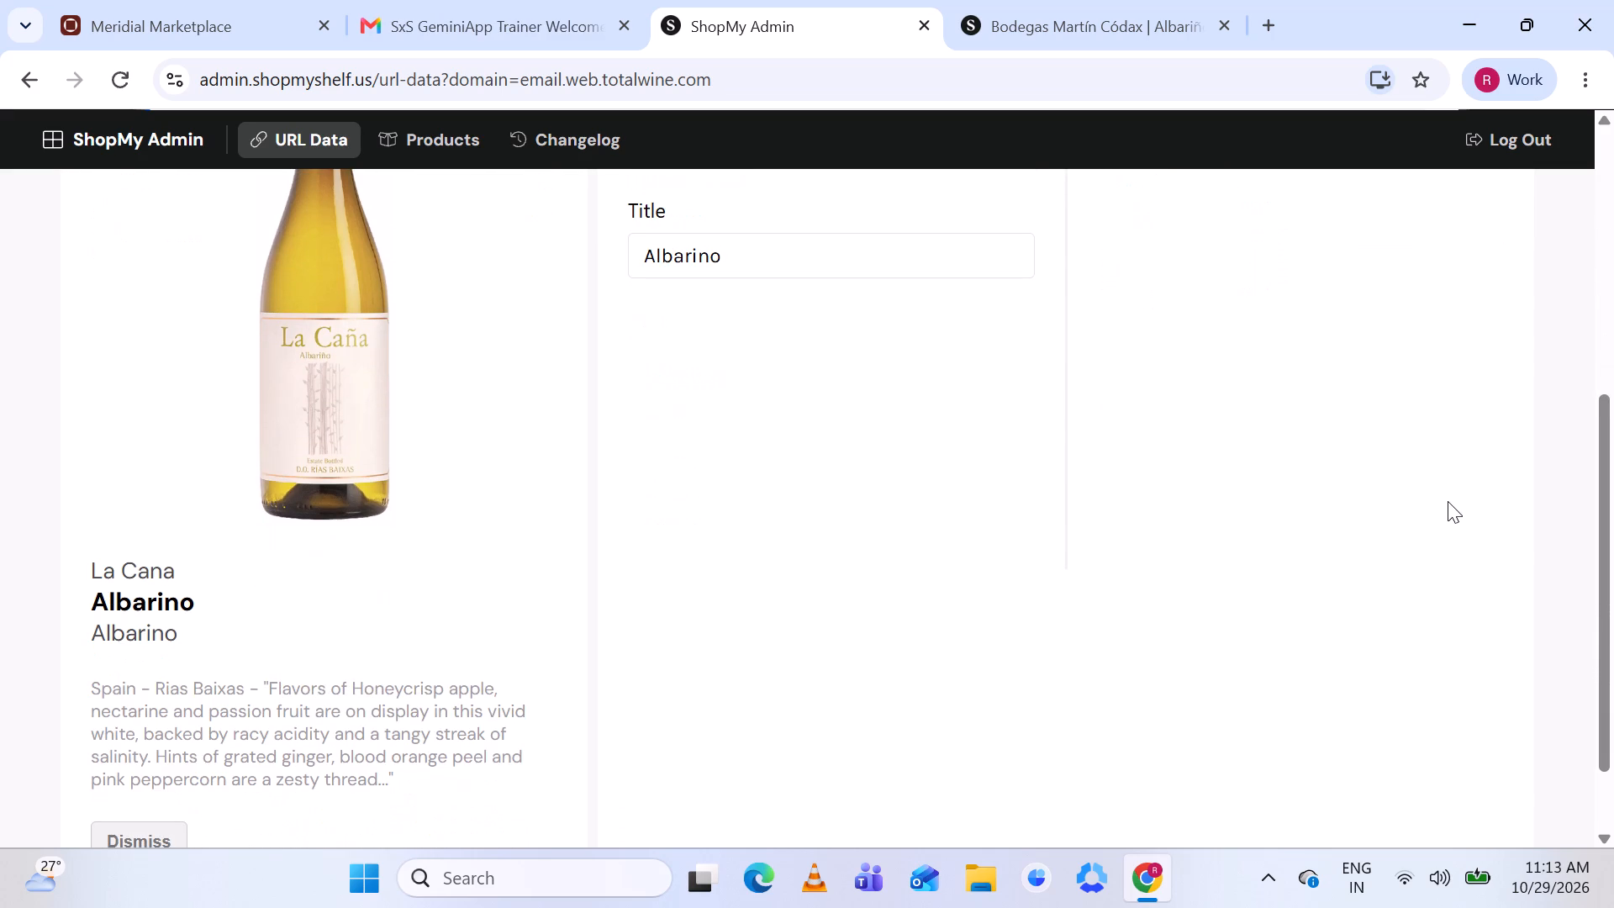
scroll(1448, 501, "up", 4)
left_click(1377, 368)
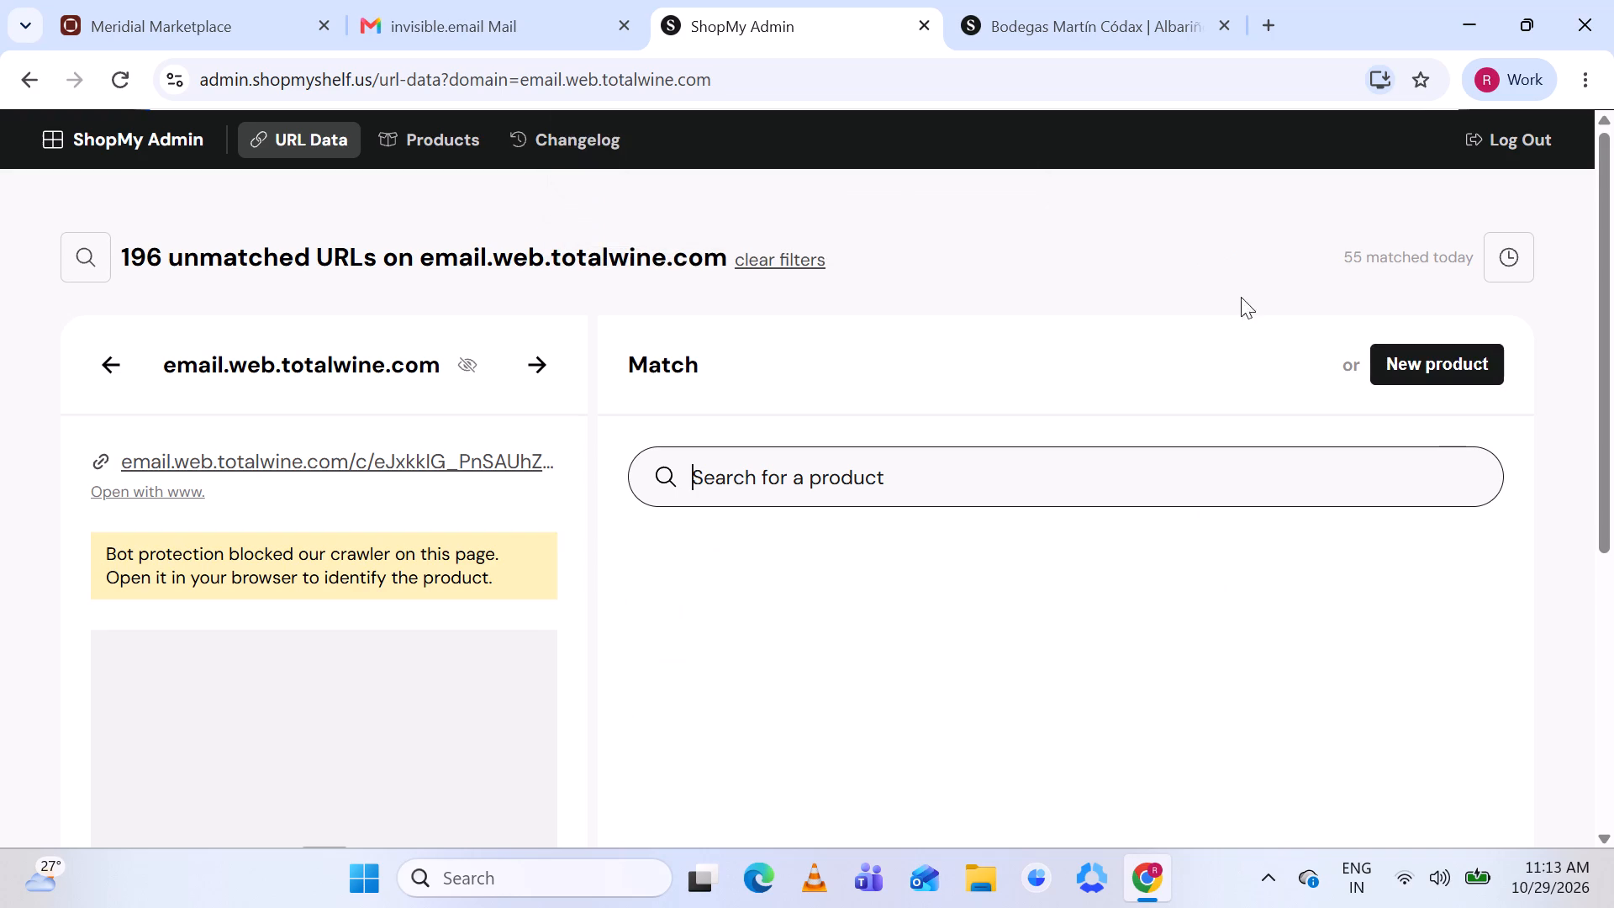
Switch to Meridial Marketplace, dismiss the notifications and view the My Referrals page.
left_click(139, 34)
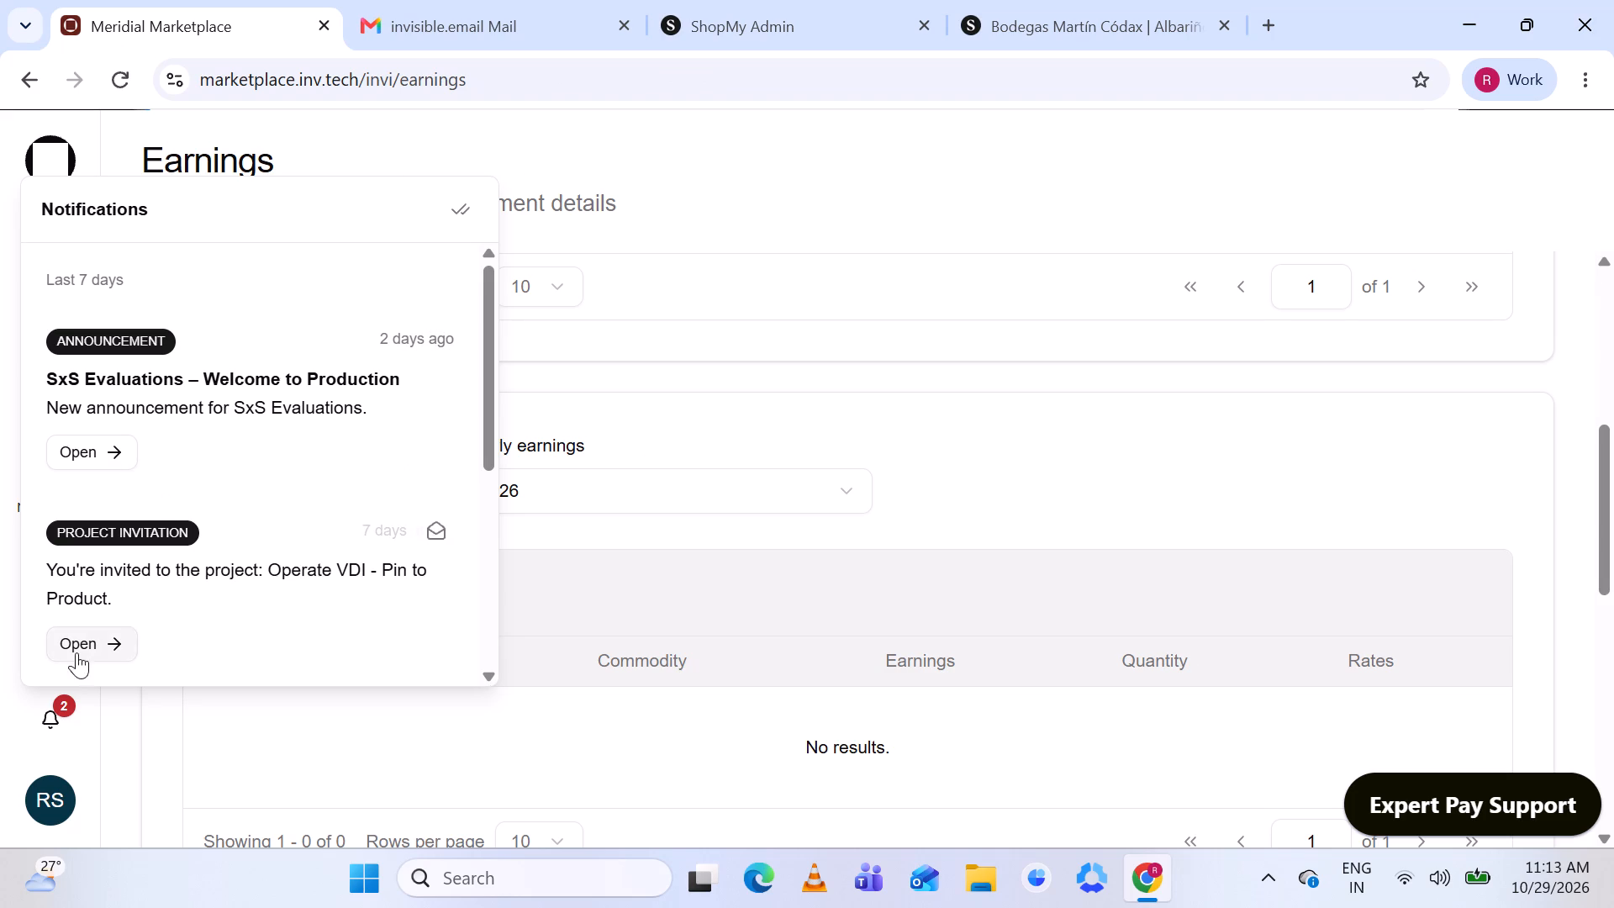
left_click(90, 731)
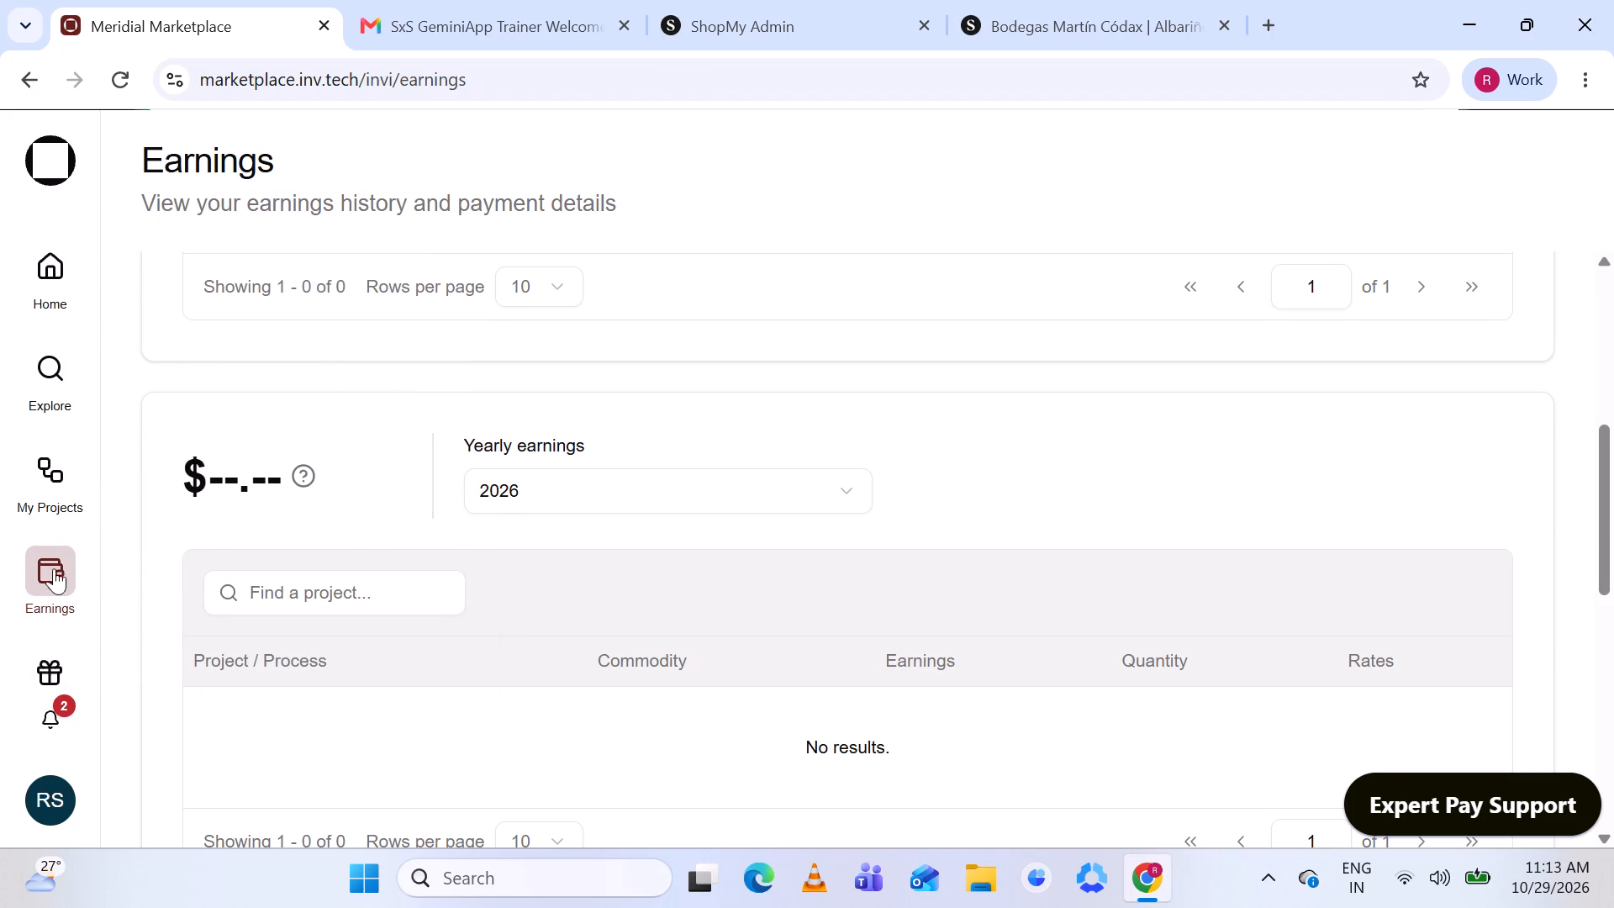
left_click(51, 675)
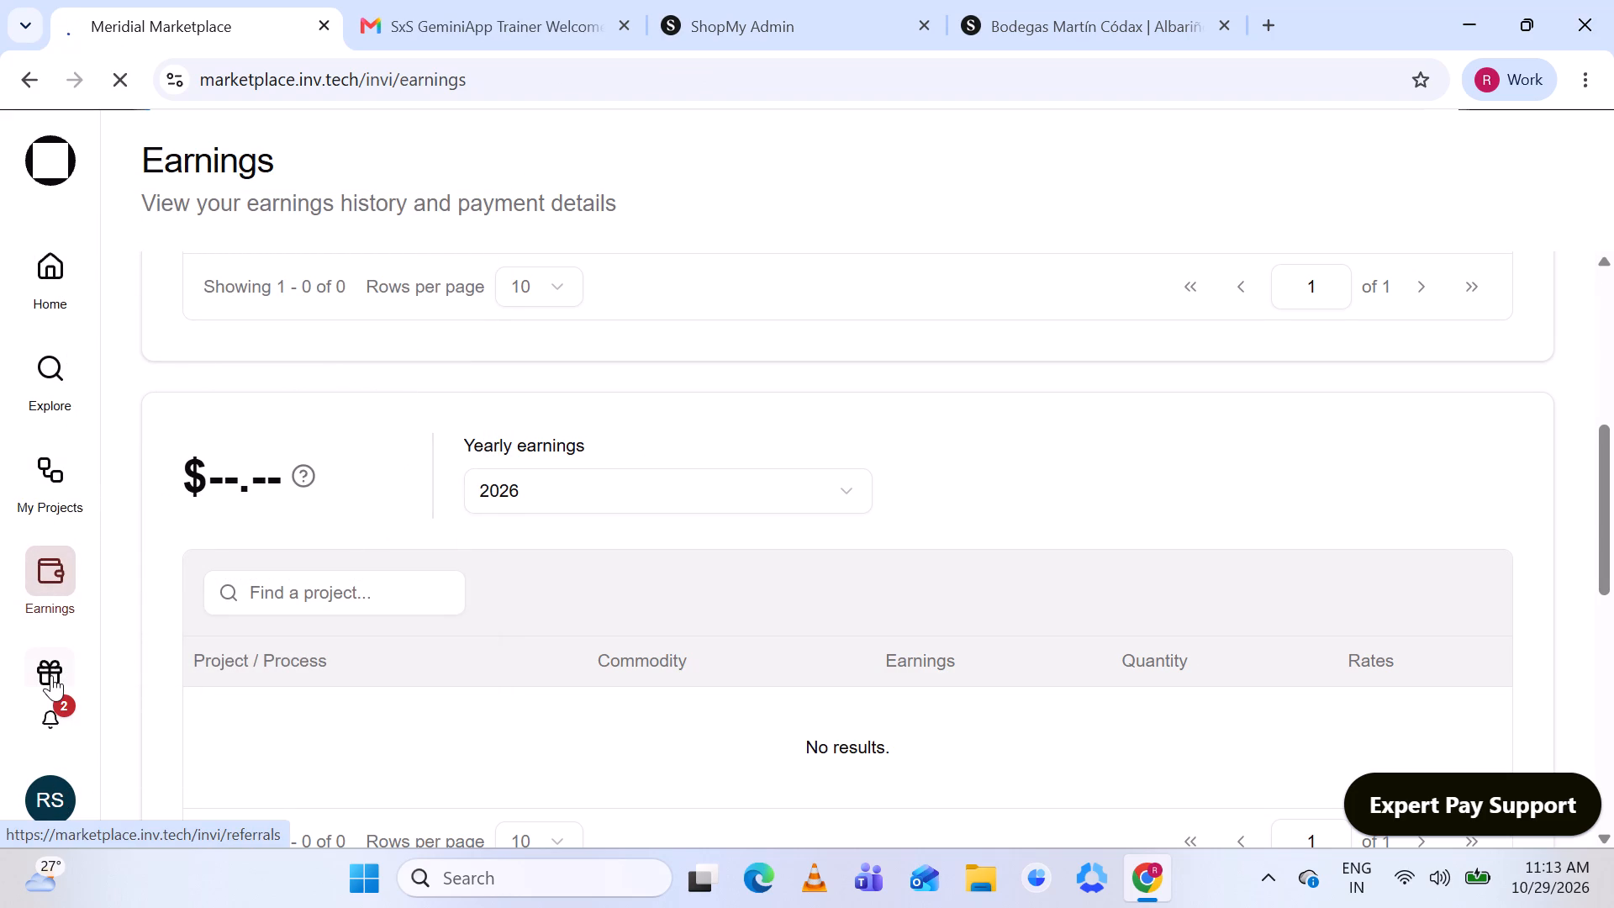
left_click(51, 675)
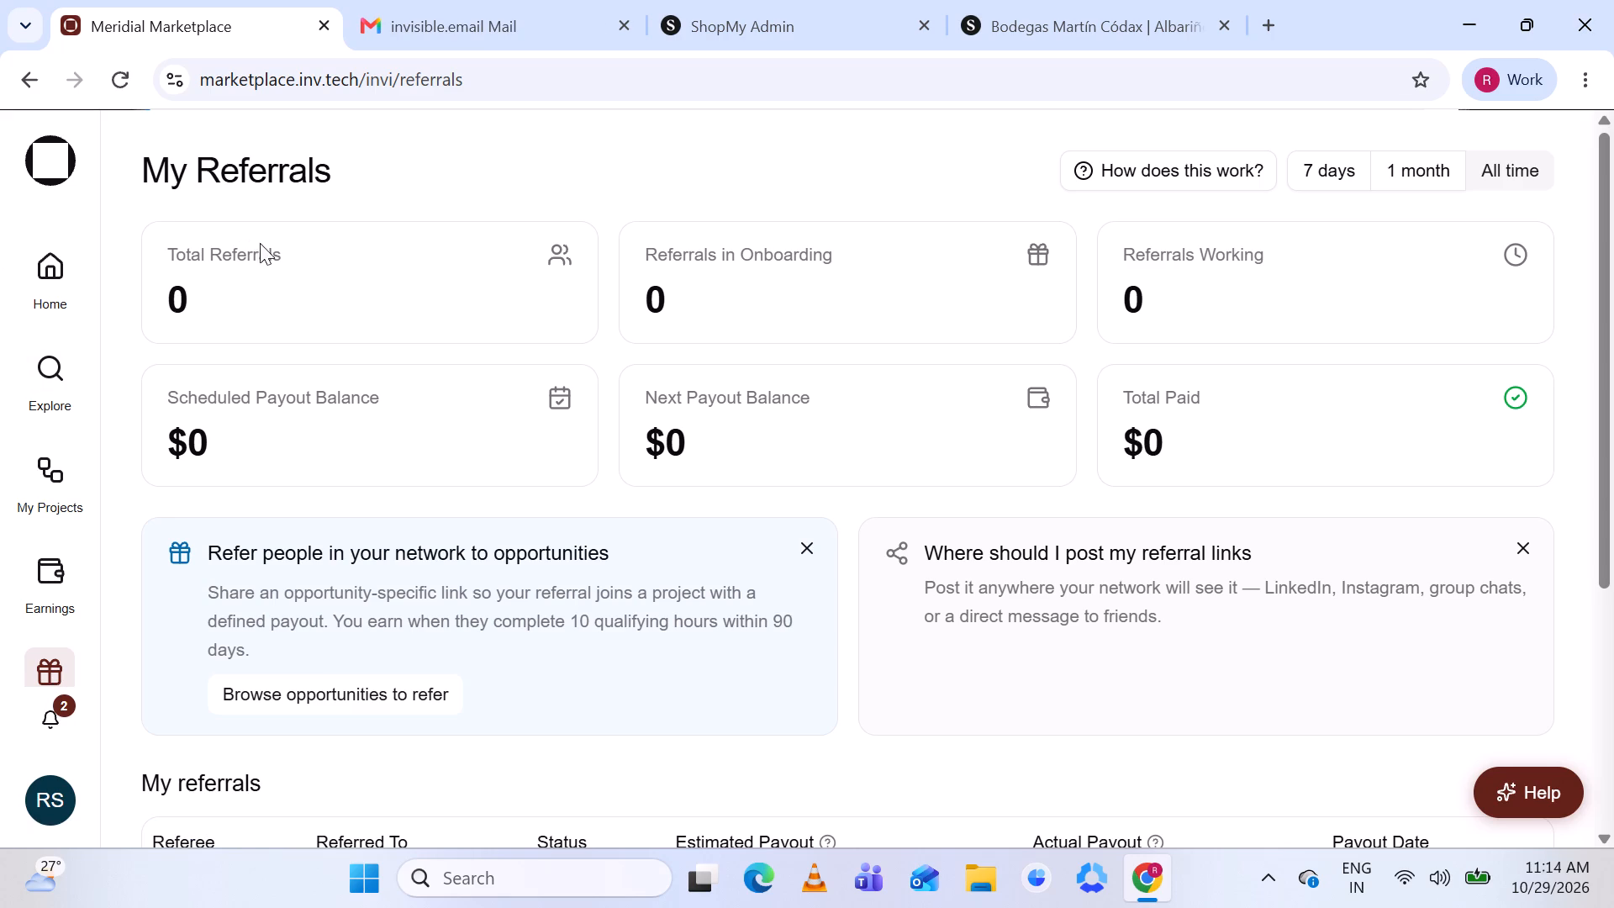
Return to ShopMy Admin and skip the bot-protected URL to reach the next unmatched email.web.totalwine.com URL.
left_click(759, 21)
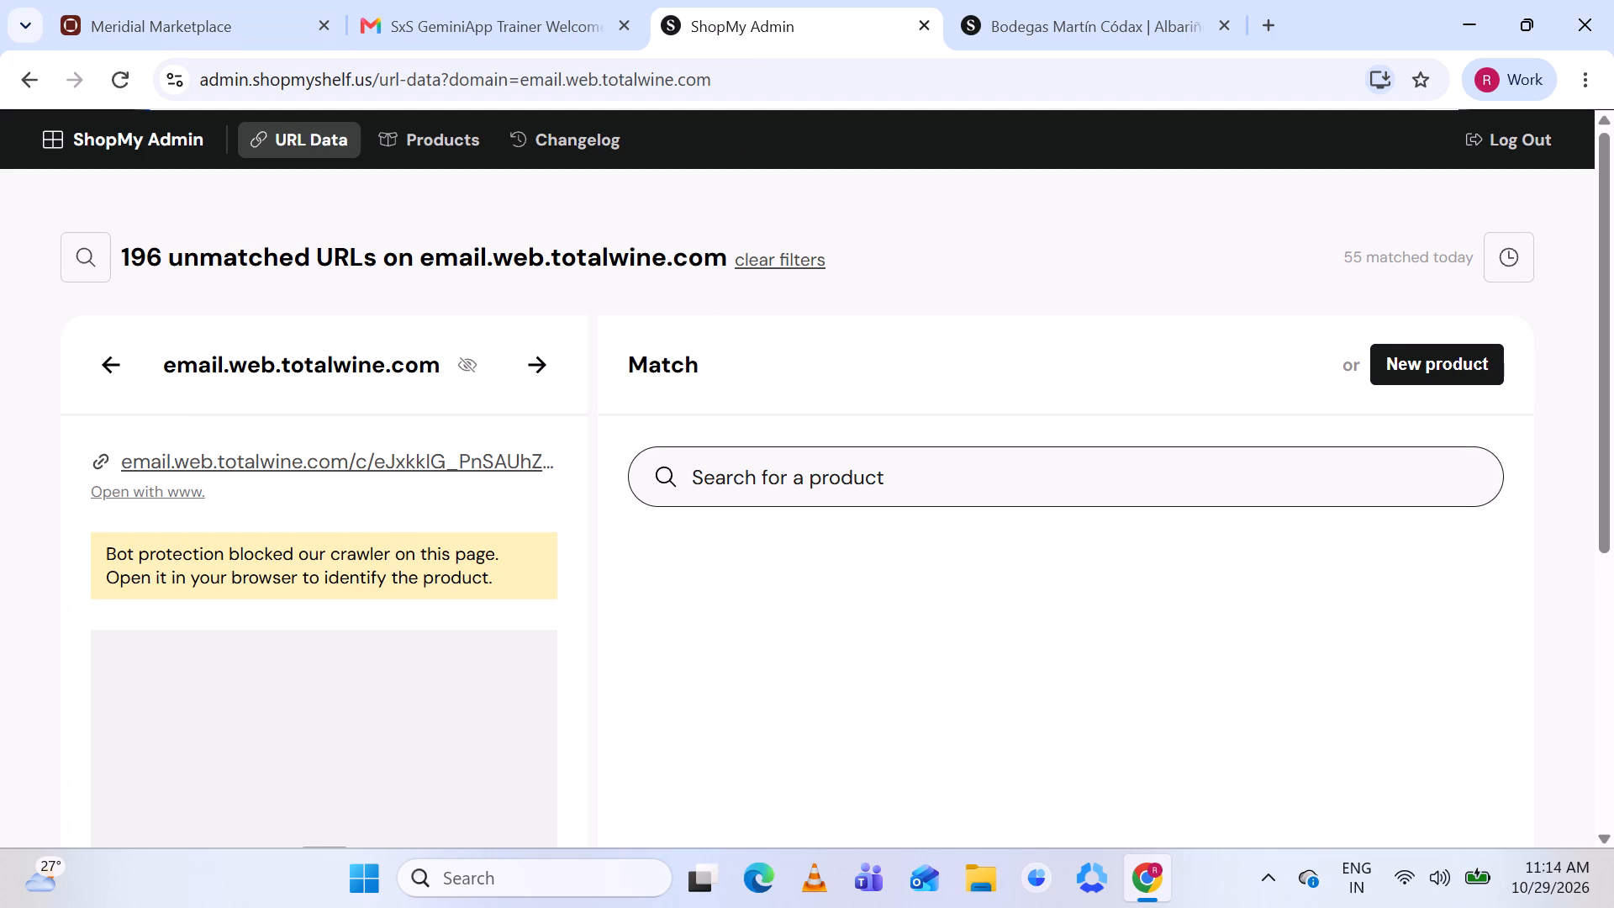
scroll(728, 382, "down", 1)
scroll(757, 303, "up", 1)
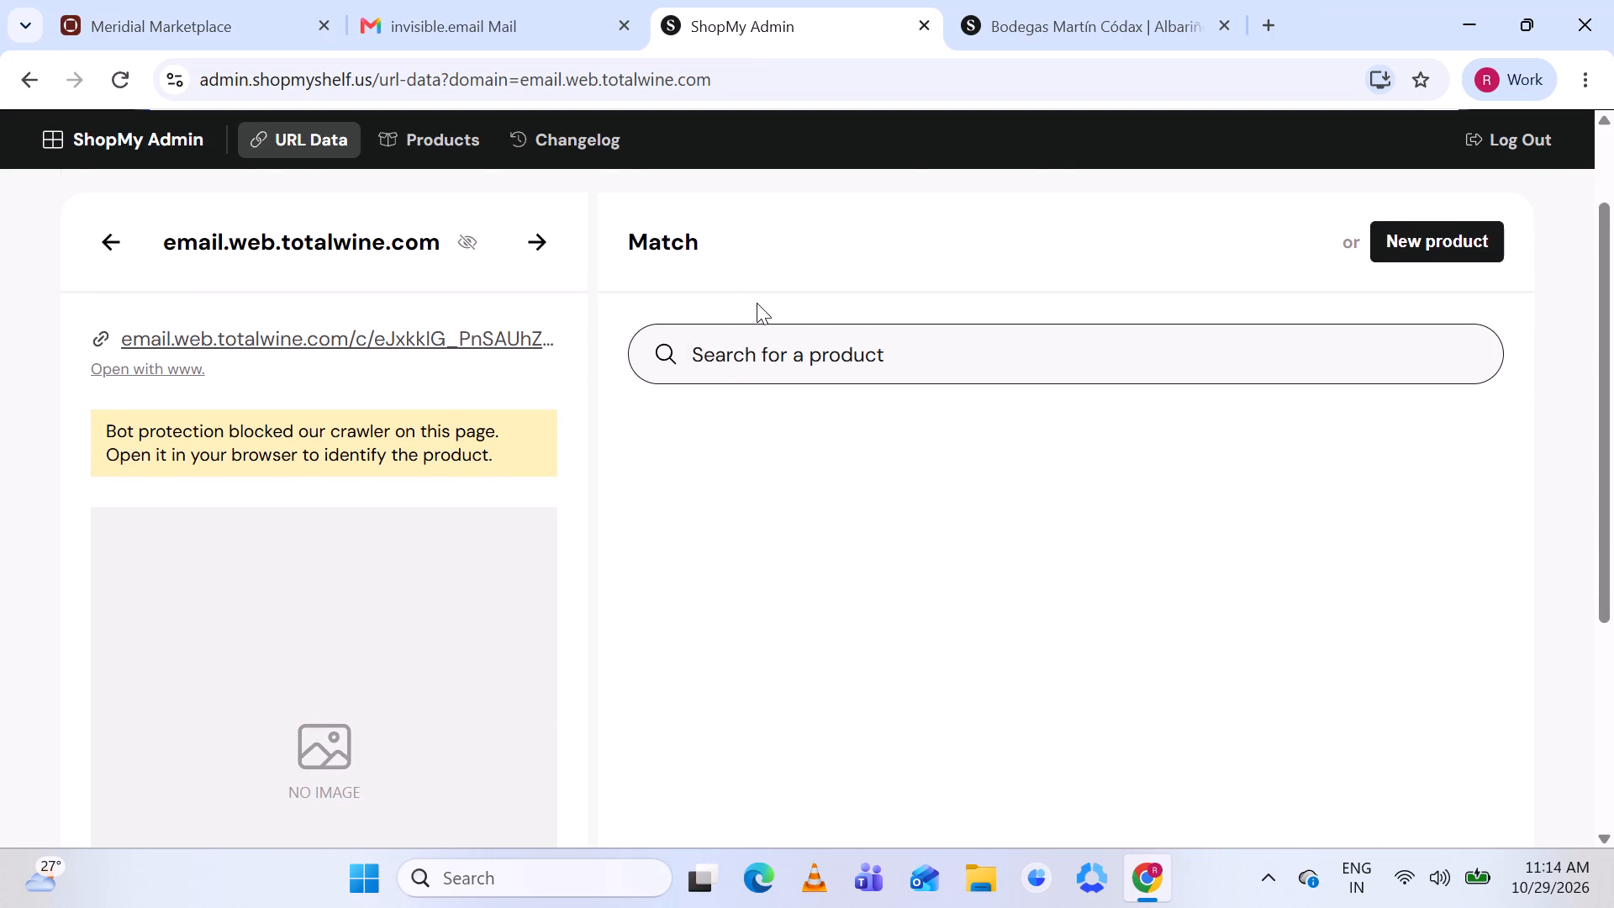
scroll(757, 303, "up", 1)
scroll(757, 303, "down", 2)
scroll(757, 303, "up", 2)
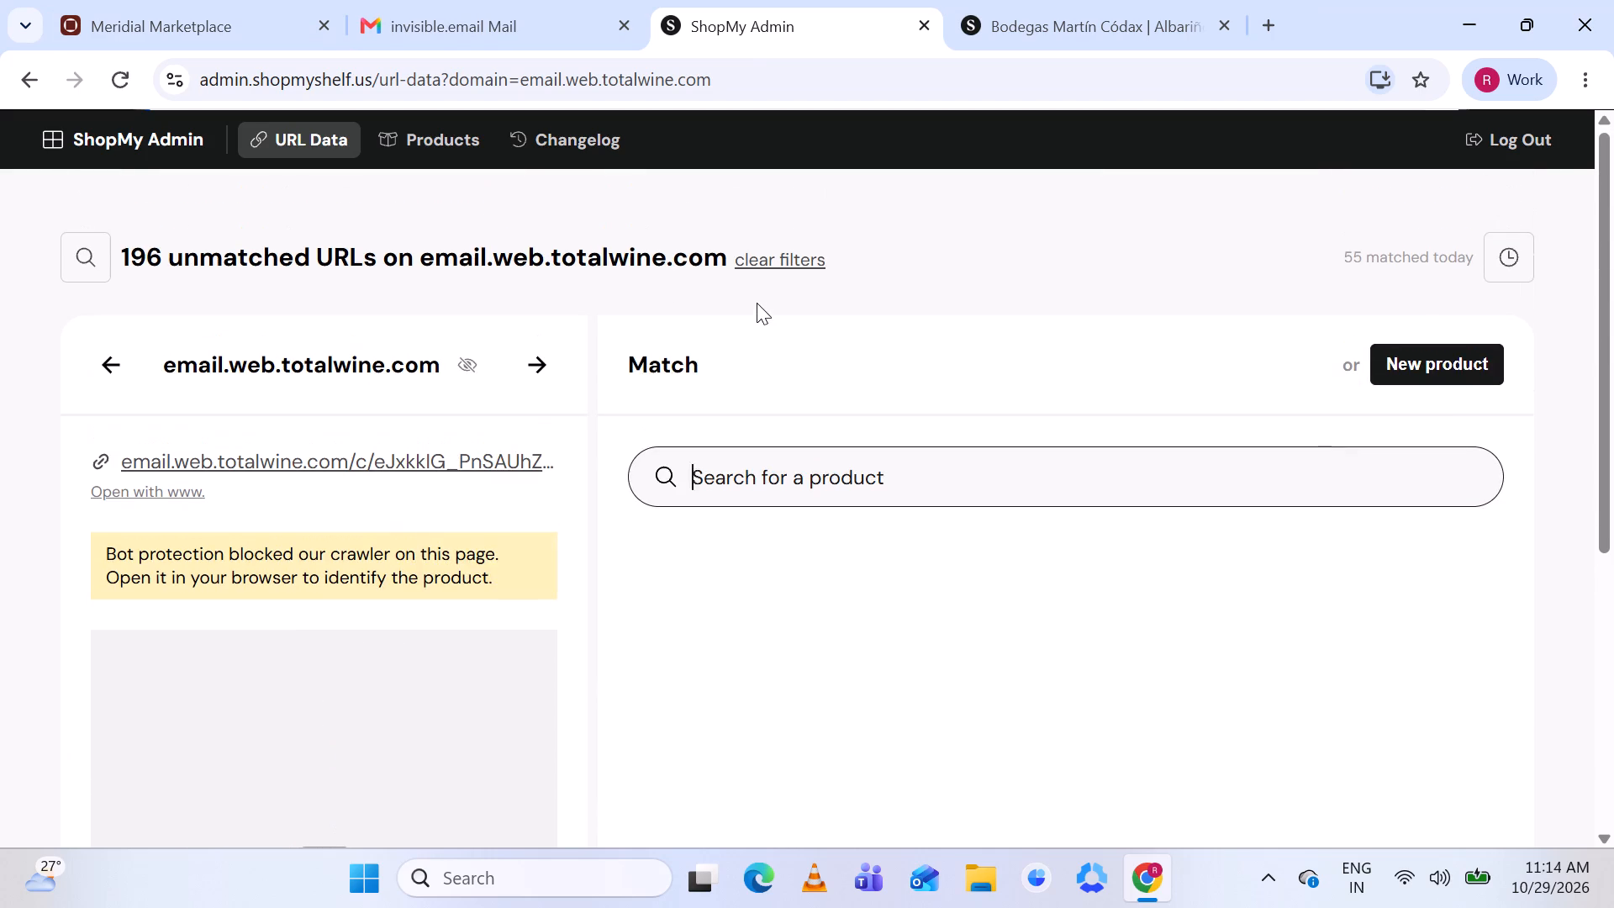
left_click(544, 359)
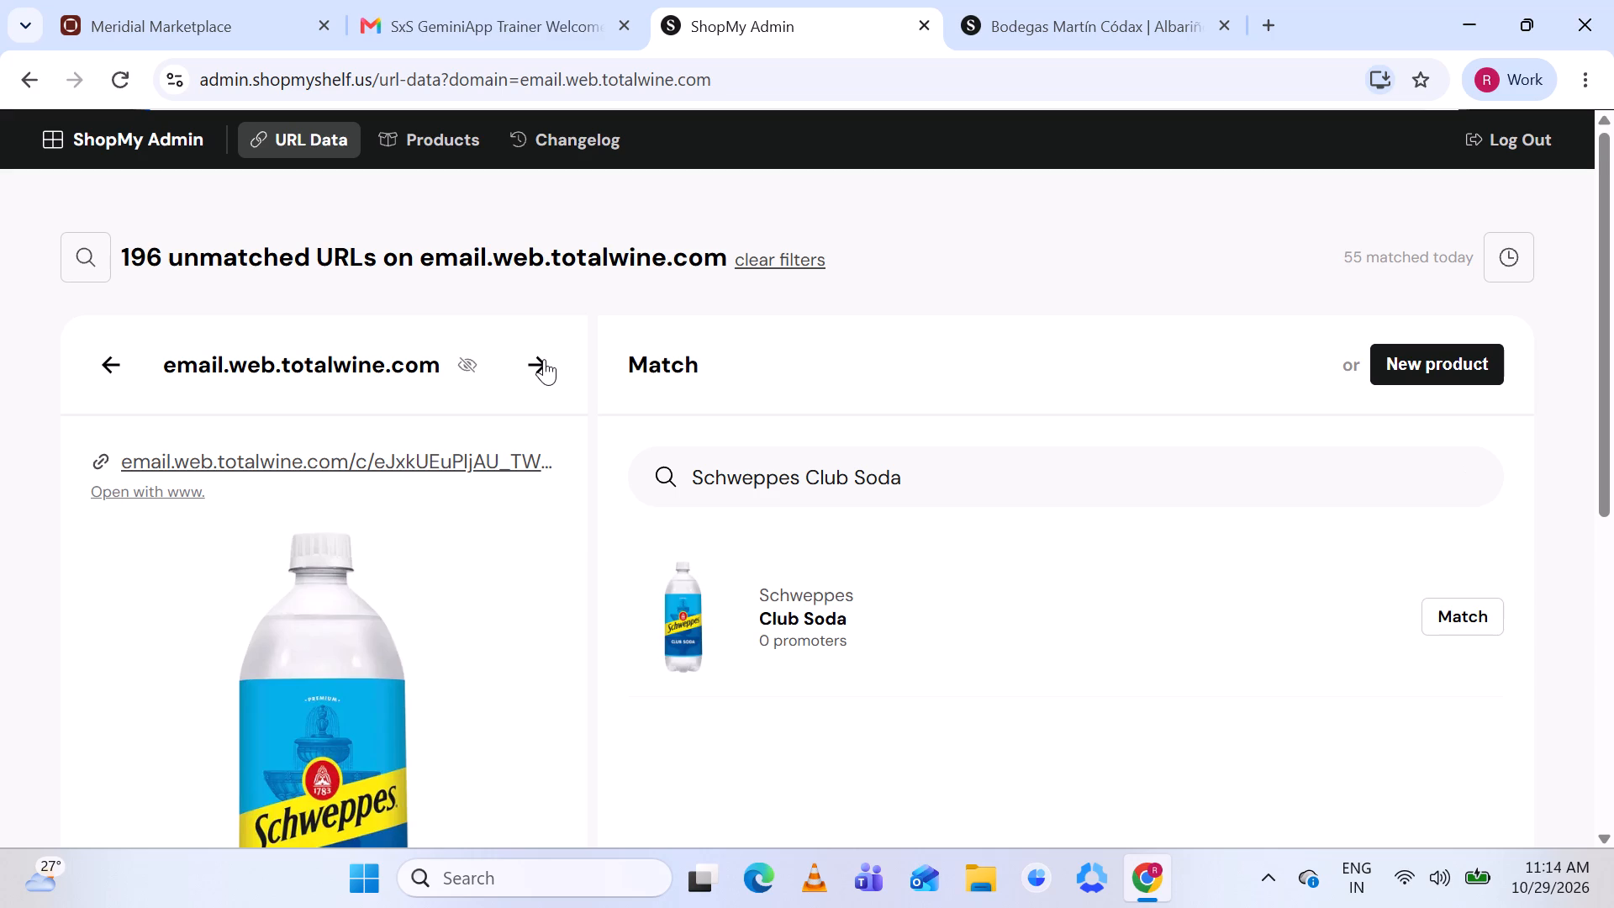
Match the Schweppes Club Soda URL to the existing Schweppes "Club Soda" product and save the match.
scroll(1056, 638, "down", 1)
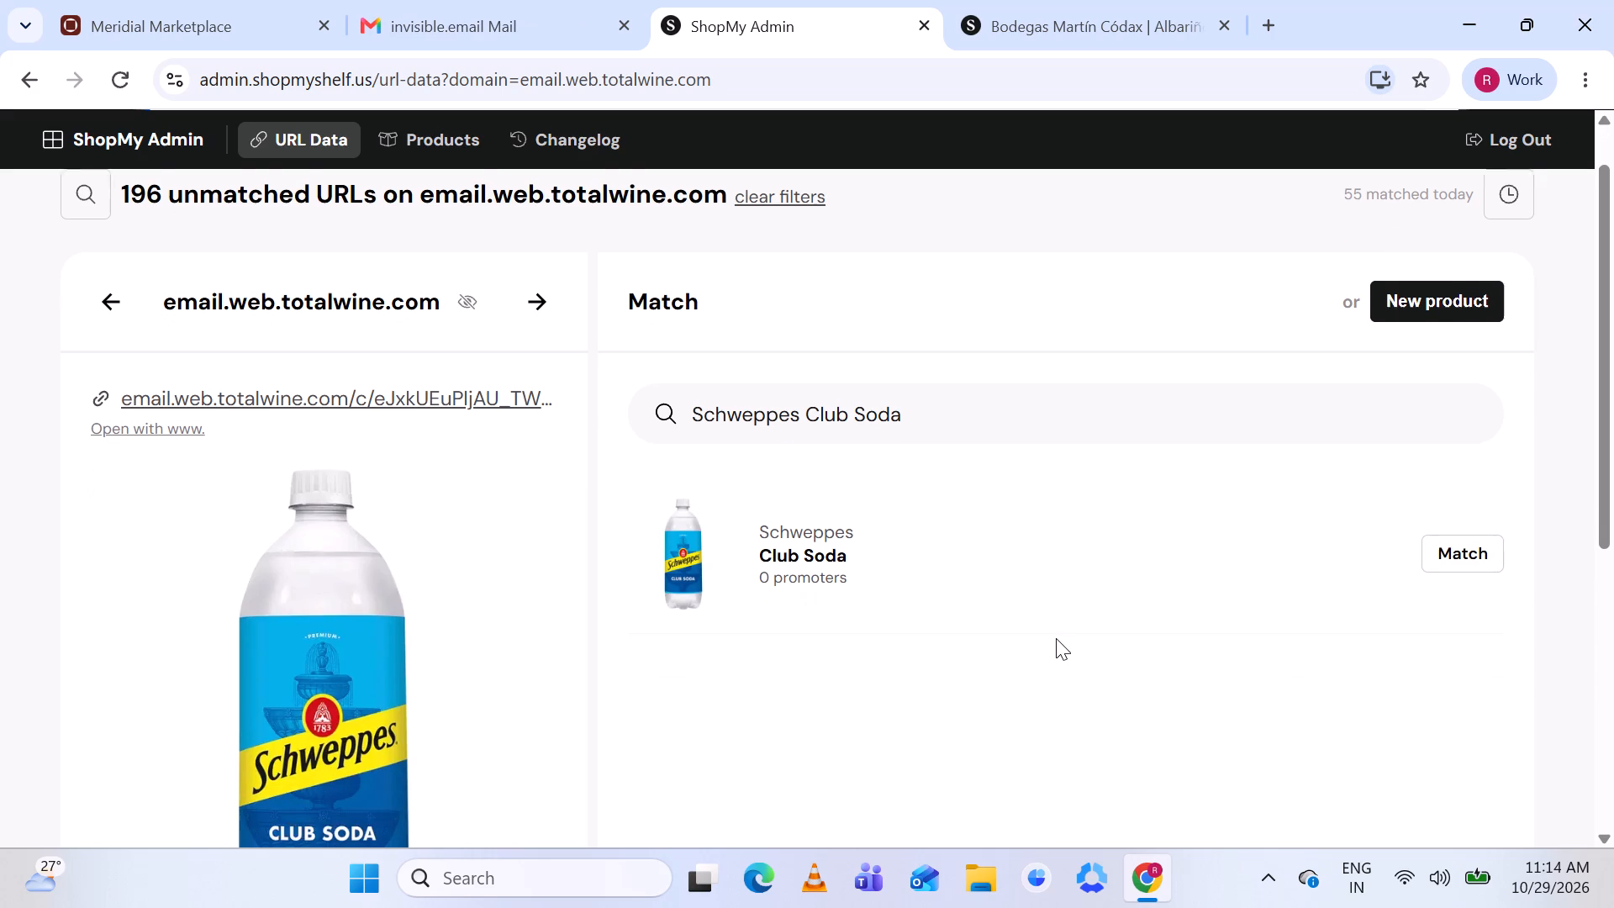
scroll(1056, 638, "down", 1)
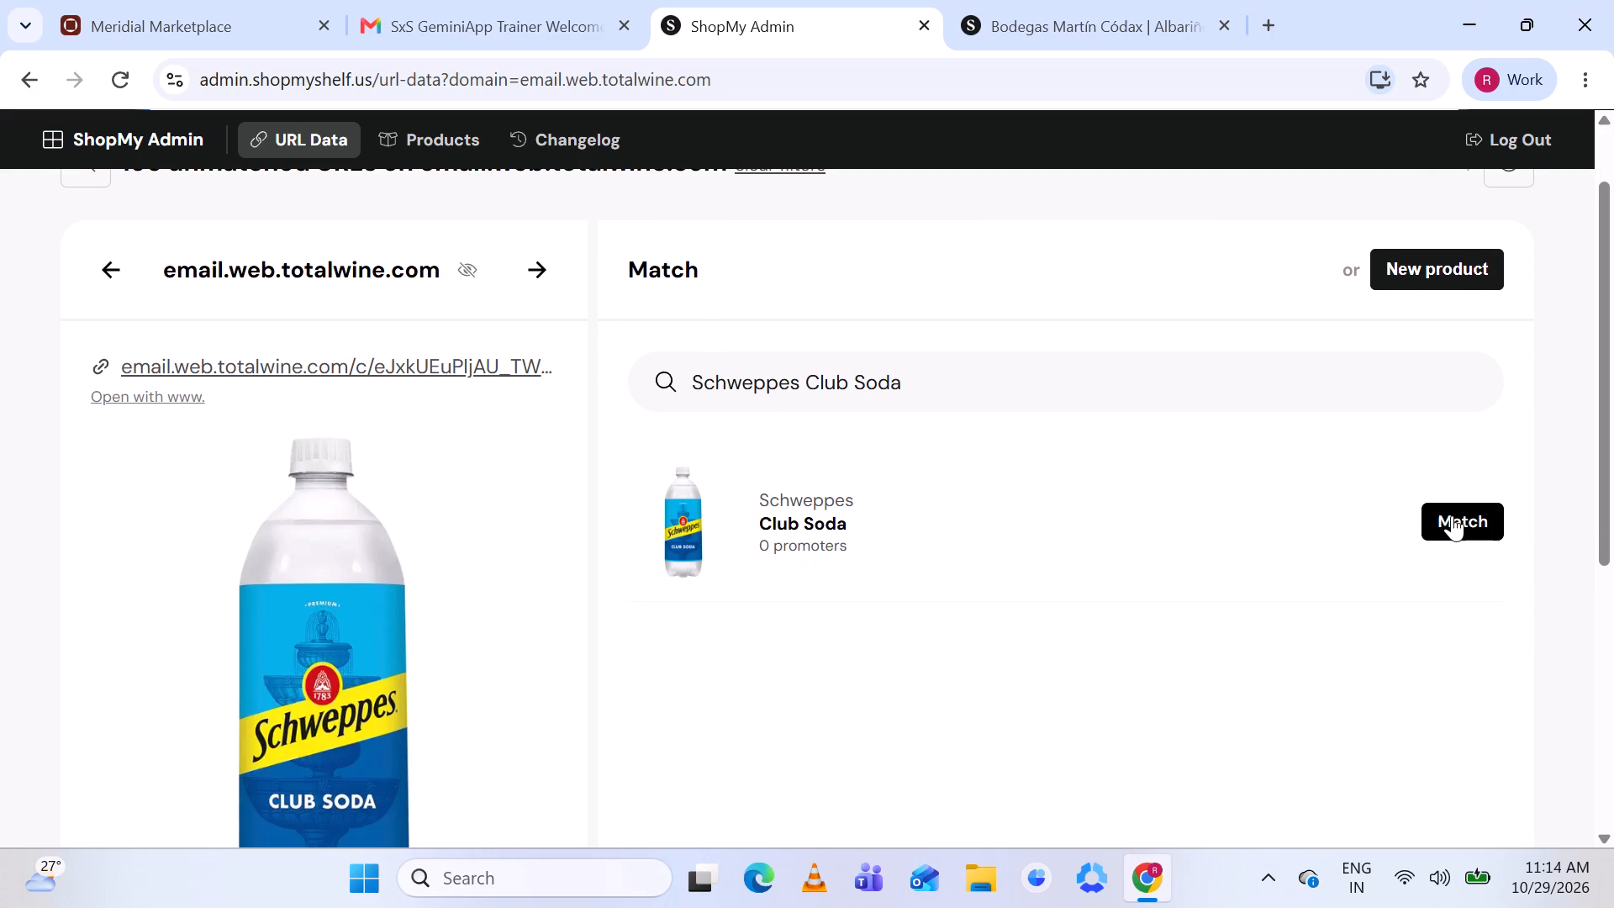
left_click(1452, 515)
scroll(1120, 583, "down", 1)
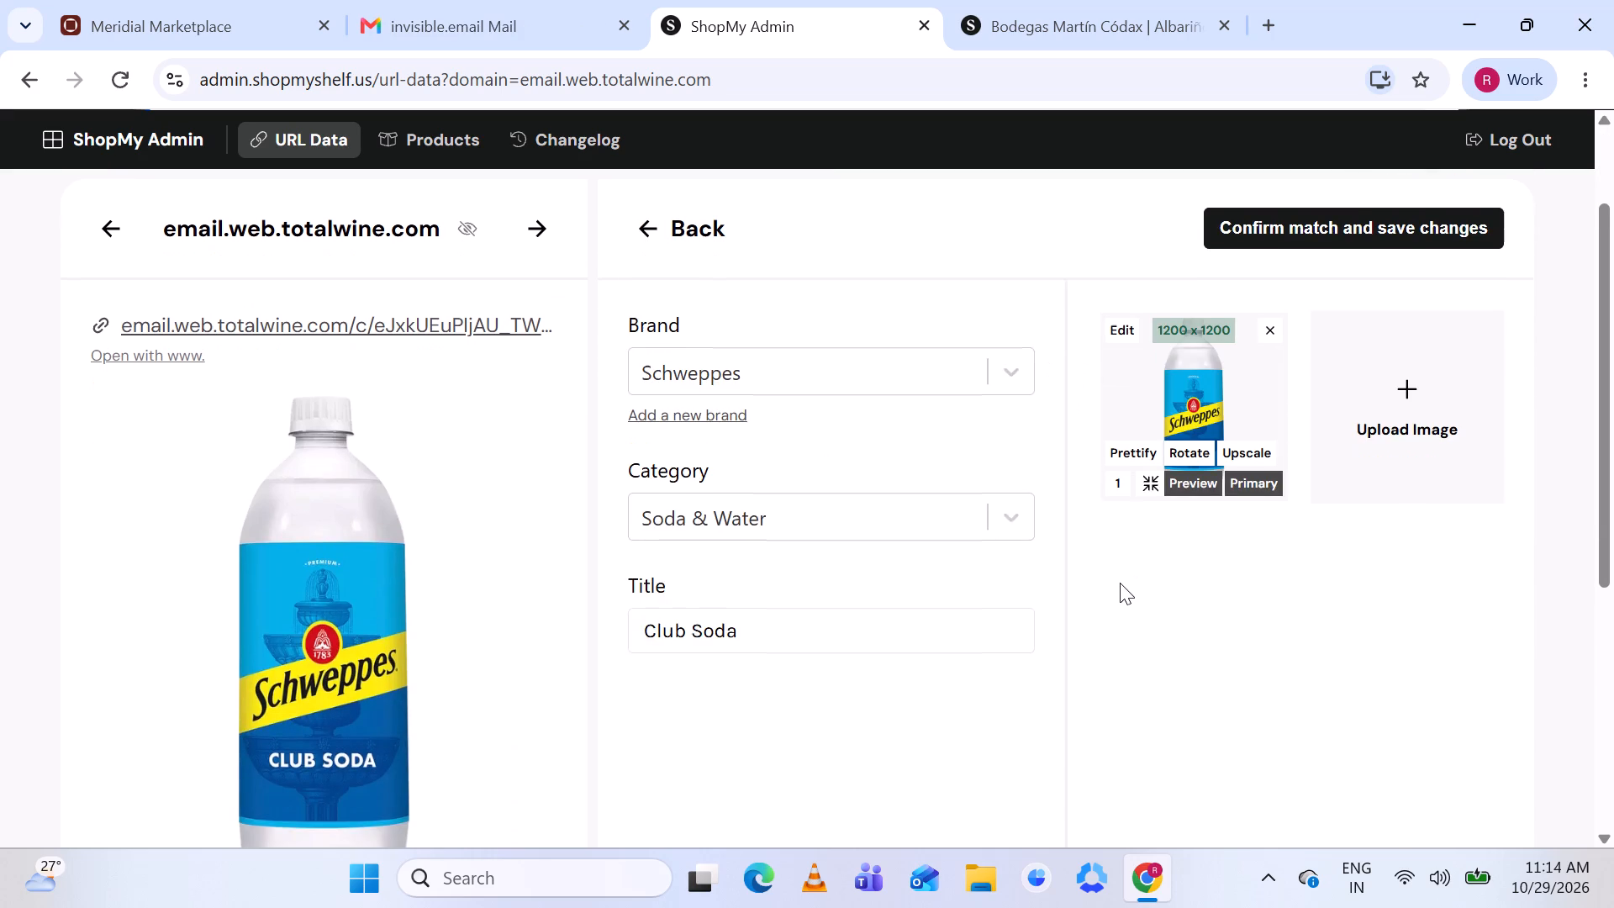
scroll(1120, 583, "down", 1)
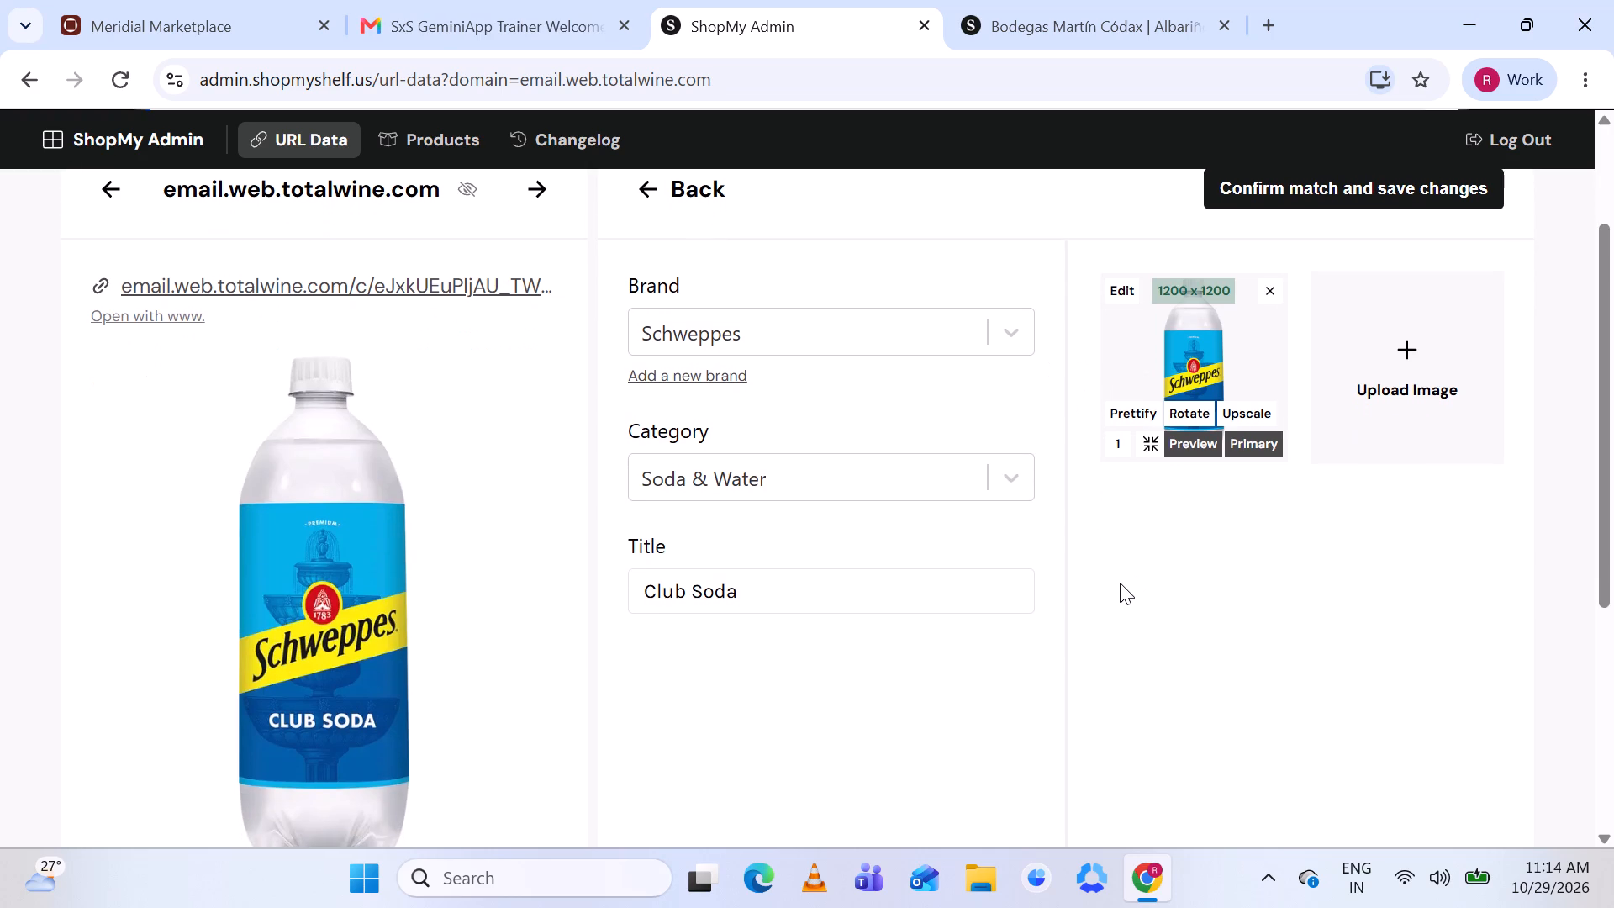
scroll(1120, 583, "down", 2)
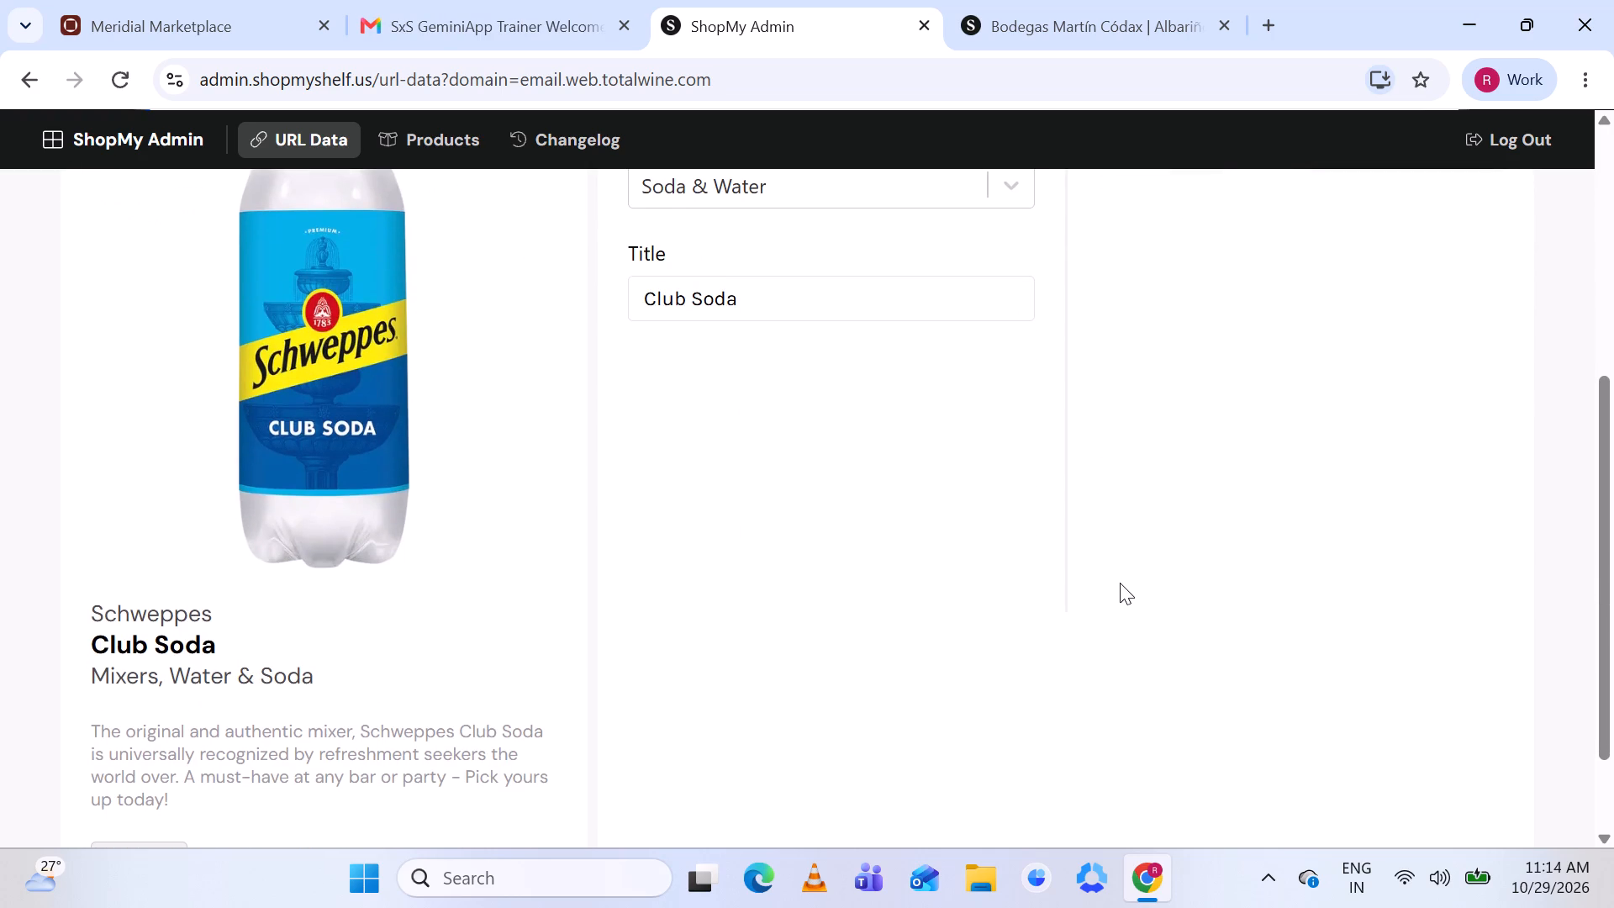
scroll(1120, 583, "up", 4)
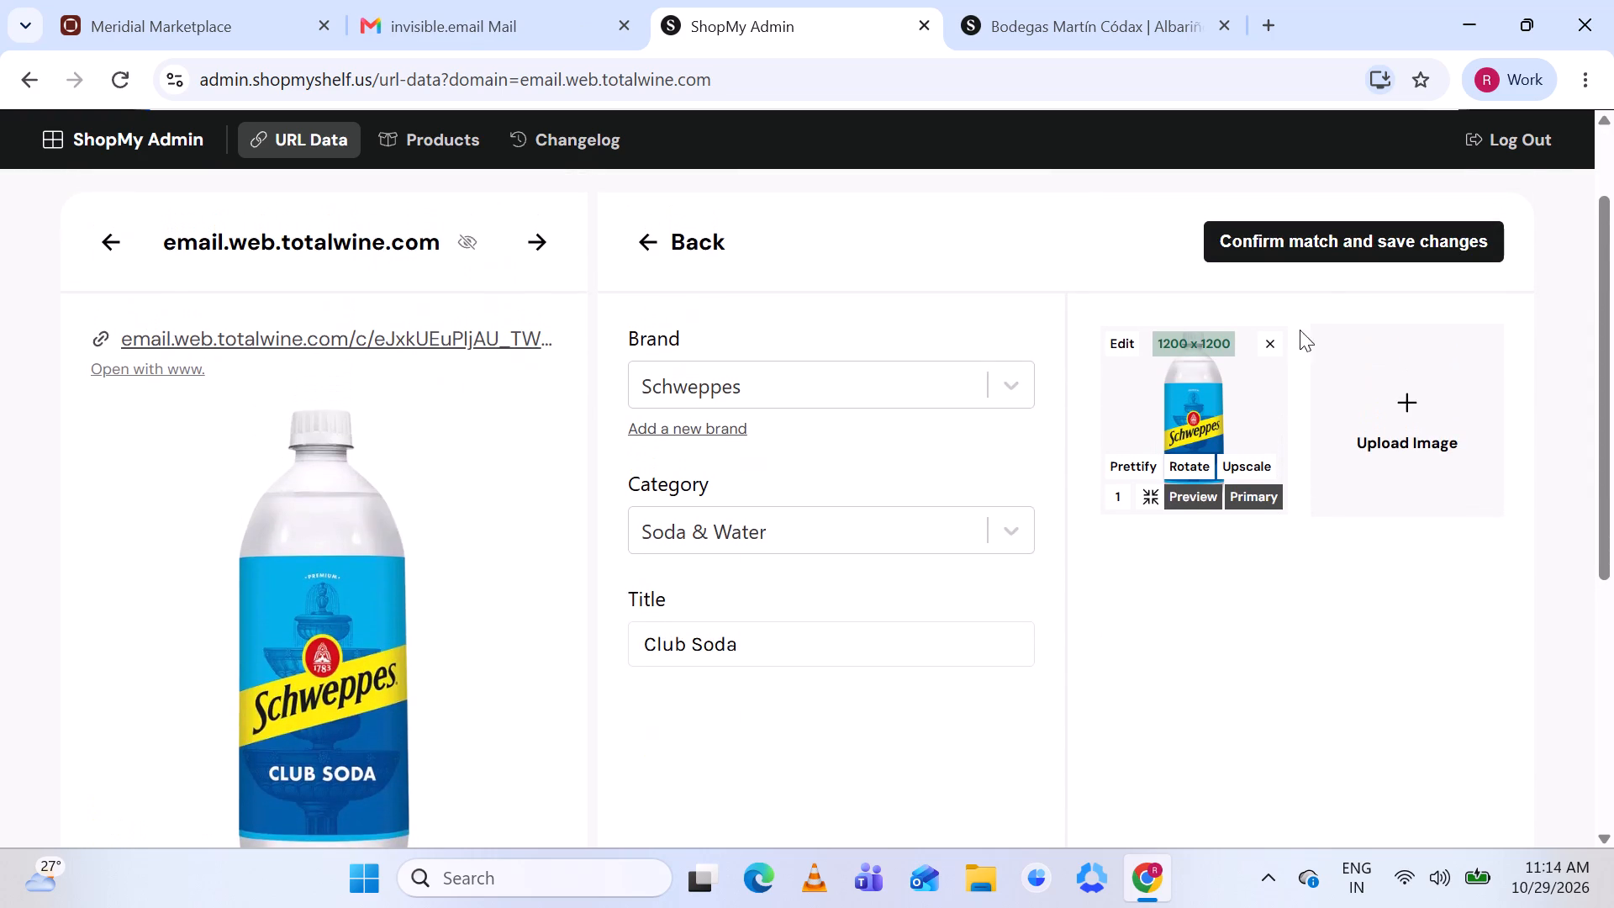
left_click(1332, 235)
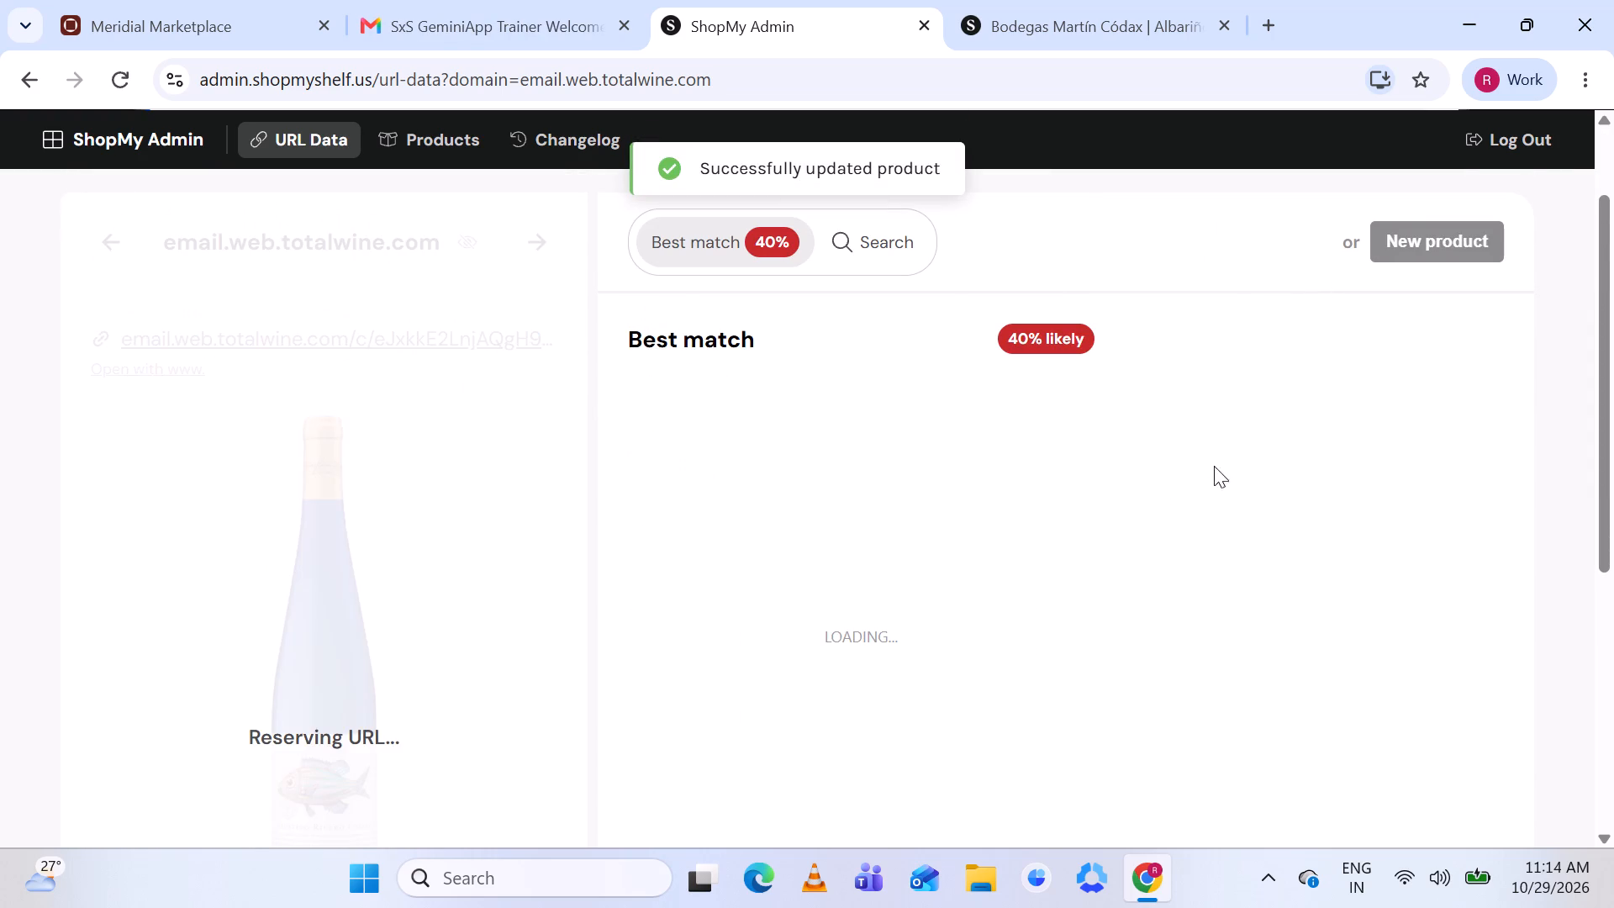
Check the suggested Orballo "Albarino Rias Baixas, 2023" product page for the Faustino Rivero listing, closing the leftover Bodegas Martín Códax tab.
scroll(982, 568, "down", 2)
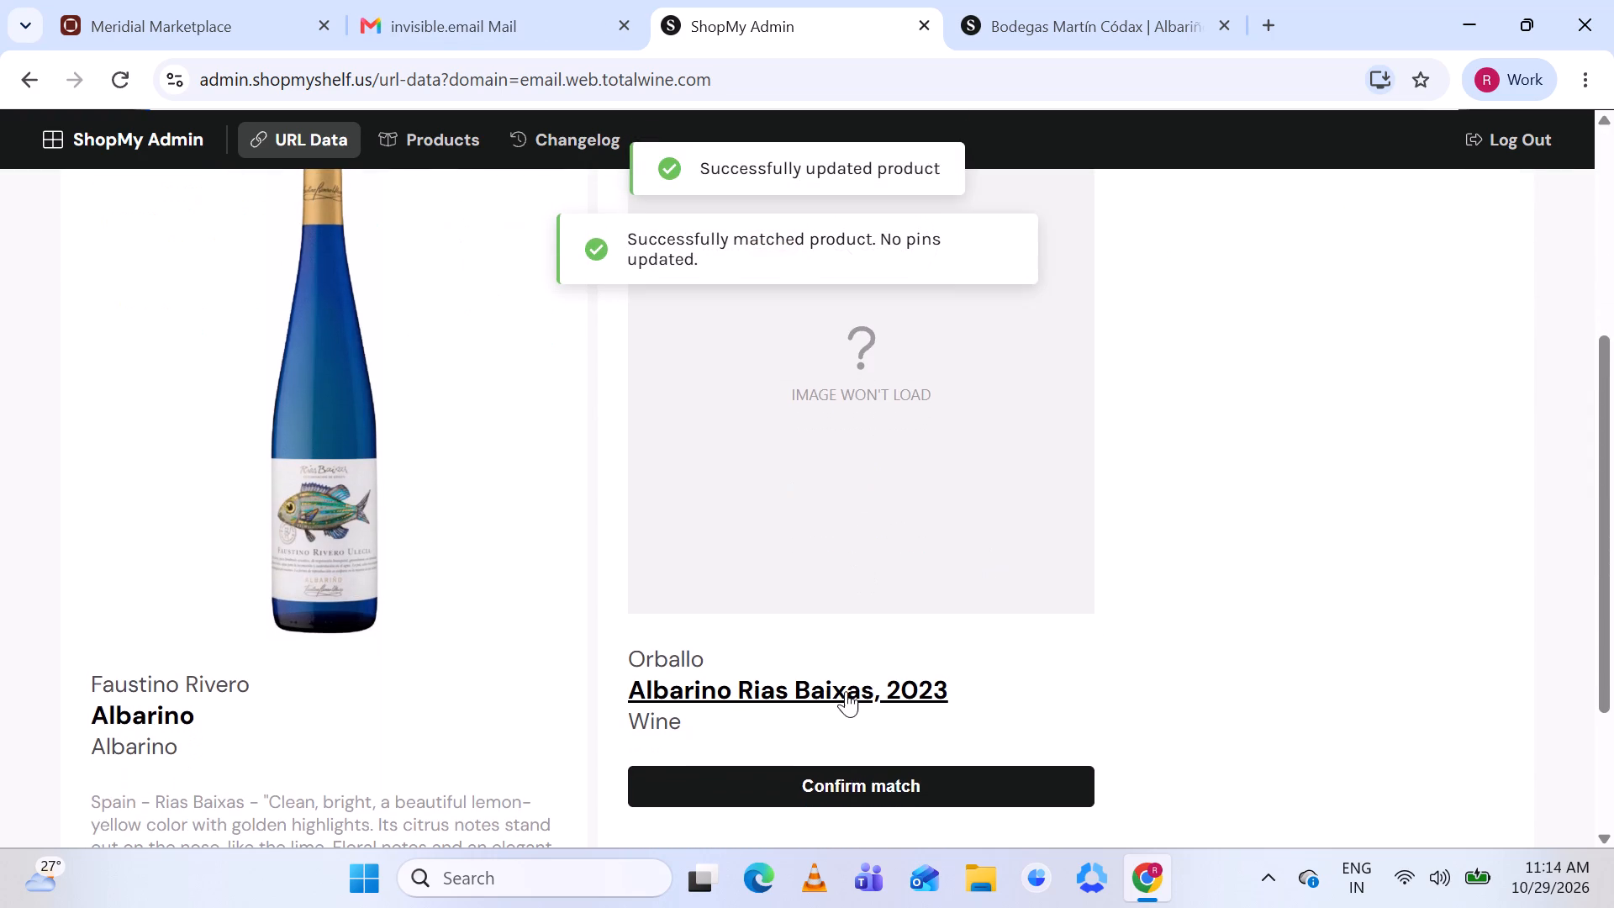
left_click(844, 692)
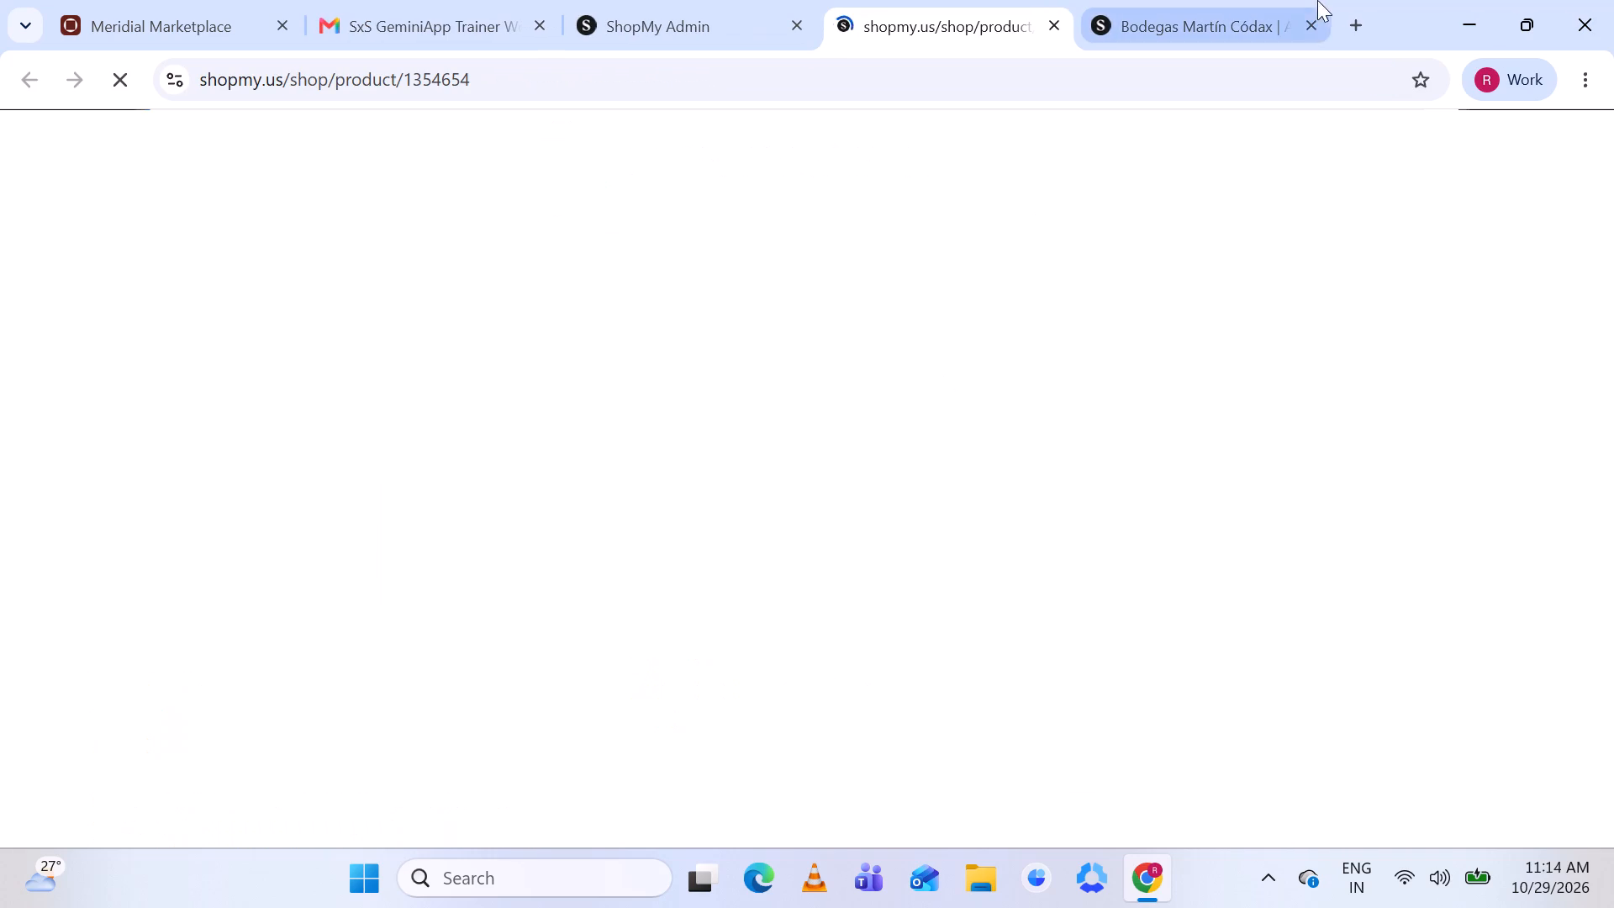
left_click(1301, 31)
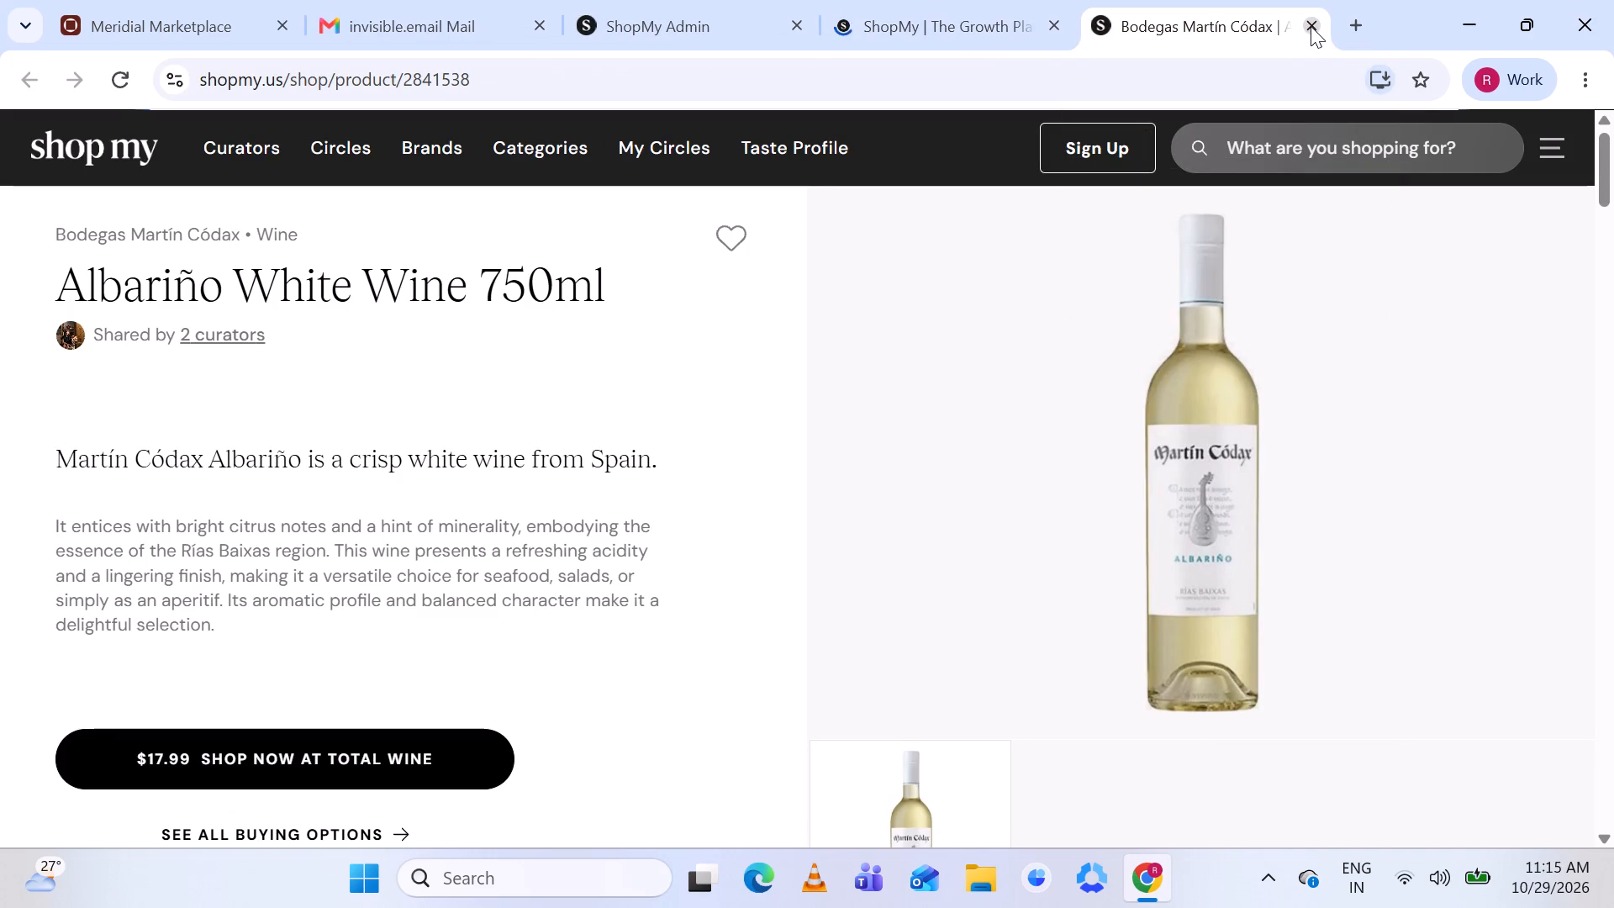
left_click(1311, 26)
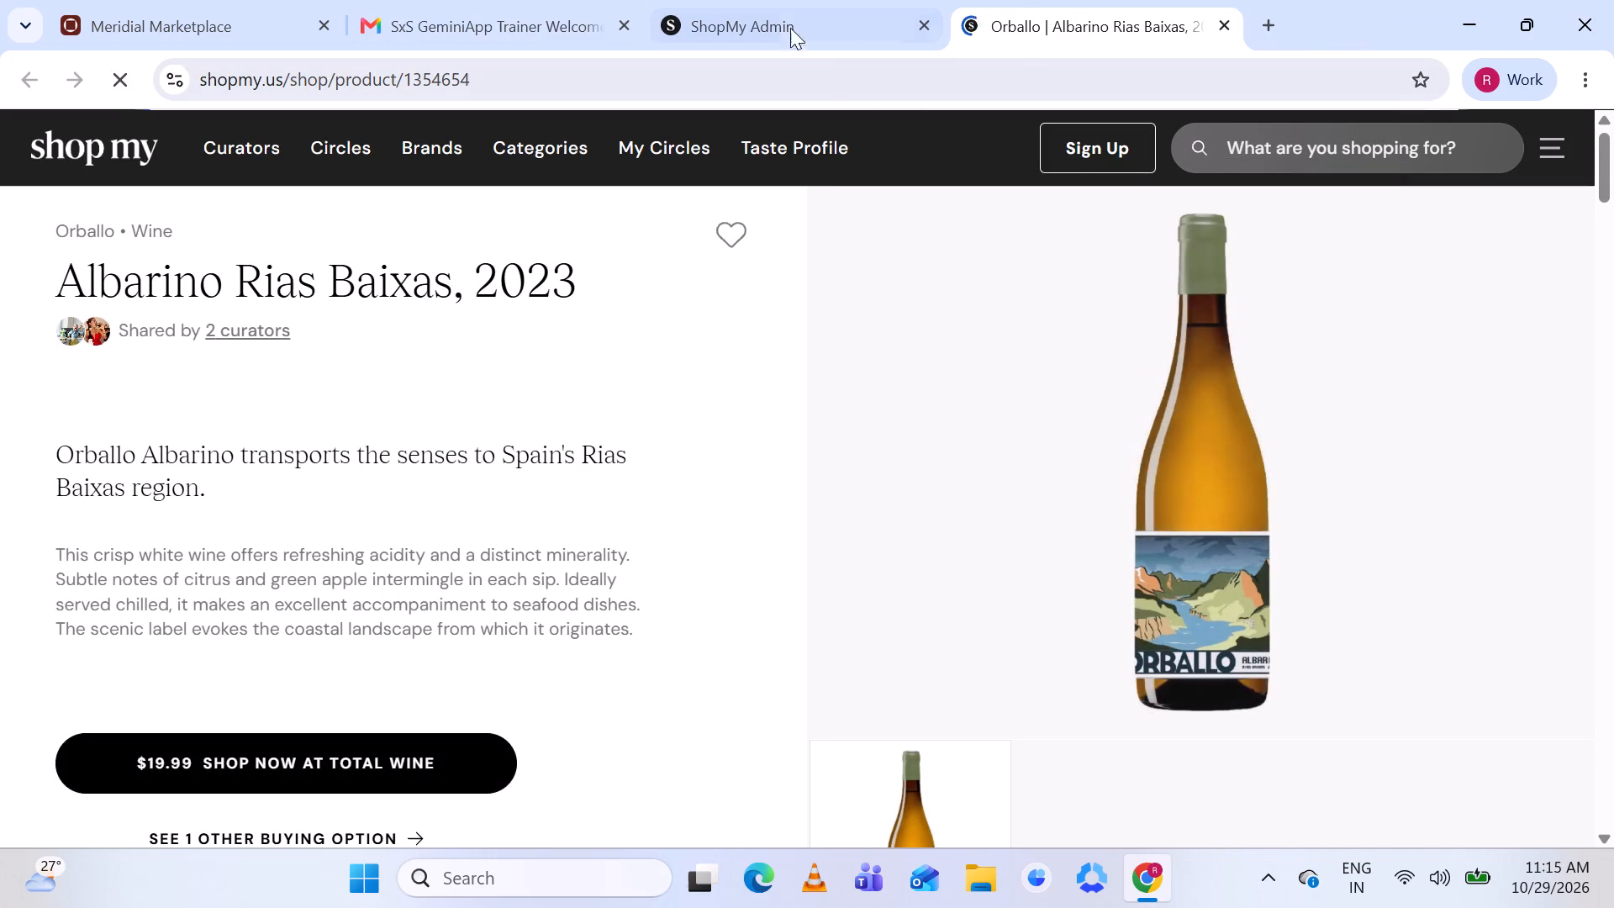
Find the existing Faustino Rivero "Albarino Wine" product through product search, match the URL to it and save the match.
left_click(780, 9)
scroll(1129, 343, "up", 1)
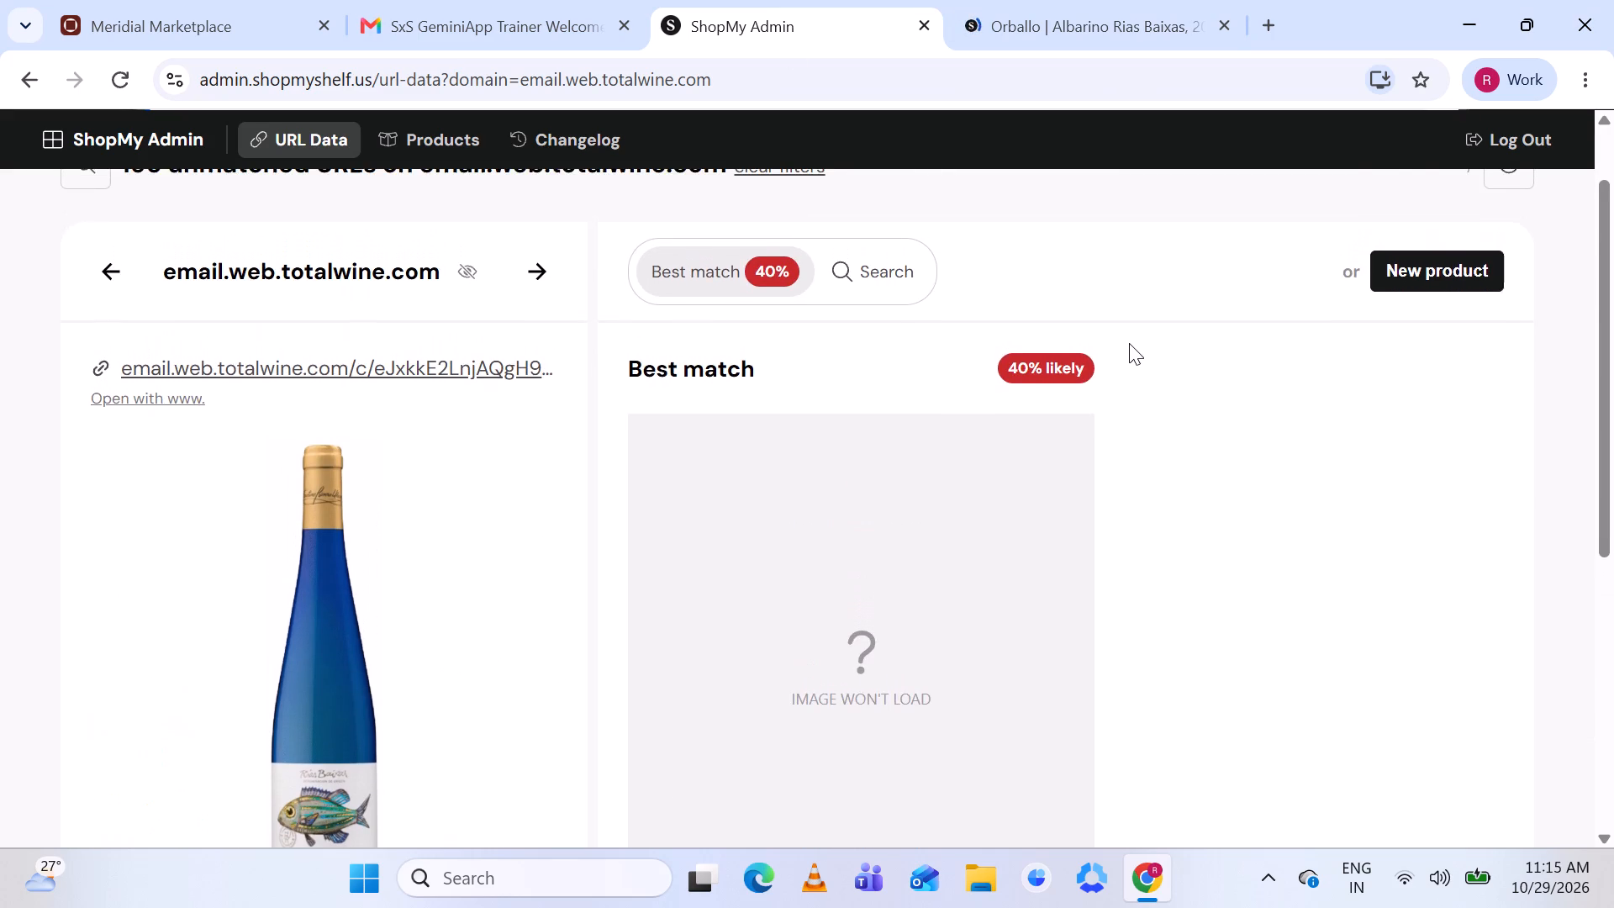
left_click(901, 266)
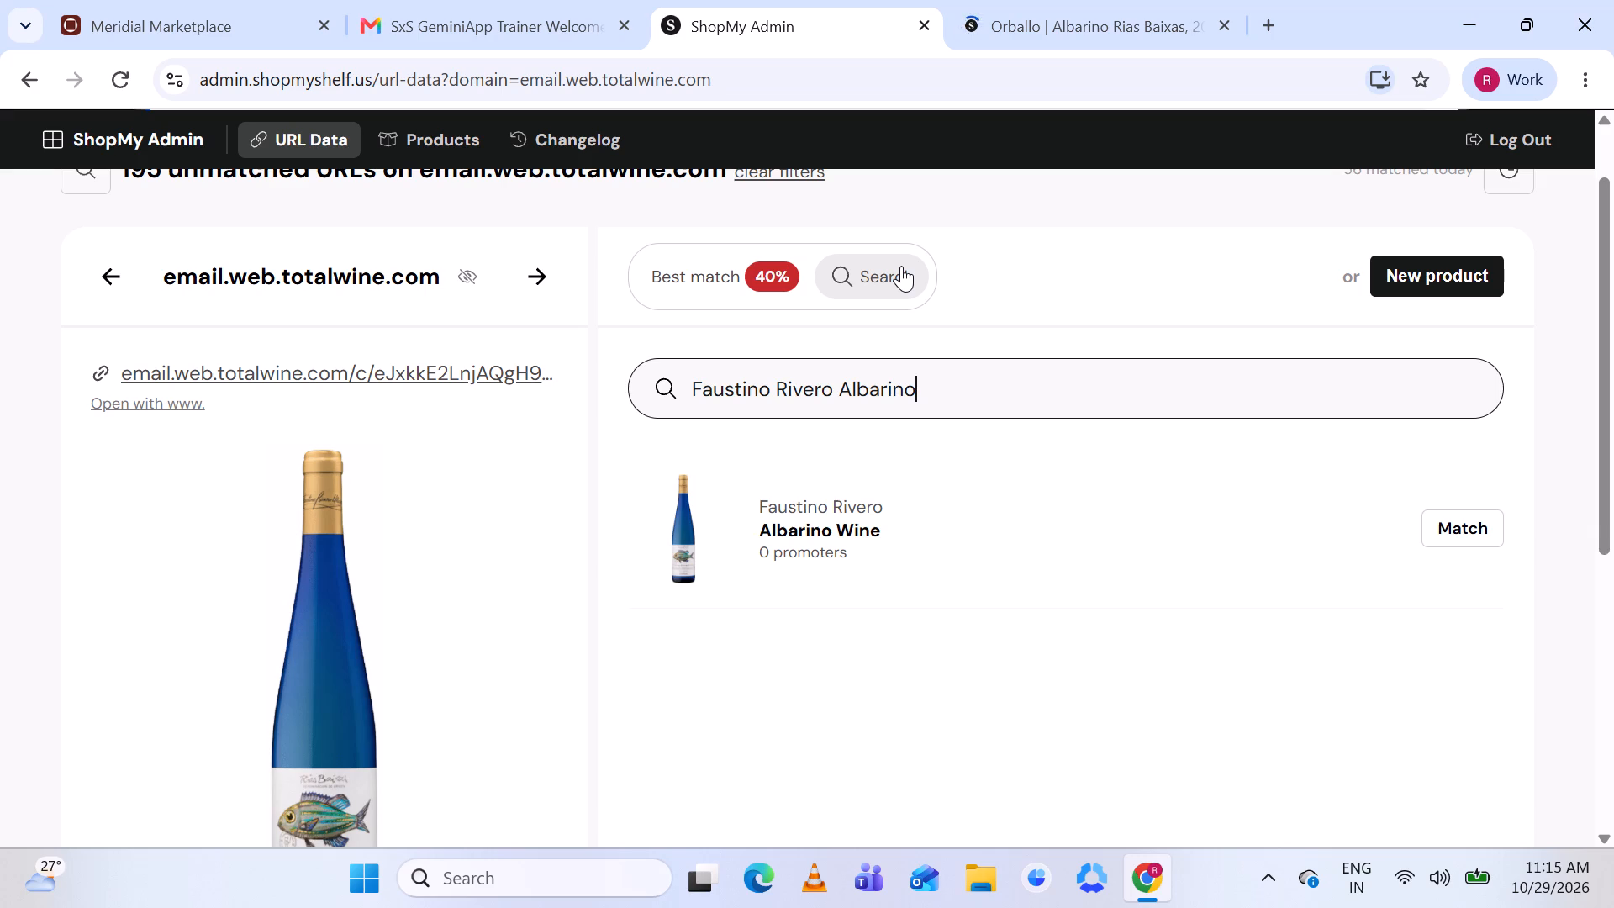
scroll(1264, 479, "down", 1)
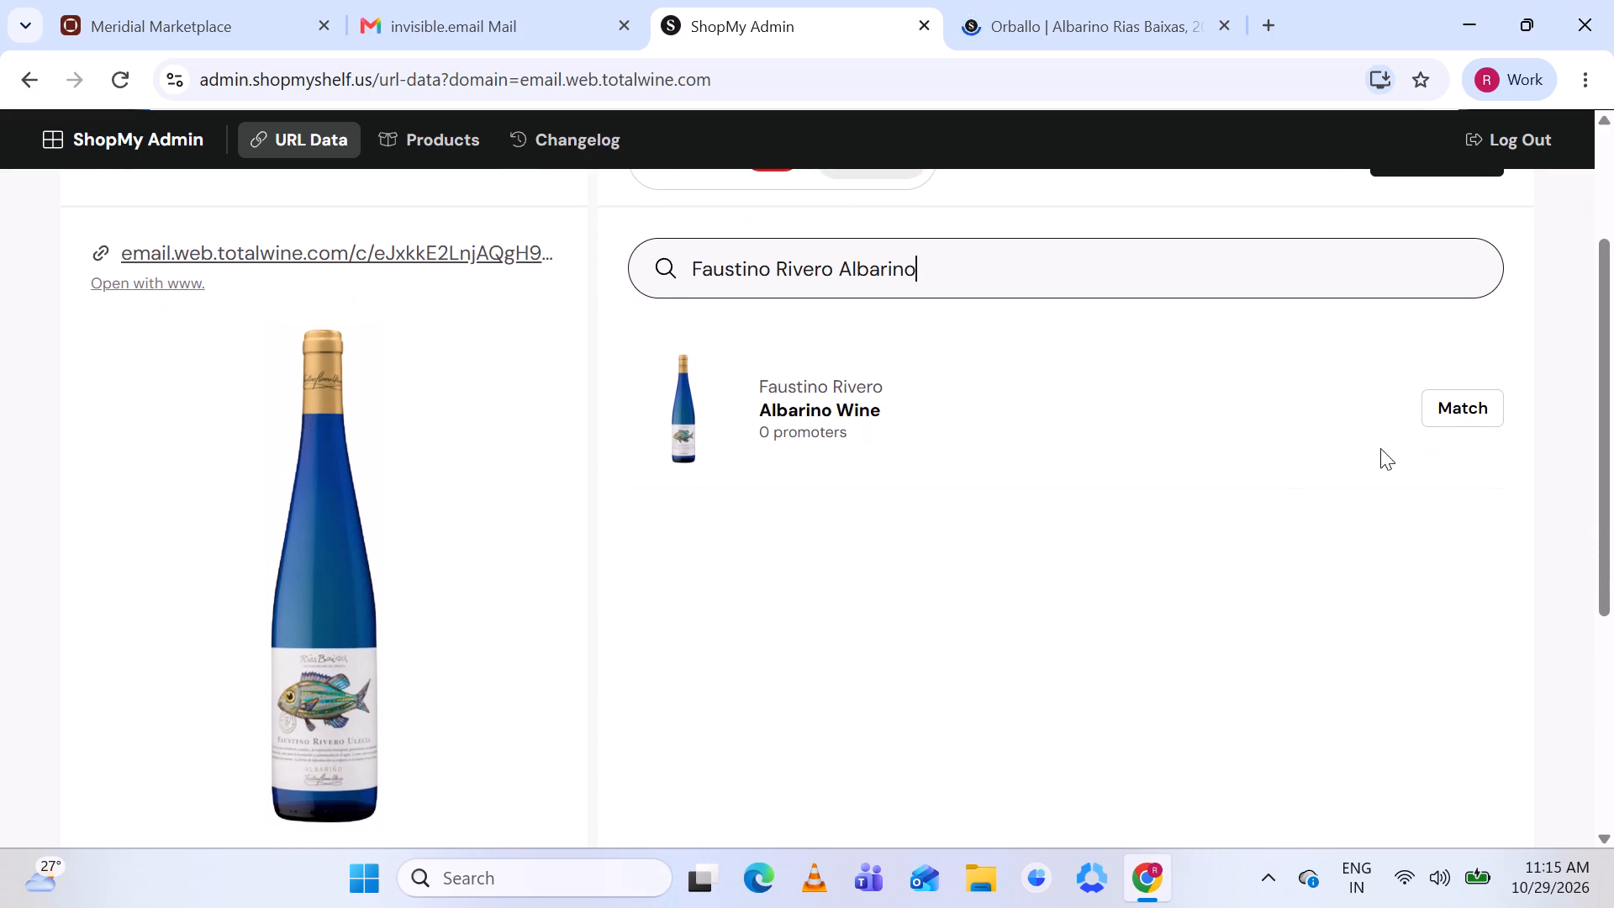
left_click(1465, 409)
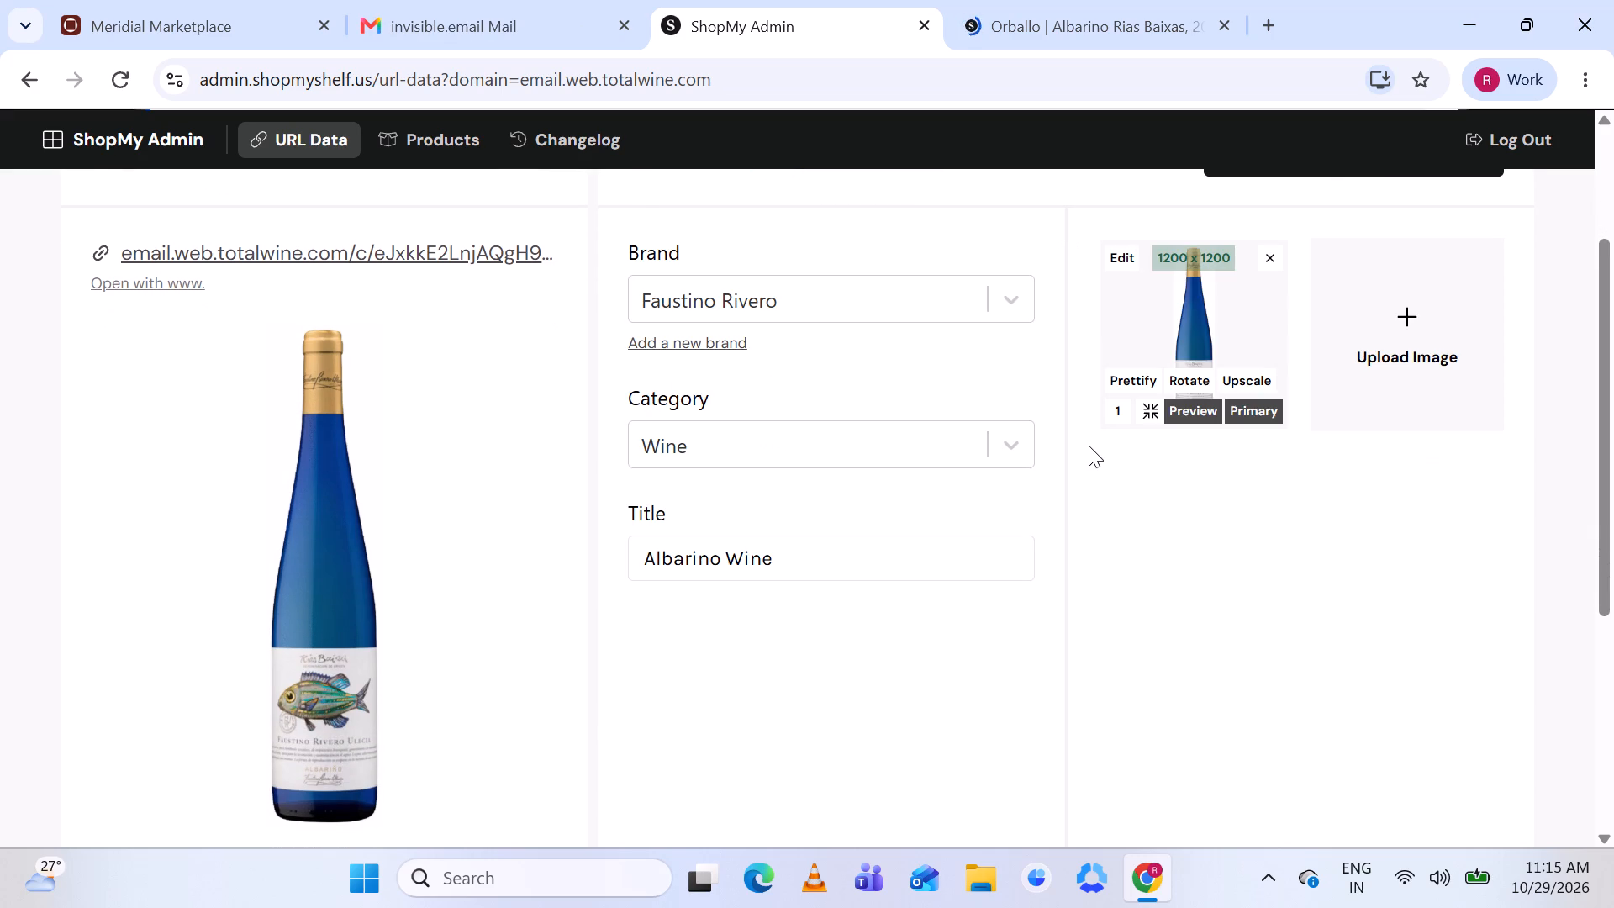
scroll(1255, 319, "up", 1)
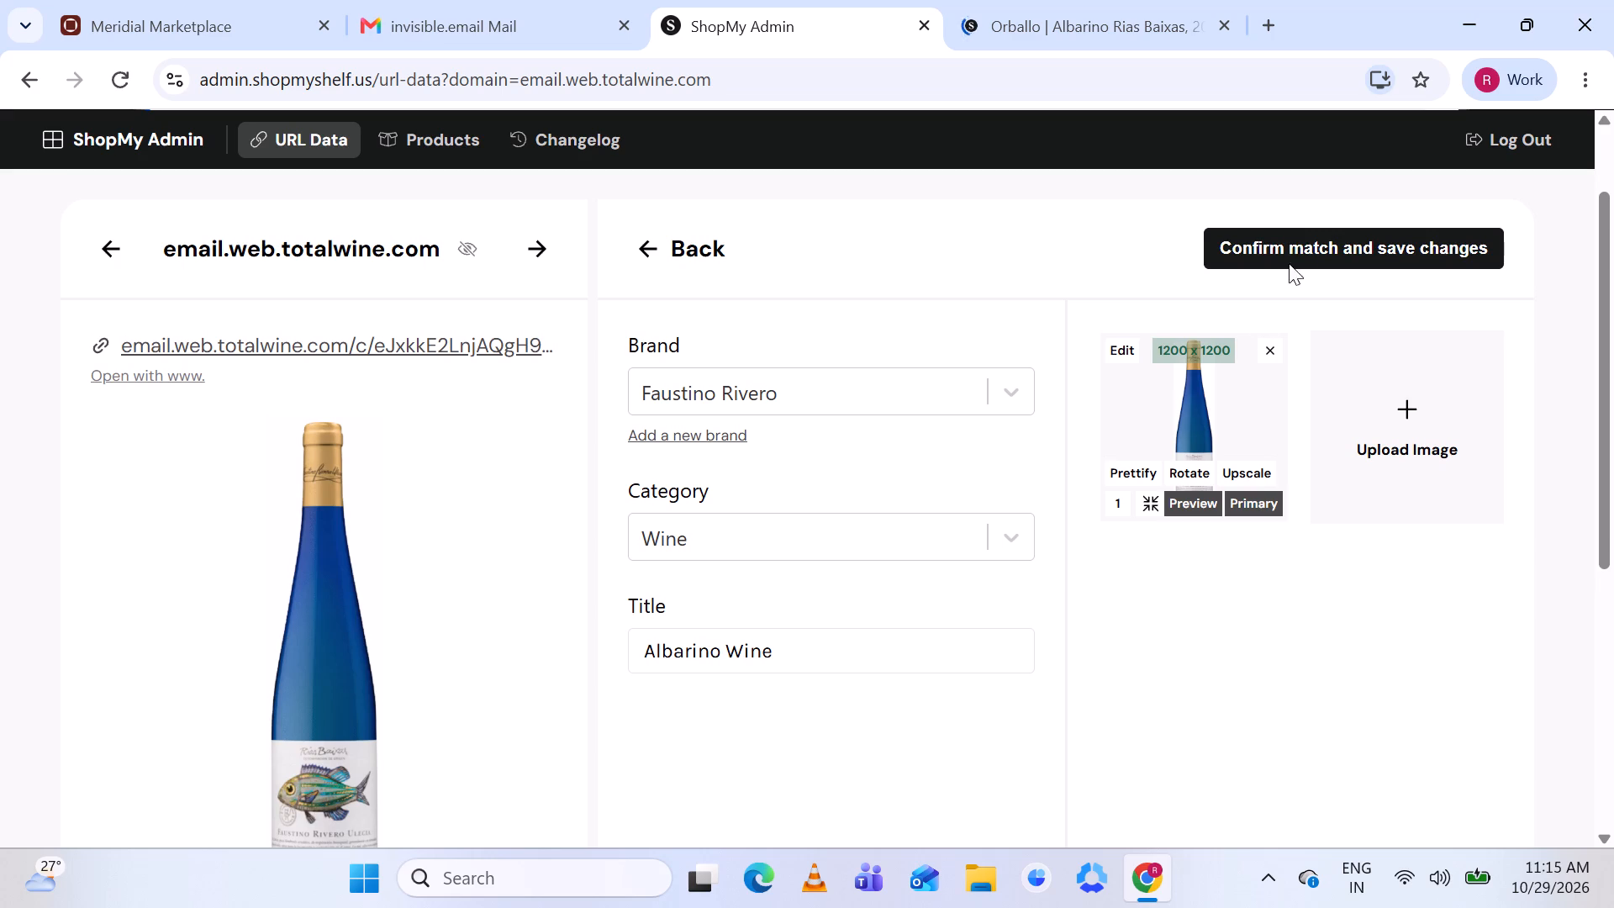
left_click(1311, 235)
scroll(1017, 380, "down", 1)
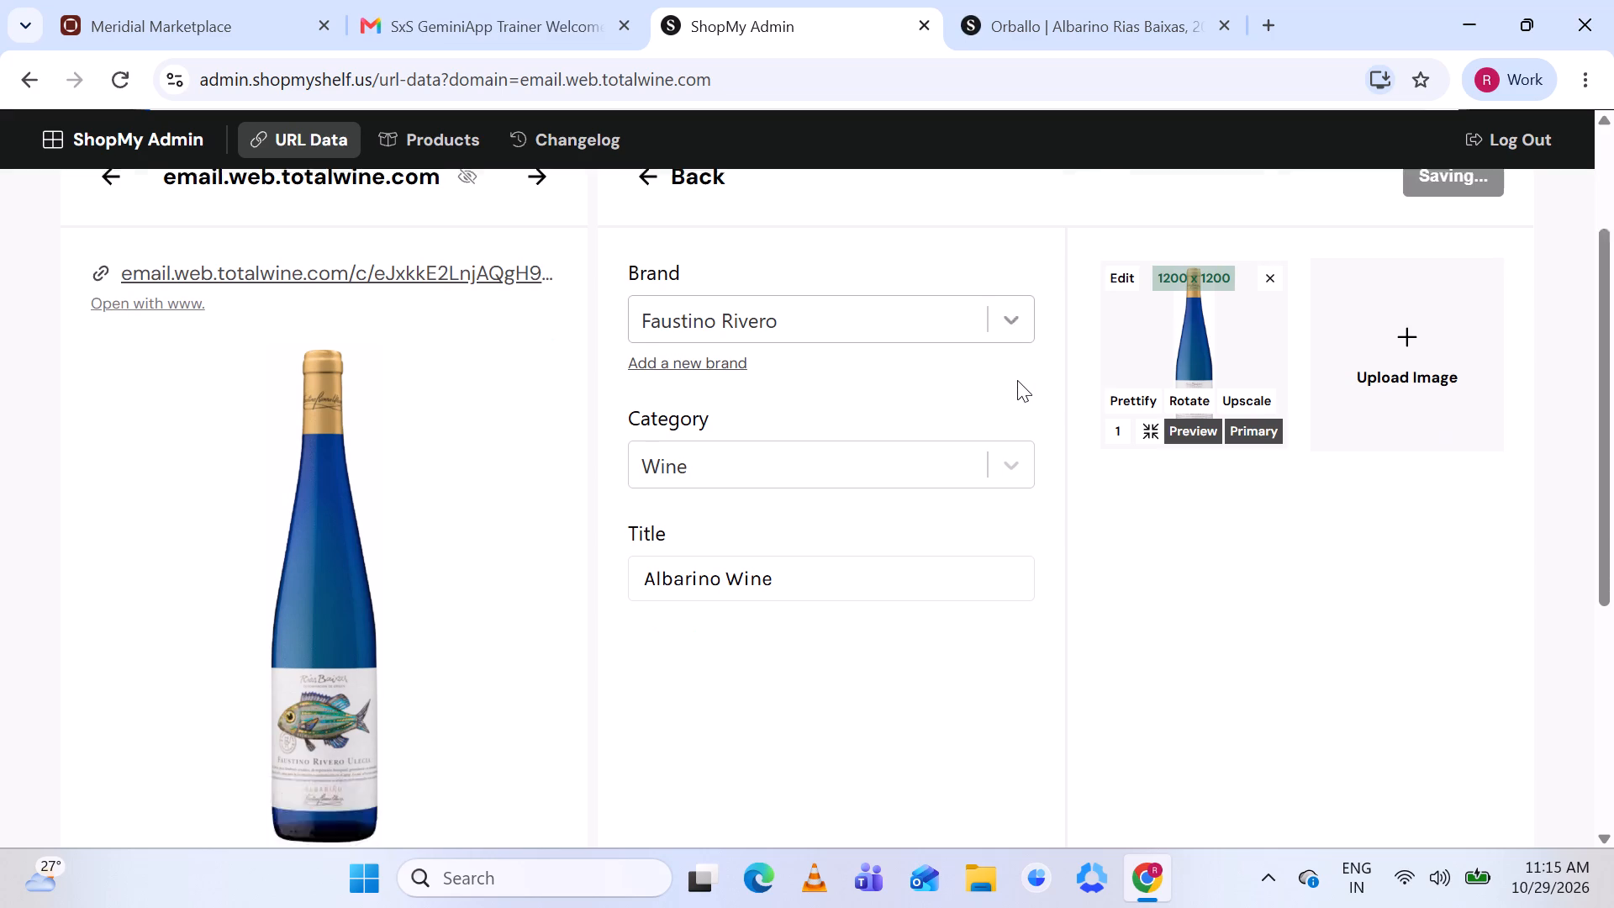
scroll(1017, 380, "down", 1)
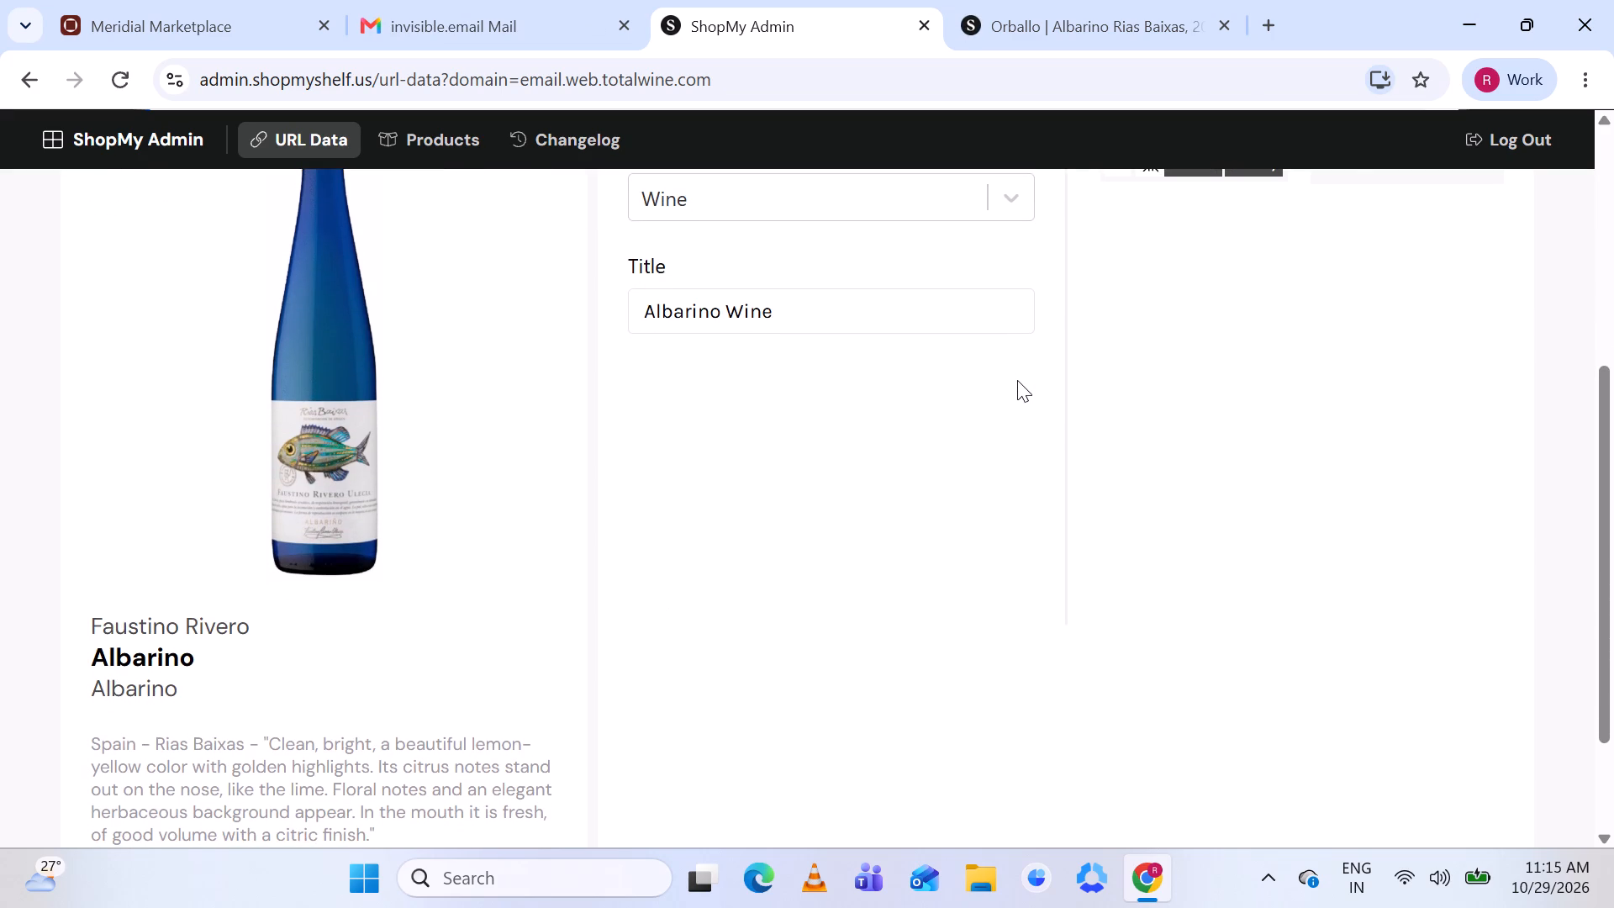
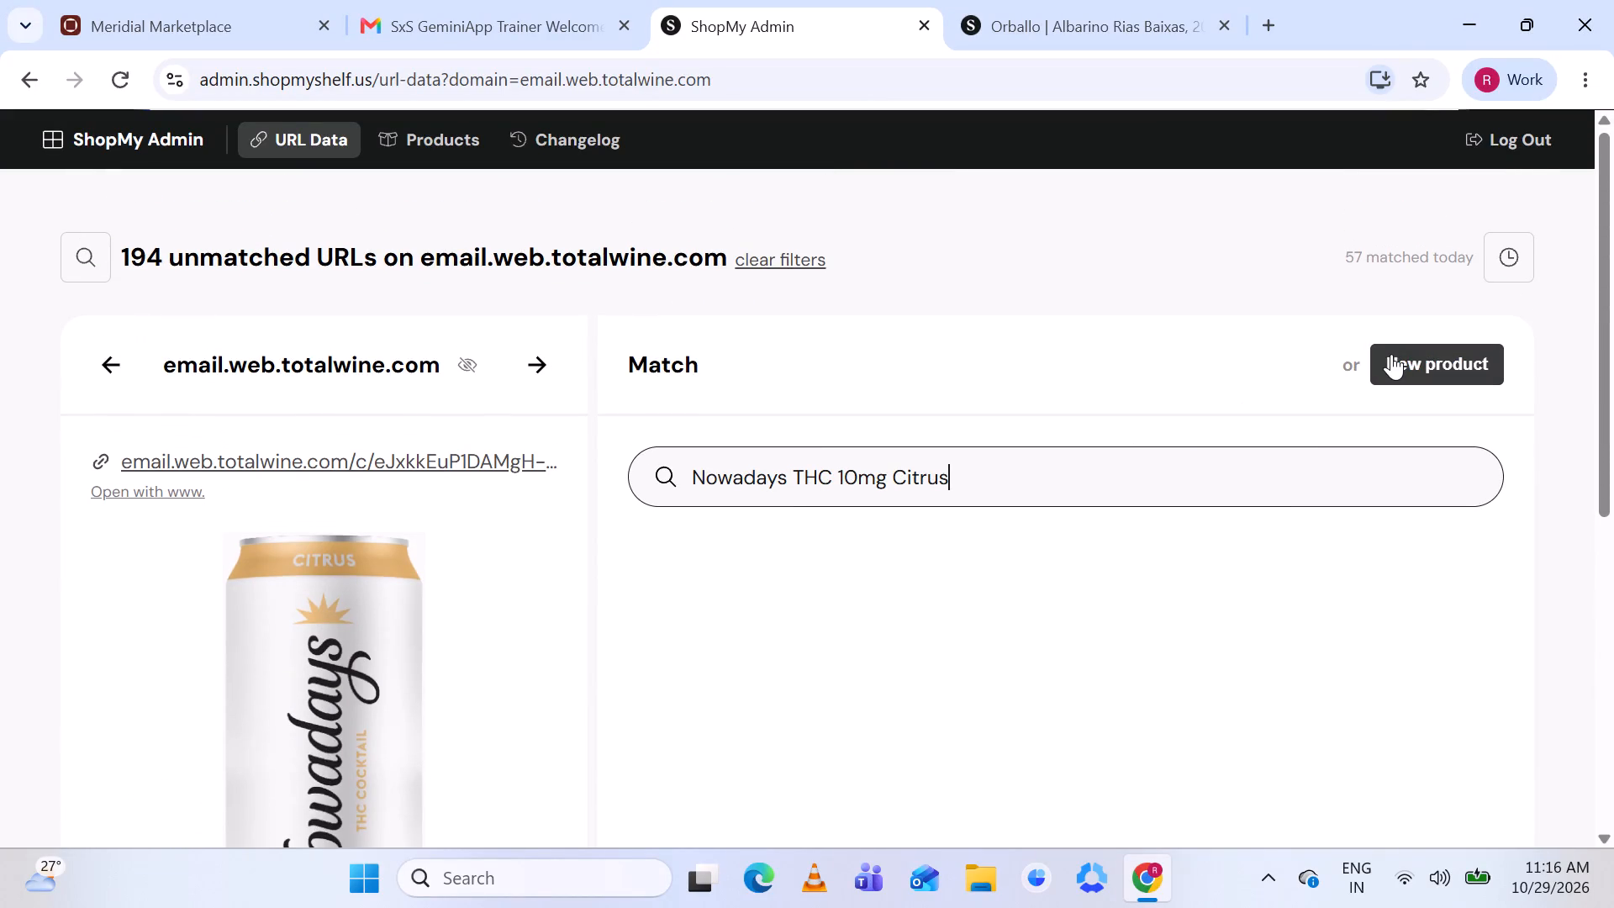
Start a new product for the Nowadays citrus URL, remove the "10mg THC" badge image and prettify the can image.
left_click(1391, 354)
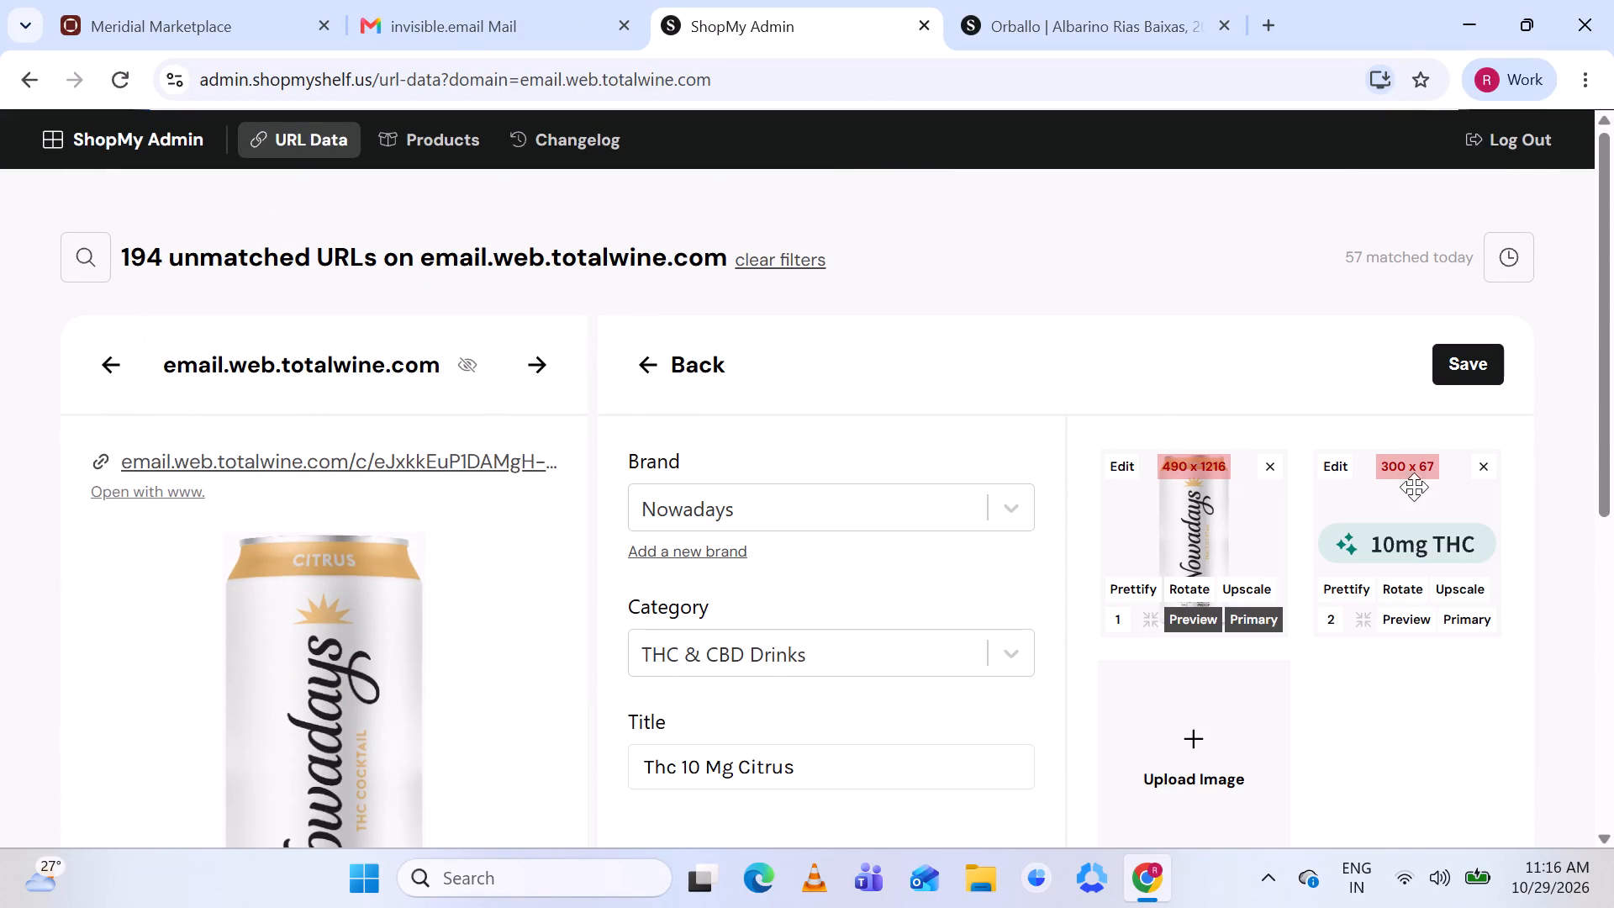
left_click(1485, 462)
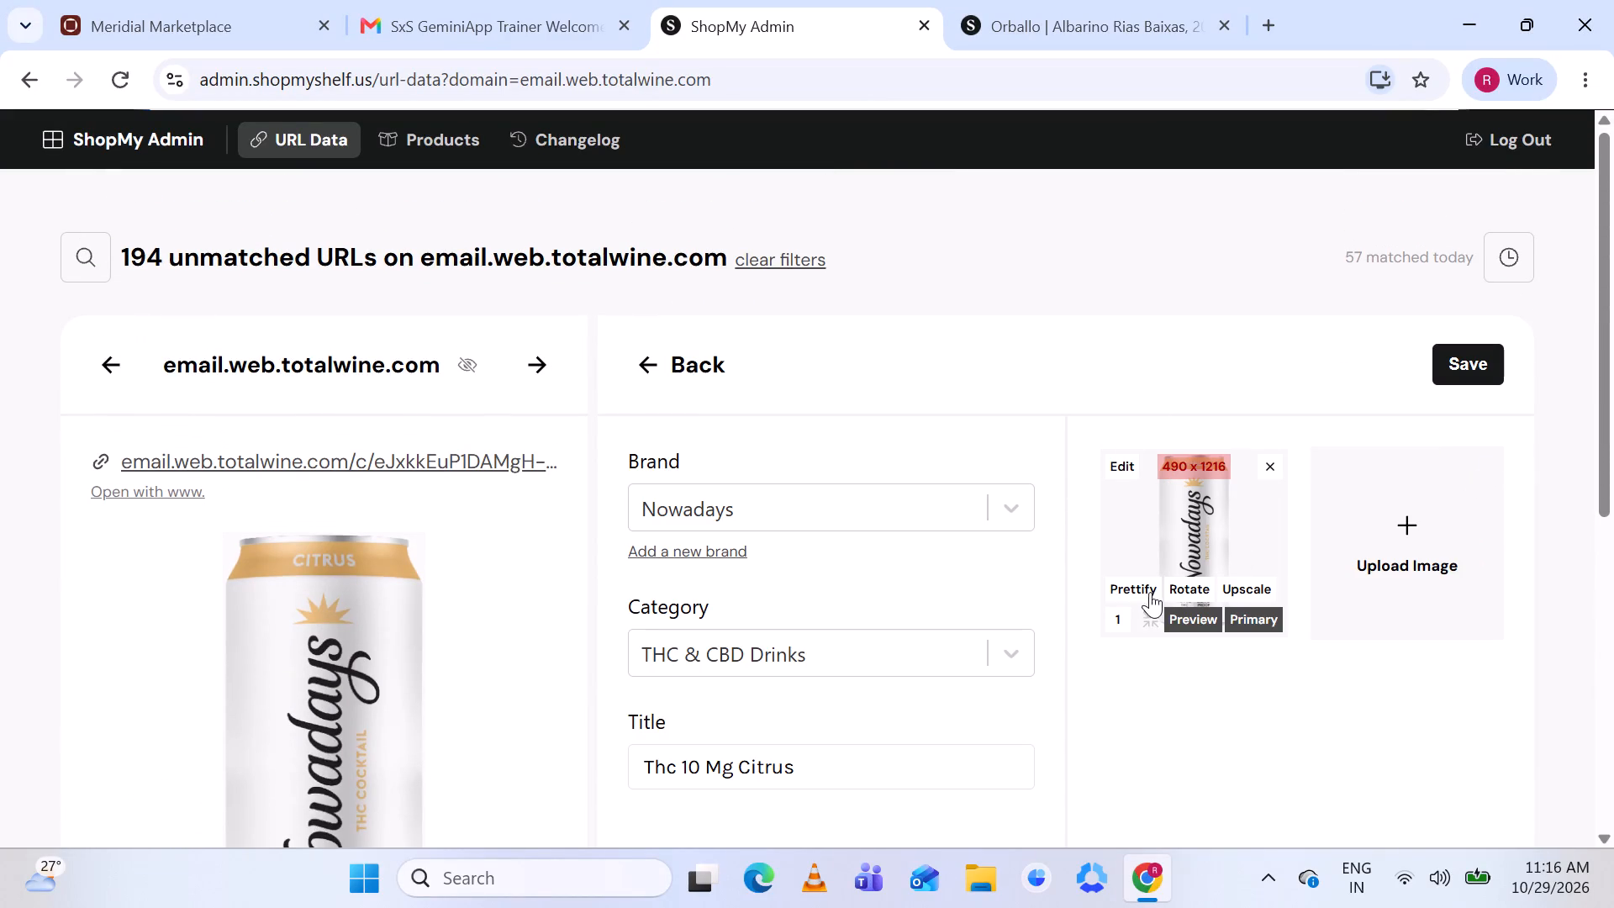
left_click(1134, 586)
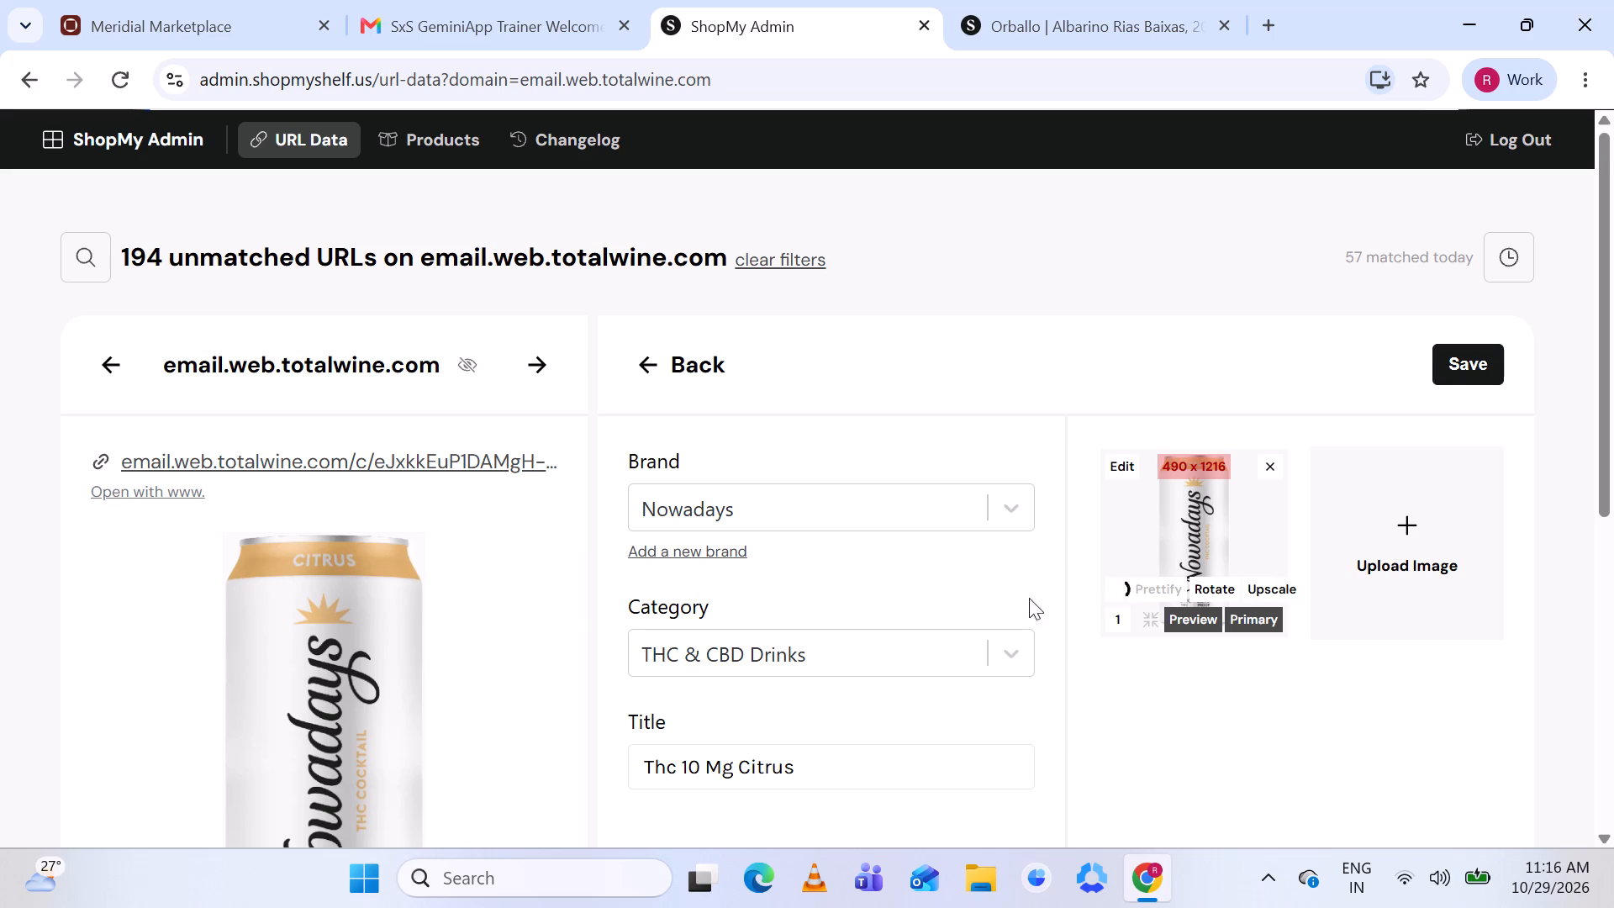
Correct the new product's title to "THC 10mg Citrus" and save the product.
scroll(847, 599, "down", 3)
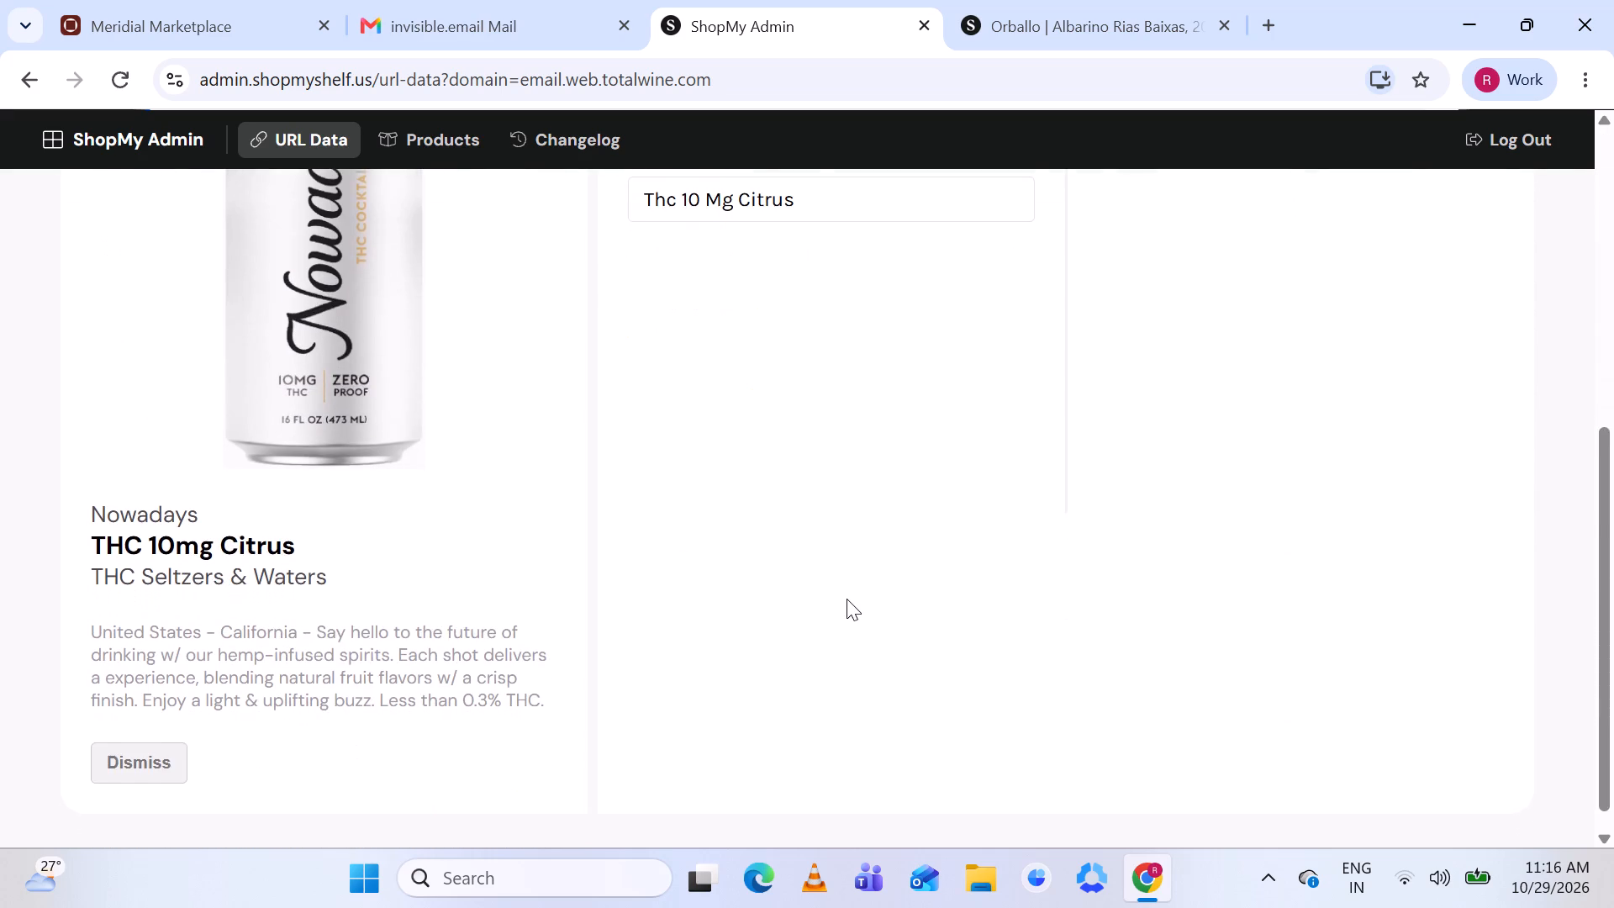
scroll(847, 599, "down", 1)
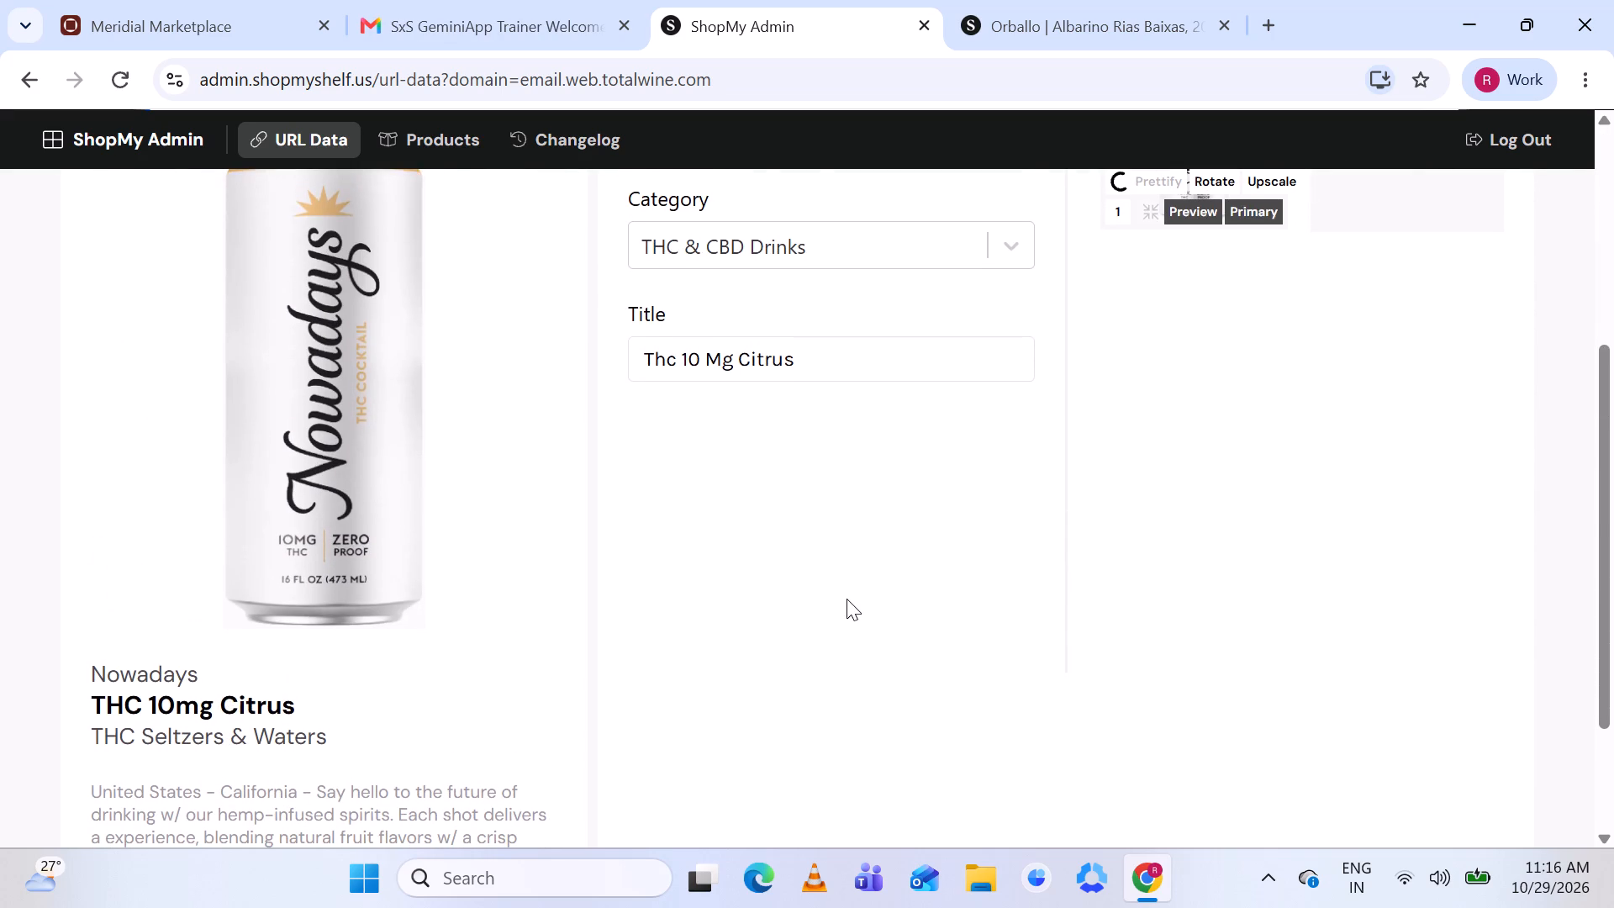
scroll(847, 599, "down", 4)
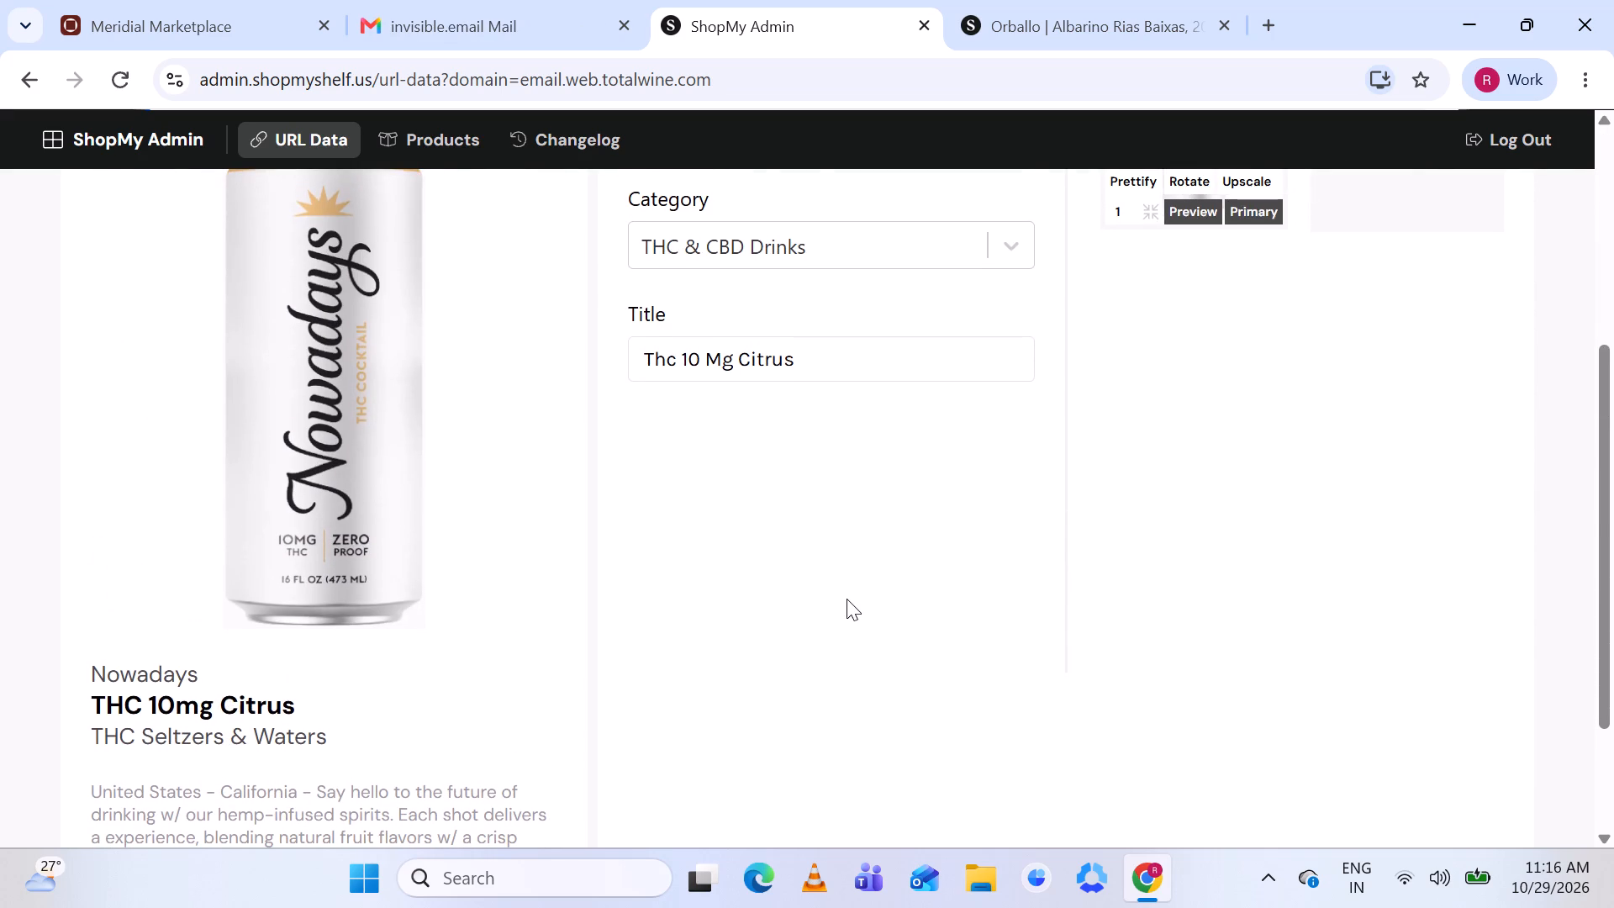
left_click(722, 362)
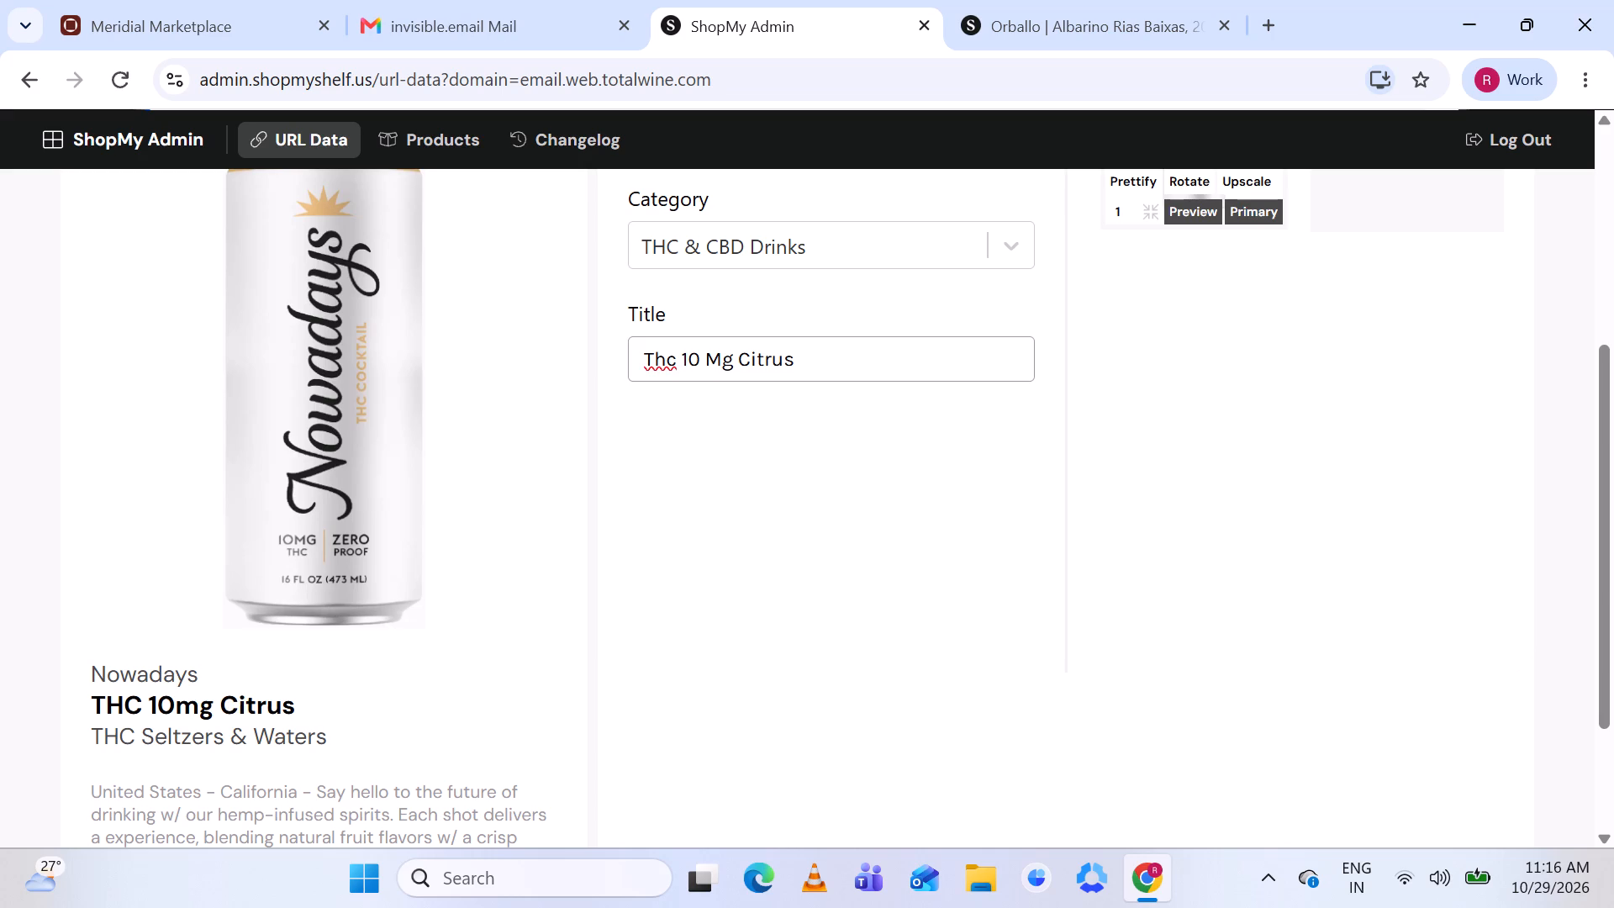
key("BackSpace")
key("BackSpace")
key("m")
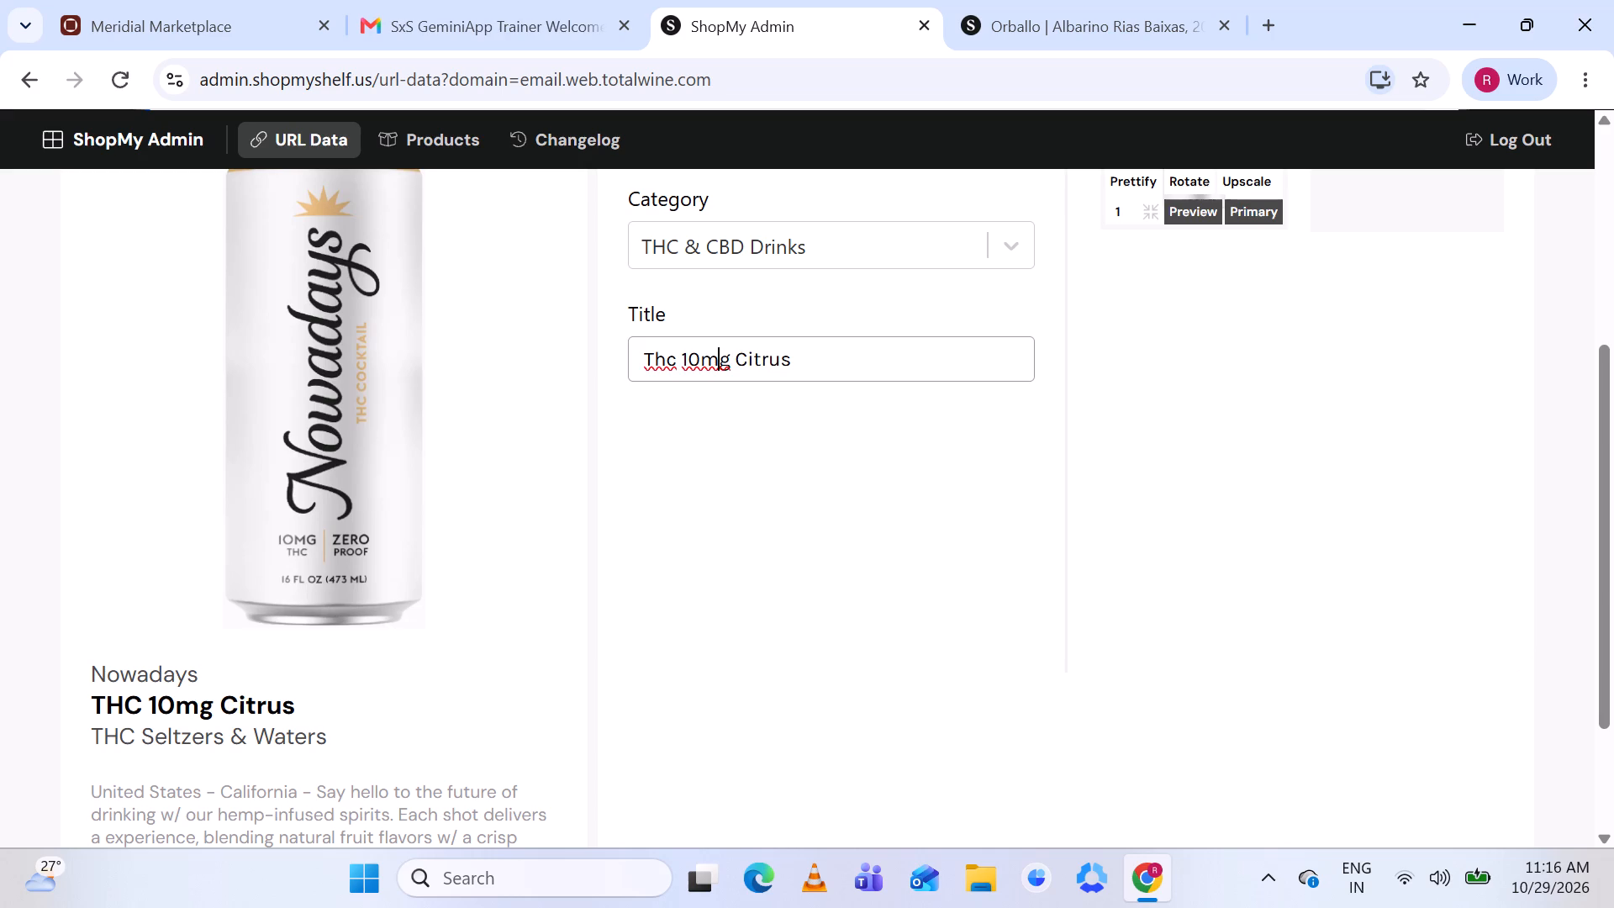
scroll(898, 363, "up", 1)
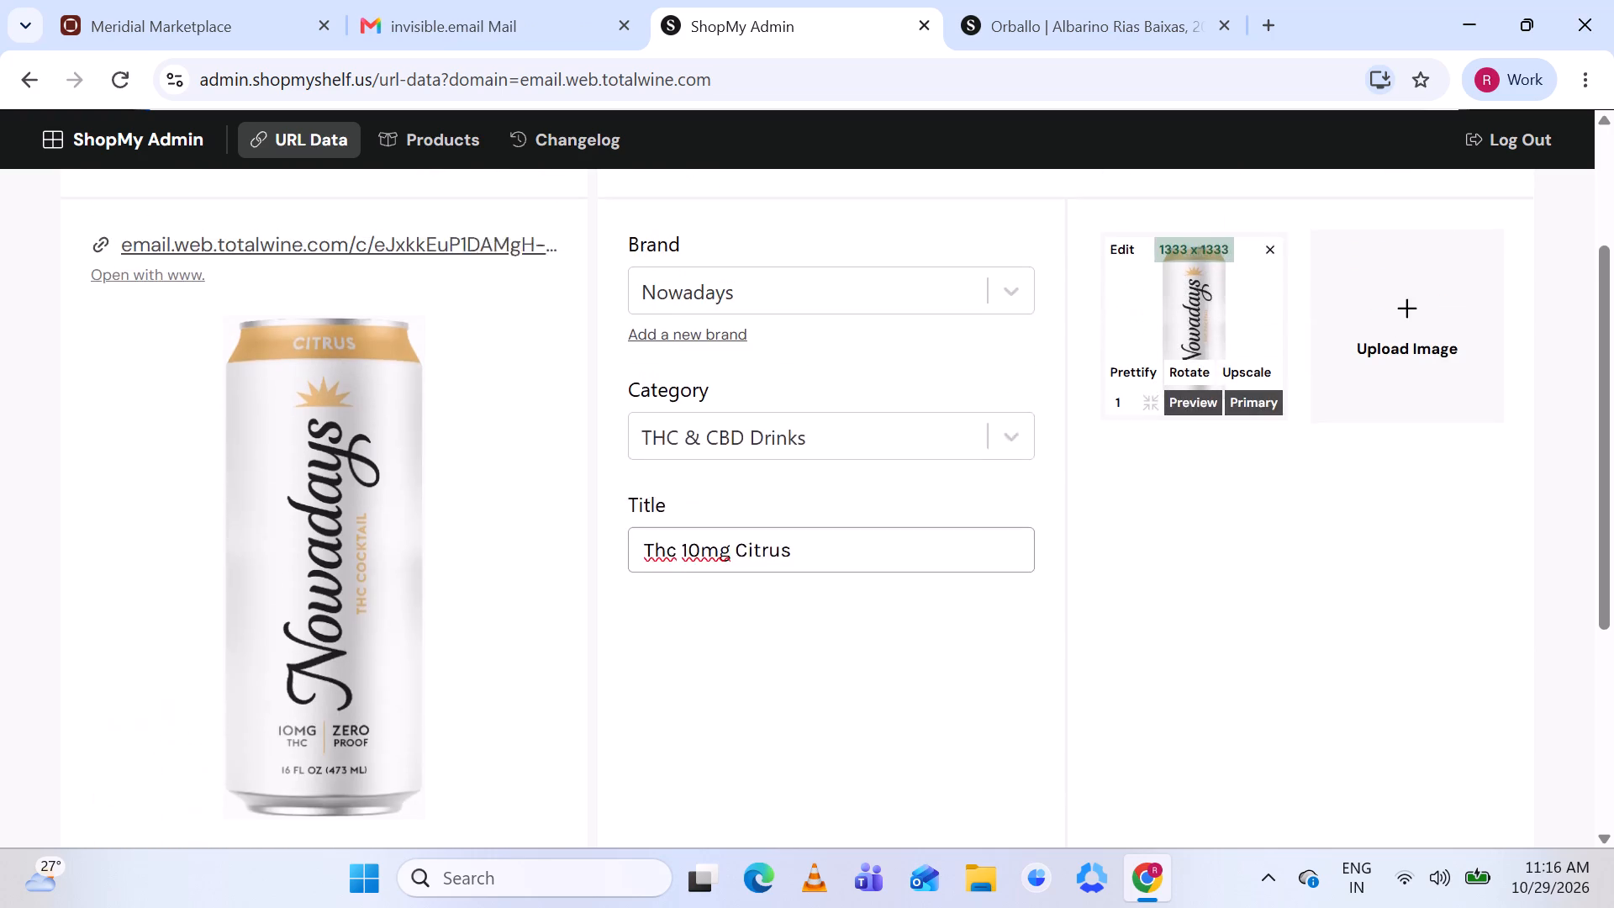
scroll(898, 363, "up", 1)
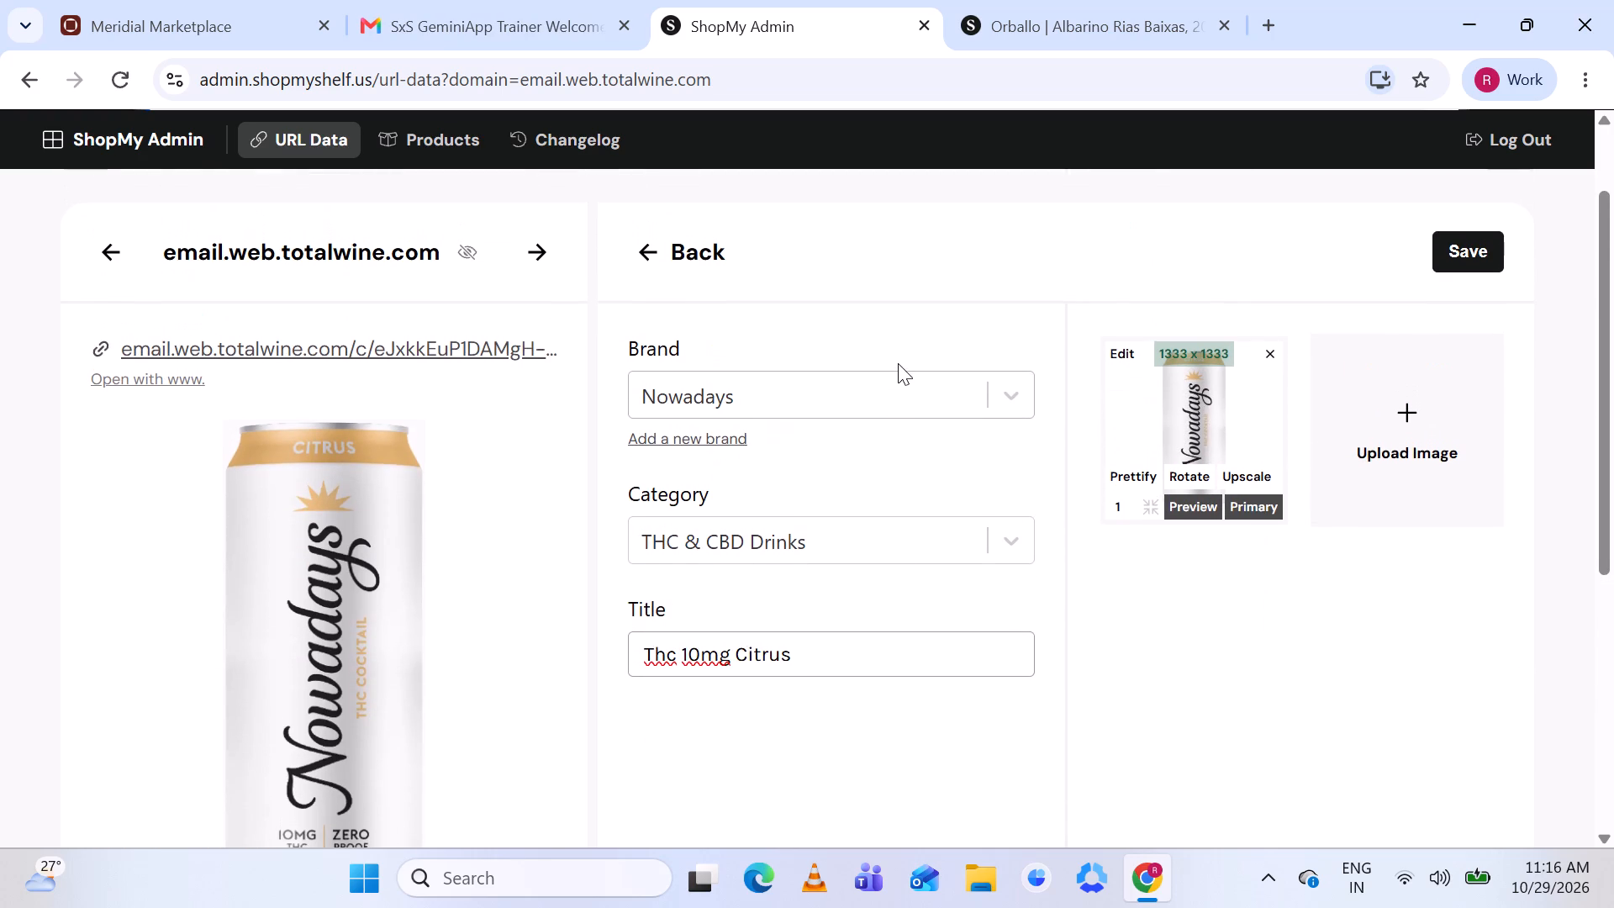
scroll(980, 539, "down", 2)
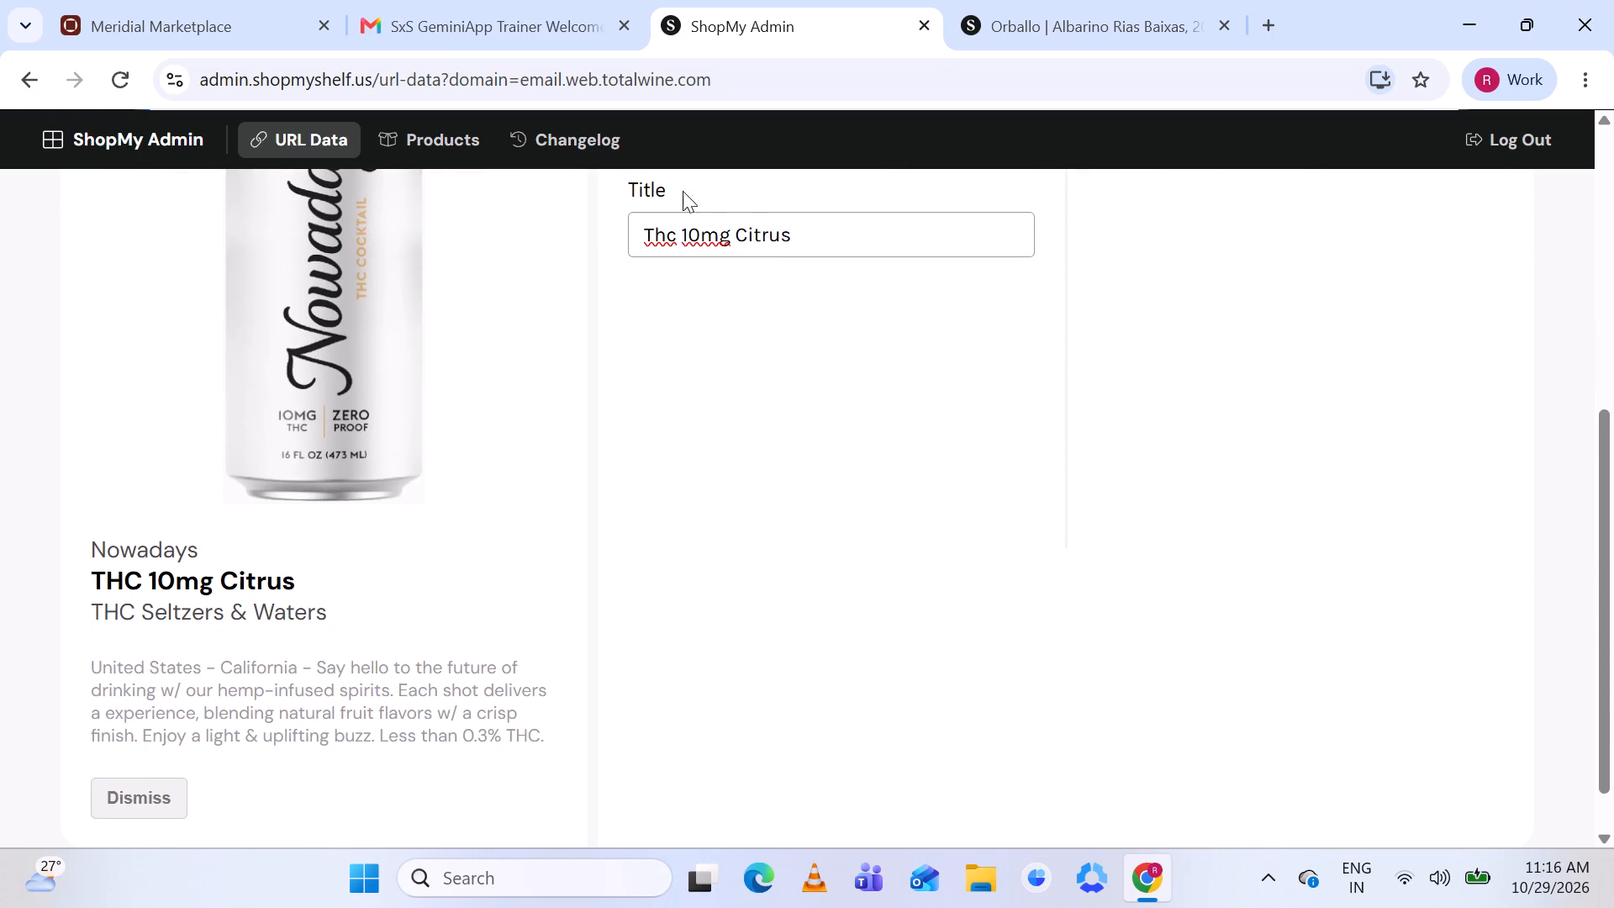
left_click(678, 235)
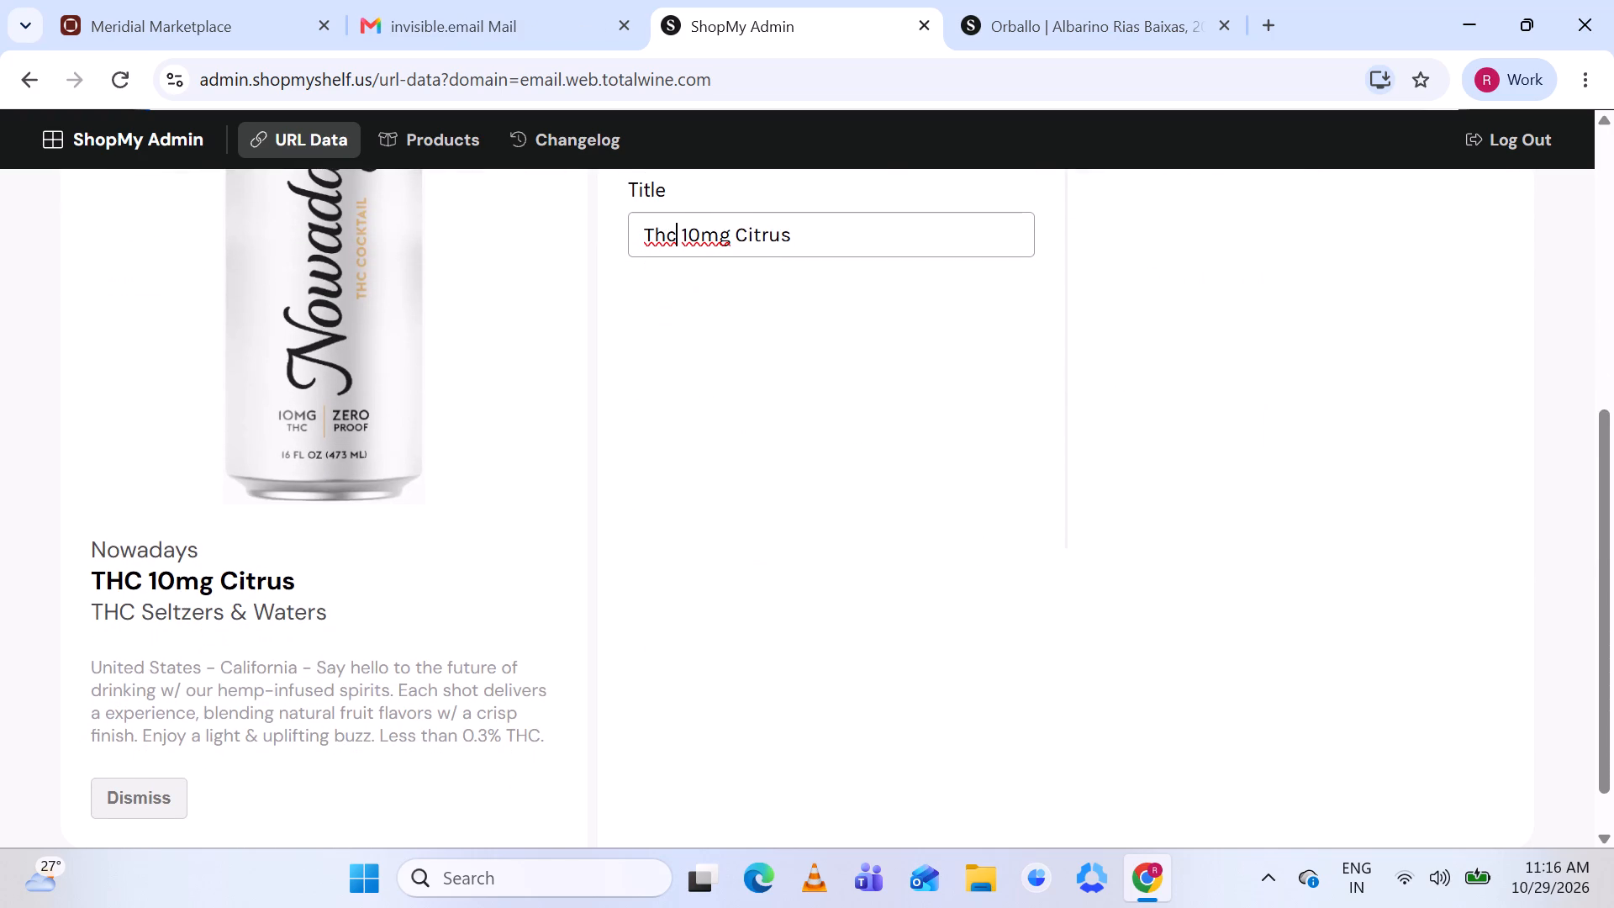
key("BackSpace")
key("BackSpace")
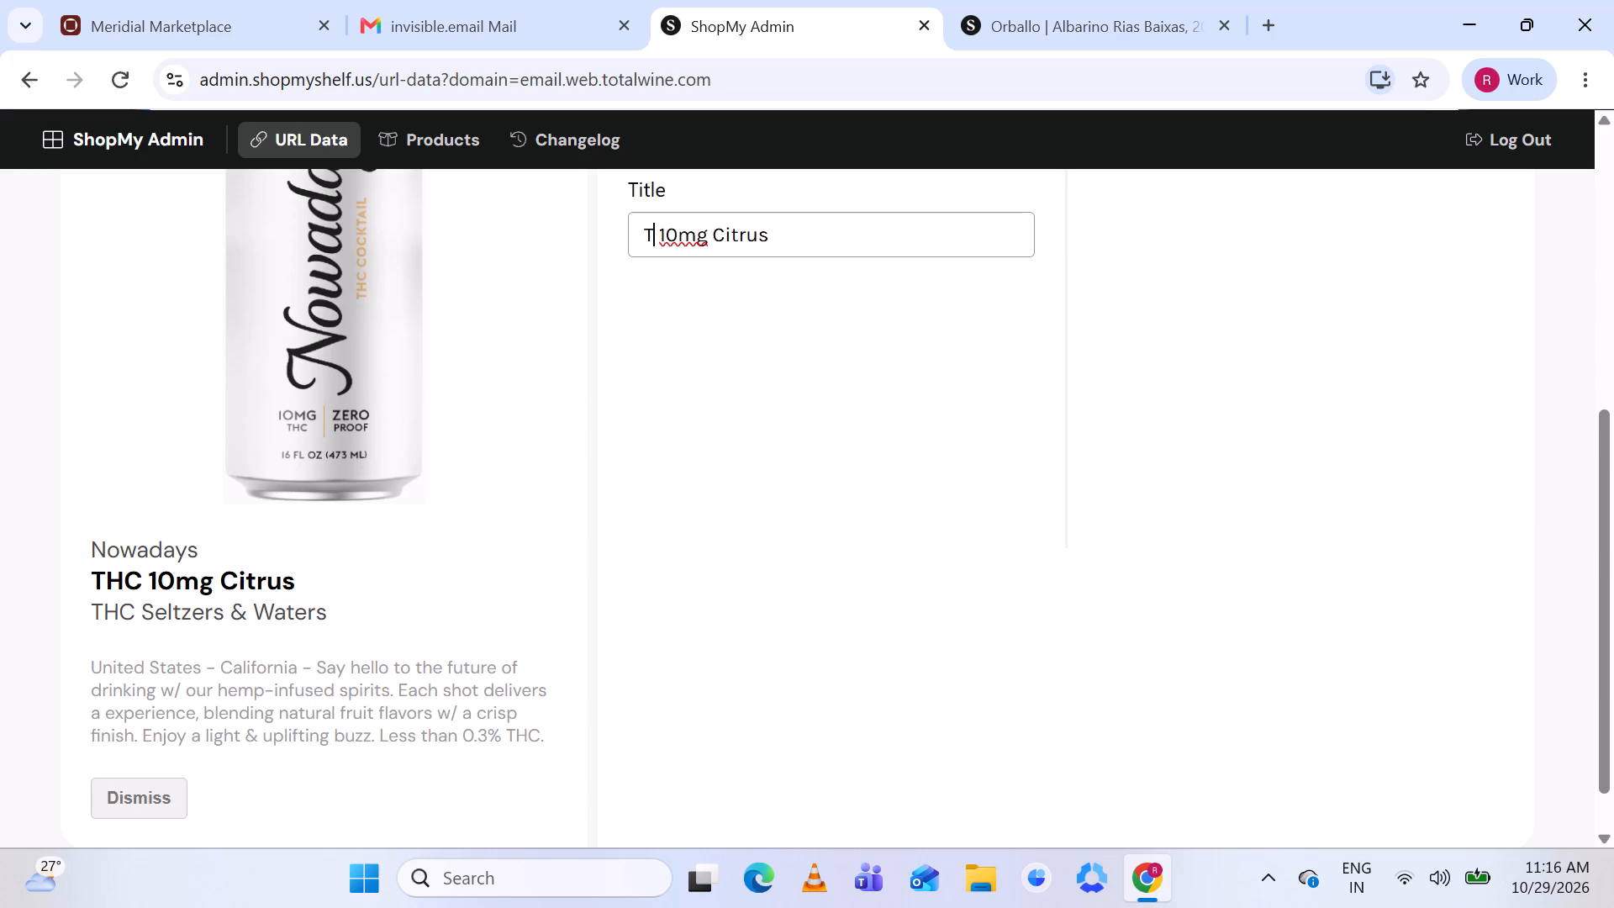
type("HC")
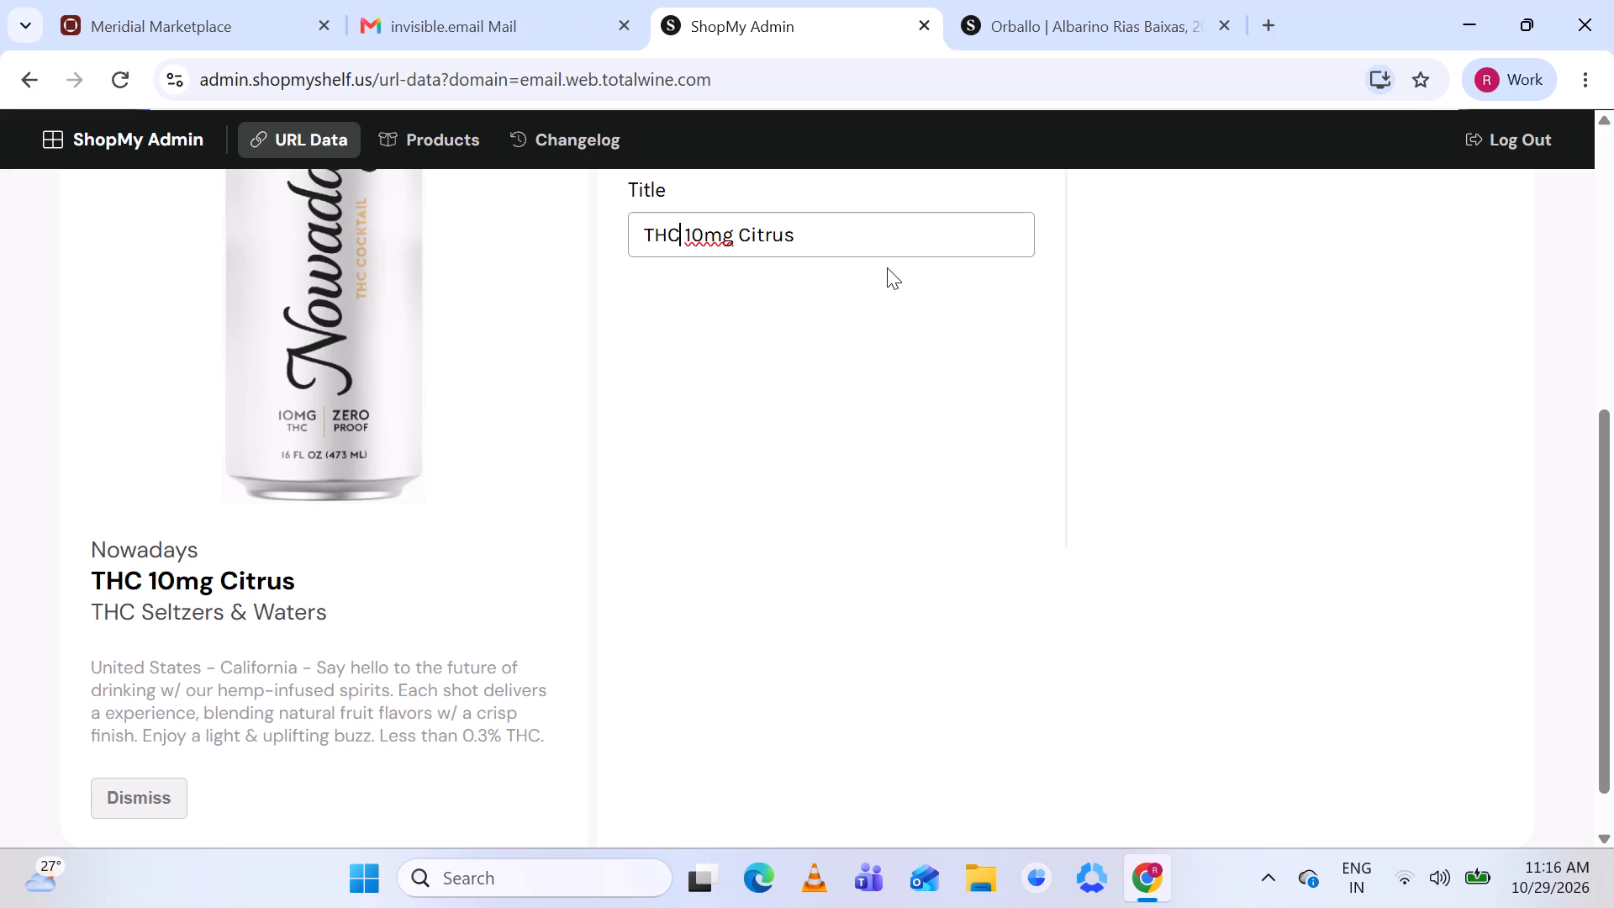
scroll(887, 267, "up", 3)
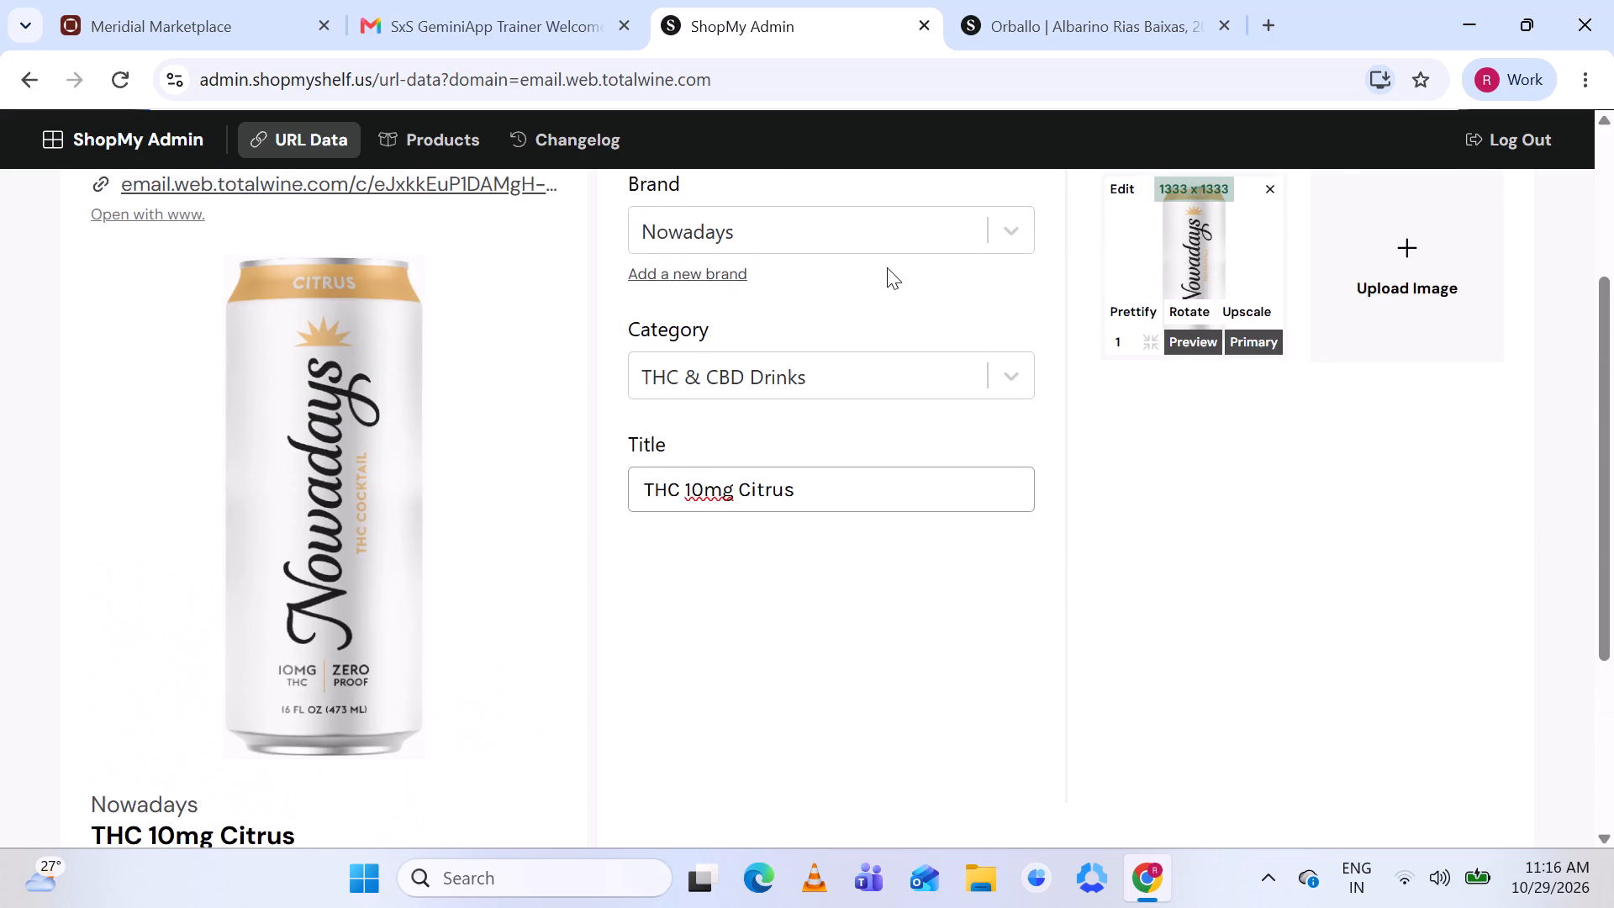
scroll(887, 267, "up", 1)
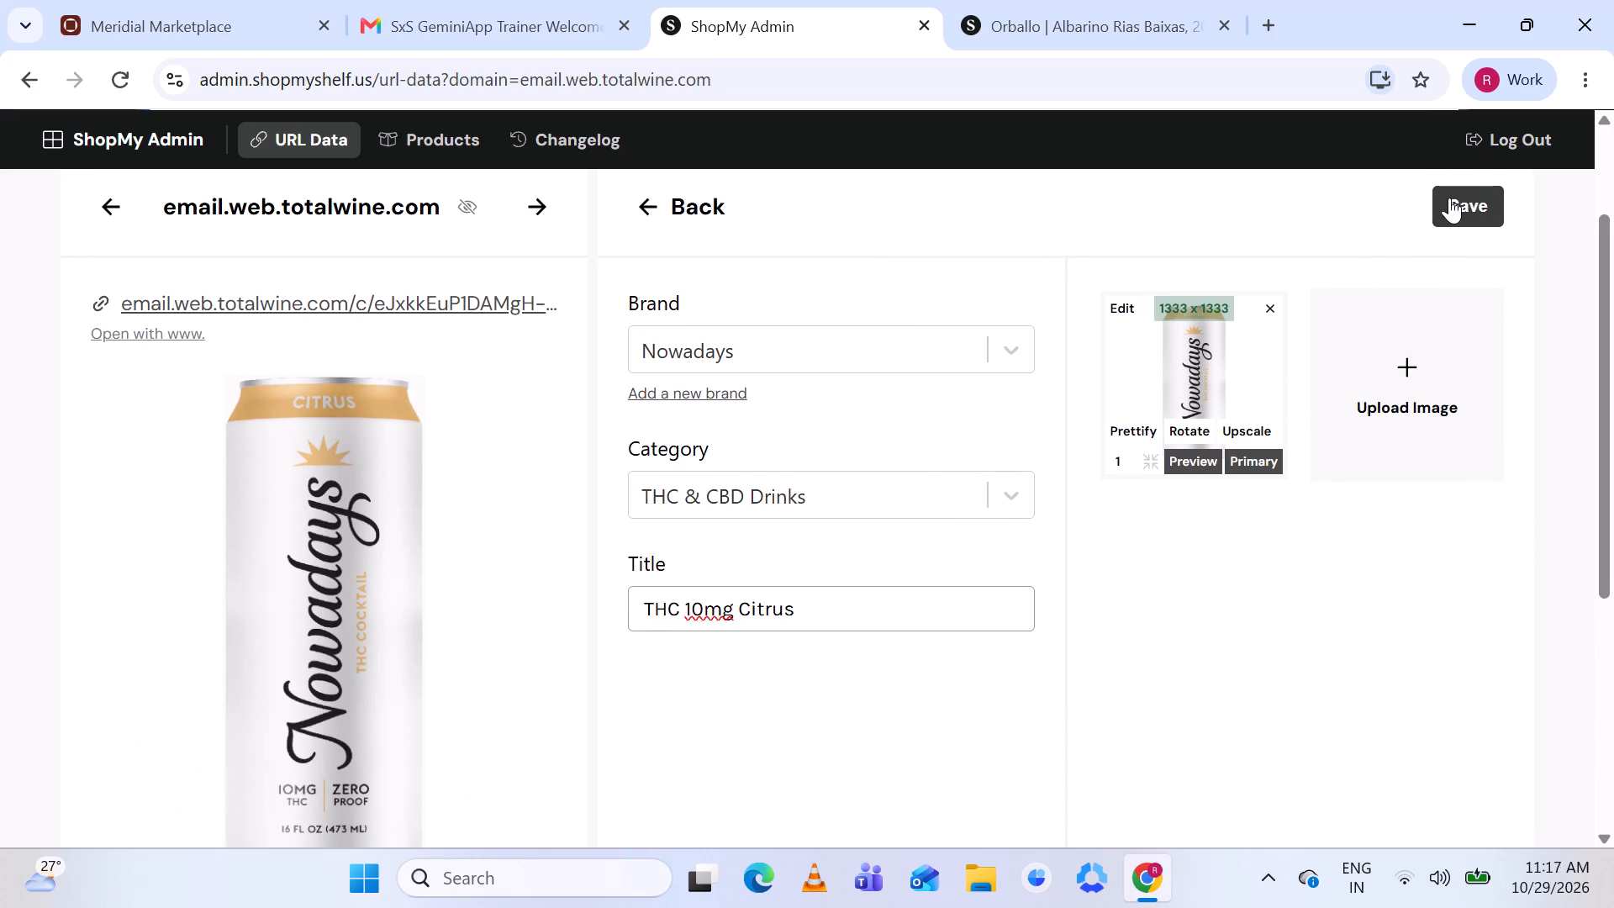
left_click(1457, 204)
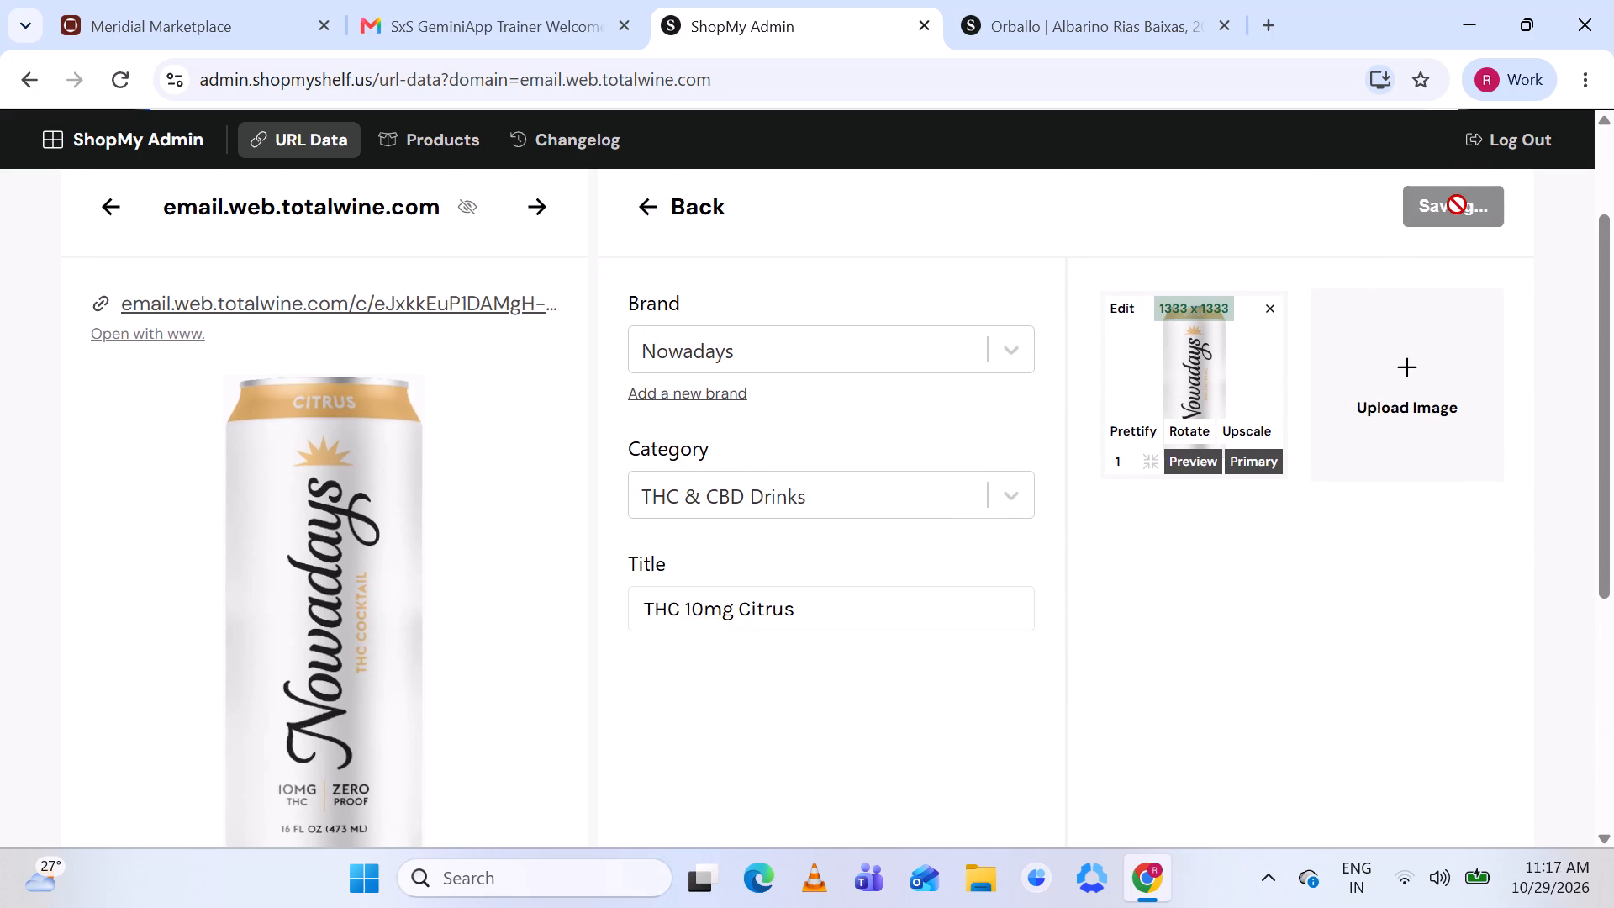
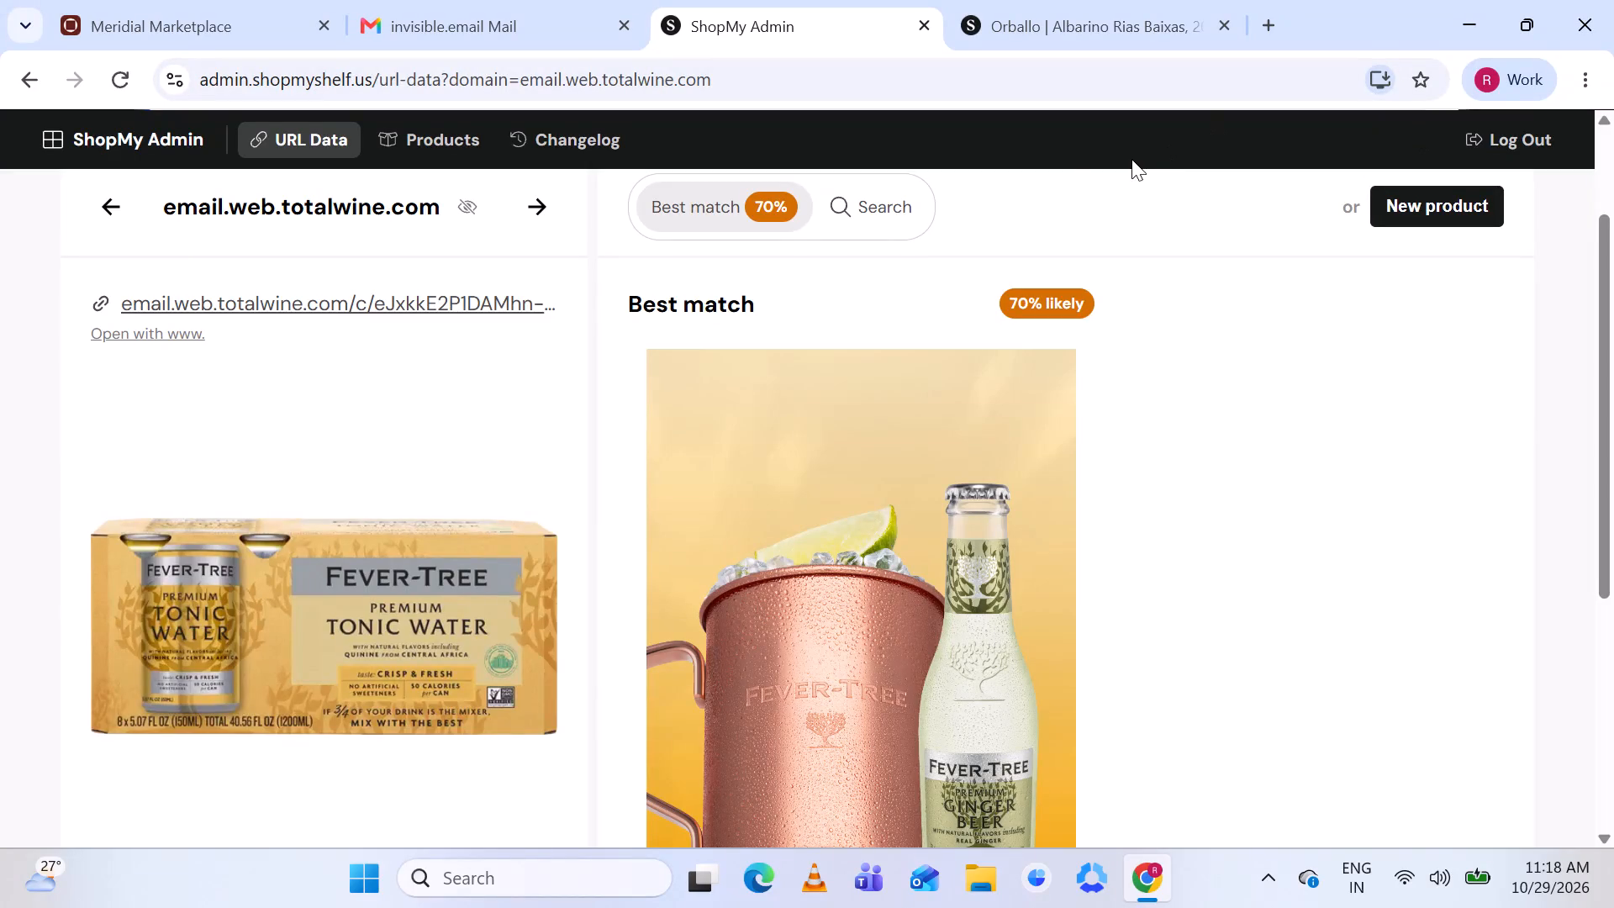
Examine the product search results for "Fever Tree Tonic Water" for a listing that matches the URL's eight-can pack.
left_click(862, 195)
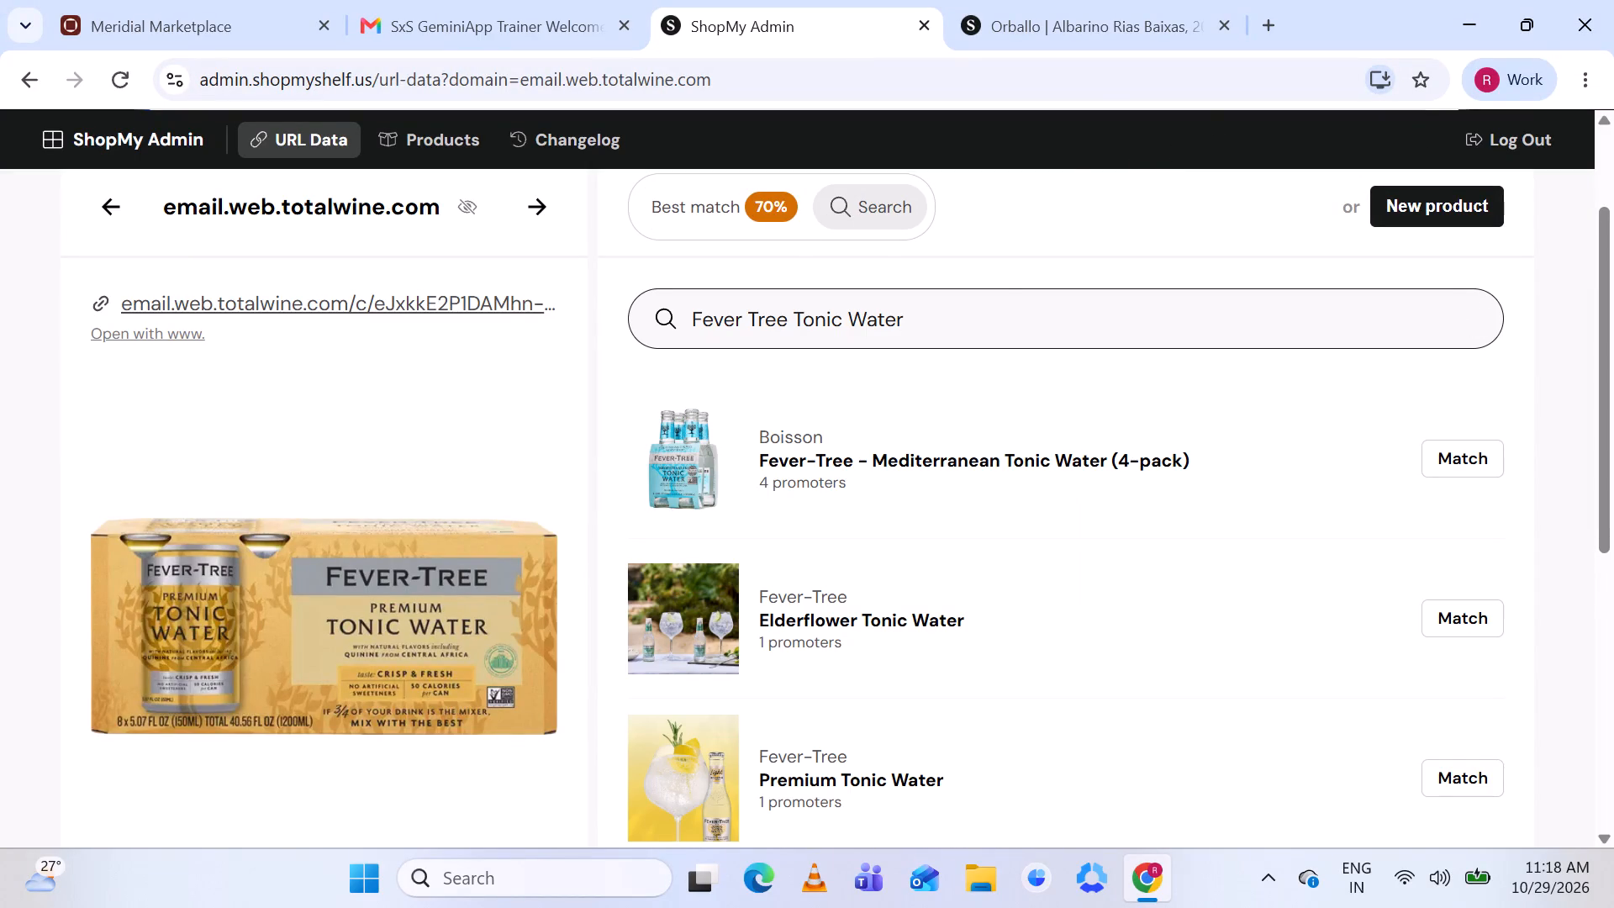
scroll(983, 541, "down", 3)
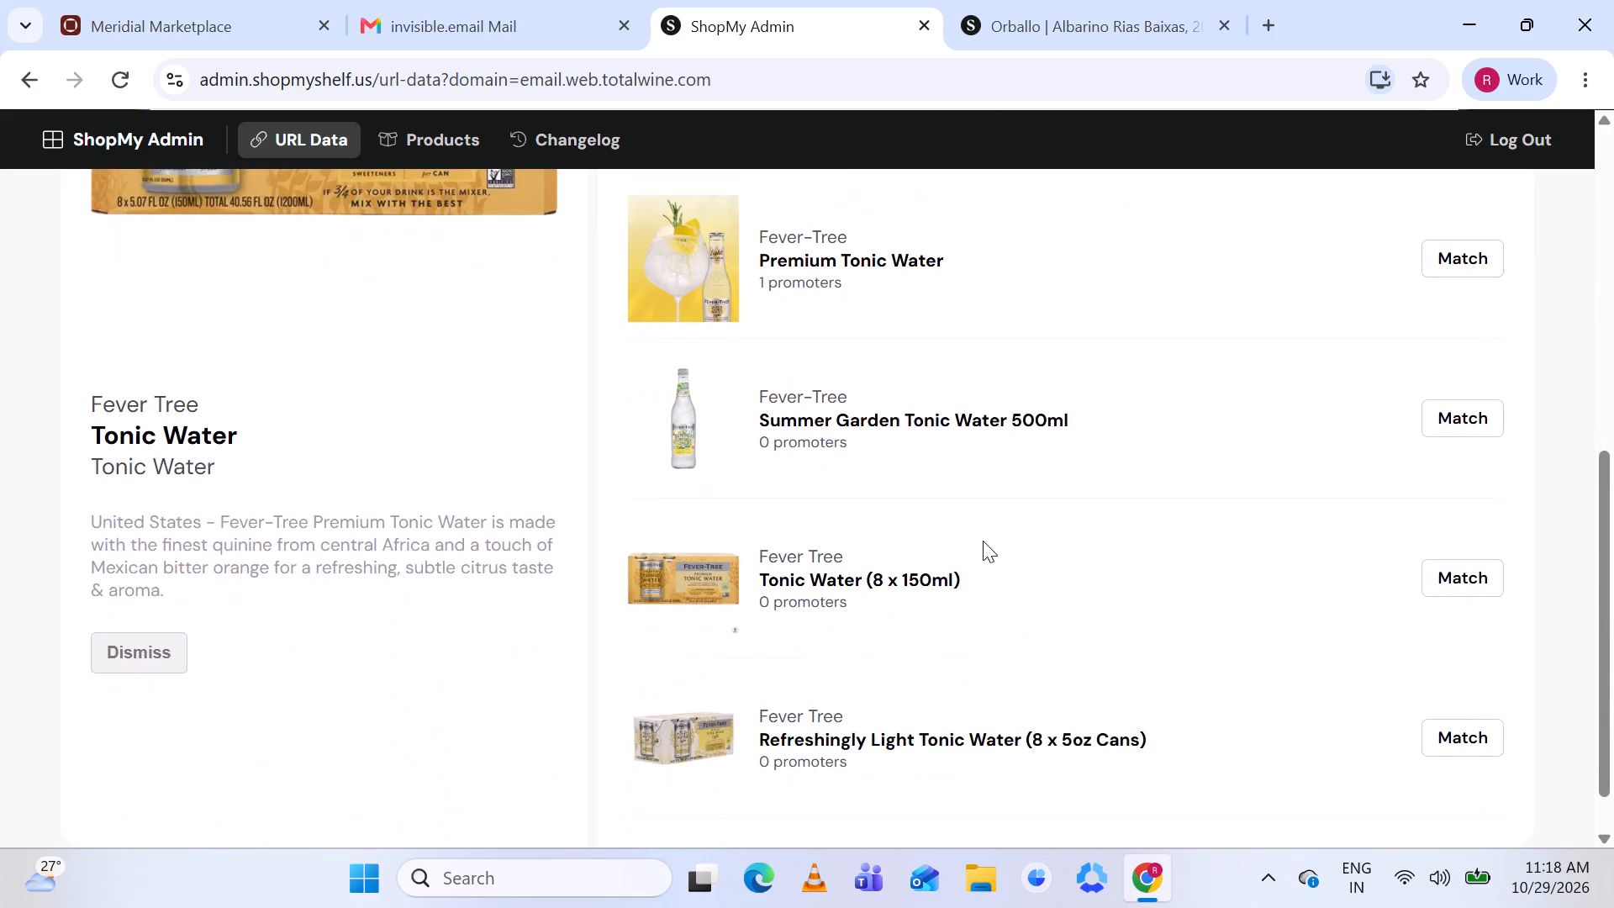
scroll(983, 541, "down", 2)
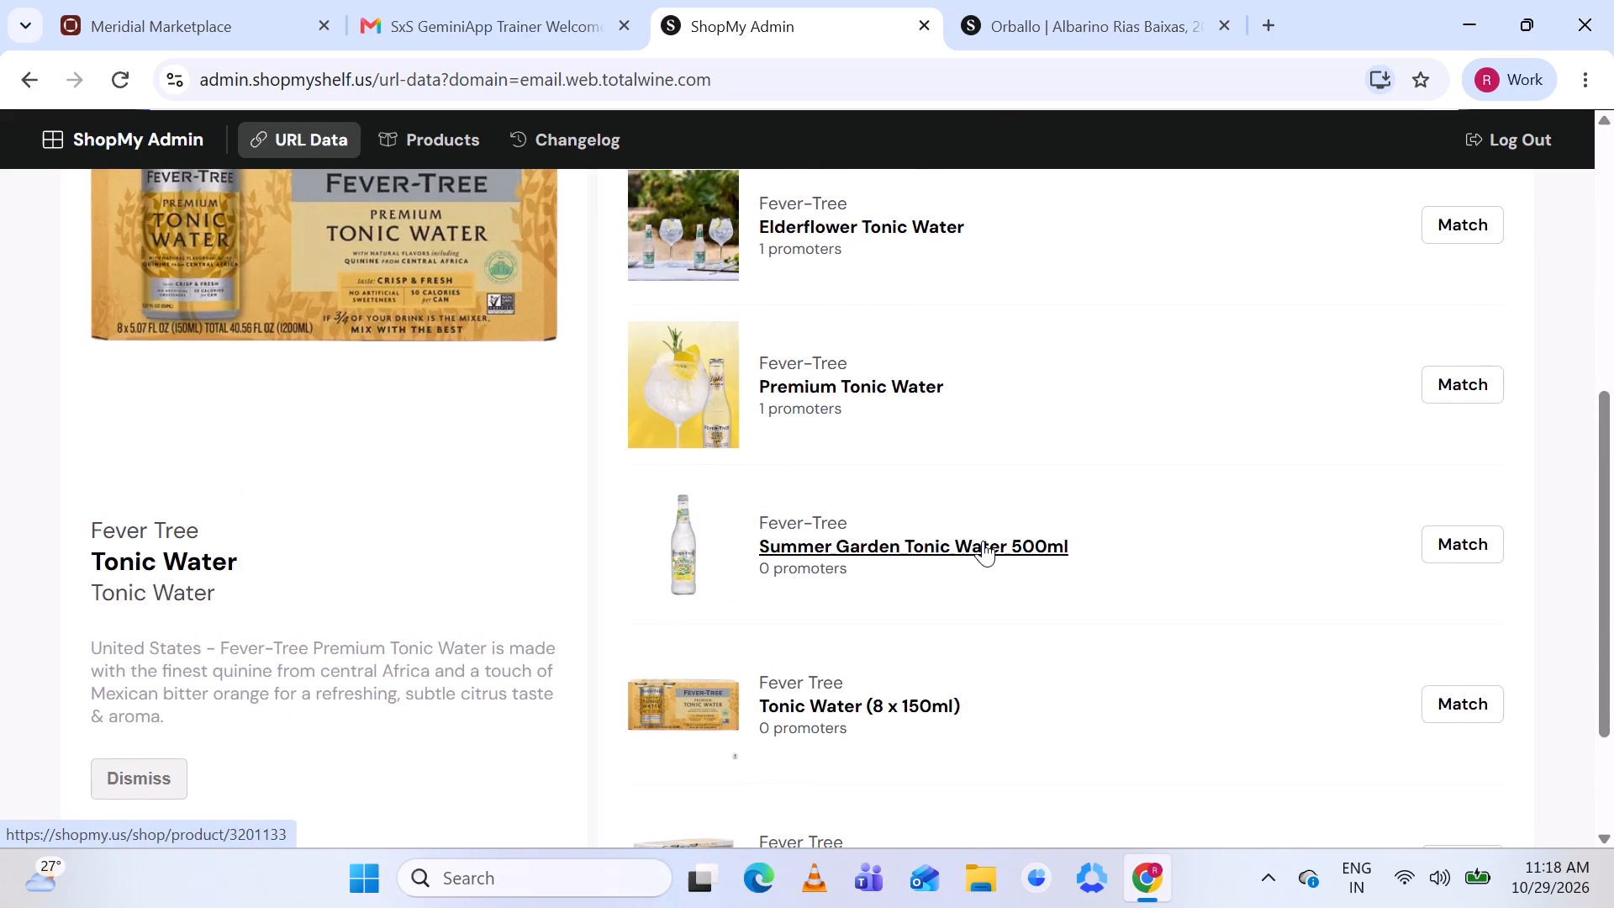
scroll(983, 541, "down", 3)
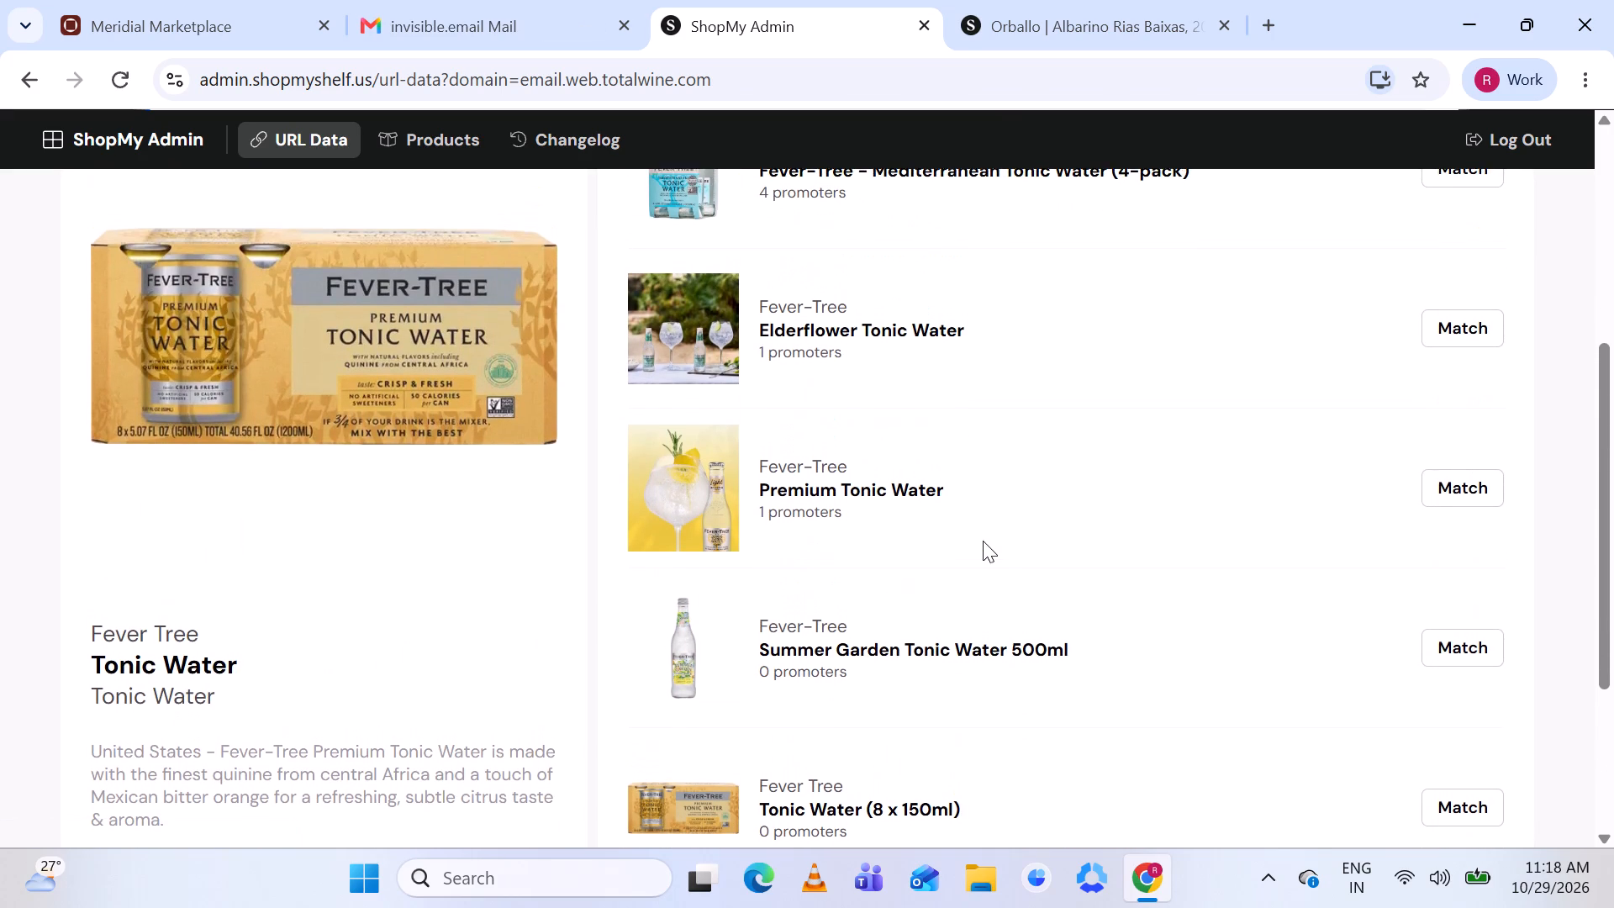
scroll(983, 541, "down", 1)
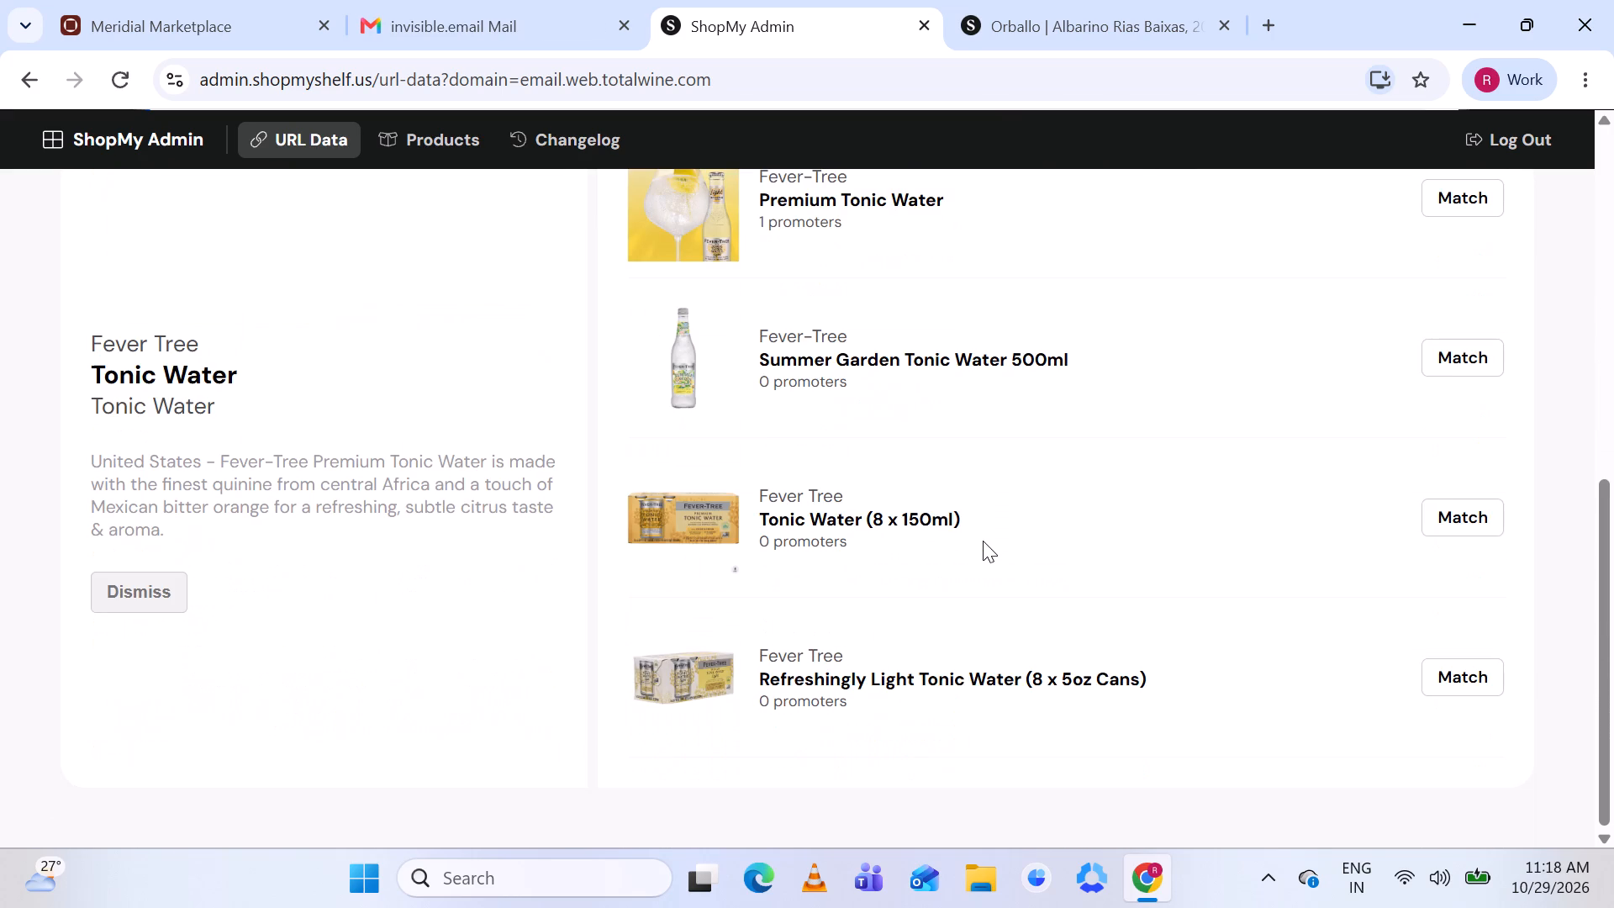
scroll(983, 541, "down", 1)
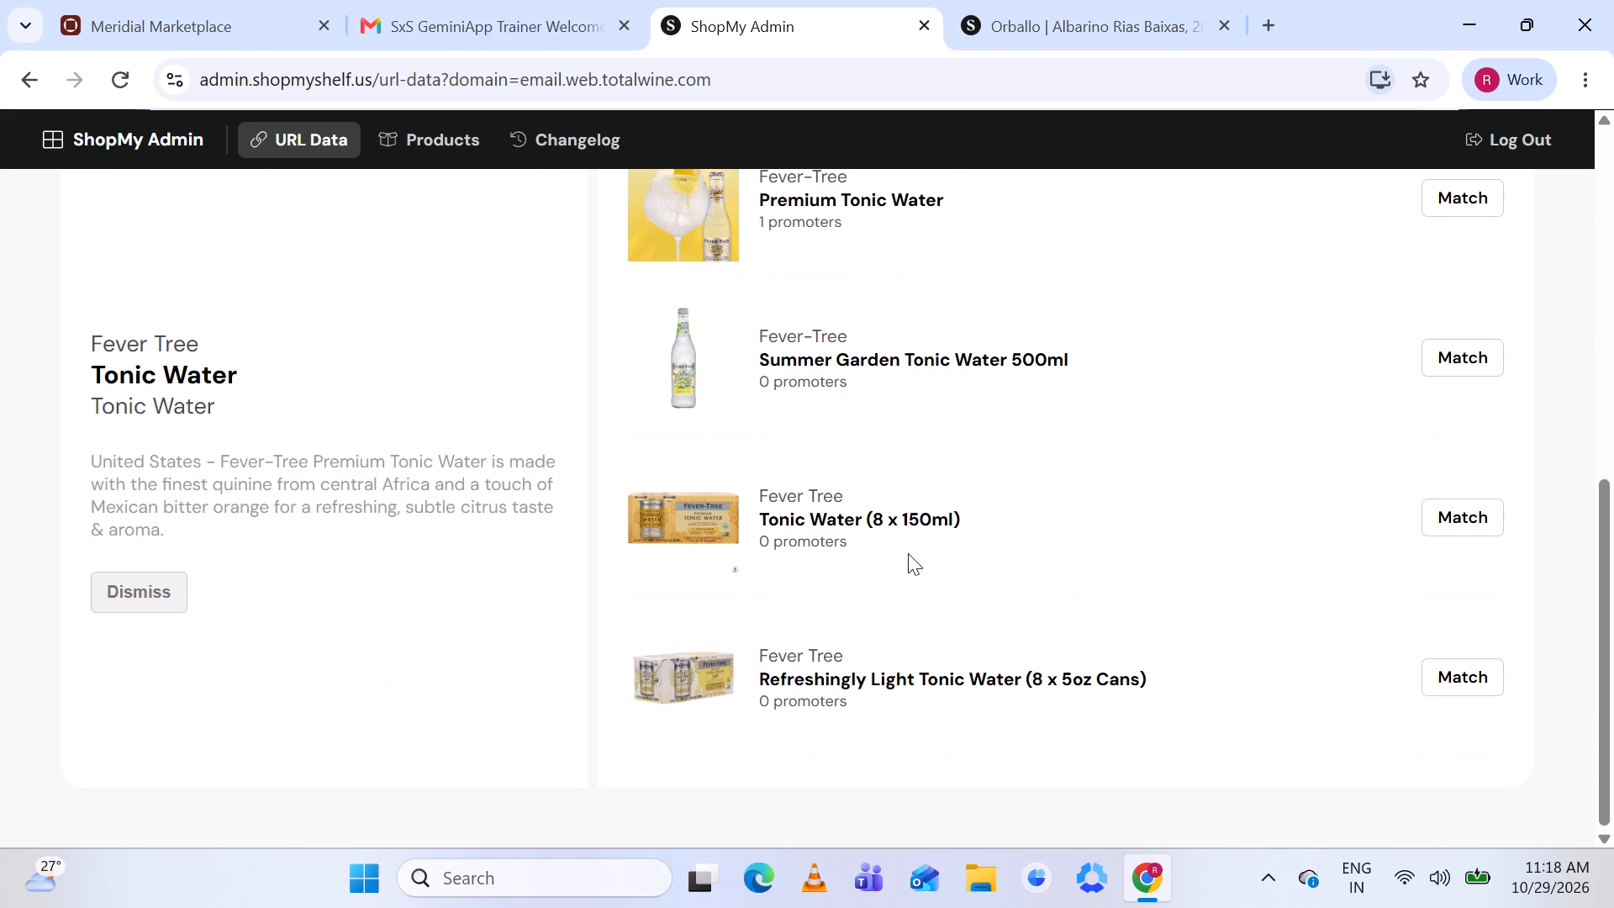
Open the product page of "Tonic Water (8 x 150ml)" and compare it with the Fever Tree item on the unmatched URL.
left_click(837, 515)
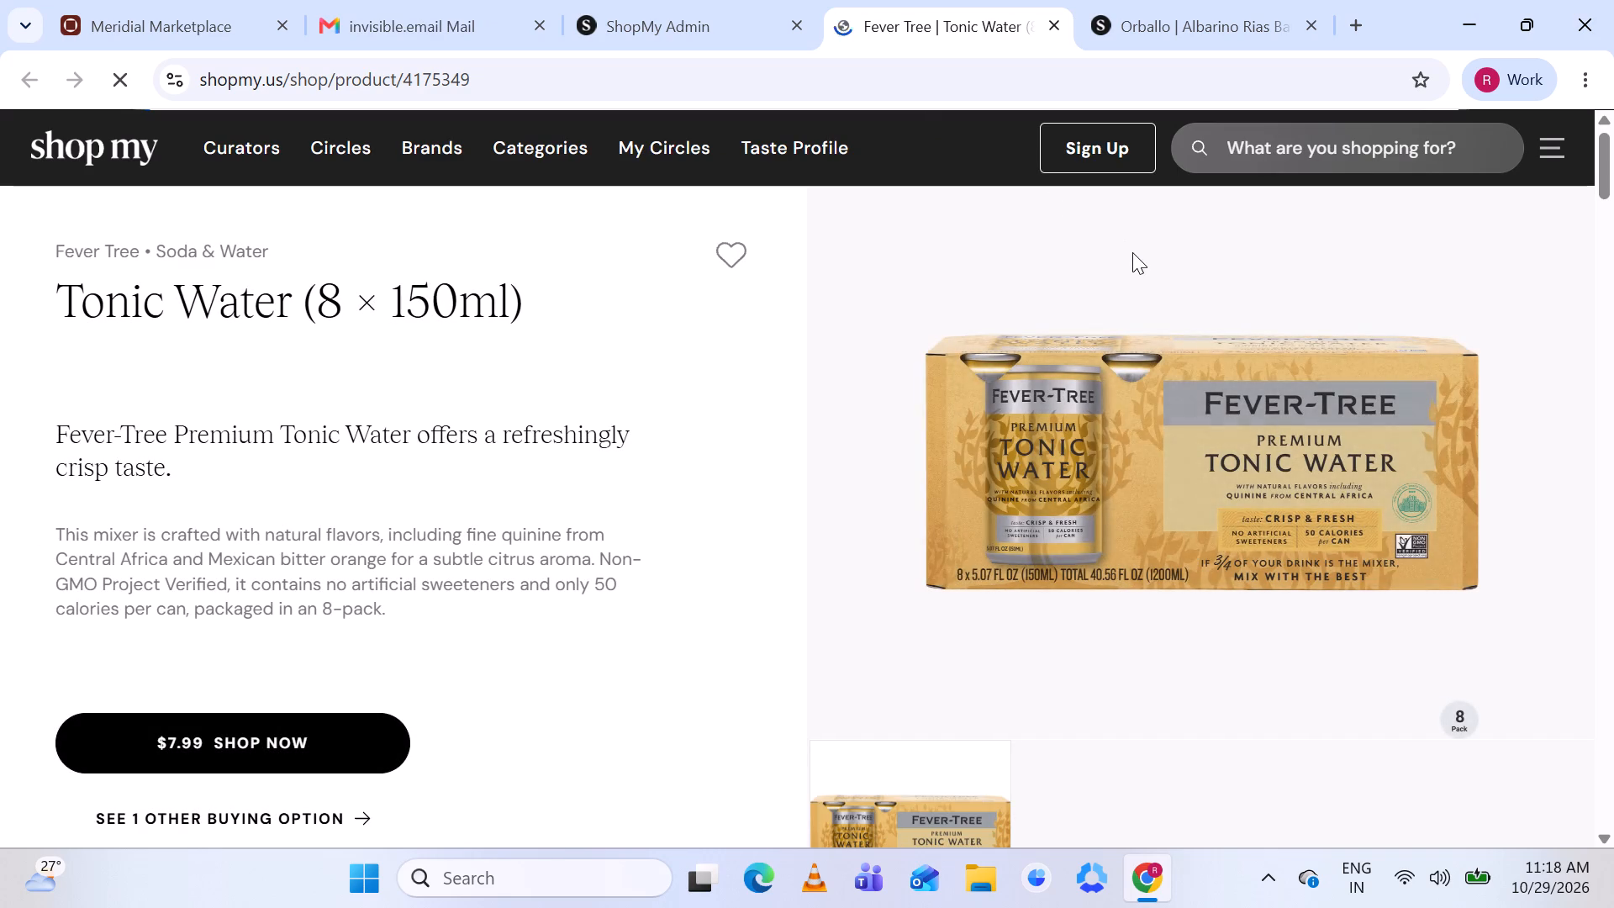
left_click(696, 21)
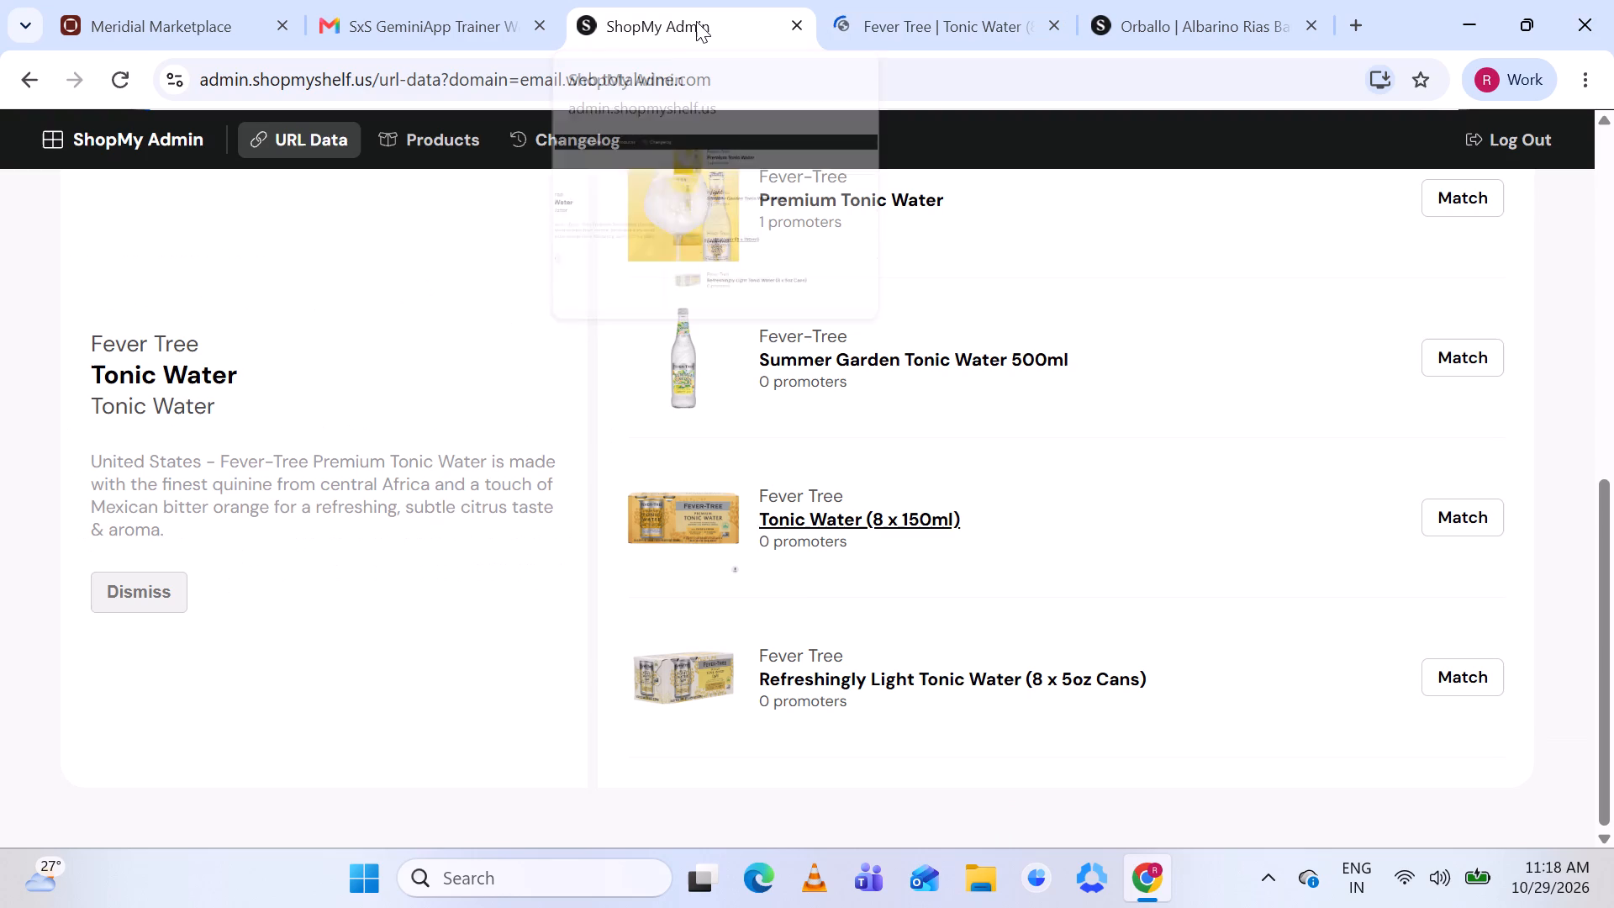
scroll(784, 293, "up", 3)
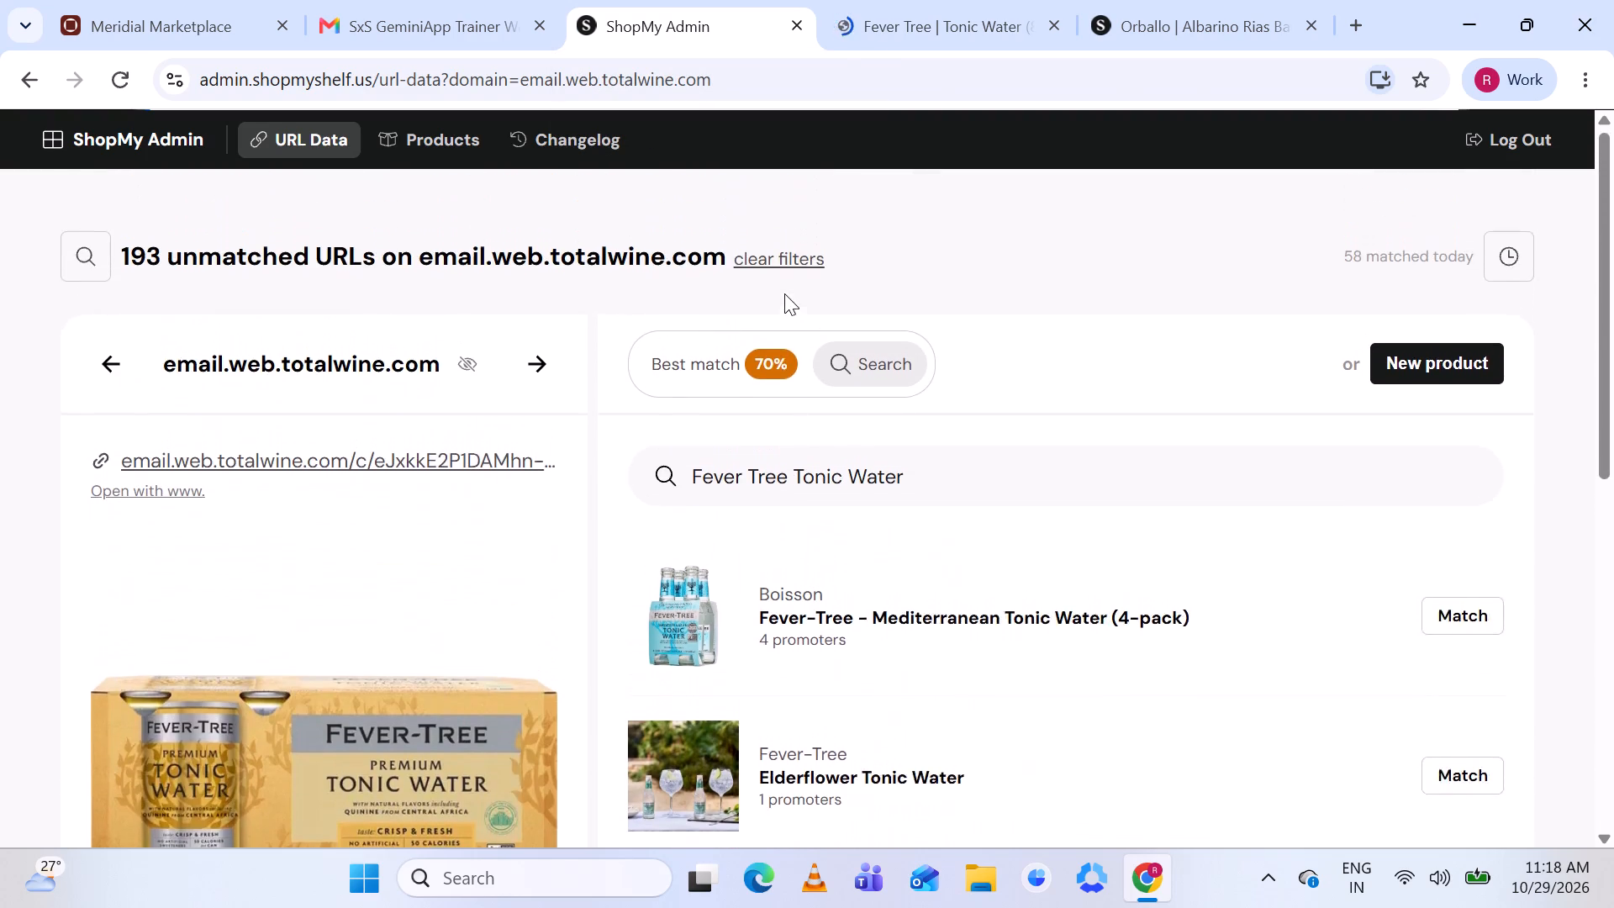
scroll(784, 293, "down", 3)
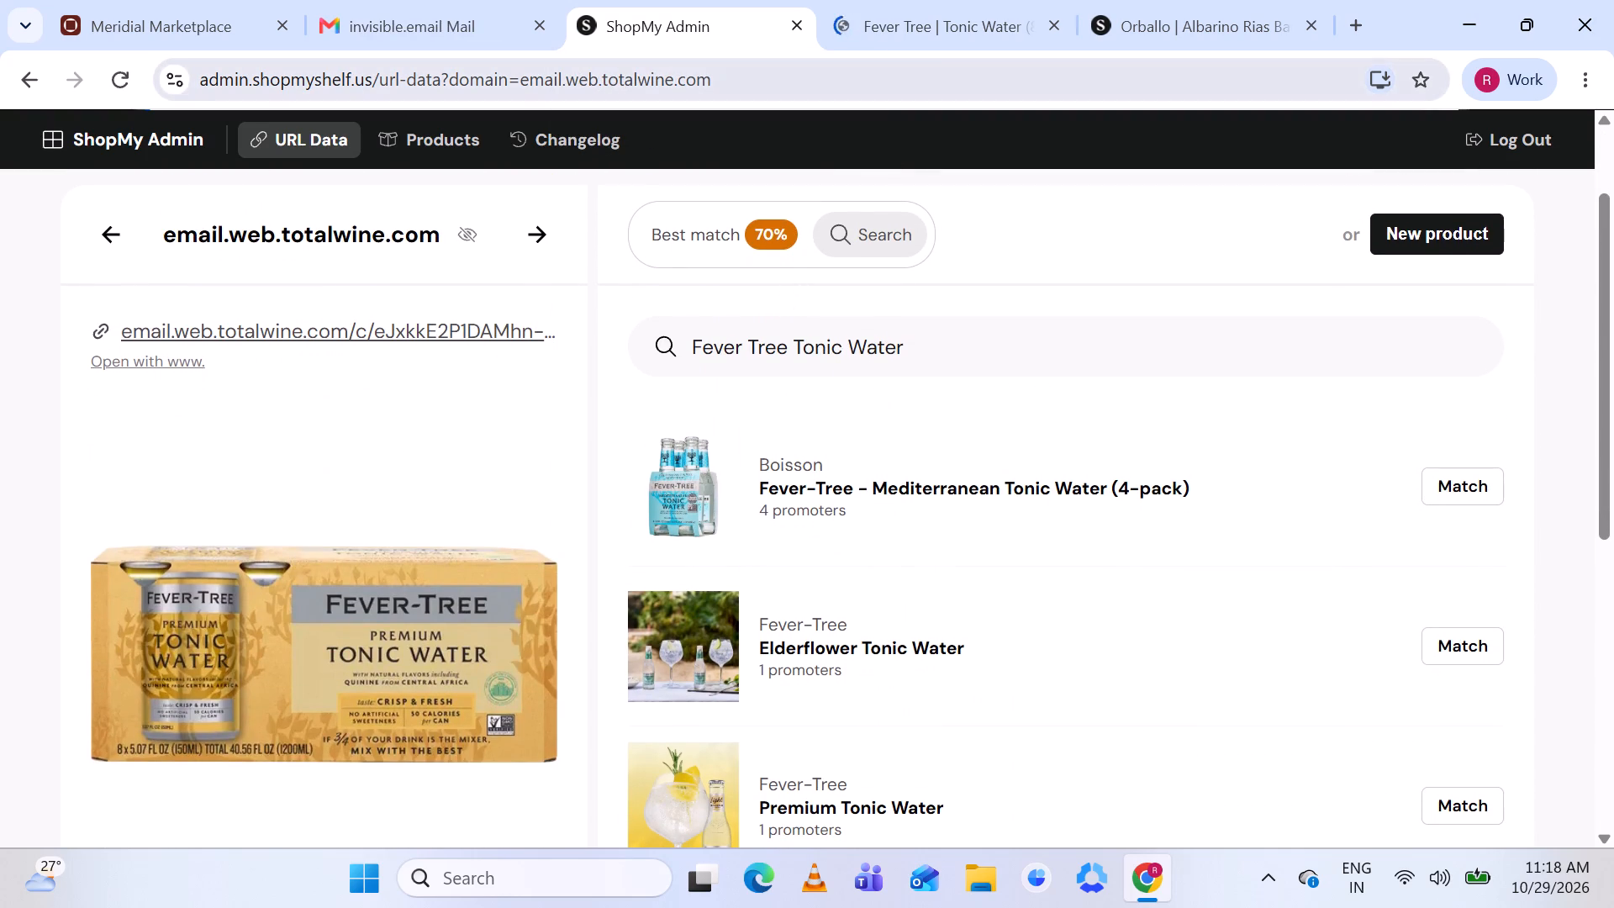
left_click(935, 34)
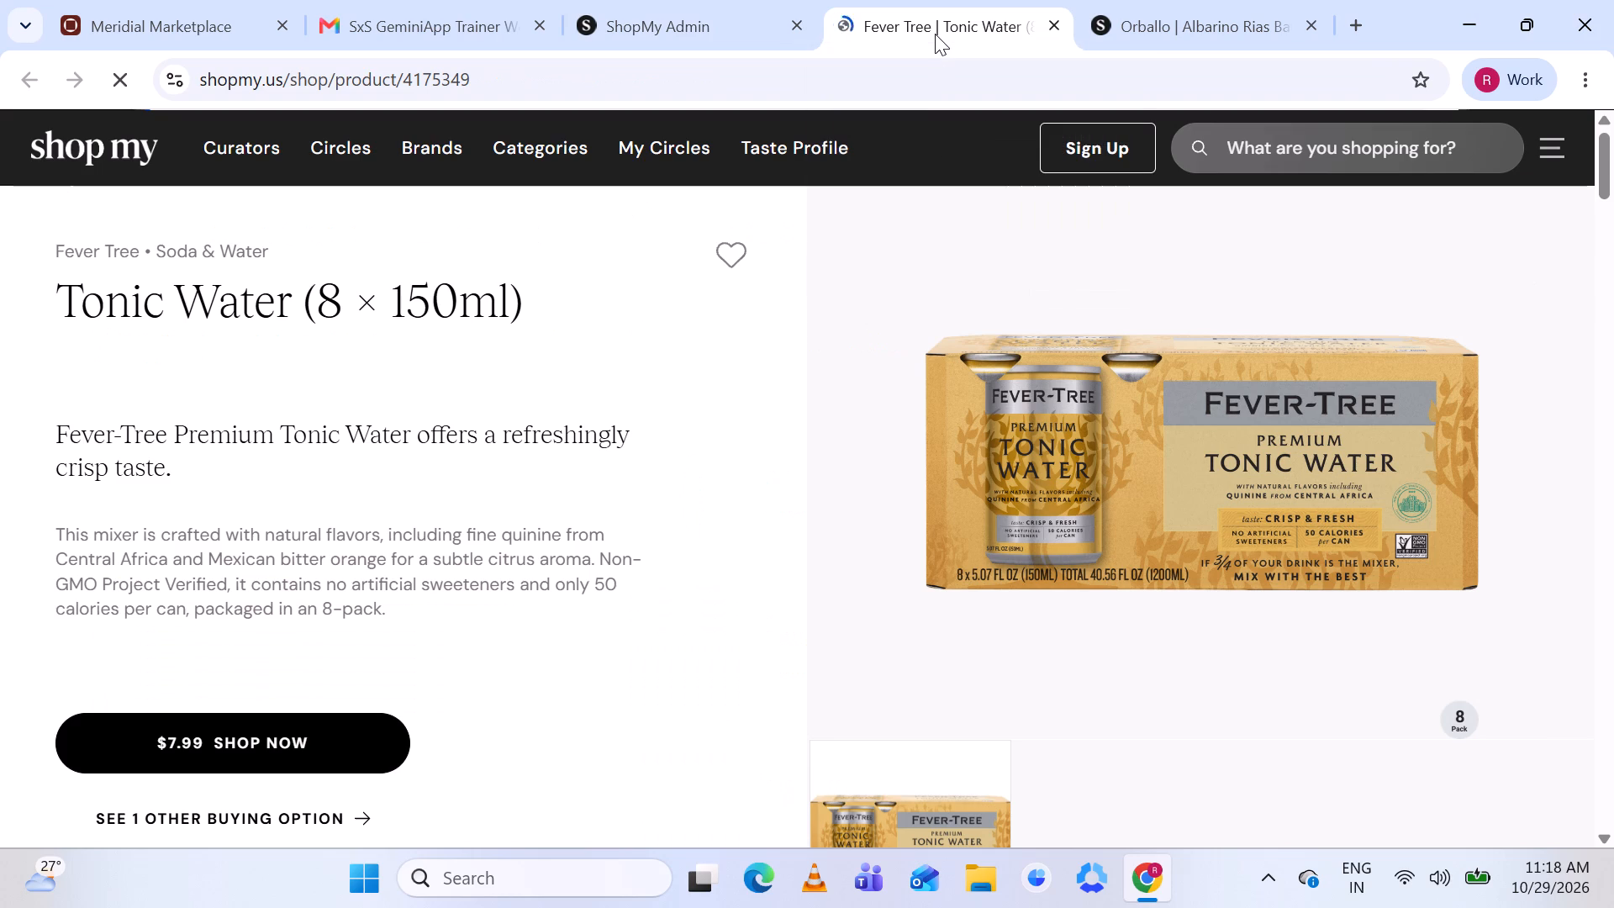
left_click(642, 25)
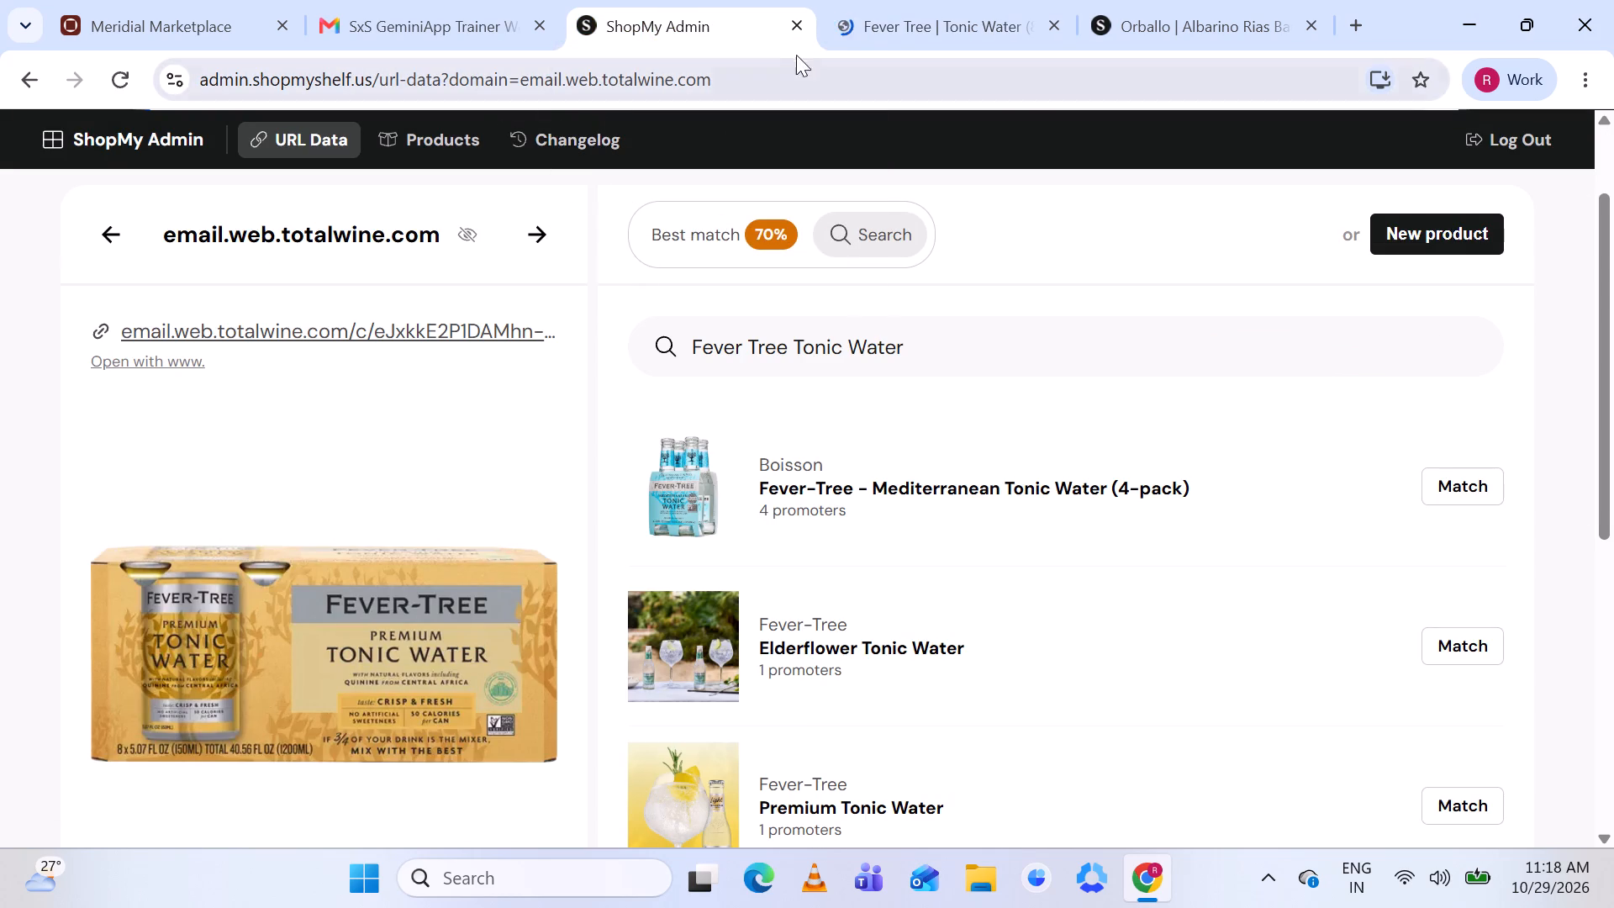
left_click(892, 23)
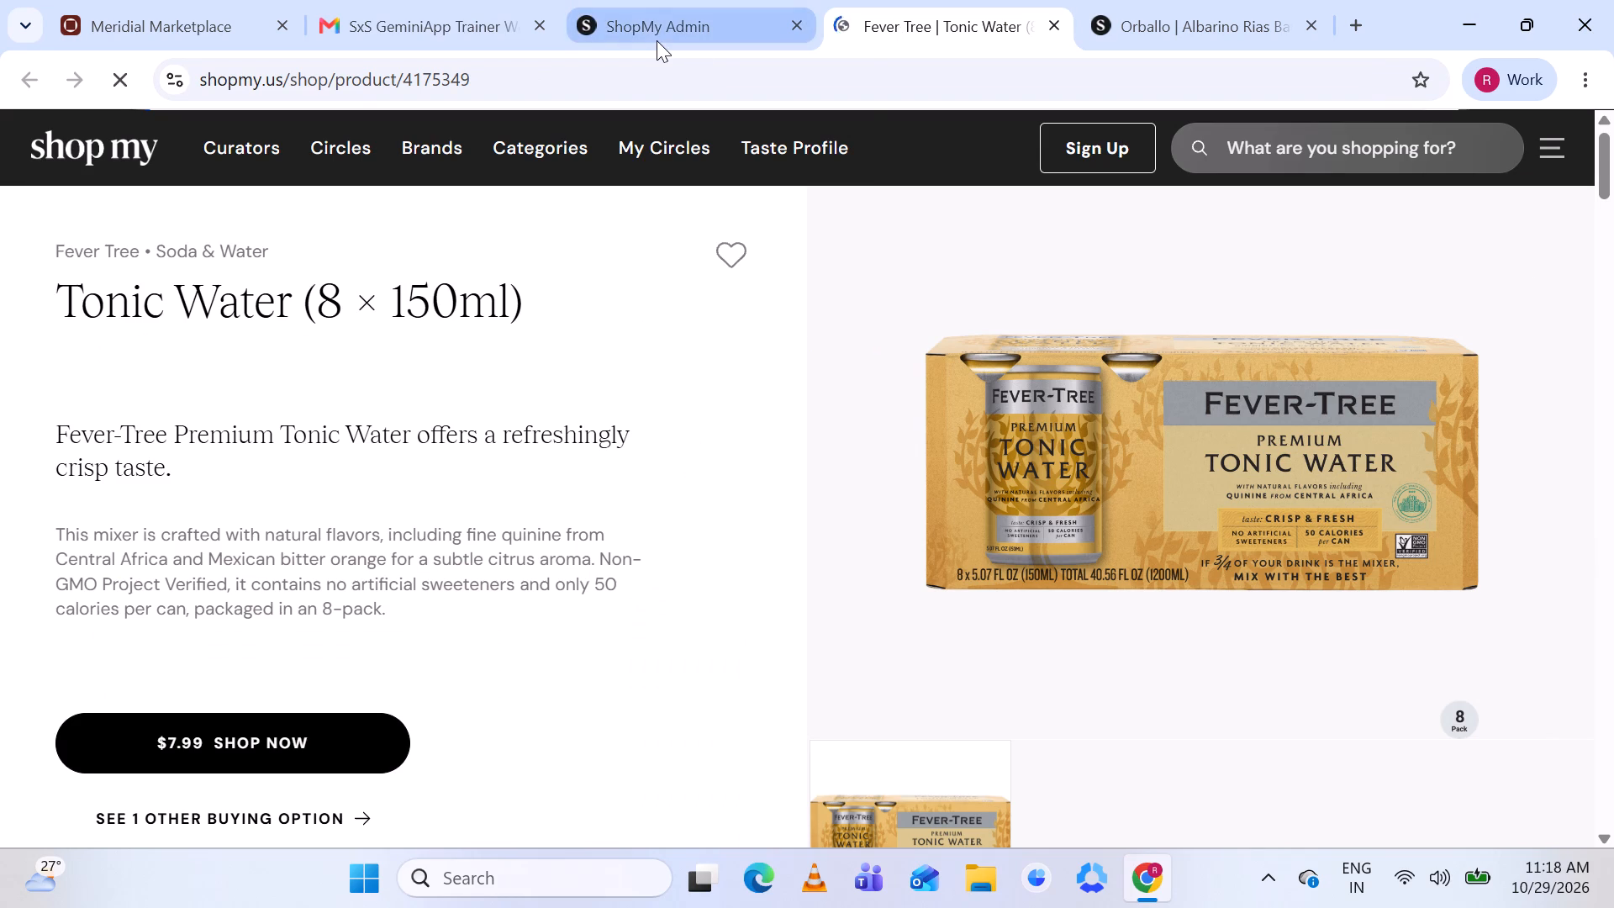
left_click(659, 11)
Choose Fever Tree "Tonic Water (8 x 150ml)" as the match for the URL and review its brand, category, title and image.
scroll(919, 477, "down", 4)
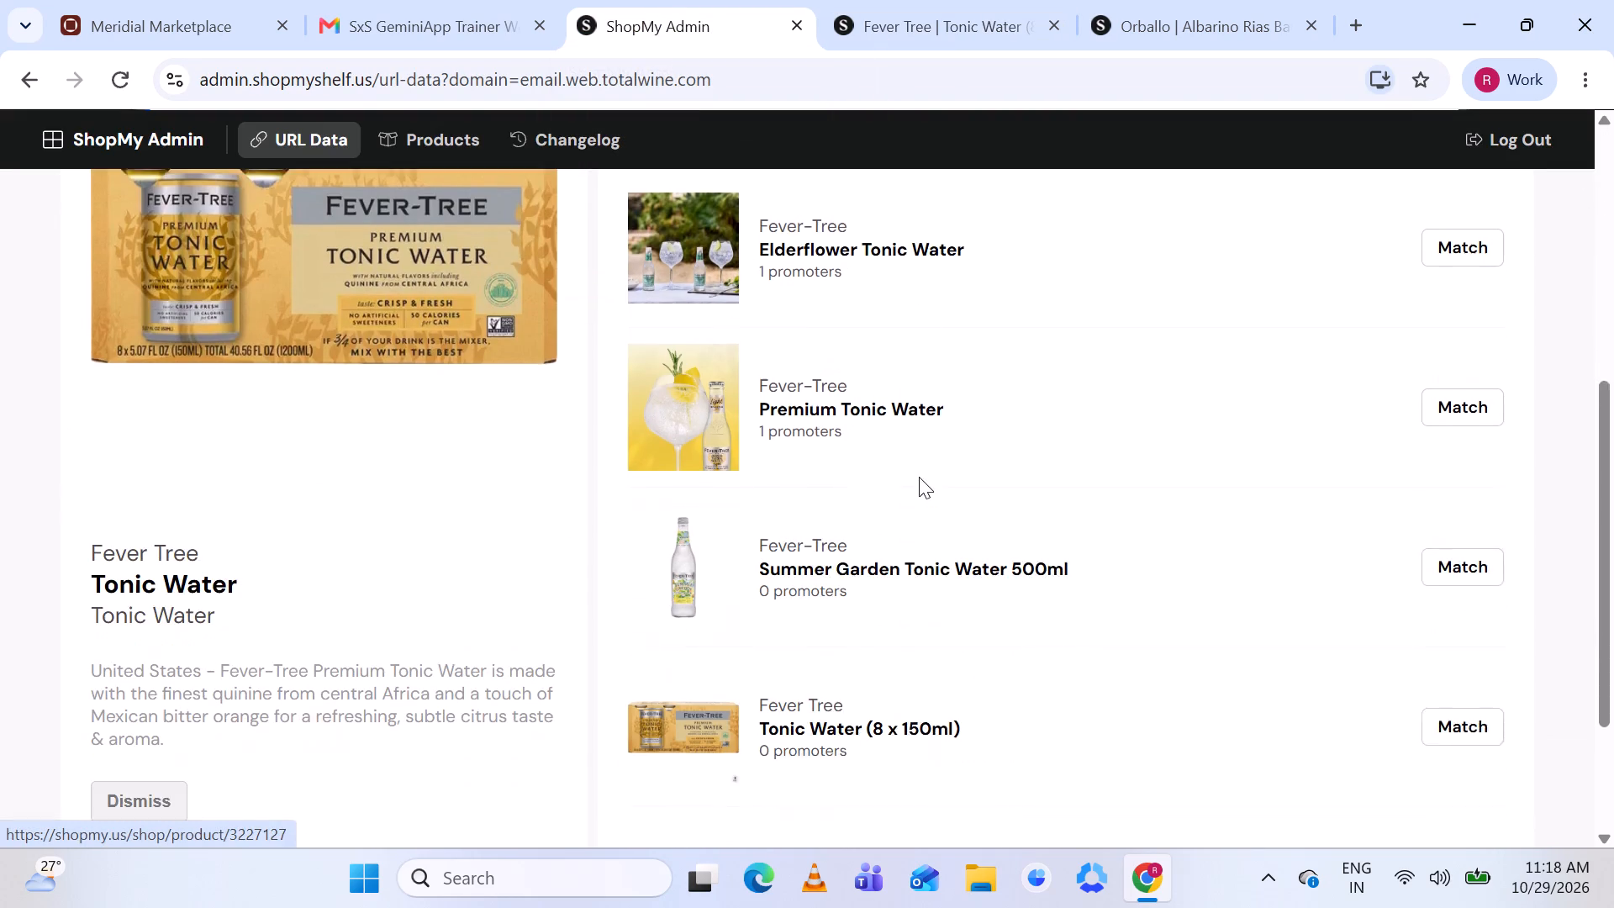
left_click(1461, 663)
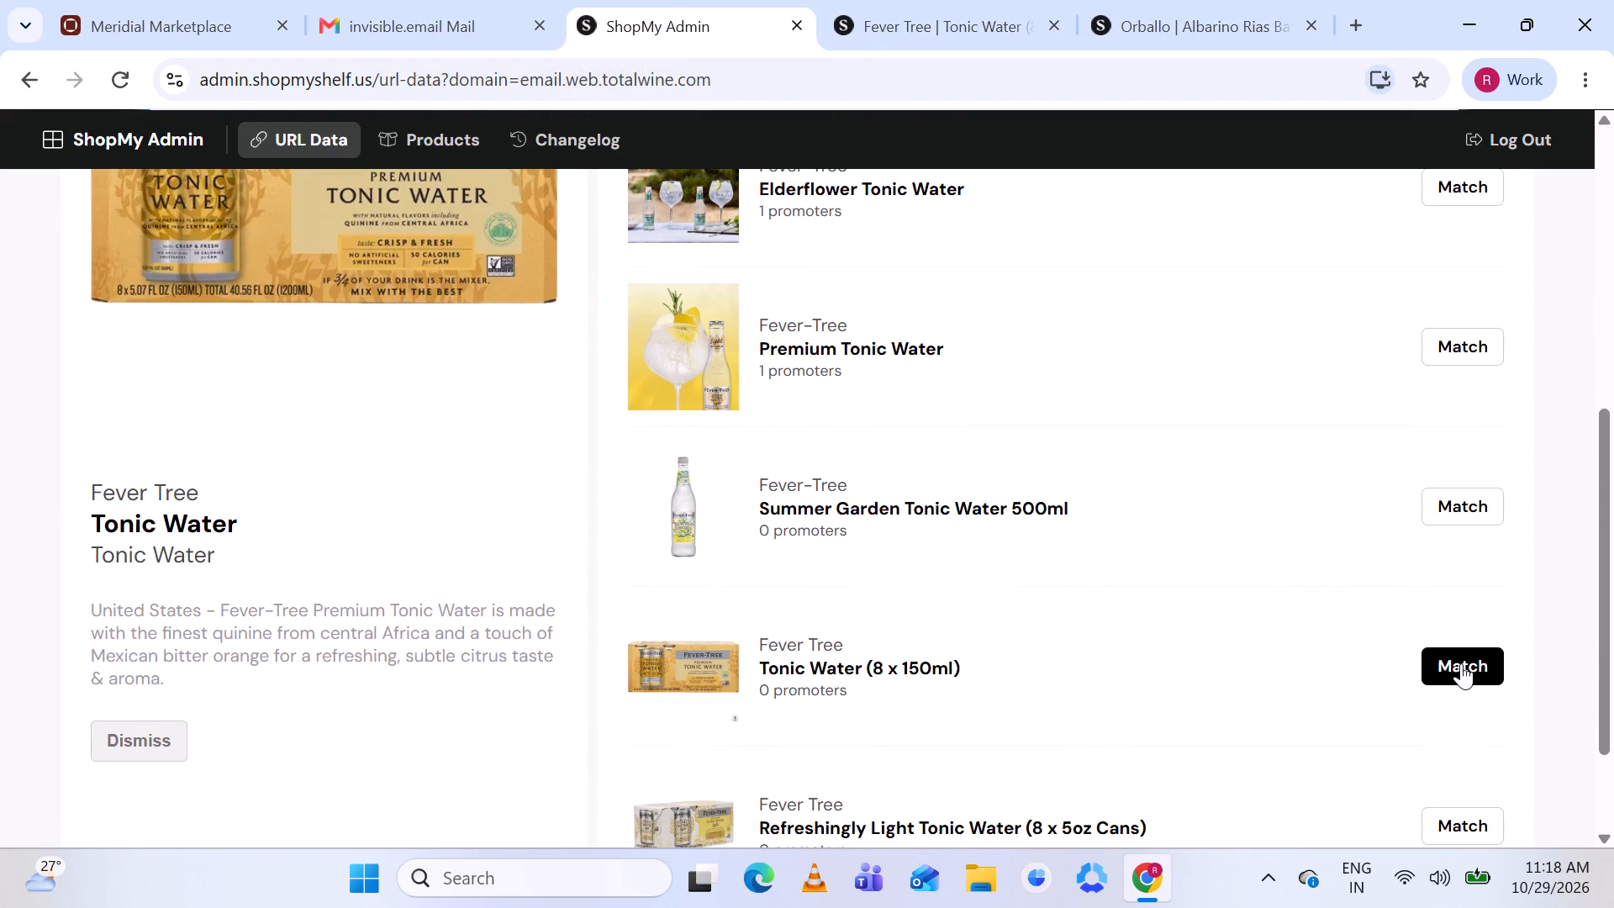
scroll(1259, 499, "up", 2)
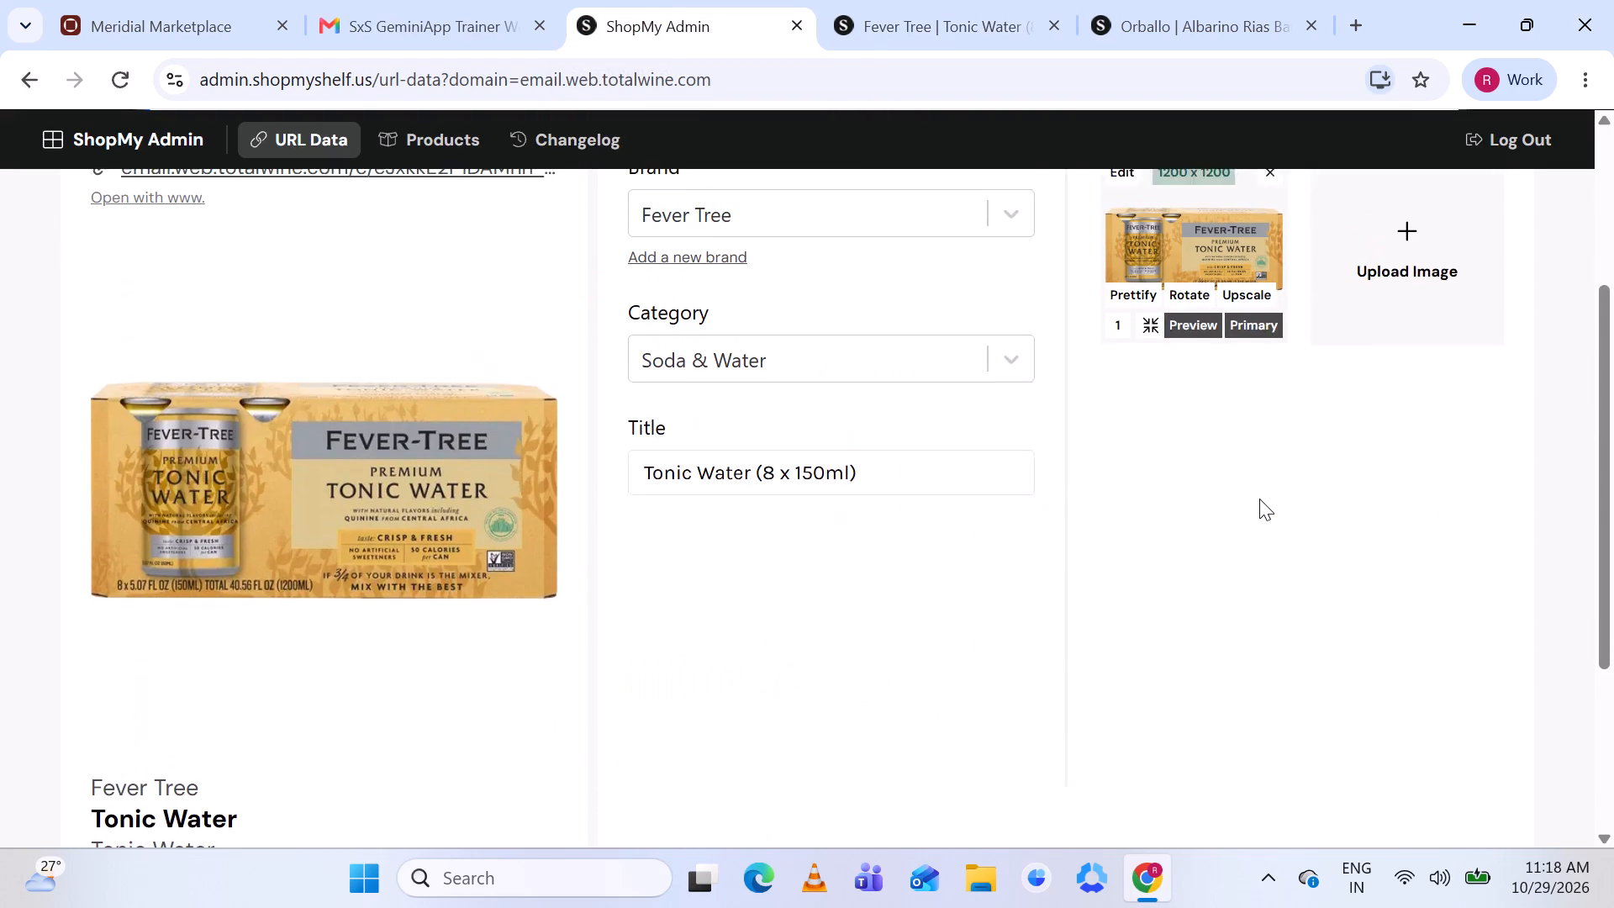
scroll(1259, 499, "down", 1)
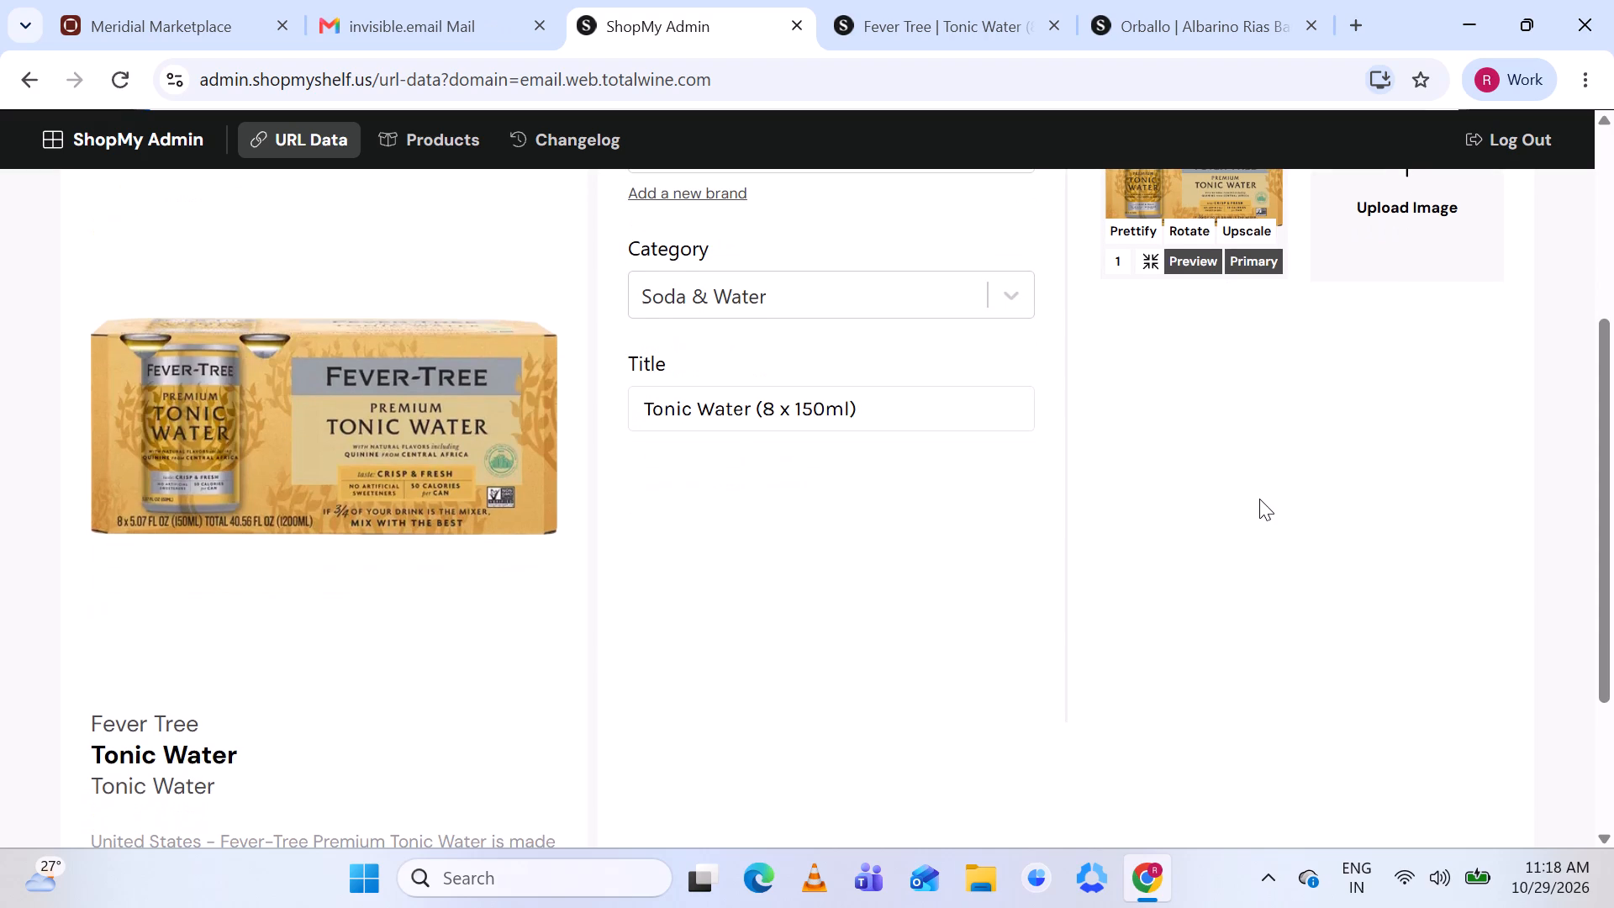
scroll(1259, 499, "down", 1)
scroll(1259, 499, "up", 1)
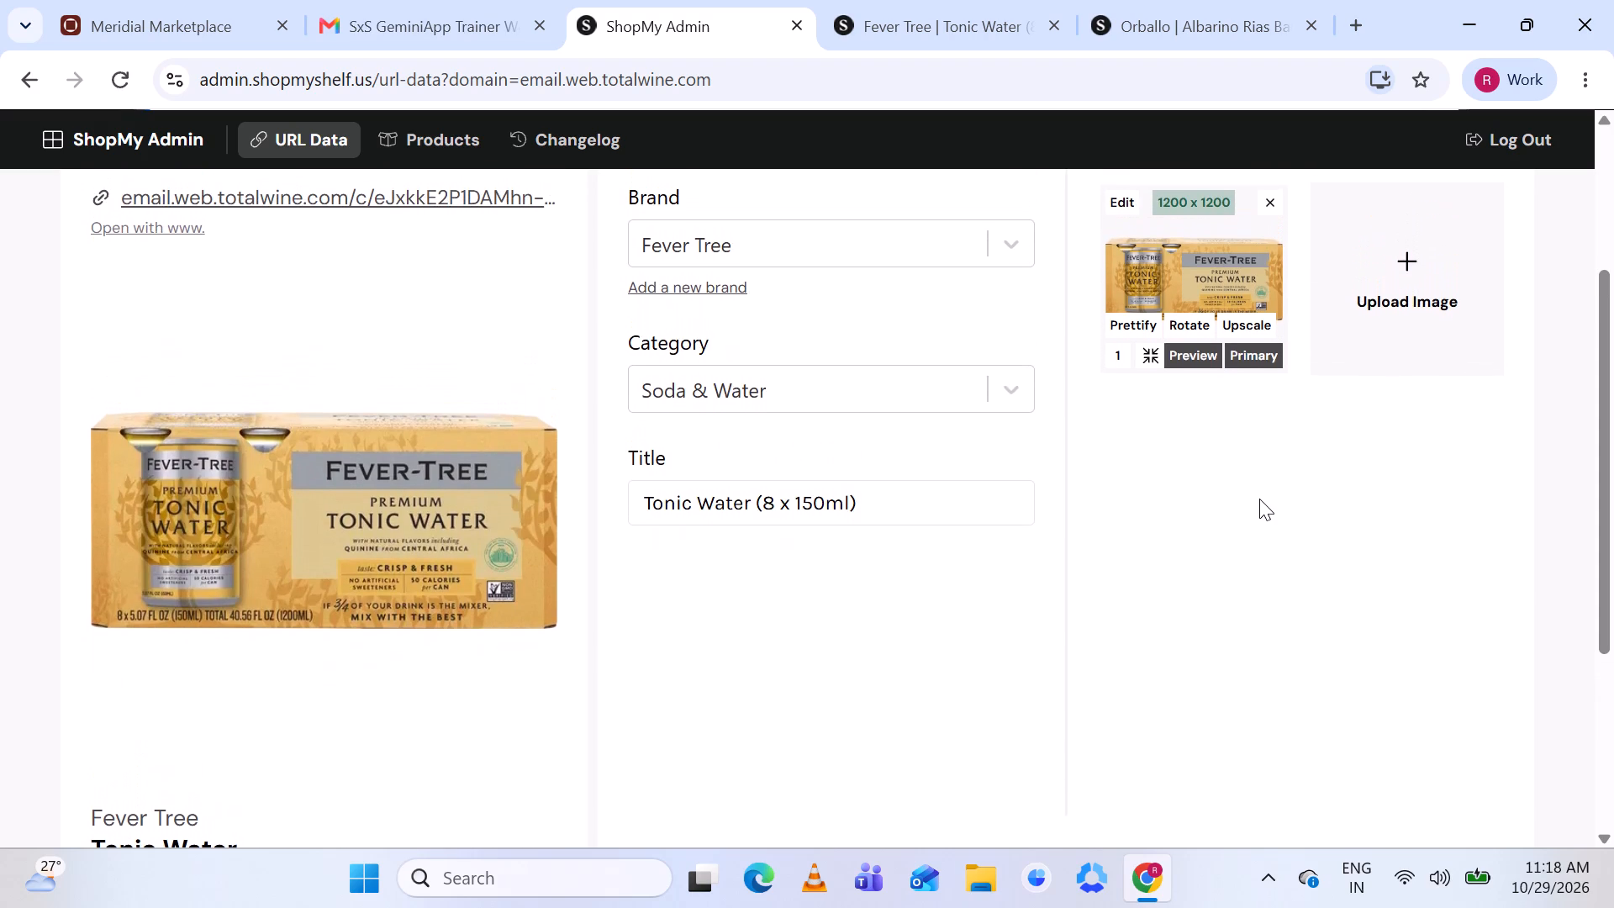
scroll(1259, 499, "up", 1)
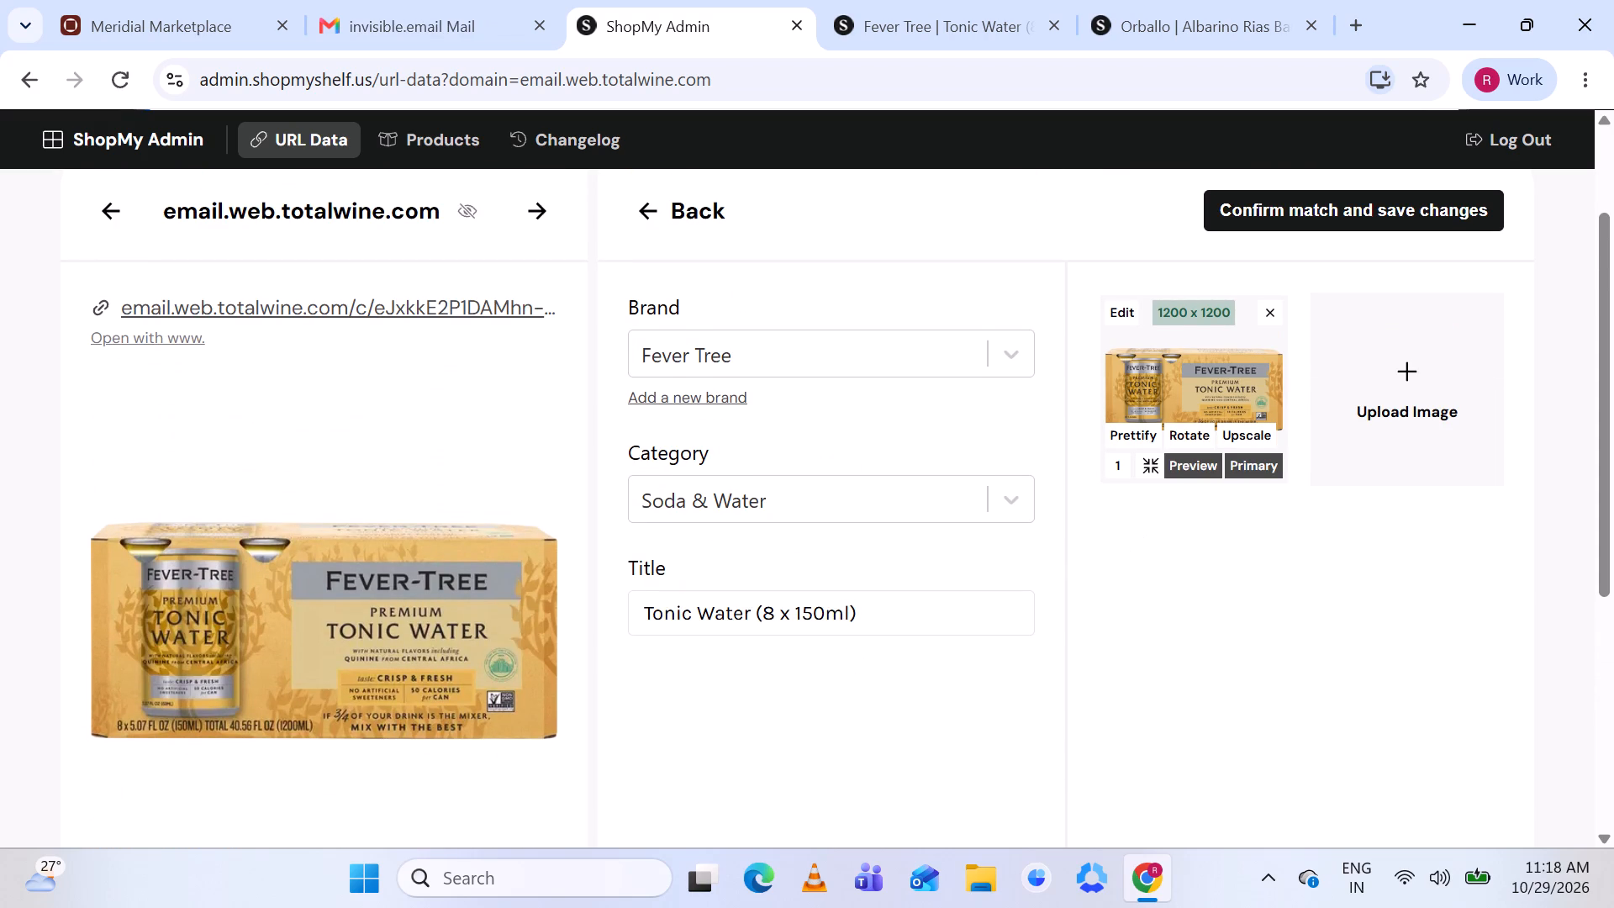
scroll(883, 613, "down", 1)
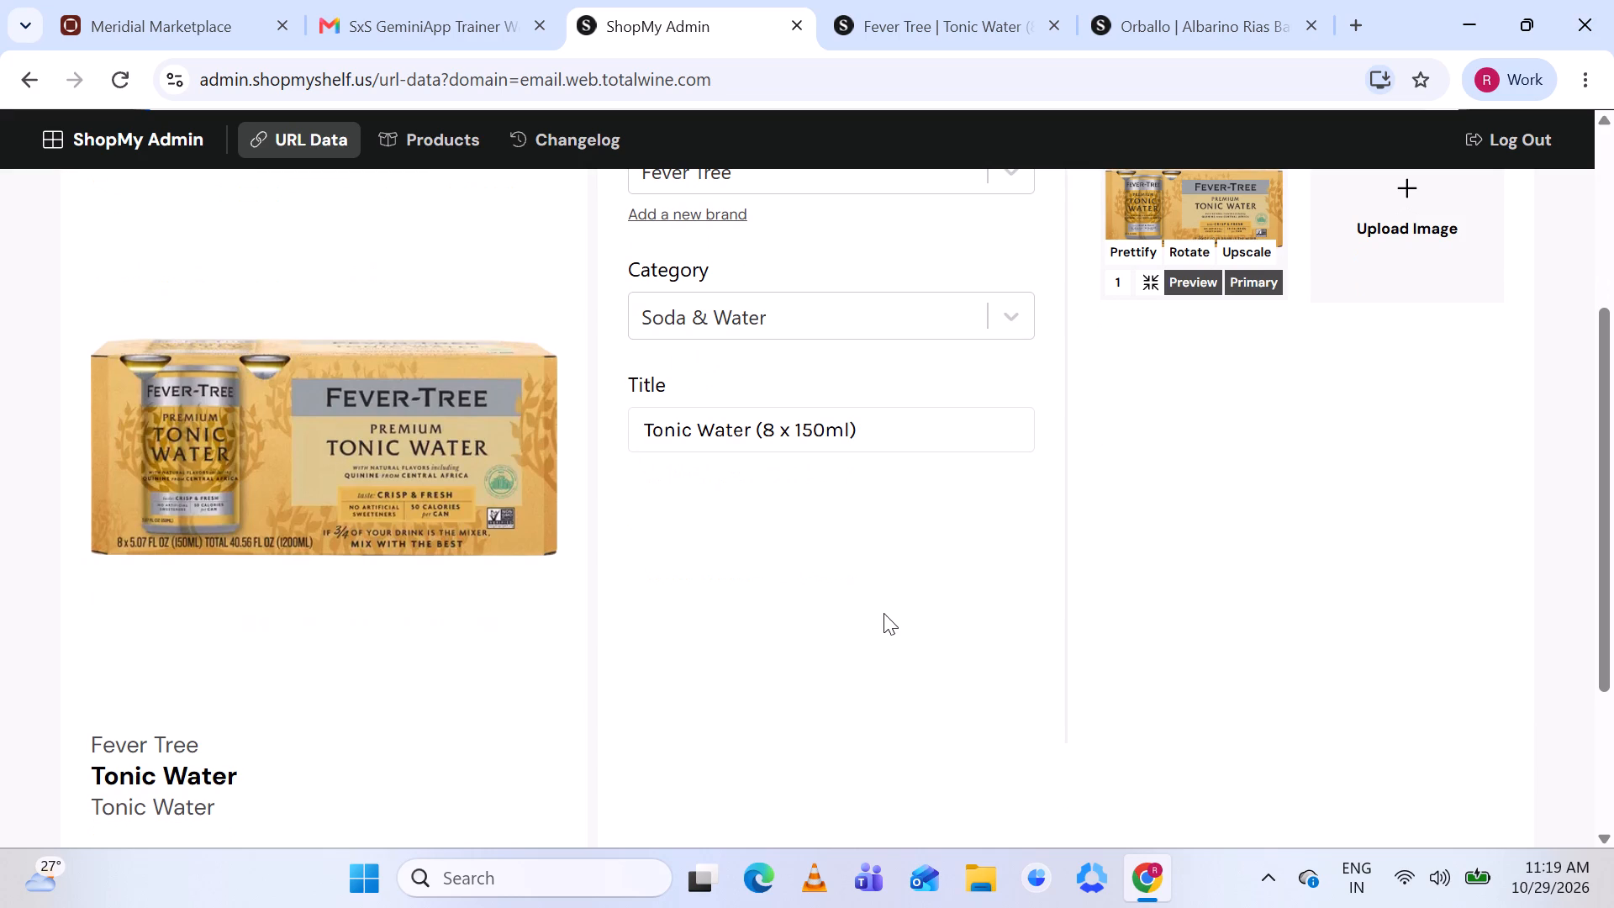
Shorten the matched product's title to "Tonic Water" and confirm the match with the changes saved.
left_click(887, 427)
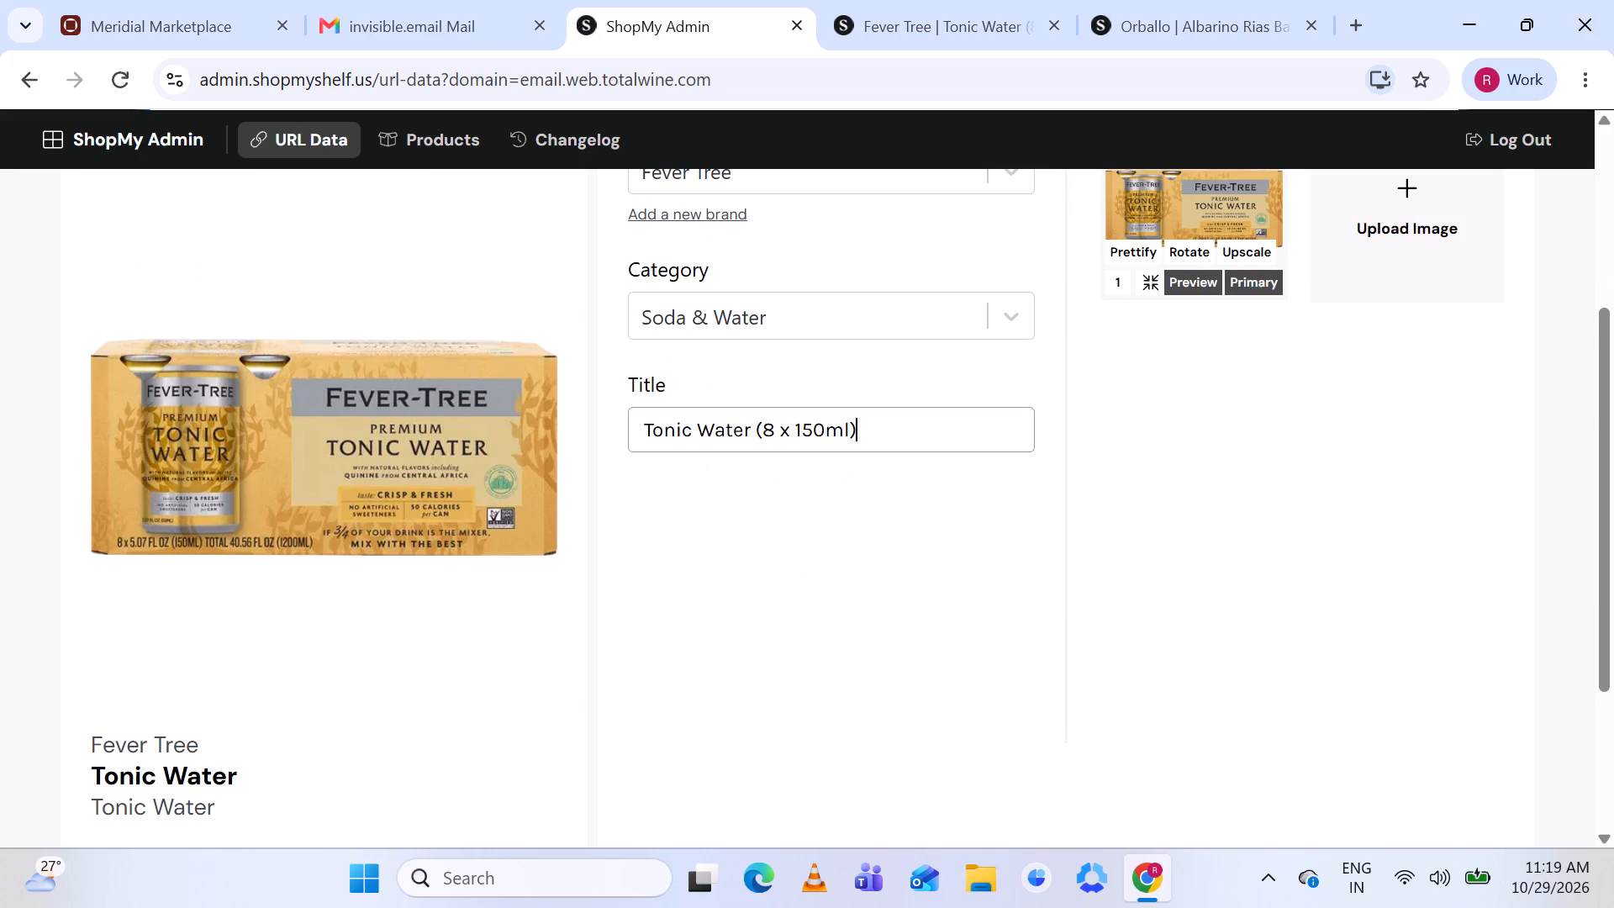
key("BackSpace")
key("BackSpace")
key("BackSpace")
key("BackSpace")
key("BackSpace")
key("BackSpace")
key("BackSpace")
key("BackSpace")
key("BackSpace")
key("BackSpace")
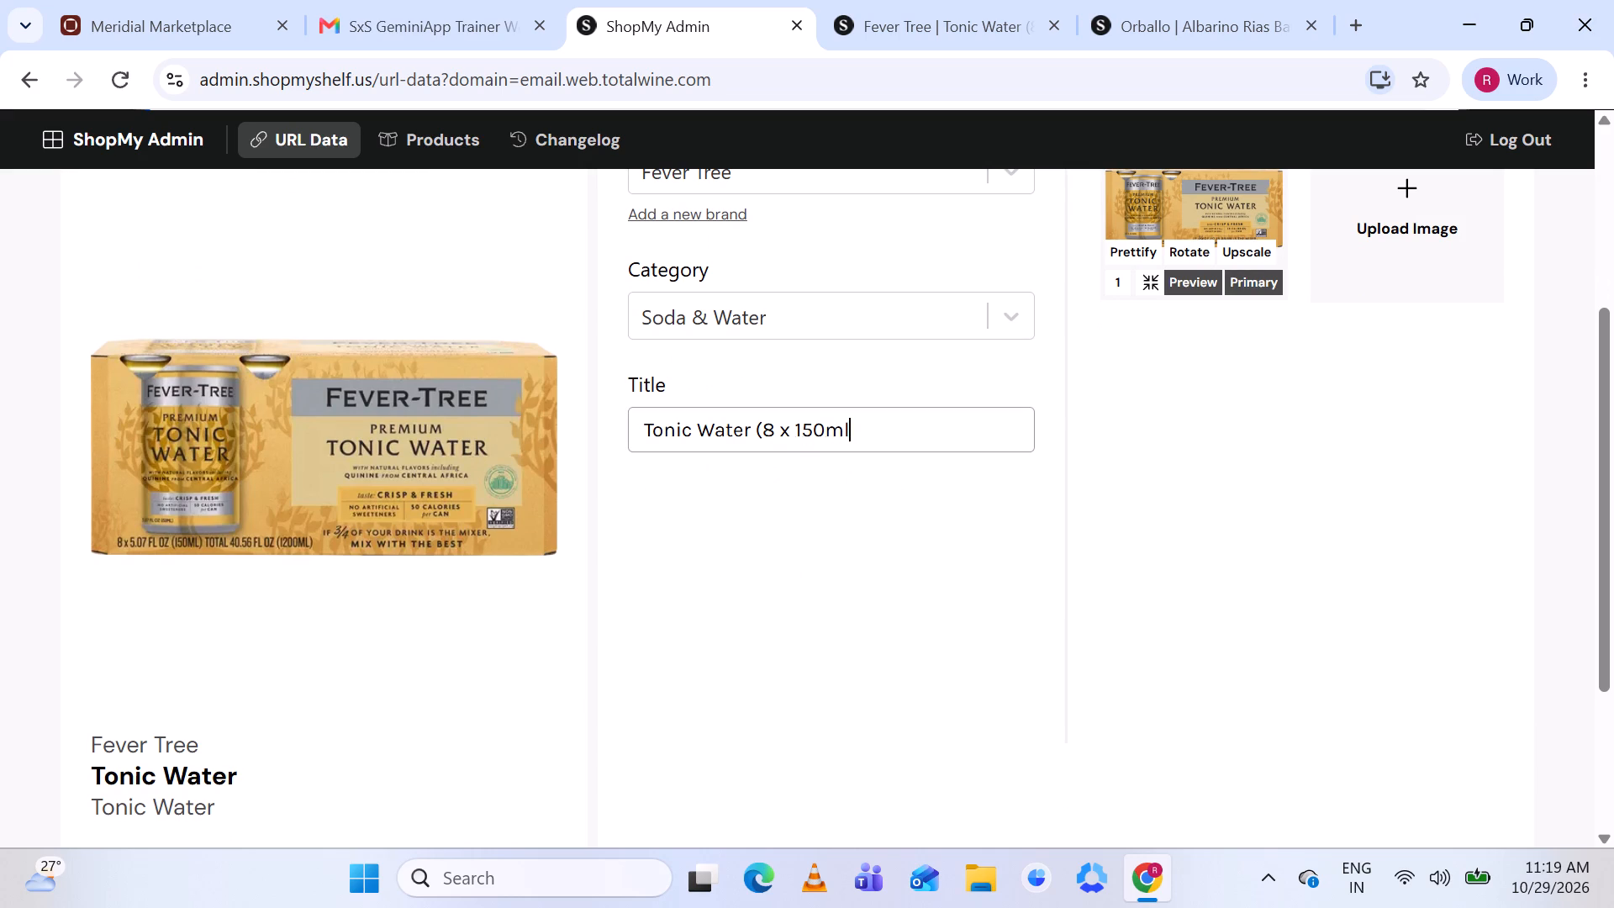
key("BackSpace")
key("BackSpace")
scroll(1021, 469, "up", 1)
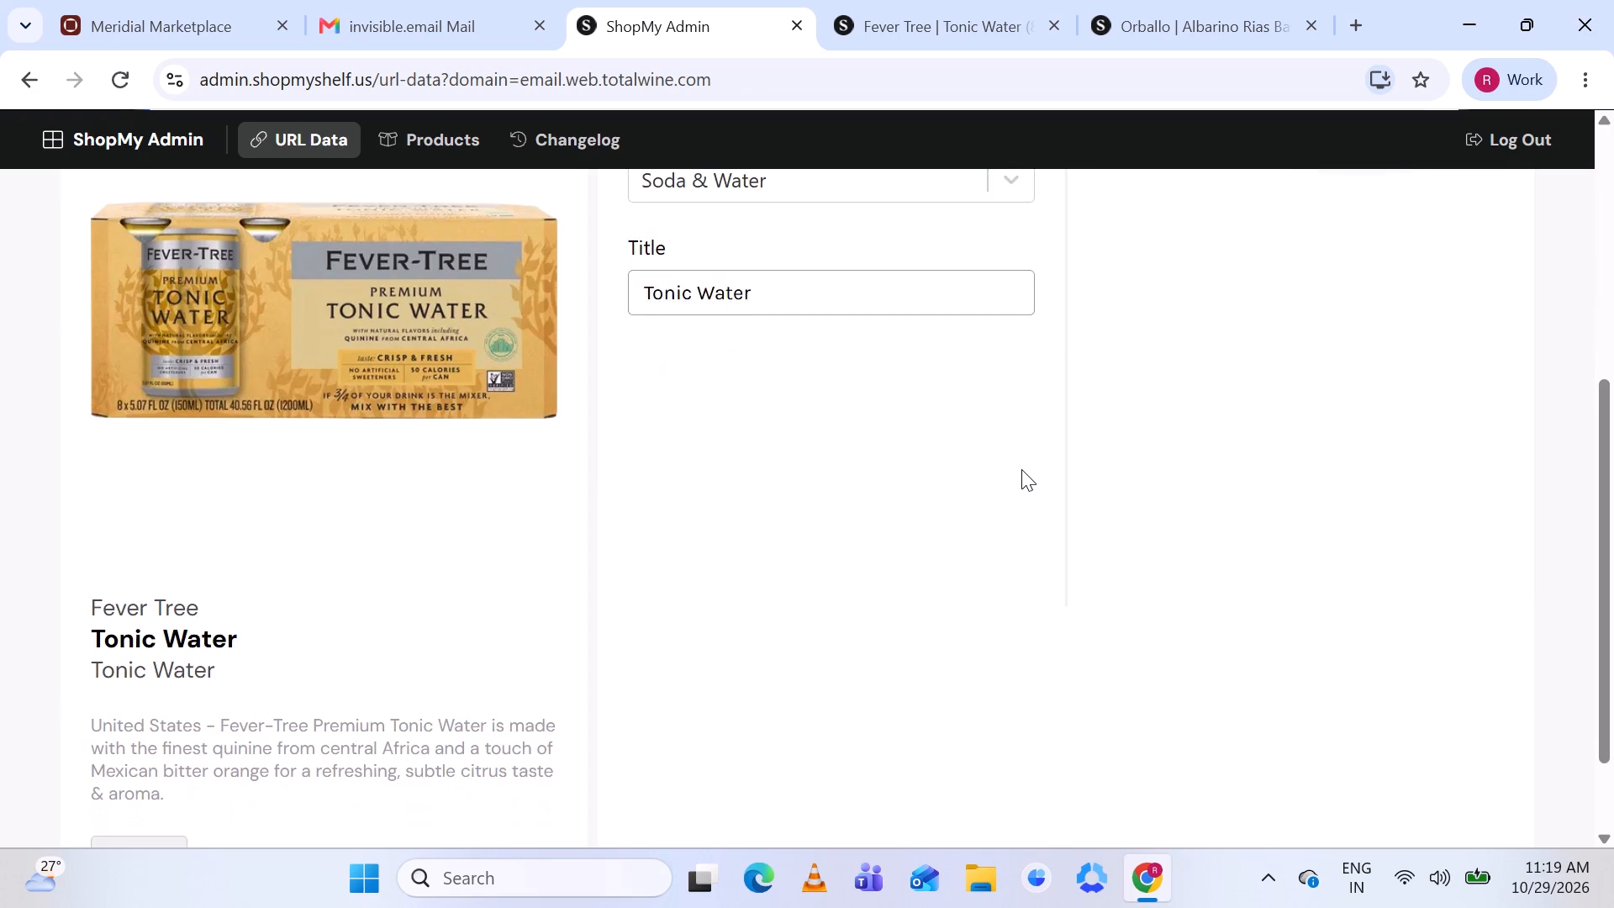
scroll(1021, 469, "up", 2)
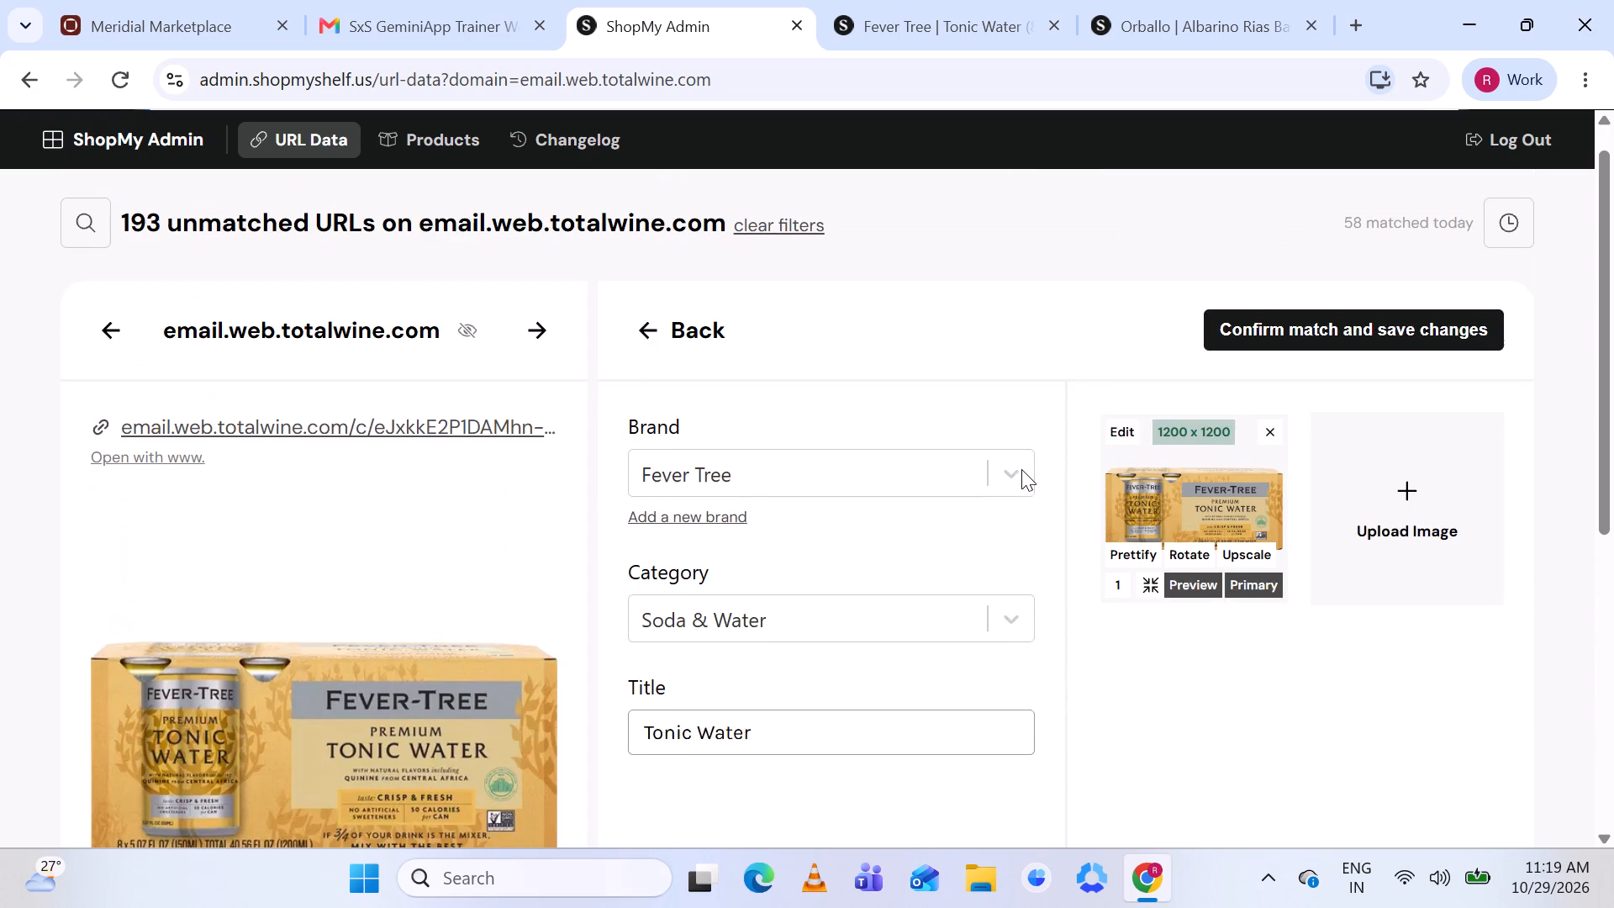
left_click(1302, 346)
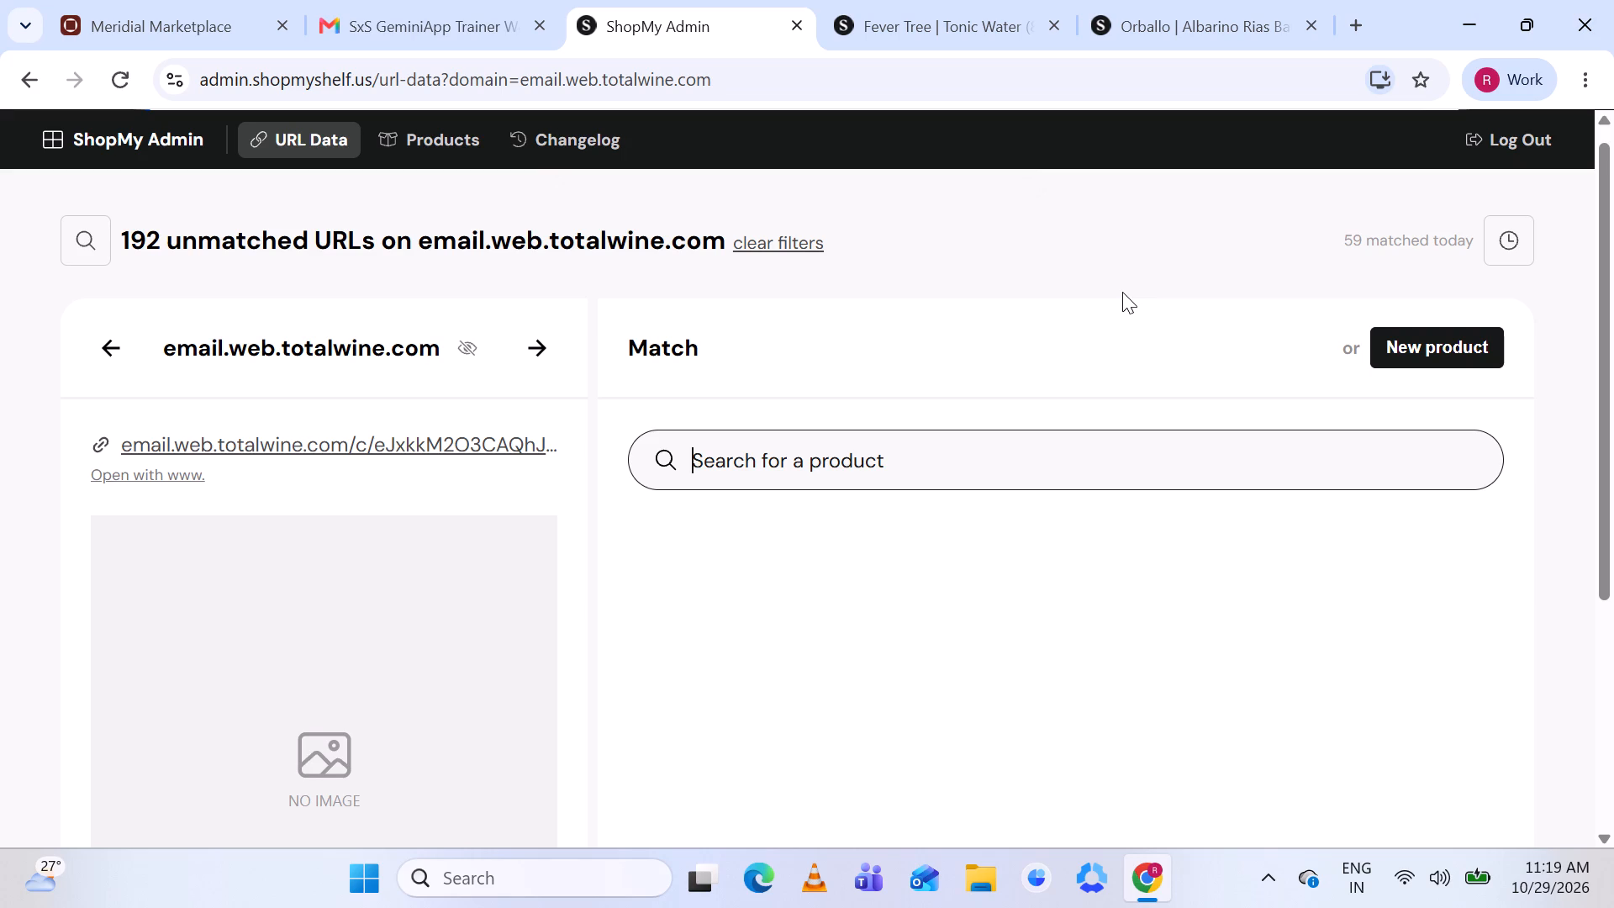
Restore the browser window to a smaller size and launch Kuro from the desktop.
scroll(738, 533, "down", 3)
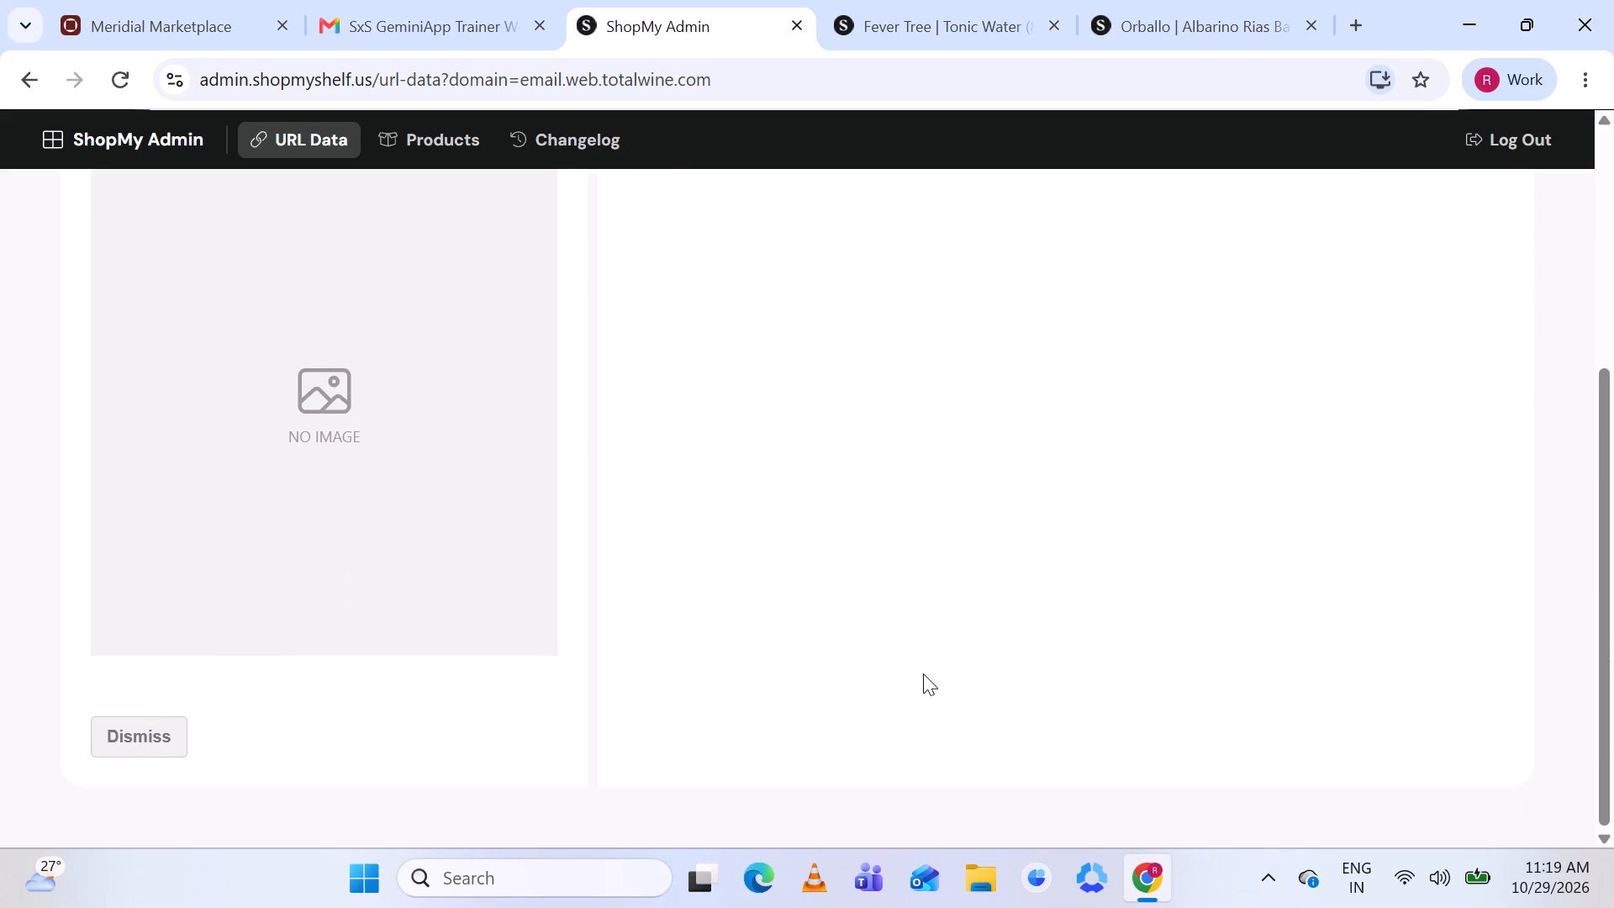
left_click(1522, 29)
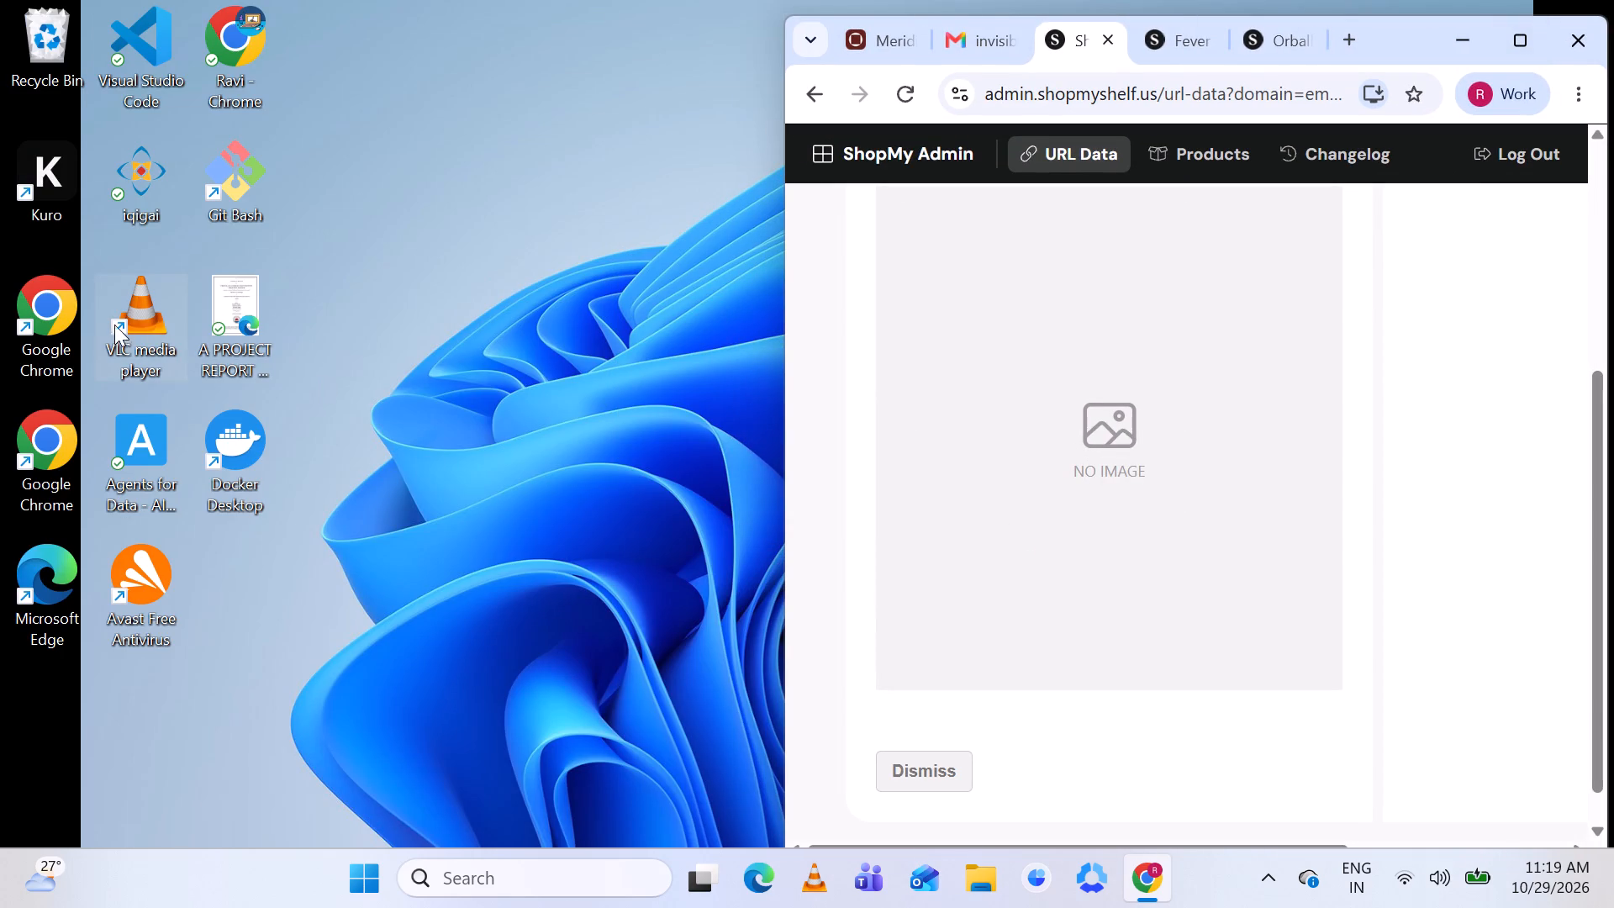
double_click(37, 184)
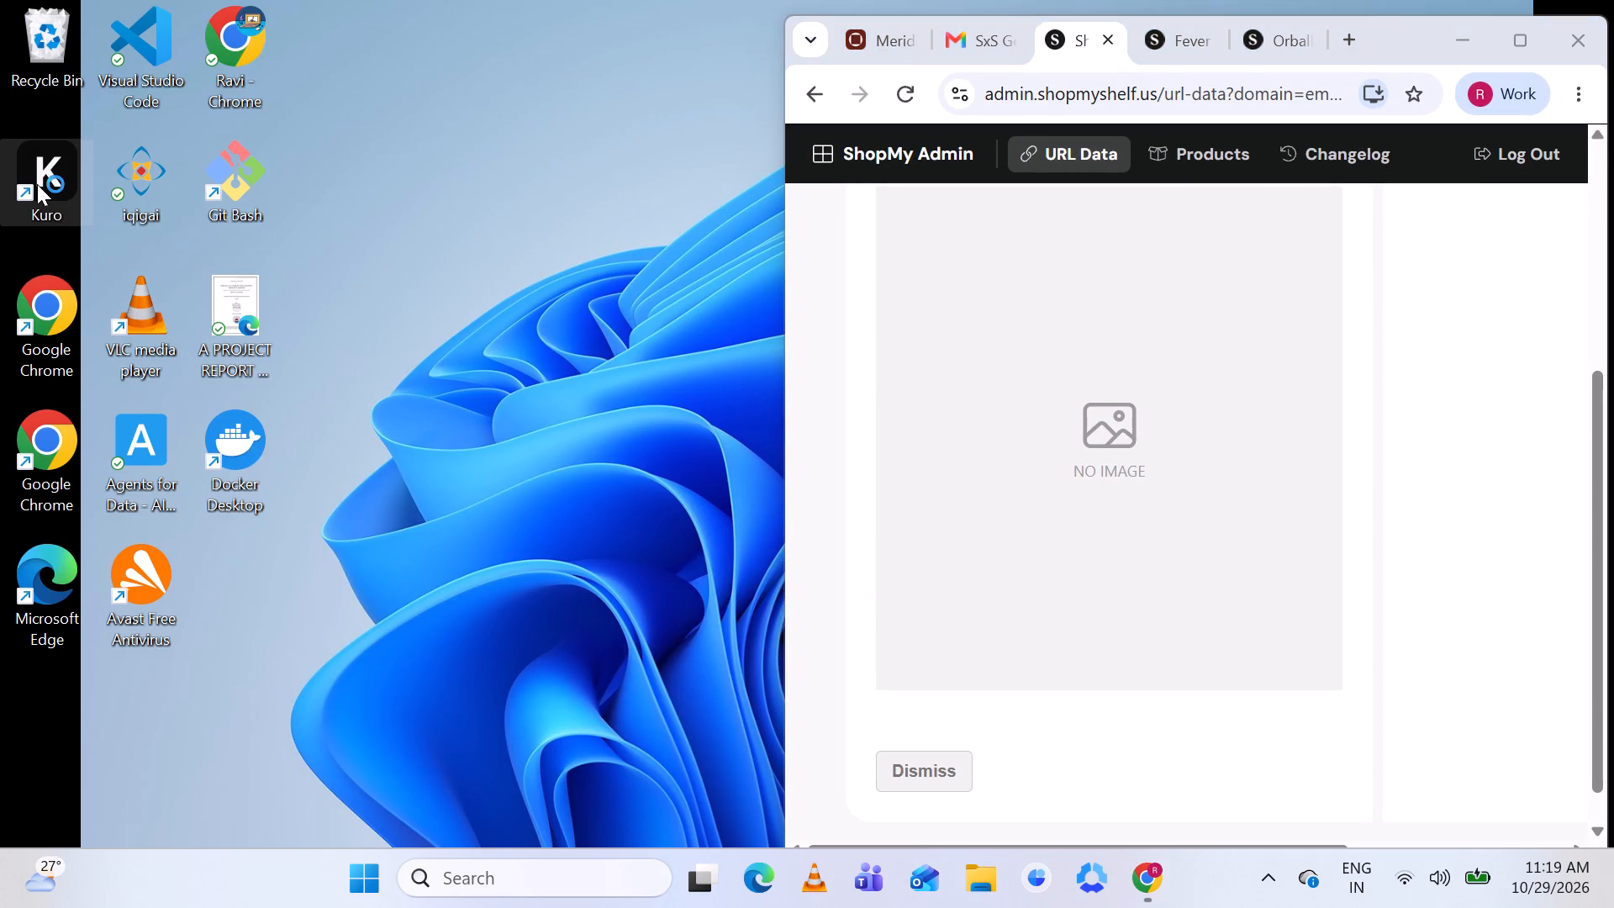
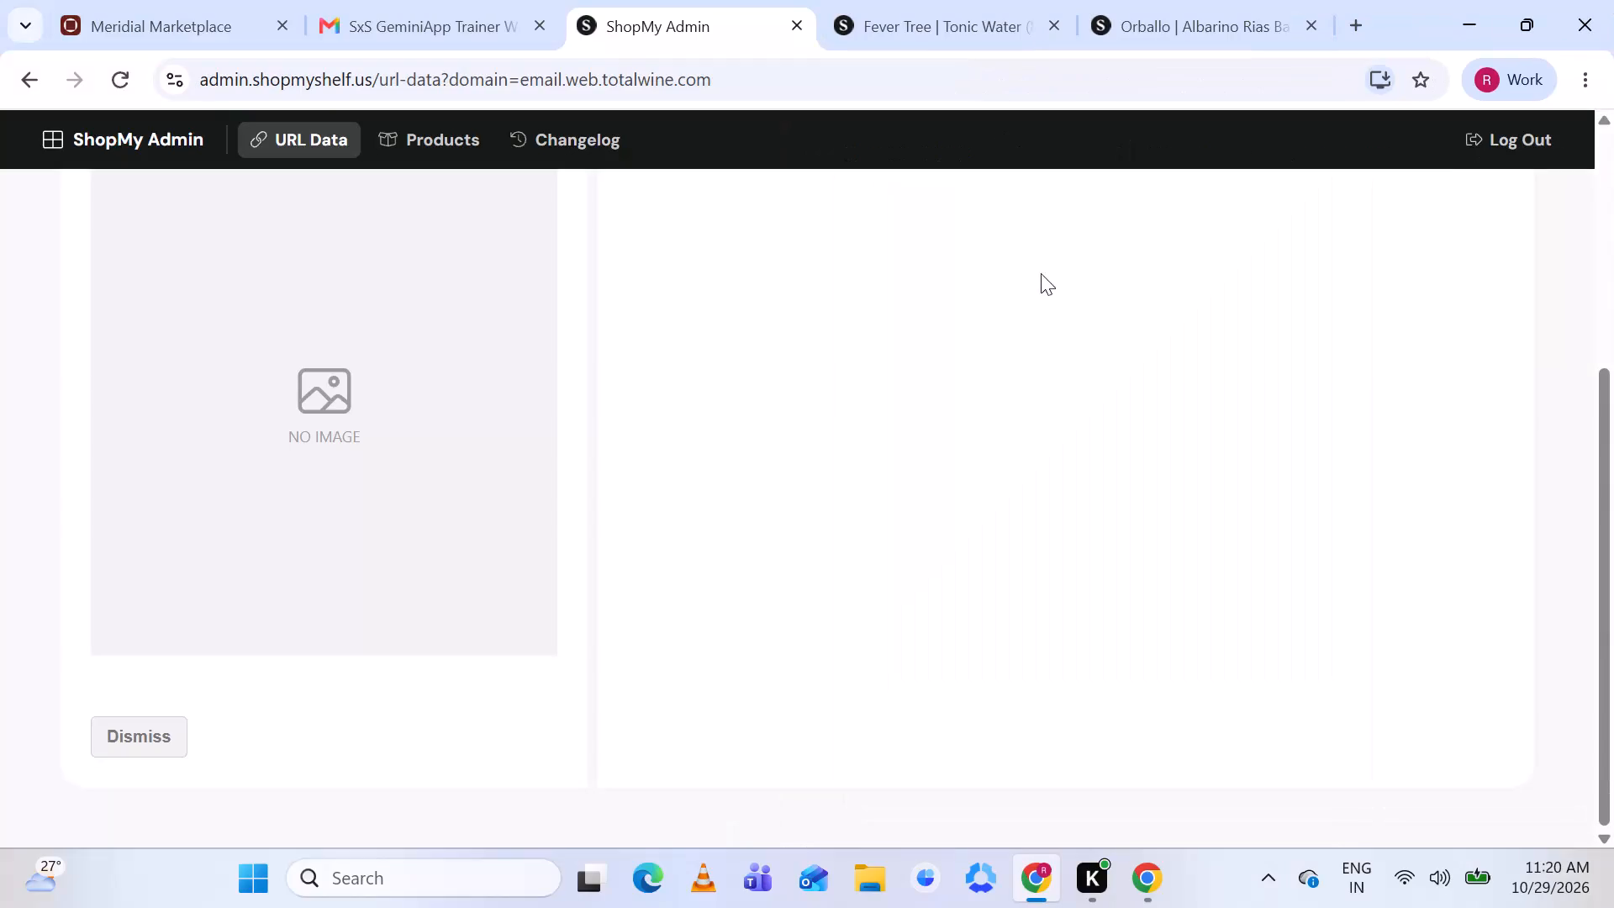
Skip the unmatched URL that has no image and go to the next unmatched totalwine URL.
scroll(923, 373, "up", 3)
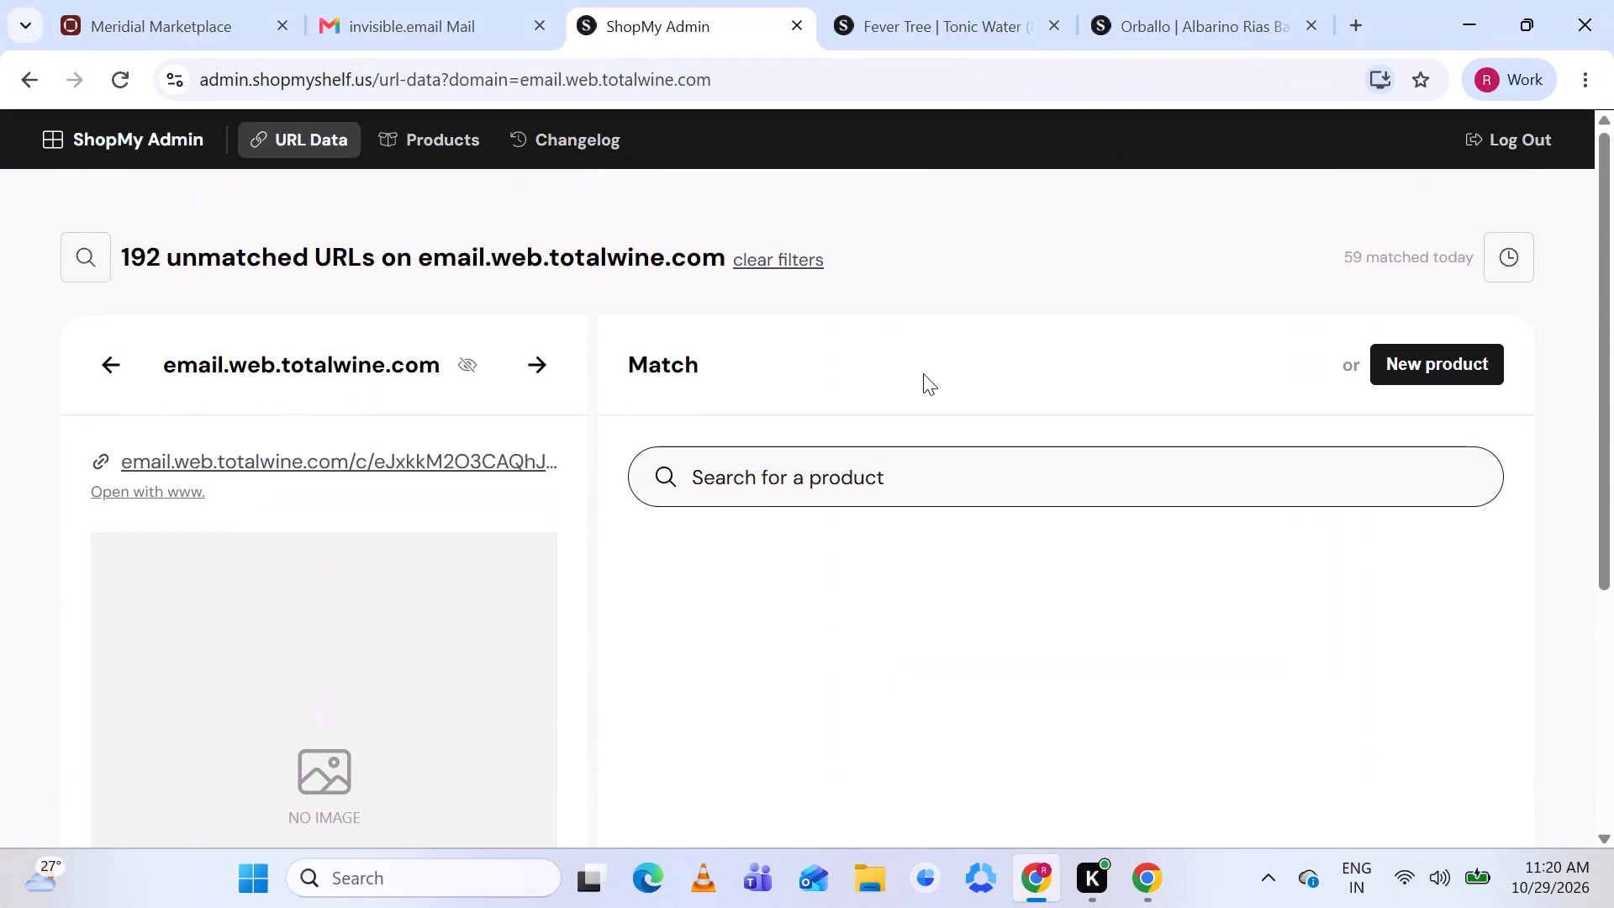
left_click(836, 470)
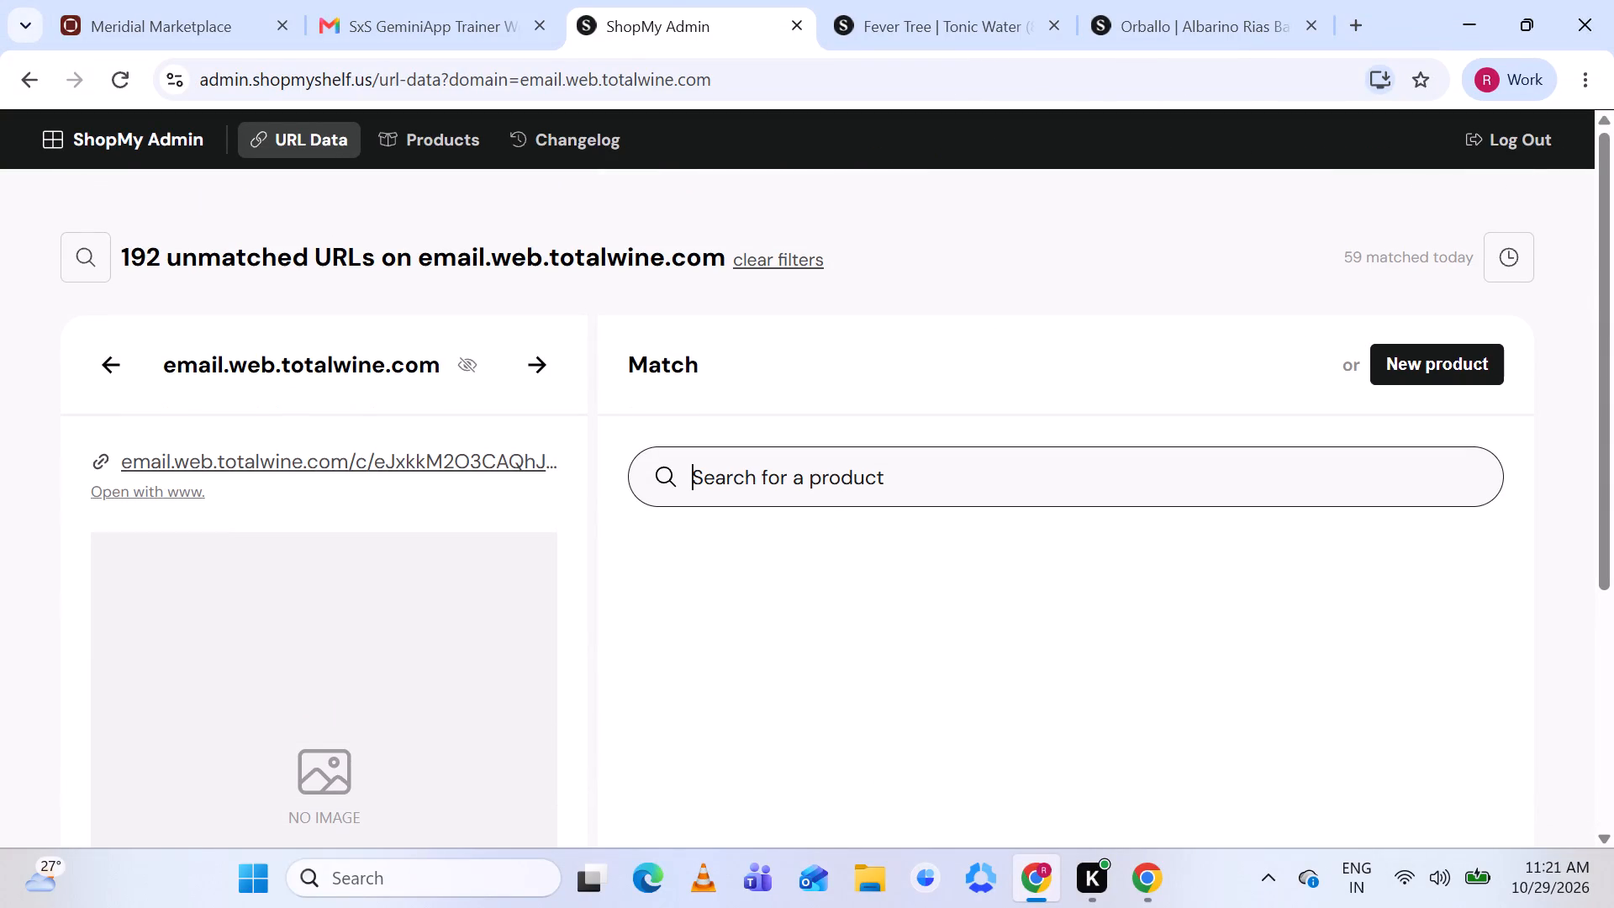
left_click(536, 356)
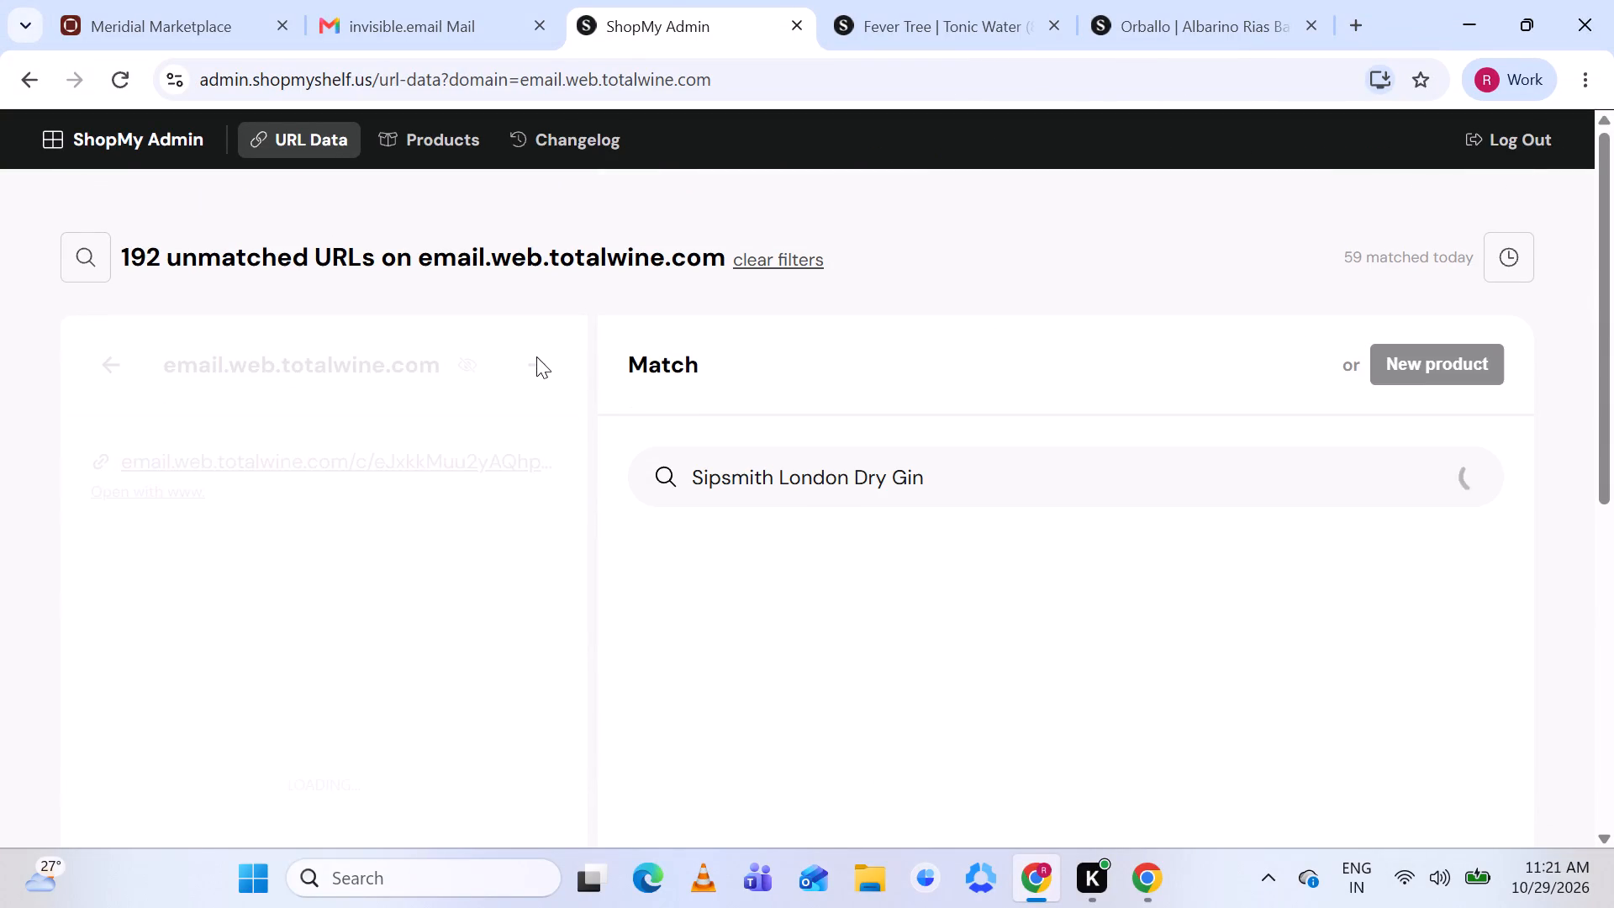
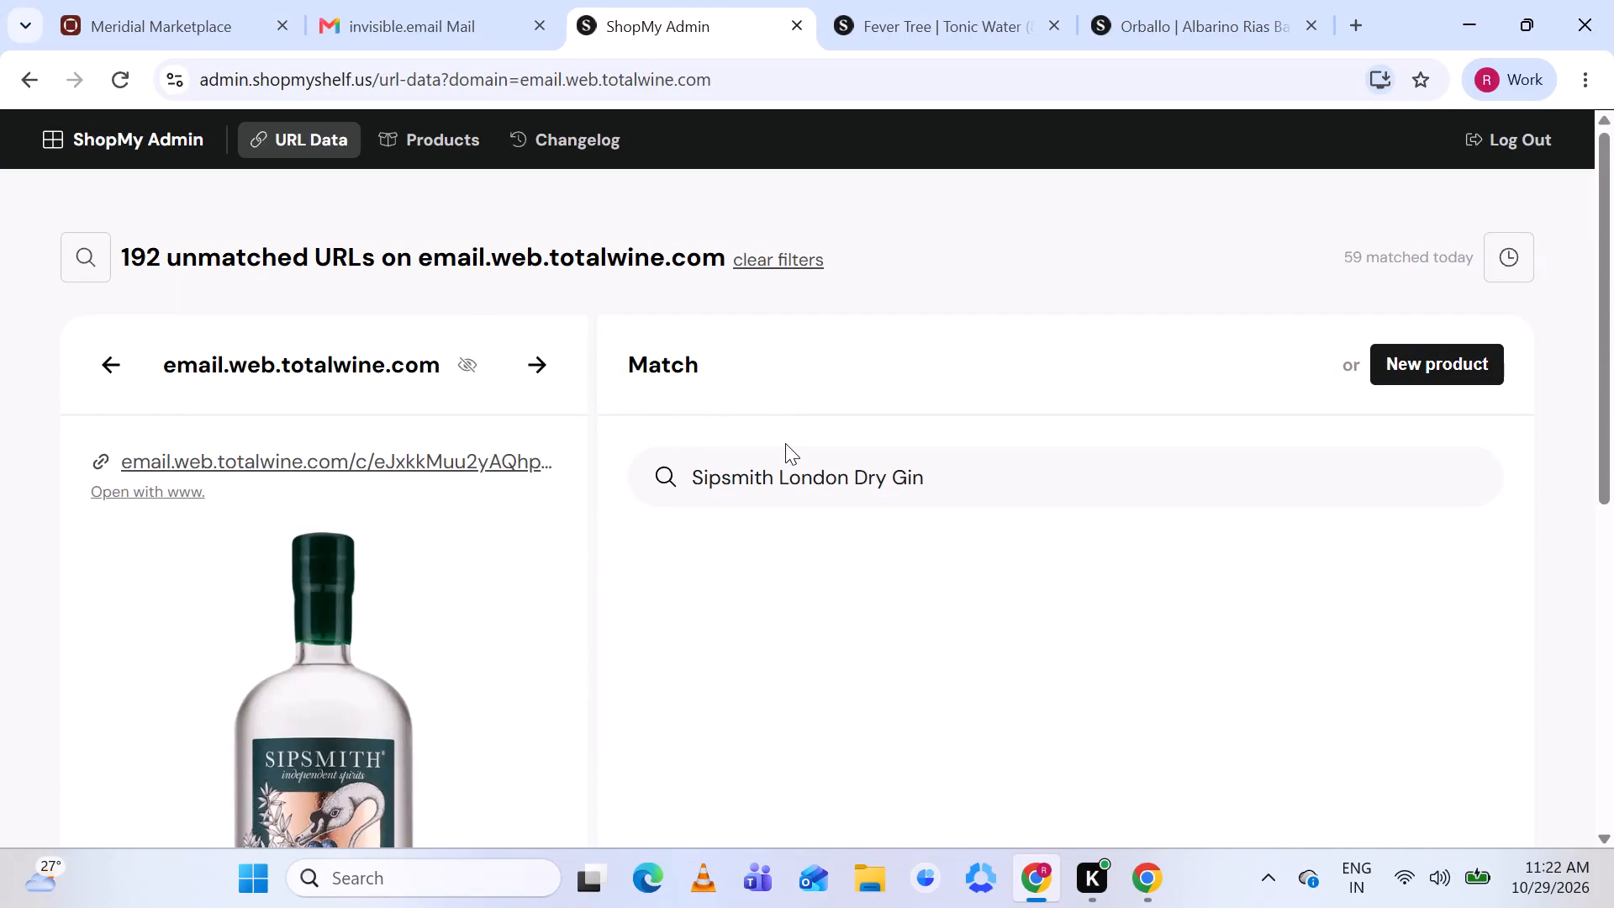
Create and save a new product for Sipsmith London Dry Gin in Spirits, prettifying its bottle image.
scroll(785, 443, "down", 1)
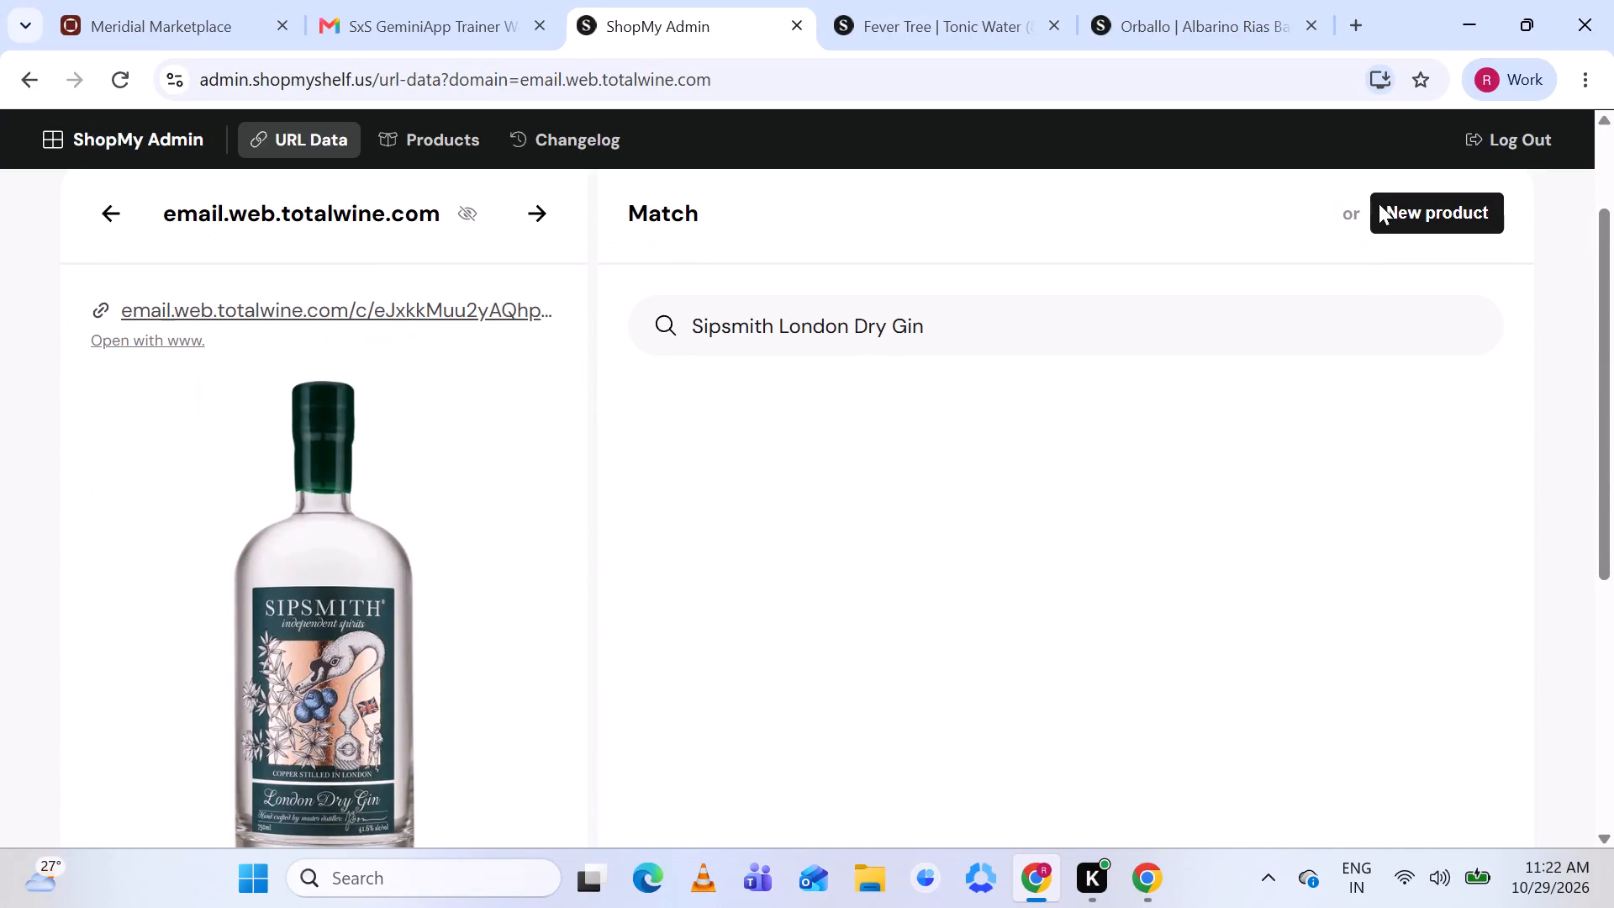
left_click(1427, 217)
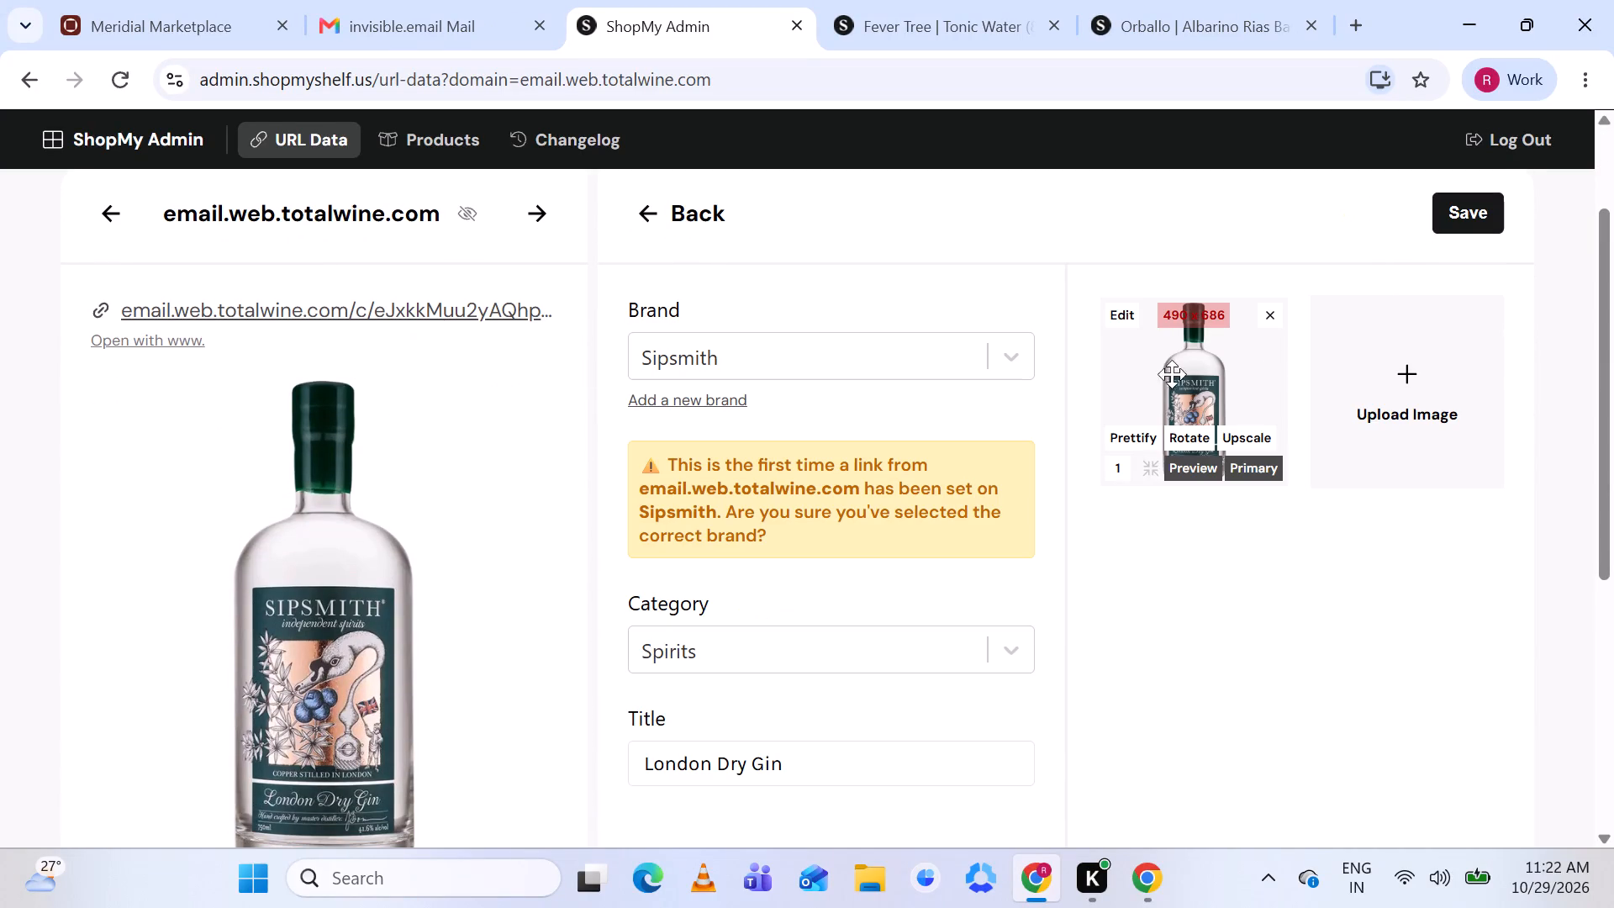
left_click(1146, 433)
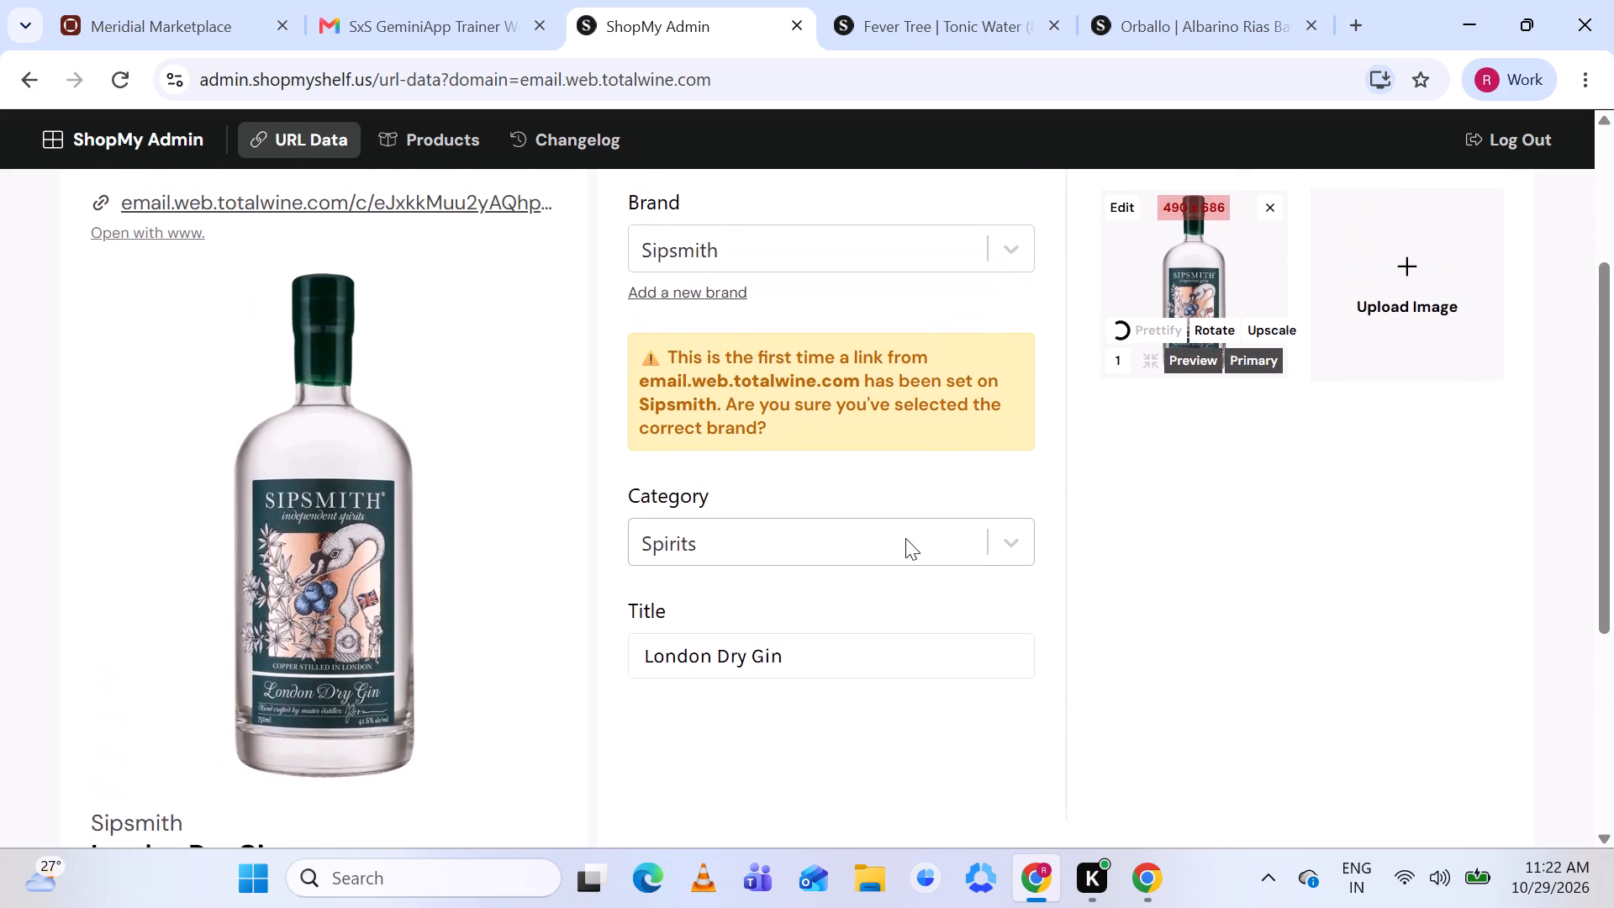
scroll(905, 538, "up", 1)
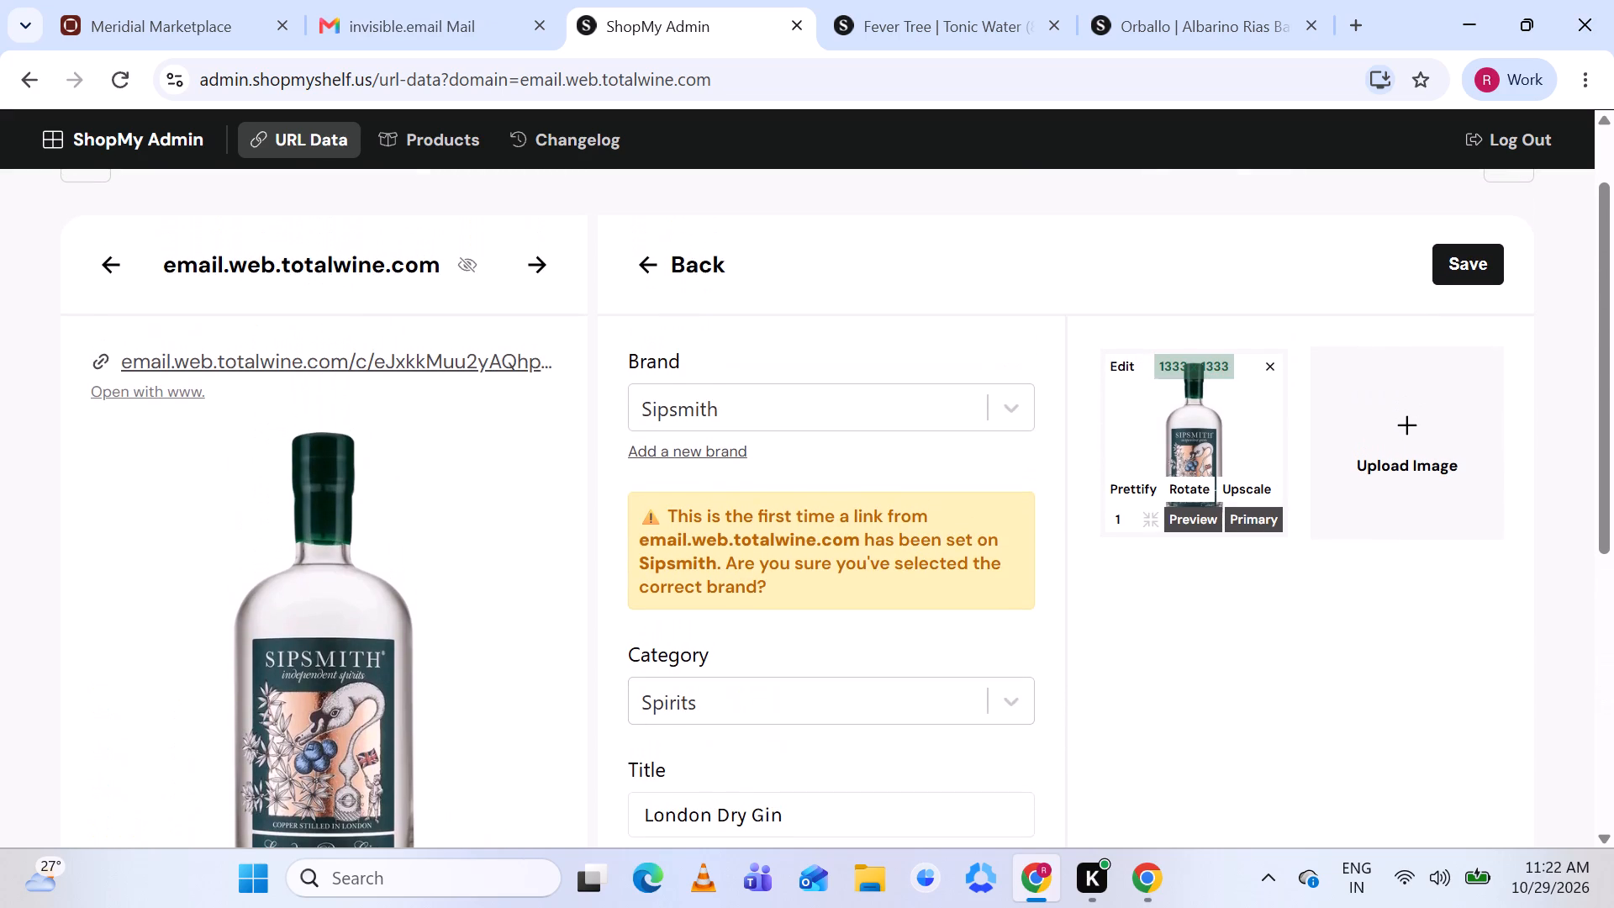
left_click(1467, 267)
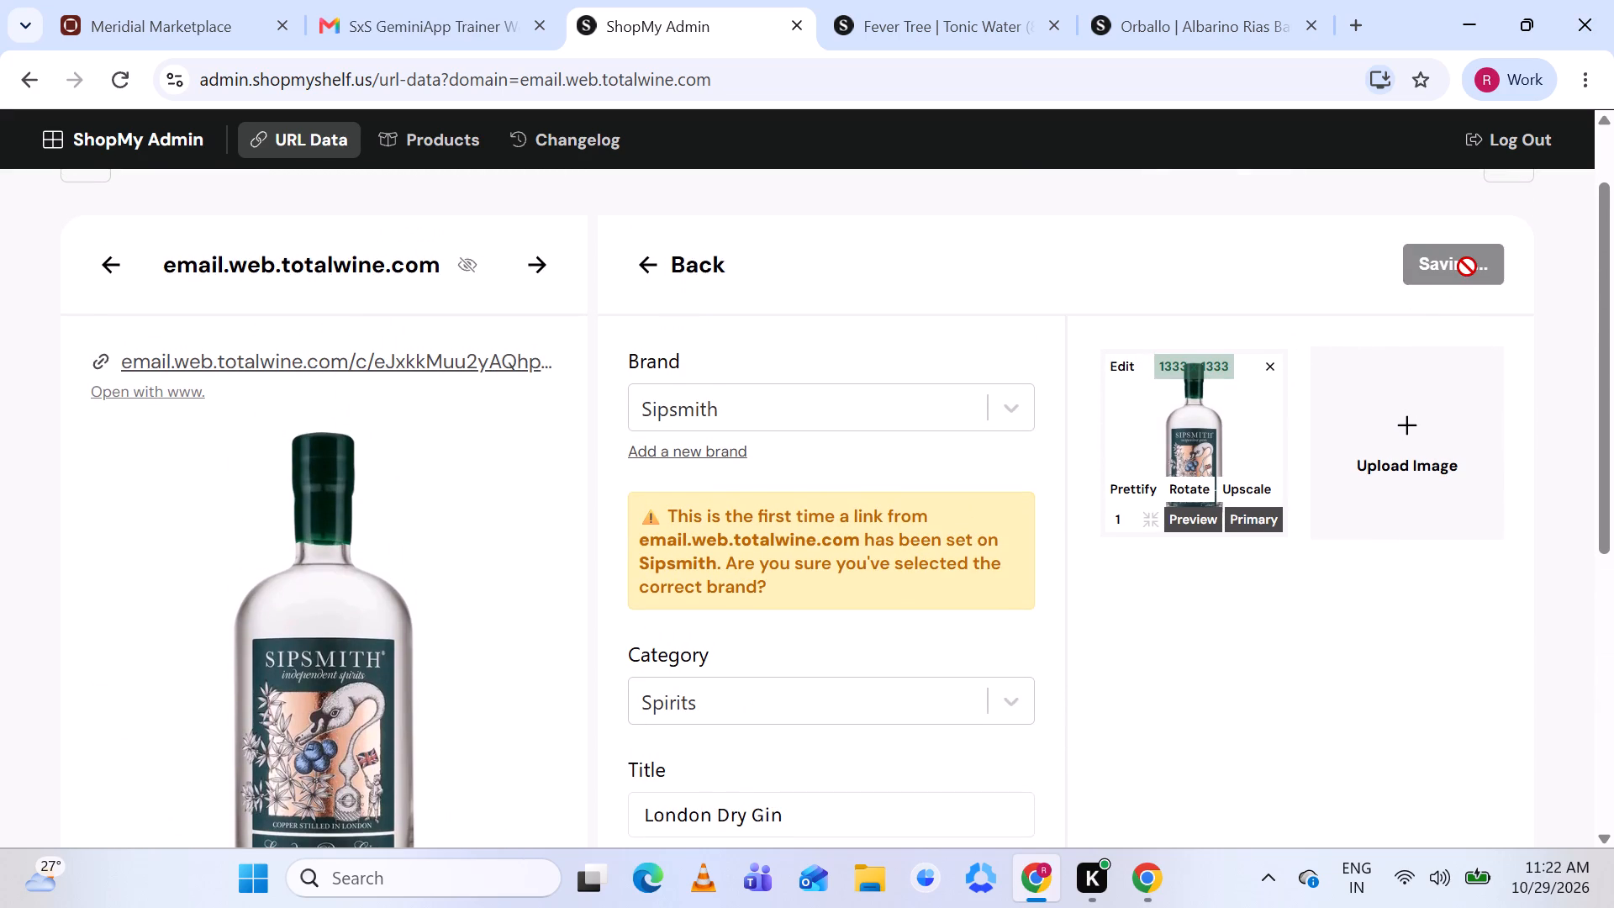
Check the suggested Avaline Pinot Grigio product page against the Seaglass wine, and close the old Fever Tree and Orballo pages.
scroll(806, 456, "down", 1)
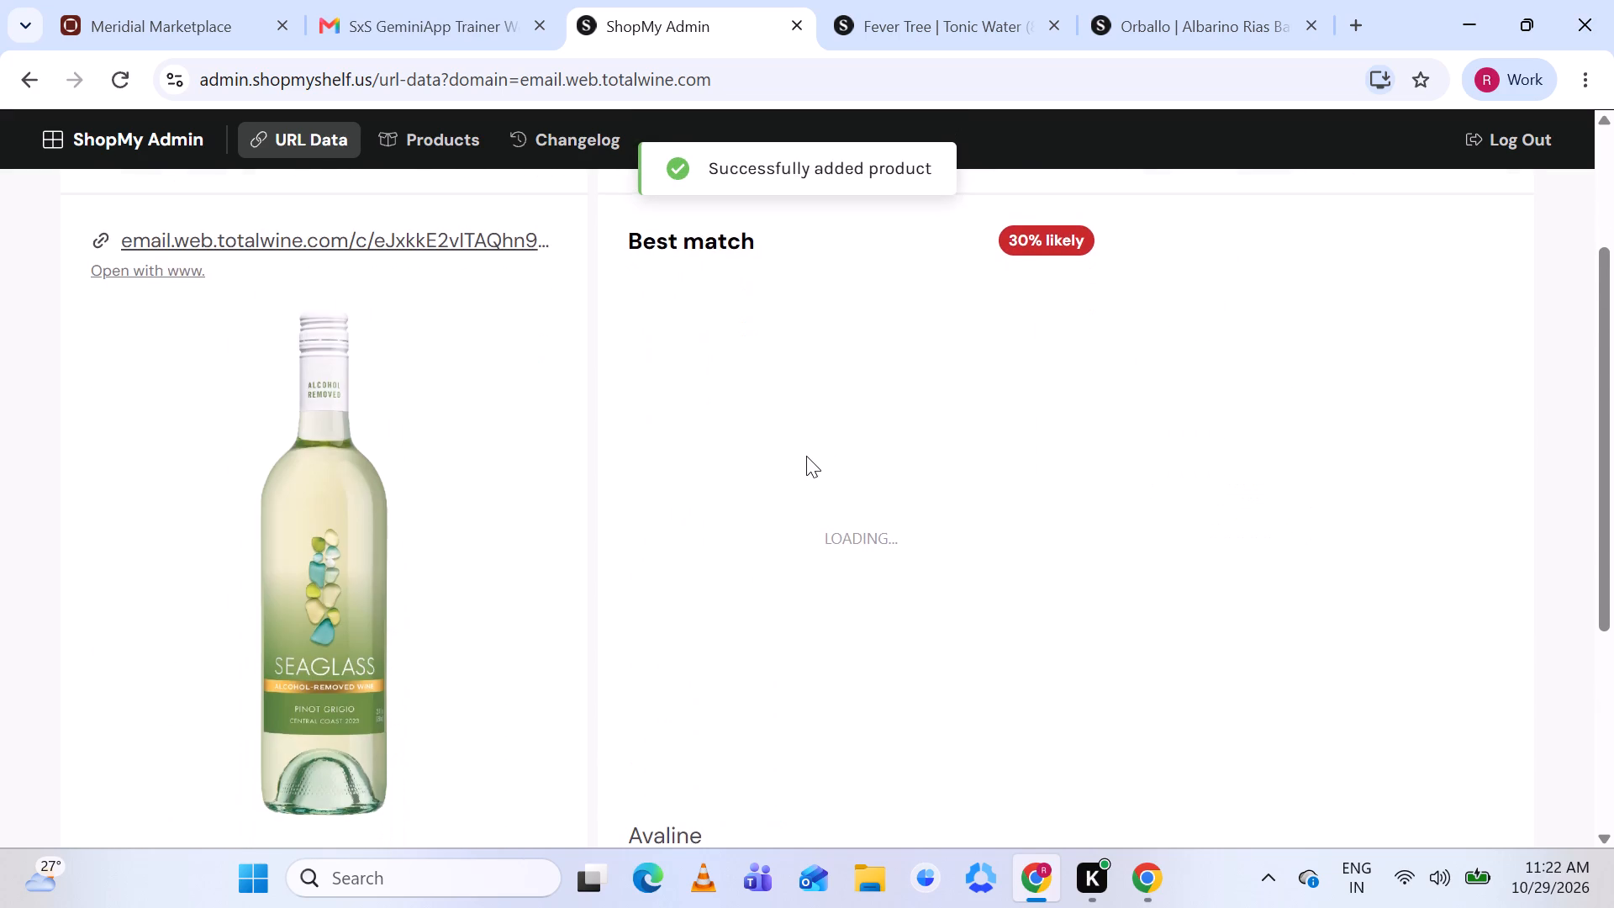
scroll(806, 456, "down", 3)
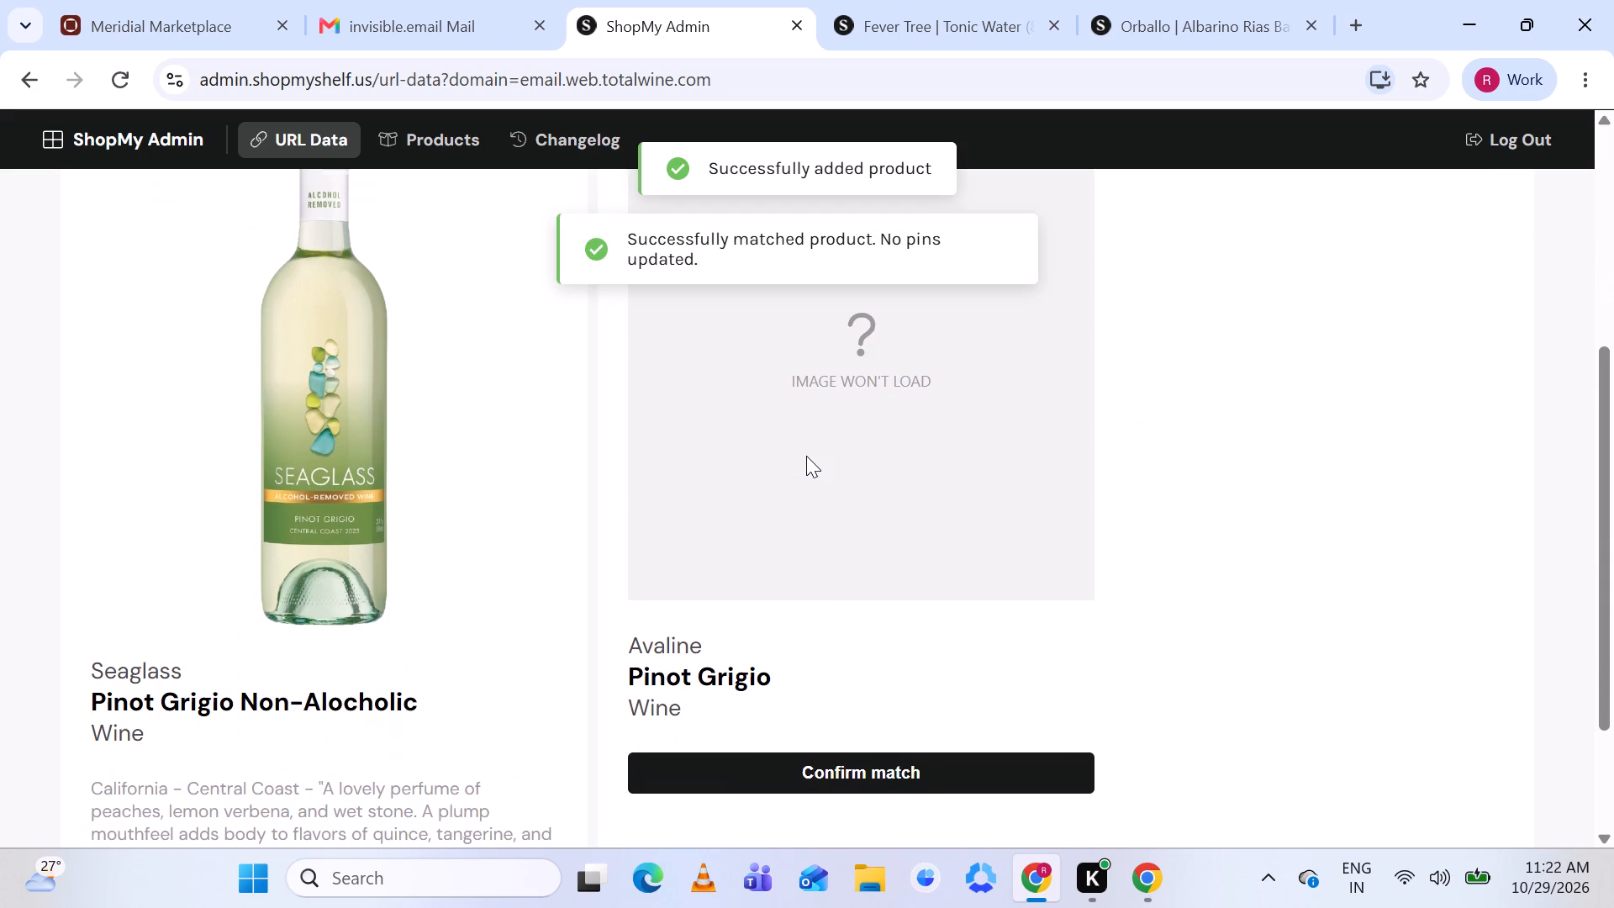
scroll(806, 456, "down", 1)
left_click(700, 678)
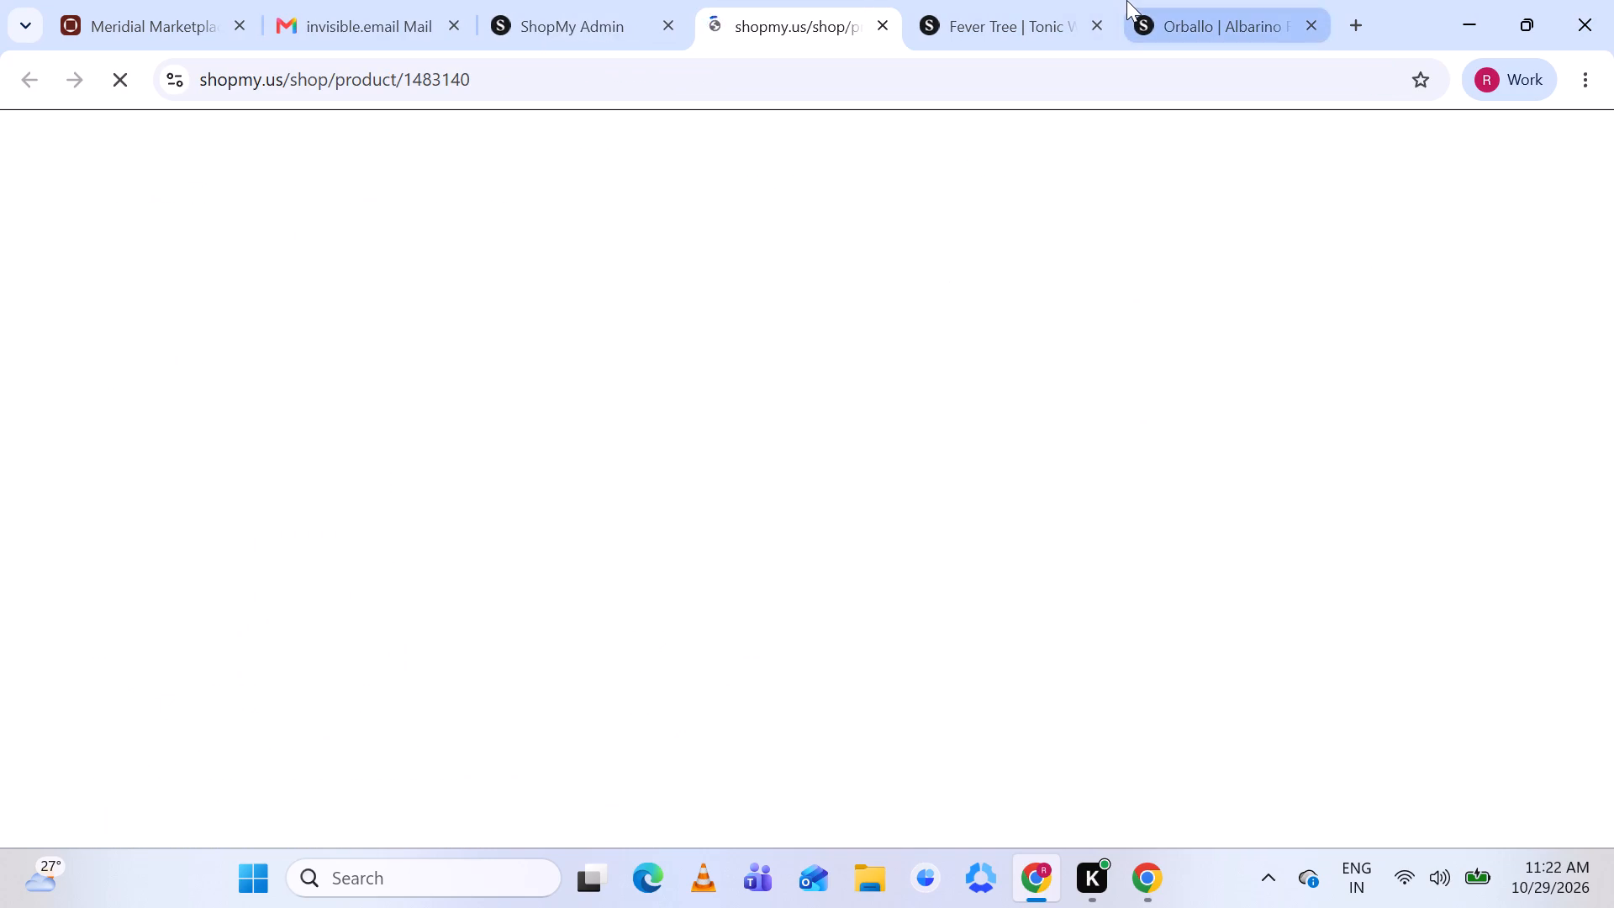
left_click(1094, 21)
left_click(1094, 21)
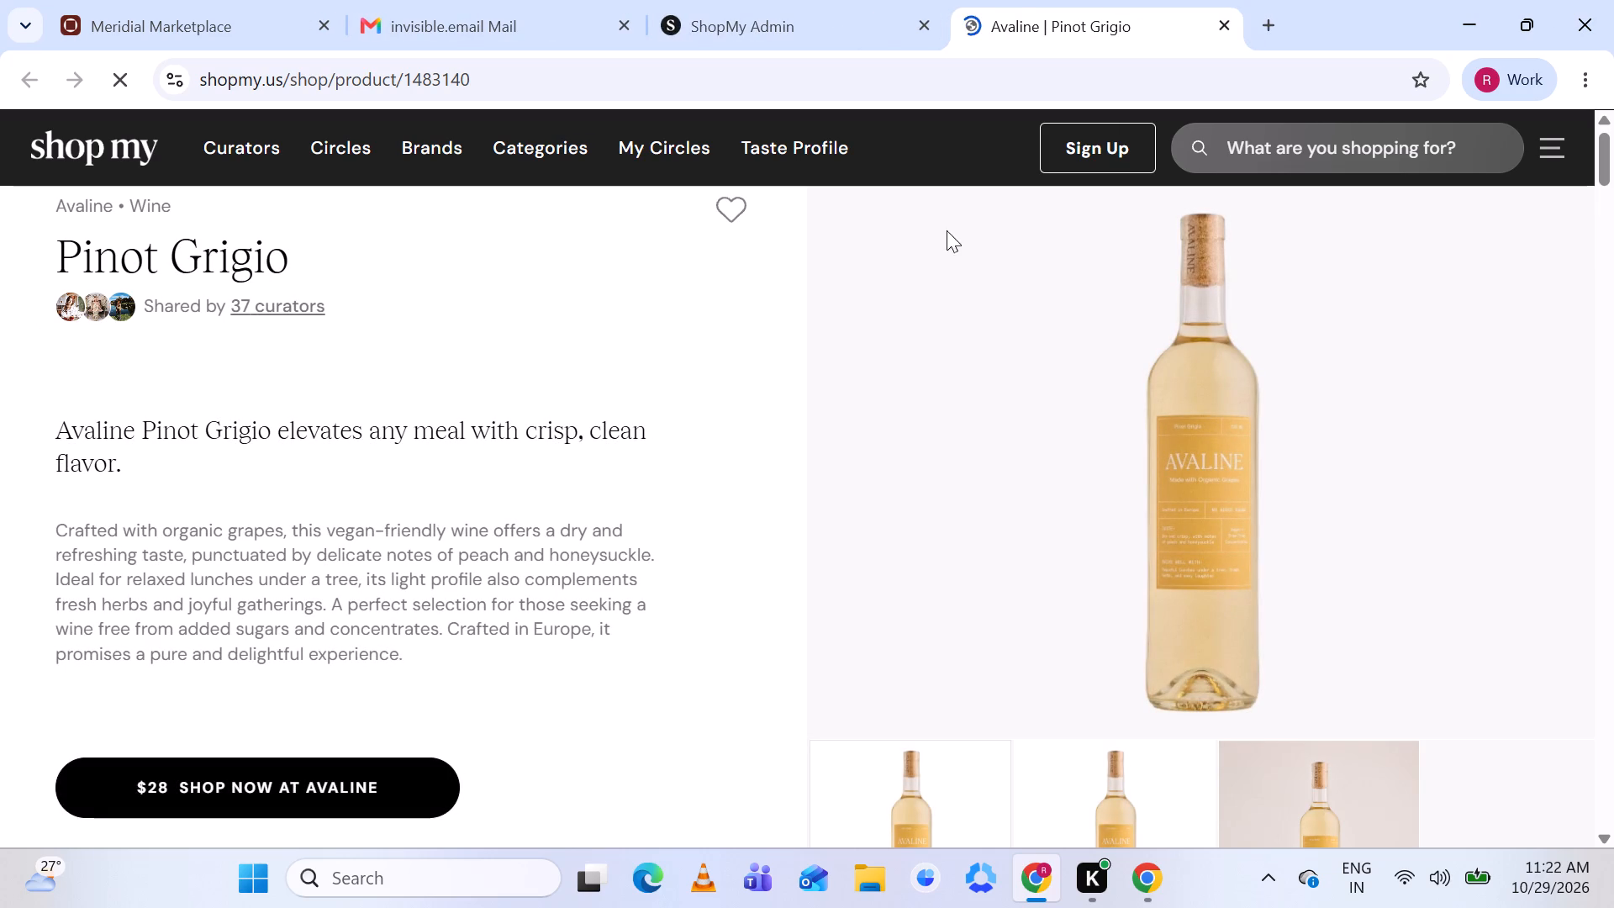
left_click(816, 6)
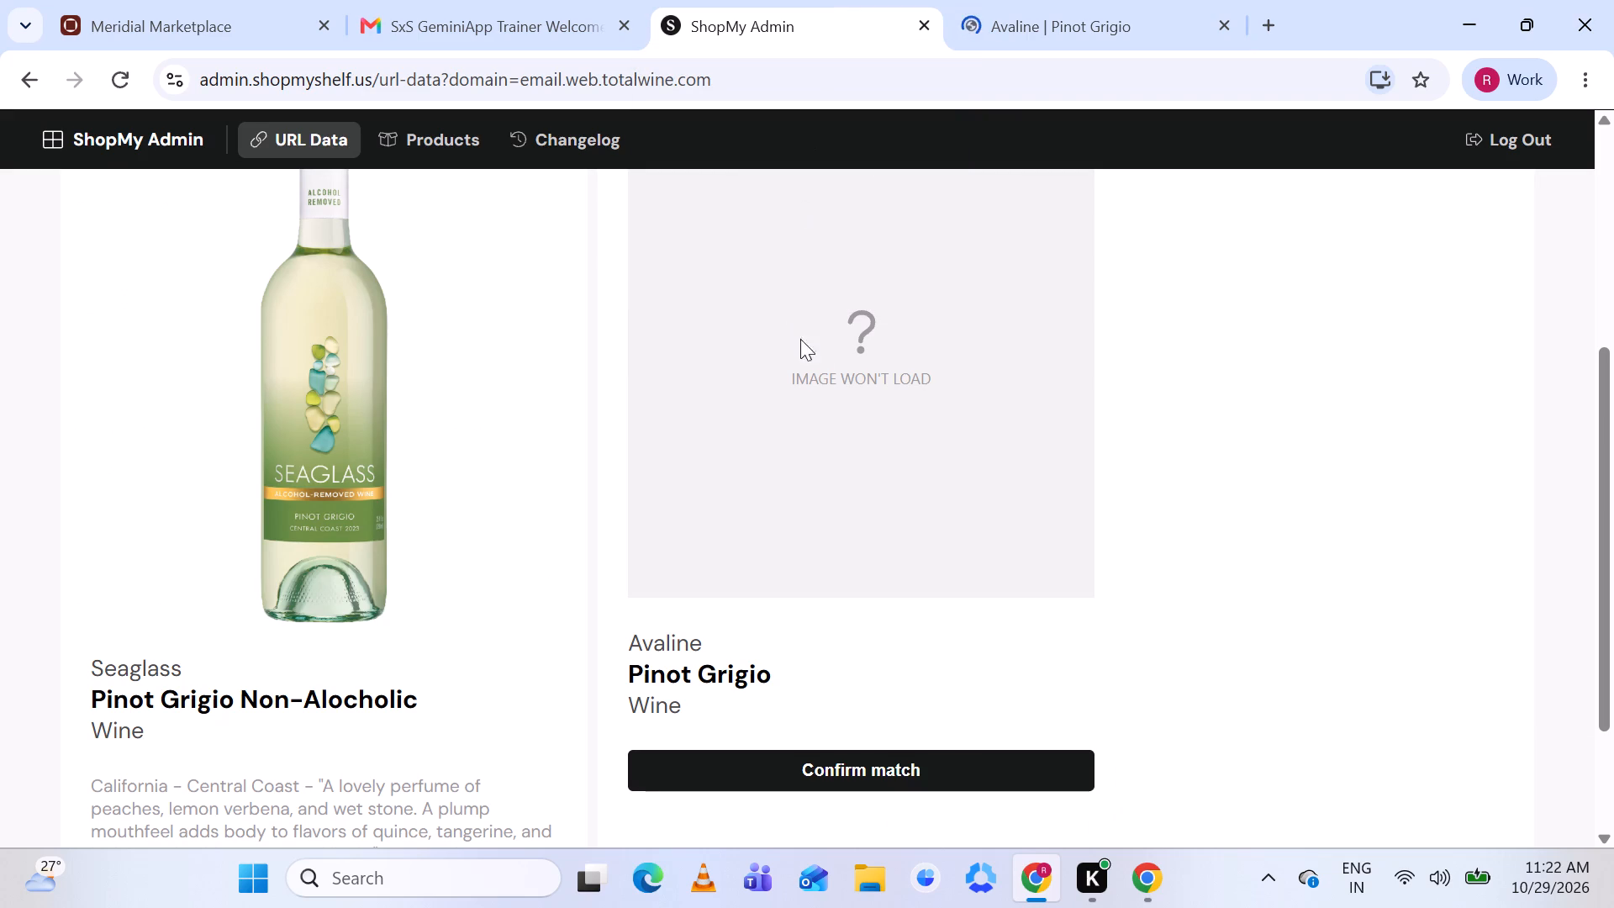
Search the existing products for Seaglass Pinot Grigio Non-Alocholic.
scroll(825, 366, "up", 1)
left_click(876, 354)
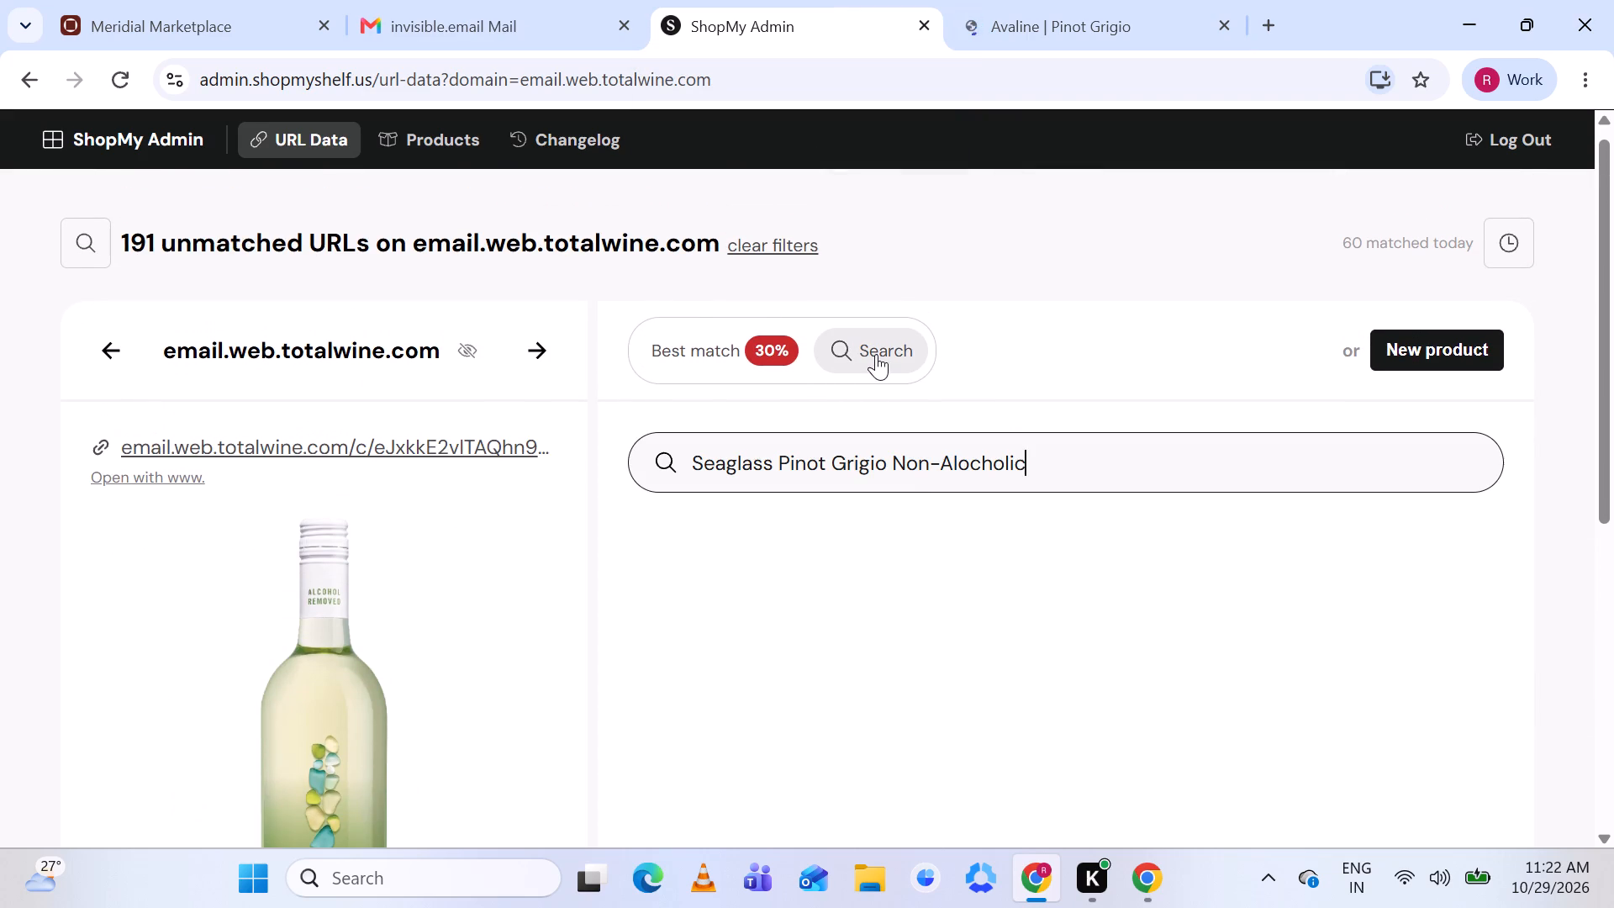
scroll(940, 509, "down", 1)
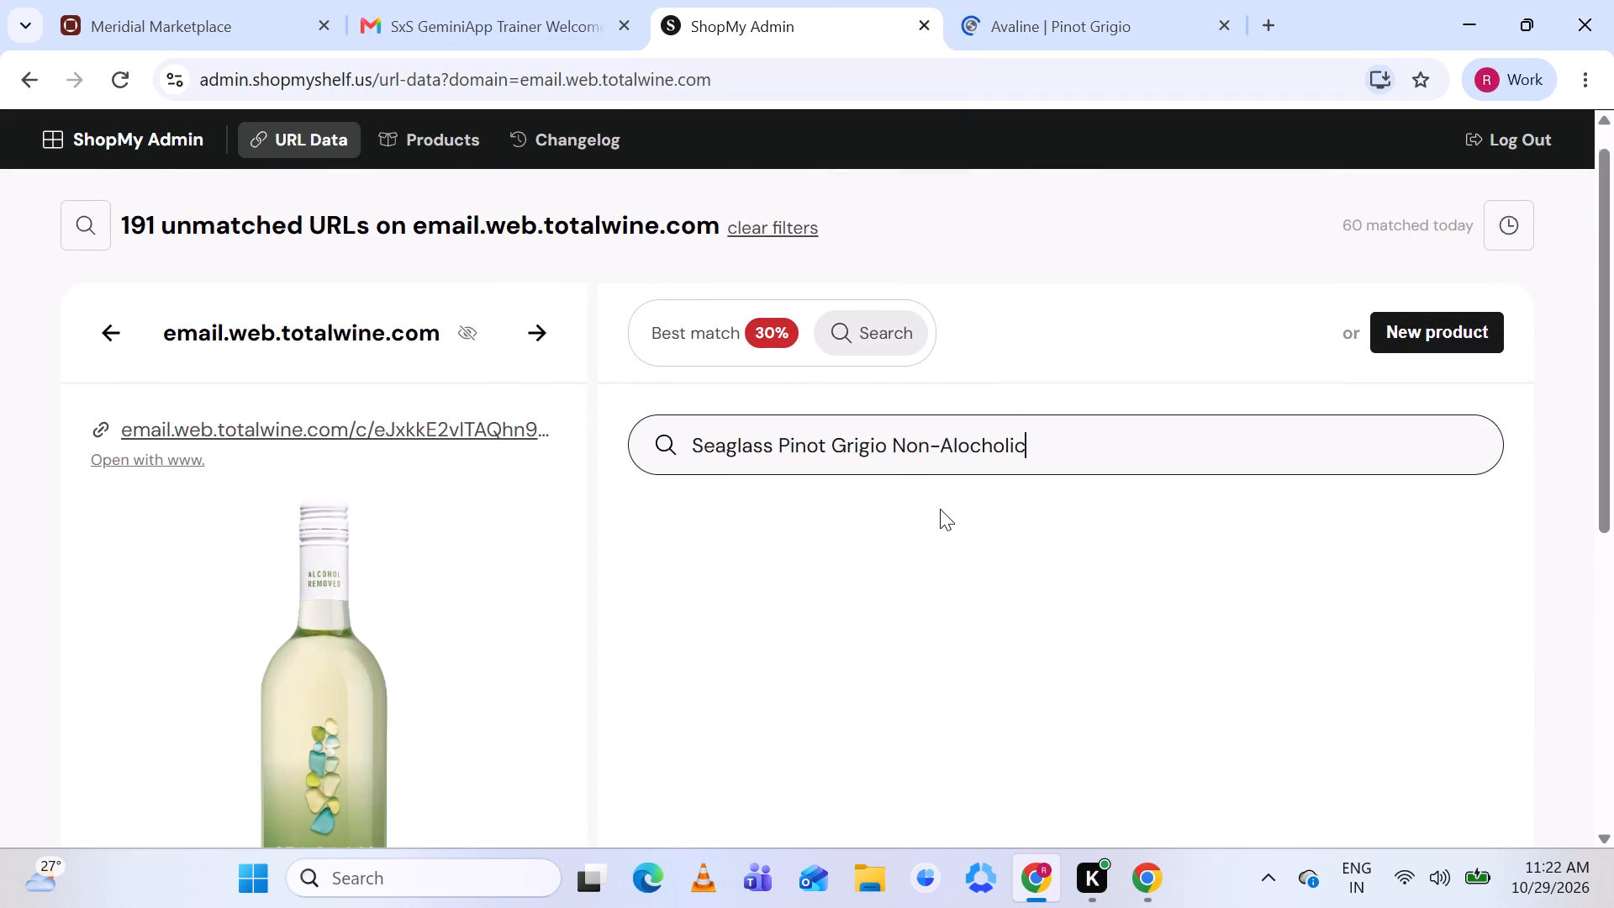
scroll(940, 509, "down", 1)
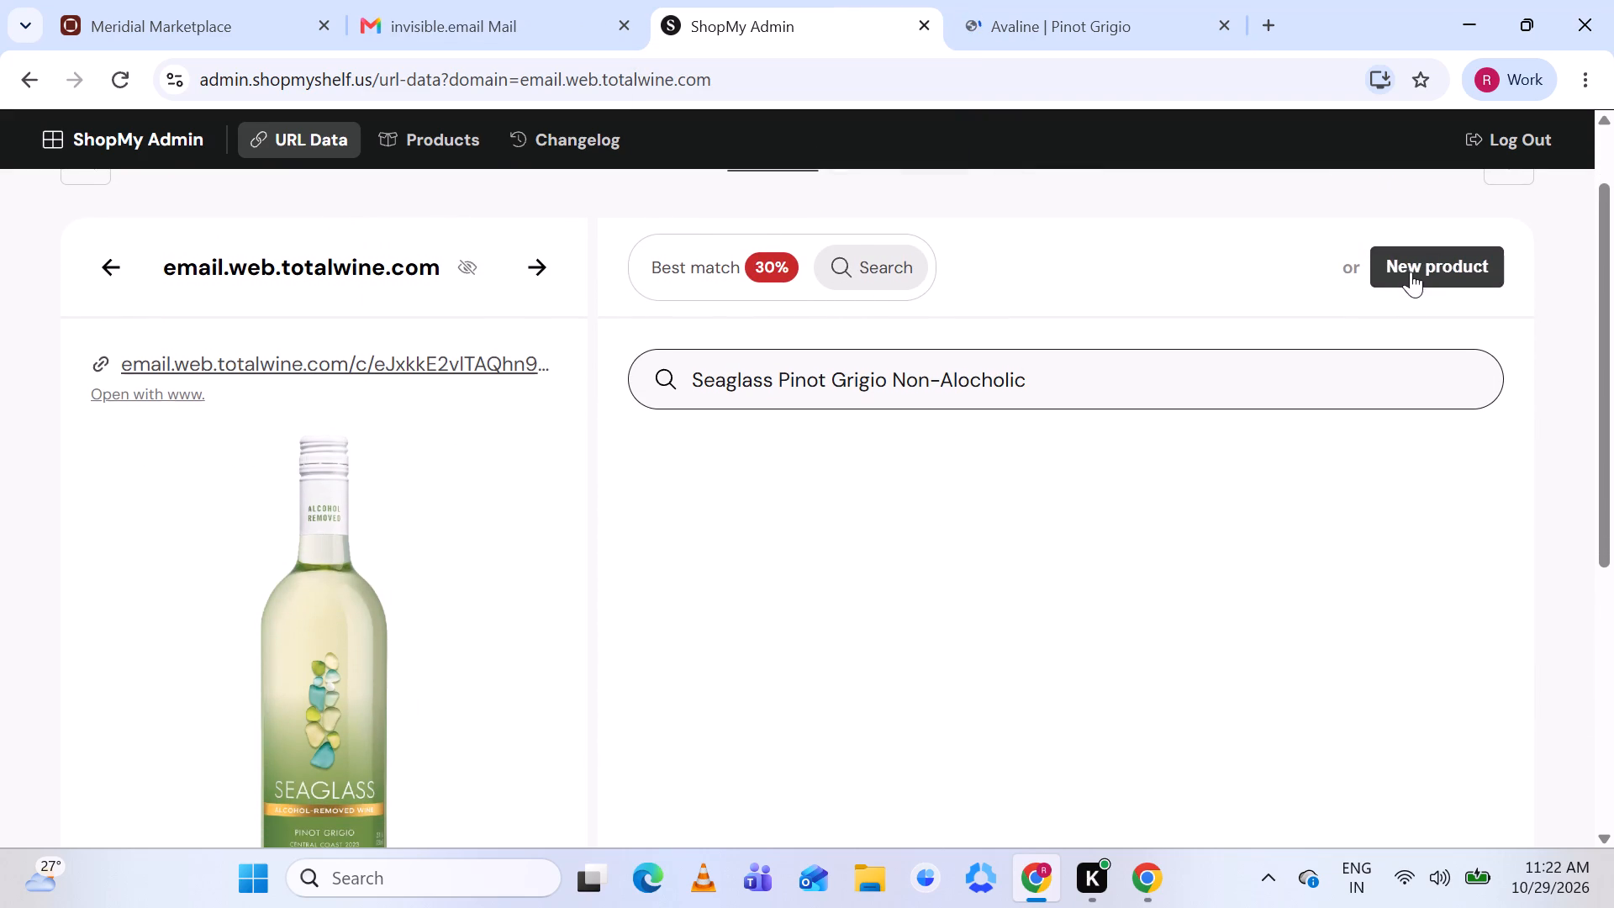
Start a new product for the Seaglass Pinot Grigio URL and prettify its bottle image.
left_click(1411, 267)
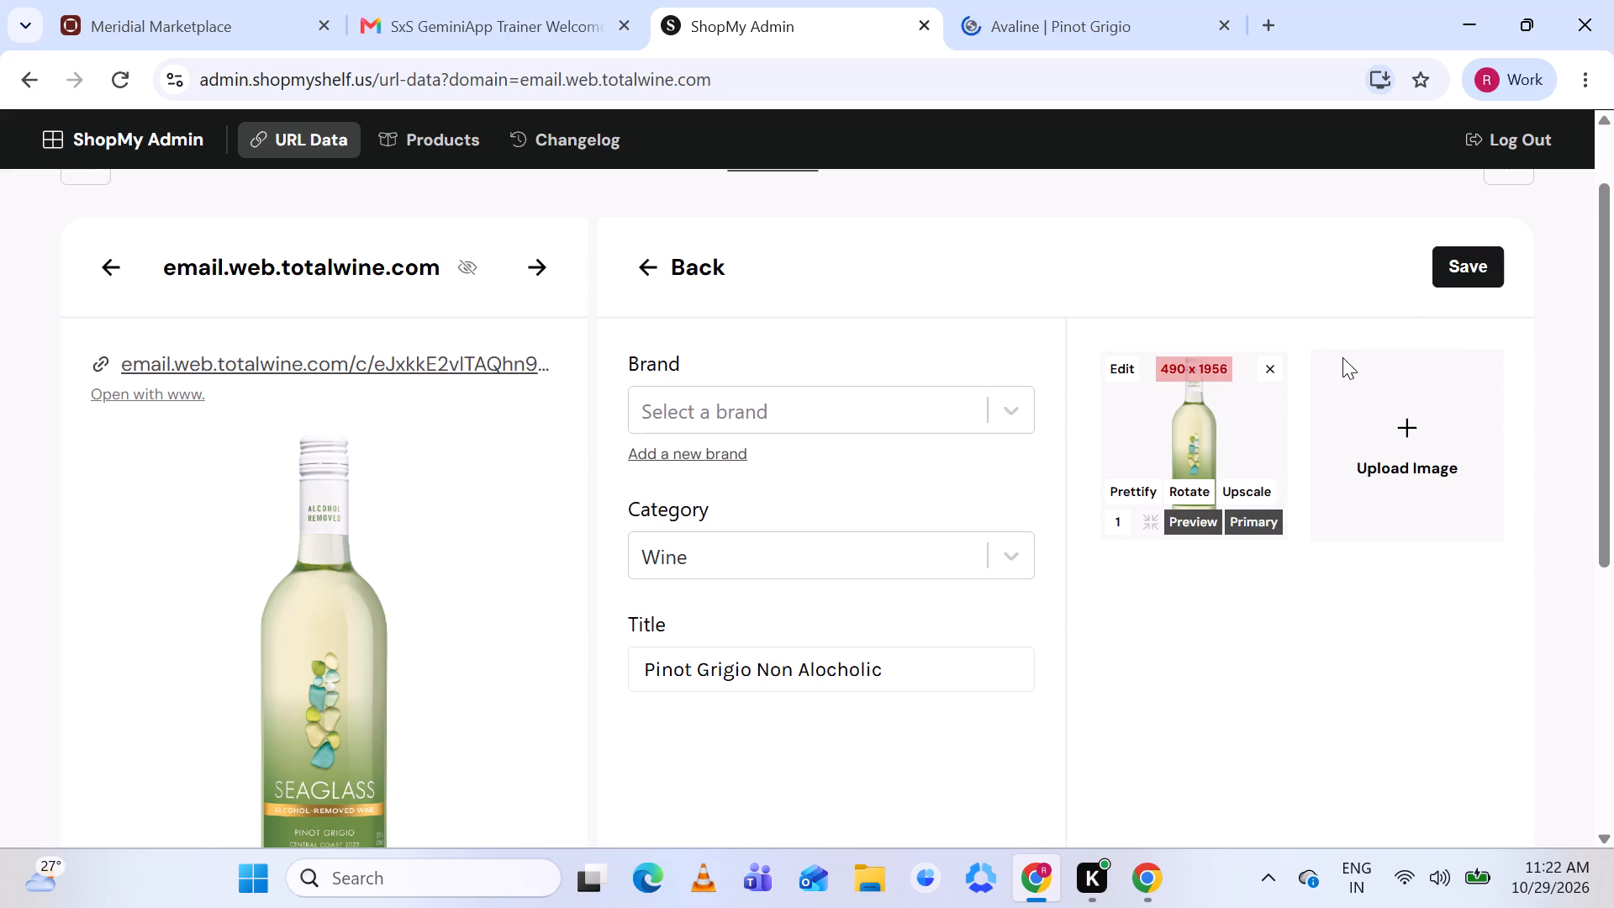
left_click(1124, 486)
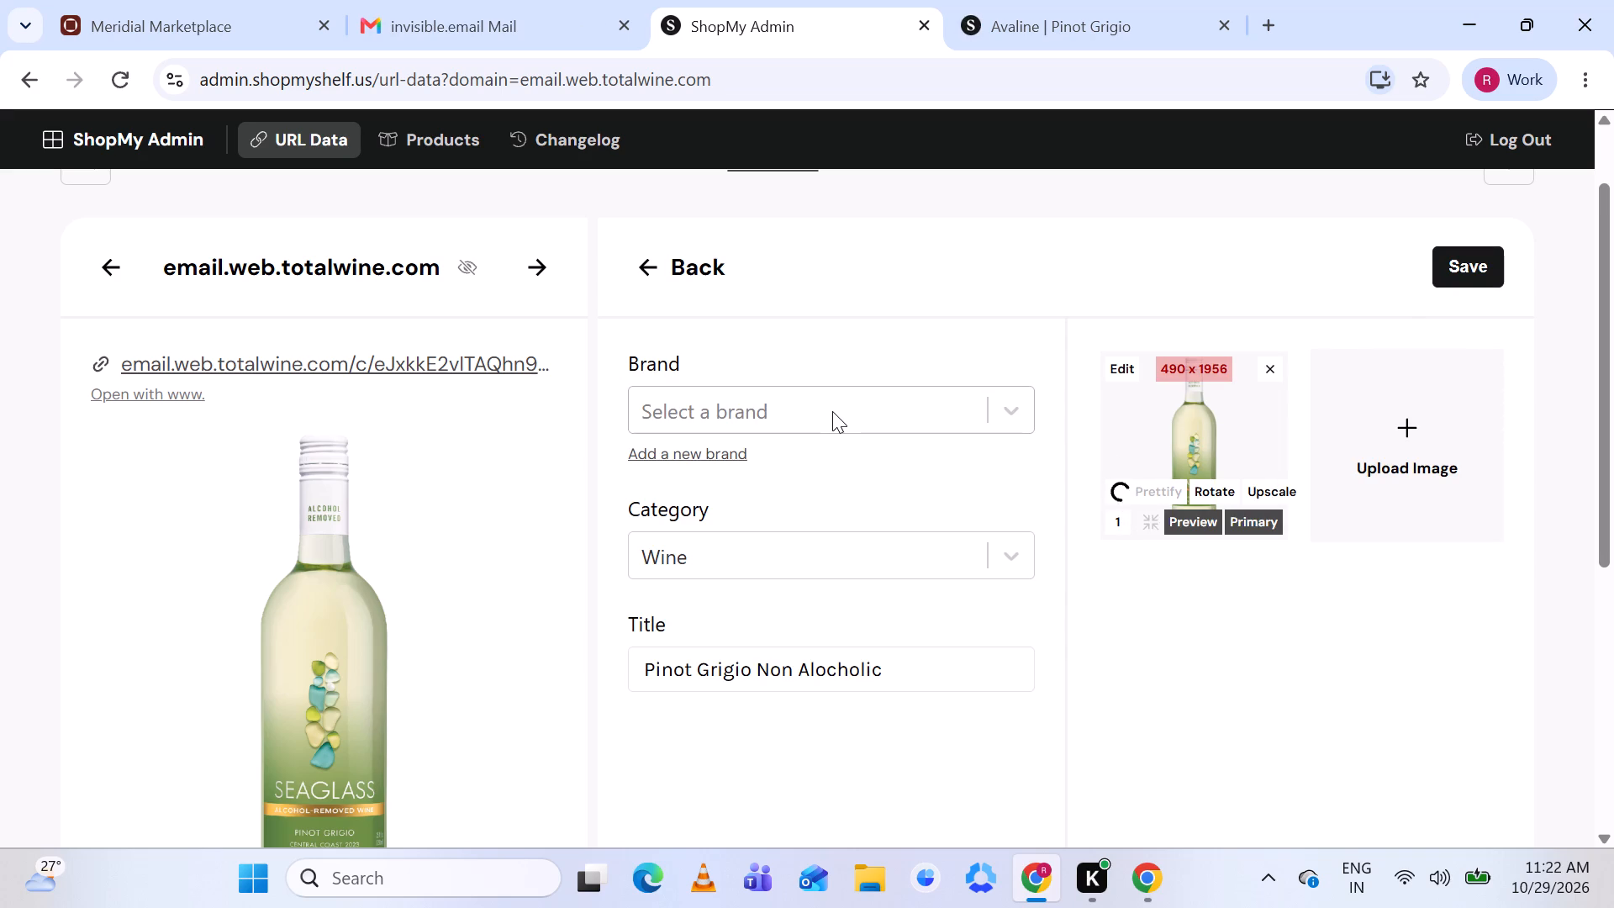
Copy the brand name Seaglass from the URL's product details and look it up among the existing brands.
scroll(765, 414, "down", 1)
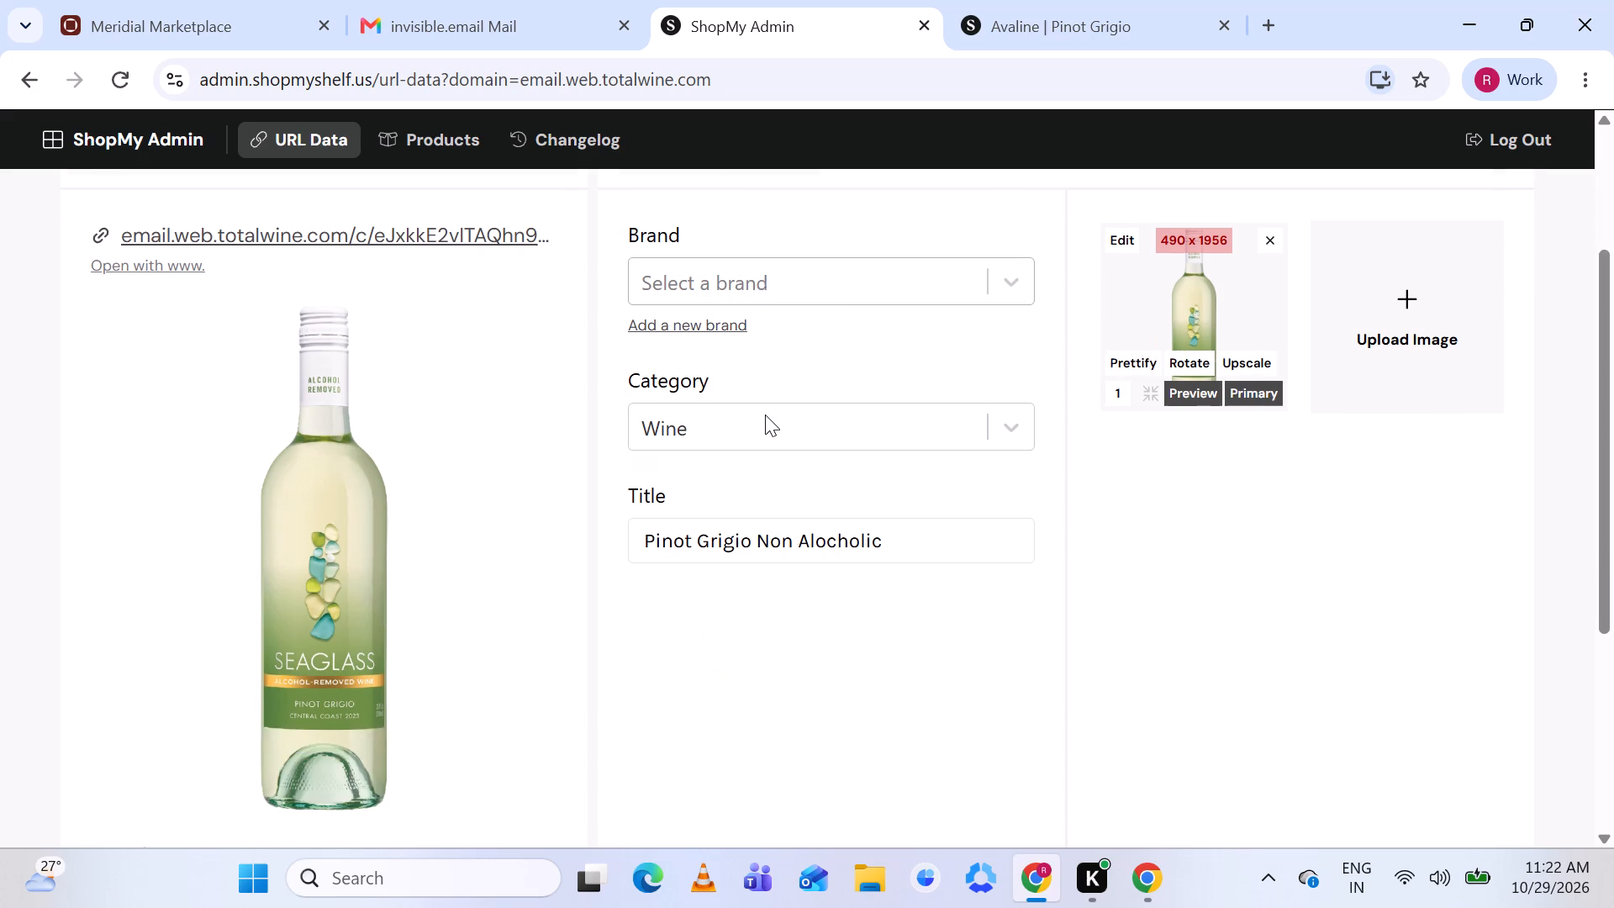
scroll(765, 414, "down", 1)
scroll(258, 524, "down", 2)
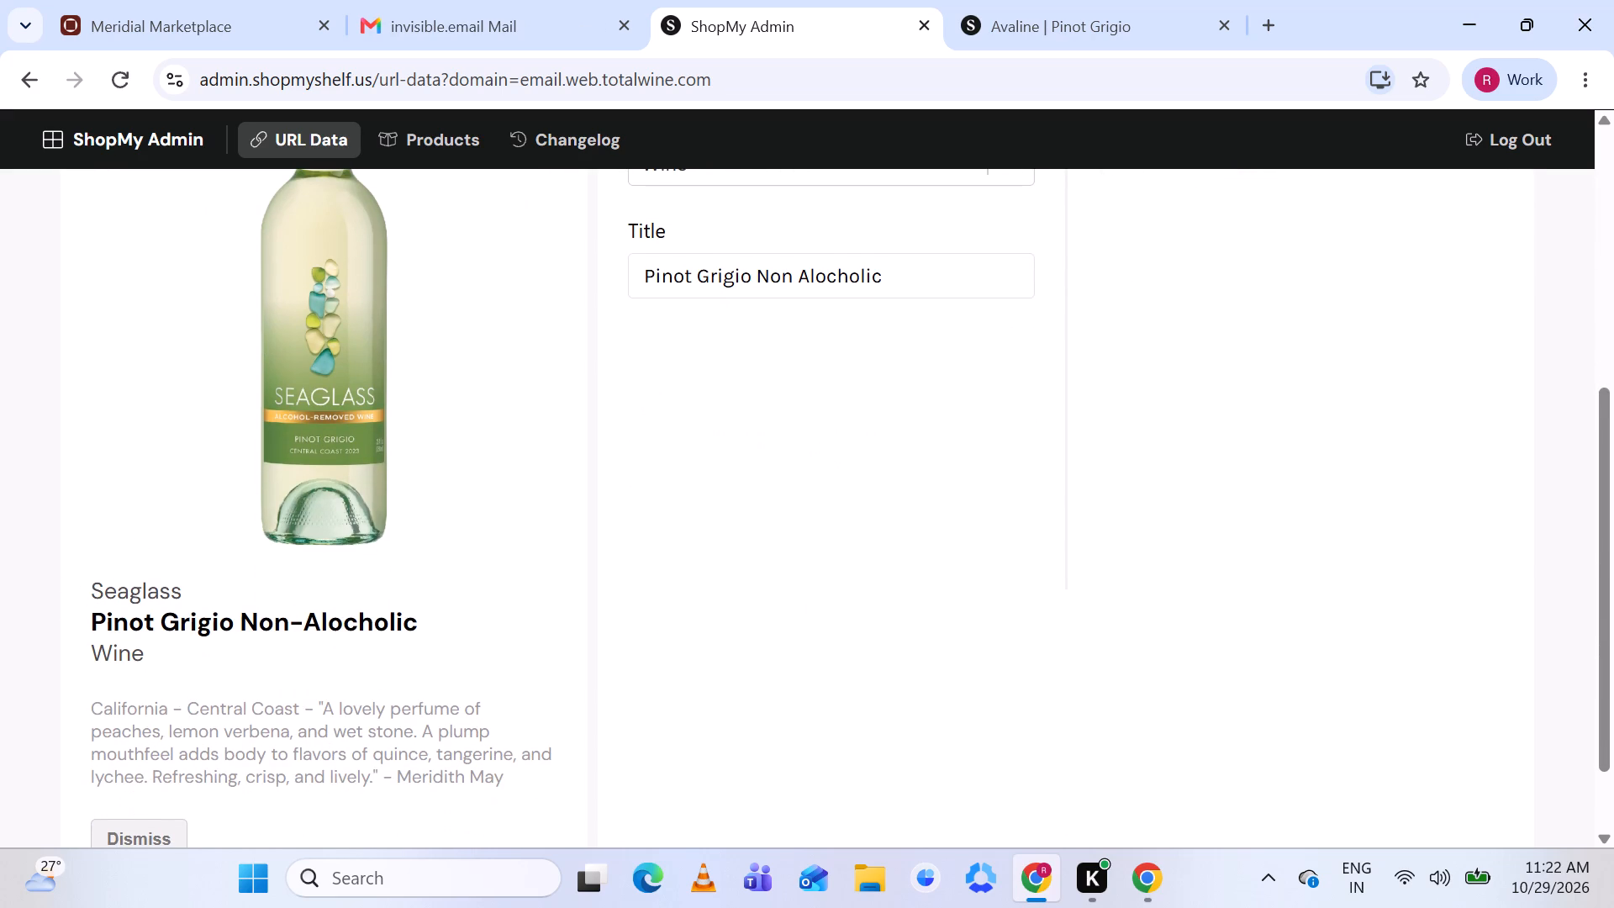
left_click_drag(92, 583, 140, 587)
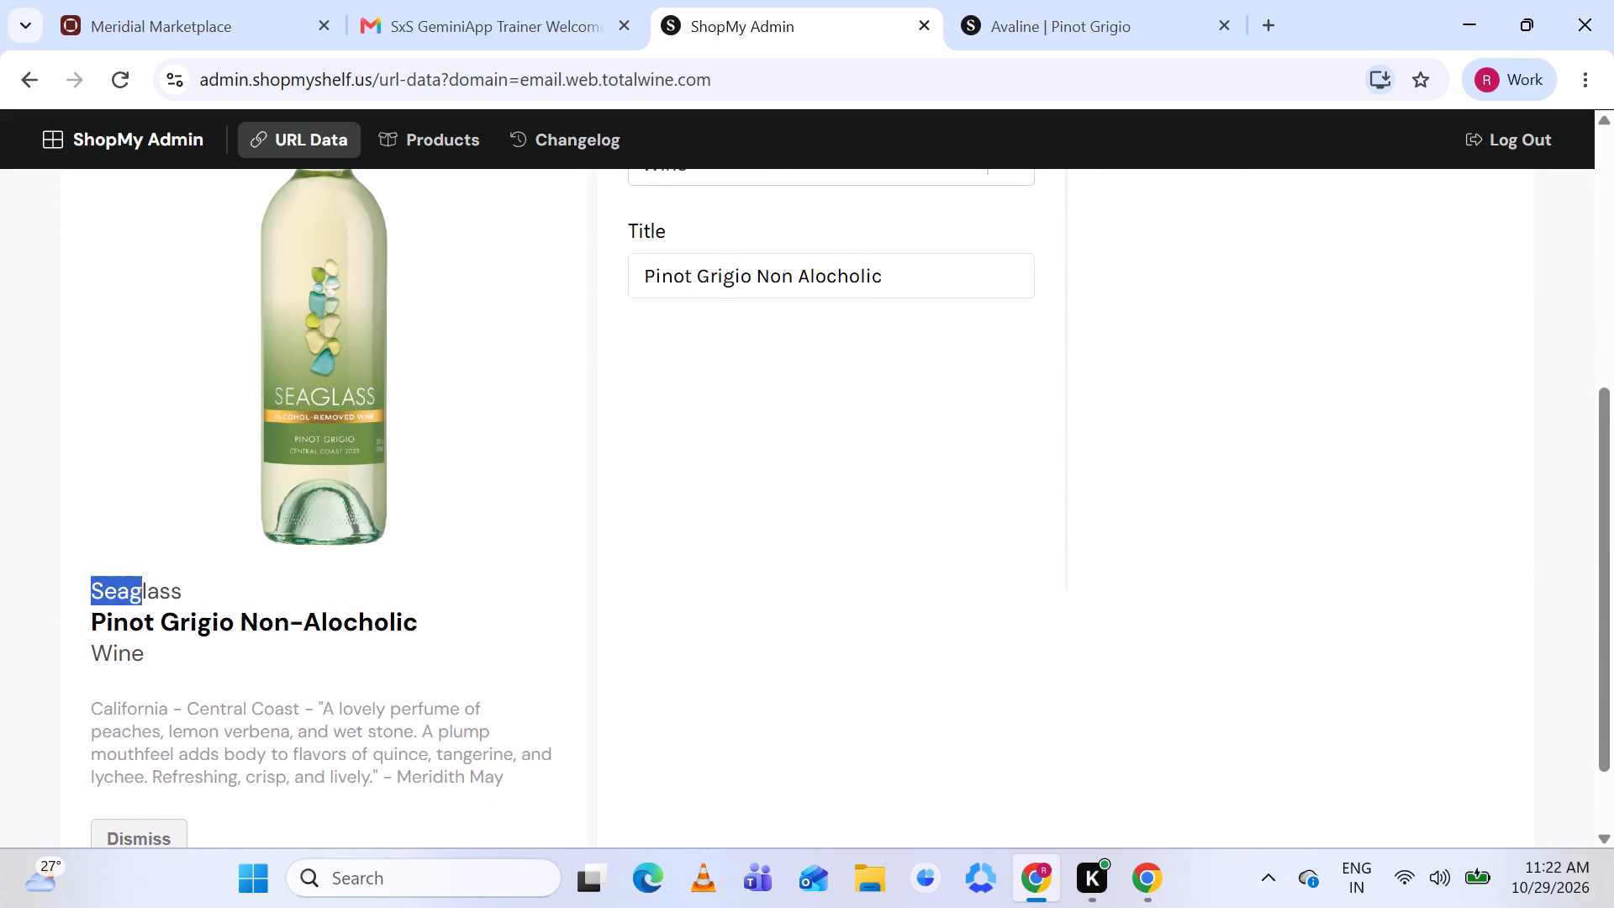
left_click_drag(140, 587, 189, 573)
key("ctrl+c")
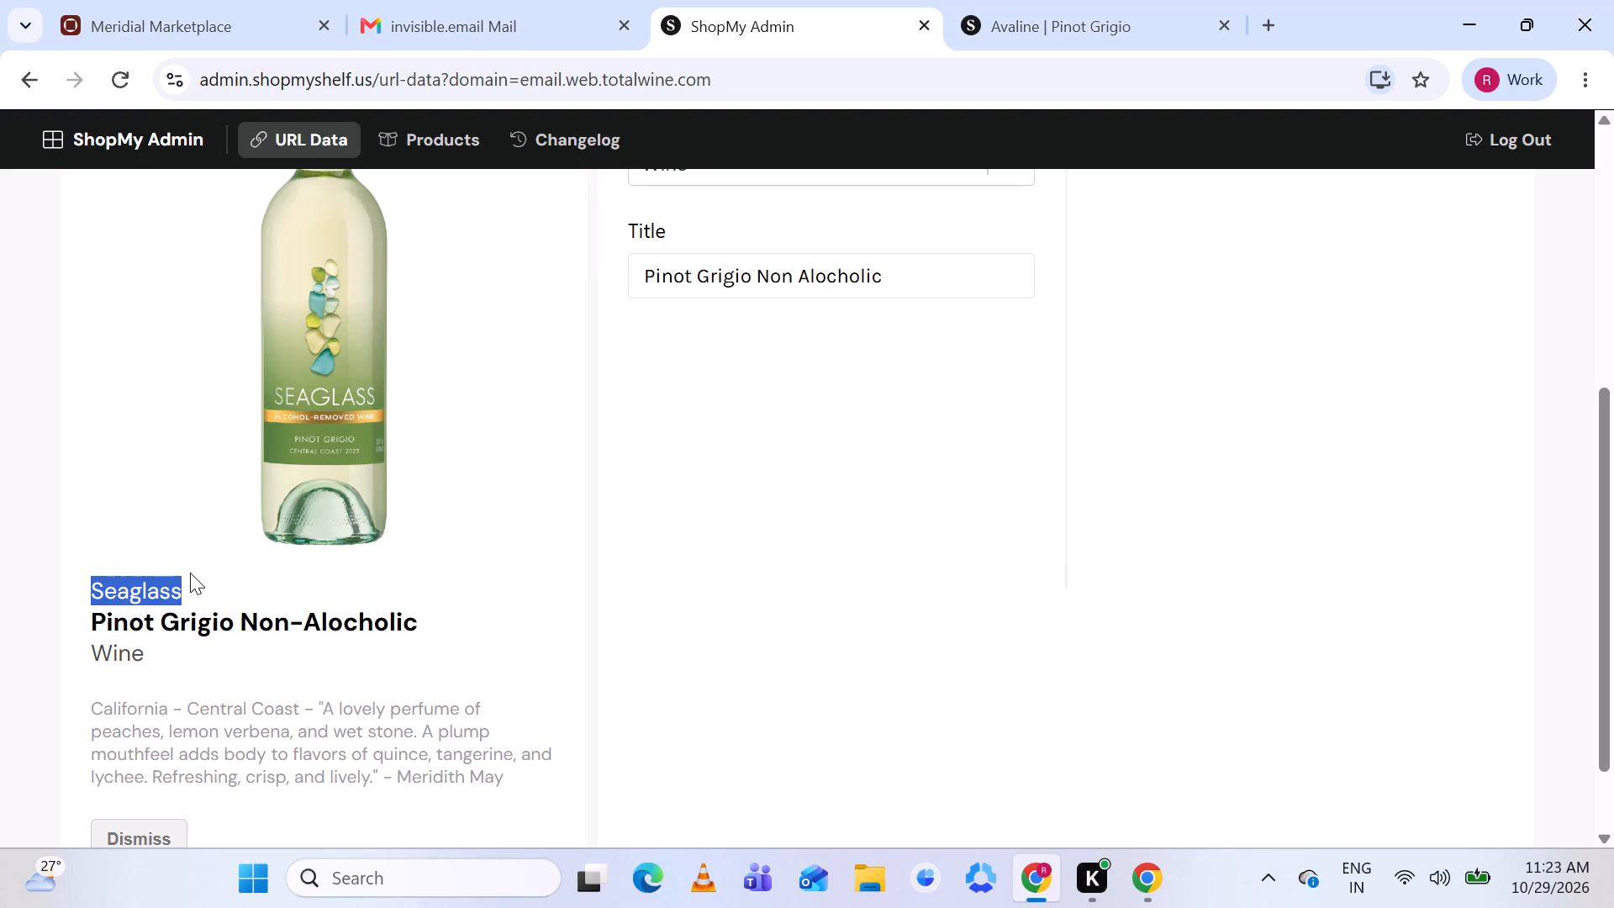
left_click(634, 527)
scroll(634, 527, "up", 1)
scroll(634, 527, "down", 1)
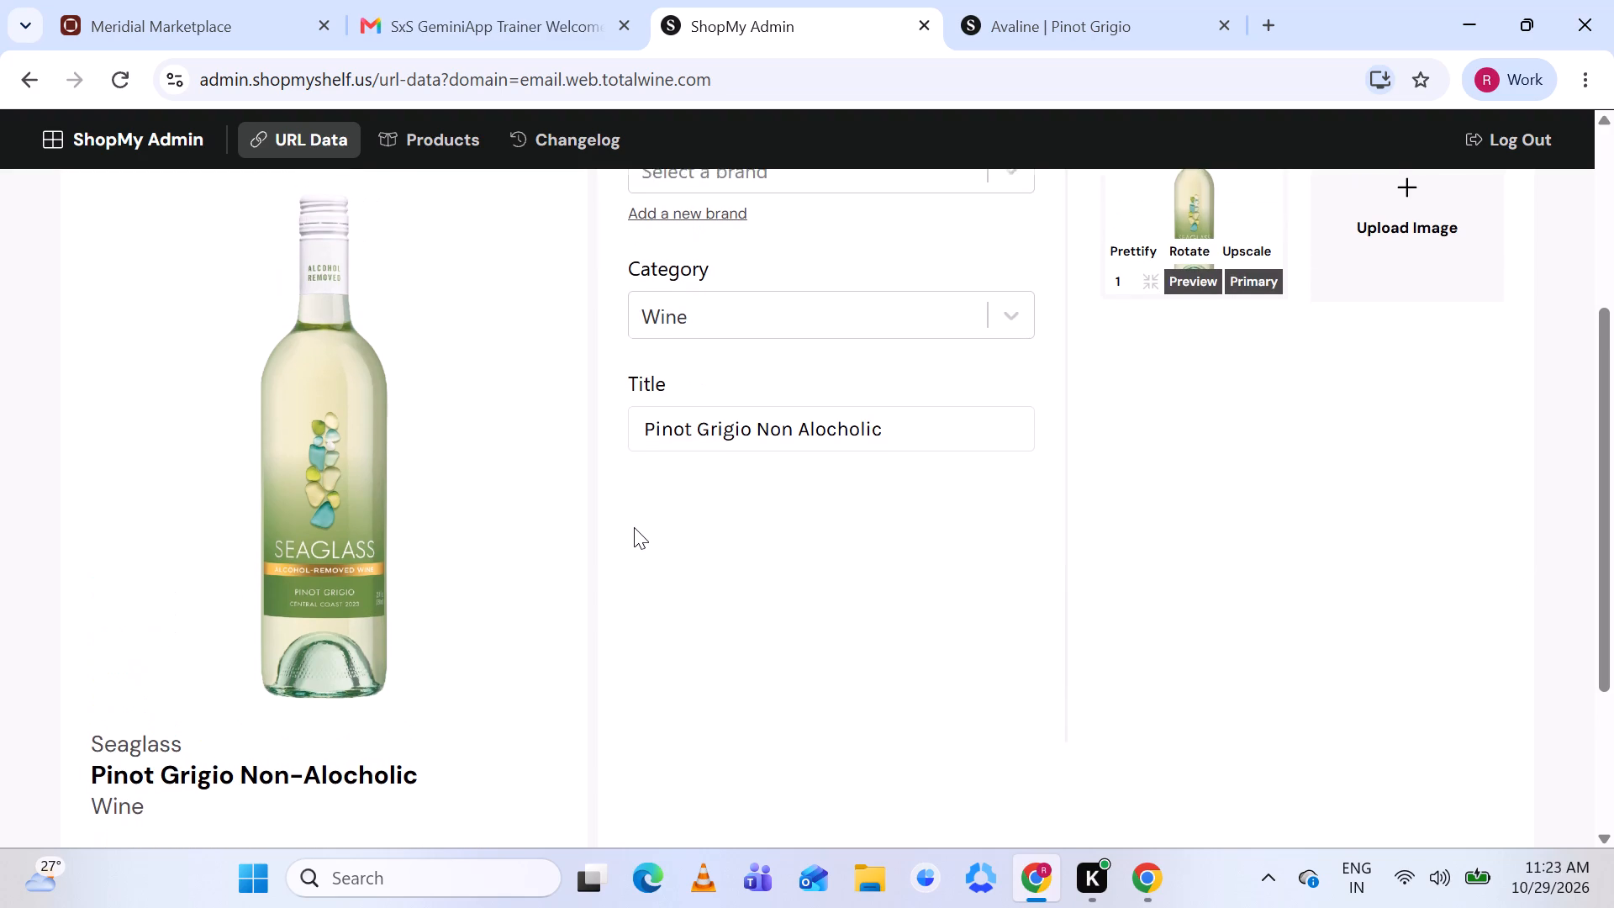
scroll(634, 527, "down", 3)
scroll(634, 527, "up", 1)
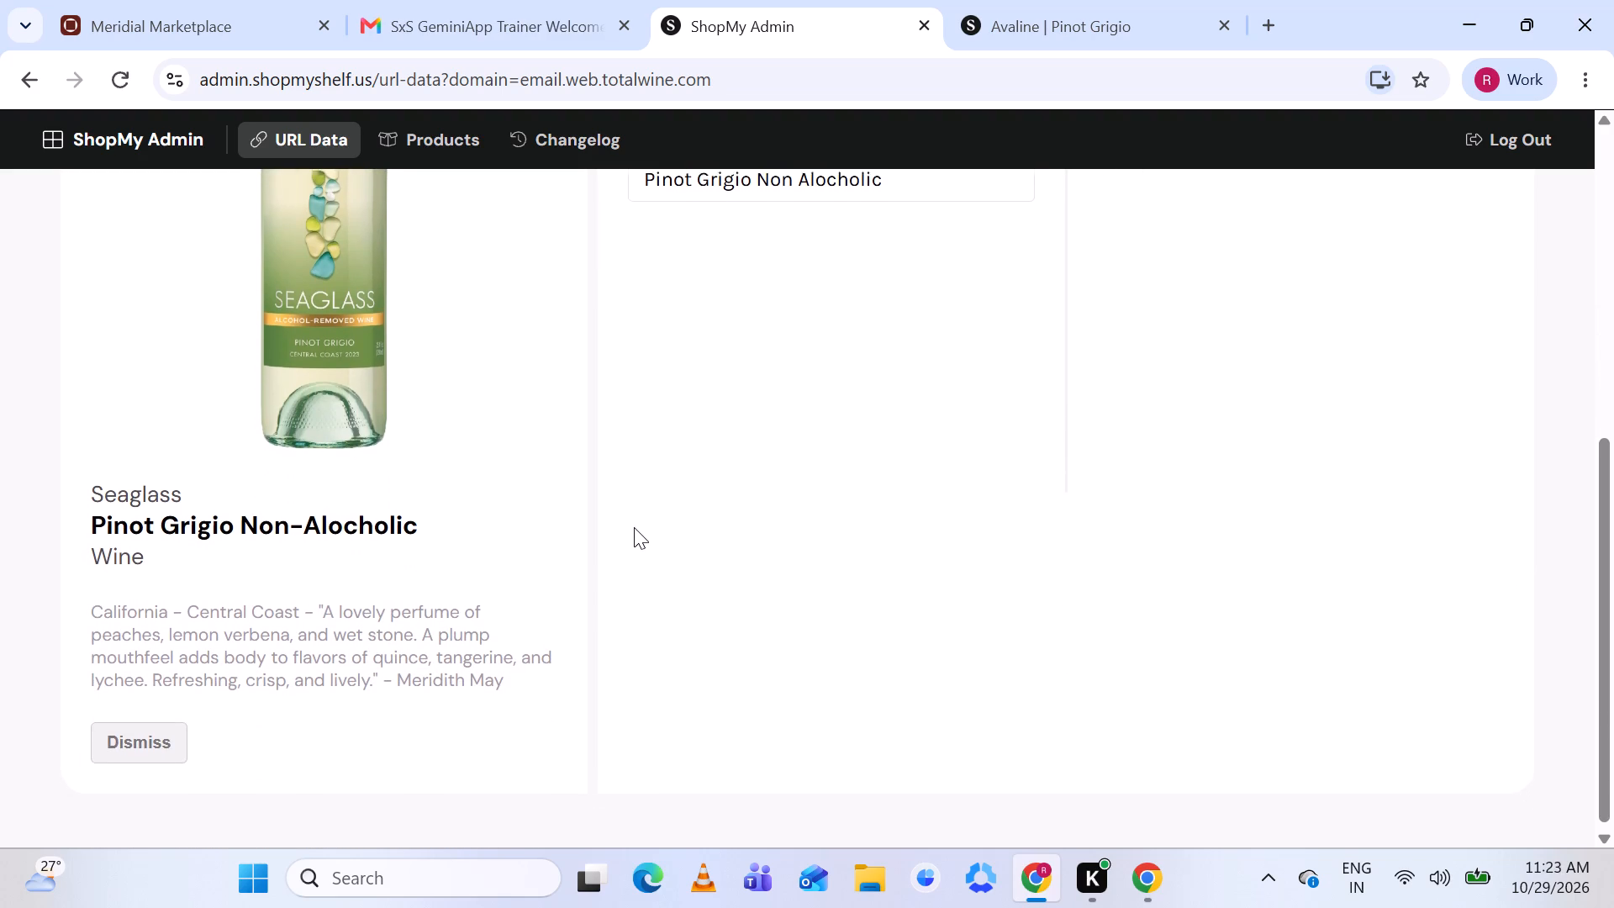
scroll(634, 527, "up", 3)
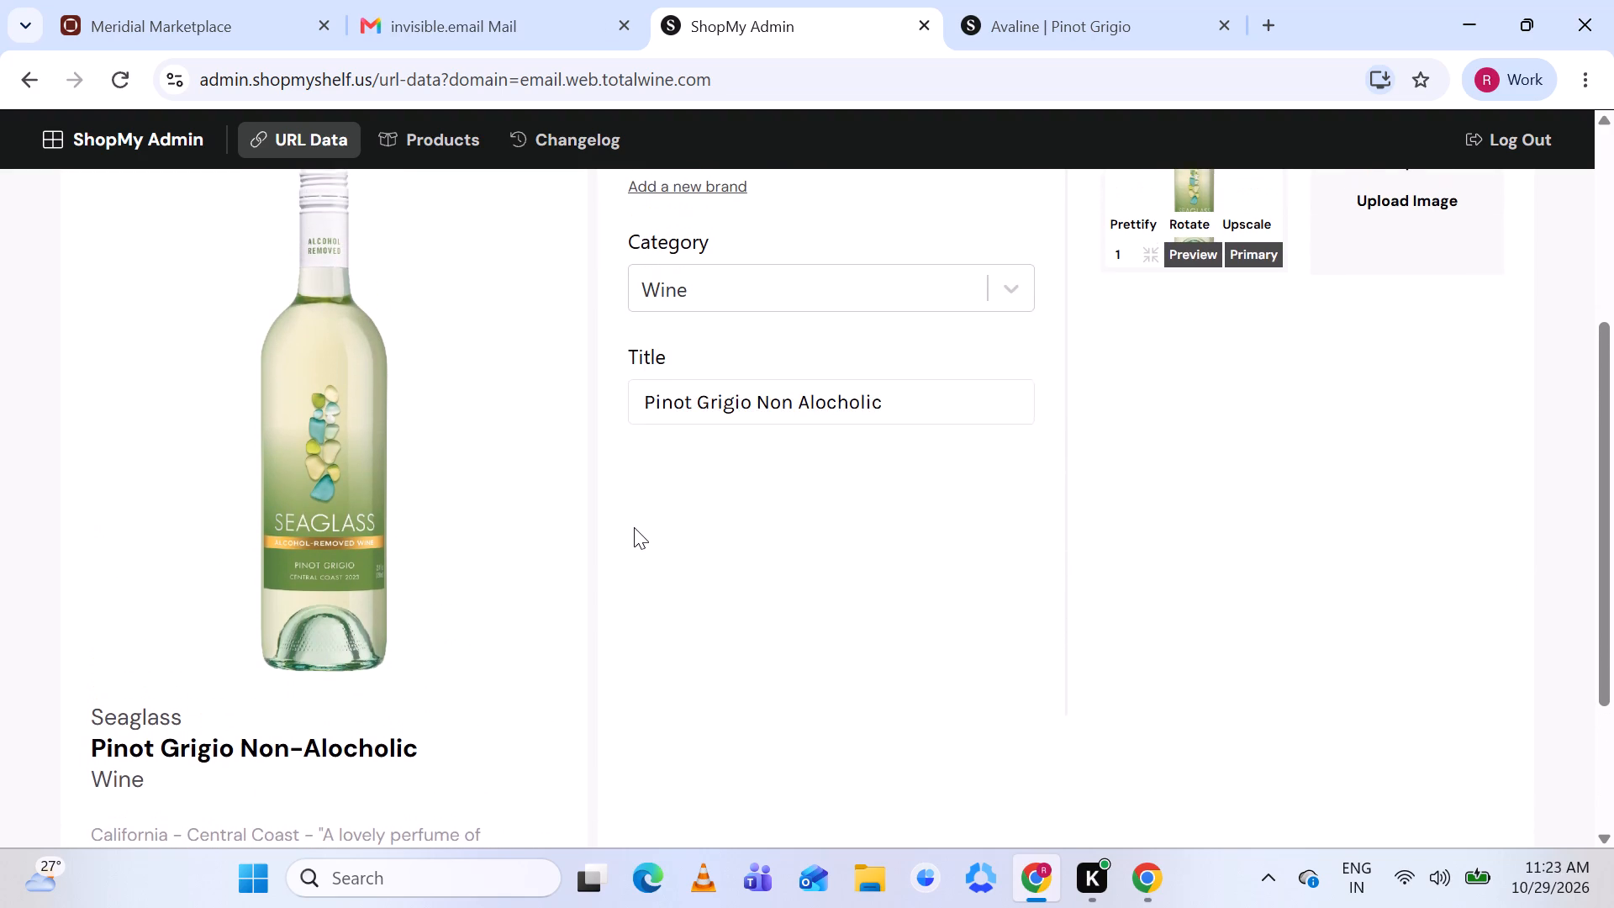
scroll(634, 527, "up", 2)
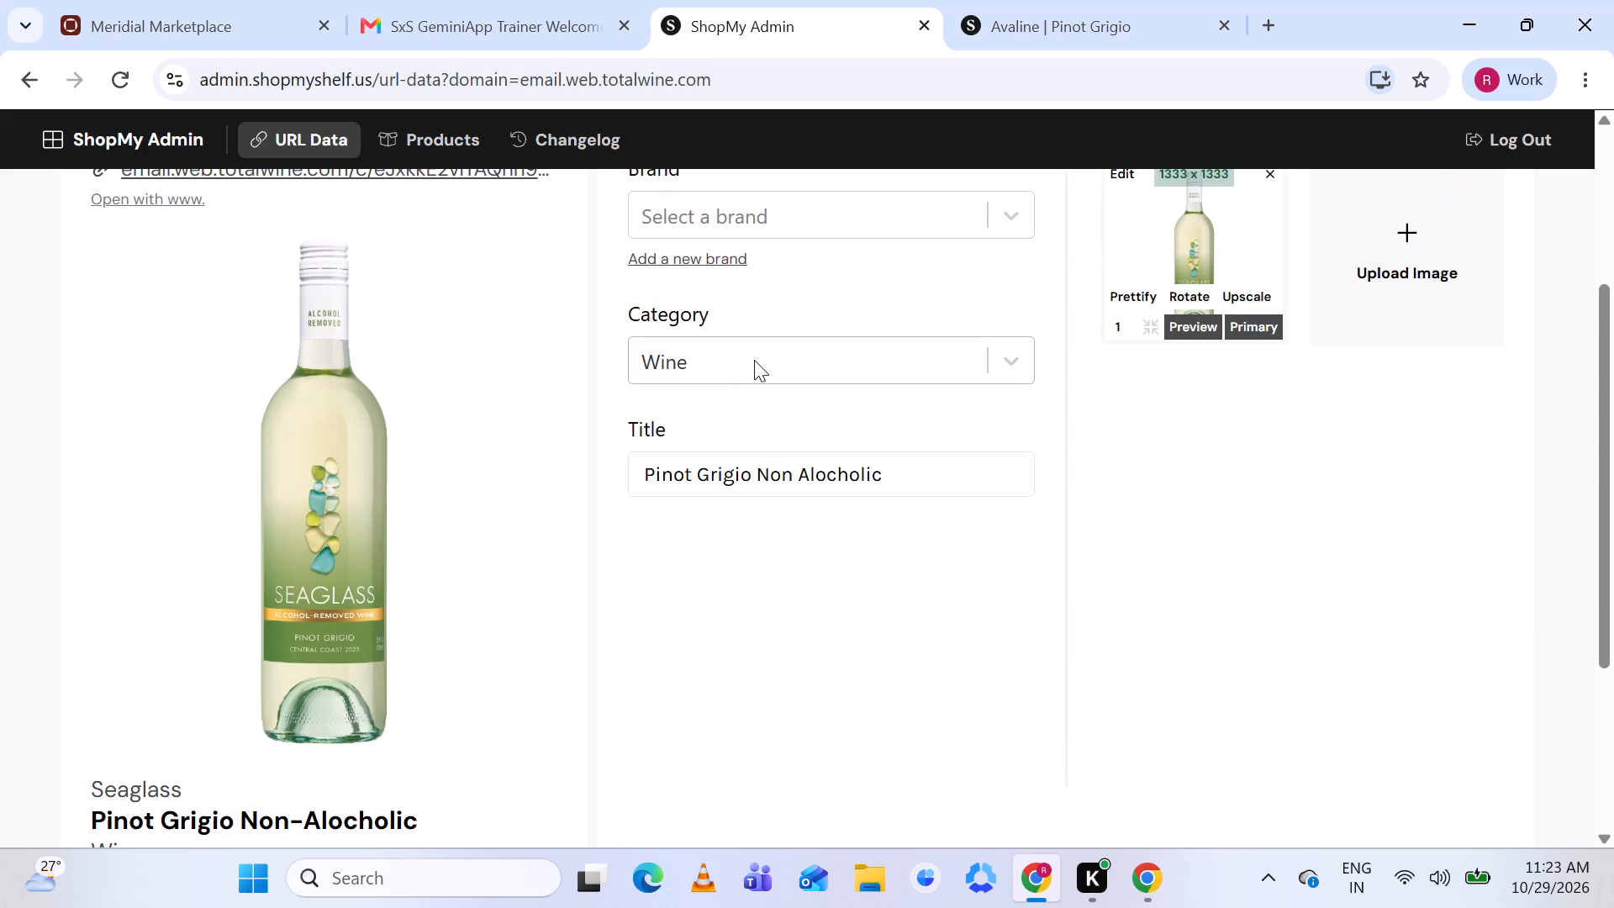
left_click(767, 211)
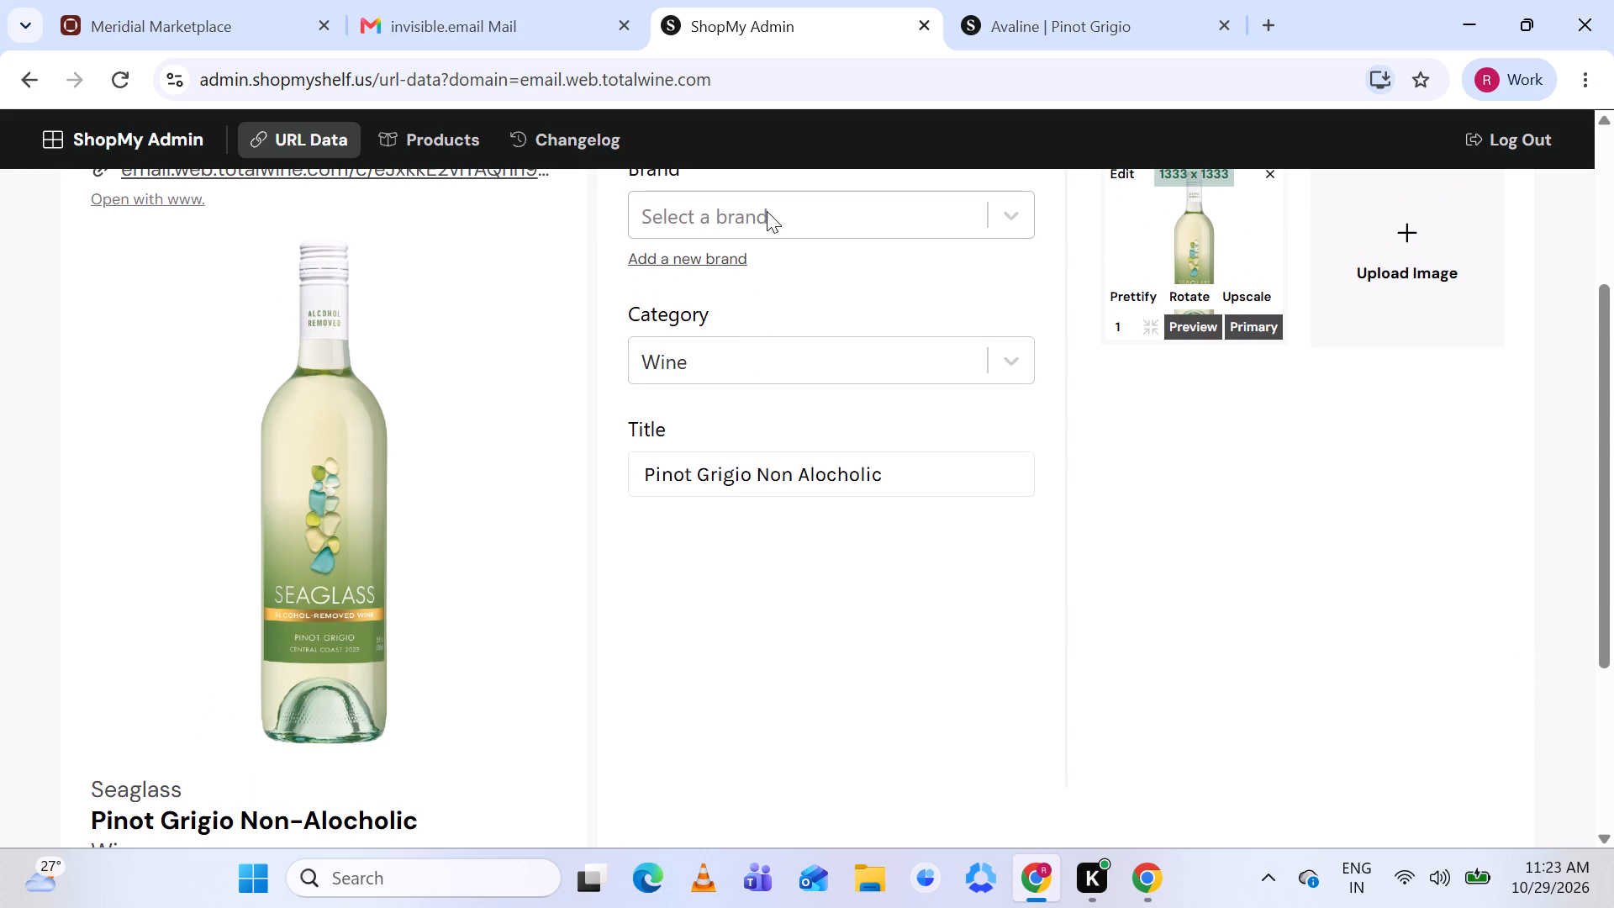
left_click(745, 209)
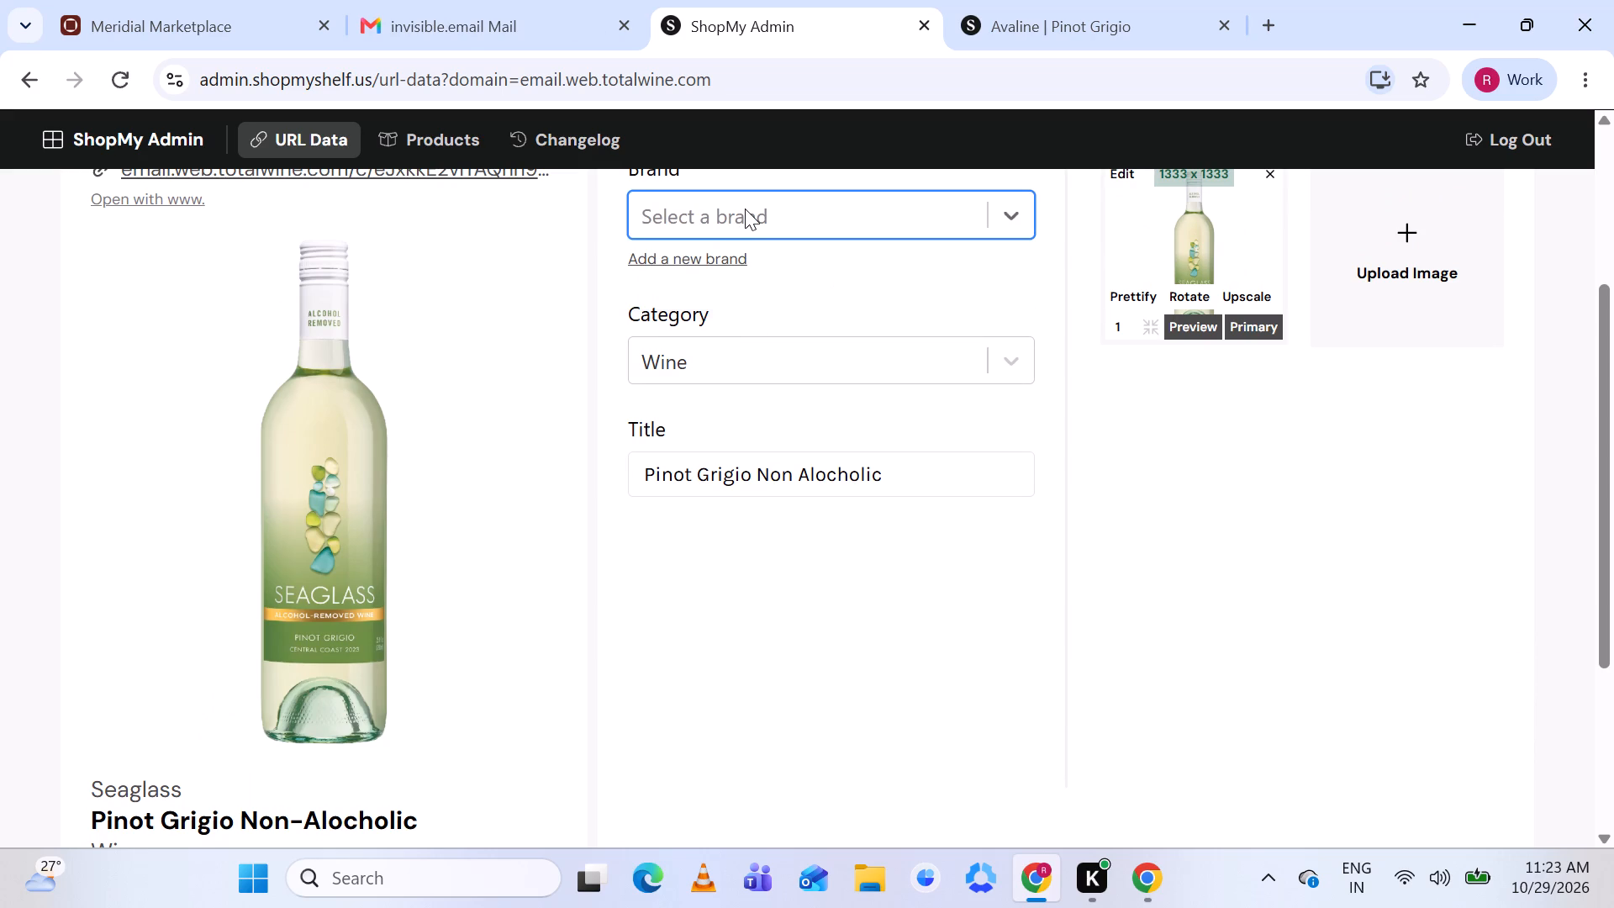
key("ctrl+v")
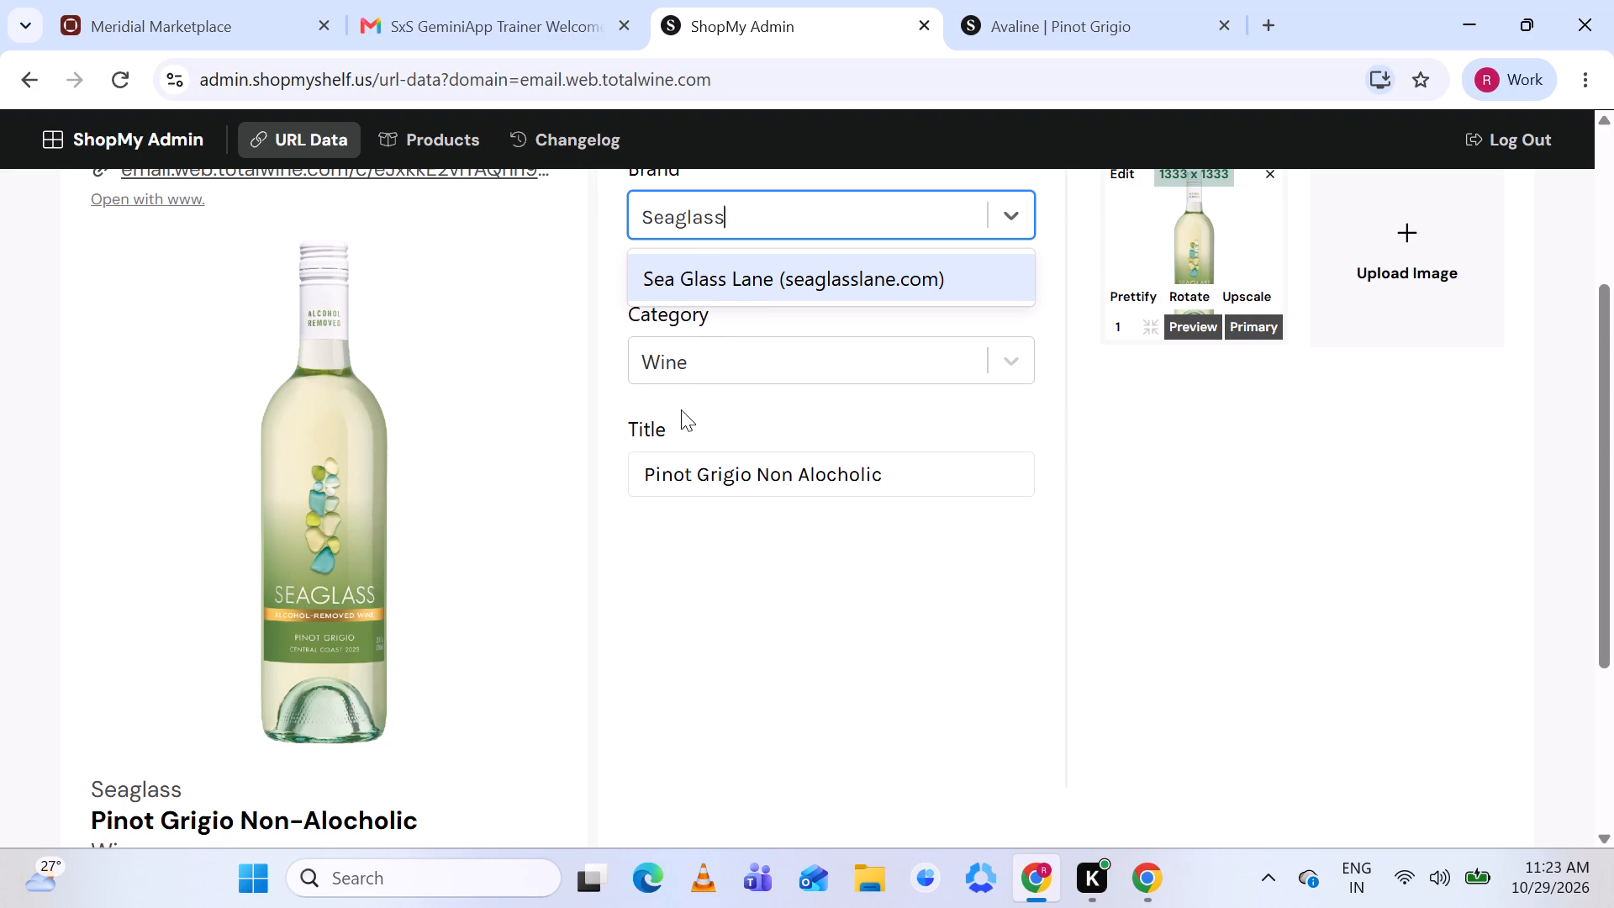
left_click(738, 566)
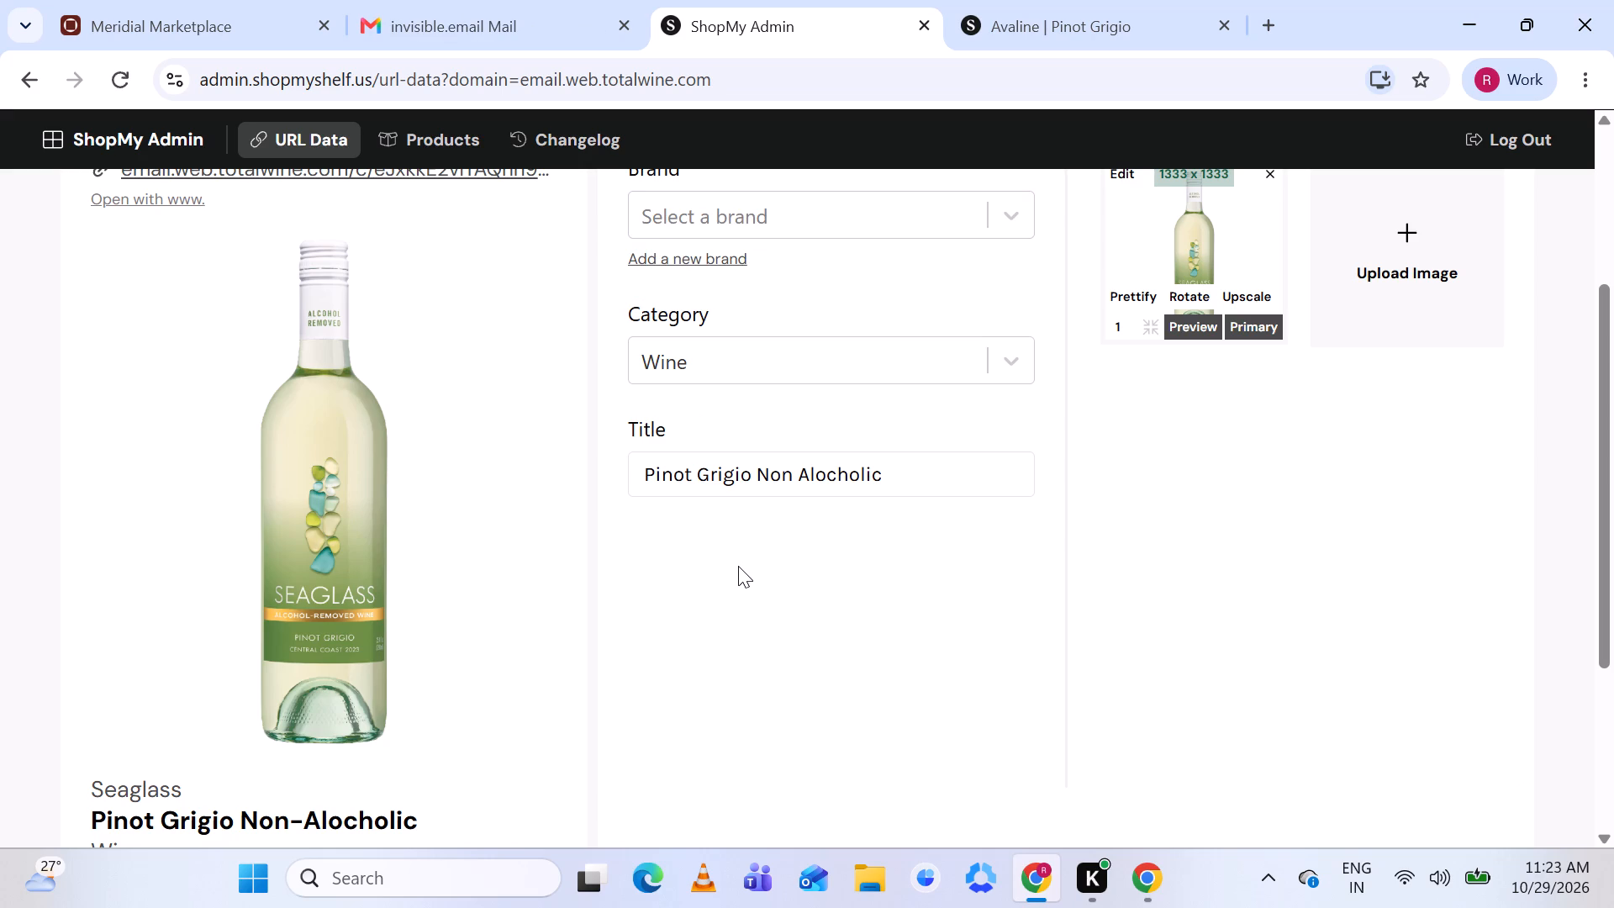
Add a new brand named Seaglass for the product, leaving the other brand details empty.
left_click(710, 253)
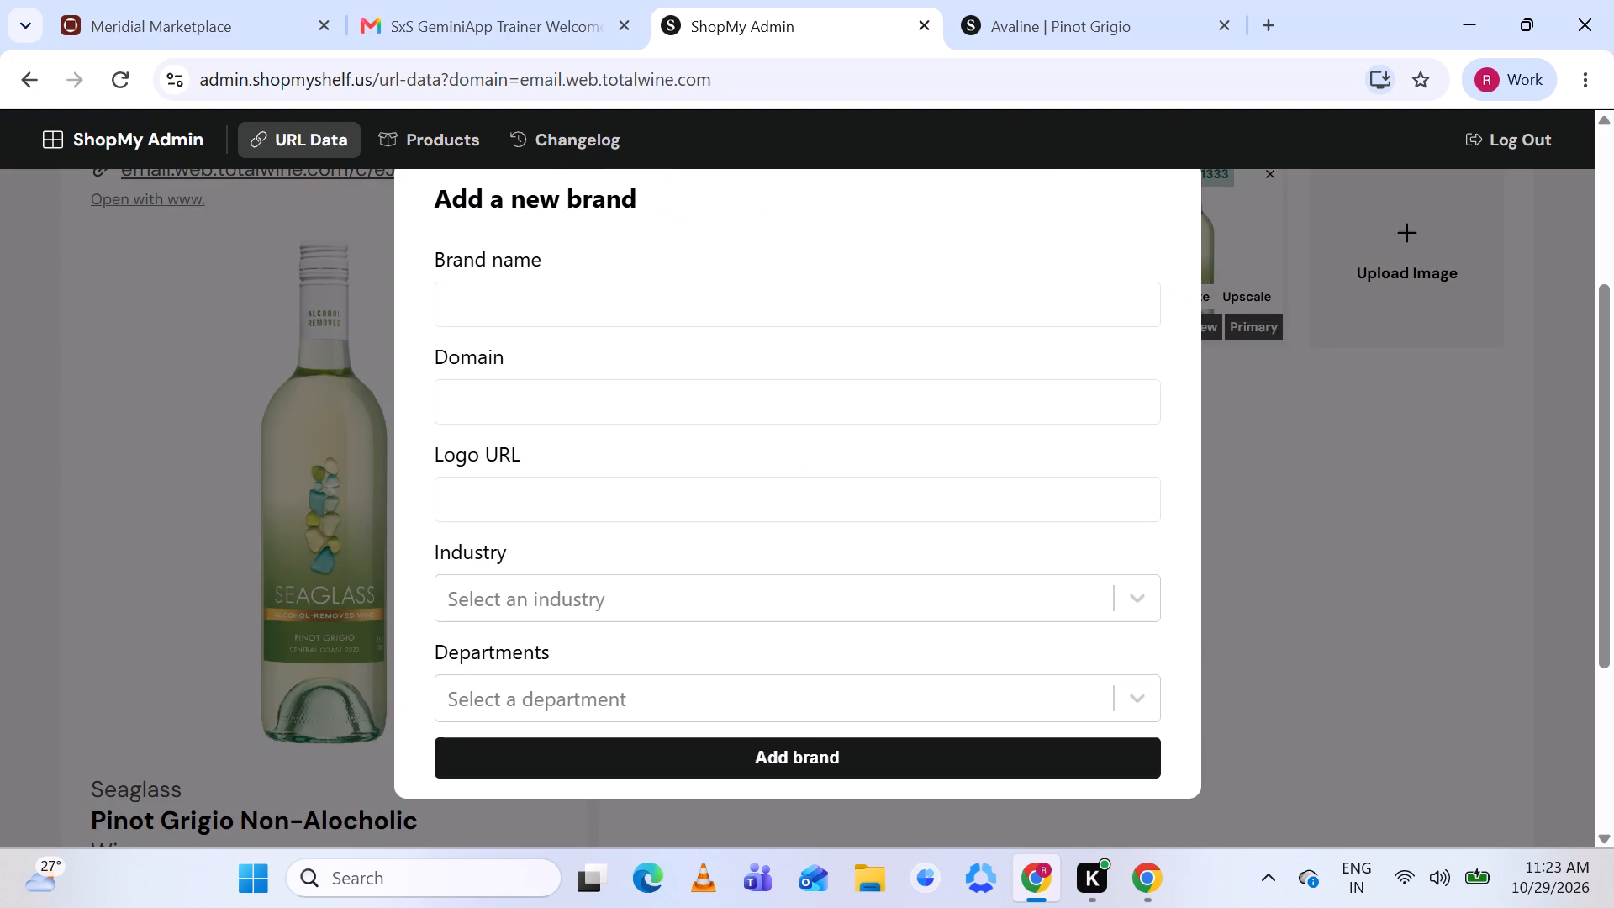
left_click(669, 295)
key("ctrl+v")
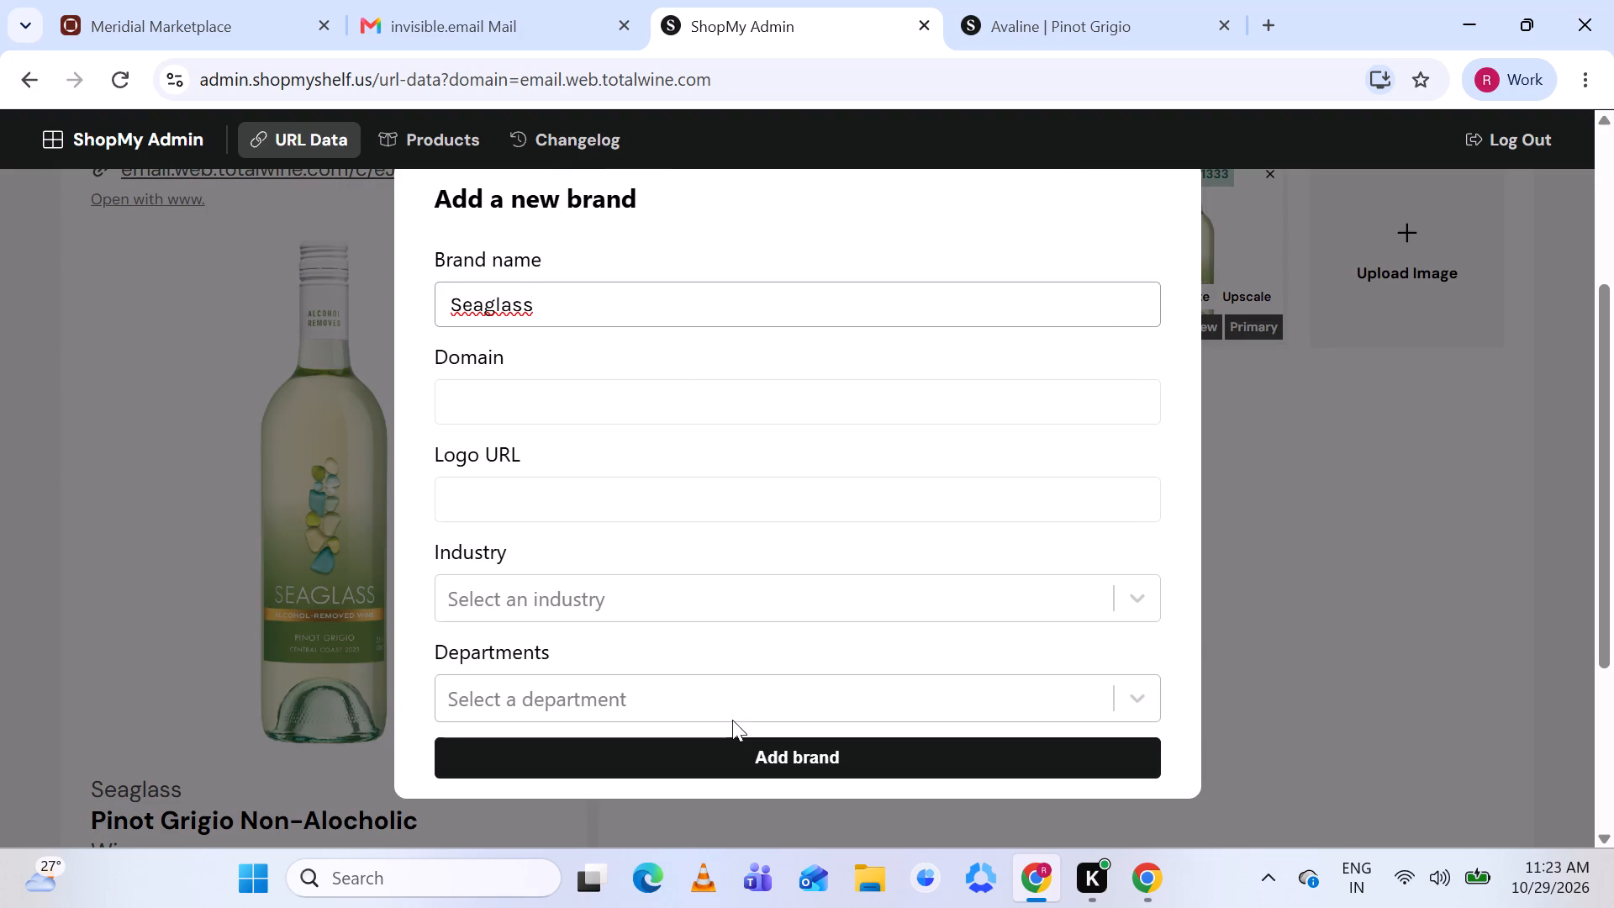
left_click(727, 746)
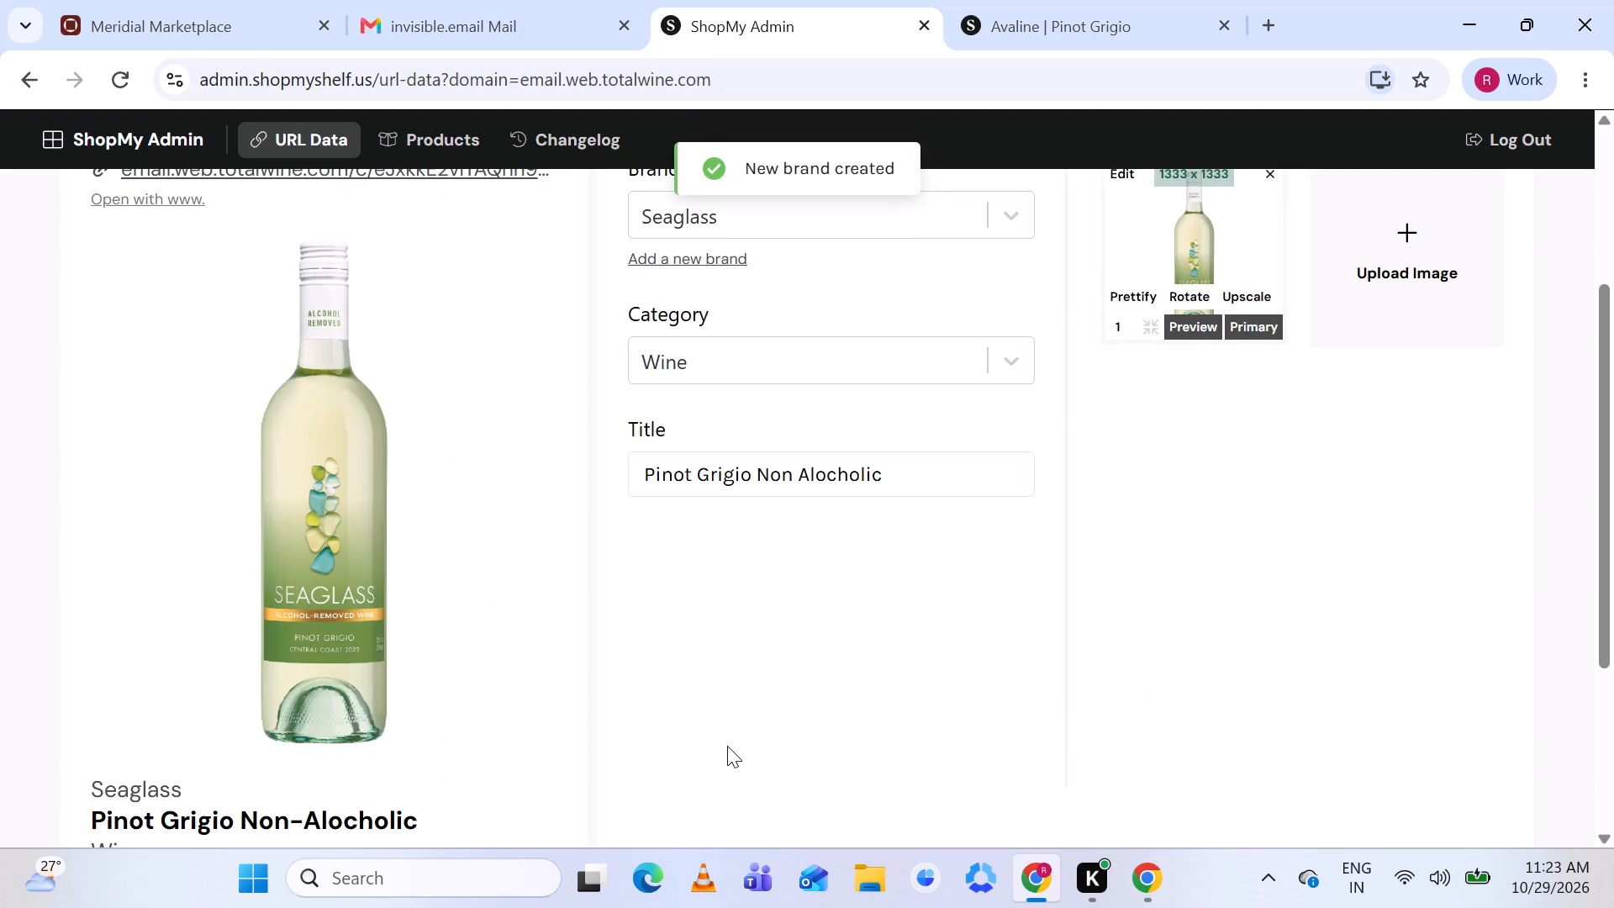
Hyphenate the product title so it reads Pinot Grigio Non-Alocholic.
scroll(727, 746, "down", 1)
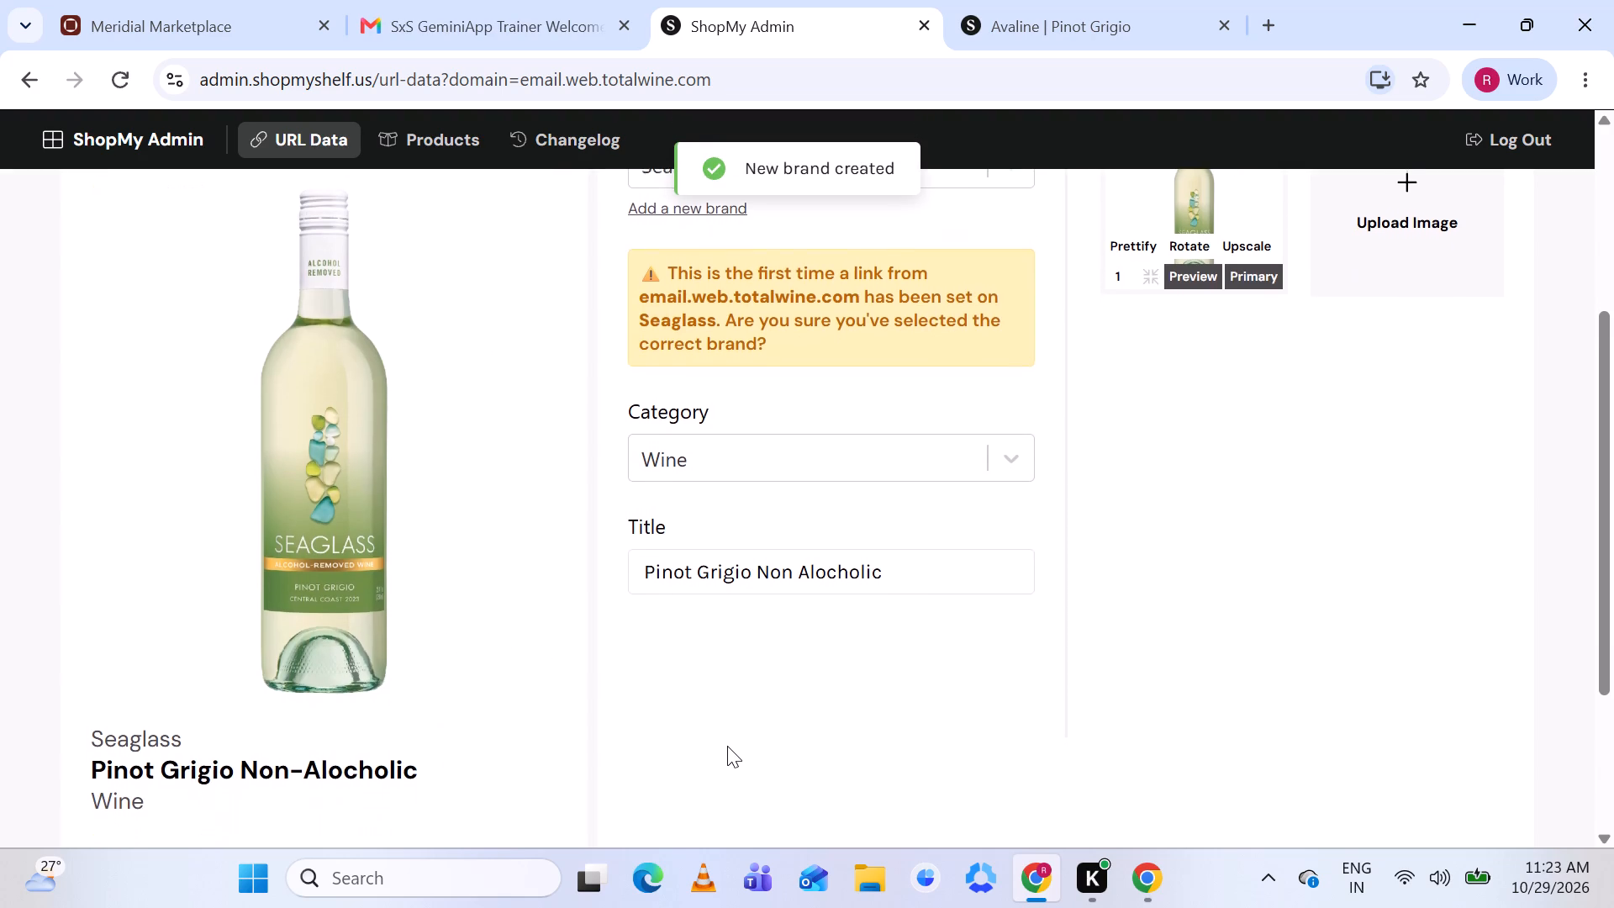
scroll(727, 746, "down", 1)
left_click(798, 548)
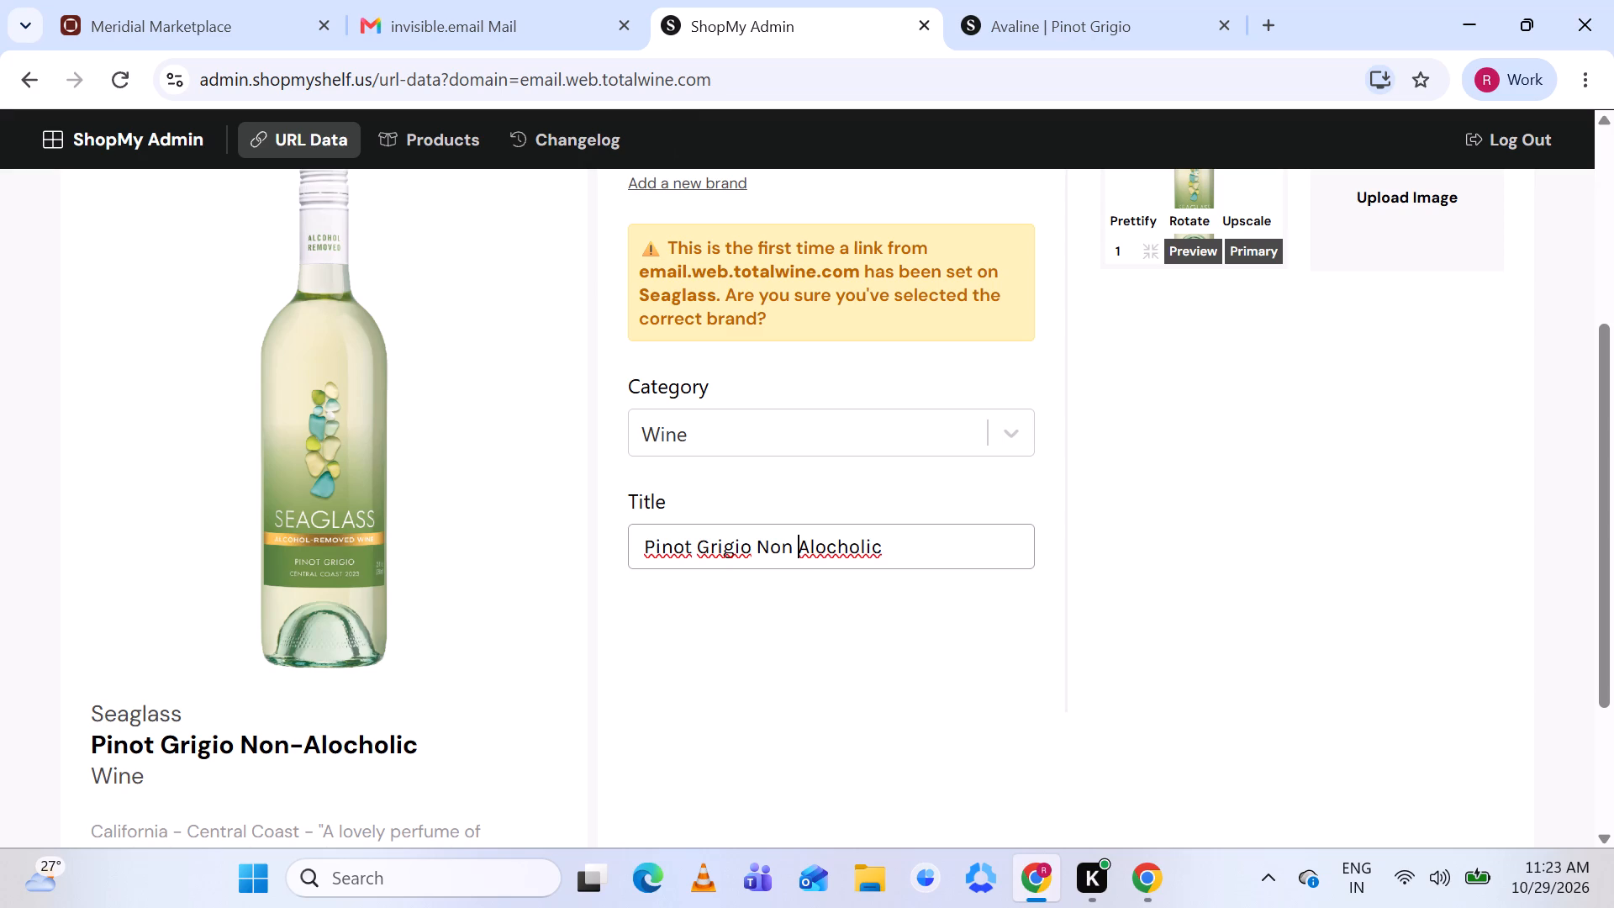
key("BackSpace")
key("minus")
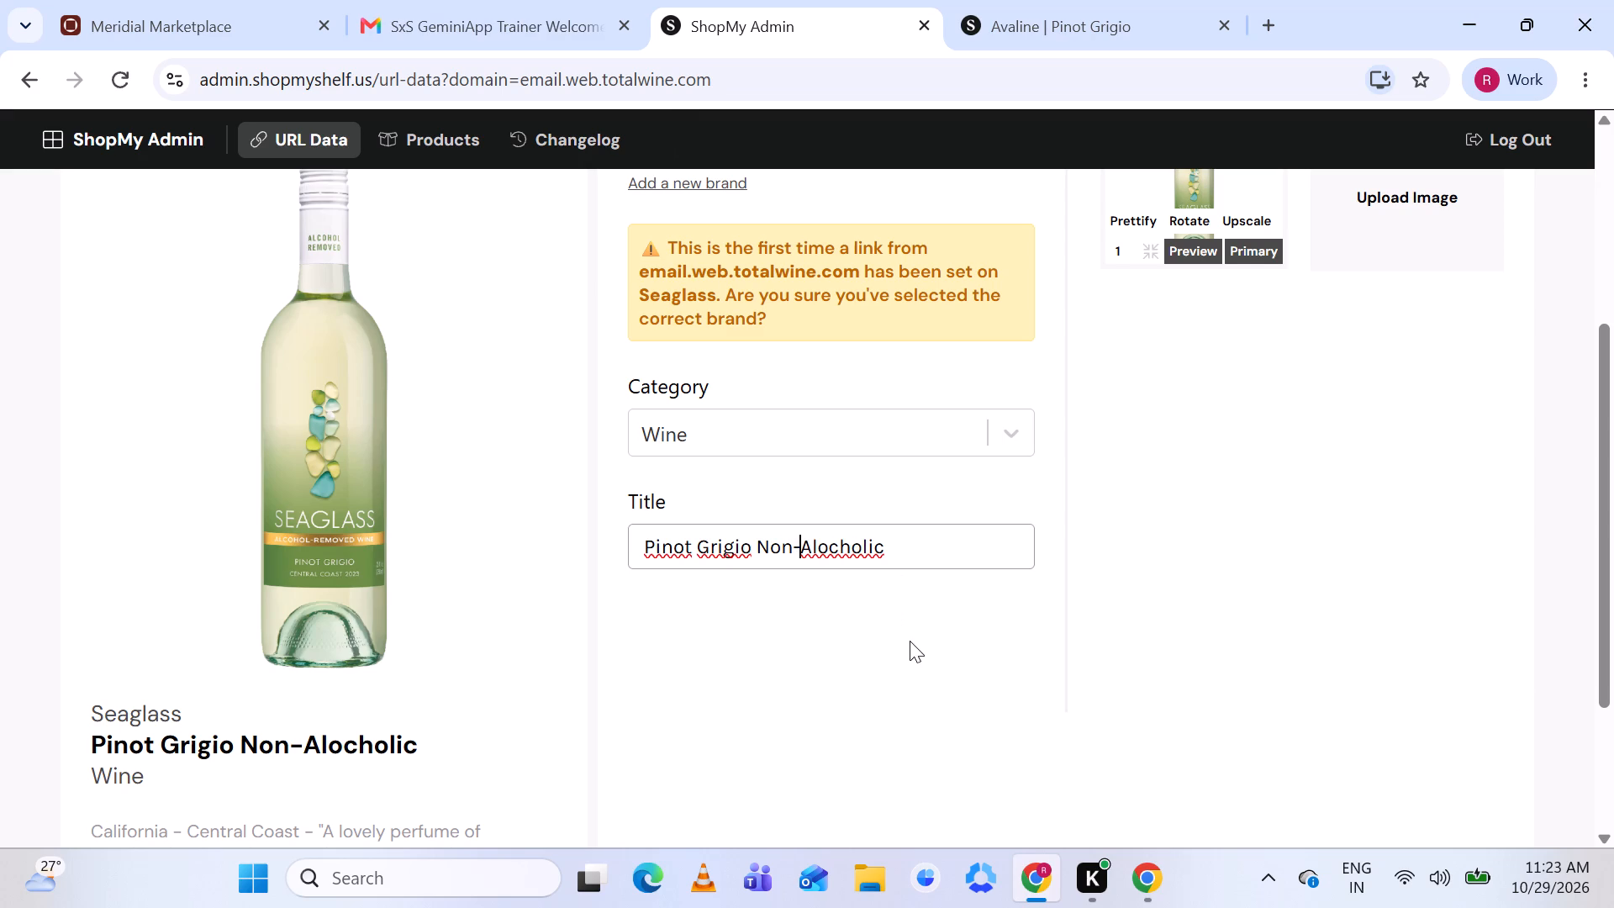
scroll(910, 641, "up", 1)
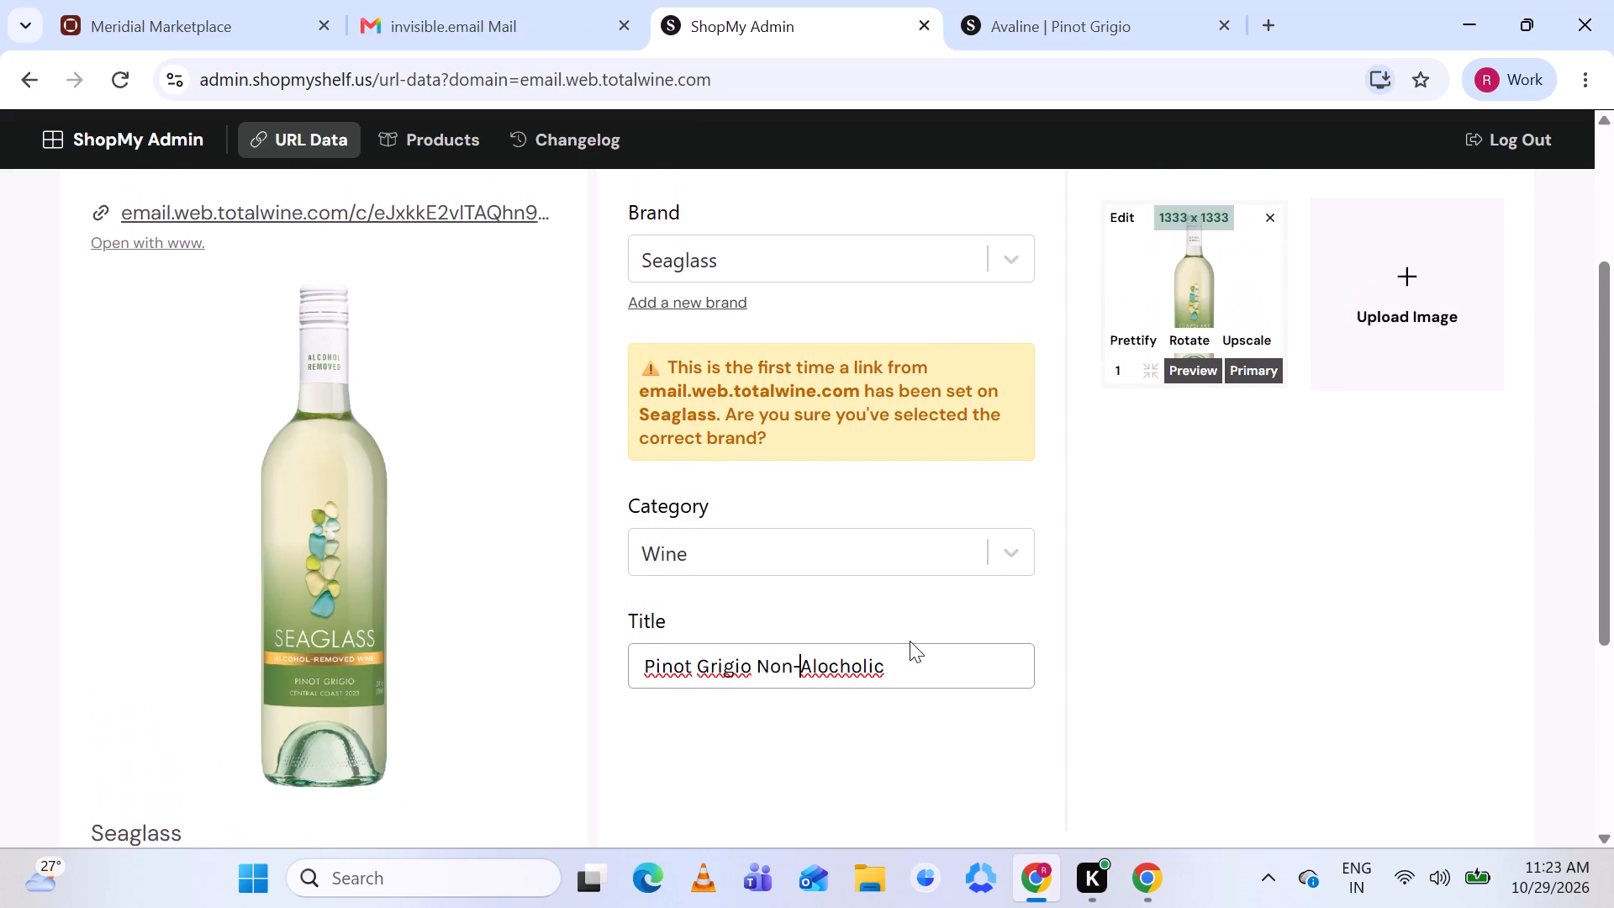
scroll(910, 641, "up", 1)
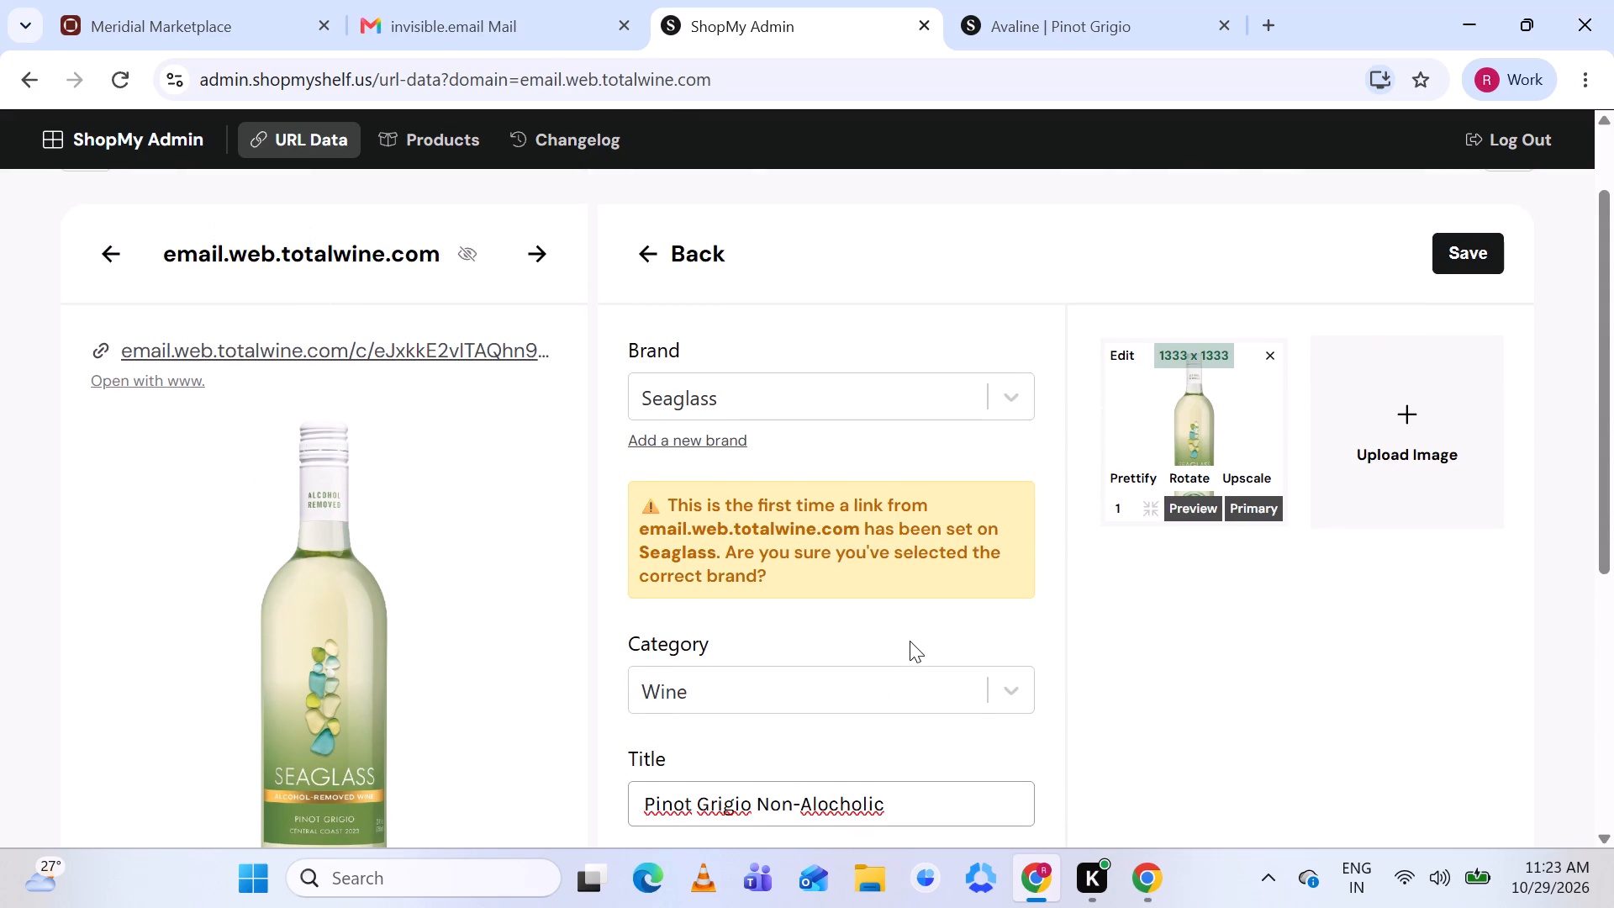
Save the new Seaglass Pinot Grigio Non-Alocholic product to match its URL.
left_click(1463, 247)
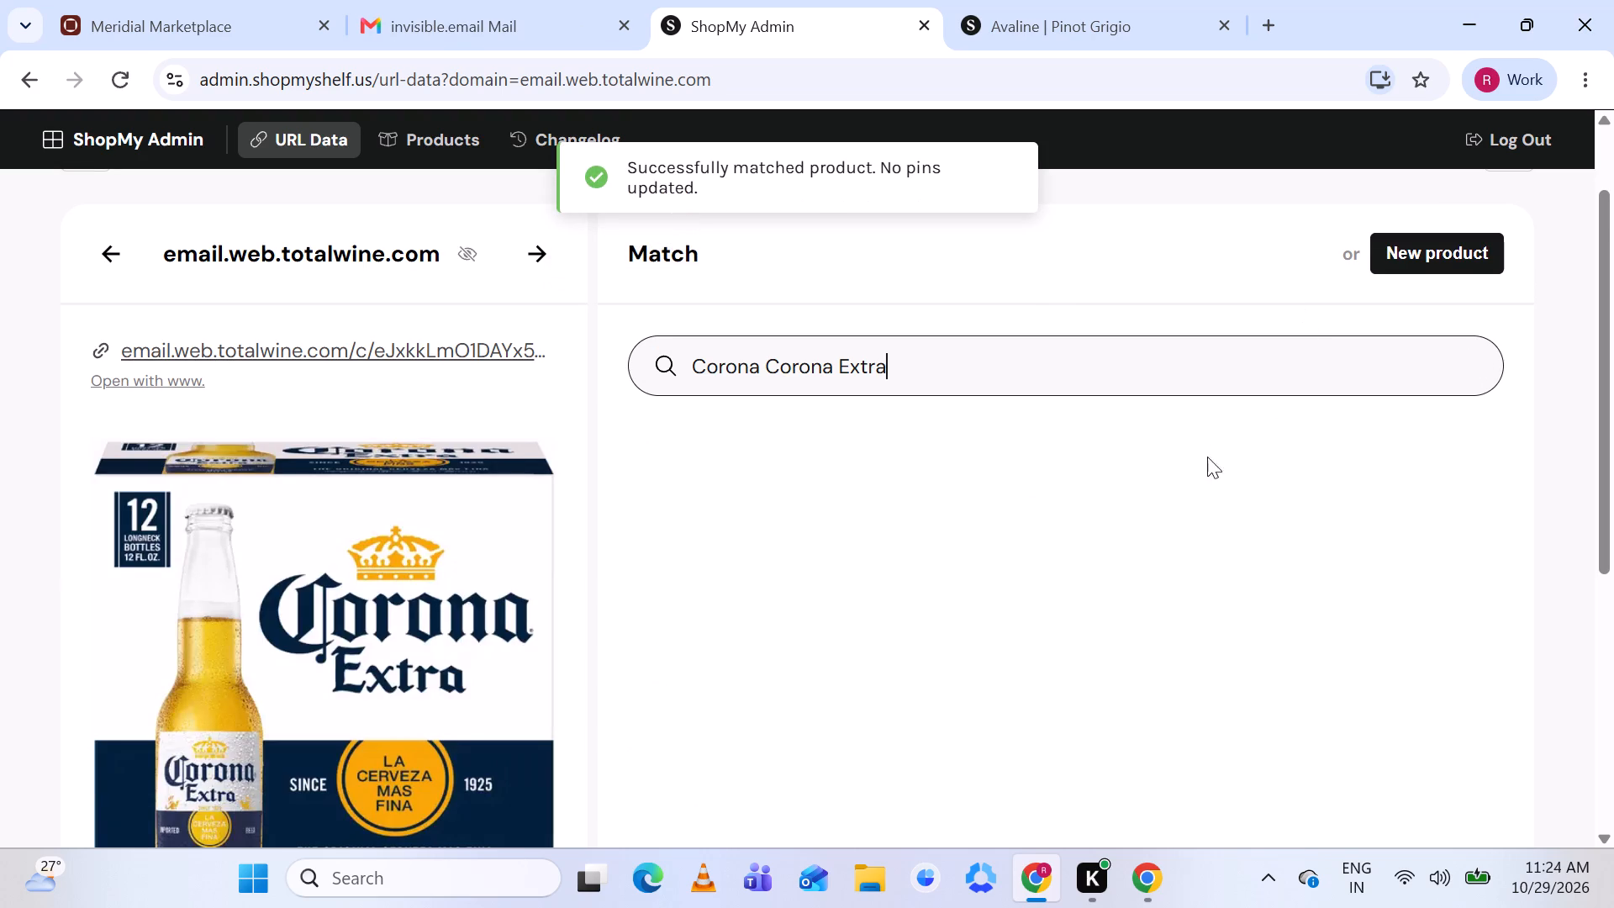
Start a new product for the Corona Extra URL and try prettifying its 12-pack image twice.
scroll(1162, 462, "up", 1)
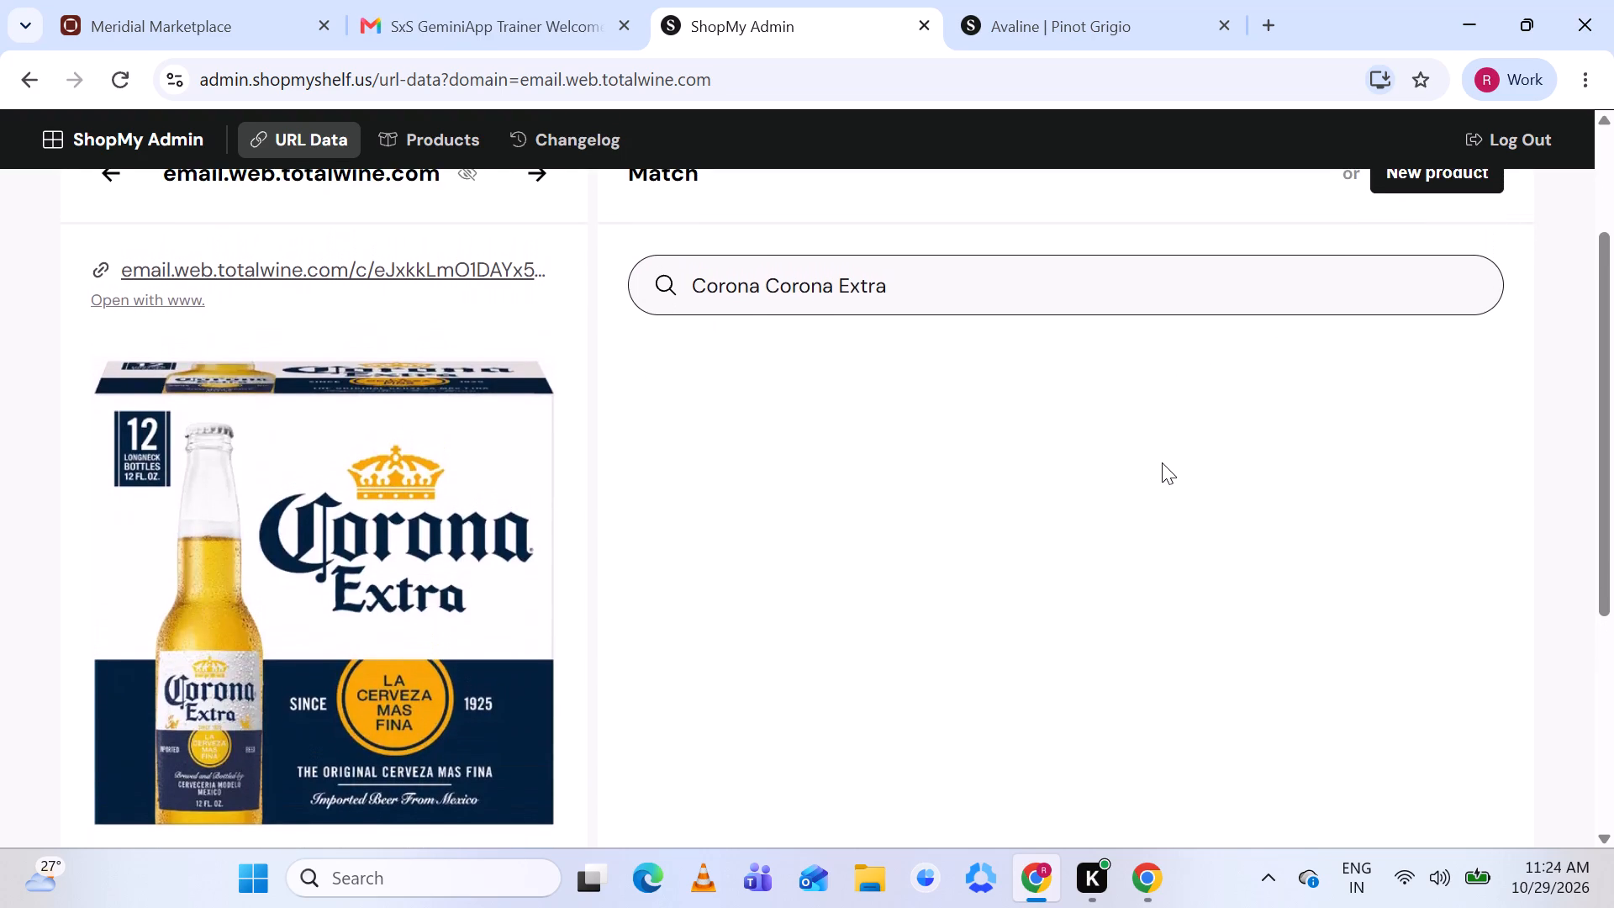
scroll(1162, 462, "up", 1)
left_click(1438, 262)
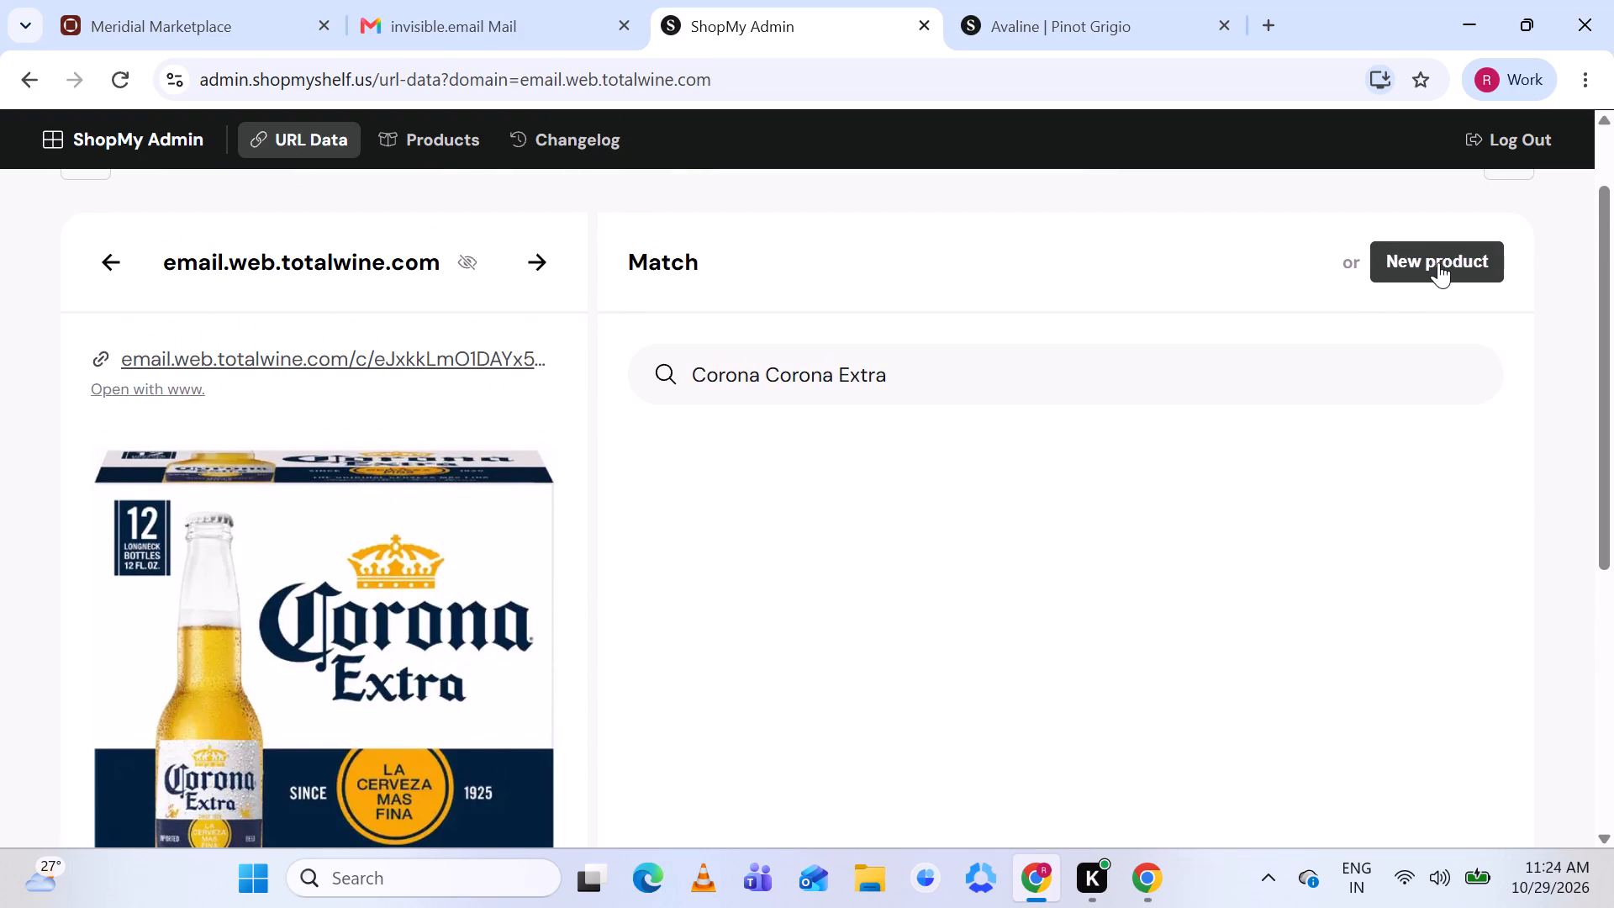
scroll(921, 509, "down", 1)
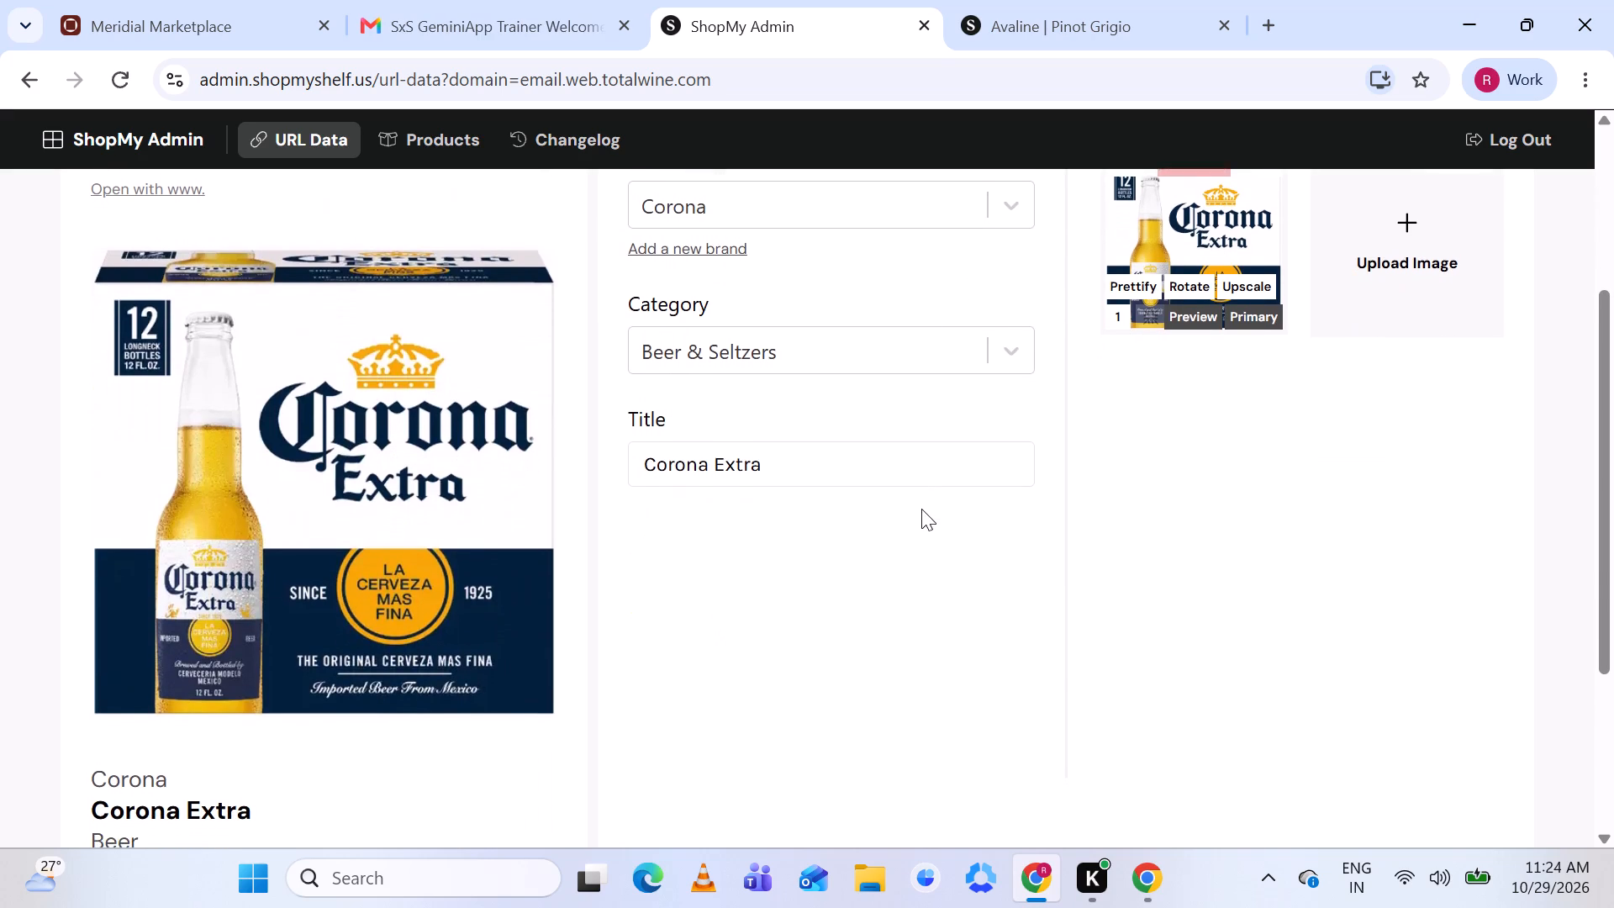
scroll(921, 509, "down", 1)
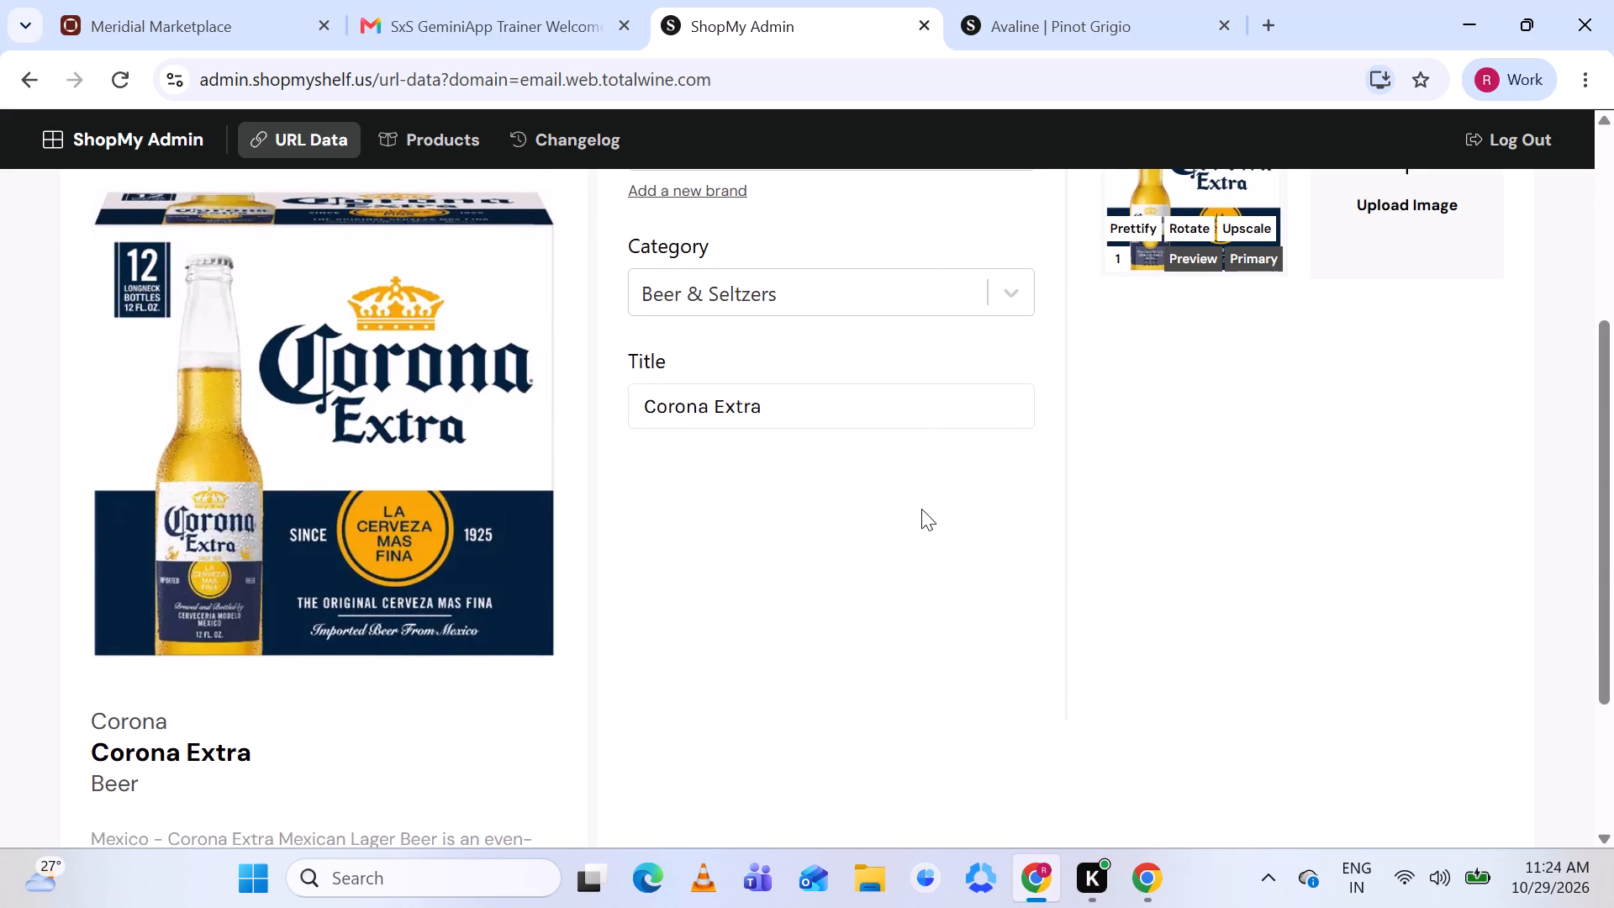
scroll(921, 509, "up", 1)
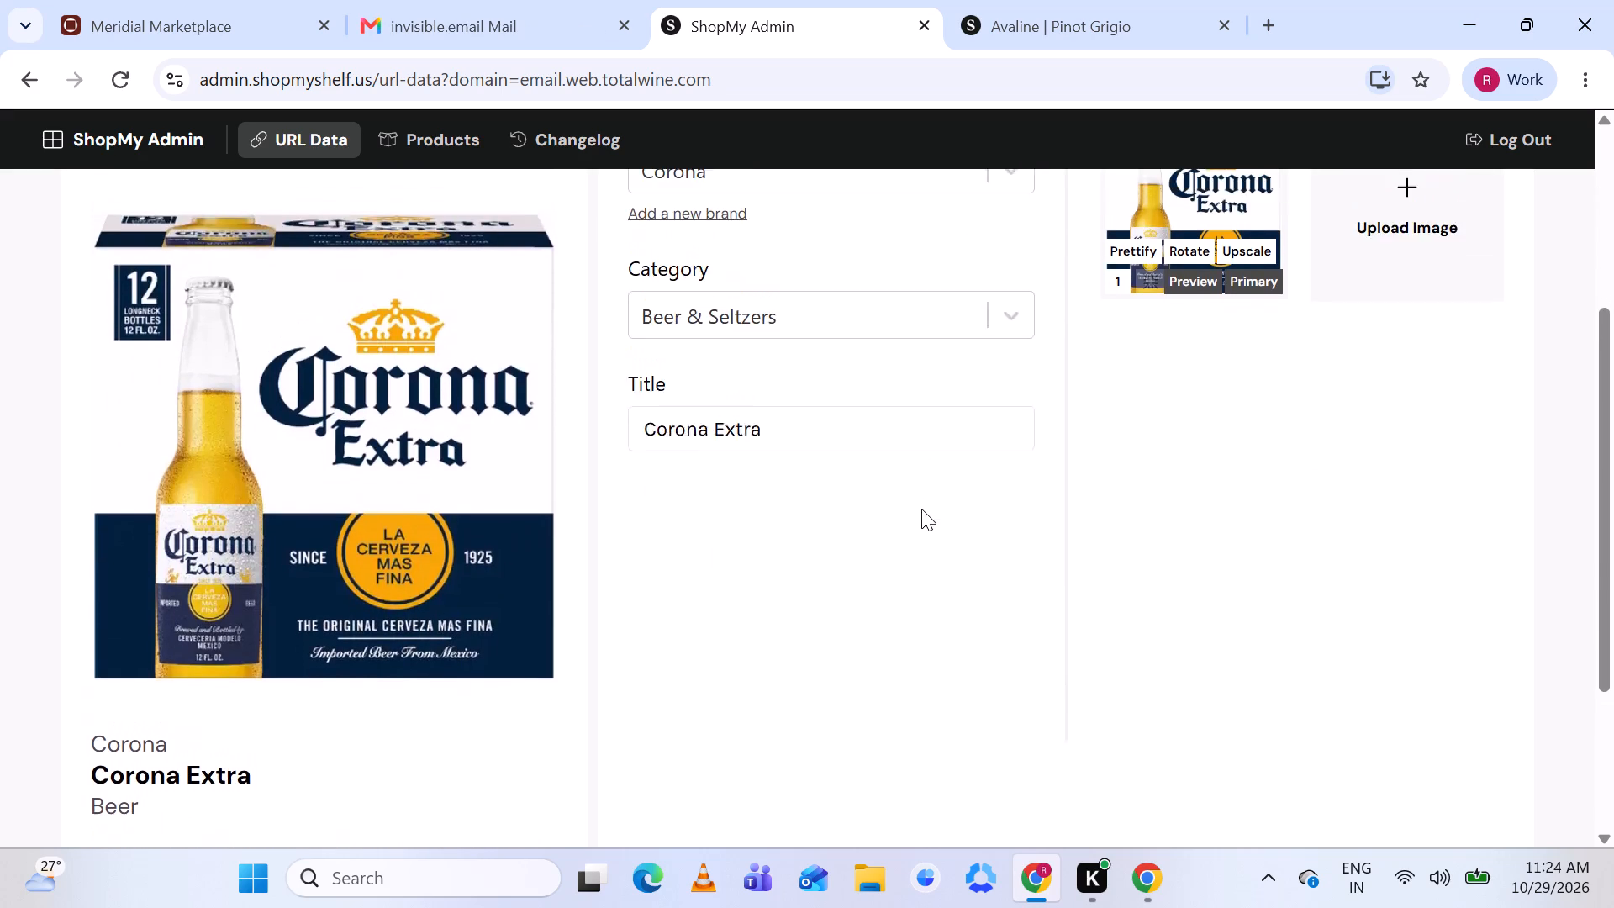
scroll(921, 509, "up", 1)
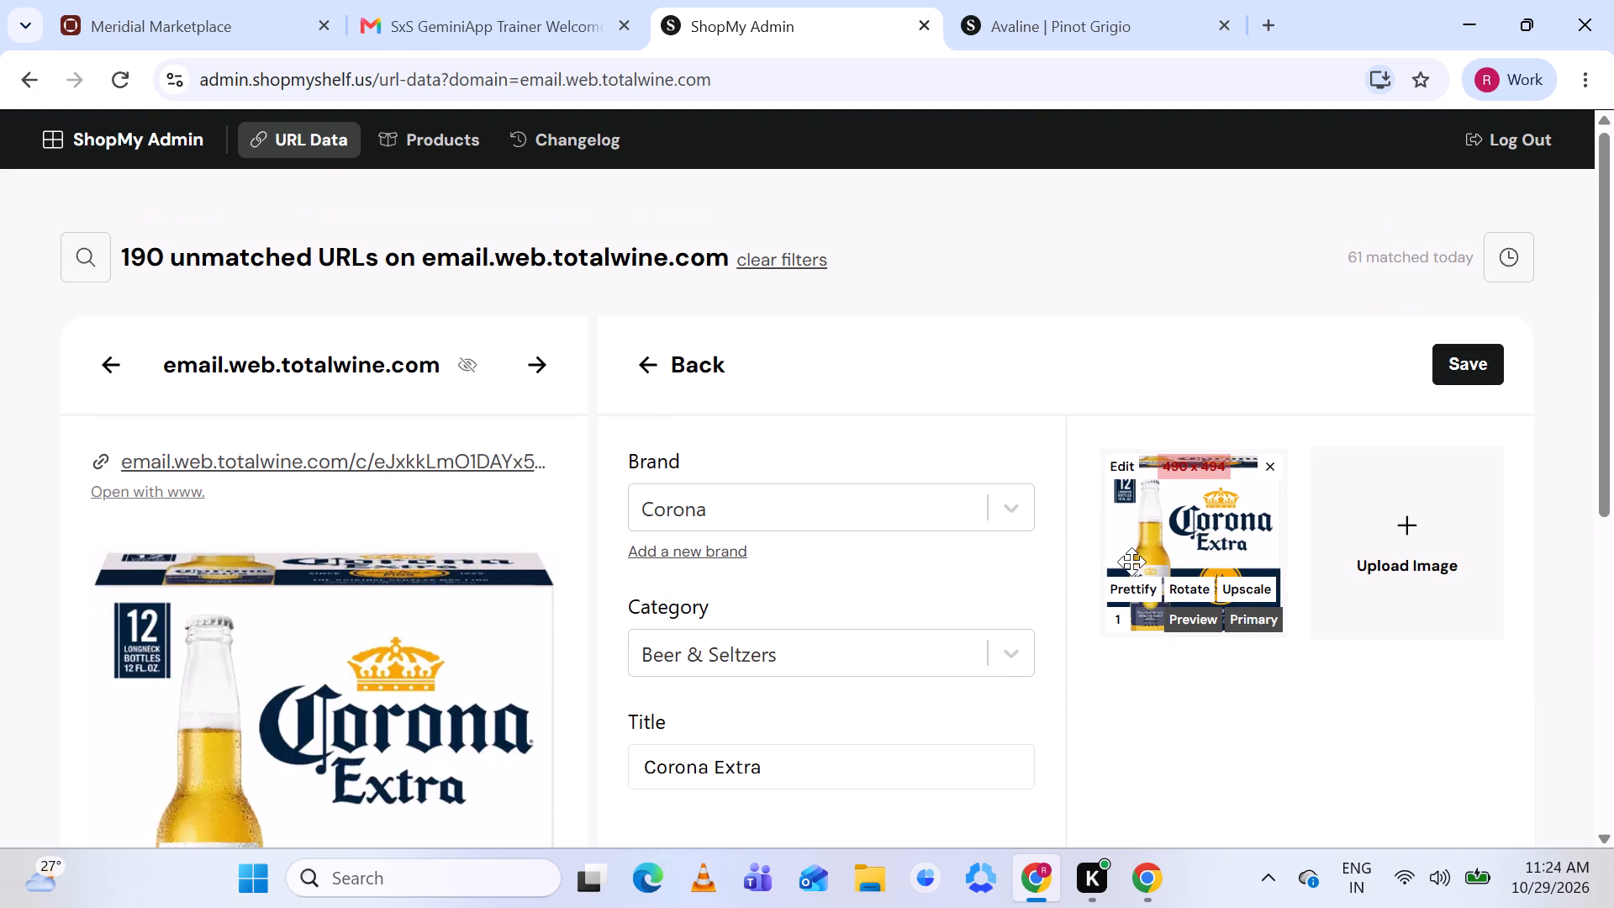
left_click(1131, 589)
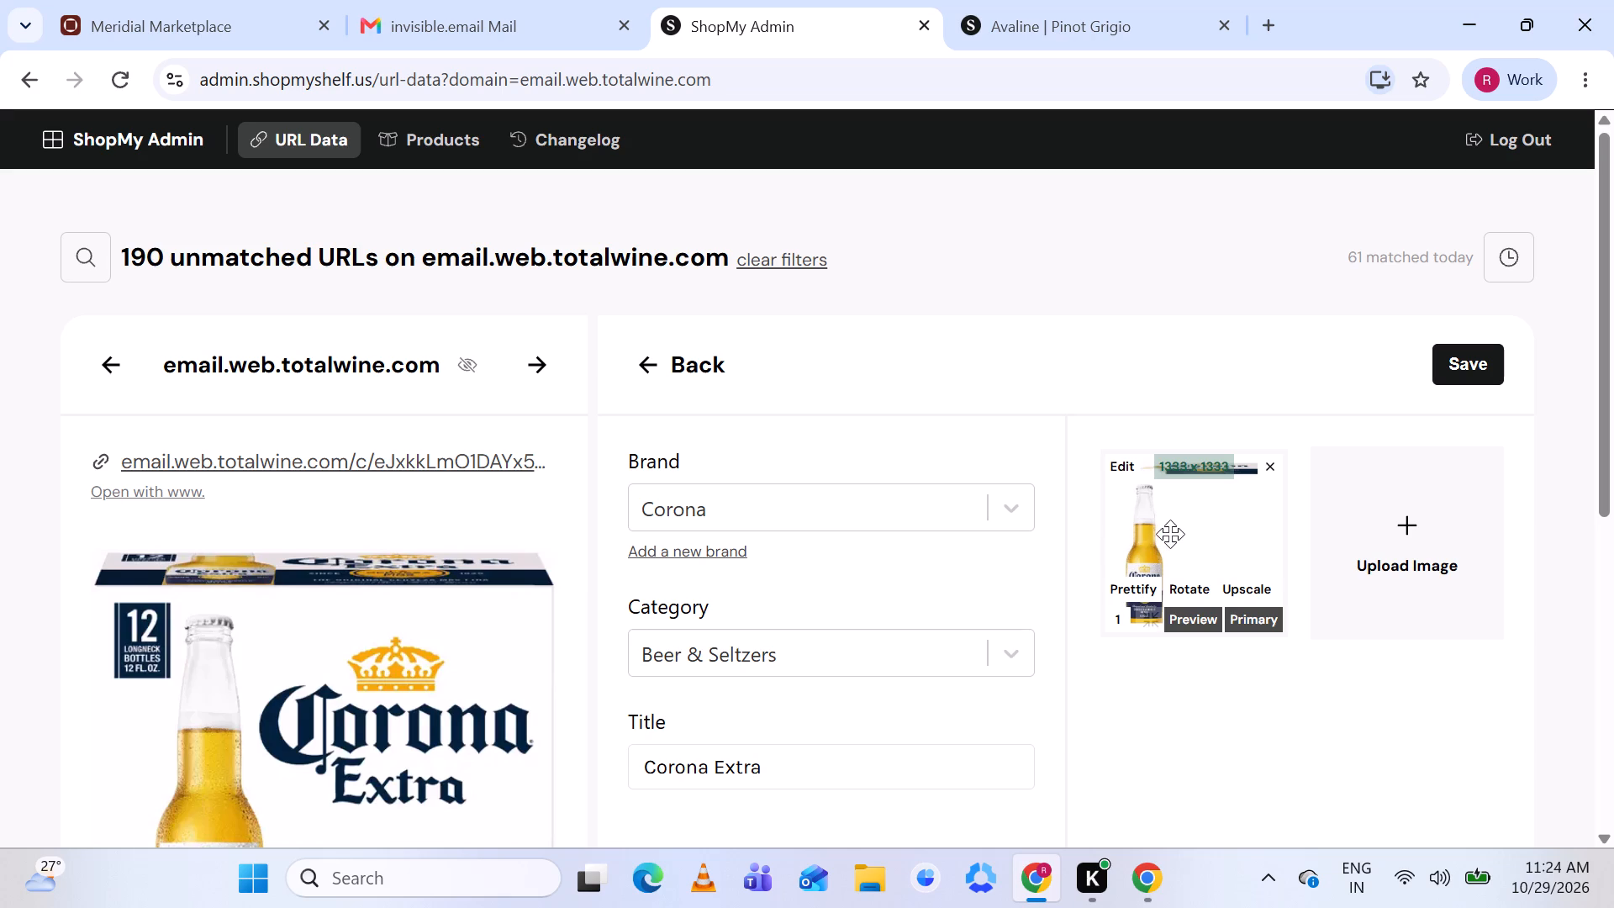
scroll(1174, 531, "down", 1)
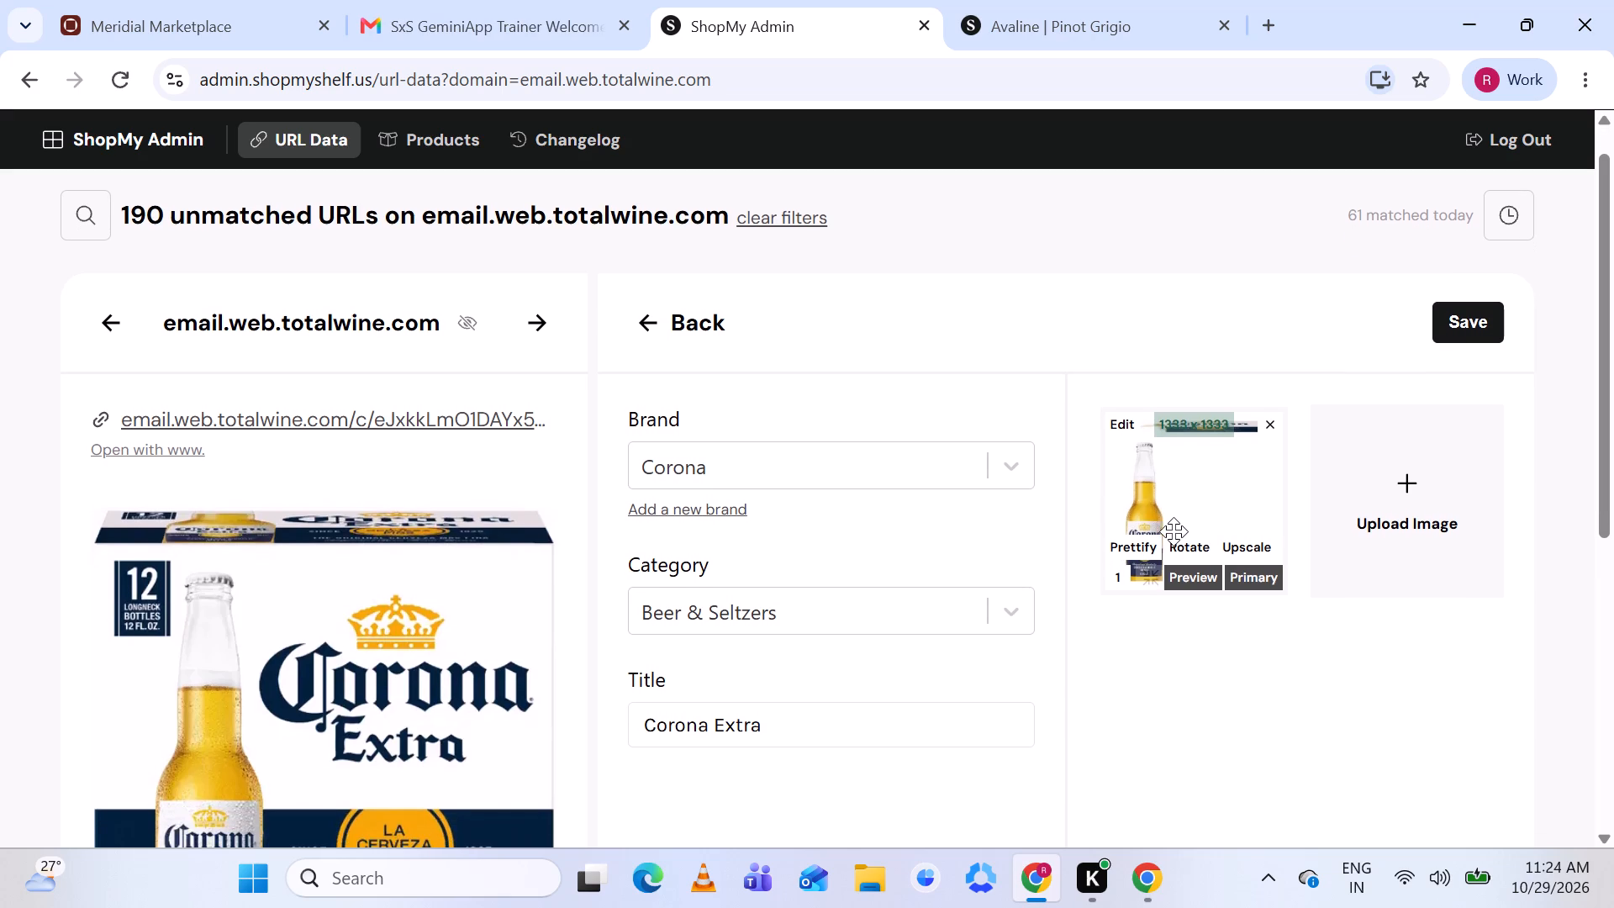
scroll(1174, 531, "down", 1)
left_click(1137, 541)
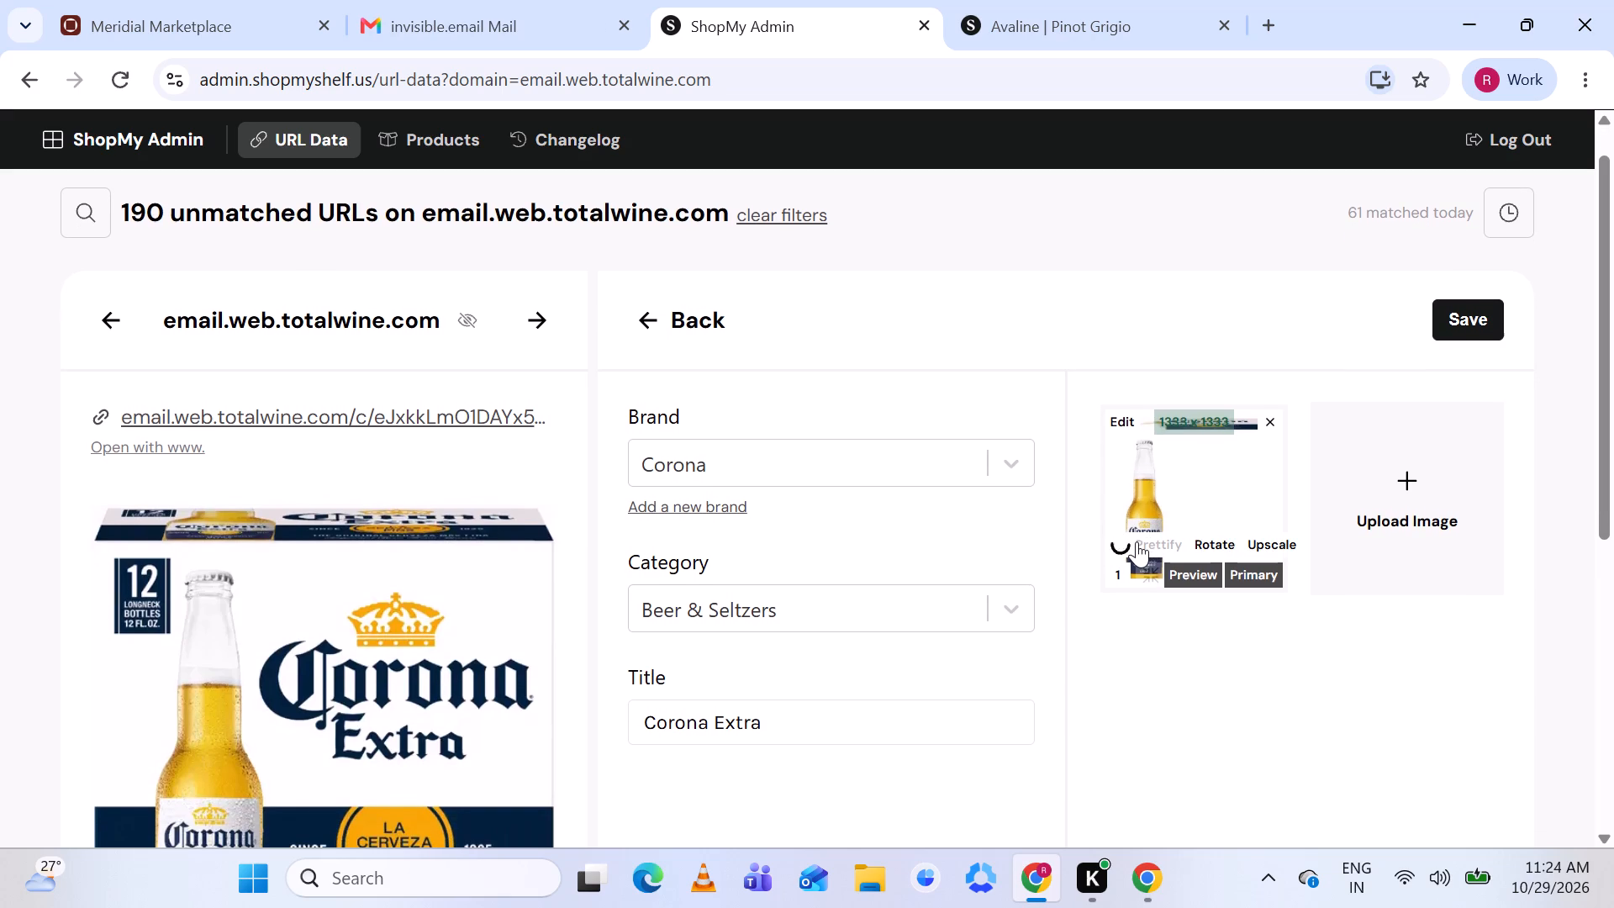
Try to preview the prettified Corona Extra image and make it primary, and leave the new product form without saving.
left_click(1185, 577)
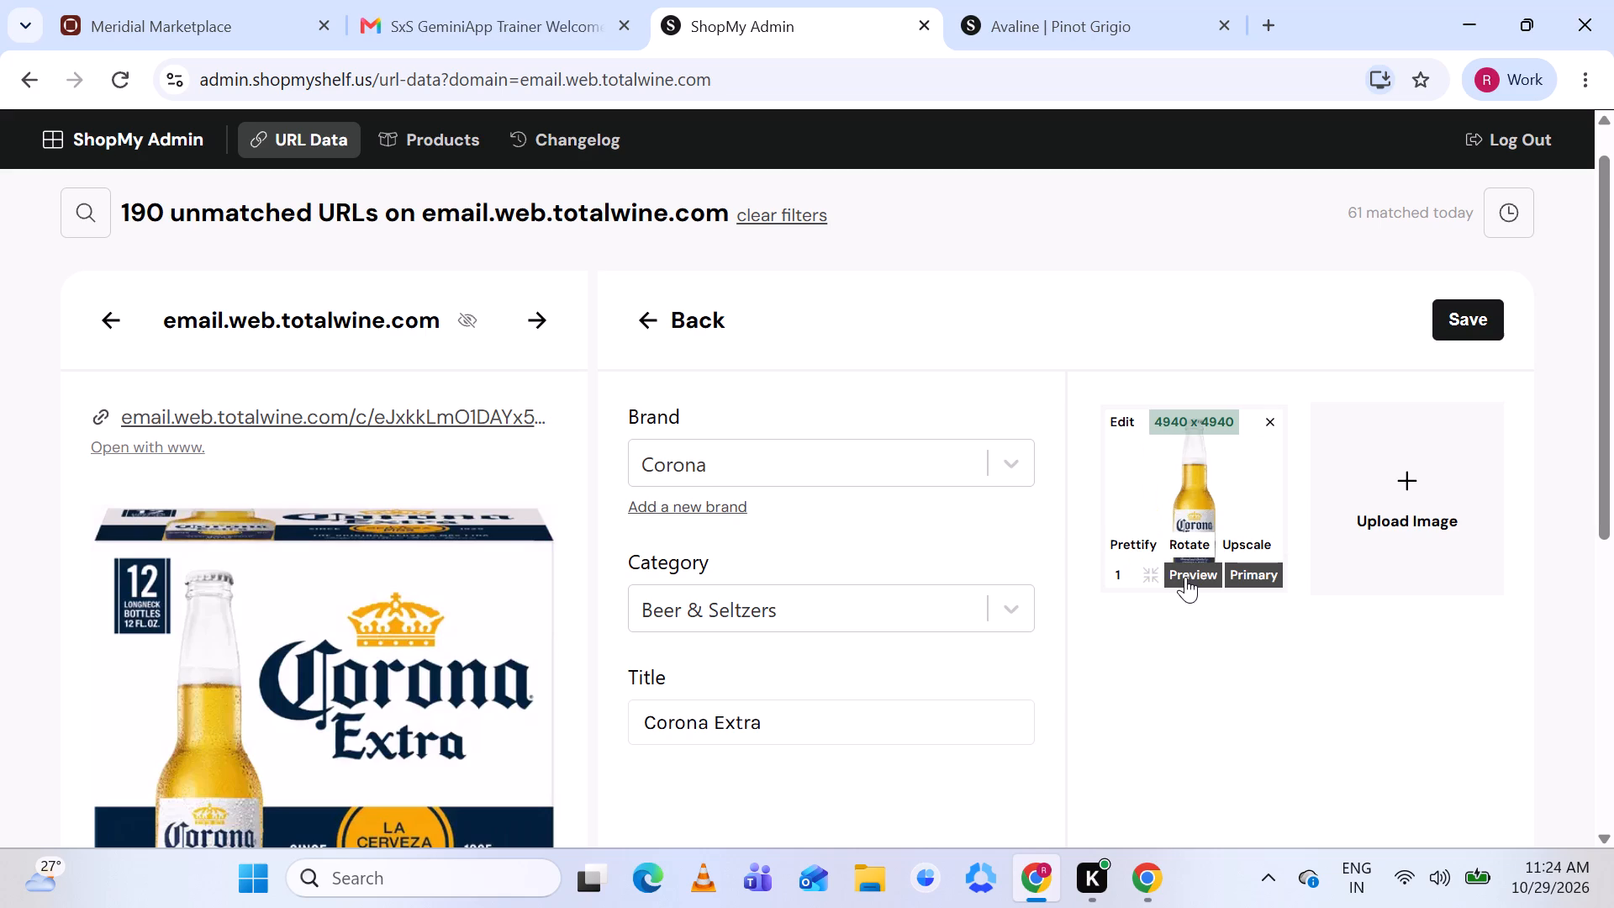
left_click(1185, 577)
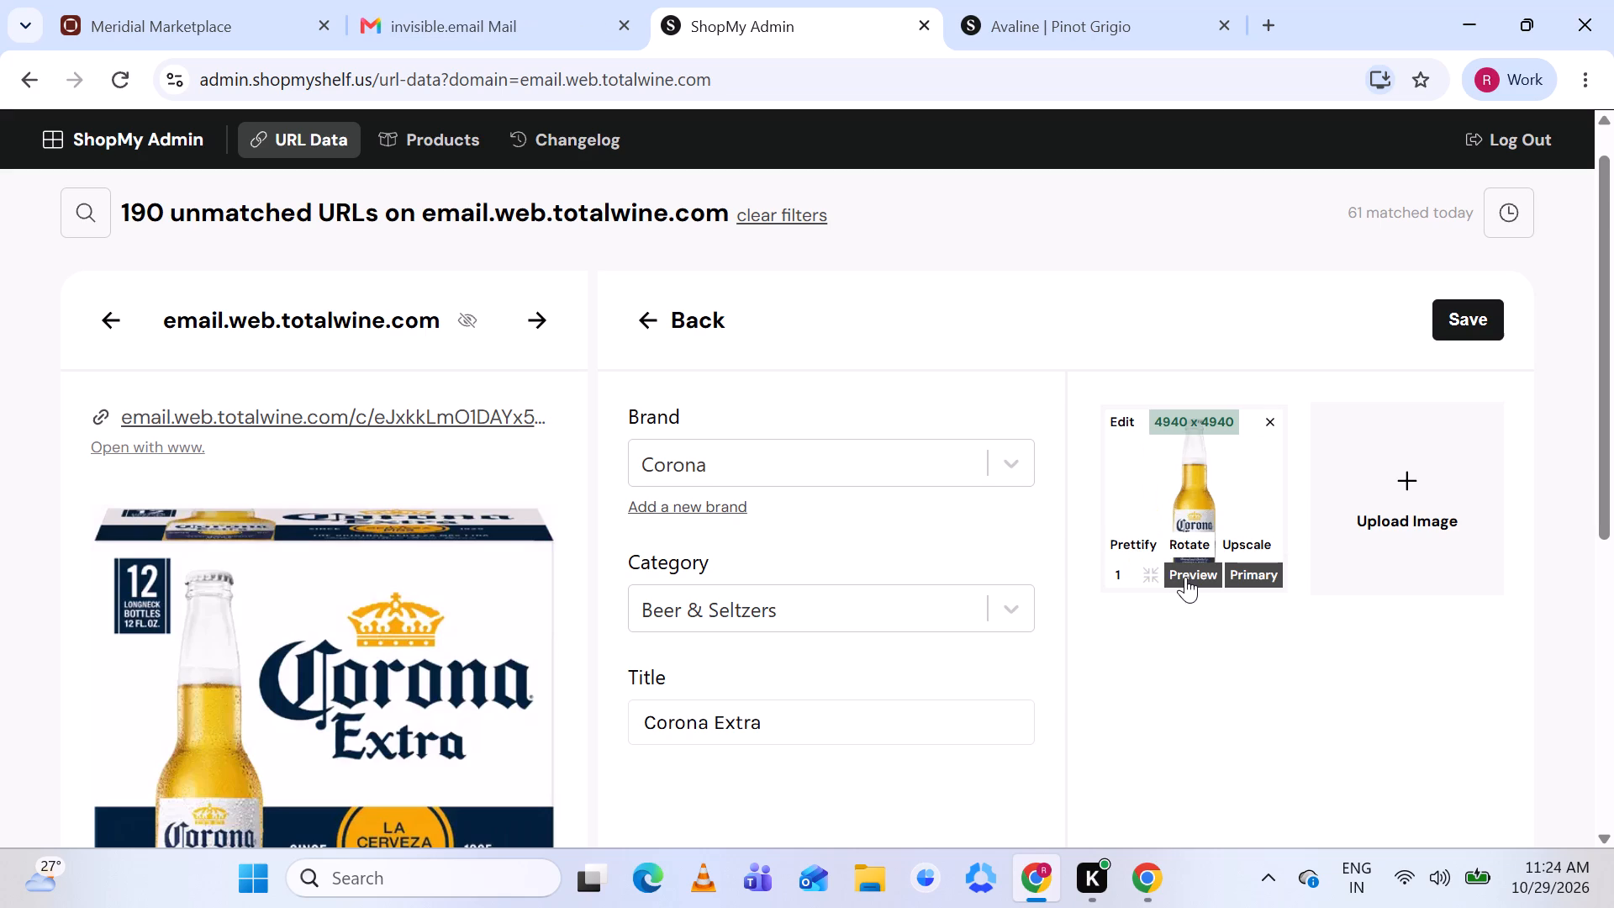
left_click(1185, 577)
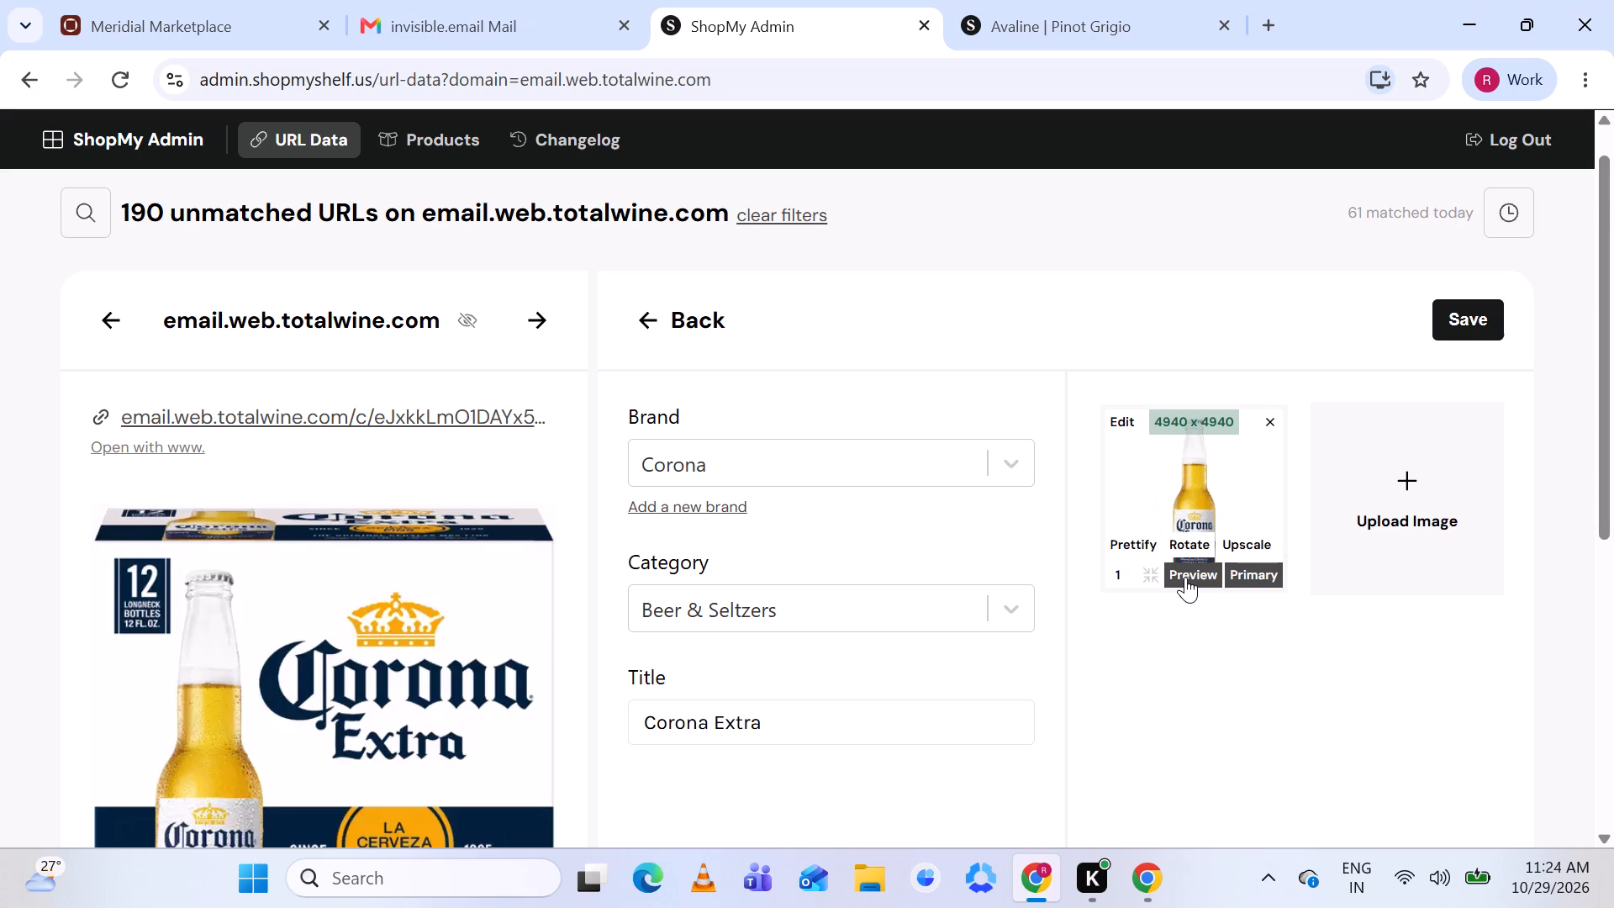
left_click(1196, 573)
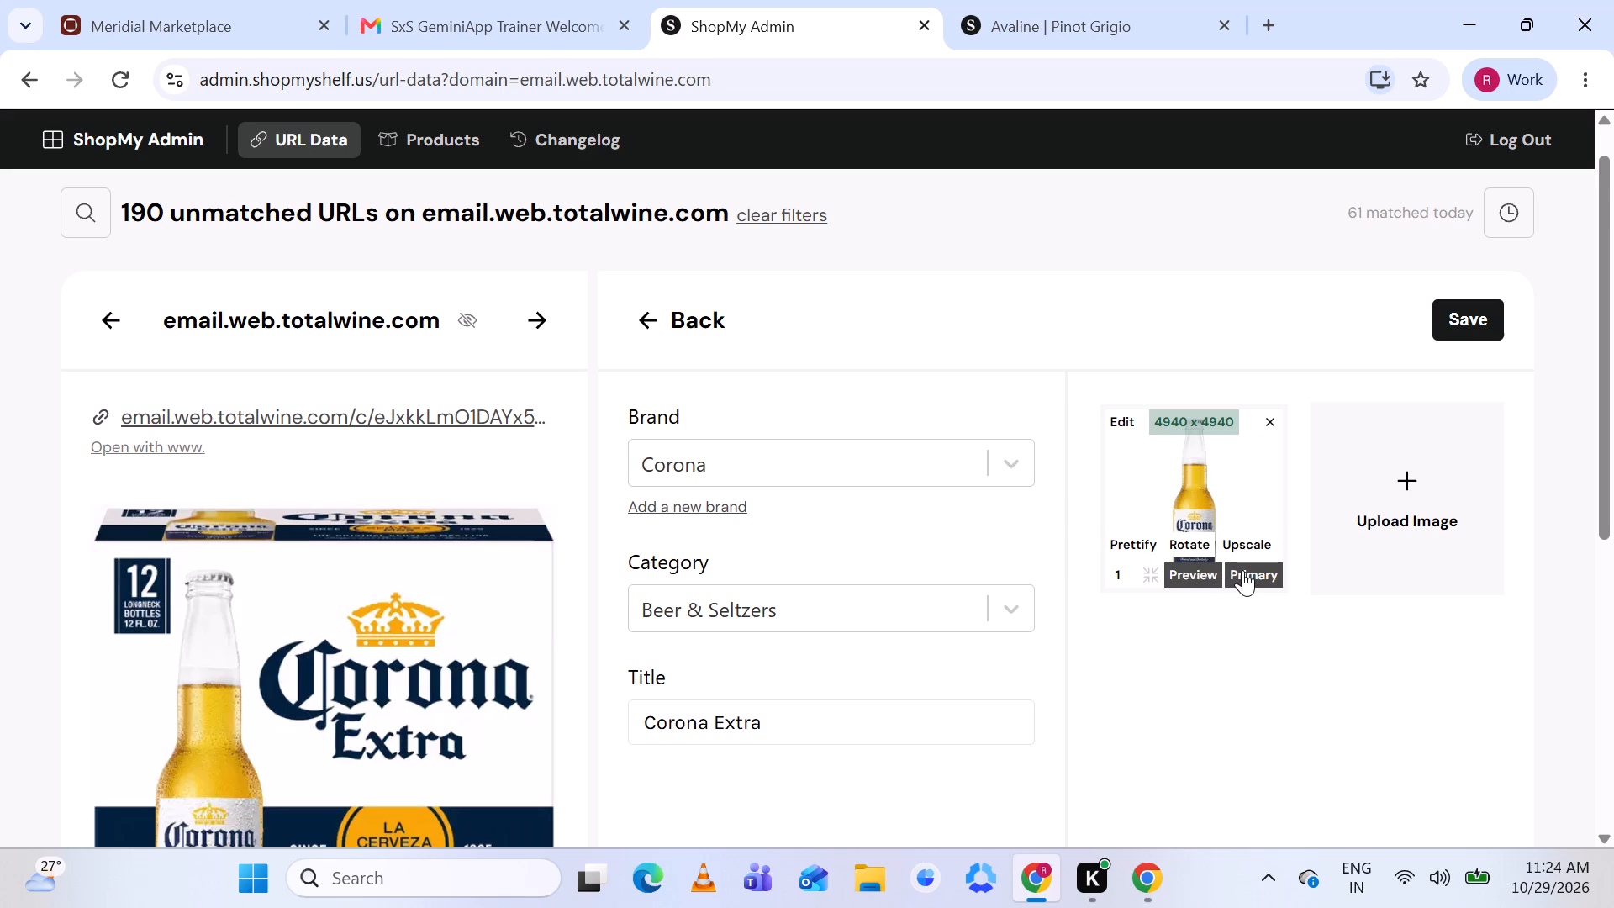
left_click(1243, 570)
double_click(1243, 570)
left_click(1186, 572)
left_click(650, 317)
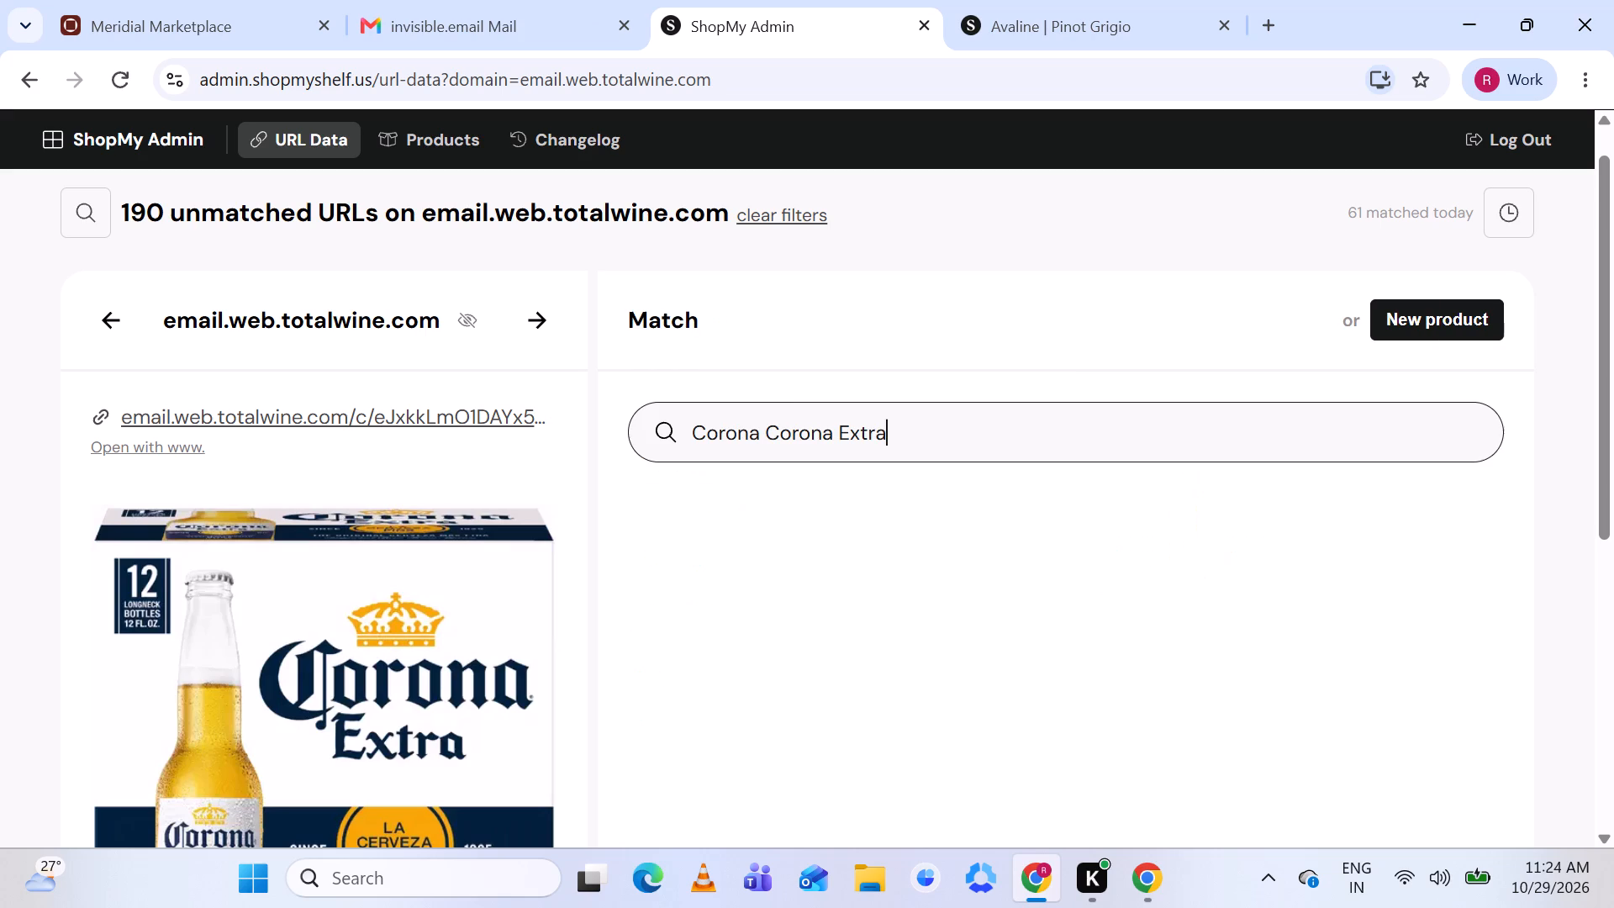
Create the Corona Extra product again with its original 12-pack image, keeping brand Corona and category Beer & Seltzers, and save it.
left_click(1395, 323)
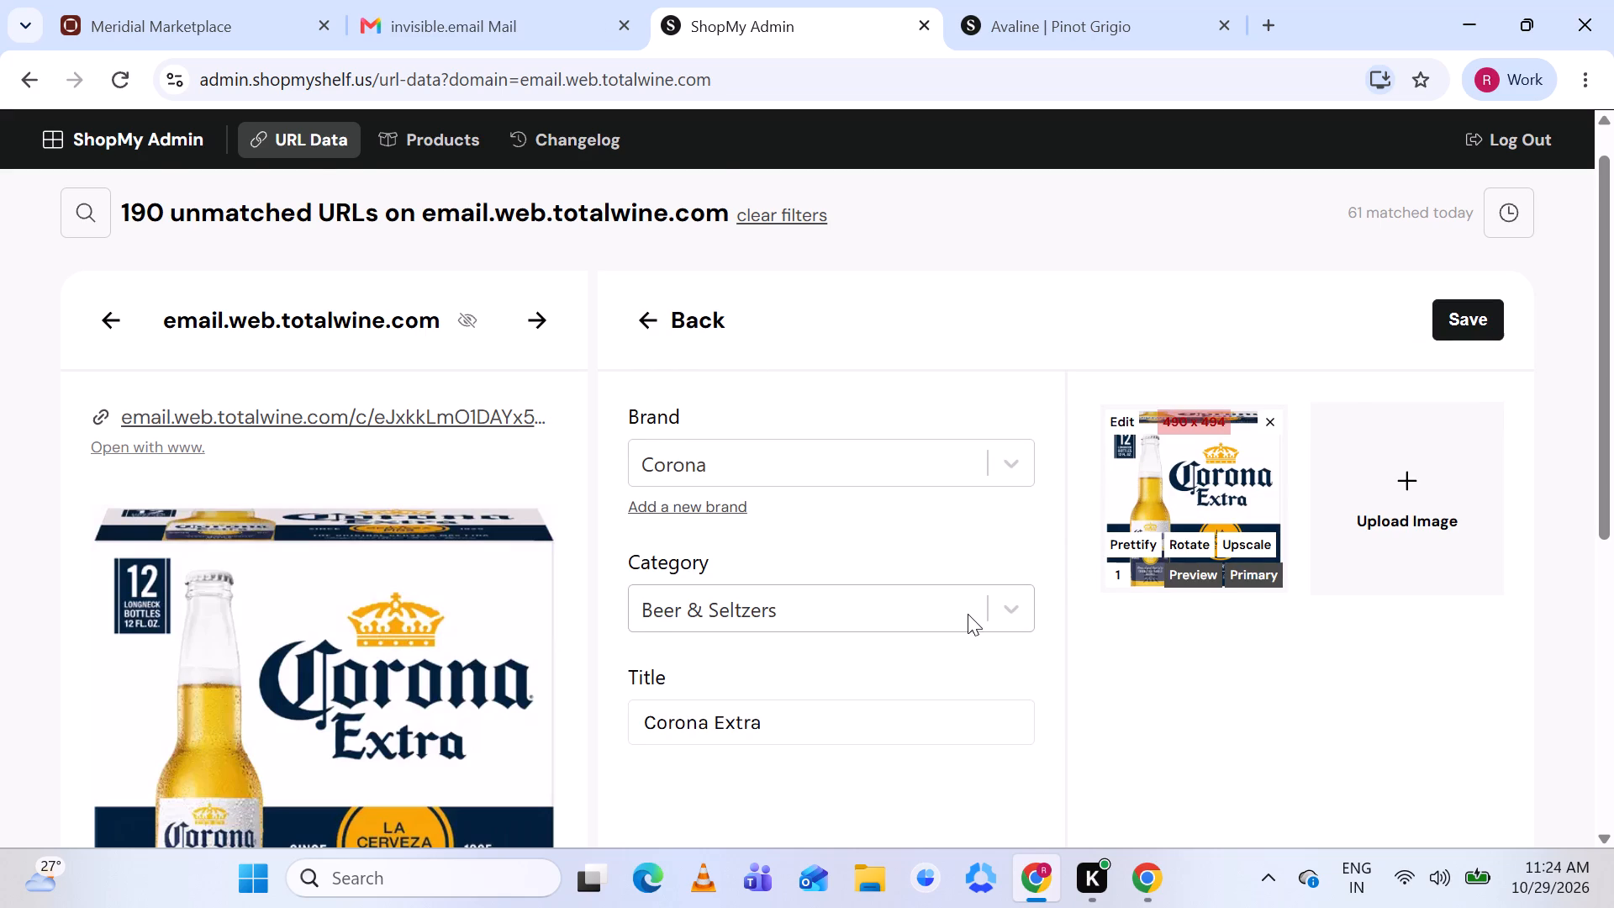
scroll(968, 614, "down", 1)
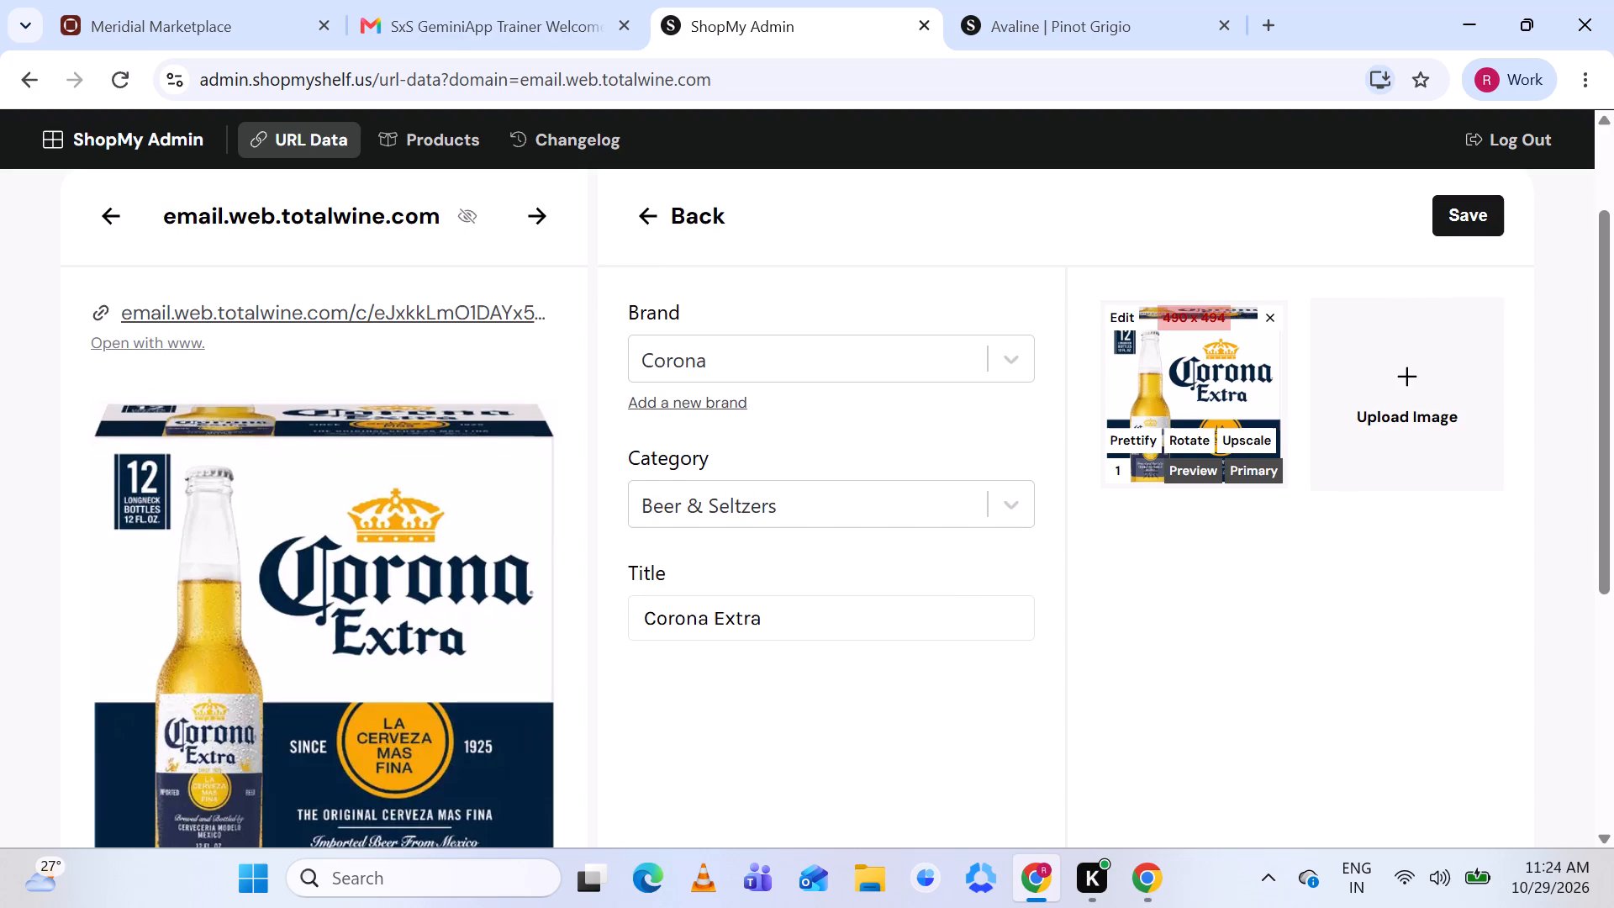
scroll(968, 614, "up", 1)
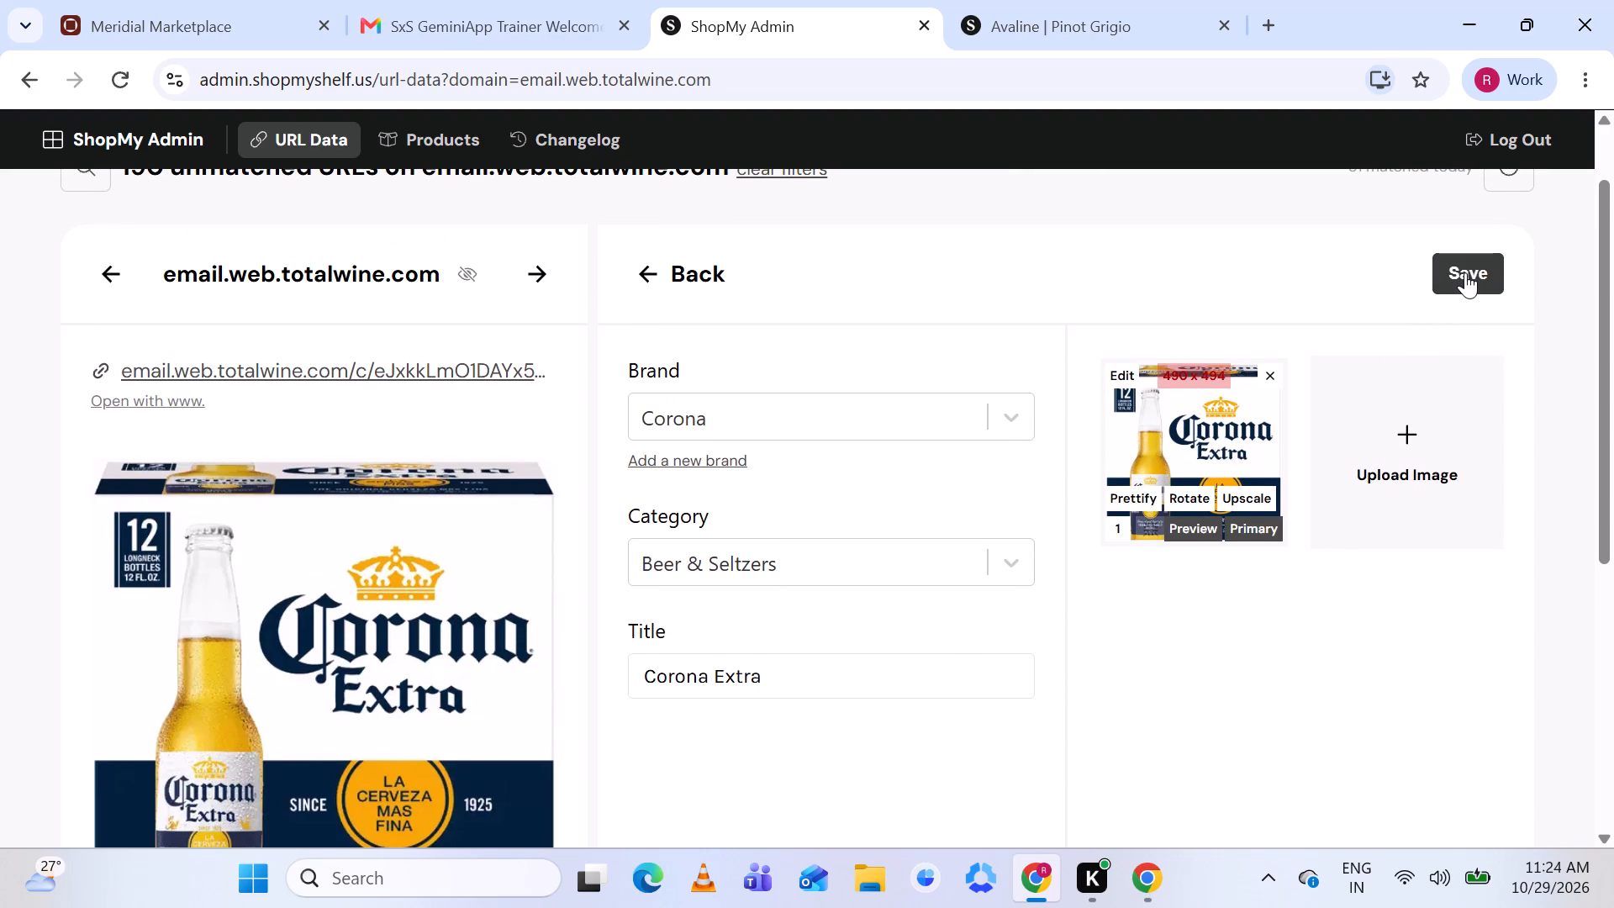
scroll(1465, 272, "down", 1)
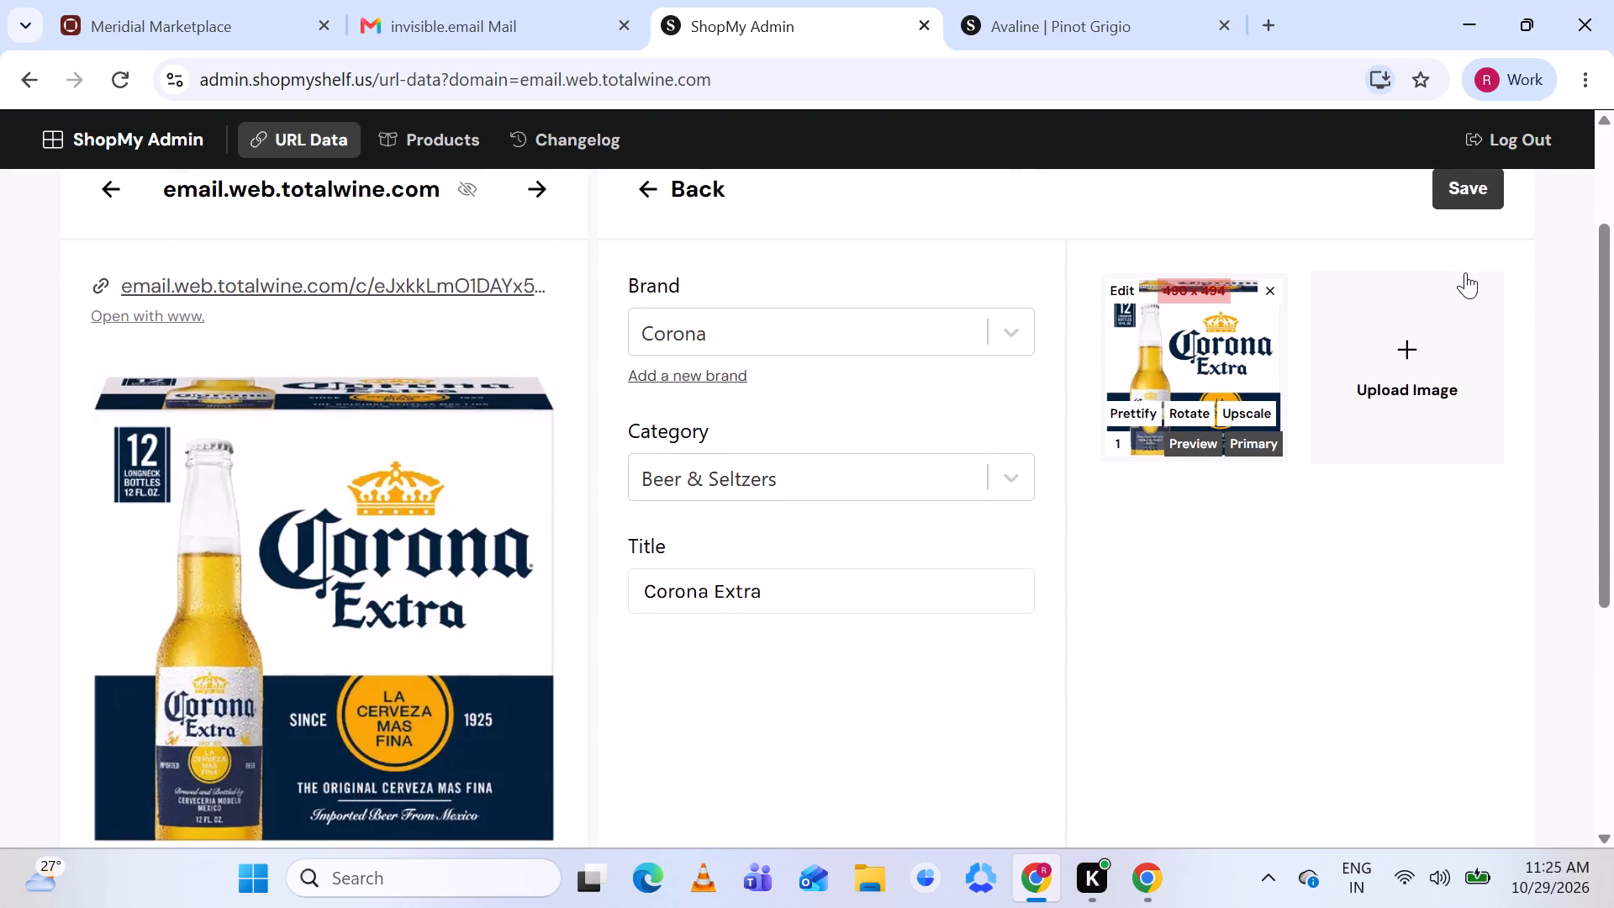
scroll(1465, 272, "down", 1)
left_click(1182, 287)
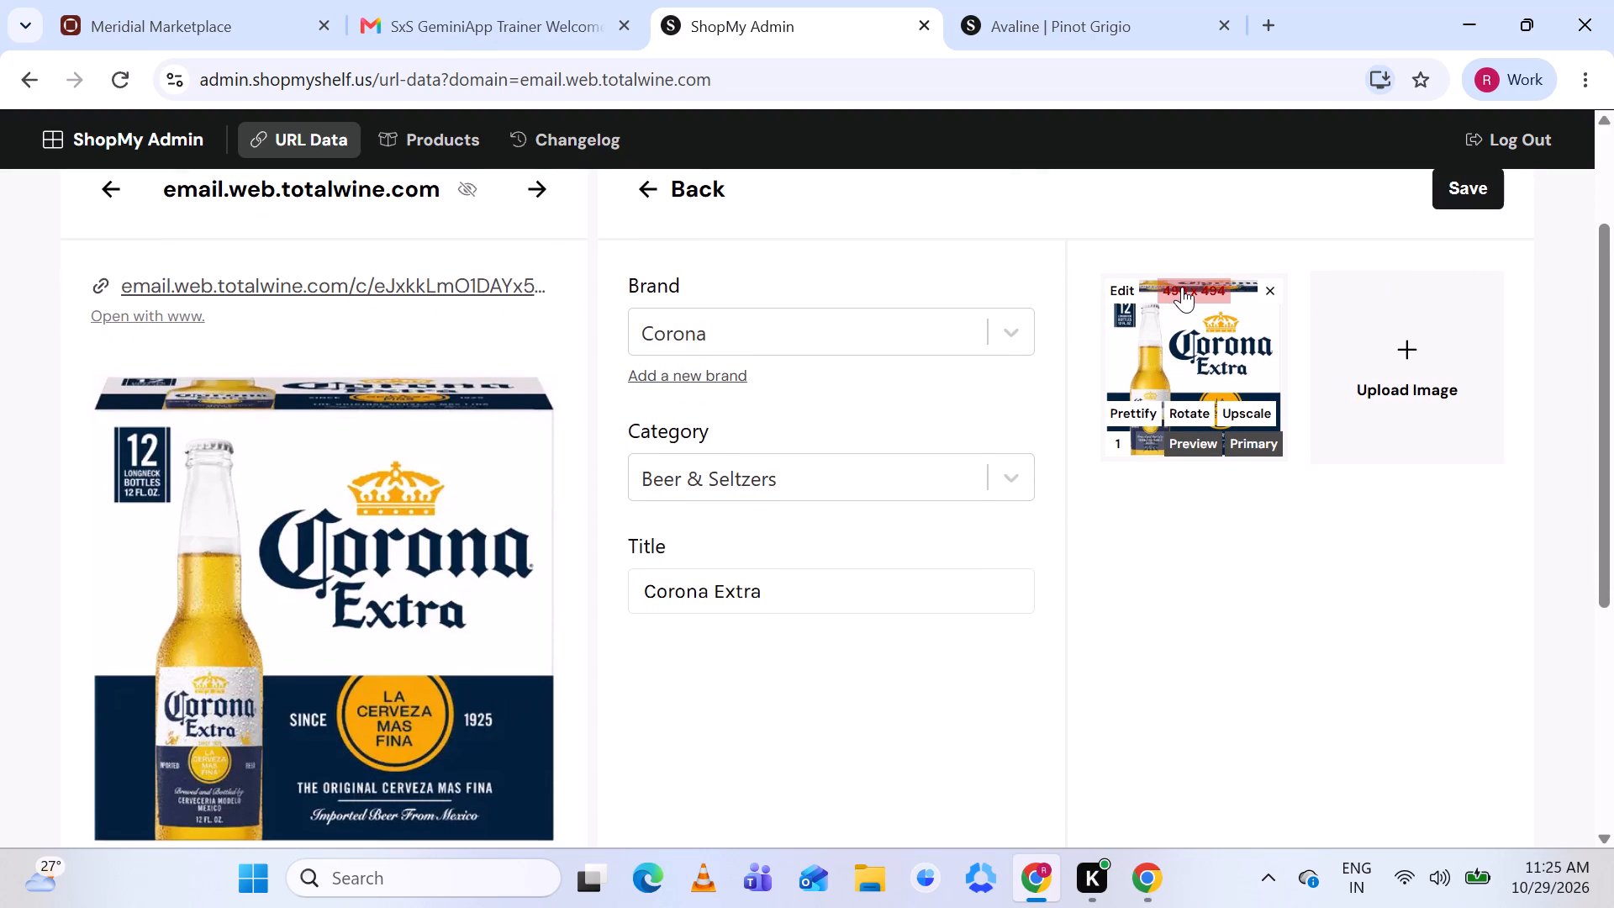
scroll(1182, 287, "up", 1)
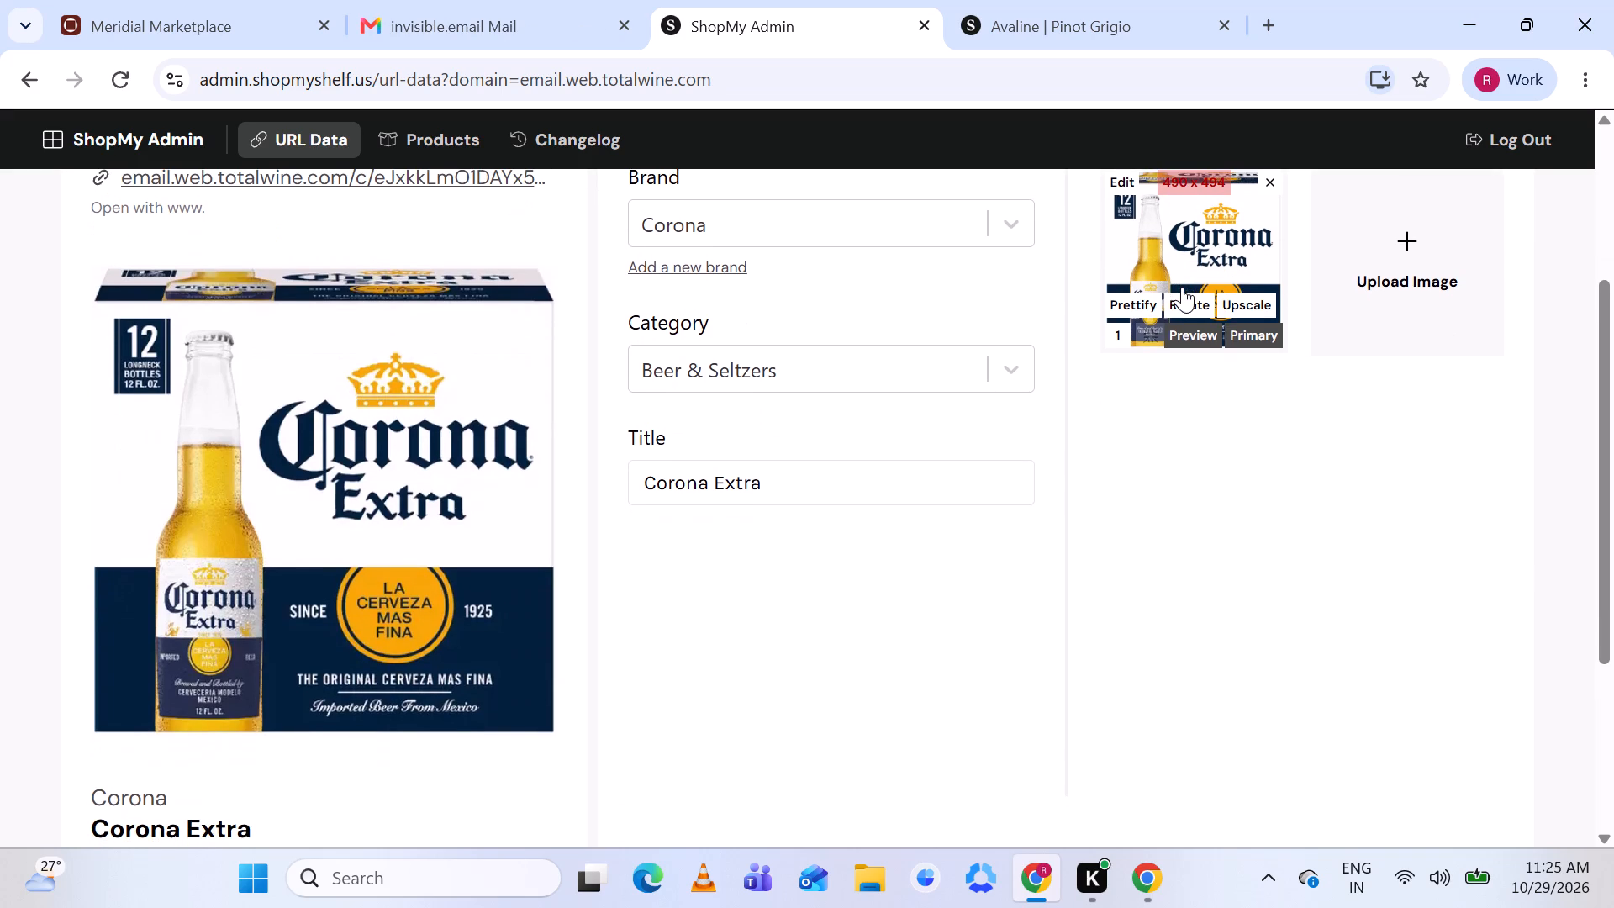
scroll(1182, 287, "up", 1)
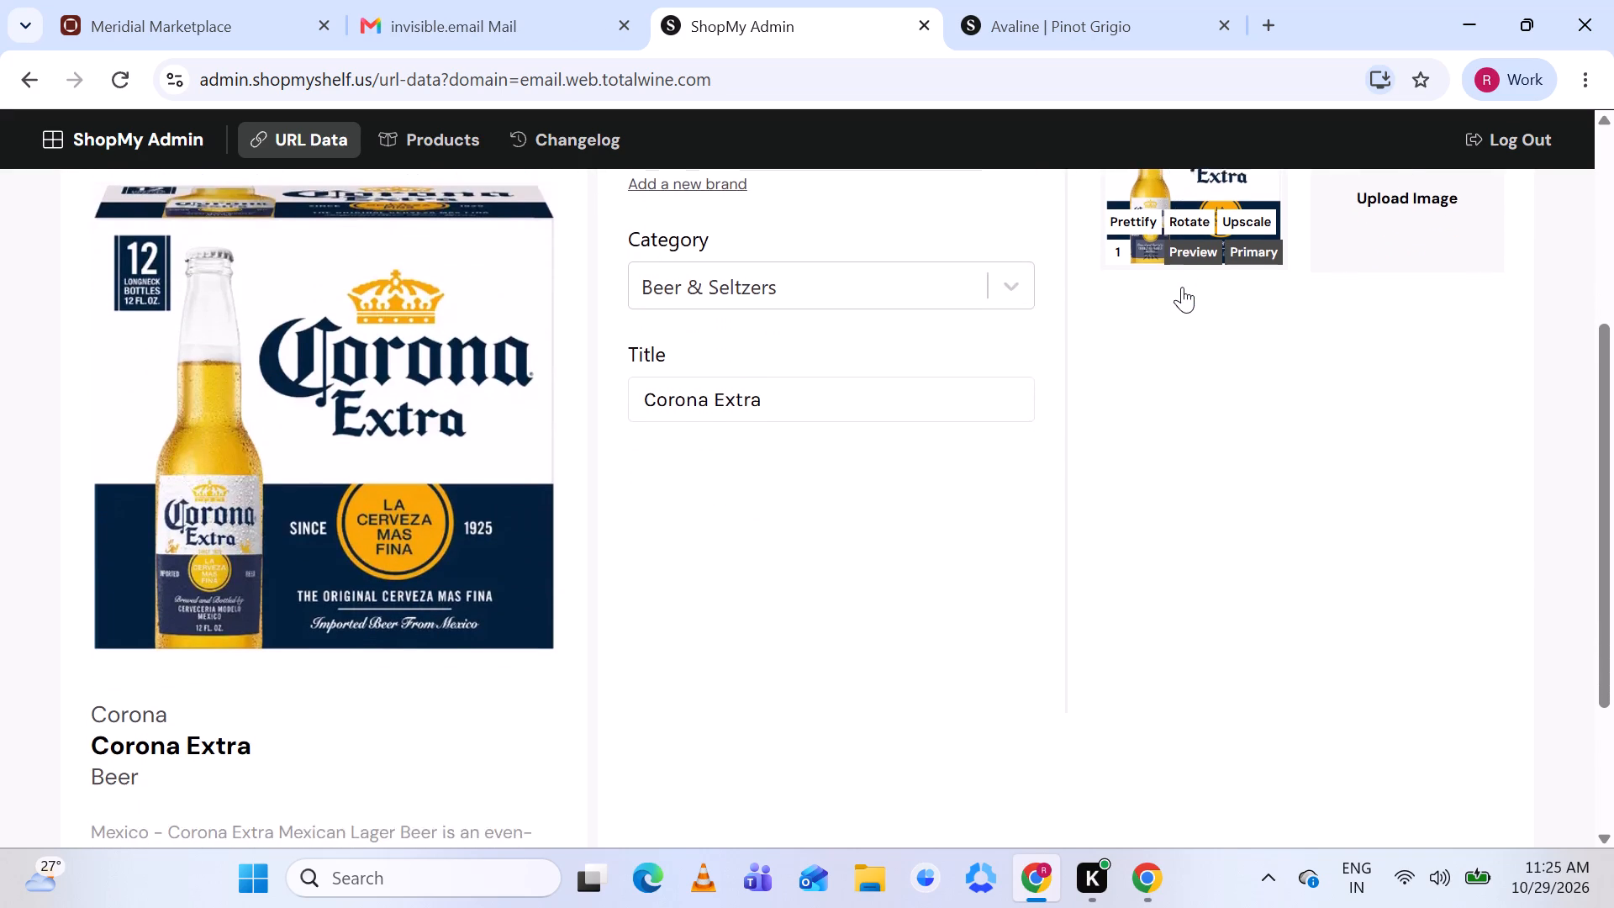
scroll(1182, 287, "up", 1)
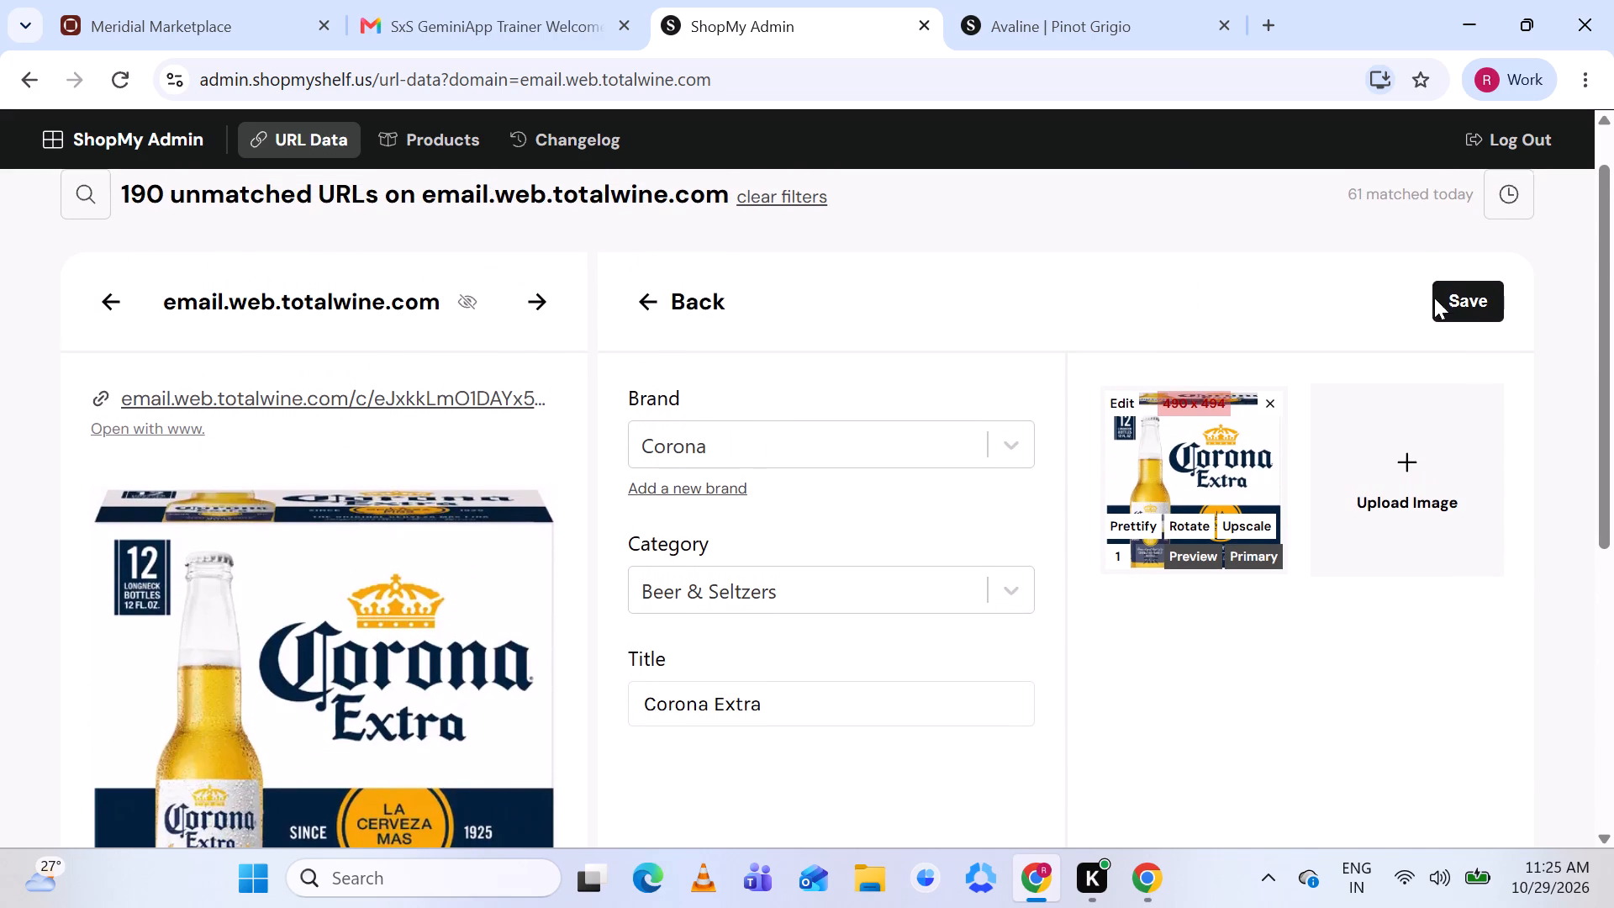
left_click(1469, 294)
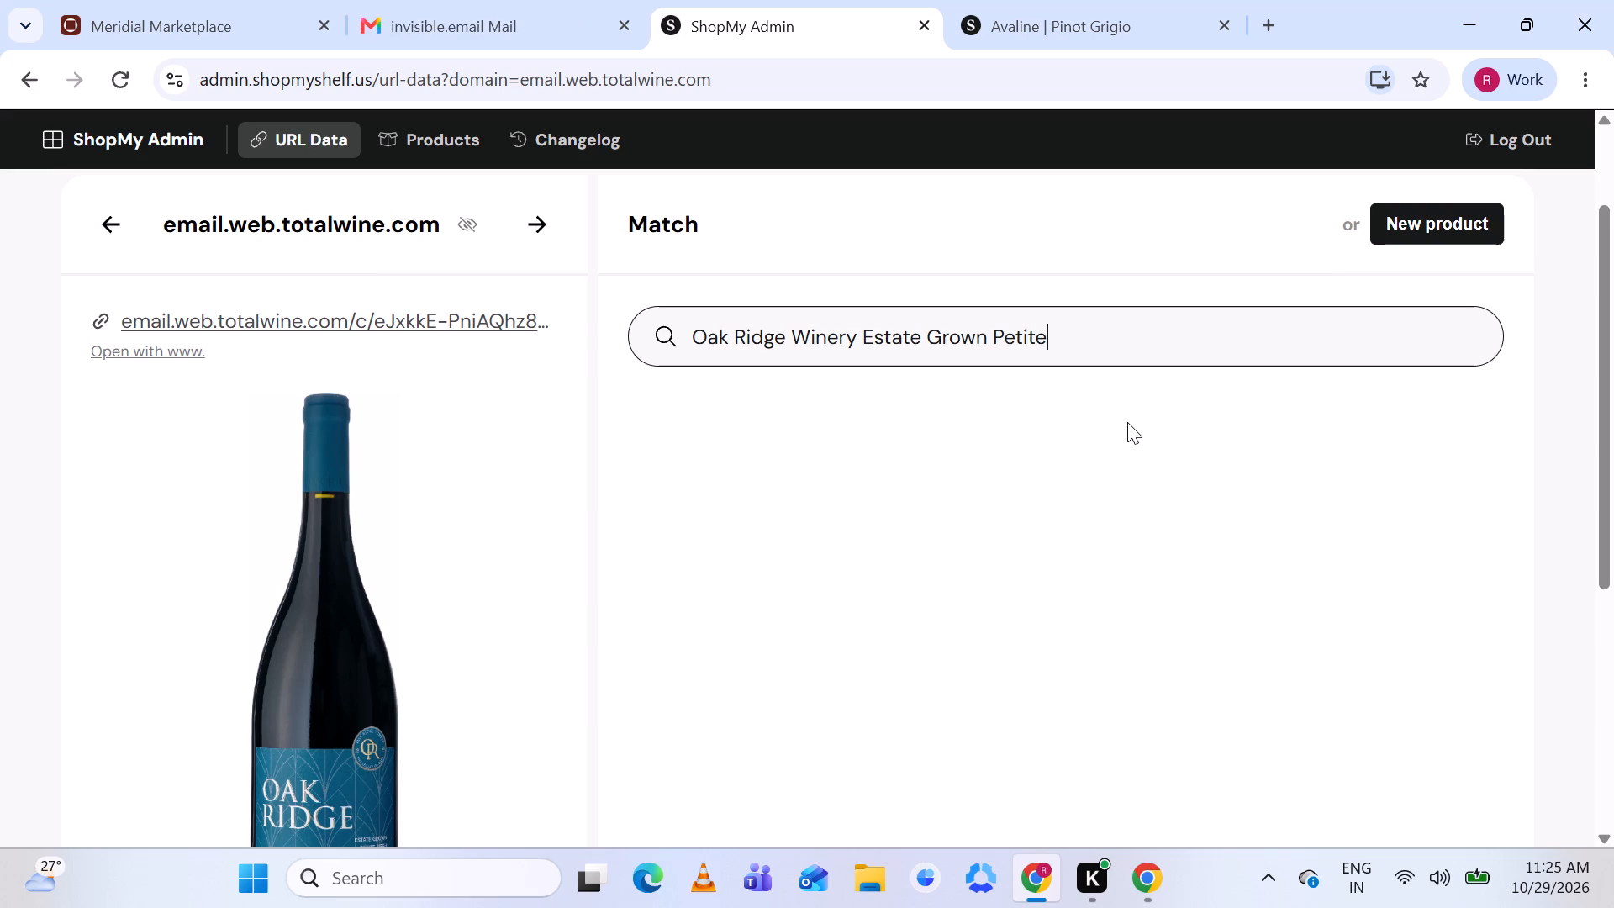
Start a new product for the Oak Ridge Winery Estate Grown Petite Sirah URL, prettify its bottle image and review the product details.
left_click(1448, 237)
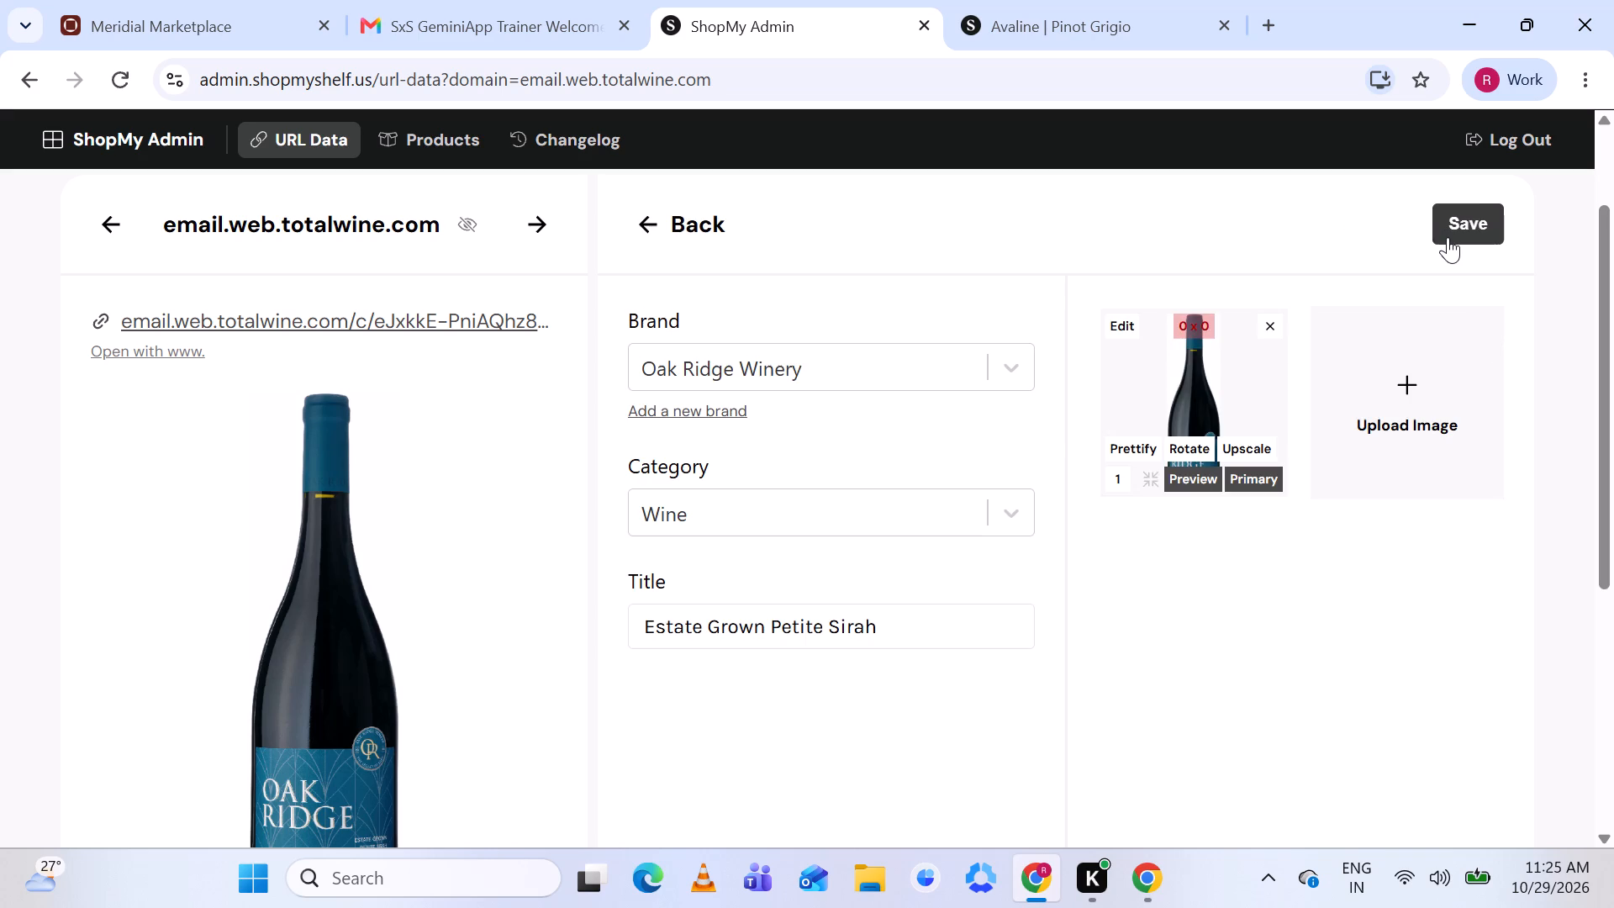
scroll(1146, 469, "down", 1)
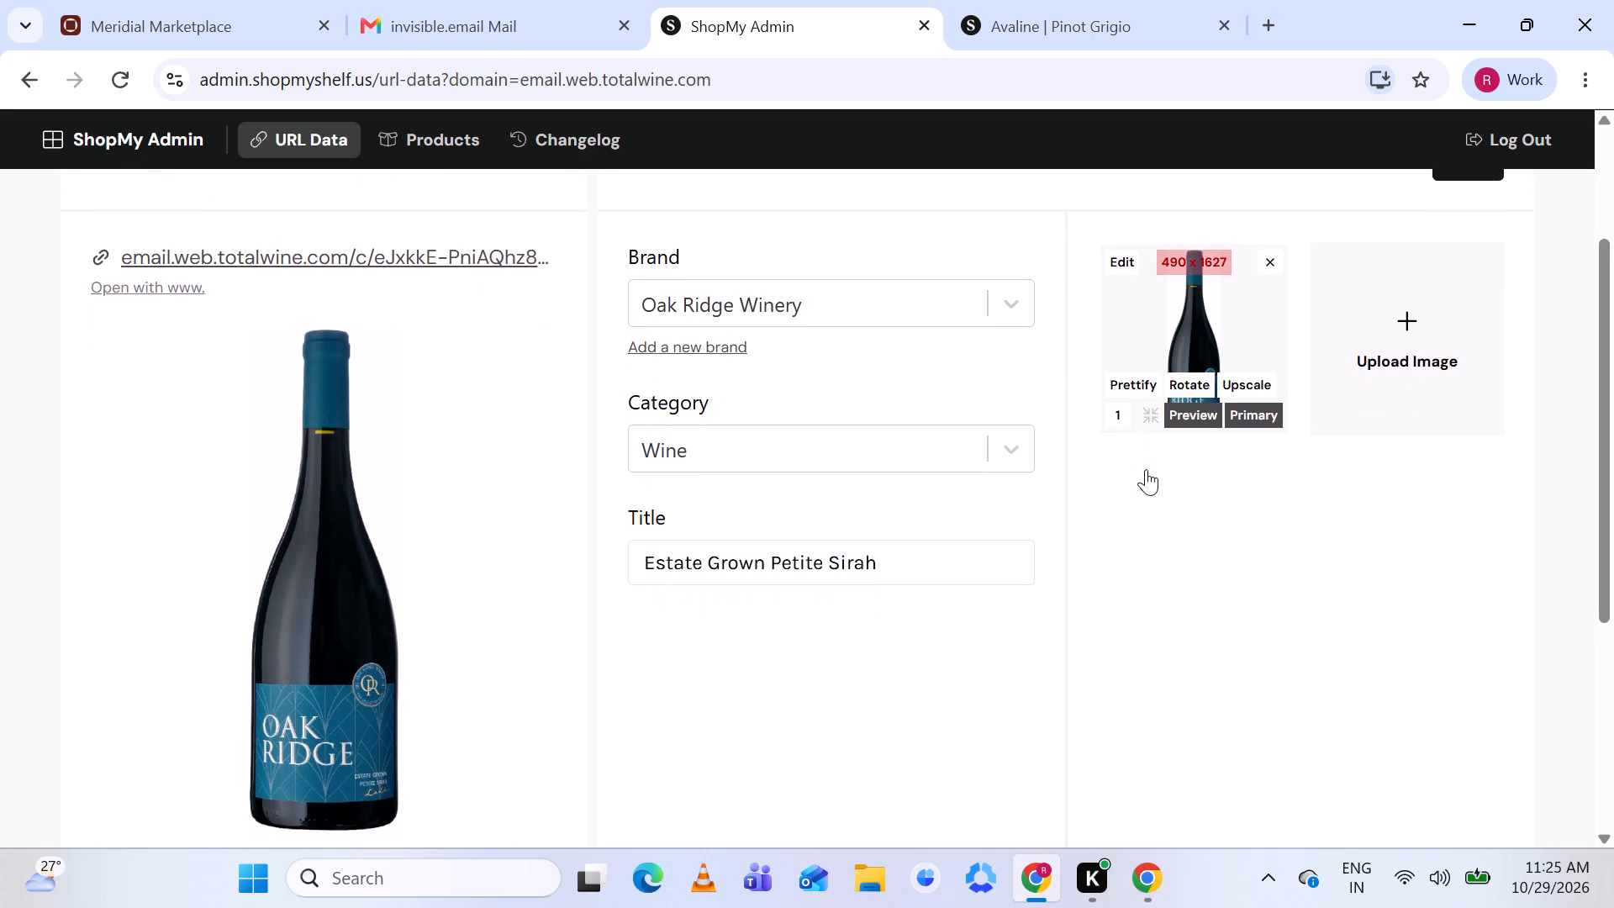
scroll(1146, 469, "down", 1)
left_click(1121, 367)
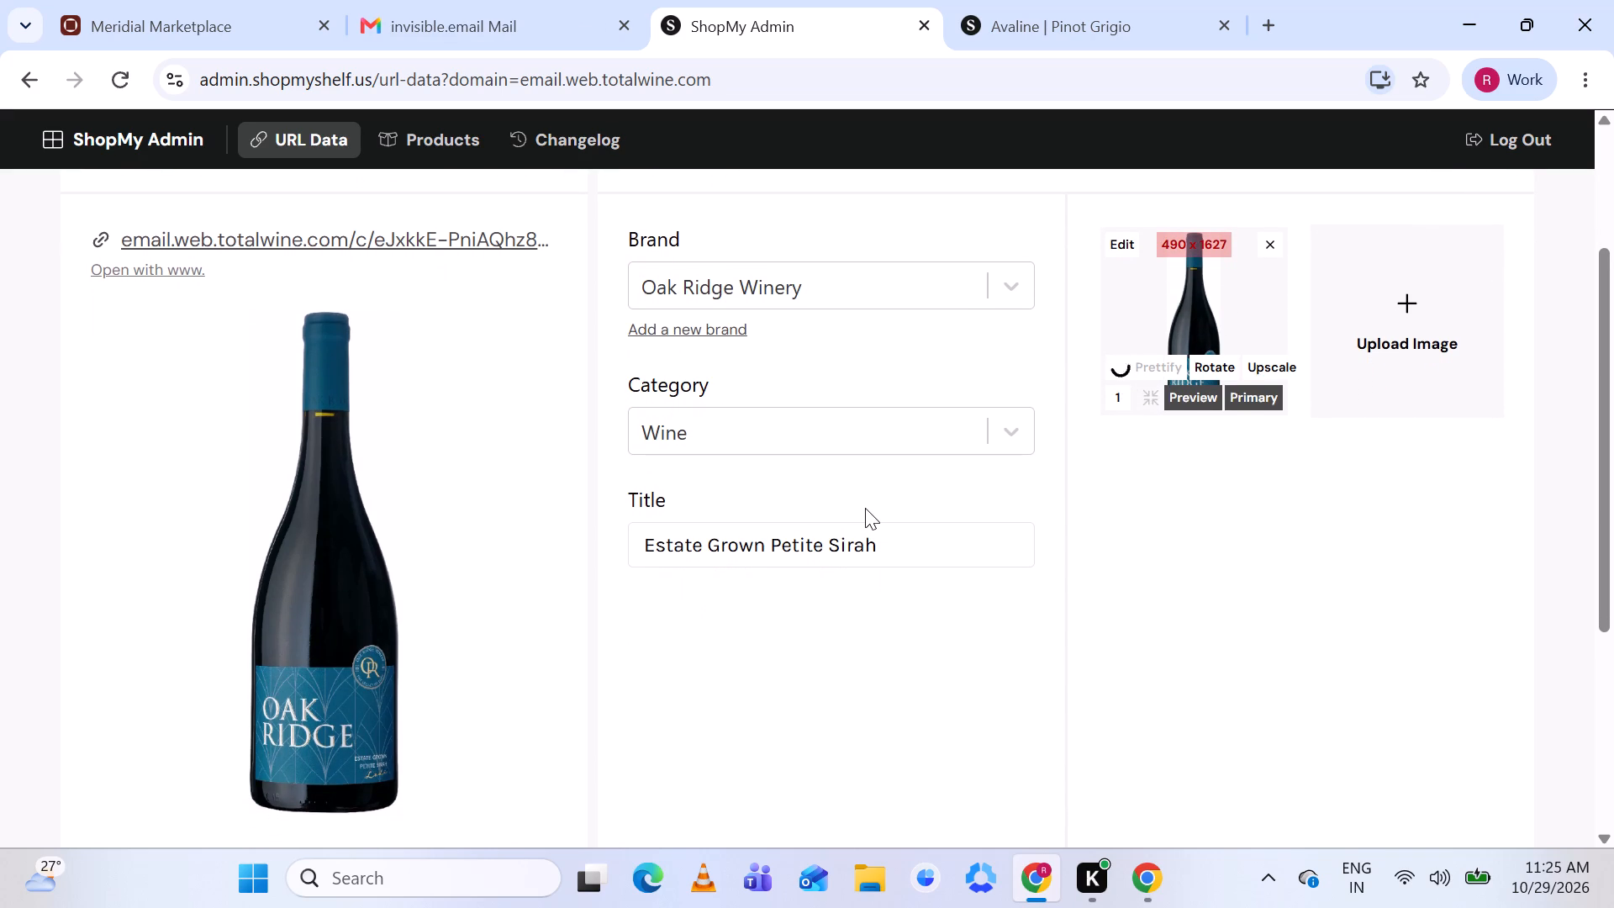
scroll(865, 508, "down", 1)
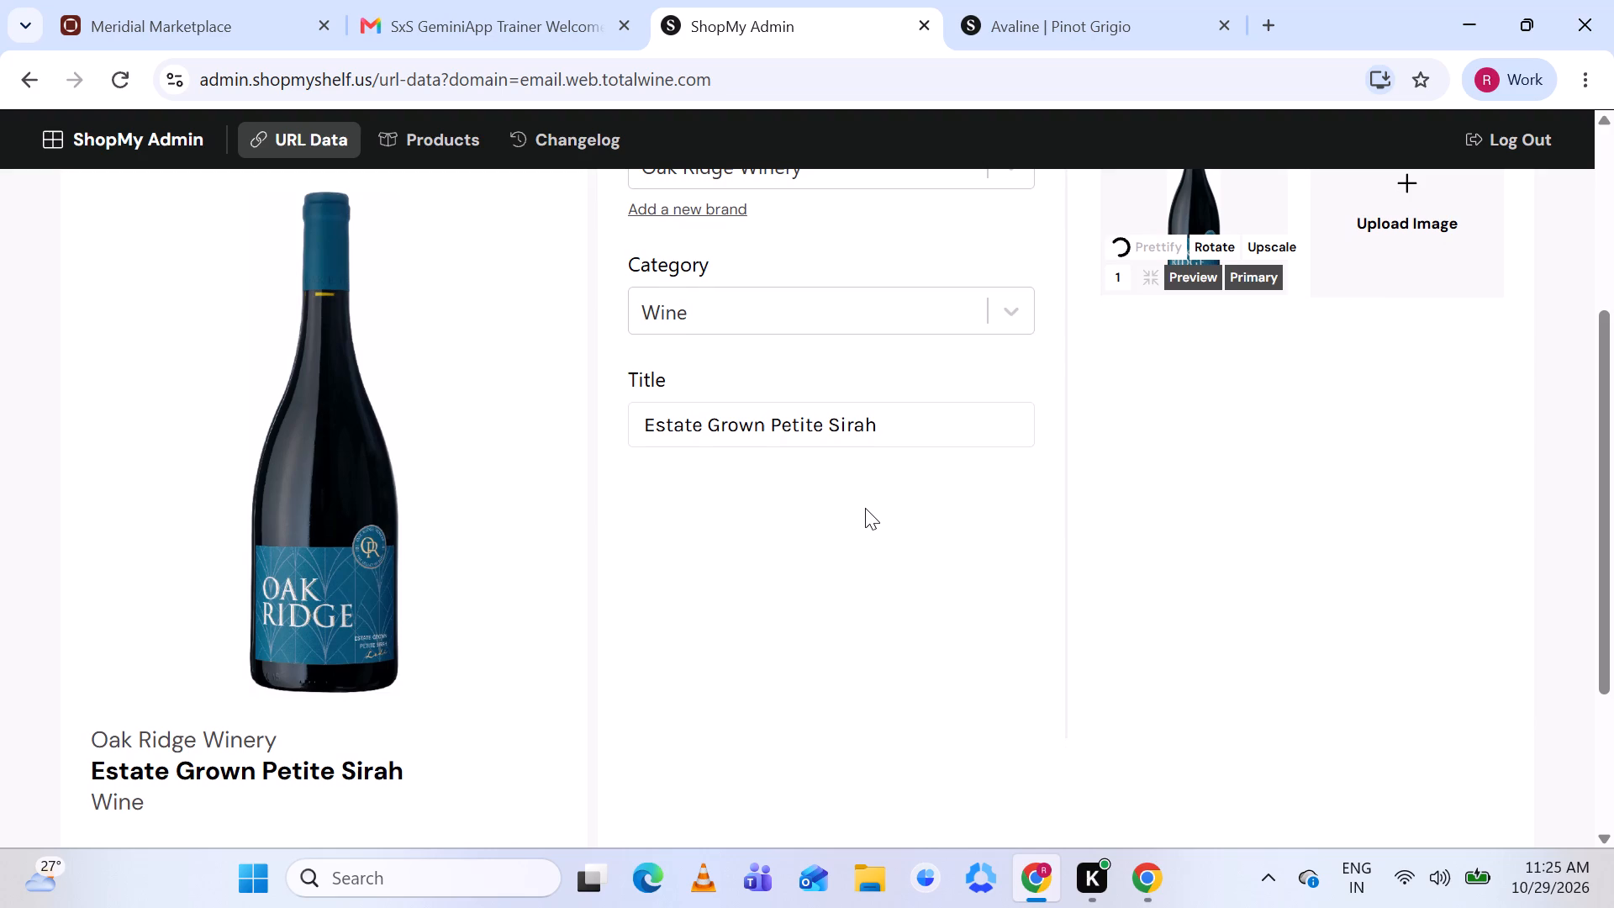
scroll(865, 508, "down", 1)
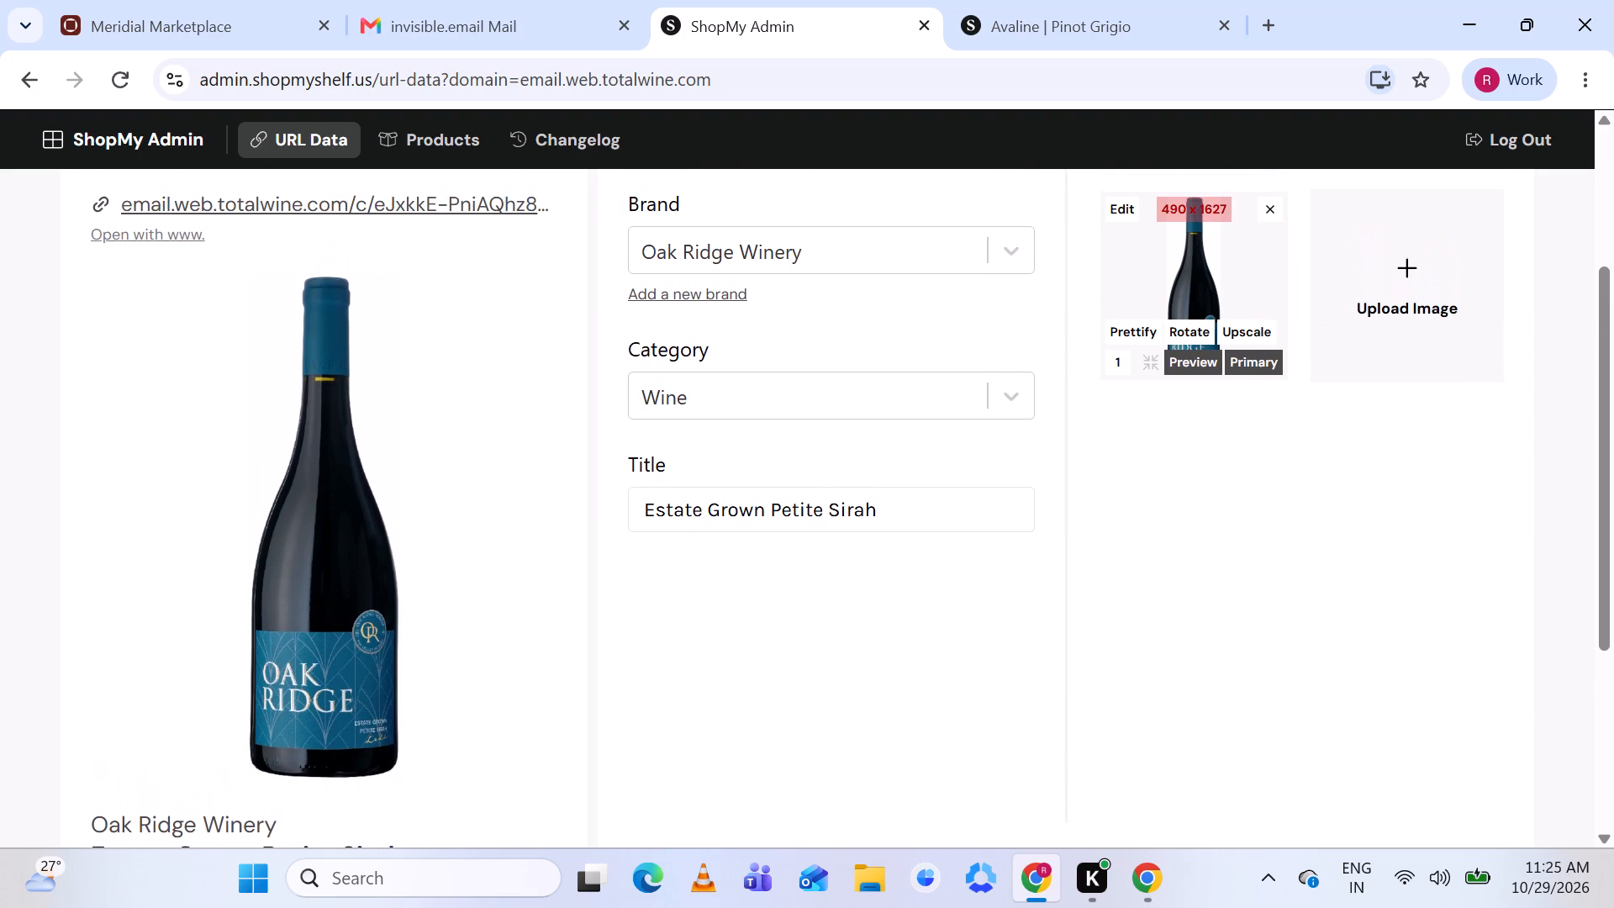
scroll(892, 421, "down", 1)
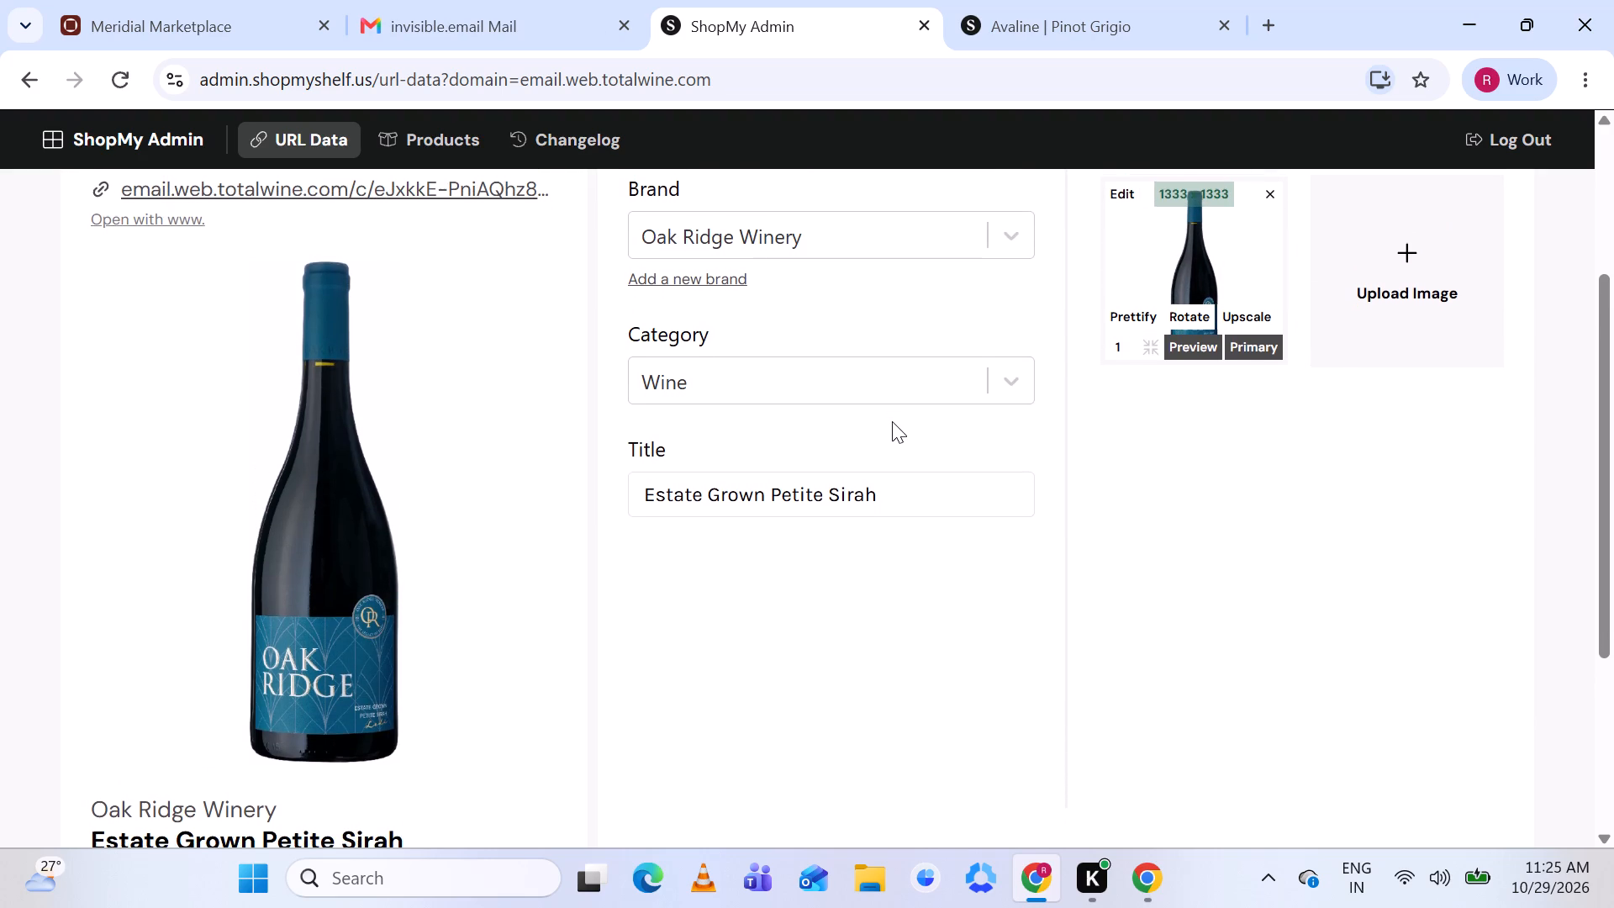
scroll(892, 421, "down", 1)
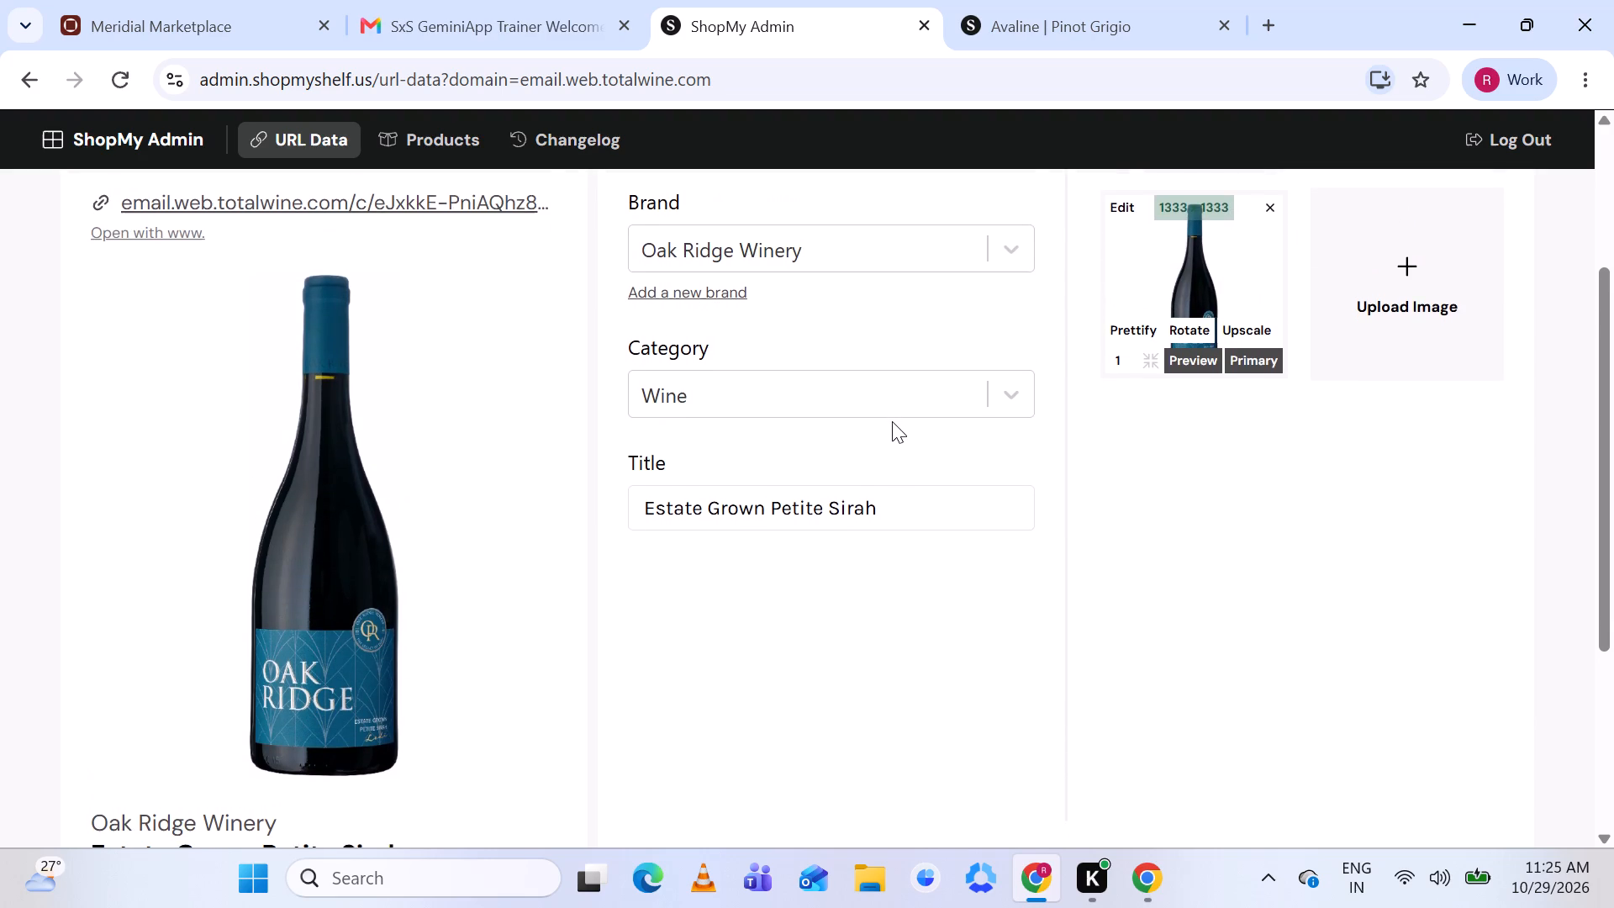
scroll(892, 421, "down", 1)
scroll(892, 421, "up", 1)
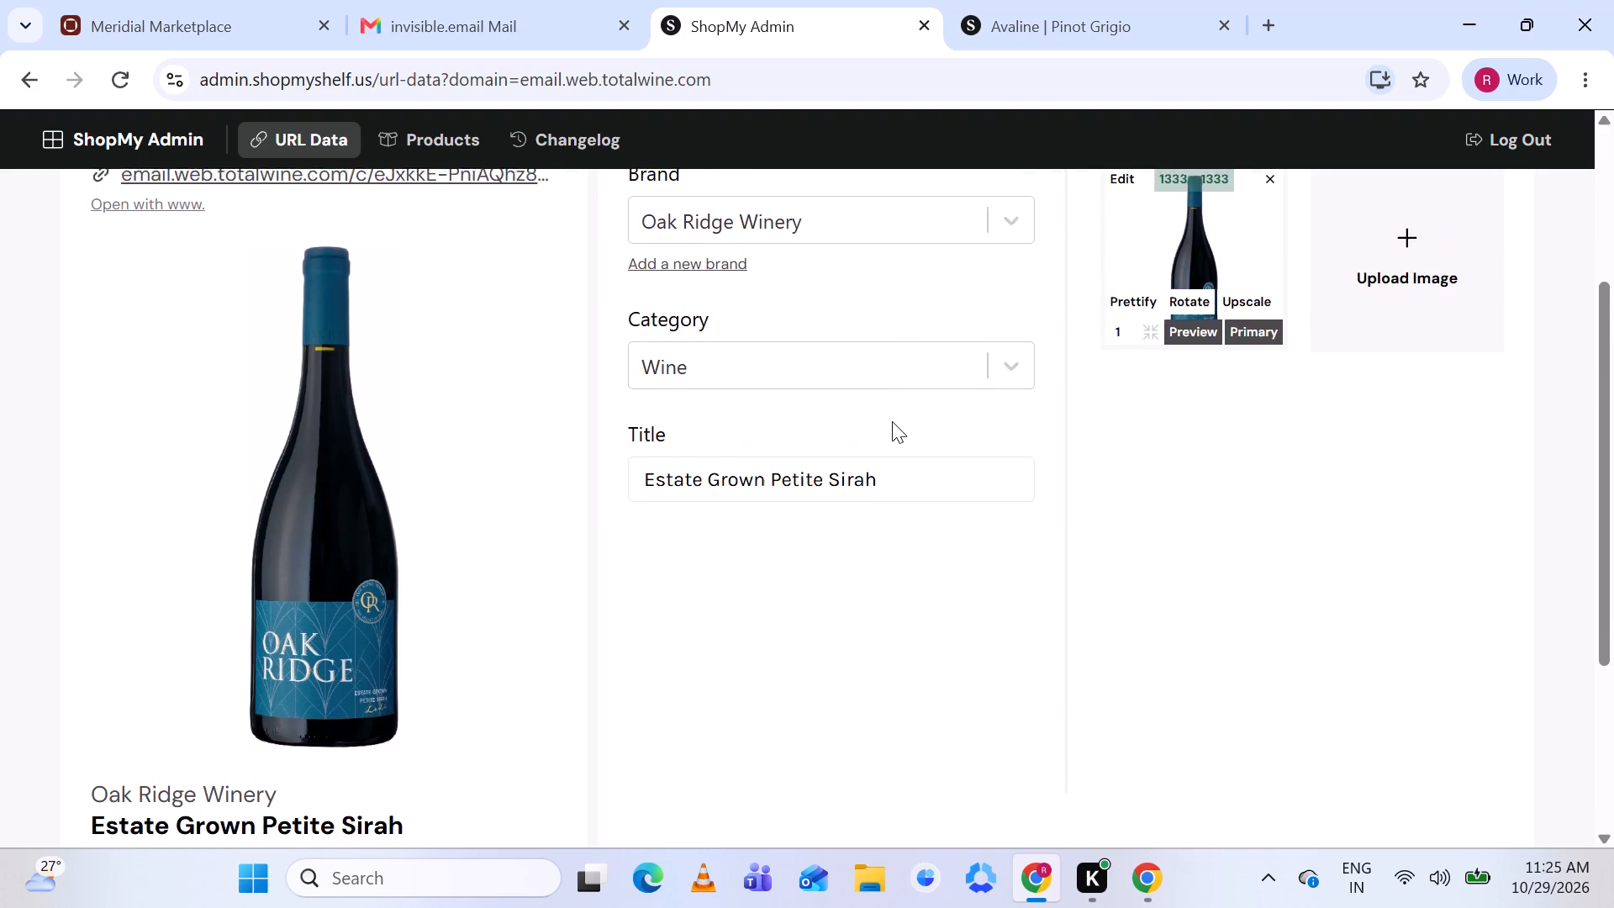
scroll(892, 421, "up", 1)
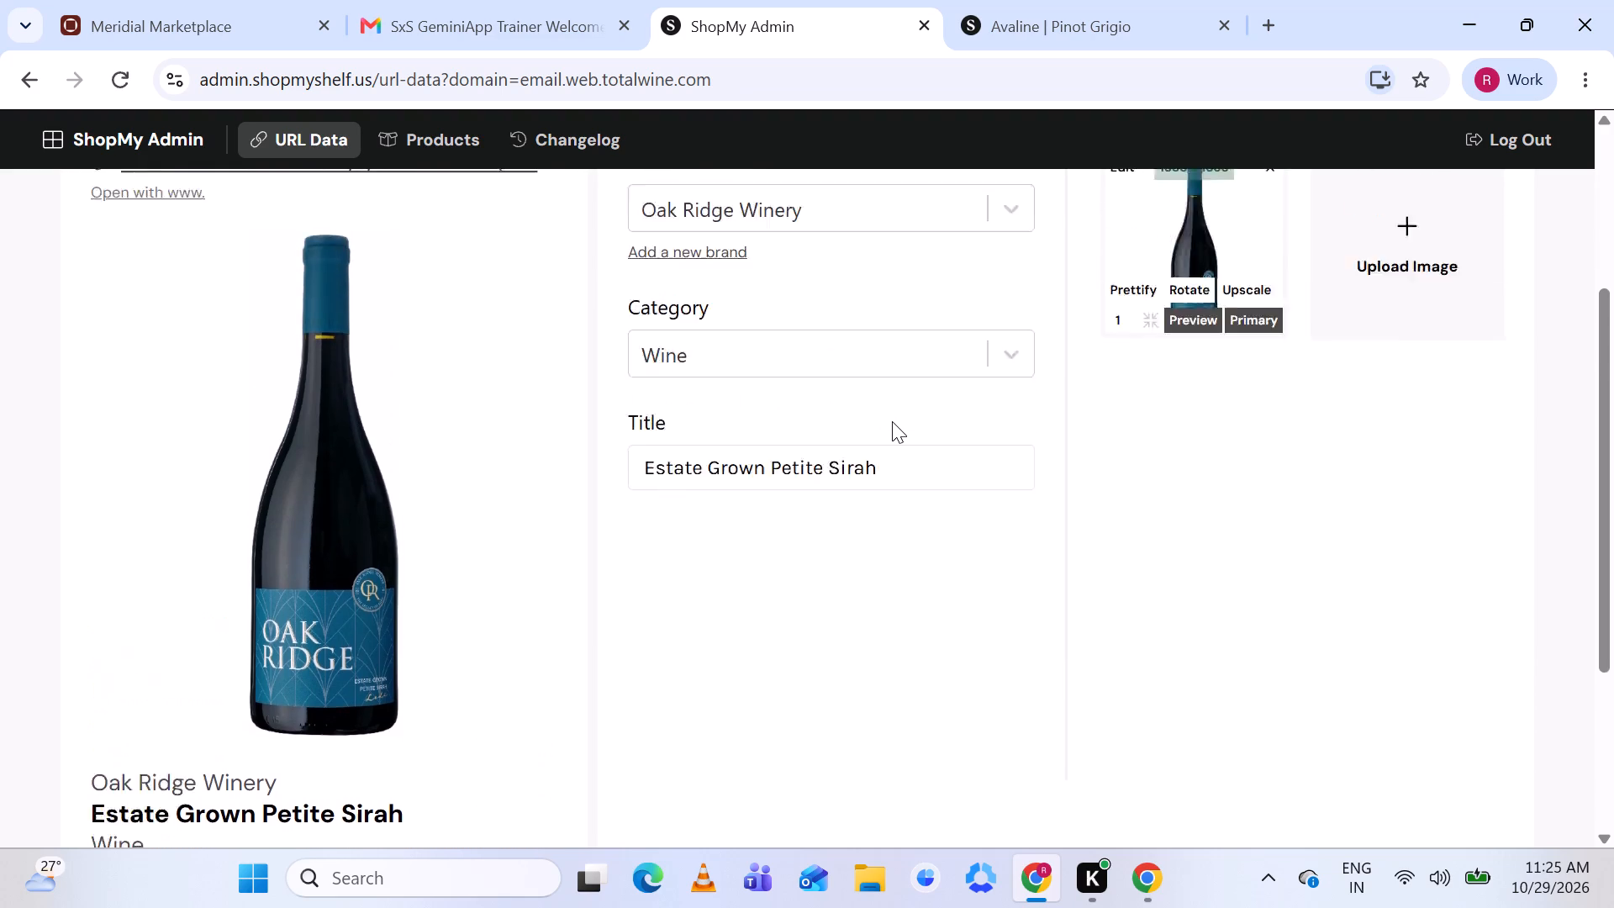
Save the new Oak Ridge Winery Estate Grown Petite Sirah product.
scroll(892, 421, "up", 1)
left_click(1158, 339)
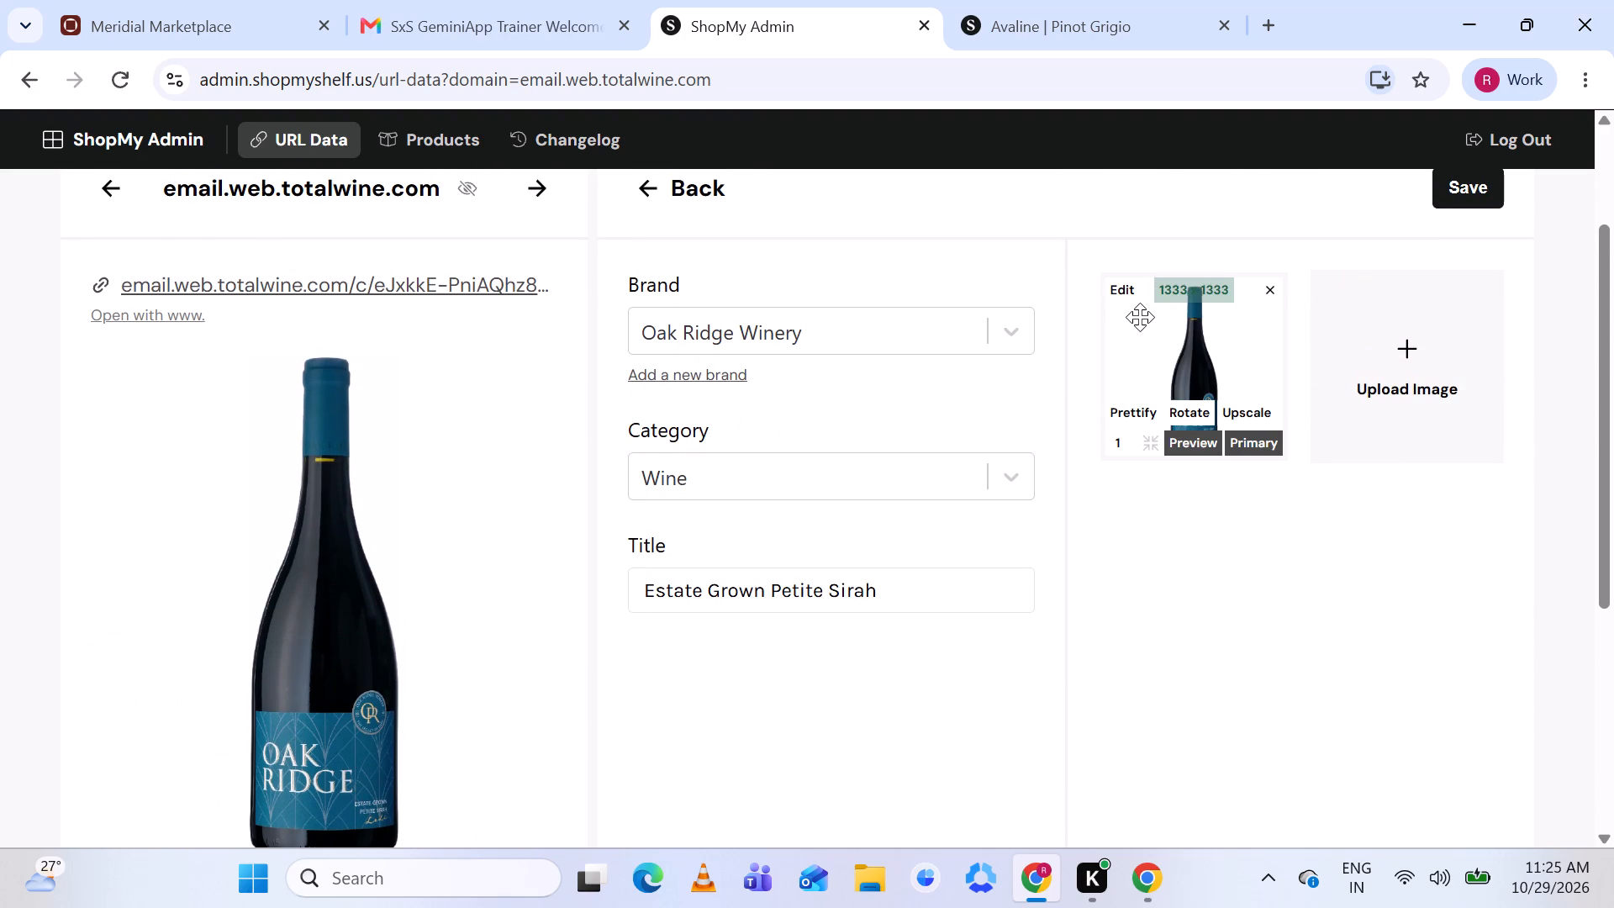
left_click(1445, 190)
Compare the Sarti Rosa Liqueur URL with its suggested match by opening the match's product page, closing the old Avaline page, and return to ShopMy Admin.
scroll(1408, 457, "down", 1)
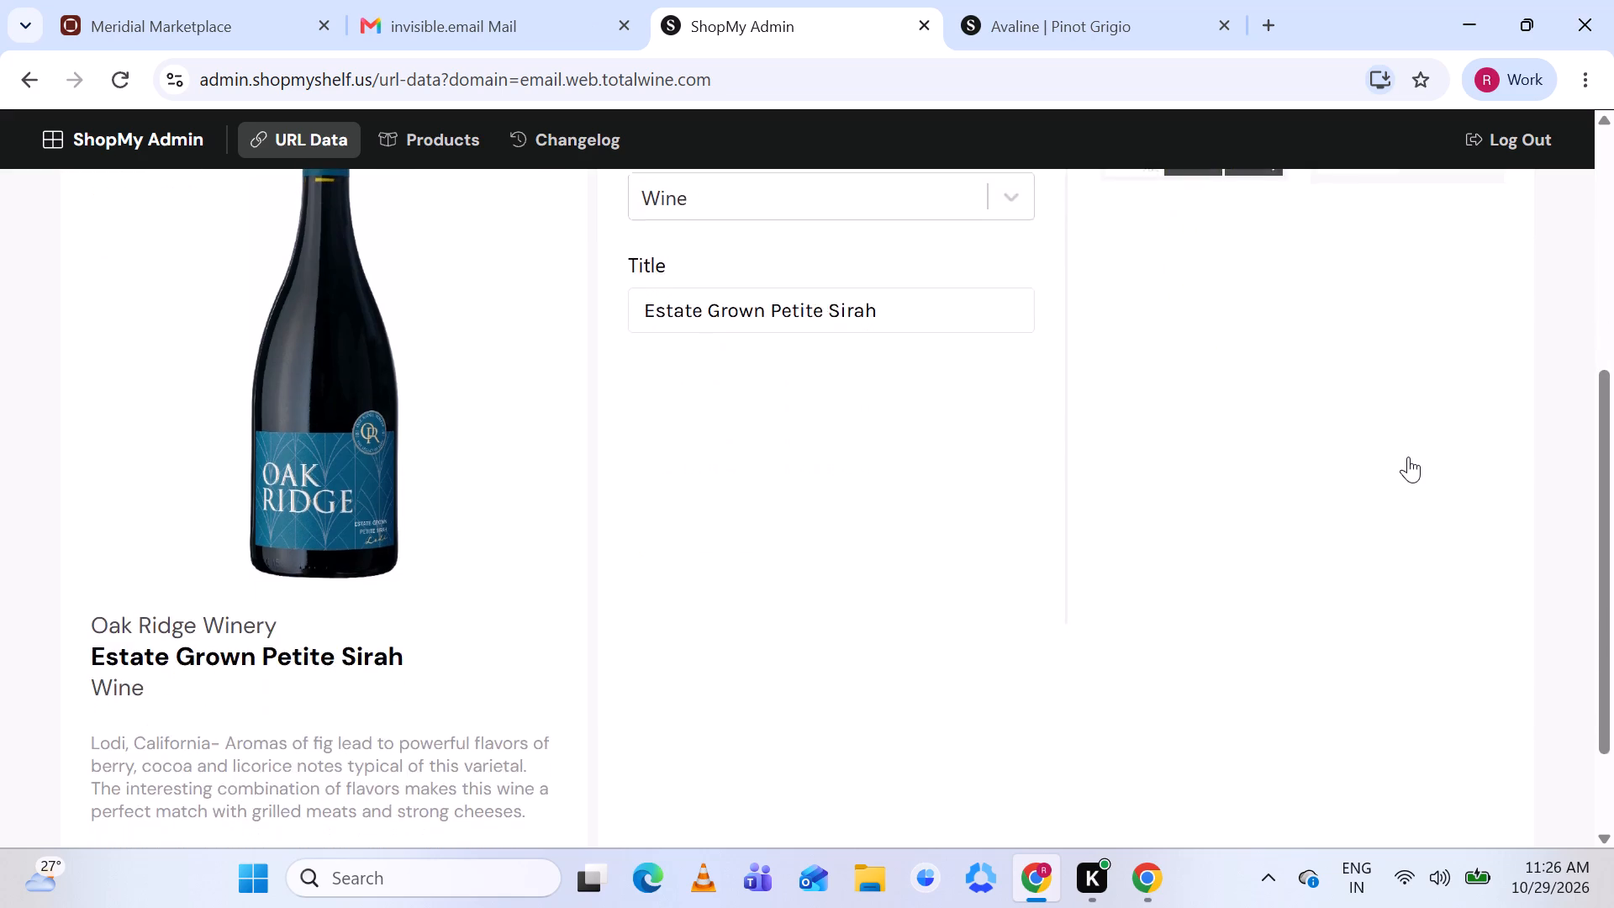
scroll(1408, 457, "down", 1)
scroll(1408, 457, "up", 3)
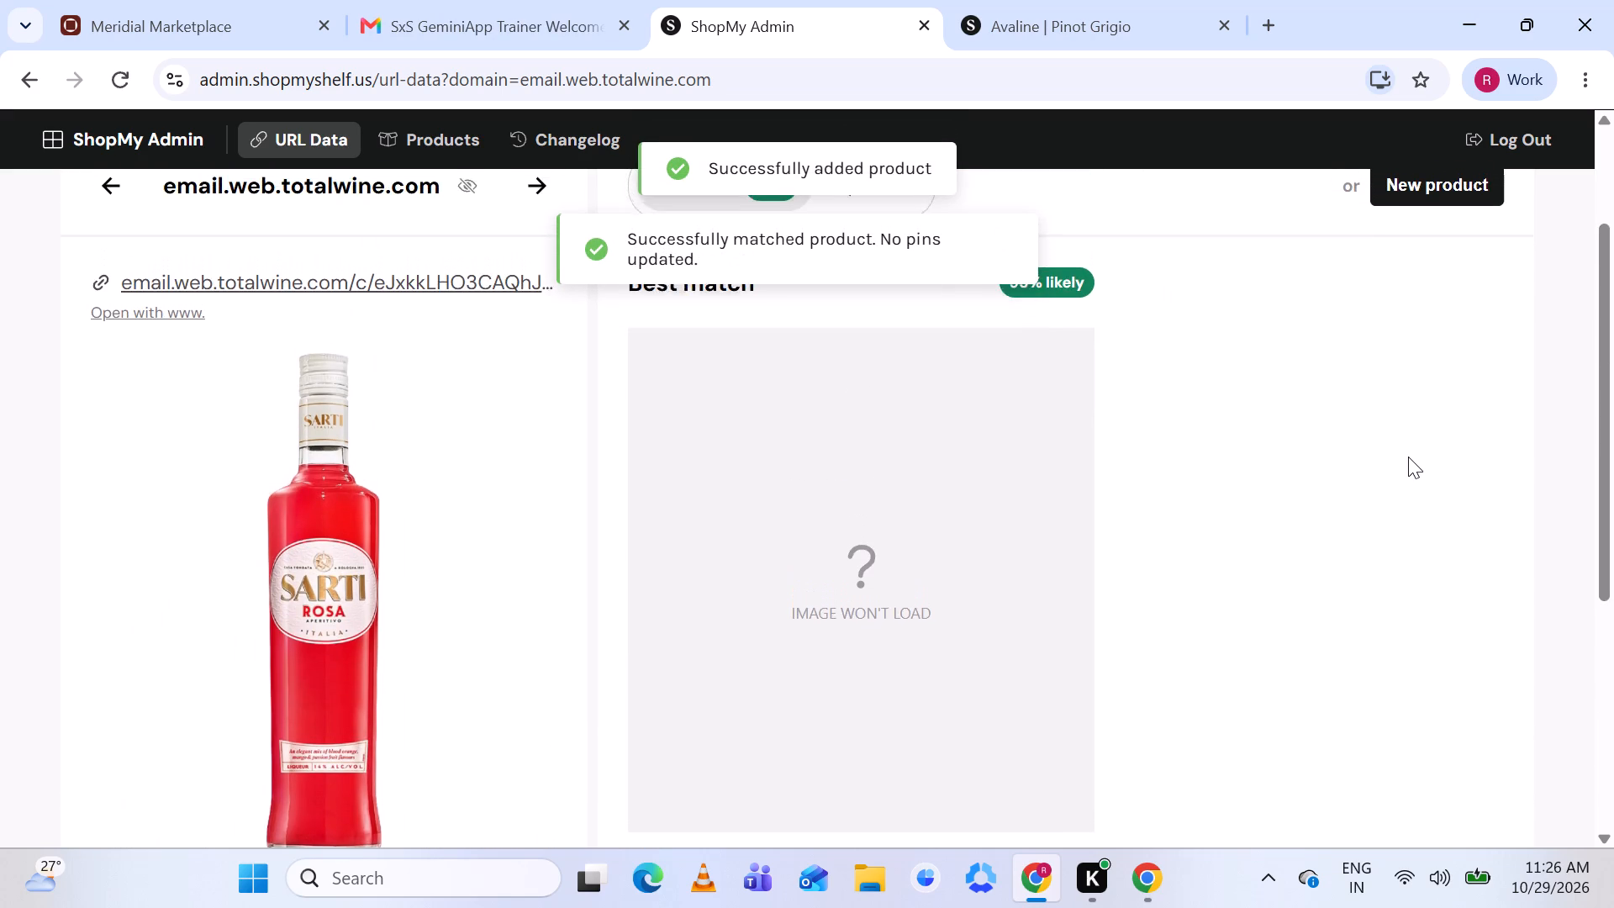
scroll(1408, 457, "down", 2)
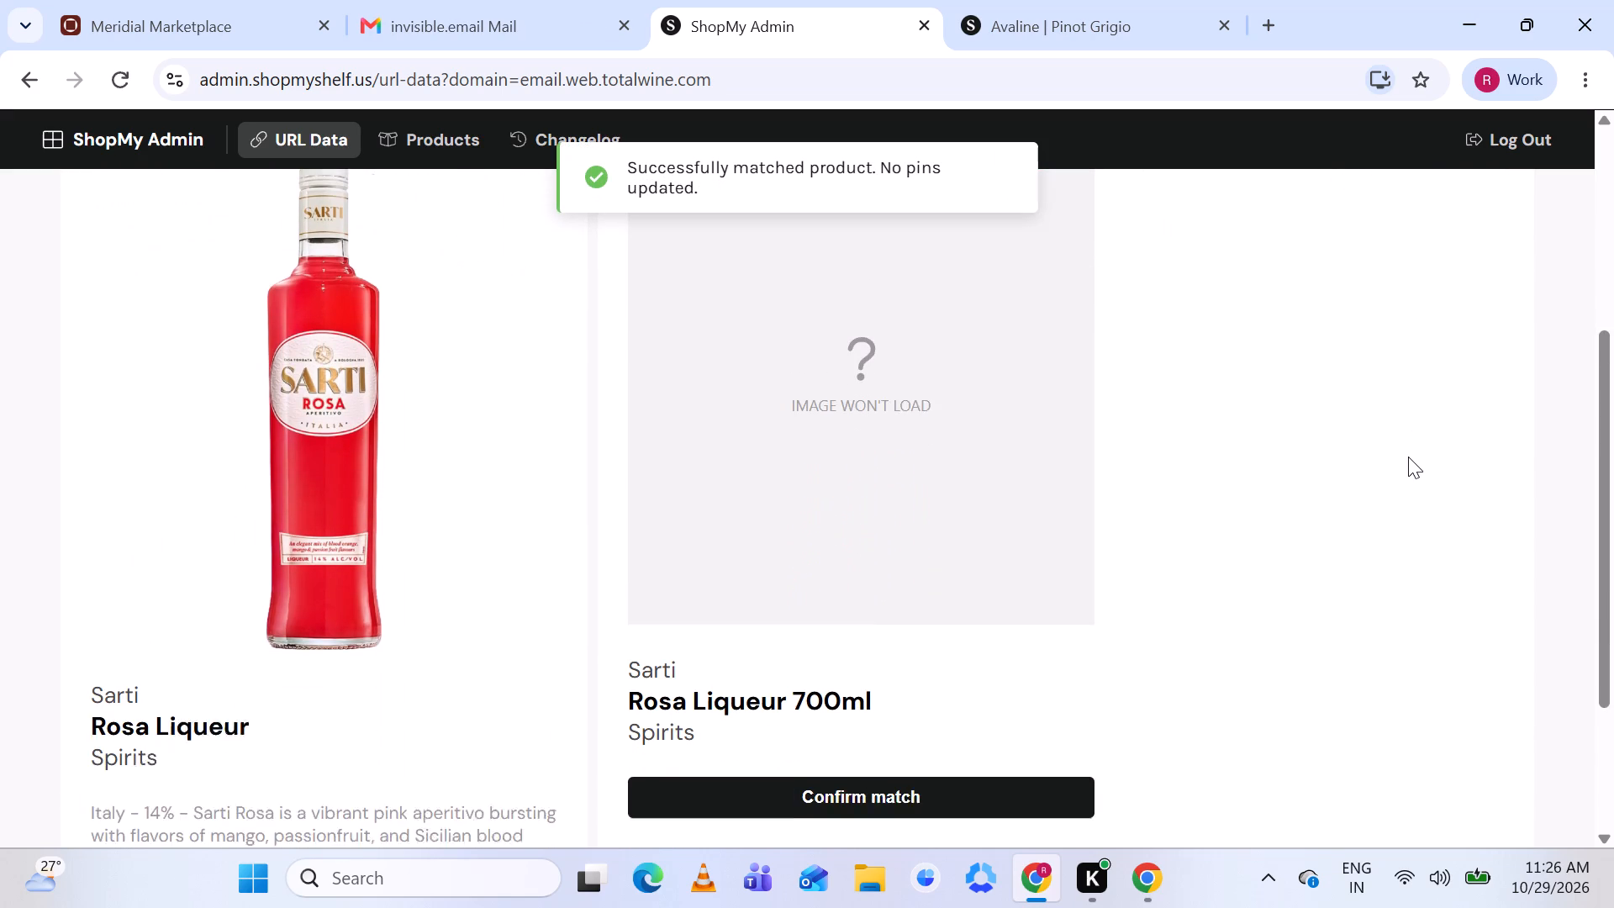
scroll(1408, 457, "down", 1)
left_click(831, 657)
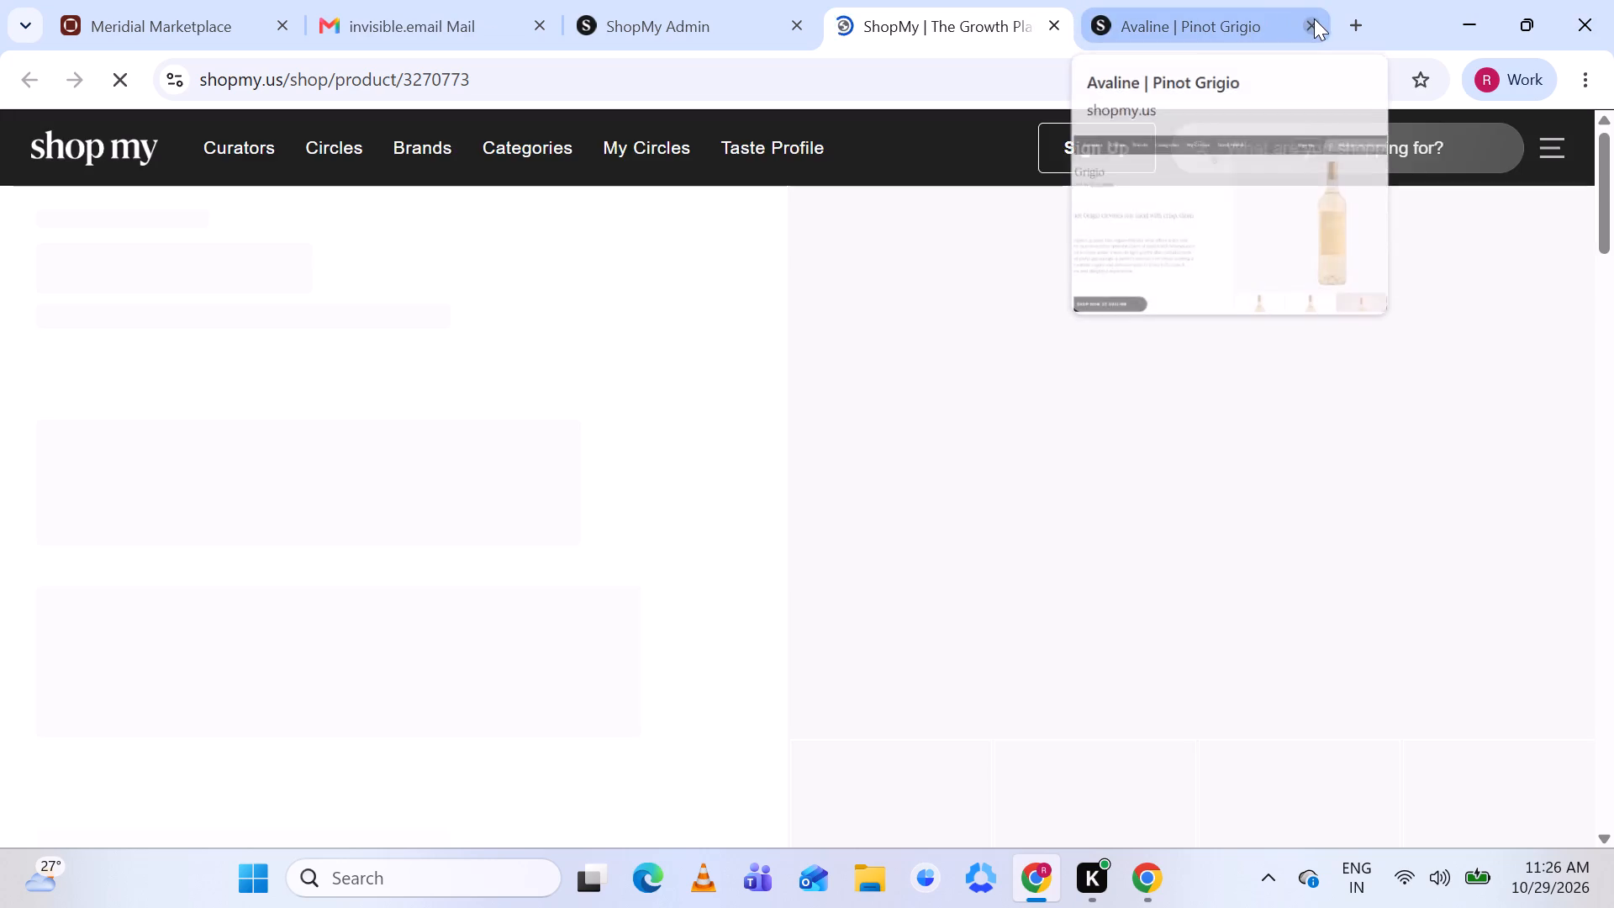
left_click(1308, 23)
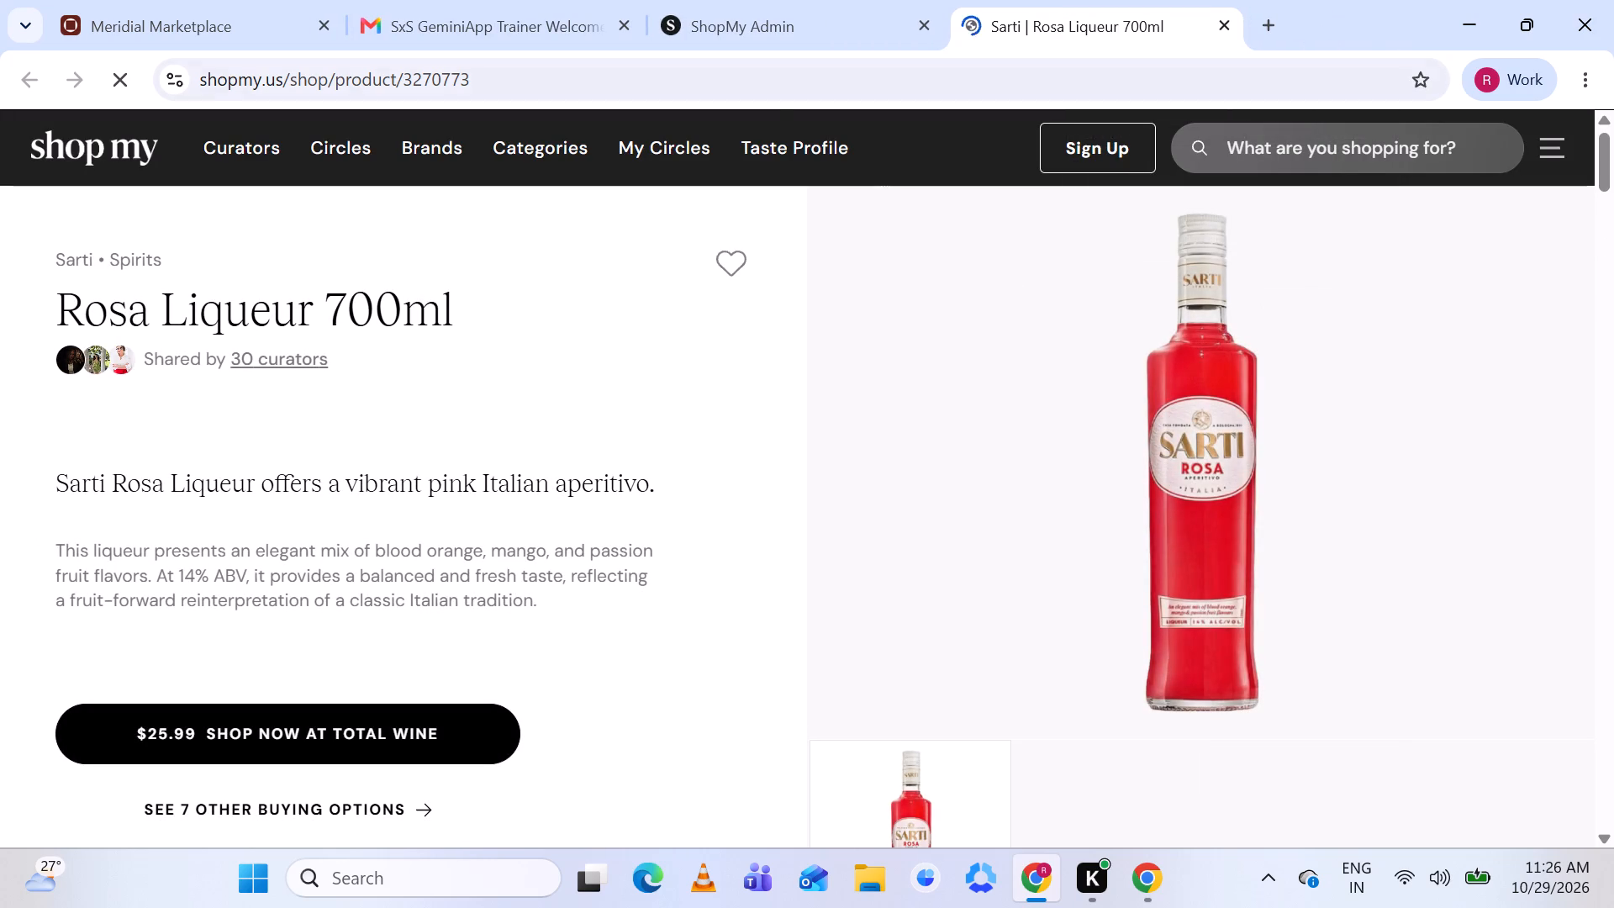
left_click(781, 3)
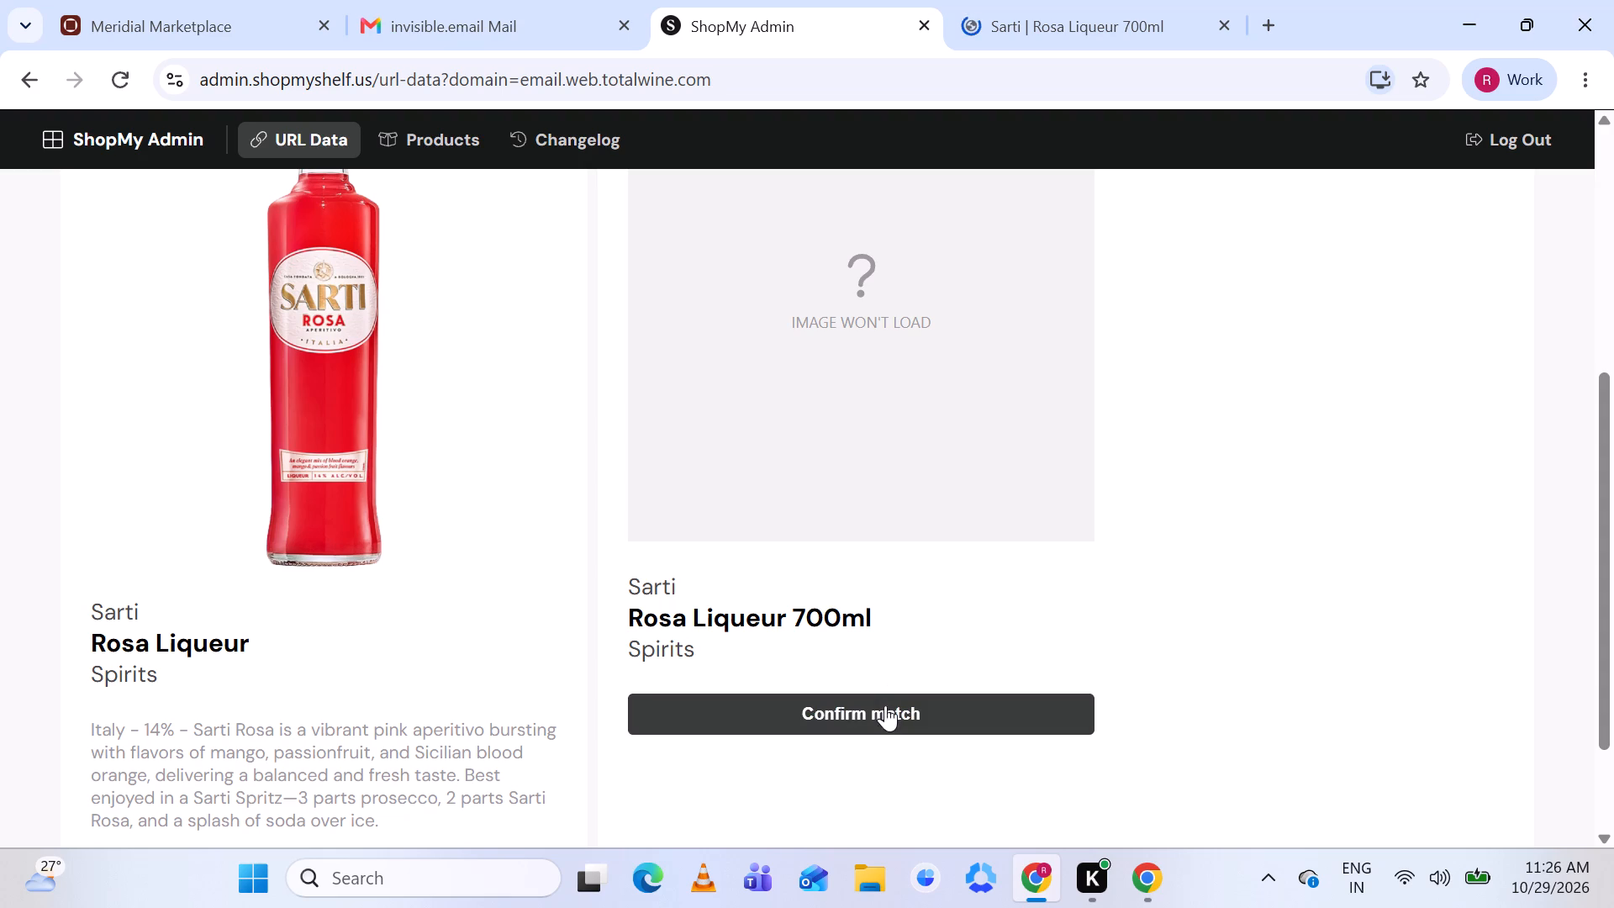
Match the Sarti URL to the suggested product, shortening its title to Rosa Liqueur, and save the changes.
left_click(885, 708)
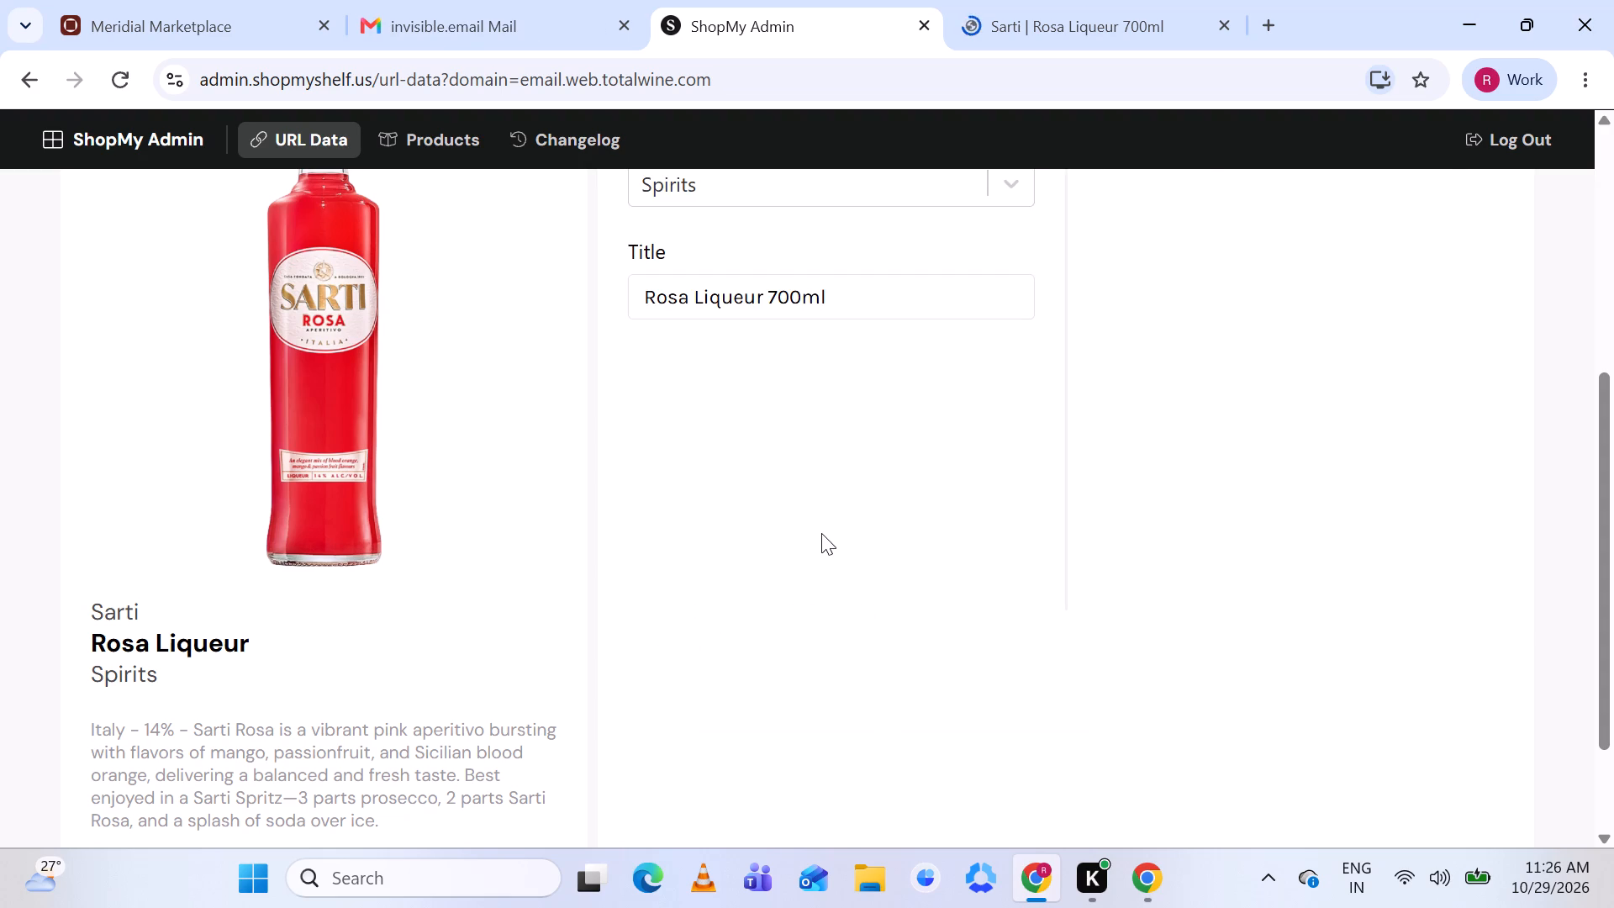
scroll(821, 533, "up", 2)
left_click(847, 504)
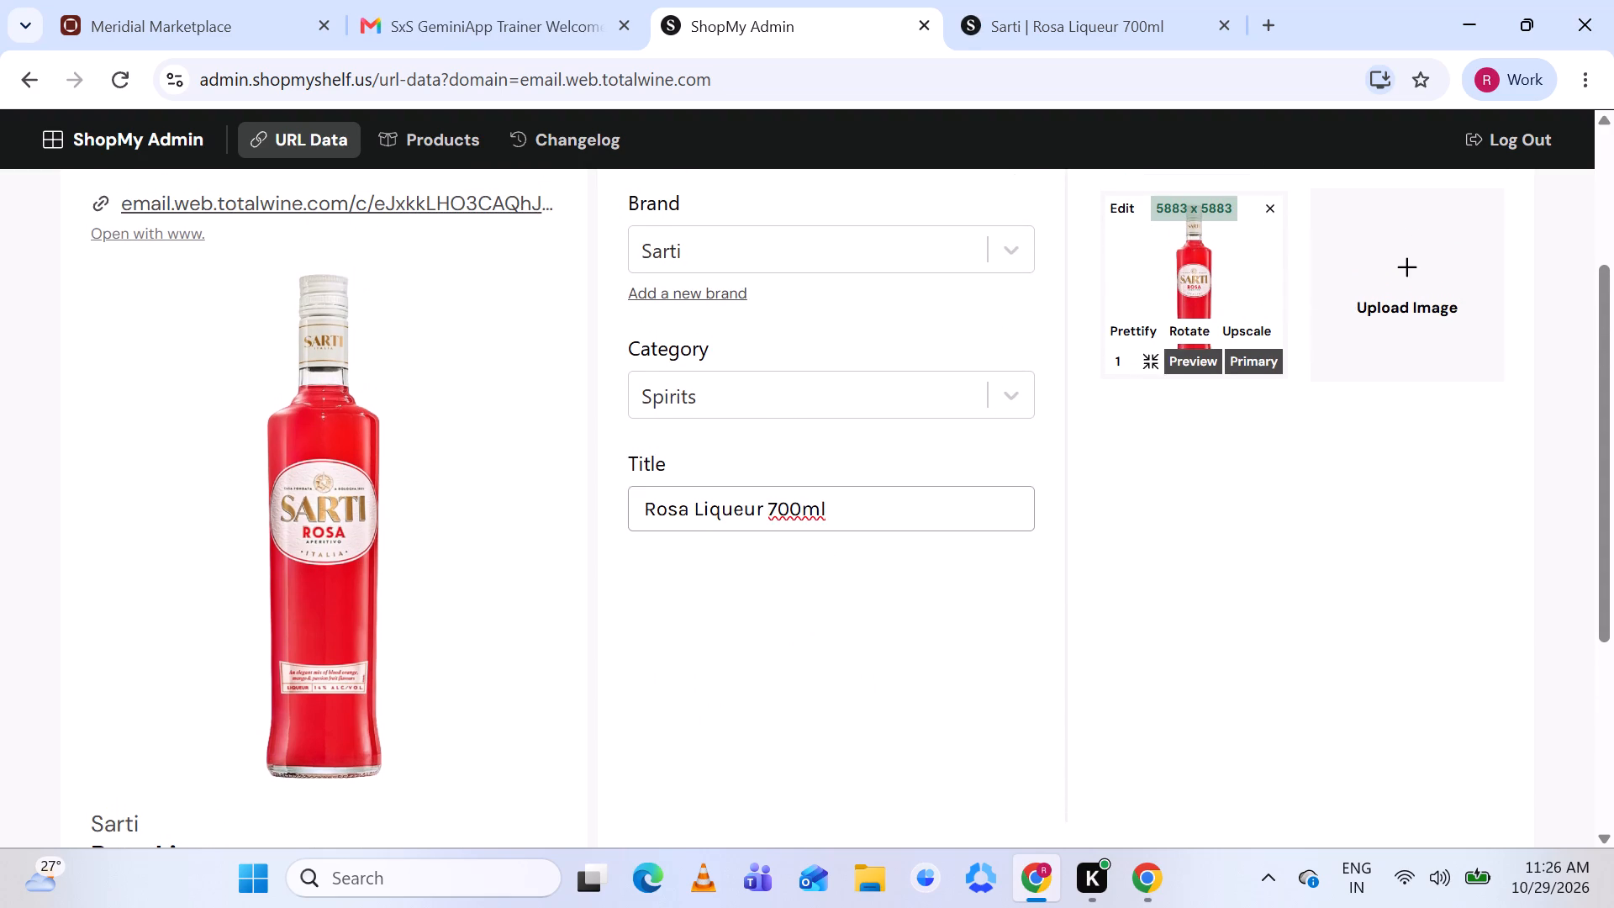
key("BackSpace")
key("BackSpace")
key("BackSpace")
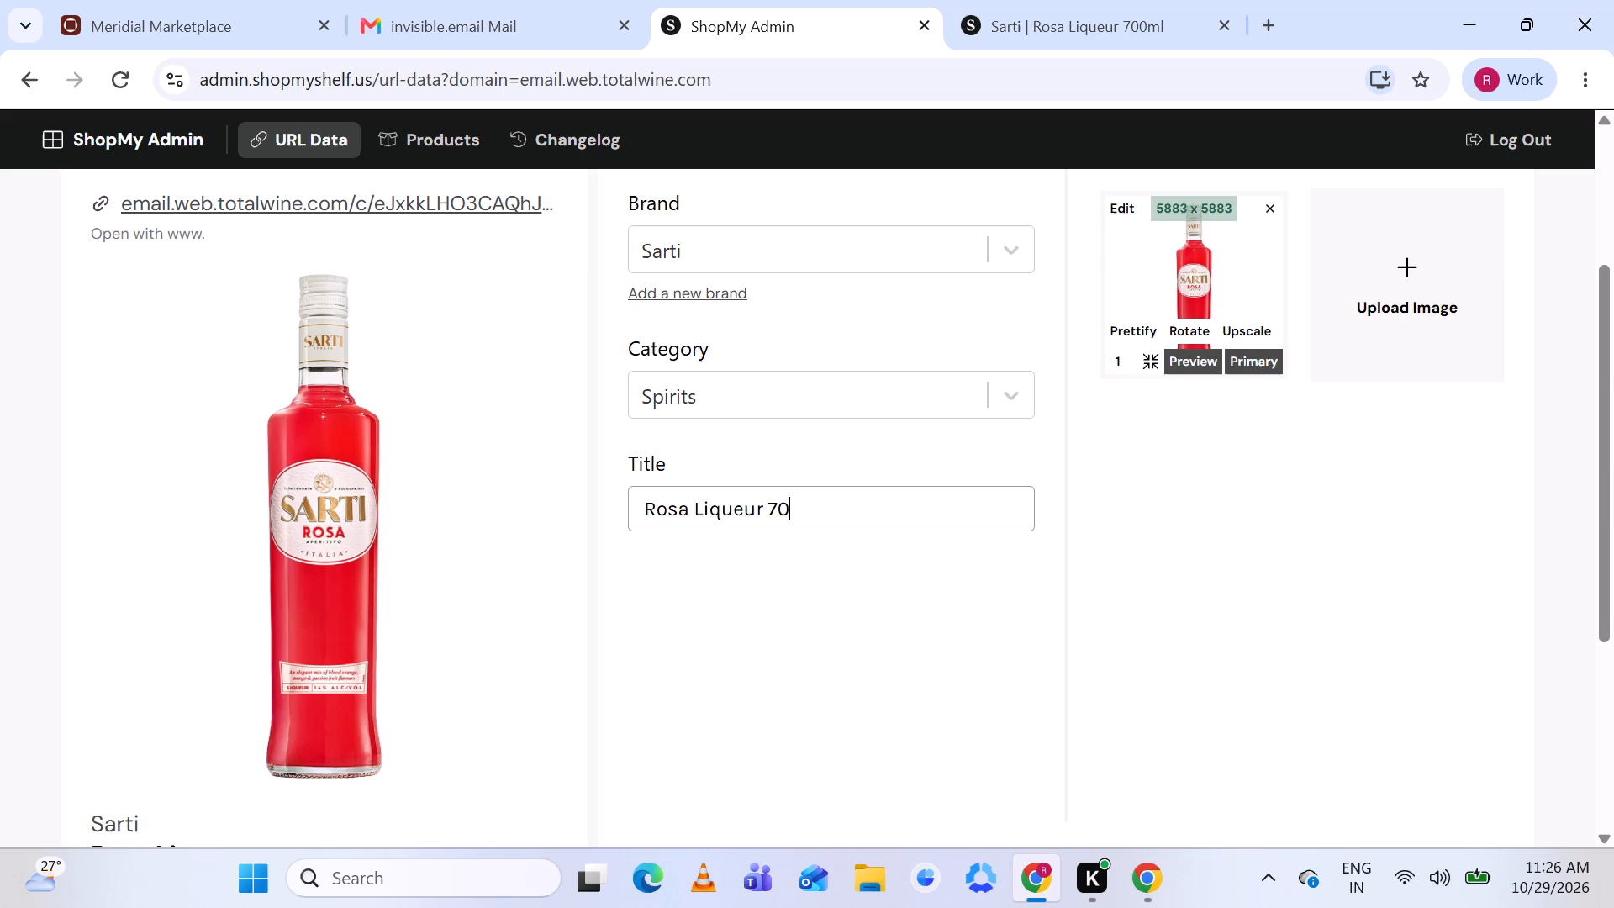
key("BackSpace")
key("BackSpace")
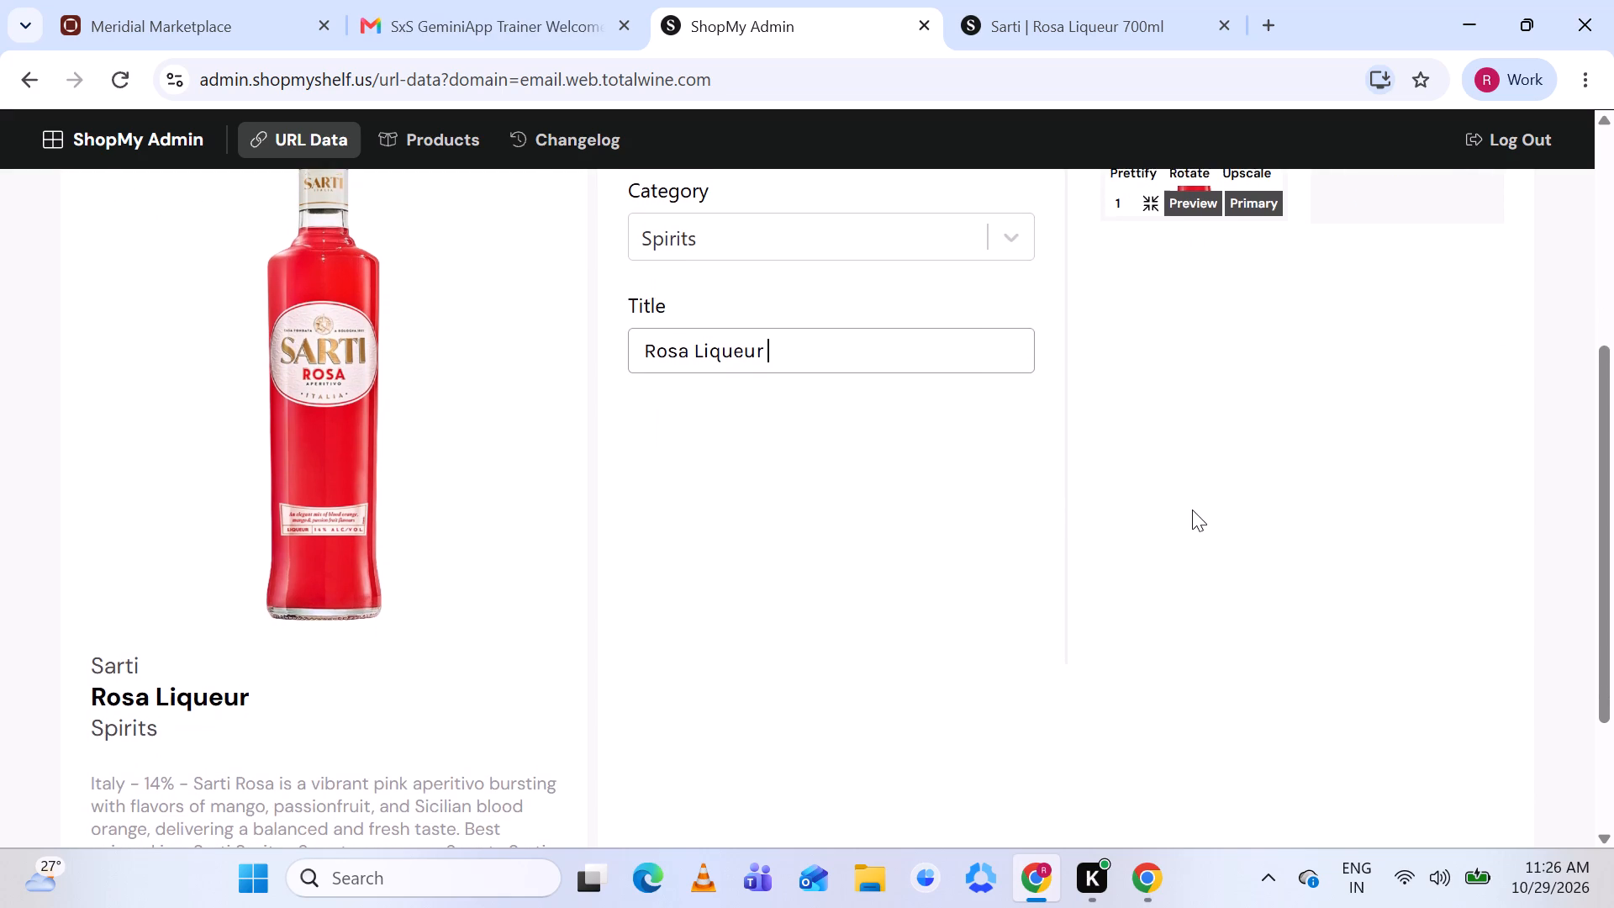
scroll(1192, 509, "up", 2)
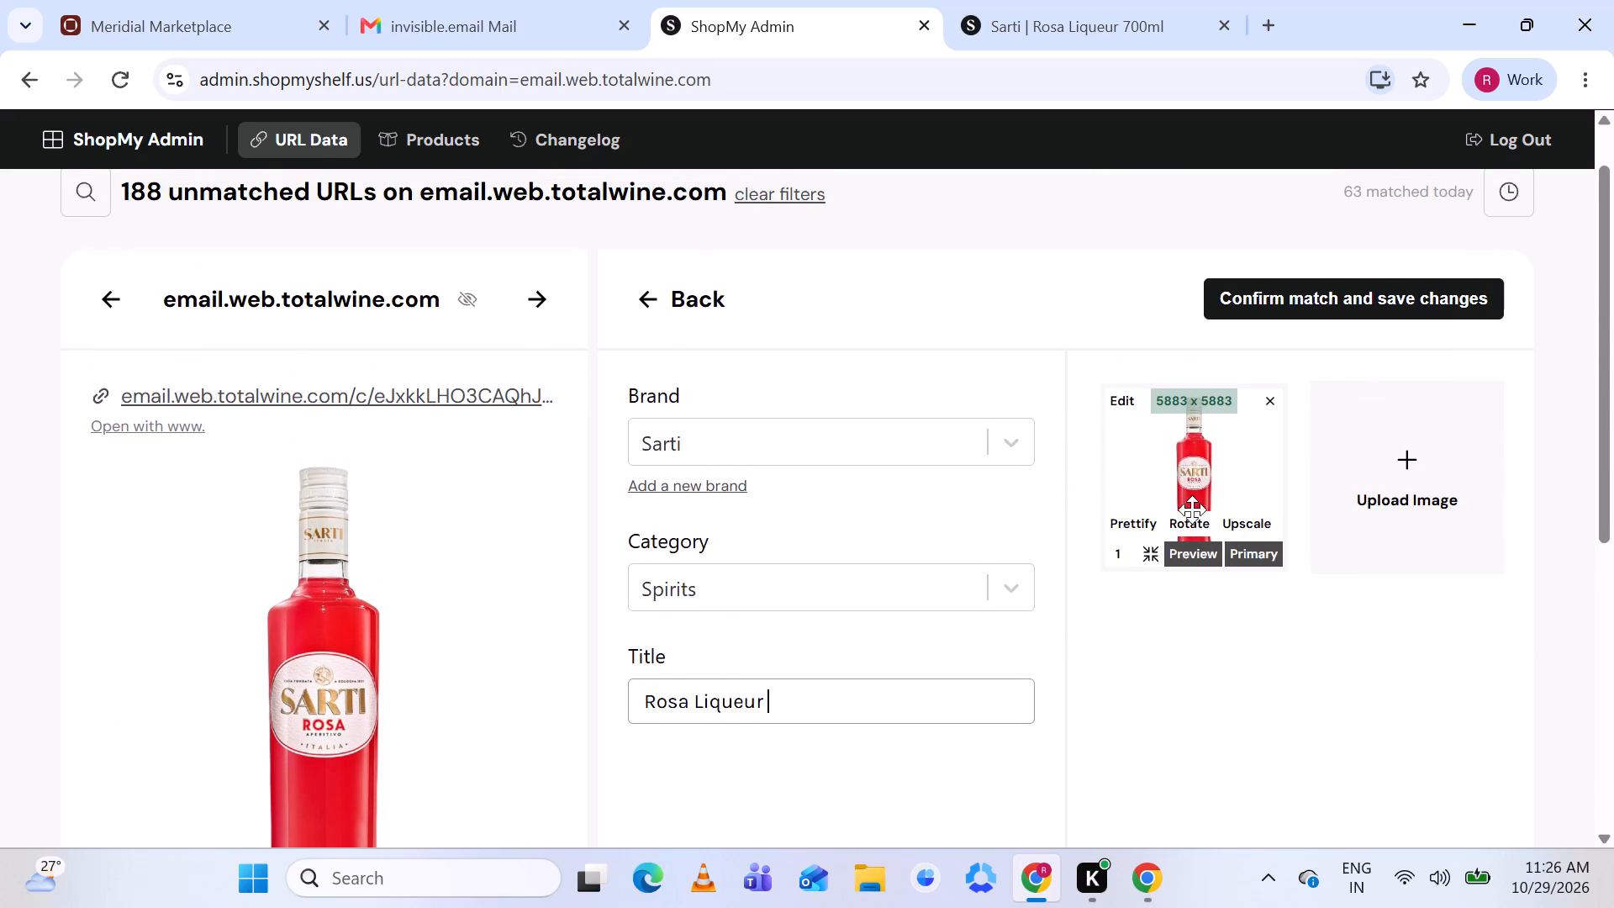
left_click(1263, 289)
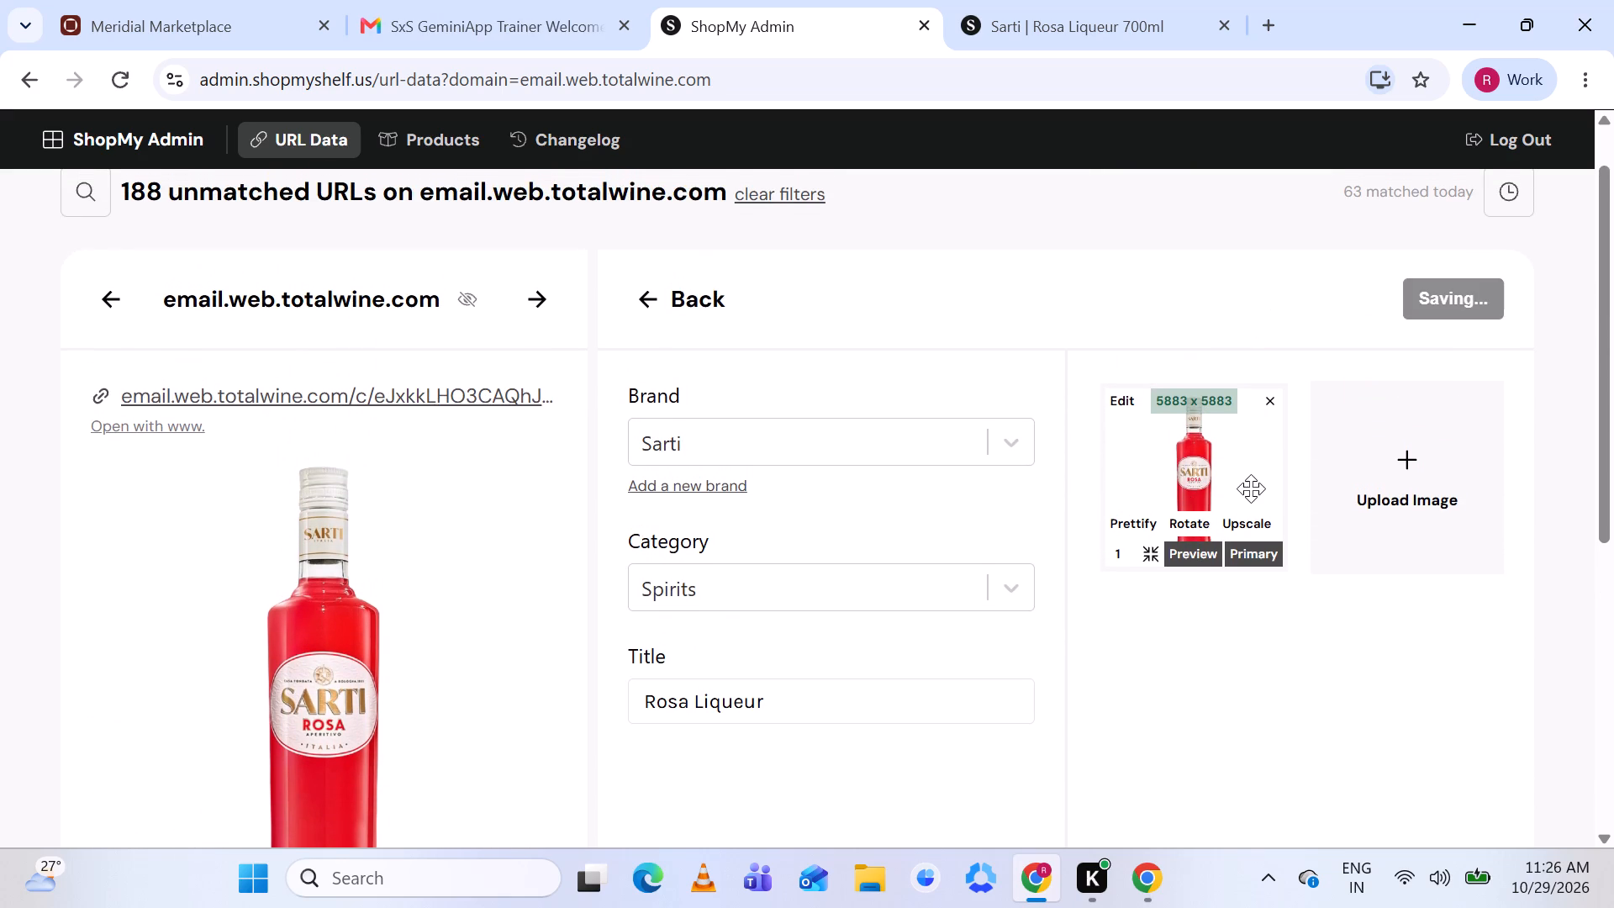
Start a new product for the Cutwater Lemon Drop Martini URL, remove the blank second image and prettify the can-and-box image.
scroll(1251, 488, "down", 2)
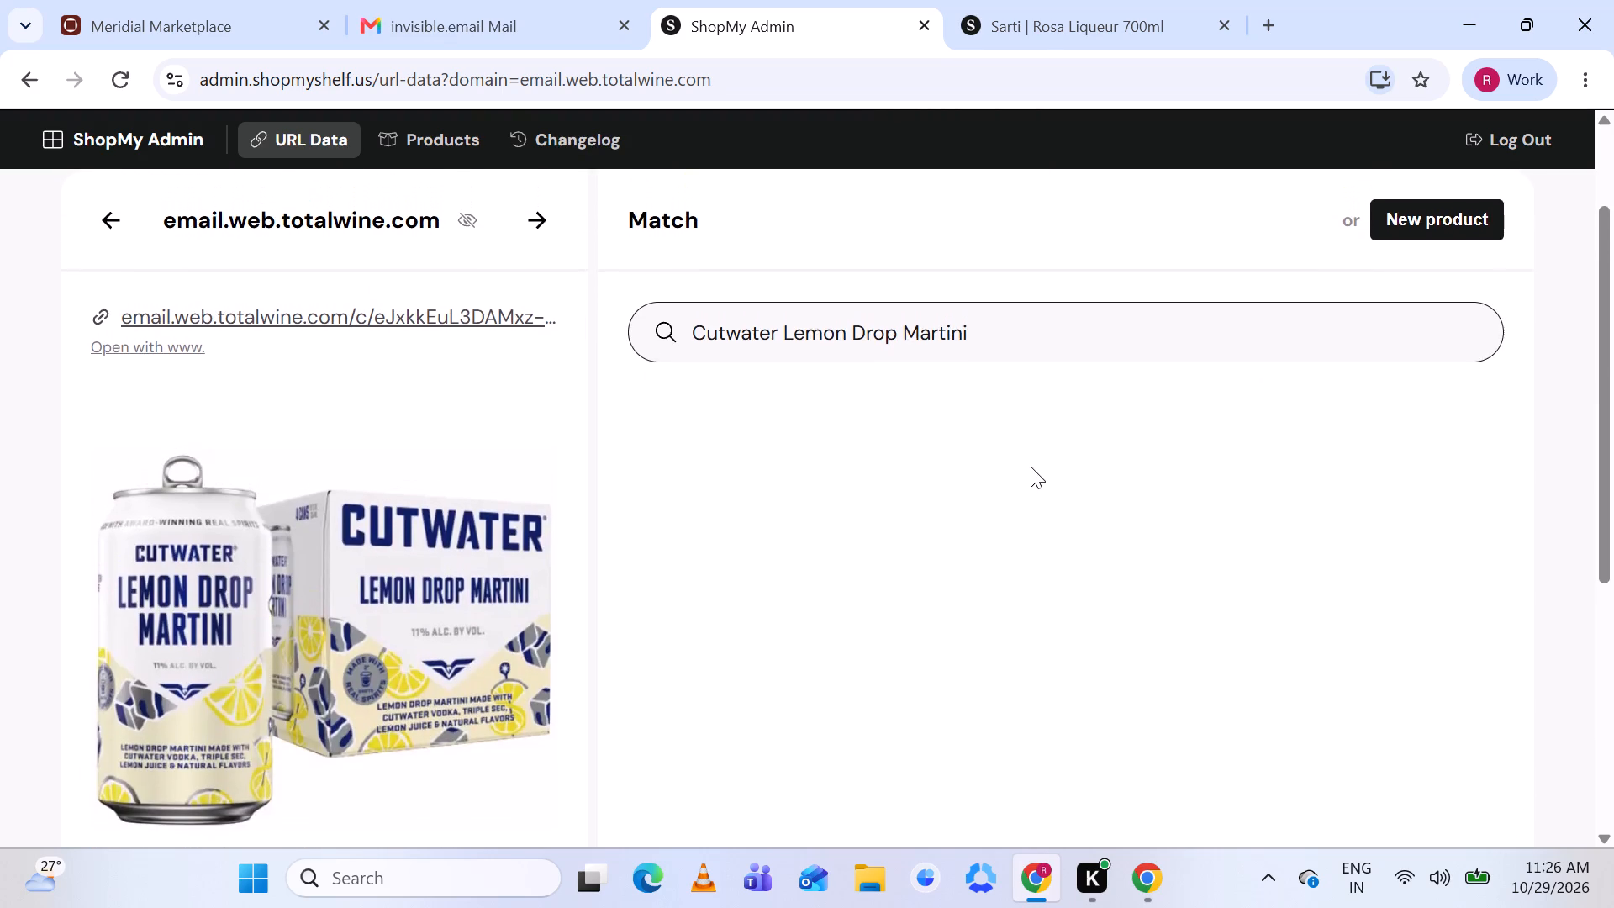
left_click(1421, 209)
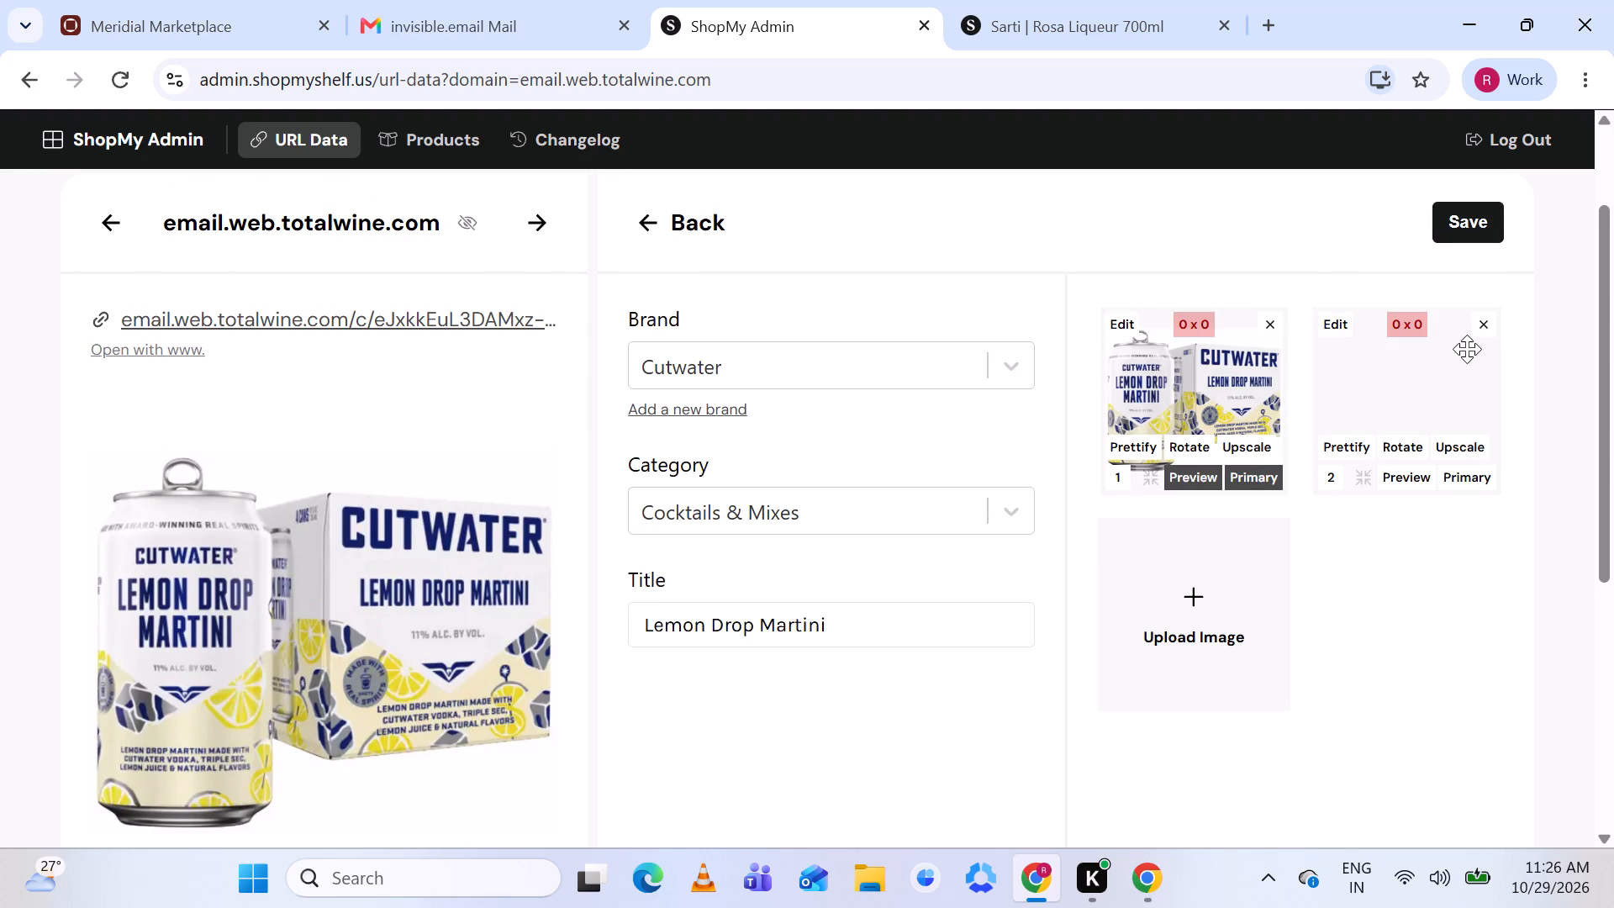
left_click(1482, 321)
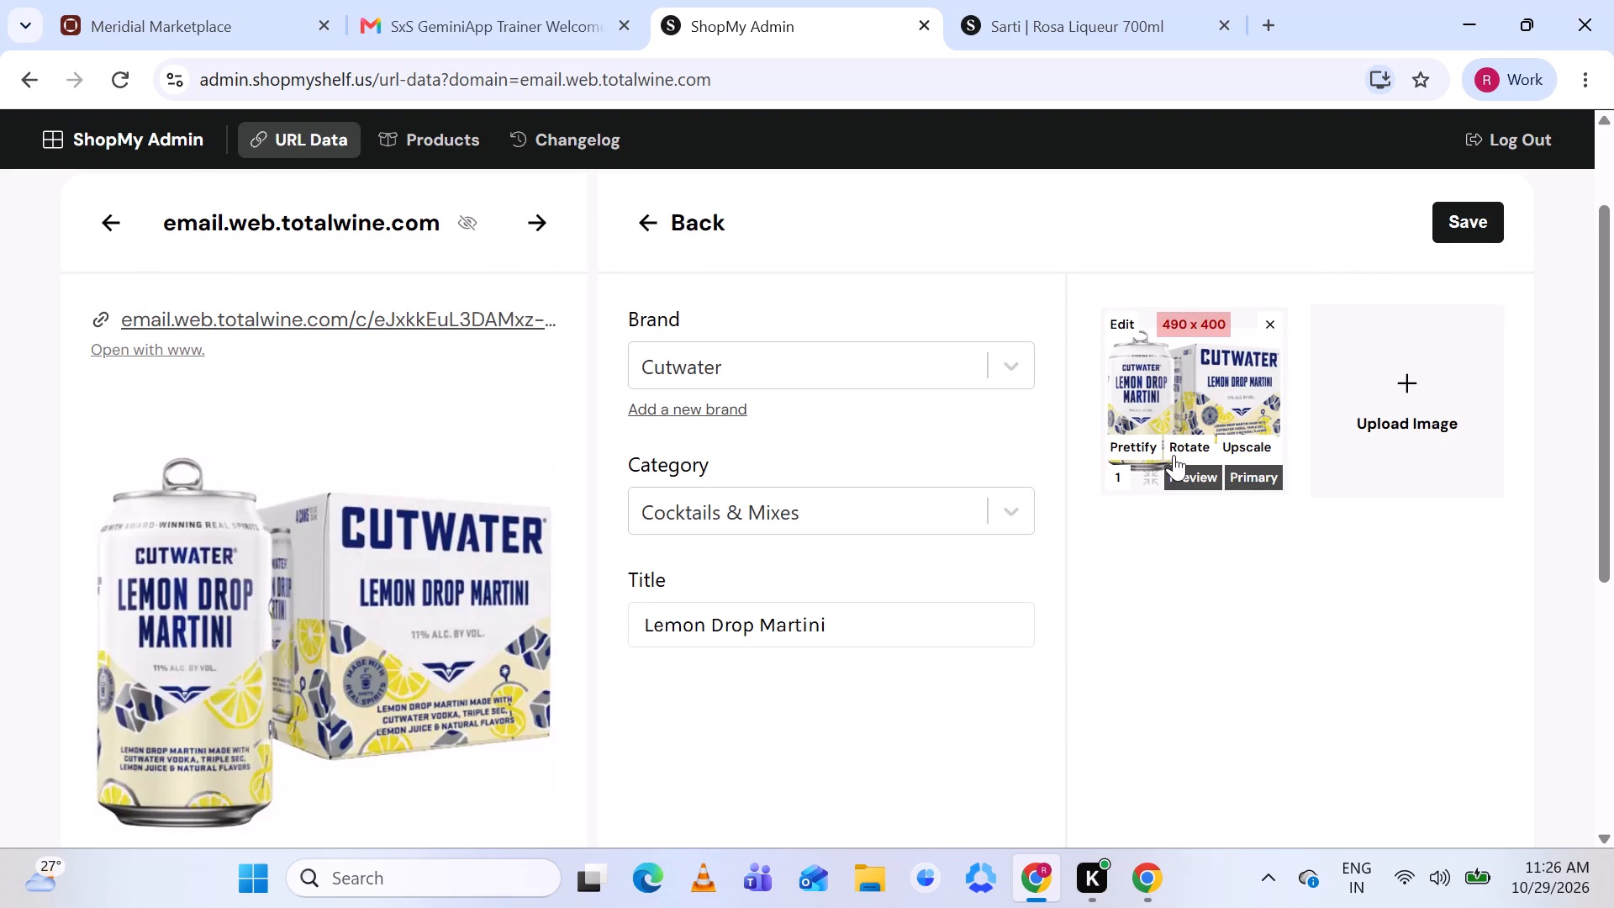
left_click(1131, 446)
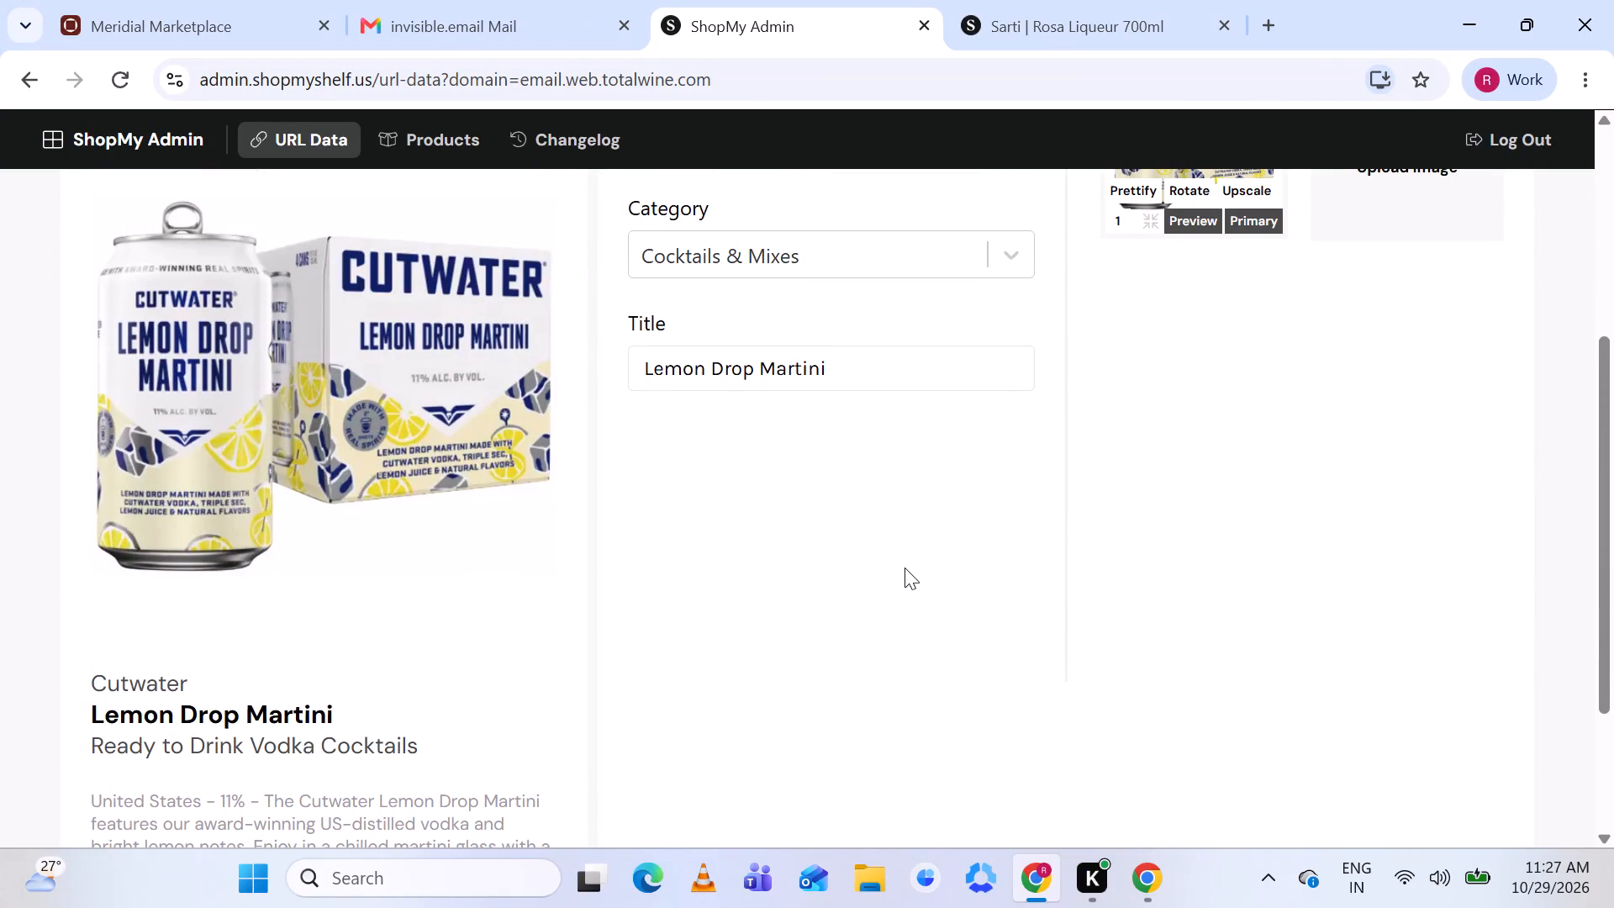
Check the Cutwater Lemon Drop Martini details and save the new product with brand Cutwater and category Cocktails & Mixes.
scroll(905, 567, "up", 2)
scroll(905, 567, "down", 1)
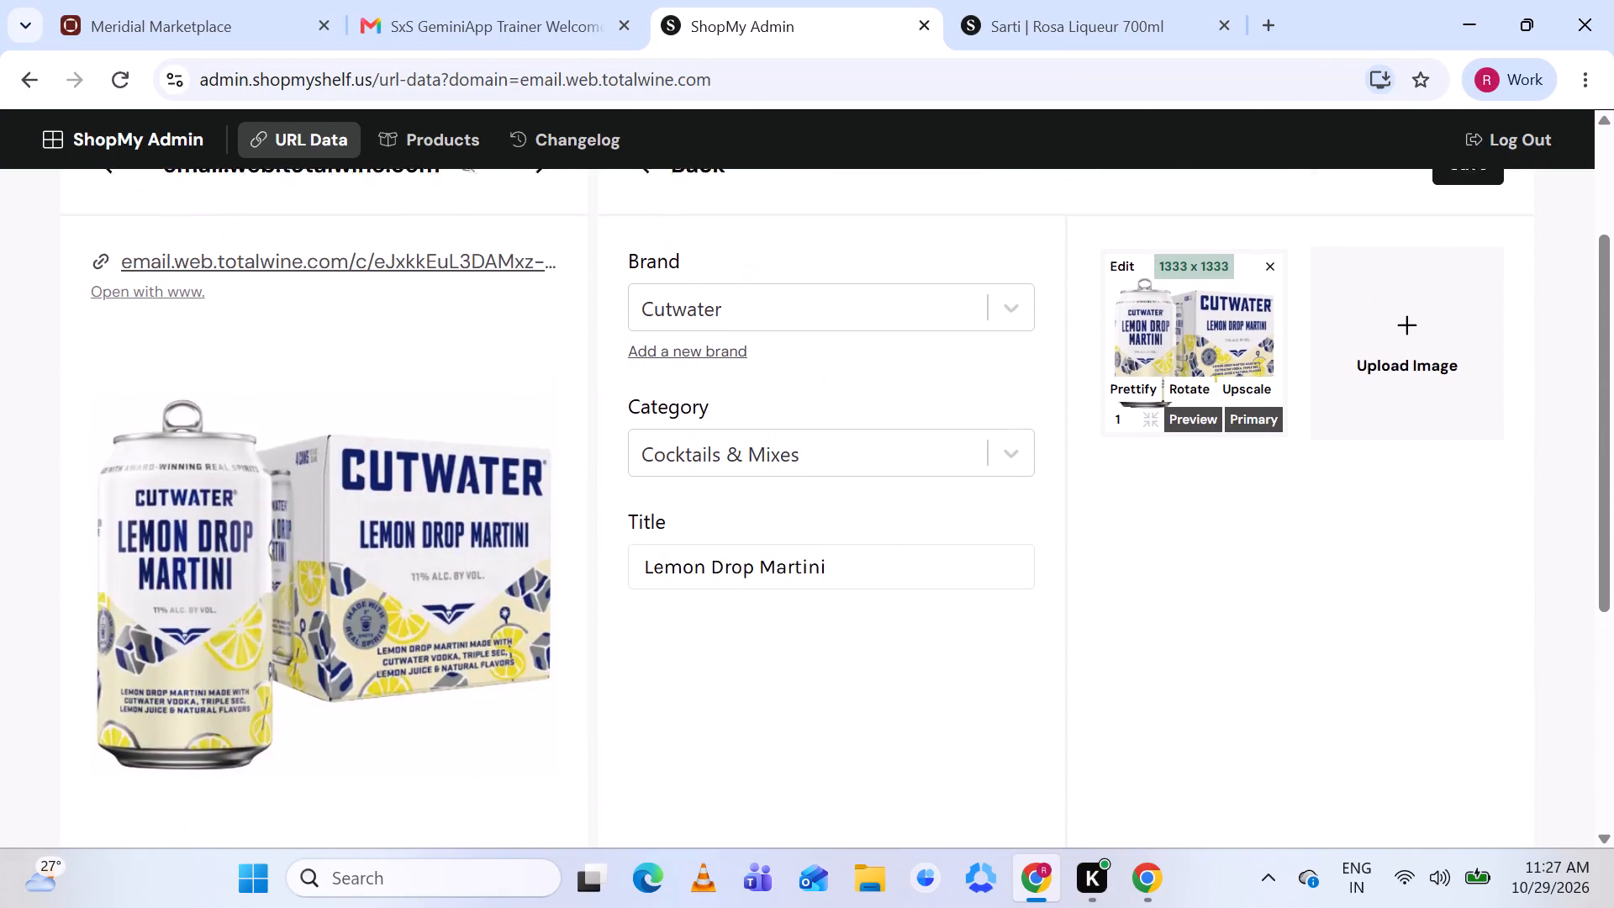
scroll(905, 567, "down", 1)
scroll(905, 567, "up", 4)
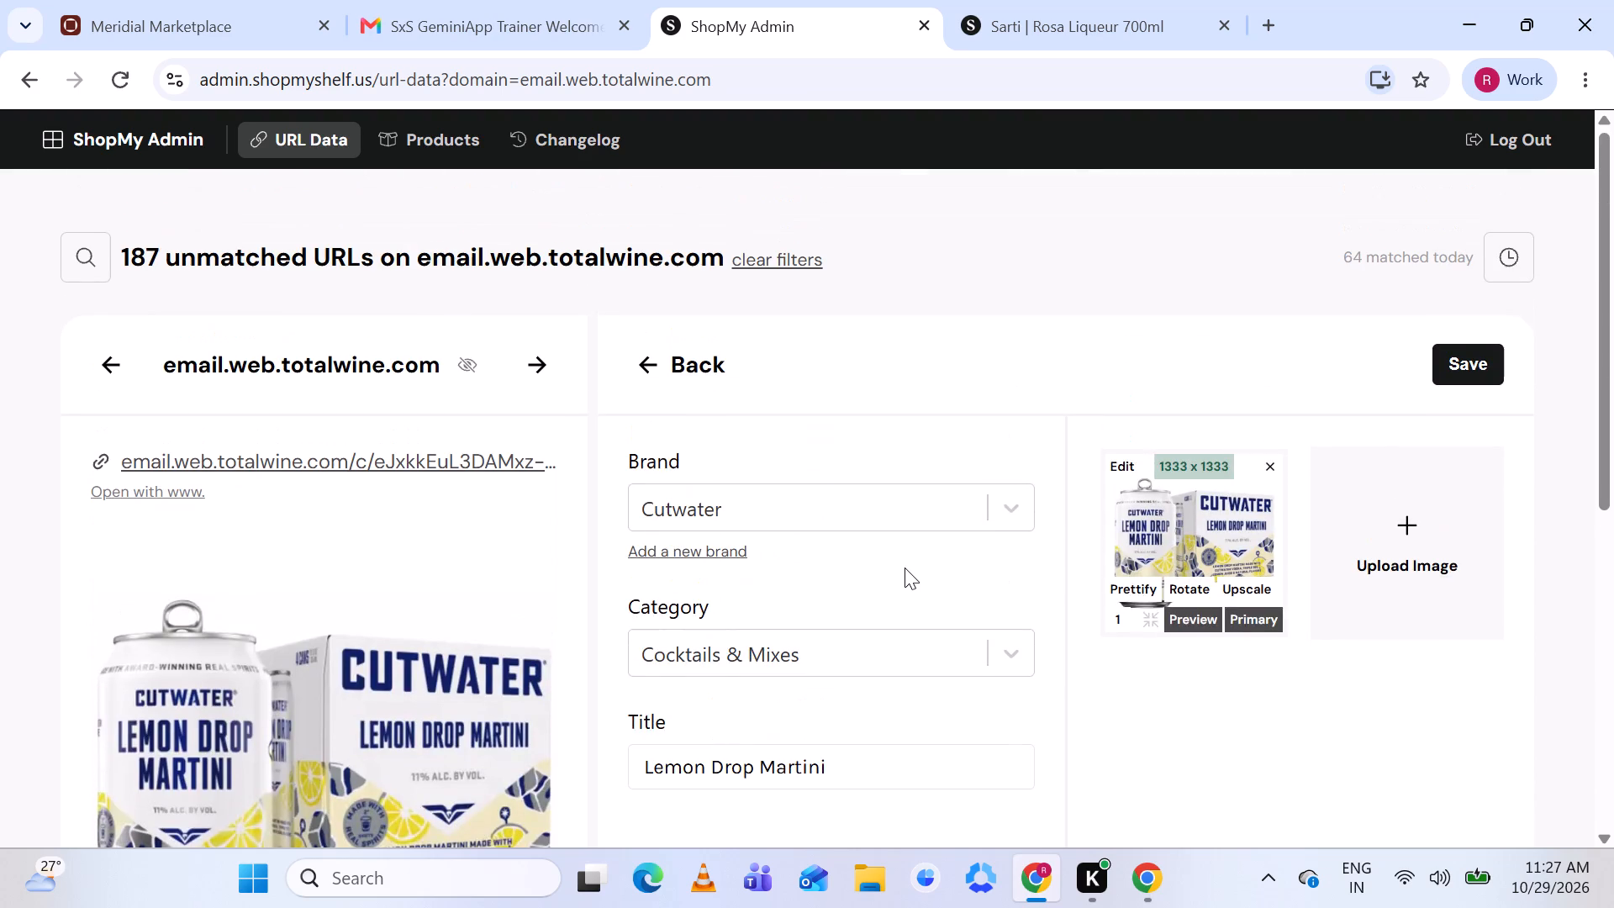
left_click(1453, 355)
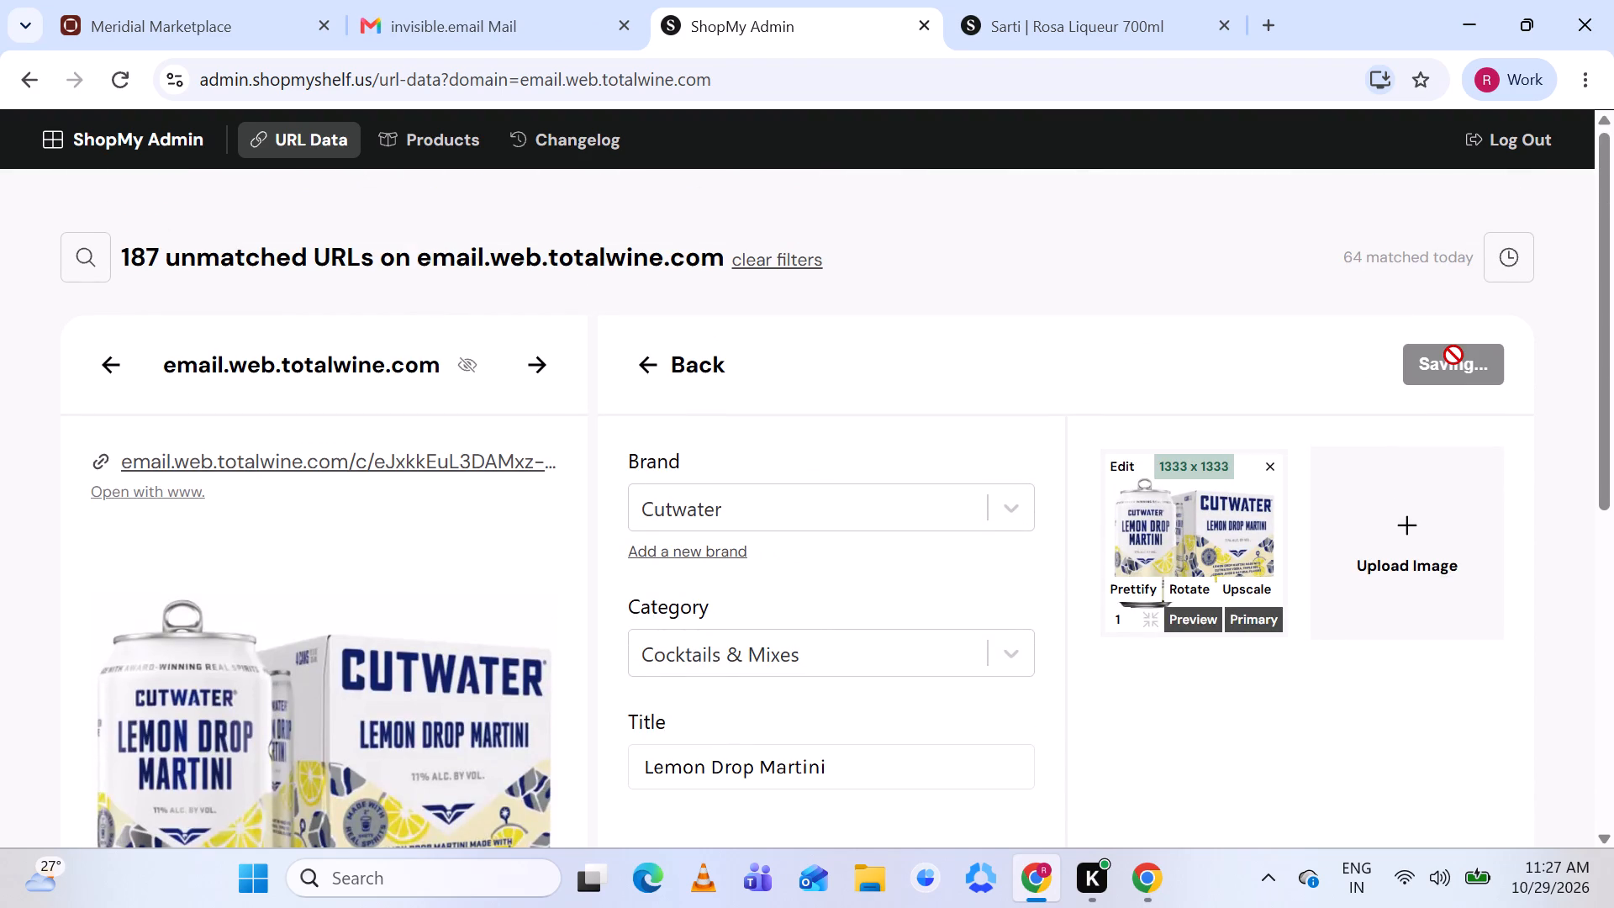
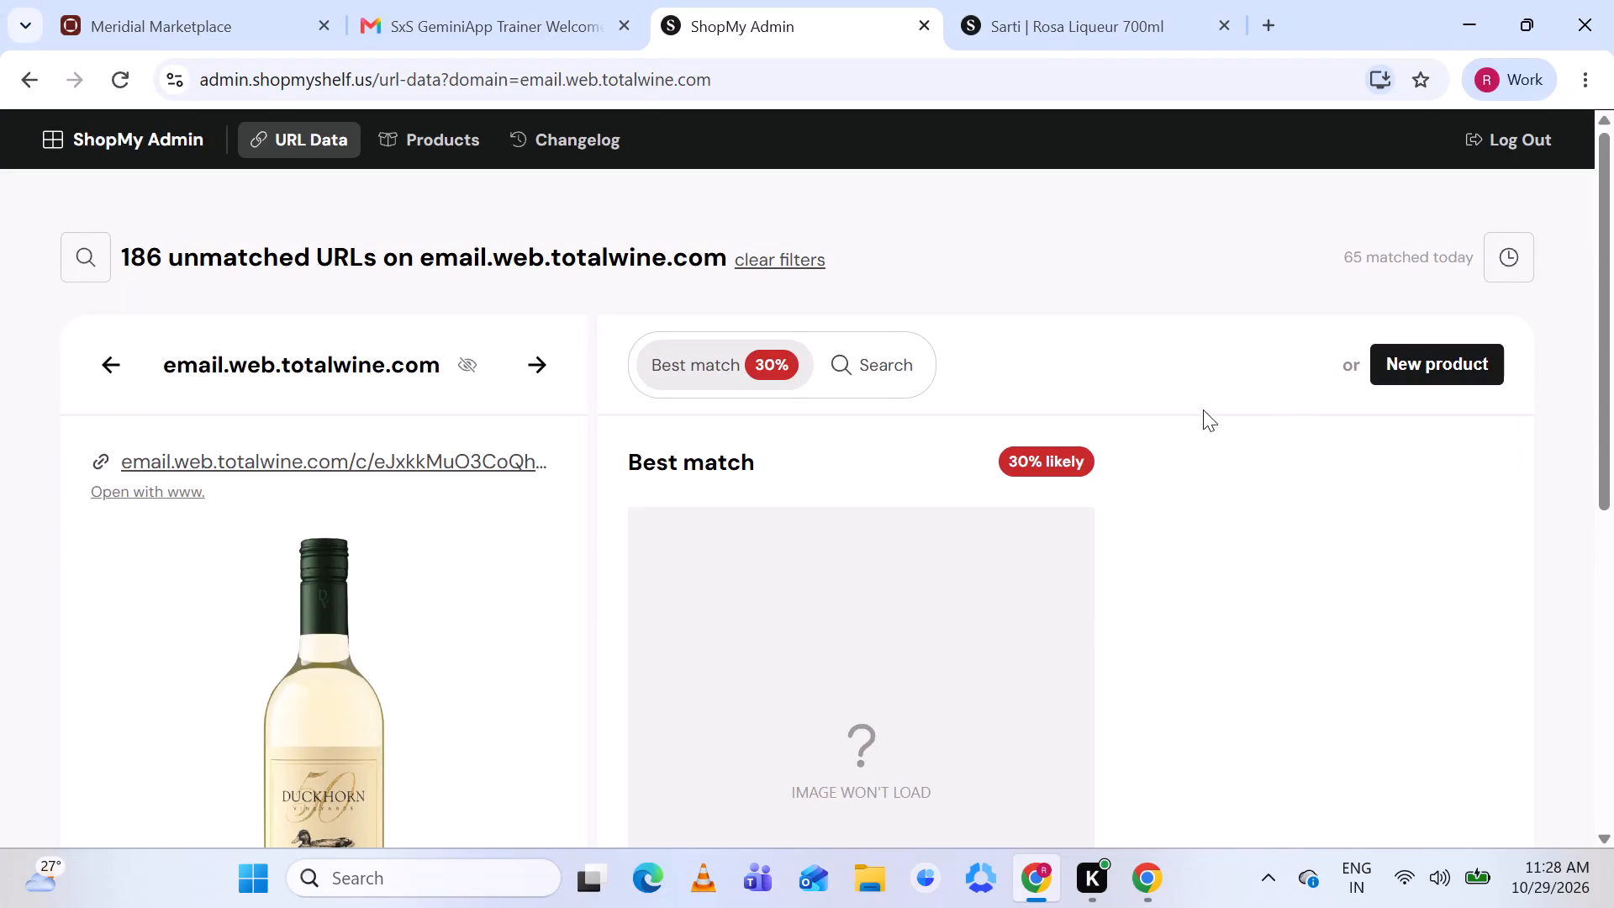
Open the suggested Decoy Sonoma County Sauvignon Blanc product page, close the Sarti Rosa Liqueur page, and compare Decoy with the Duckhorn listing.
scroll(1131, 467, "down", 2)
left_click(839, 689)
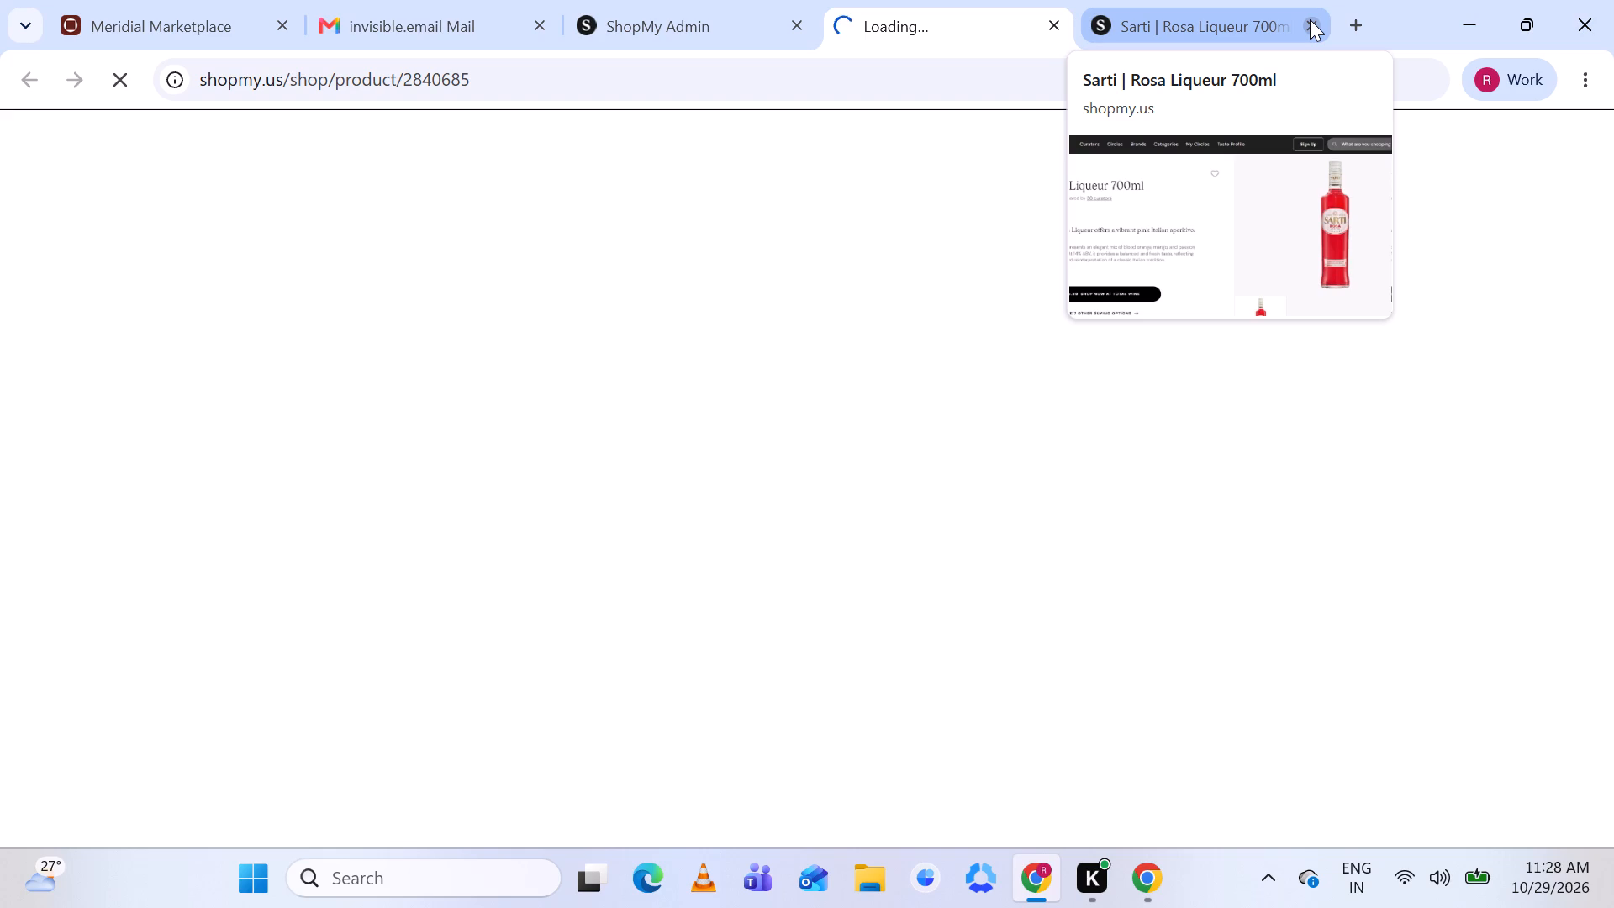
left_click(1310, 19)
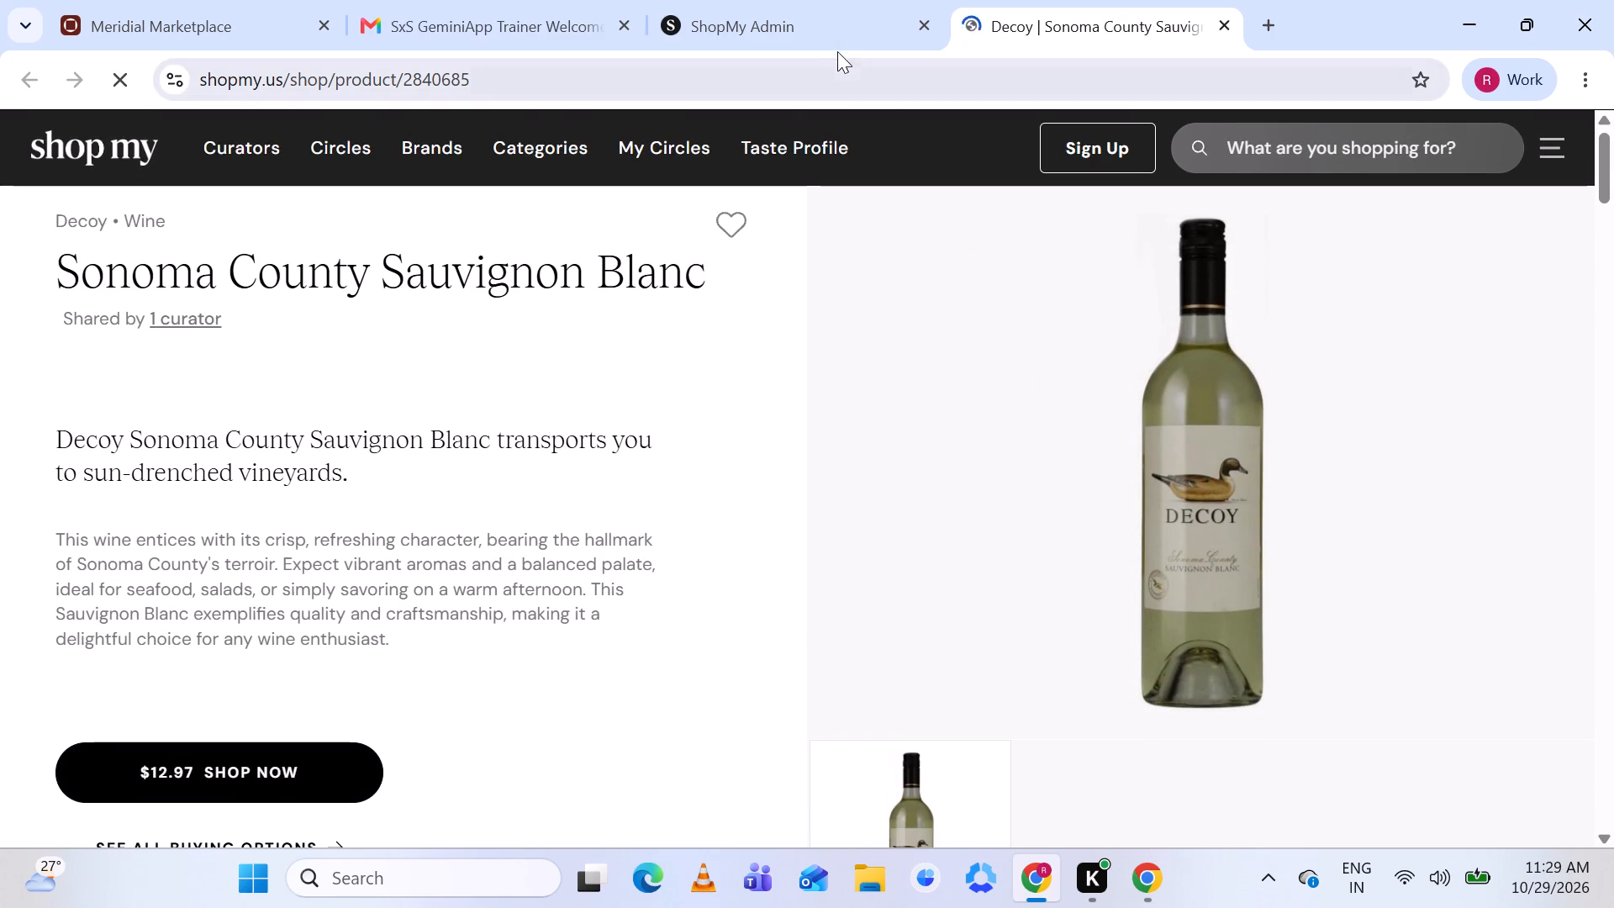
left_click(783, 3)
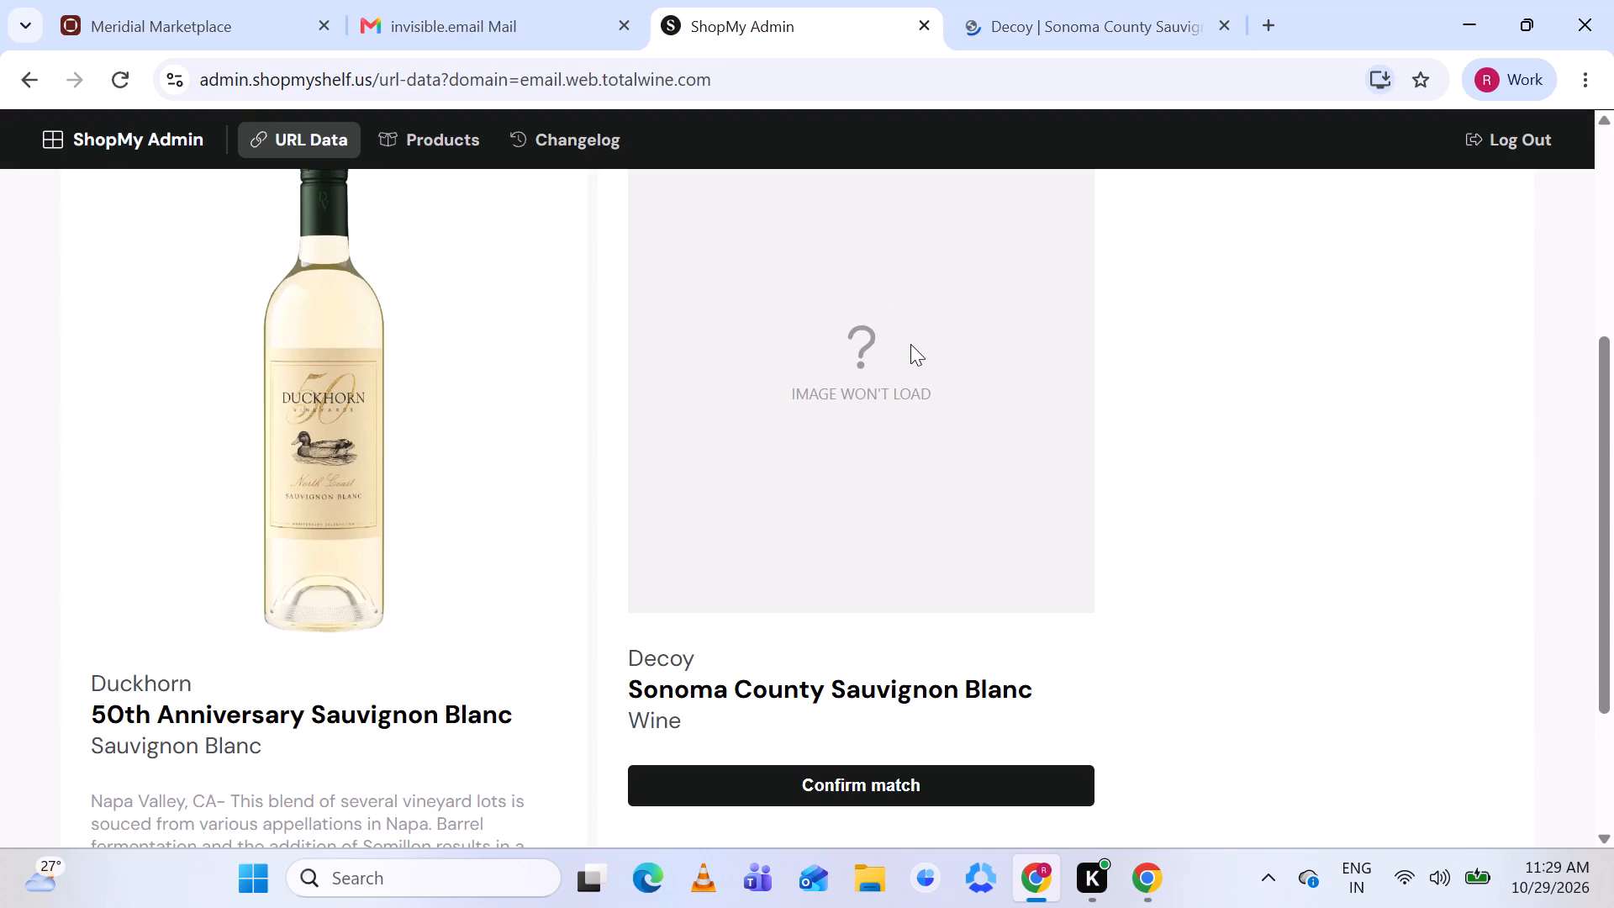
left_click(1046, 0)
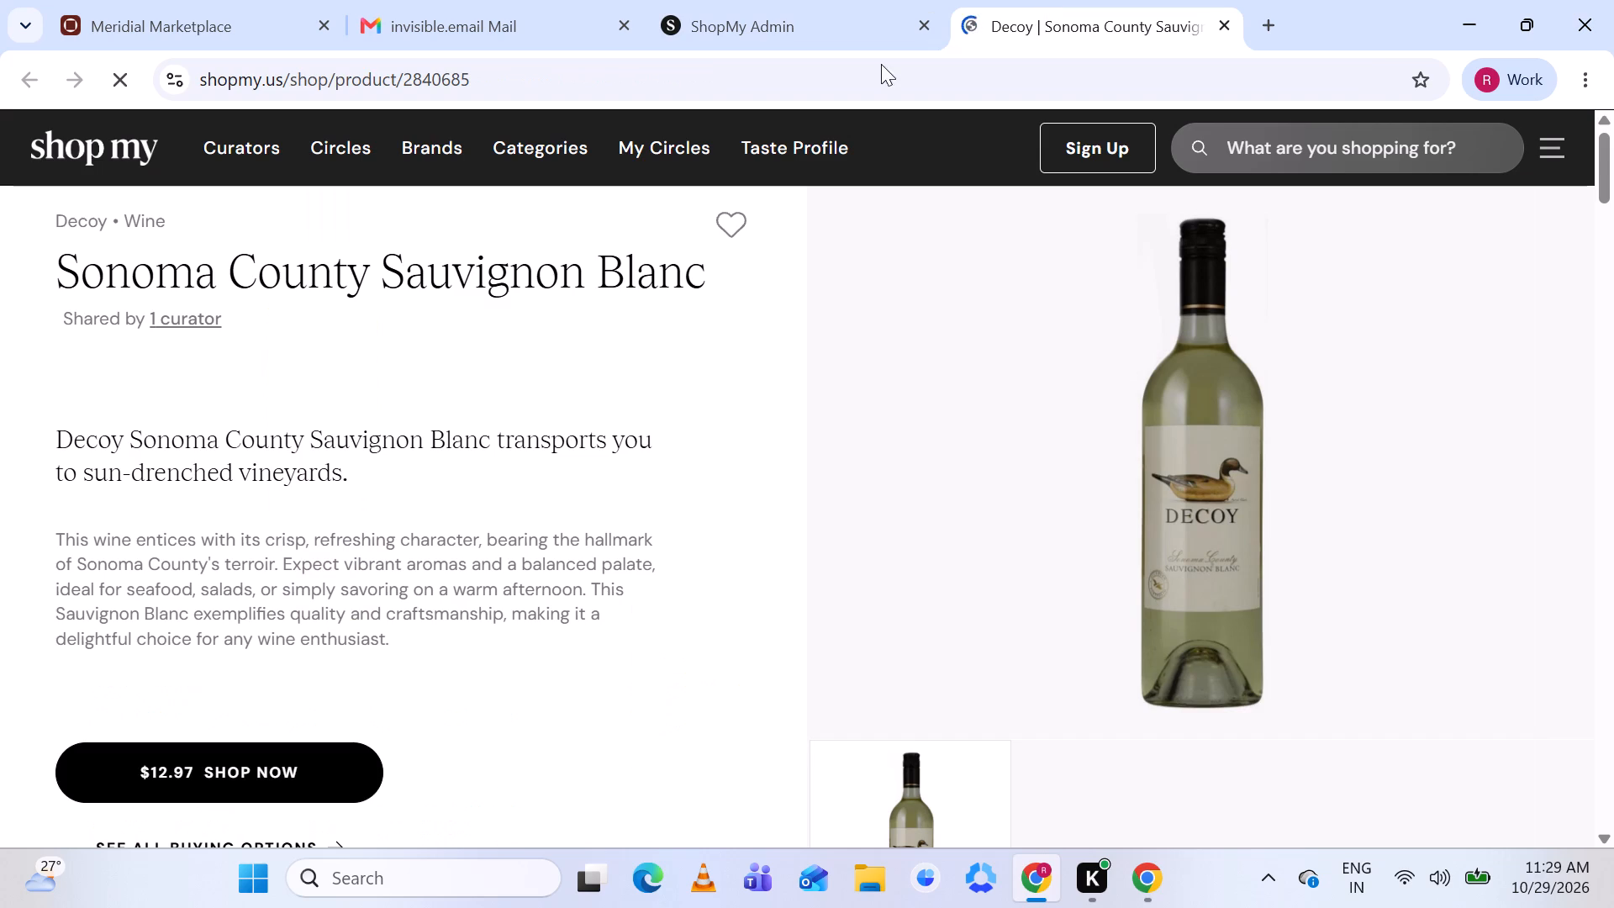
left_click(749, 19)
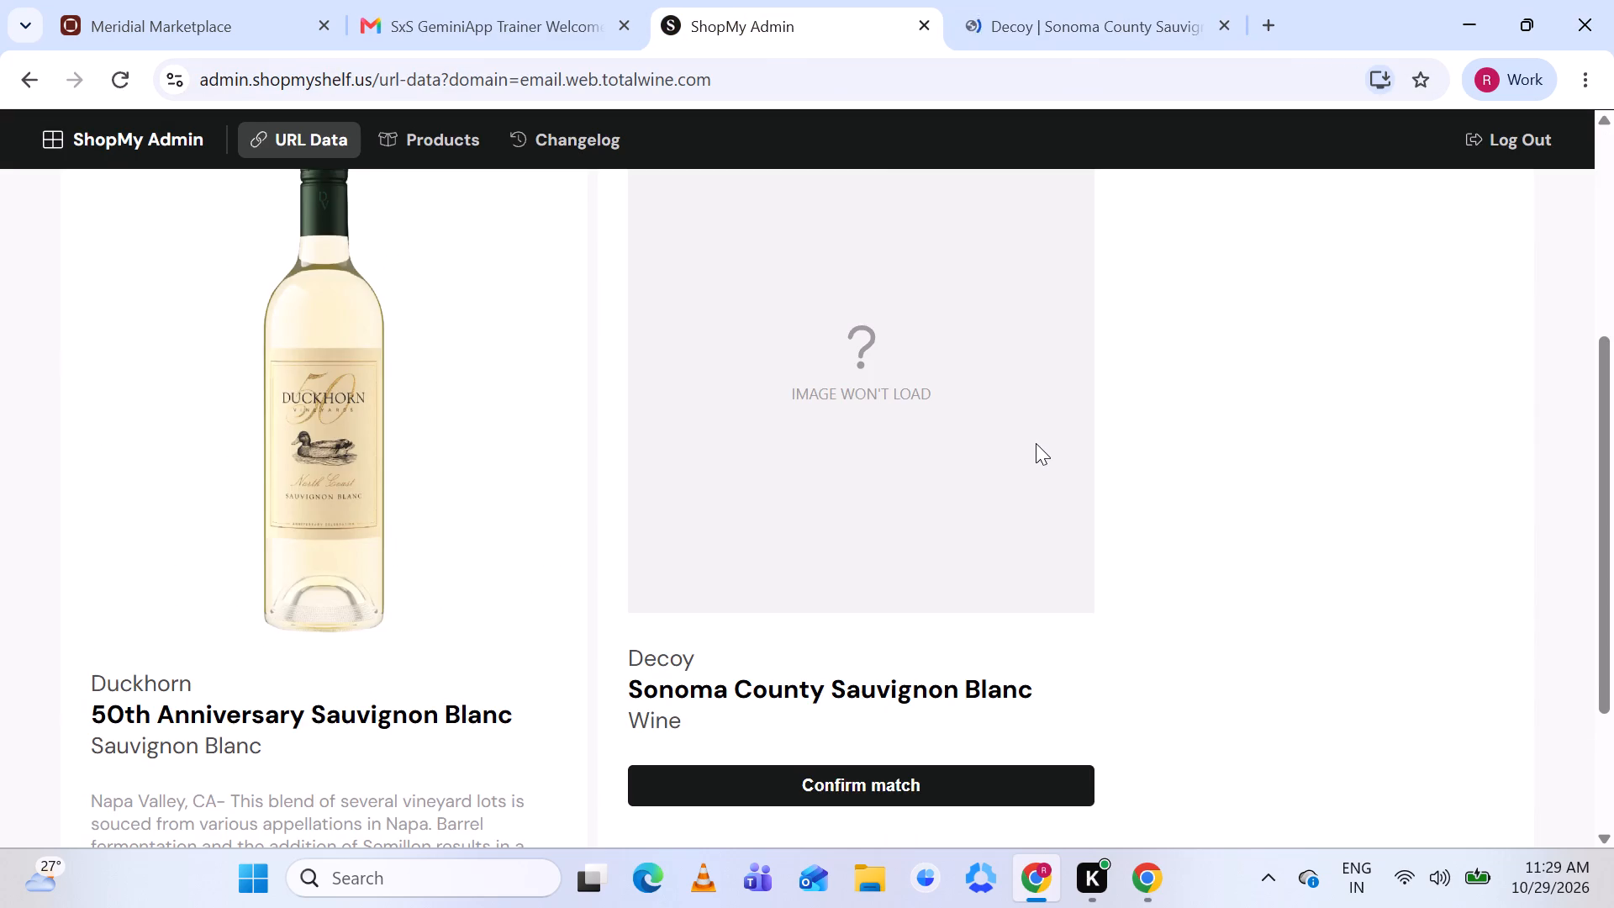
Search existing products for Duckhorn 50th Anniversary Sauvignon, match the URL to Duckhorn Vineyards 50th Anniversary Sauvignon Blanc, and save the match.
scroll(1036, 443, "up", 2)
left_click(856, 311)
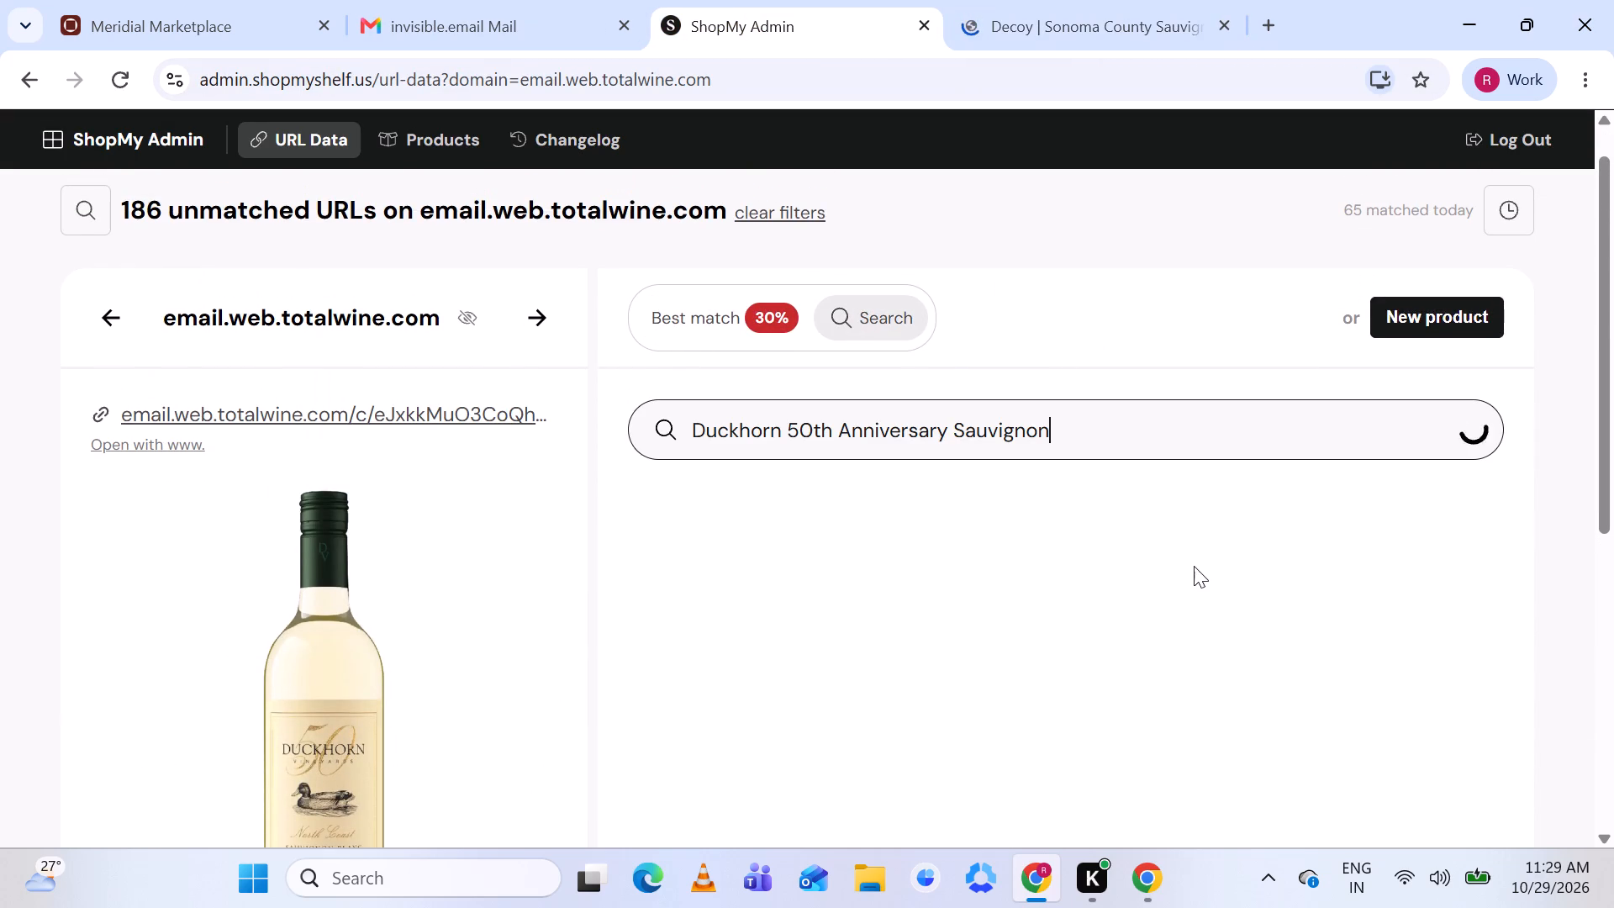
scroll(1194, 566, "down", 1)
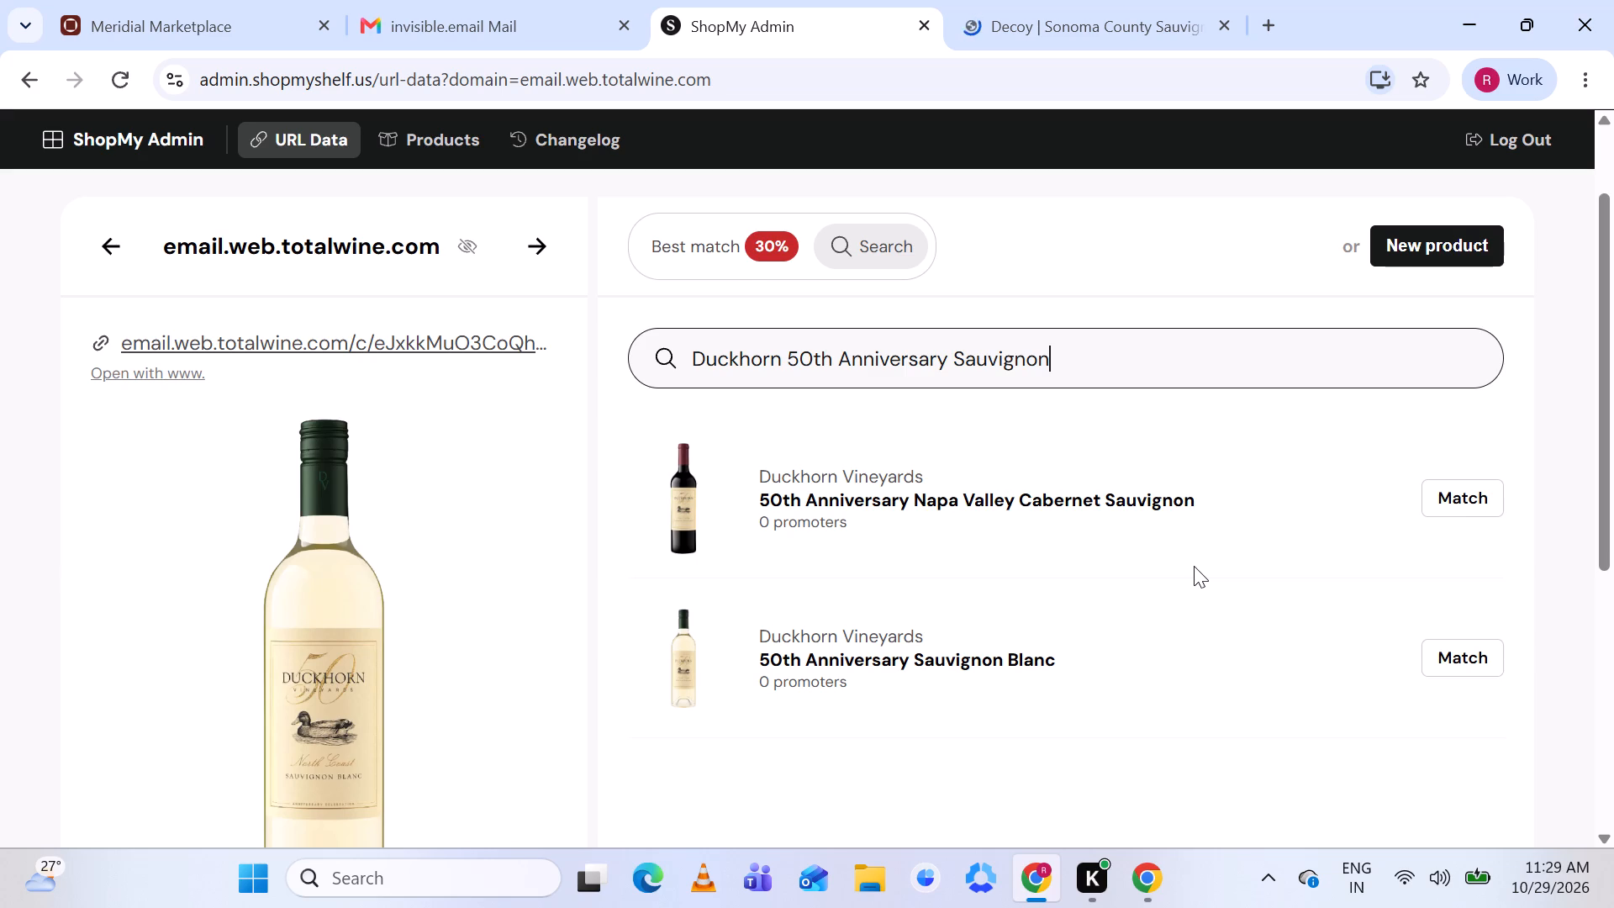
scroll(1194, 566, "down", 1)
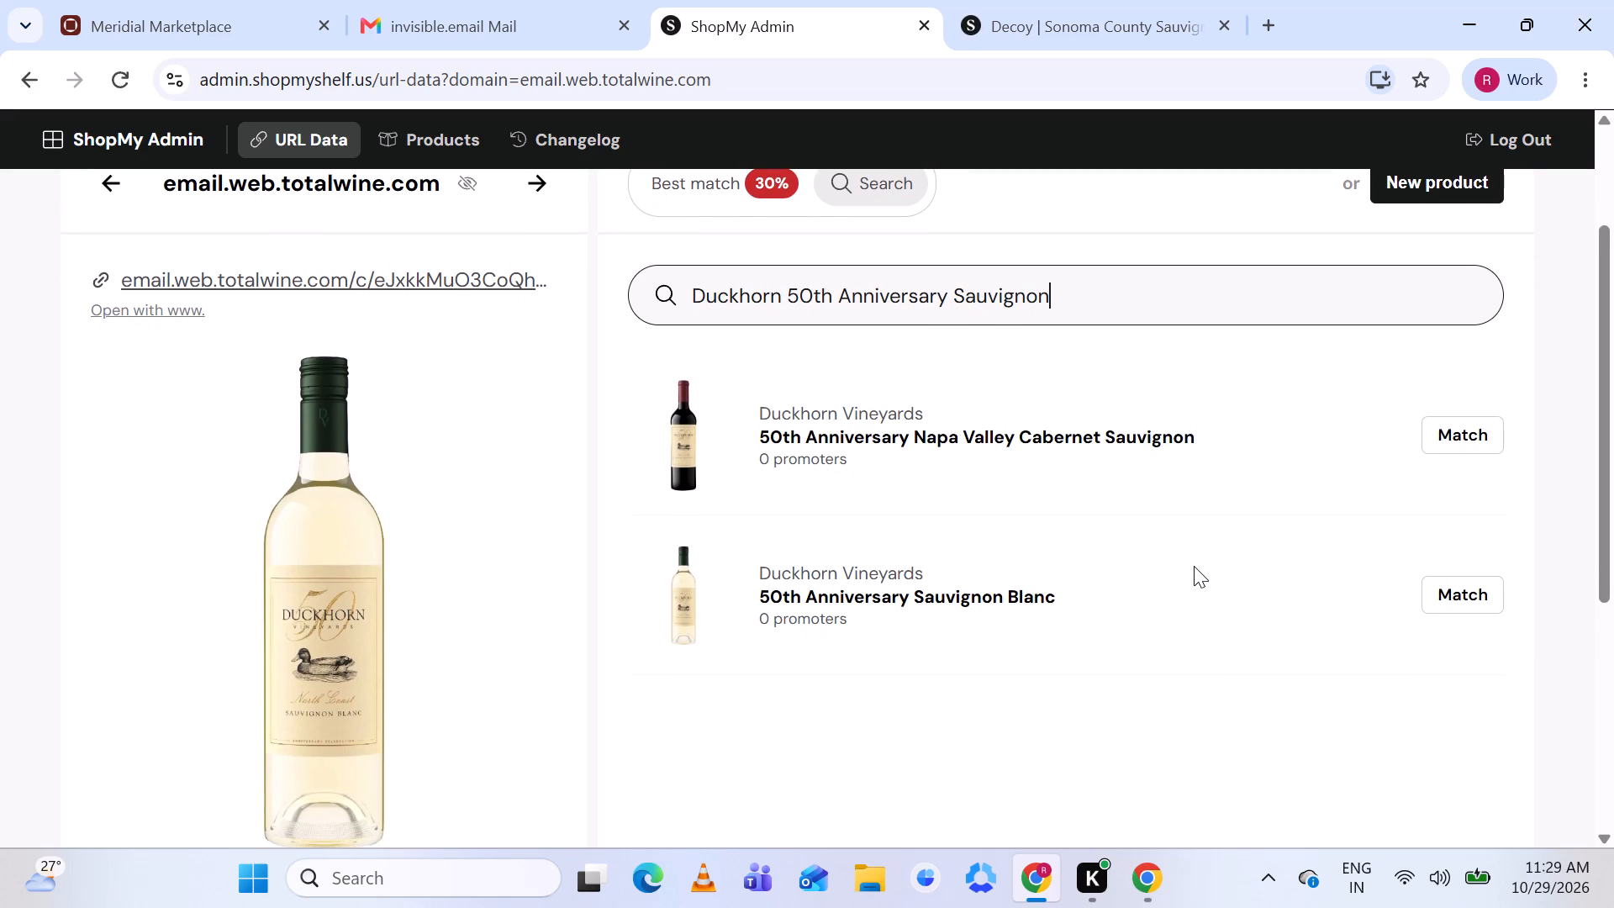
scroll(1194, 566, "down", 2)
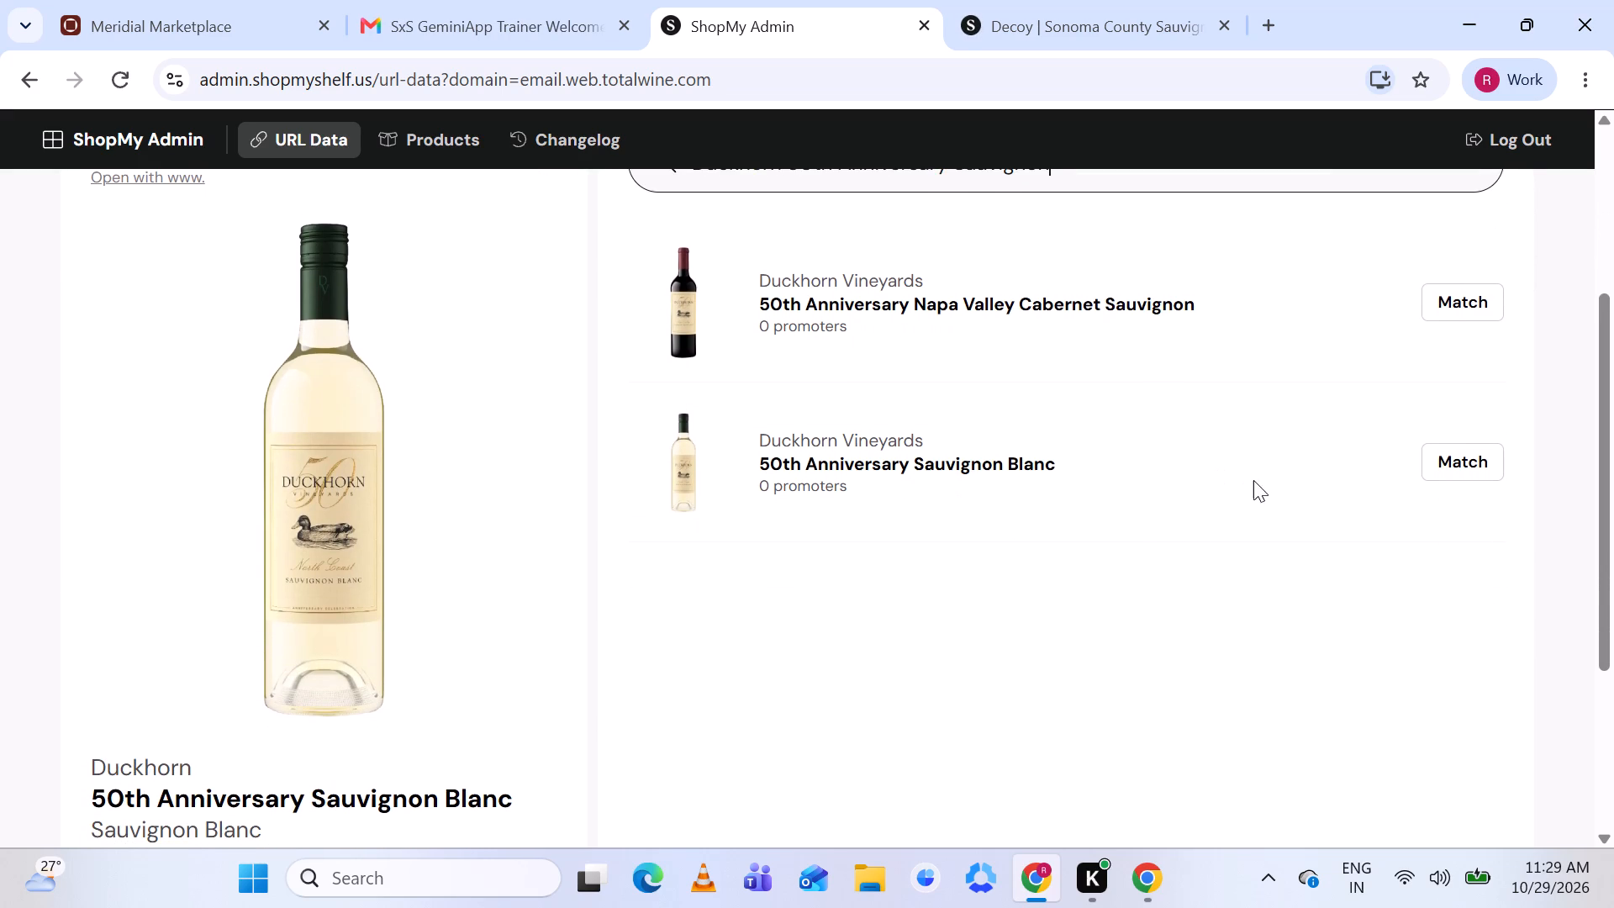
left_click(1443, 463)
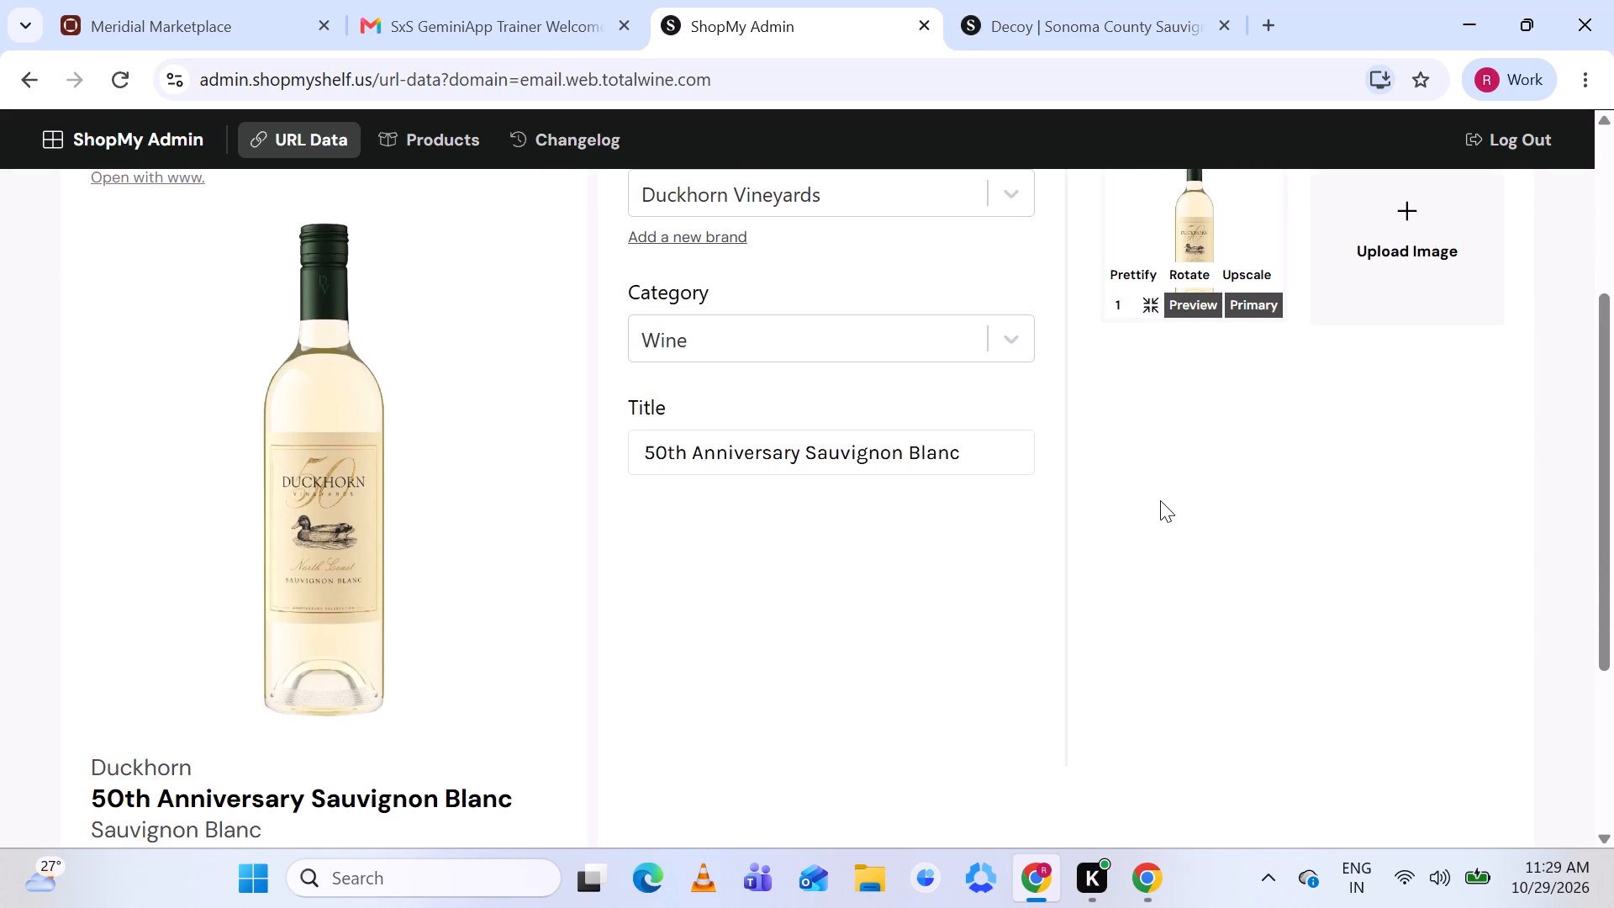
scroll(934, 458, "up", 1)
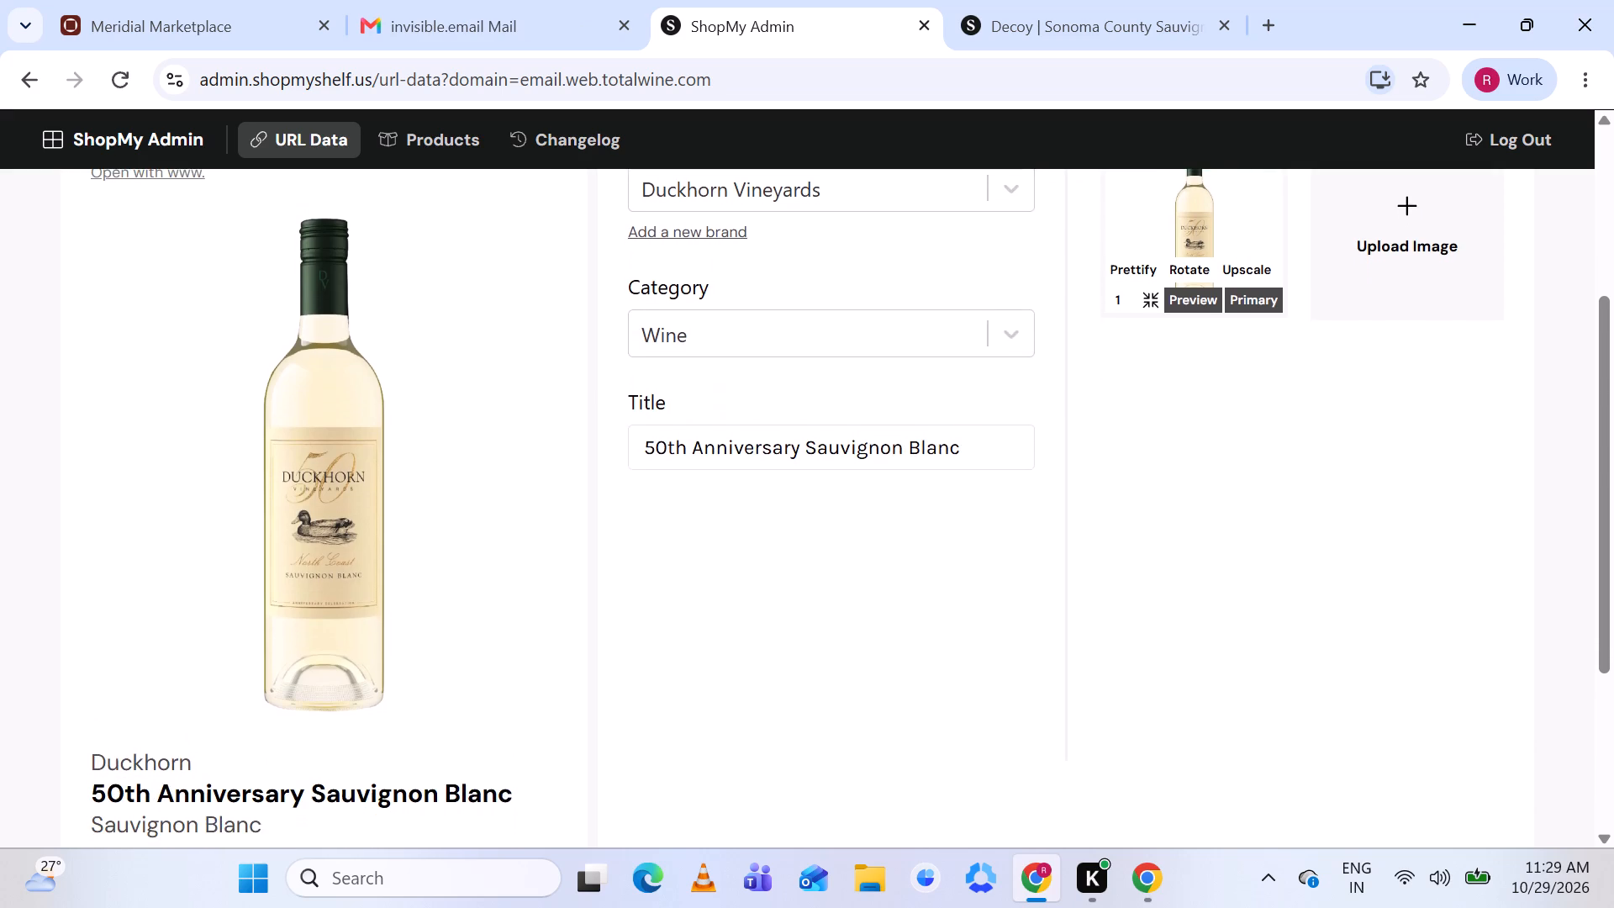
scroll(934, 458, "up", 1)
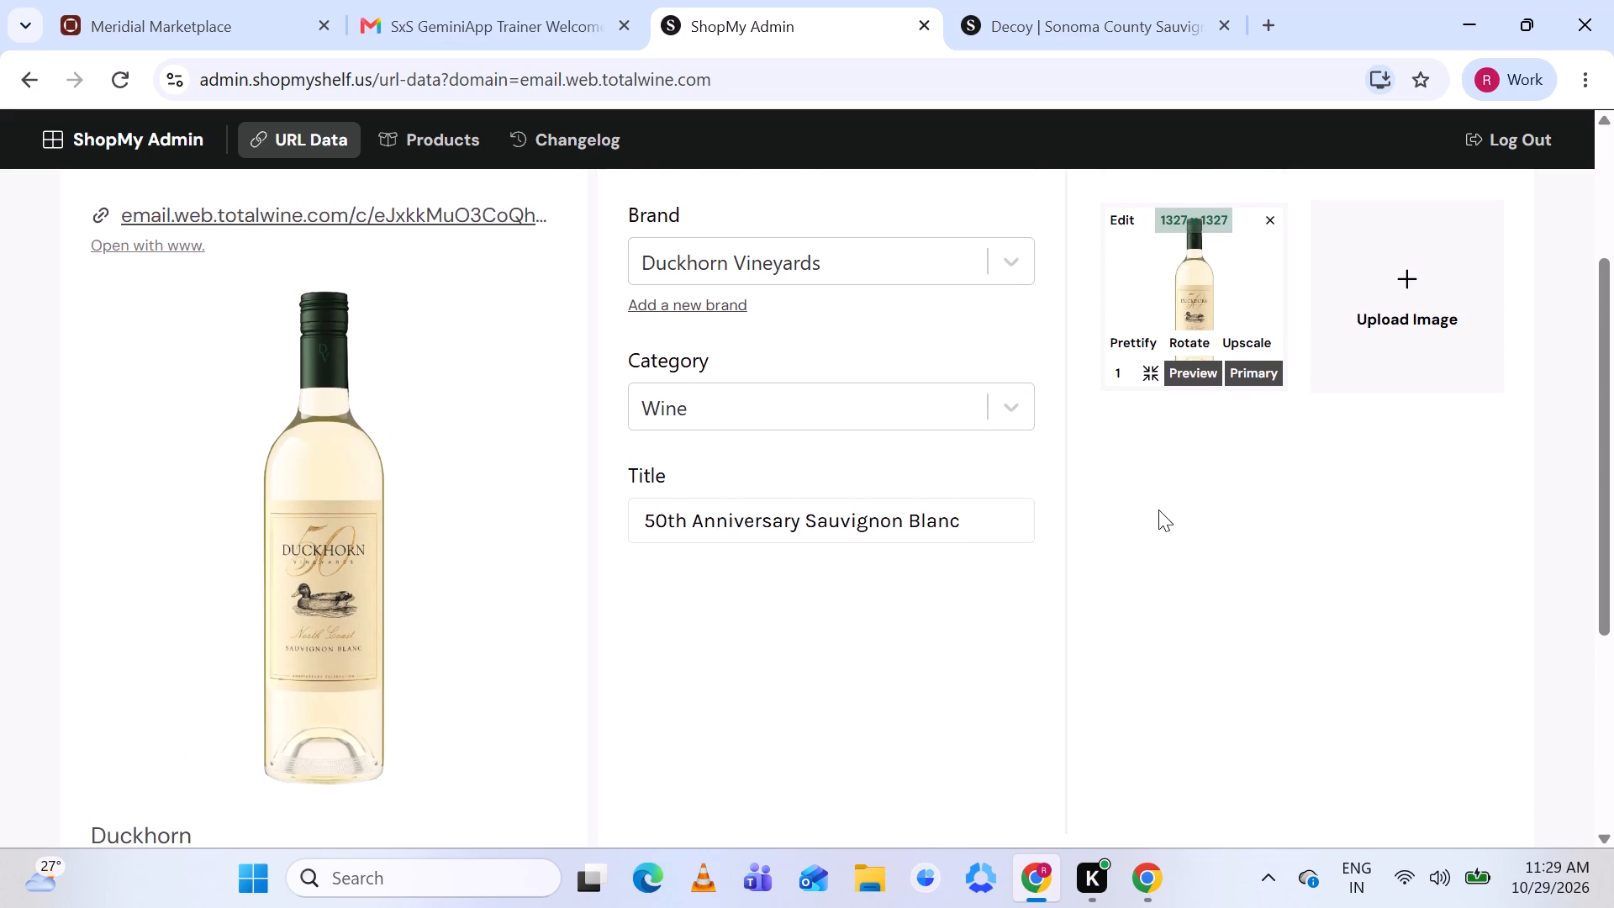
scroll(1158, 509, "up", 1)
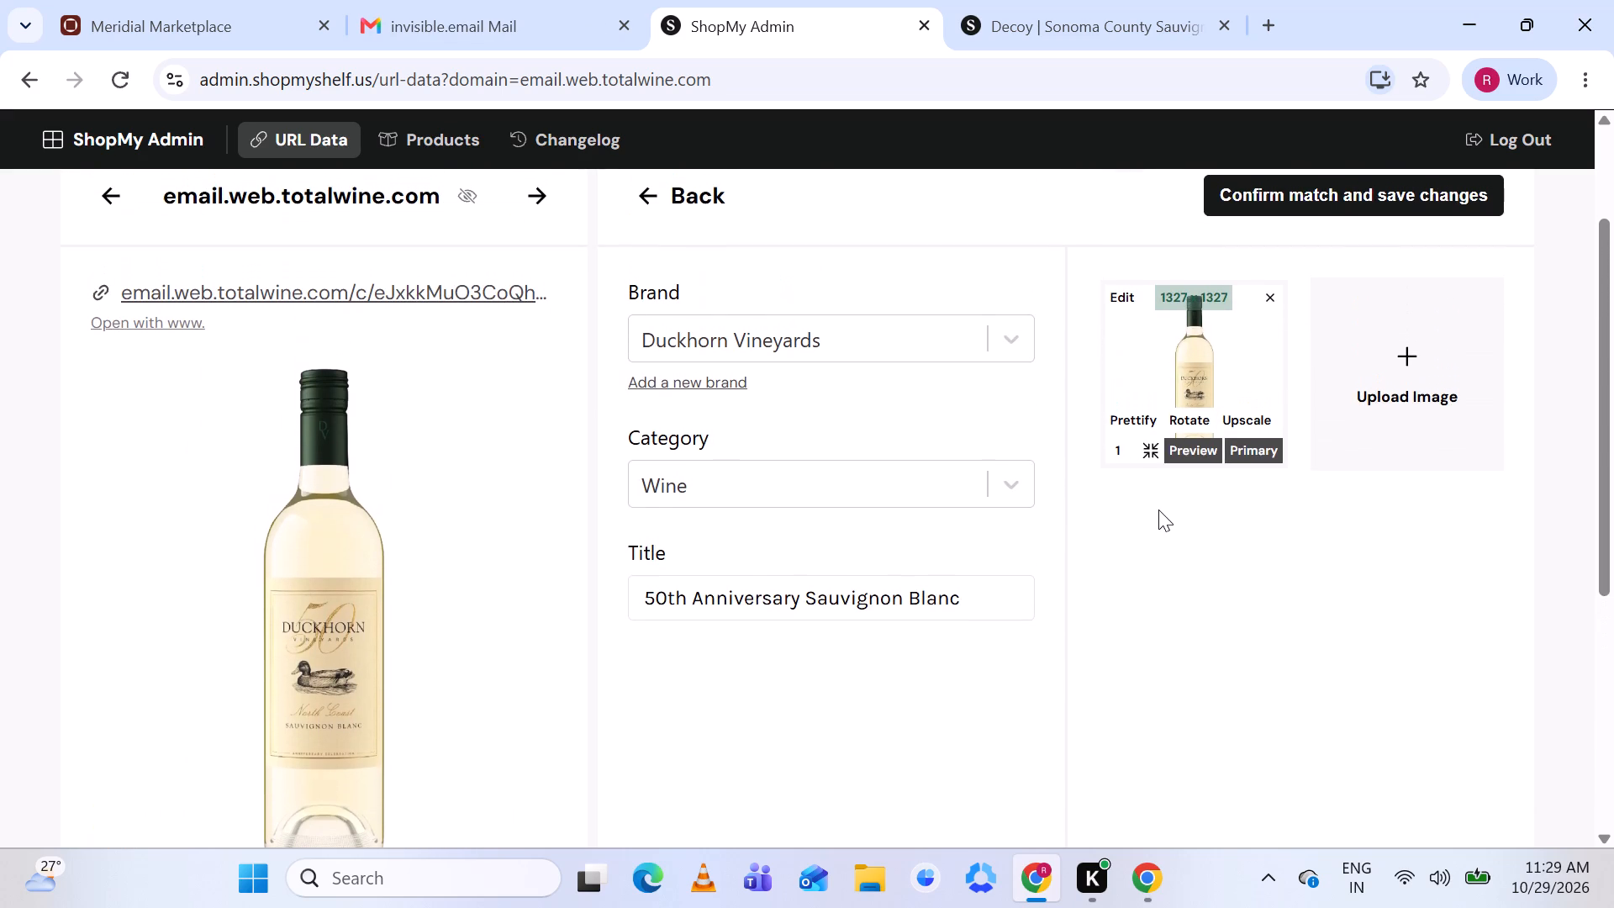
left_click(1288, 194)
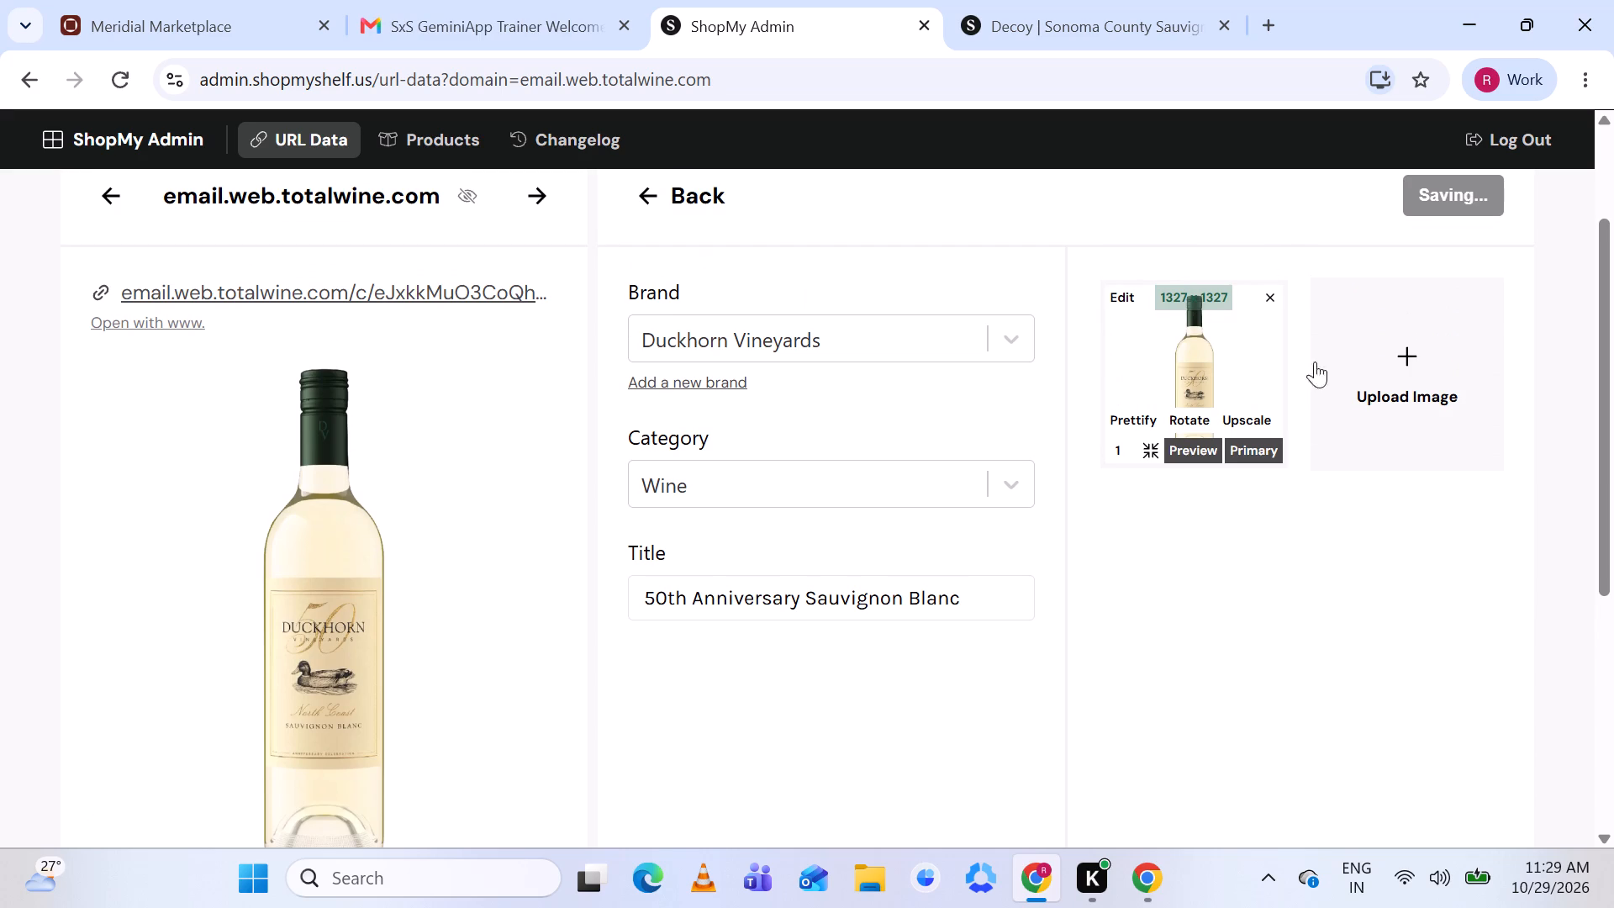
Open the suggested Filthy Pickle Mini Gherkin Stuffed Olives page, close the Decoy page, and compare its jar and description with the Pickle Olives listing.
scroll(1318, 471, "down", 2)
scroll(1318, 471, "left", 1)
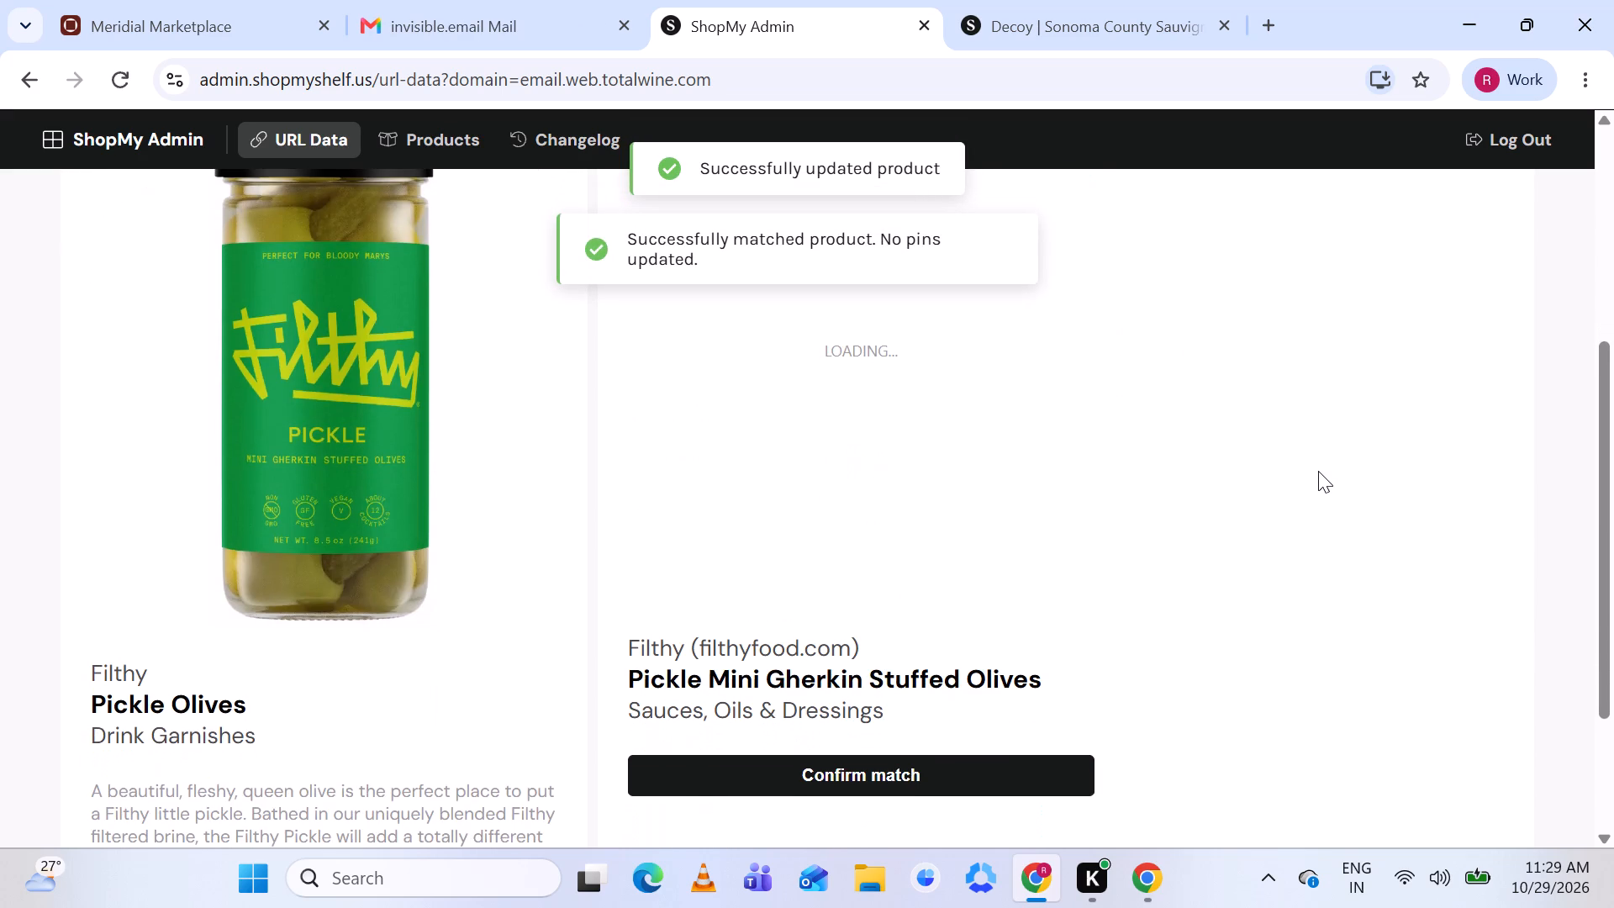
scroll(1318, 471, "left", 2)
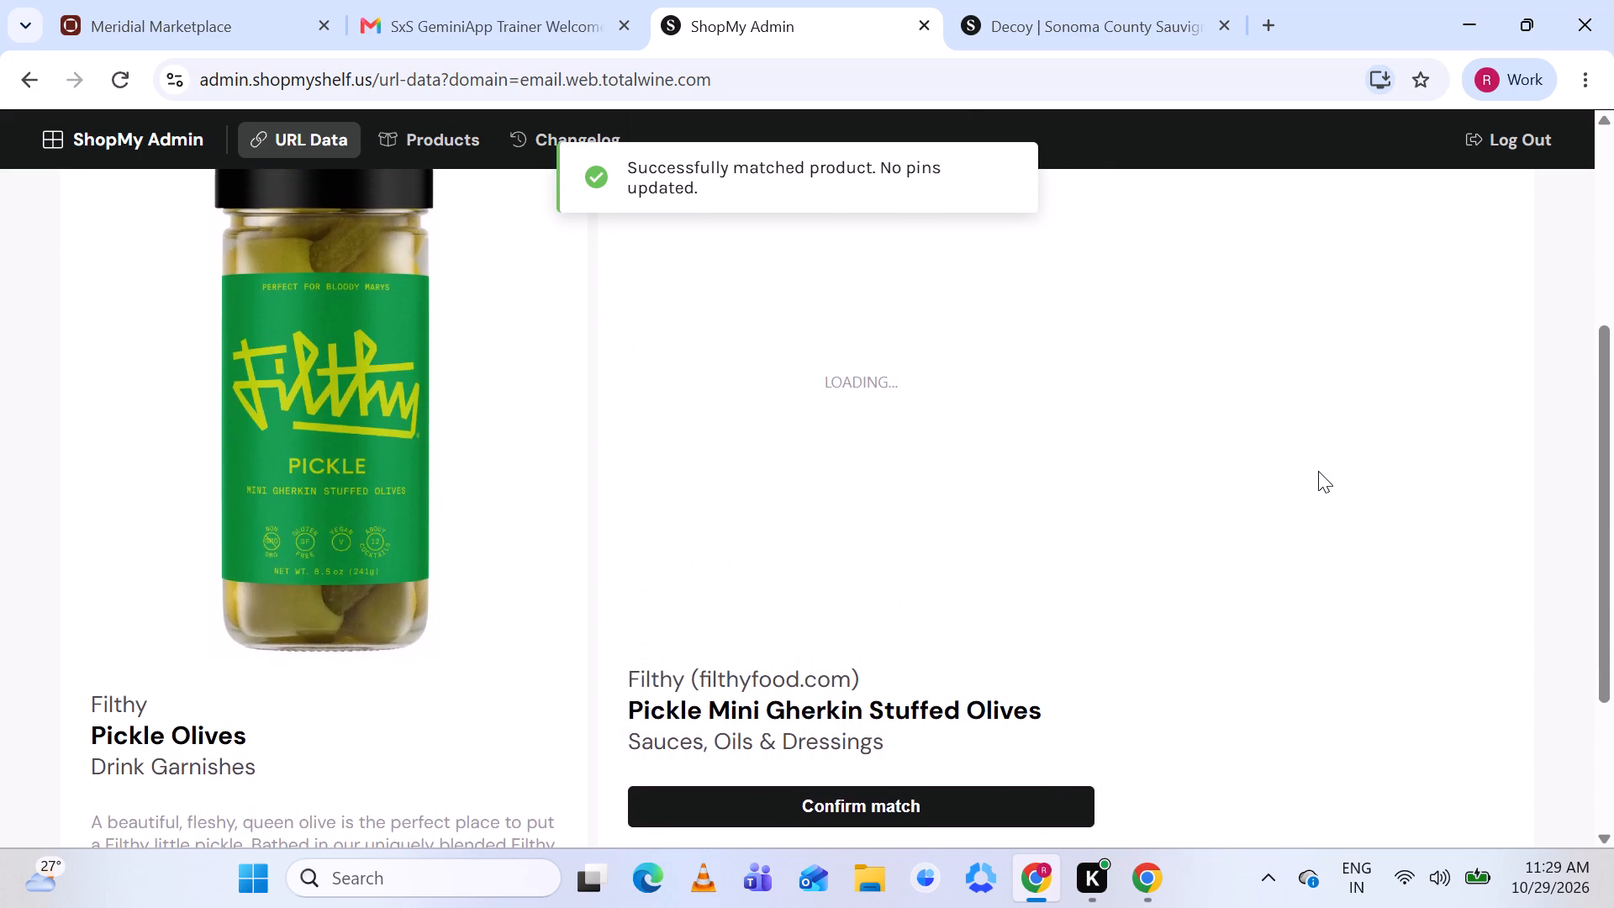
scroll(1318, 471, "left", 2)
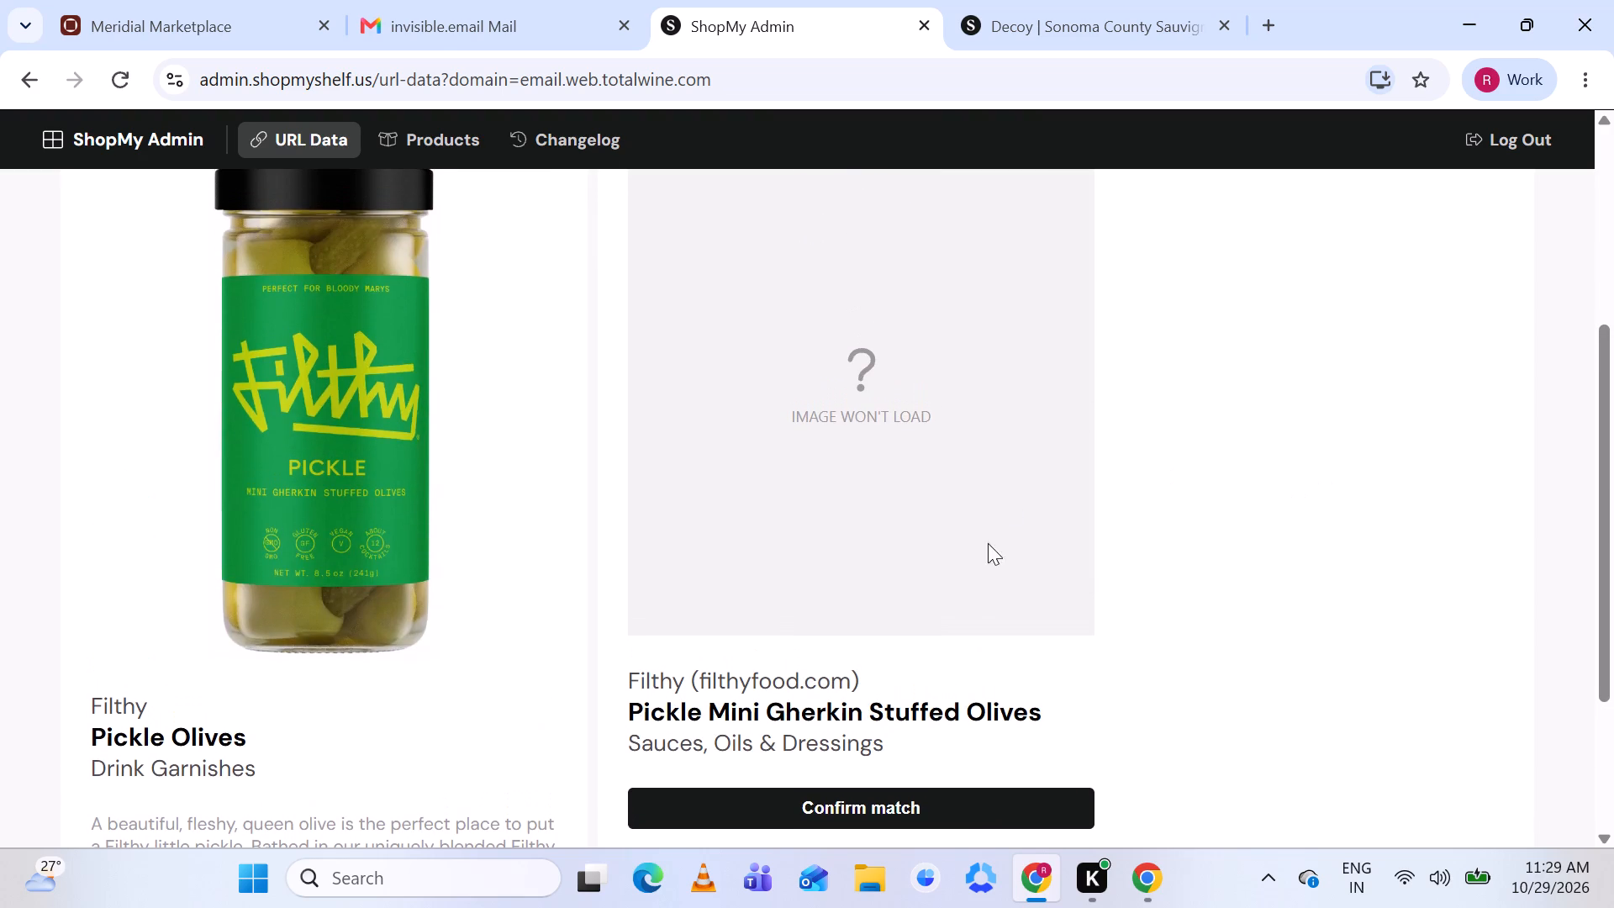
left_click(936, 707)
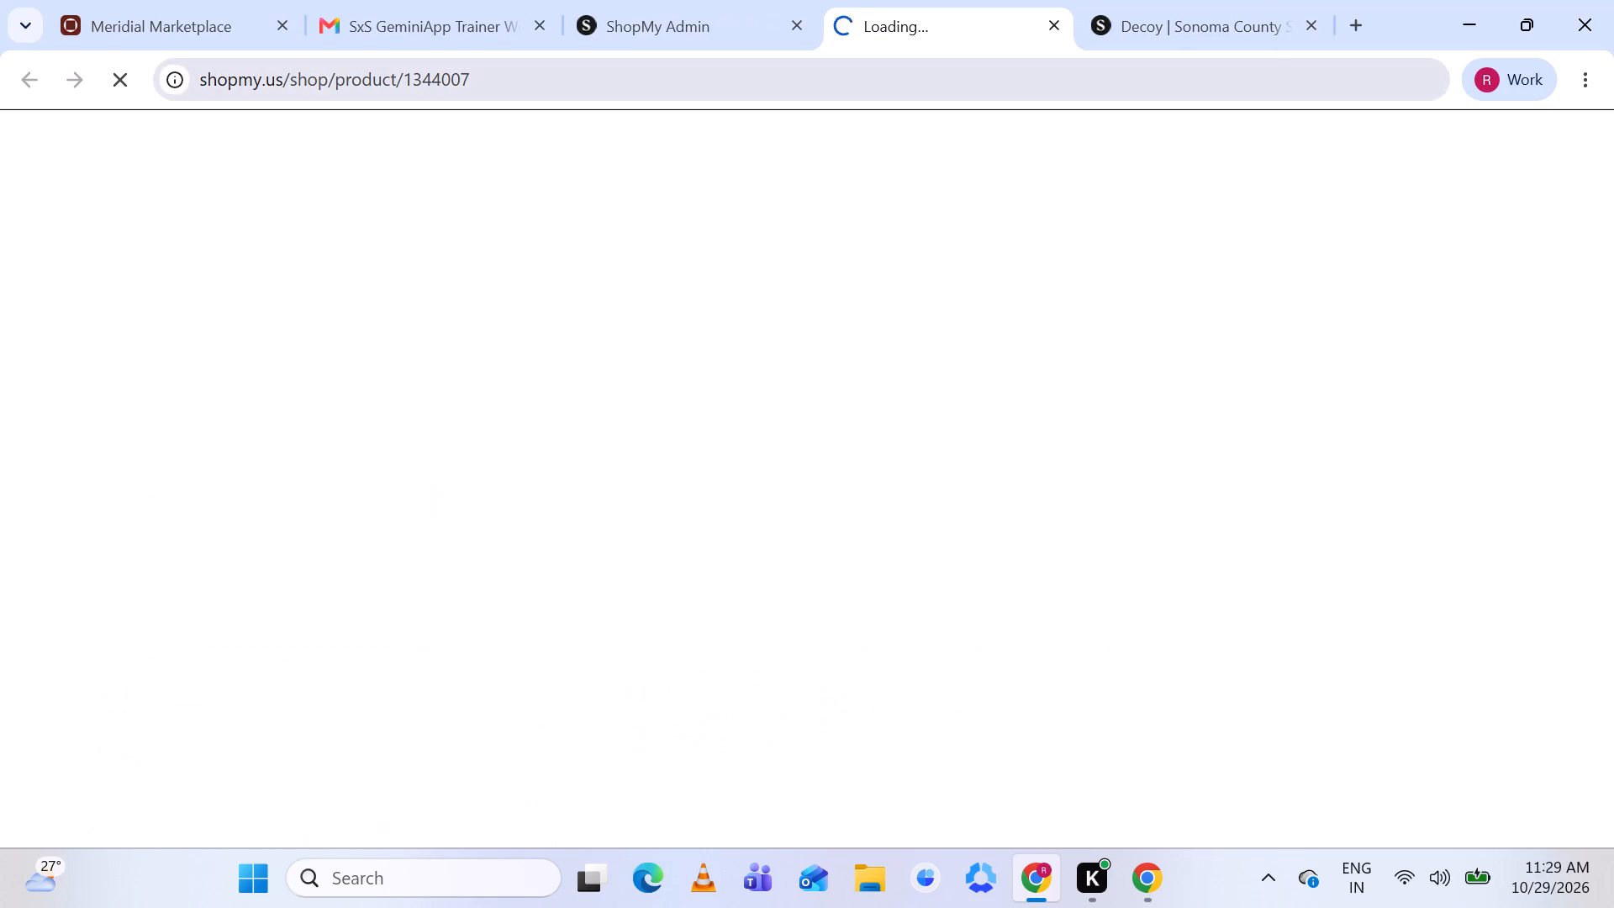
left_click(1305, 25)
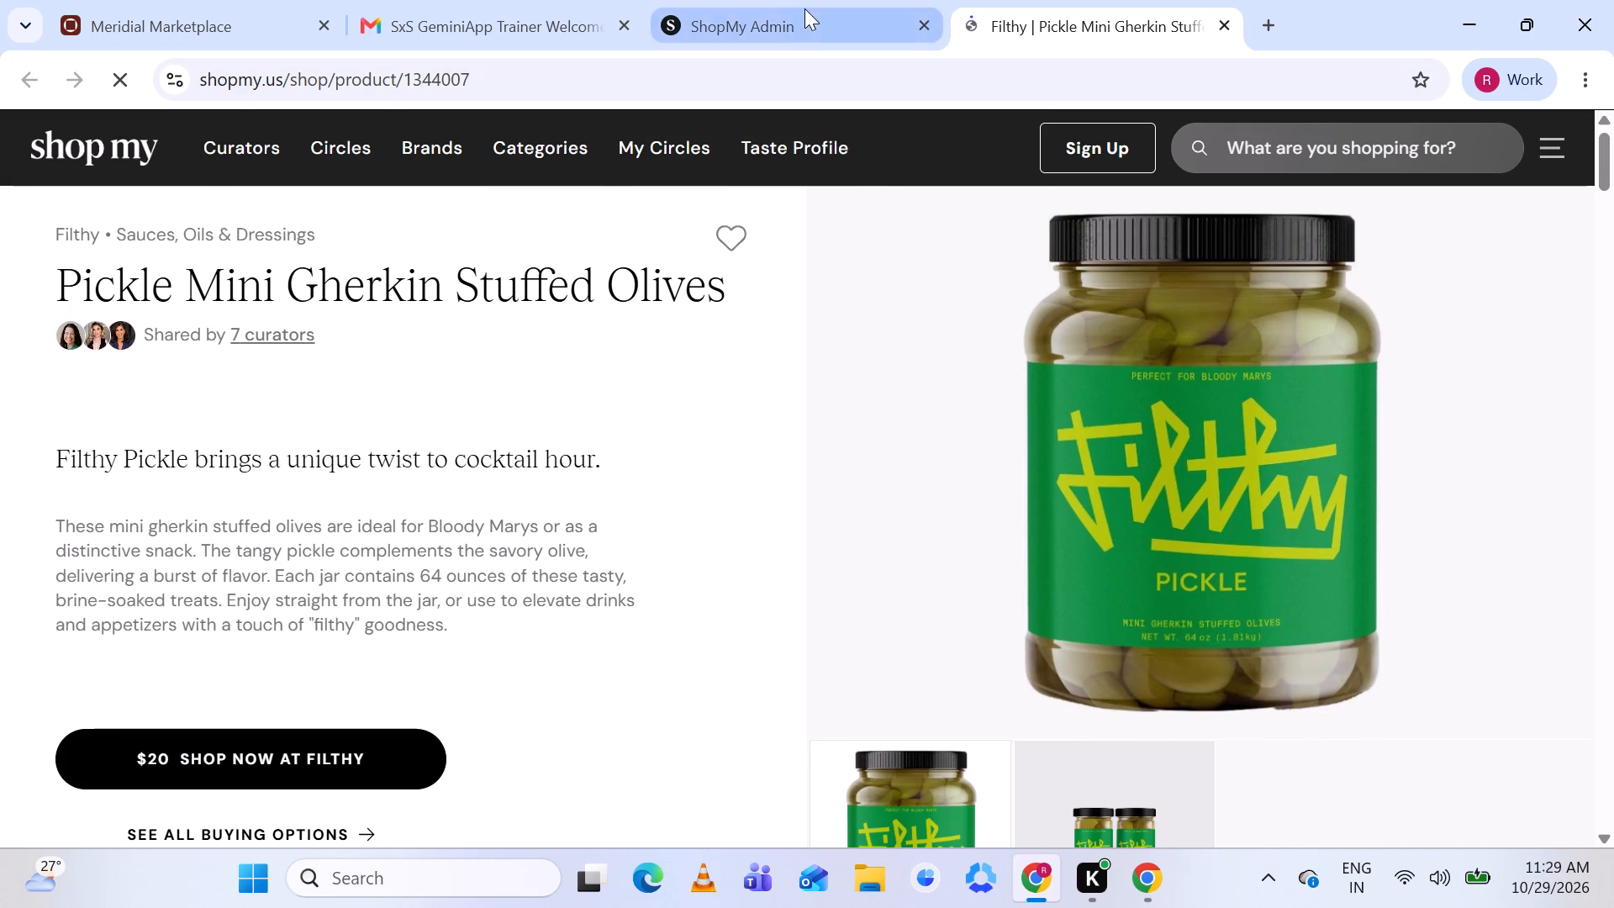
left_click(804, 8)
scroll(1020, 276, "down", 1)
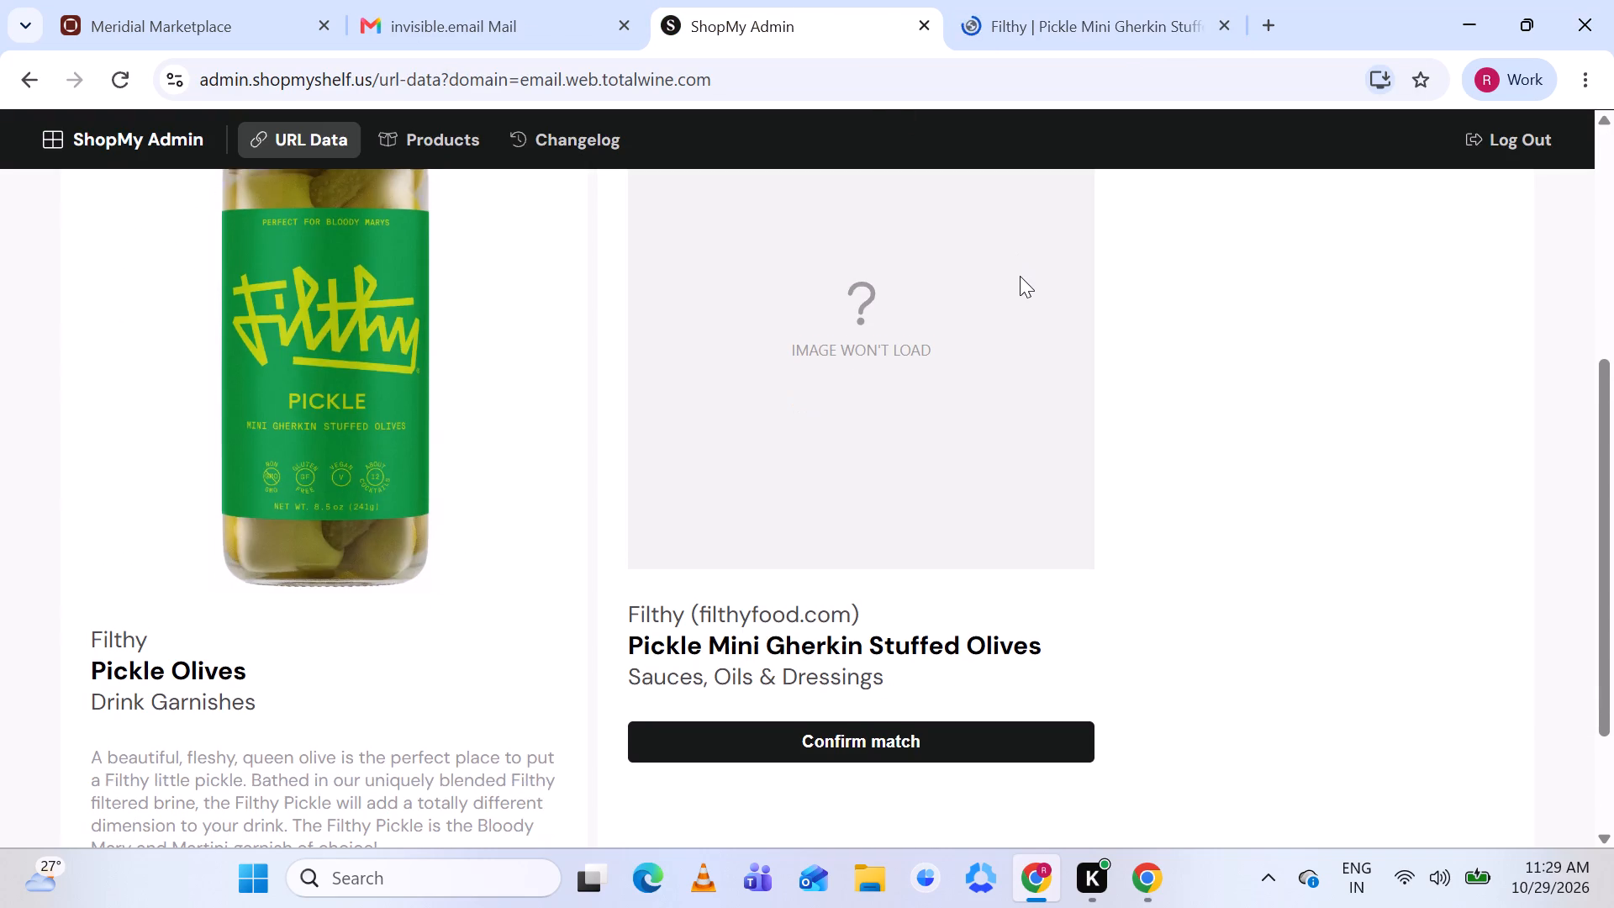
scroll(1020, 276, "down", 1)
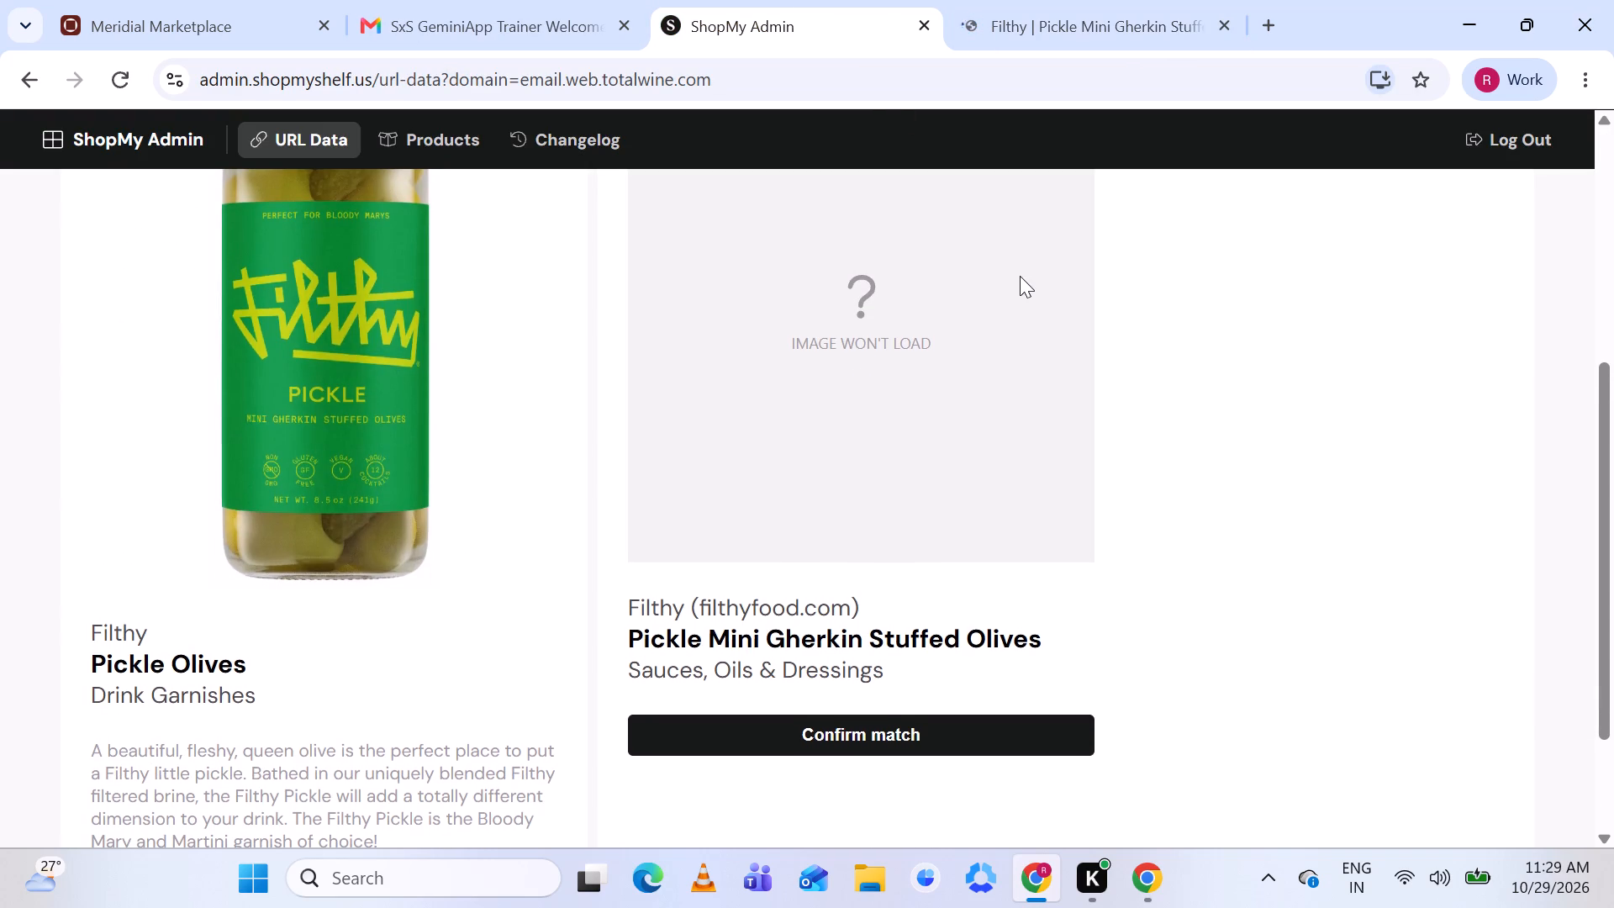
scroll(1020, 276, "down", 1)
left_click(1082, 19)
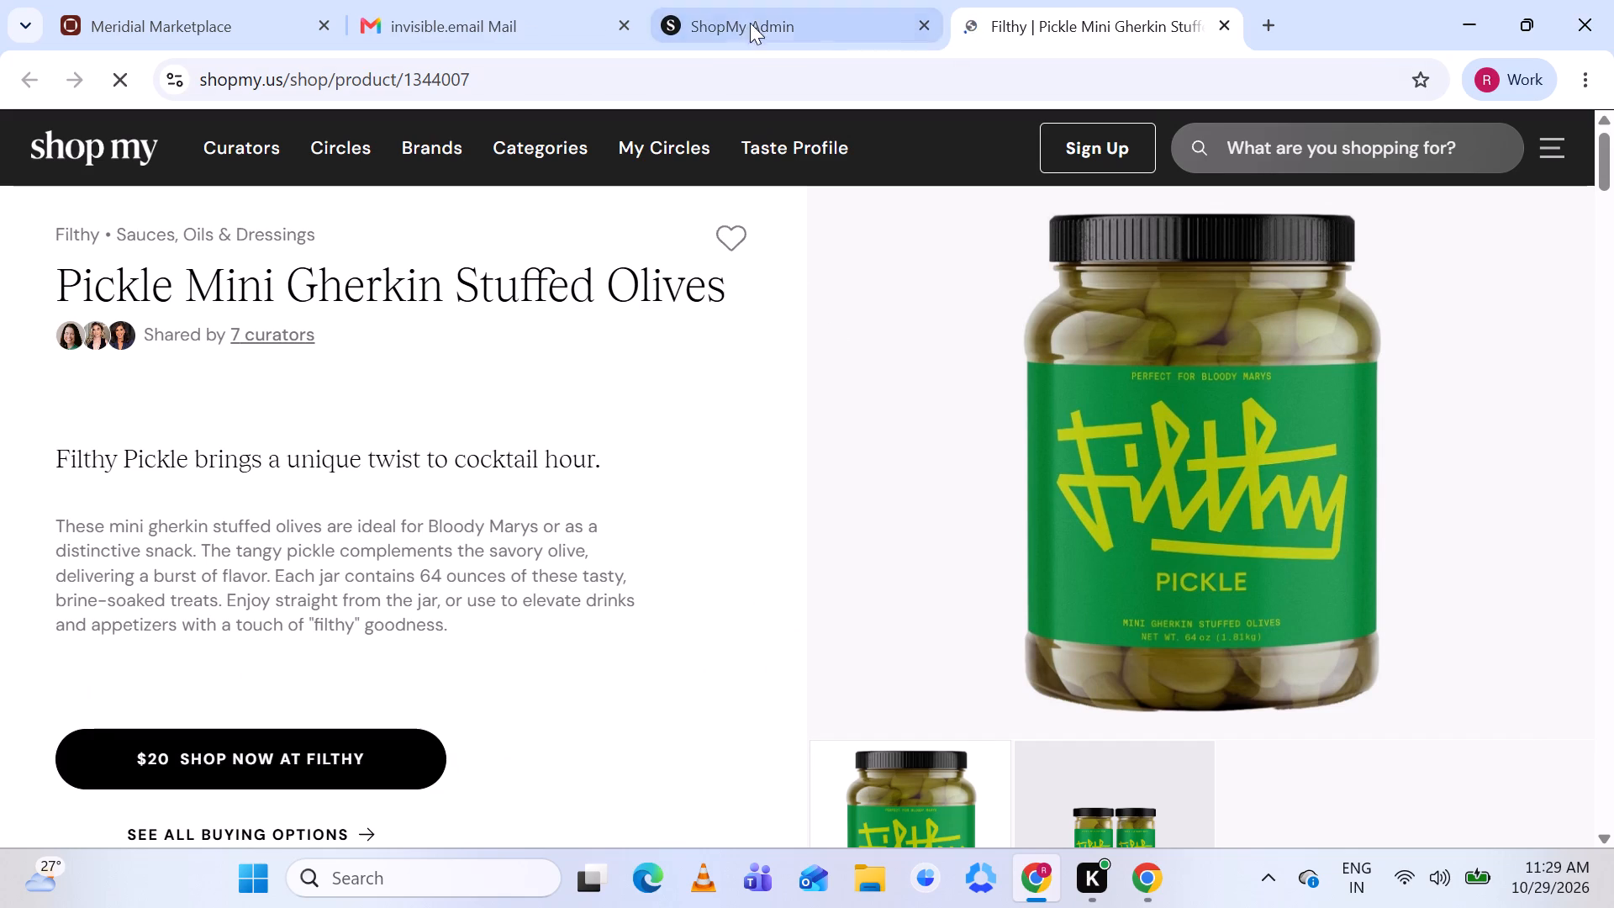
left_click(765, 0)
Search existing products for Filthy Pickle Olives instead of using the suggested best match.
scroll(1033, 447, "up", 2)
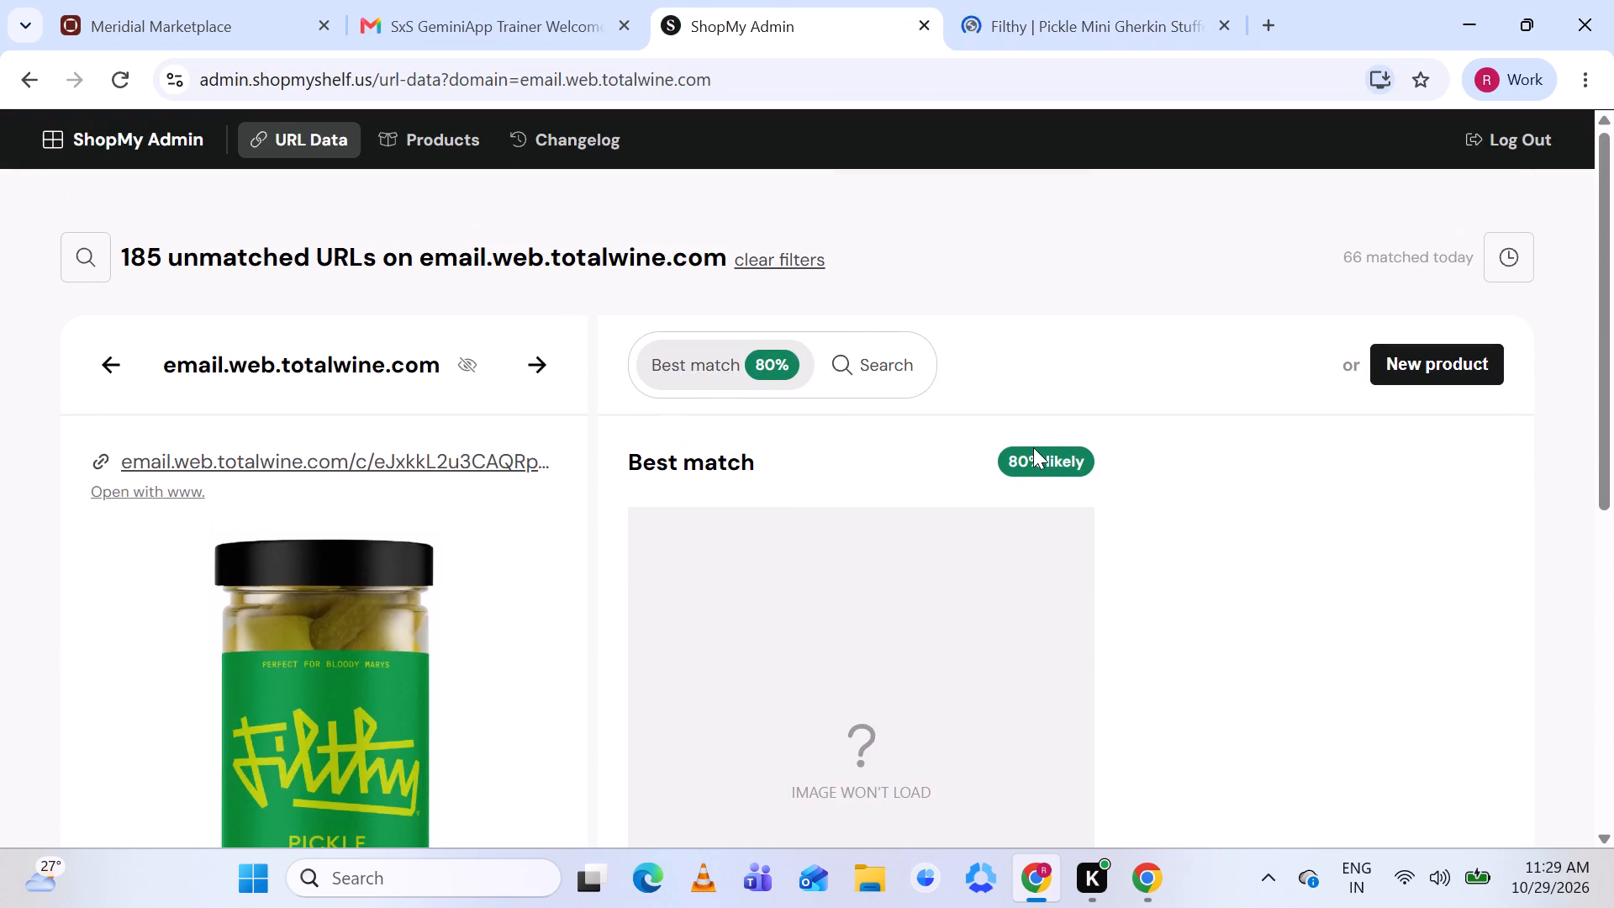
left_click(866, 357)
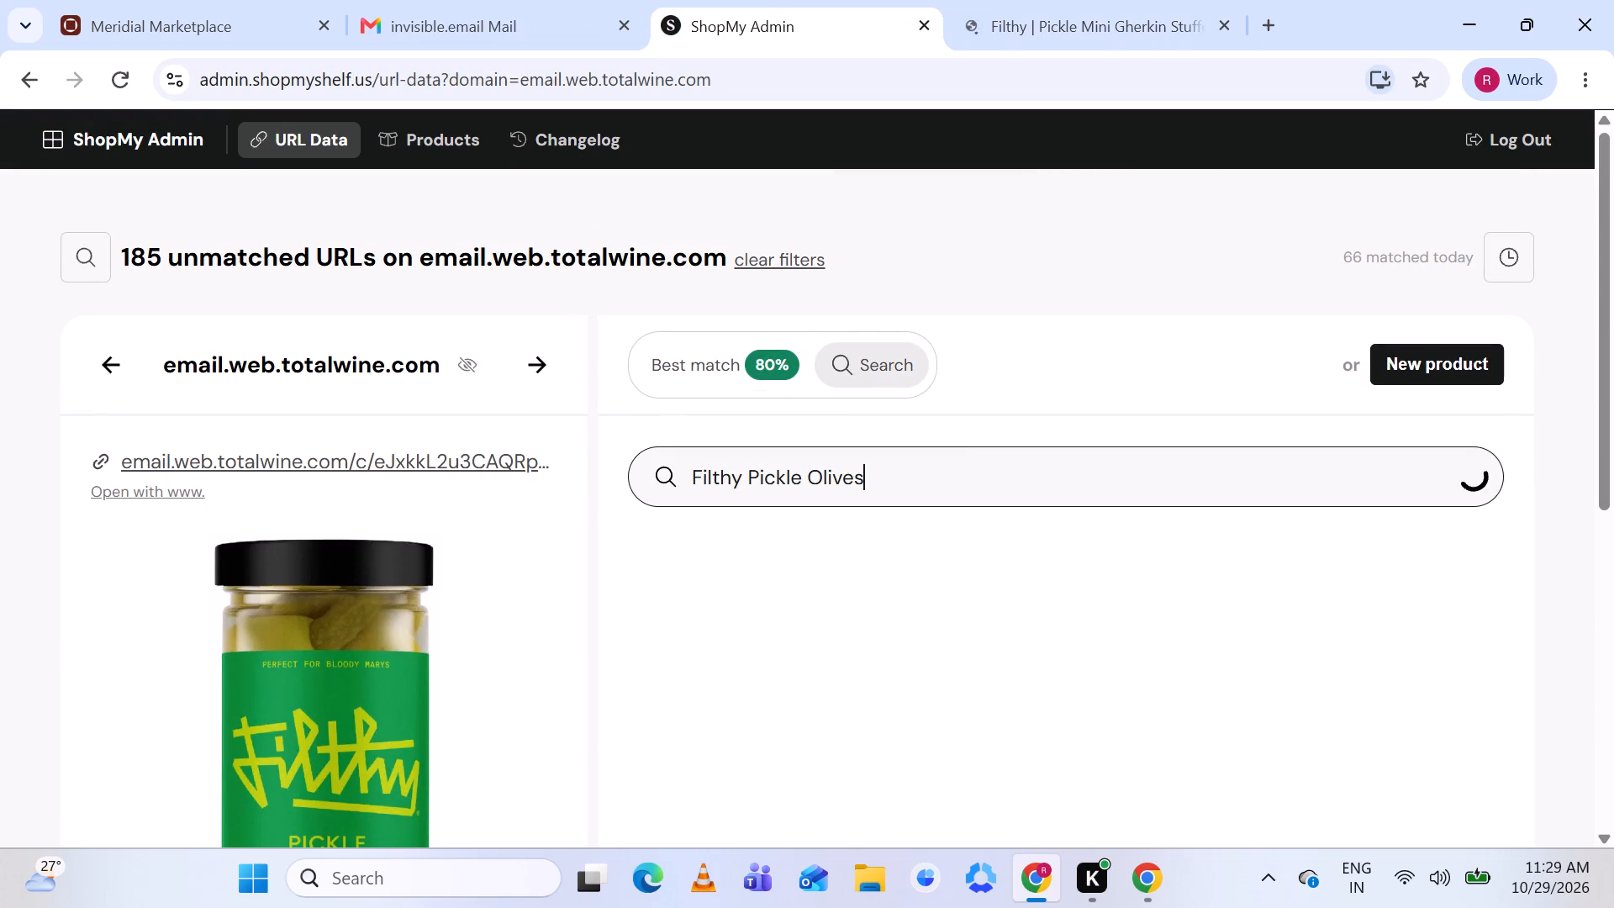
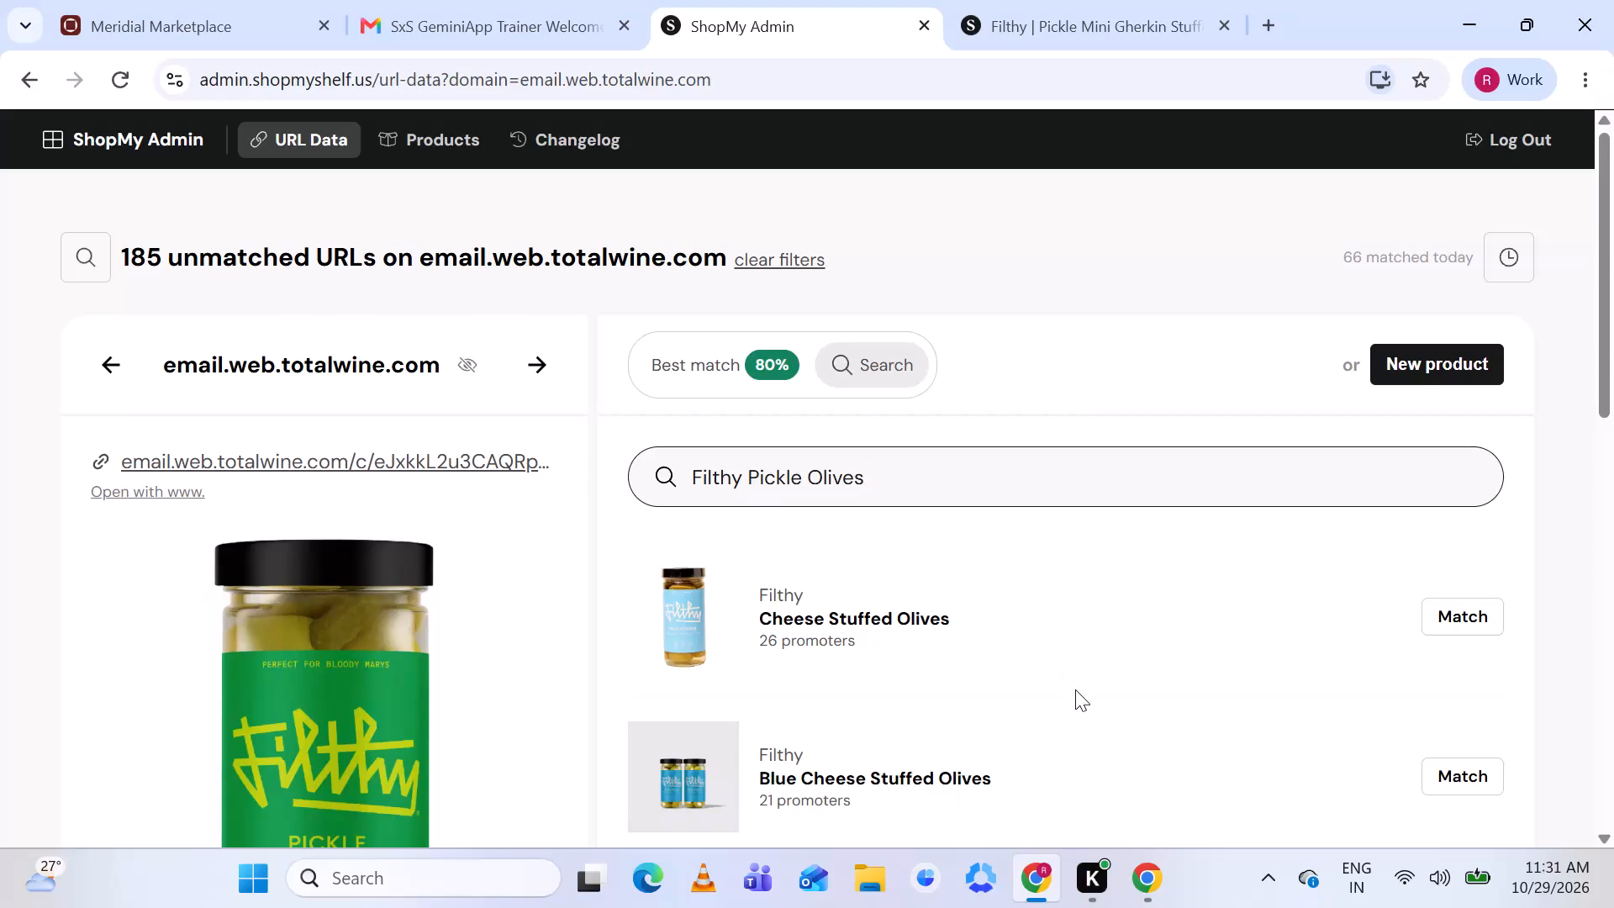
Examine the Filthy Pickle Olives search results, comparing each jar and title with the Pickle Olives listing.
scroll(1075, 689, "down", 1)
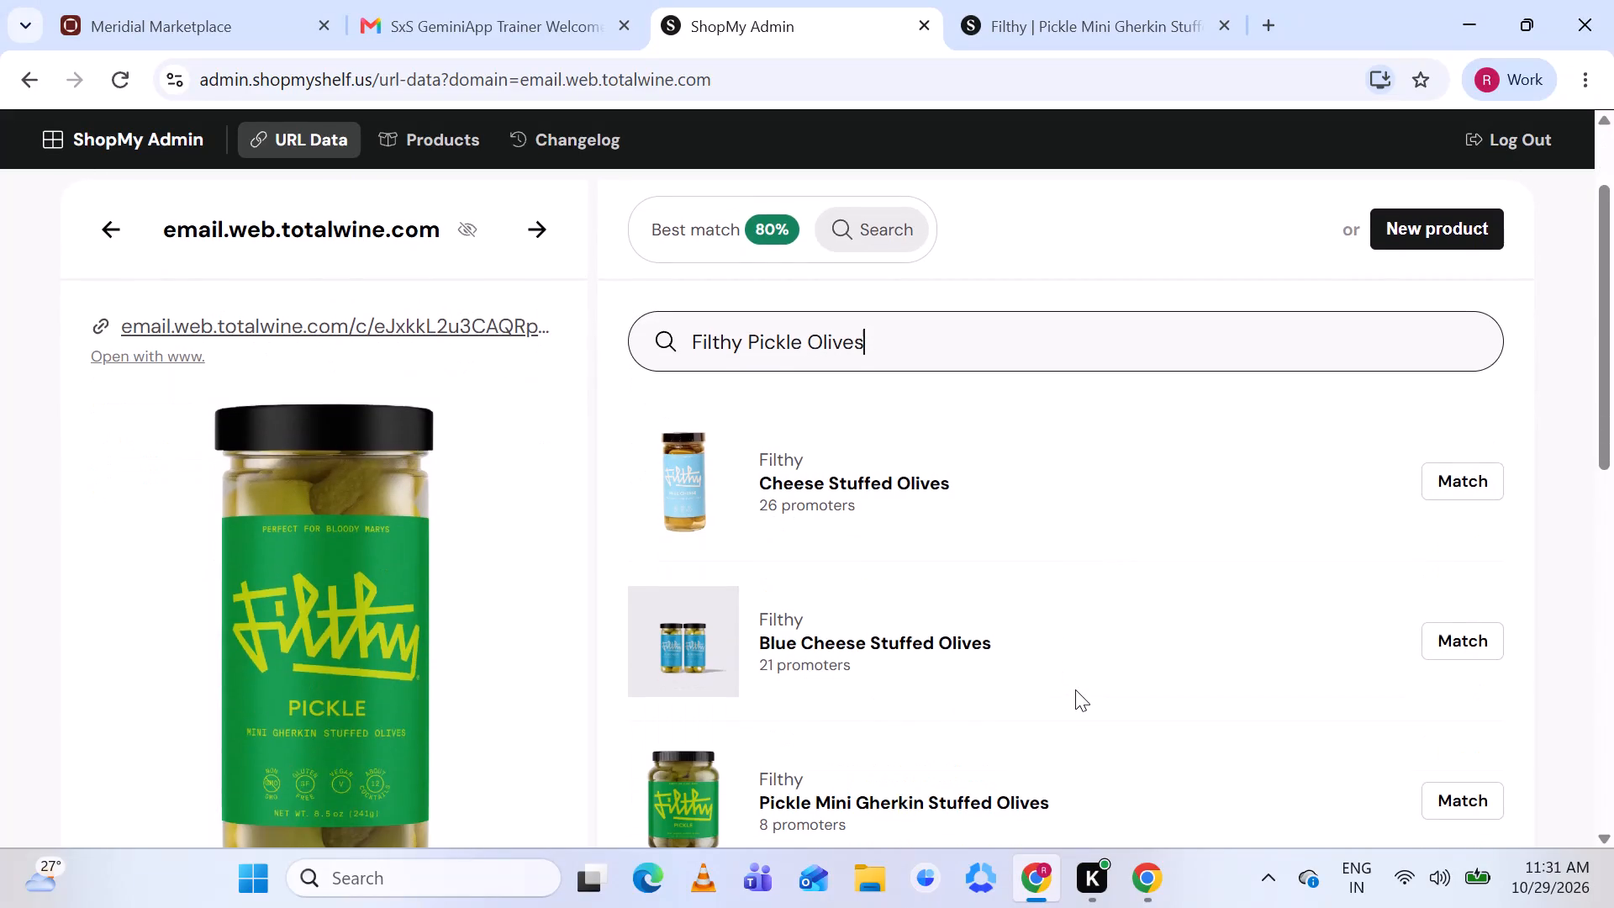
scroll(1075, 689, "down", 1)
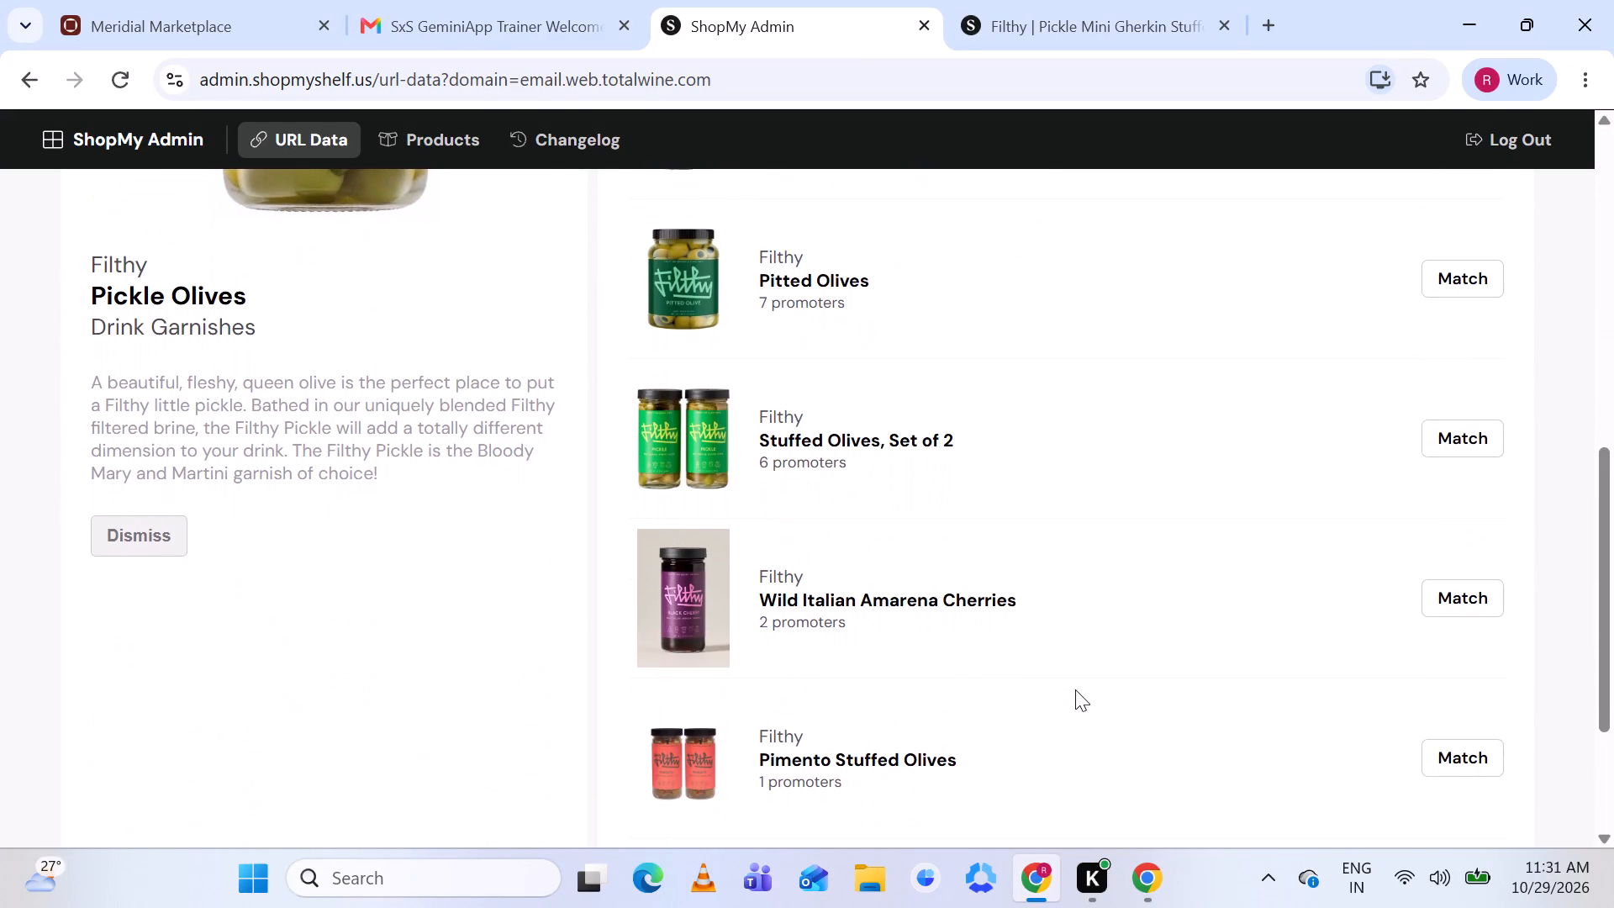
scroll(1075, 689, "down", 3)
scroll(1075, 689, "up", 2)
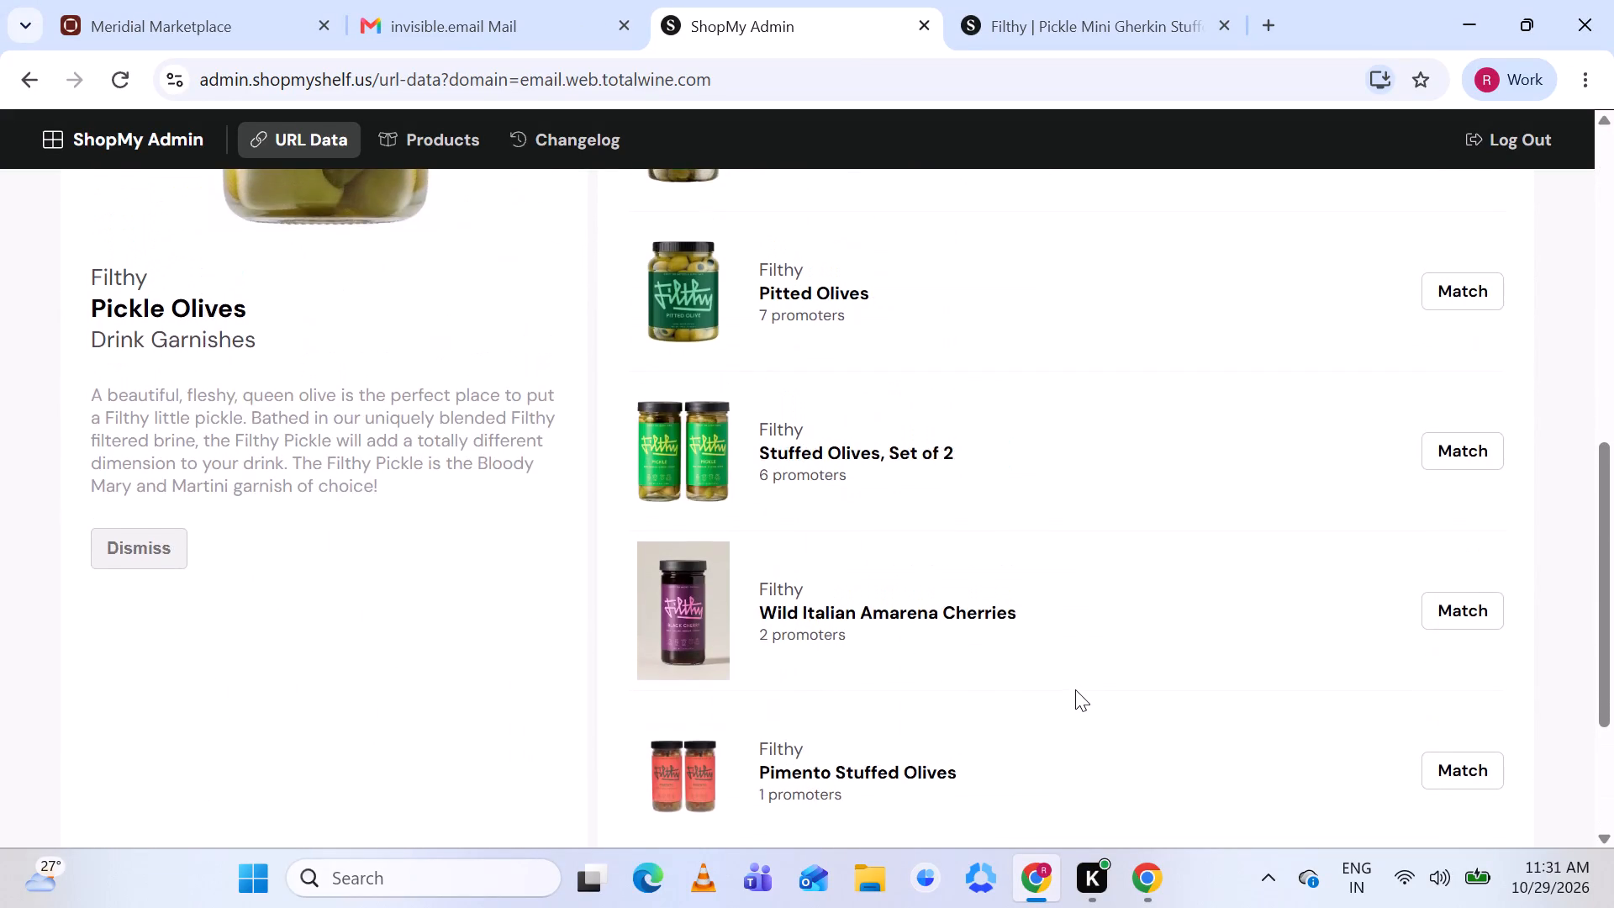
scroll(1075, 689, "up", 2)
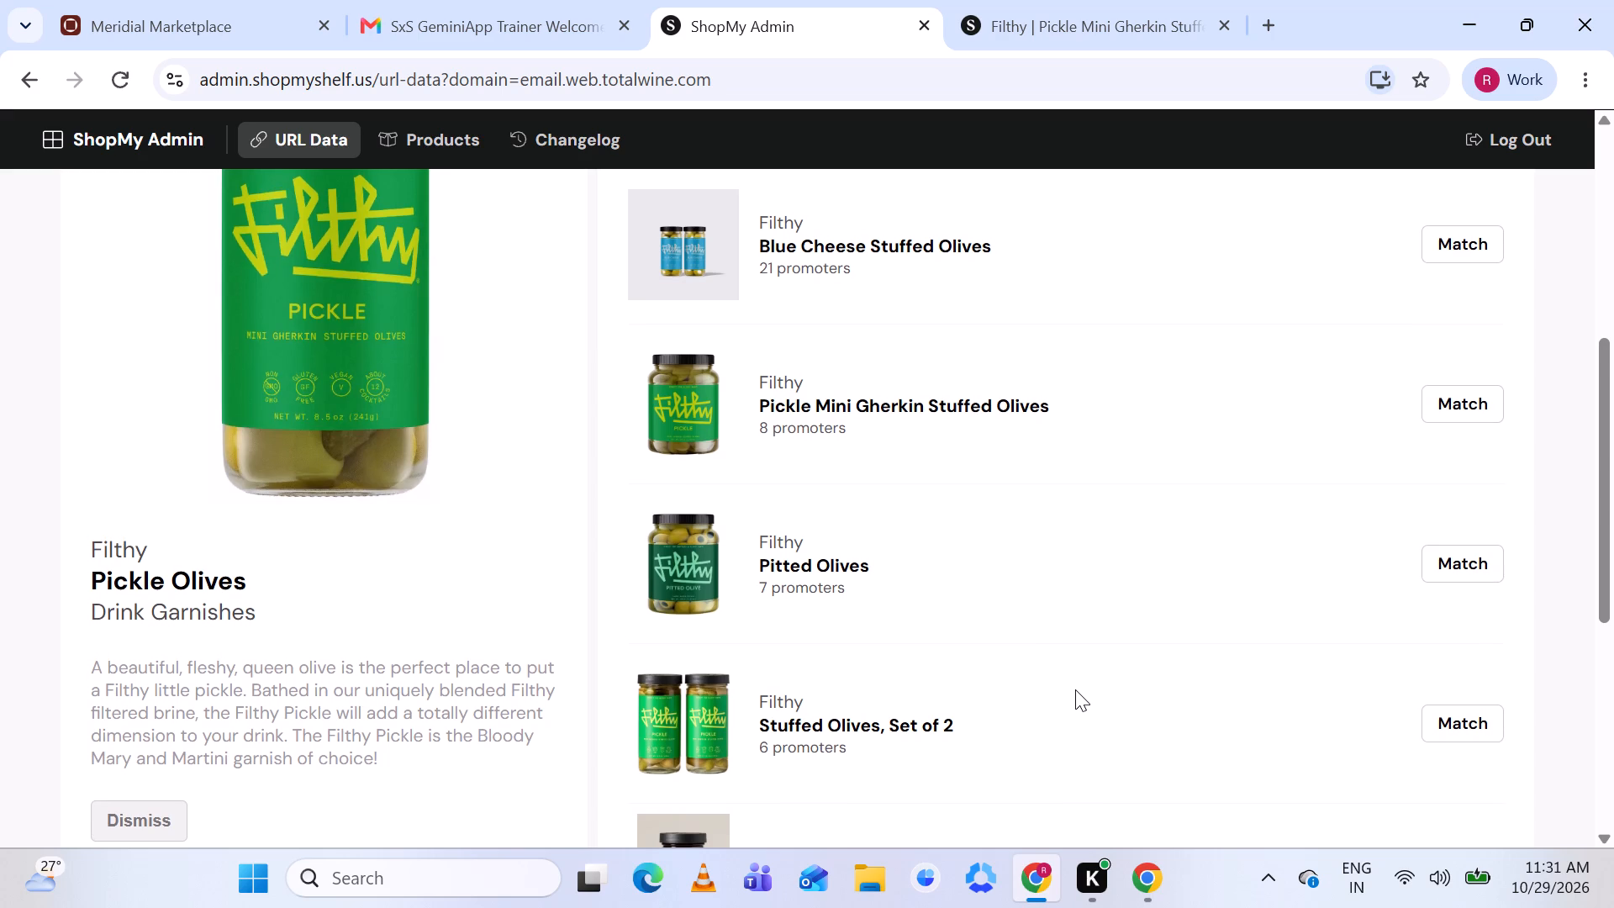
scroll(1075, 689, "up", 2)
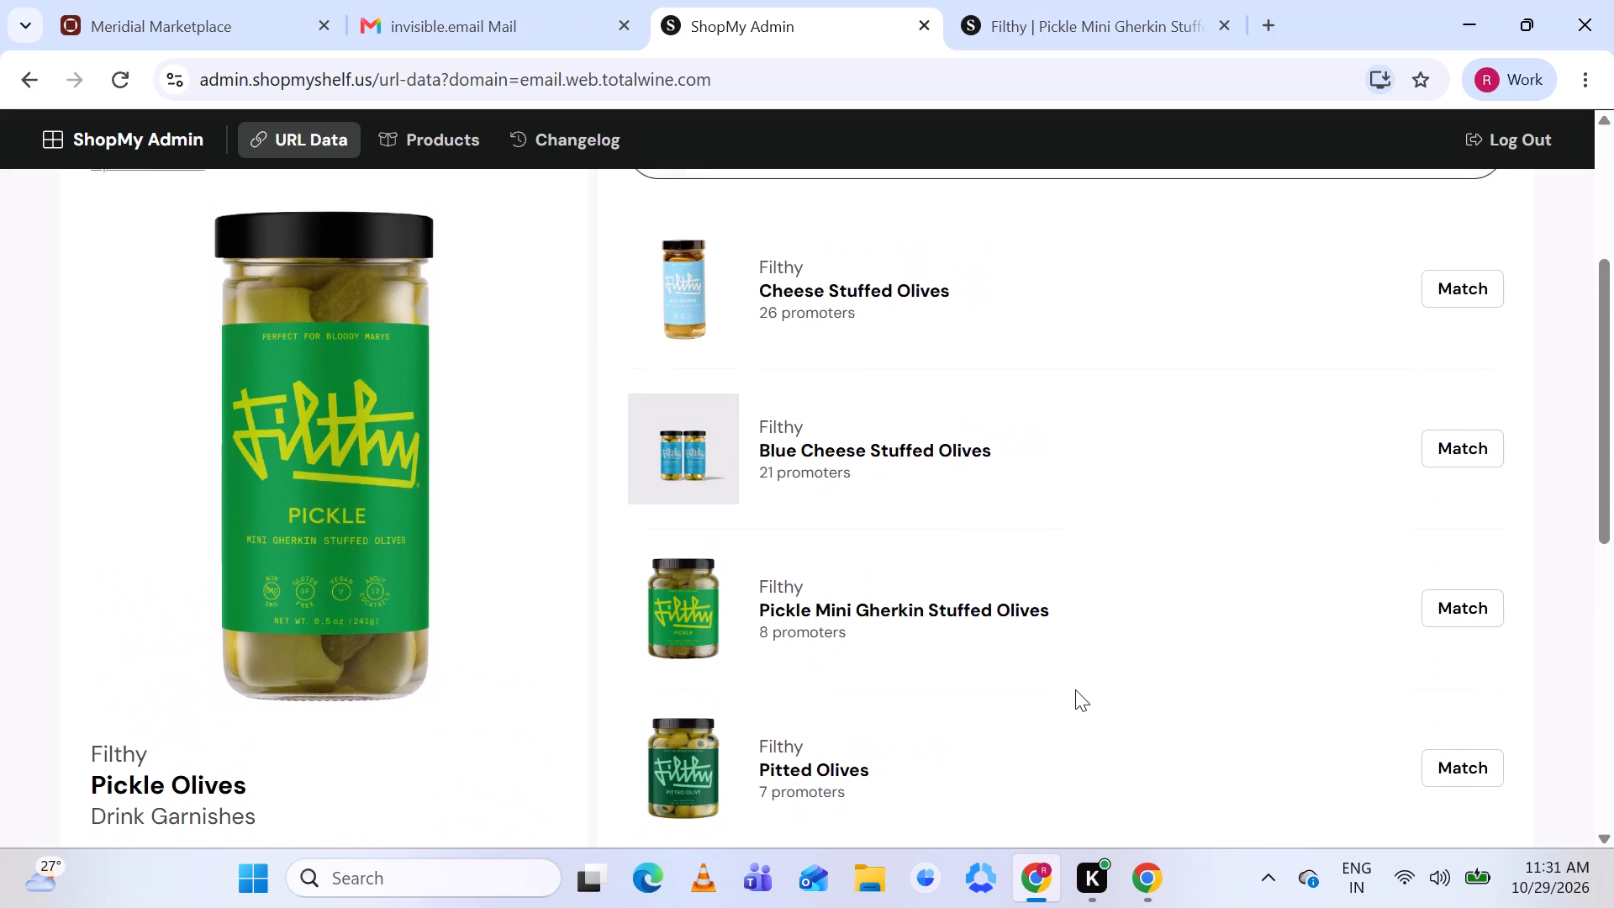
scroll(1075, 689, "up", 3)
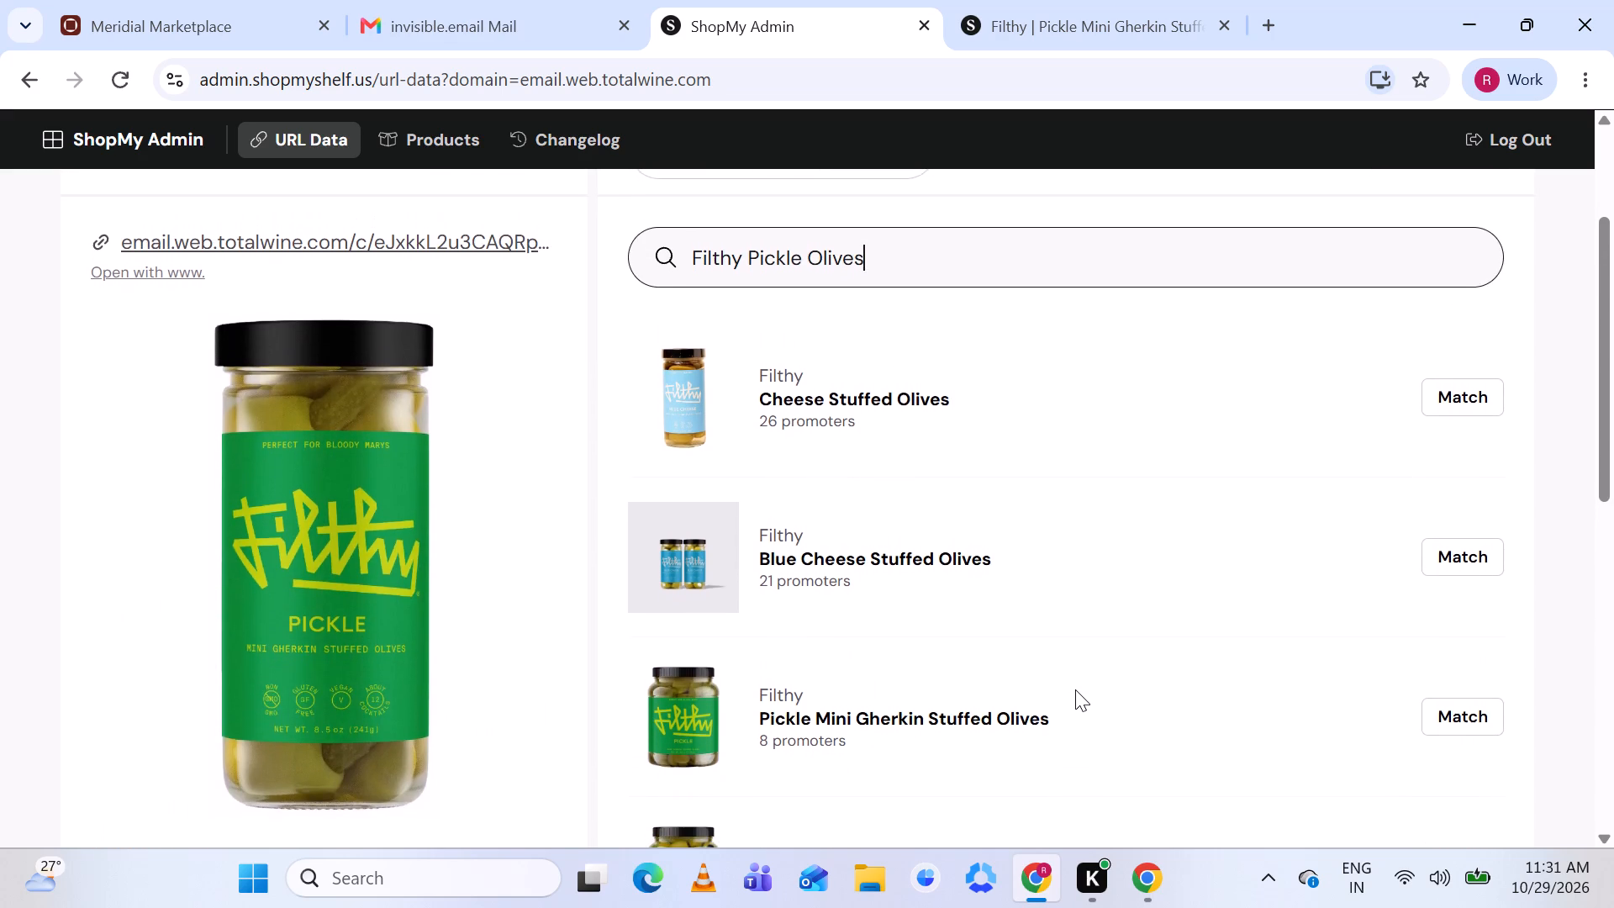
scroll(1075, 689, "up", 1)
scroll(1075, 689, "down", 3)
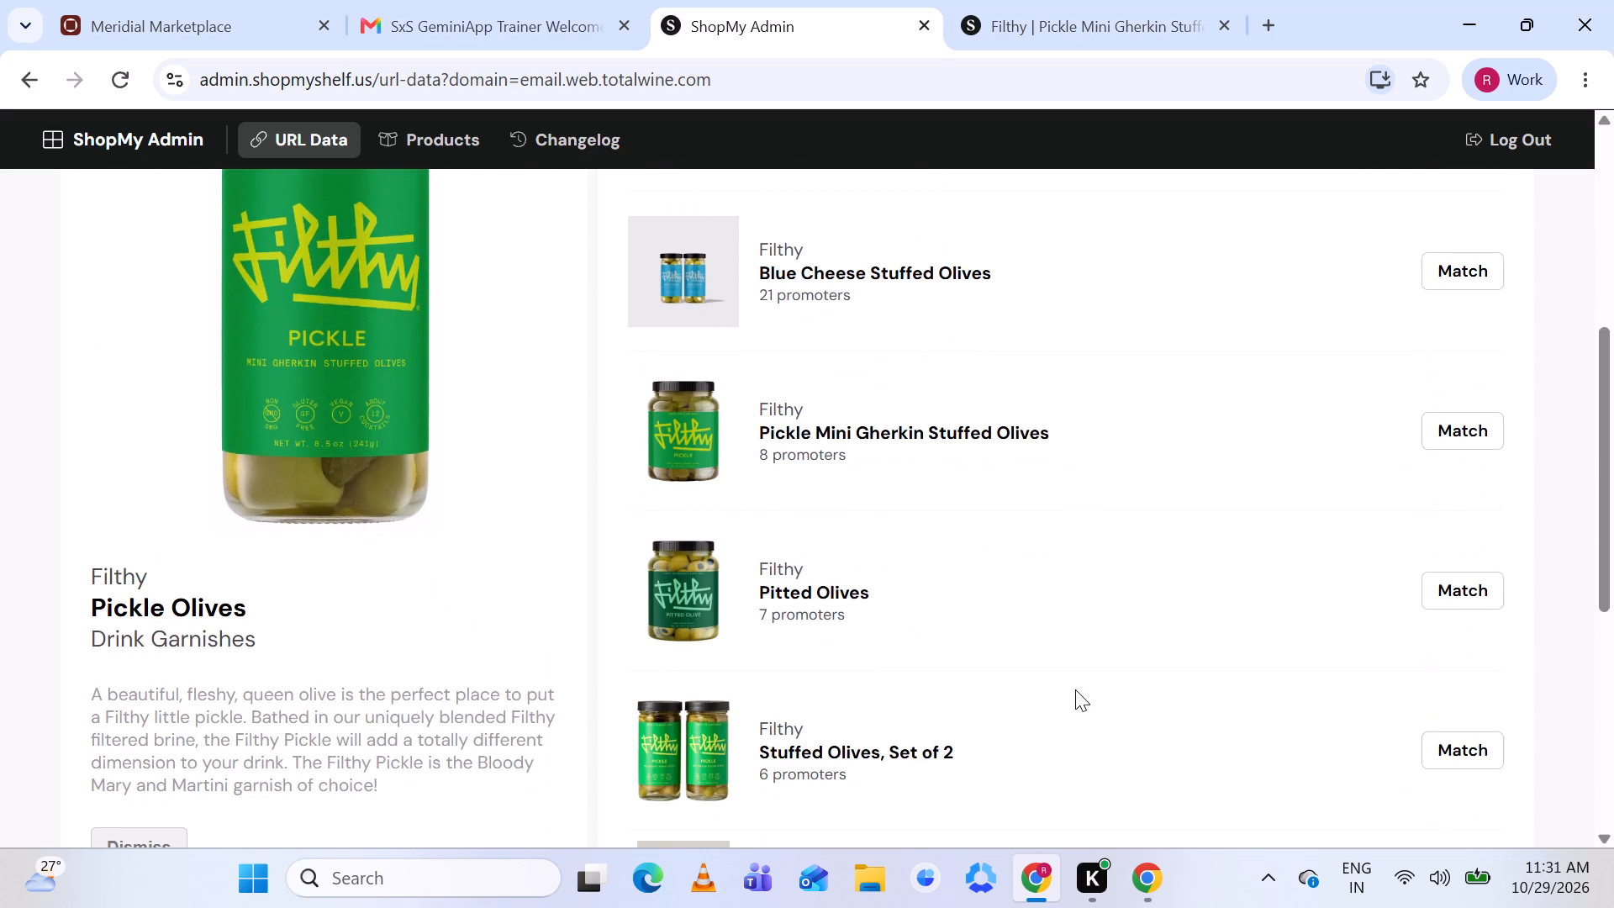
scroll(1075, 689, "down", 2)
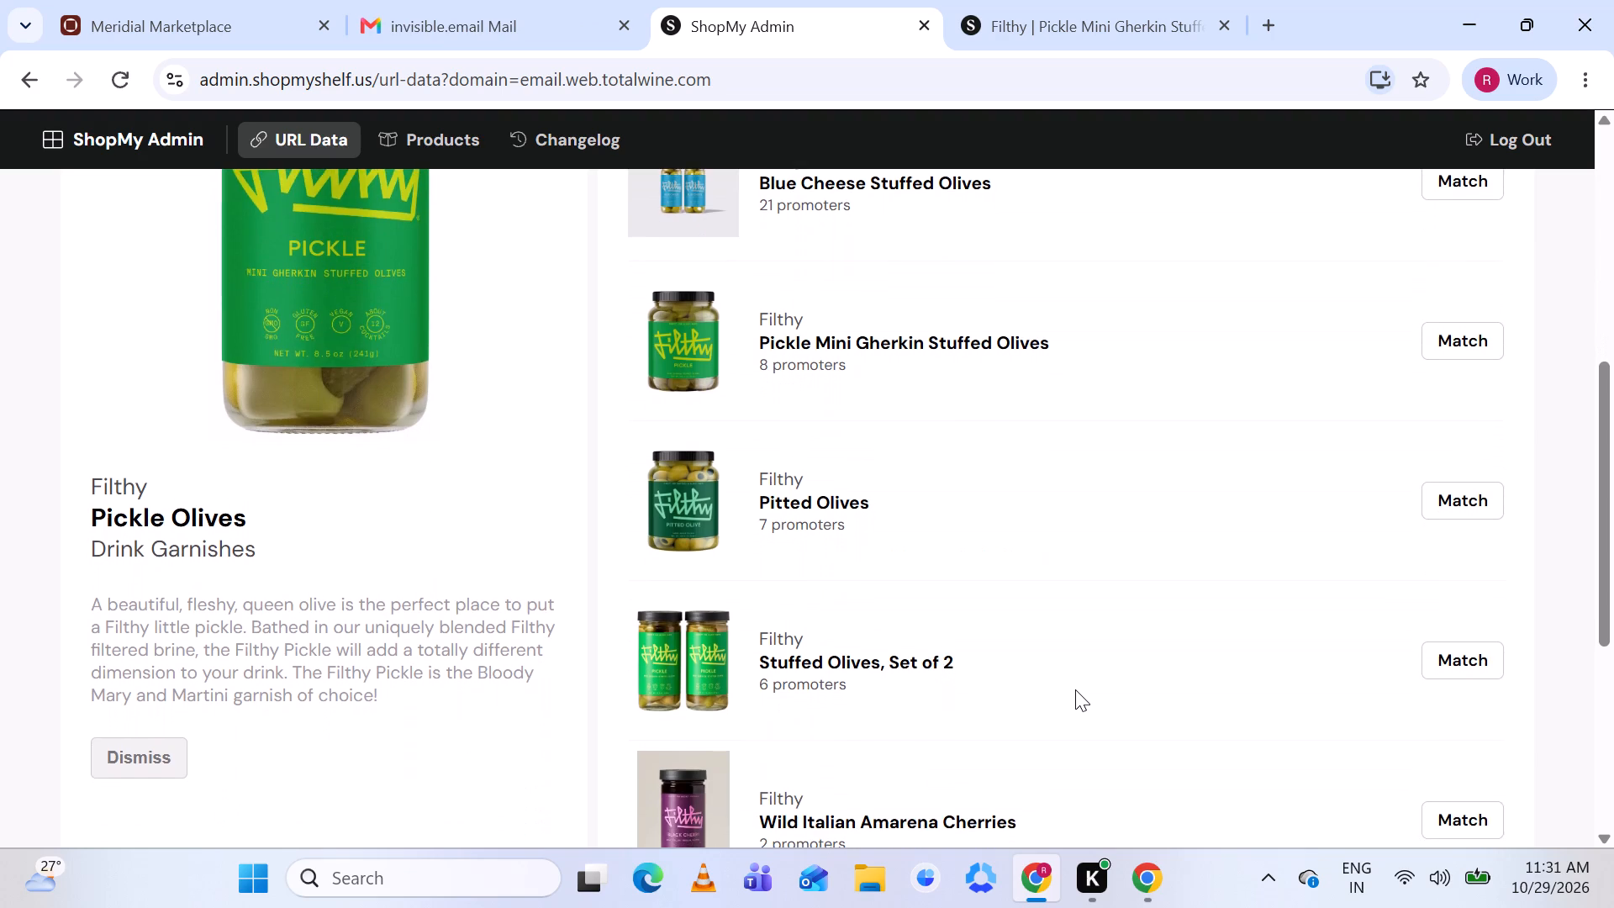
scroll(1075, 689, "down", 3)
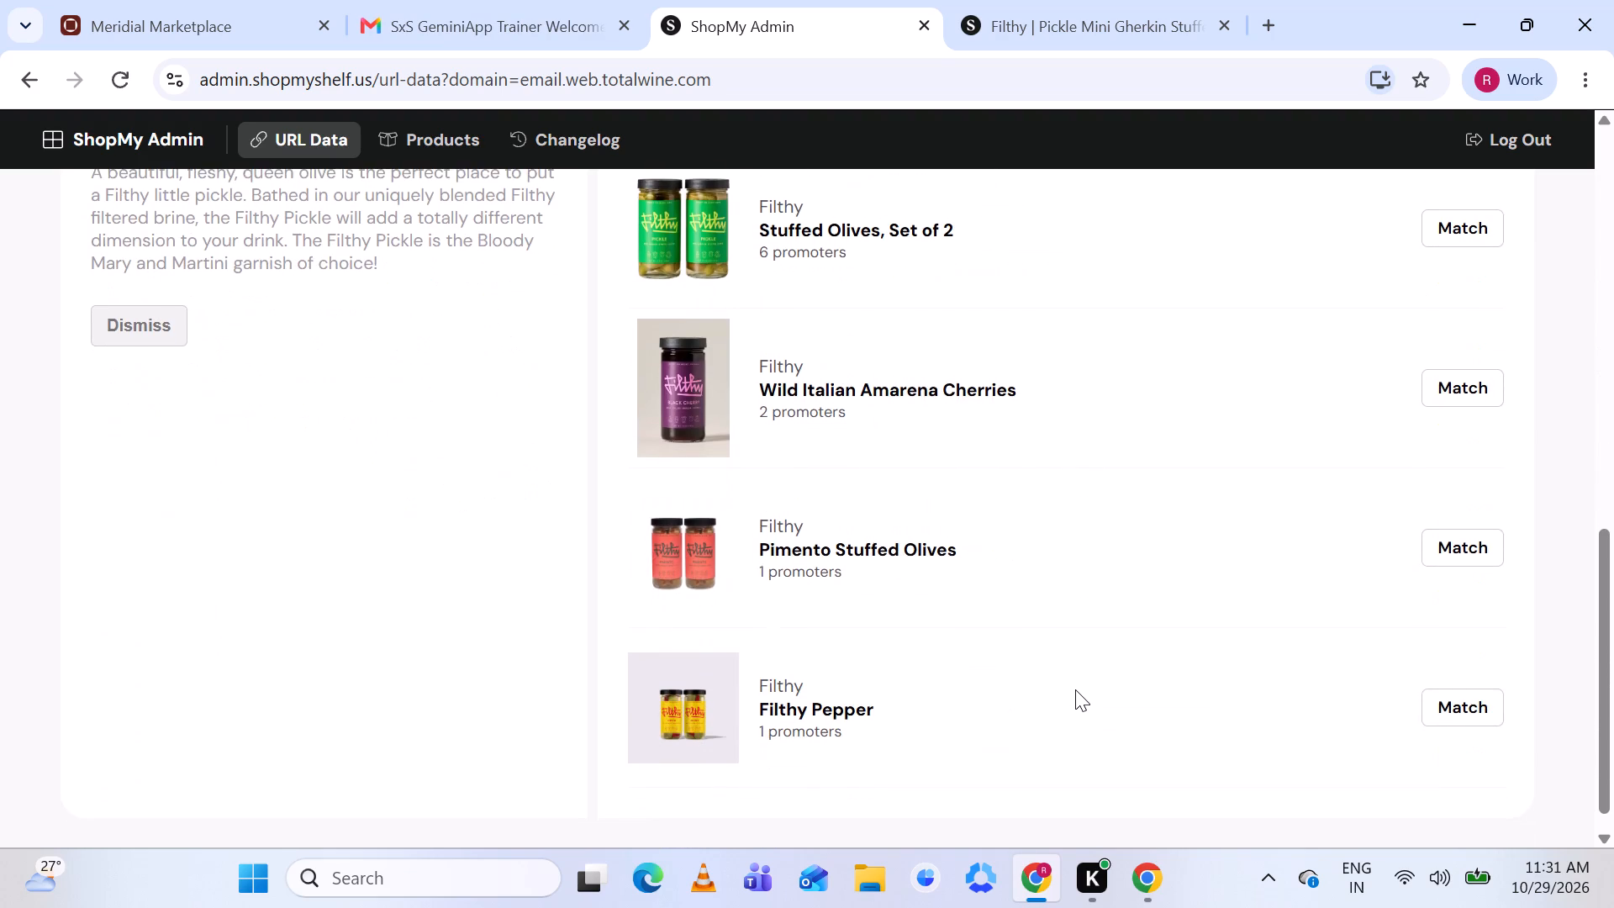
scroll(1075, 689, "down", 2)
Create a new product for Filthy Pickle Olives in Olives, Pickles & Relishes, prettify its image, and save it.
scroll(1075, 689, "up", 5)
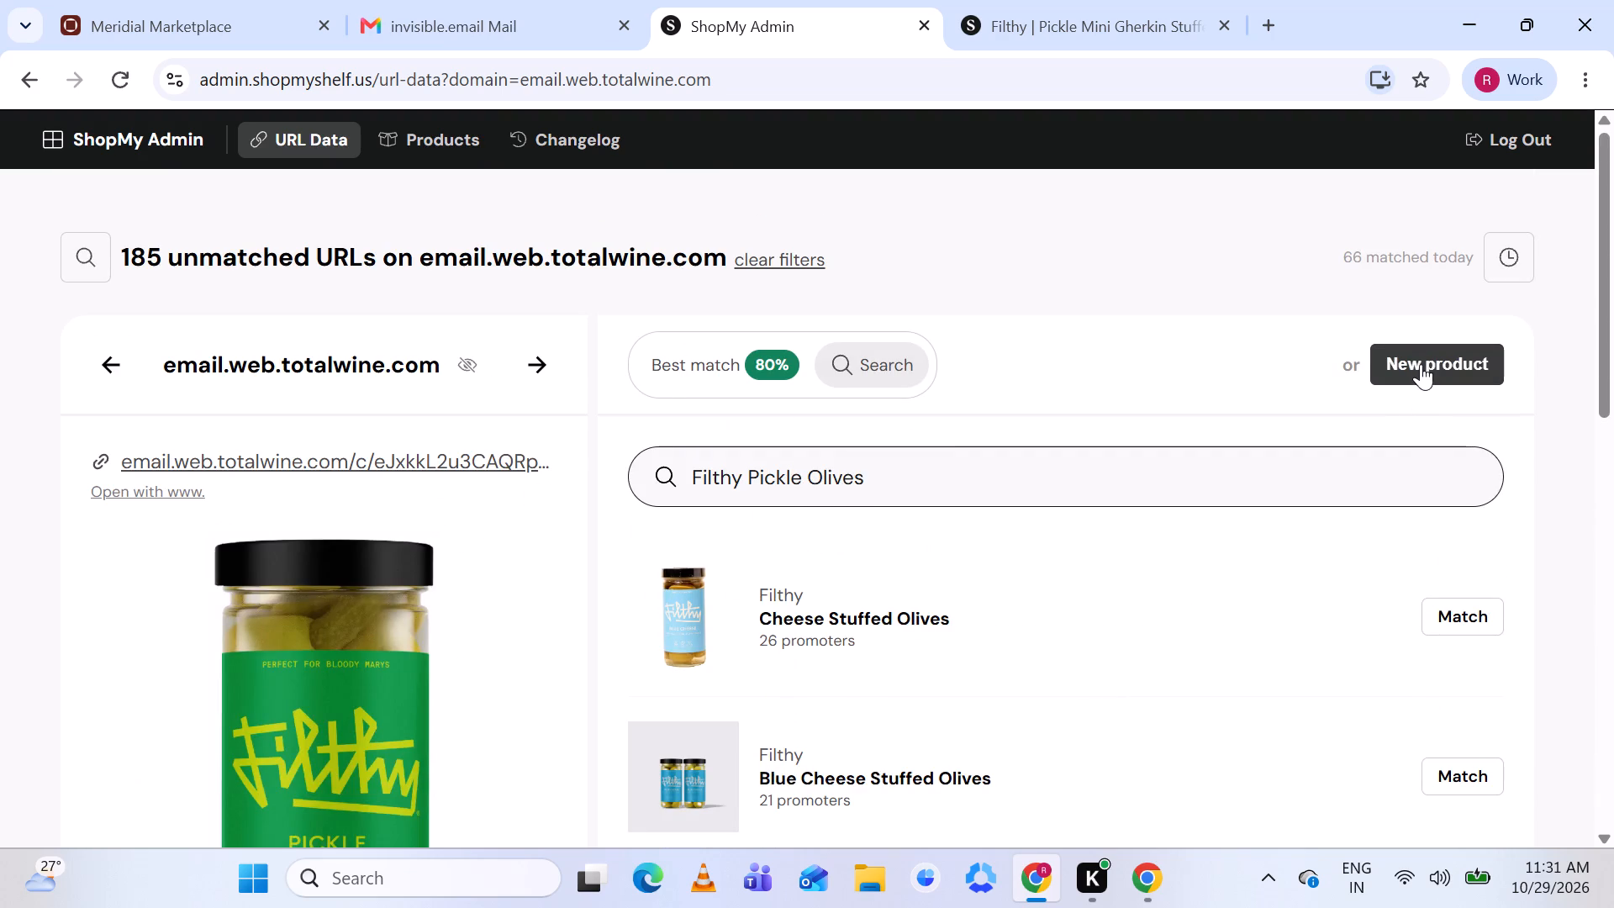
left_click(1422, 359)
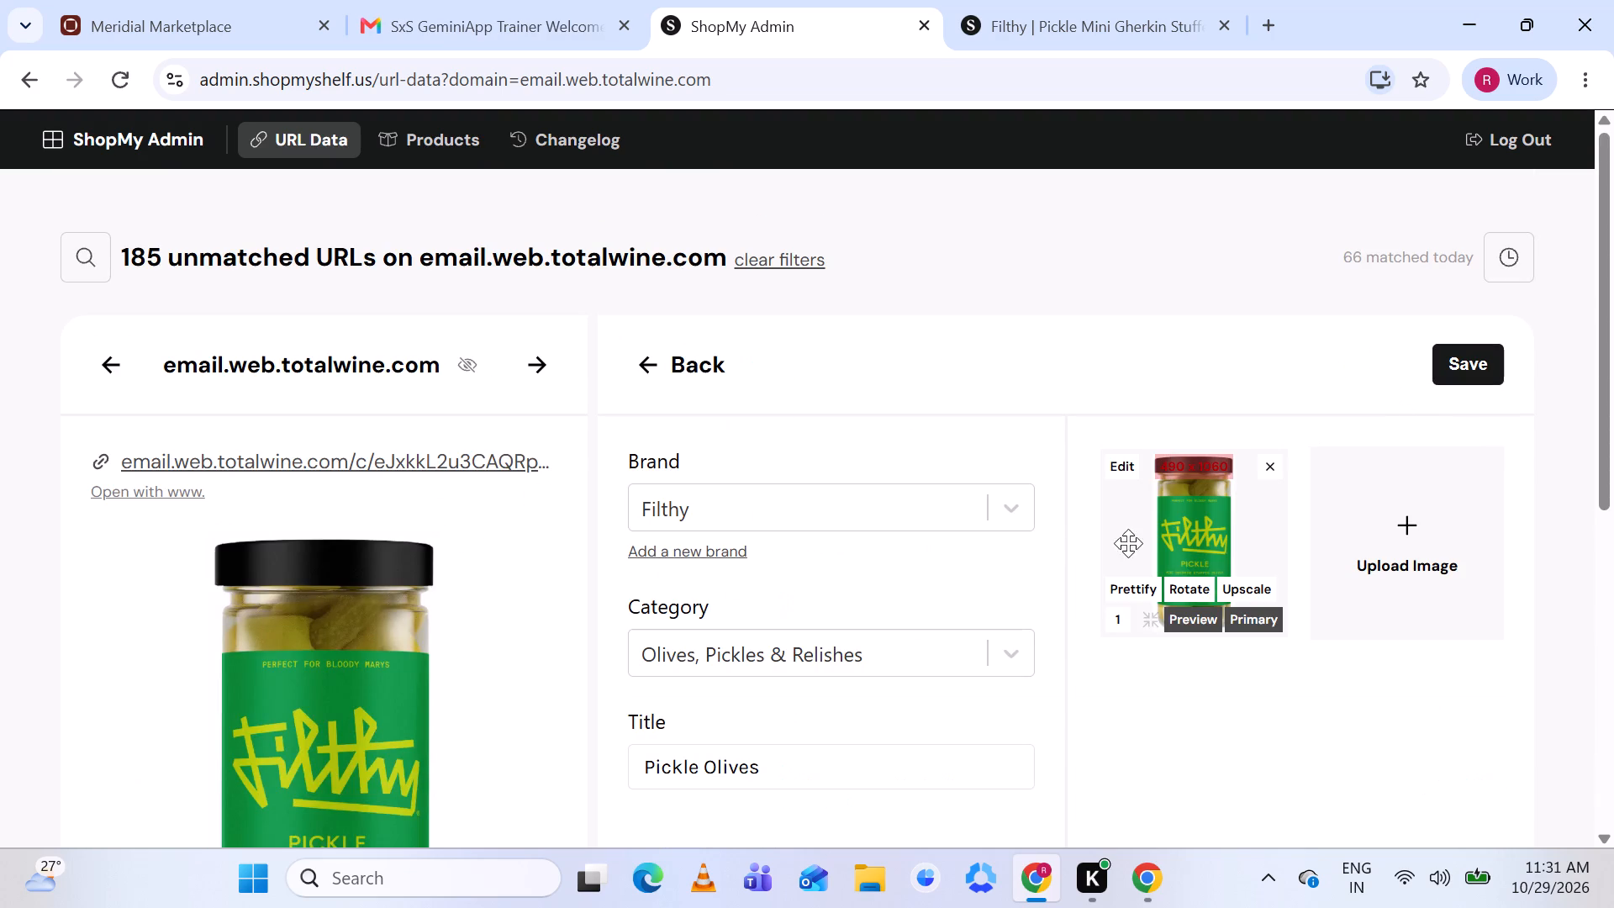
scroll(1067, 509, "down", 2)
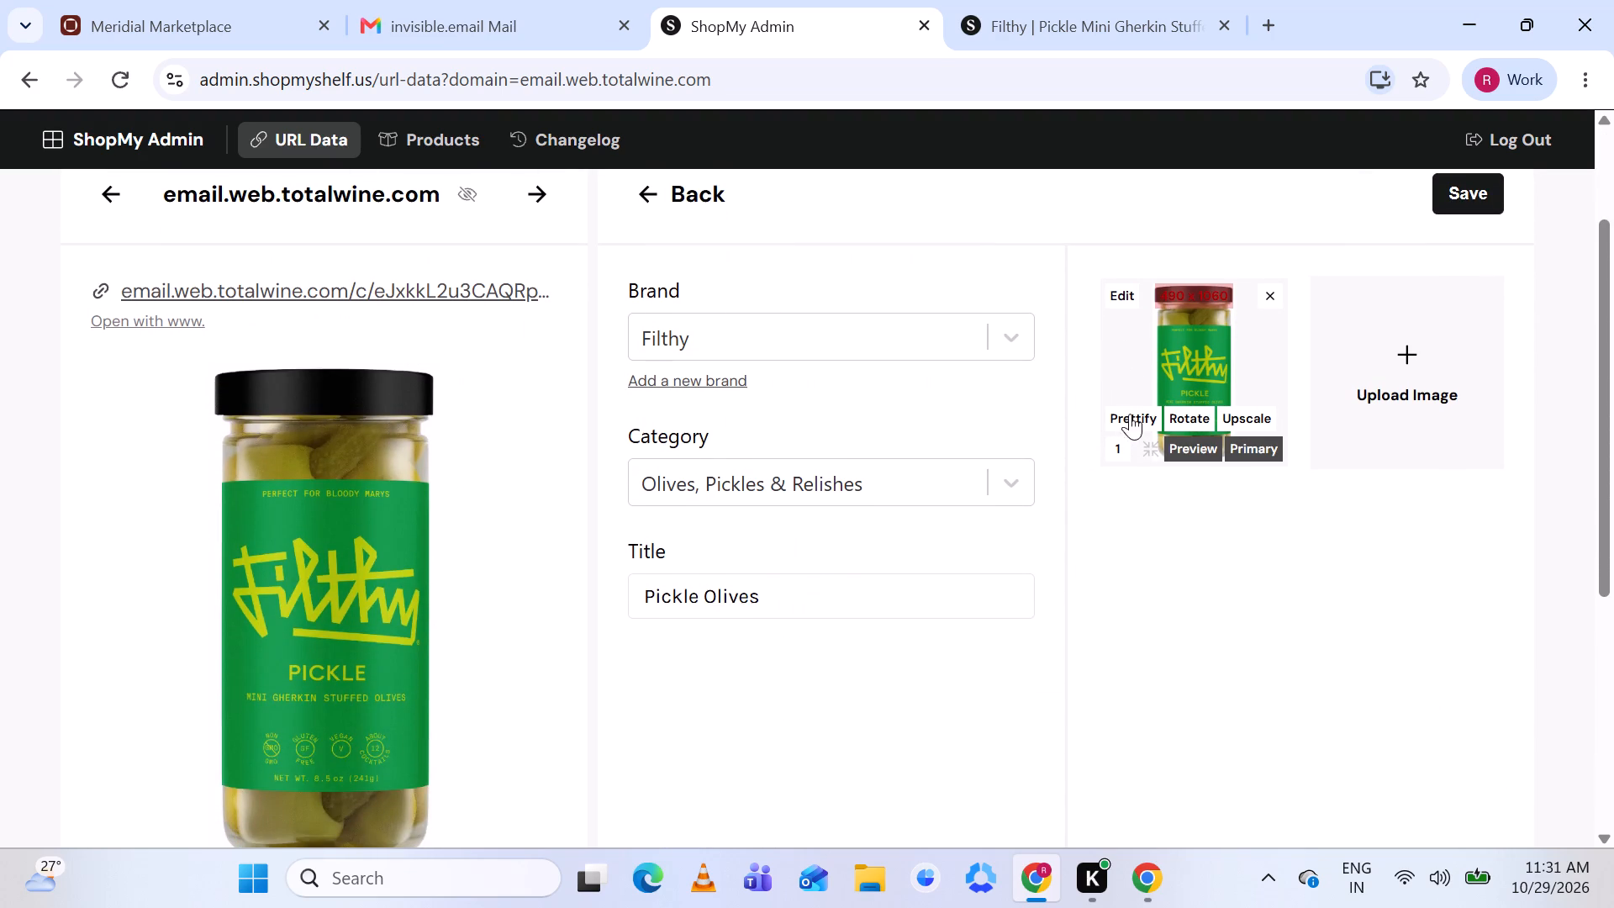
left_click(1128, 410)
scroll(857, 494, "down", 1)
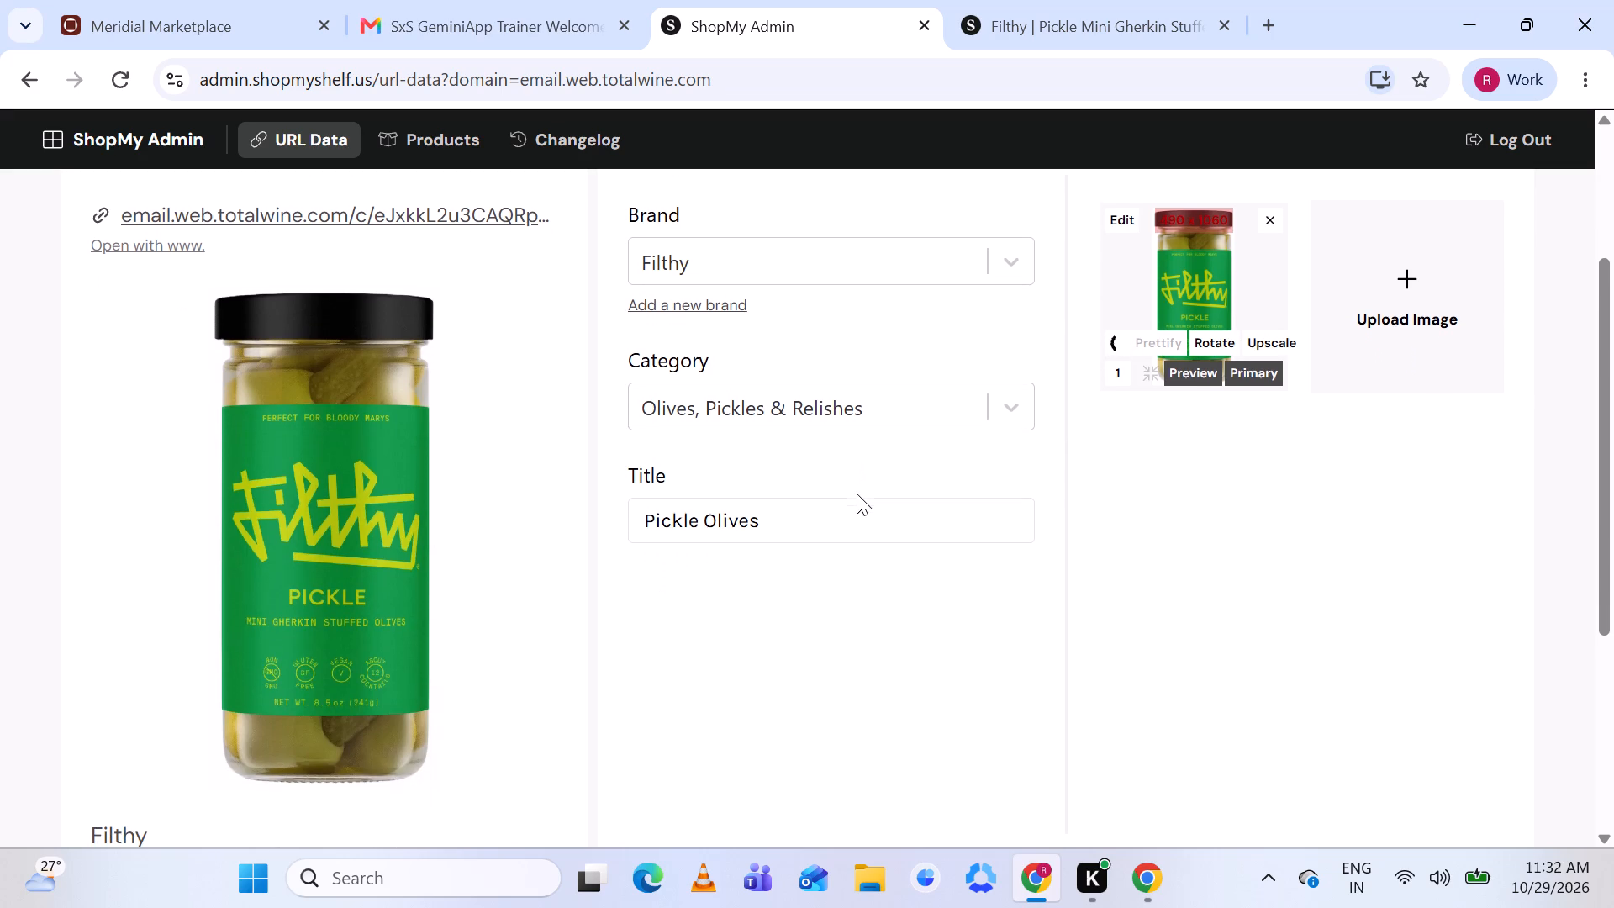
scroll(857, 494, "down", 1)
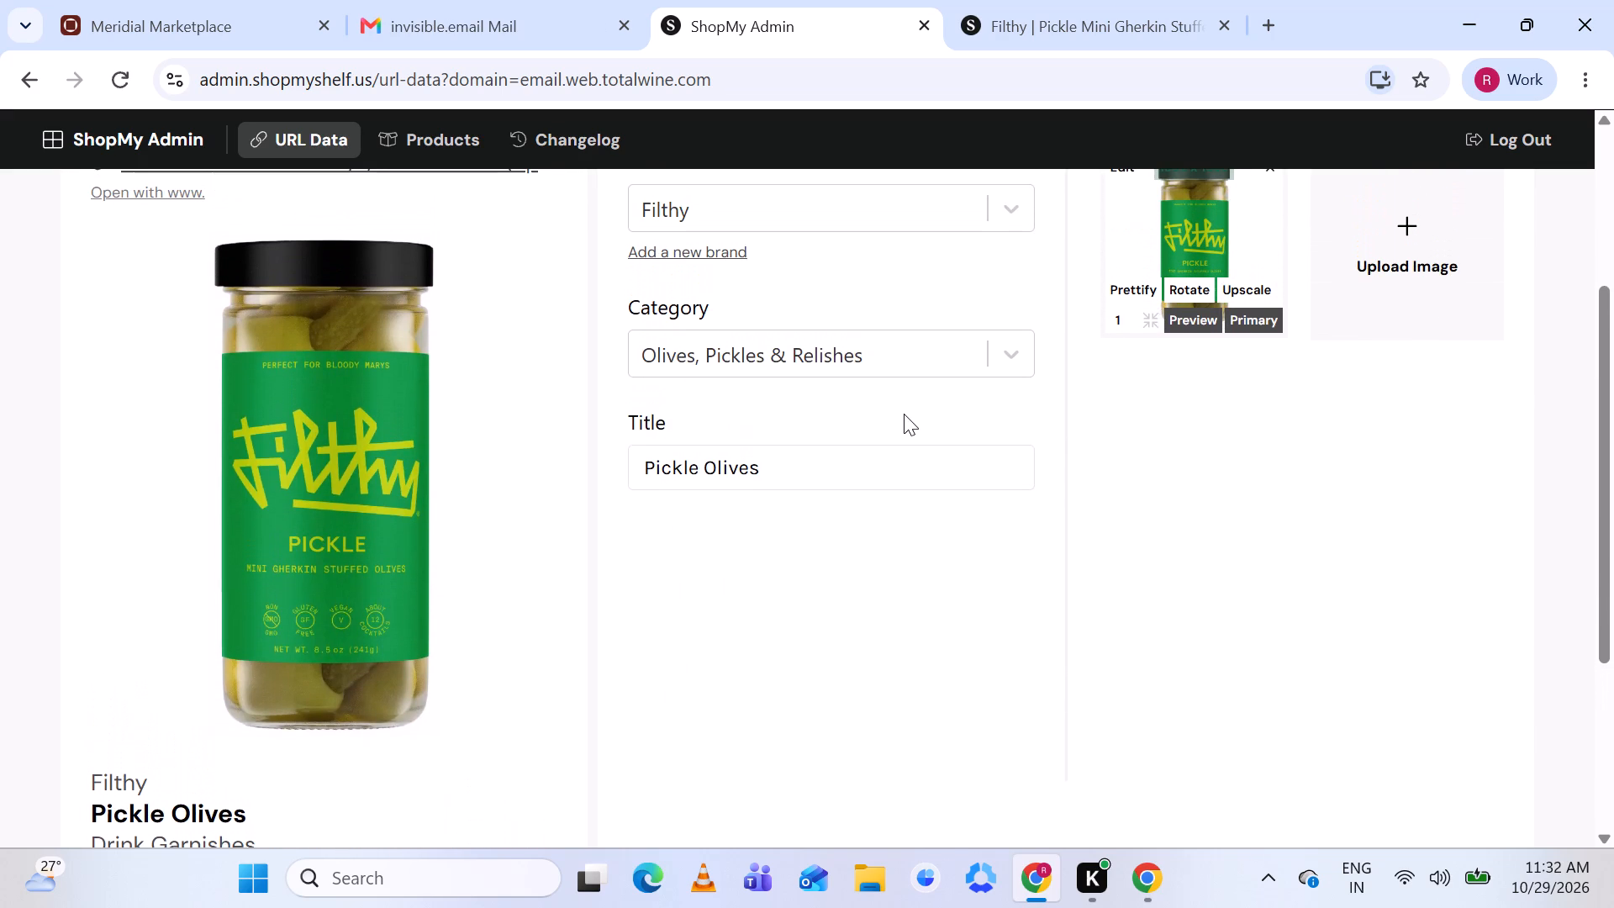
scroll(904, 414, "up", 1)
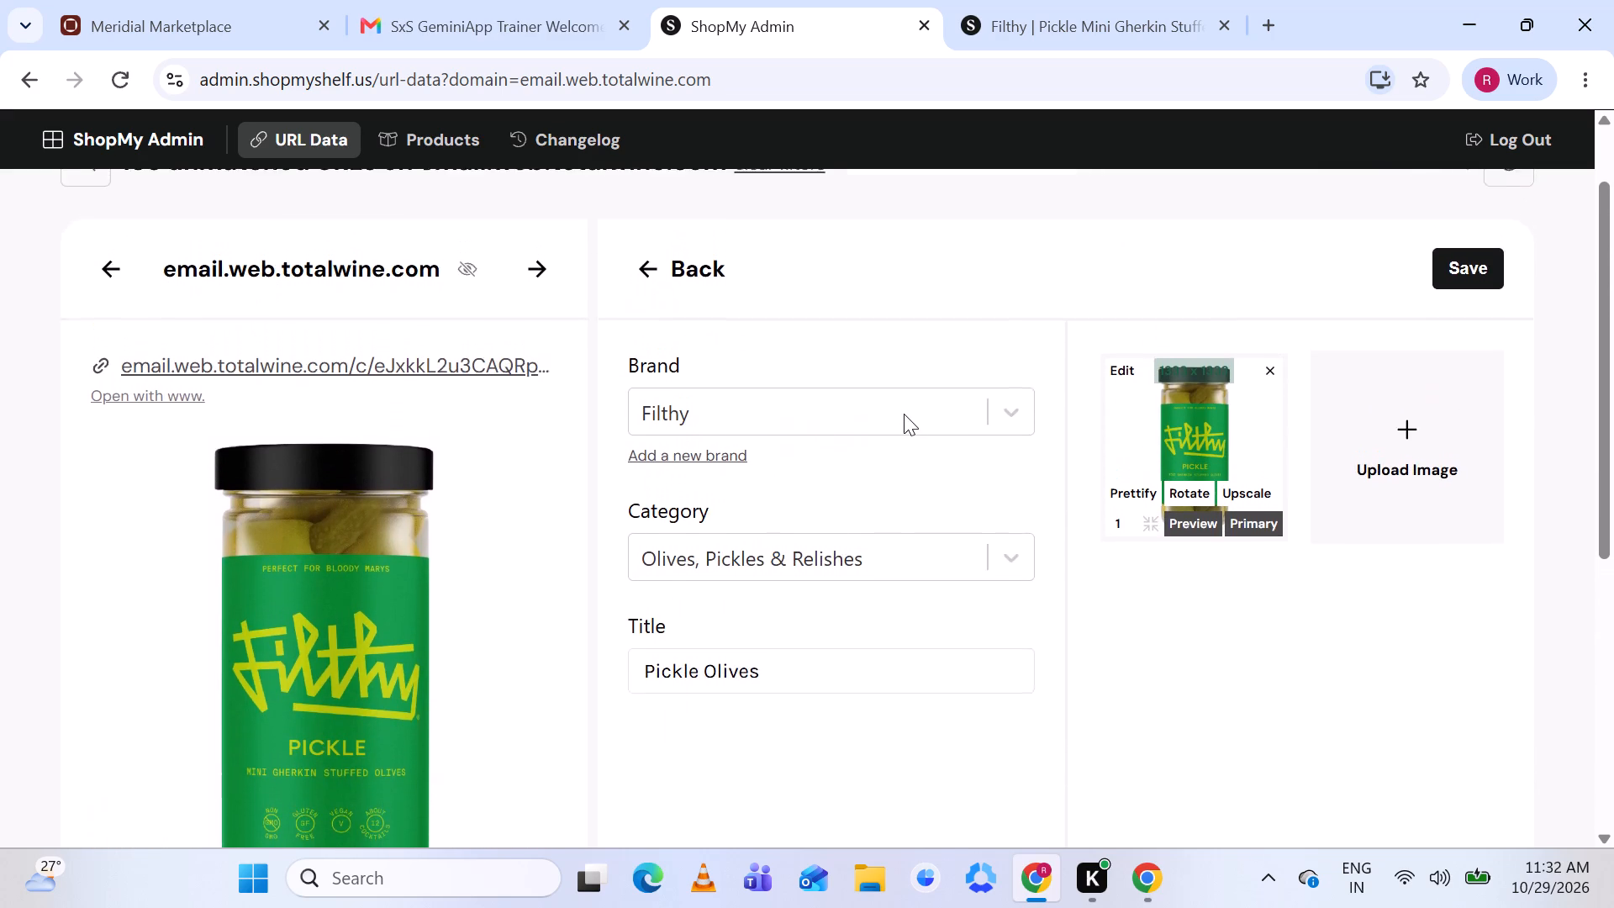
left_click(1455, 275)
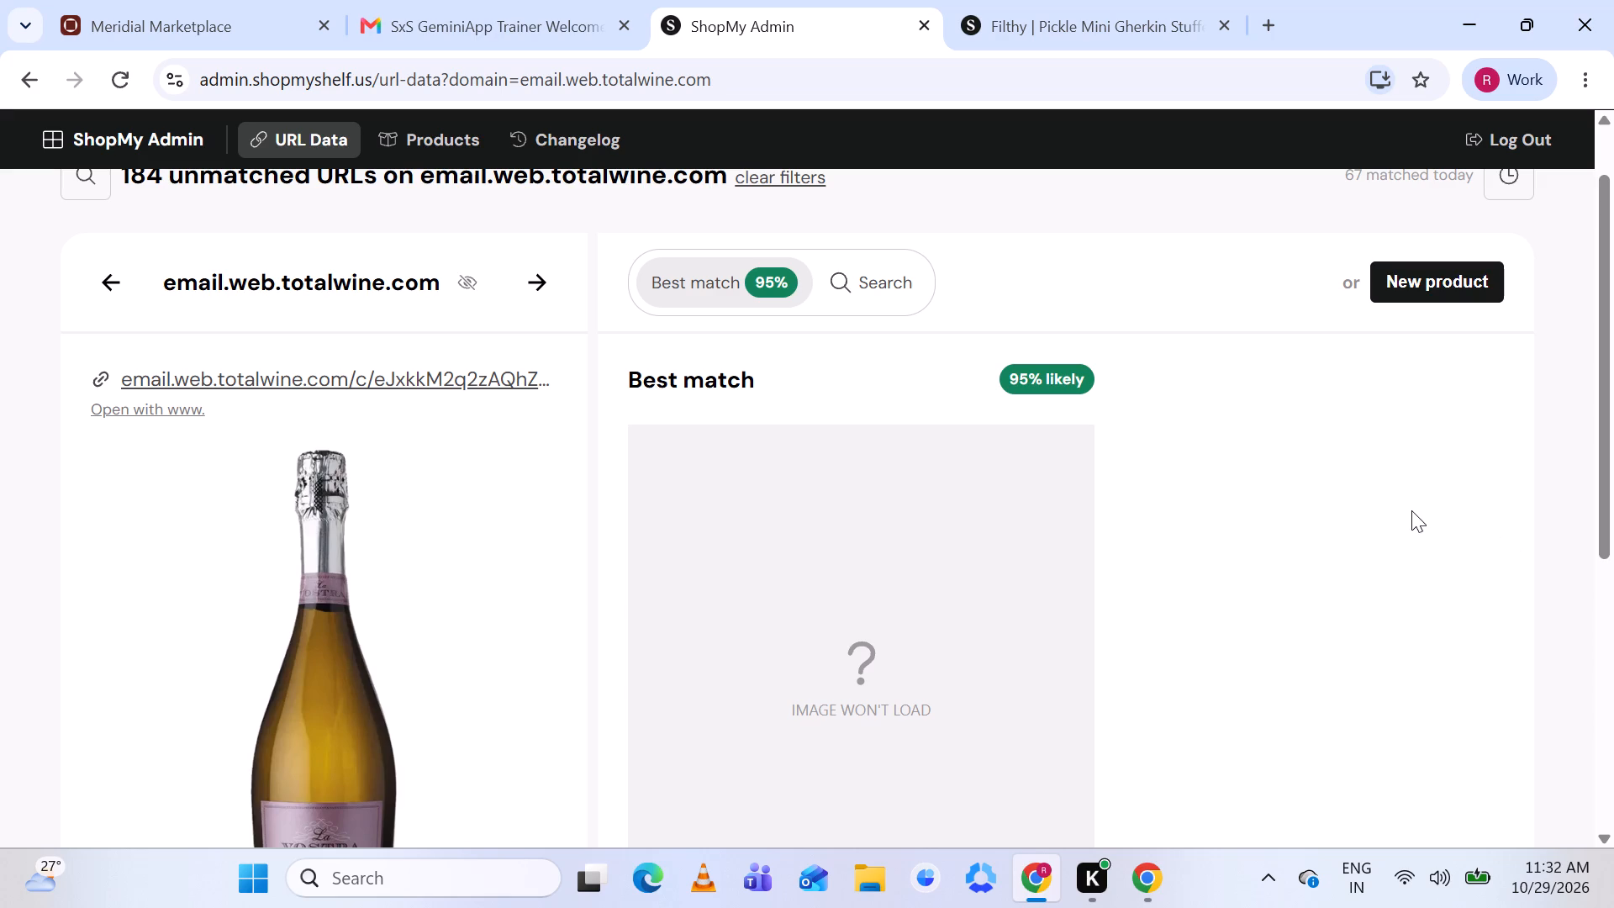
Open the suggested La Vostra Prosecco Italian Sparkling Wine page, close the Filthy page, and compare the bottle with the Prosecco listing.
scroll(1084, 507, "down", 2)
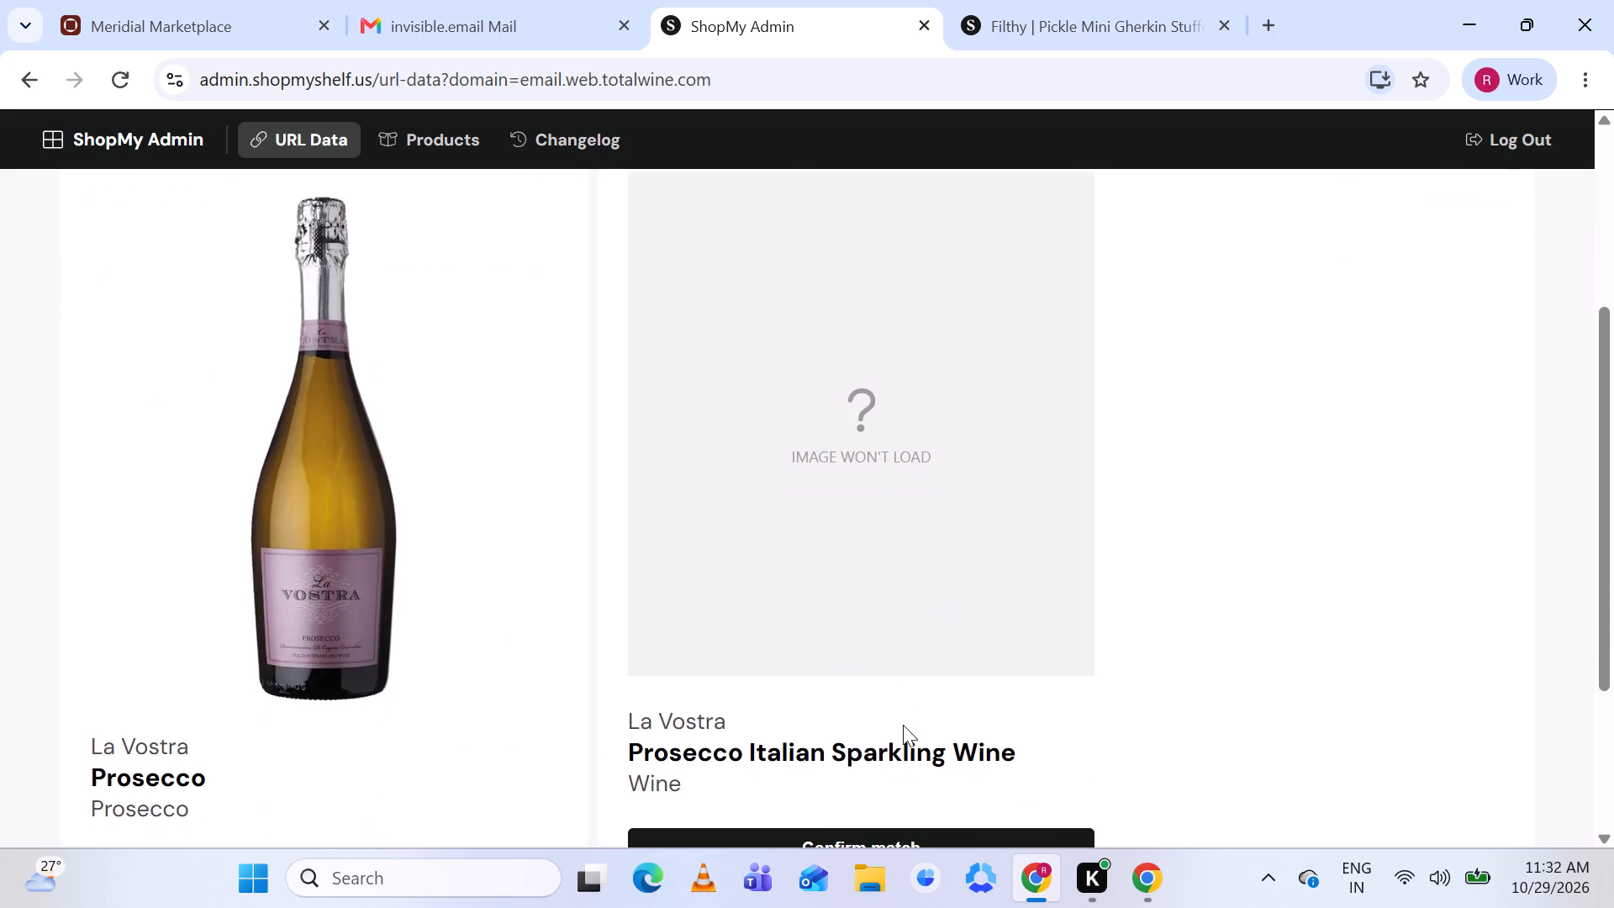
left_click(871, 747)
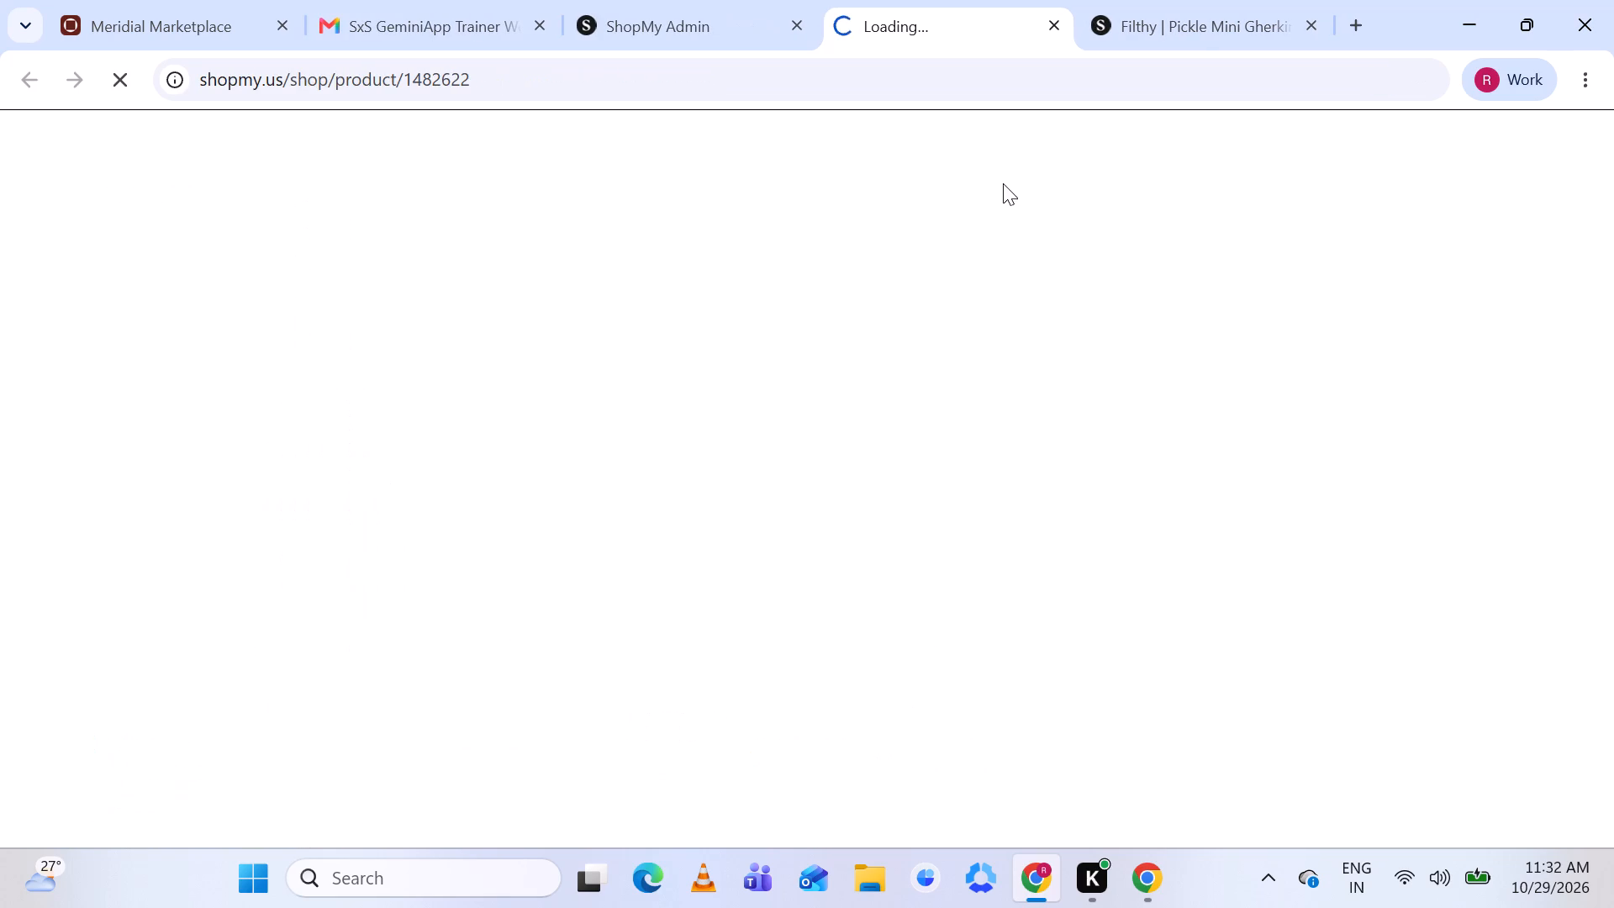
left_click(1310, 21)
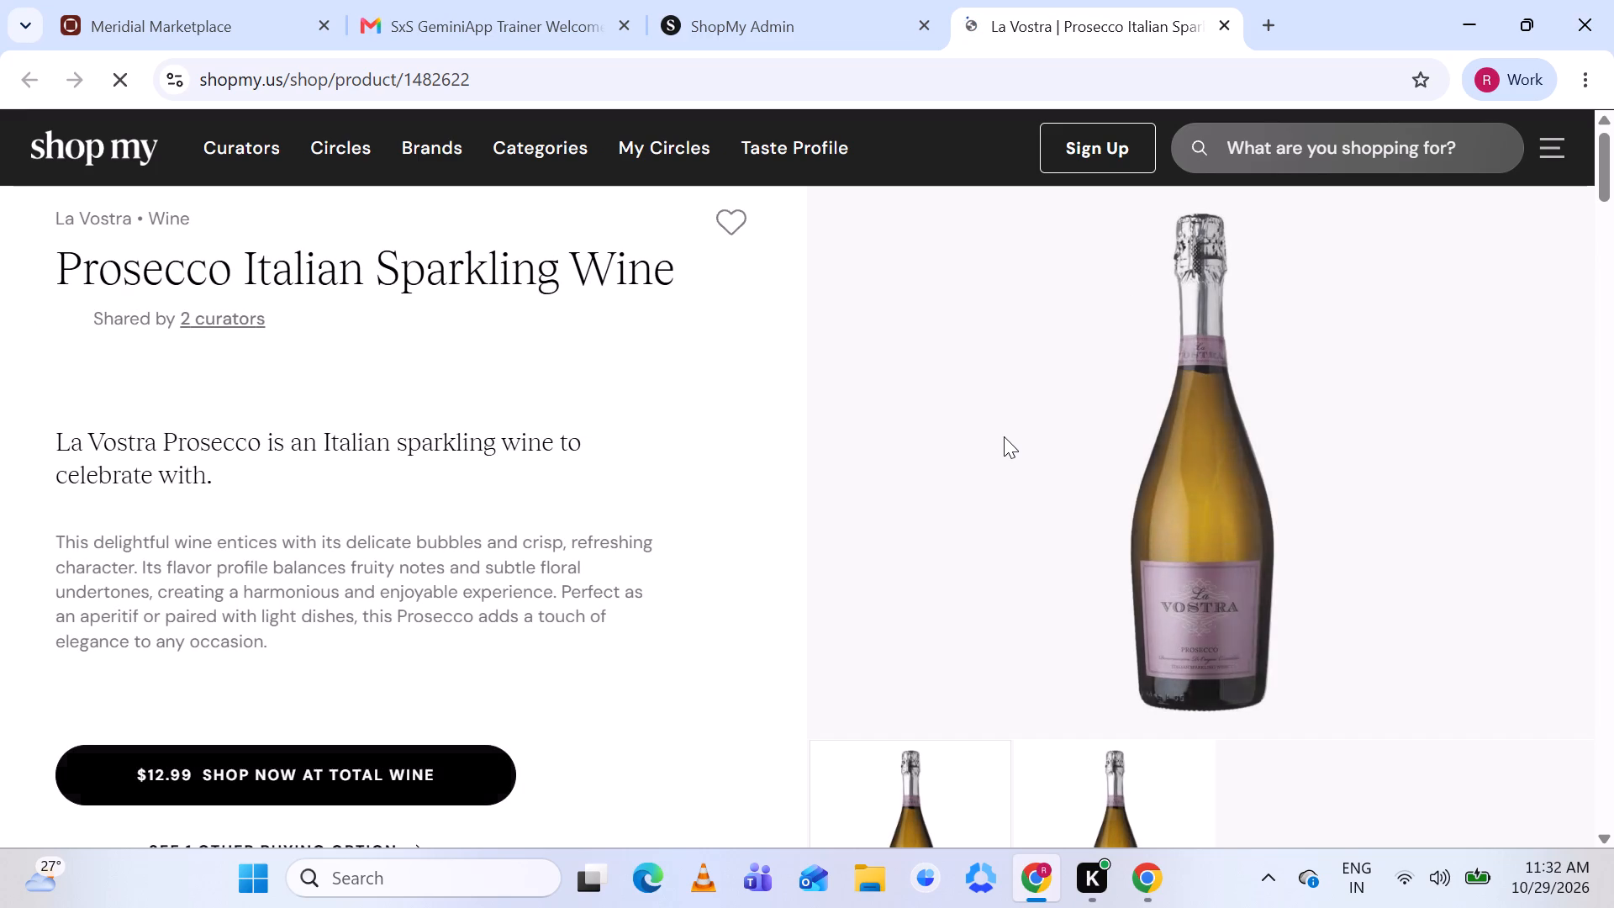
left_click(758, 27)
Confirm the La Vostra Prosecco Italian Sparkling Wine match, remove the first of its two duplicate images, and save the changes.
scroll(901, 423, "down", 2)
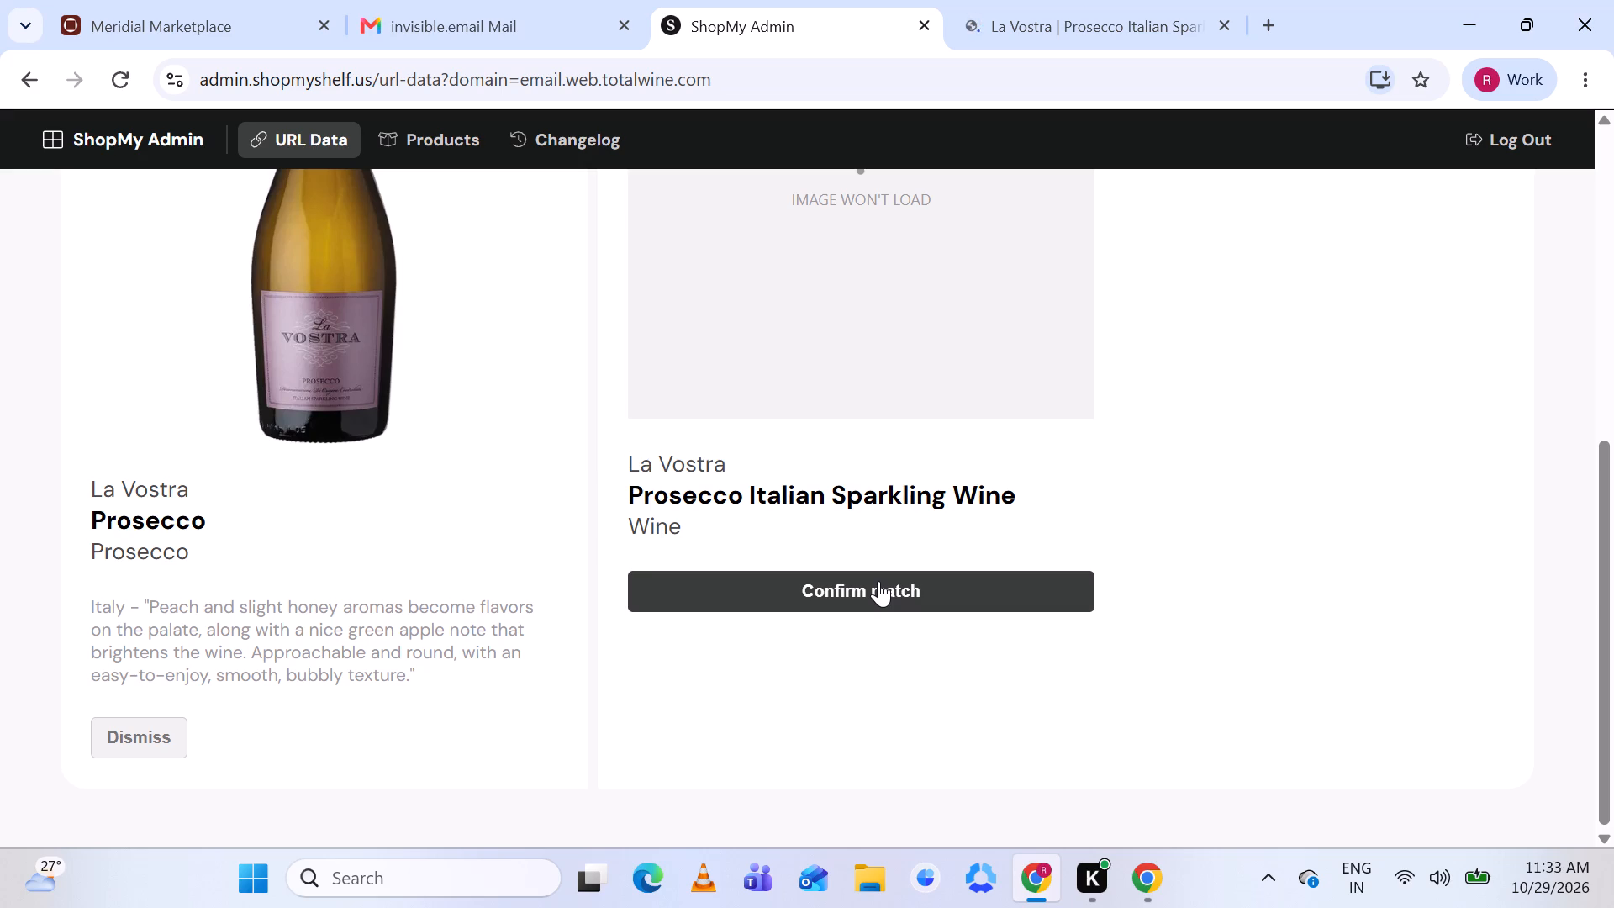
left_click(878, 581)
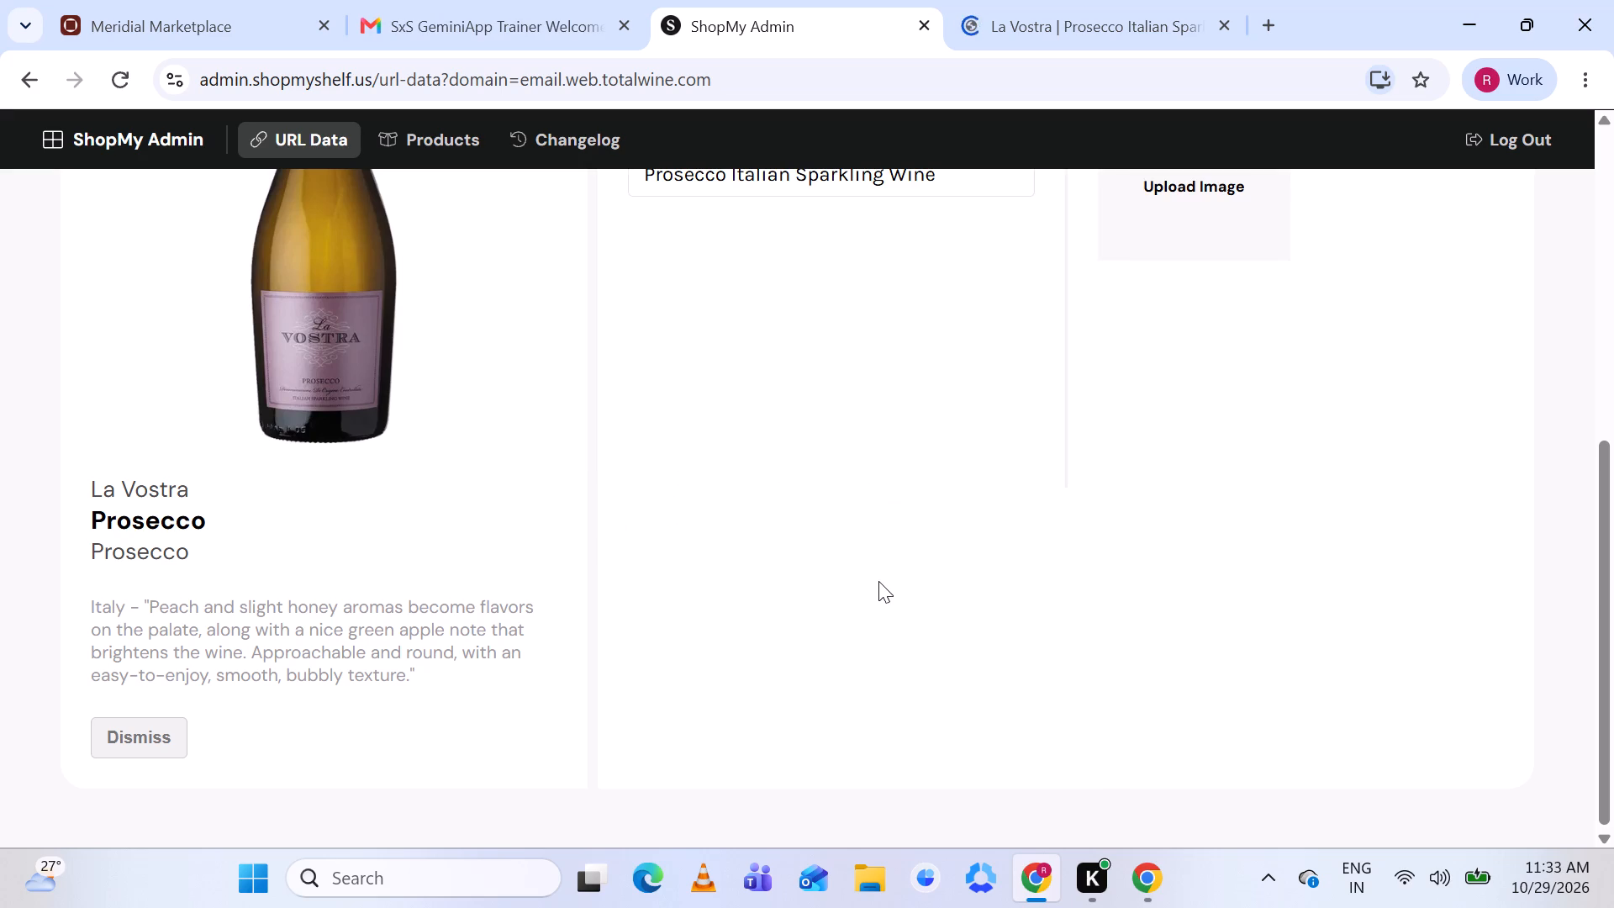
scroll(1065, 455, "up", 3)
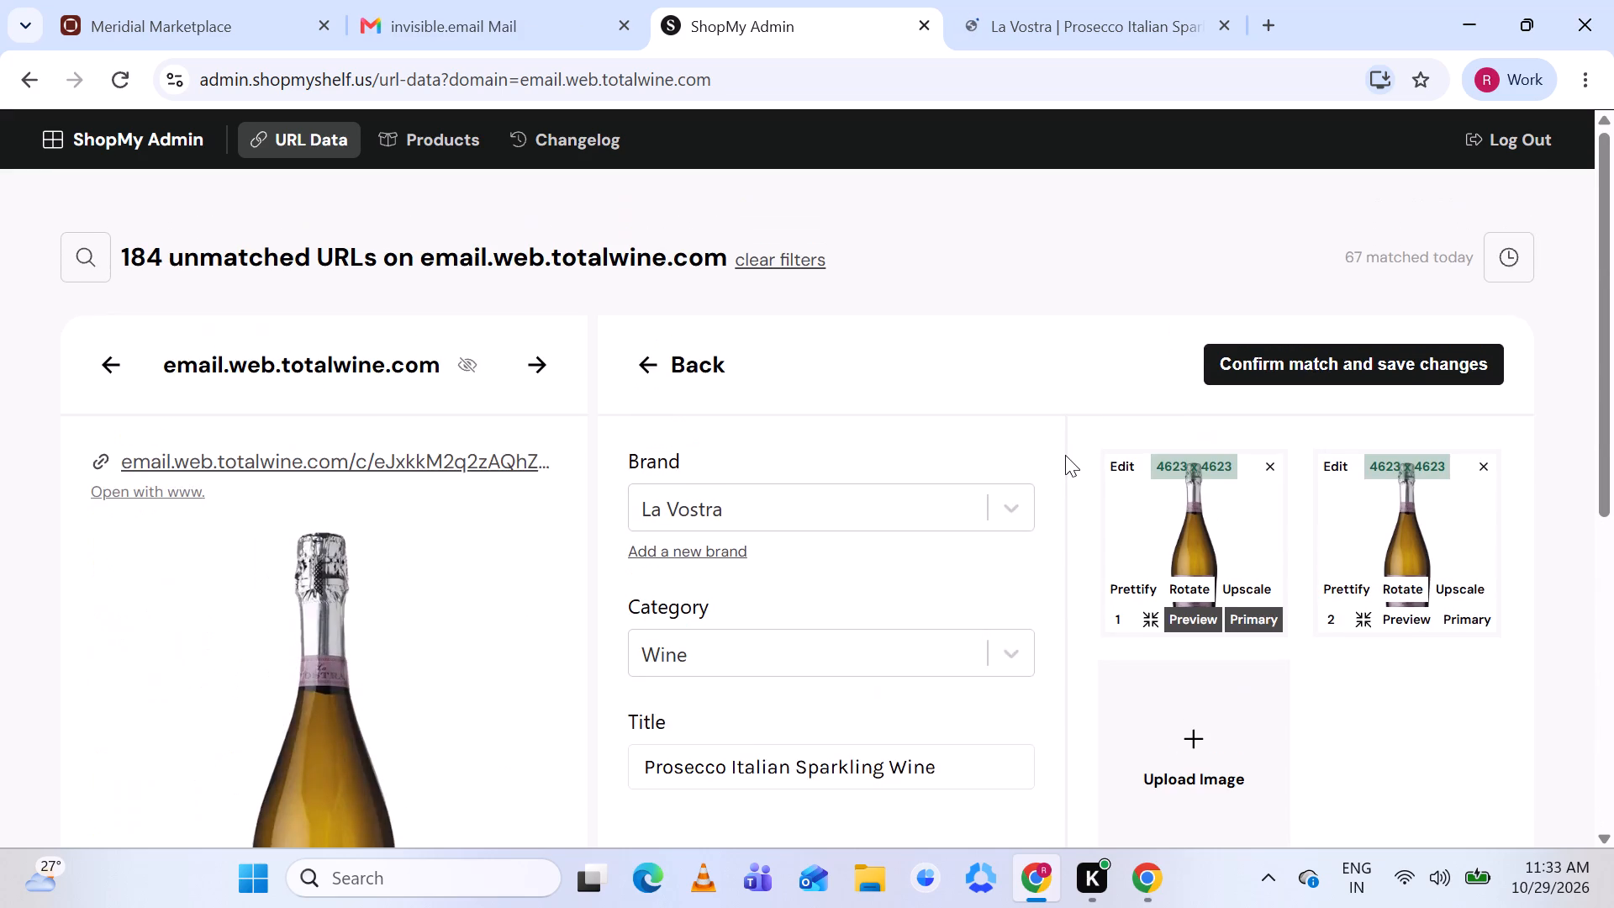
scroll(1272, 508, "down", 1)
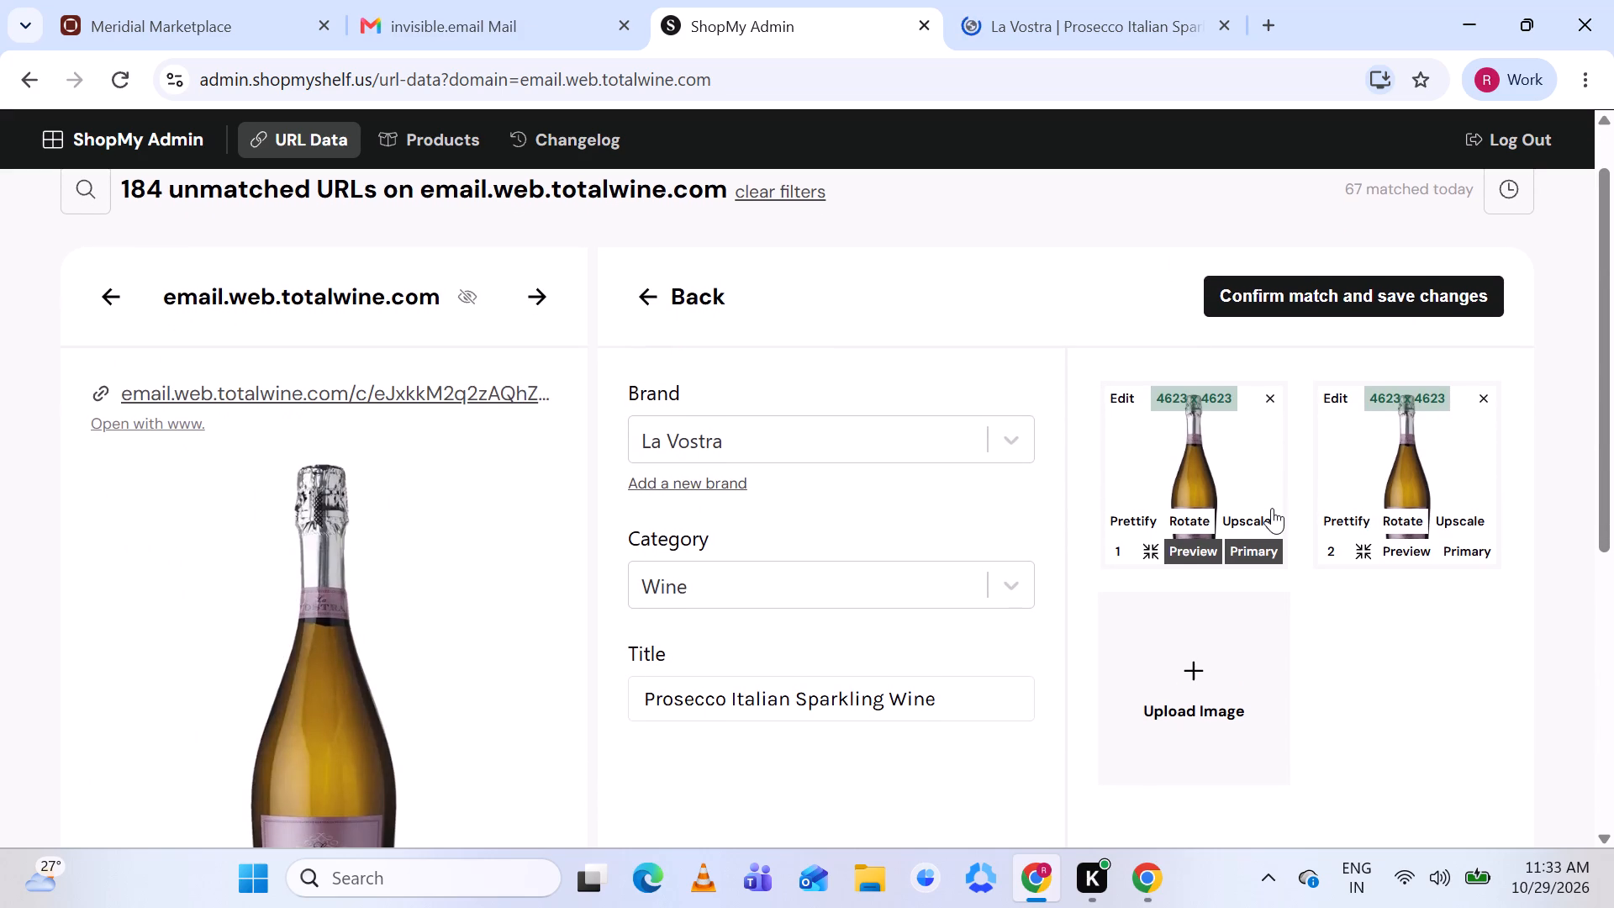
left_click(1270, 399)
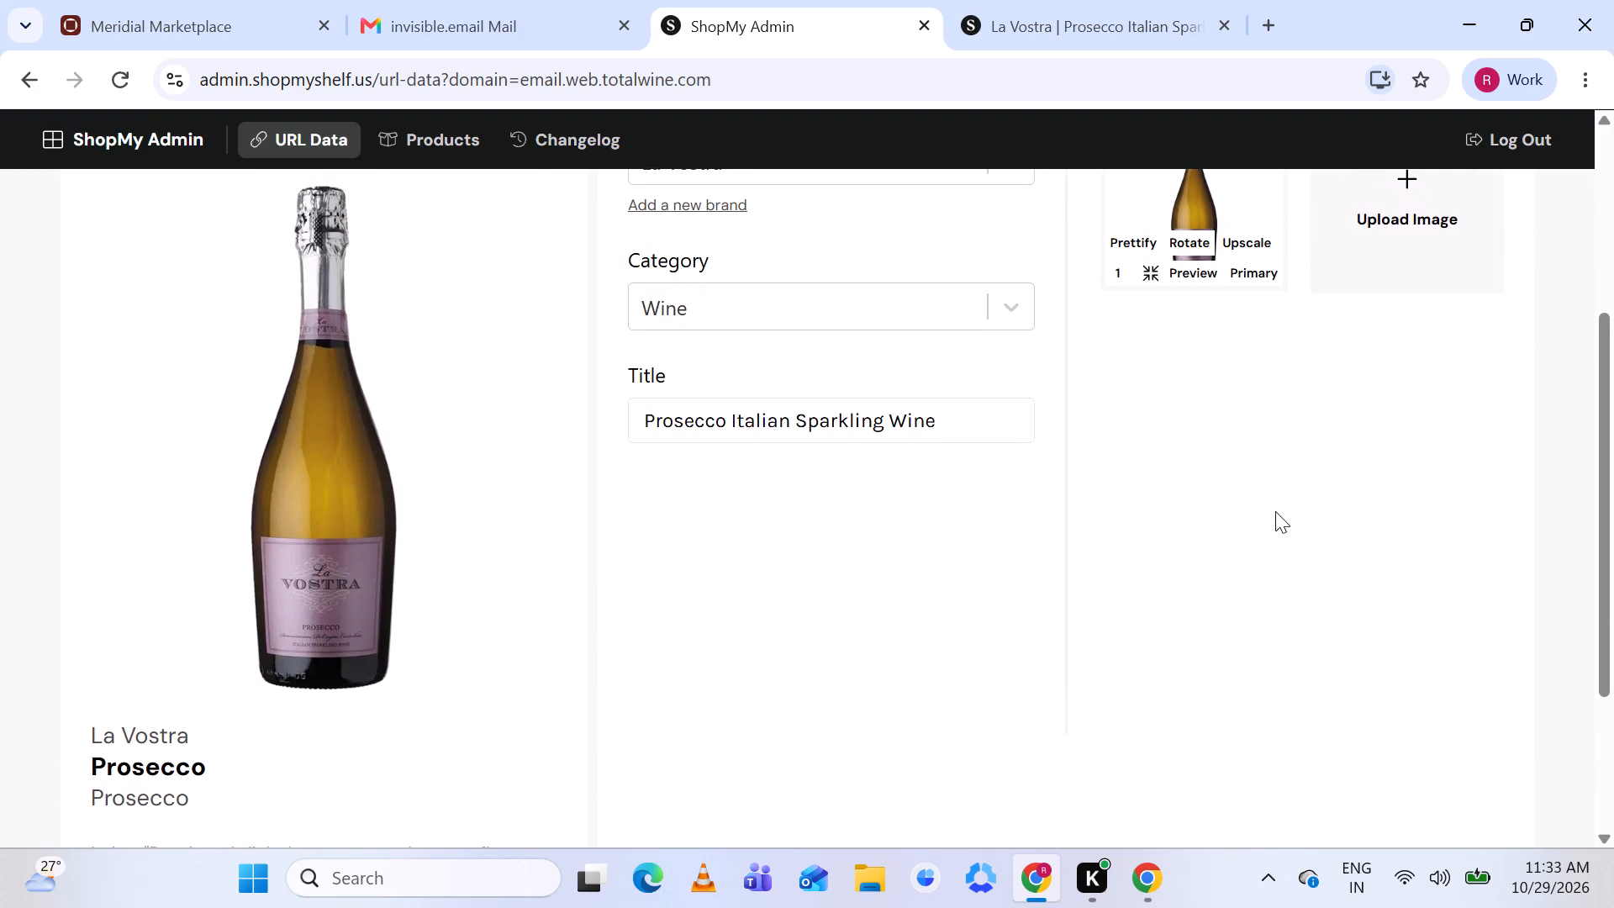
scroll(1275, 511, "up", 3)
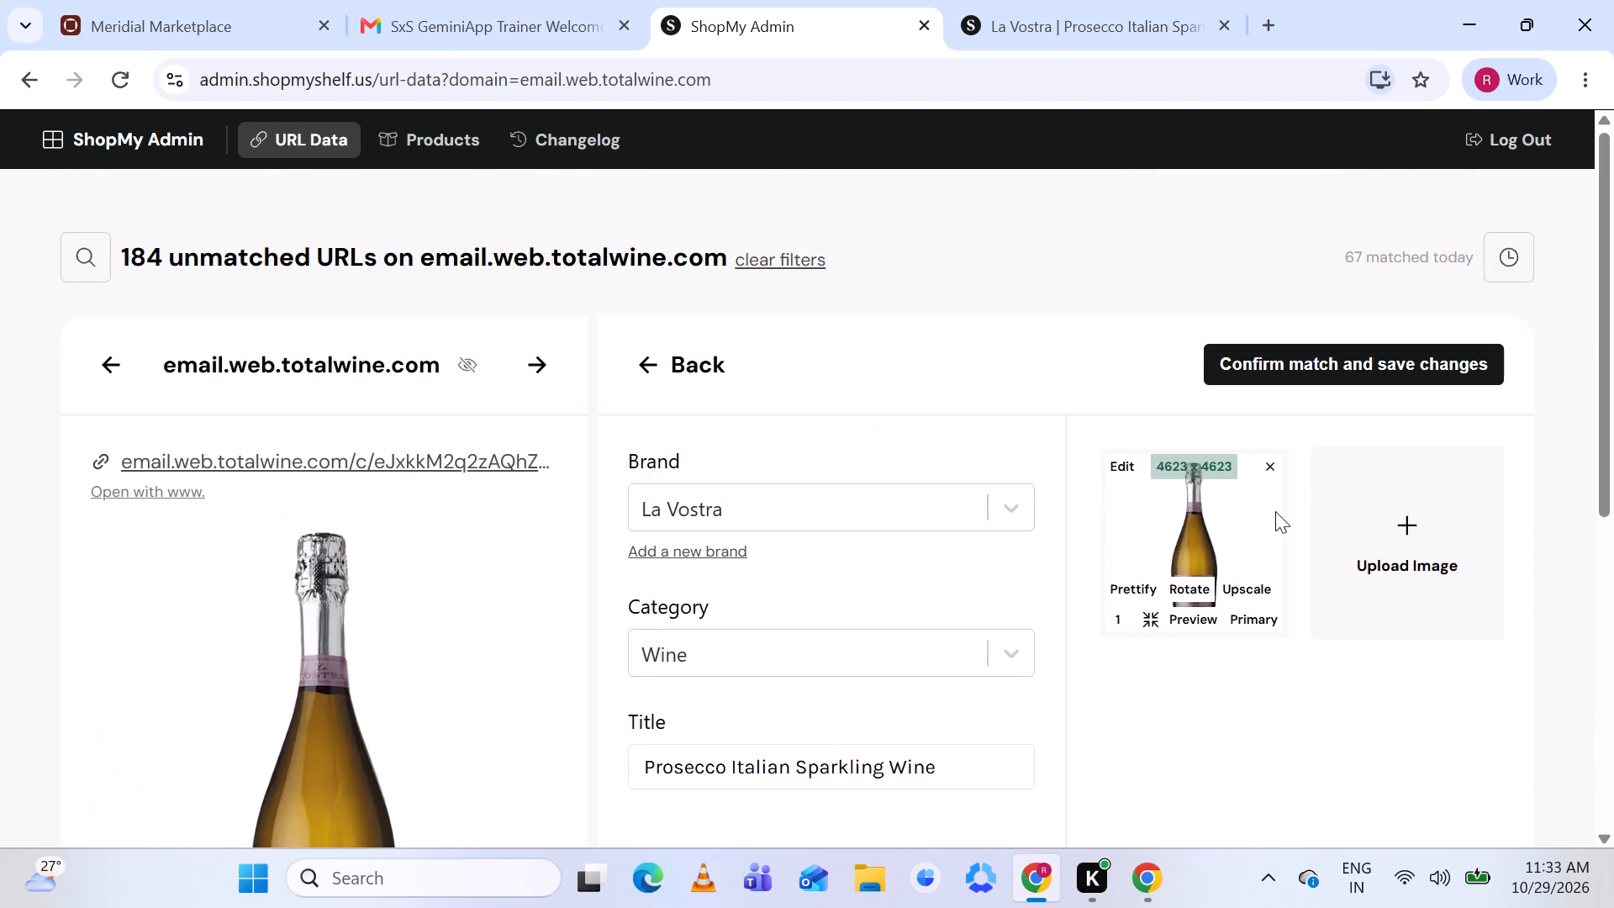
left_click(1354, 367)
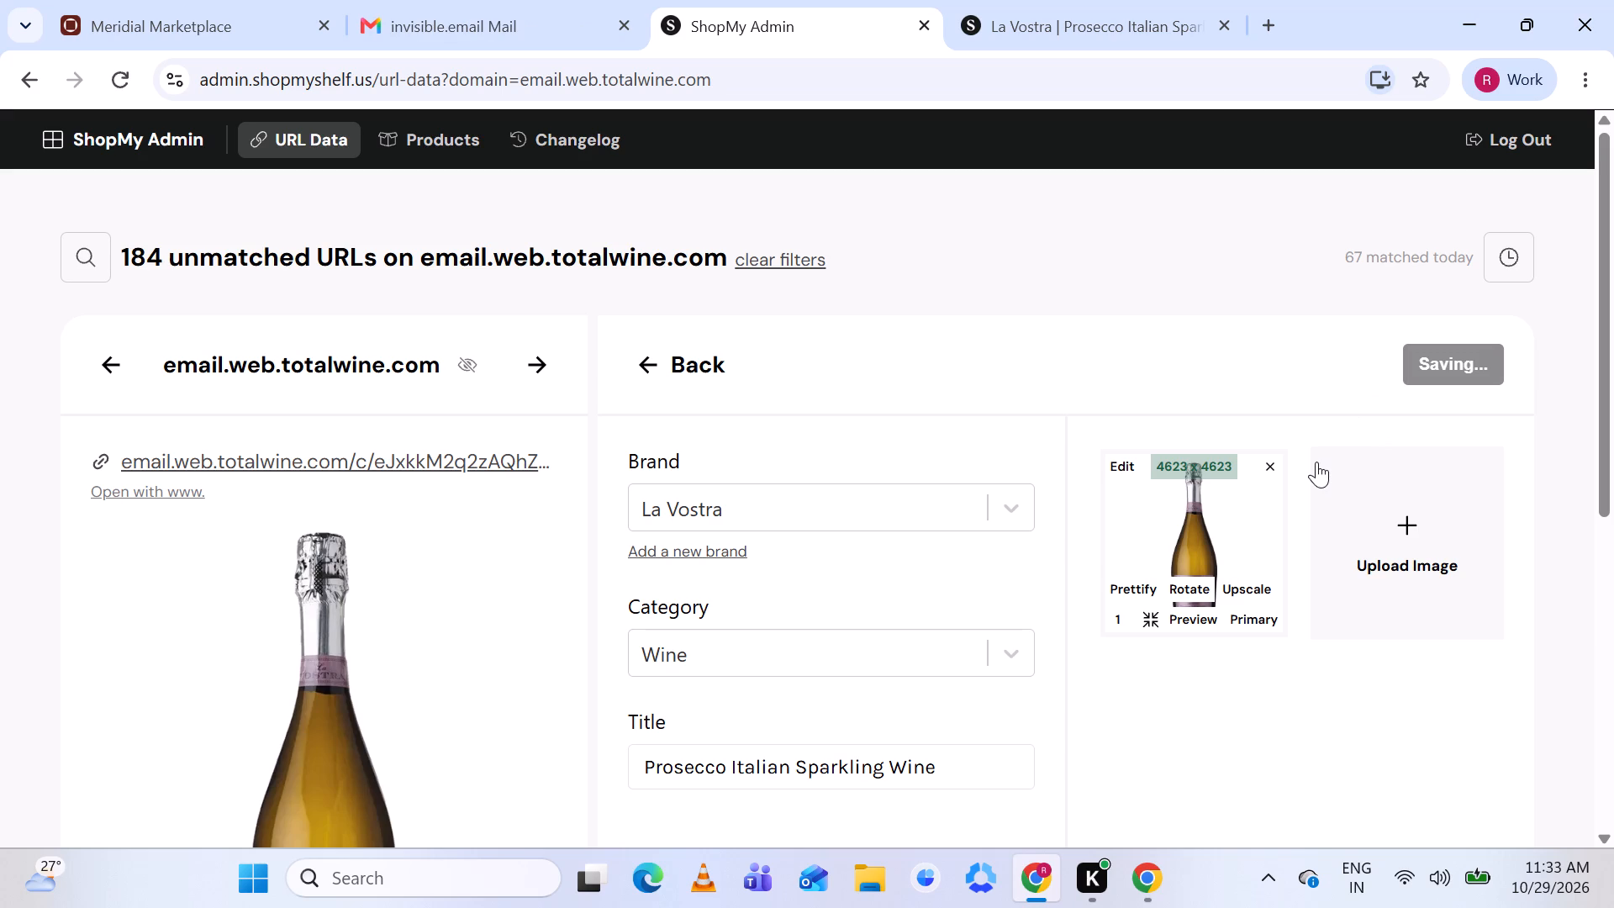
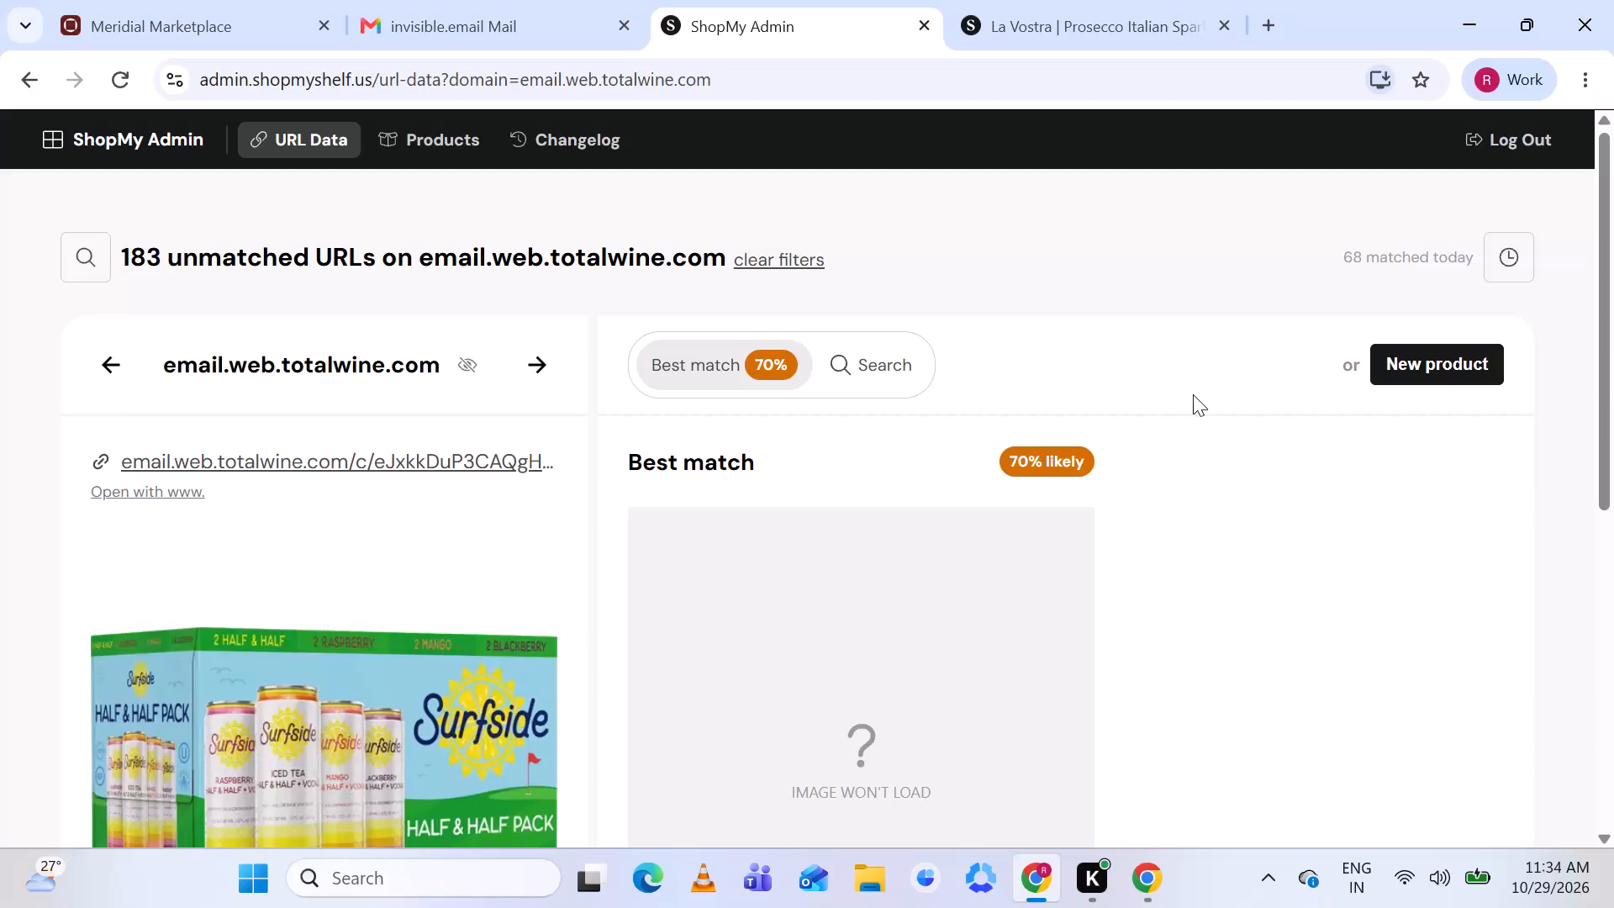
Open the suggested Surfside Vodka Lemonade Variety product page and compare its pack with the Vodka Half & Half Variety Pack listing.
scroll(1034, 481, "down", 3)
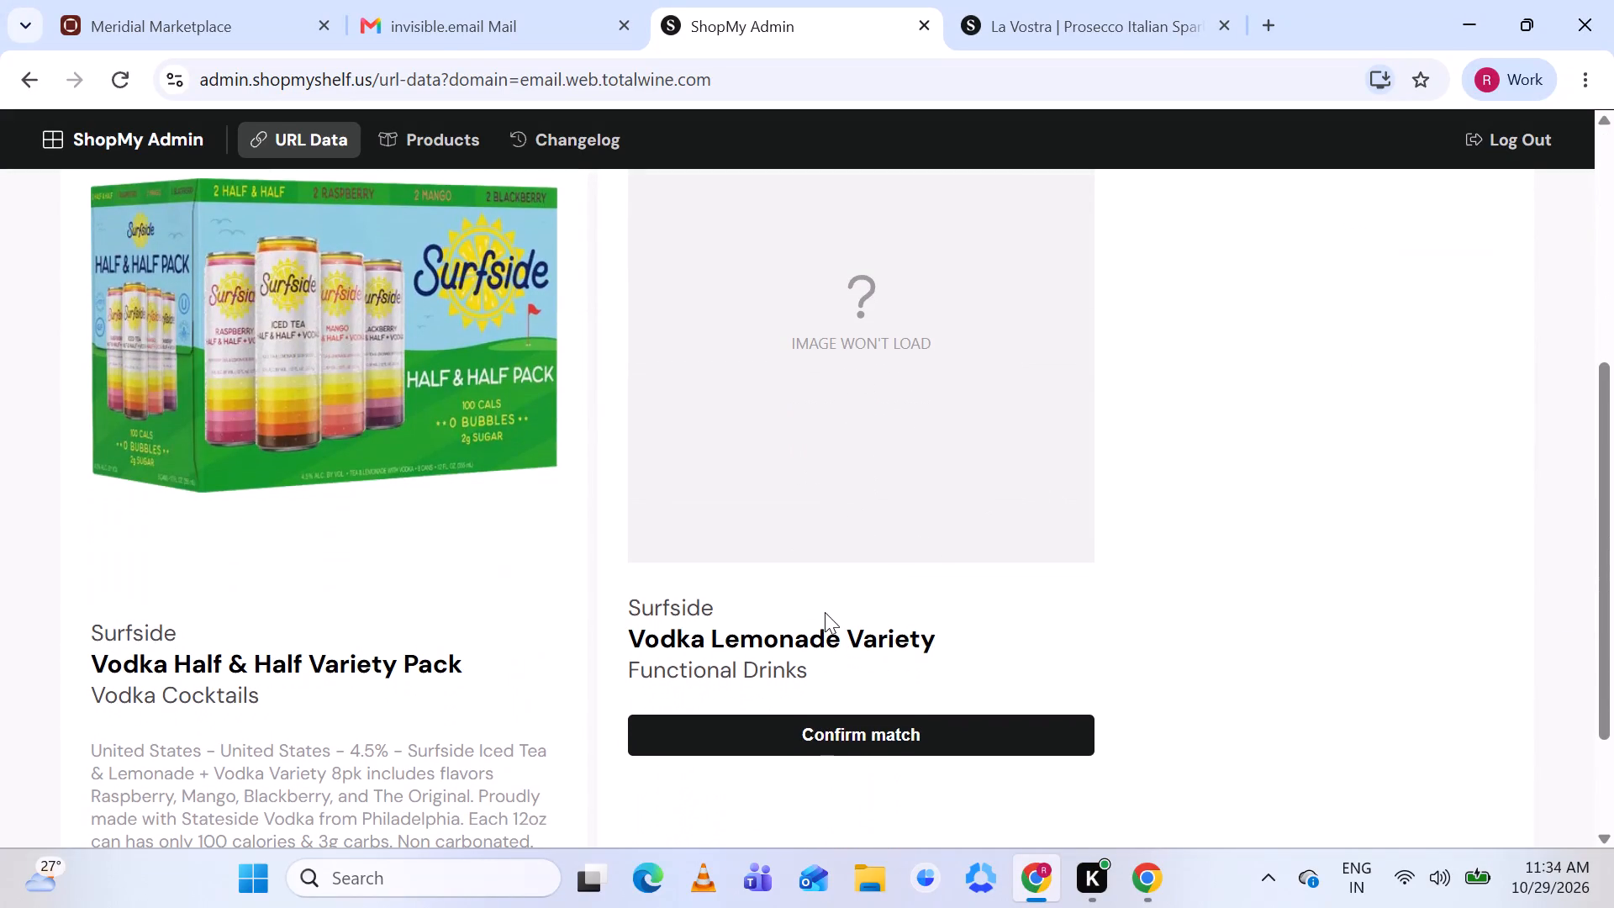
left_click(824, 620)
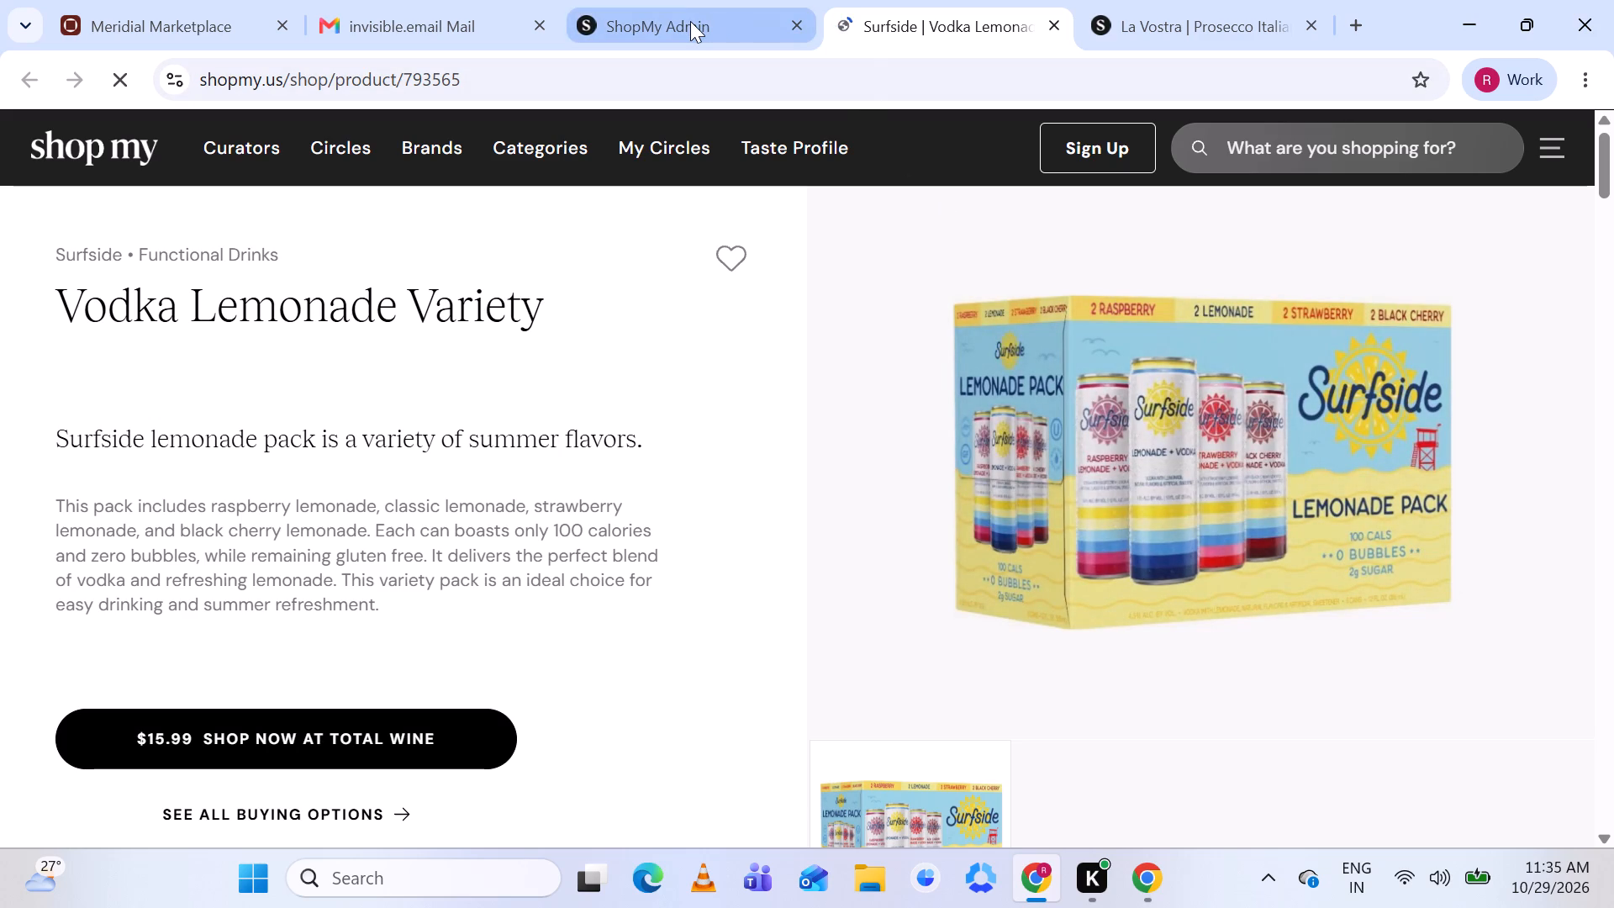
left_click(690, 21)
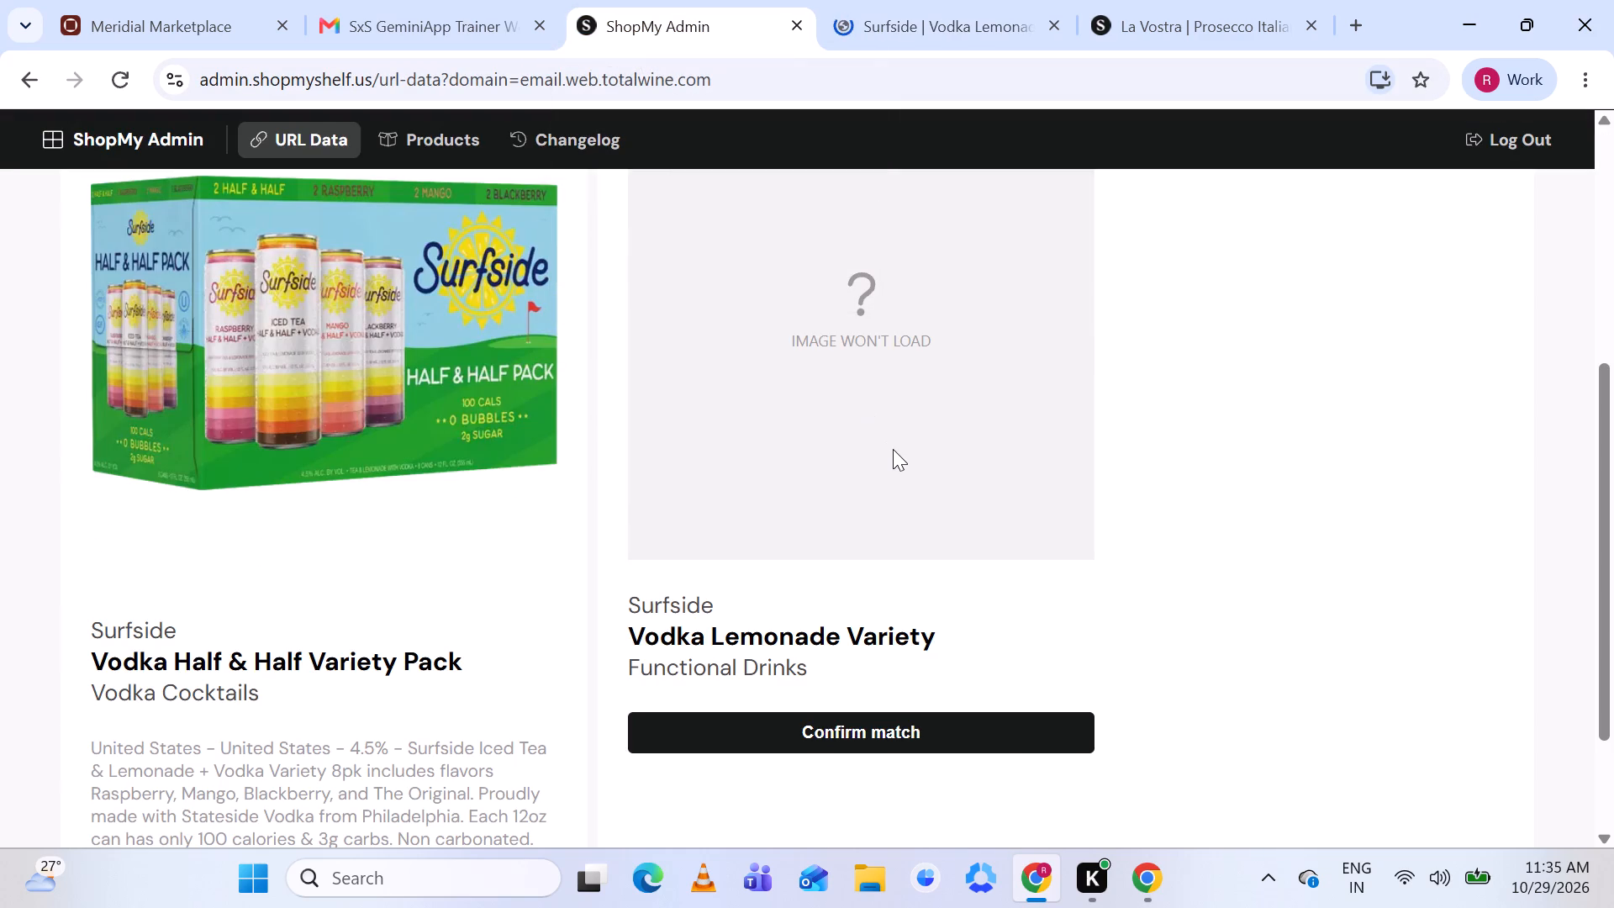
left_click(947, 3)
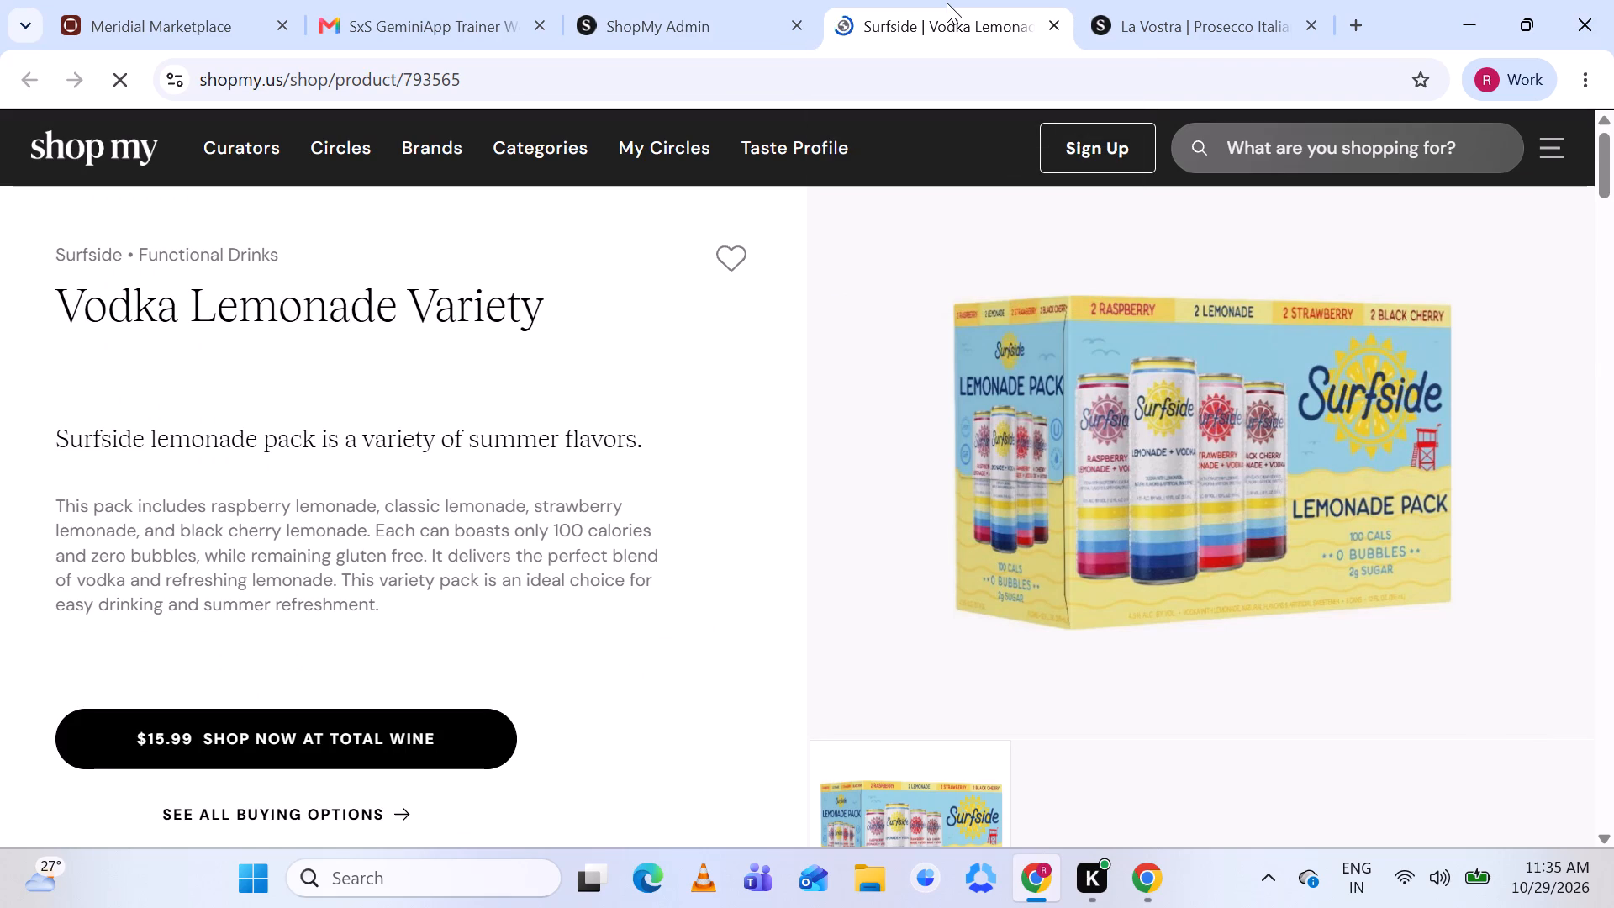
left_click(646, 10)
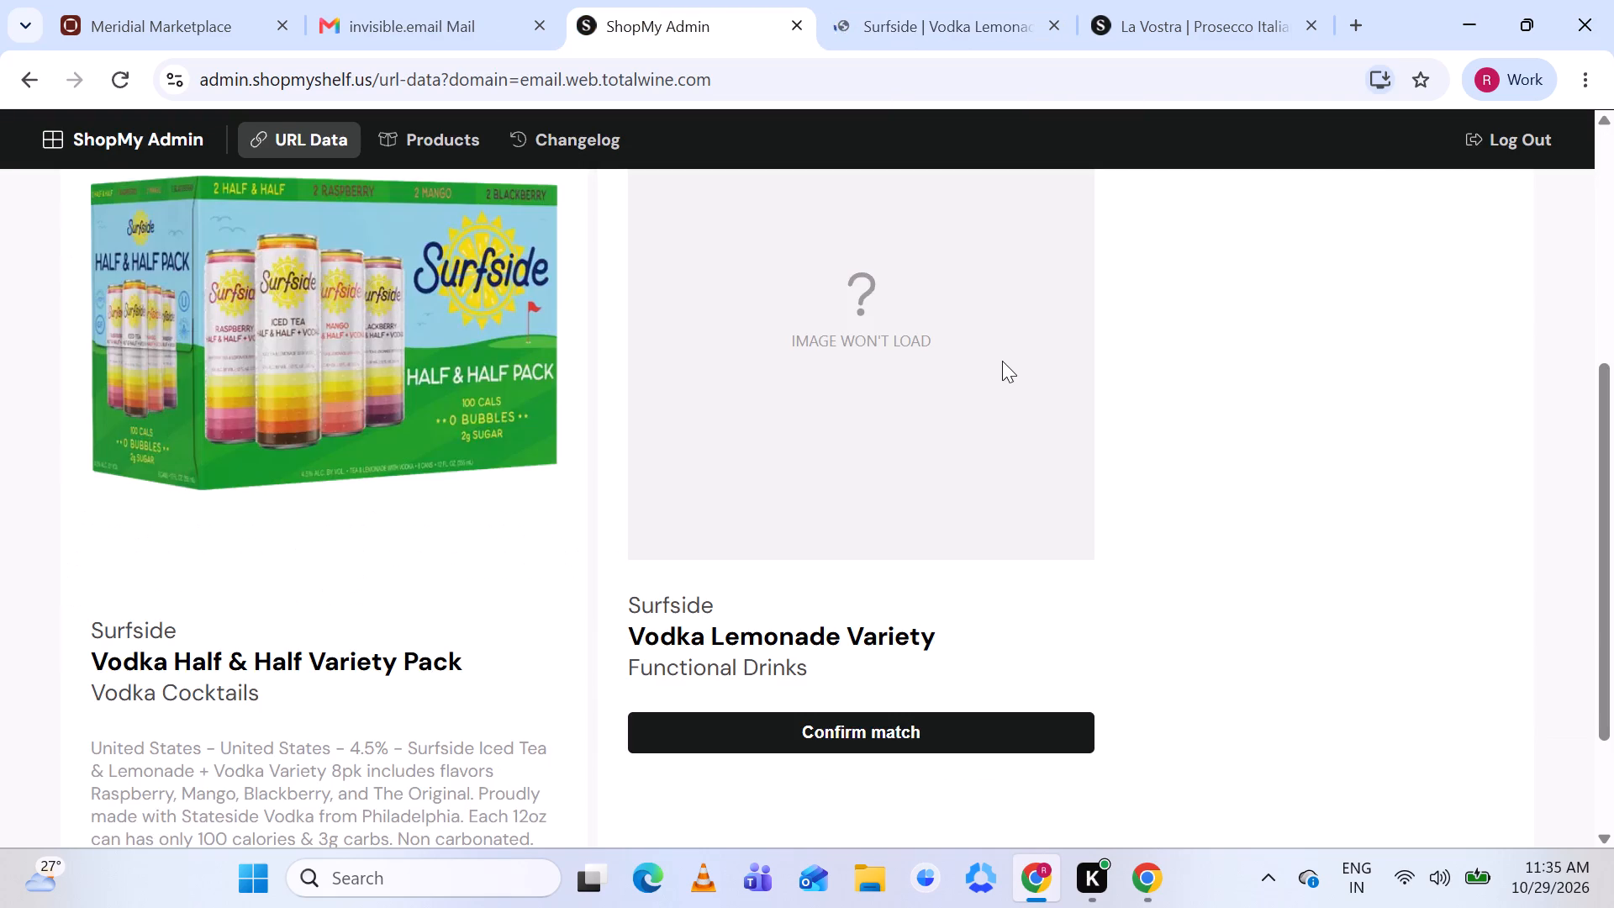
Search the catalogue for Surfside Vodka Half &, and check the product page of the Half & Half Variety Pack (8 x 12oz Cans) result.
scroll(1002, 361, "up", 1)
left_click(862, 253)
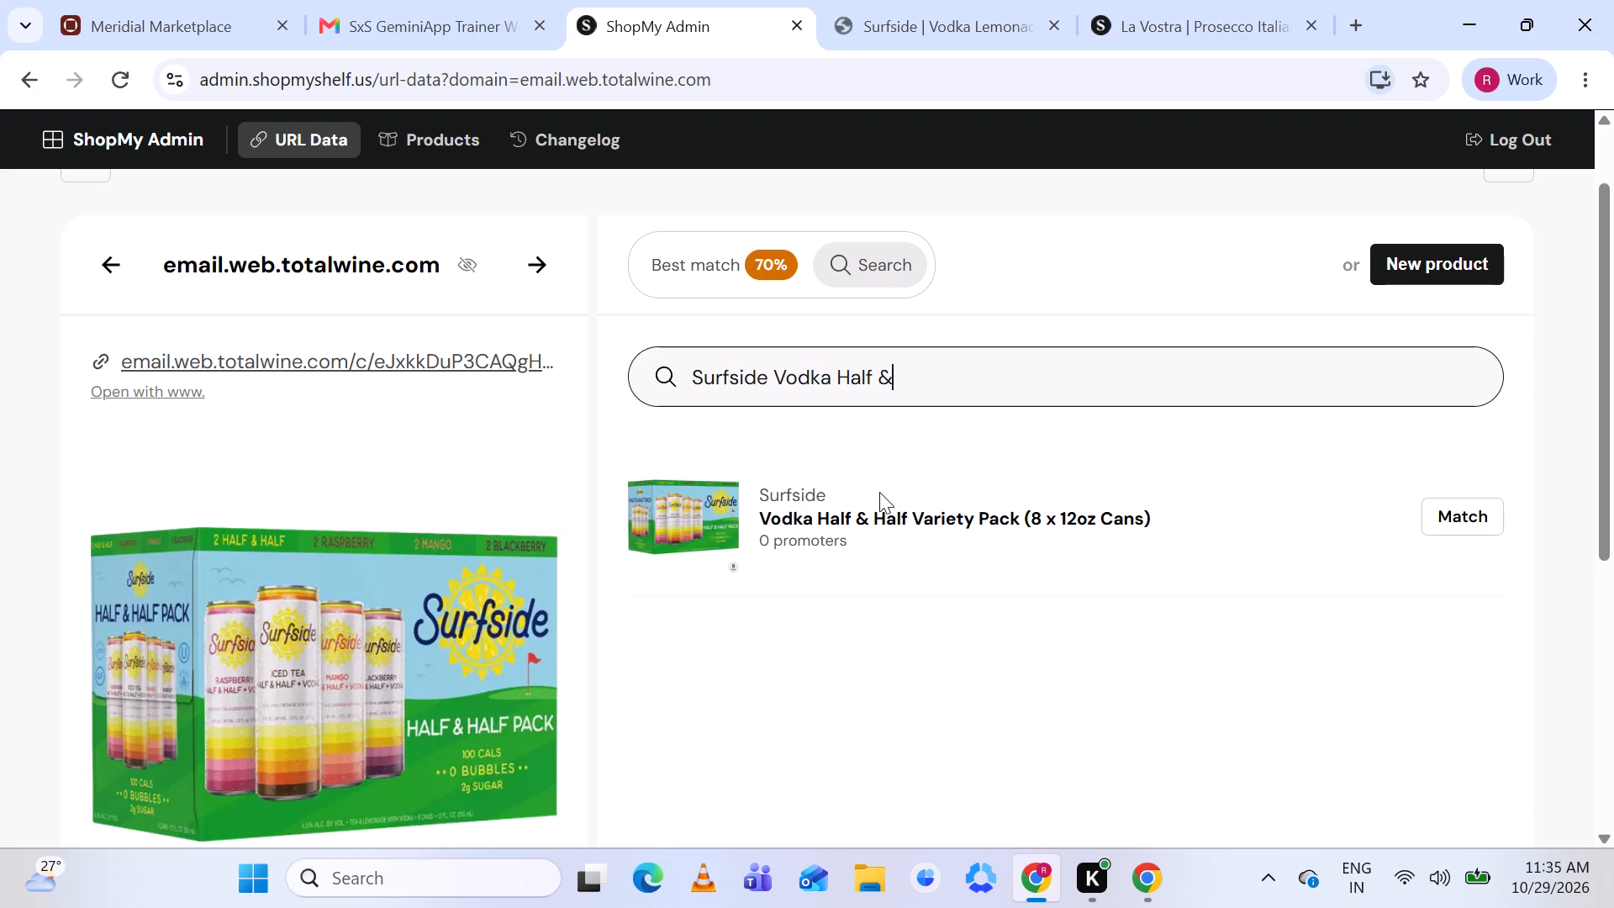
scroll(1006, 544, "down", 1)
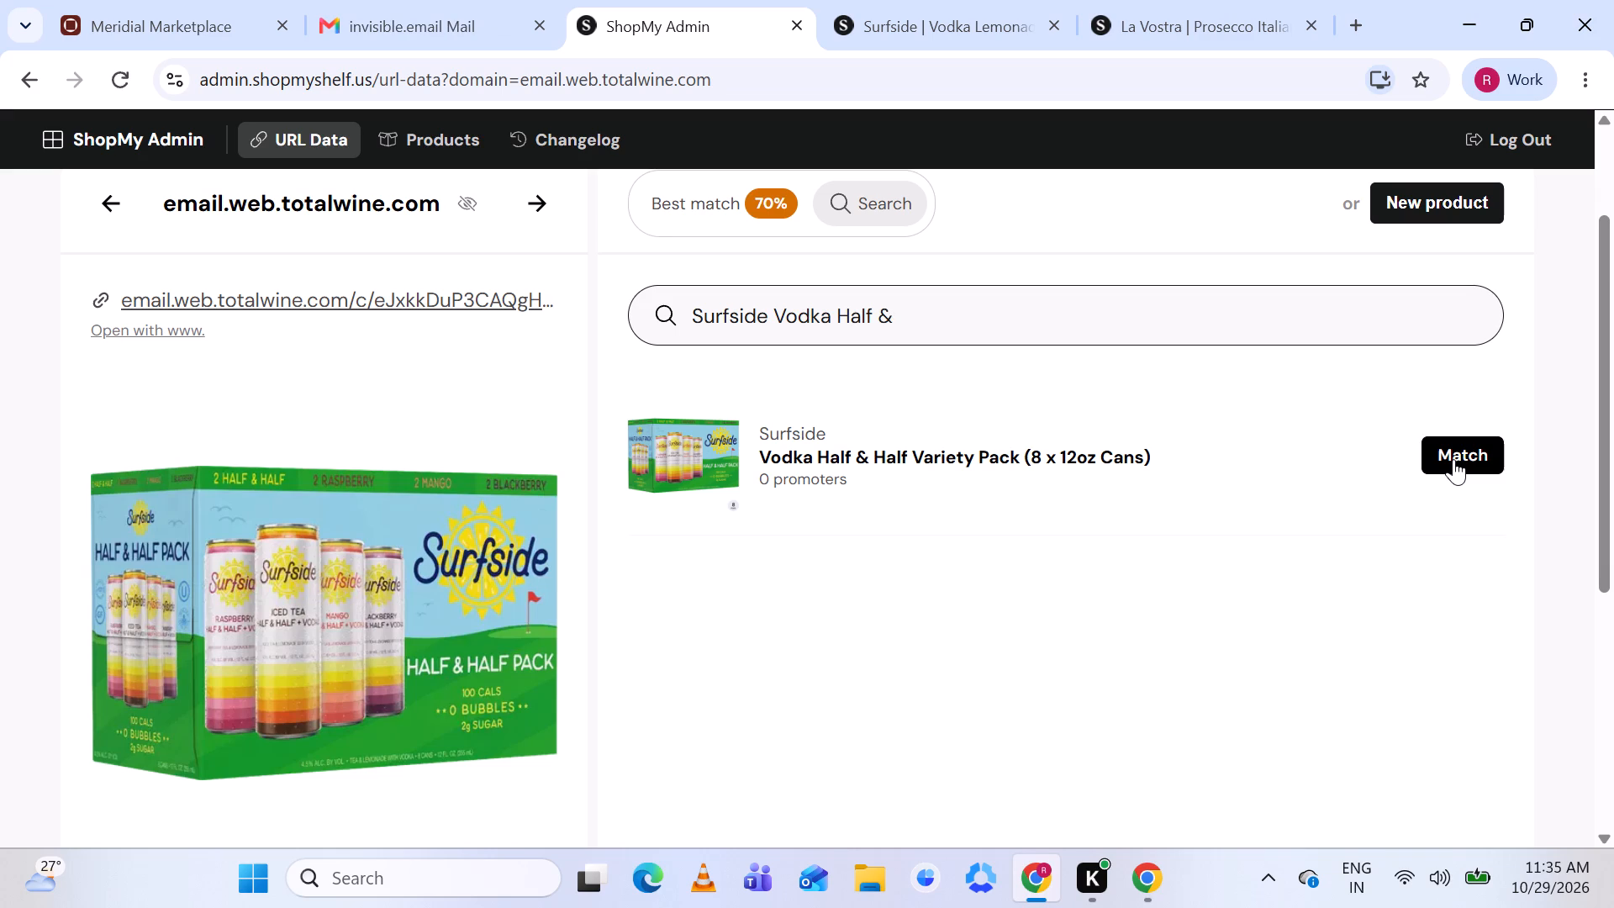
left_click(900, 460)
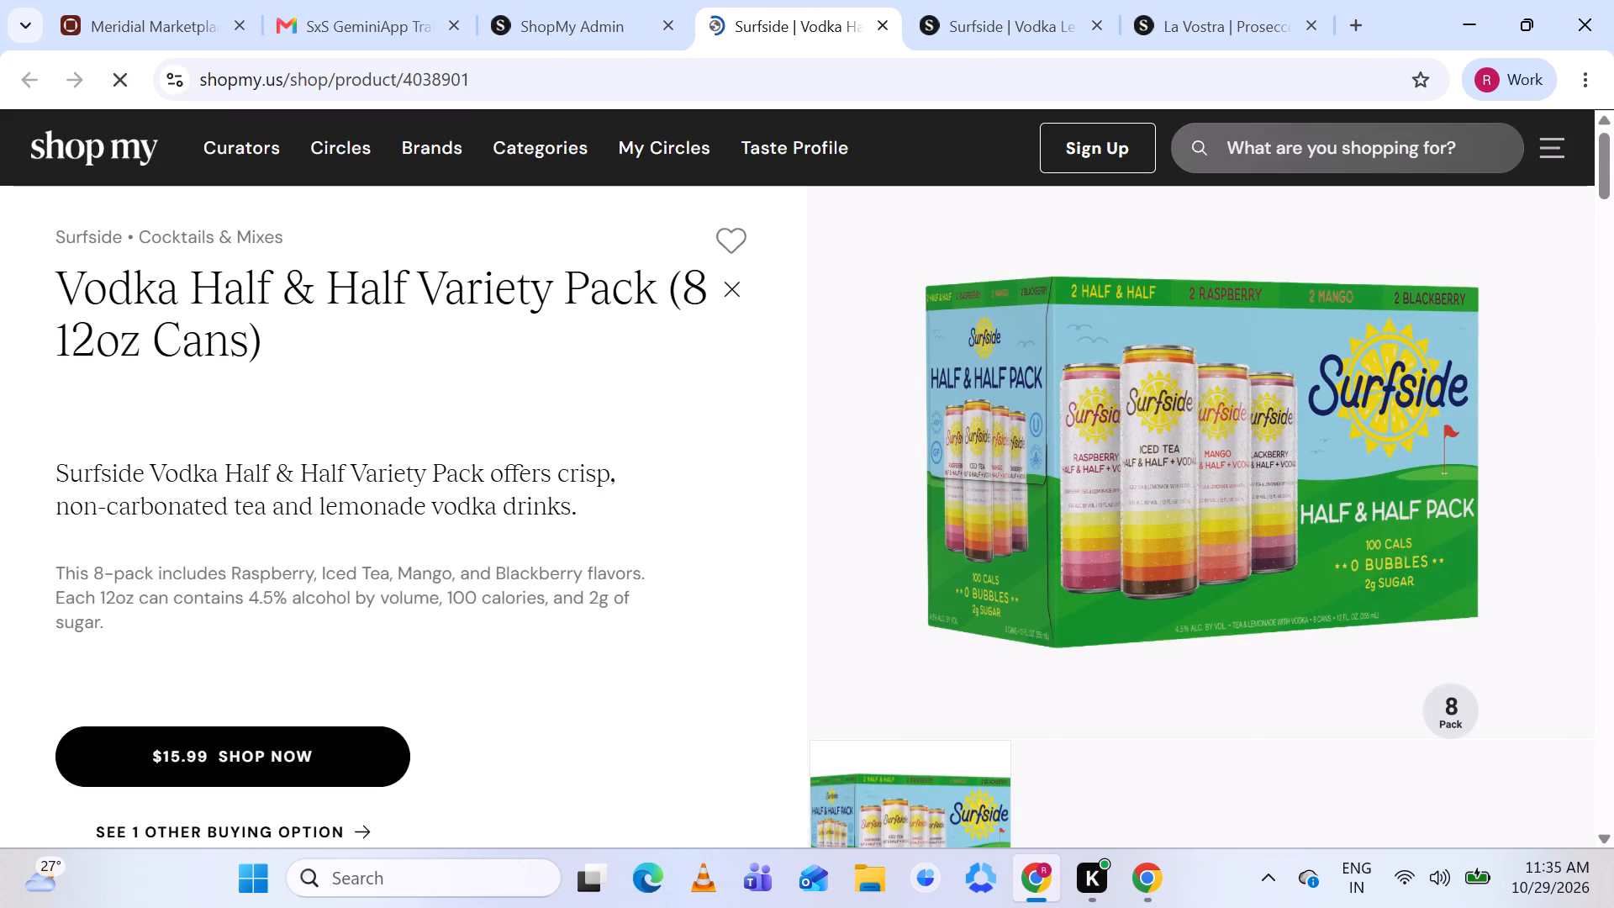
left_click(580, 17)
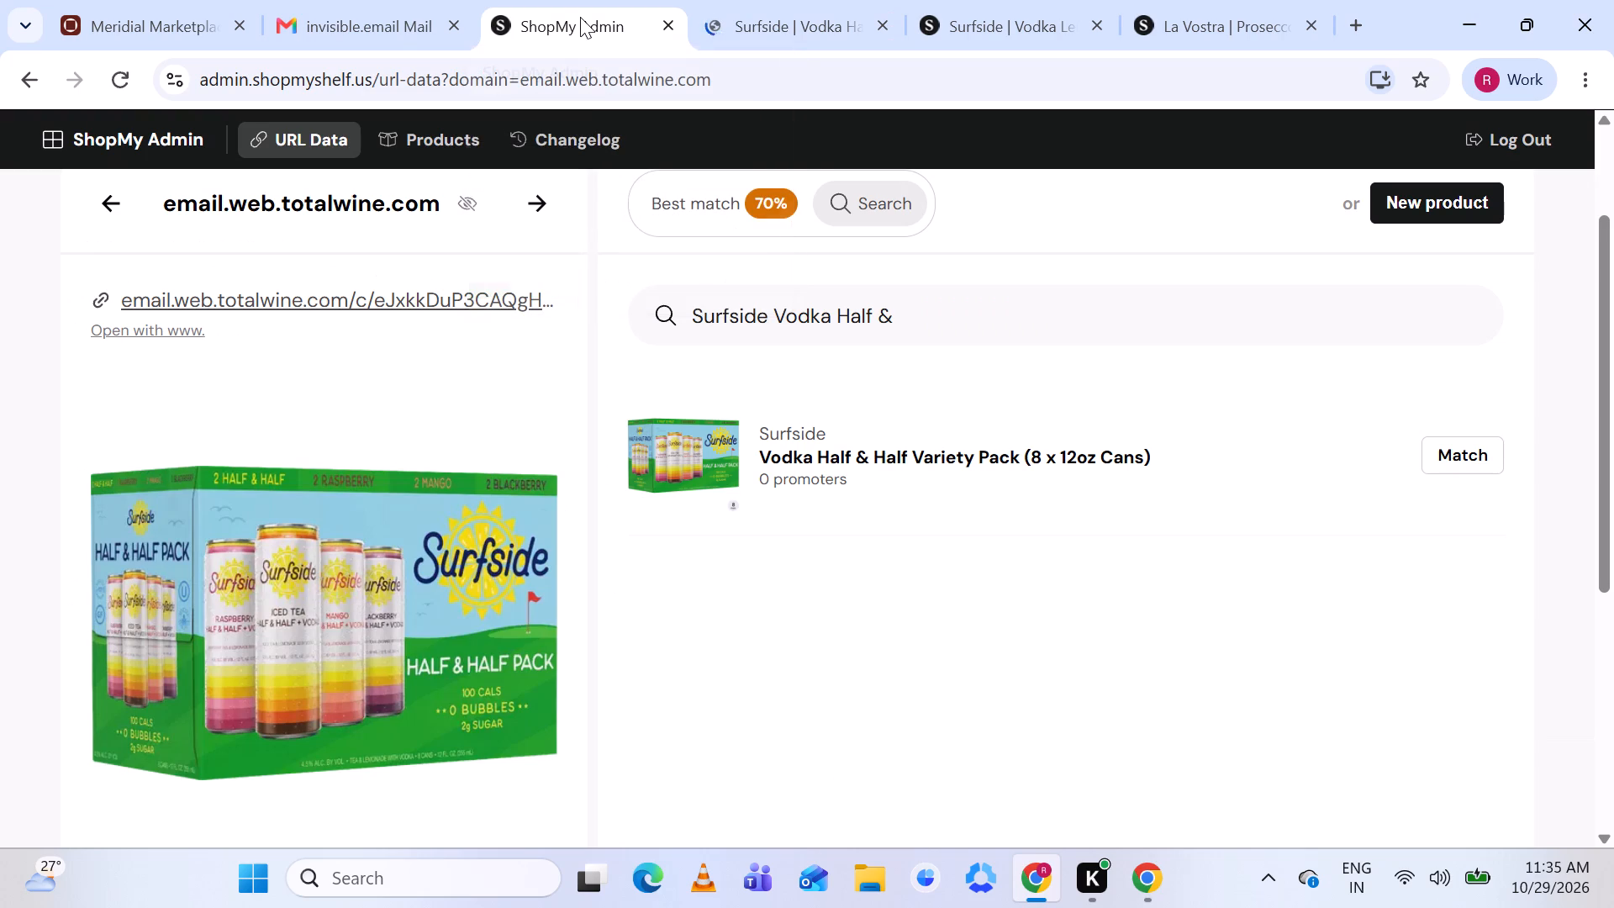
Choose the Surfside Half & Half search result as the match and shorten its title to Vodka Half & Half Variety Pack.
left_click(1450, 458)
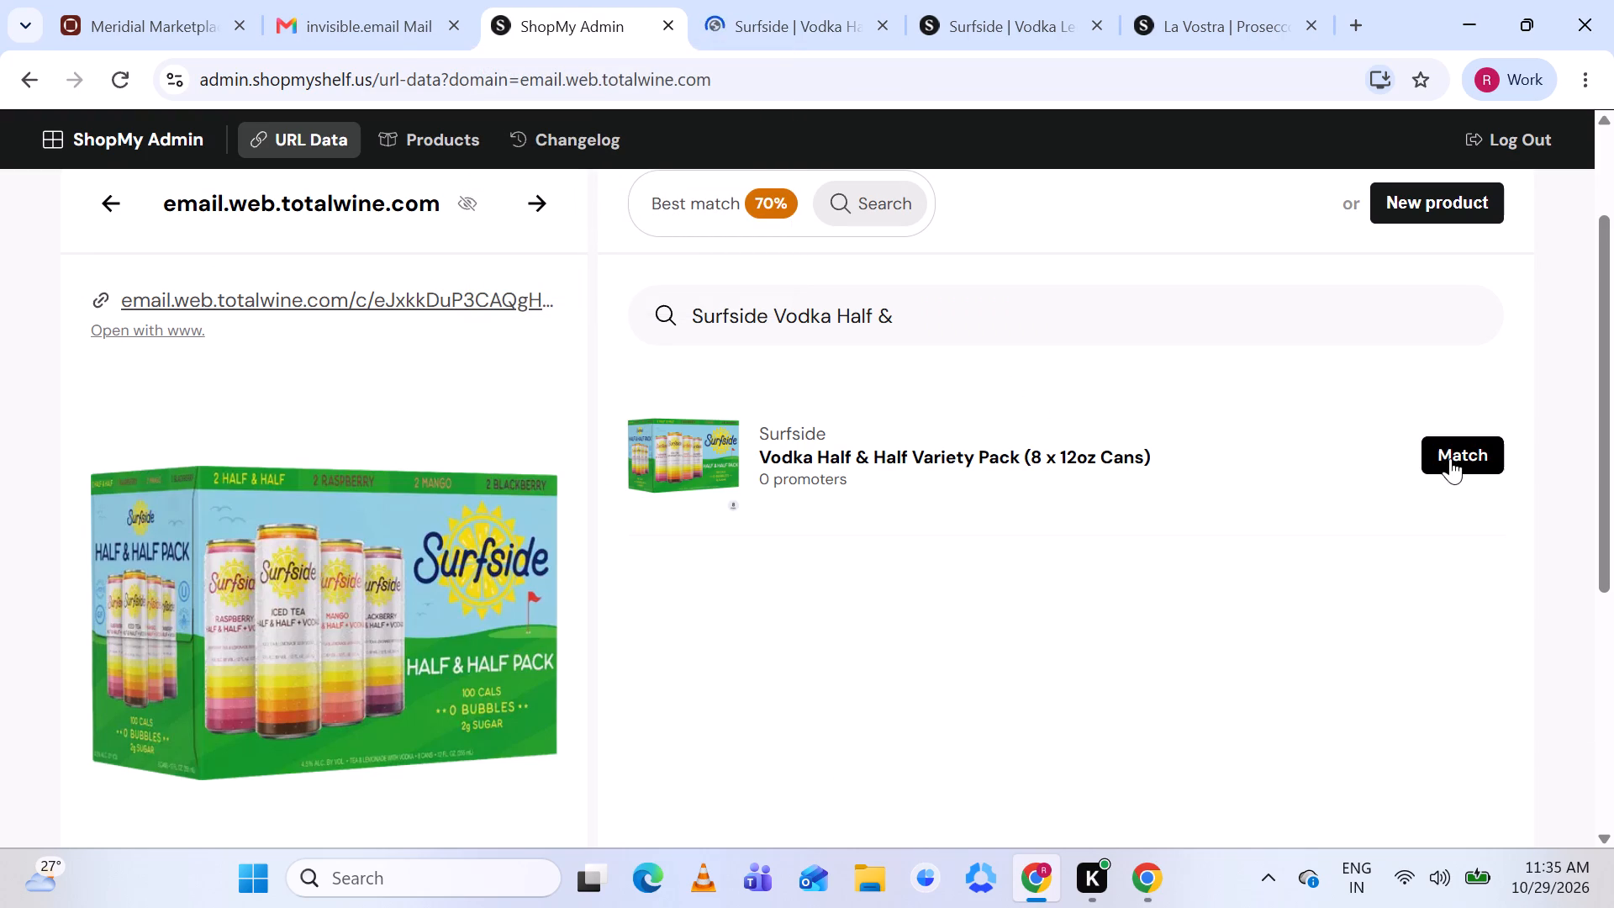
scroll(1037, 504, "down", 2)
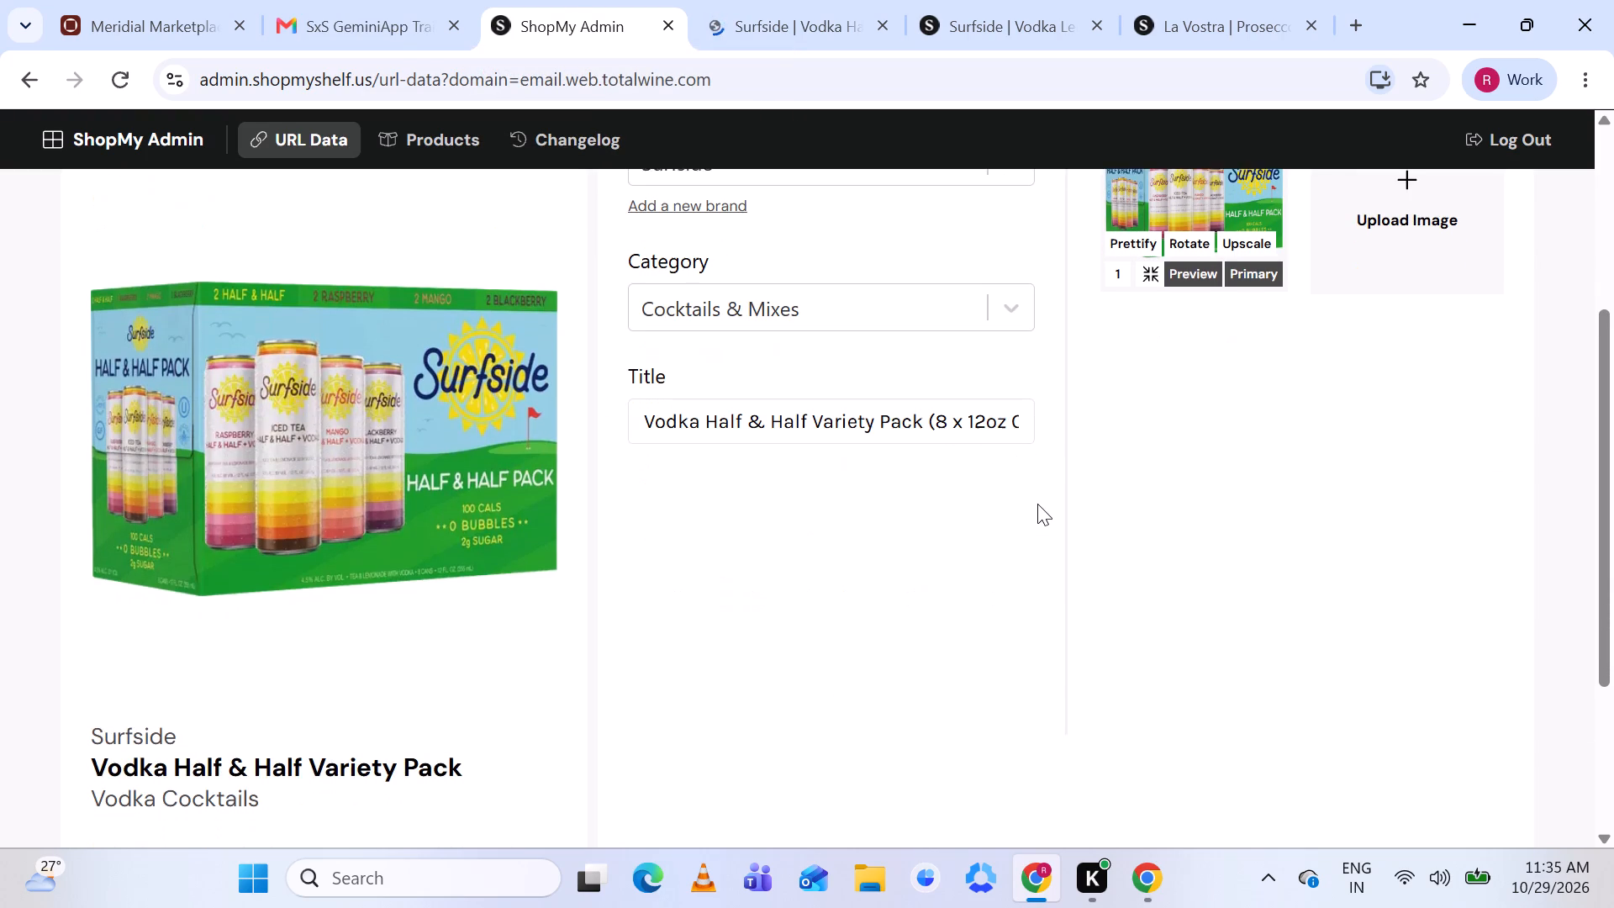
scroll(848, 413, "left", 1)
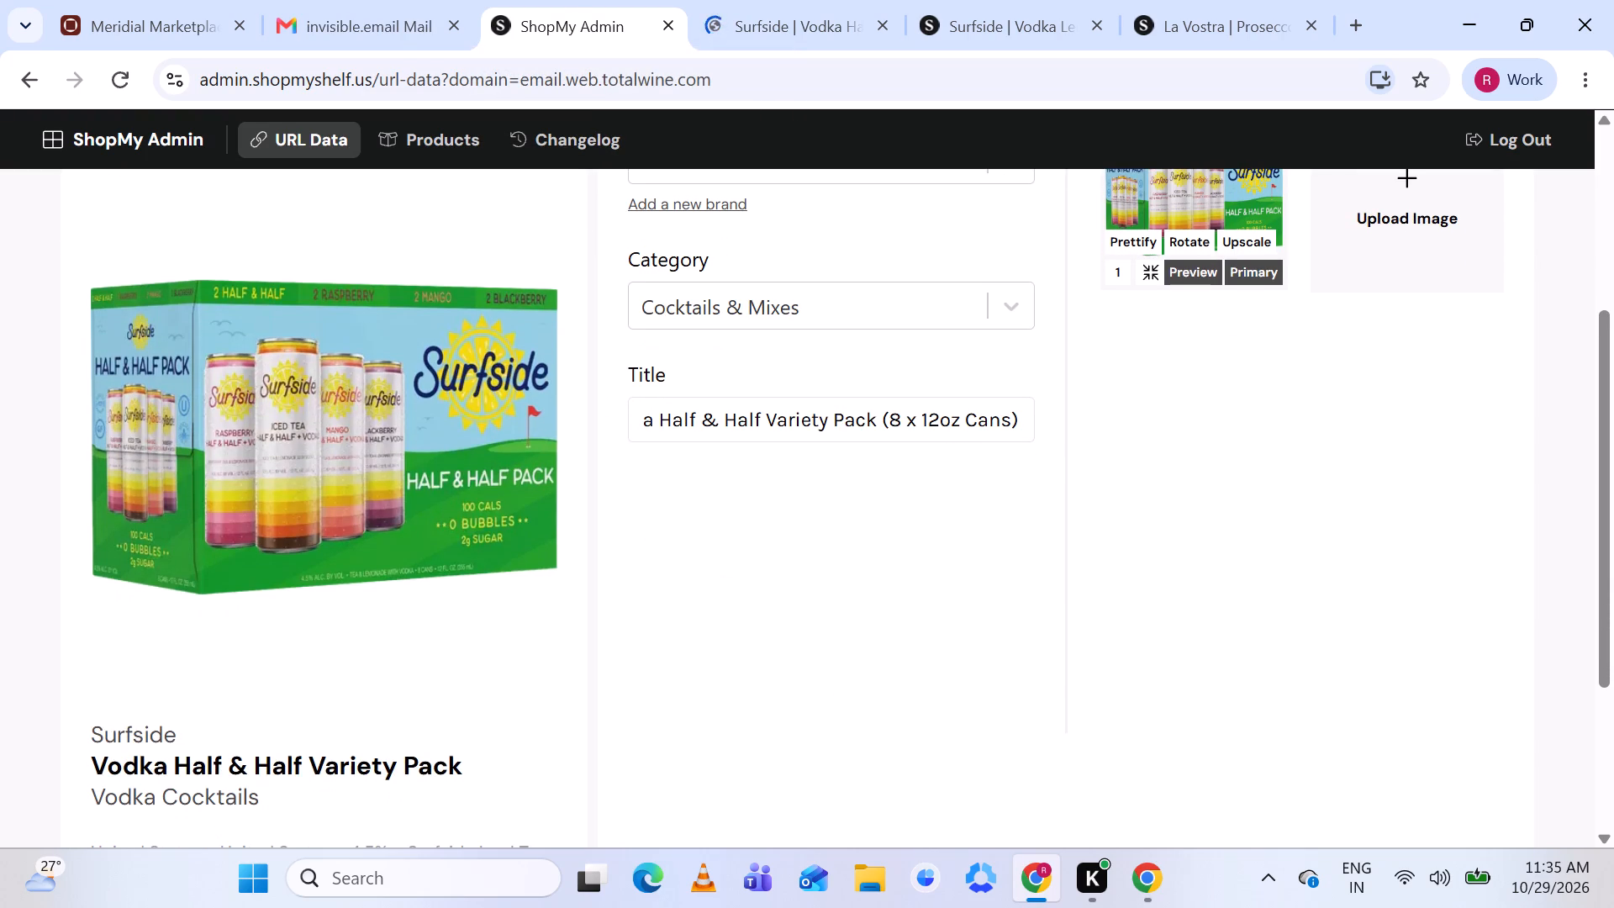
scroll(848, 413, "left", 1)
left_click(1015, 416)
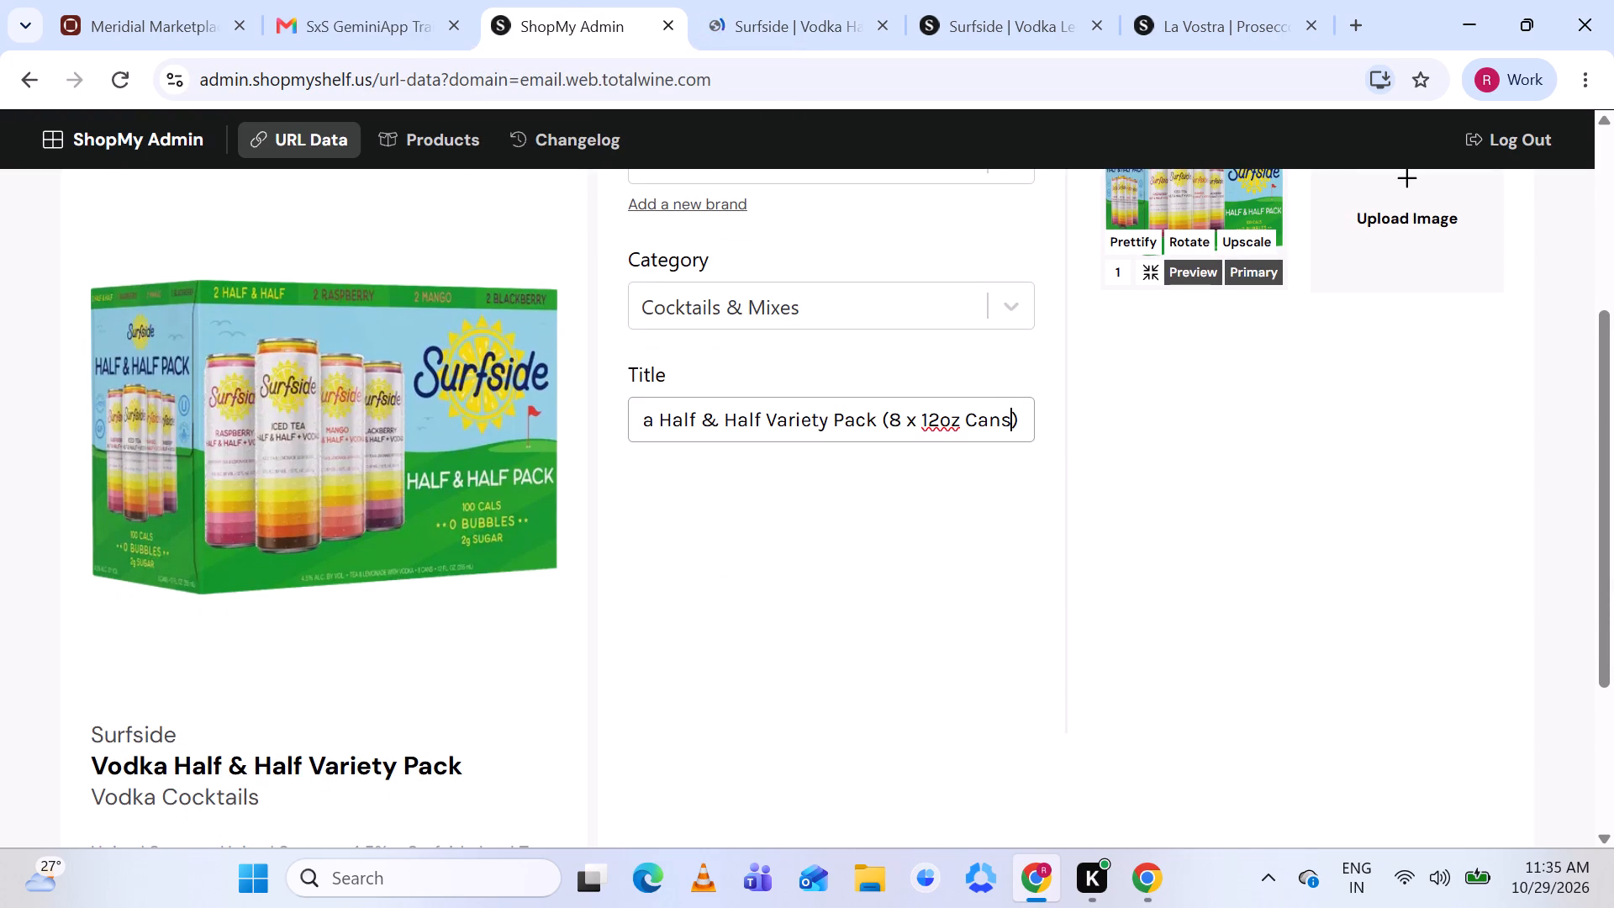
left_click(1029, 411)
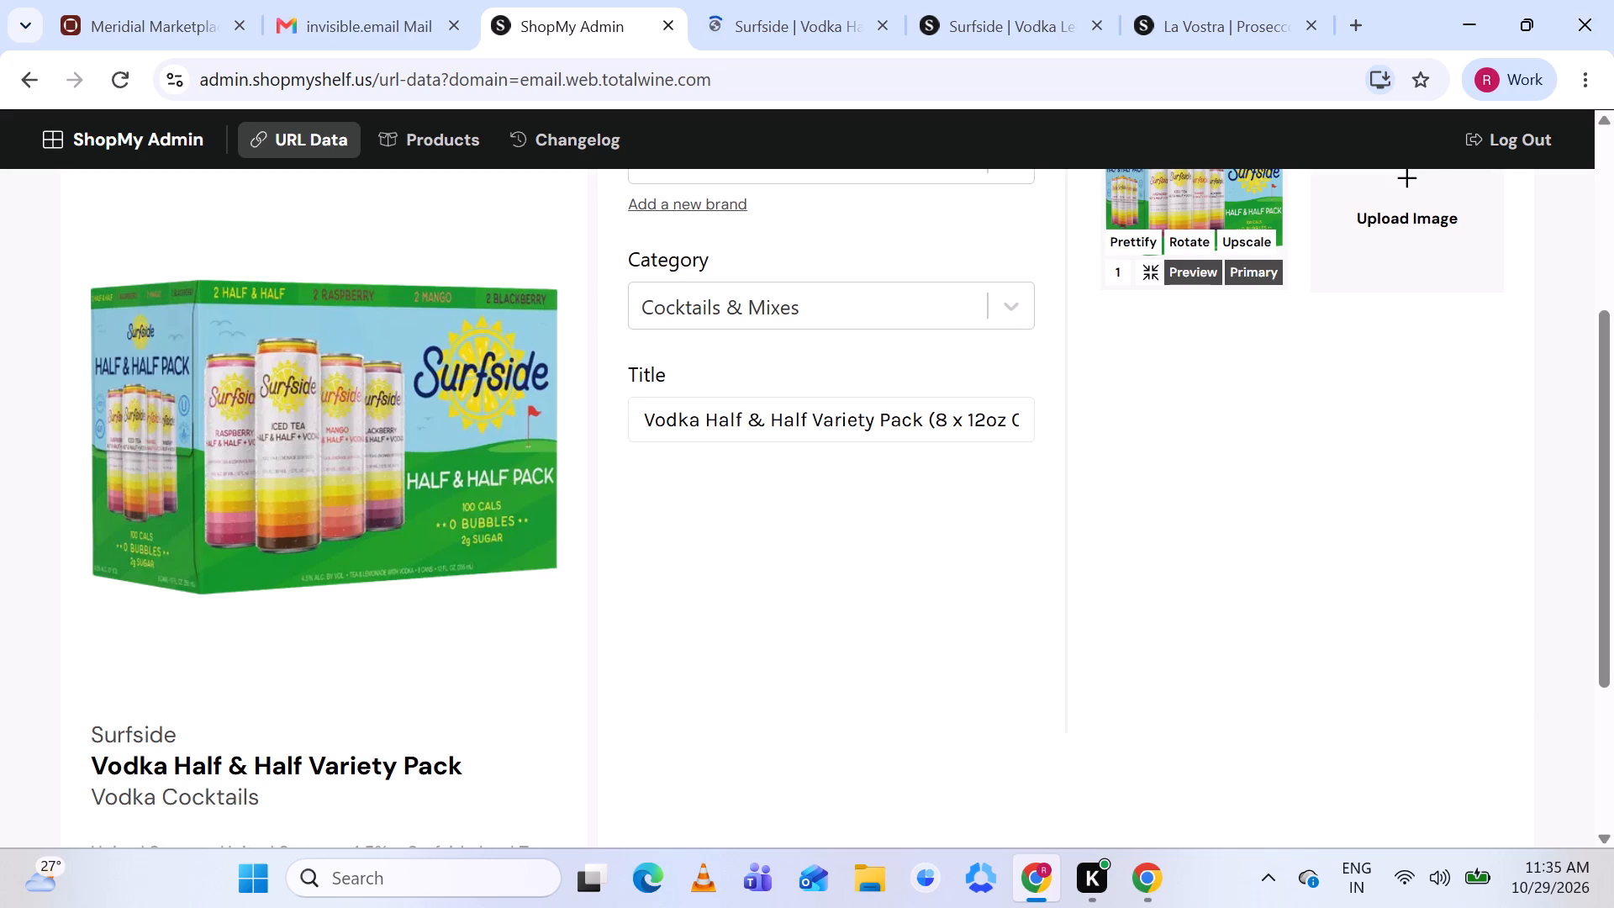
scroll(952, 417, "left", 4)
left_click(1025, 426)
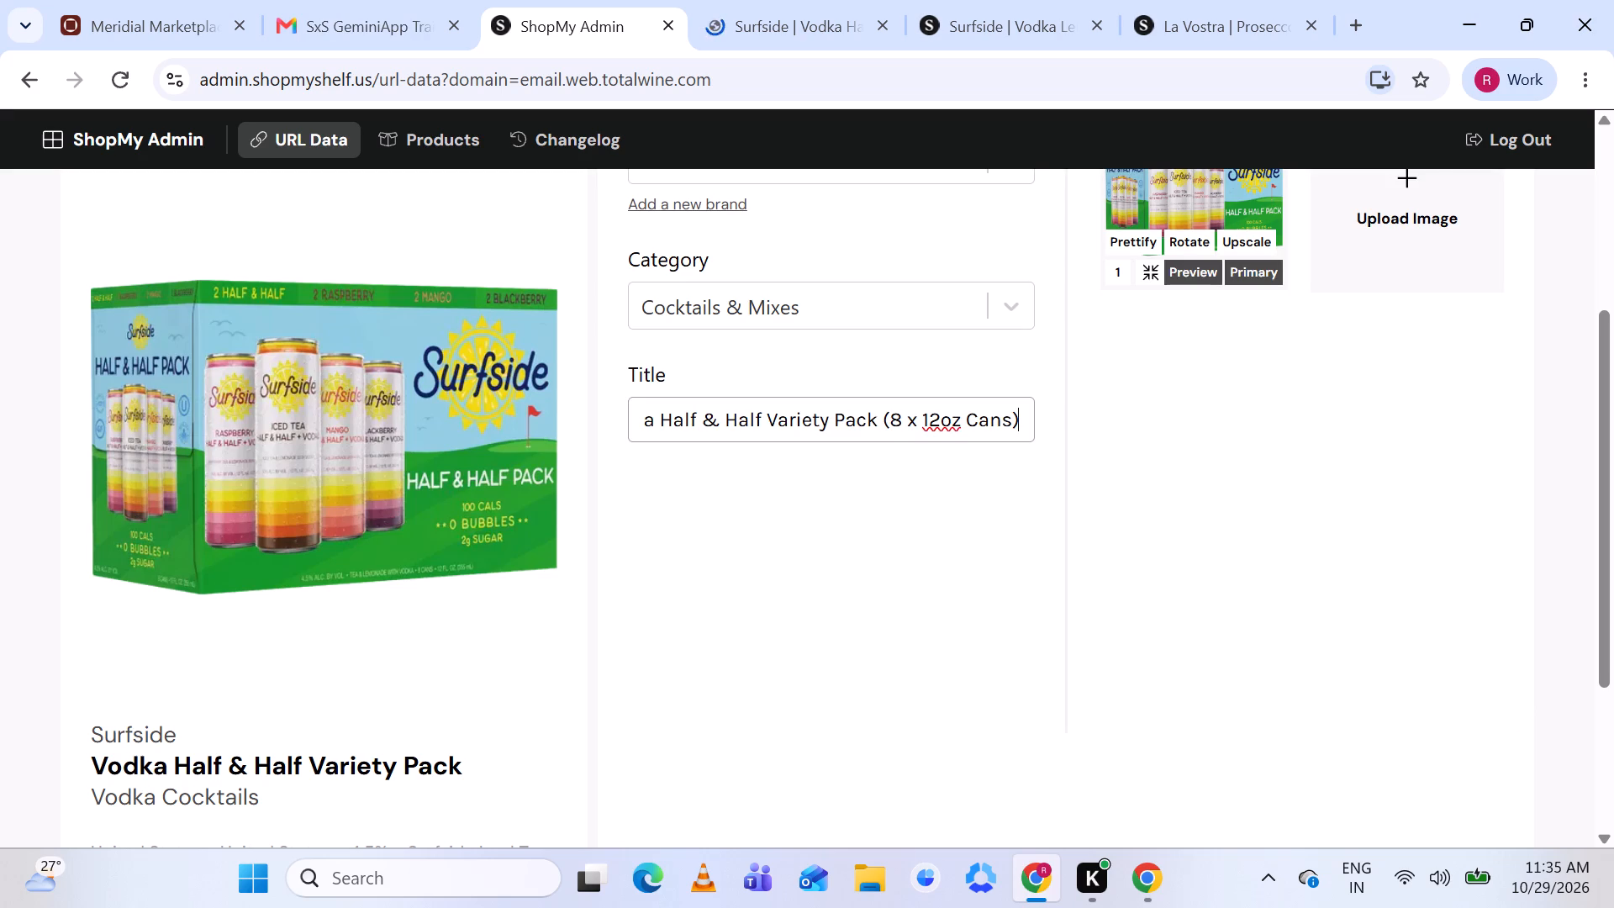
key("BackSpace")
key("BackSpace")
key("BackSpace")
key("BackSpace")
key("BackSpace")
key("BackSpace")
key("BackSpace")
key("BackSpace")
key("BackSpace")
key("BackSpace")
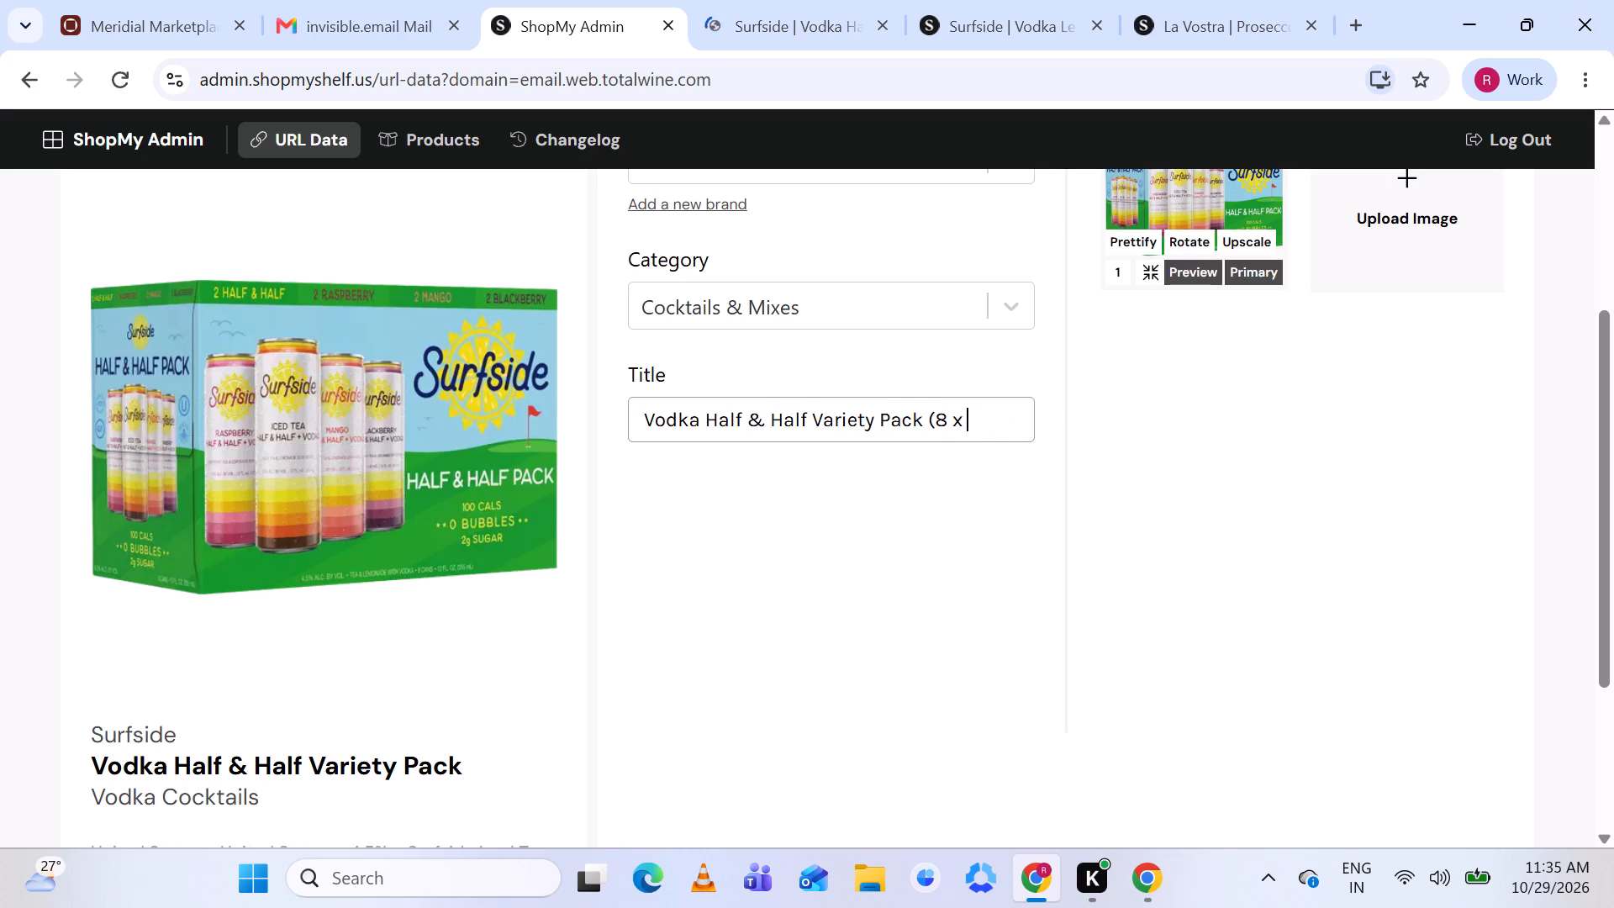
key("BackSpace")
key("BackSpace")
key("BackSpace")
key("BackSpace")
key("BackSpace")
key("BackSpace")
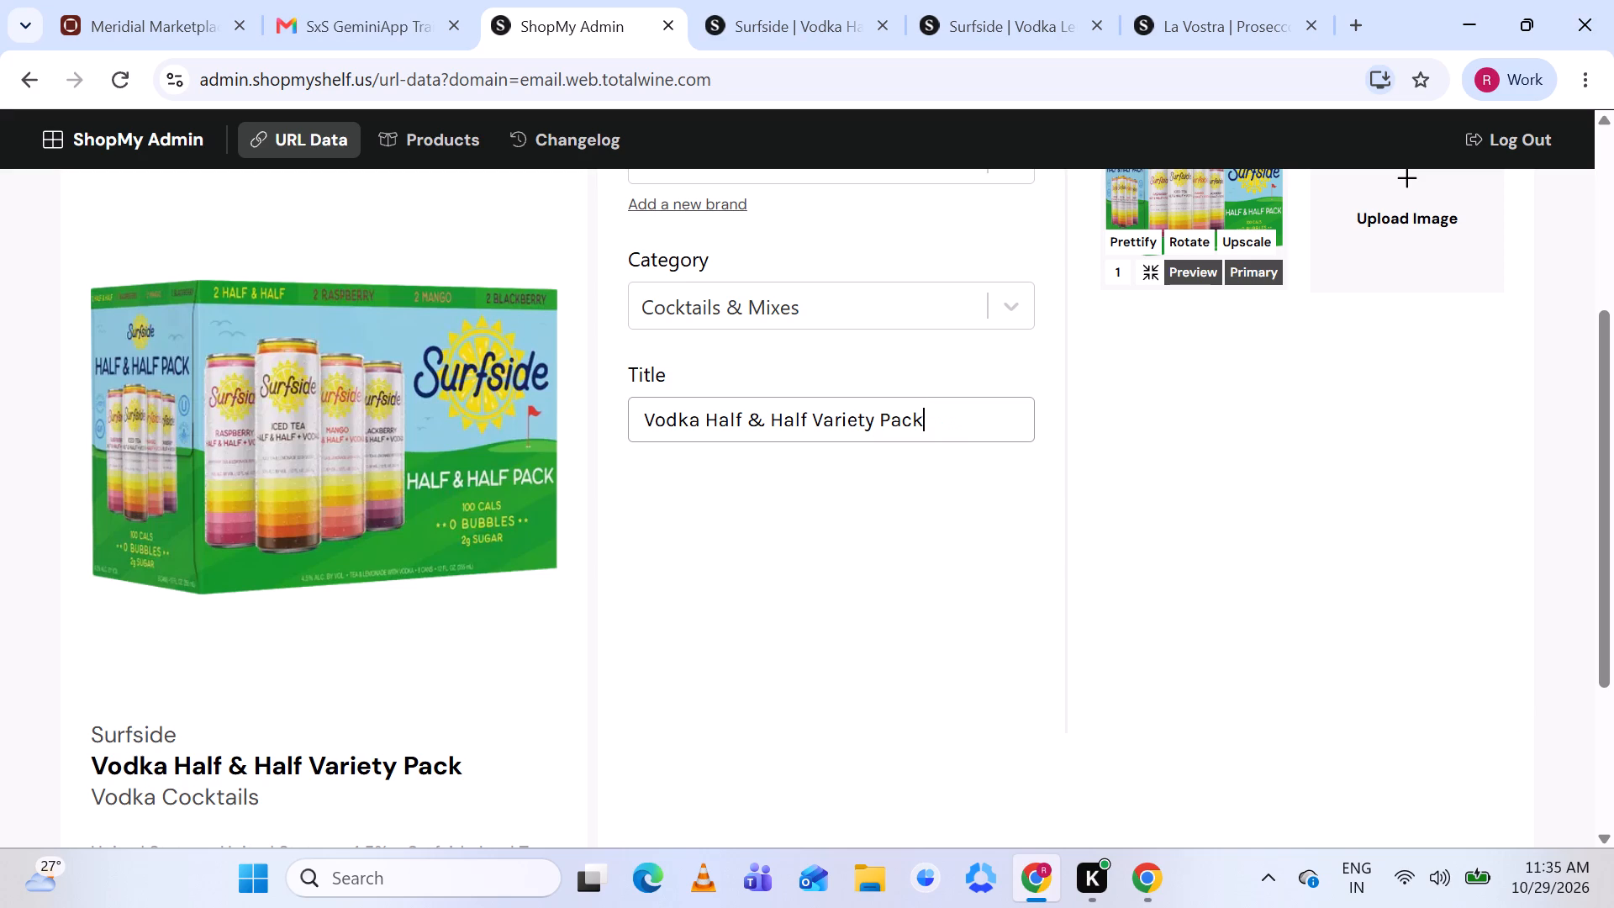
Review the Surfside product's brand, category, title and image against the listing, and confirm the match with the changes saved.
scroll(847, 478, "up", 1)
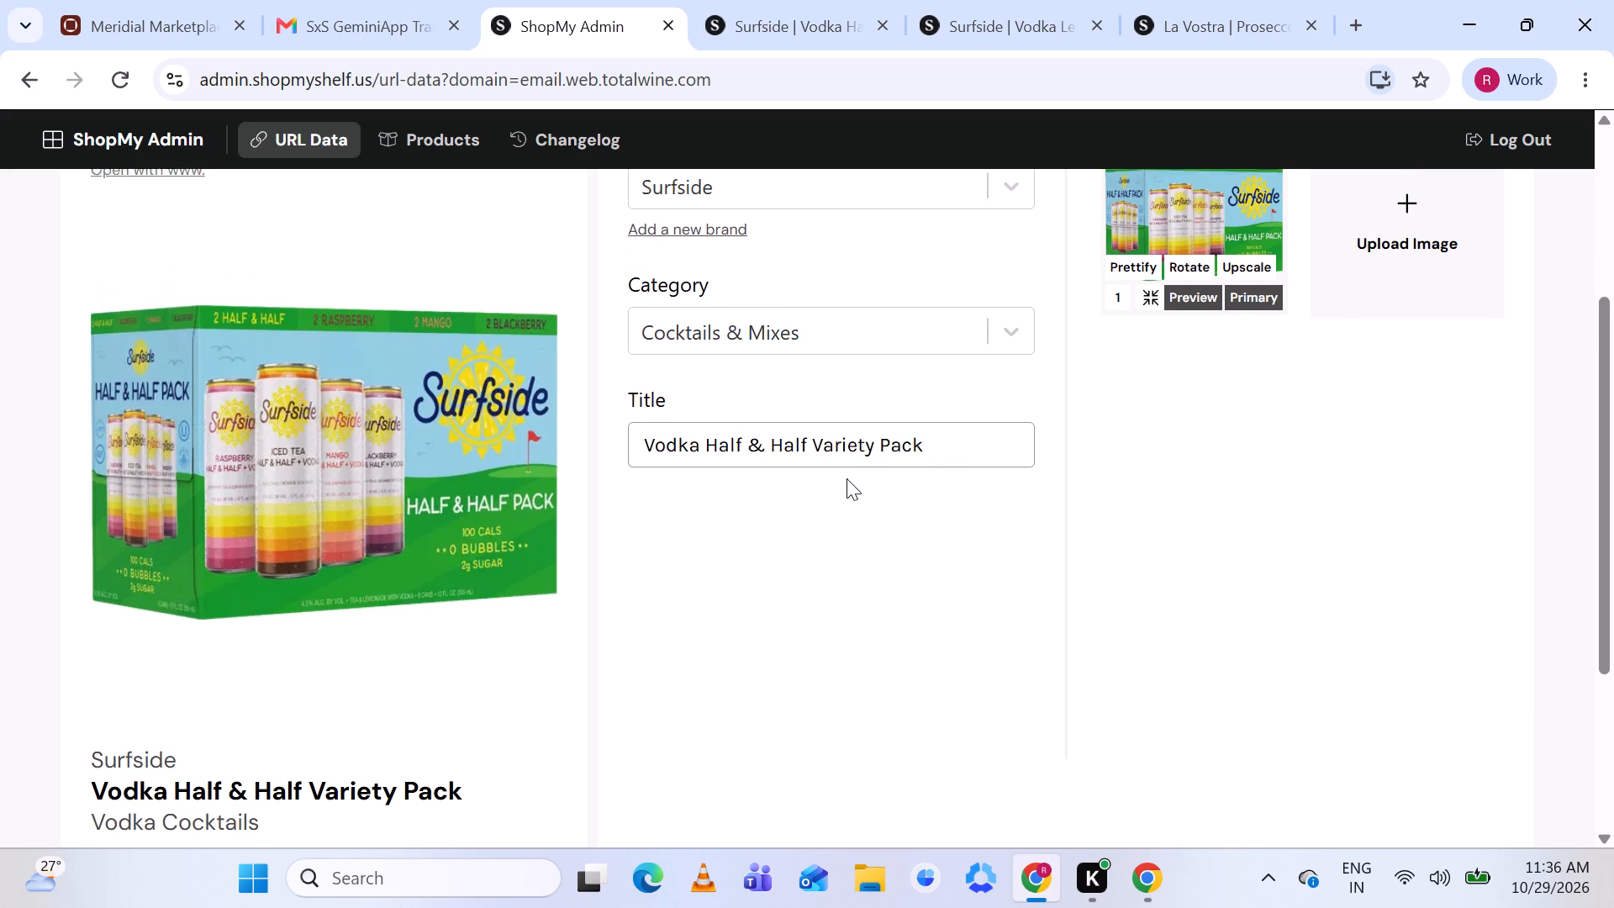
scroll(847, 478, "up", 1)
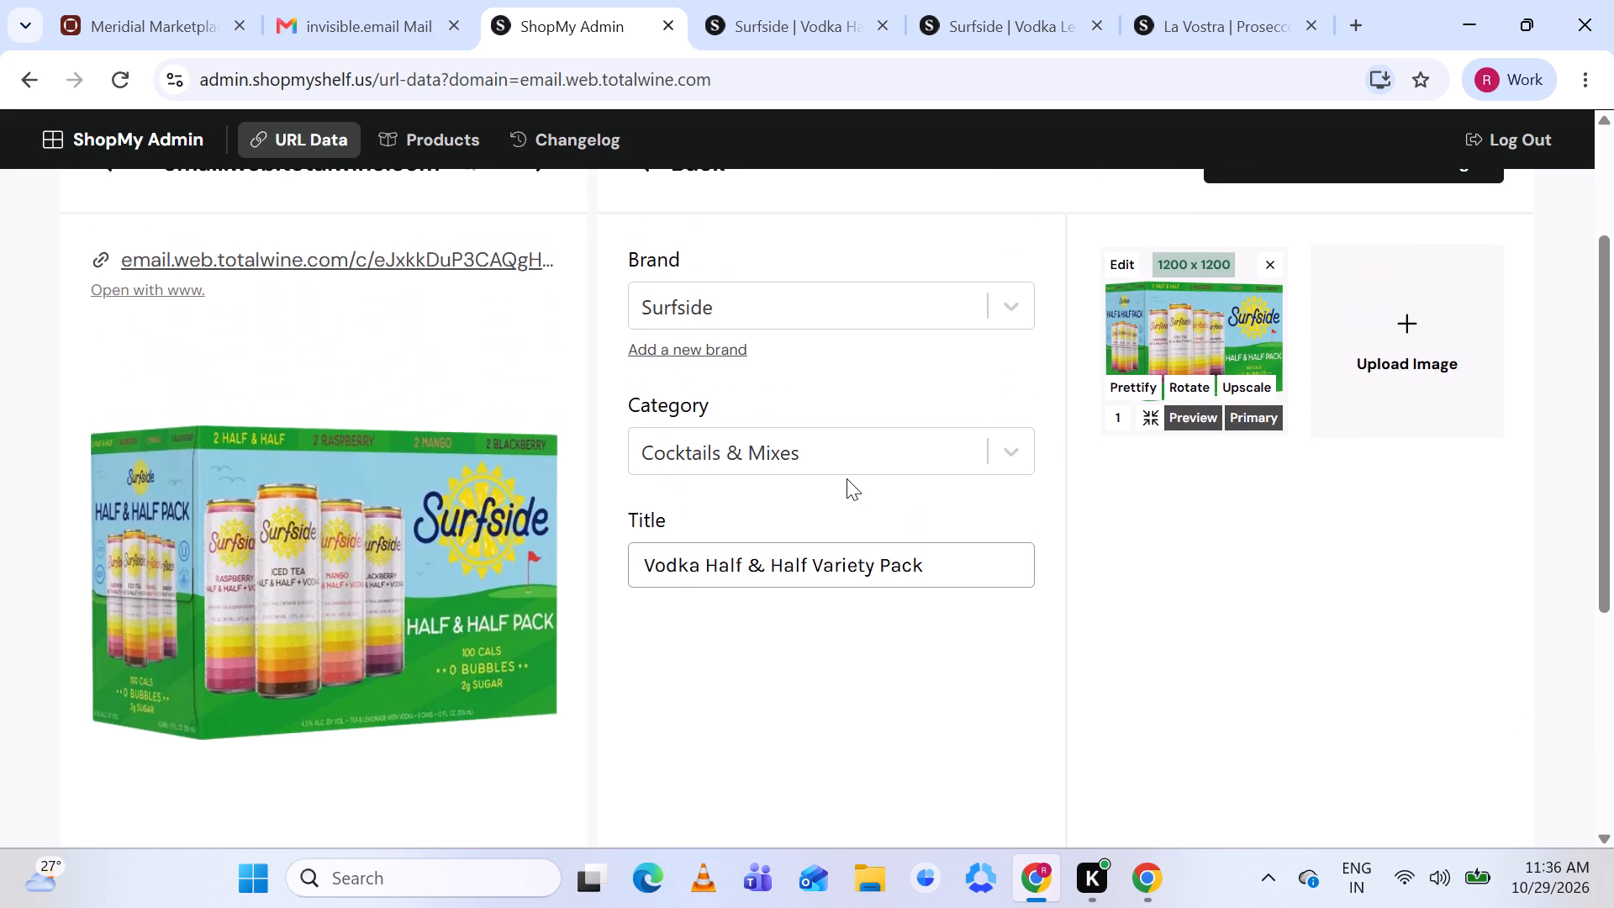
scroll(847, 478, "down", 1)
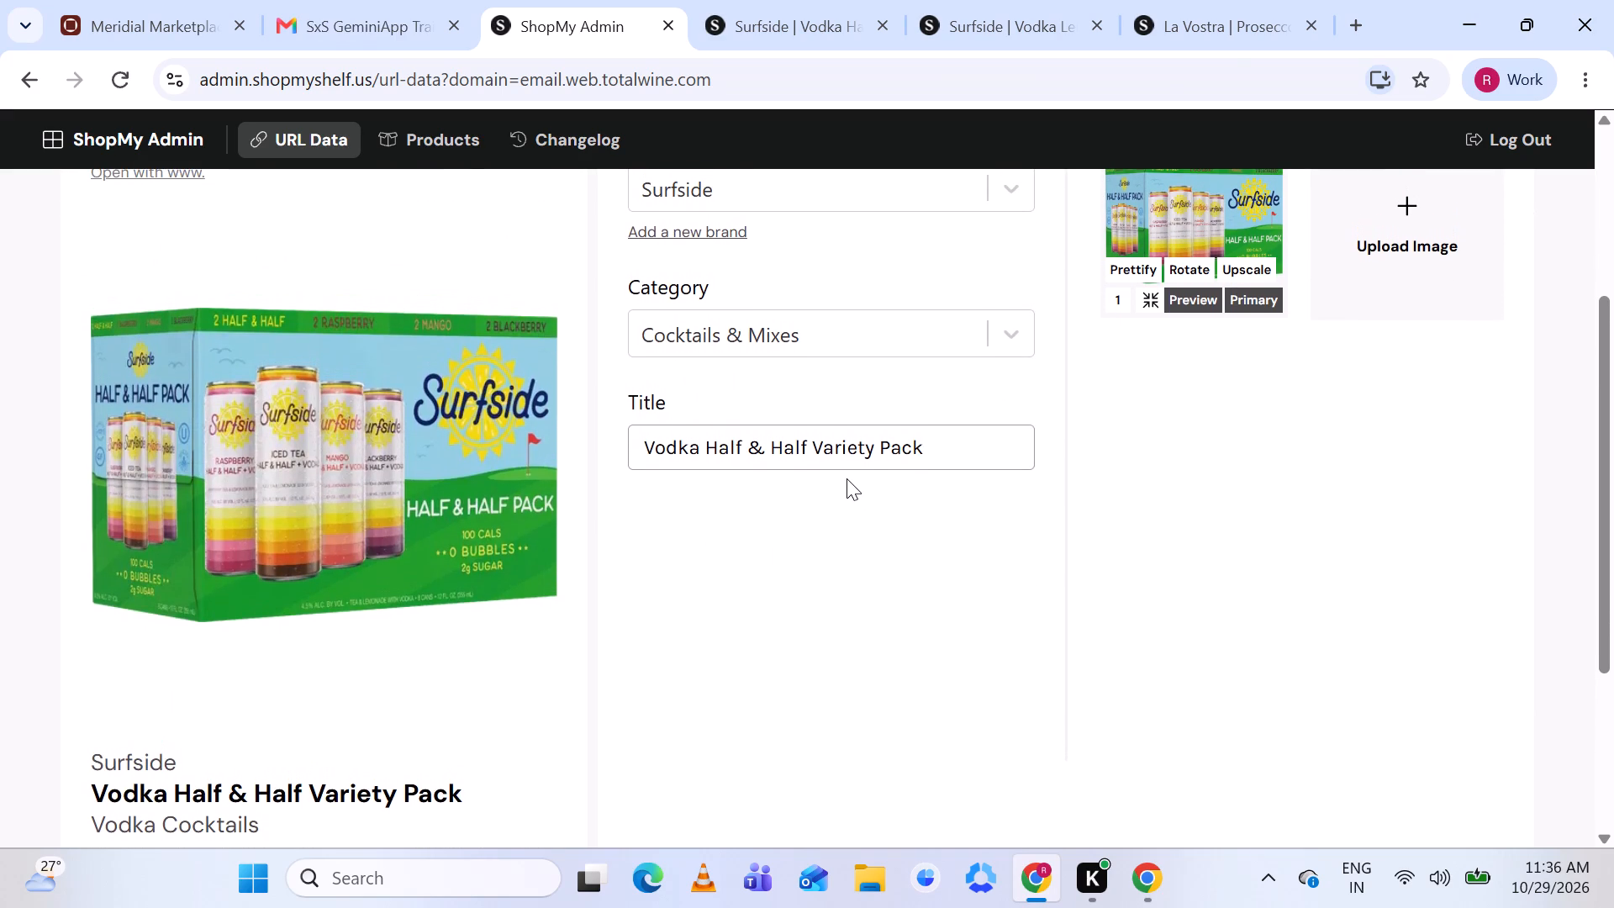
scroll(847, 478, "down", 2)
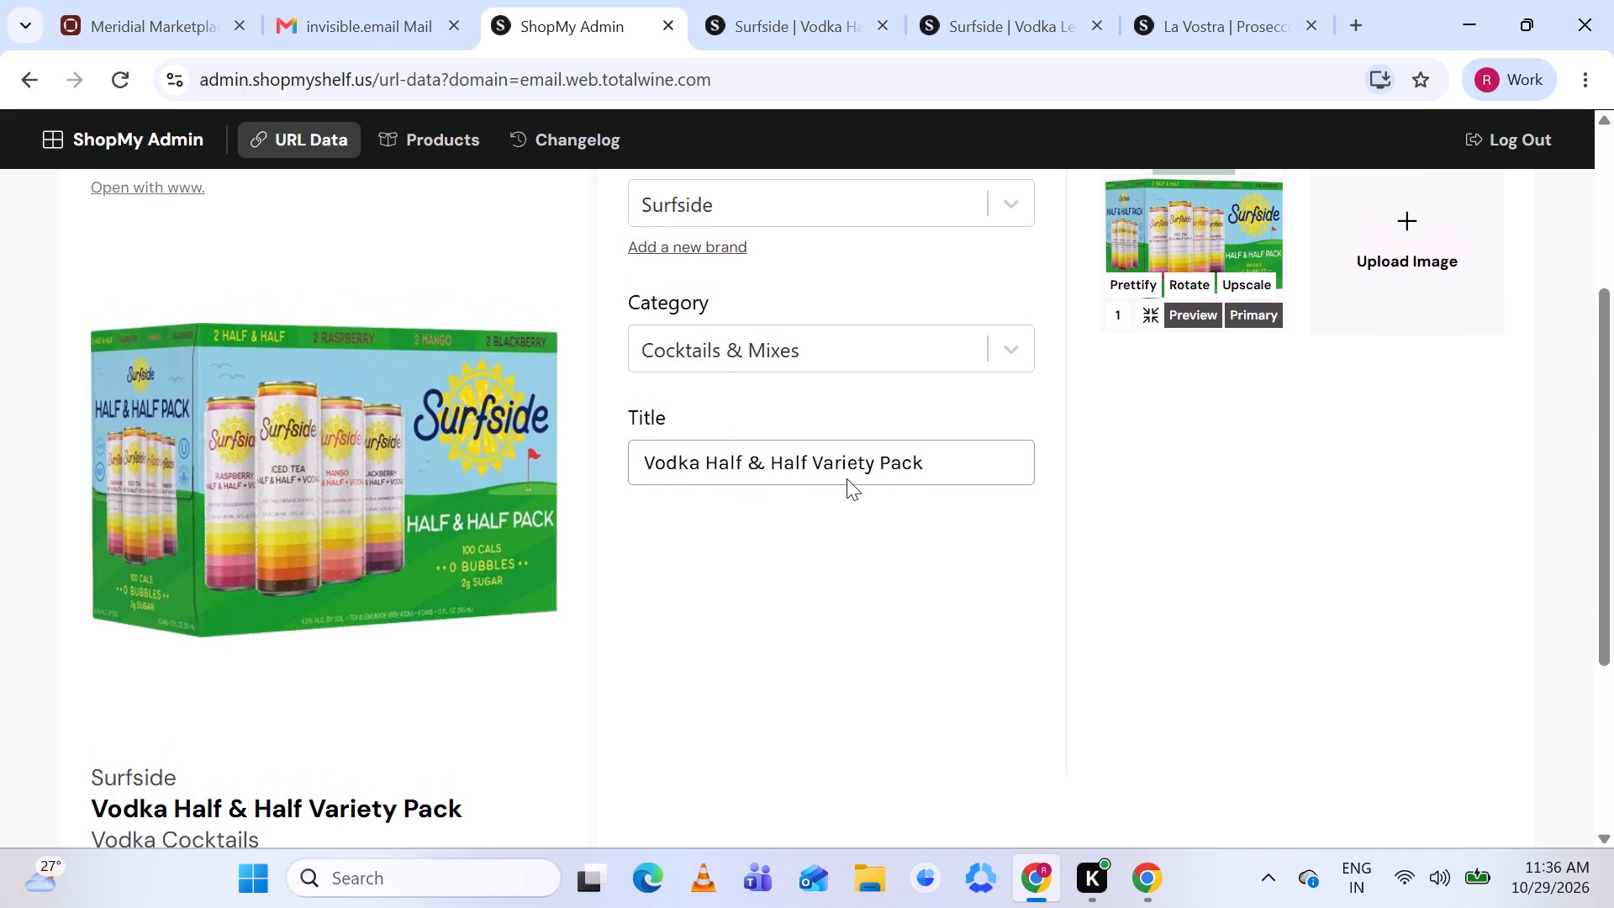
scroll(847, 478, "down", 2)
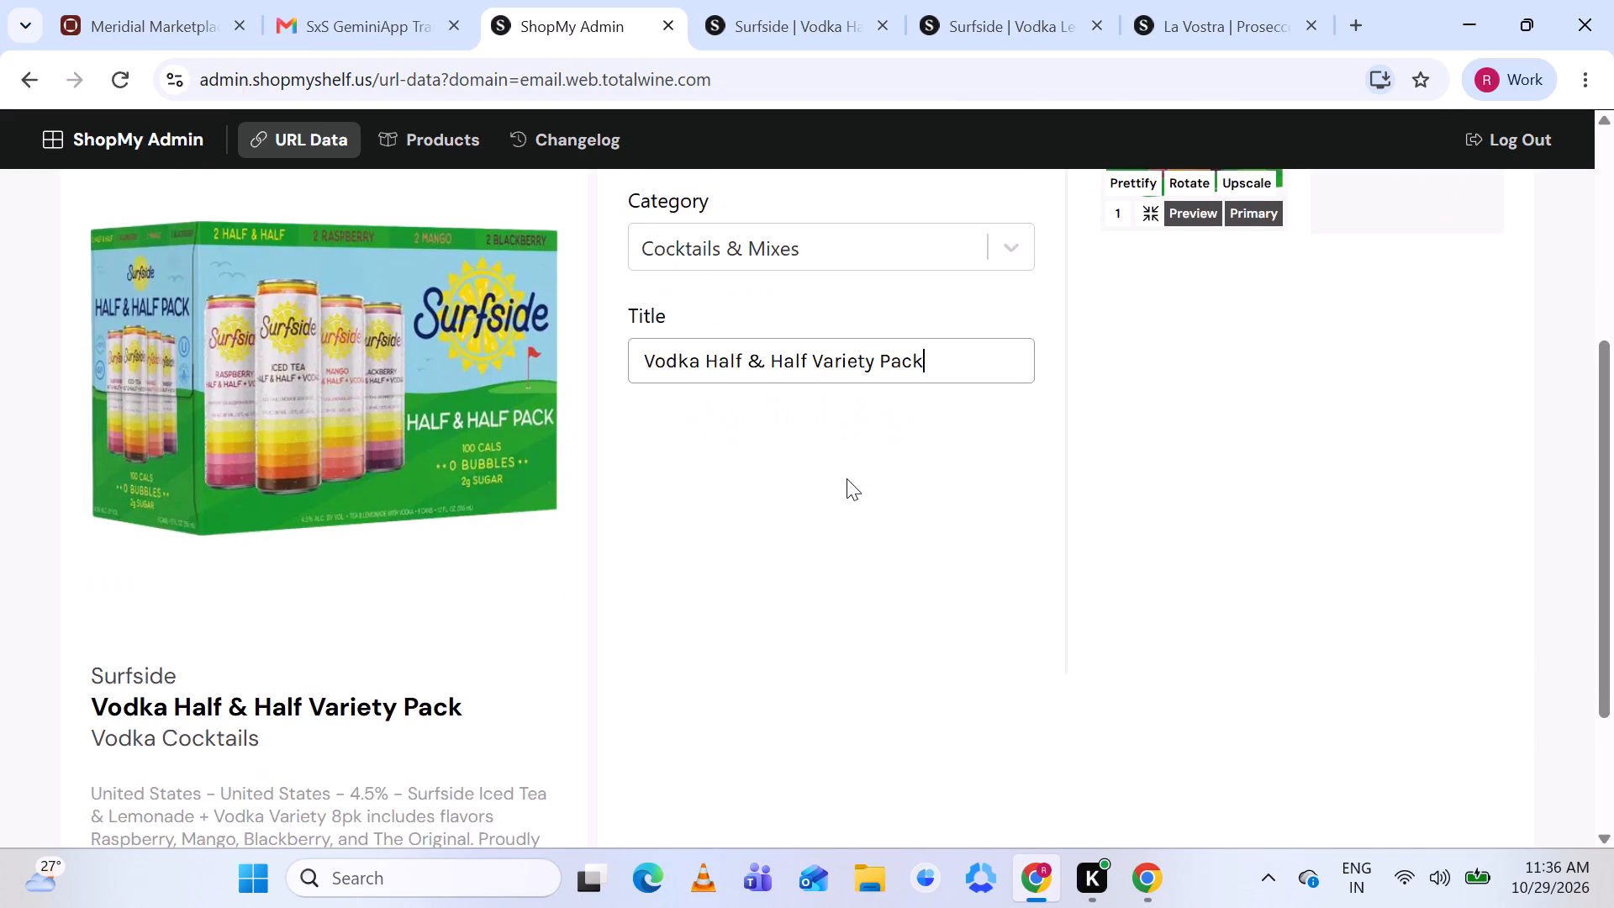
scroll(847, 478, "down", 1)
scroll(847, 478, "up", 2)
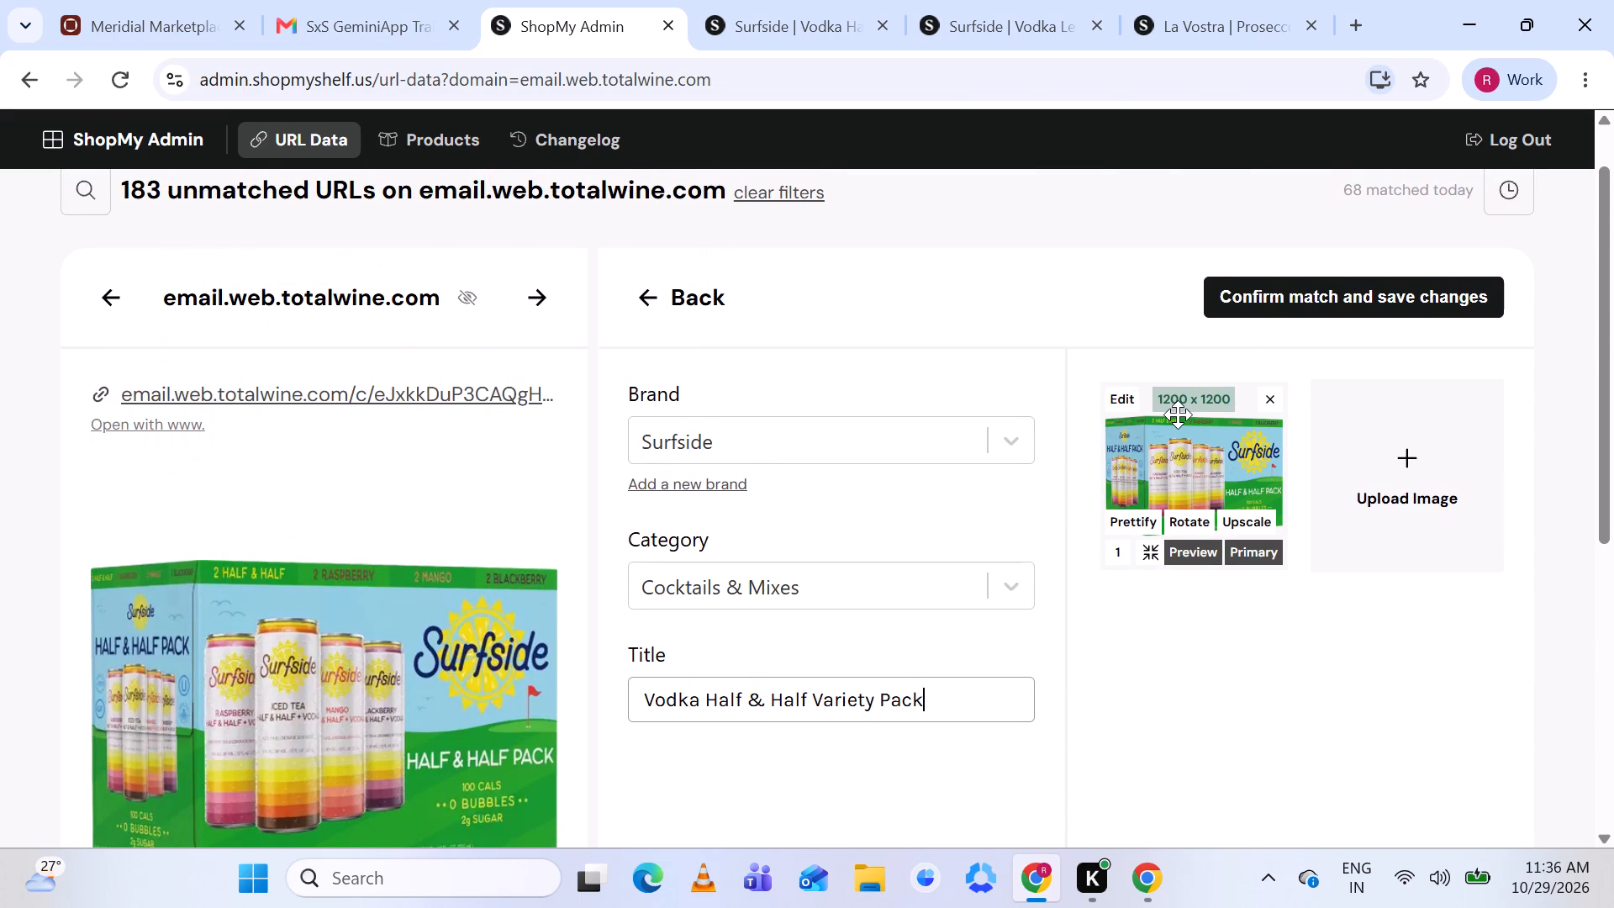
left_click(1258, 298)
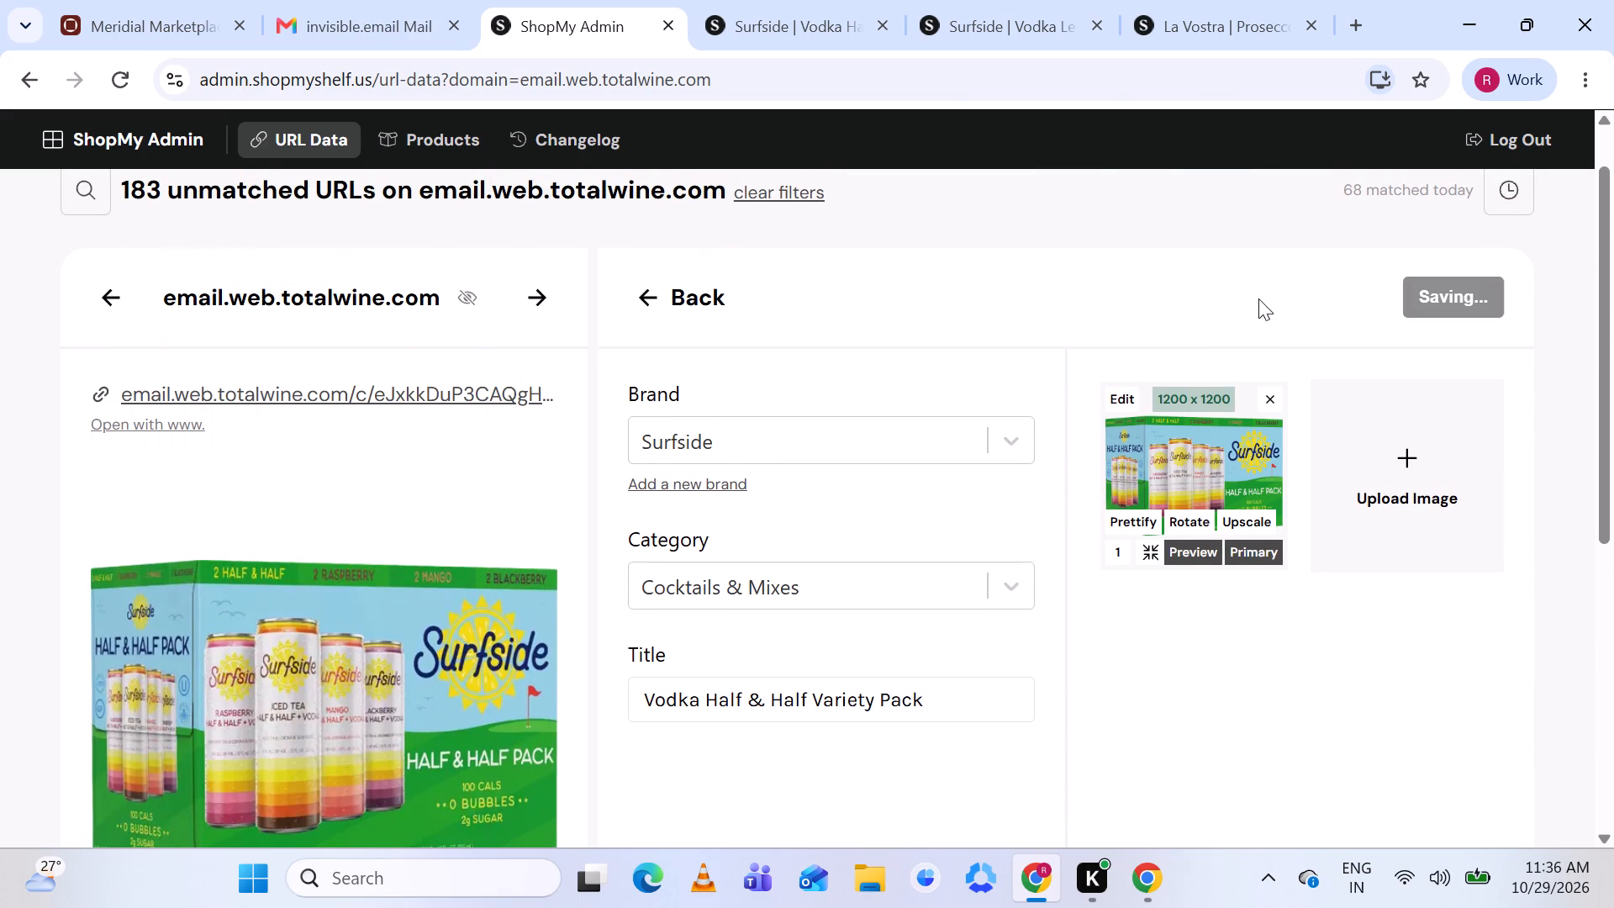
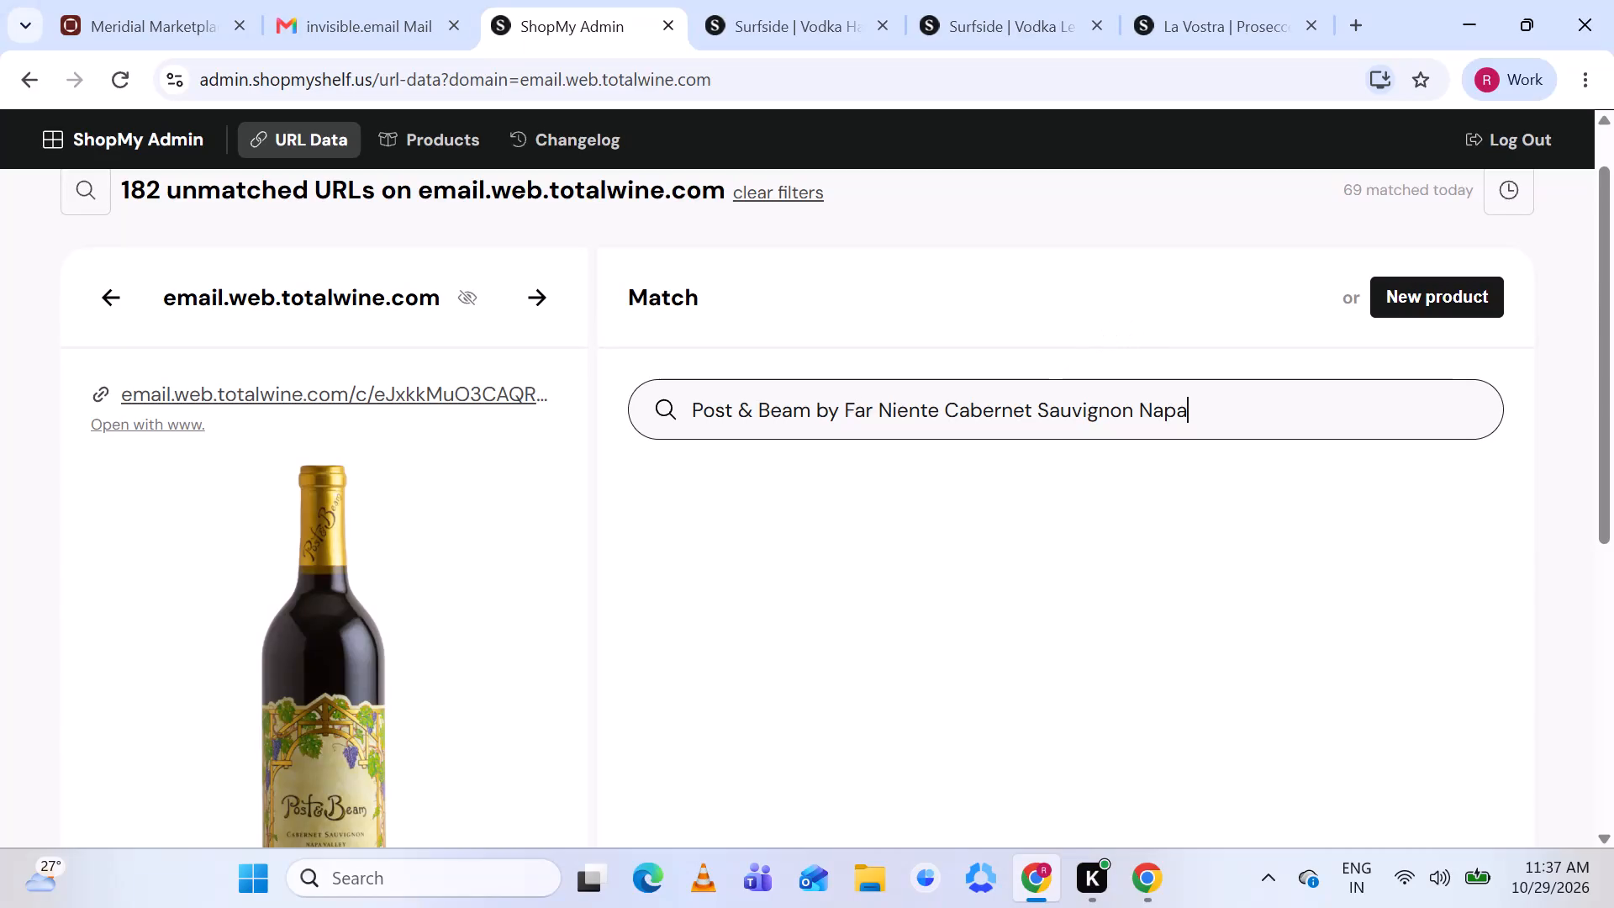
Start a new product for the Post & Beam Cabernet Sauvignon Napa Valley listing and prettify its bottle image.
scroll(1046, 396, "down", 1)
left_click(1421, 182)
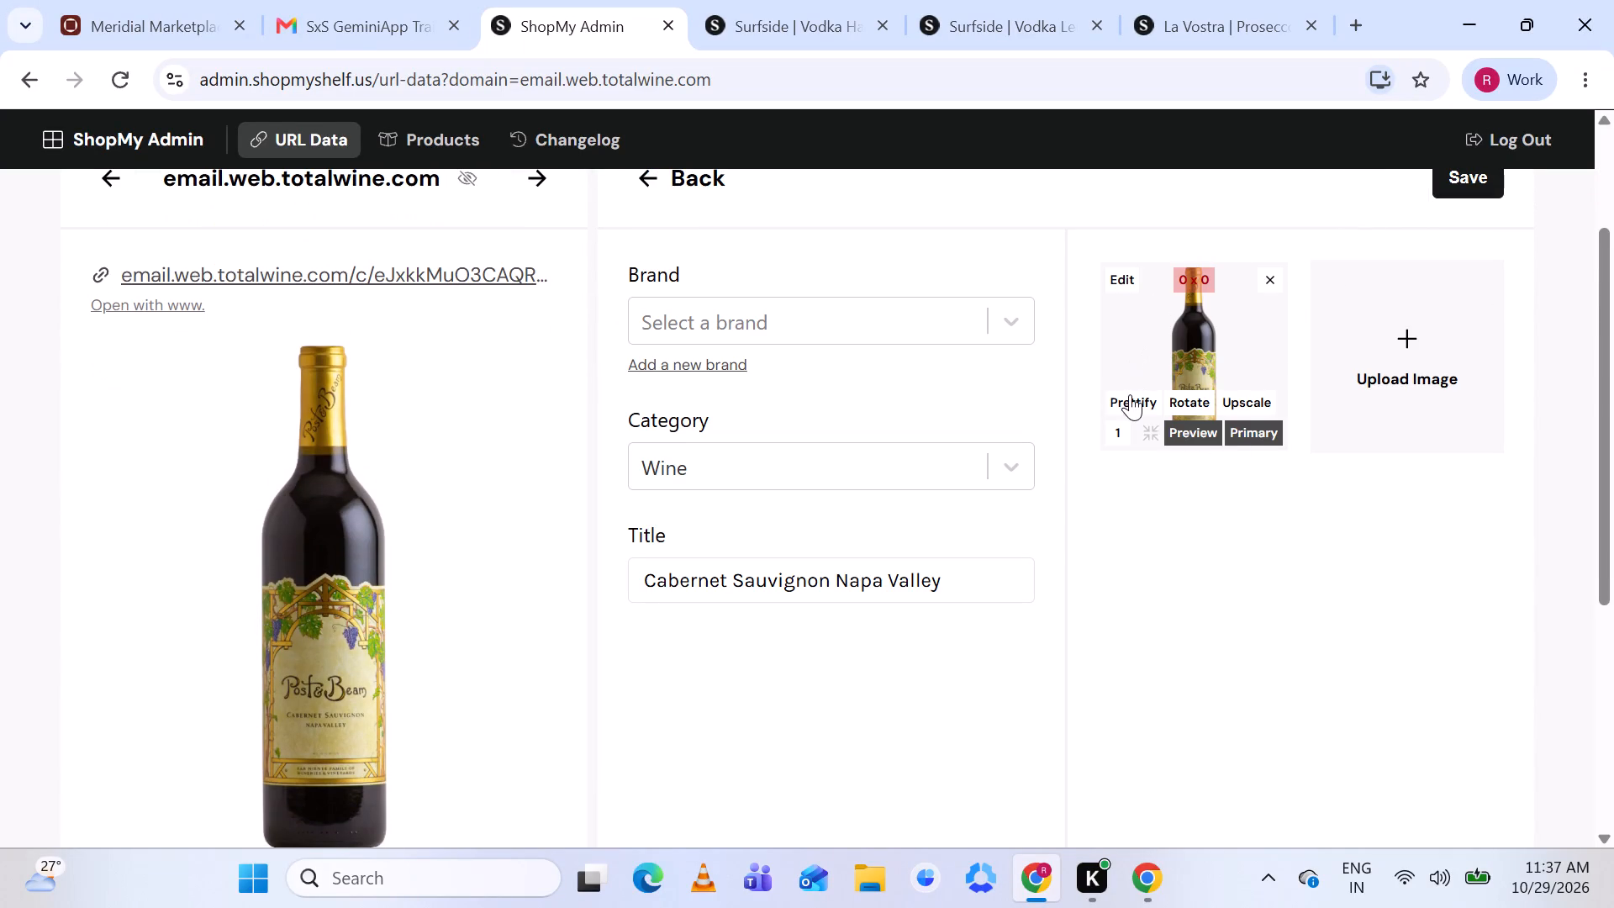
left_click(1130, 399)
Copy the brand name Post & Beam by Far Niente from the listing and search for it among the existing brands.
scroll(859, 478, "down", 2)
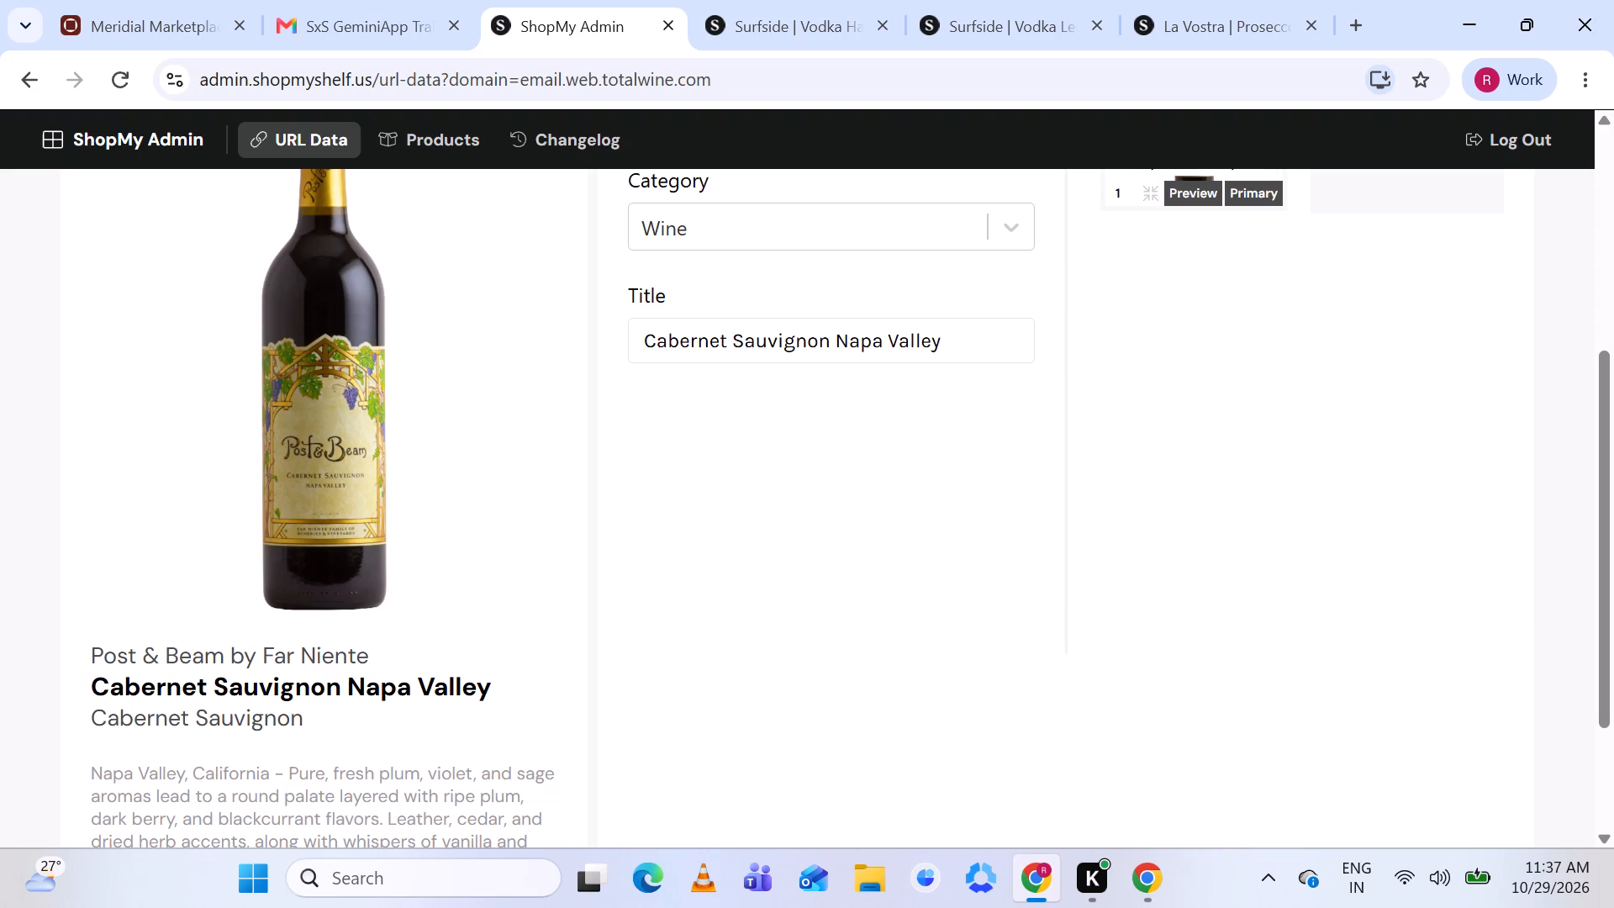
left_click_drag(92, 652, 417, 653)
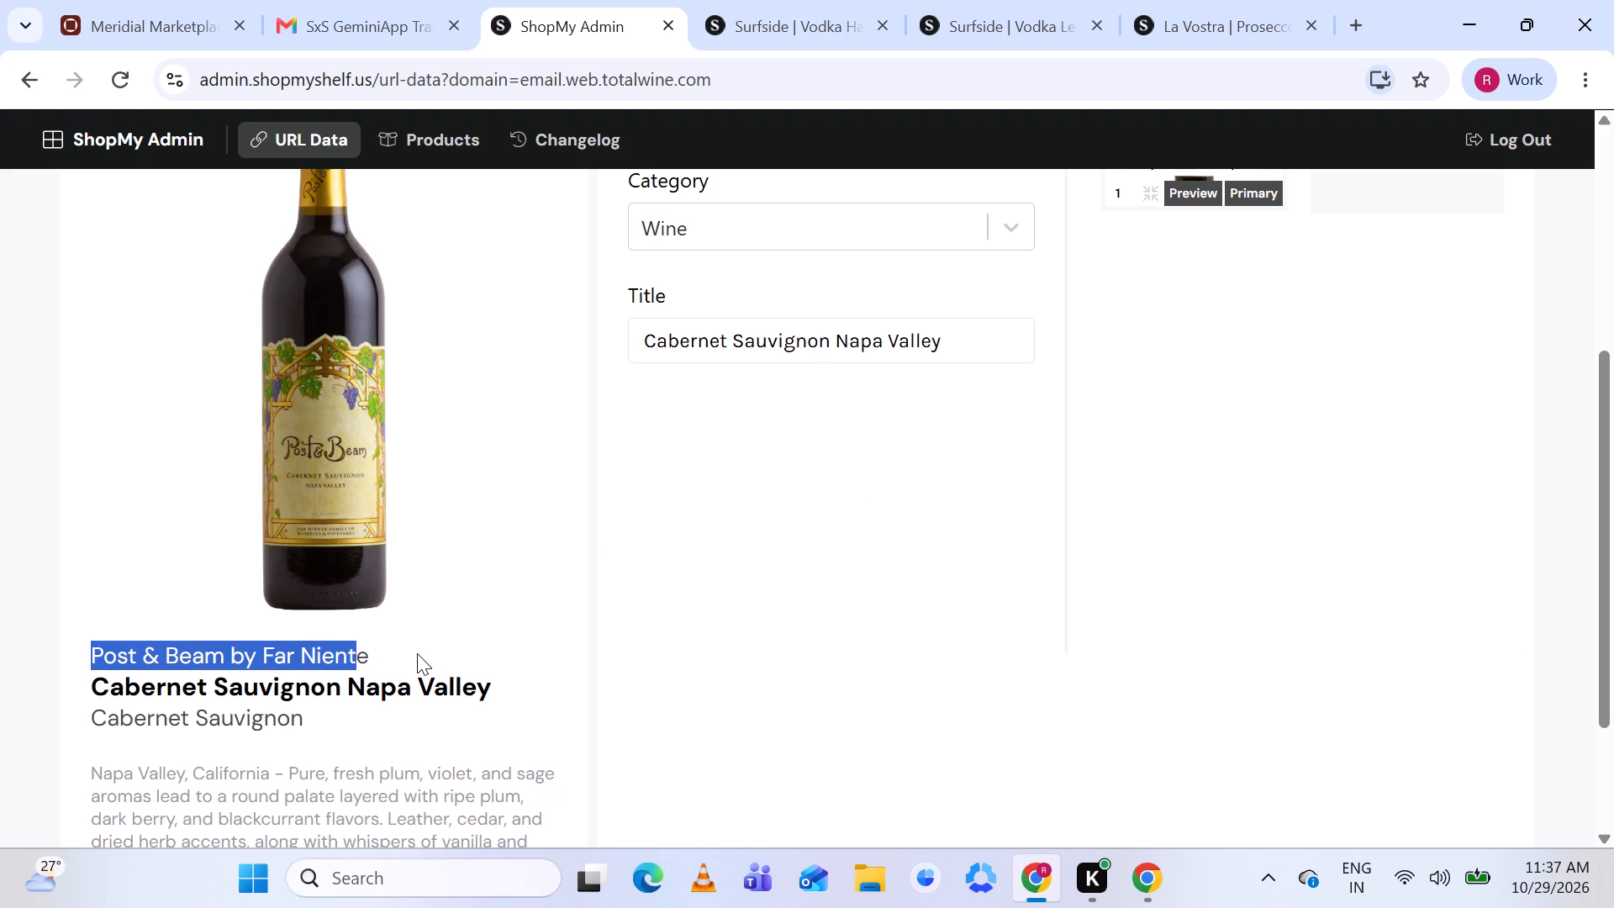
key("ctrl+c")
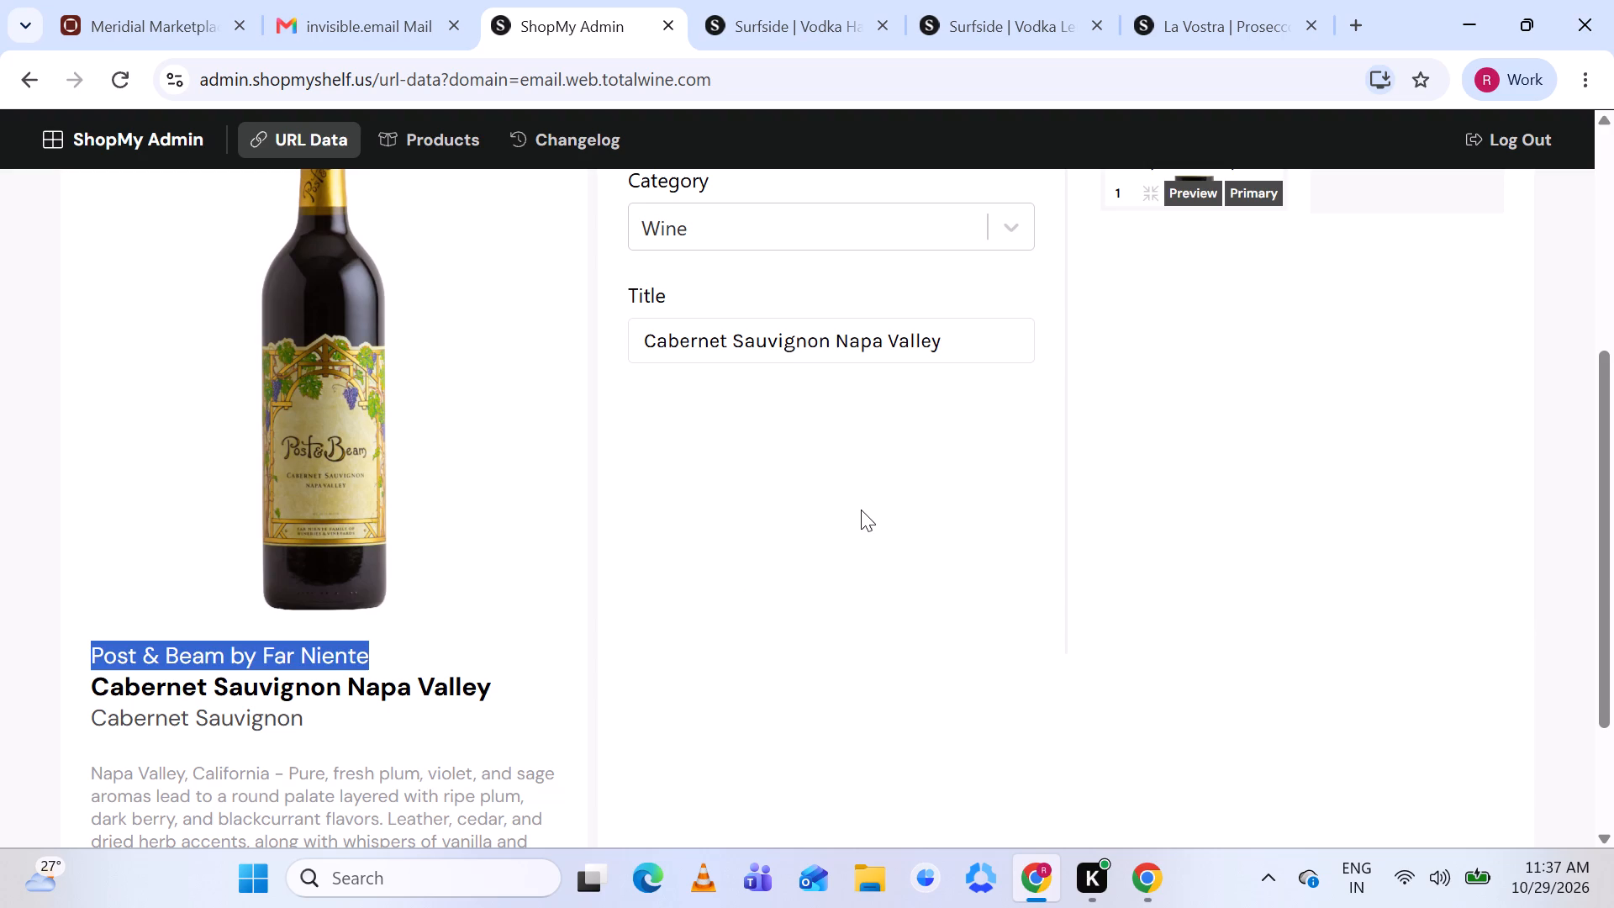
left_click(861, 509)
scroll(861, 509, "up", 1)
left_click(831, 291)
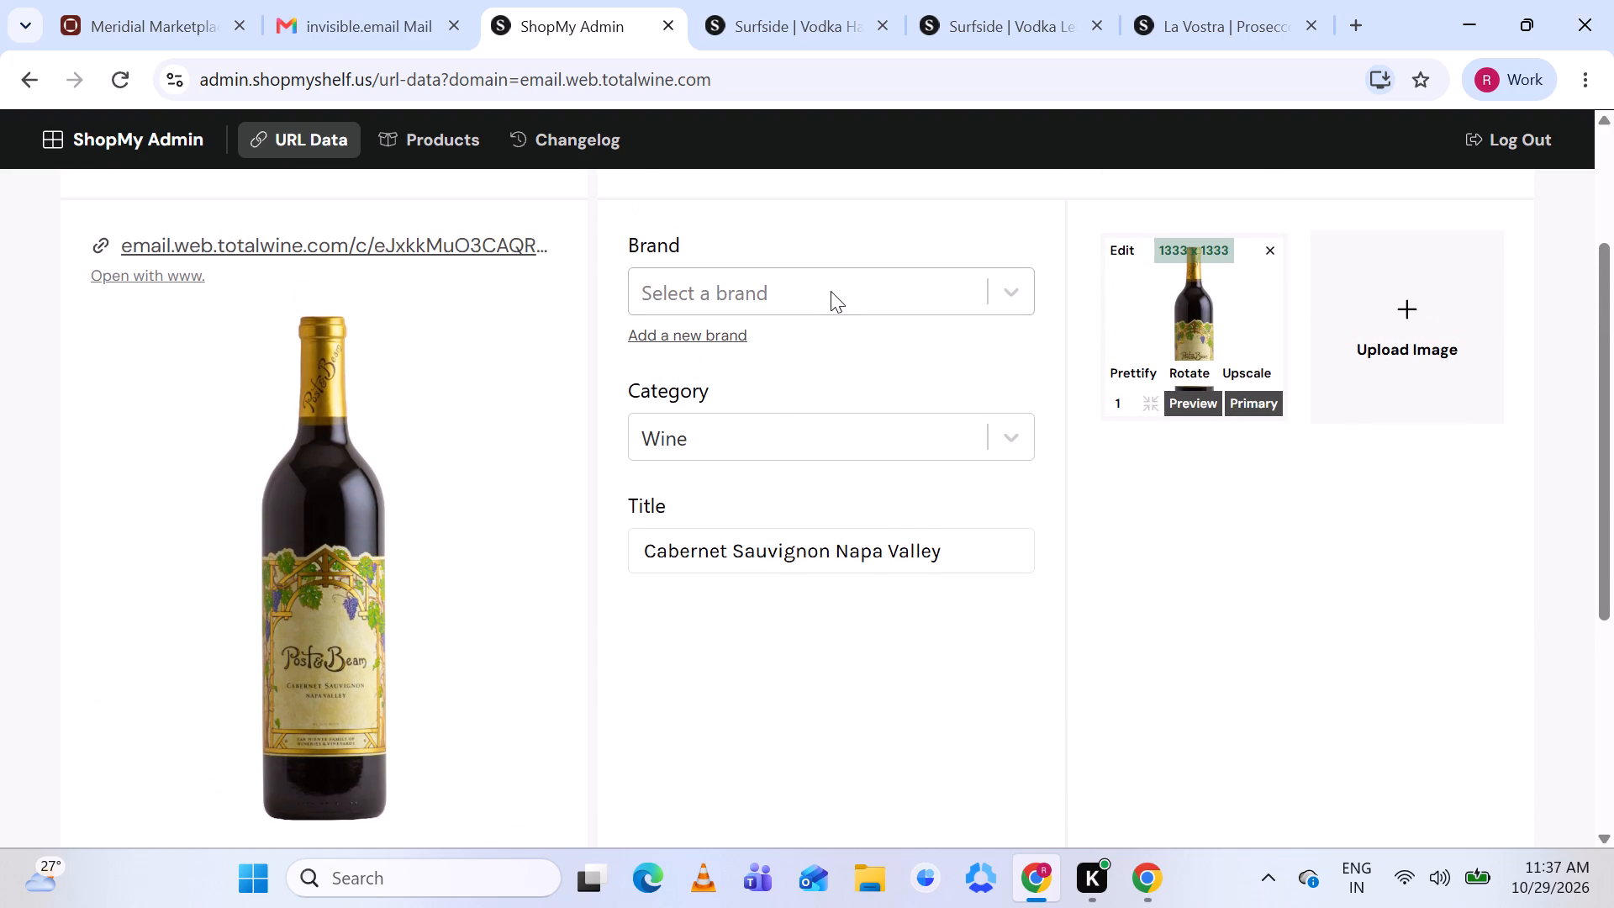
key("ctrl+v")
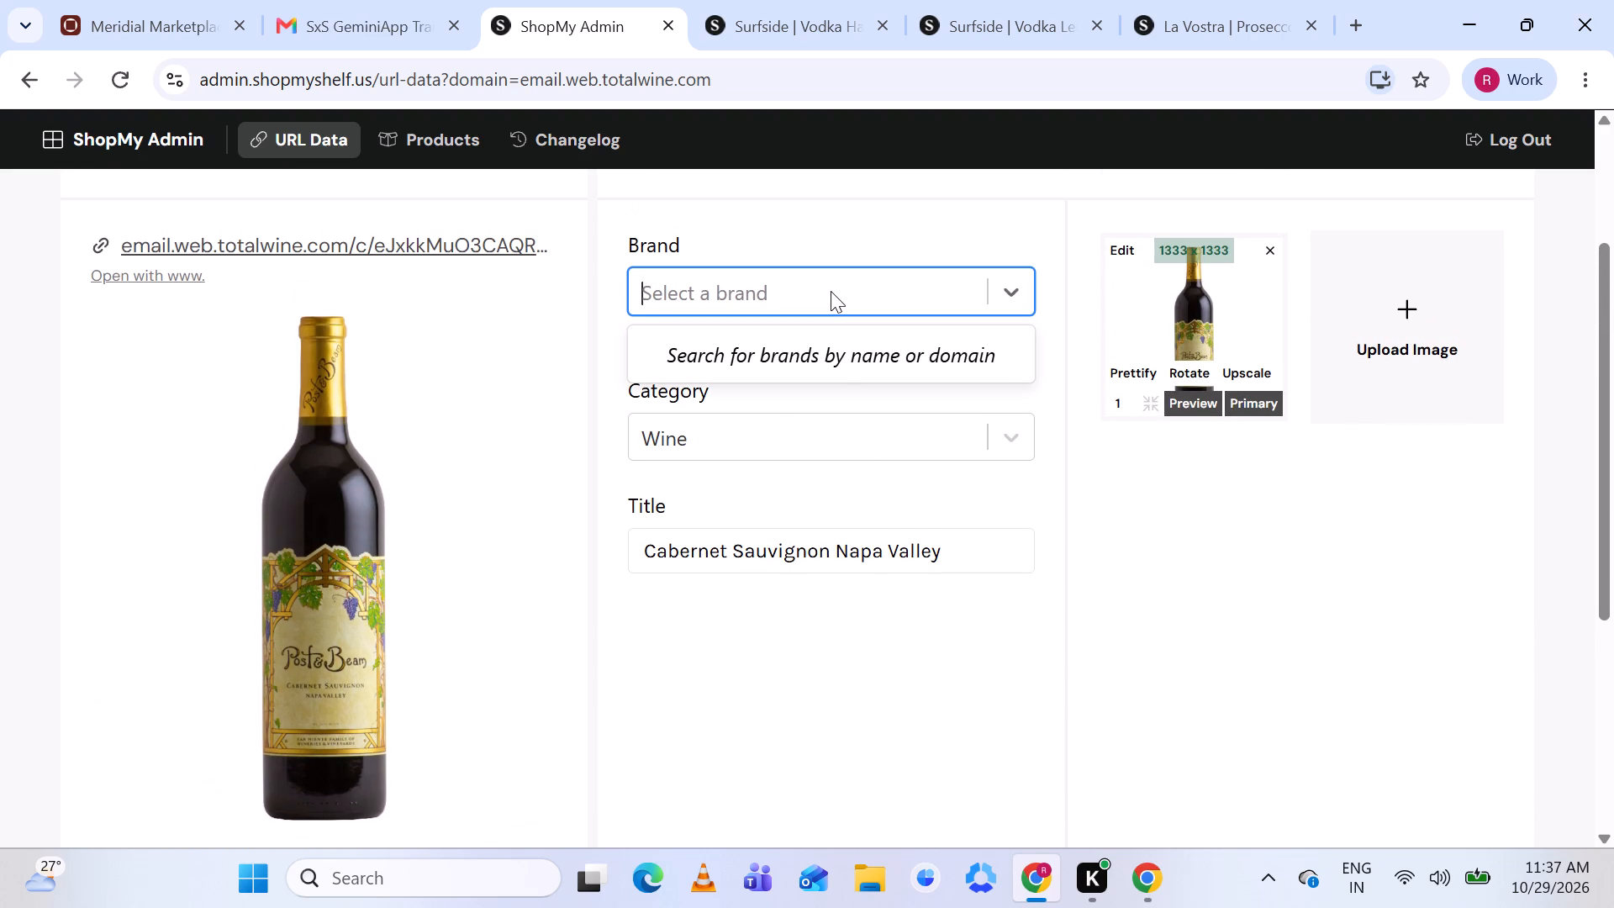
left_click(900, 290)
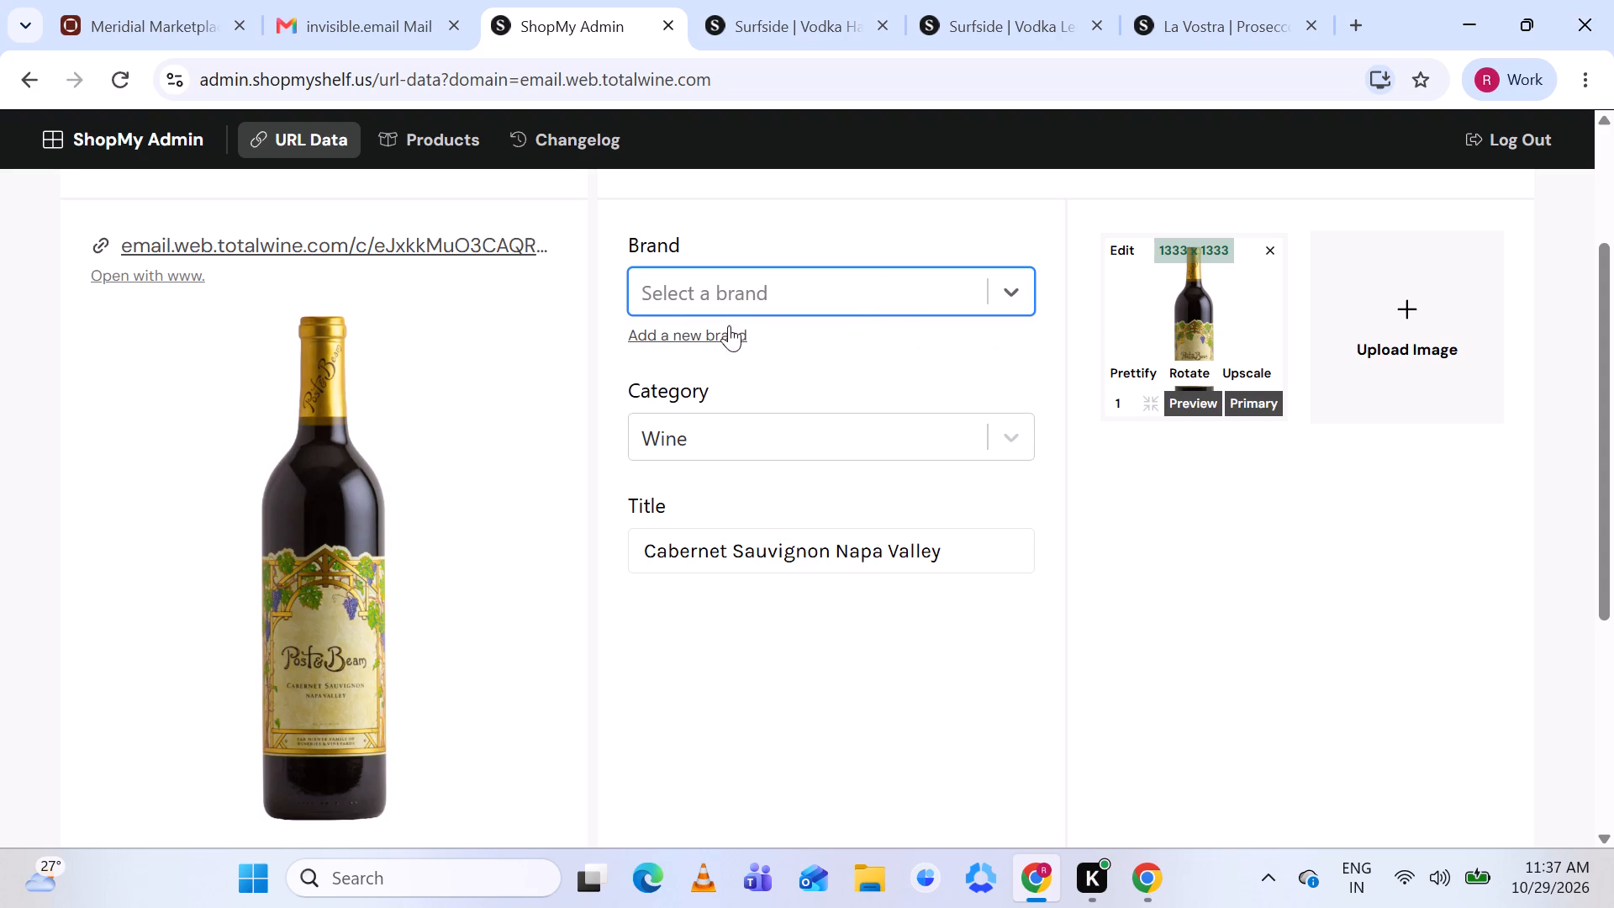
Add a new brand named Post & Beam by Far Niente for the product.
left_click(723, 329)
left_click(701, 300)
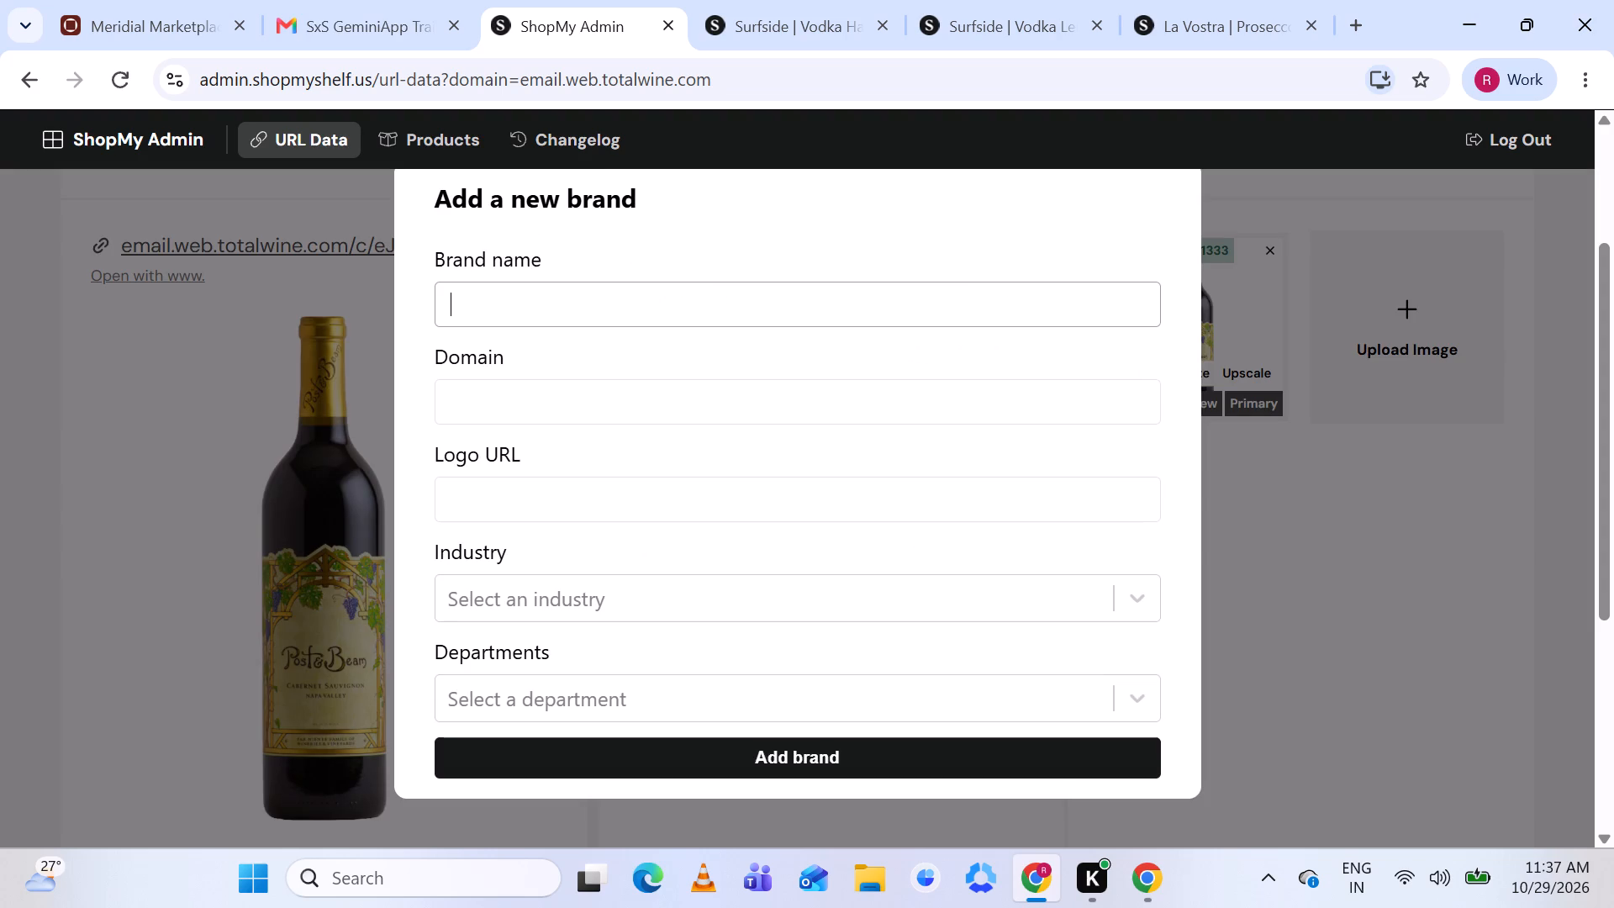
key("ctrl+v")
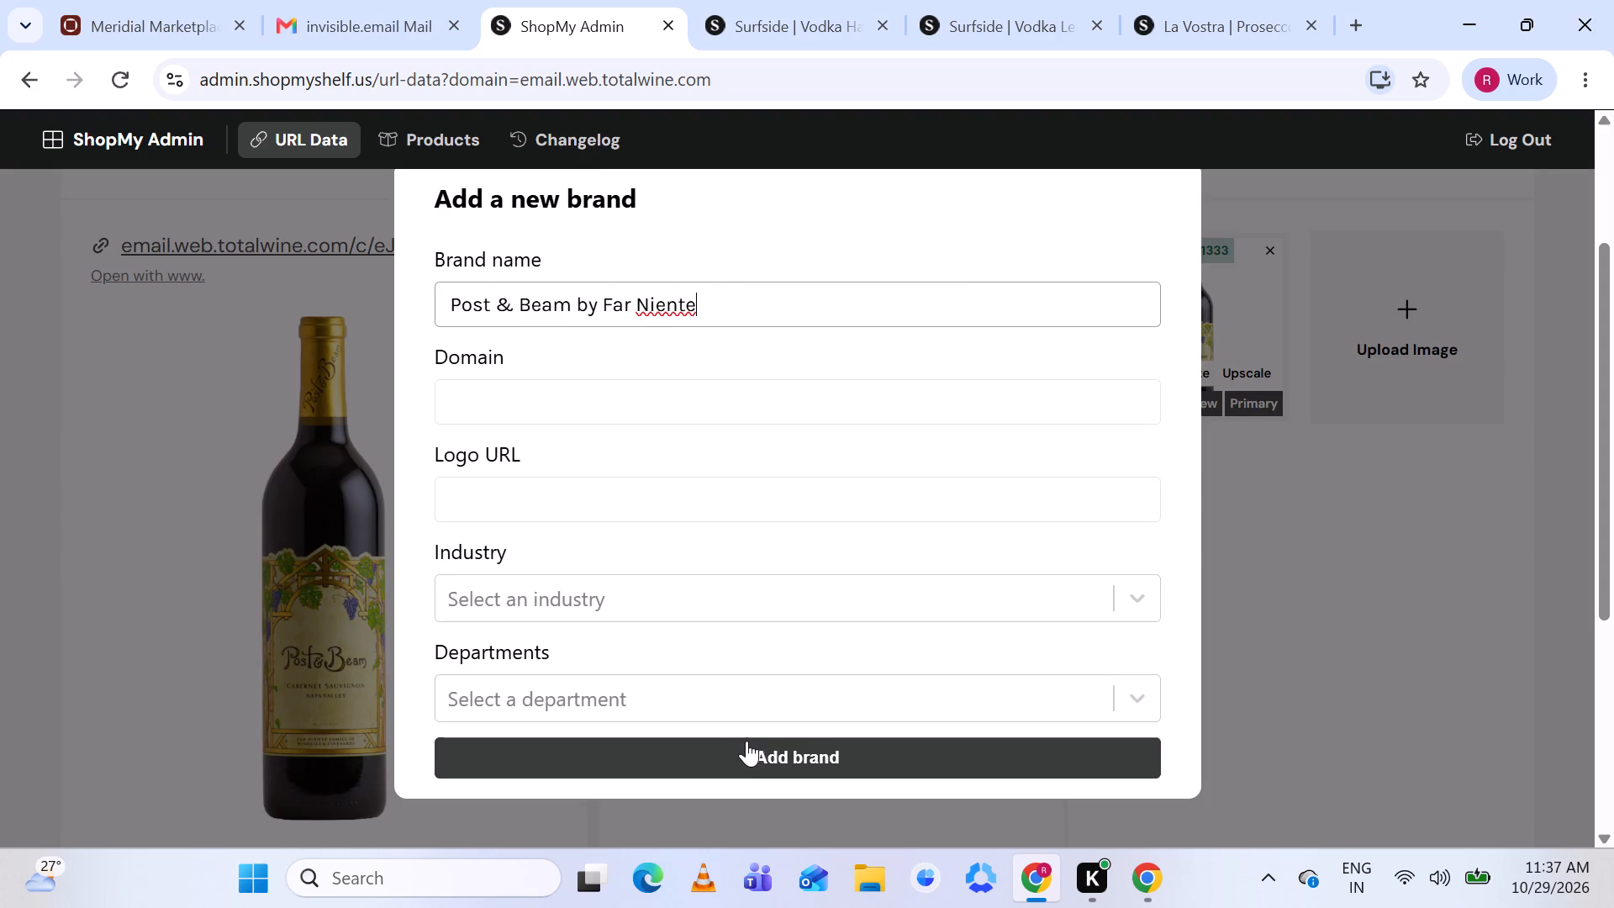
left_click(739, 755)
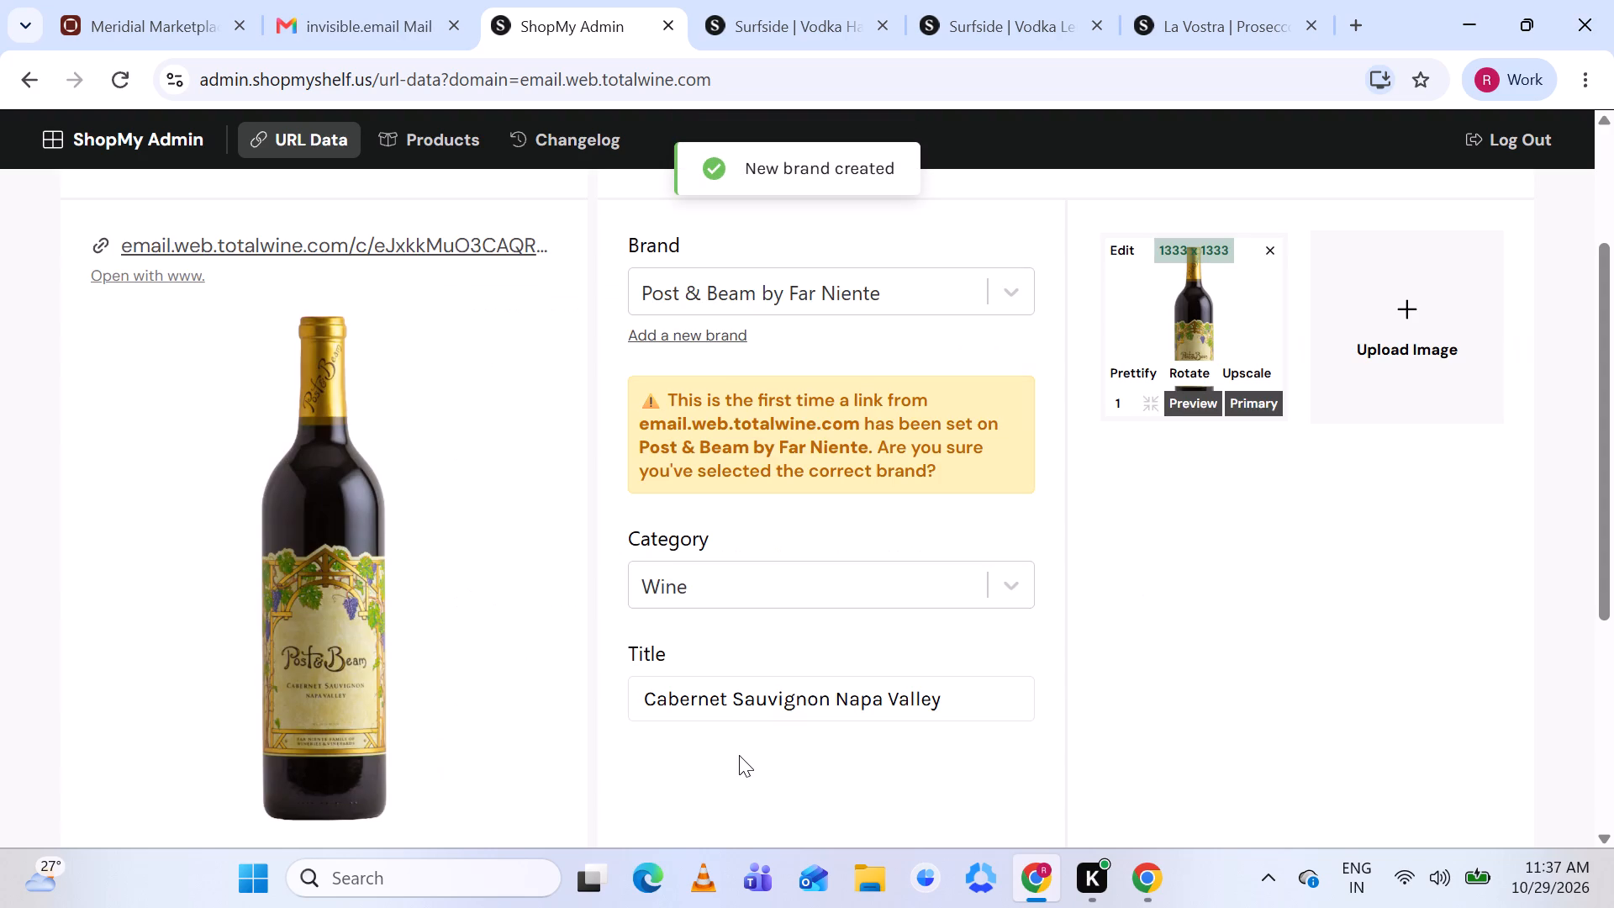
Check the brand, Wine category, title and image against the listing, and save the new Cabernet Sauvignon Napa Valley product.
scroll(805, 604, "down", 3)
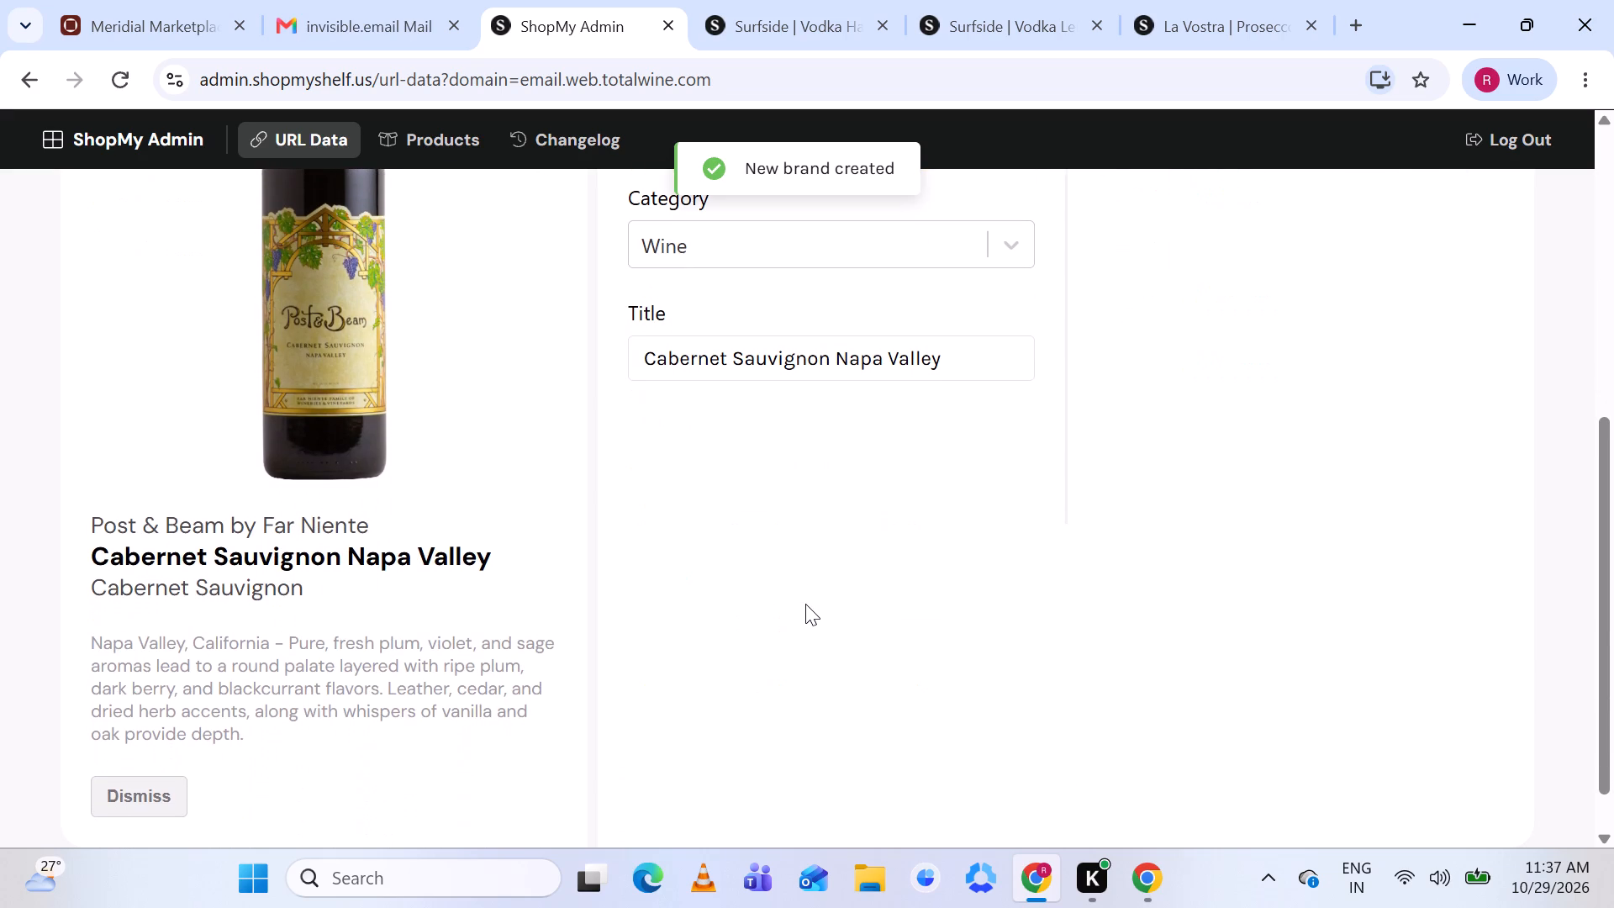
scroll(805, 604, "up", 2)
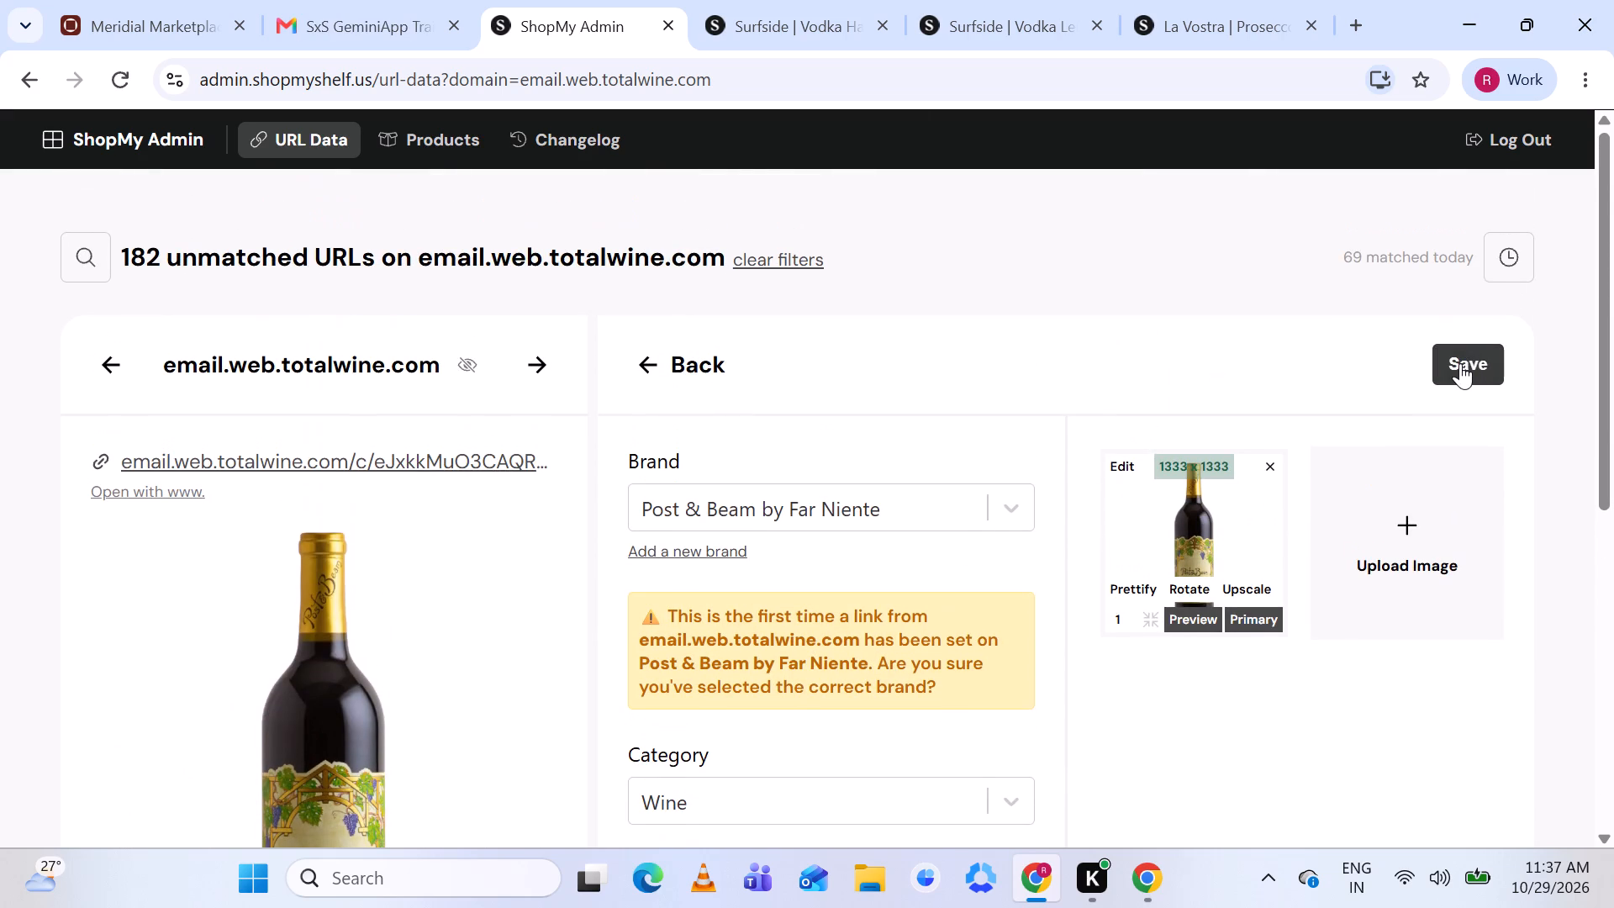
left_click(1460, 363)
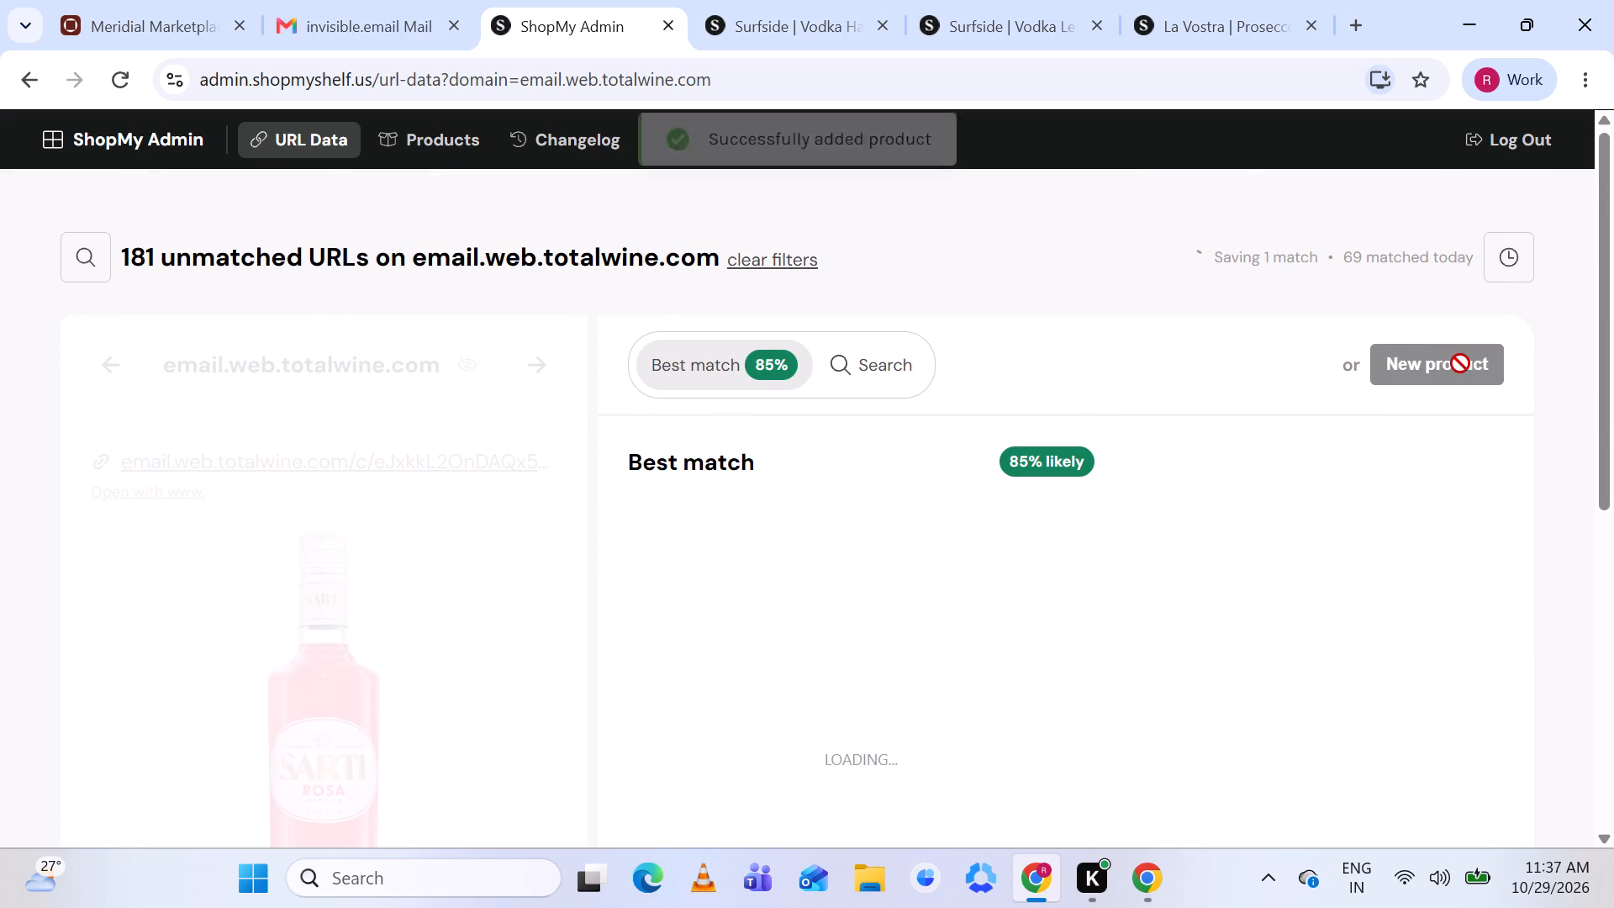
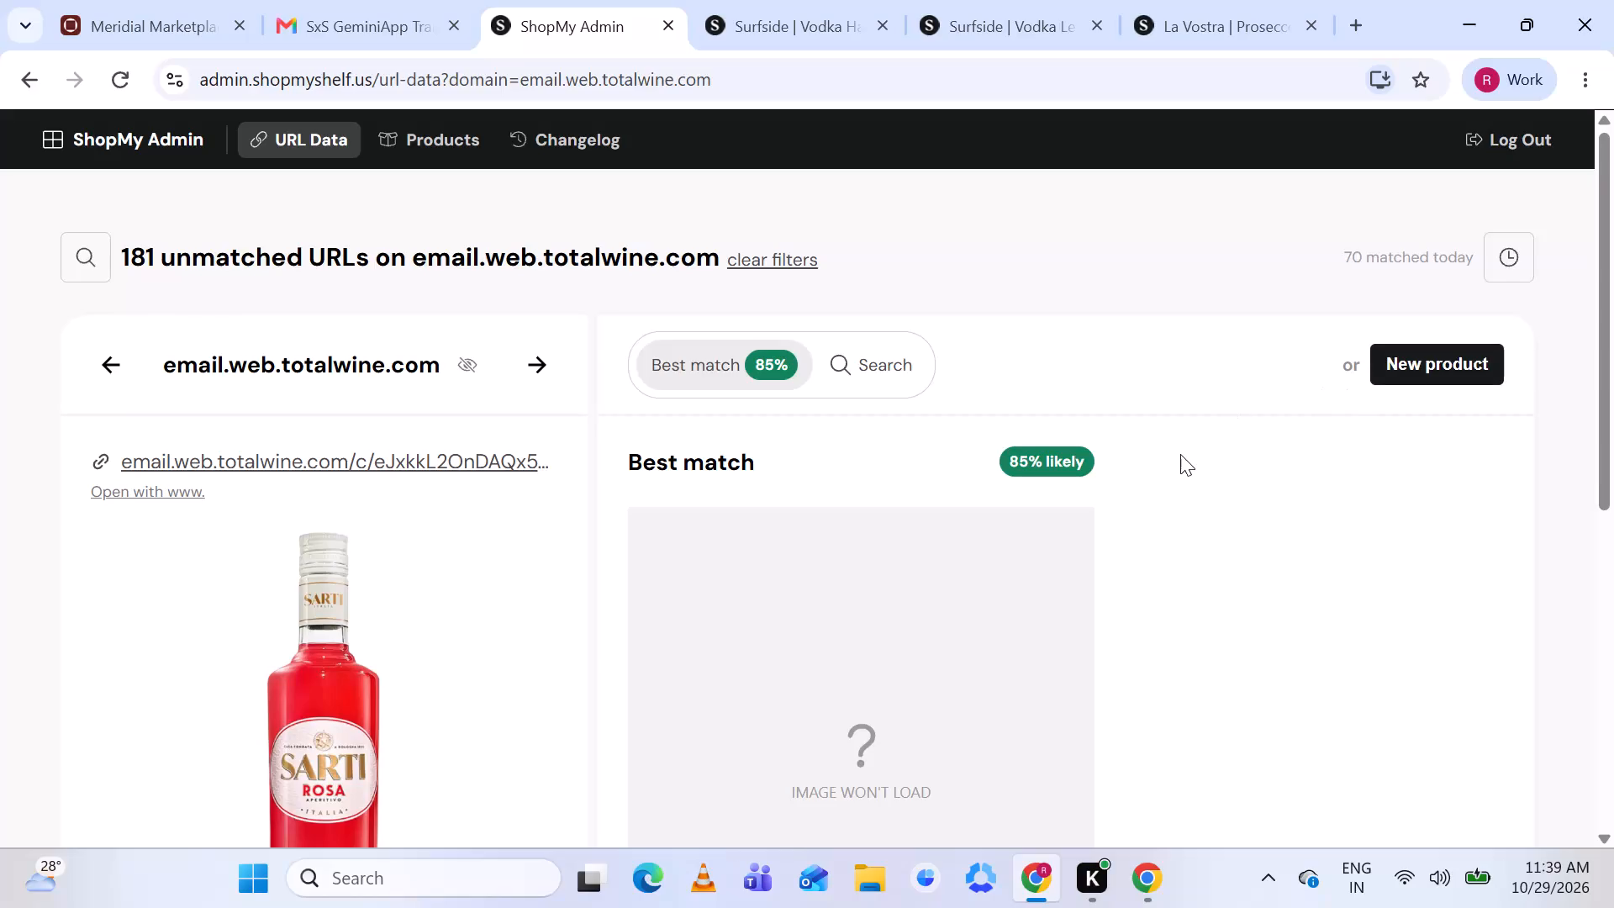
View the suggested Sarti Rosa Liqueur 700ml product's shop page, and close the leftover Surfside and La Vostra product pages.
scroll(1180, 454, "down", 2)
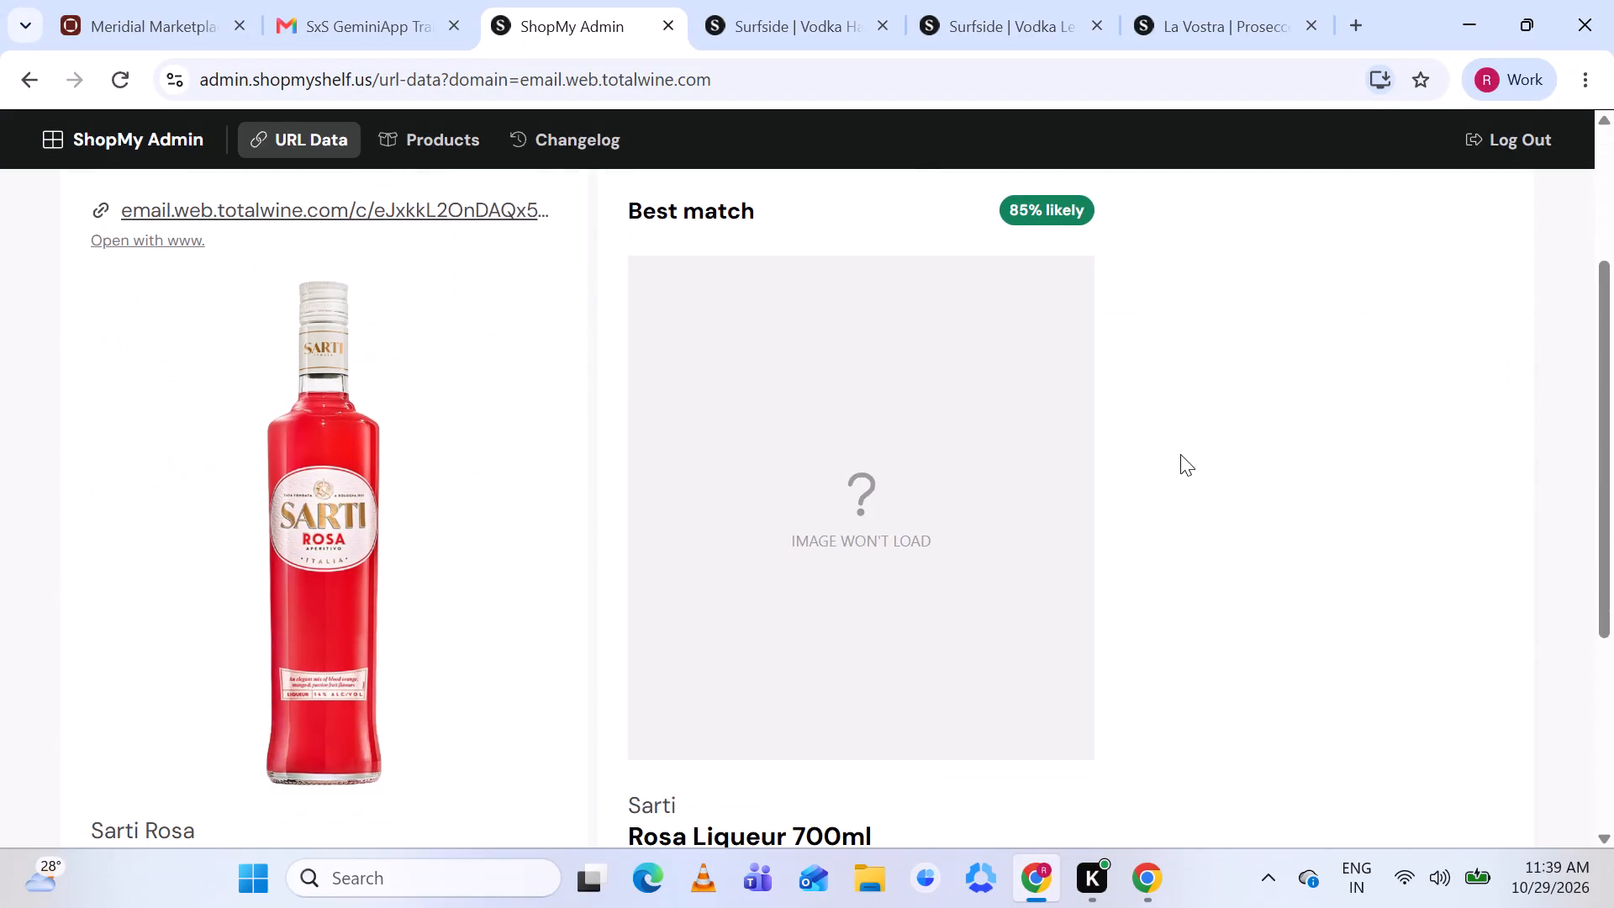
scroll(985, 618, "down", 1)
left_click(800, 603)
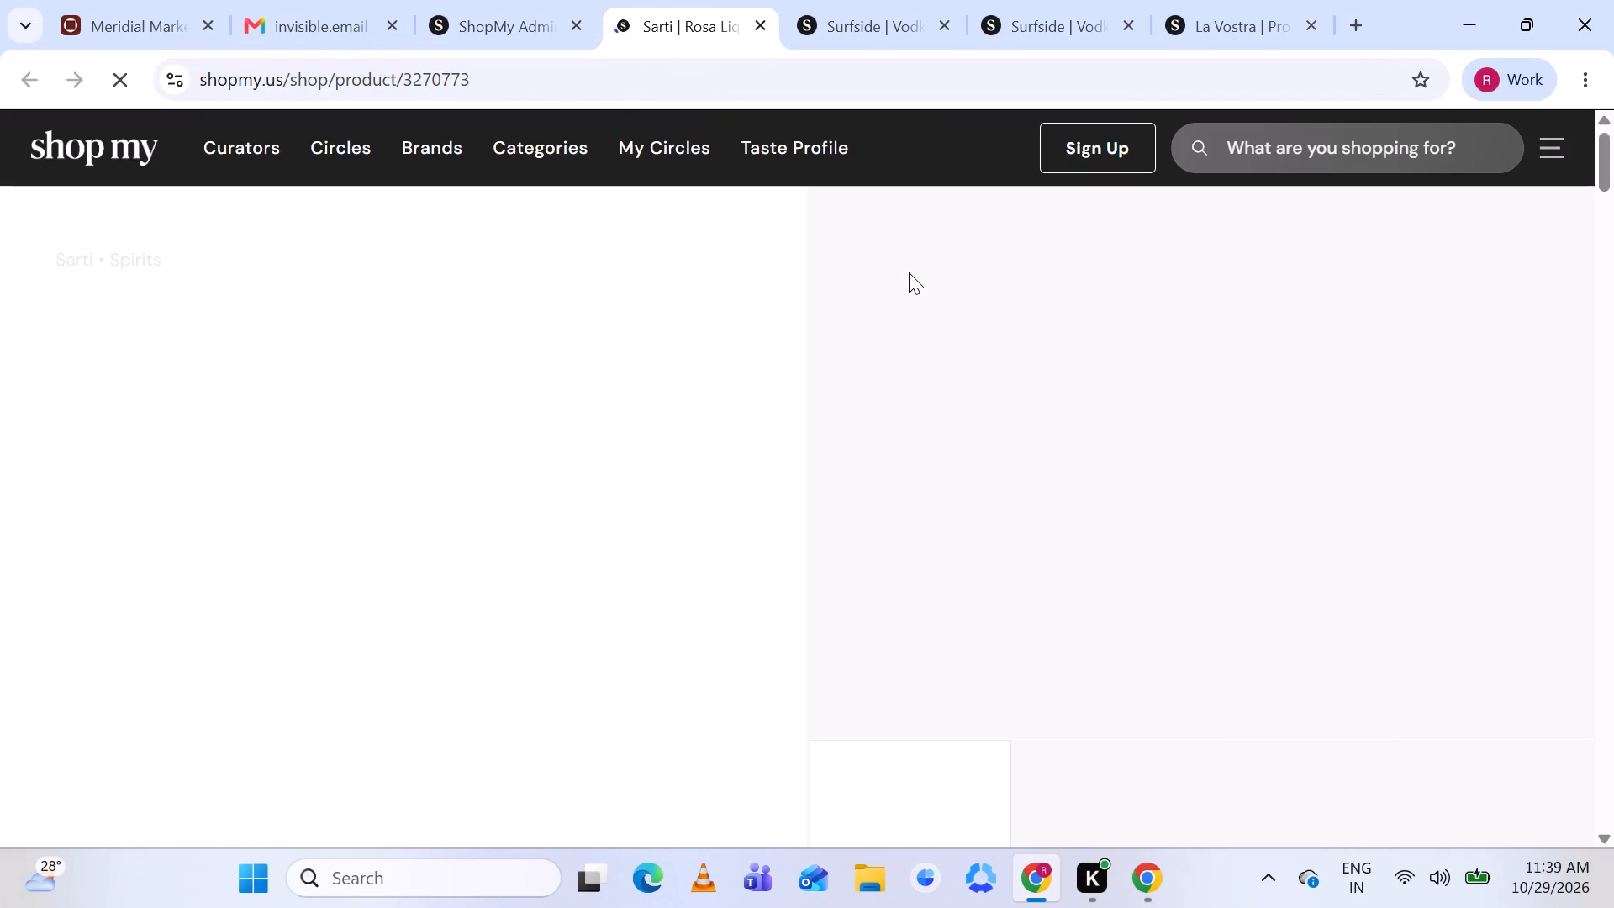
left_click(944, 18)
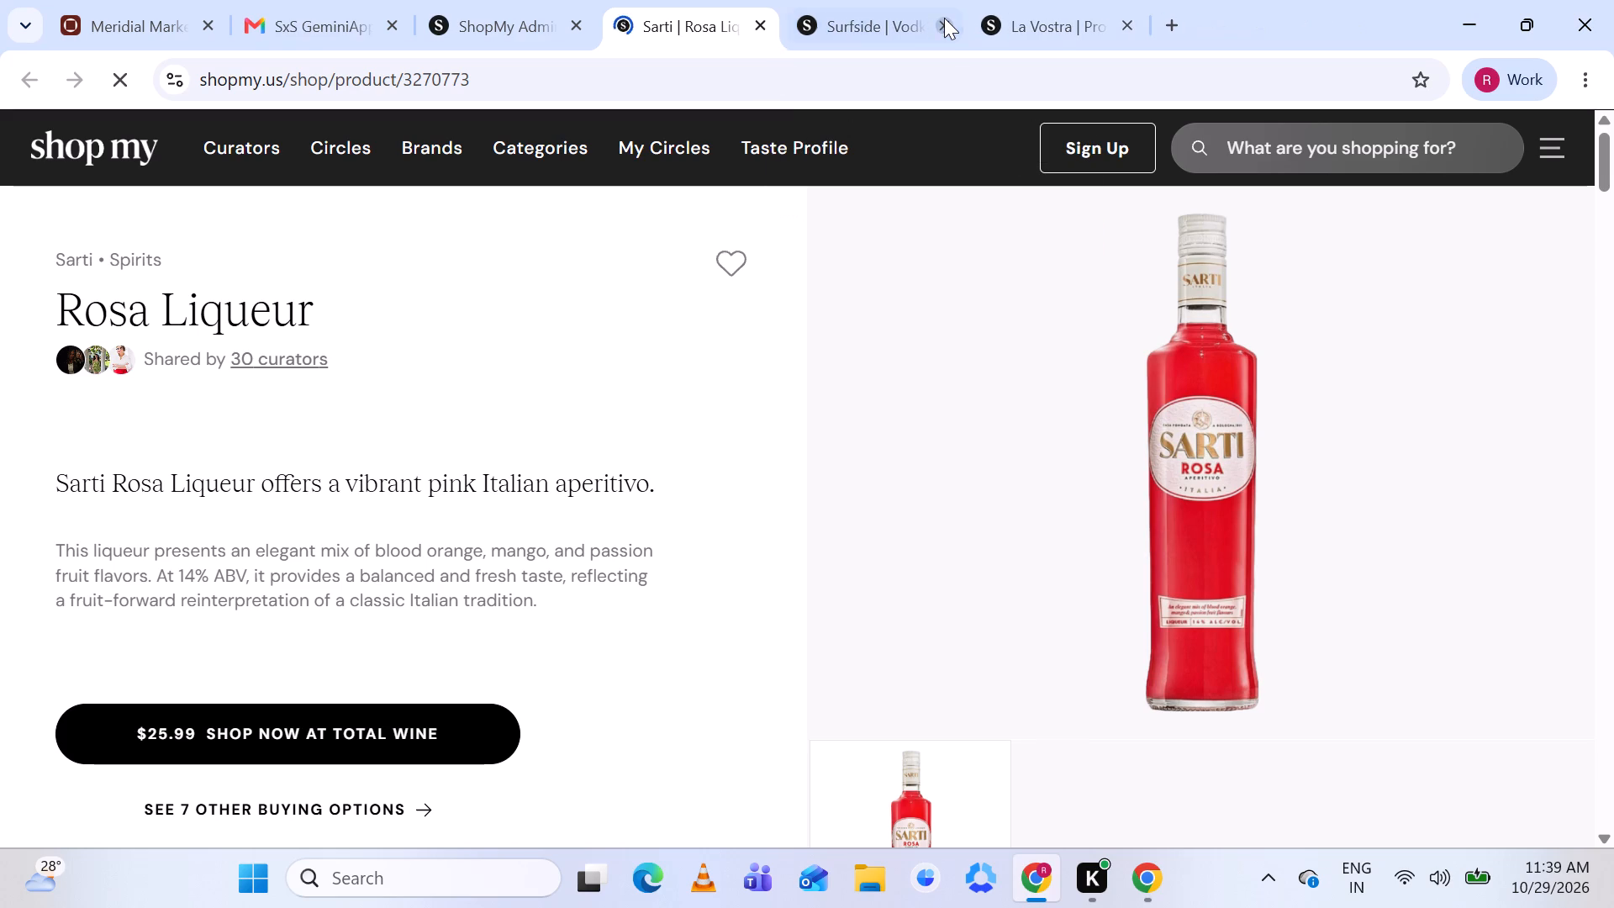
left_click(944, 18)
left_click(944, 18)
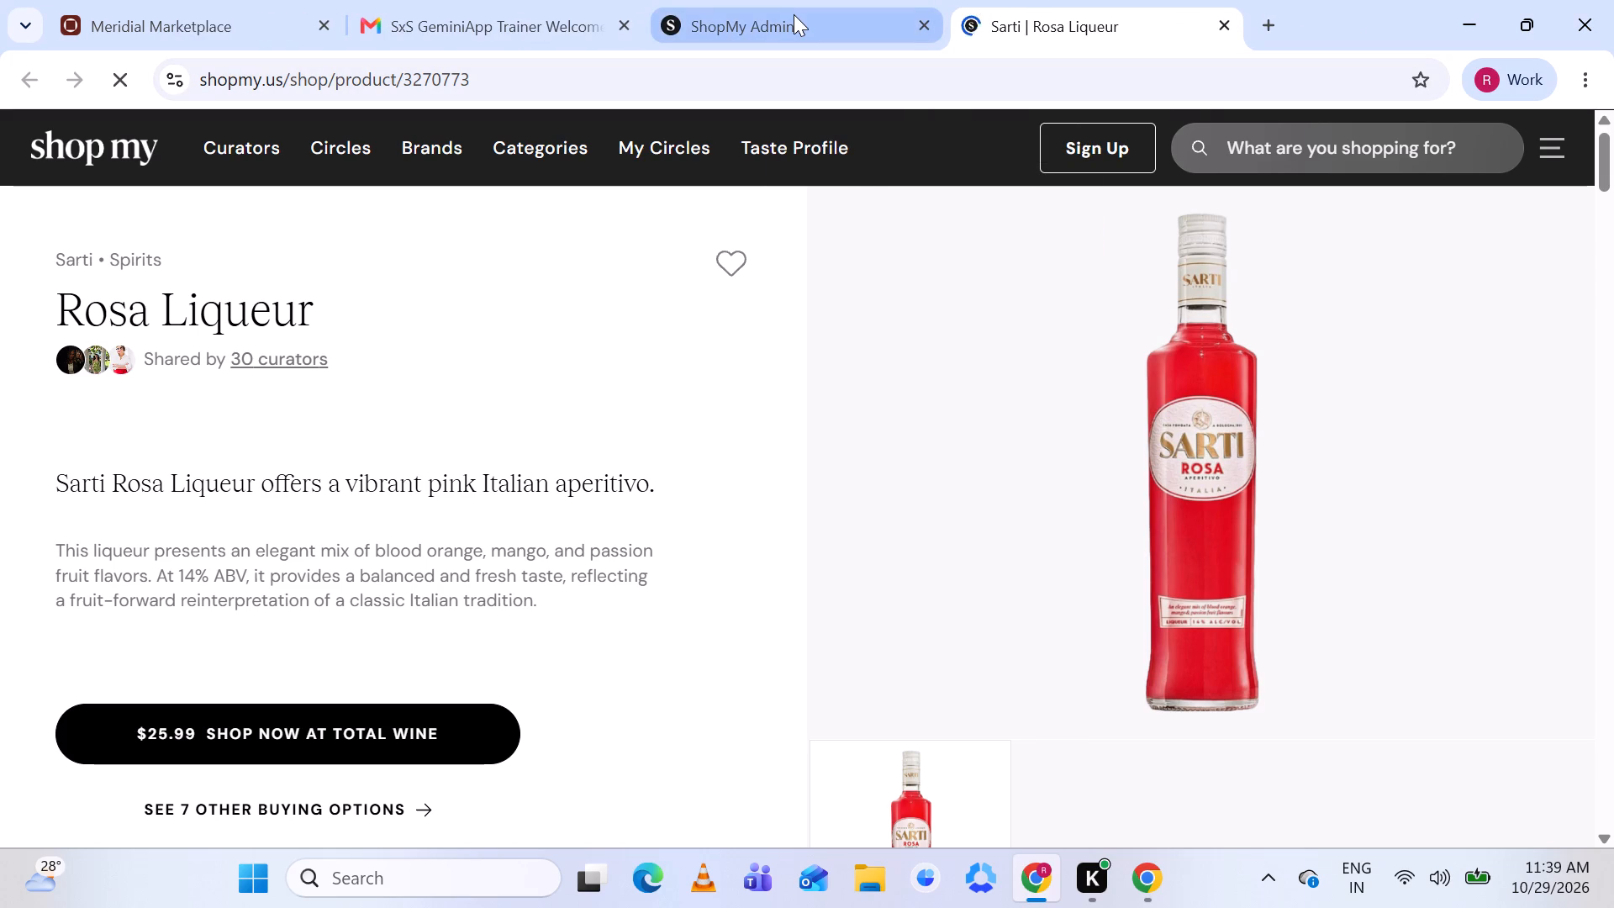
left_click(794, 14)
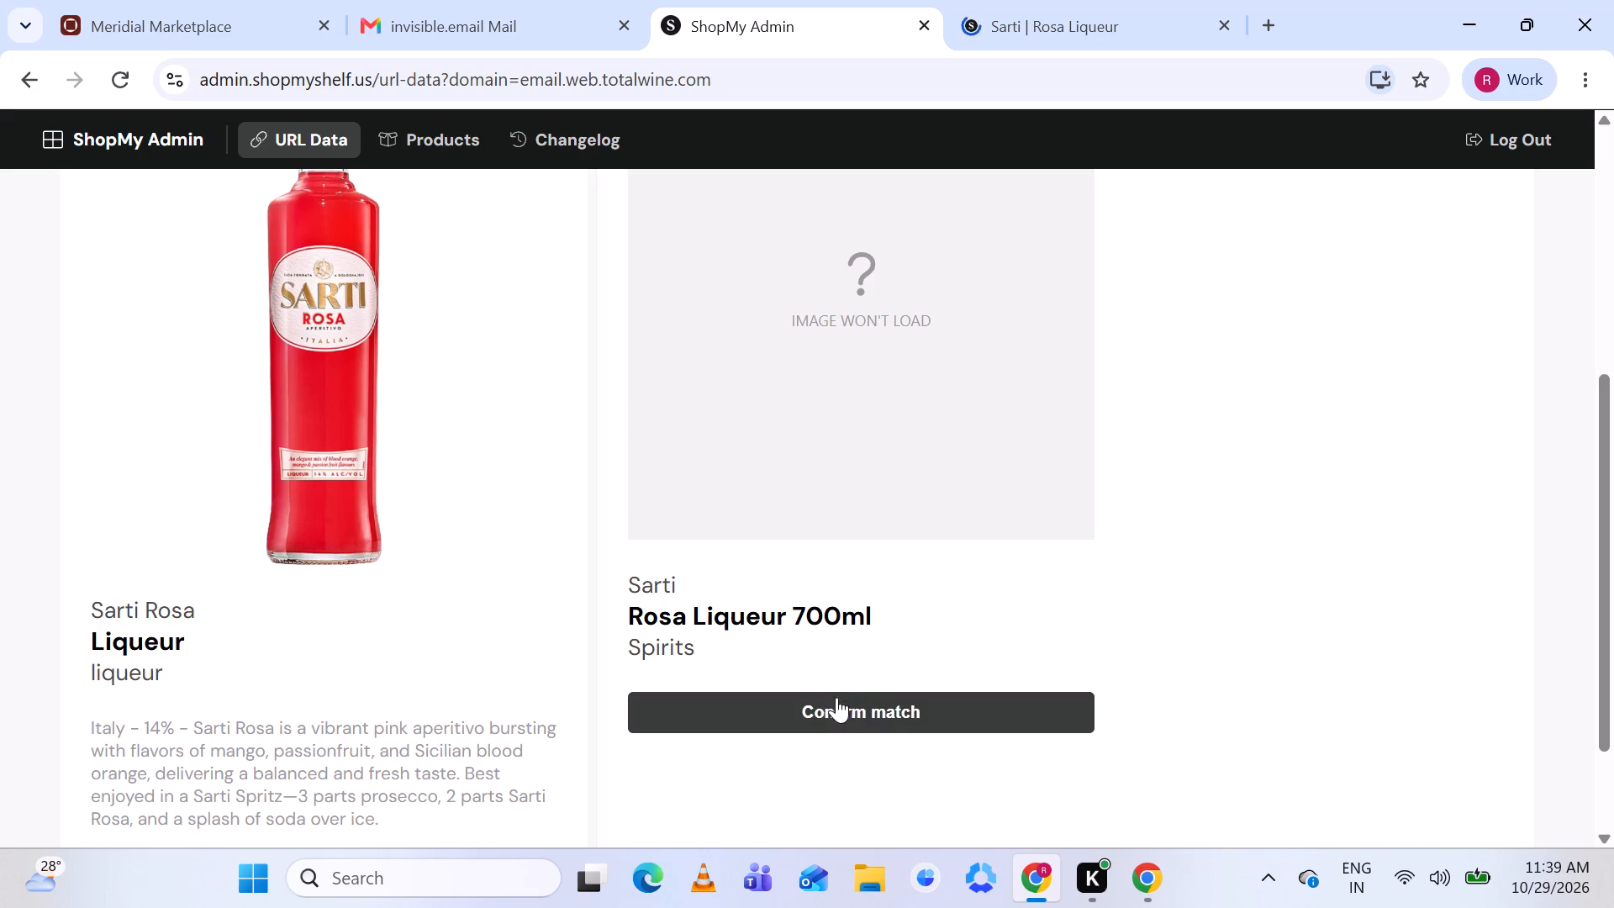
Compare the Sarti Rosa listing's bottle label, name and description with the suggested Rosa Liqueur 700ml match.
scroll(828, 573, "up", 2)
scroll(828, 573, "down", 2)
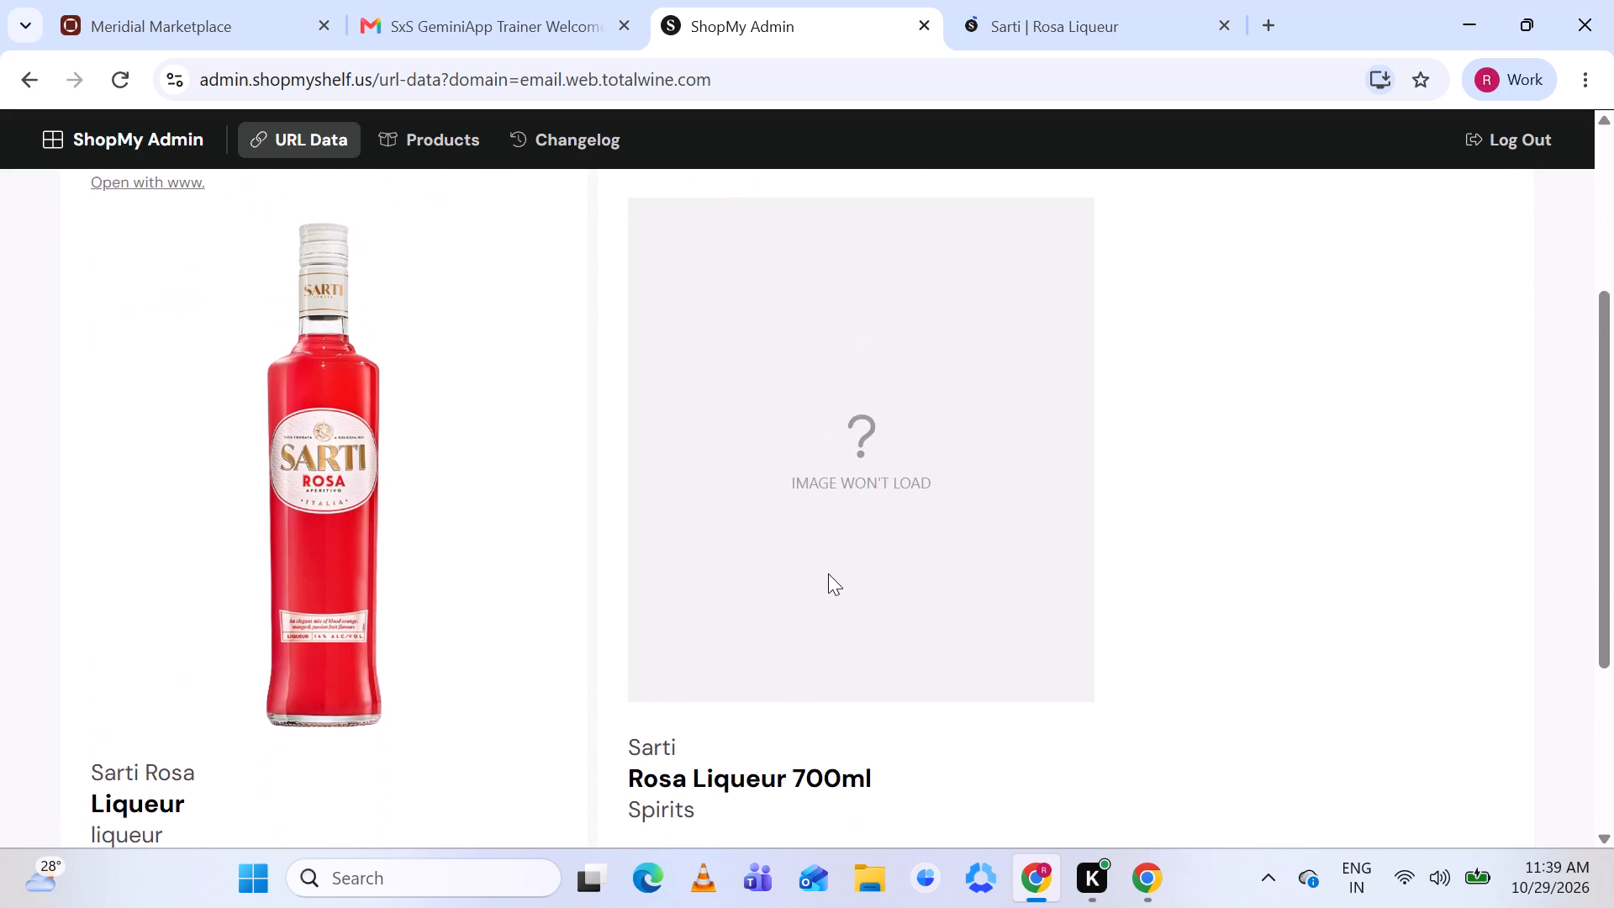
scroll(828, 573, "down", 1)
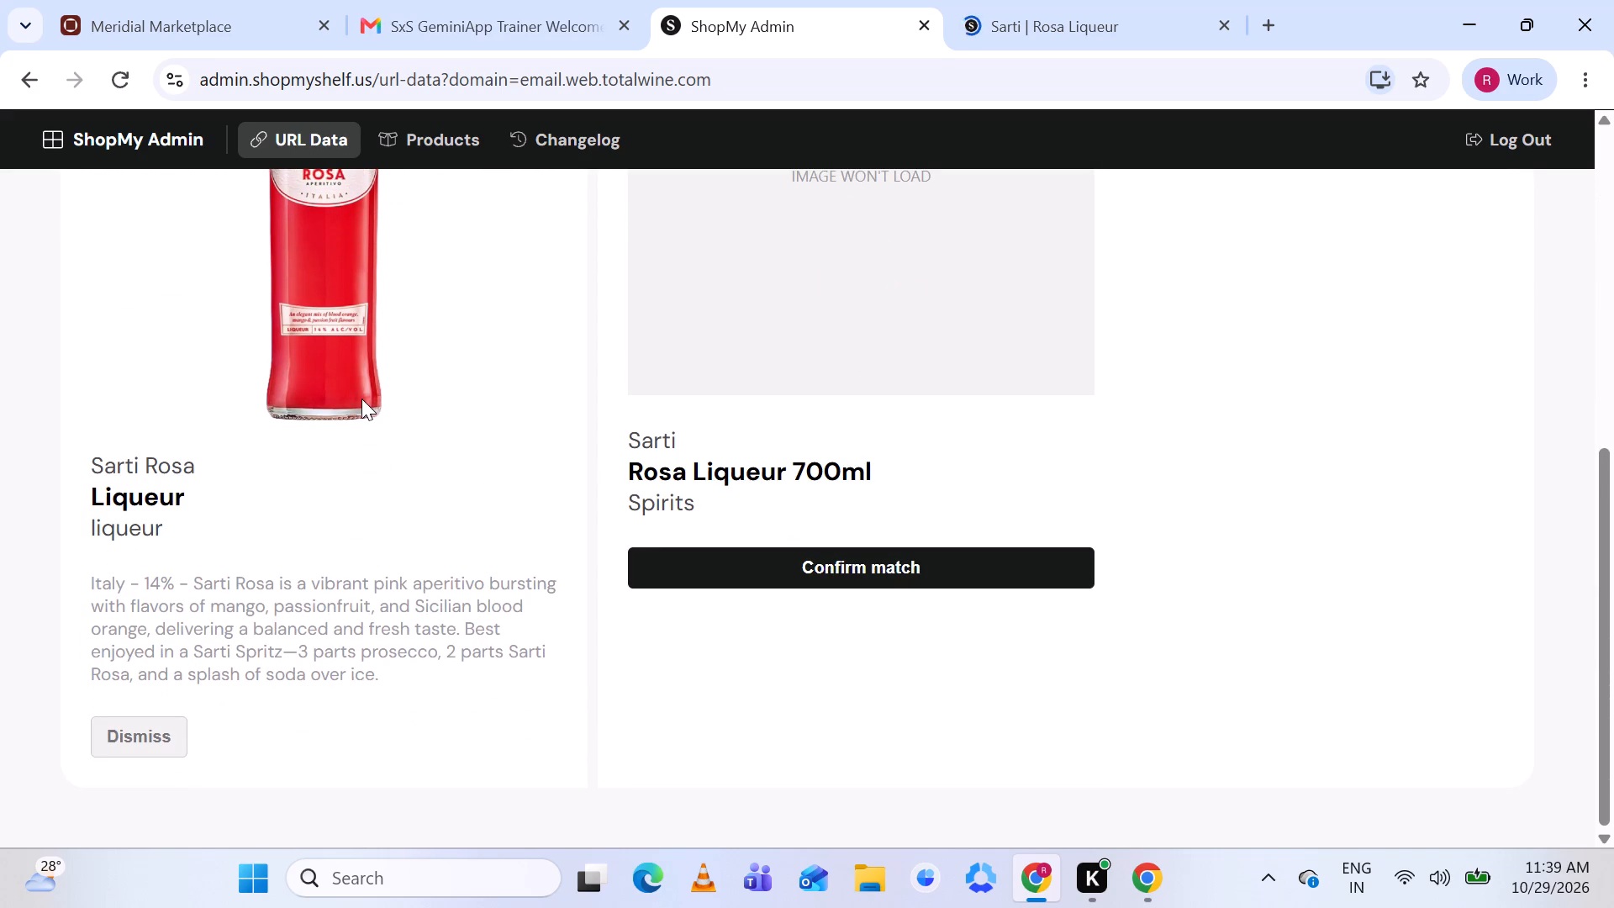
scroll(361, 399, "up", 5)
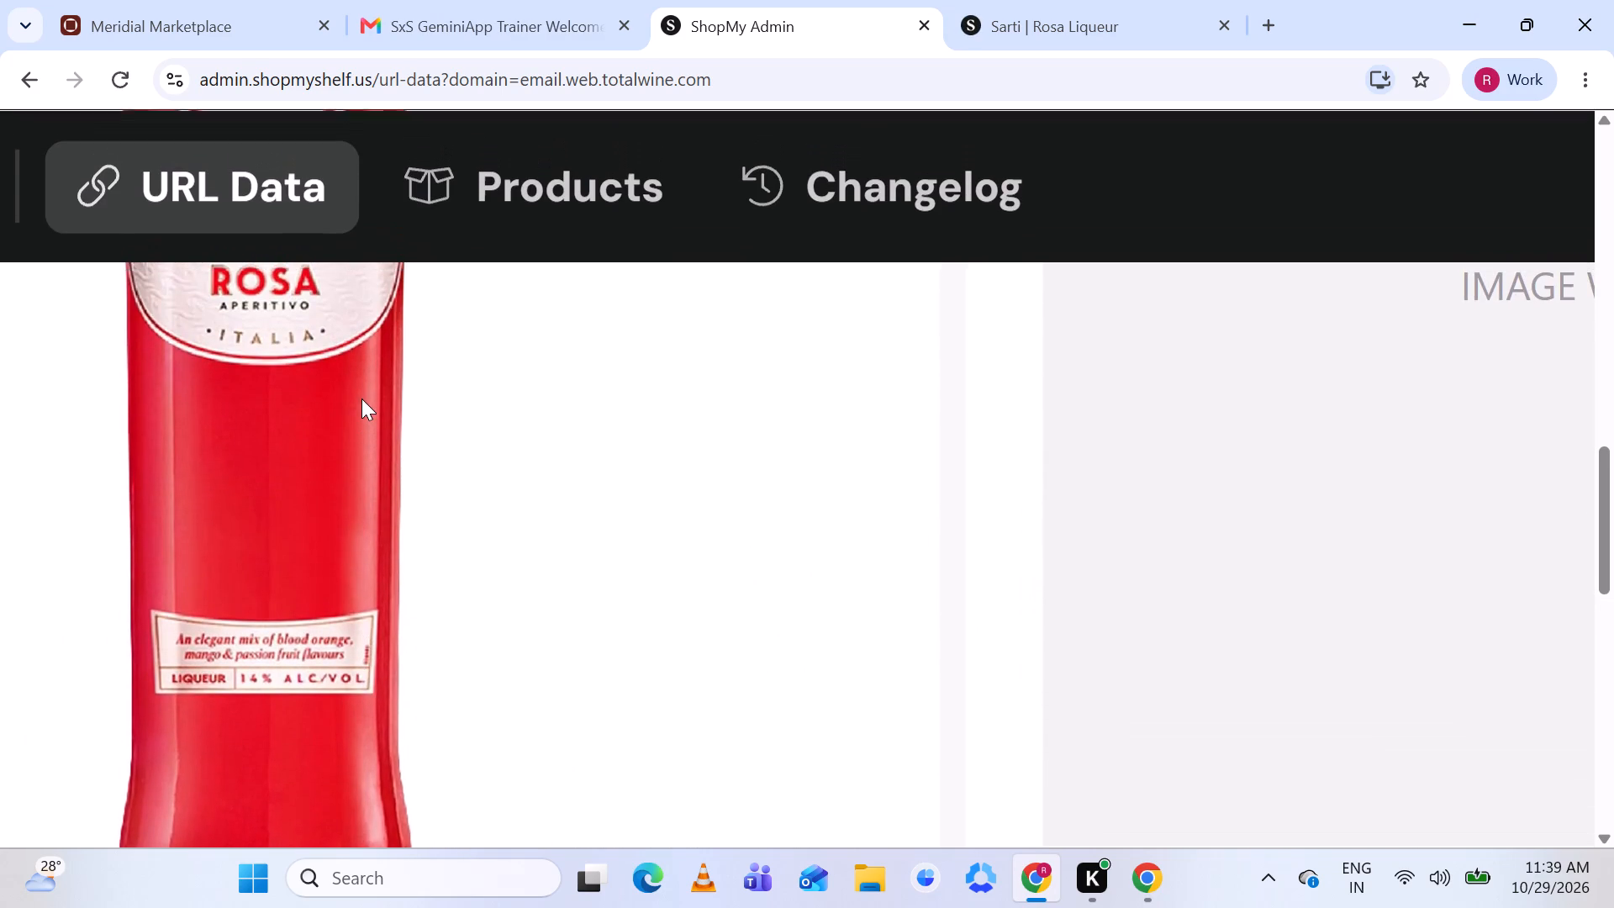
scroll(361, 399, "up", 2)
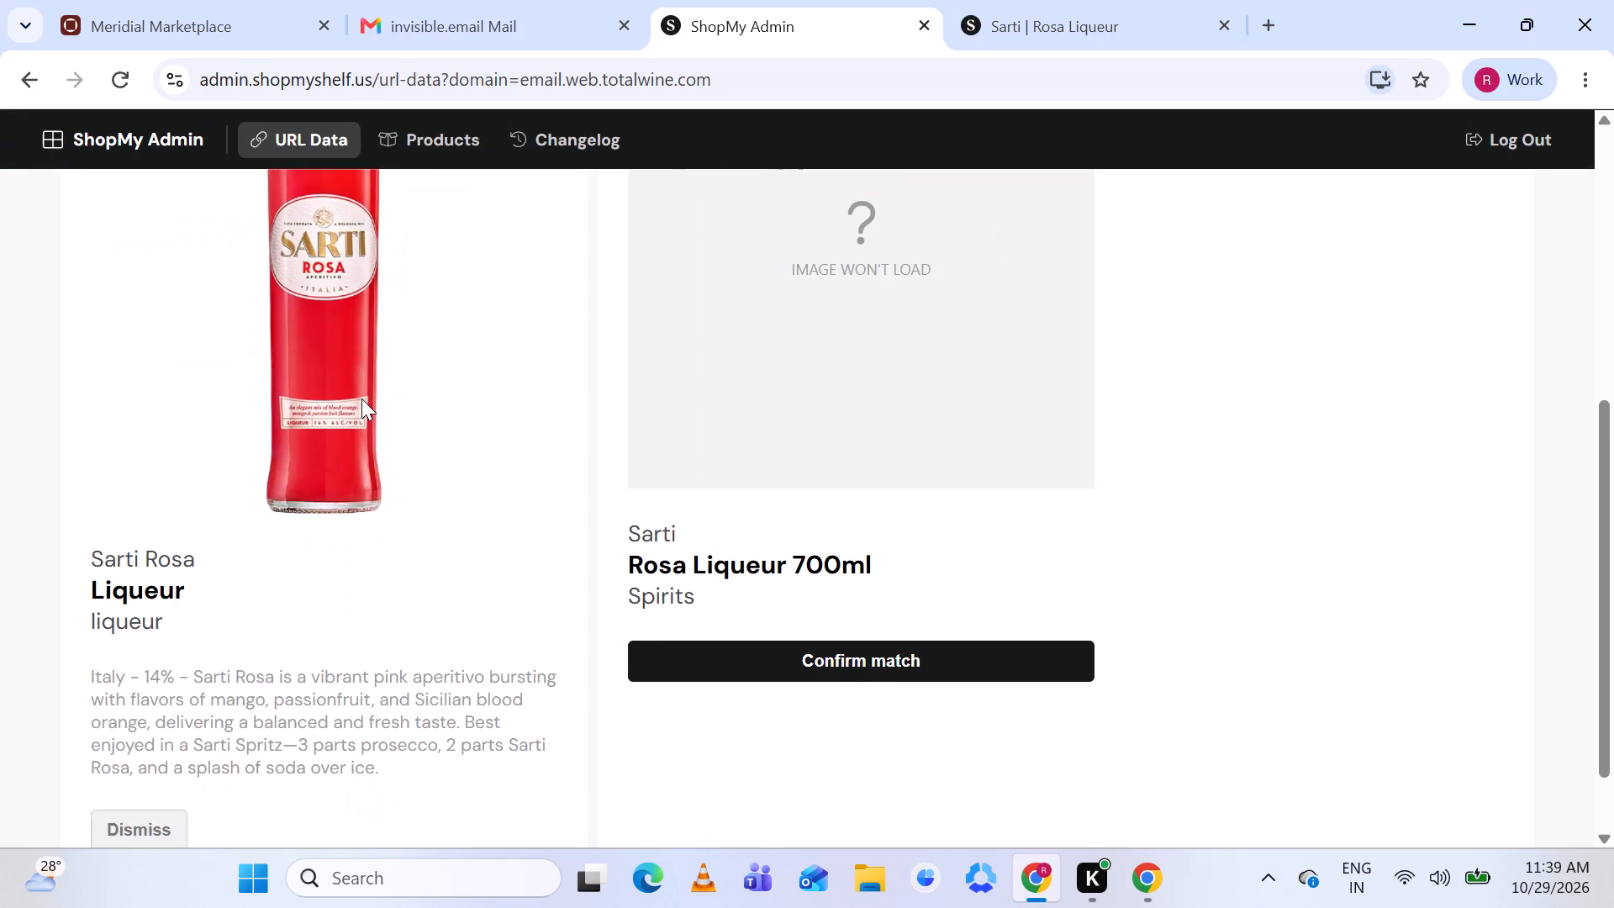
scroll(746, 513, "up", 2)
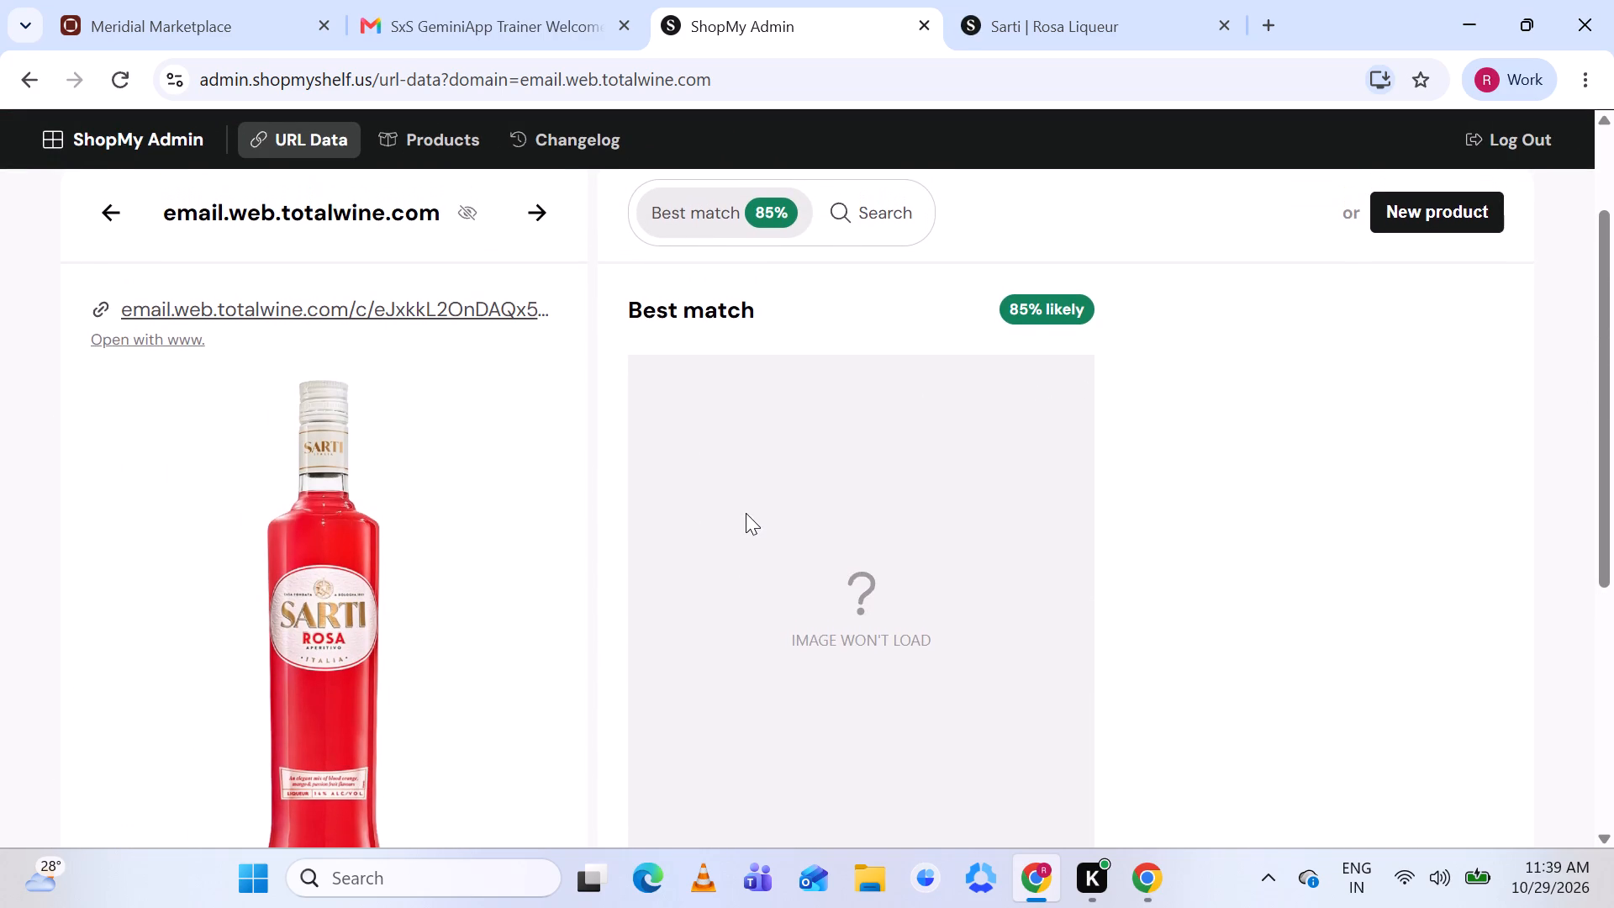
Search the catalogue for Sarti Rosa Liqueur and choose the Sarti Rosa Liqueur product as the match.
left_click(871, 216)
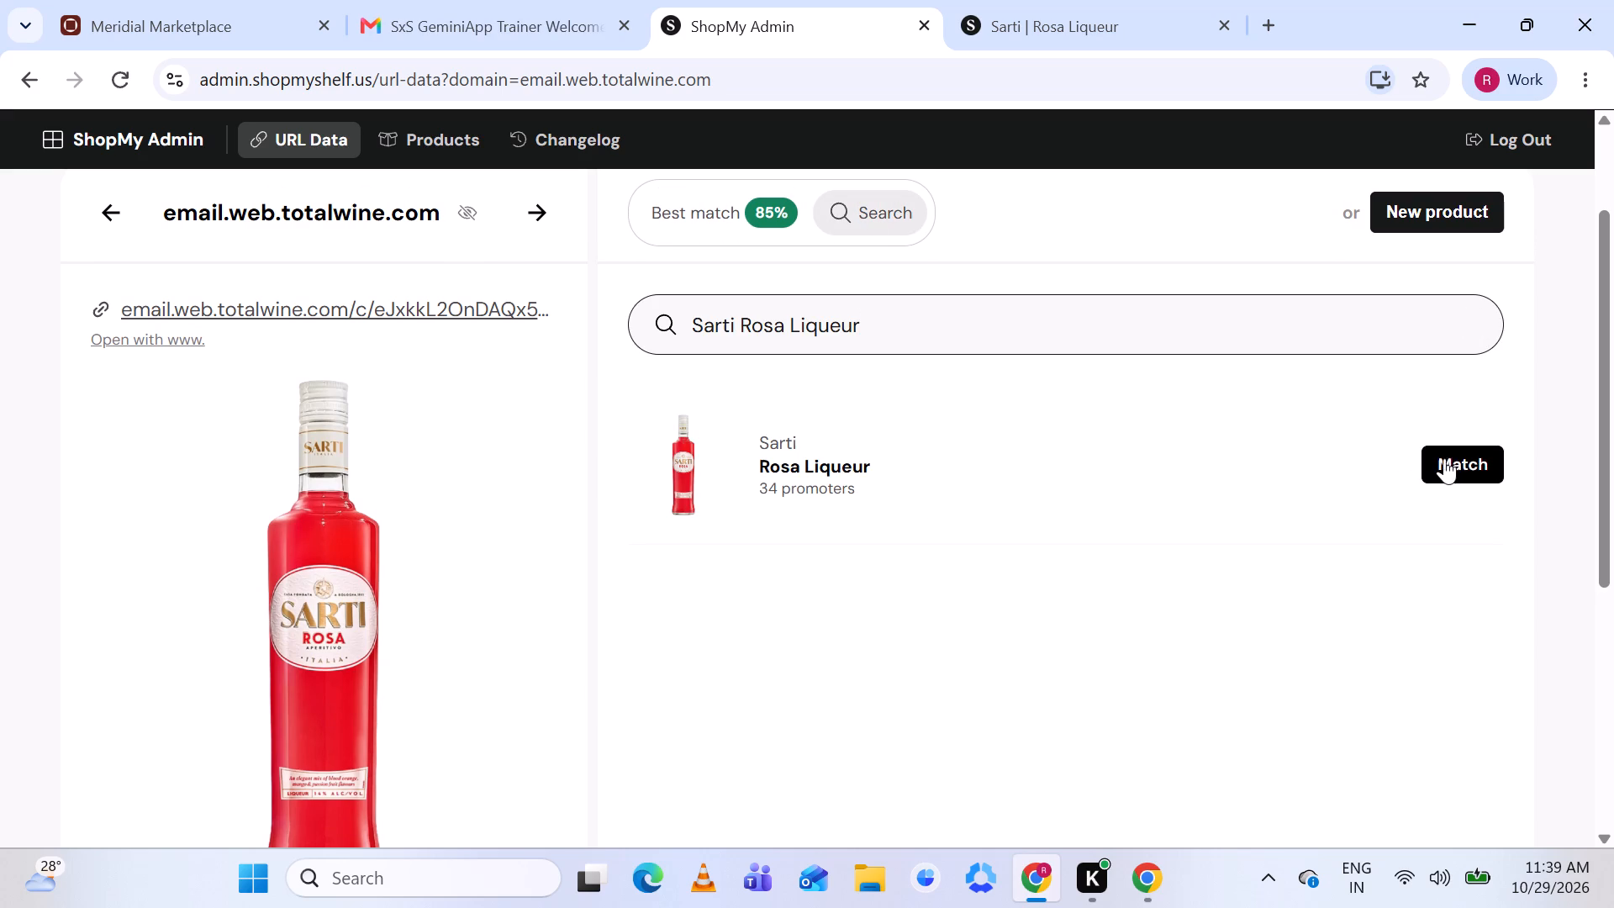
left_click(1453, 457)
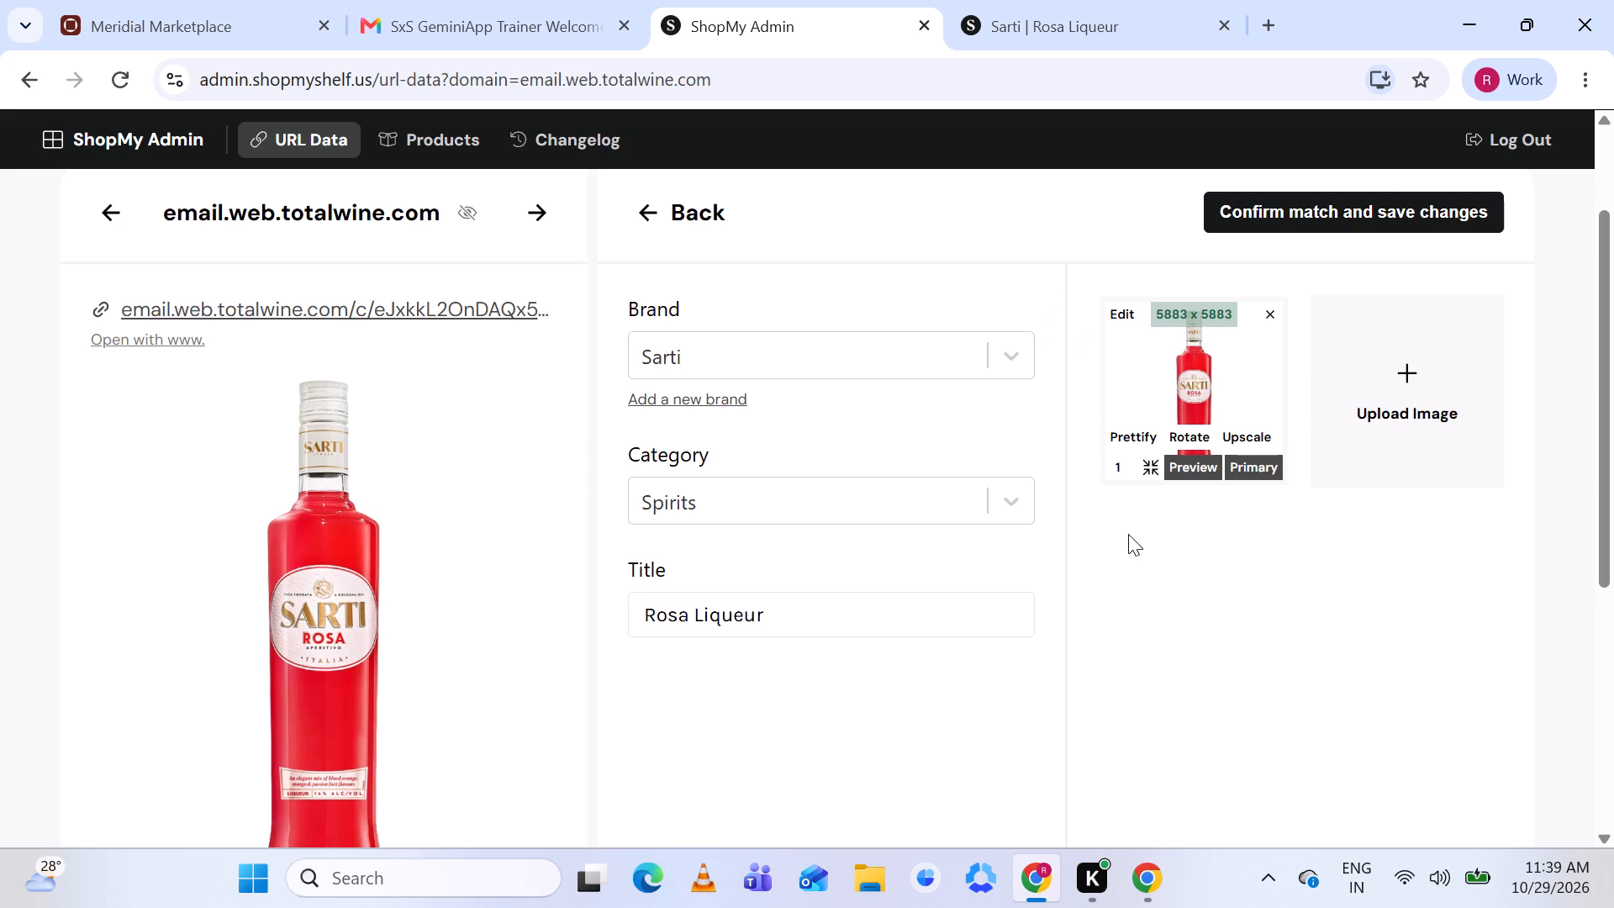
Check the matched product's brand, category, title and image against the Sarti Rosa listing's details.
scroll(825, 518, "down", 2)
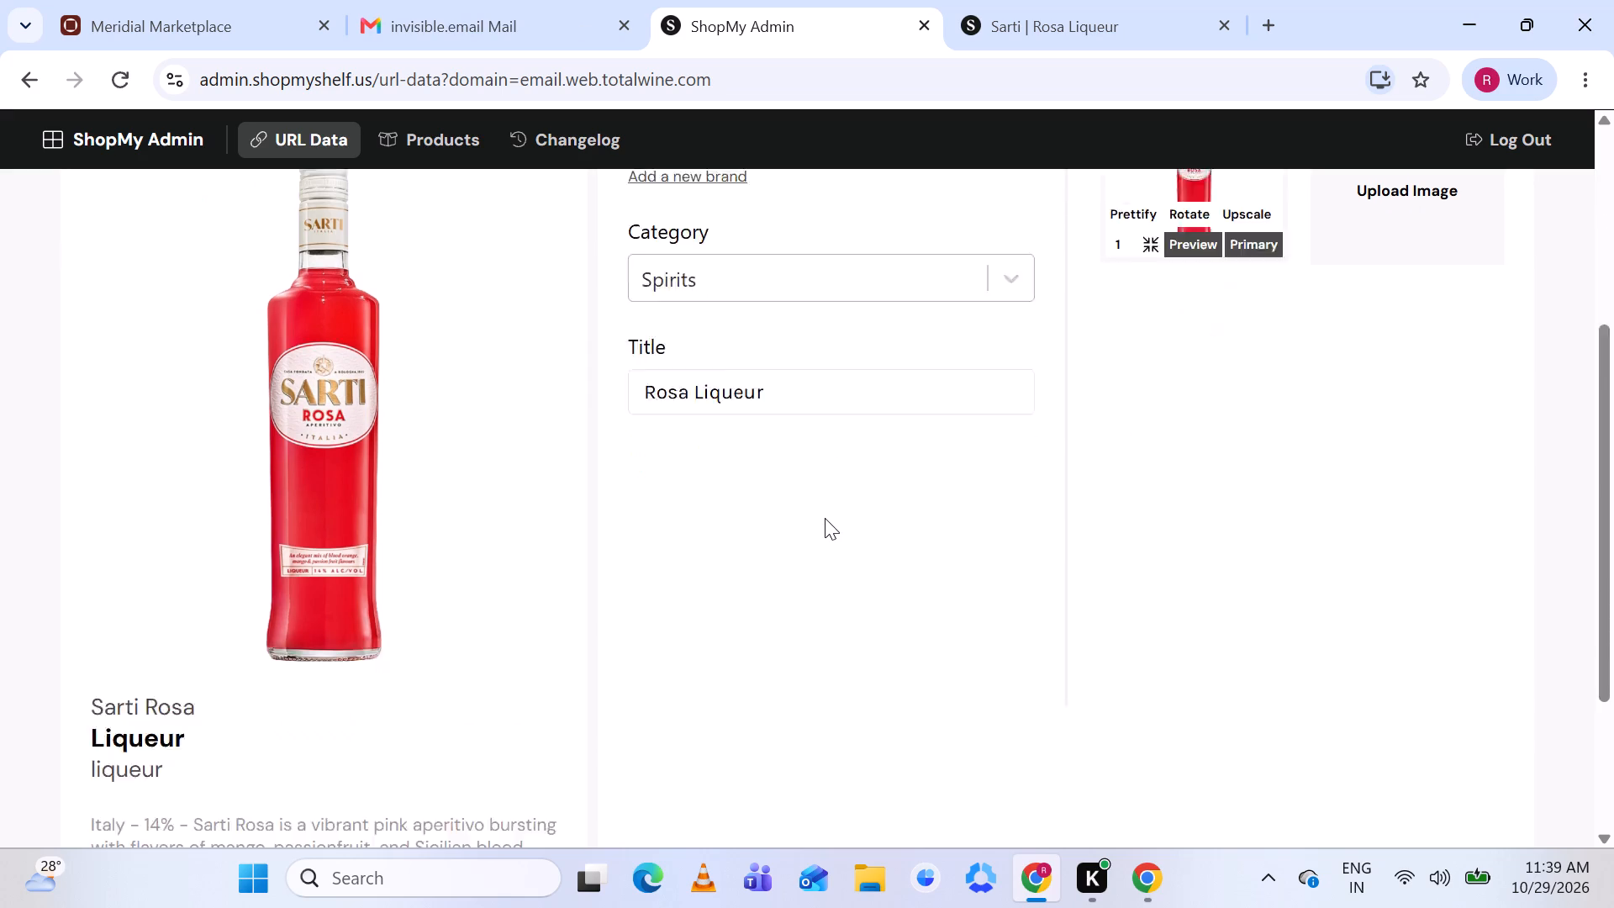
scroll(825, 518, "down", 1)
scroll(825, 518, "up", 2)
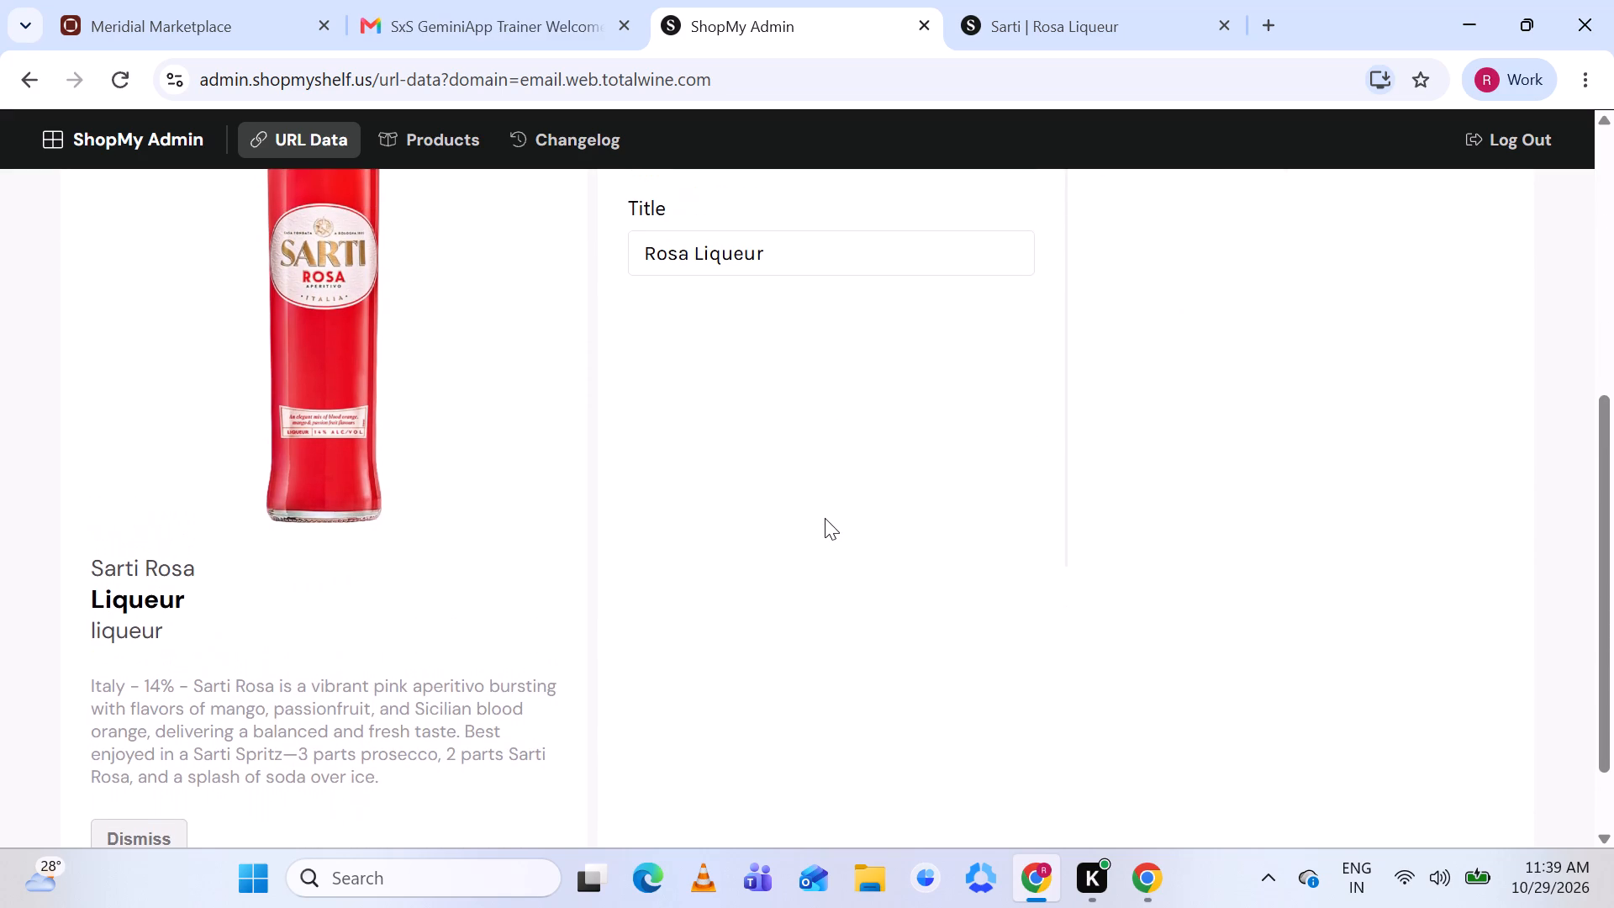
scroll(825, 518, "up", 3)
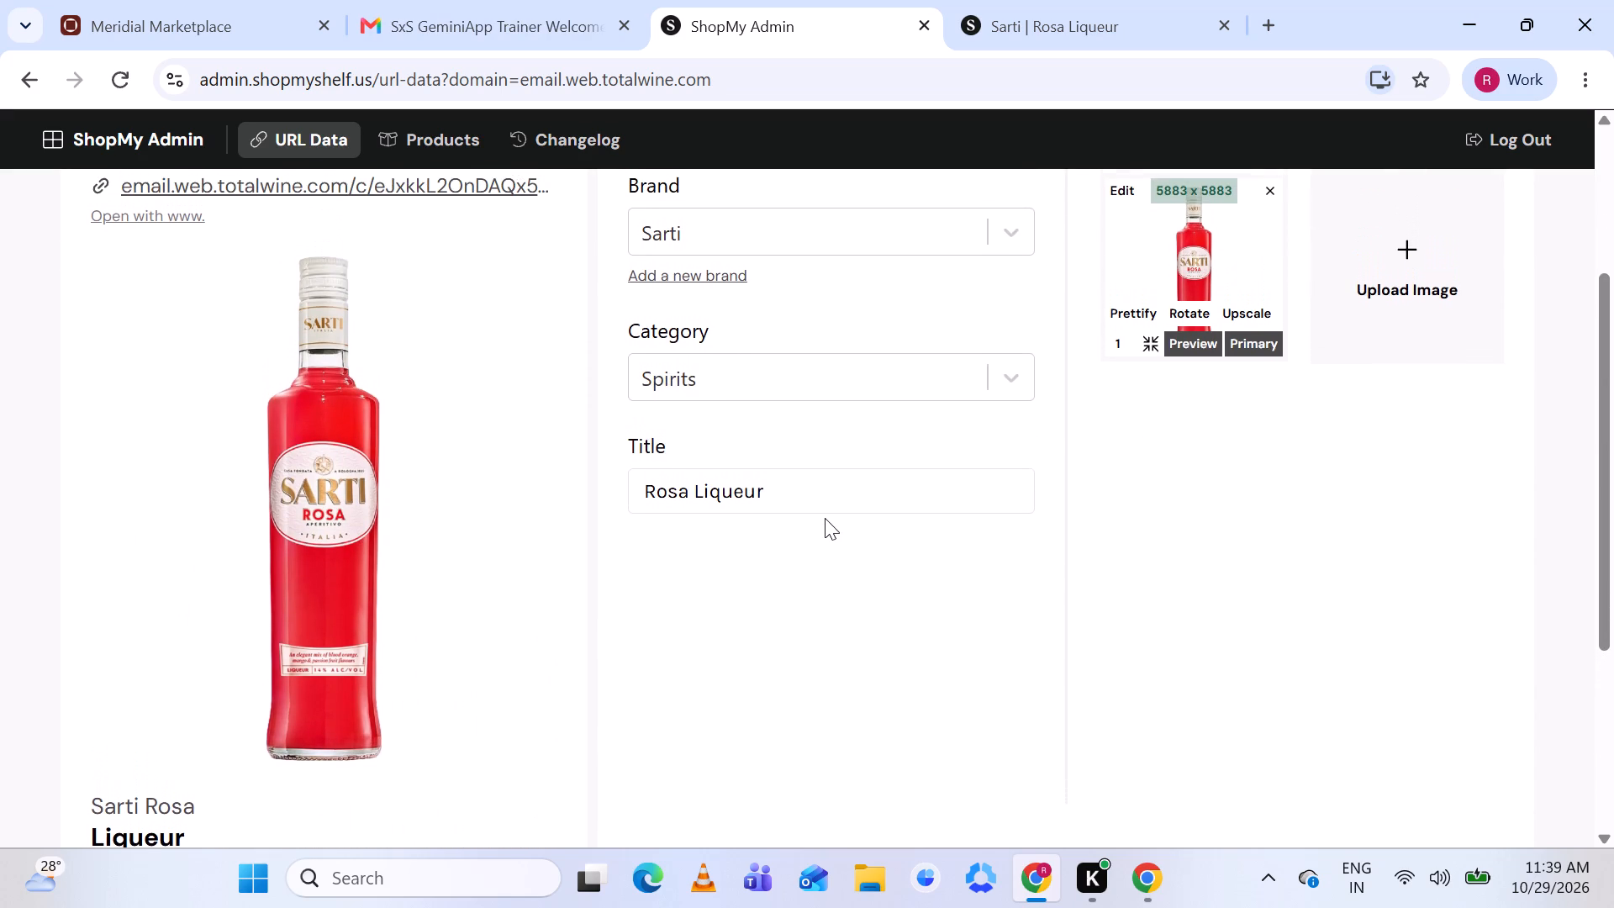
scroll(825, 518, "up", 2)
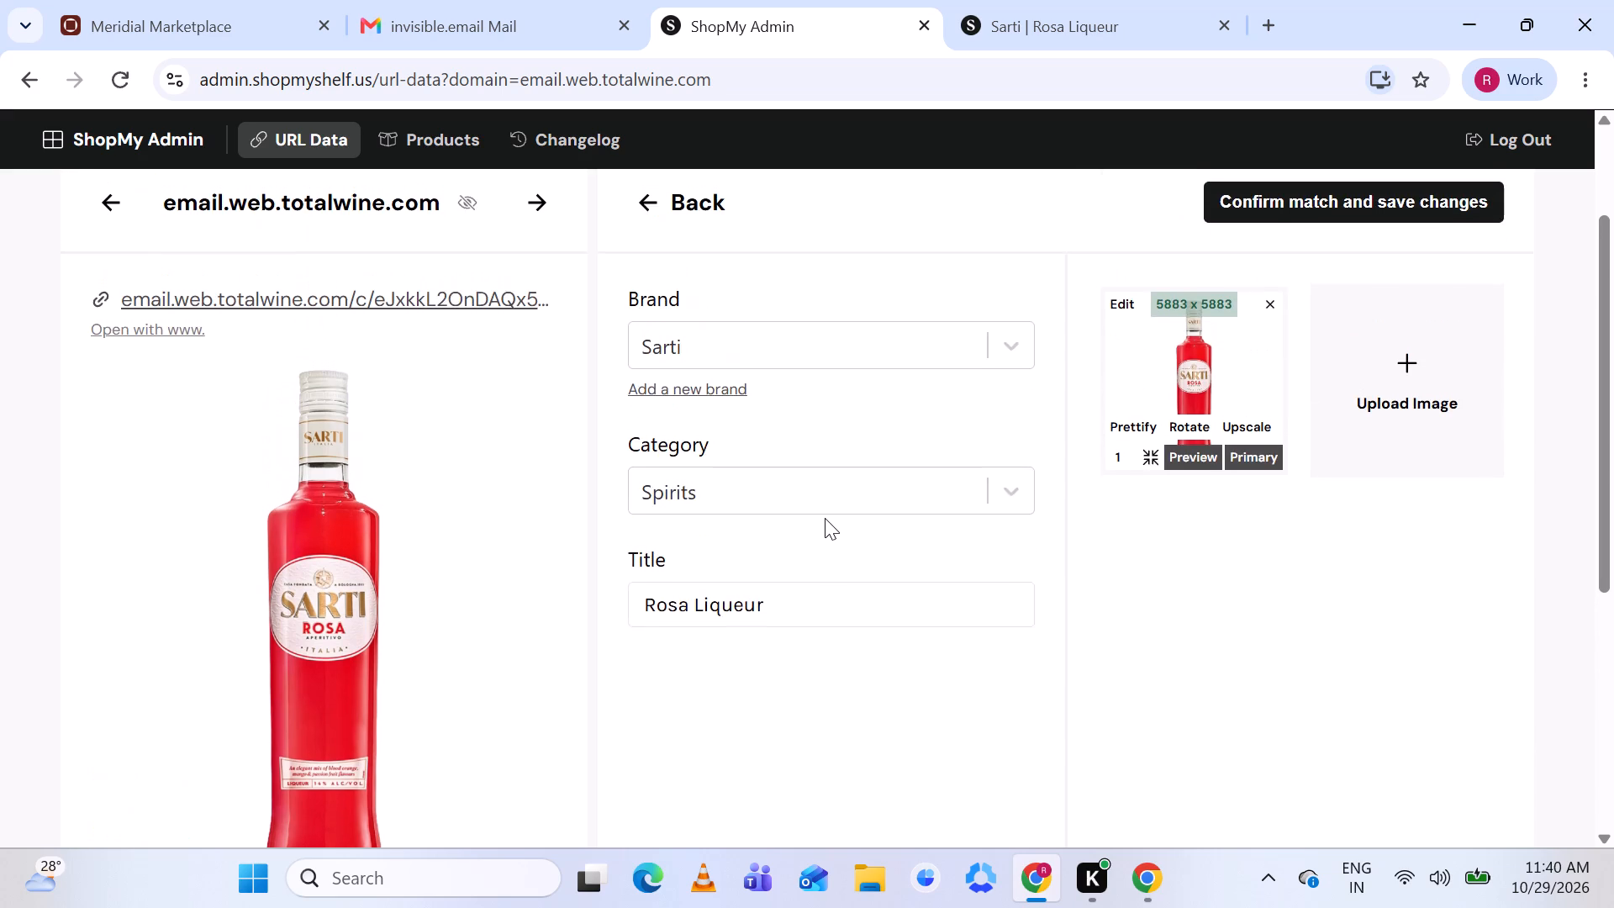
scroll(825, 518, "up", 2)
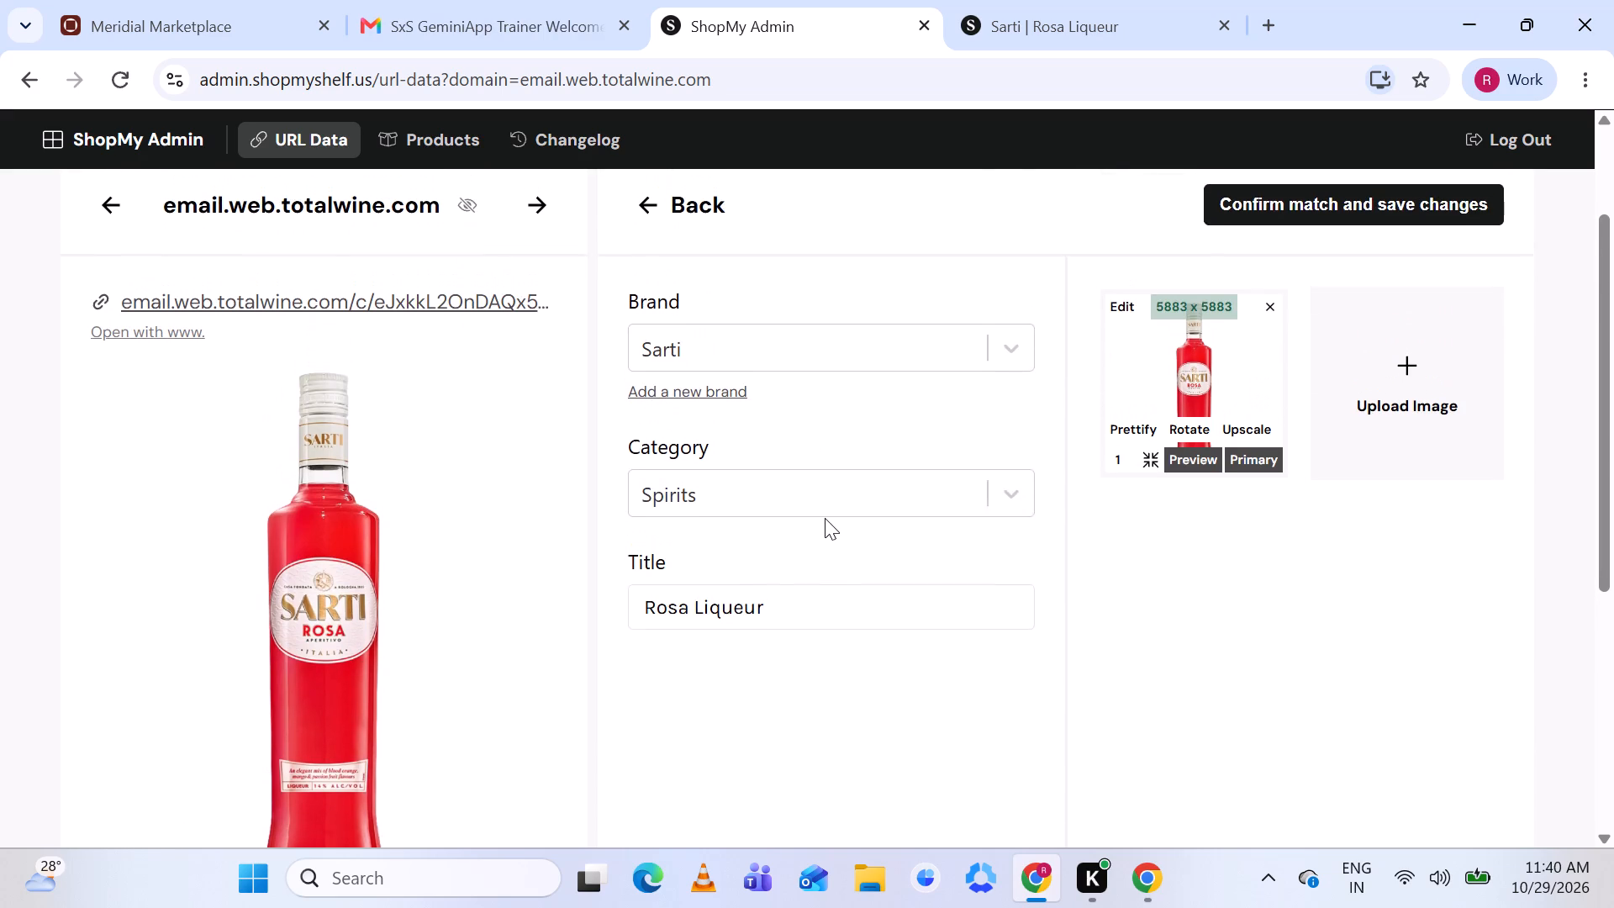
scroll(825, 518, "up", 1)
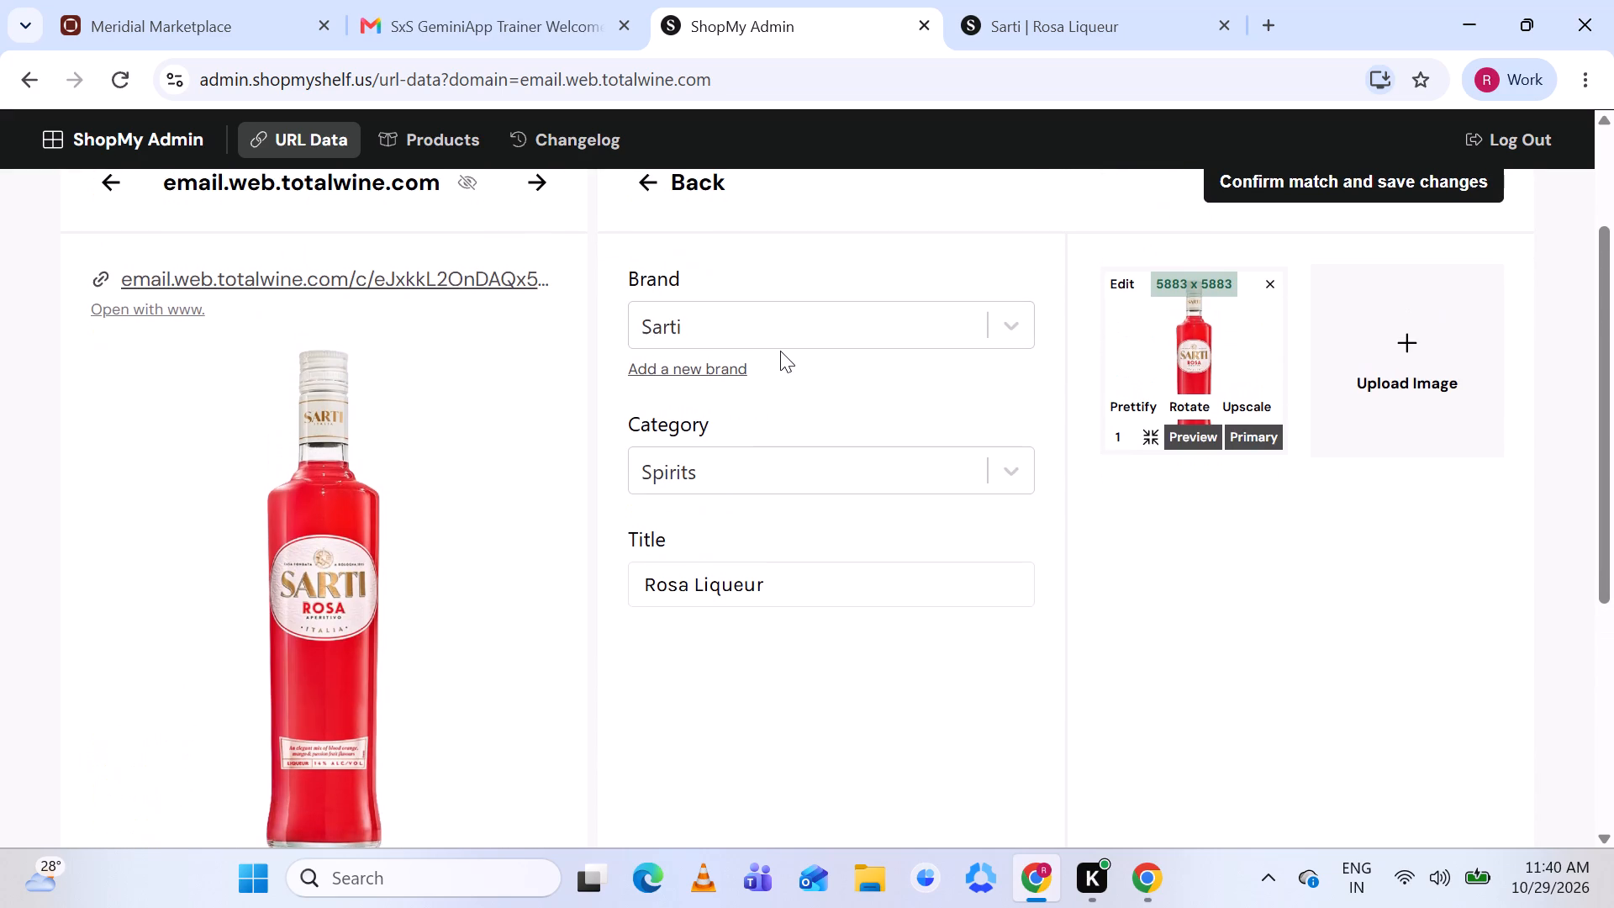
Open the matched Rosa Liqueur product's brand for editing.
left_click(766, 318)
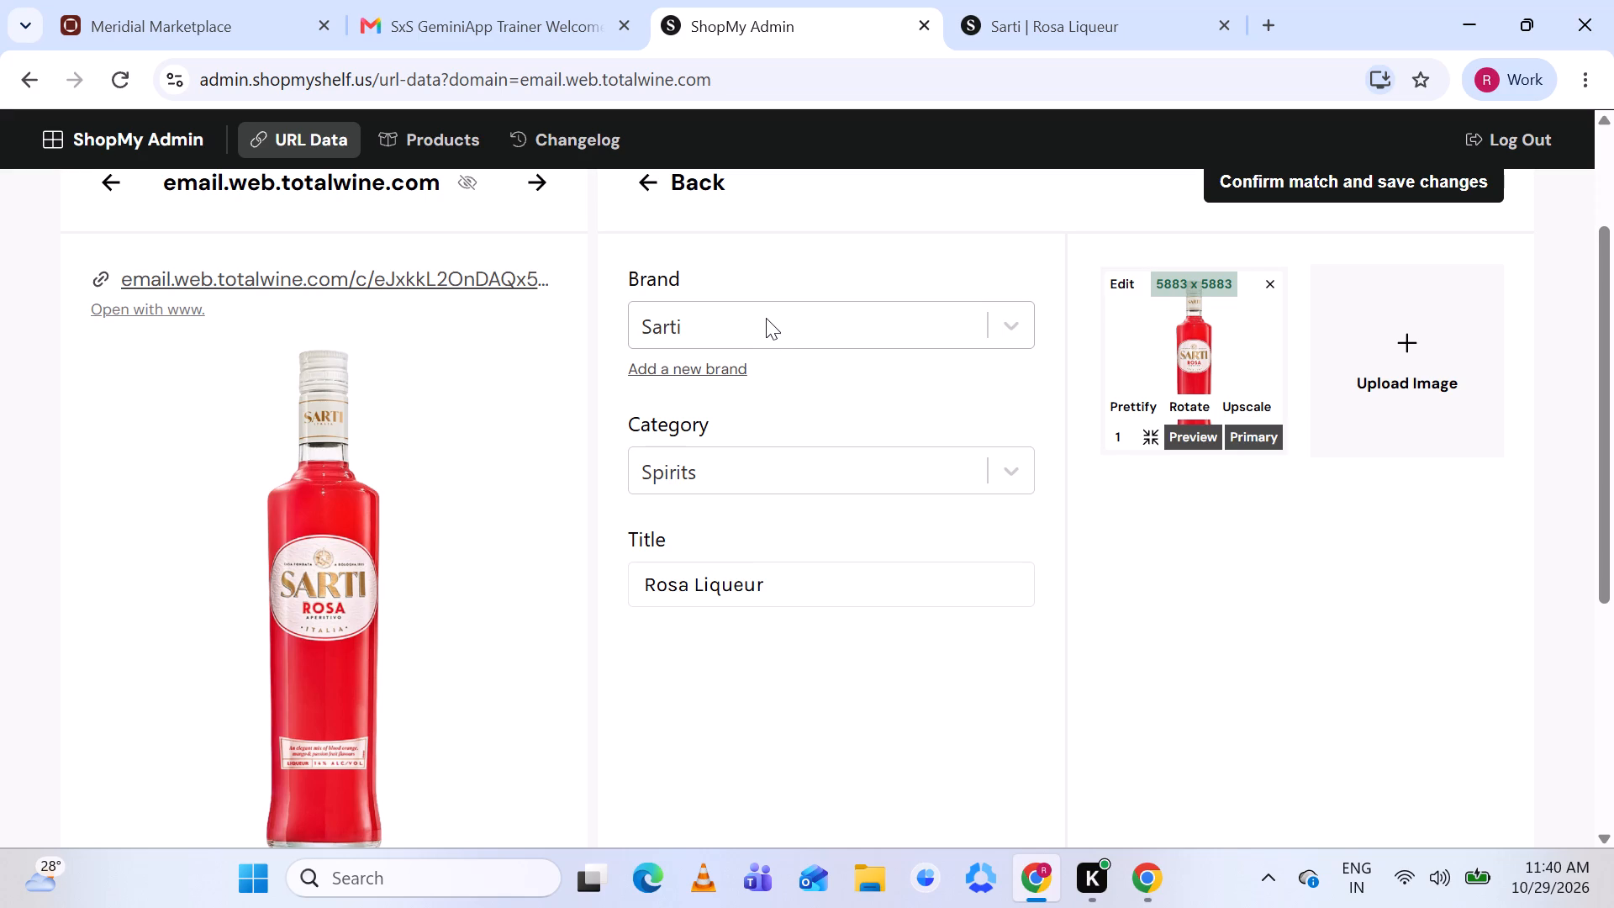
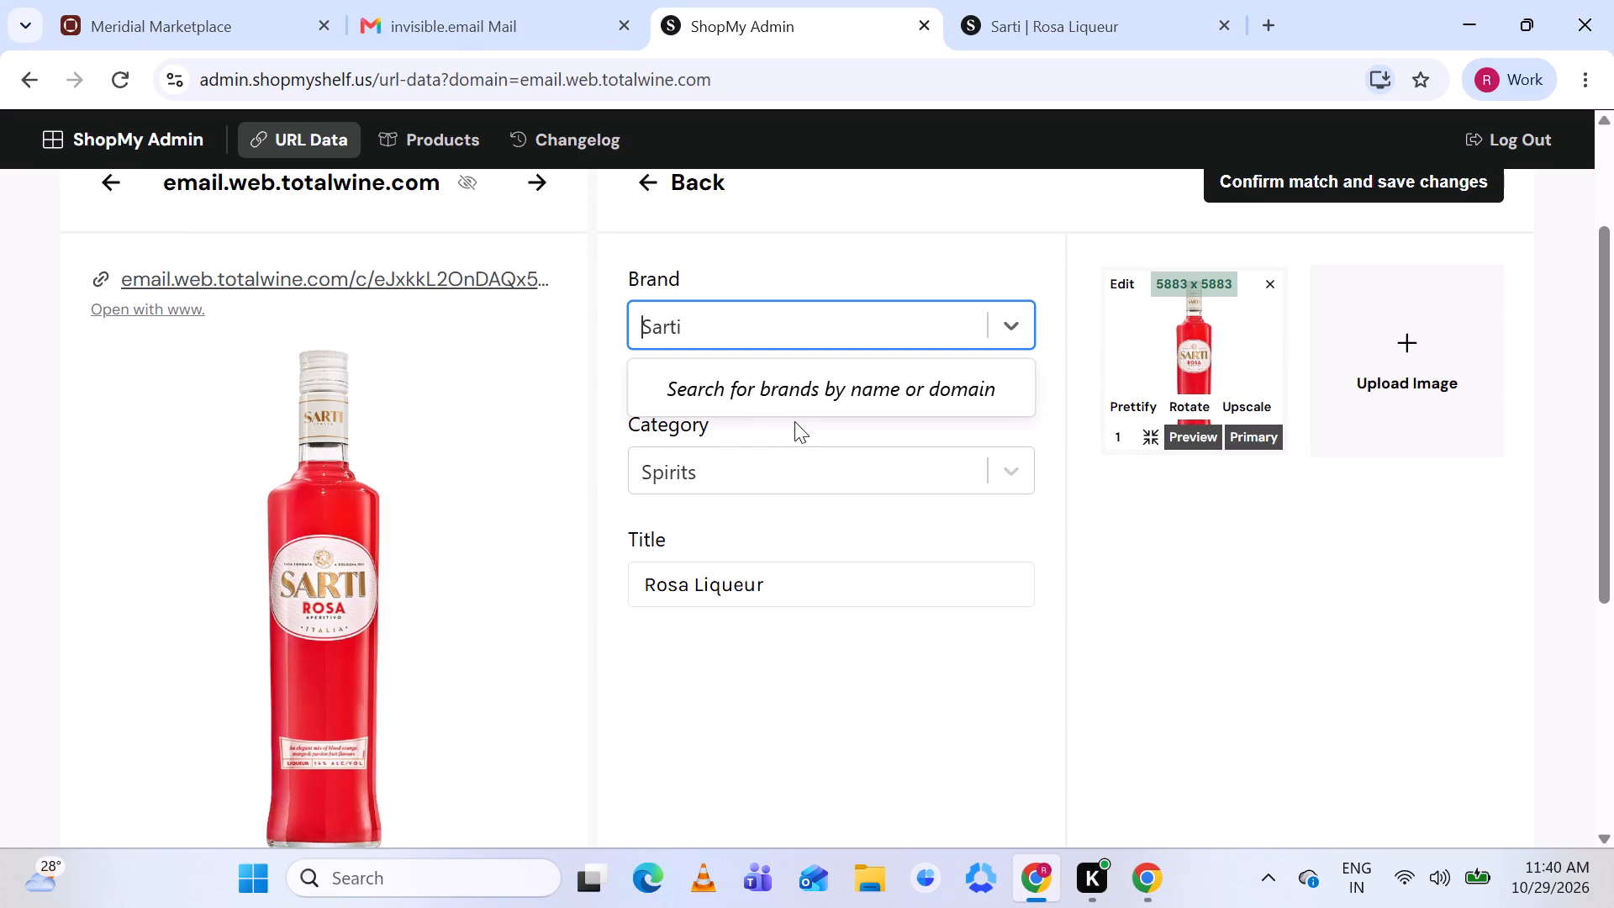
Keep Sarti as the brand, then confirm the Rosa Liqueur match for the Sarti Rosa listing and save it.
scroll(830, 535, "down", 1)
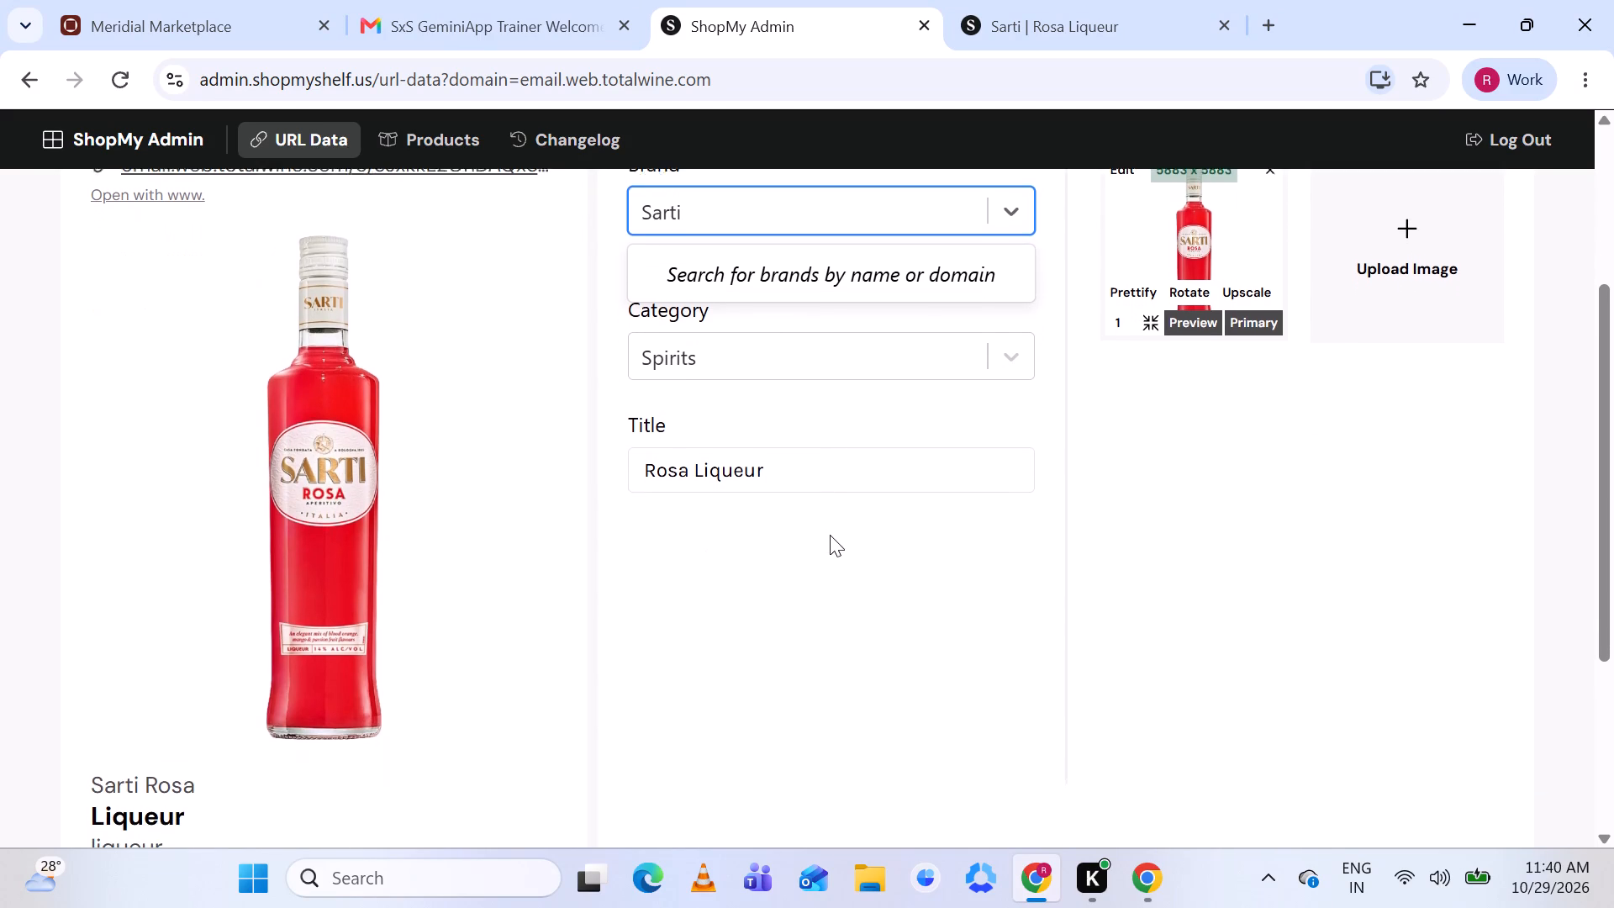
scroll(830, 535, "down", 1)
left_click(1155, 560)
scroll(1155, 560, "up", 1)
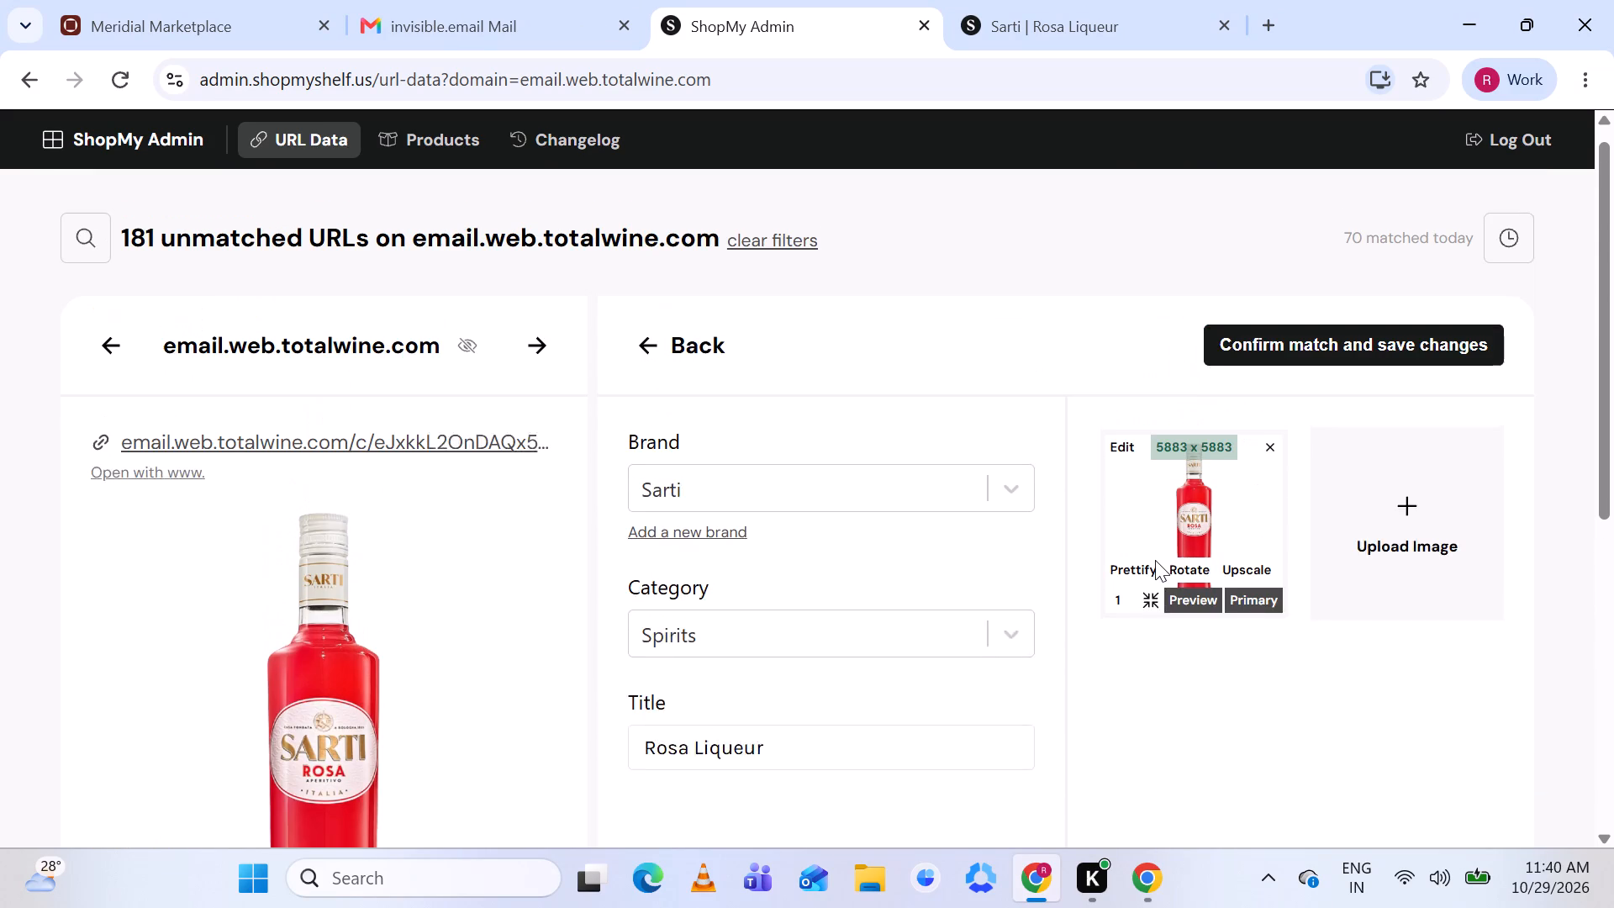
left_click(1253, 356)
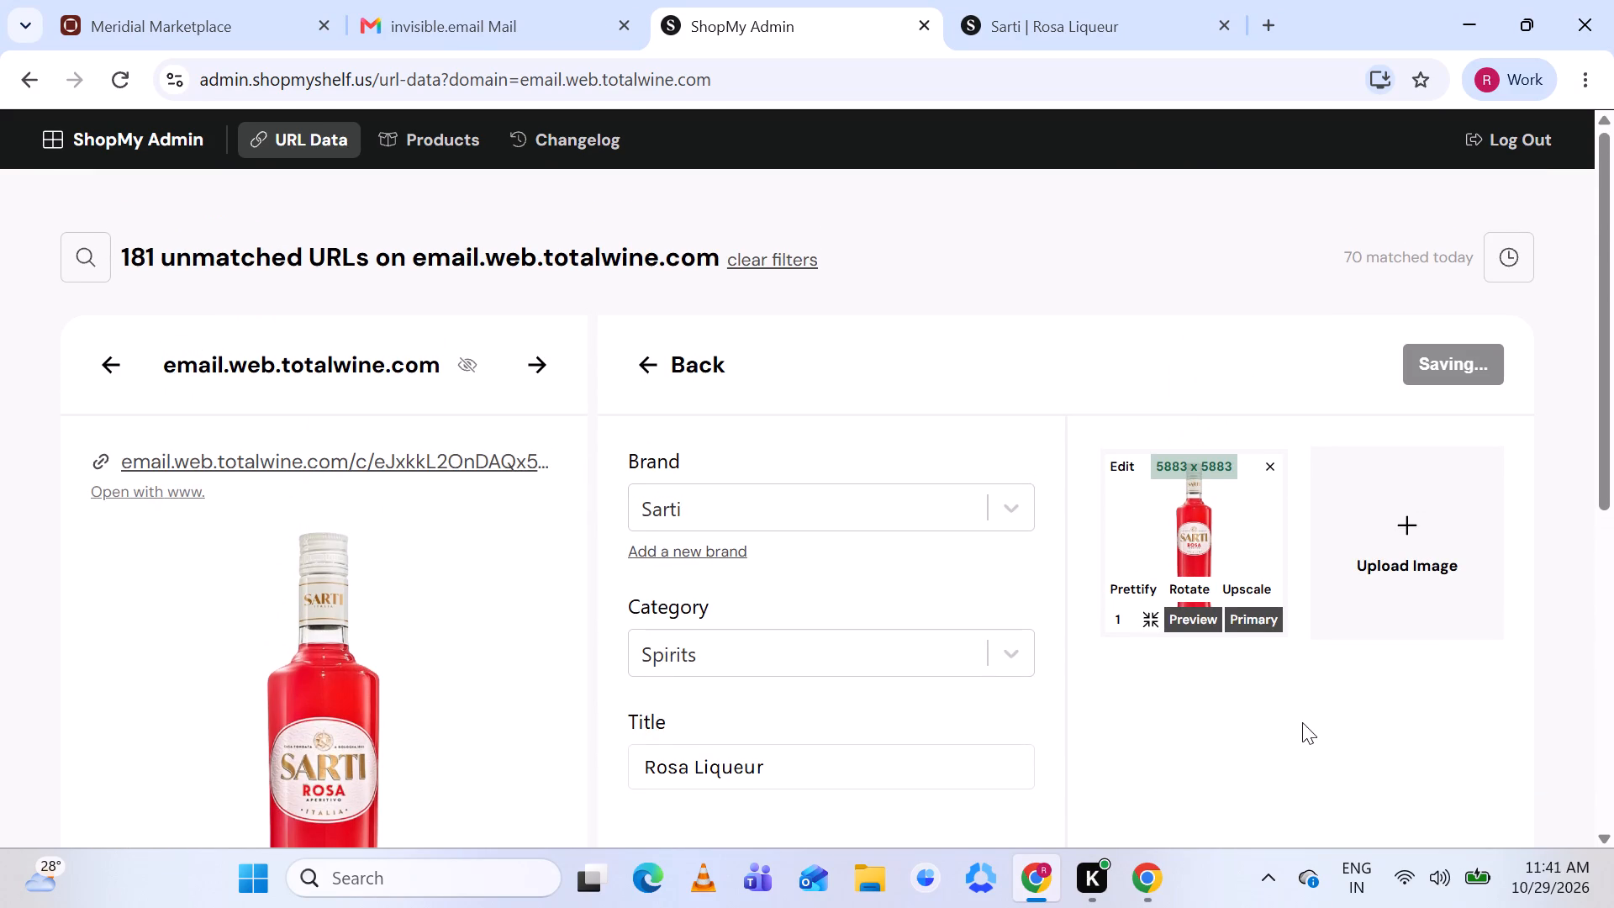
Examine the Nellie & Joe's Key West Lemon Juice listing's bottle label, name and description.
scroll(1302, 722, "down", 1)
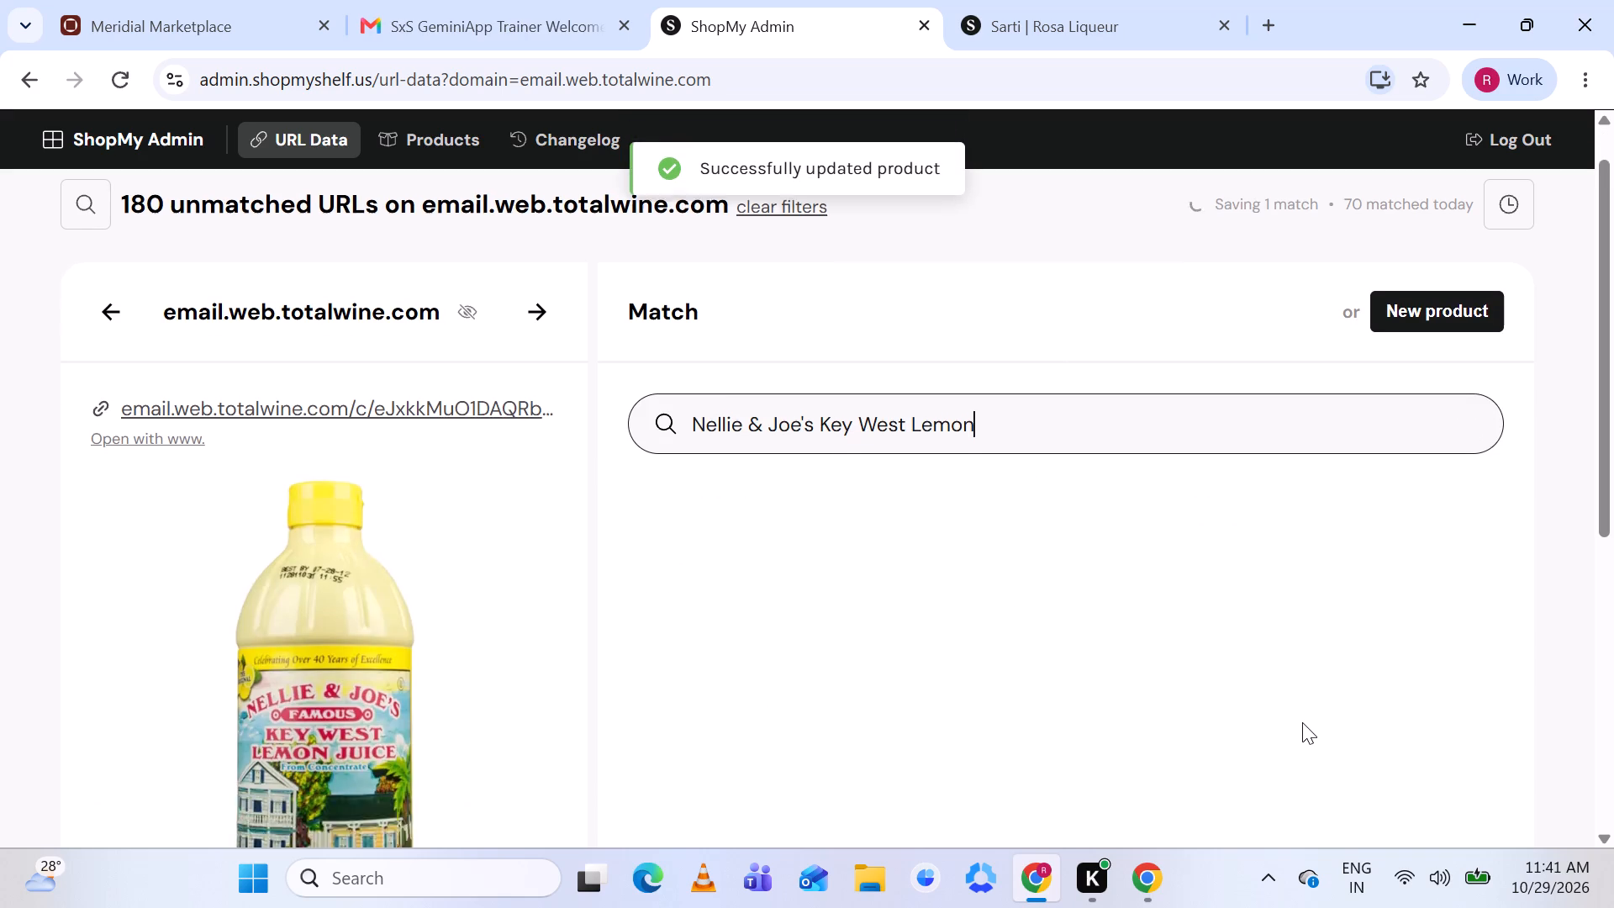
scroll(1302, 722, "down", 2)
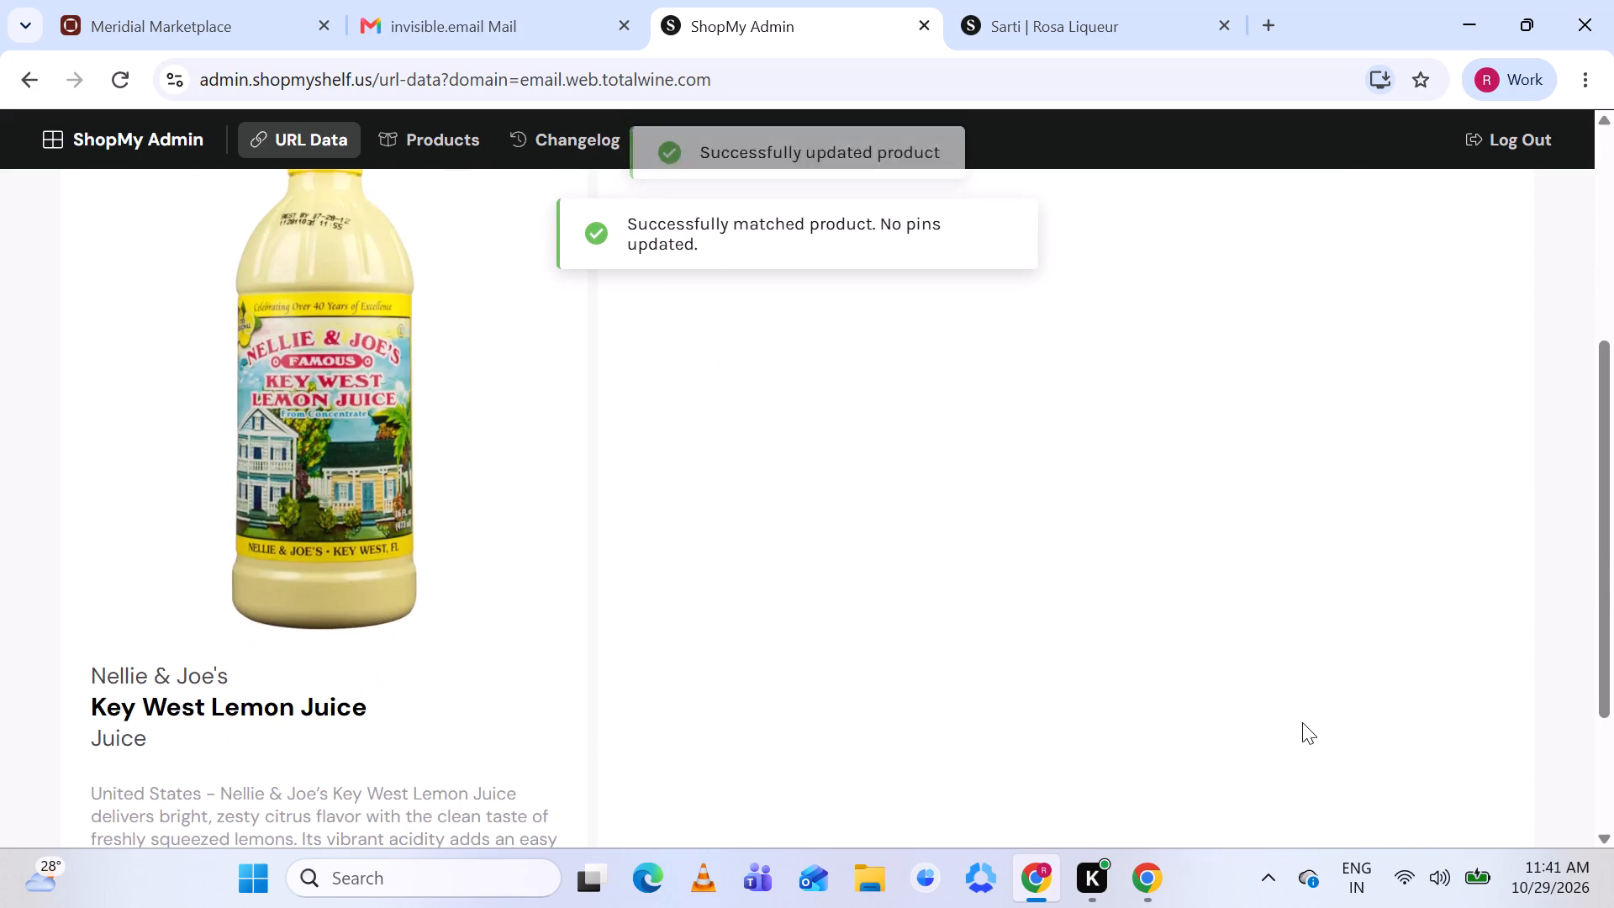
scroll(1302, 722, "up", 3)
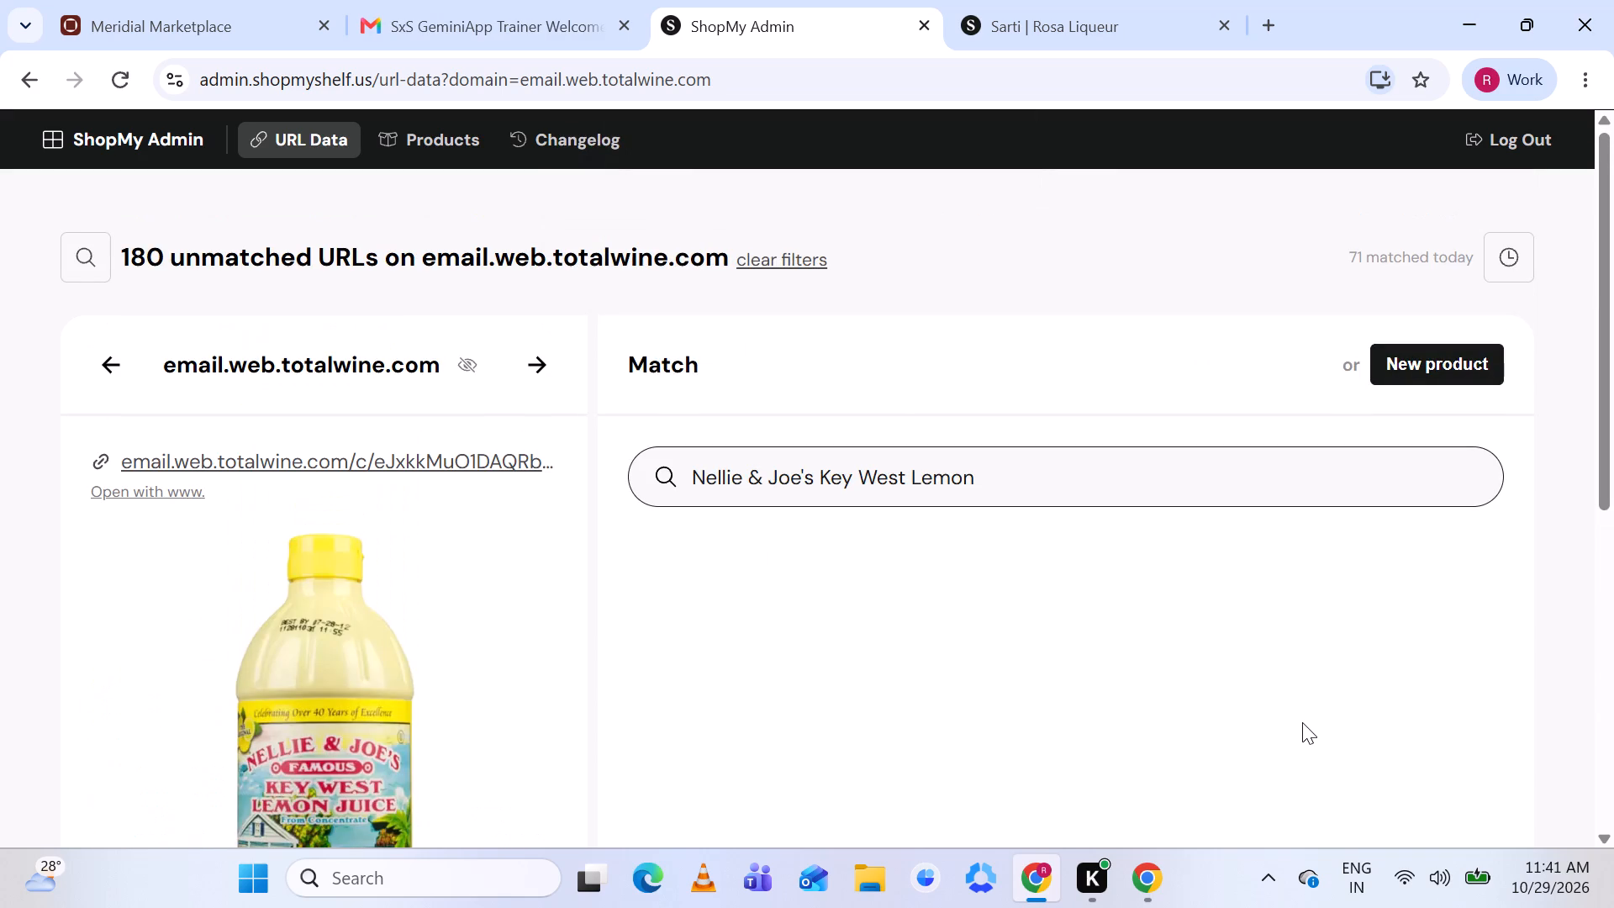
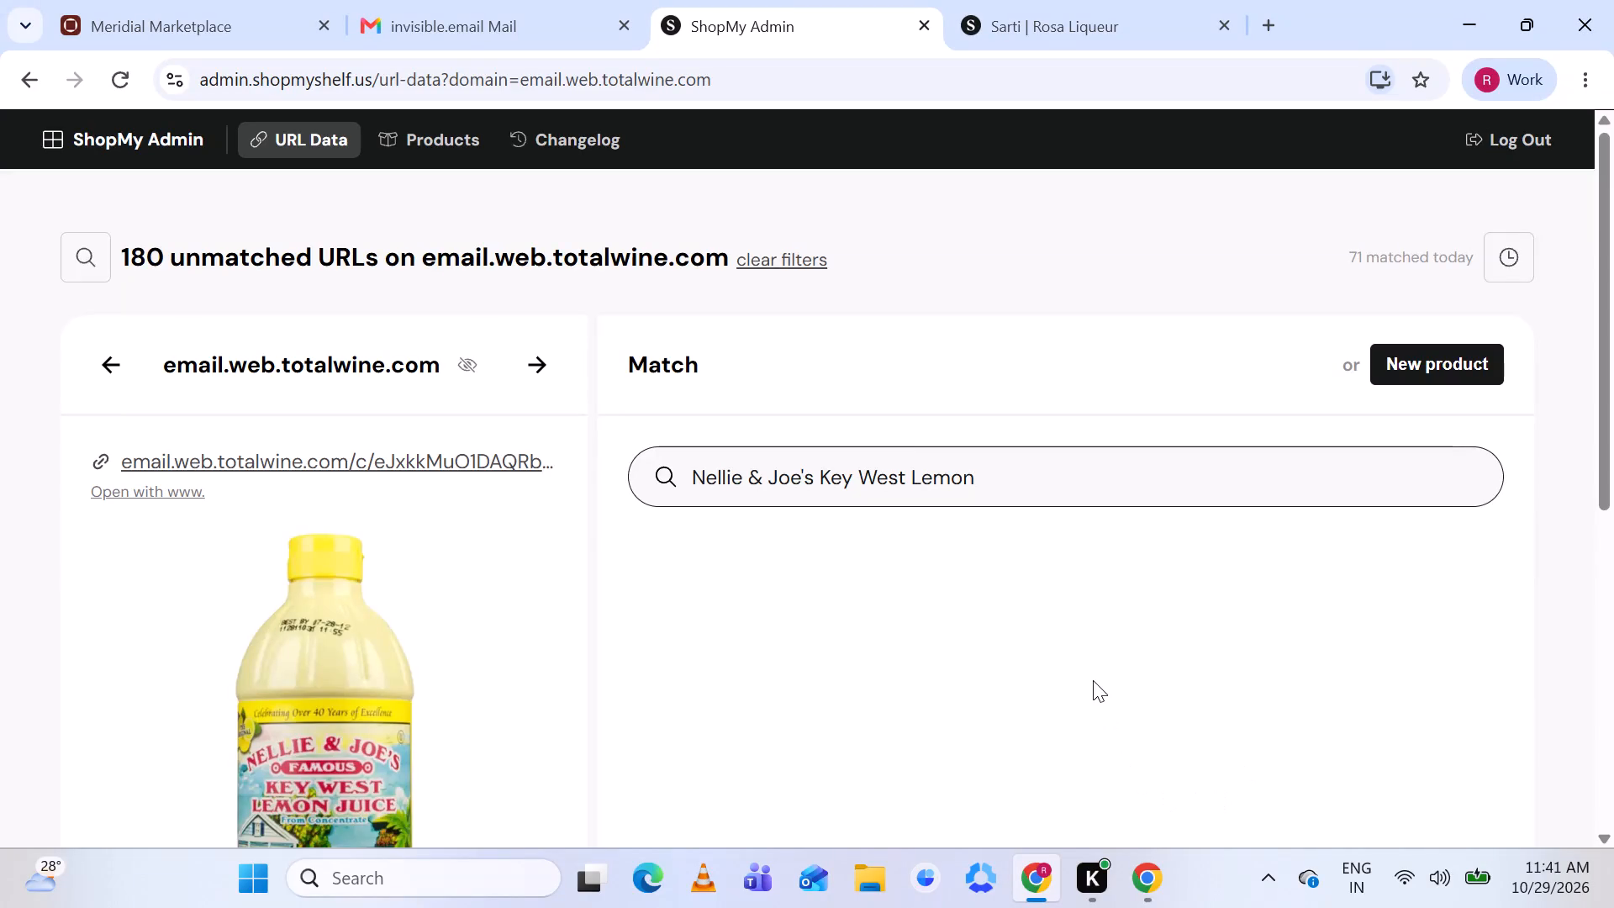
Start a new product for the Nellie & Joe's Key West Lemon Juice listing and prettify its bottle image.
scroll(1093, 680, "down", 5)
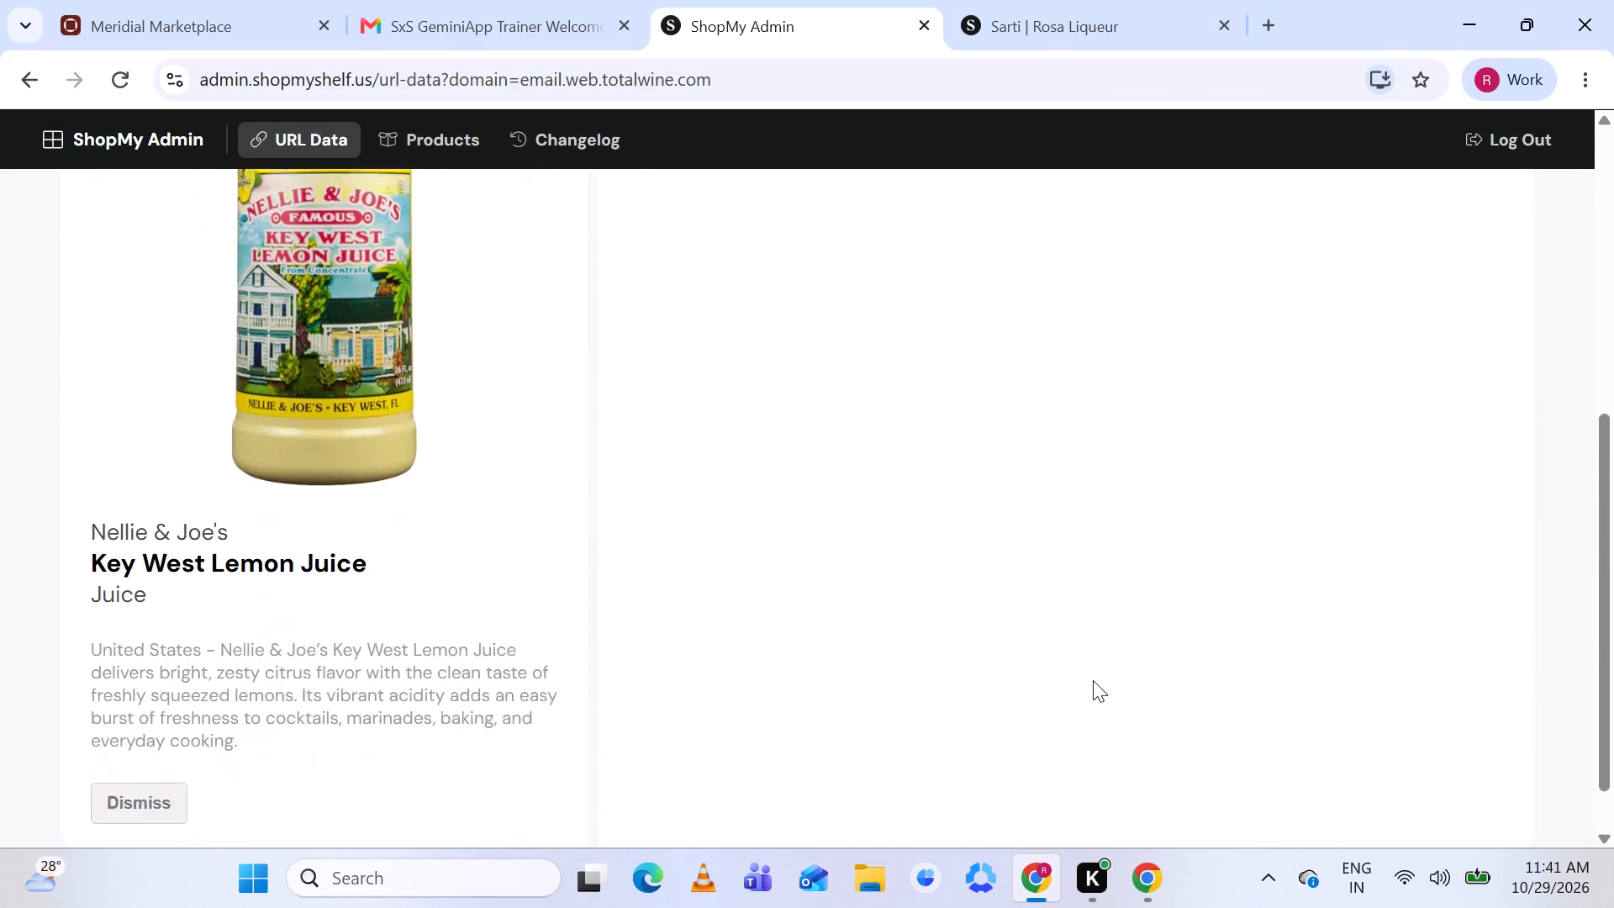
scroll(1093, 680, "up", 3)
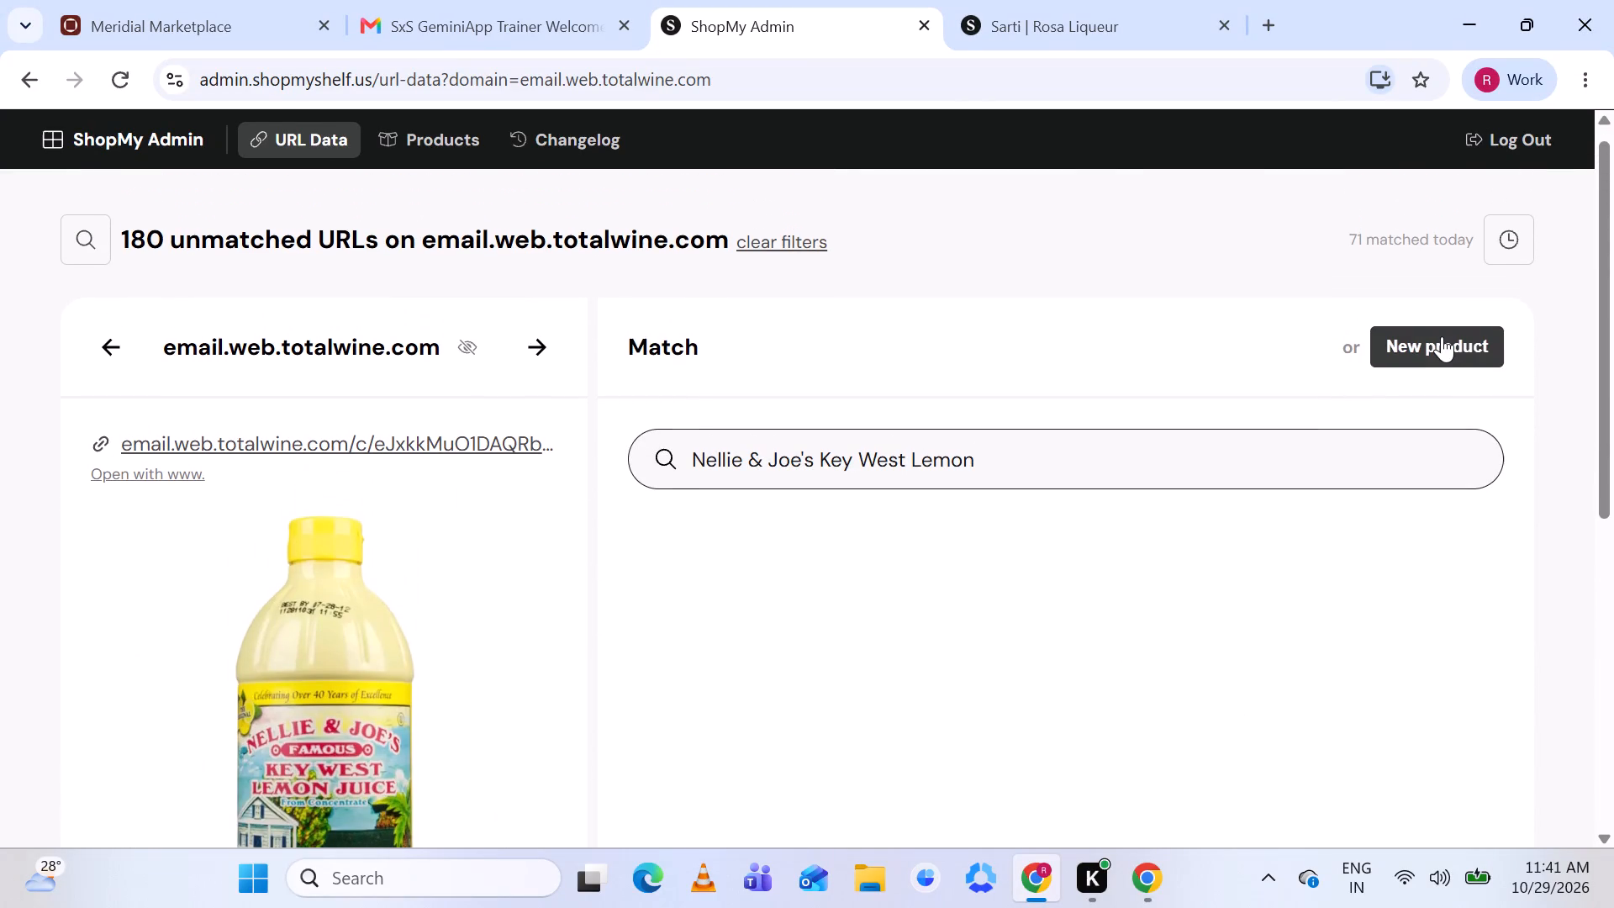
left_click(1442, 336)
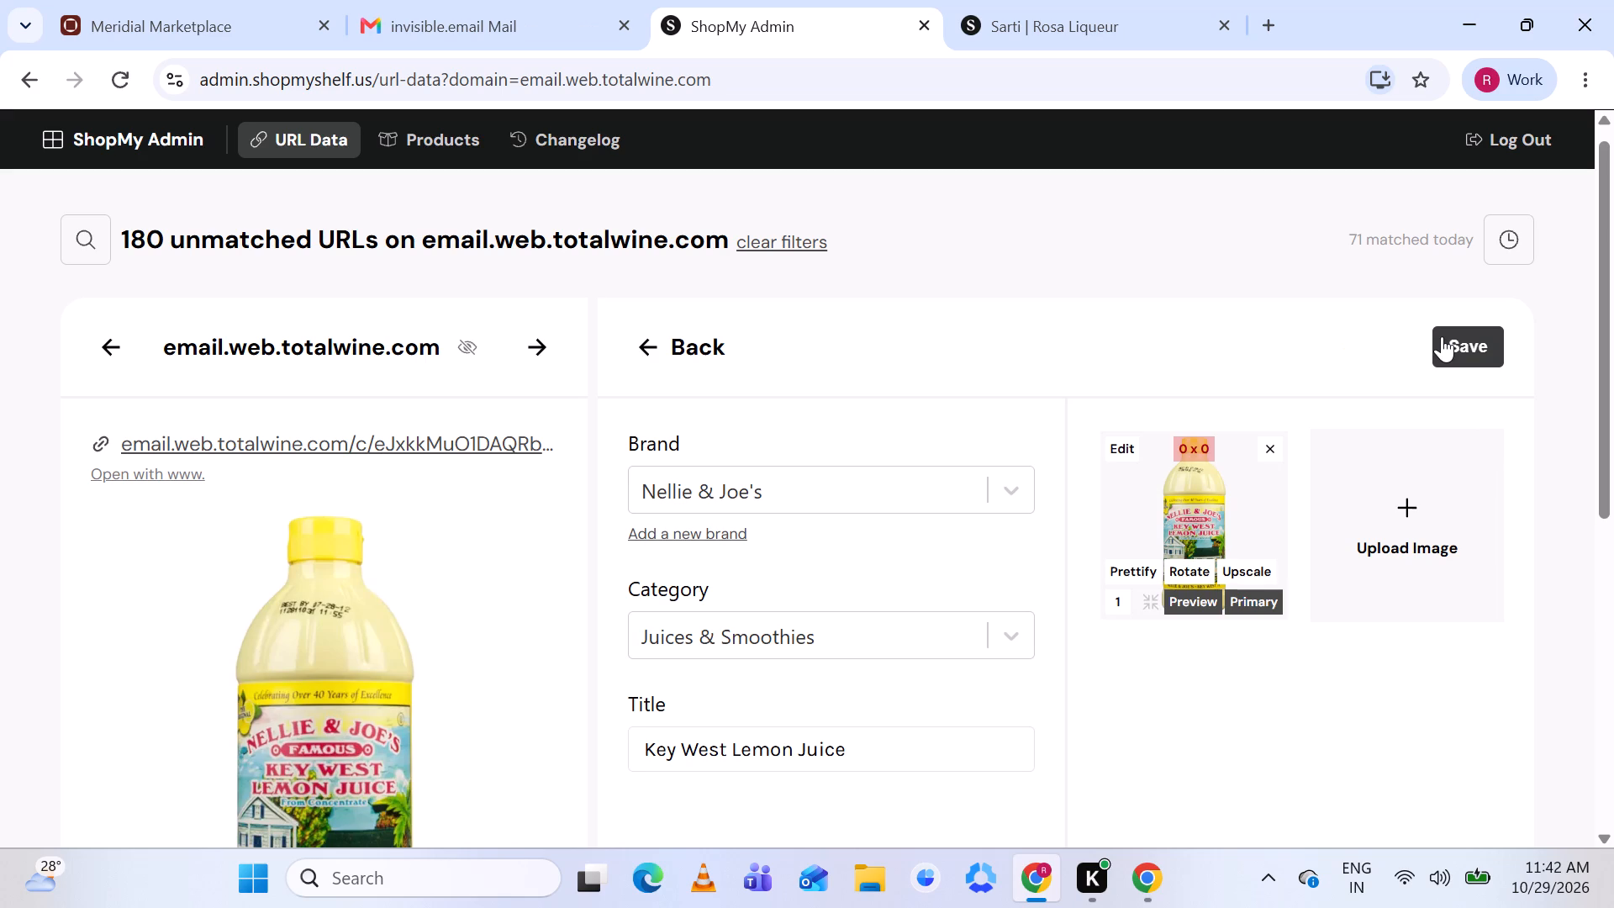
scroll(1140, 442, "down", 1)
scroll(1140, 442, "up", 2)
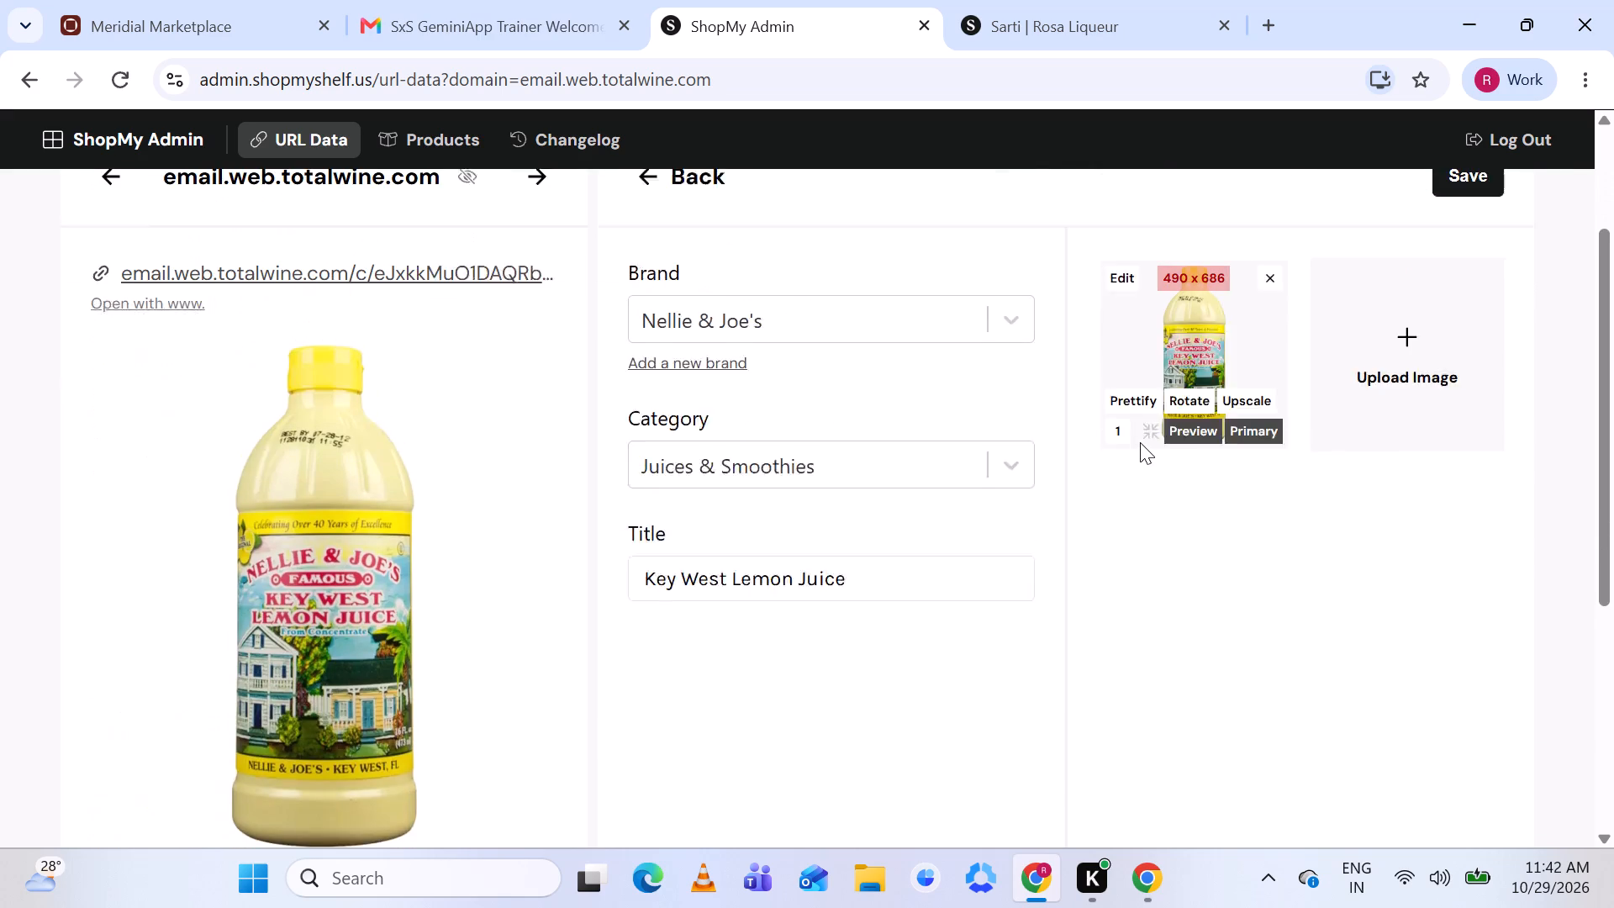
left_click(1136, 468)
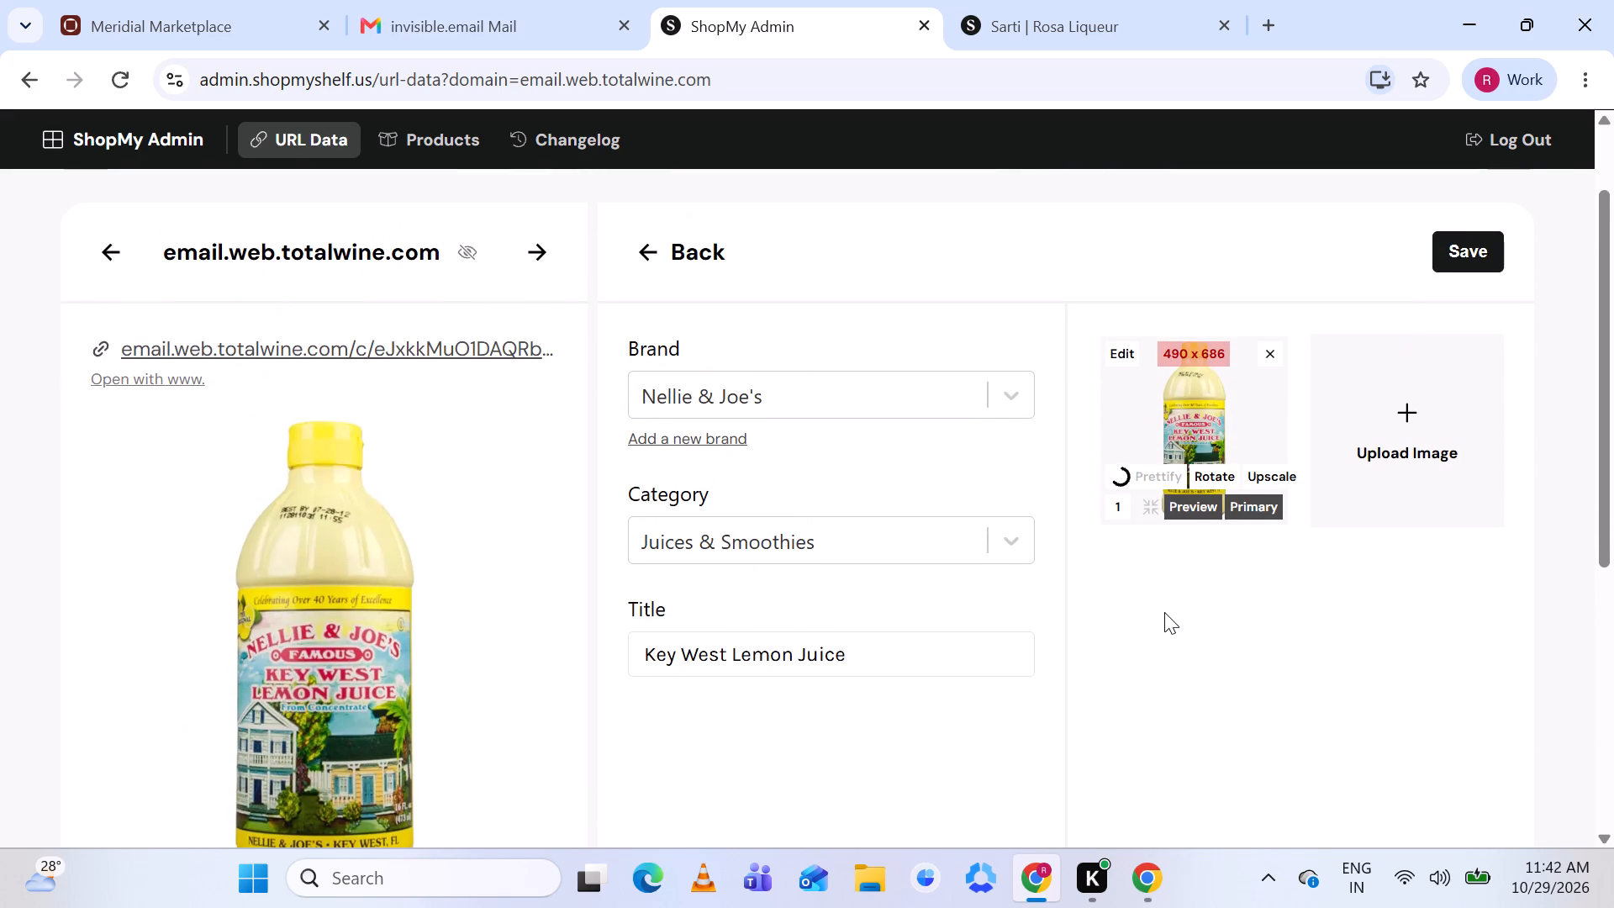
Check the Key West Lemon Juice product's brand, category and title against the listing, and save the new product.
scroll(1164, 612, "down", 3)
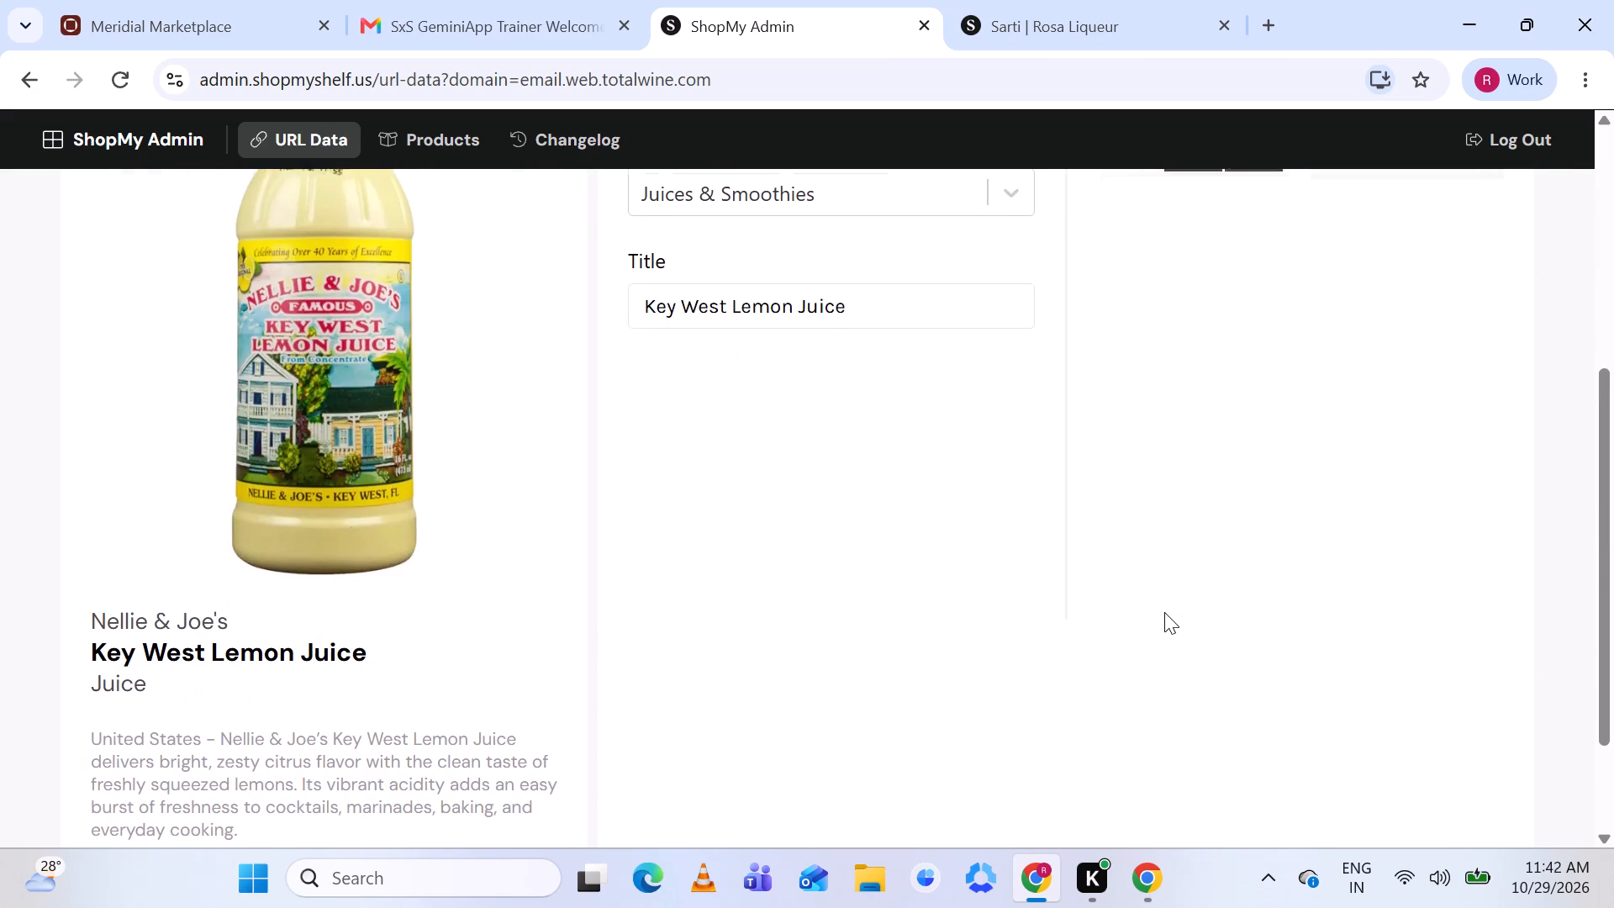
scroll(1164, 612, "up", 1)
scroll(1164, 612, "down", 1)
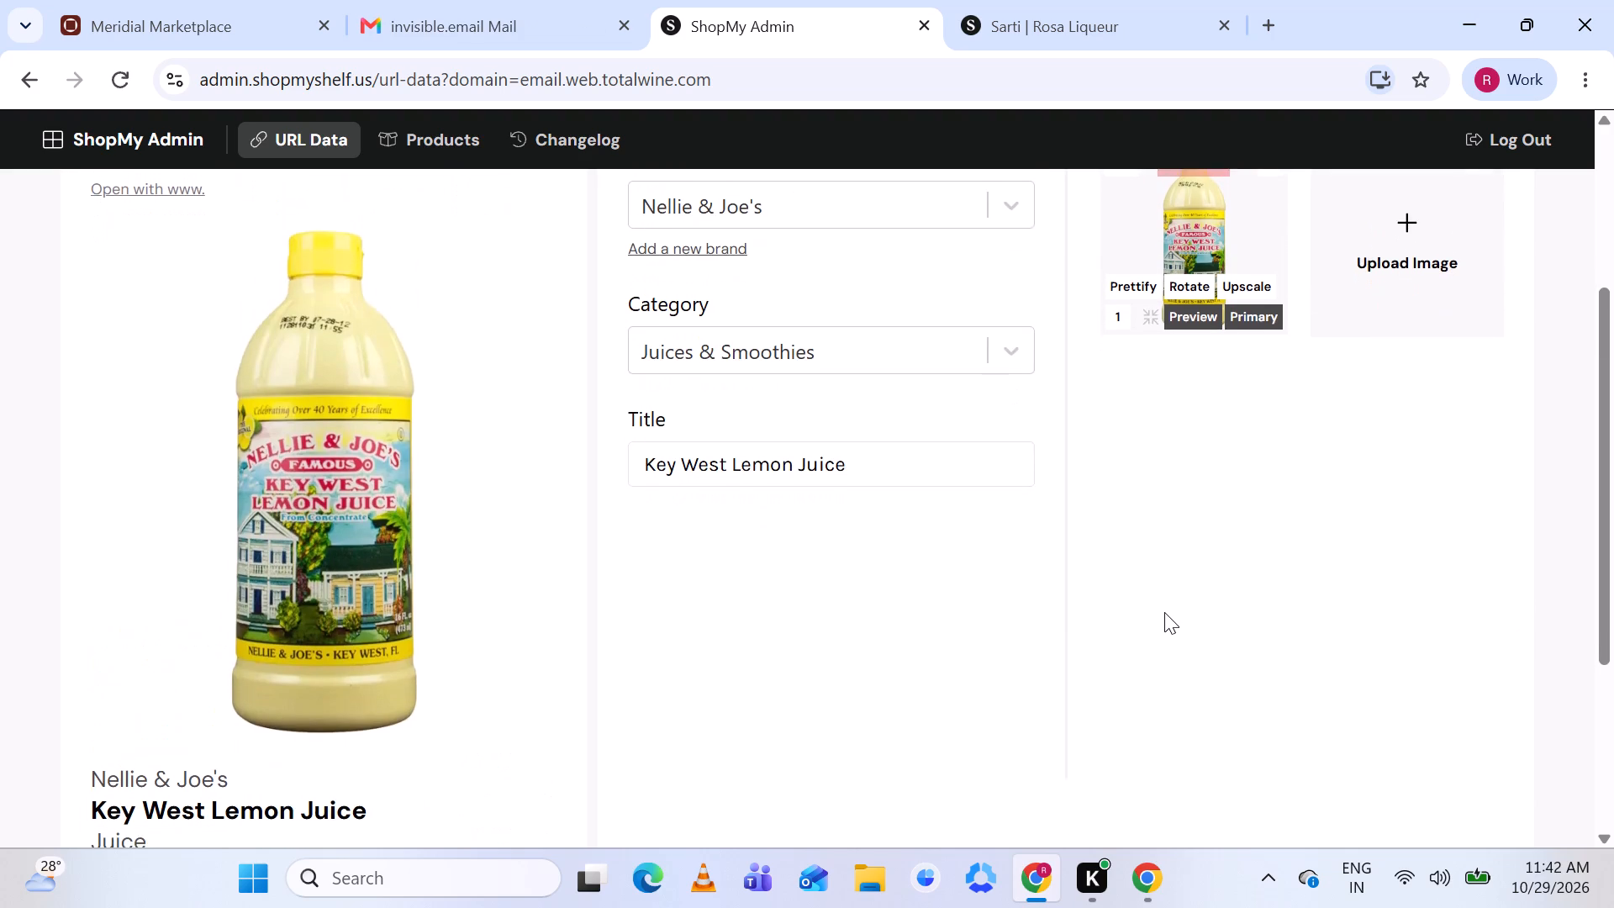
scroll(1164, 612, "down", 1)
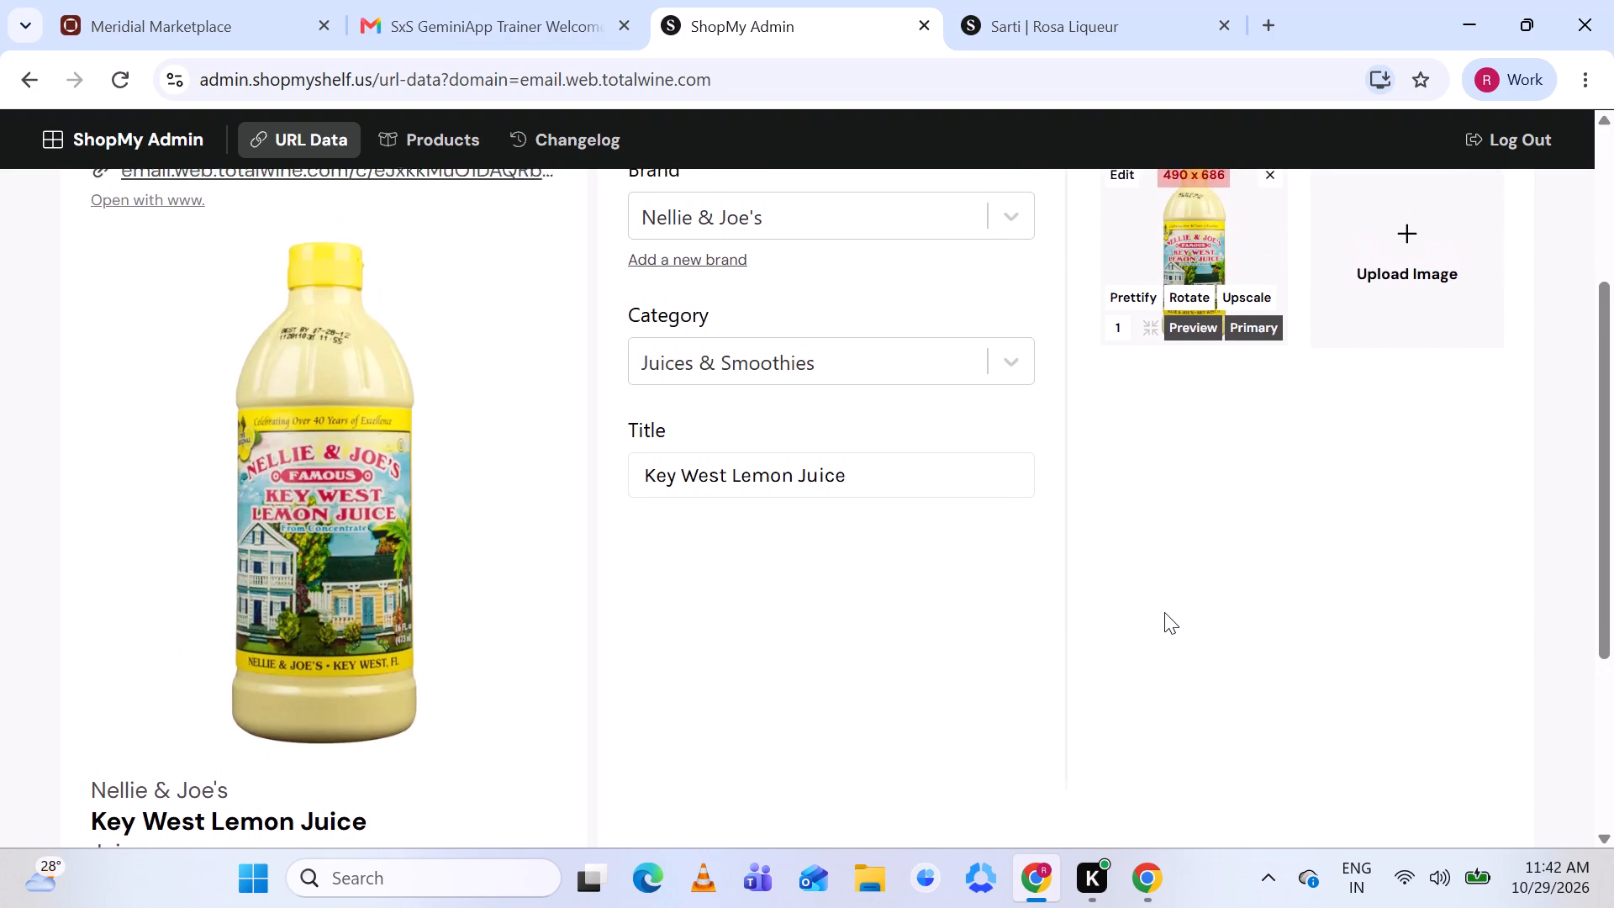
scroll(1164, 612, "down", 1)
scroll(1164, 612, "up", 1)
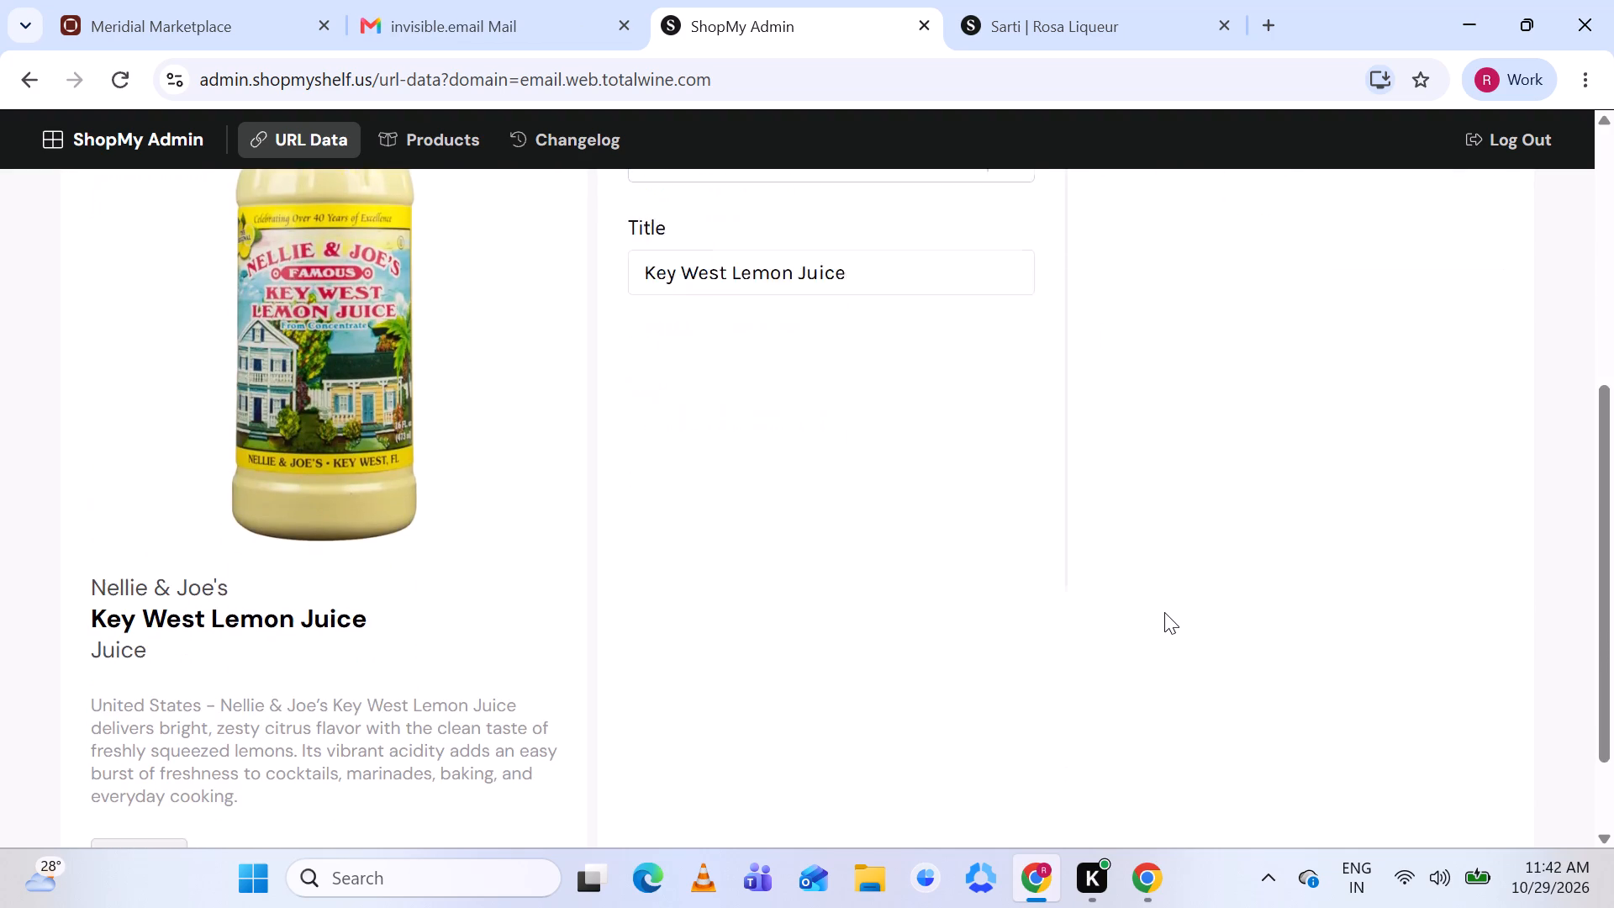
scroll(1164, 612, "up", 1)
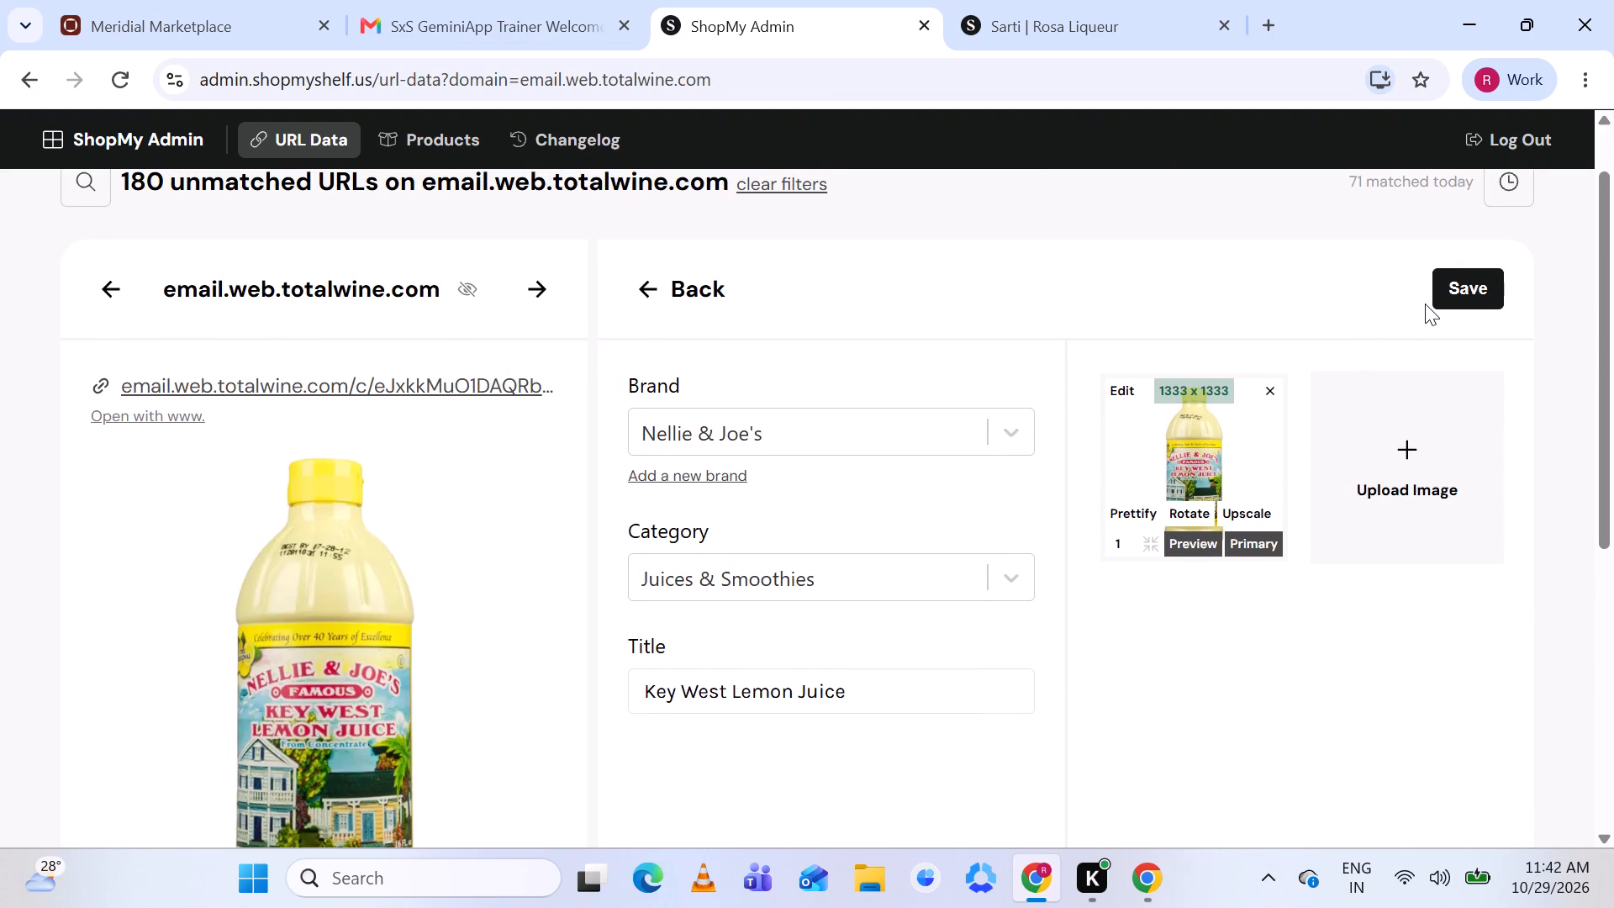
scroll(1425, 304, "up", 1)
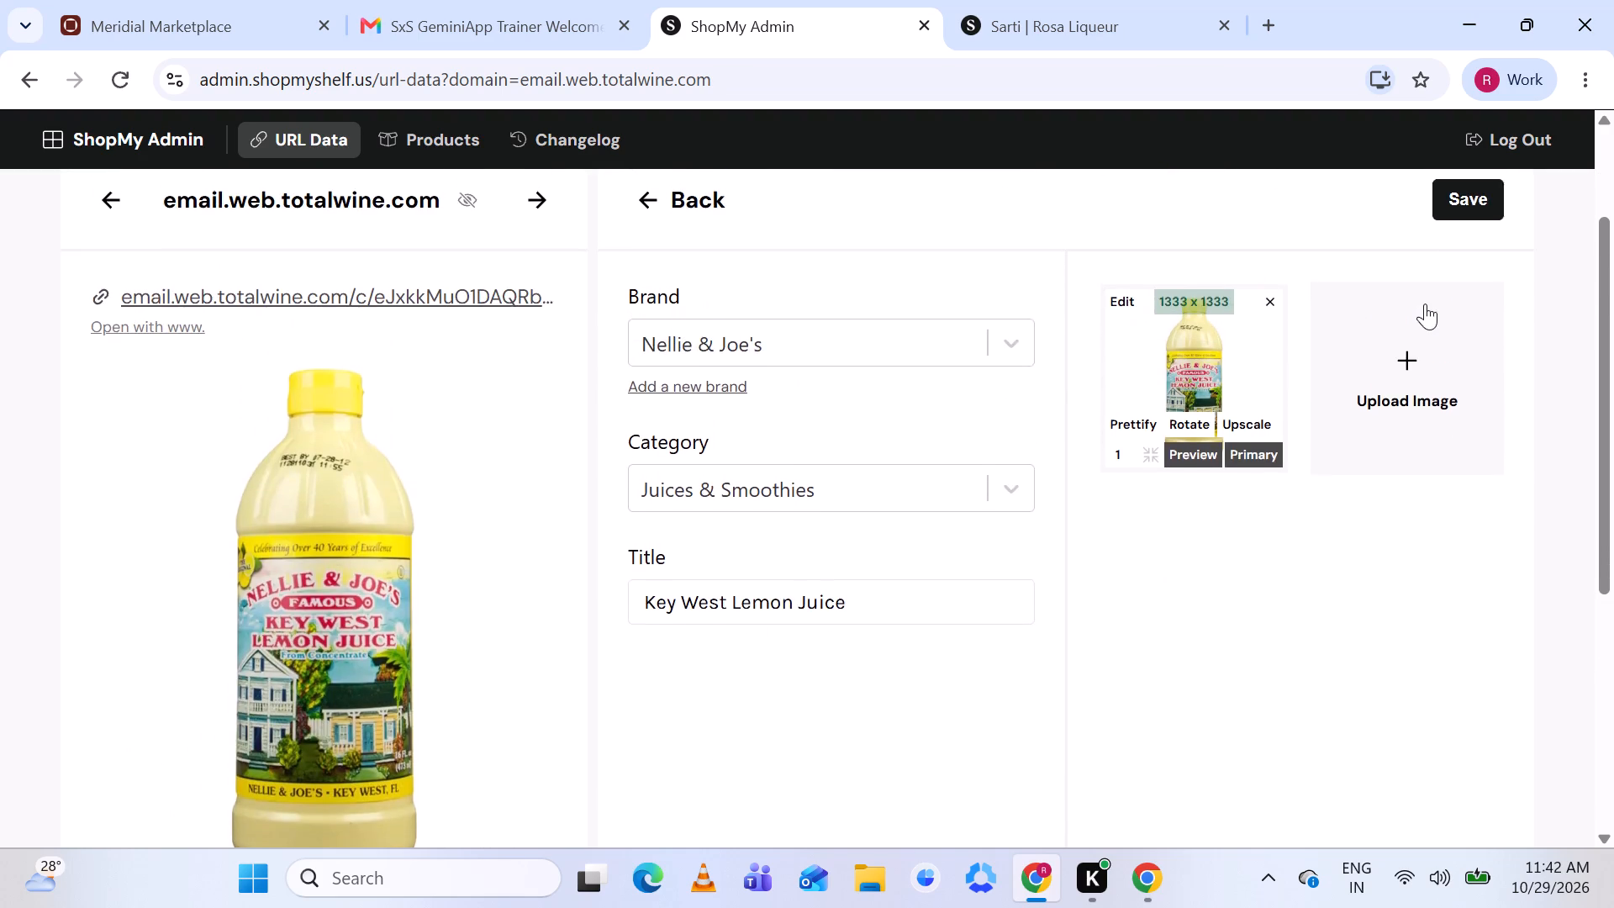
scroll(1425, 304, "up", 1)
left_click(1466, 363)
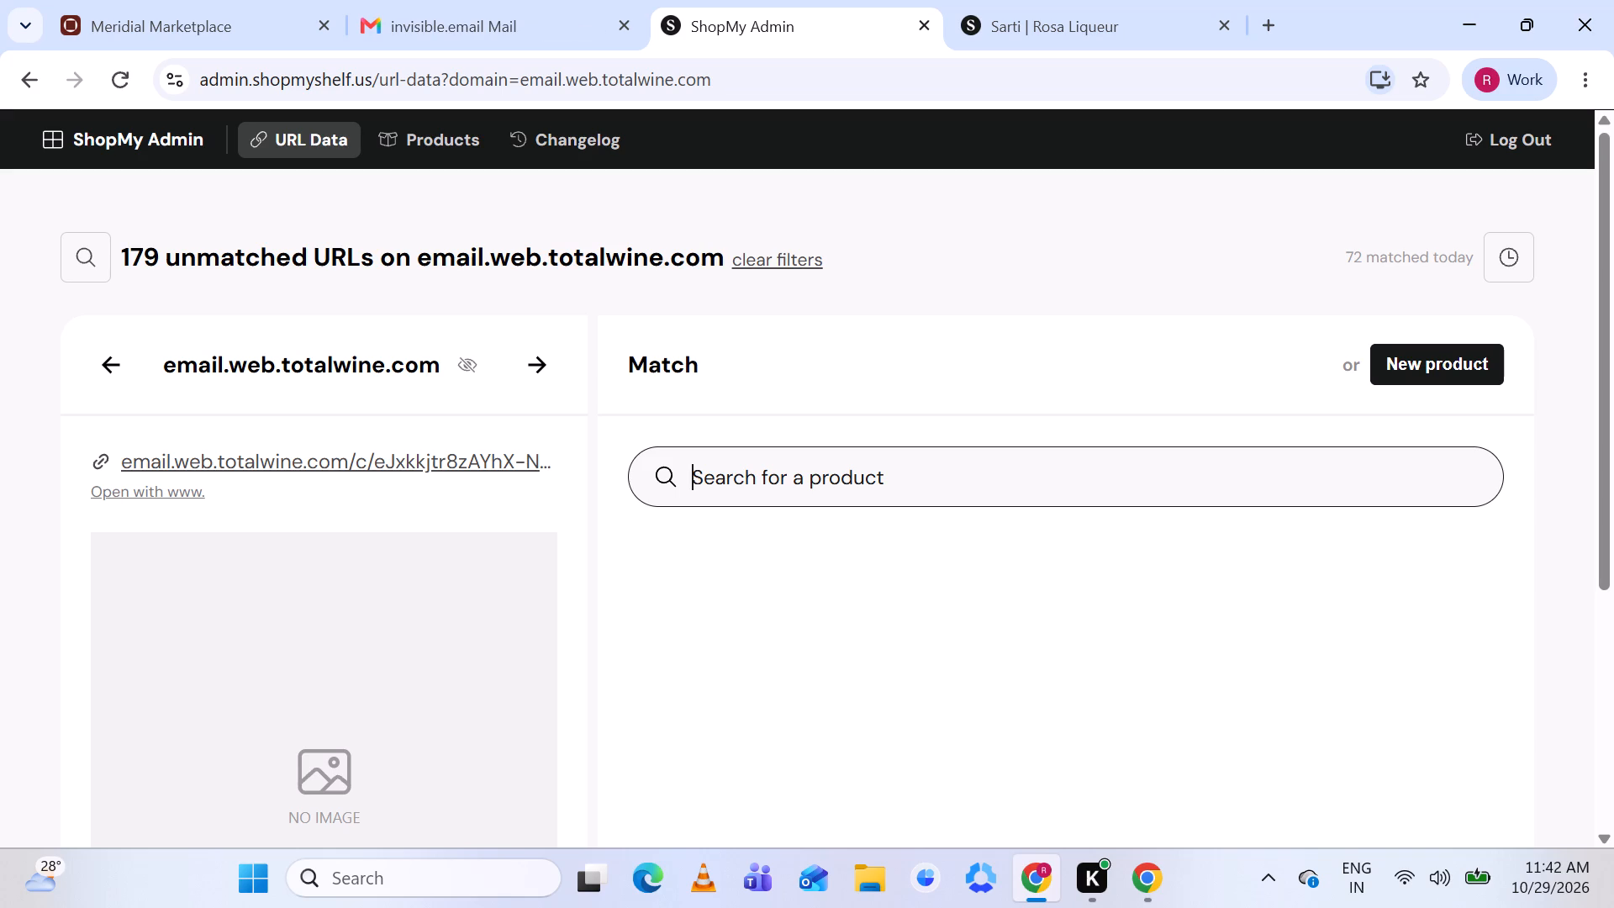
Skip the listing without an image and move on to the following unmatched URL.
scroll(1204, 491, "down", 2)
scroll(1204, 491, "left", 1)
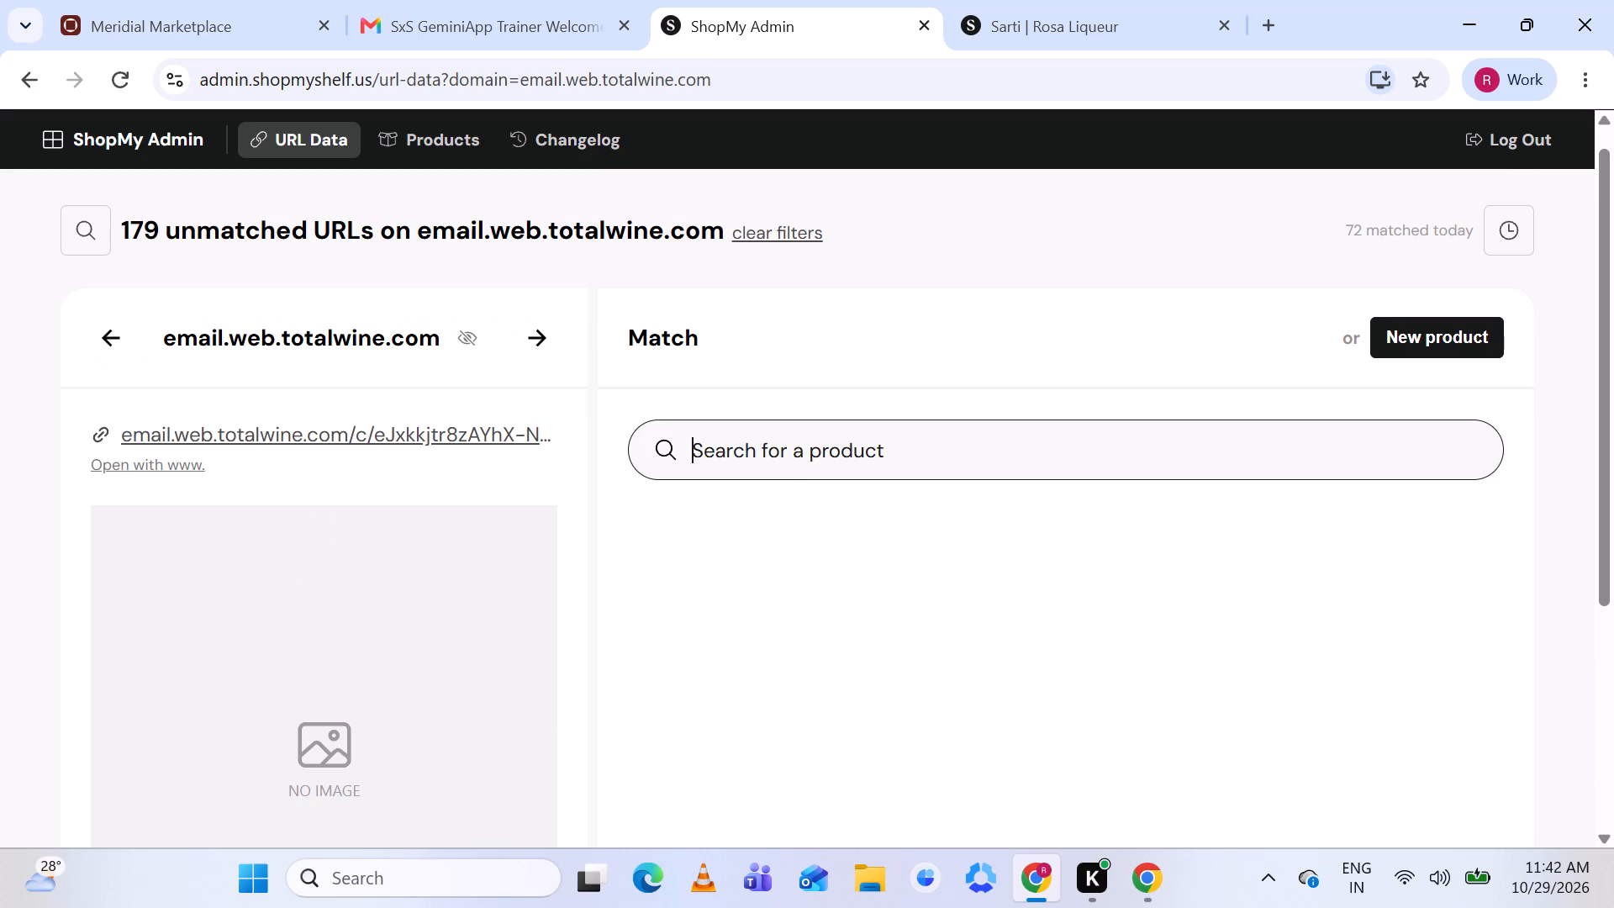
left_click(544, 363)
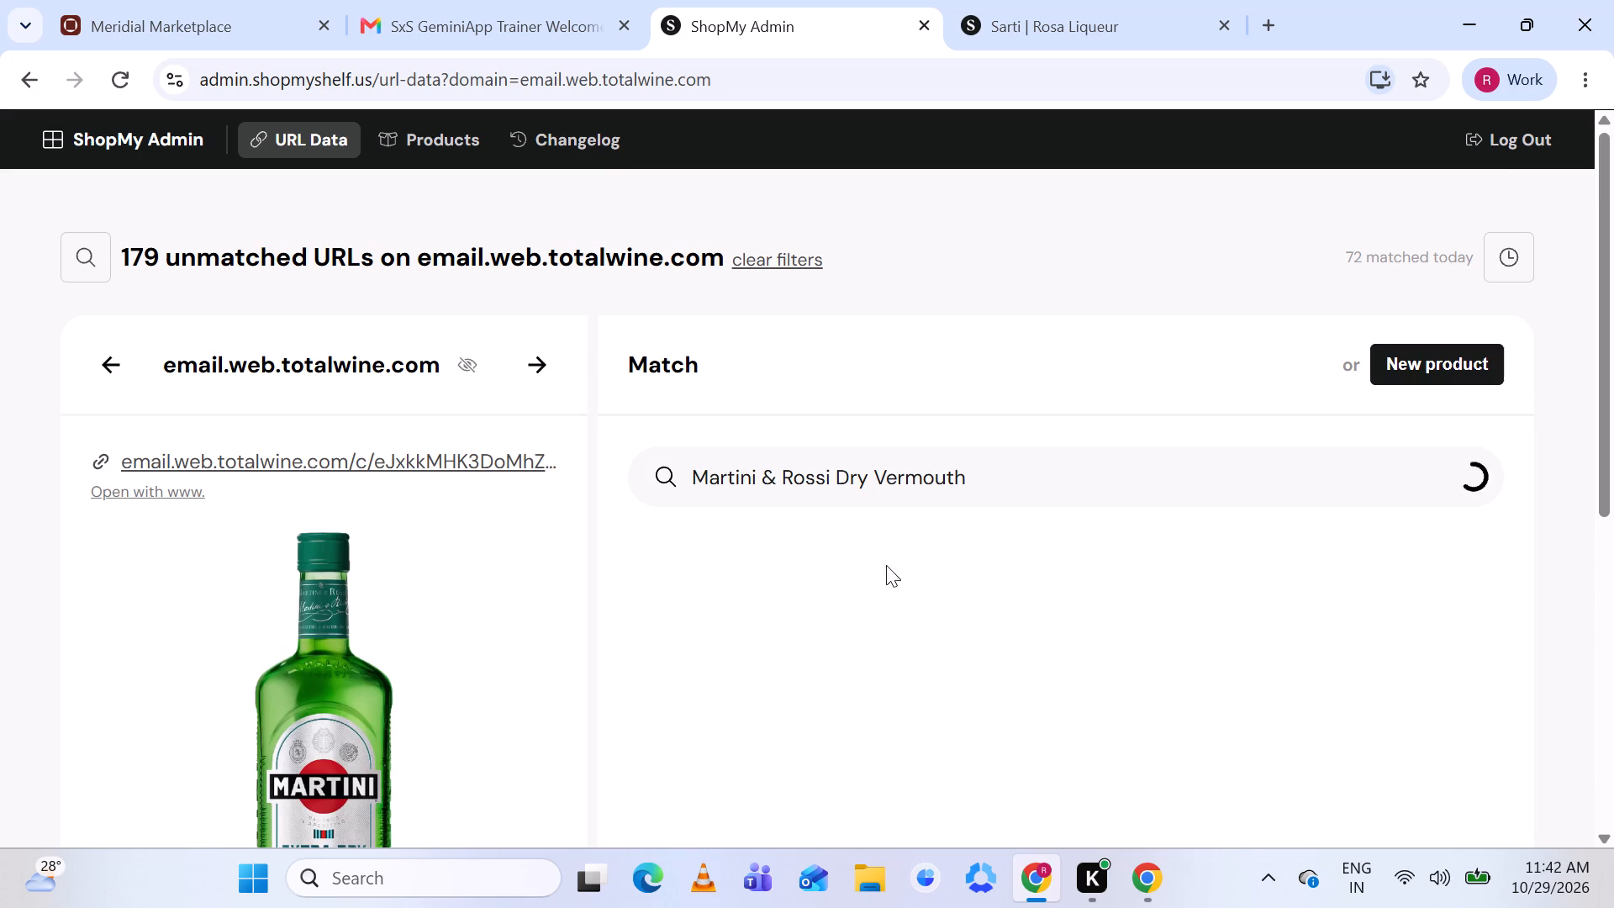
Match the Martini & Rossi Dry Vermouth listing to the Dry Vermouth catalogue product and confirm the match.
scroll(903, 577, "down", 1)
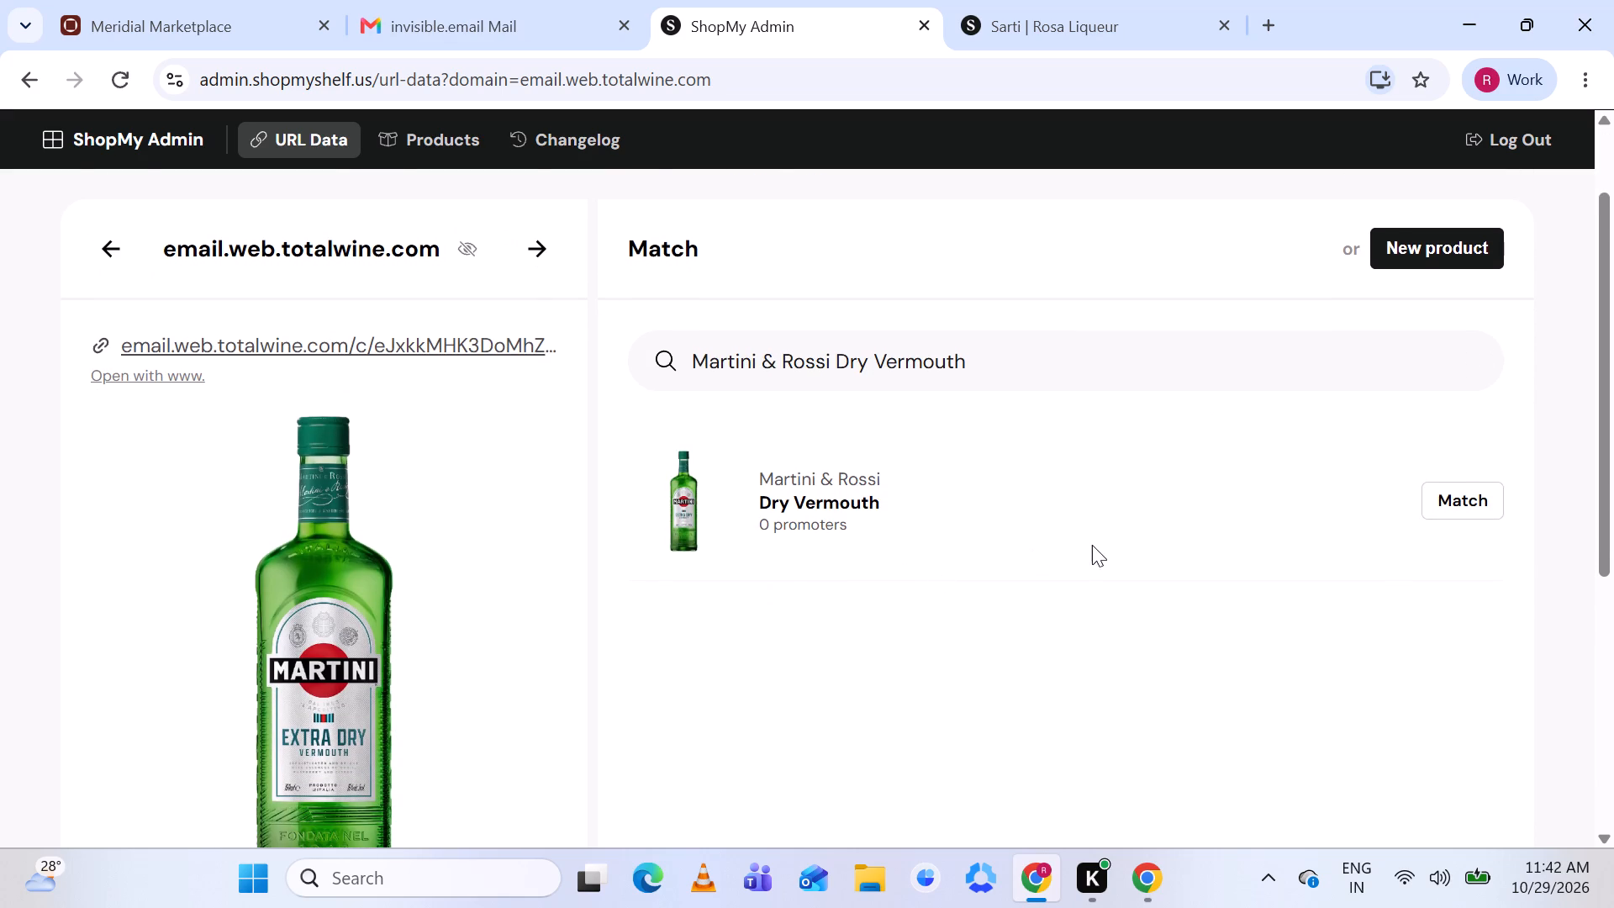
scroll(1279, 496, "down", 1)
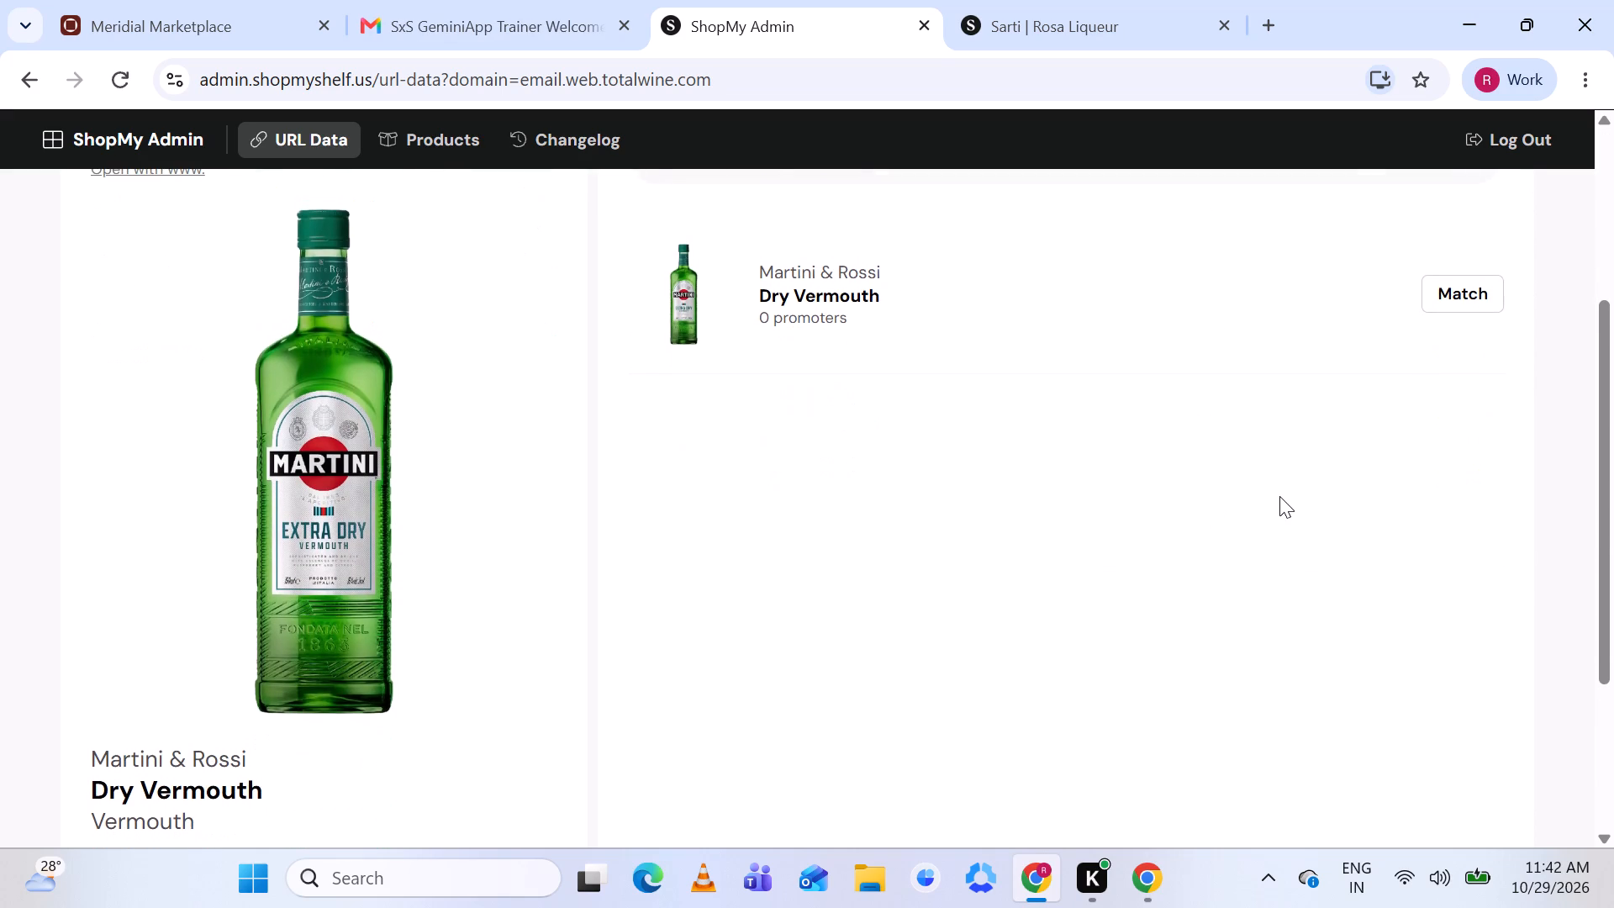
scroll(1279, 496, "down", 1)
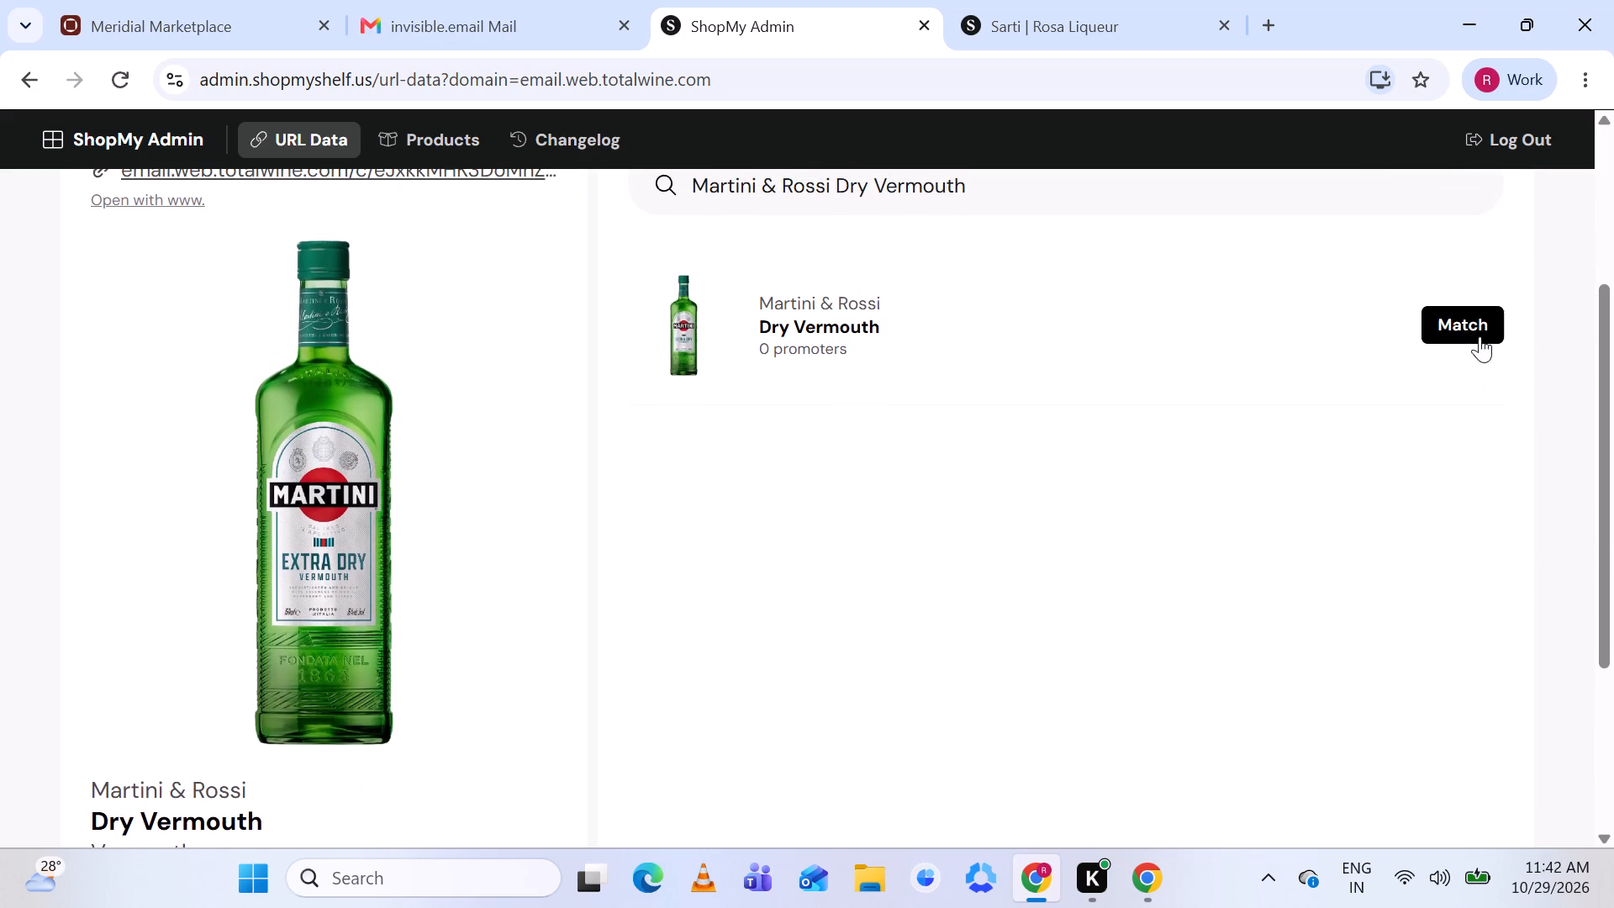
left_click(1460, 330)
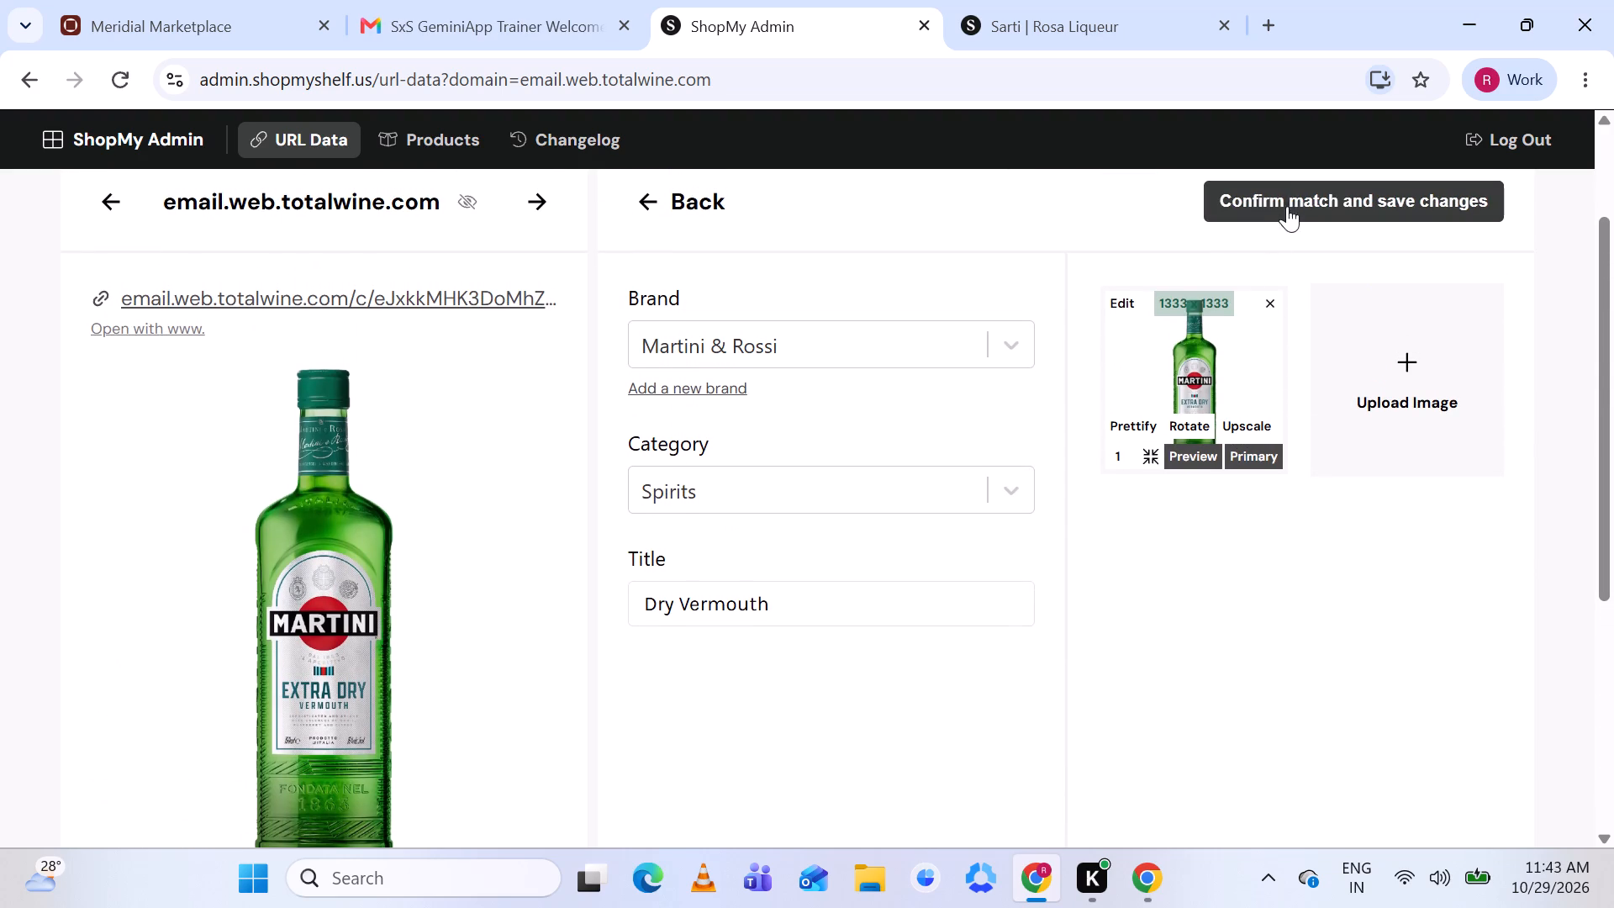
left_click(1289, 187)
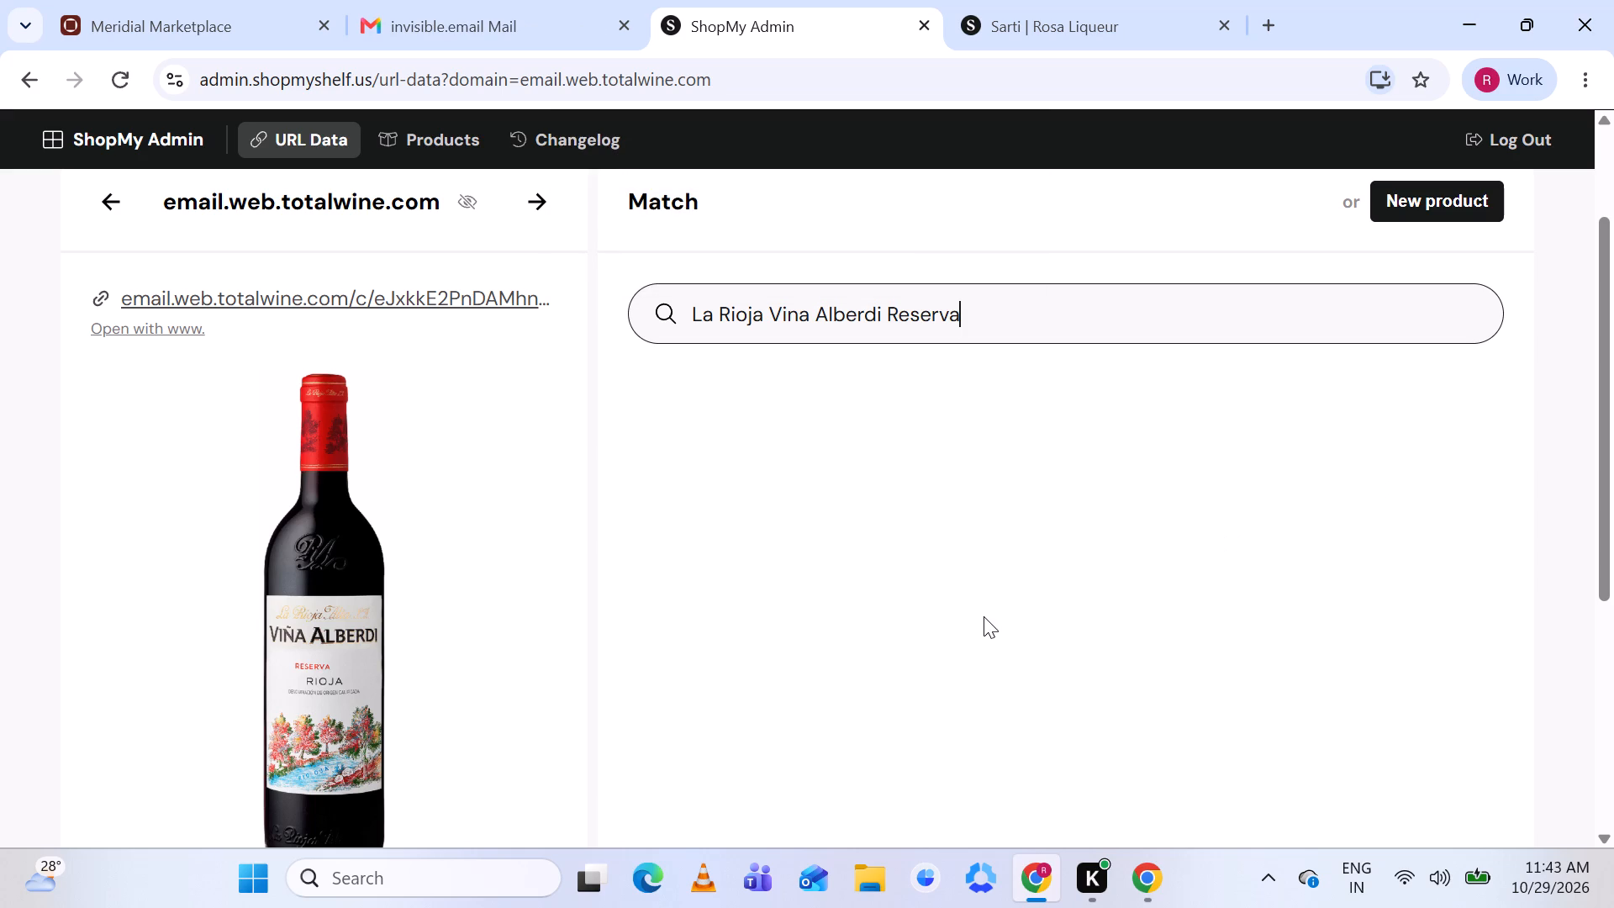
Start a new product for the La Rioja Vina Alberdi Reserva listing and prettify its bottle image.
scroll(984, 616, "down", 4)
scroll(984, 616, "up", 2)
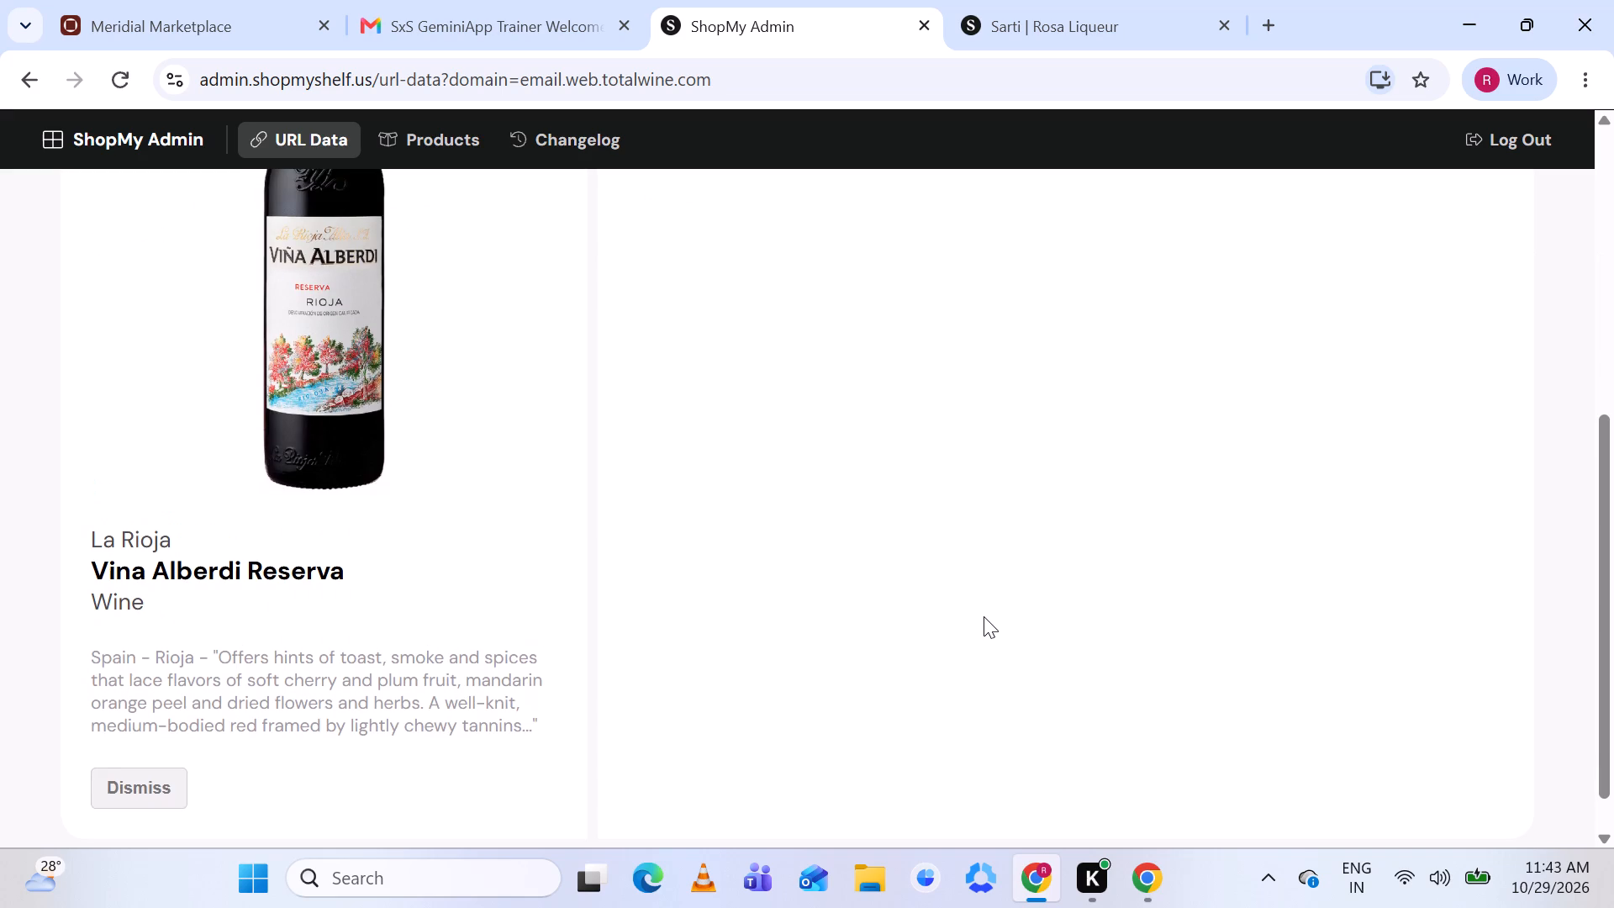
scroll(984, 616, "up", 2)
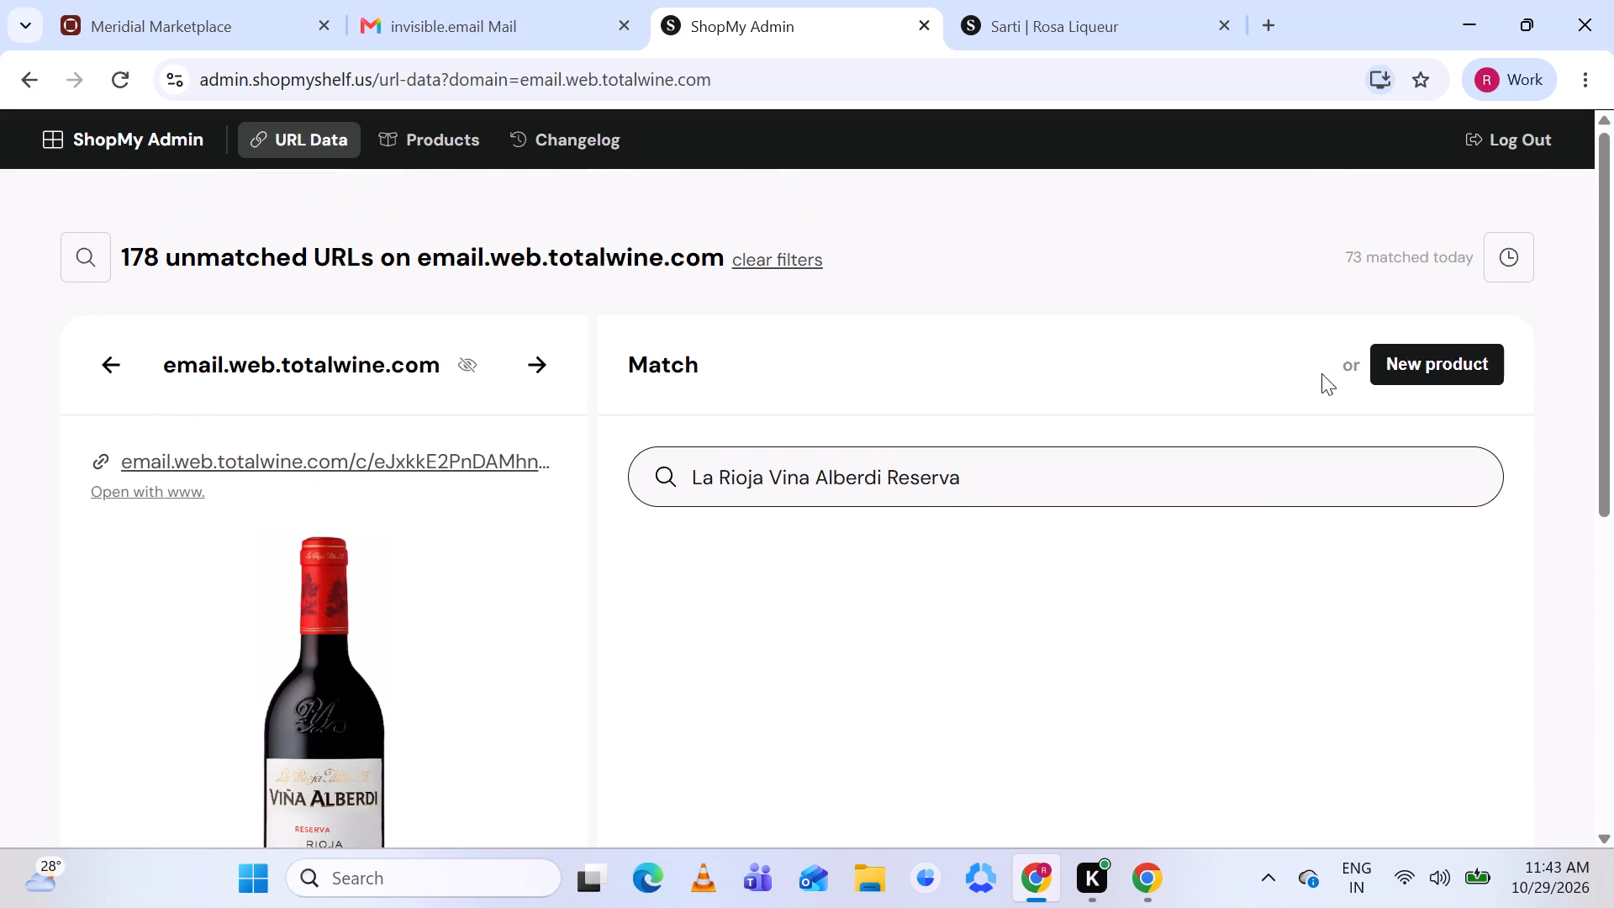
left_click(1407, 362)
scroll(1122, 481, "down", 1)
left_click(1131, 517)
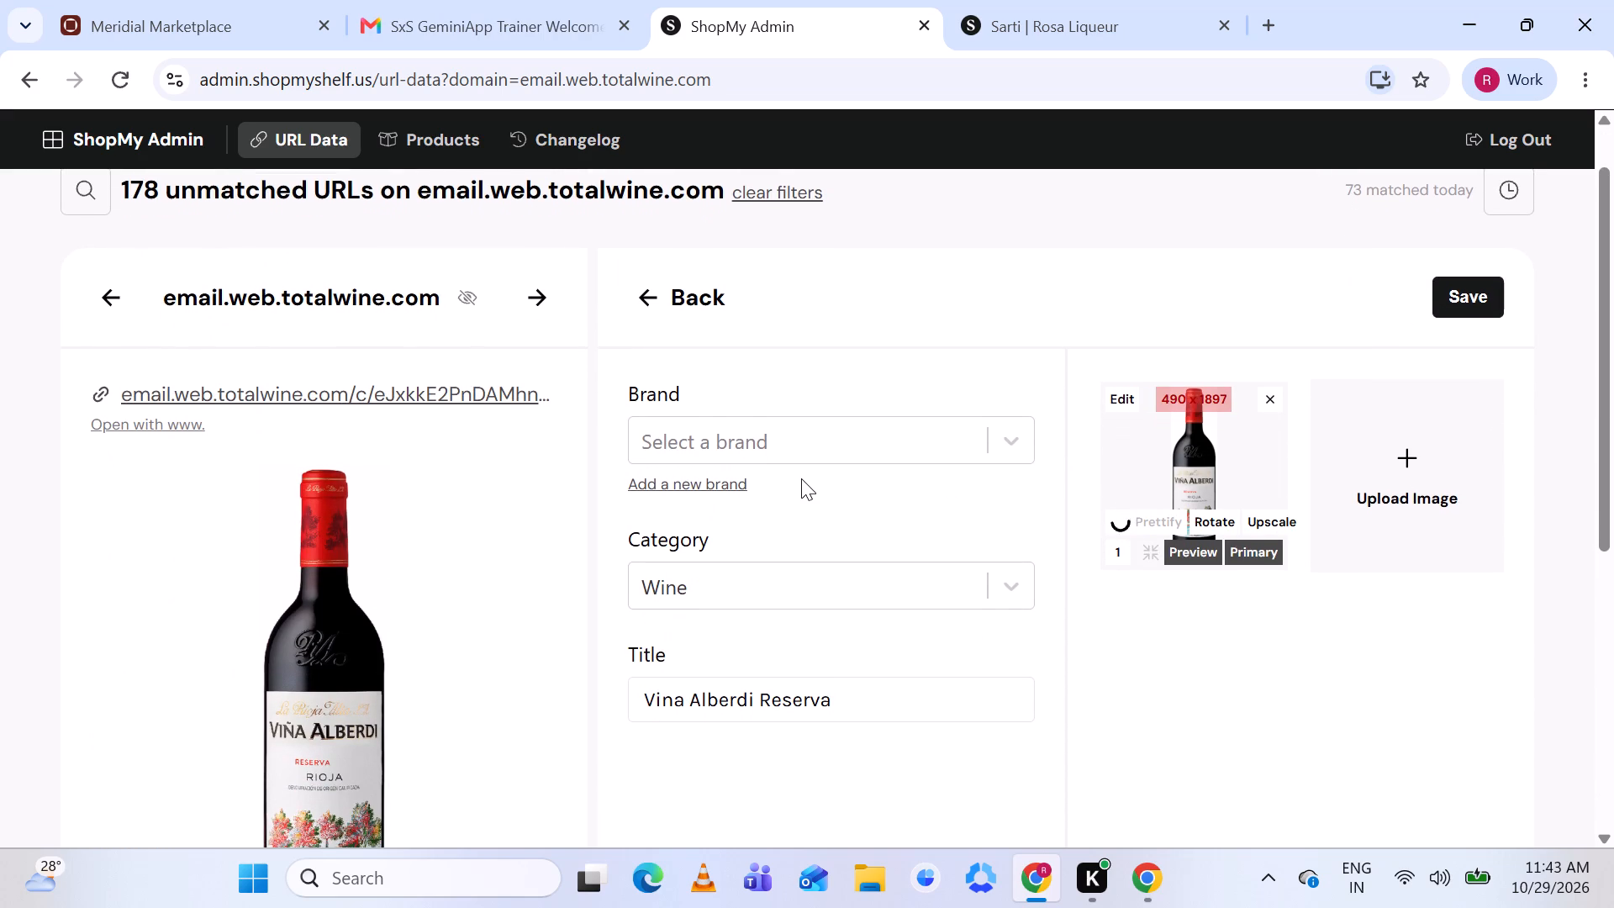
Copy the brand name La Rioja from the Vina Alberdi Reserva listing and search the existing brands for it.
scroll(801, 478, "down", 1)
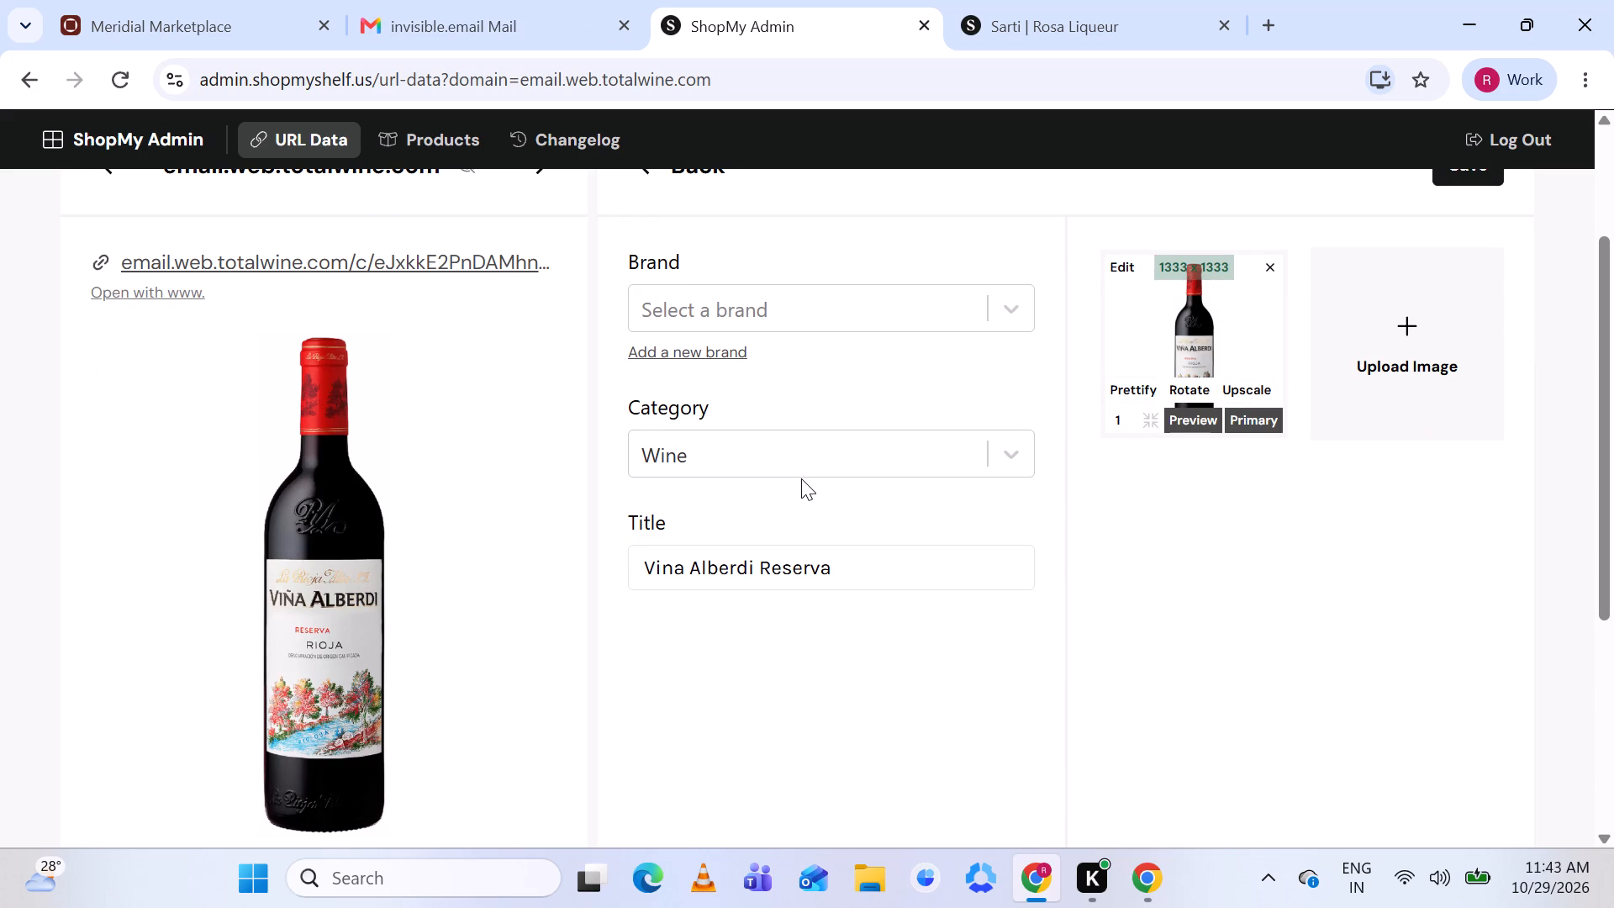
scroll(801, 478, "down", 1)
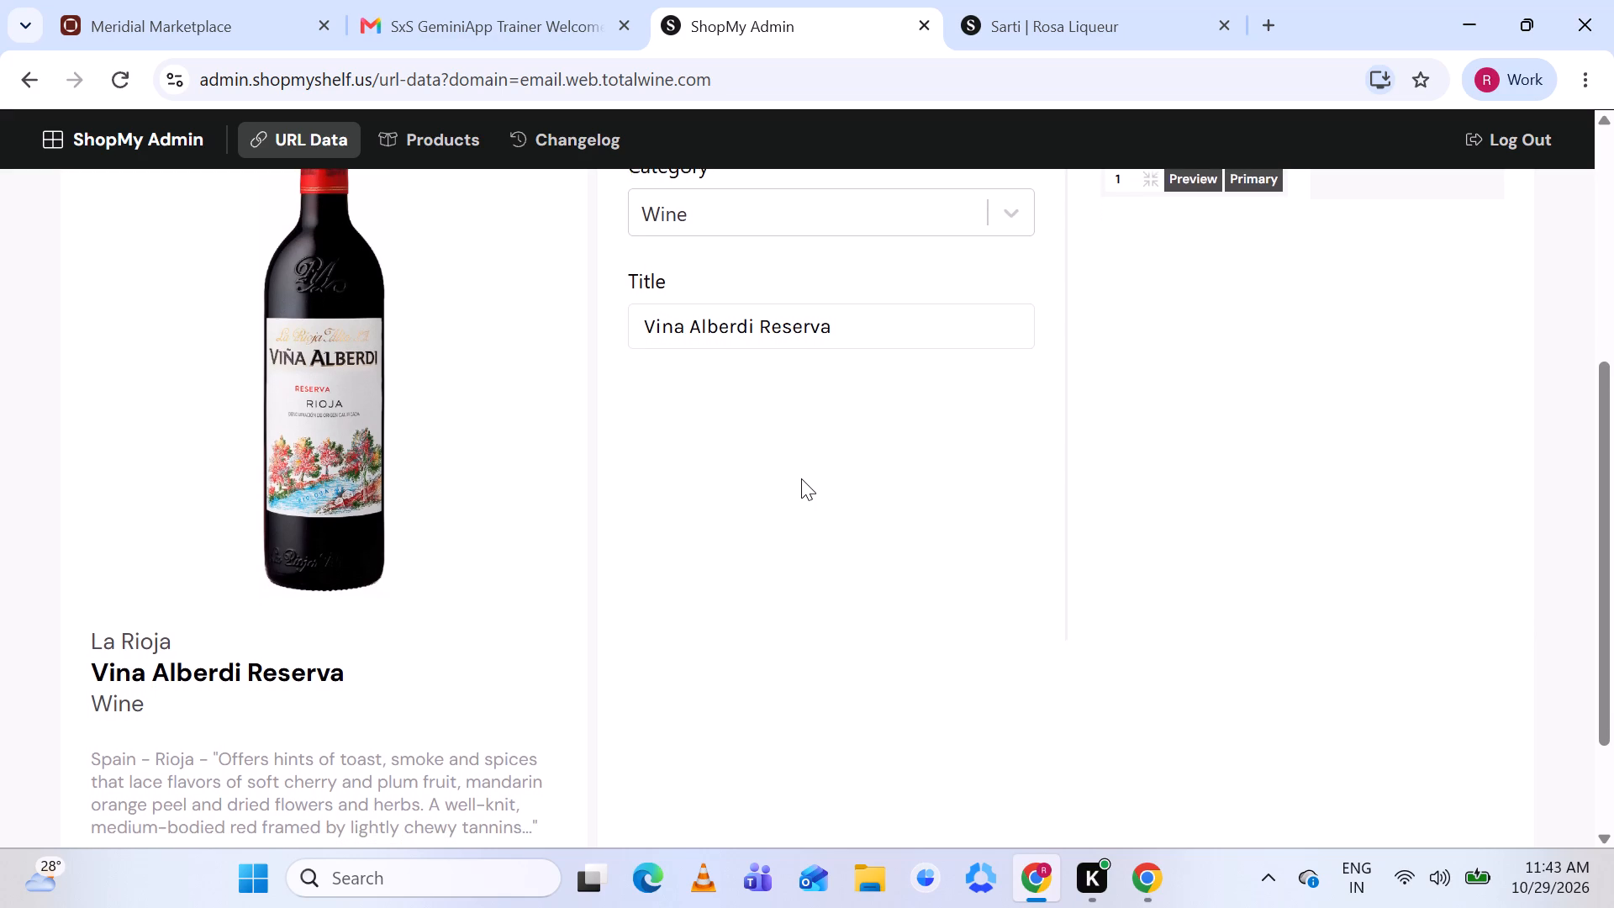
scroll(801, 478, "down", 1)
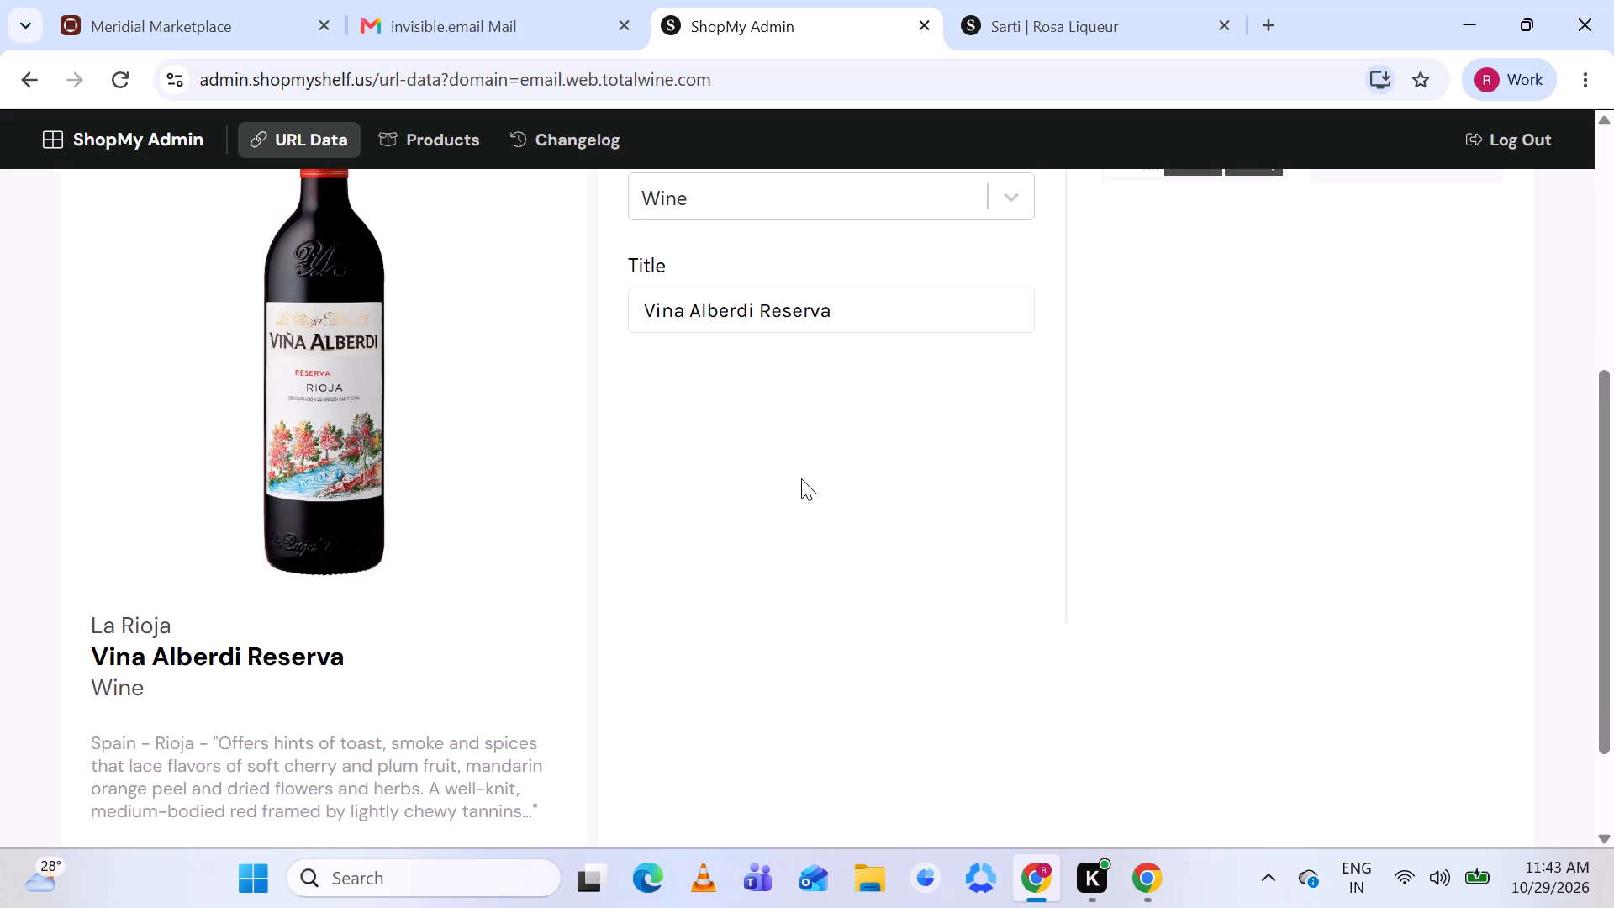
scroll(801, 478, "up", 1)
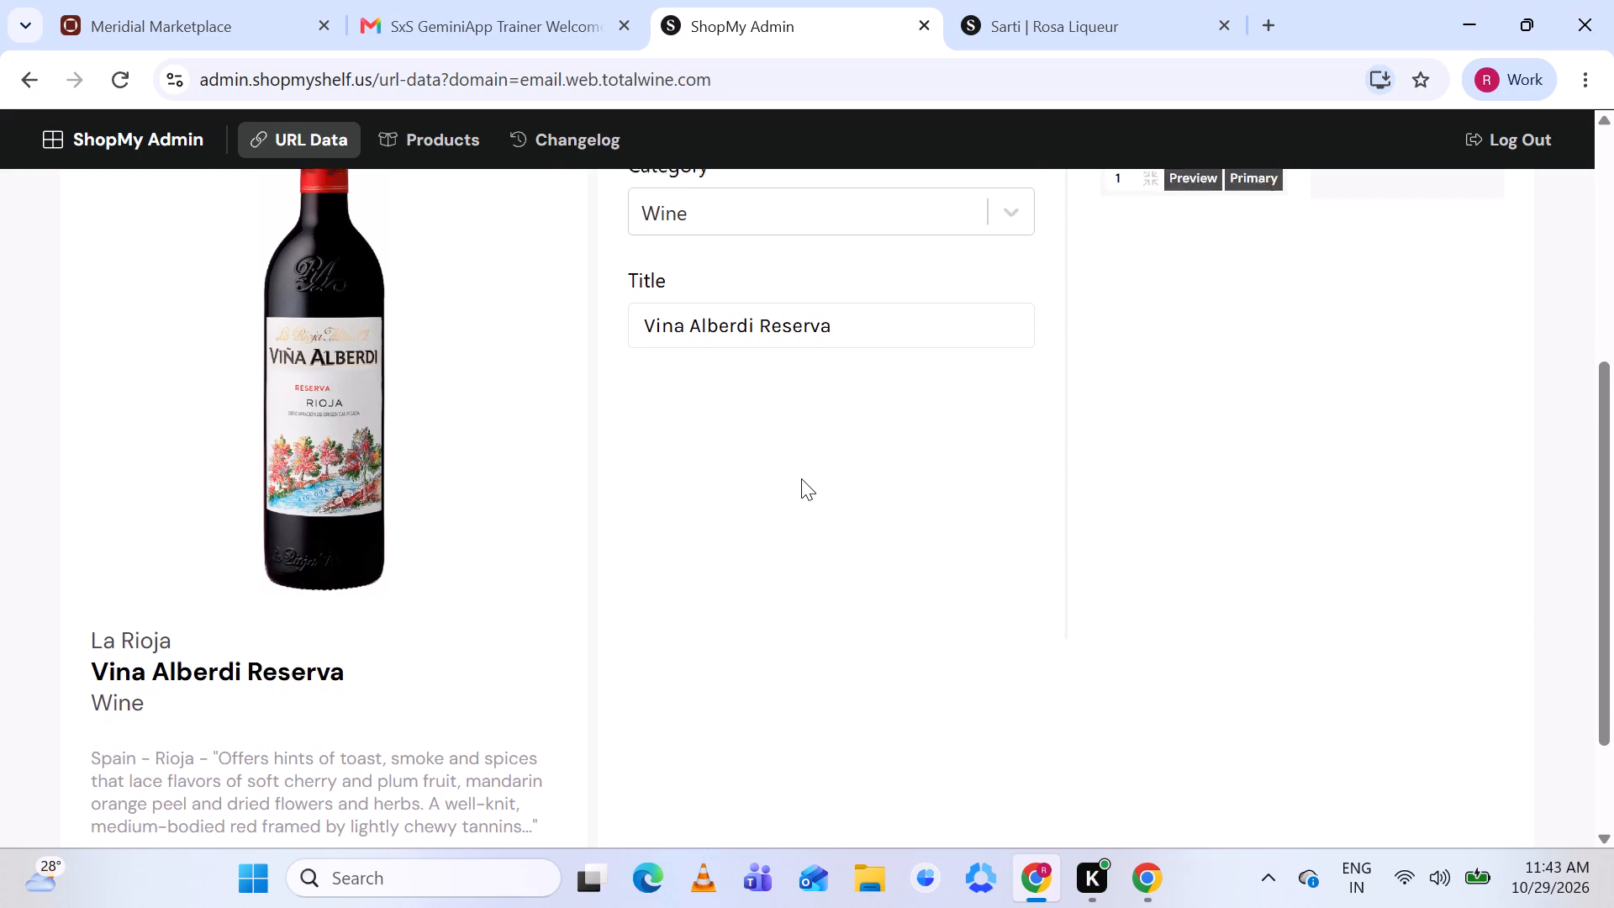
scroll(801, 478, "up", 1)
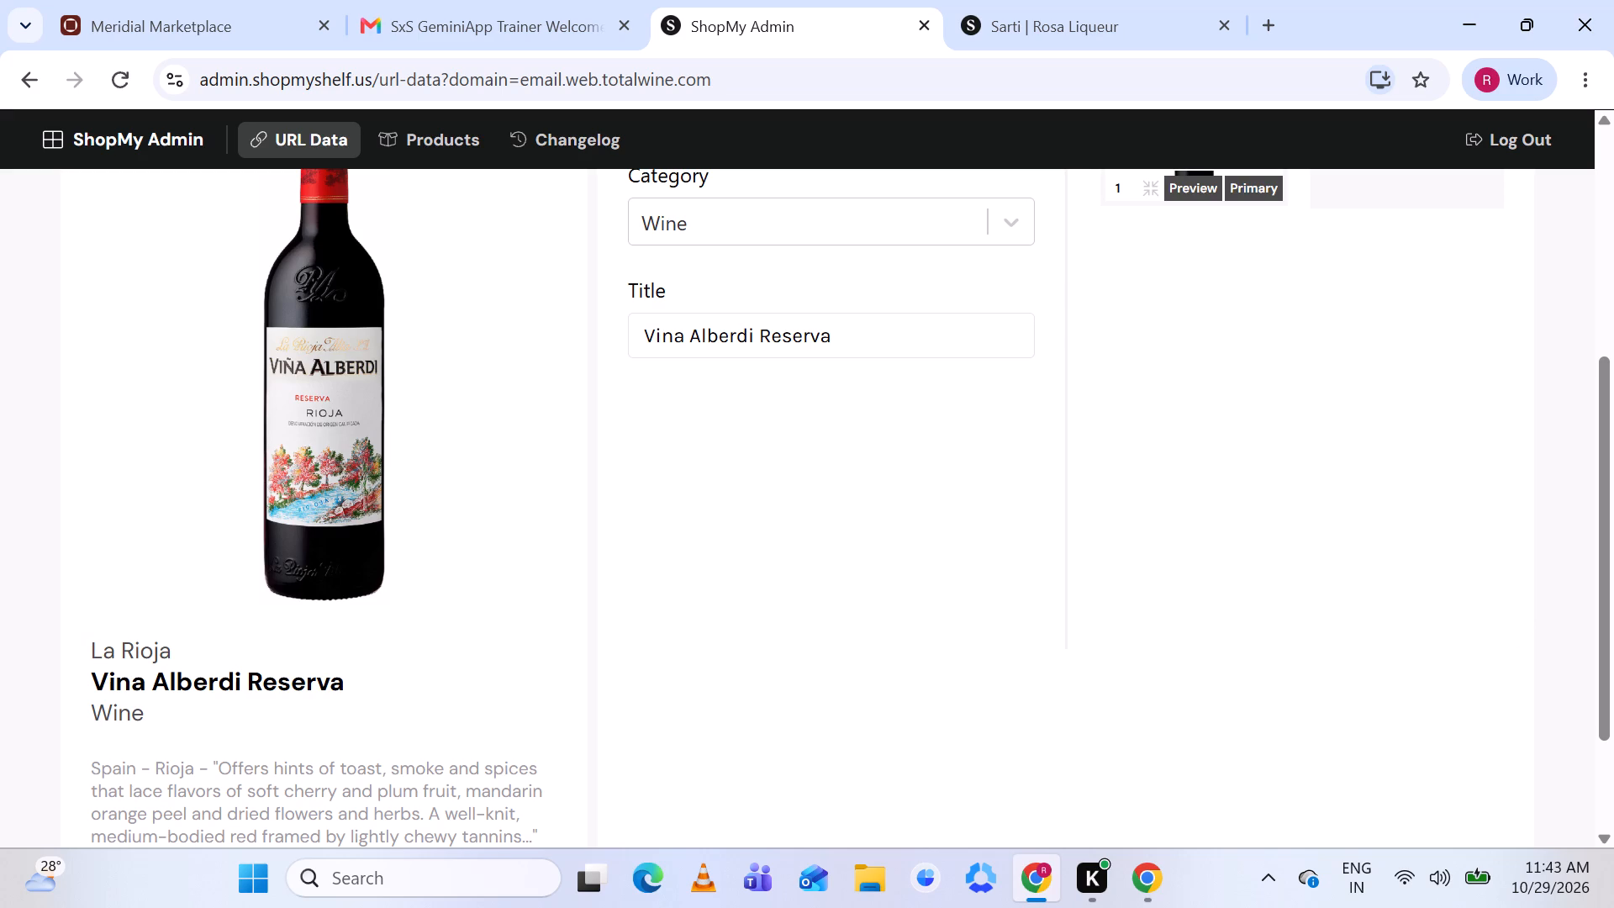
left_click_drag(92, 647, 175, 652)
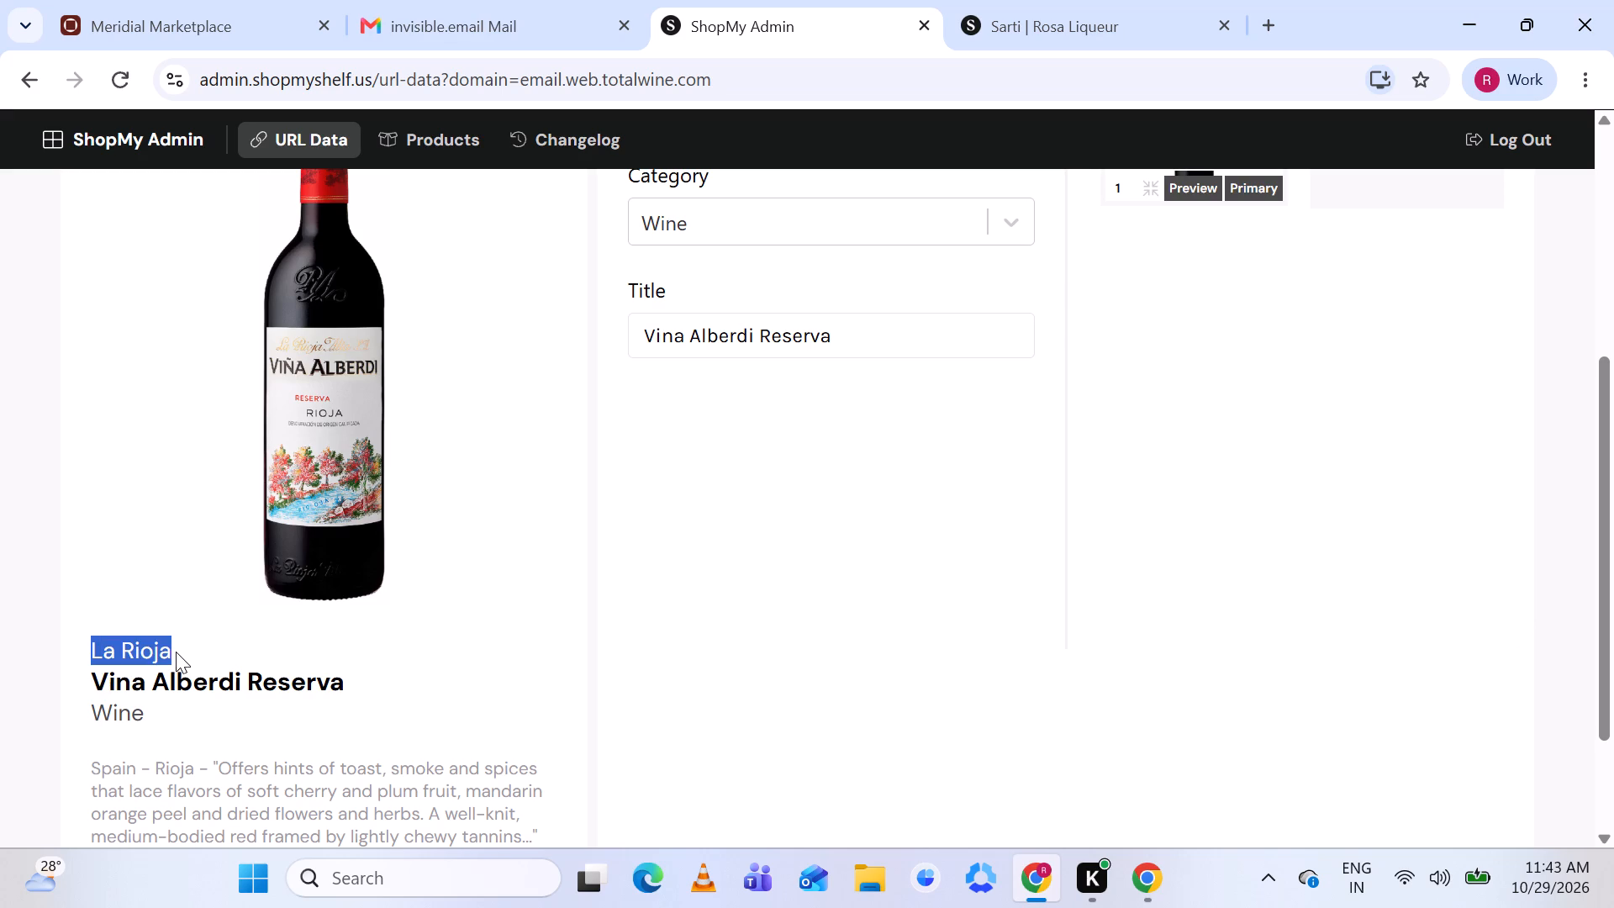
key("ctrl+c")
left_click(670, 537)
scroll(670, 537, "up", 2)
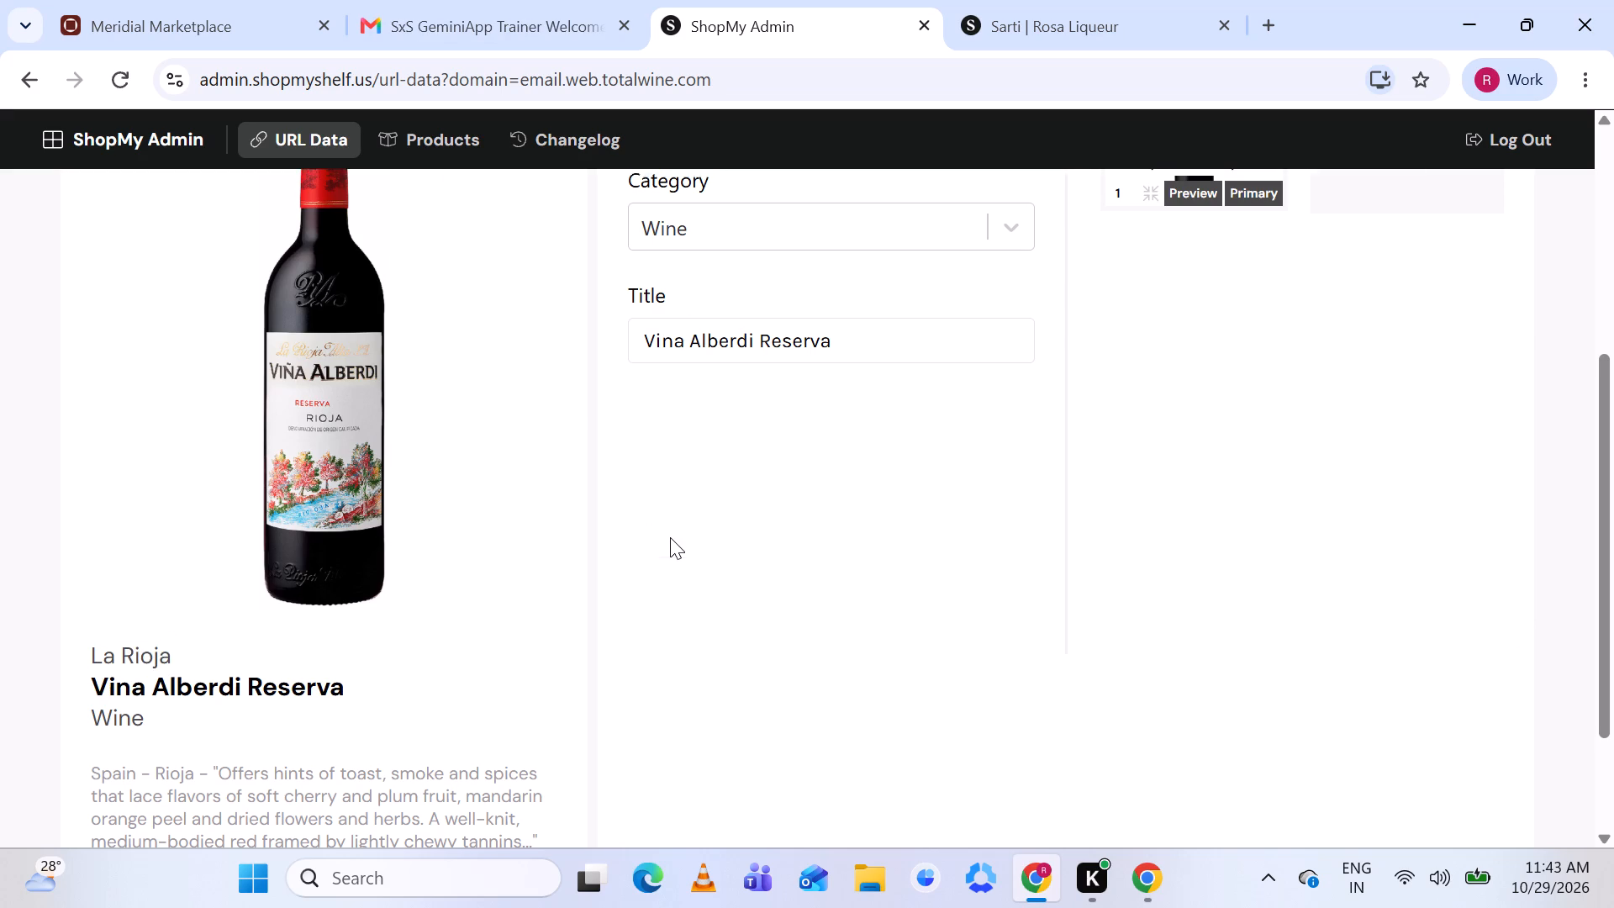
scroll(670, 537, "up", 1)
left_click(683, 510)
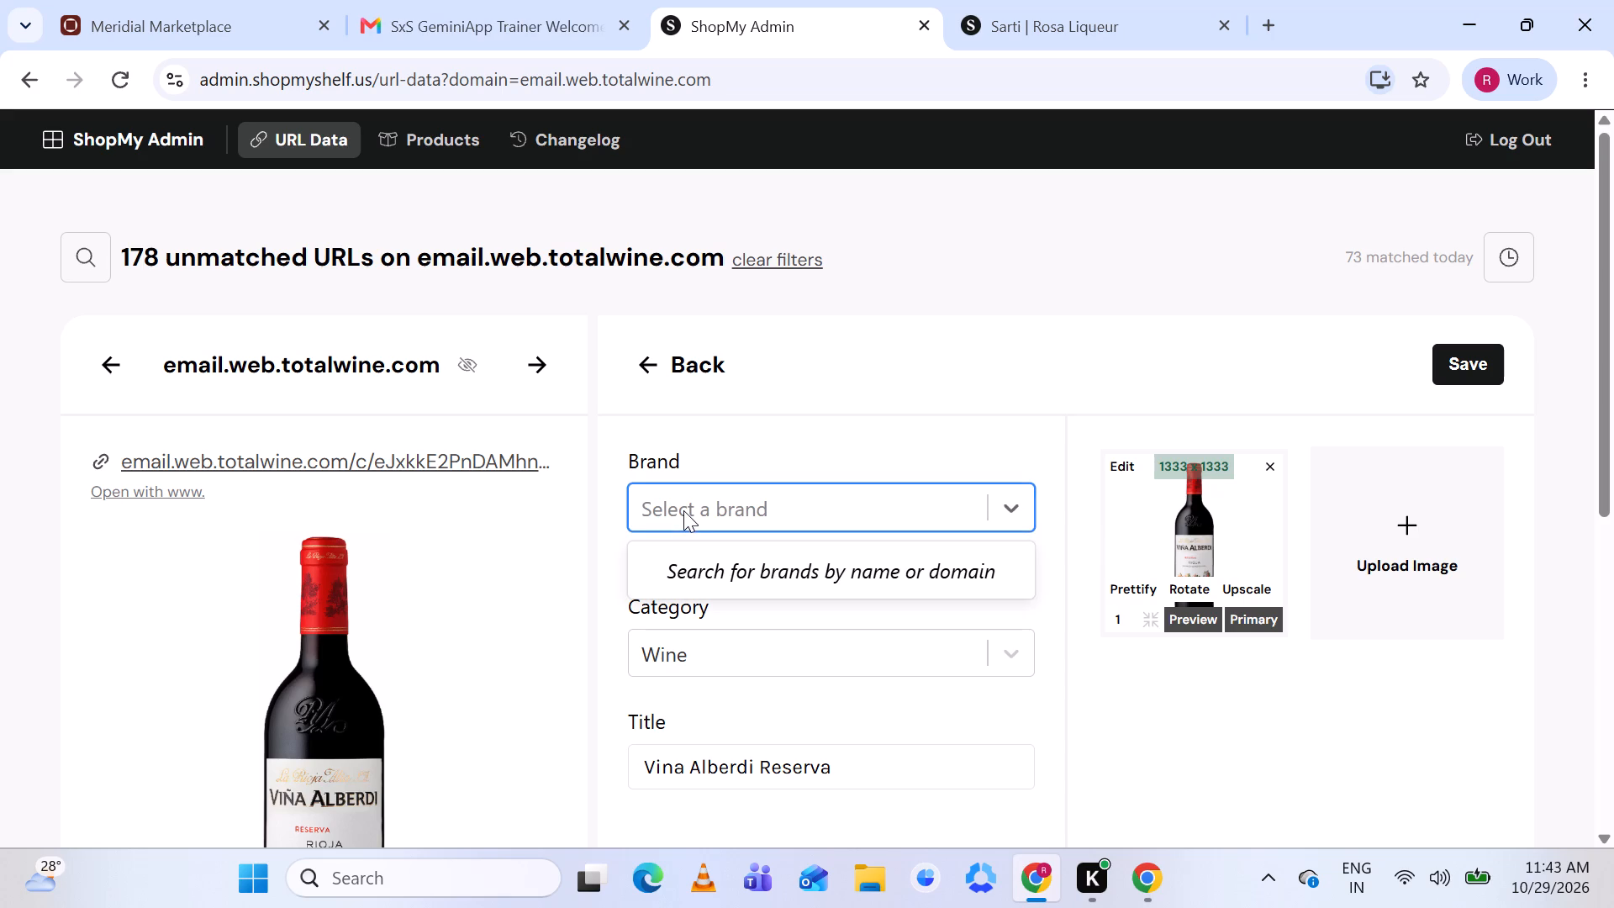
key("ctrl+v")
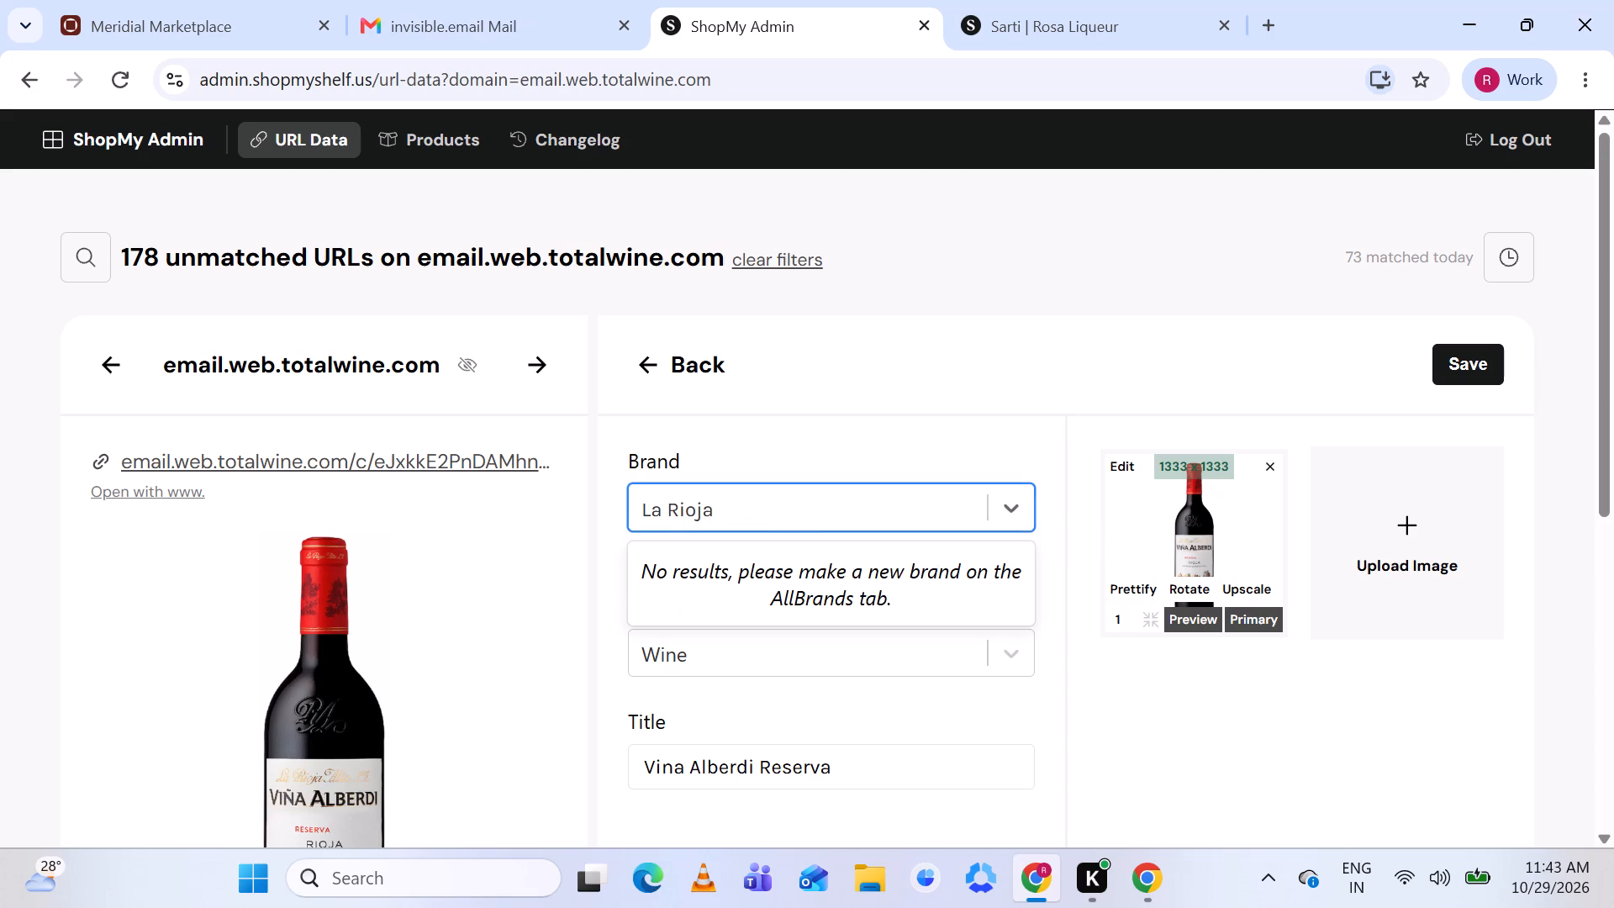
left_click(818, 420)
Add a new brand named La Rioja for the Vina Alberdi Reserva product.
scroll(818, 420, "down", 2)
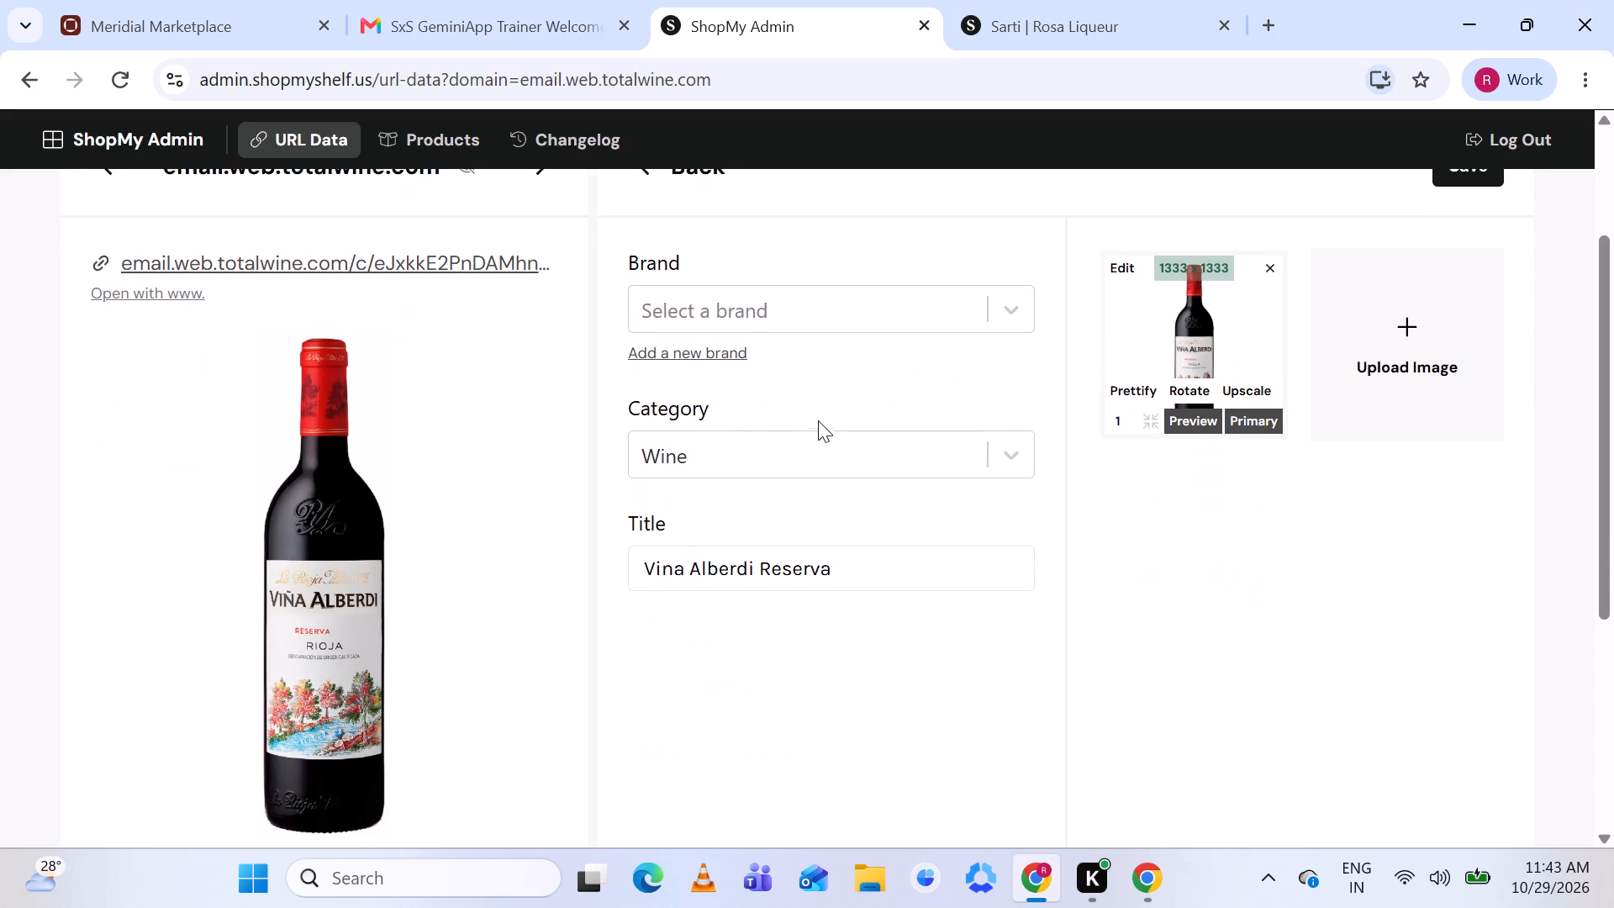
scroll(818, 420, "down", 3)
scroll(818, 420, "up", 3)
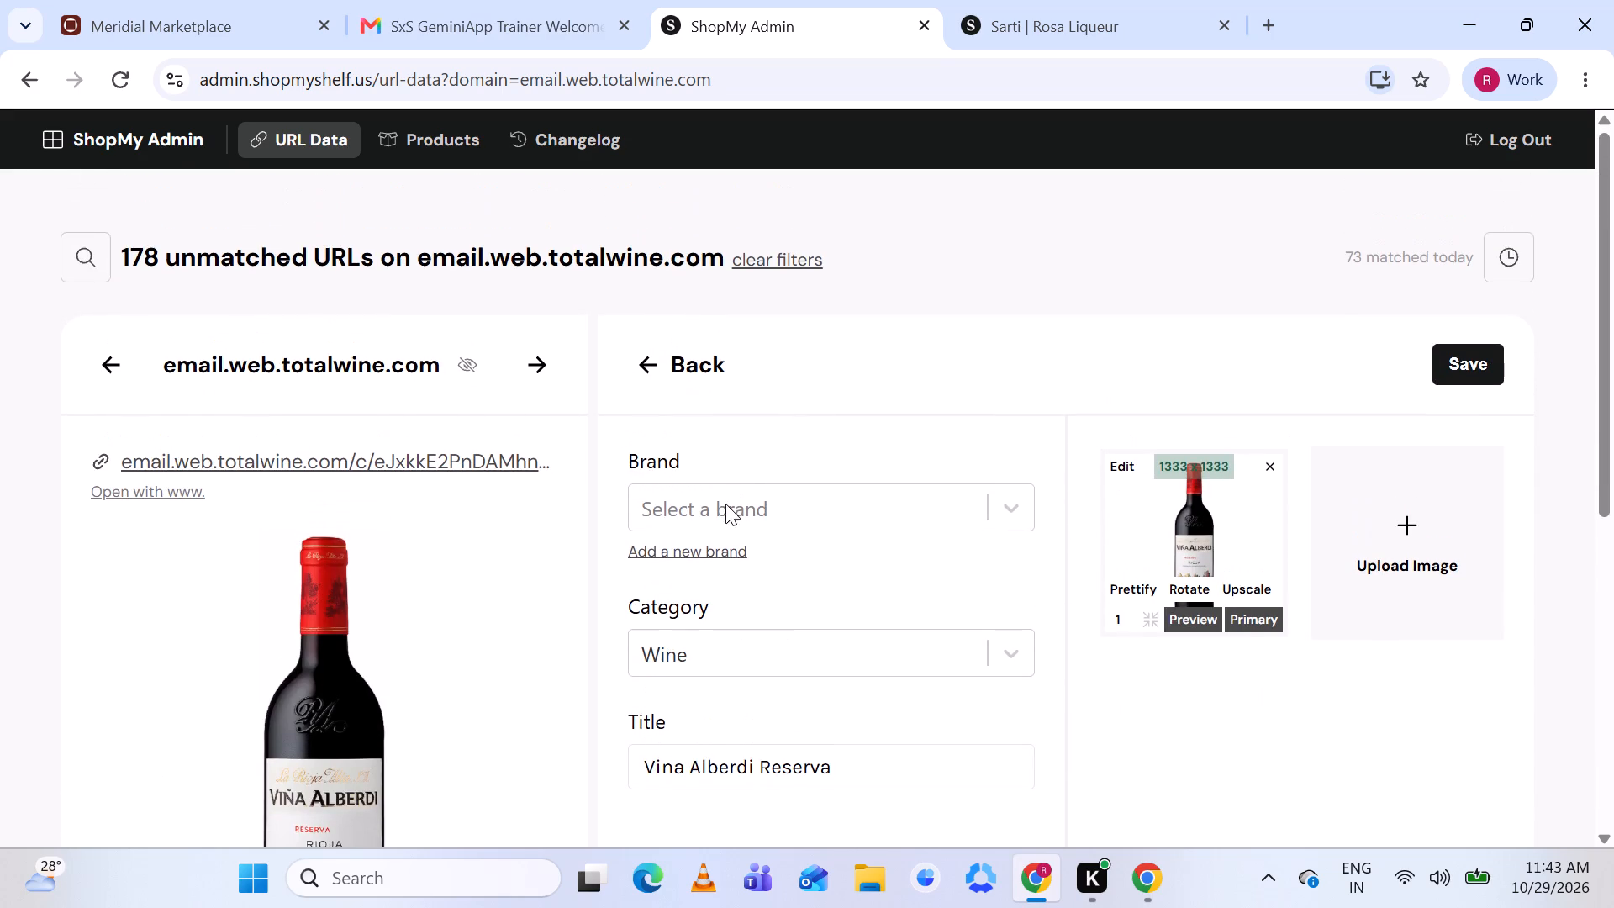
left_click(698, 551)
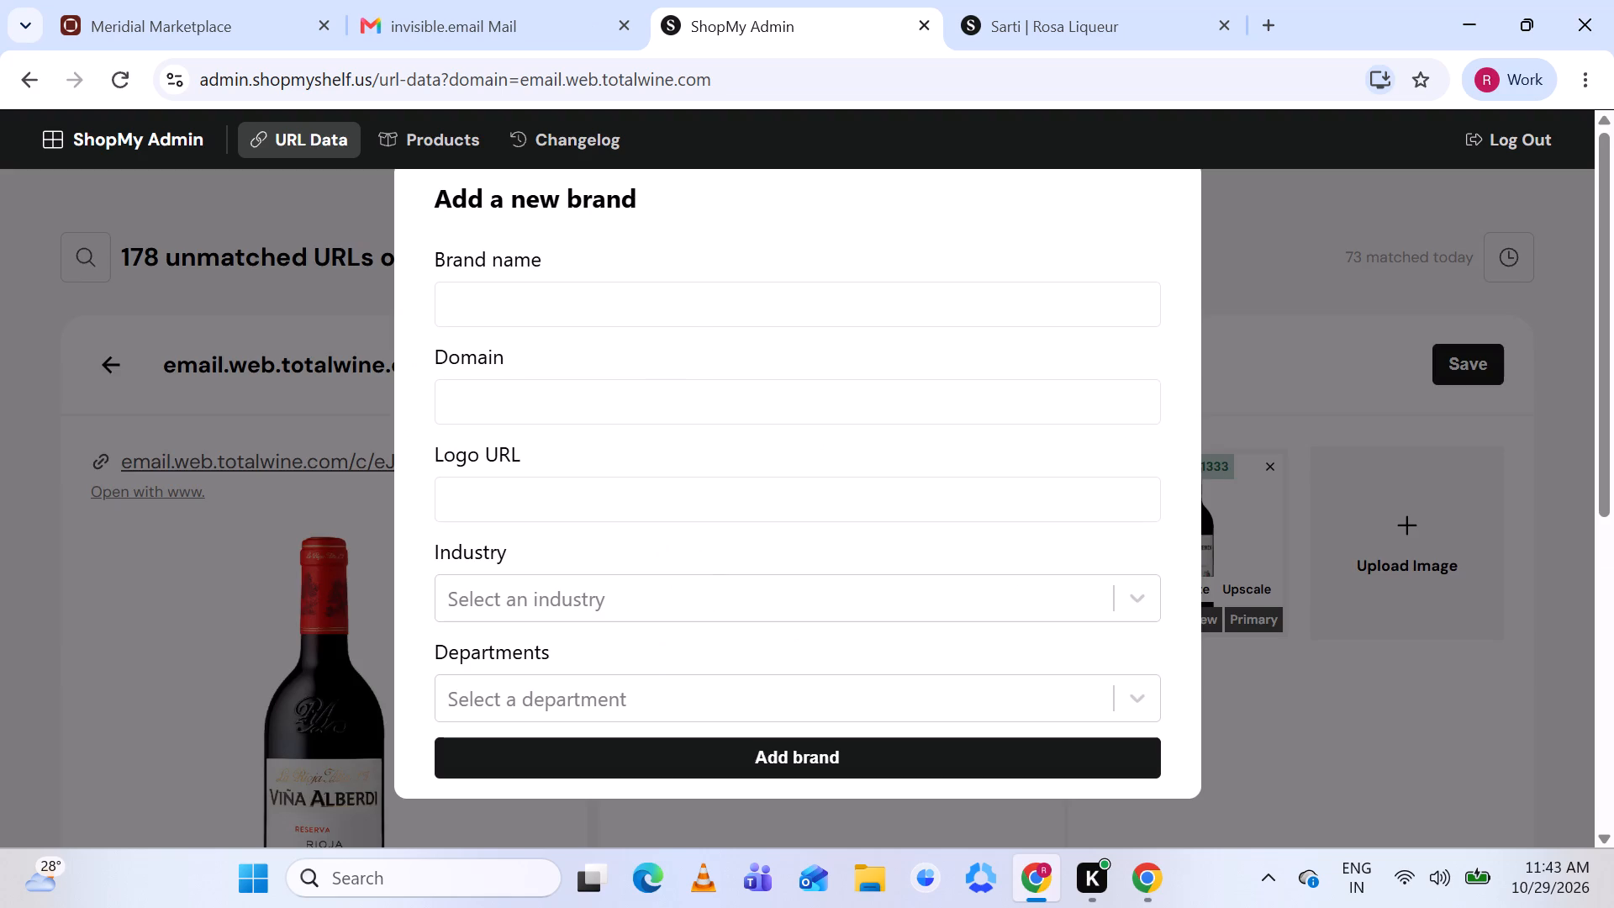
left_click(727, 298)
key("ctrl+v")
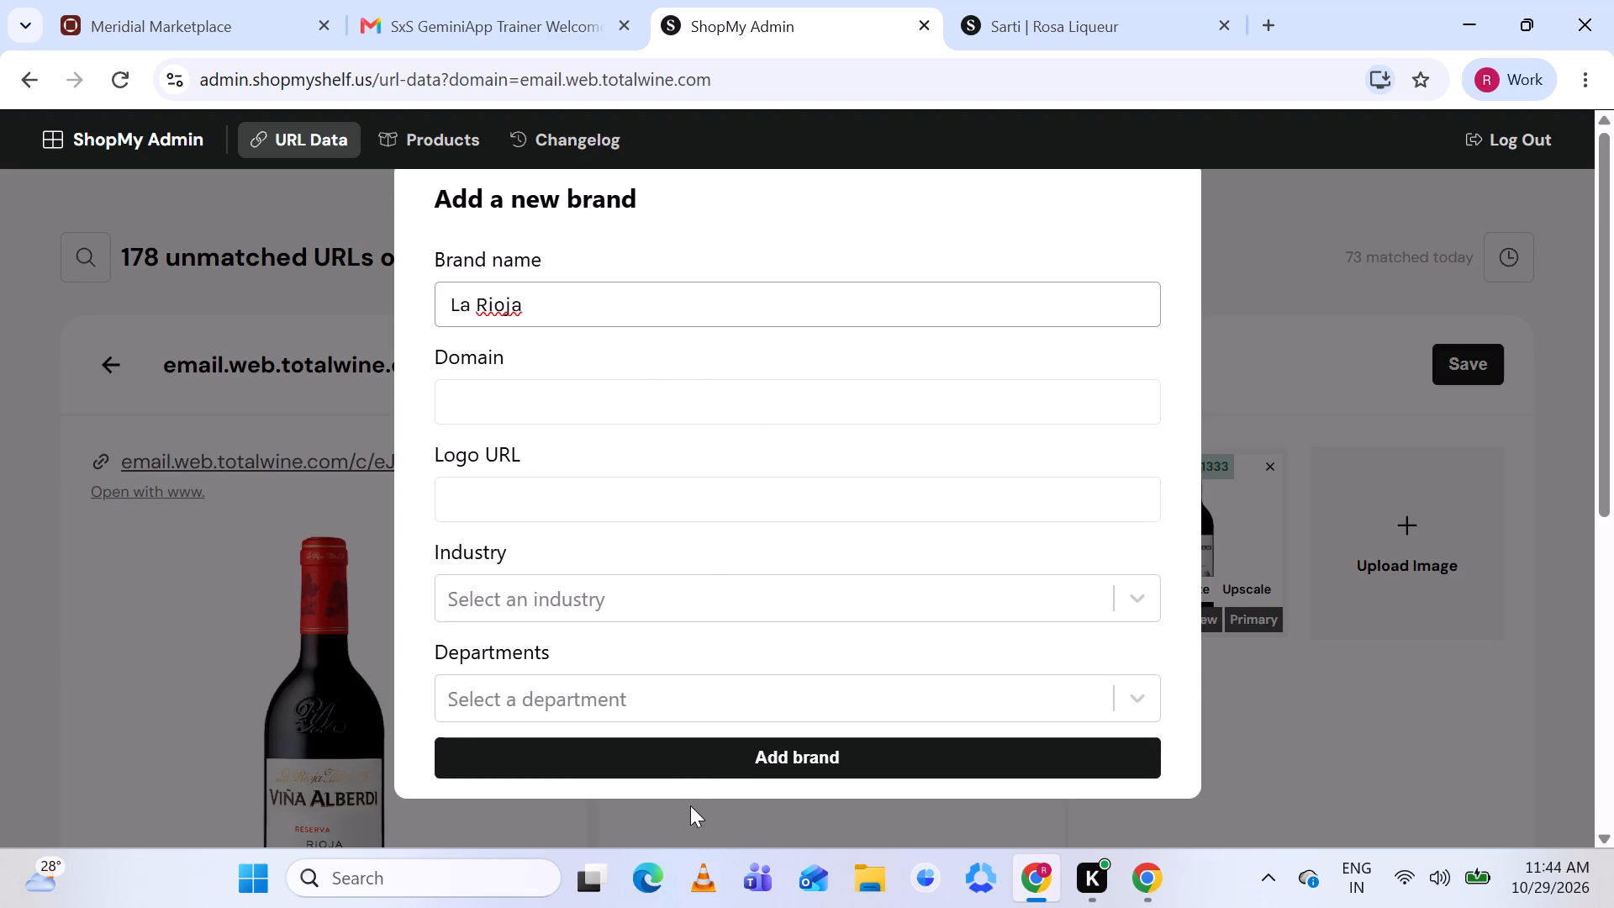
left_click(734, 751)
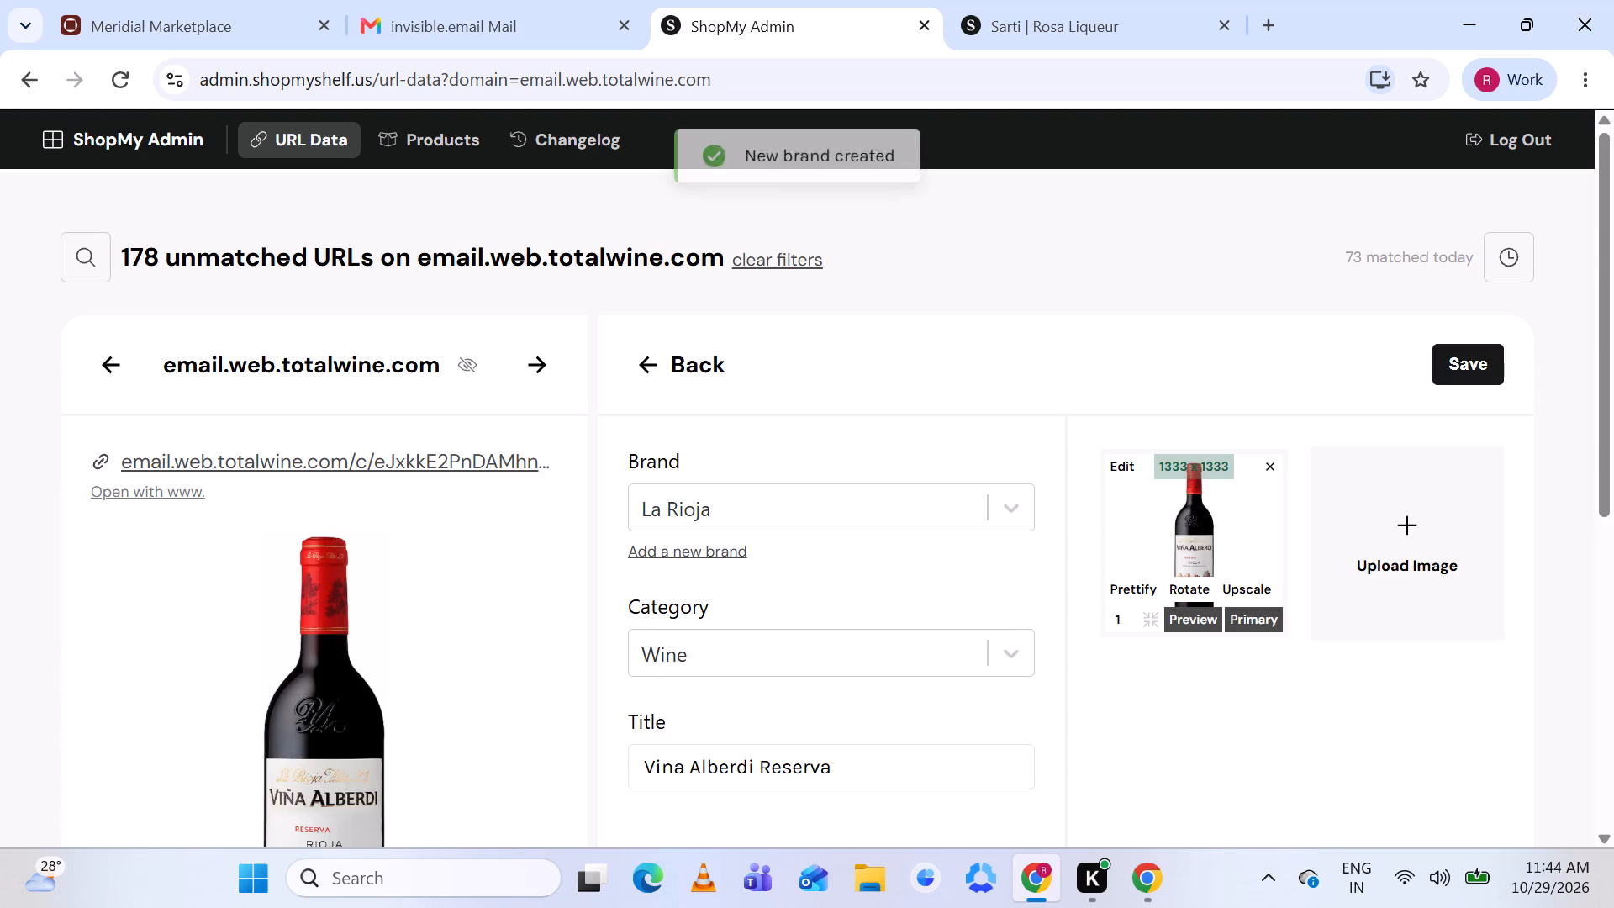
Save the new Vina Alberdi Reserva product under the La Rioja brand in the Wine category.
scroll(734, 751, "down", 2)
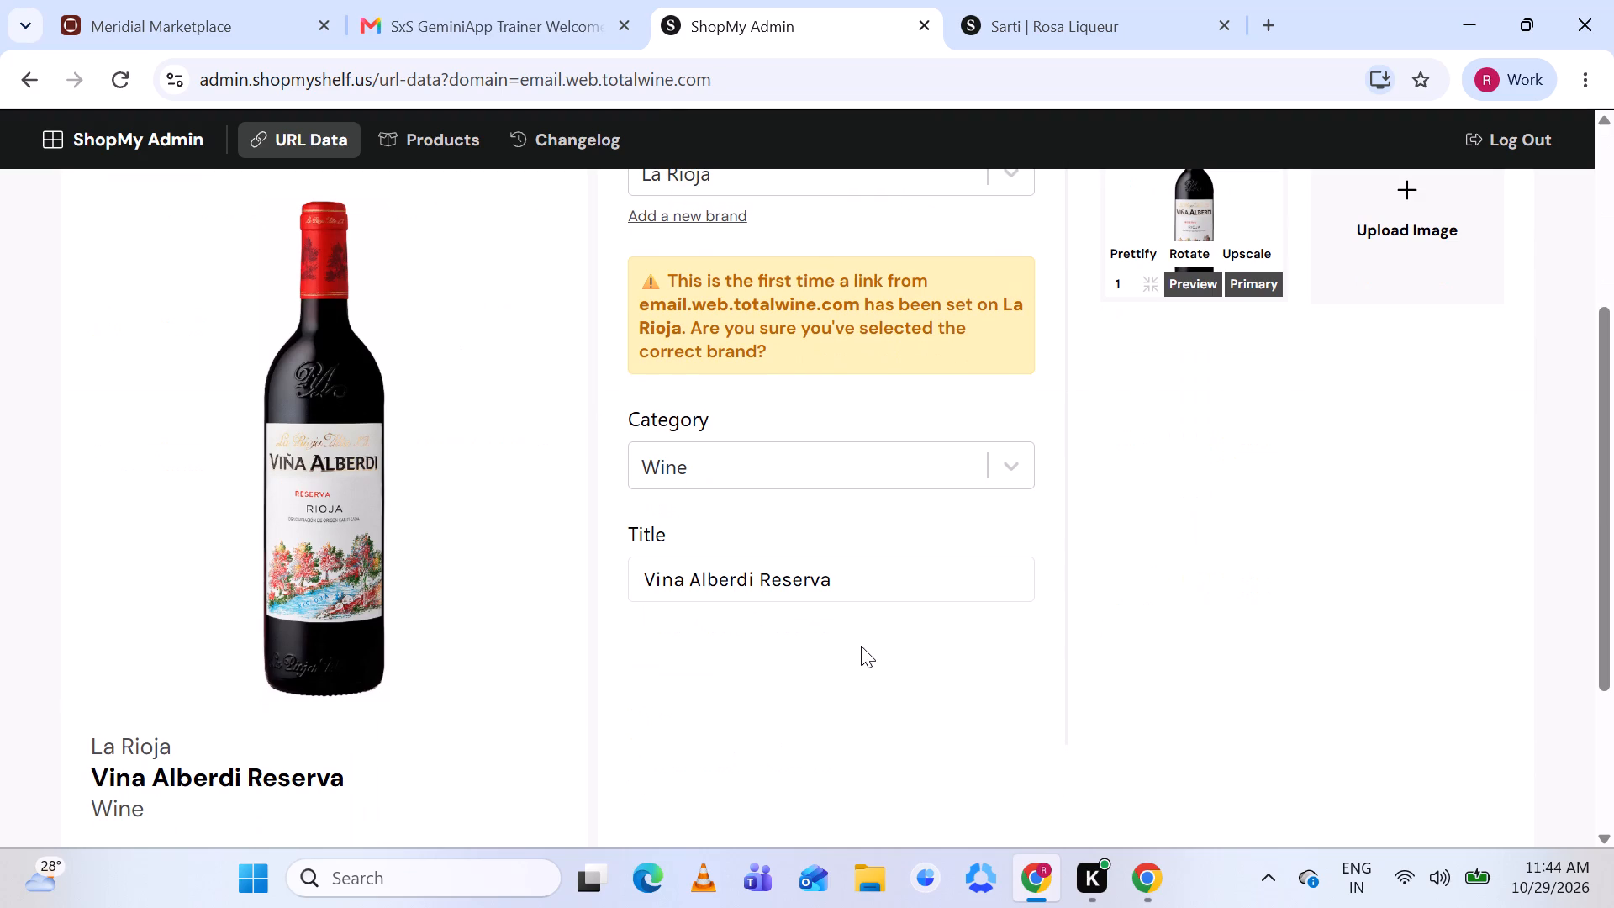
scroll(1356, 534, "up", 2)
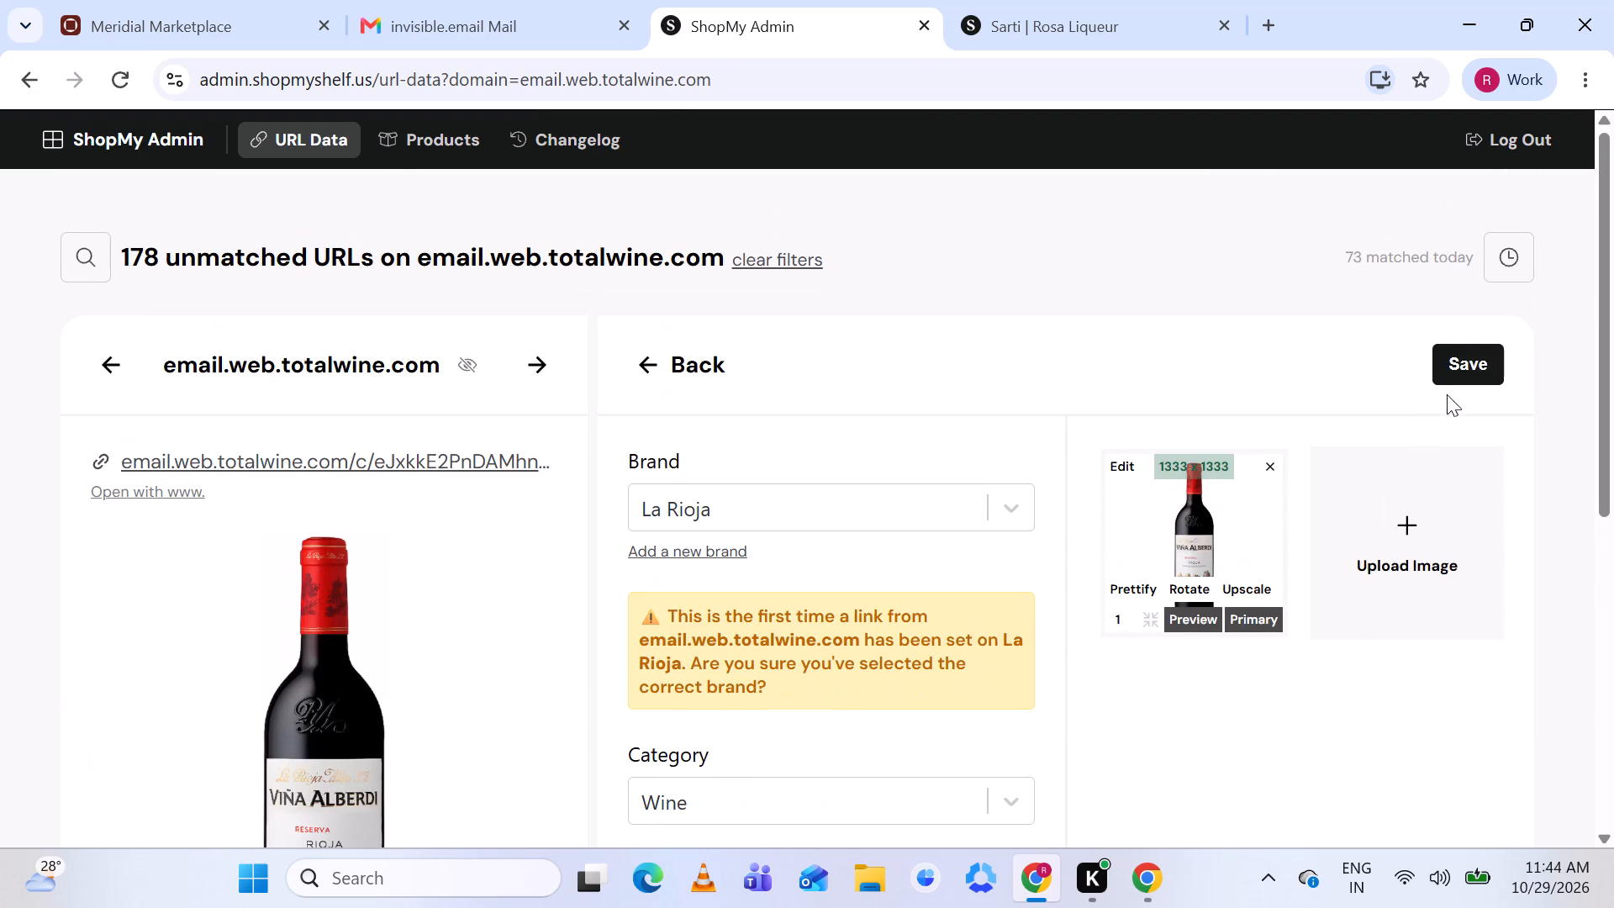
left_click(1471, 347)
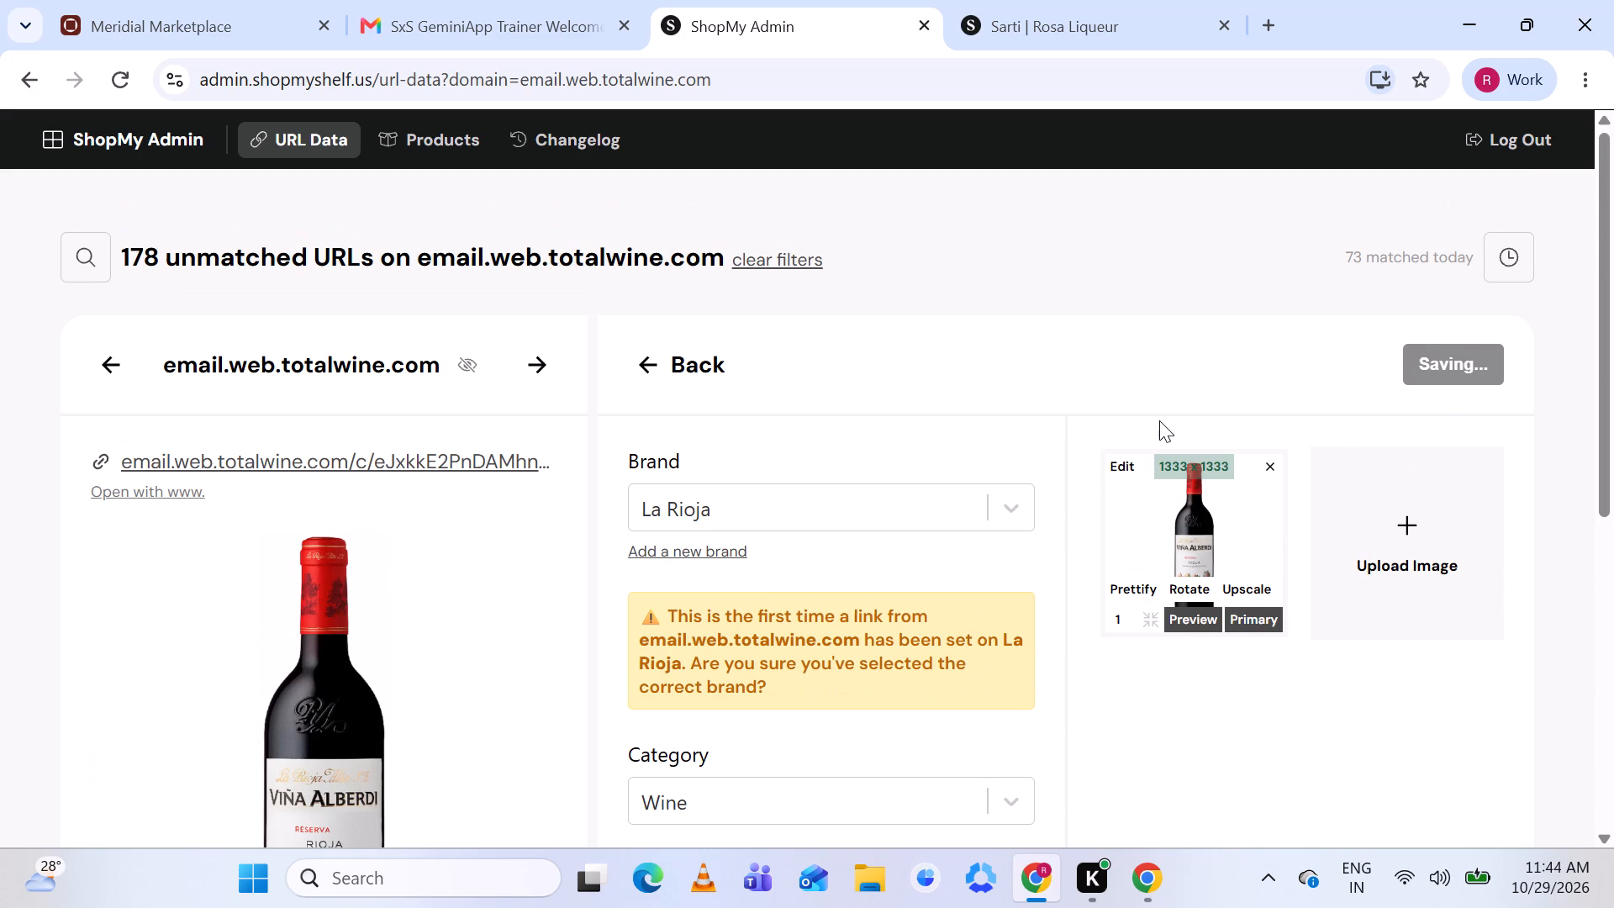
Start a new product for the Stella Artois listing, remove its Top Pick badge image and prettify the beer image.
scroll(1159, 420, "down", 5)
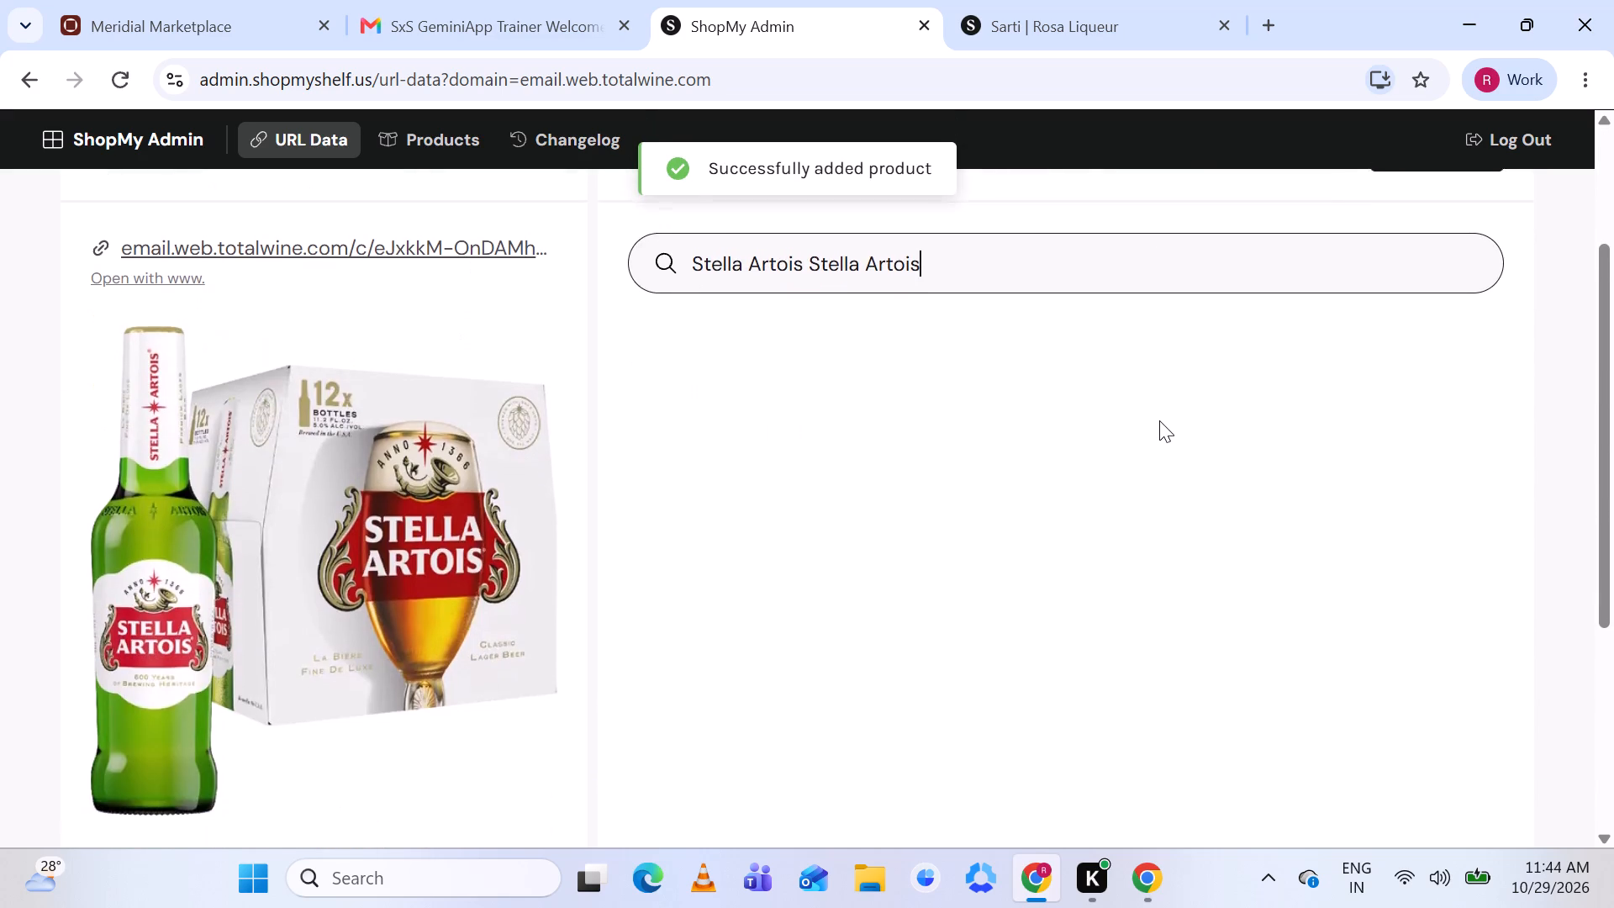
scroll(1159, 420, "down", 2)
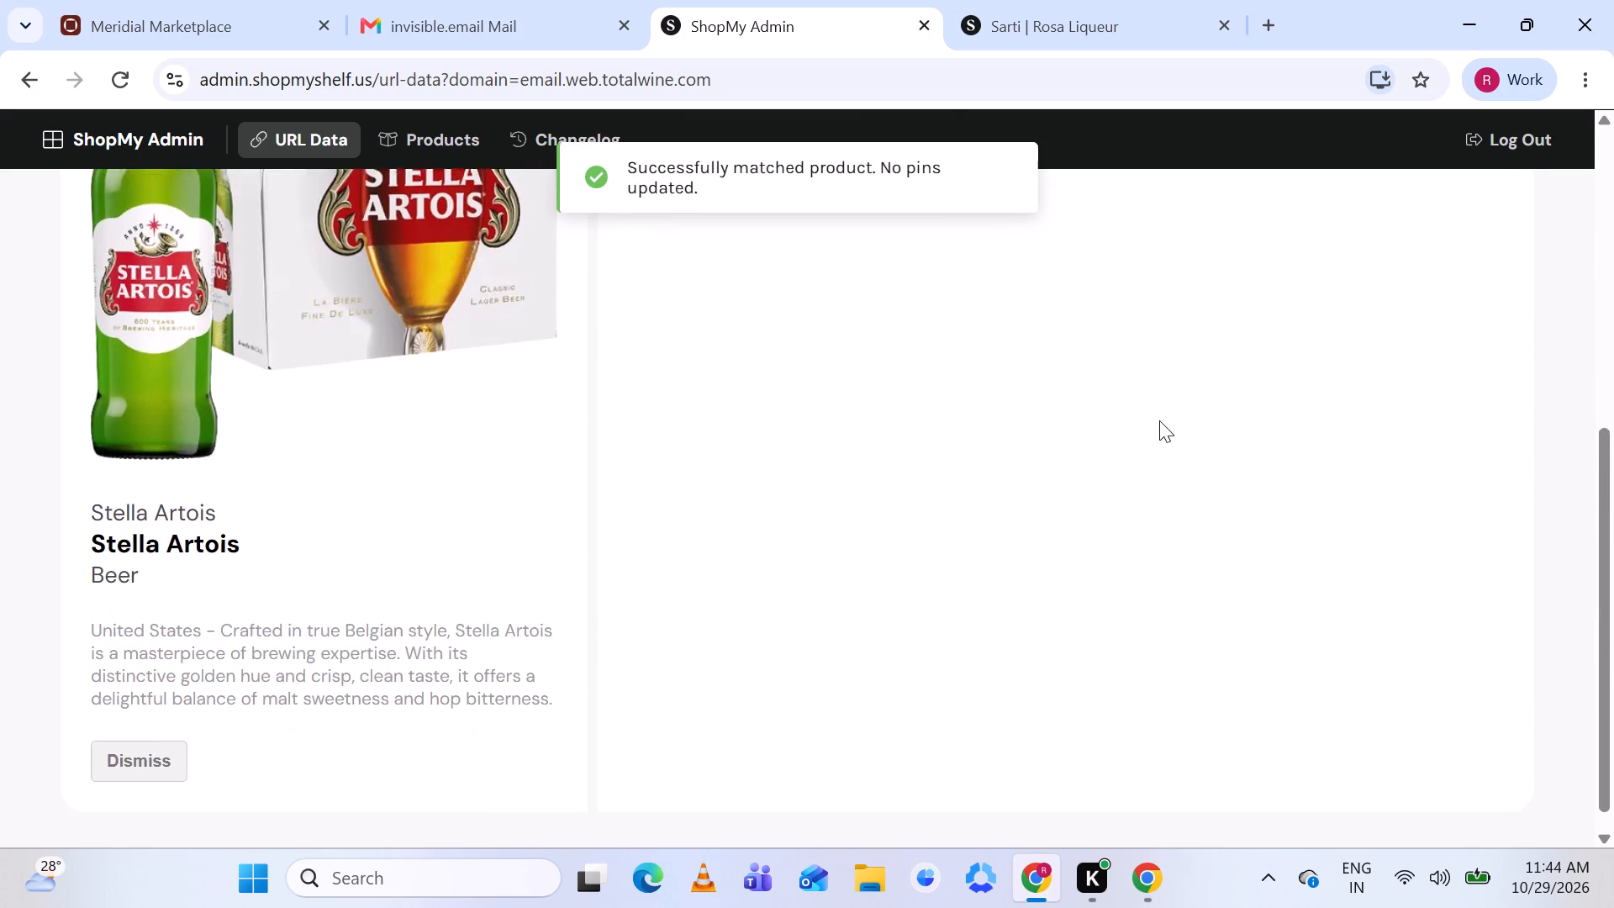
scroll(1159, 420, "down", 1)
scroll(1159, 420, "up", 4)
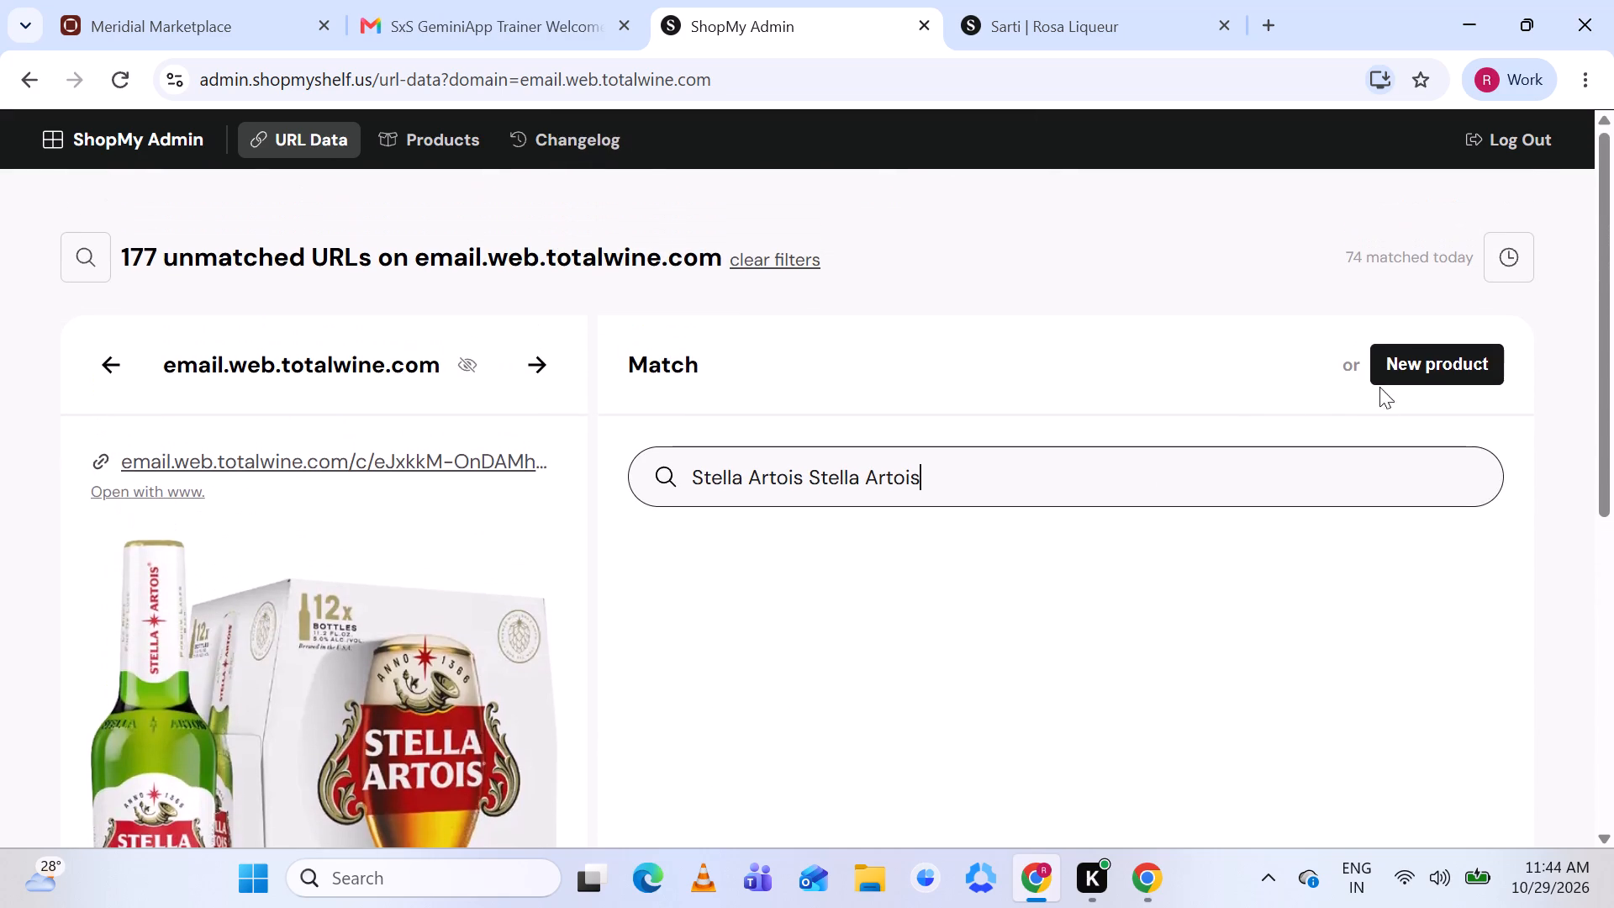
left_click(1406, 356)
scroll(1097, 509, "down", 1)
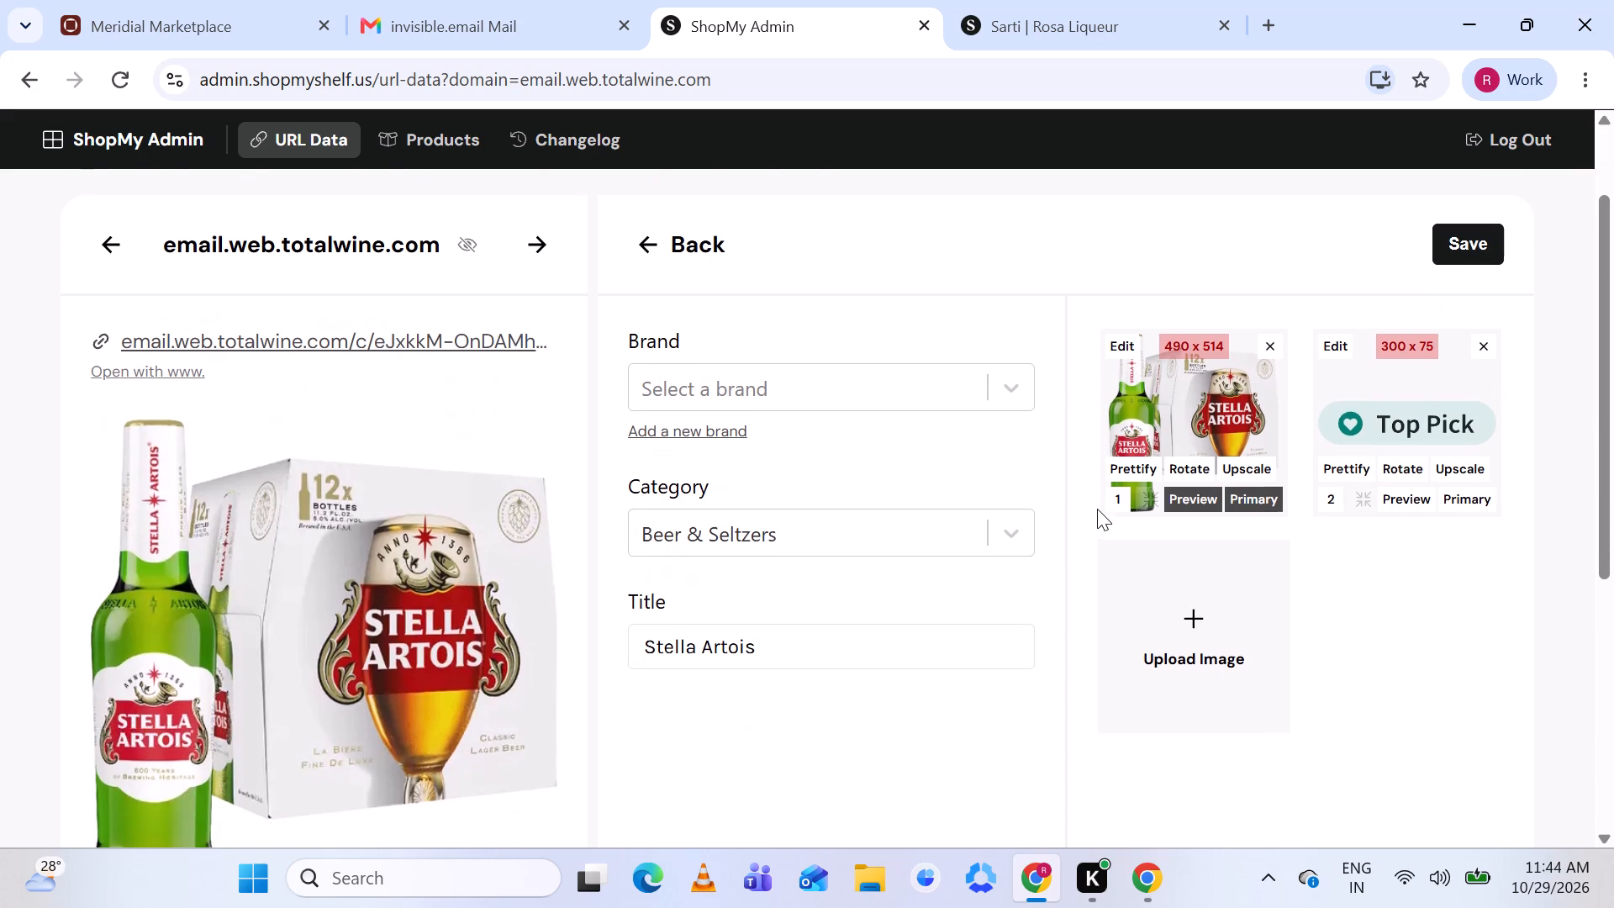
left_click(1481, 348)
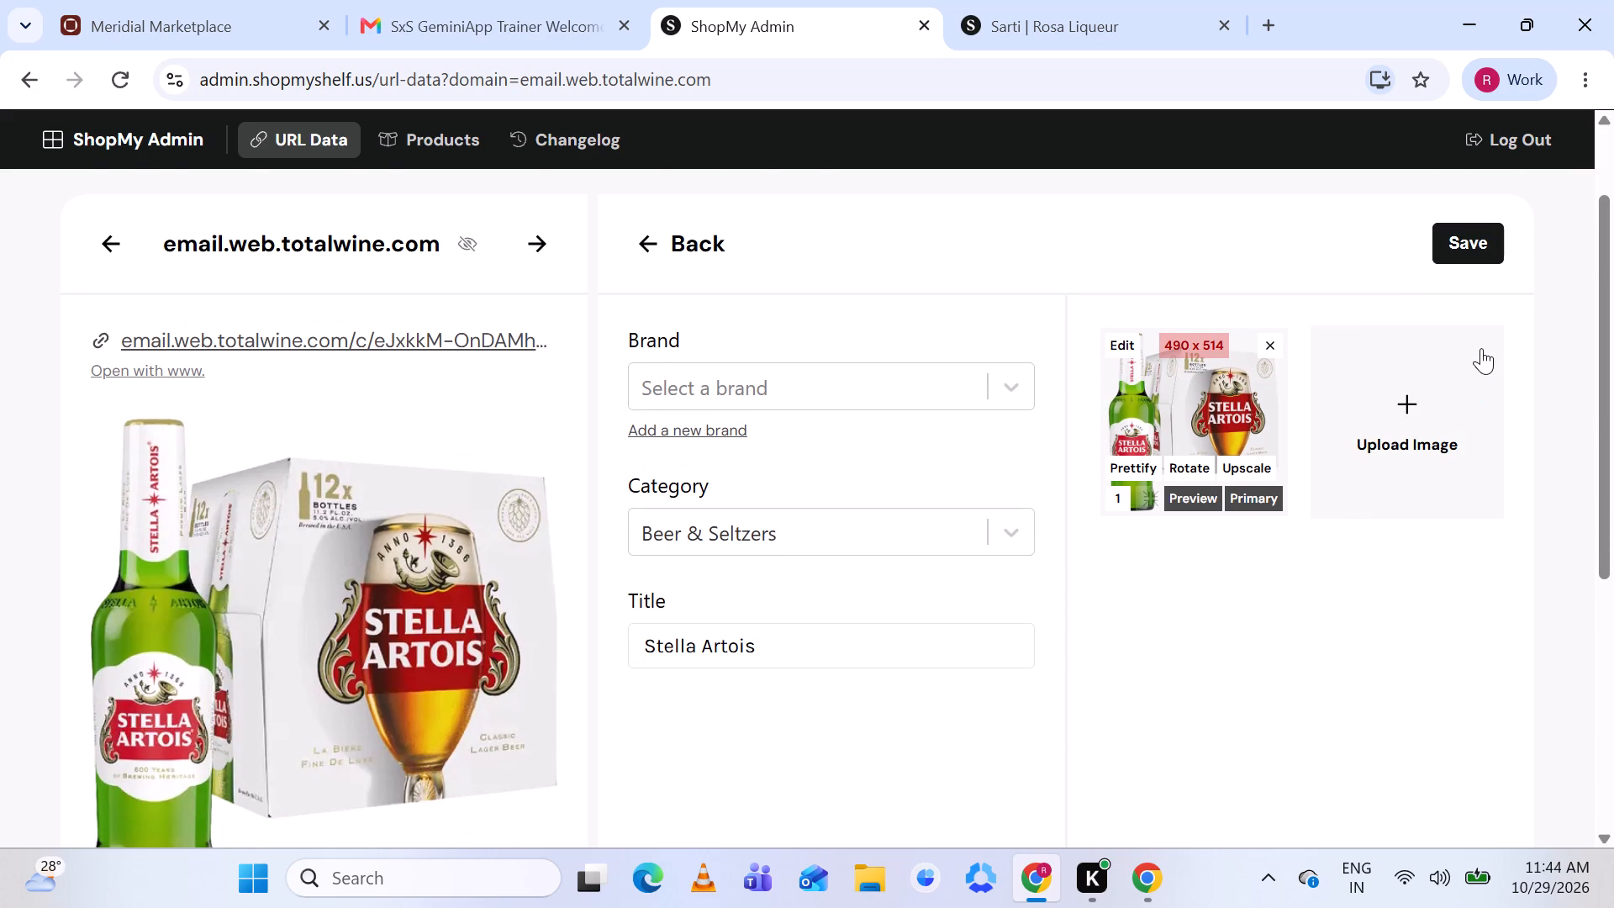
left_click(1132, 462)
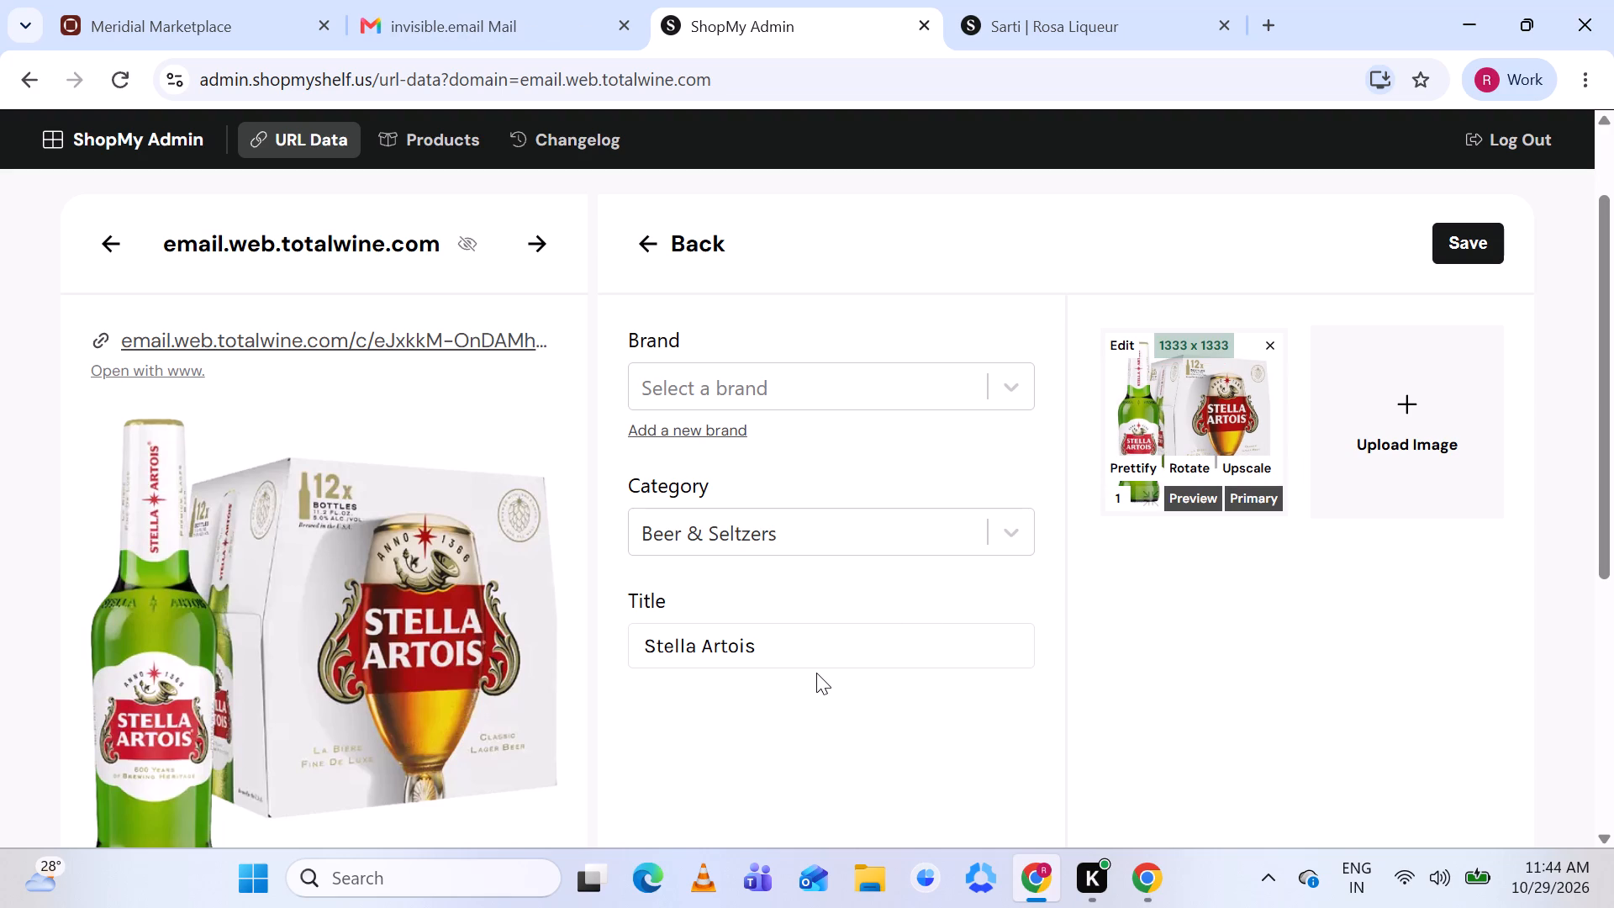
Copy the brand name Stella Artois from the listing details and search the existing brands for it.
scroll(816, 673, "down", 3)
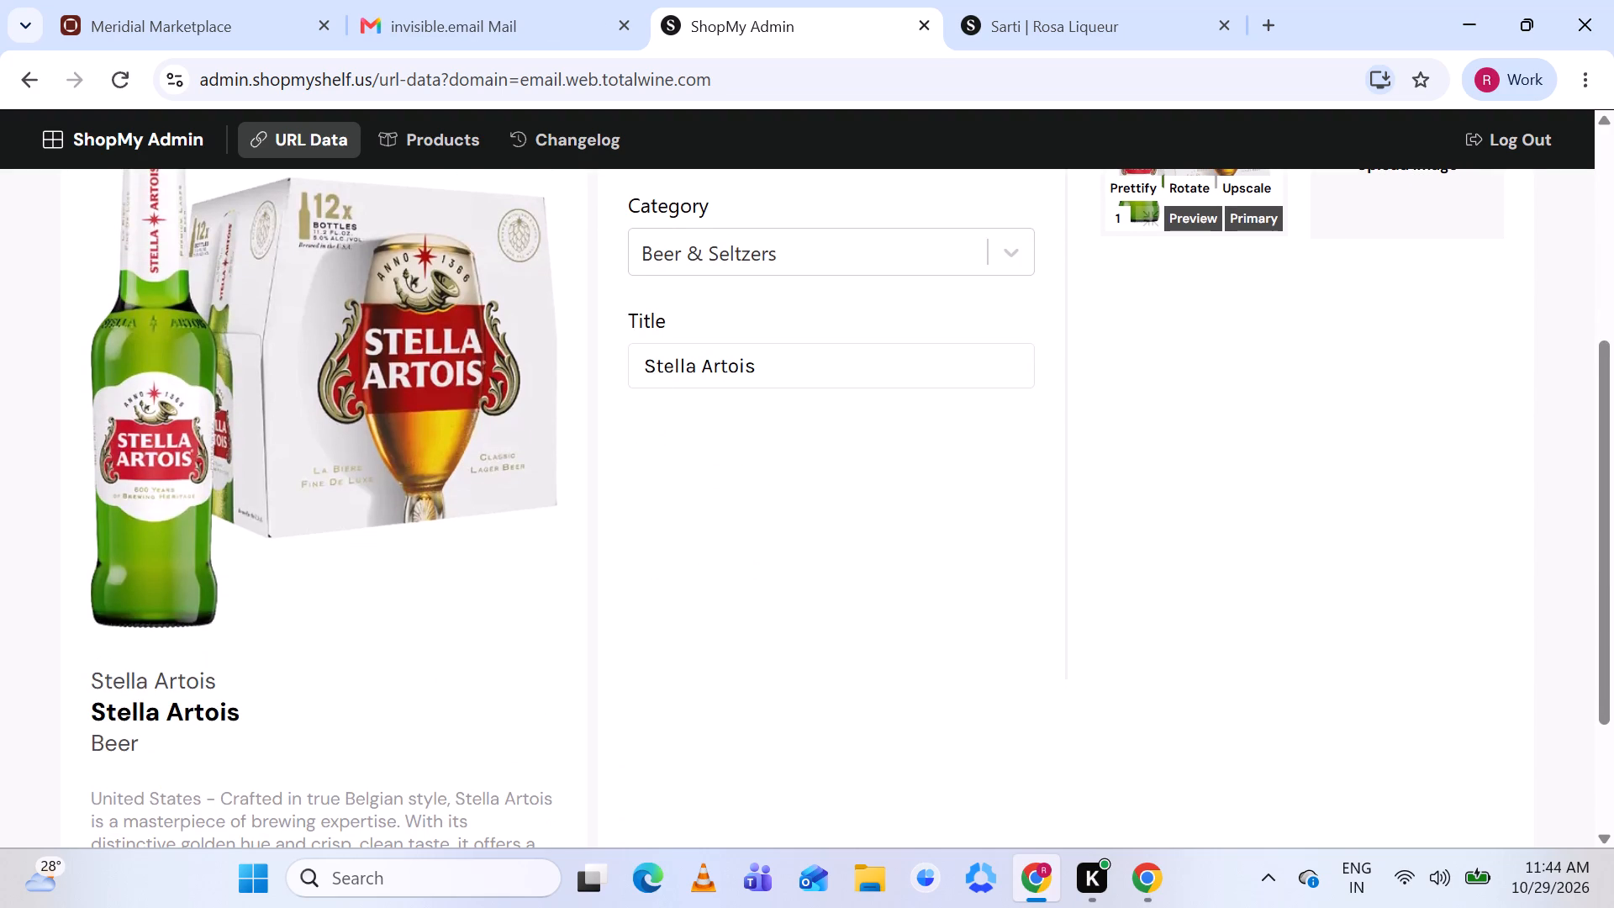
left_click_drag(92, 678, 219, 664)
key("ctrl+c")
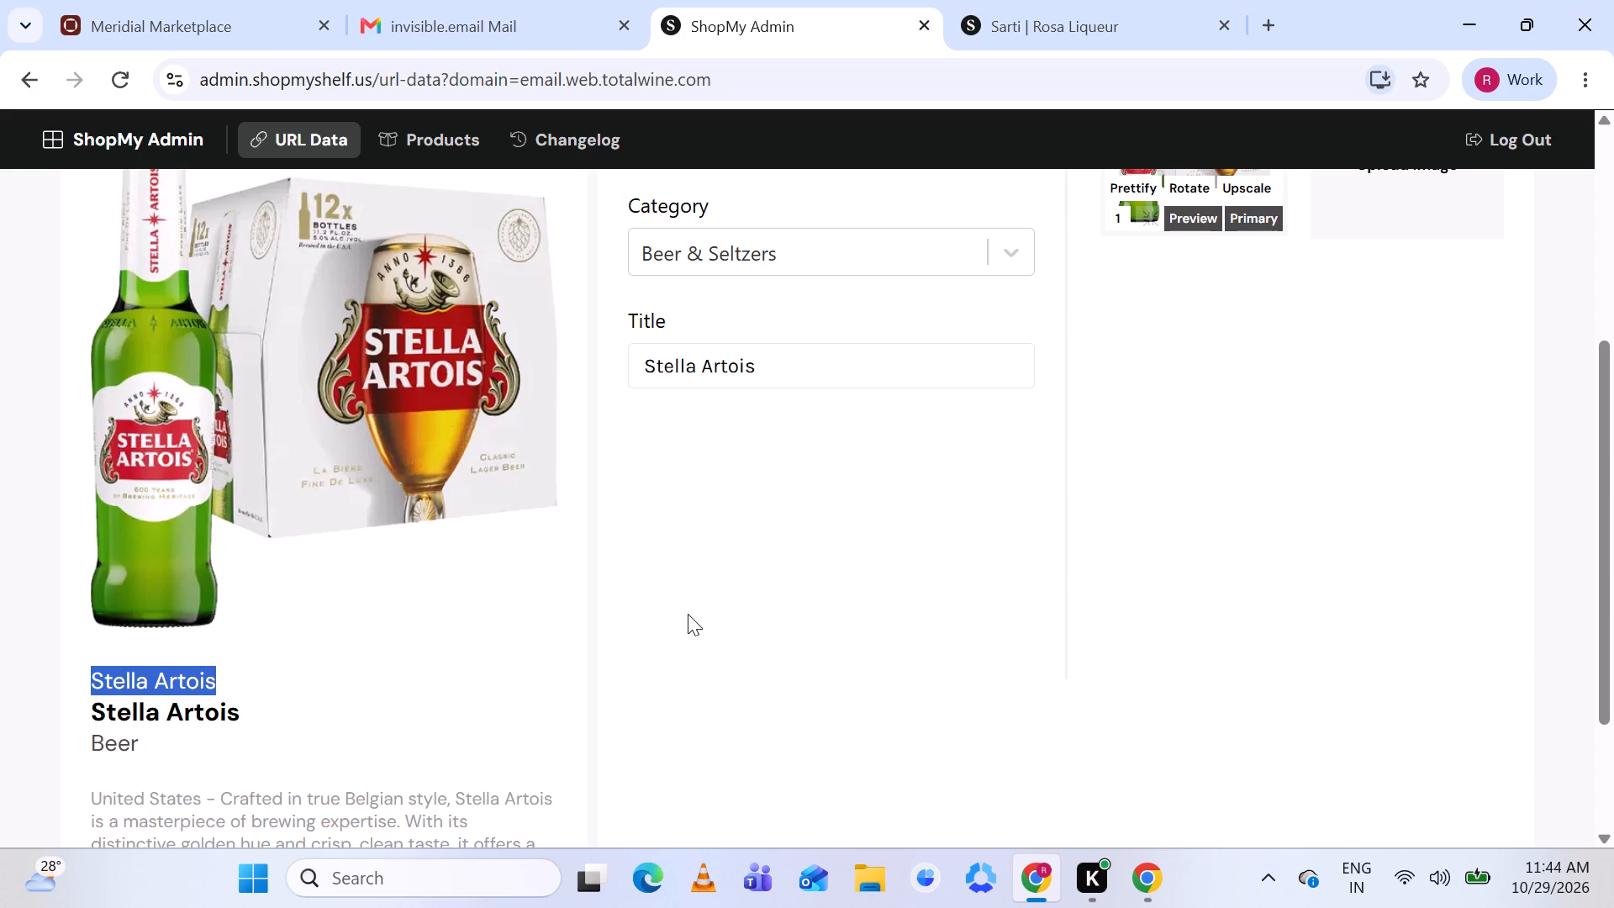
left_click(688, 614)
scroll(688, 614, "up", 2)
left_click(704, 477)
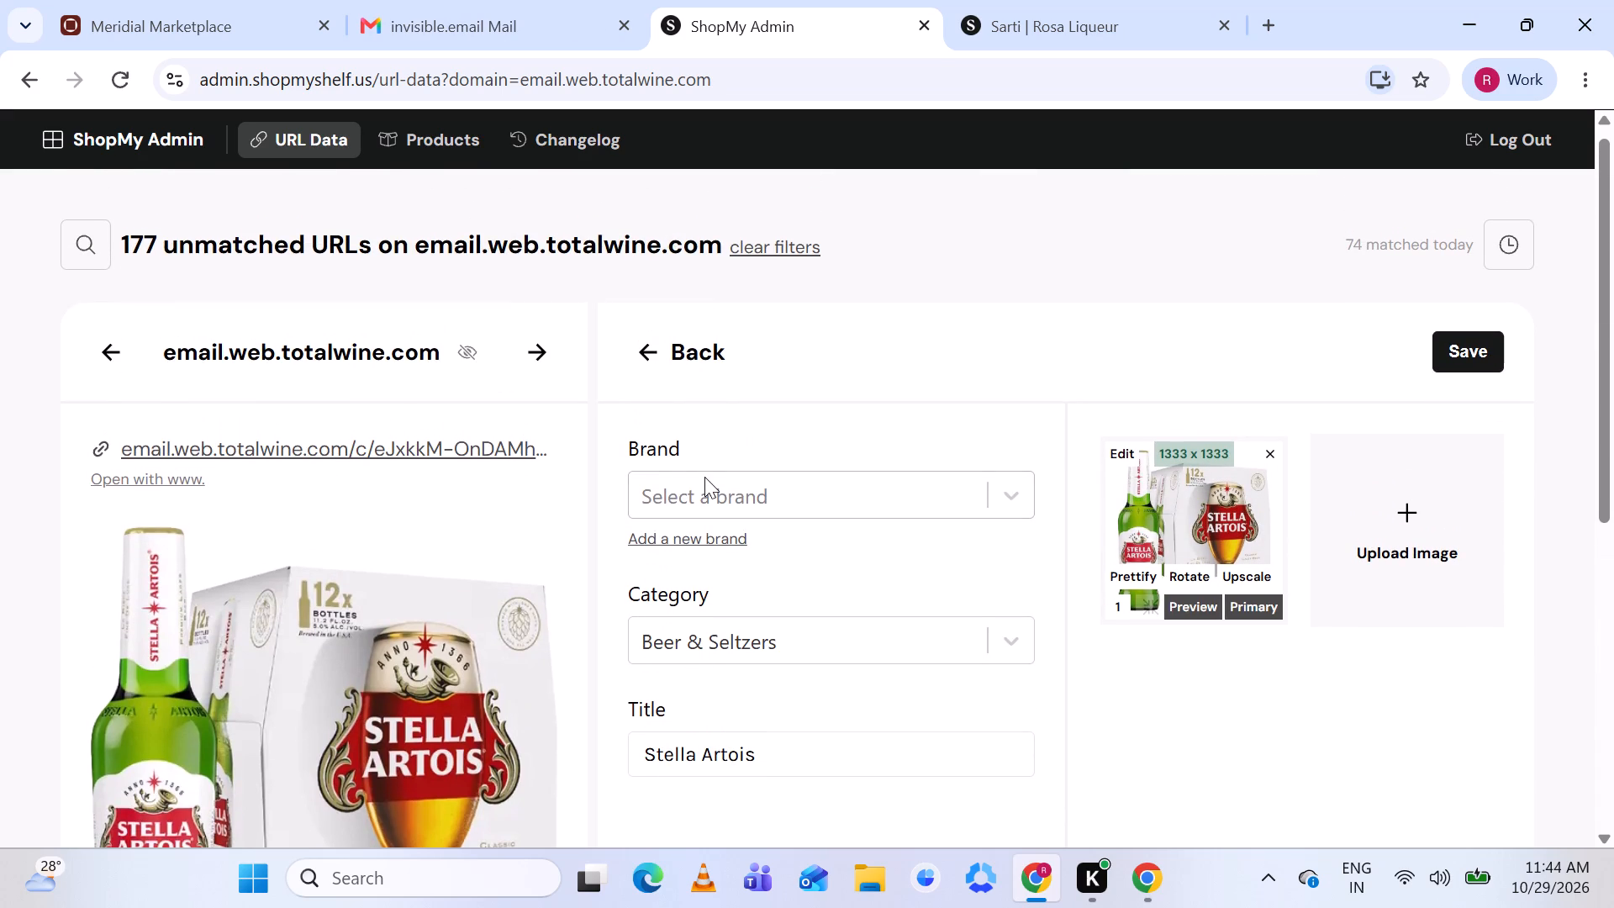
left_click(693, 497)
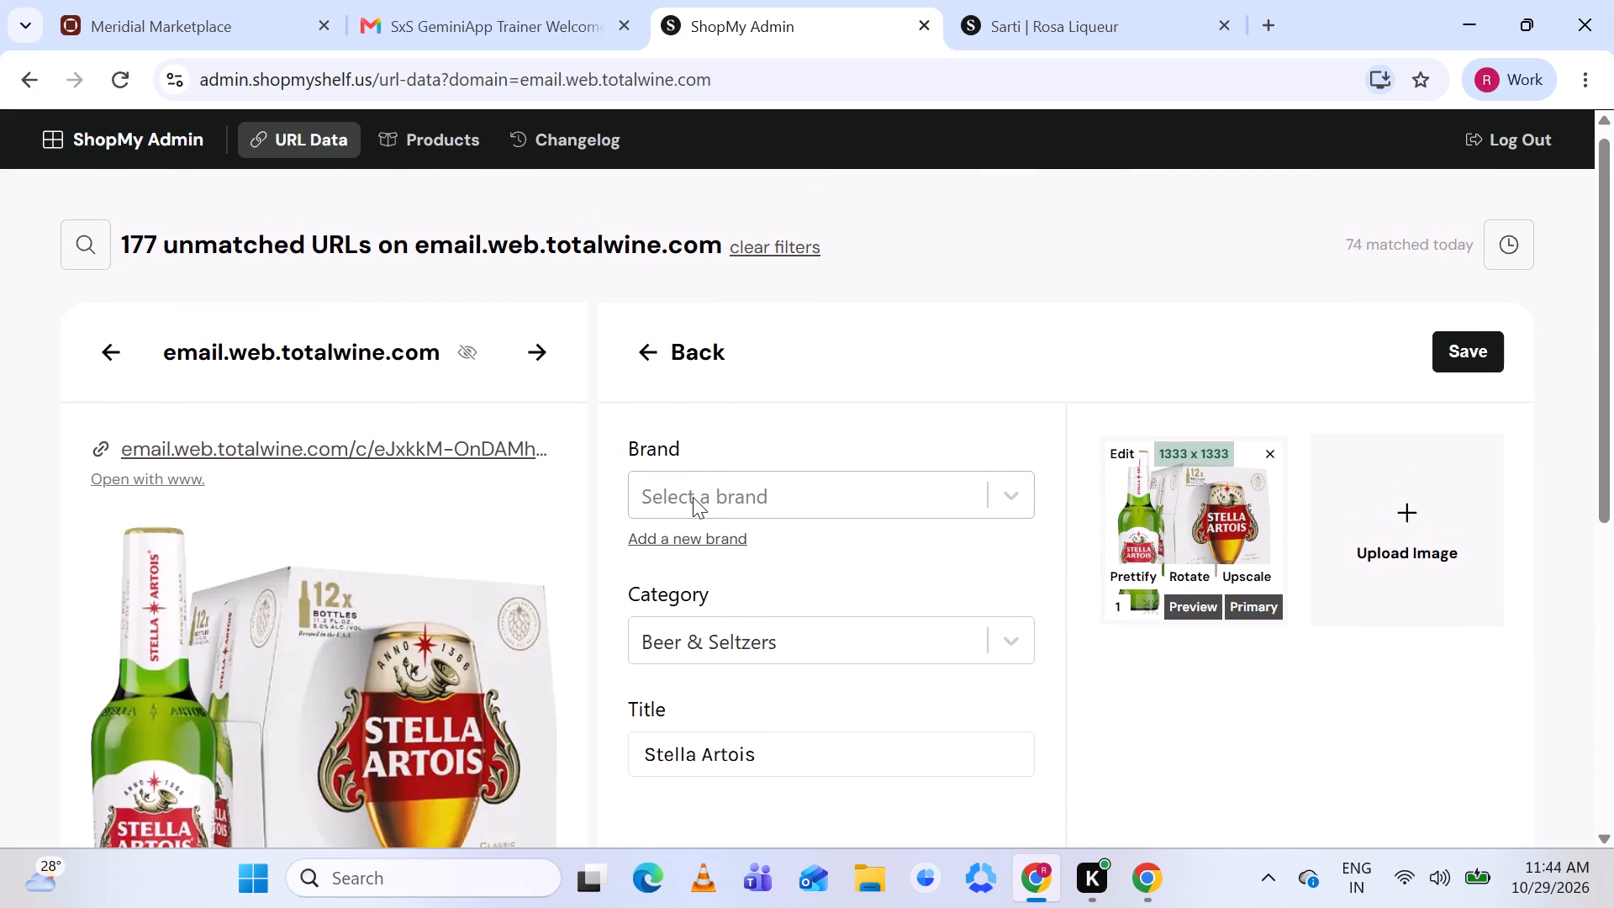
key("ctrl+v")
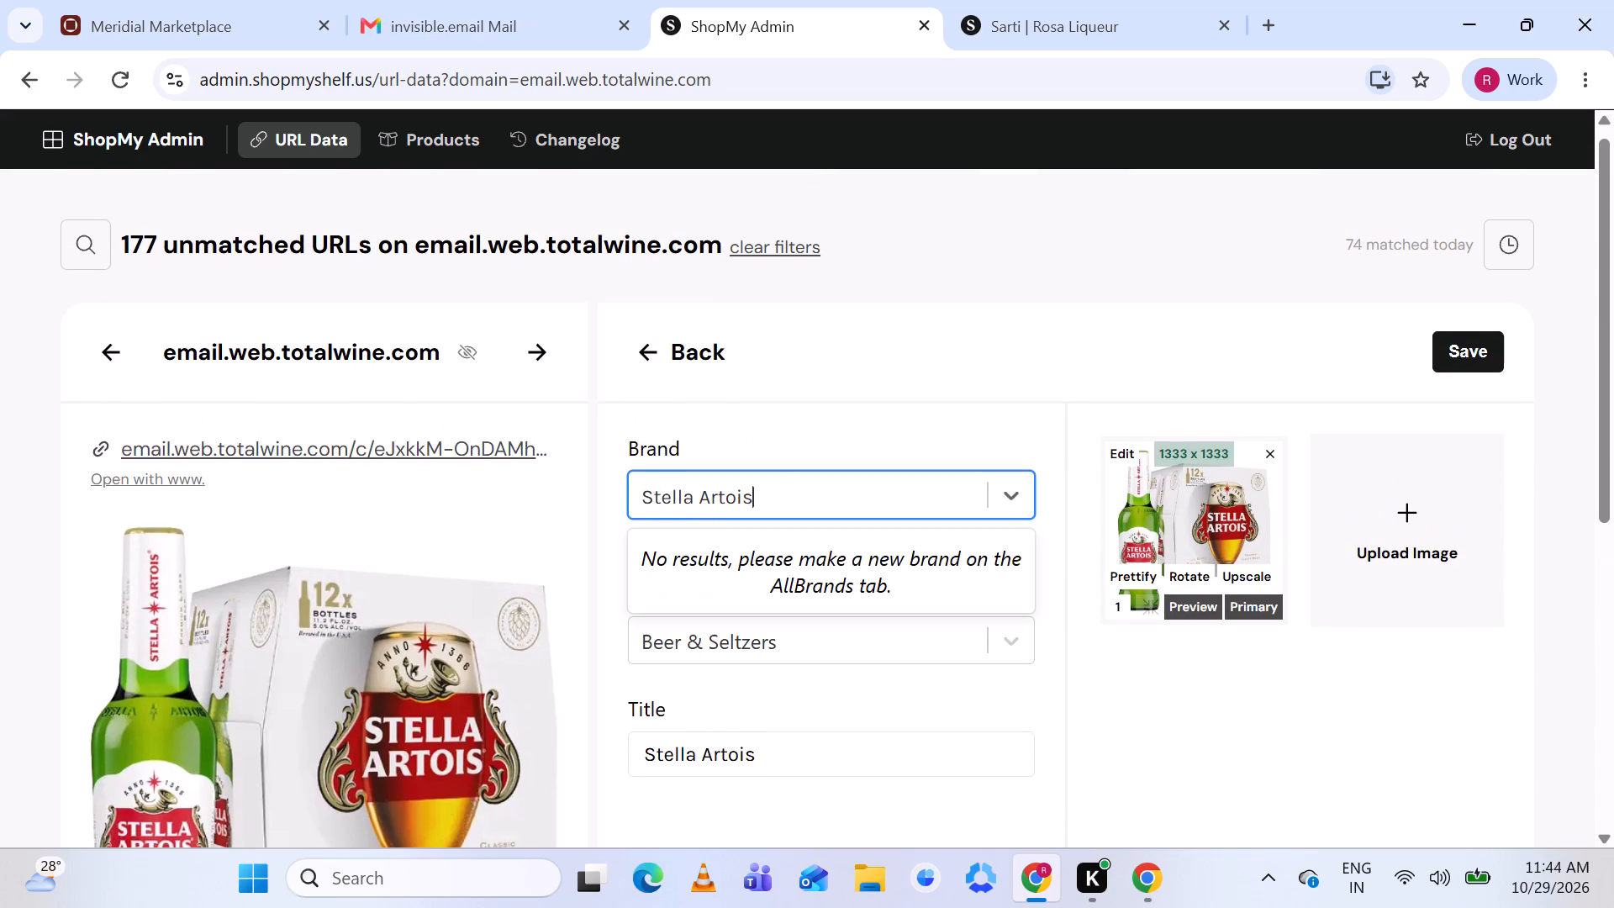
left_click(808, 445)
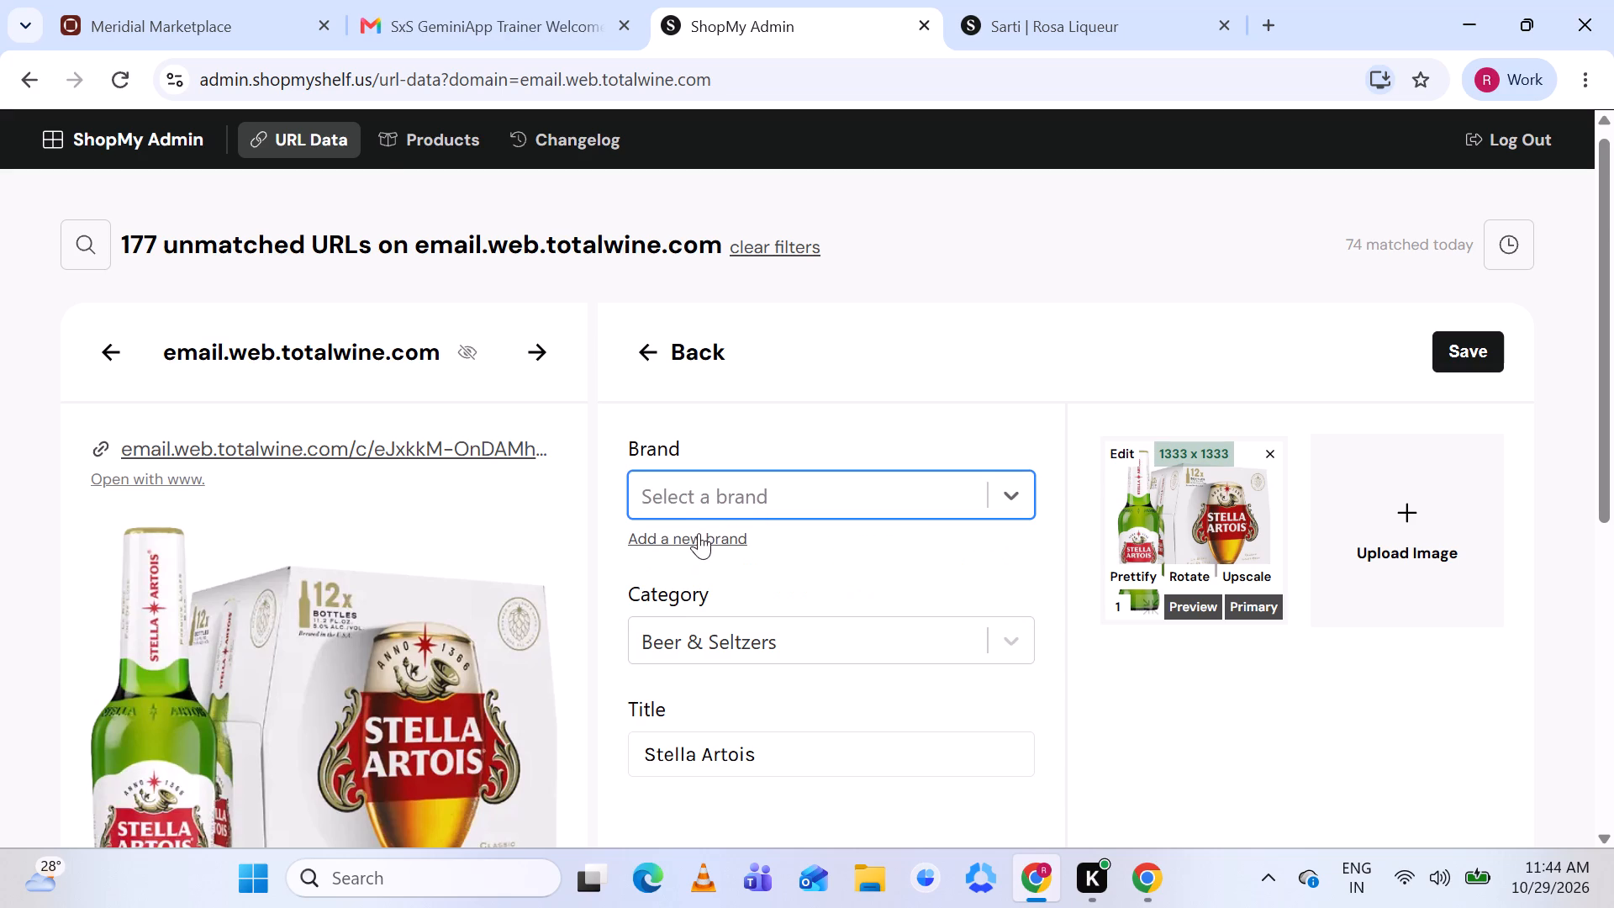
Add a new brand named Stella Artois for the beer product.
left_click(694, 539)
left_click(720, 306)
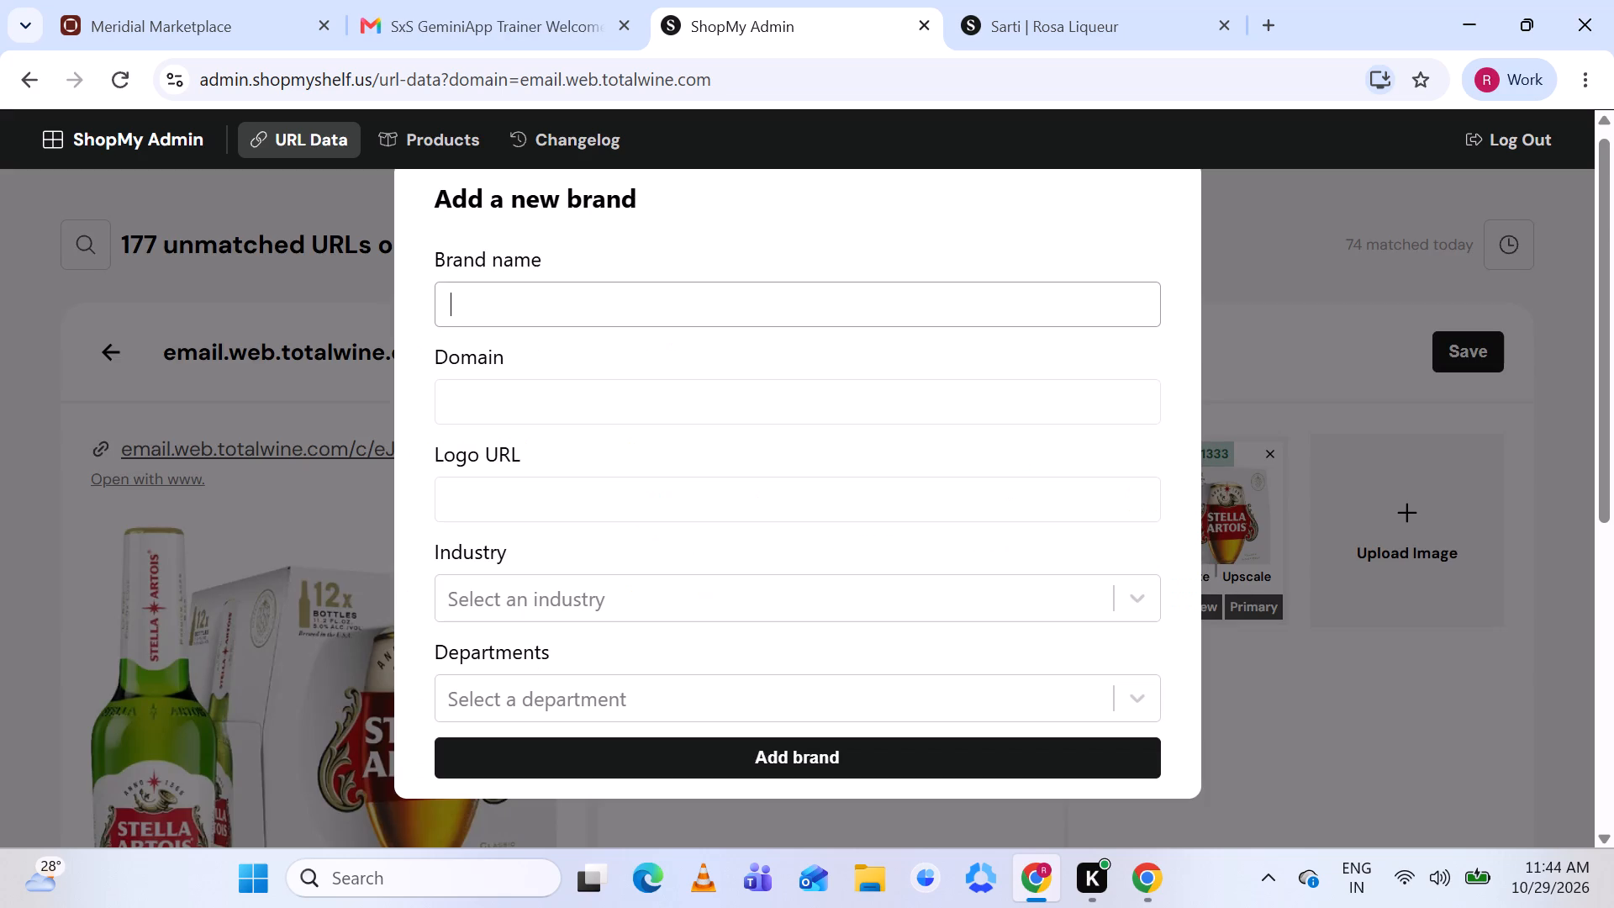
key("ctrl+v")
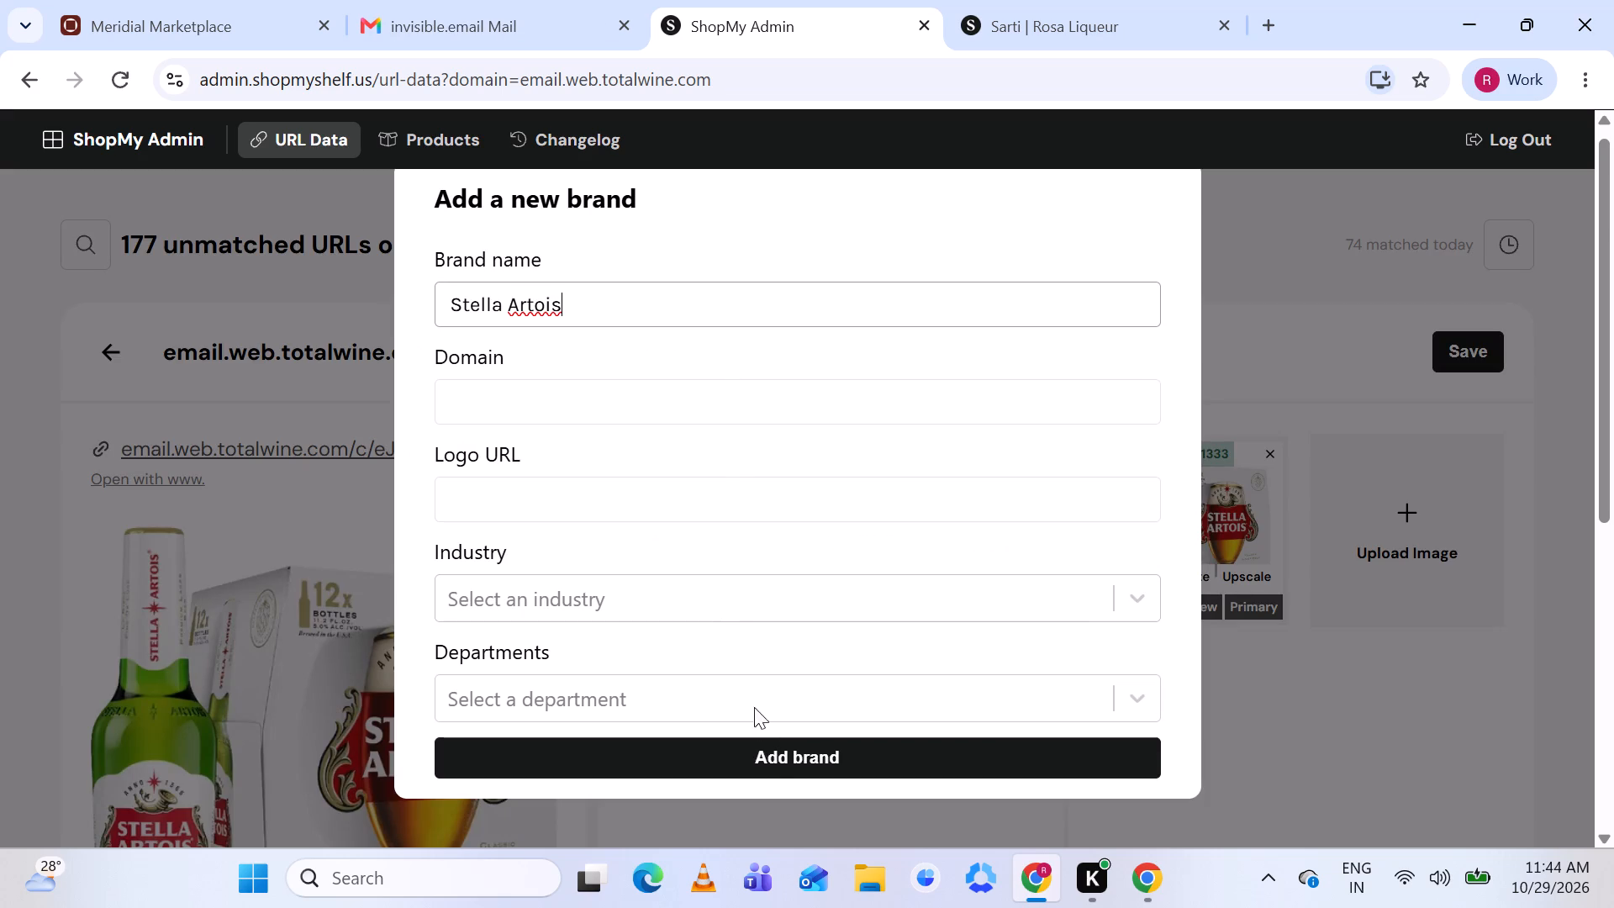
left_click(770, 754)
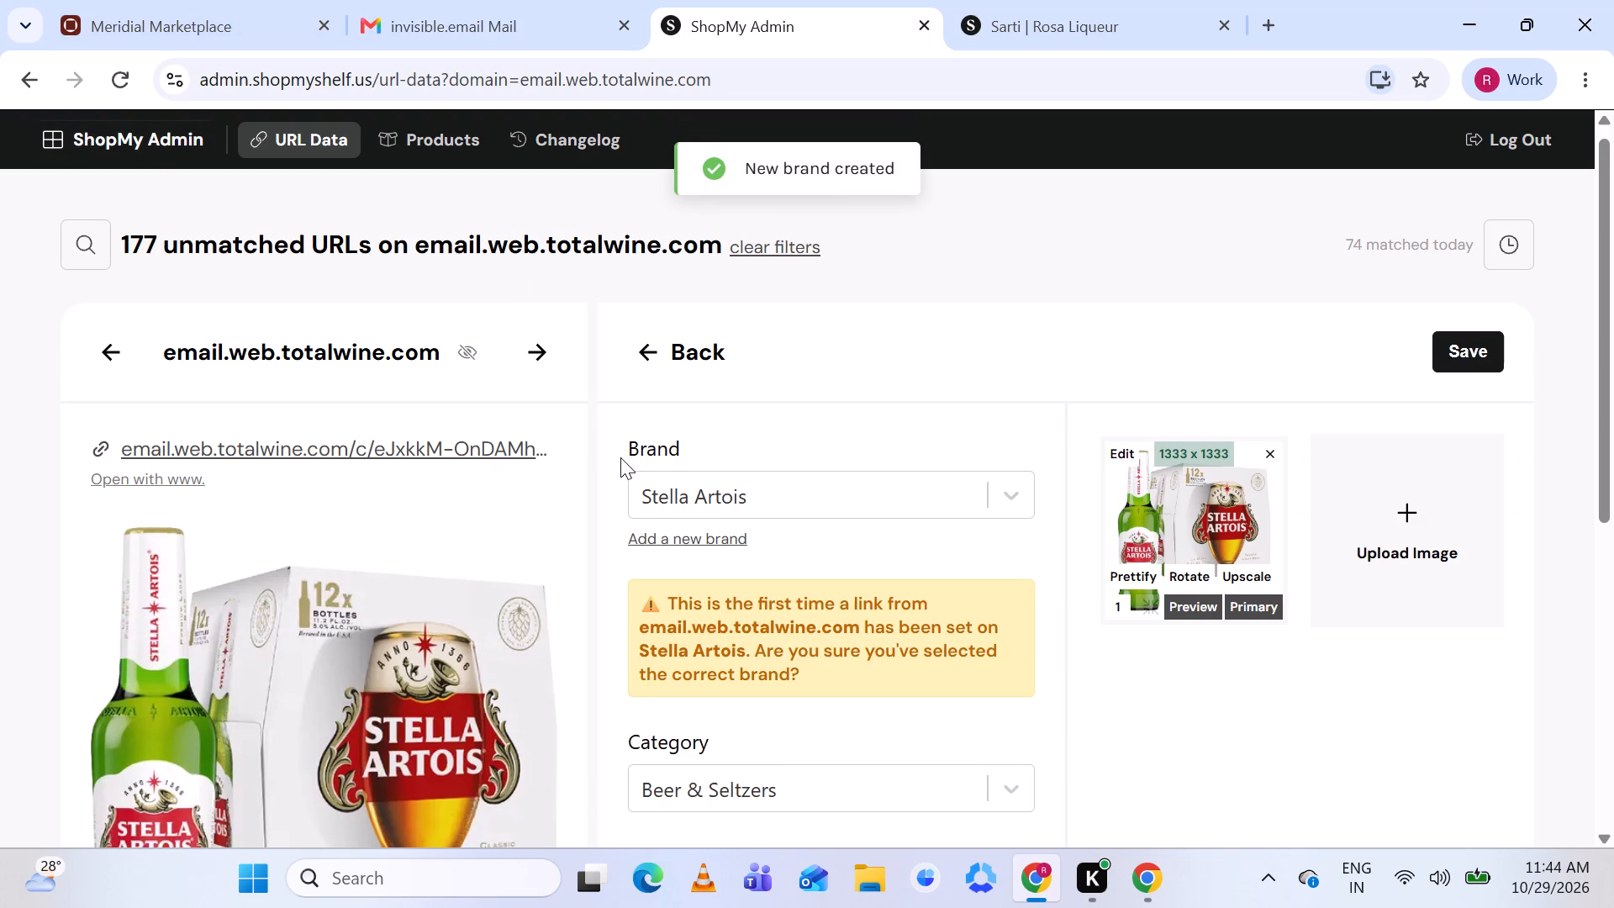
Save the new Stella Artois product under the Stella Artois brand in the Beer & Seltzers category.
scroll(900, 489, "down", 3)
scroll(900, 489, "up", 3)
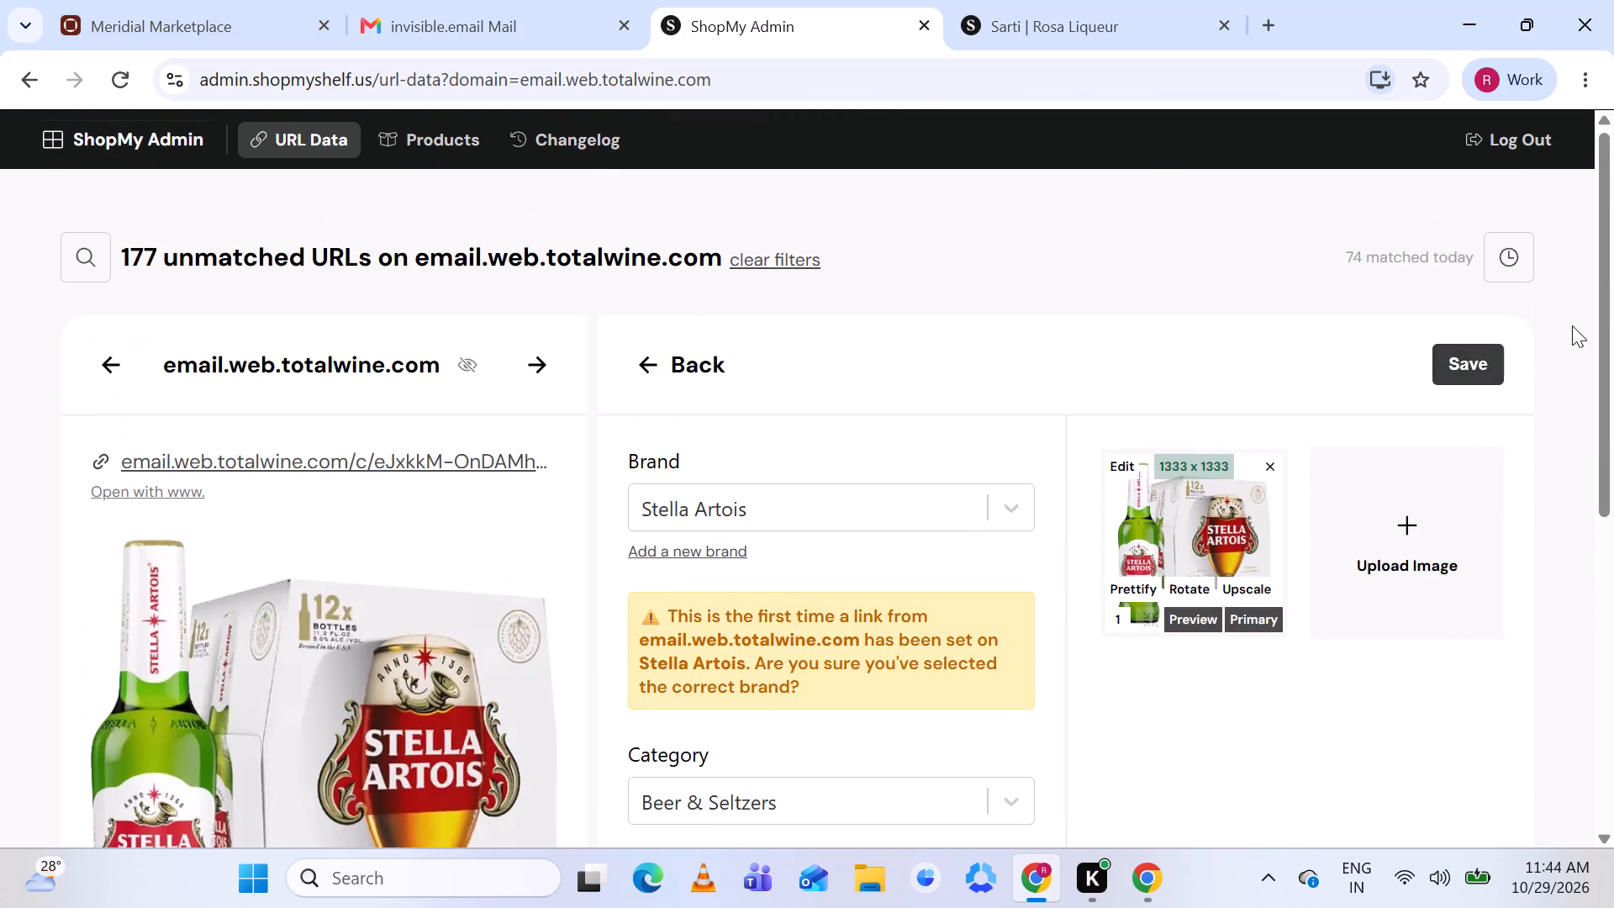
left_click(1474, 351)
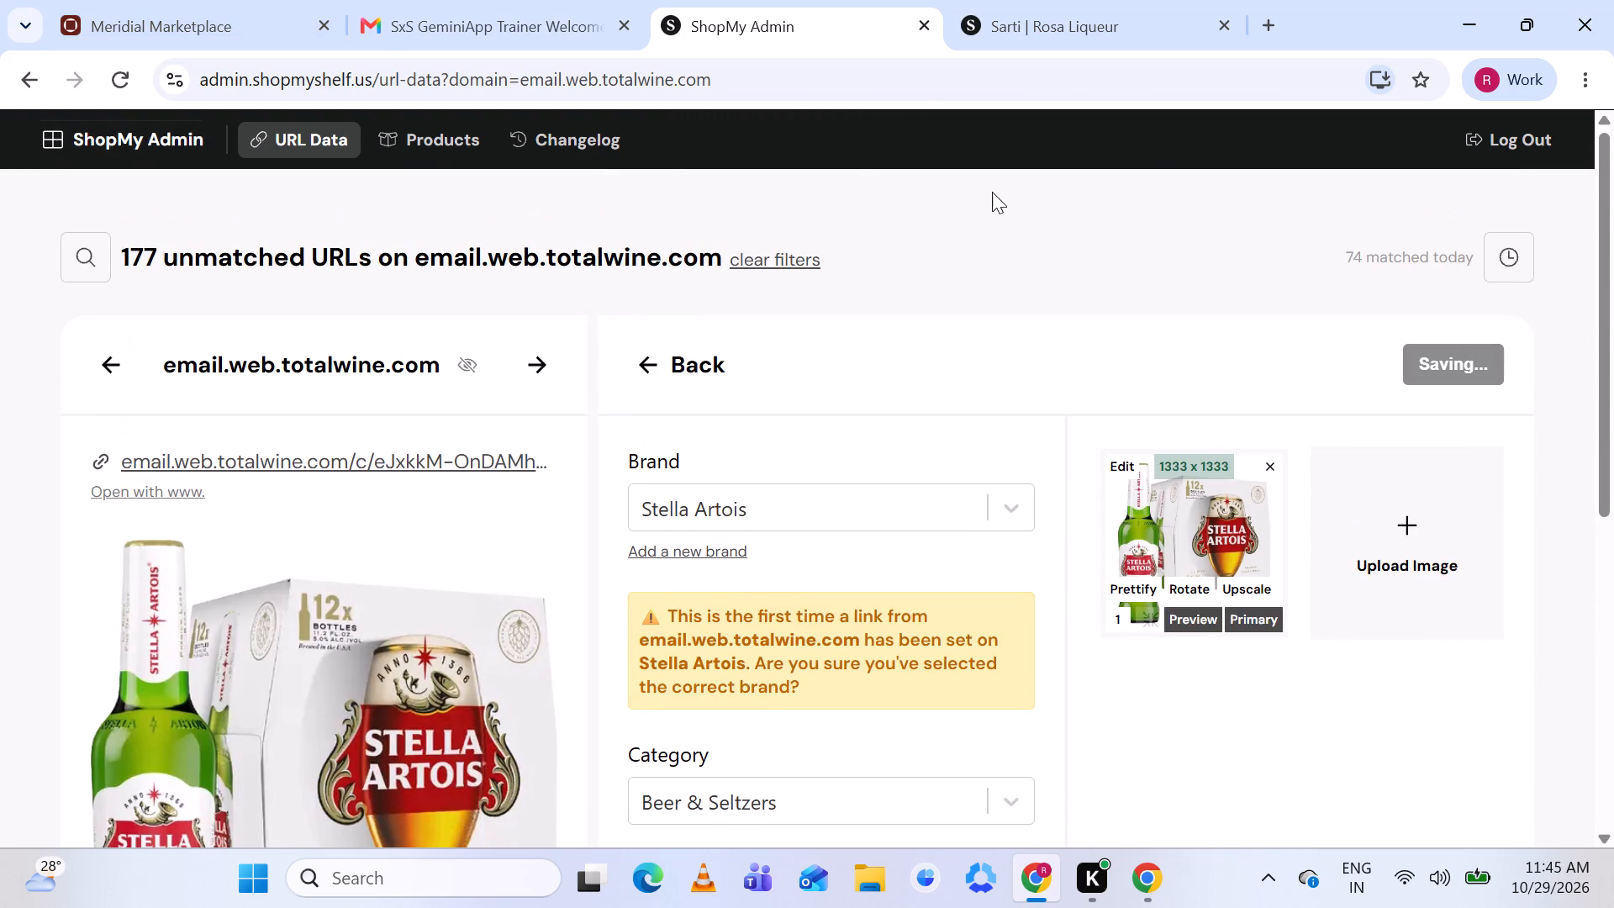
Switch to the Meridial Marketplace site, reload the My Referrals page and look it over.
left_click(162, 24)
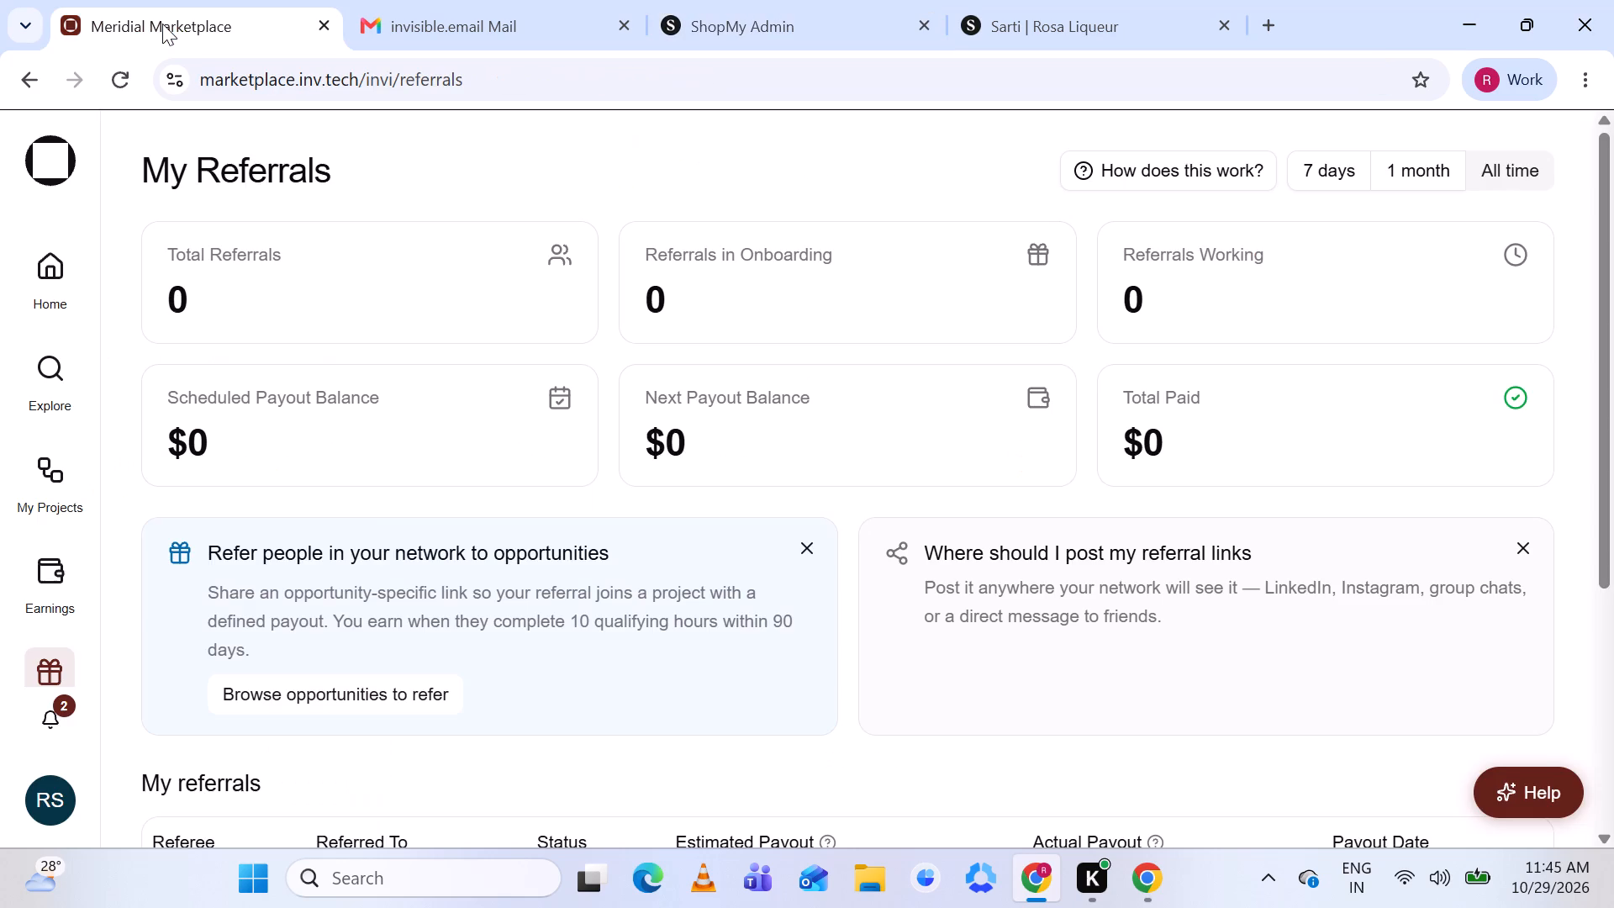
scroll(363, 374, "up", 1)
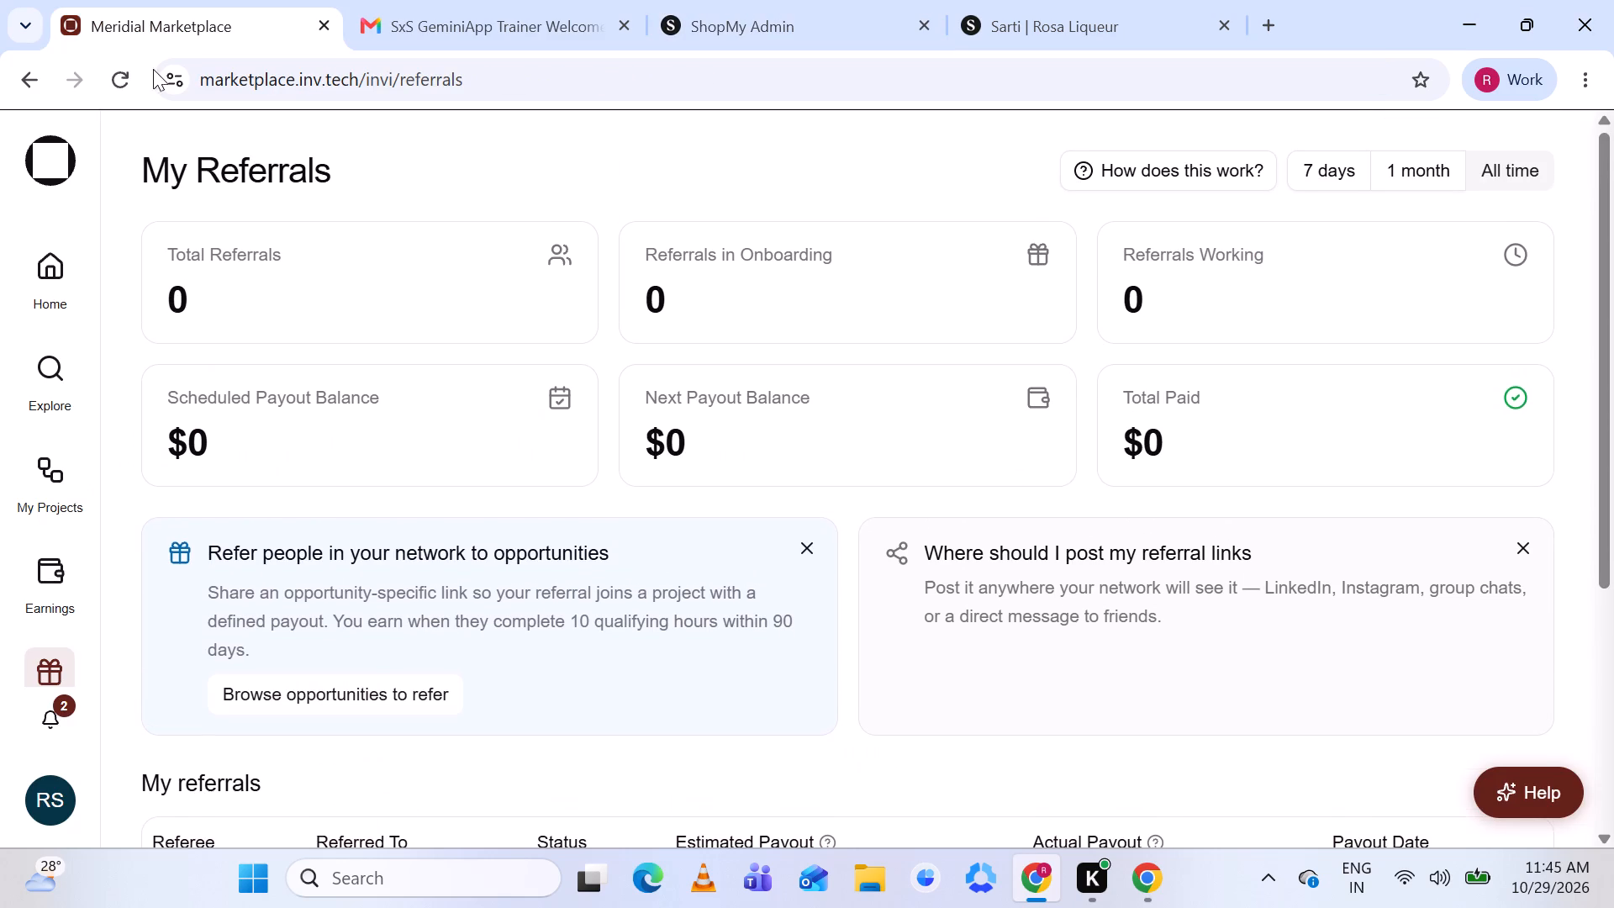
left_click(124, 74)
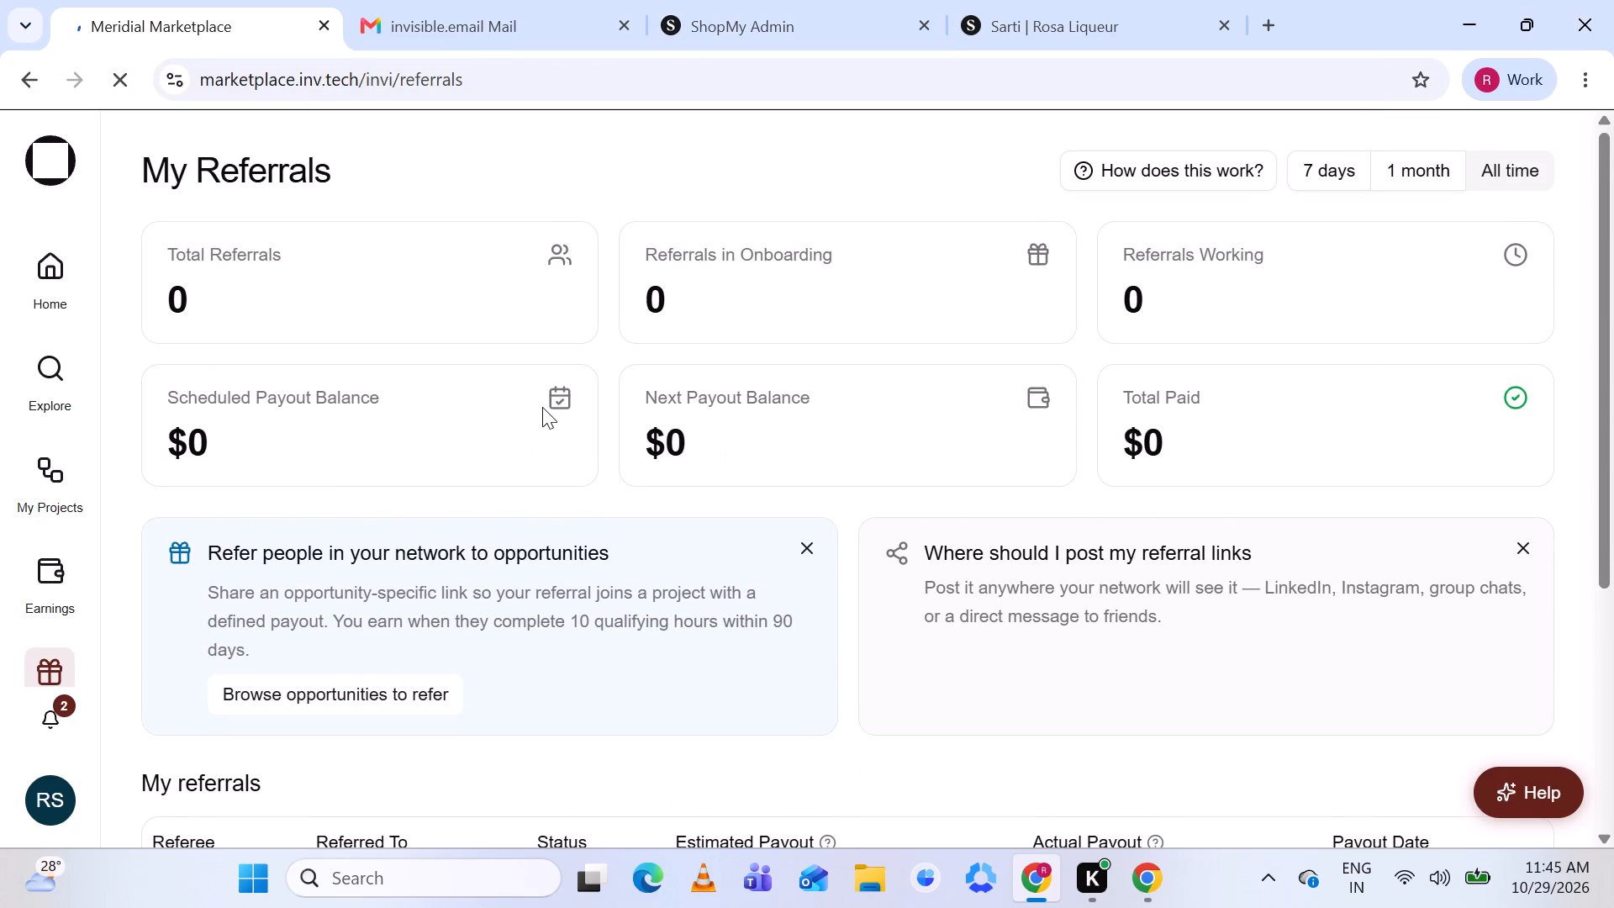
scroll(798, 481, "down", 2)
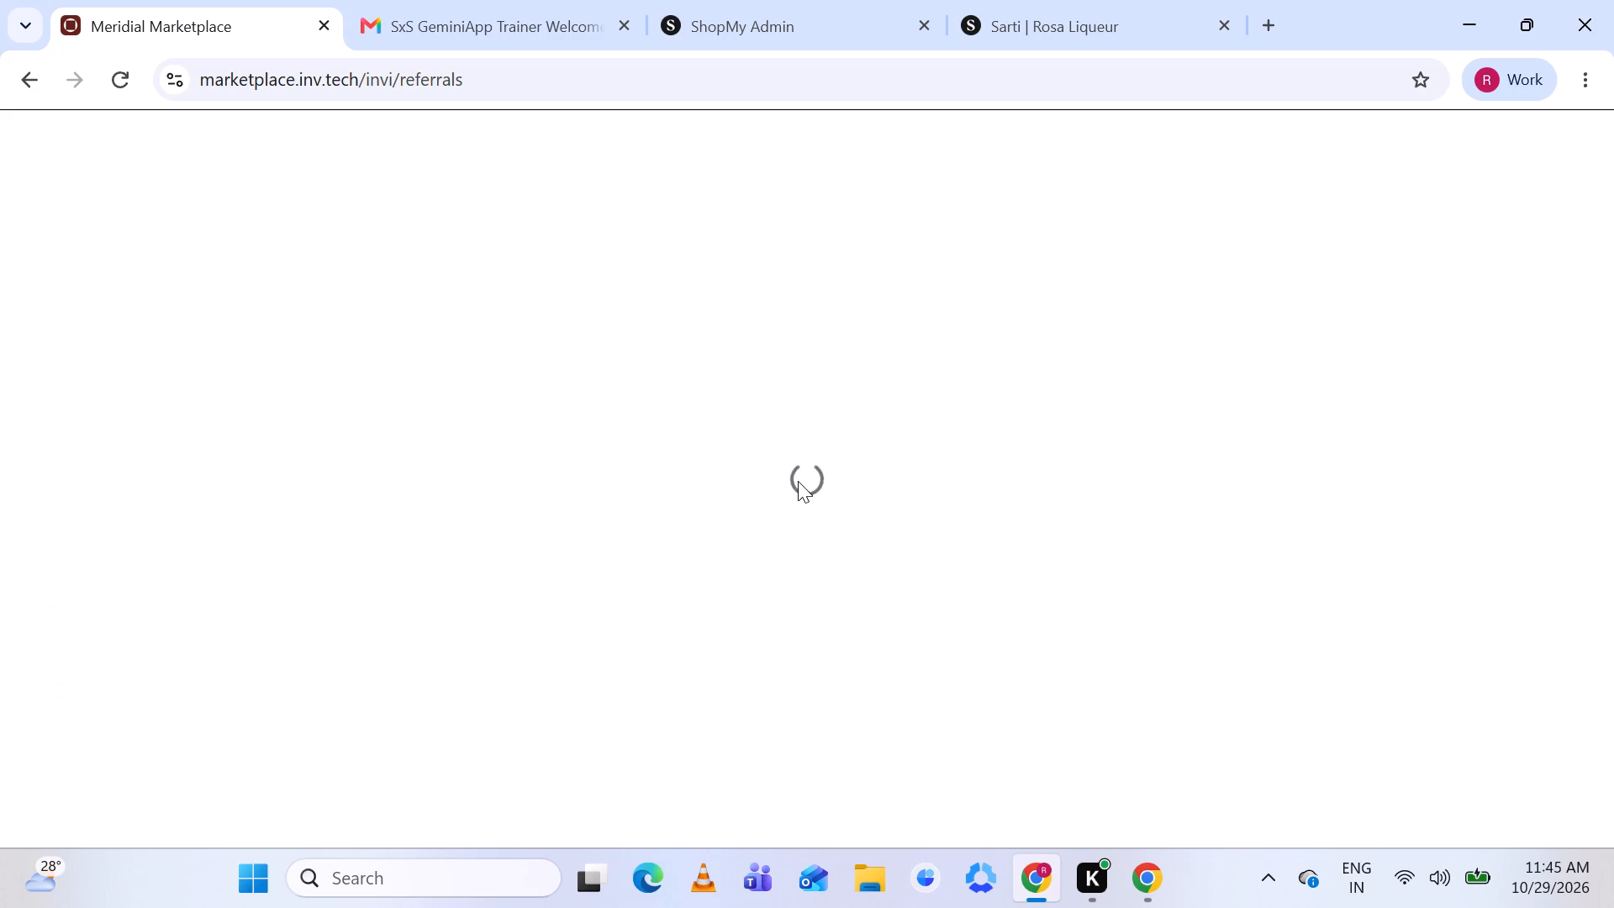
scroll(798, 481, "down", 5)
scroll(798, 481, "up", 2)
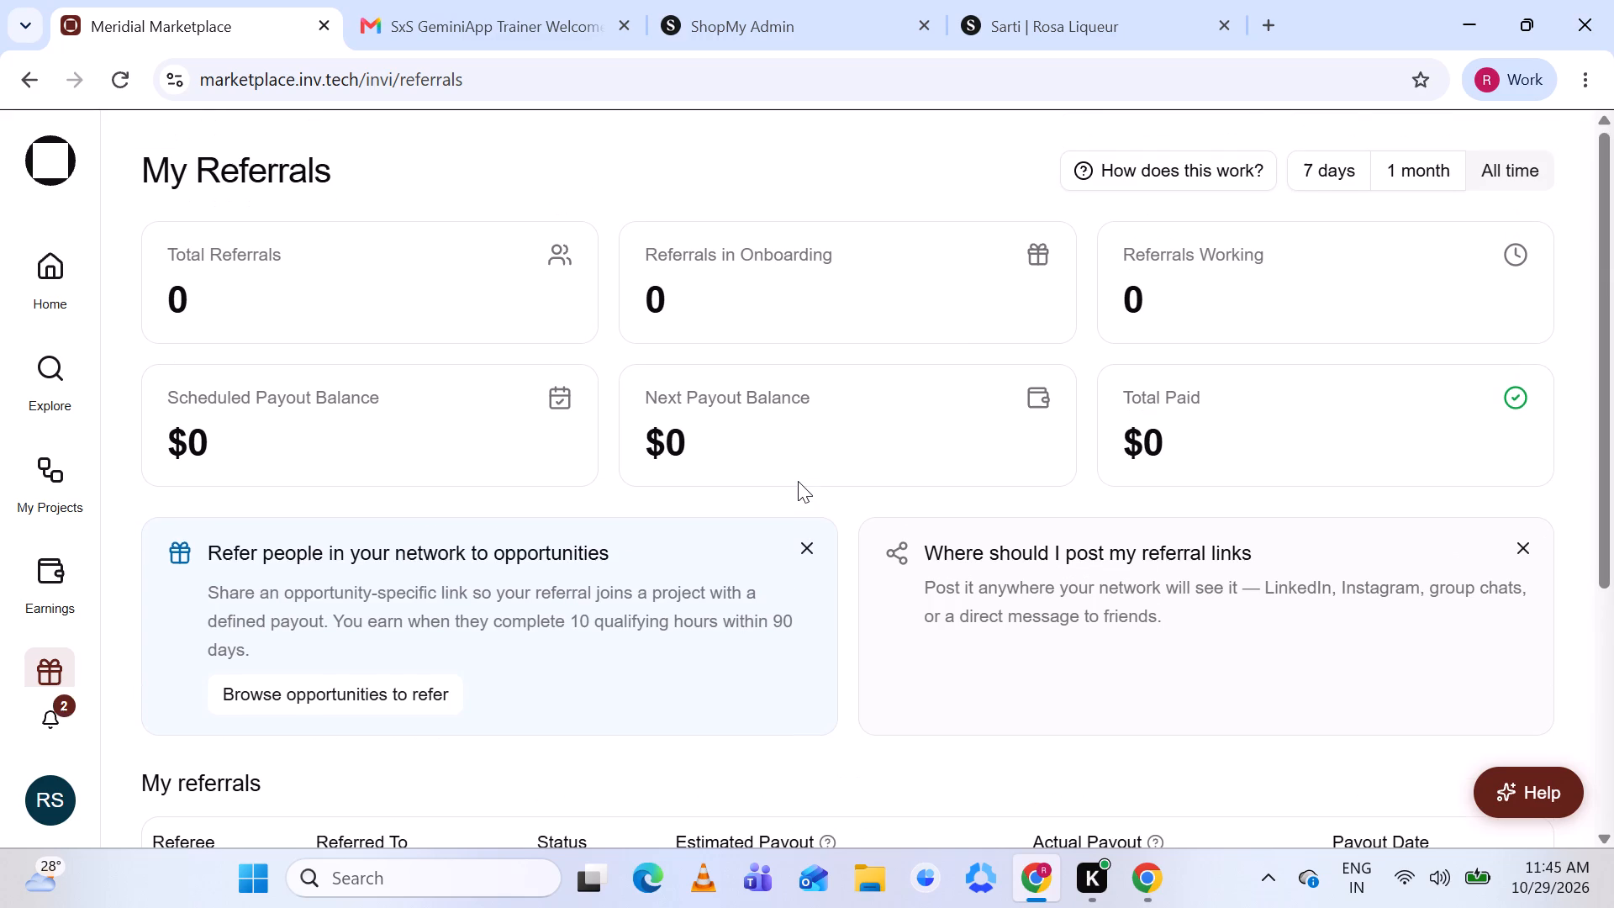
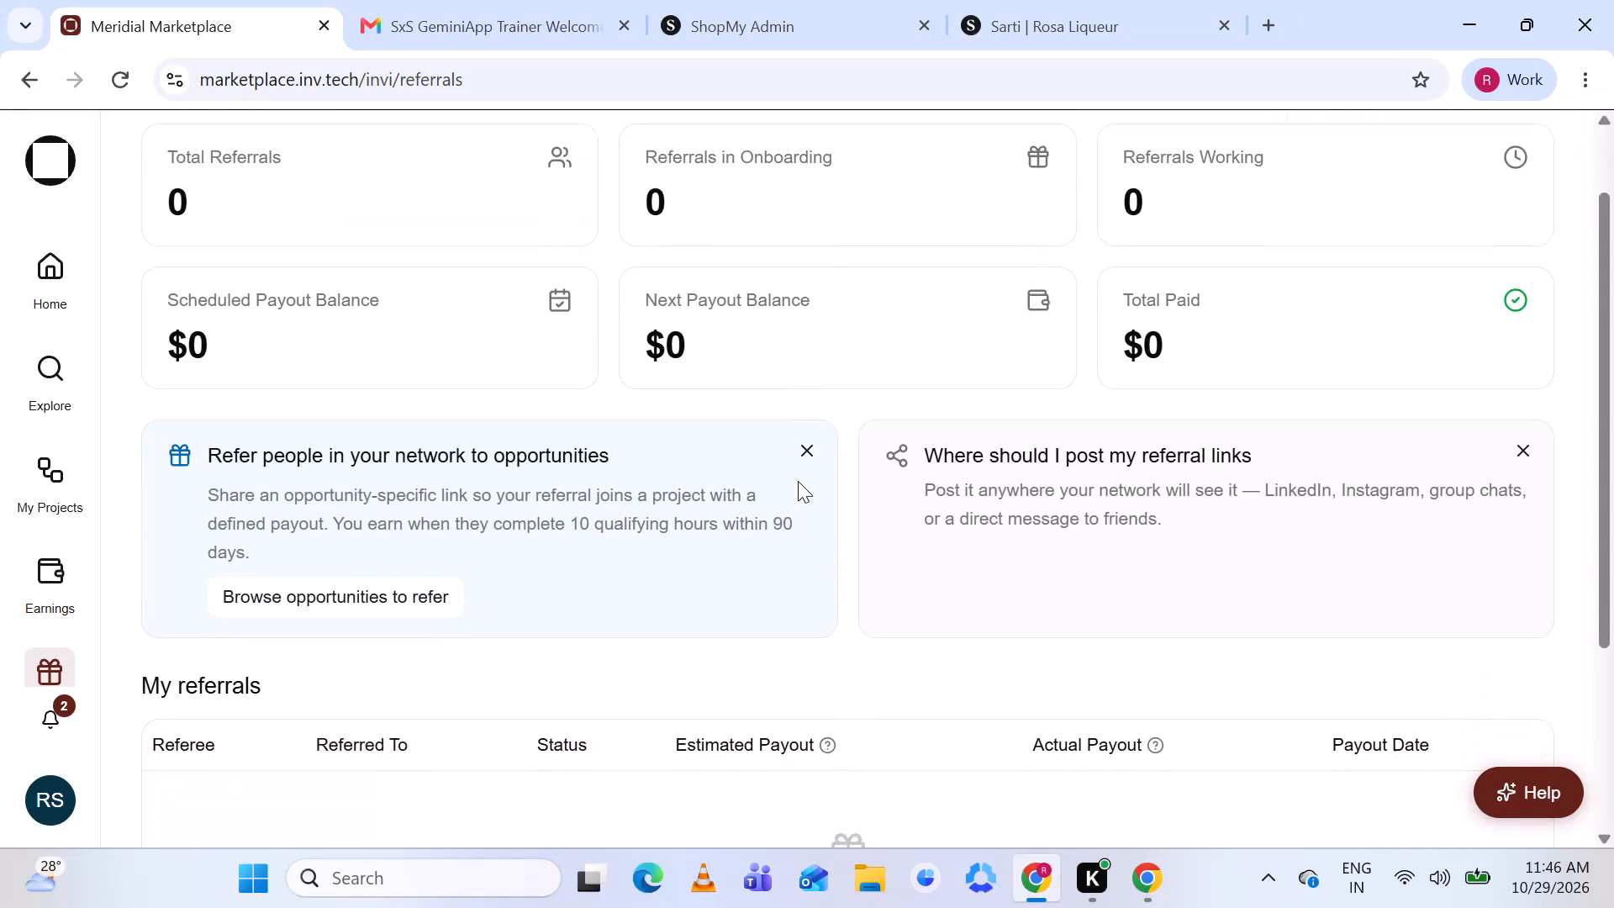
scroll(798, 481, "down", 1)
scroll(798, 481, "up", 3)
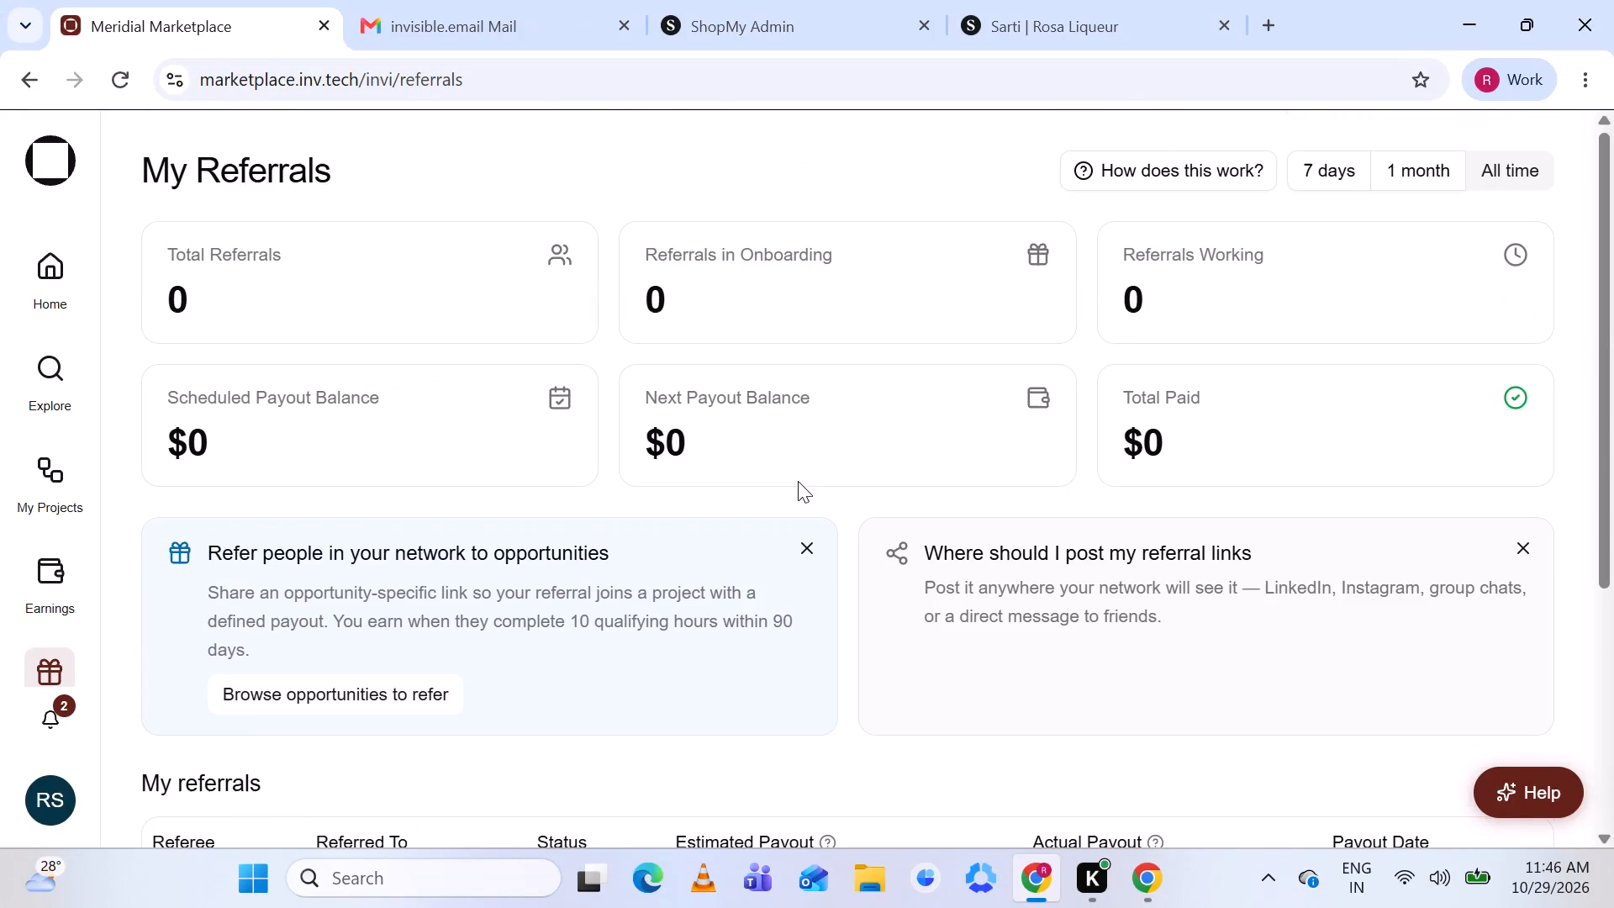
Return to ShopMy Admin and close the leftover Sarti Rosa Liqueur product page.
left_click(1081, 24)
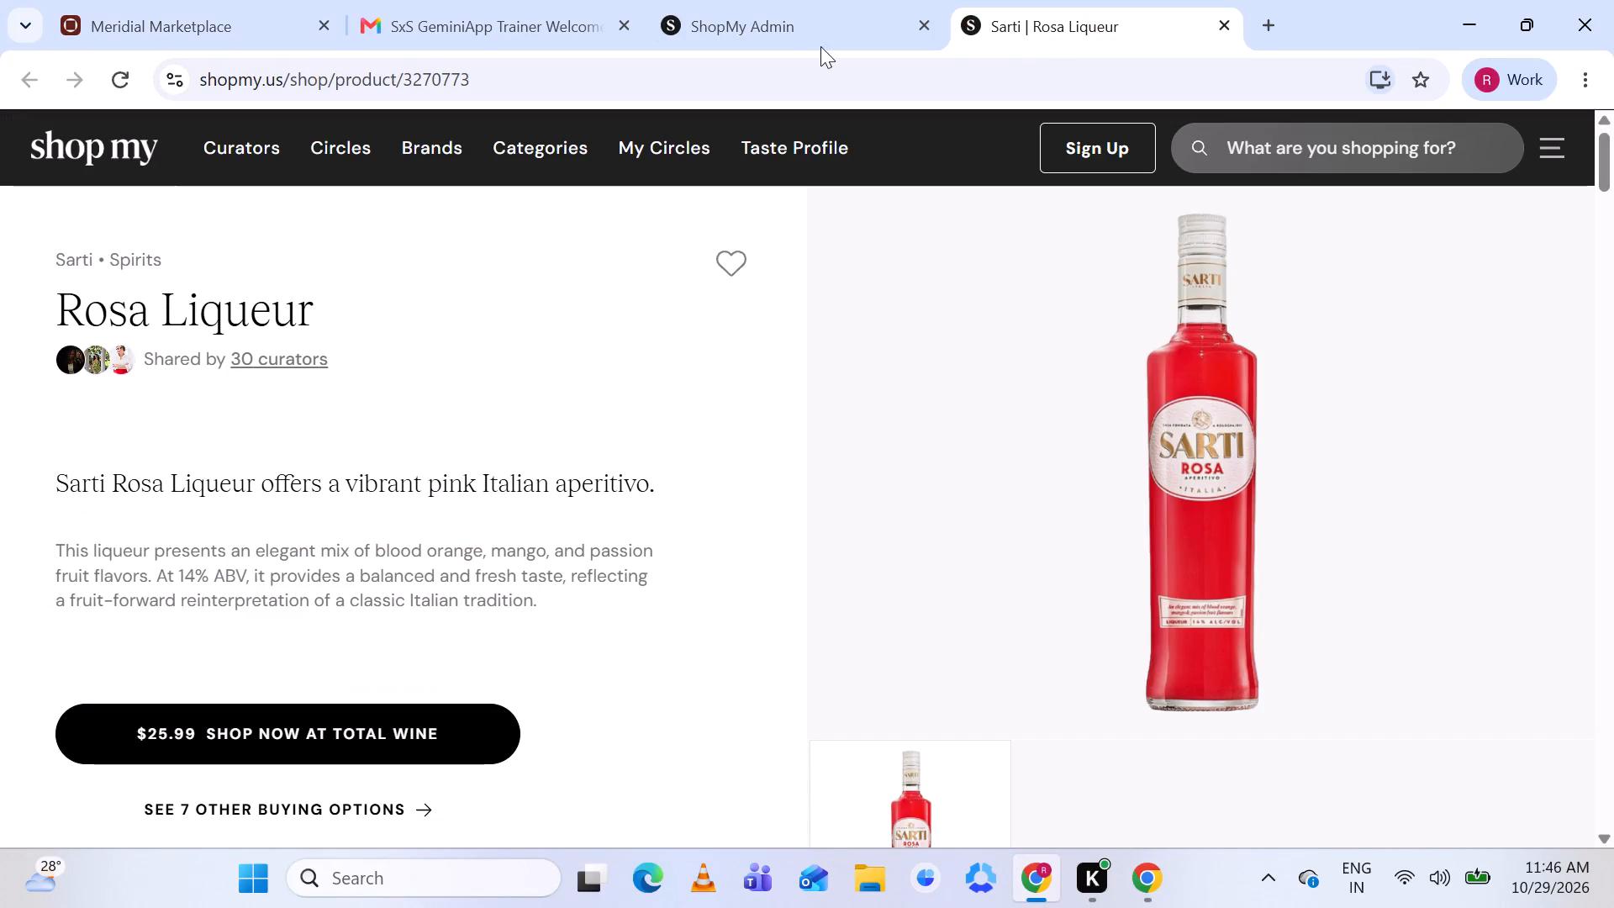
left_click(762, 33)
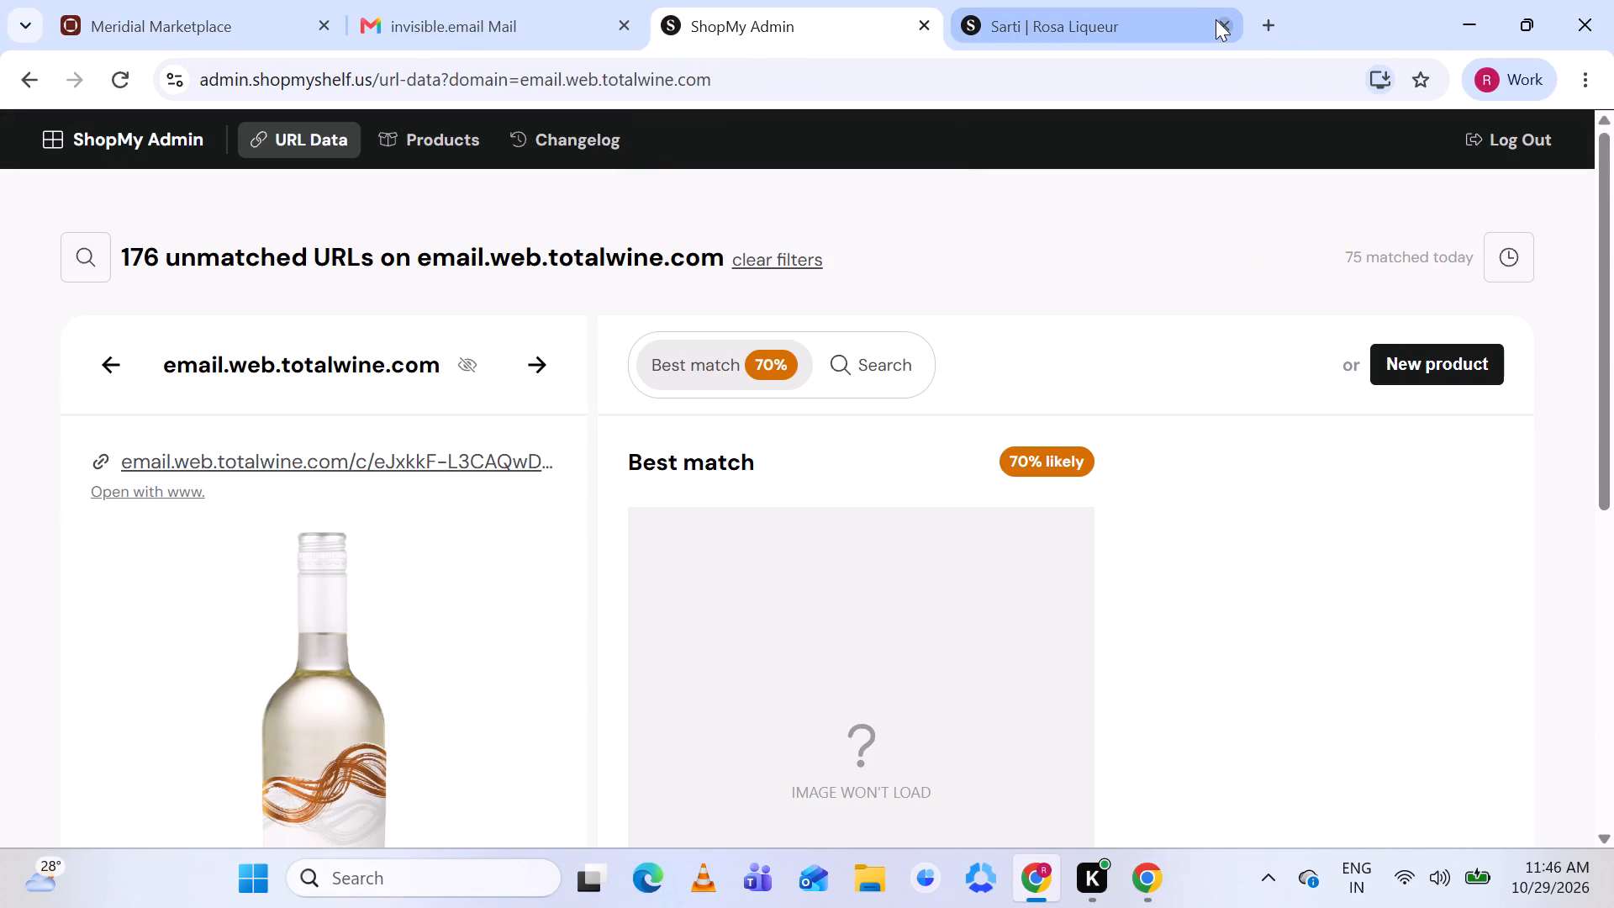
left_click(1216, 21)
Open the suggested Misty Cliffs Non Alcoholic Chardonnay product page to compare it with the Appalina listing, and return to the listing.
scroll(1100, 441, "down", 3)
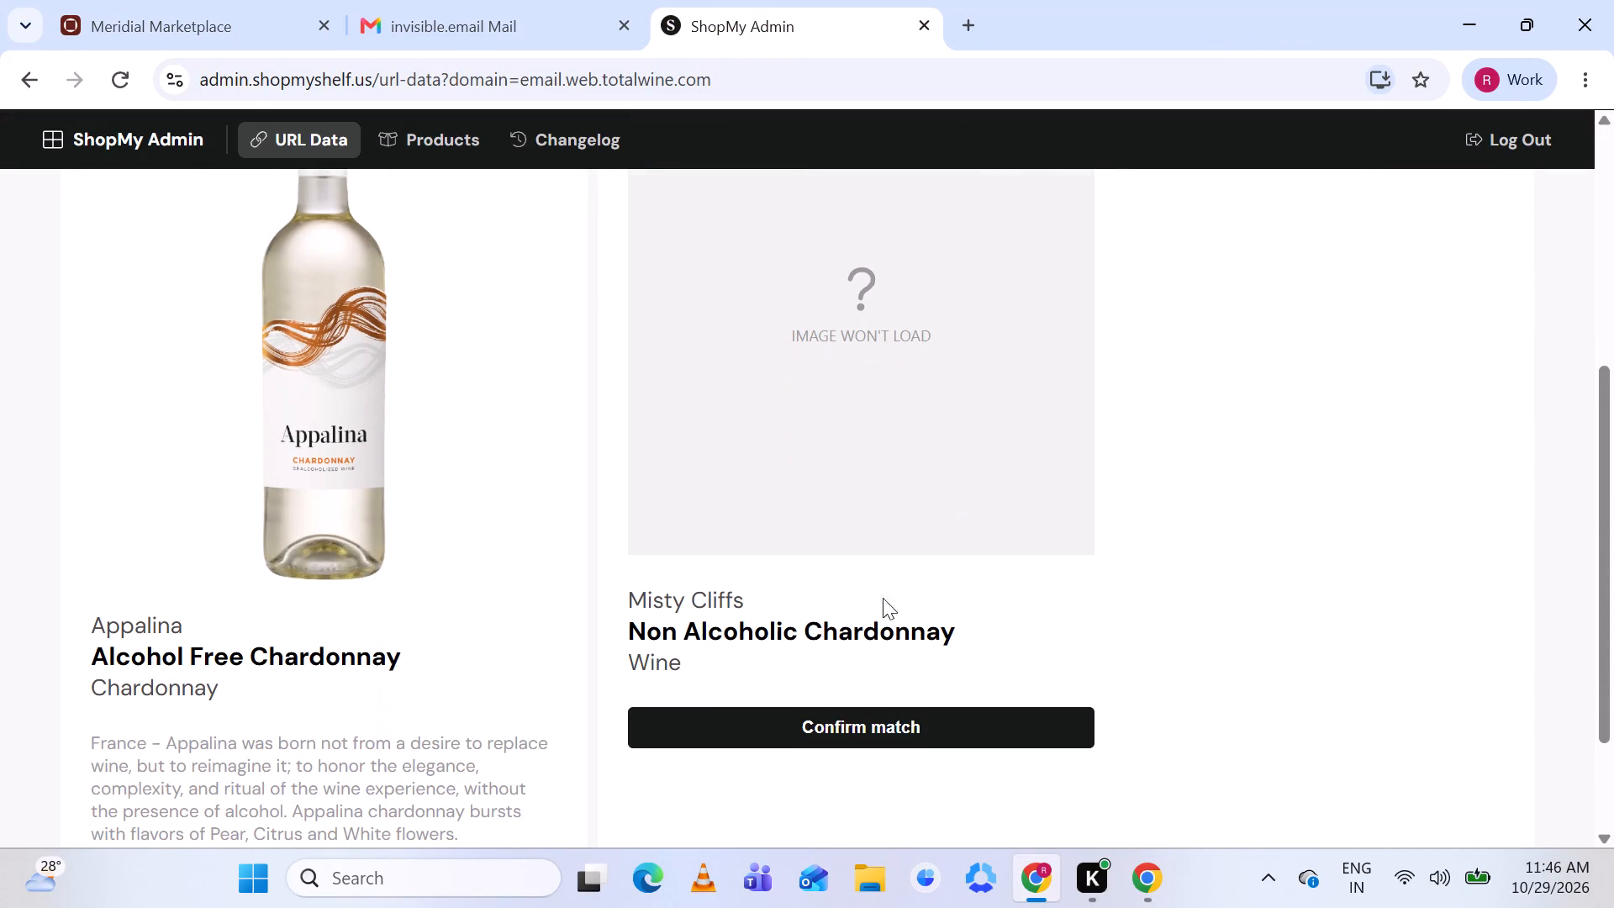
left_click(867, 631)
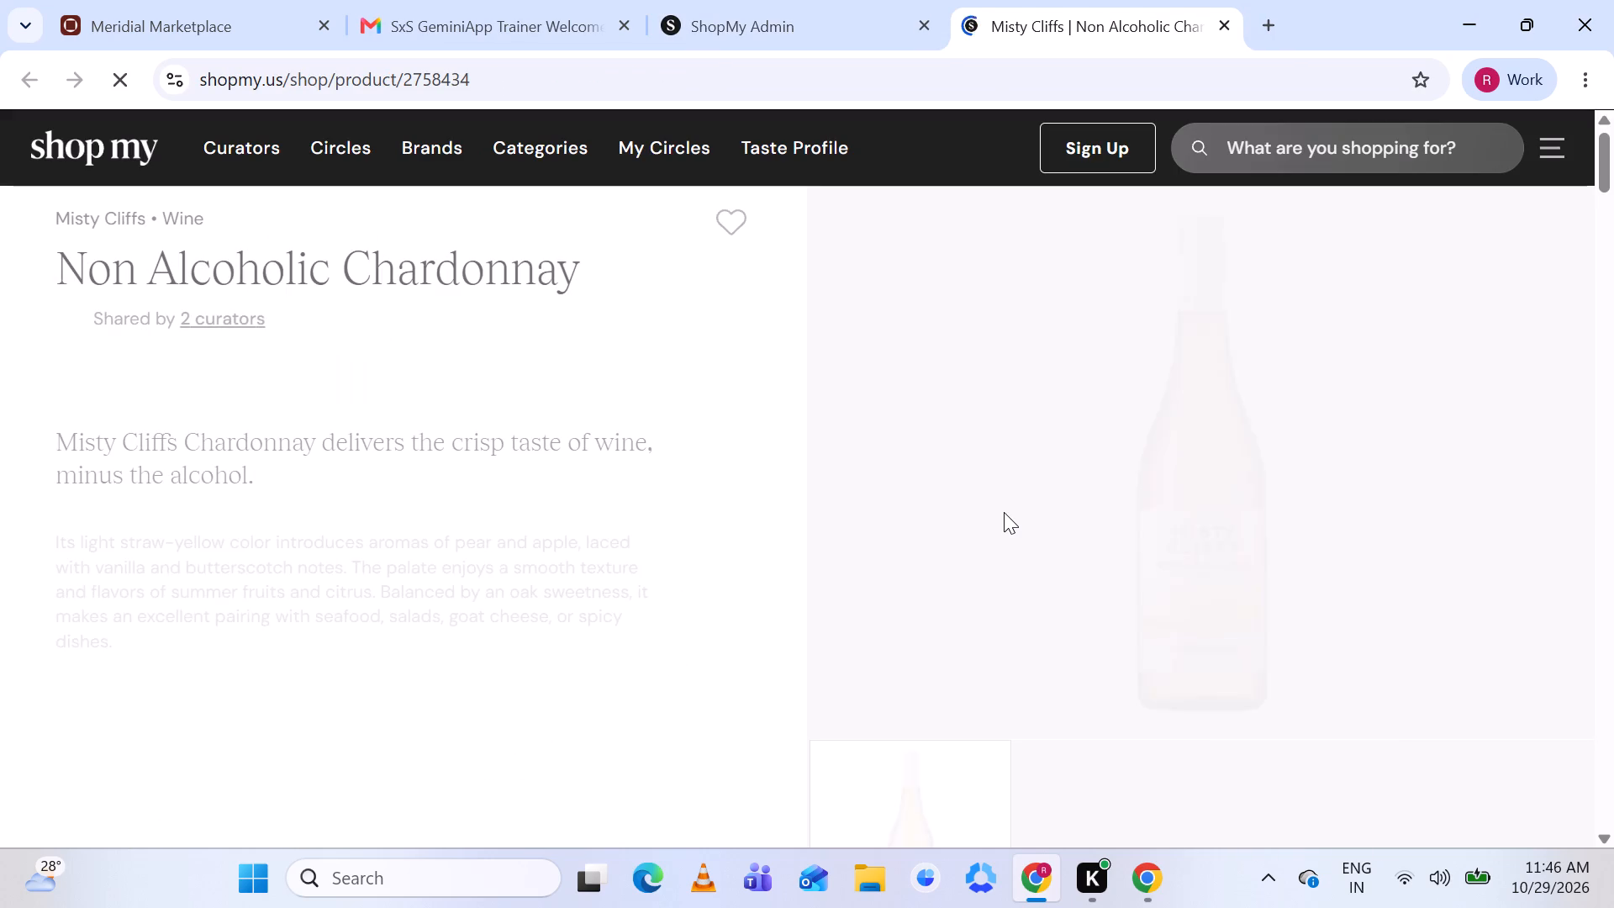
left_click(762, 18)
Search the catalogue for Appalina Alcohol Free Chardonnay and select the Appalina product as the match.
scroll(903, 295, "up", 1)
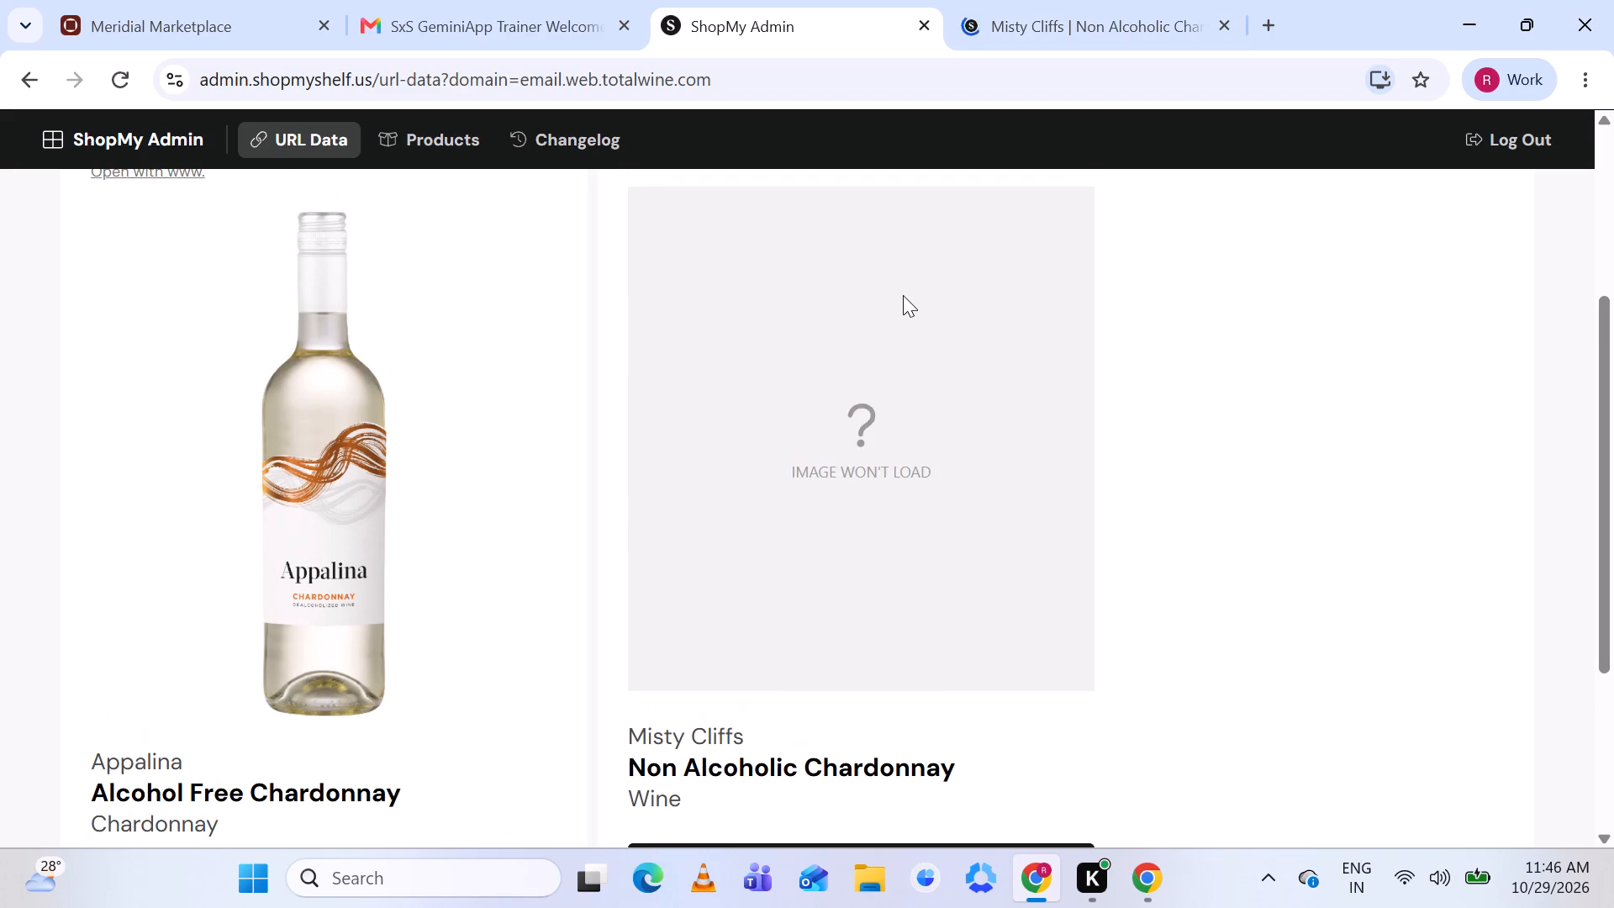
scroll(903, 295, "up", 2)
left_click(890, 304)
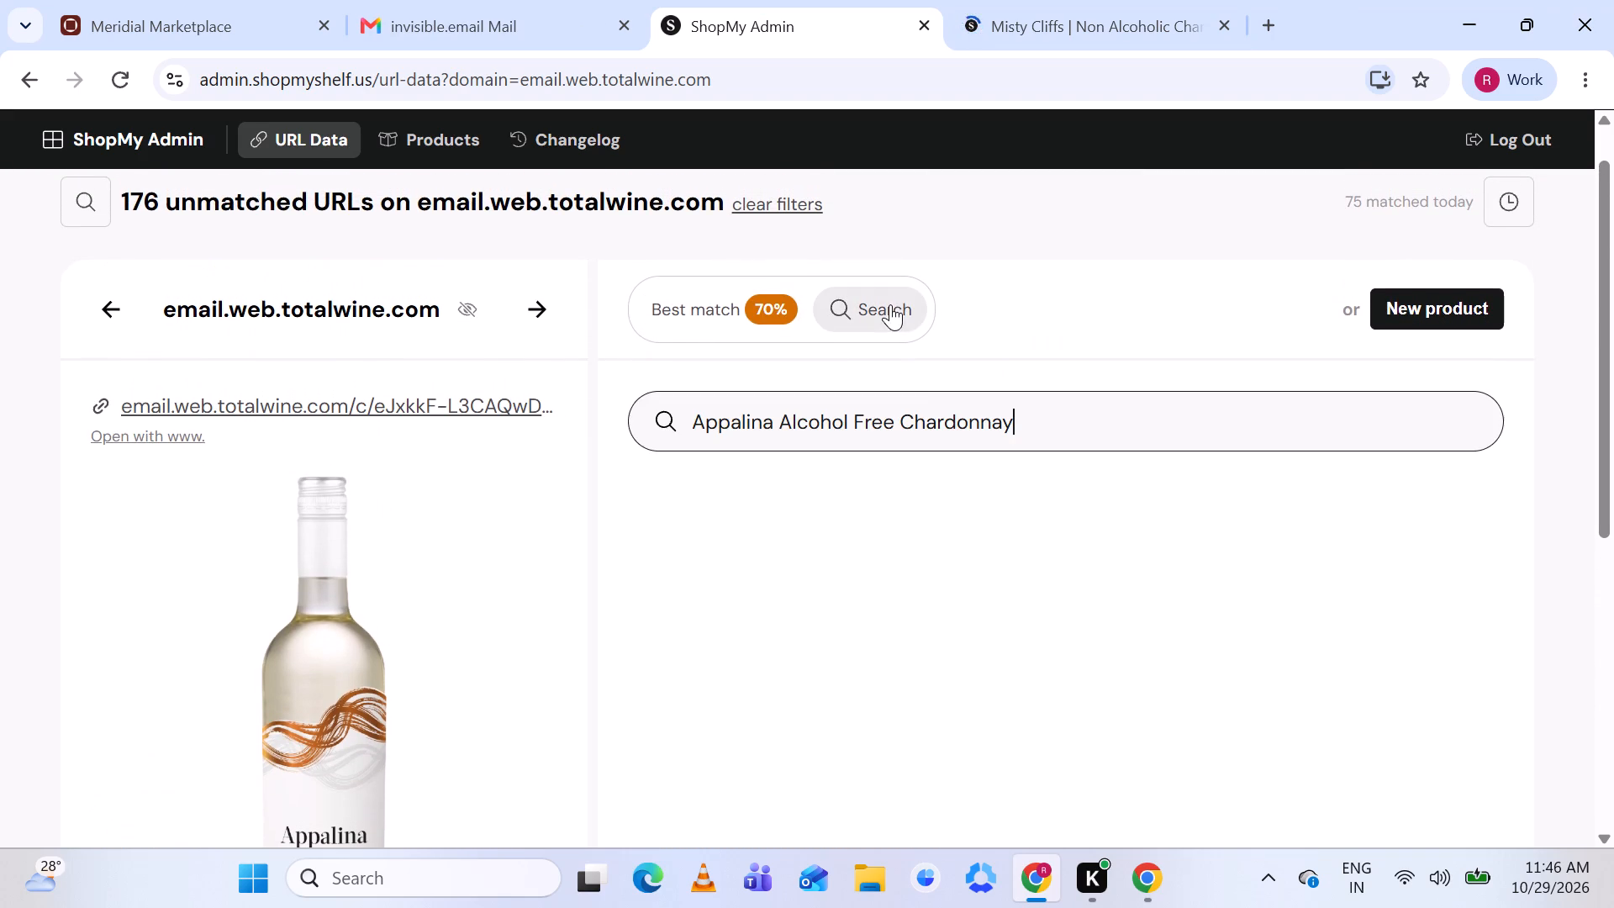
scroll(978, 476, "down", 2)
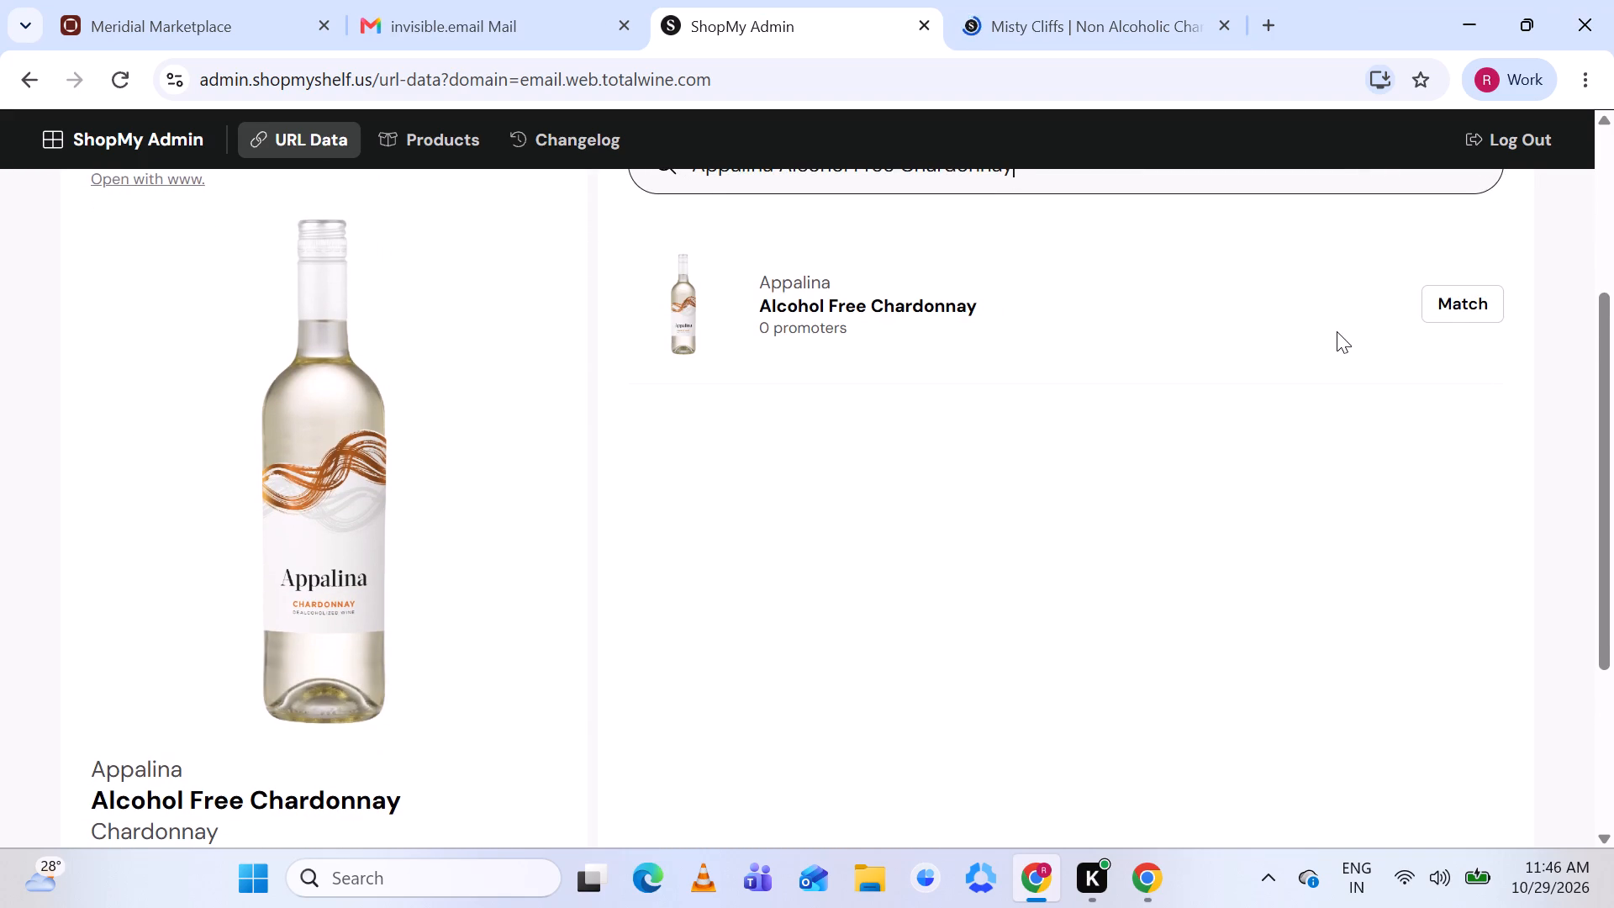
left_click(1464, 308)
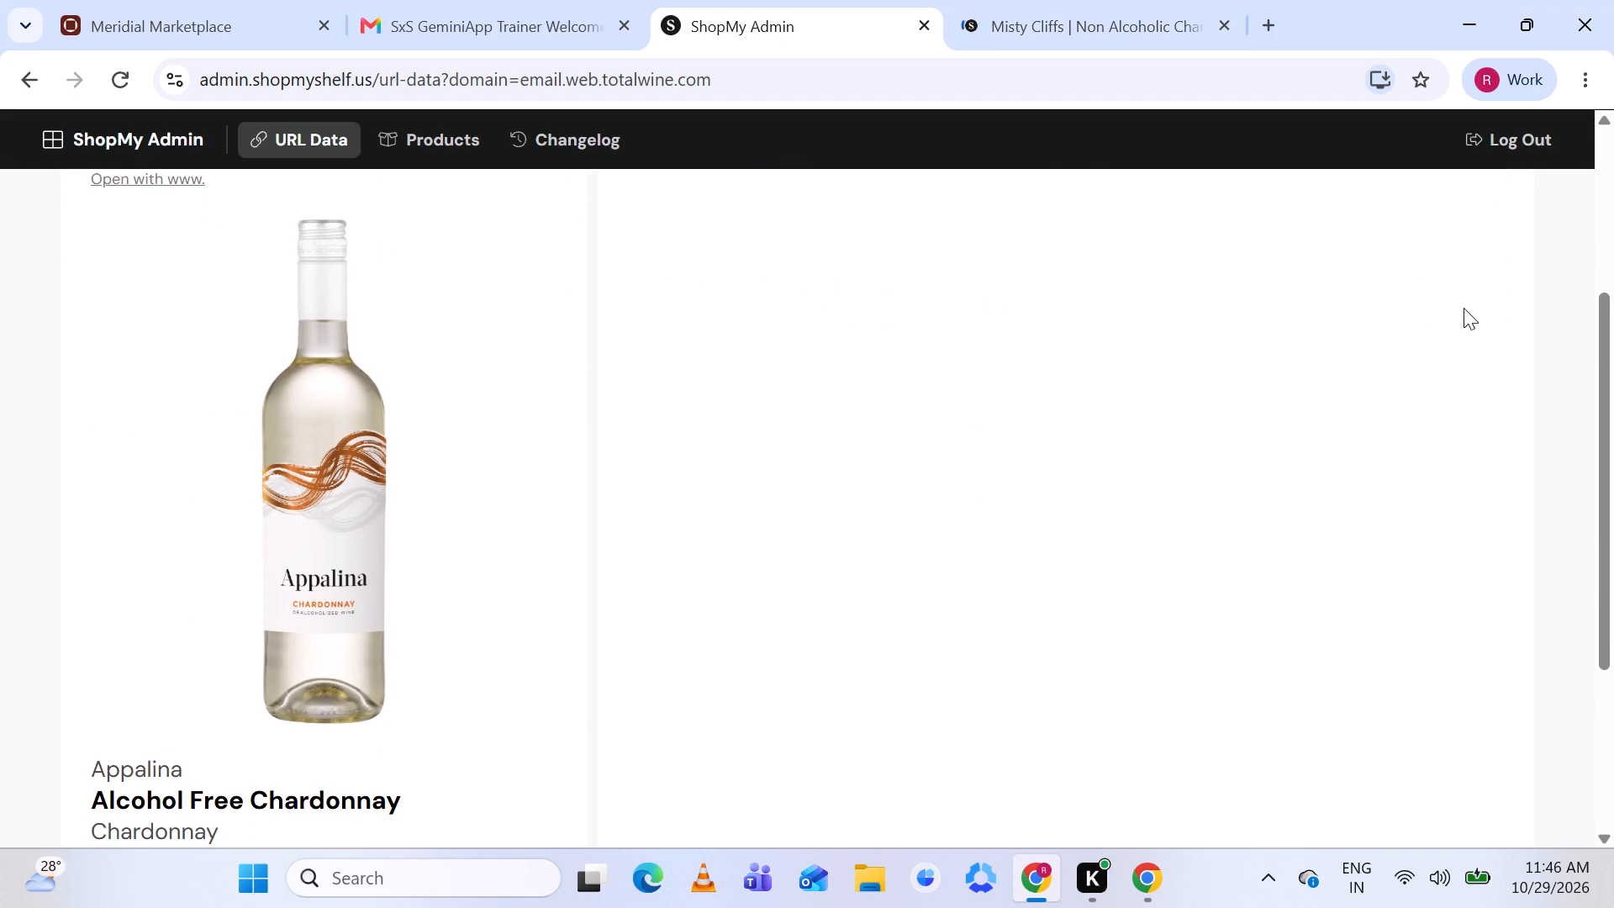
Check the Appalina product's brand, category, title and image against the listing, and confirm the match with its changes saved.
scroll(1193, 419, "up", 1)
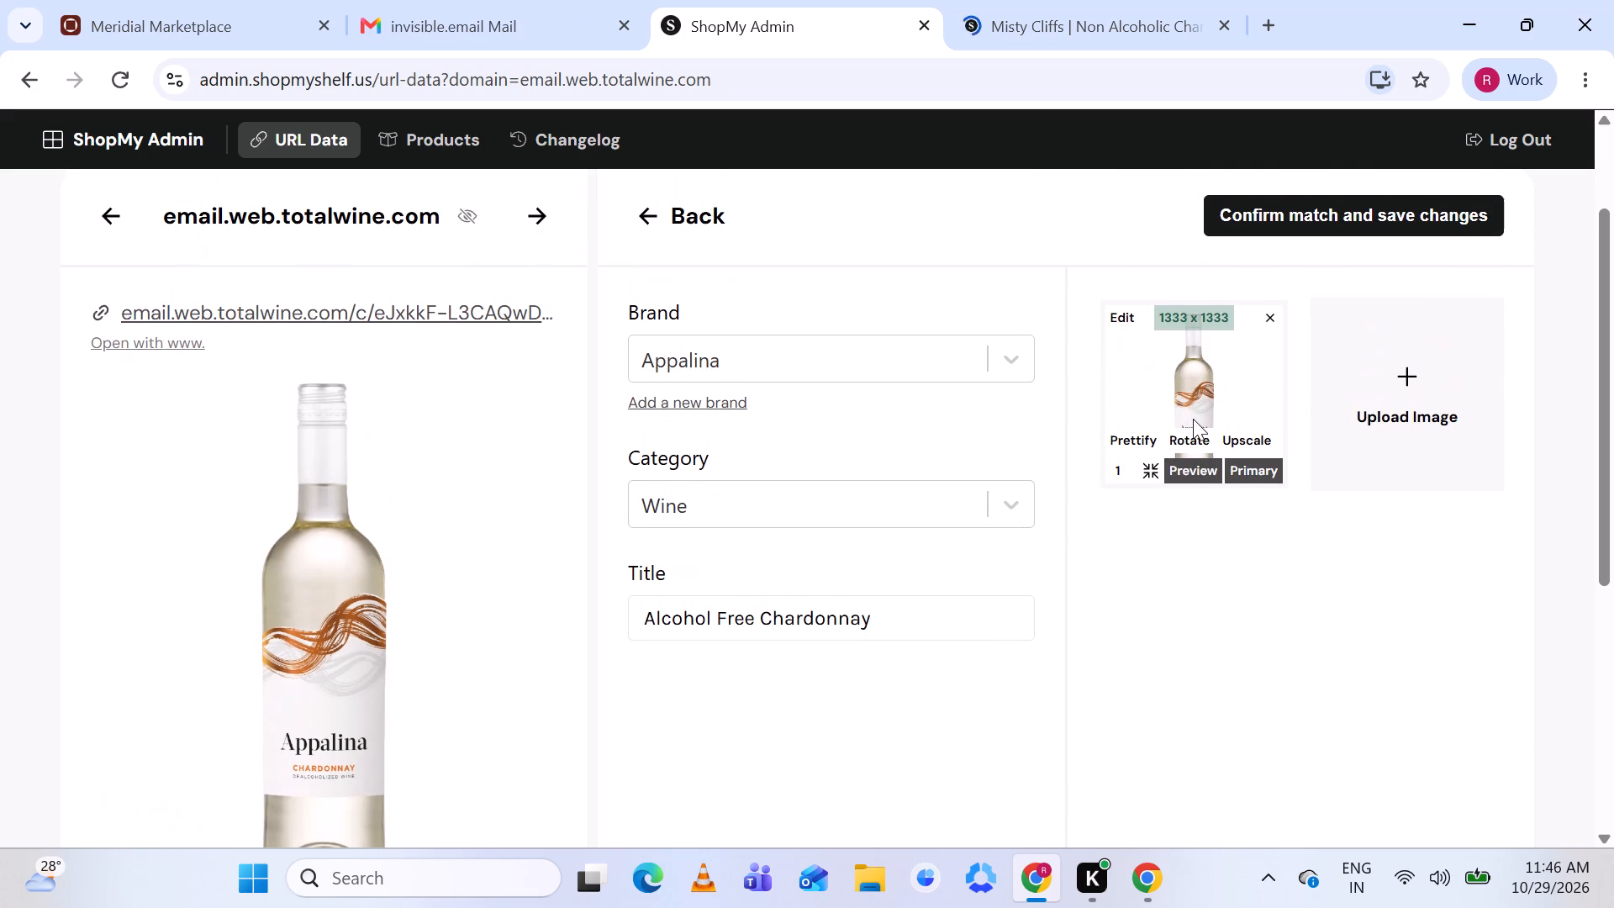
scroll(1193, 419, "down", 2)
scroll(1193, 419, "up", 1)
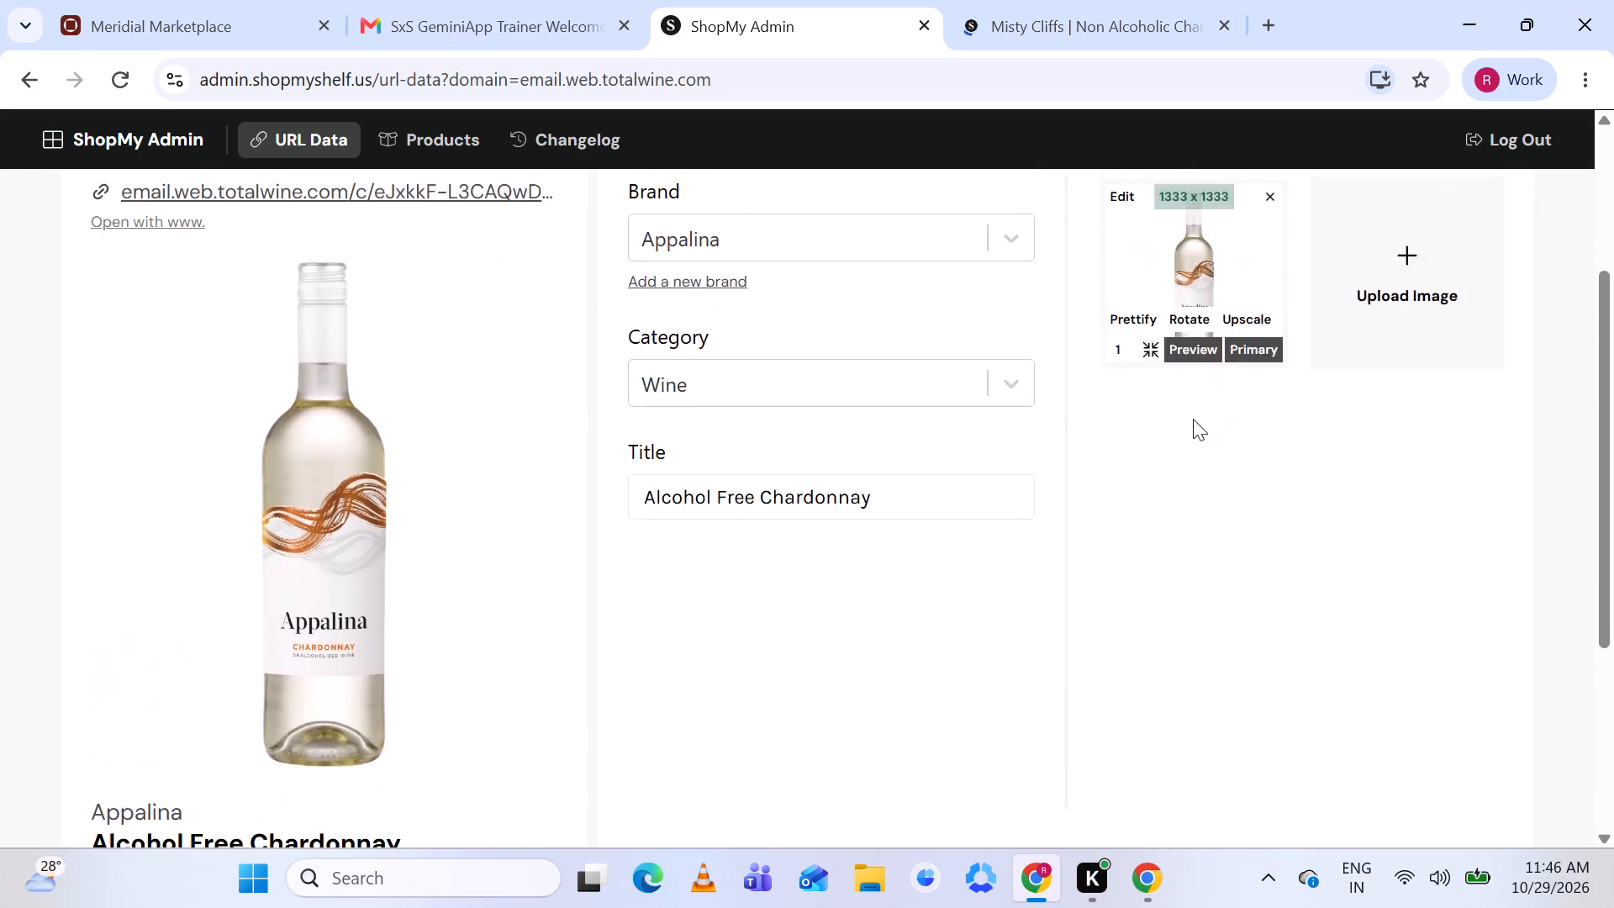
scroll(1193, 419, "up", 1)
scroll(1347, 343, "down", 2)
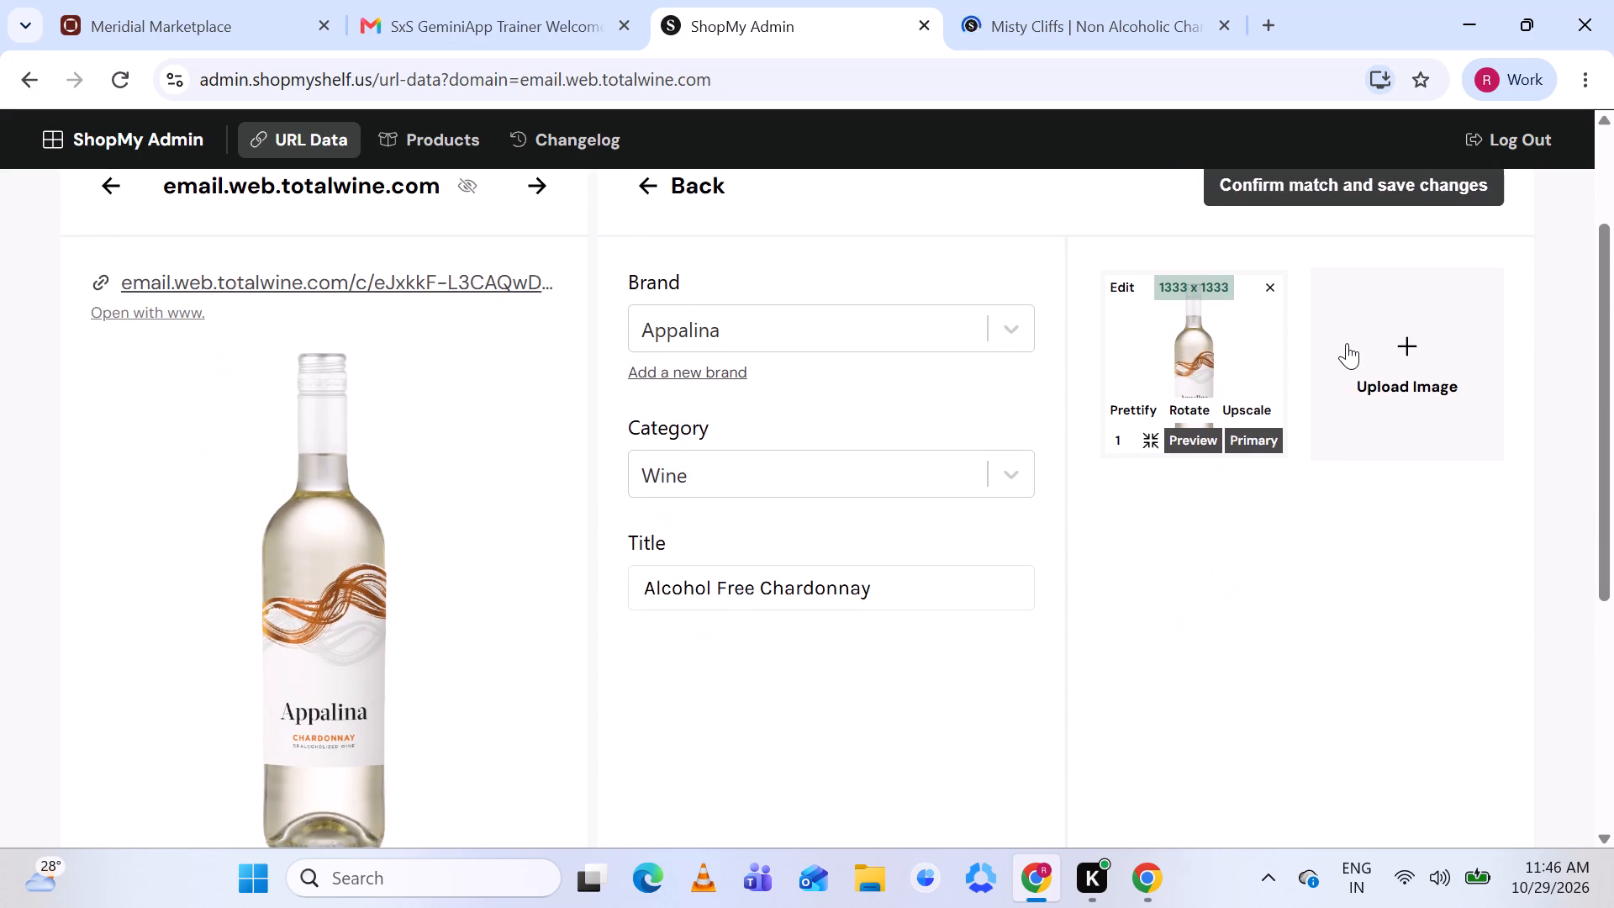
scroll(1347, 343, "down", 1)
scroll(1347, 343, "up", 1)
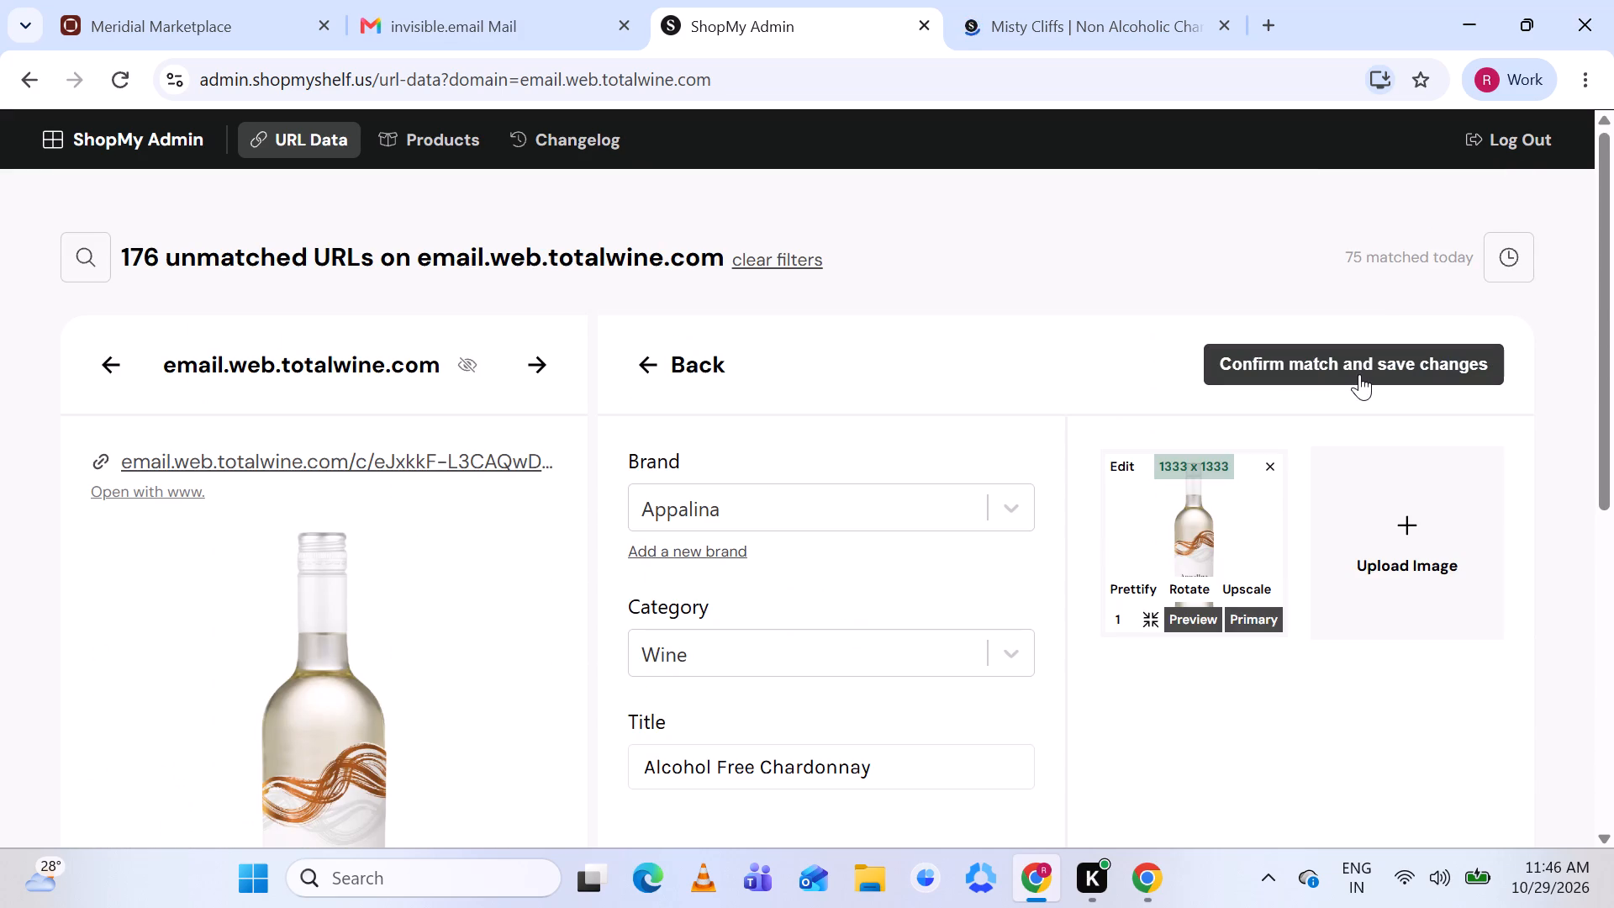
scroll(1348, 357, "down", 1)
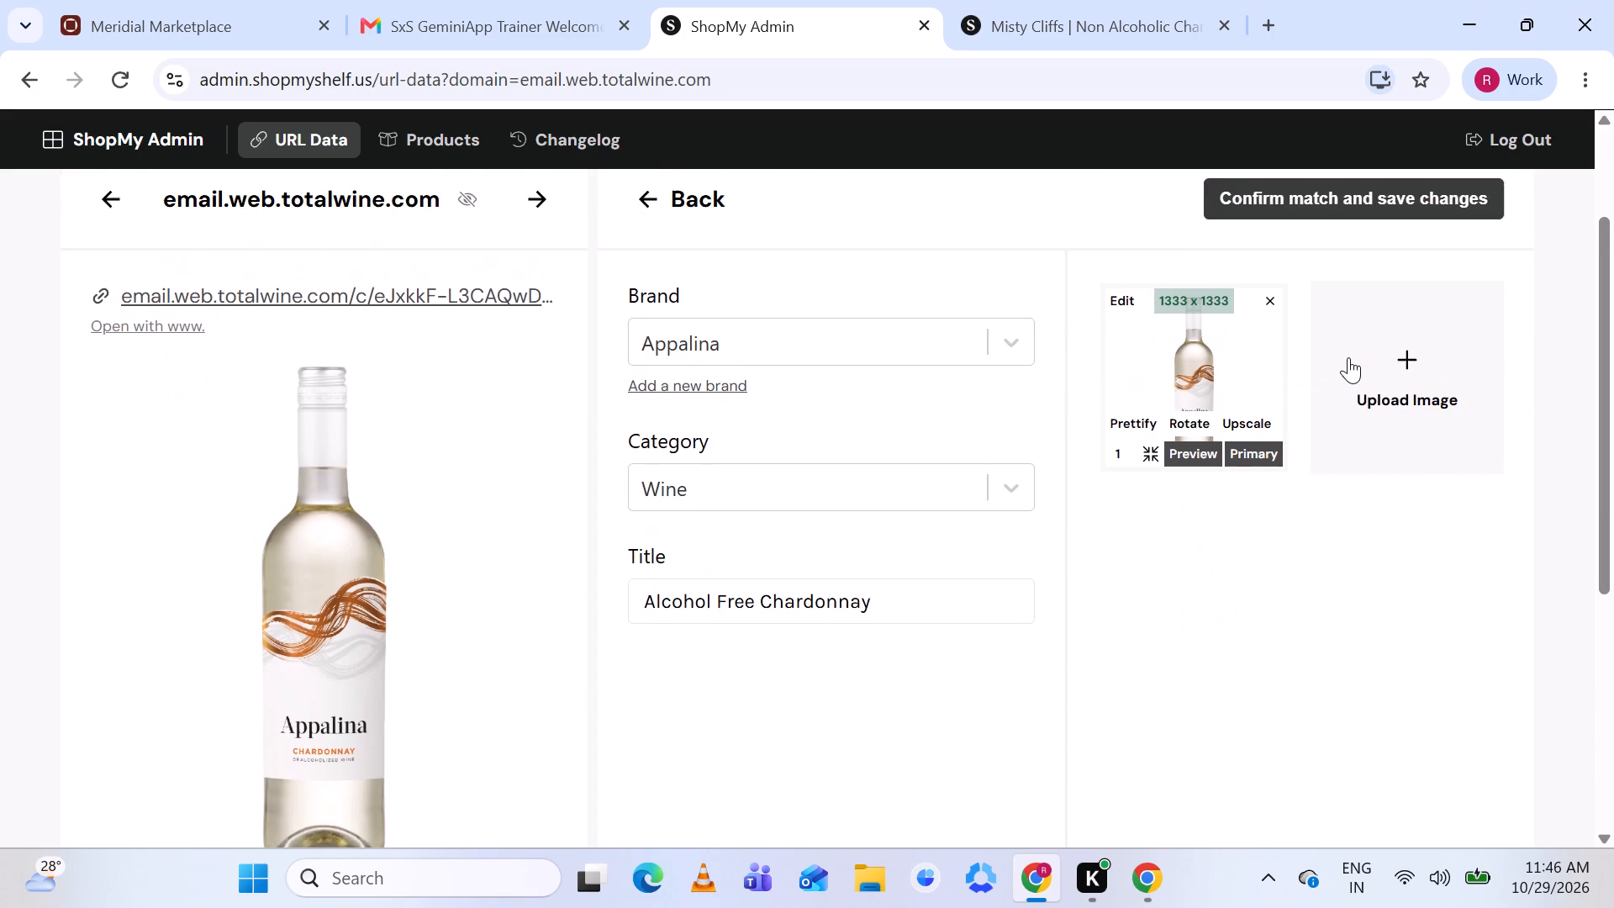
scroll(1348, 357, "down", 1)
left_click(1351, 309)
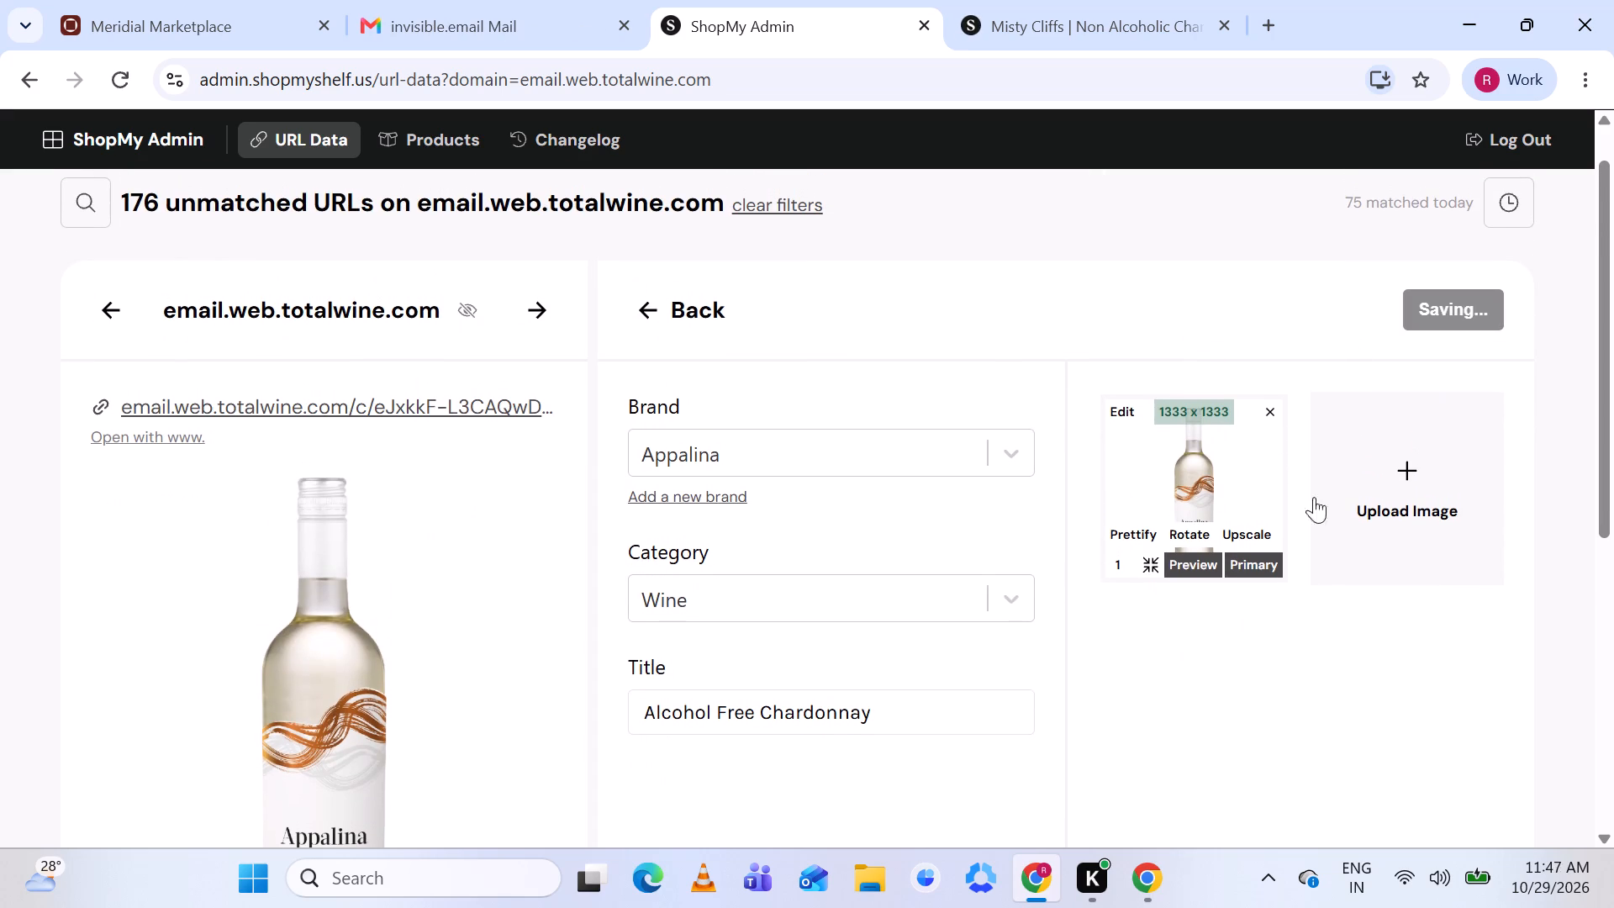
Open the suggested clif family 2025 Rosé of Grenache page to compare with the Chateau Gigery listing, closing the Misty Cliffs page.
scroll(1298, 547, "down", 2)
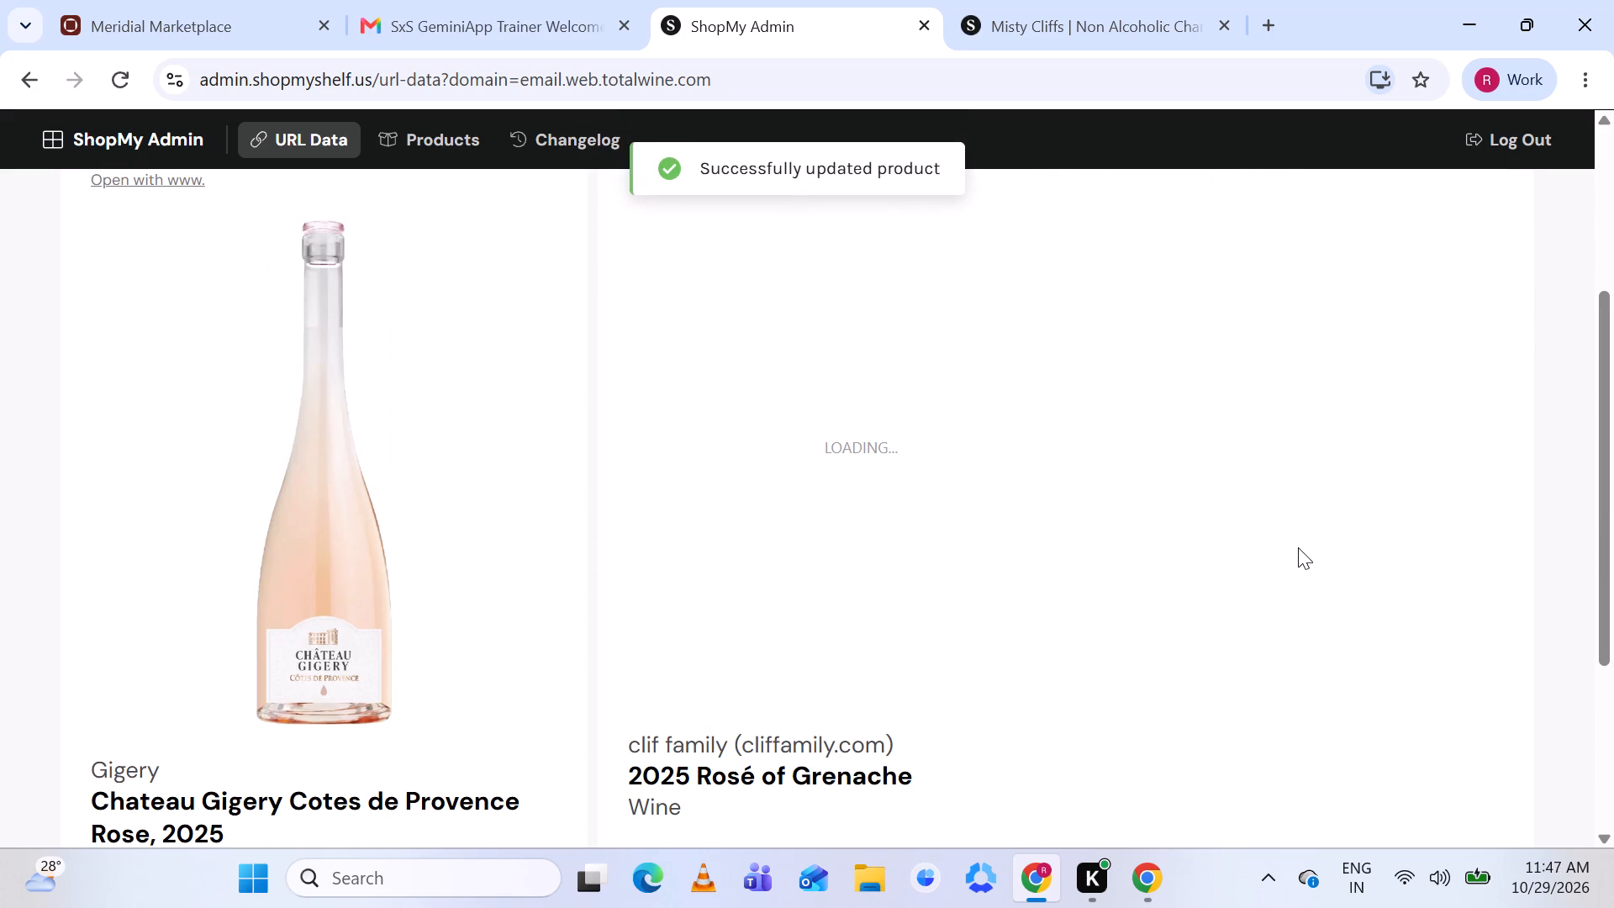
scroll(1298, 547, "down", 1)
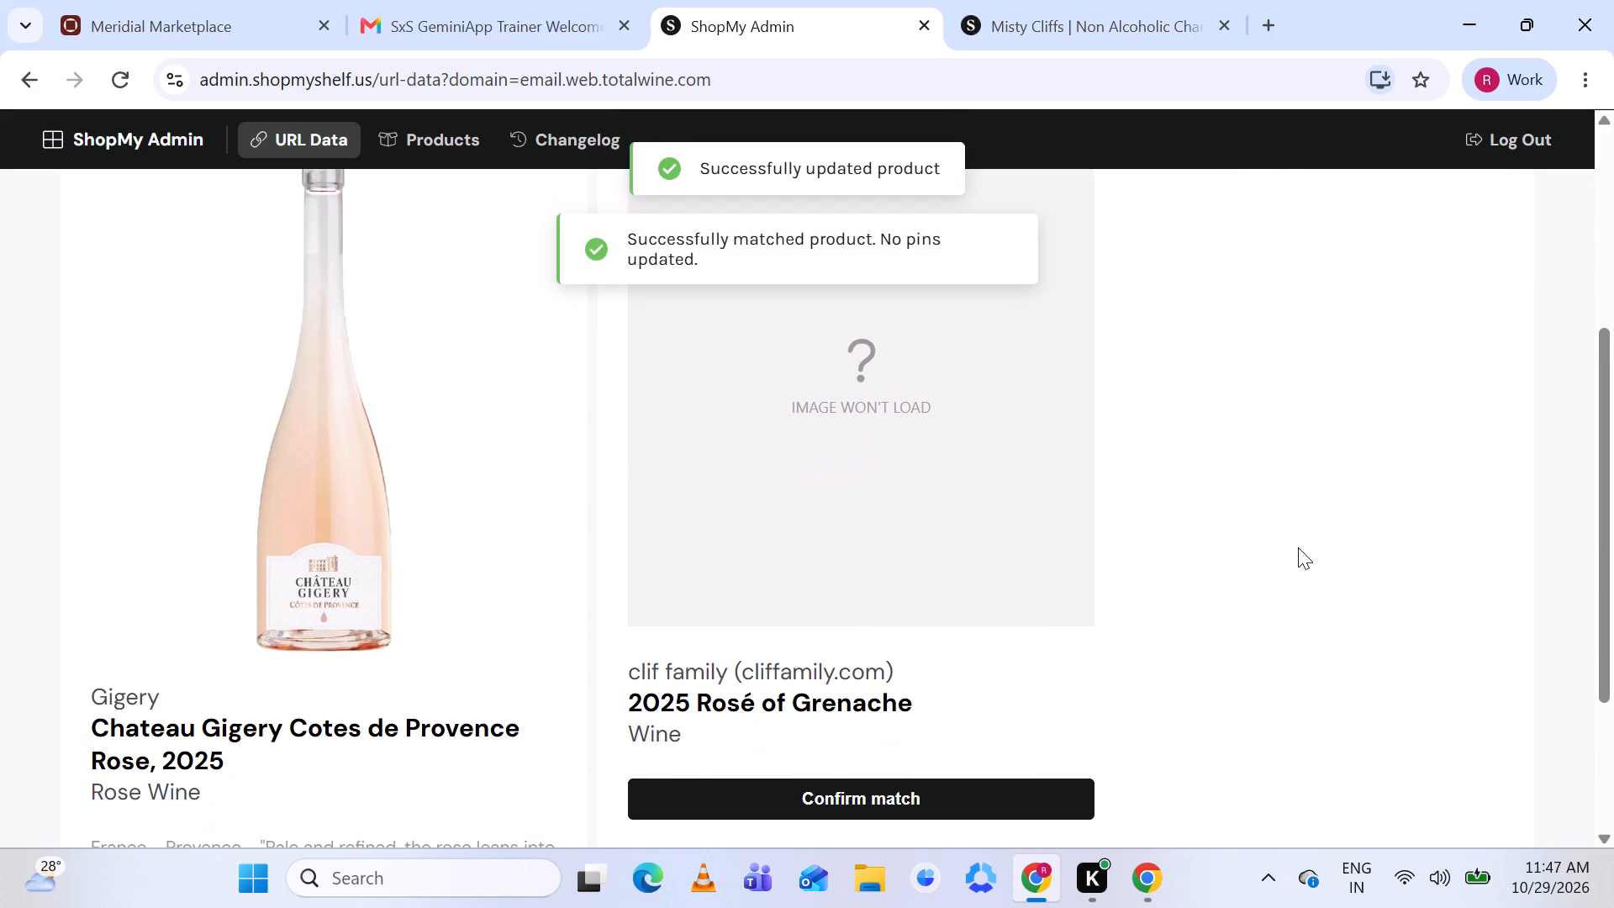
left_click(848, 699)
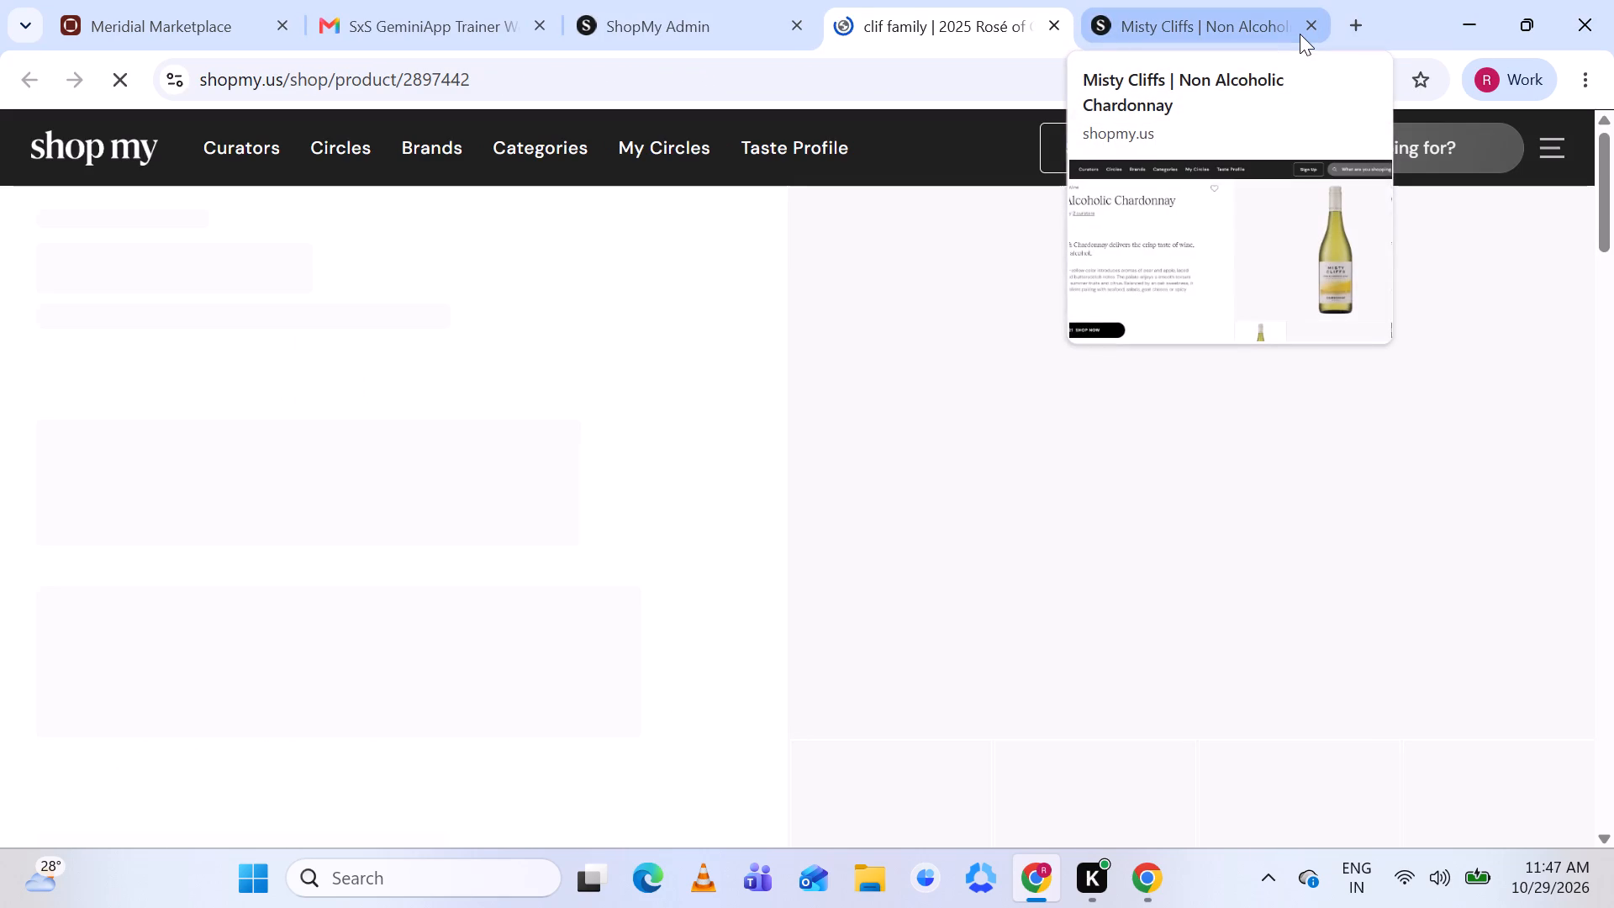
left_click(1305, 26)
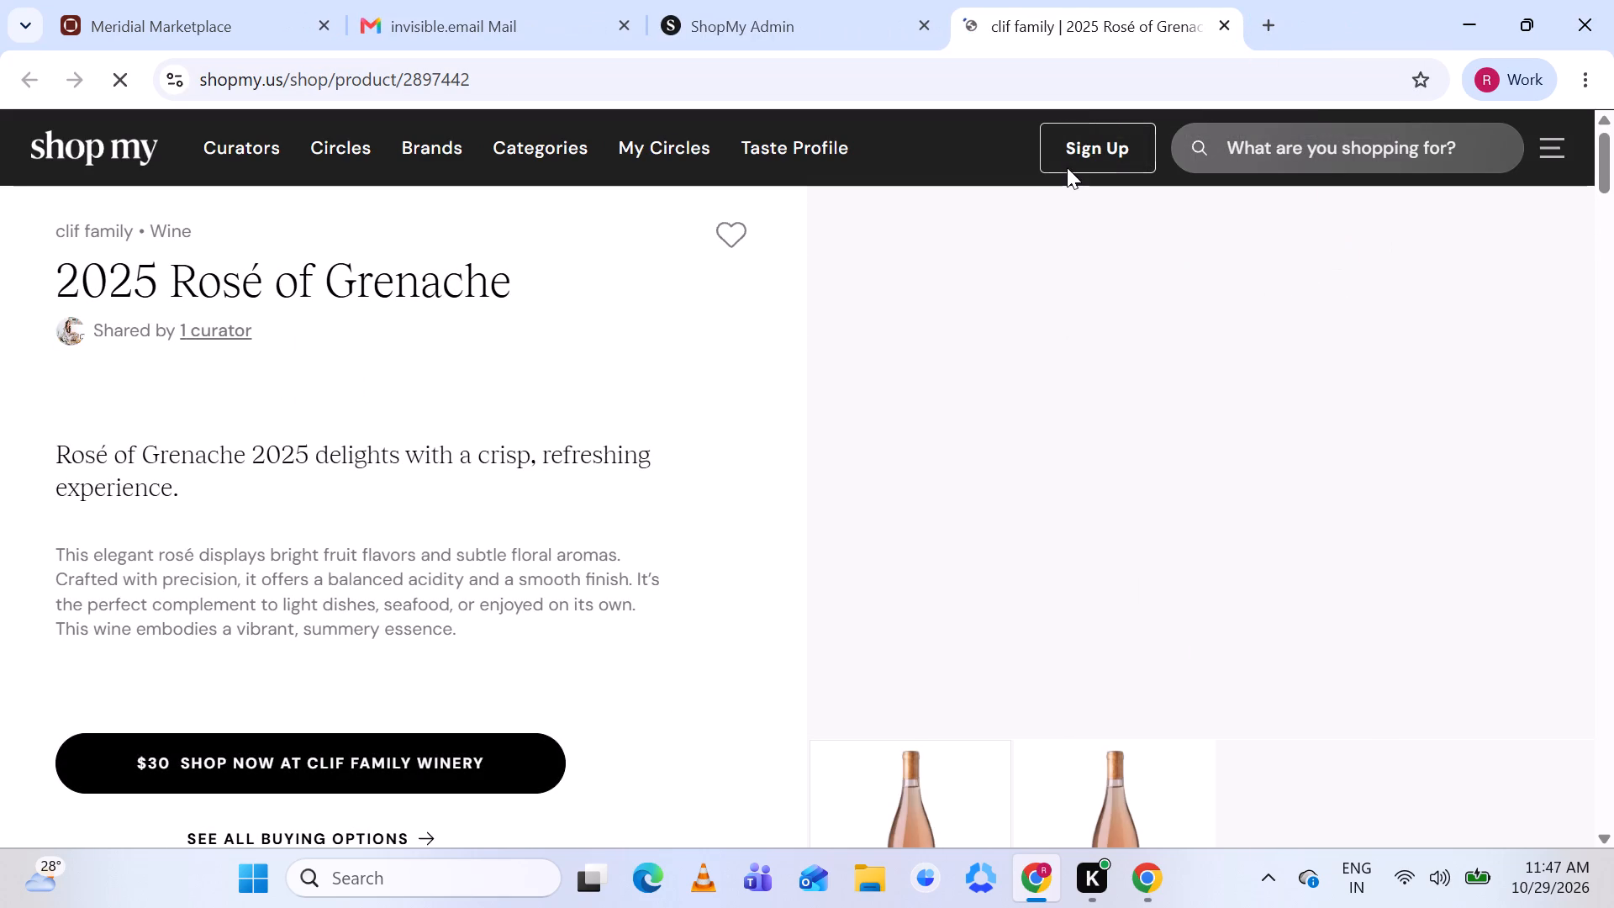
left_click(753, 4)
Search the catalogue for an existing Gigery Chateau Gigery Cotes de Provence rosé product.
scroll(855, 286, "up", 1)
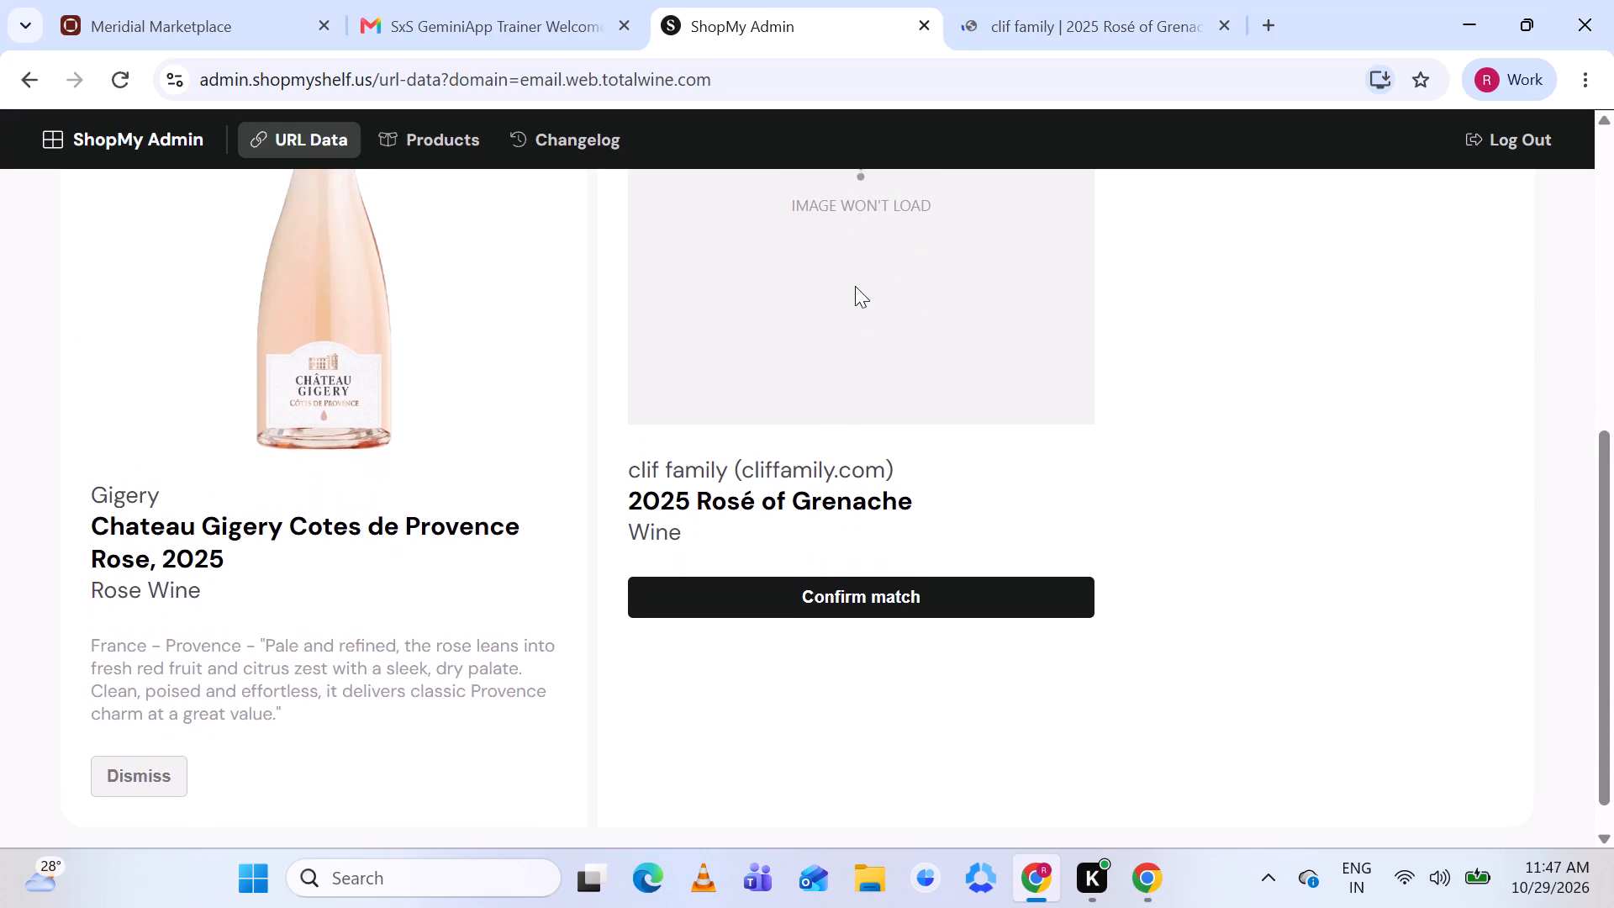
scroll(855, 286, "up", 2)
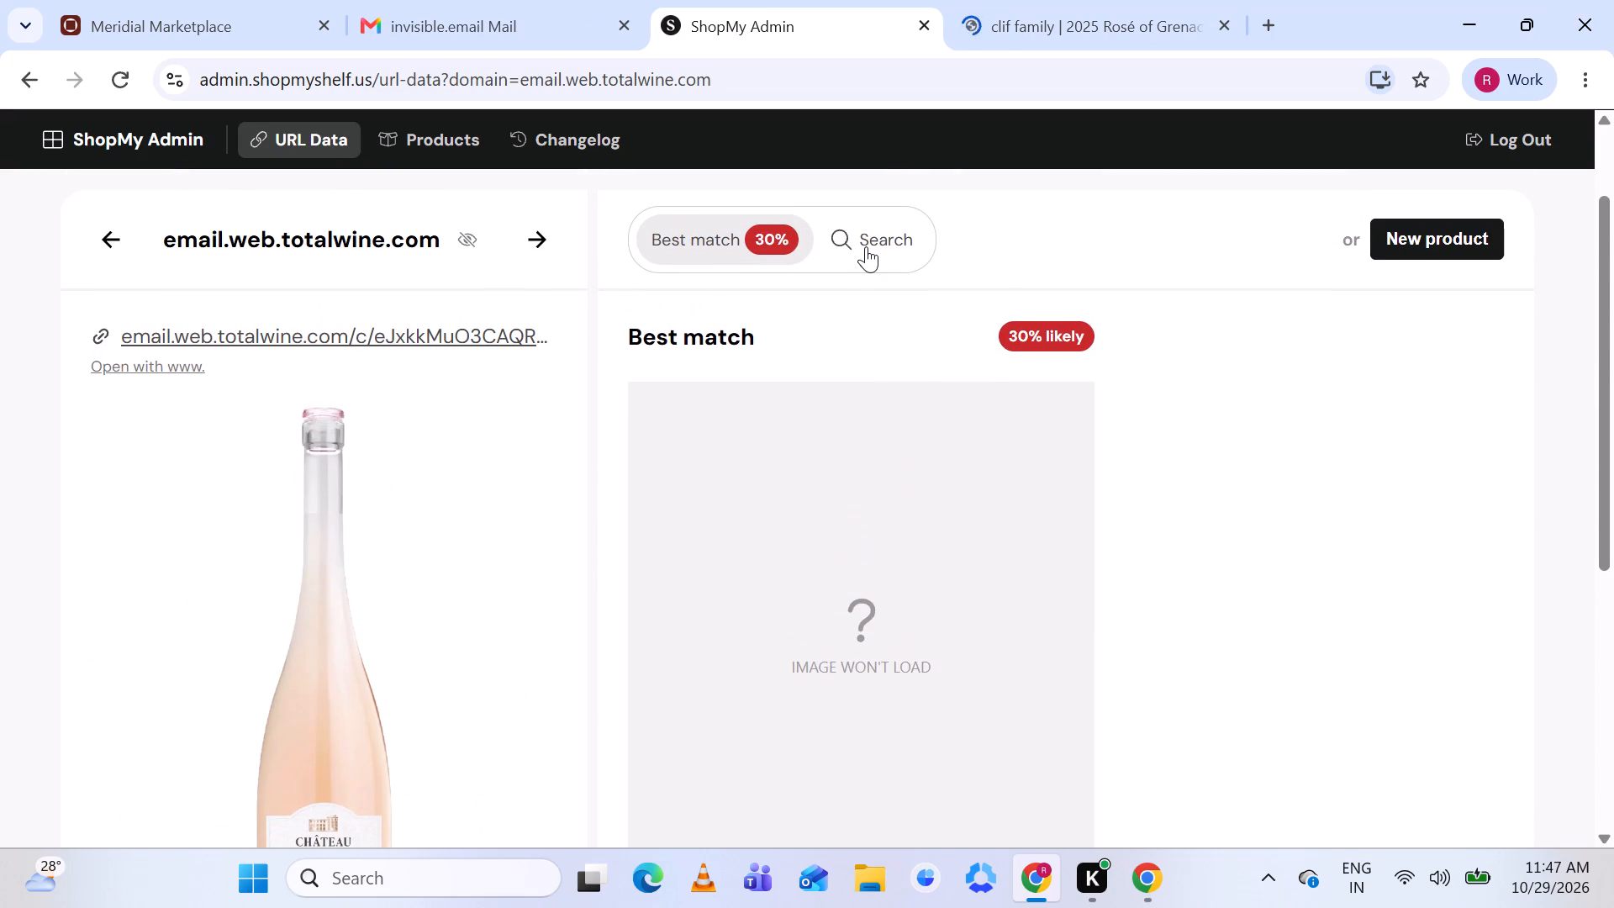
left_click(866, 246)
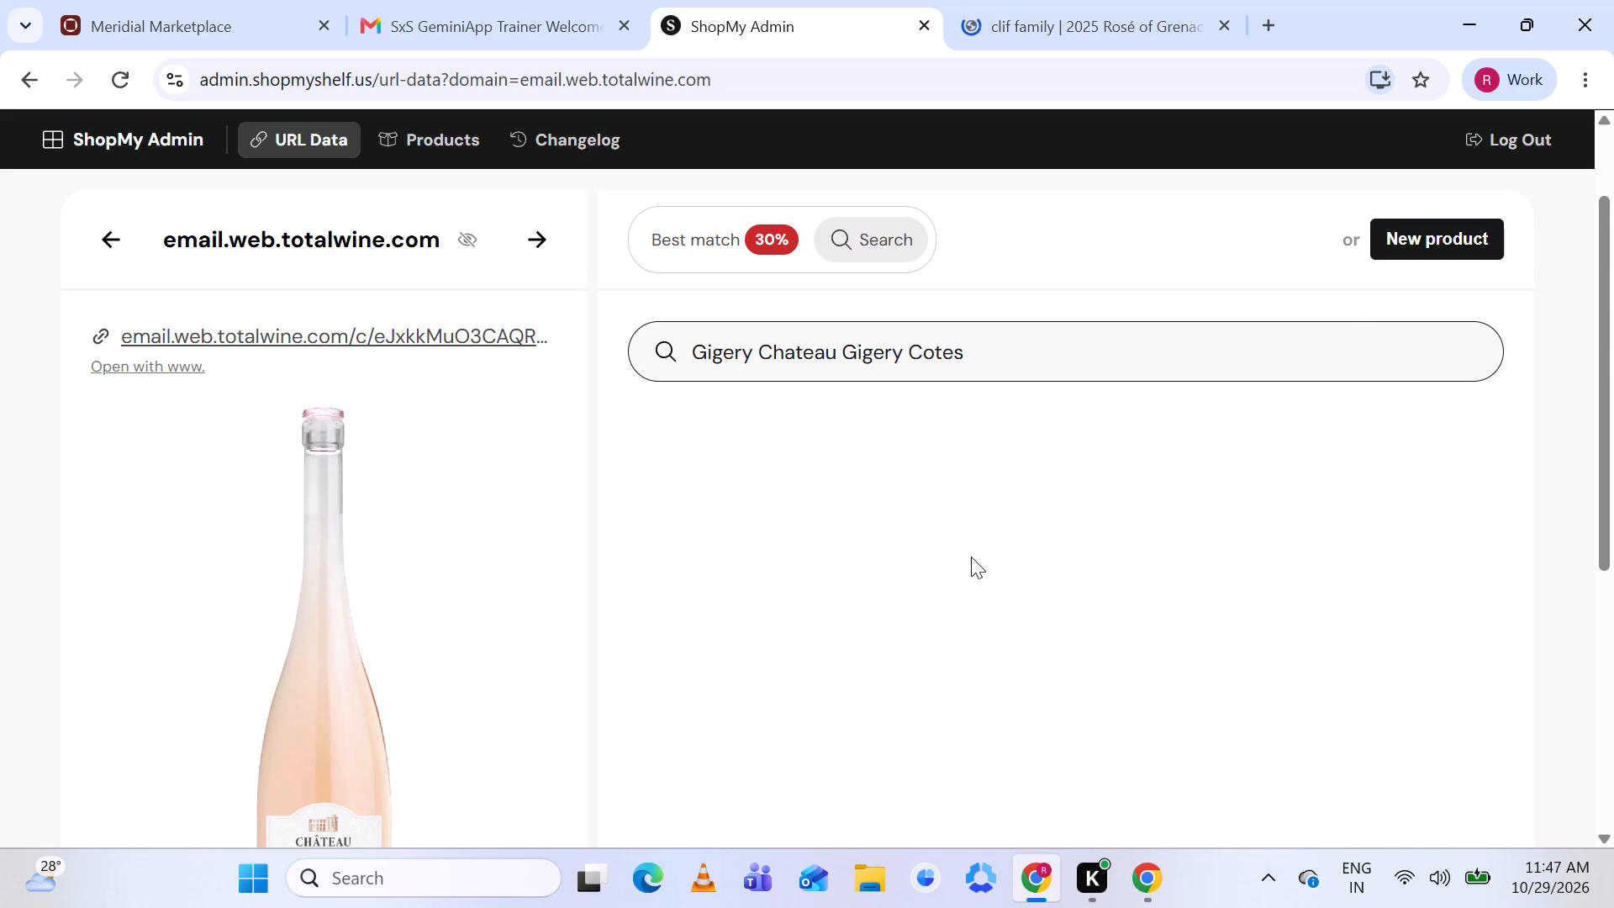
Start a new product for the Chateau Gigery rosé, remove its Rosé of the Year banner image and prettify the bottle image.
left_click(1424, 238)
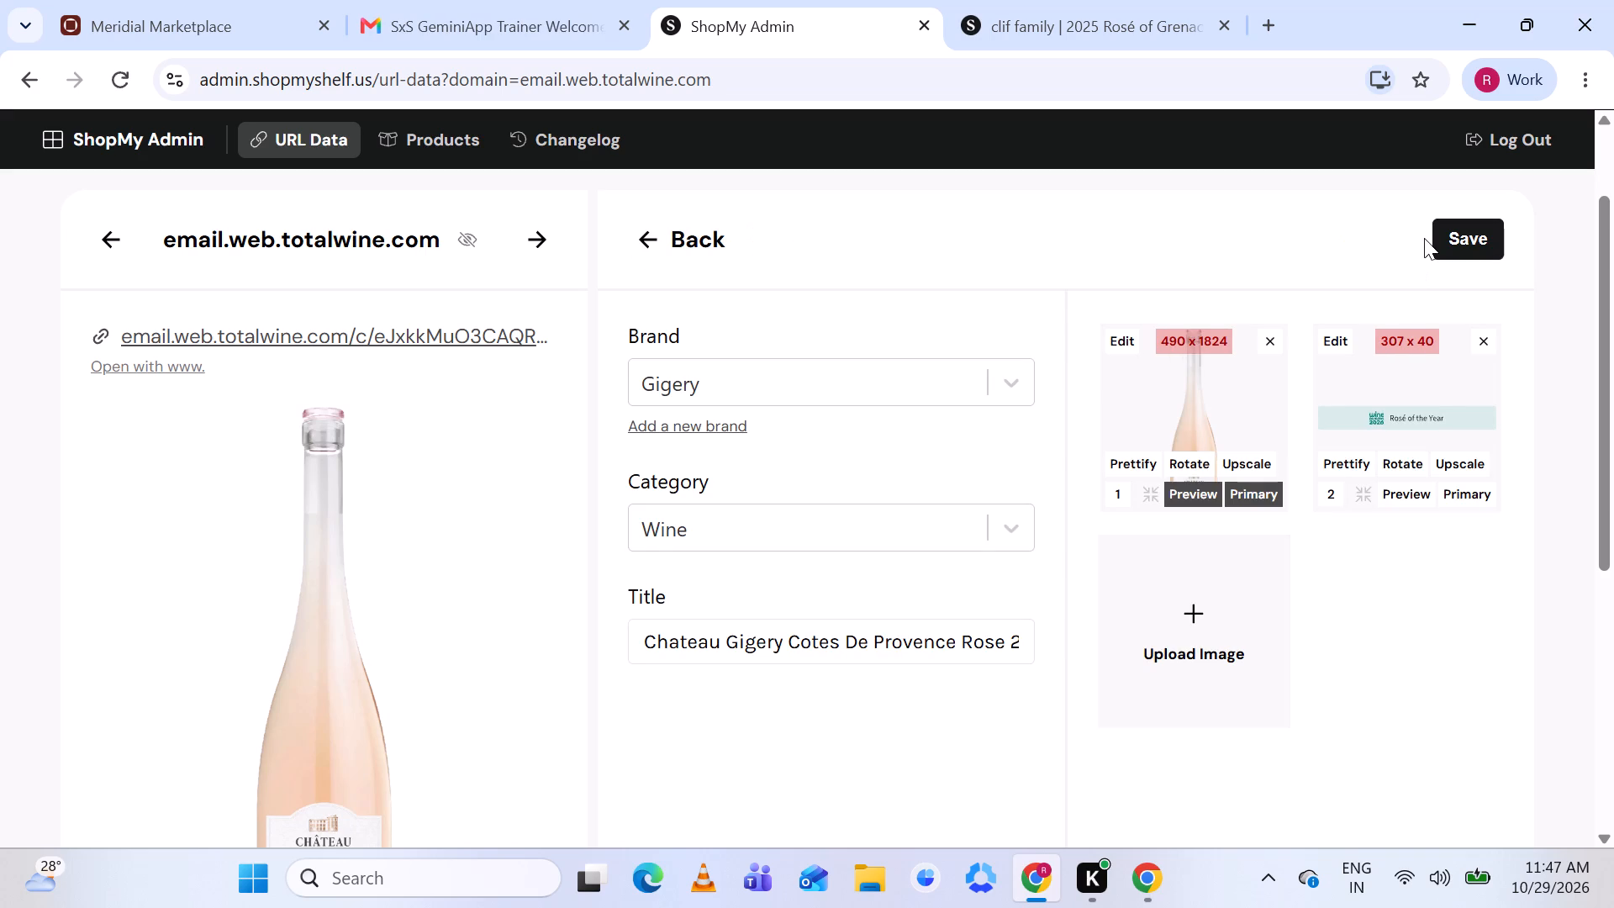
left_click(1490, 341)
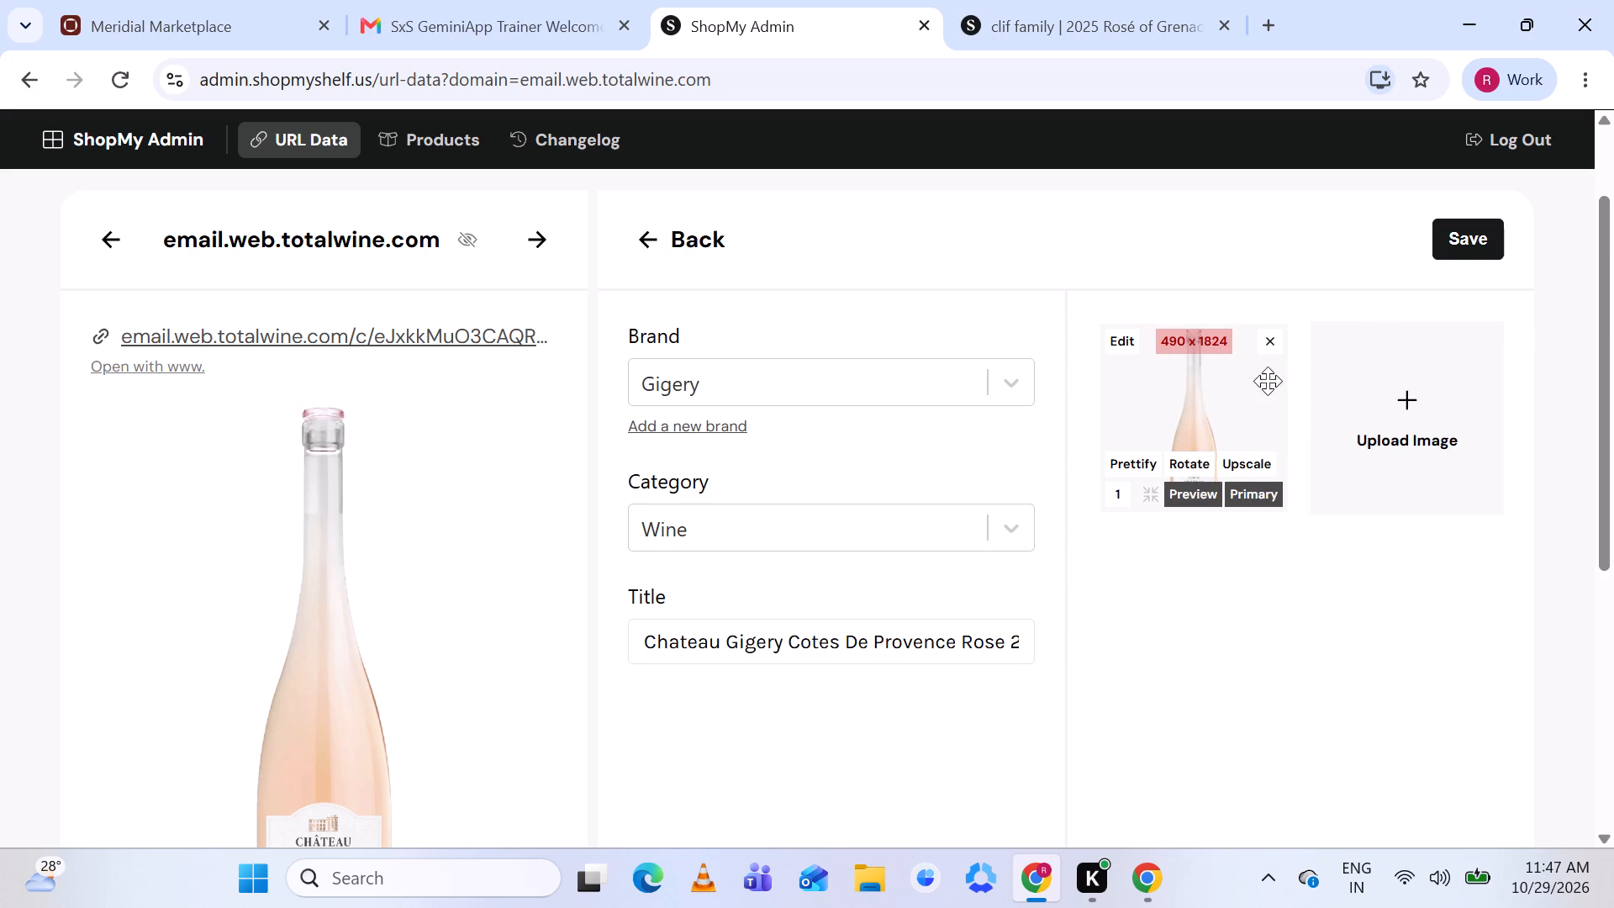
left_click(1129, 459)
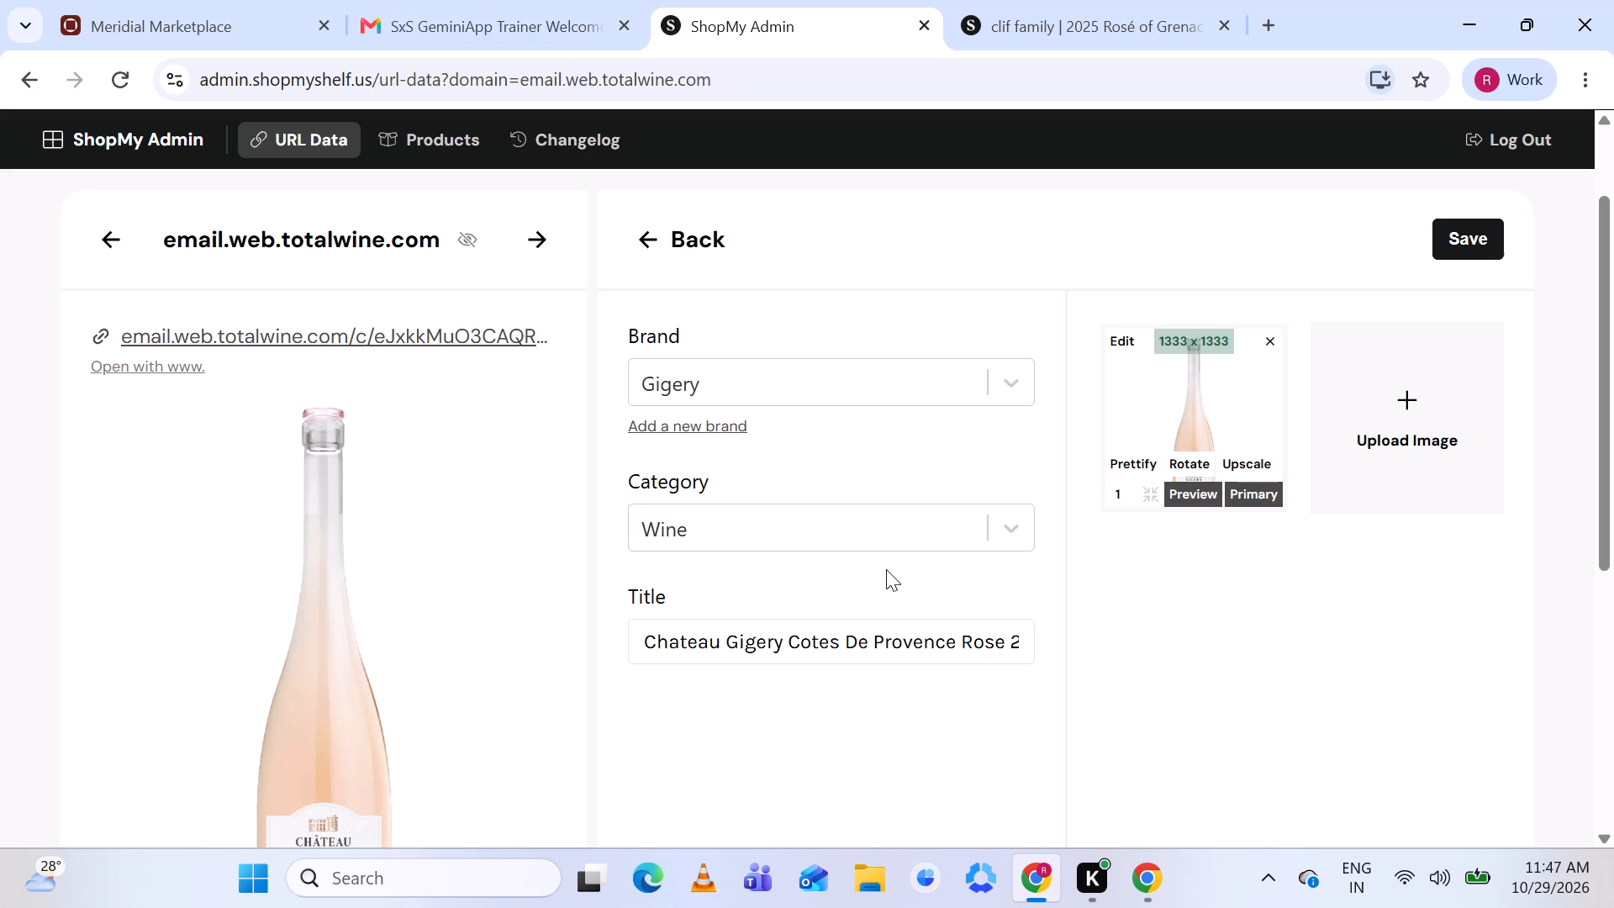
Check the new Chateau Gigery Cotes De Provence Rose product against the listing and save it under brand Gigery, category Wine.
scroll(886, 569, "down", 3)
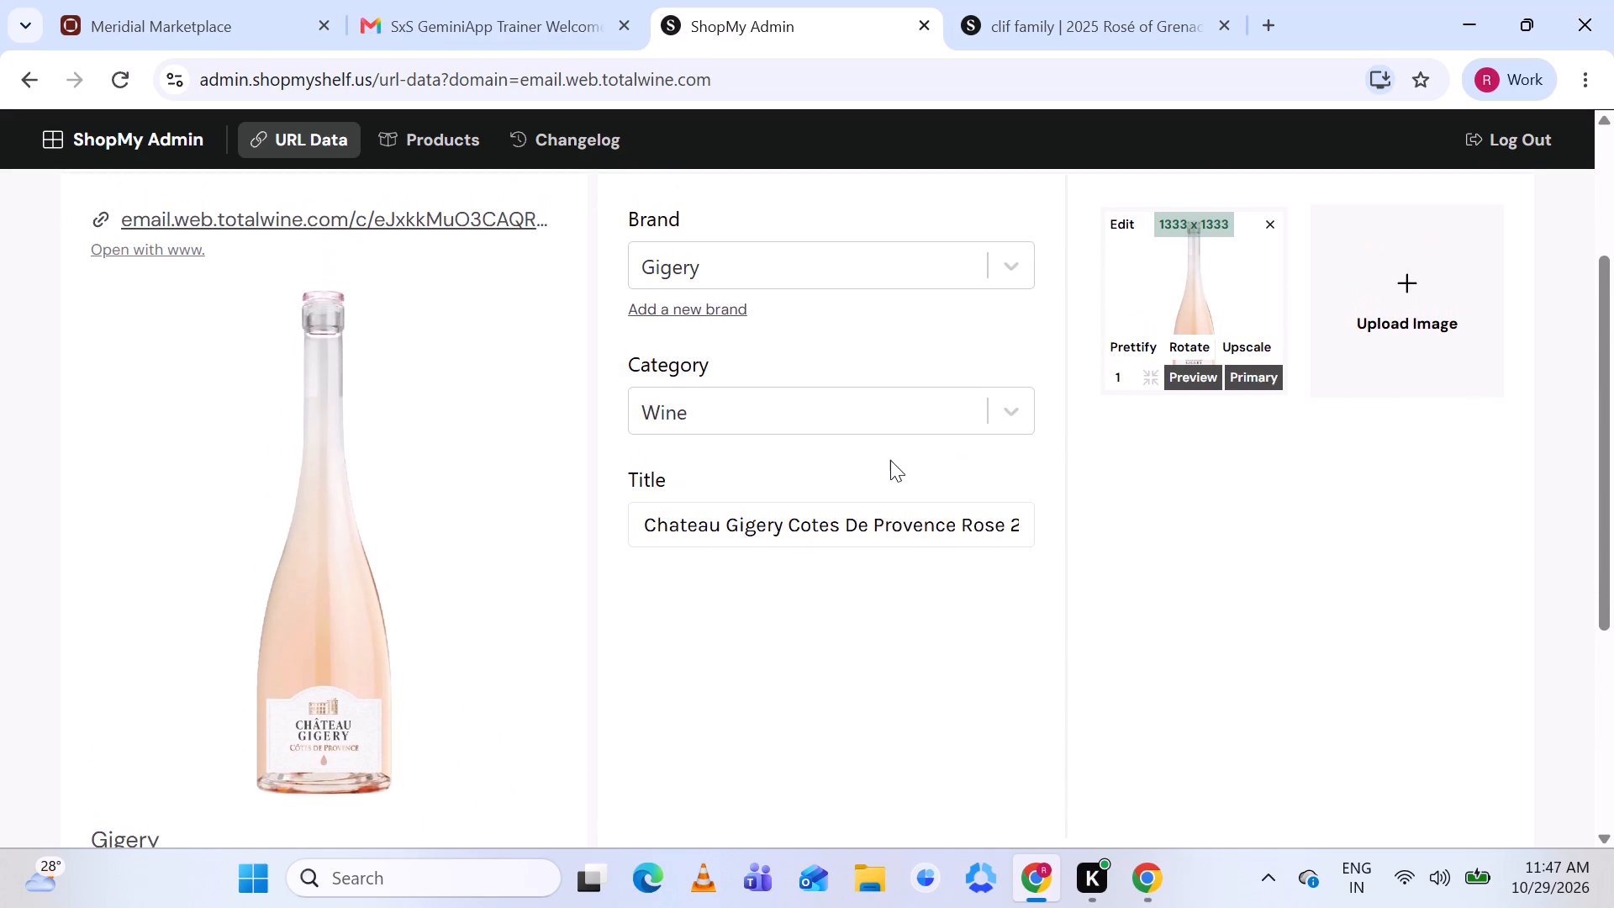
scroll(890, 460, "up", 2)
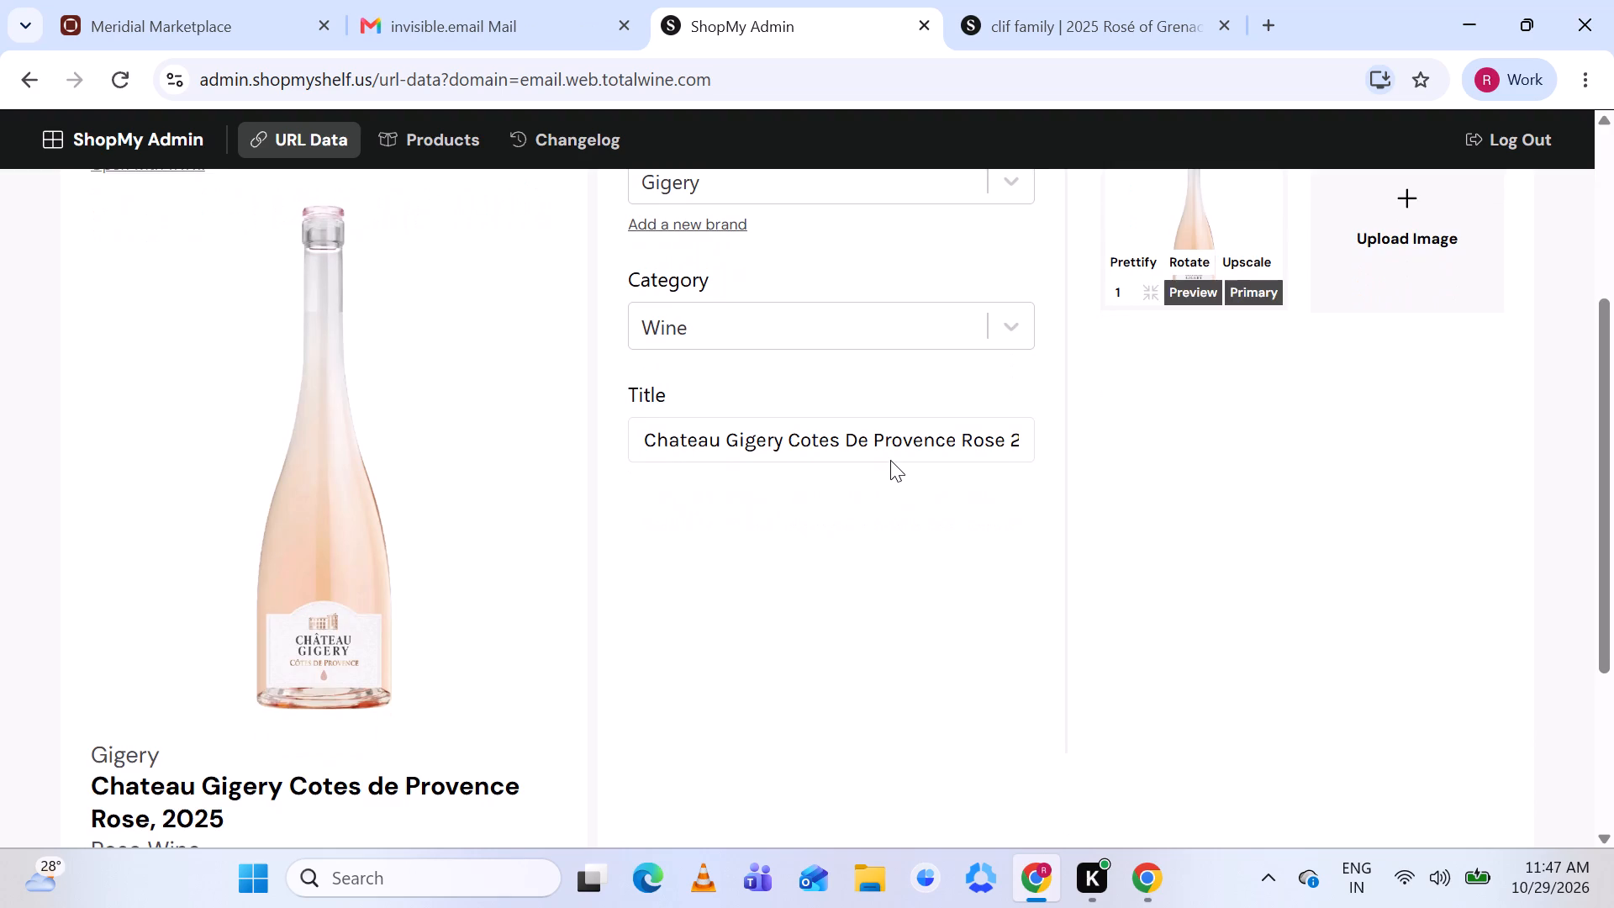
scroll(890, 460, "up", 2)
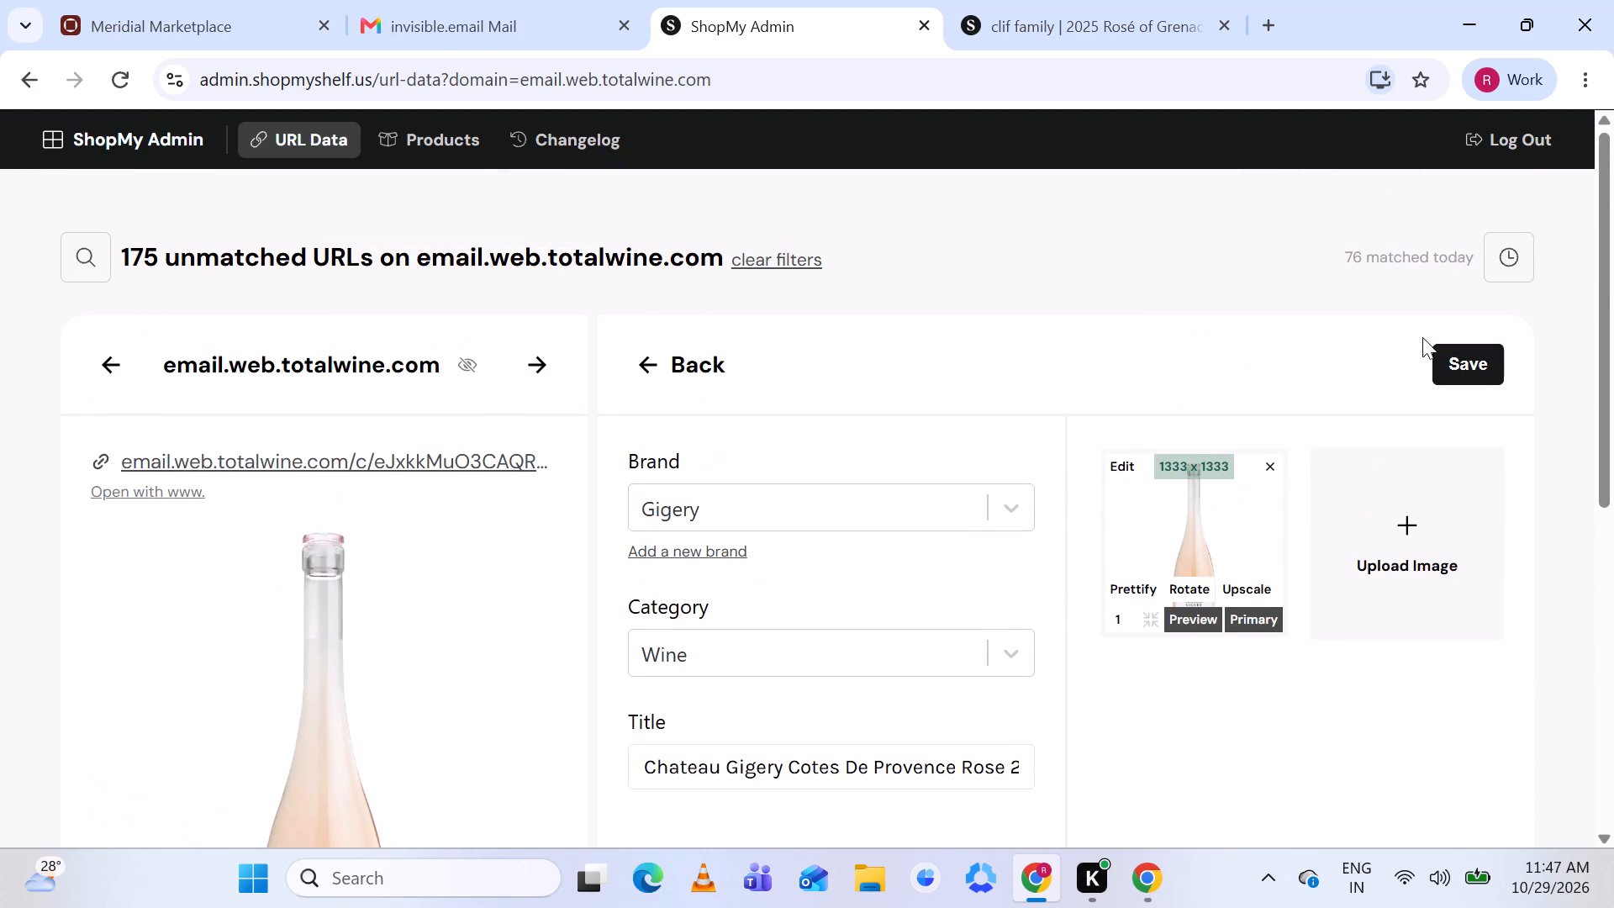
left_click(1448, 351)
scroll(1143, 415, "down", 1)
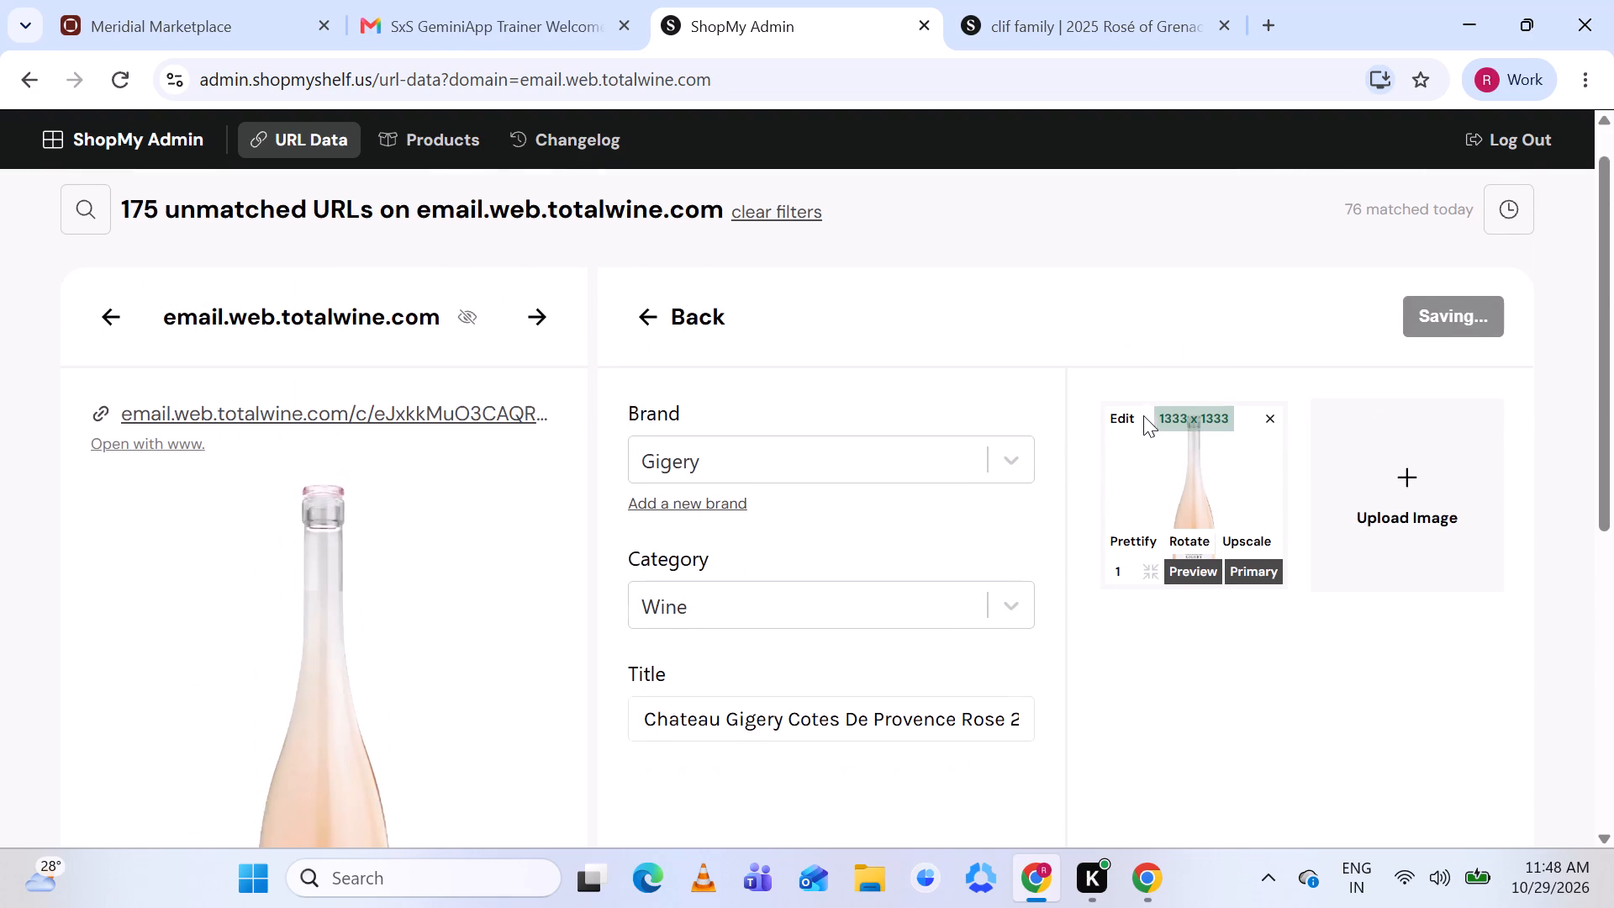
Create a new product for the Nautilus Sauvignon Blanc listing, prettify its bottle image and save it under brand Nautilus, category Wine.
scroll(1143, 415, "down", 2)
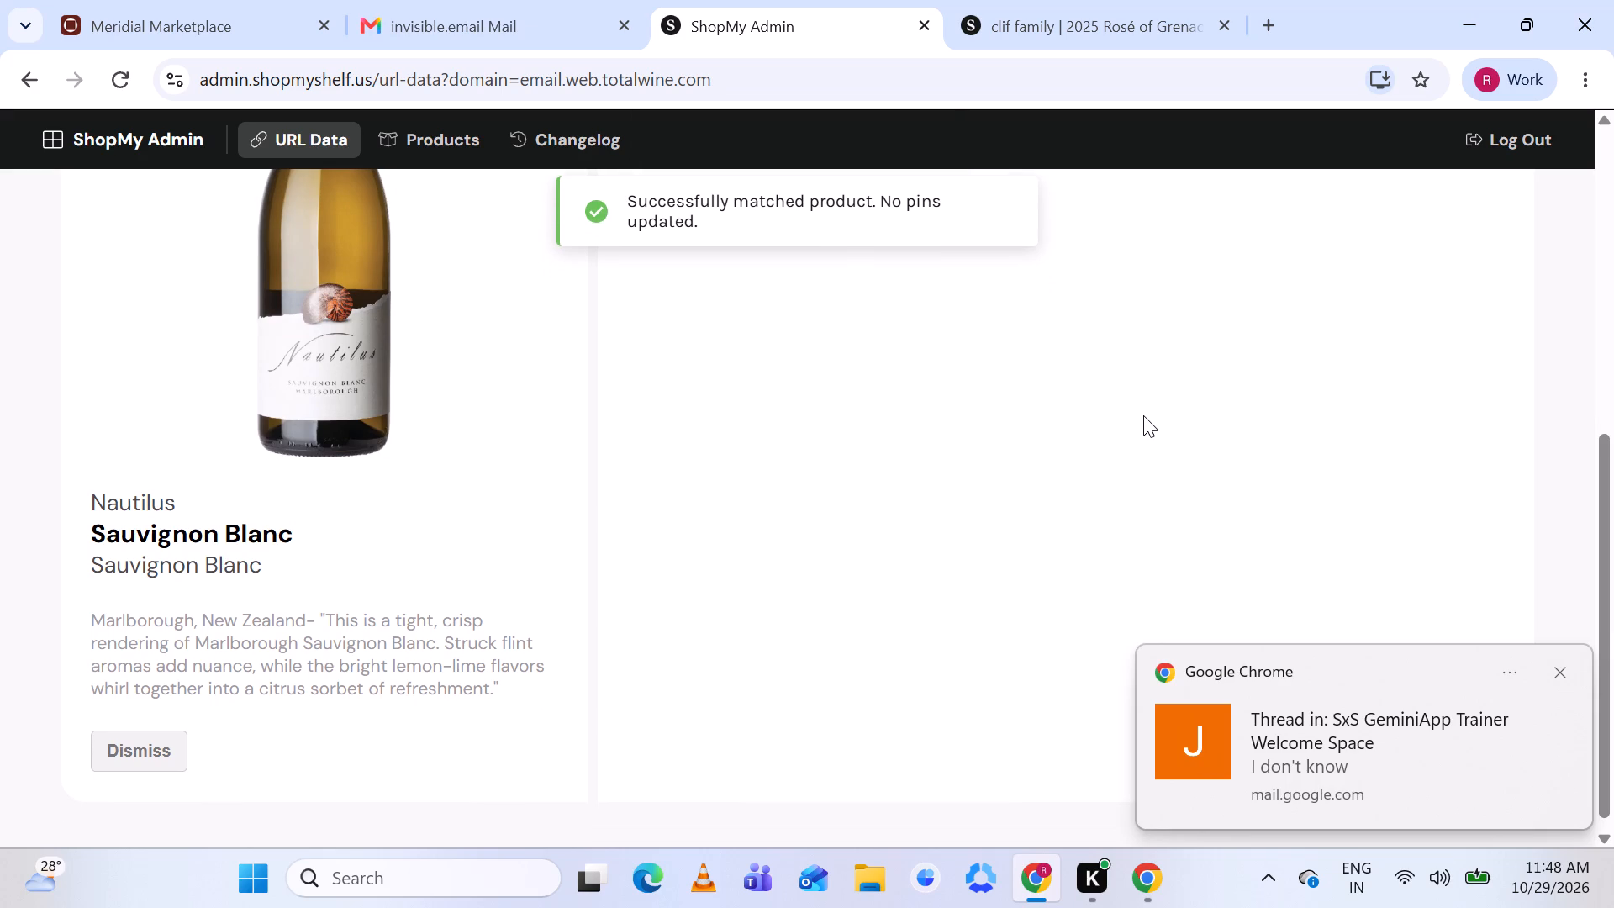
scroll(1030, 346, "up", 2)
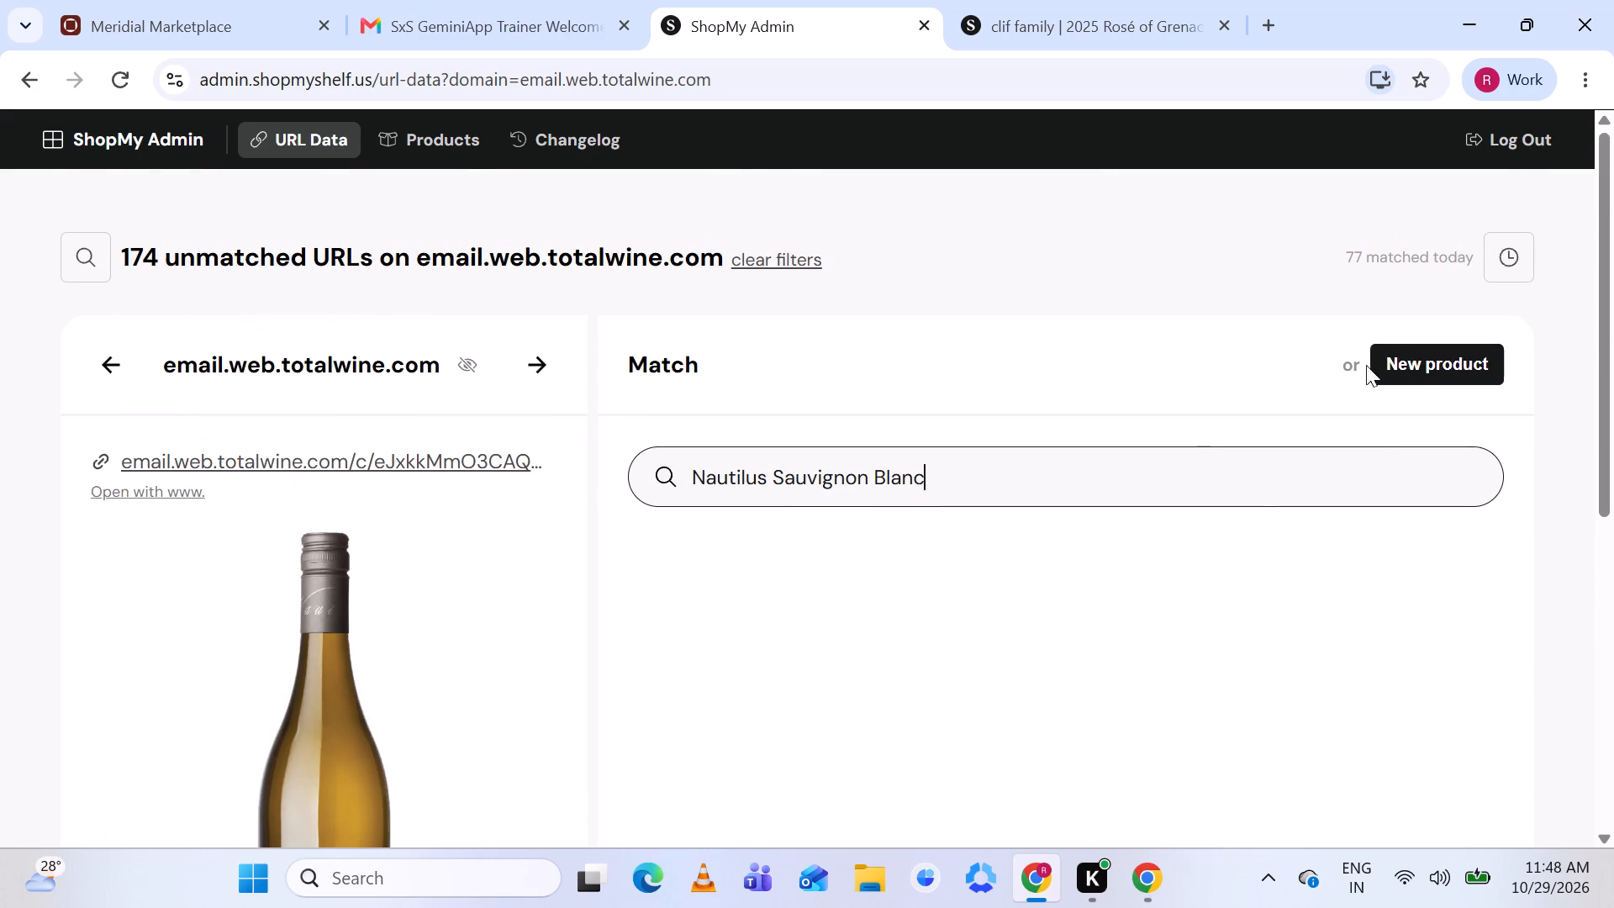
left_click(1433, 353)
scroll(1214, 424, "down", 2)
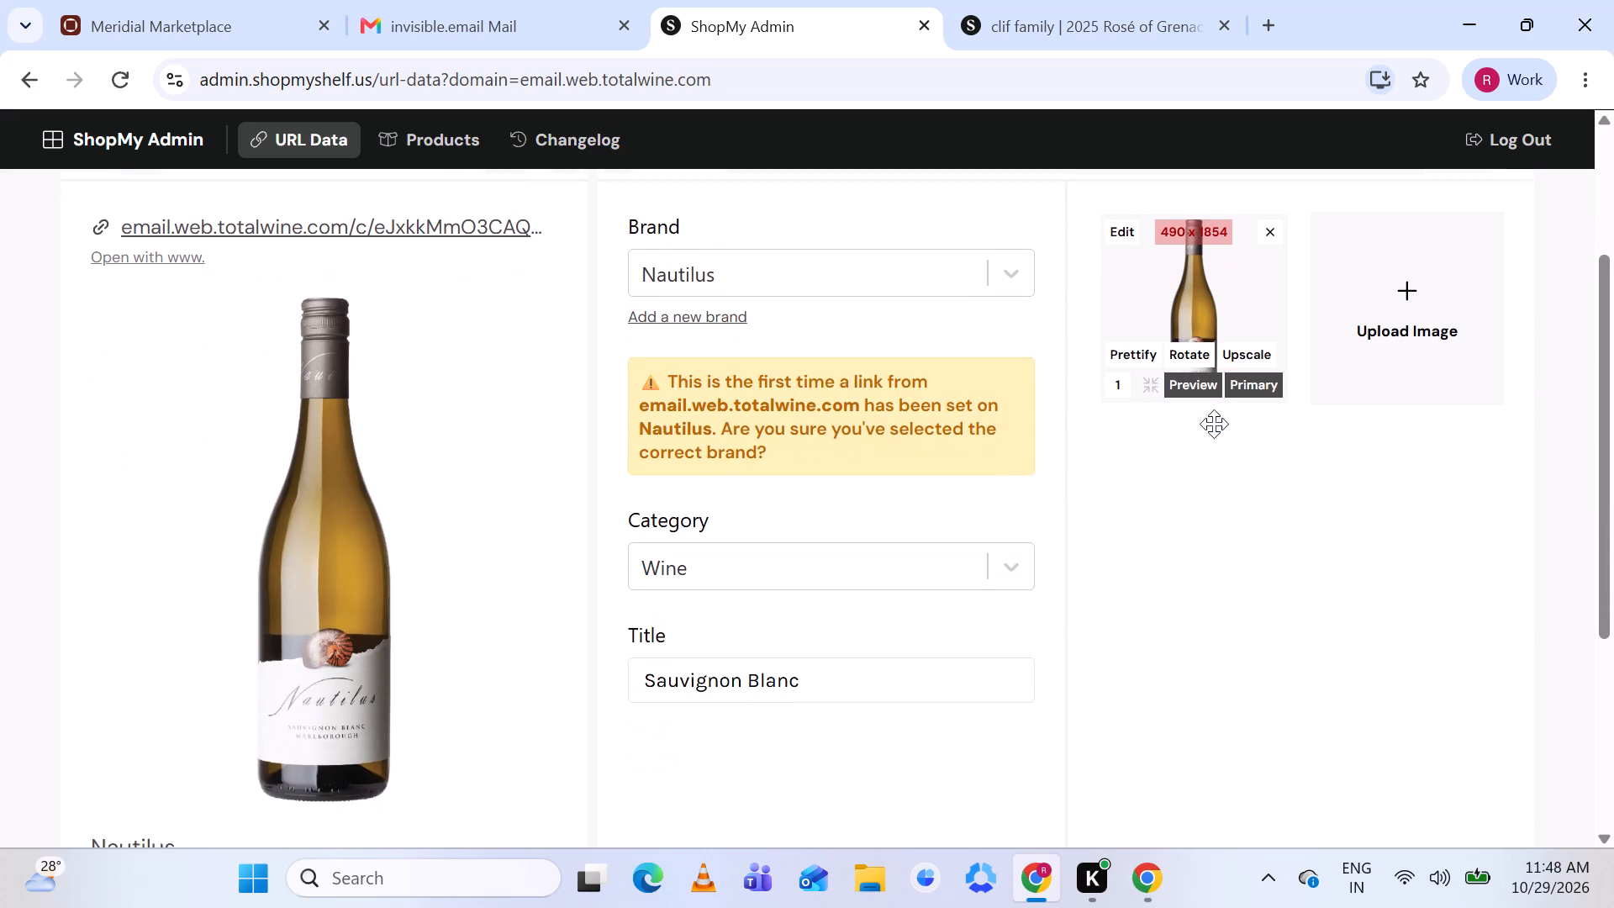
left_click(1126, 342)
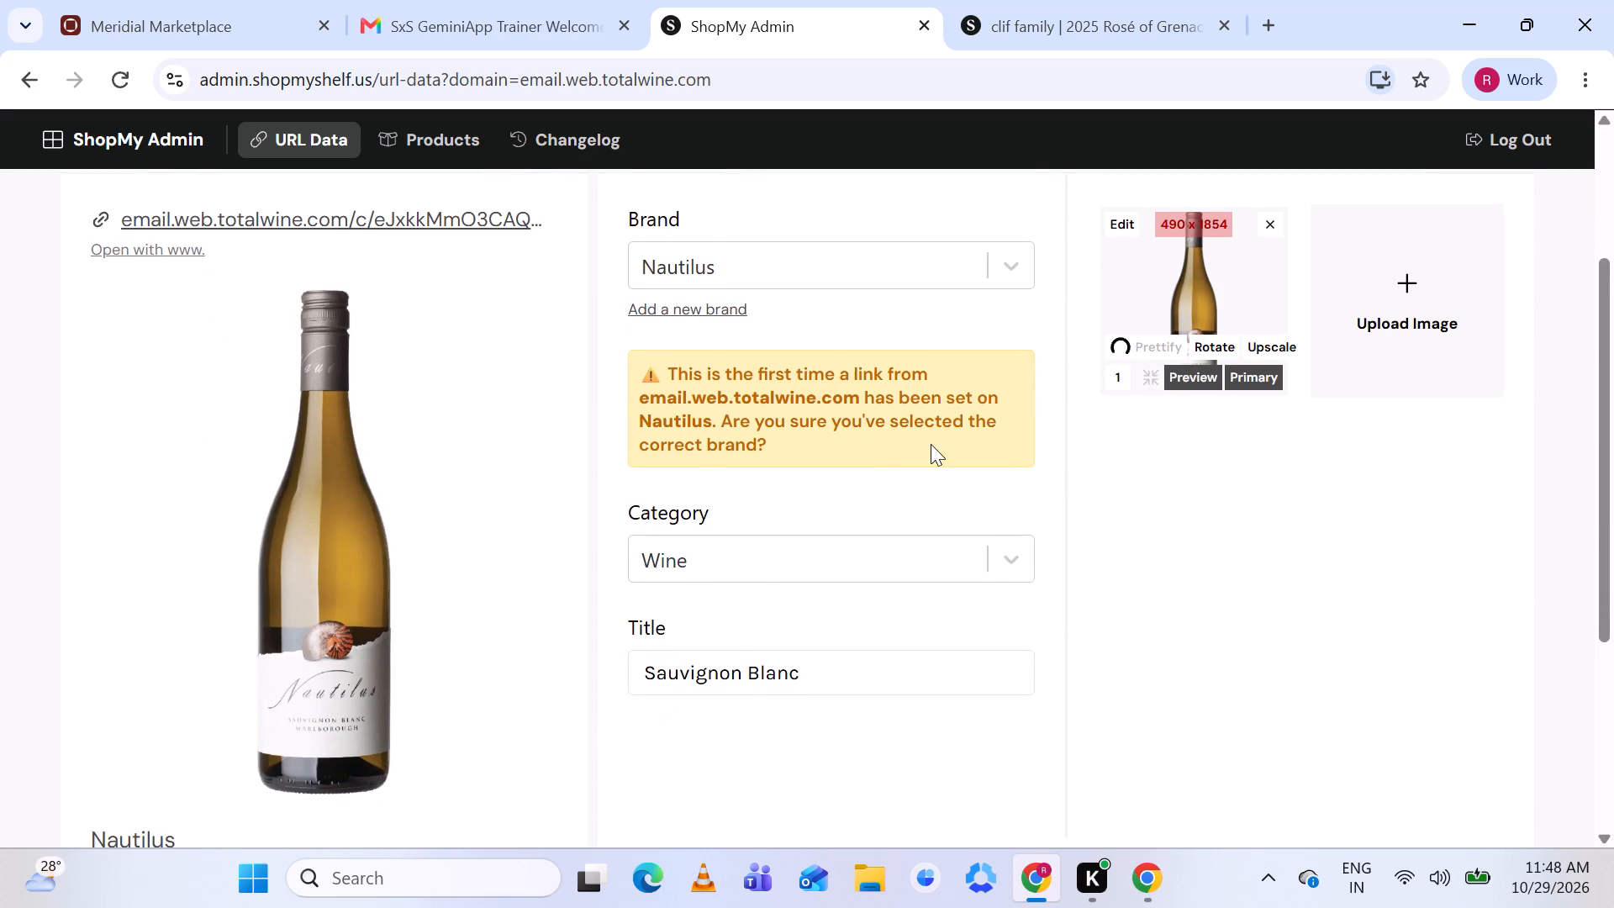
scroll(931, 444, "down", 2)
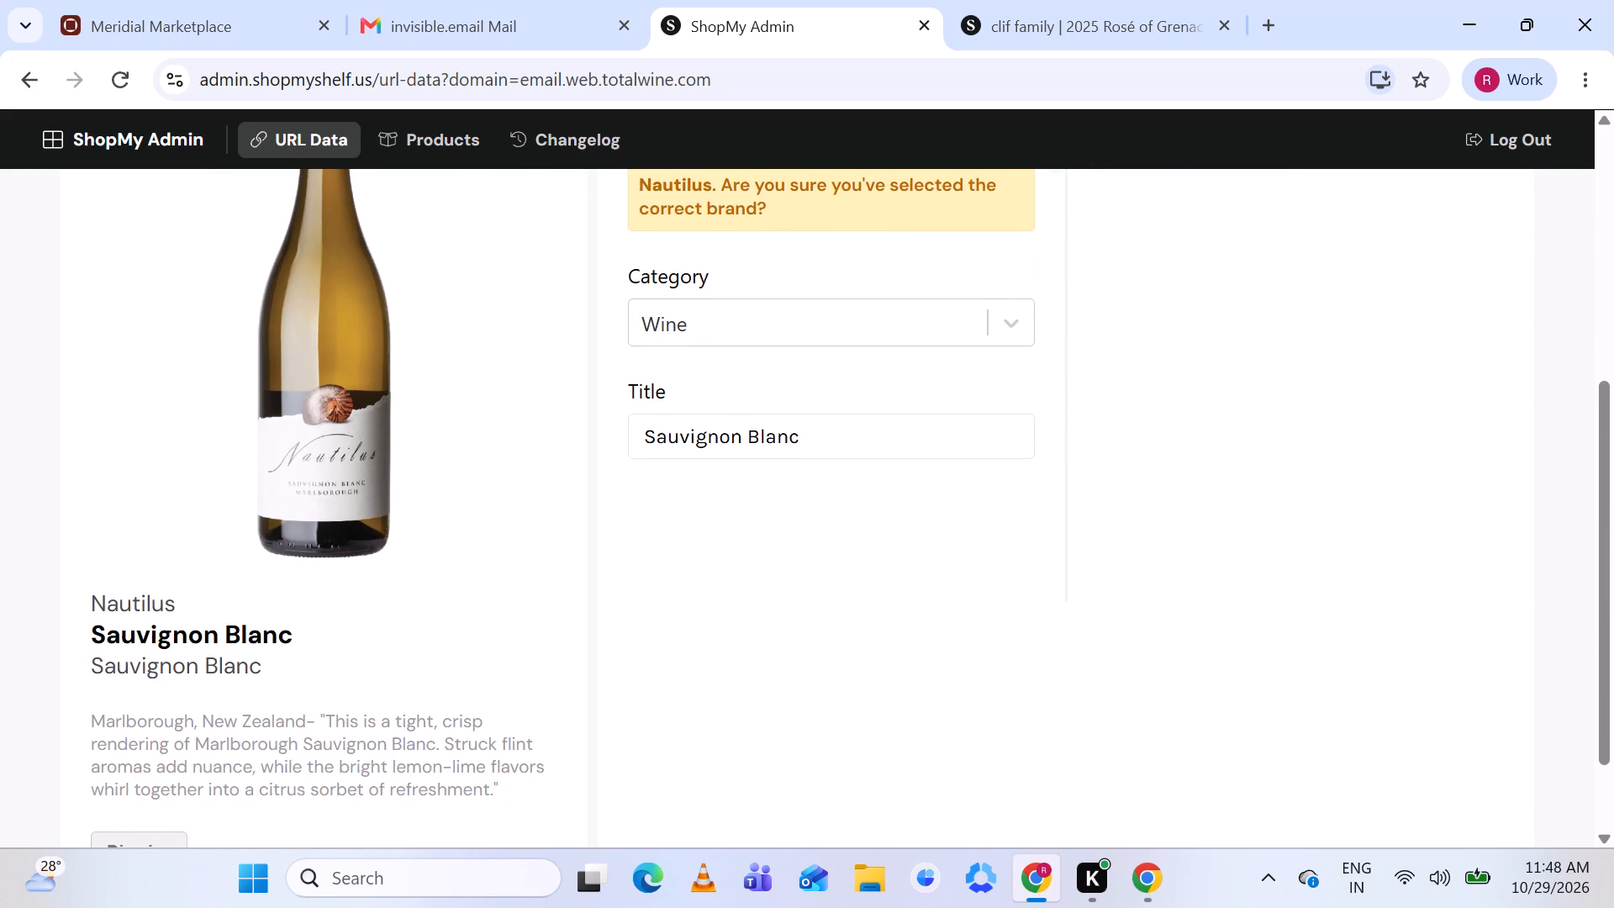
scroll(931, 444, "up", 1)
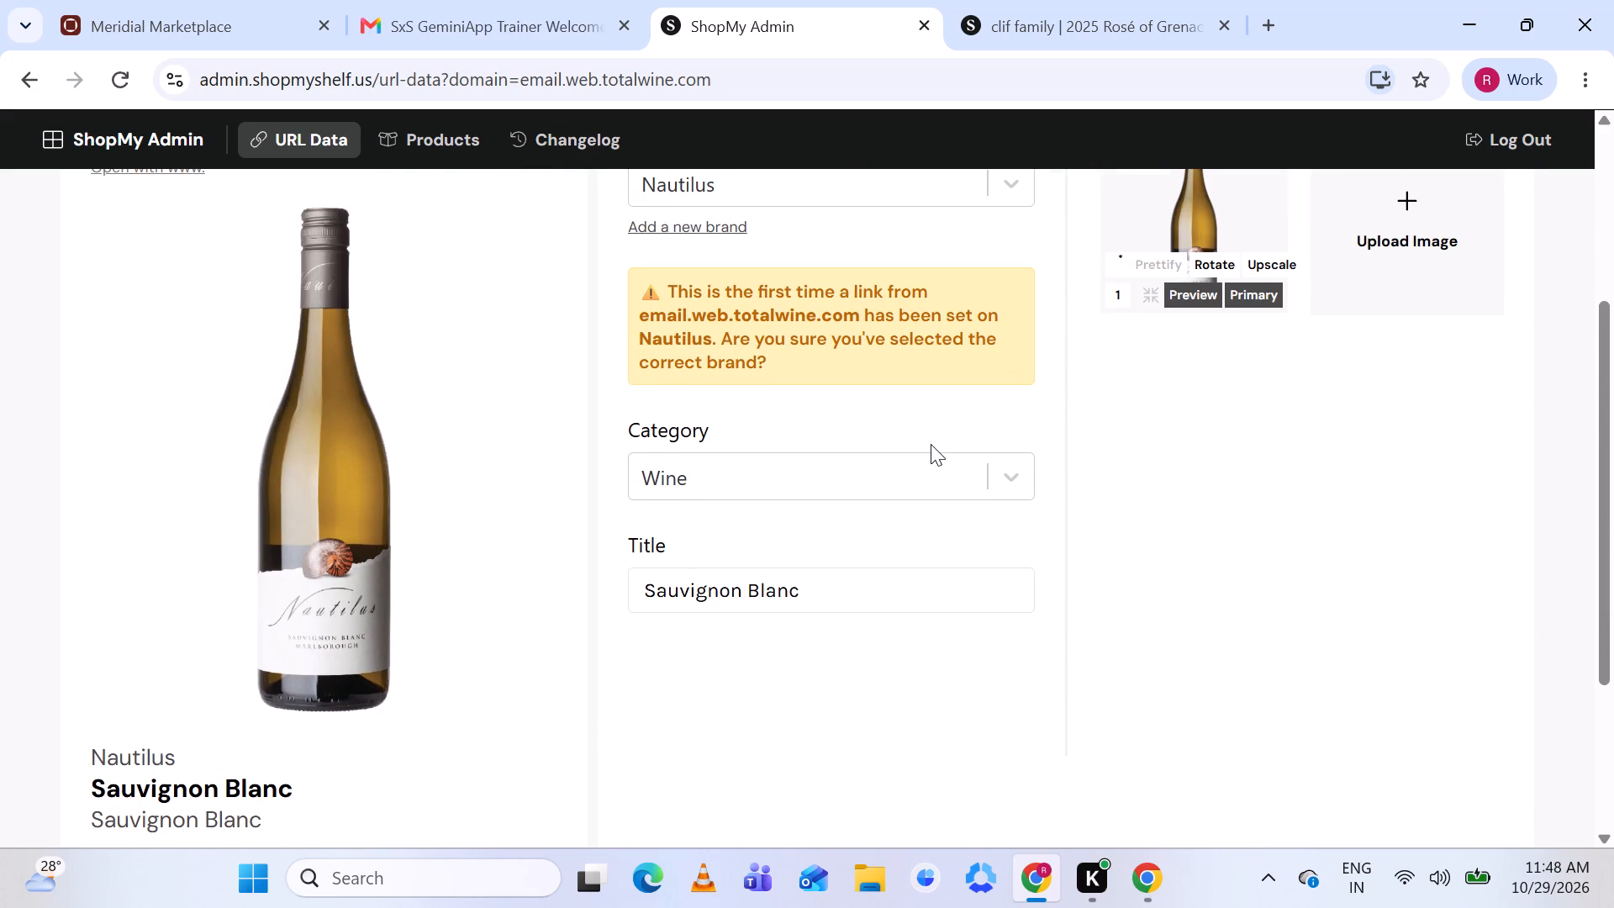
scroll(931, 444, "up", 1)
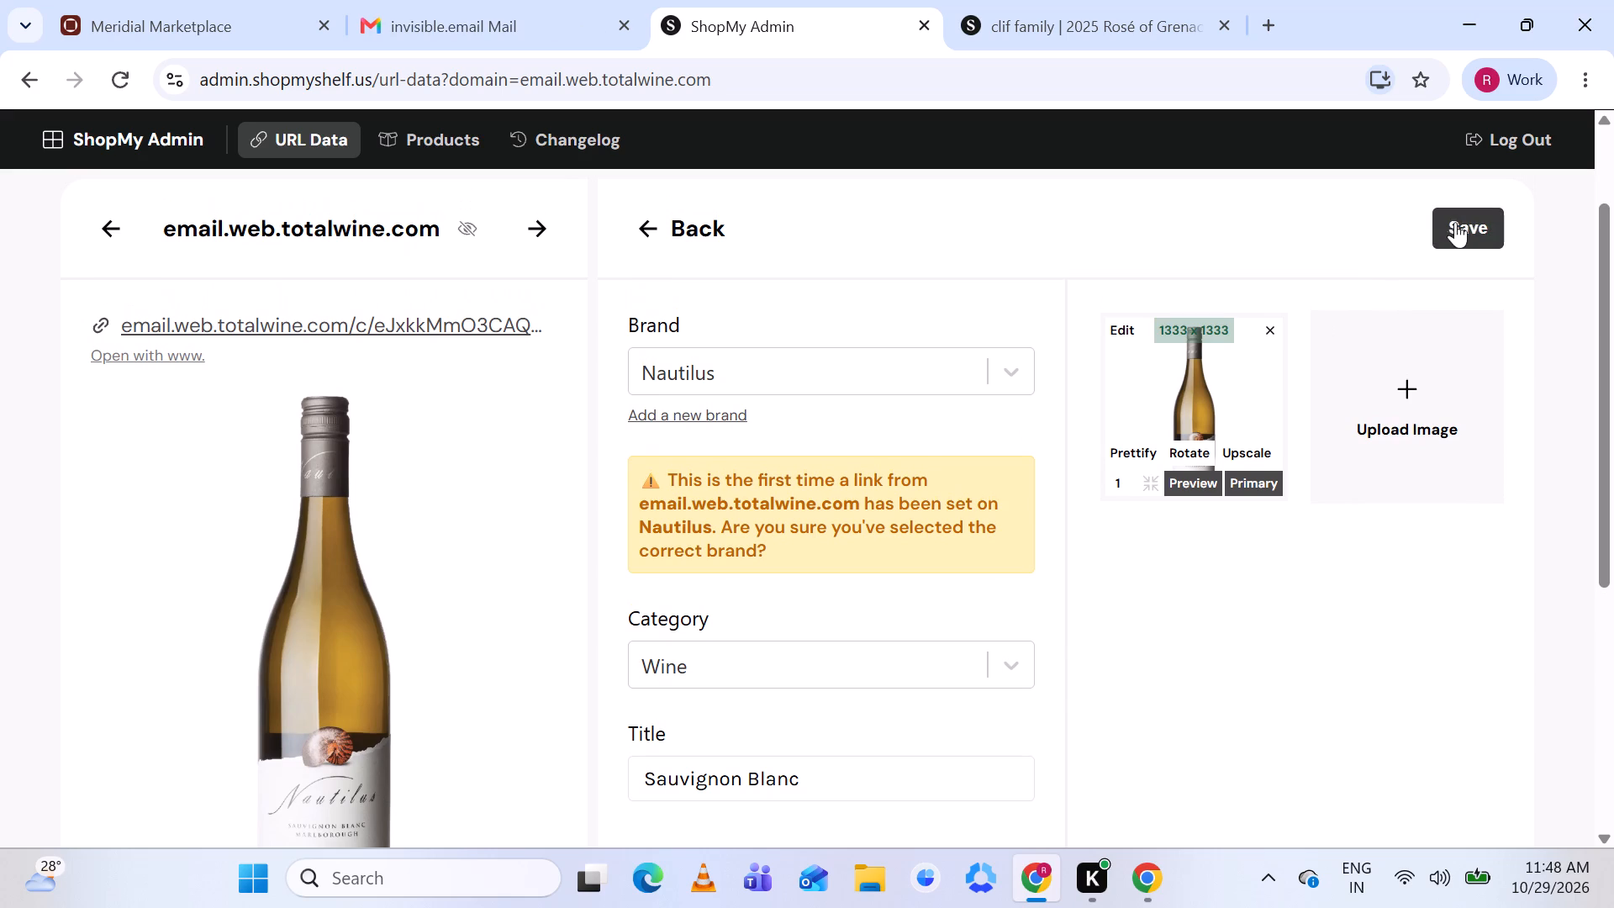
left_click(1457, 219)
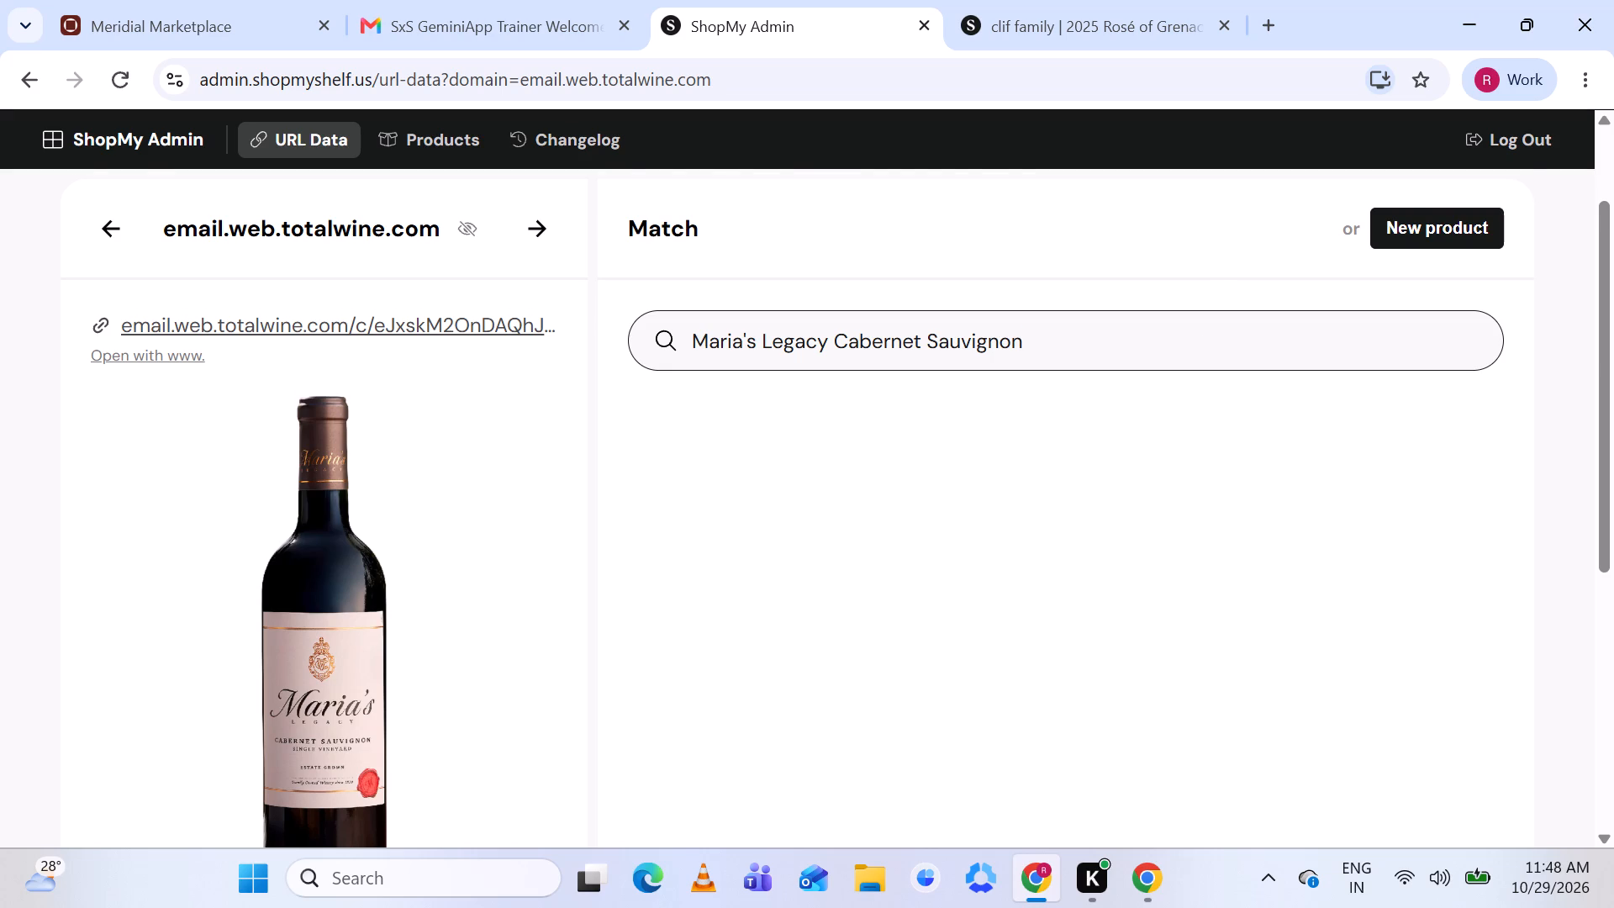
Start a new product for the Maria's Legacy Cabernet Sauvignon listing and prettify its bottle image.
scroll(1203, 339, "down", 3)
scroll(1203, 339, "up", 3)
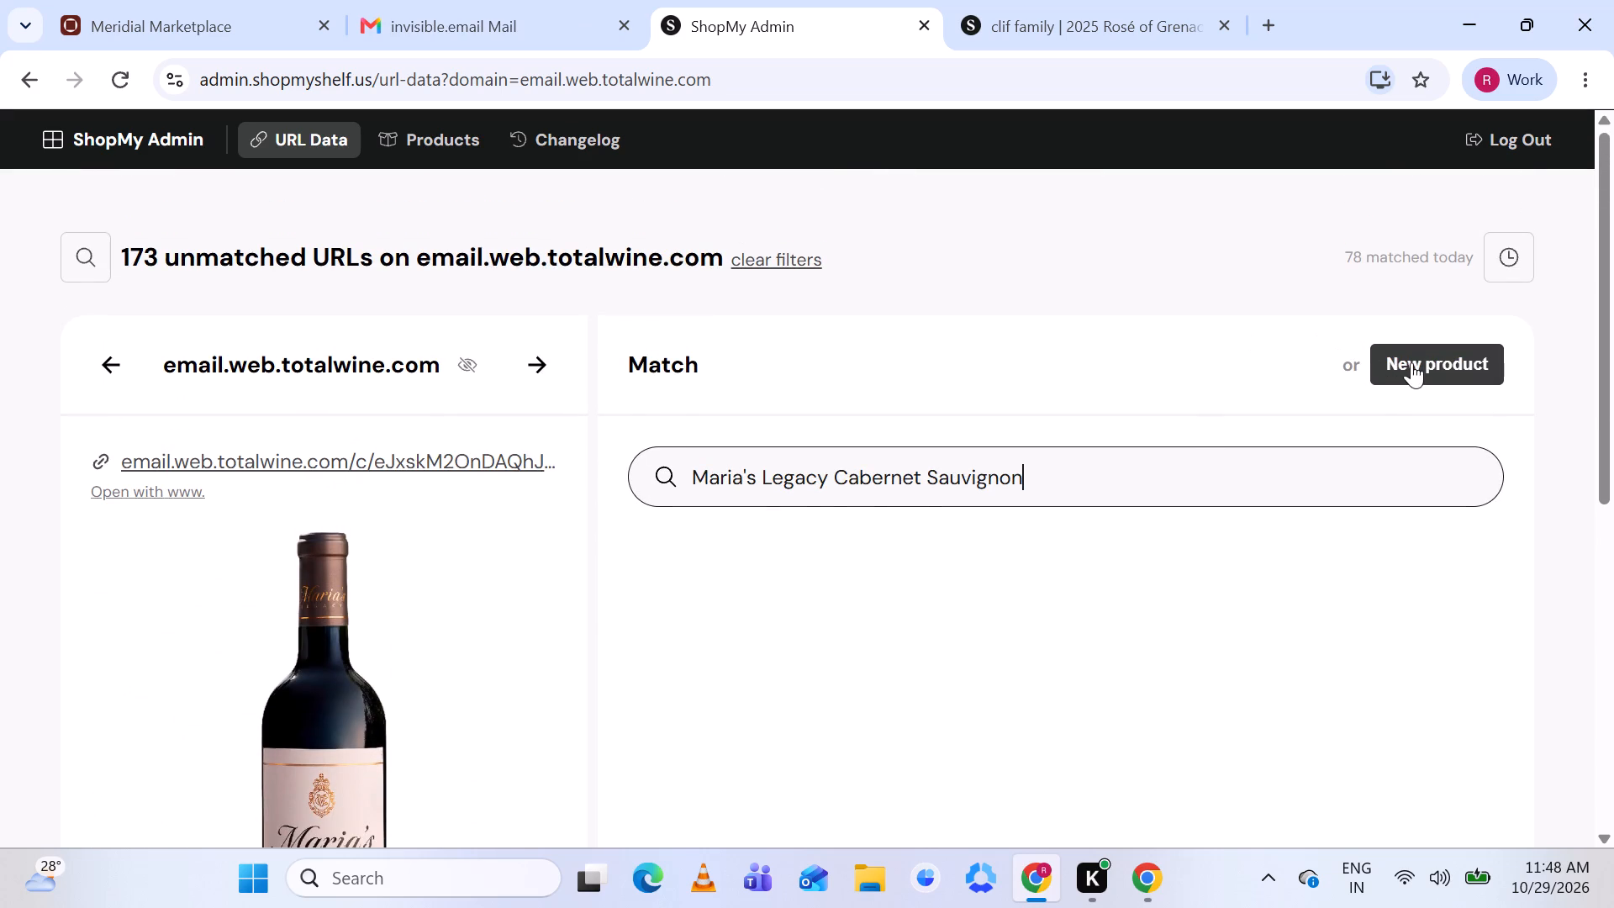
left_click(1411, 362)
scroll(1052, 463, "down", 2)
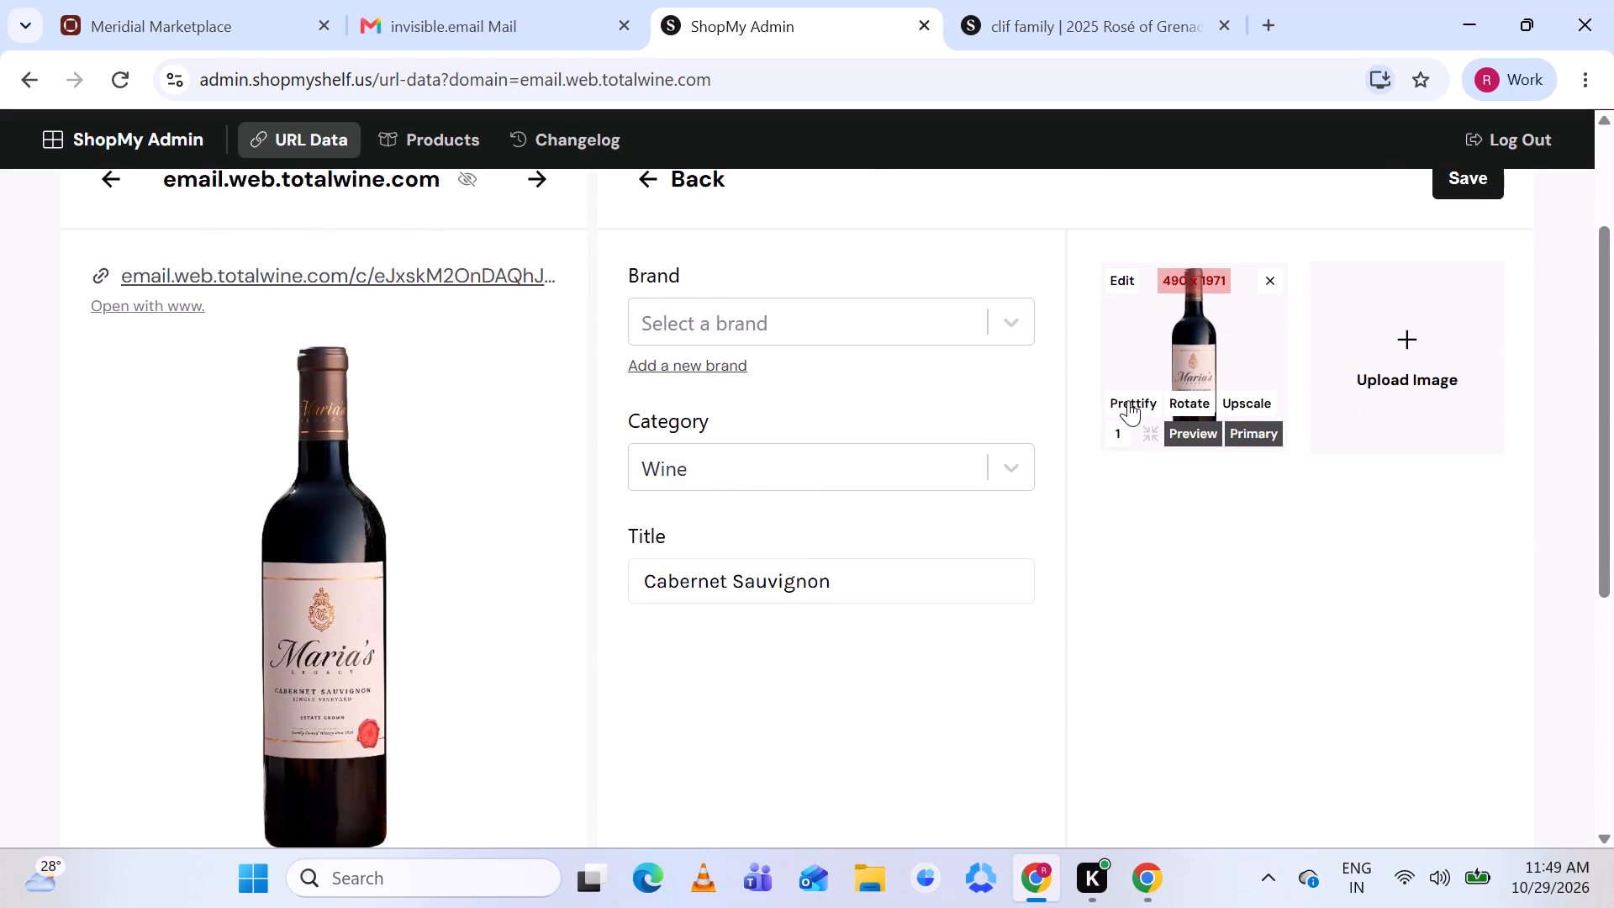
left_click(1128, 400)
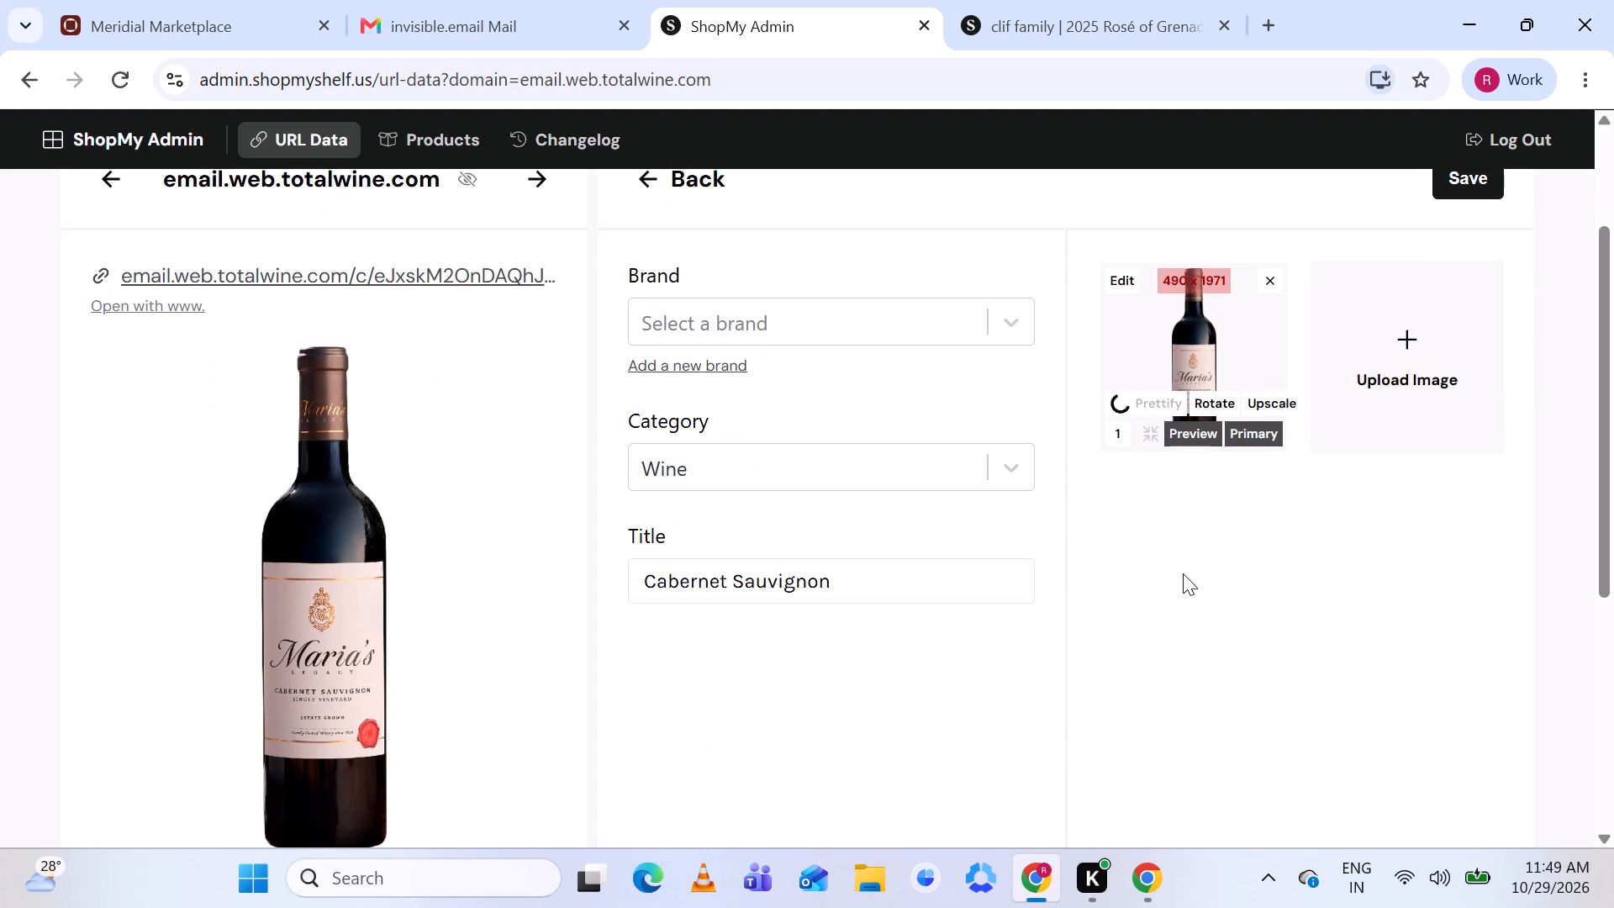
Look up Maria's Legacy from the listing among the existing brands, and add it as a new brand with only its name filled in.
scroll(1183, 573, "down", 1)
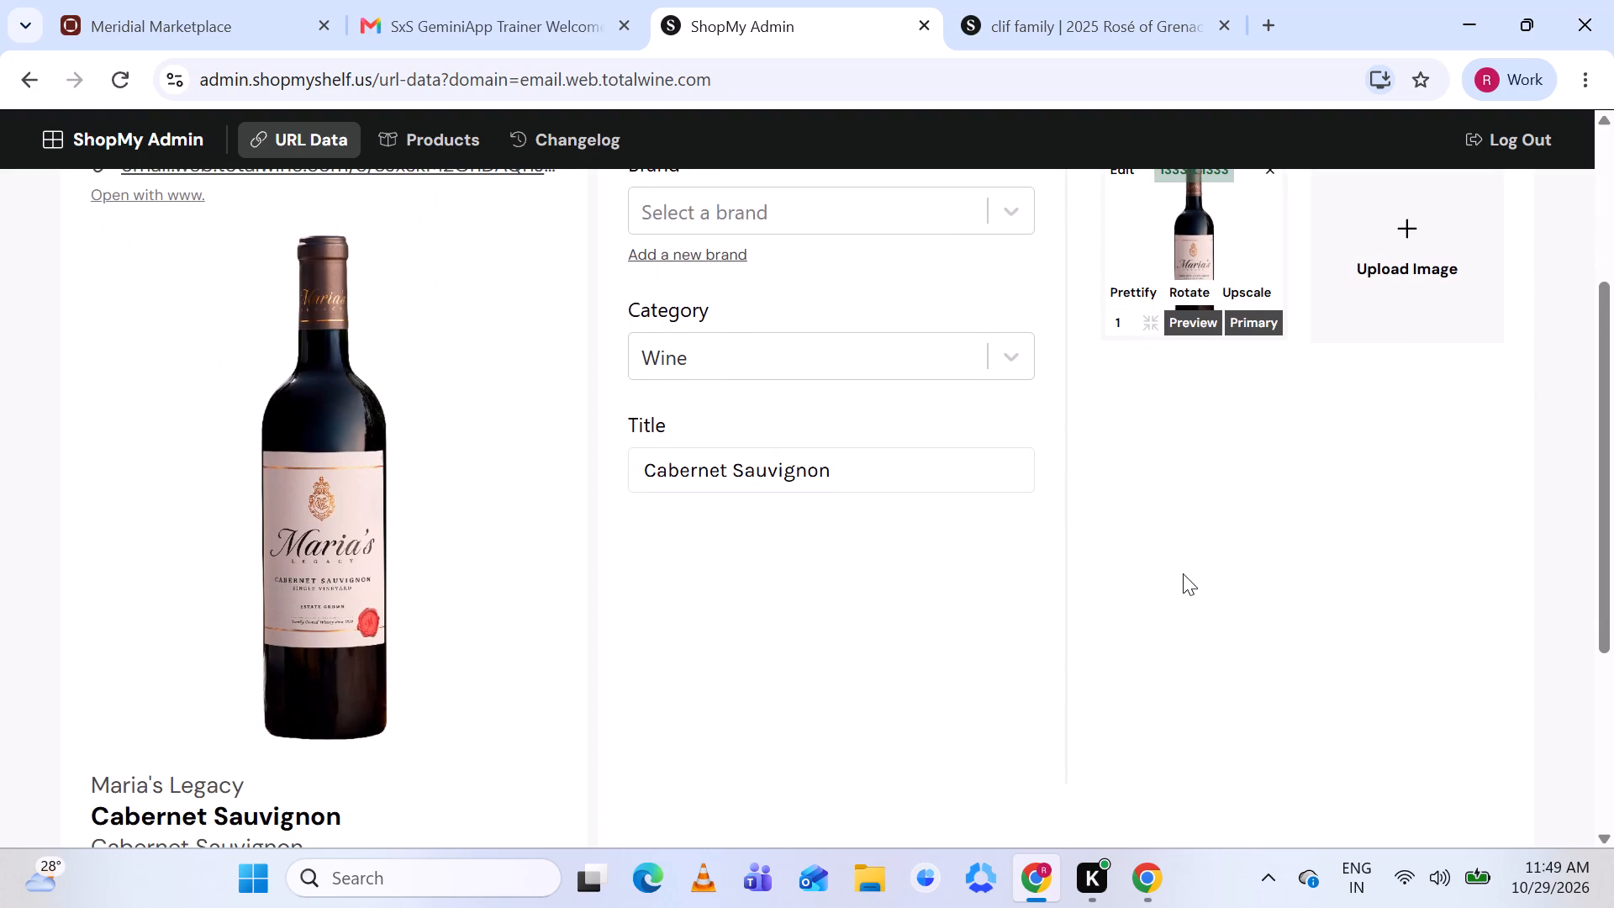
scroll(1183, 573, "down", 1)
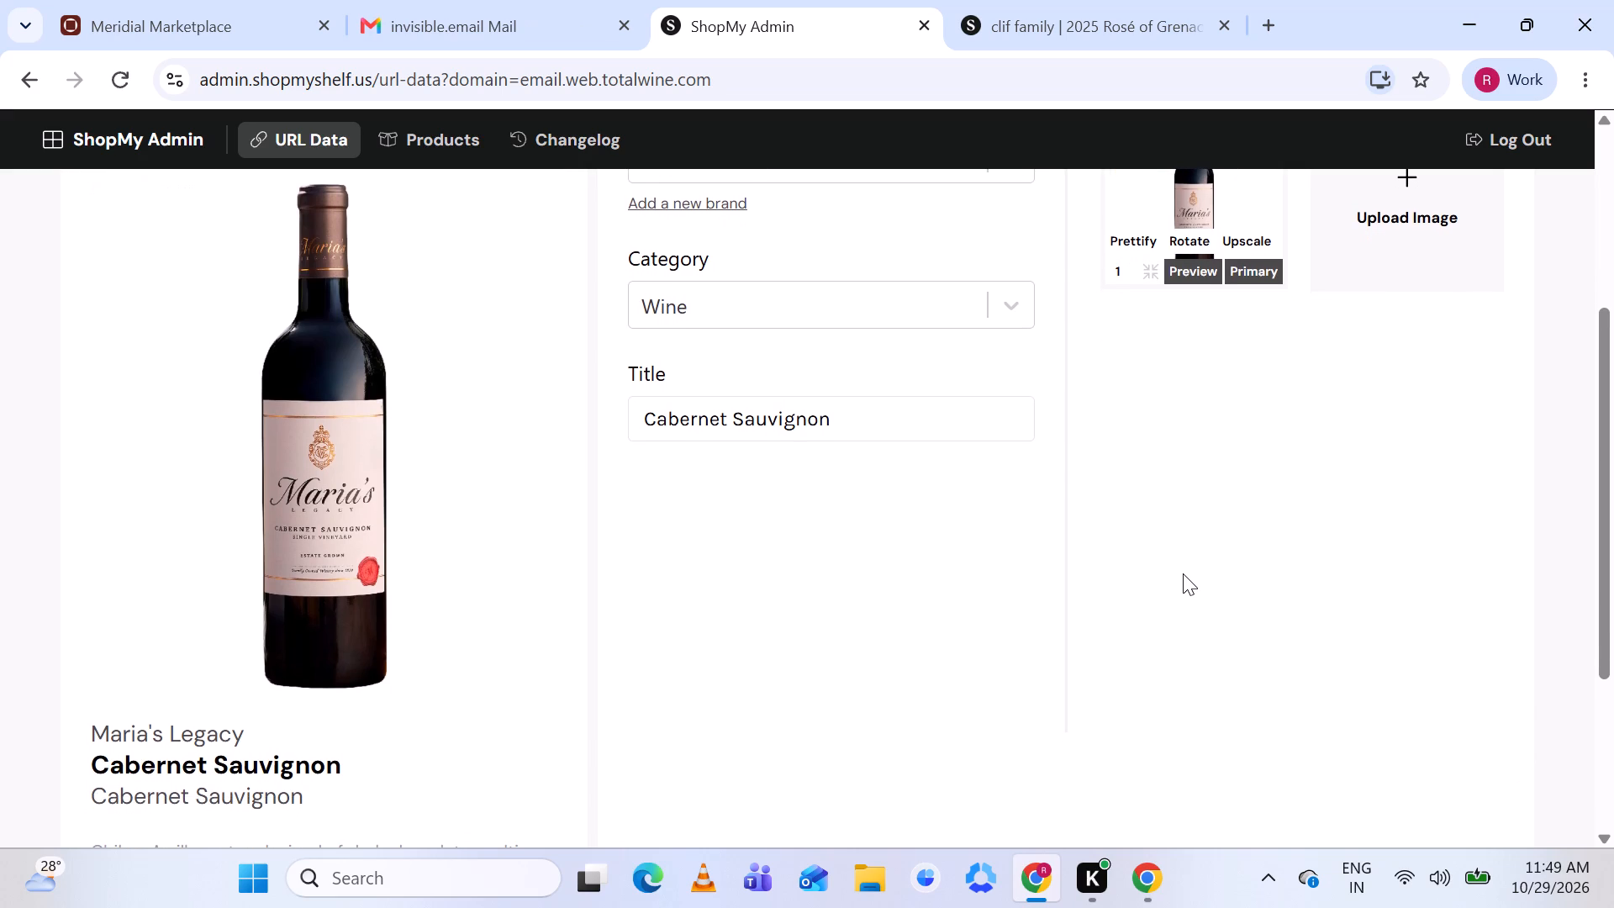
scroll(1183, 573, "down", 1)
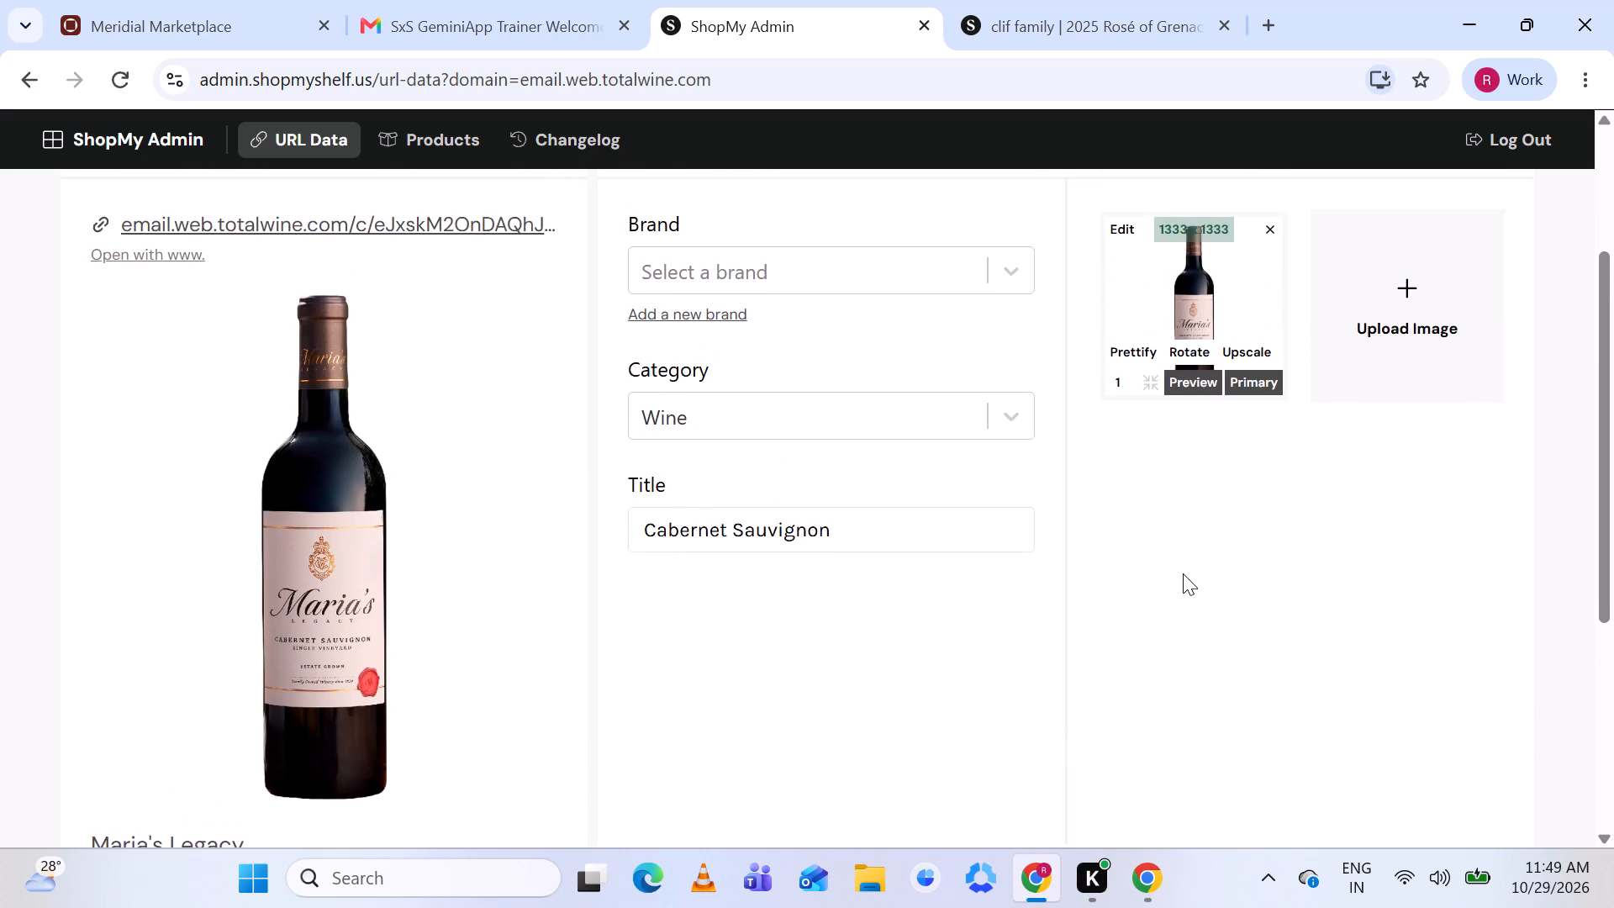
scroll(1183, 573, "down", 1)
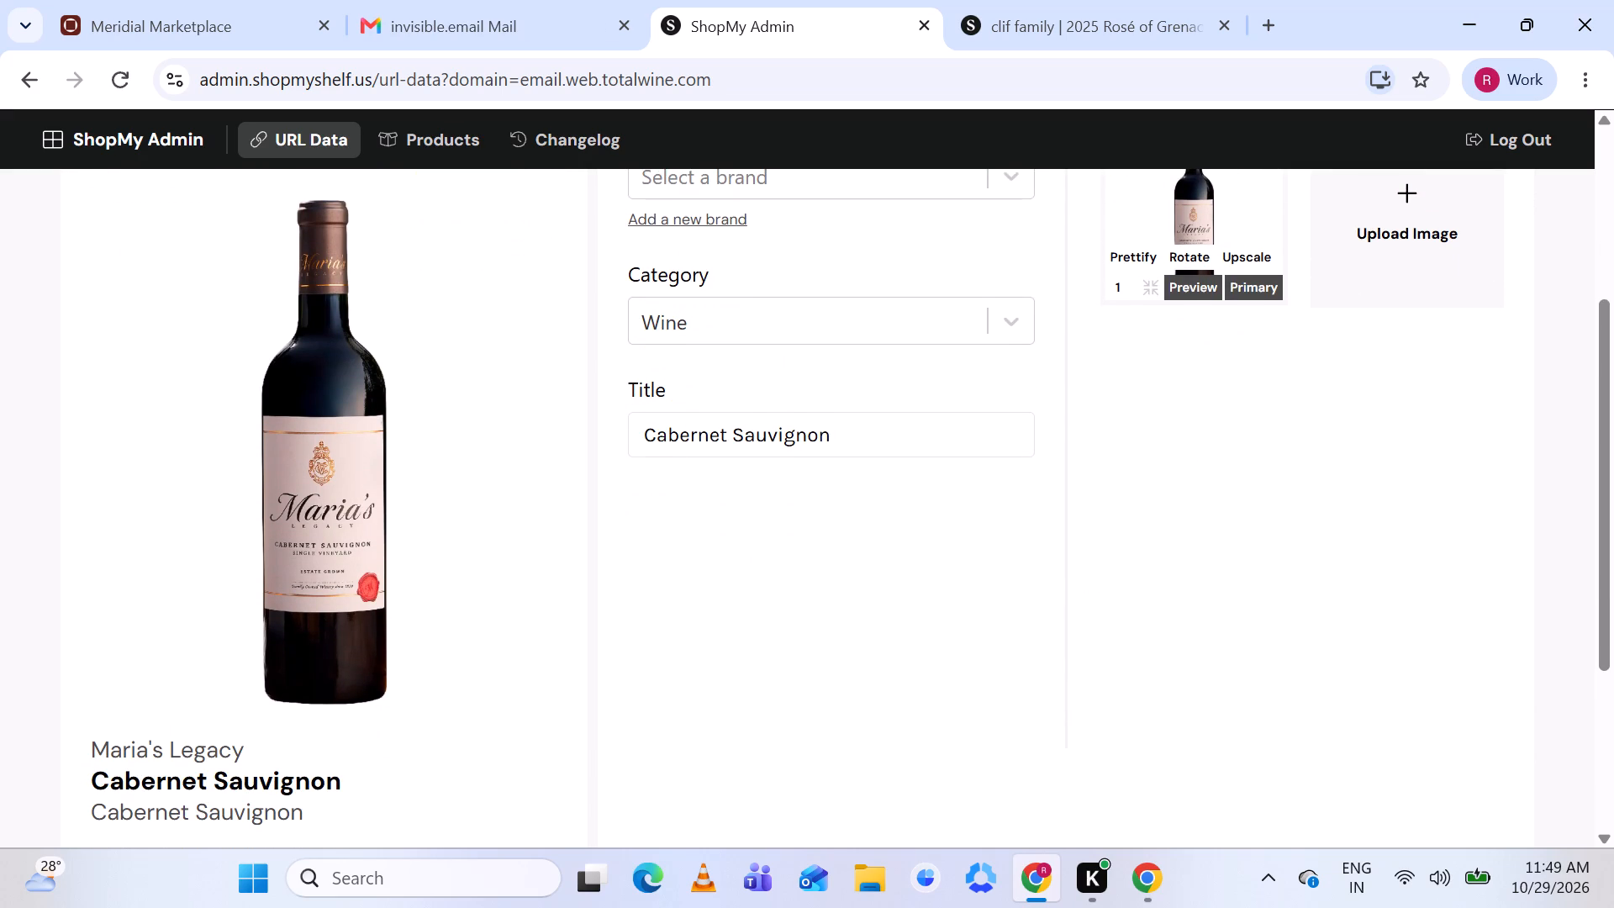
left_click_drag(93, 746, 239, 726)
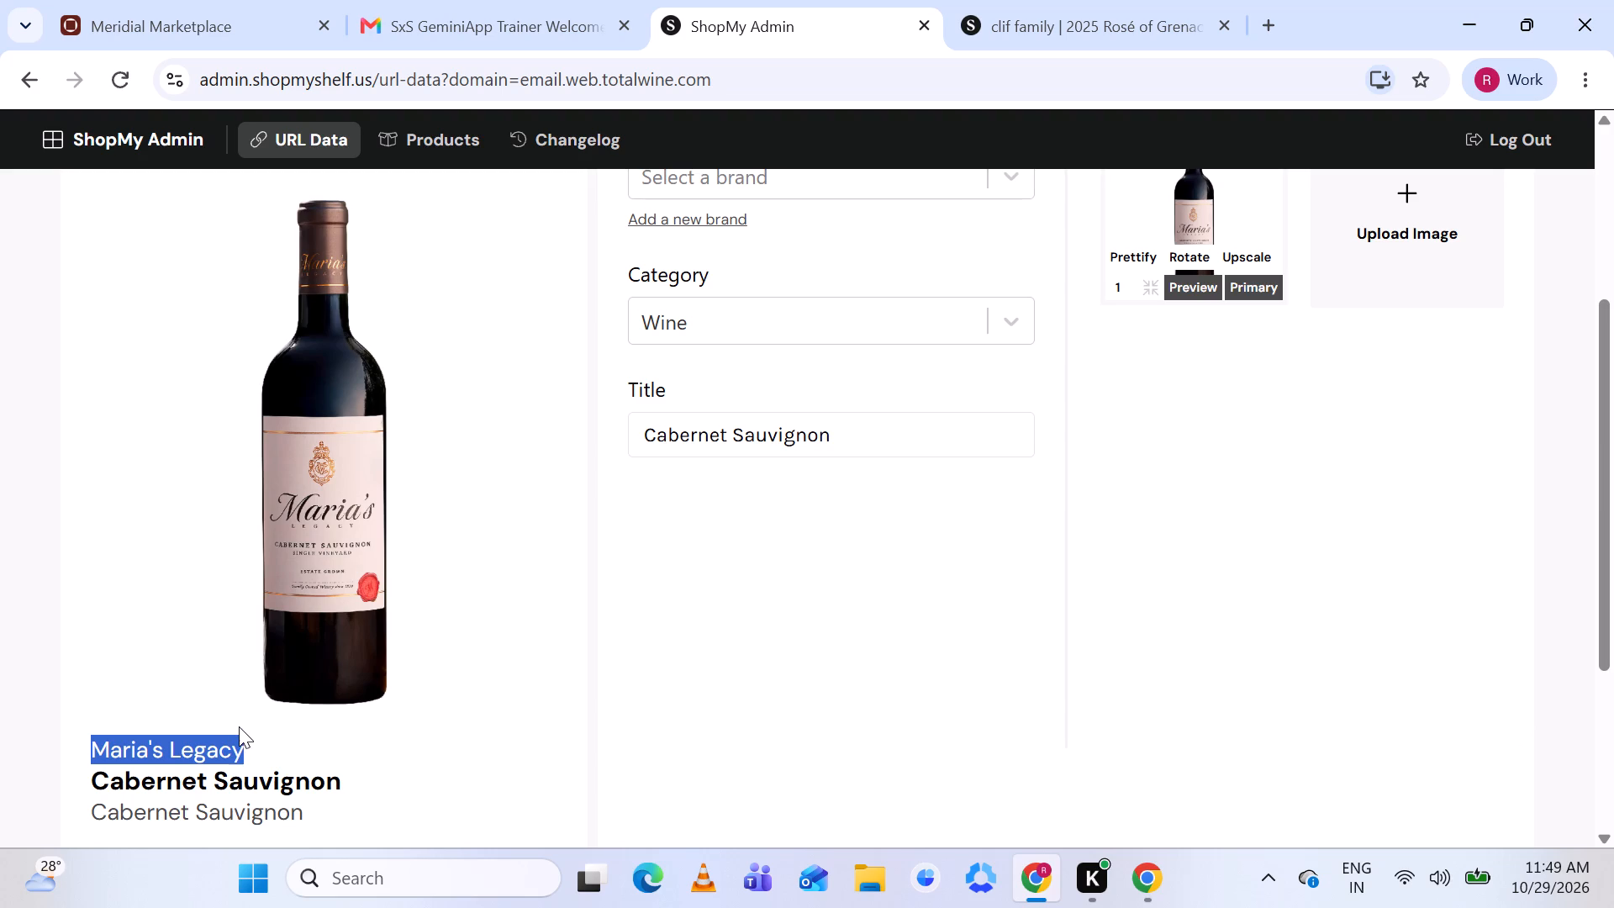
left_click_drag(239, 726, 240, 726)
key("ctrl+c")
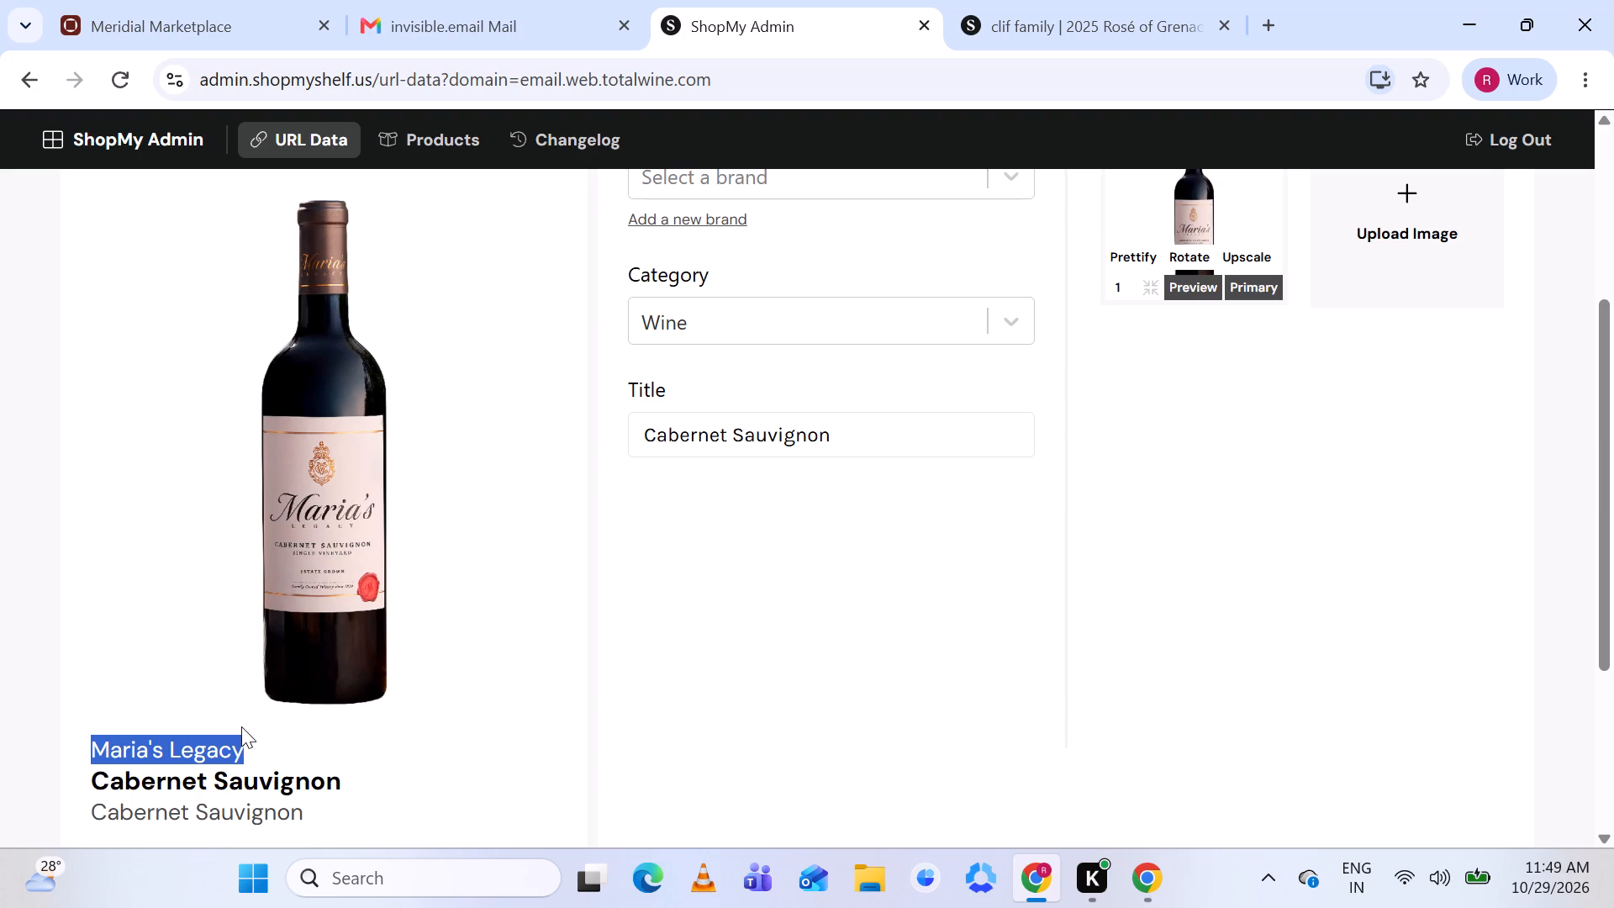
scroll(716, 508, "up", 3)
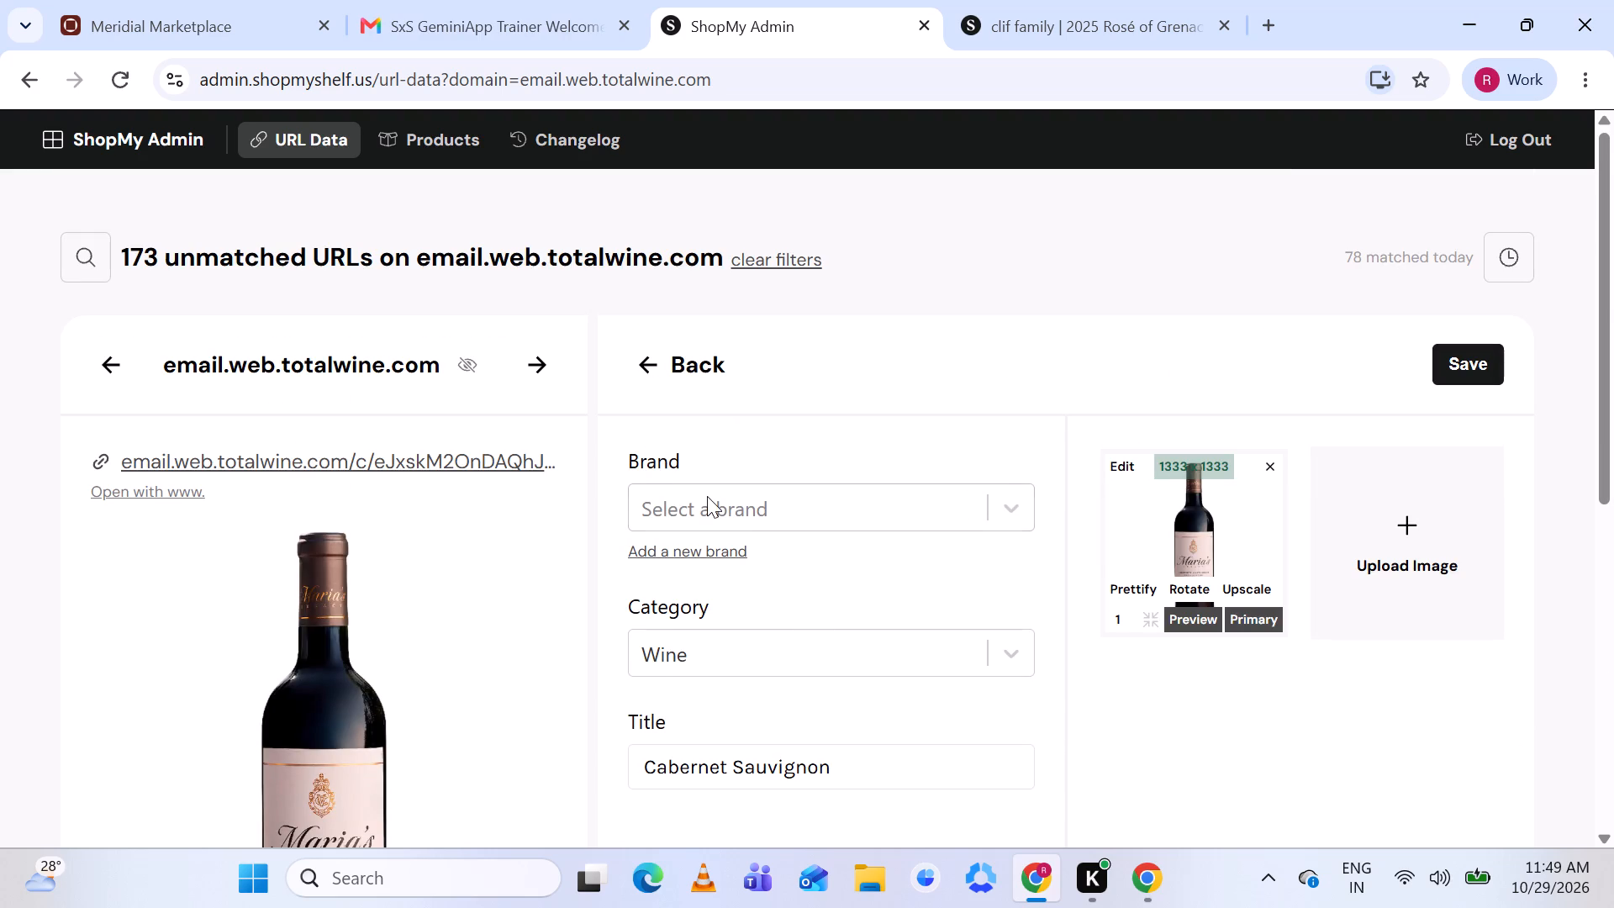
left_click(707, 496)
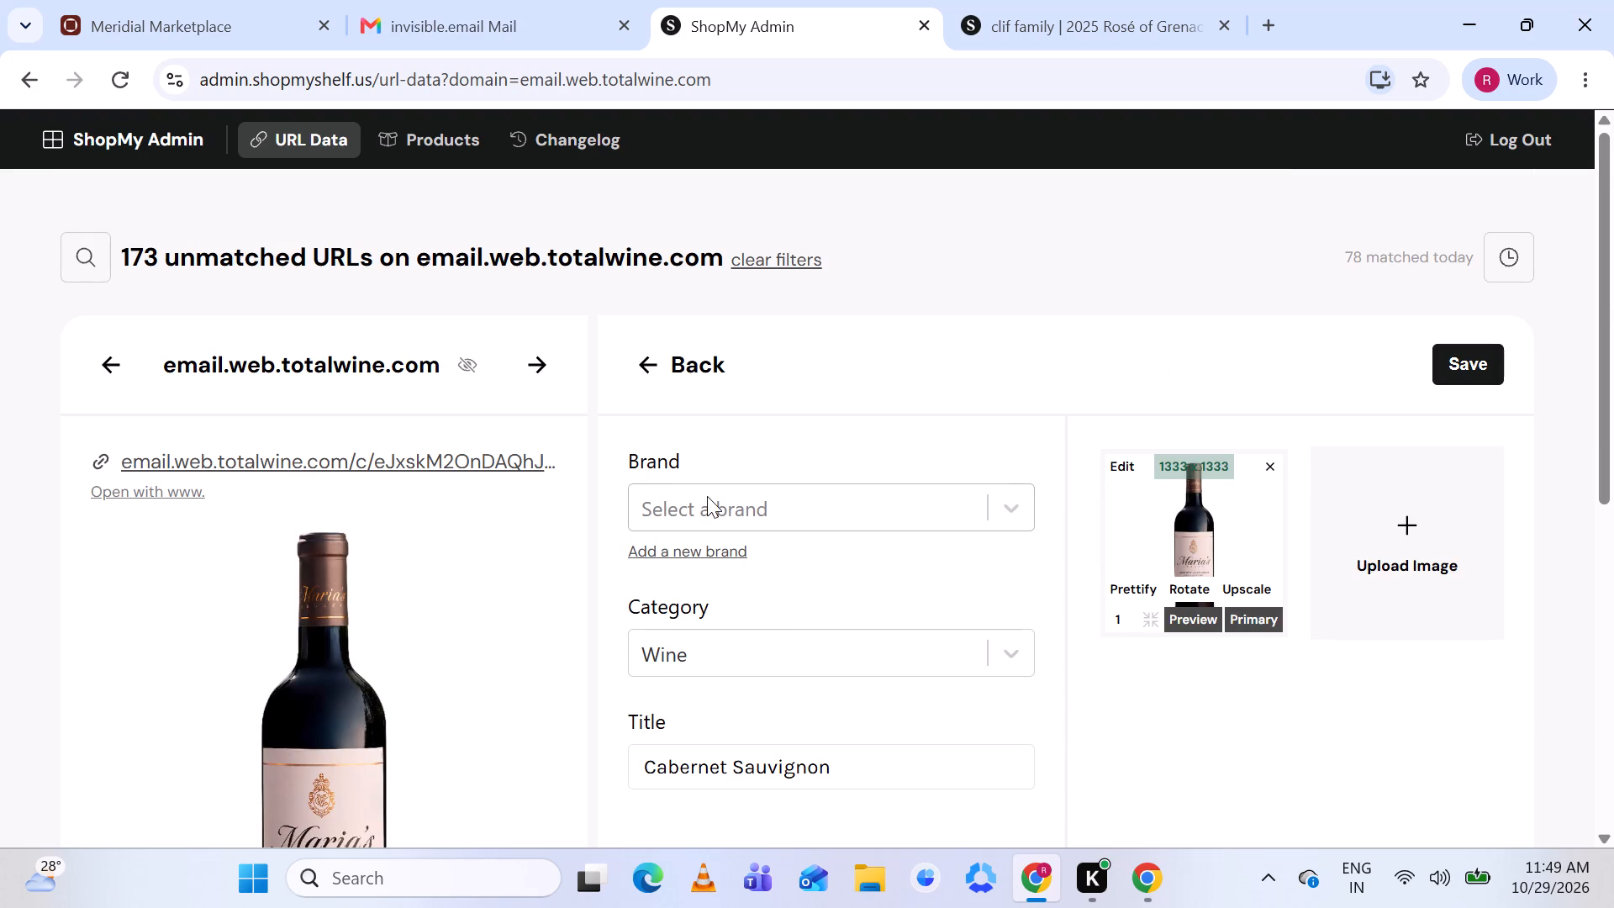
key("ctrl+v")
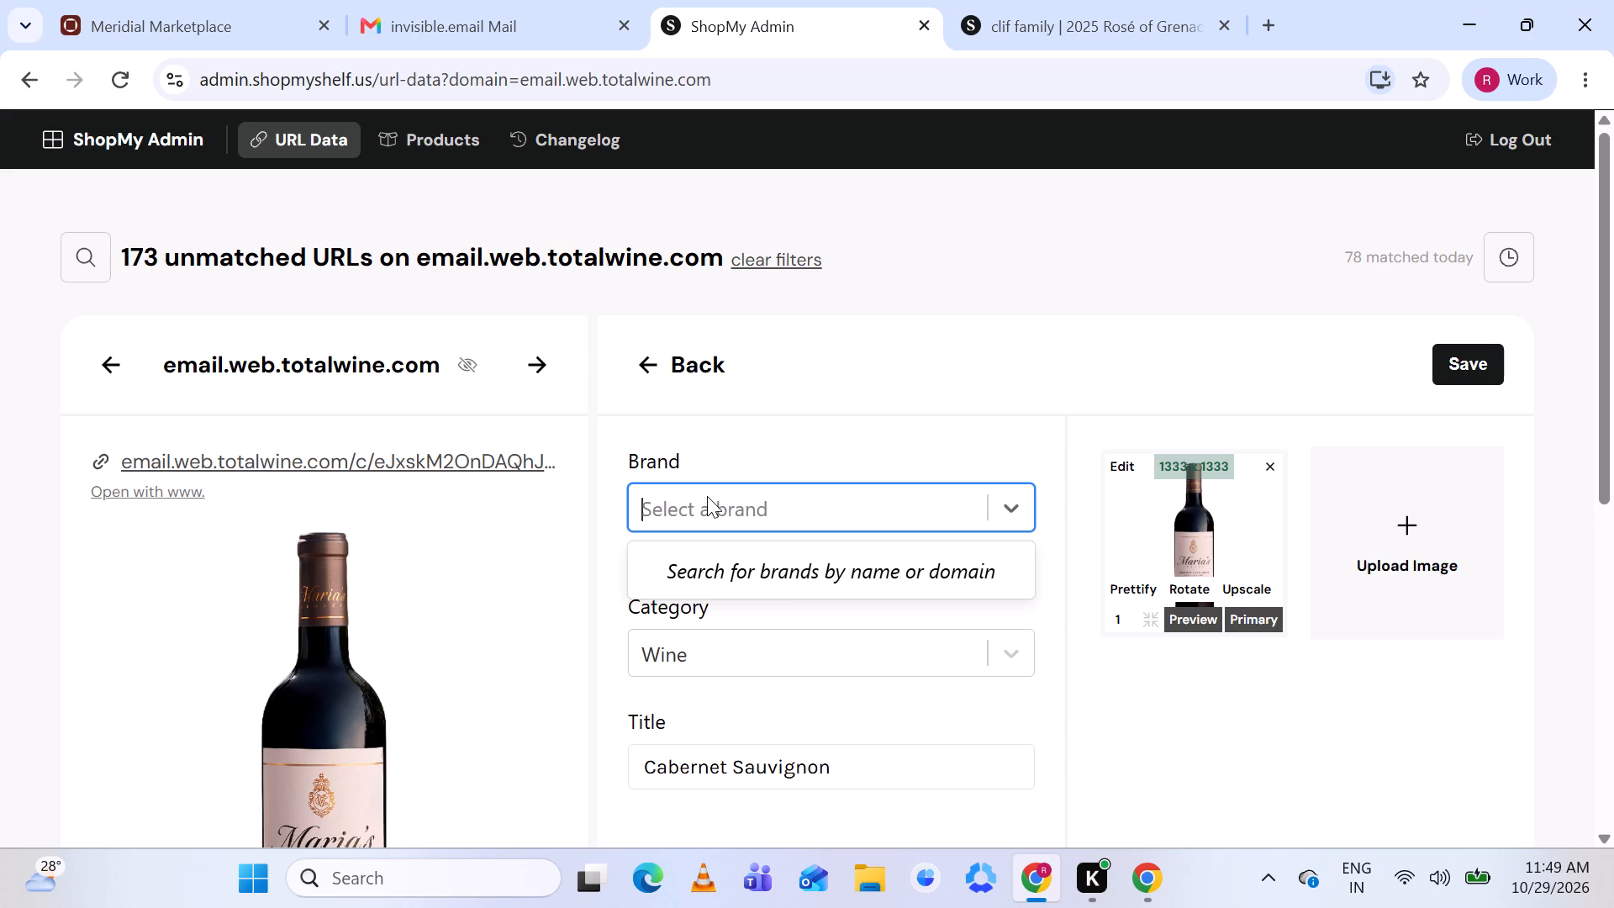
left_click(845, 441)
left_click(688, 548)
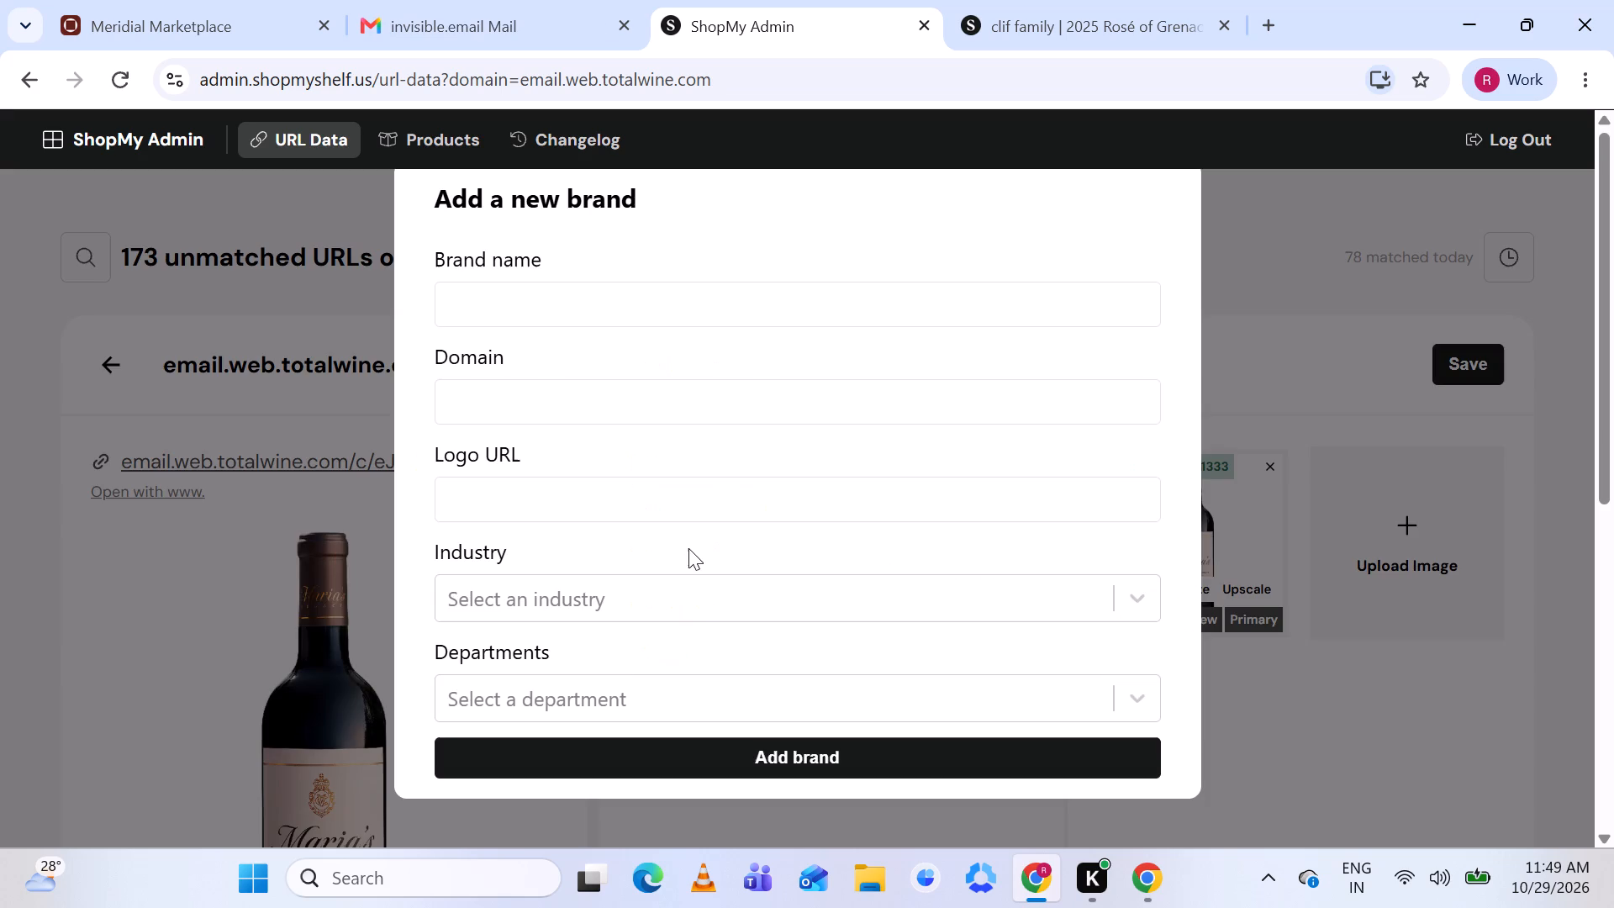
left_click(742, 295)
key("ctrl+v")
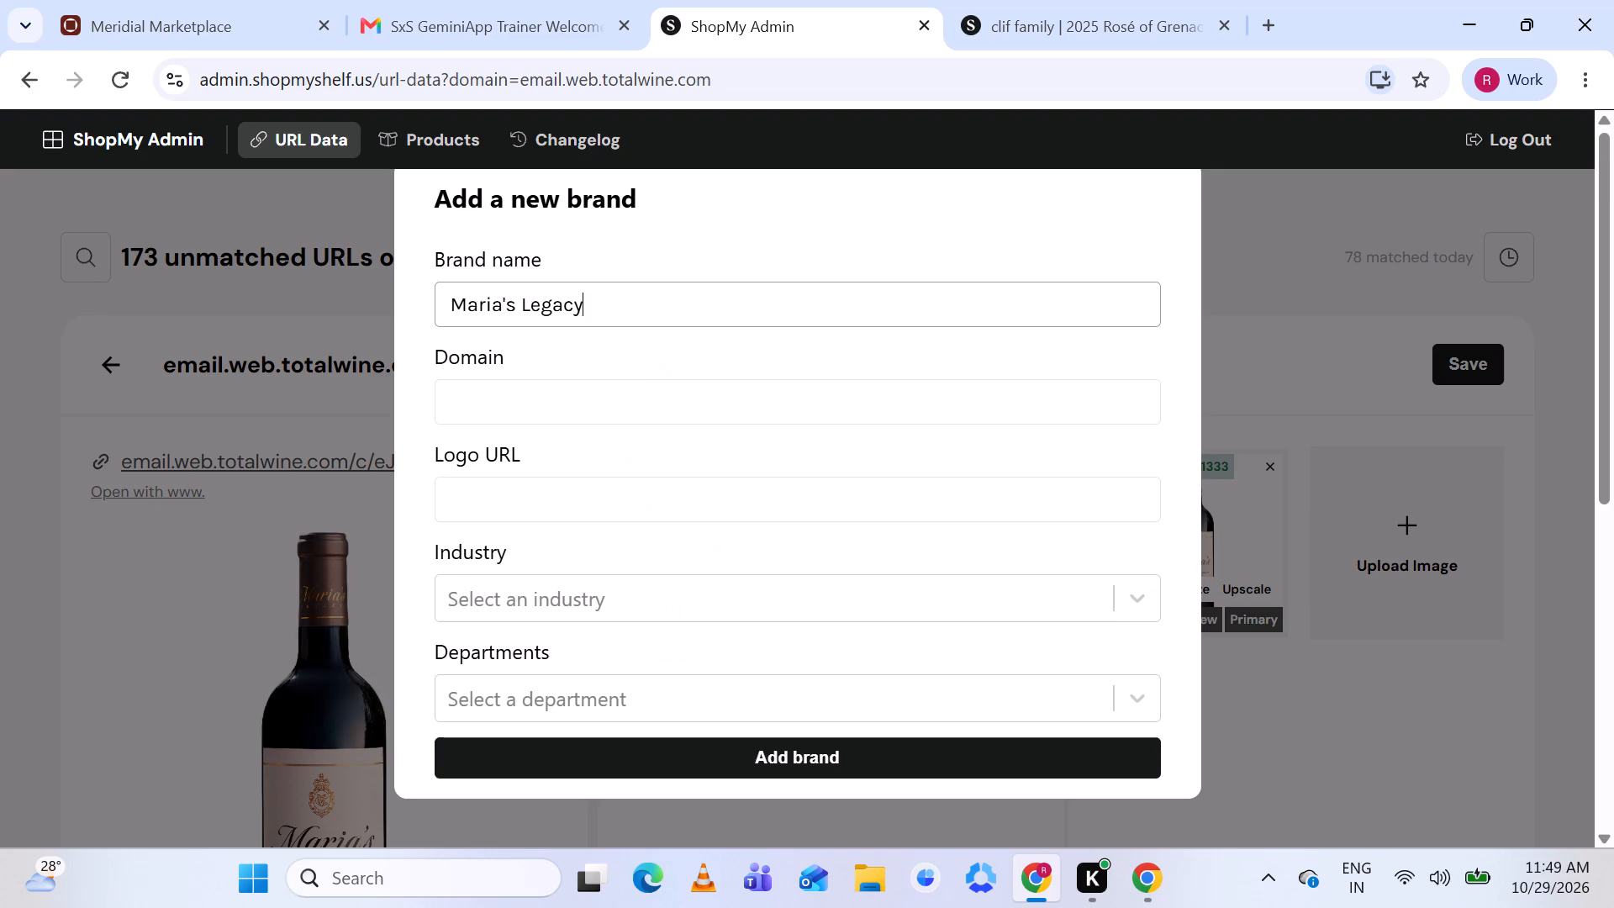
left_click(750, 756)
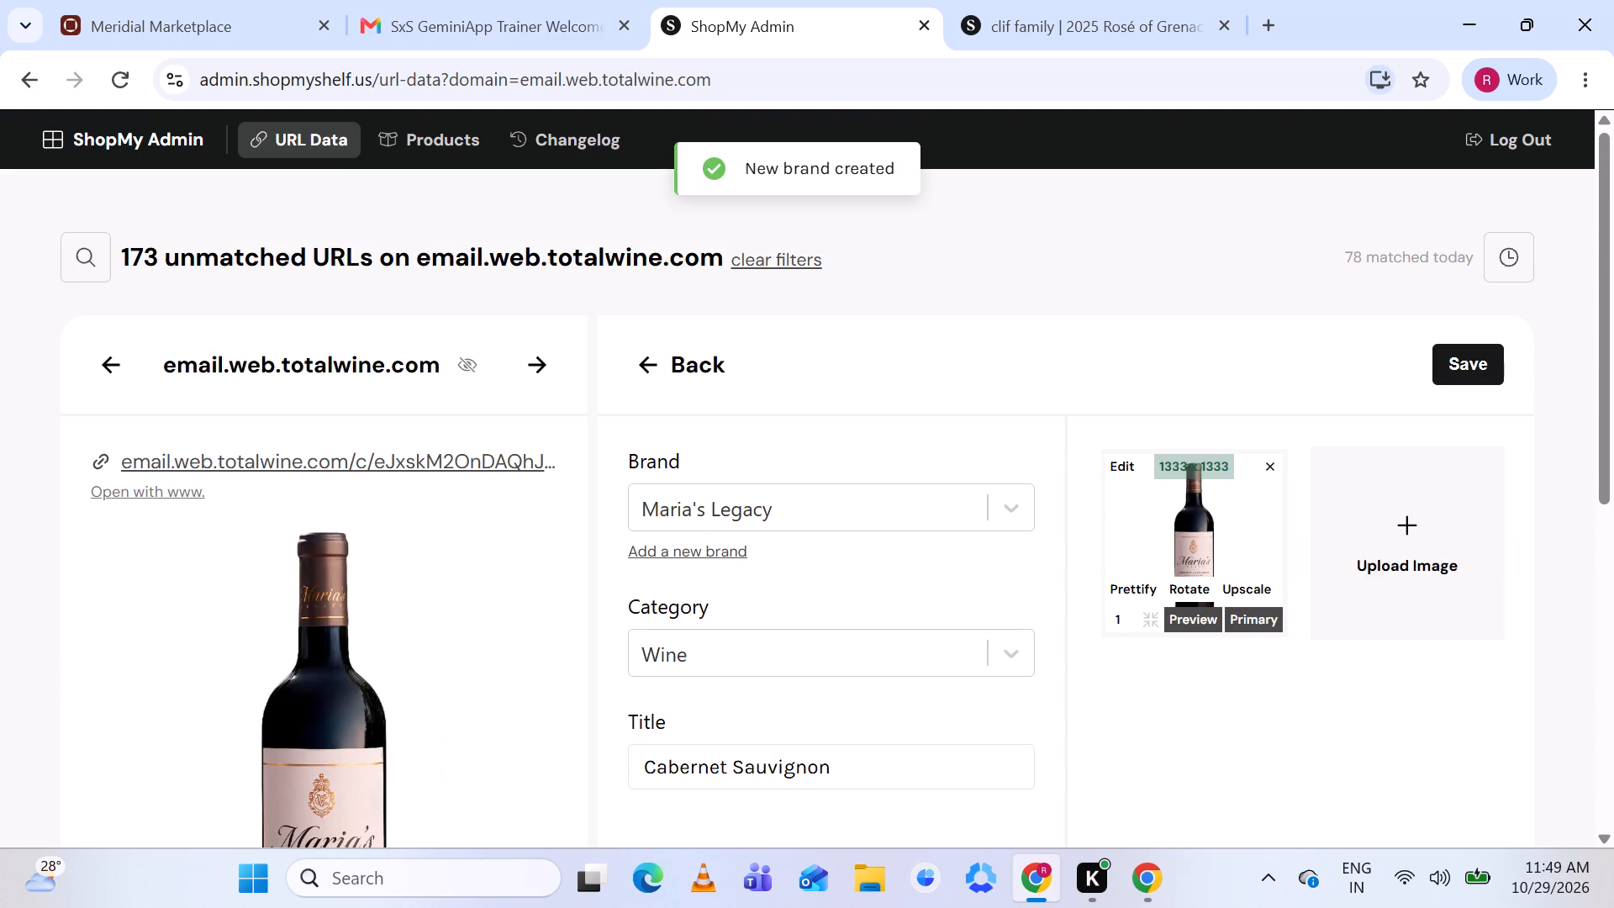
Check the new product's details and save Cabernet Sauvignon under brand Maria's Legacy, category Wine.
scroll(905, 600, "down", 5)
scroll(905, 600, "up", 3)
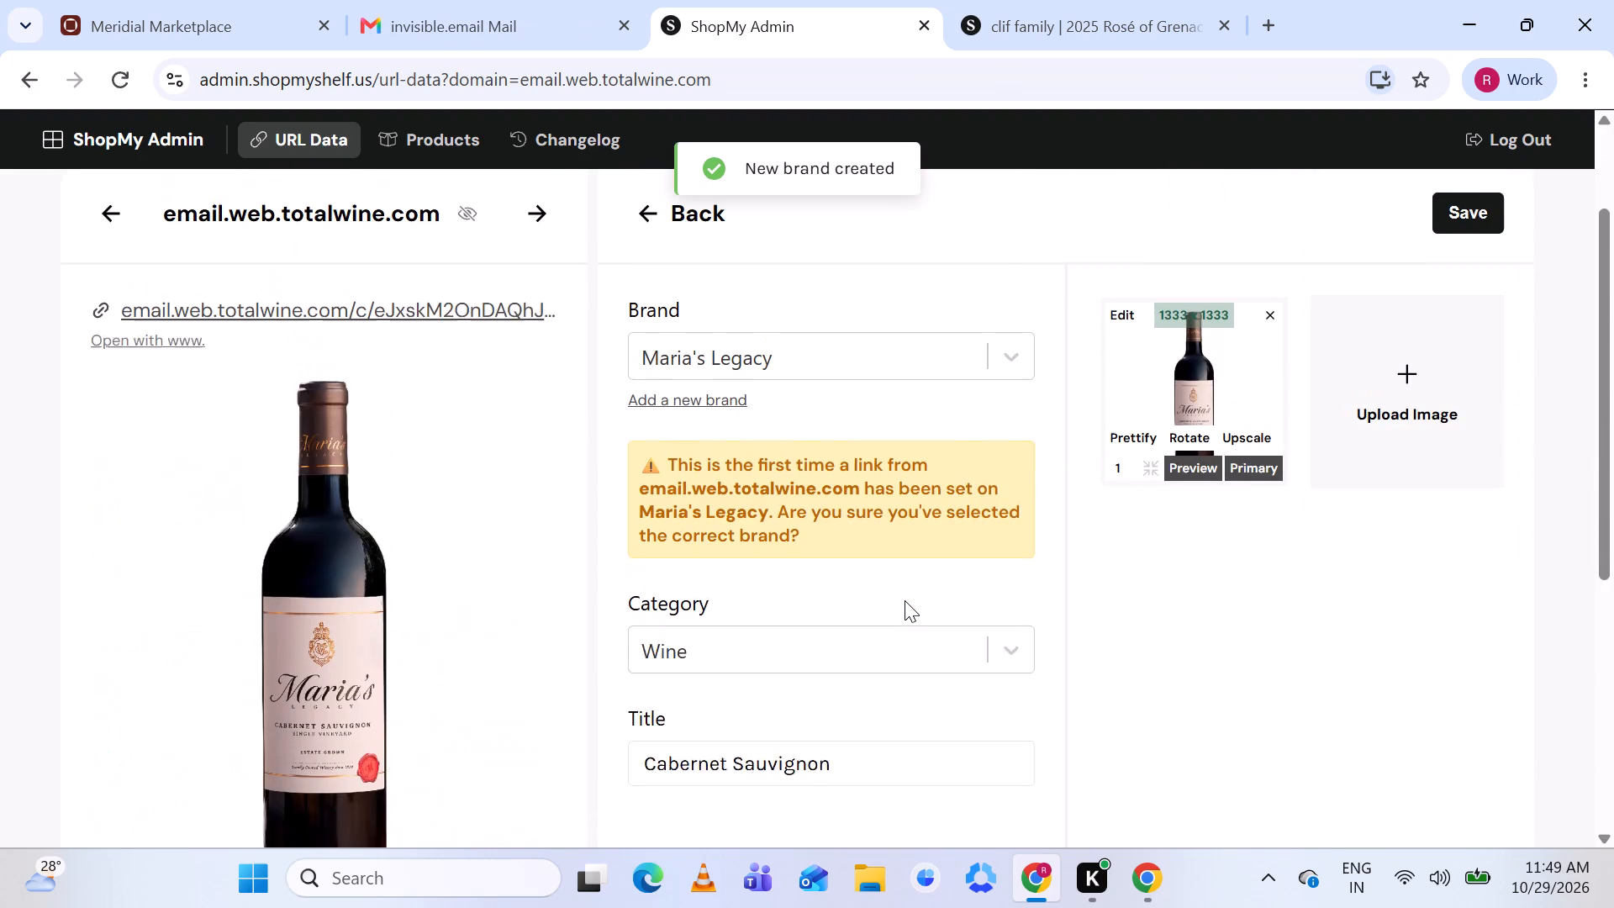
left_click(1475, 288)
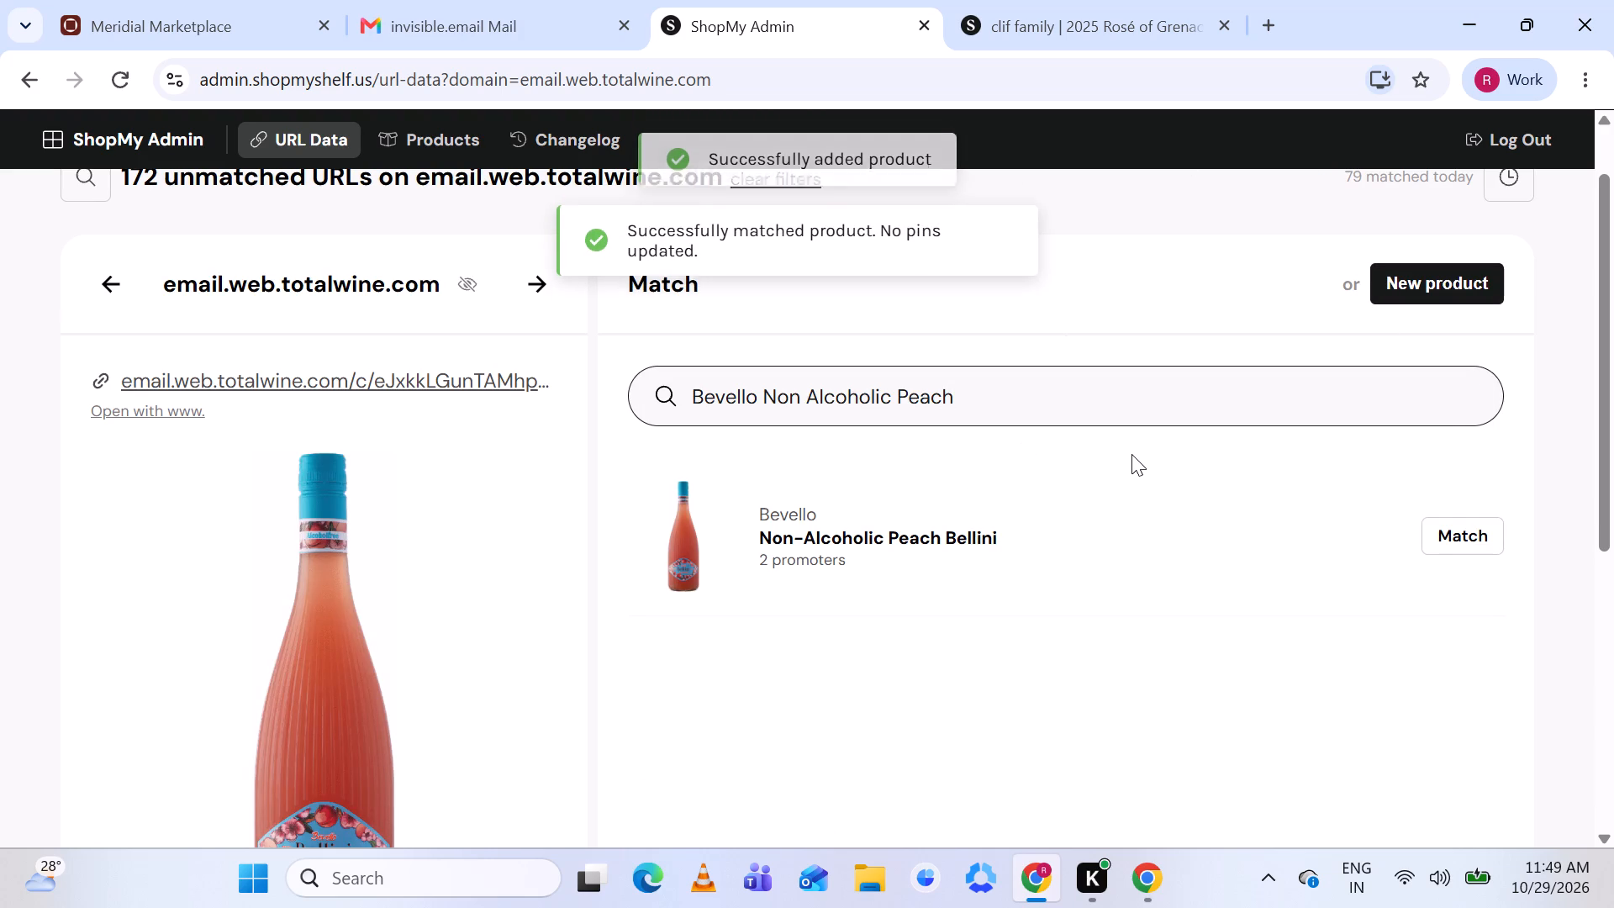
Match the Bevello Non Alcoholic Peach Bellini listing to the existing Bevello Non-Alcoholic Peach Bellini product, check its details and confirm.
scroll(1131, 454, "down", 2)
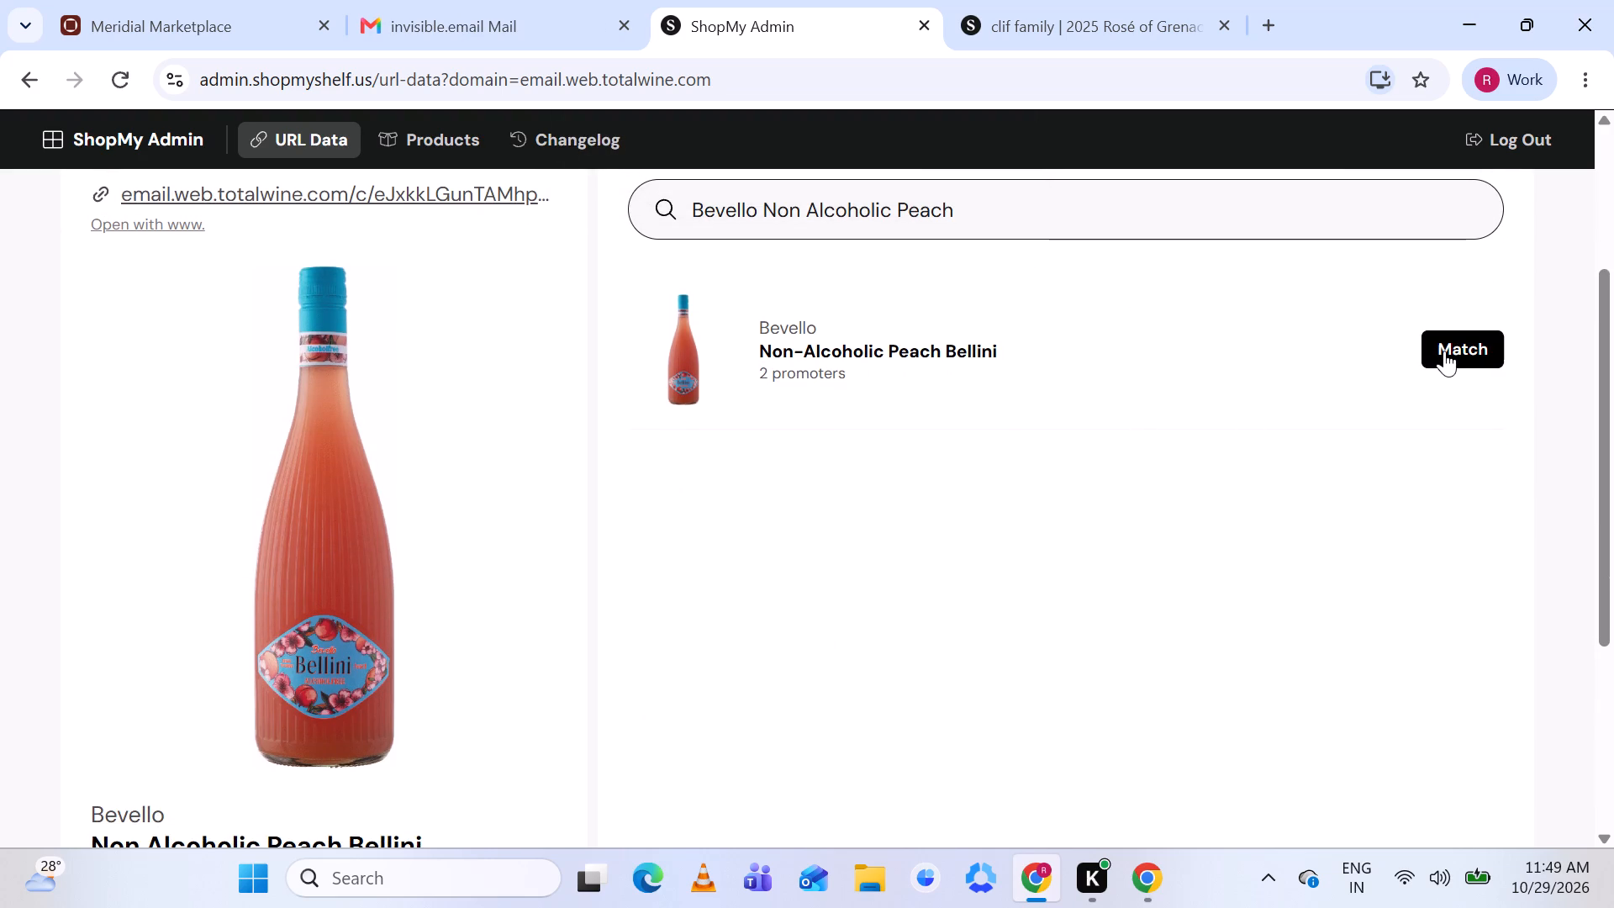
scroll(1445, 350, "down", 1)
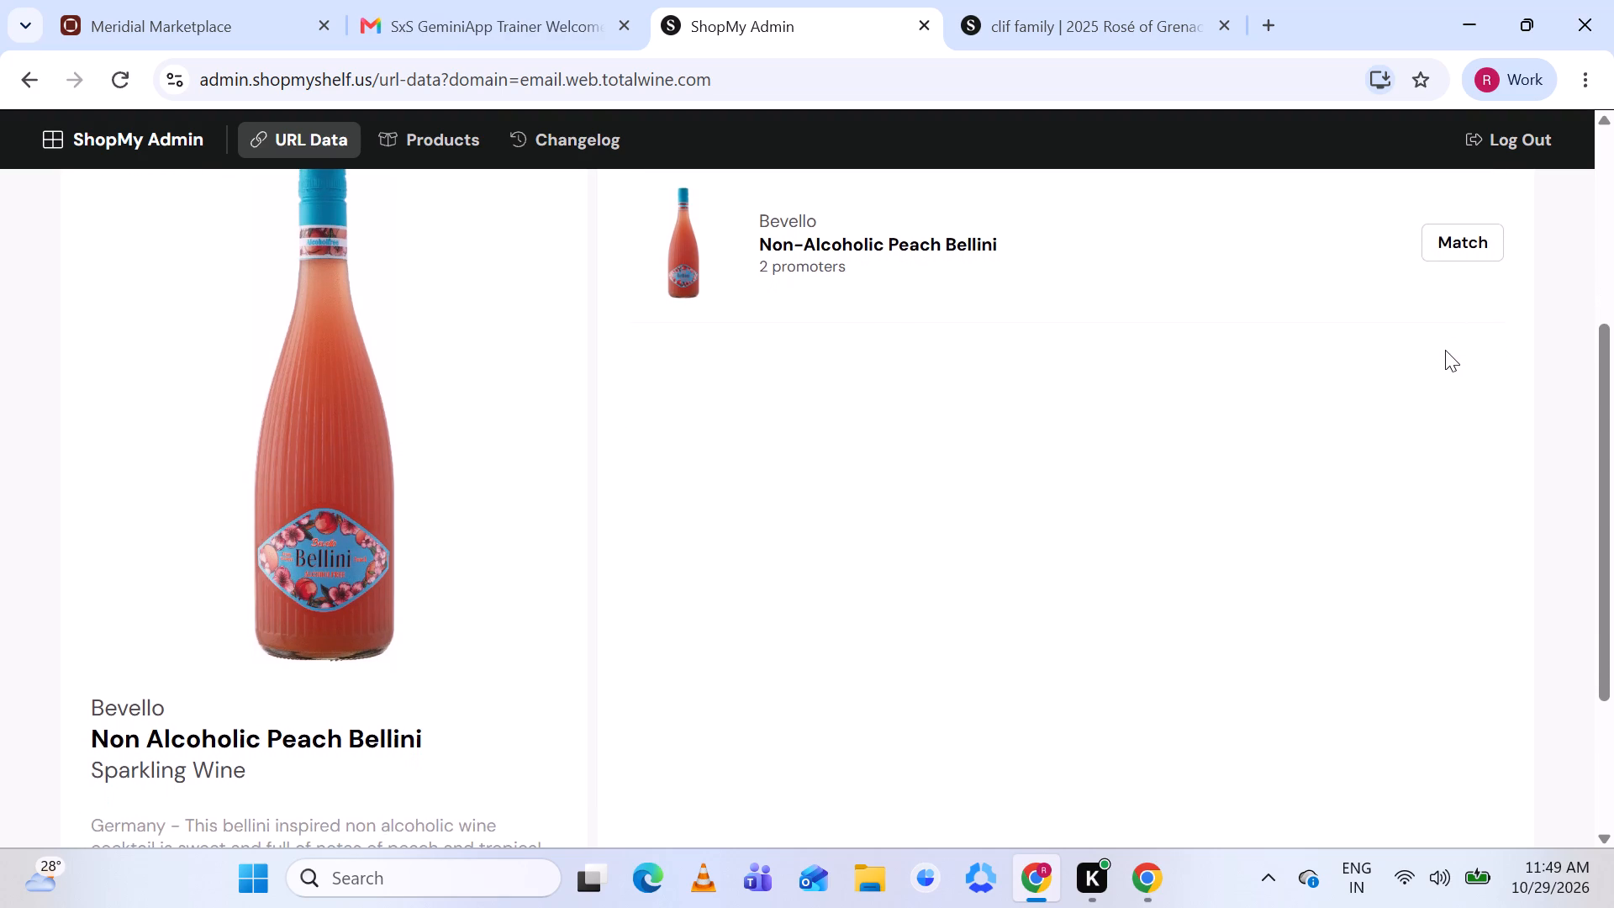
scroll(1445, 350, "down", 1)
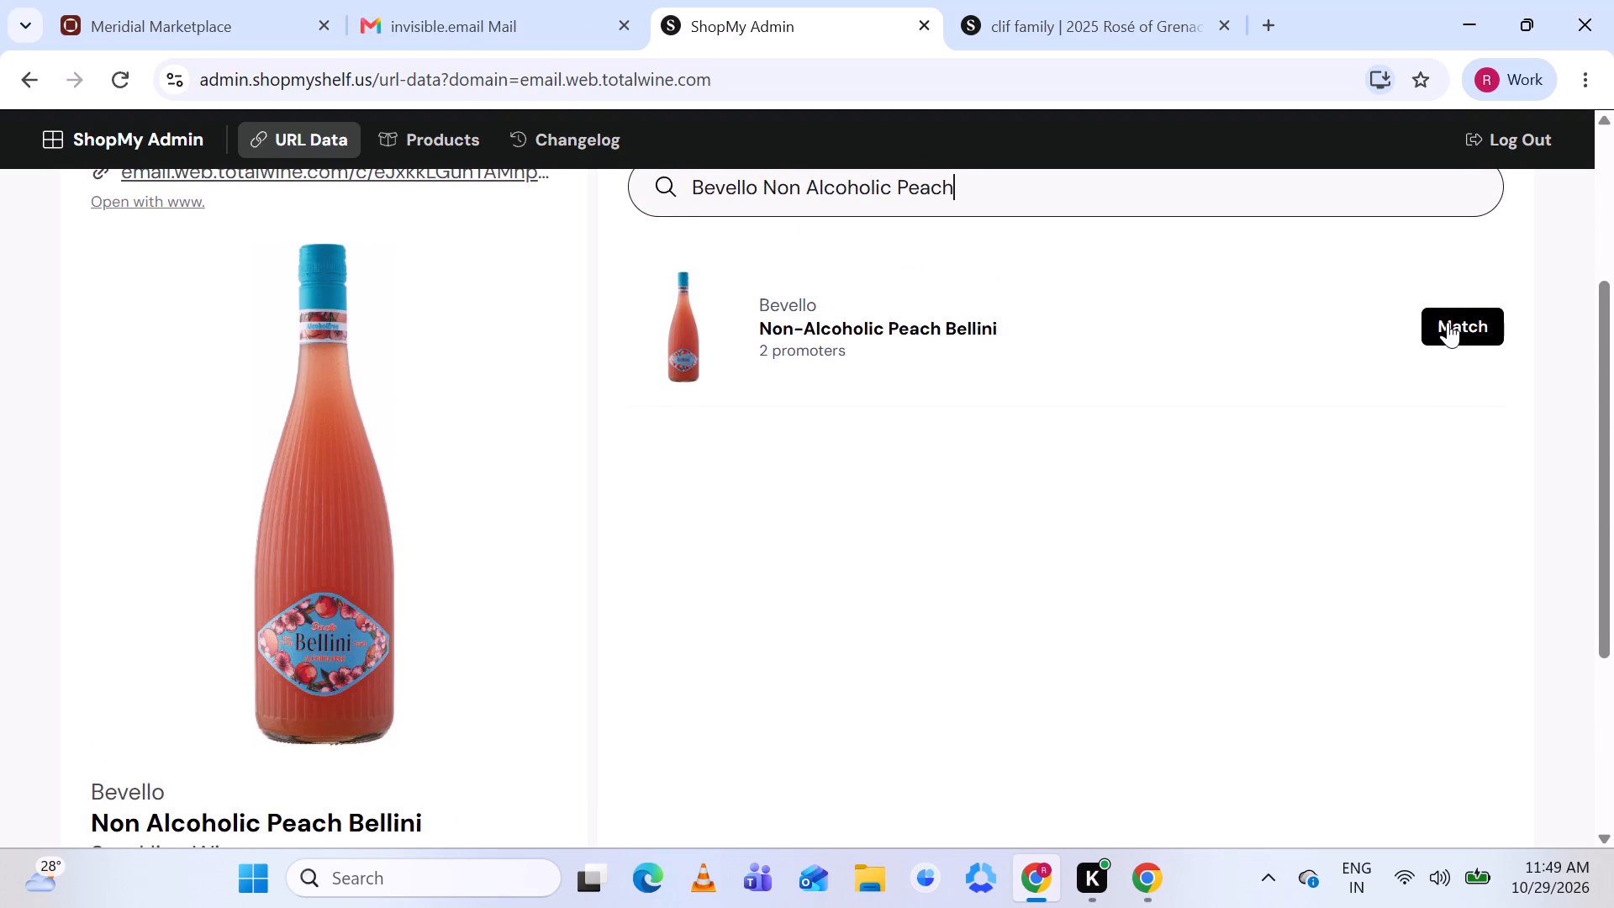
left_click(1448, 319)
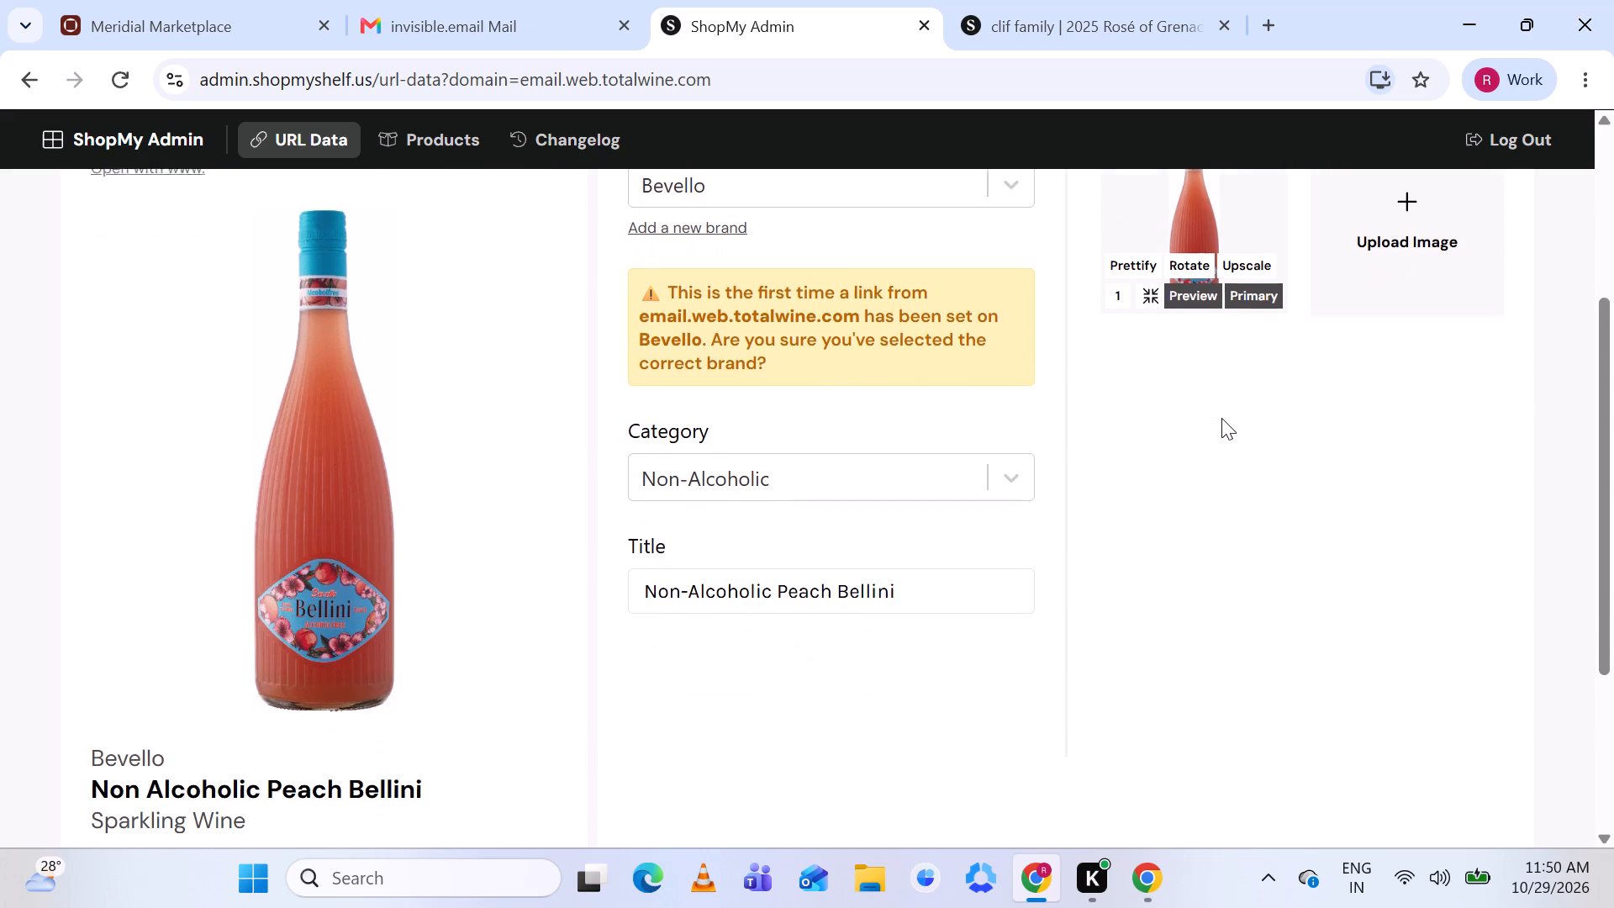
scroll(1221, 418, "down", 1)
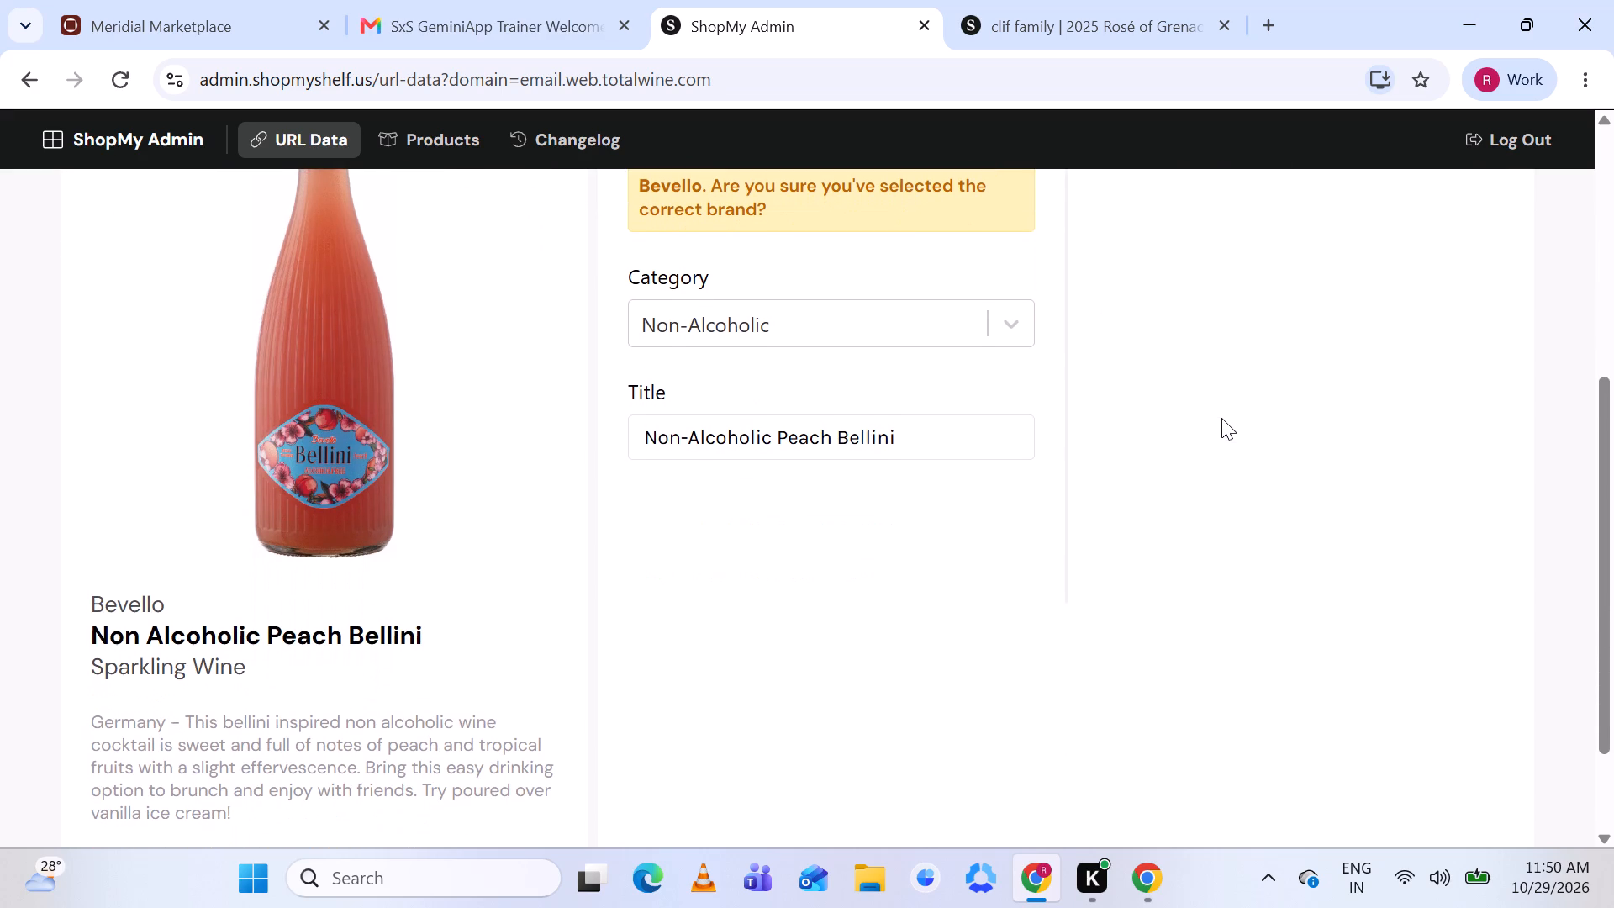
scroll(1221, 418, "down", 1)
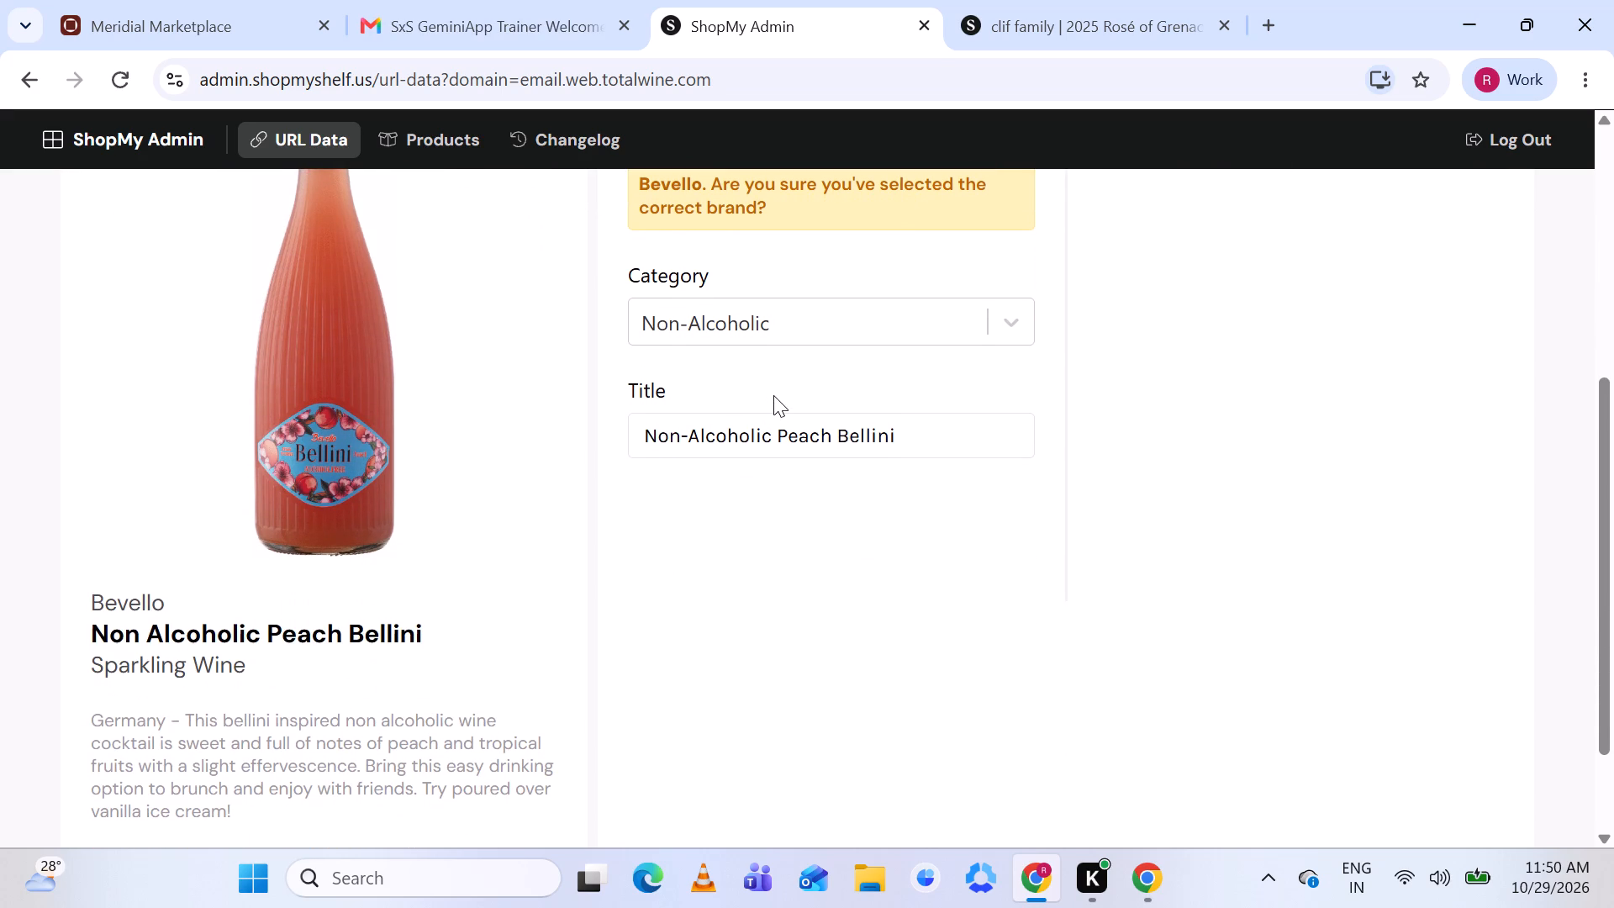
scroll(773, 395, "up", 1)
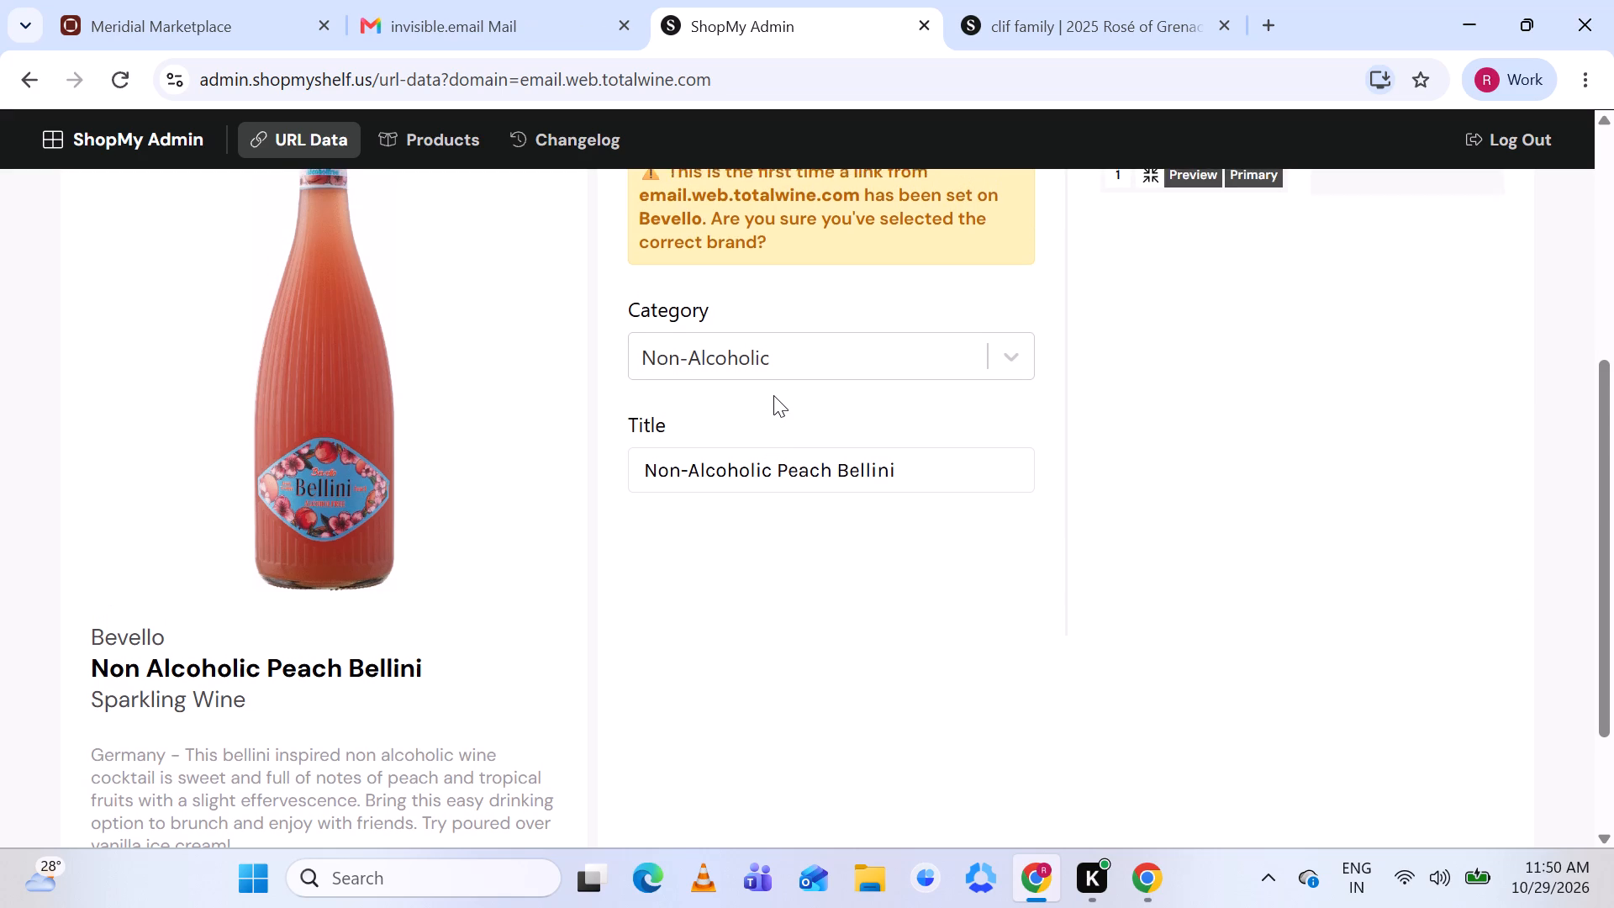
scroll(773, 395, "up", 3)
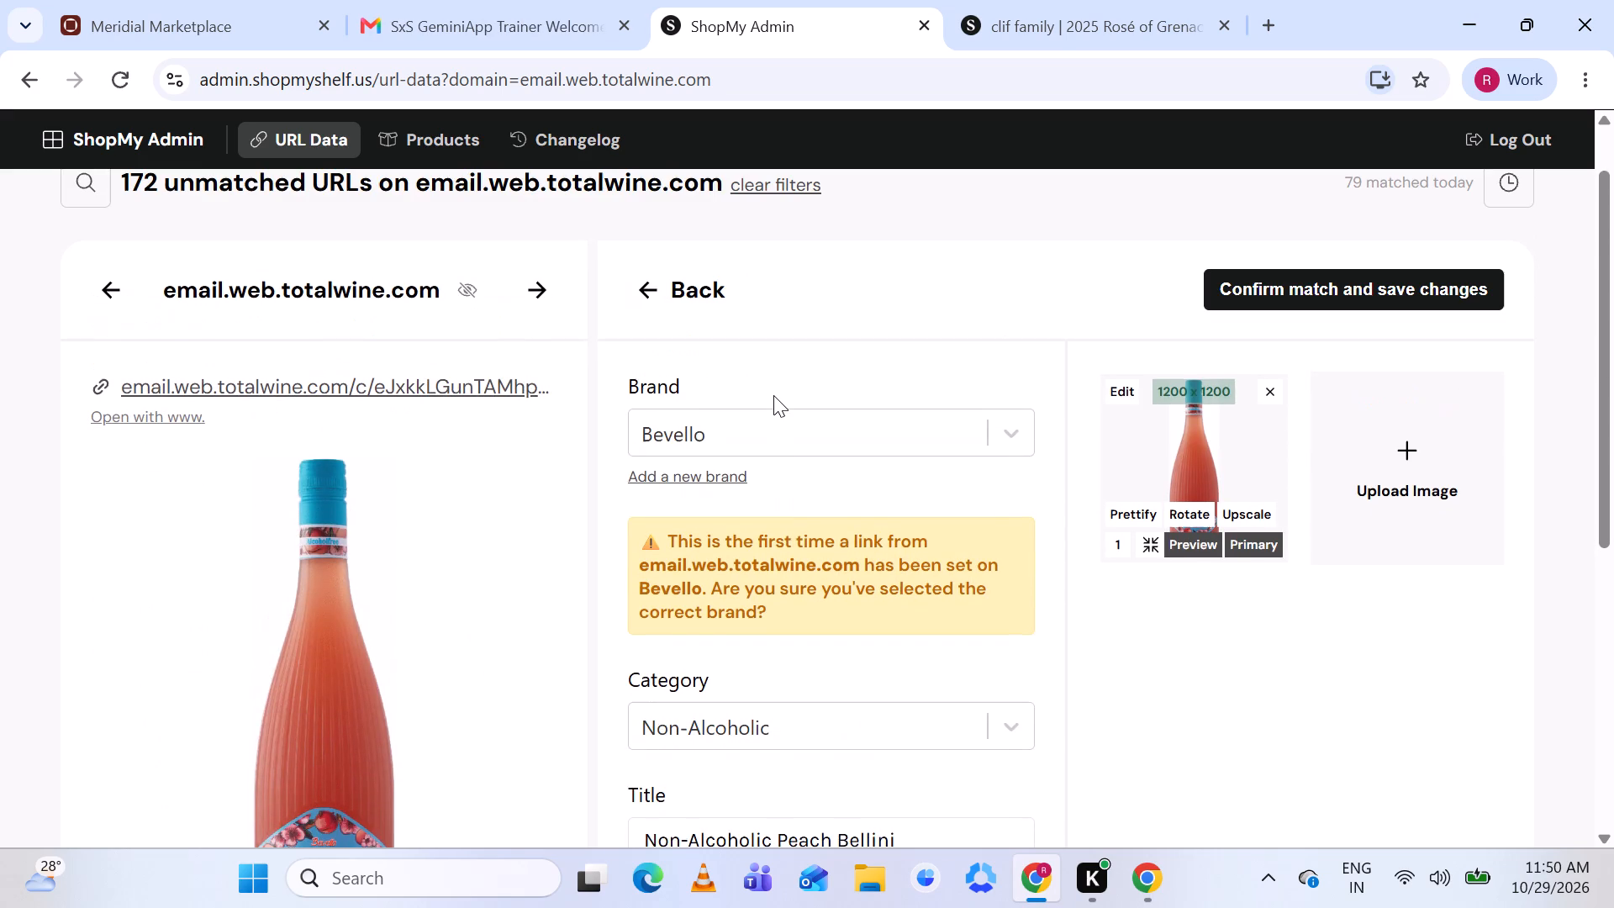
left_click(1260, 358)
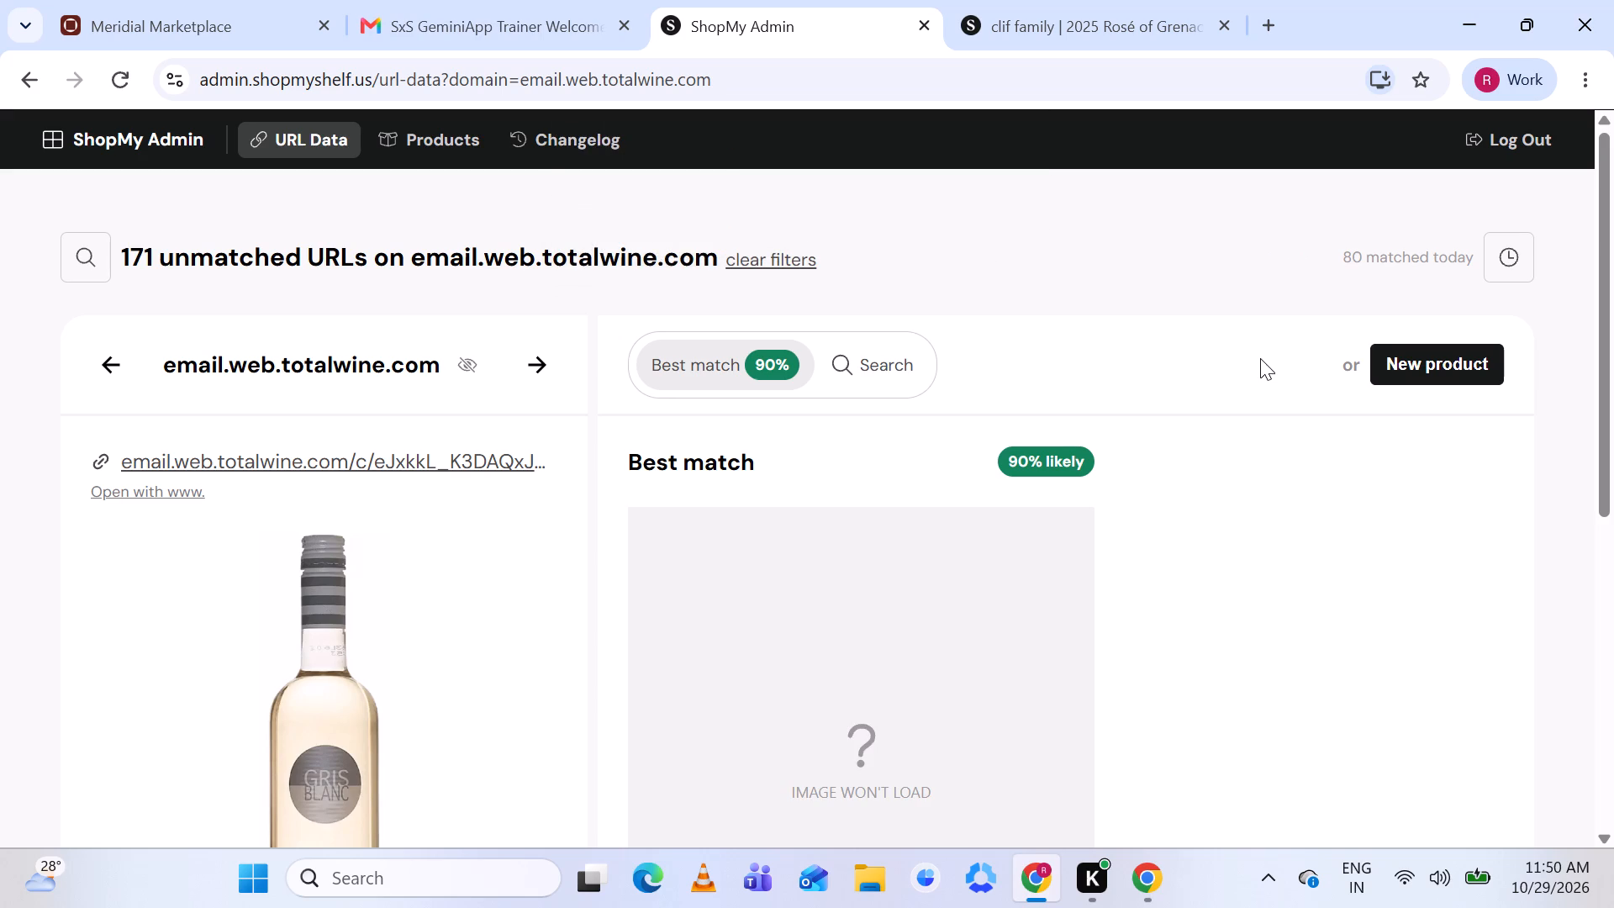
Open the product page of the suggested Gerard Bertrand Gris Blanc Rose and compare it with the Gris Blanc Rose, 2024 listing.
scroll(979, 577, "down", 3)
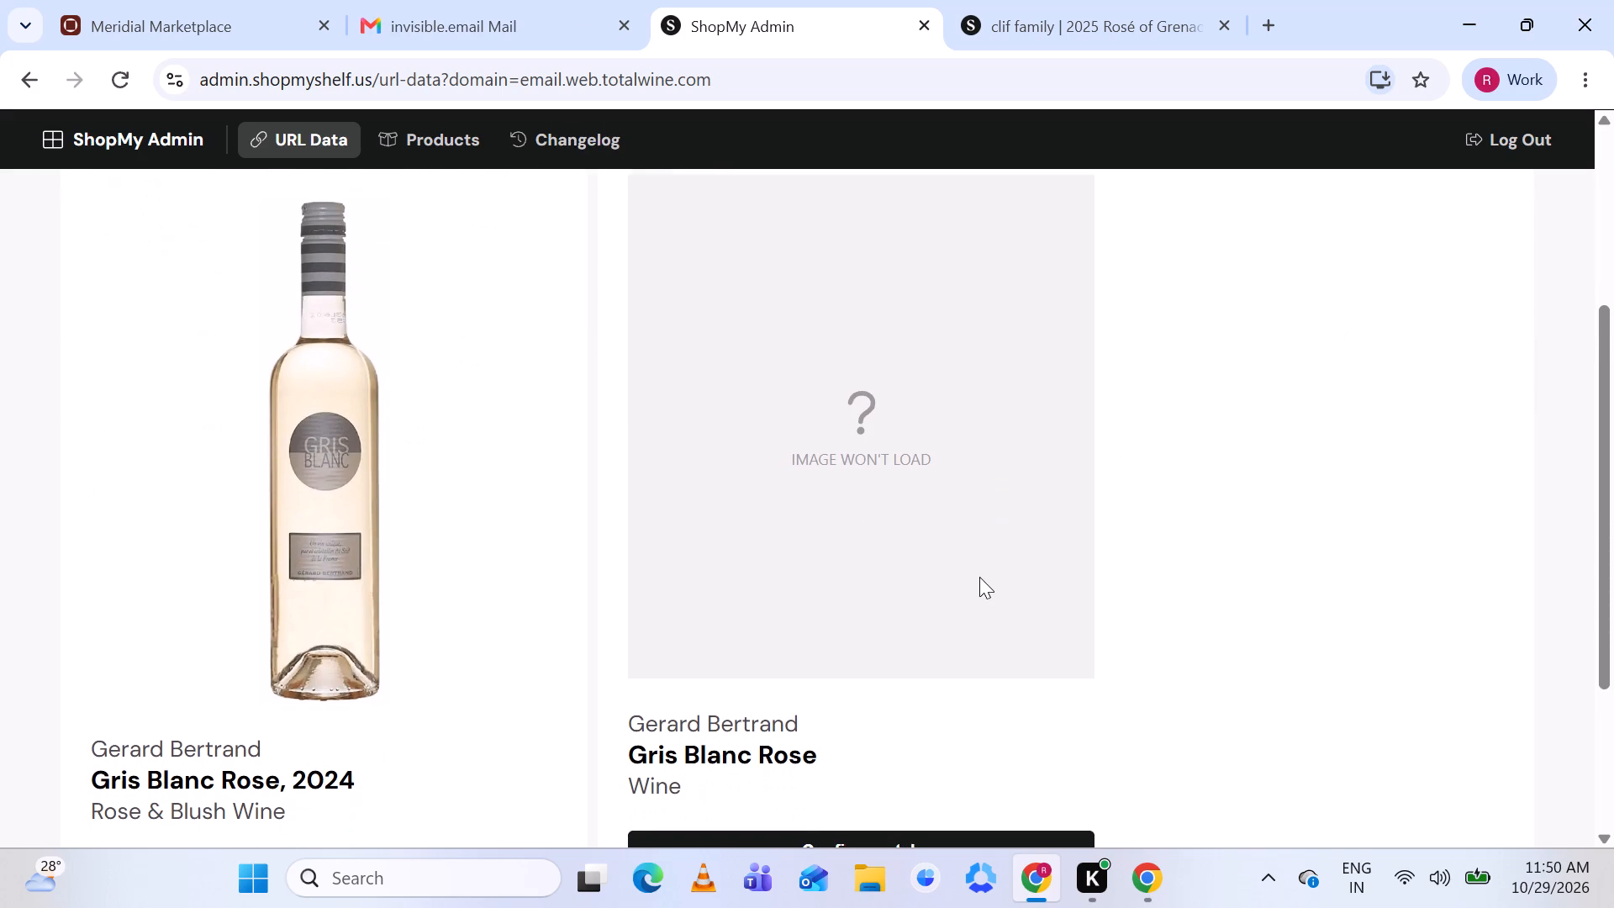
scroll(979, 577, "down", 1)
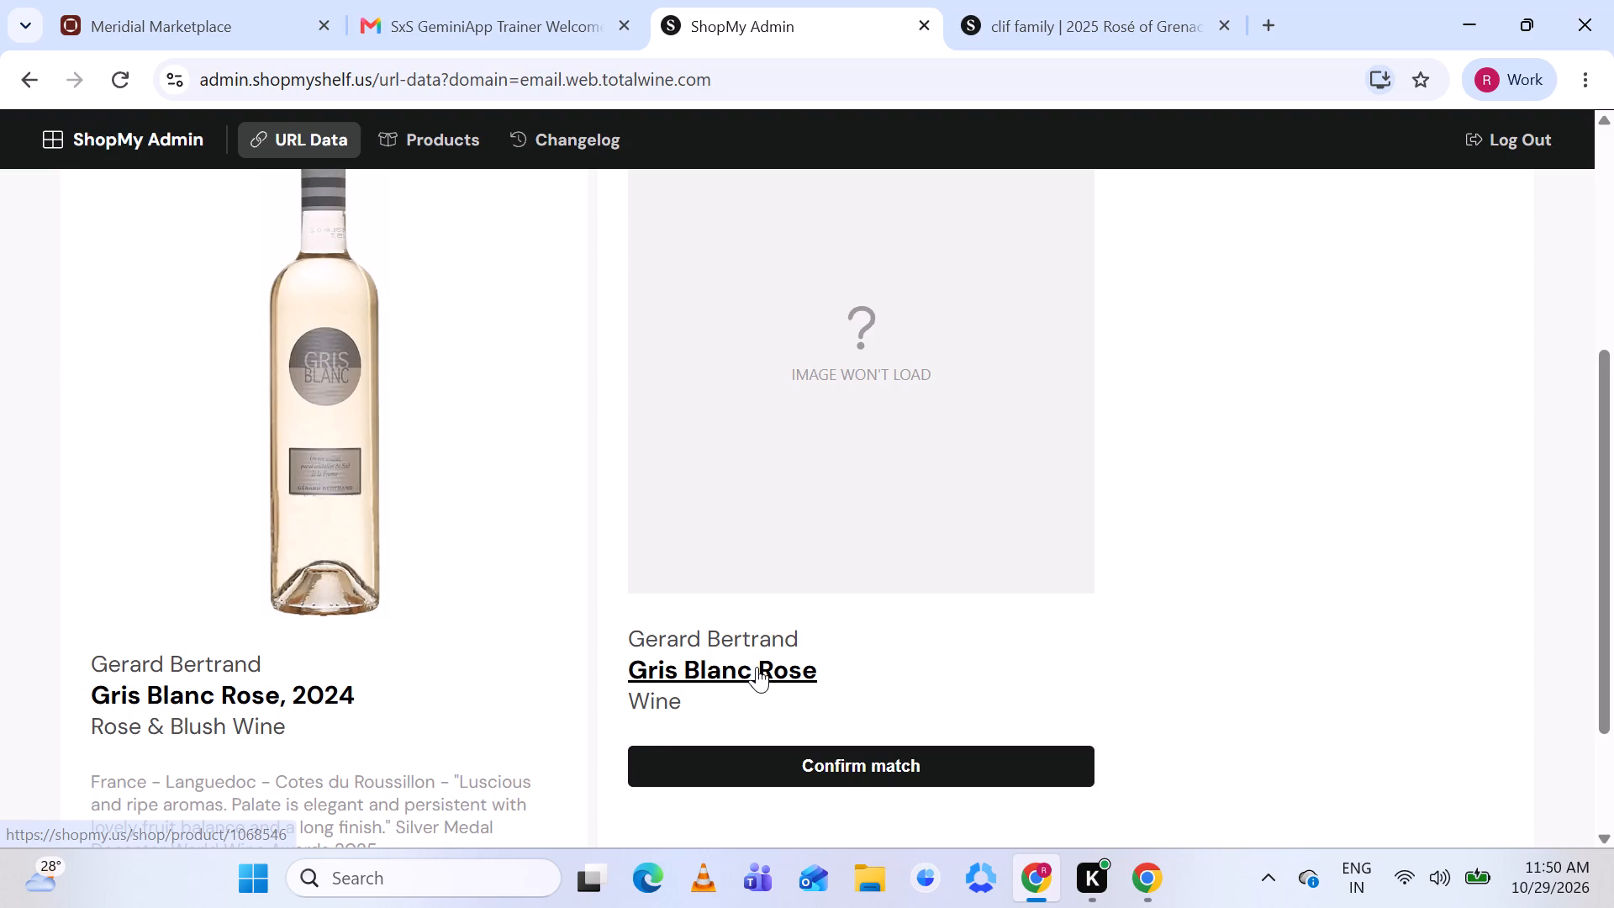
left_click(757, 667)
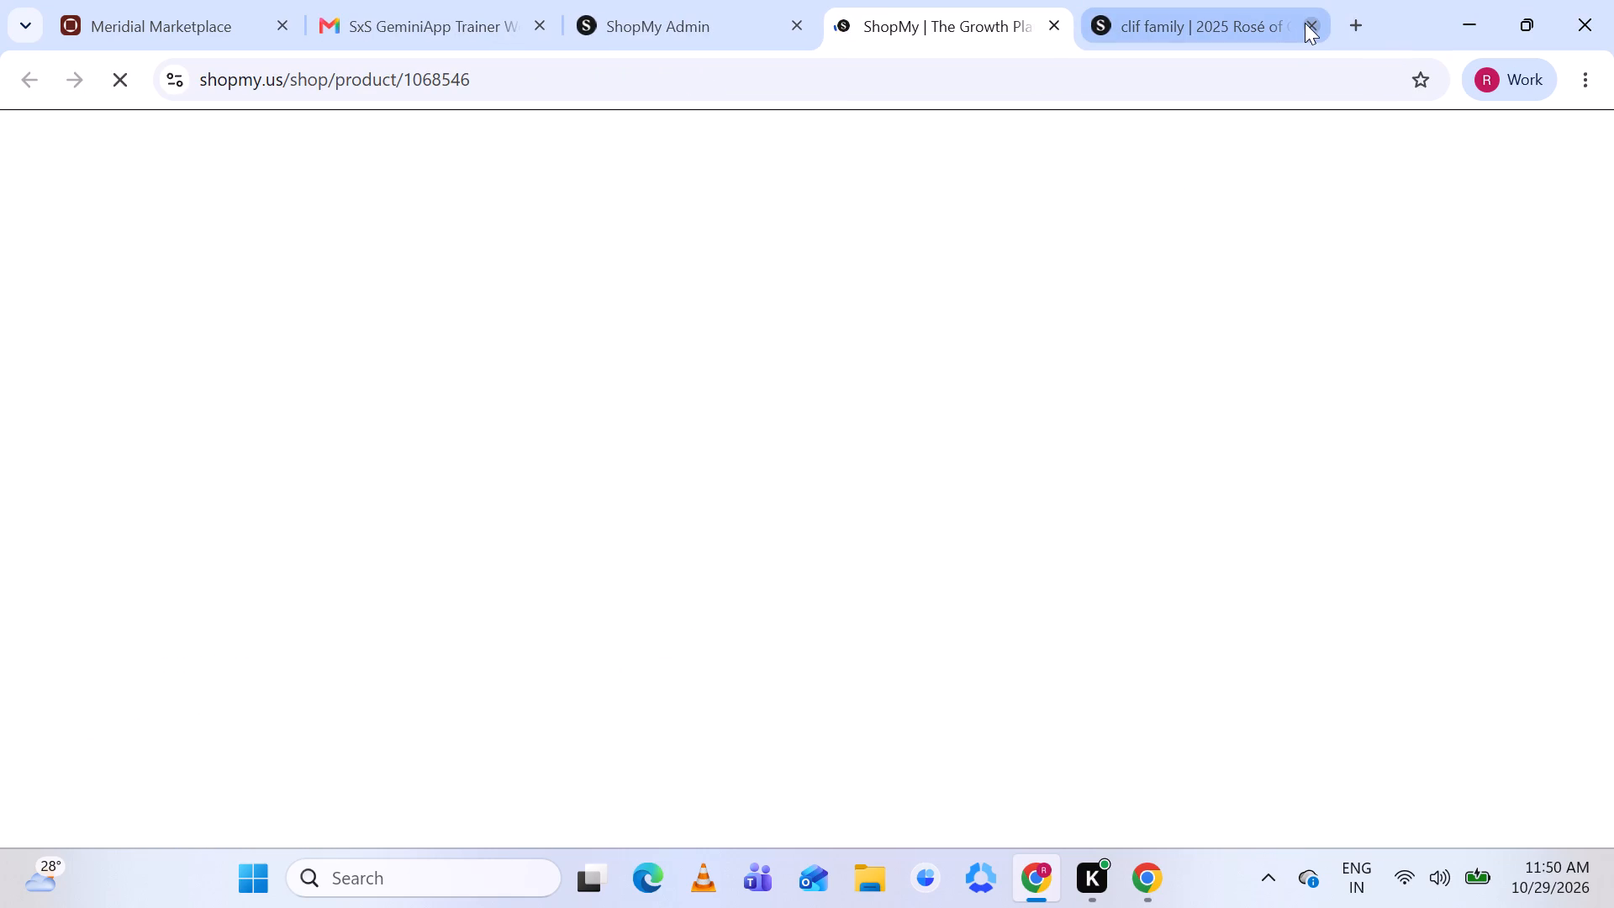
left_click(1305, 23)
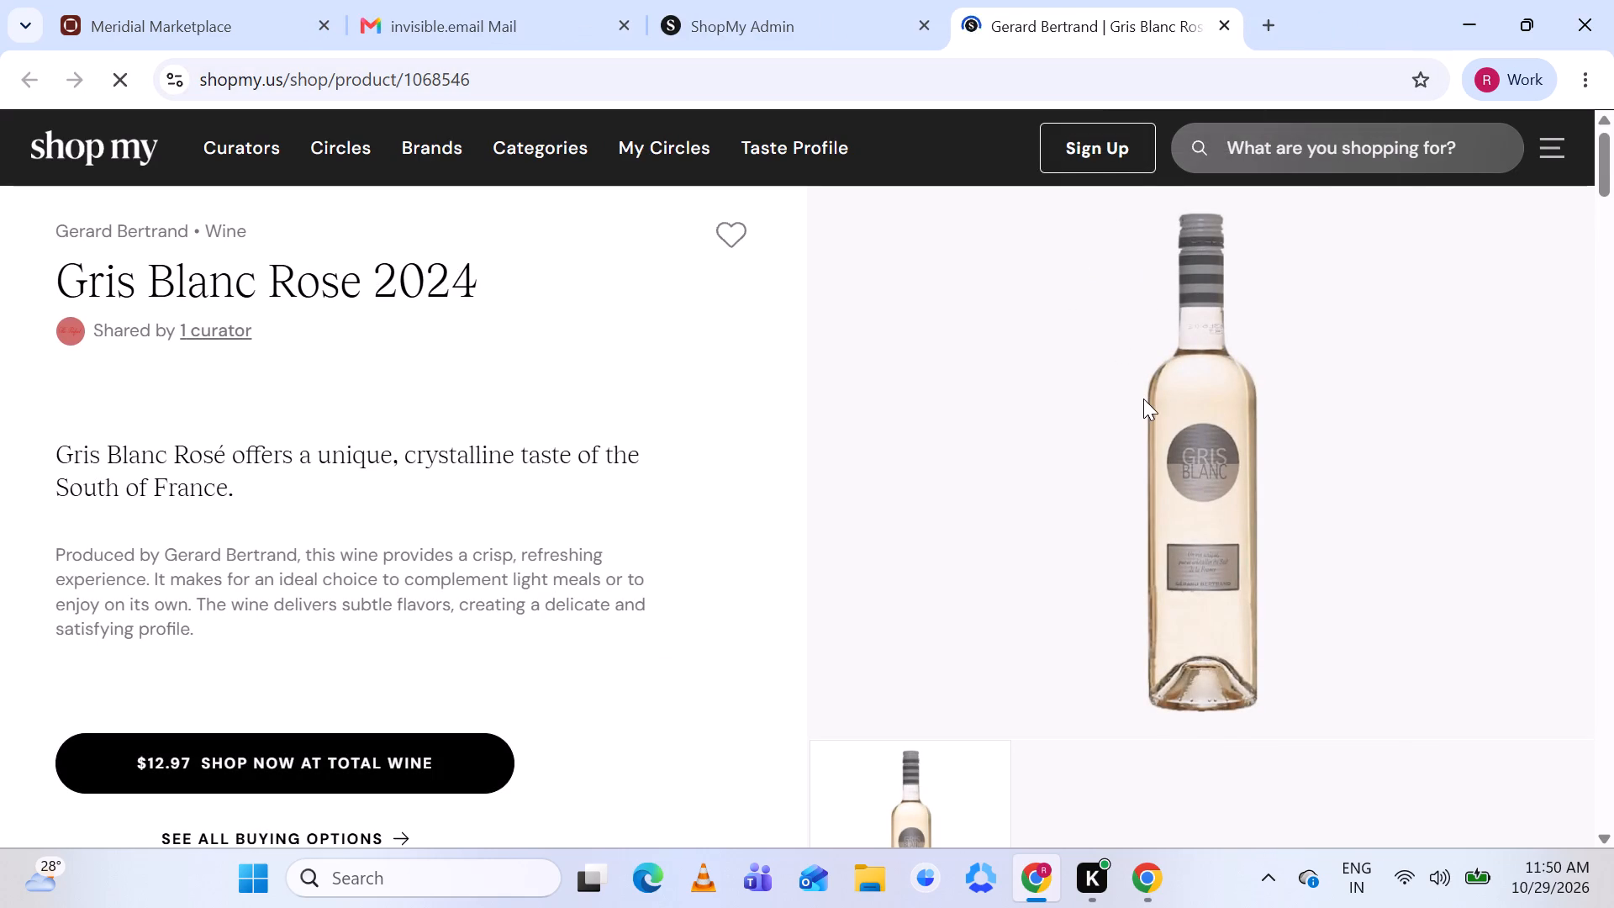
left_click(801, 29)
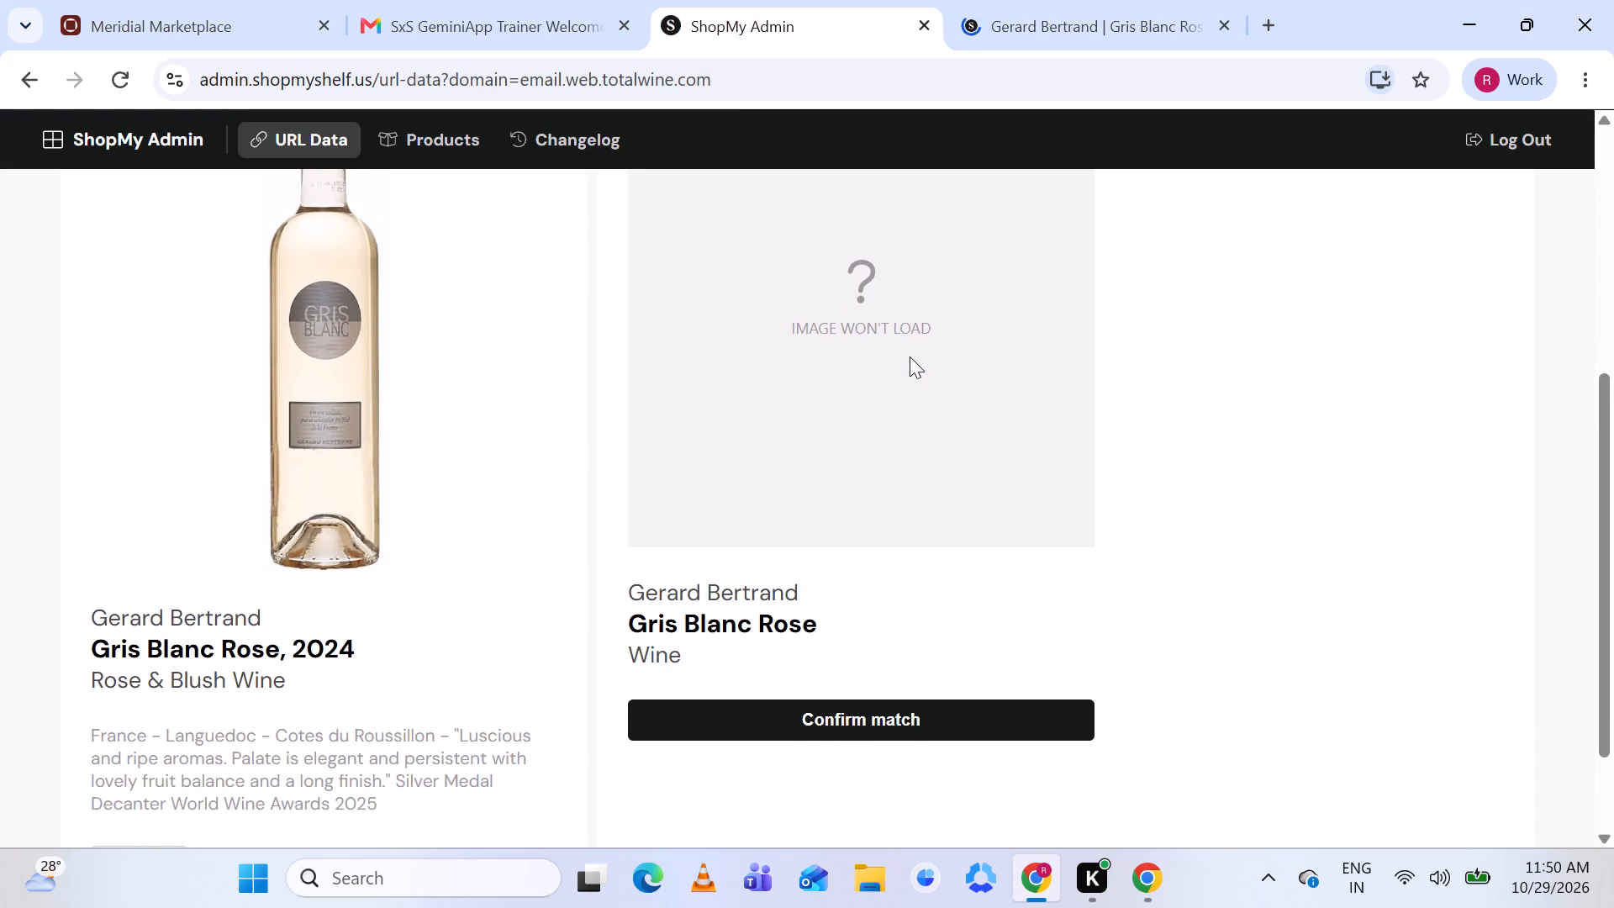
scroll(910, 356, "up", 1)
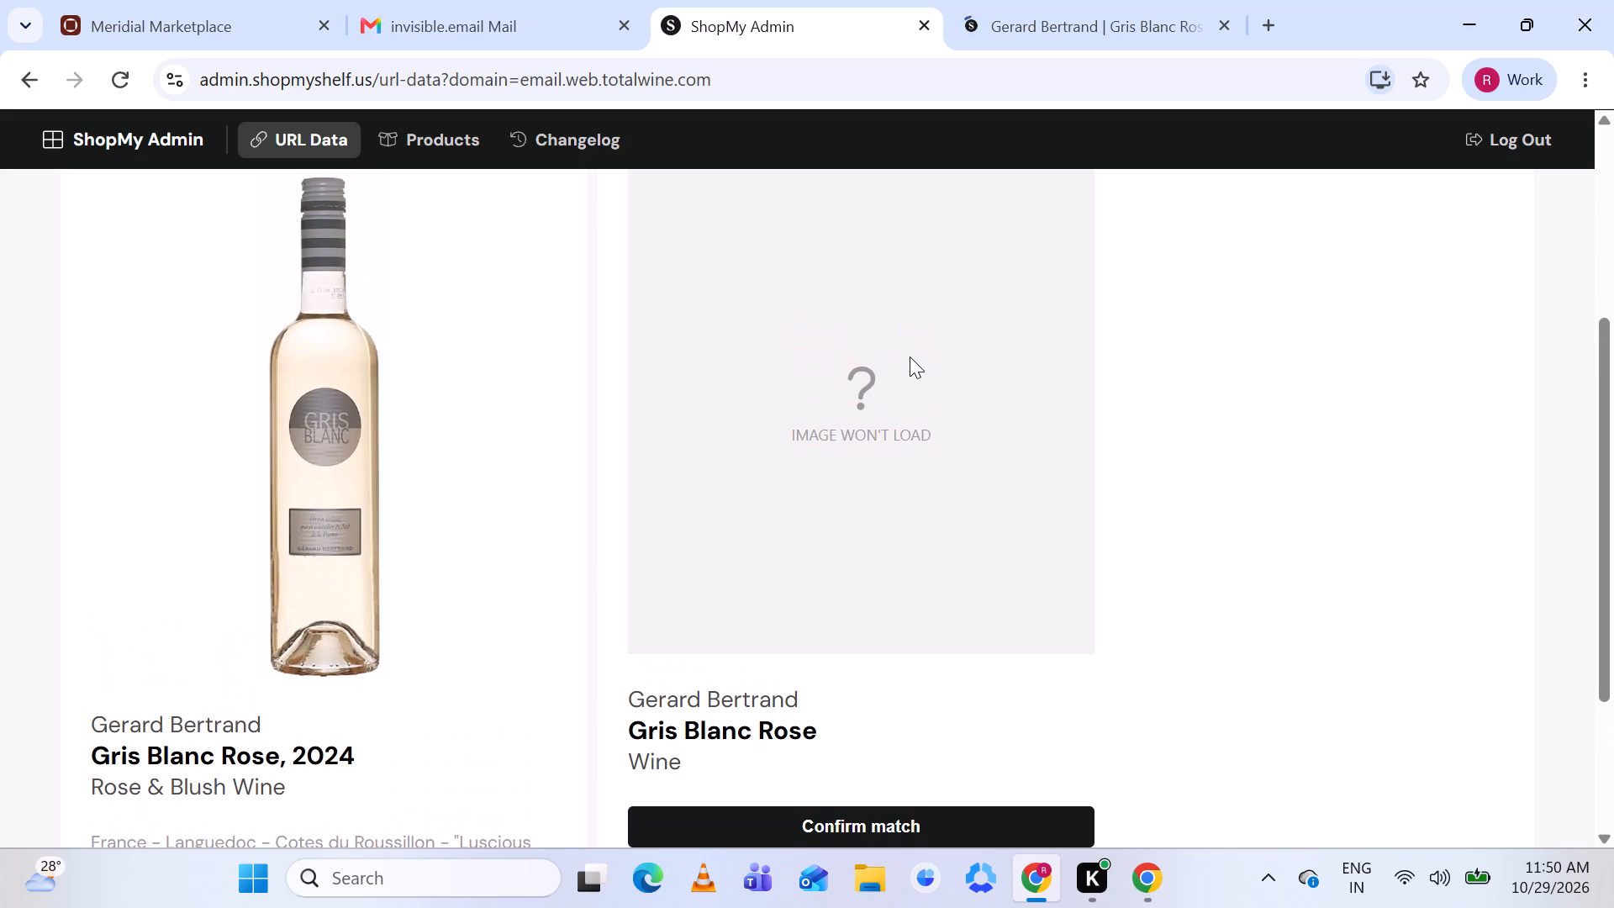
scroll(910, 356, "down", 1)
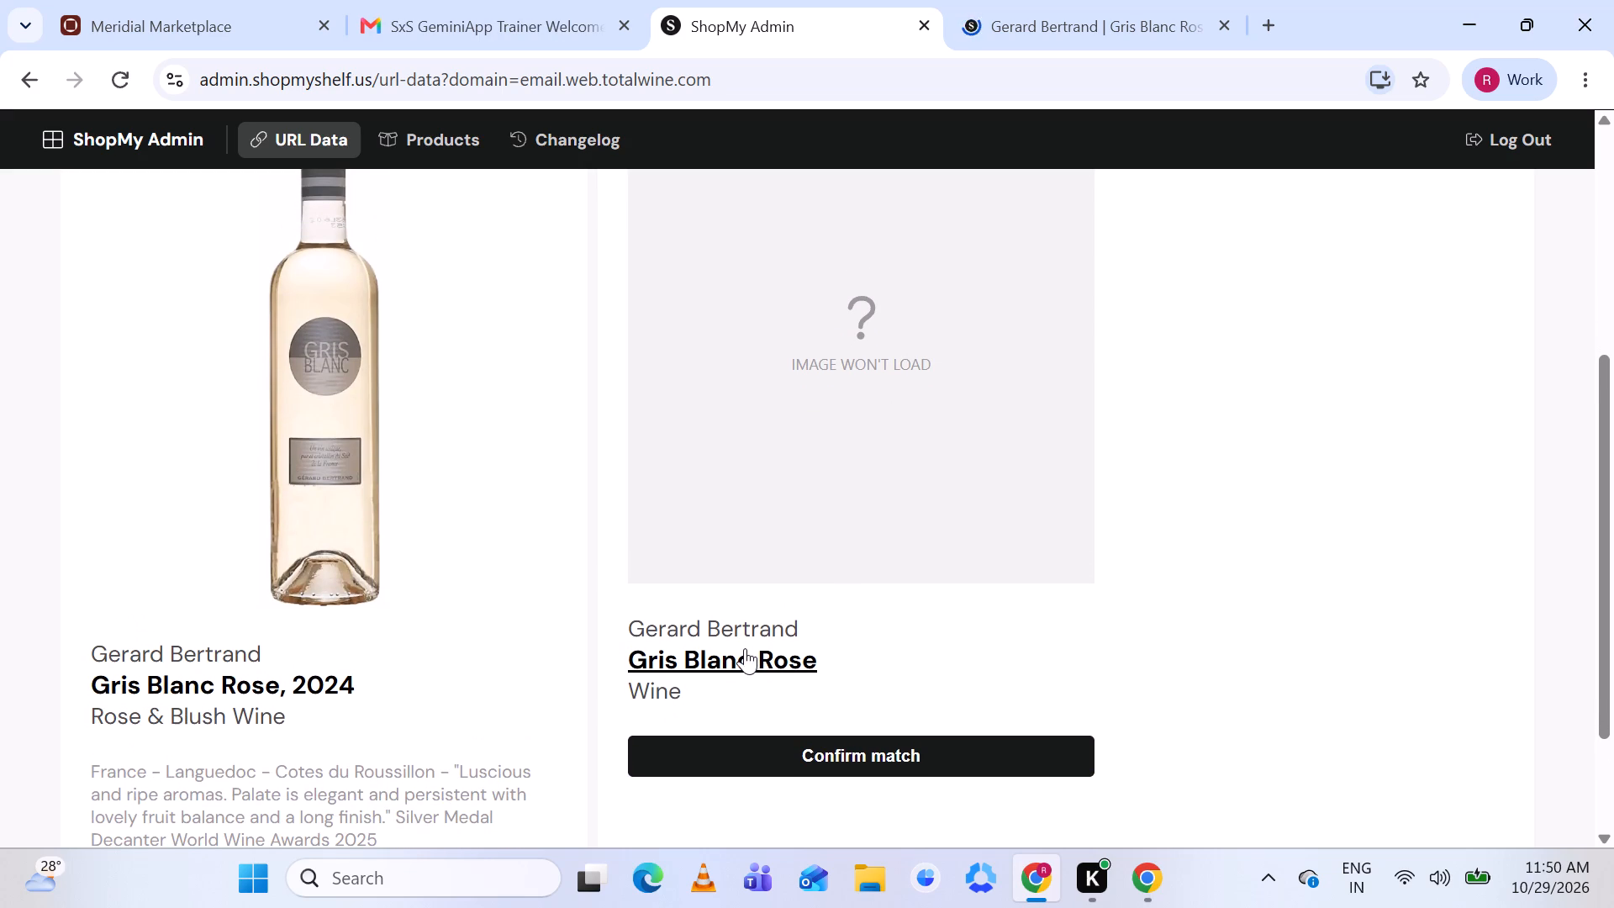
left_click(1014, 20)
left_click(789, 40)
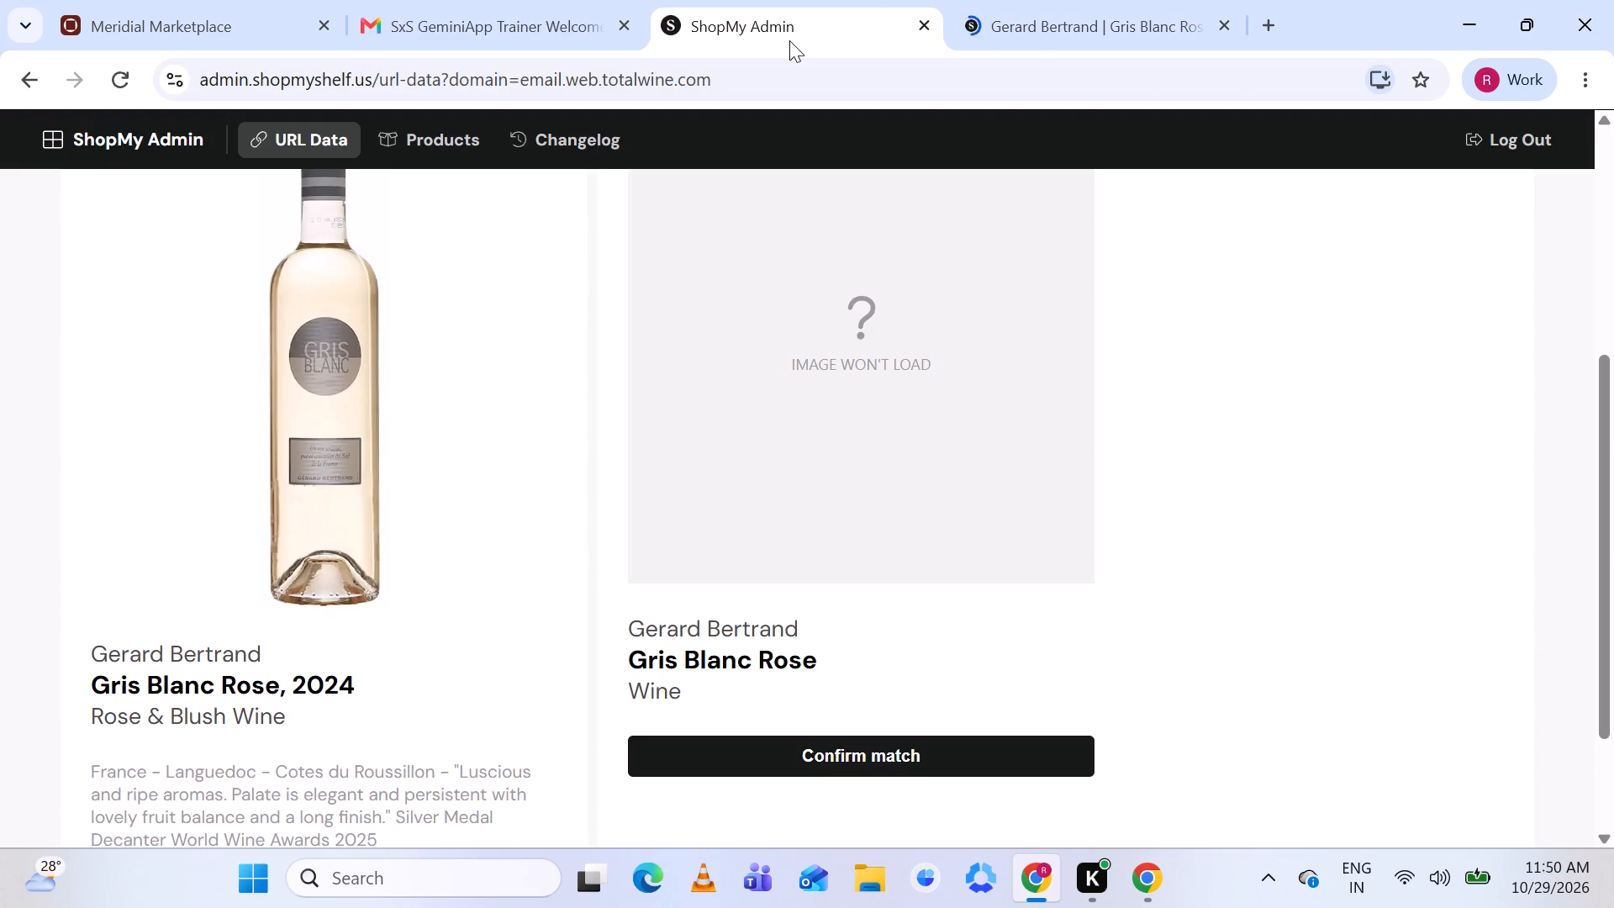
scroll(847, 279, "up", 1)
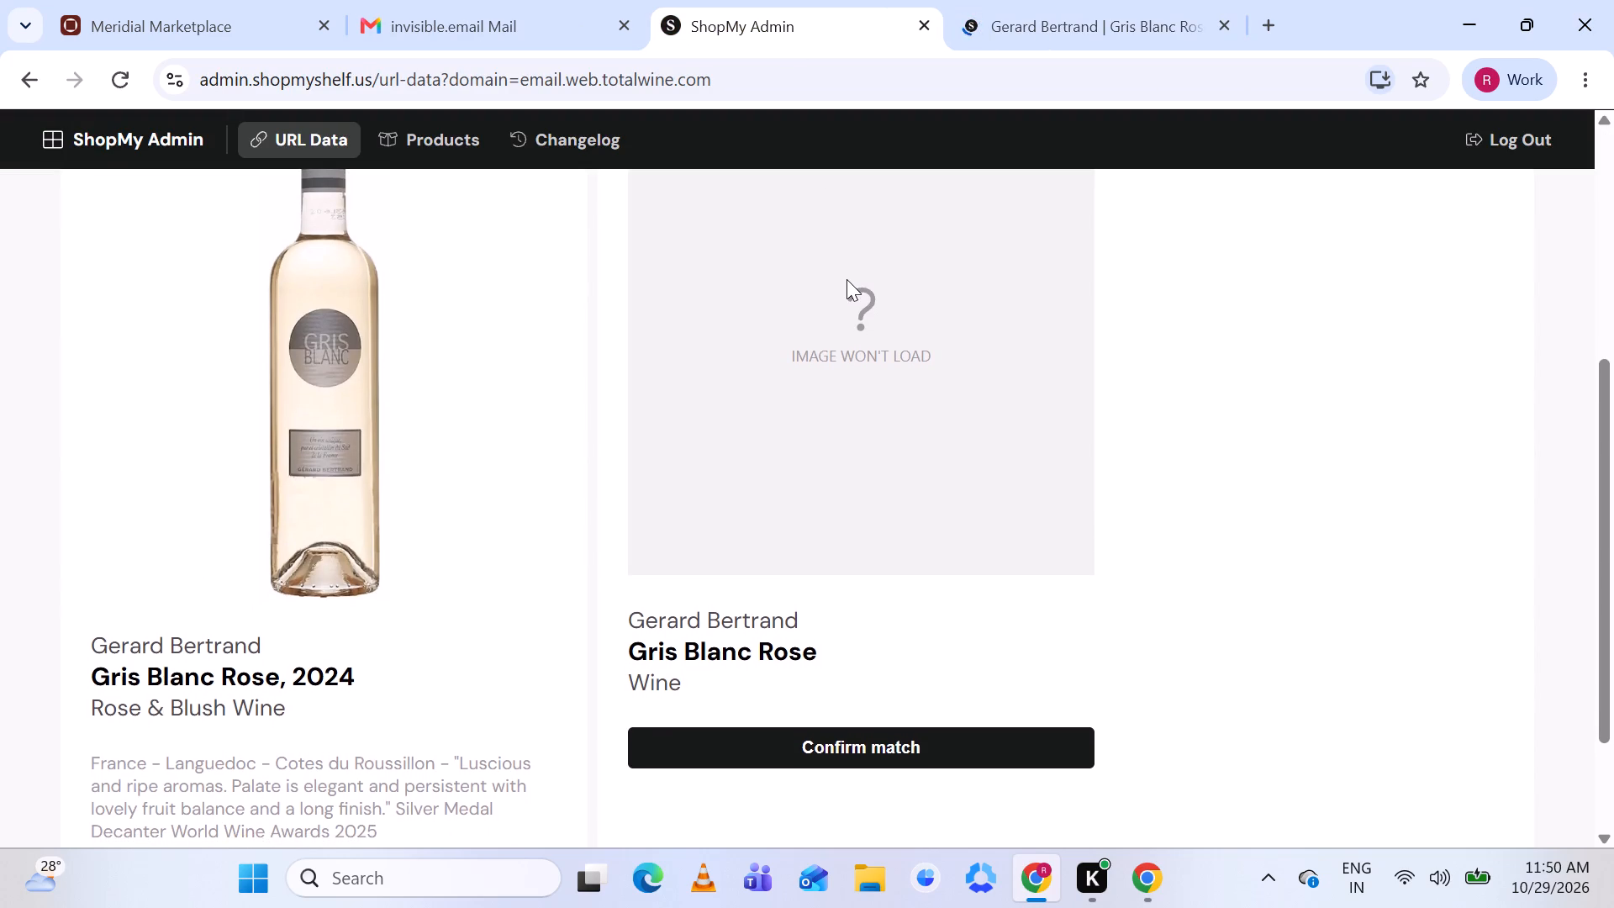
scroll(847, 279, "up", 1)
scroll(847, 279, "down", 2)
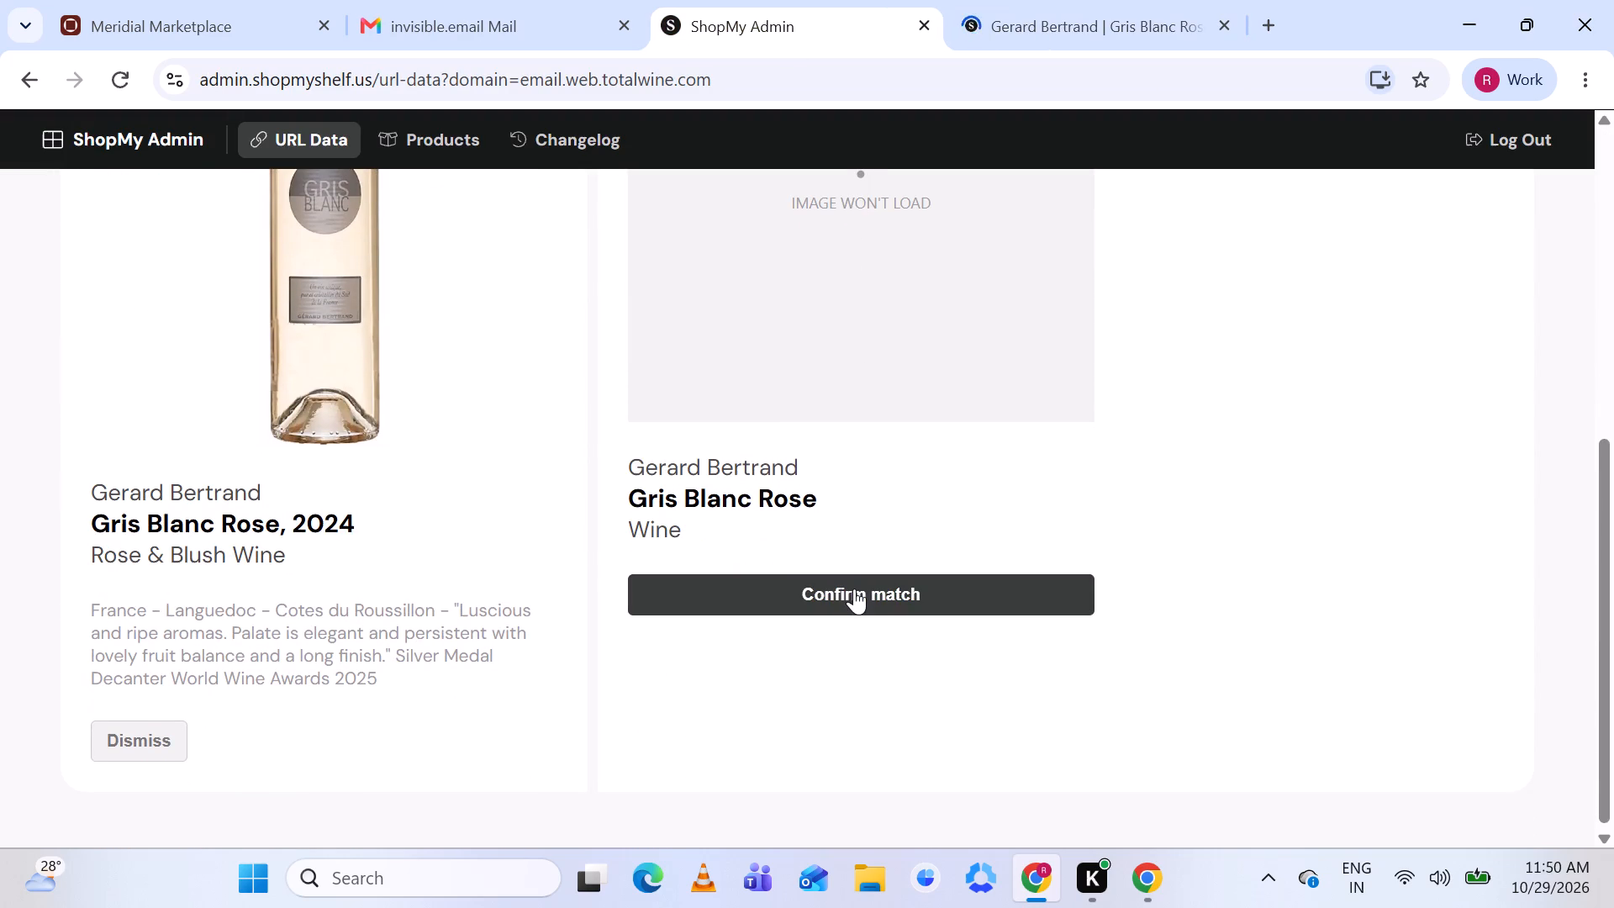
Match the listing to Gerard Bertrand Gris Blanc Rose, check its brand, category, title and image, and save the match.
left_click(855, 589)
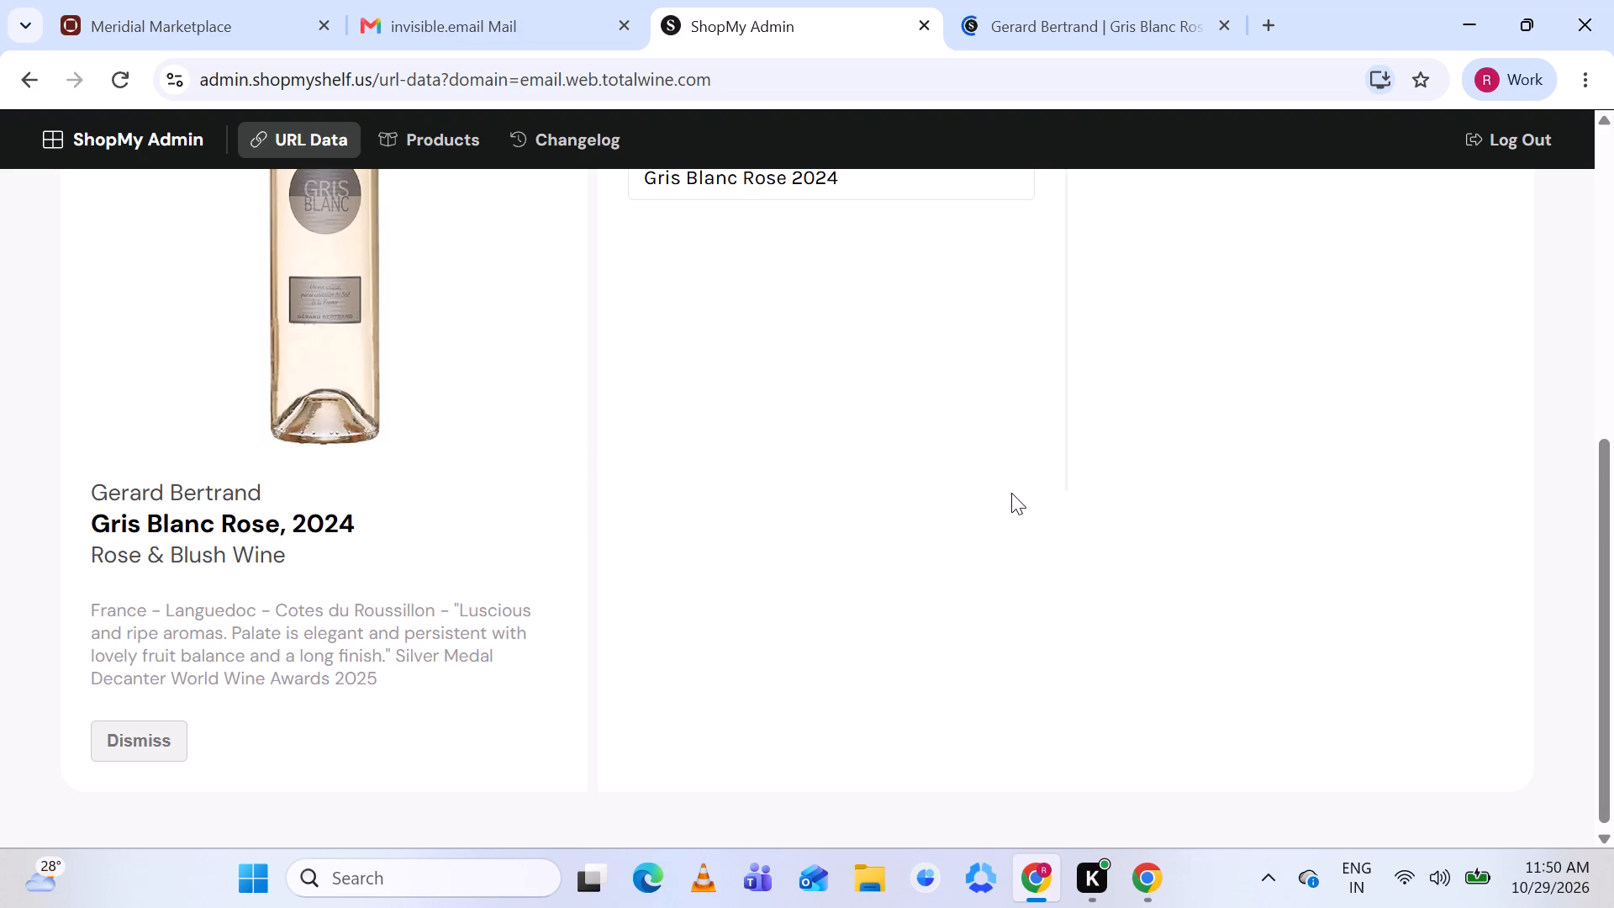
scroll(1011, 493, "up", 2)
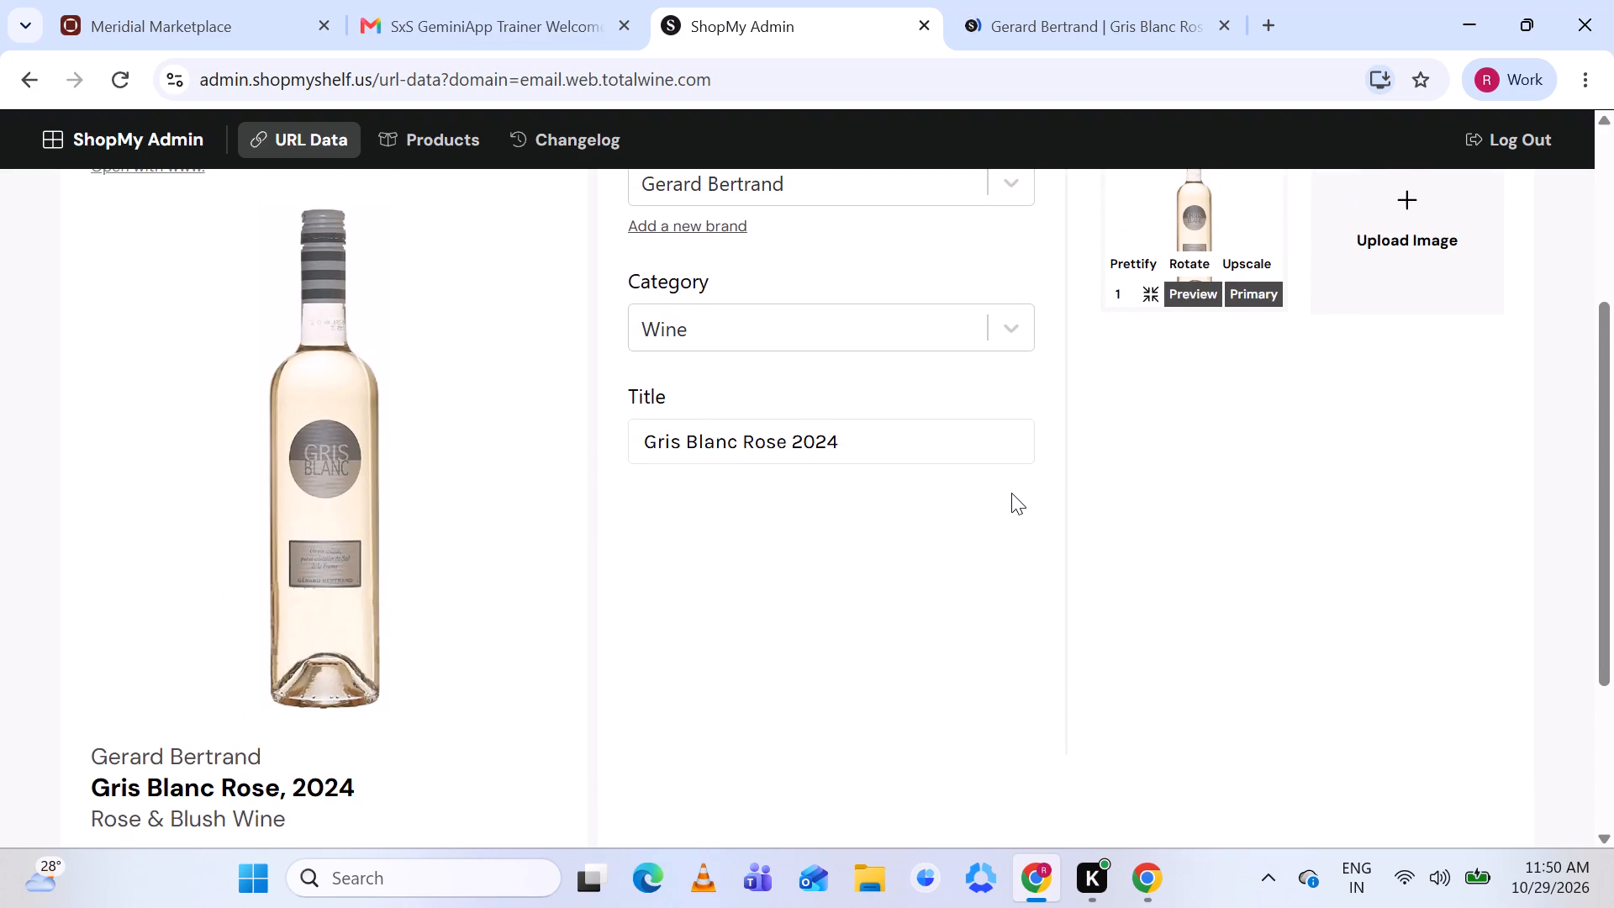
scroll(1011, 493, "up", 1)
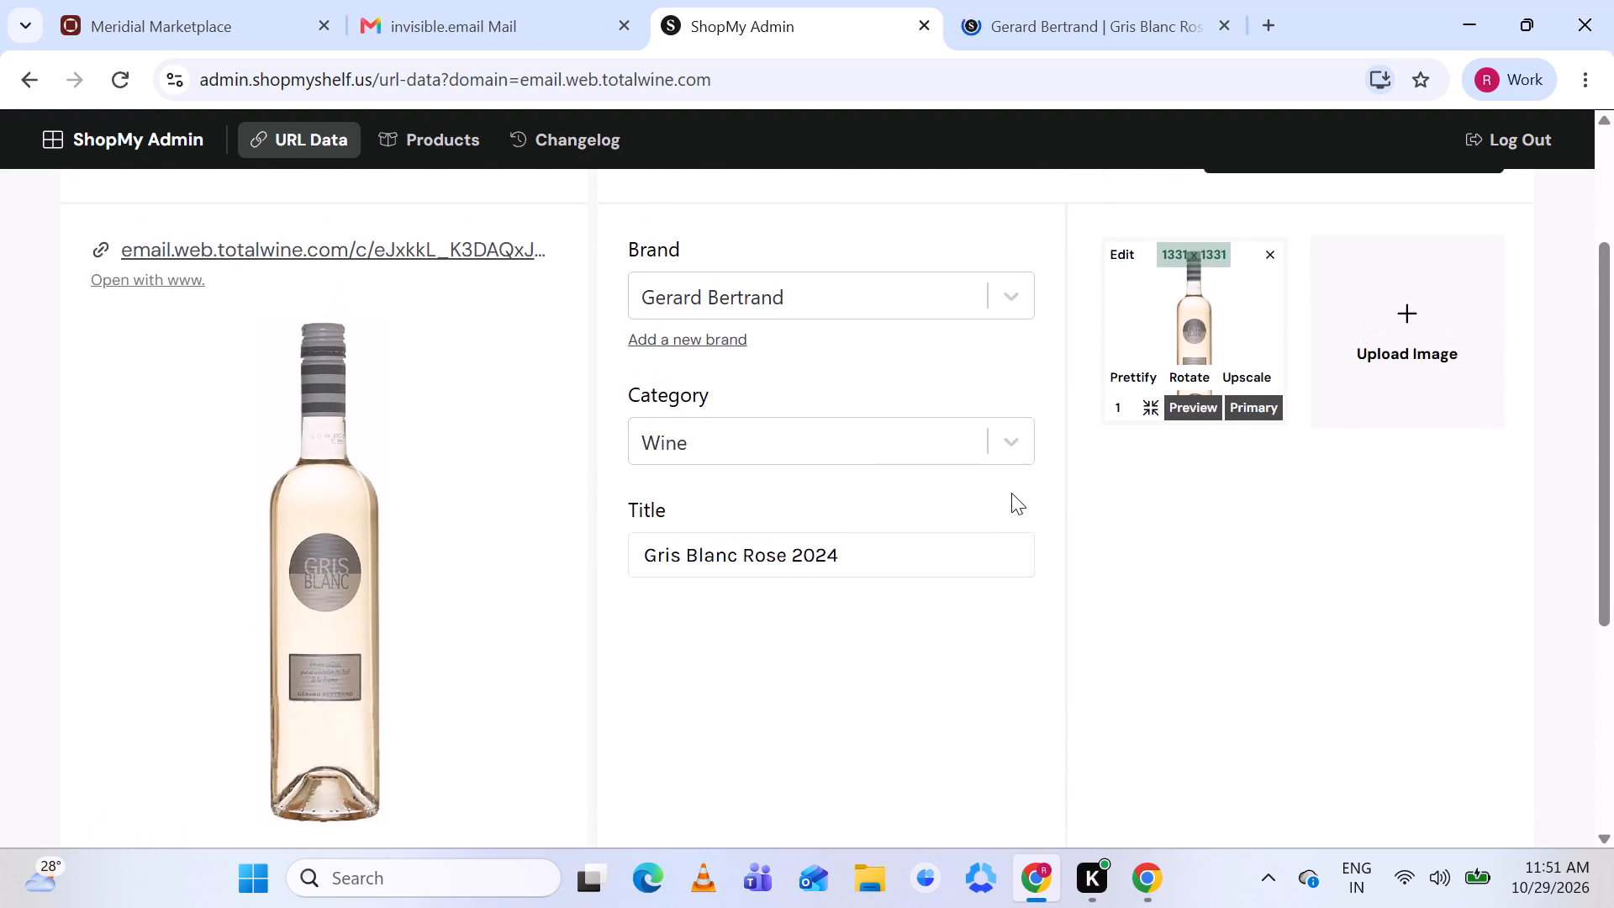
scroll(1011, 493, "up", 1)
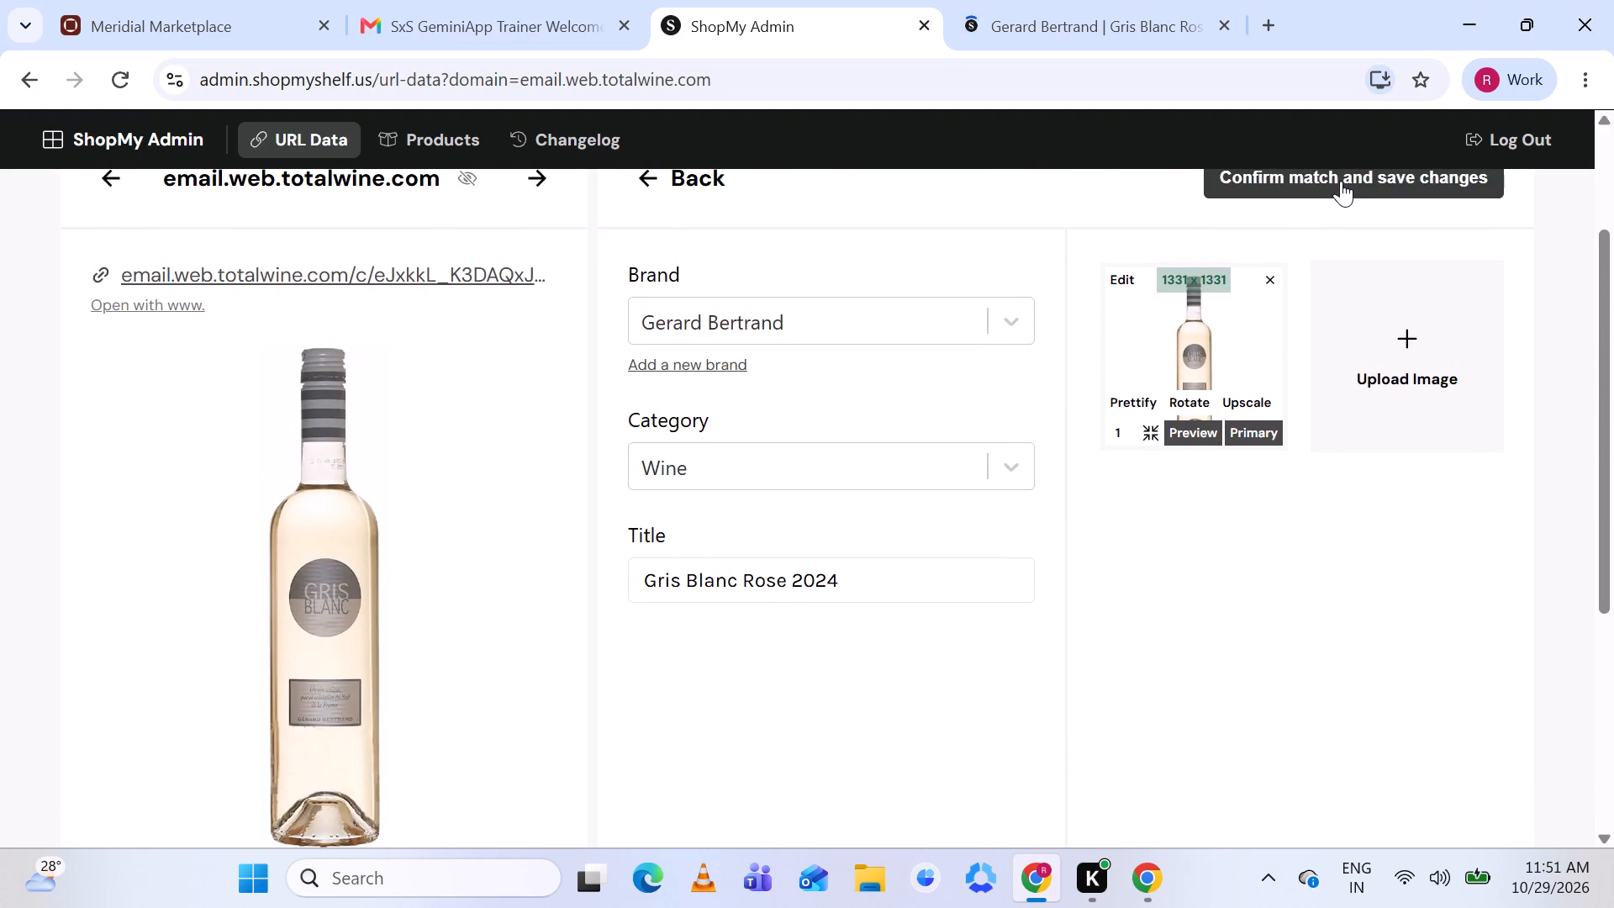
left_click(1341, 181)
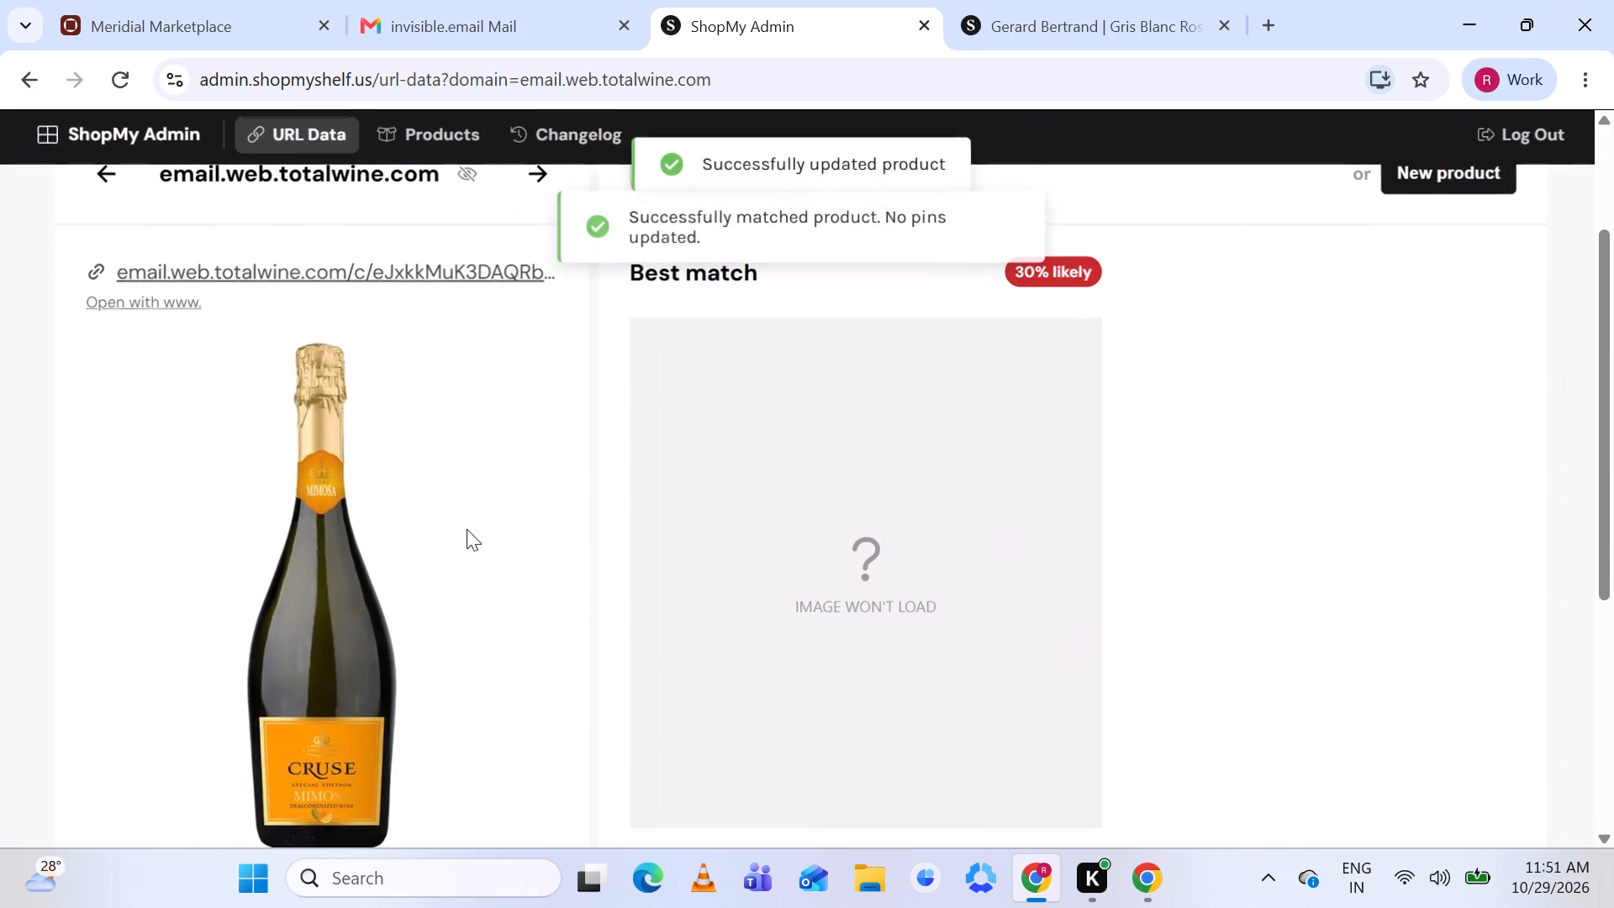
Compare the Cruse Mimosa listing with the suggested Fauxmosa product's page, and search the catalogue for Cruse Mimosa Sparkling Non-Alcoholic.
scroll(1062, 494, "down", 1)
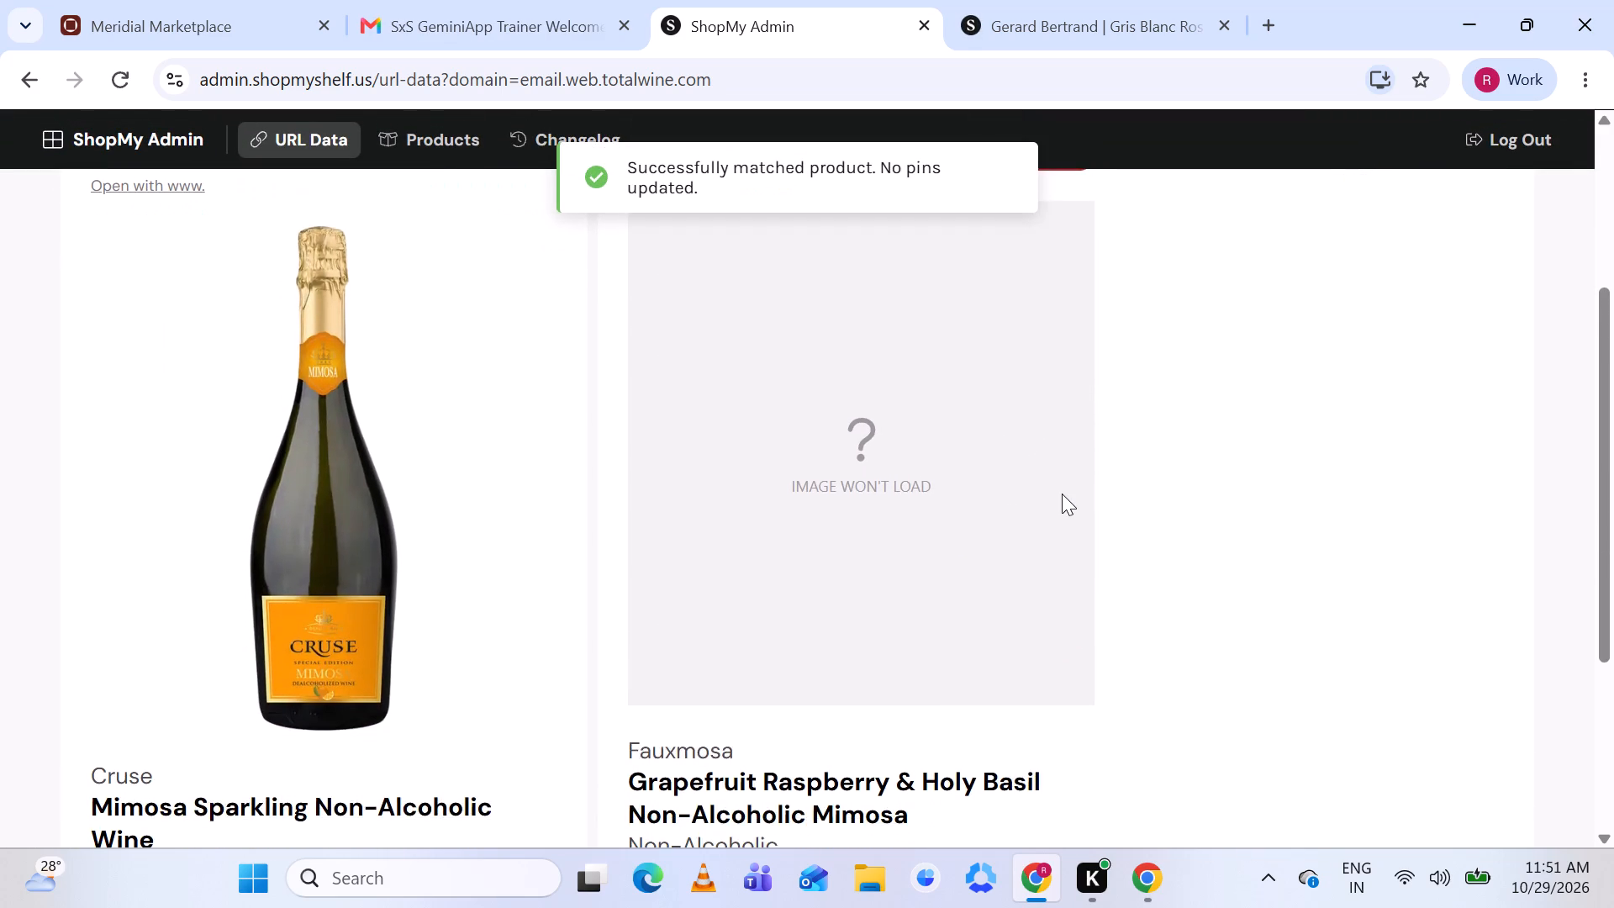
scroll(1062, 494, "down", 3)
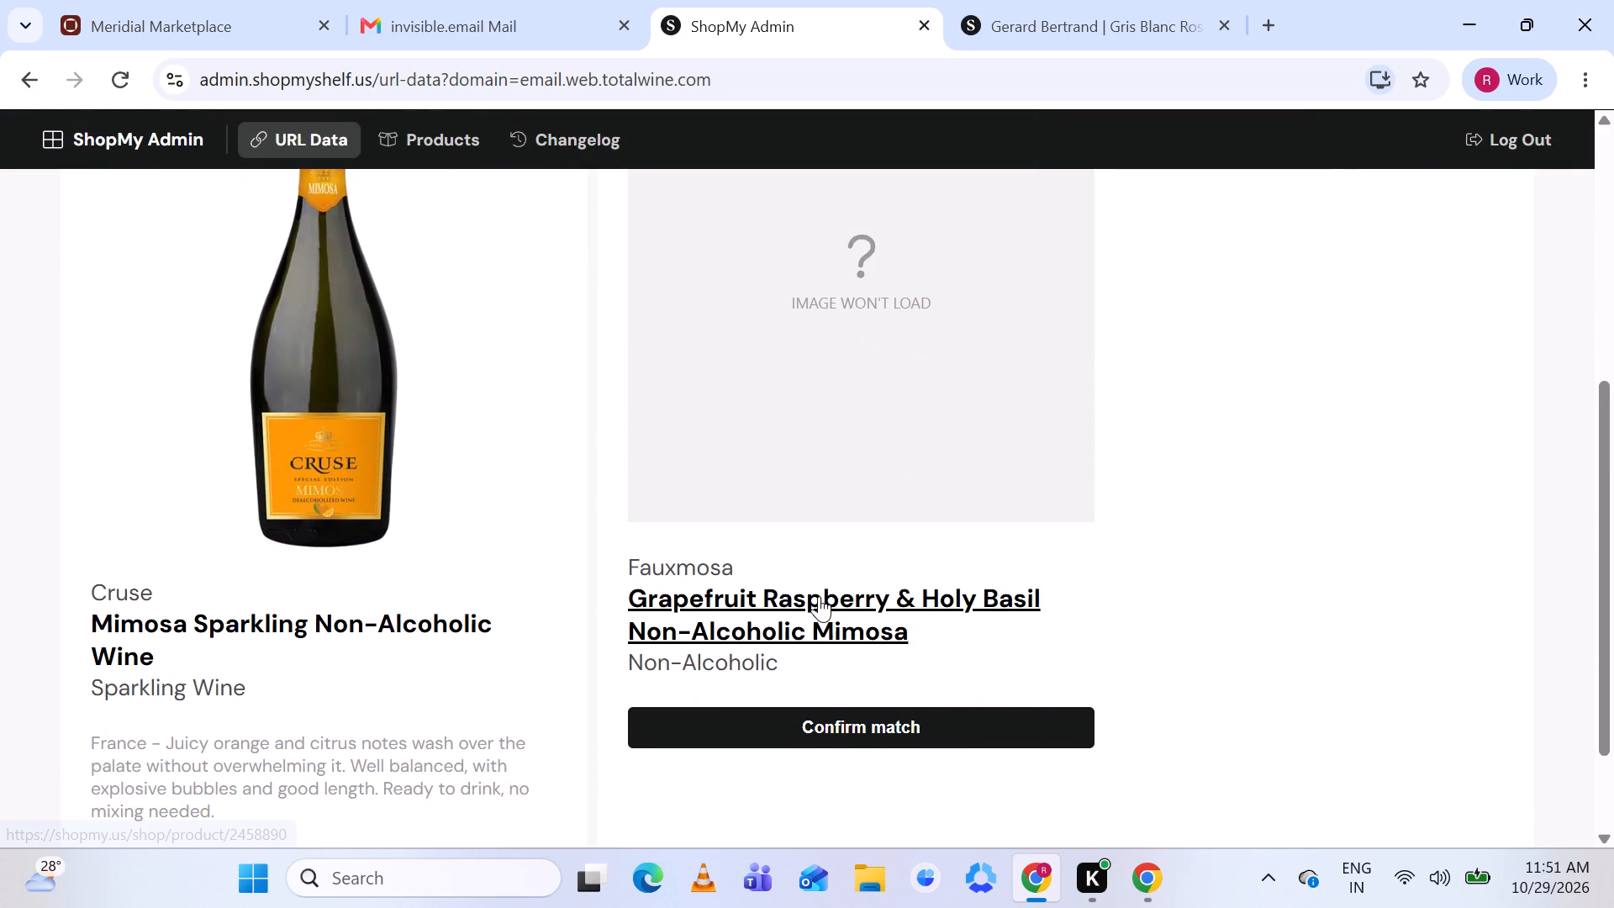
left_click(819, 596)
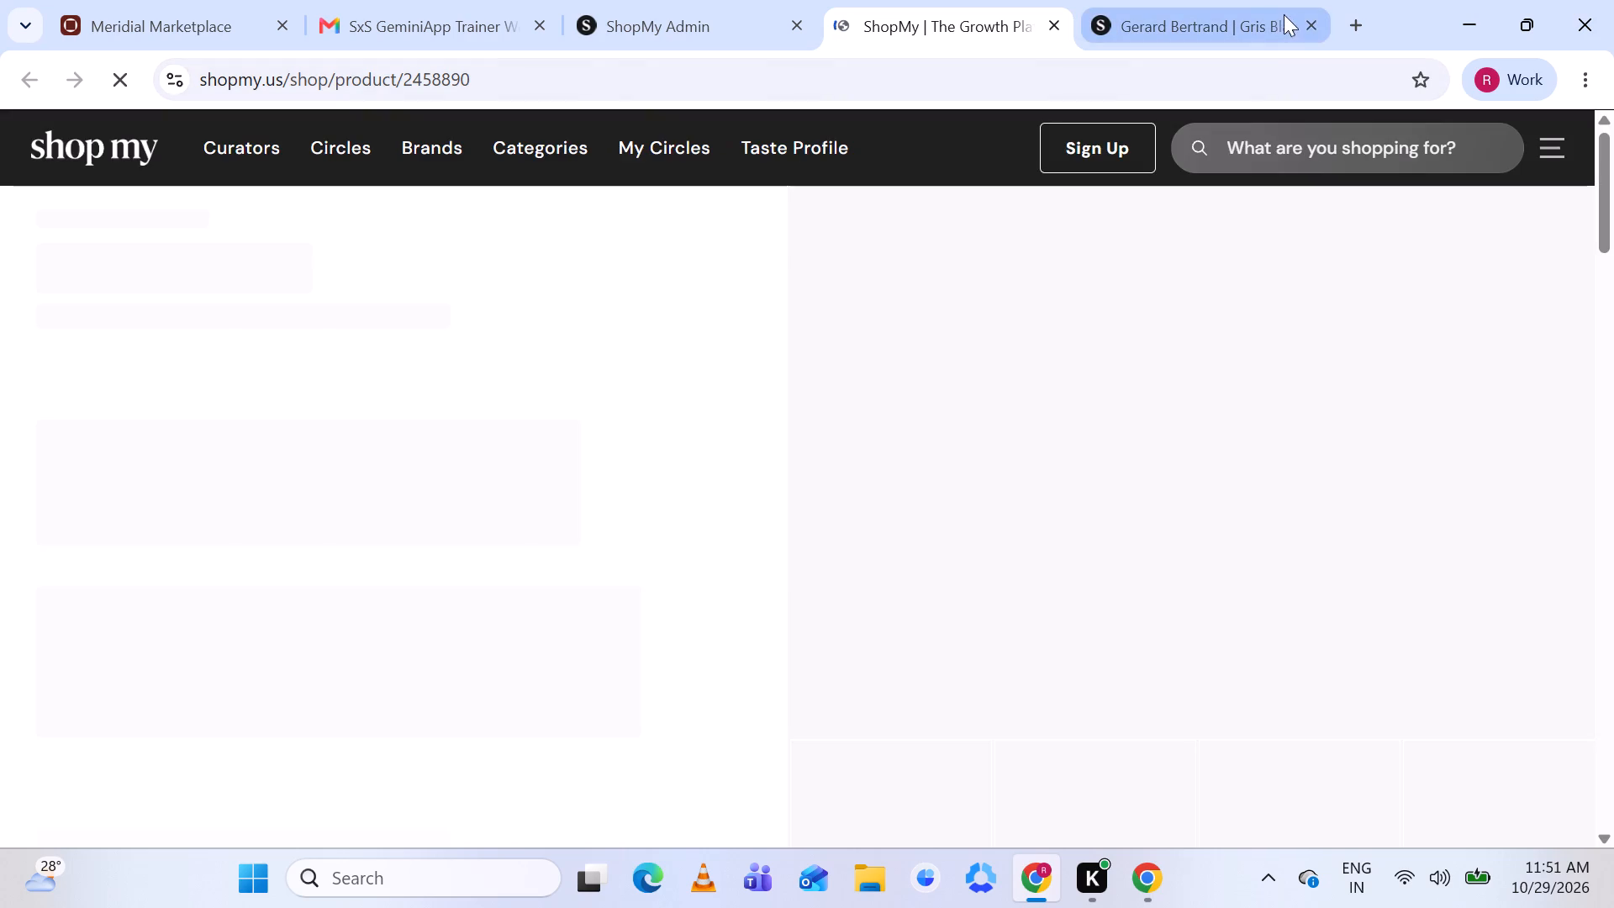
left_click(1311, 18)
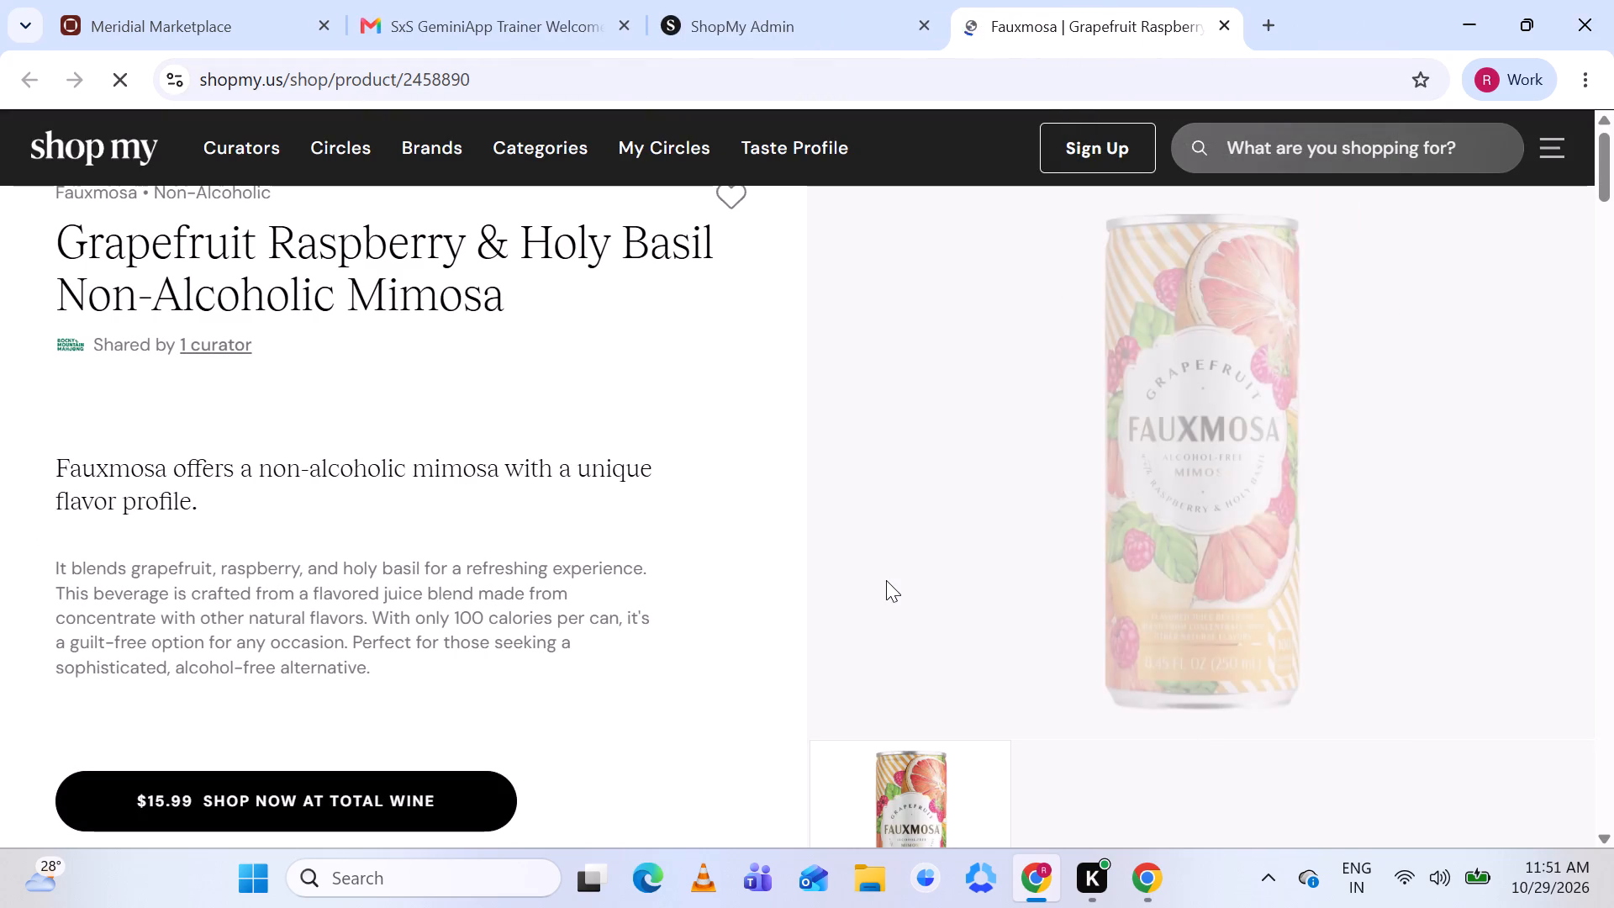
left_click(825, 0)
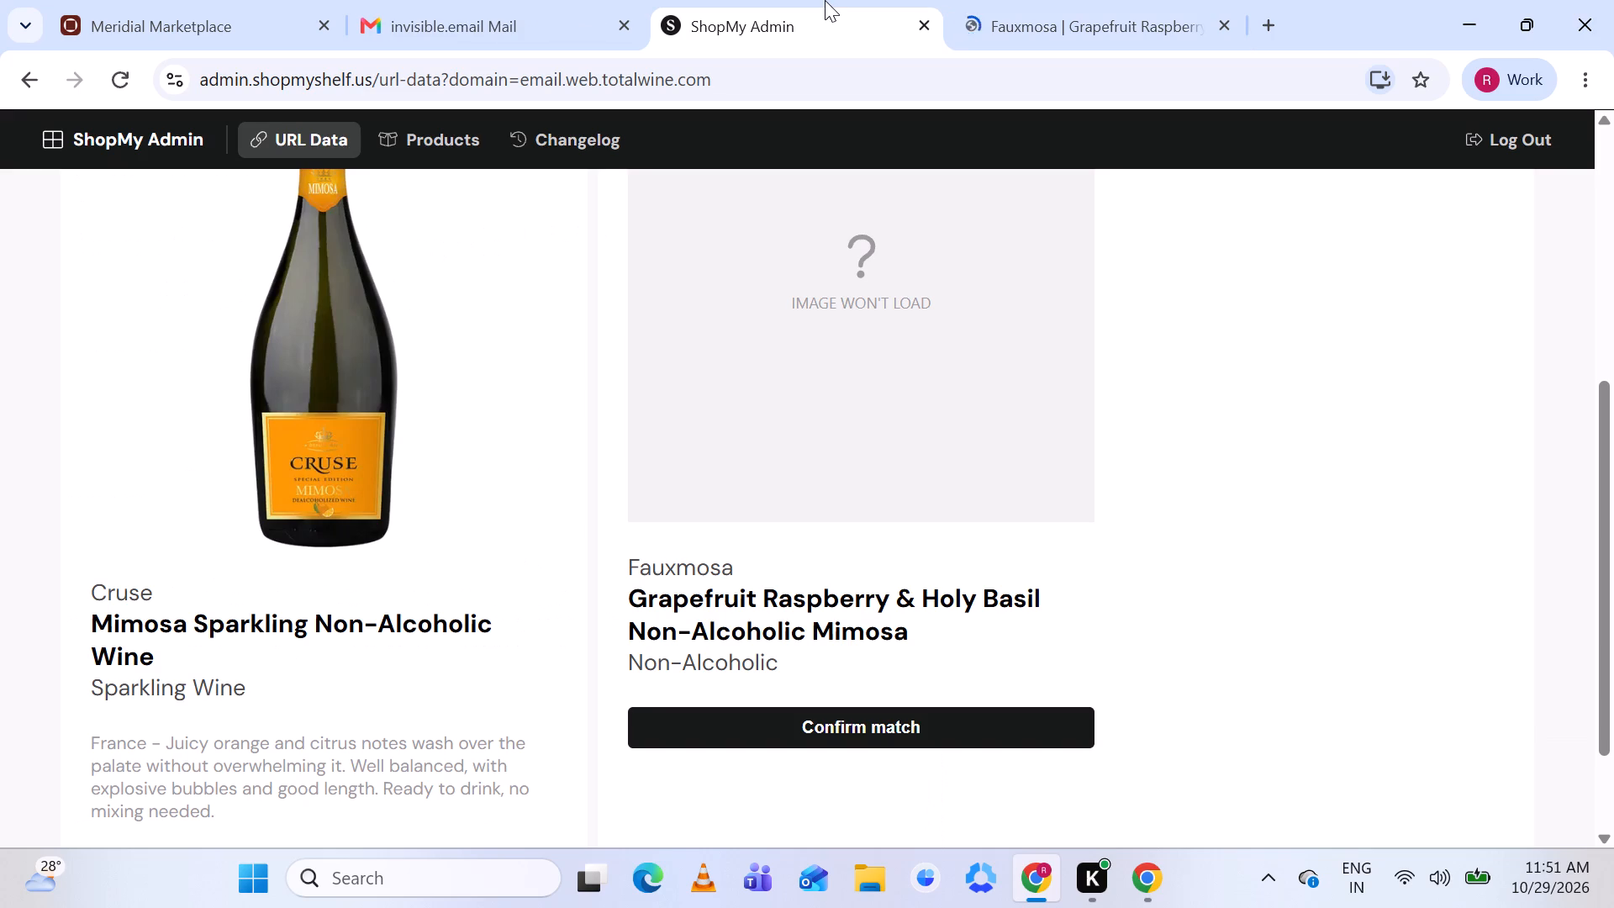
scroll(815, 542, "up", 2)
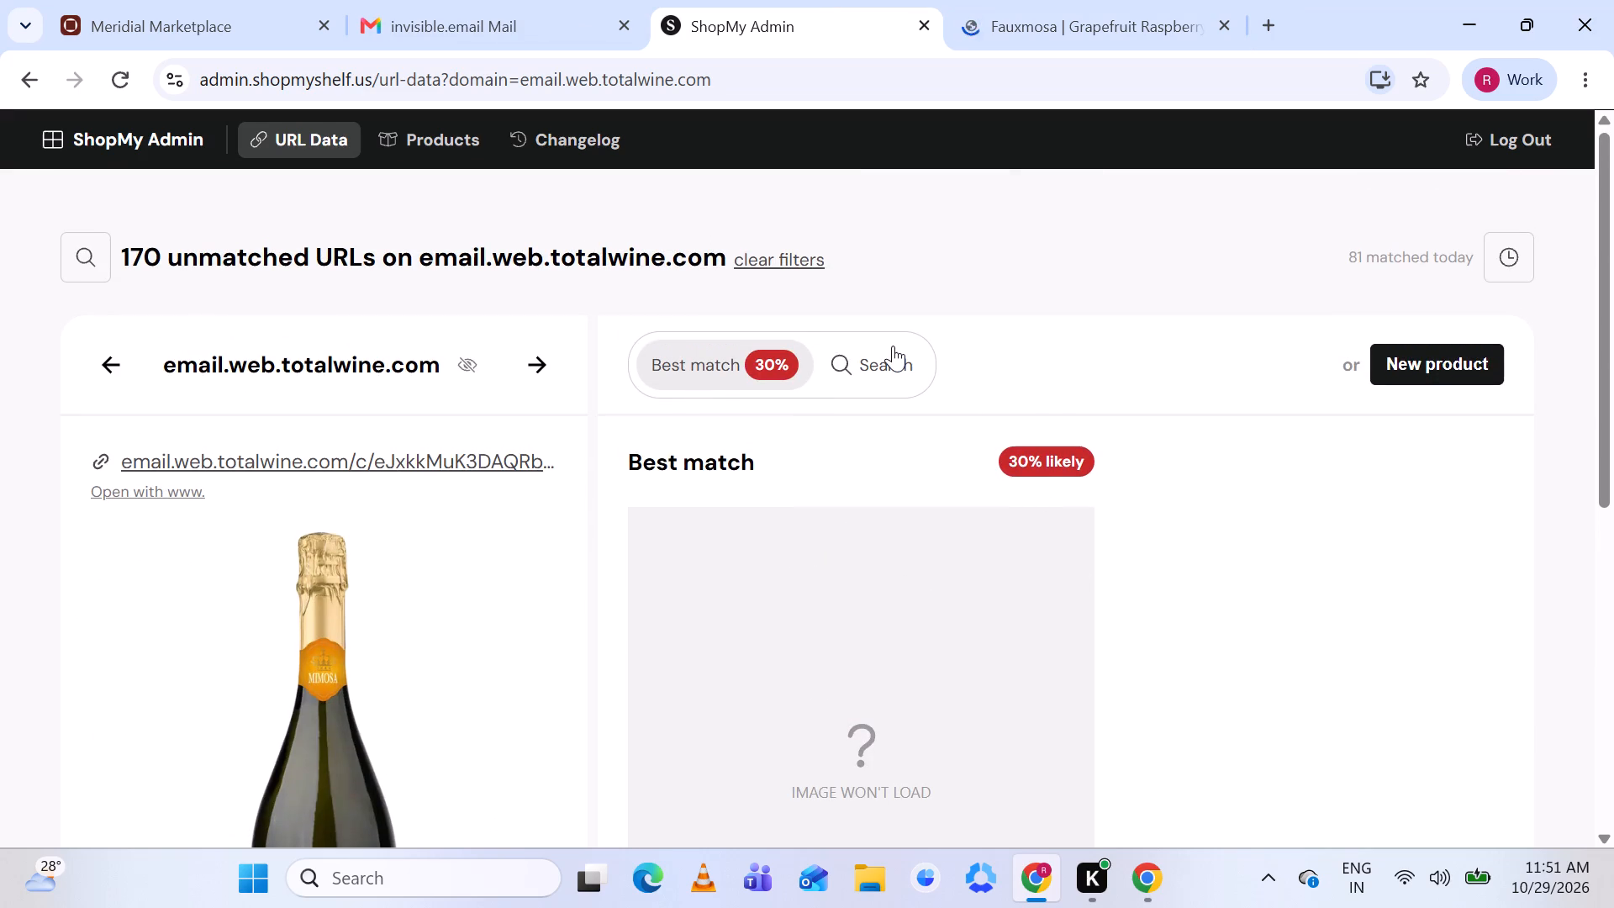
left_click(893, 346)
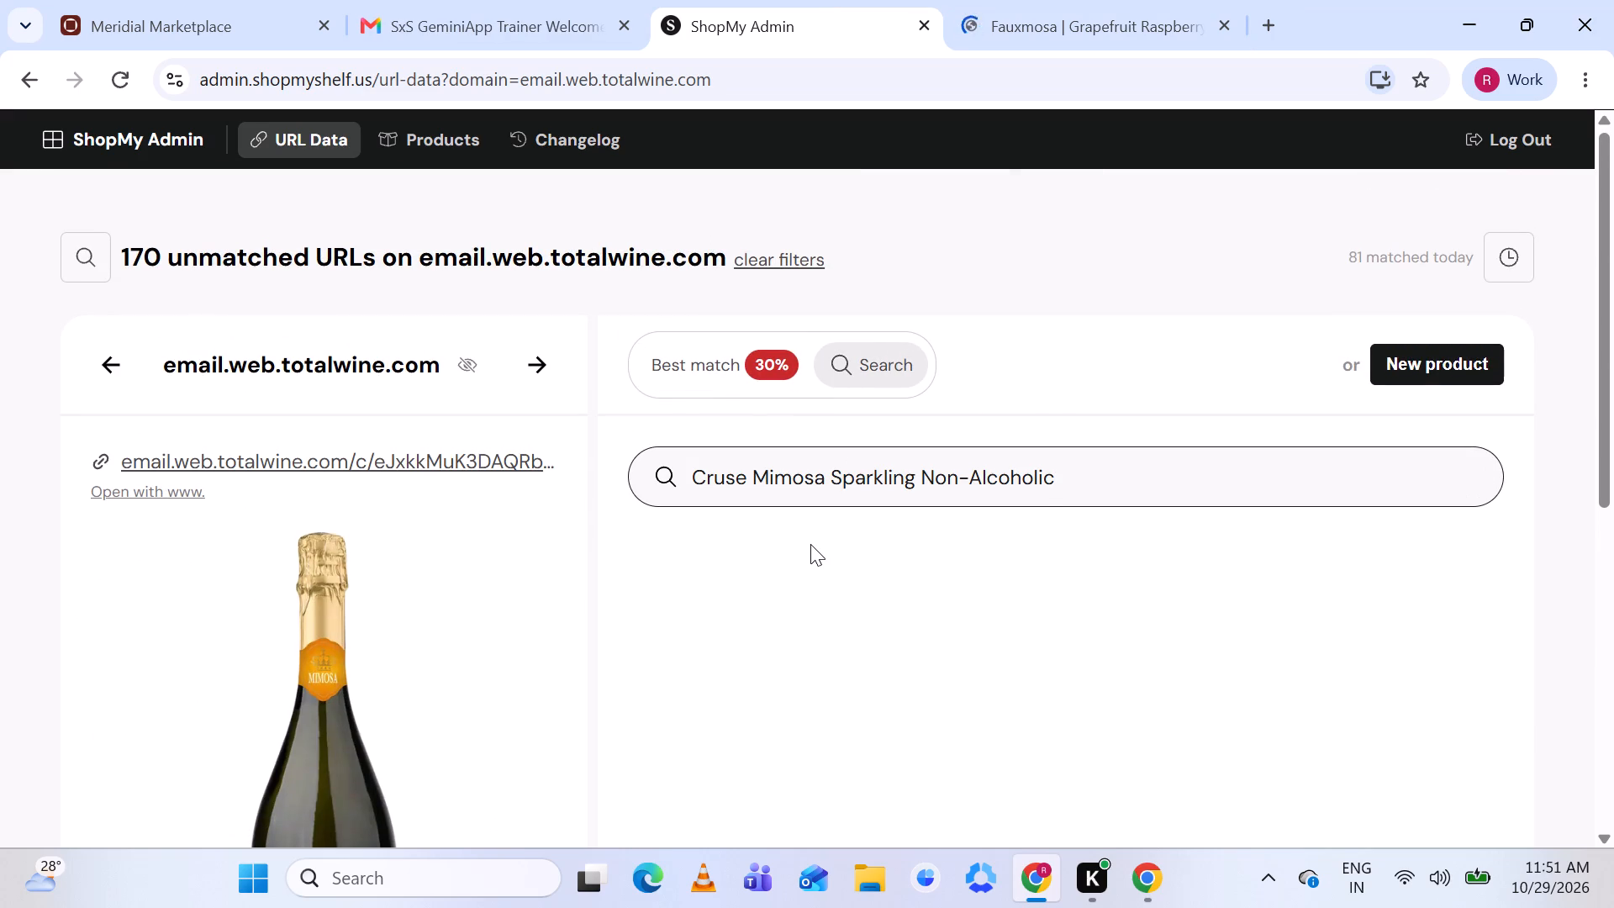
scroll(810, 544, "down", 1)
left_click(1403, 192)
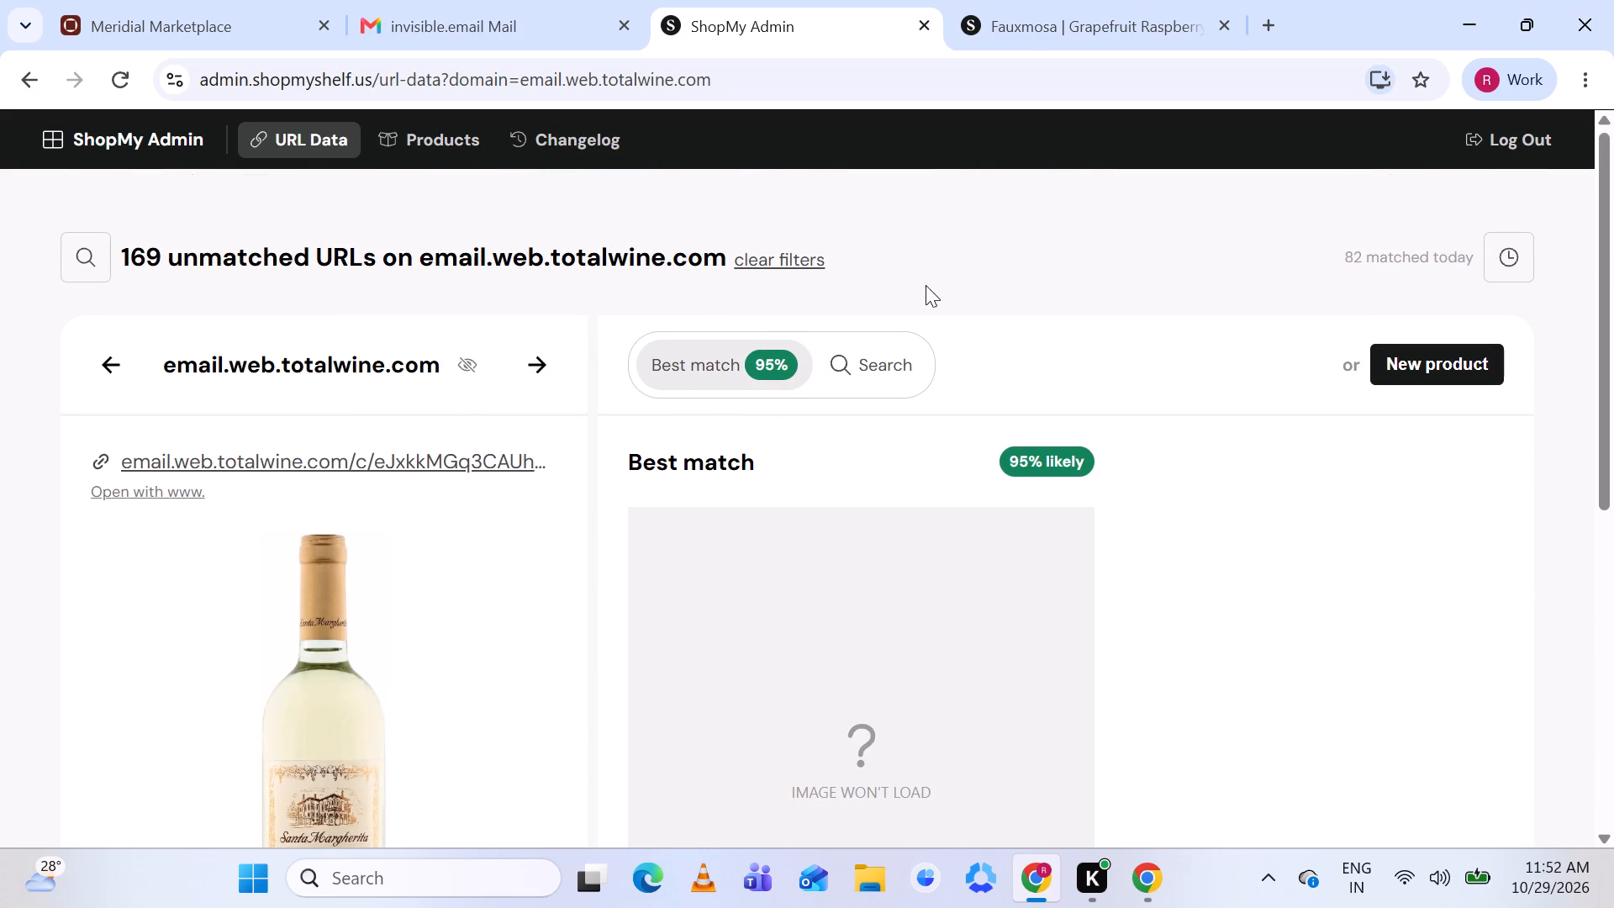
left_click(1225, 21)
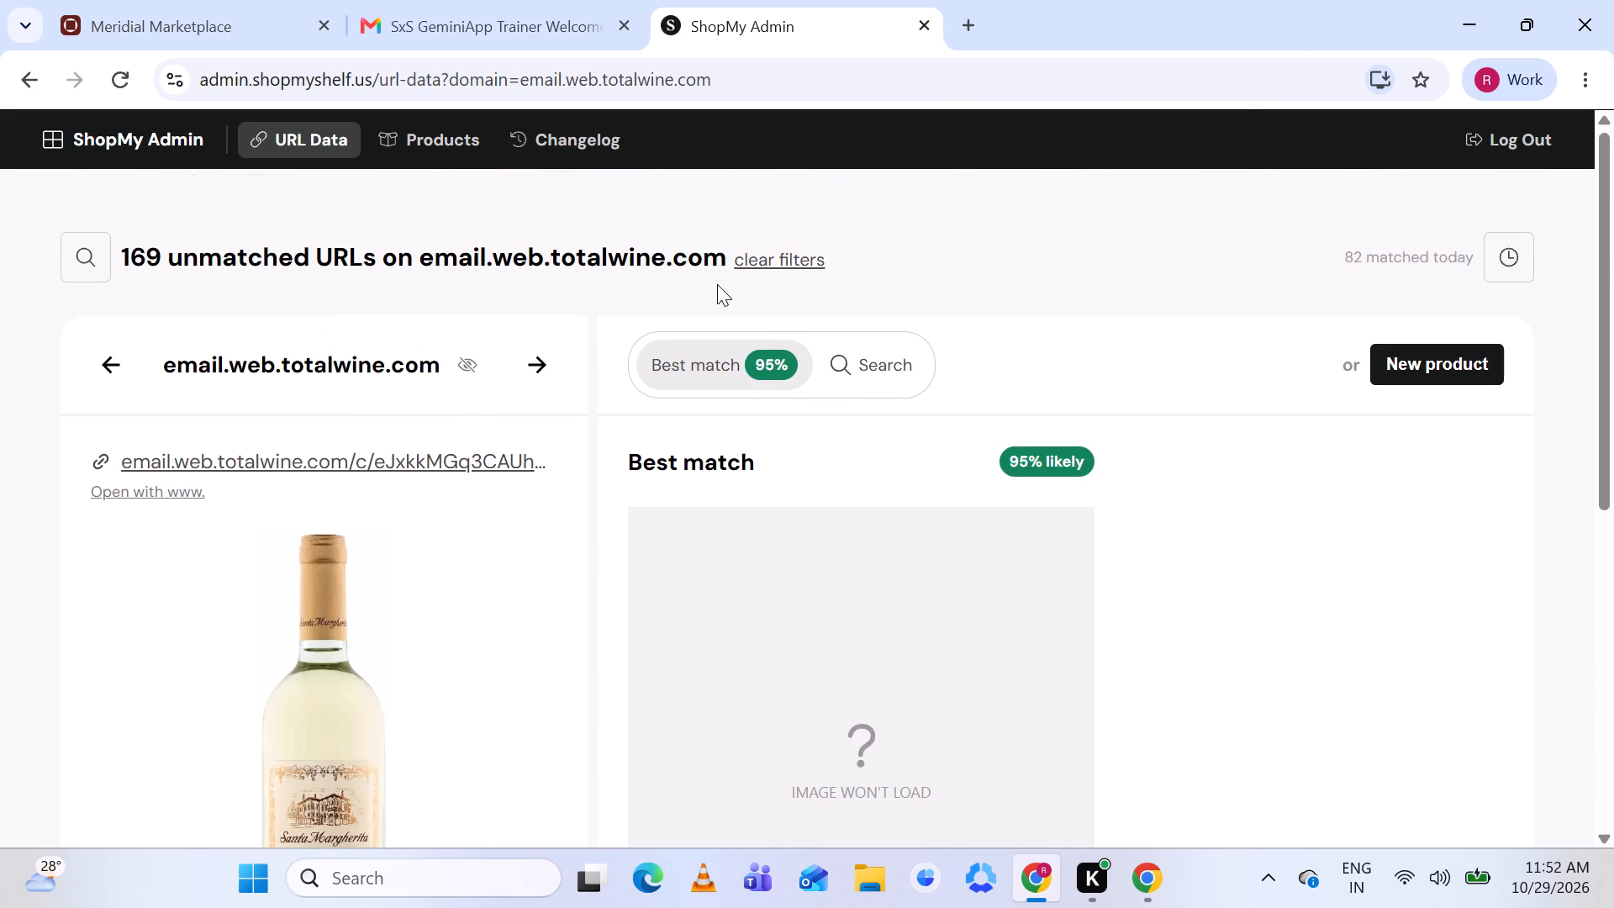
Compare the Santa Margherita Pinot Grigio listing and its source link with the suggested Pinot Grigio Wine product's page.
left_click(417, 452)
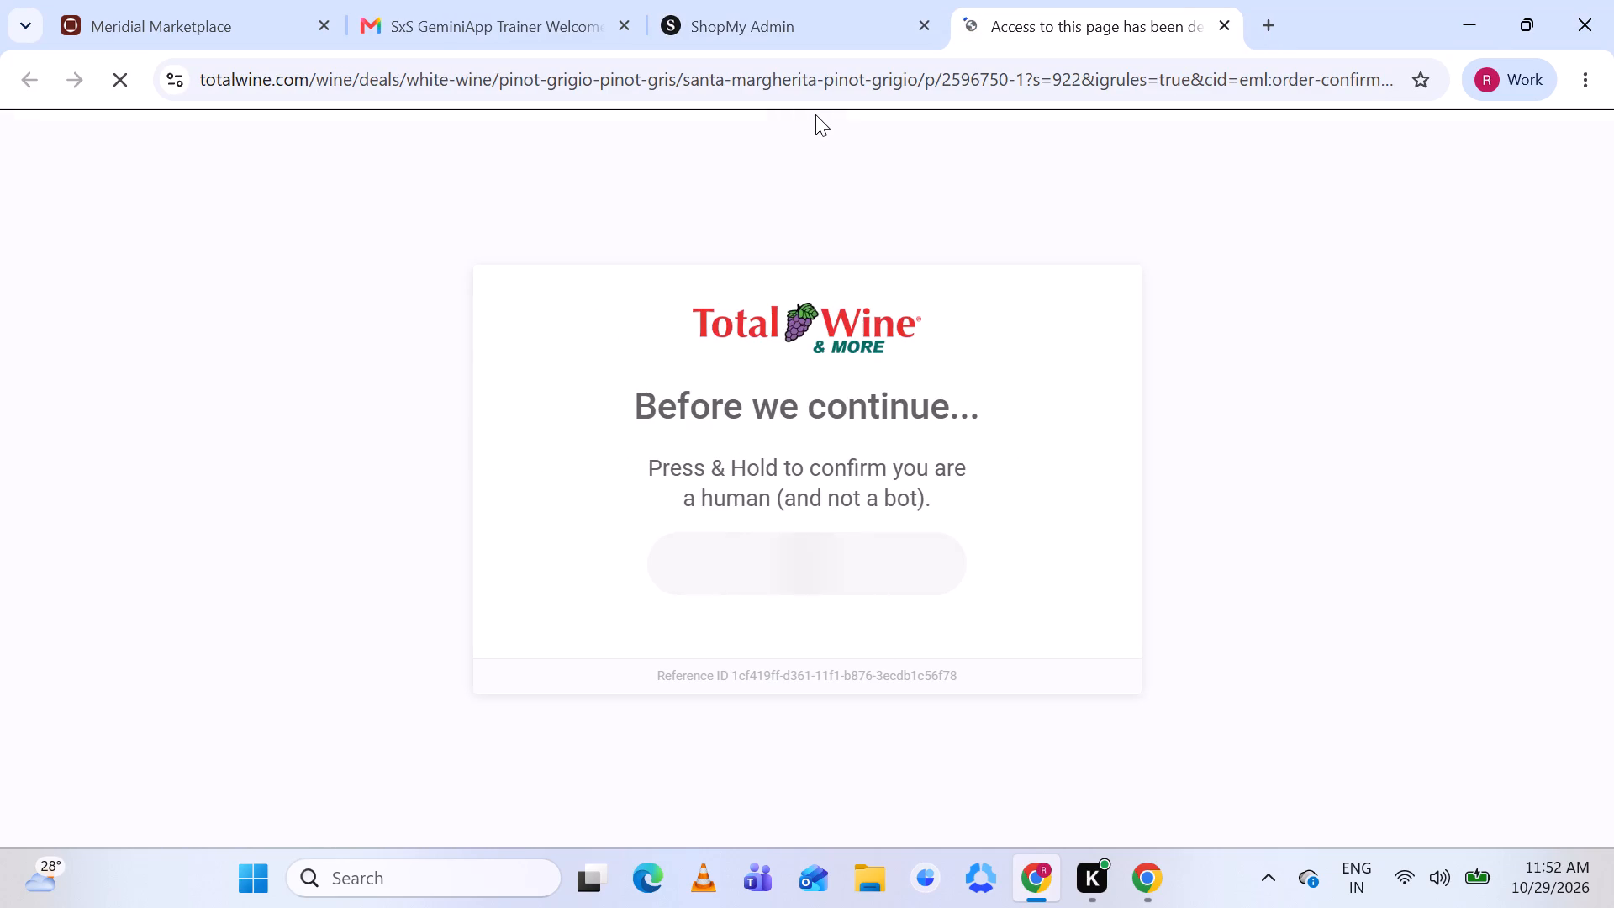
left_click(795, 9)
left_click(820, 446)
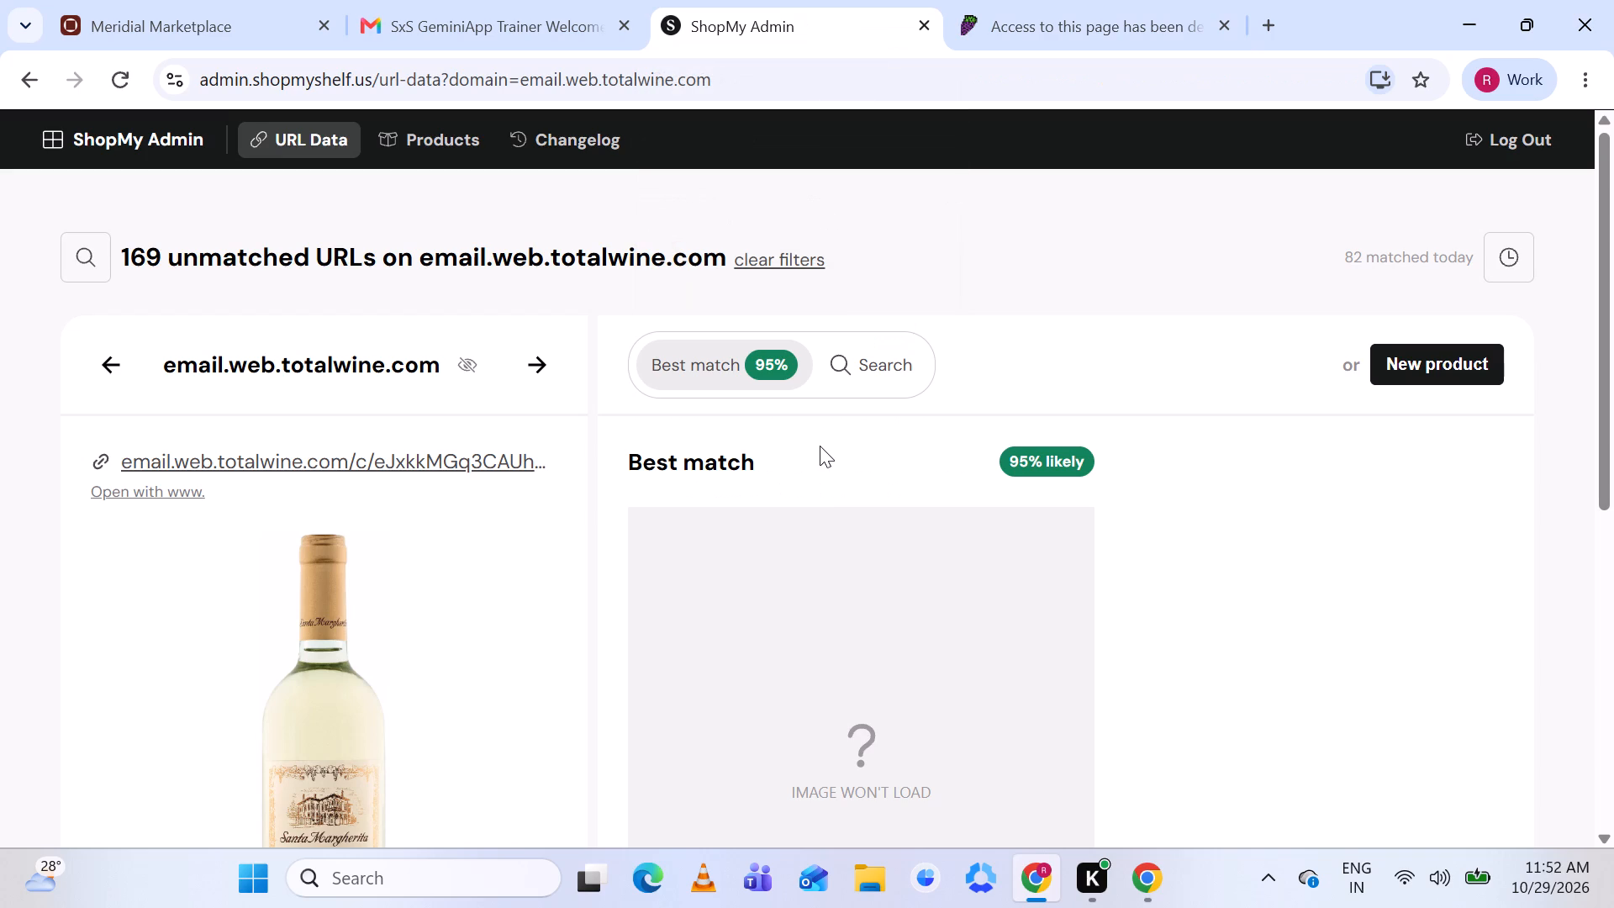
scroll(820, 446, "down", 2)
scroll(857, 578, "down", 3)
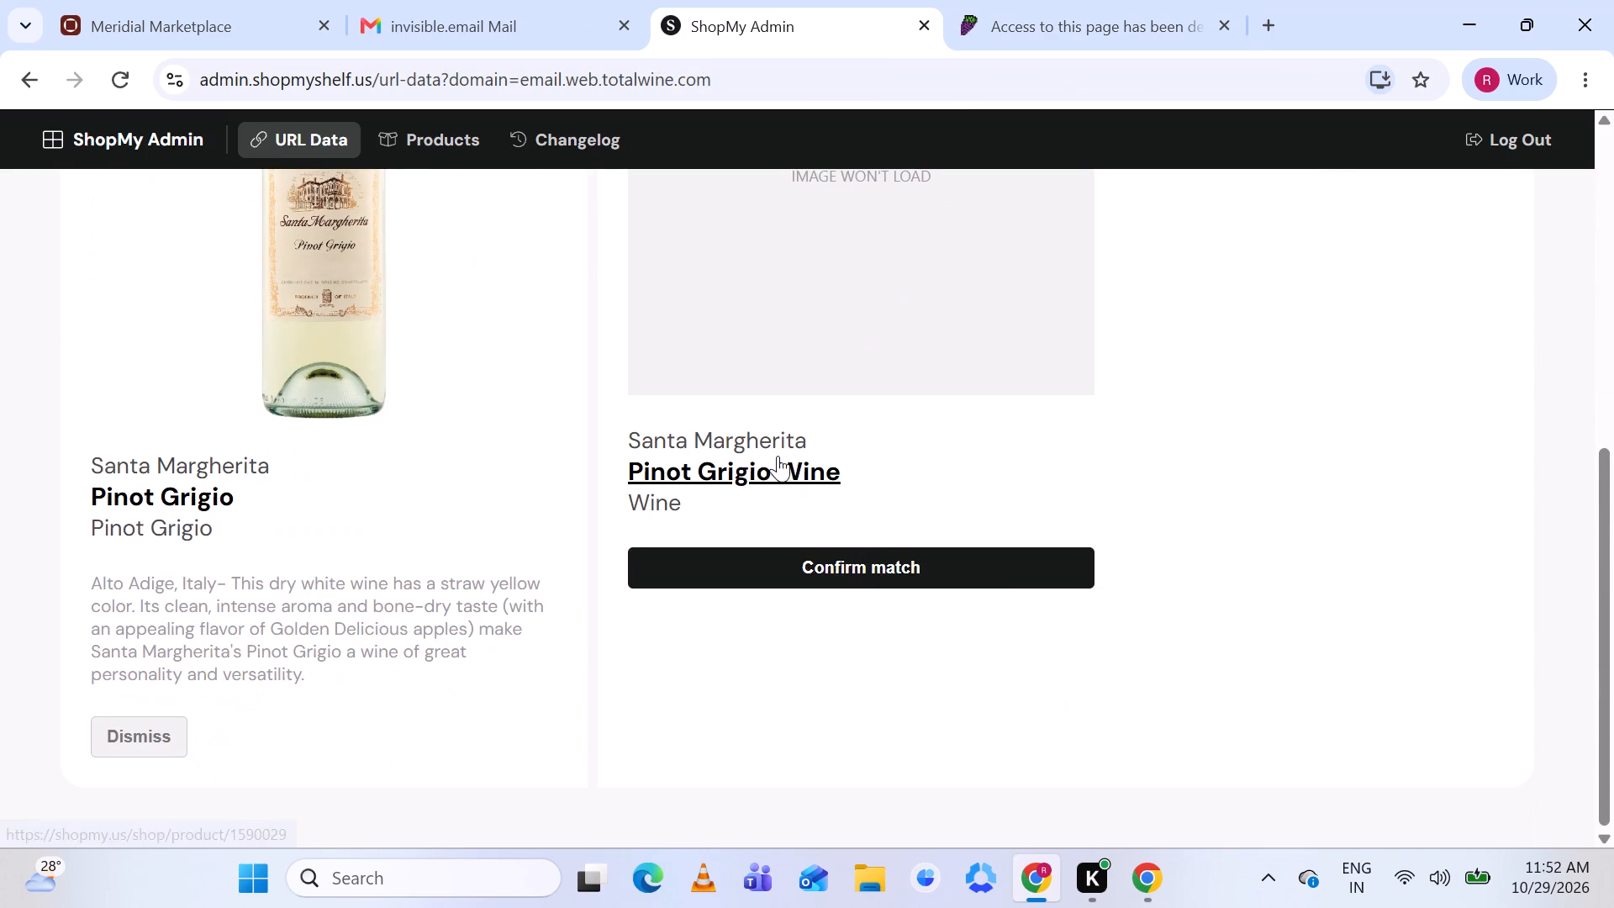
left_click(778, 459)
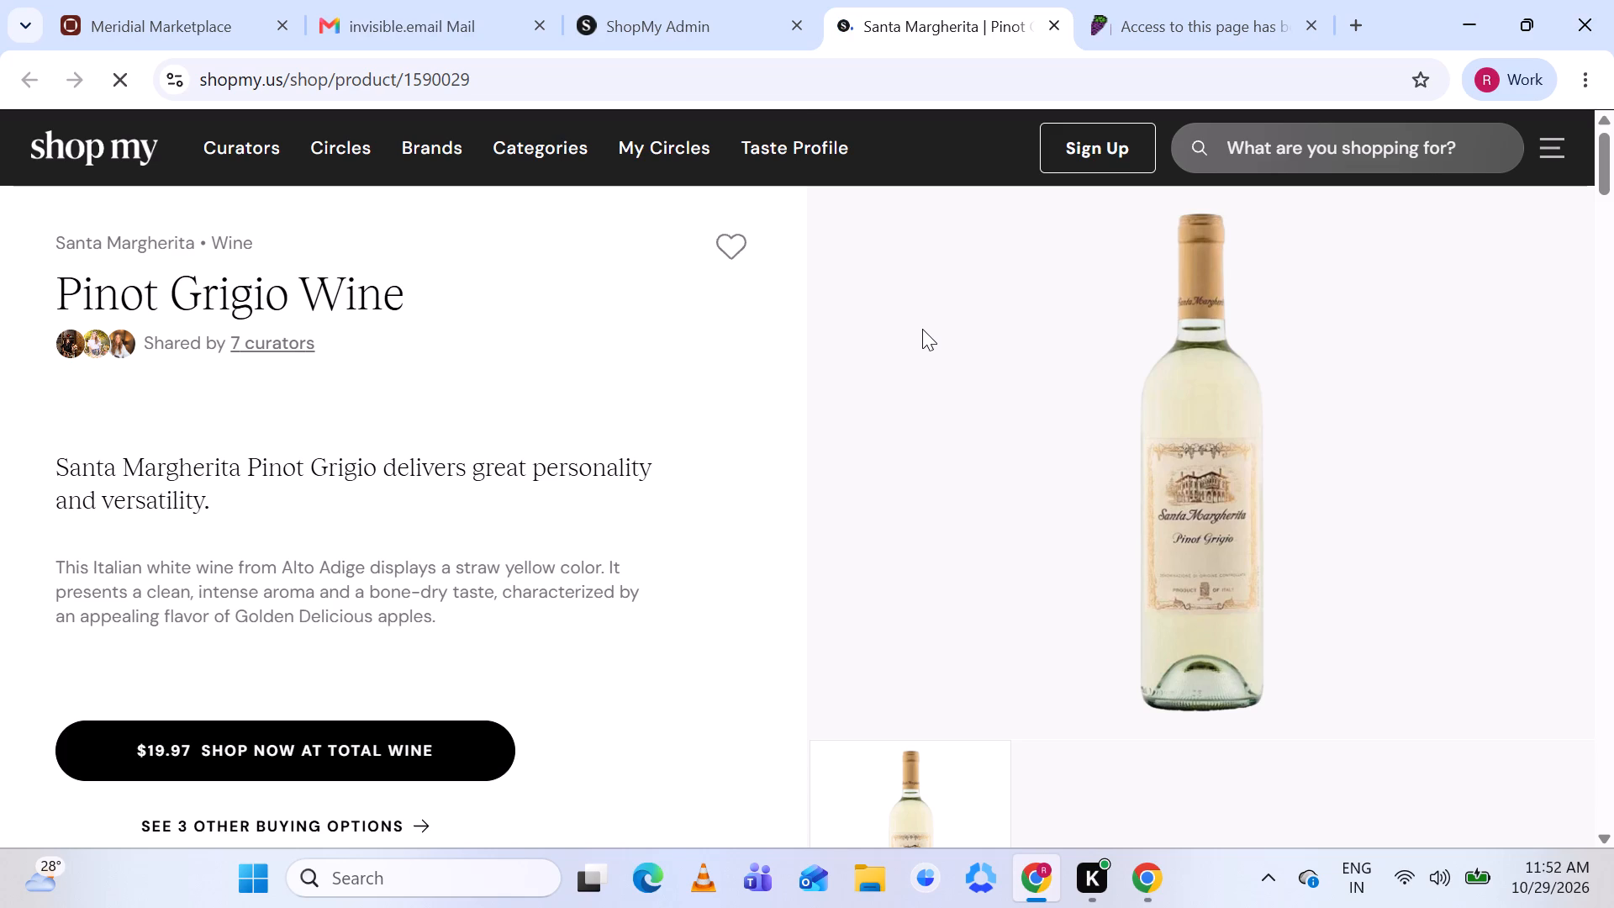
left_click(698, 1)
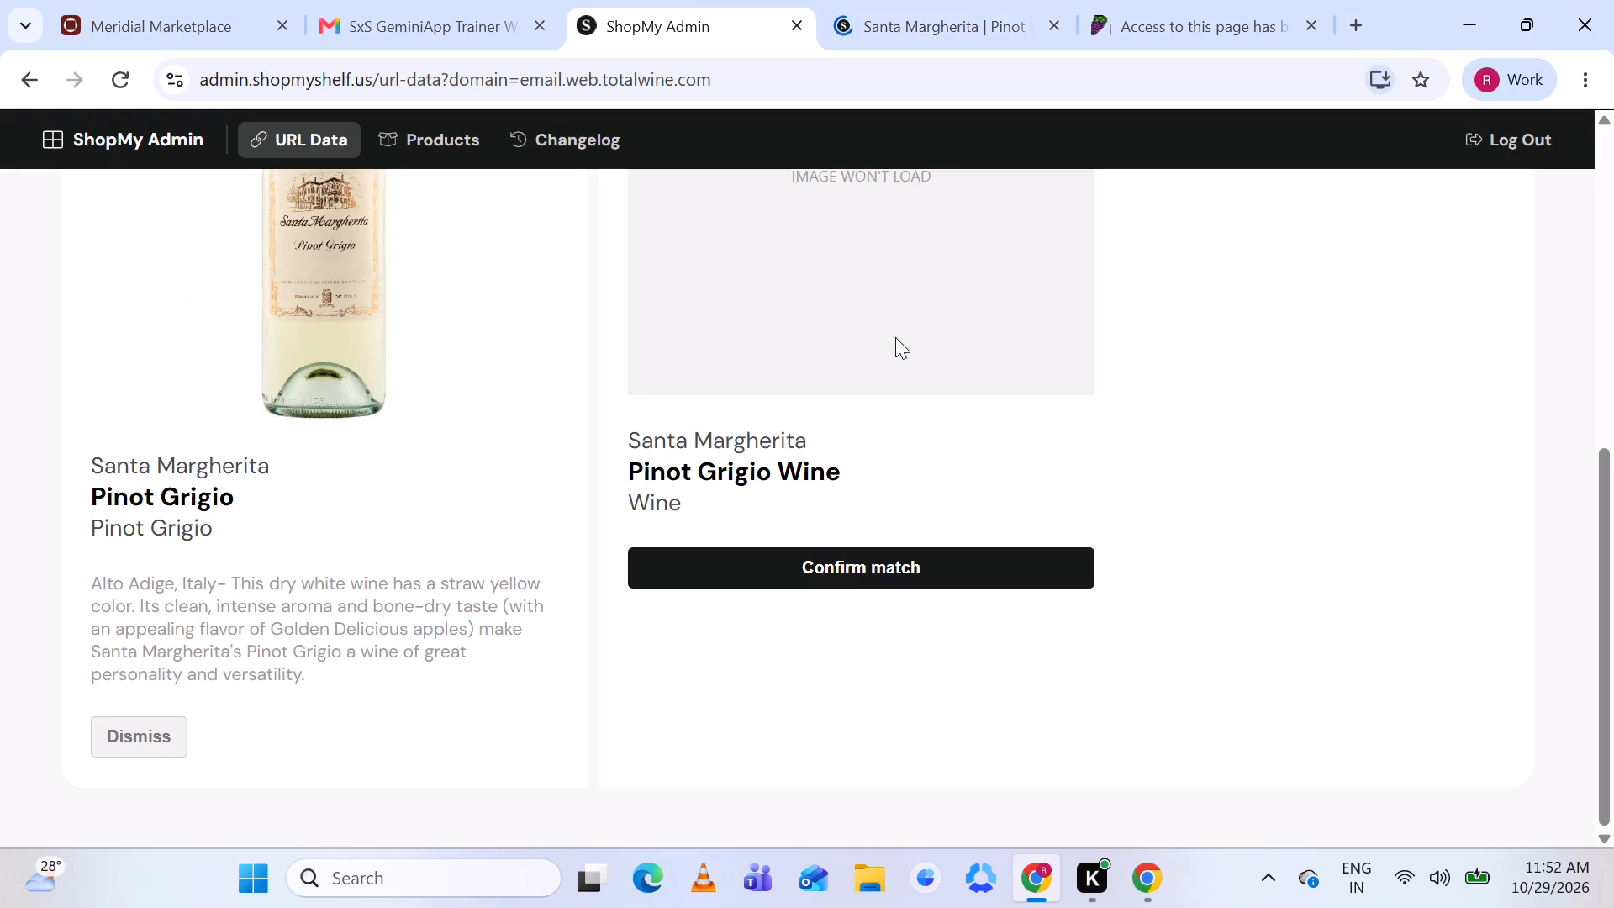
scroll(895, 337, "up", 1)
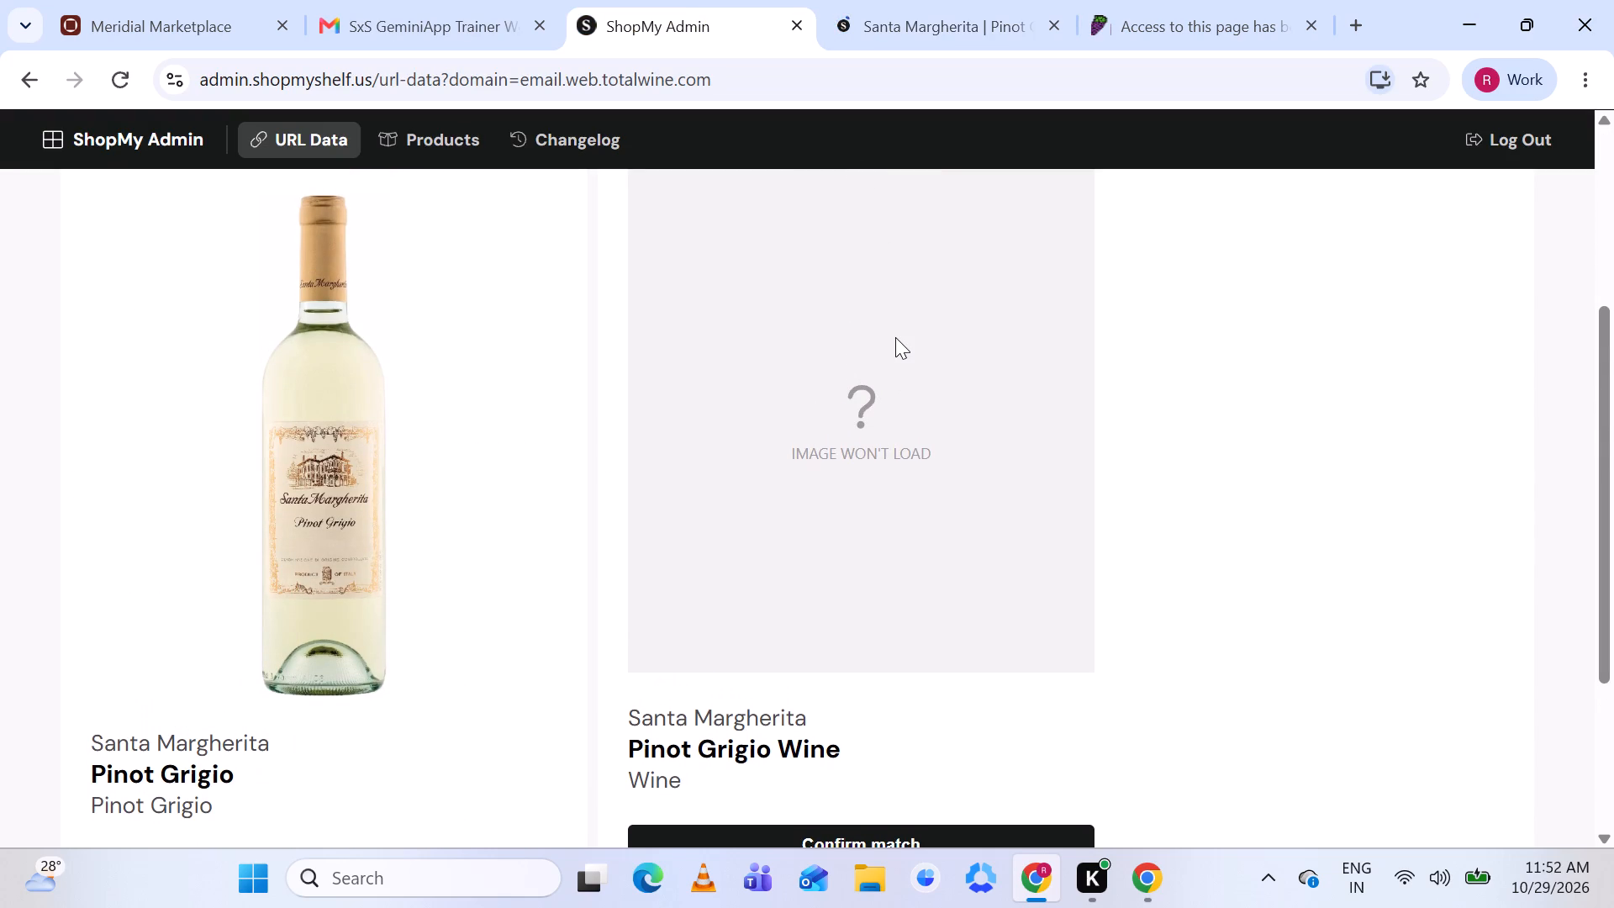
Match the listing to Santa Margherita Pinot Grigio Wine, check its brand, category, title and image, and save the match.
scroll(956, 499, "down", 2)
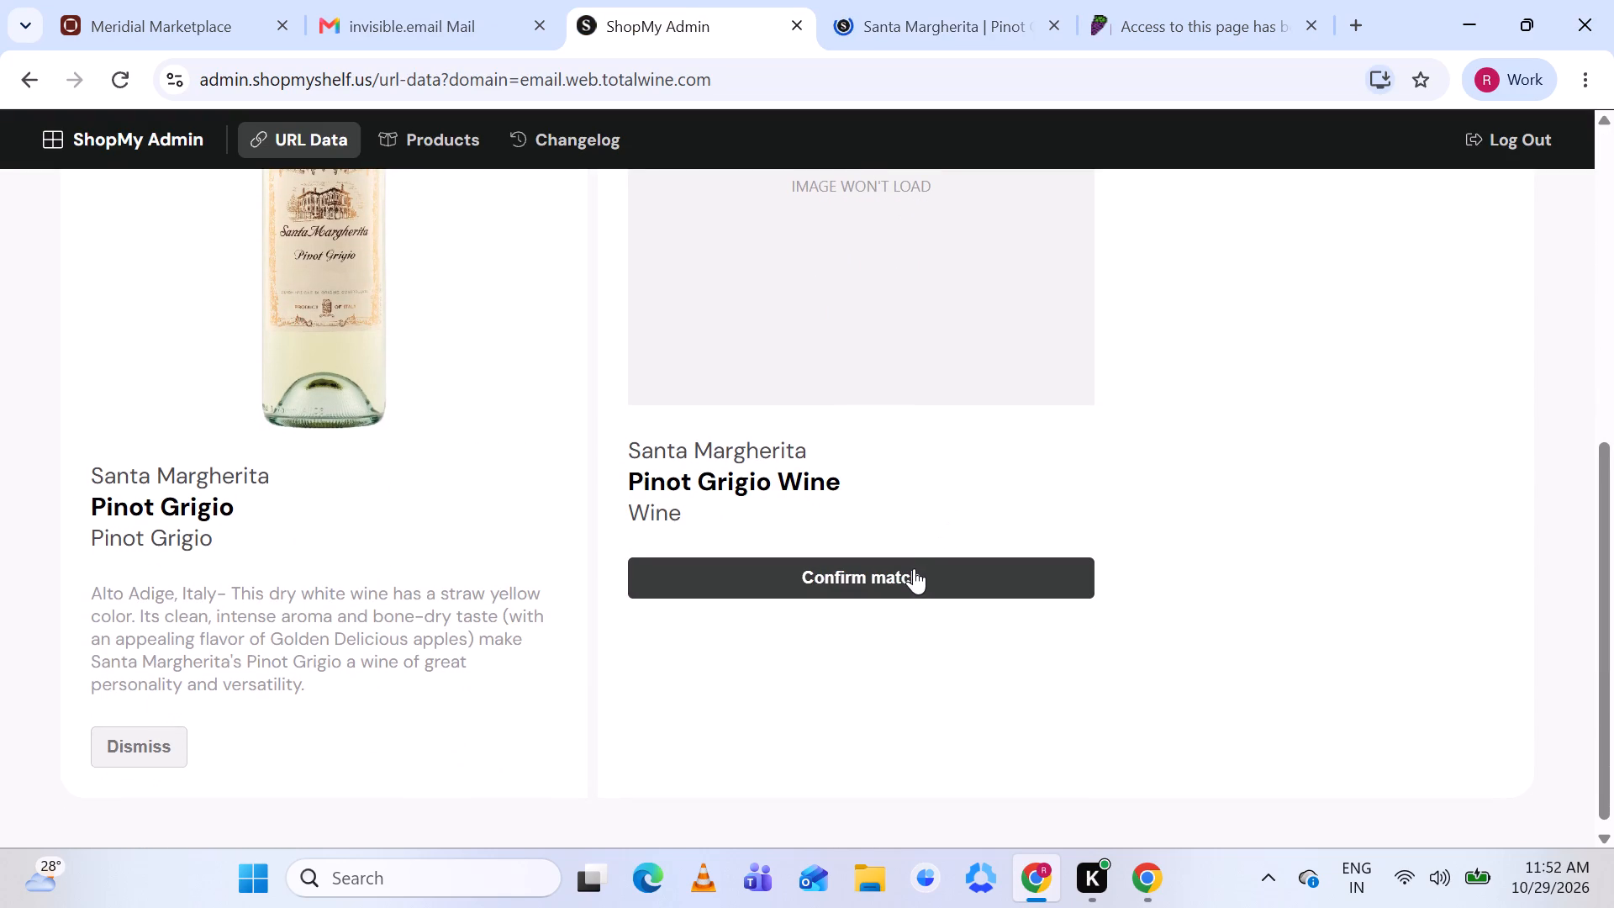
left_click(914, 568)
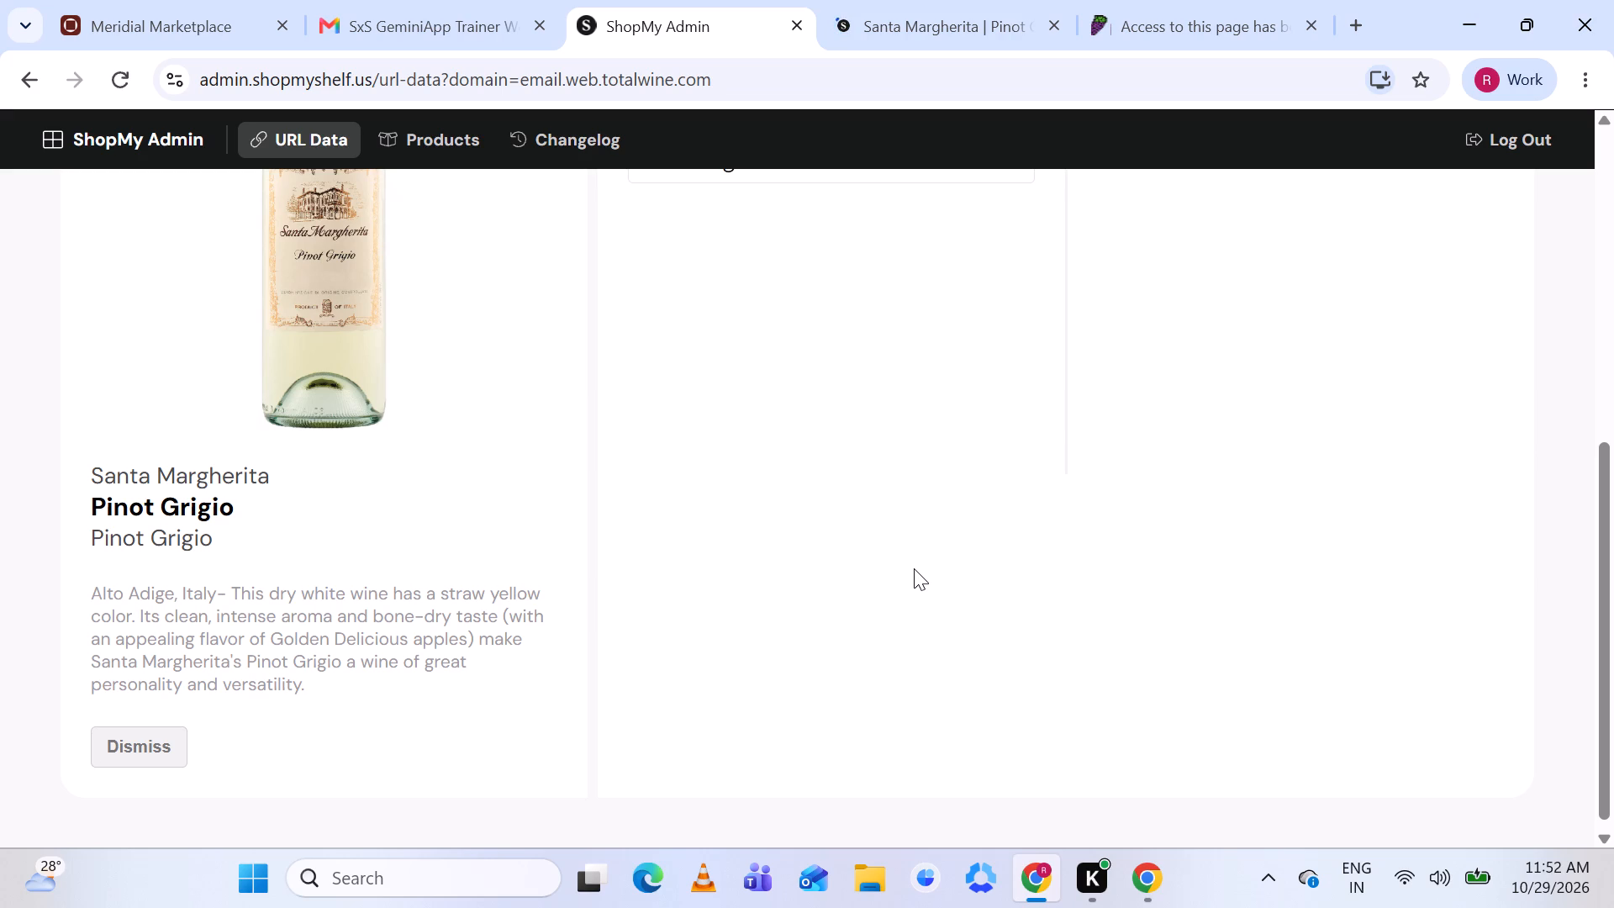
scroll(914, 568, "up", 1)
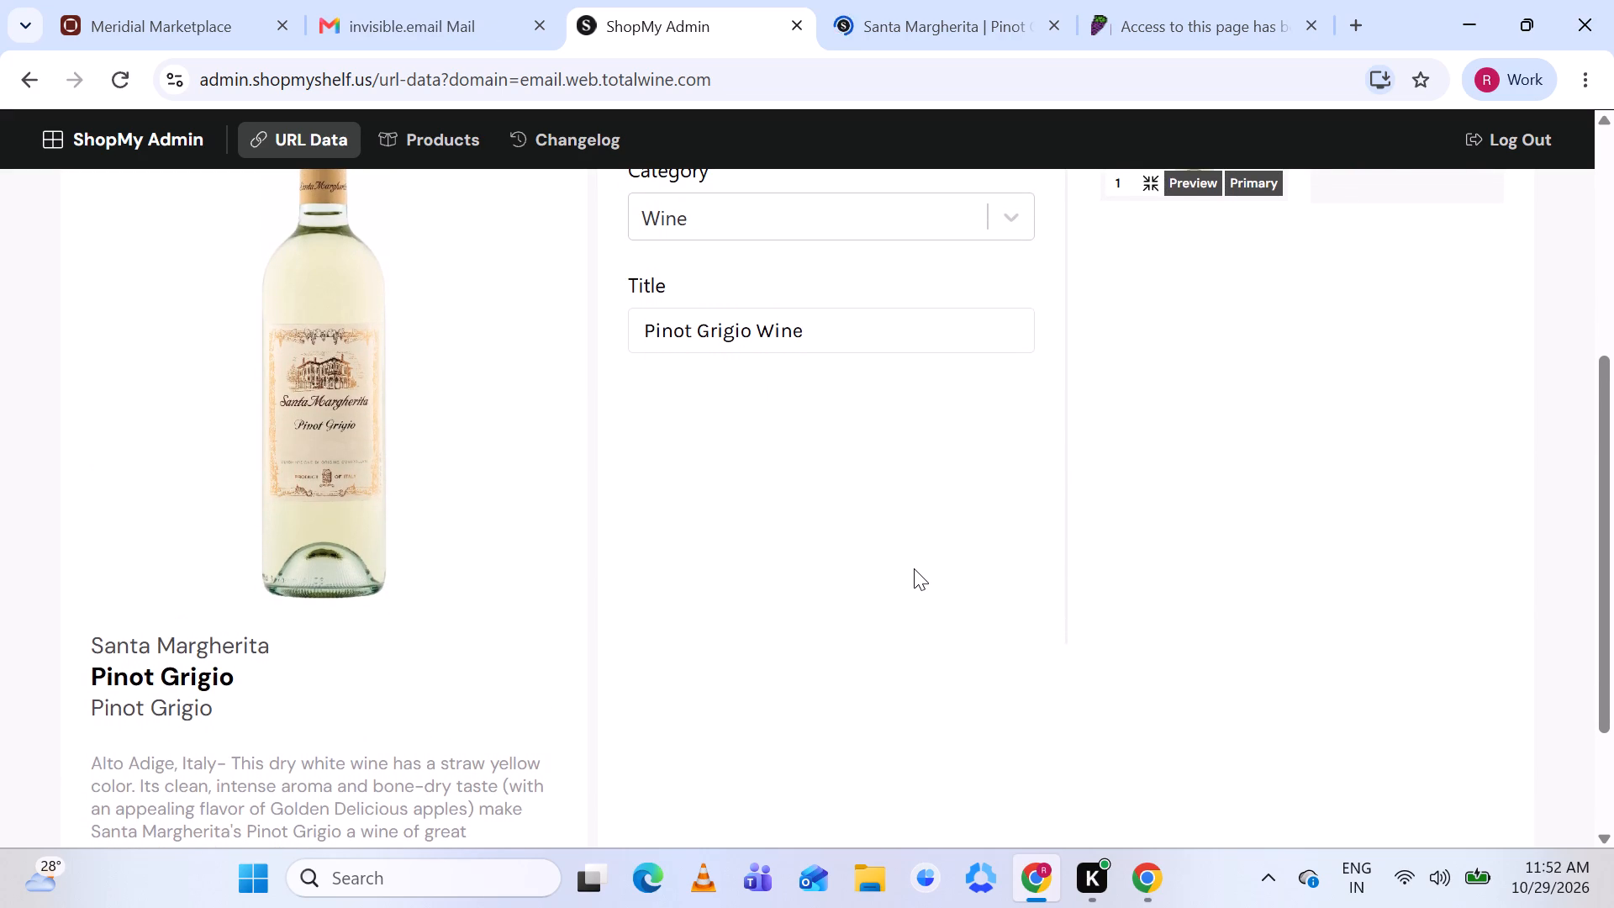
scroll(914, 568, "up", 2)
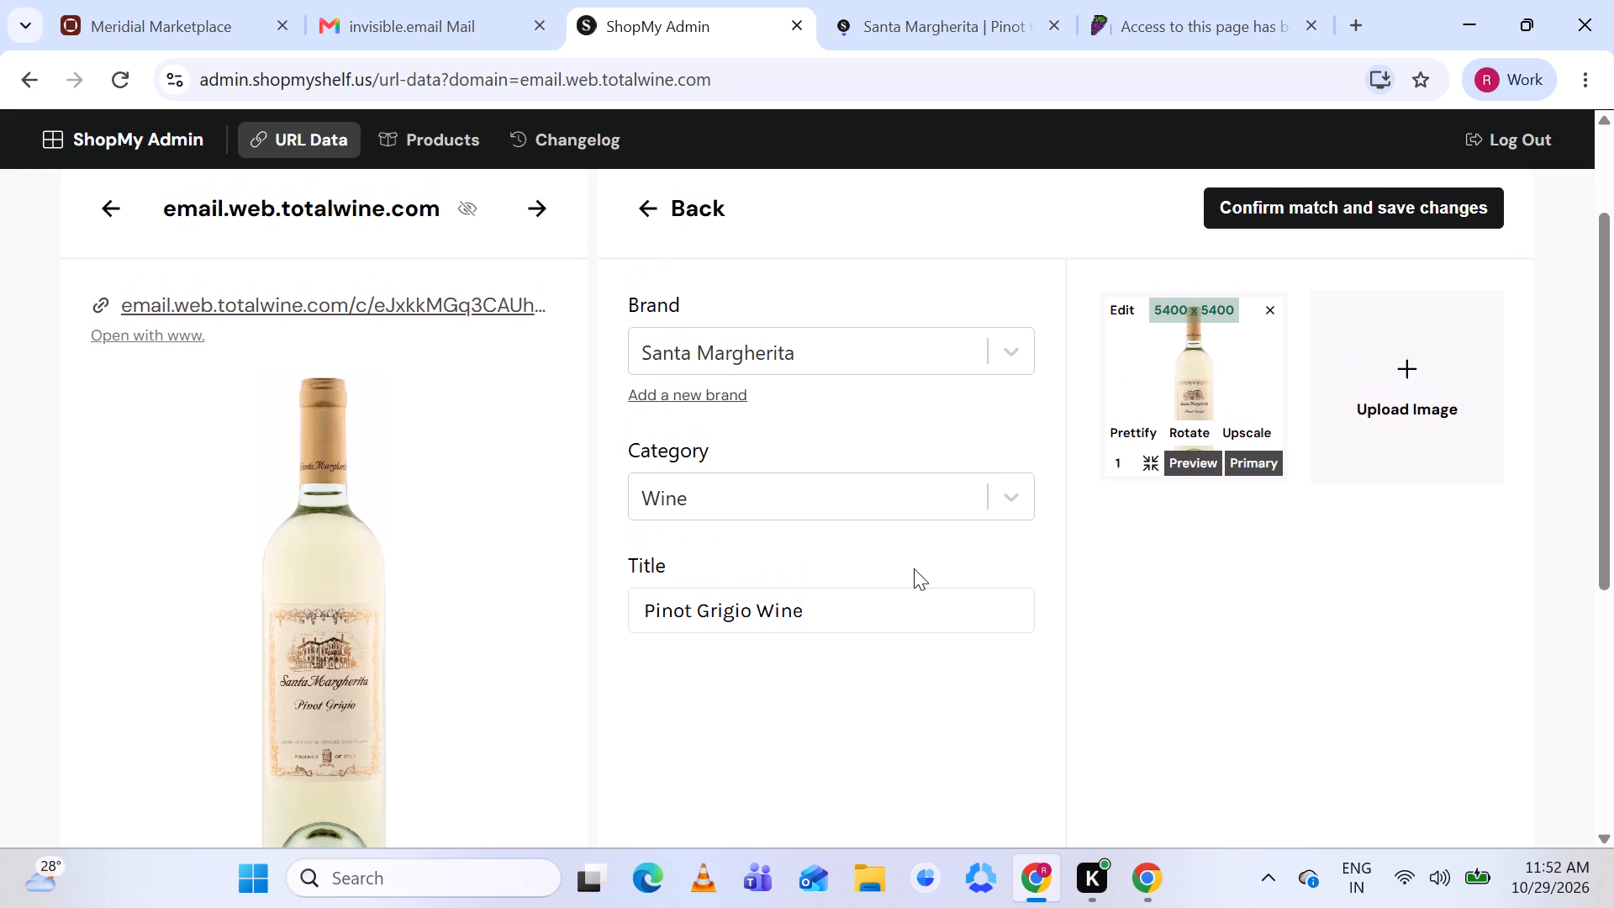
left_click(872, 606)
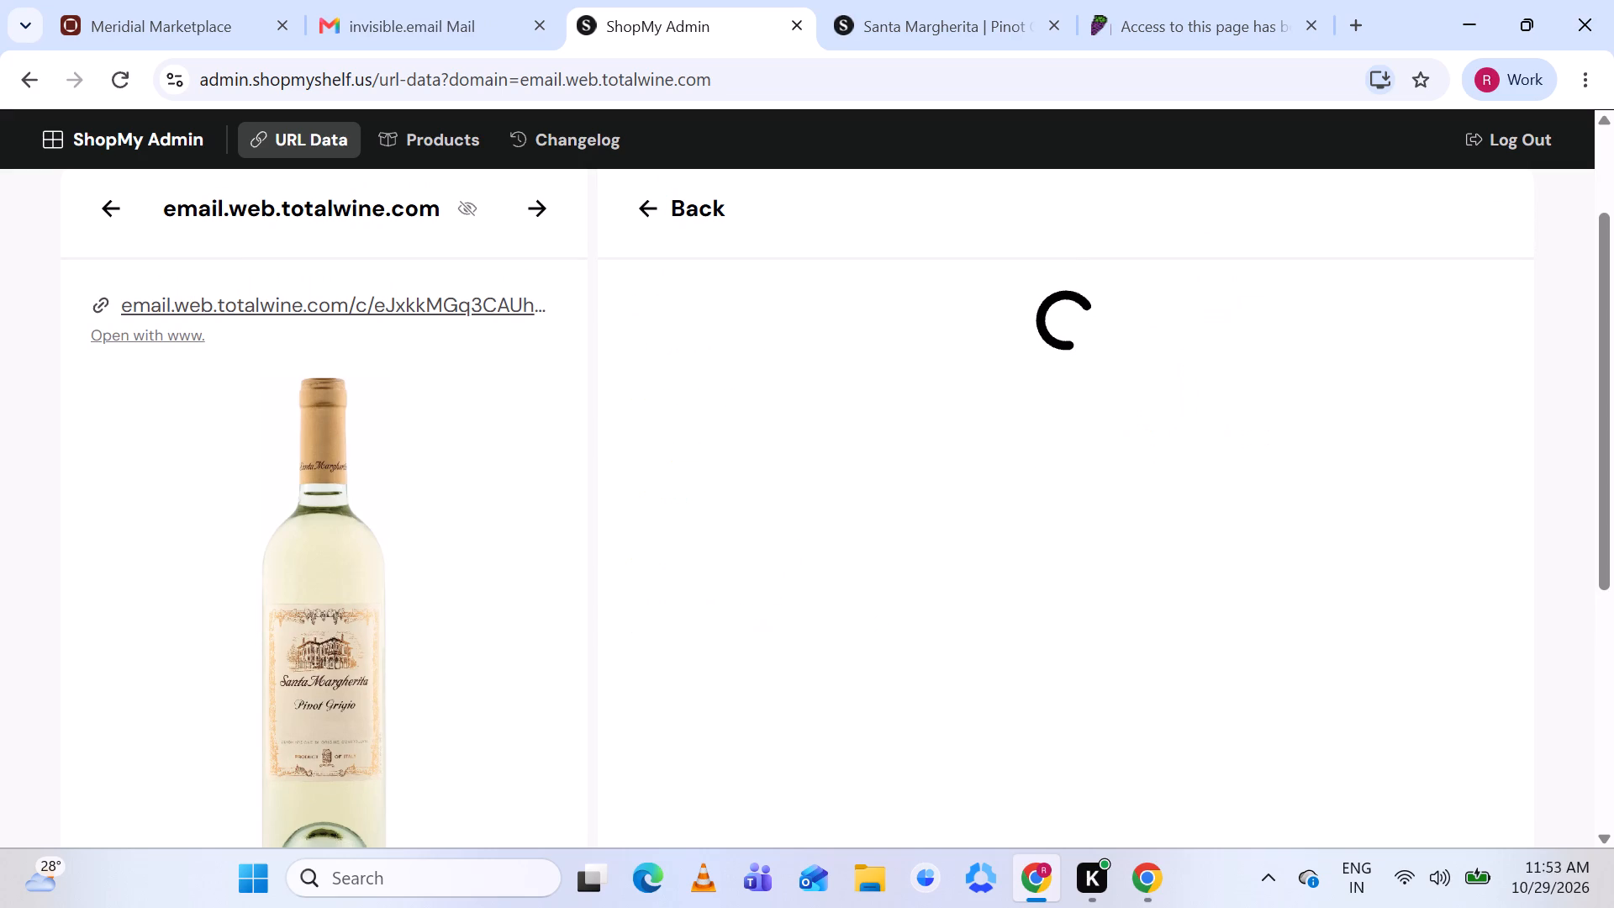
left_click(1293, 204)
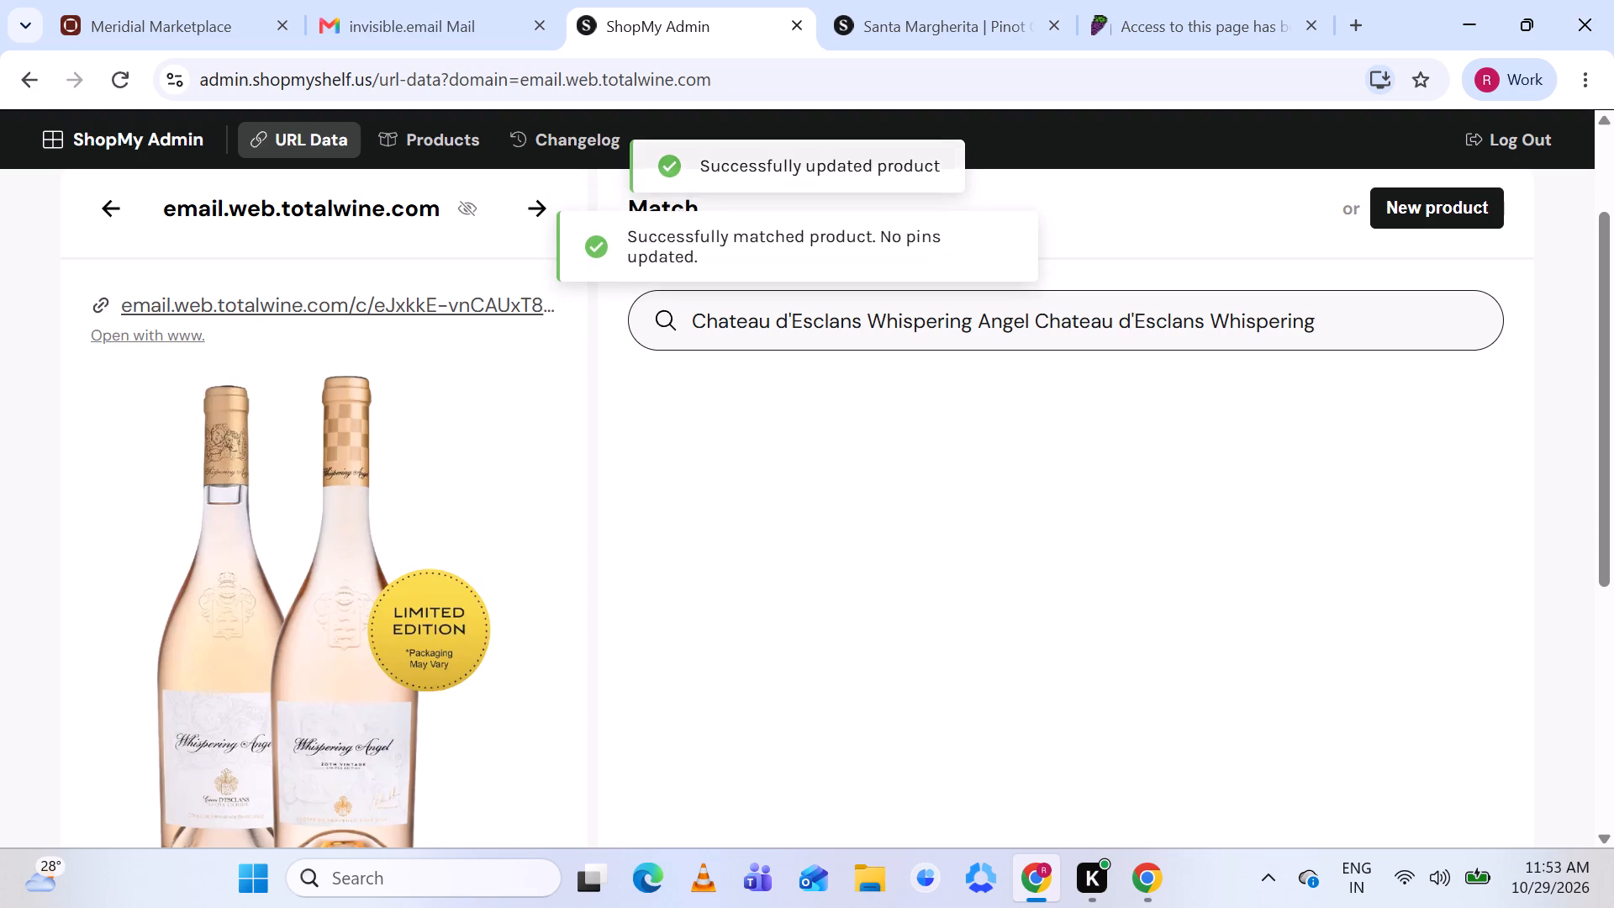
Start a new product for the Whispering Angel 20th Anniversary listing and correct Desclans to d'Esclans in its title.
left_click(1441, 198)
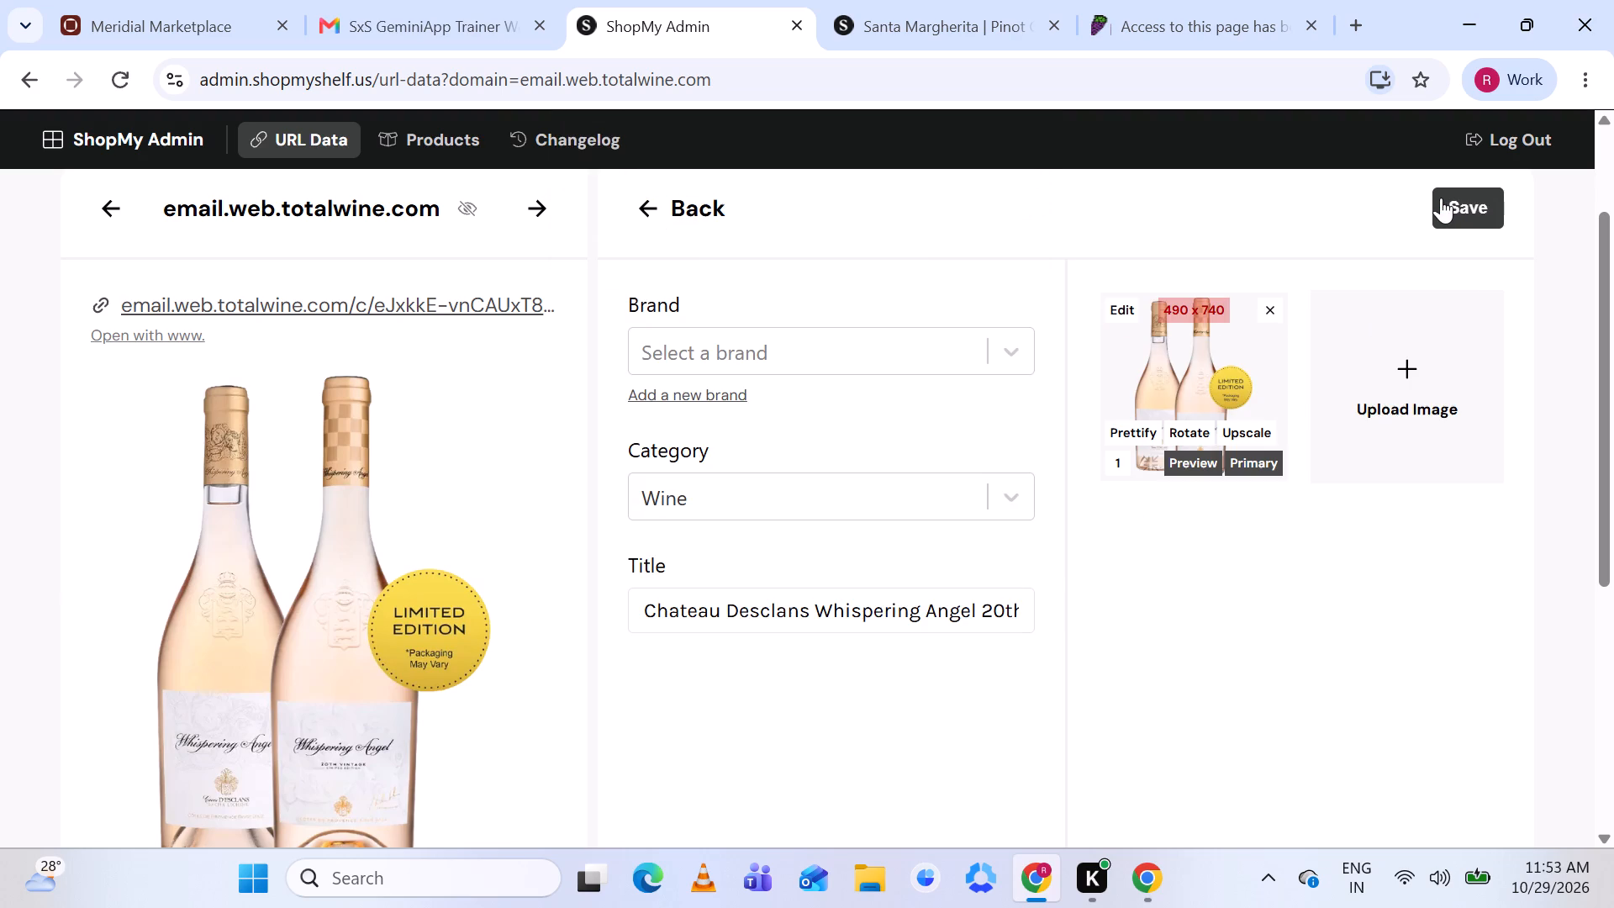
scroll(1189, 391, "down", 4)
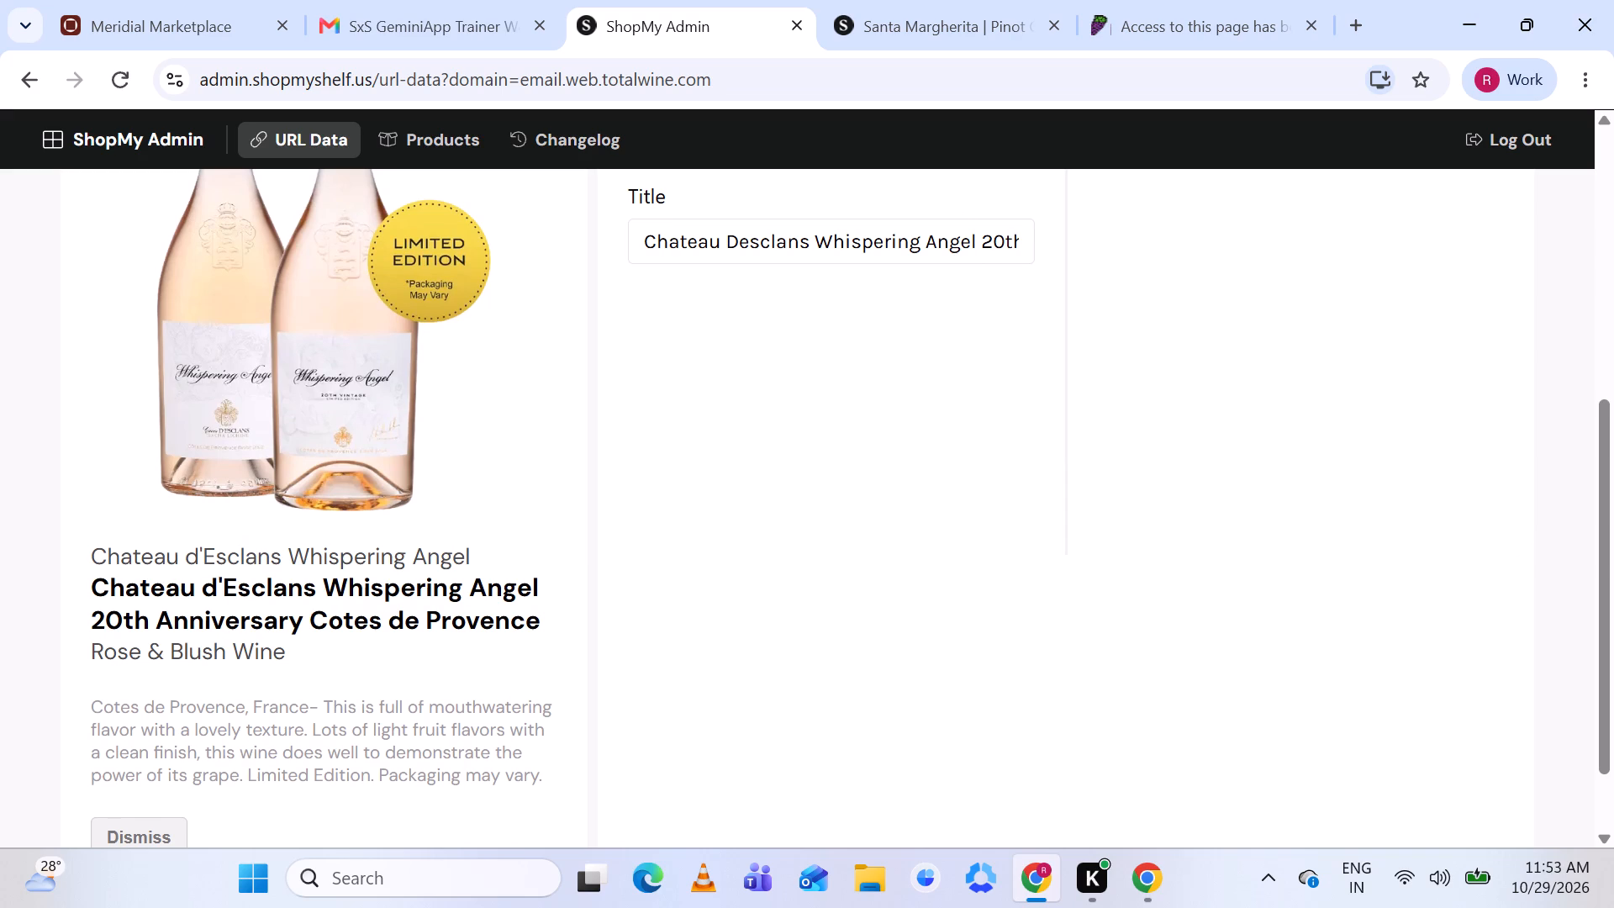
left_click(736, 241)
key("BackSpace")
key("d")
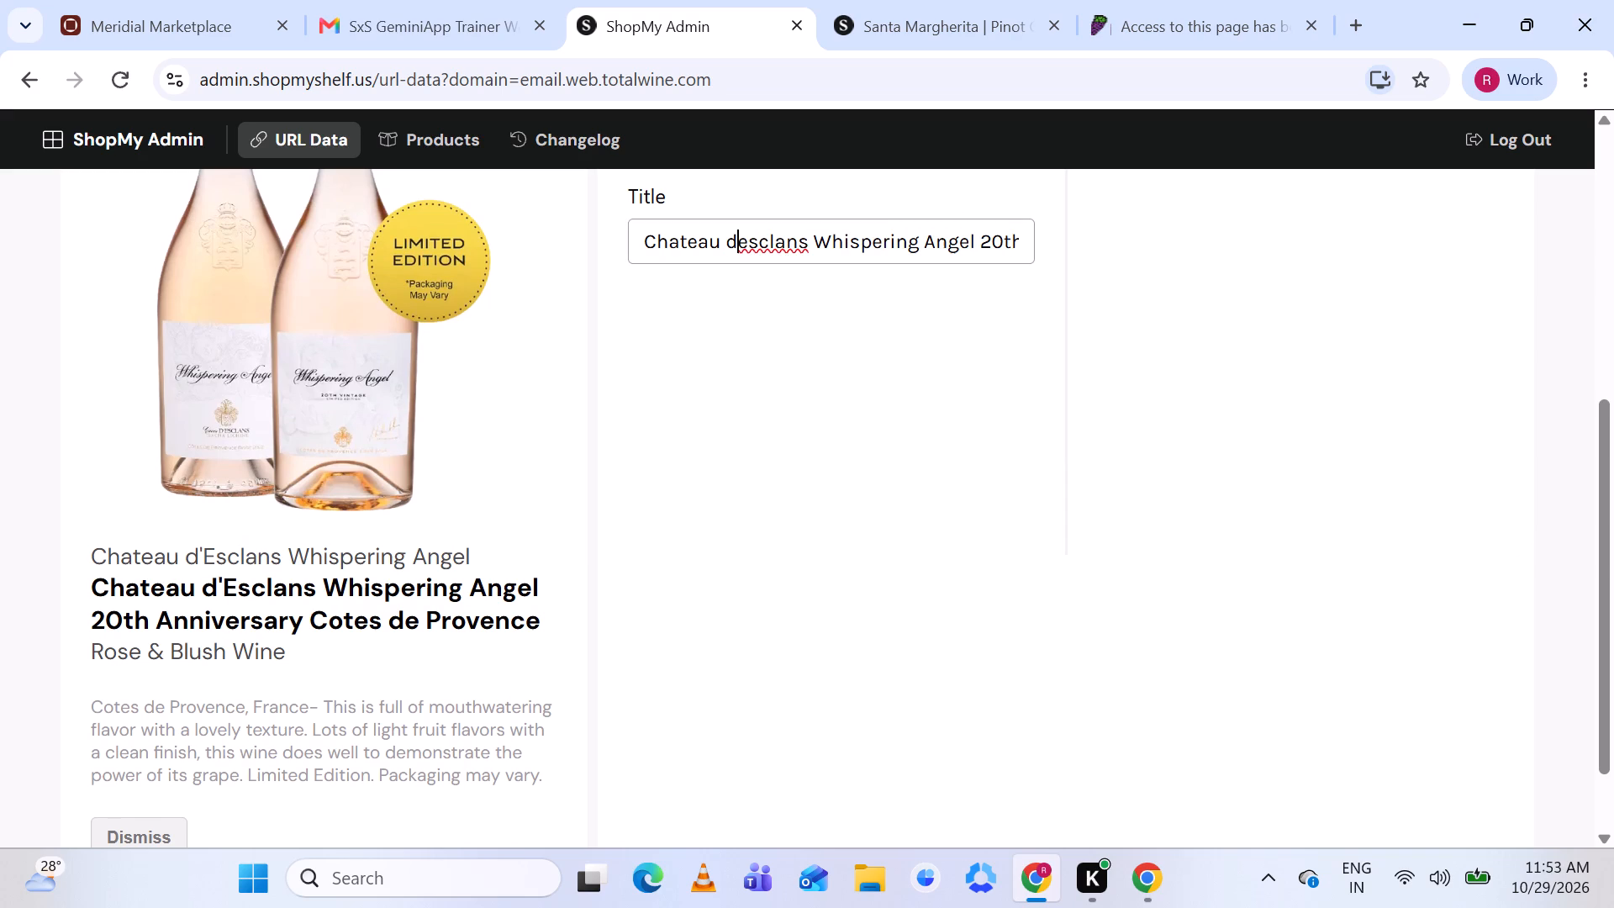
key("apostrophe")
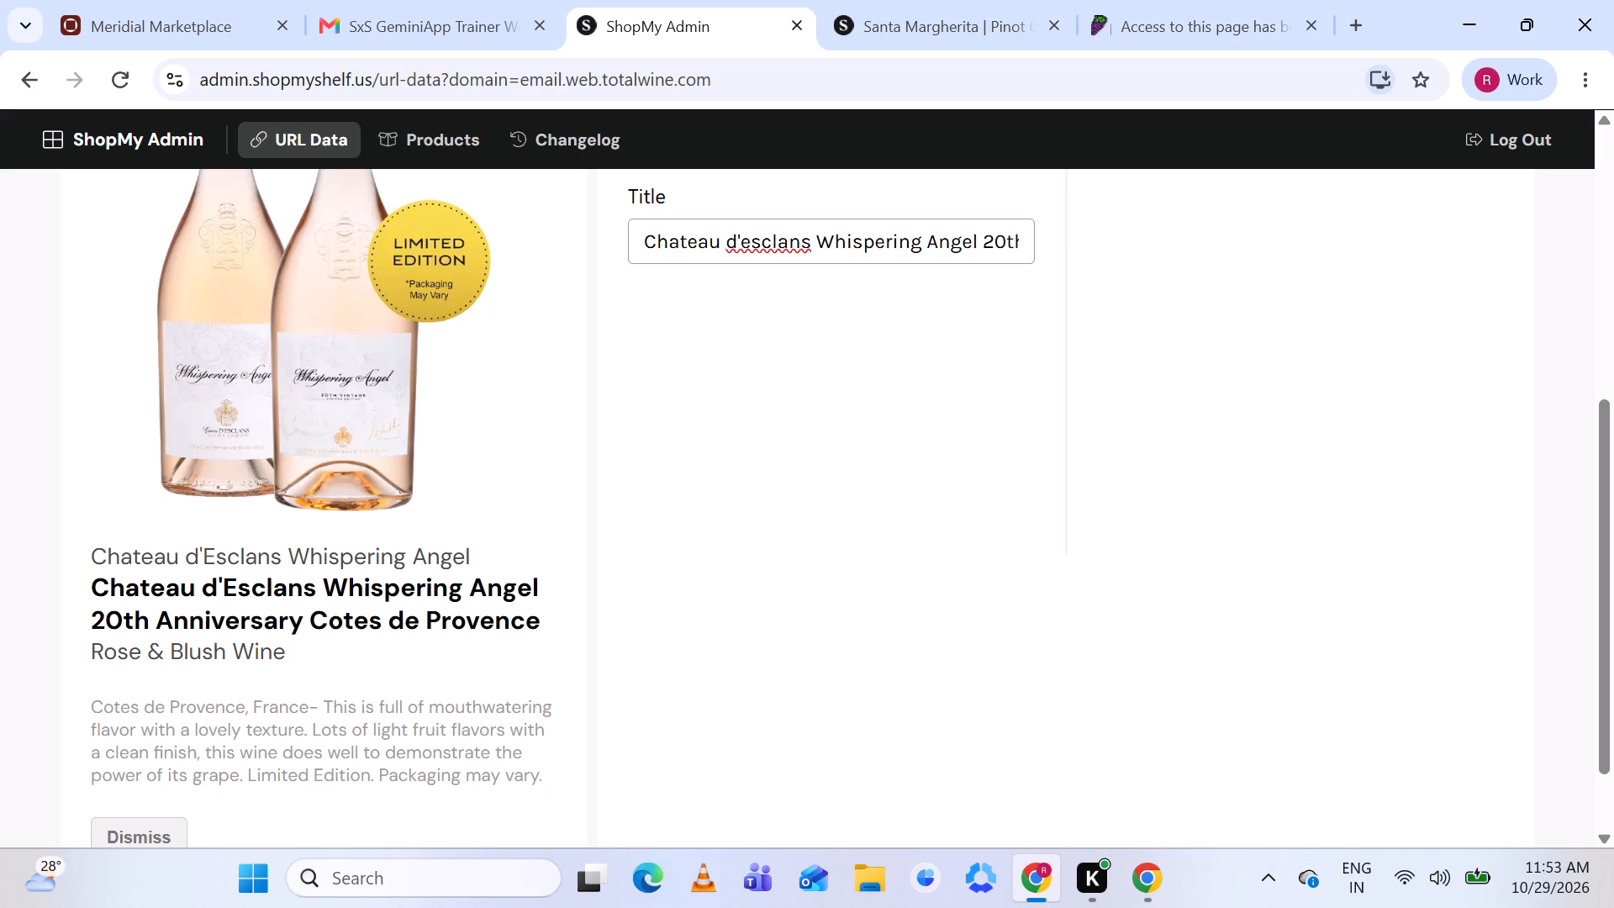
key("Right")
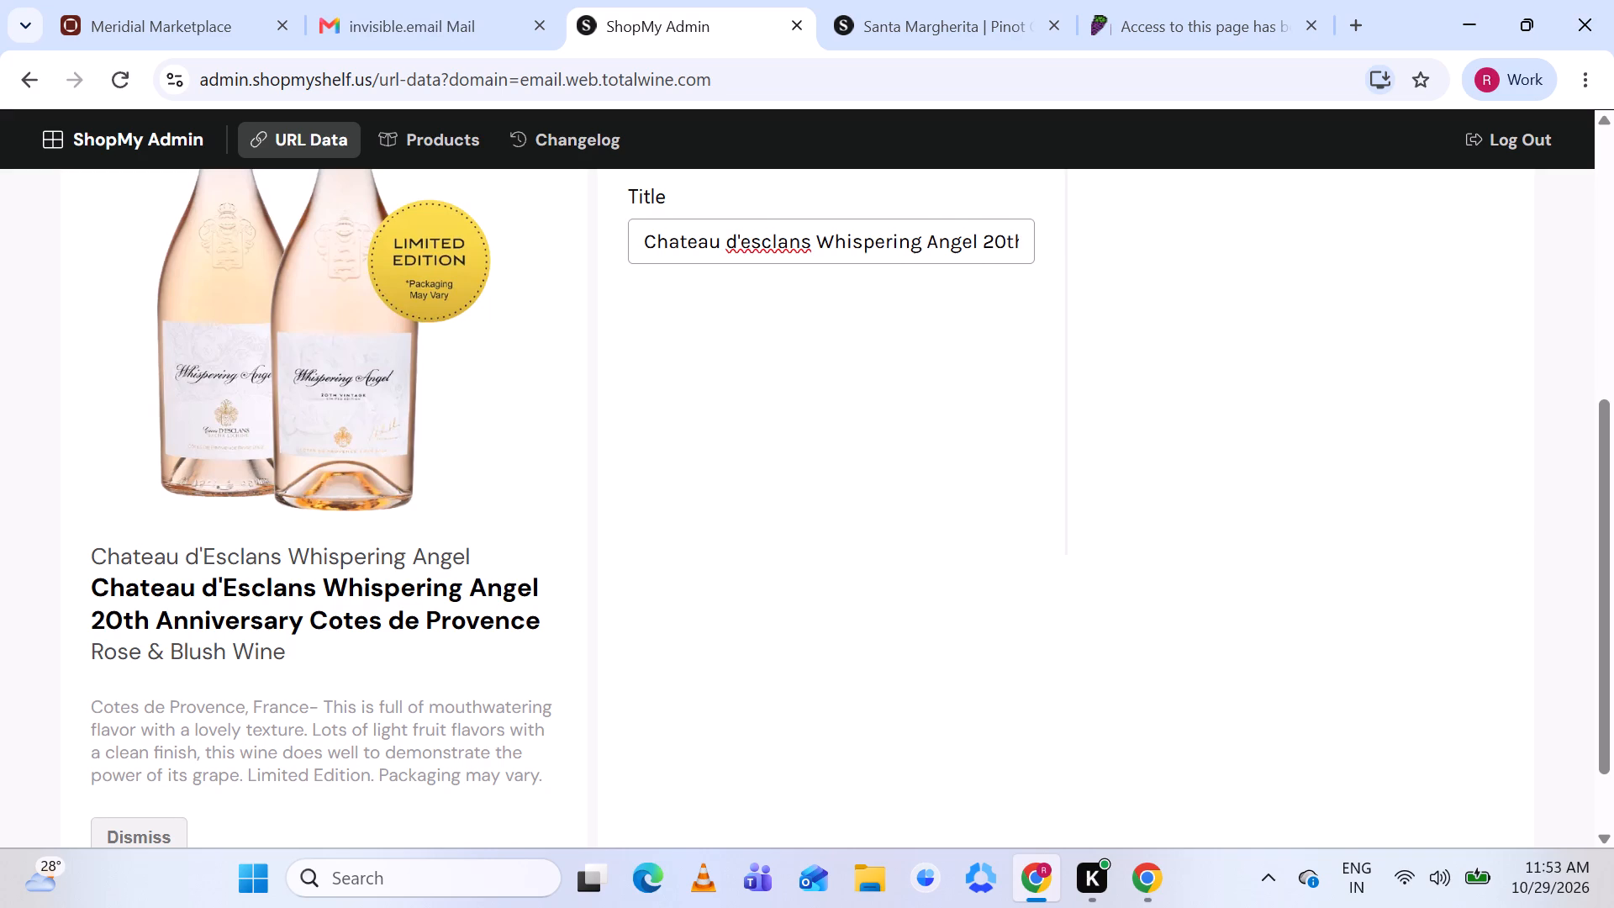
key("BackSpace")
key("shift+e")
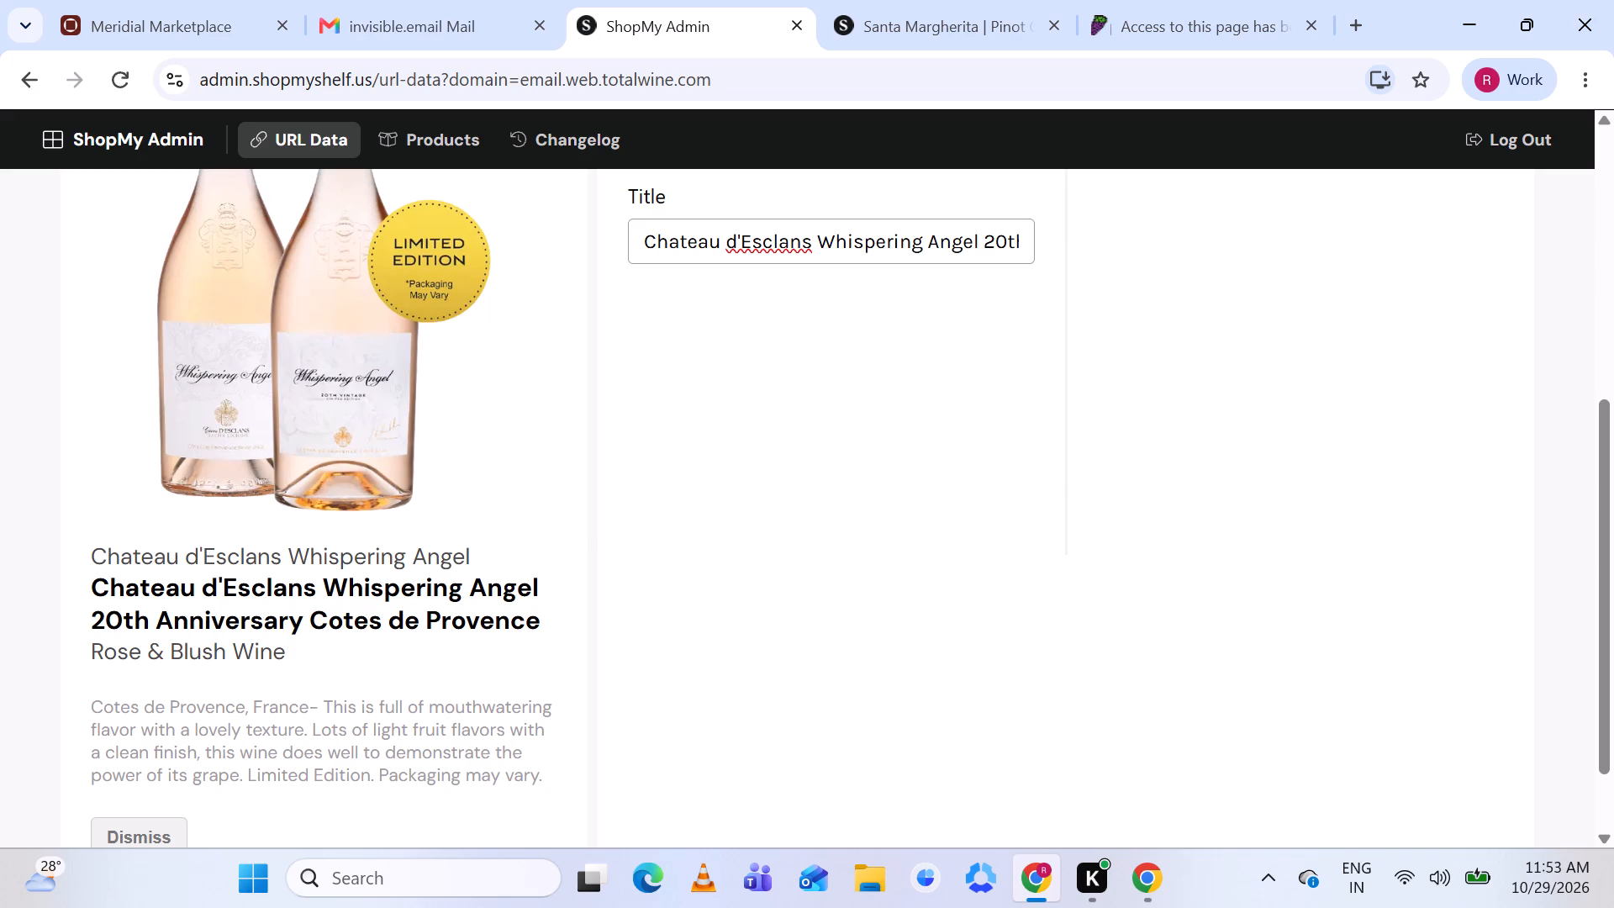
scroll(856, 238, "left", 1)
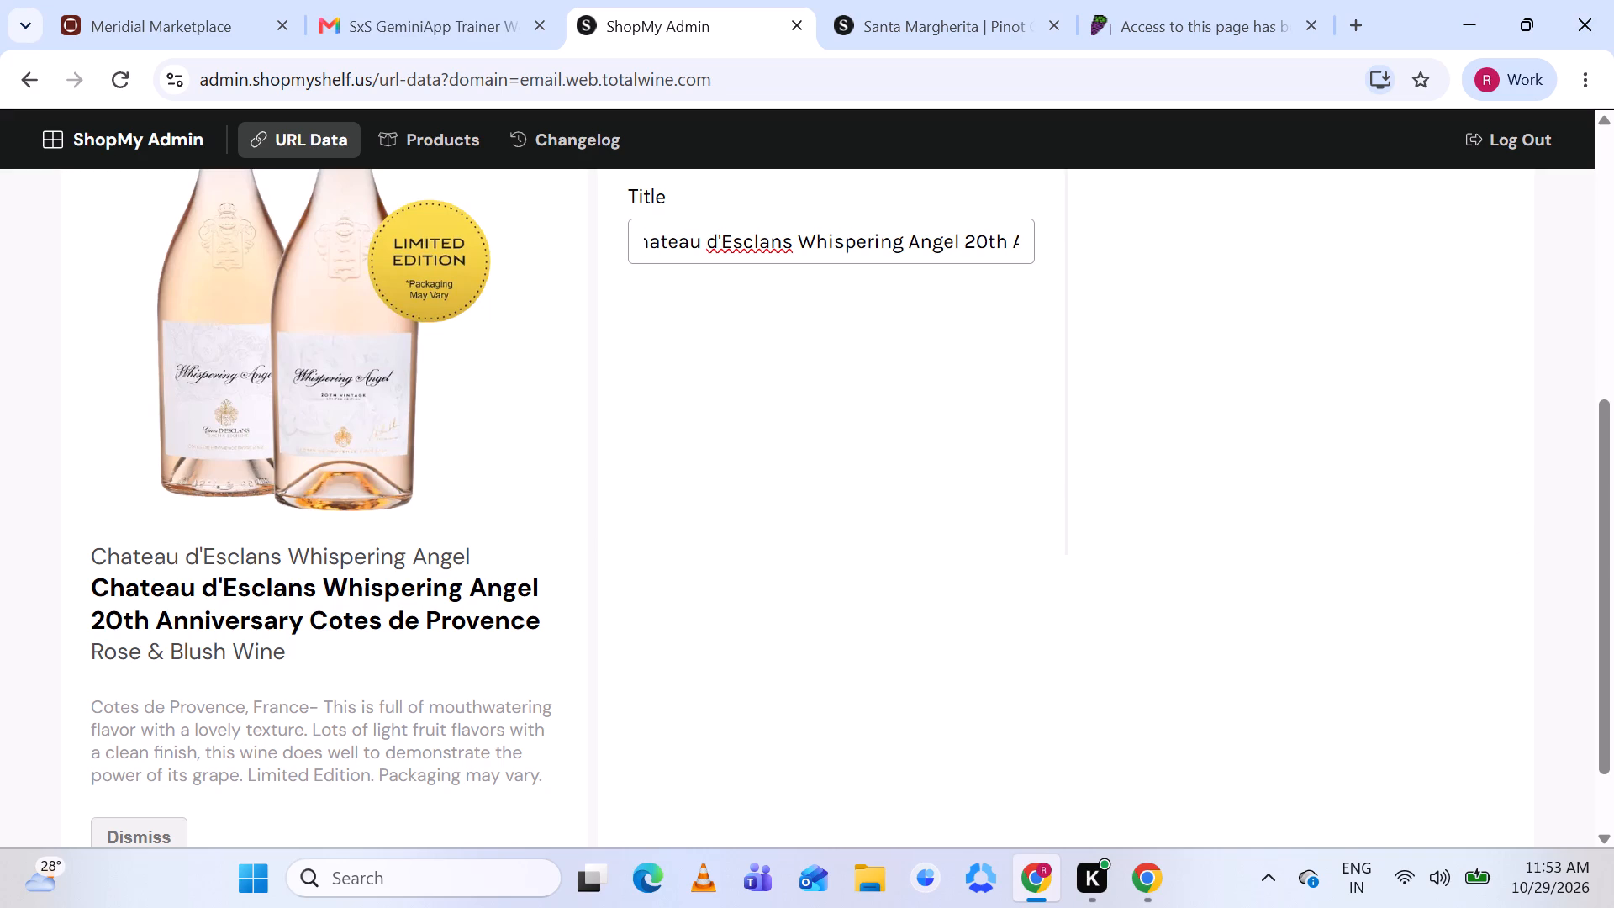
scroll(856, 238, "left", 1)
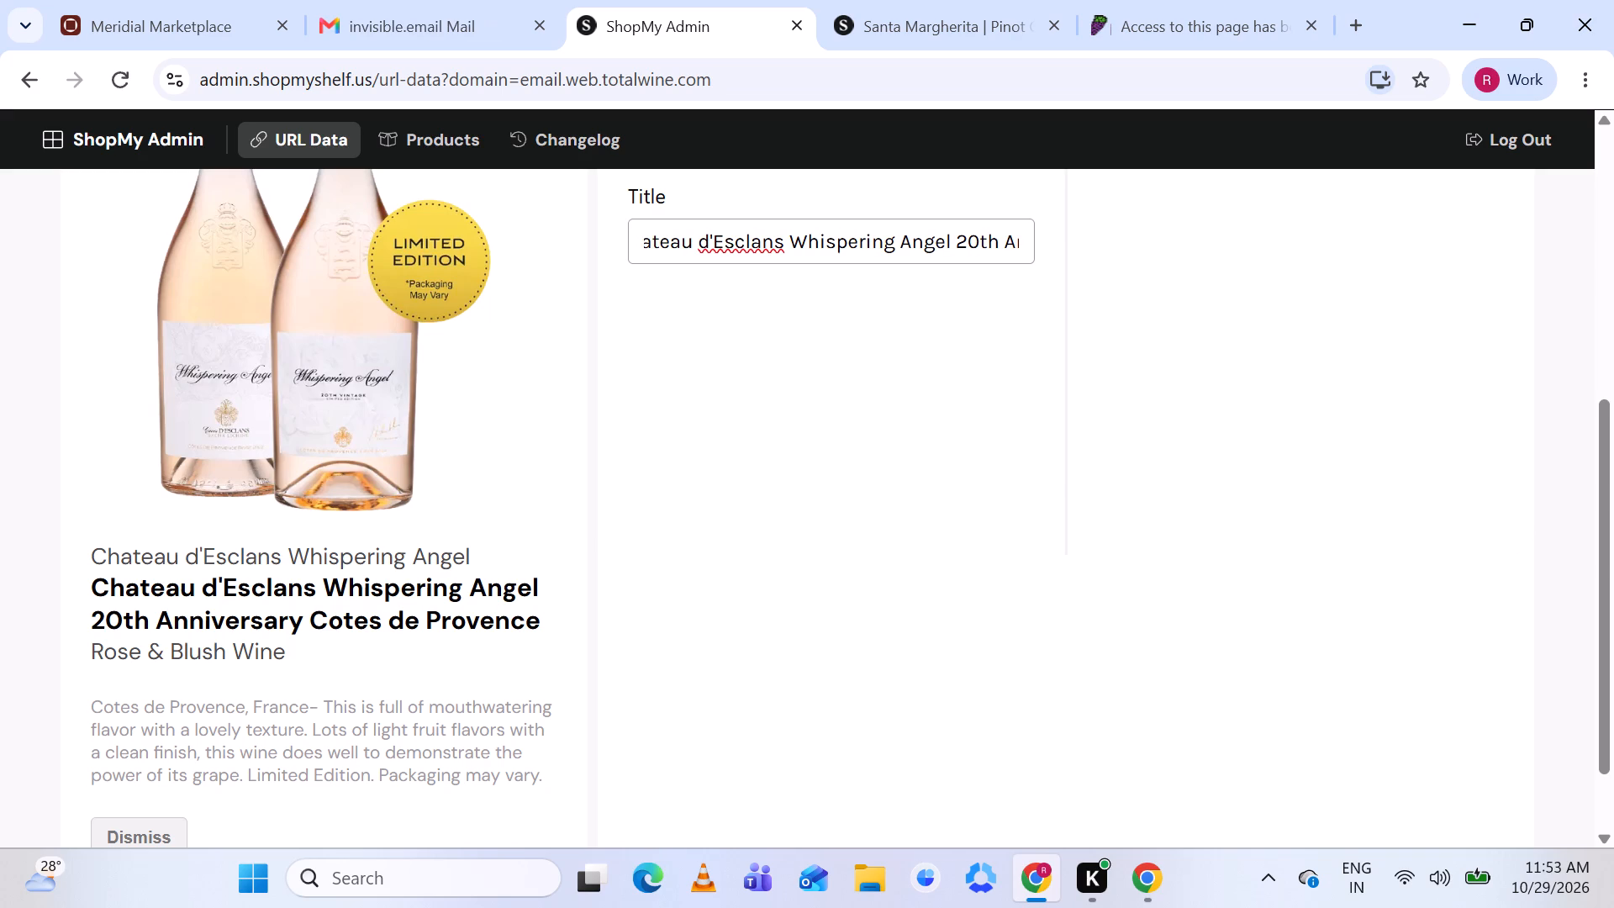
Read through the full title of the new Whispering Angel product and review its brand, category and image.
scroll(856, 238, "left", 2)
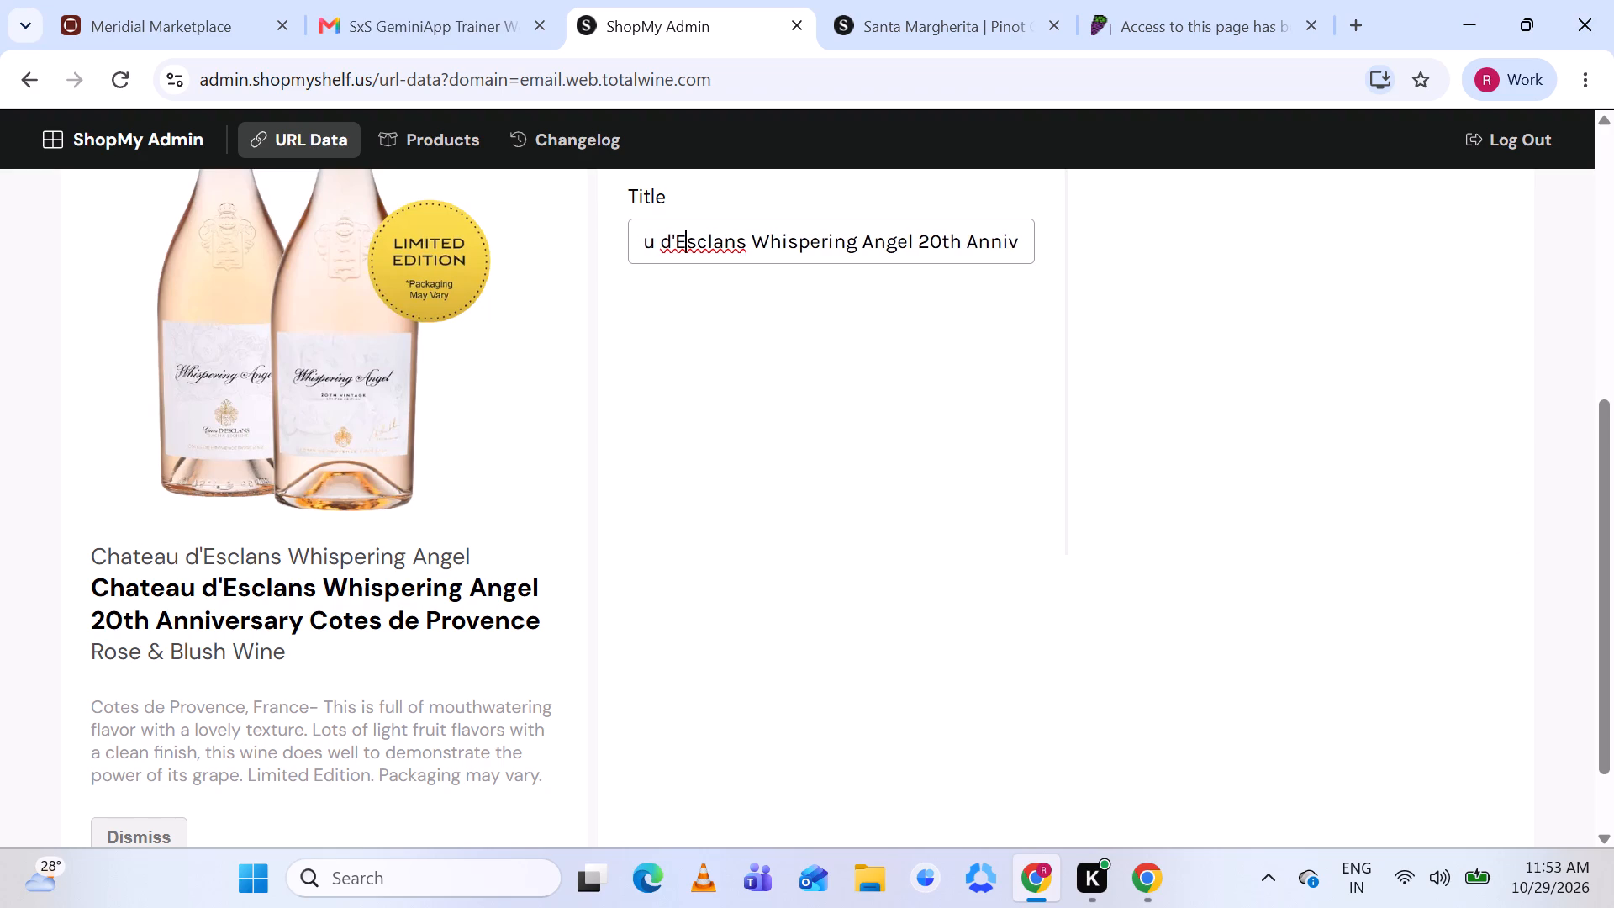
scroll(856, 238, "left", 1)
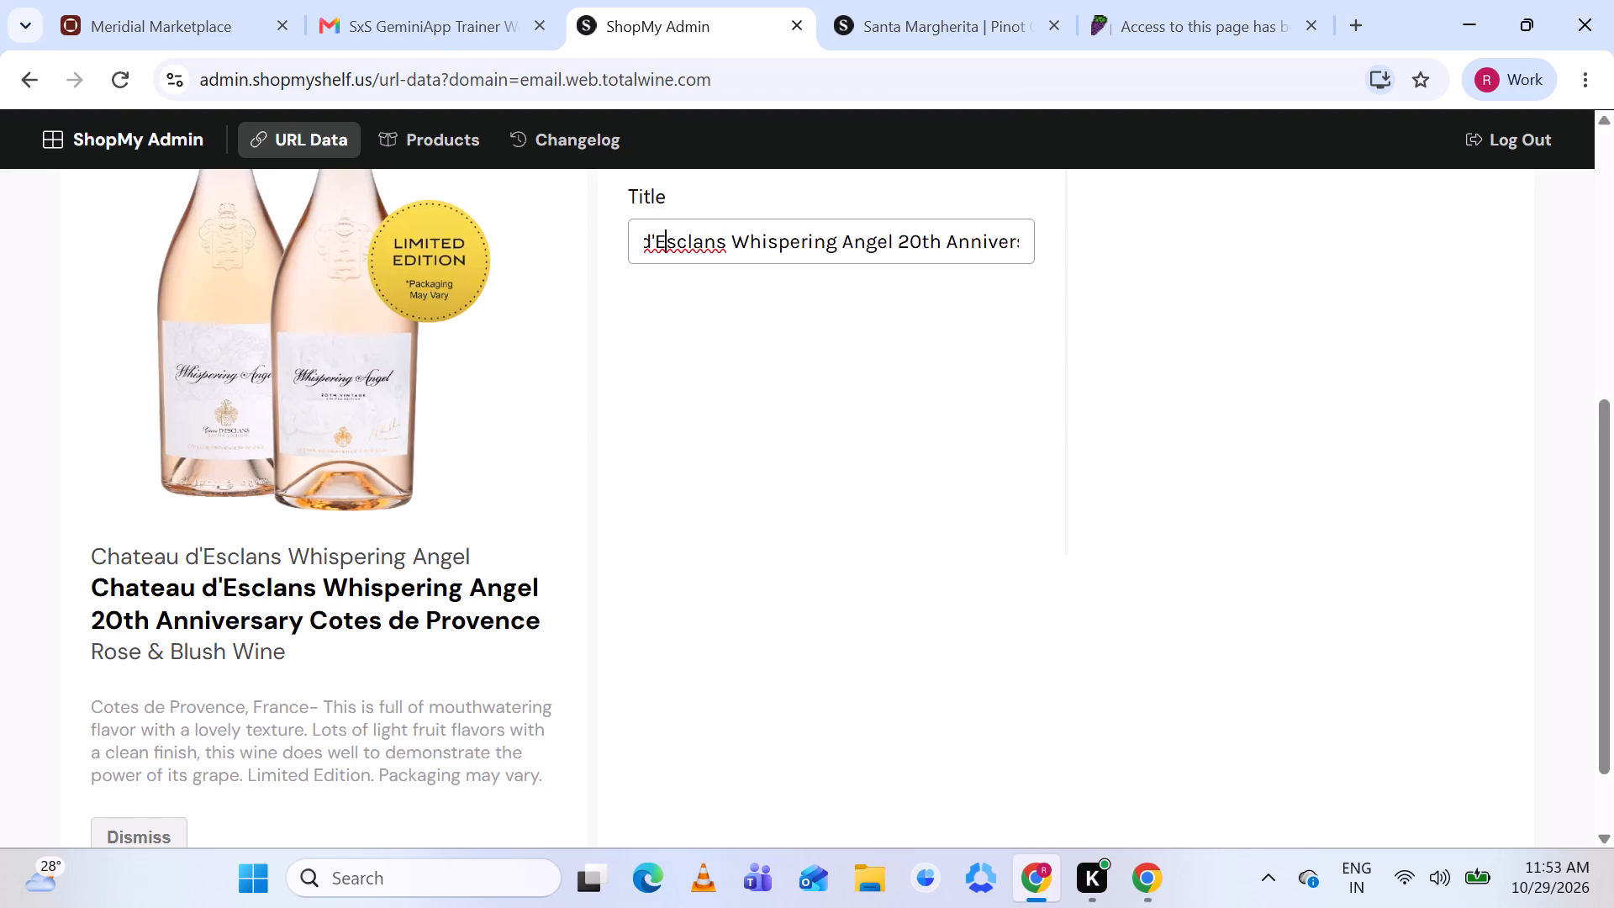
scroll(856, 238, "left", 2)
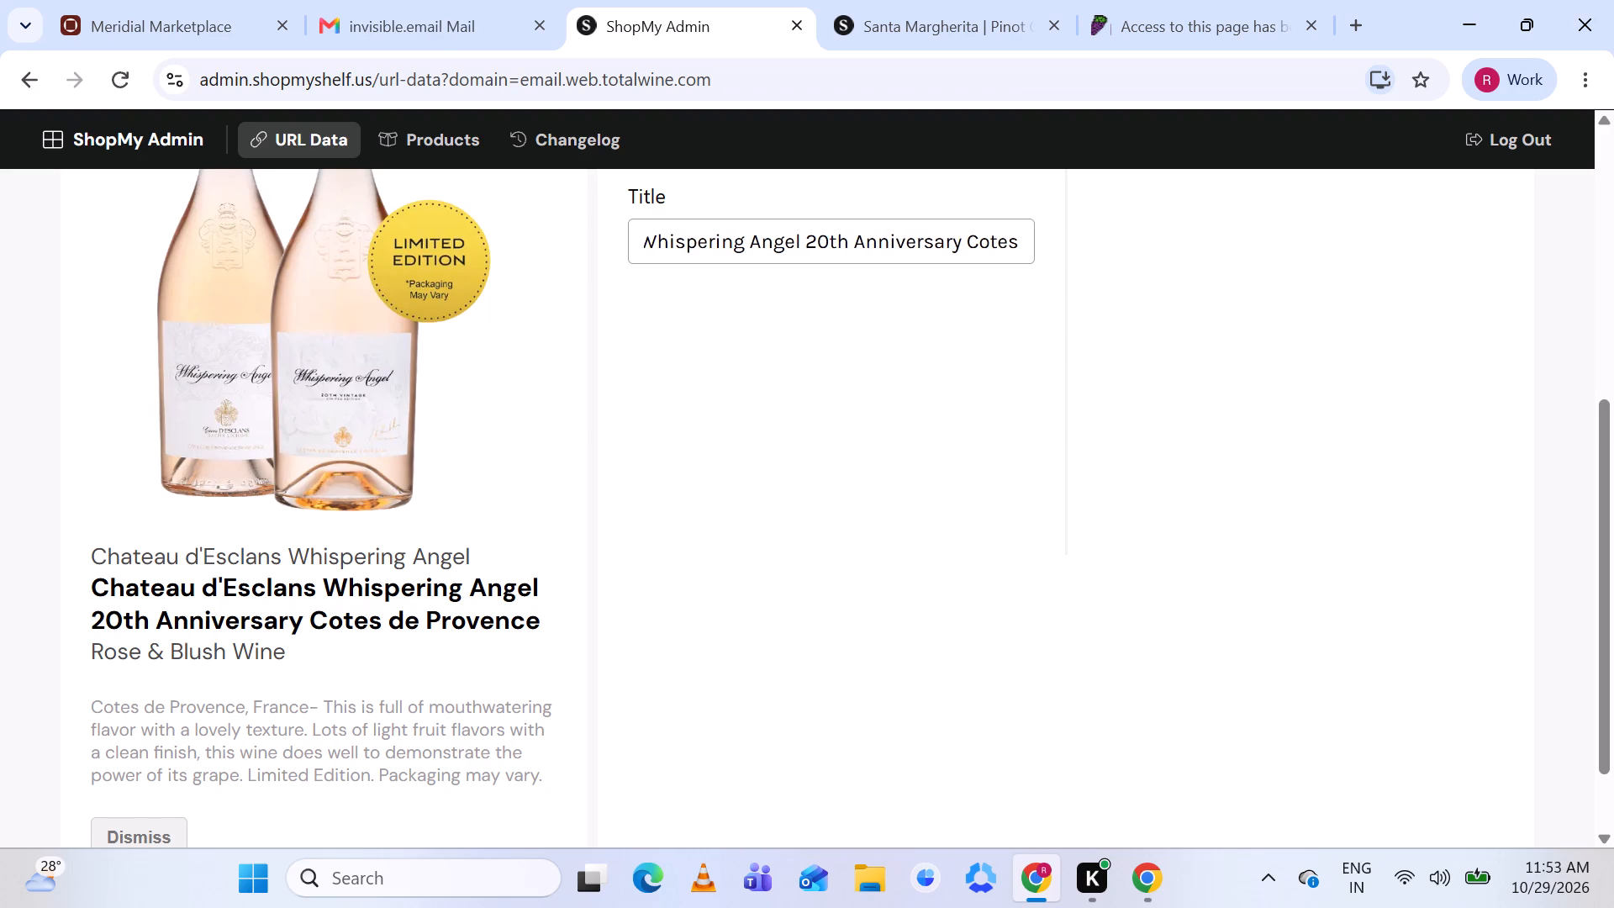
scroll(856, 238, "left", 3)
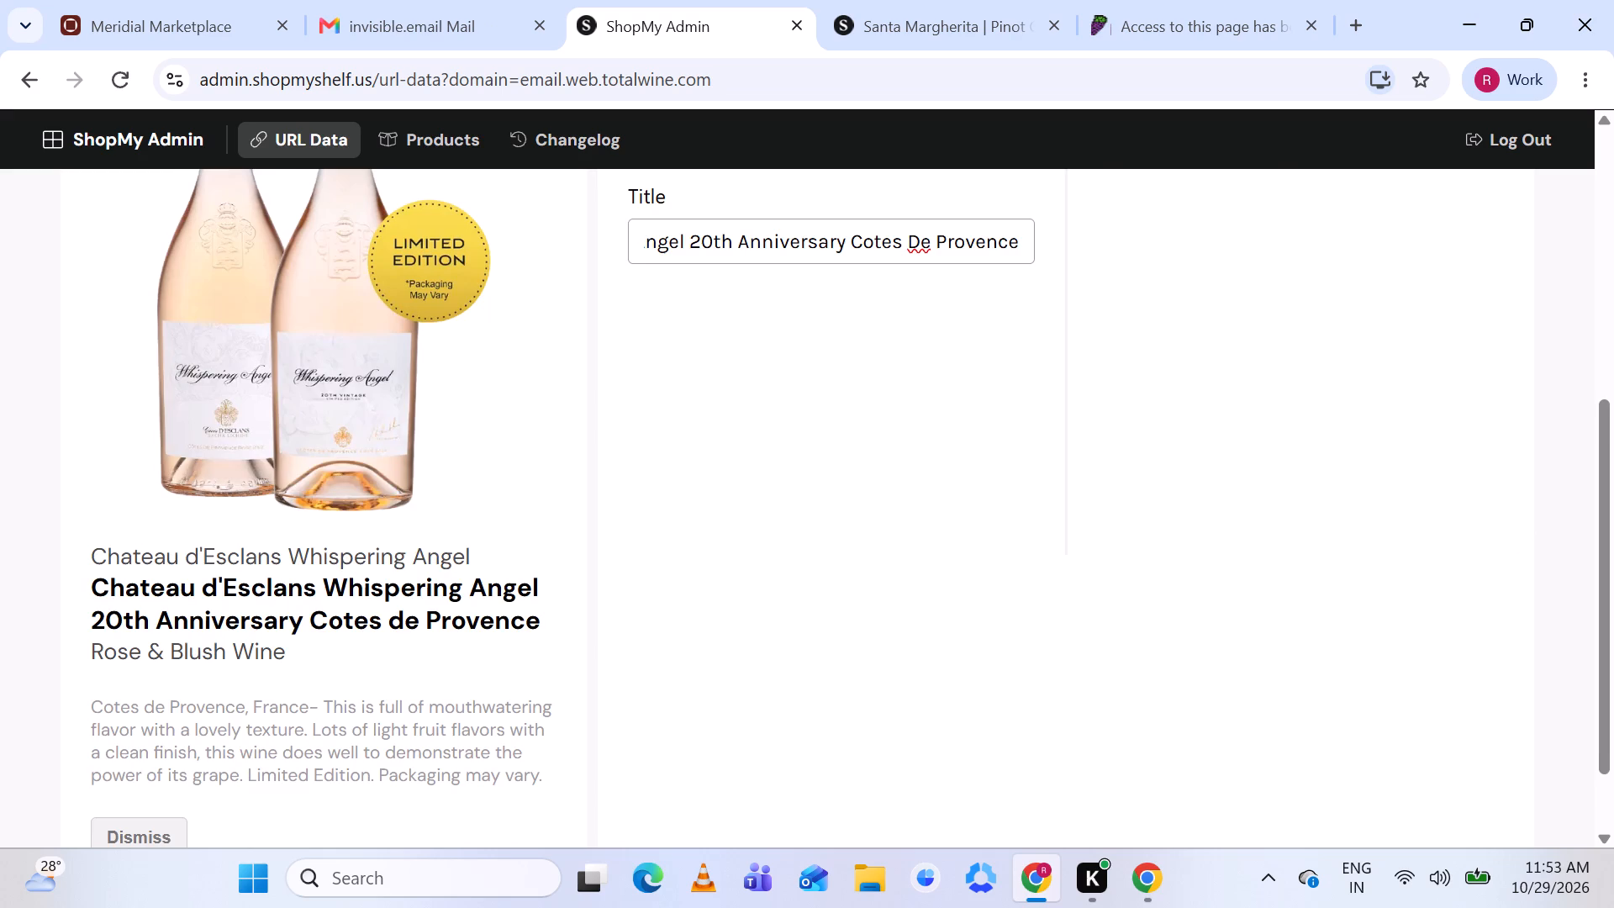
scroll(856, 238, "up", 2)
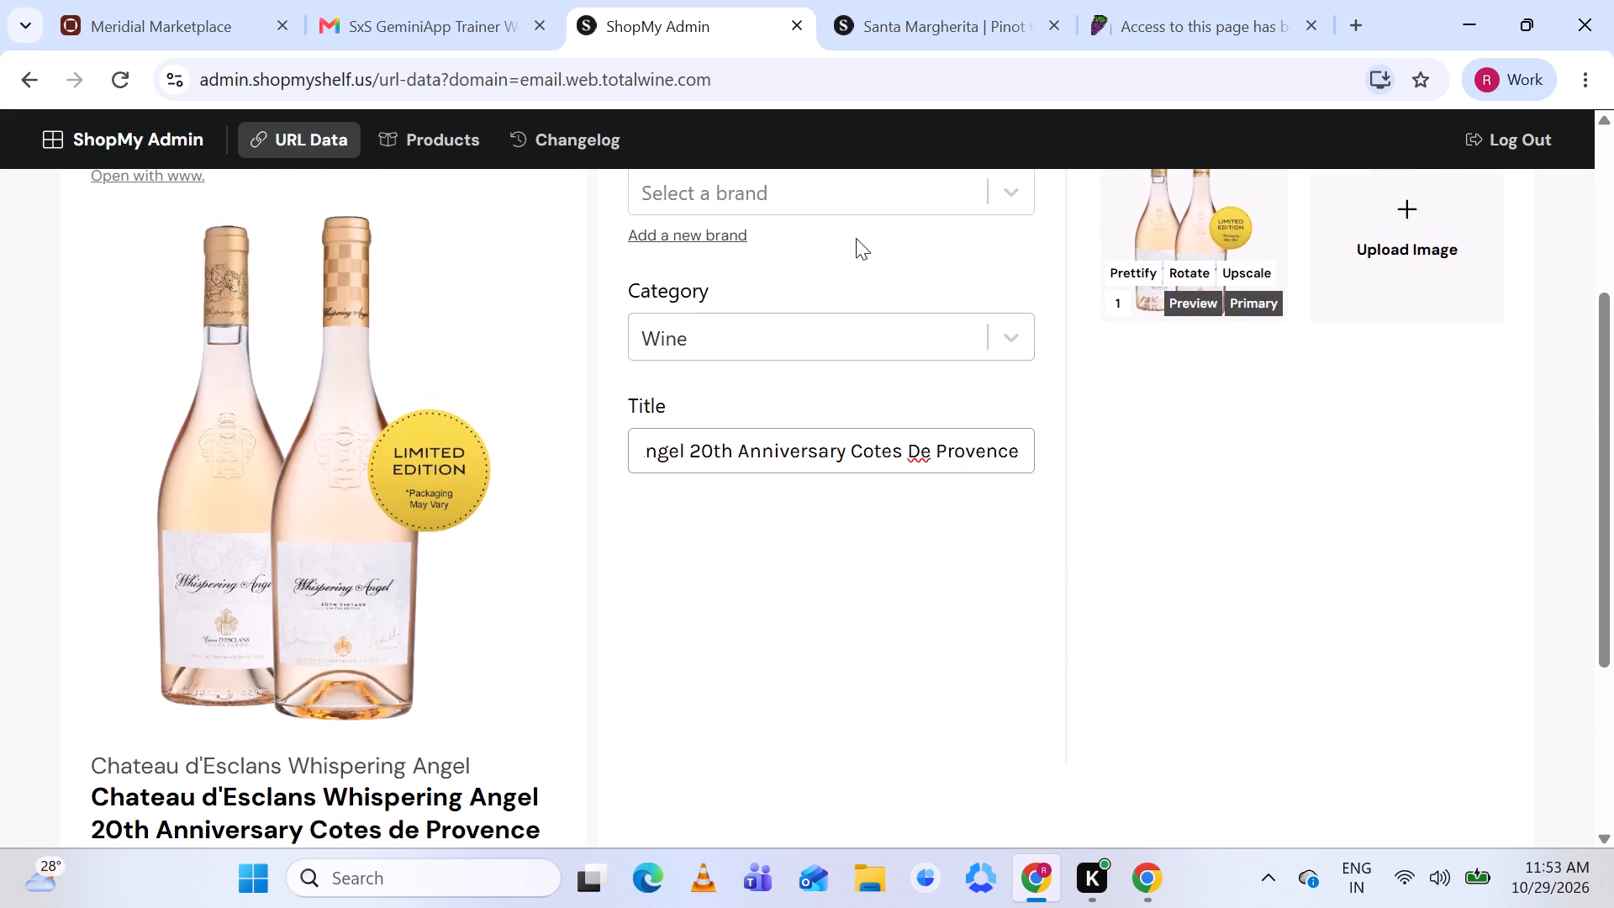
scroll(856, 238, "down", 1)
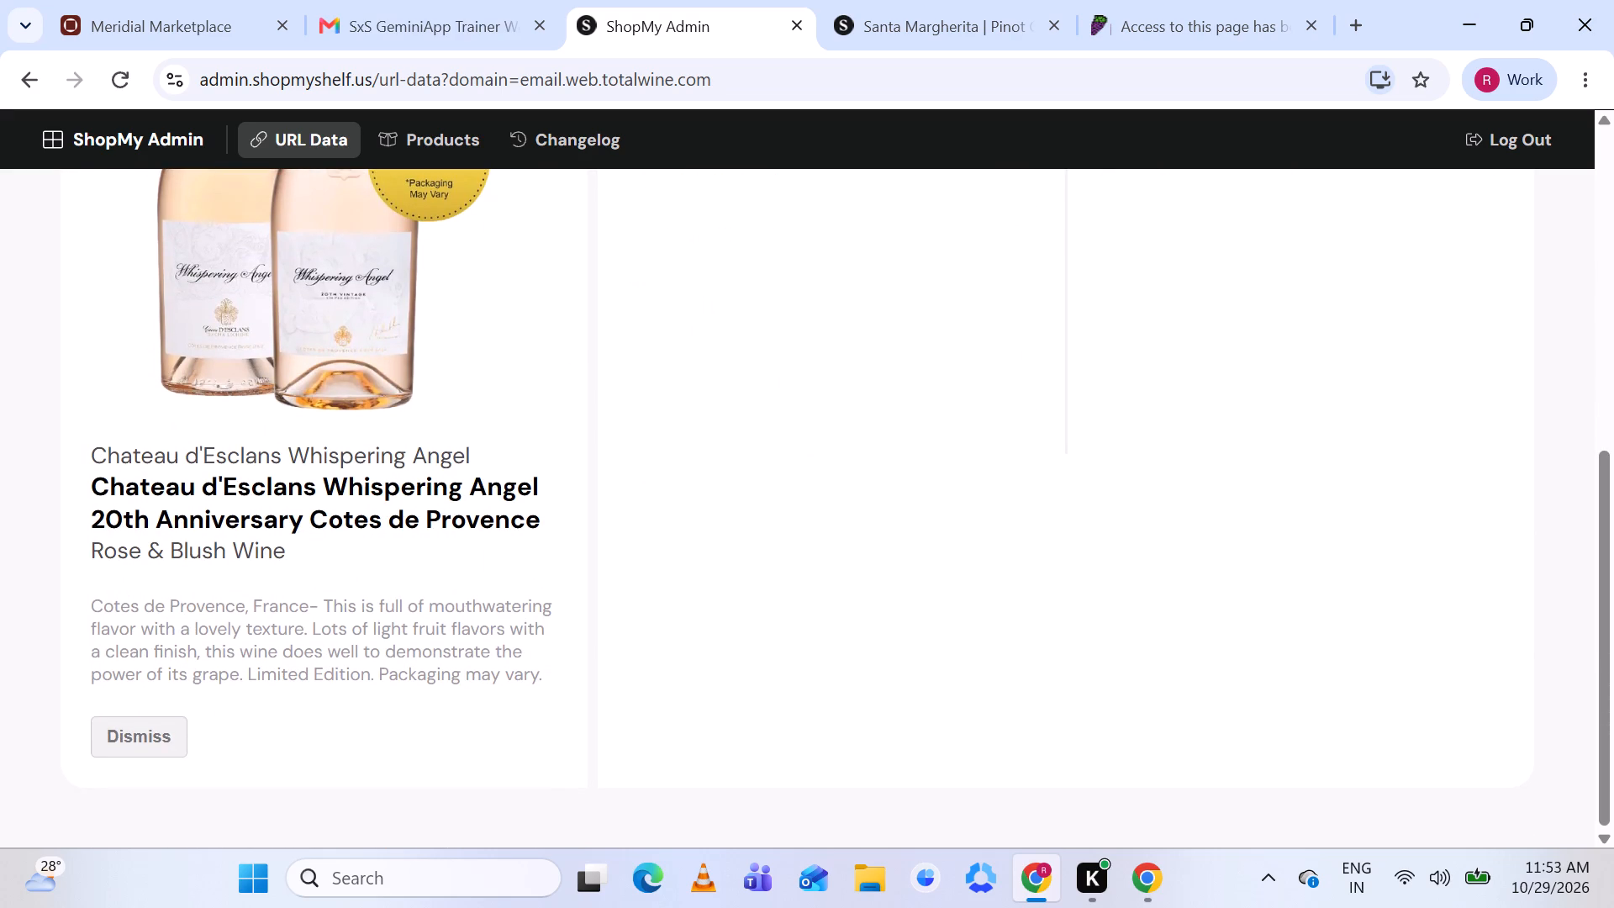
Copy the brand name Chateau d'Esclans Whispering Angel from the listing's details.
left_click_drag(97, 451, 204, 447)
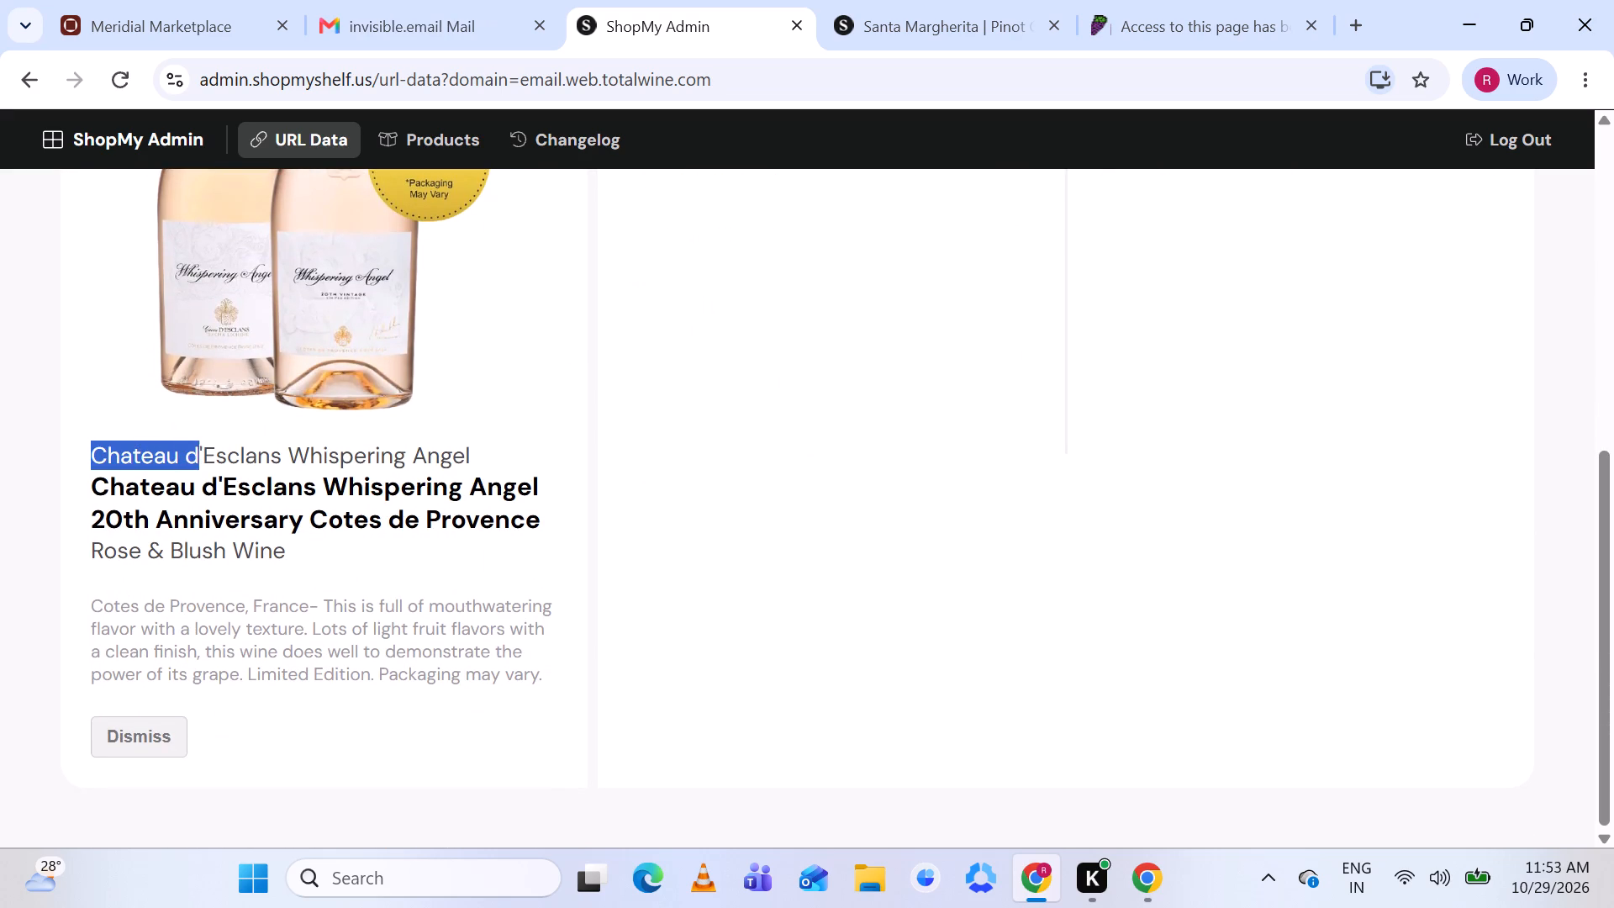
left_click_drag(204, 447, 477, 453)
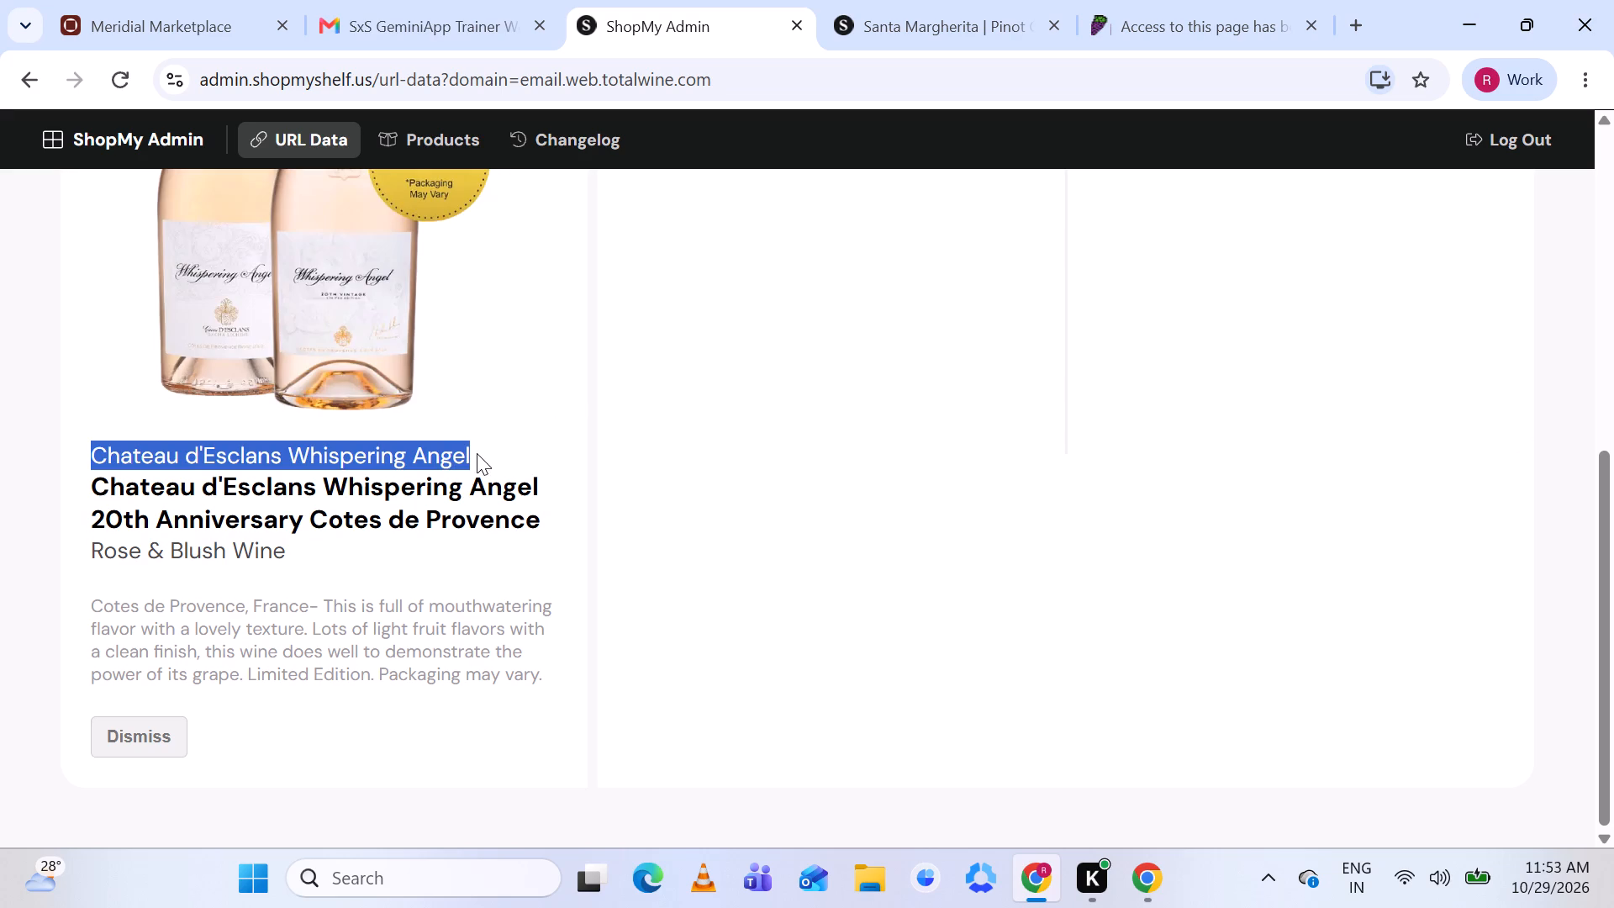
left_click_drag(477, 453, 478, 453)
key("ctrl+c")
Remove the brand name from the title and lowercase "de" so it reads 20th Anniversary Cotes de Provence.
left_click(828, 367)
scroll(828, 367, "up", 1)
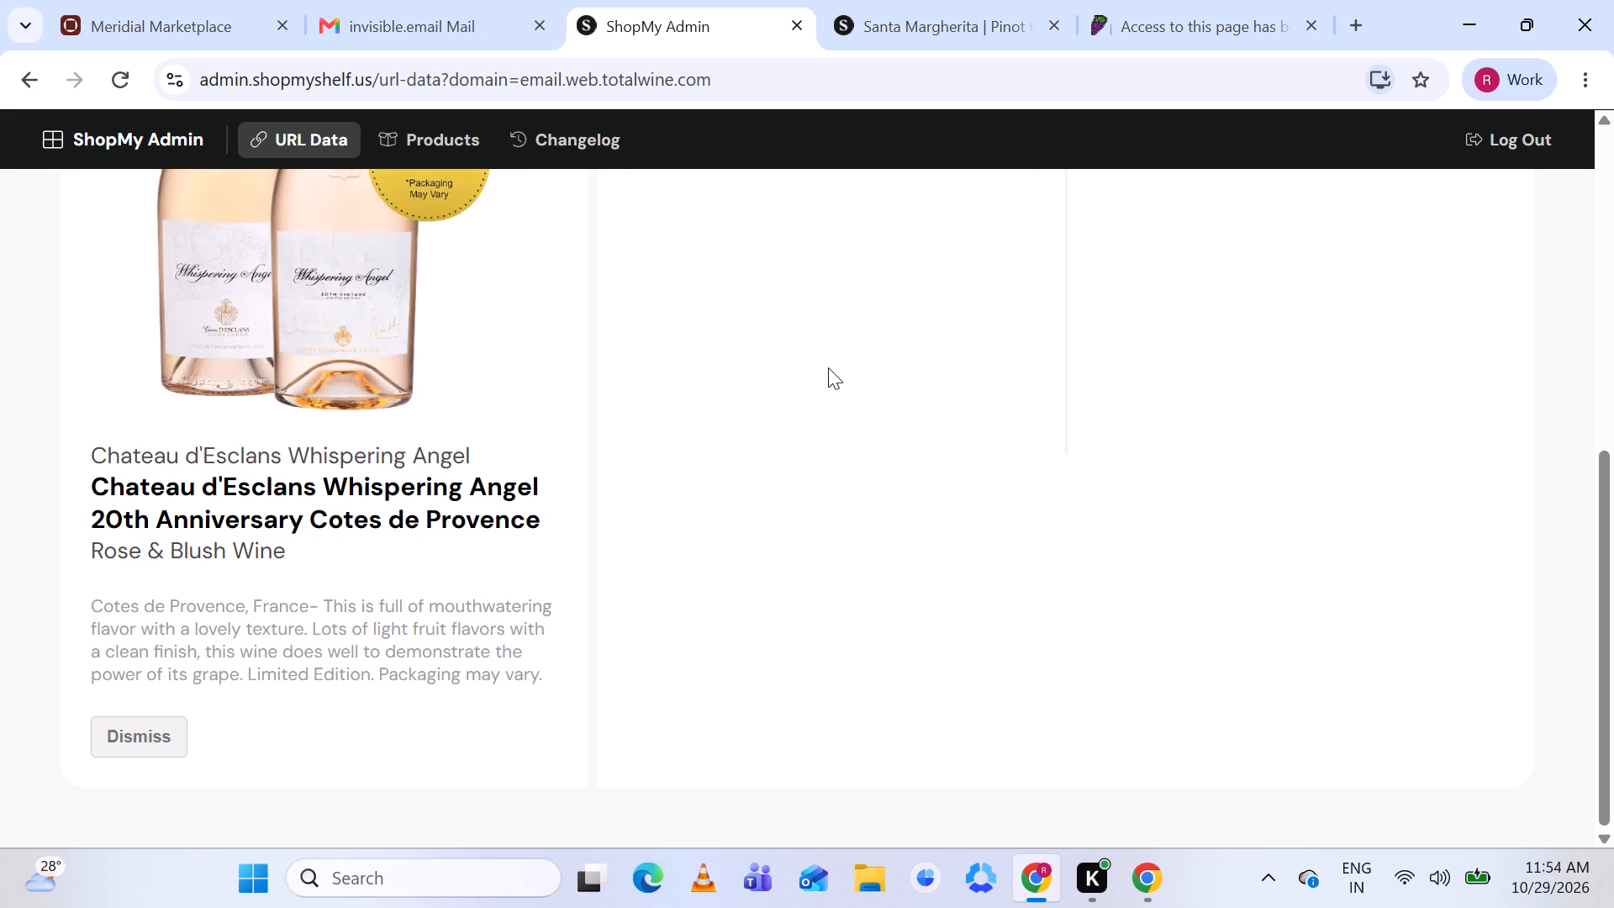
scroll(828, 367, "up", 2)
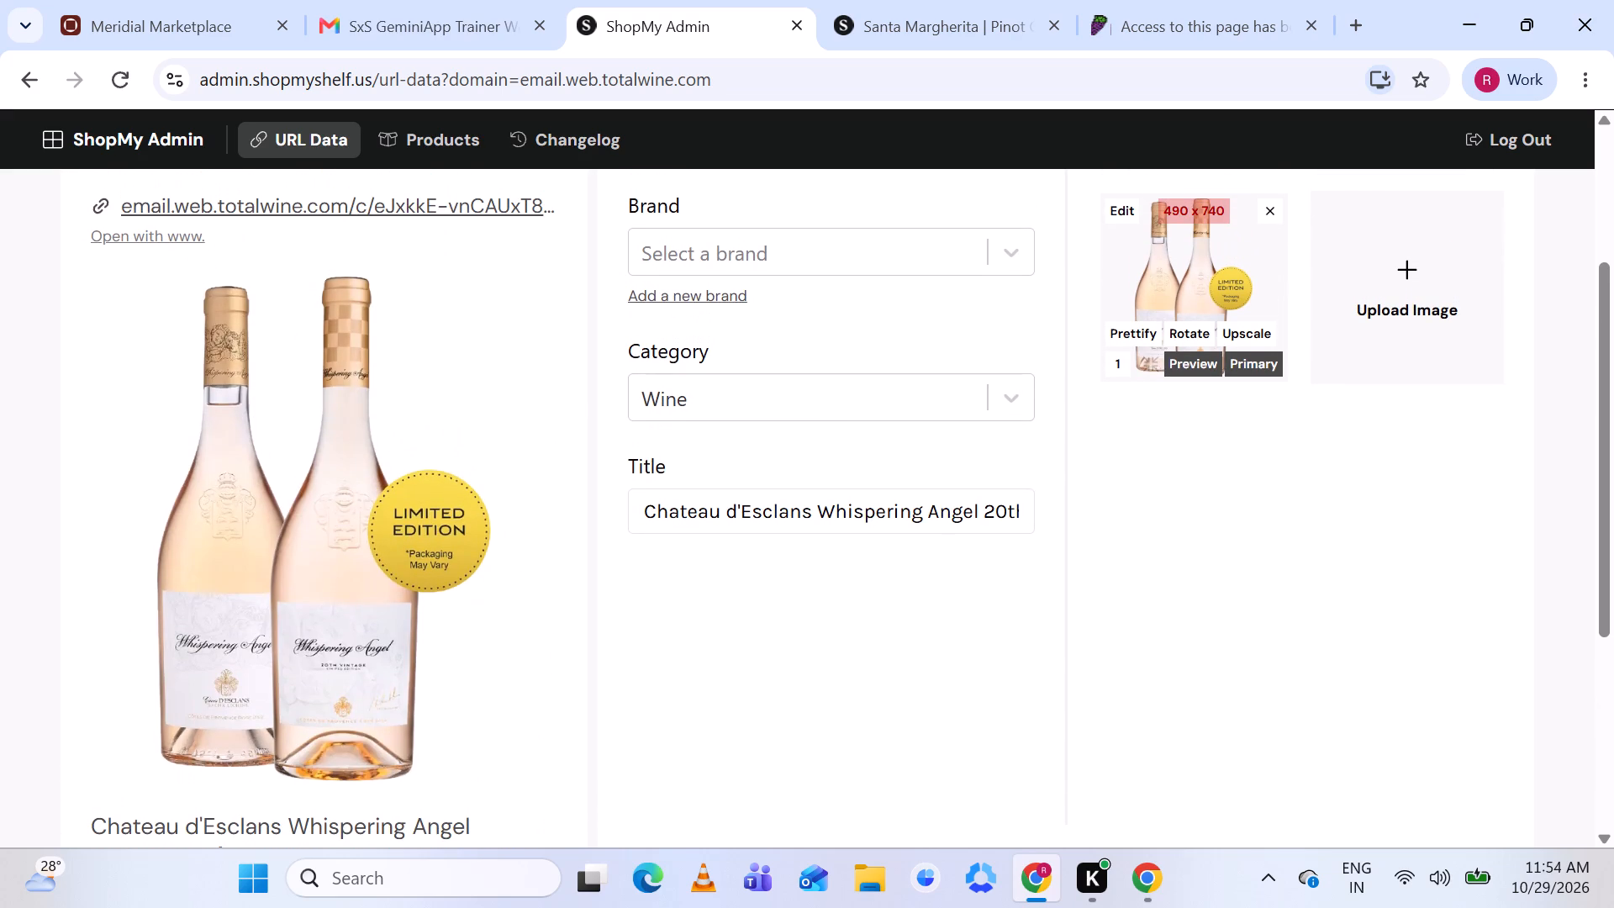
scroll(815, 504, "right", 1)
scroll(815, 504, "left", 1)
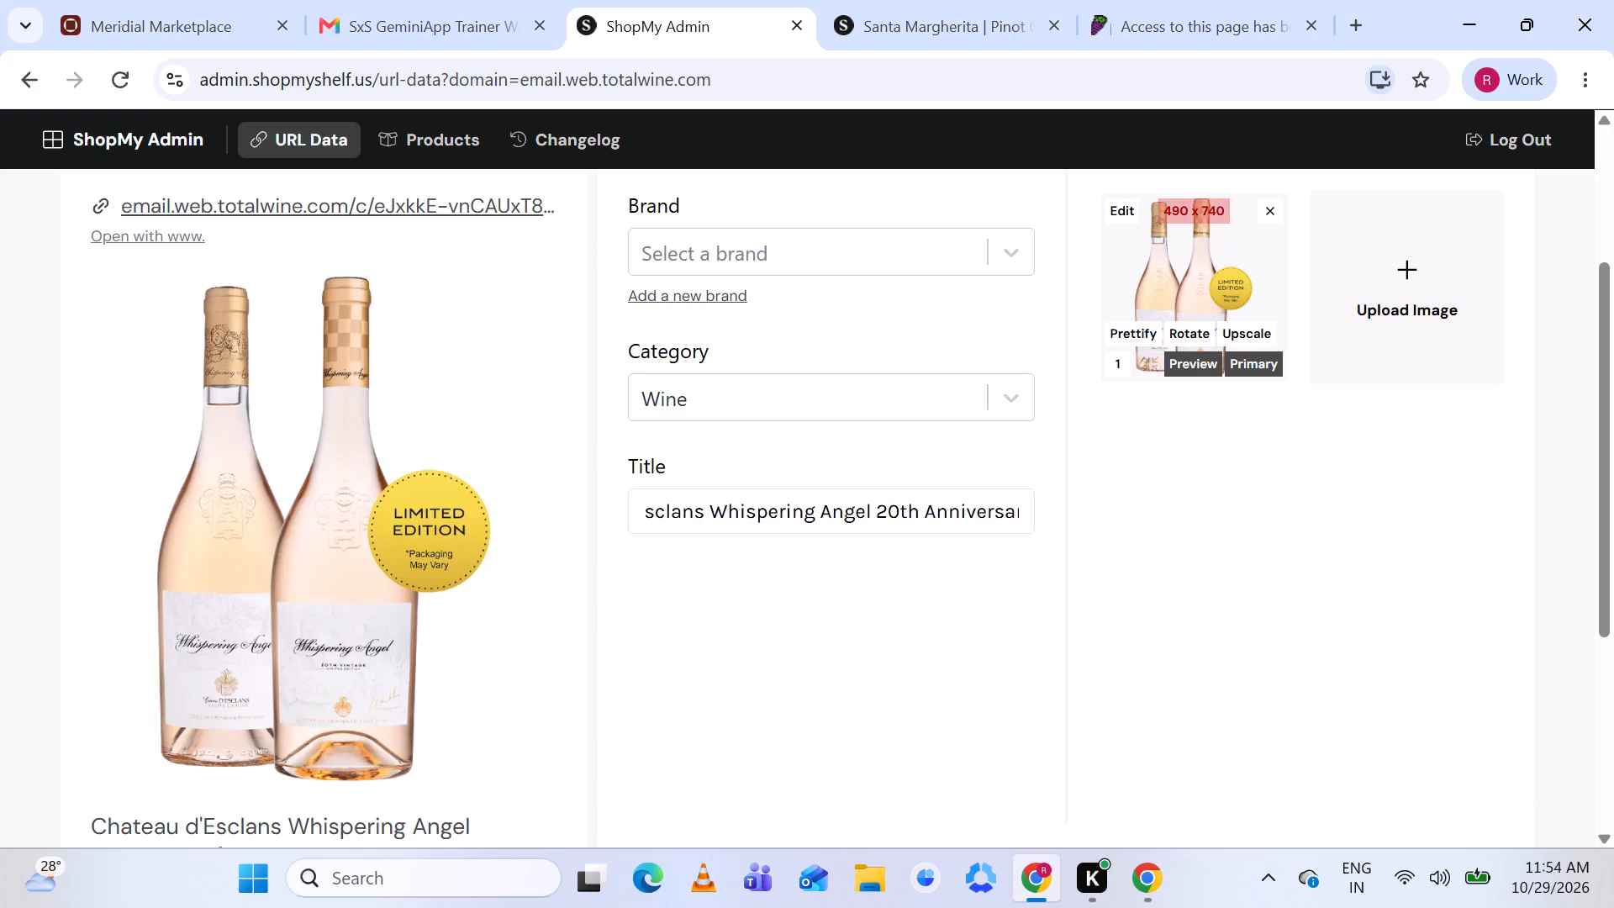
left_click(873, 509)
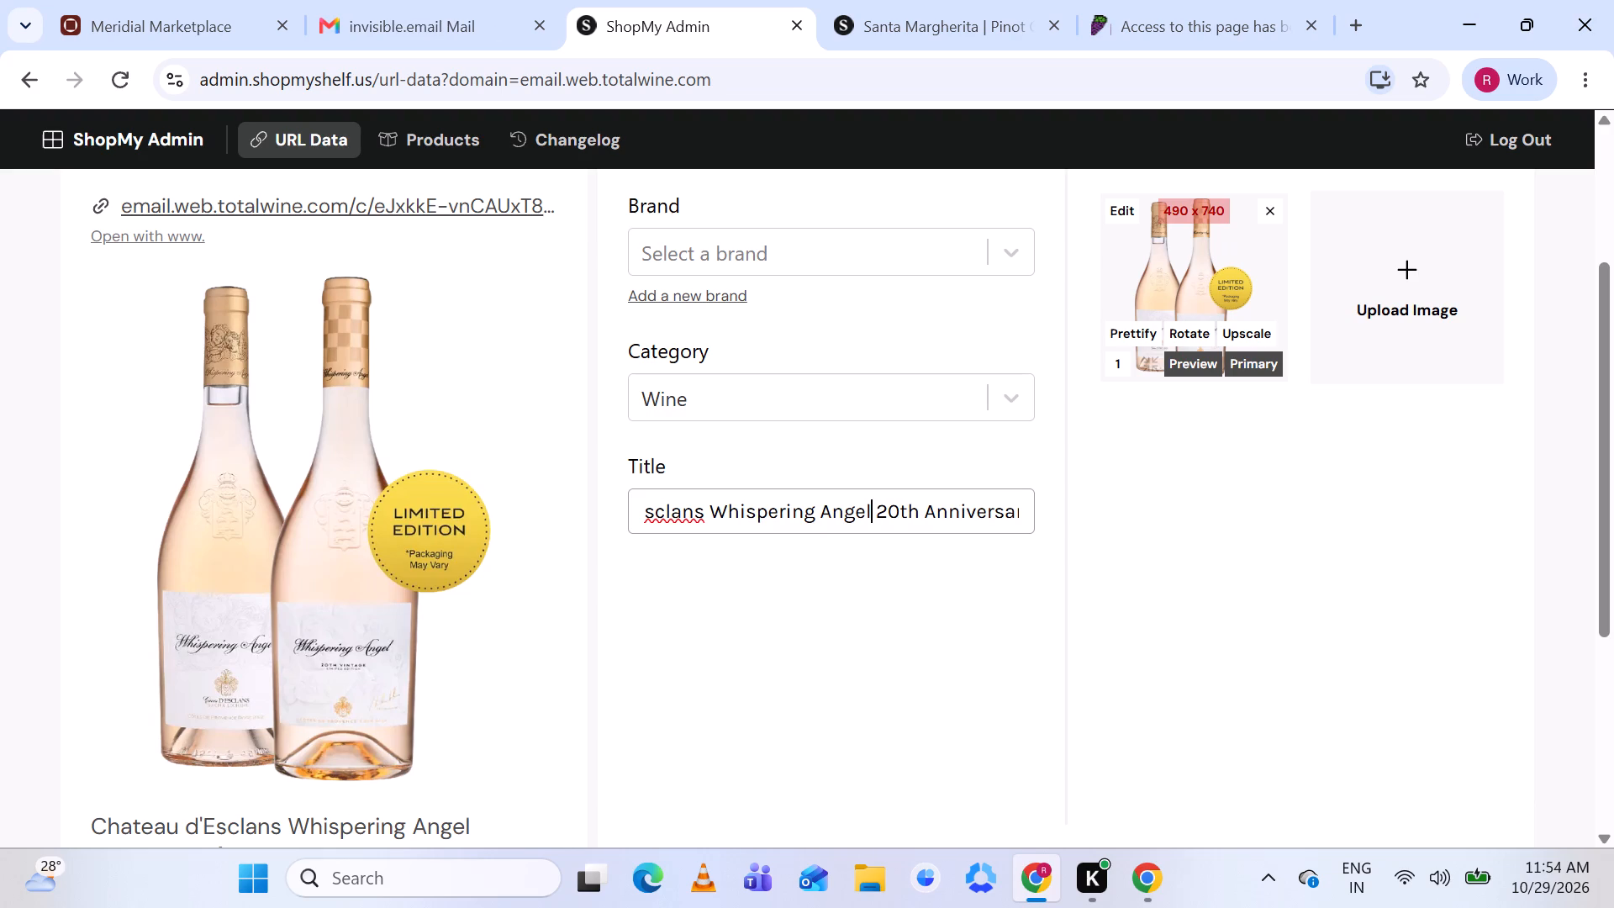
key("Right")
key("BackSpace")
key("BackSpace")
key("BackSpace")
key("BackSpace")
key("BackSpace")
key("BackSpace")
key("BackSpace")
key("BackSpace")
key("BackSpace")
key("BackSpace")
key("BackSpace")
key("BackSpace")
key("BackSpace")
key("BackSpace")
key("BackSpace")
key("BackSpace")
key("BackSpace")
key("BackSpace")
key("BackSpace")
key("BackSpace")
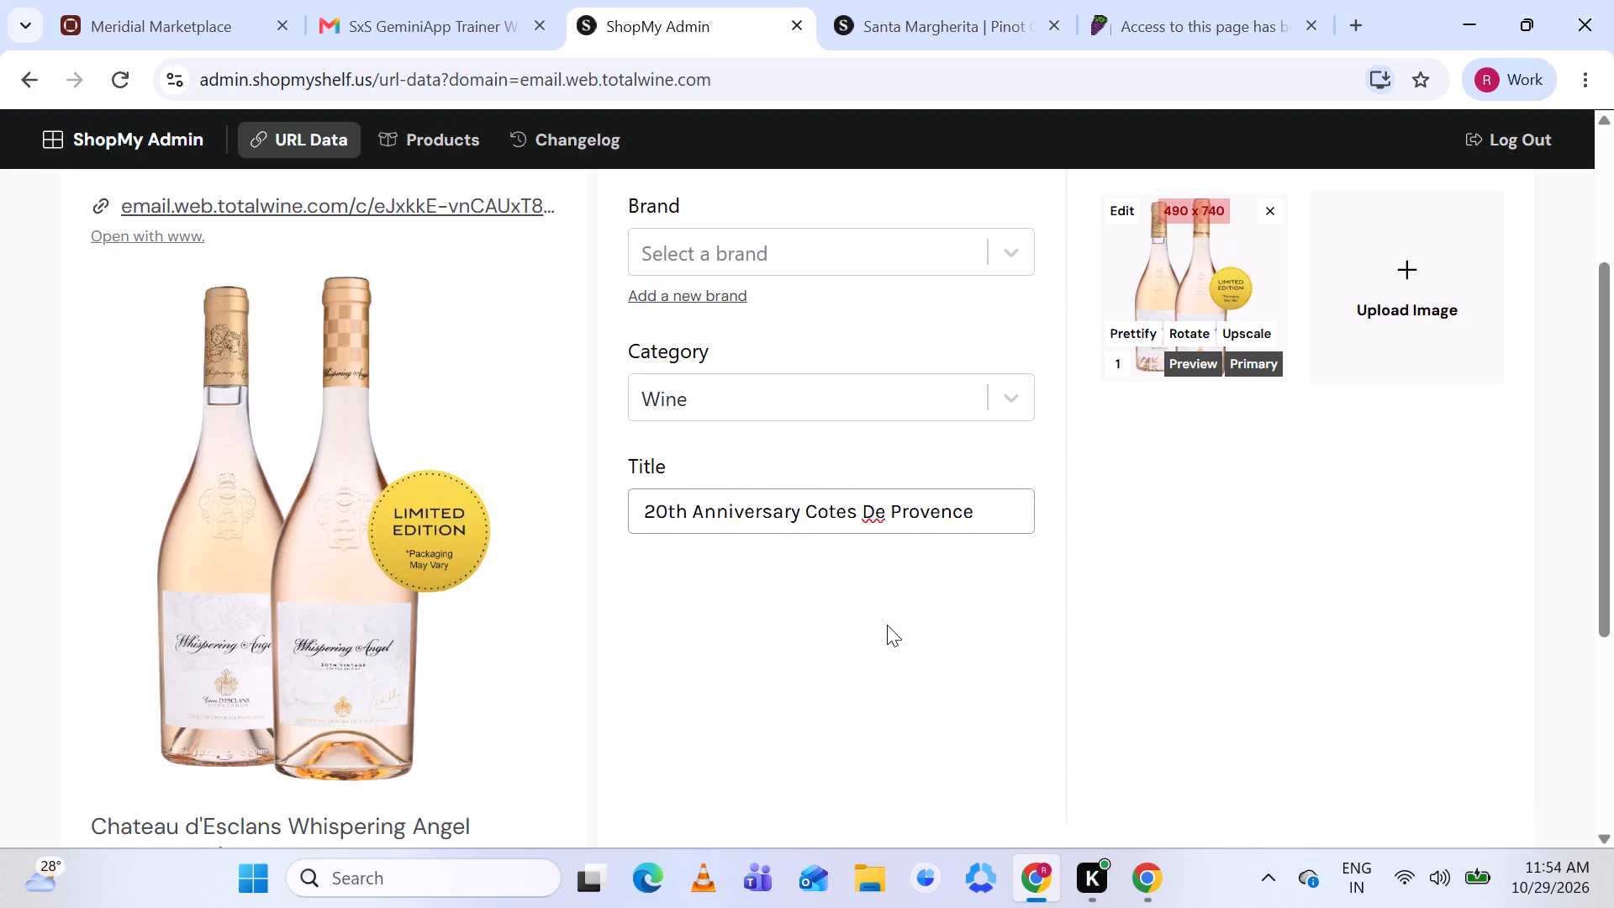
scroll(887, 625, "down", 2)
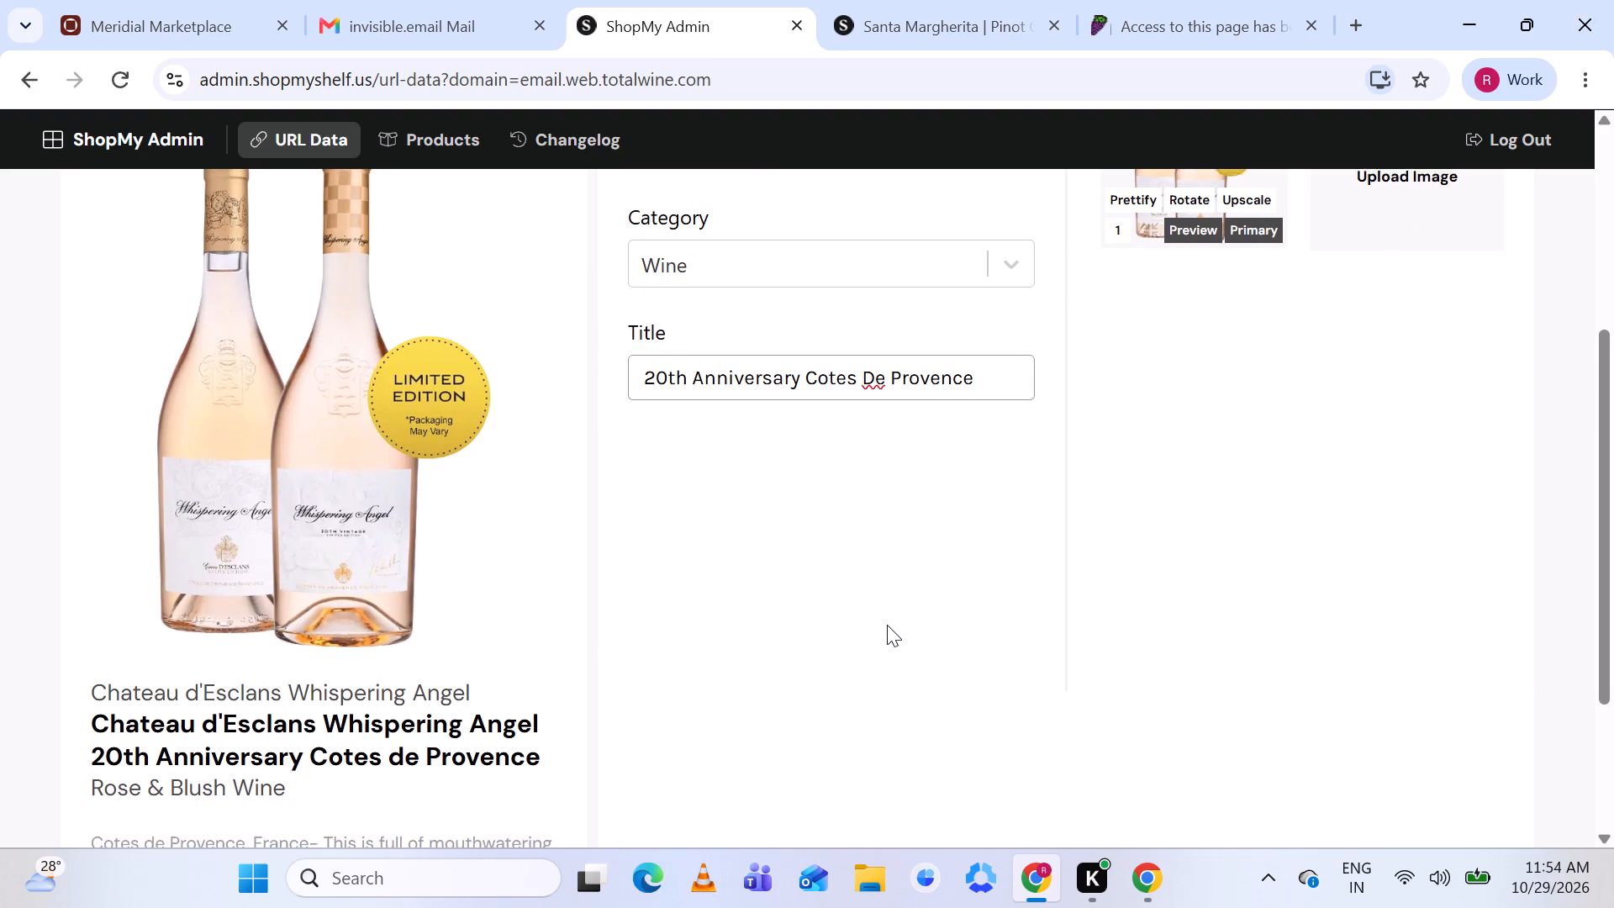
scroll(887, 625, "down", 1)
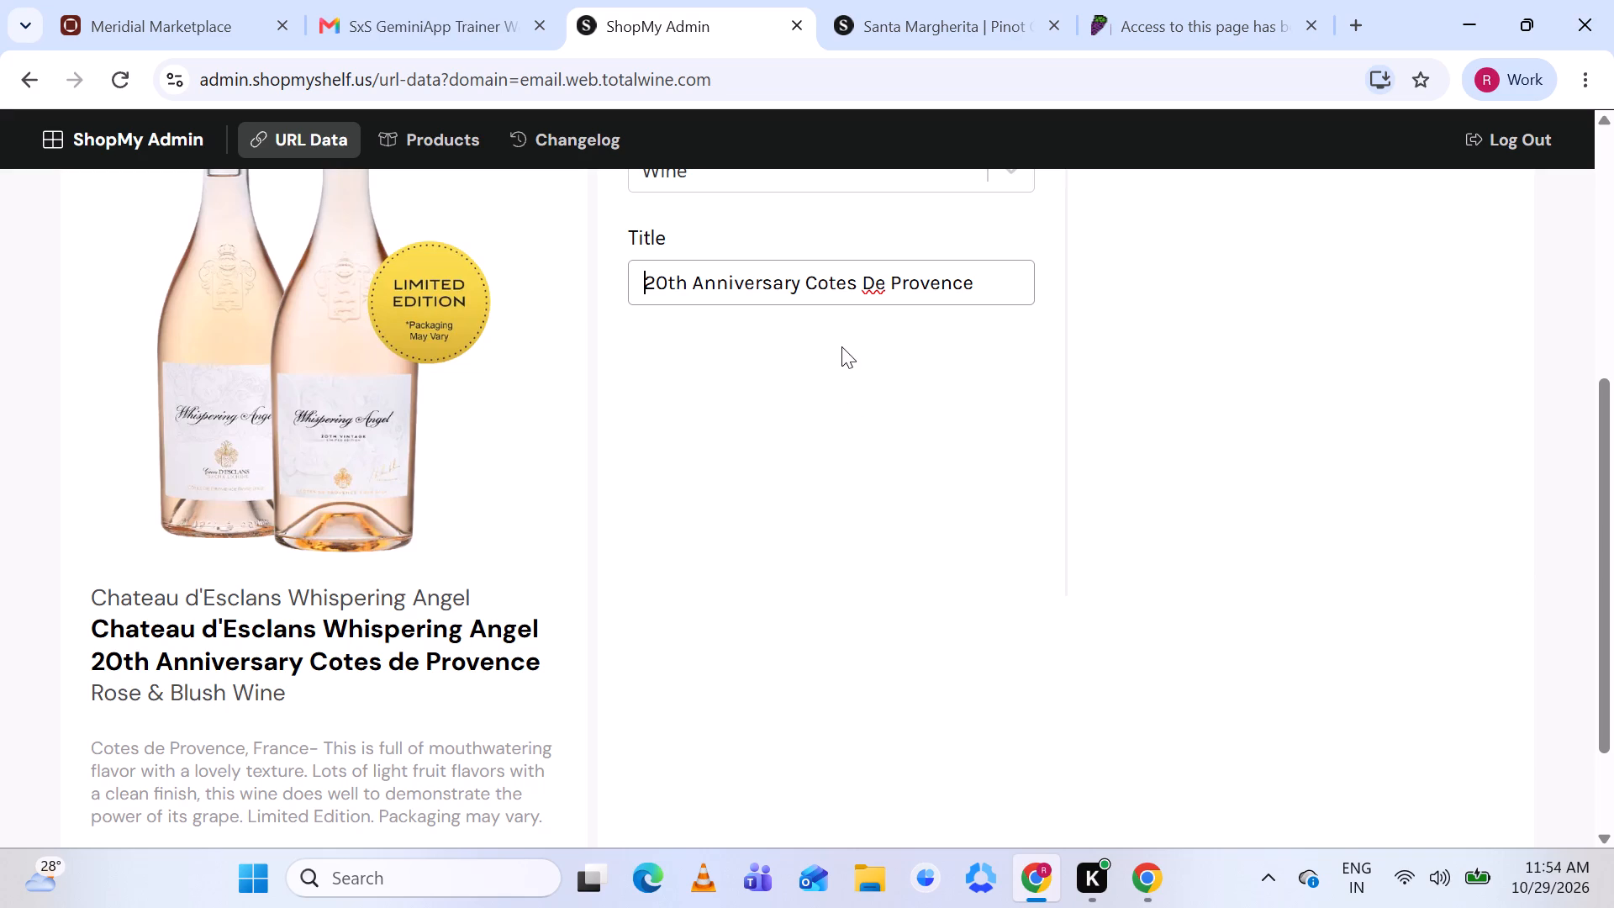
left_click(873, 277)
key("BackSpace")
key("d")
Search the existing brands for Chateau d'Esclans Whispering Angel.
scroll(957, 250, "up", 1)
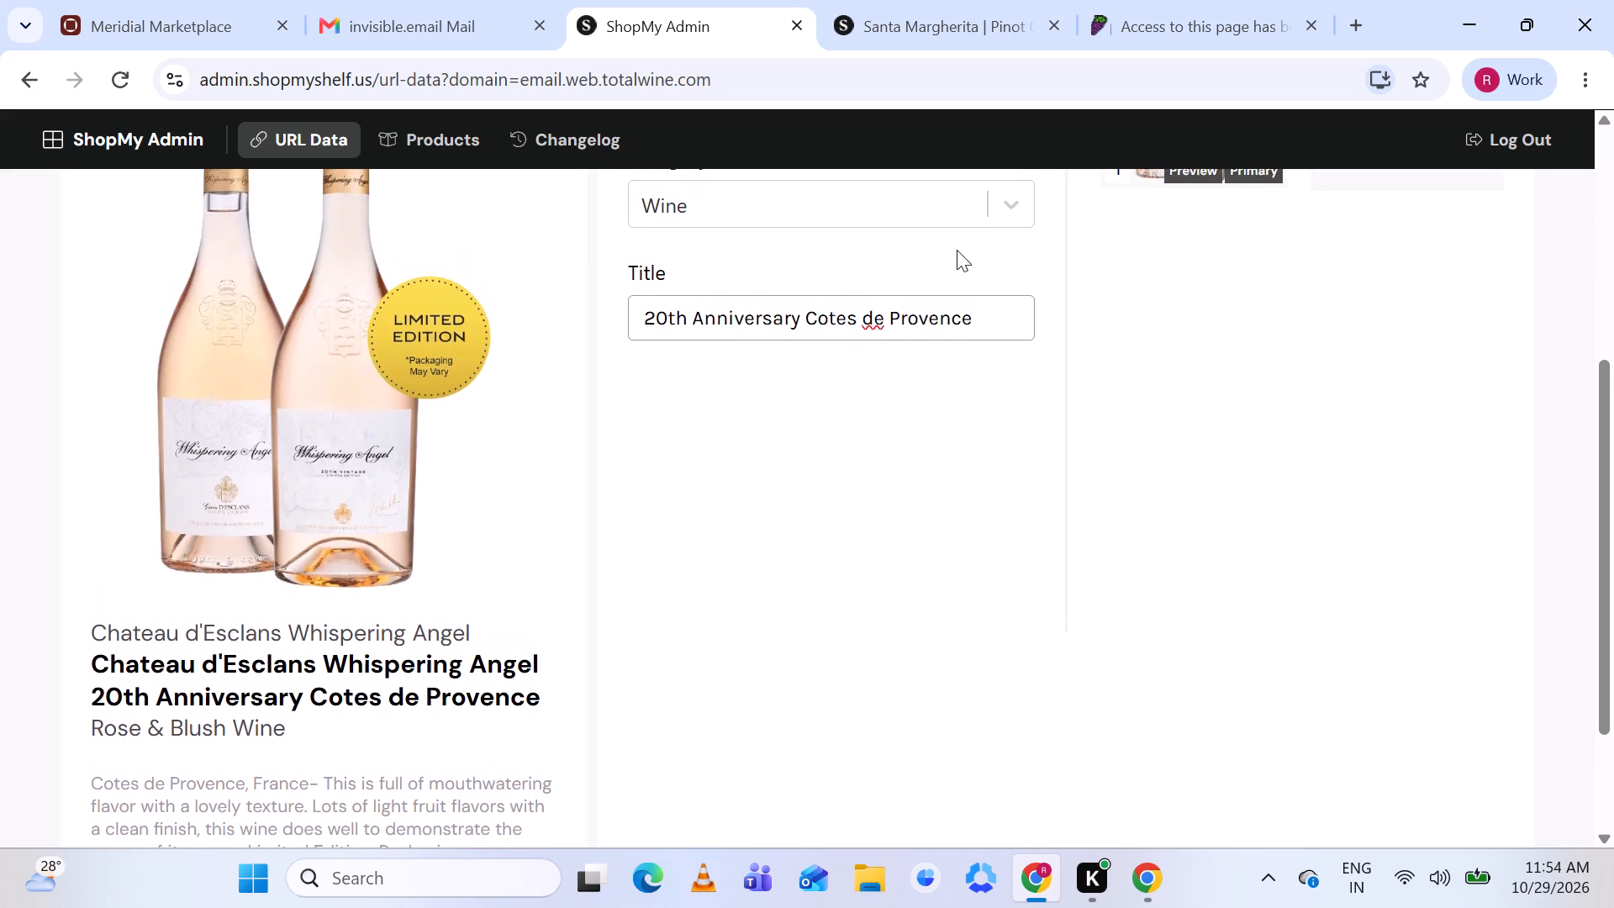
scroll(957, 250, "up", 1)
scroll(834, 286, "up", 1)
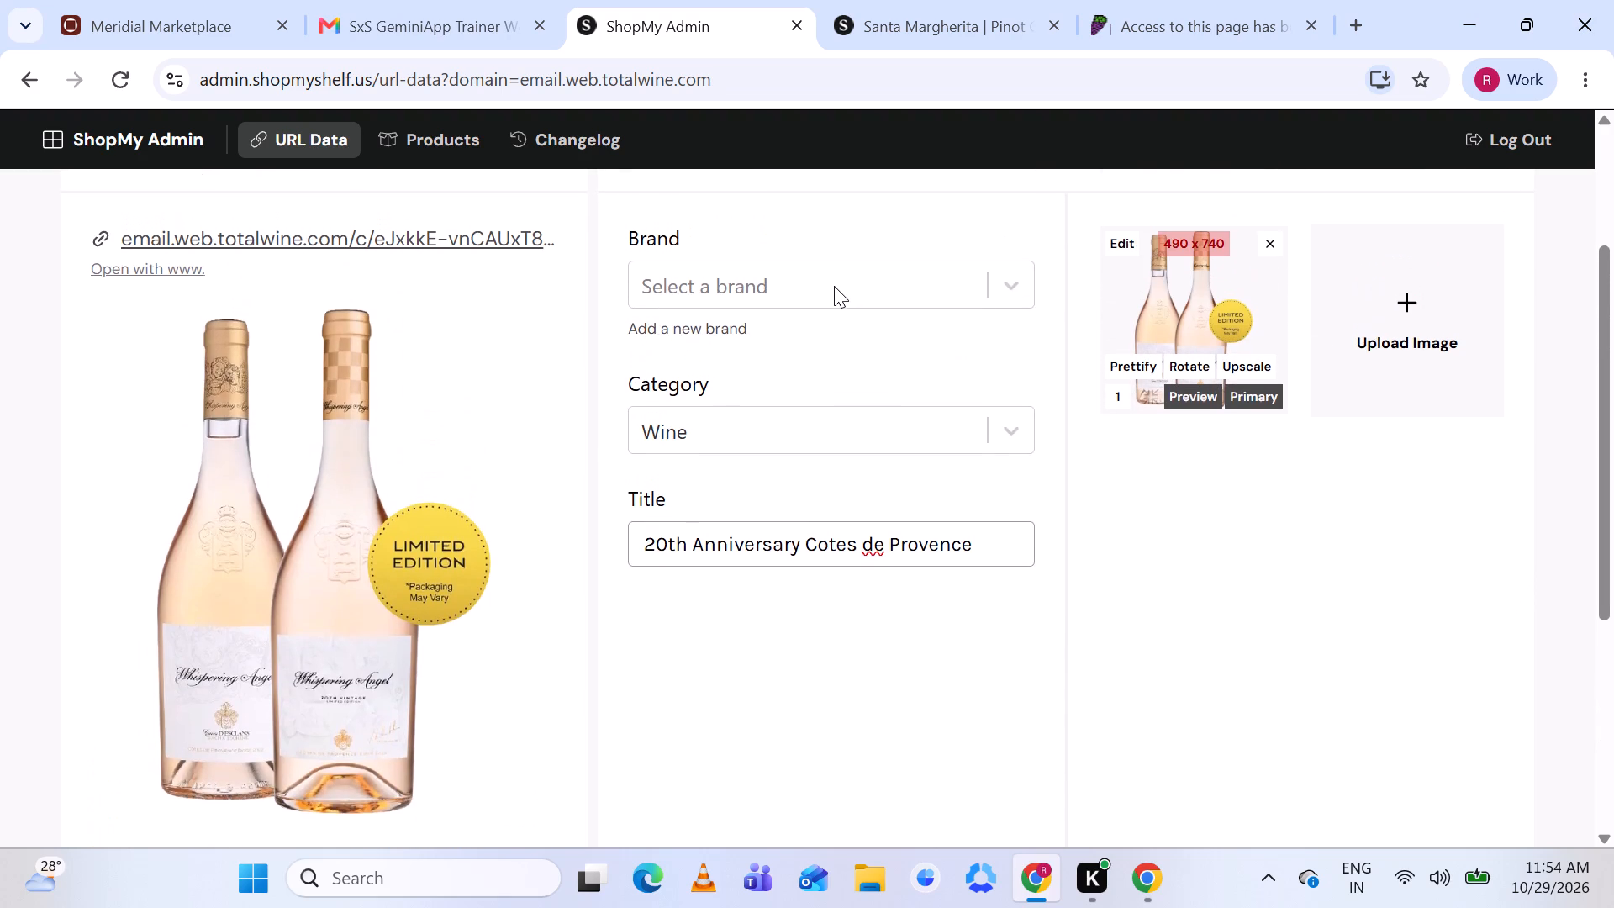
left_click(799, 287)
key("ctrl+v")
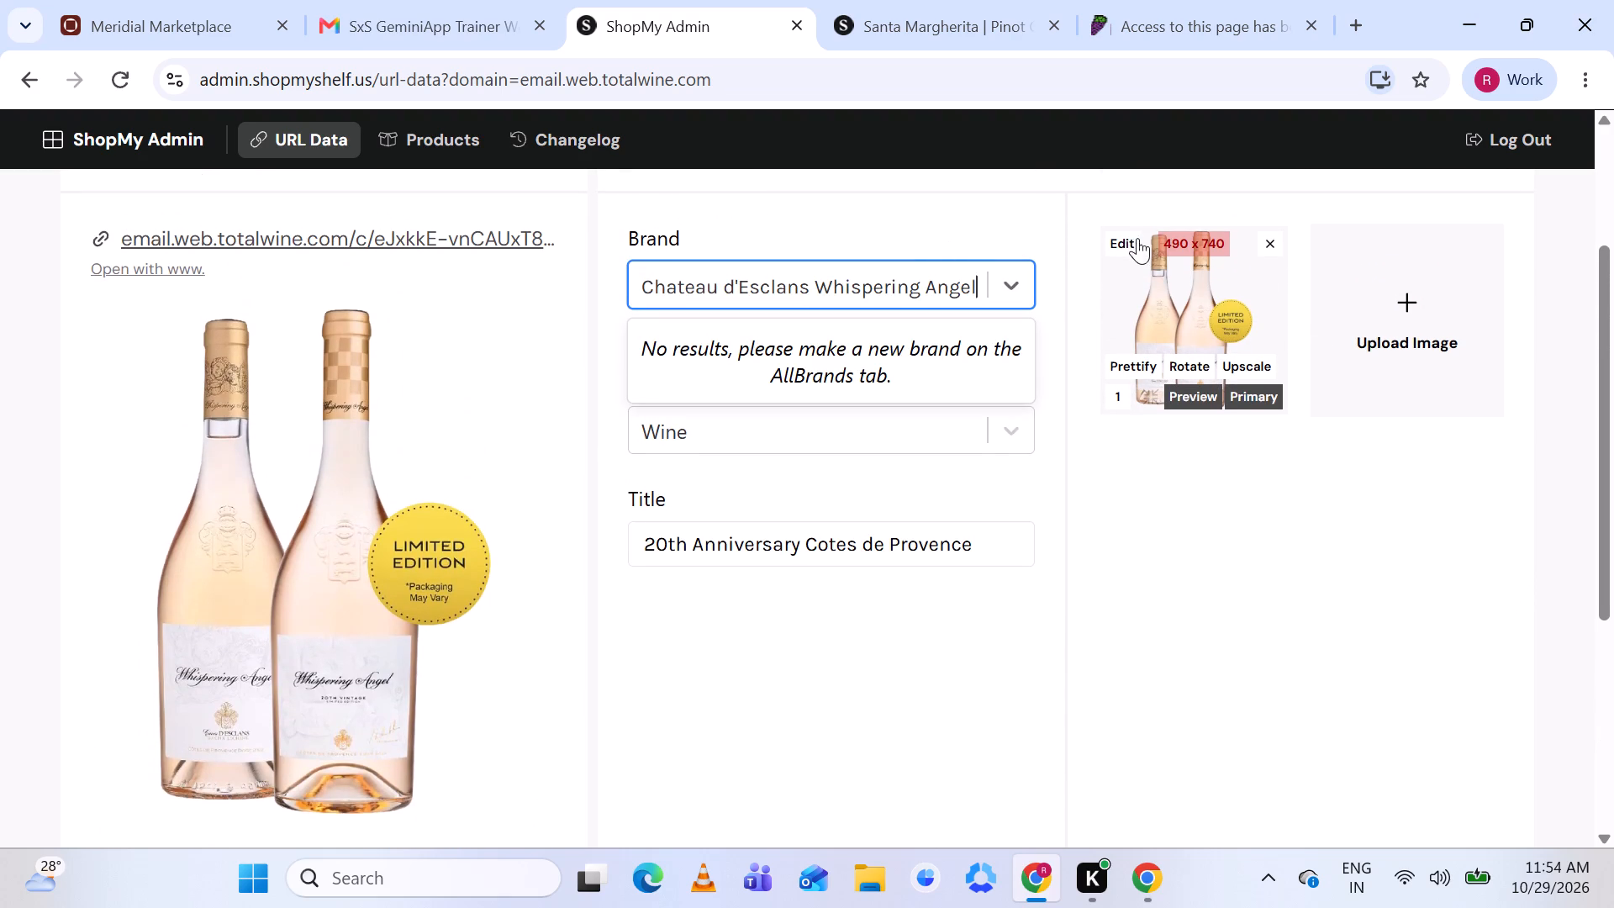
Prettify the Whispering Angel product image.
left_click(1125, 364)
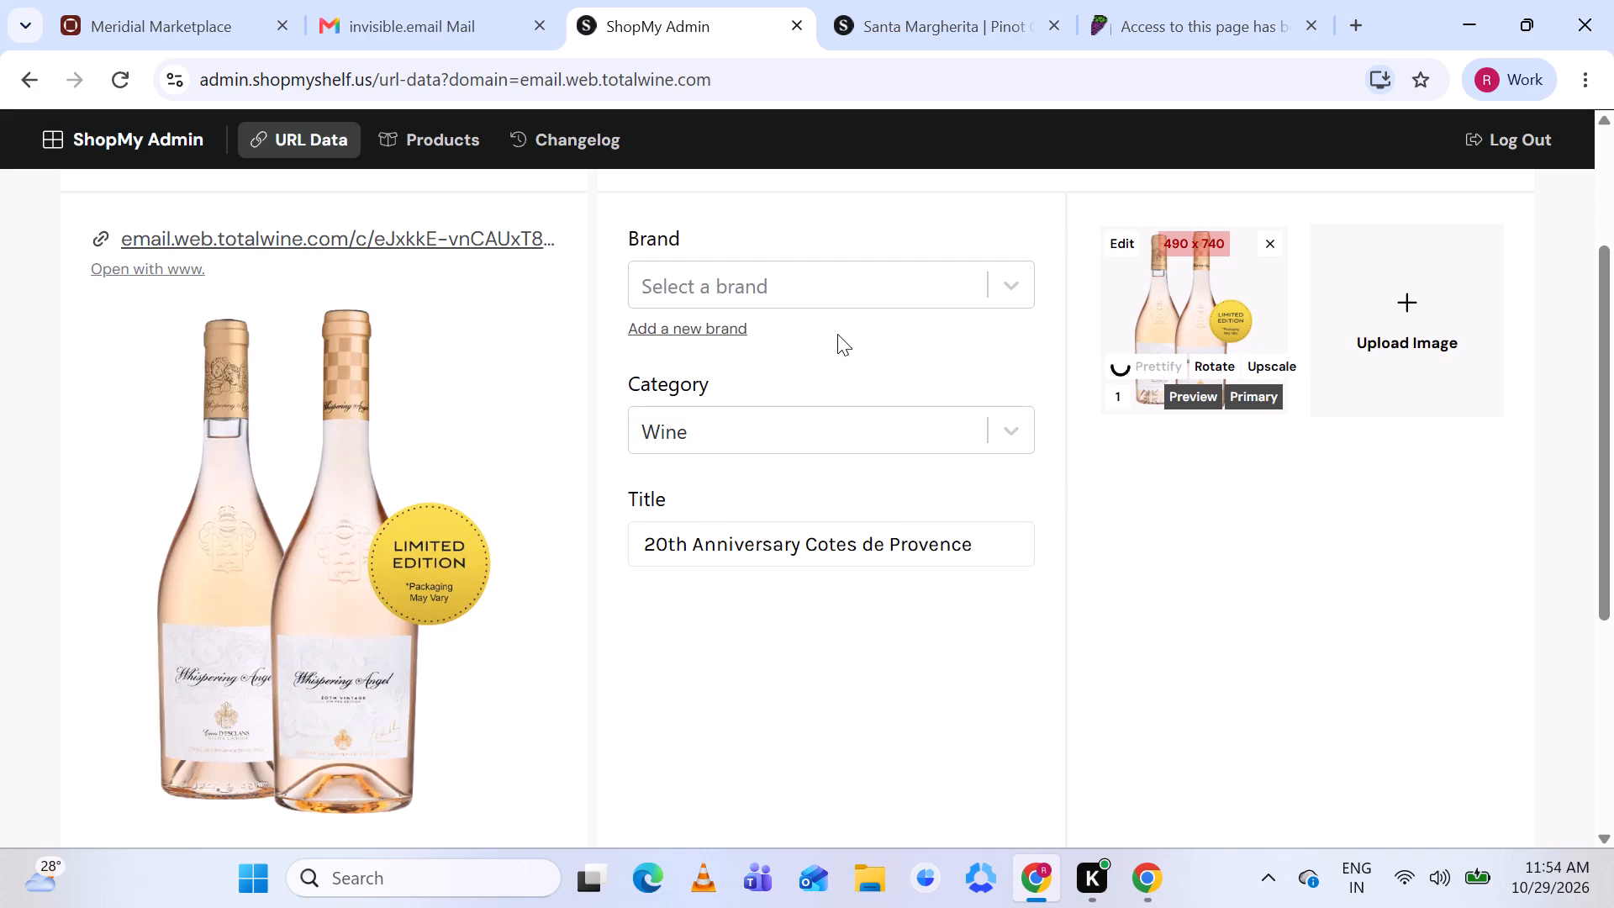
Add a new brand named Chateau d'Esclans Whispering Angel, leaving its other details blank.
left_click(714, 325)
left_click(705, 288)
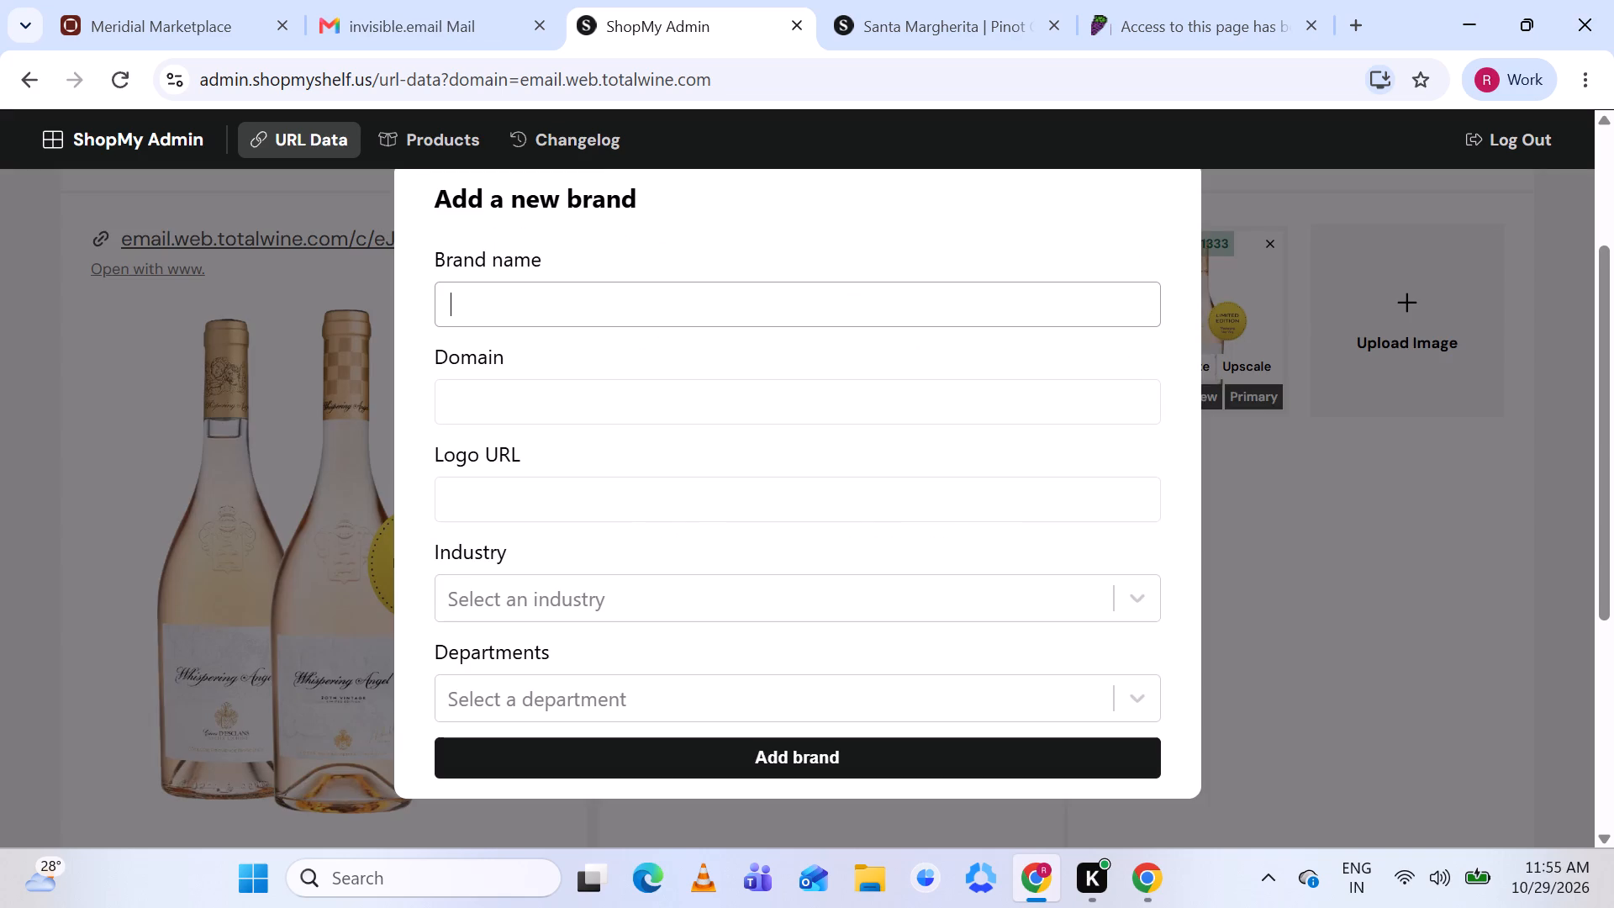
key("ctrl+v")
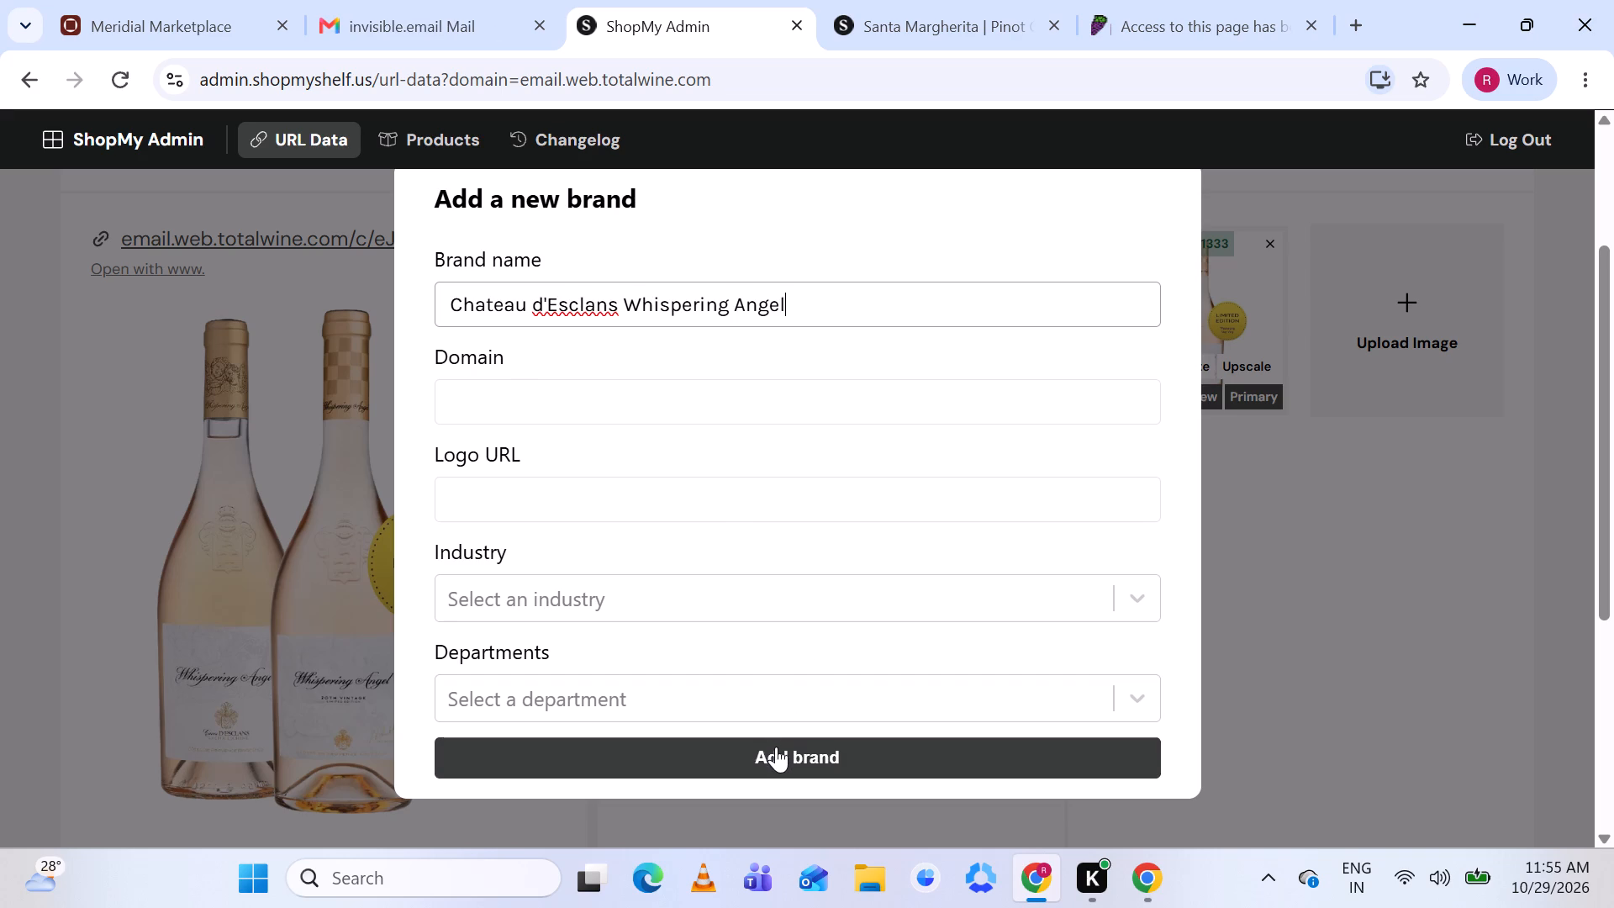
left_click(776, 747)
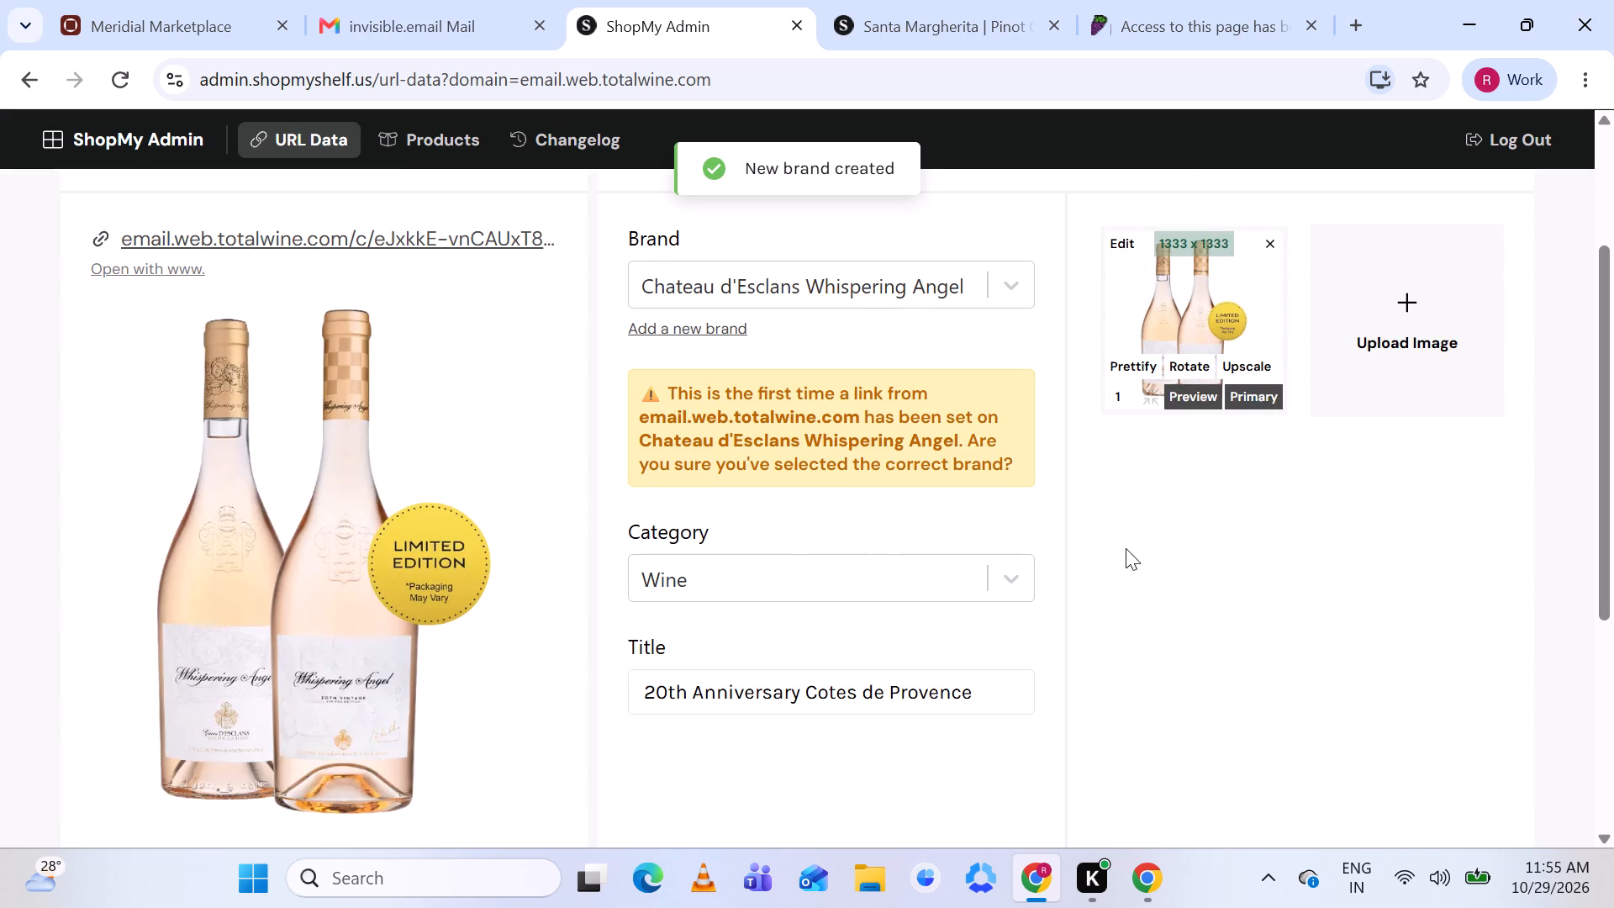
Save the new 20th Anniversary Cotes de Provence product for the listing.
scroll(1188, 451, "up", 1)
left_click(1455, 304)
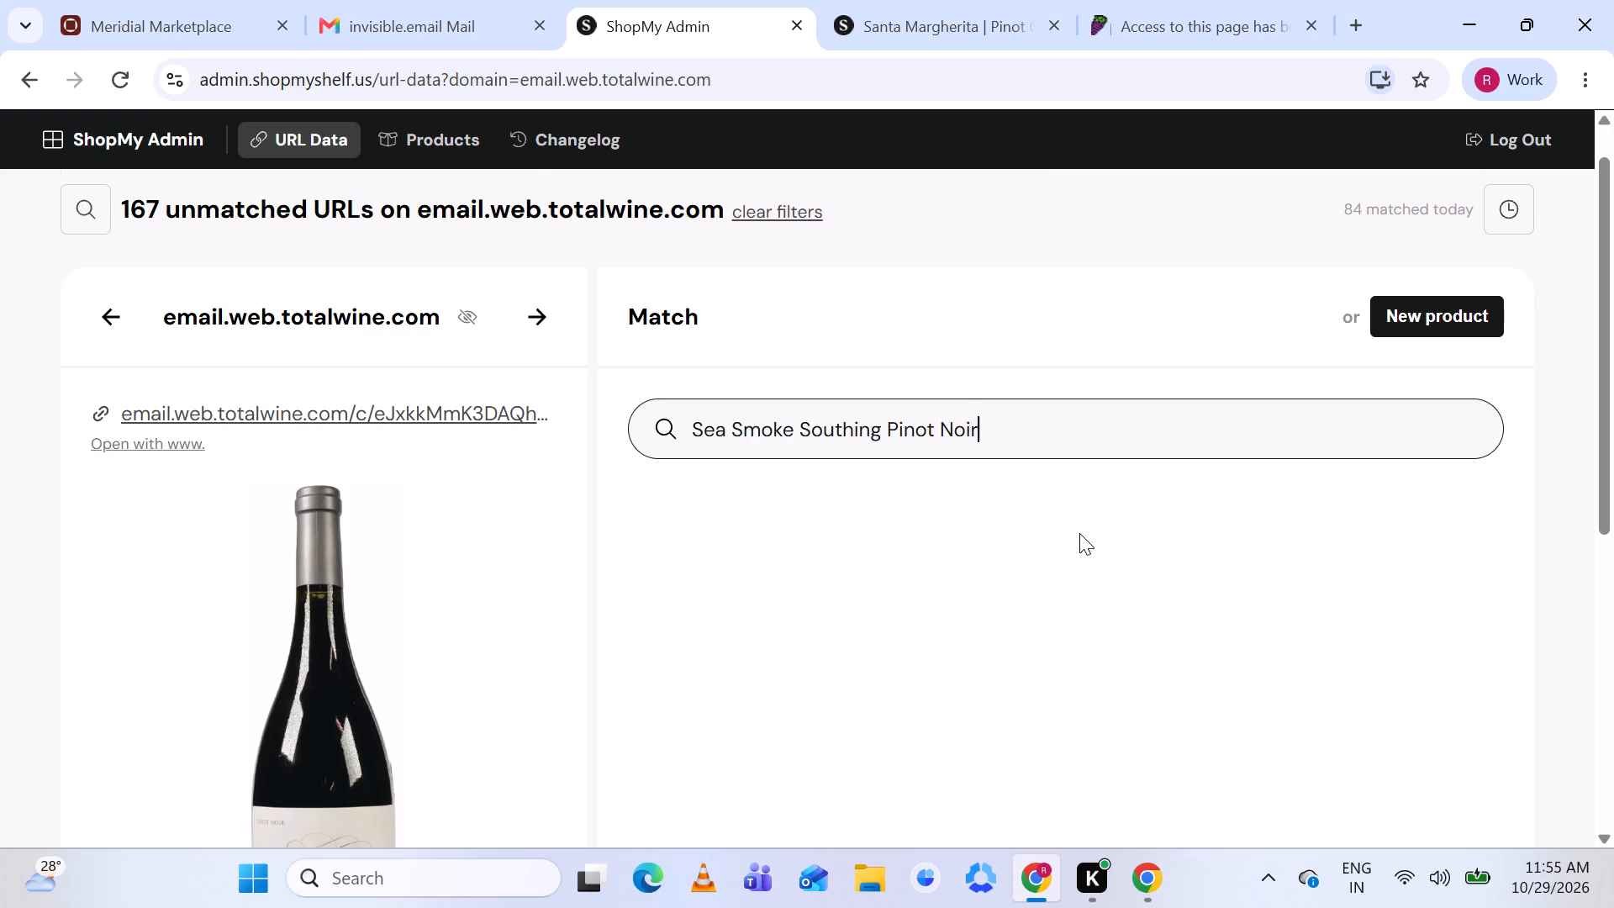
Start a new product for the Sea Smoke Southing Pinot Noir listing and prettify its image.
scroll(1079, 533, "down", 1)
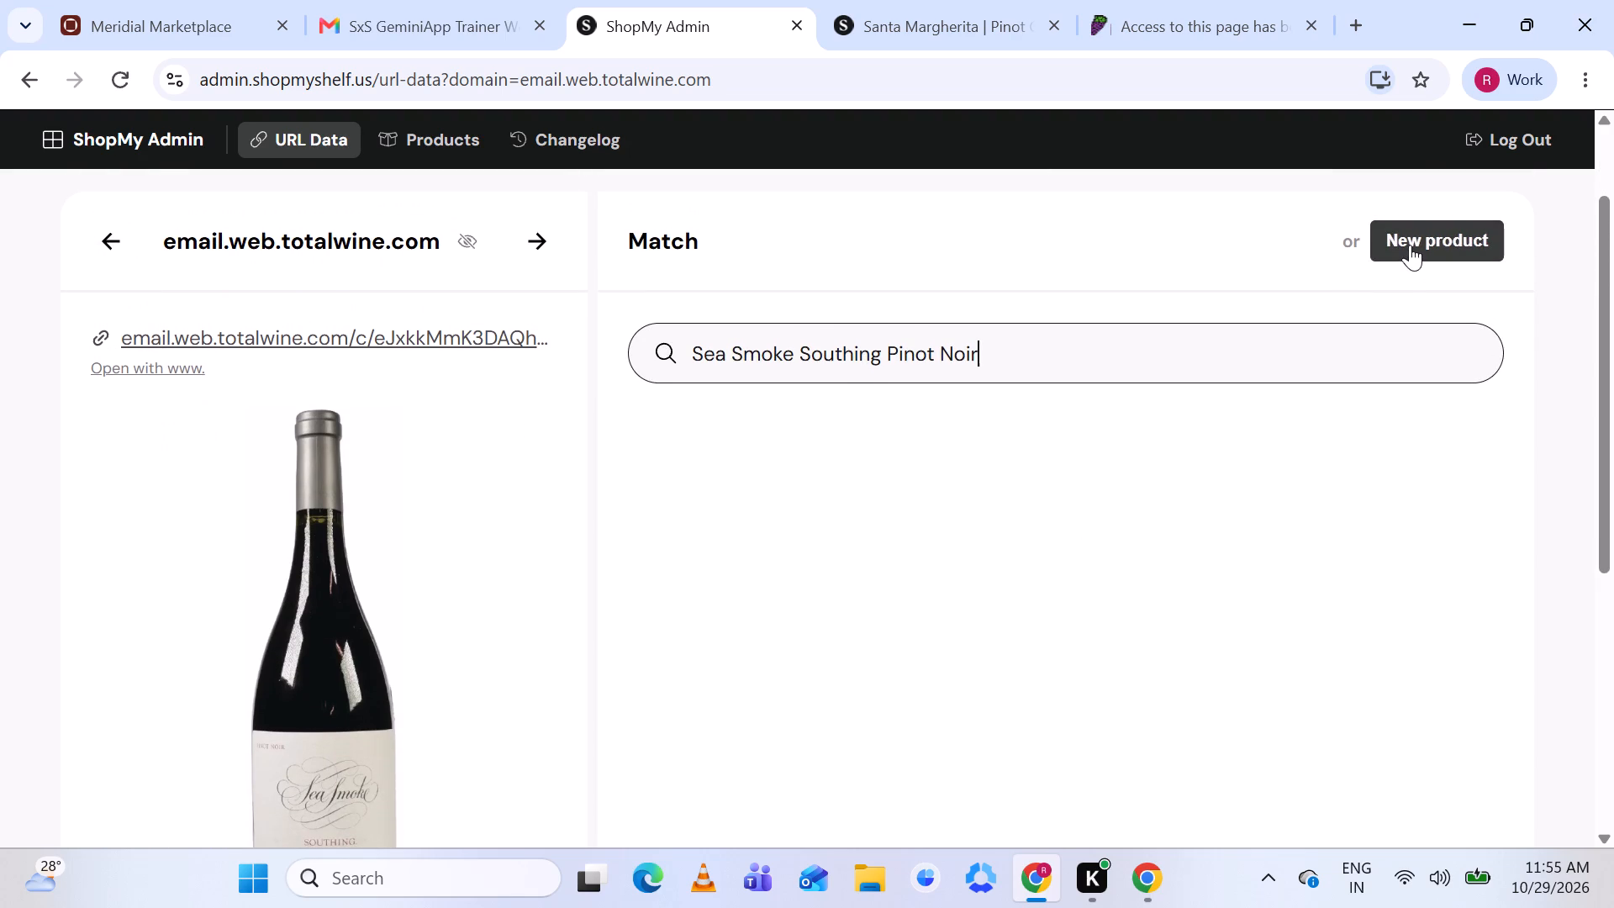
left_click(1410, 245)
scroll(1043, 499, "down", 1)
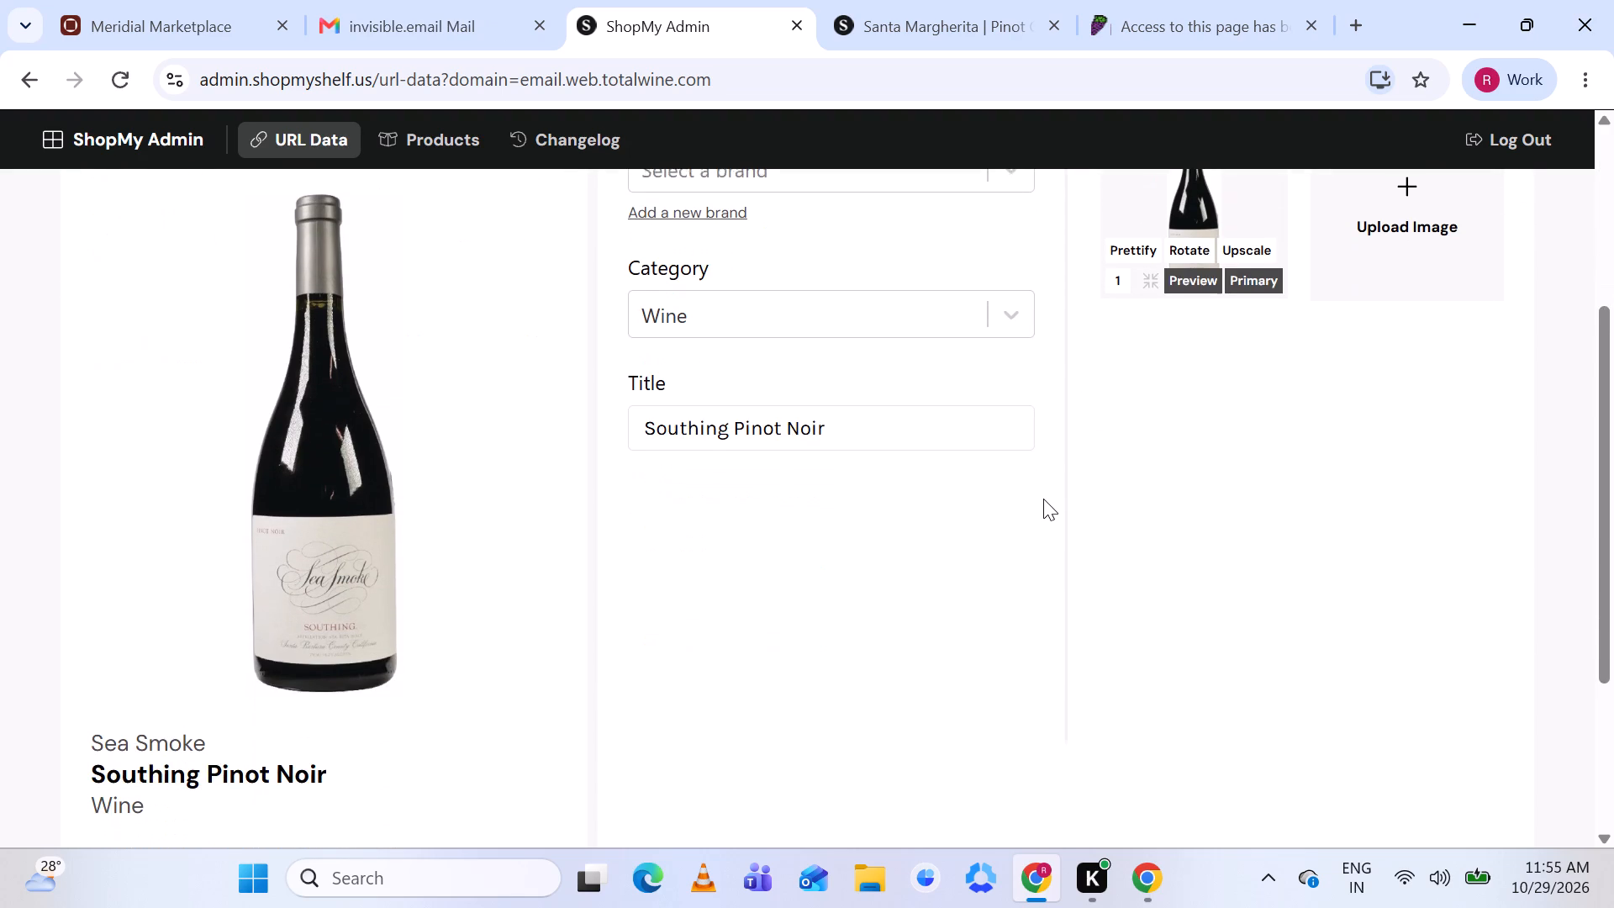
scroll(1043, 499, "down", 1)
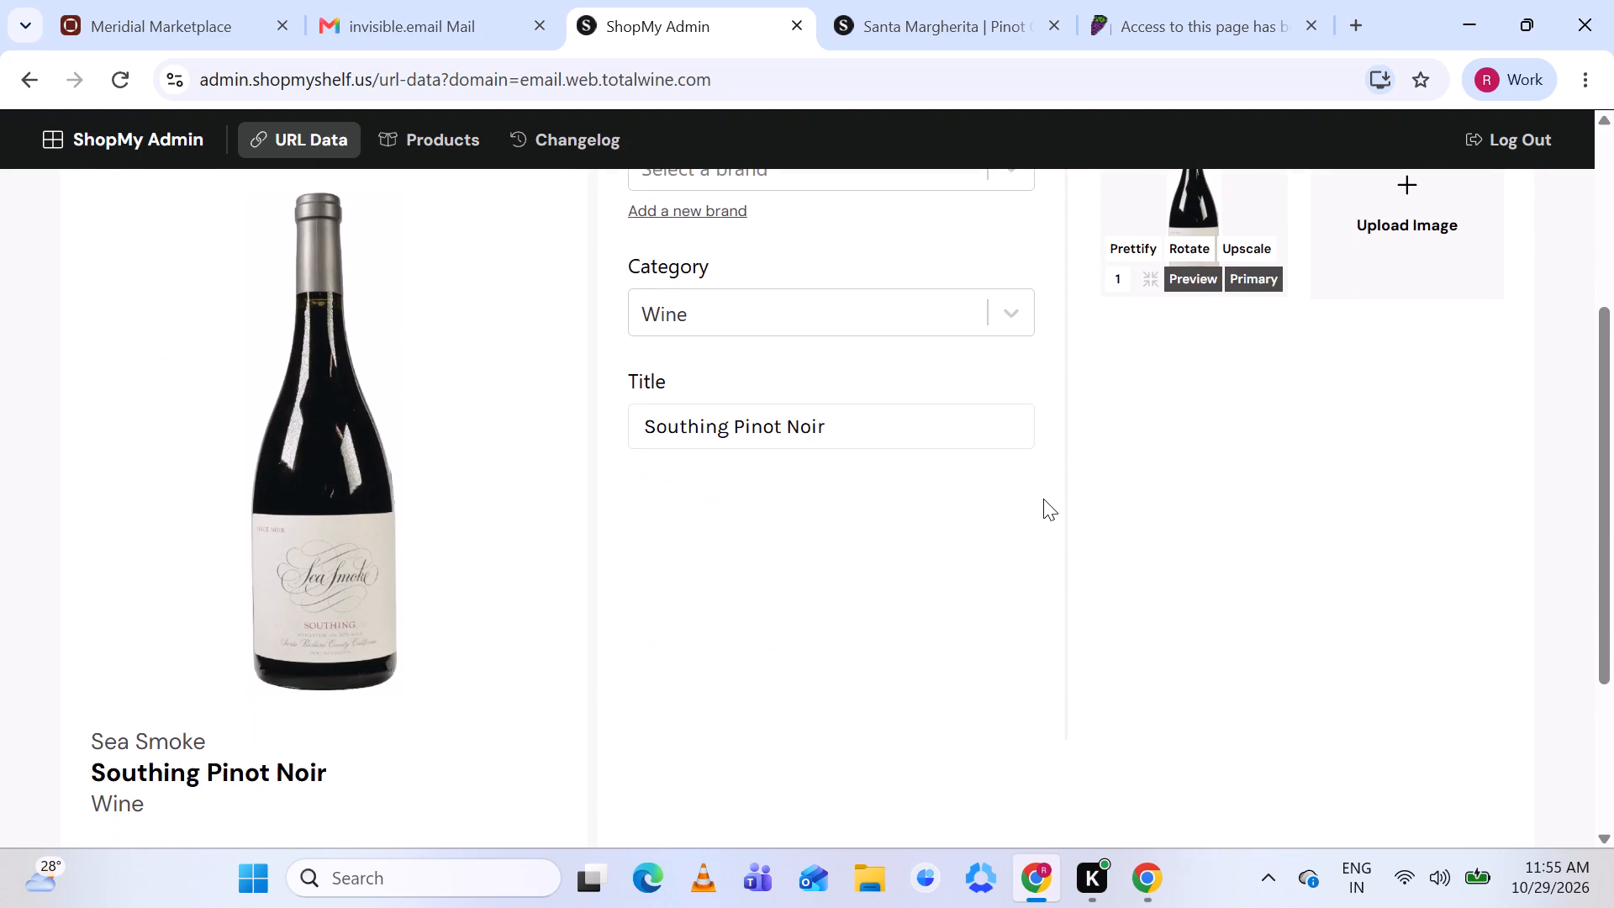
scroll(1043, 499, "up", 1)
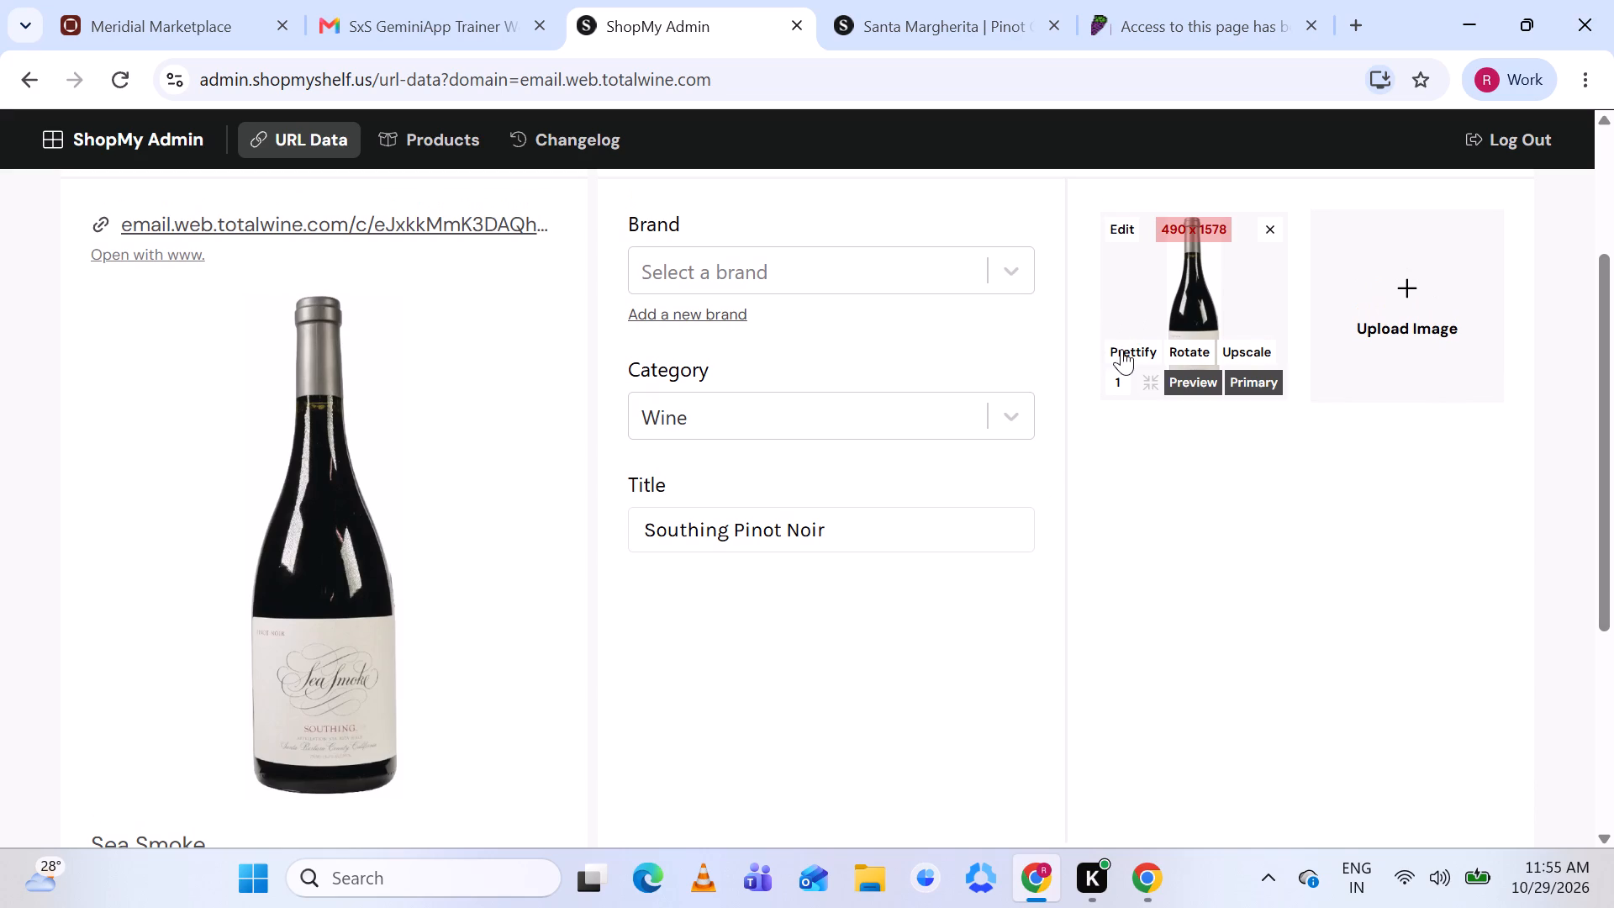
left_click(1121, 354)
Search the existing brands for Sea Smoke using the listing's brand name, shortening the search to Sea to examine similar brands.
scroll(878, 335, "down", 1)
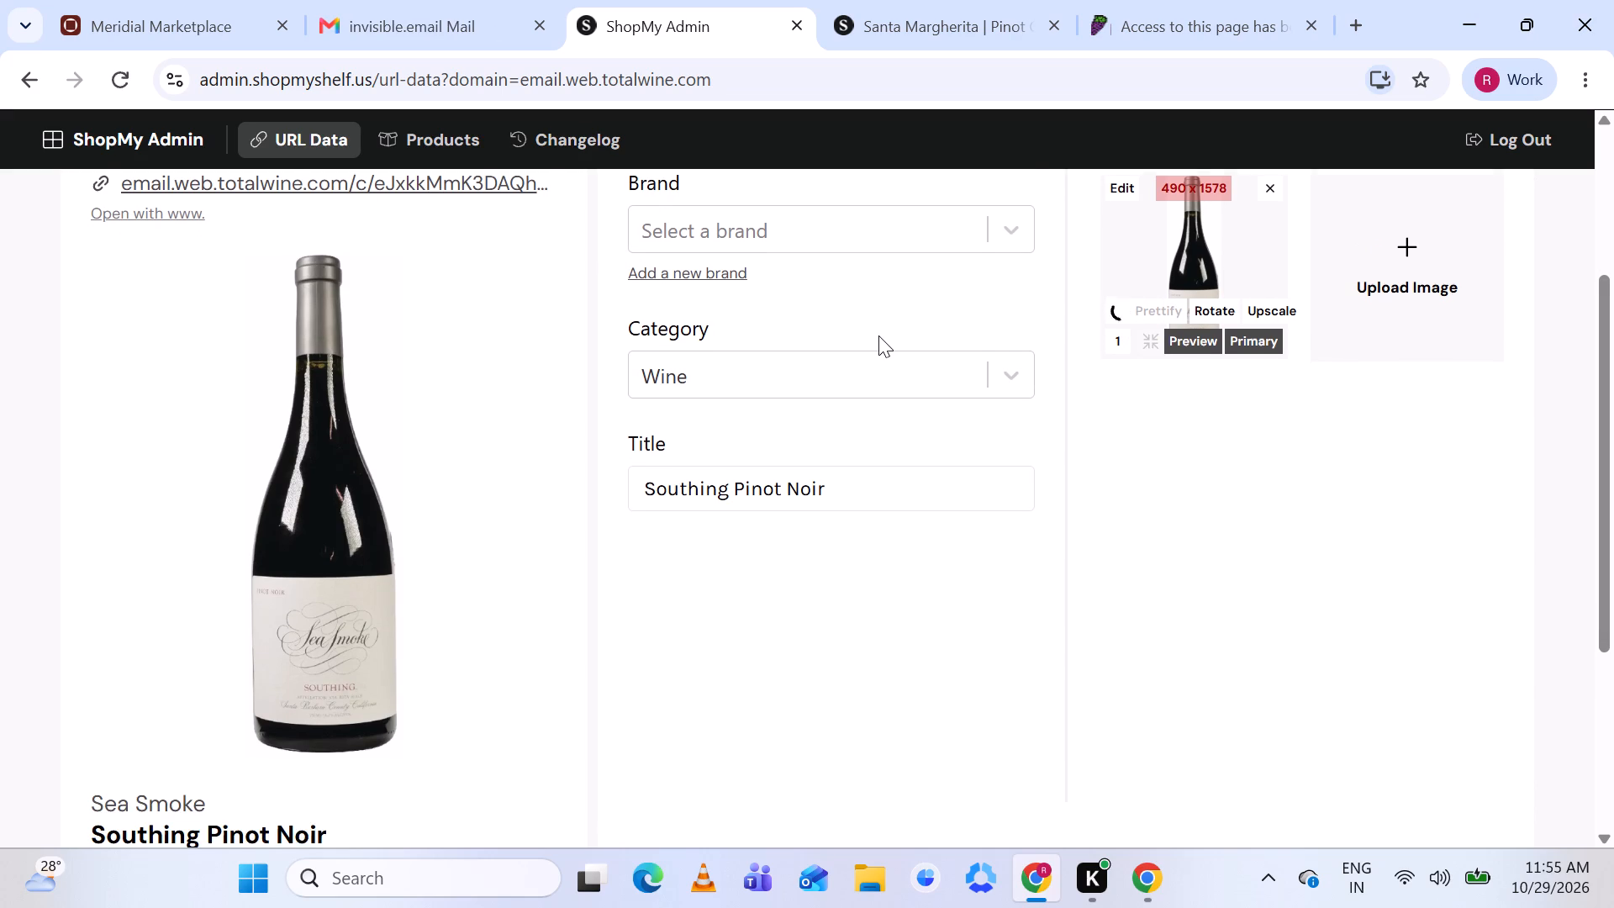
scroll(878, 335, "down", 1)
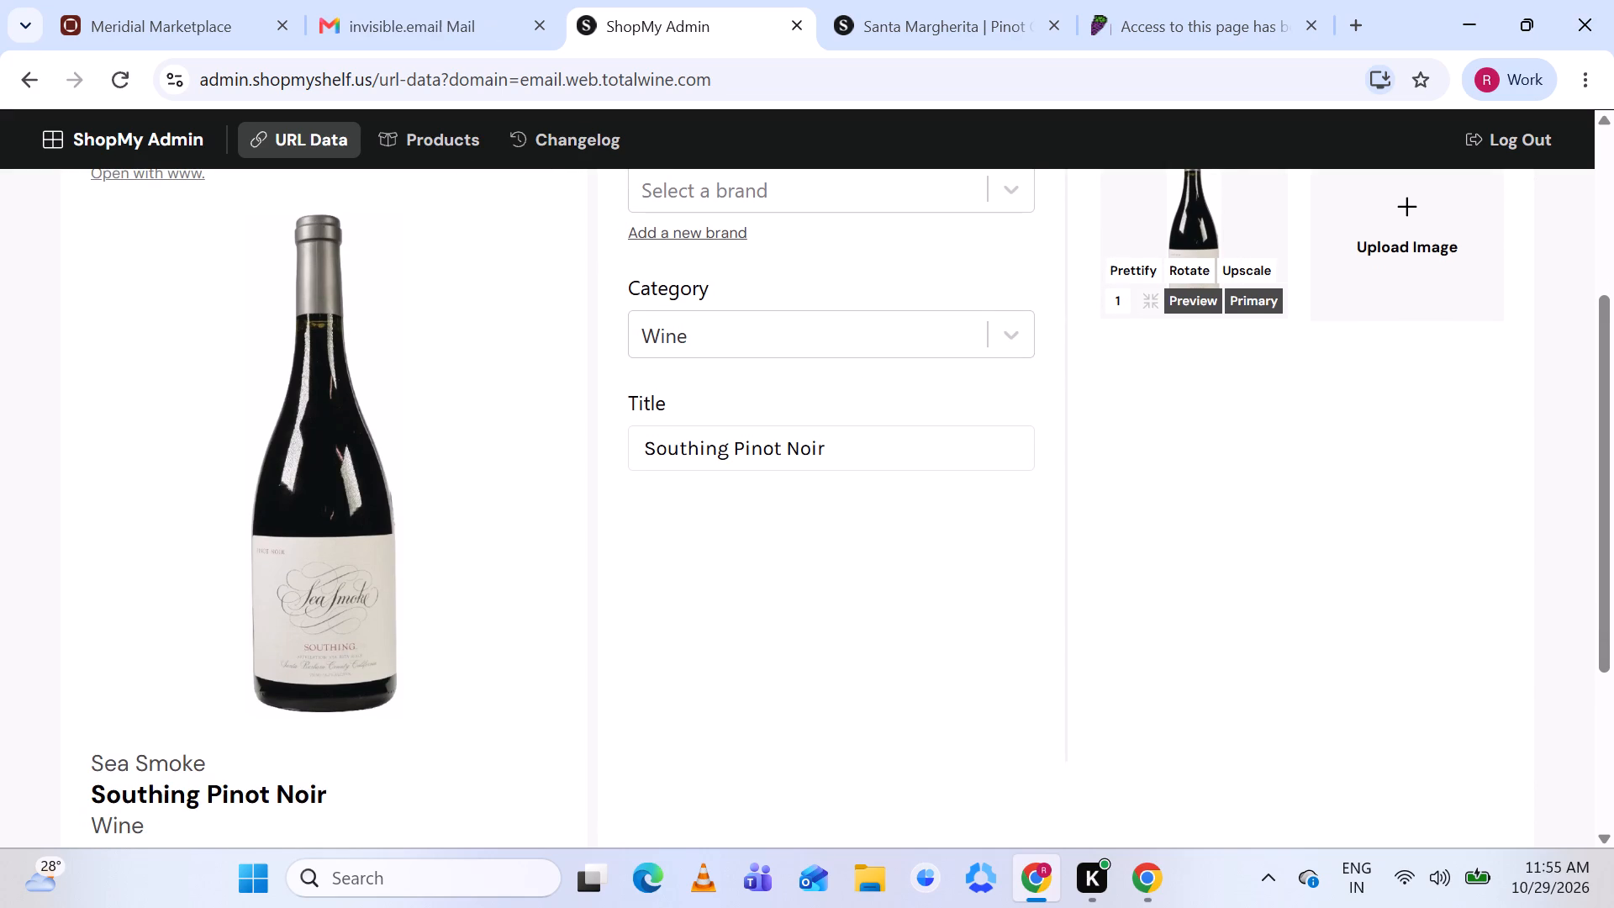
left_click_drag(91, 757, 214, 744)
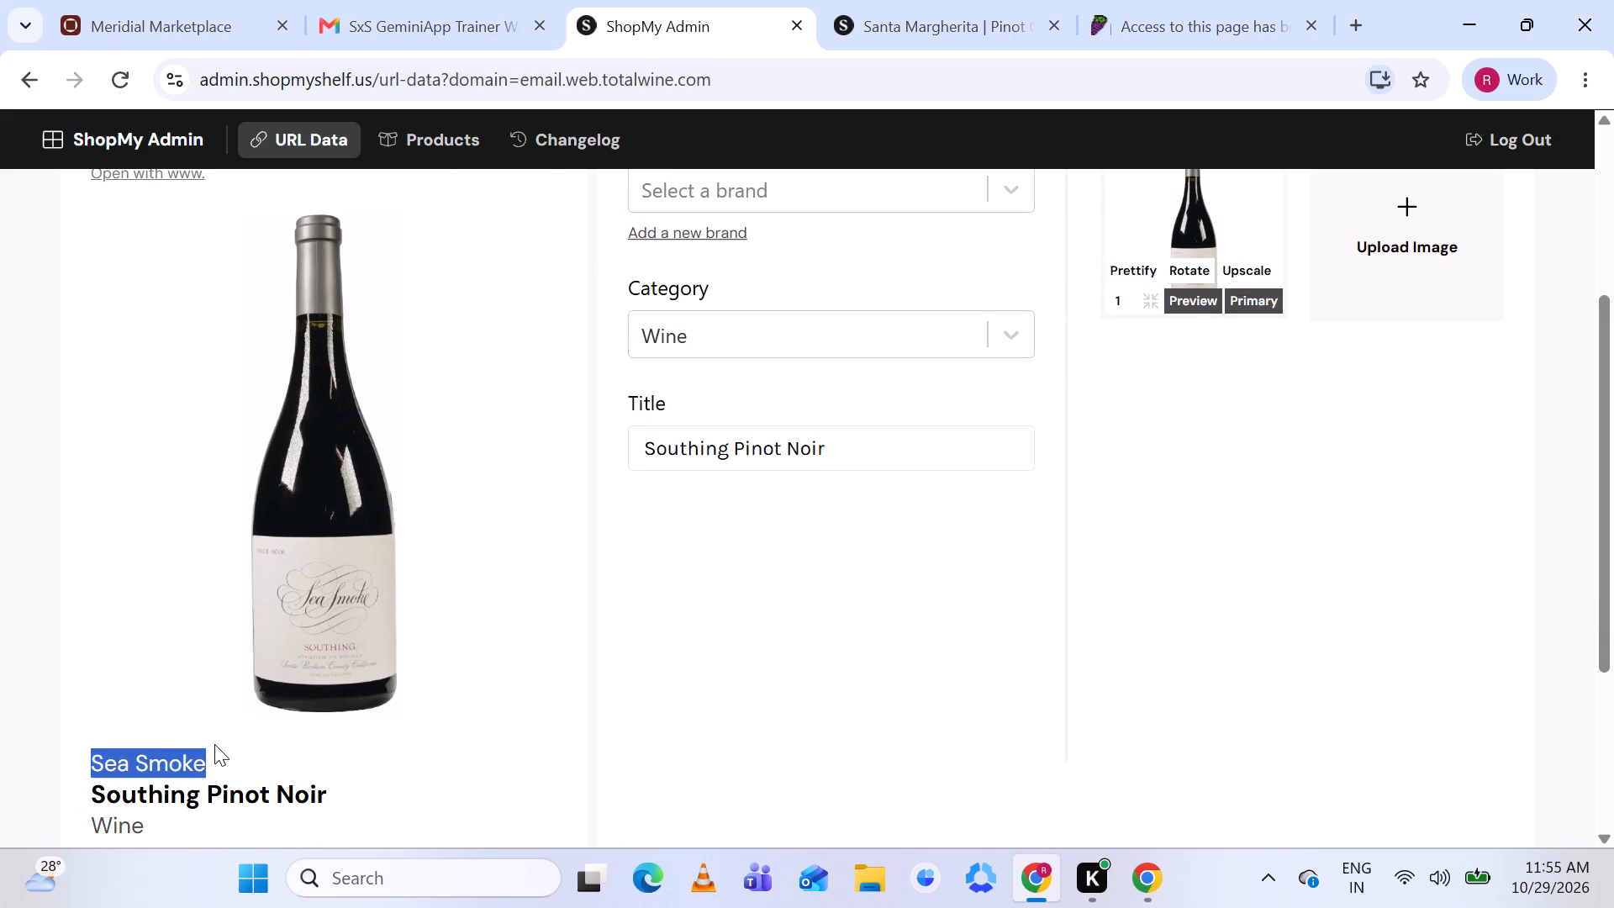
key("ctrl+c")
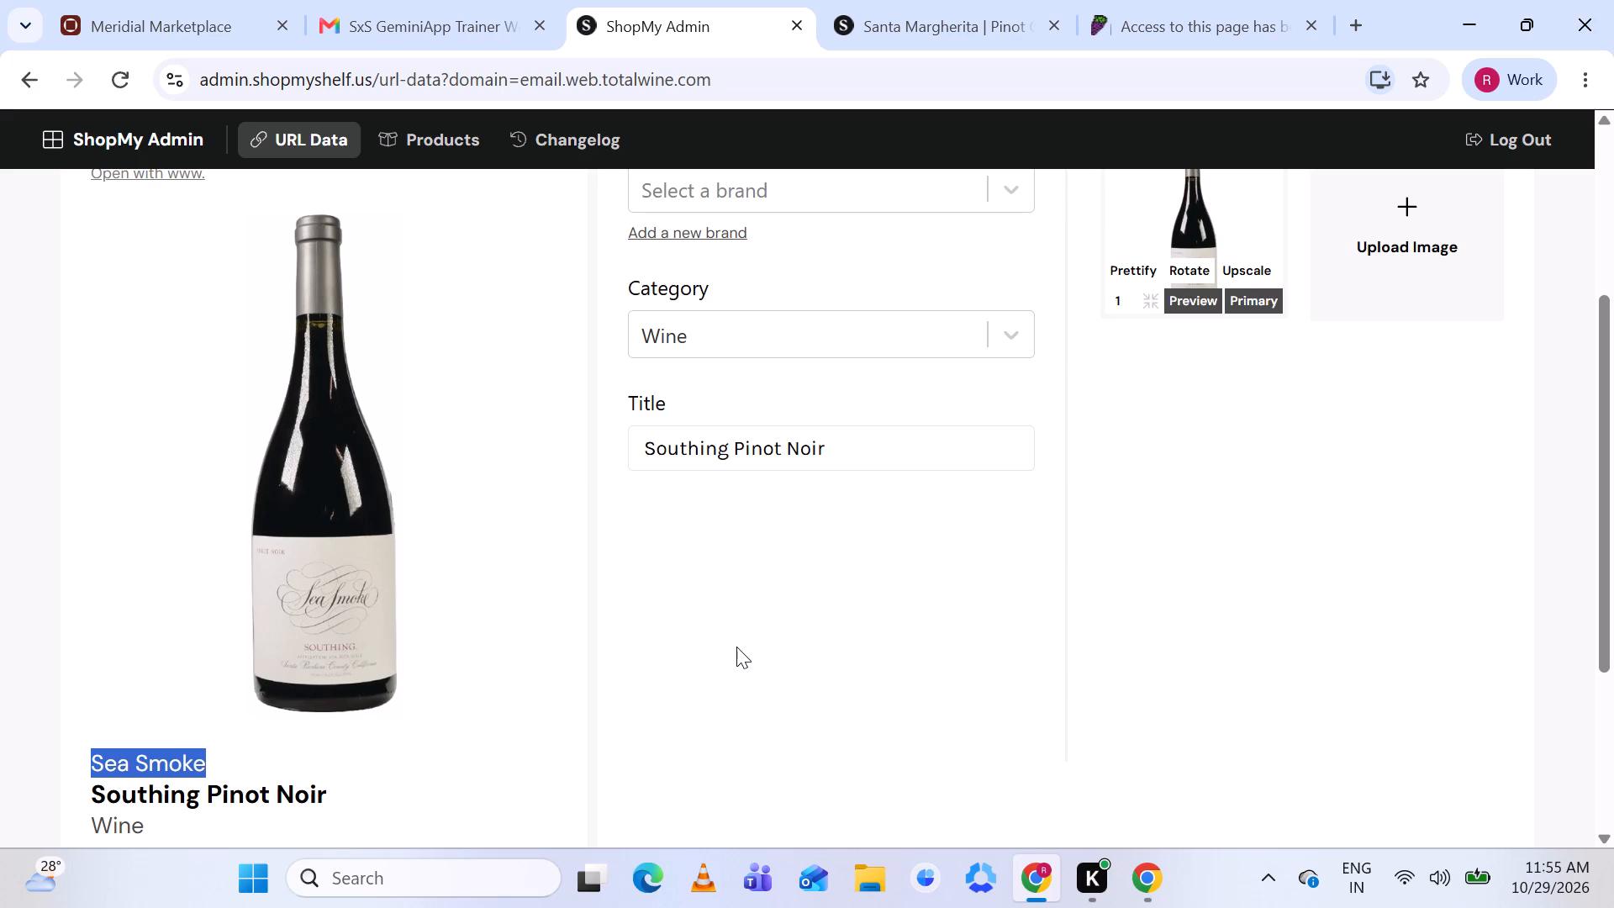
left_click(736, 647)
scroll(736, 647, "up", 3)
left_click(756, 506)
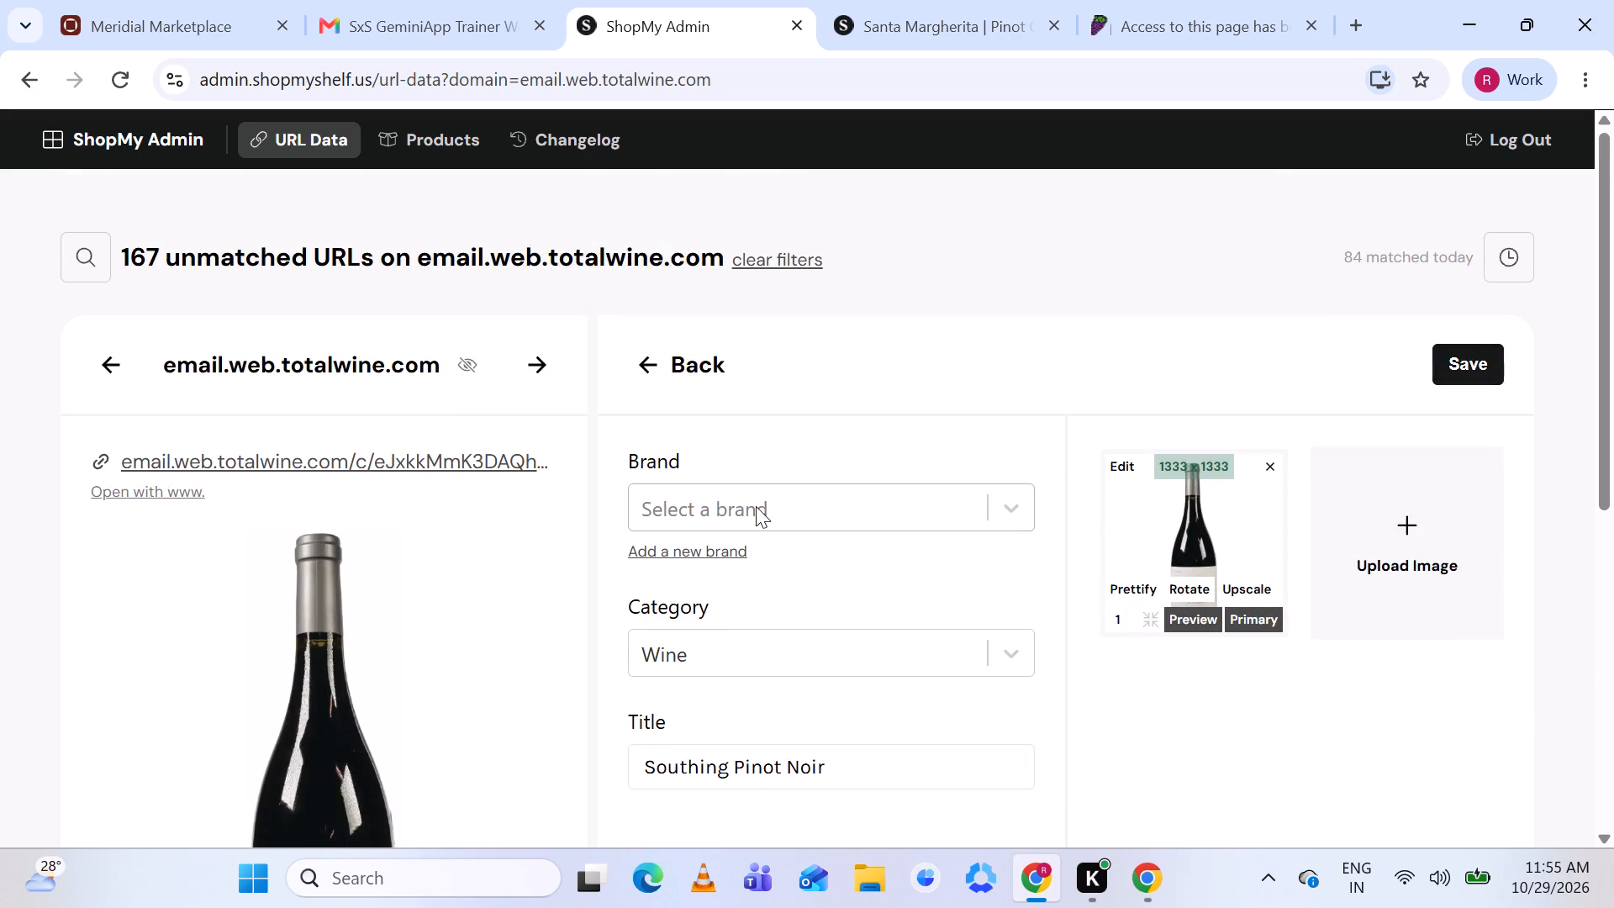
key("ctrl+v")
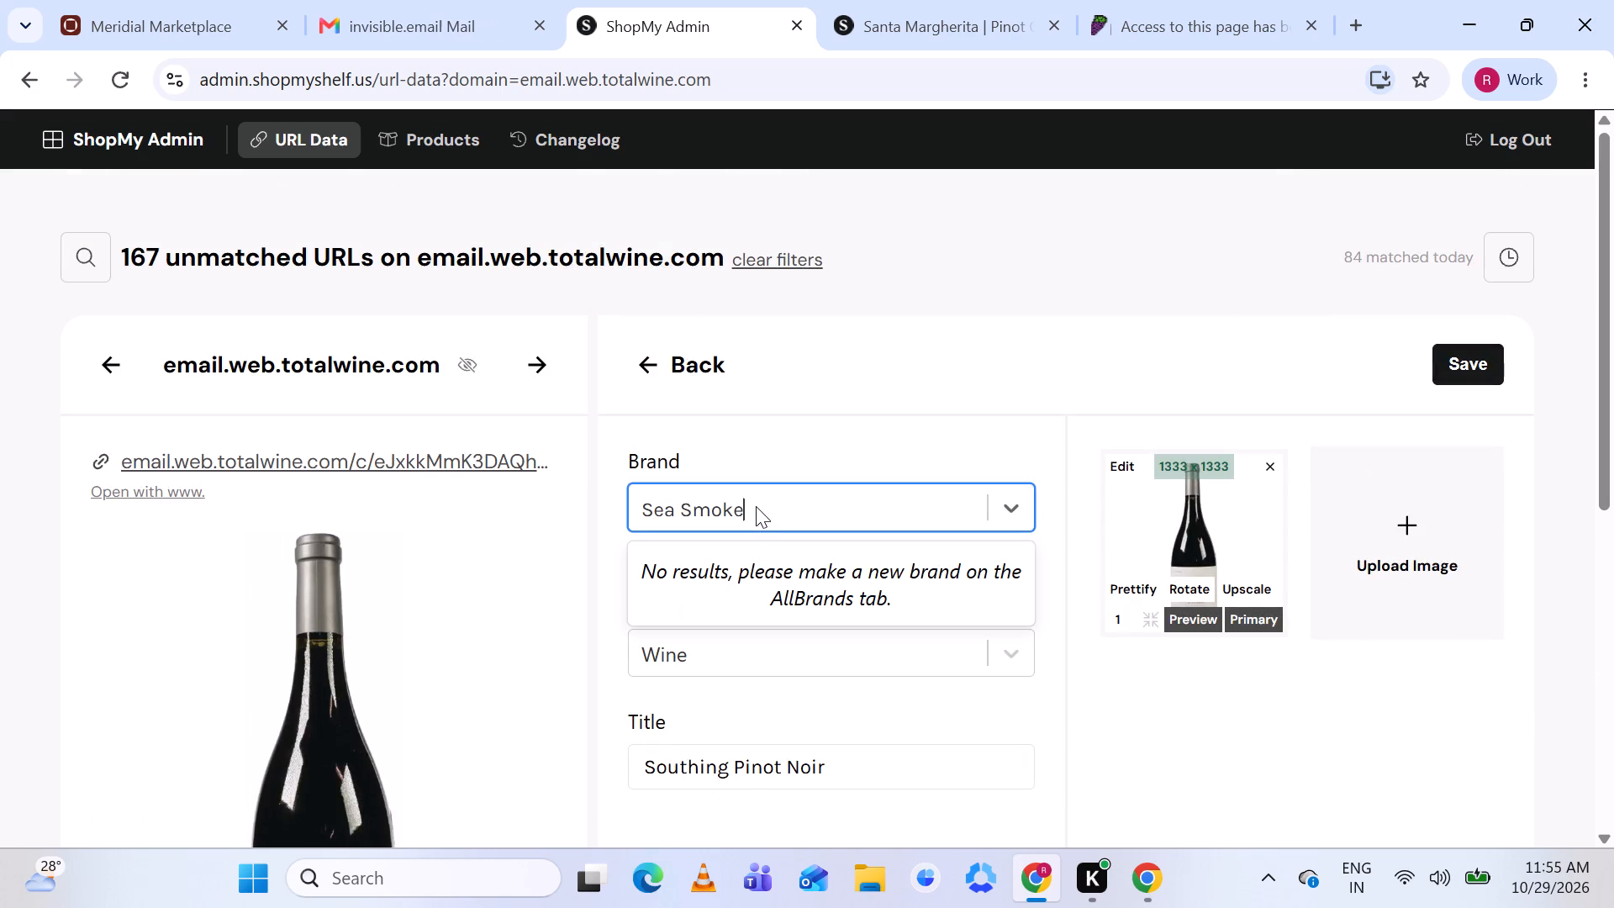
key("BackSpace")
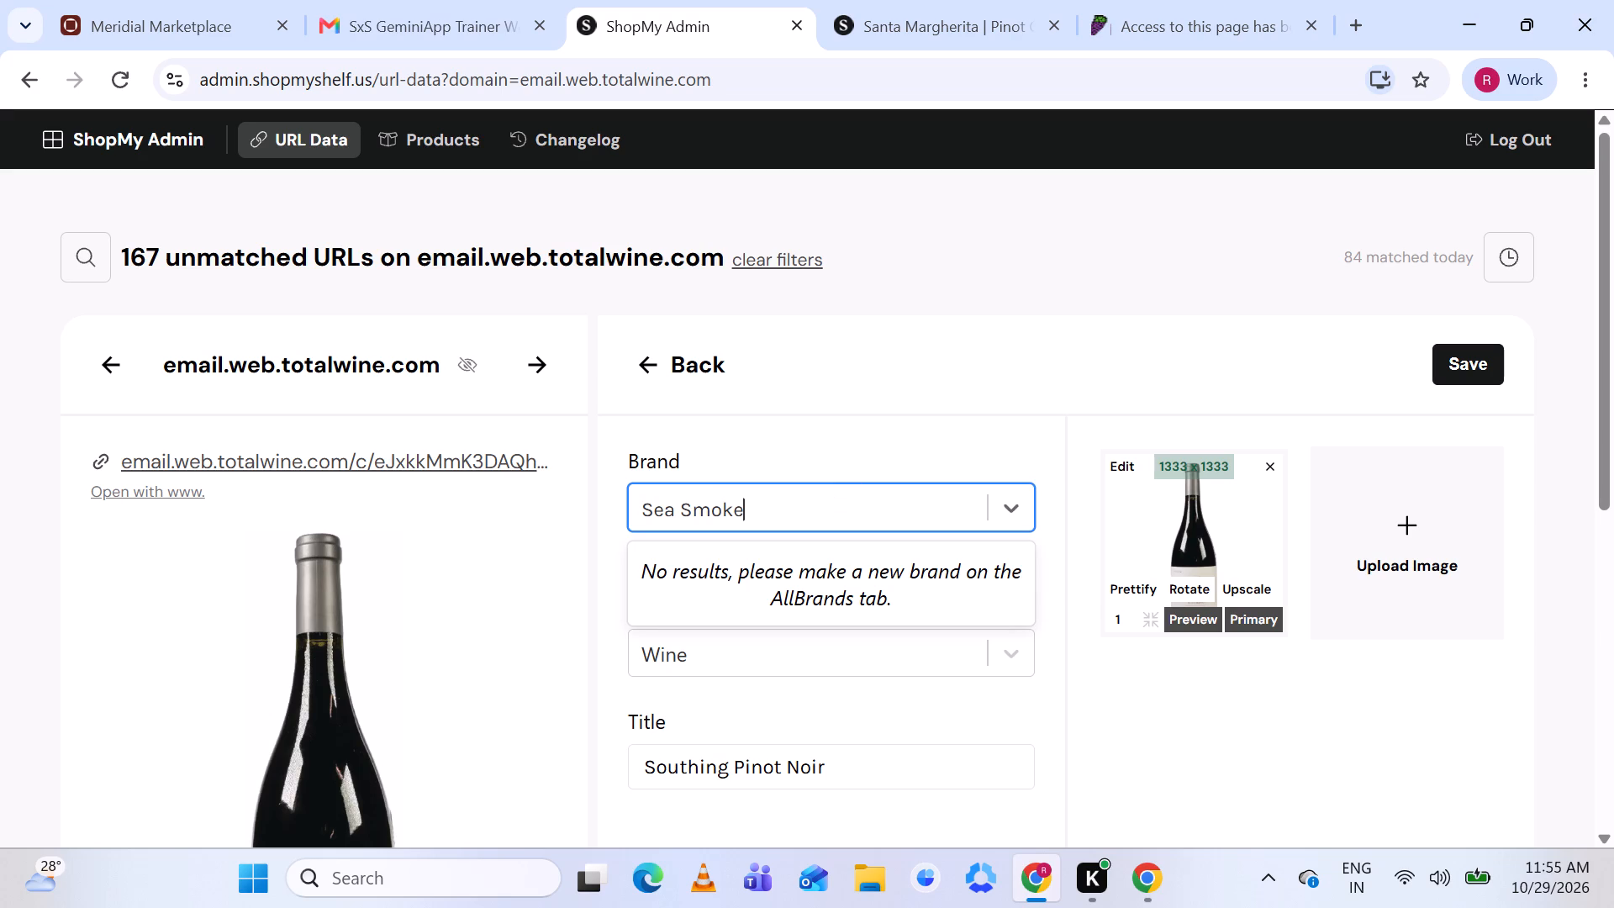
key("BackSpace")
key("BackSpace")
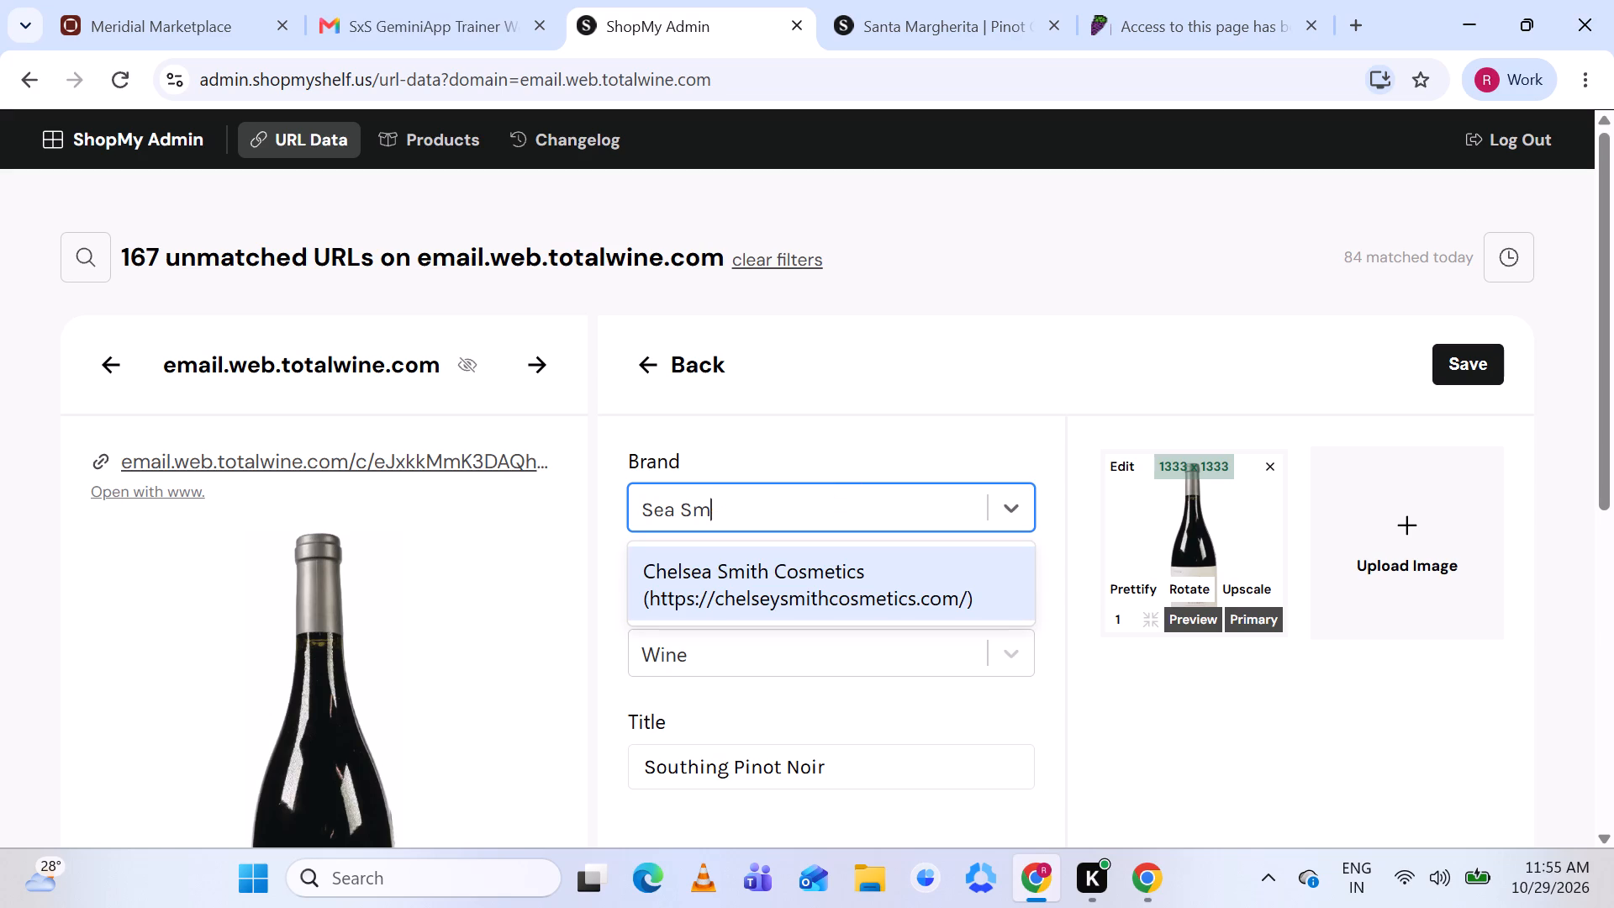
key("BackSpace")
key("BackSpace")
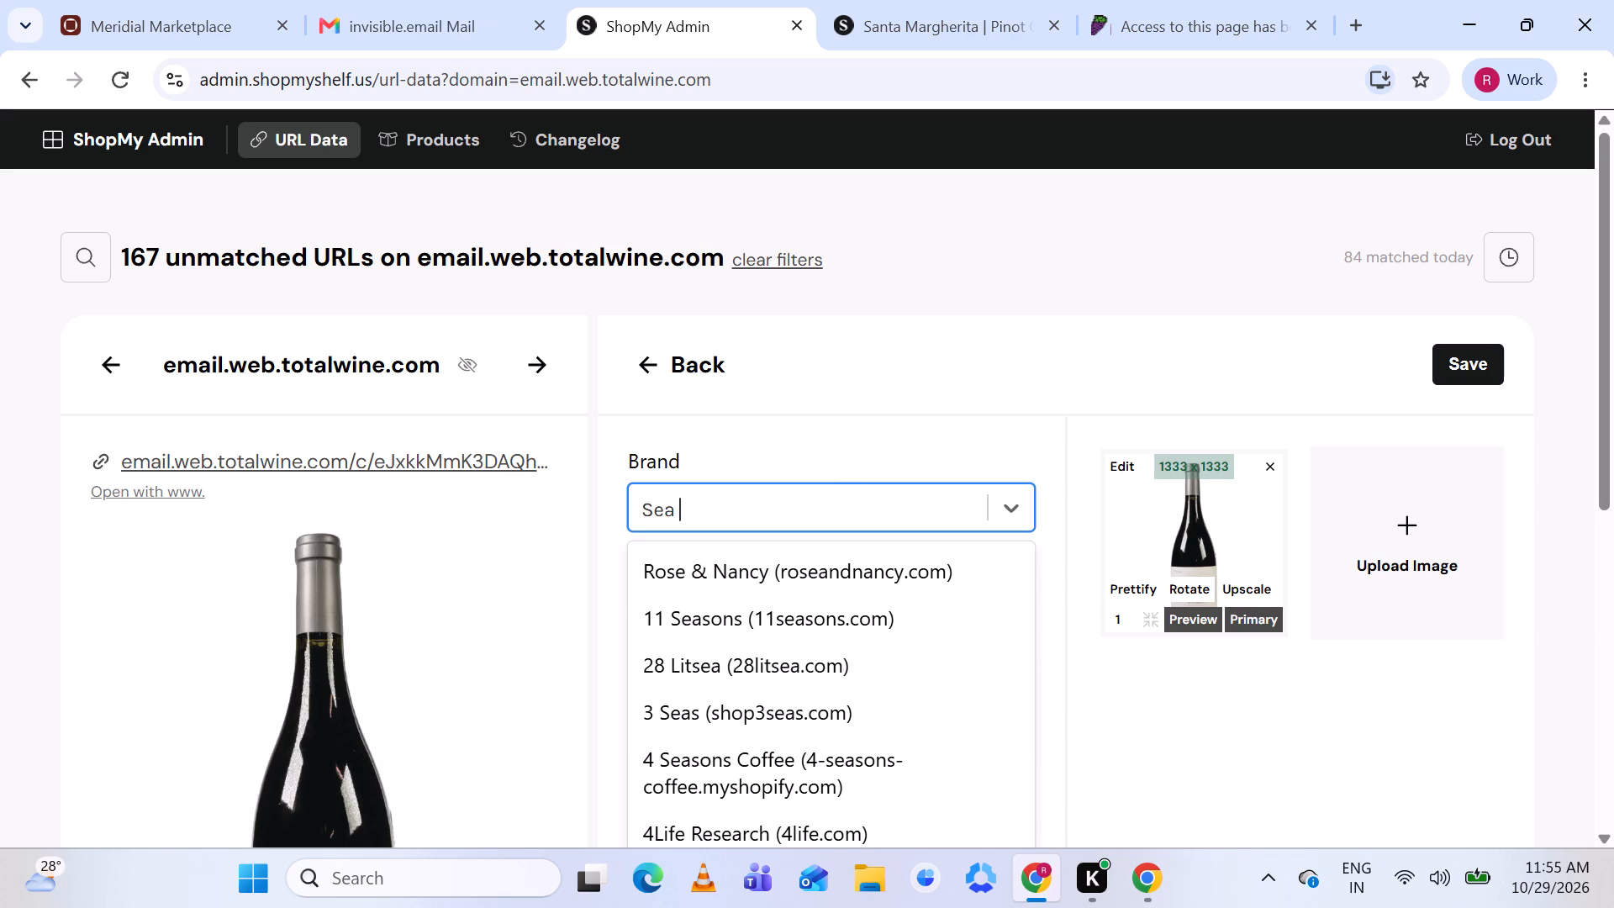
key("BackSpace")
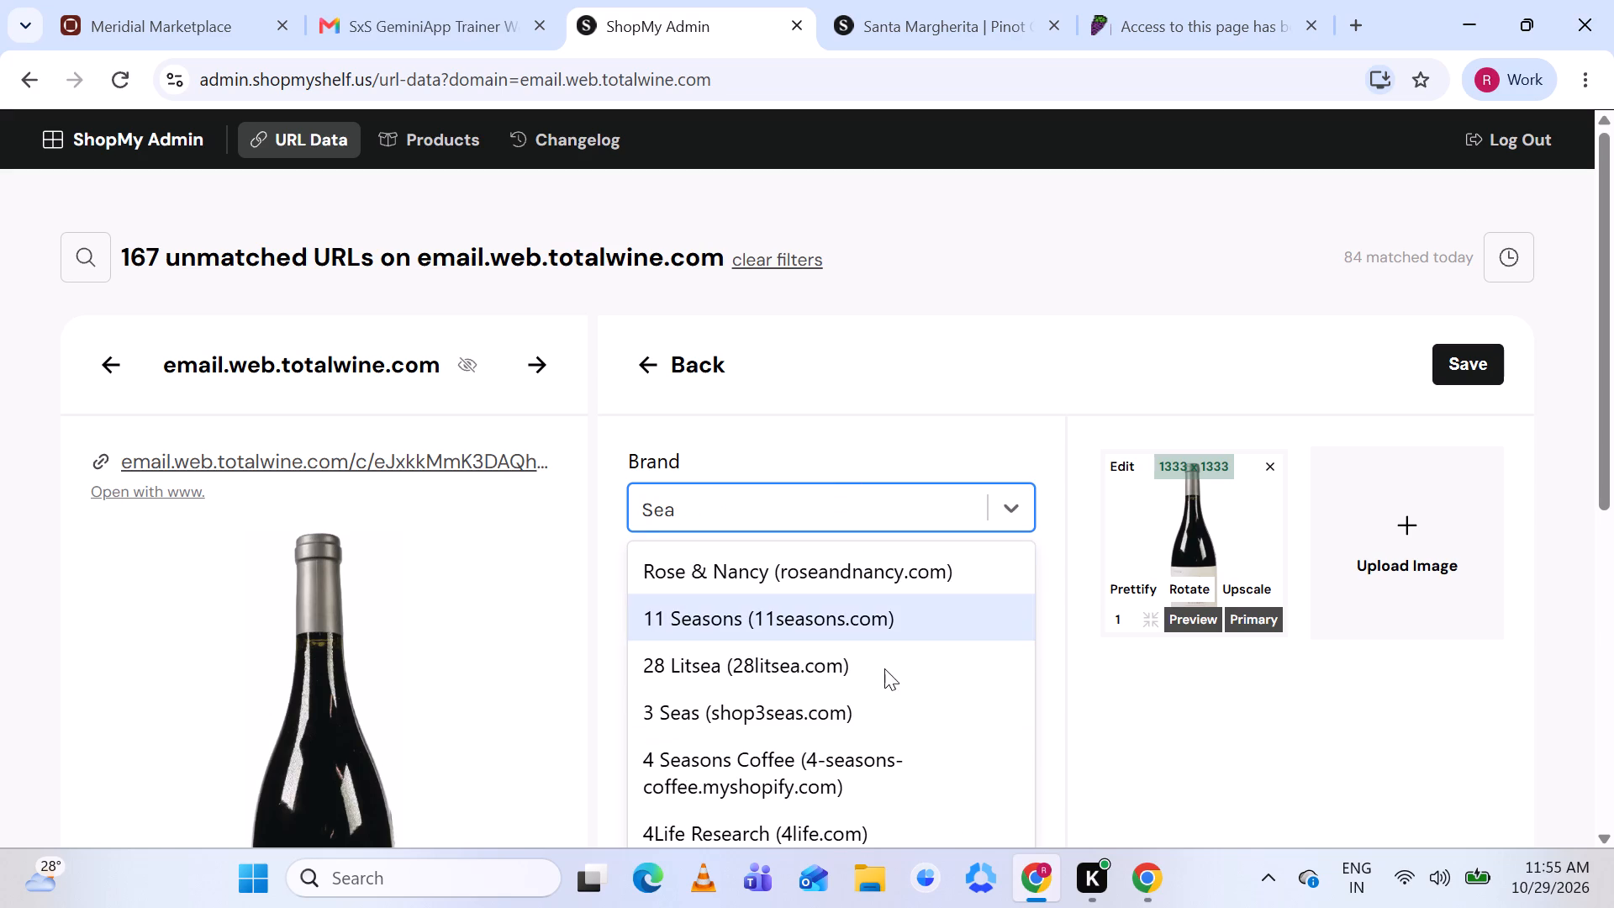
scroll(859, 666, "down", 2)
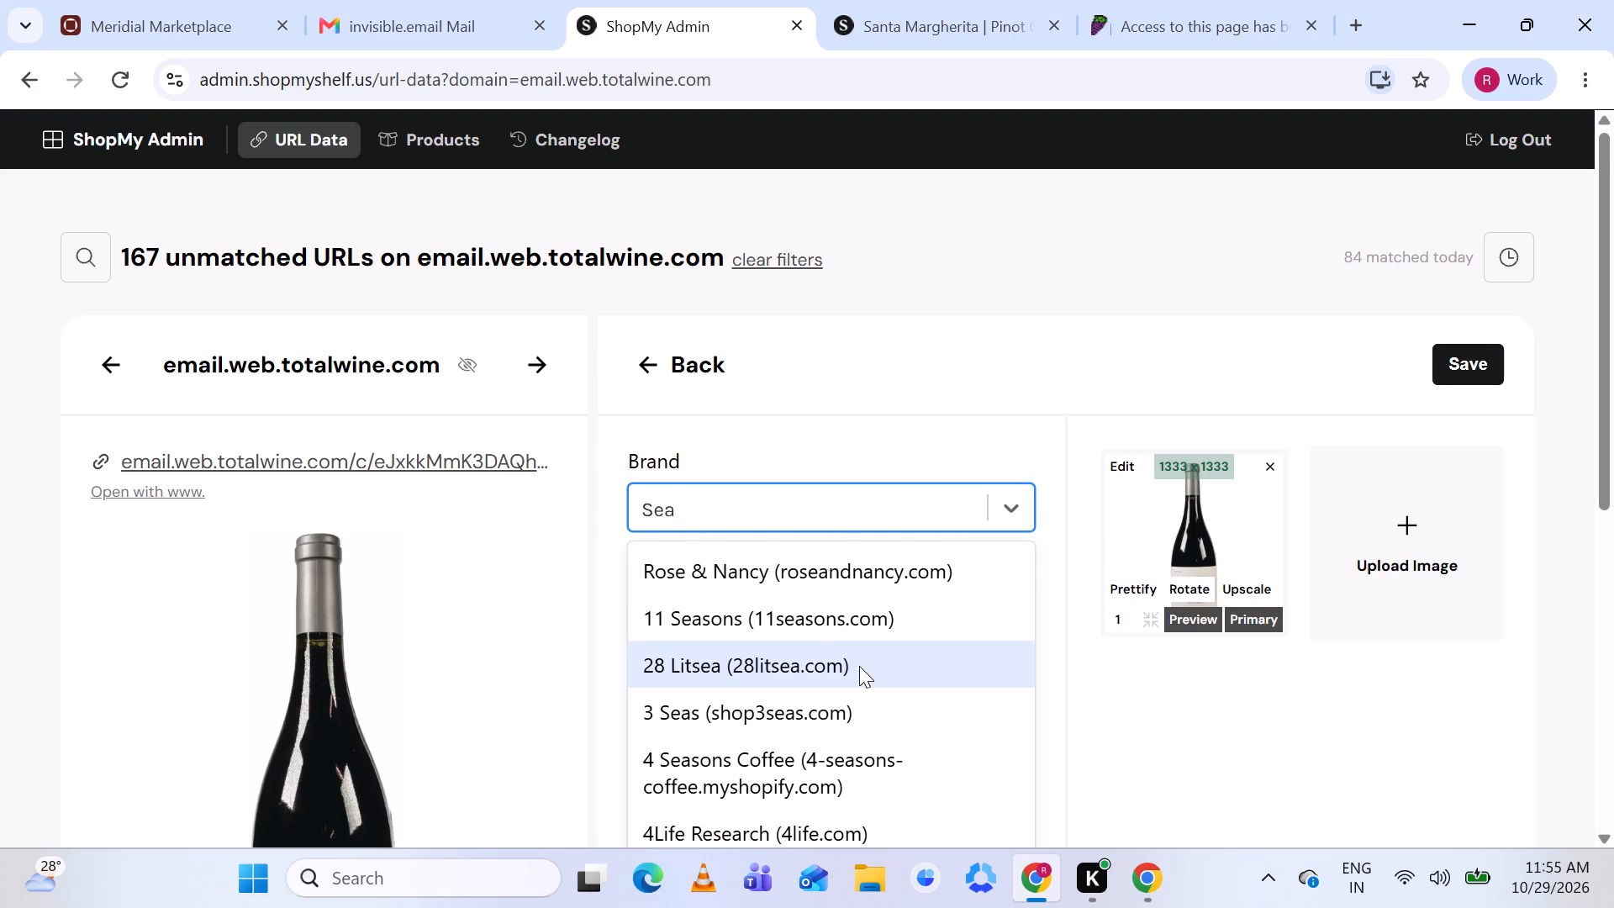
scroll(859, 666, "down", 4)
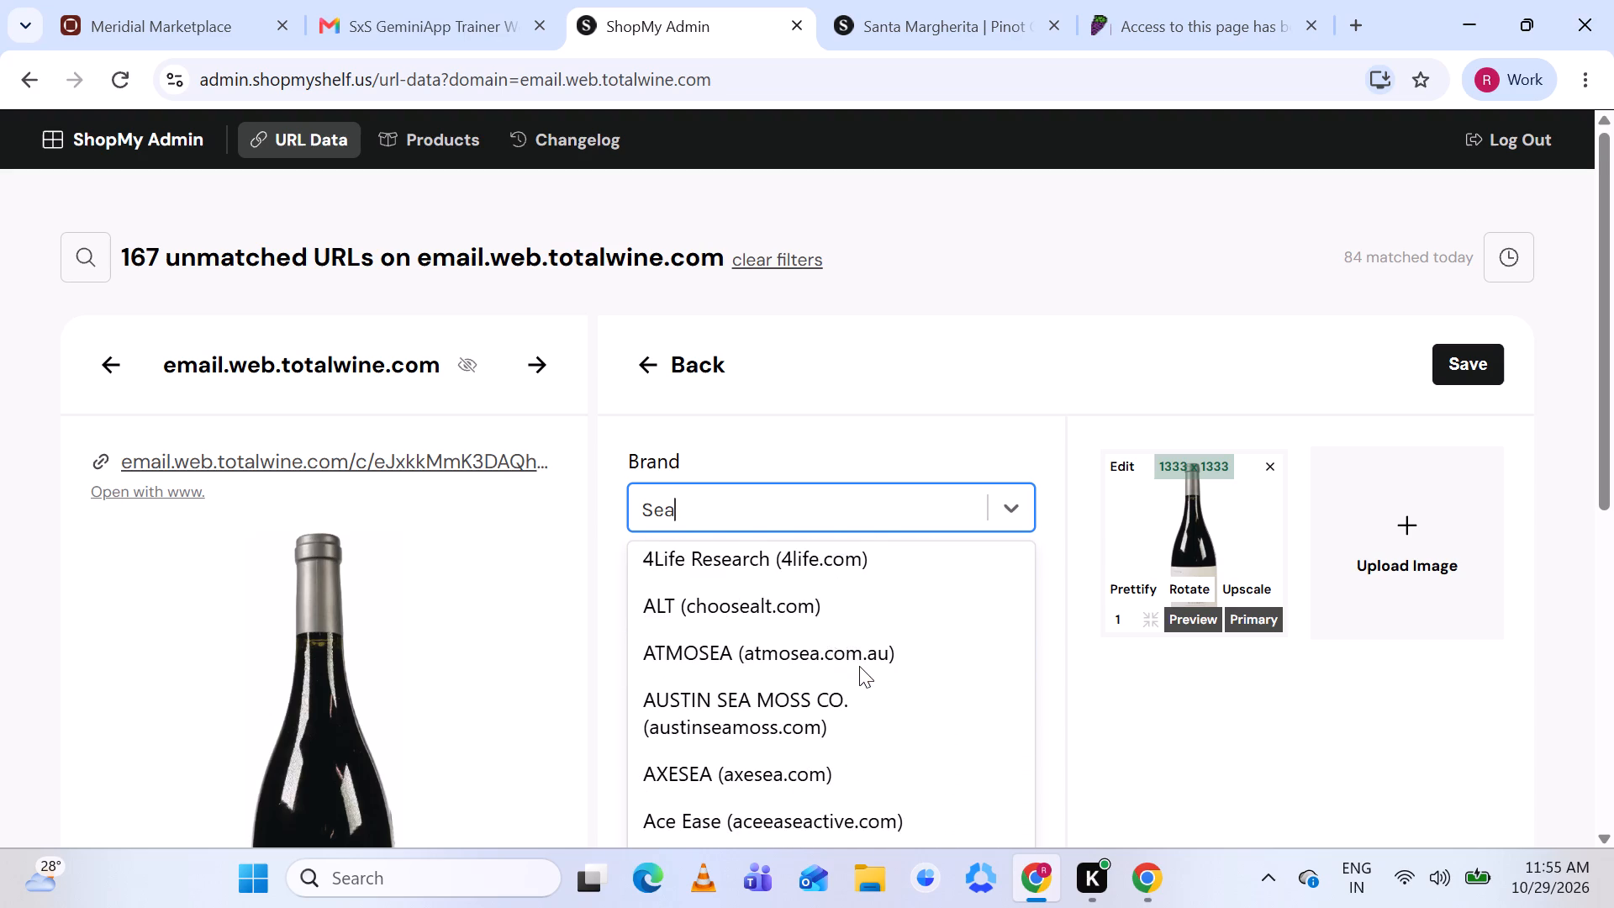
scroll(859, 666, "down", 11)
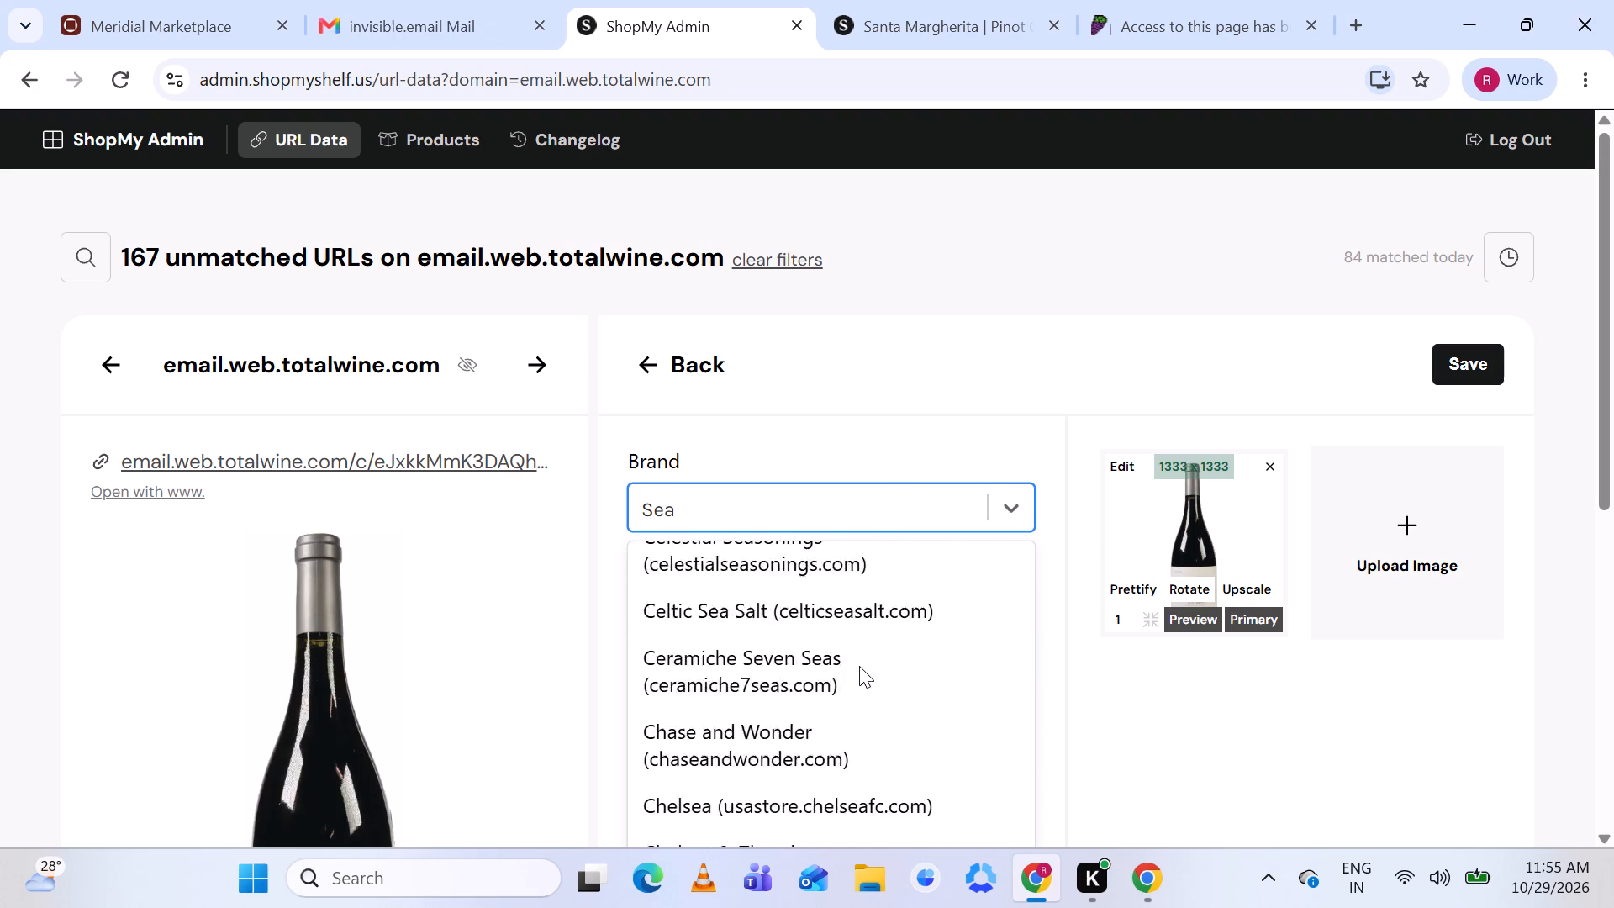
left_click(848, 414)
Add a new brand named Sea Smoke, leaving its domain, logo, industry and departments blank.
scroll(848, 414, "down", 1)
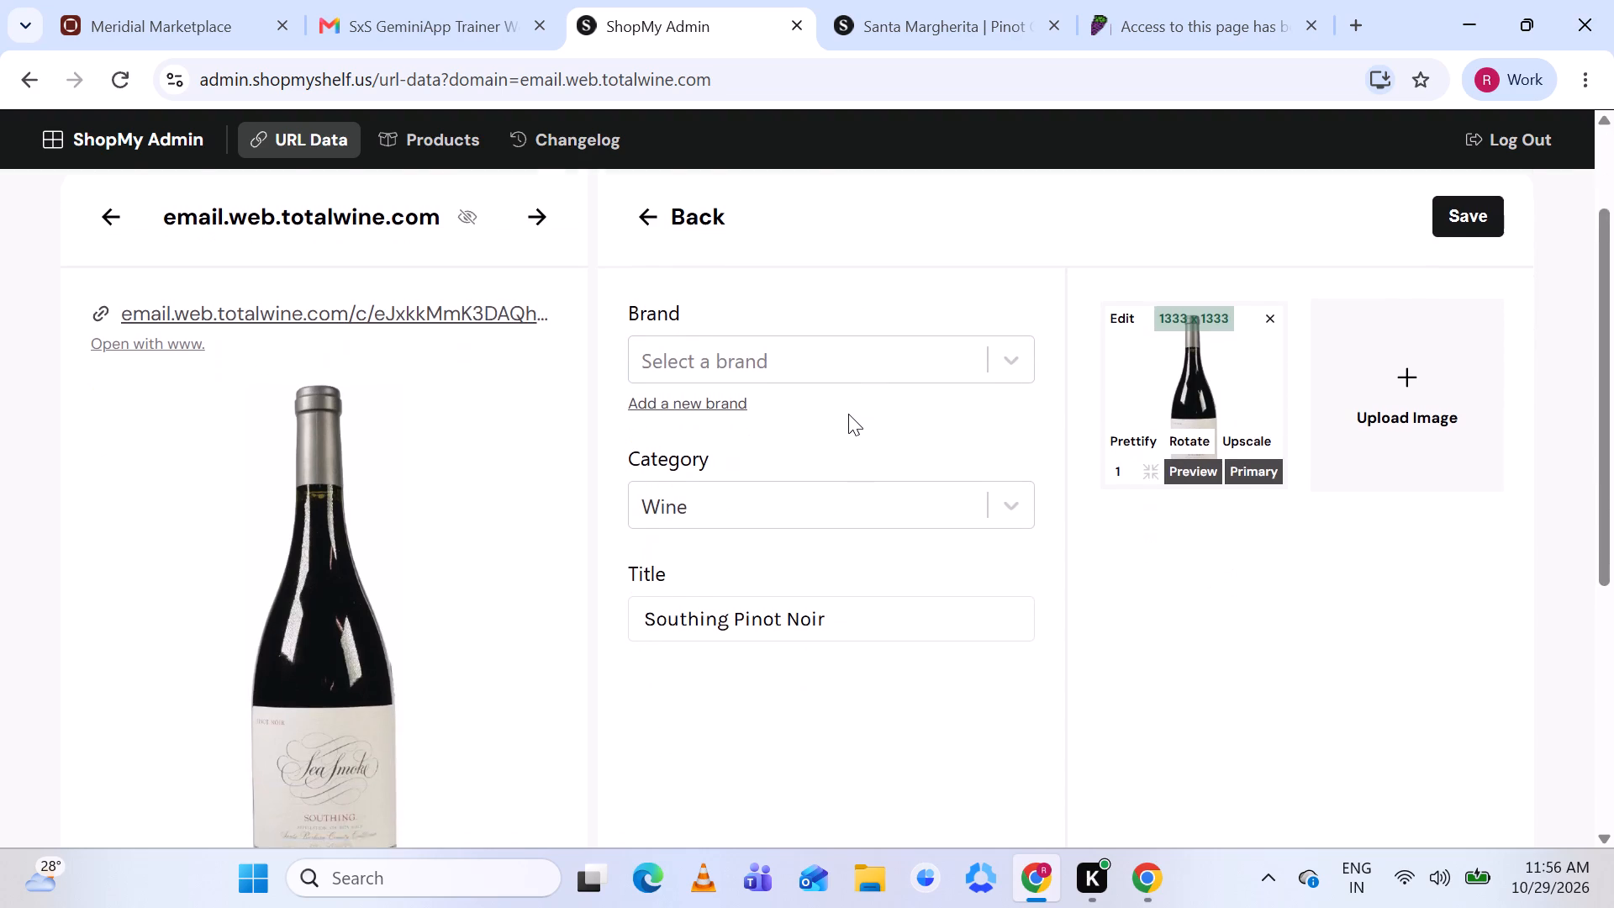
scroll(848, 414, "down", 1)
scroll(848, 414, "up", 2)
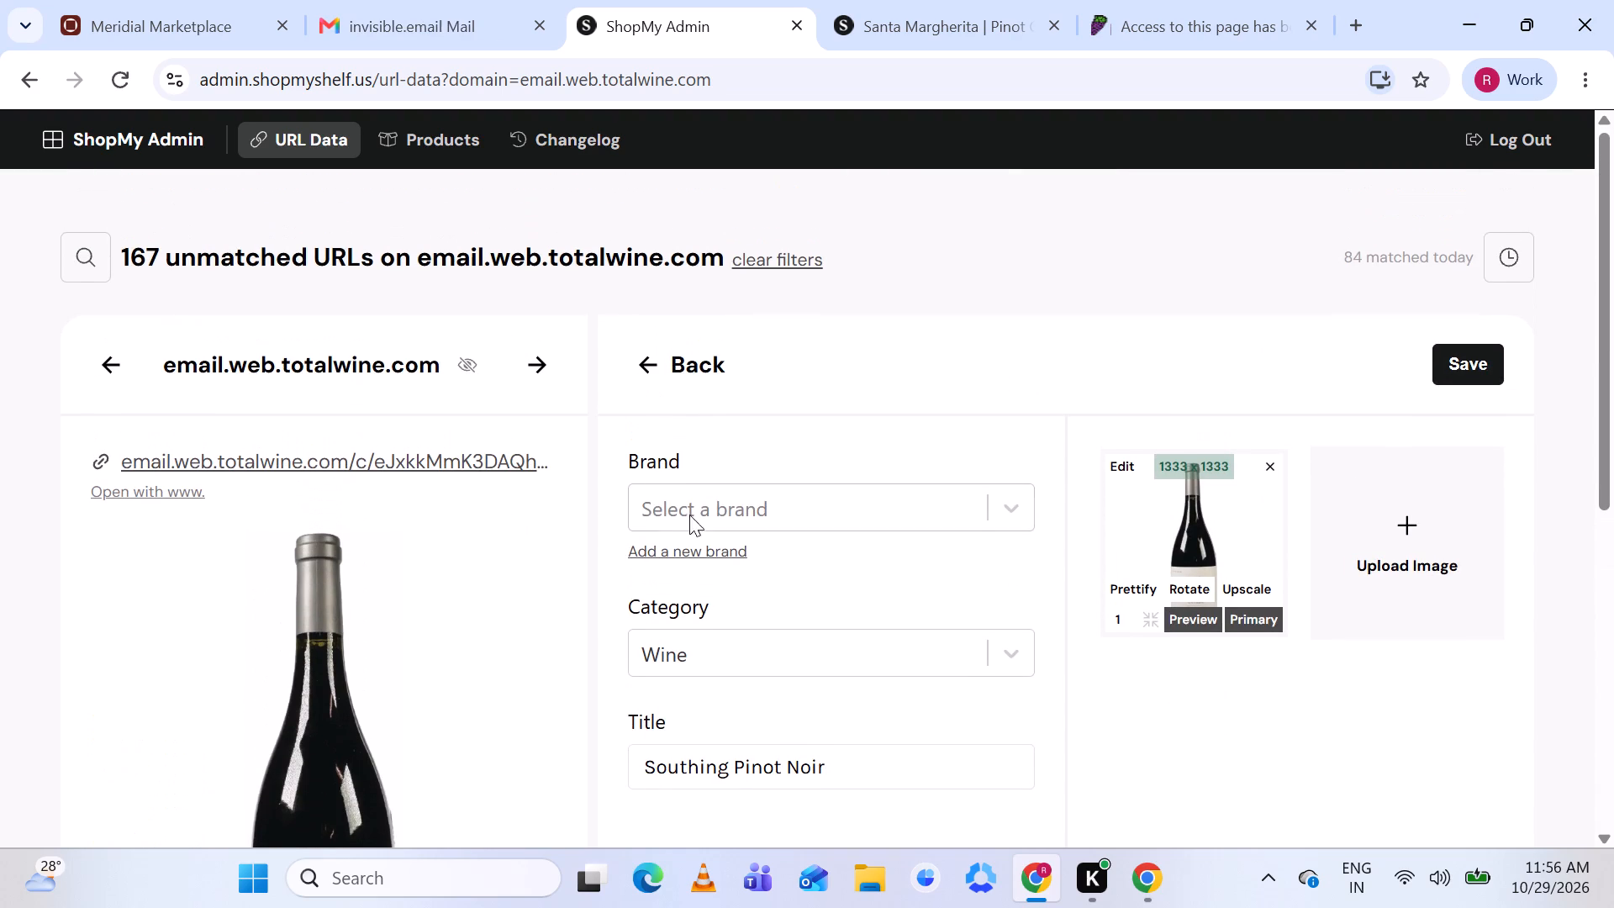
left_click(678, 548)
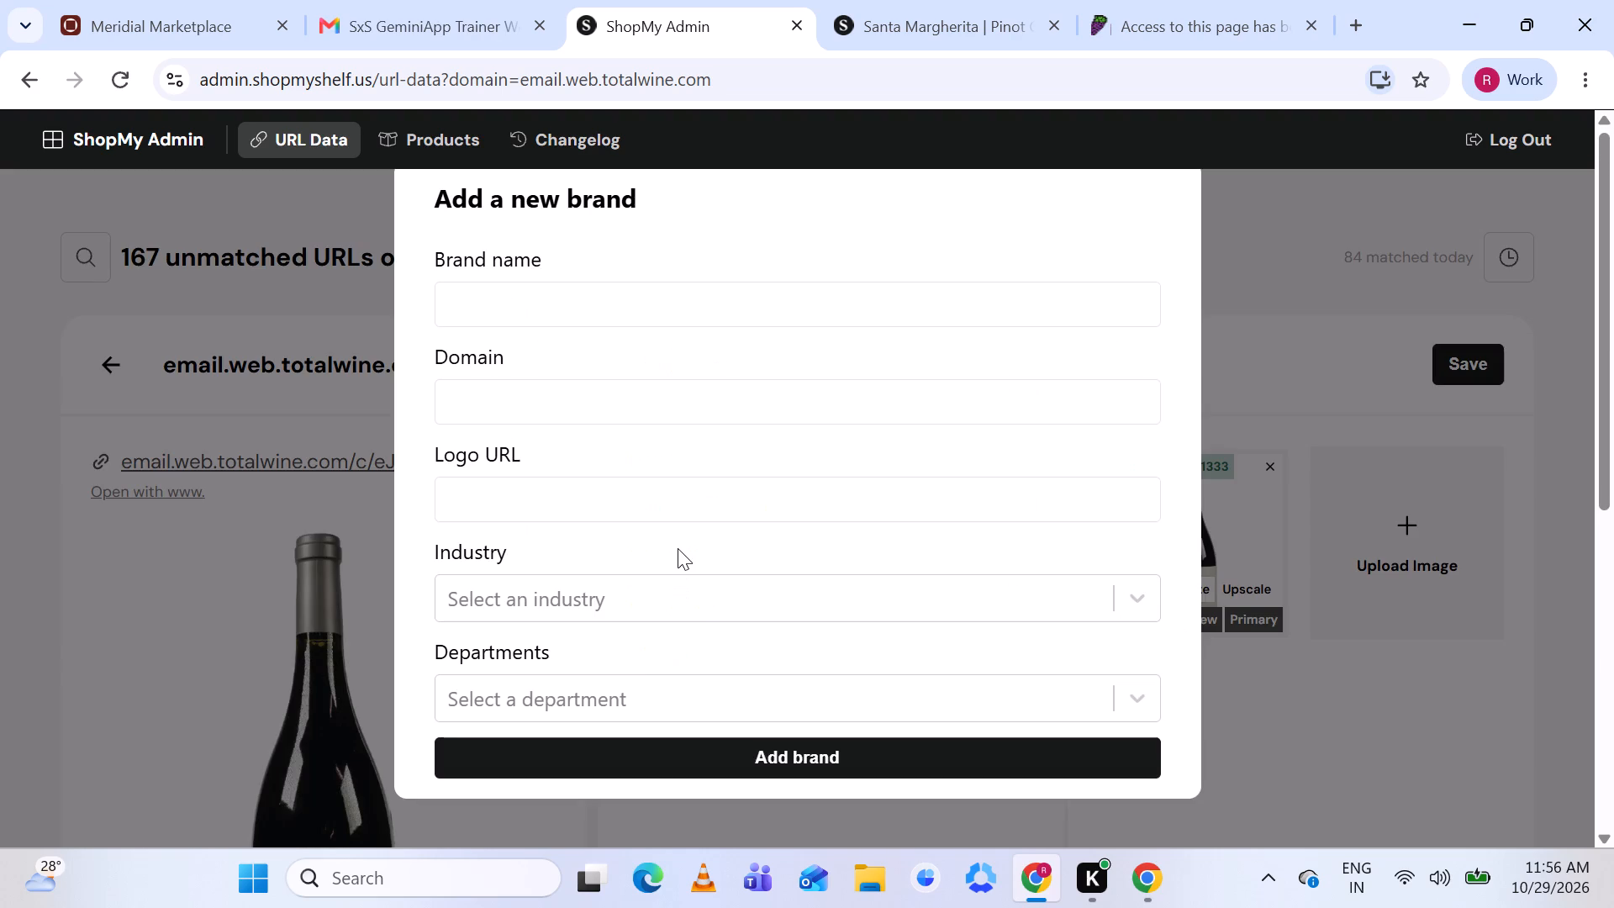
left_click(659, 294)
key("ctrl+v")
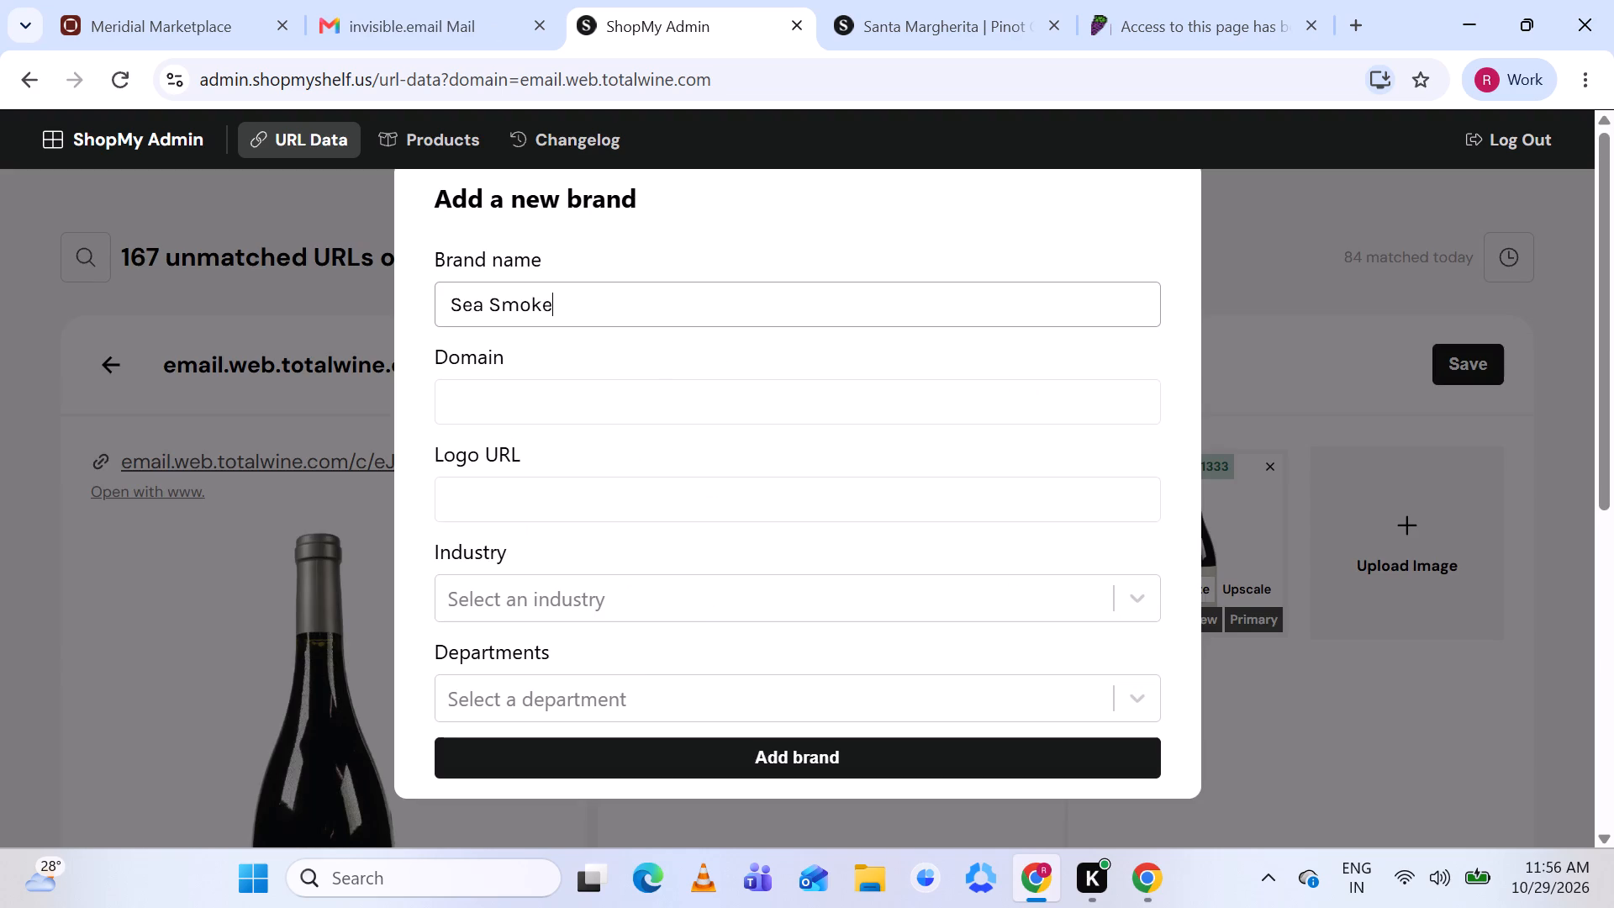
left_click(782, 747)
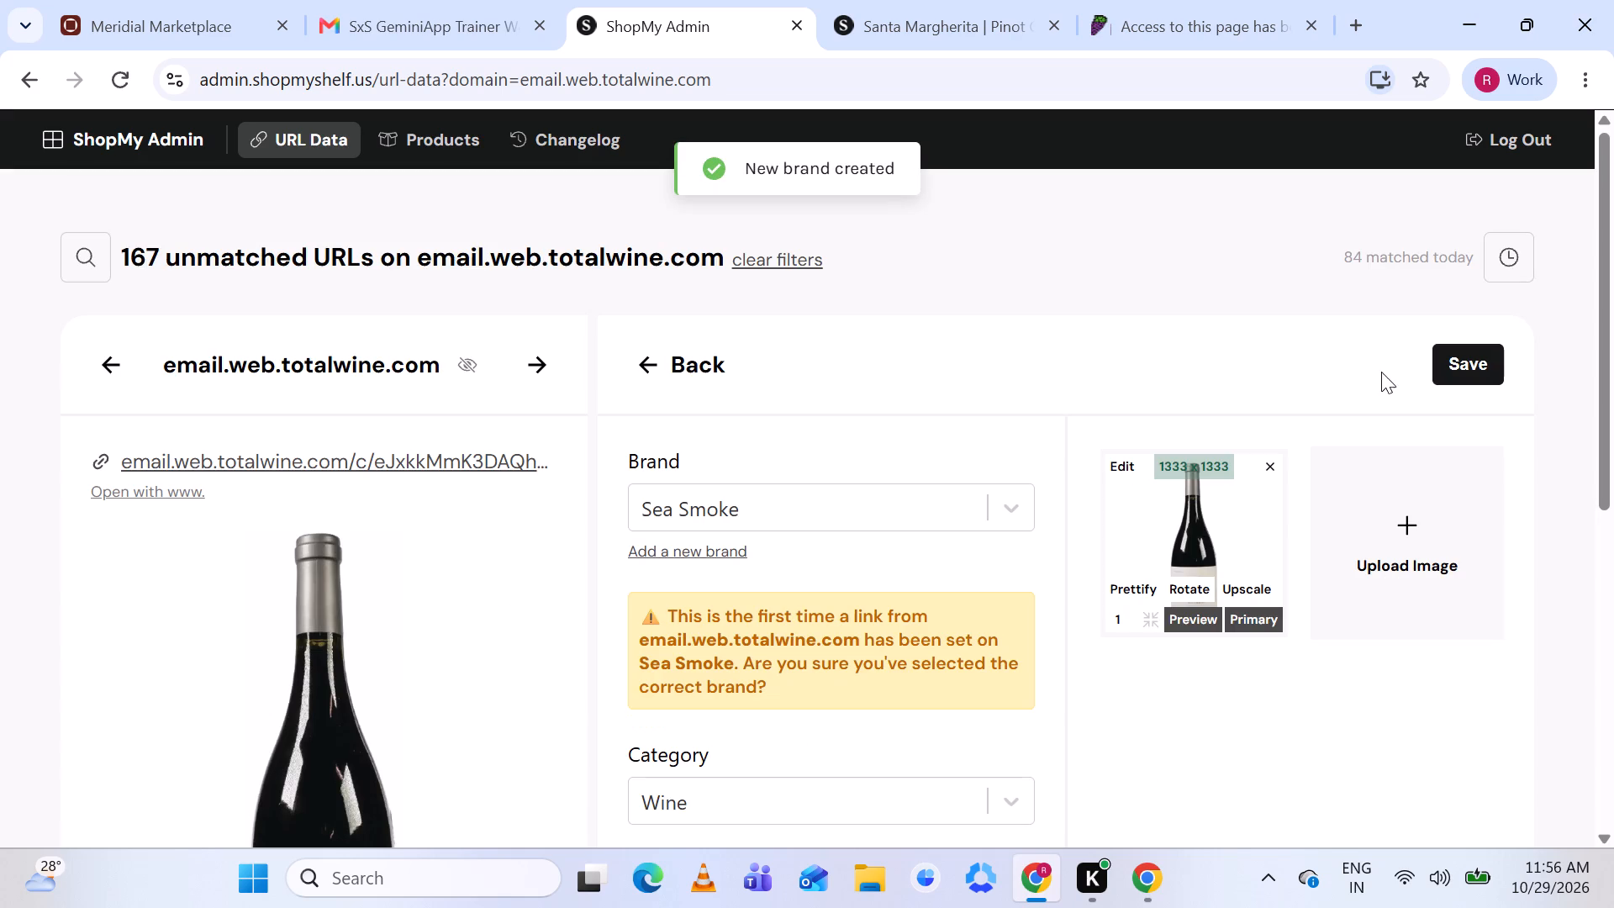
Save the new Southing Pinot Noir product for the Sea Smoke listing.
left_click(1455, 365)
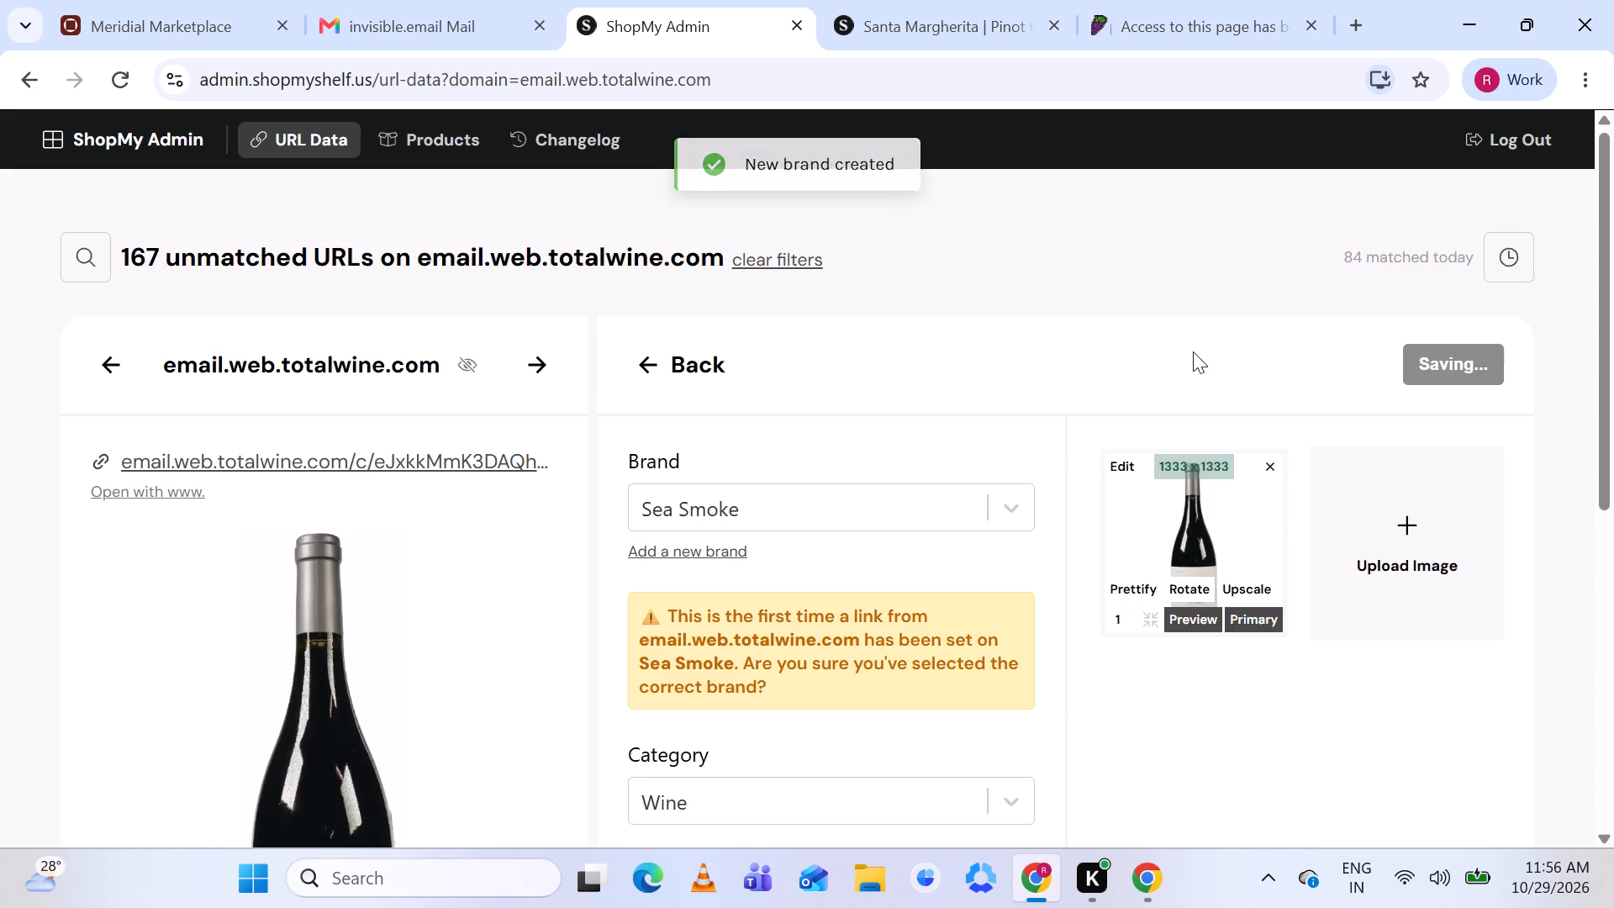
Look up catalogue alternatives for the Fever Tree Ginger Beer listing and choose Premium Ginger Beer (8 x 5oz Cans) as the match.
scroll(1068, 656, "down", 2)
scroll(1068, 656, "up", 1)
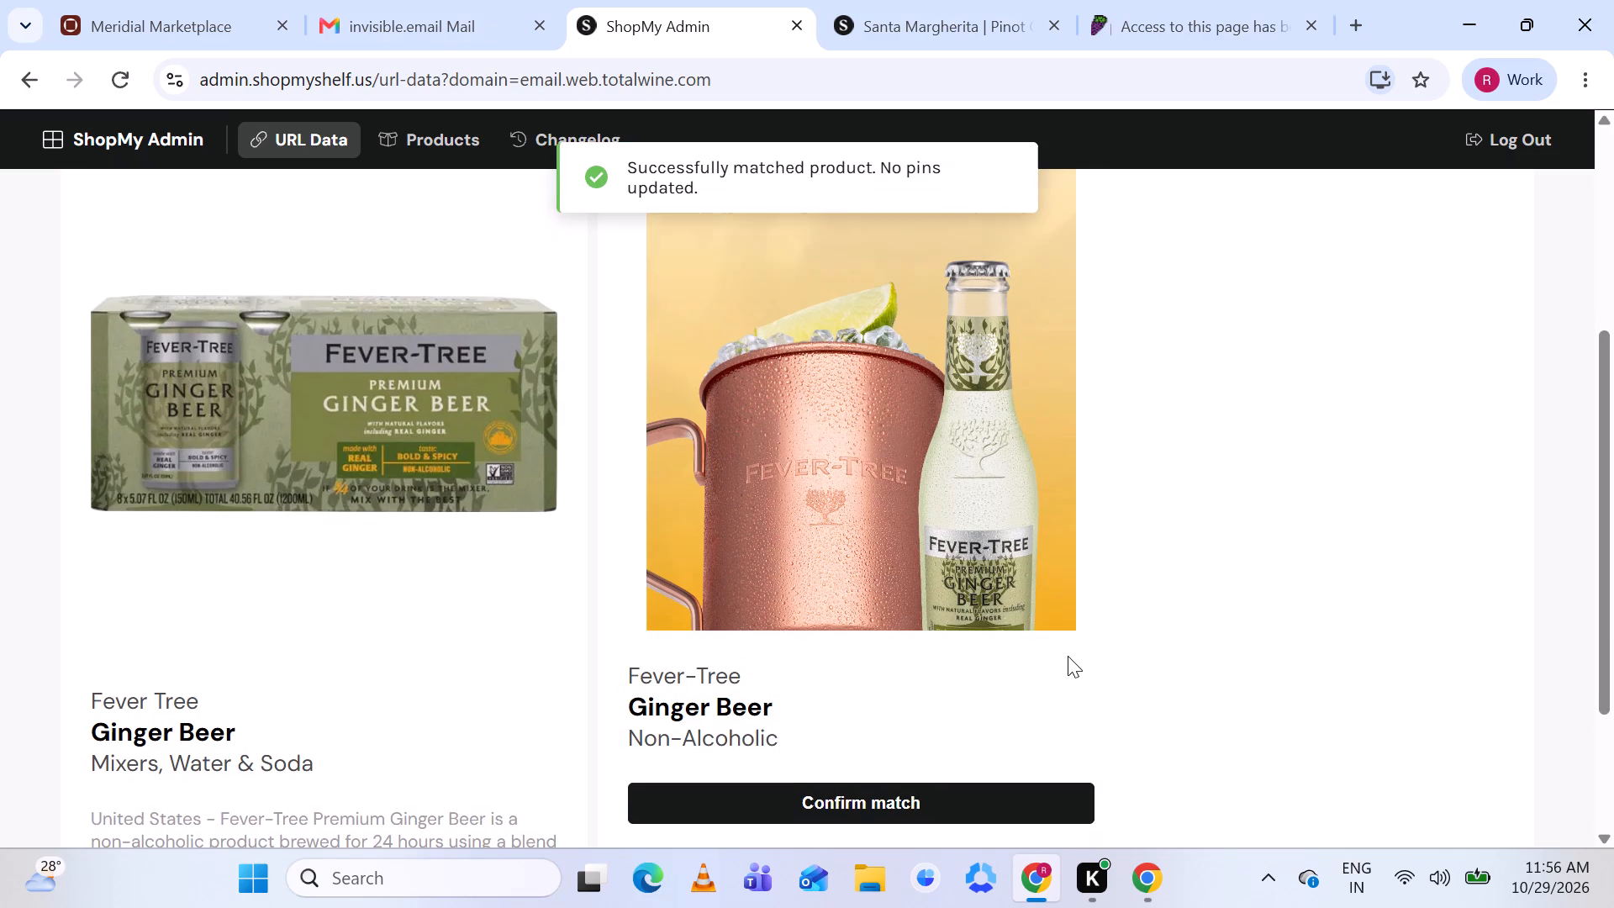
scroll(1068, 656, "up", 3)
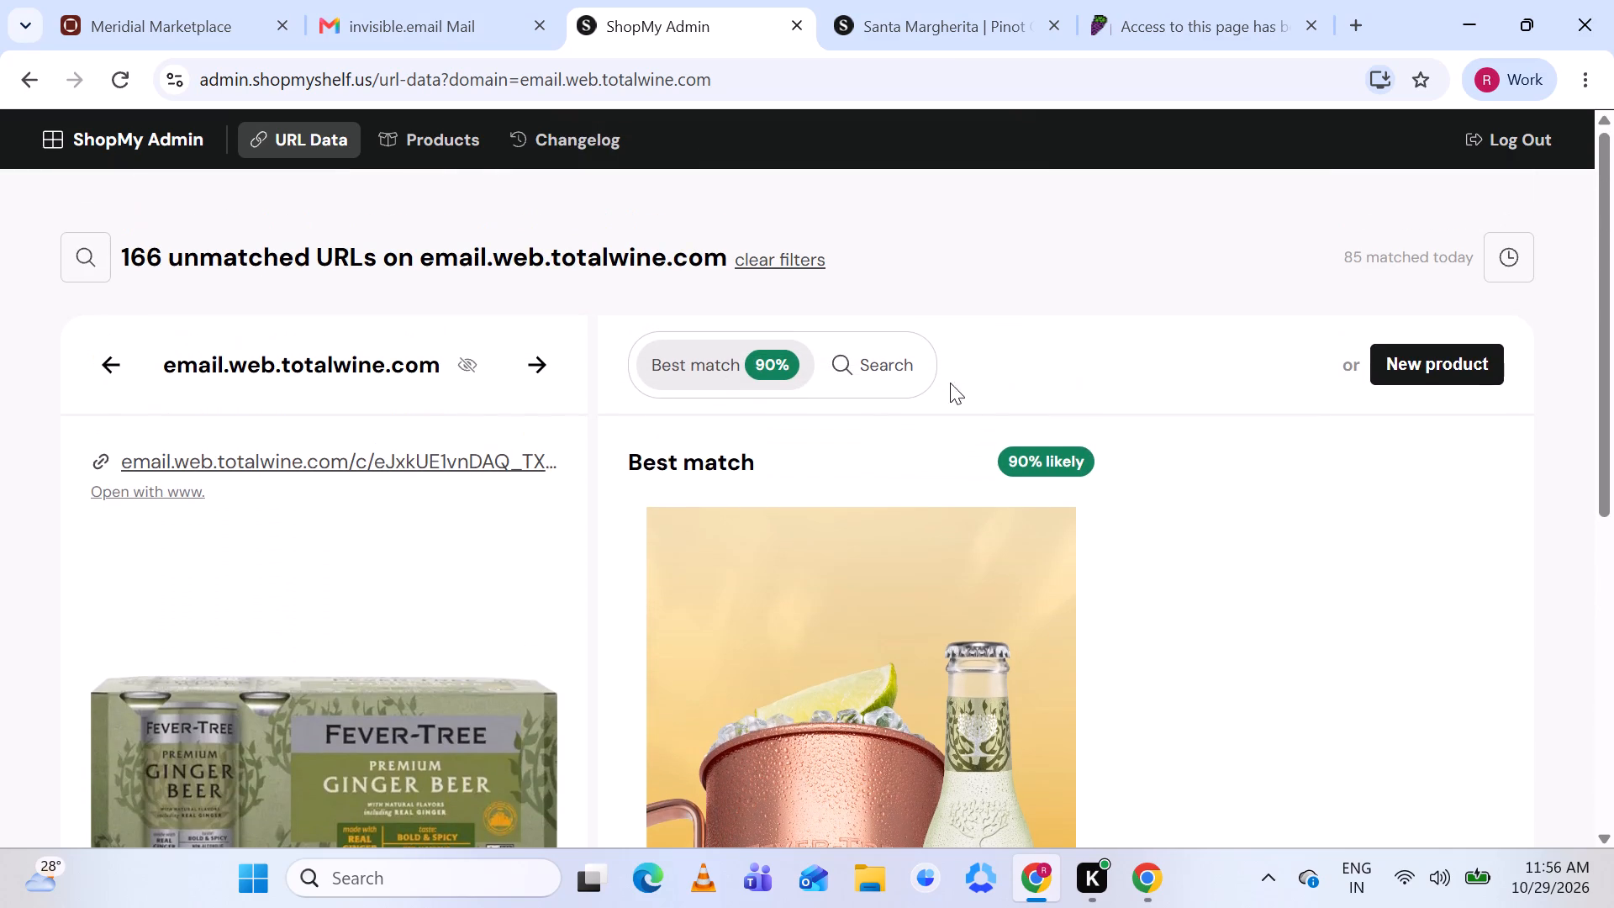
left_click(883, 366)
scroll(881, 533, "down", 2)
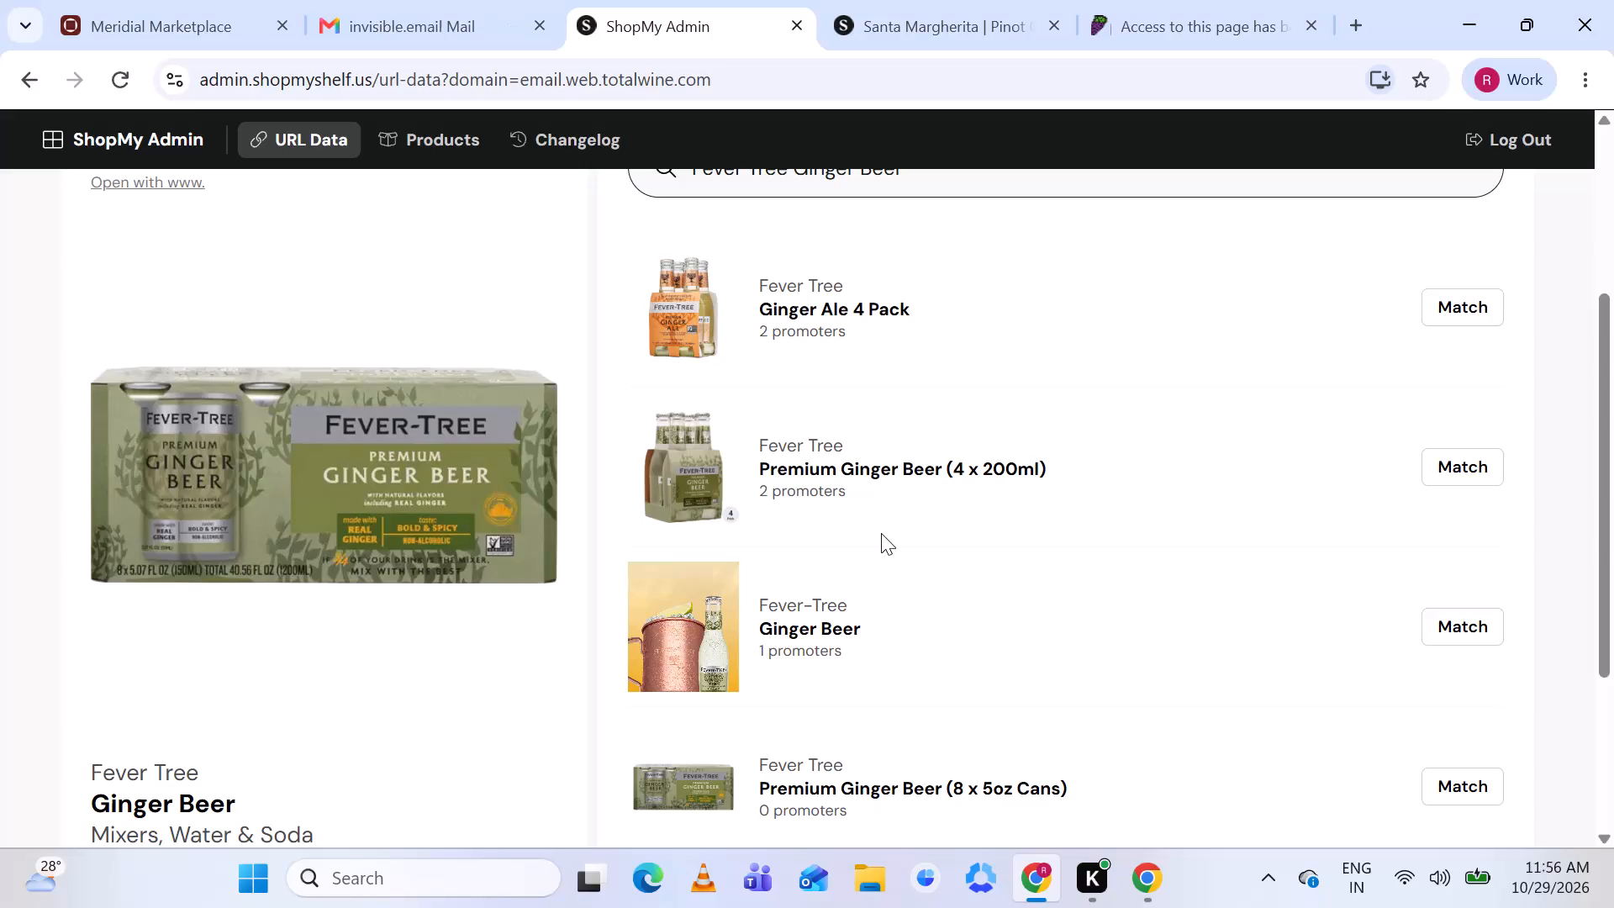
scroll(881, 533, "down", 1)
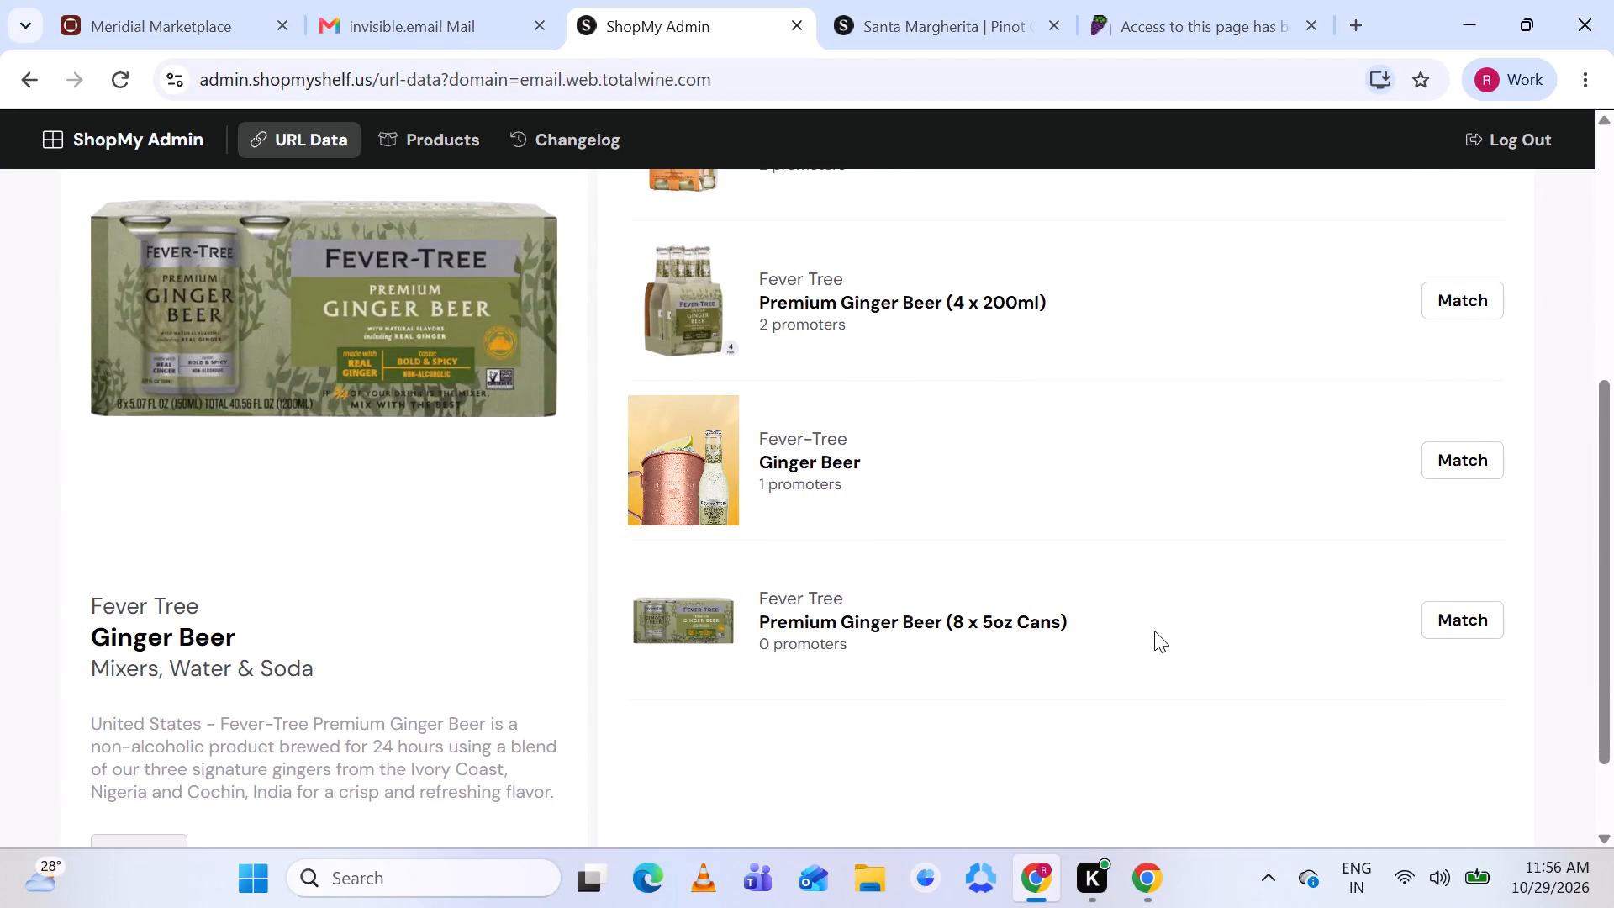
left_click(1469, 623)
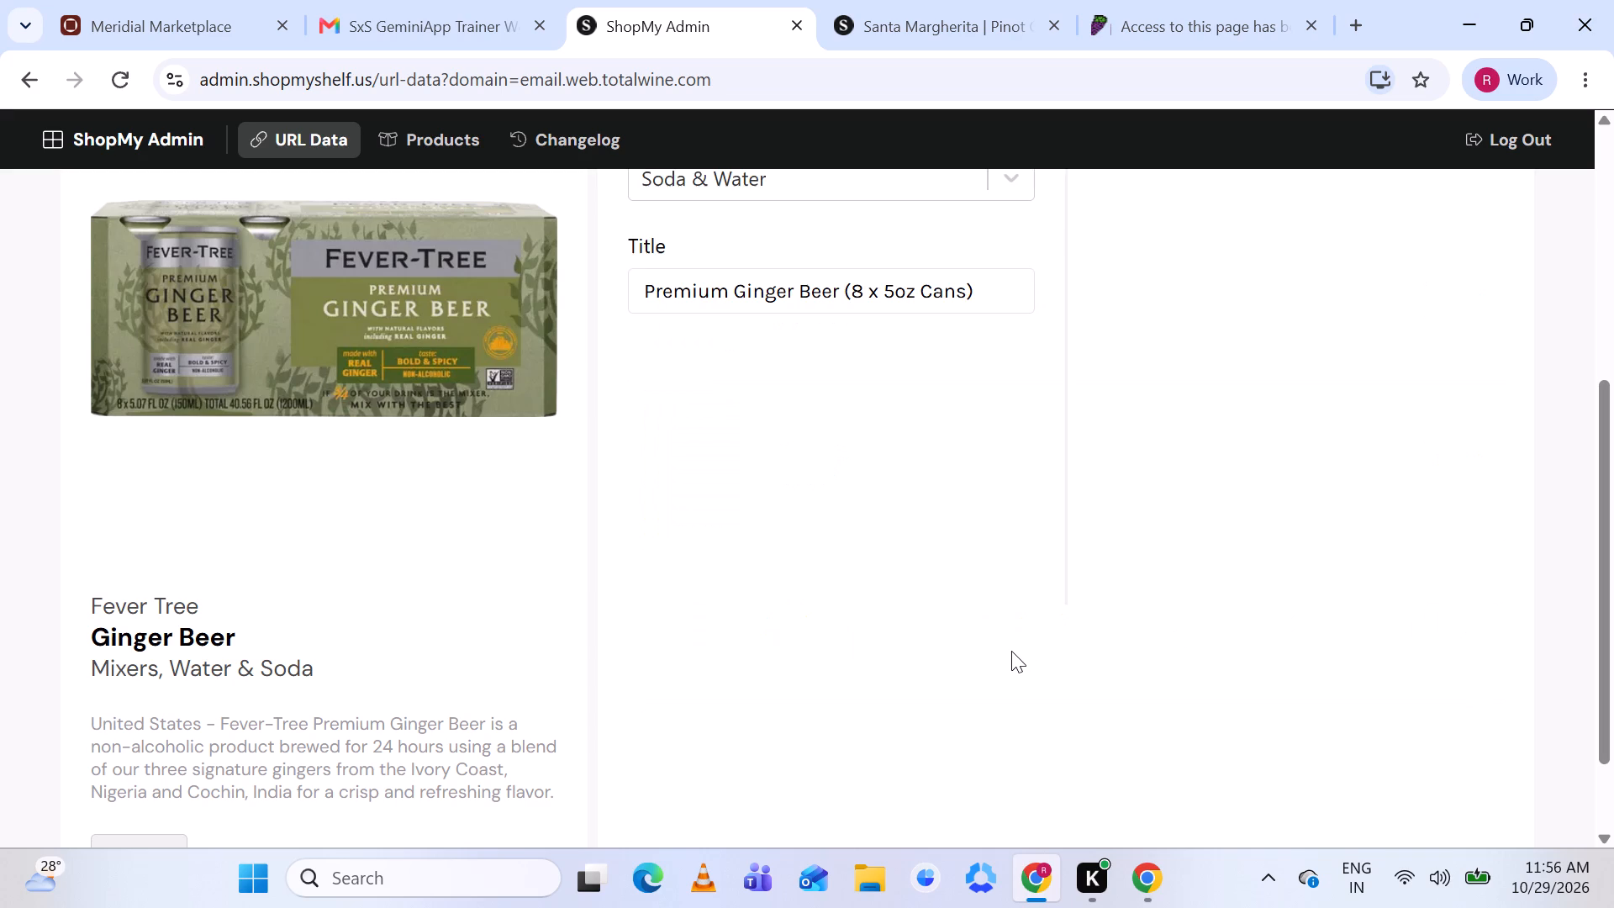
Remove the pack size from the matched product's title, leaving Premium Ginger Beer.
left_click(982, 293)
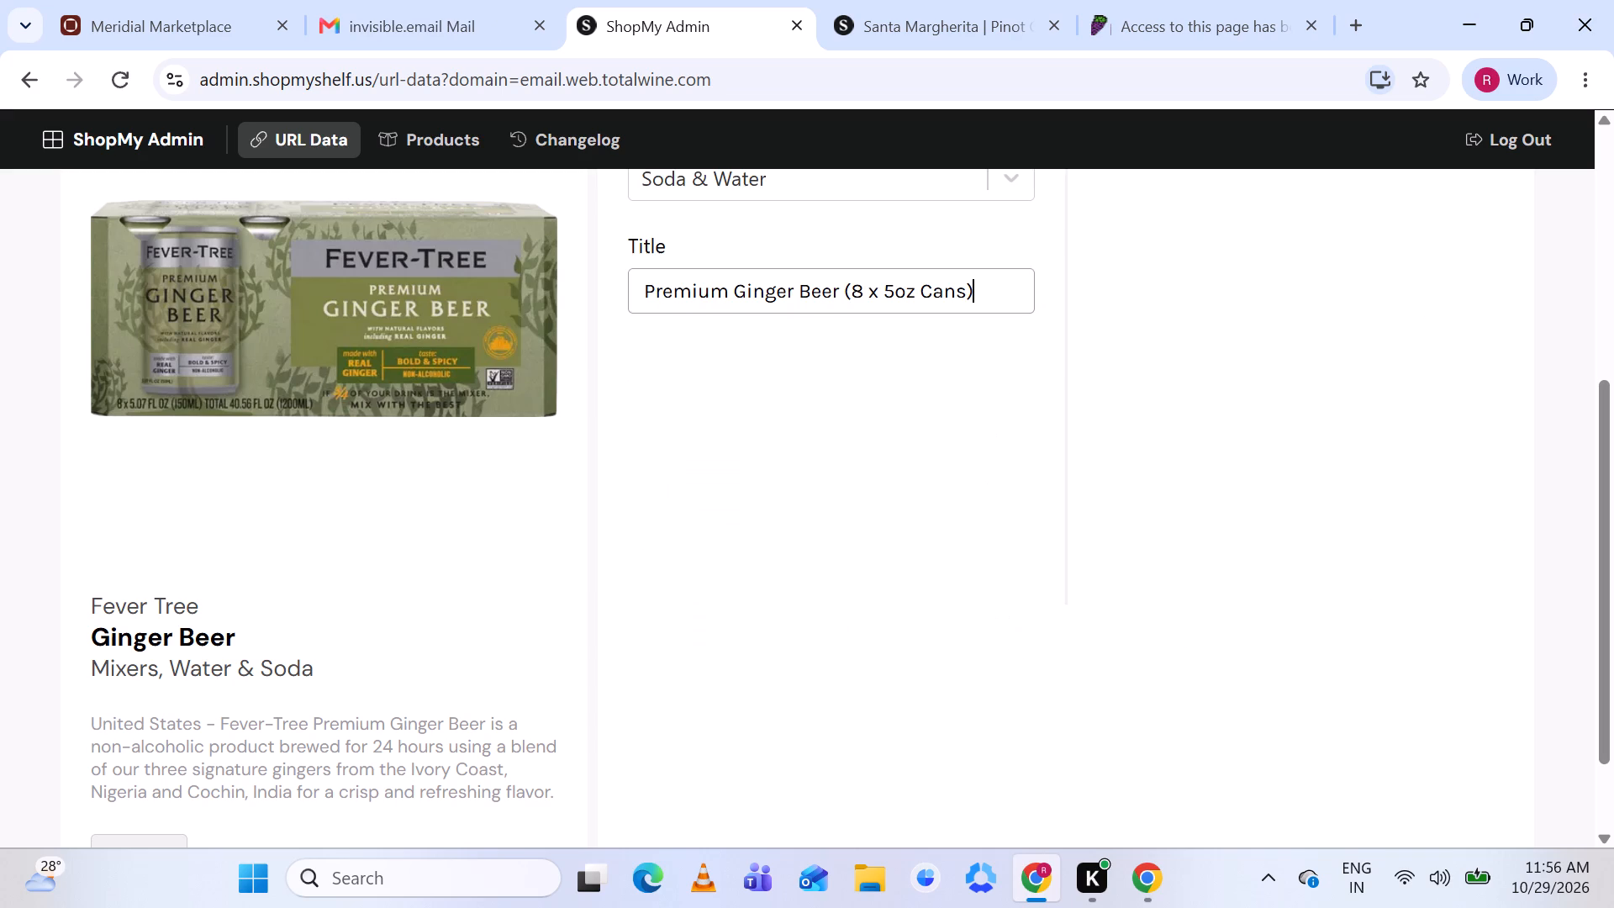
key("BackSpace")
key("BackSpace")
key("BackSpace")
key("BackSpace")
key("BackSpace")
key("BackSpace")
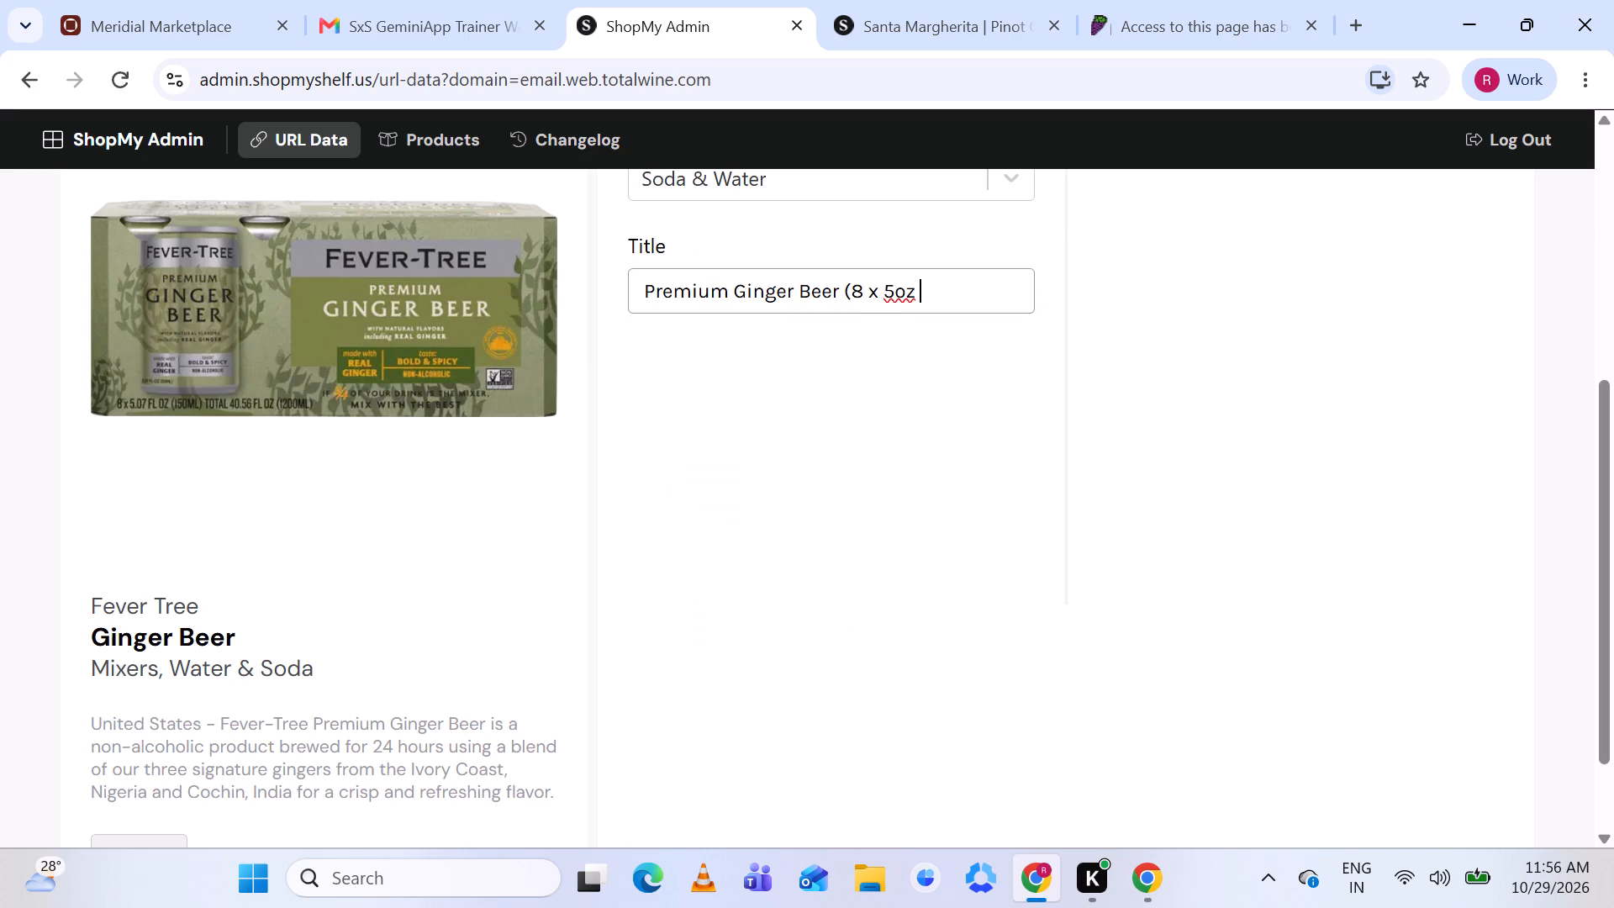
key("BackSpace")
key("BackSpace")
key("BackSpace")
key("BackSpace")
key("BackSpace")
key("BackSpace")
key("BackSpace")
key("BackSpace")
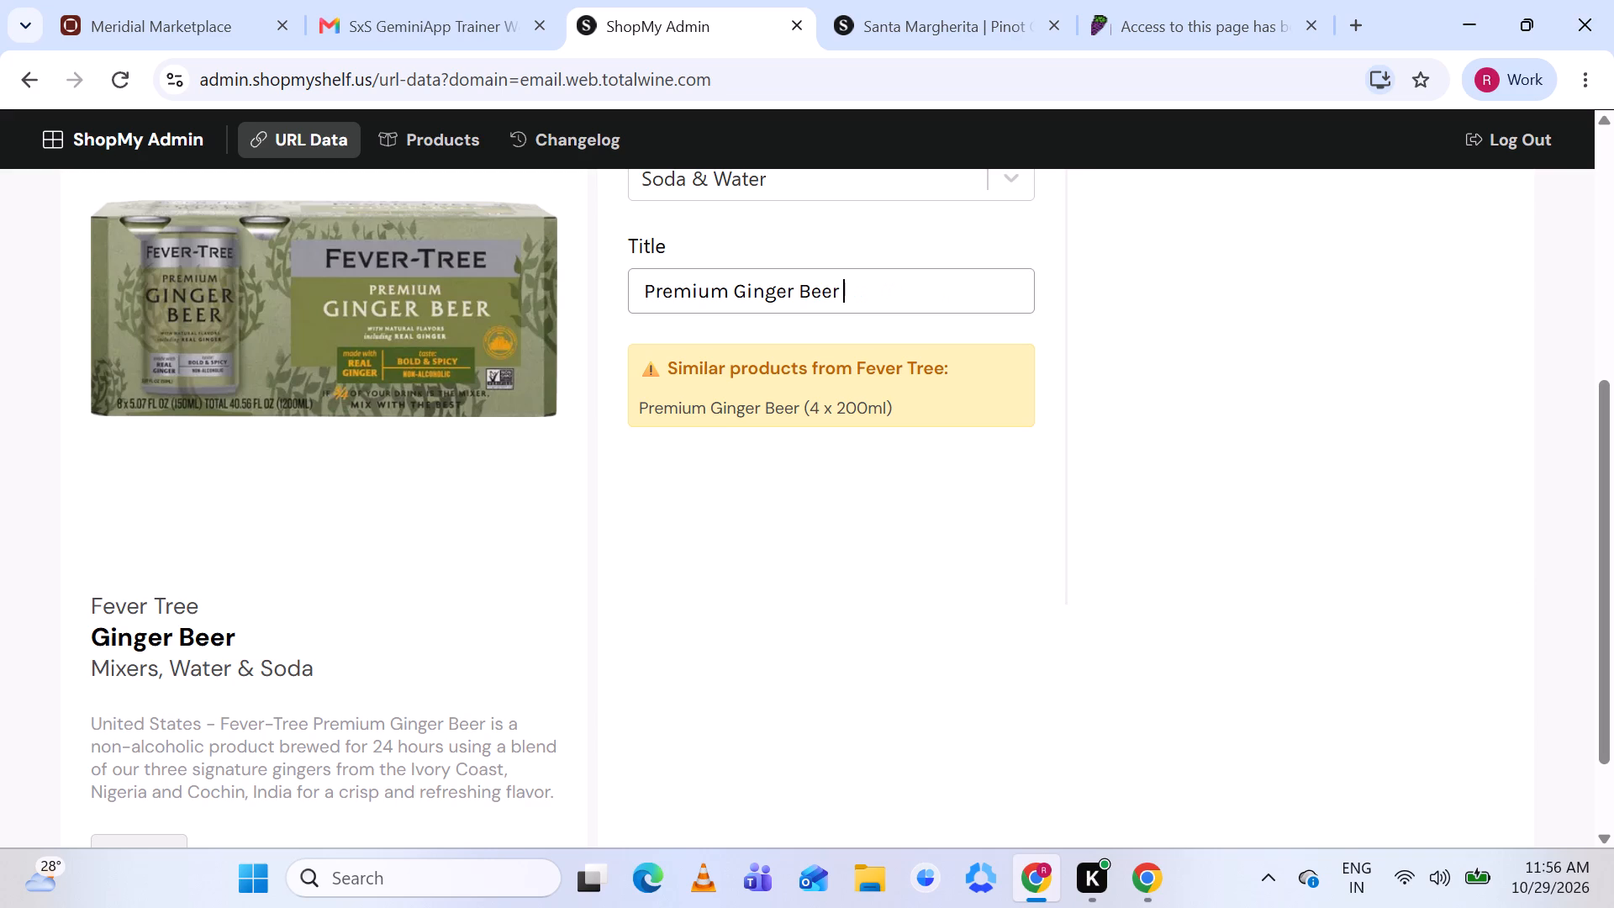
key("BackSpace")
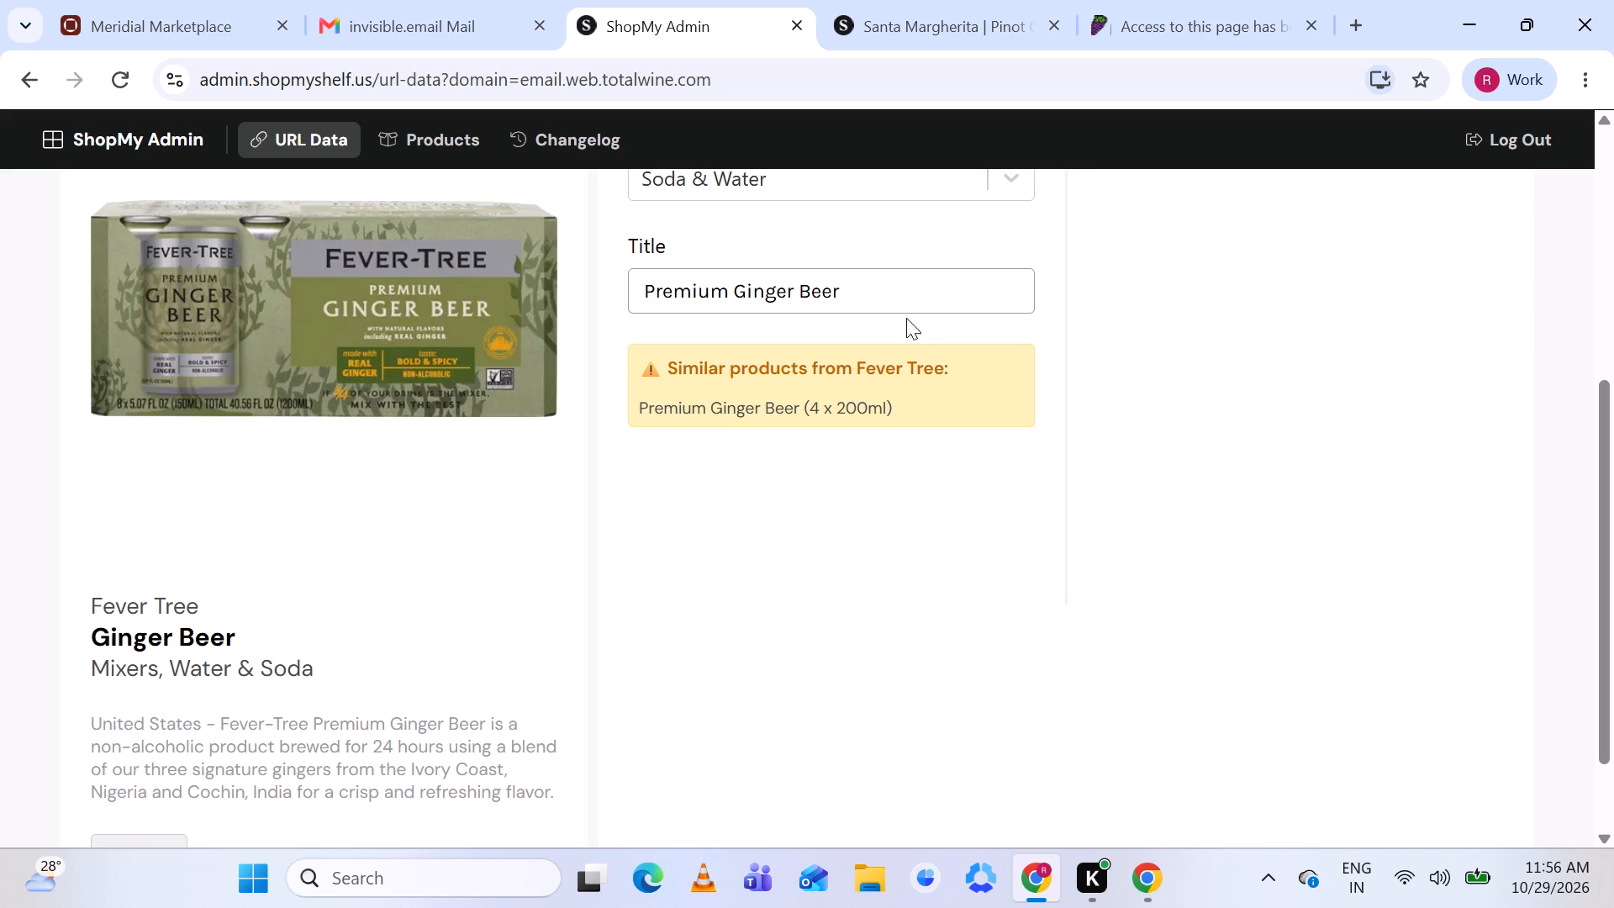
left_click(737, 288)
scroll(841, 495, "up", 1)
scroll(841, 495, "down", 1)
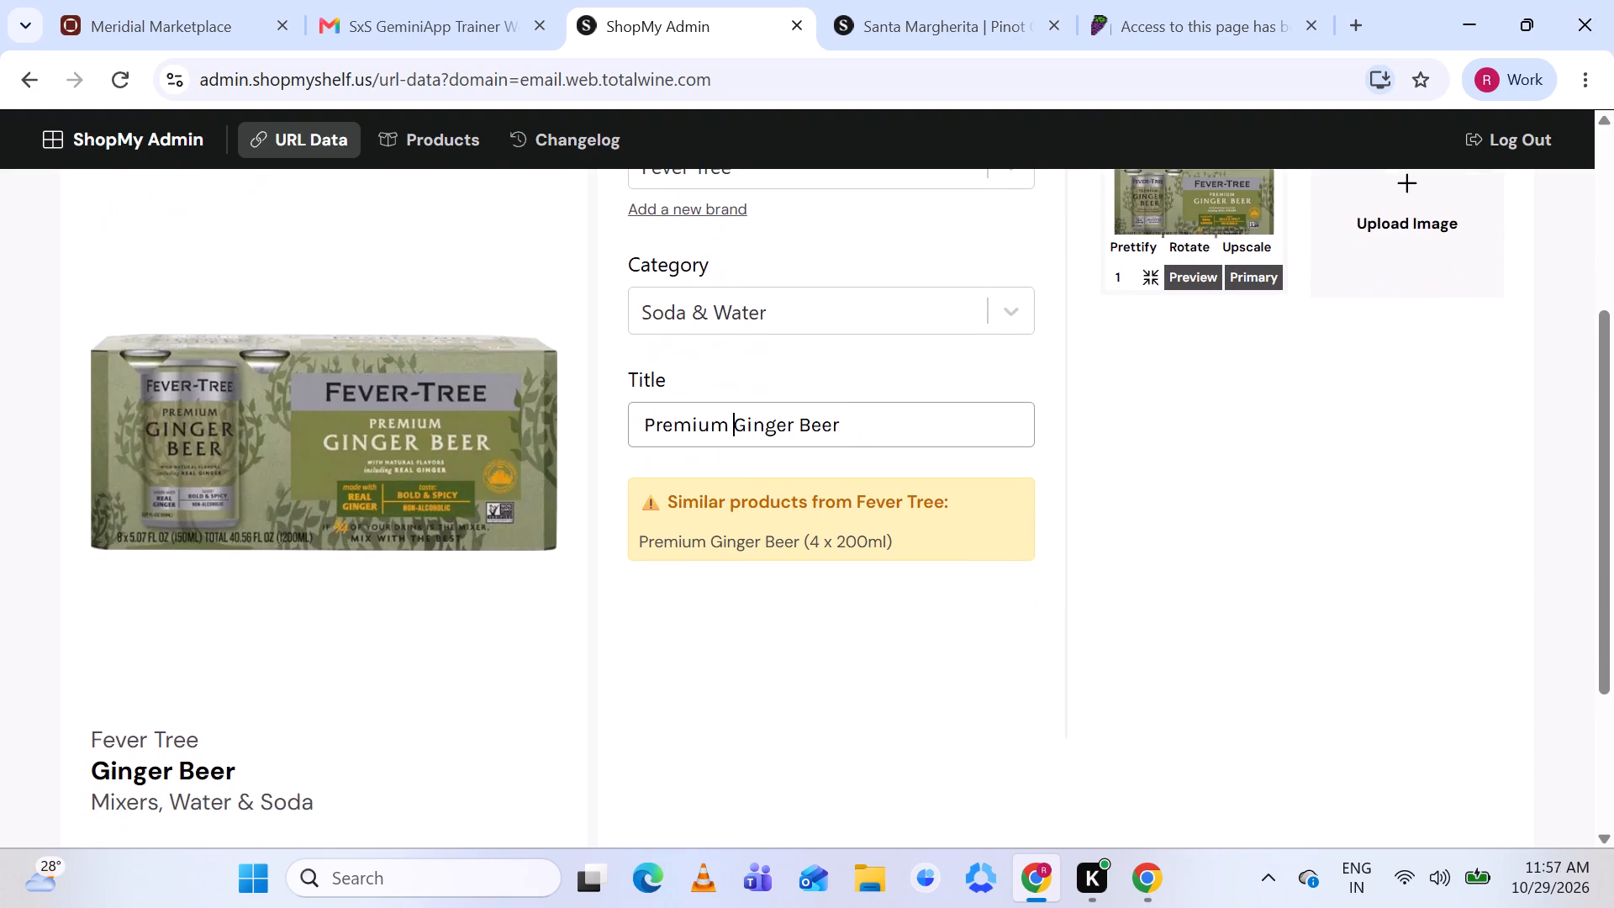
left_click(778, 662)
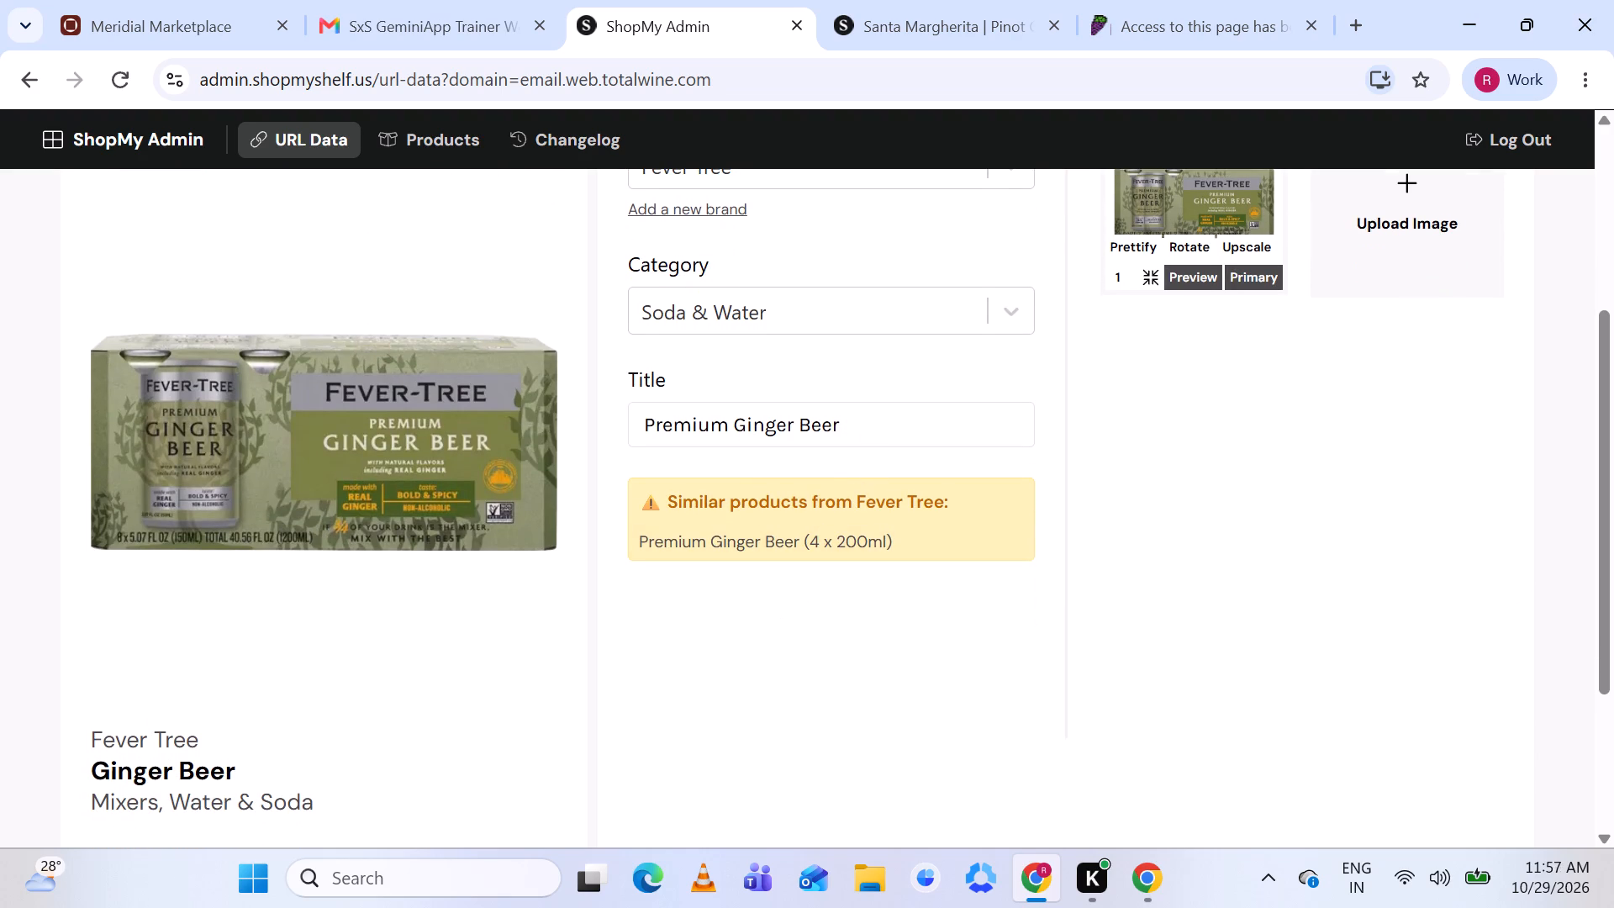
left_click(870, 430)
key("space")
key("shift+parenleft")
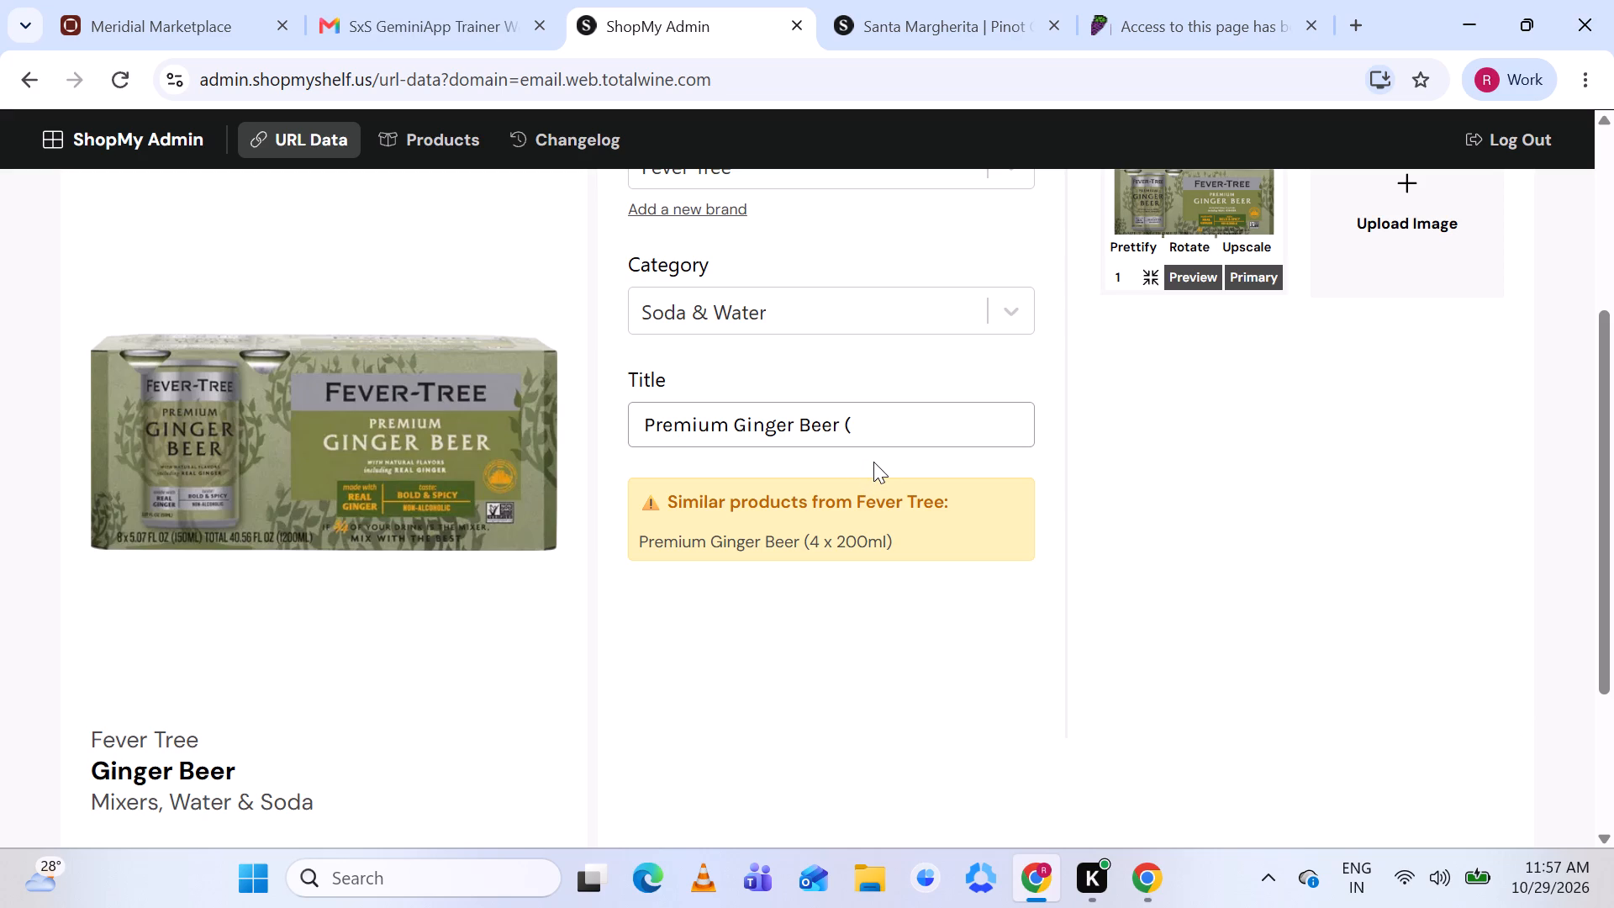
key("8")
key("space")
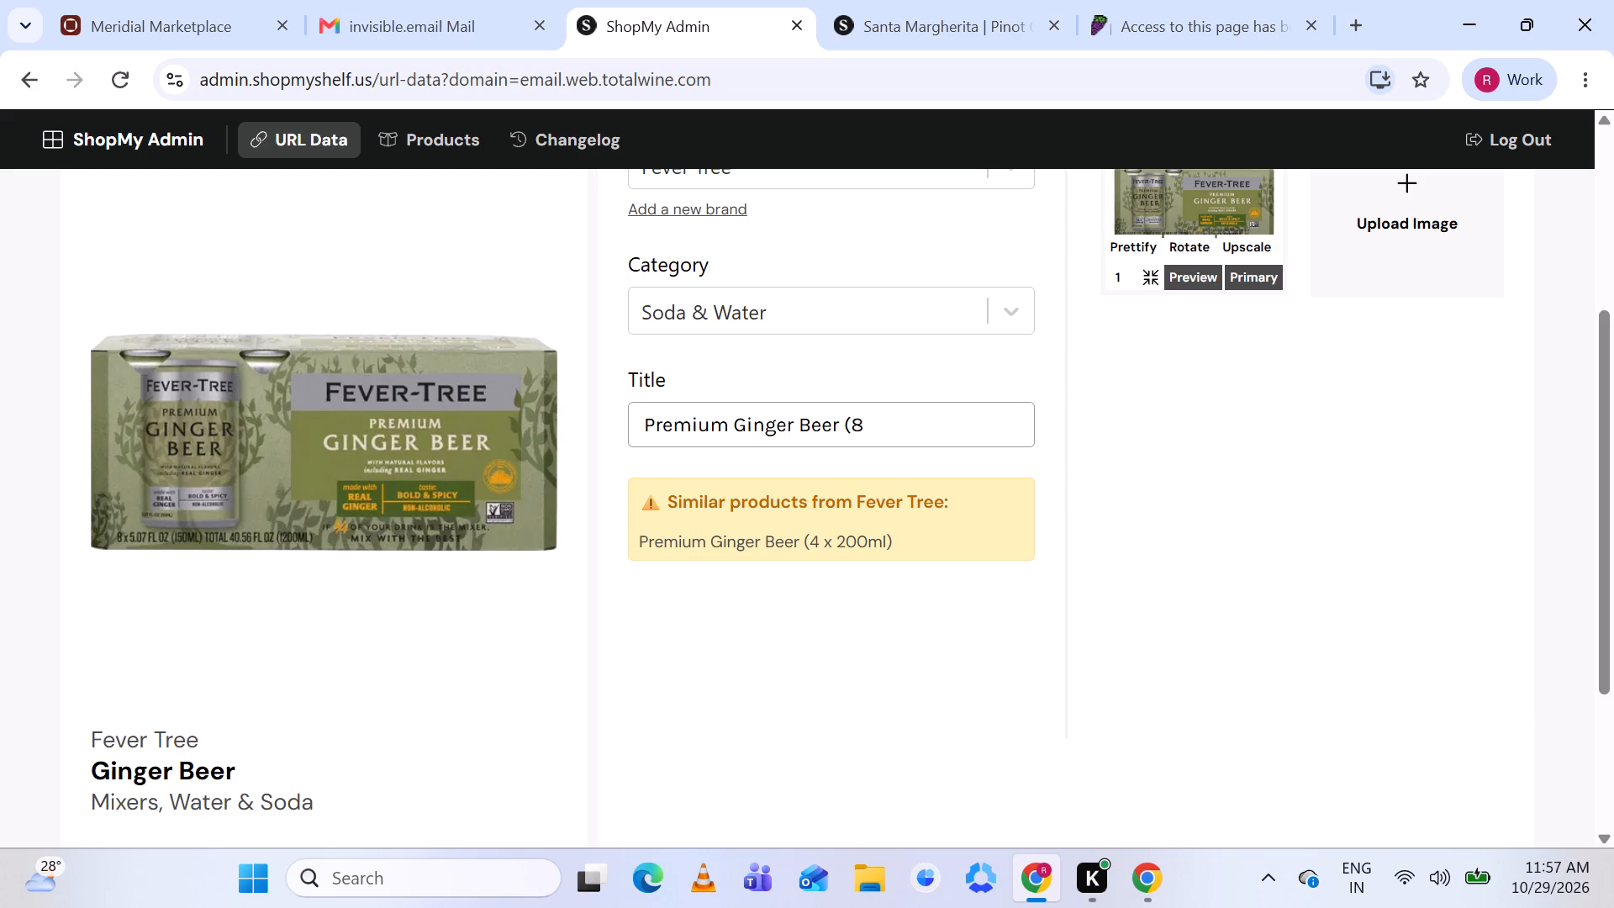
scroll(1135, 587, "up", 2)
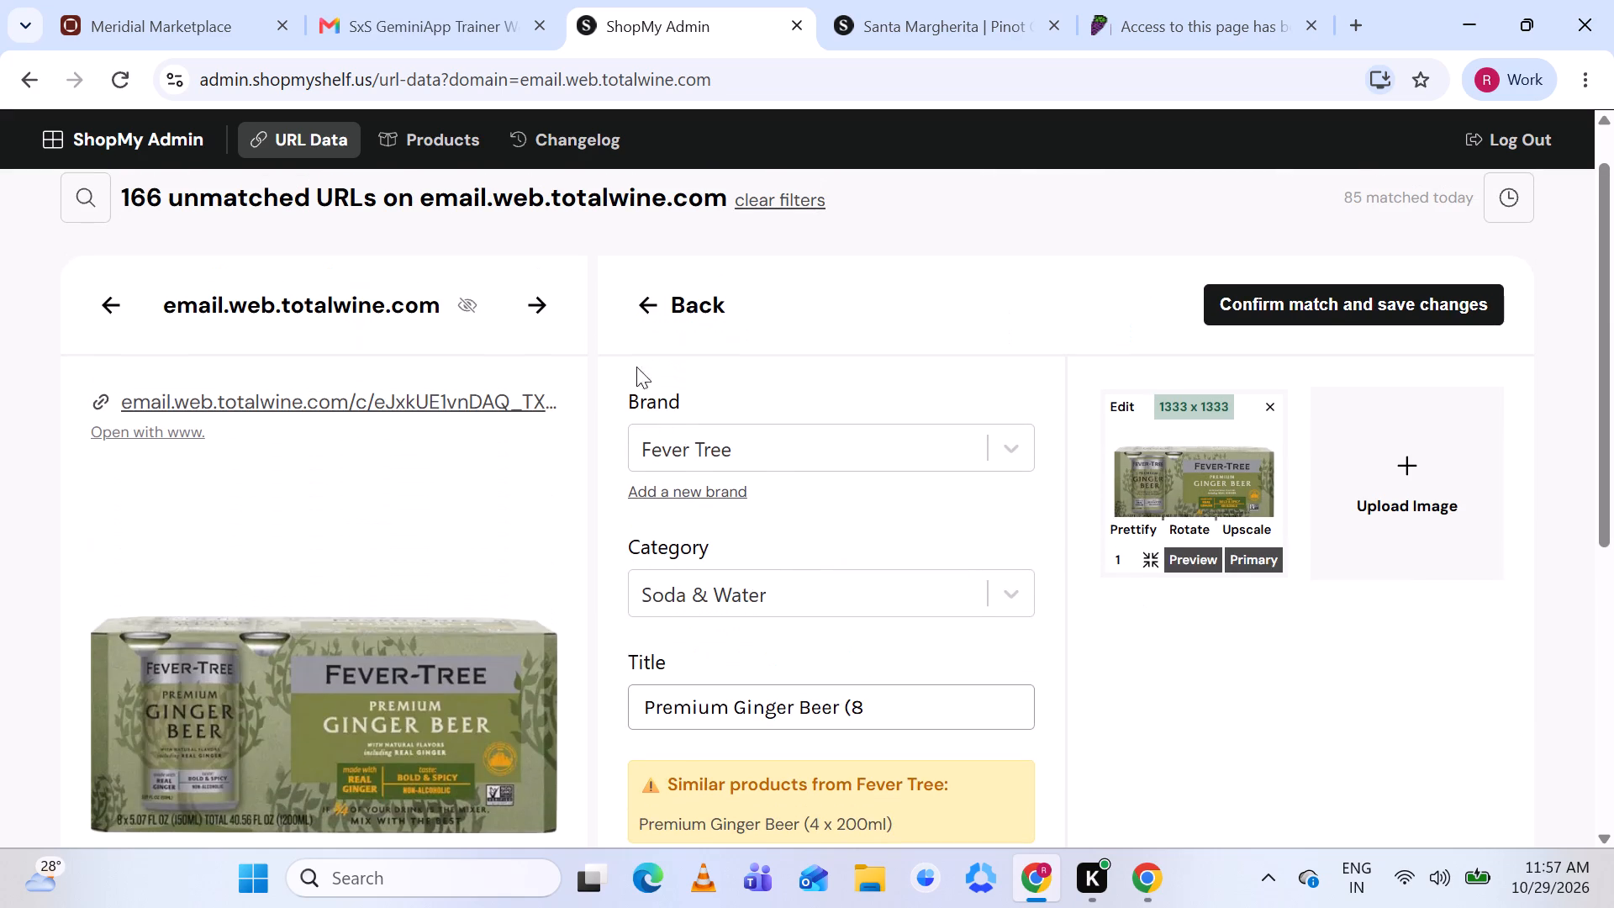
Discard the title edits, rematch the Fever Tree Ginger Beer listing to Premium Ginger Beer (8 x 5oz Cans), and save the match.
left_click(642, 296)
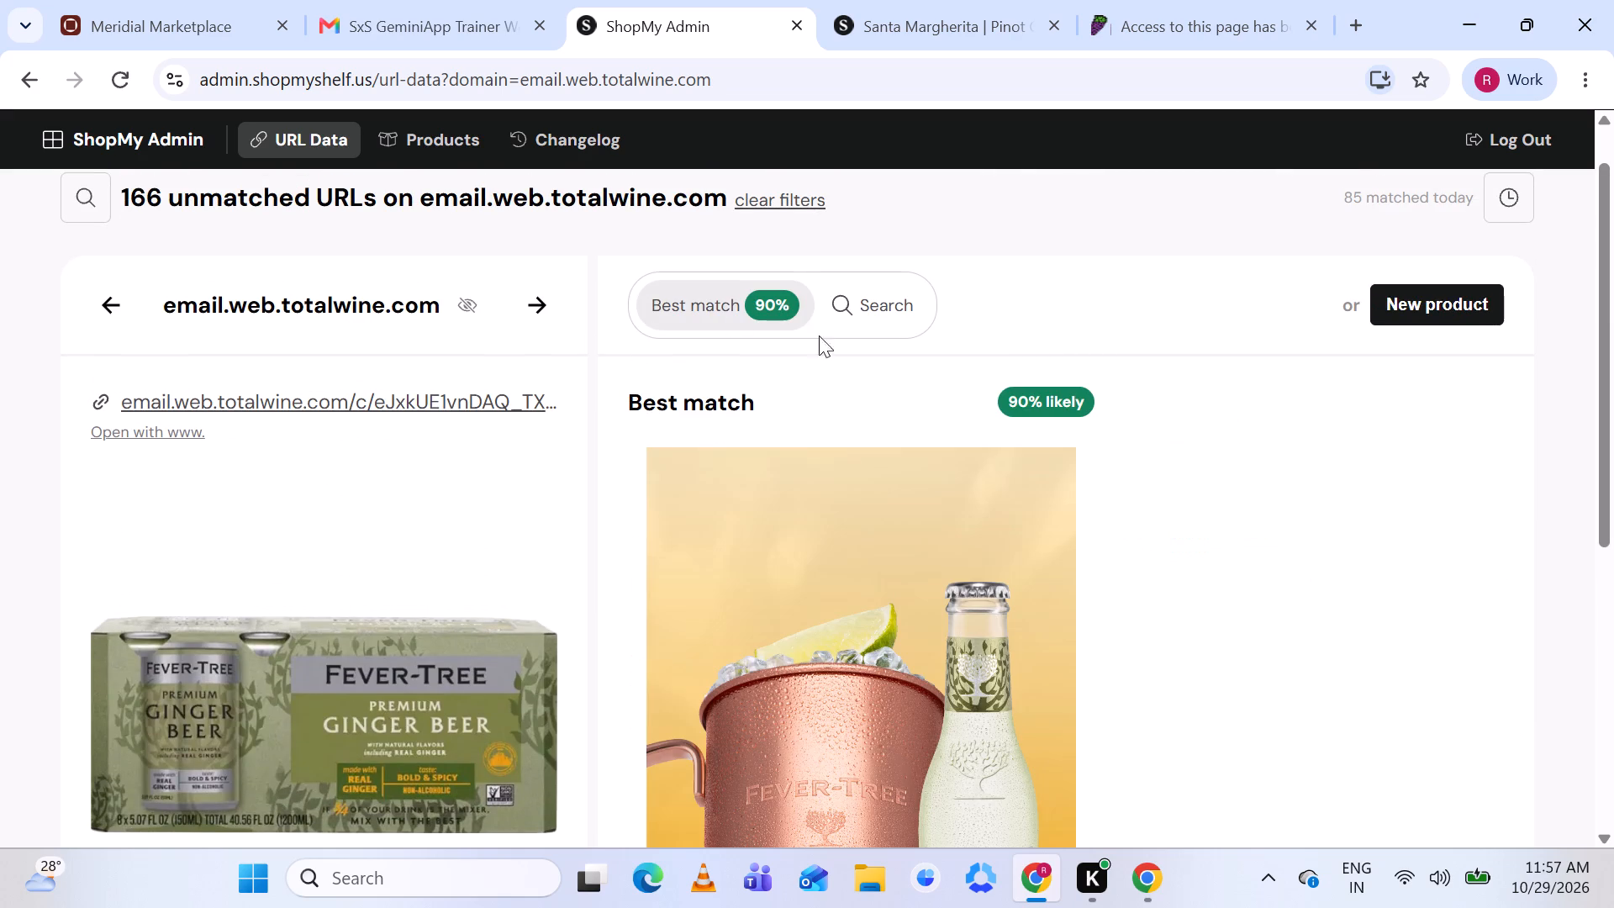
scroll(954, 507, "down", 2)
scroll(1090, 335, "up", 1)
left_click(878, 337)
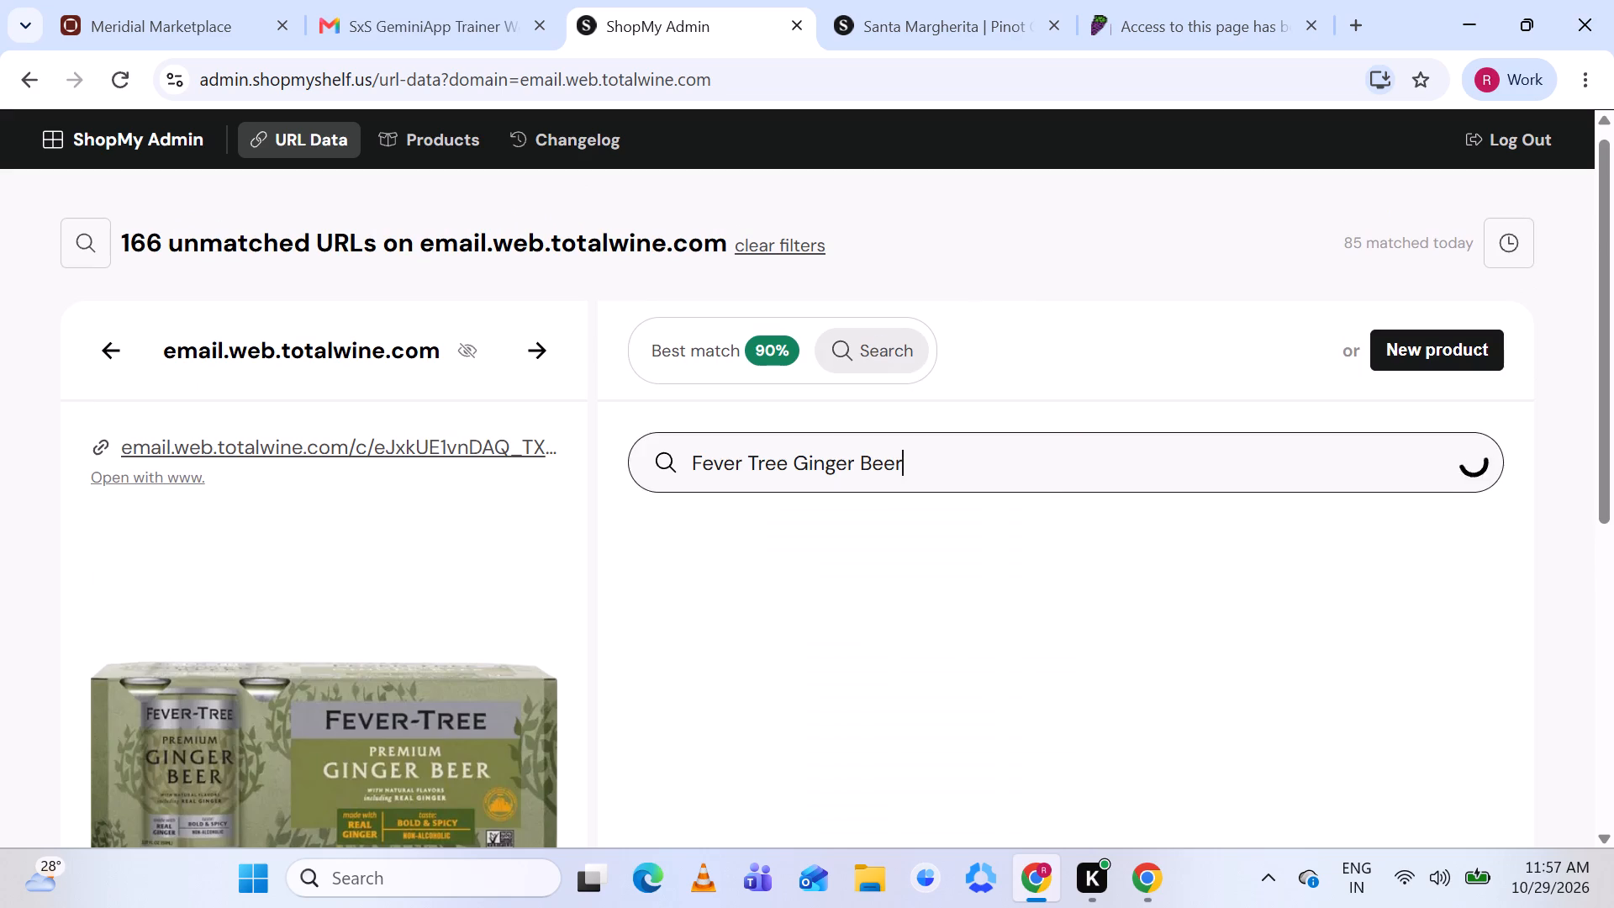
scroll(1038, 478, "down", 3)
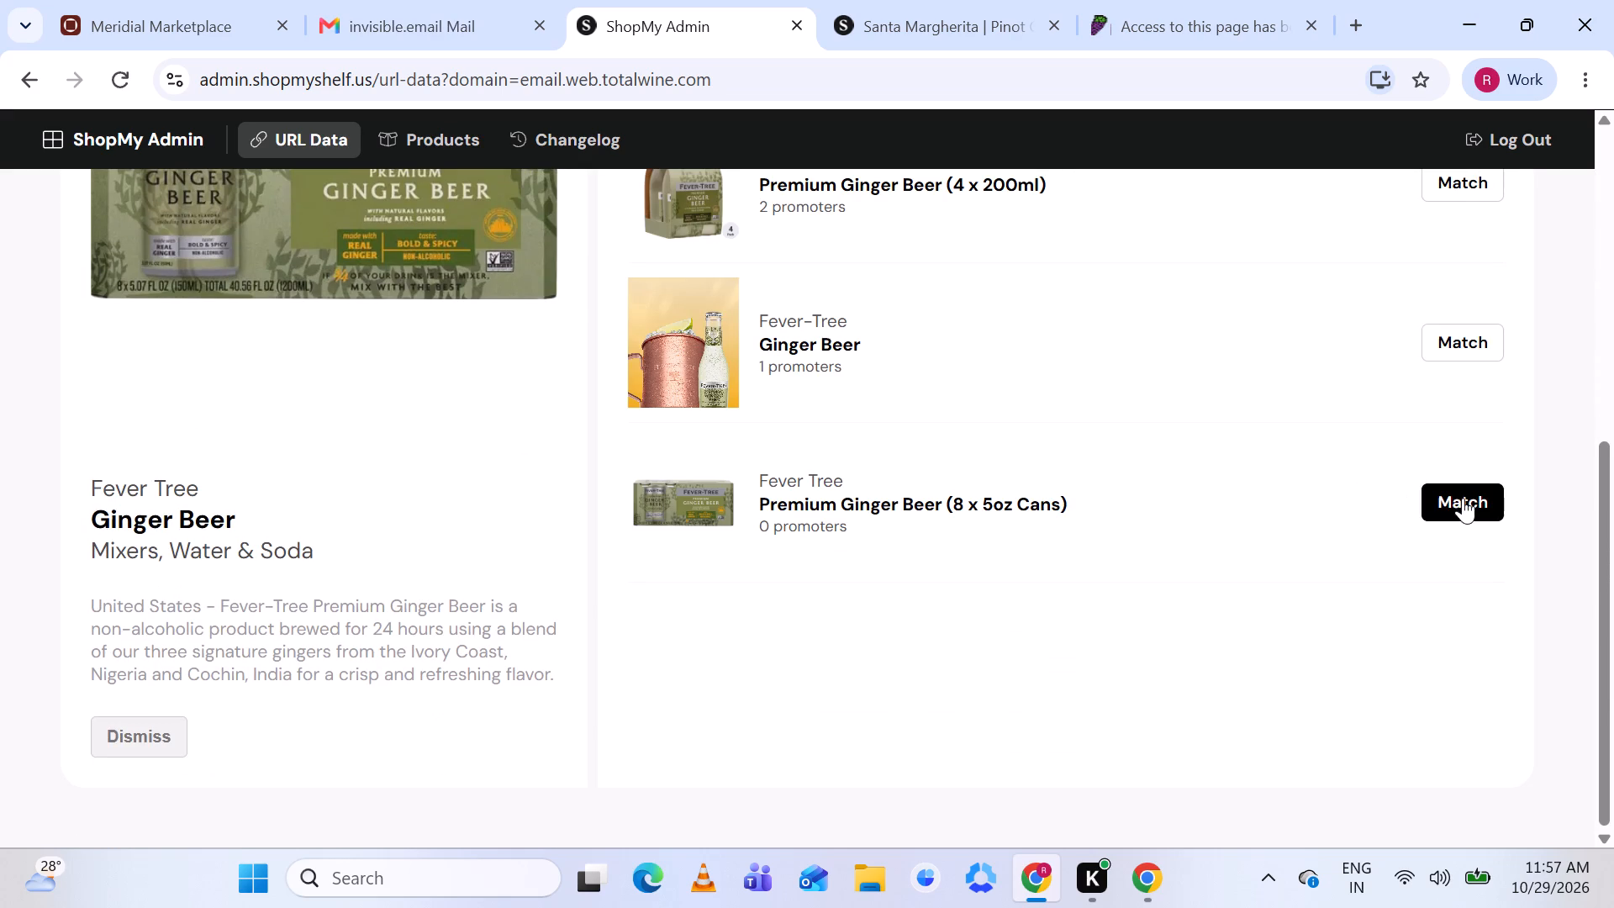
left_click(1463, 498)
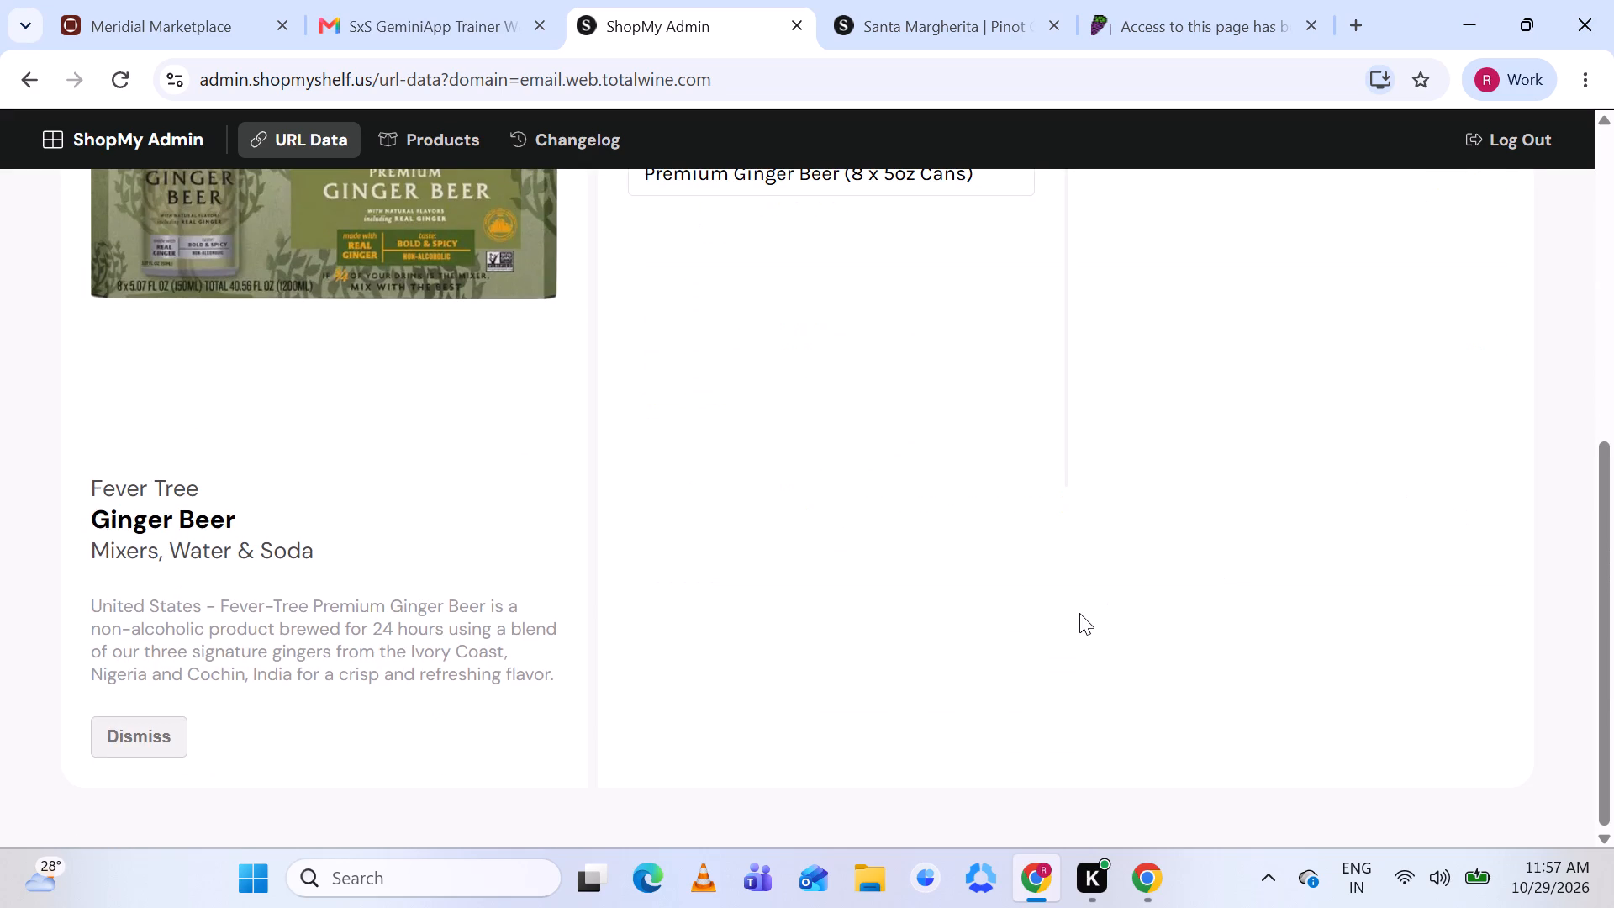
scroll(1079, 613, "up", 2)
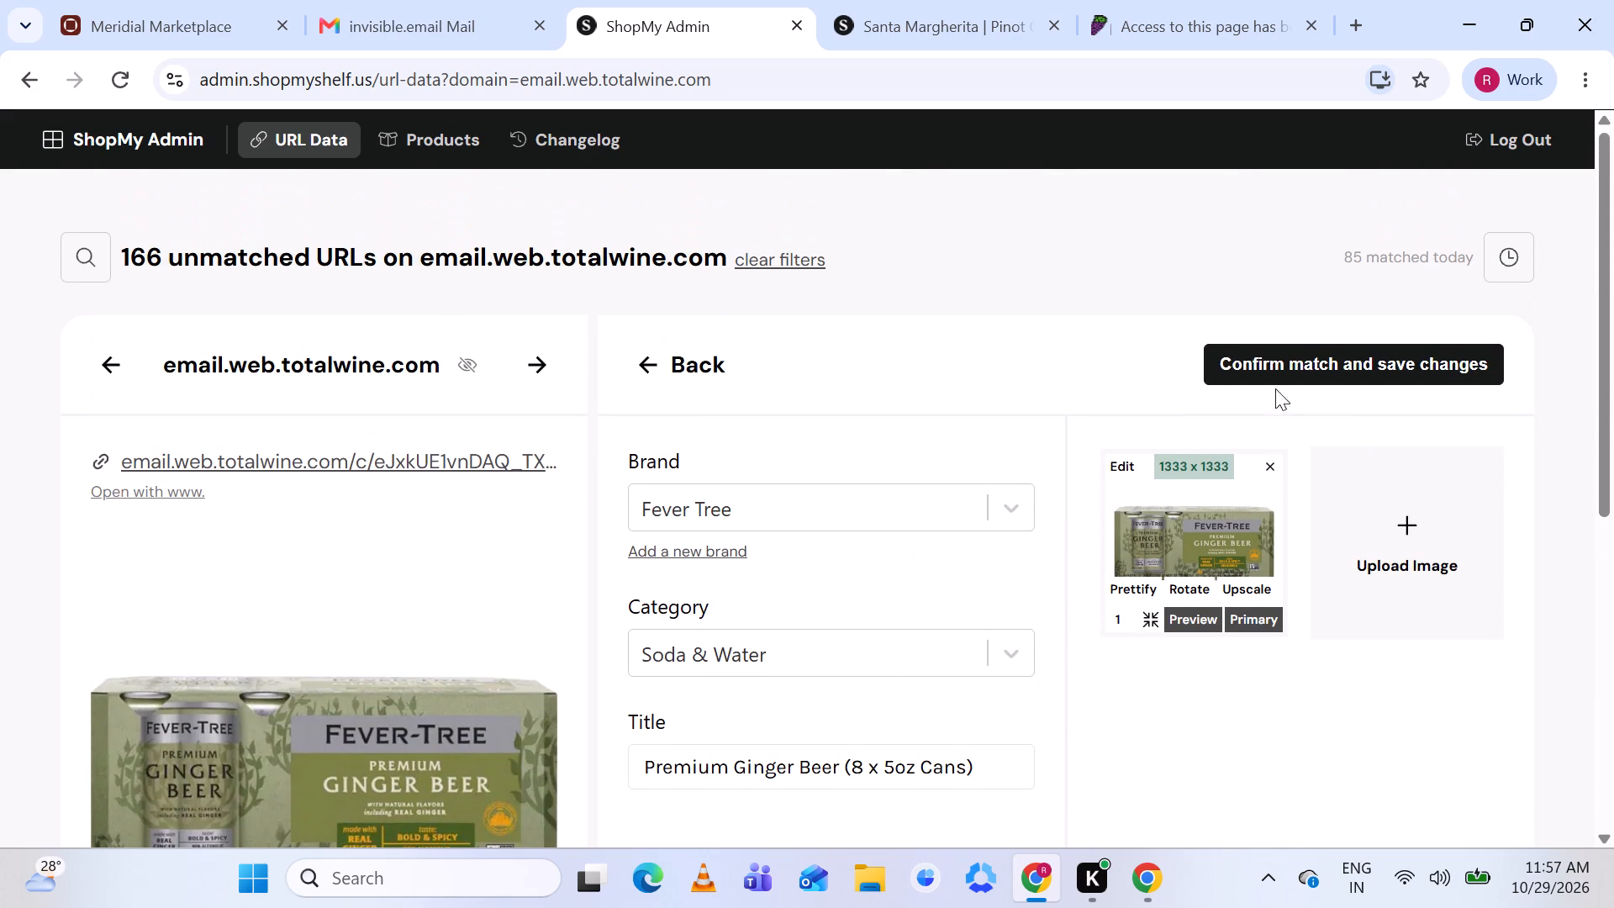
left_click(1288, 357)
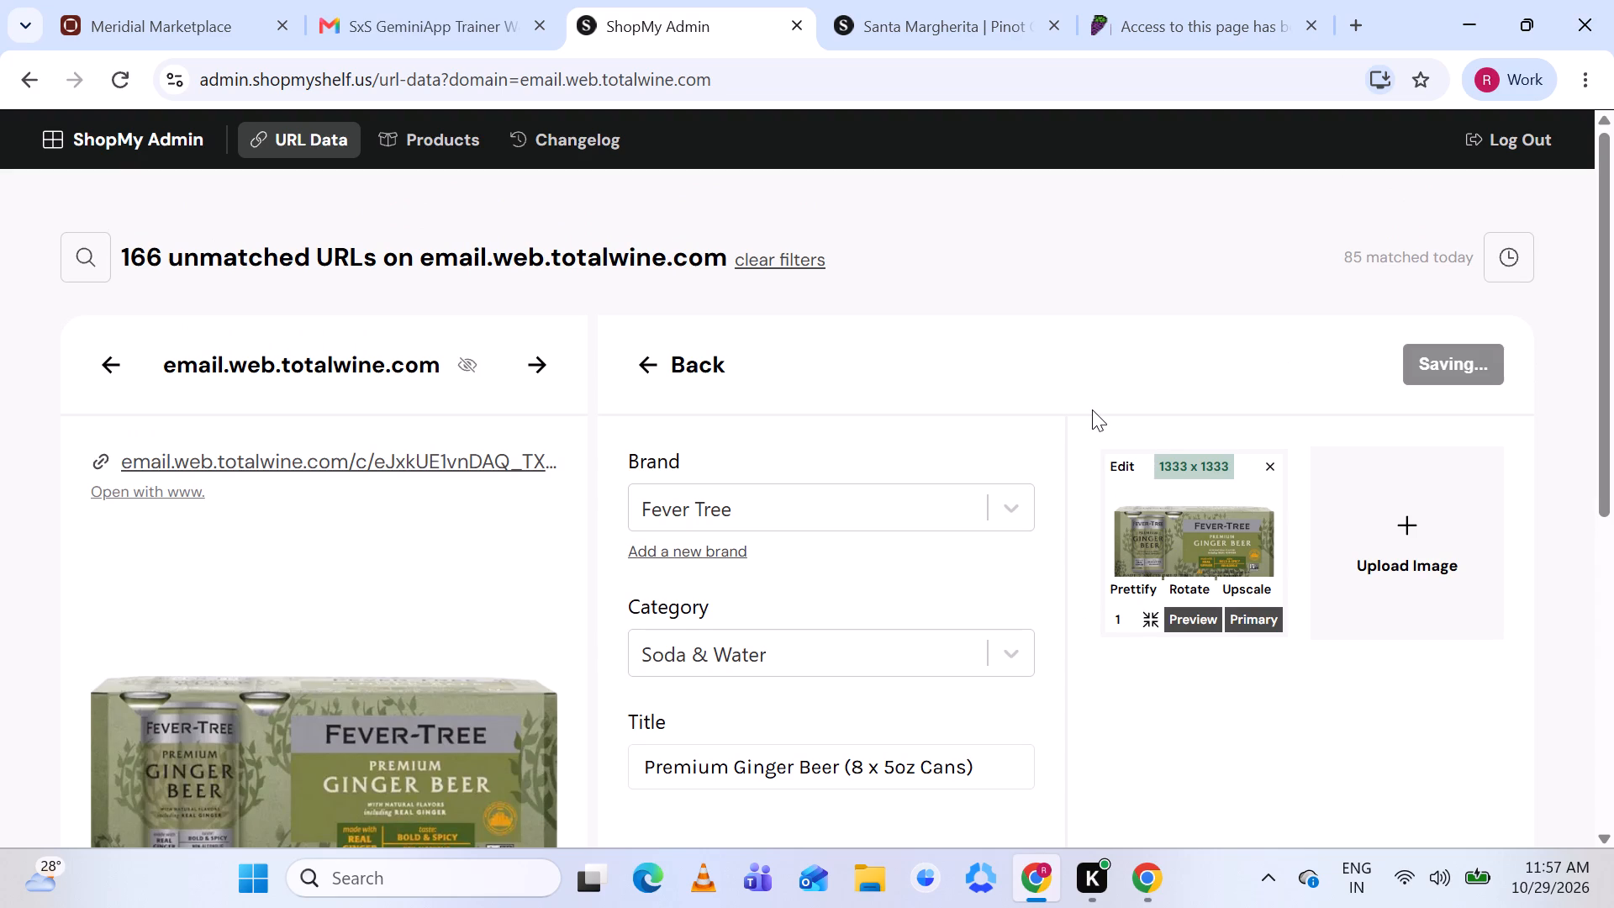
Skip the bot-blocked listing without an image and go on to the following unmatched URL.
scroll(1092, 409, "down", 3)
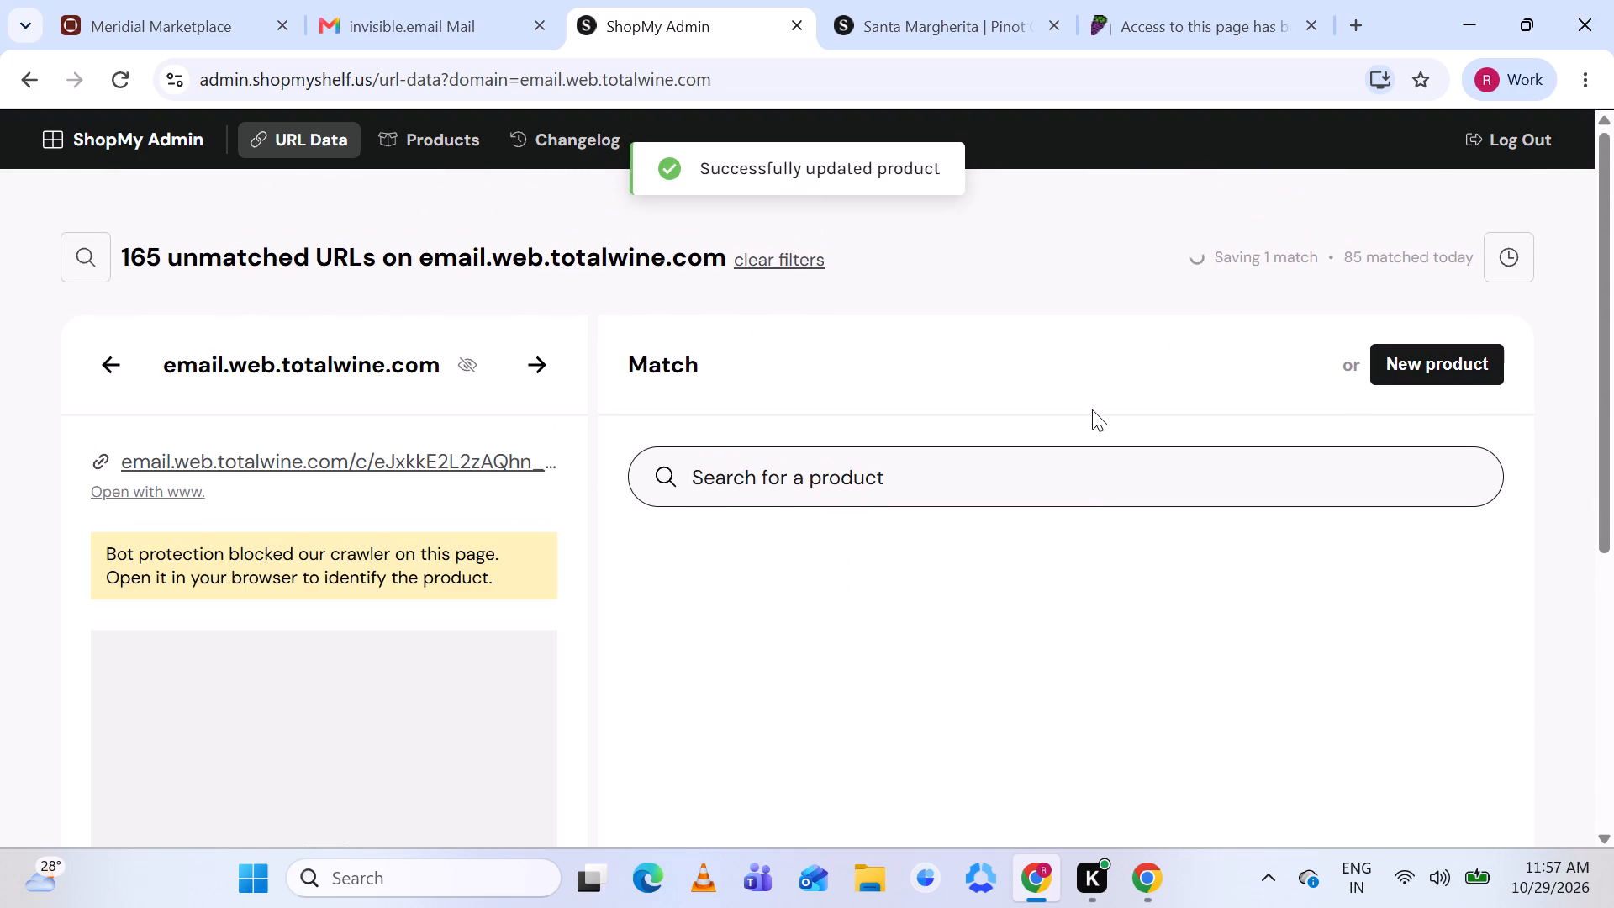
scroll(1207, 509, "down", 2)
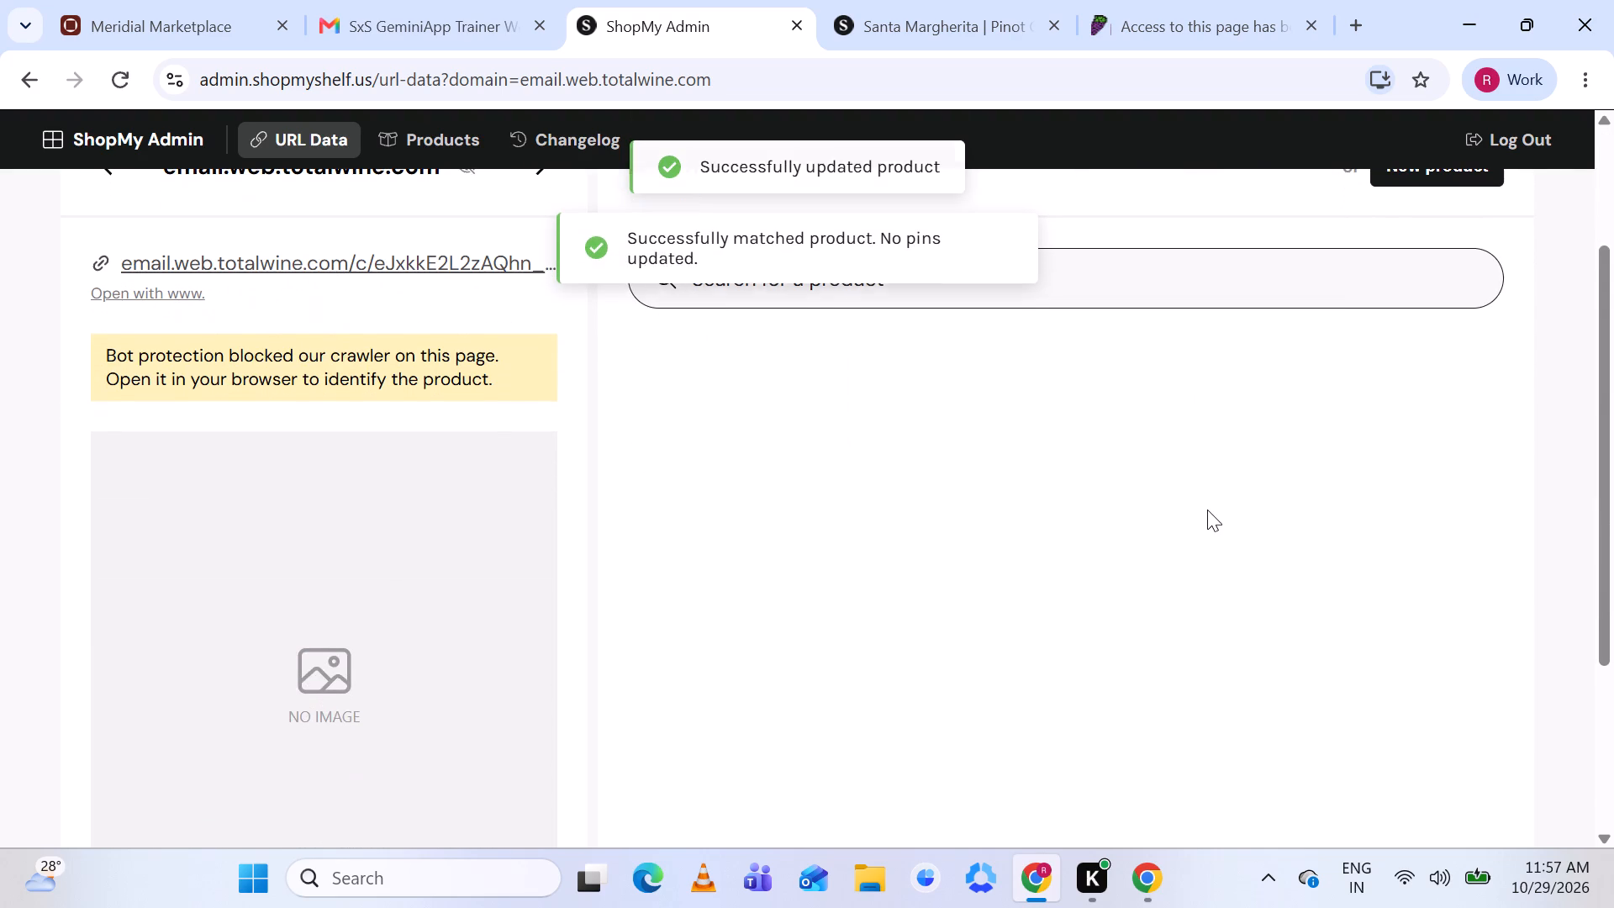
scroll(1207, 509, "down", 2)
scroll(1207, 509, "up", 2)
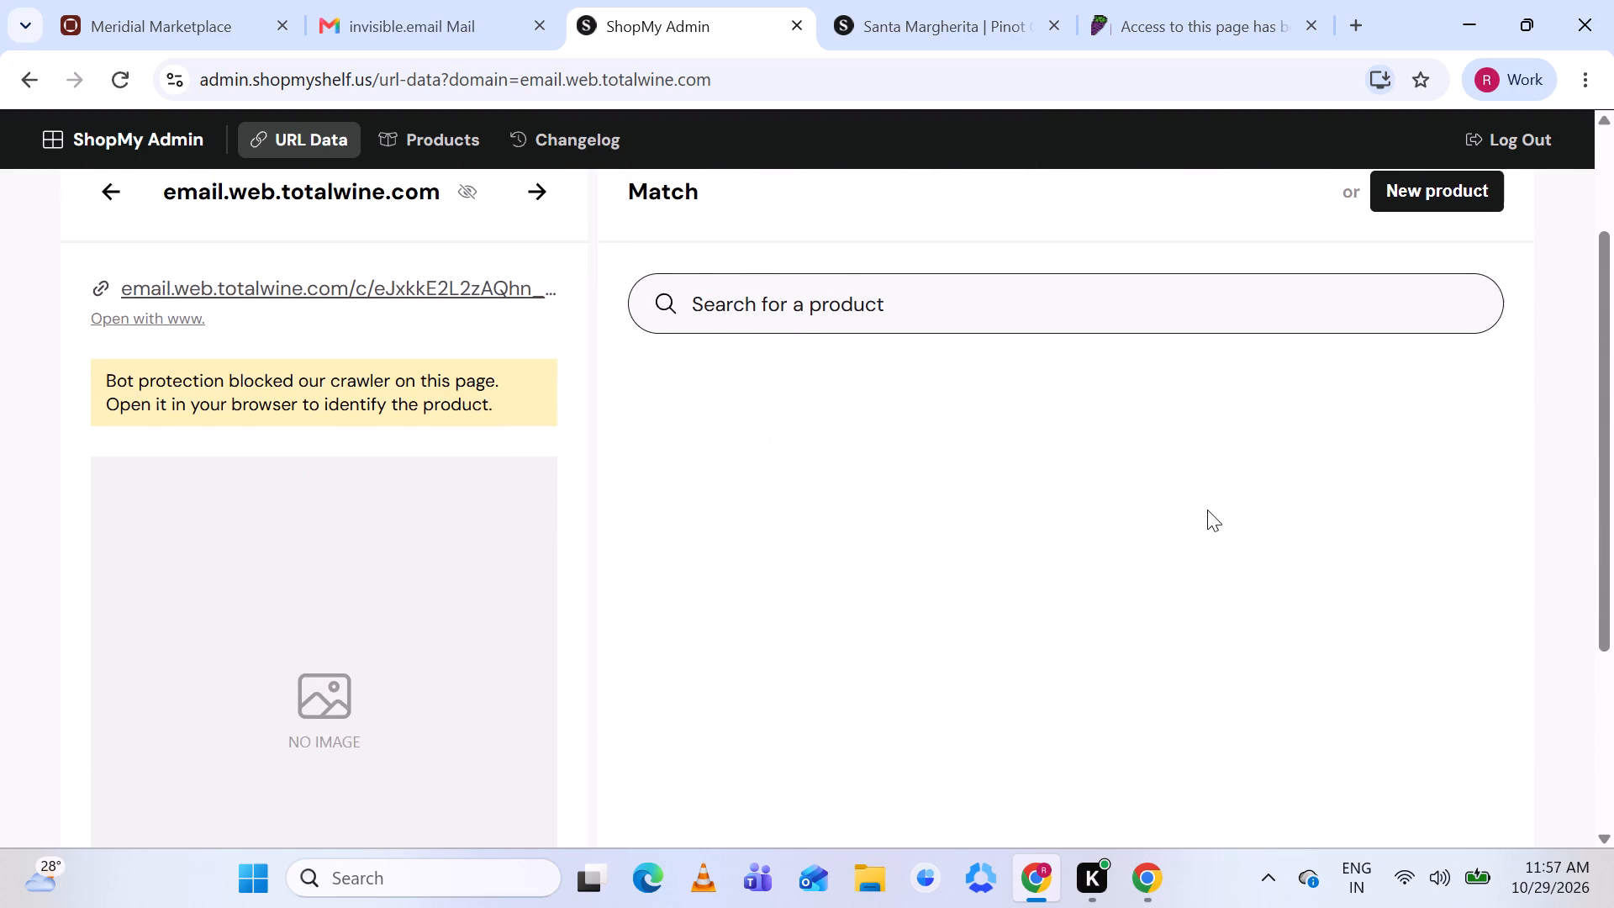
left_click(540, 201)
Start a new product for the Levert Freres Cremant de Bourgogne listing and remove its 490 x 686 image.
scroll(773, 261, "up", 2)
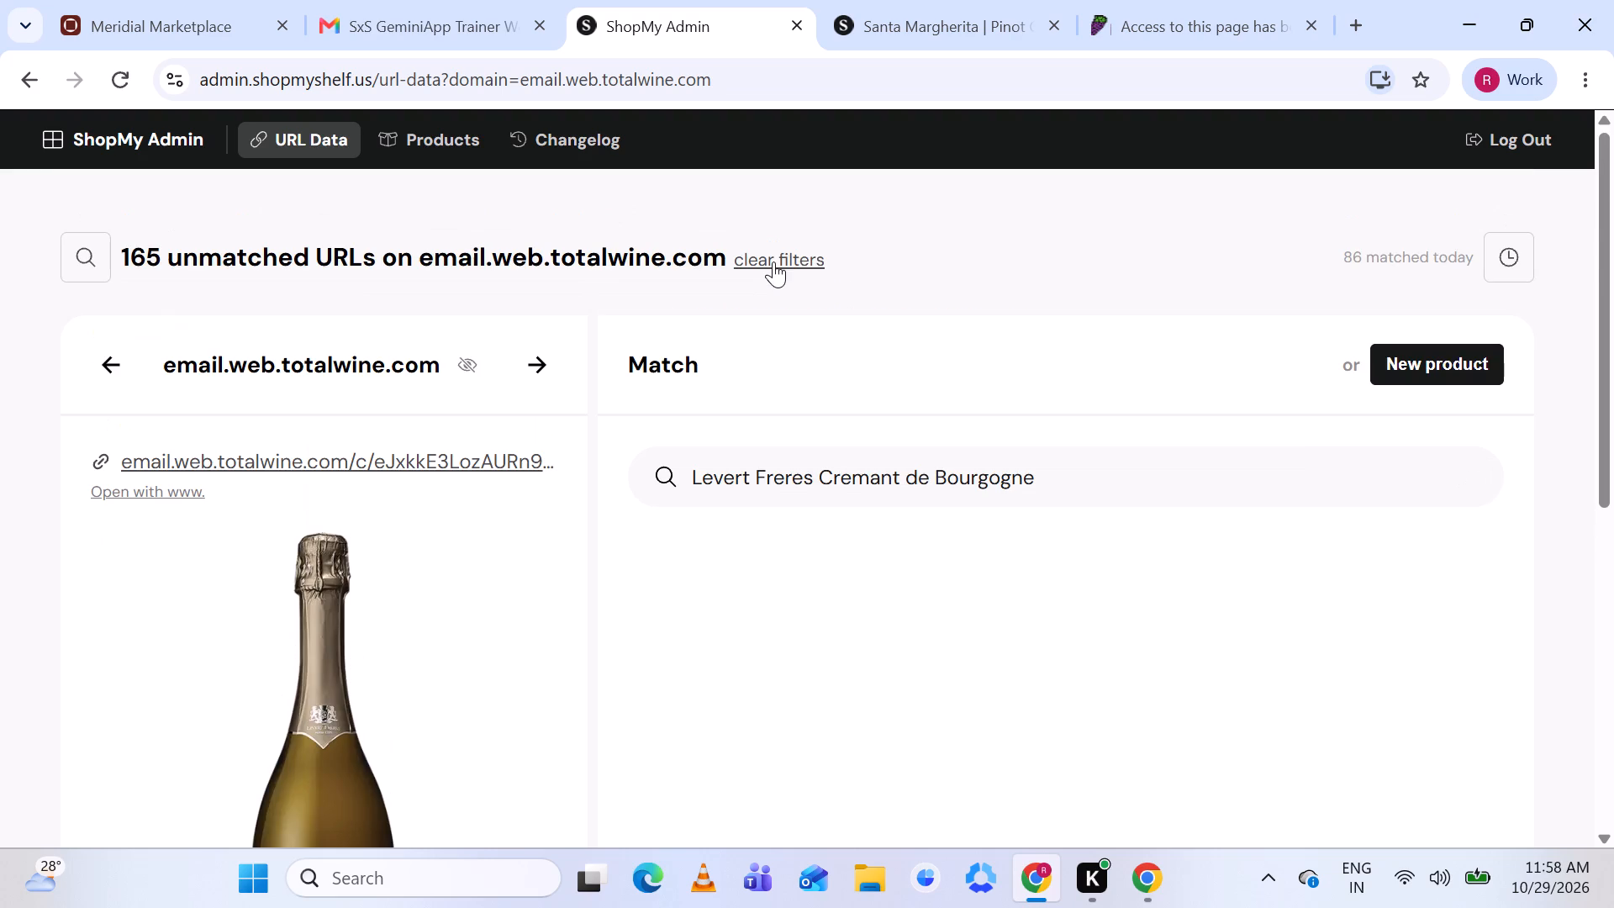
scroll(1008, 378, "down", 1)
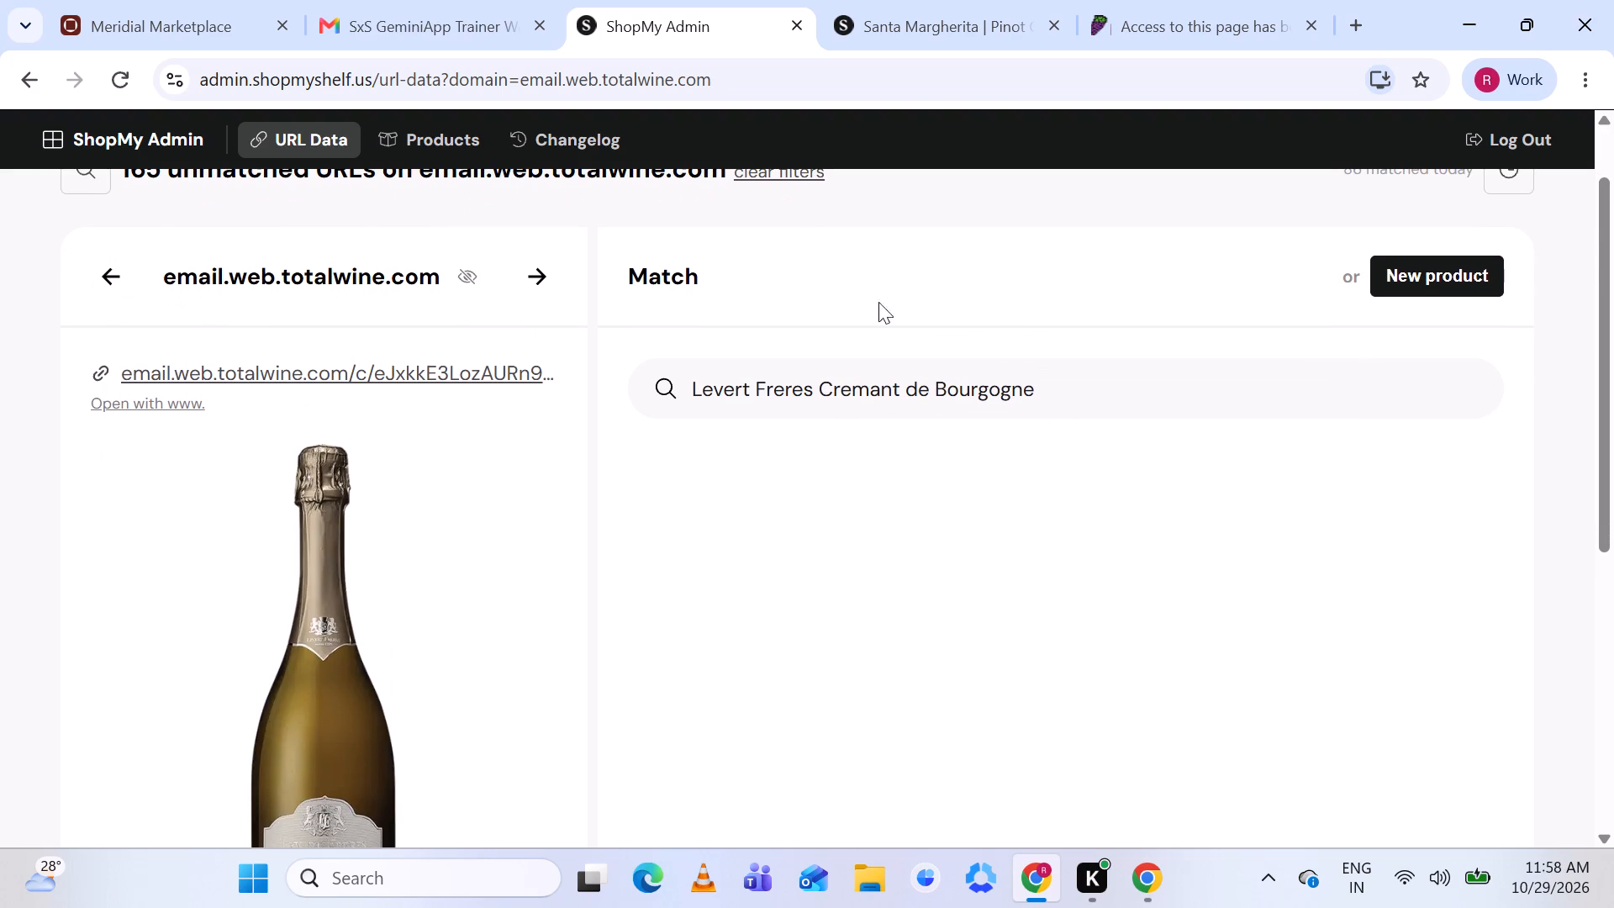
left_click(1413, 273)
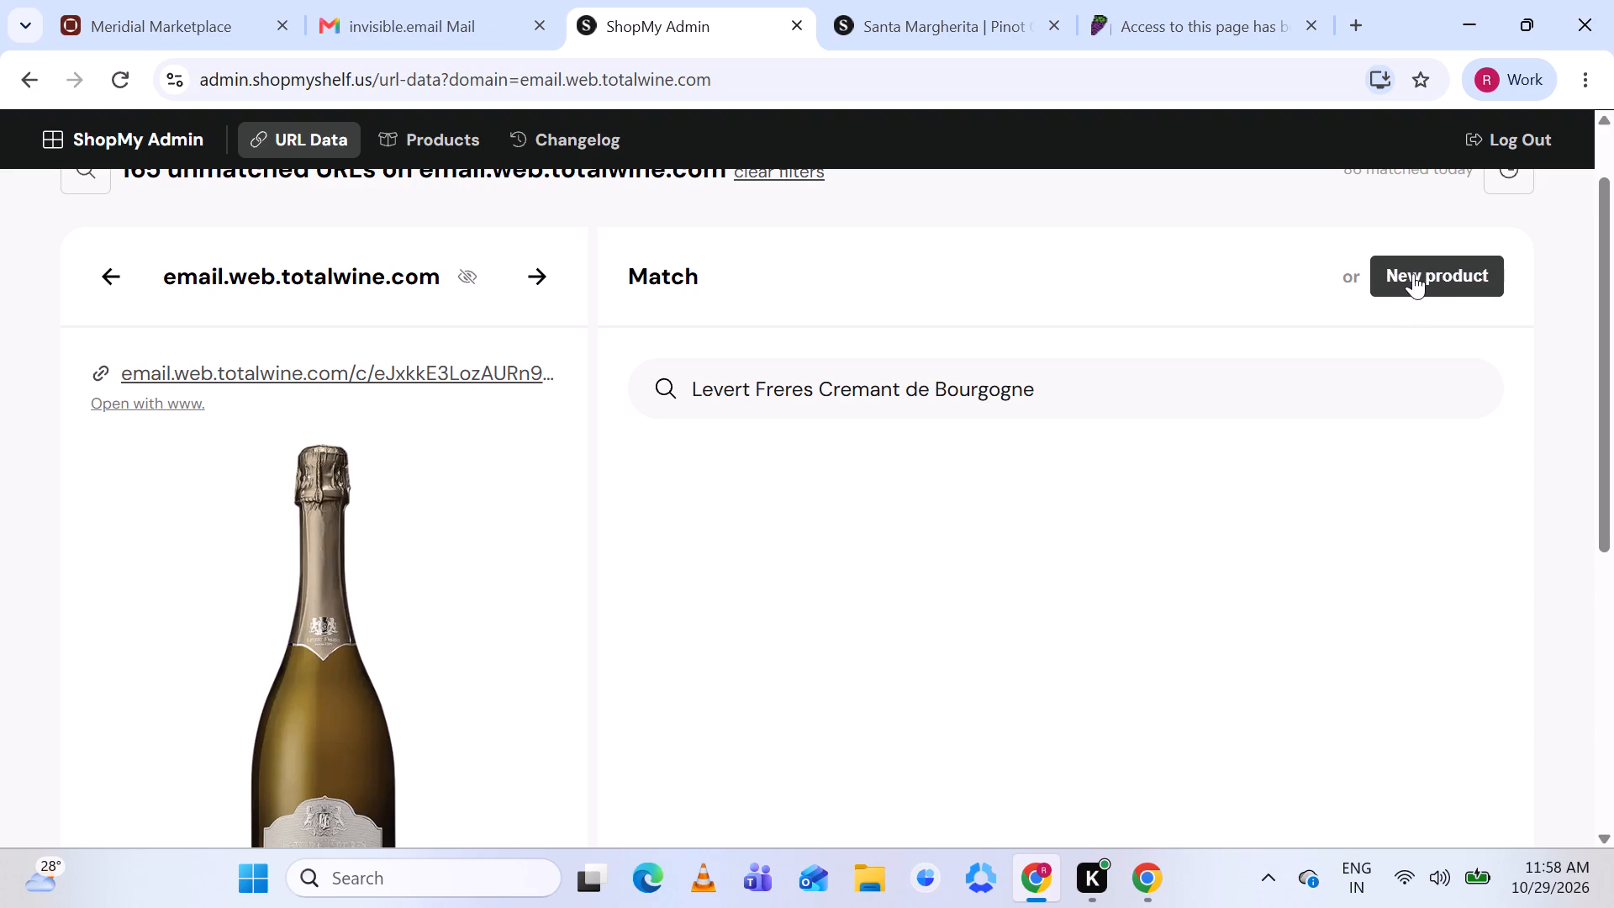
scroll(1138, 353, "down", 1)
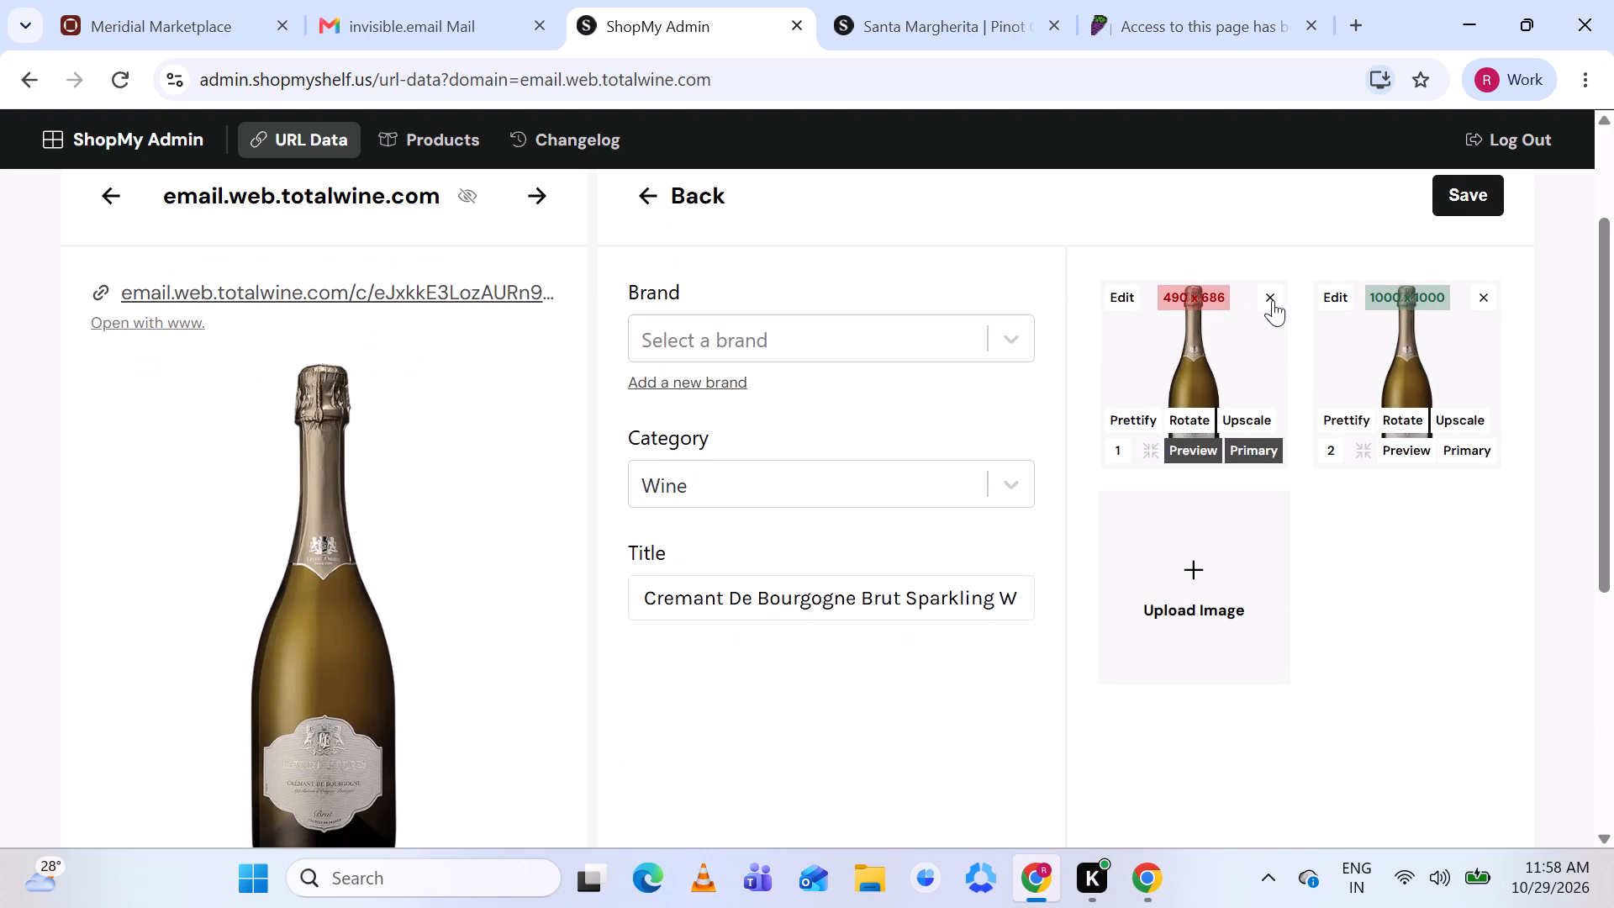
left_click(1269, 294)
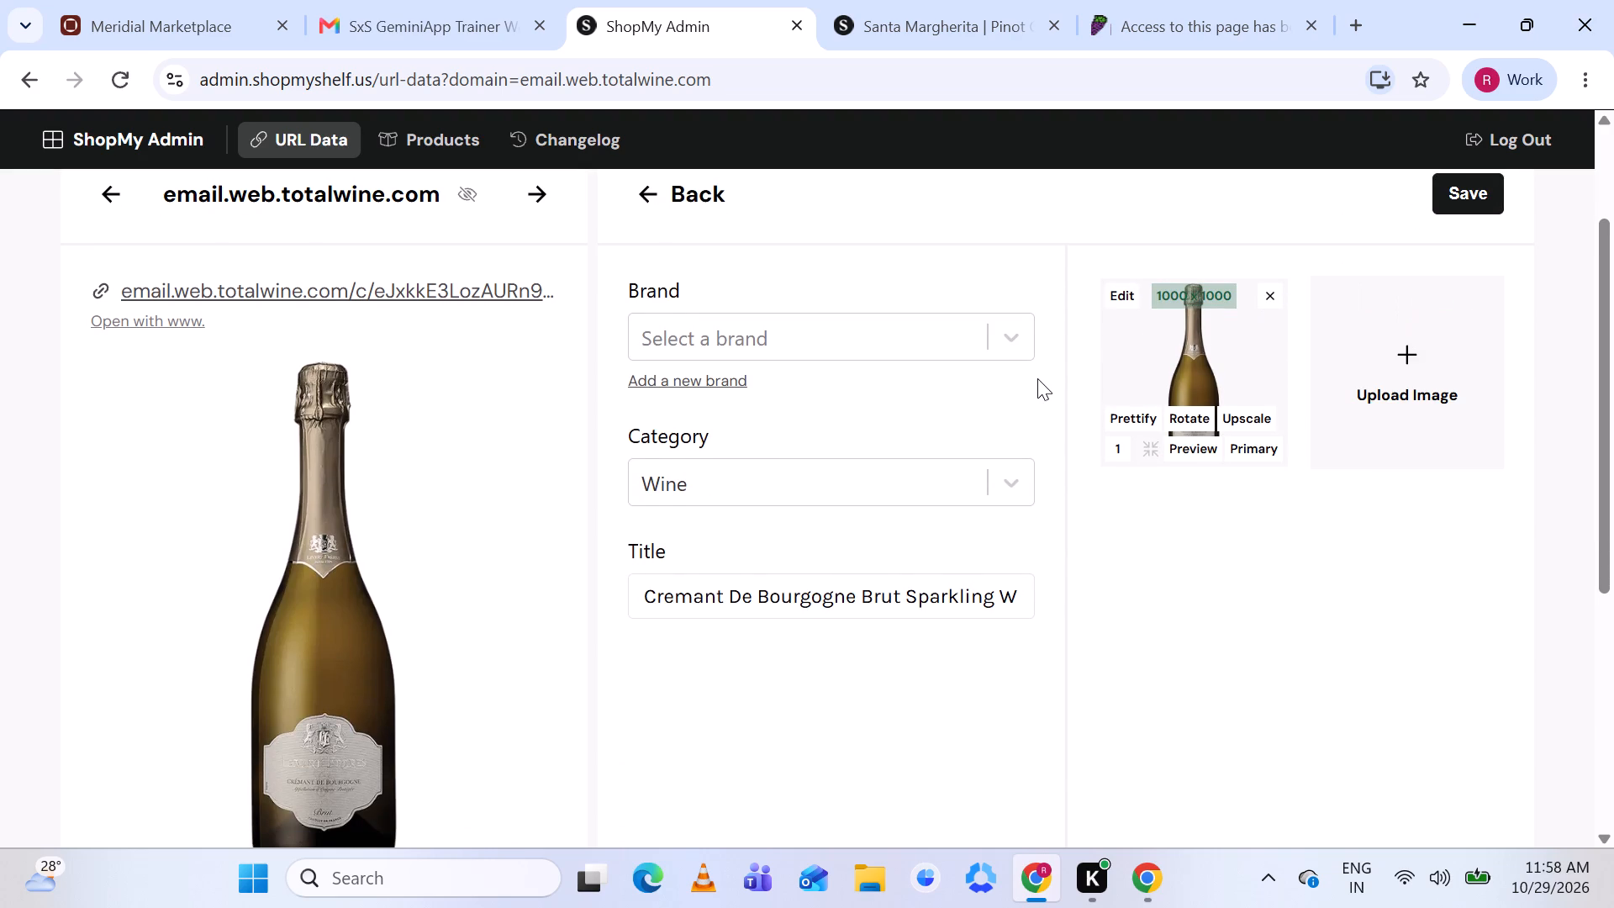
Copy the brand name Levert Freres from the listing and look it up among the existing brands.
scroll(1037, 378, "down", 1)
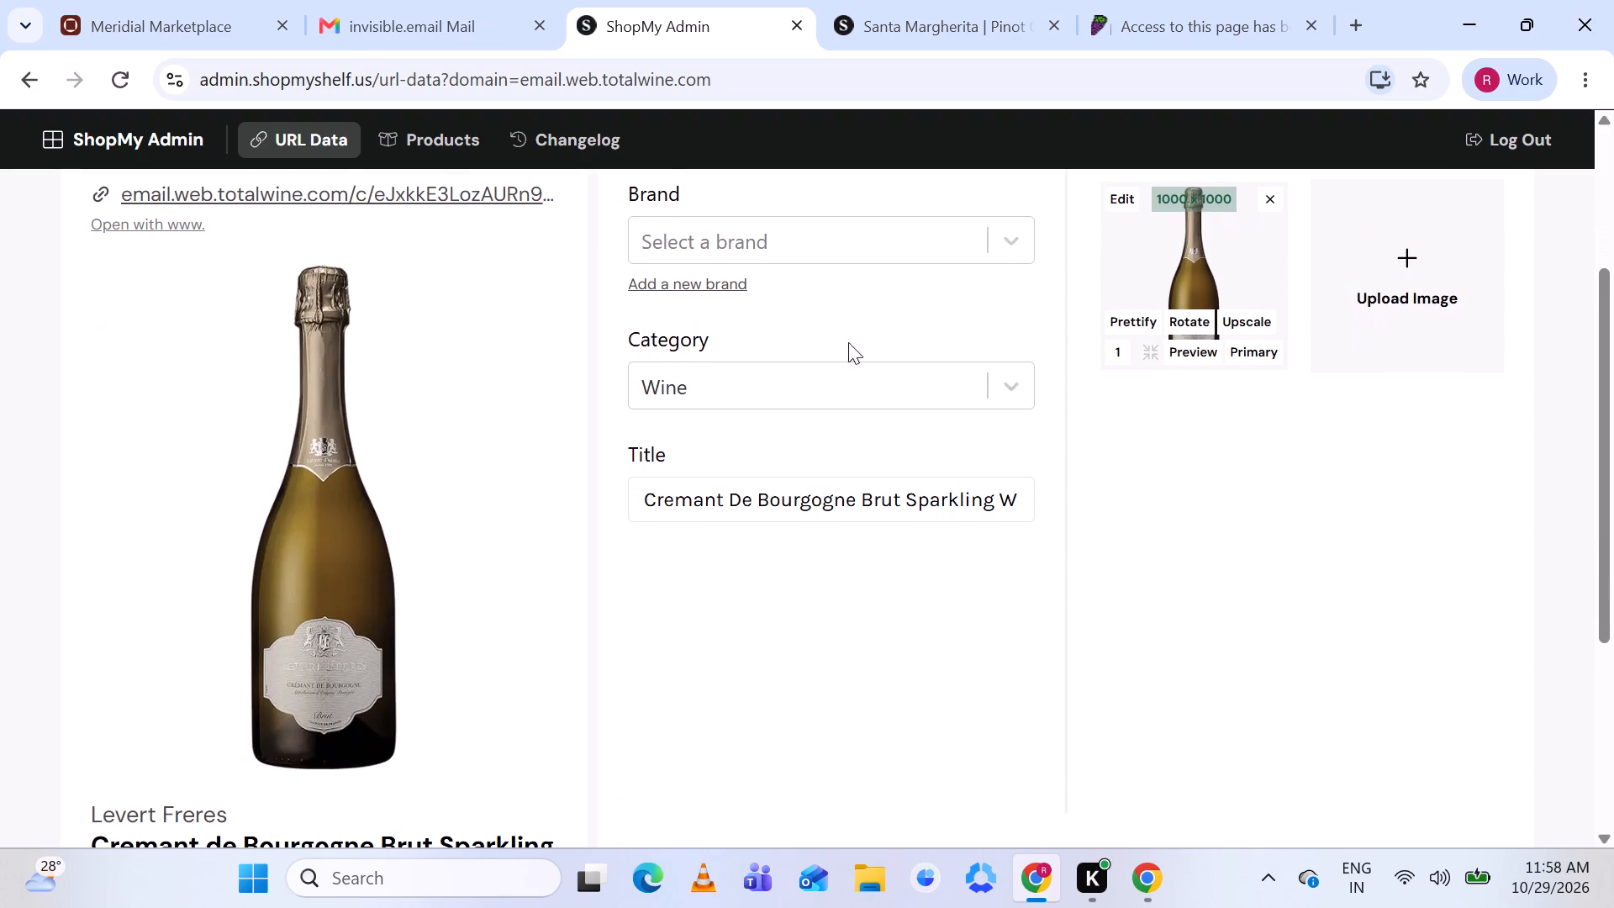
scroll(725, 386, "down", 1)
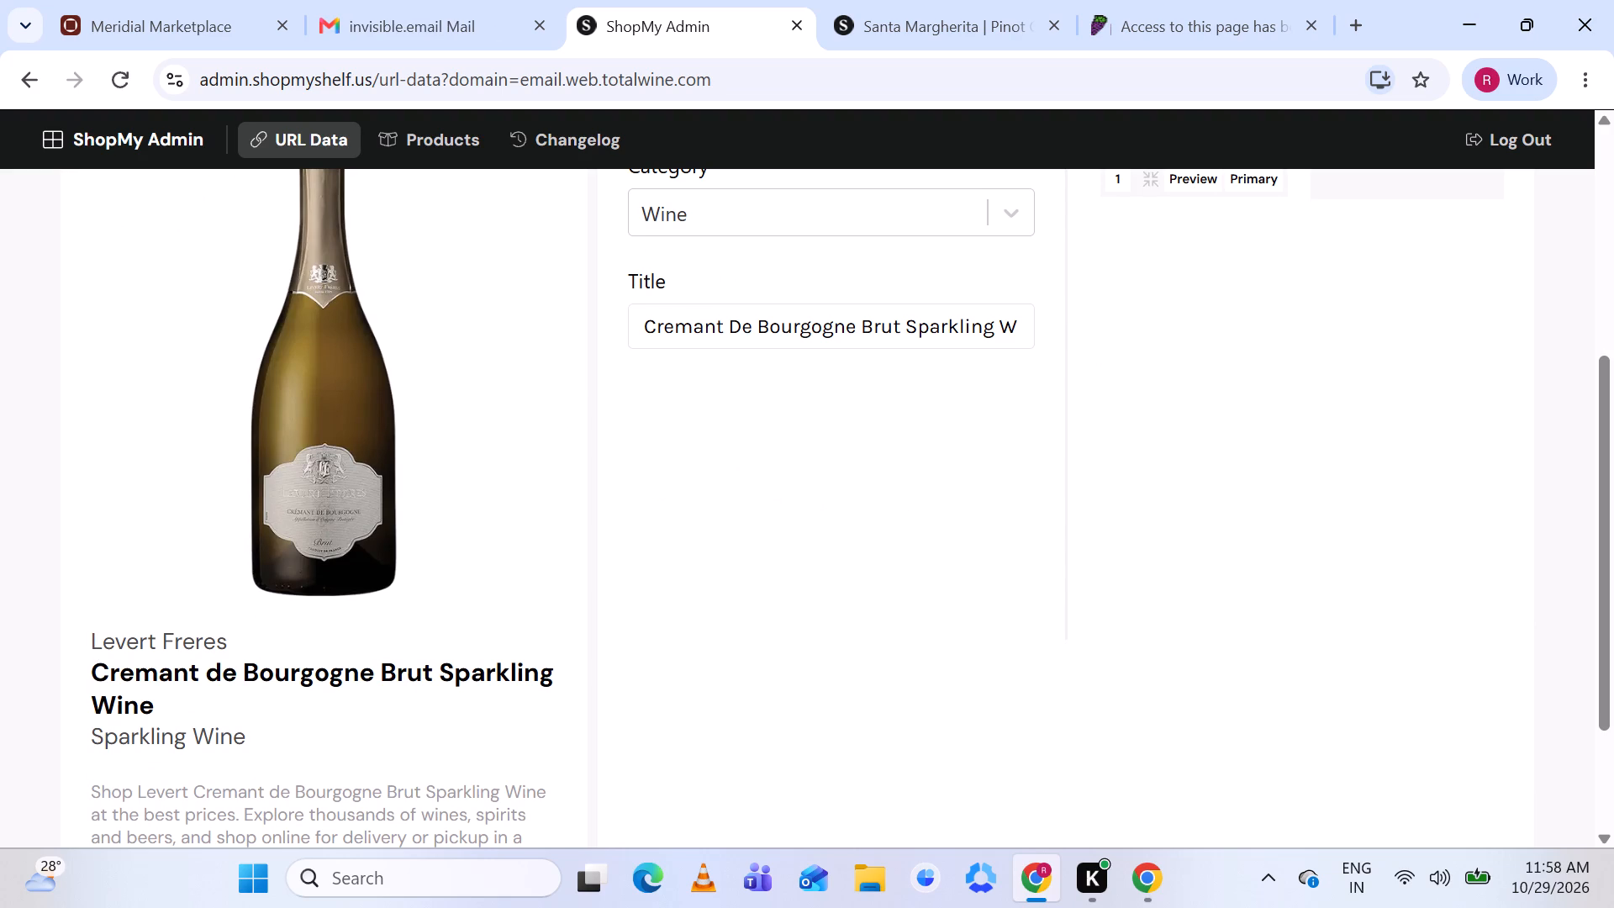
left_click_drag(92, 638, 225, 629)
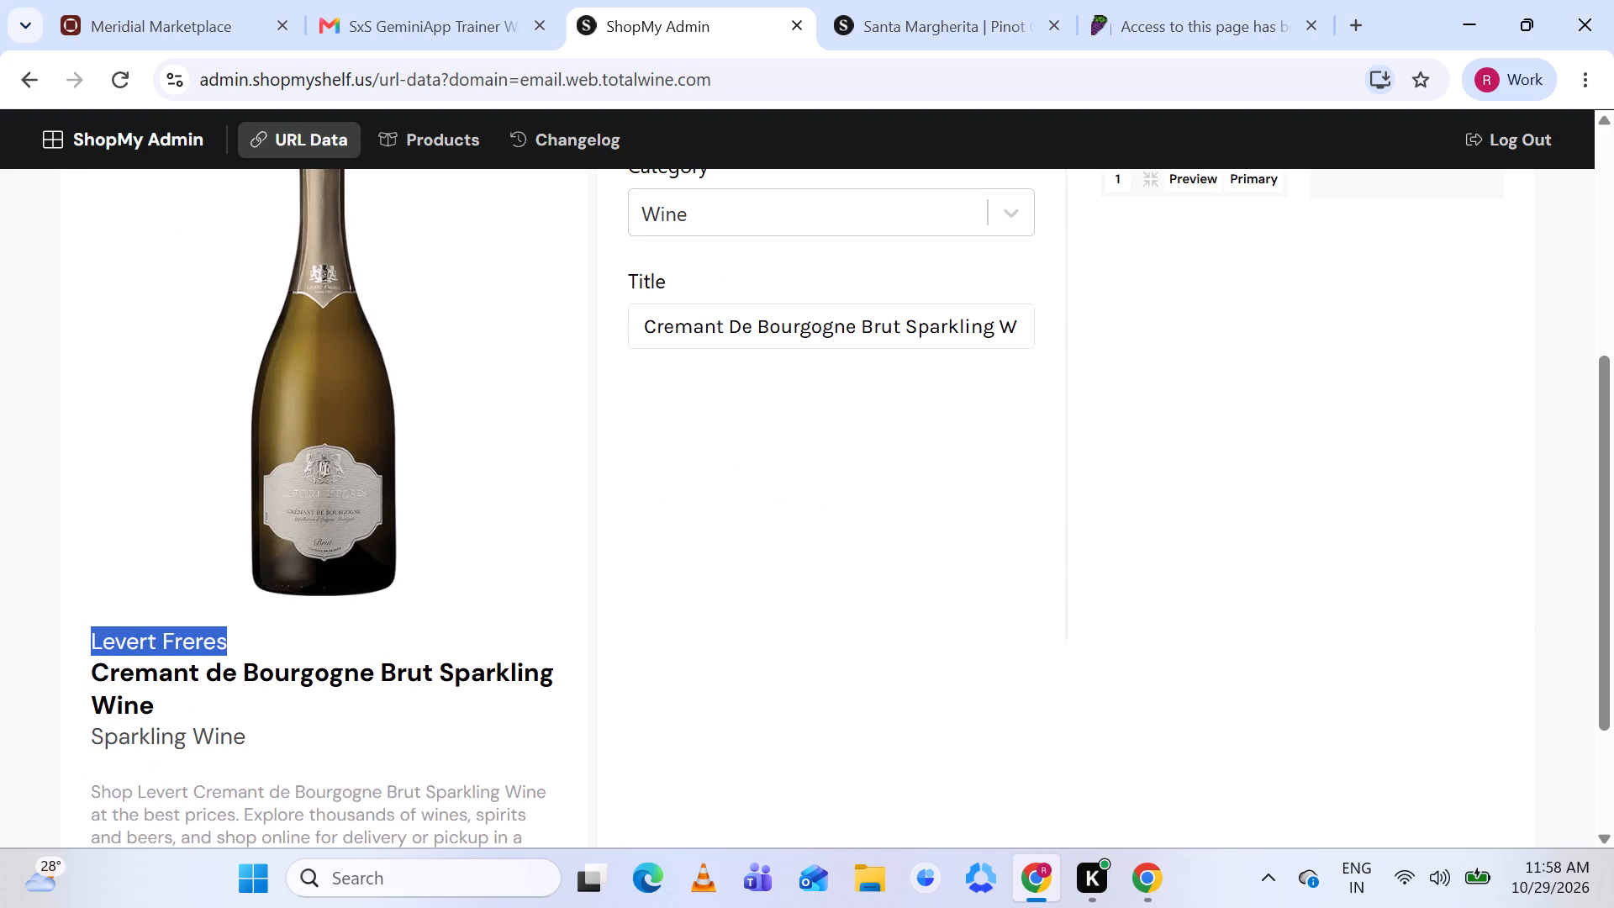
left_click_drag(225, 629, 230, 629)
key("ctrl+c")
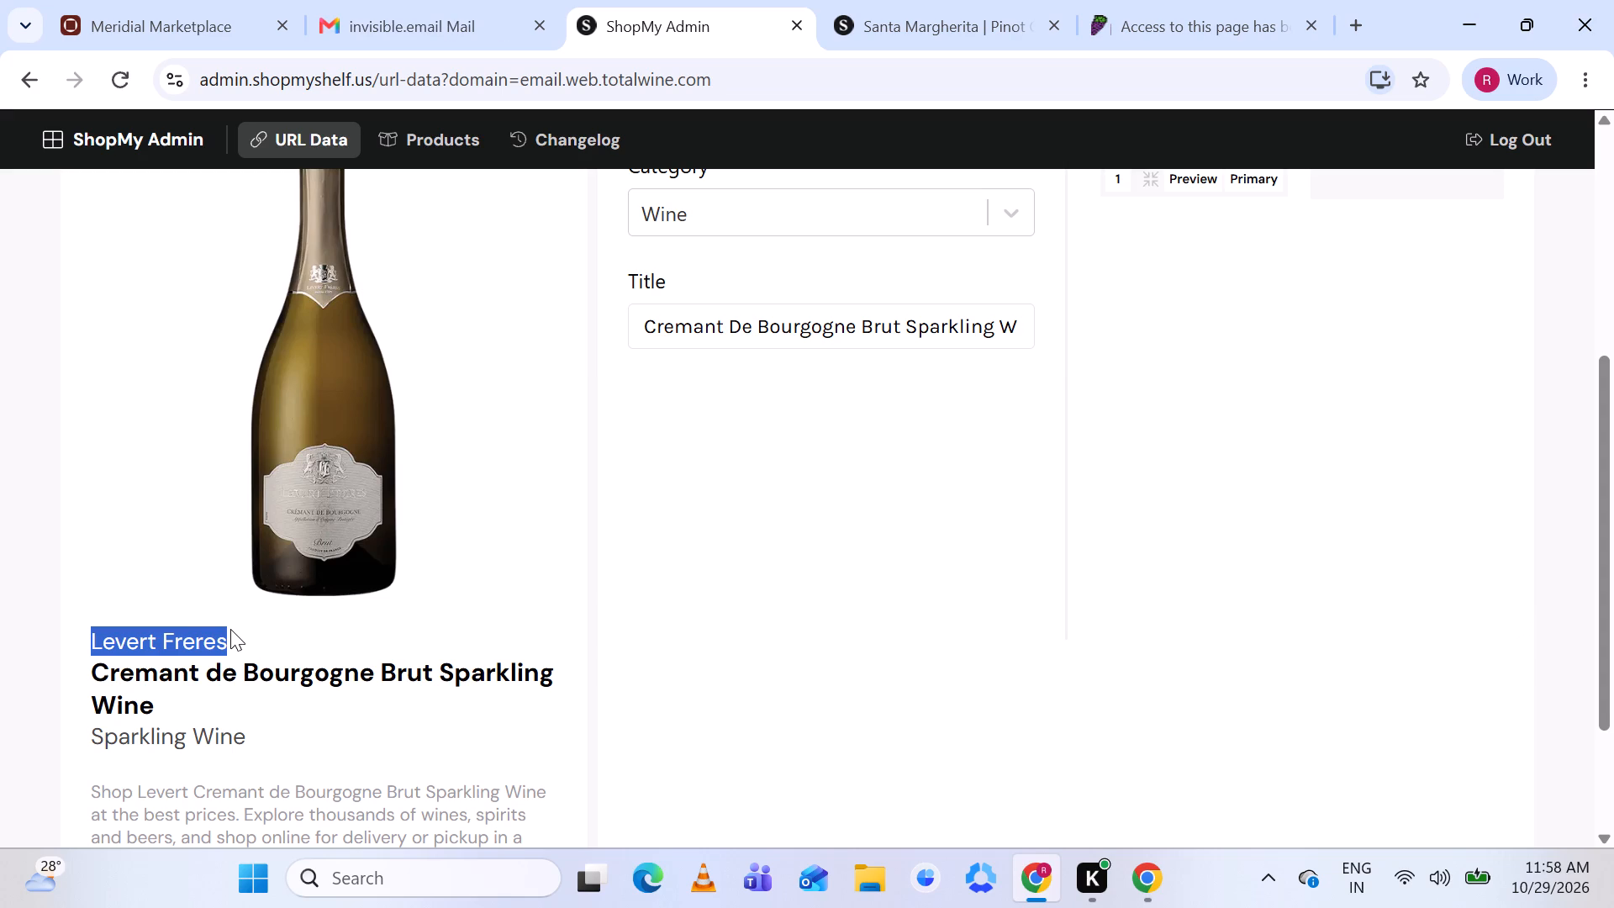
left_click(741, 472)
scroll(741, 472, "up", 3)
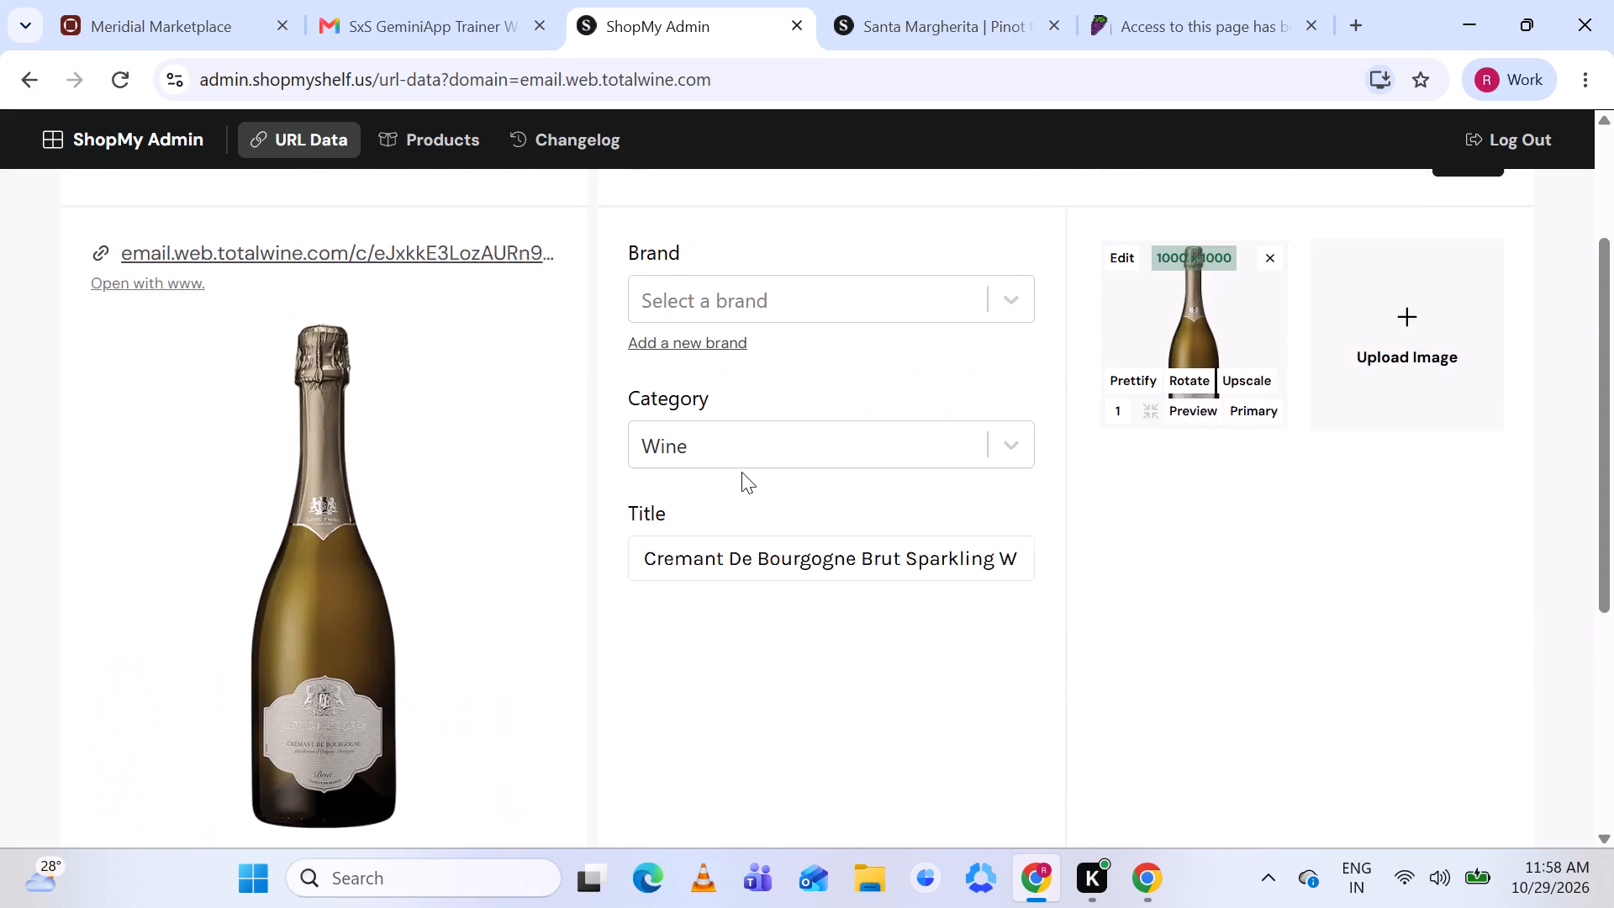
scroll(741, 472, "down", 1)
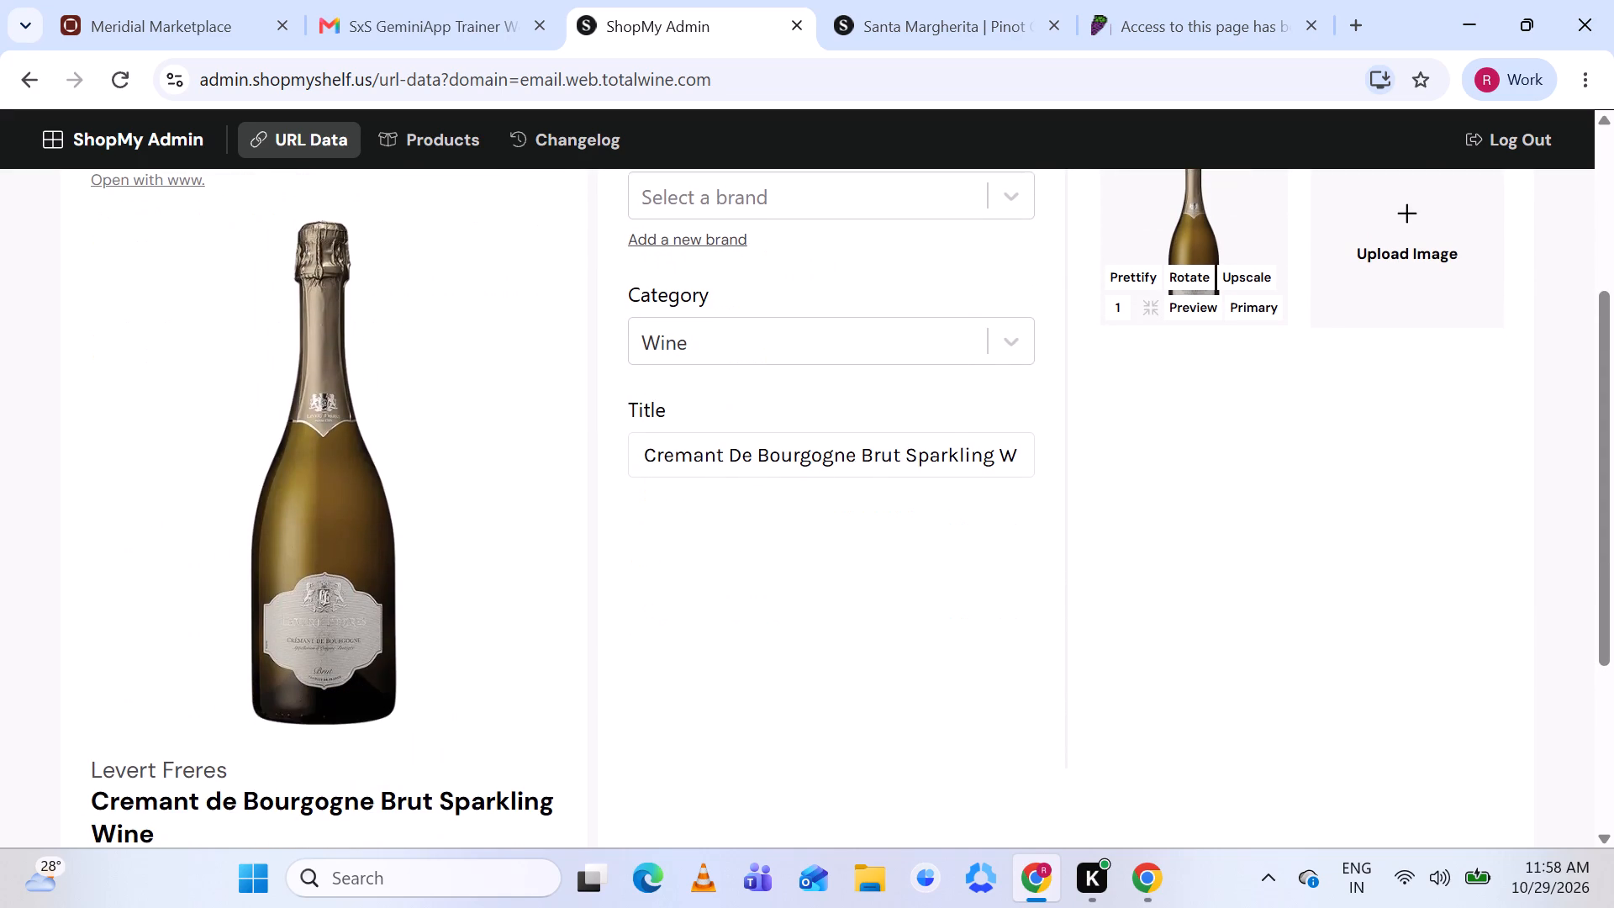
scroll(780, 451, "left", 1)
scroll(780, 451, "right", 1)
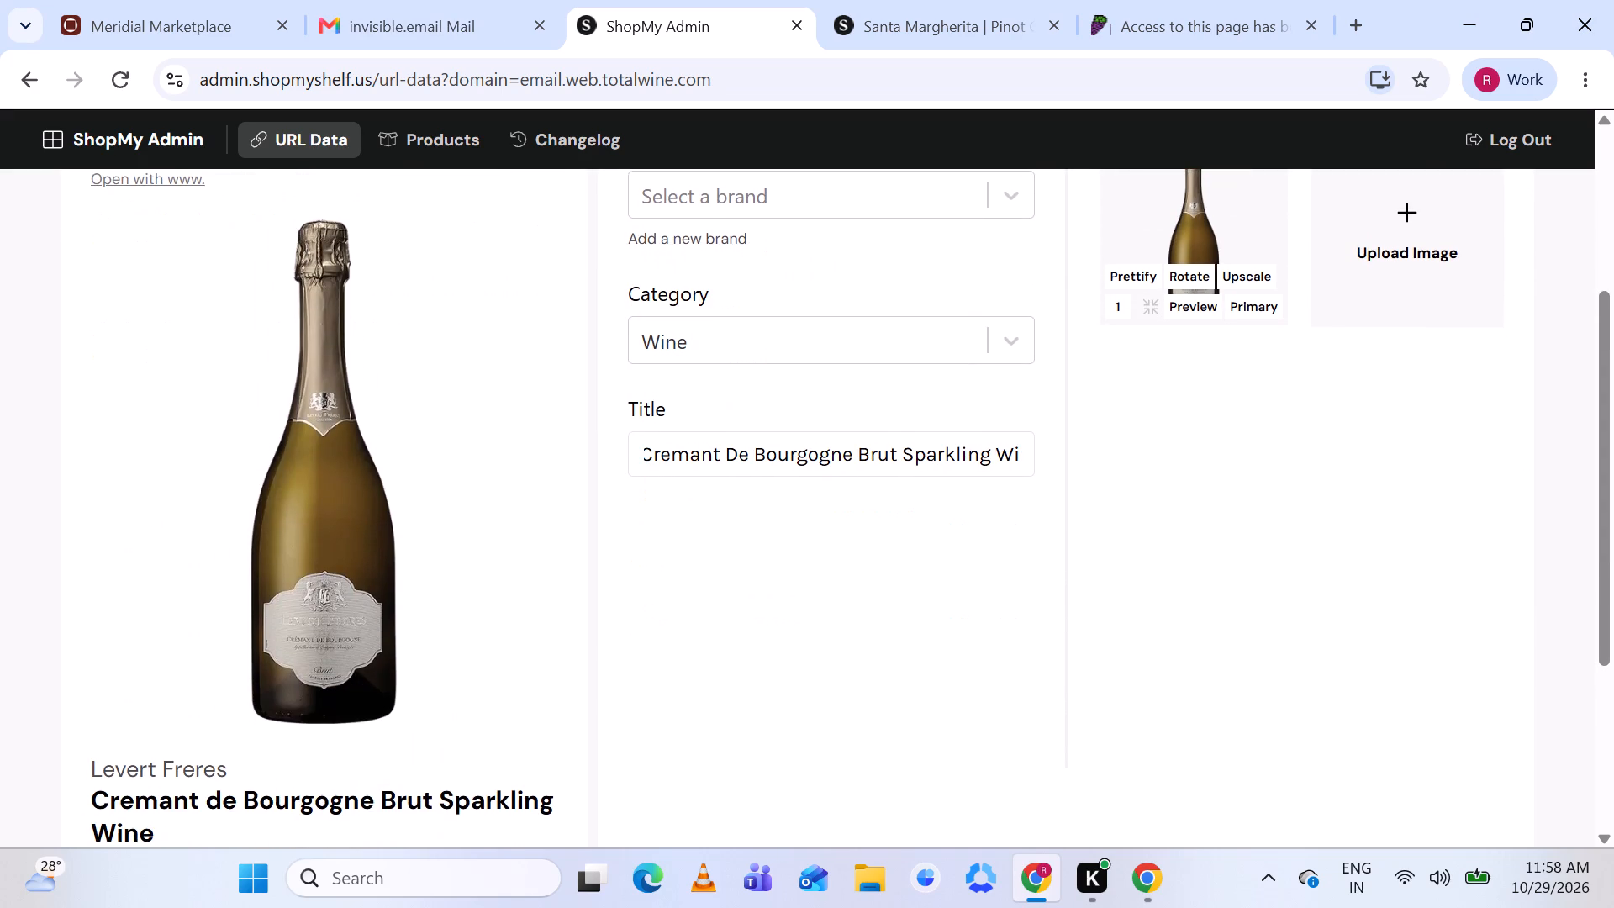
scroll(780, 451, "up", 2)
left_click(784, 370)
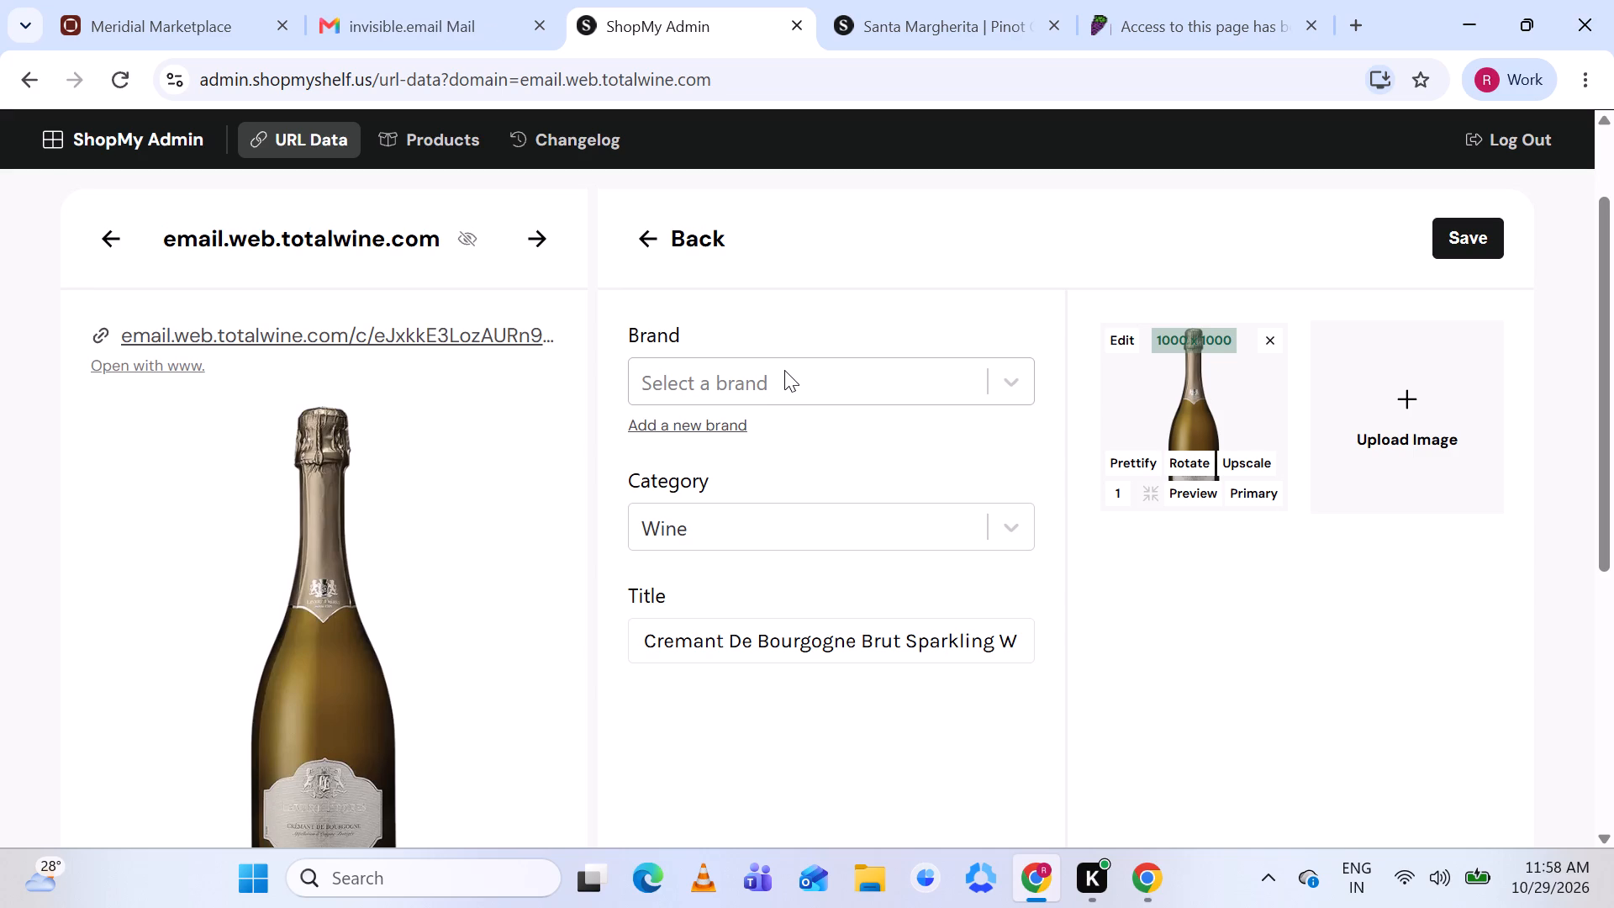
key("ctrl+v")
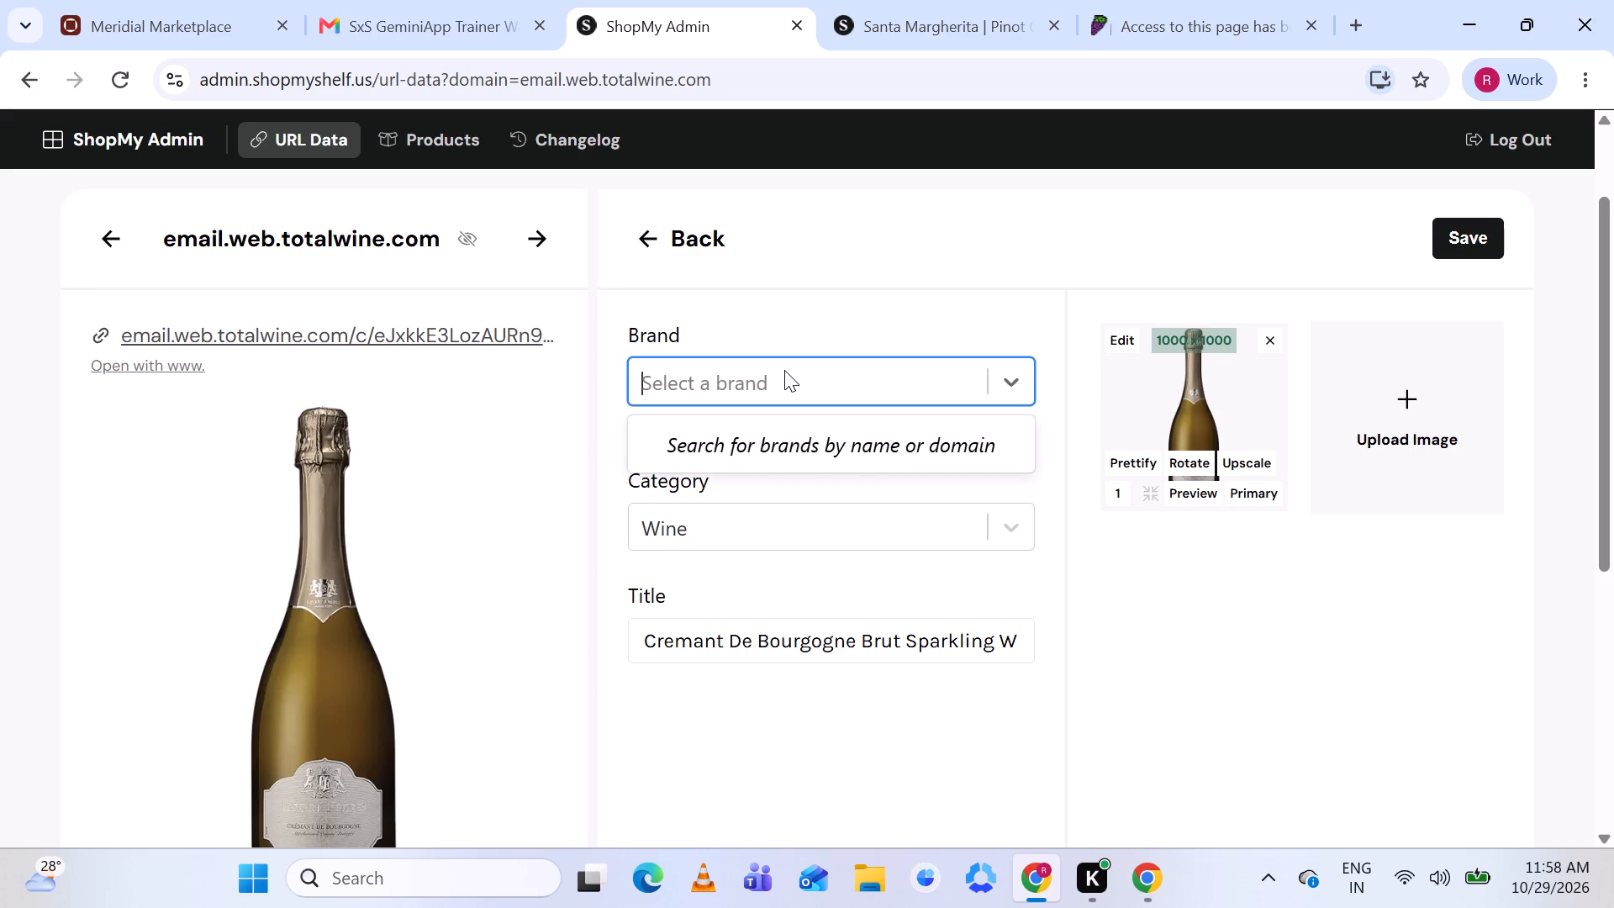
left_click(875, 308)
Add a new brand named Levert Freres, leaving its domain, logo, industry and departments blank.
left_click(720, 424)
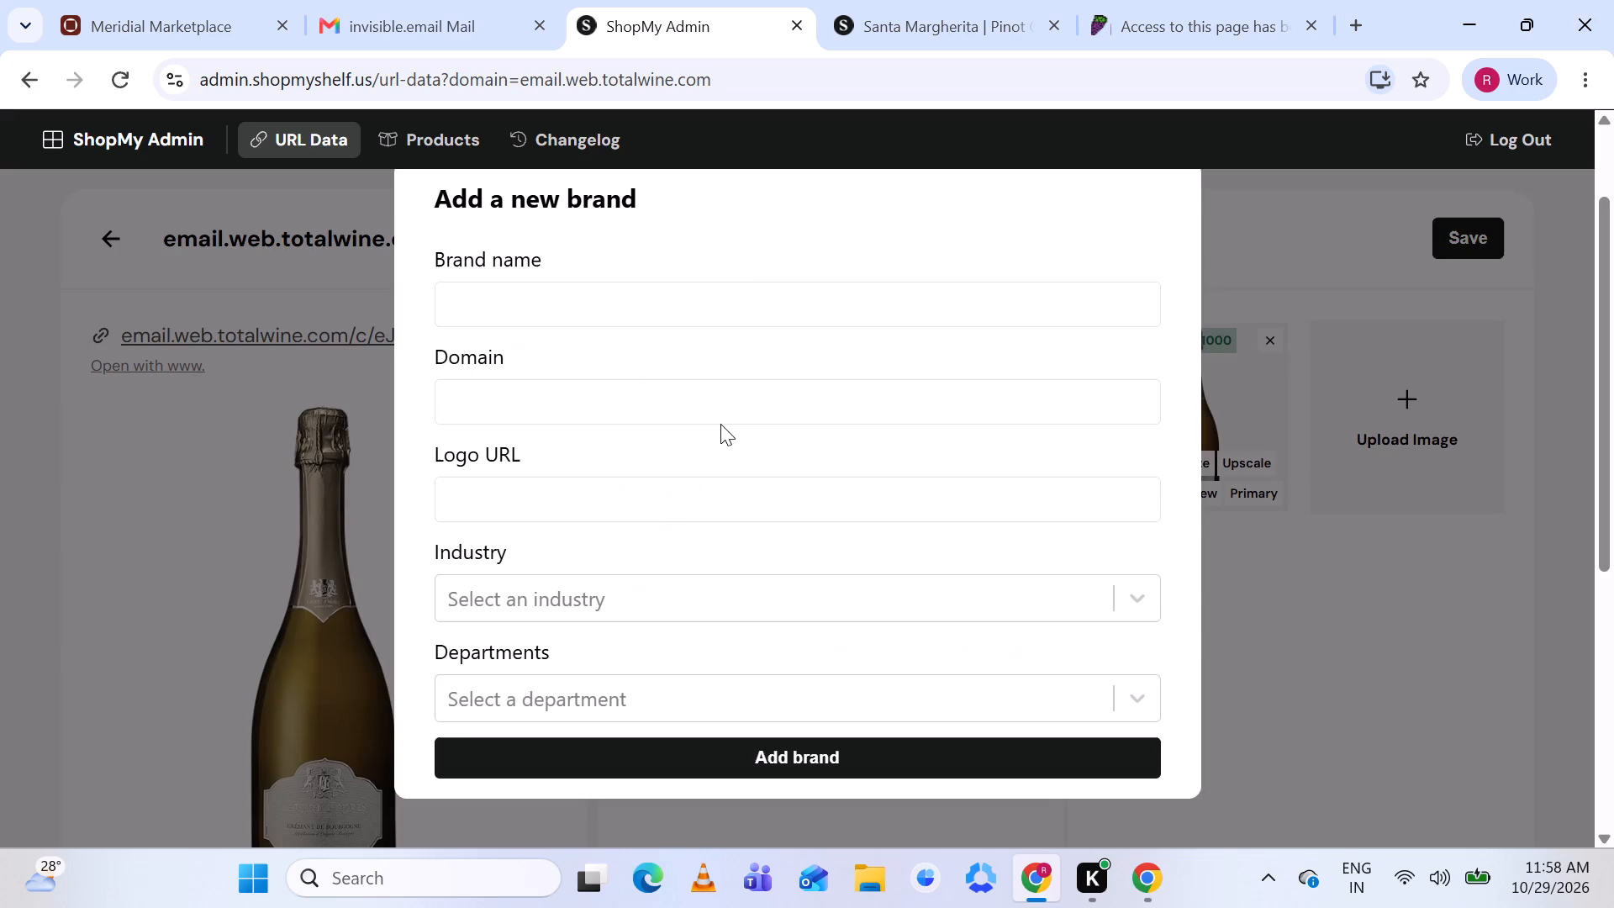
left_click(736, 299)
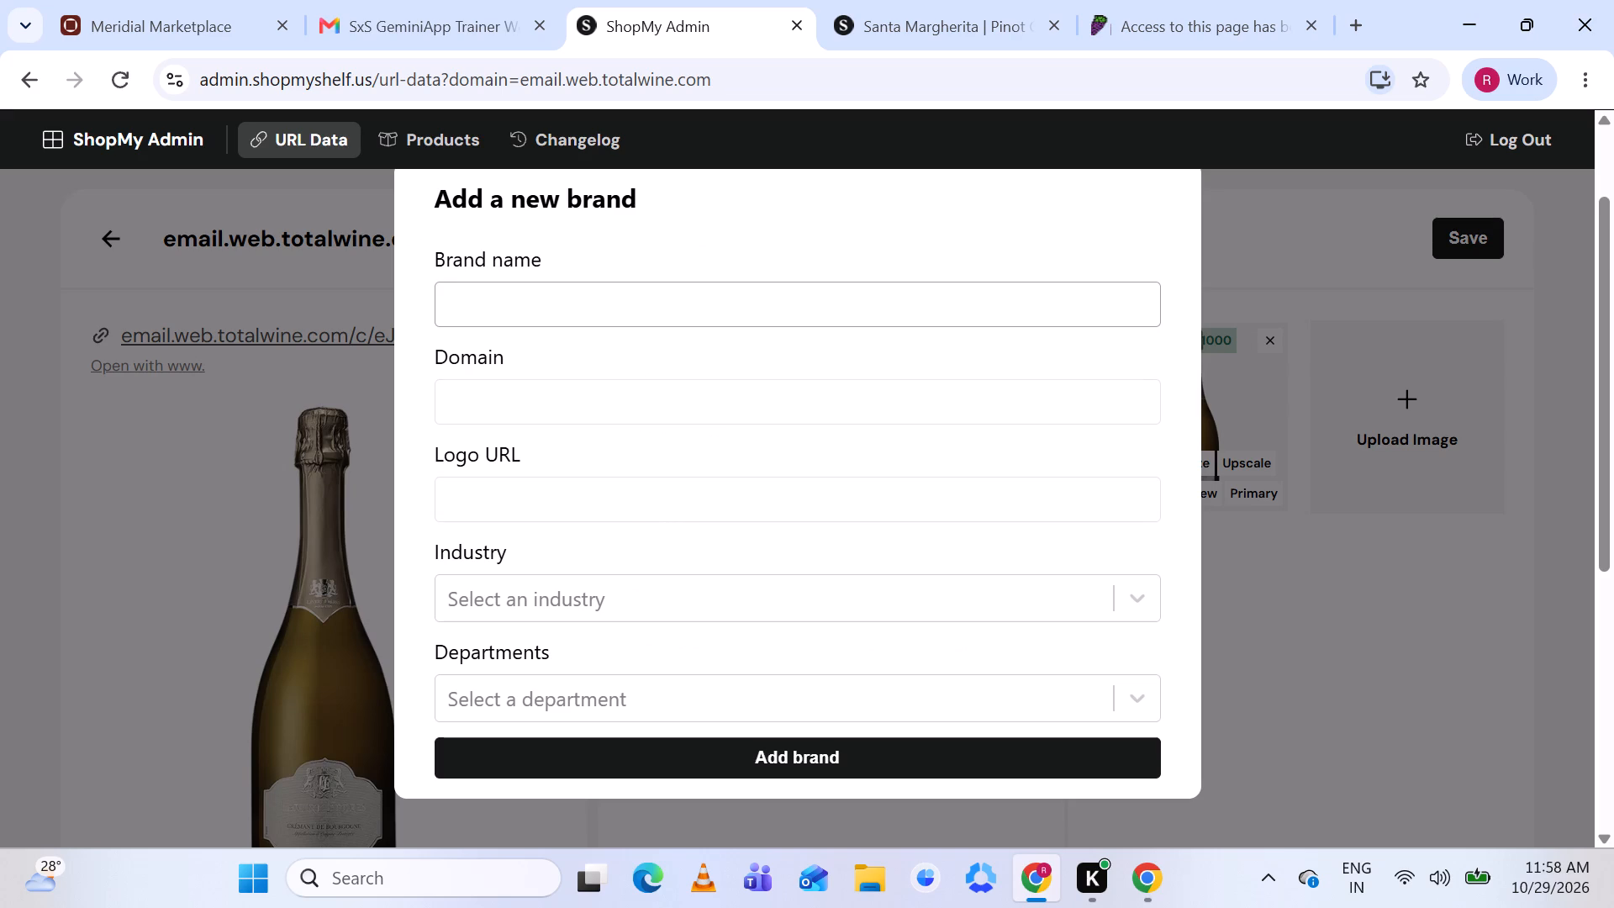
key("ctrl+v")
left_click(822, 747)
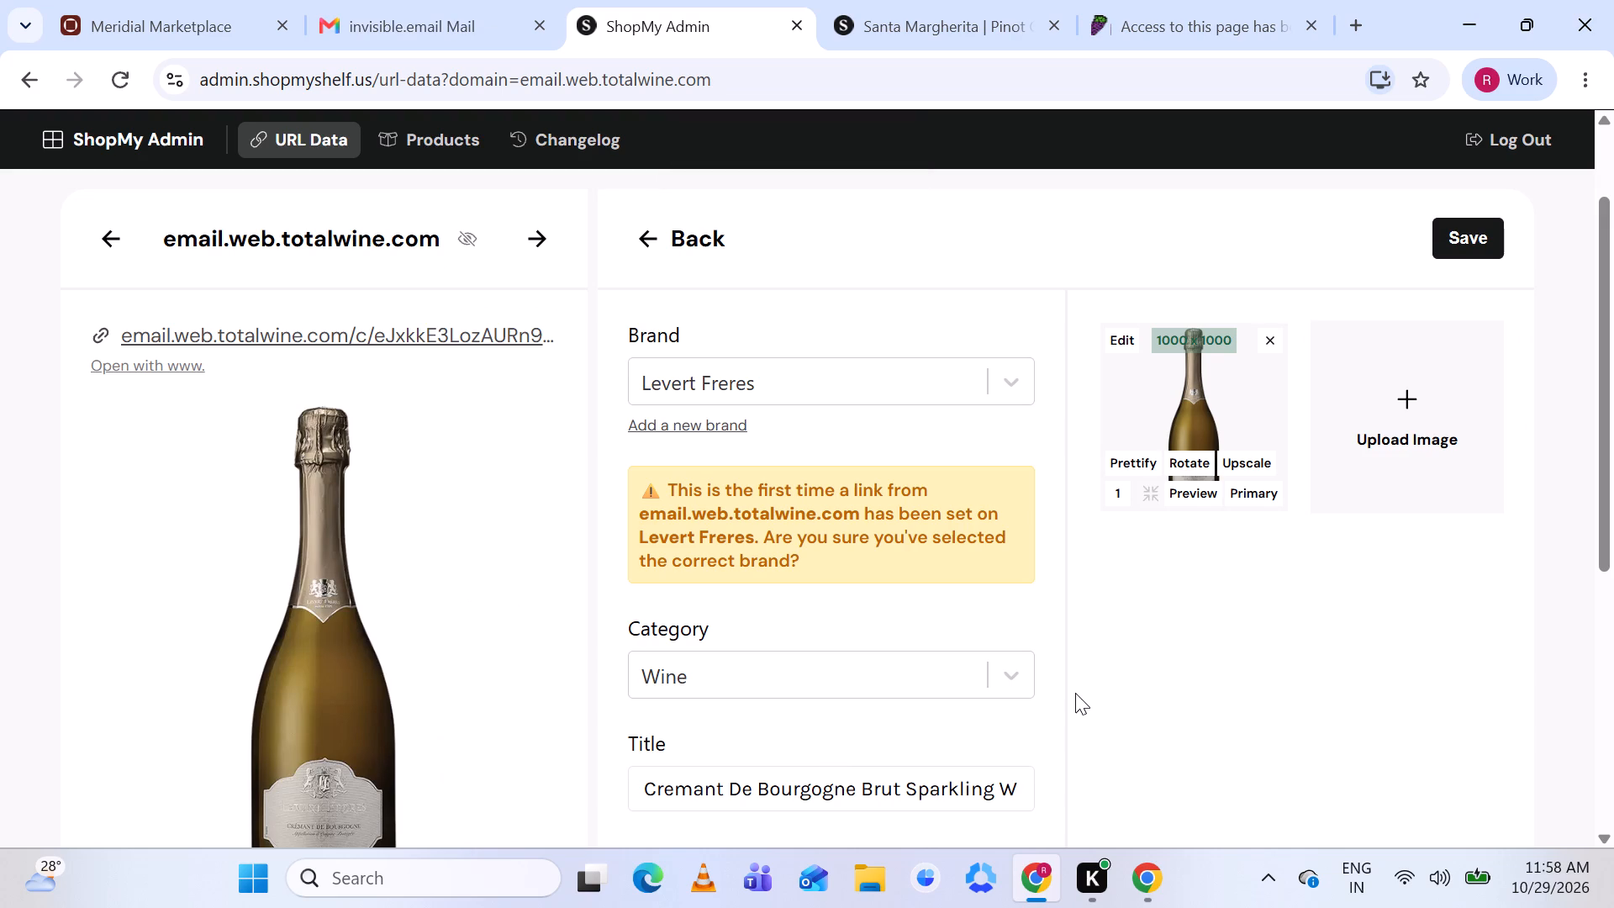
Review and save the new Levert Freres Cremant de Bourgogne Brut Sparkling product under the Wine category.
scroll(1073, 690, "down", 1)
scroll(1073, 690, "up", 2)
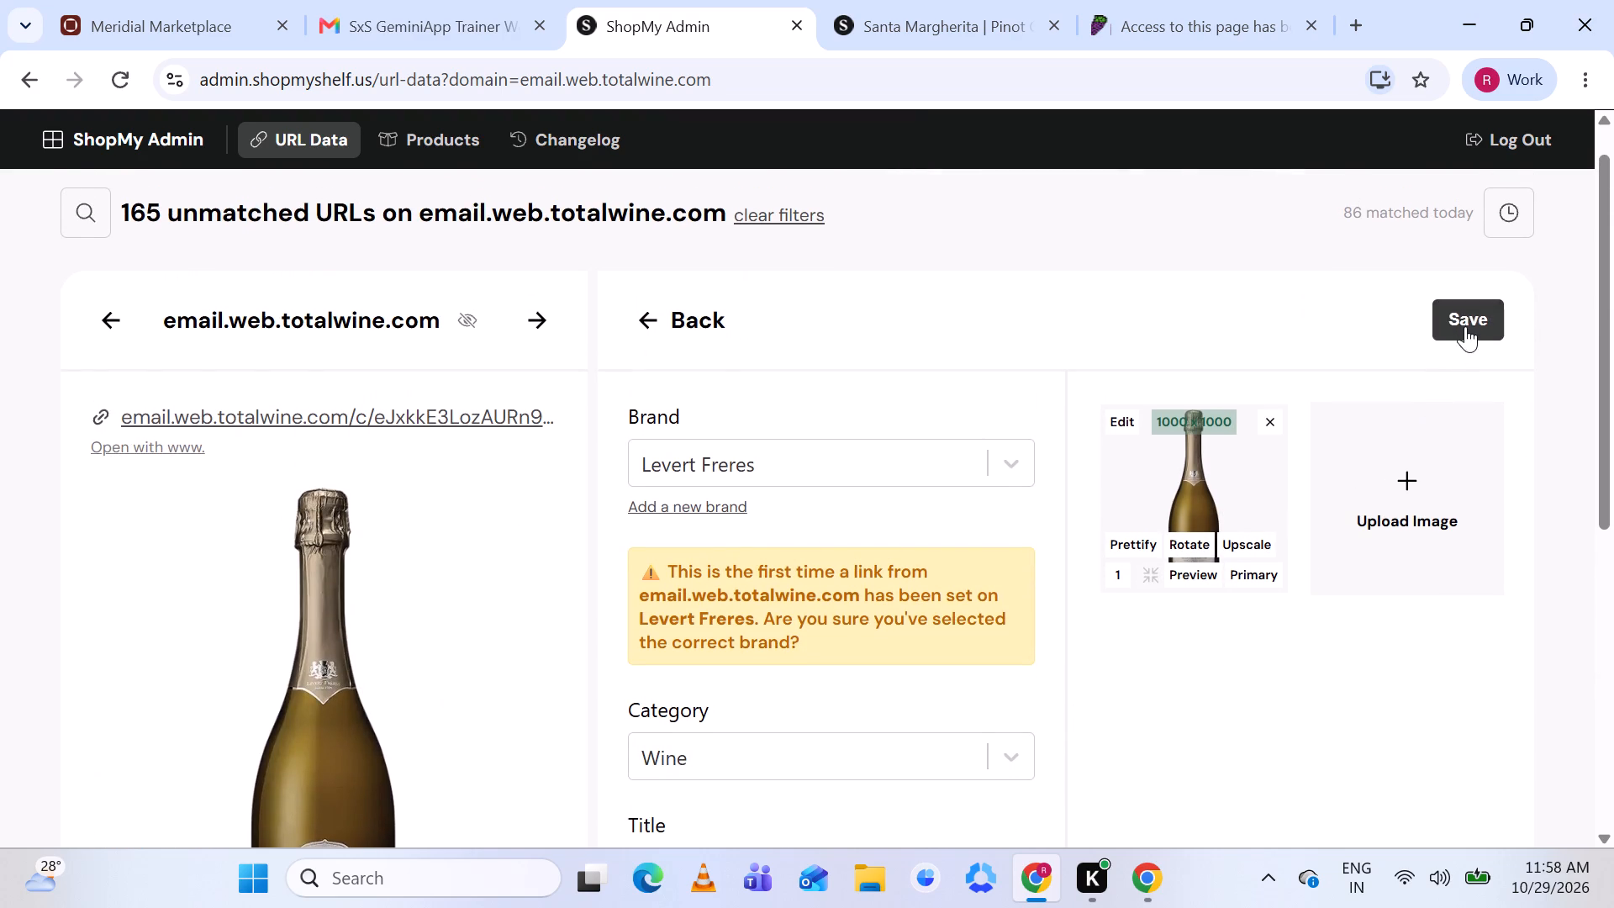
left_click(1466, 325)
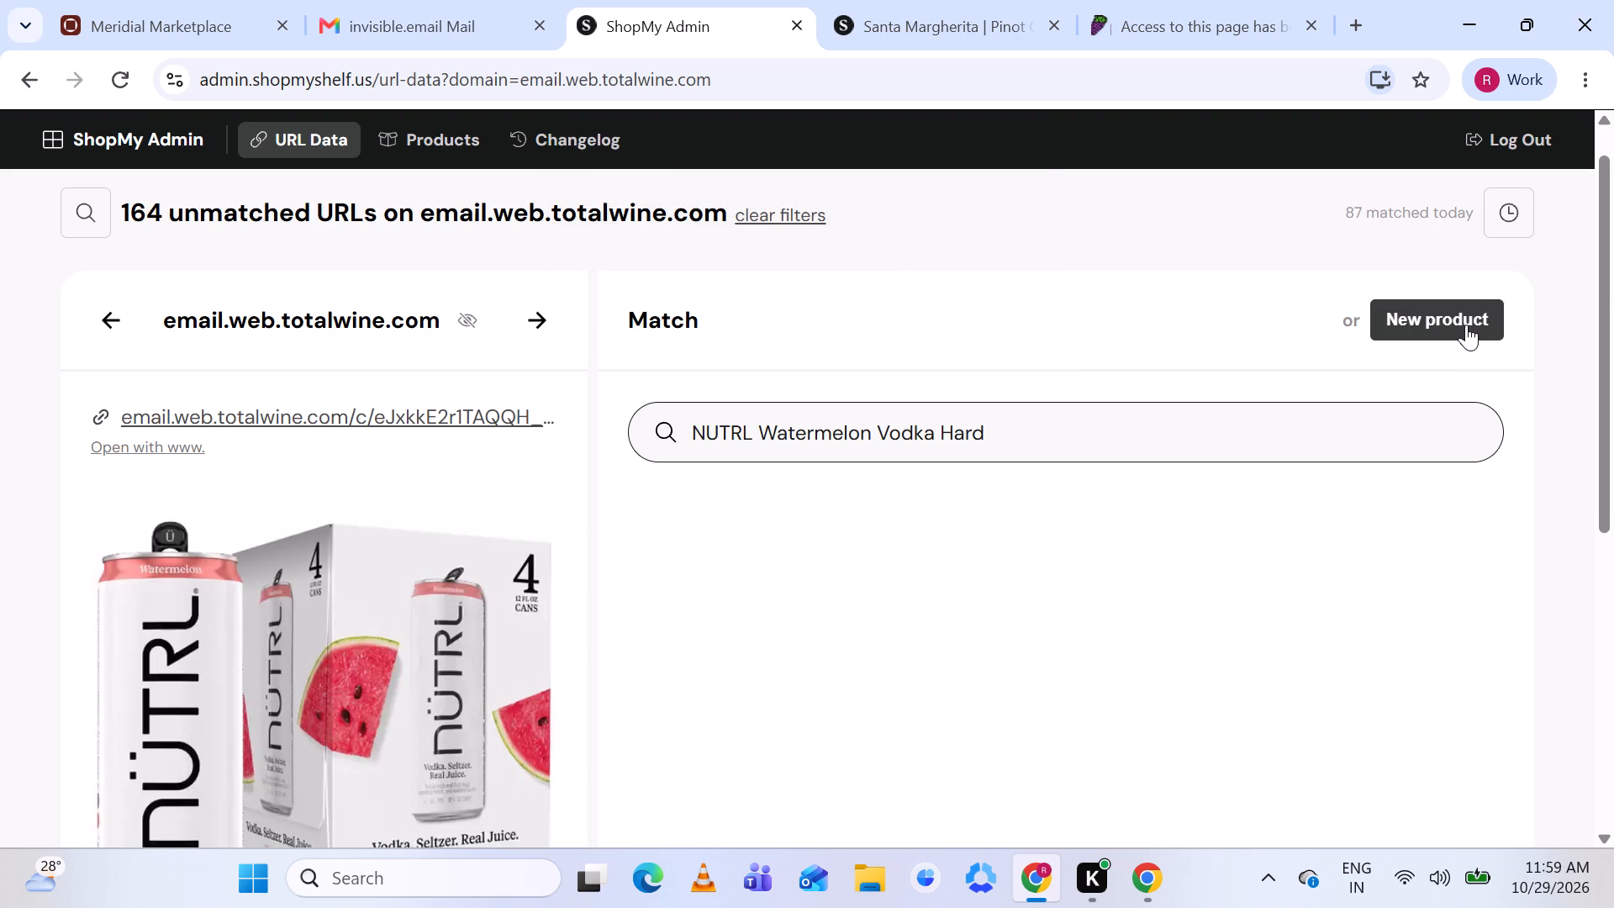
Start a new product for the NUTRL Watermelon Vodka Hard Seltzer listing and remove its 490 x 472 image.
scroll(1342, 462, "down", 2)
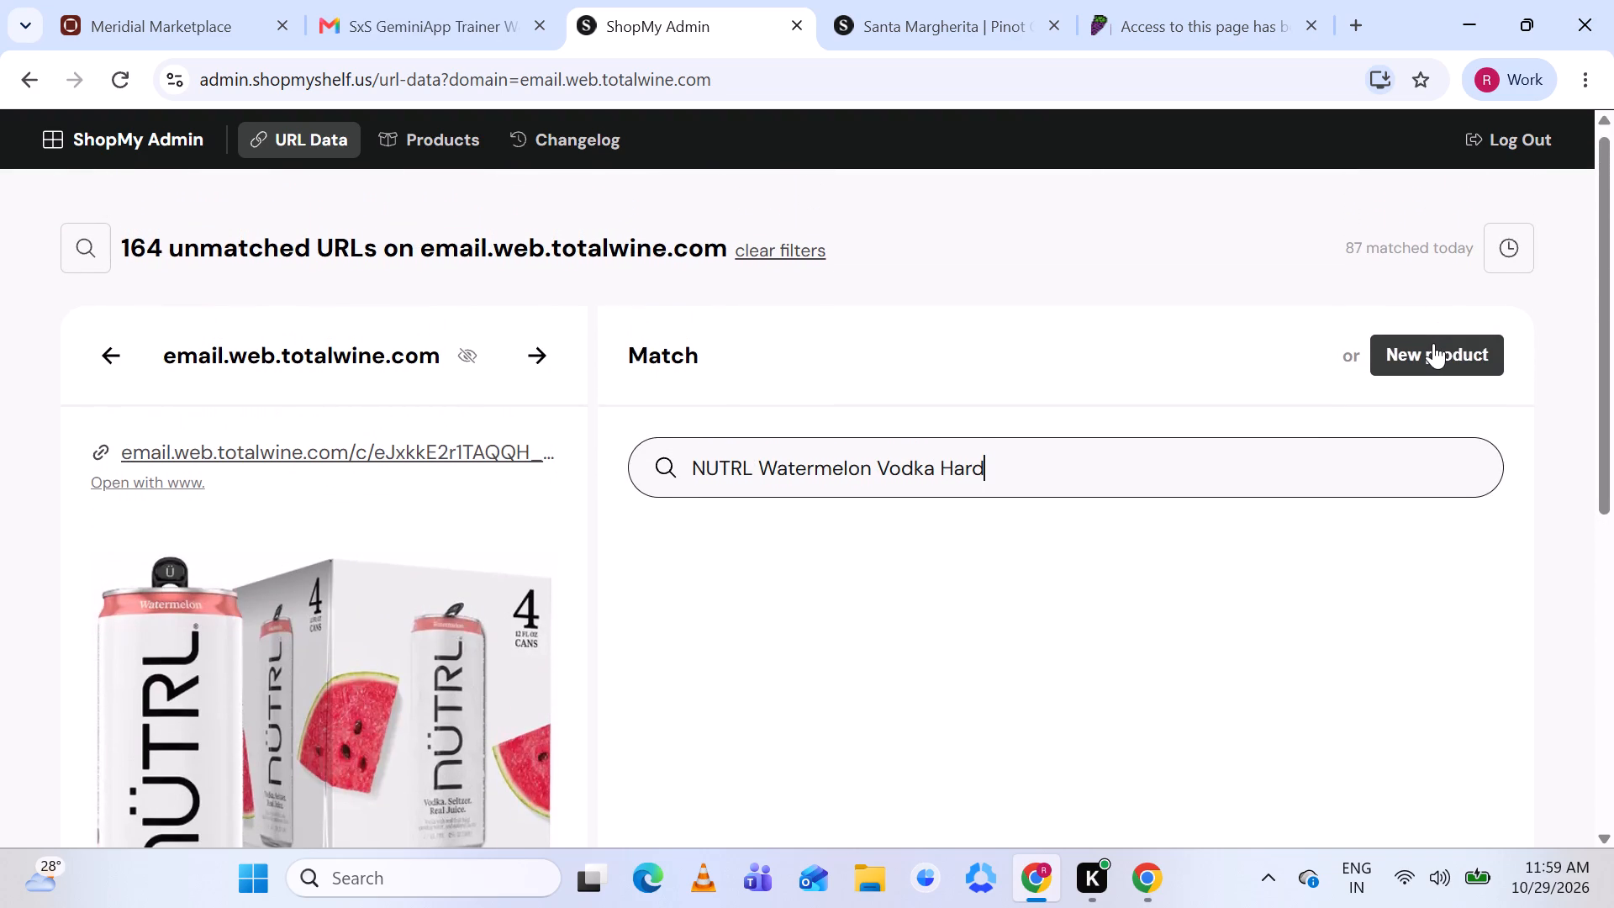
left_click(1433, 343)
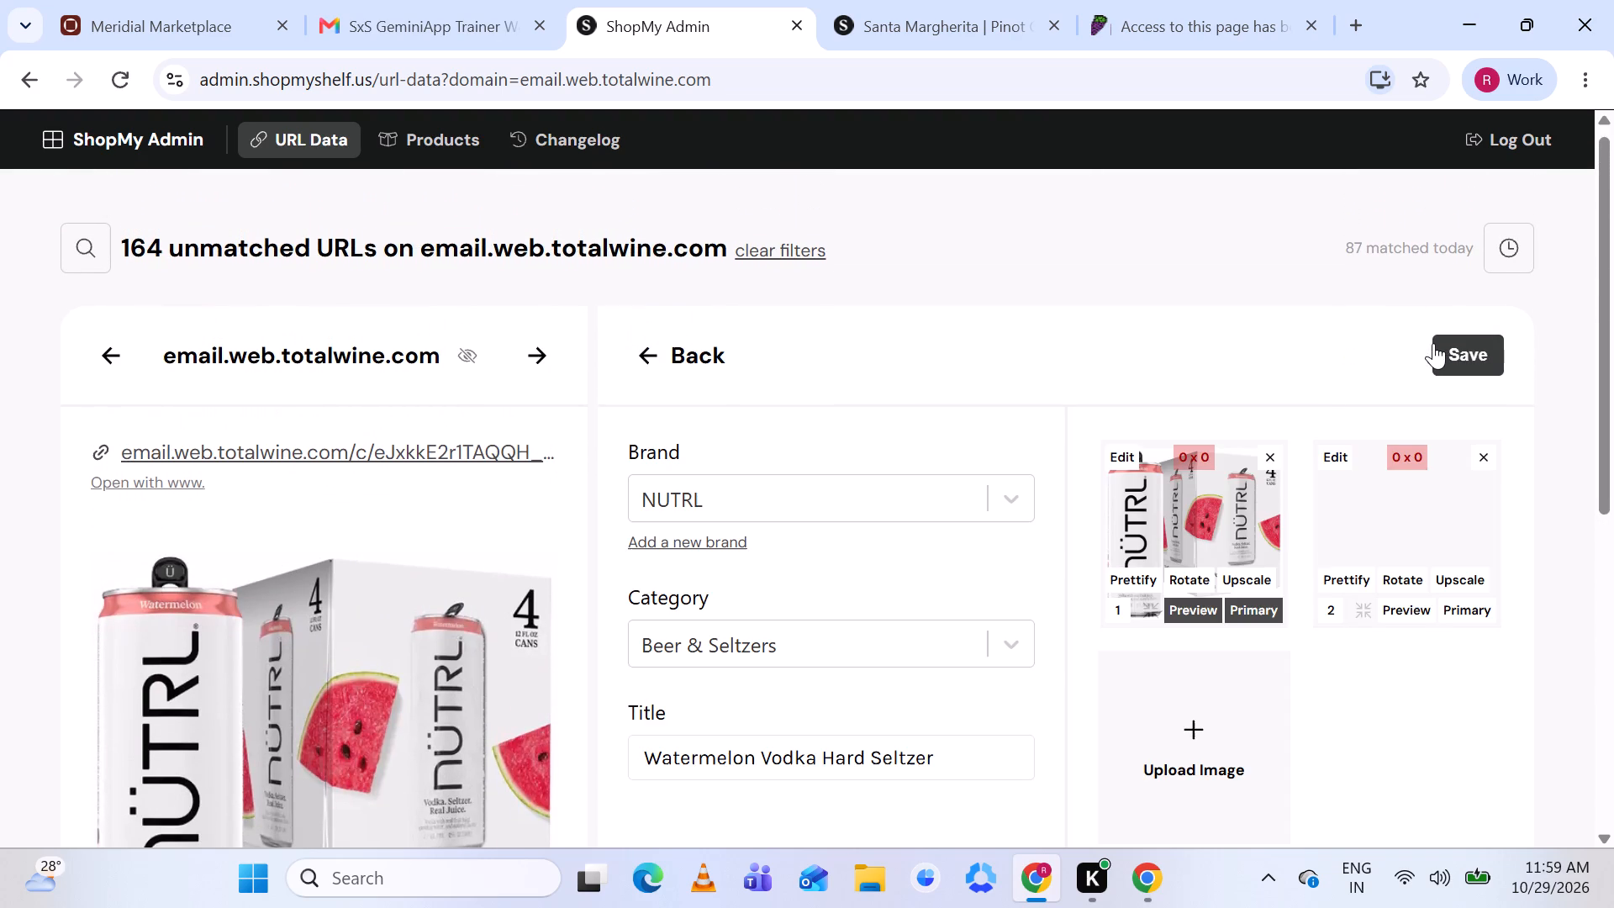
scroll(1237, 414, "down", 1)
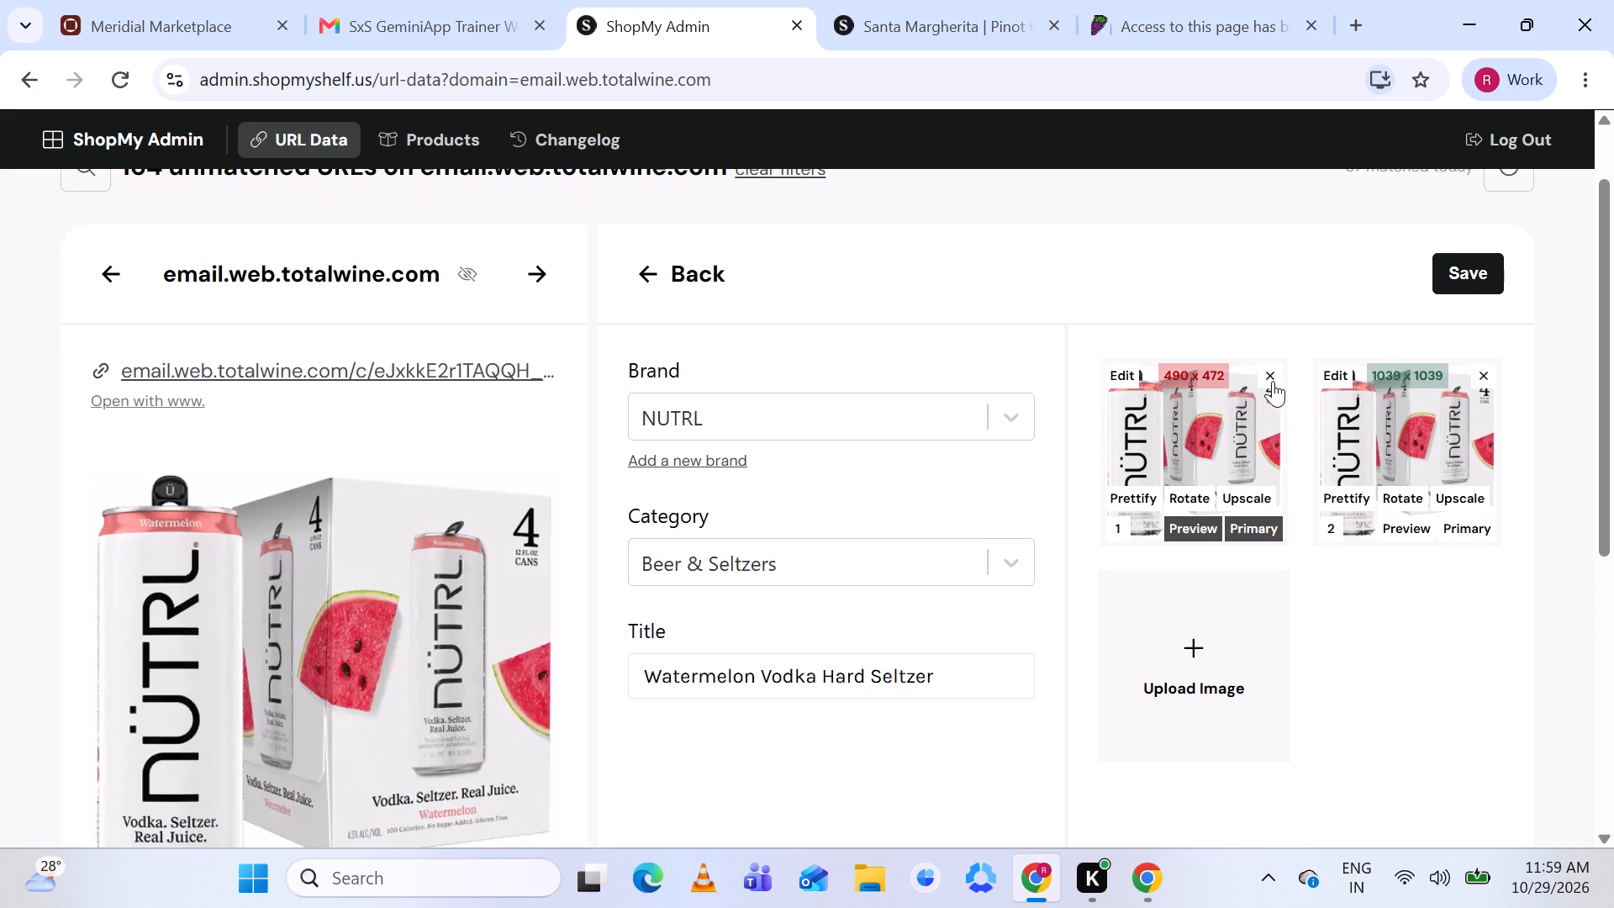
left_click(1273, 381)
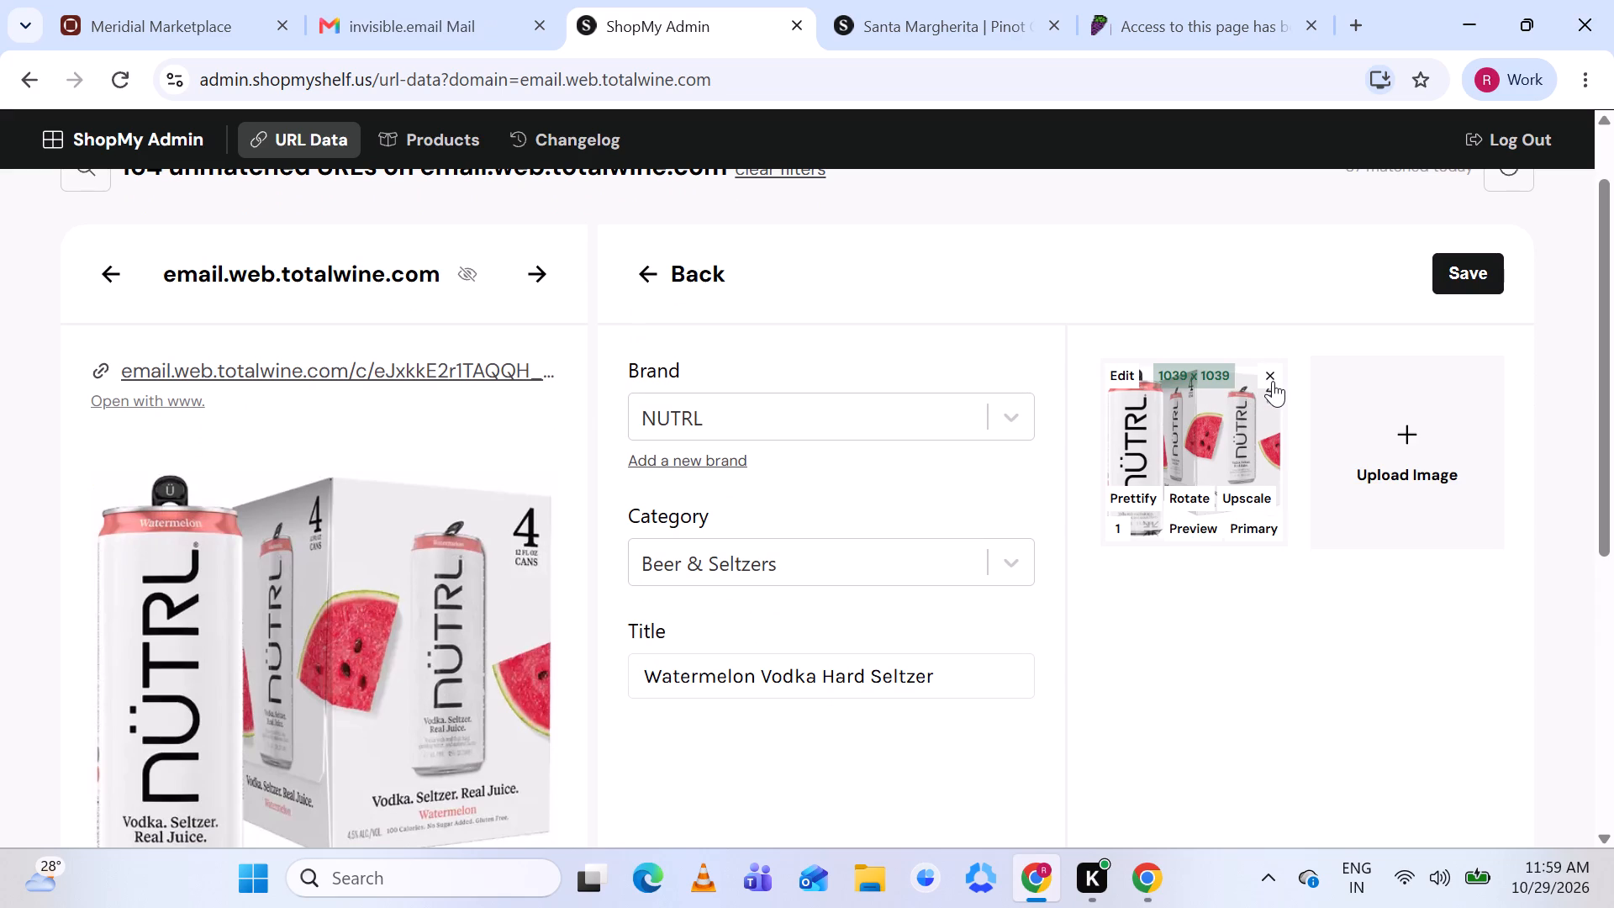
Check the NUTRL product's brand, category and title against the listing and save it as Watermelon Vodka Hard Seltzer in Beer & Seltzers.
scroll(983, 484, "down", 3)
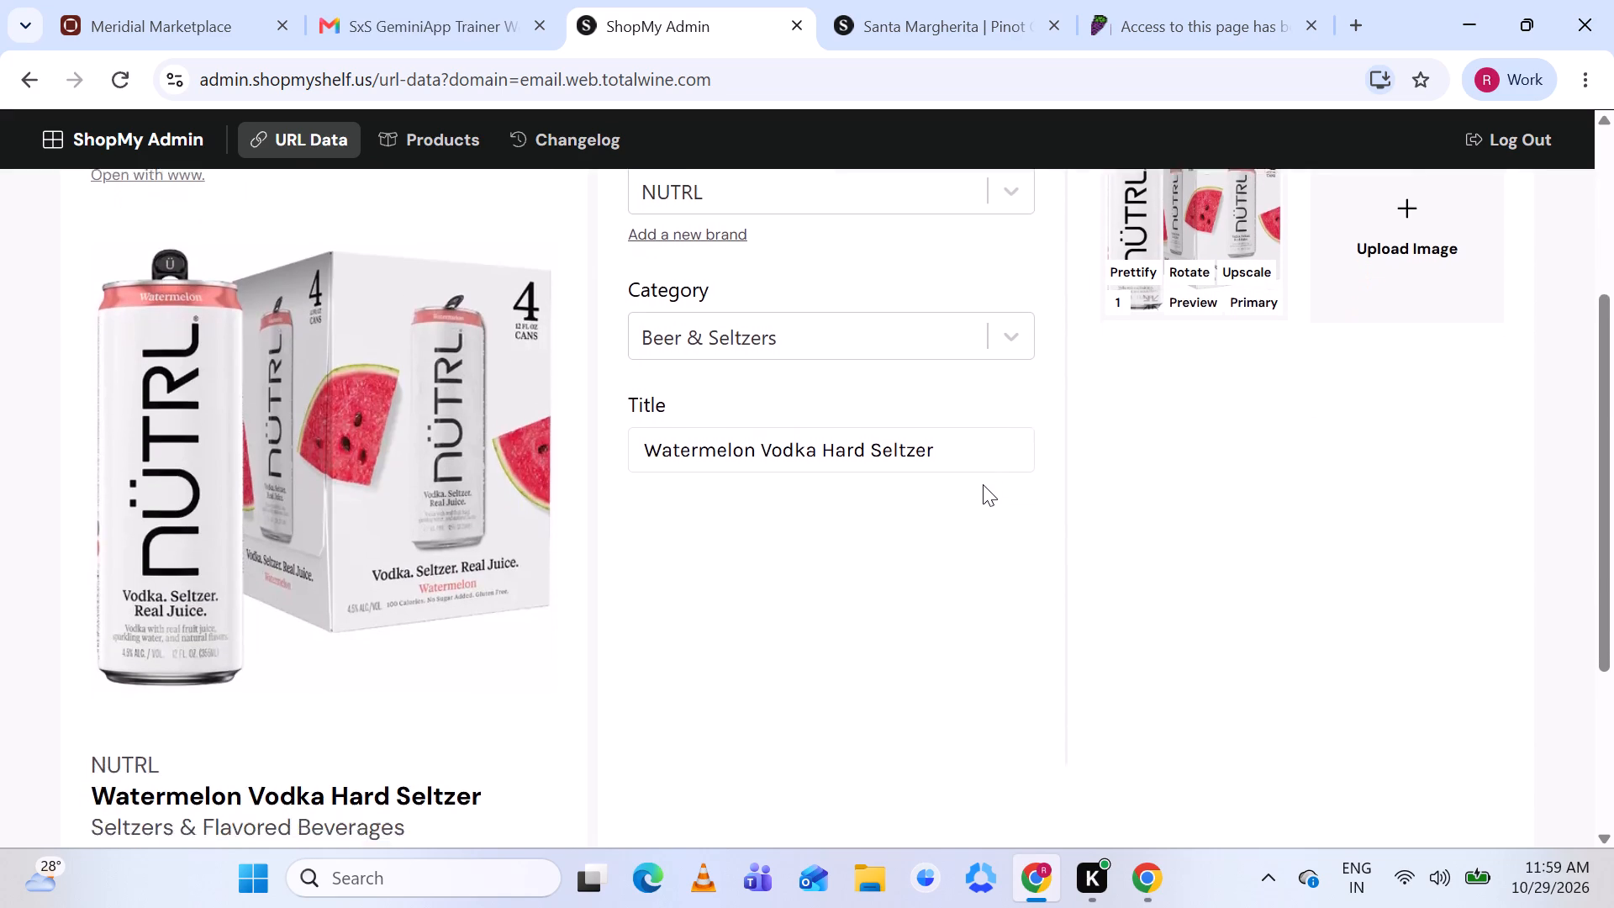
scroll(983, 484, "down", 1)
scroll(983, 484, "up", 2)
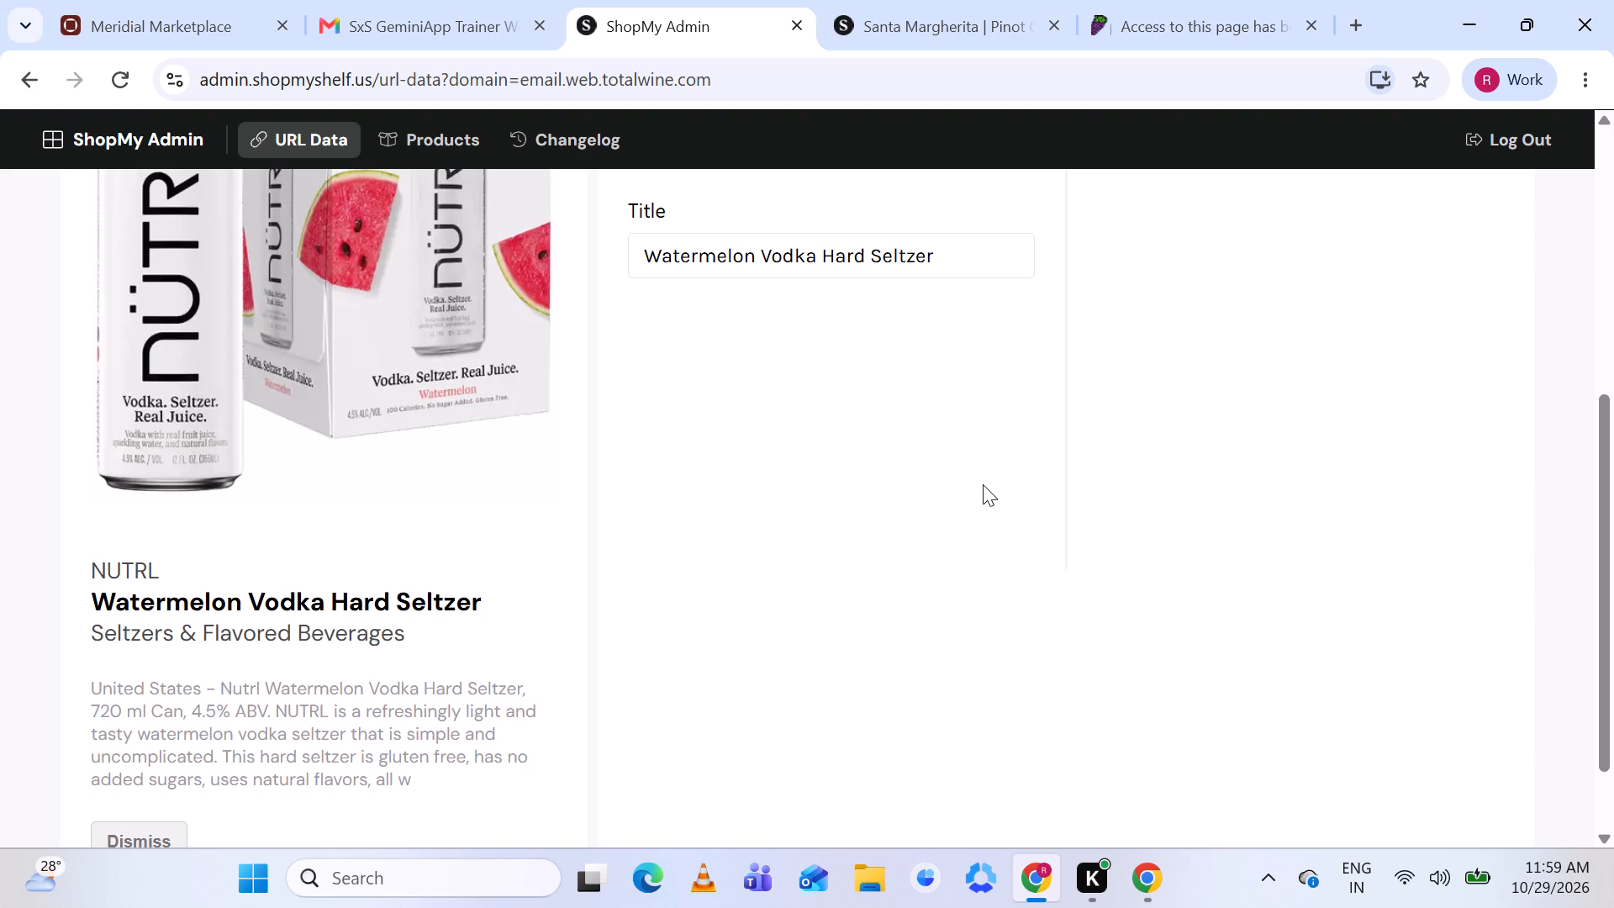
scroll(983, 484, "up", 3)
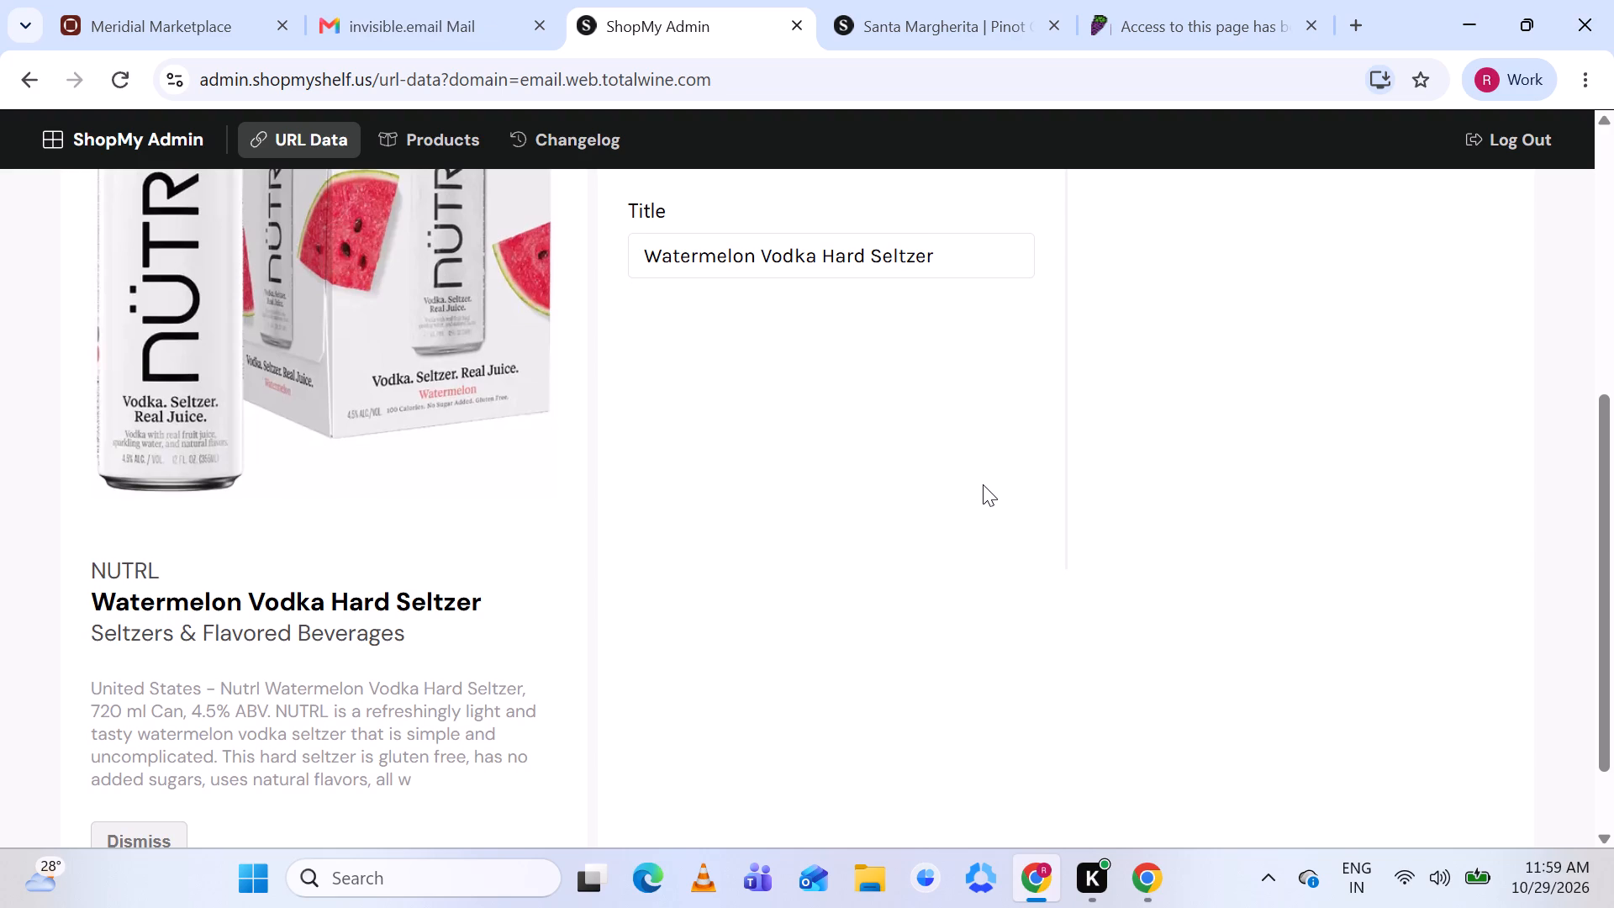
scroll(983, 484, "up", 1)
scroll(983, 484, "down", 1)
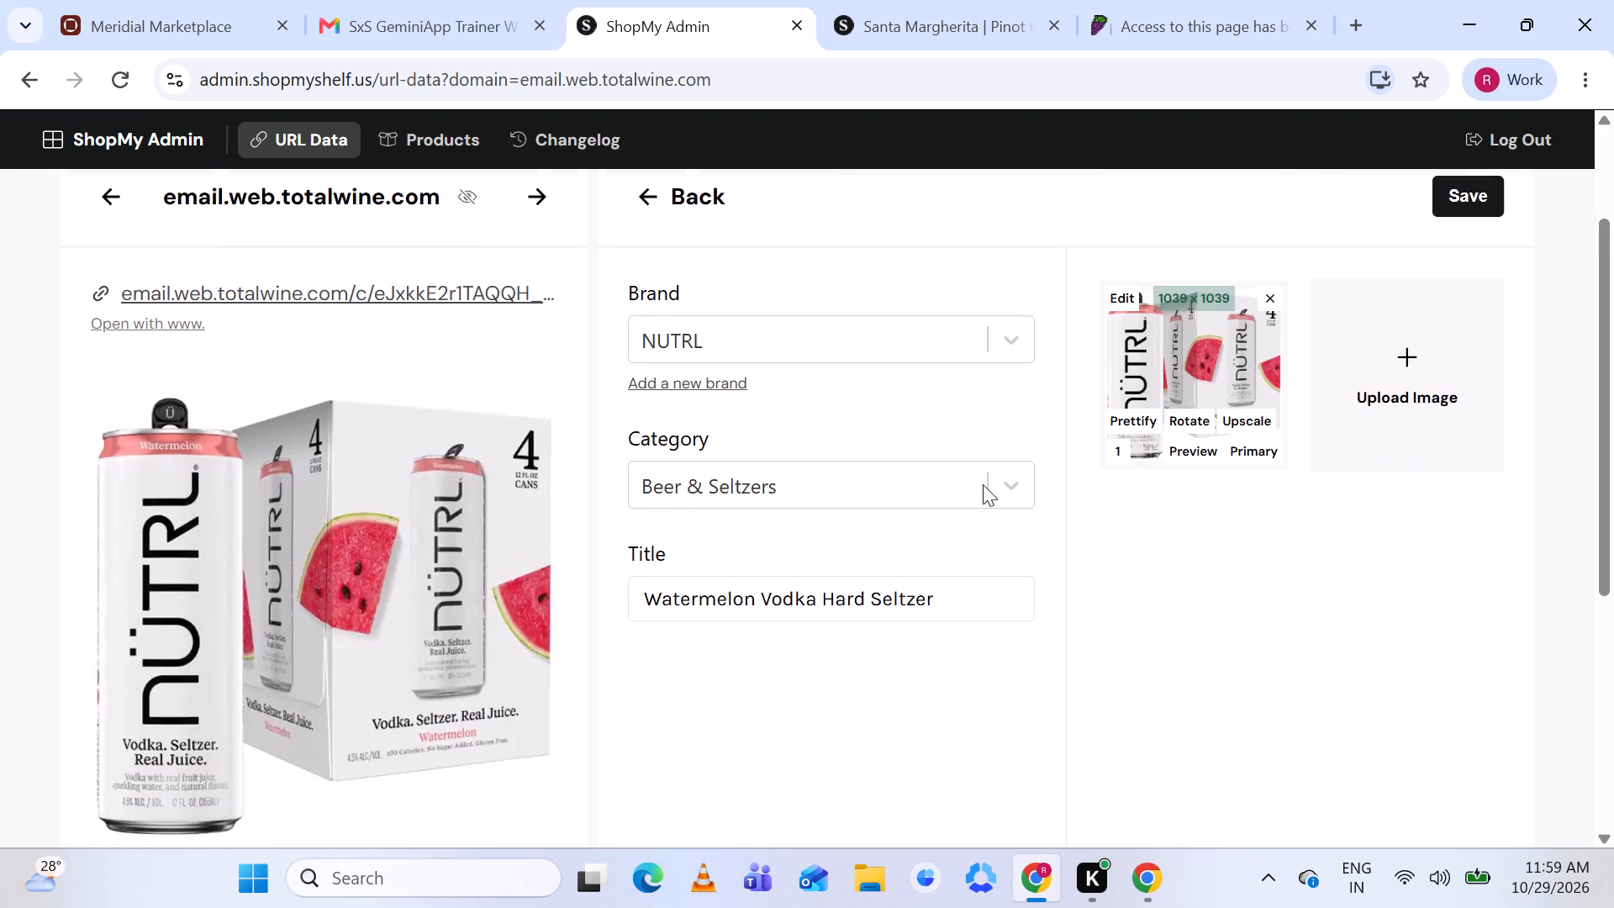
scroll(983, 484, "down", 2)
scroll(983, 484, "up", 1)
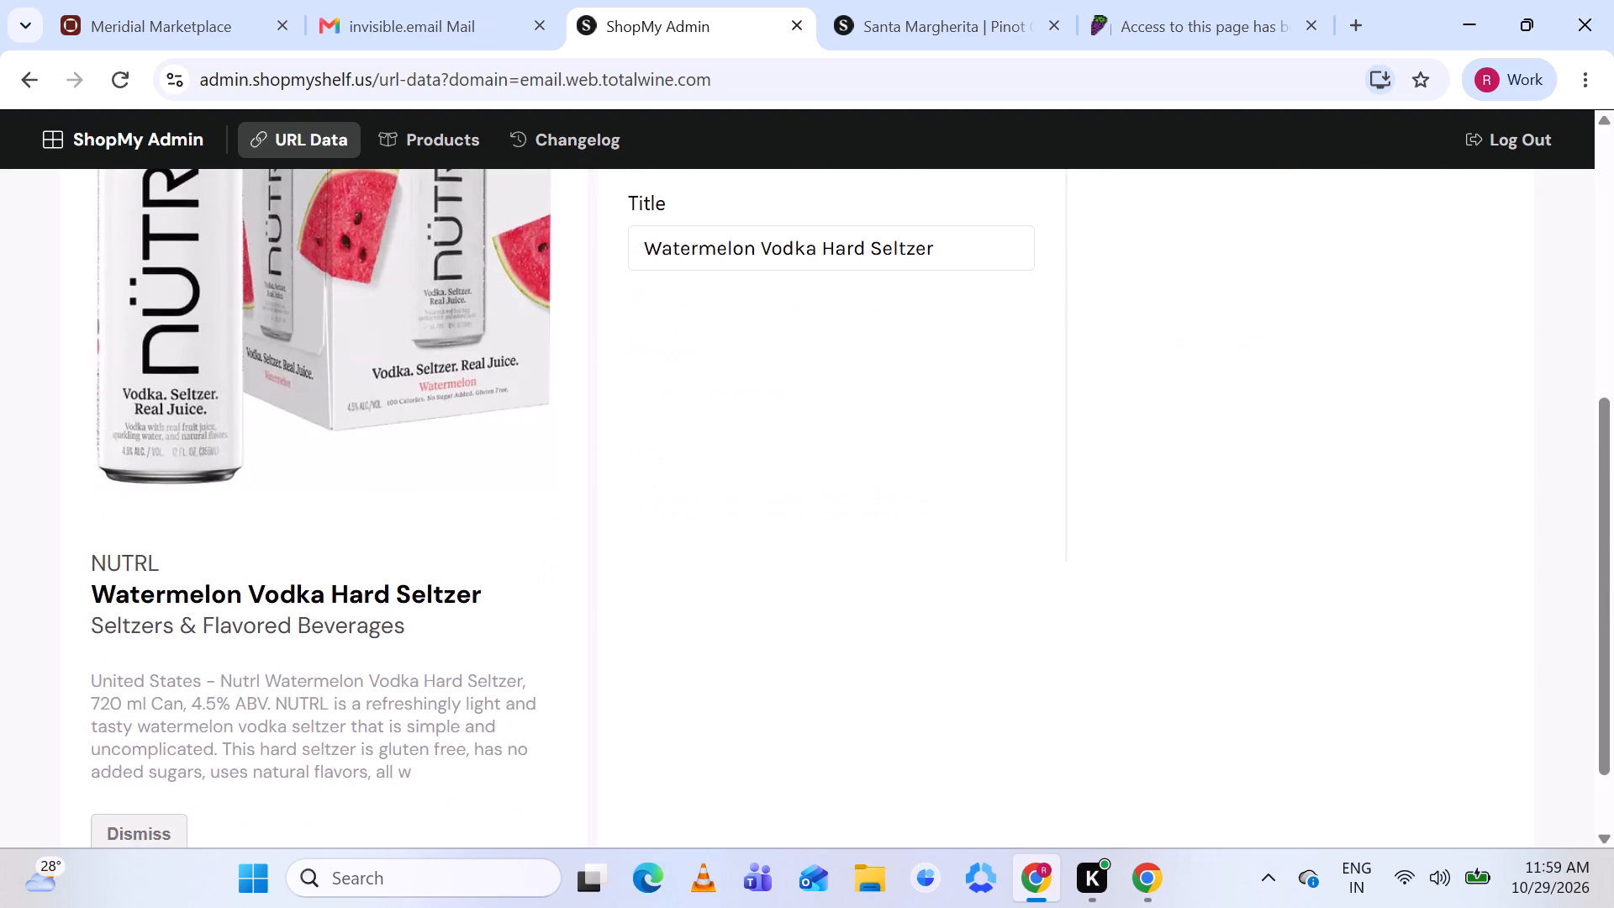
scroll(983, 484, "up", 1)
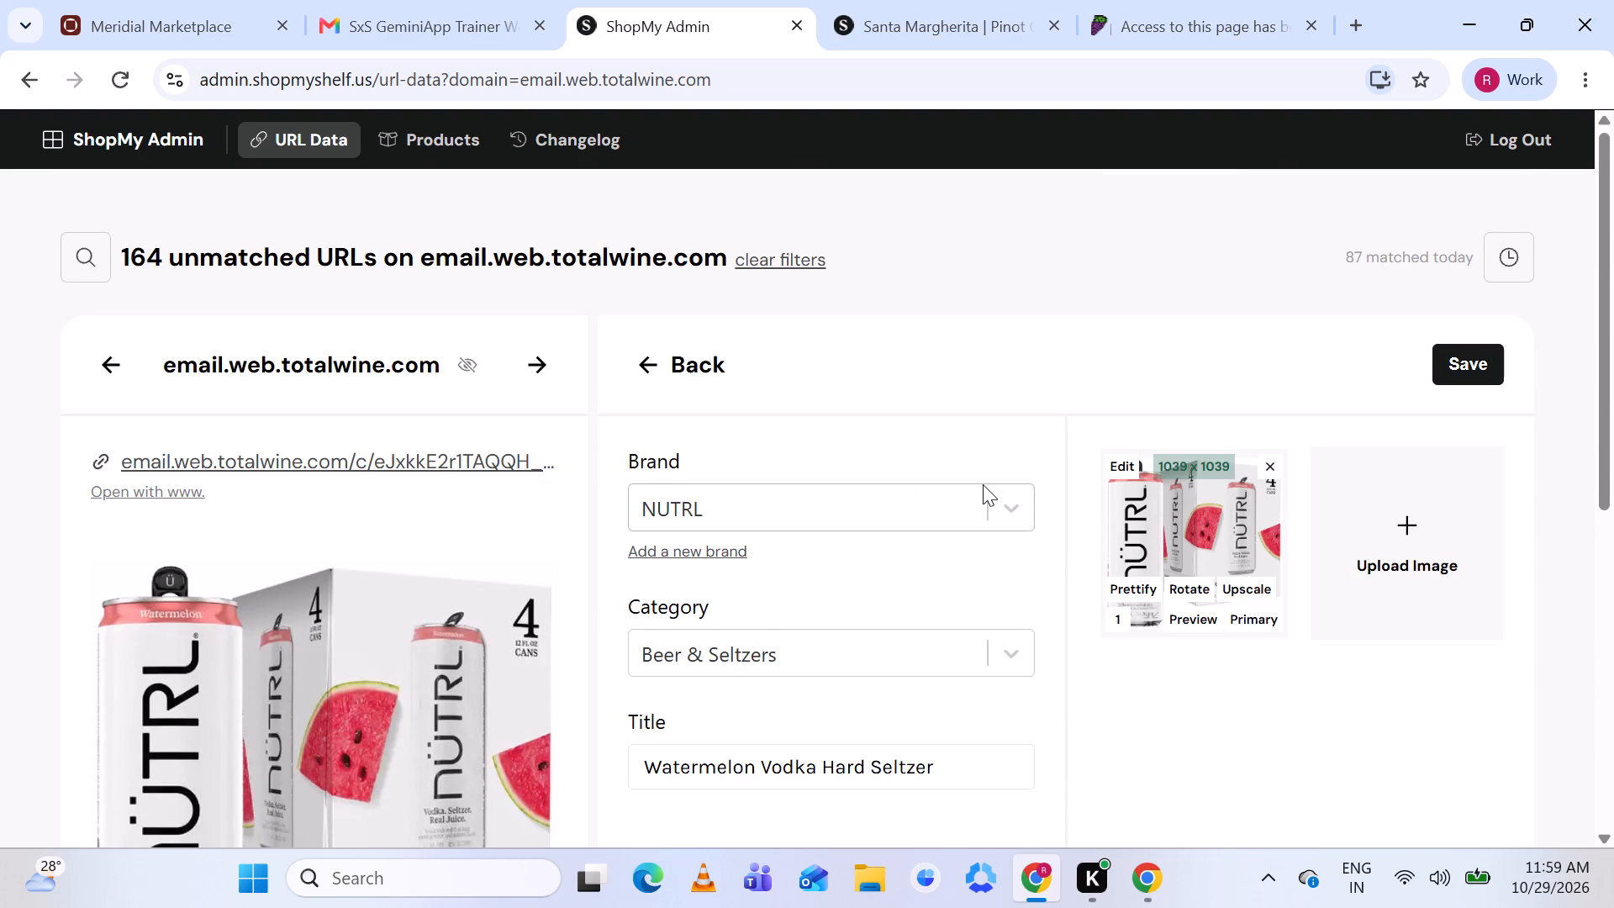
left_click(1457, 357)
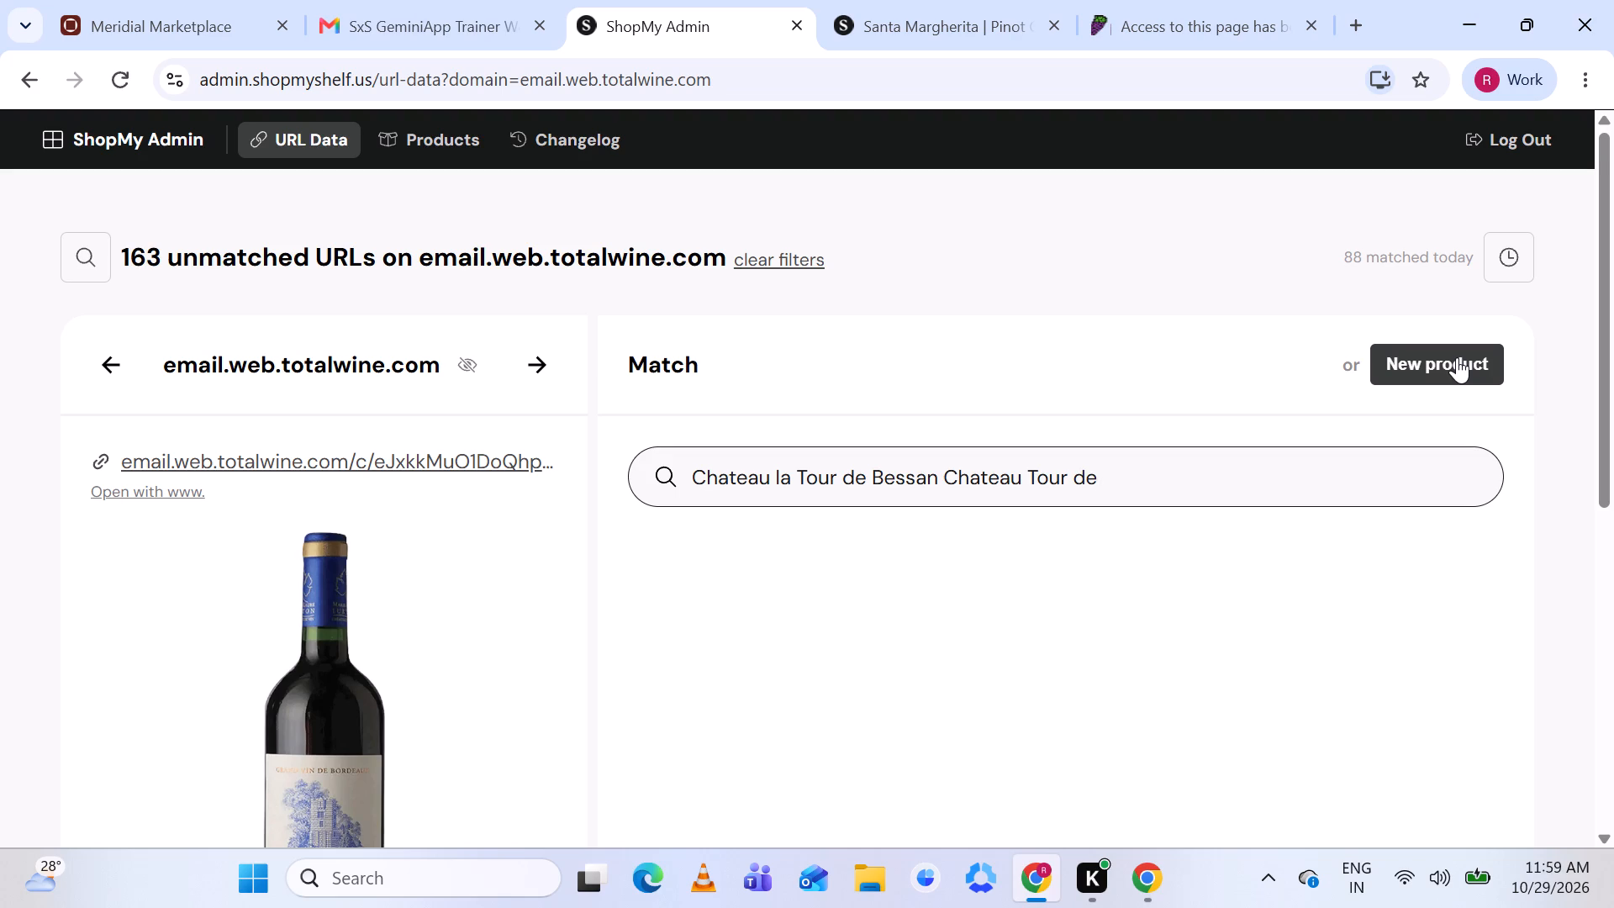
Start a new product for the Chateau Tour de Bessan Margaux Bordeaux listing and prettify its 490 x 2040 image.
left_click(1411, 370)
scroll(1217, 411, "down", 2)
left_click(1131, 370)
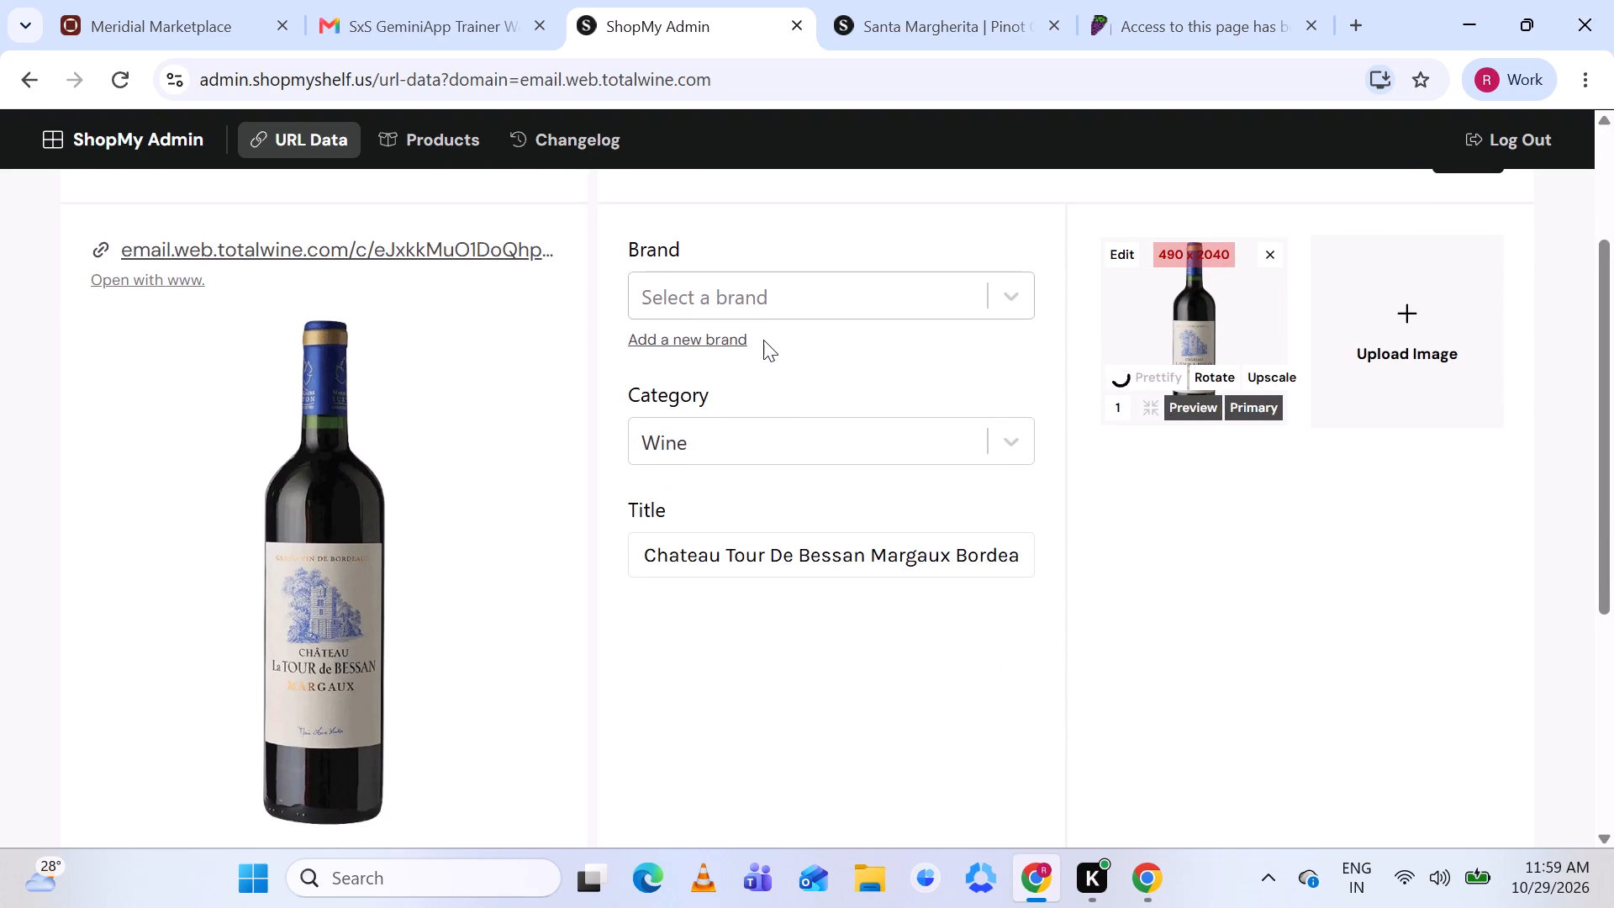
scroll(763, 340, "down", 2)
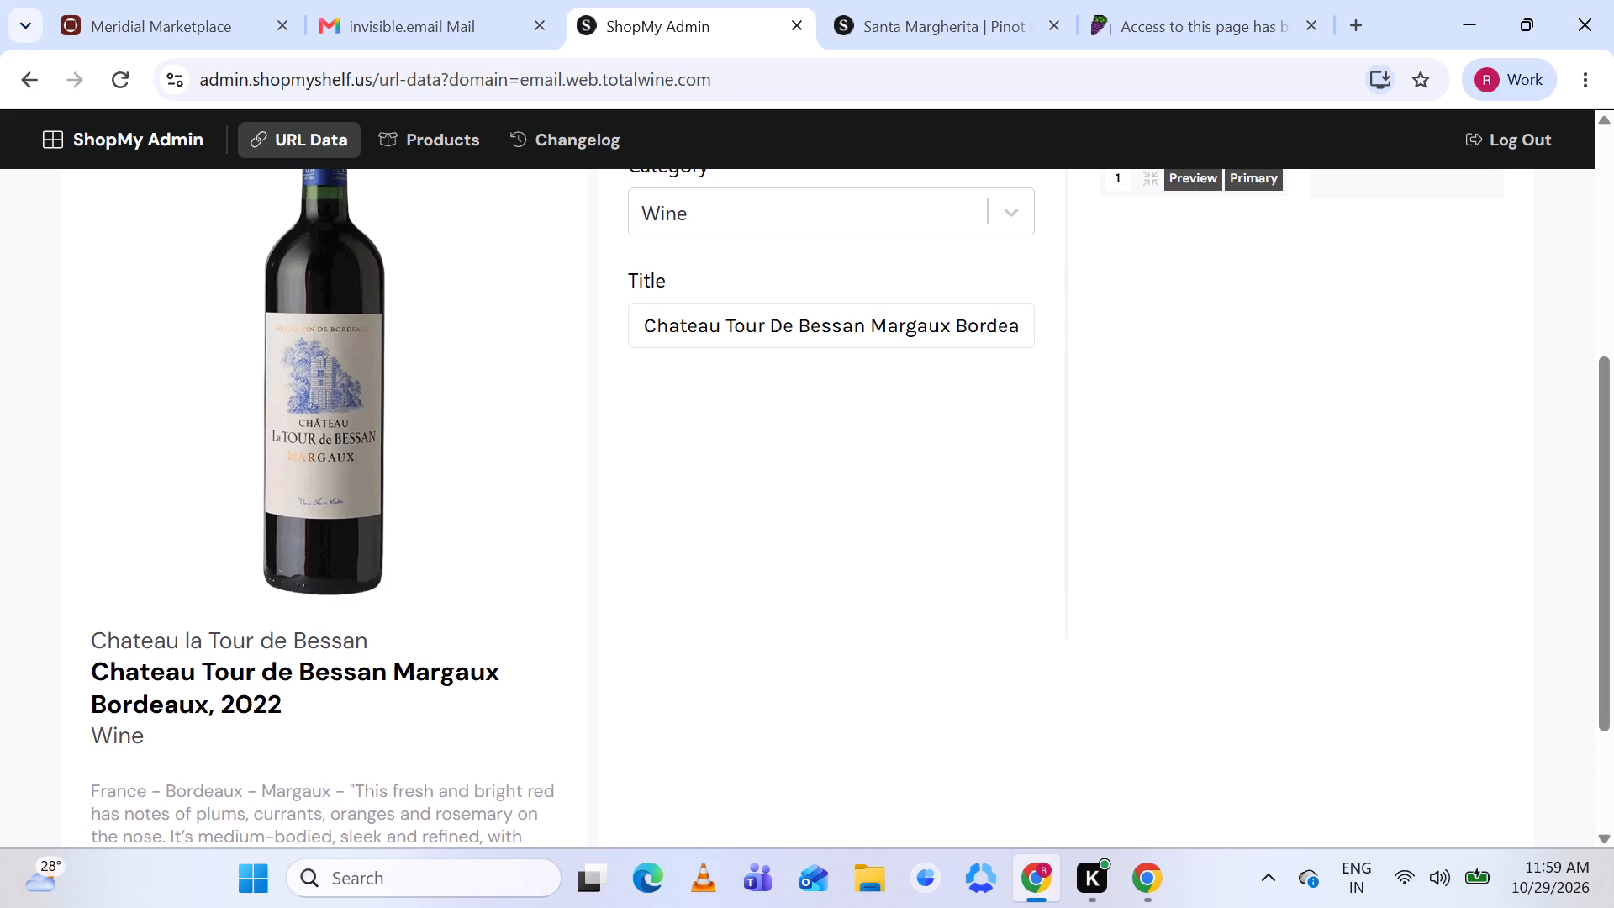
scroll(865, 332, "up", 1)
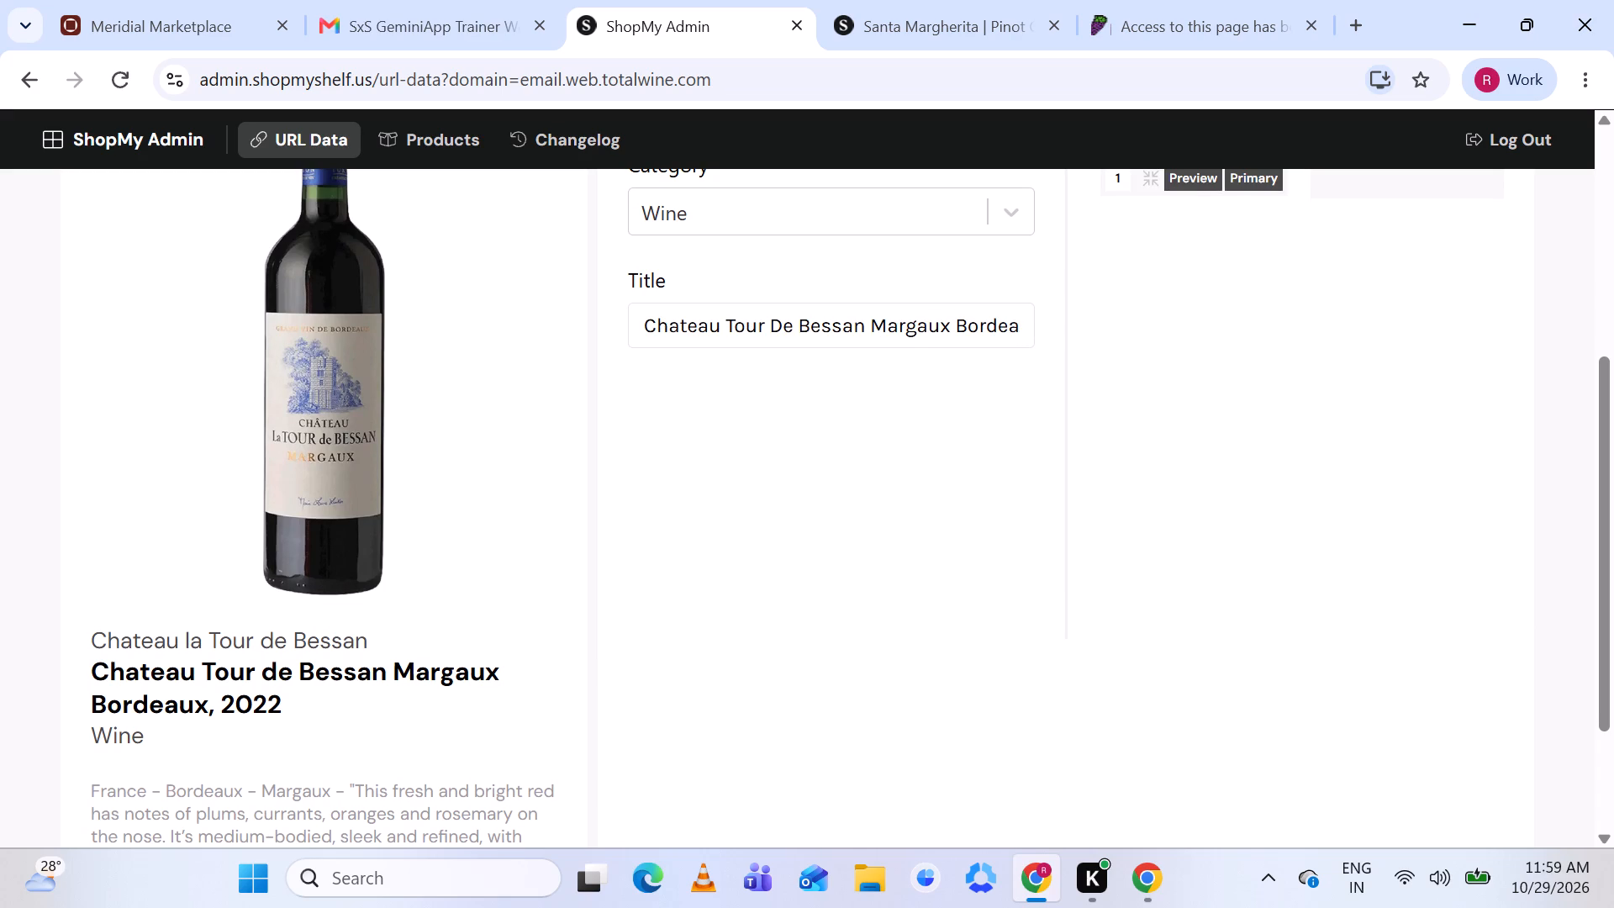
scroll(865, 332, "up", 1)
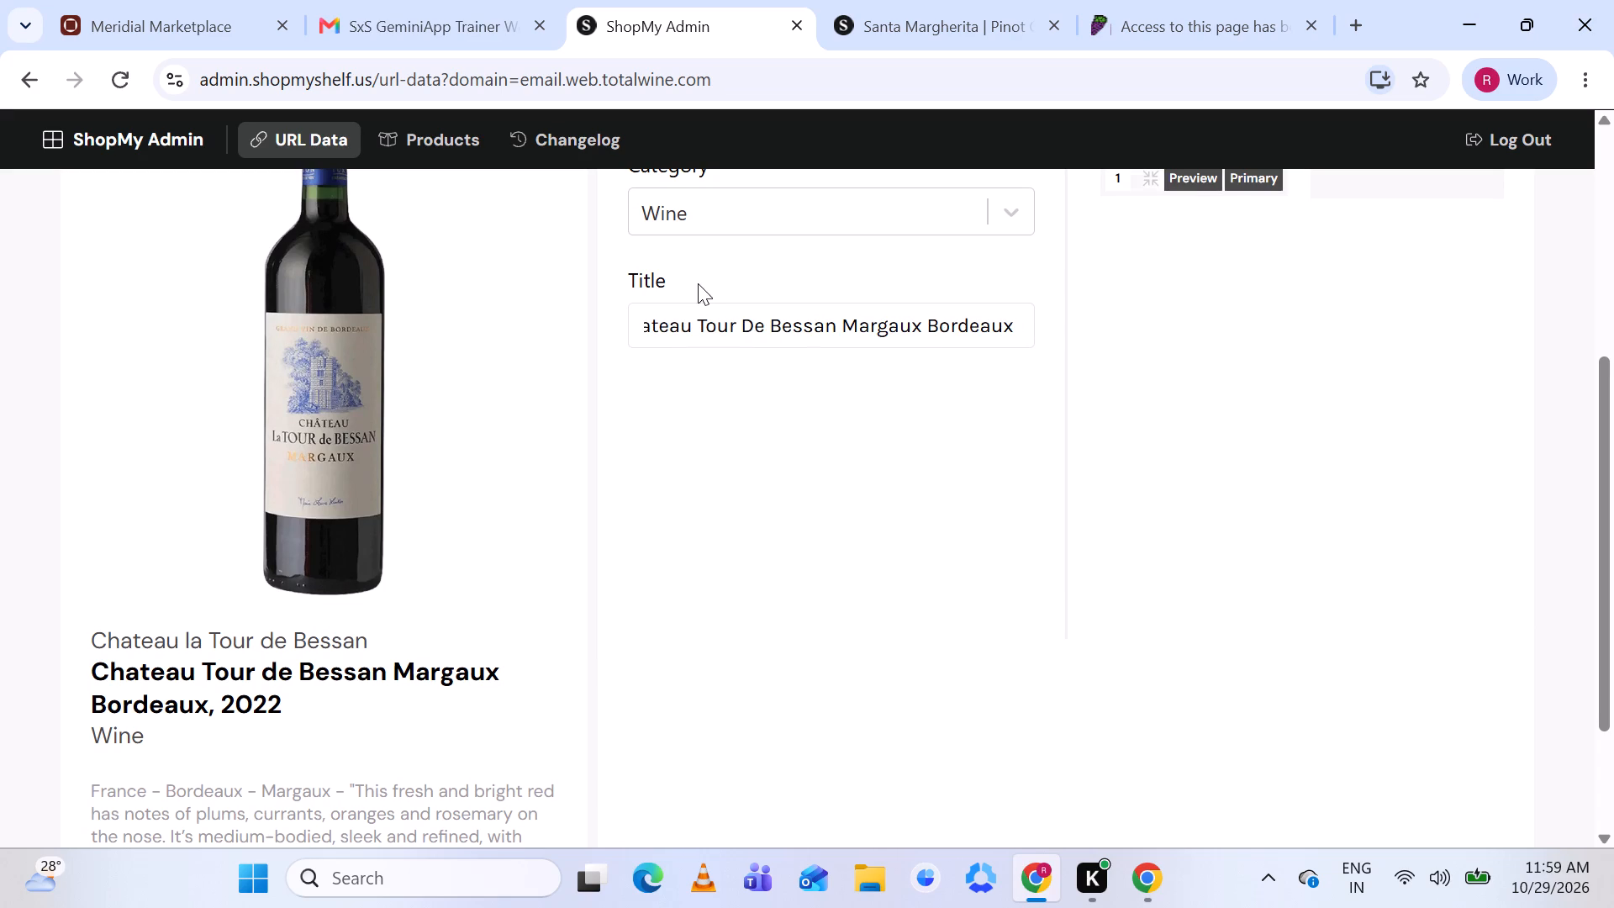
scroll(698, 283, "up", 1)
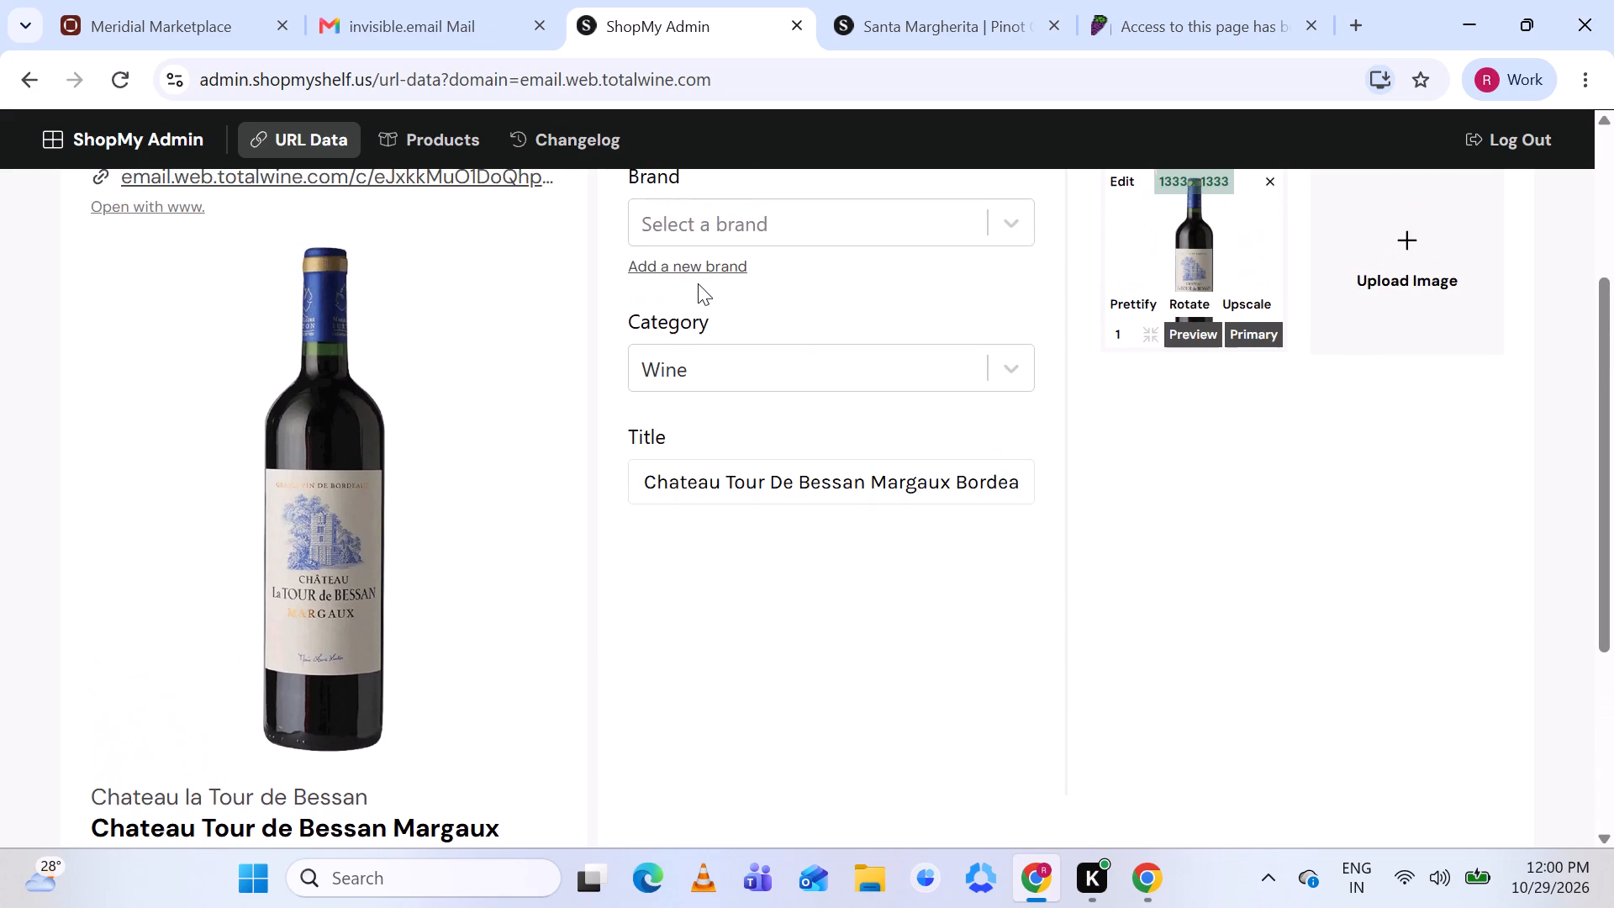
Copy the brand name Chateau la Tour de Bessan from the listing and look it up among the existing brands.
scroll(698, 283, "down", 1)
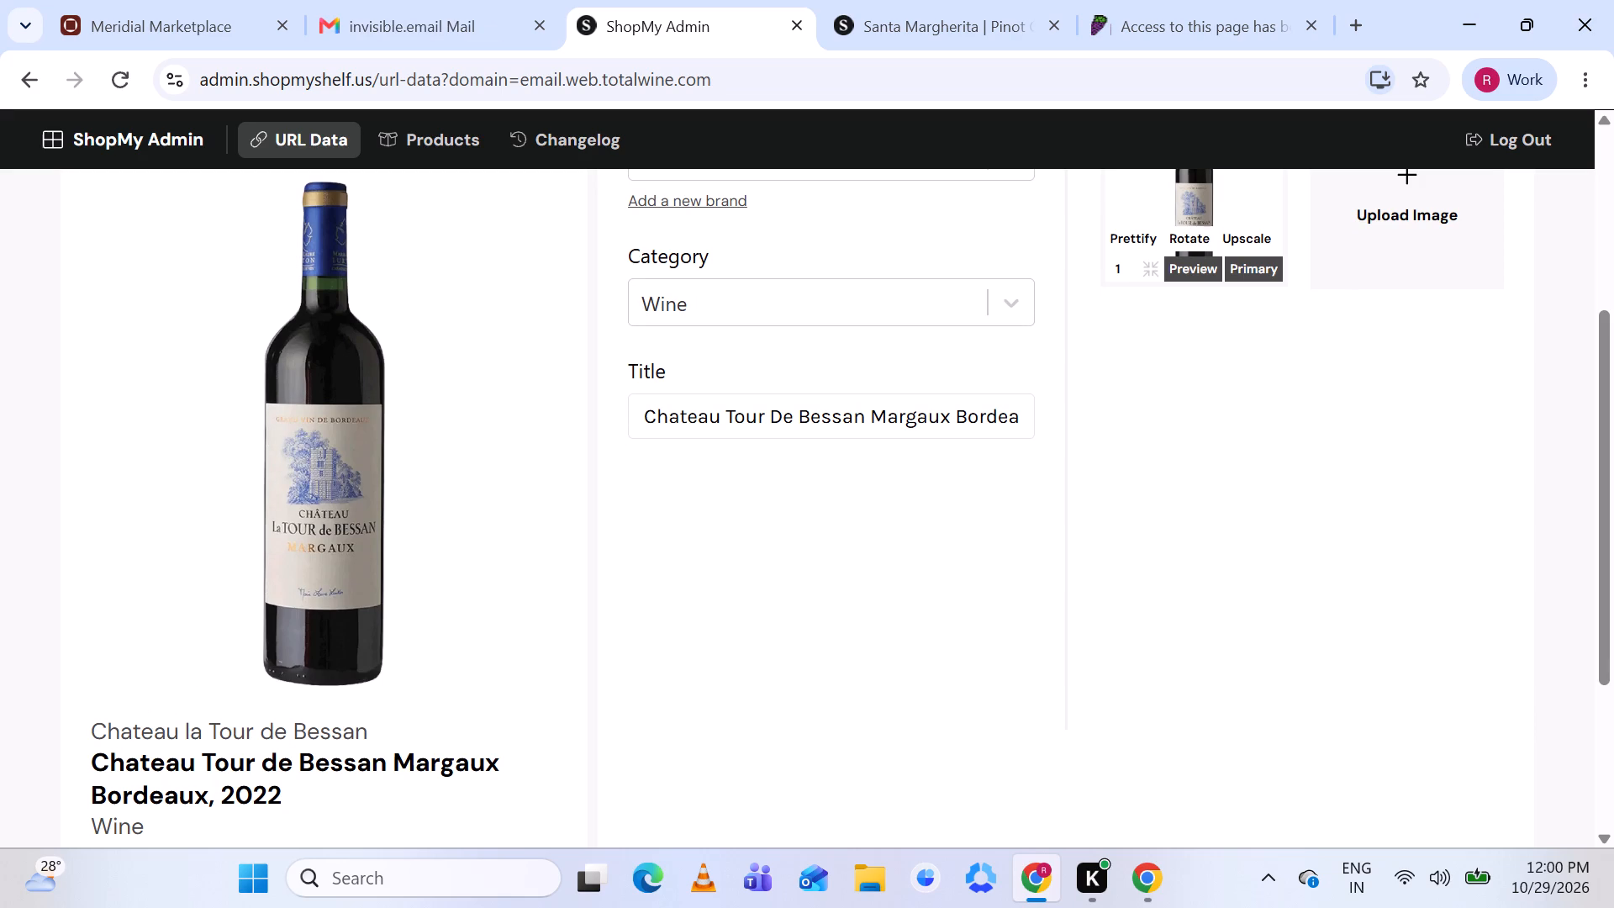
left_click_drag(94, 728, 243, 694)
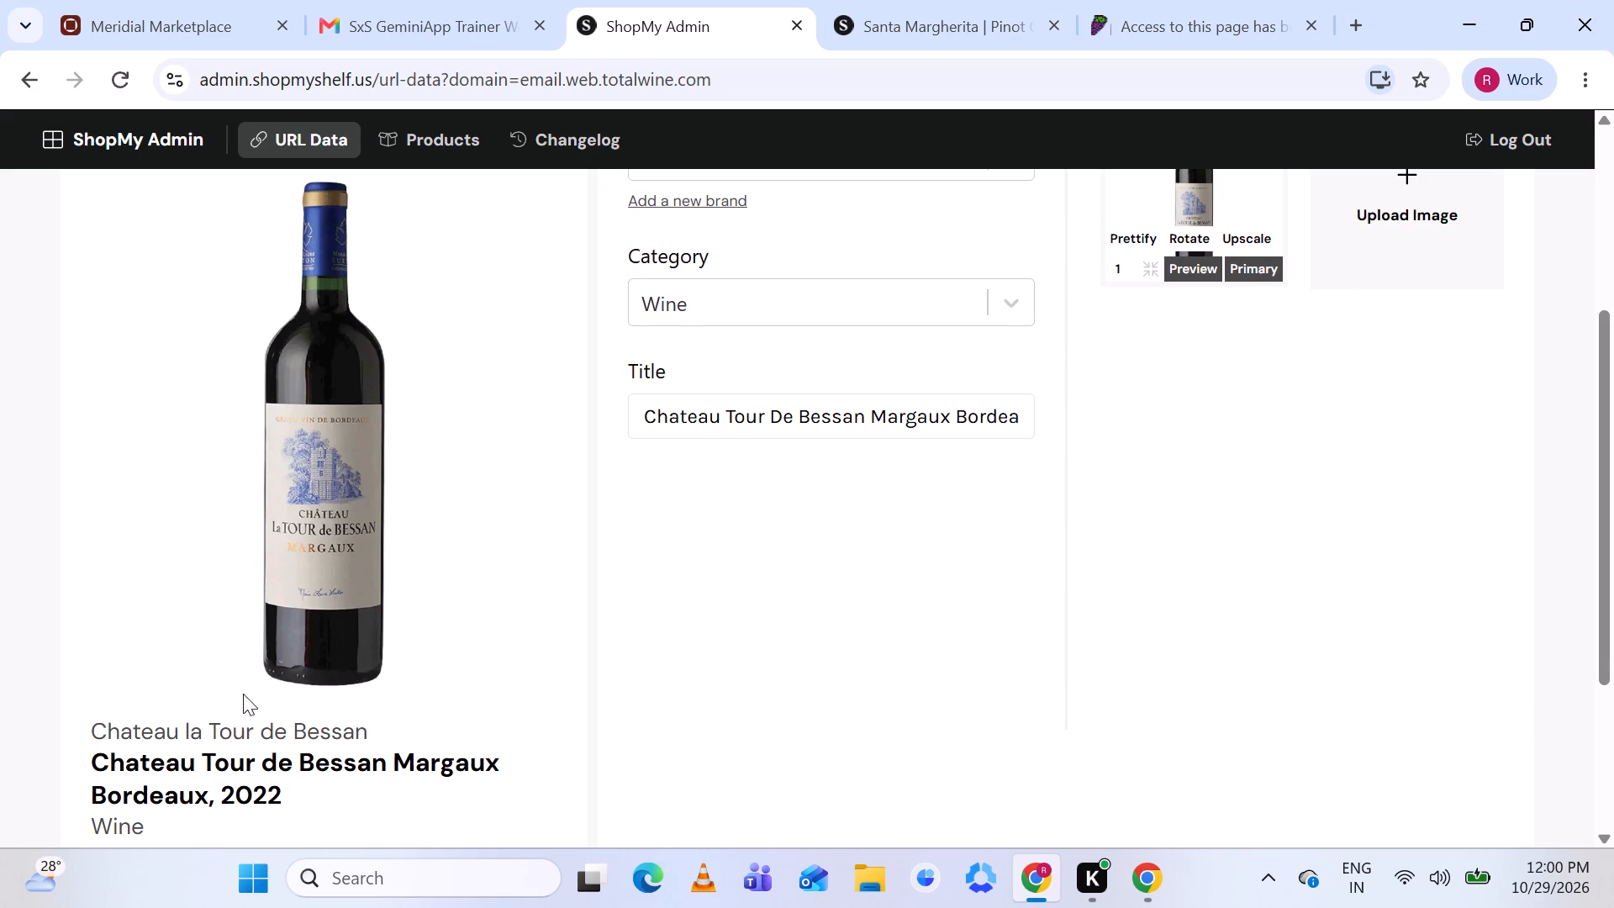
left_click_drag(243, 694, 376, 703)
key("ctrl+c")
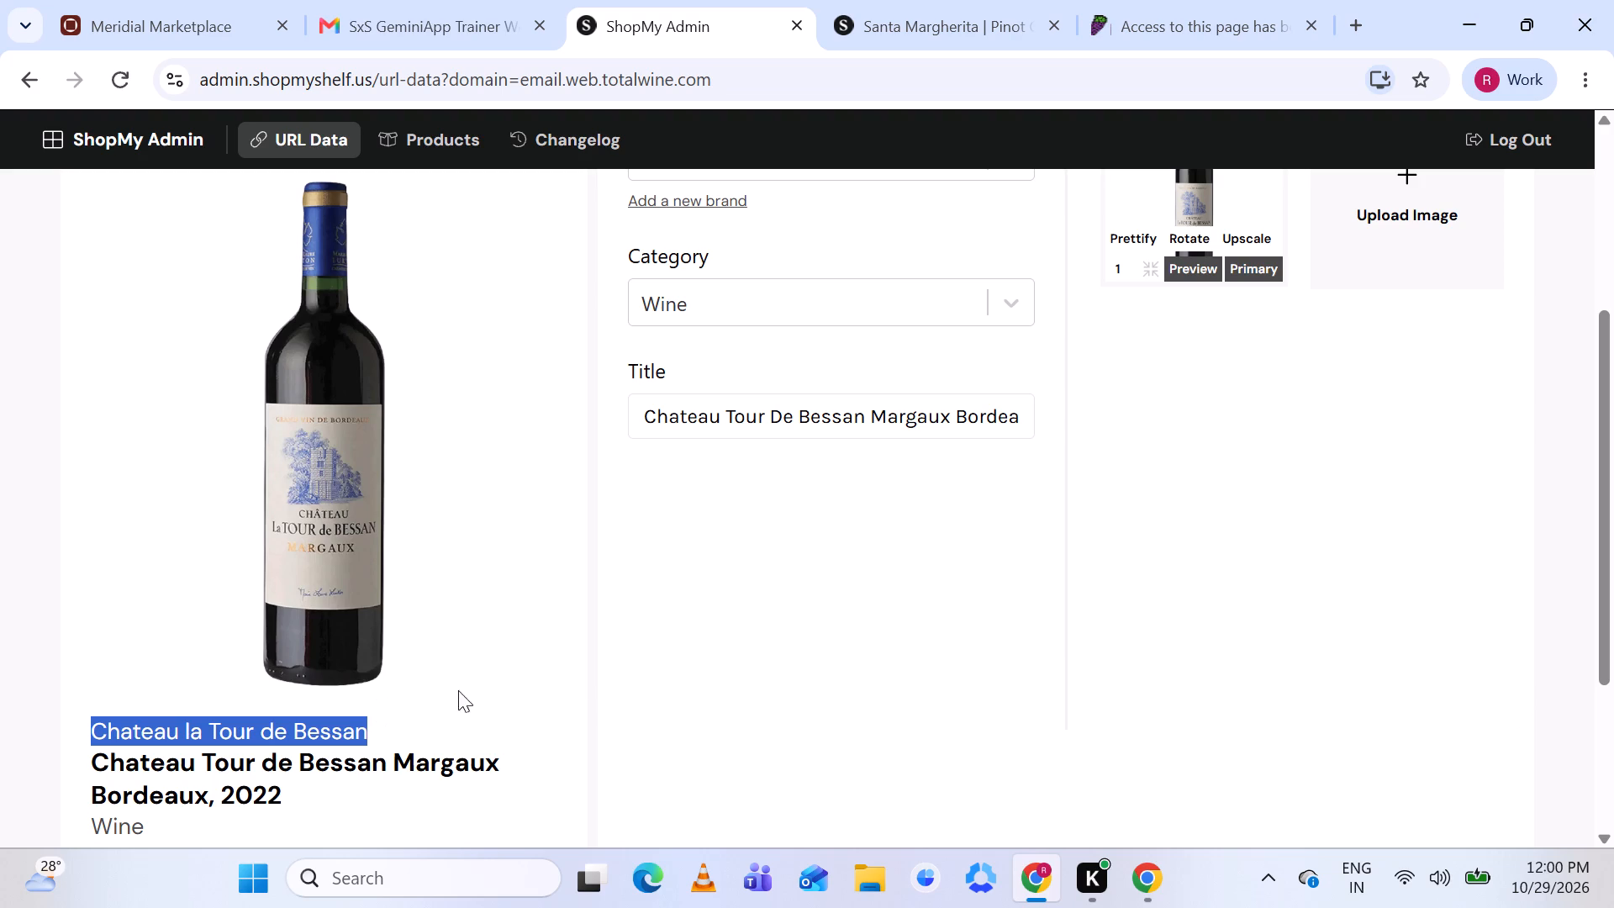
left_click(740, 674)
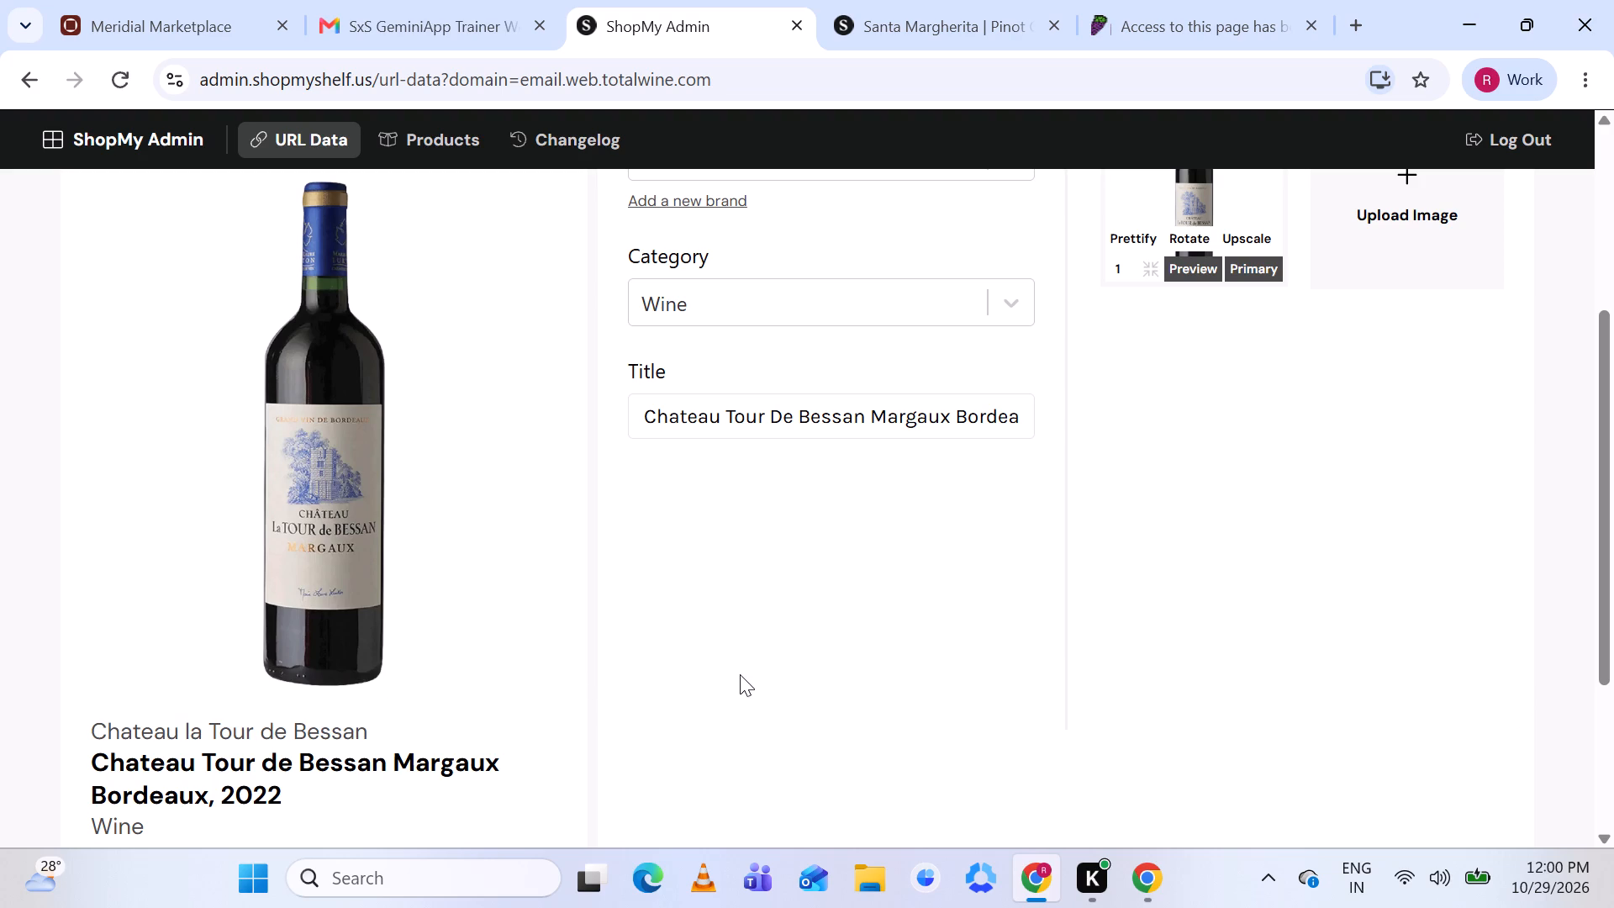
scroll(740, 674, "up", 1)
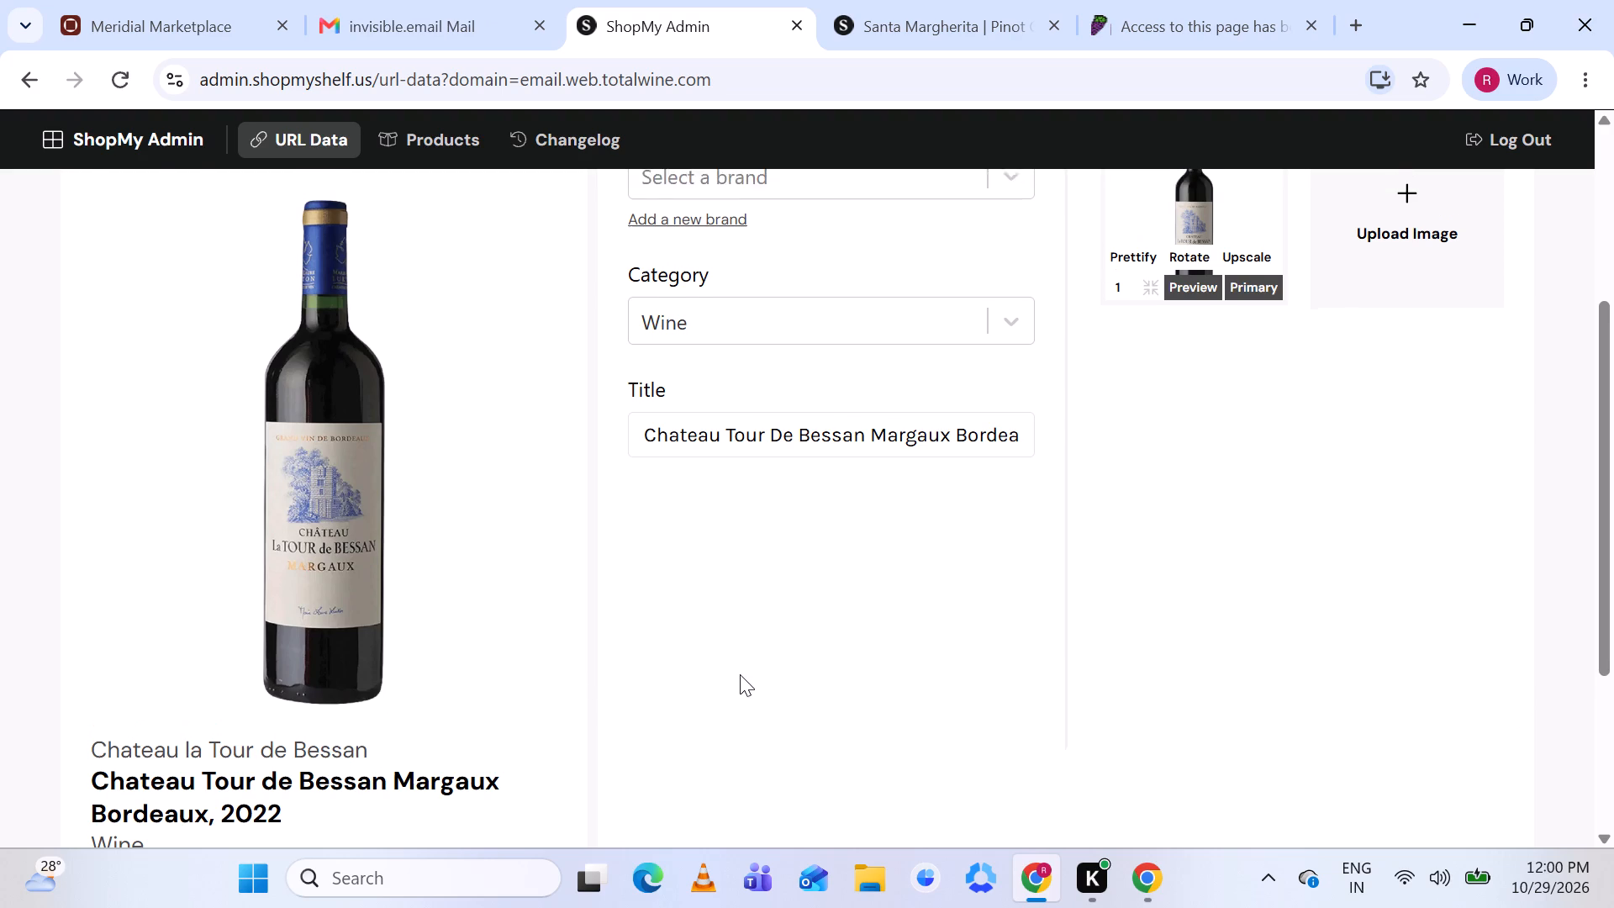
scroll(740, 674, "up", 2)
scroll(740, 674, "down", 1)
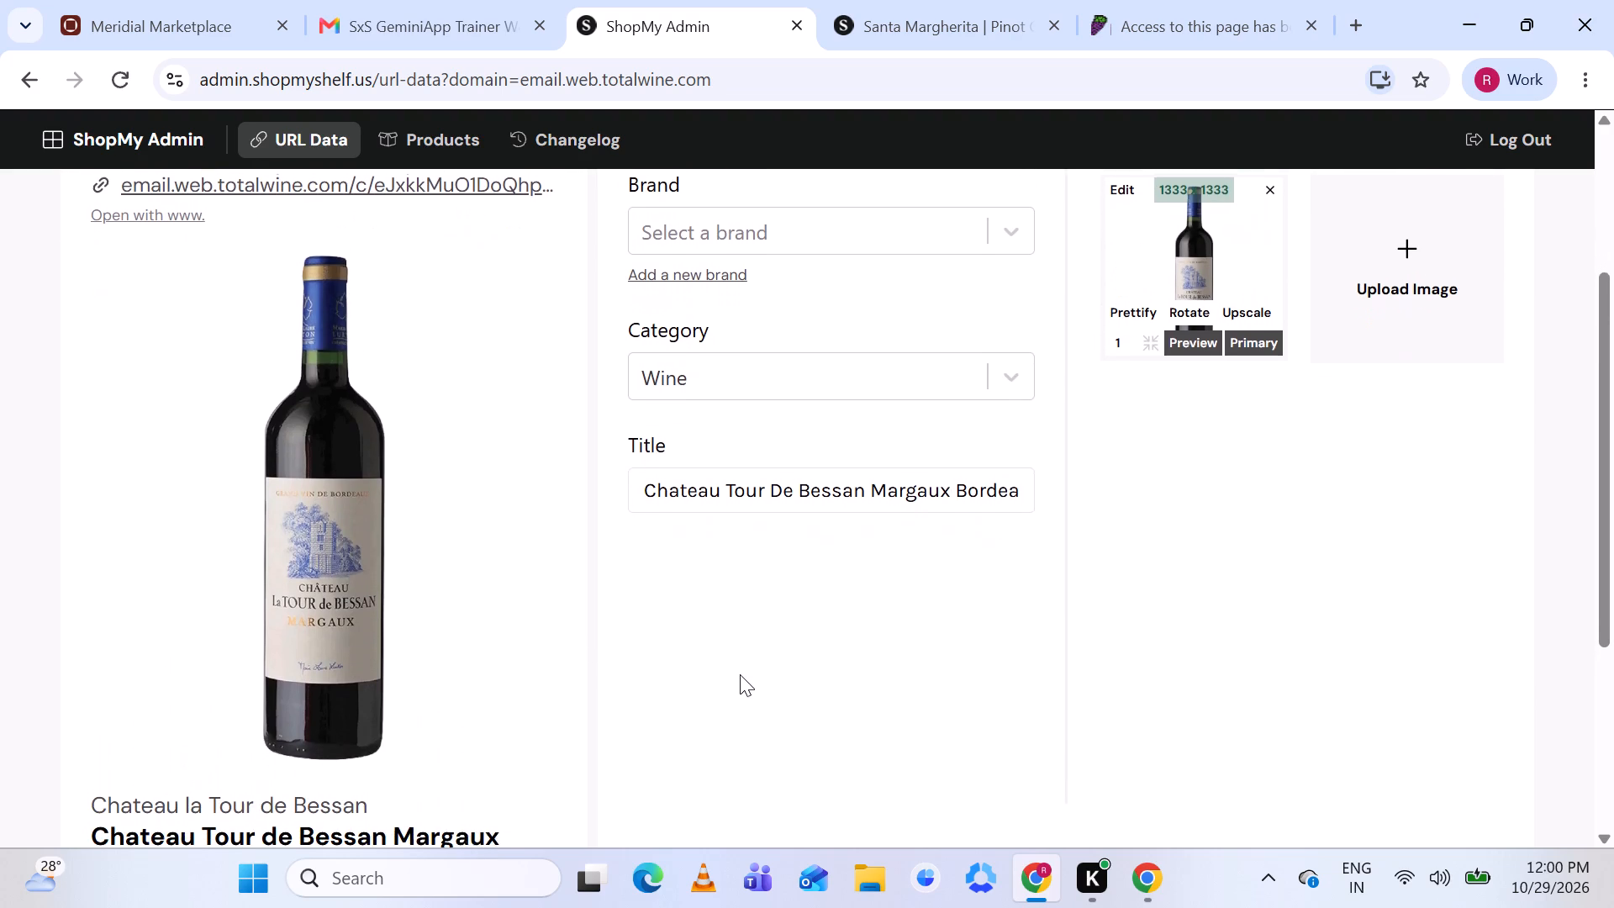
scroll(740, 674, "down", 2)
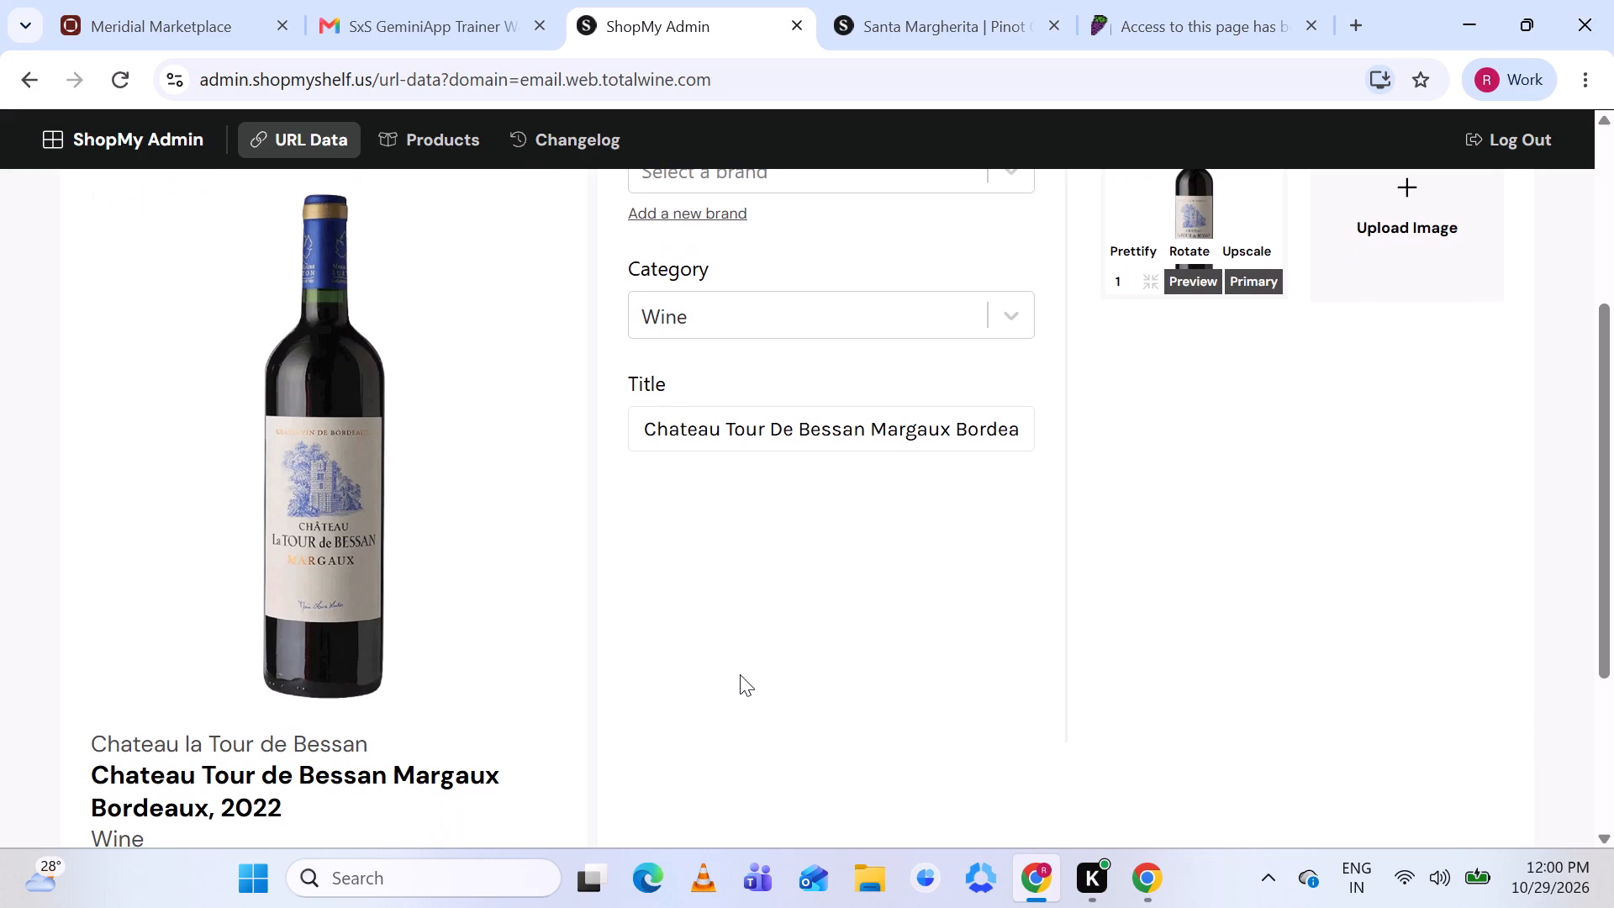
scroll(740, 674, "up", 2)
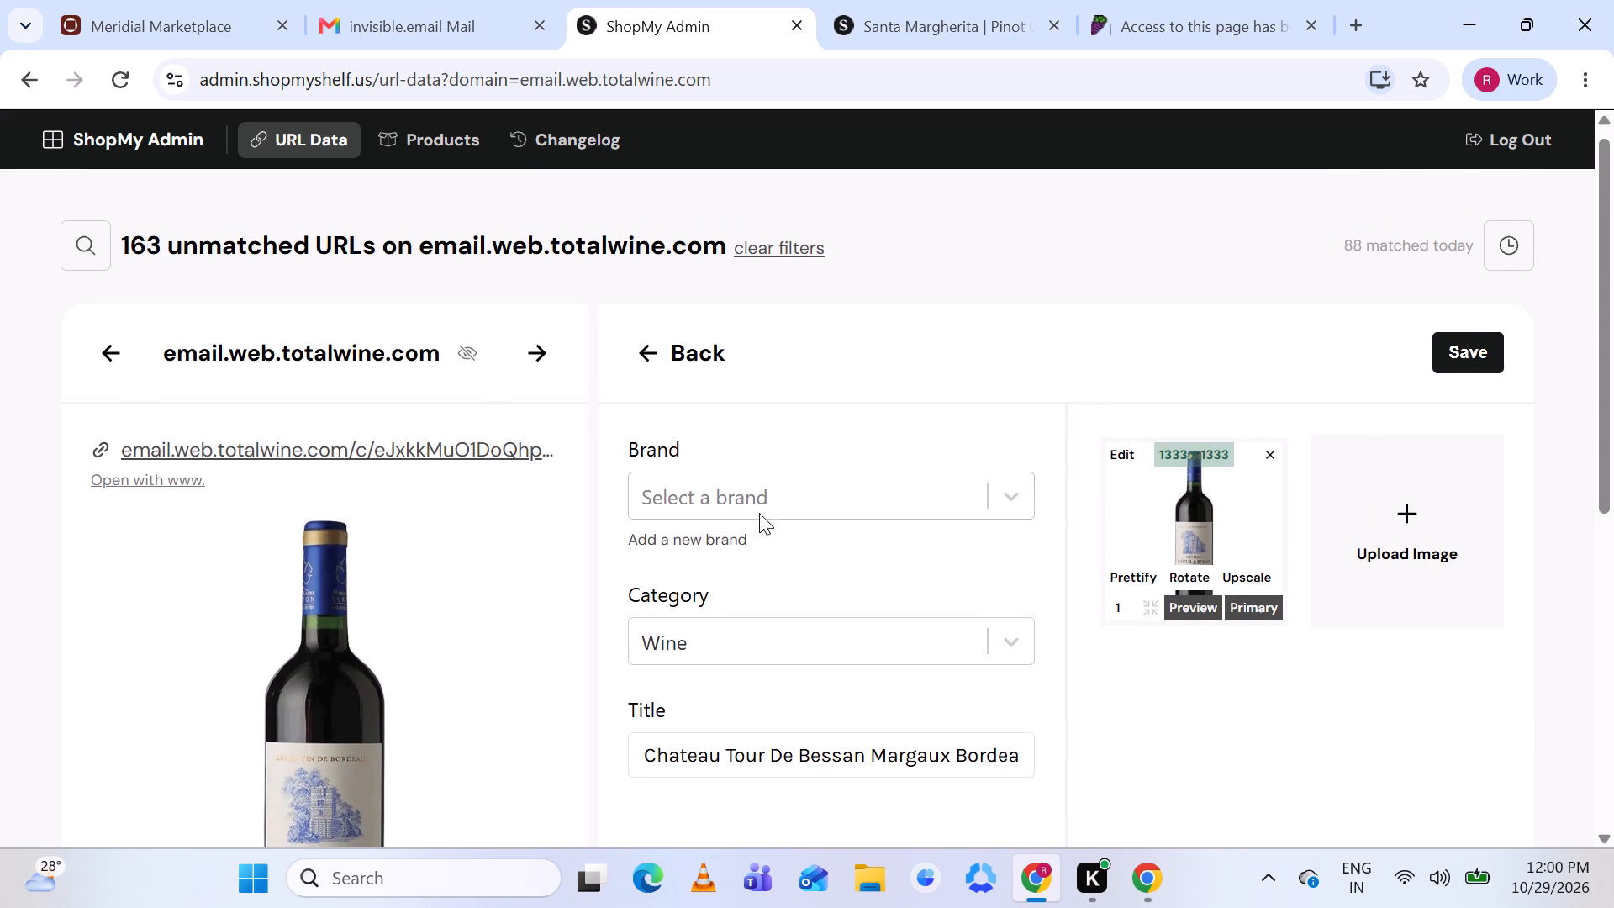
left_click(770, 489)
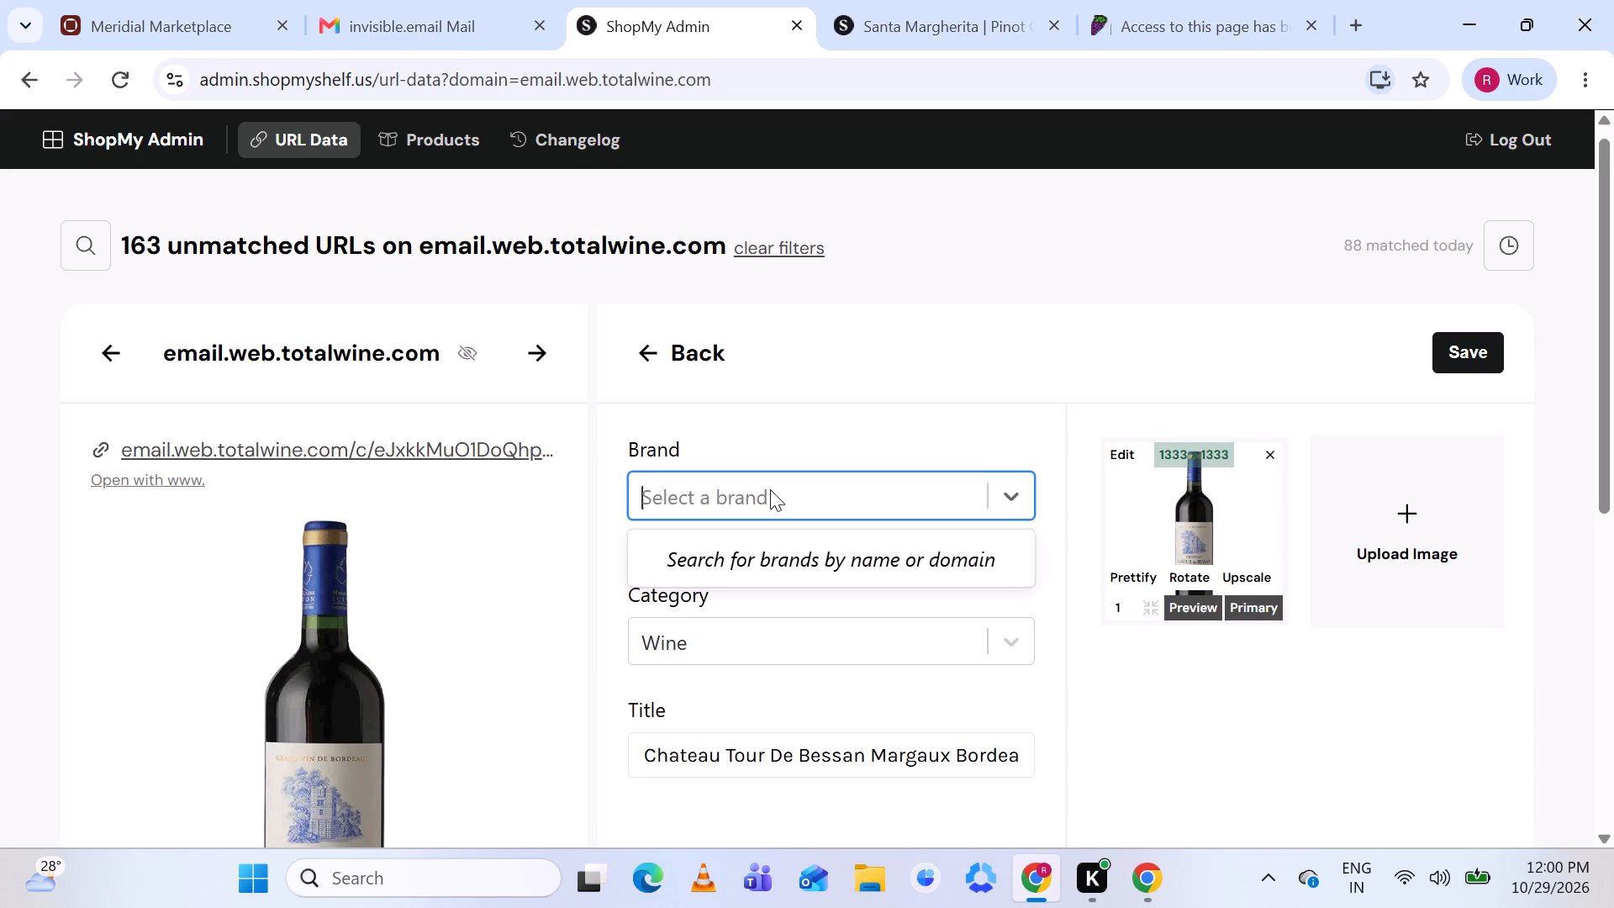
key("ctrl+v")
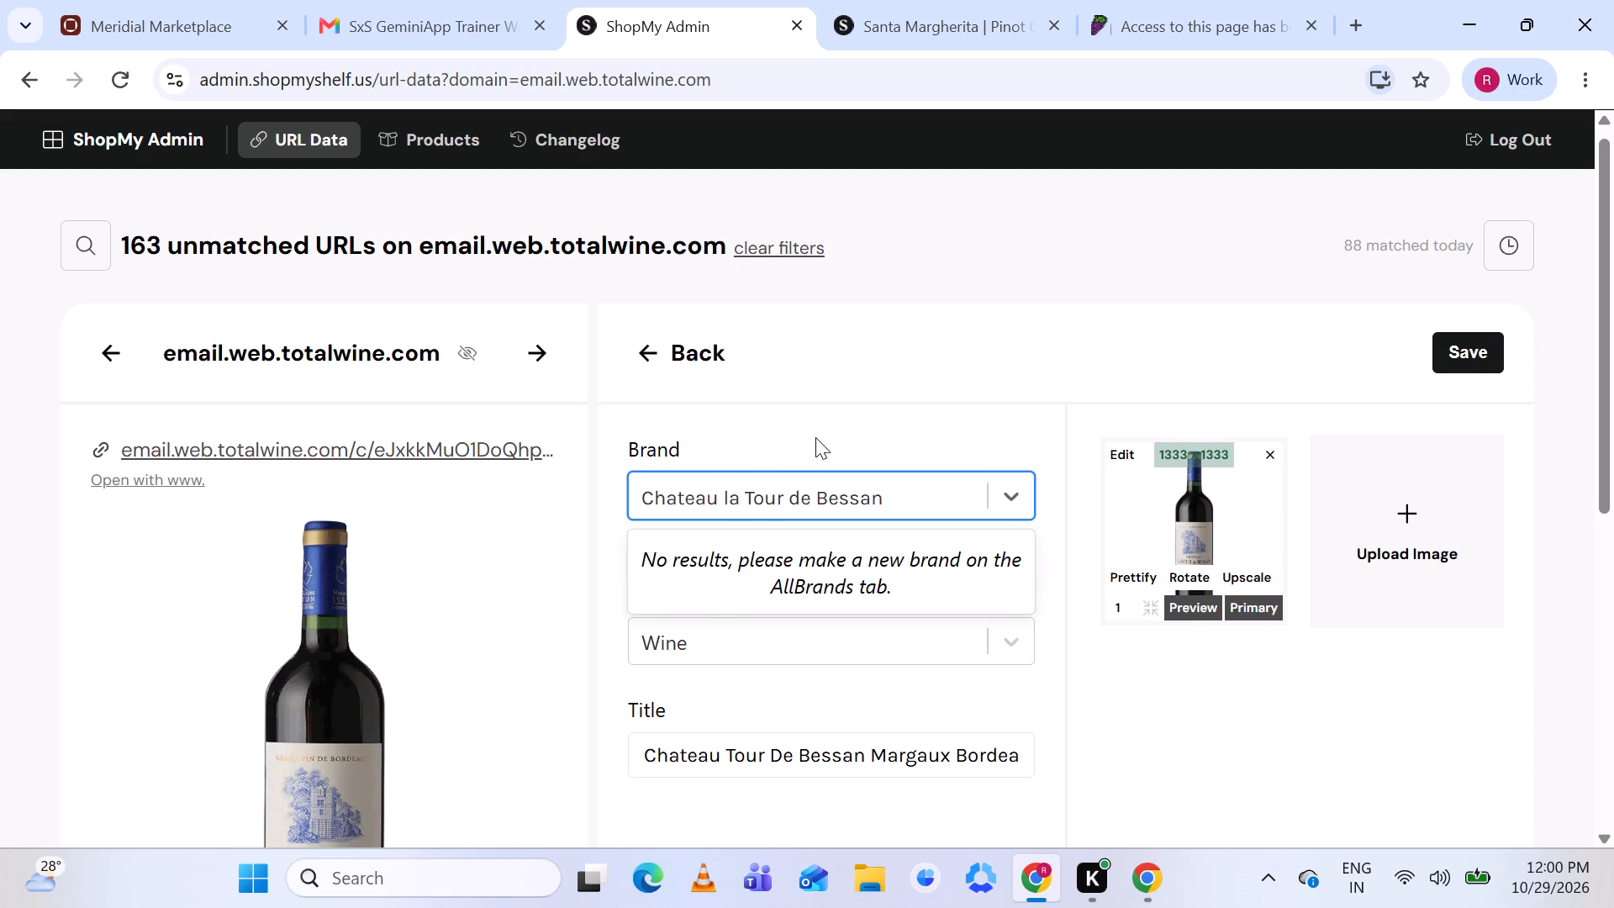
left_click(818, 435)
Add a new brand named Chateau la Tour de Bessan, leaving its domain, logo, industry and departments blank.
left_click(699, 536)
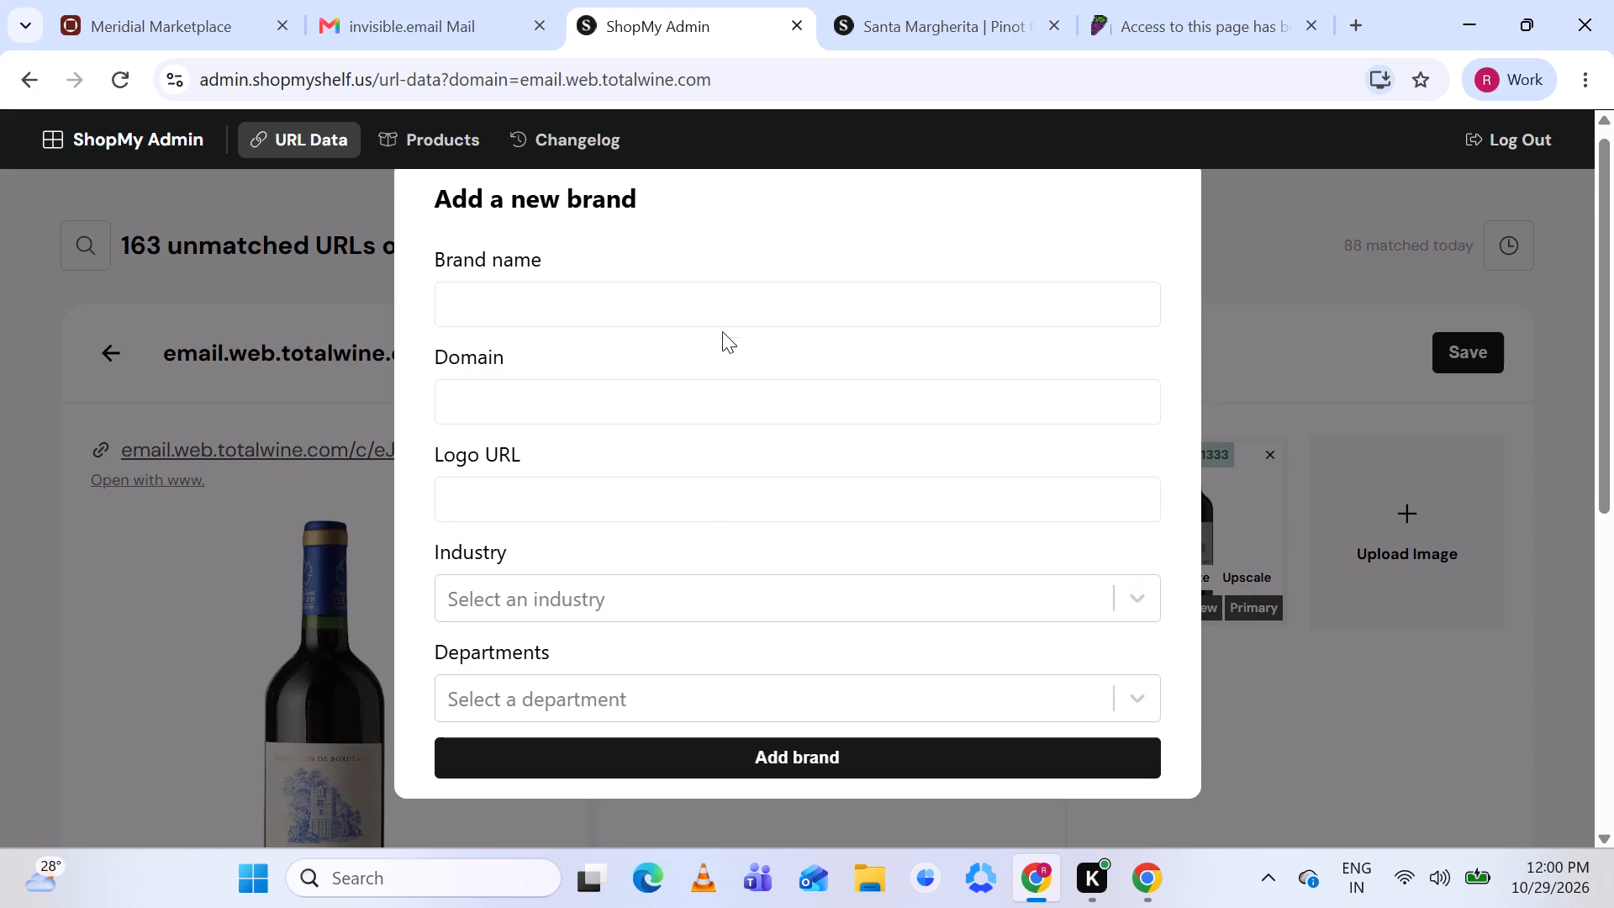
left_click(729, 310)
key("ctrl+v")
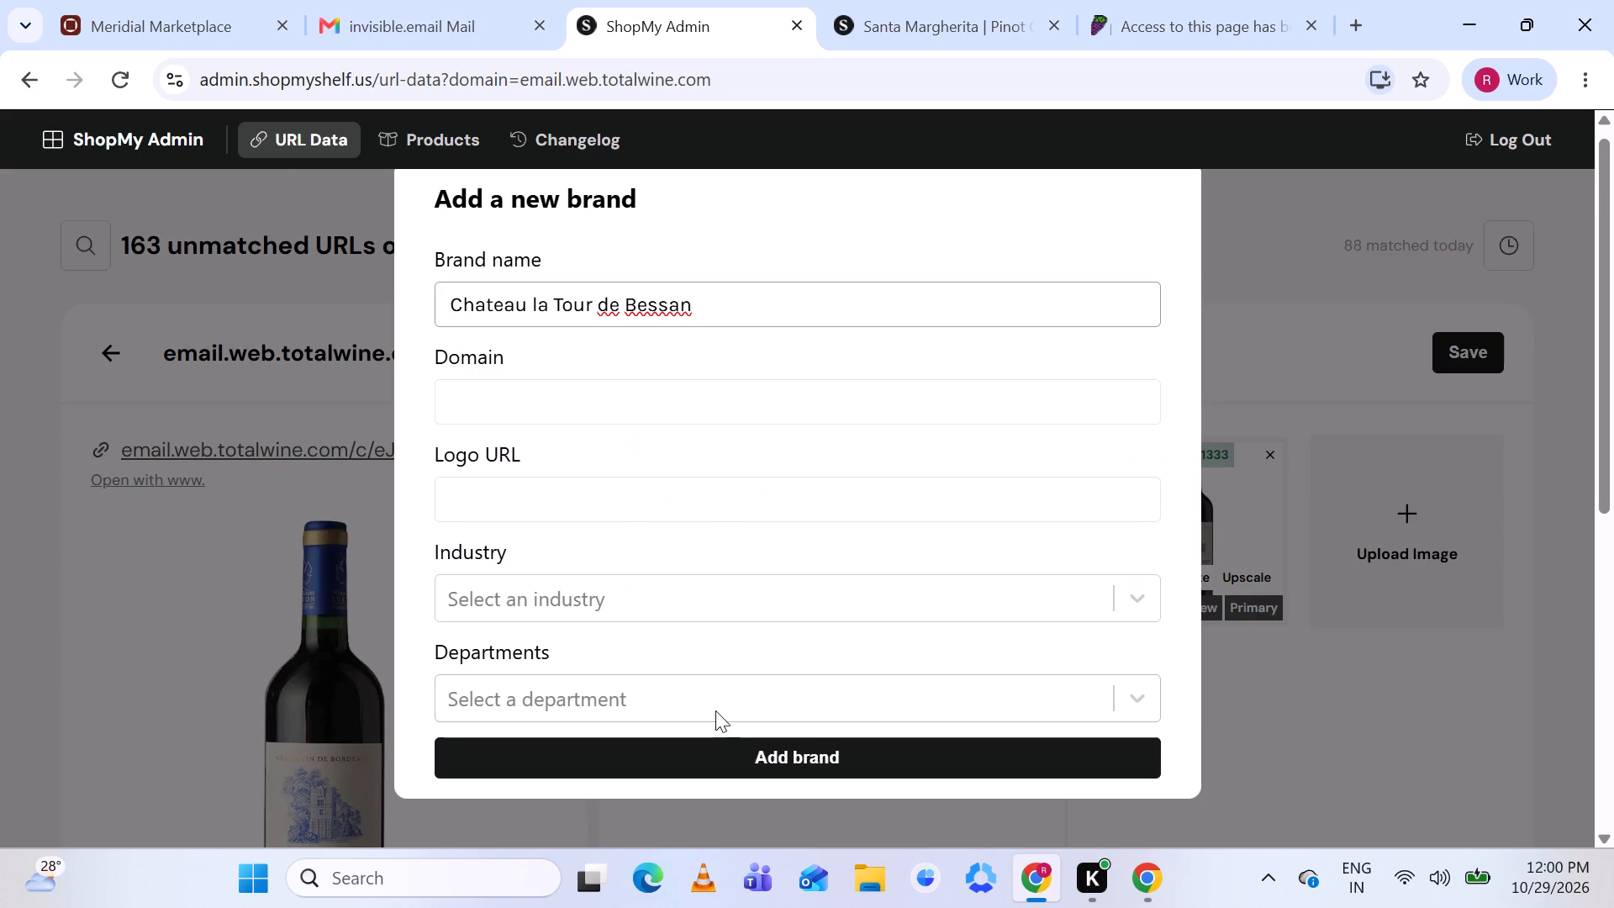
left_click(700, 759)
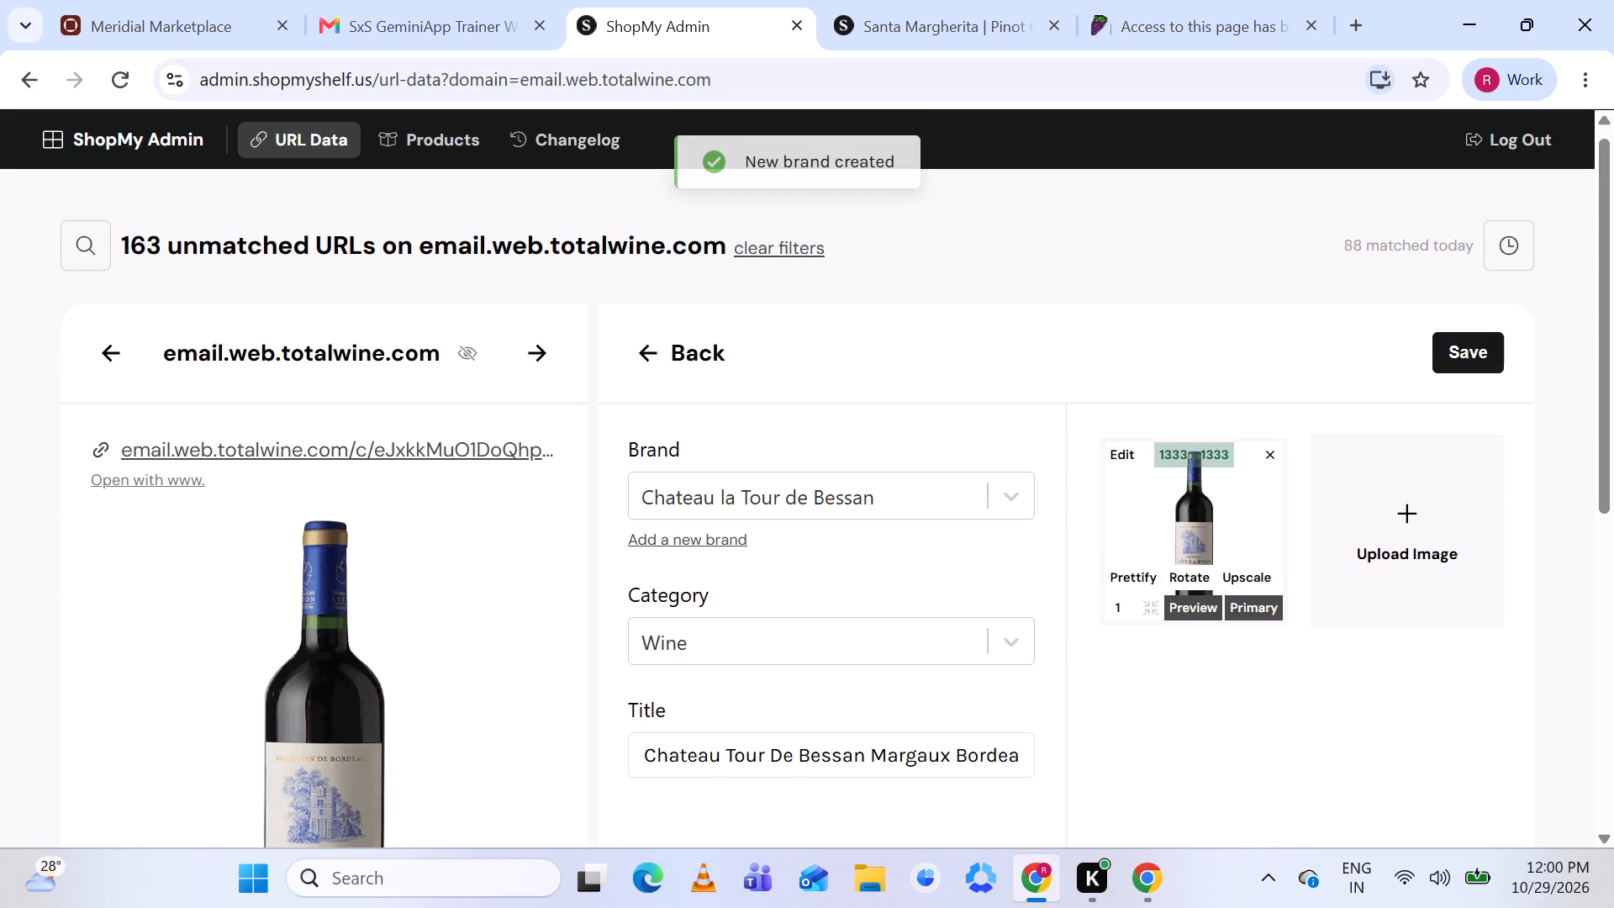
Check the Chateau Tour De Bessan Margaux Bordeaux 2022 product's details against the listing and save it in the Wine category.
scroll(779, 589, "down", 3)
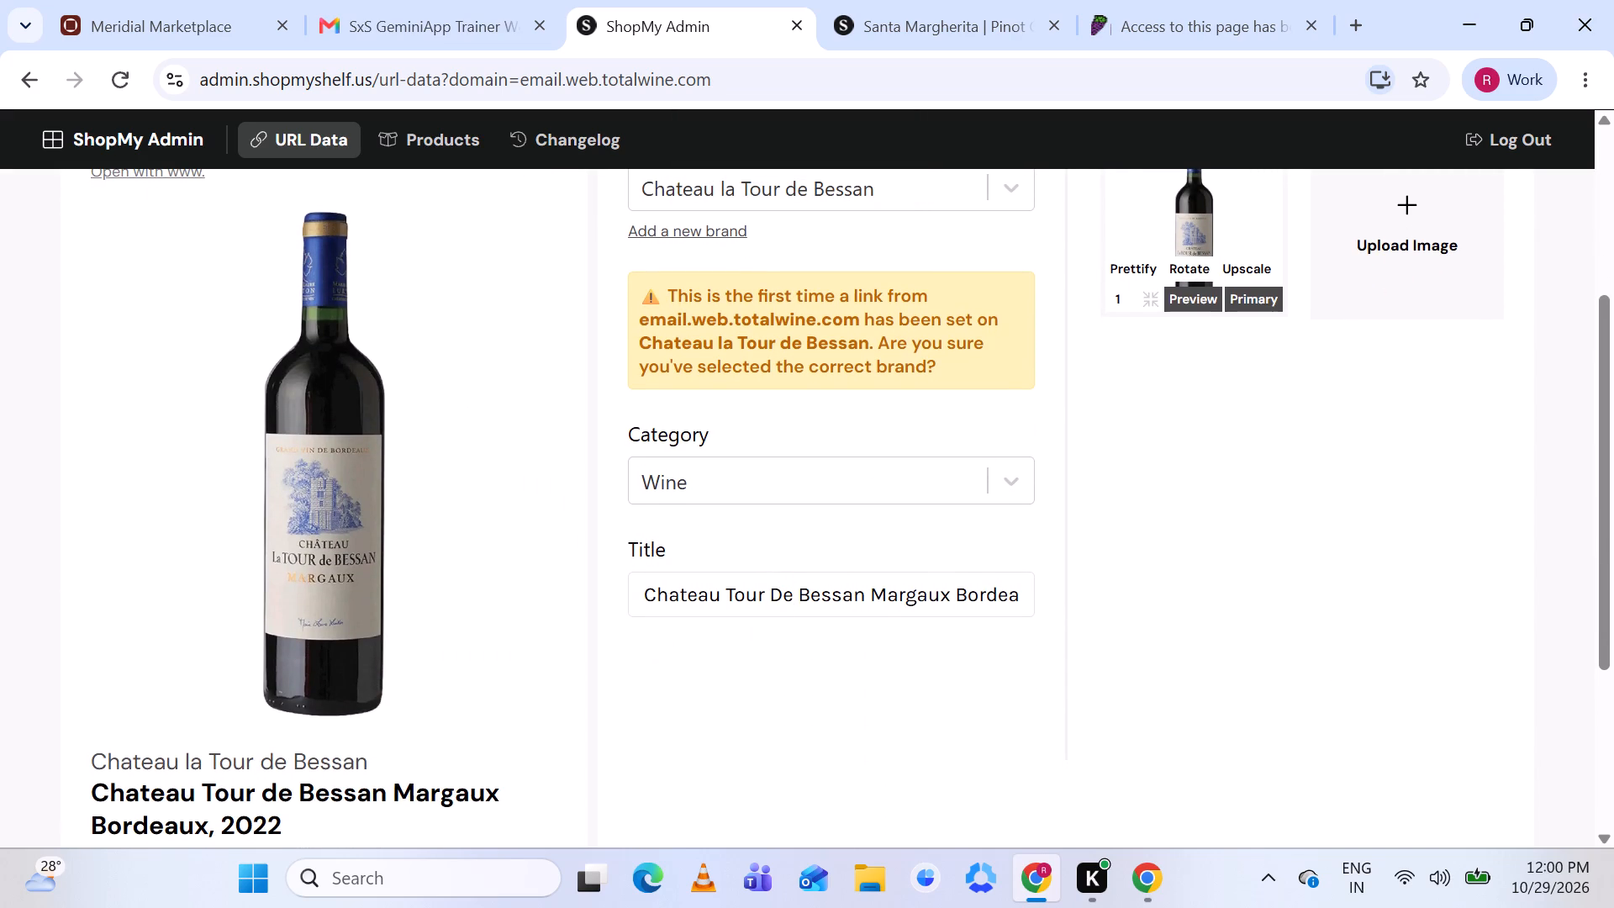
scroll(852, 591, "down", 1)
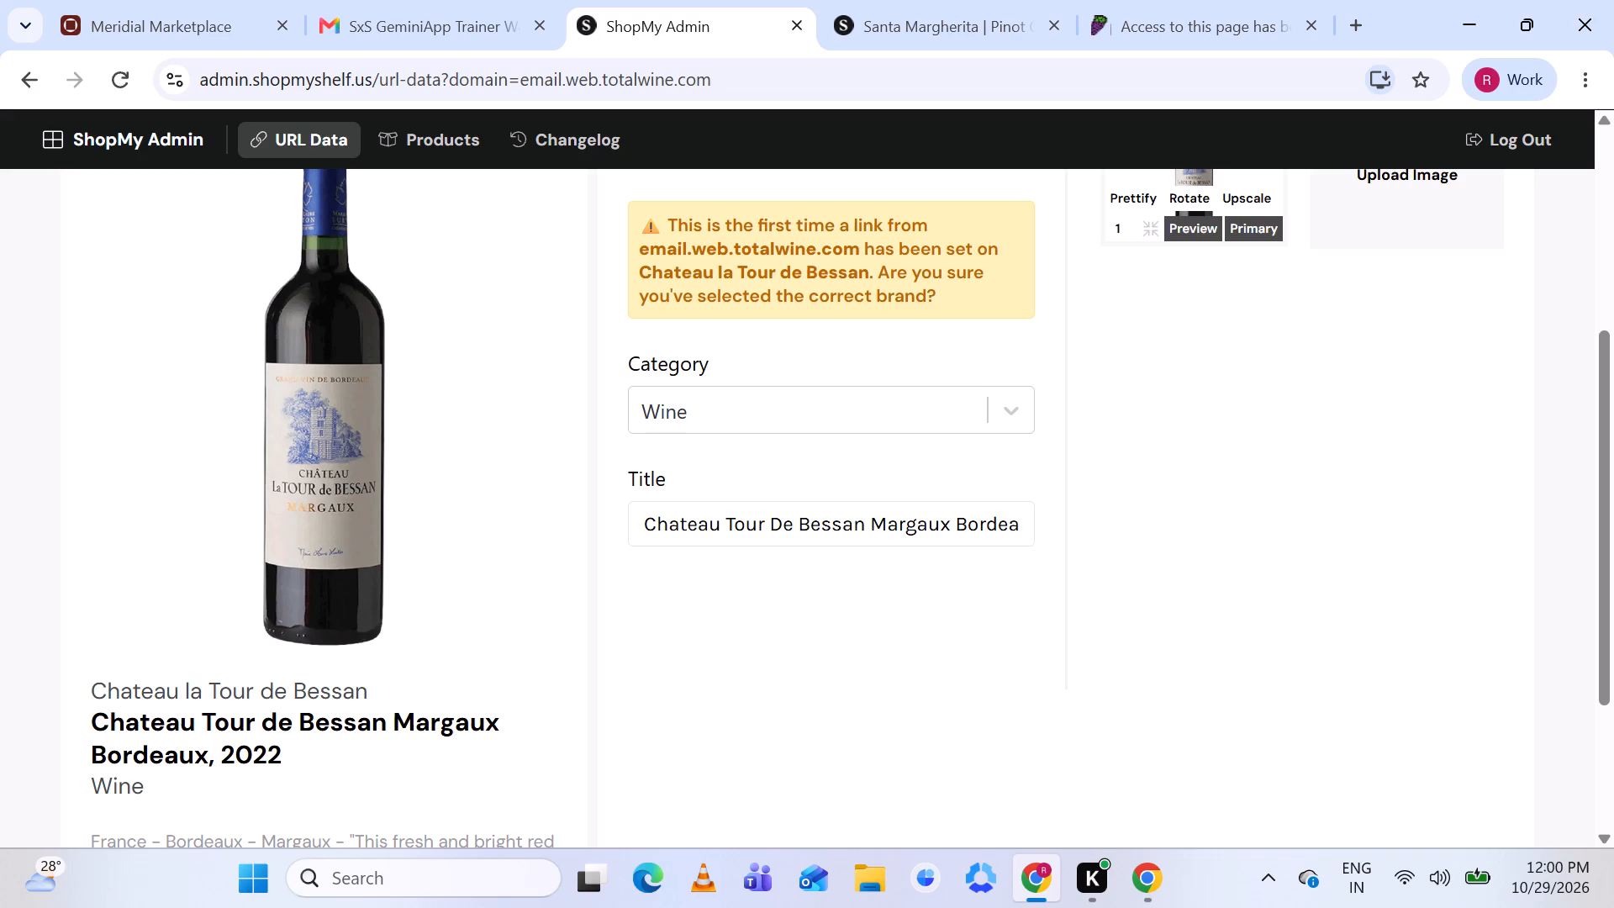
scroll(870, 522, "left", 2)
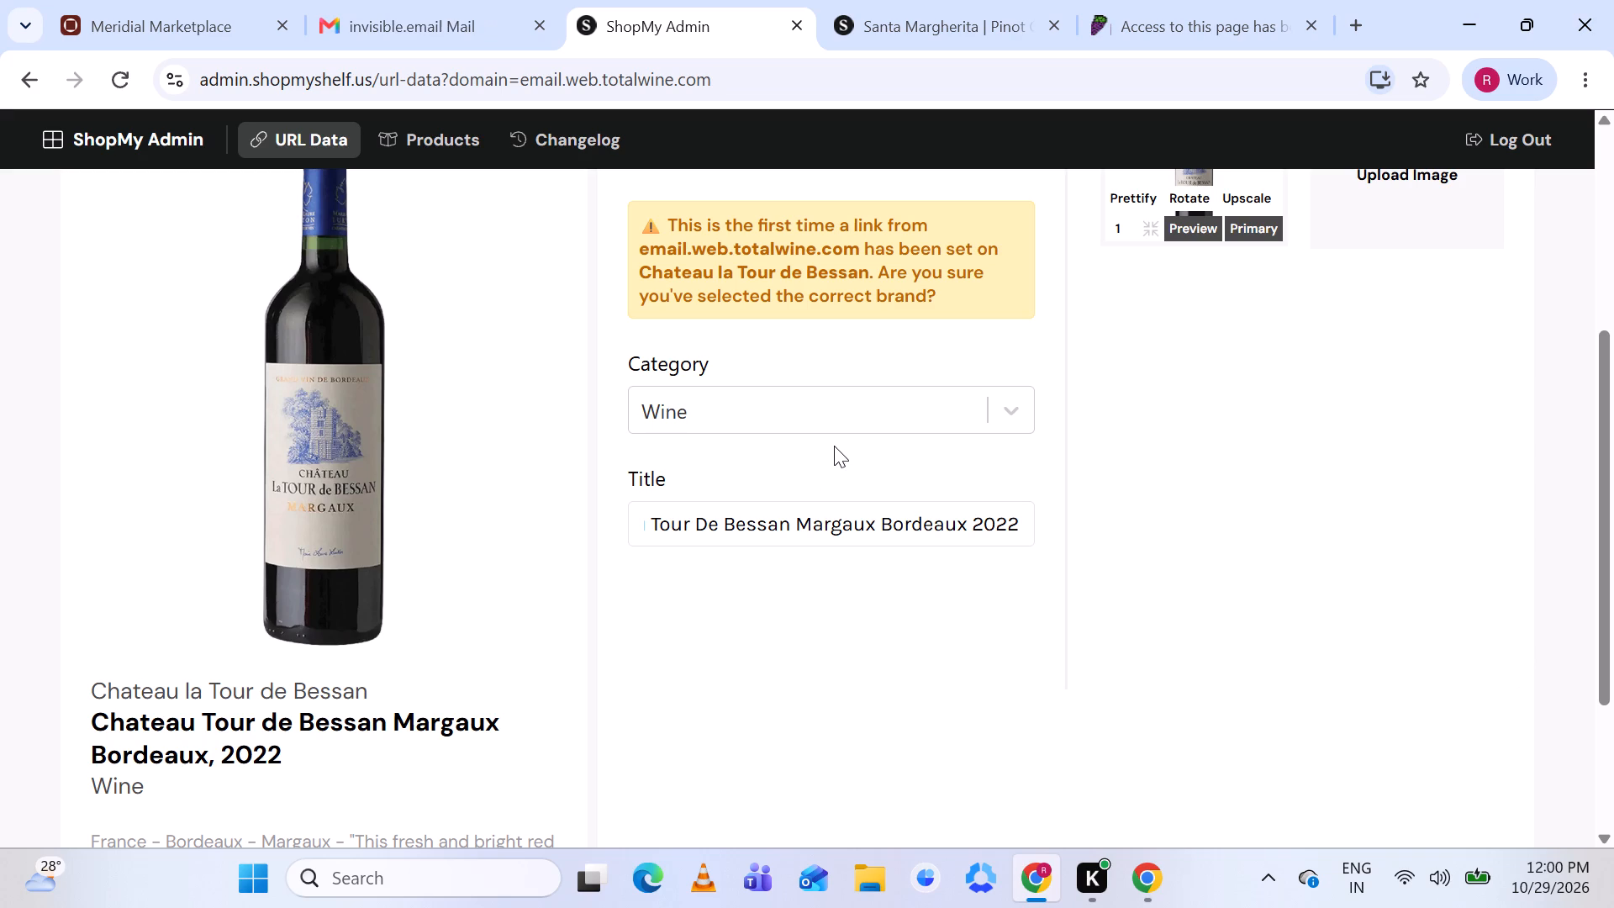
scroll(834, 446, "up", 2)
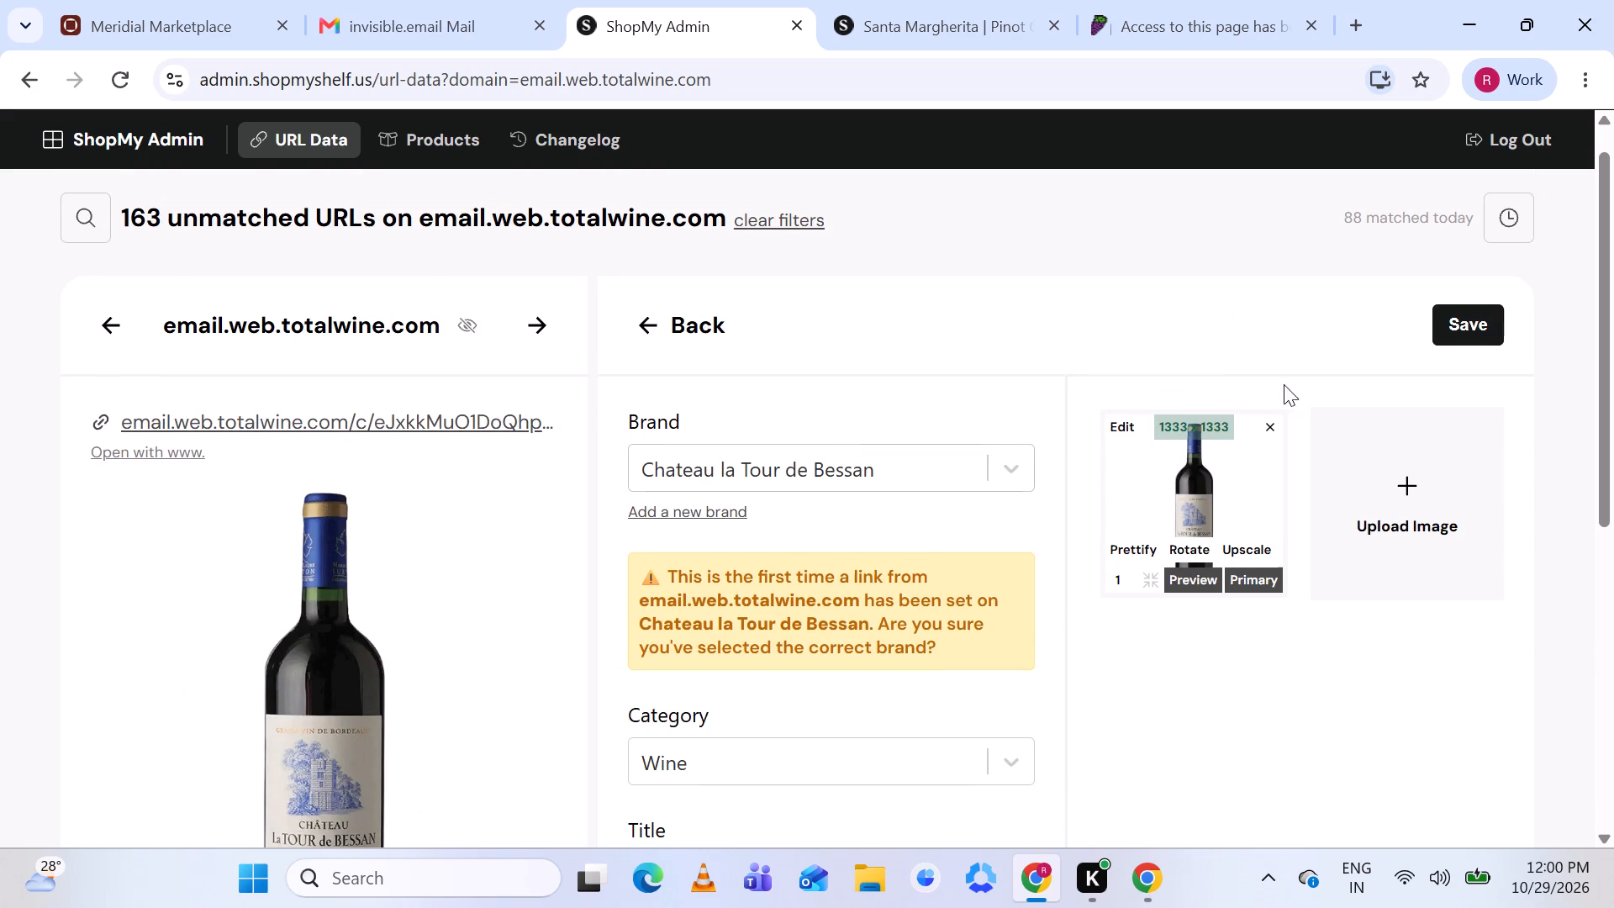
left_click(1473, 325)
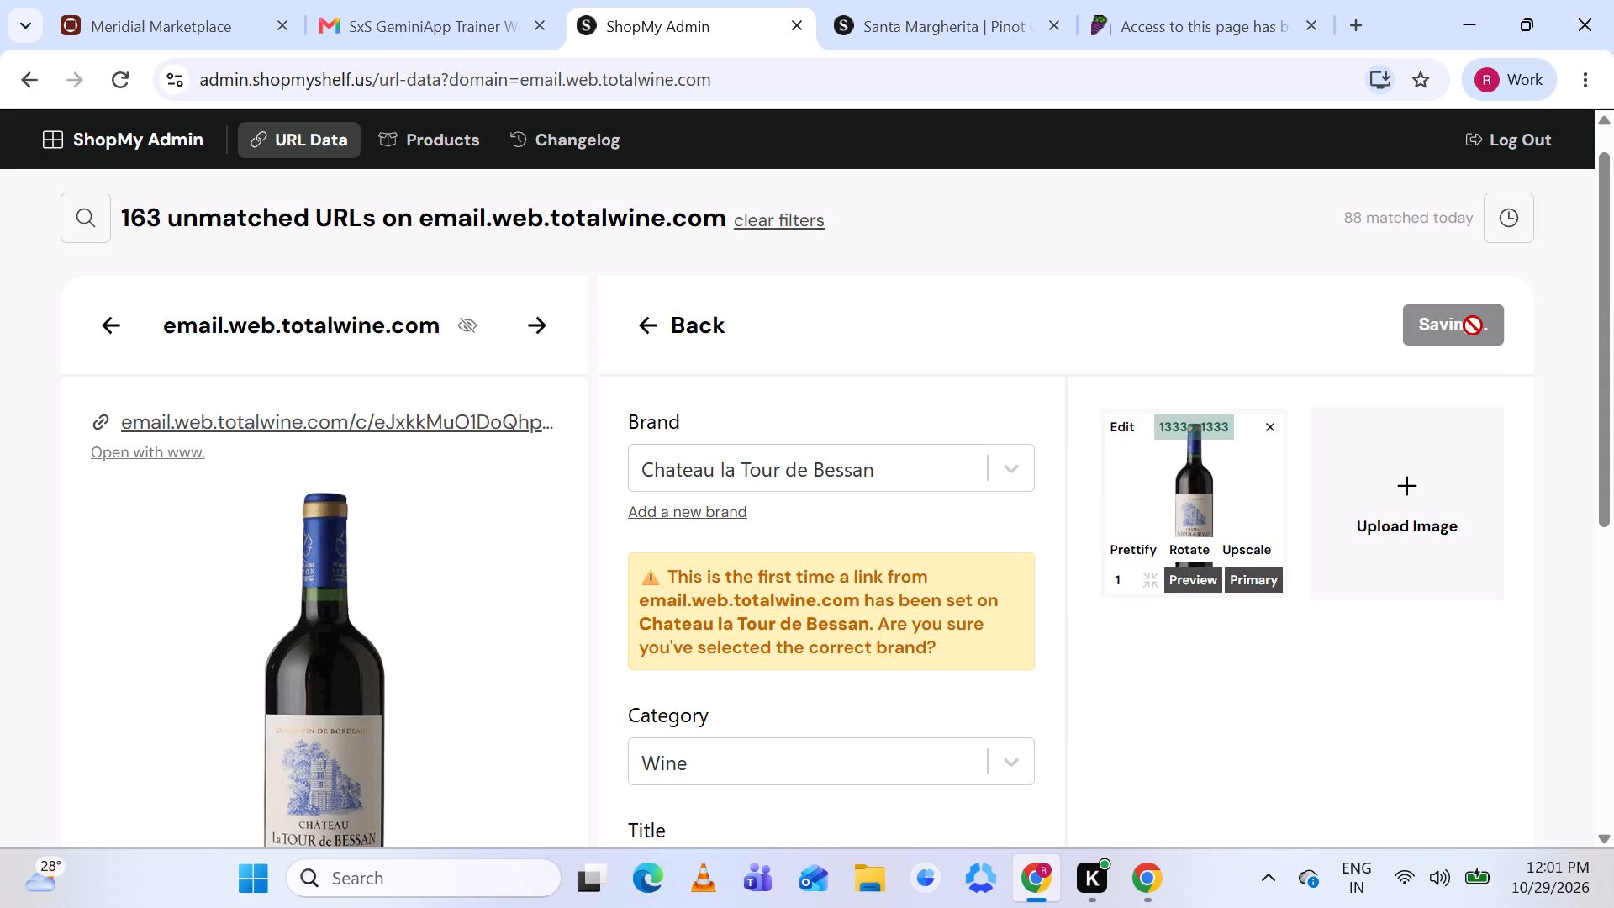
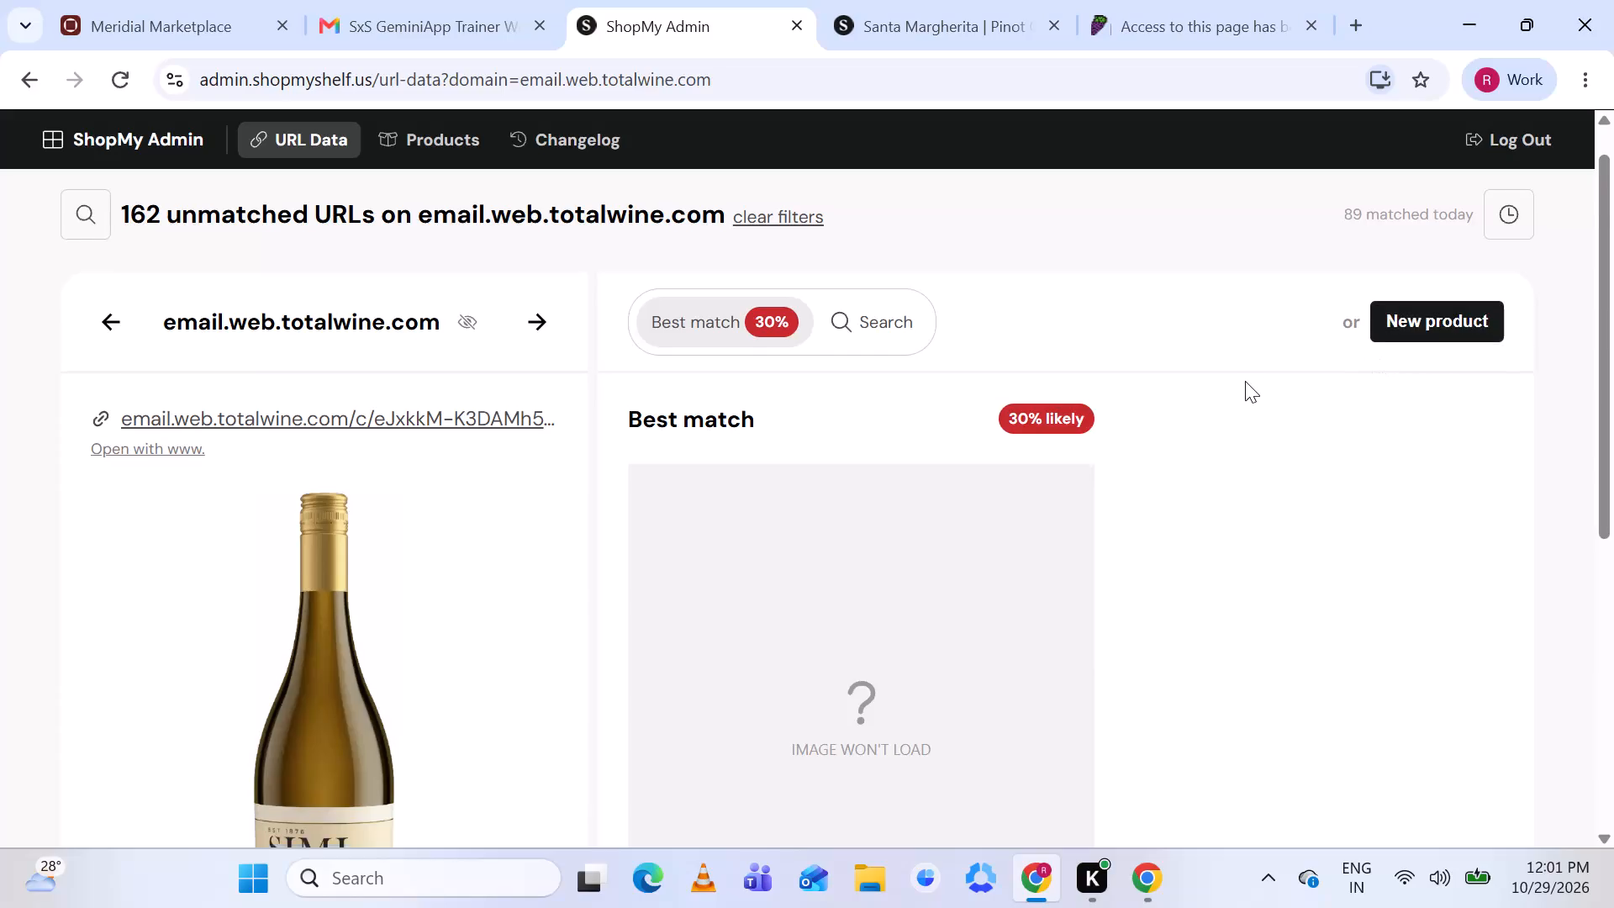
Compare the Simi Chardonnay listing with the suggested Juliet Chardonnay's product page, closing the two leftover tabs from earlier listings.
scroll(1245, 381, "down", 1)
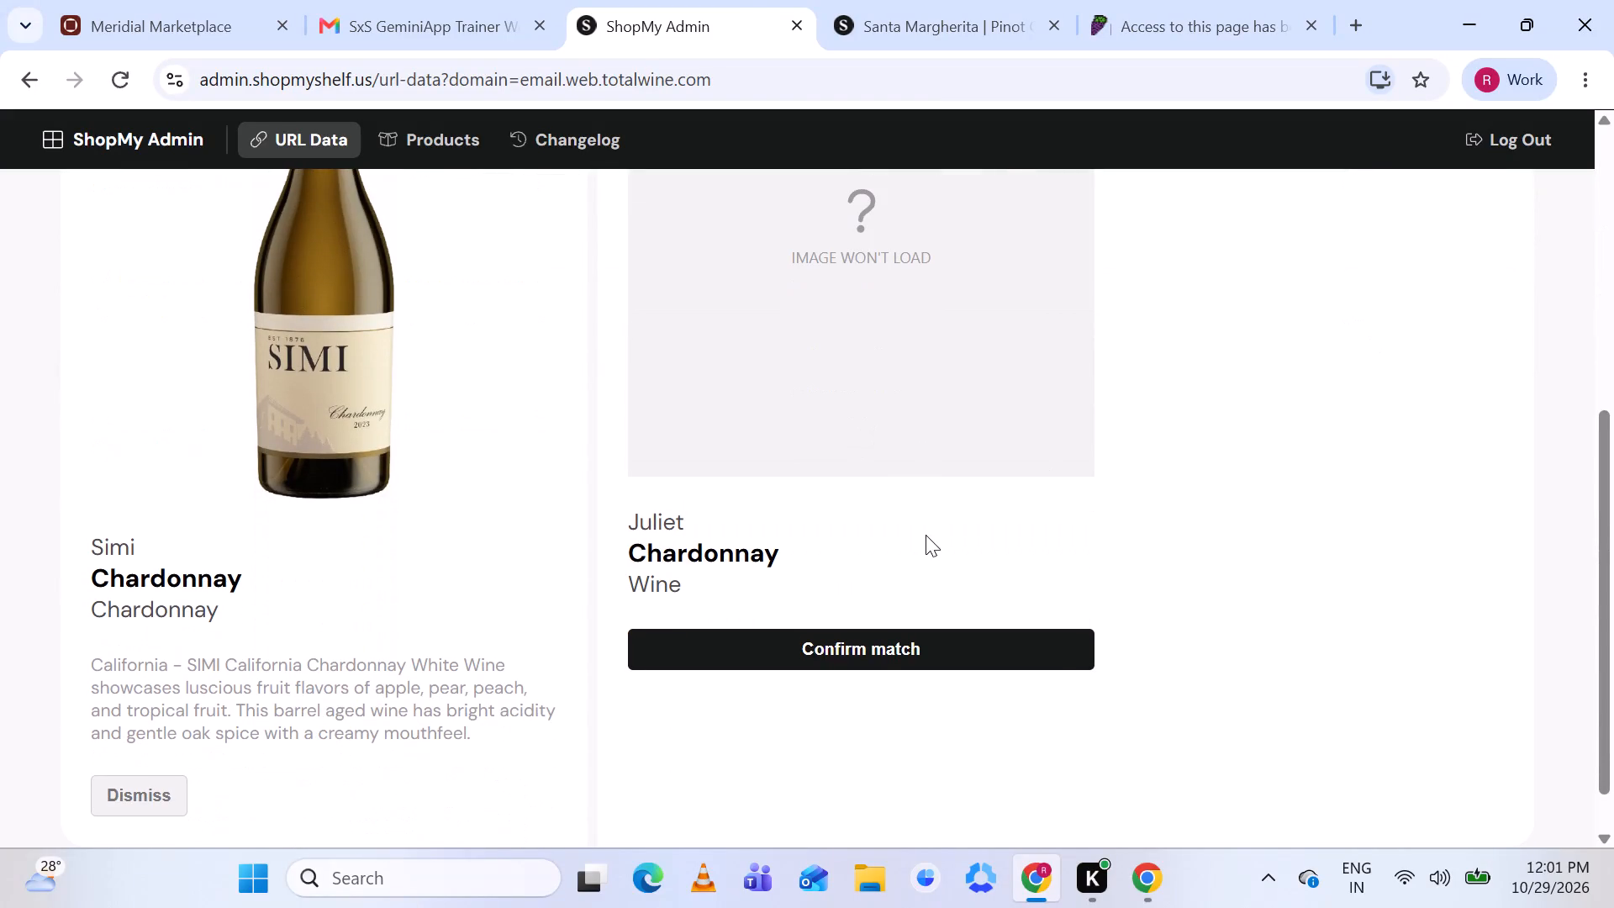
left_click(723, 552)
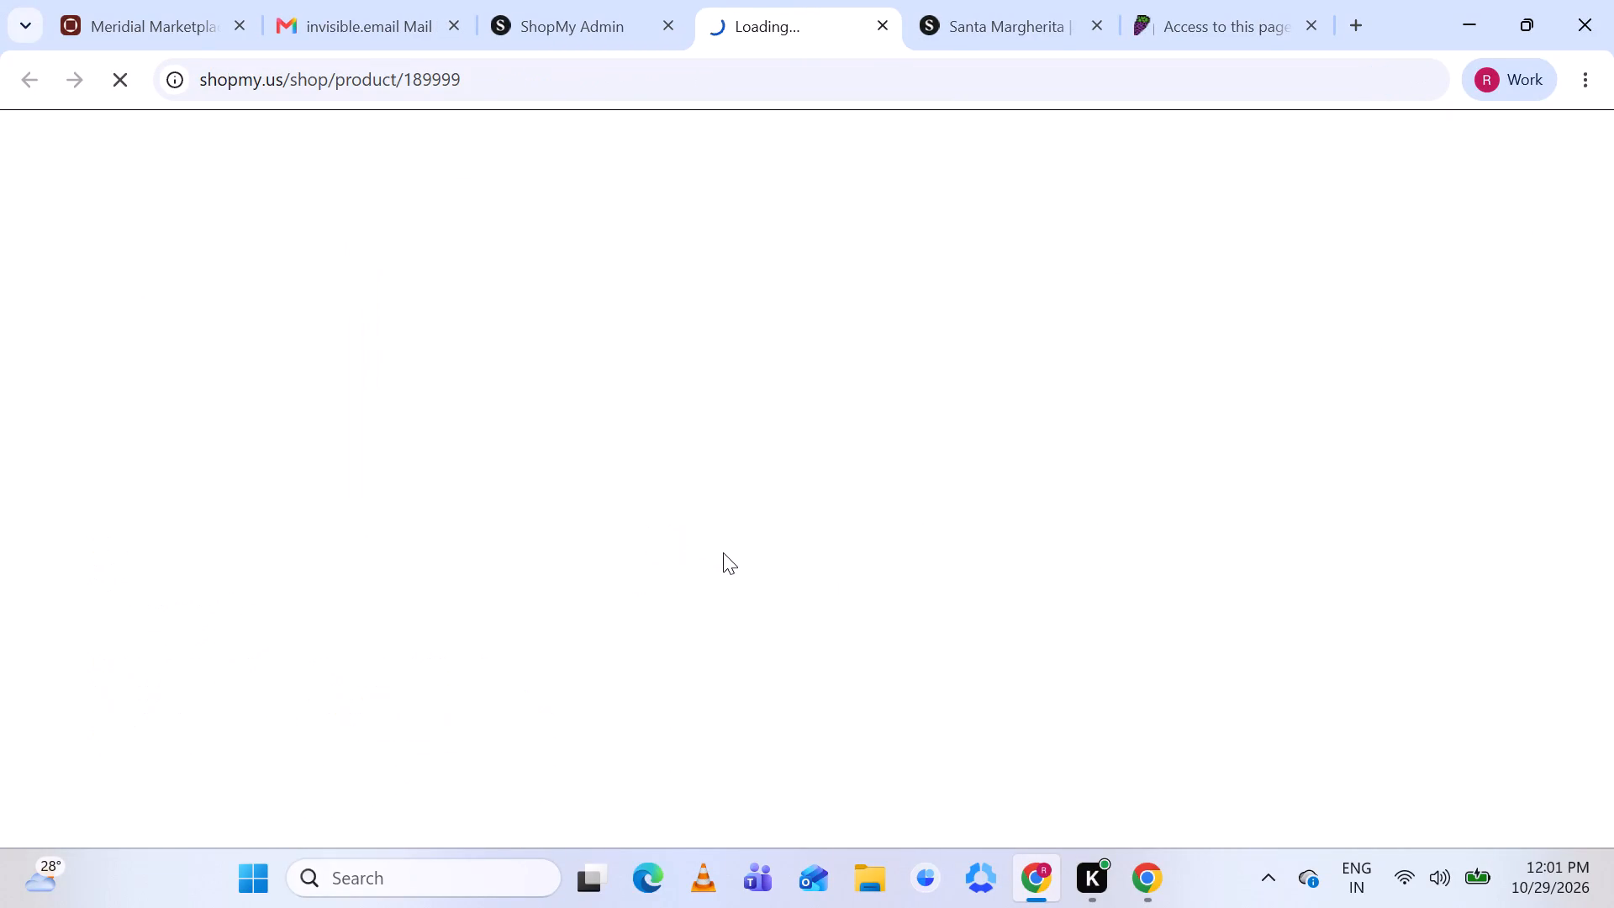
left_click(1101, 28)
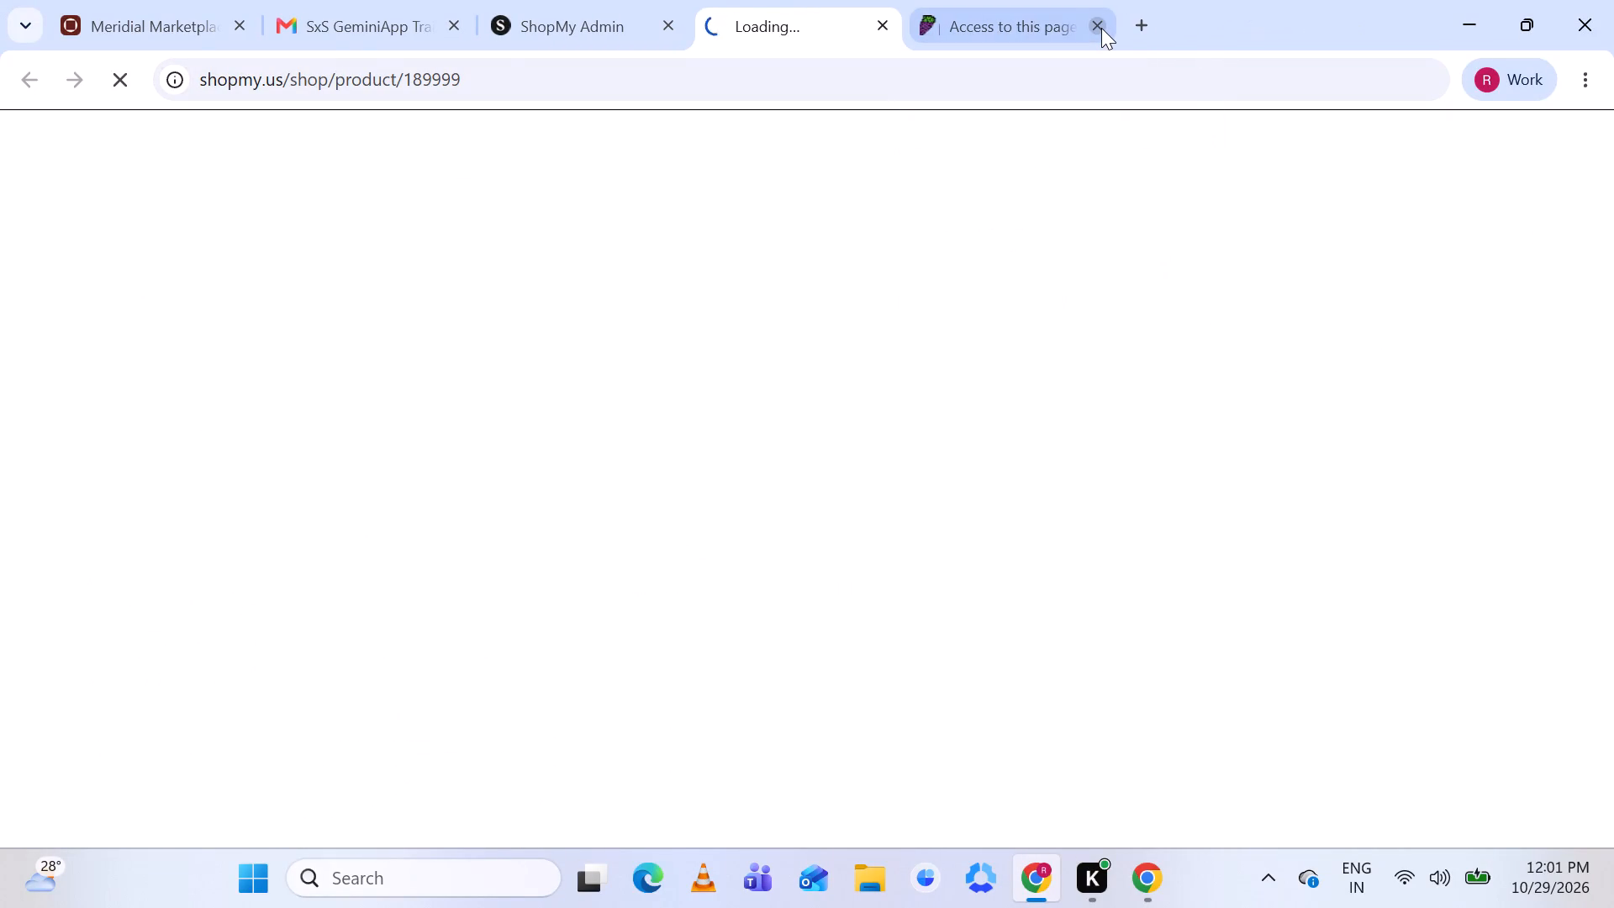
left_click(1101, 28)
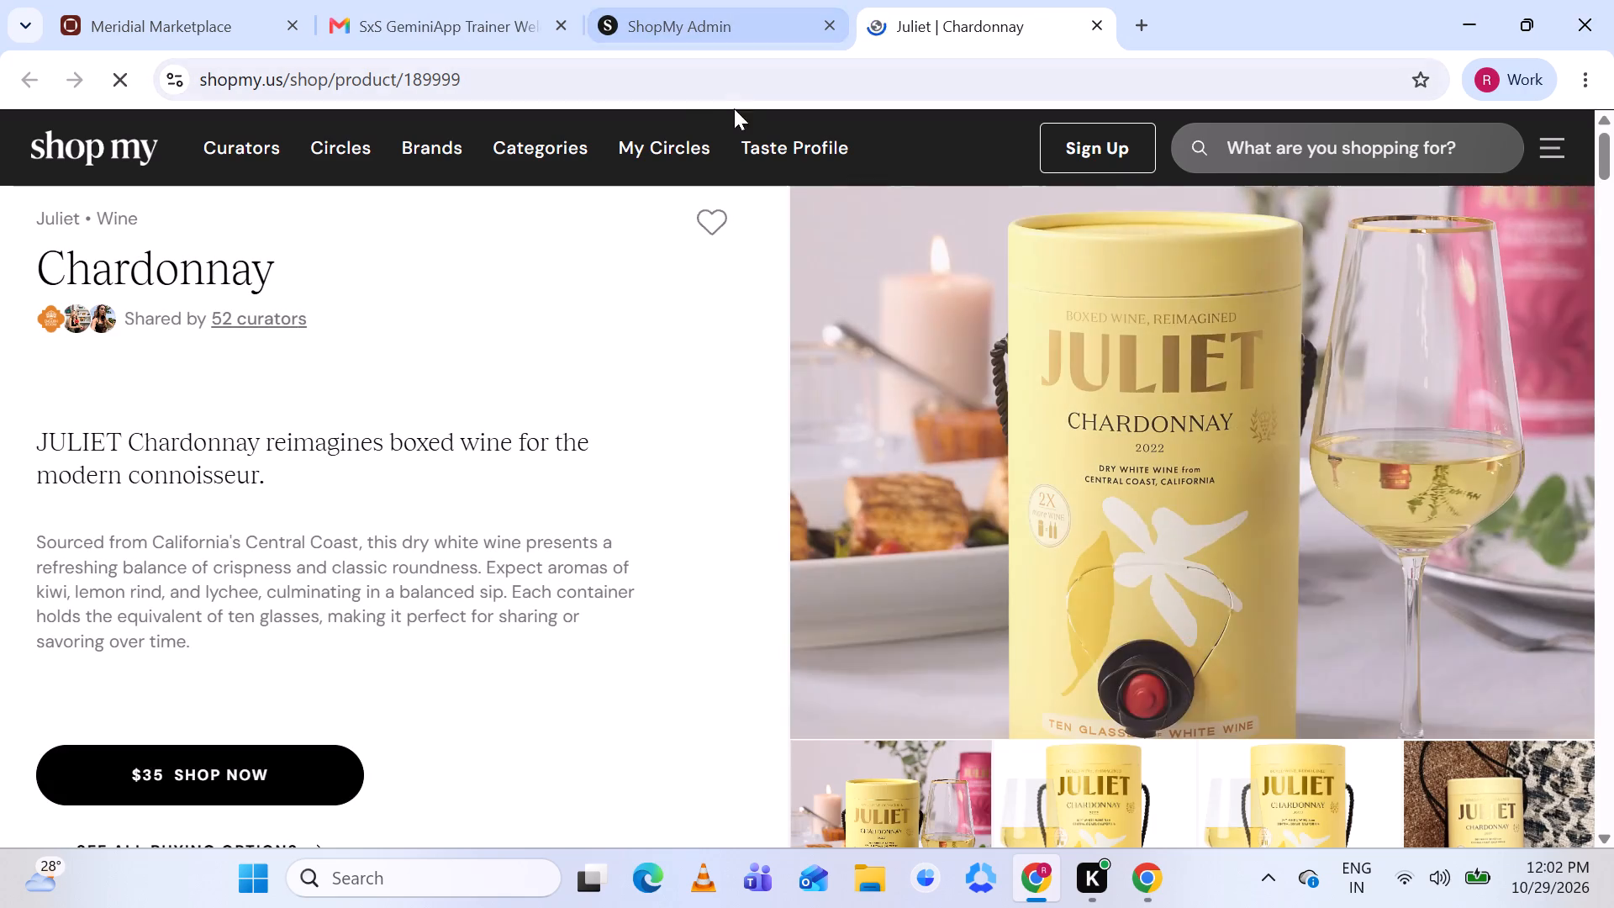
left_click(695, 3)
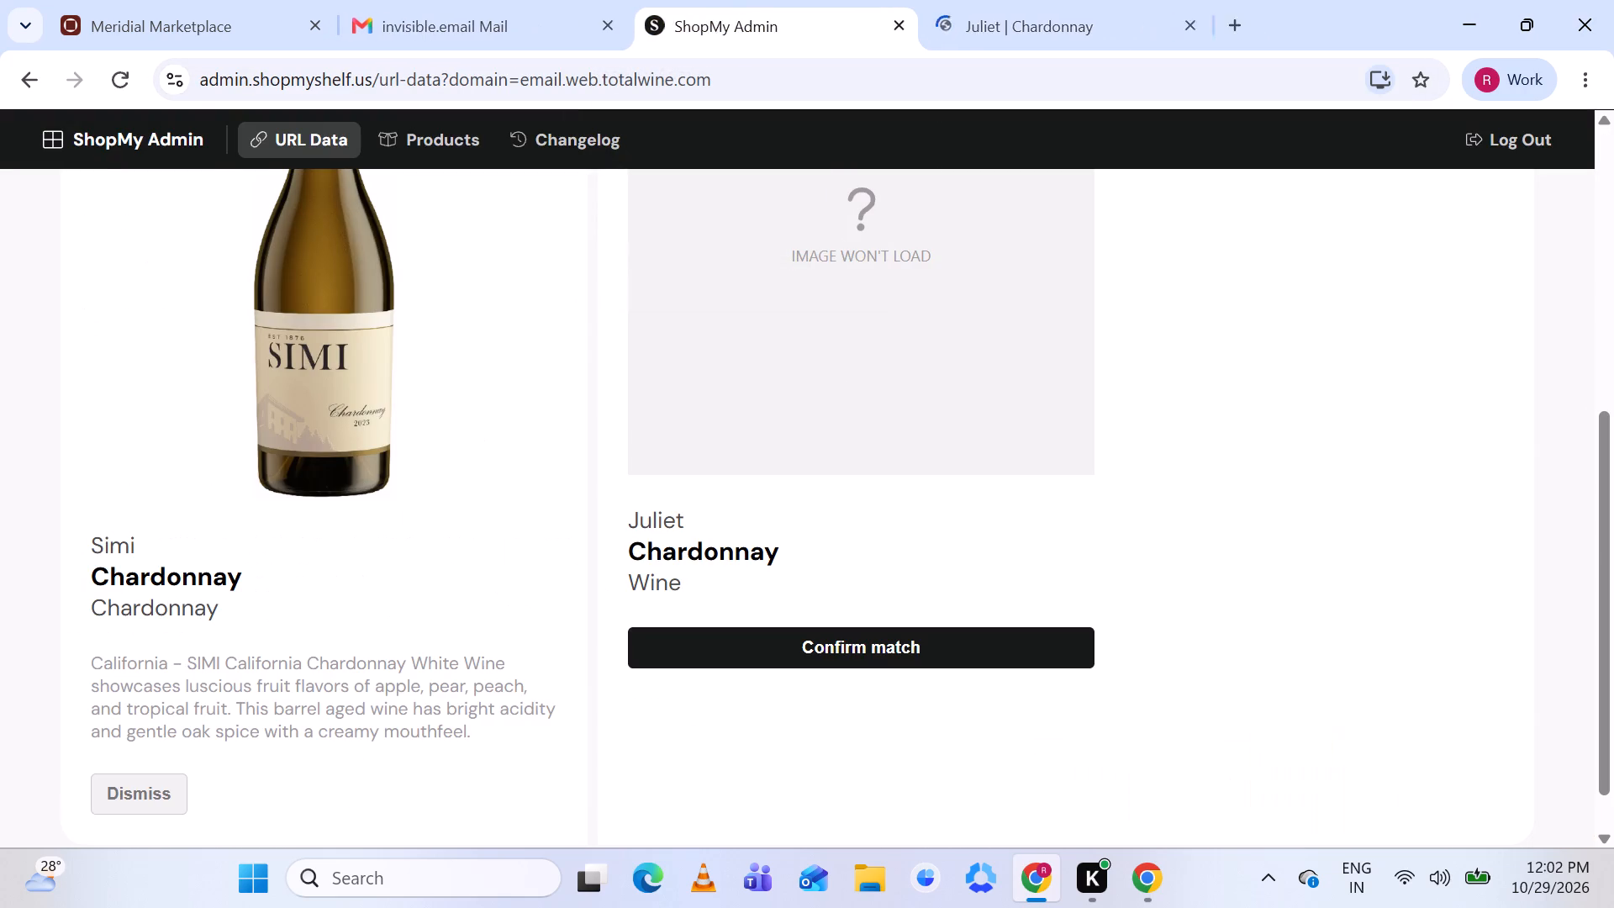
Search the product catalogue for Simi Chardonnay and check for a matching product.
scroll(828, 251, "up", 2)
left_click(880, 345)
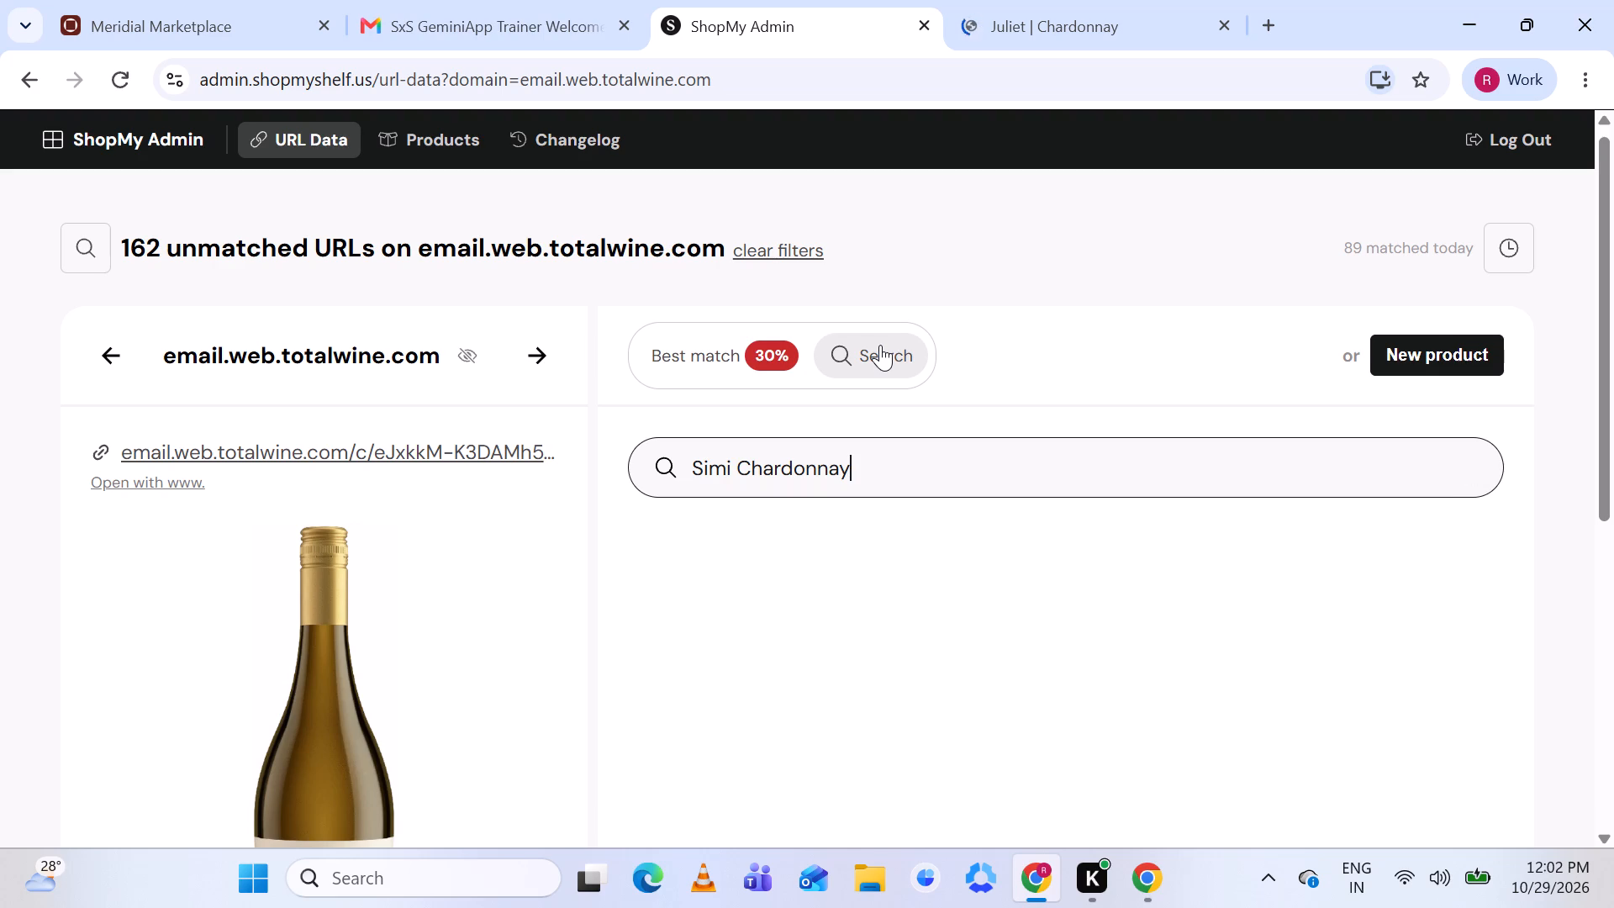
scroll(1005, 472, "down", 3)
scroll(1005, 472, "up", 2)
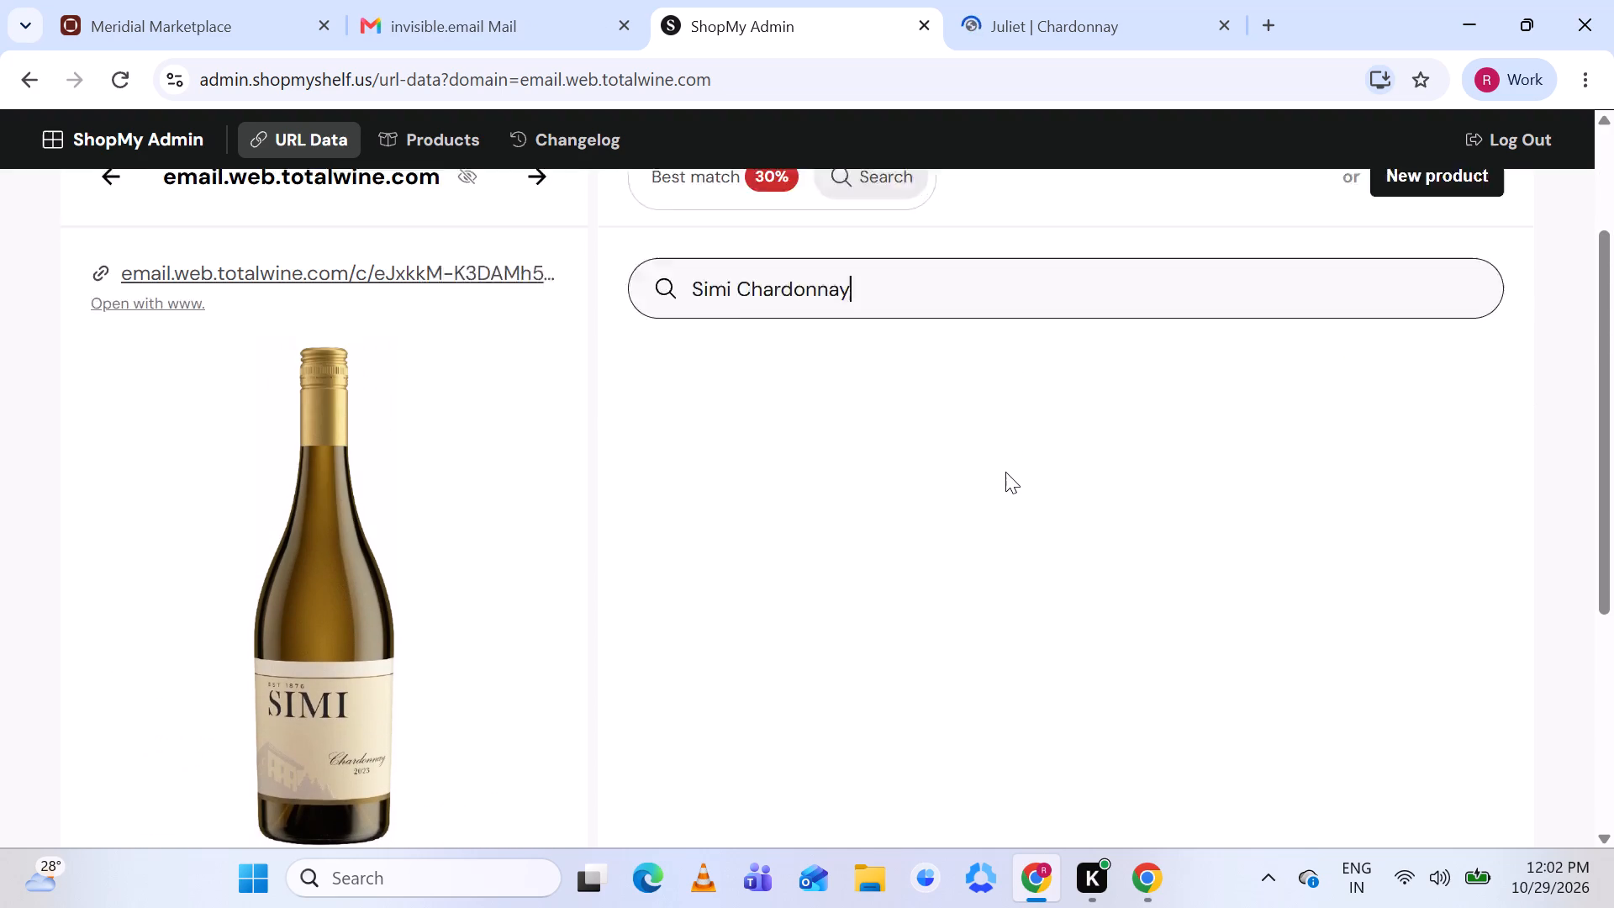
Start a new product for the Simi Chardonnay listing and prettify its 490 x 1674 image.
scroll(1005, 472, "up", 1)
left_click(1416, 361)
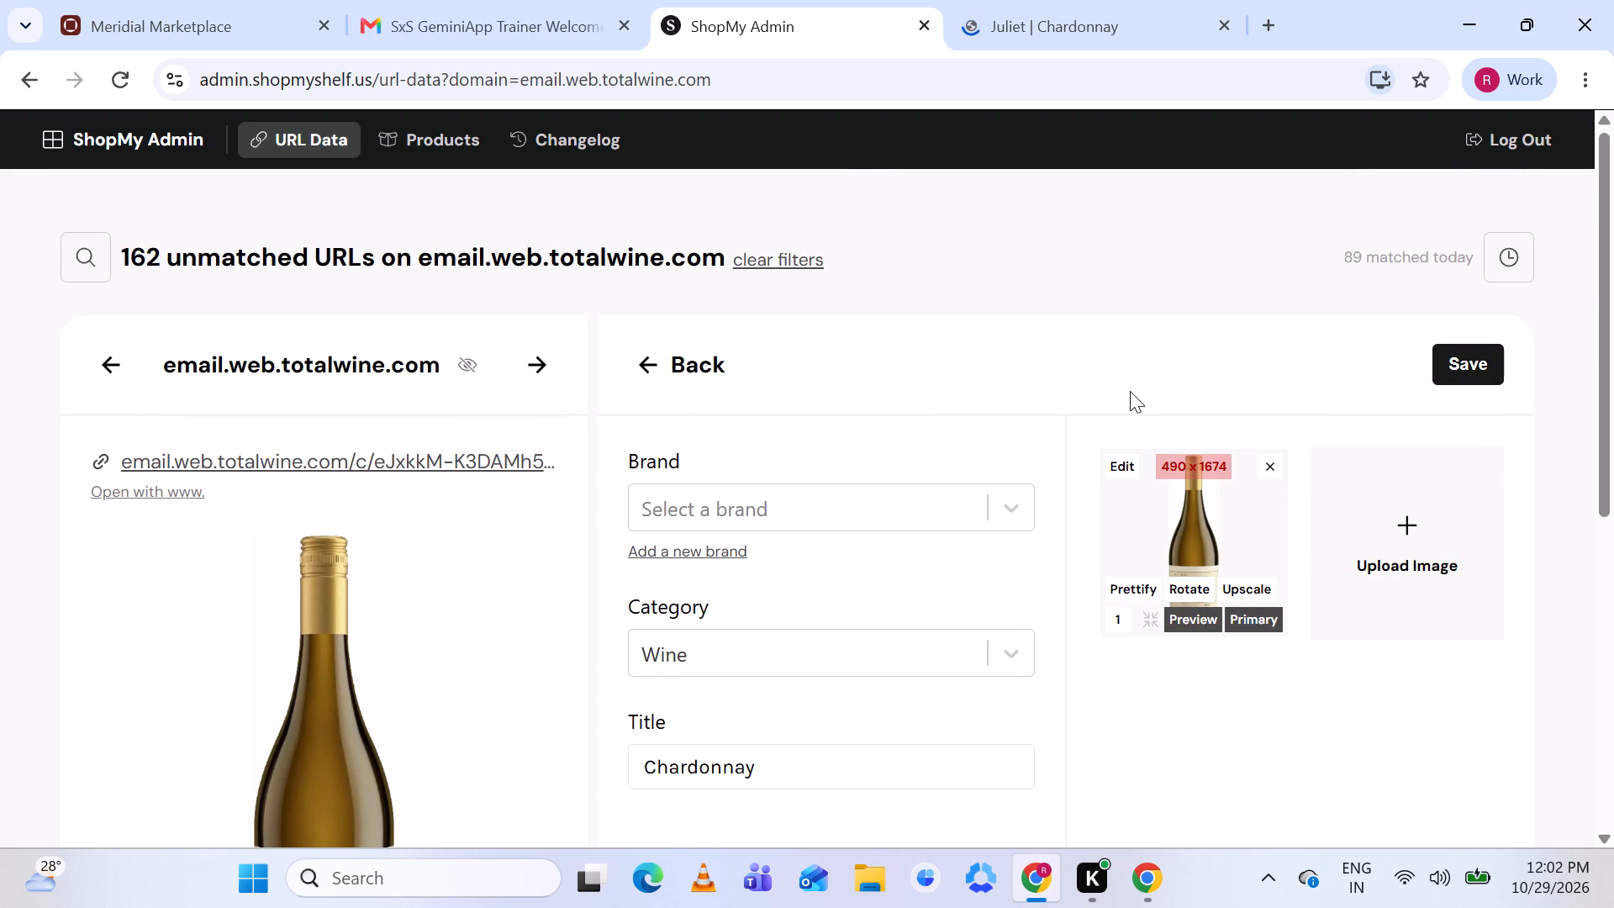
scroll(1130, 391, "down", 1)
left_click(1130, 436)
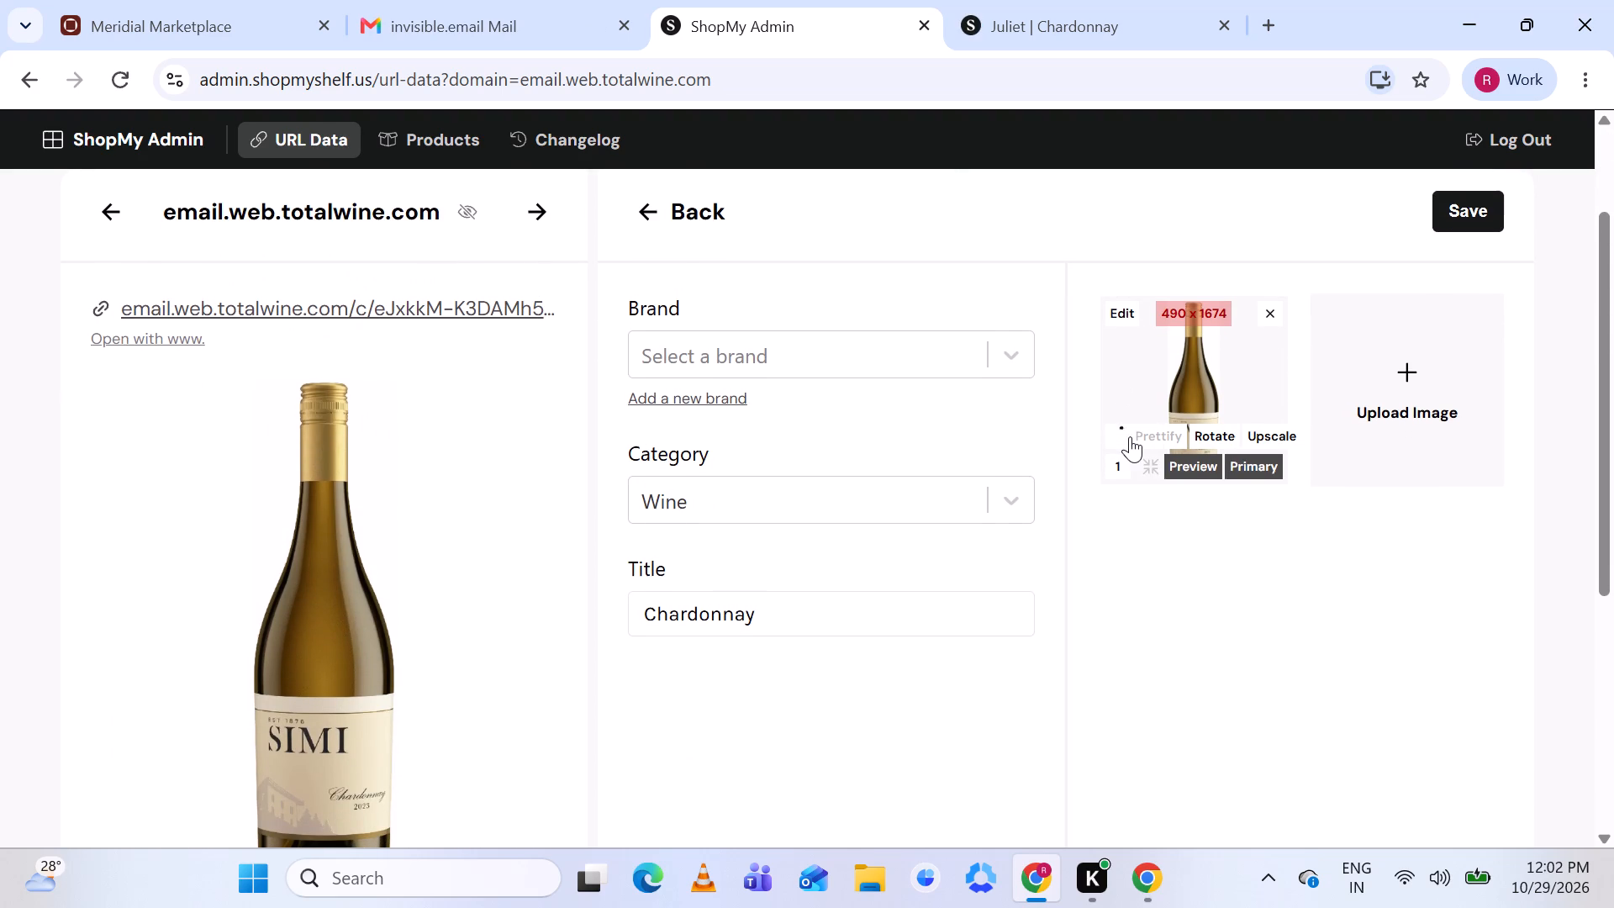
scroll(979, 447, "down", 2)
scroll(979, 447, "up", 1)
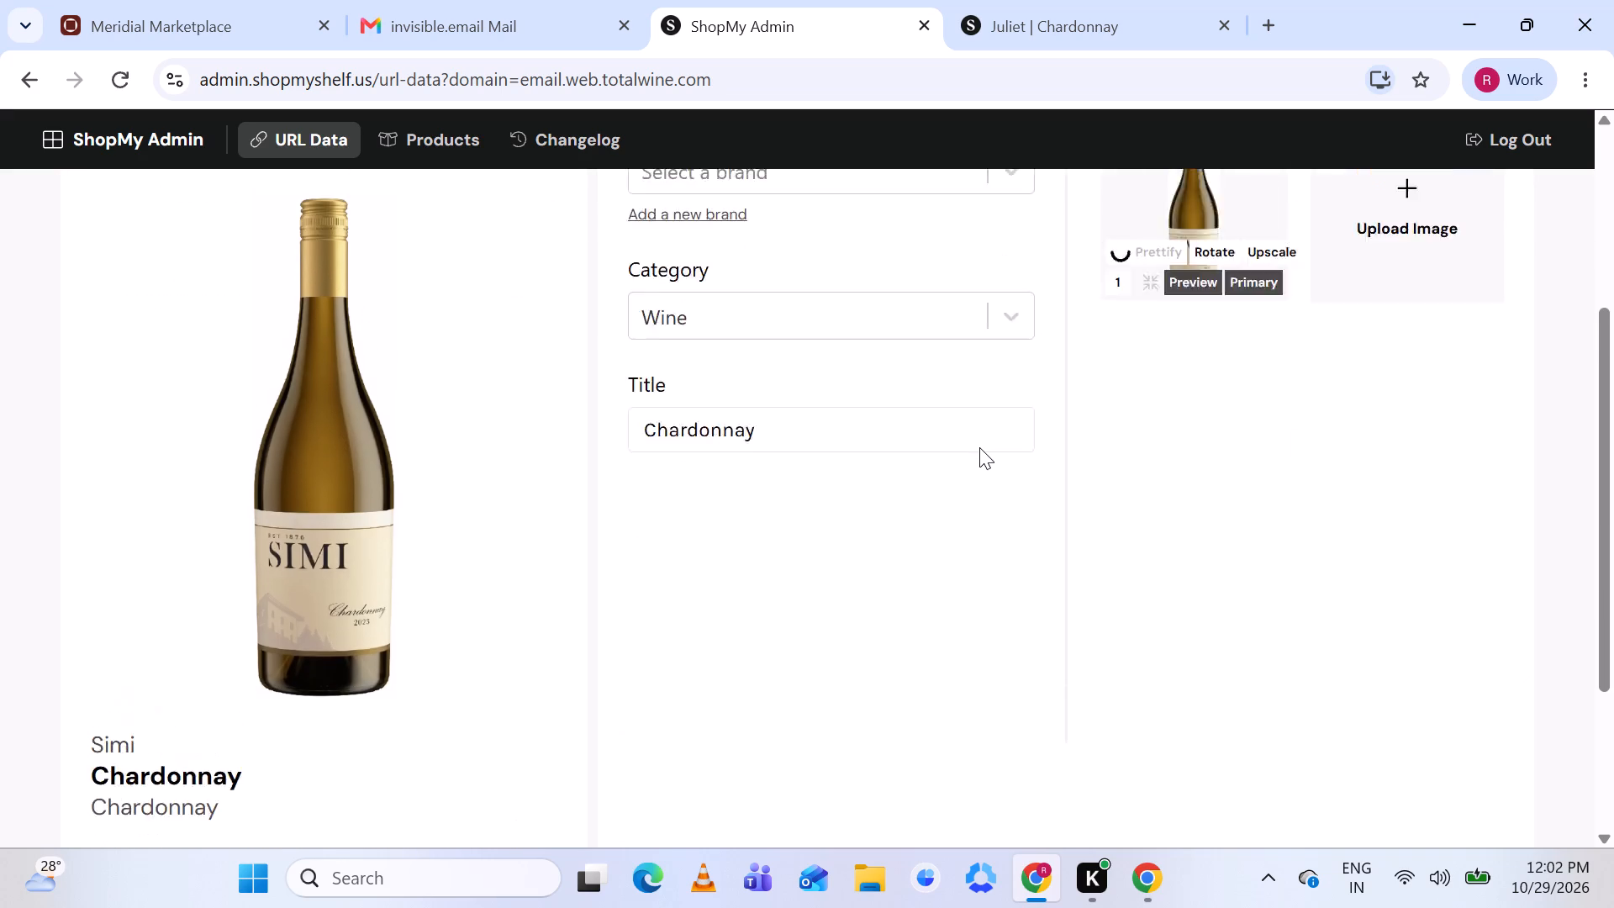
scroll(979, 447, "up", 1)
scroll(979, 447, "down", 3)
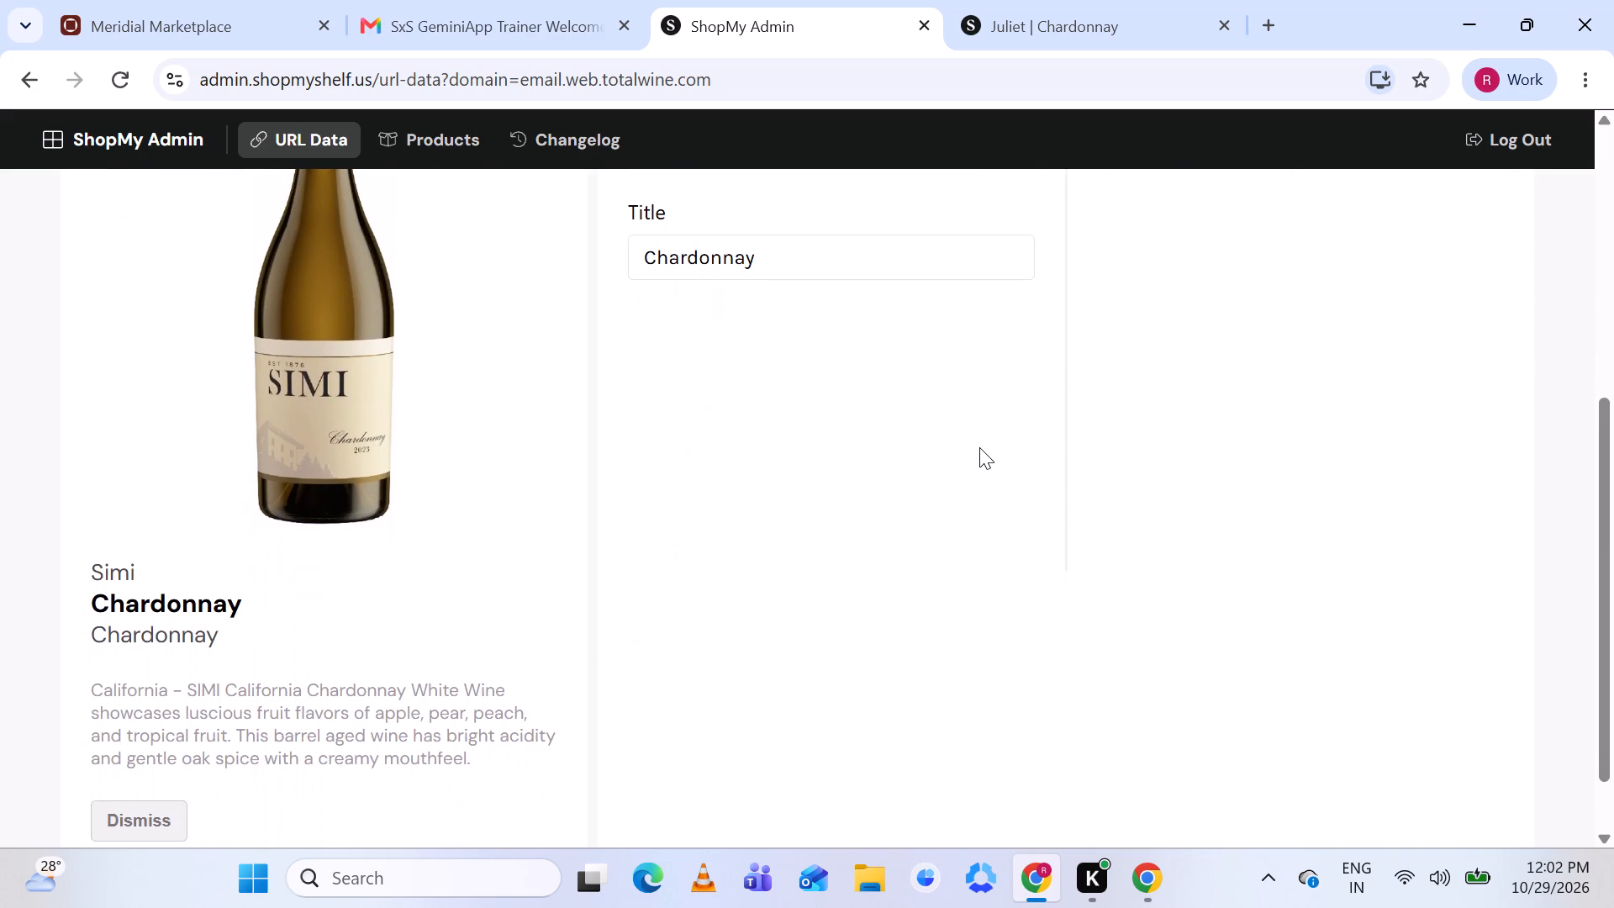
scroll(979, 447, "up", 2)
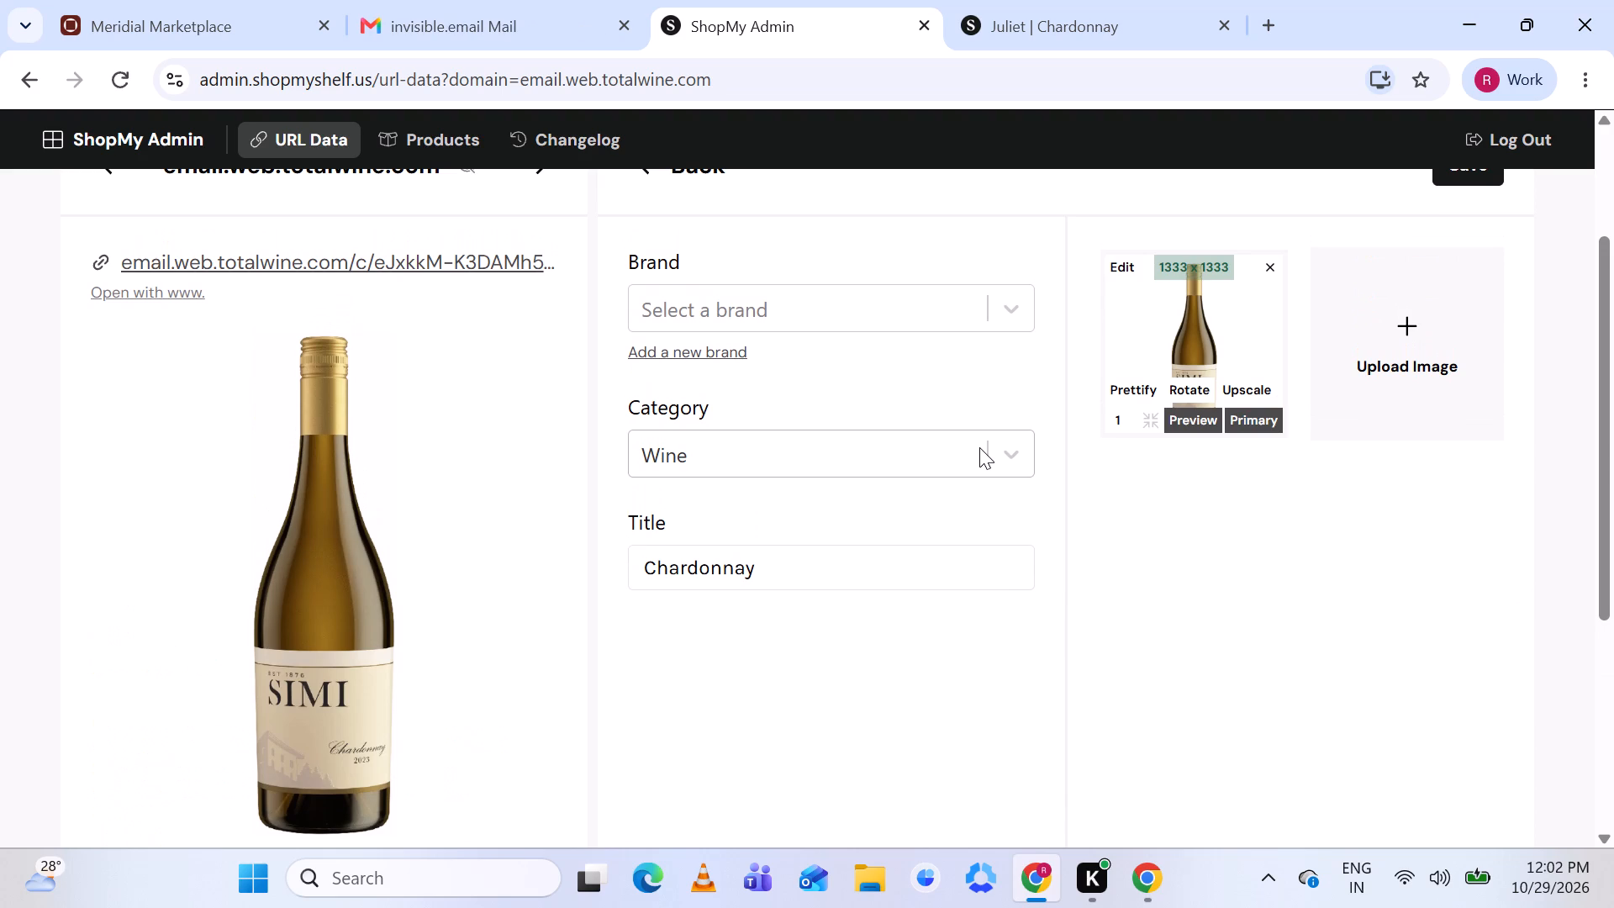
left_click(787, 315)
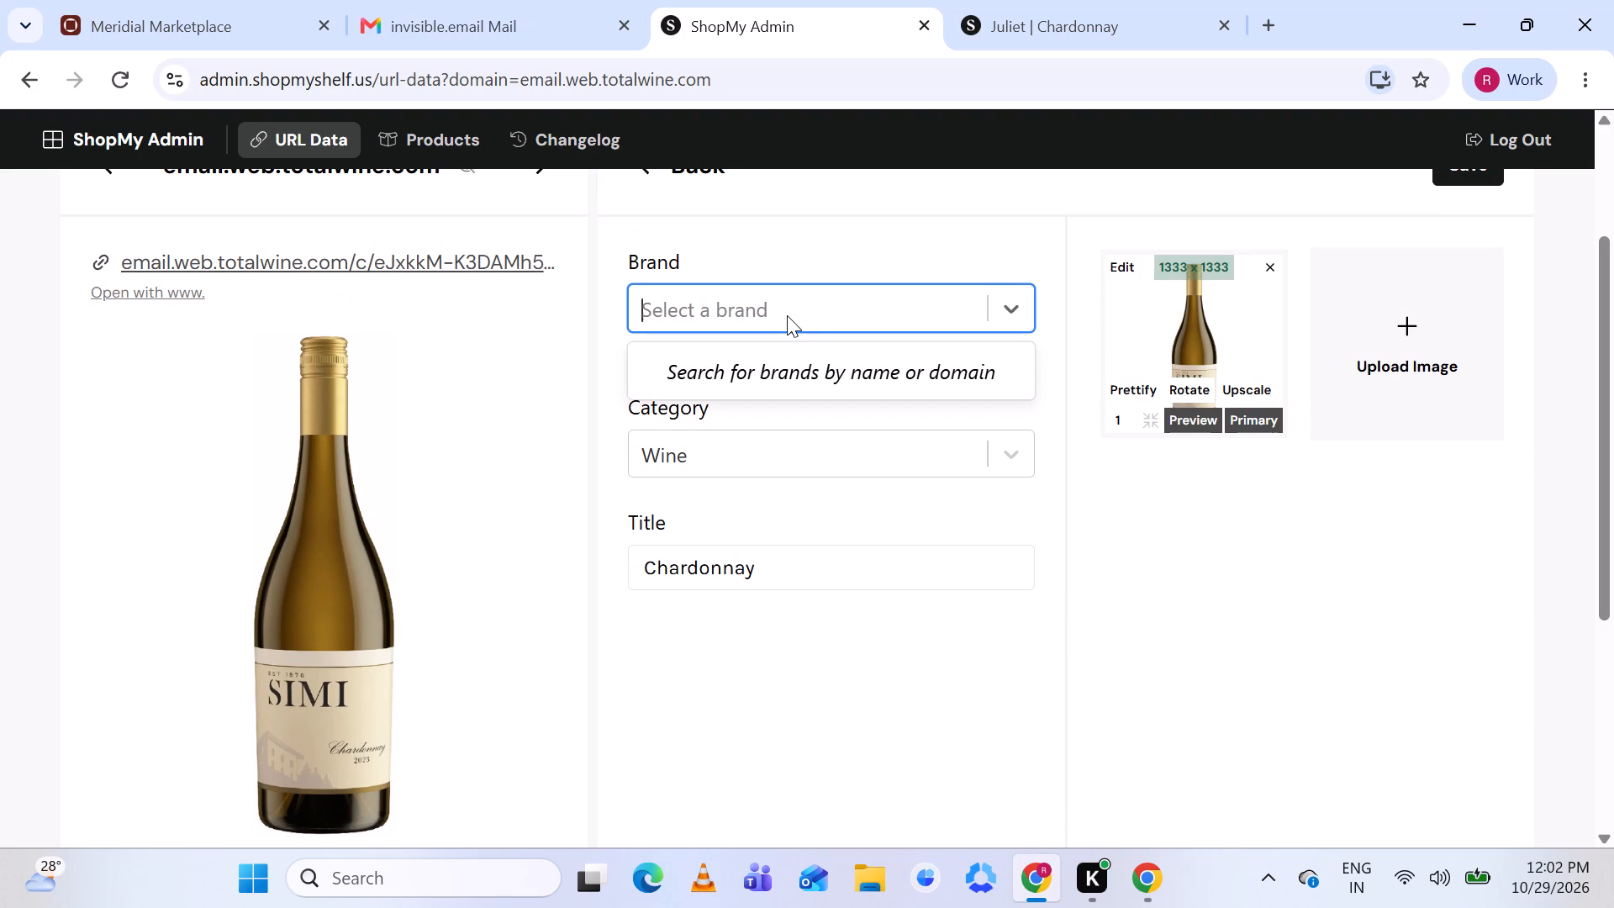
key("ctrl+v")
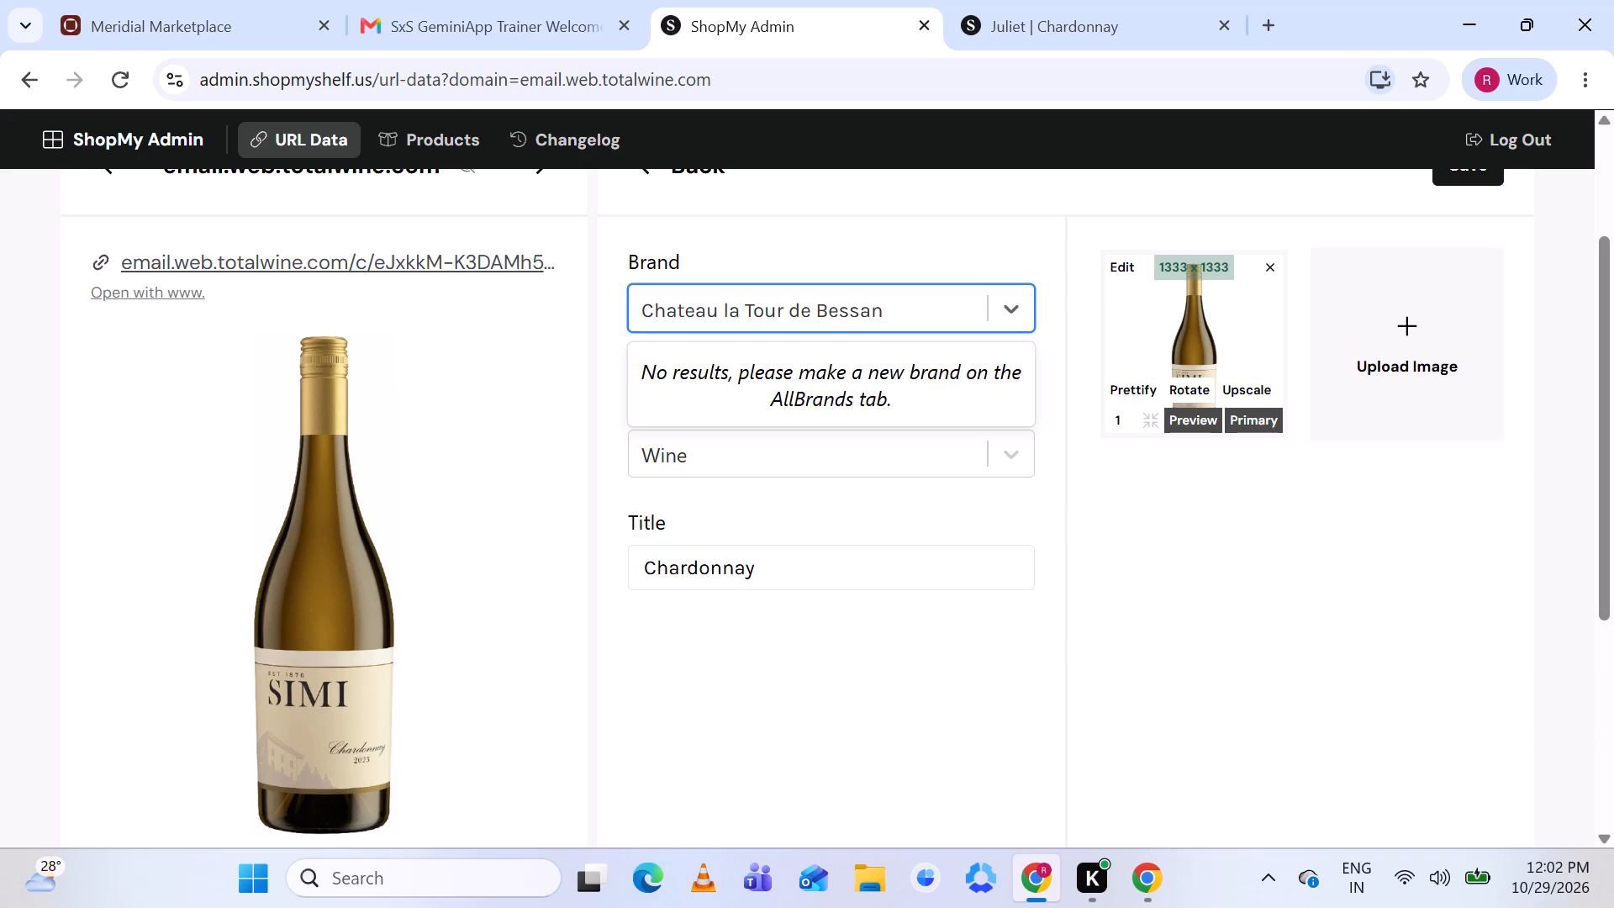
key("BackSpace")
Copy the brand name Simi from the listing and look it up among the existing brands.
scroll(127, 547, "down", 4)
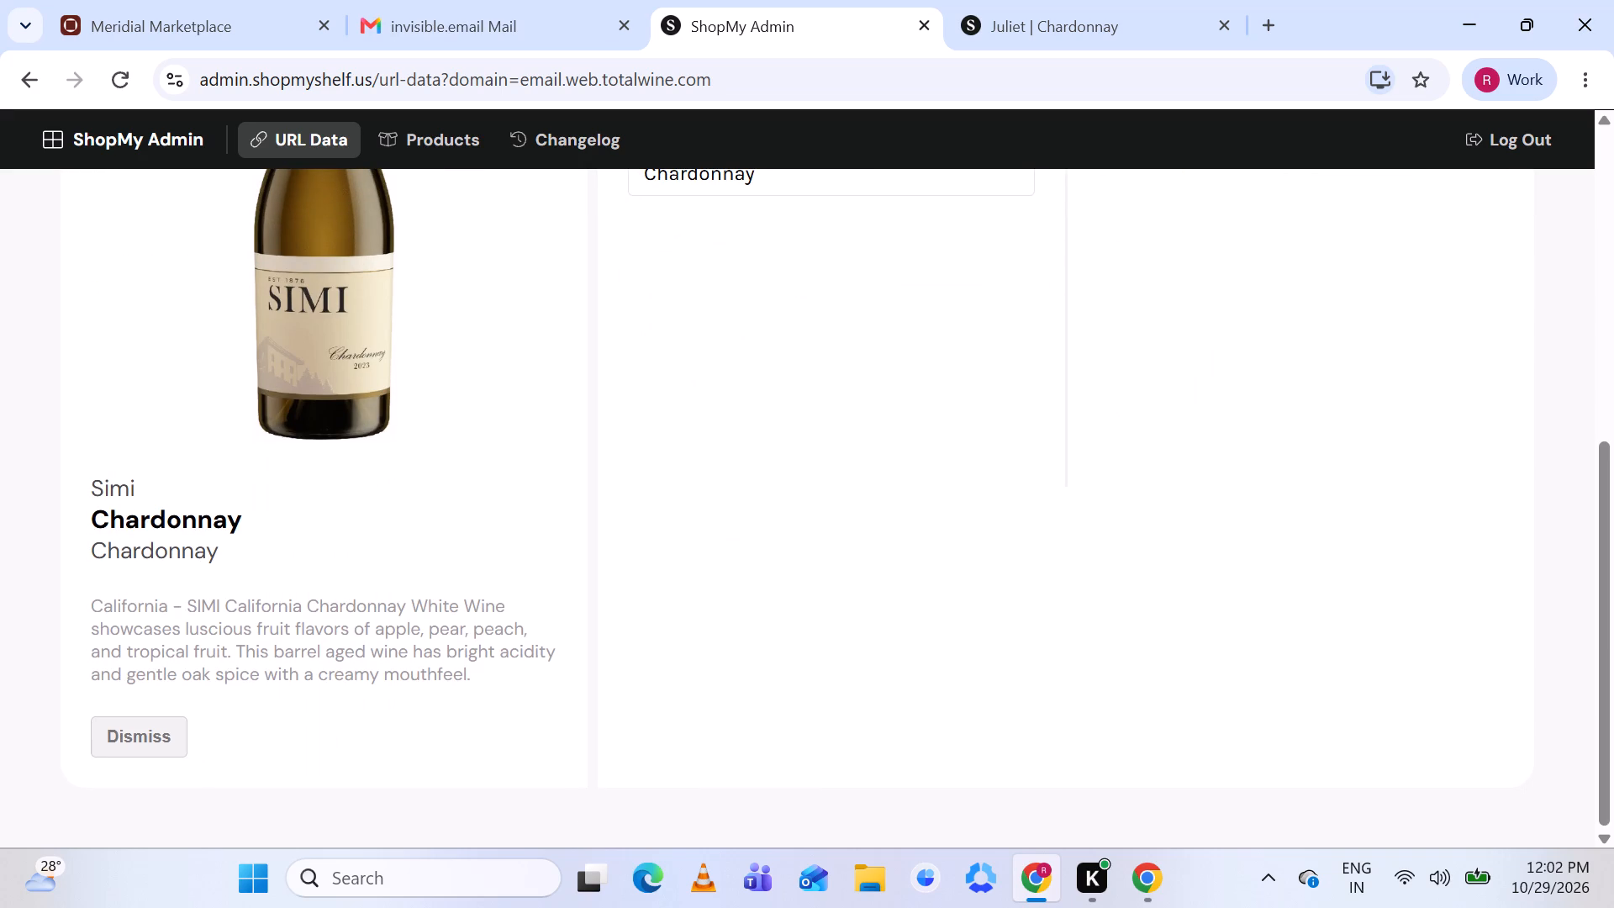
left_click_drag(96, 483, 135, 478)
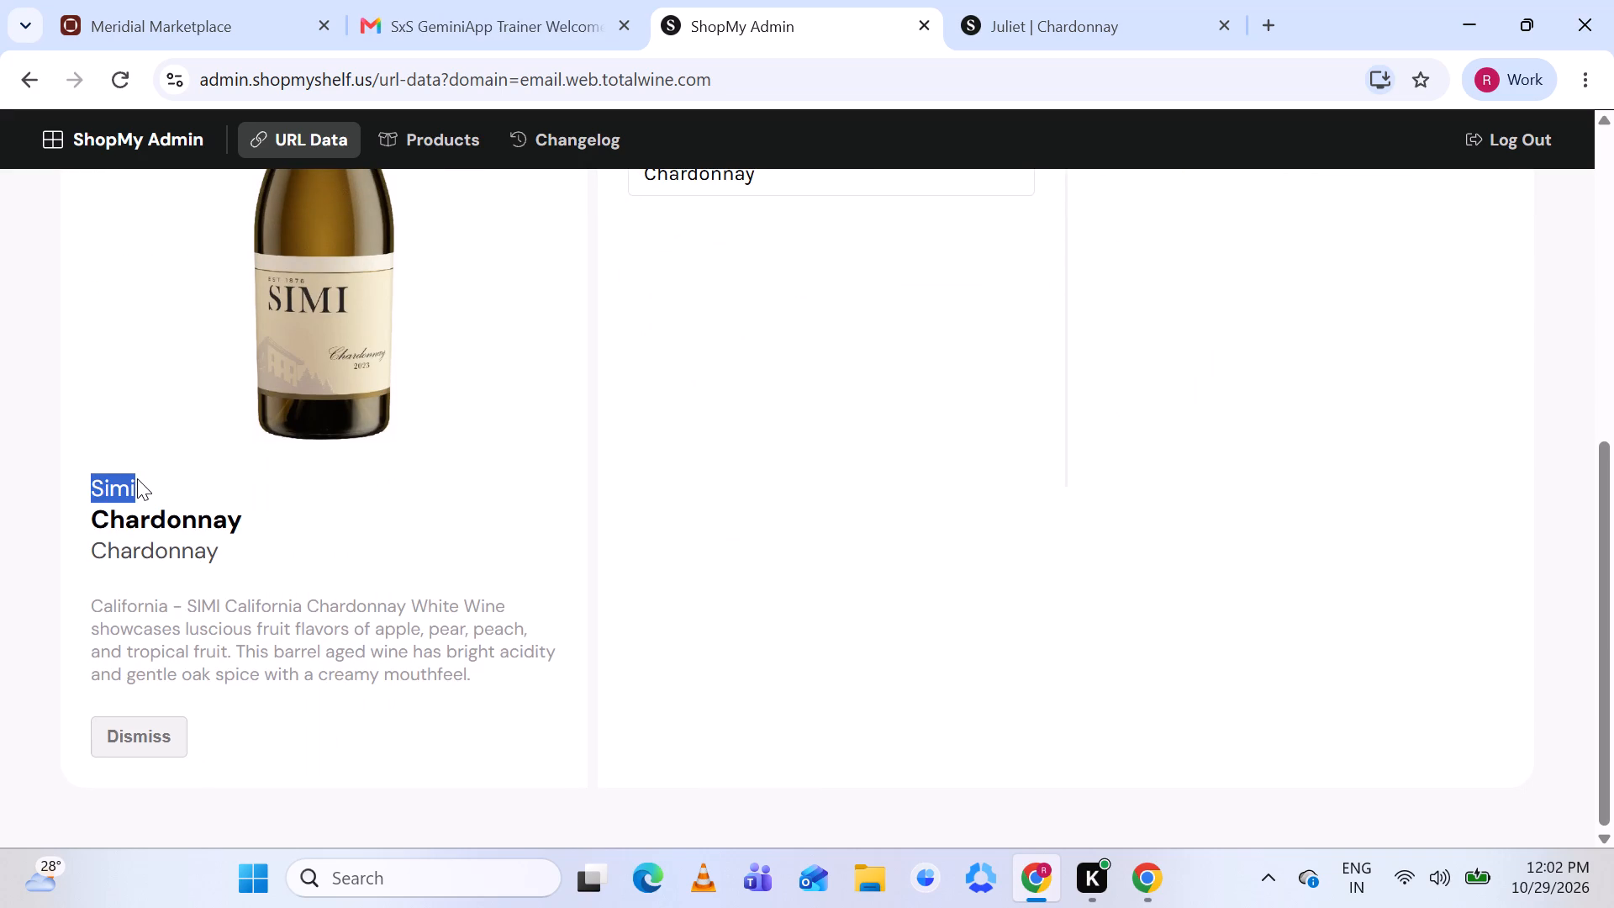
key("ctrl+c")
scroll(686, 240, "up", 3)
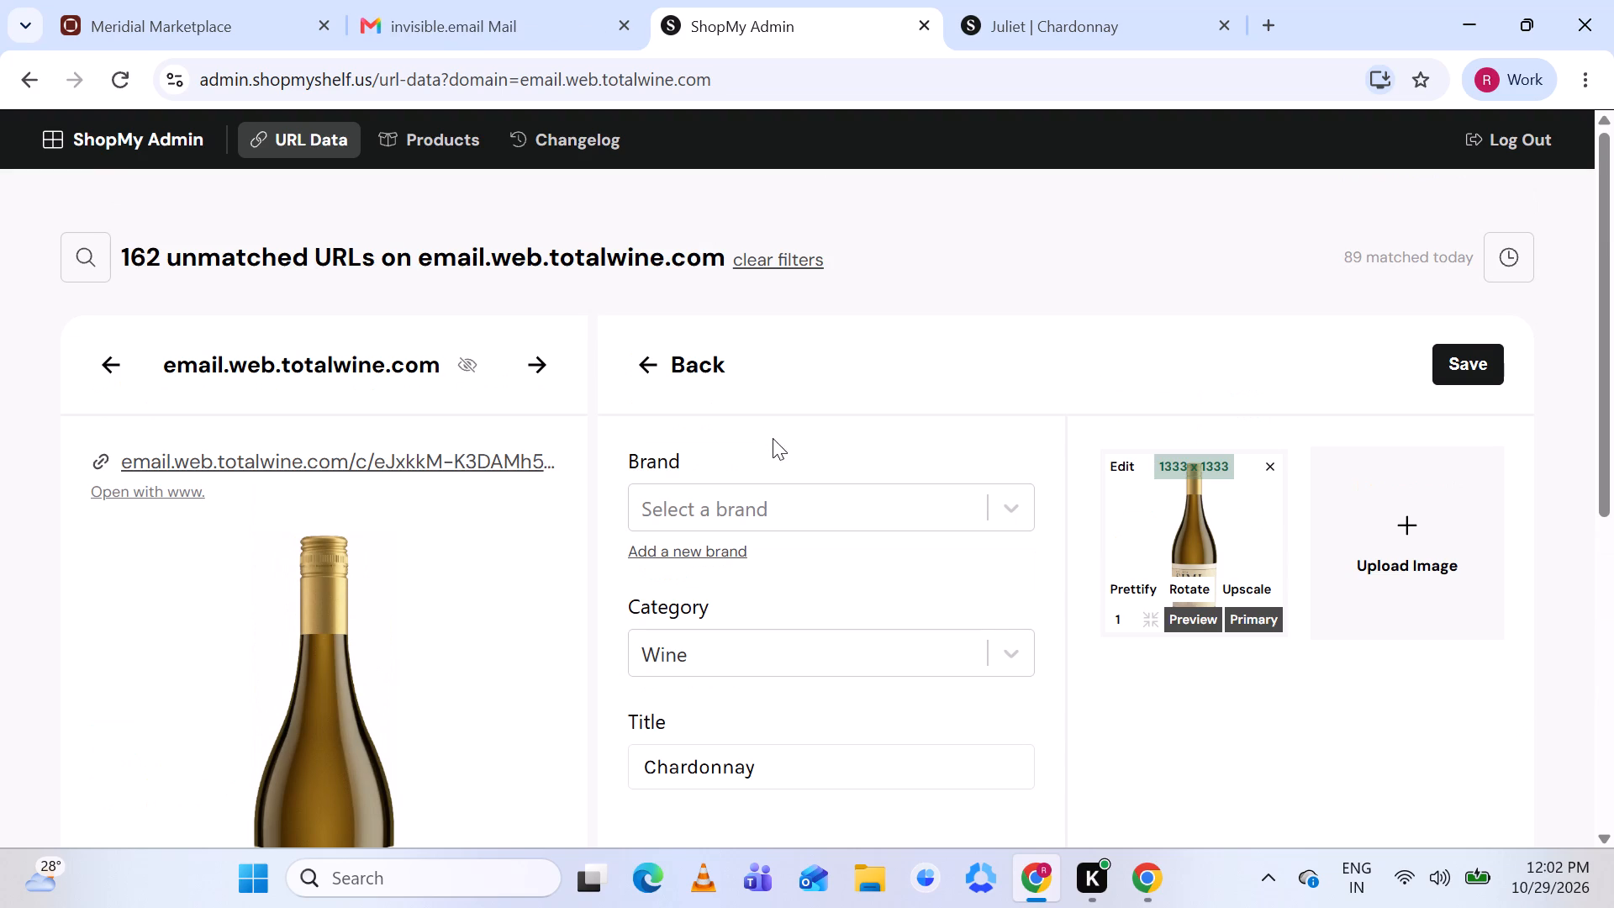
left_click(743, 502)
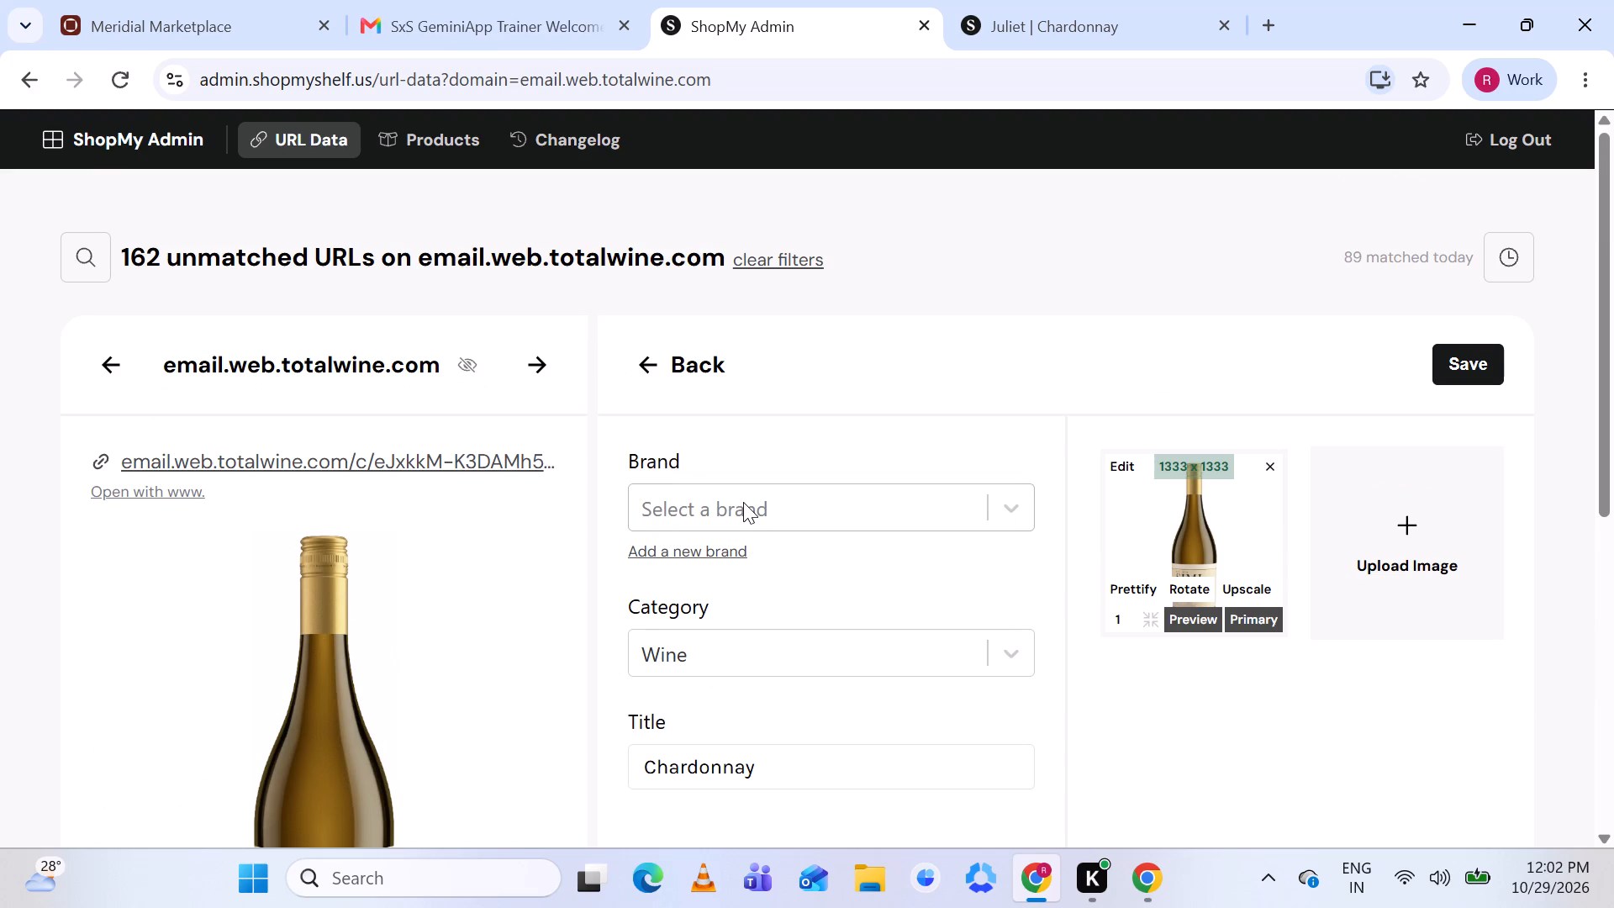
key("ctrl+v")
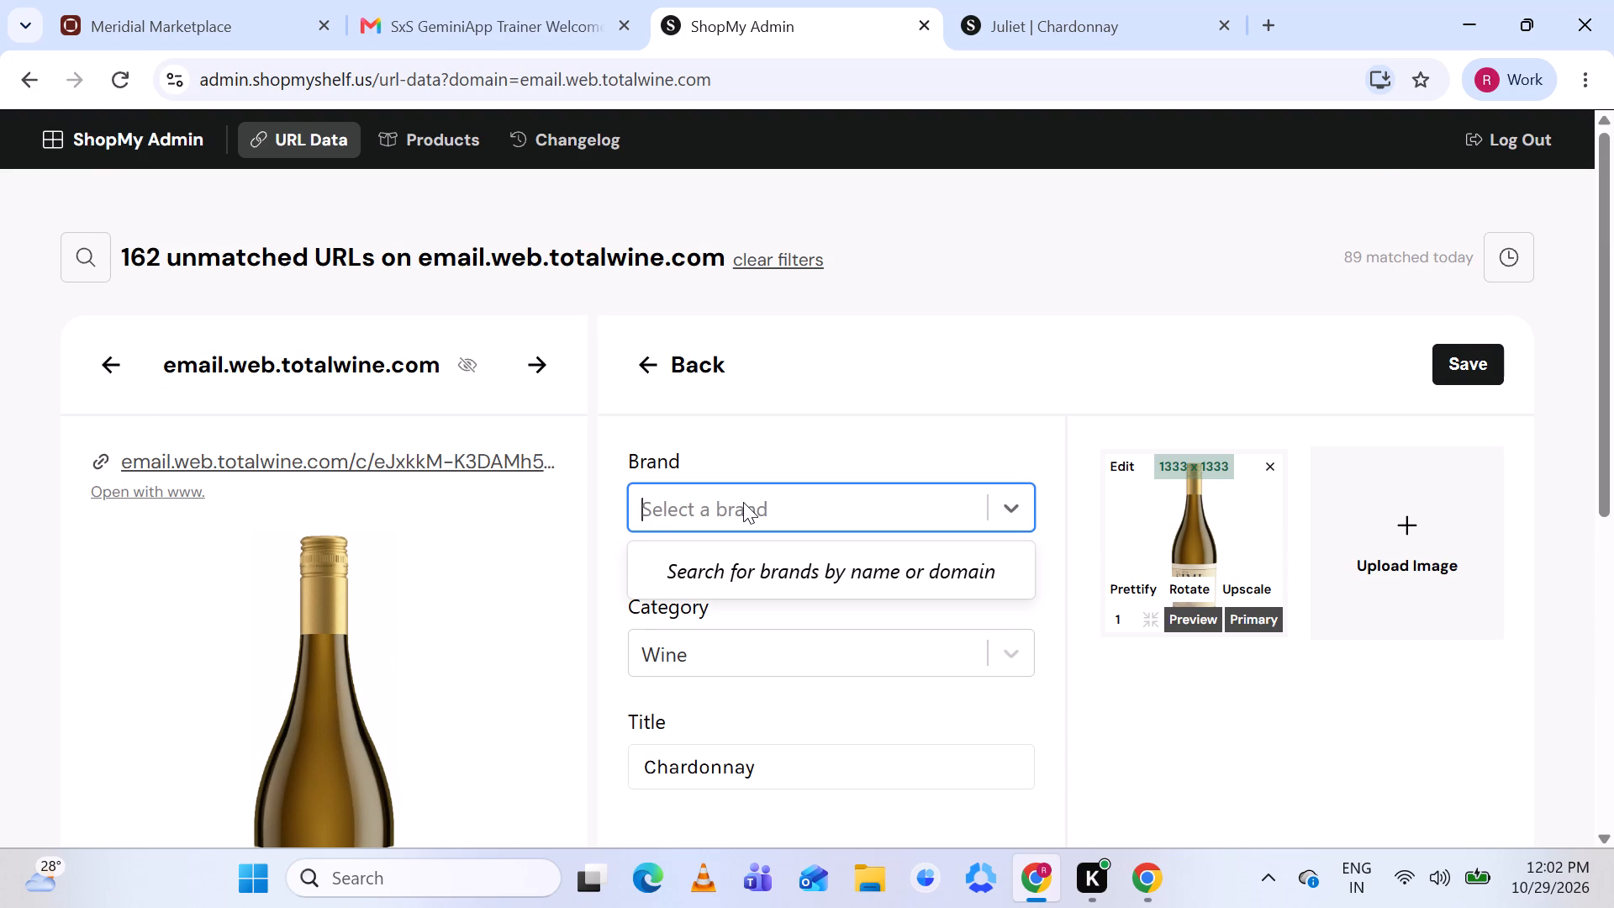
scroll(821, 502, "down", 1)
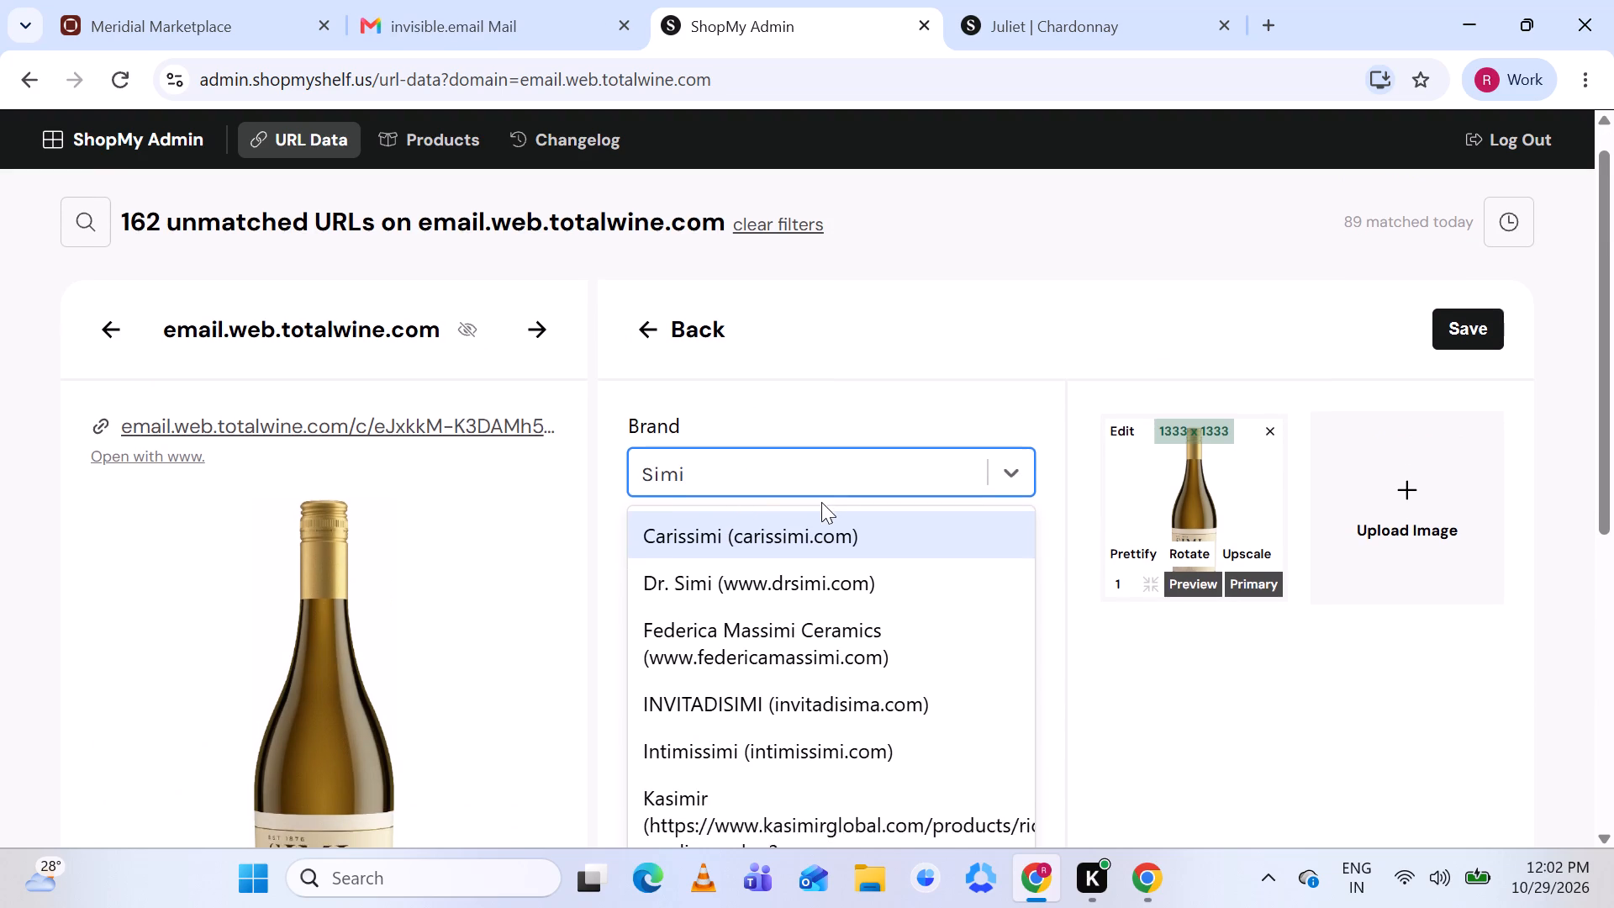
scroll(821, 502, "down", 2)
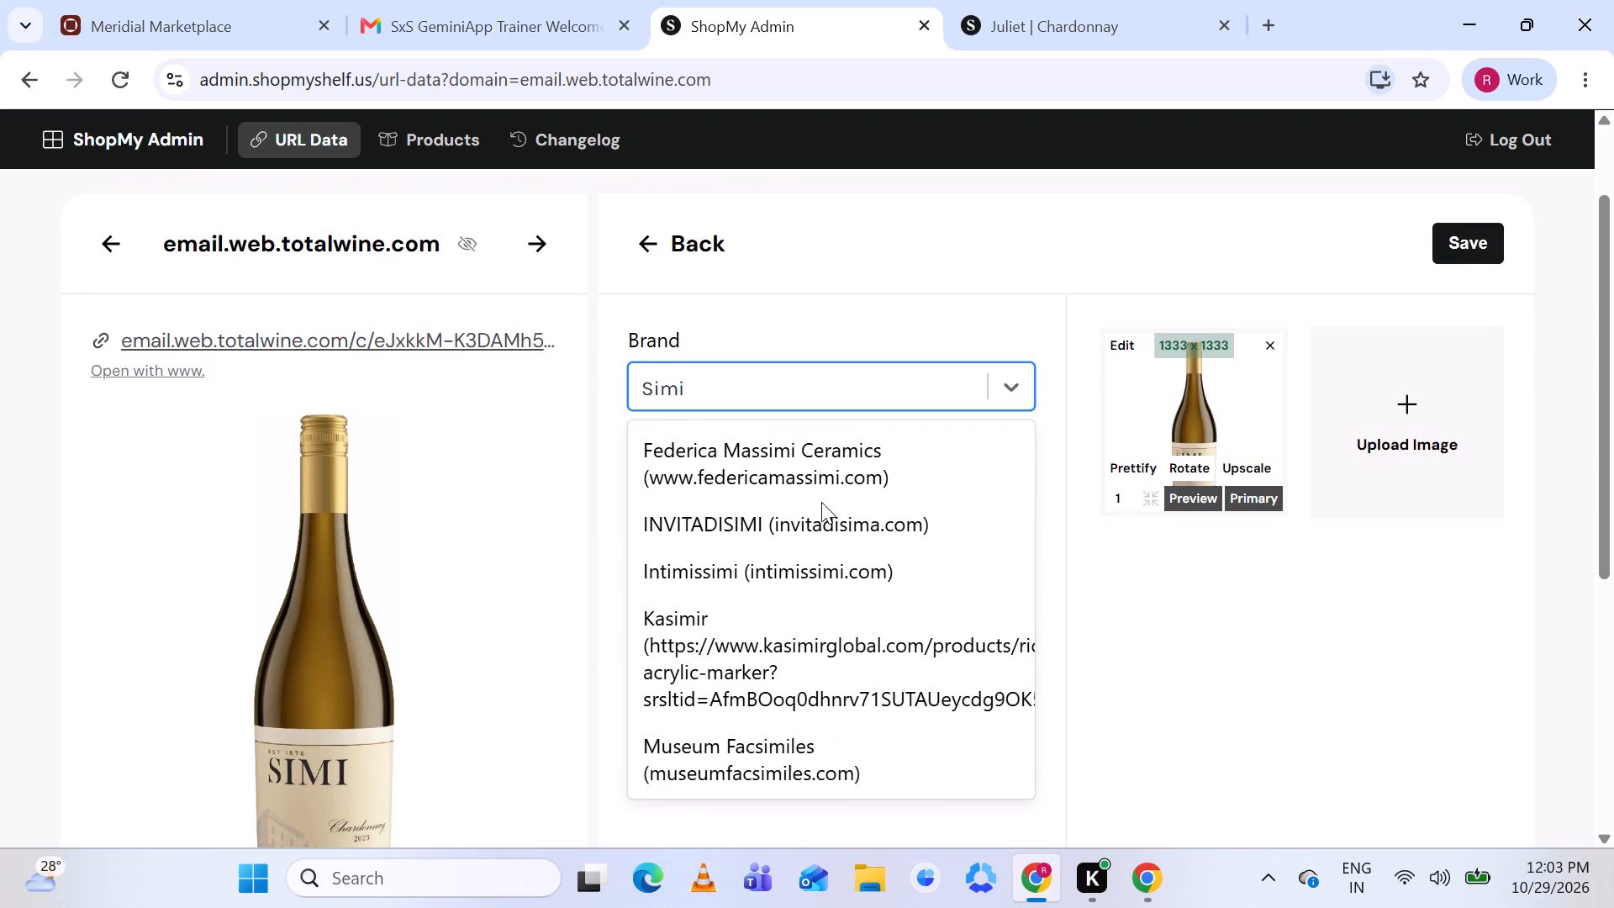
scroll(821, 502, "down", 1)
scroll(821, 502, "up", 3)
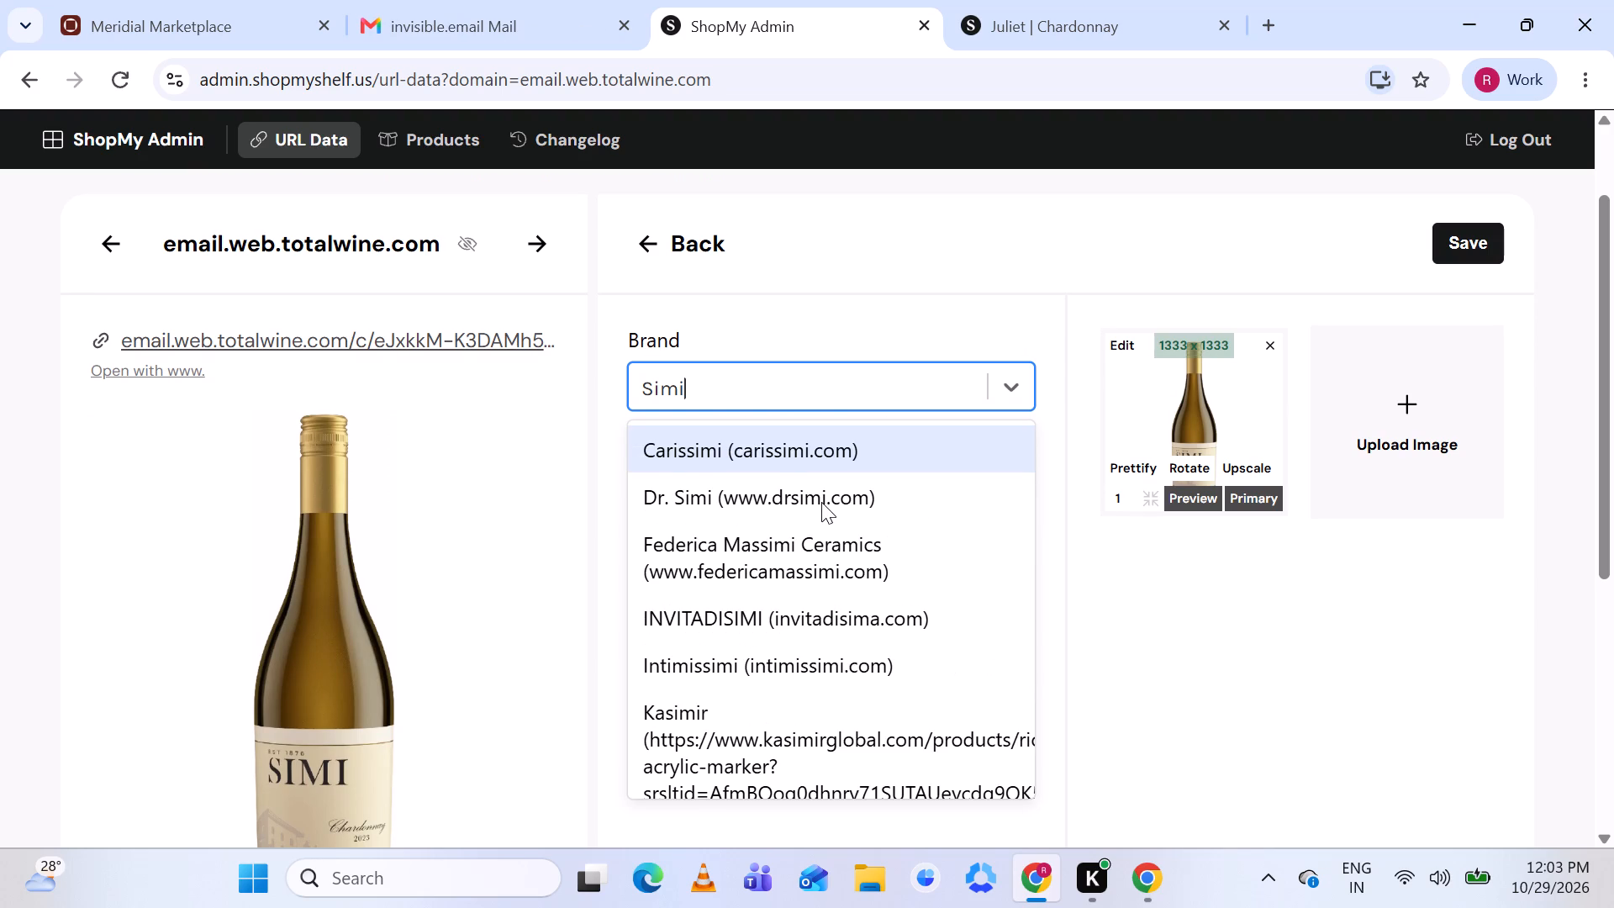
scroll(821, 502, "down", 2)
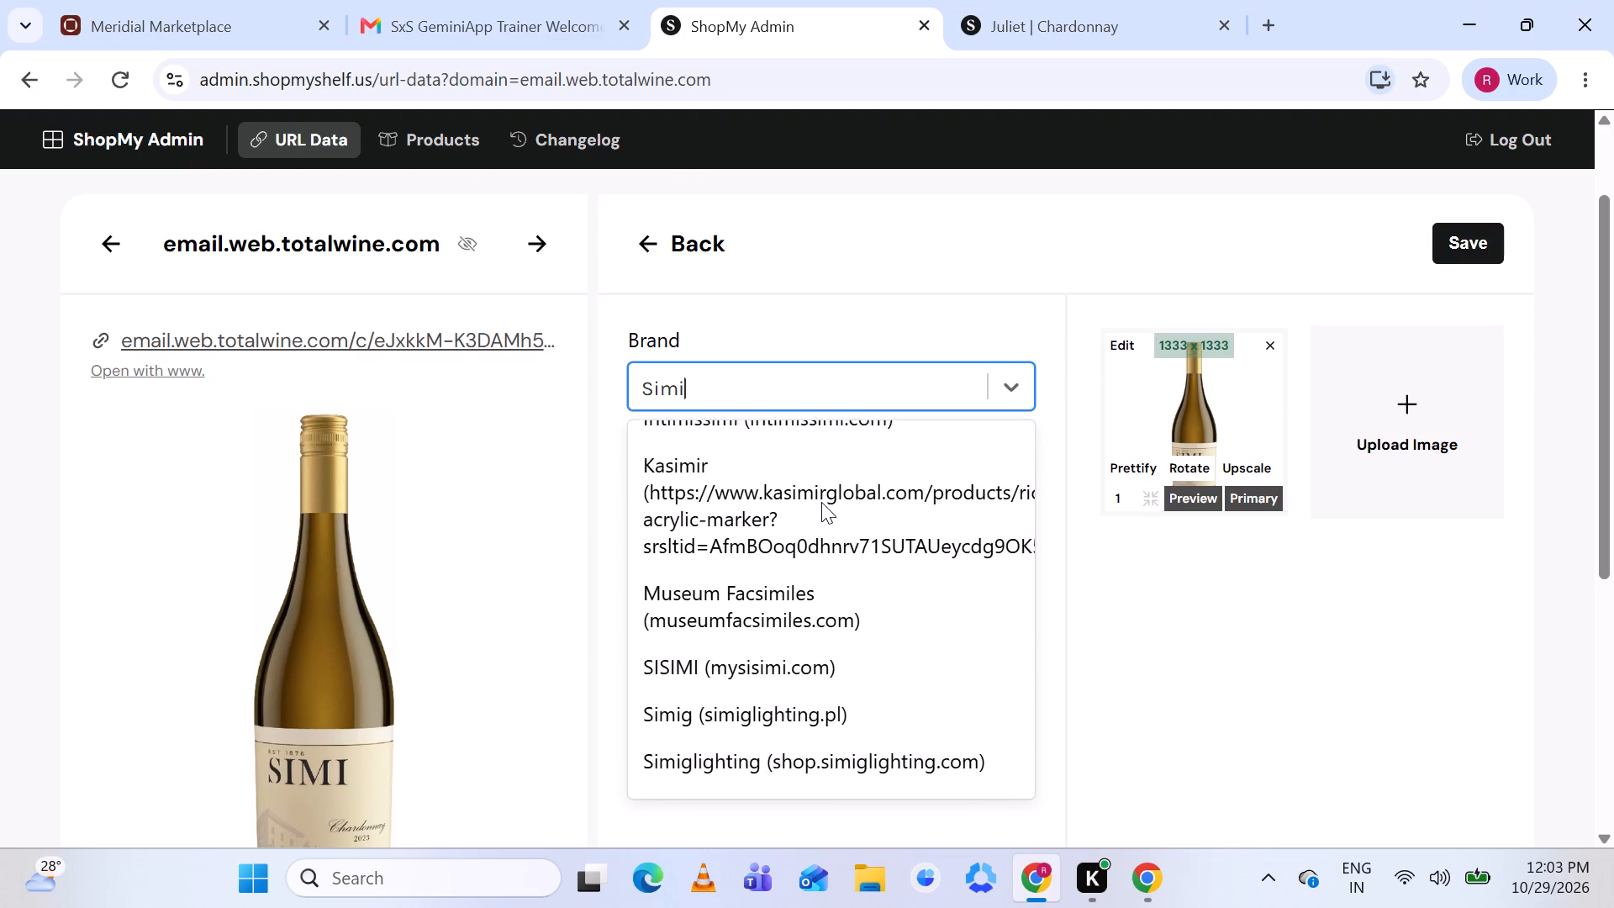
scroll(821, 502, "down", 4)
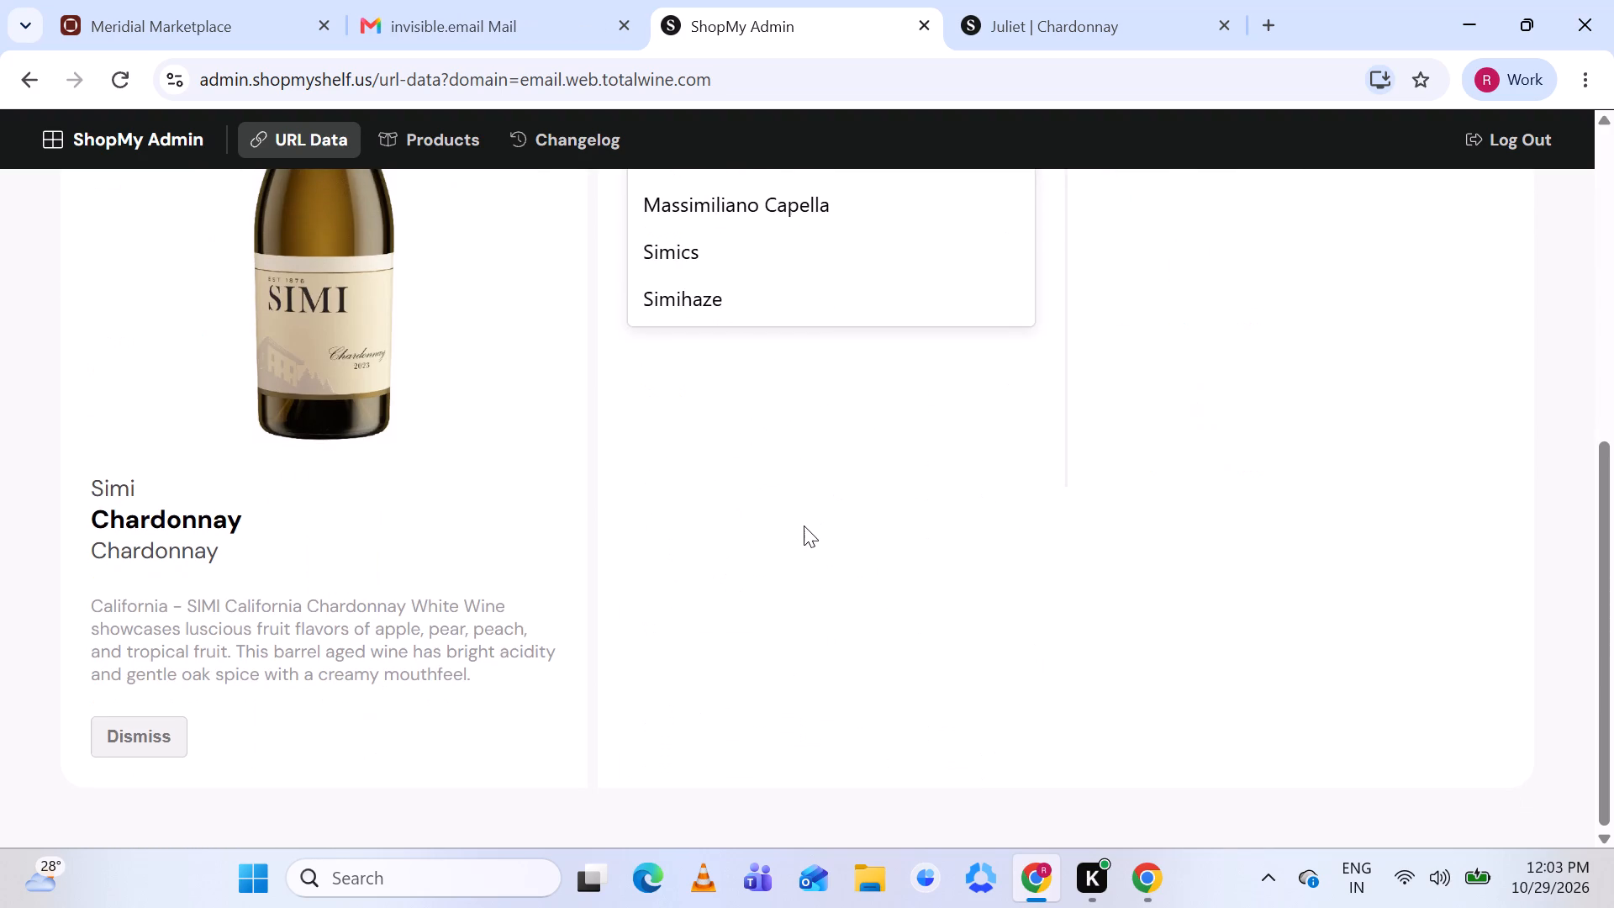
Add a new brand named Simi, leaving its domain, logo, industry and departments blank.
left_click(804, 525)
scroll(804, 525, "up", 3)
left_click(694, 462)
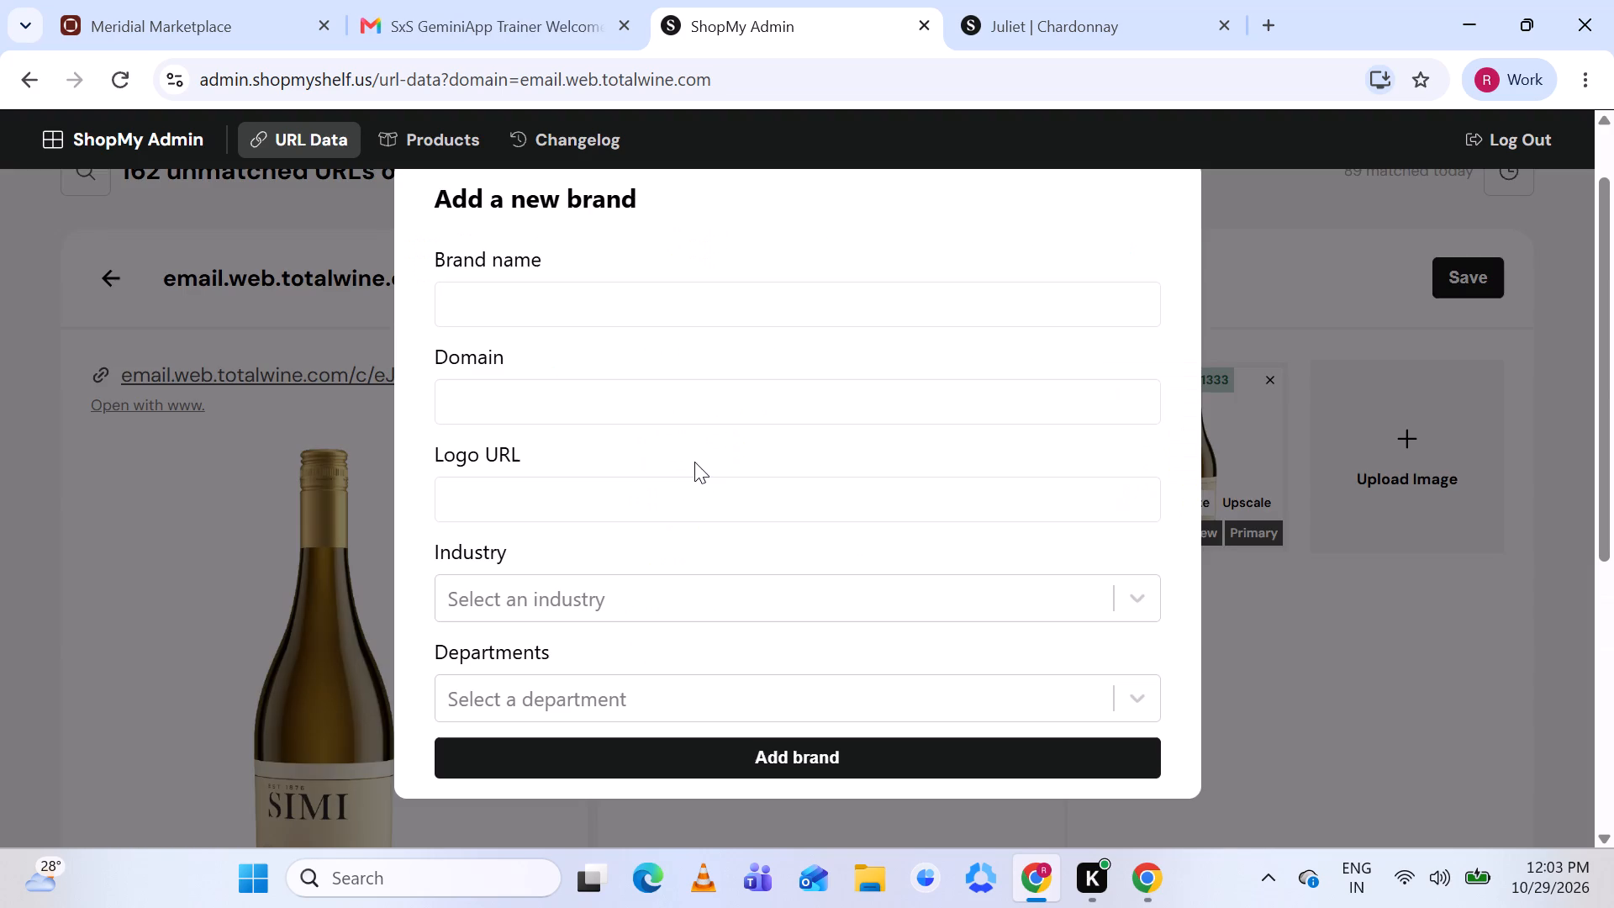
left_click(709, 304)
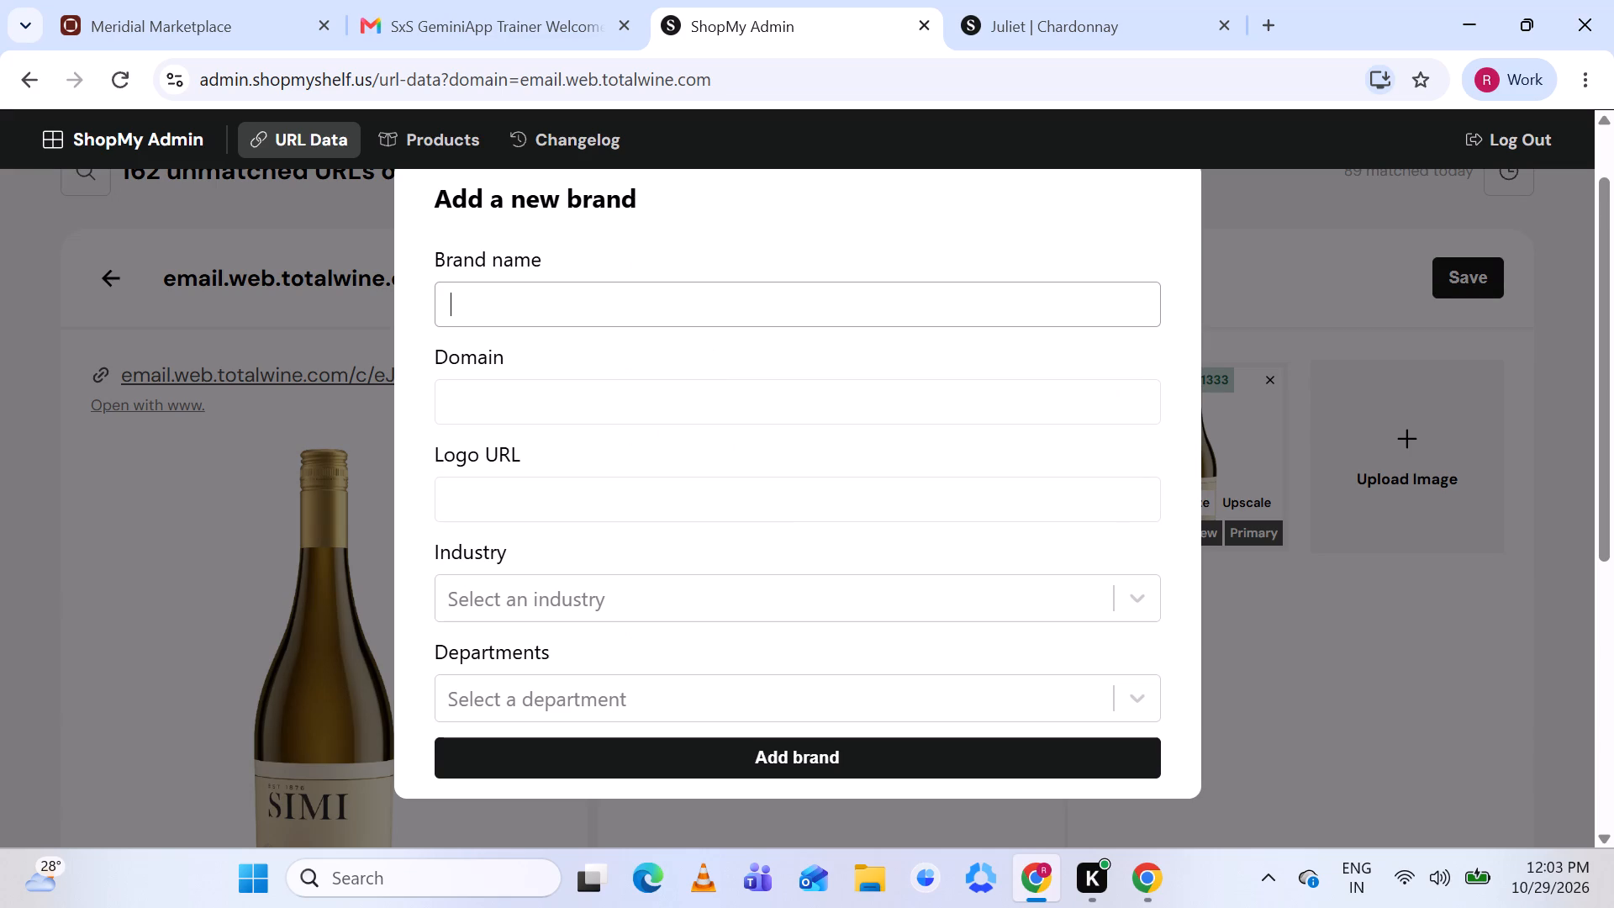
key("ctrl+v")
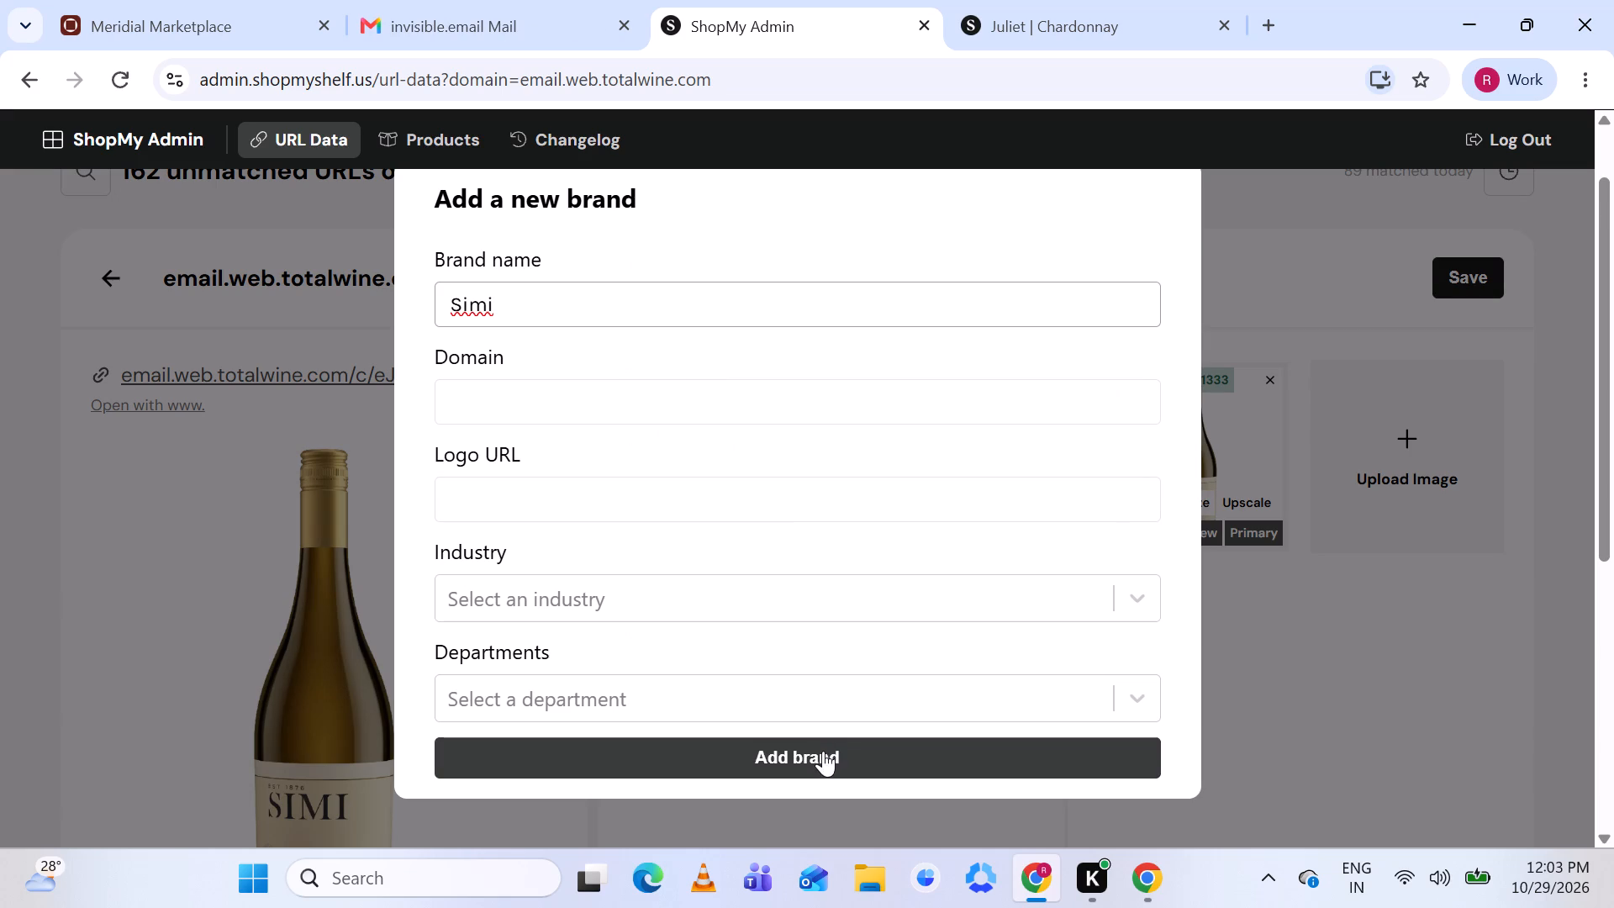
scroll(834, 609, "down", 2)
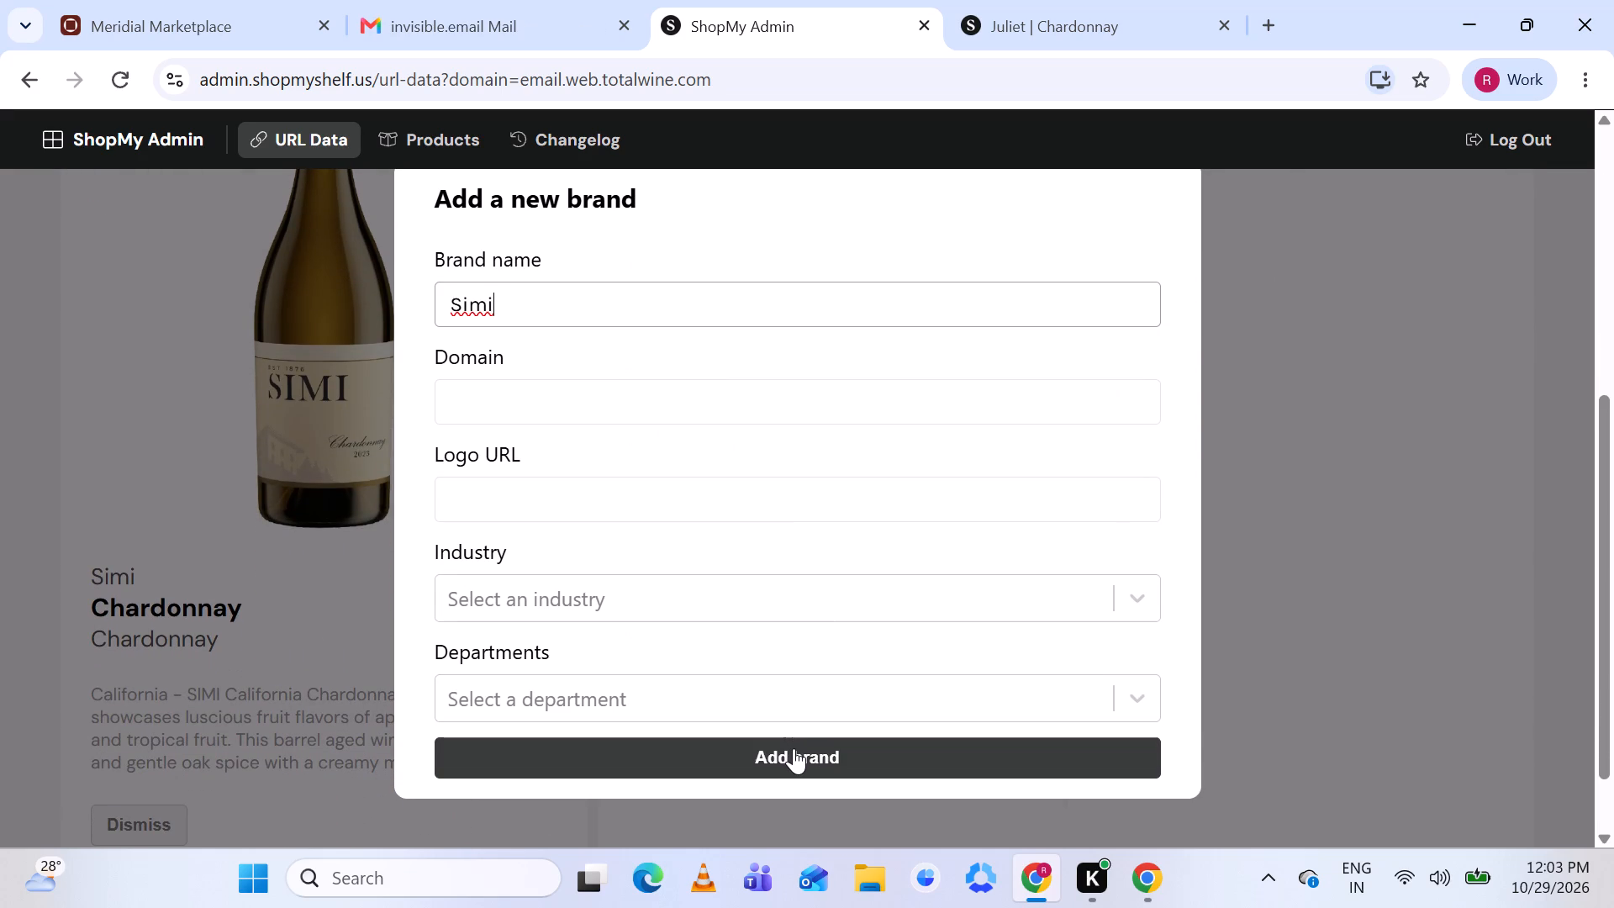
left_click(790, 754)
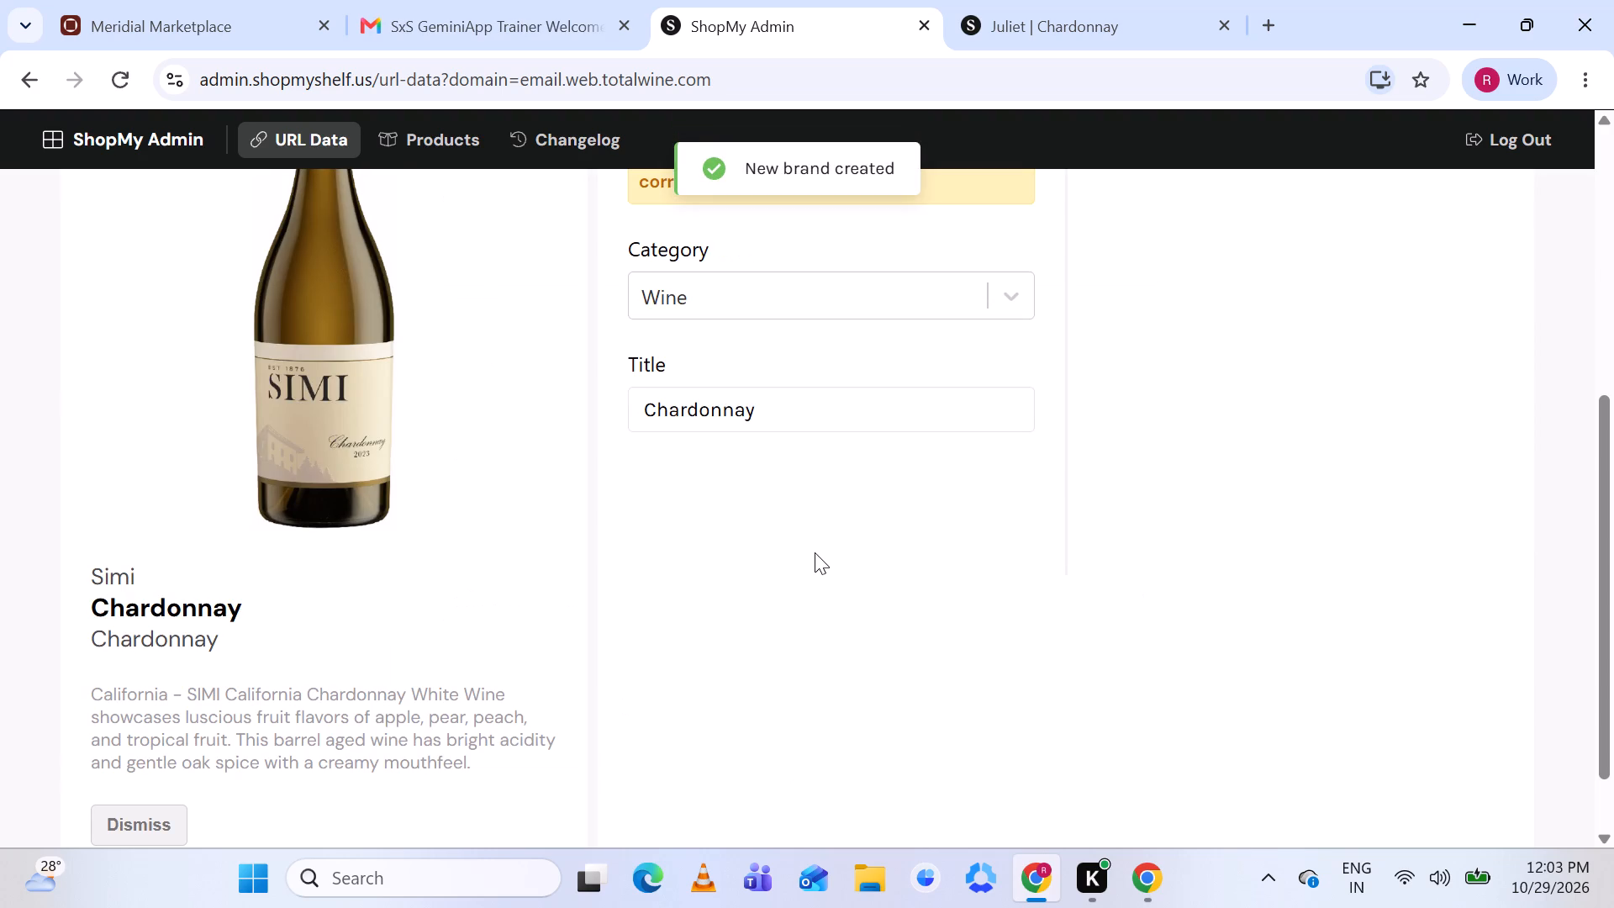
Check the Simi Chardonnay product's details against the listing and save it in the Wine category.
scroll(815, 552, "up", 1)
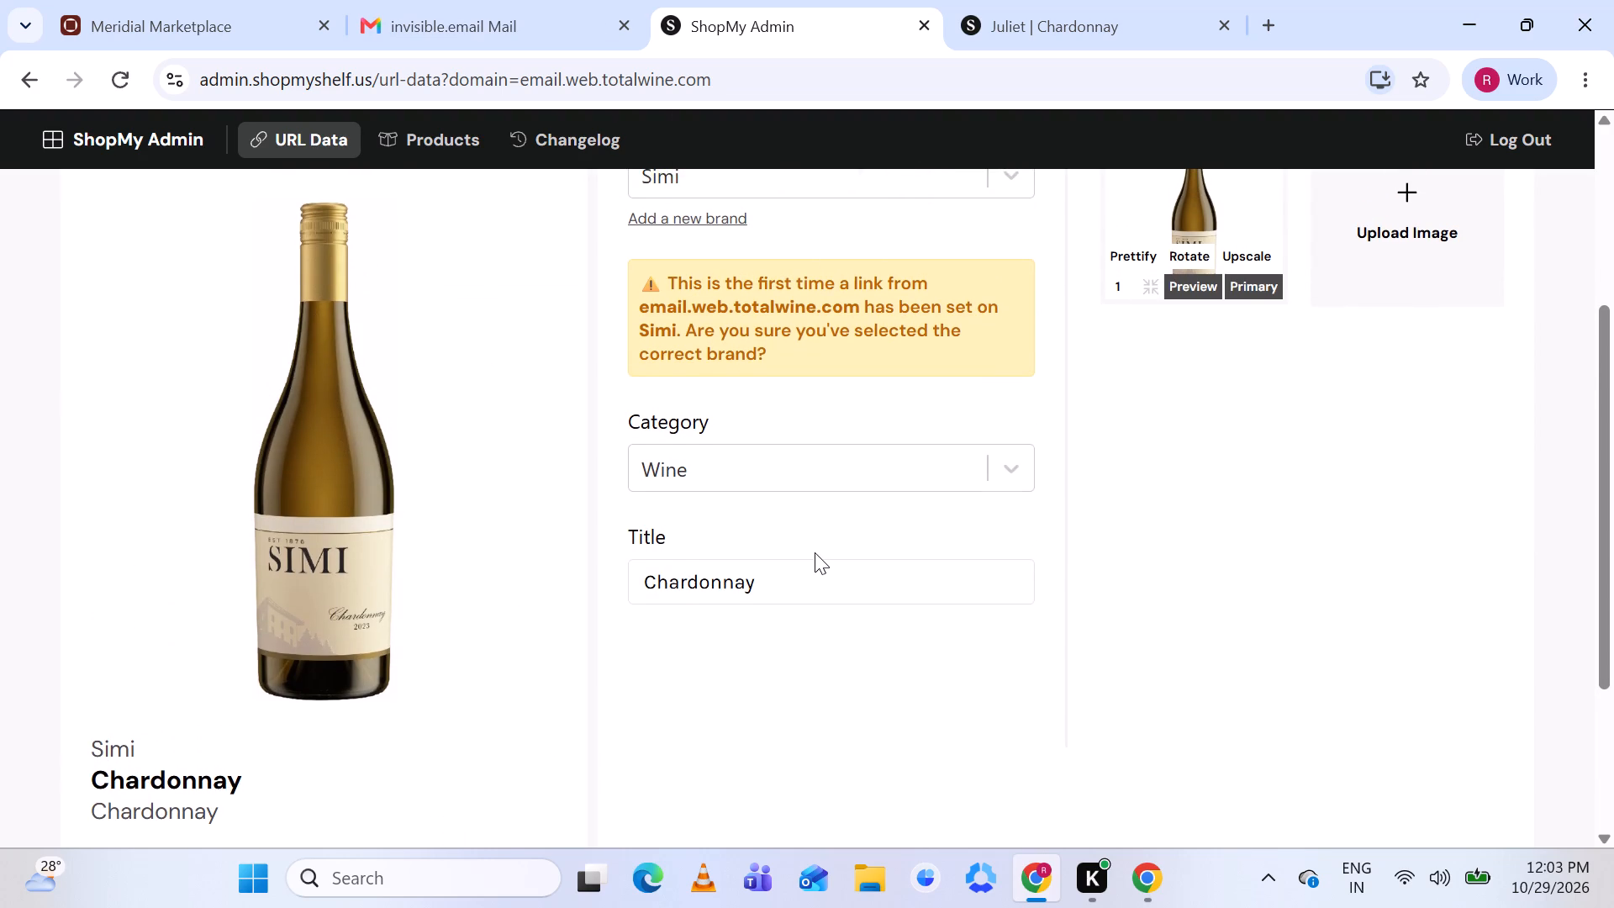
scroll(815, 552, "down", 1)
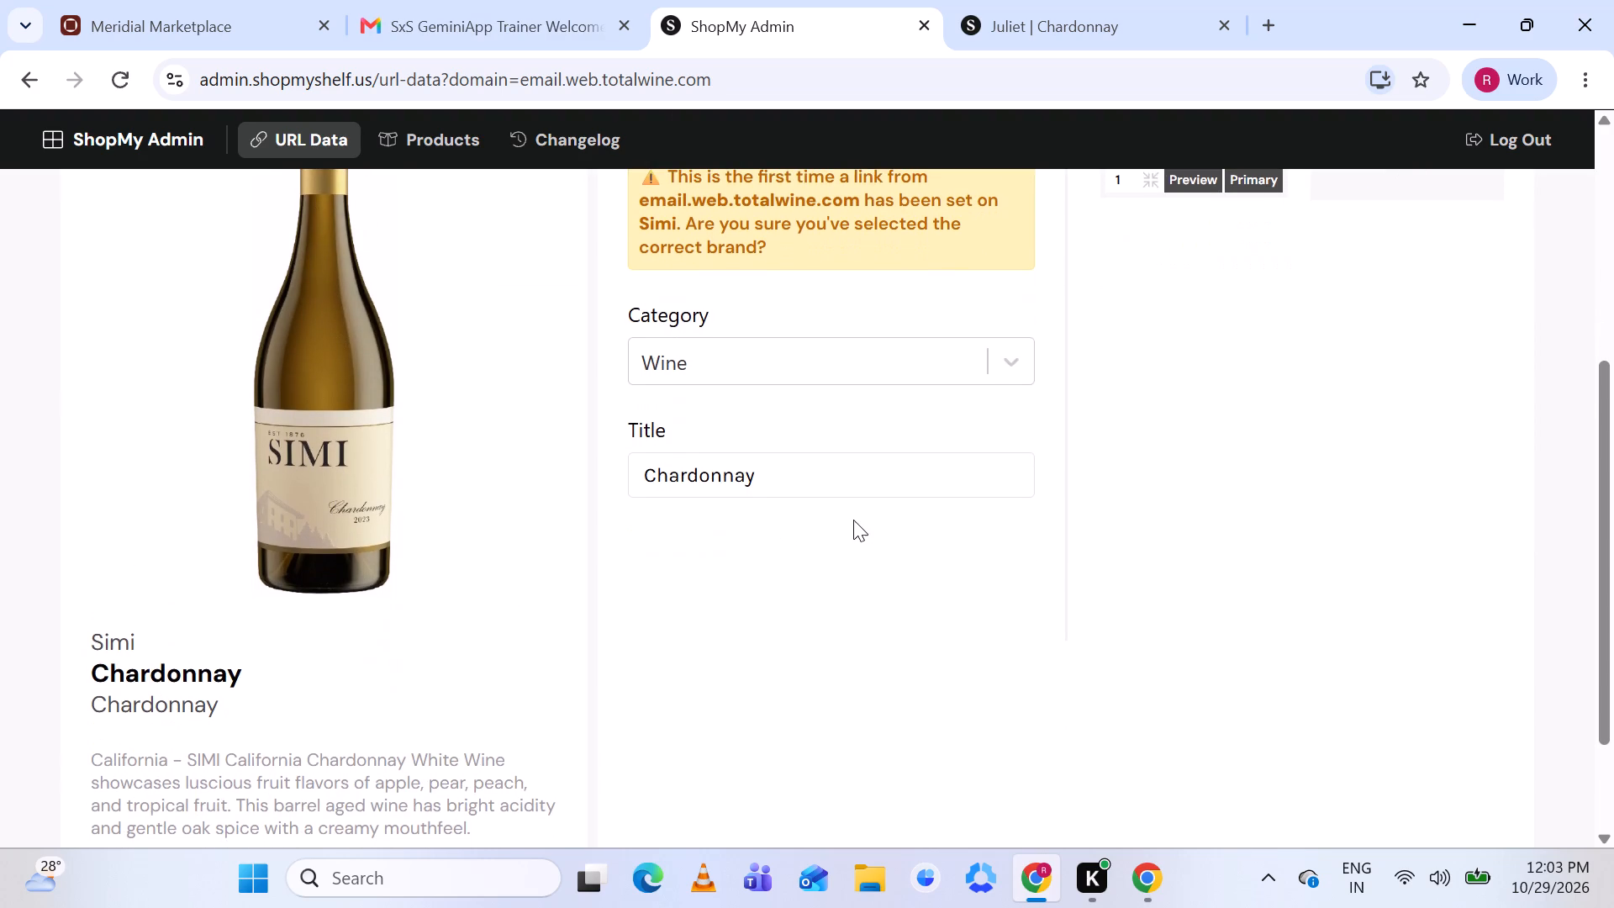
scroll(853, 520, "up", 2)
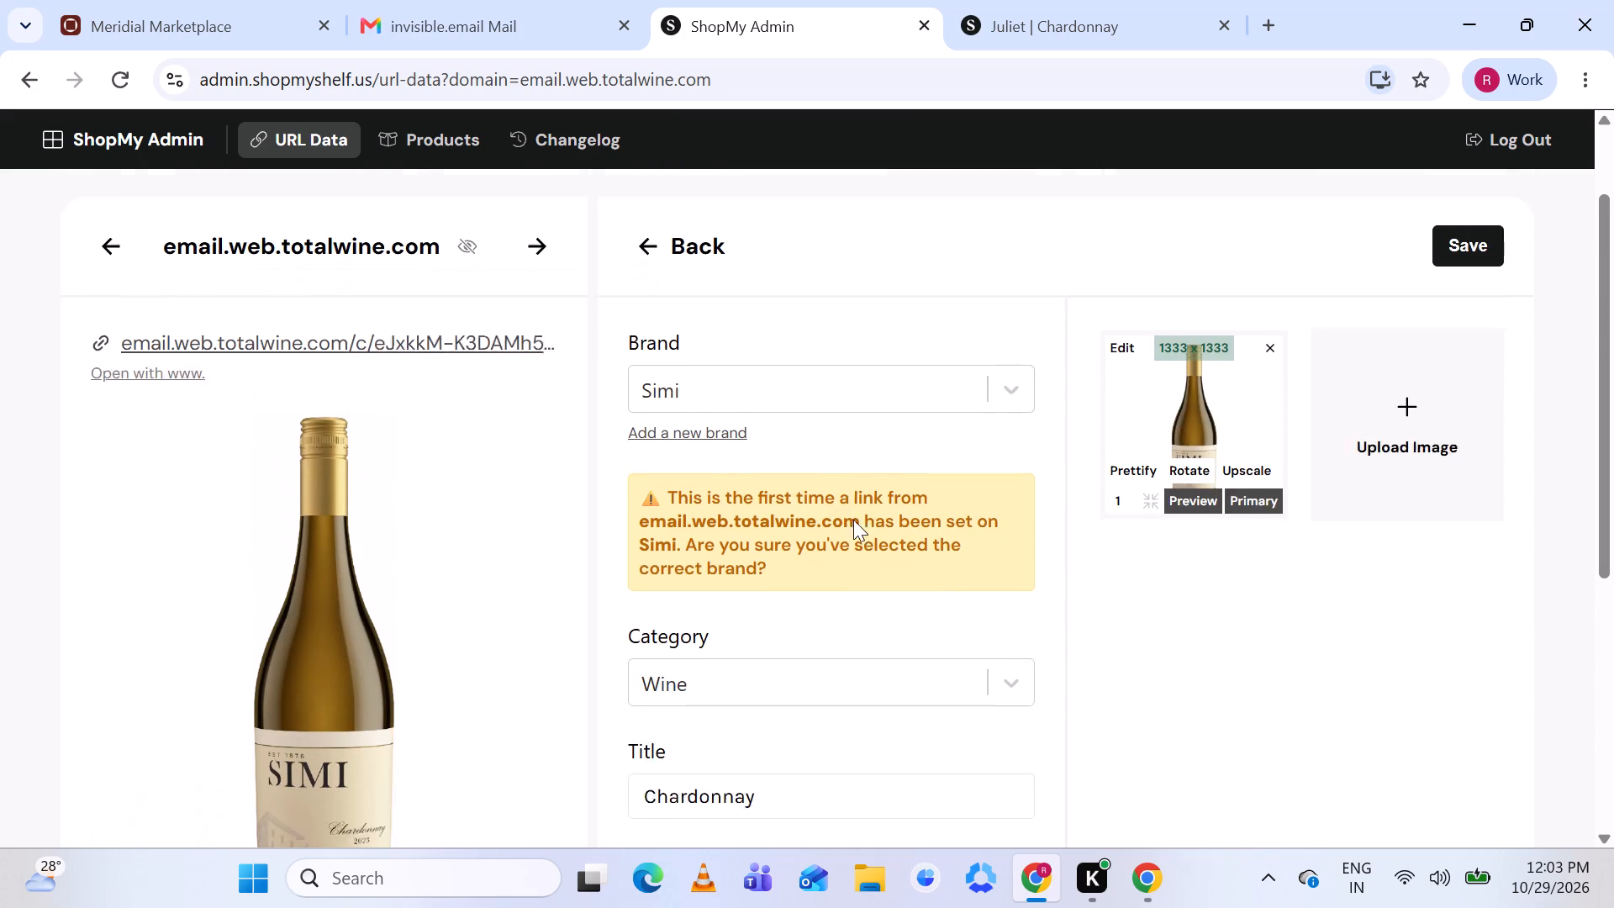
left_click(1451, 284)
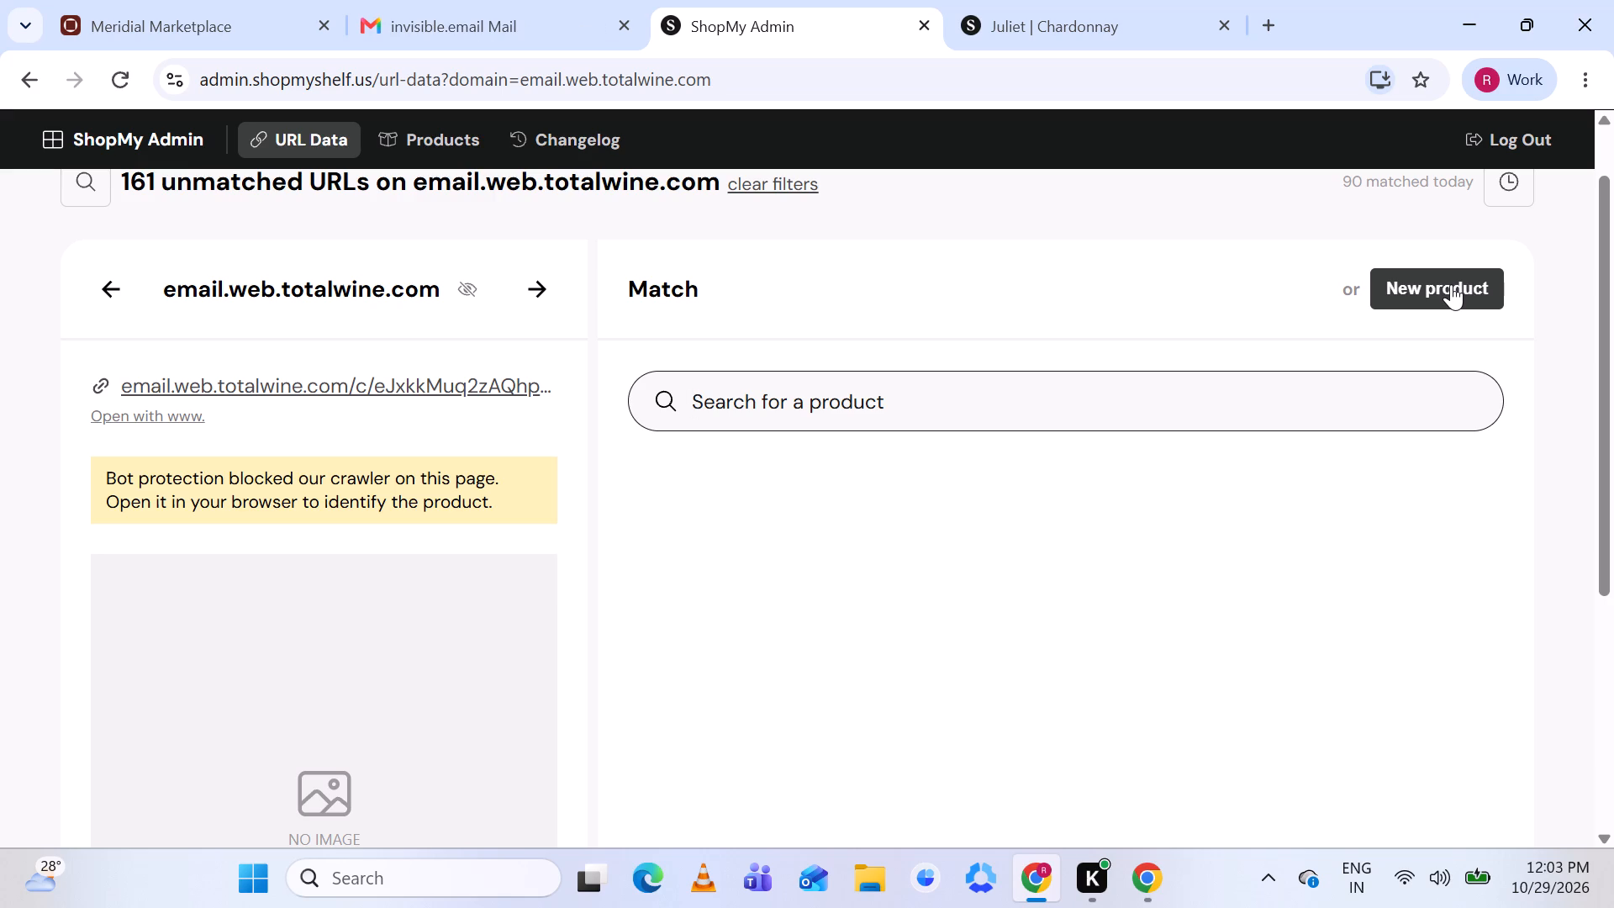
Skip the bot-blocked URL that has no image and go on to the following unmatched URL.
scroll(1063, 436, "down", 1)
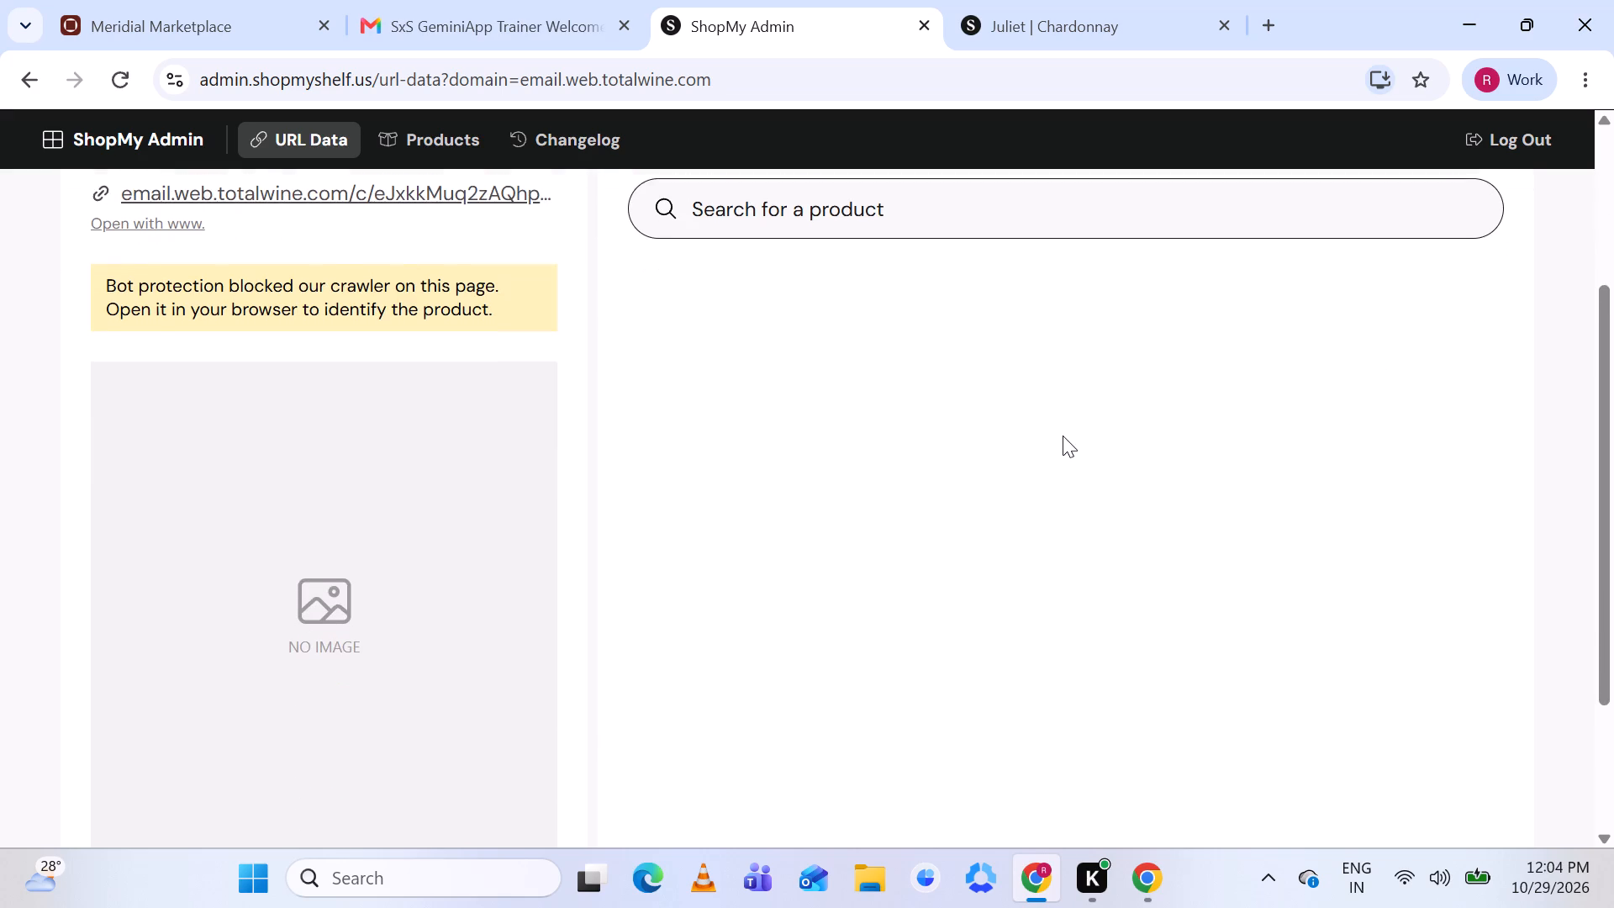
scroll(1063, 436, "down", 1)
scroll(1063, 436, "up", 1)
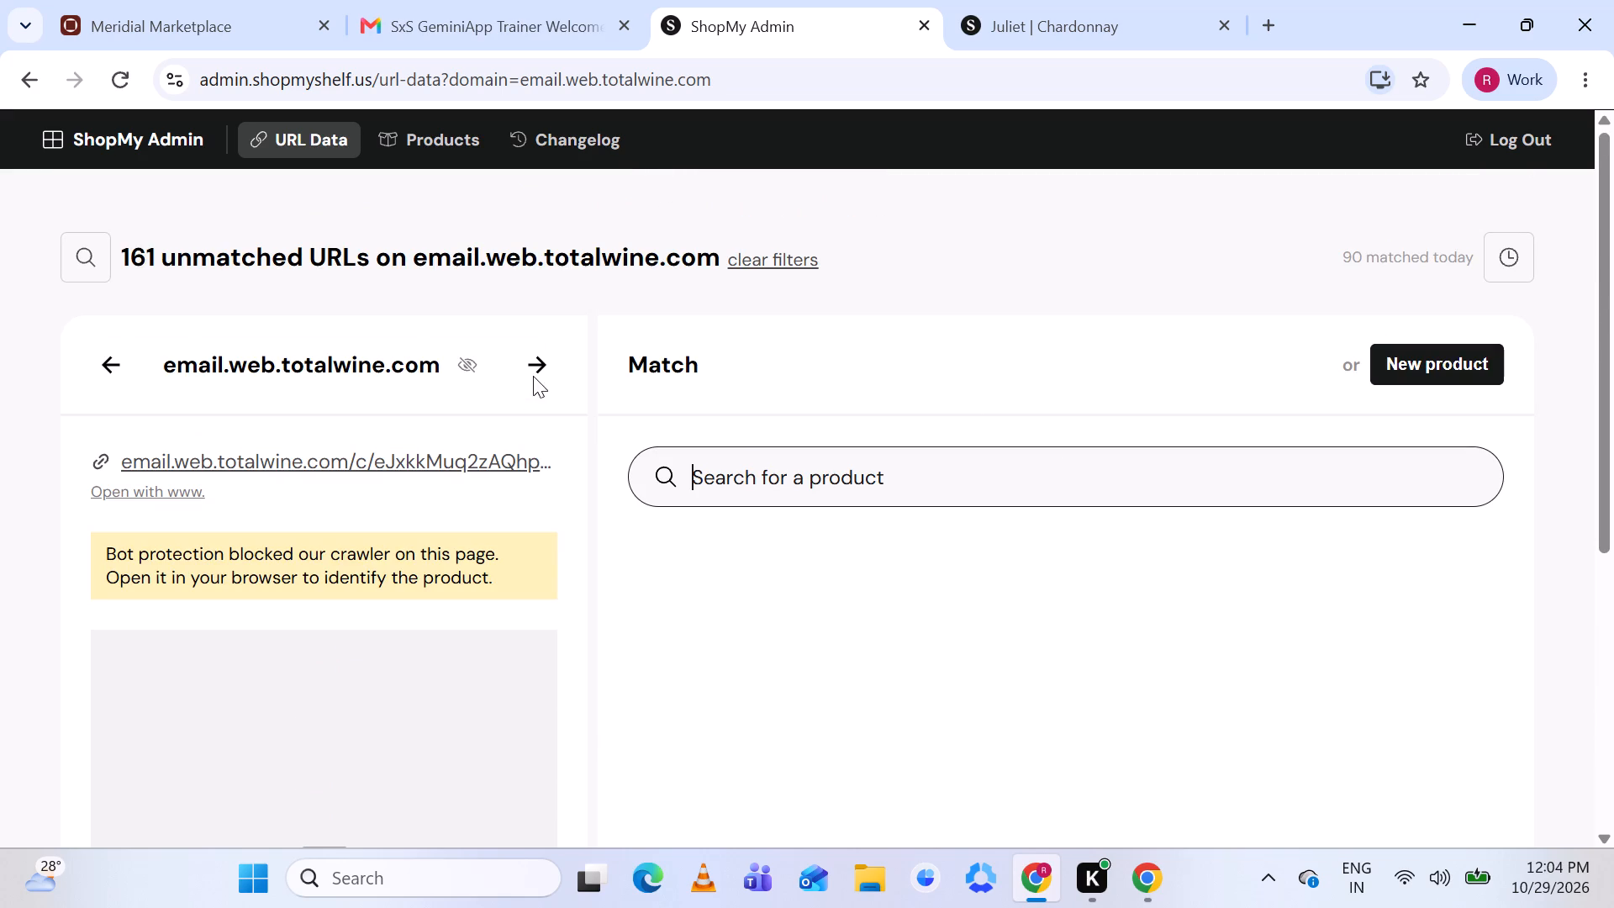
left_click(532, 362)
Pick Olema Sauvignon Blanc, 2025 from the catalogue search as the match, instead of the suggested Kono Sauvignon Blanc, 2022.
scroll(737, 598, "down", 2)
scroll(903, 589, "down", 1)
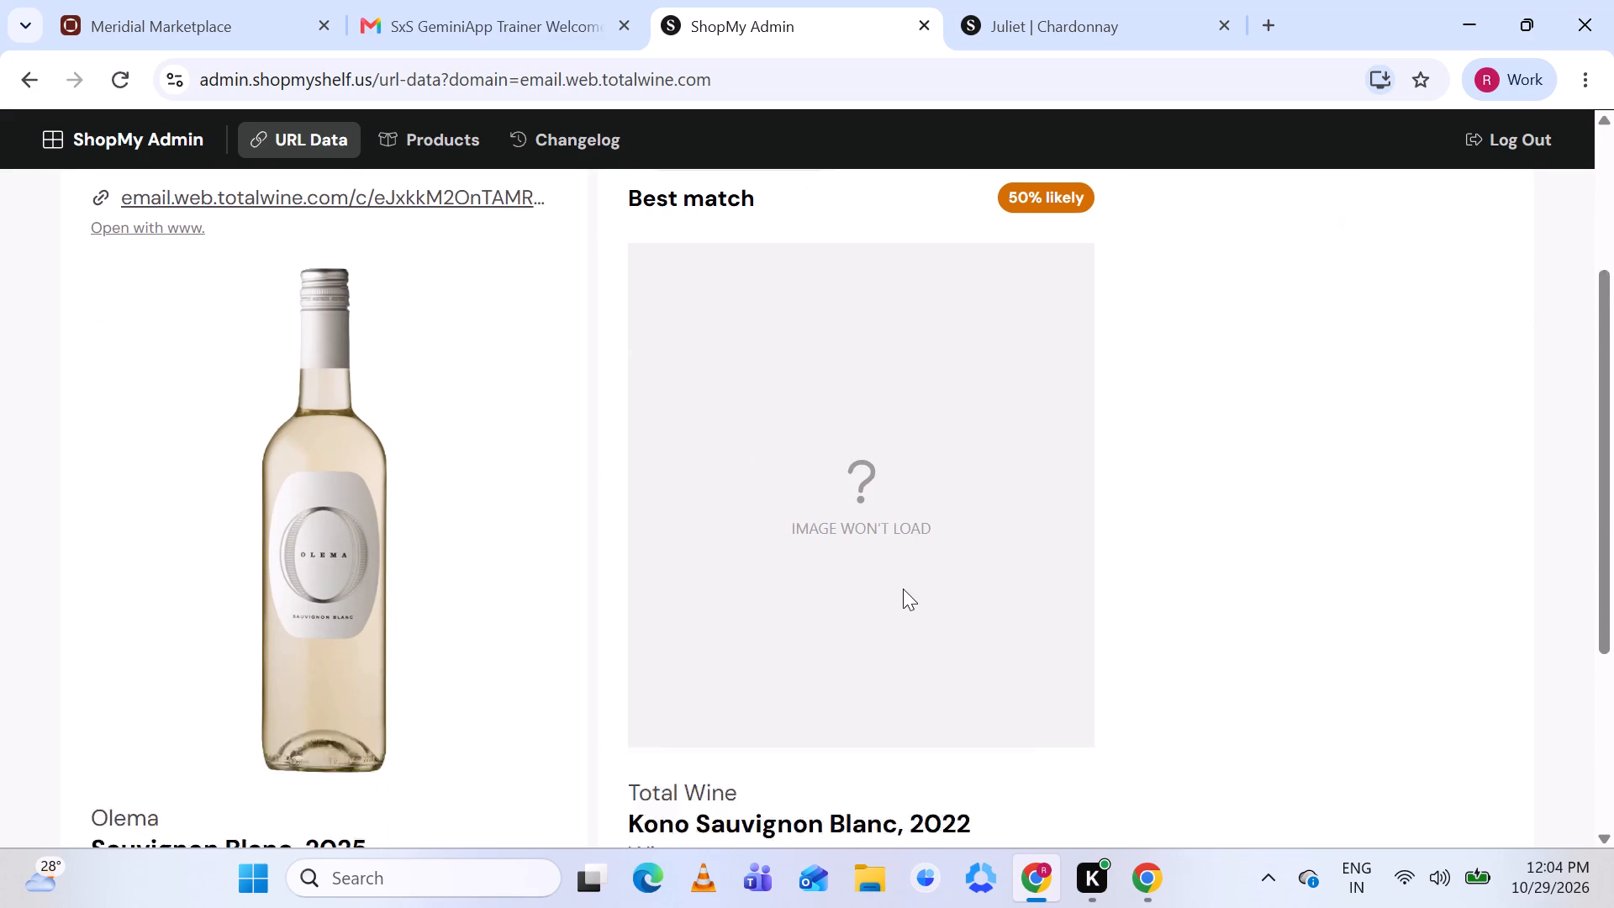
scroll(903, 589, "down", 2)
scroll(903, 589, "up", 1)
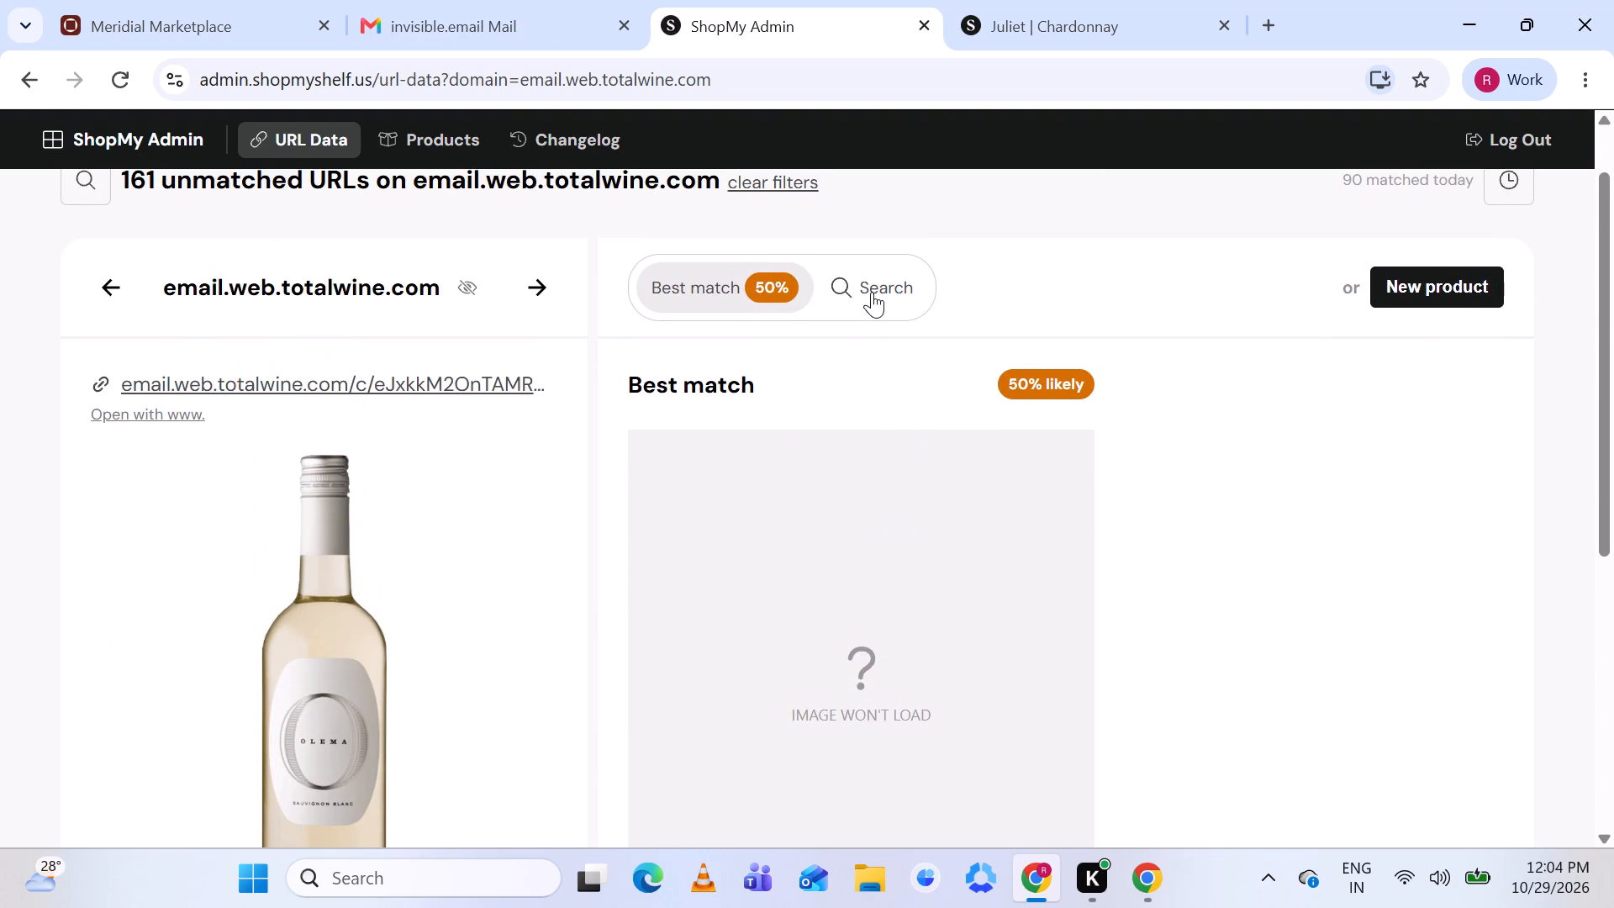
left_click(872, 292)
scroll(916, 494, "down", 3)
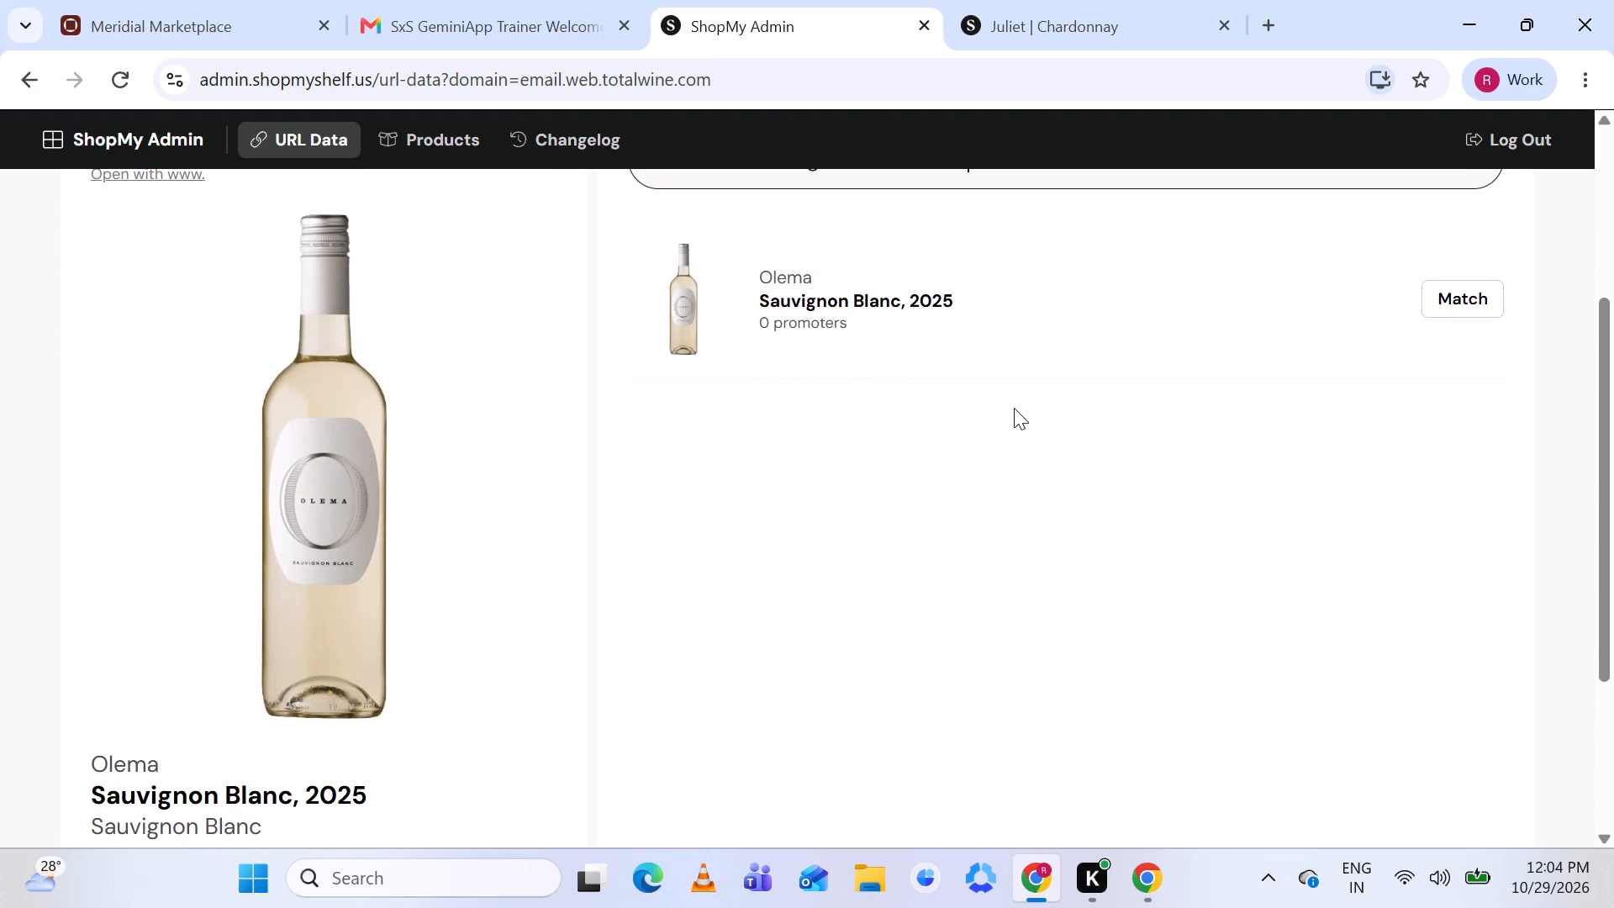
left_click(1449, 289)
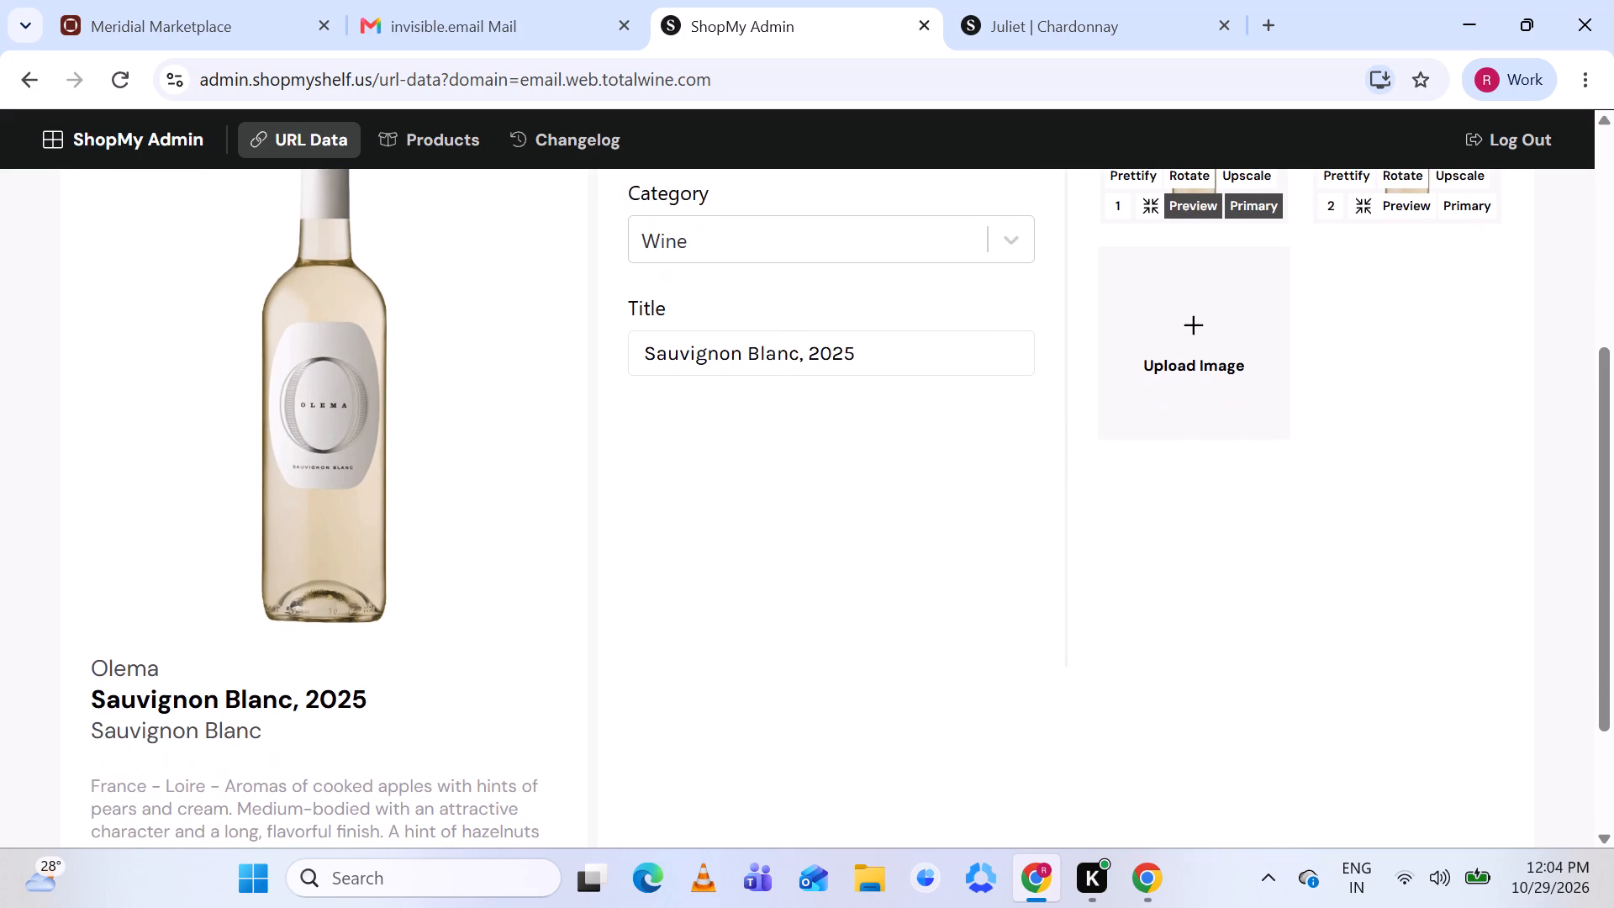
scroll(853, 448, "up", 1)
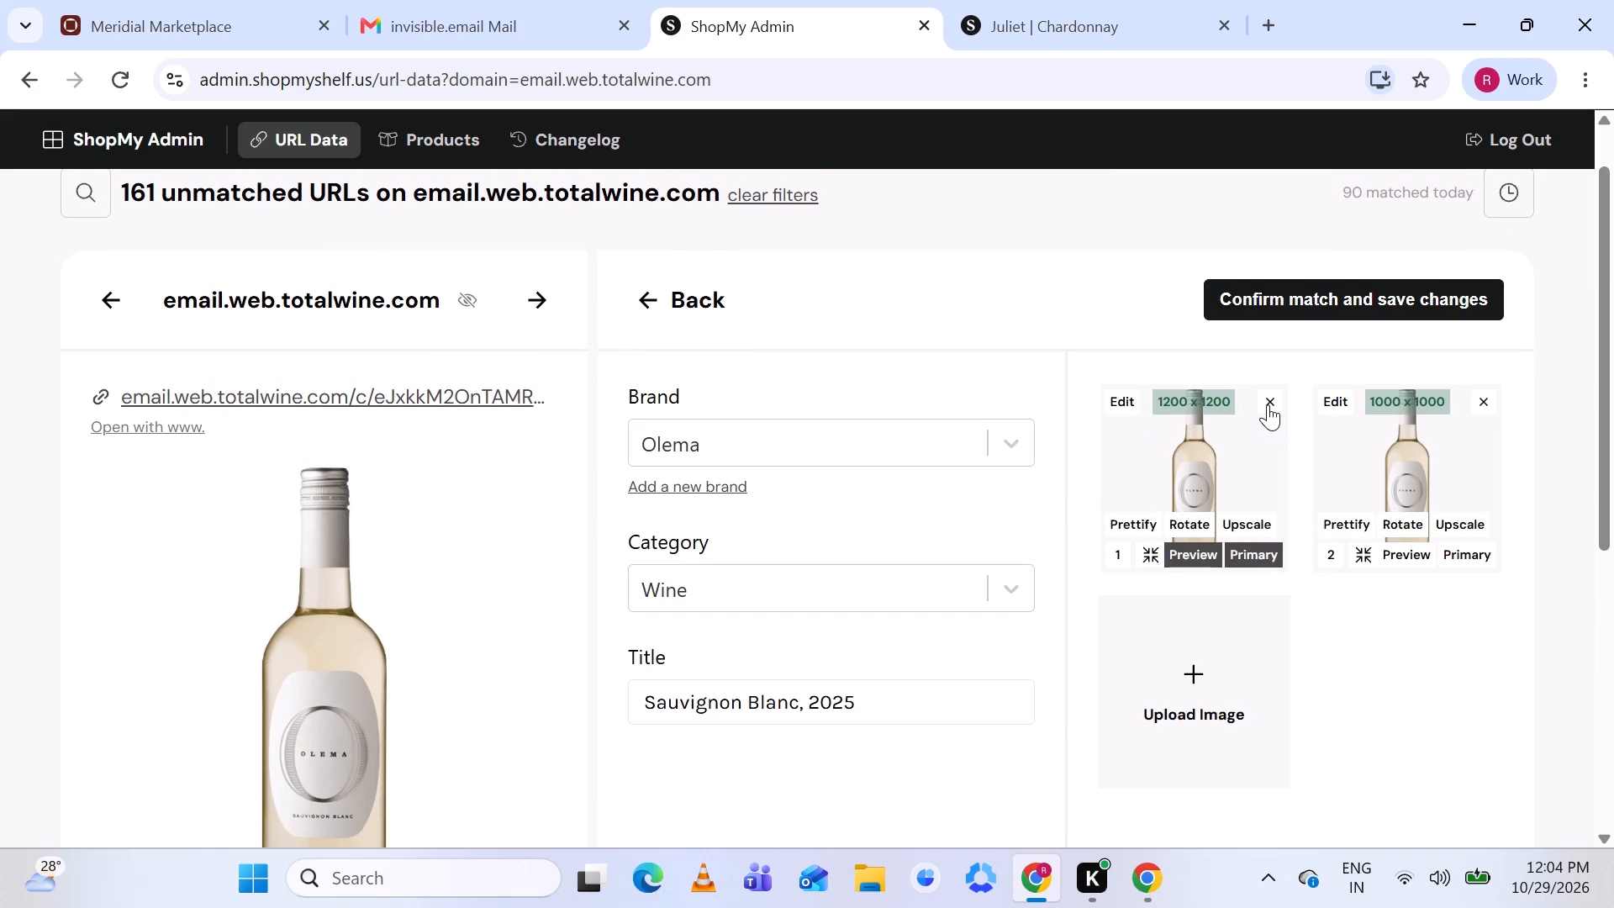
left_click(1268, 404)
scroll(1178, 468, "down", 1)
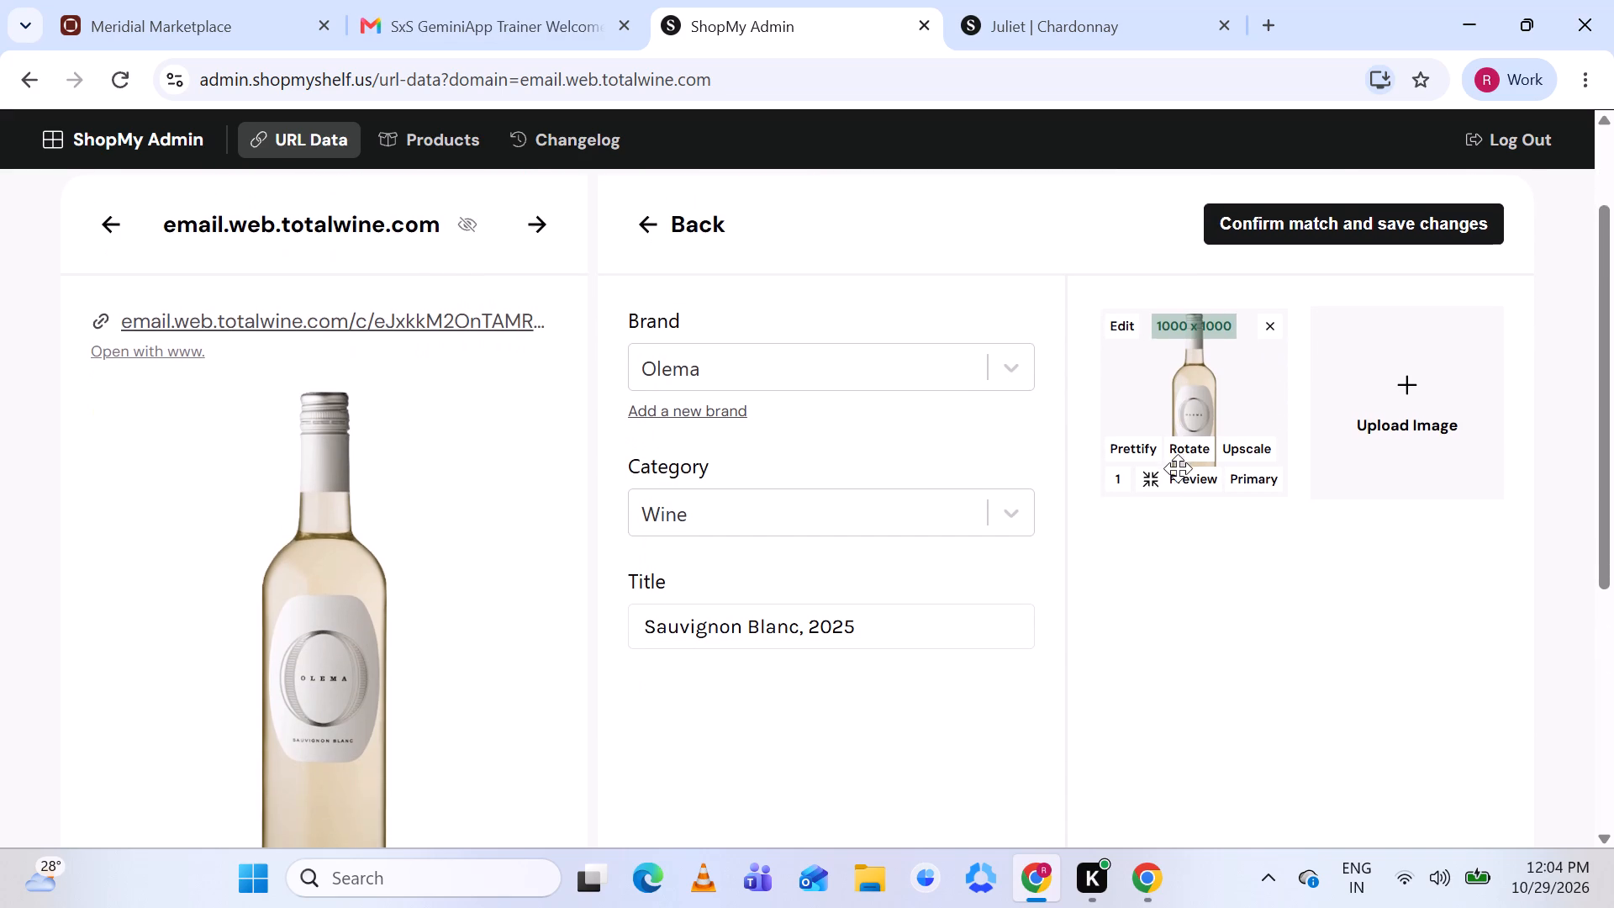
scroll(1178, 468, "down", 3)
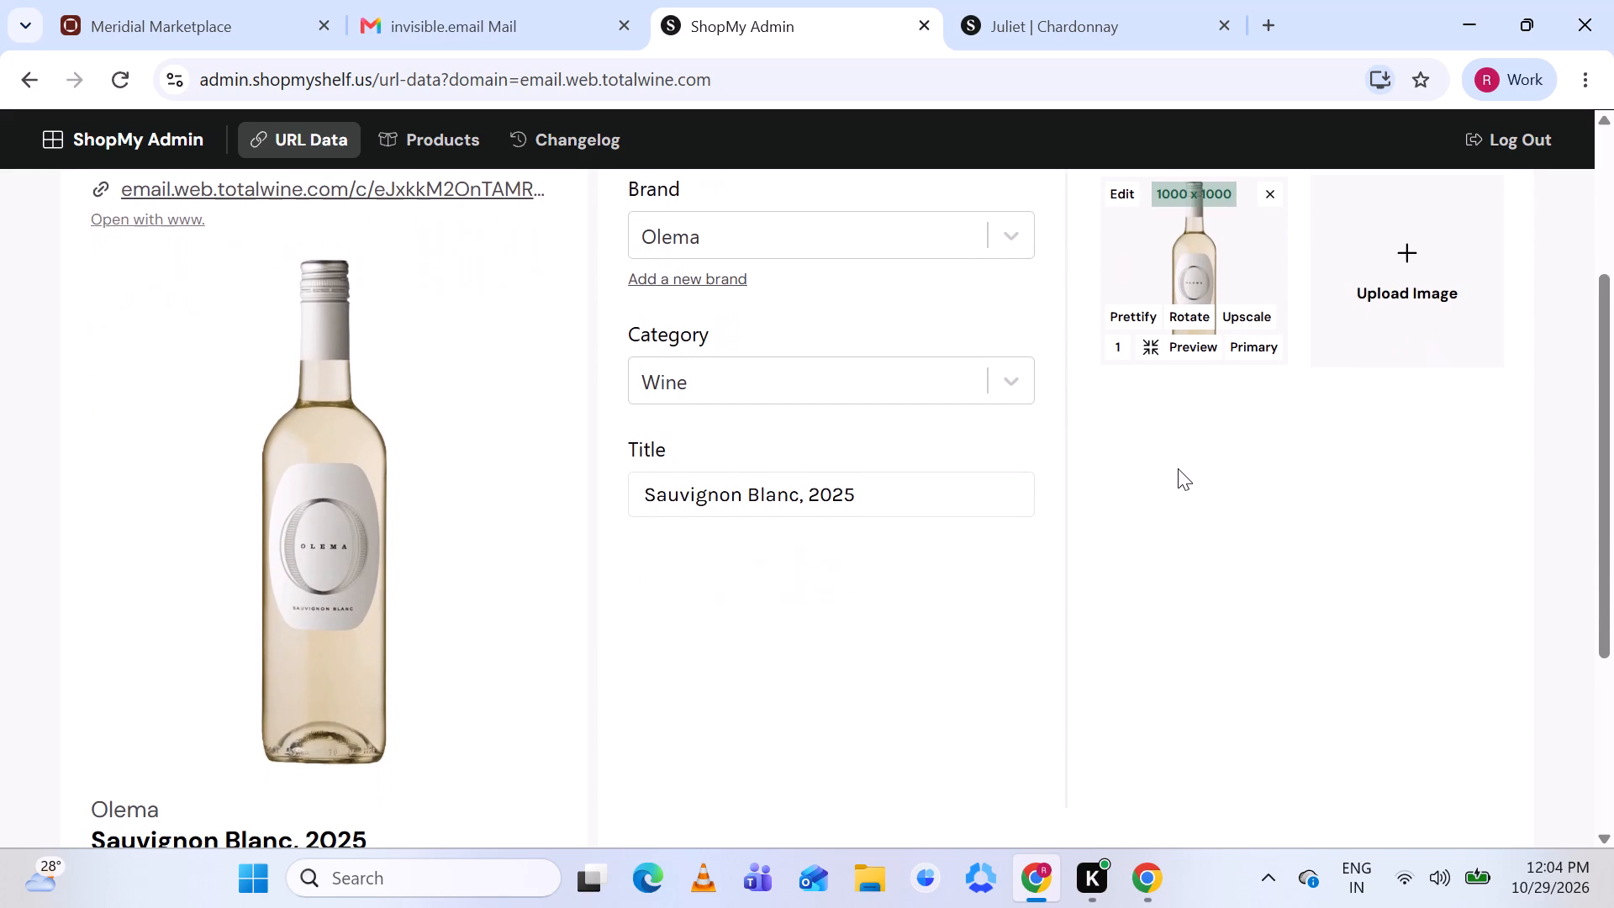
scroll(1178, 468, "down", 2)
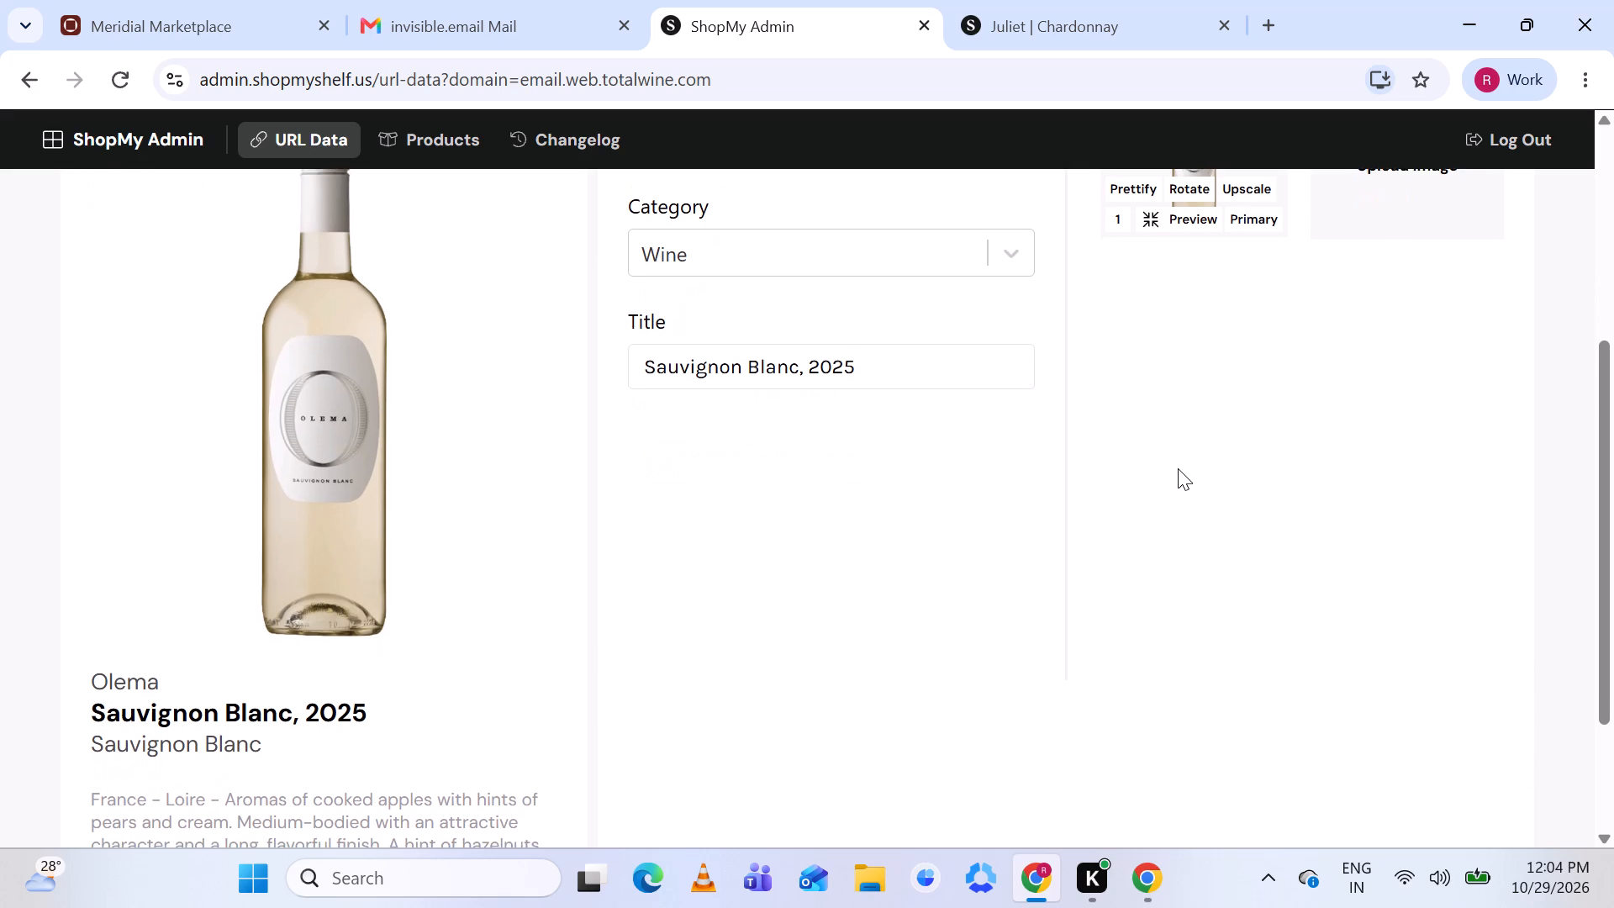
scroll(1178, 468, "down", 1)
scroll(1178, 468, "up", 1)
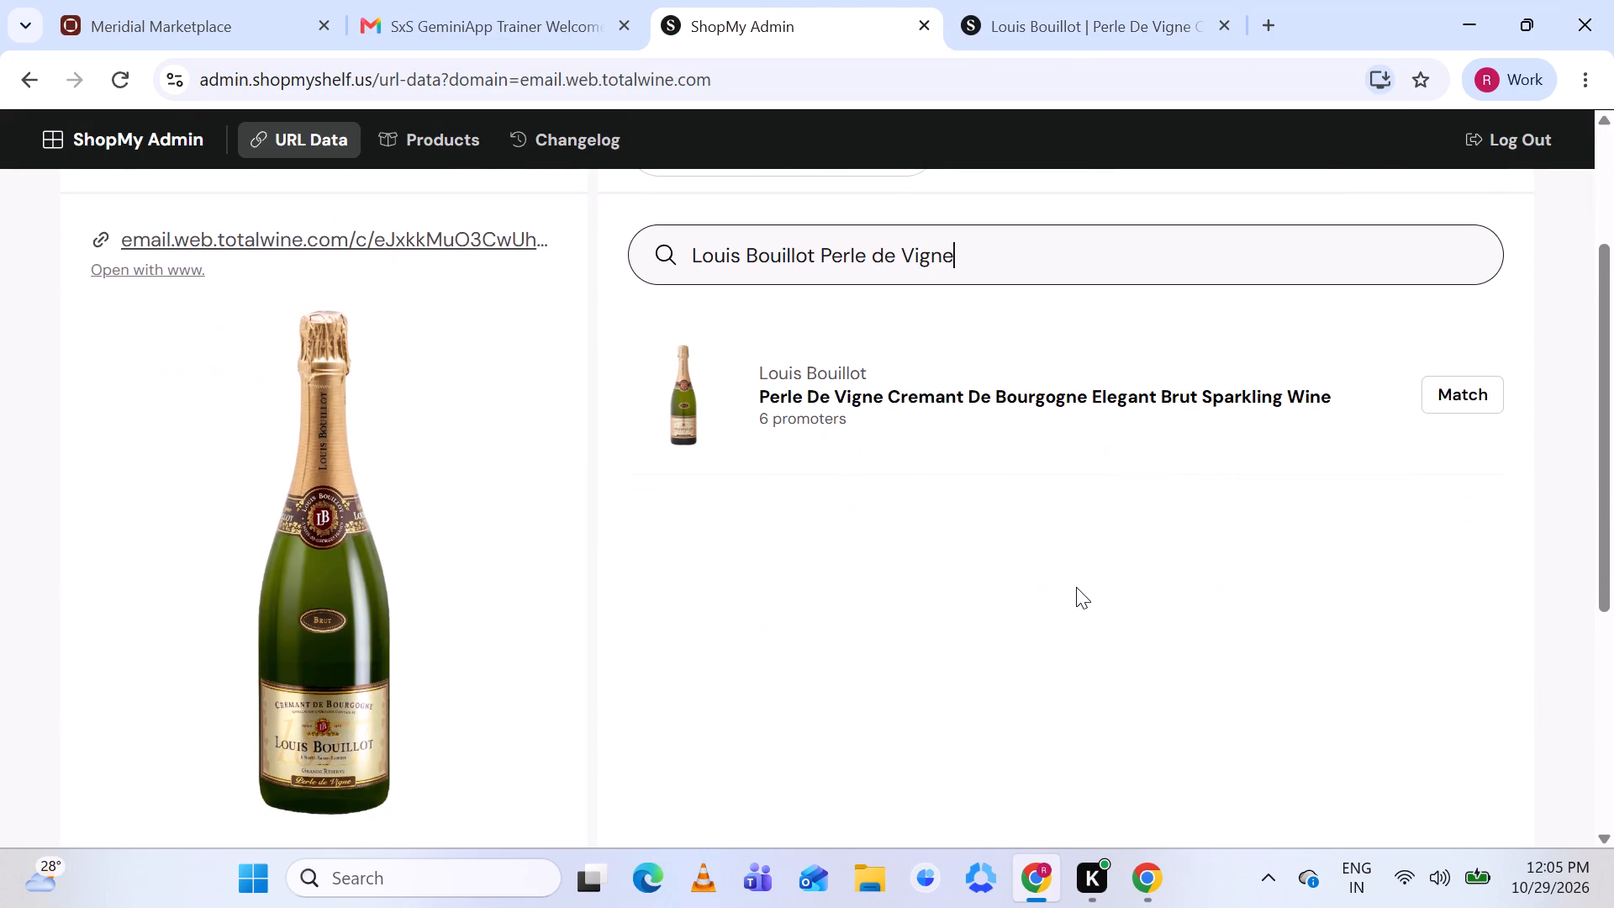
left_click(1460, 398)
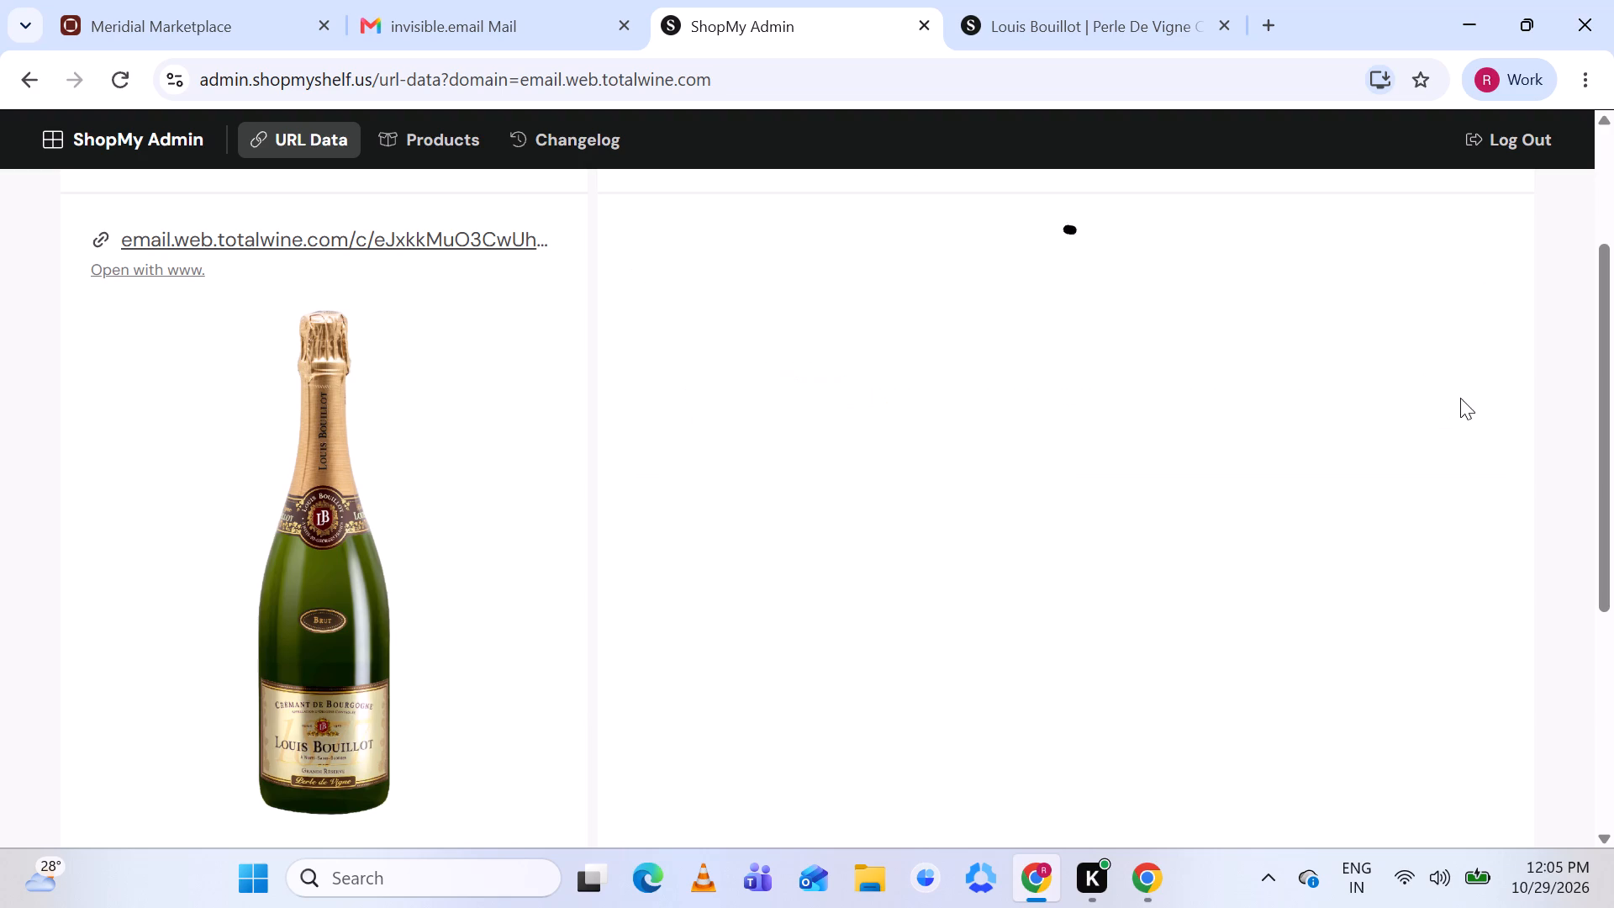
scroll(1057, 380, "down", 1)
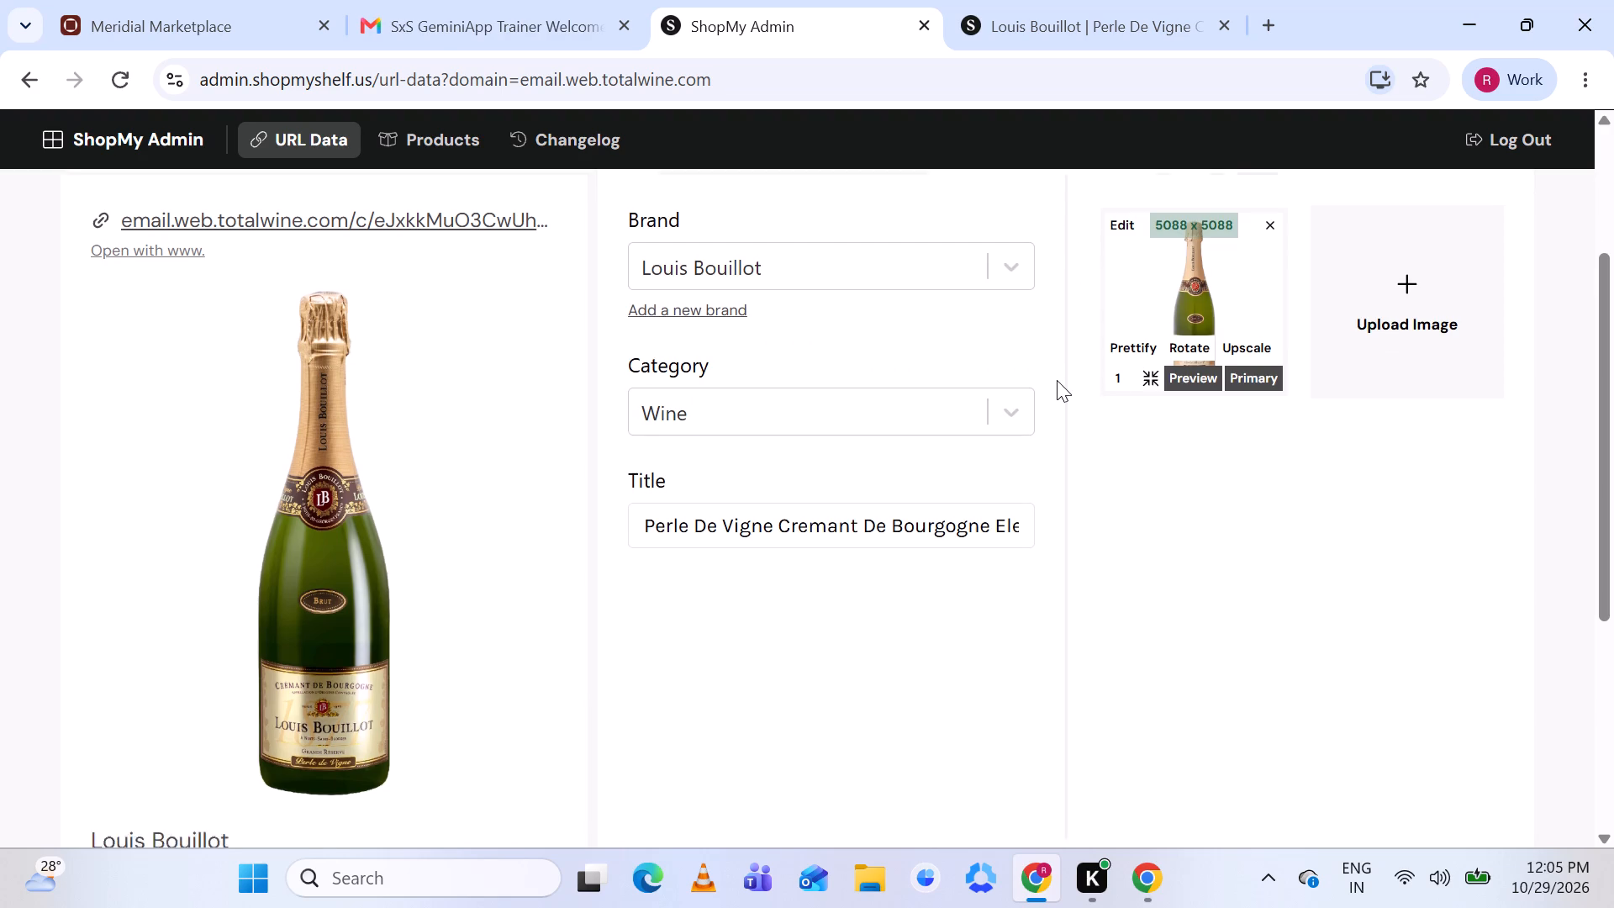
scroll(1057, 380, "down", 2)
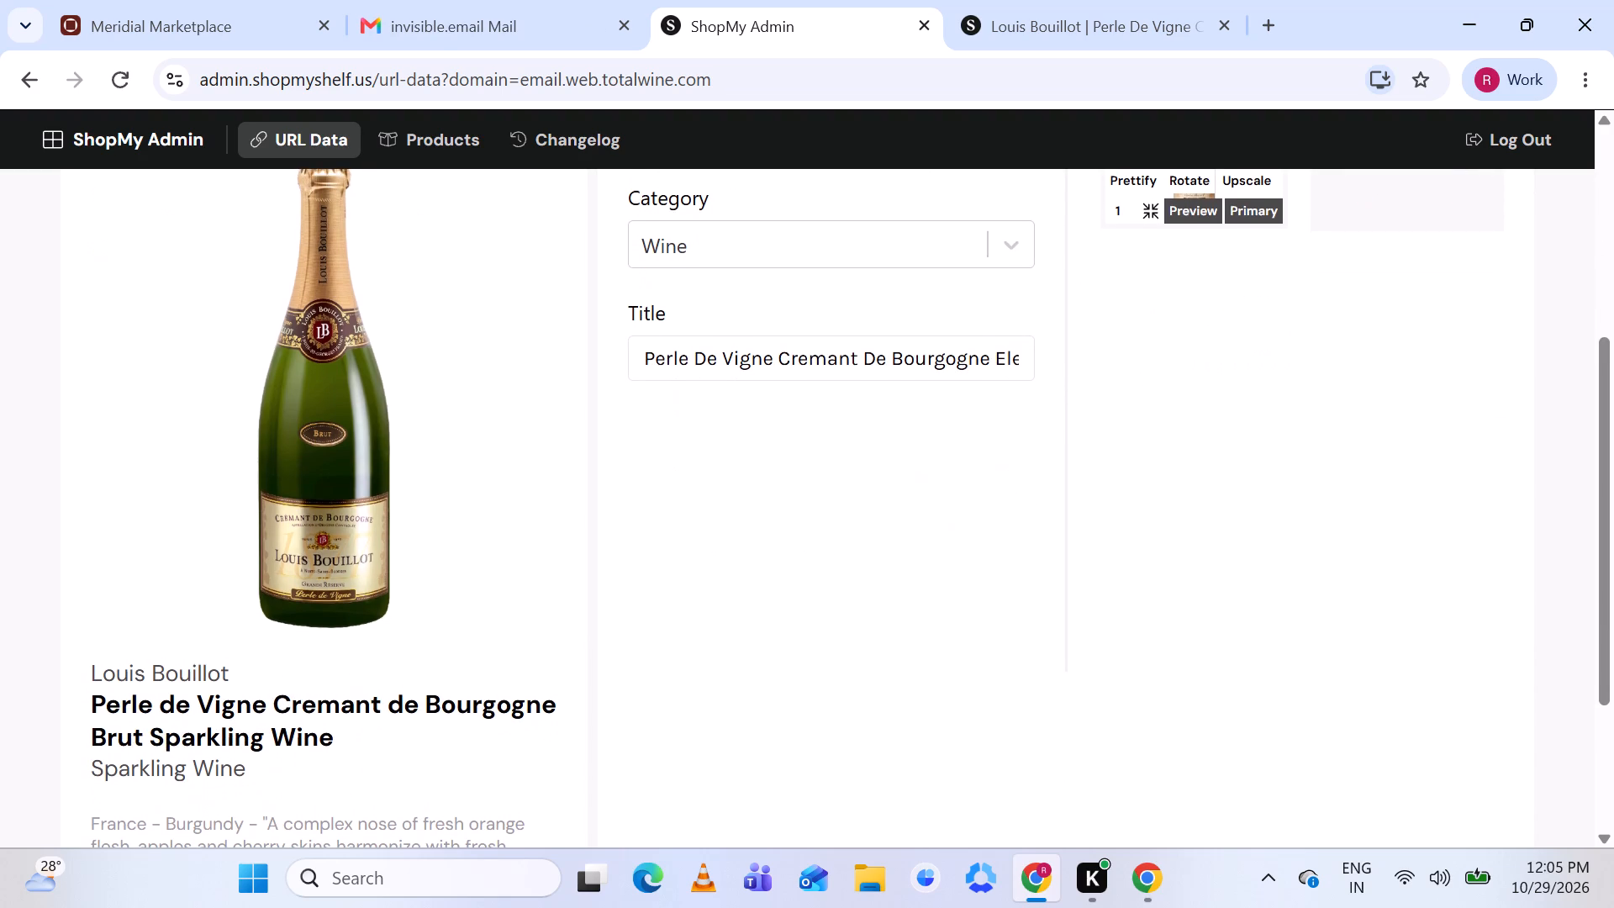
scroll(940, 343, "left", 1)
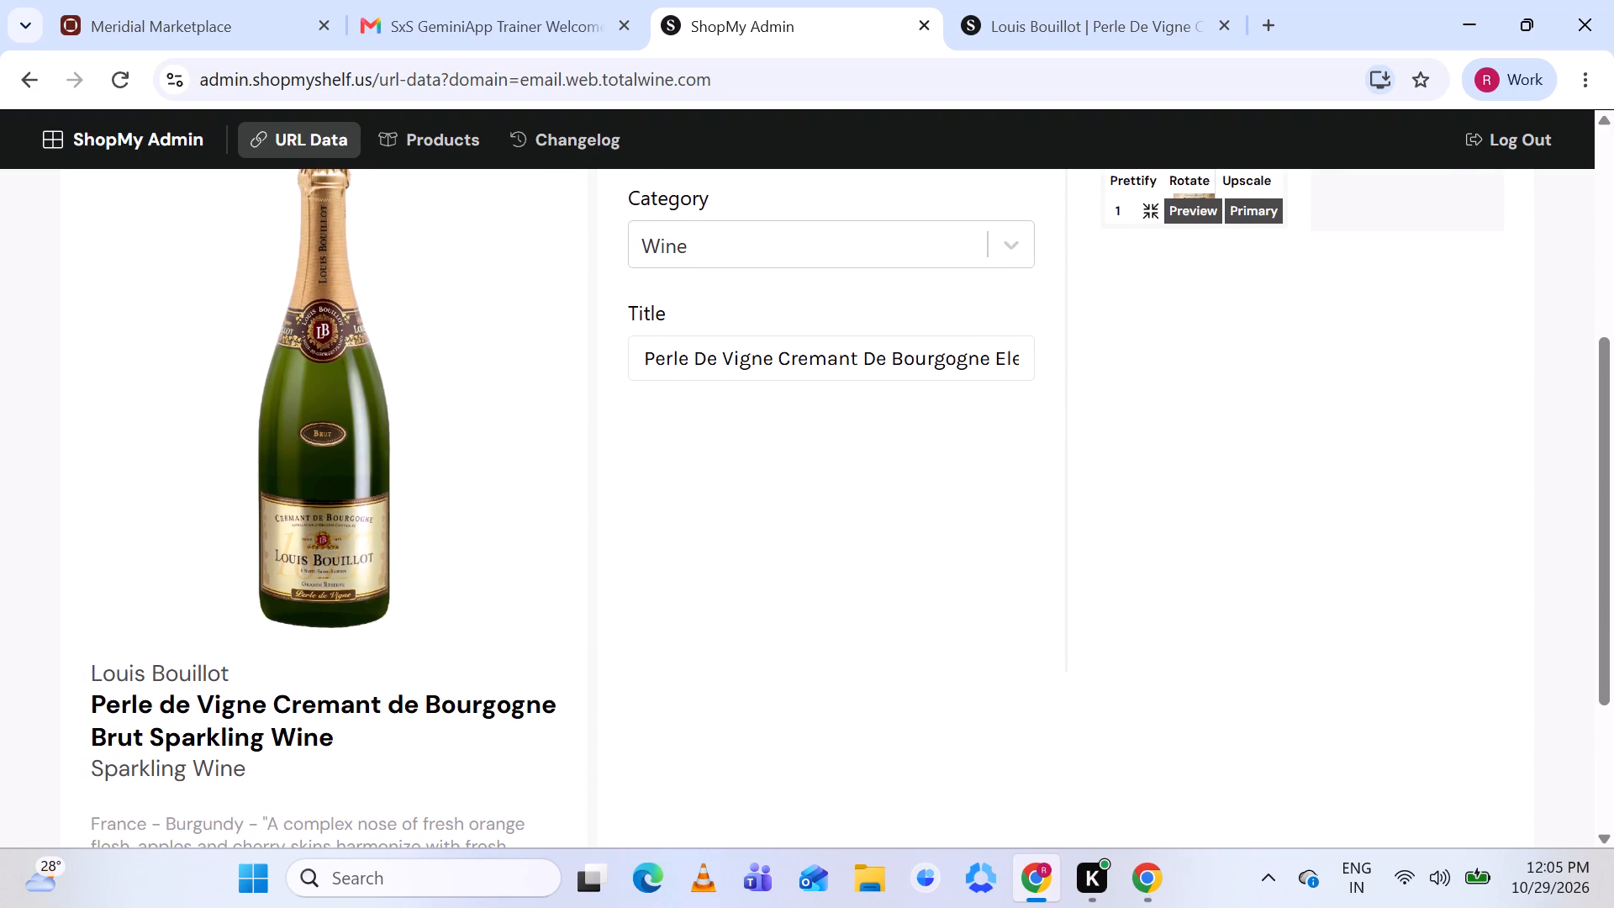
scroll(962, 361, "left", 4)
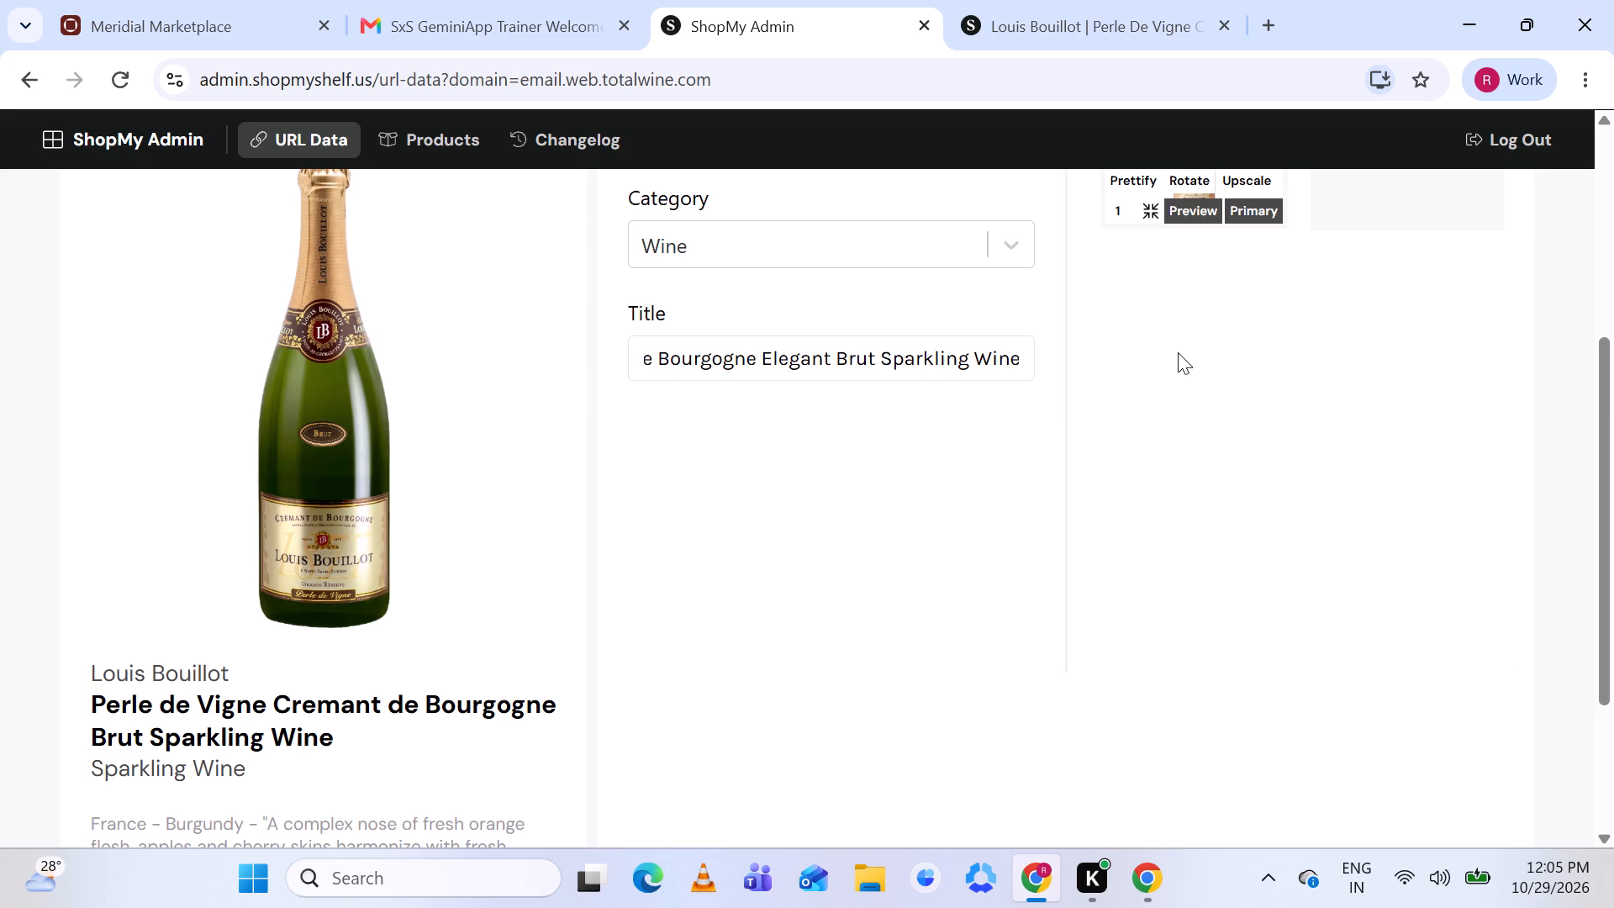
scroll(1178, 352, "up", 3)
left_click(1287, 355)
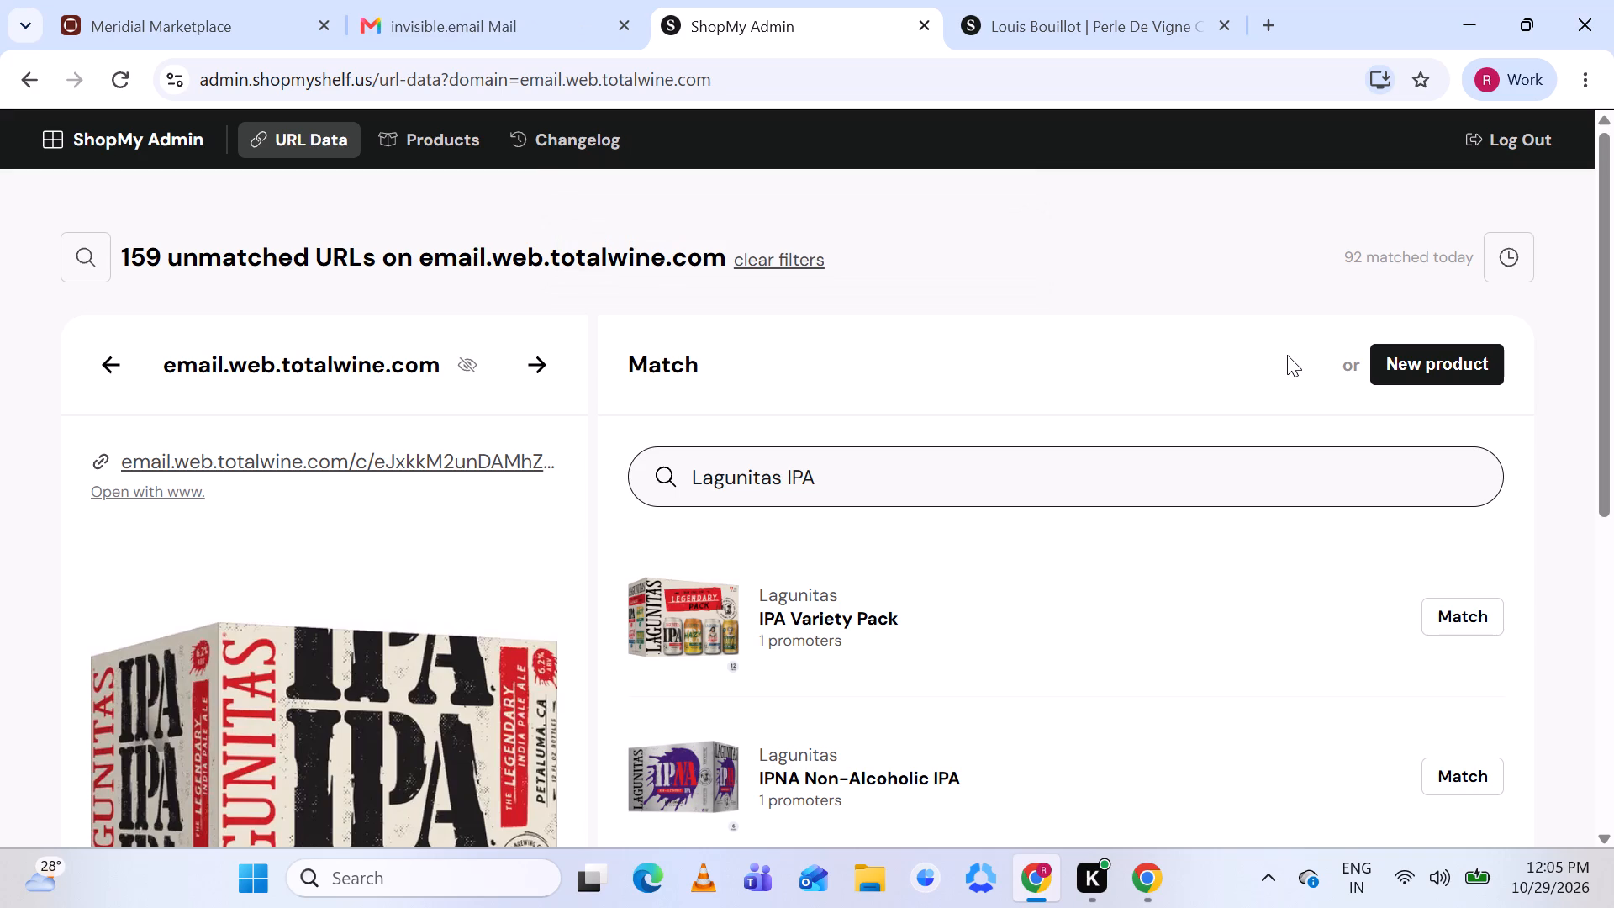
Check the suggested Lagunitas products against the 12-bottle IPA listing and start a new product for it.
scroll(1256, 507, "down", 2)
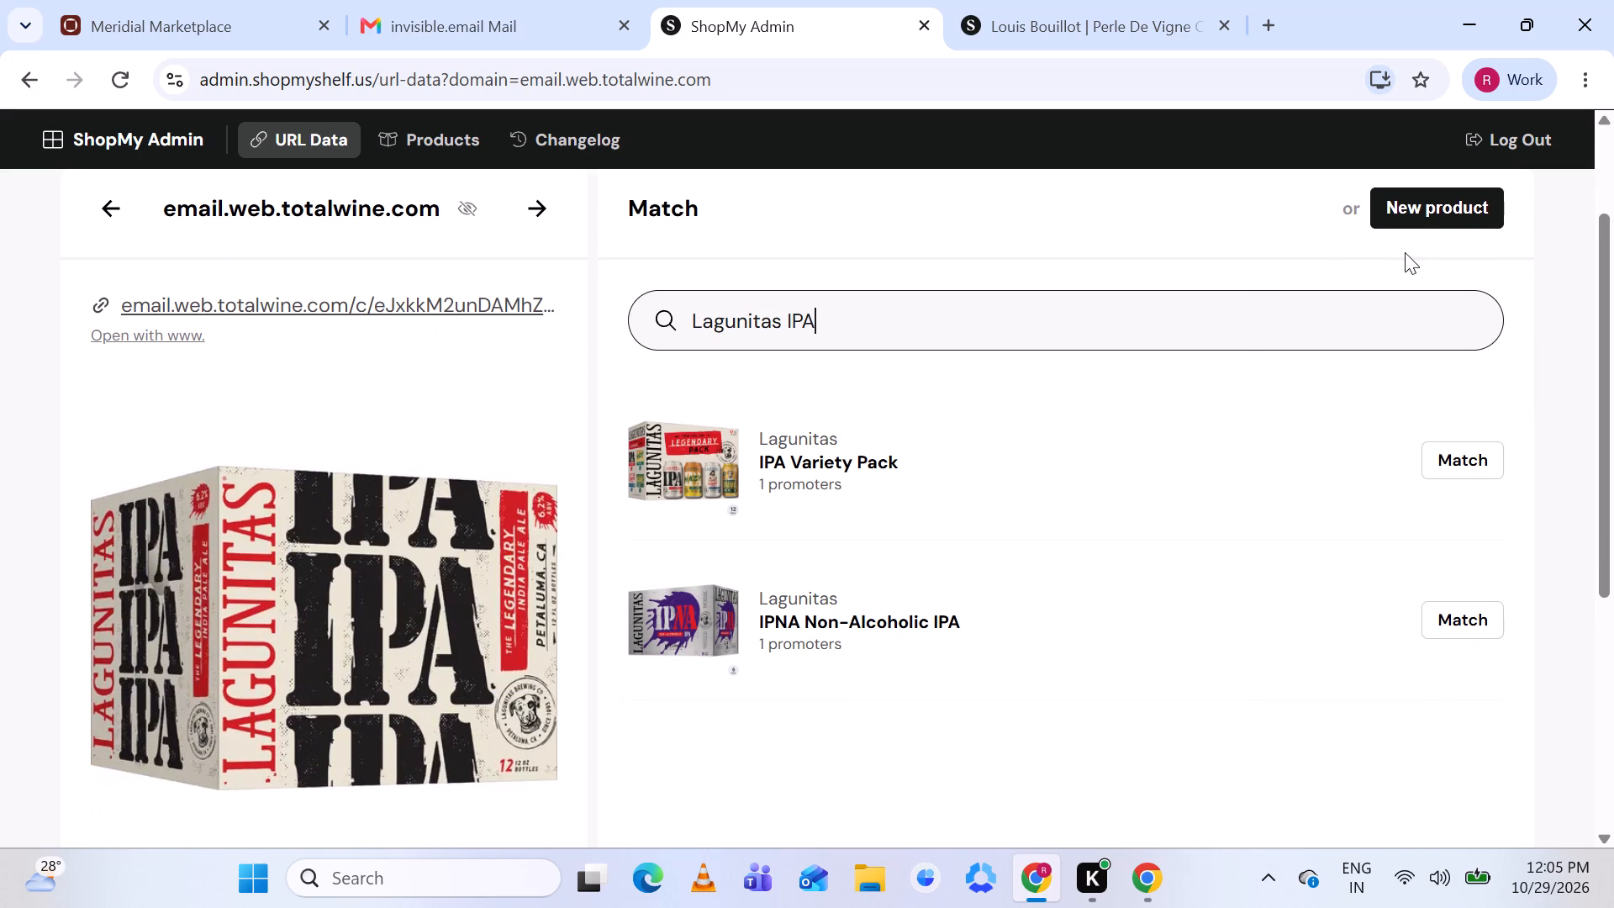
left_click(1417, 208)
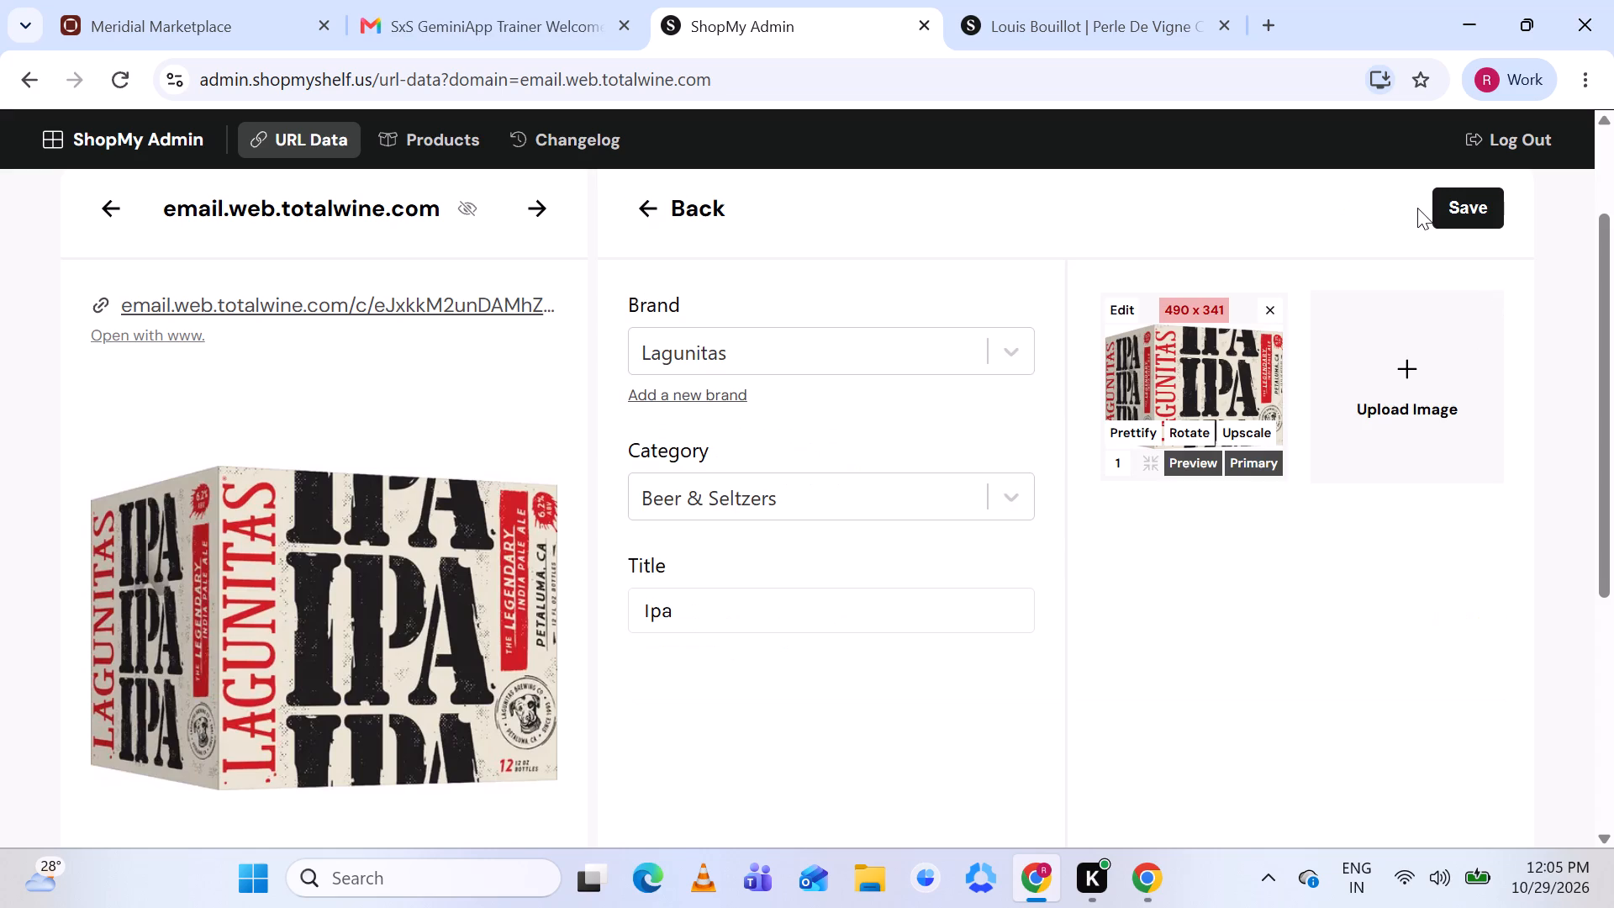
Set the new Lagunitas product's title to IPA in capitals, as written on the listing.
scroll(1107, 391, "down", 3)
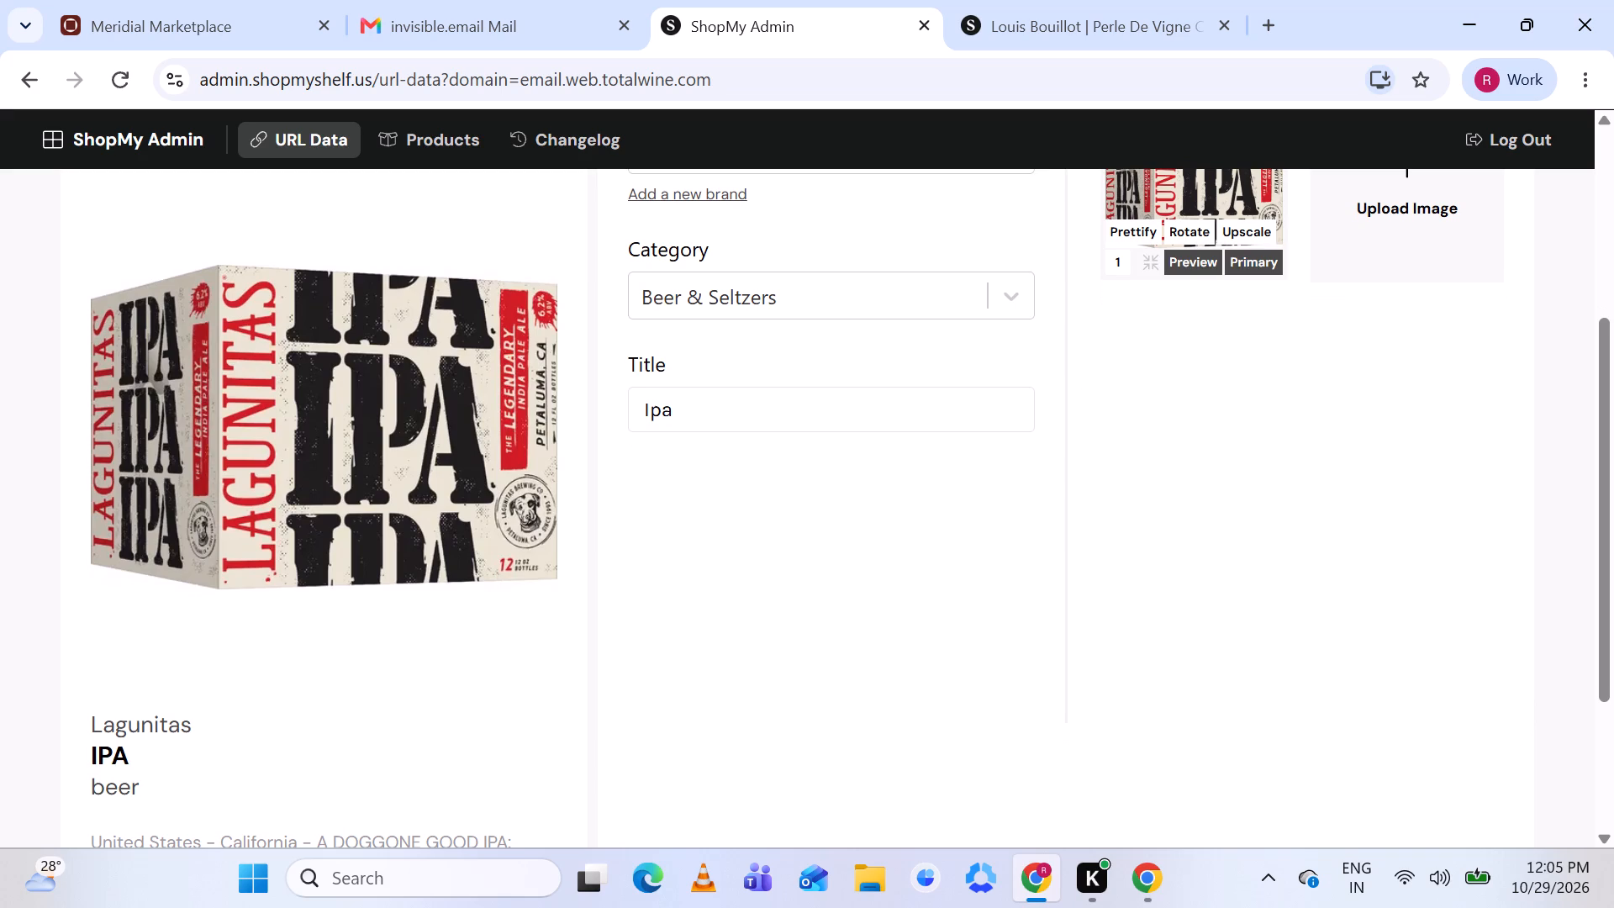
left_click(878, 401)
key("BackSpace")
key("BackSpace")
key("BackSpace")
key("BackSpace")
key("BackSpace")
key("BackSpace")
key("BackSpace")
key("BackSpace")
key("BackSpace")
key("BackSpace")
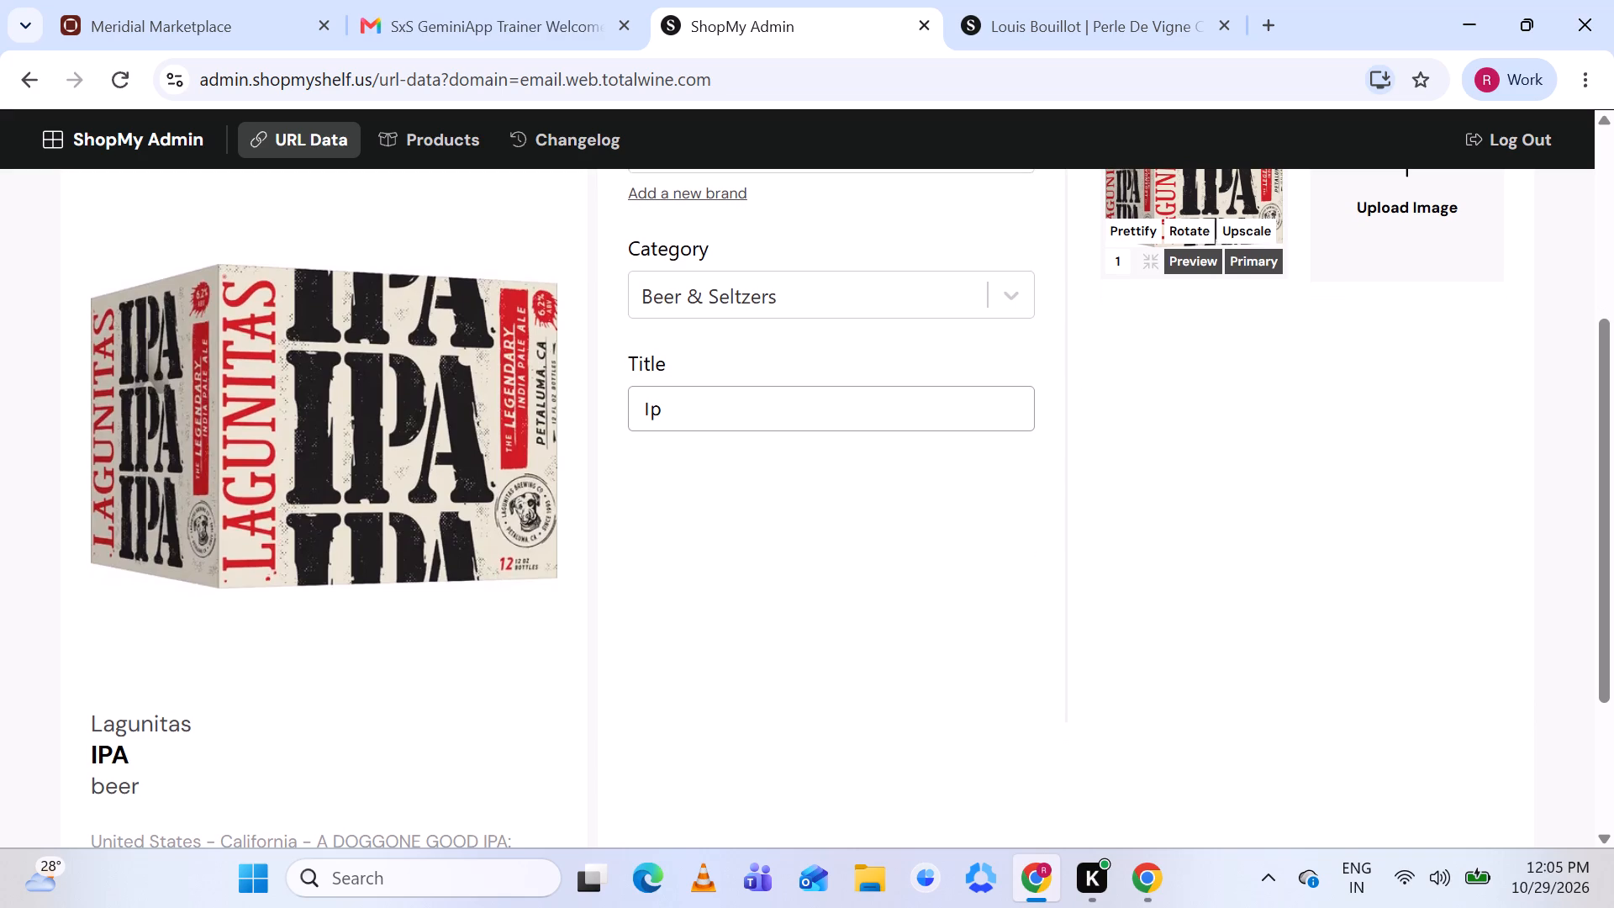
type("IP")
key("shift+a")
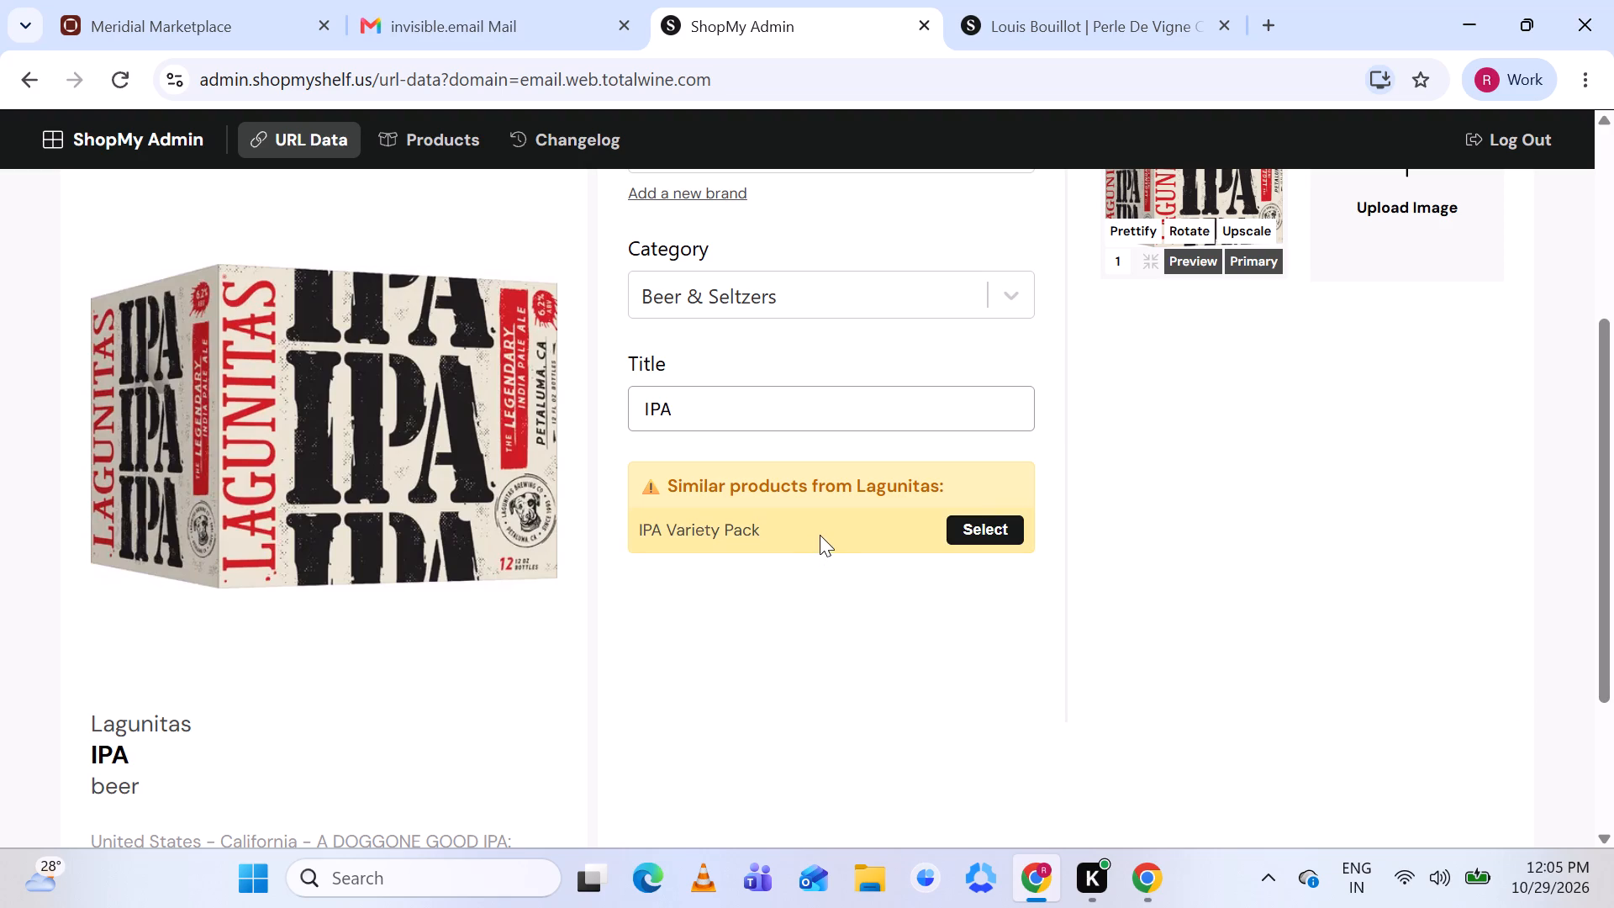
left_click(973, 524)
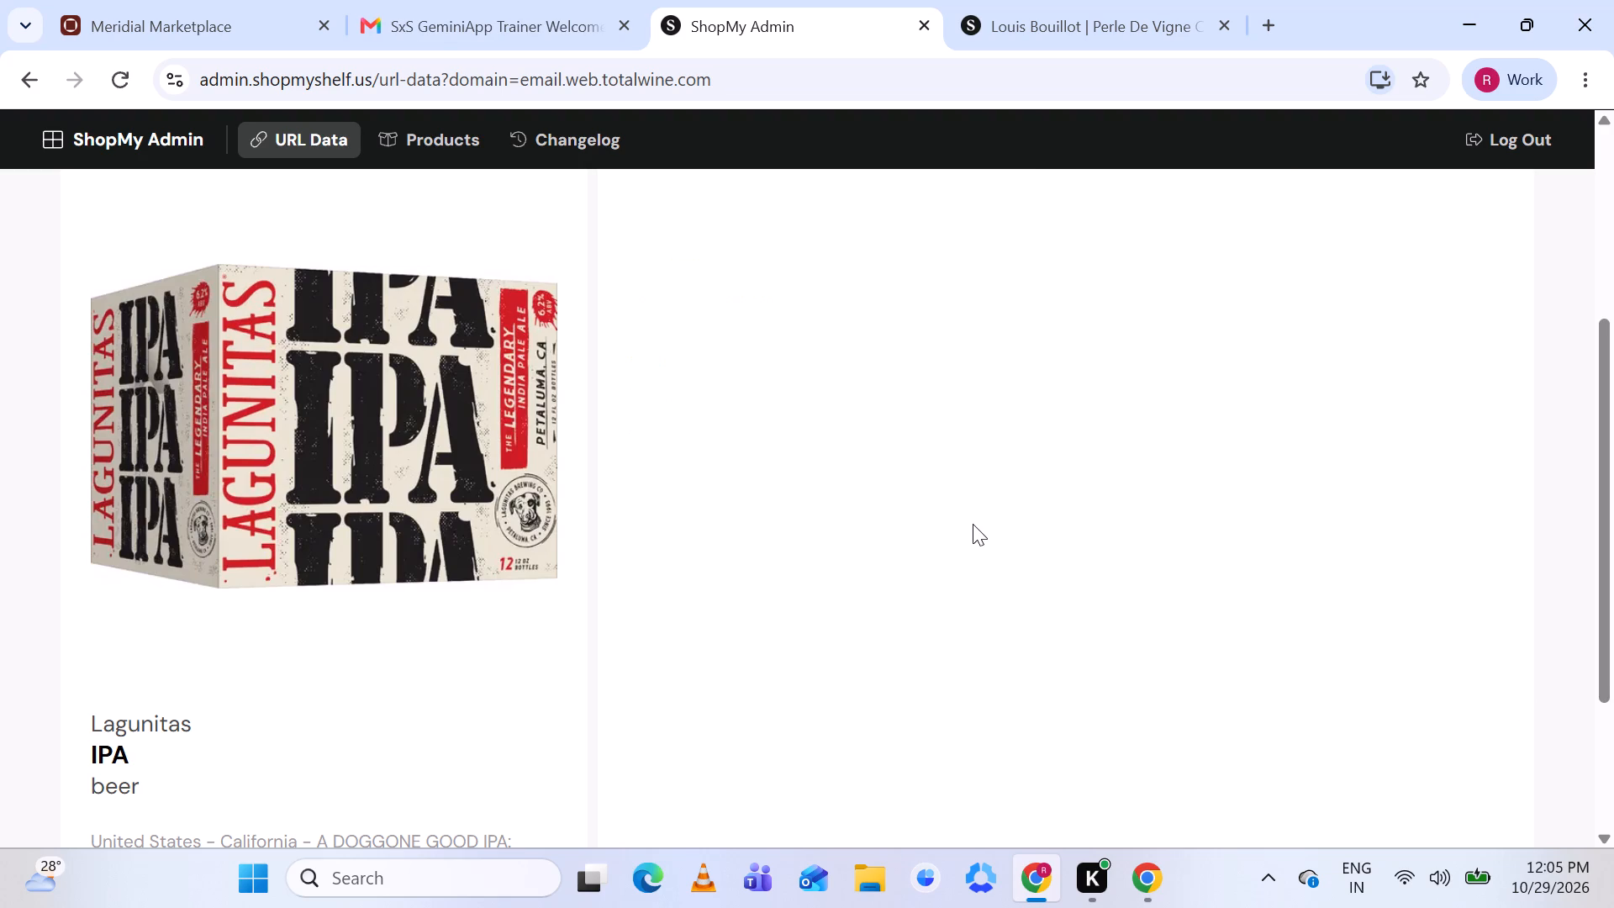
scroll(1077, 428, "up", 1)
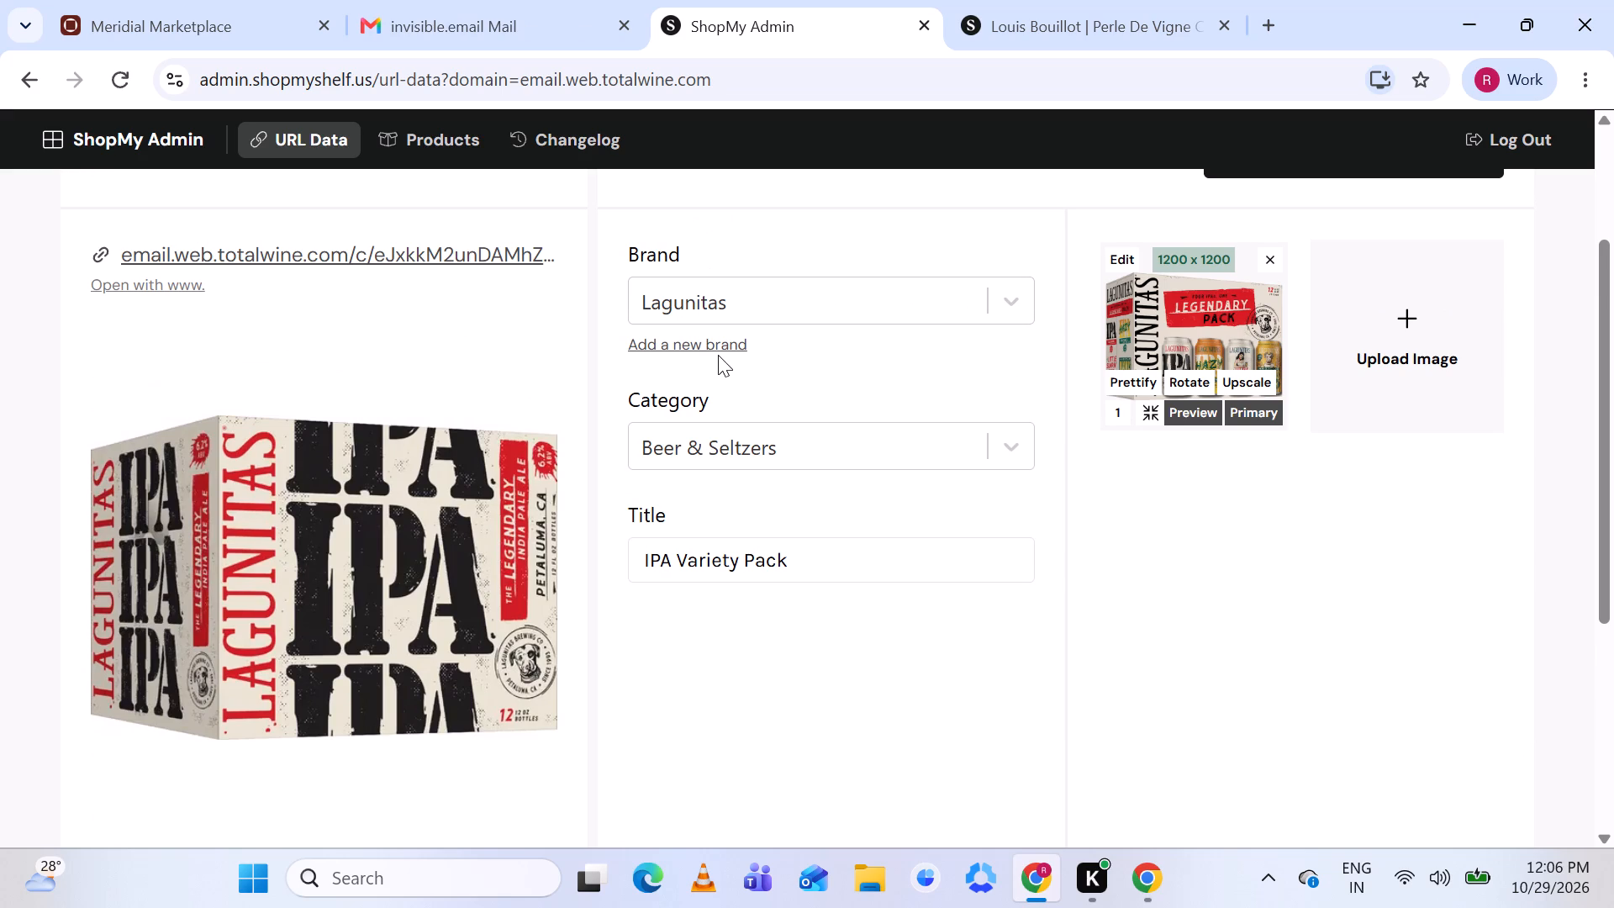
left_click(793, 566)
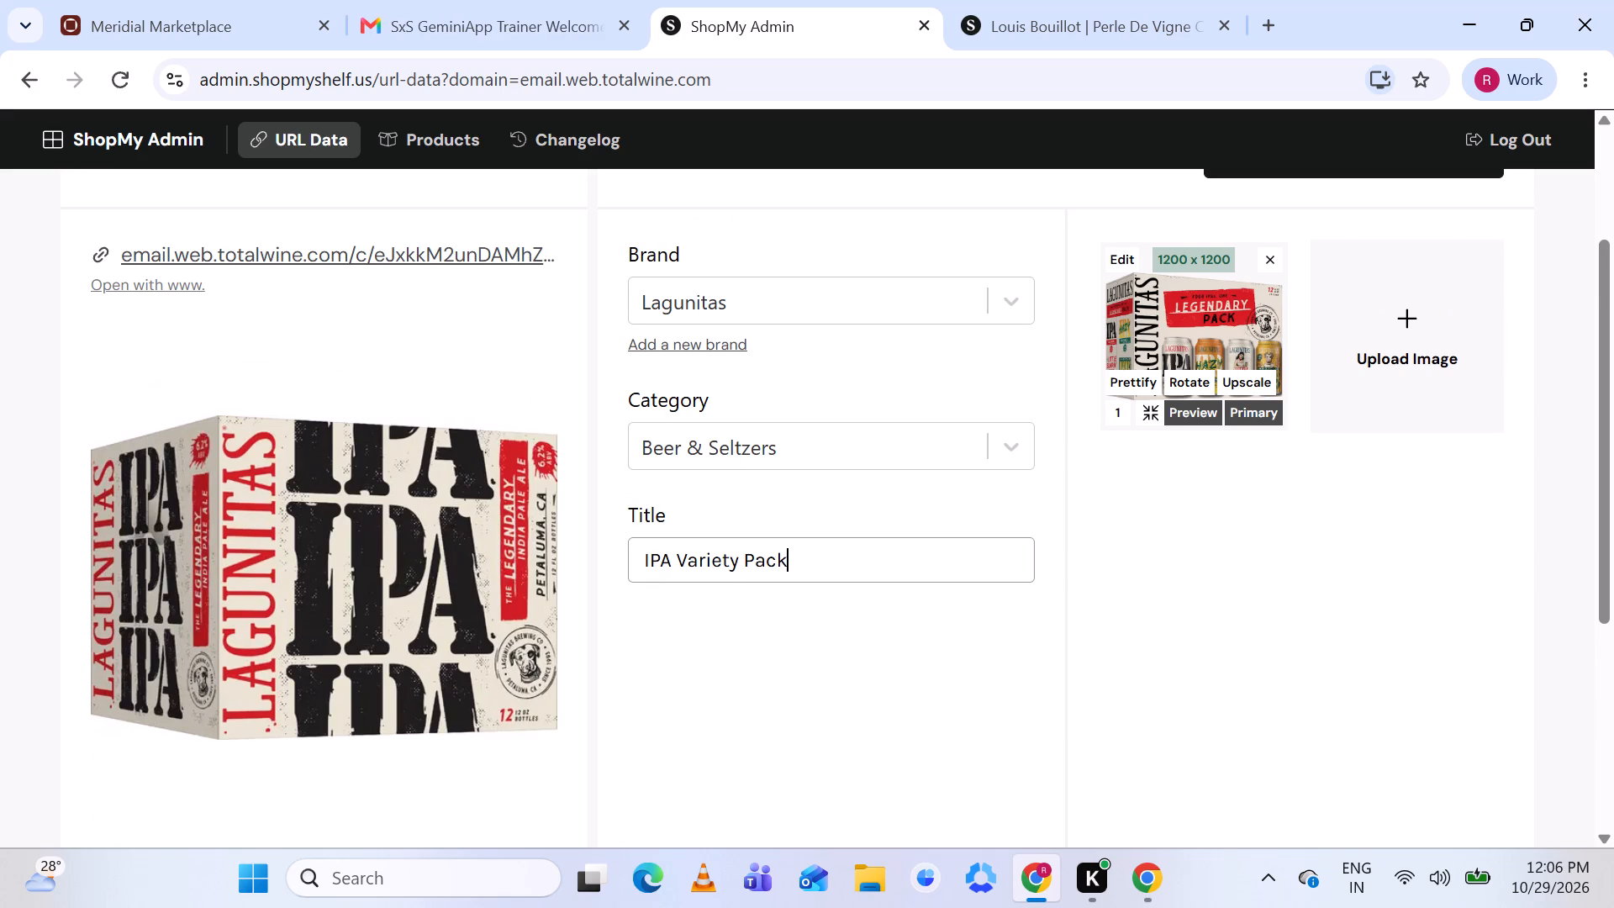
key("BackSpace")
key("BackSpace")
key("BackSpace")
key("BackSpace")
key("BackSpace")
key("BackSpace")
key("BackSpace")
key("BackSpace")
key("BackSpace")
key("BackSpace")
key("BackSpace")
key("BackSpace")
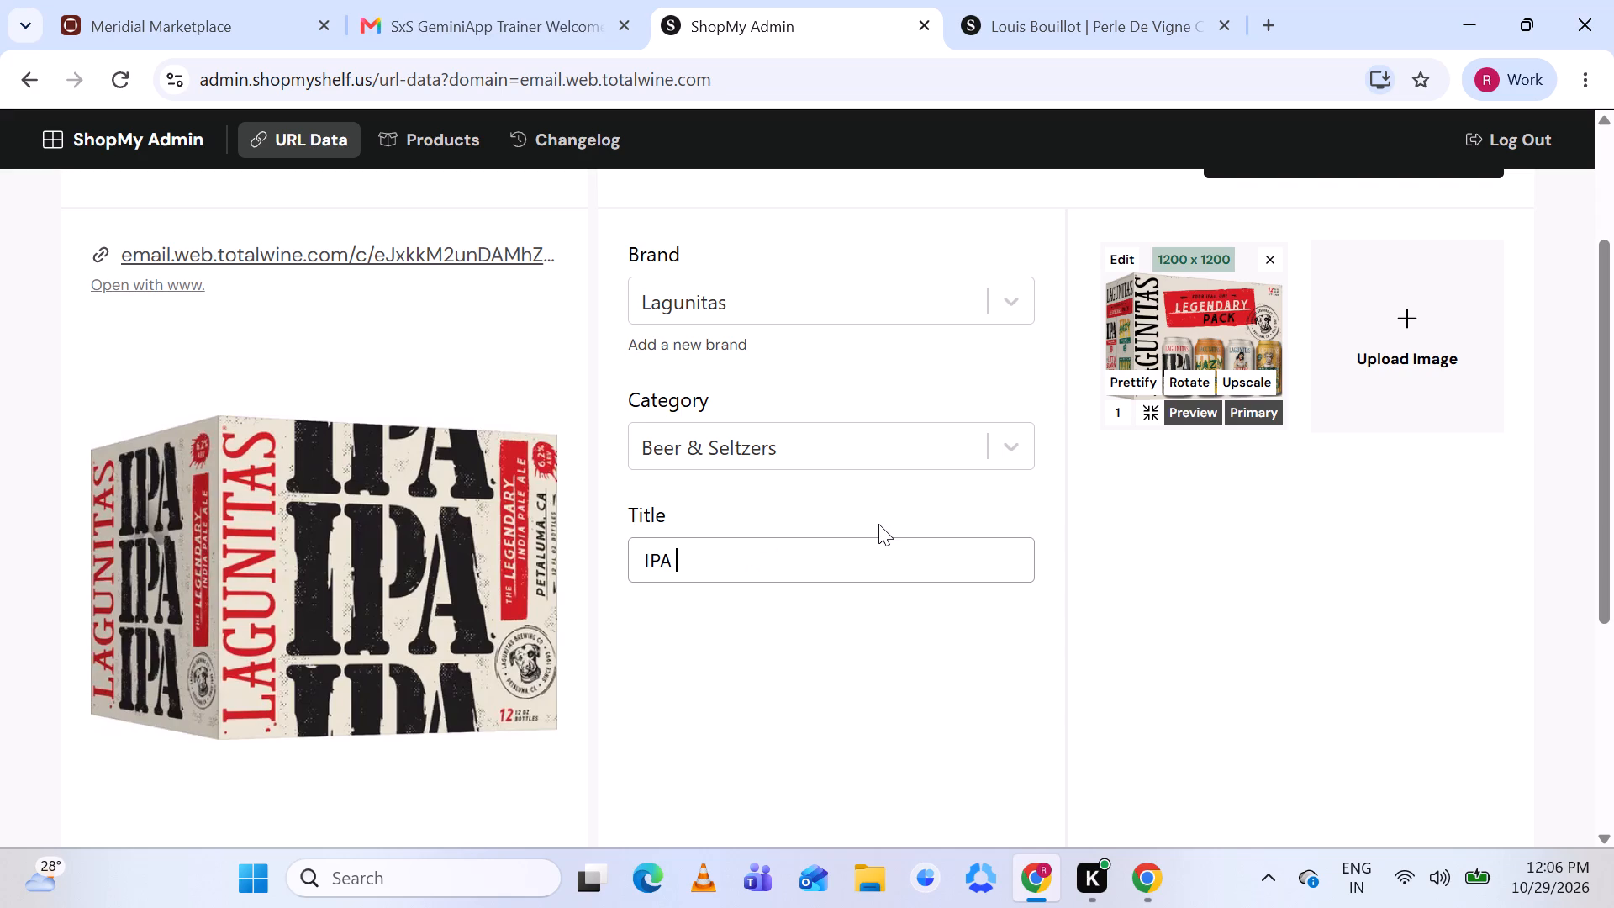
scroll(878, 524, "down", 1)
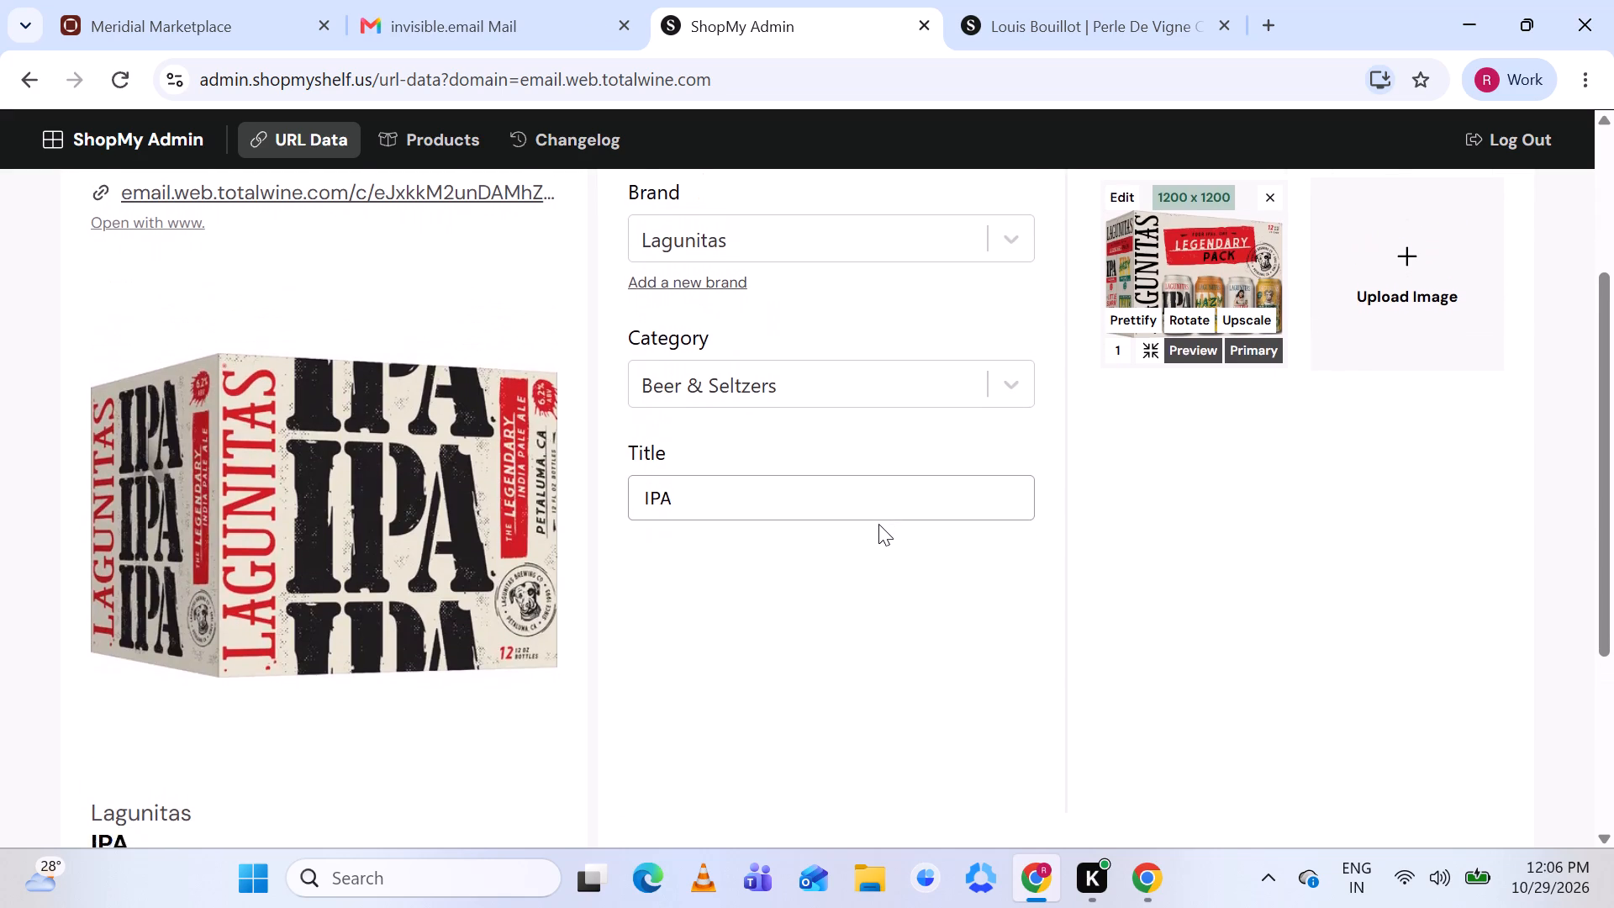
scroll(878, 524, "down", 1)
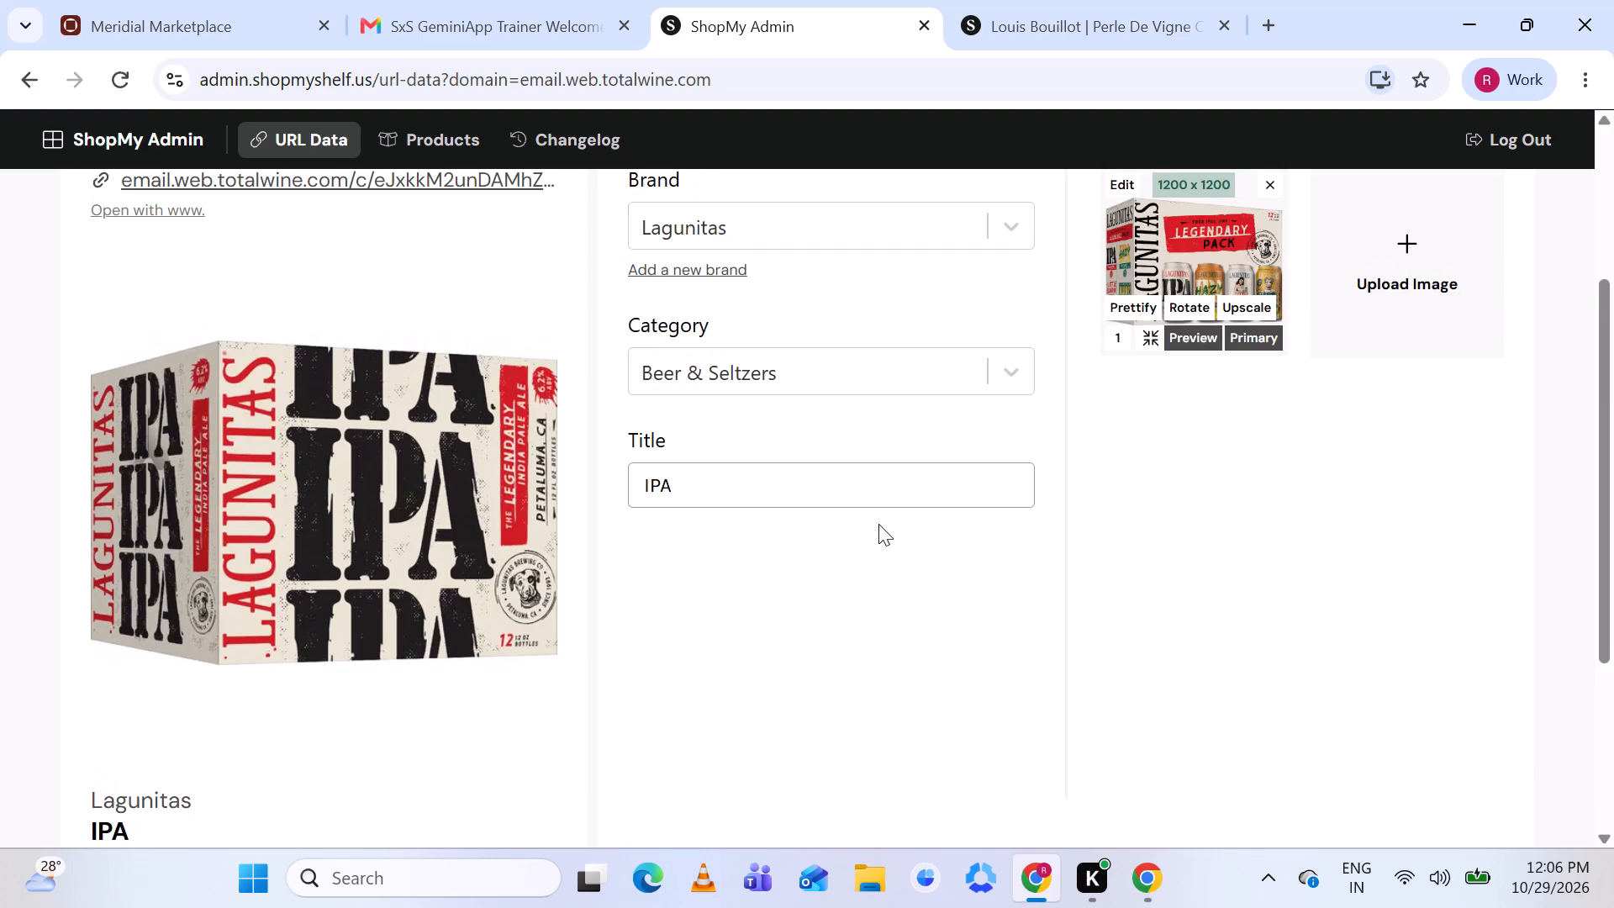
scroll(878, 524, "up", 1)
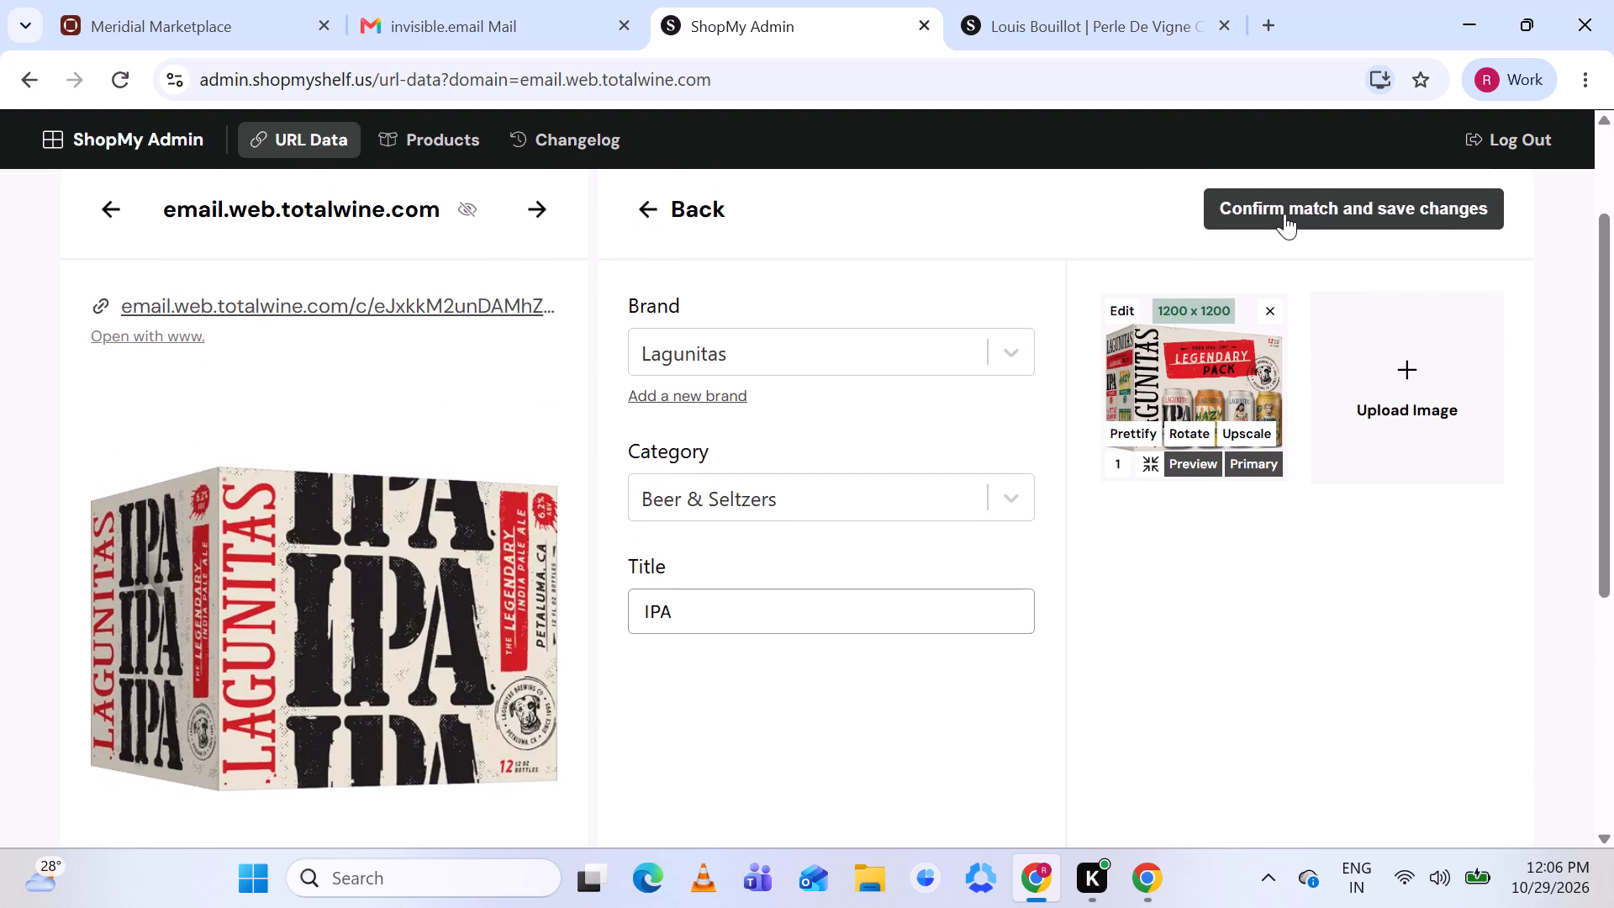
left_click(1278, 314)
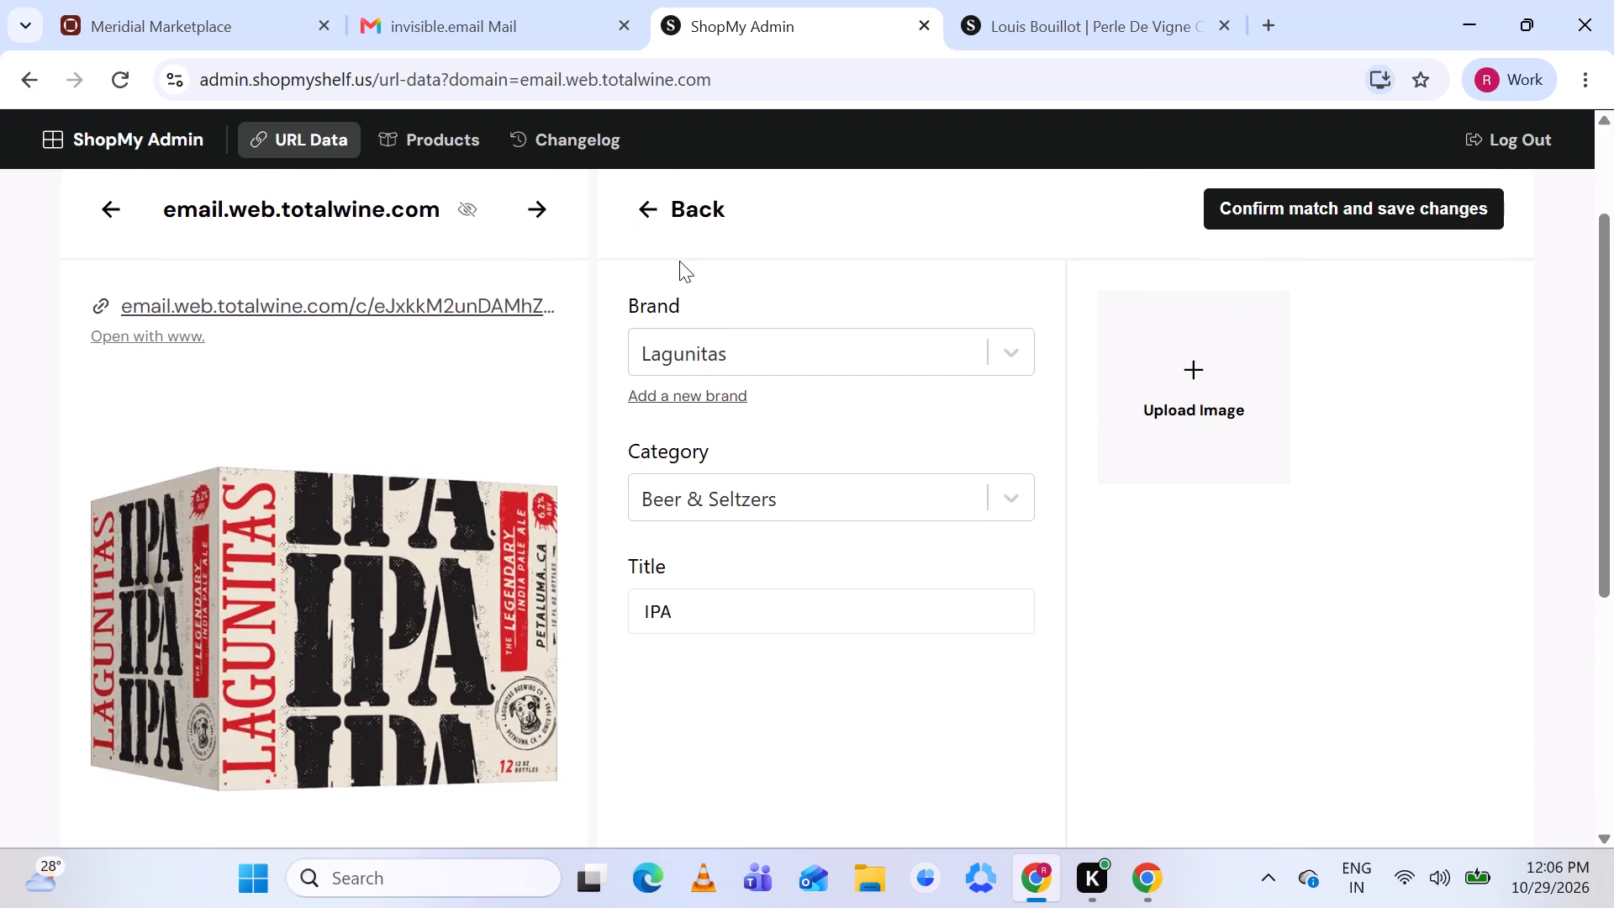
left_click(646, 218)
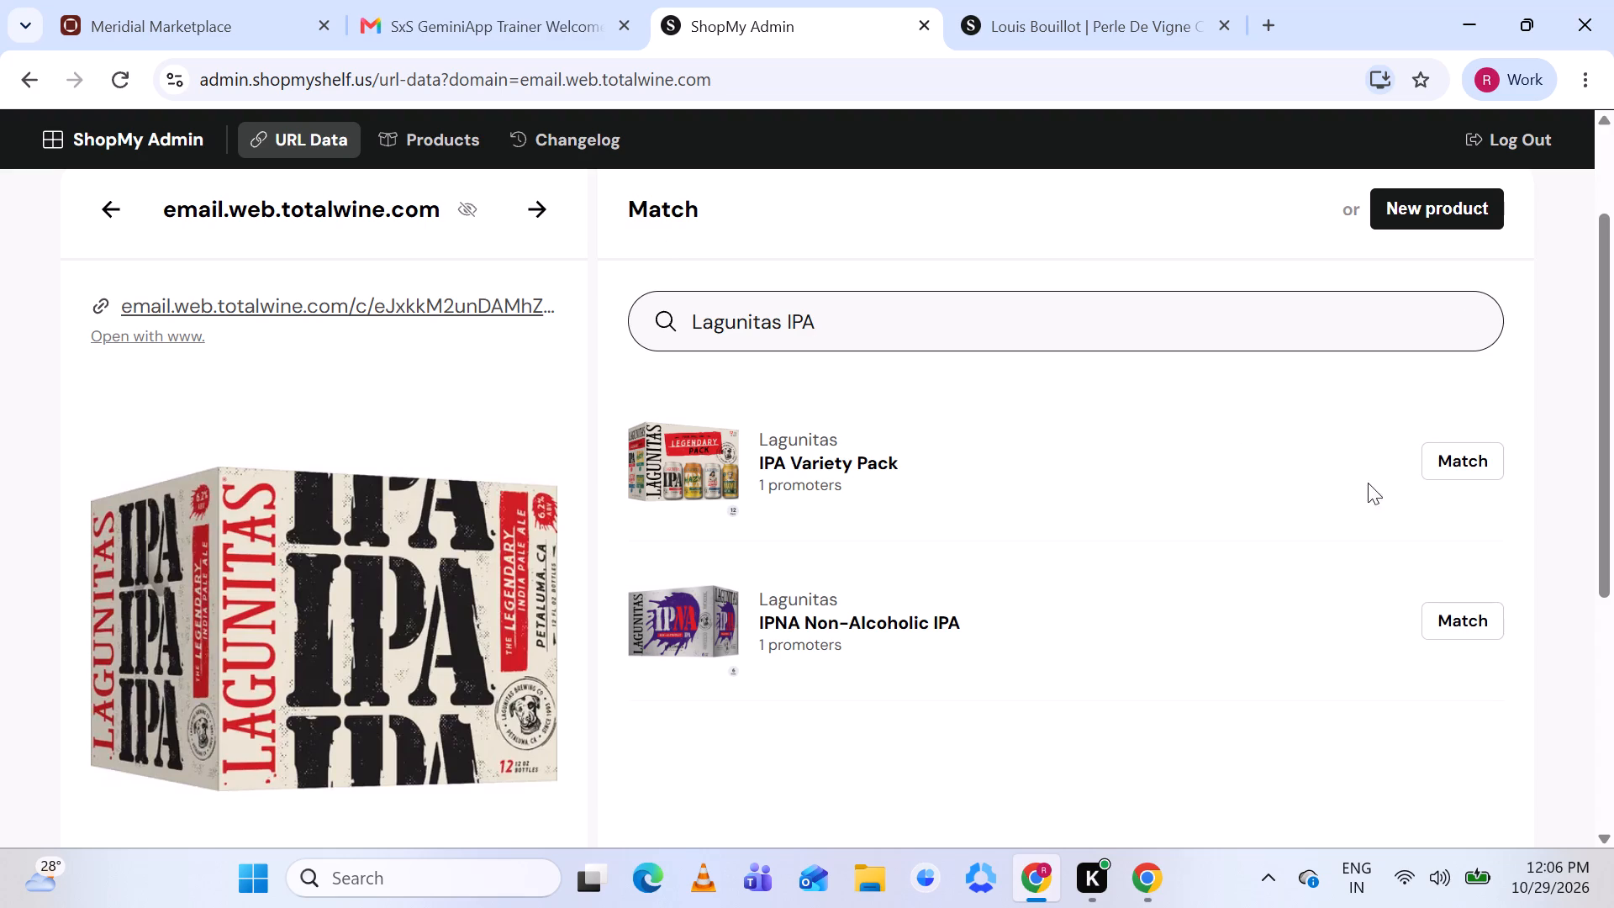
Start a new Lagunitas product for the 12-bottle listing again and set its title to IPA in capitals.
left_click(1402, 209)
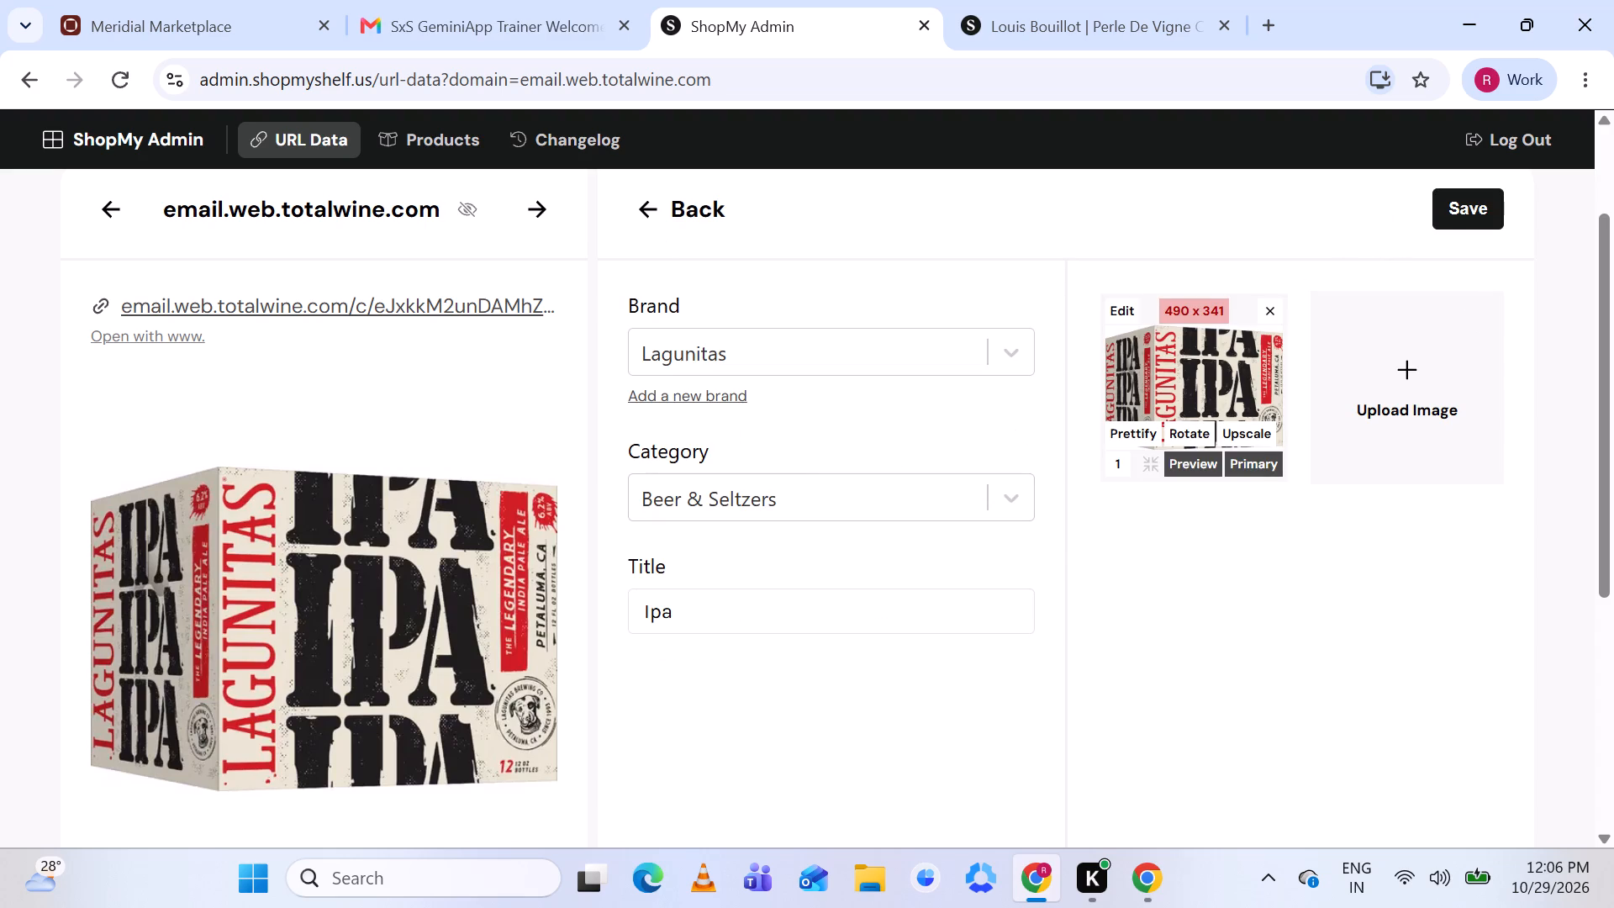
scroll(721, 629, "down", 1)
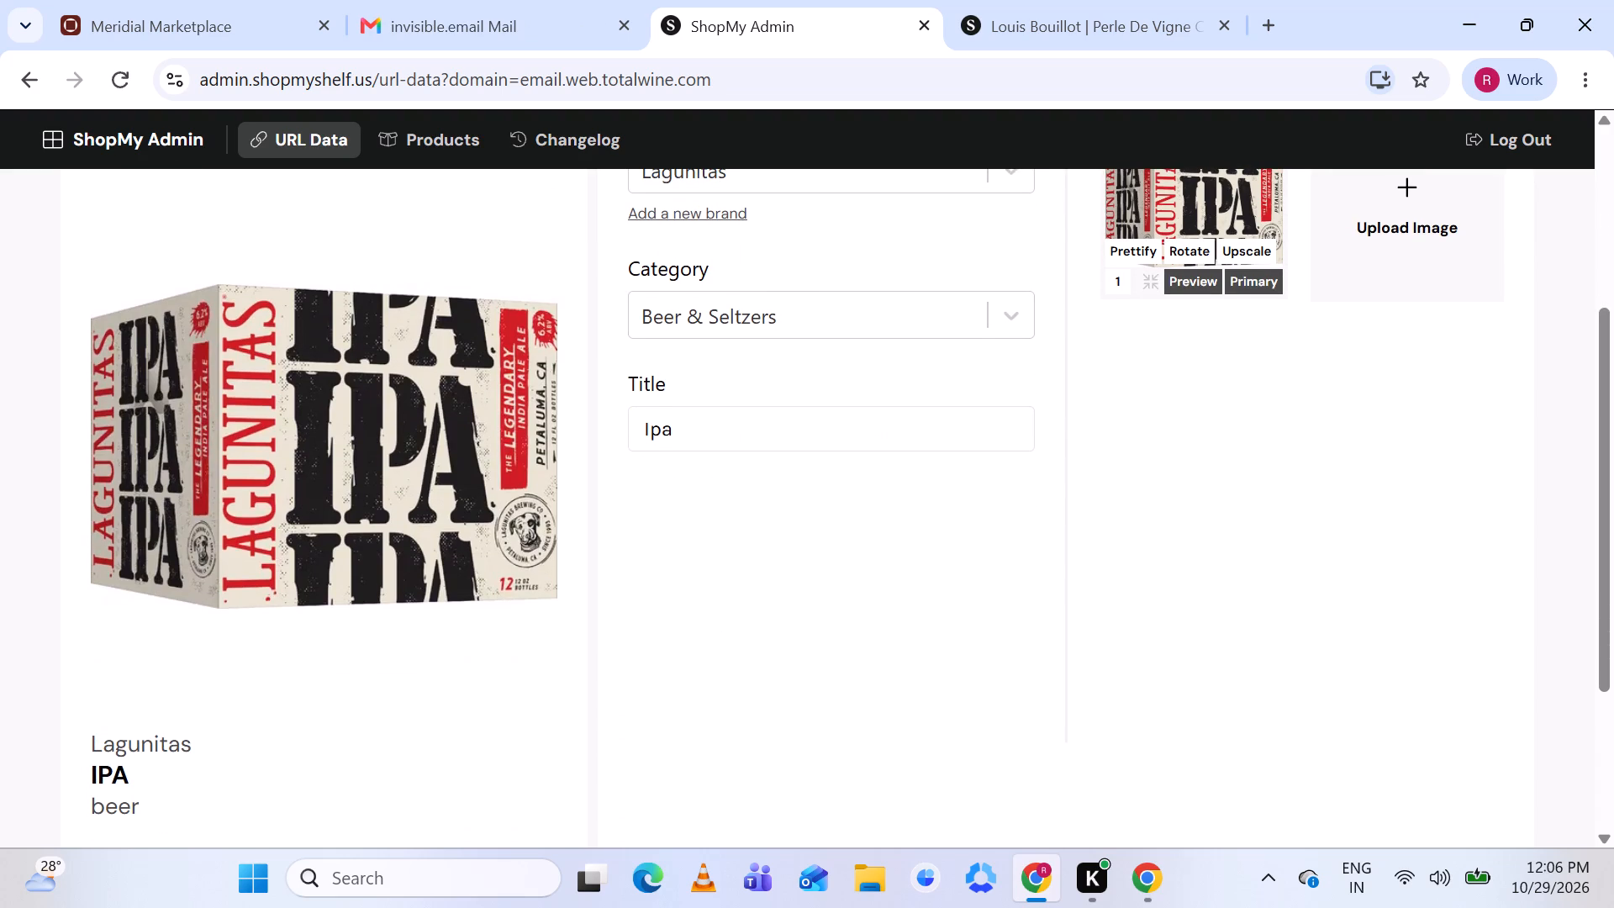
left_click(719, 440)
key("BackSpace")
key("BackSpace")
key("BackSpace")
key("BackSpace")
key("BackSpace")
key("BackSpace")
key("BackSpace")
key("BackSpace")
key("BackSpace")
key("BackSpace")
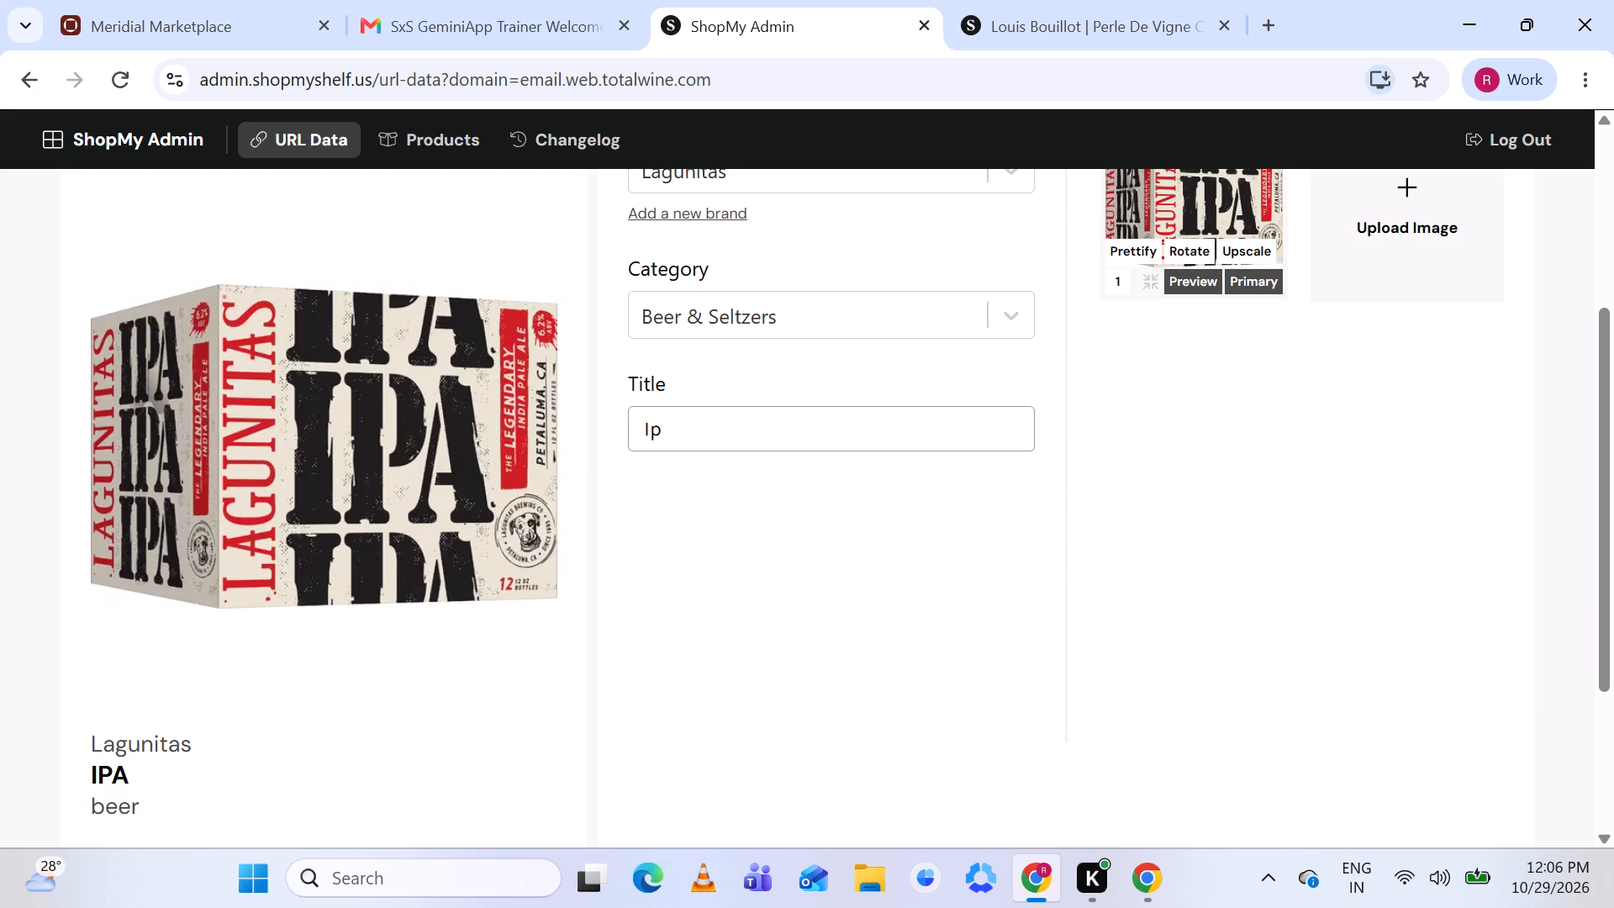
type("IPA")
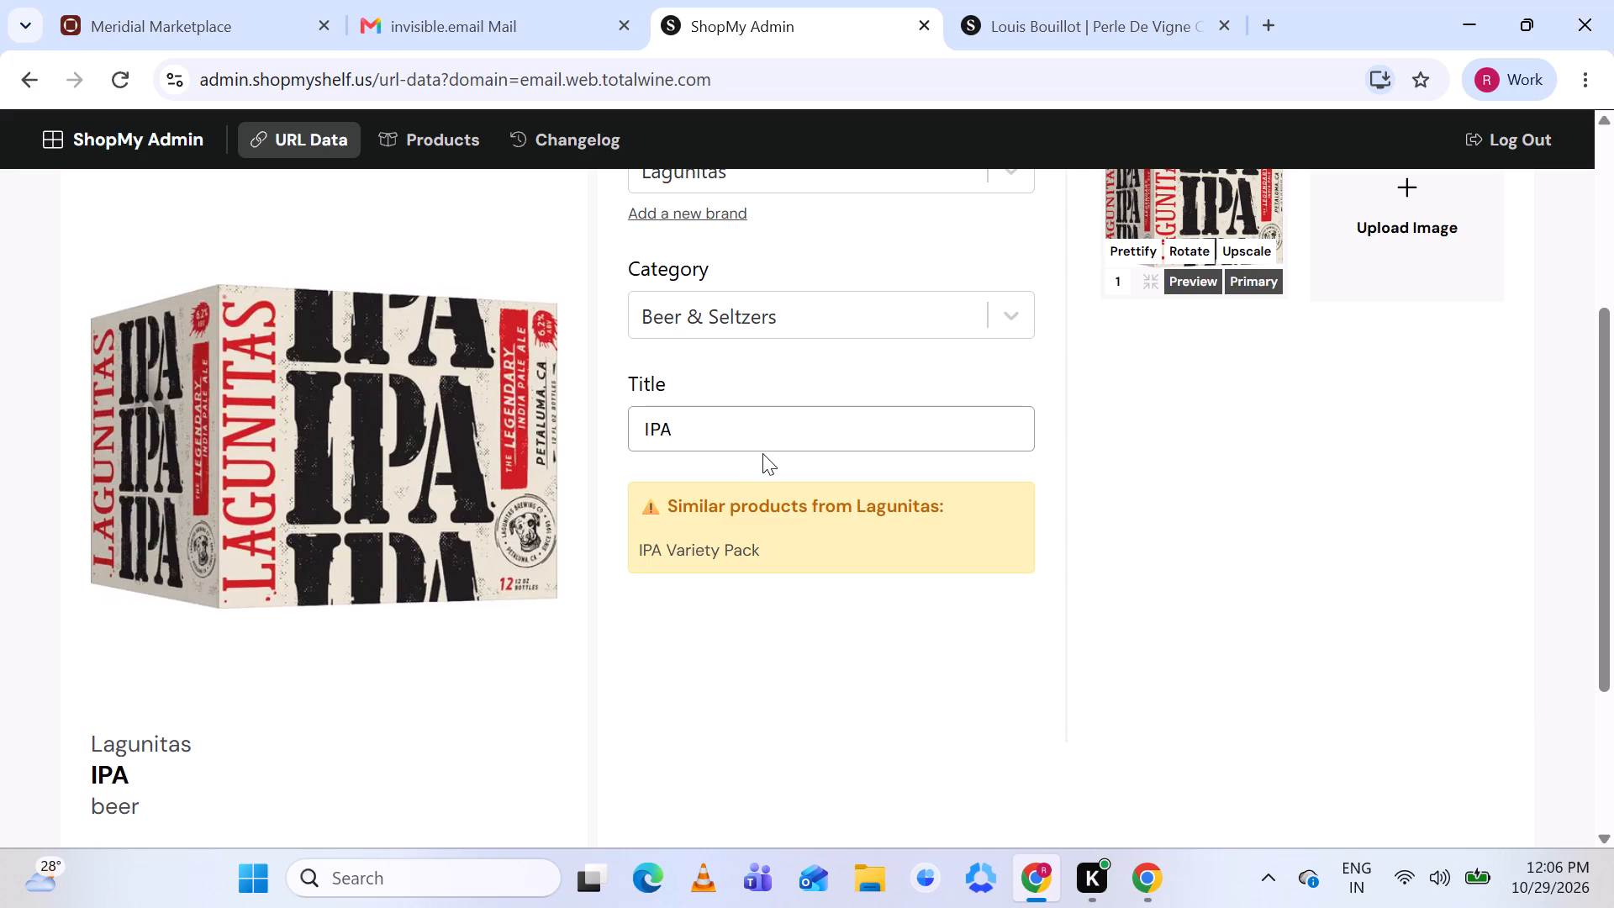
key("space")
key("space")
key("space")
key("space")
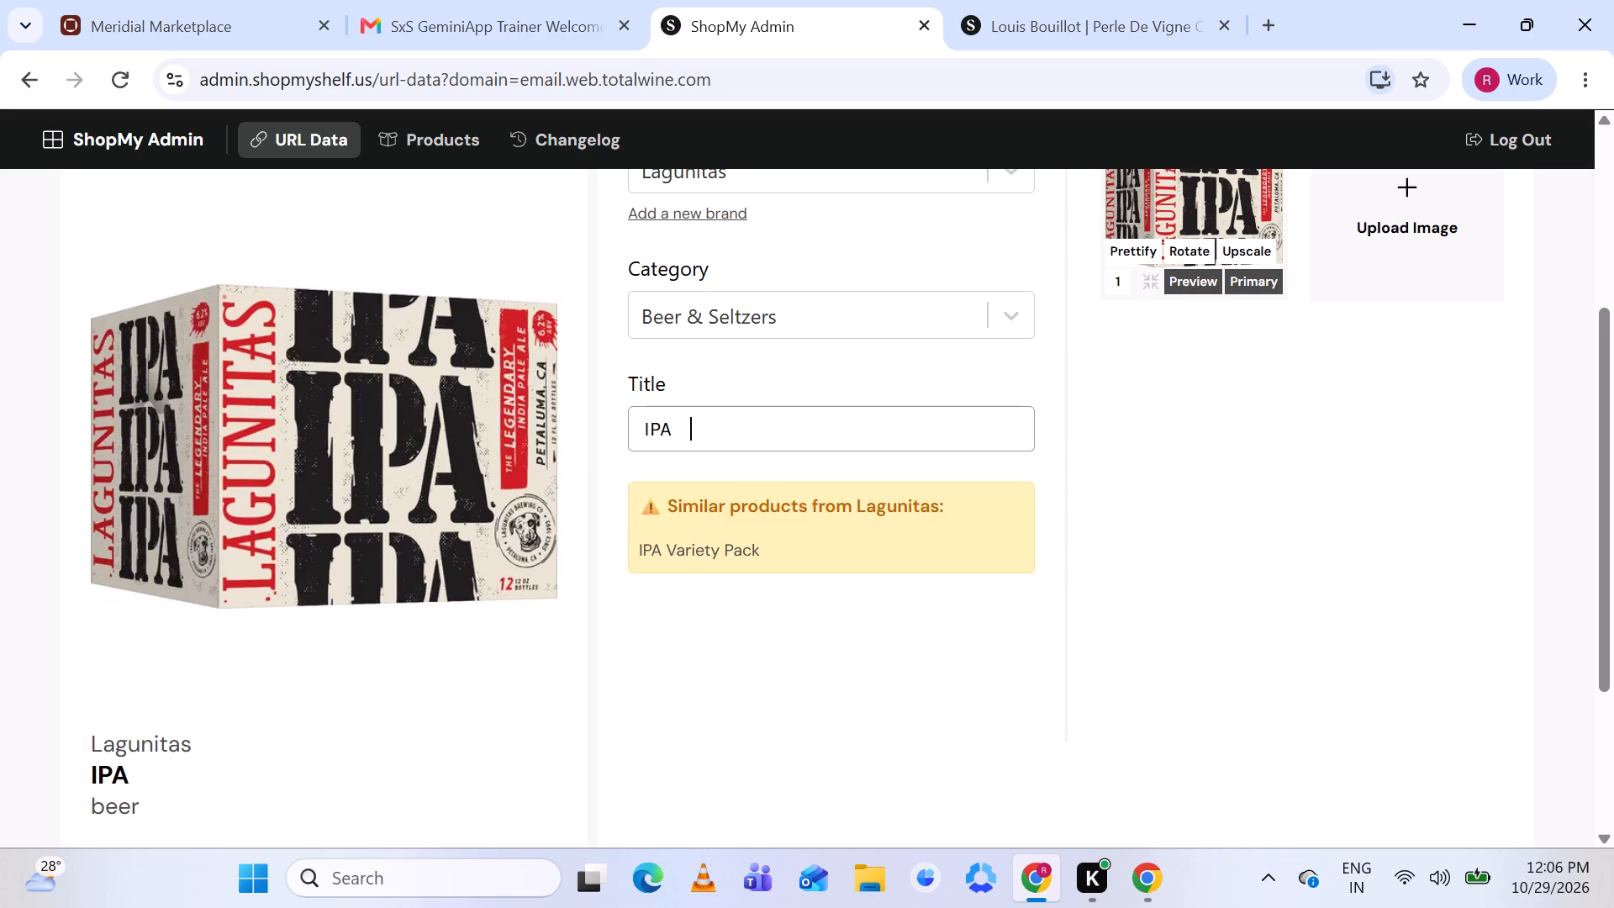
Prettify the Lagunitas IPA product image and save the new product.
scroll(1121, 404, "up", 1)
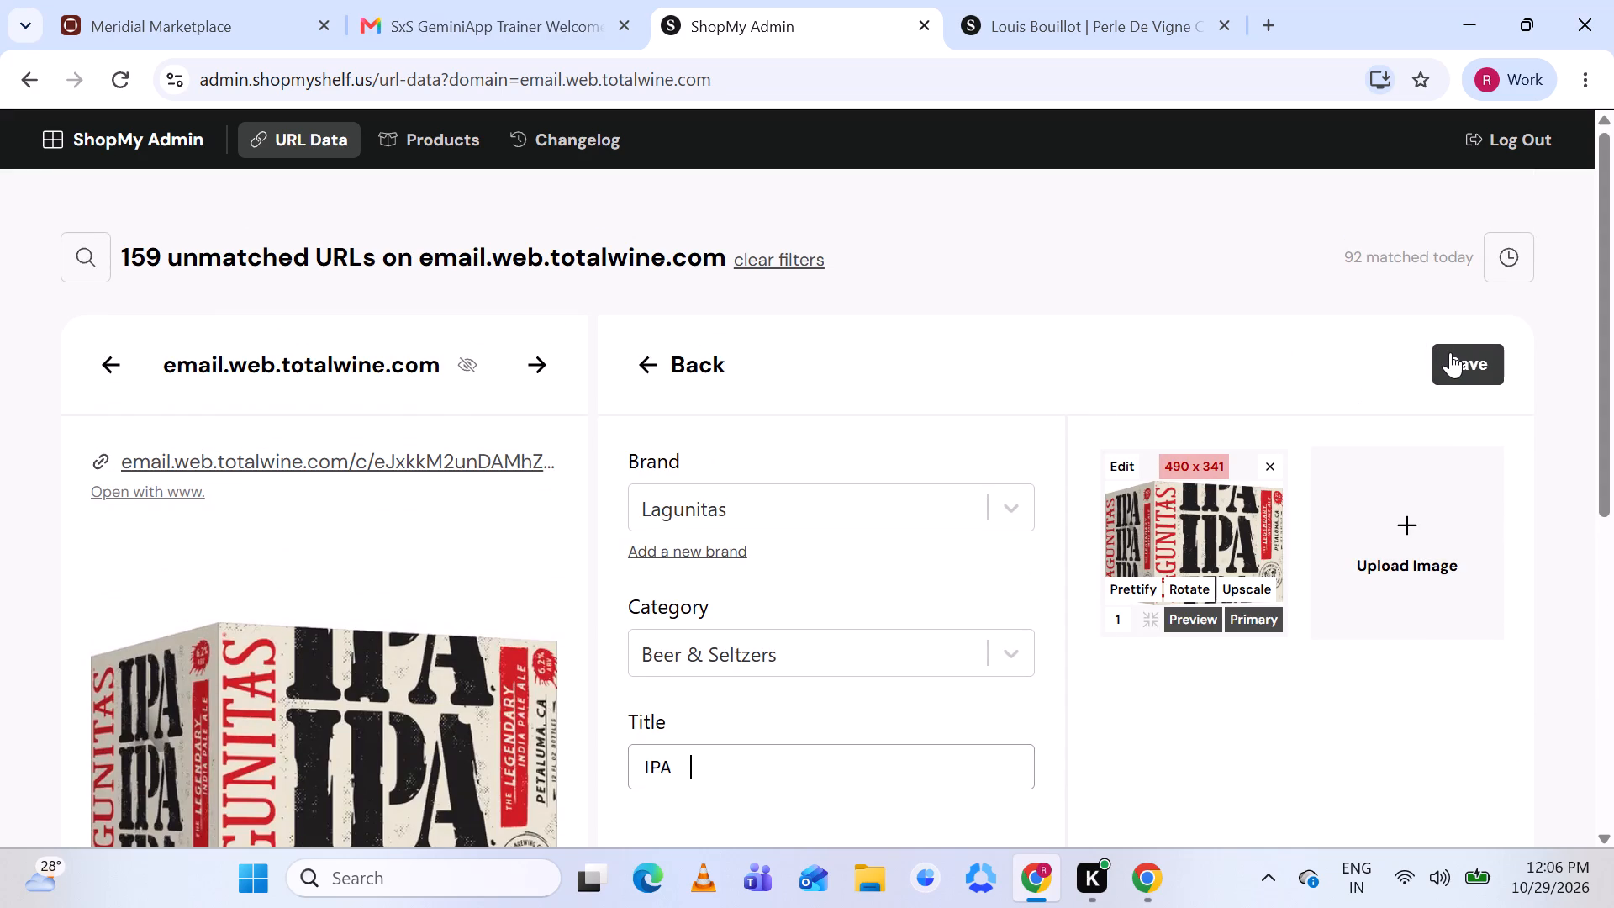
left_click(1144, 583)
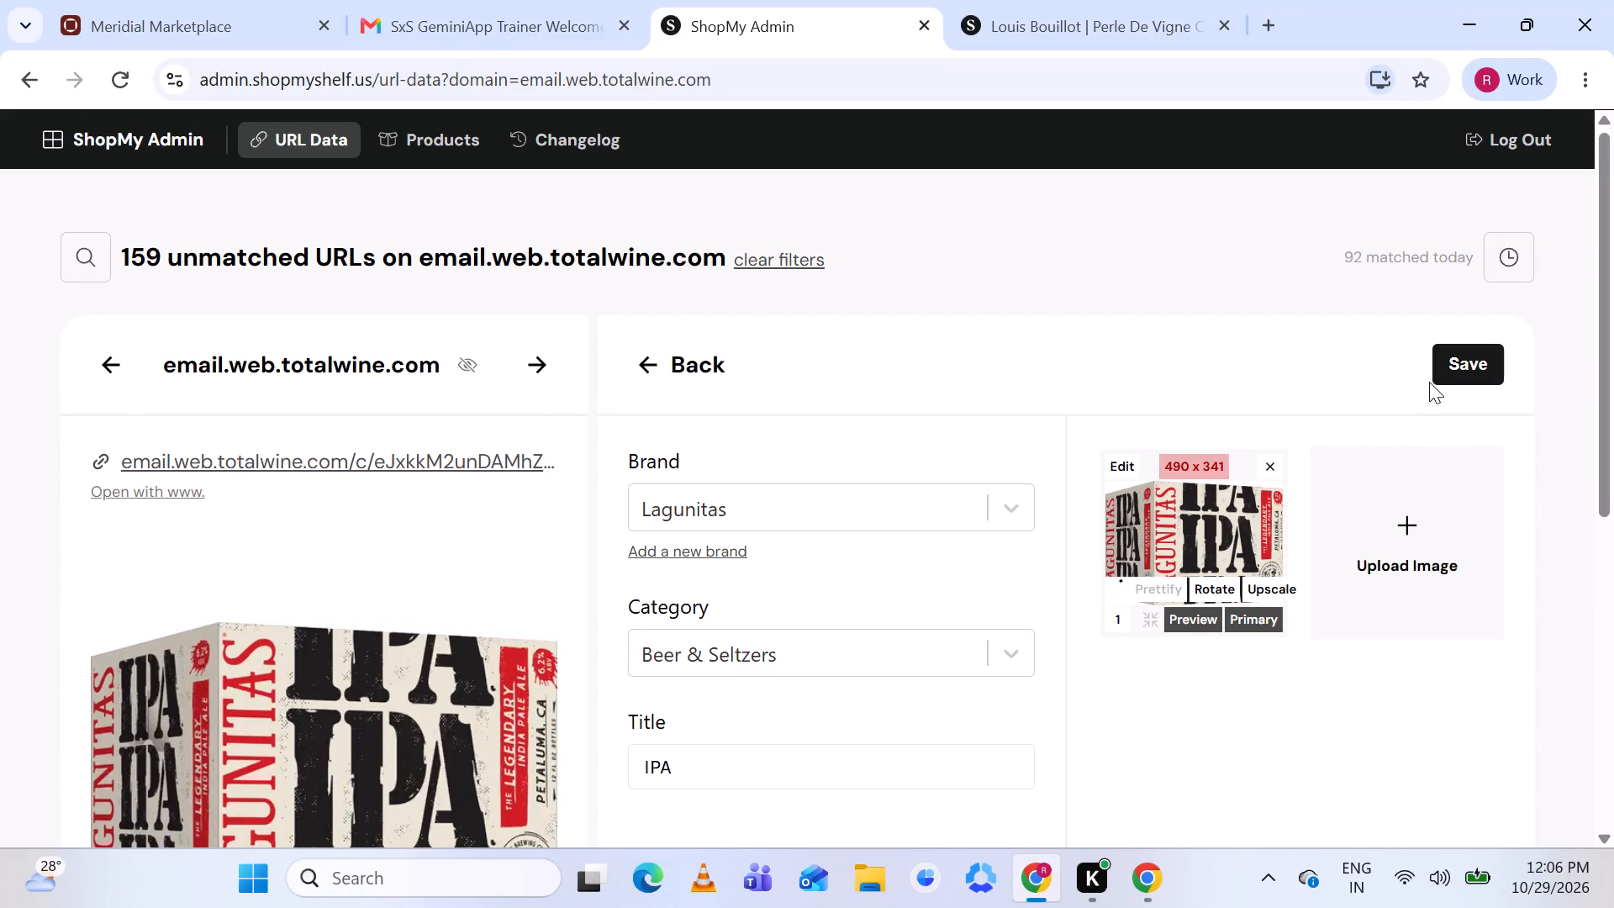
left_click(1470, 364)
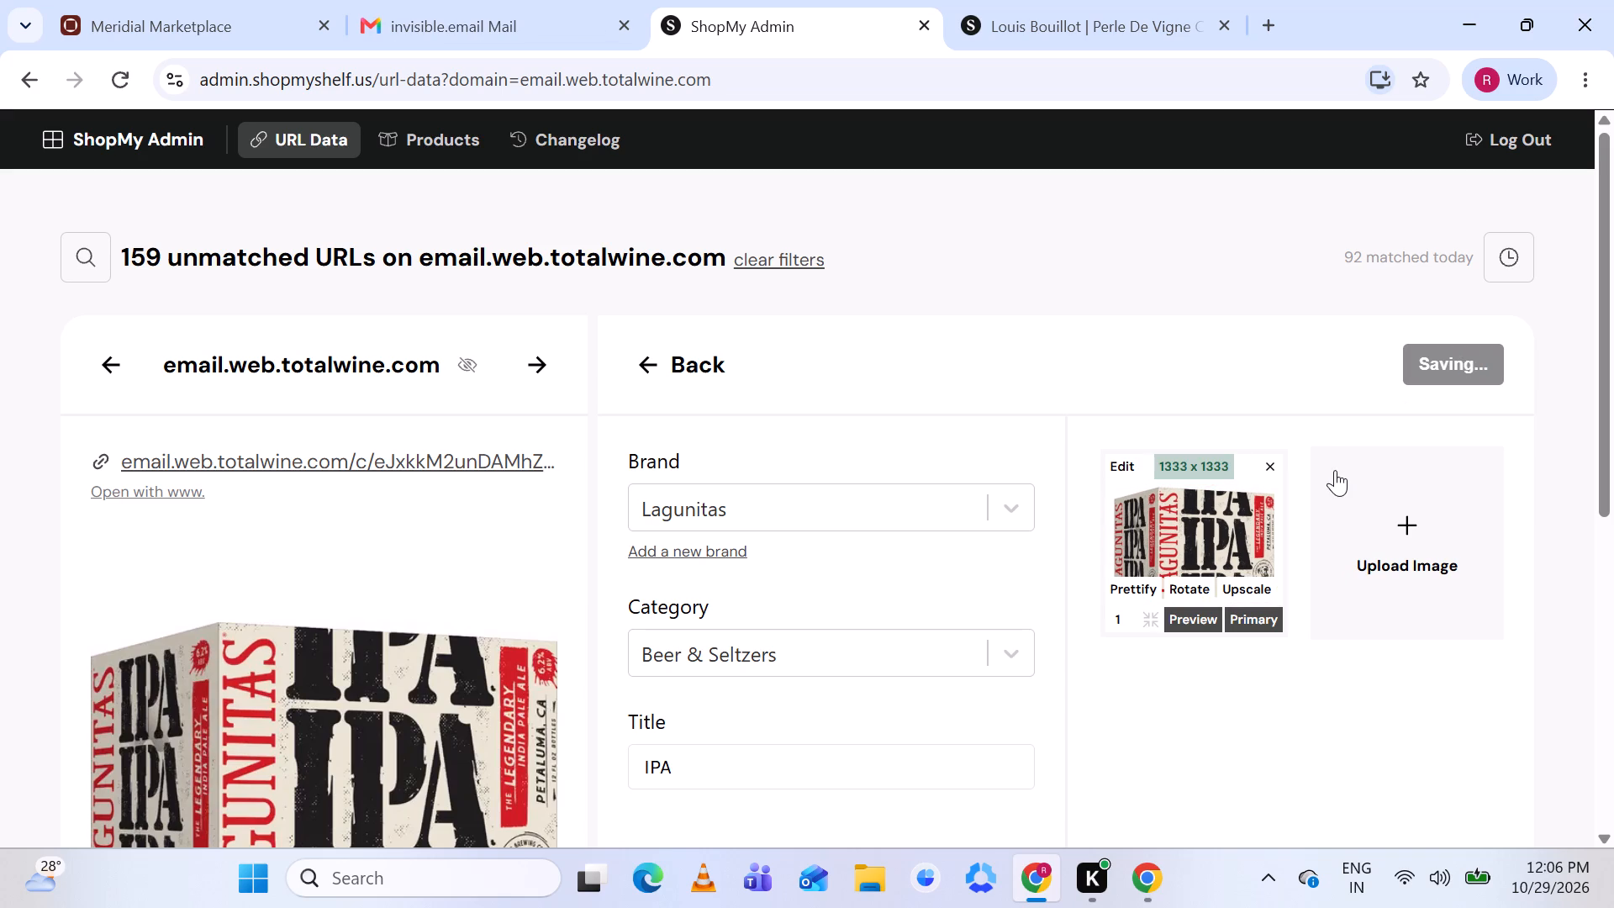
Compare the Felicette Space Cats Sauvignon Blanc listing with the suggested Juliet Sauvignon Blanc's public page.
scroll(1335, 470, "down", 2)
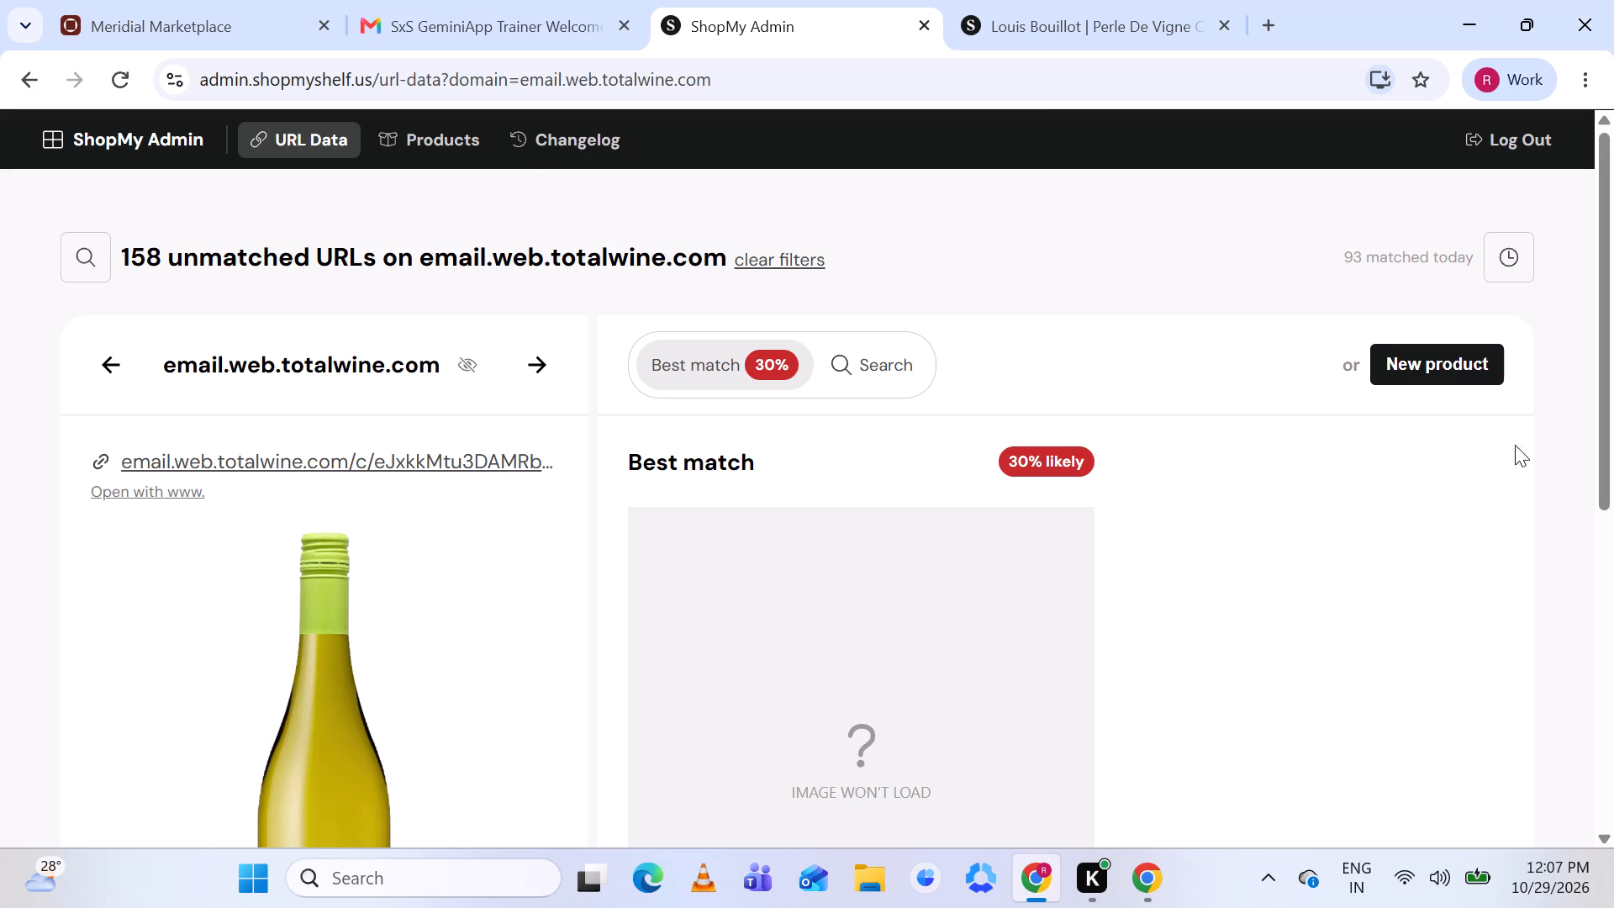
scroll(967, 571, "down", 3)
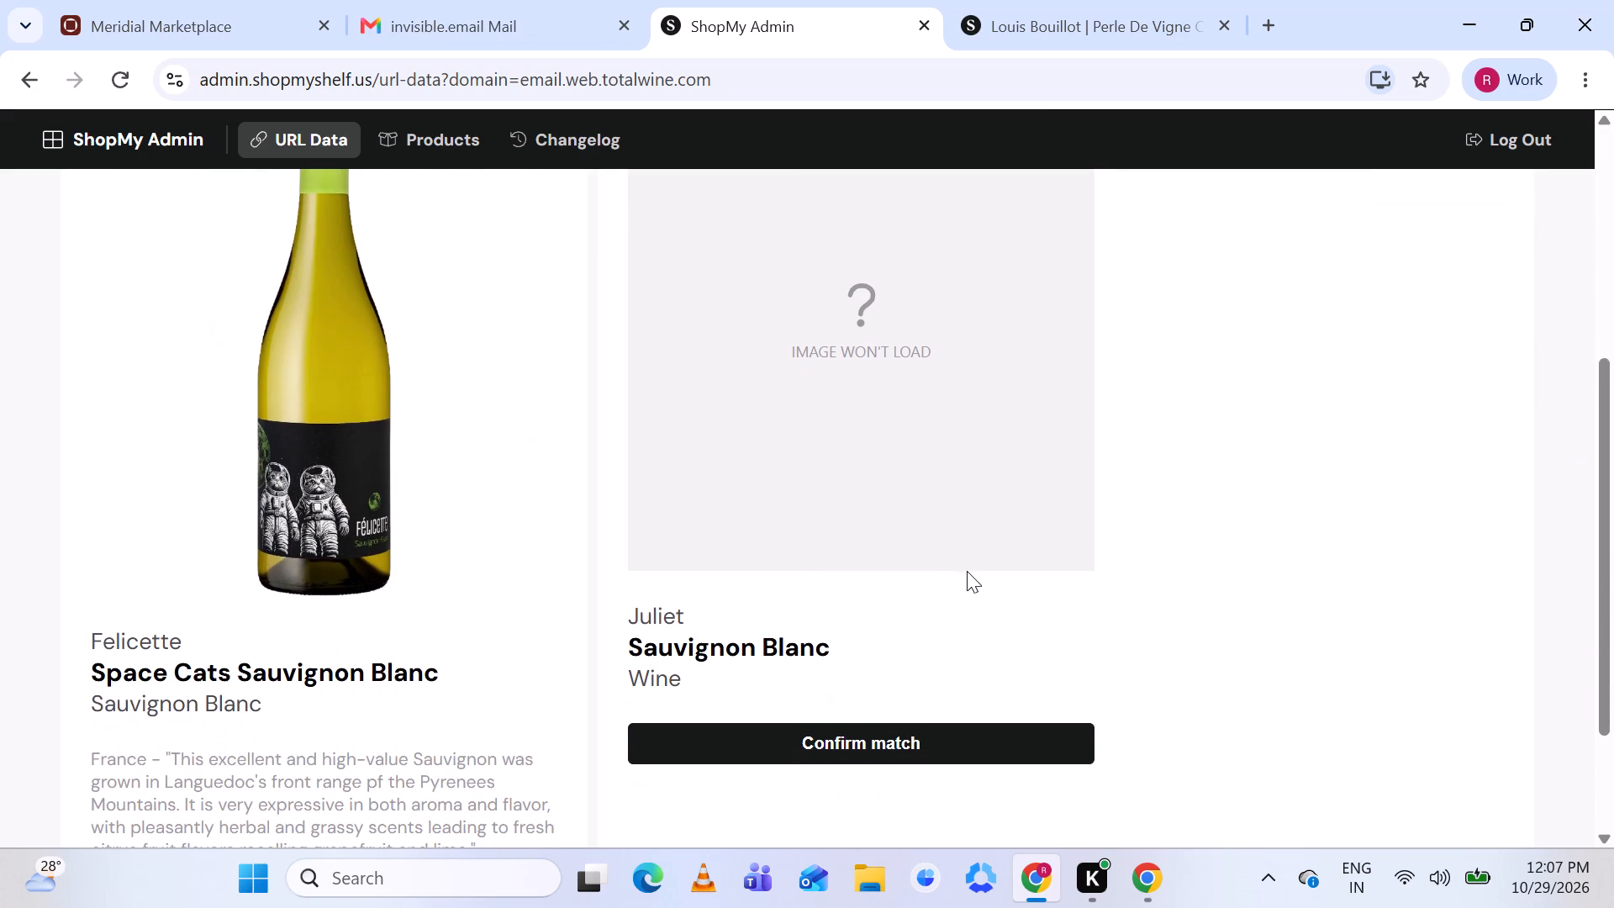
scroll(967, 571, "down", 1)
left_click(745, 636)
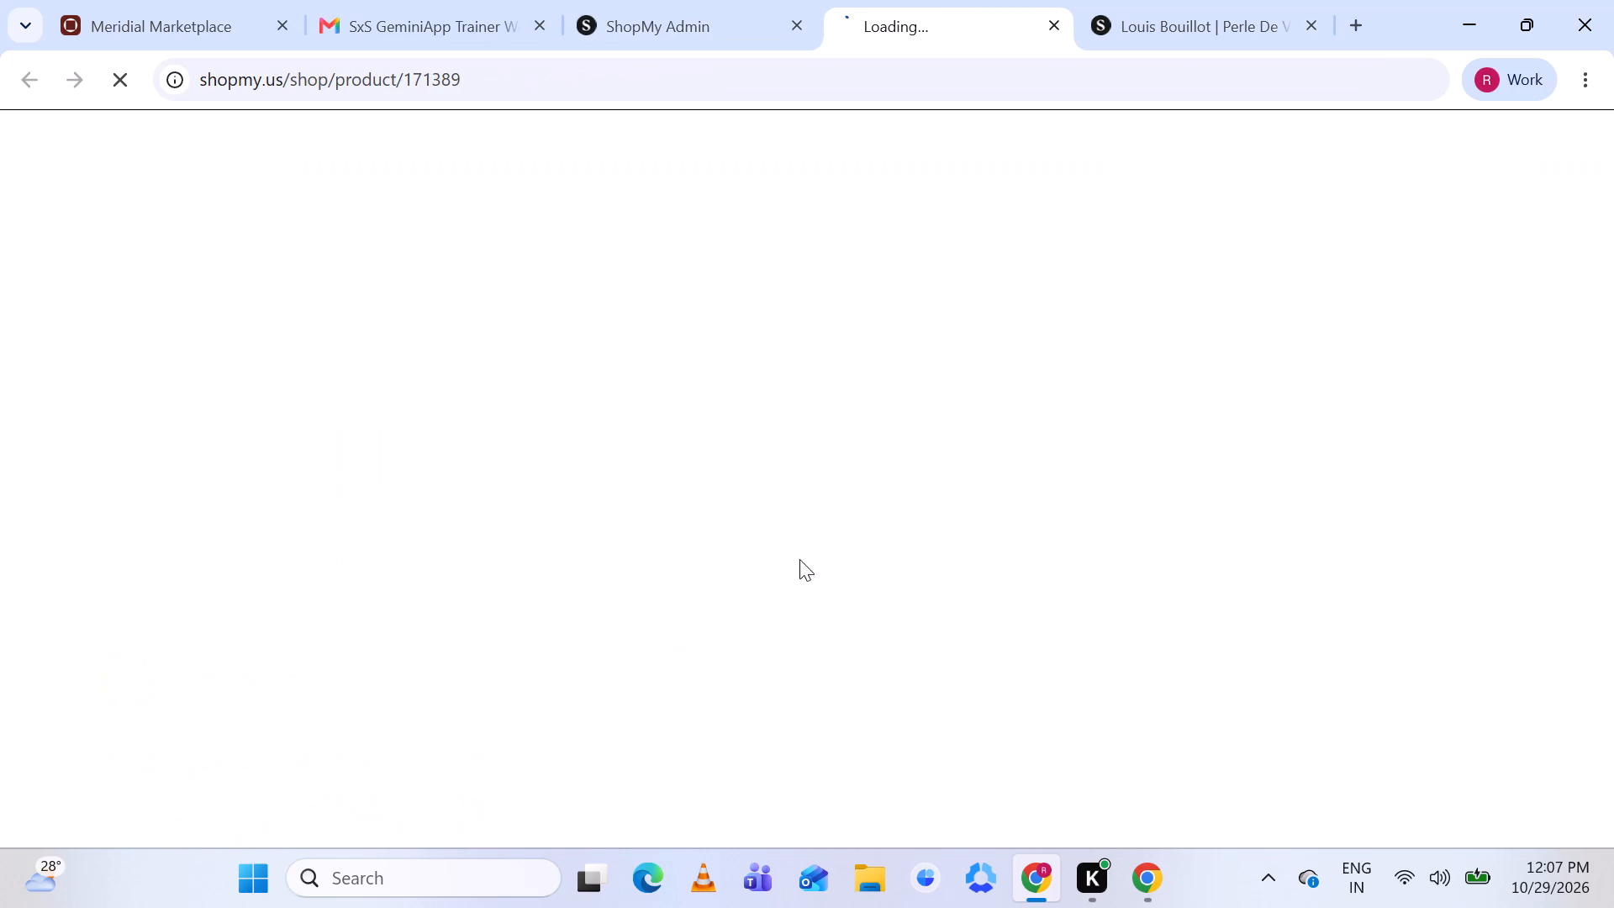
left_click(1314, 24)
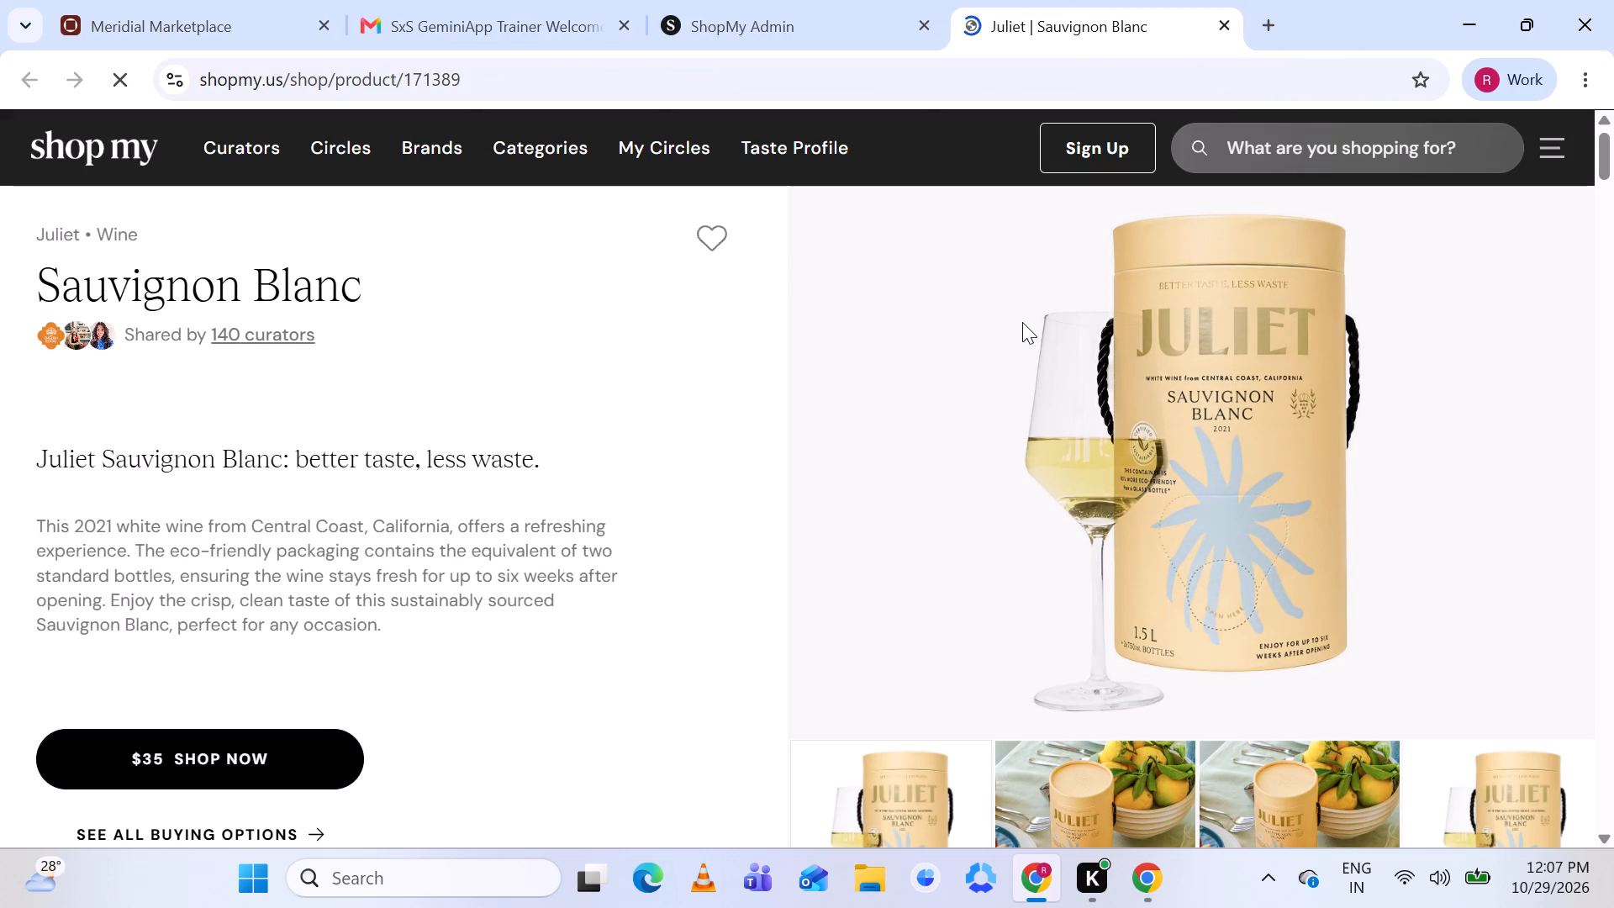
left_click(736, 24)
scroll(690, 464, "up", 2)
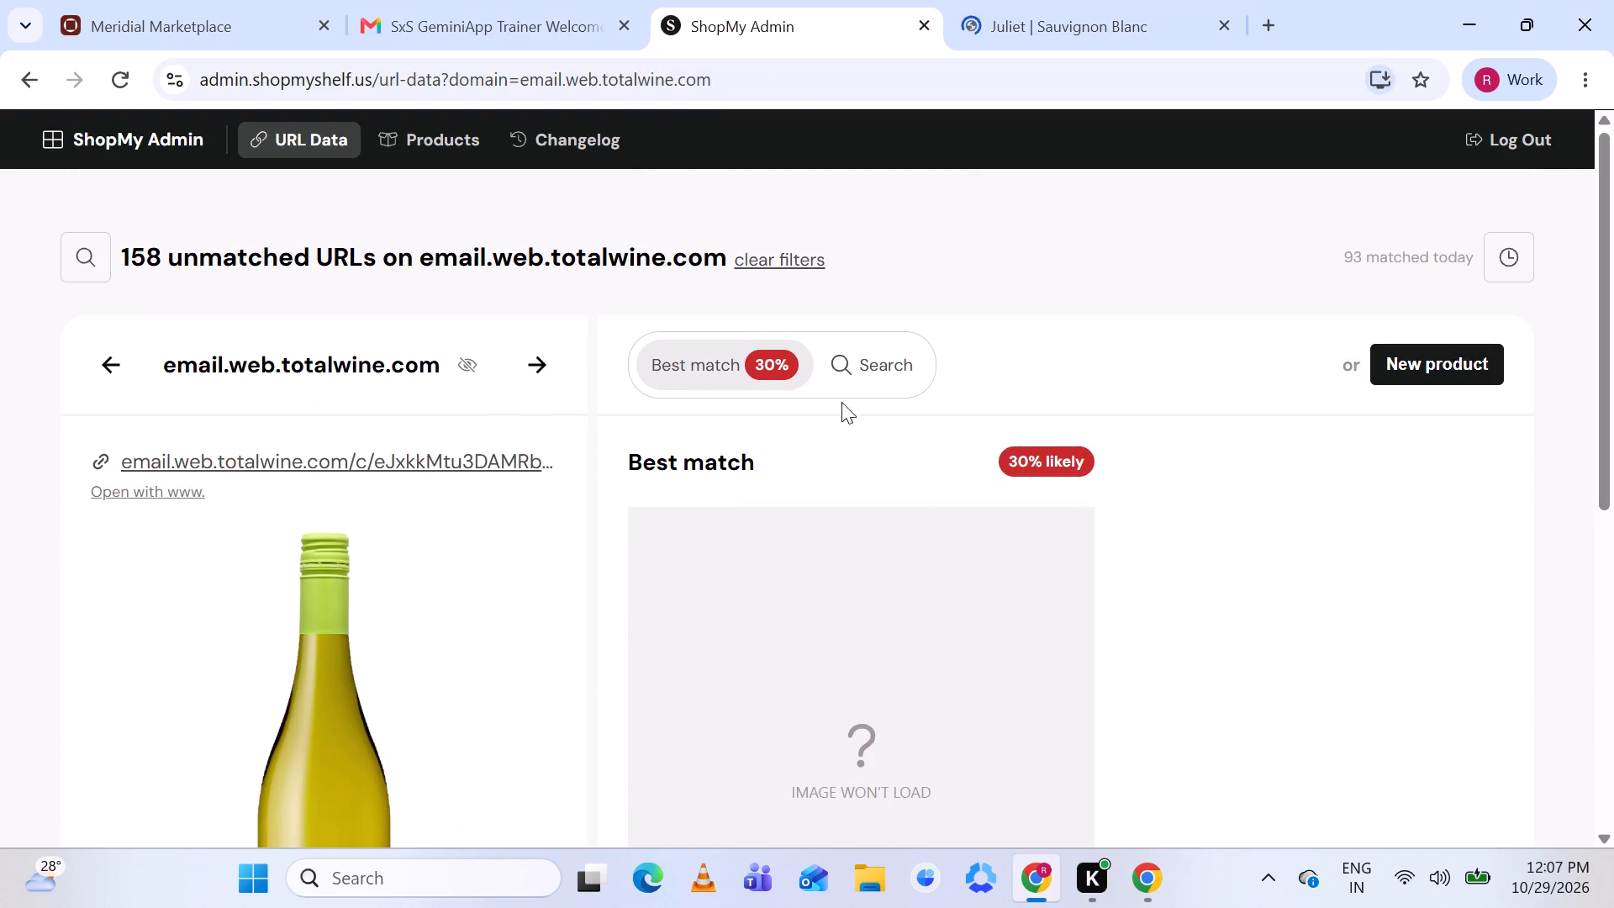
Find the Felicette Space Cats Sauvignon Blanc product through search and choose it as the listing's match.
left_click(867, 360)
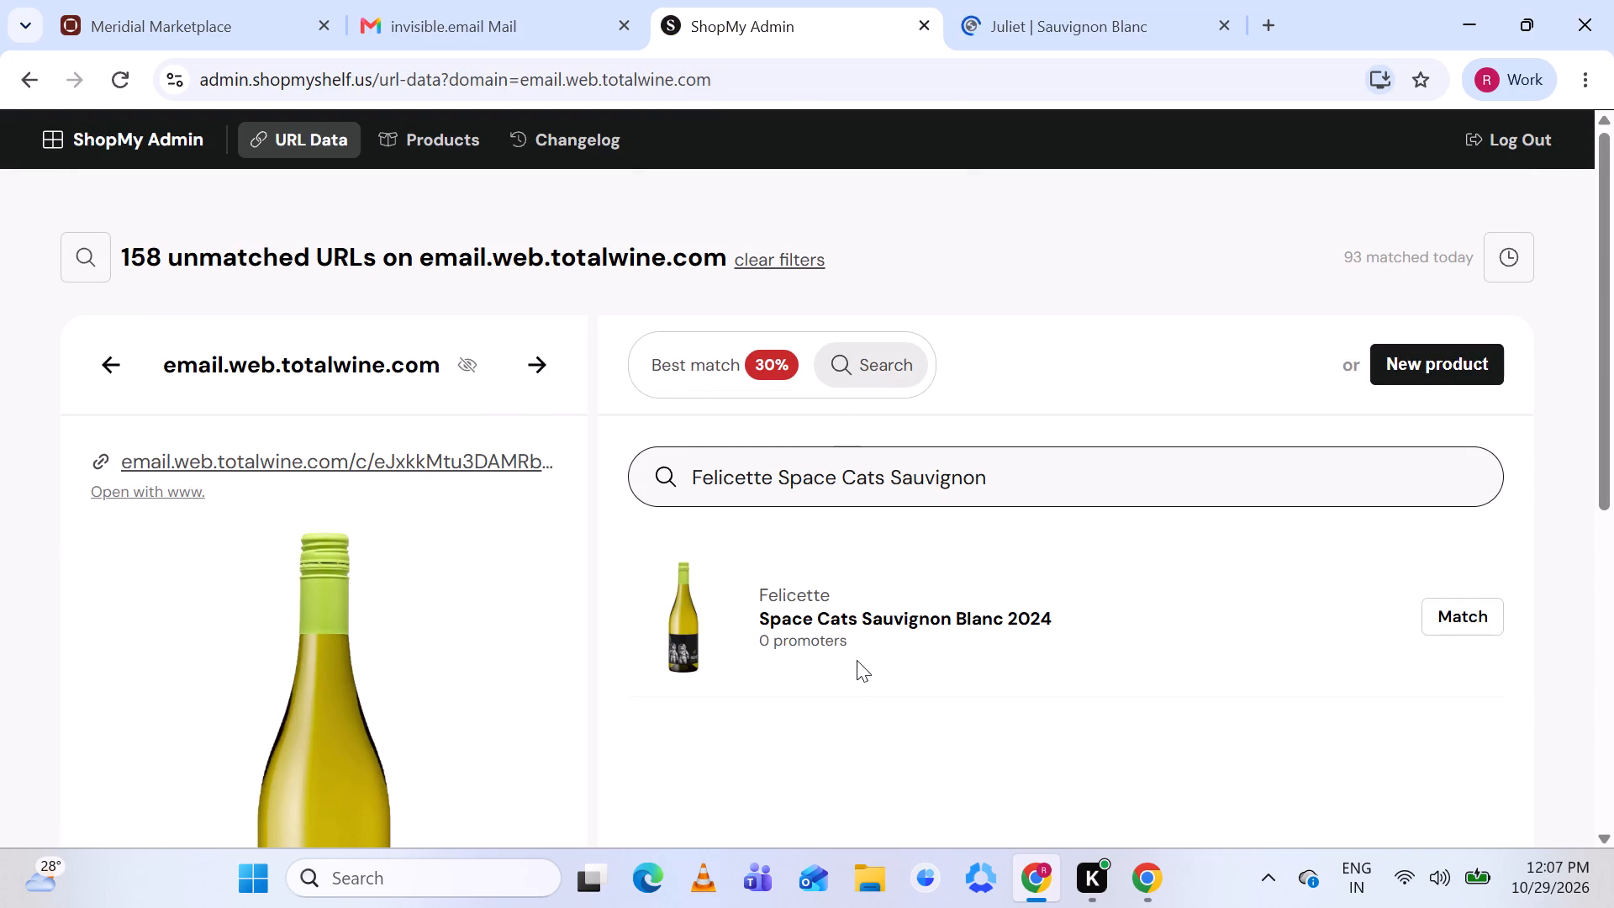
scroll(857, 660, "down", 2)
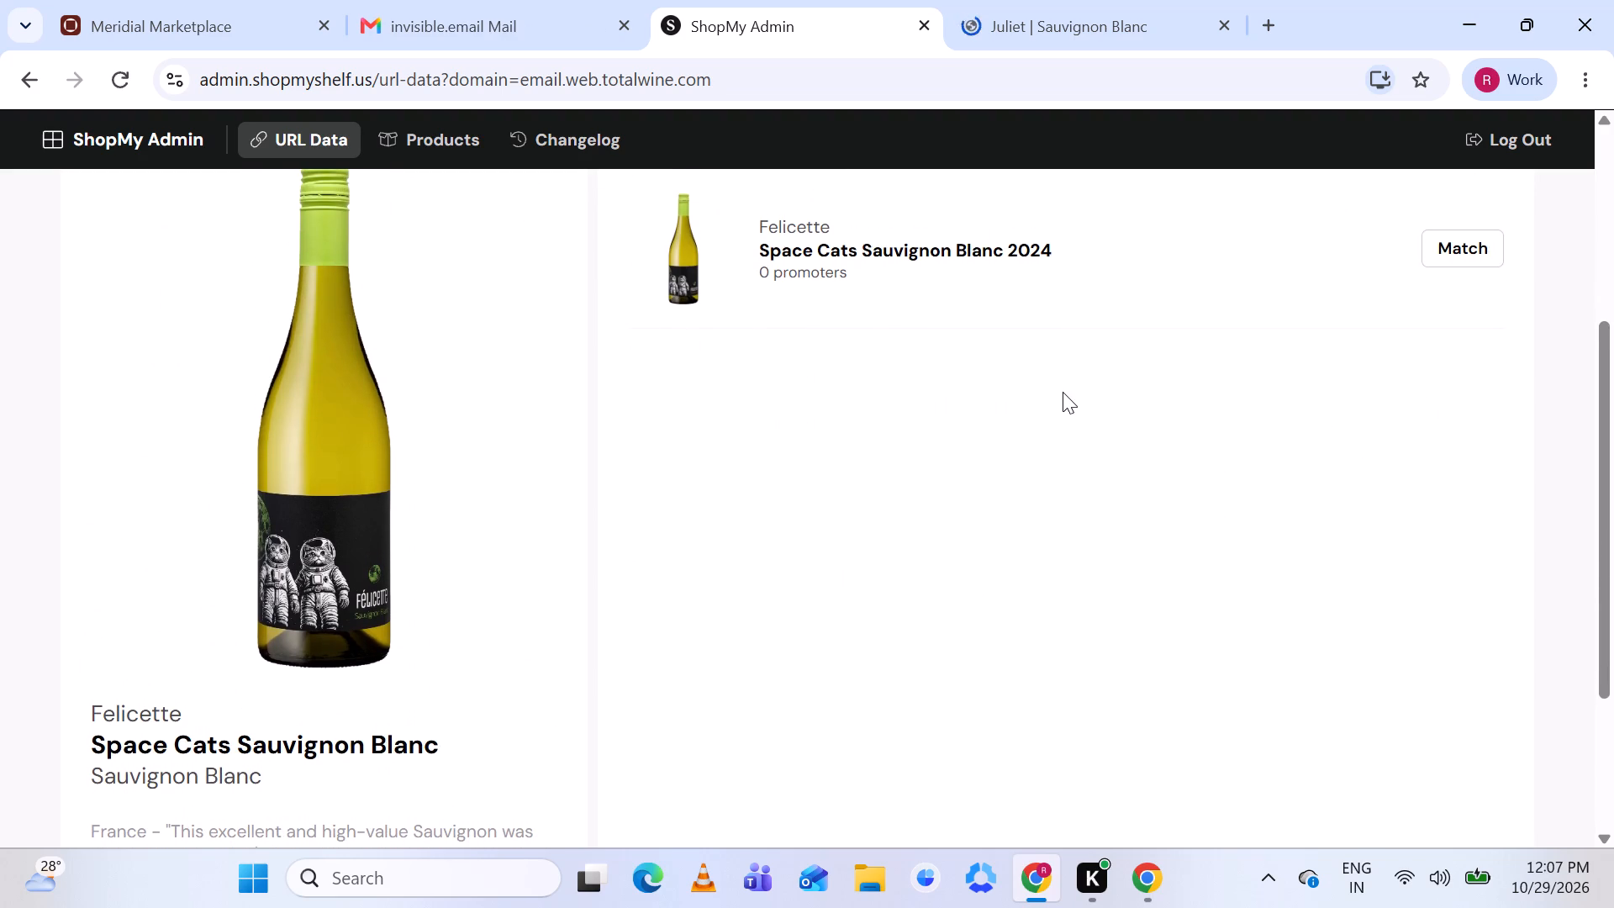
left_click(1440, 252)
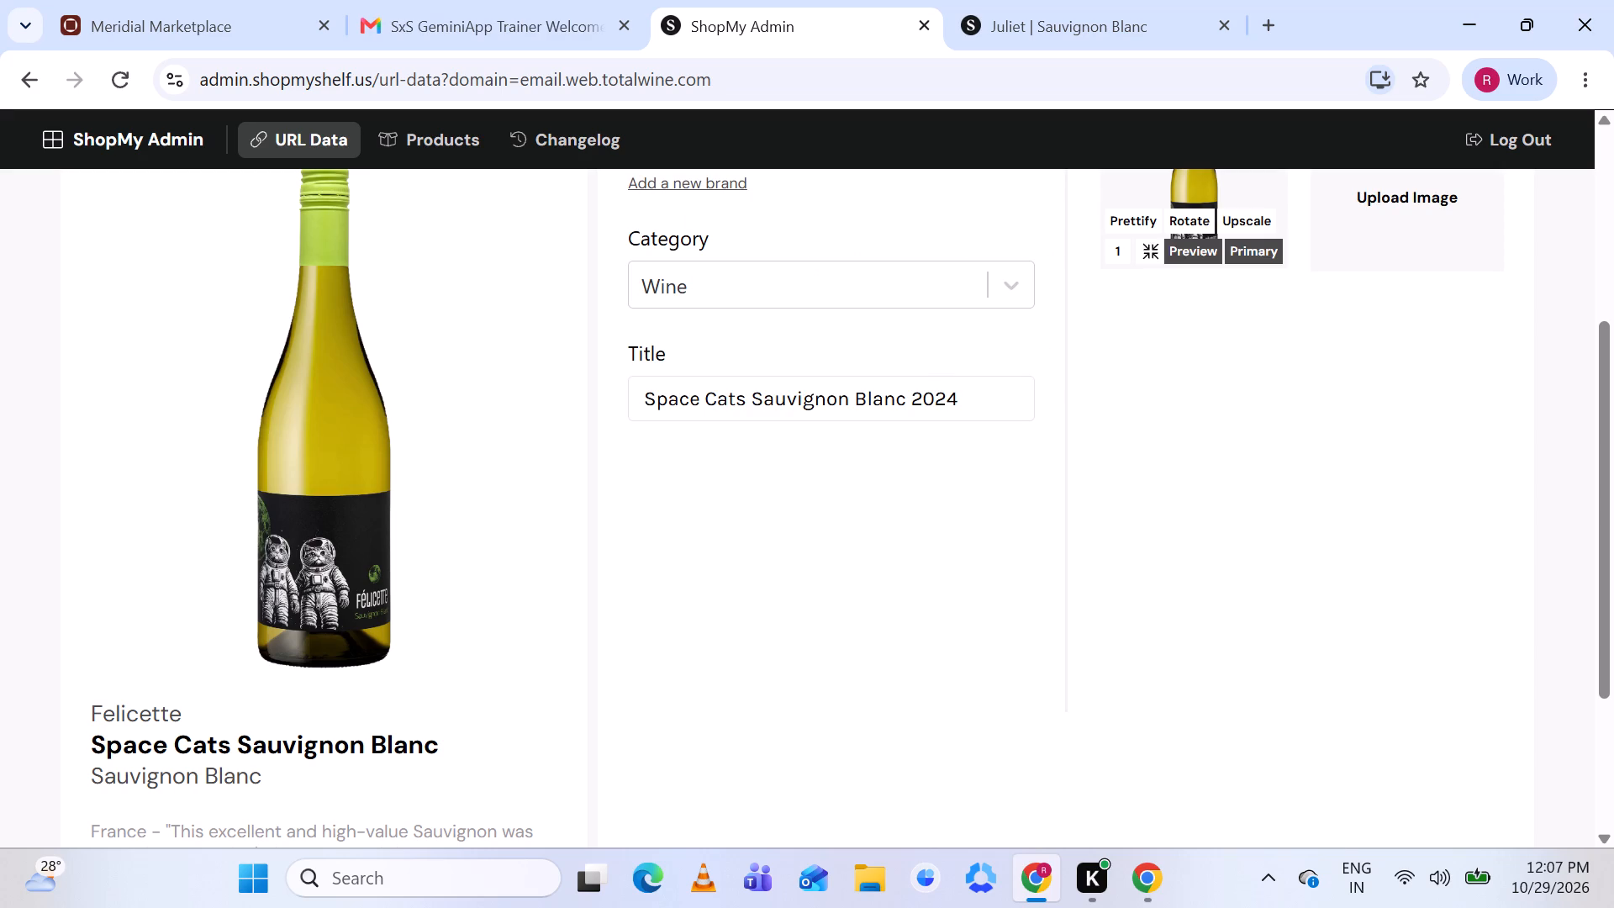
Remove the year from the Felicette product's title, leaving Space Cats Sauvignon Blanc, and confirm the match with the change.
left_click(967, 397)
key("BackSpace")
key("BackSpace")
key("BackSpace")
key("BackSpace")
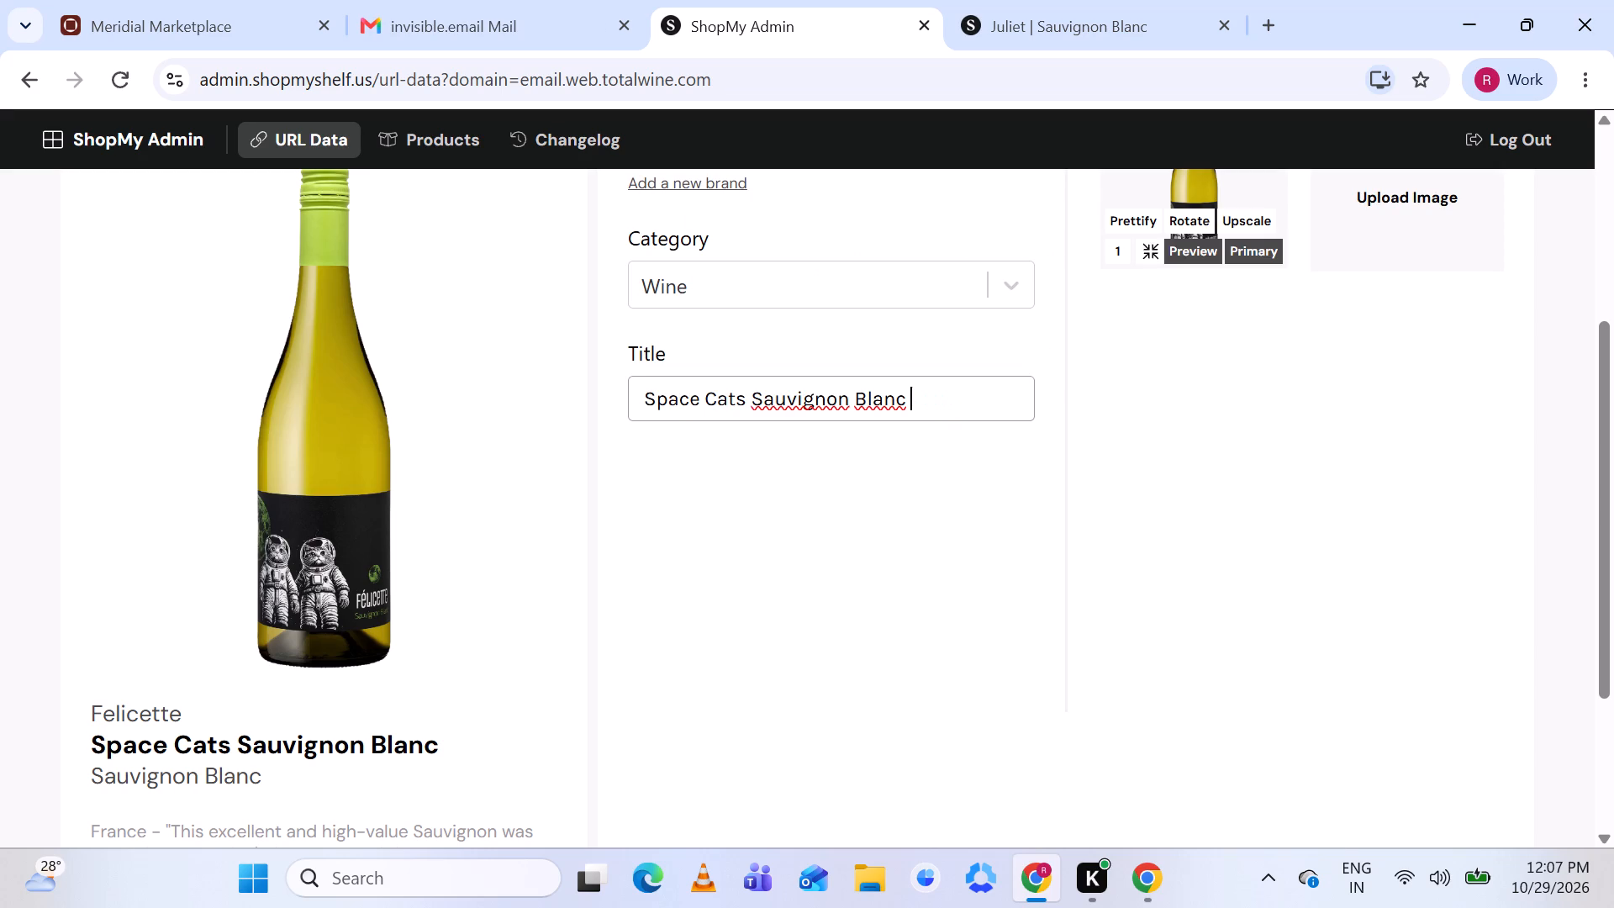
scroll(927, 379, "up", 1)
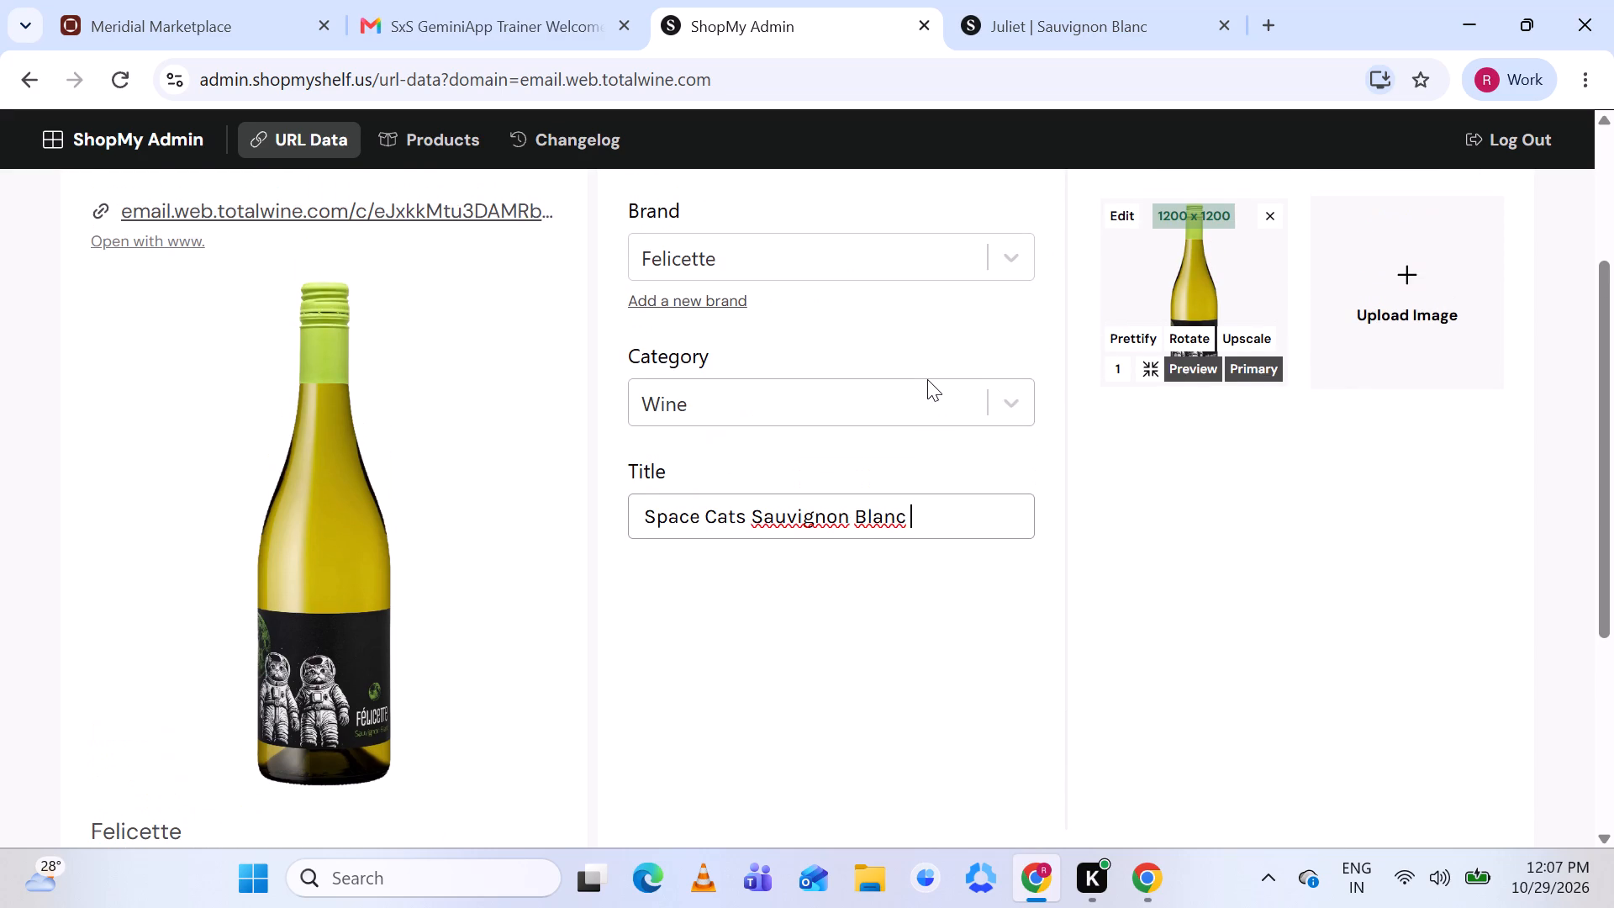
scroll(927, 379, "up", 1)
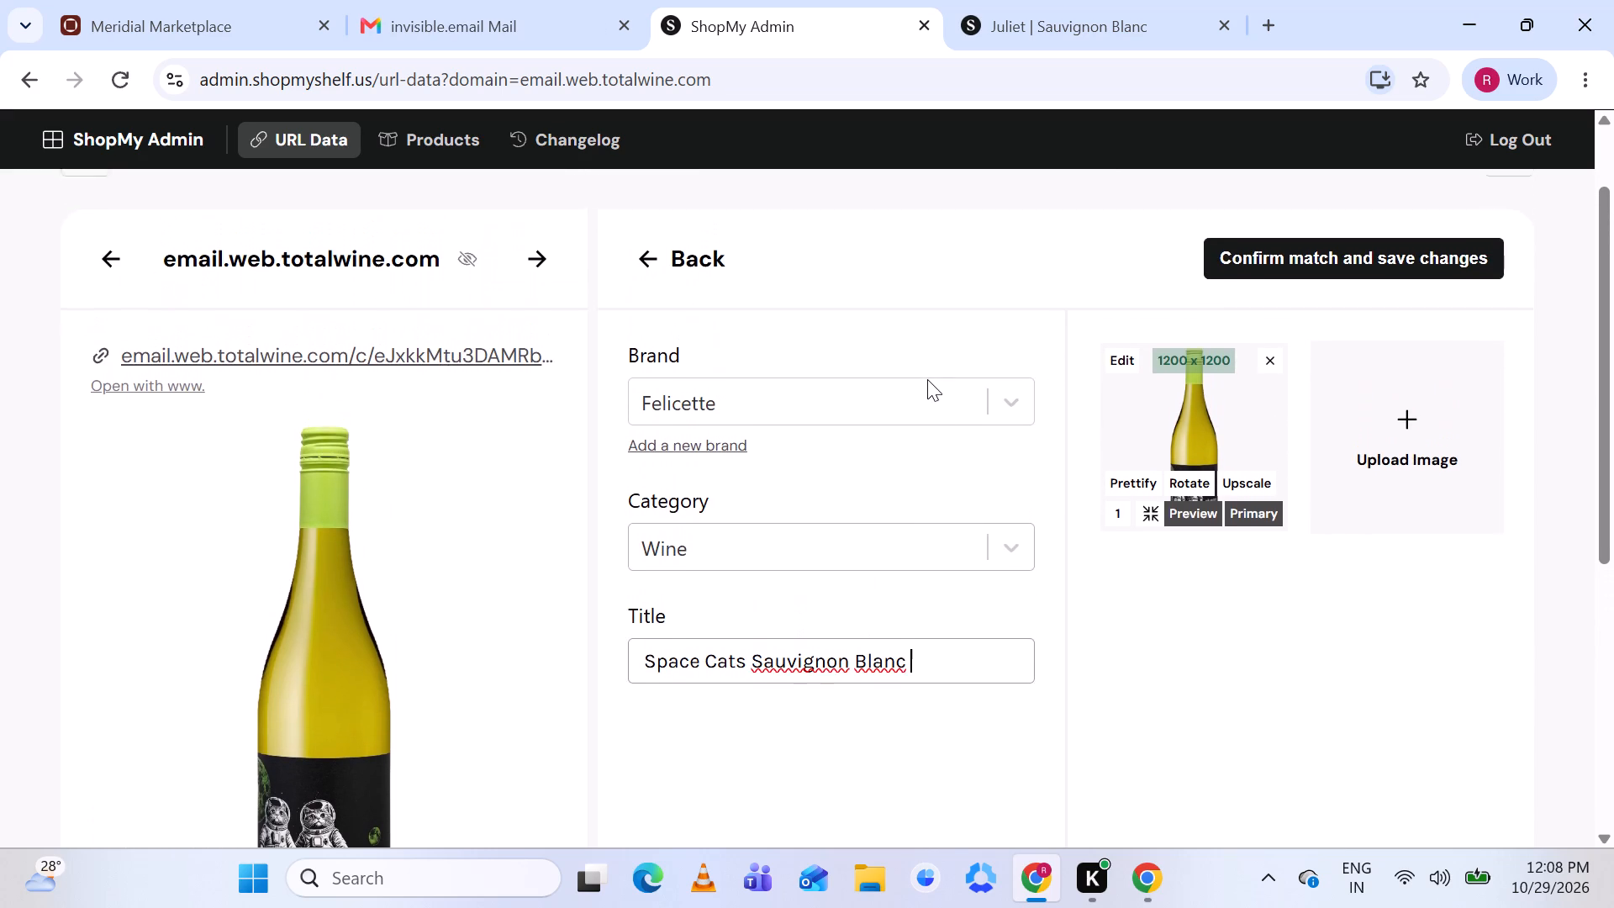
left_click(1343, 261)
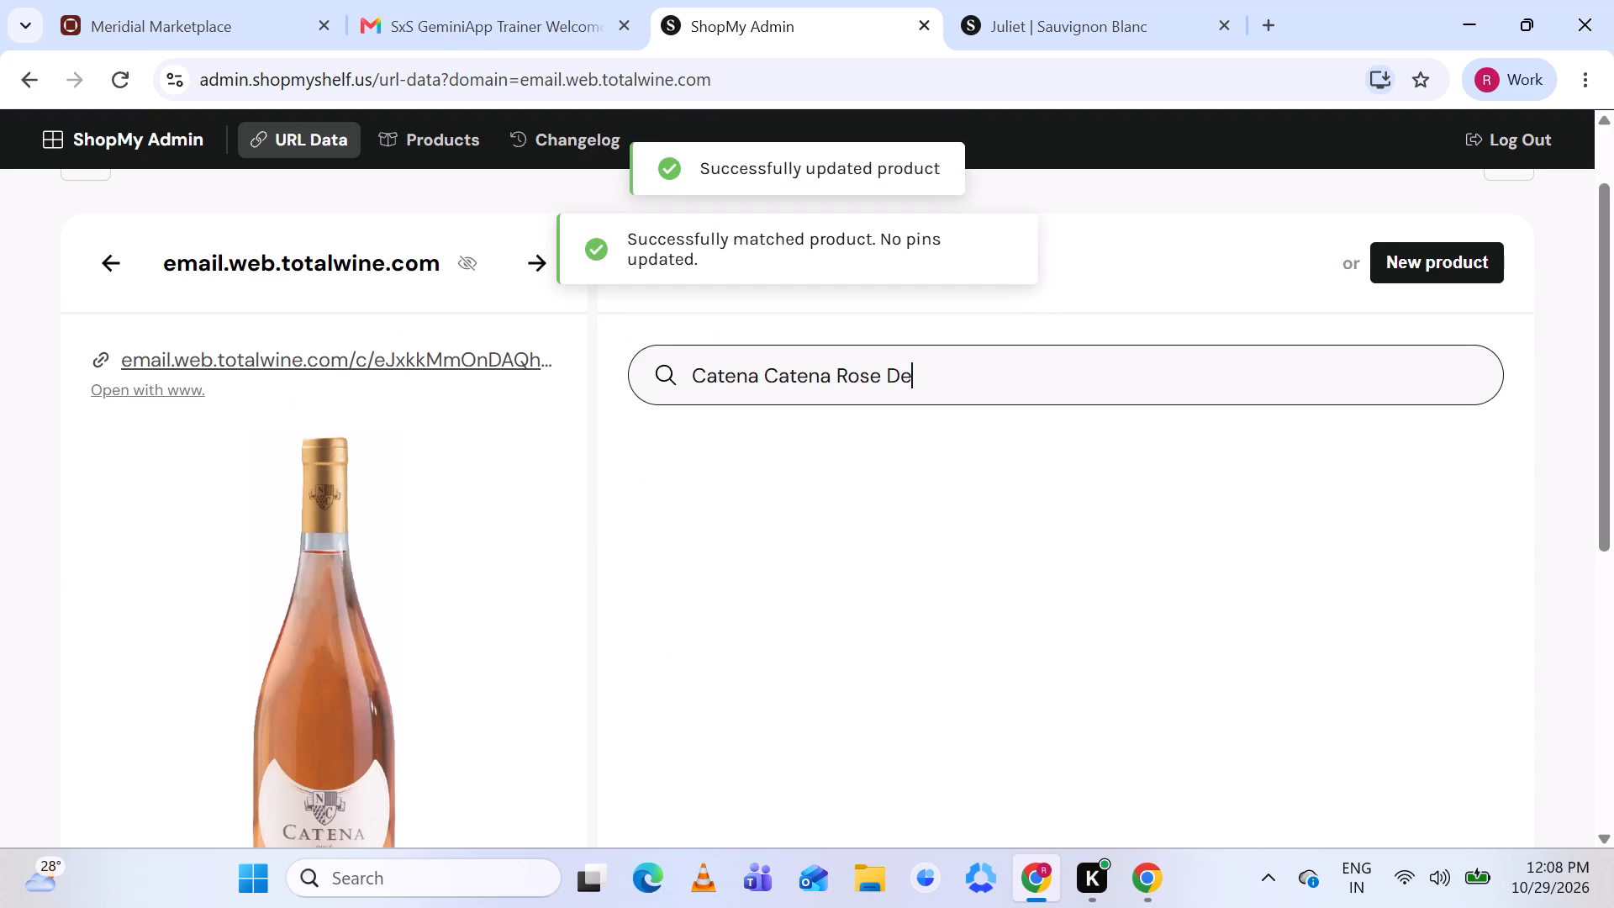
Start a new product for the Catena Rose De La Provincia De Mendoza listing and prettify its bottle image.
scroll(1343, 261, "down", 2)
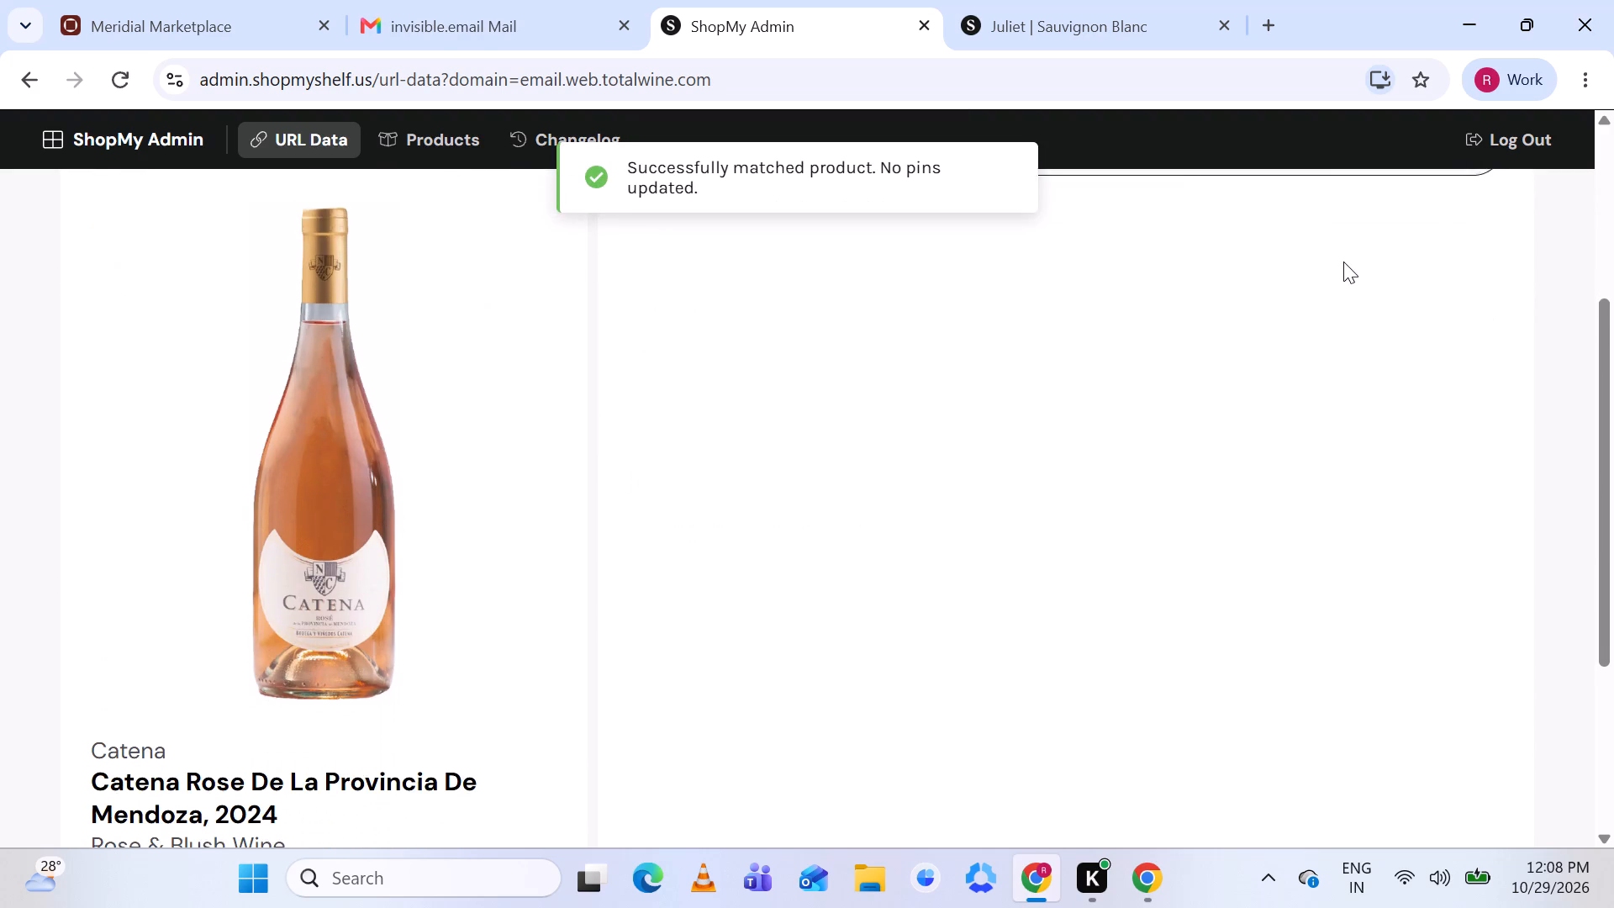
scroll(1343, 261, "up", 1)
left_click(1414, 298)
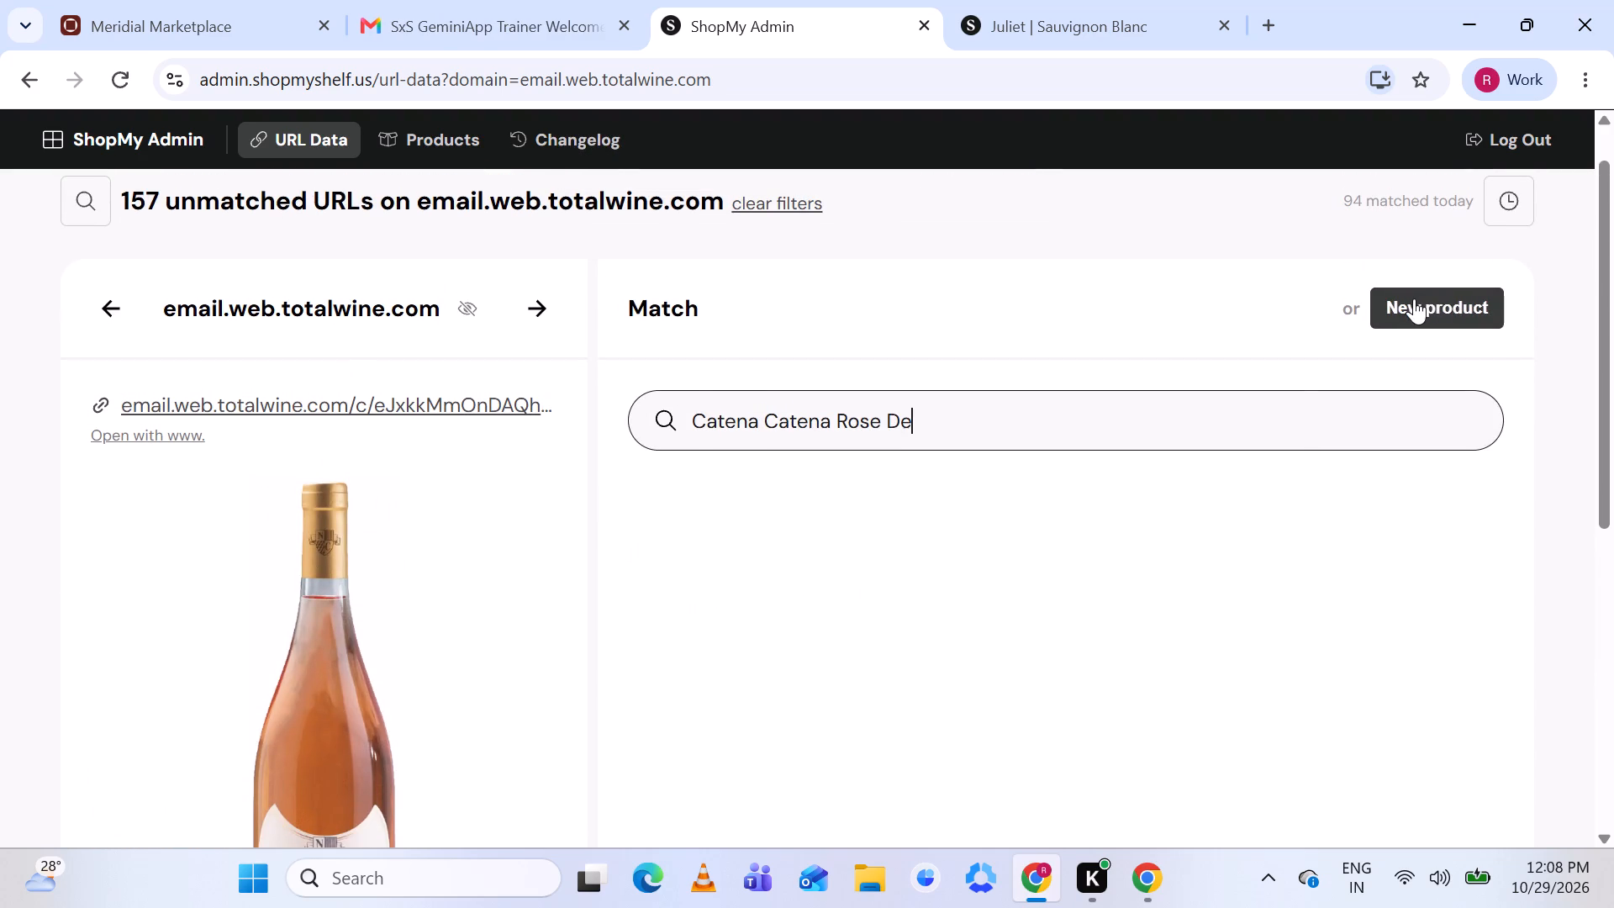
scroll(1158, 388, "down", 2)
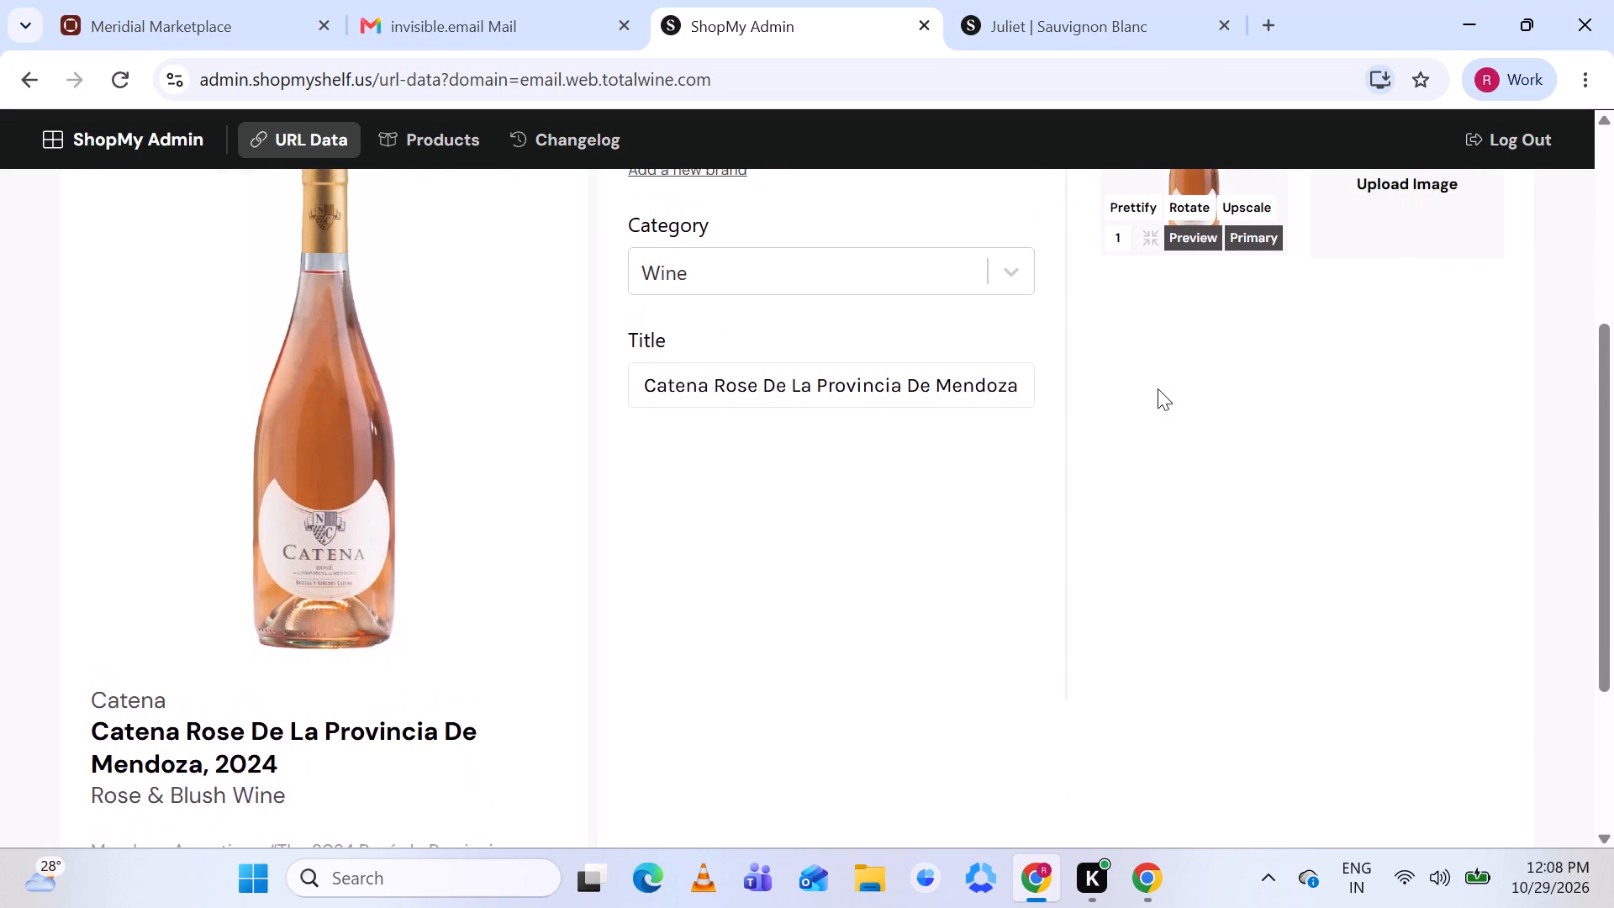
scroll(1084, 357, "up", 1)
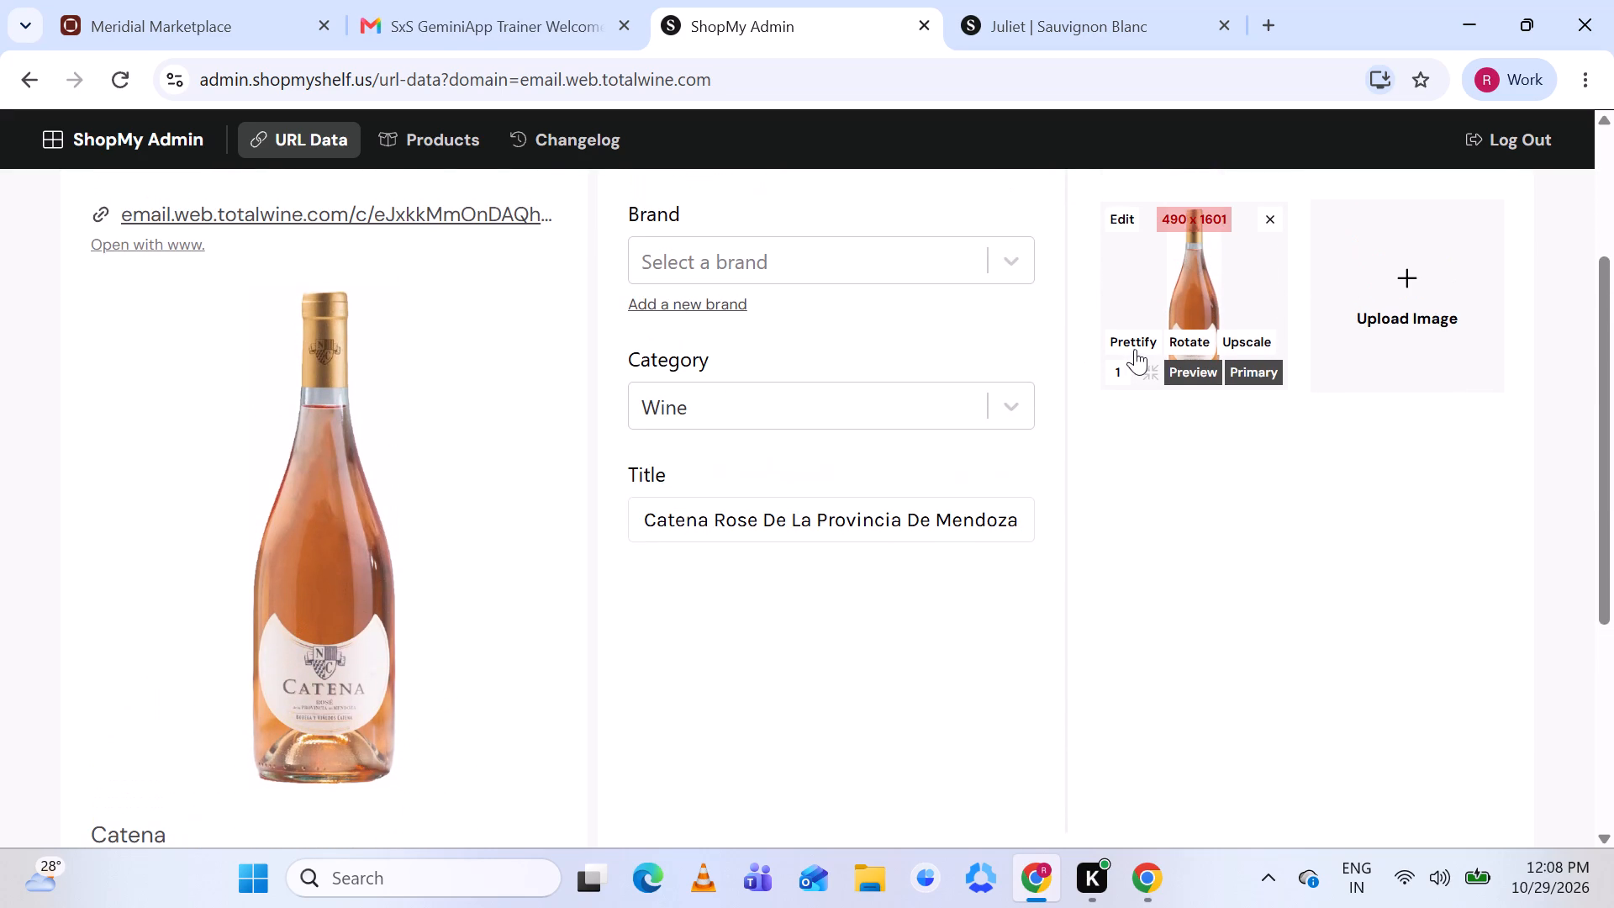
left_click(1133, 338)
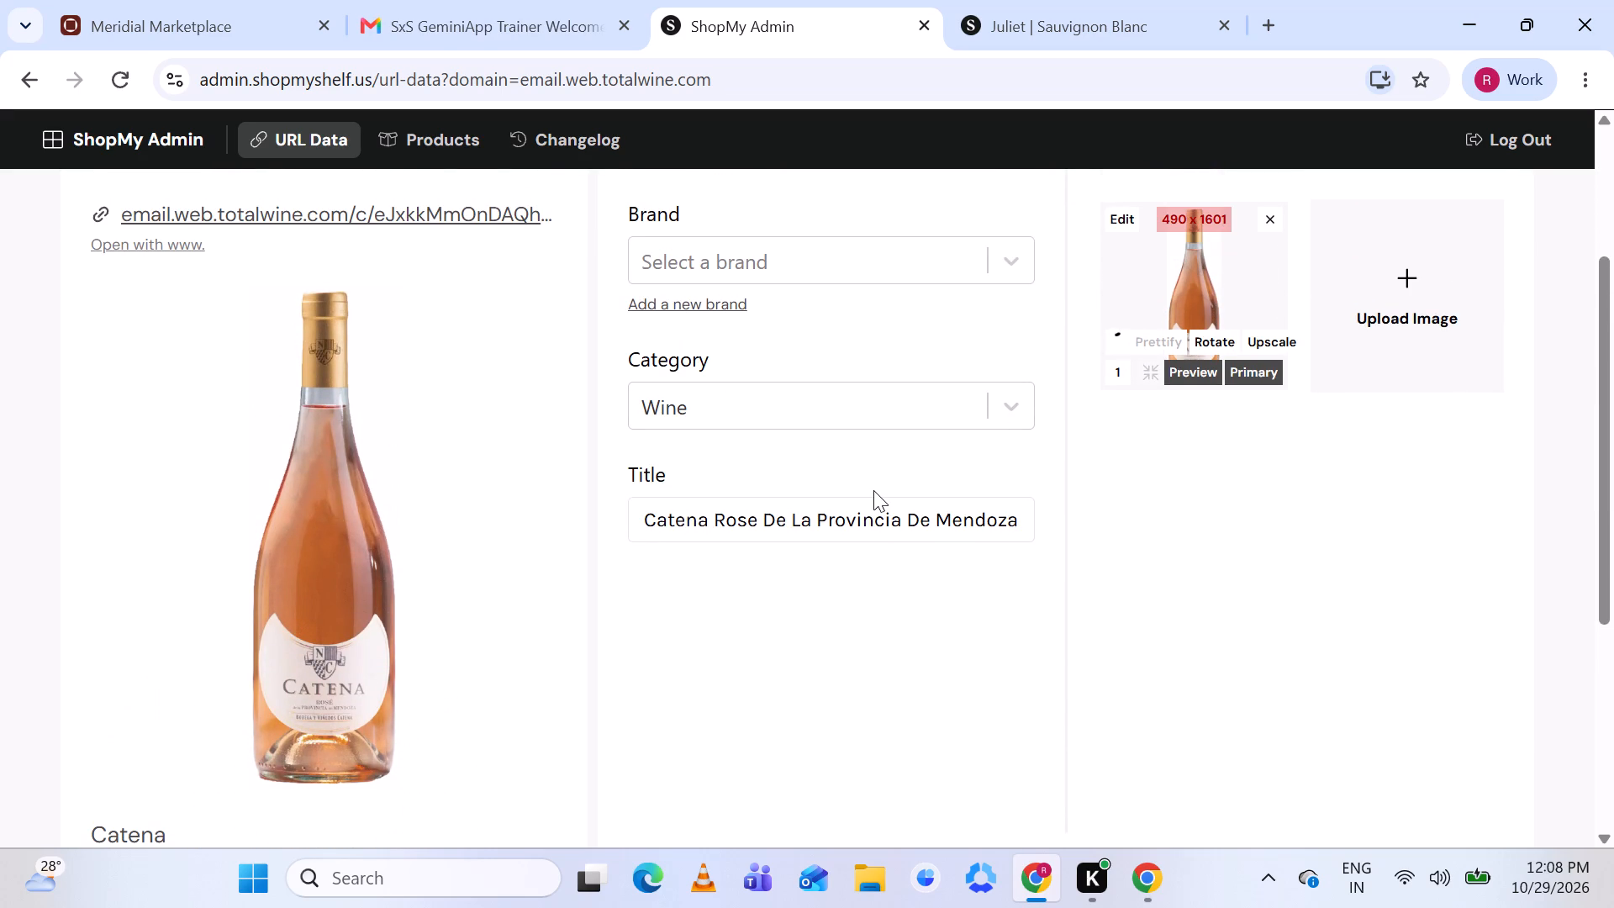
Insert a comma before the year so the new product's title reads Catena Rose De La Provincia De Mendoza, 2024.
scroll(900, 529, "left", 1)
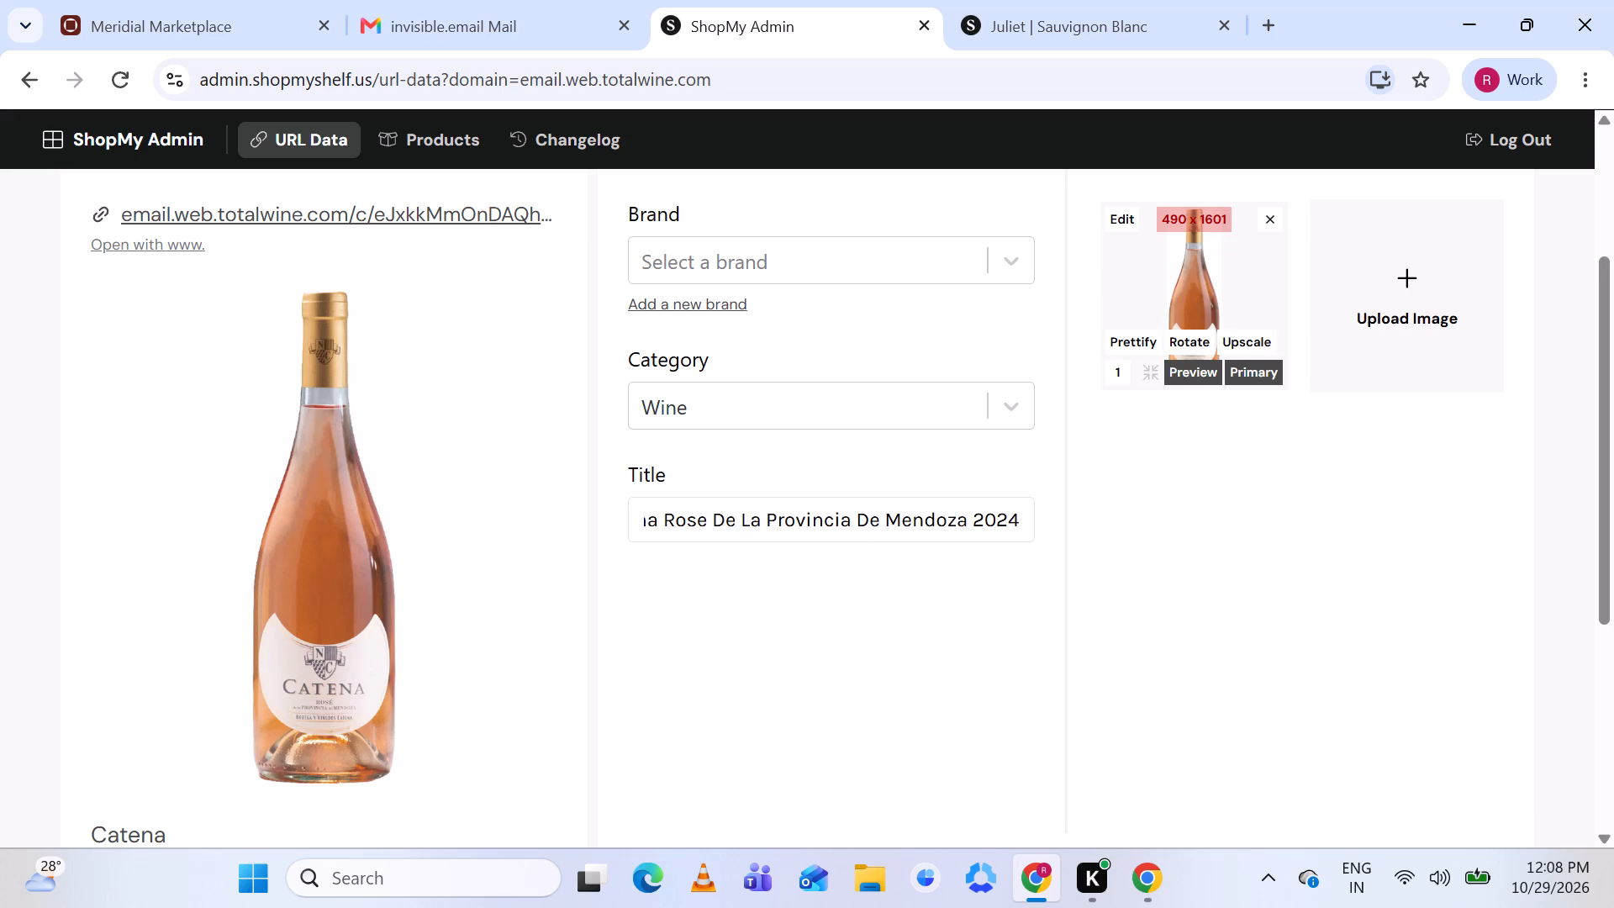
scroll(900, 529, "left", 1)
scroll(900, 529, "right", 2)
scroll(900, 529, "down", 1)
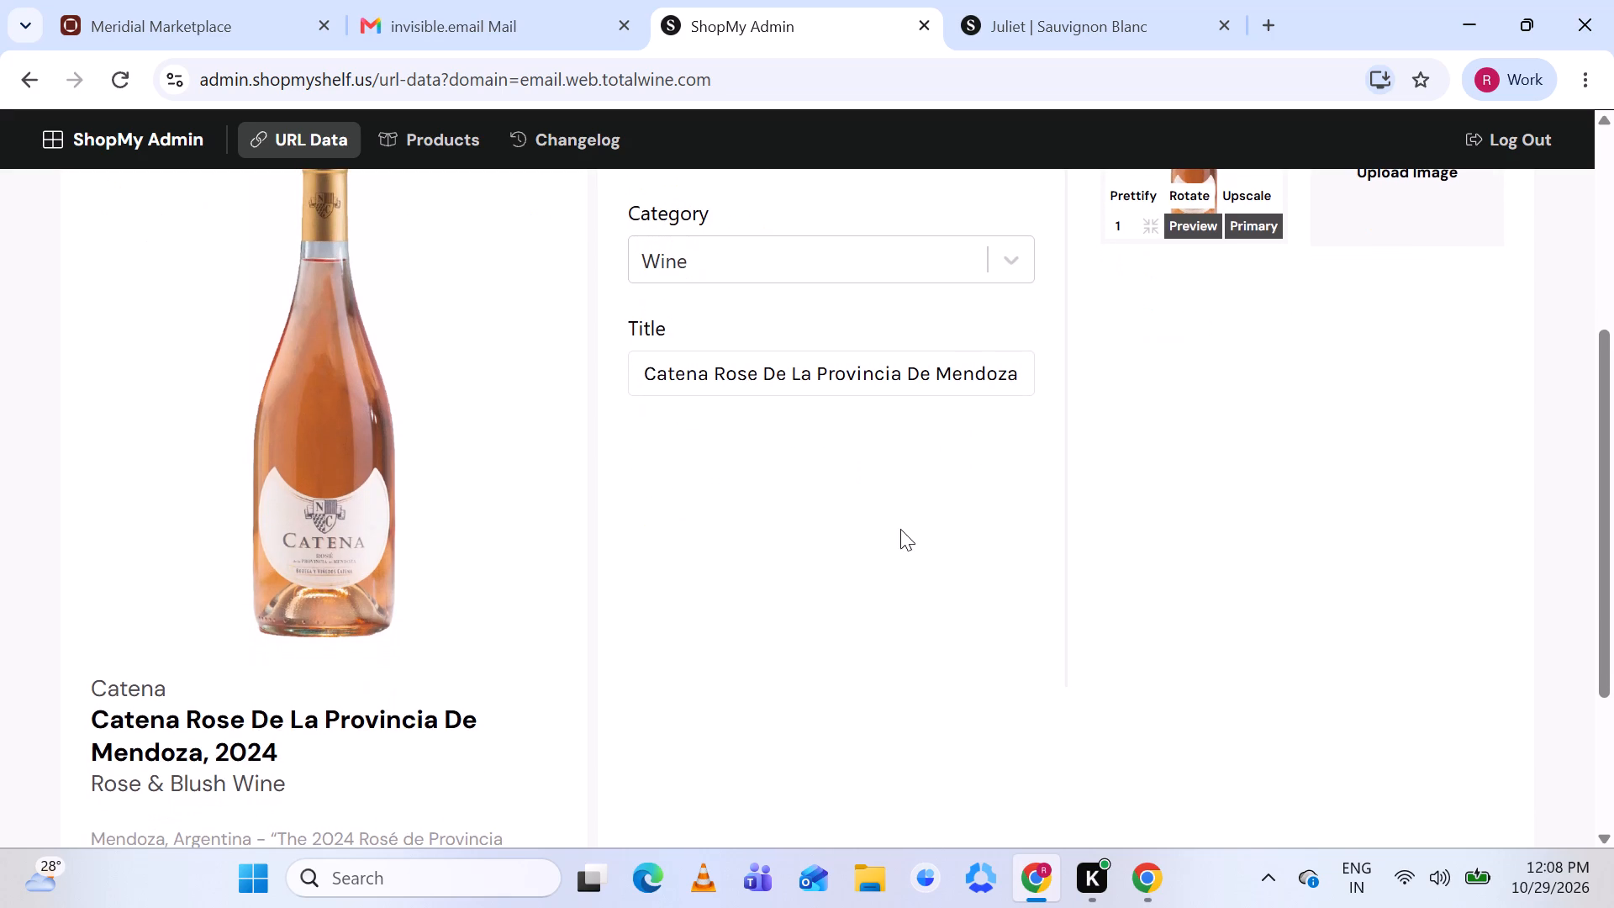
scroll(926, 377, "left", 2)
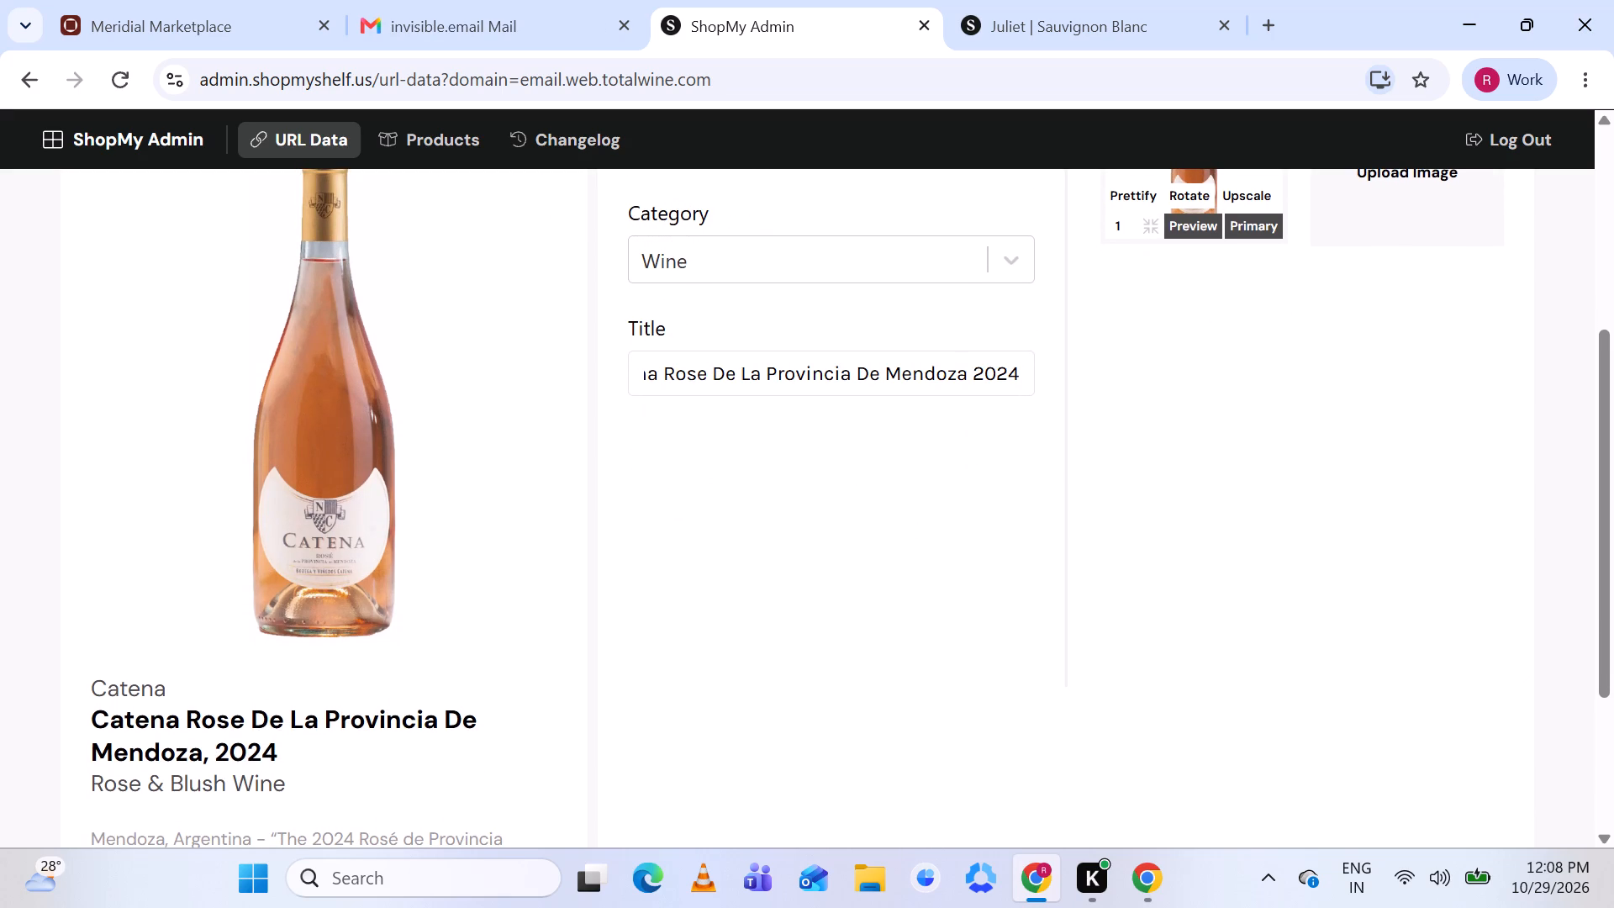
left_click(971, 375)
key("BackSpace")
type(",")
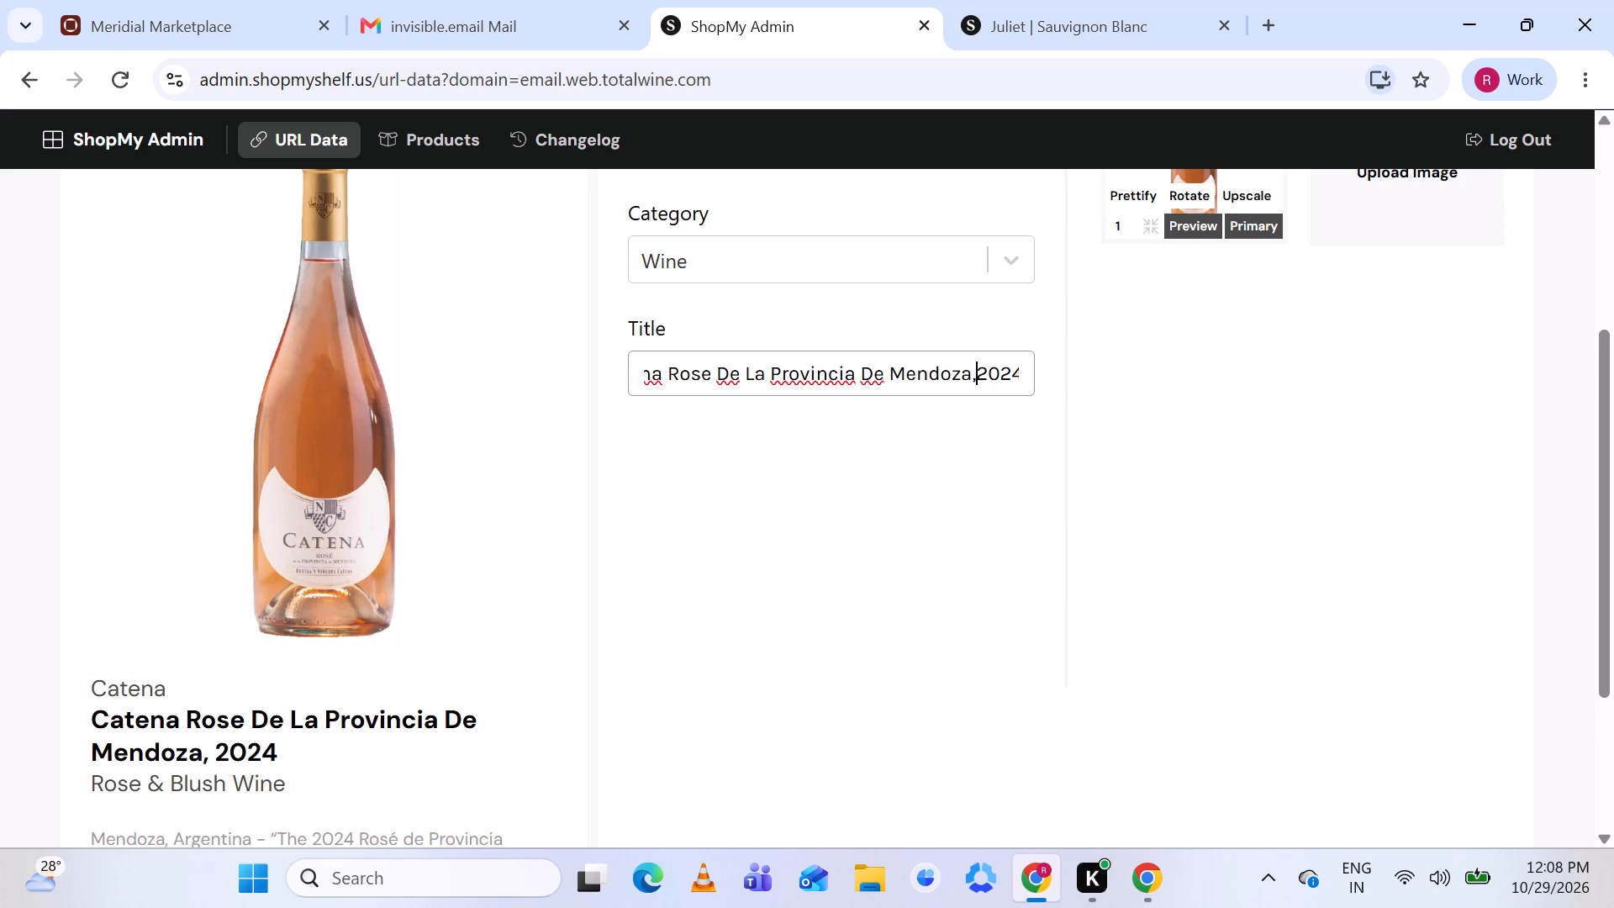
key("space")
scroll(949, 333, "up", 1)
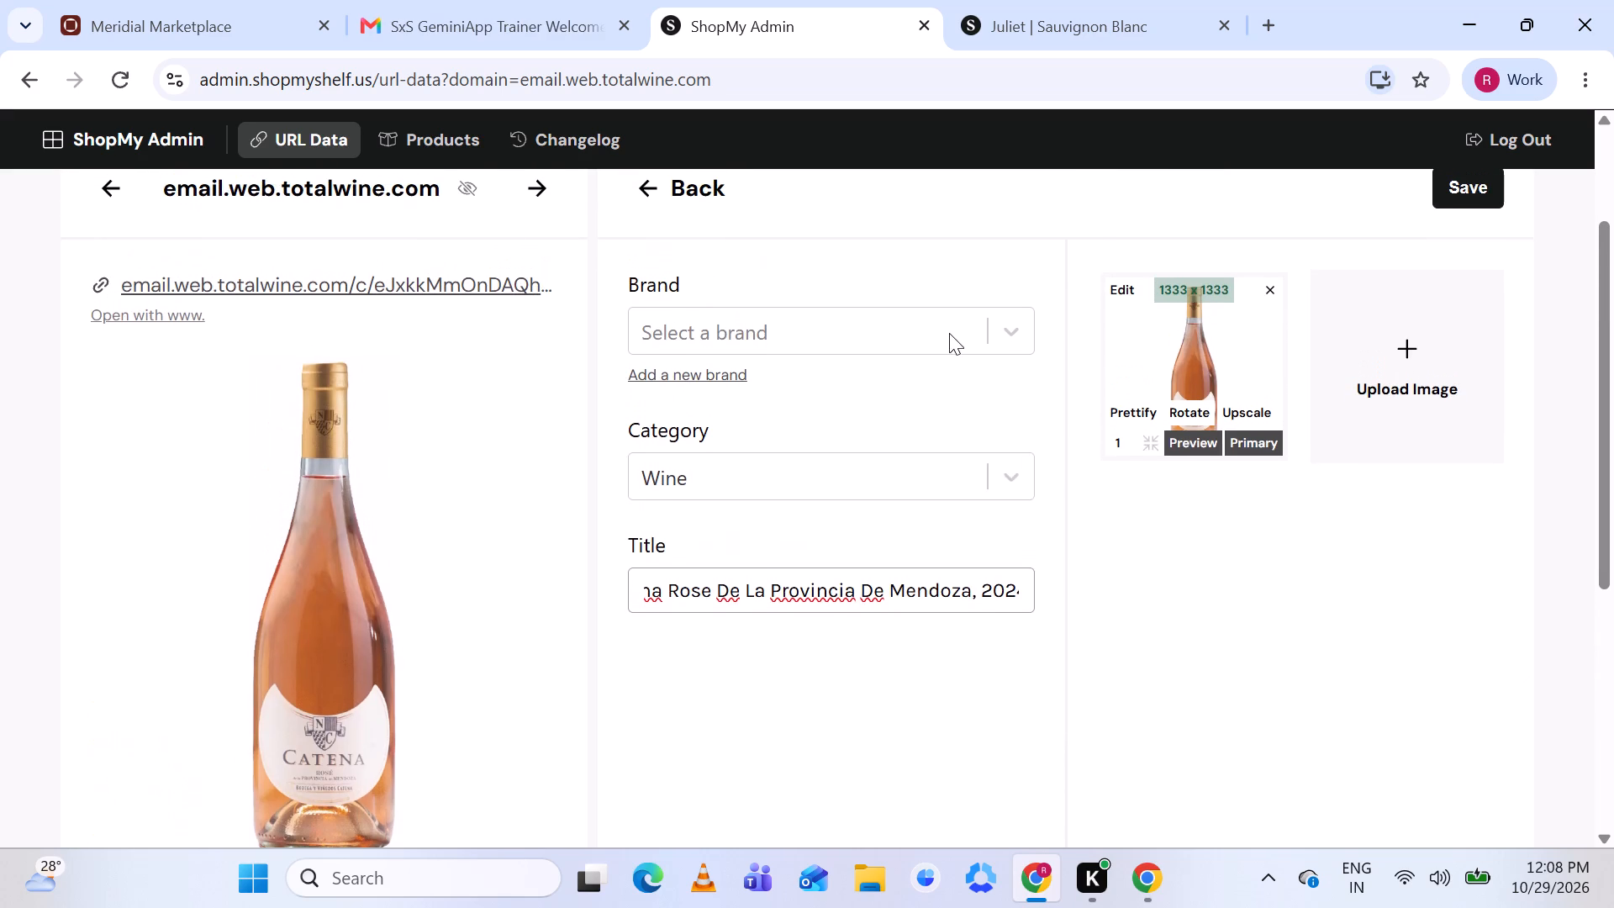
scroll(811, 325, "down", 1)
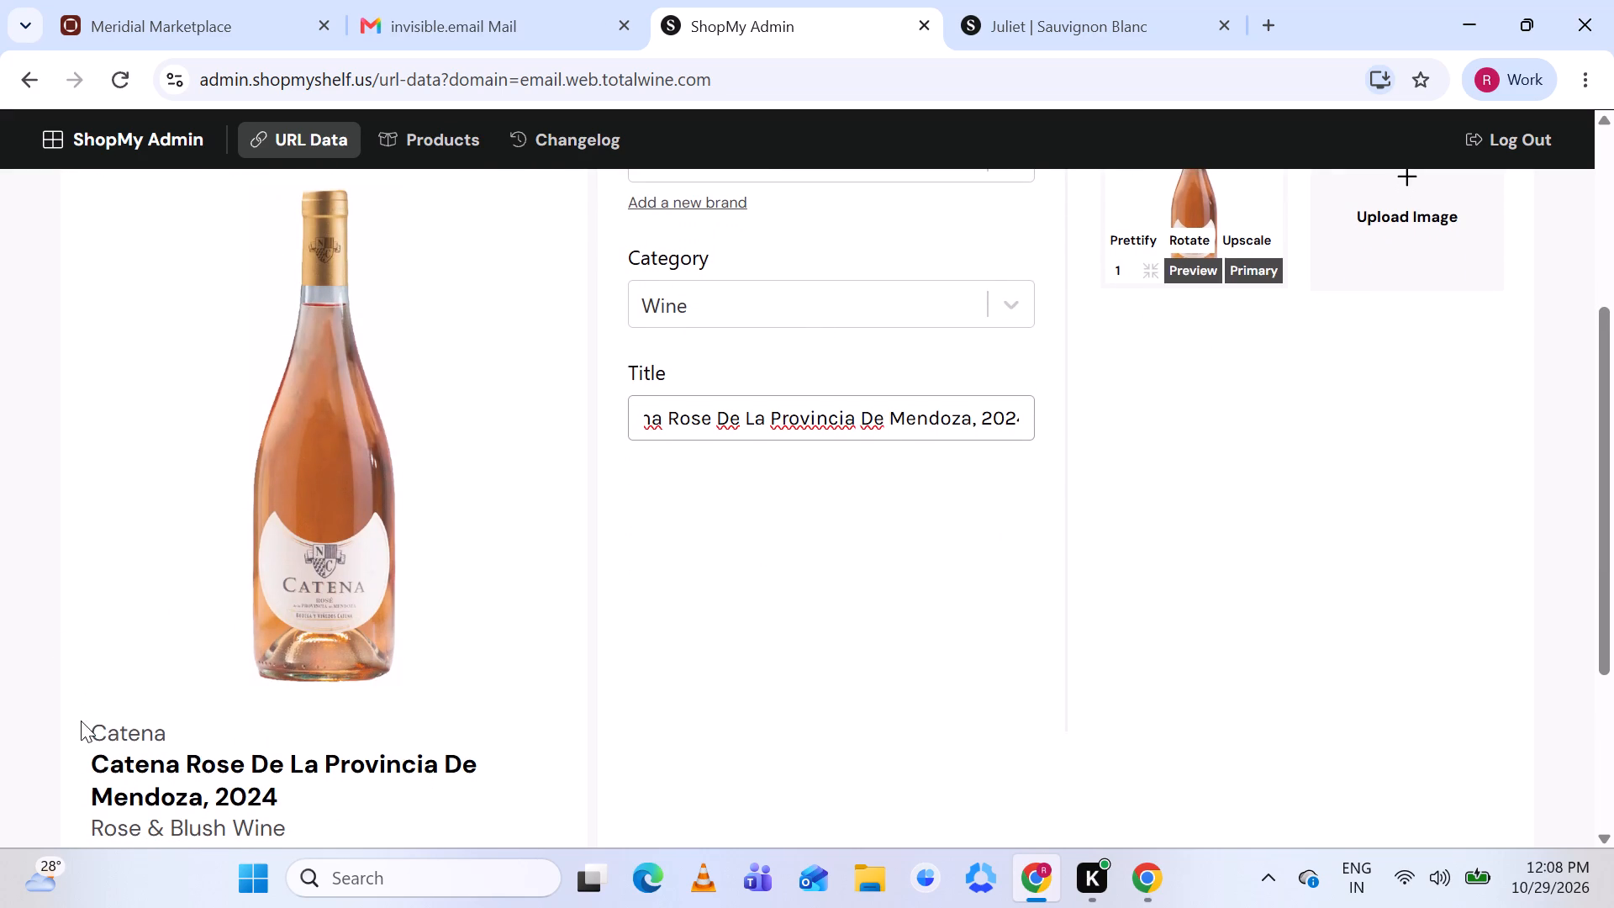
Copy the brand name Catena from the listing and search the existing brands for it.
left_click_drag(92, 726, 179, 744)
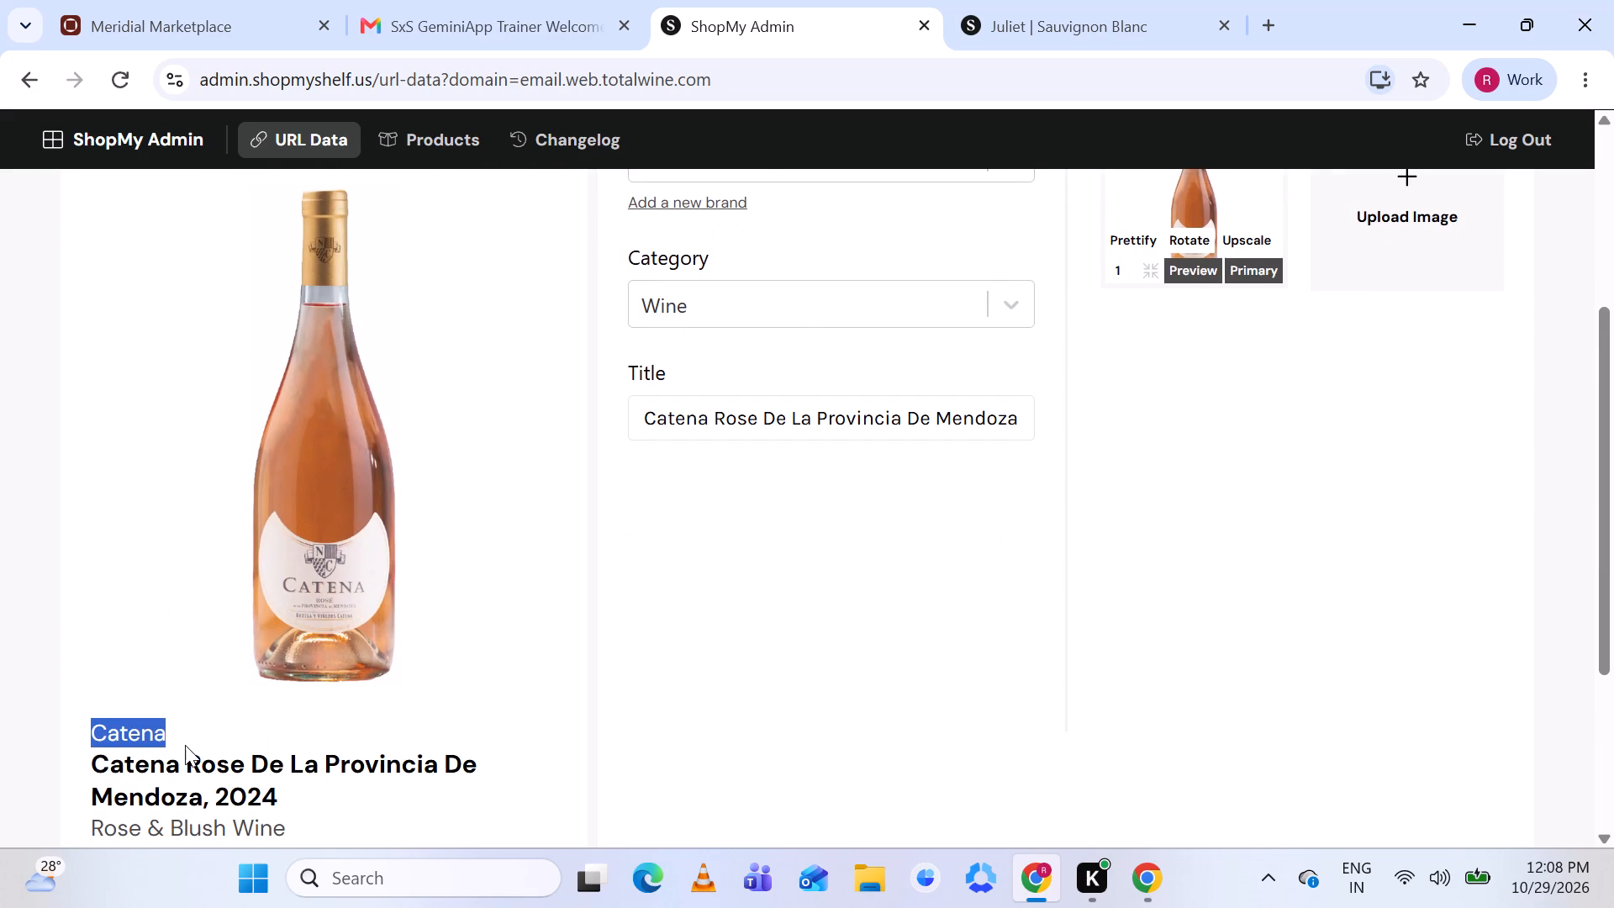
key("ctrl+c")
scroll(601, 457, "up", 2)
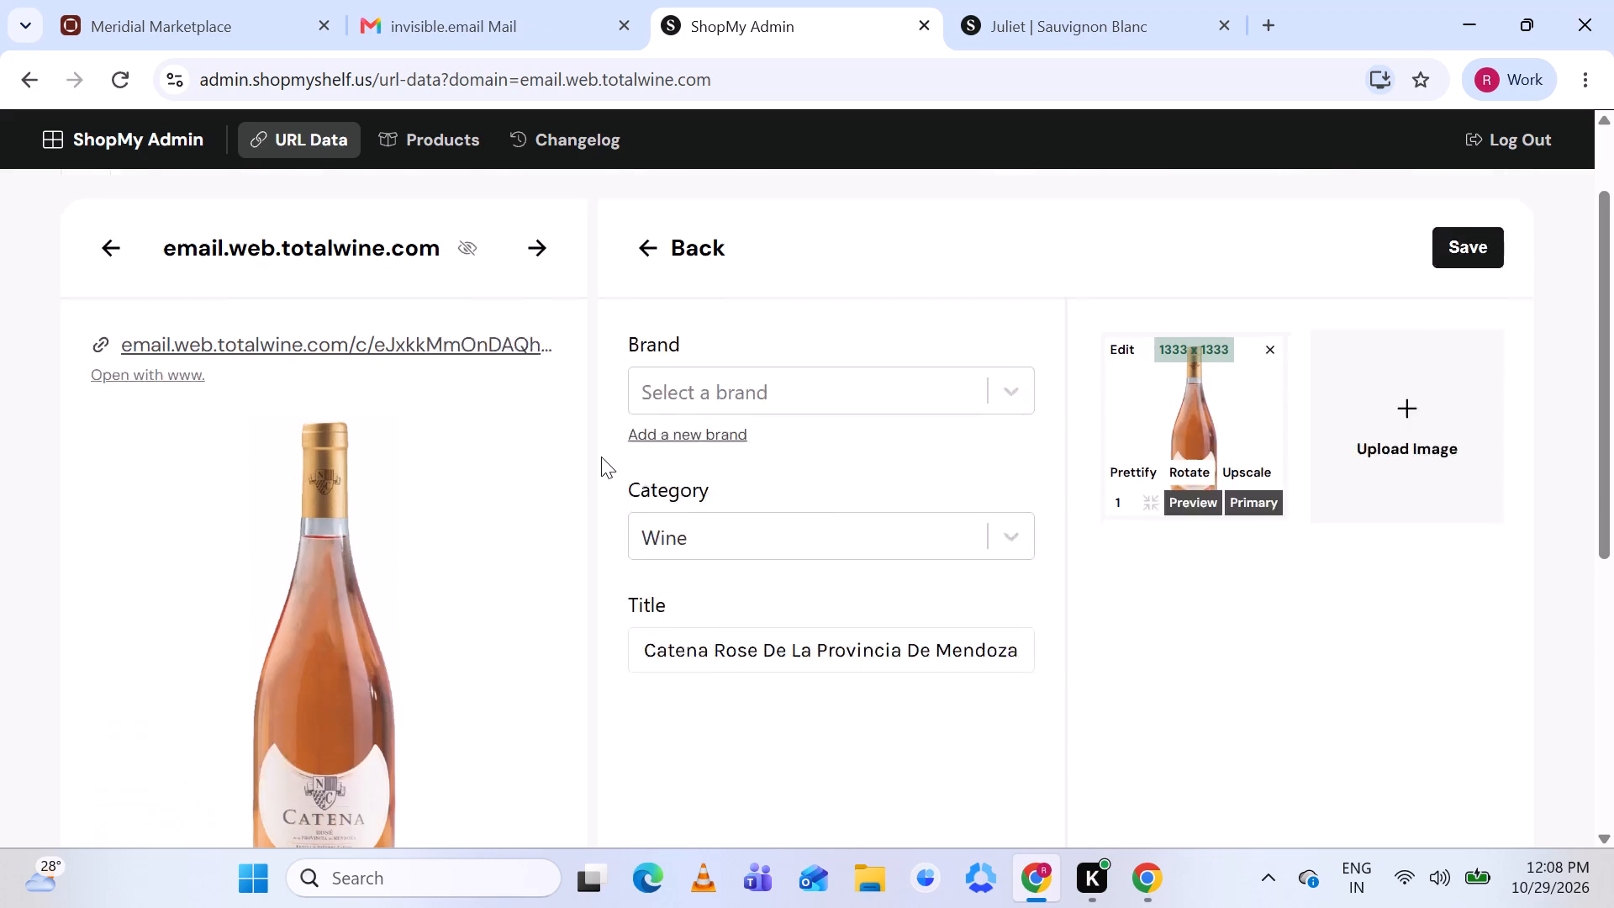
left_click(707, 498)
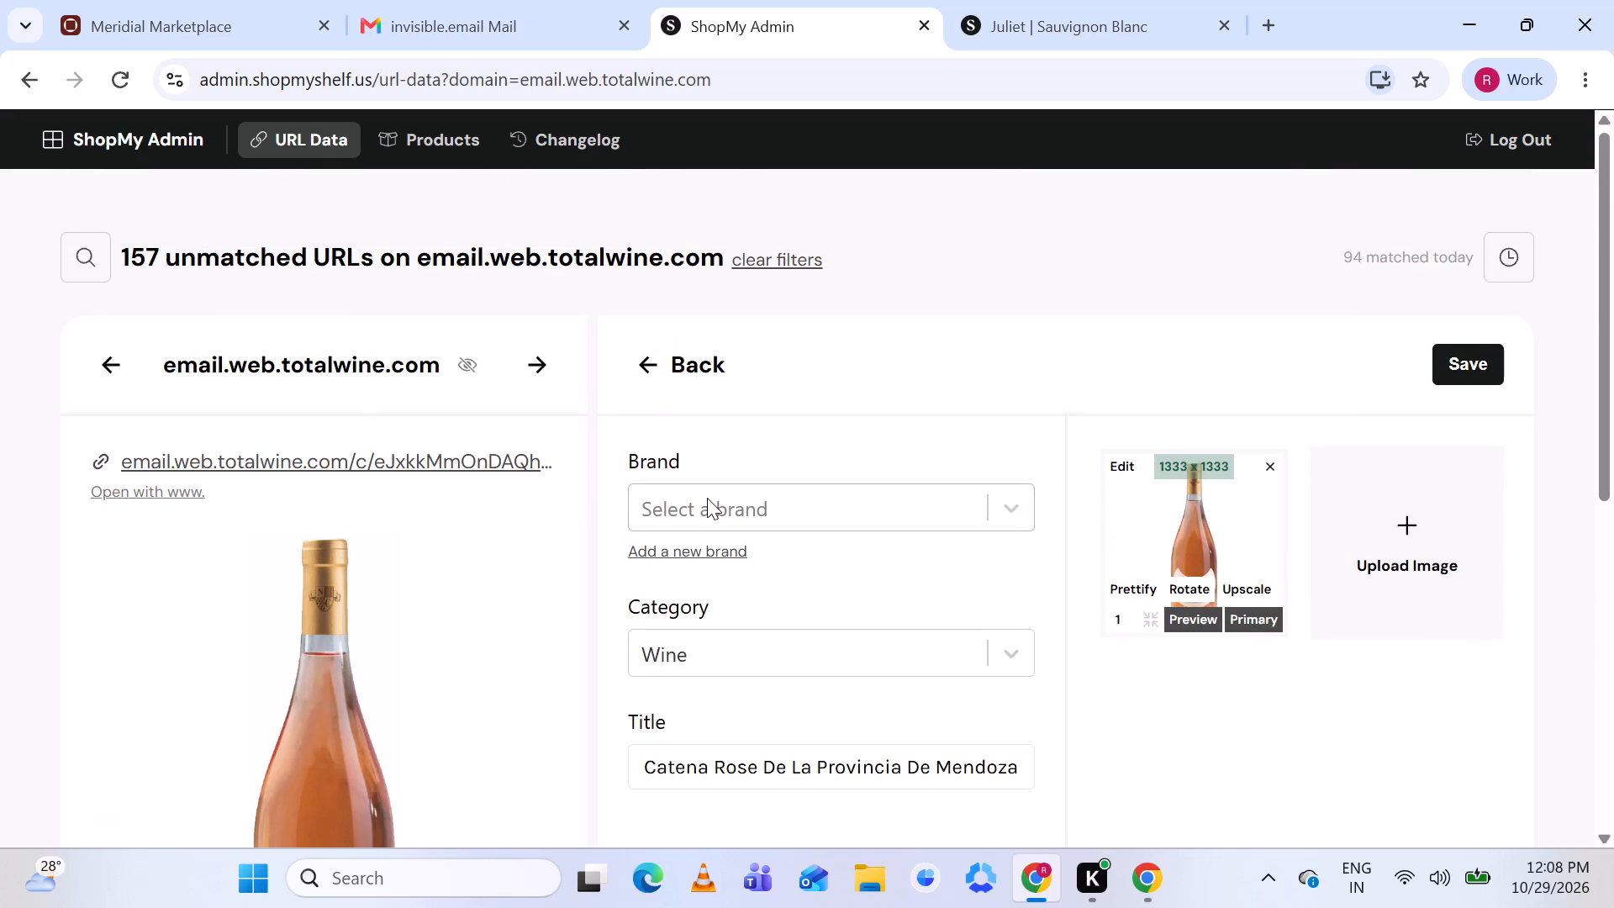
key("ctrl+v")
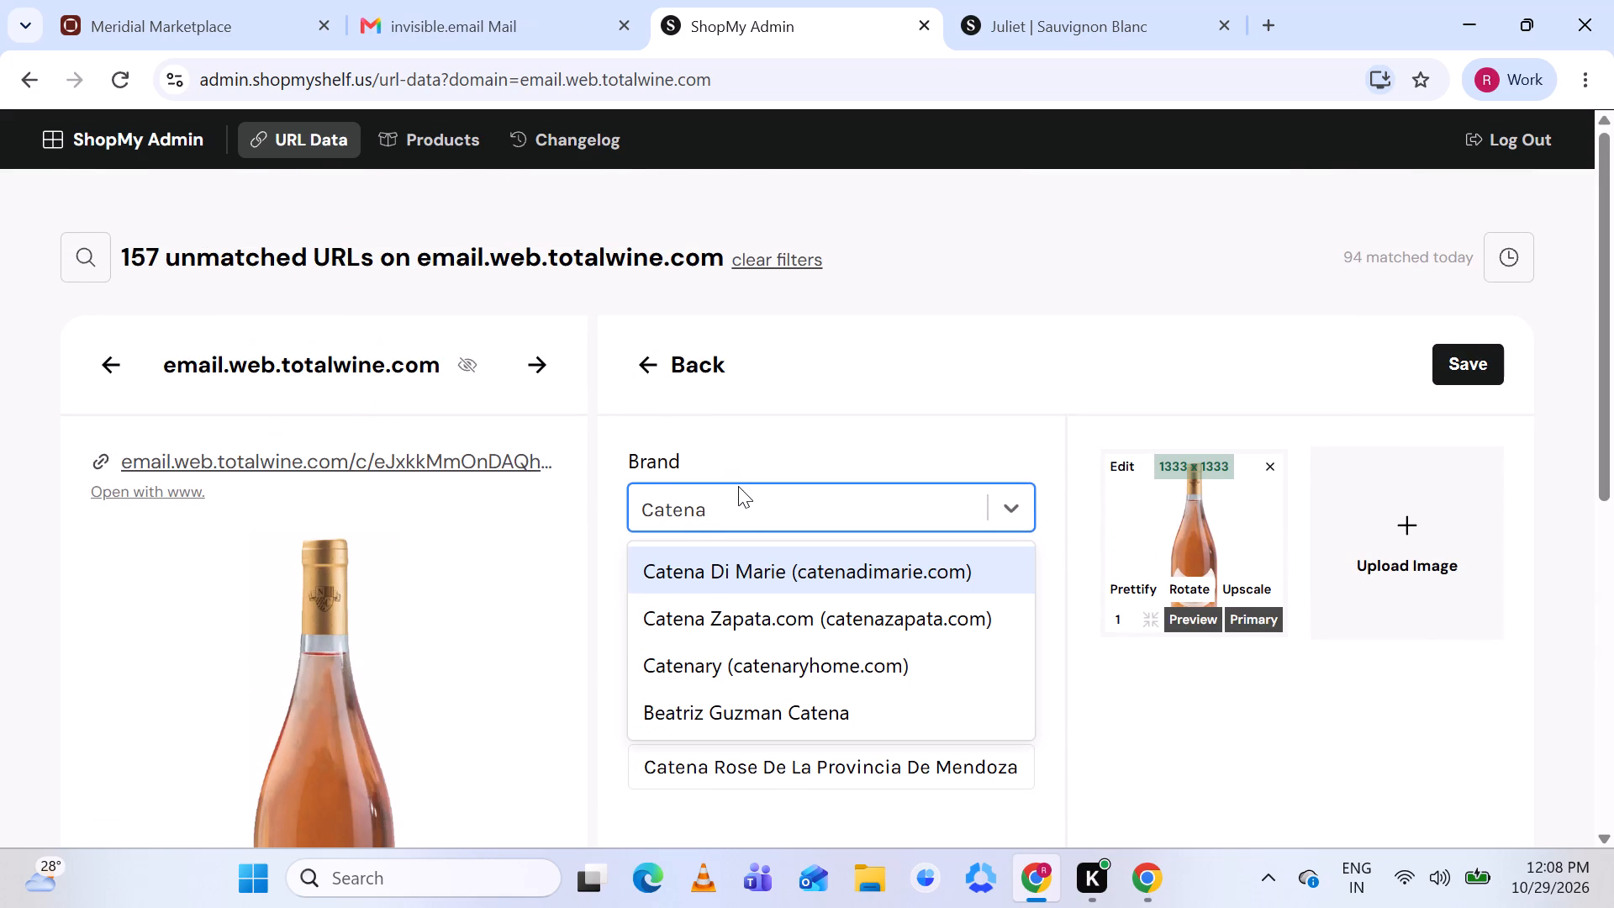
scroll(738, 486, "down", 2)
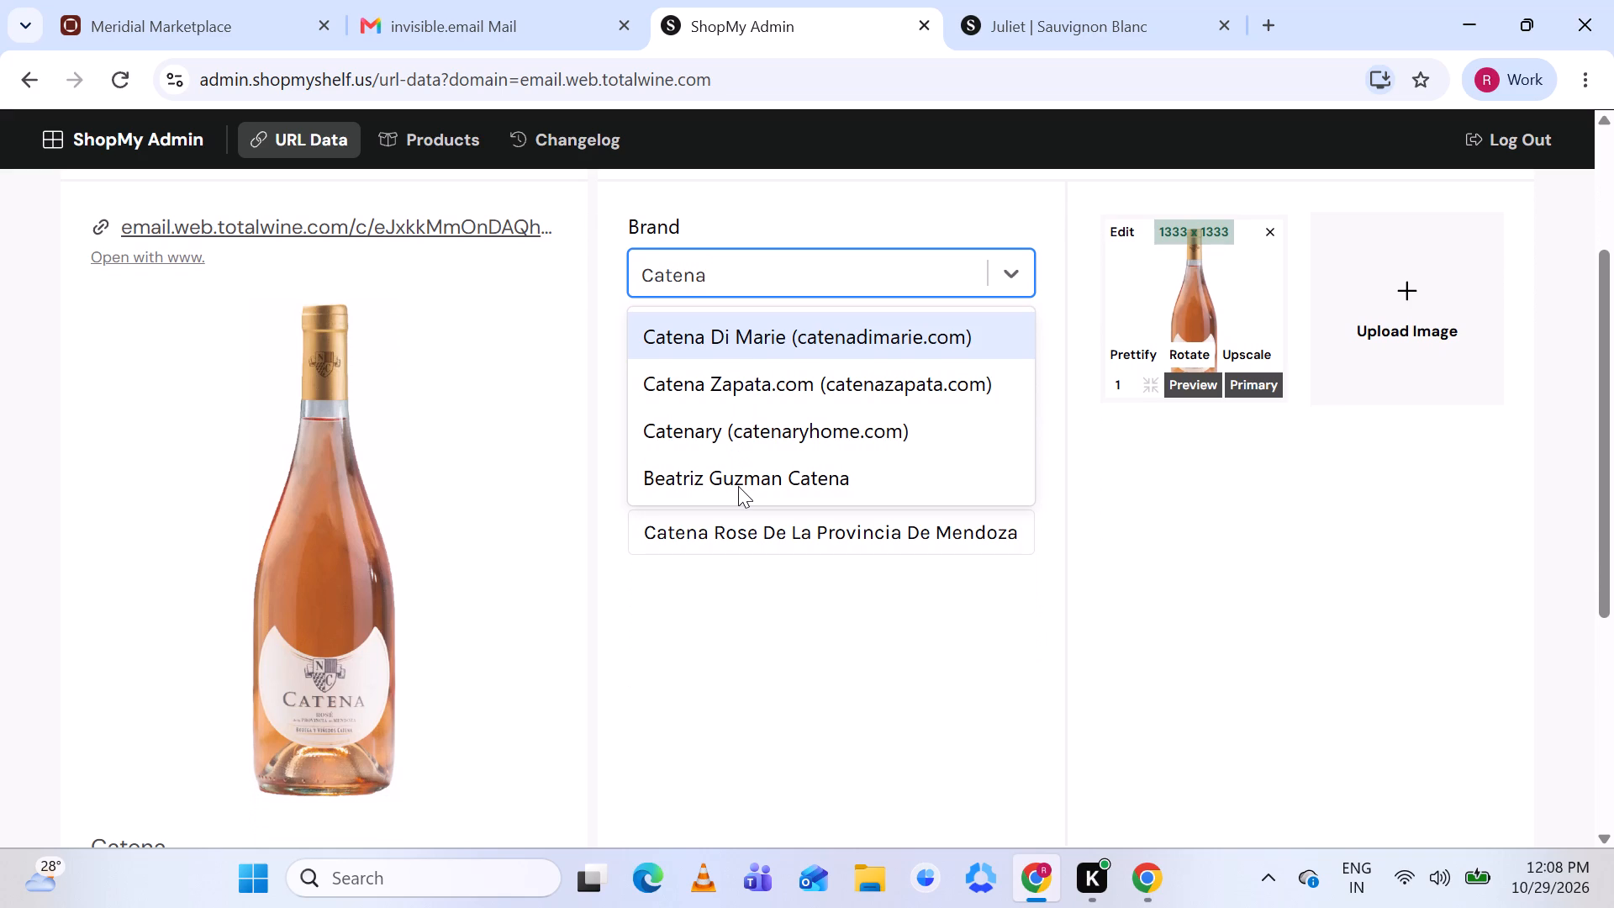
scroll(738, 486, "down", 2)
left_click(742, 684)
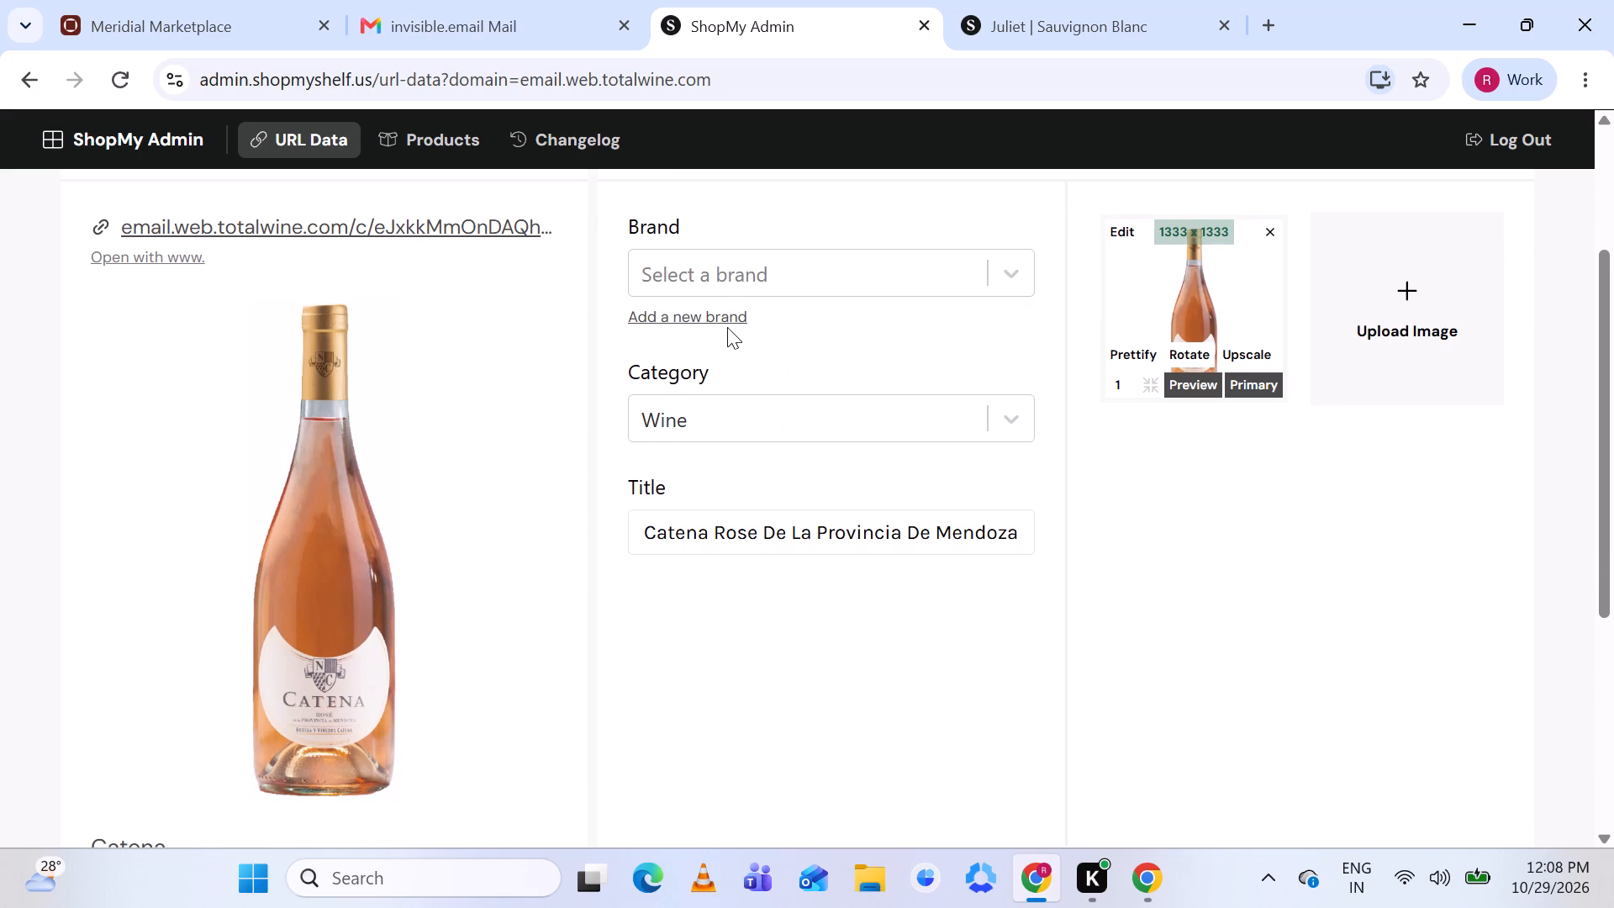
Add a new brand named Catena for the rosé and save the new product.
left_click(721, 307)
left_click(694, 294)
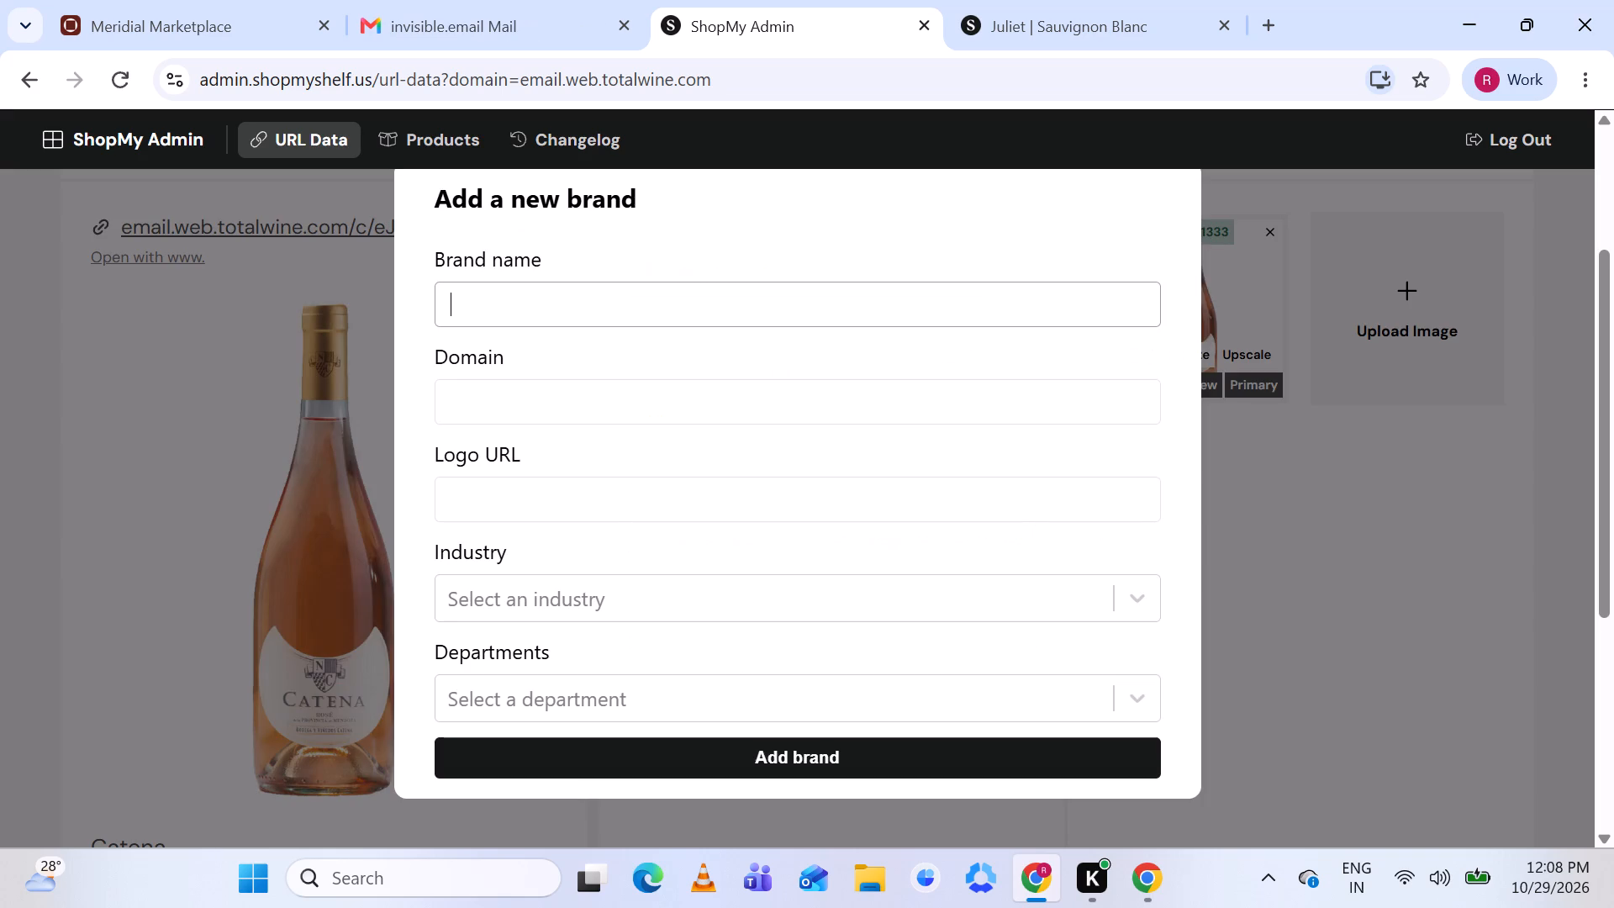
key("ctrl+v")
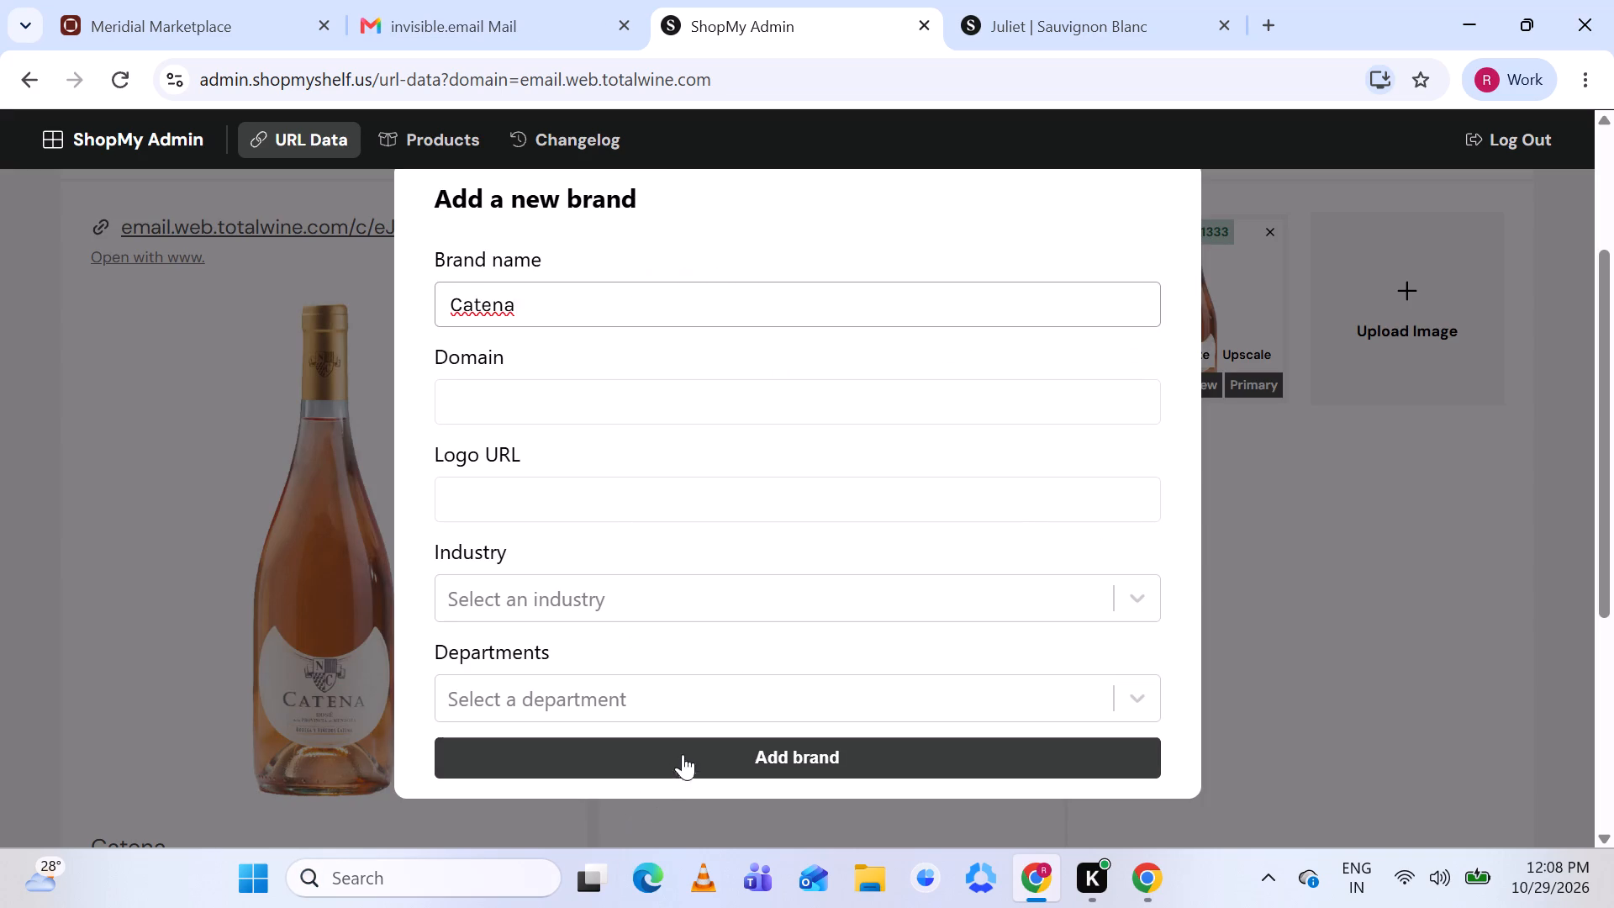
left_click(685, 752)
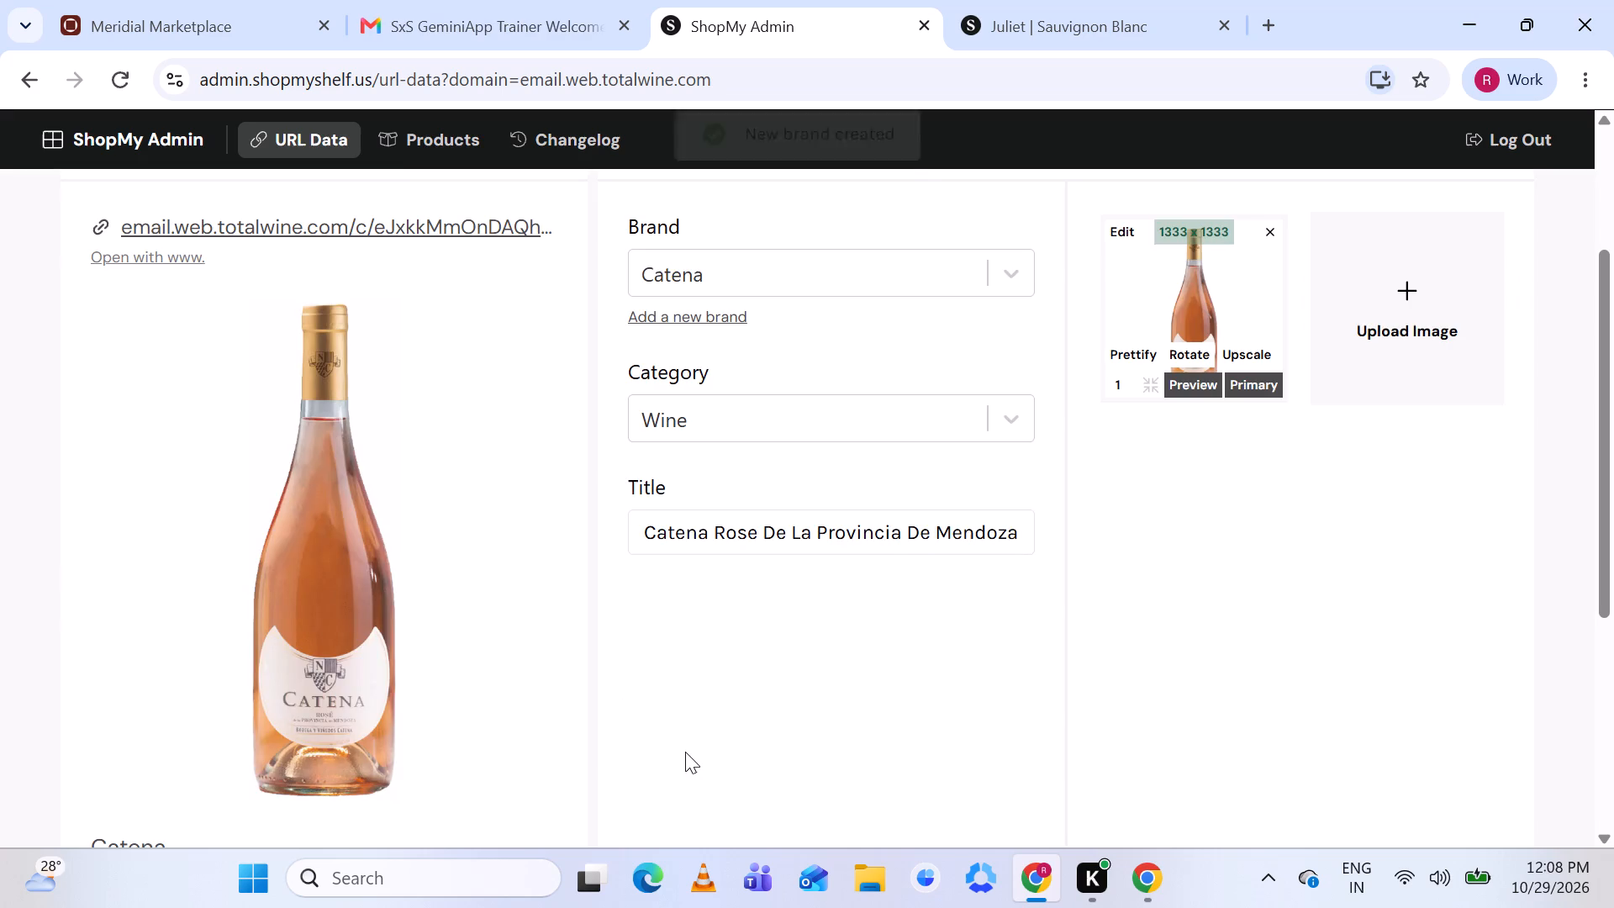
scroll(1010, 553, "up", 2)
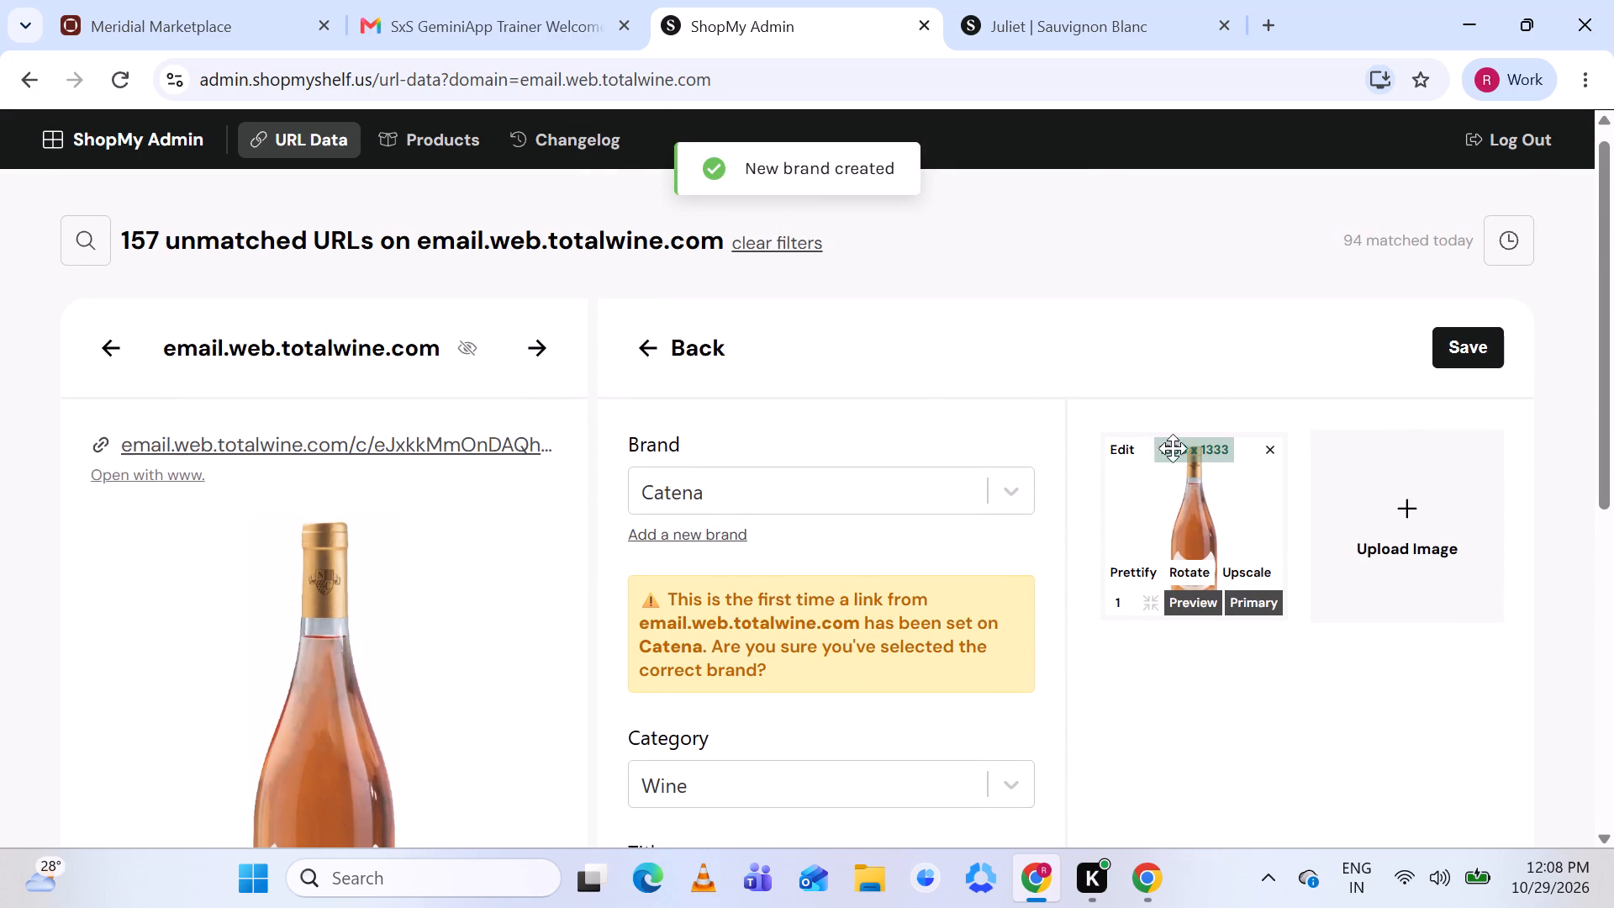
left_click(1475, 346)
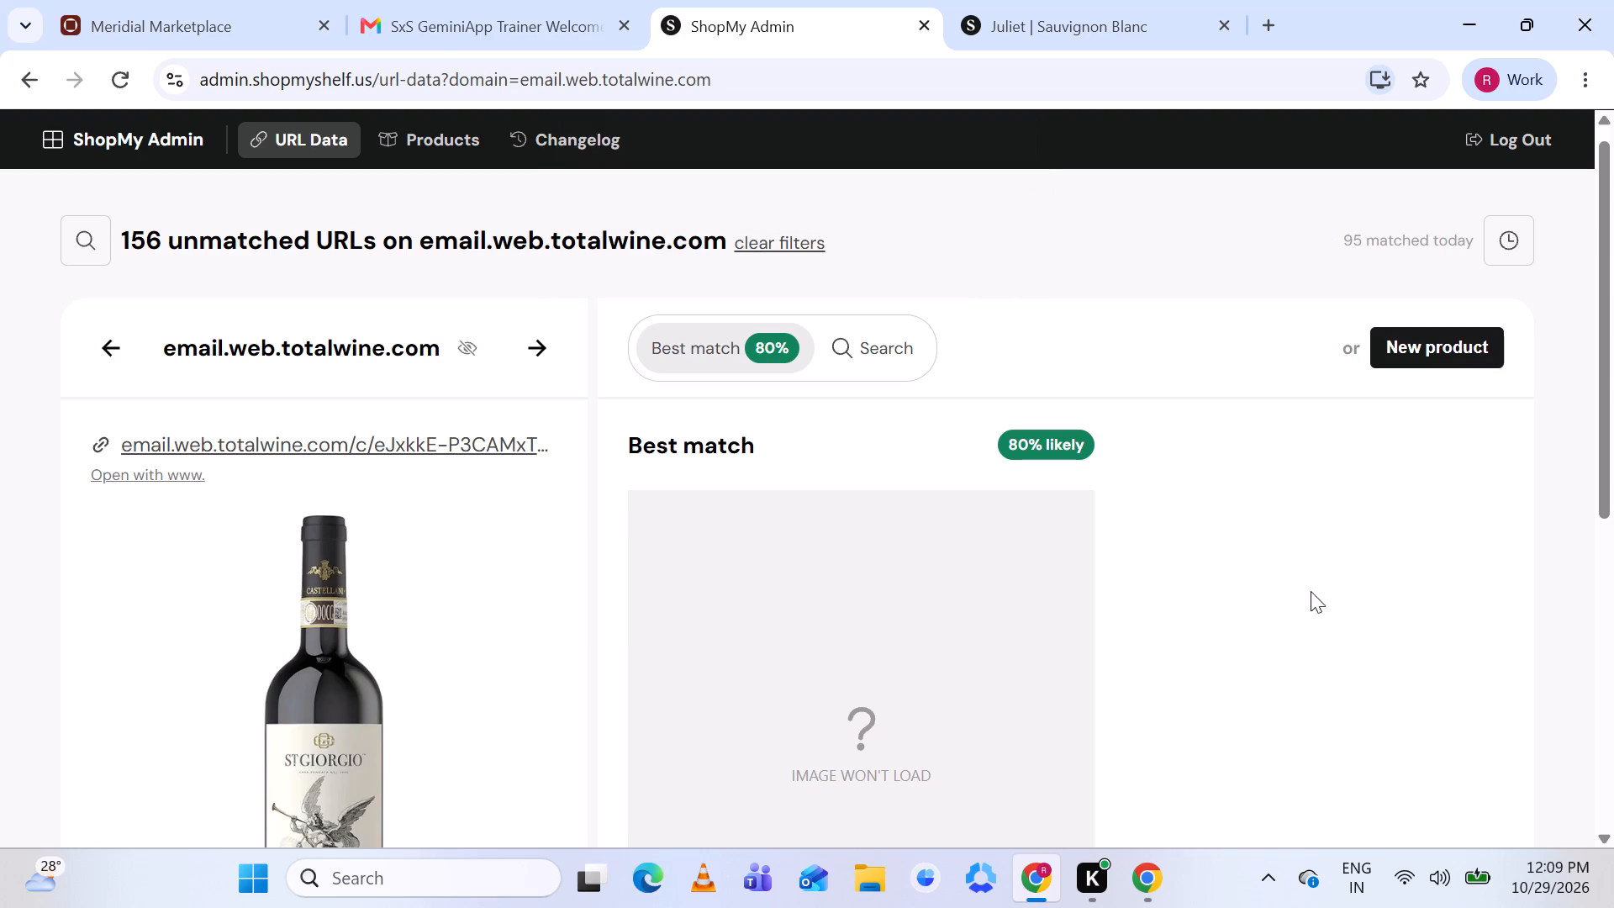
Compare the St. Giorgio Chianti Classico Riserva listing with the suggested Famiglia Castellan product's public page, closing the leftover Juliet page.
scroll(1102, 573, "down", 3)
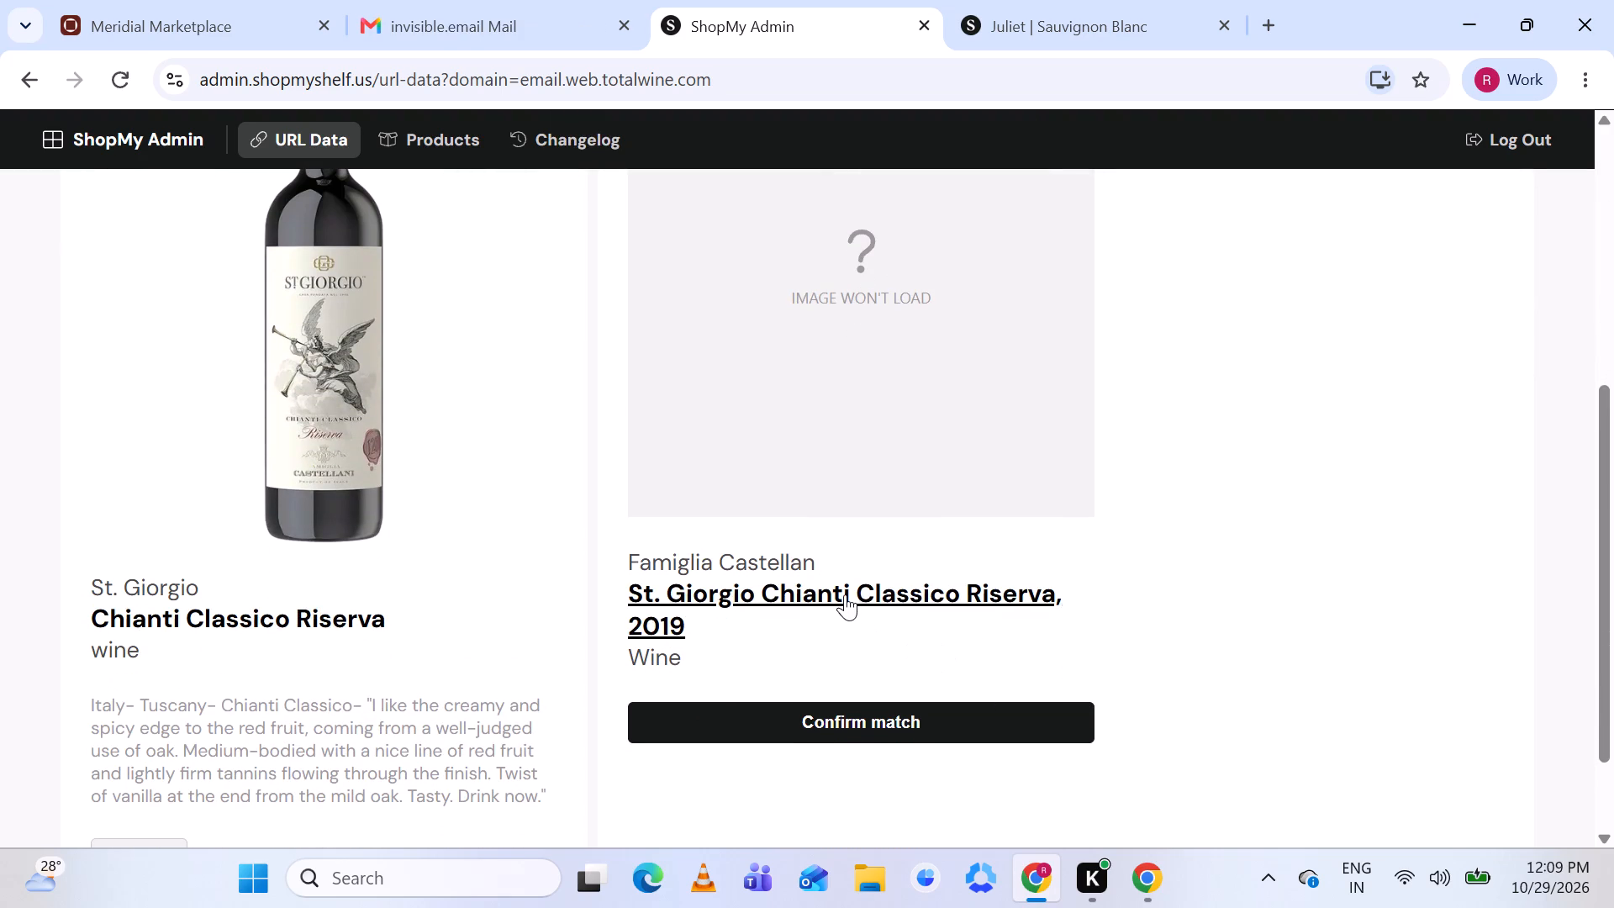
left_click(845, 594)
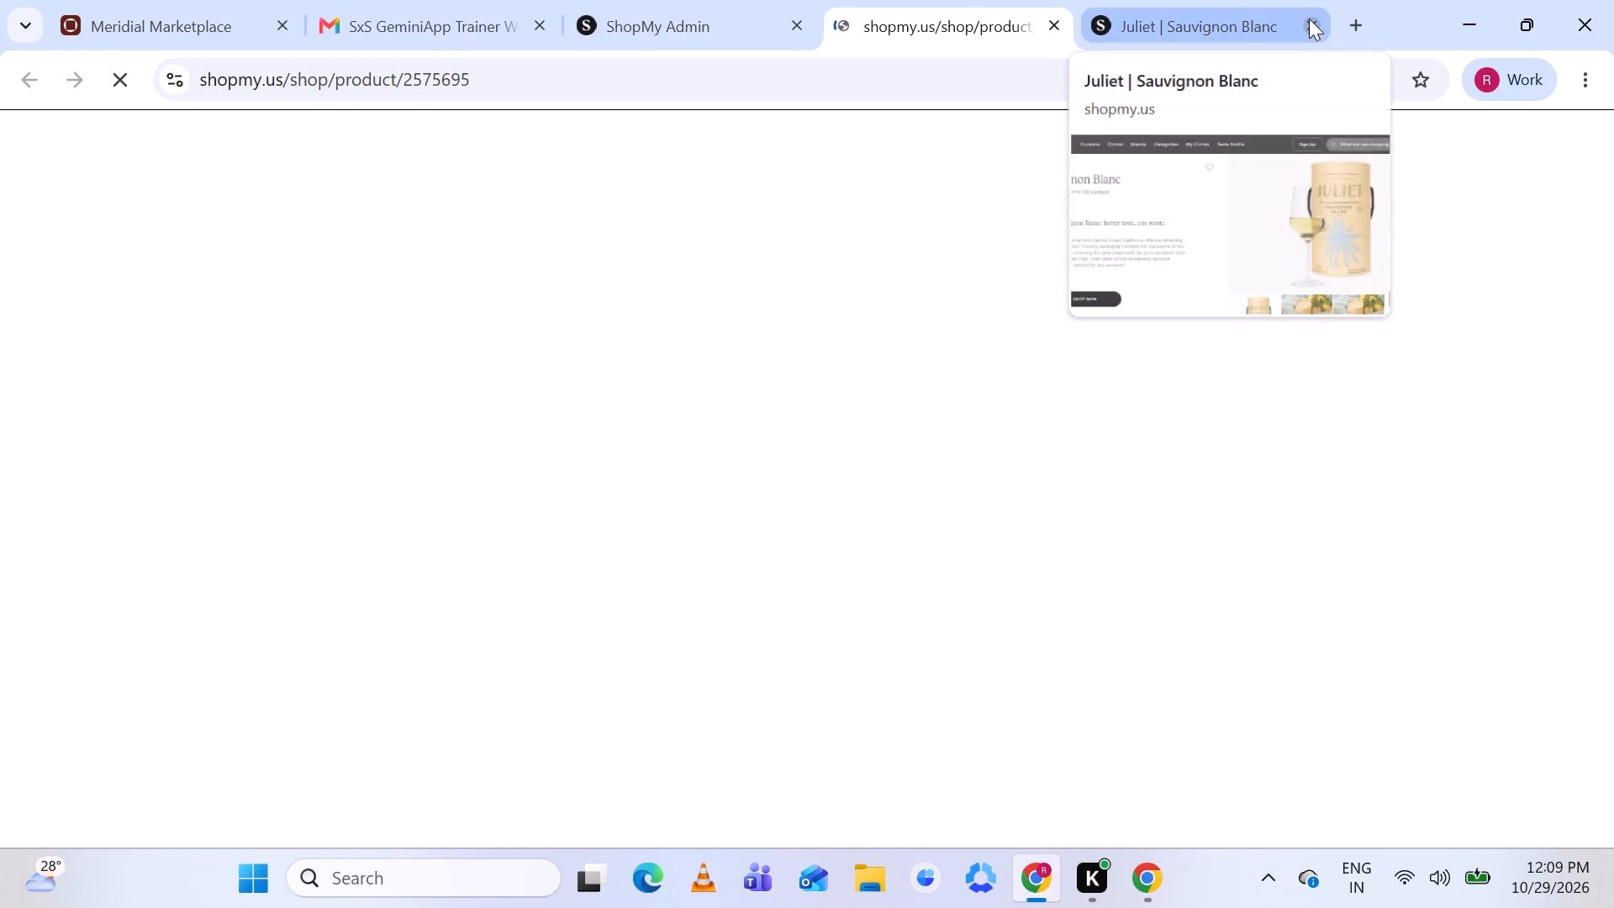
left_click(1309, 18)
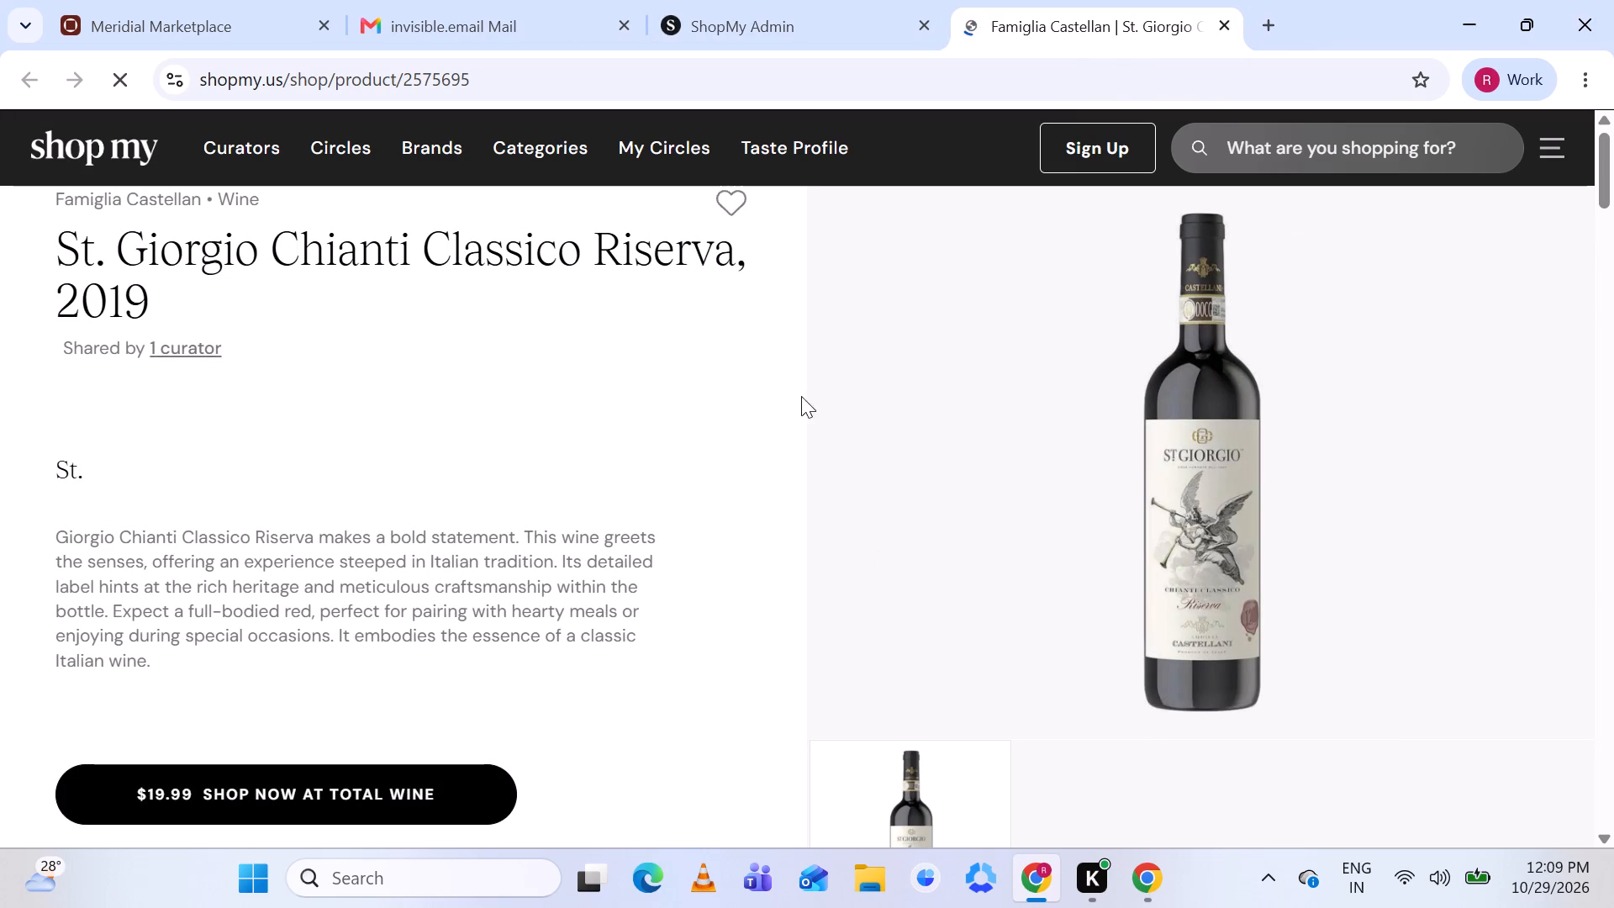
left_click(796, 26)
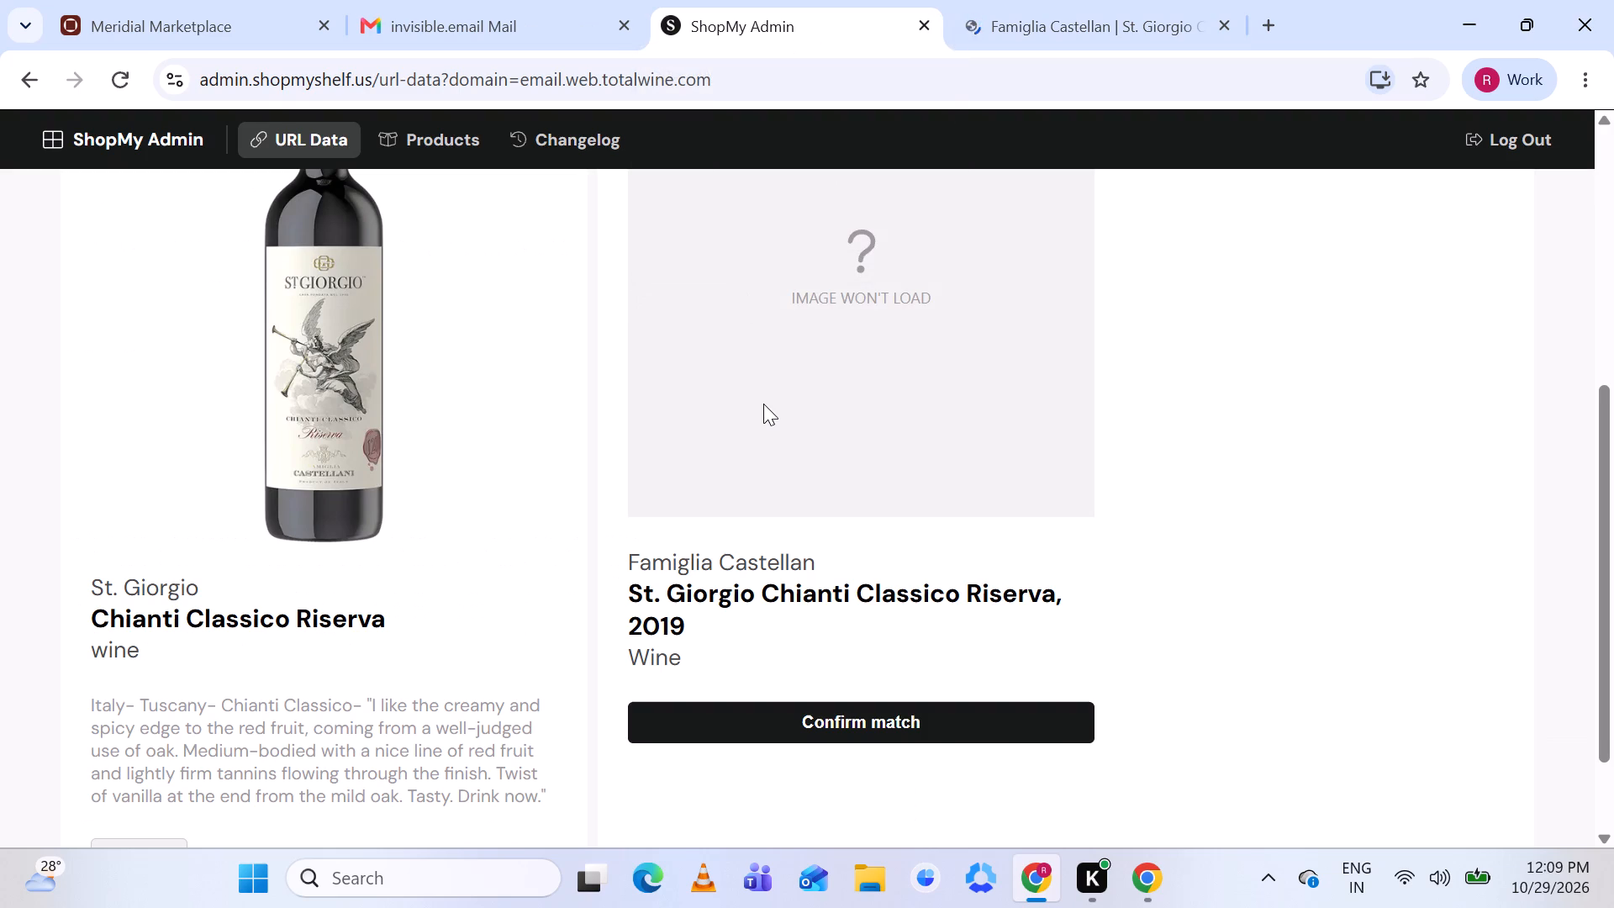
scroll(763, 404, "up", 1)
scroll(763, 404, "down", 2)
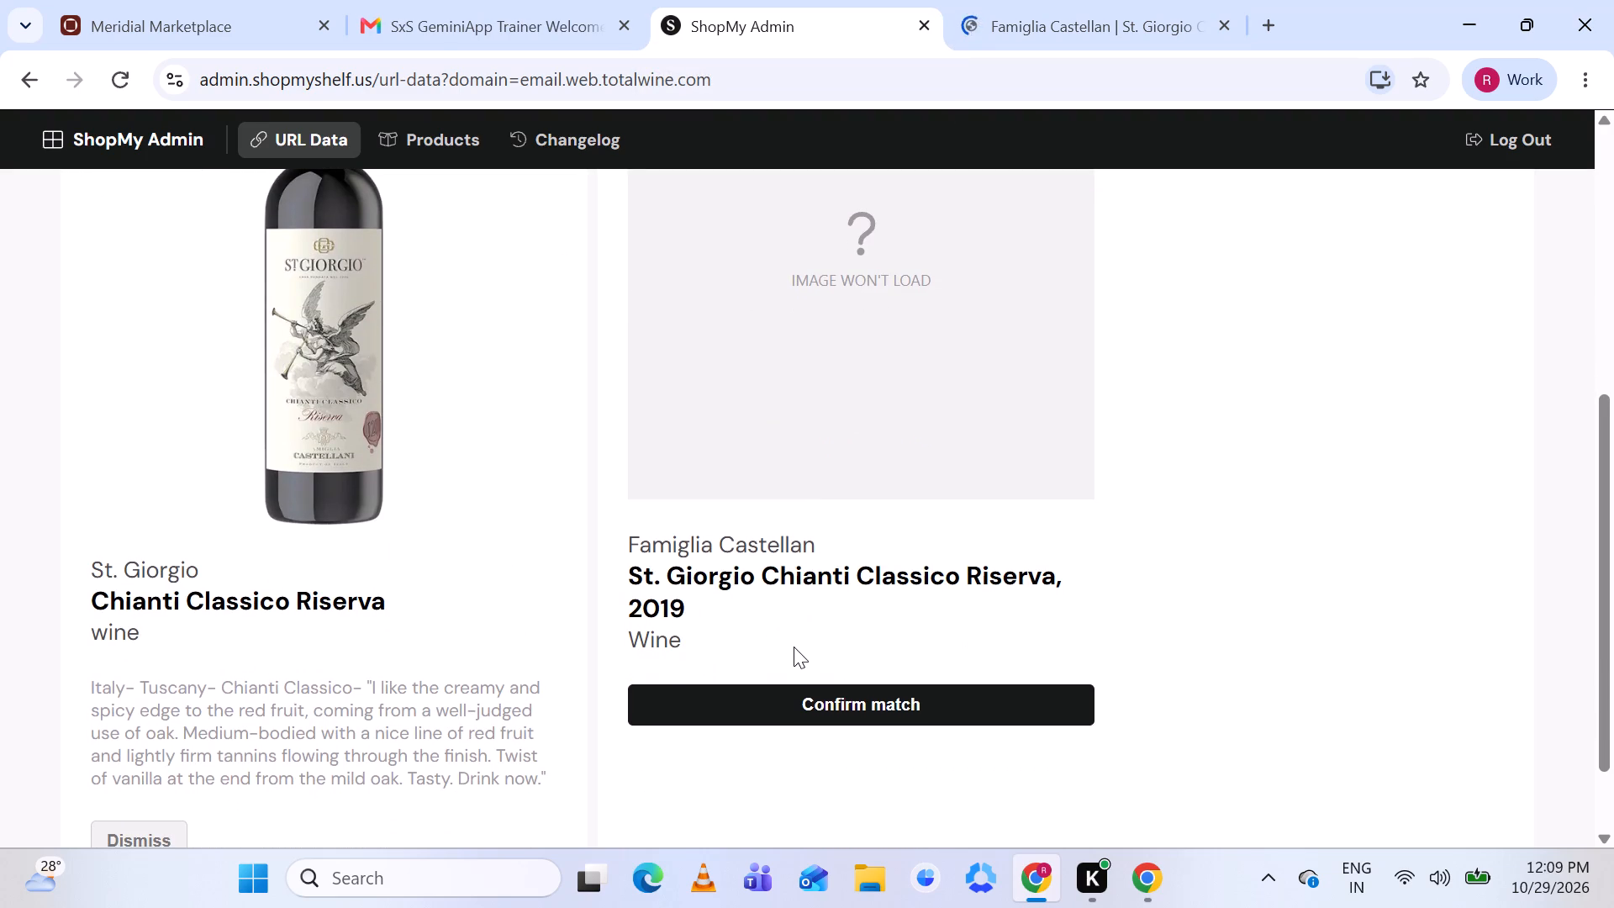
scroll(794, 647, "up", 1)
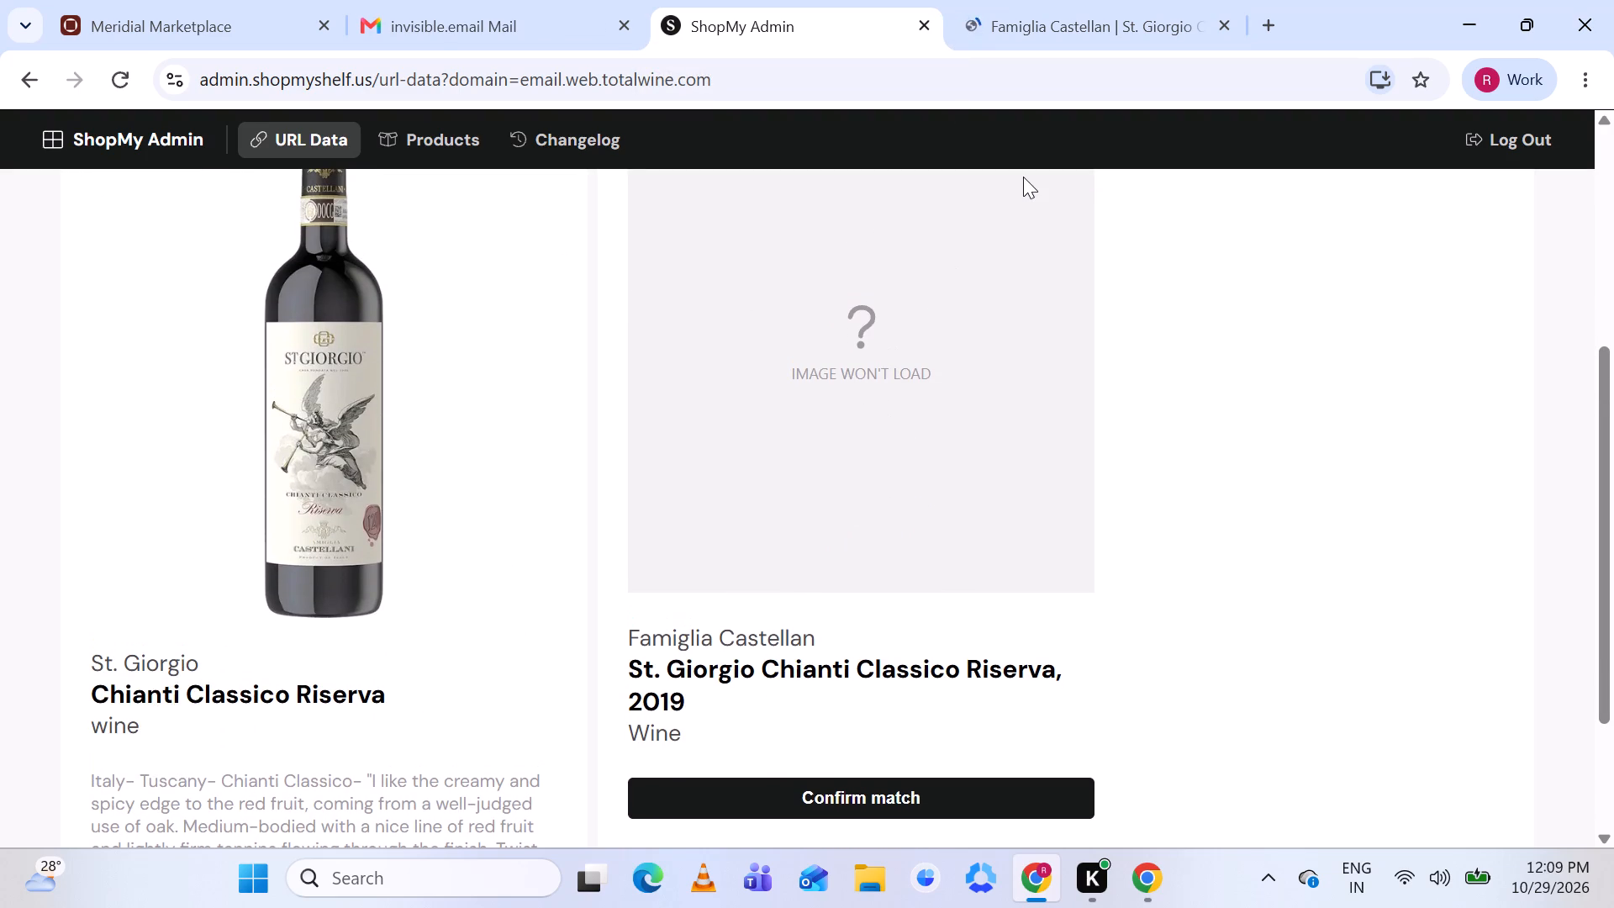
left_click(1111, 18)
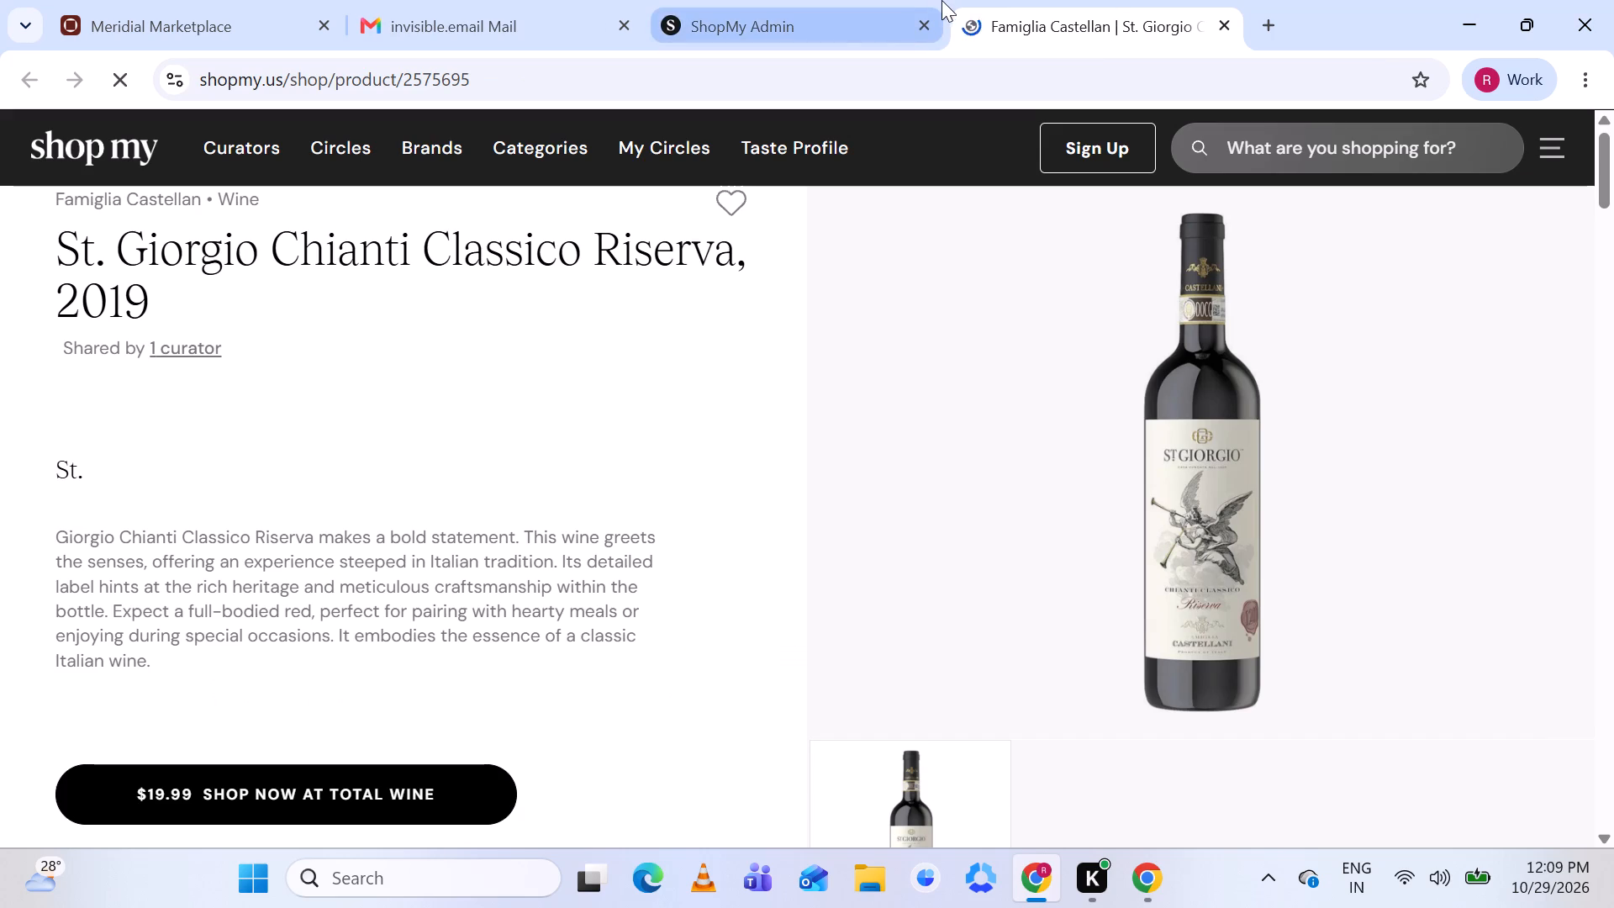
left_click(832, 19)
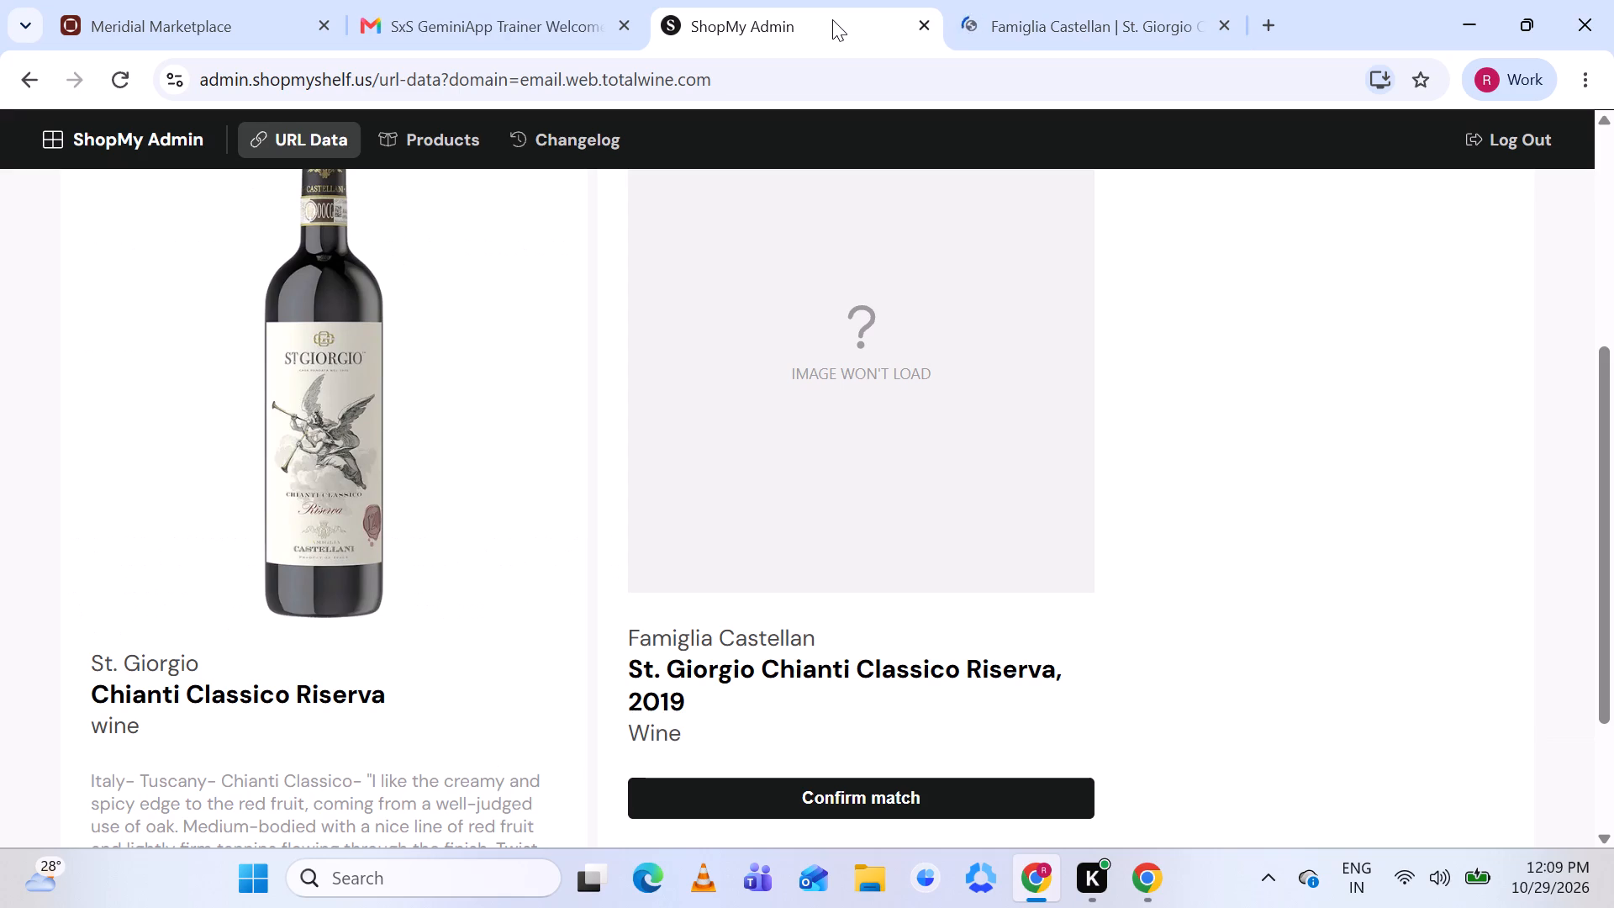
scroll(944, 505, "up", 2)
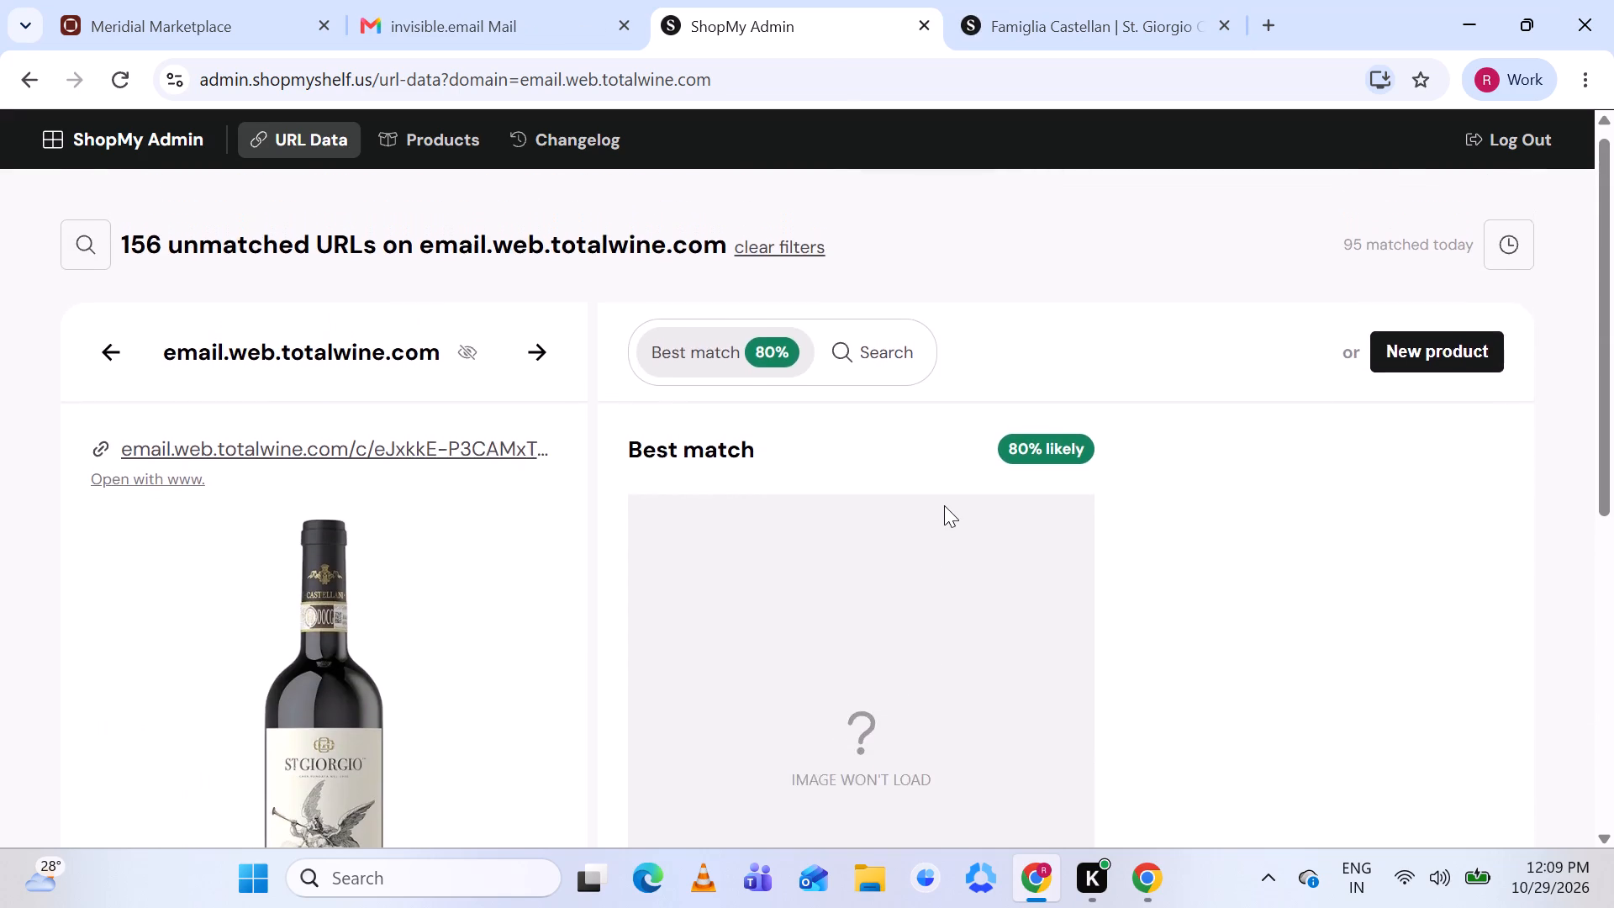
scroll(944, 505, "down", 3)
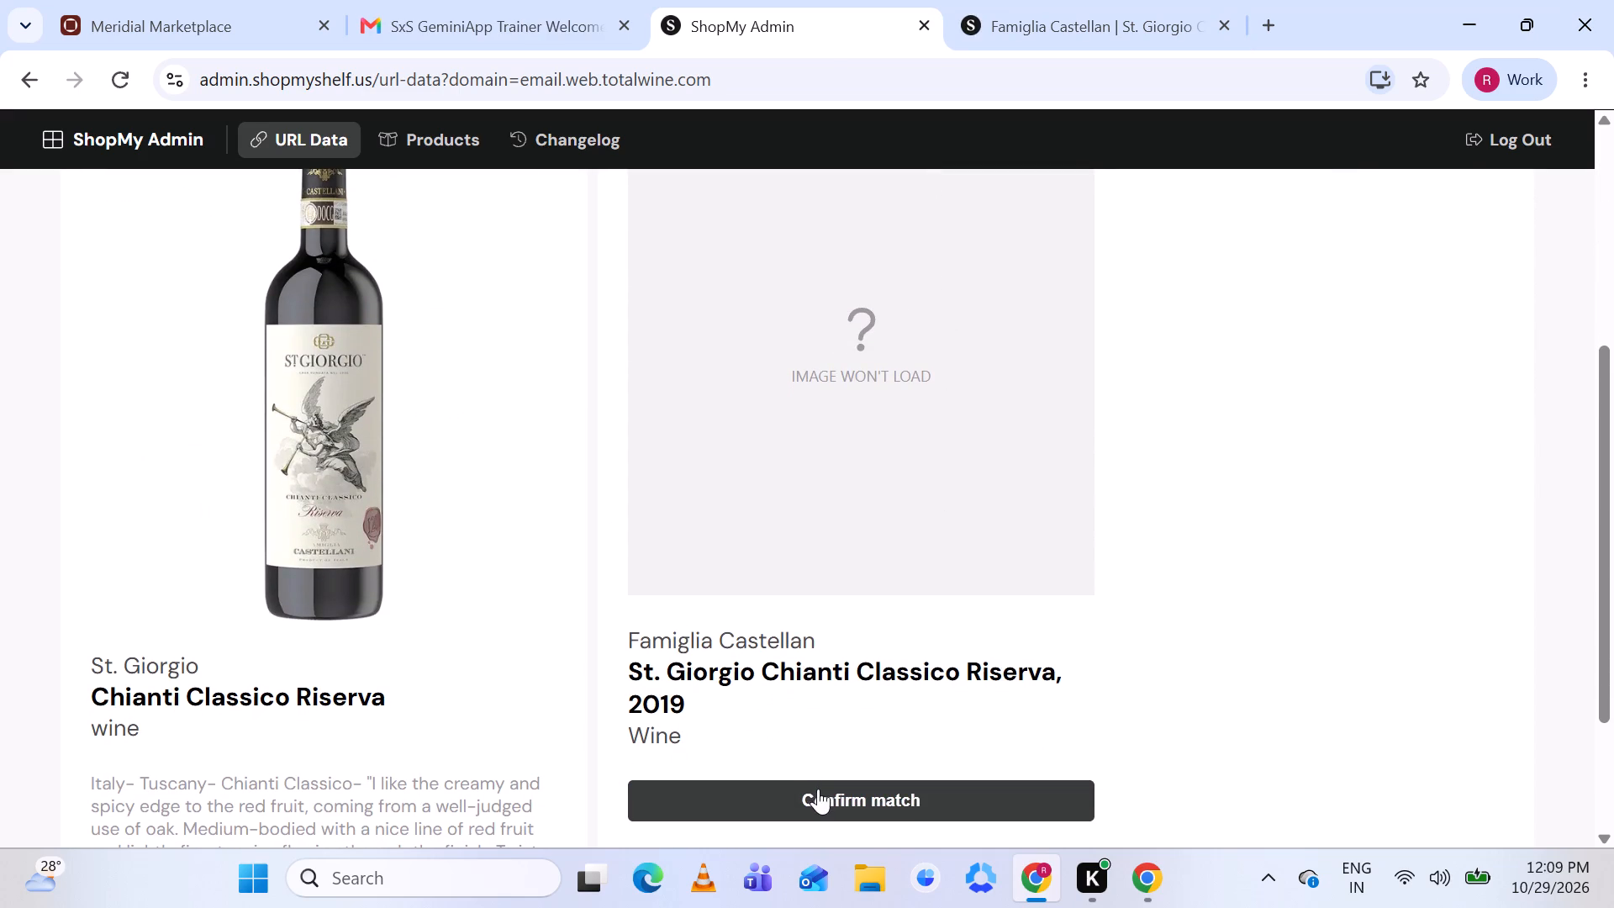
Accept the suggested Famiglia Castellan product as the match and remove St. Giorgio from the start of its title.
left_click(820, 789)
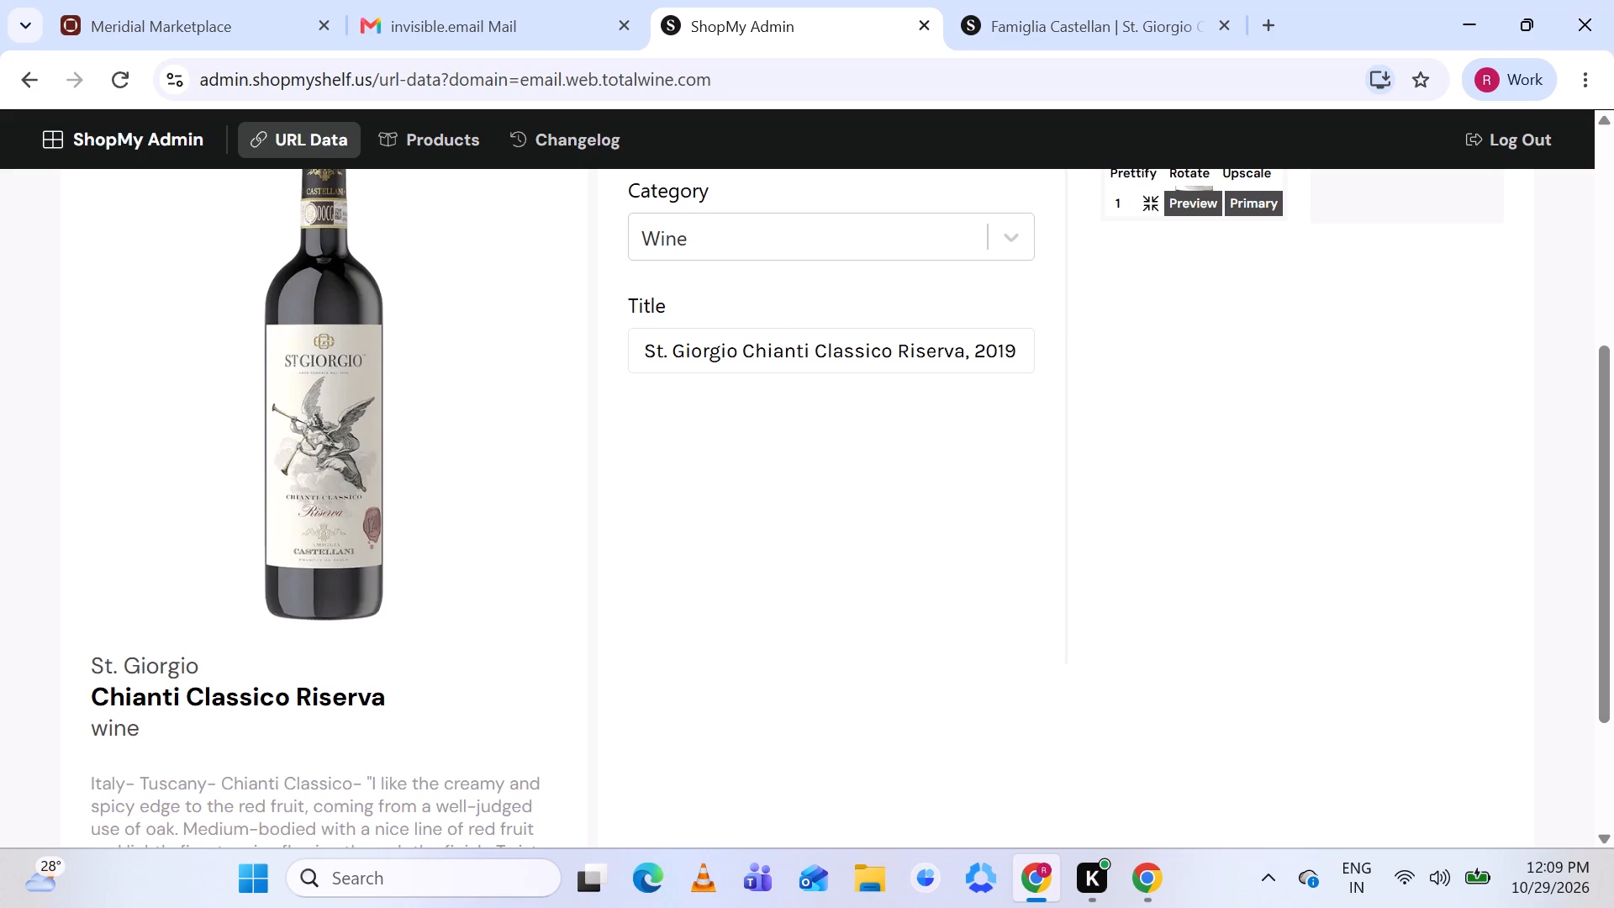
scroll(741, 344, "right", 1)
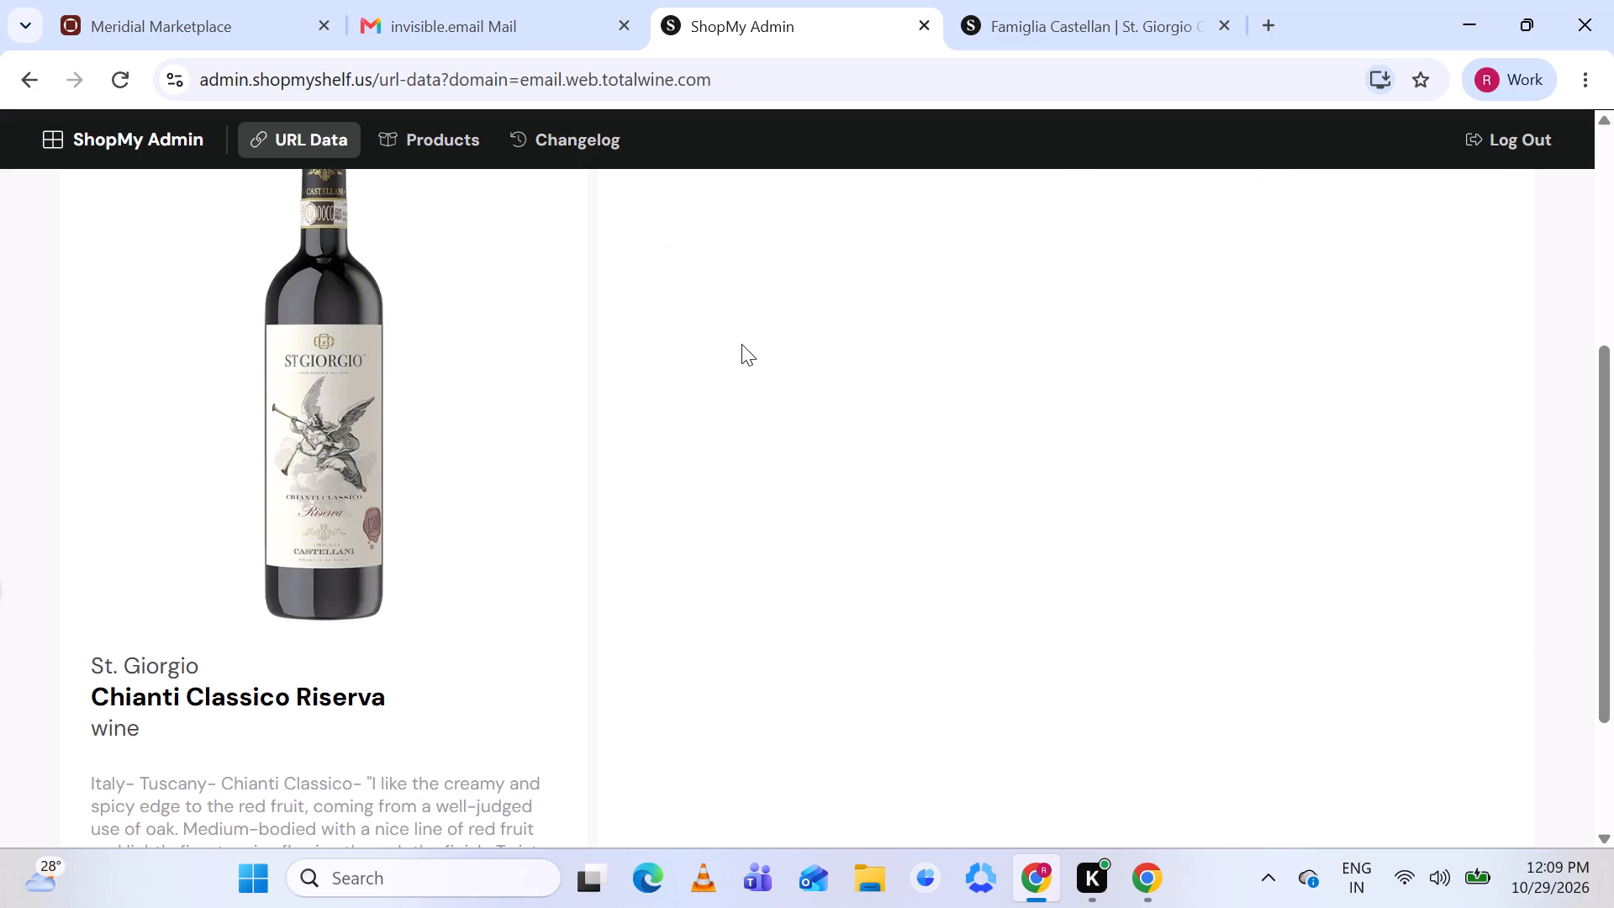
scroll(741, 344, "left", 1)
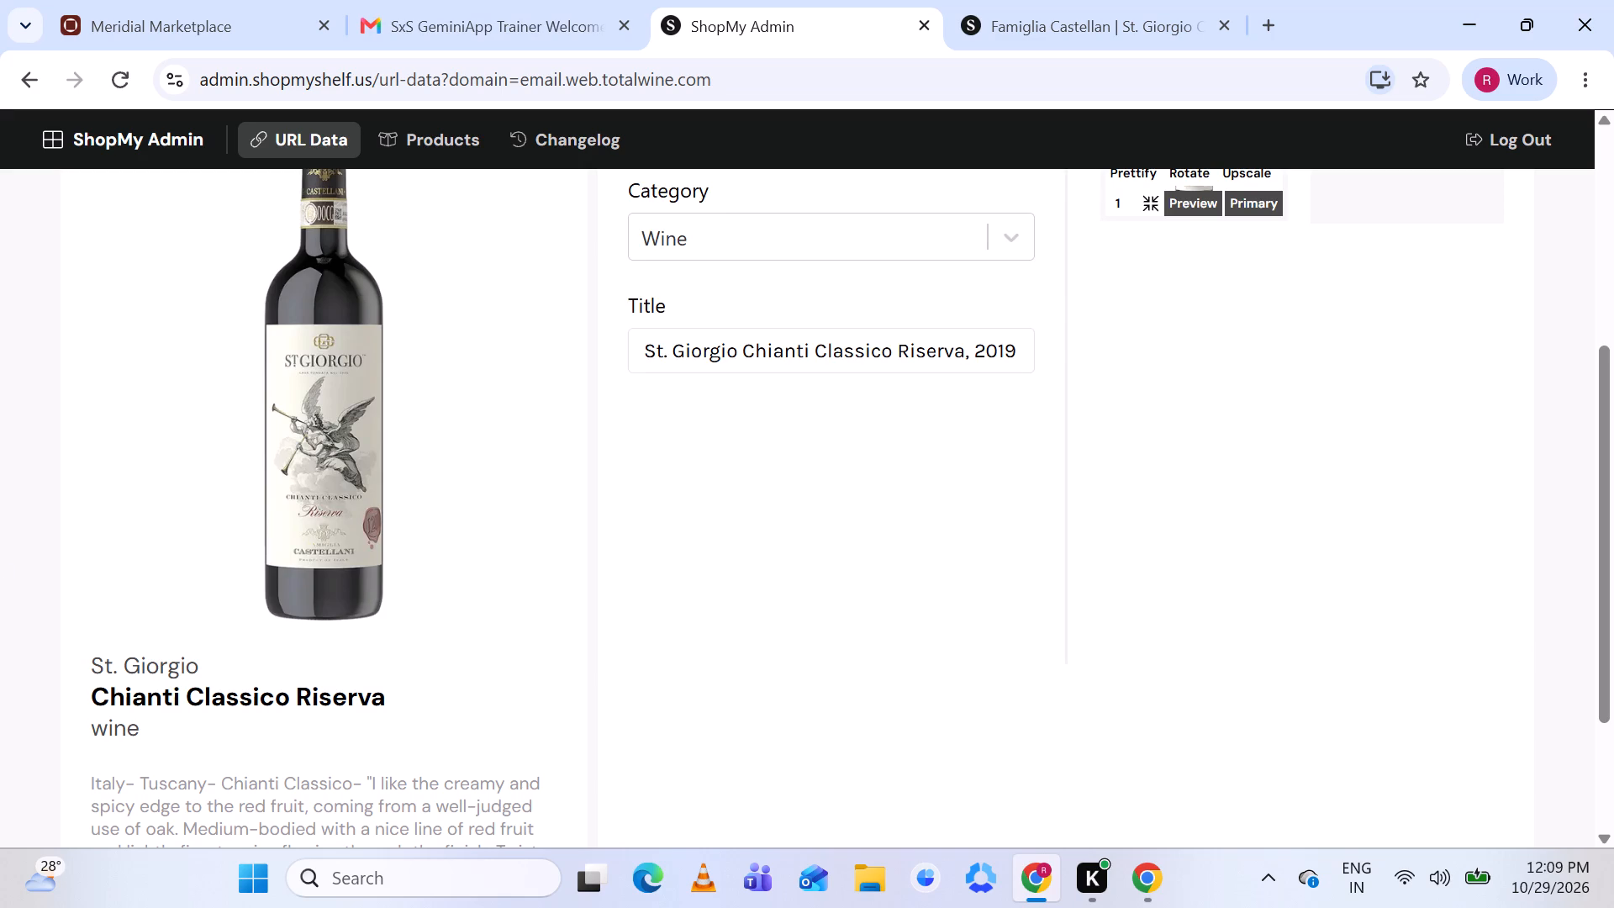
left_click(740, 350)
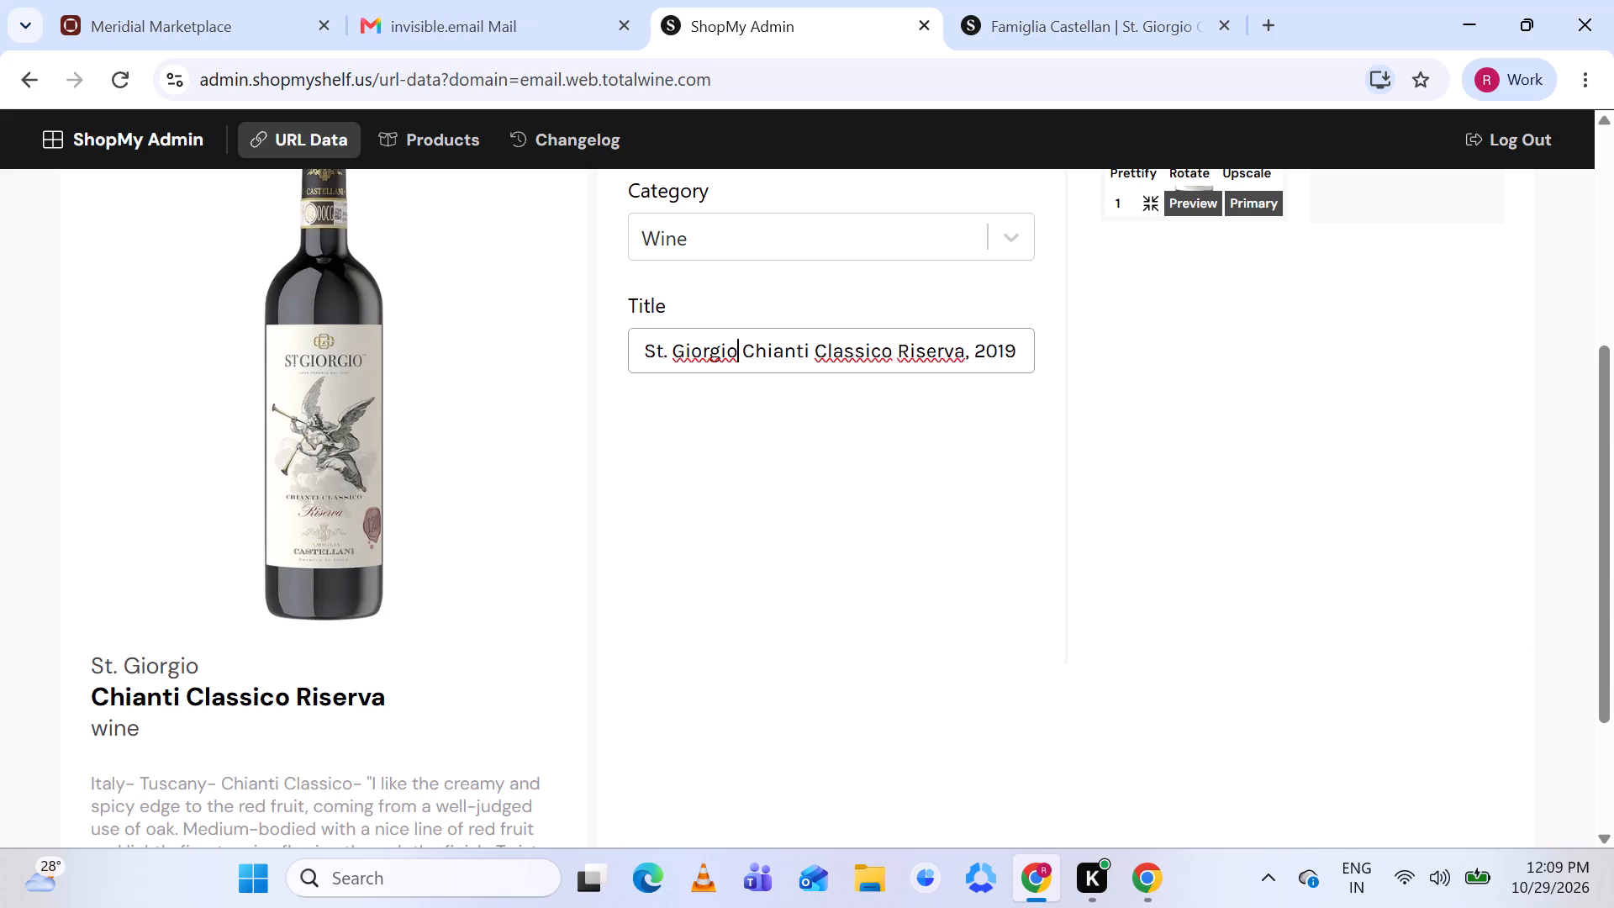
left_click(742, 351)
key("BackSpace")
key("BackSpace")
key("BackSpace")
key("BackSpace")
key("BackSpace")
key("BackSpace")
key("BackSpace")
key("BackSpace")
key("BackSpace")
key("BackSpace")
key("BackSpace")
key("BackSpace")
key("BackSpace")
key("BackSpace")
key("BackSpace")
key("BackSpace")
key("BackSpace")
key("BackSpace")
key("BackSpace")
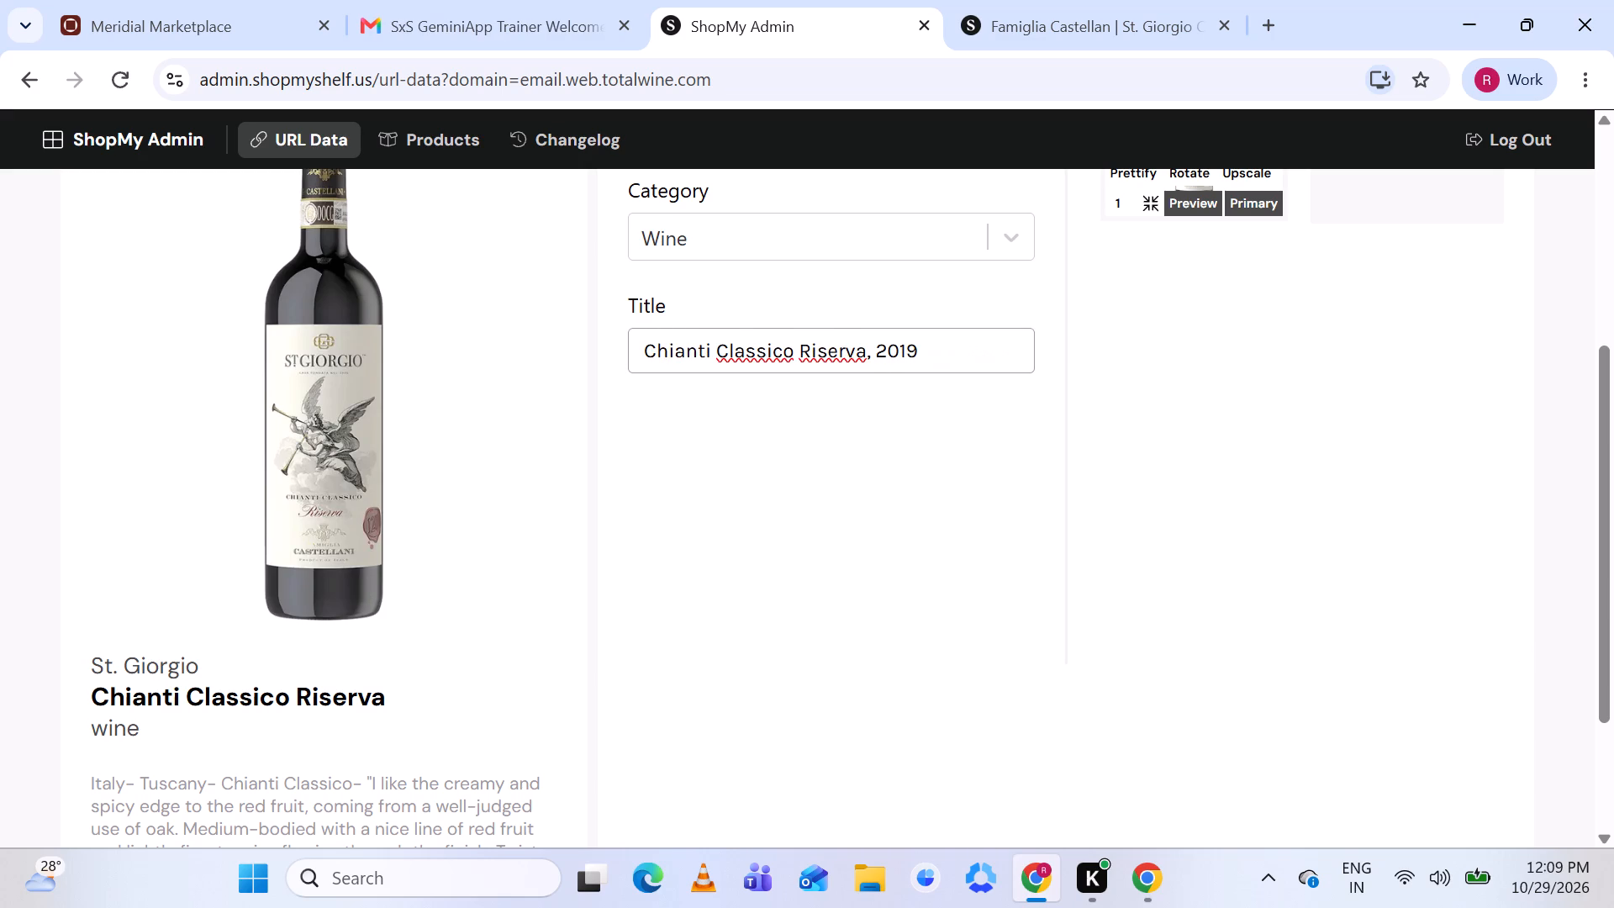
Remove the 2019 vintage so the title reads Chianti Classico Riserva, and confirm the match with the changes saved.
left_click(920, 352)
key("BackSpace")
key("BackSpace")
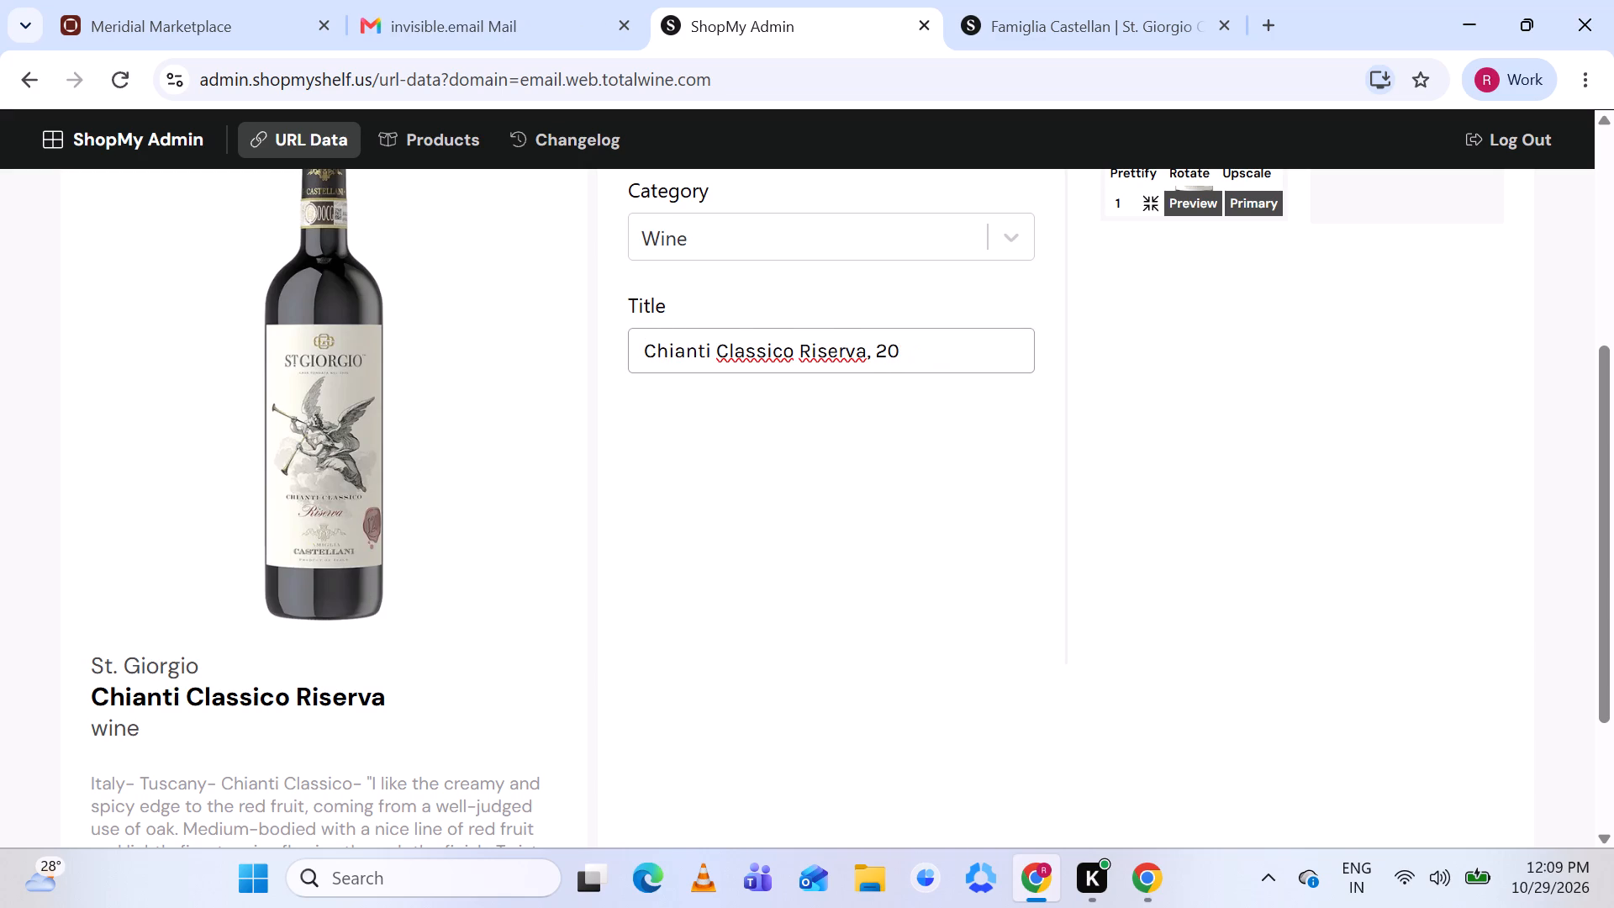
key("BackSpace")
key("BackSpace")
key("BackSpace")
key("BackSpace")
scroll(918, 319, "up", 1)
scroll(918, 319, "down", 1)
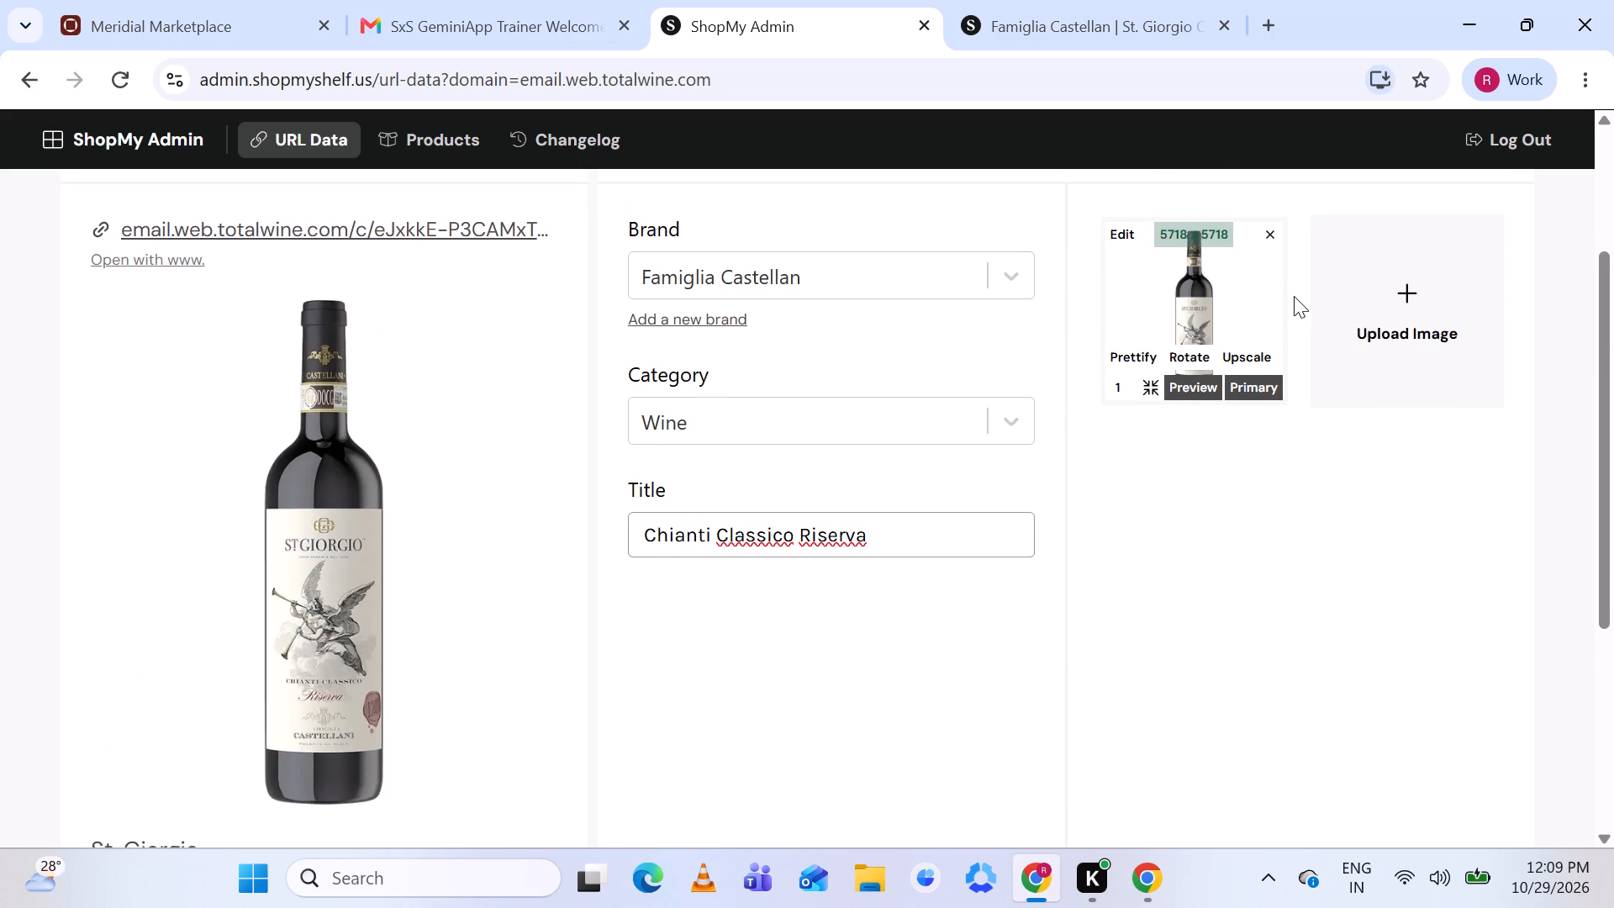
scroll(1294, 296, "up", 2)
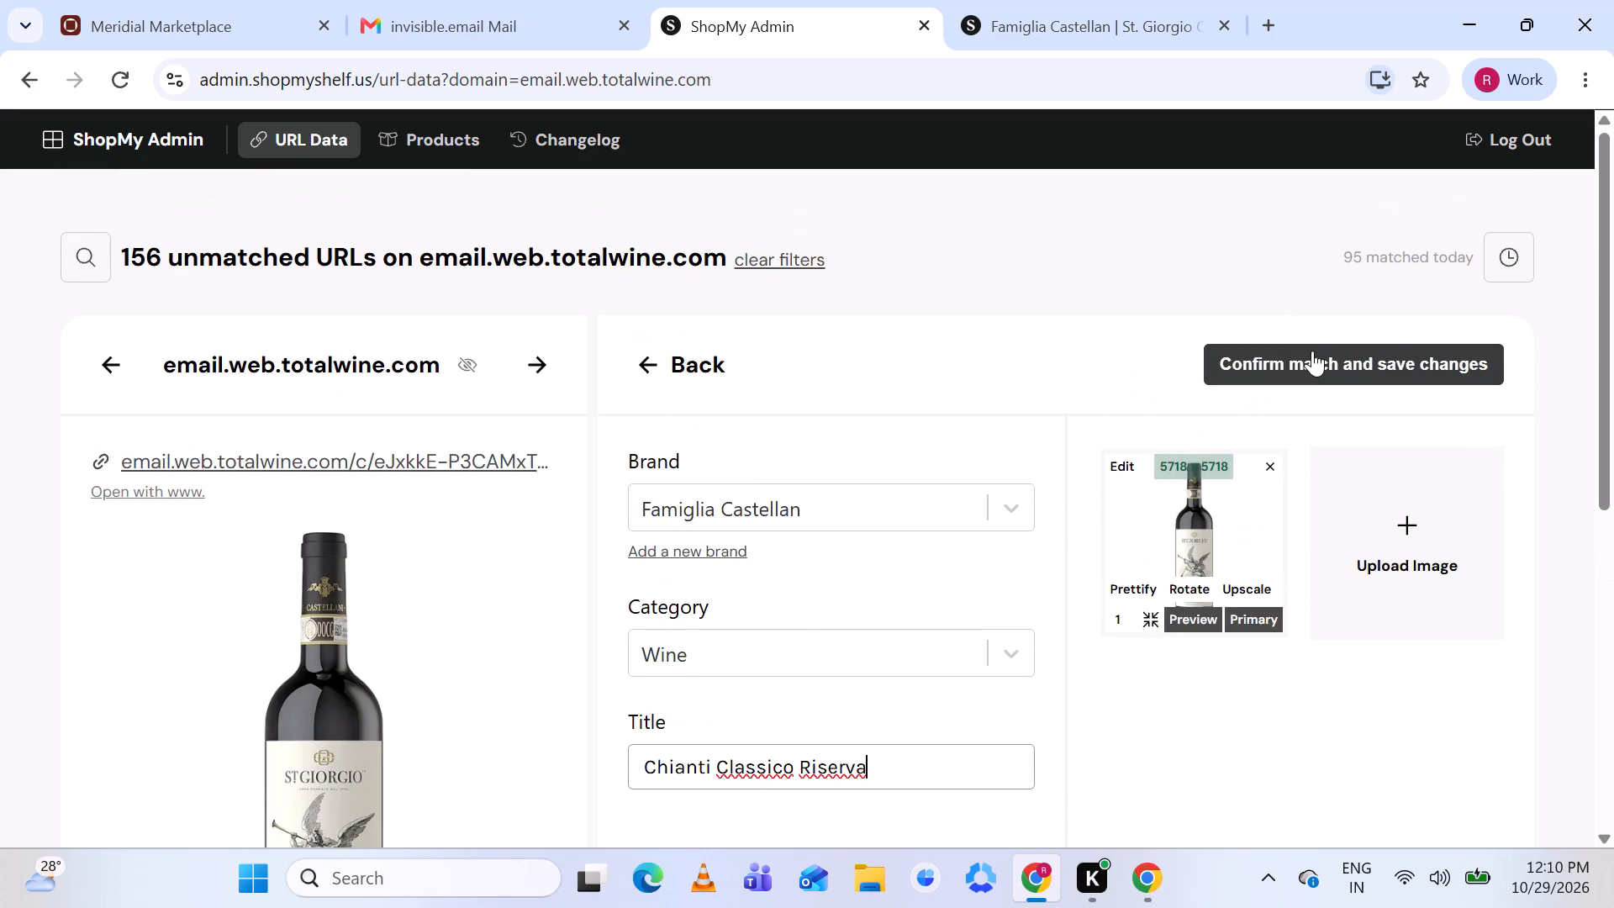
left_click(1312, 351)
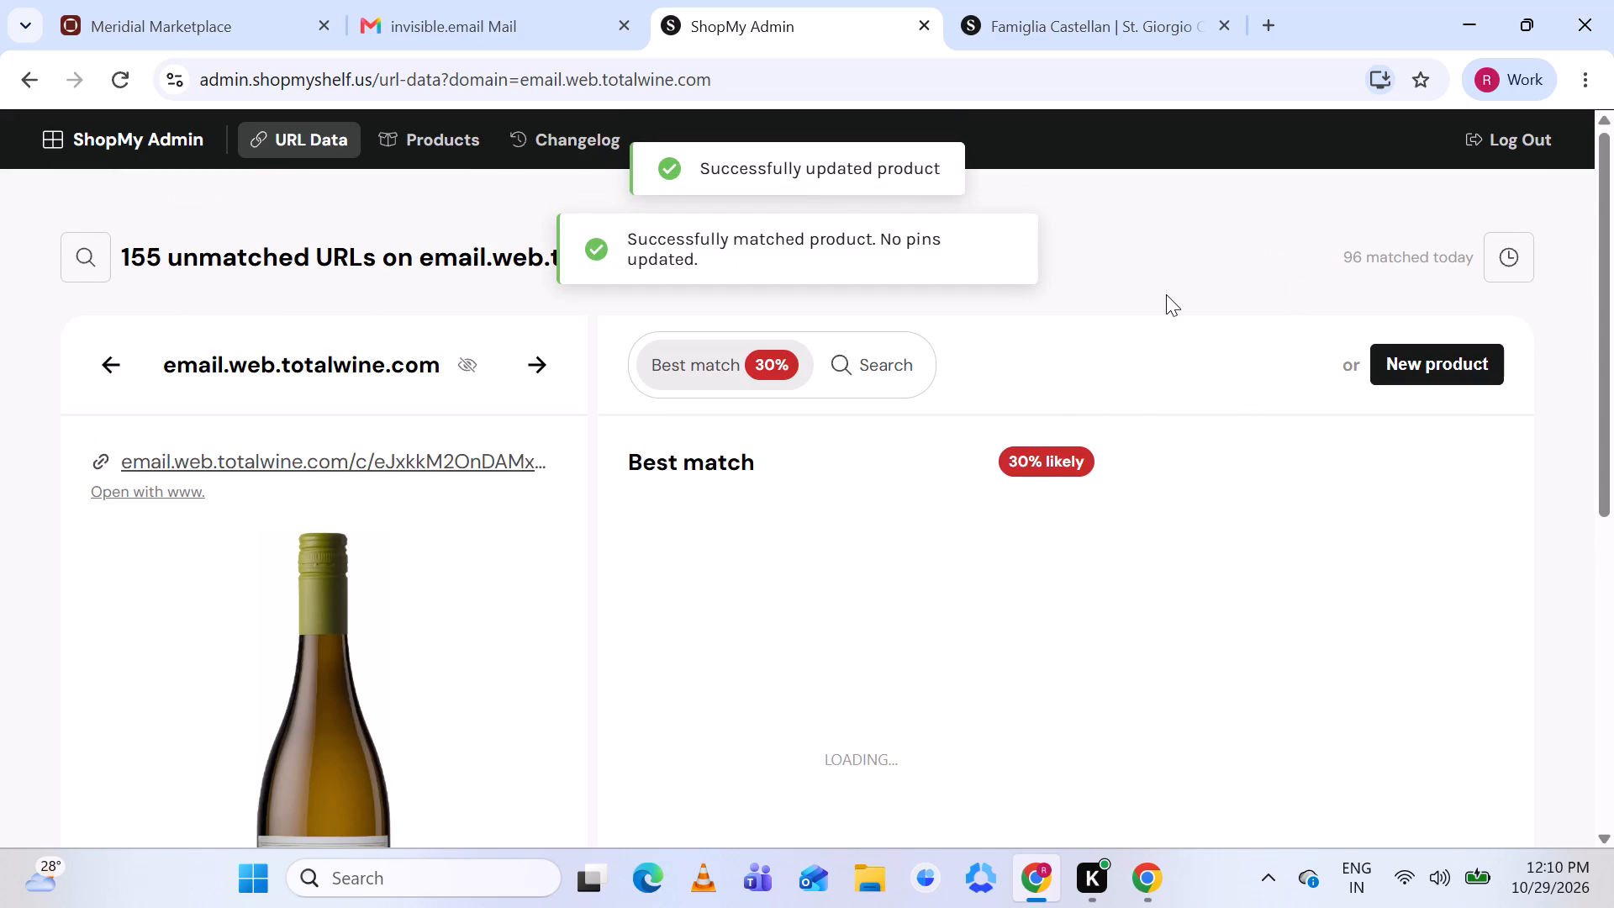
Compare the Pine Ridge Chenin Blanc-Viognier listing with the suggested Blaauwklippen Stellenbosch product's public page, closing the leftover Famiglia Castellan page.
scroll(887, 512, "down", 2)
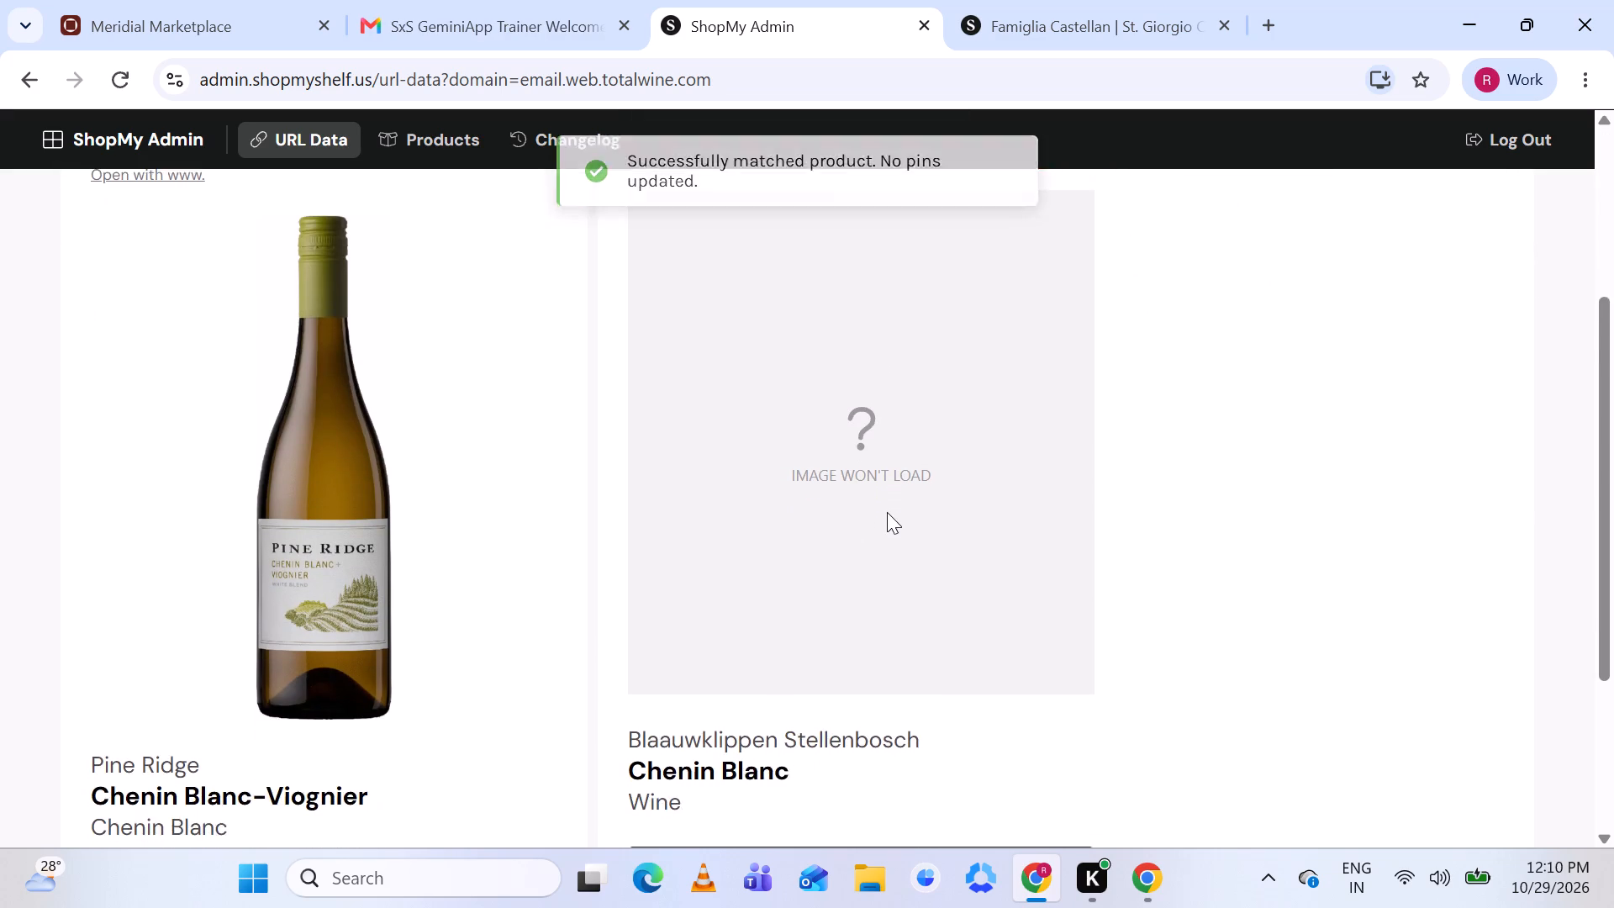
scroll(887, 512, "down", 1)
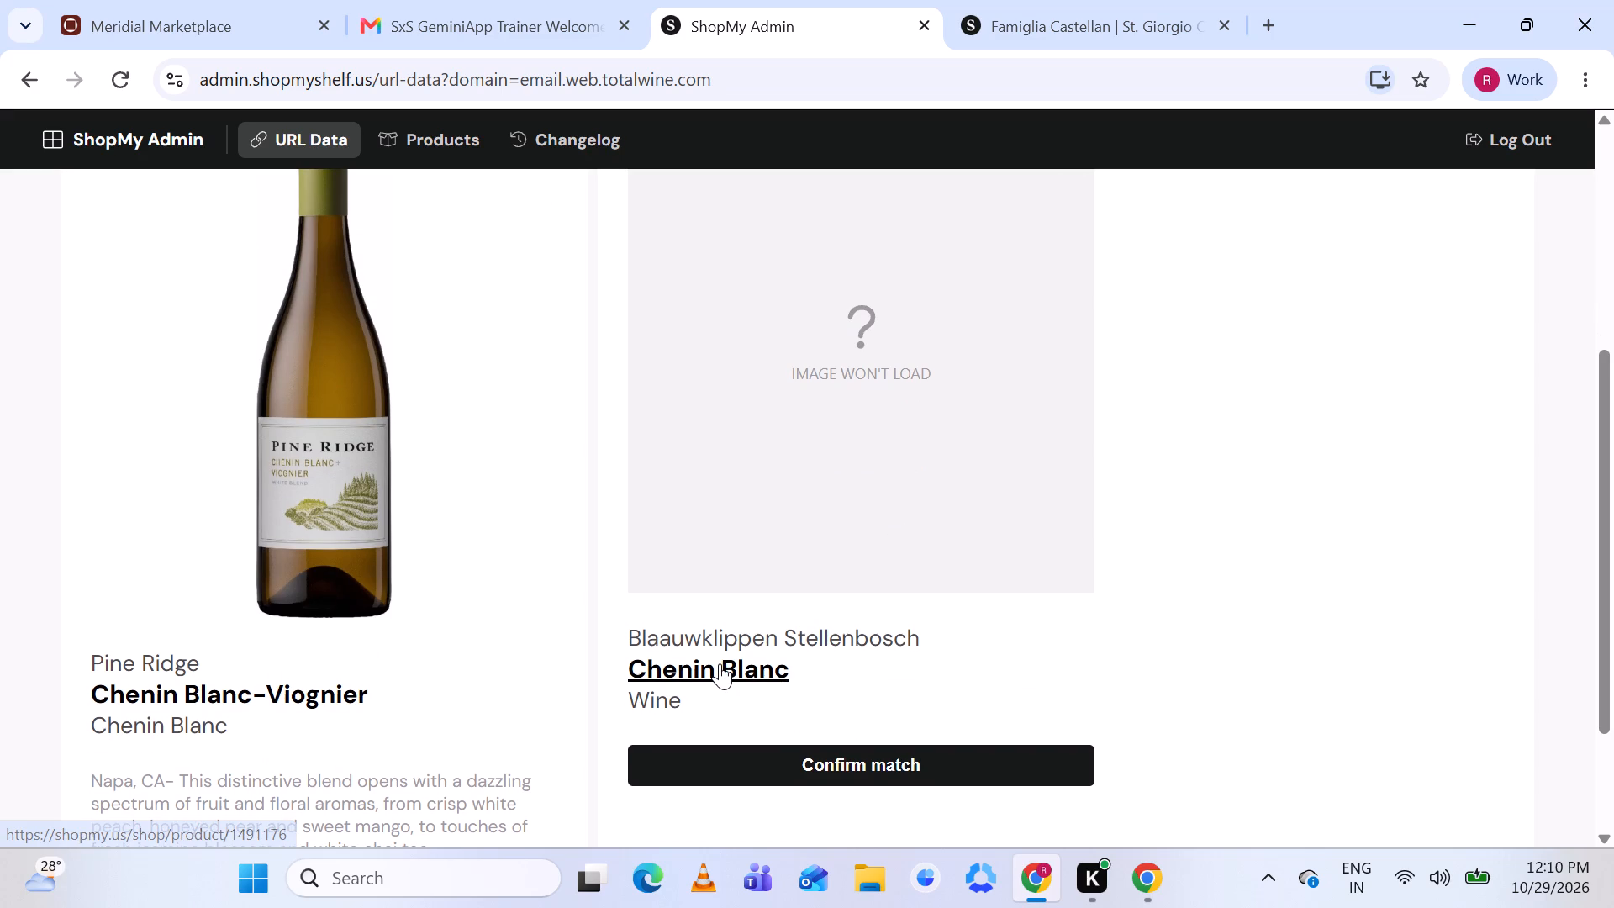
left_click(720, 663)
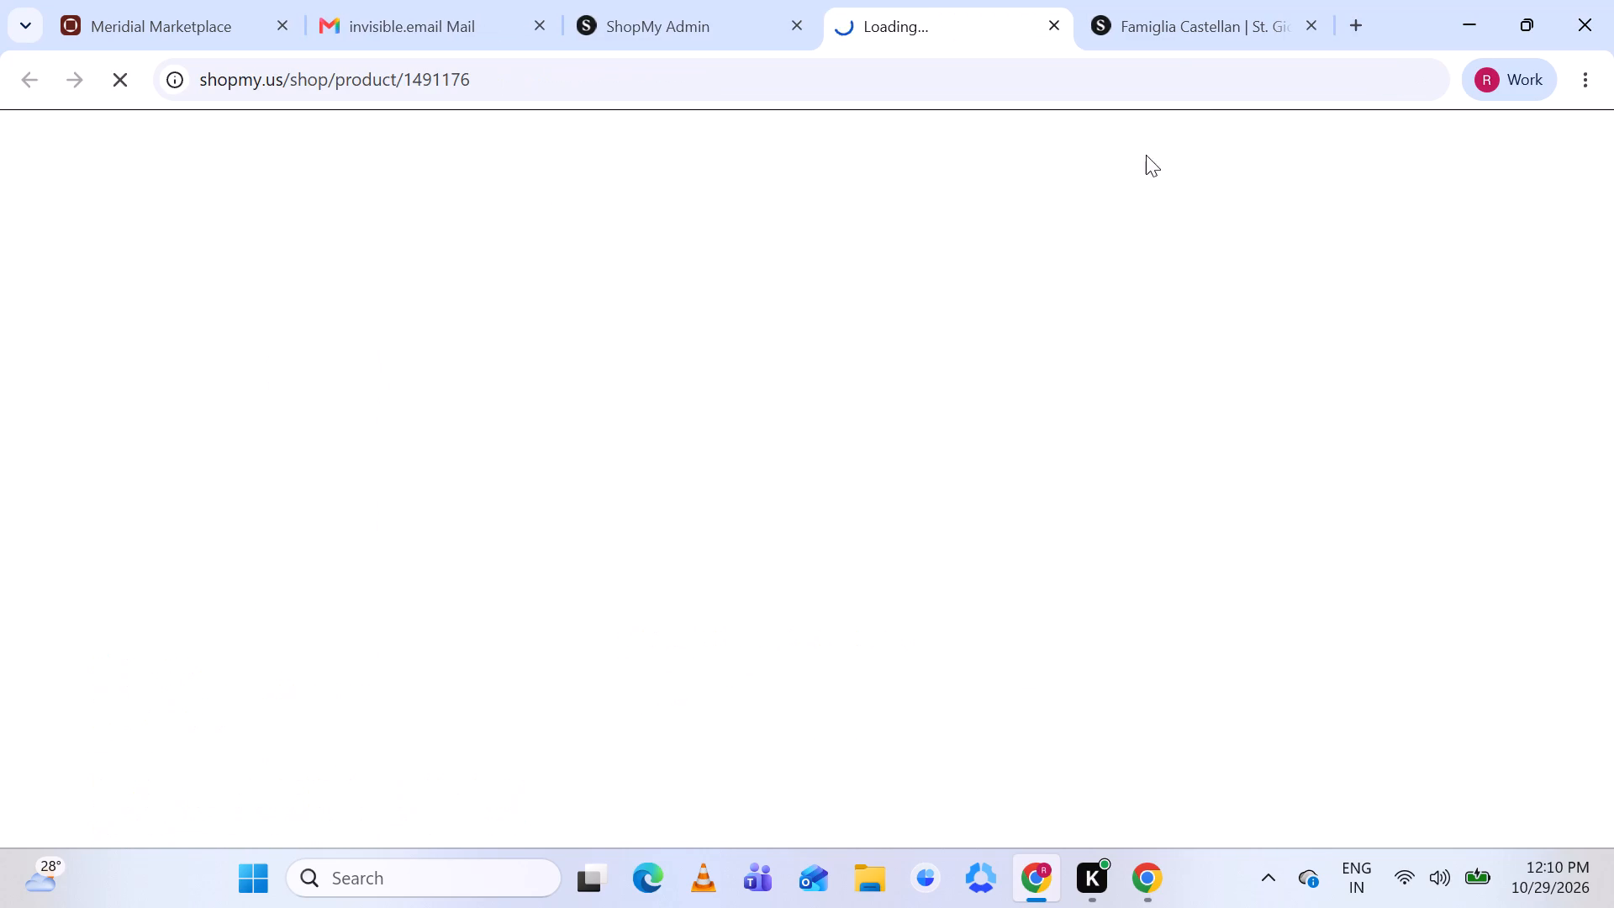
left_click(1315, 33)
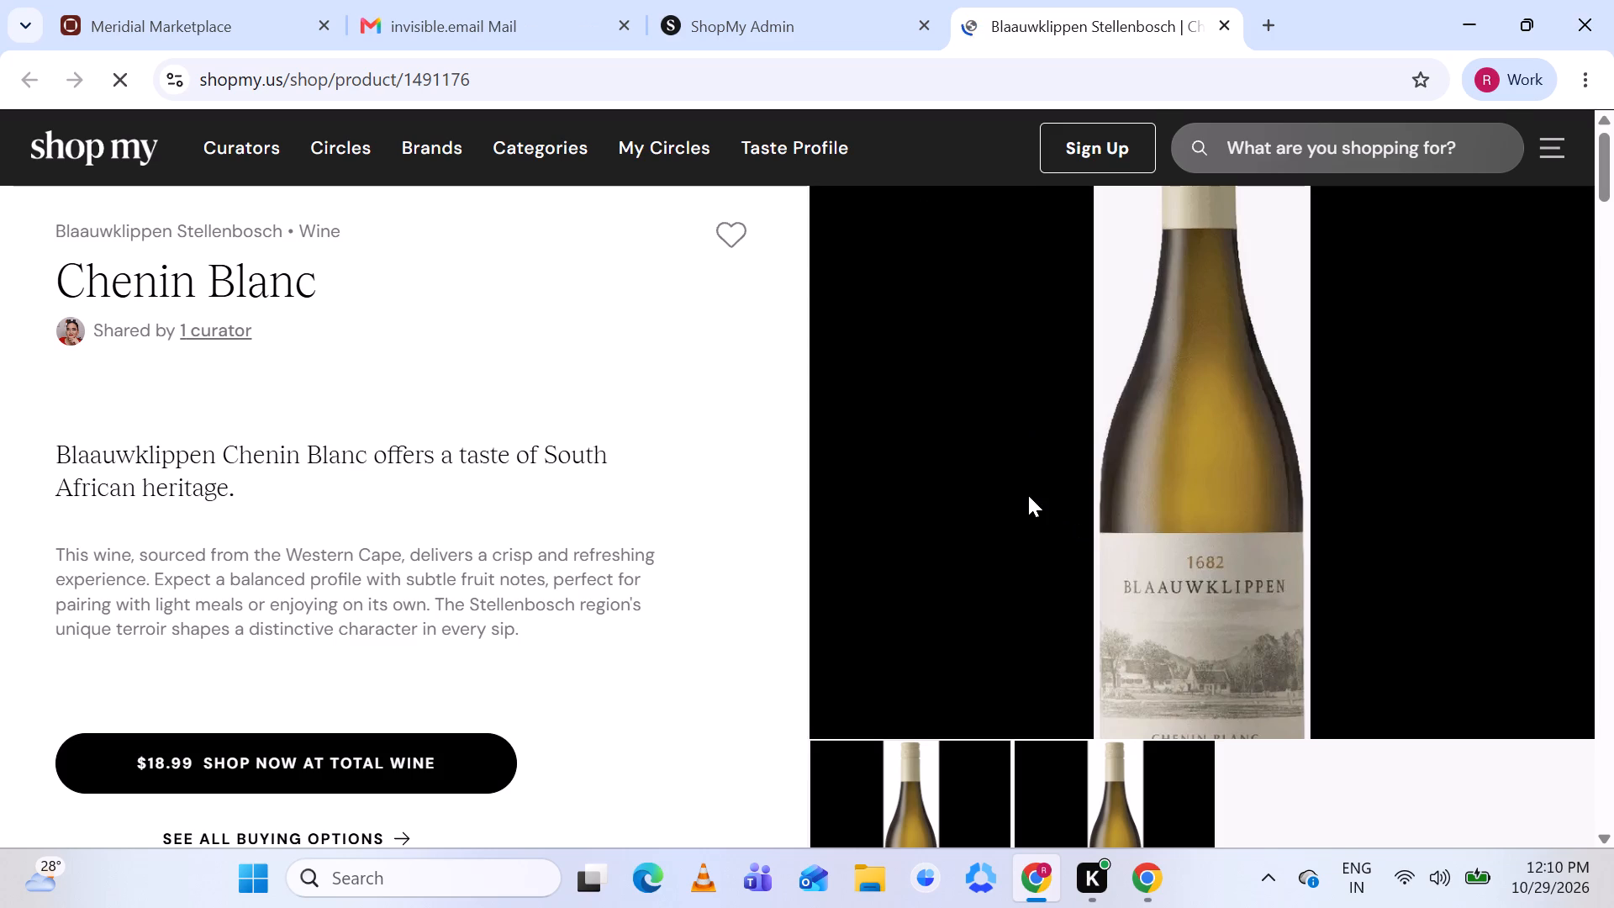
scroll(1028, 495, "down", 2)
scroll(1028, 495, "up", 2)
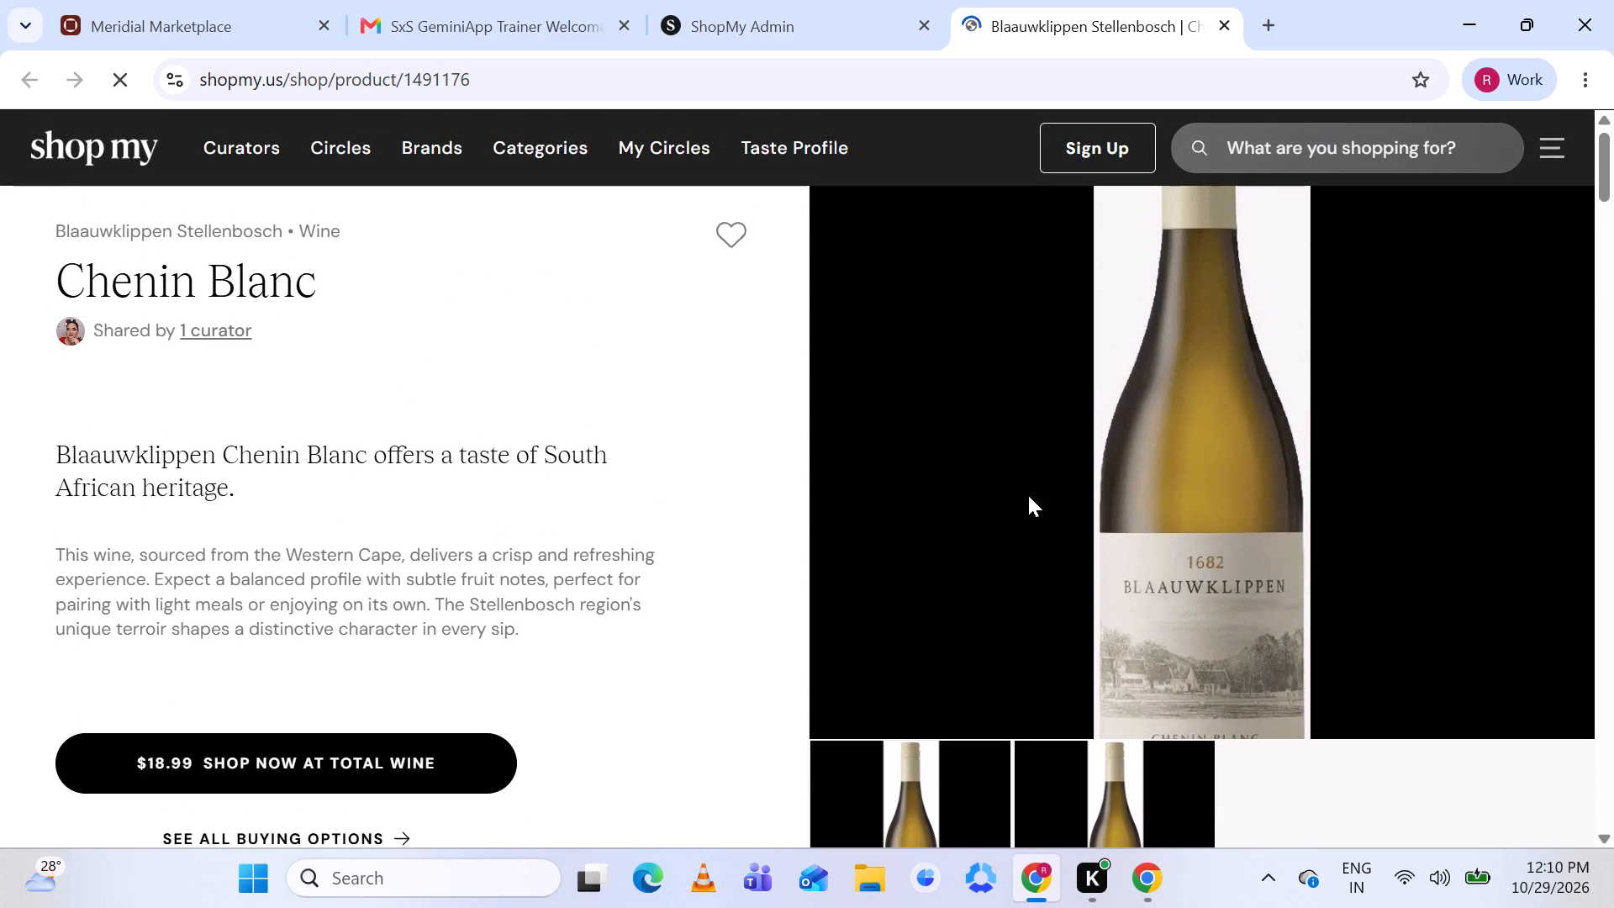
left_click(773, 12)
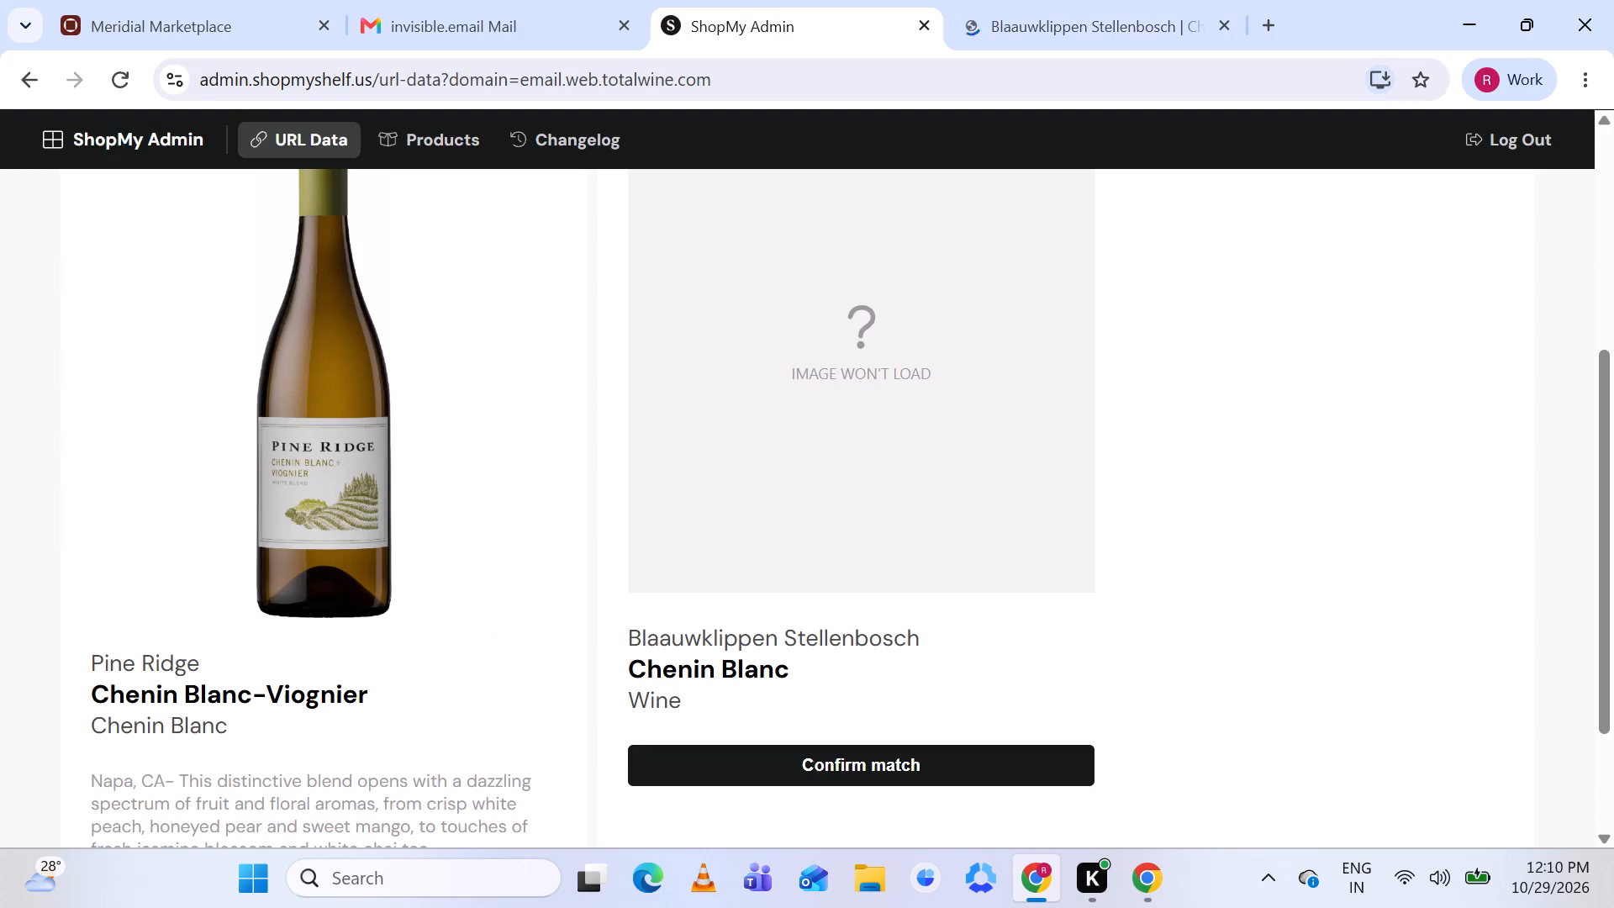
left_click(1049, 18)
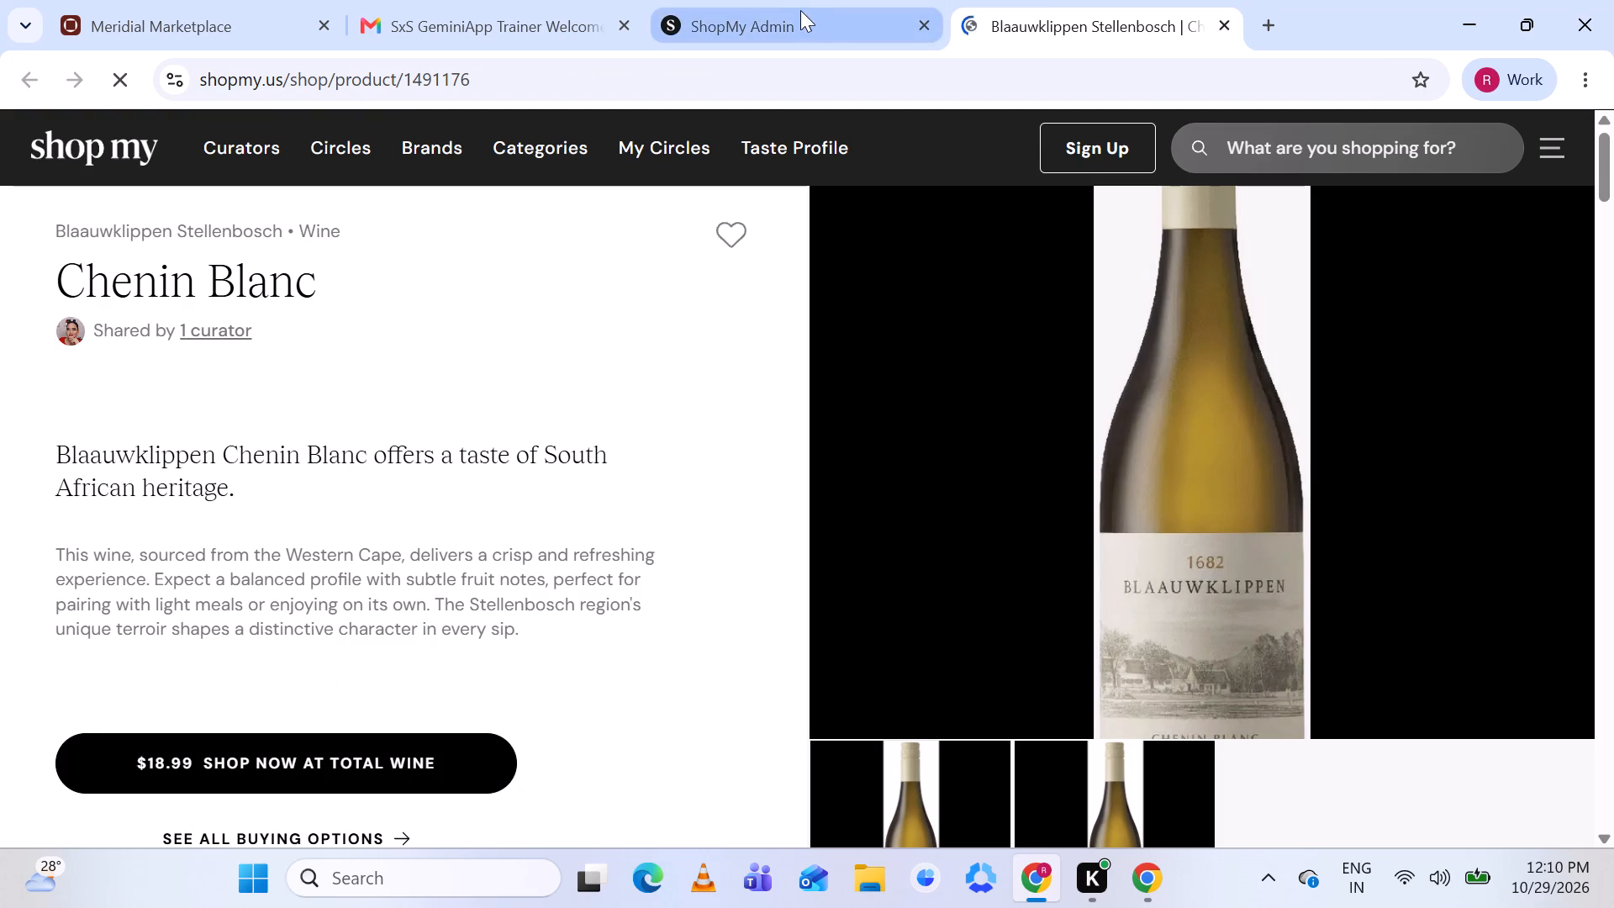
left_click(793, 12)
Search the catalogue for Pine Ridge Chenin Blanc-Viognier.
scroll(1040, 337, "up", 2)
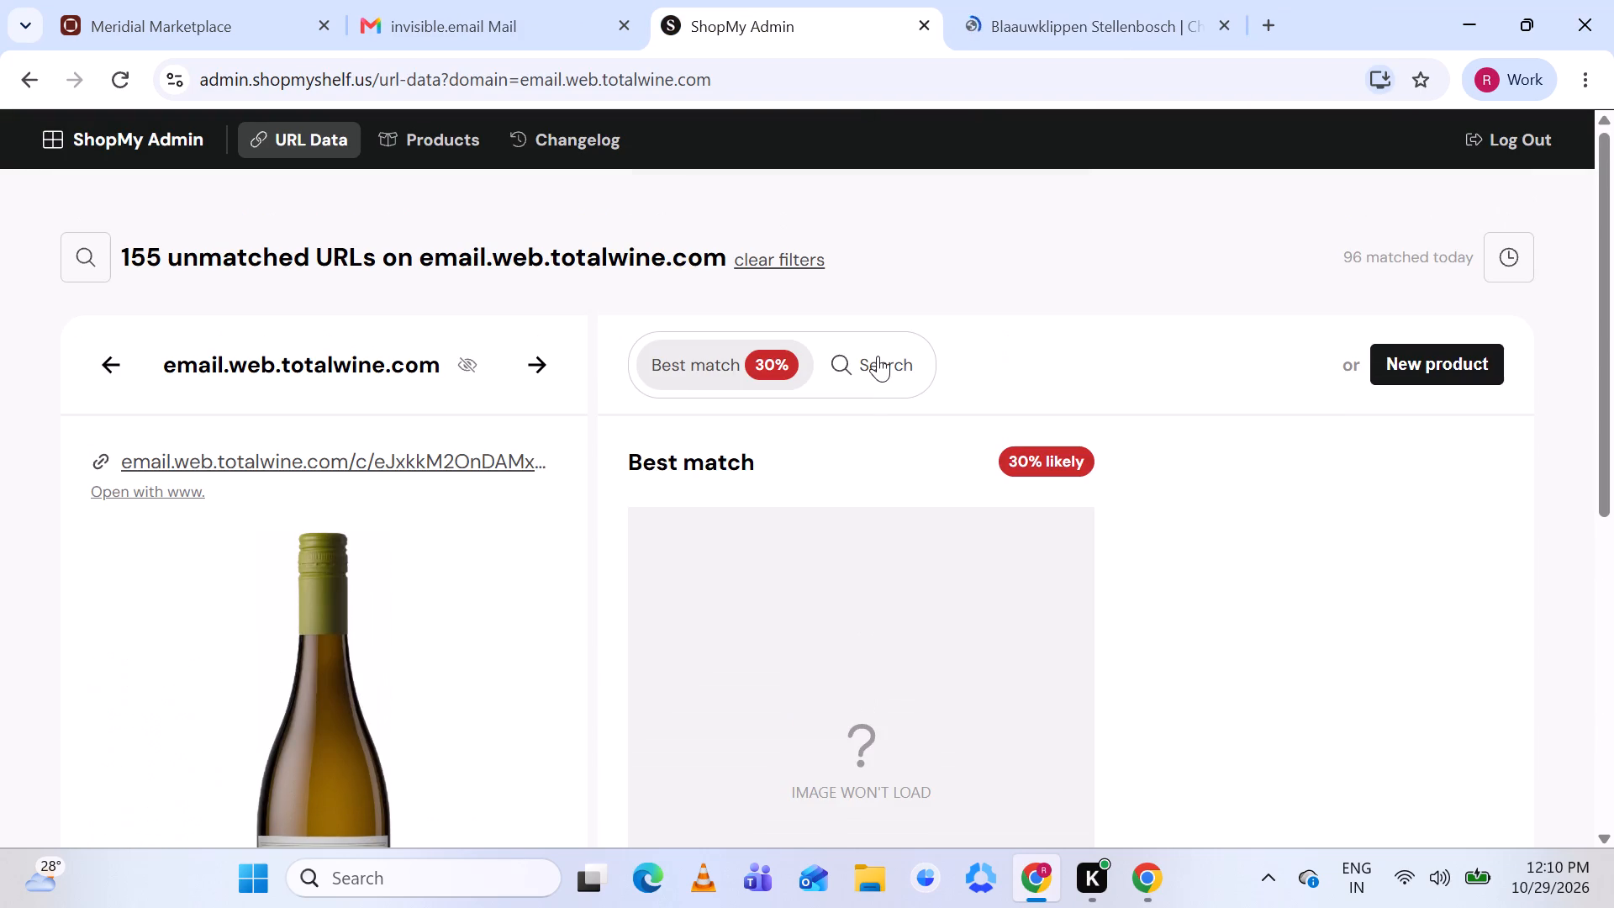
left_click(874, 346)
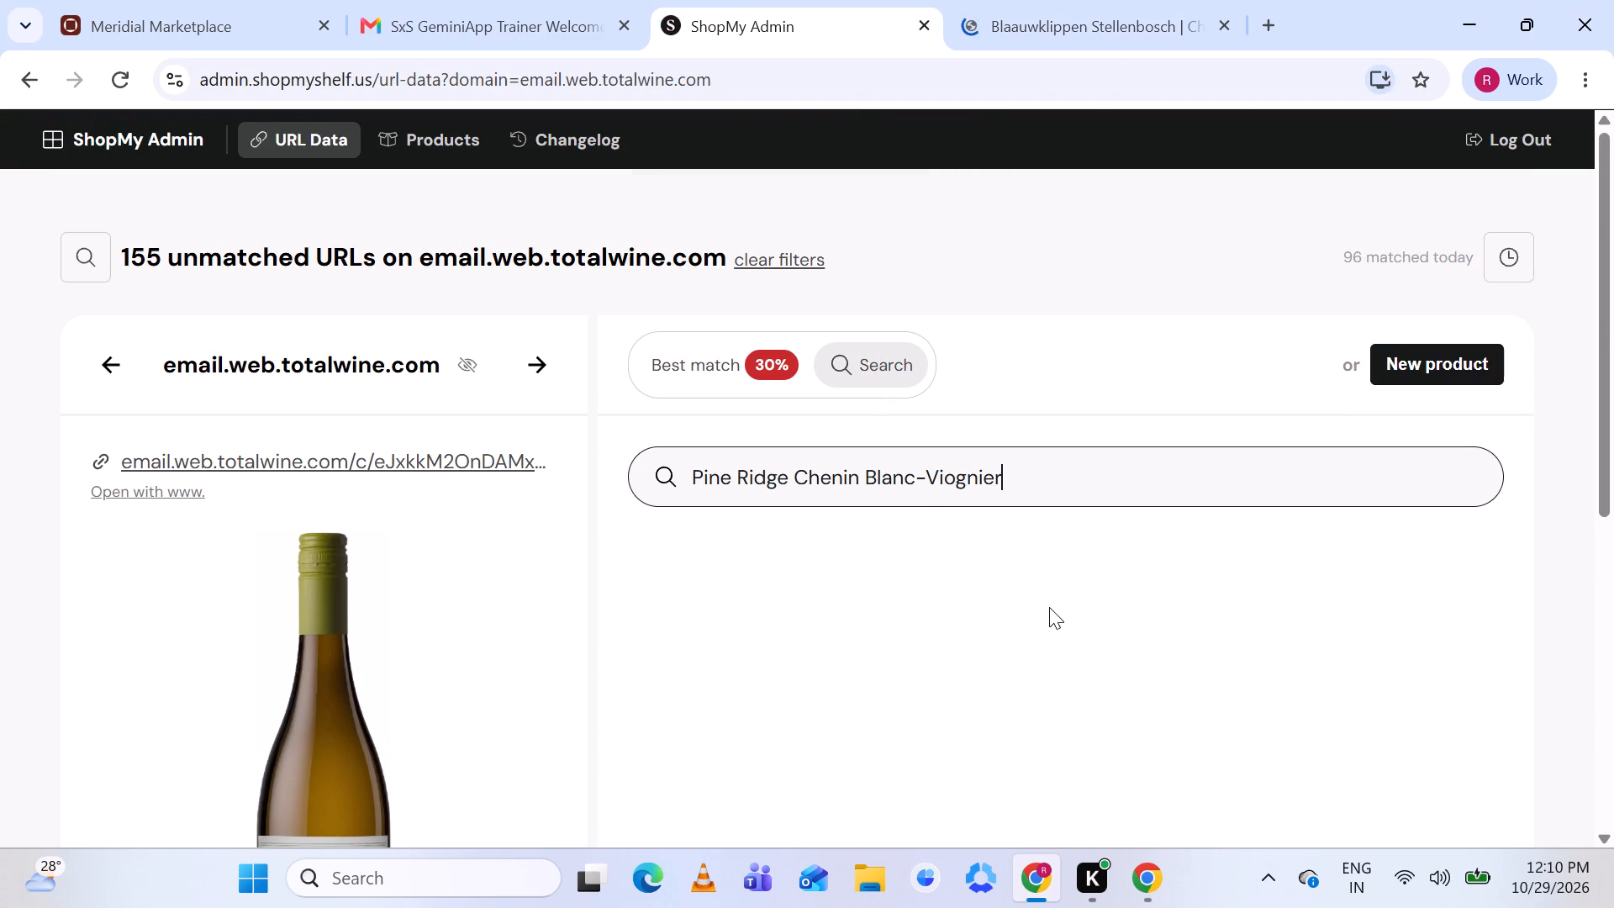
scroll(1049, 607, "down", 2)
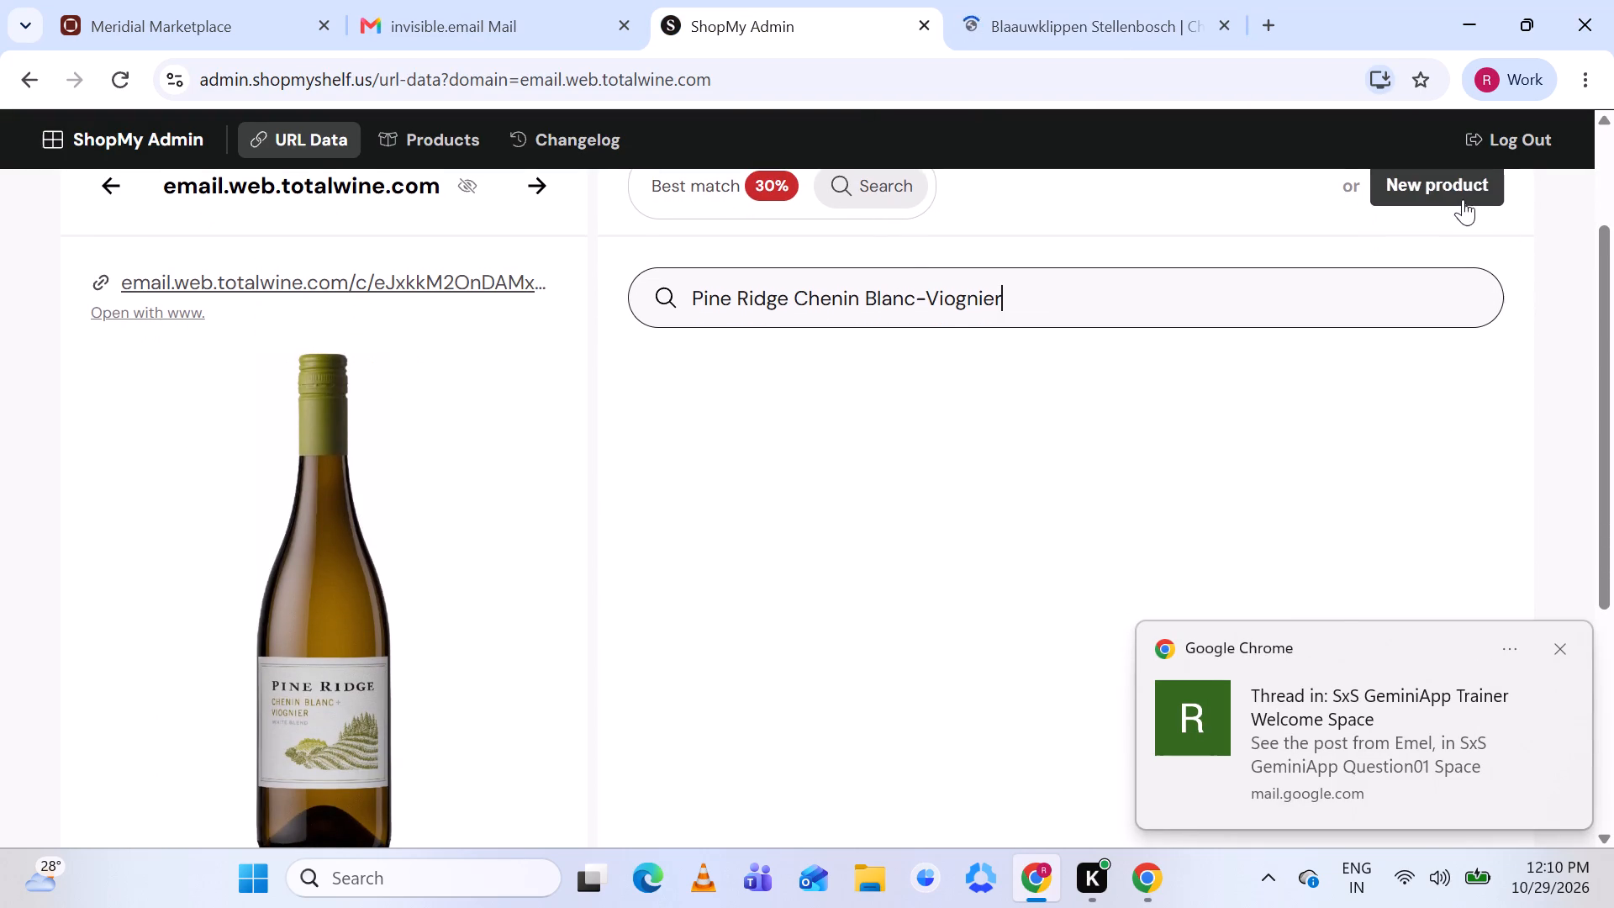
Start a new product for the Pine Ridge listing and try to prettify its bottle image.
left_click(1453, 188)
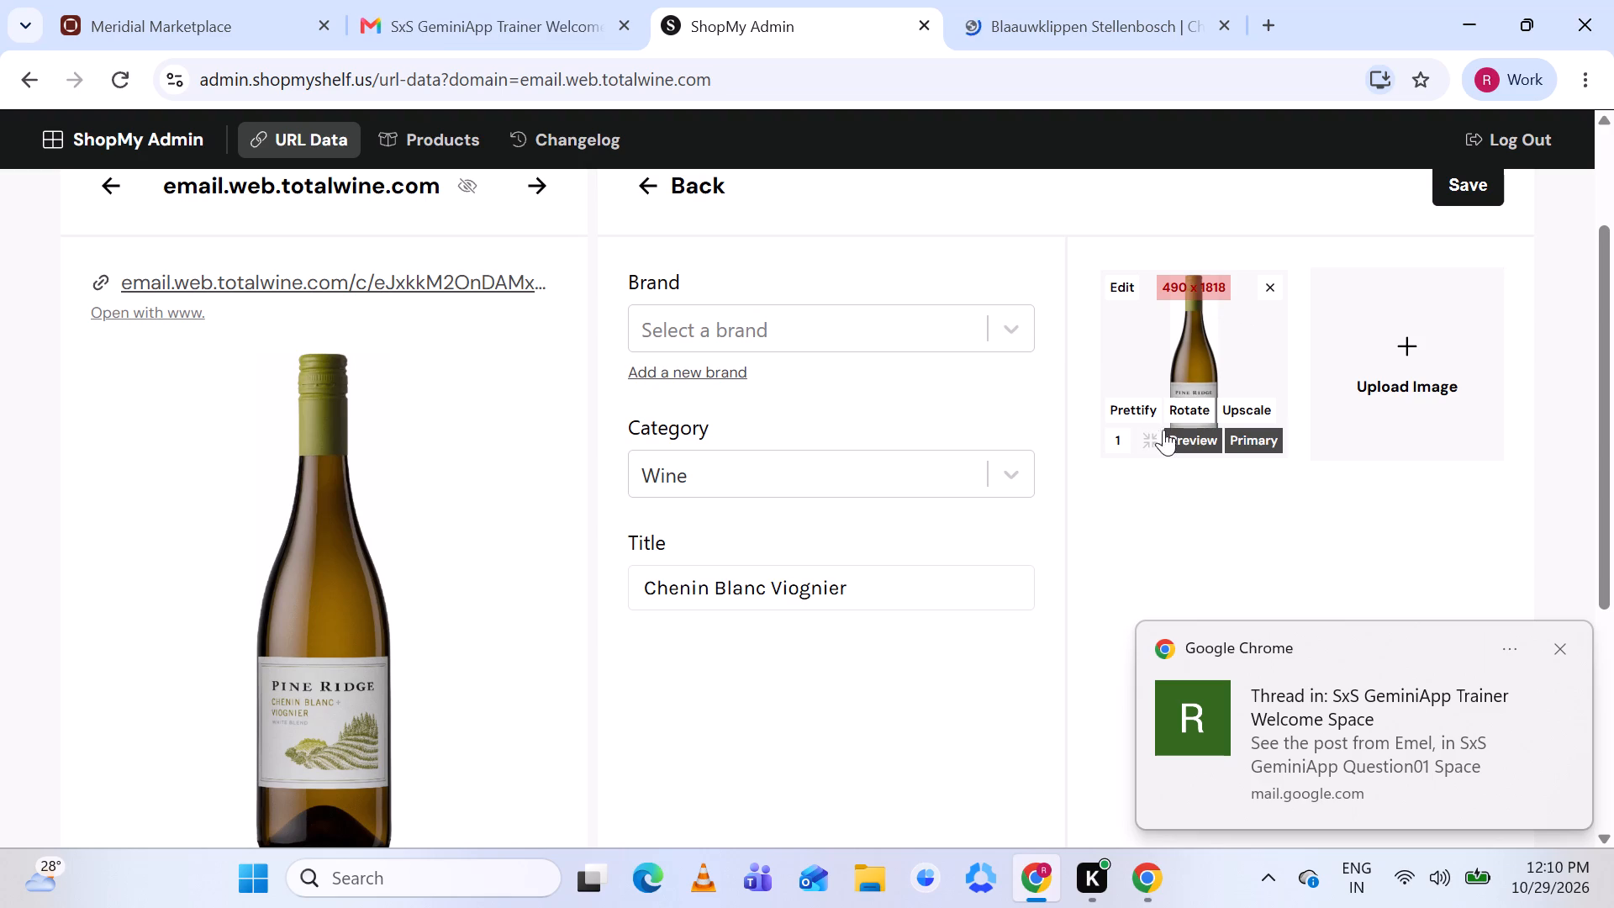
left_click(1137, 405)
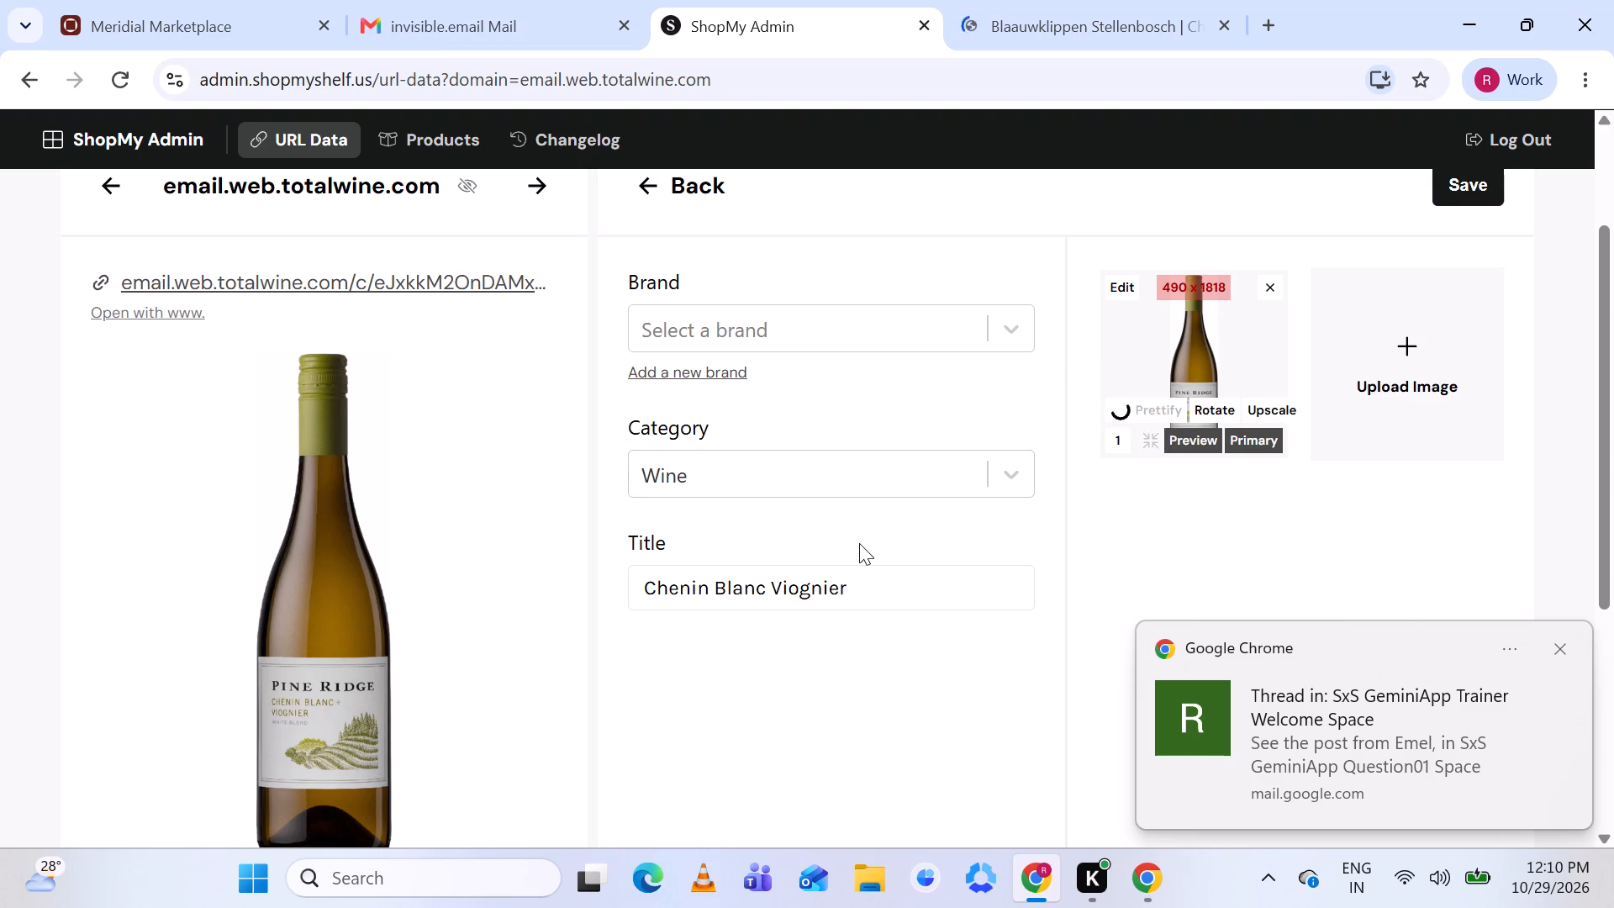
Hyphenate the new product's title so it reads Chenin Blanc-Viognier.
scroll(859, 543, "down", 1)
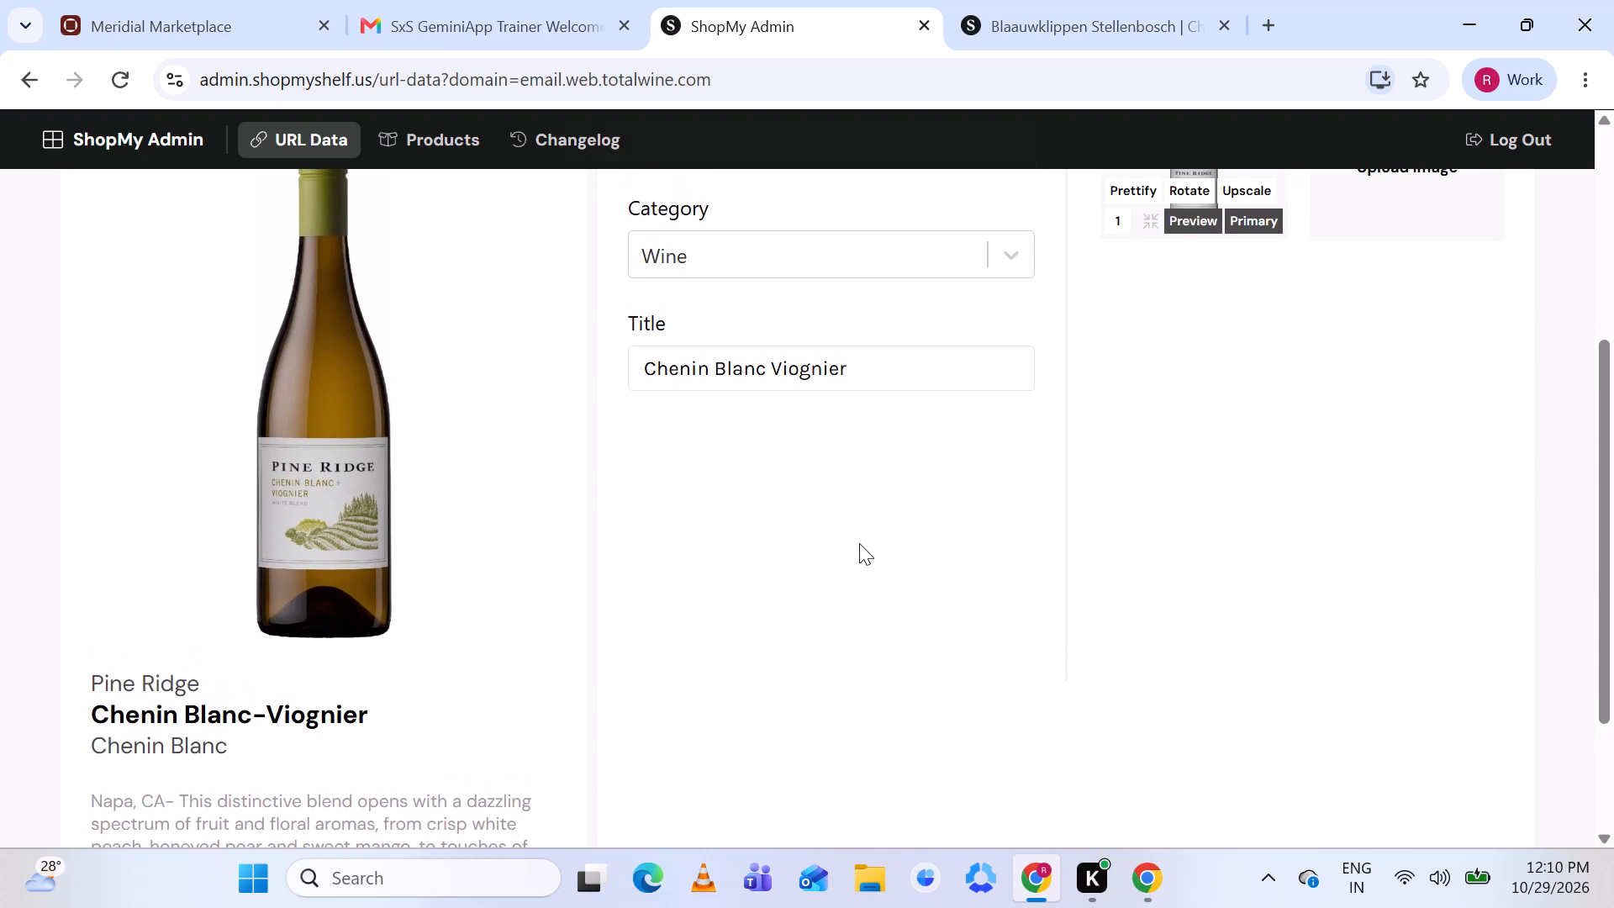
left_click(769, 354)
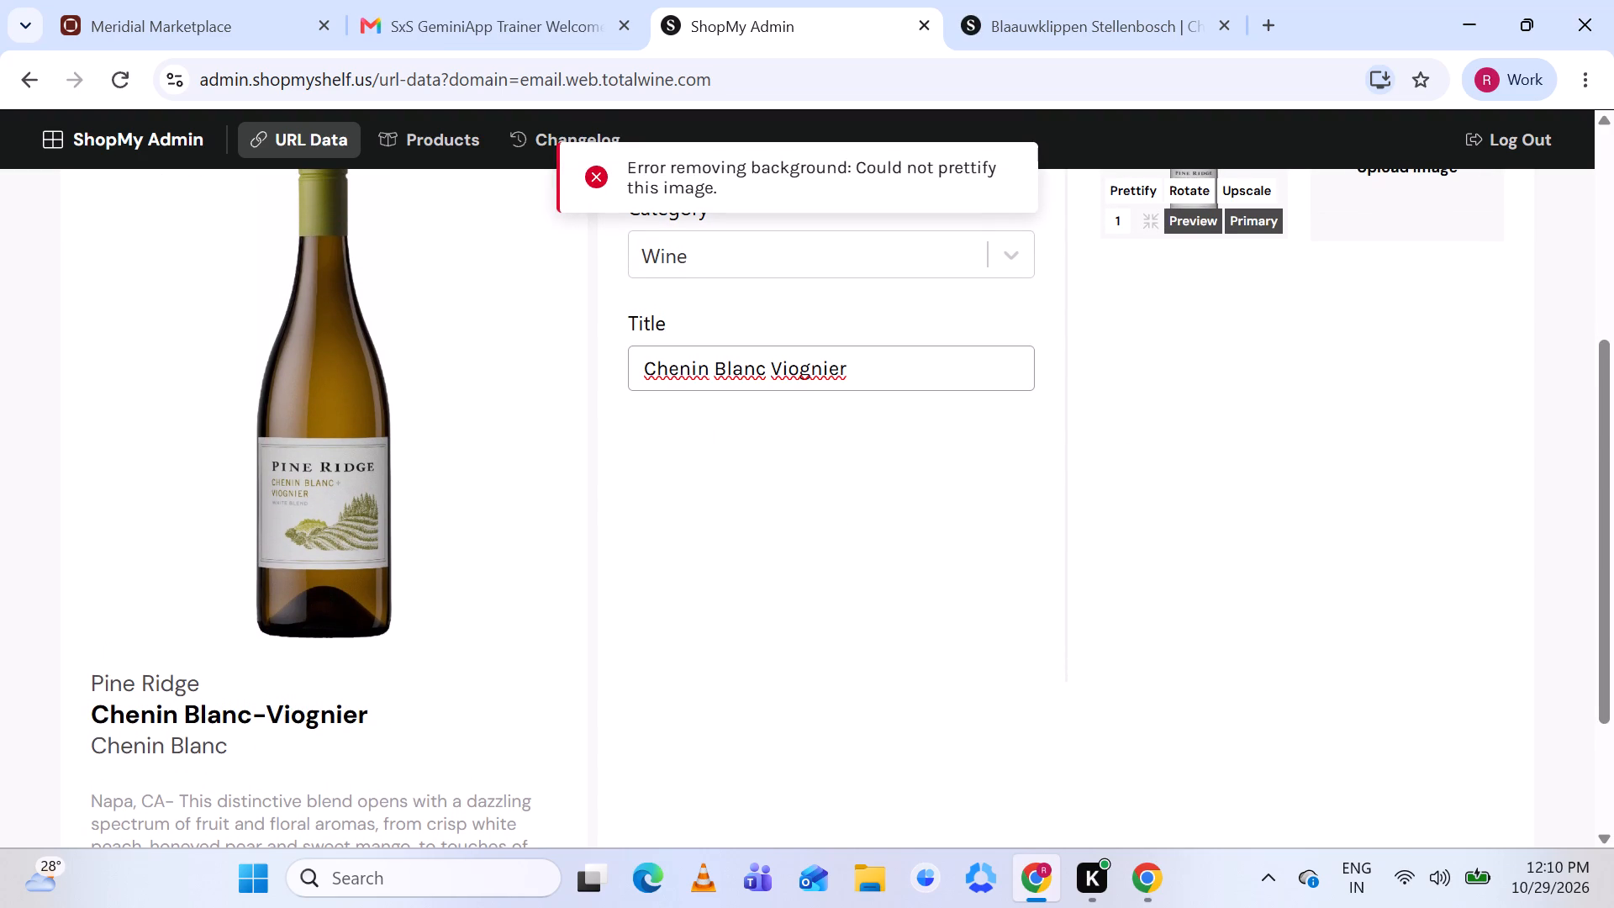
key("BackSpace")
key("minus")
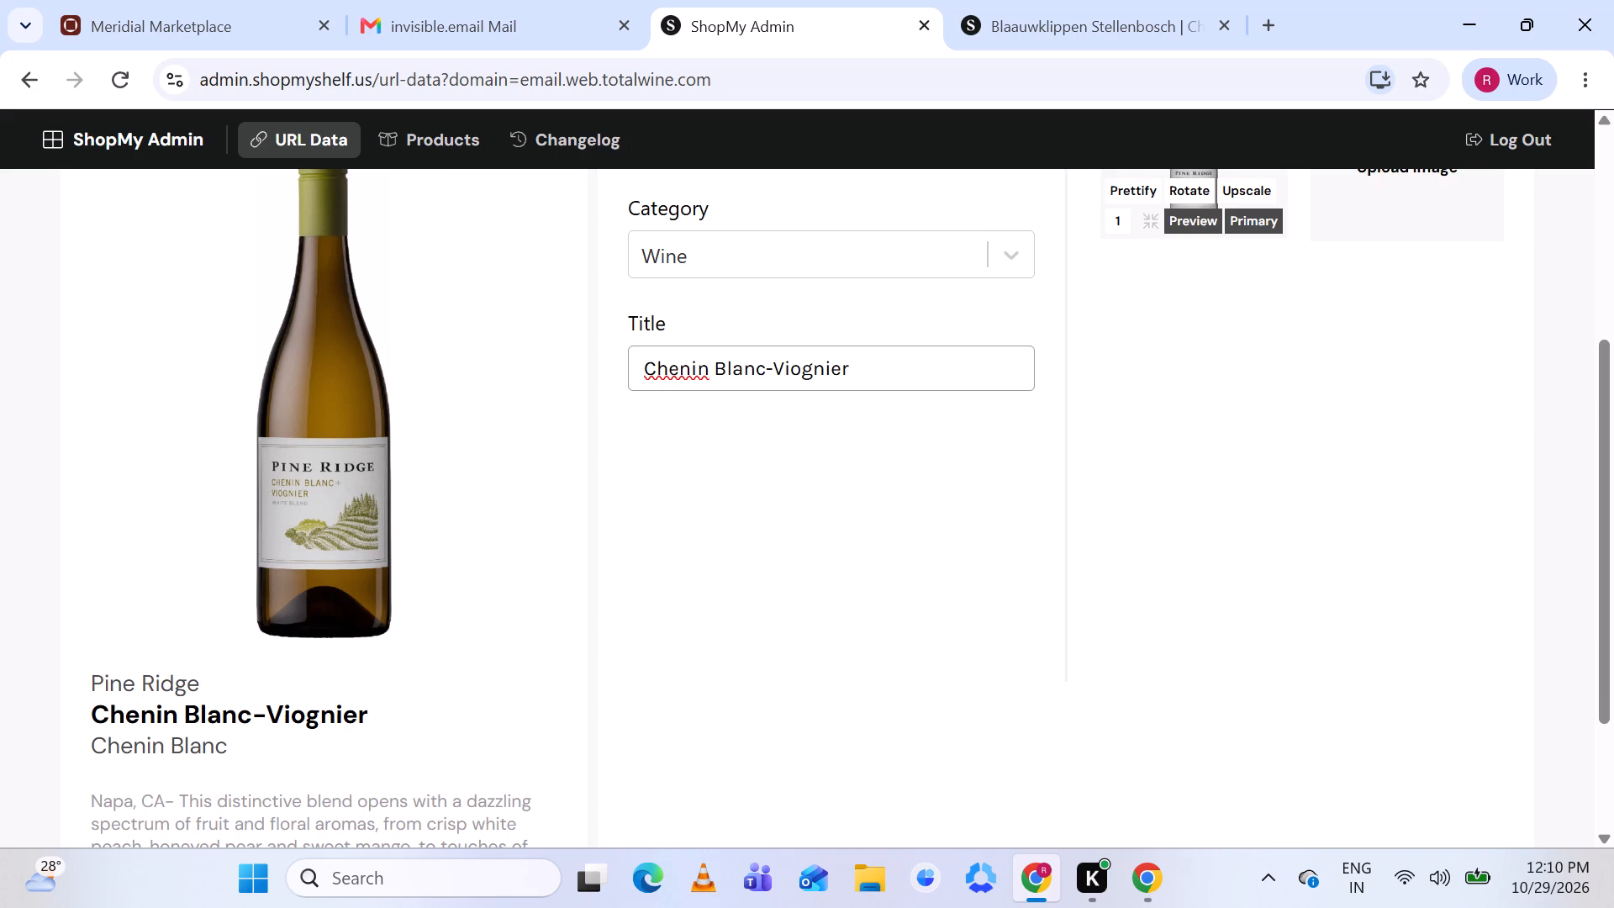
Copy the brand name Pine Ridge from the listing, search the existing brands for it and leave the brand unselected.
scroll(840, 374, "up", 2)
scroll(782, 386, "down", 1)
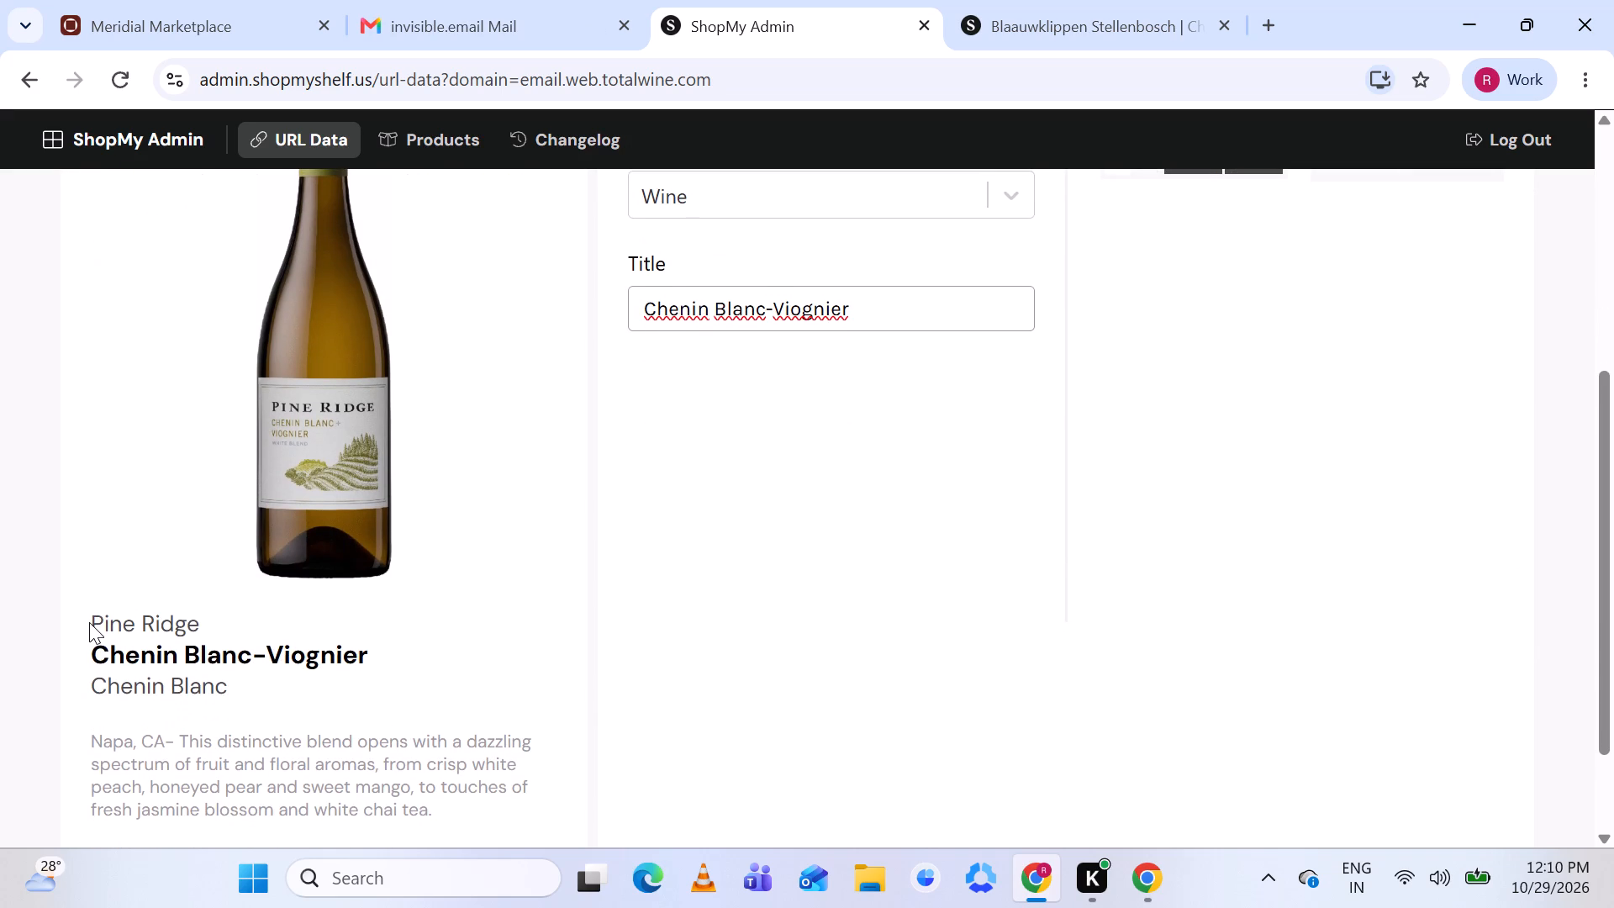
left_click_drag(95, 623, 122, 645)
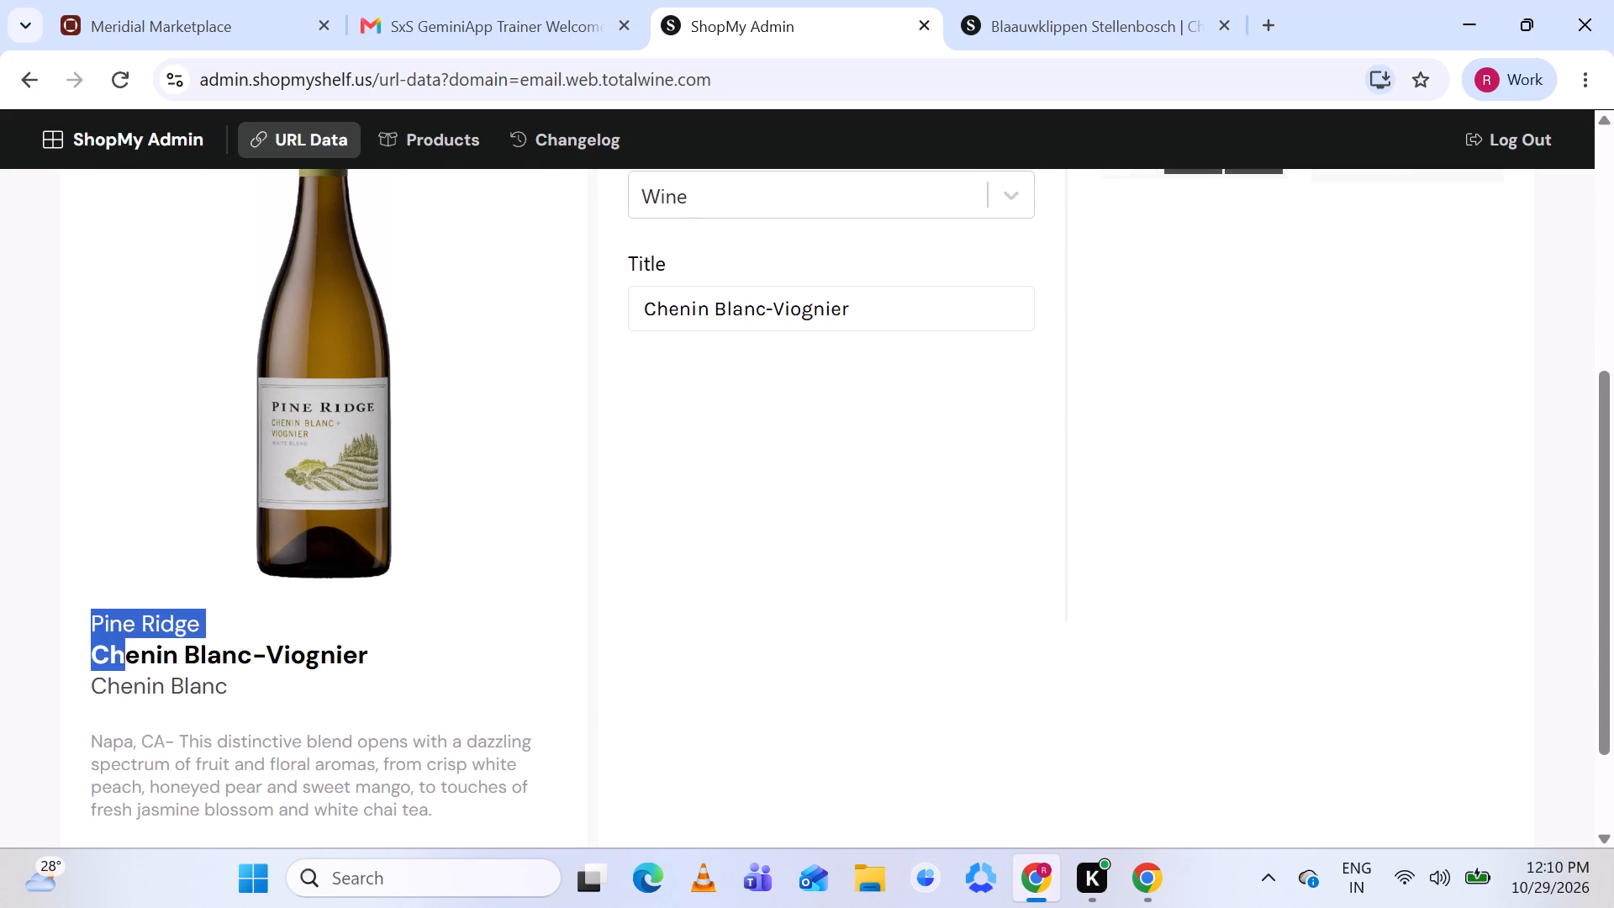
left_click_drag(122, 645, 205, 620)
key("ctrl+c")
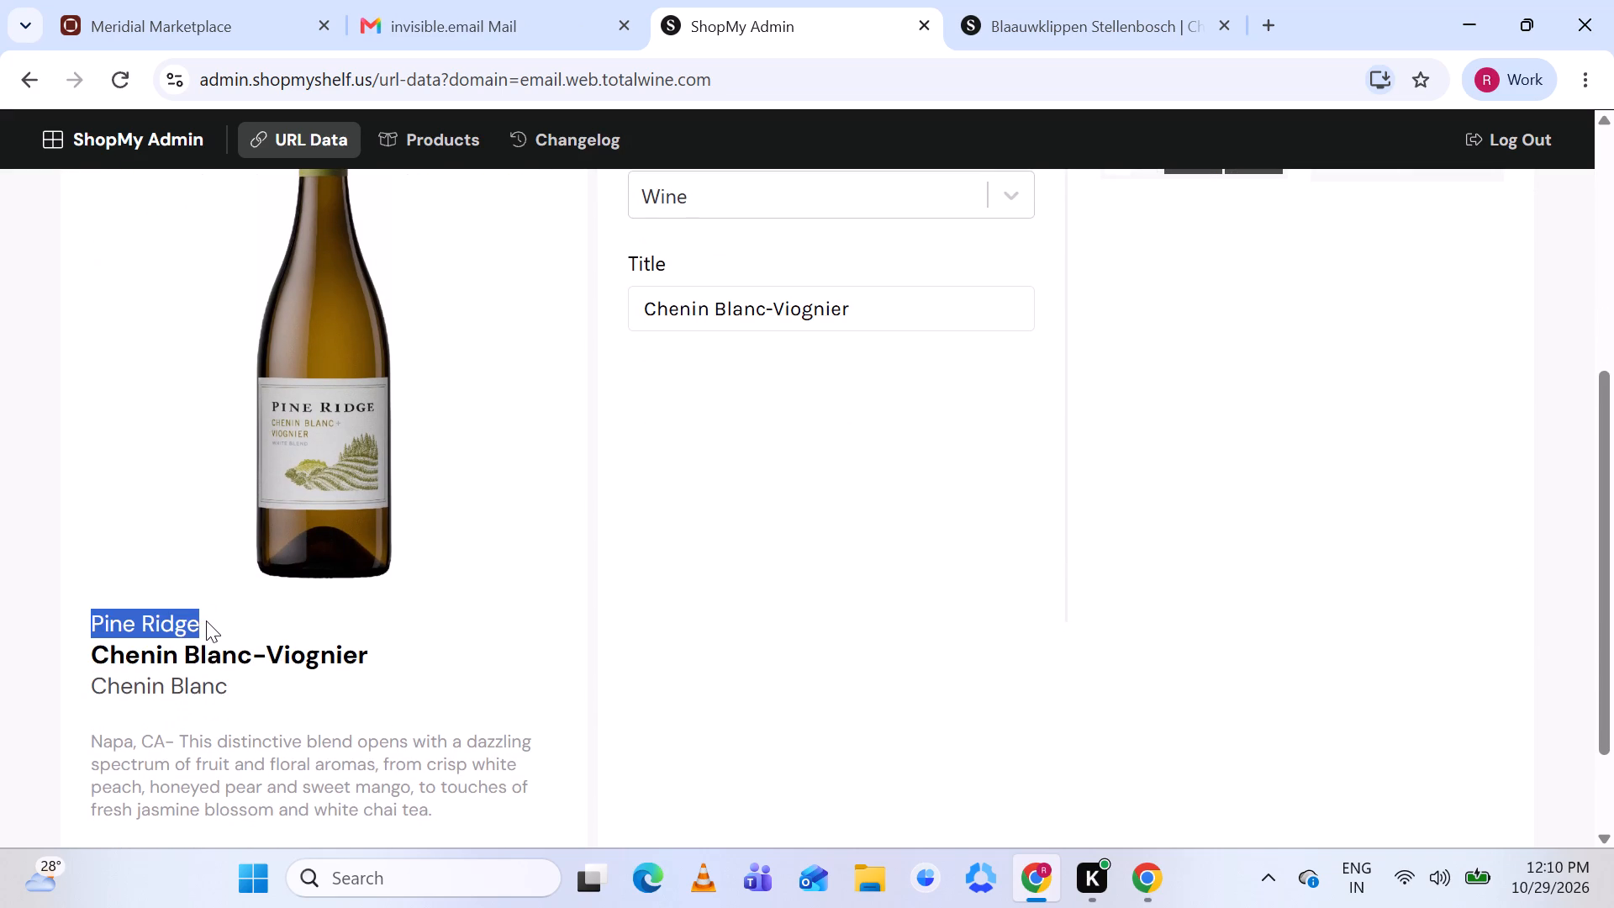
left_click(607, 506)
scroll(607, 506, "up", 2)
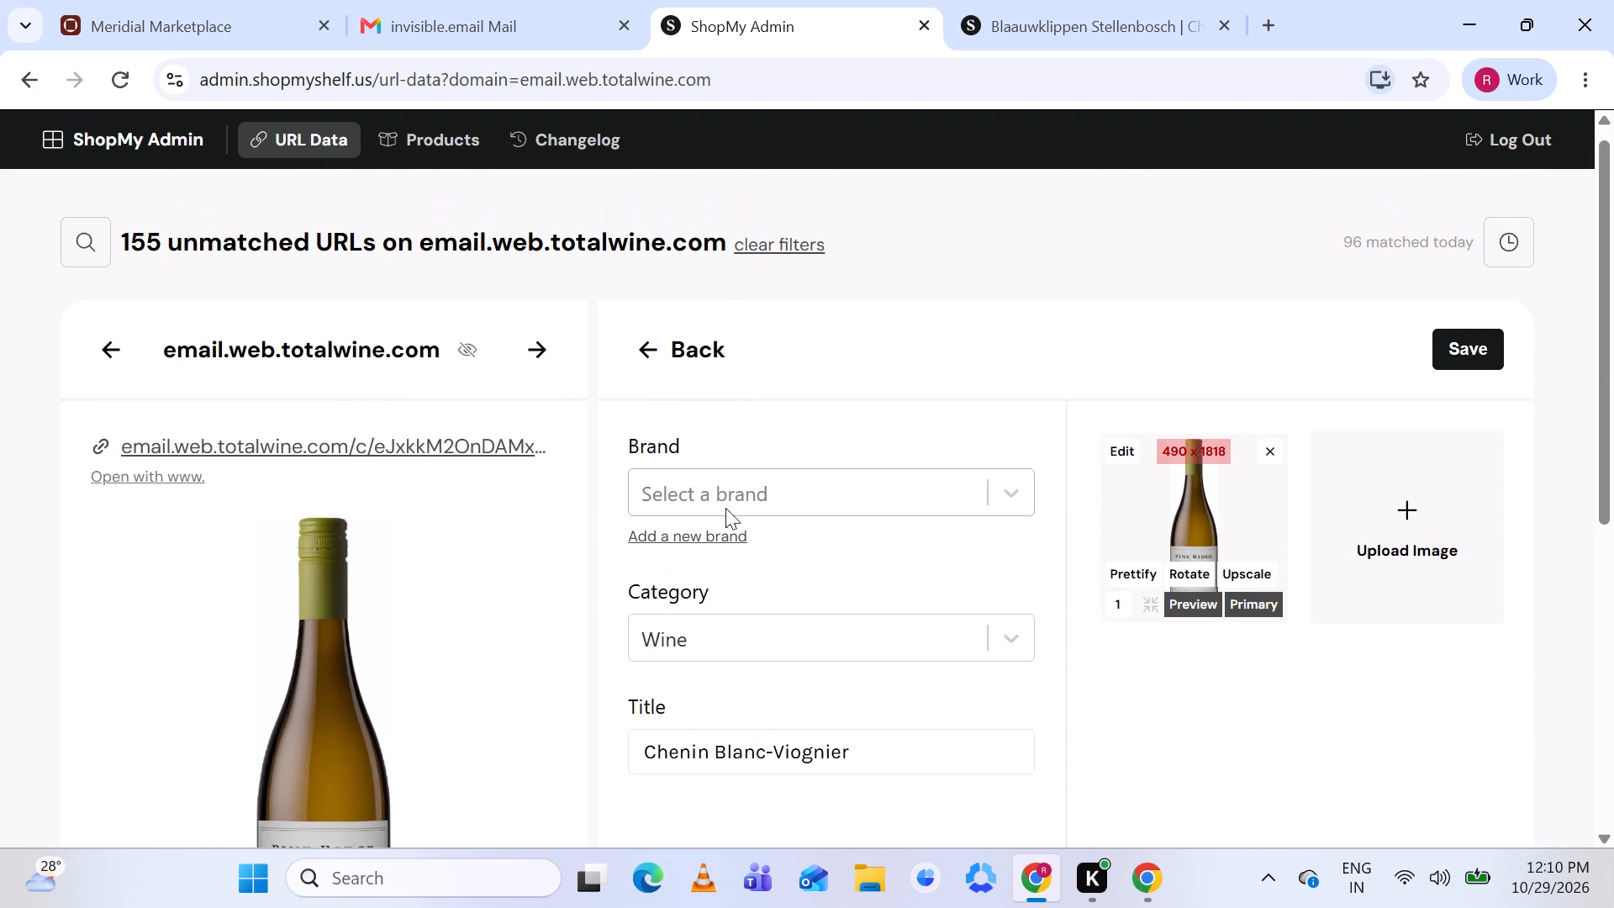
left_click(743, 485)
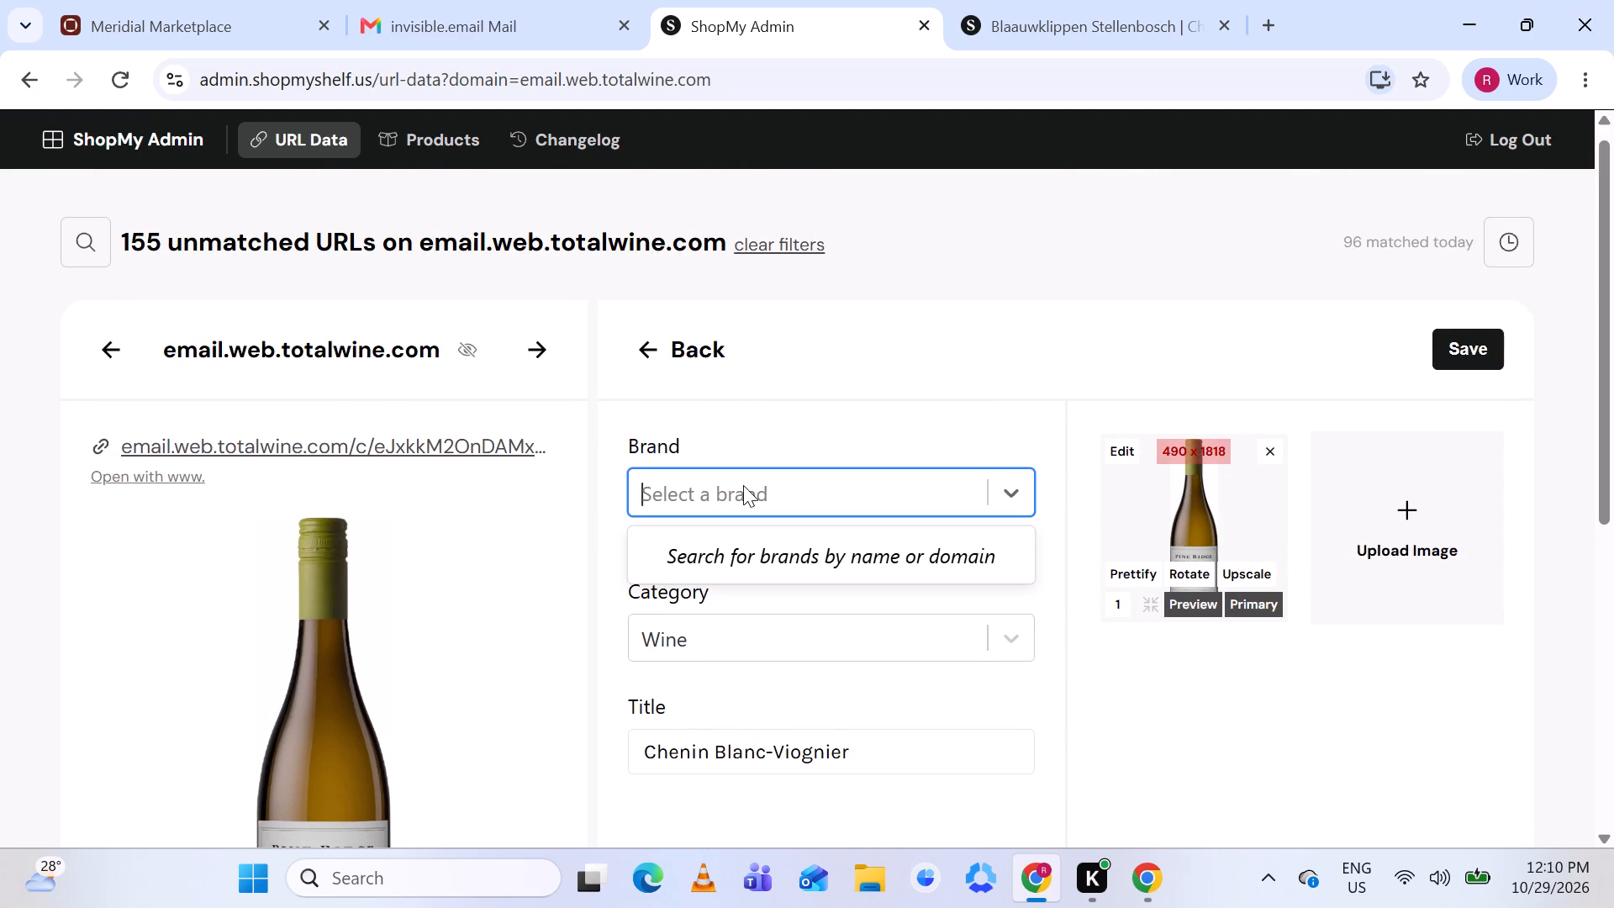
key("ctrl+v")
key("ctrl+v")
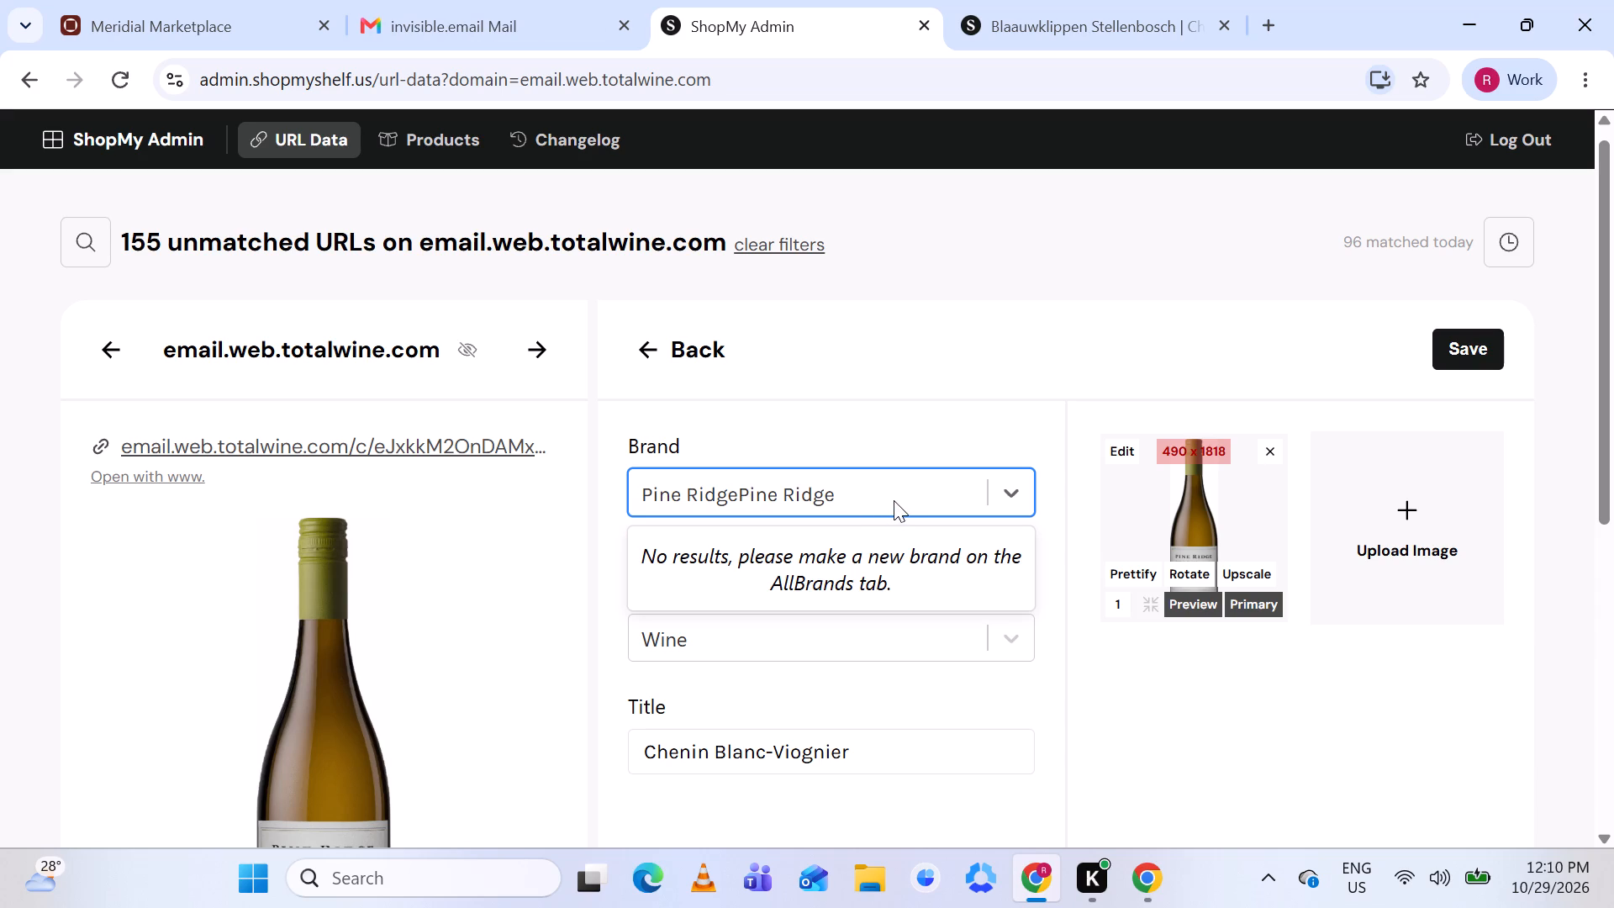
key("BackSpace")
key("BackSpace")
key("BackSpace")
key("BackSpace")
key("BackSpace")
key("BackSpace")
key("BackSpace")
key("BackSpace")
key("BackSpace")
key("BackSpace")
key("BackSpace")
key("BackSpace")
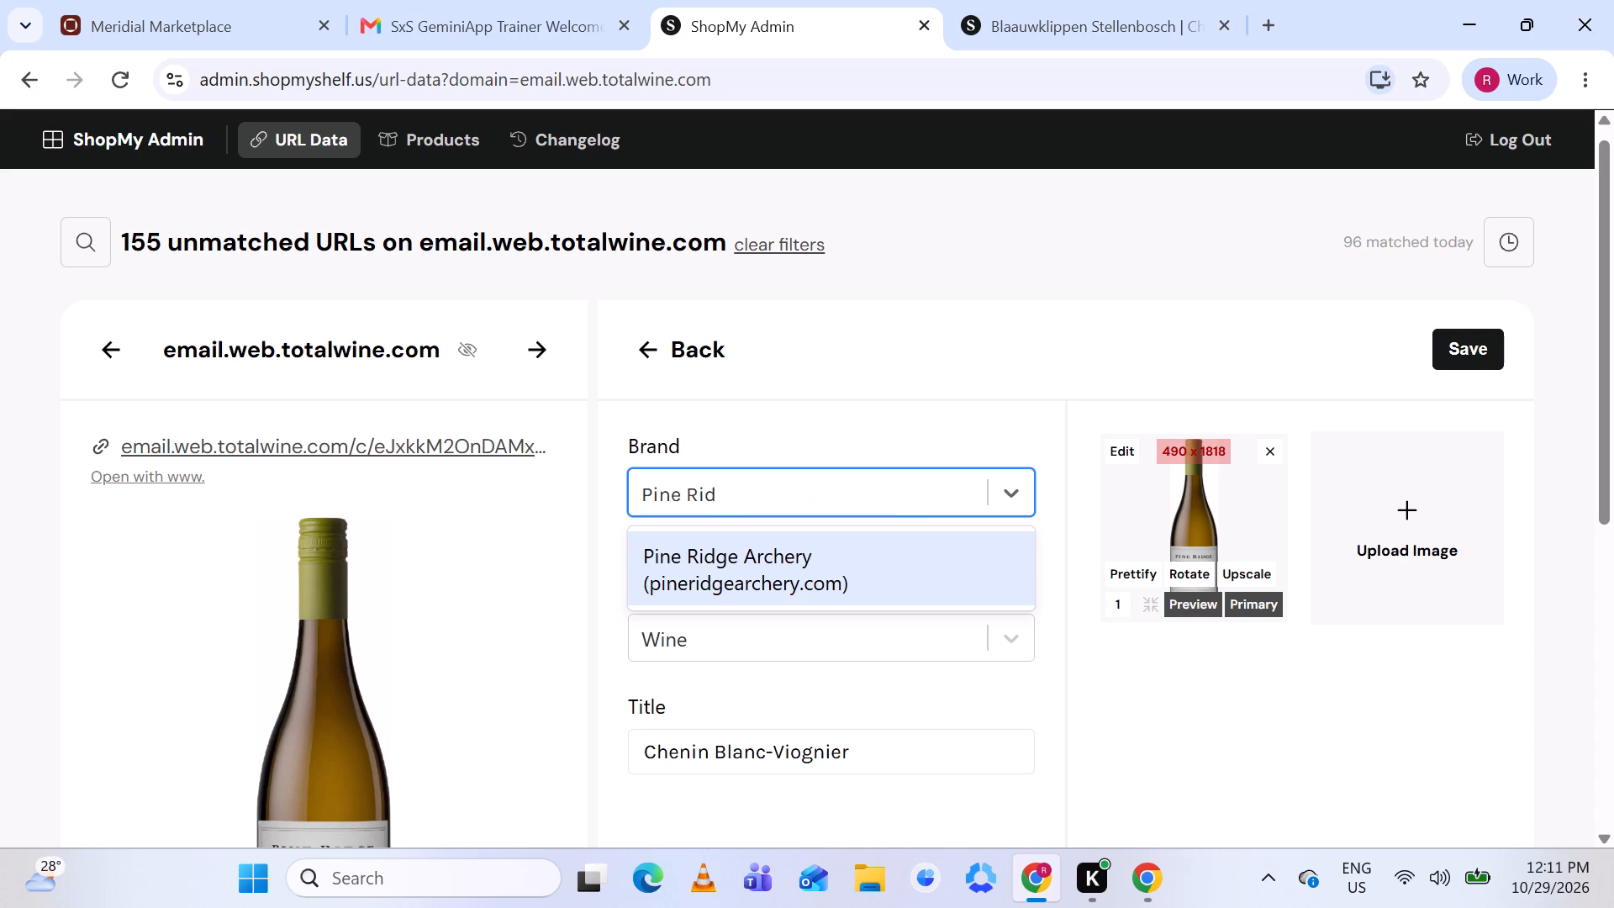
scroll(872, 586, "down", 1)
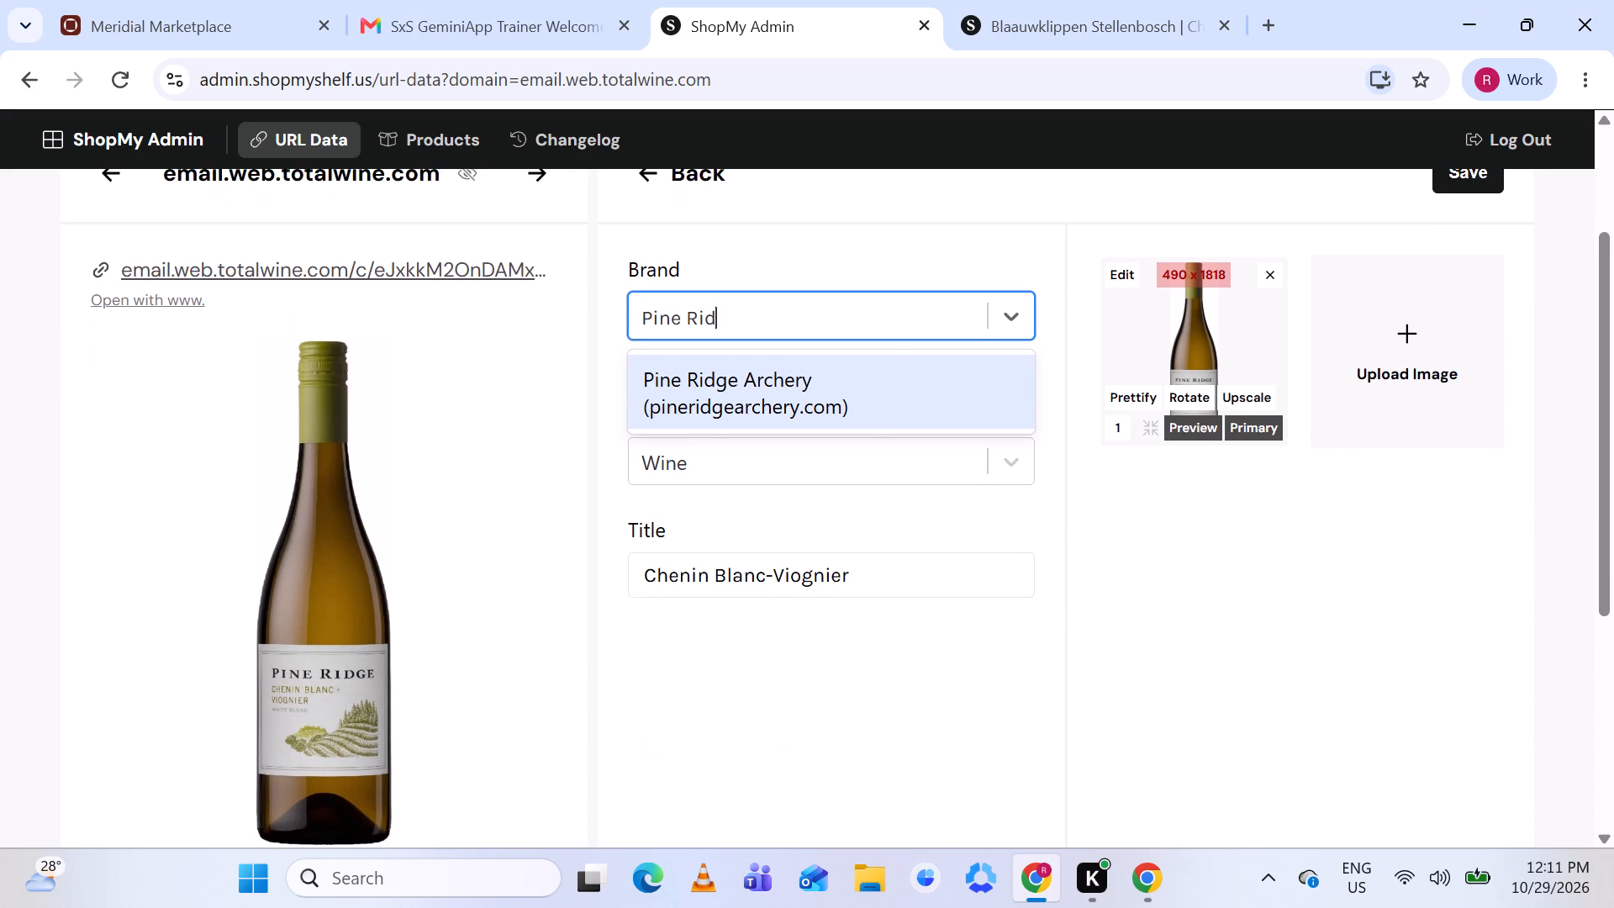
scroll(872, 586, "down", 1)
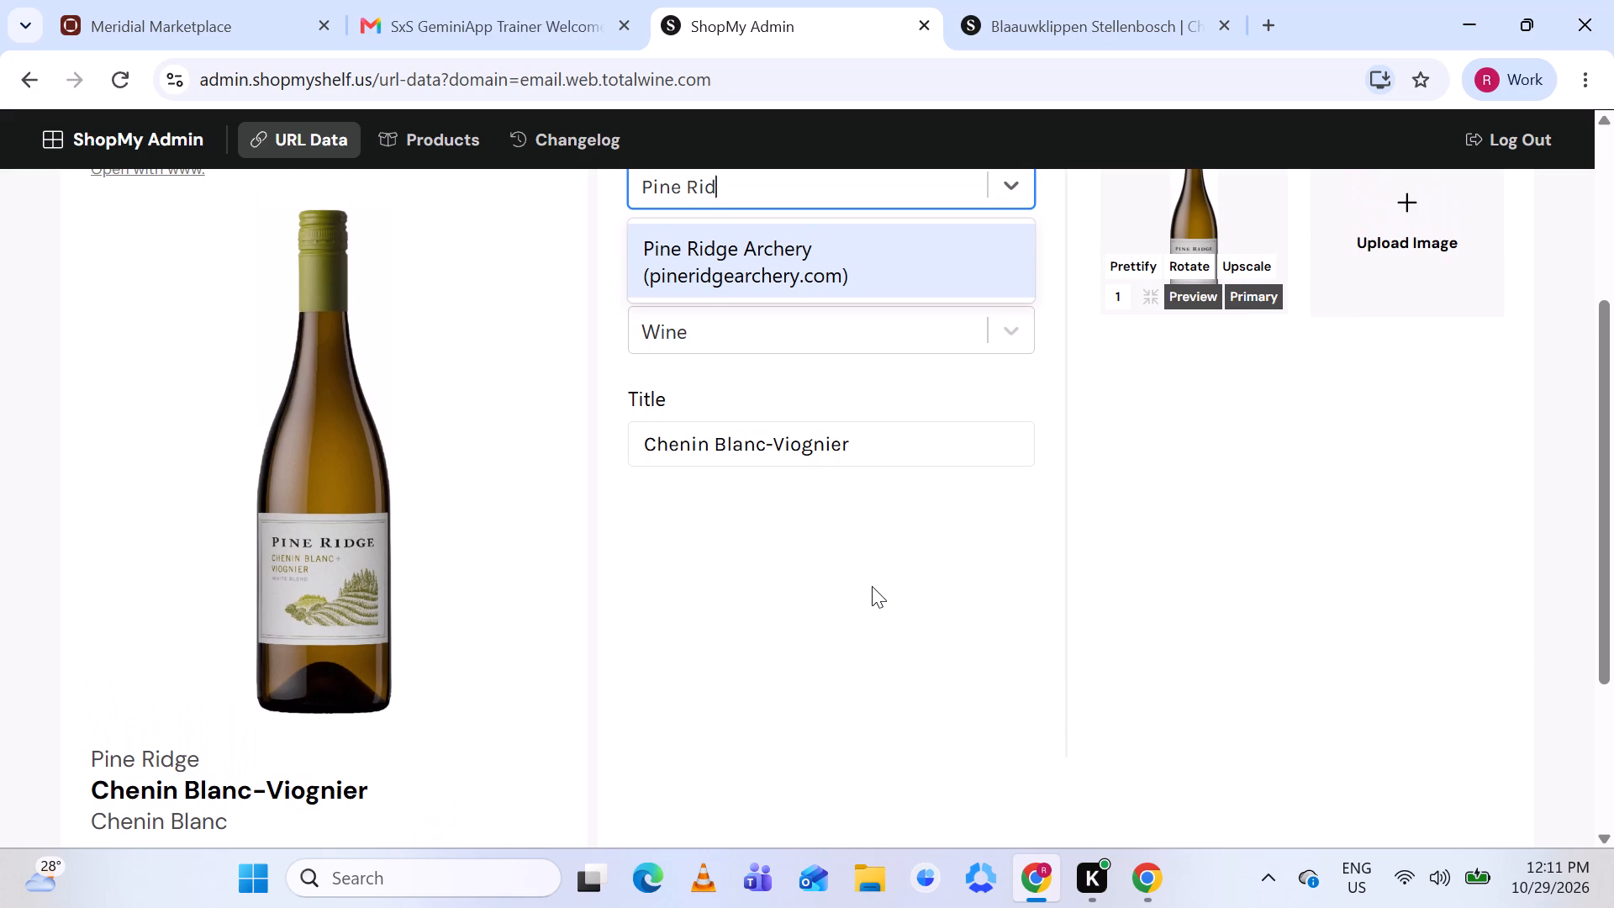
double_click(872, 586)
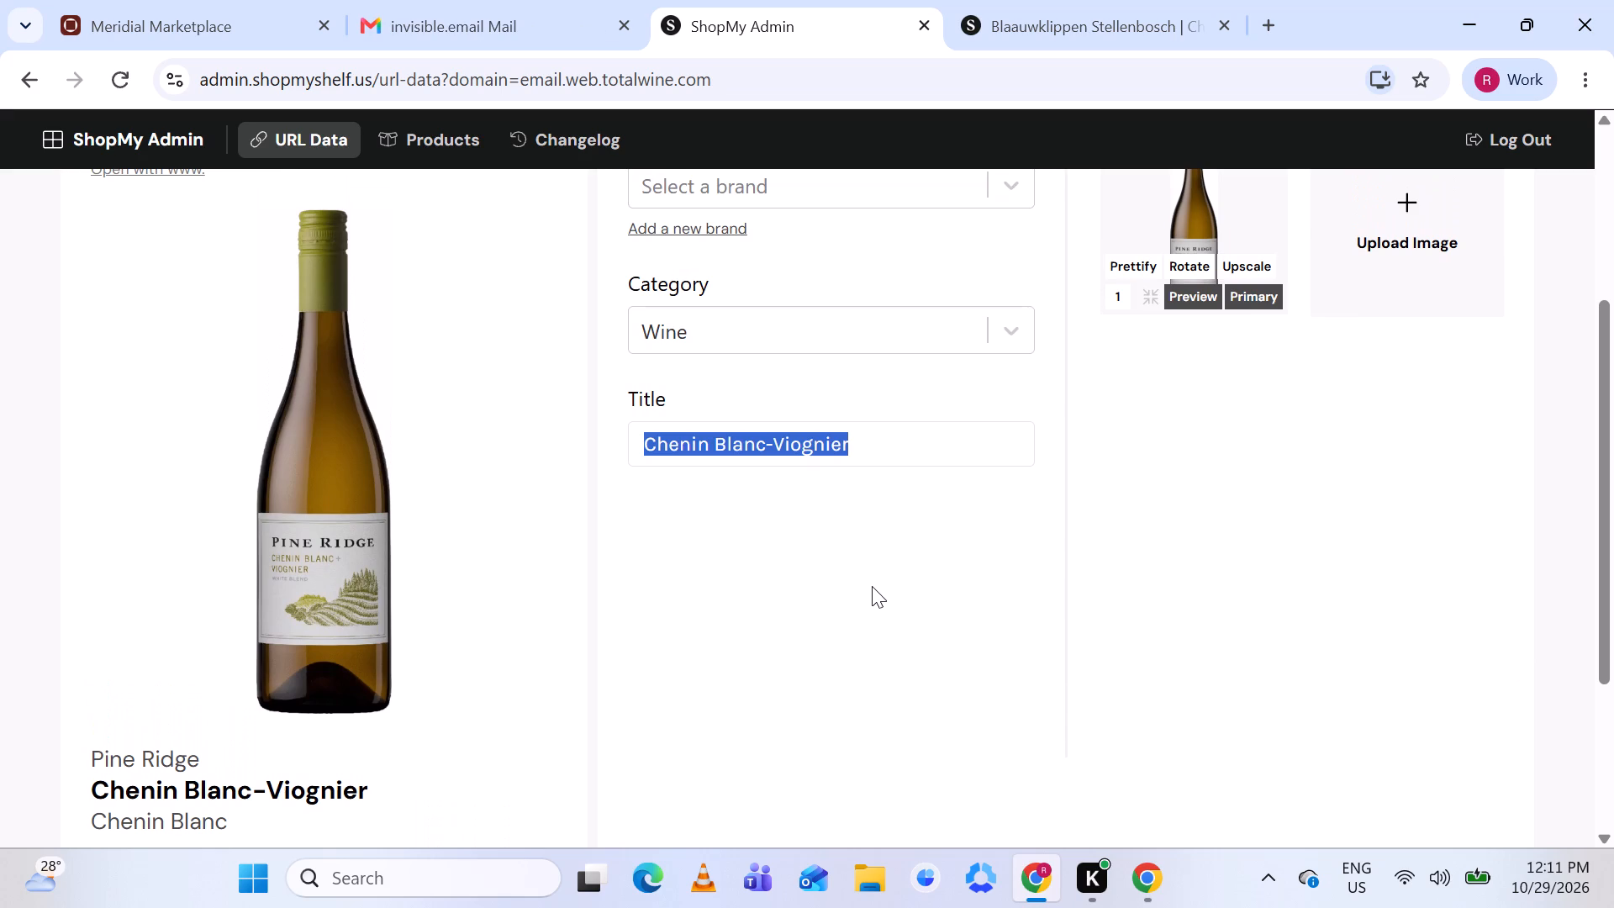
left_click(872, 586)
Add a new brand named Pine Ridge for the Chenin Blanc-Viognier product.
scroll(872, 586, "up", 1)
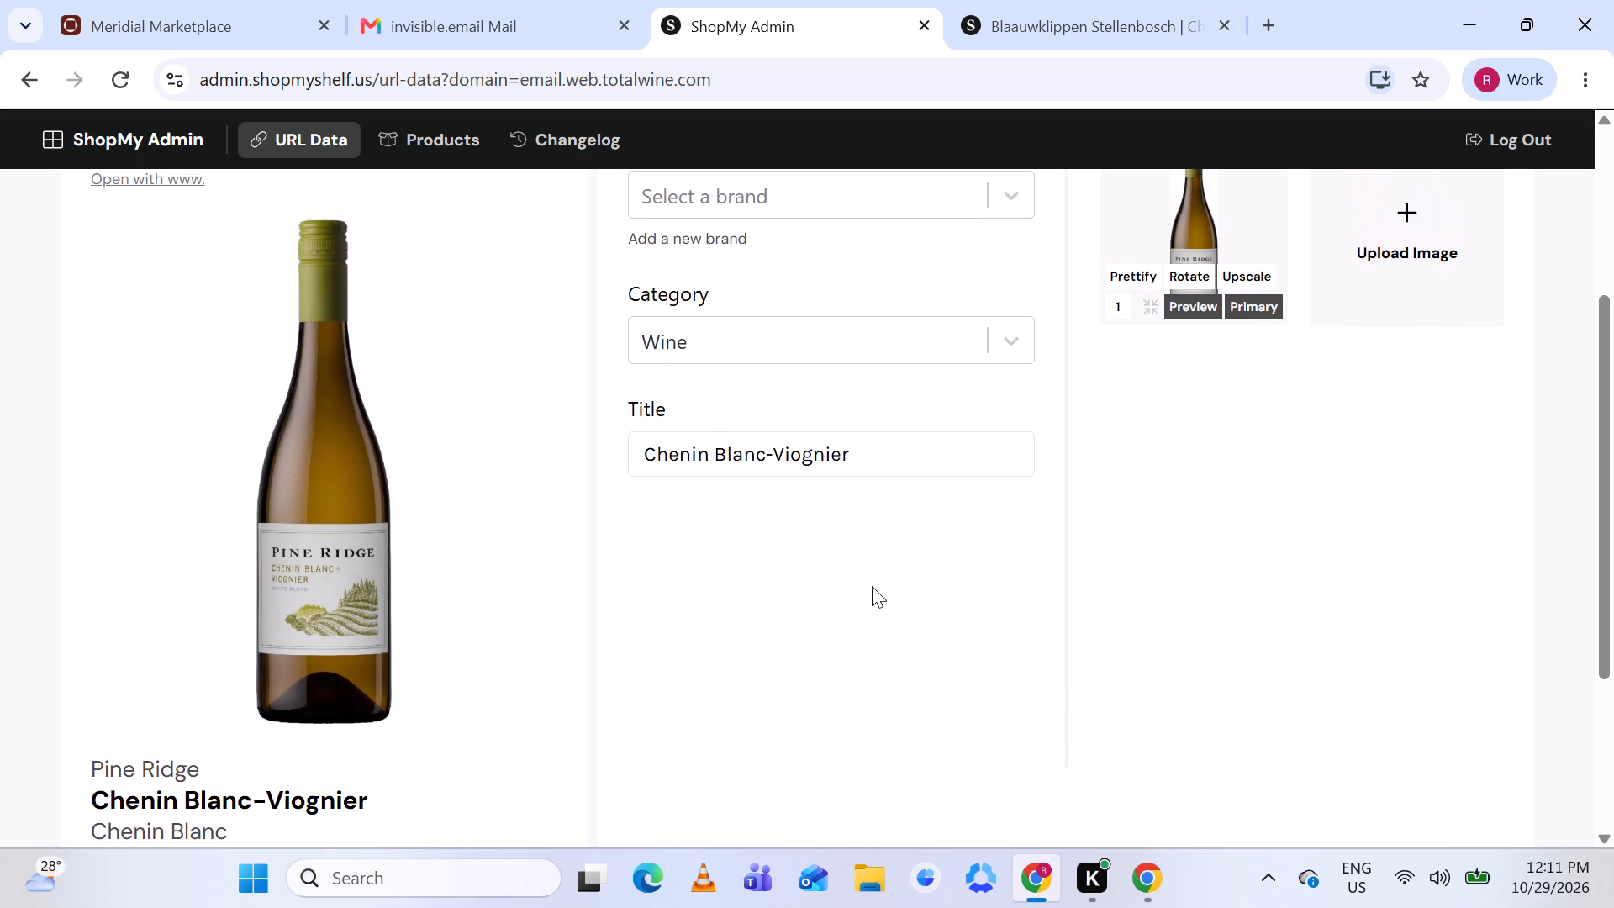
scroll(872, 586, "up", 1)
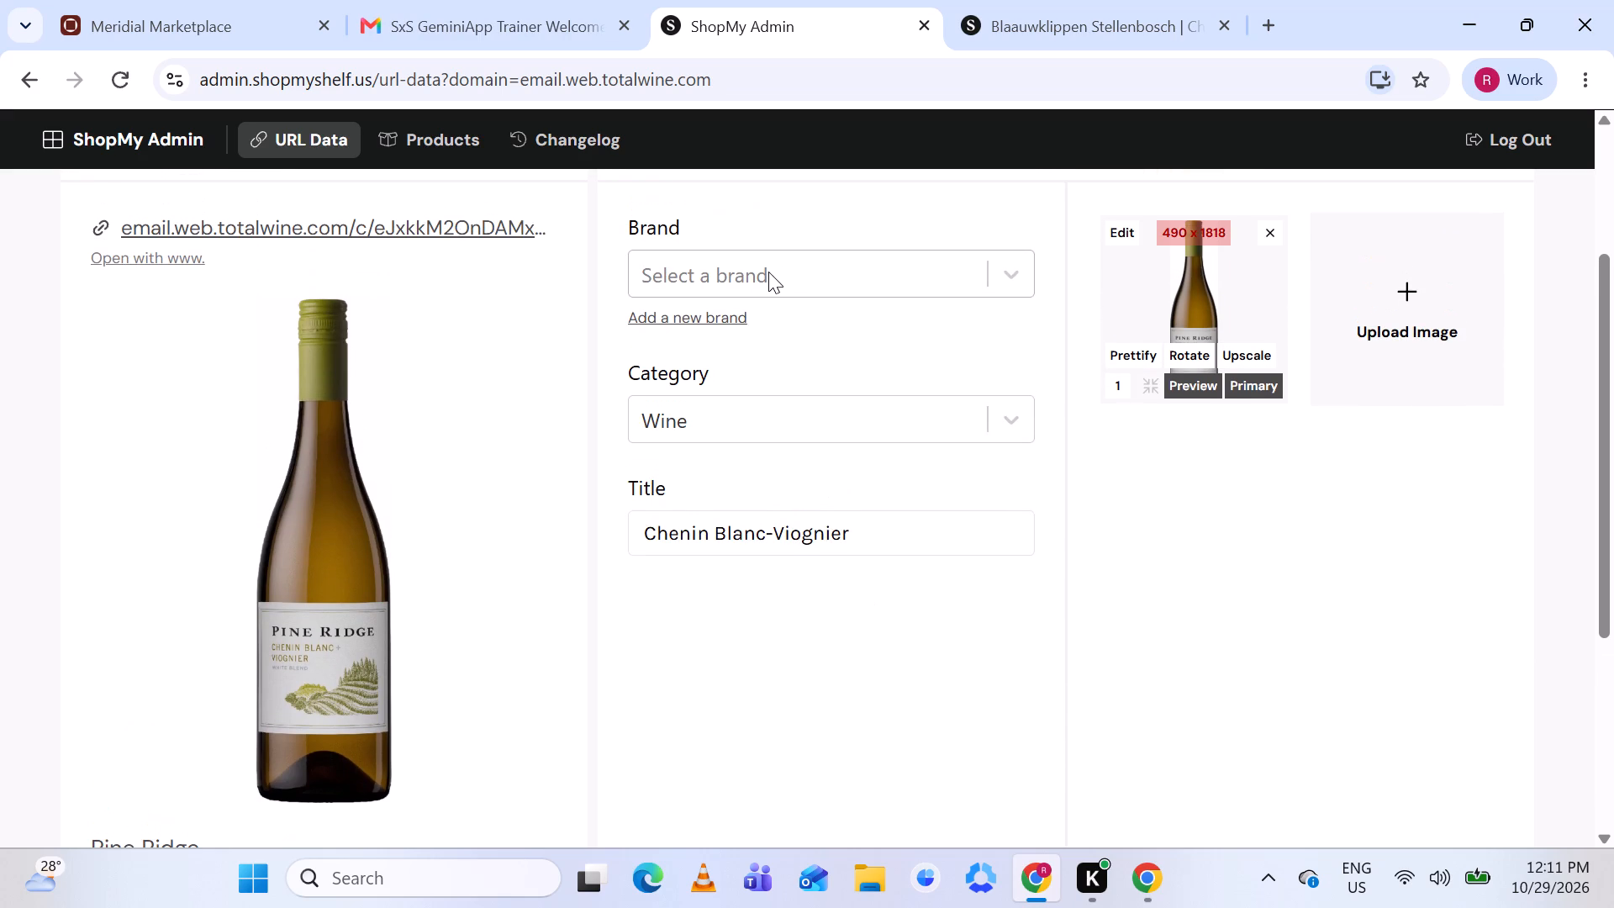
left_click(724, 311)
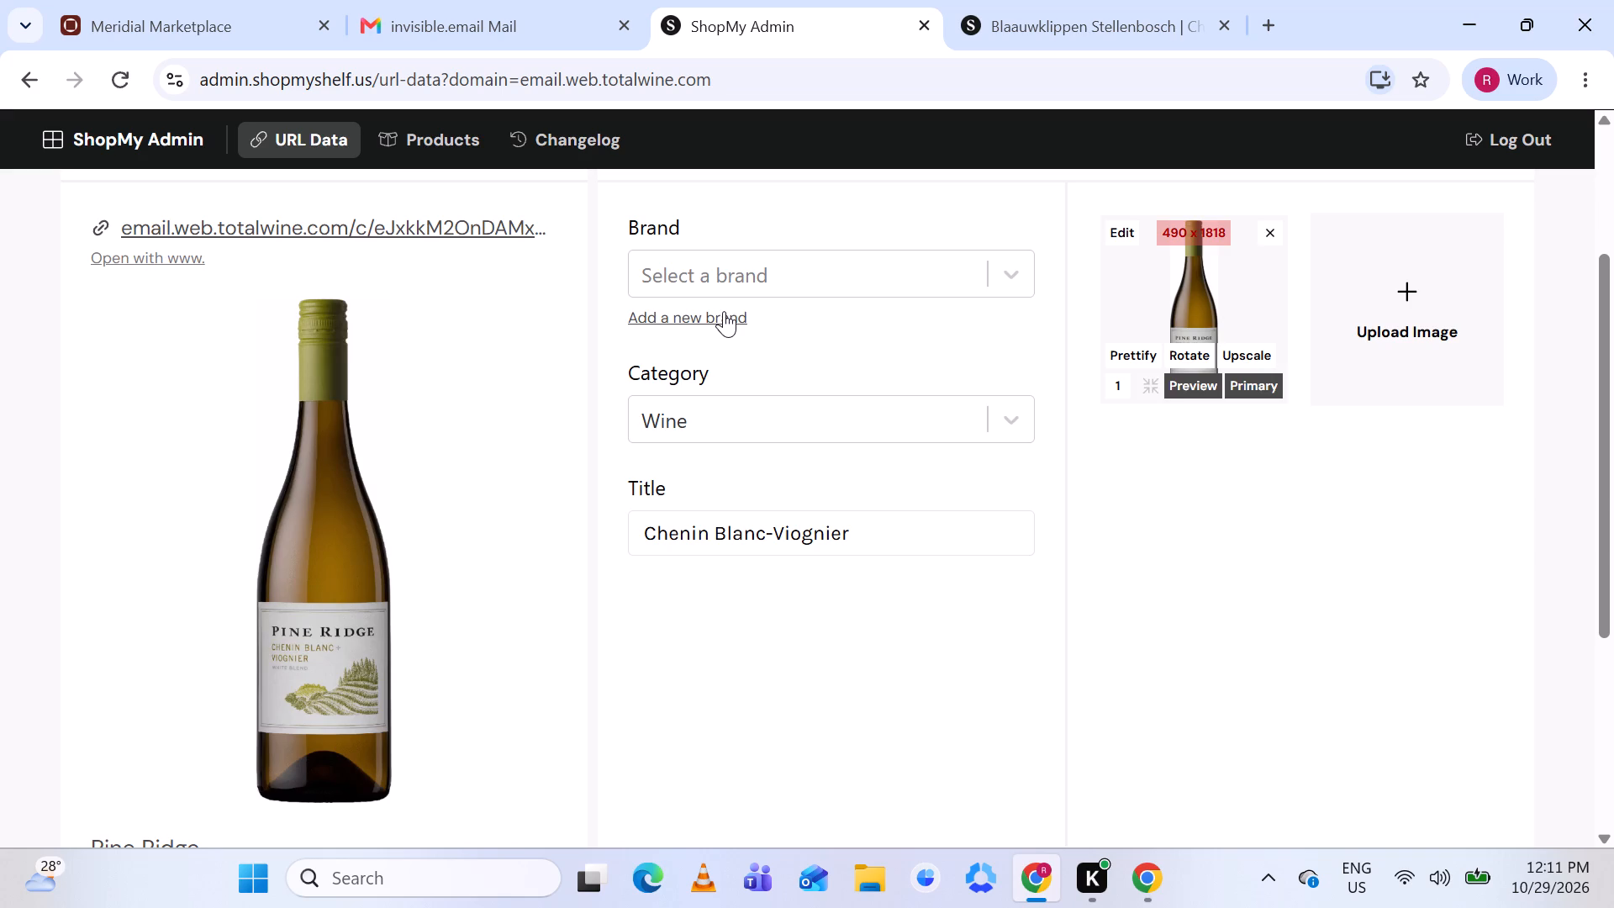
left_click(690, 312)
key("v")
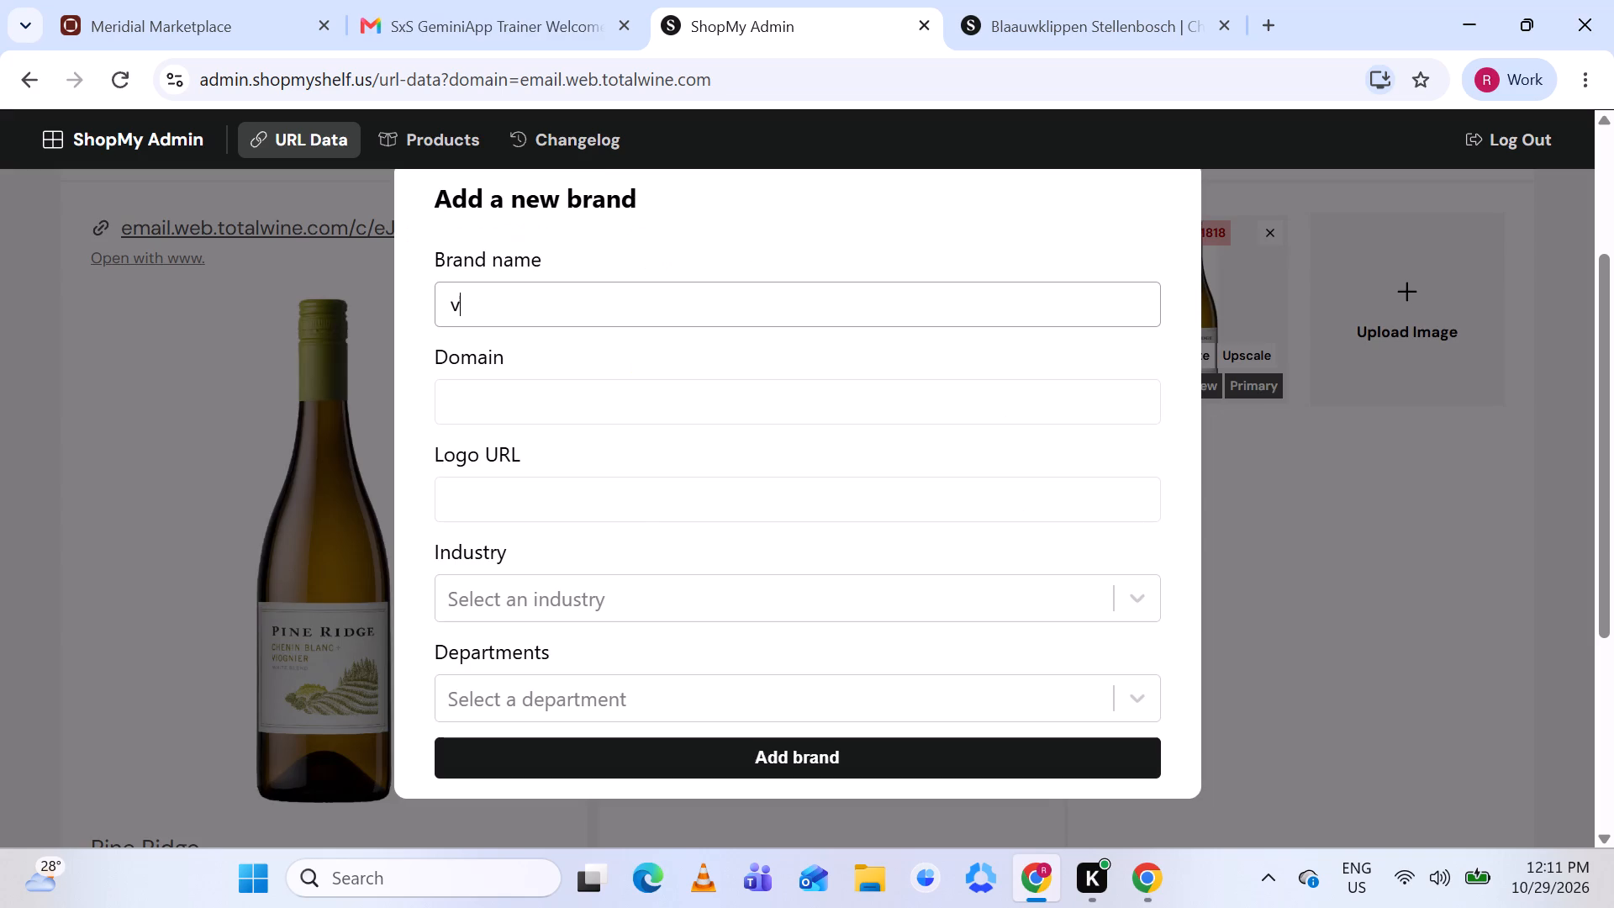
key("BackSpace")
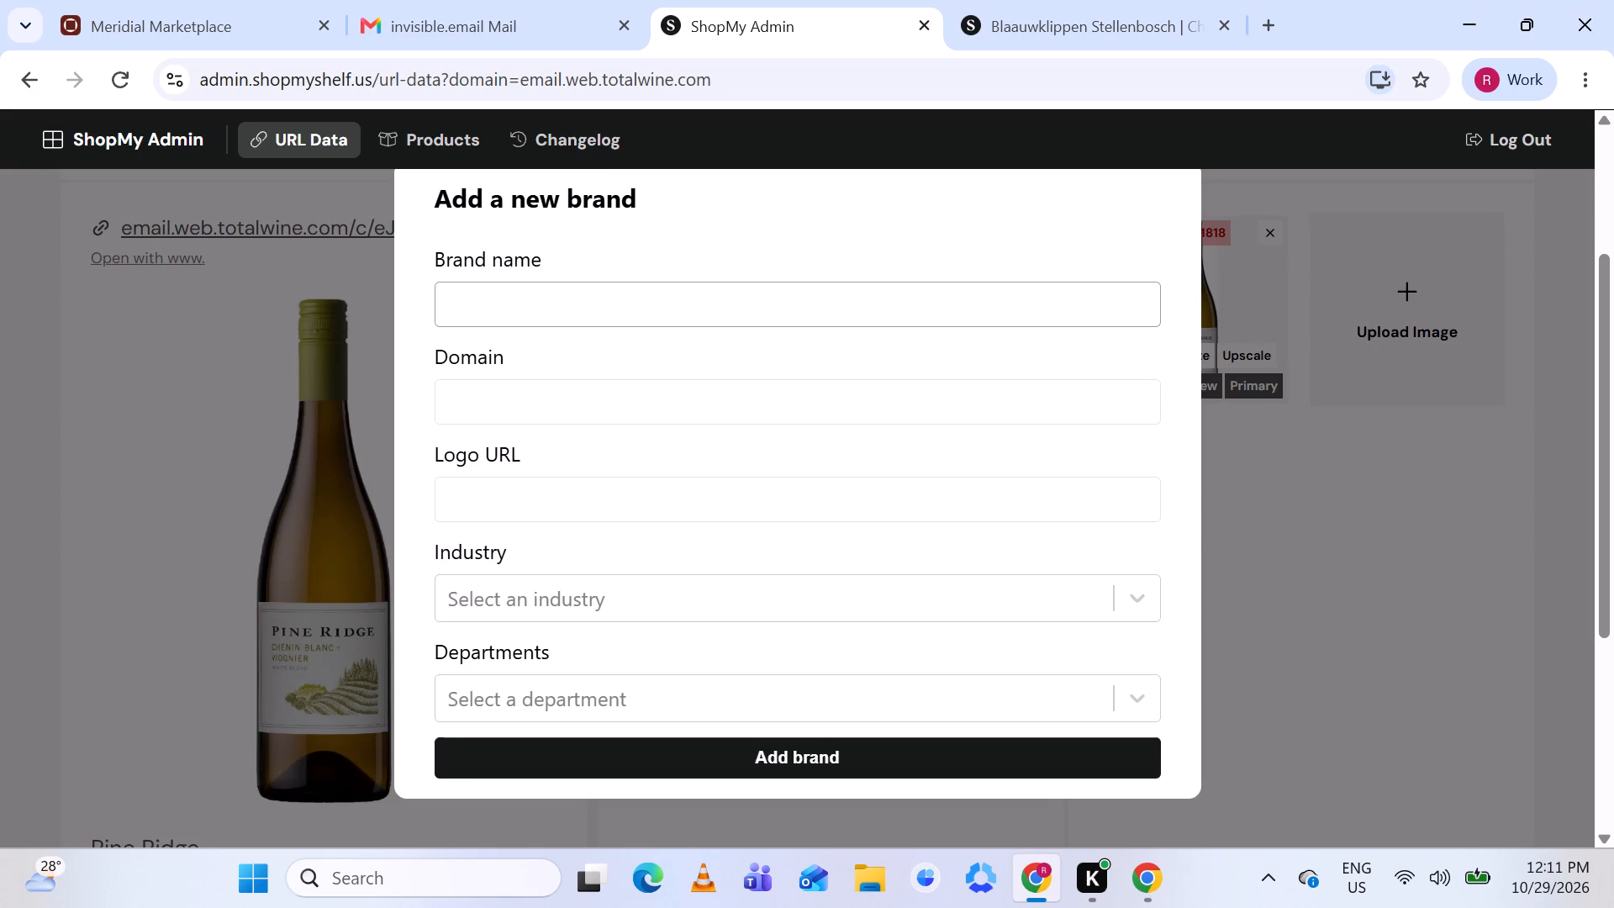
key("ctrl+v")
left_click(662, 762)
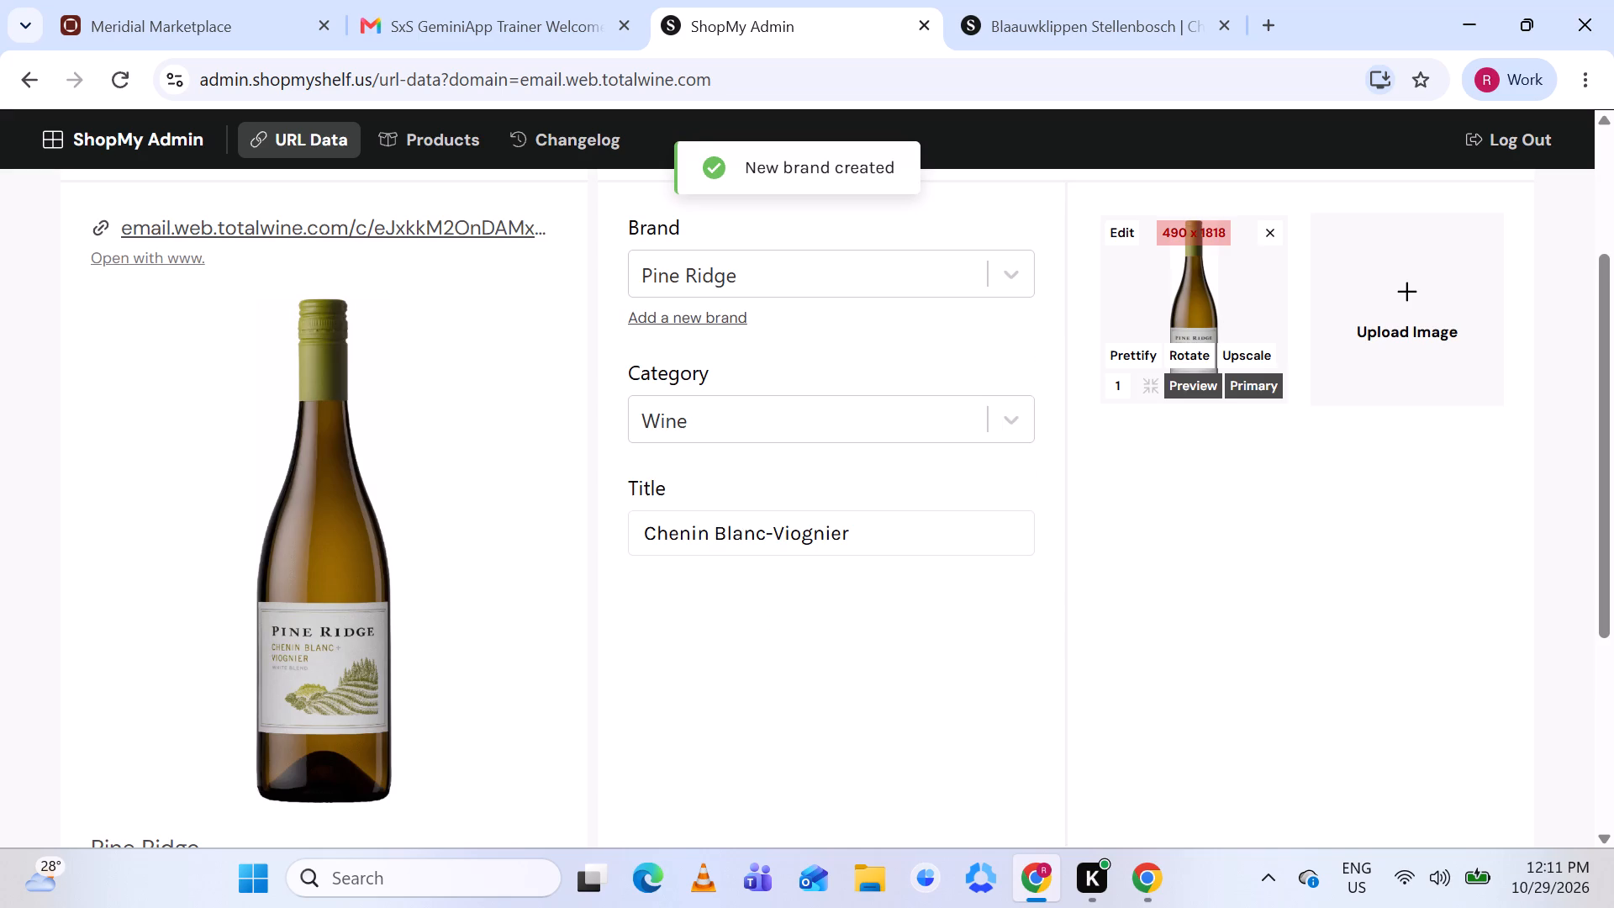
Prettify the Pine Ridge bottle image and save the new product as the listing's match.
scroll(824, 527, "up", 1)
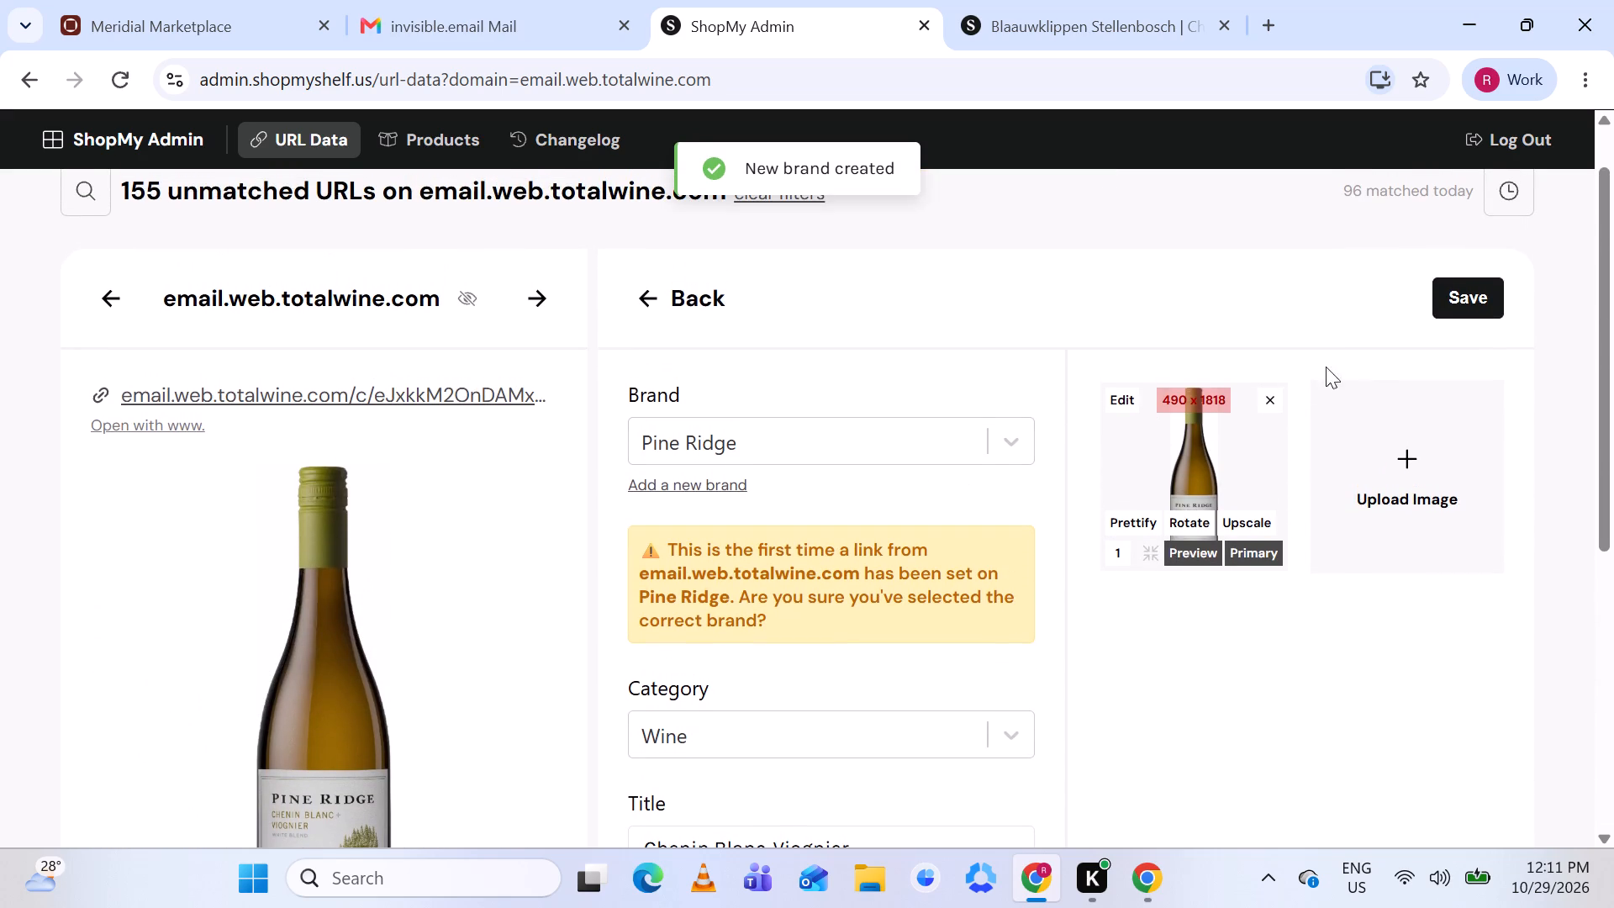
left_click(1131, 520)
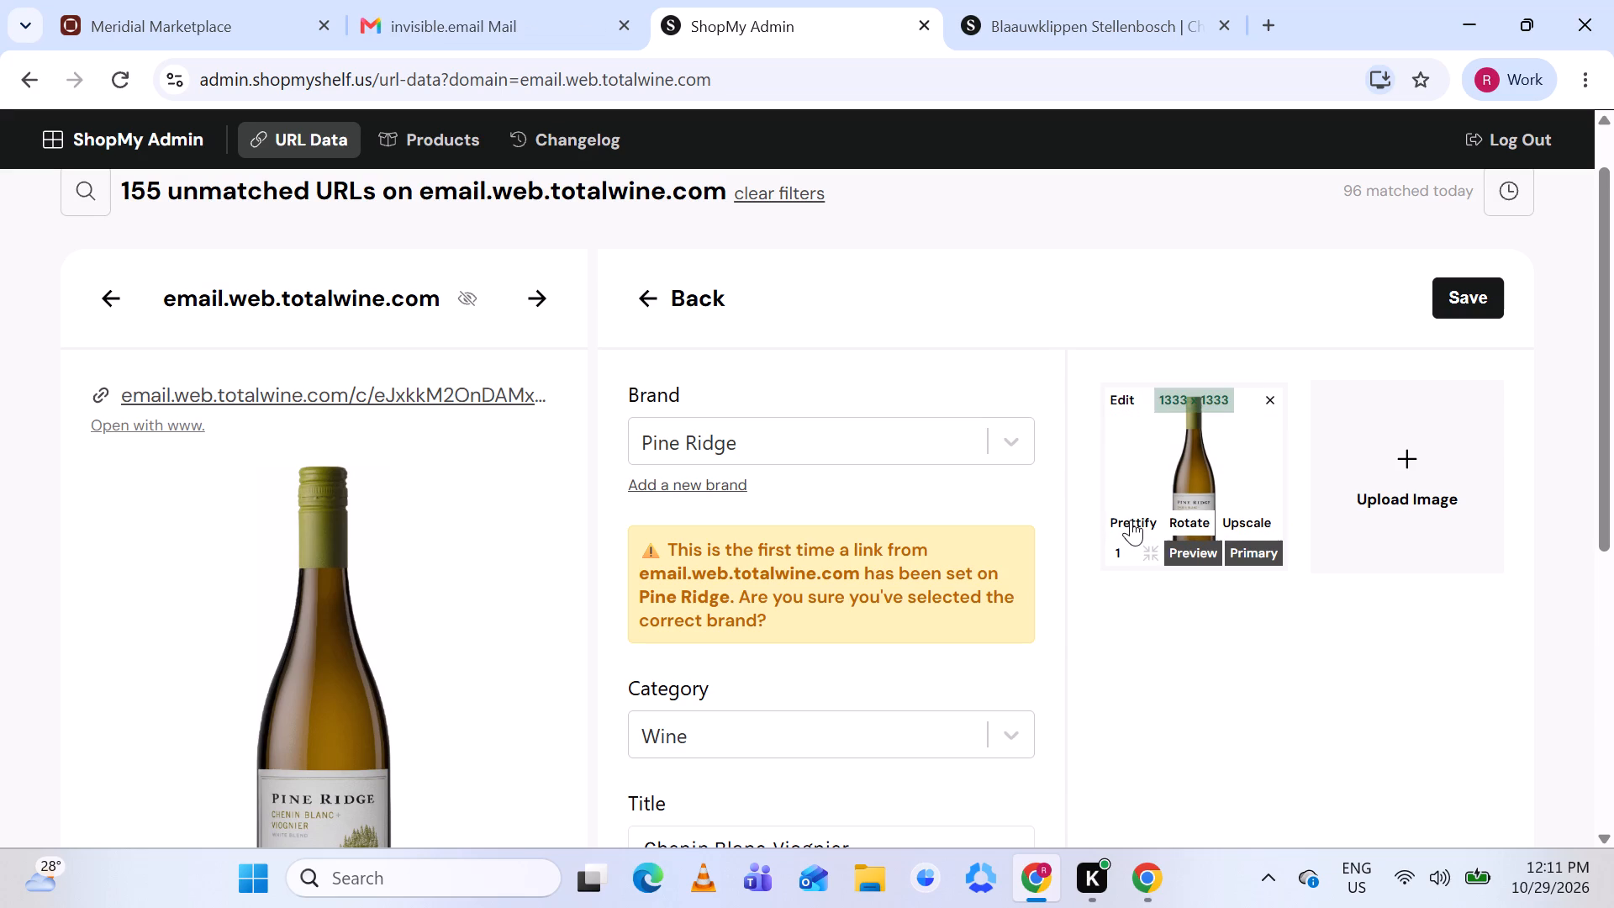
left_click(1480, 295)
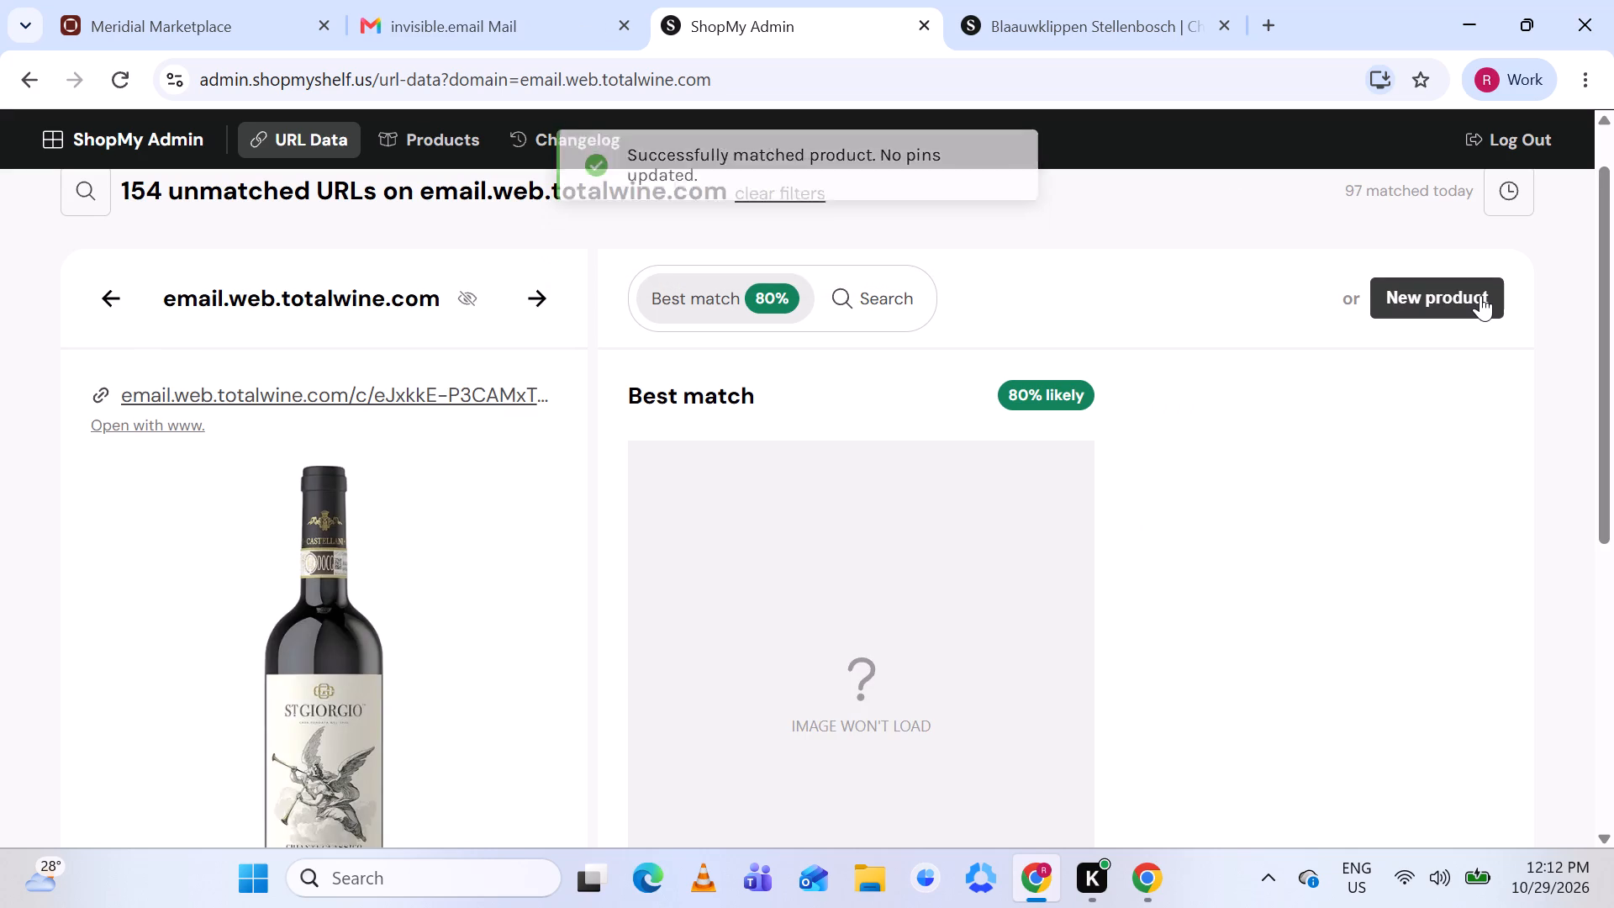
Open the suggested match's product page and compare it with the St. Giorgio Chianti Classico Riserva, 2019 listing.
scroll(1077, 448, "down", 3)
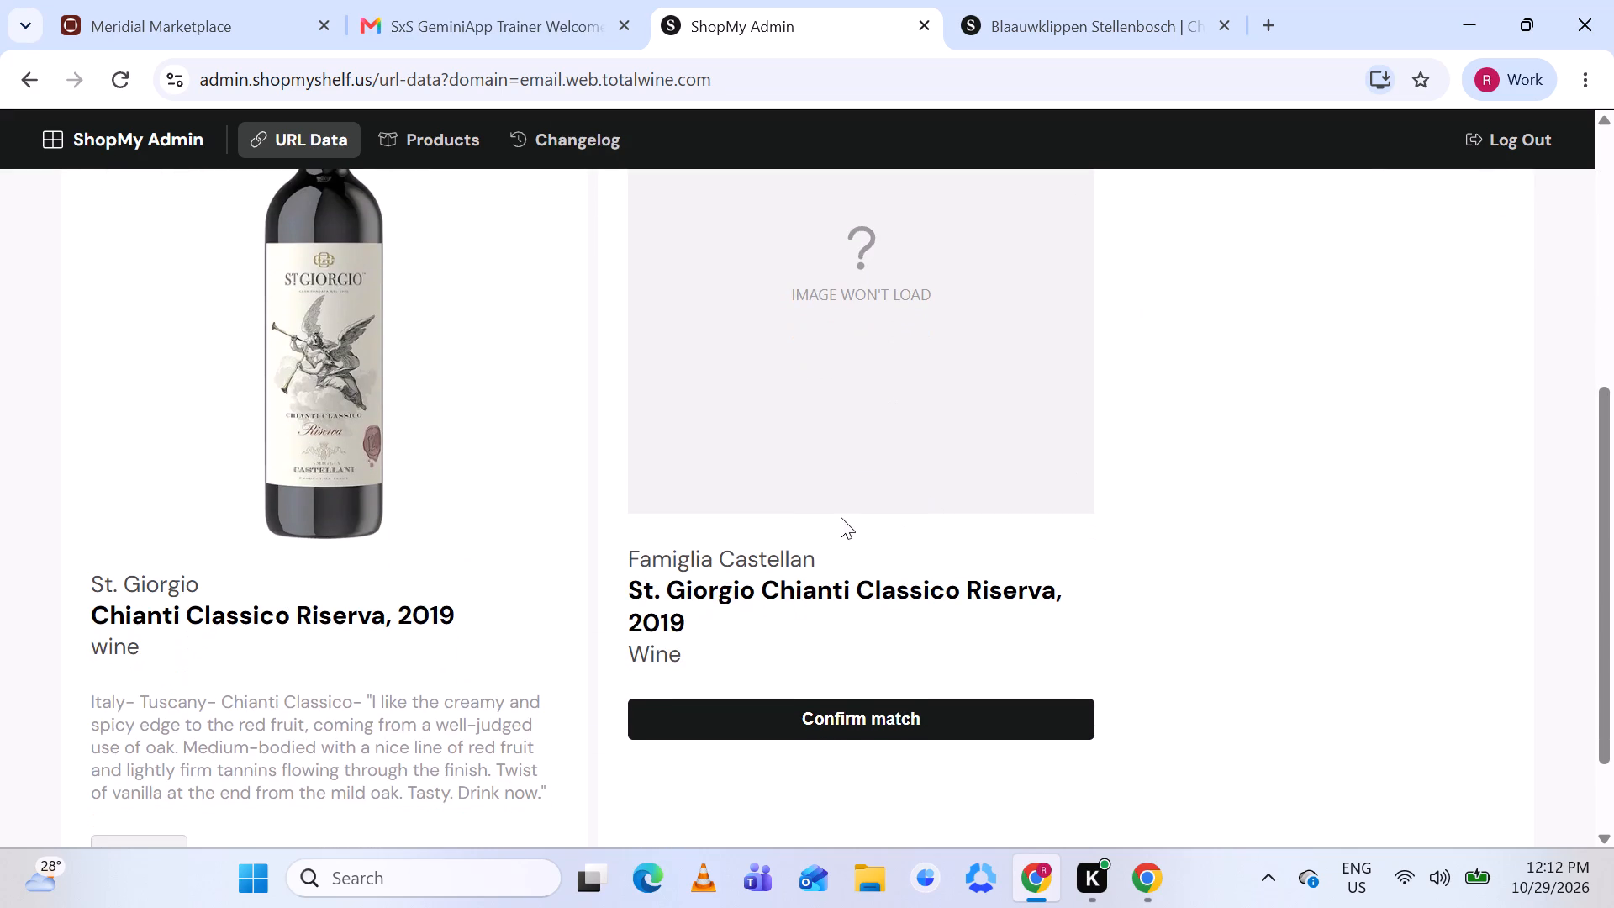
left_click(811, 591)
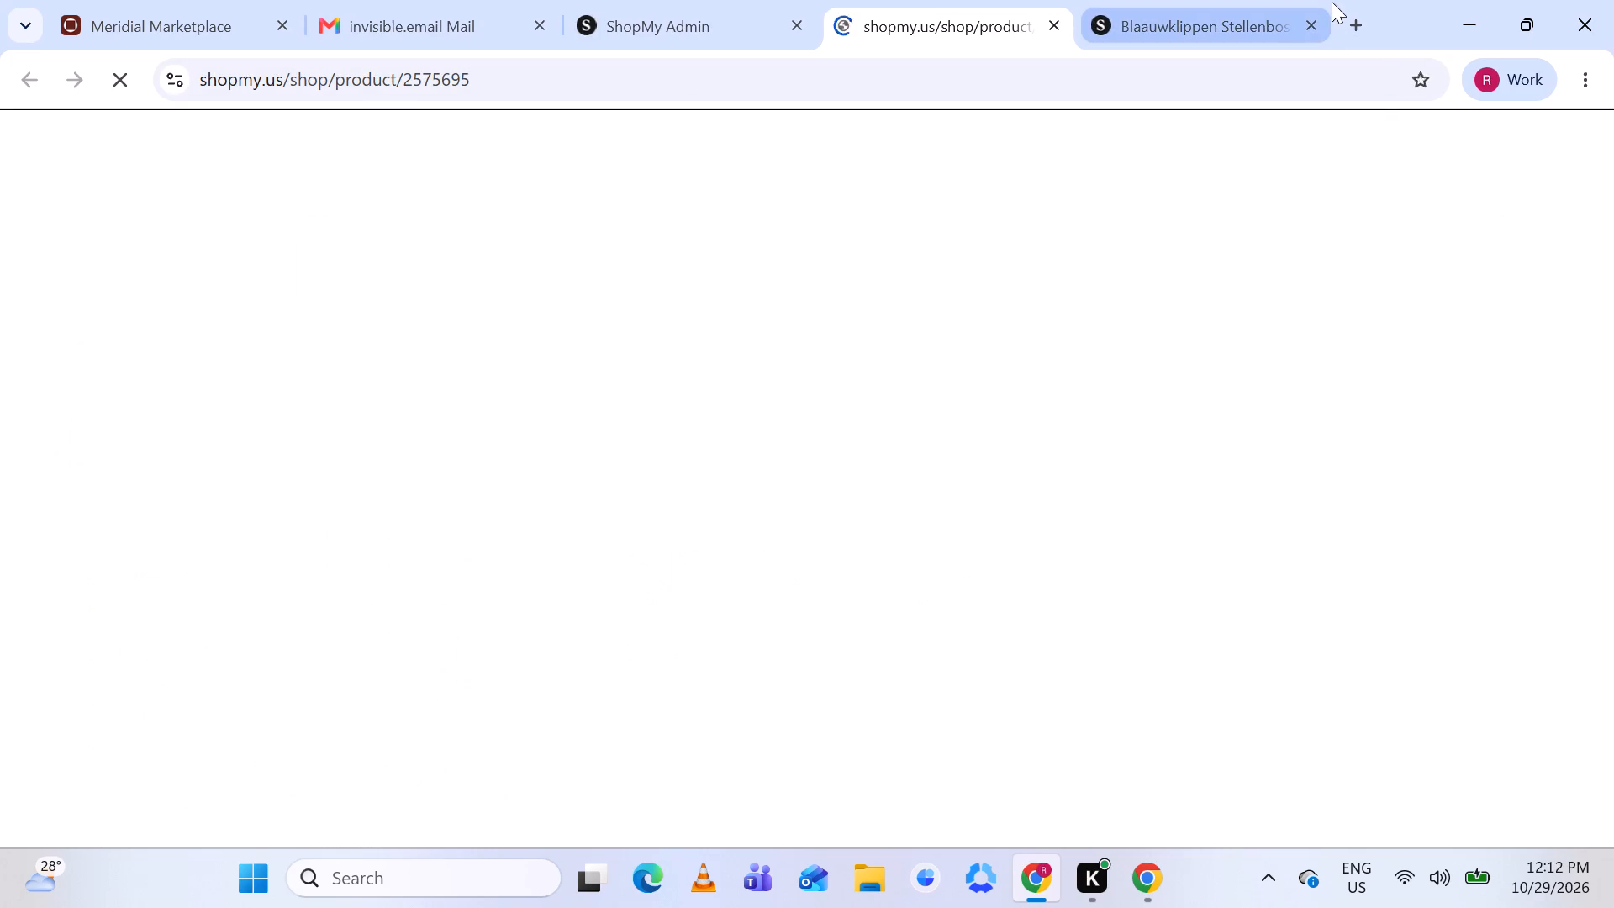
left_click(1312, 22)
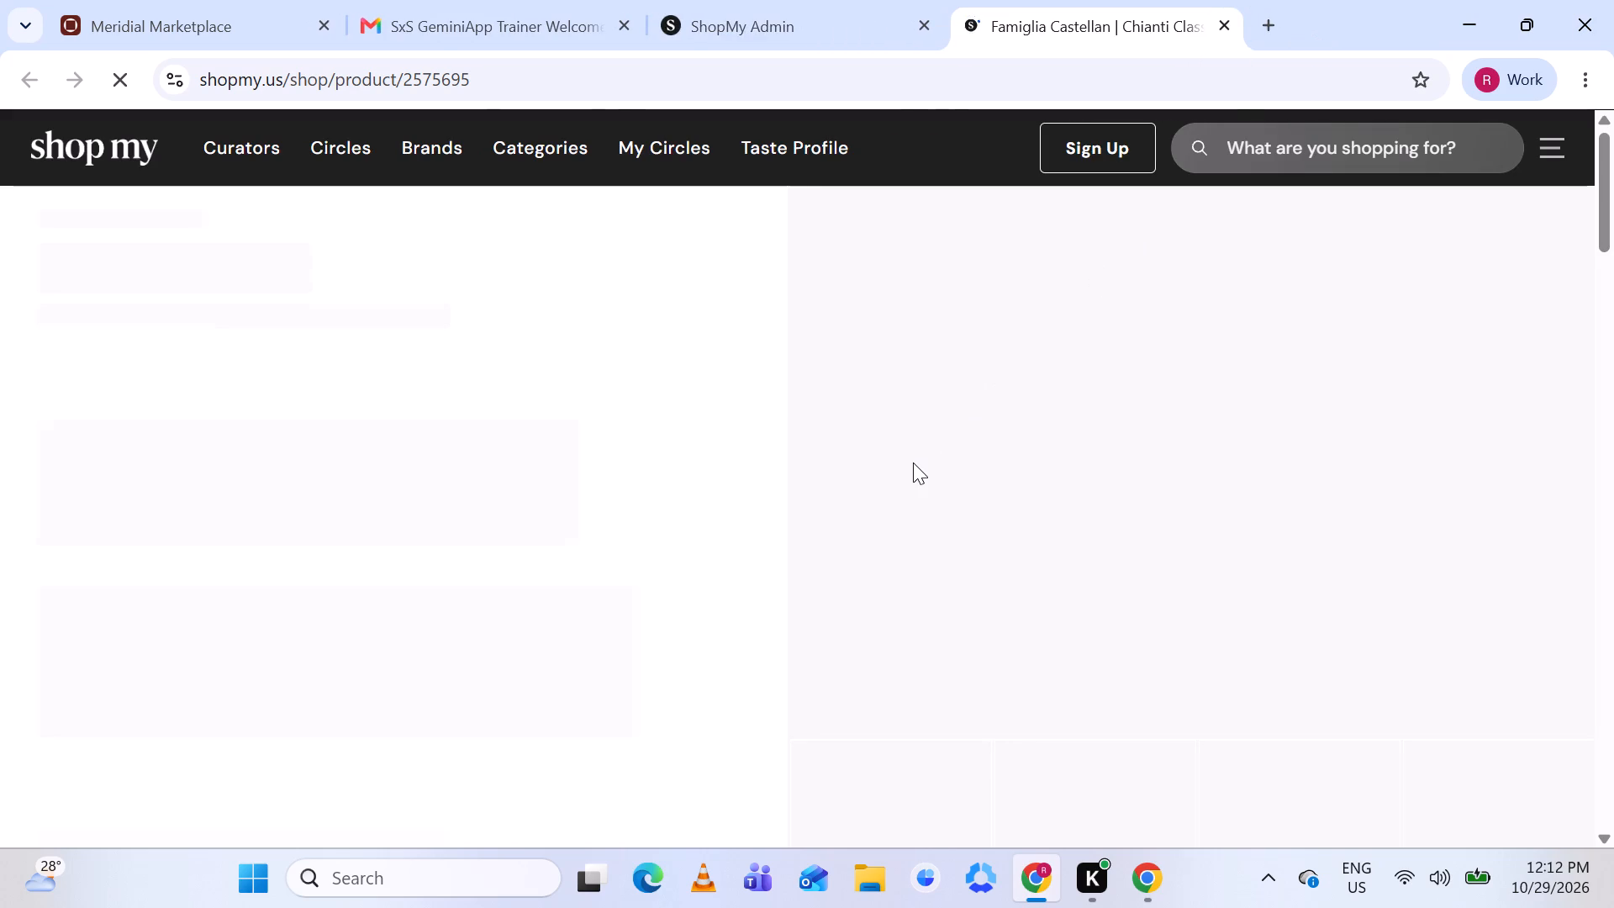
scroll(913, 462, "down", 1)
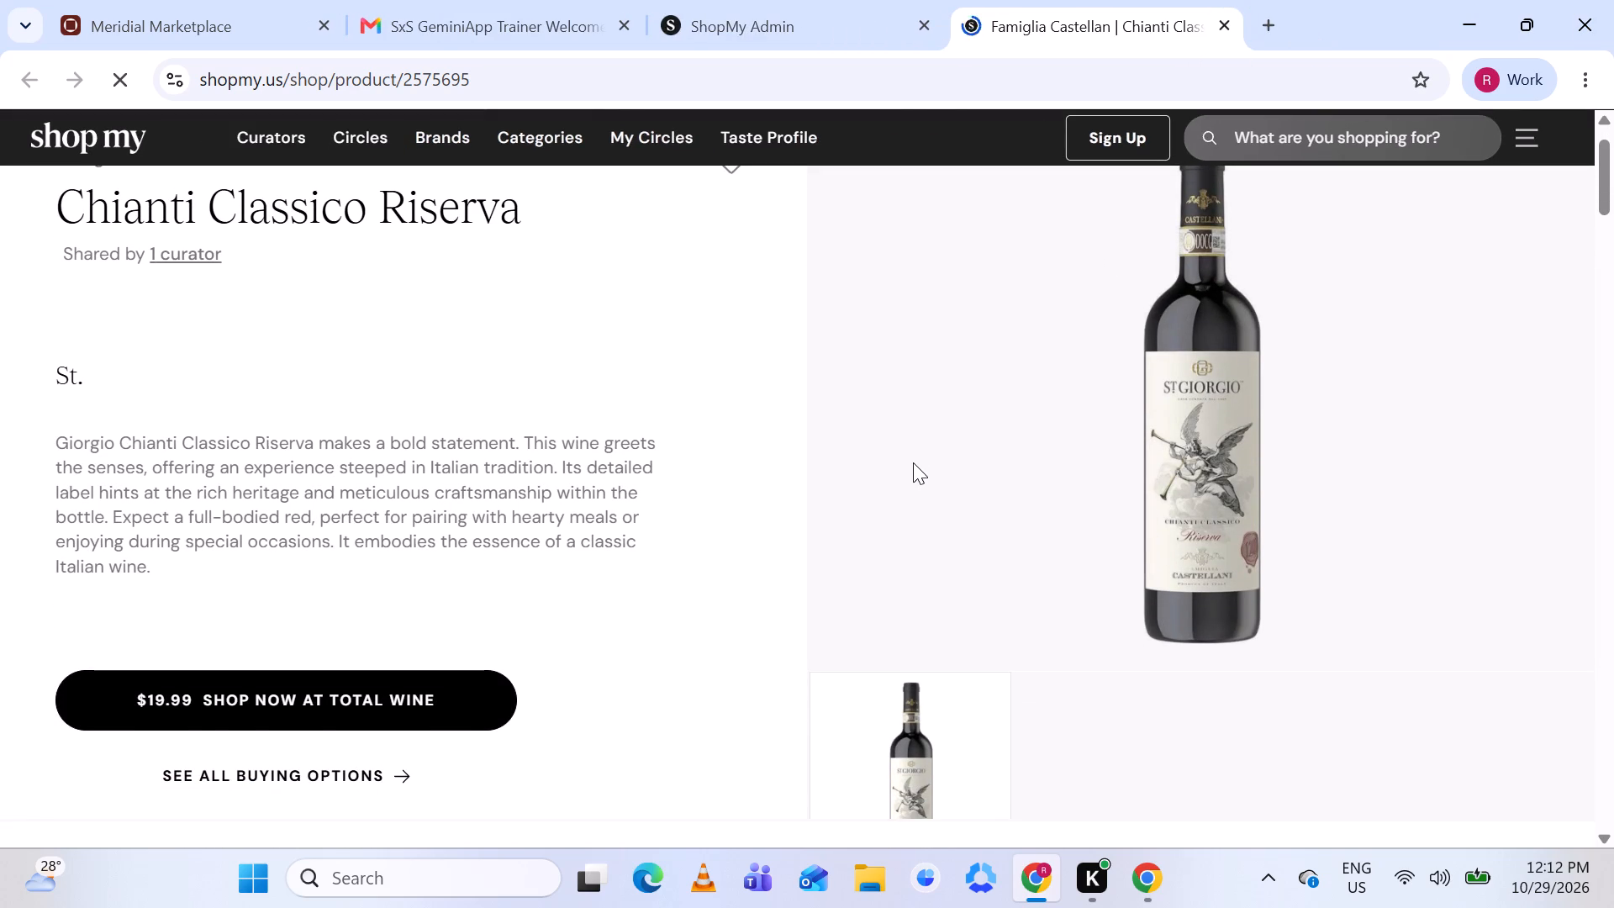
left_click(804, 13)
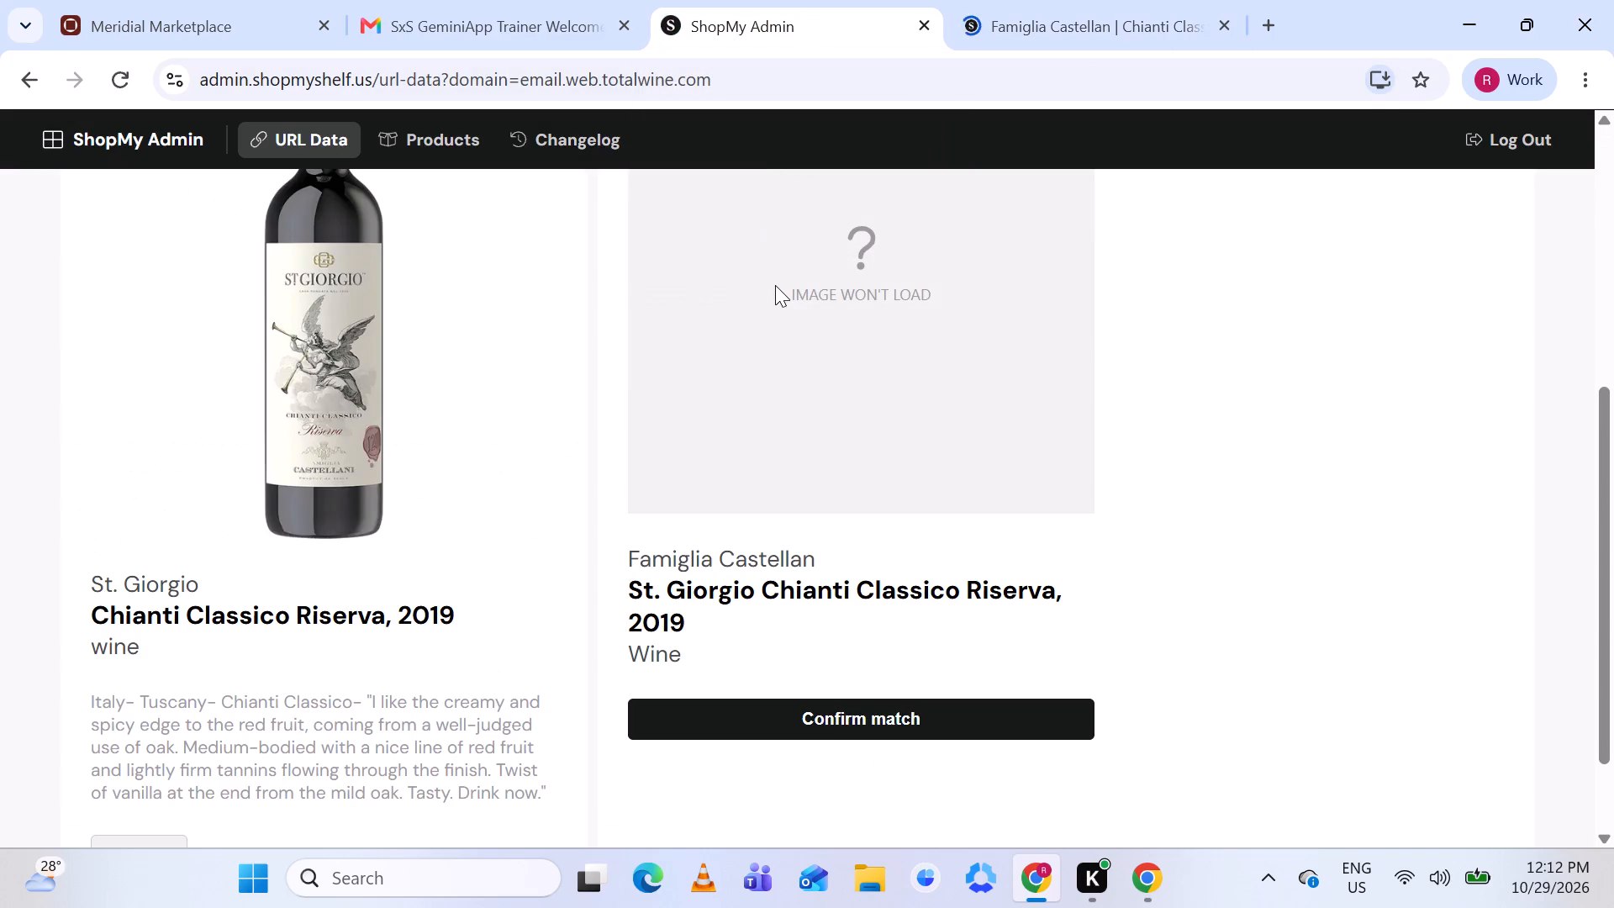
left_click(1058, 16)
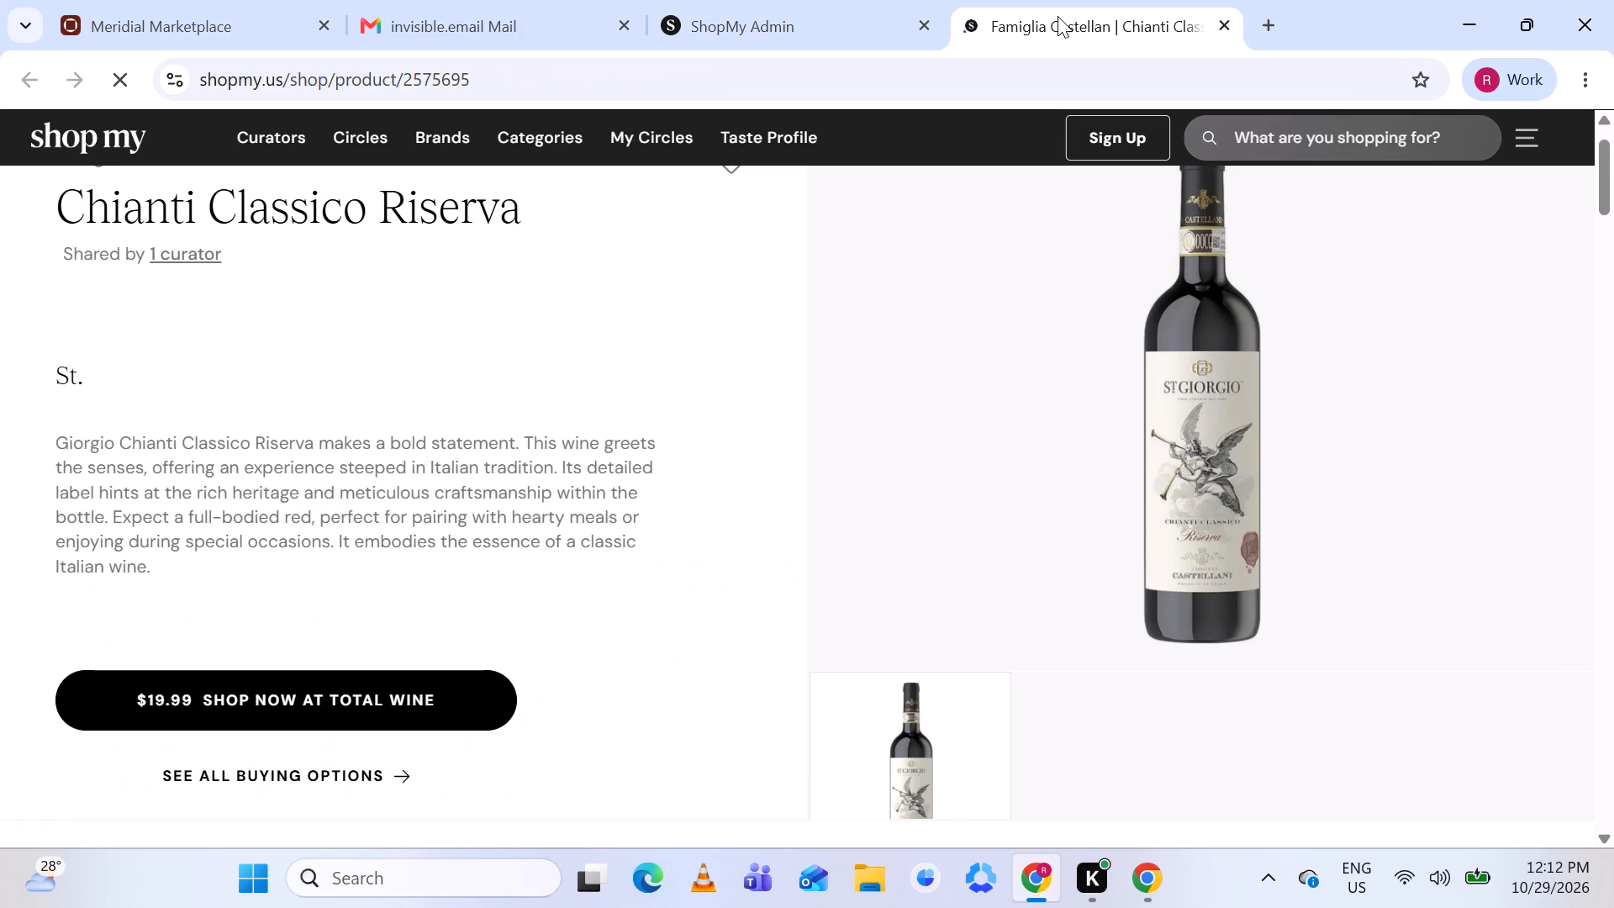
left_click(757, 11)
scroll(808, 330, "up", 1)
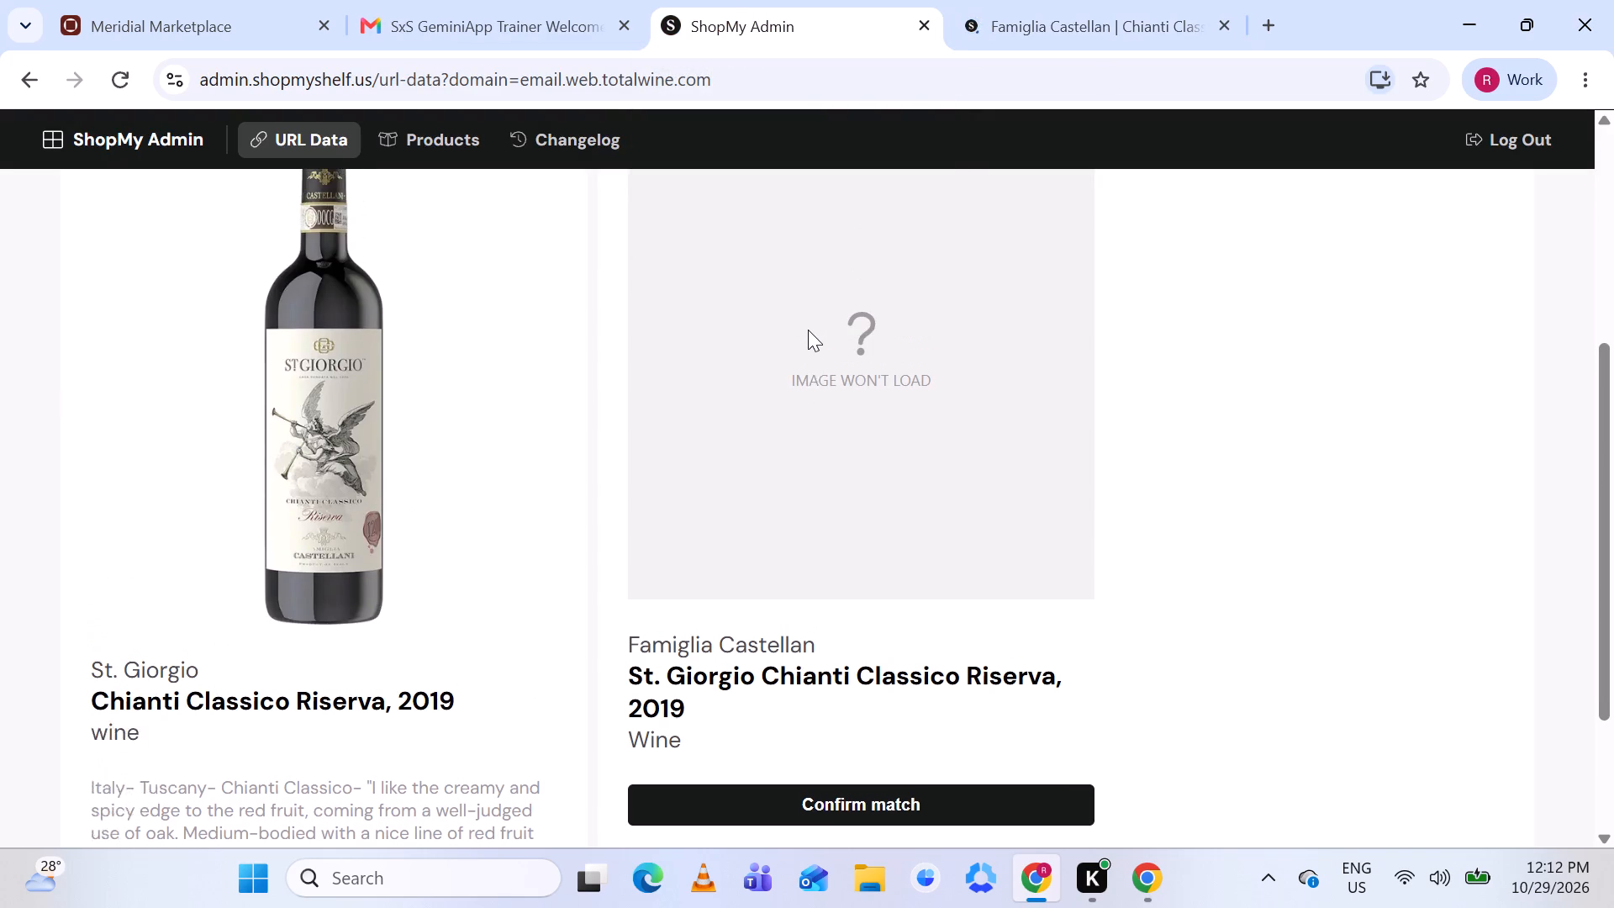
scroll(808, 330, "up", 3)
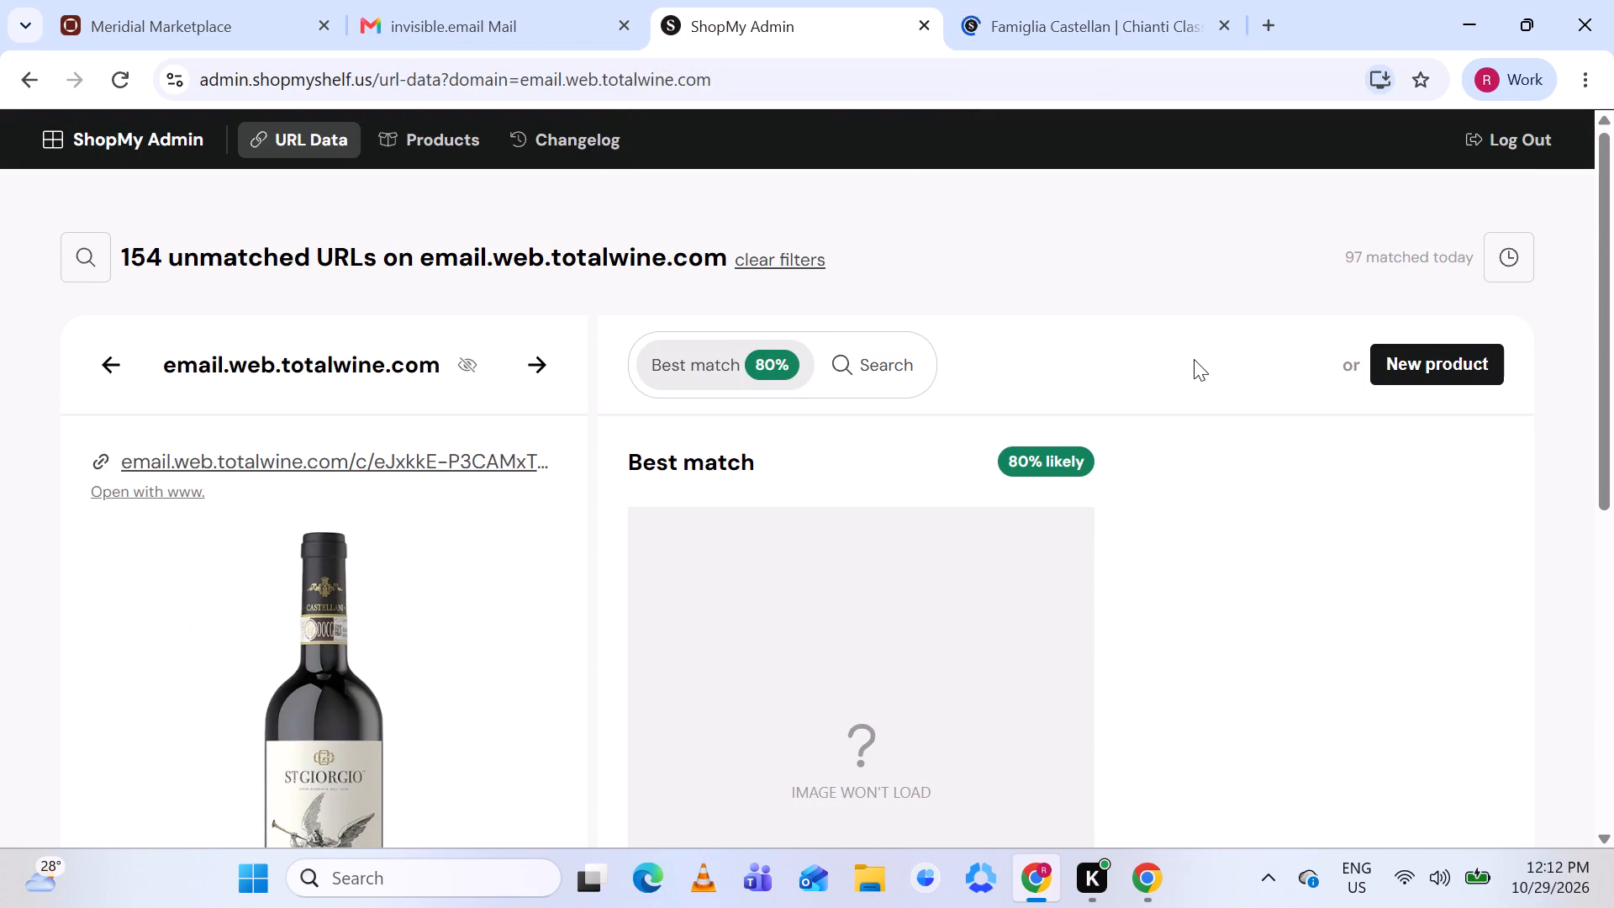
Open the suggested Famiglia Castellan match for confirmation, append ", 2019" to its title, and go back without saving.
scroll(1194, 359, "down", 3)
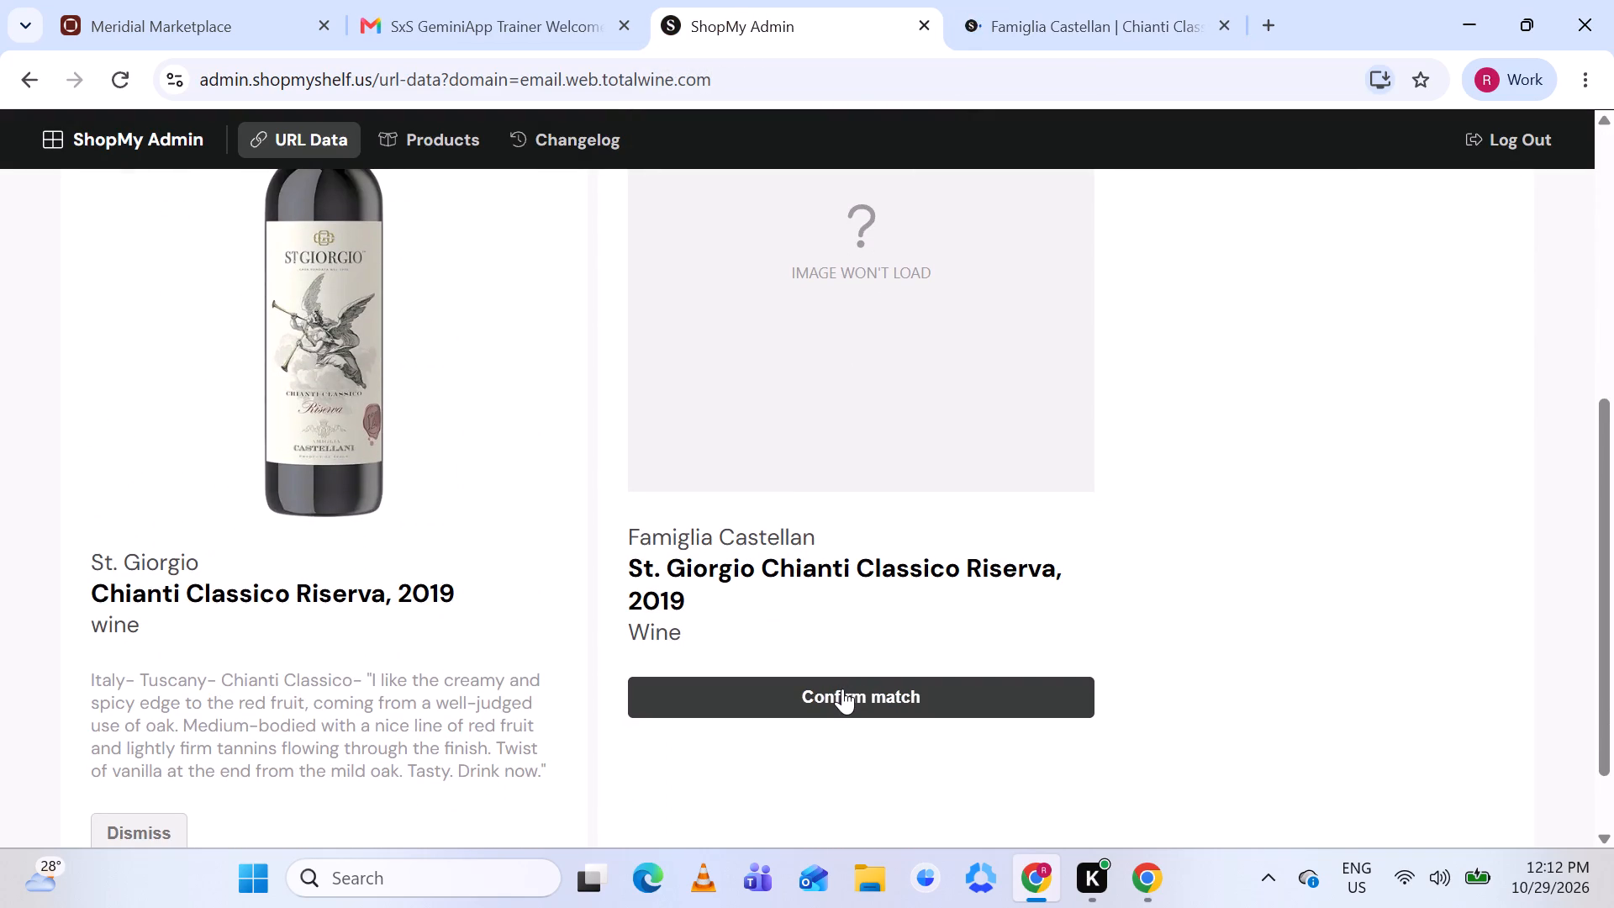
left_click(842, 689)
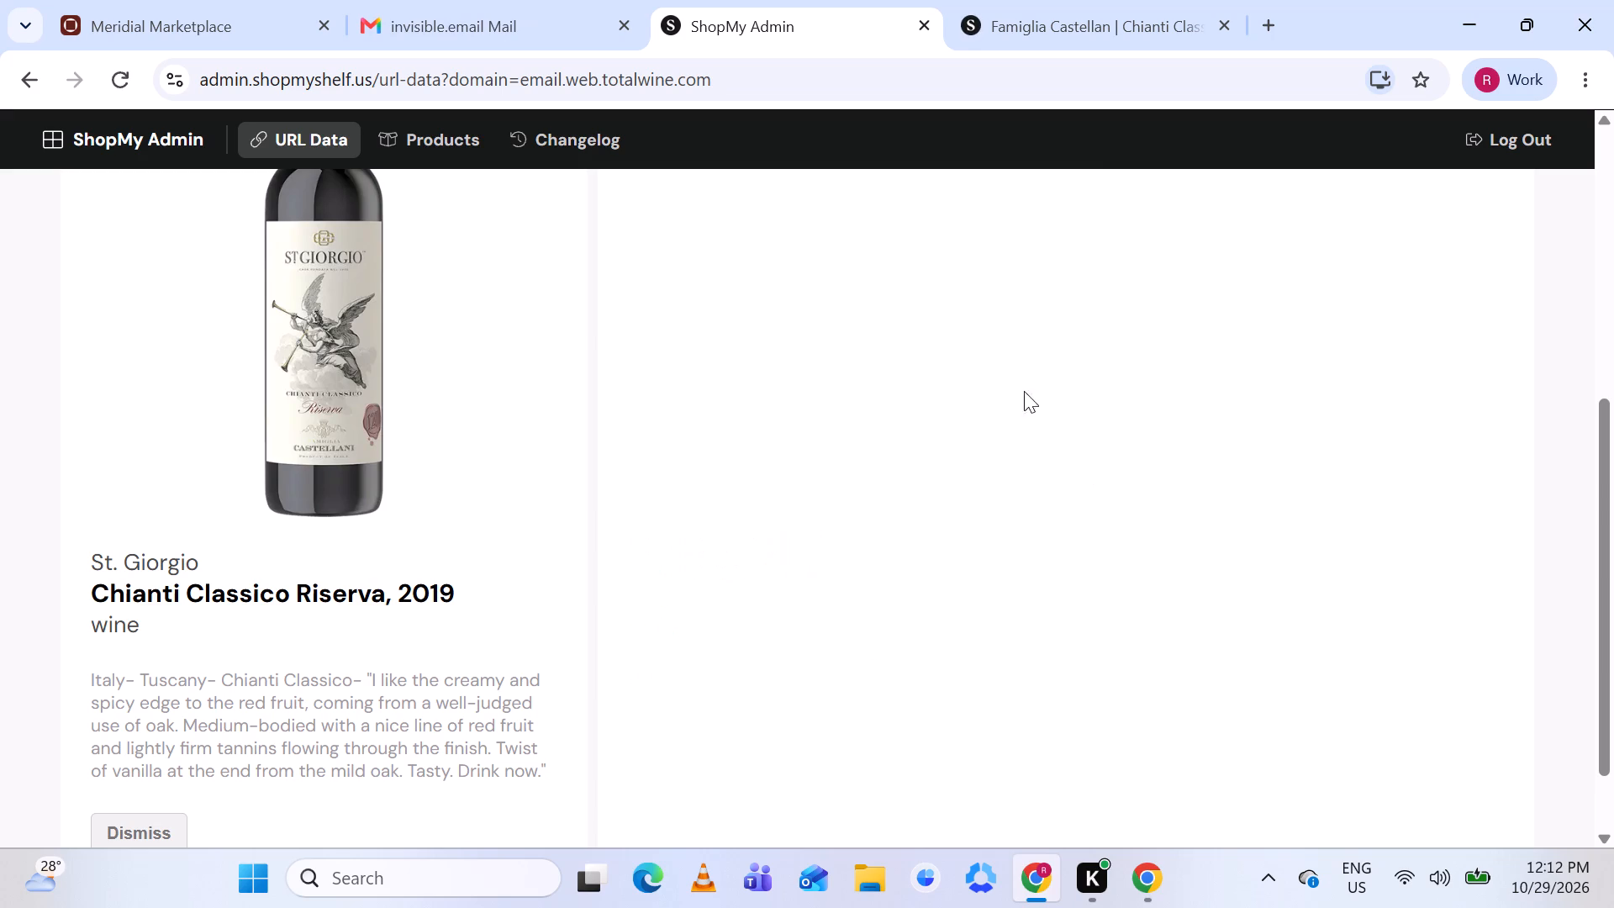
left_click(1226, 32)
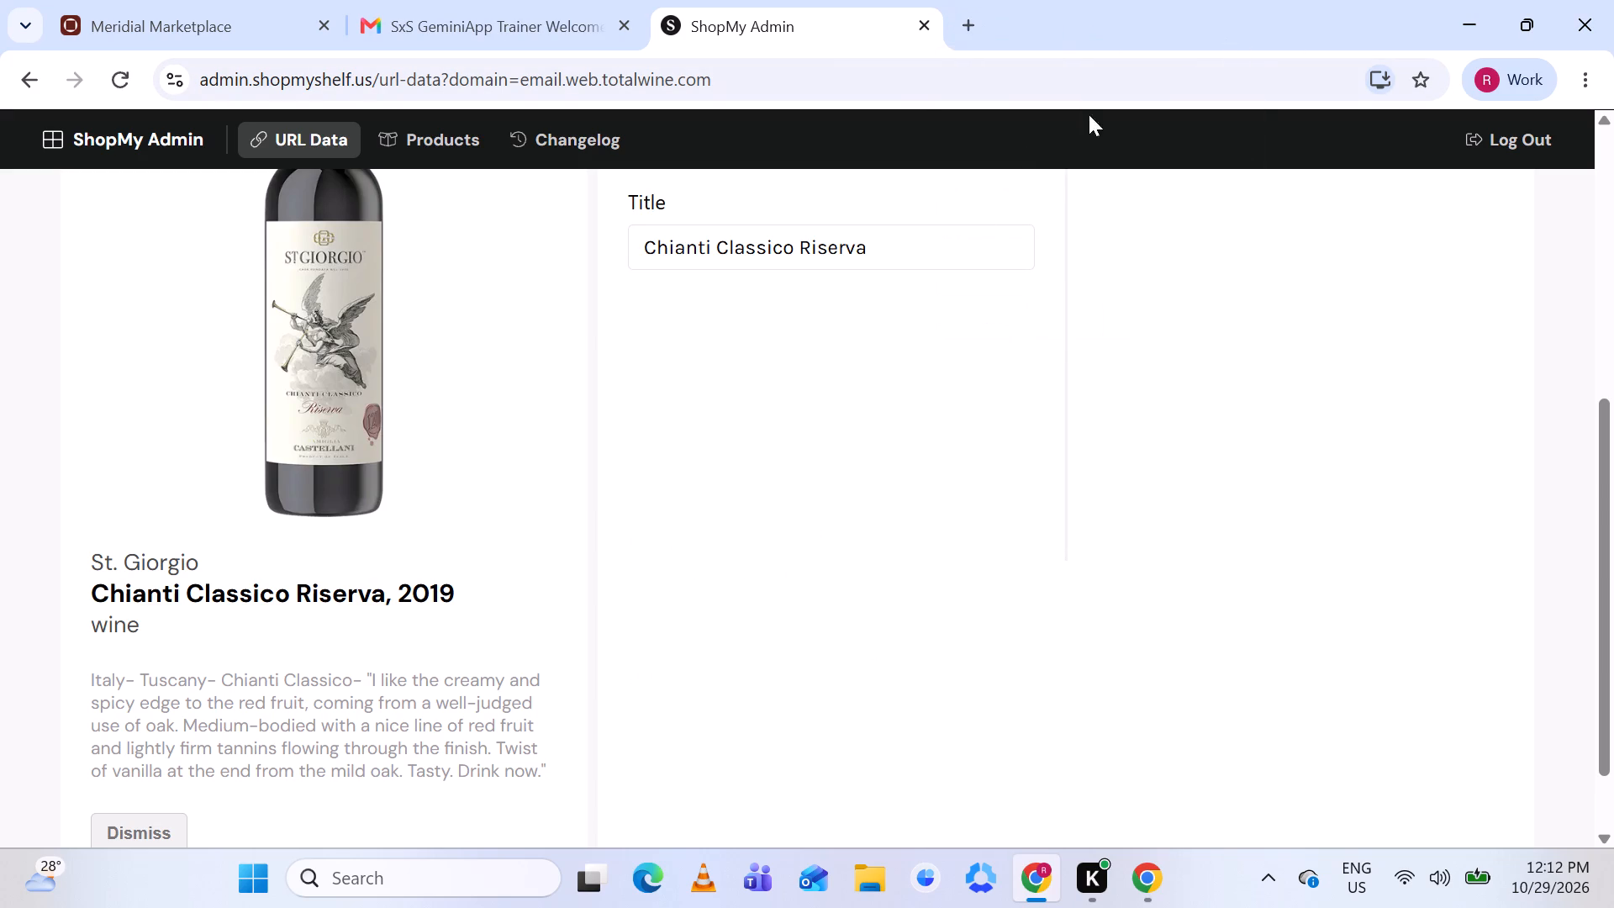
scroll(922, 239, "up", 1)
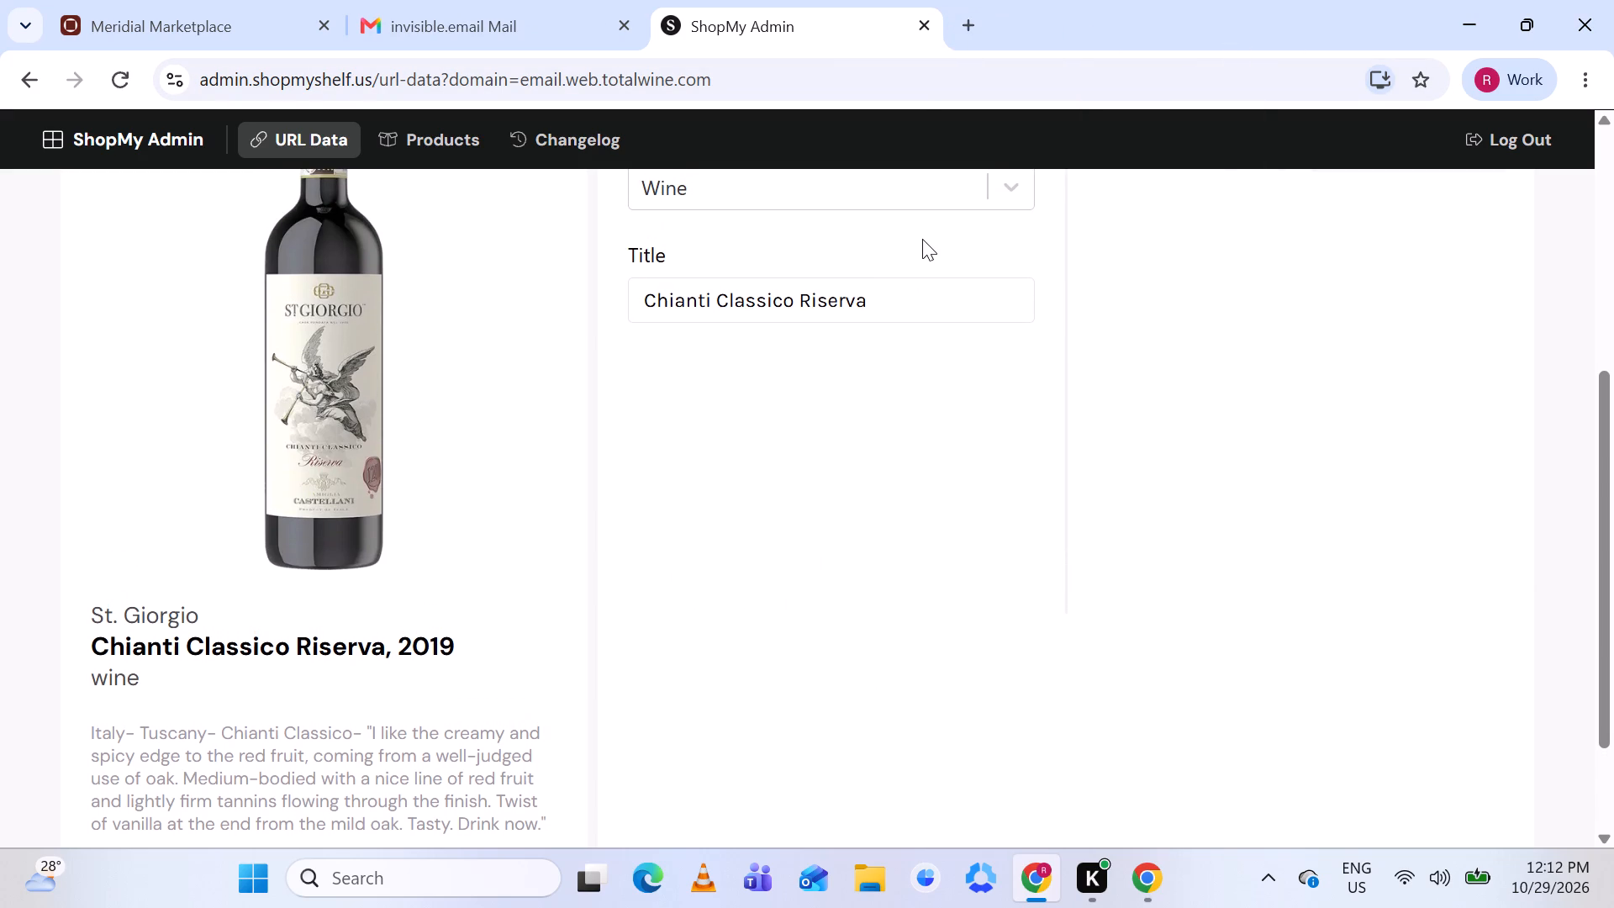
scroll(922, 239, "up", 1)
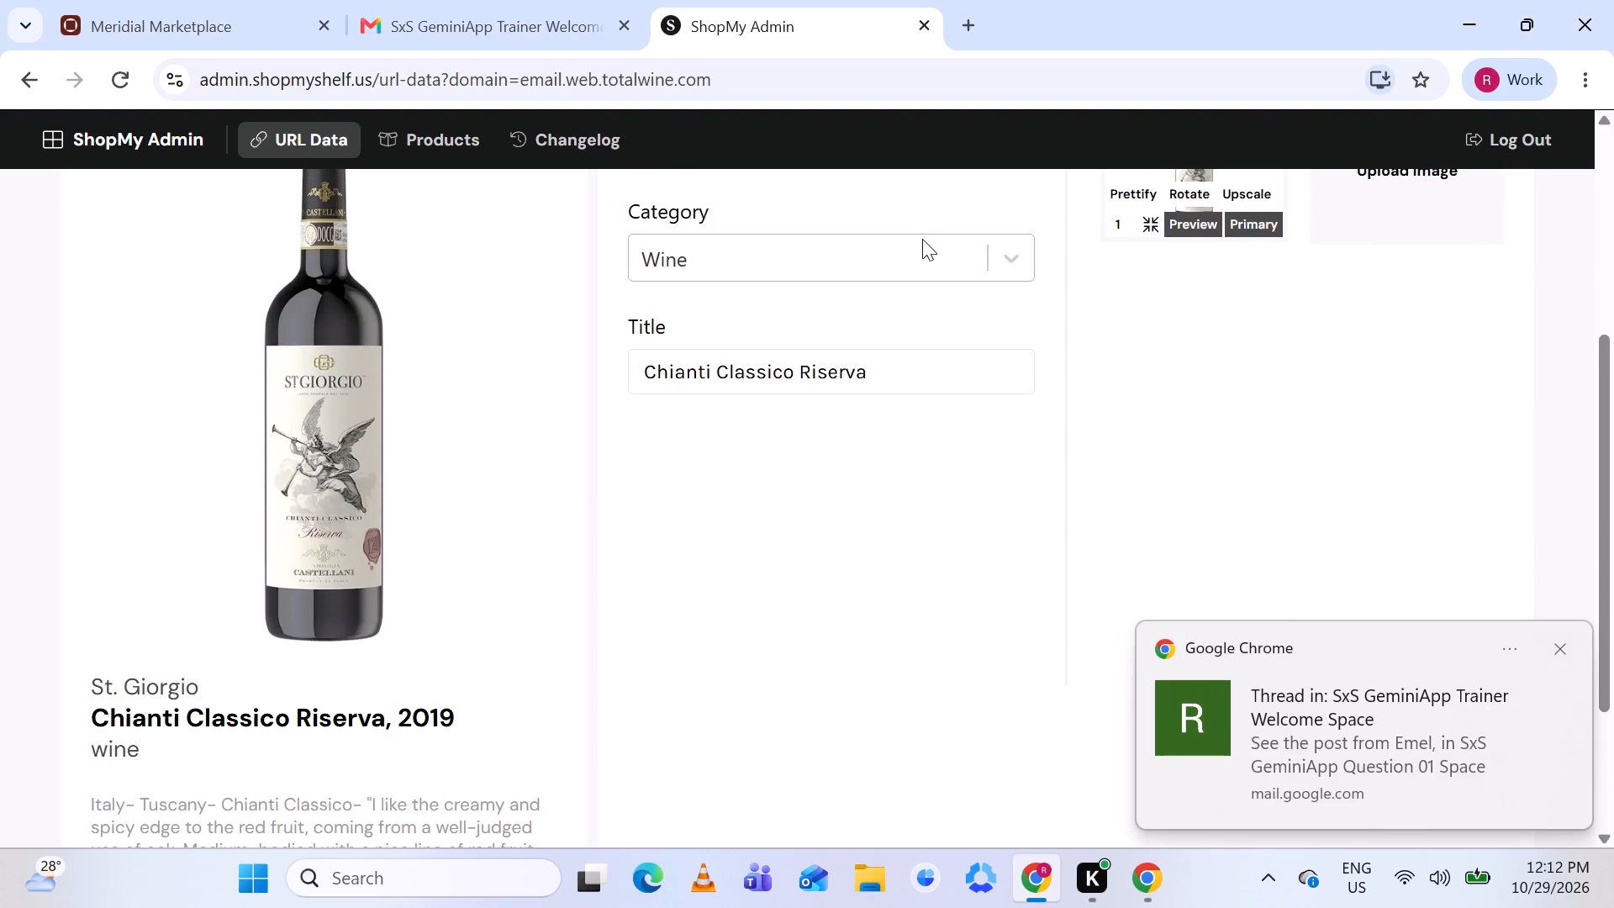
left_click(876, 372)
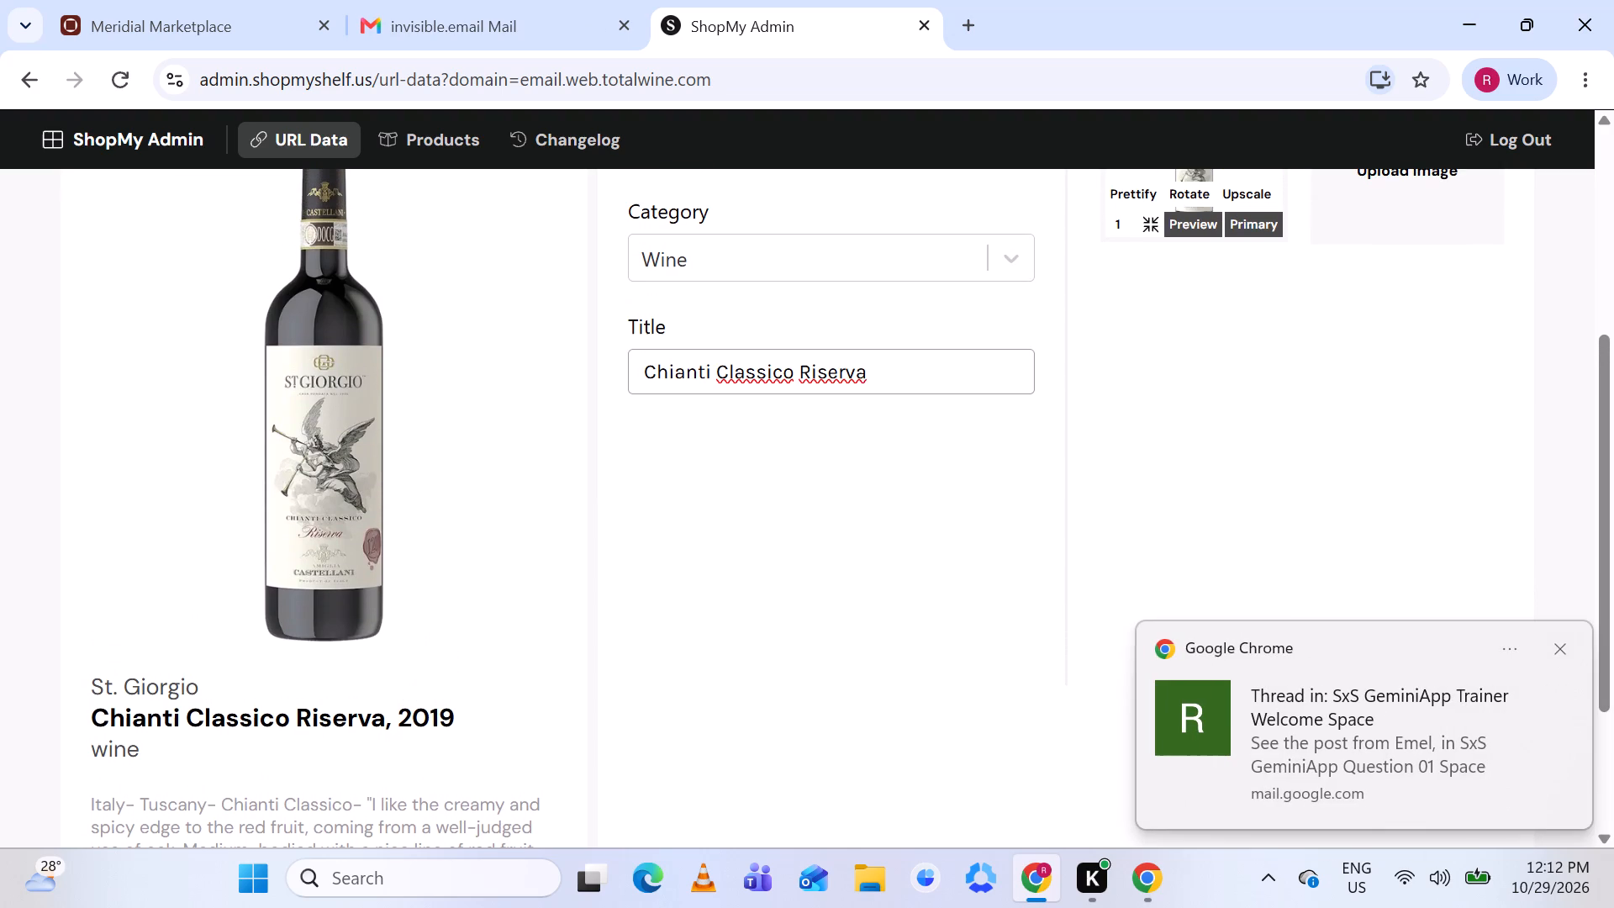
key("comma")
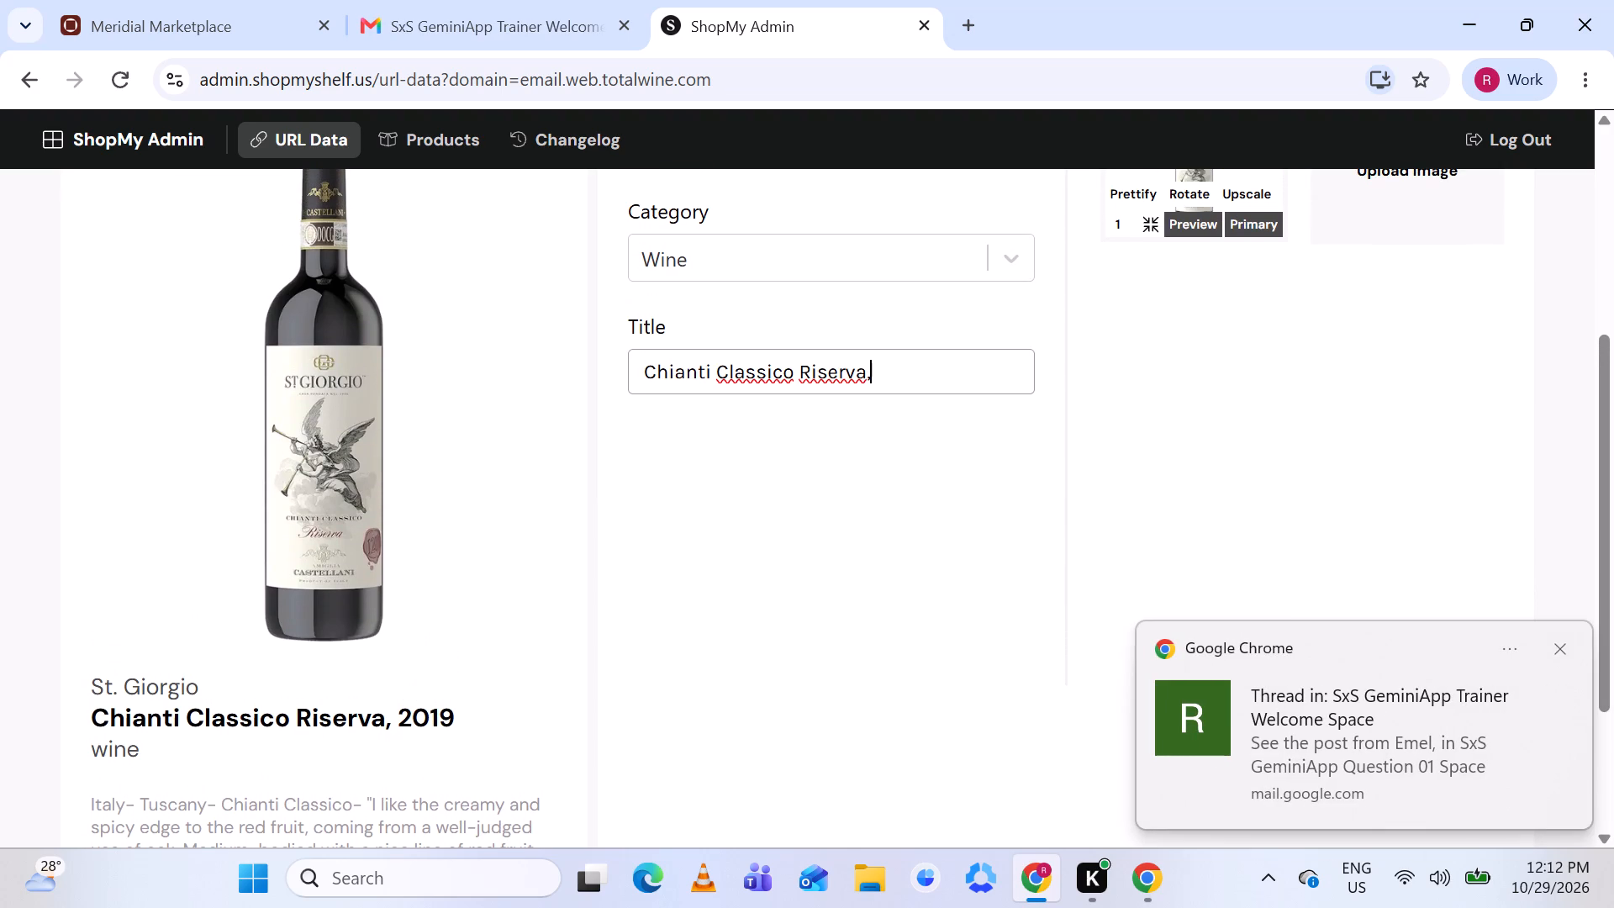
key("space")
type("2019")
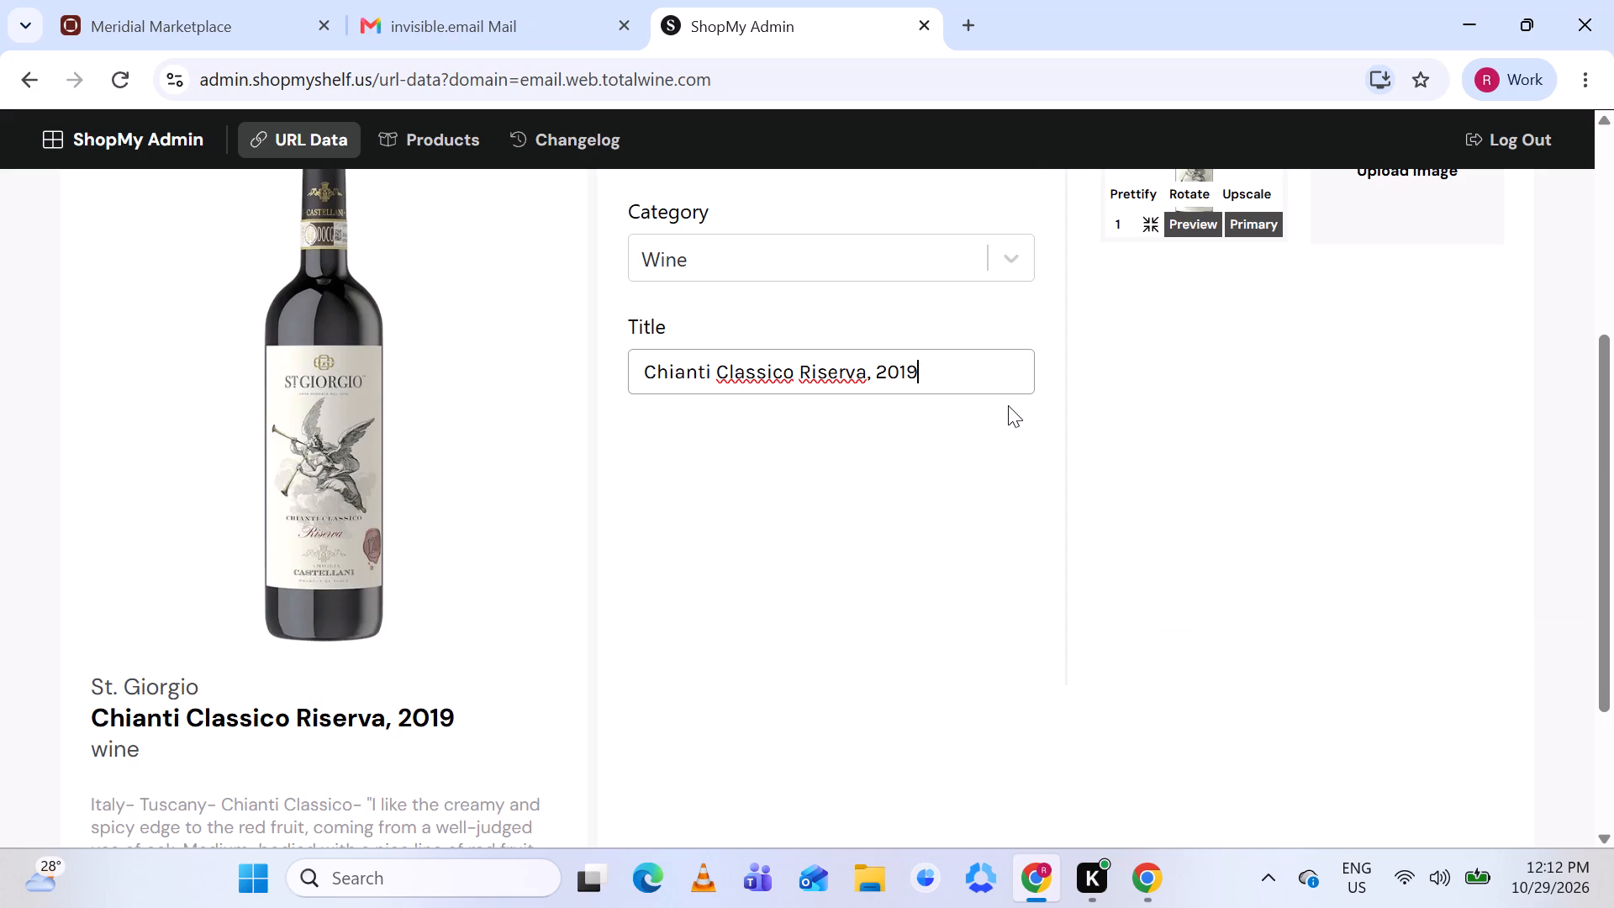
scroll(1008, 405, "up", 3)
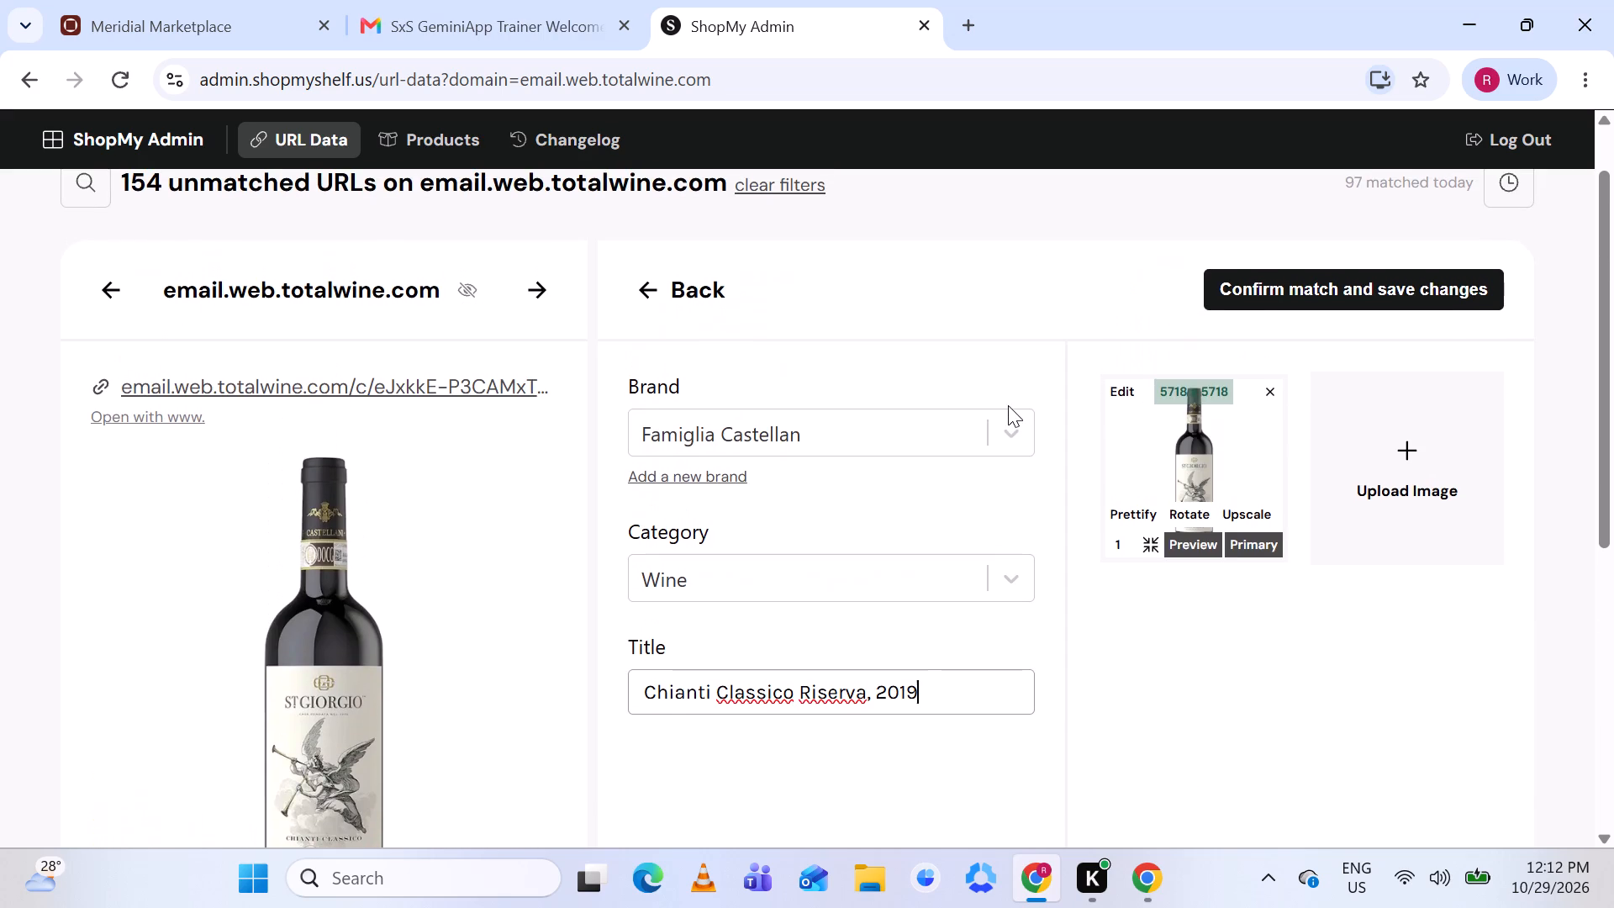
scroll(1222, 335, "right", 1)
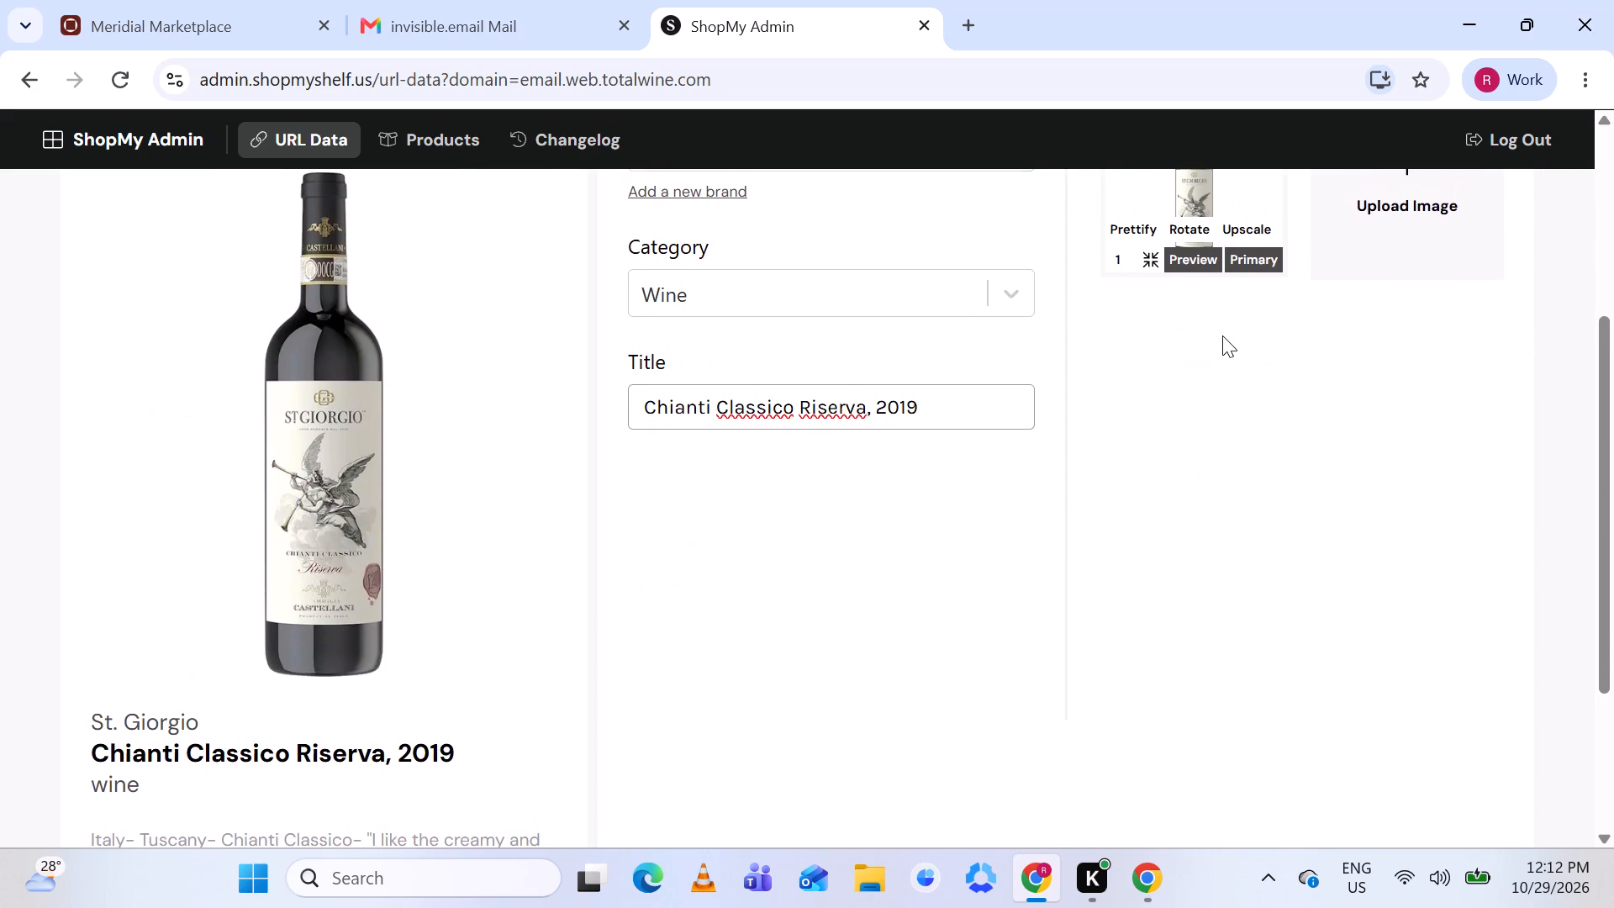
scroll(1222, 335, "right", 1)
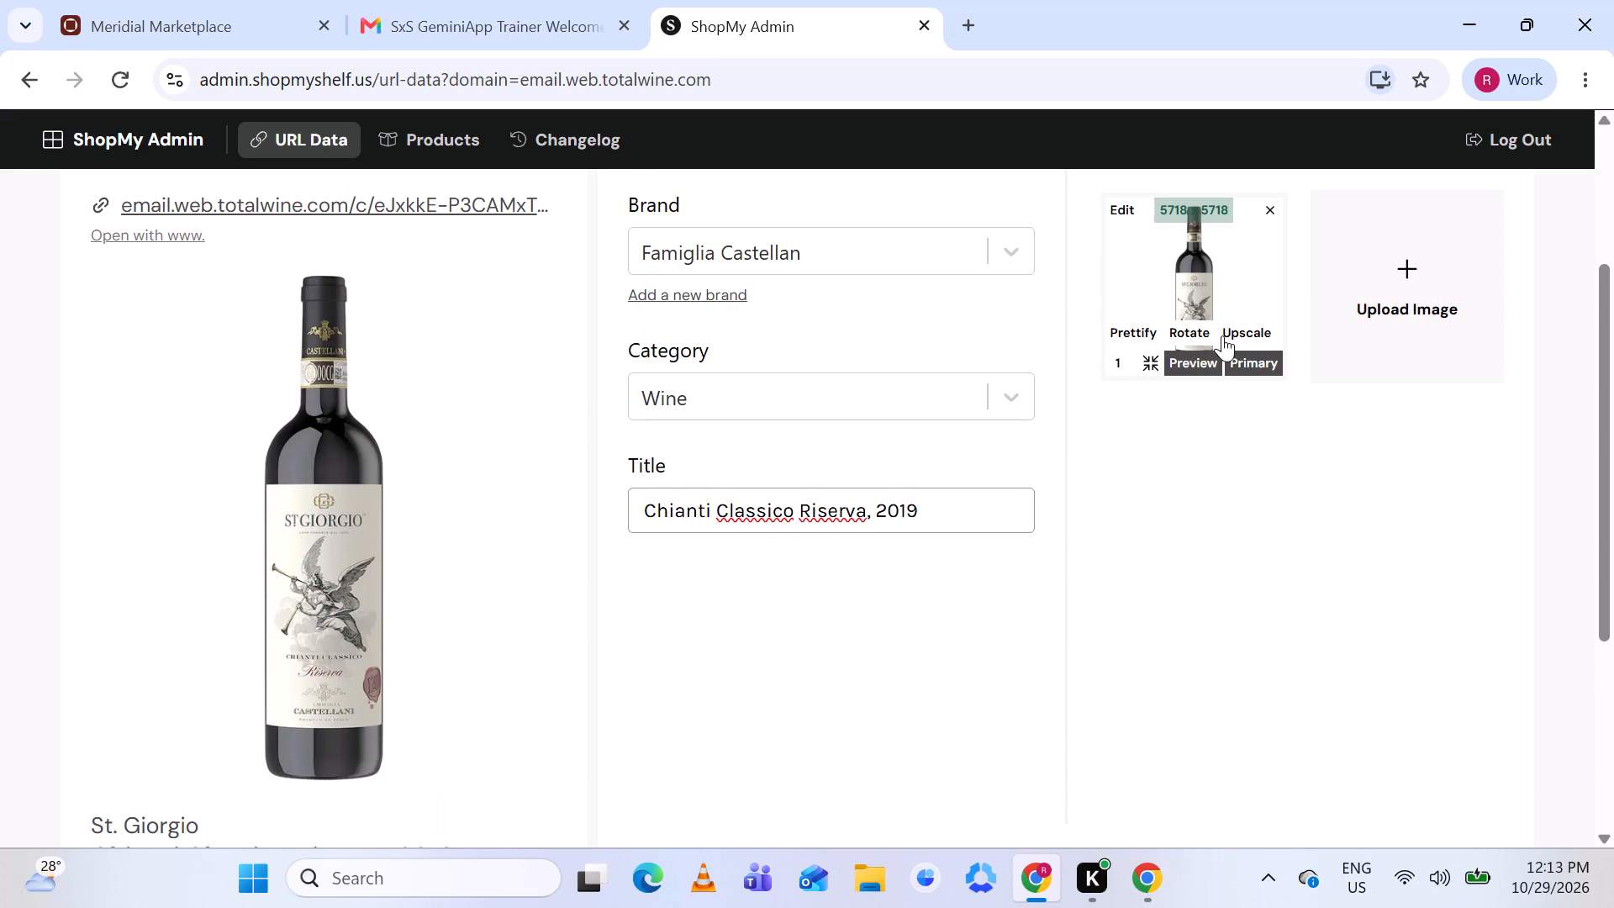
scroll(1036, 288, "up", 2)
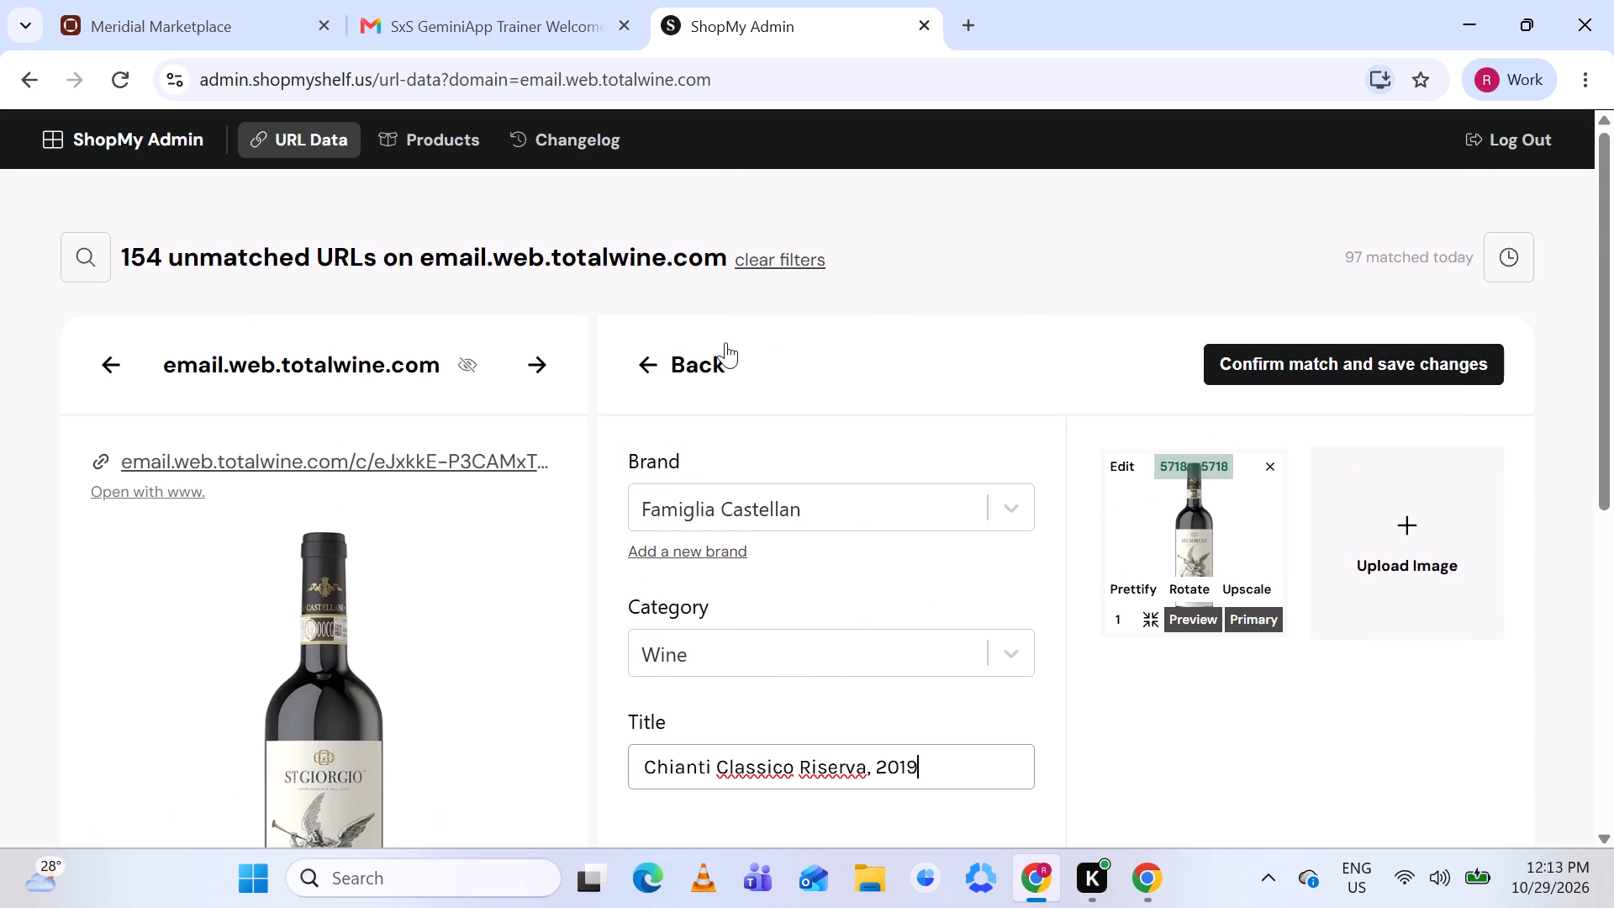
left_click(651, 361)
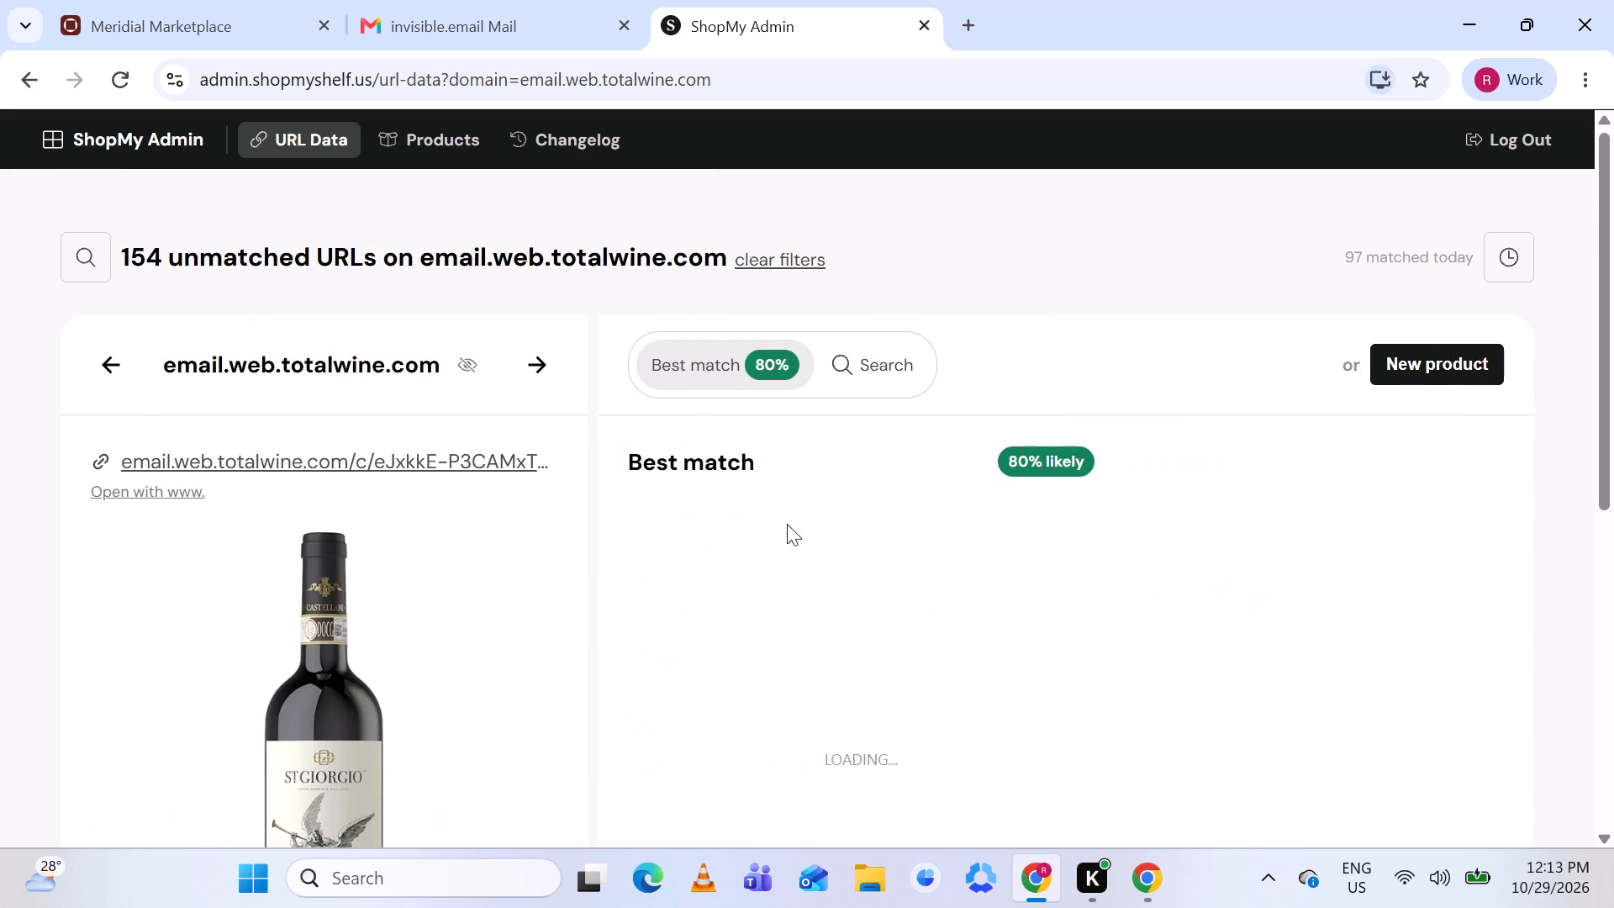
Open the suggested Famiglia Castellan match's product page and compare its bottle label with the St. Giorgio Chianti Classico Riserva, 2019 listing.
scroll(869, 617, "down", 2)
left_click(791, 784)
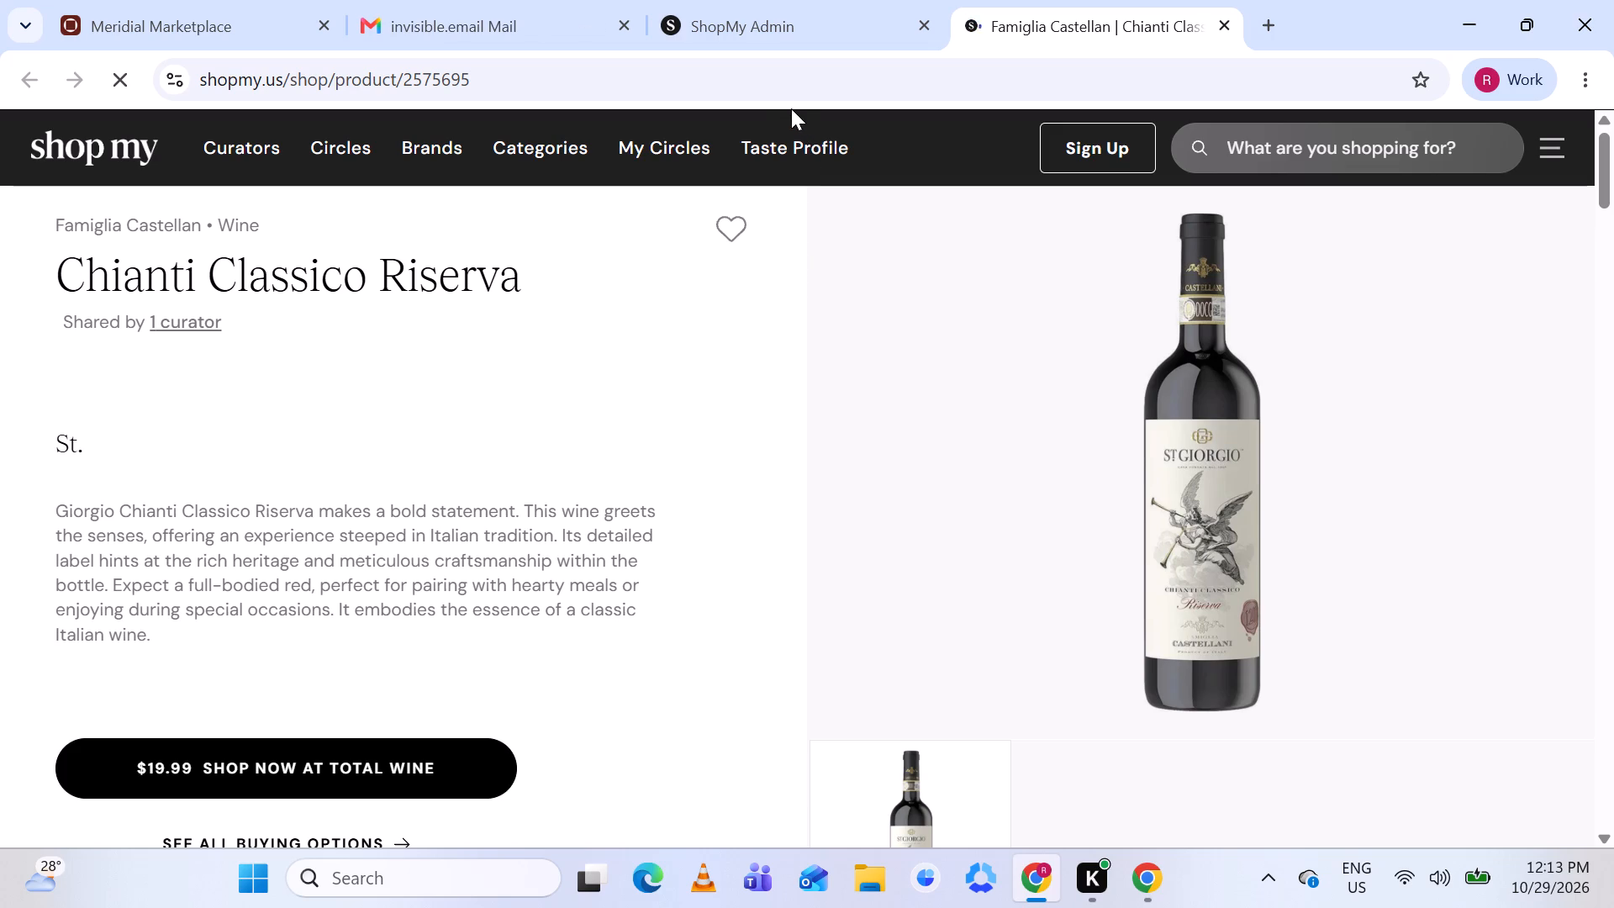
left_click(754, 3)
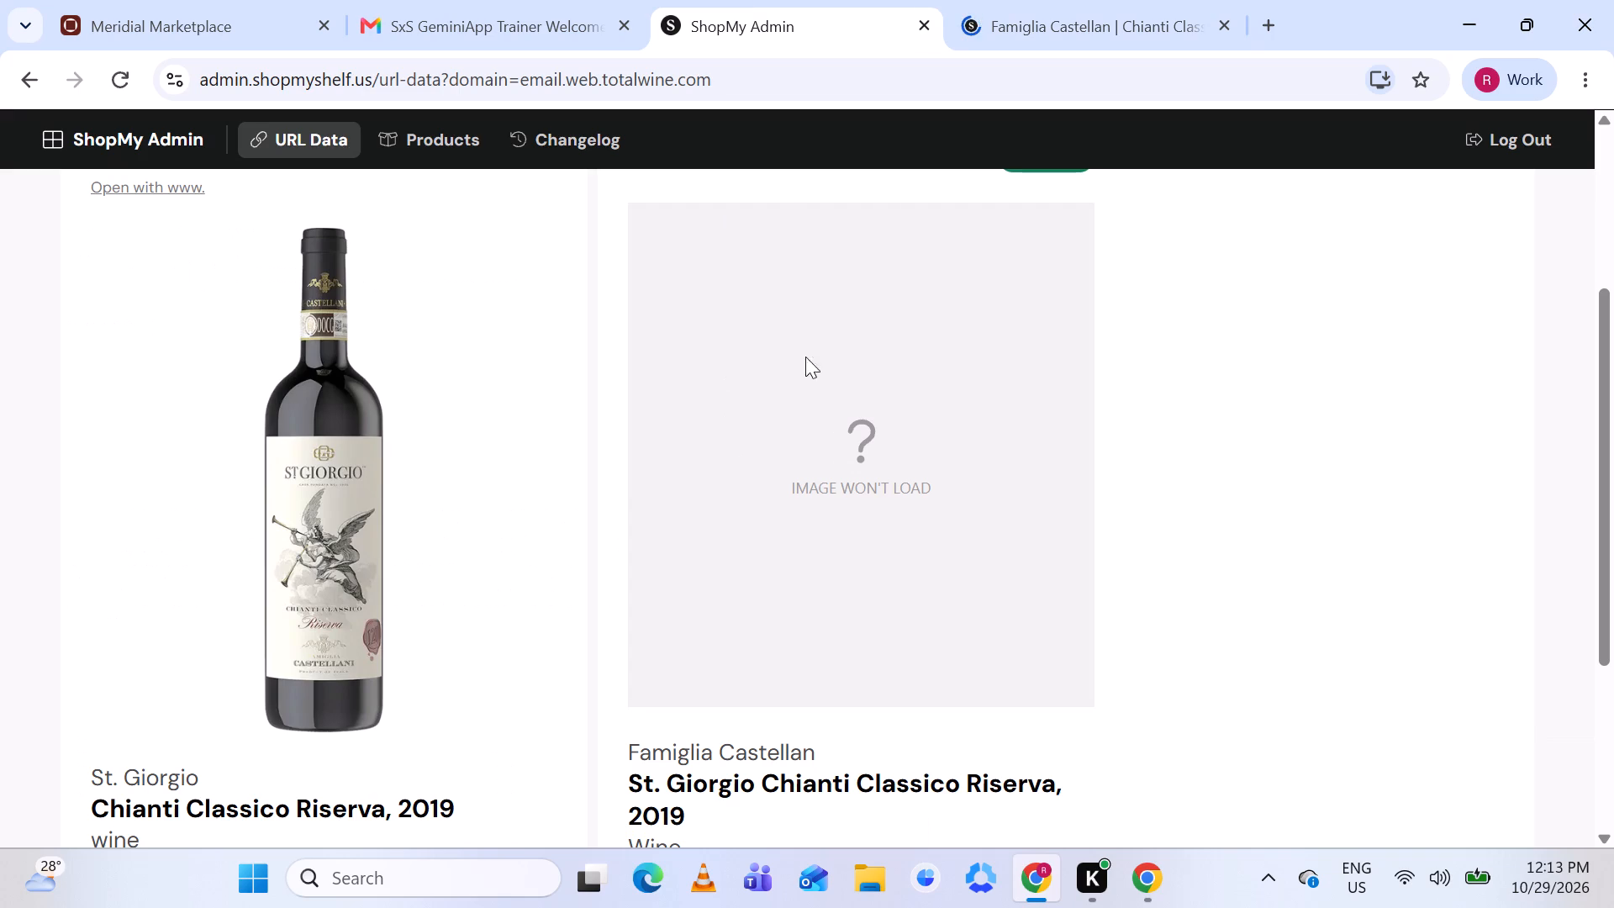
left_click(1079, 32)
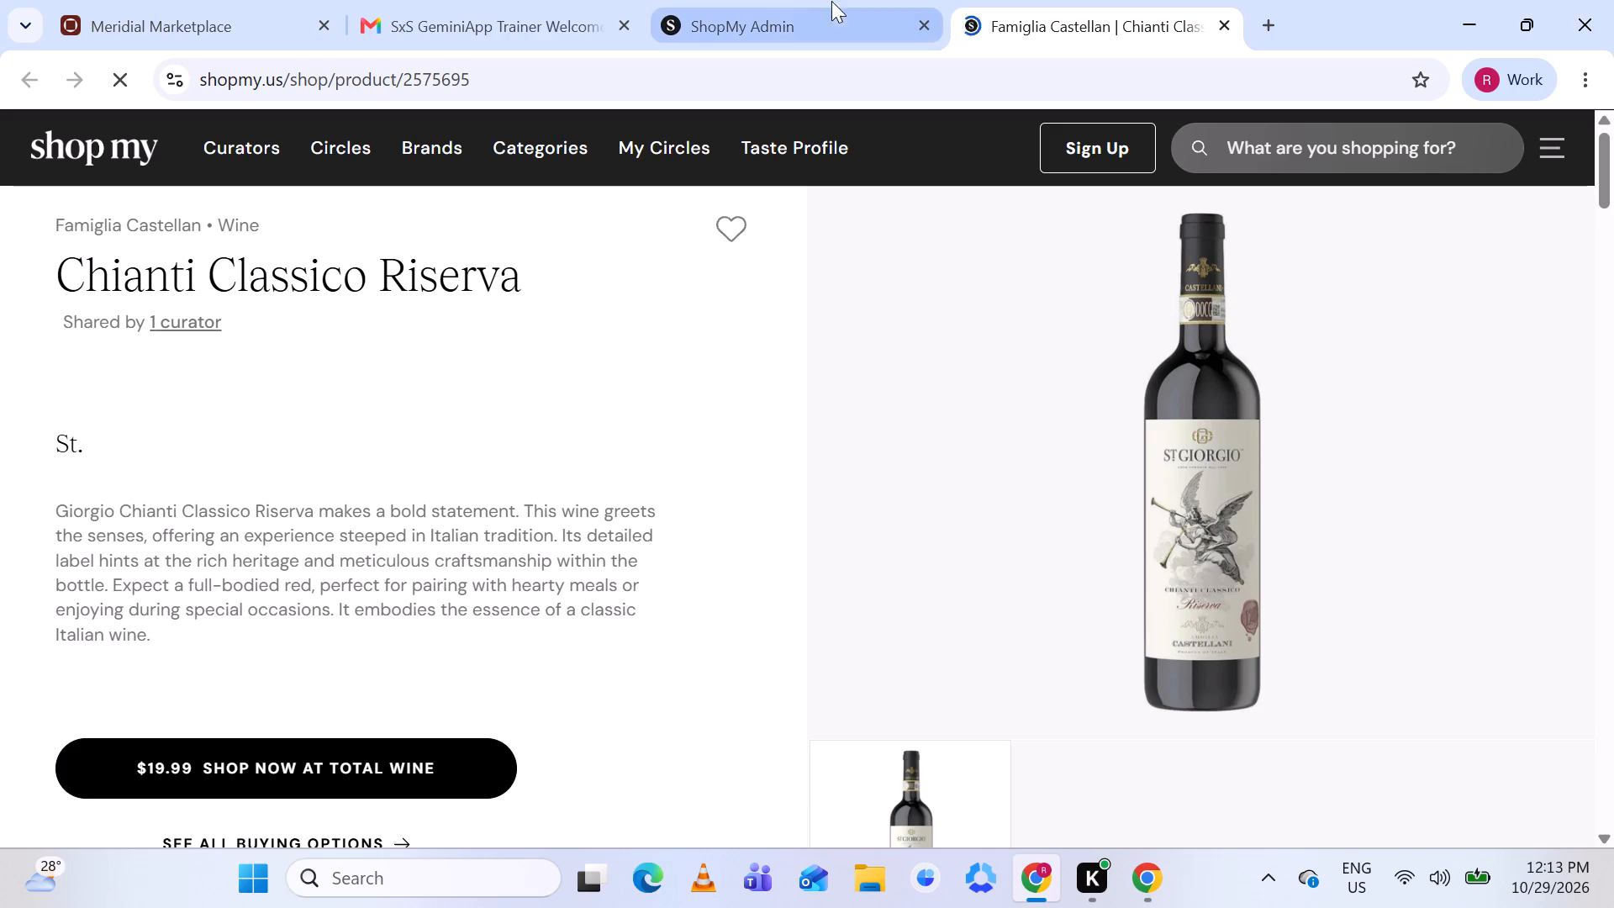
left_click(784, 8)
scroll(692, 464, "down", 1)
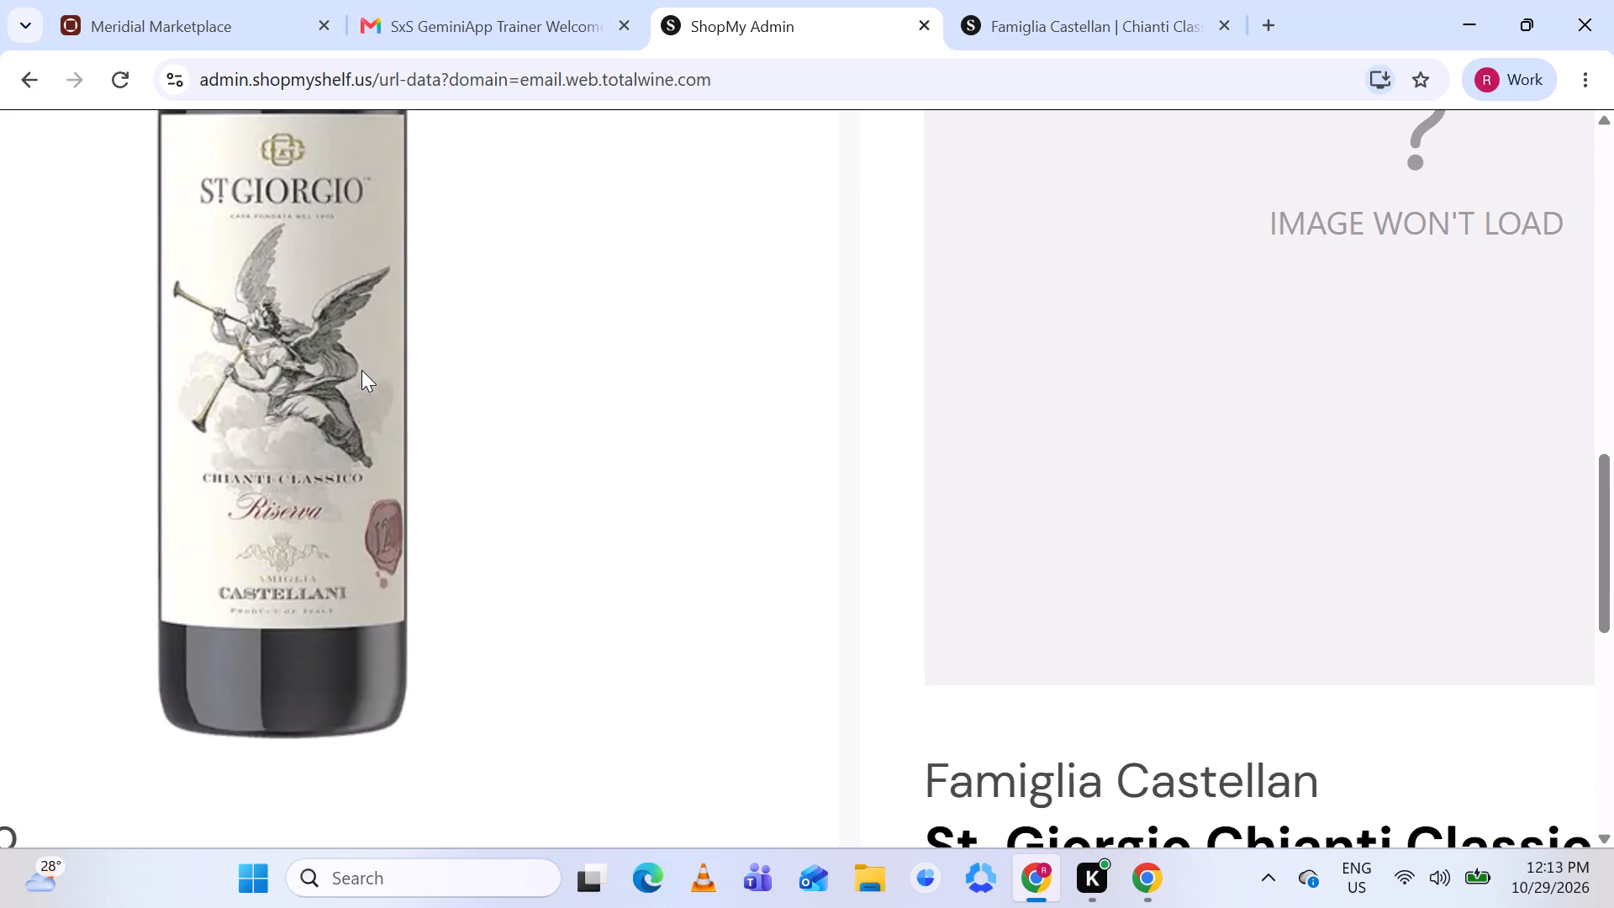
scroll(244, 363, "right", 1)
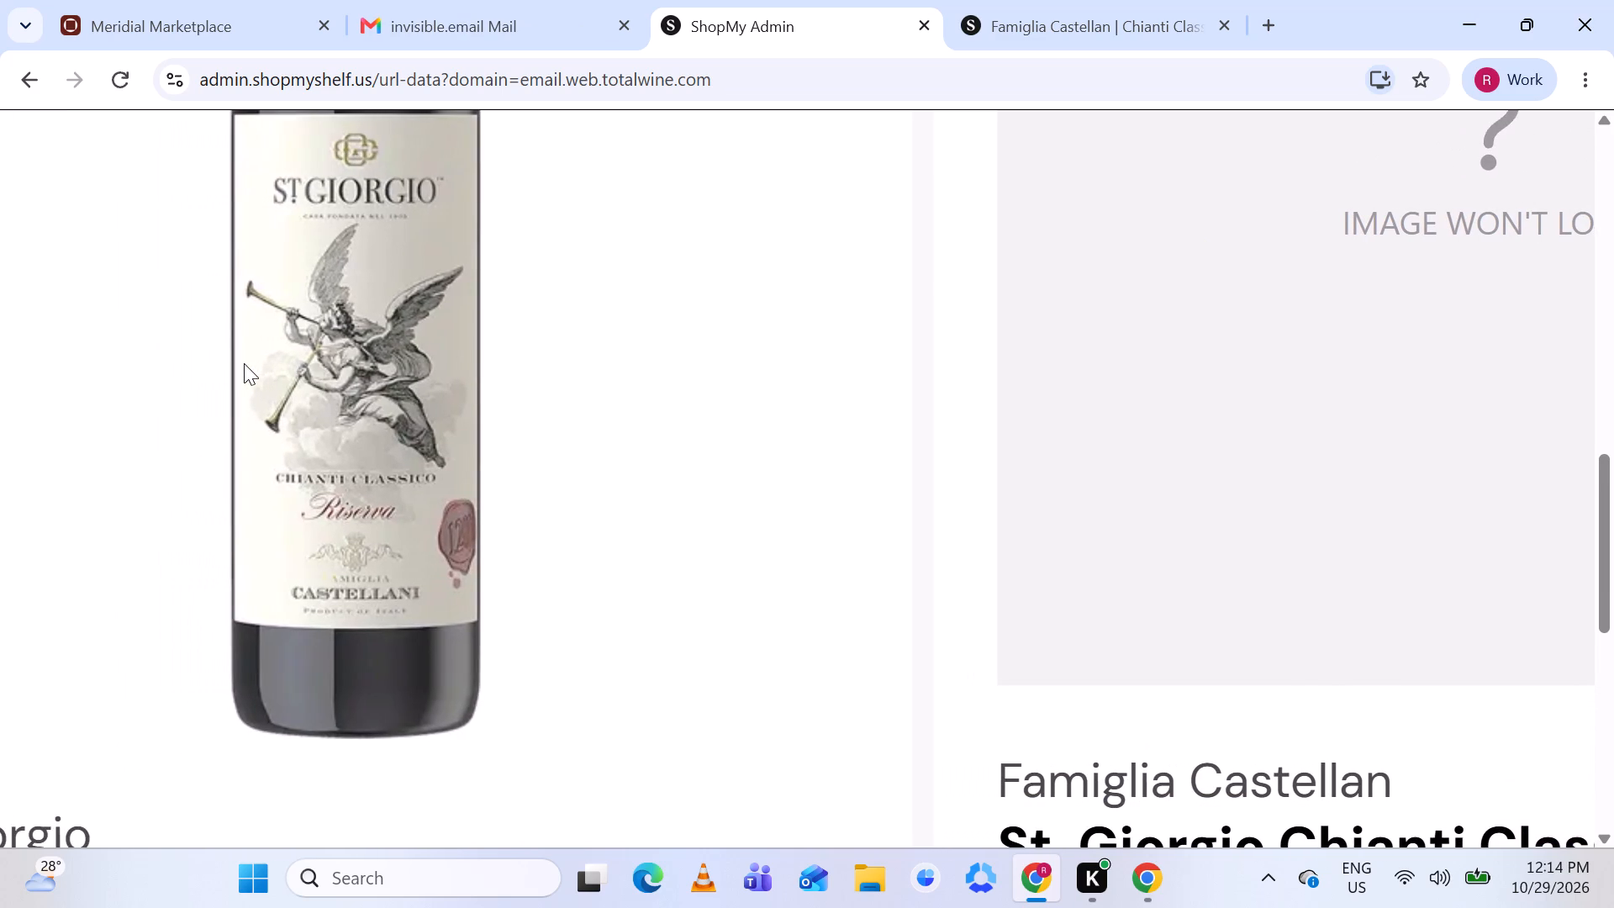
scroll(244, 363, "up", 2)
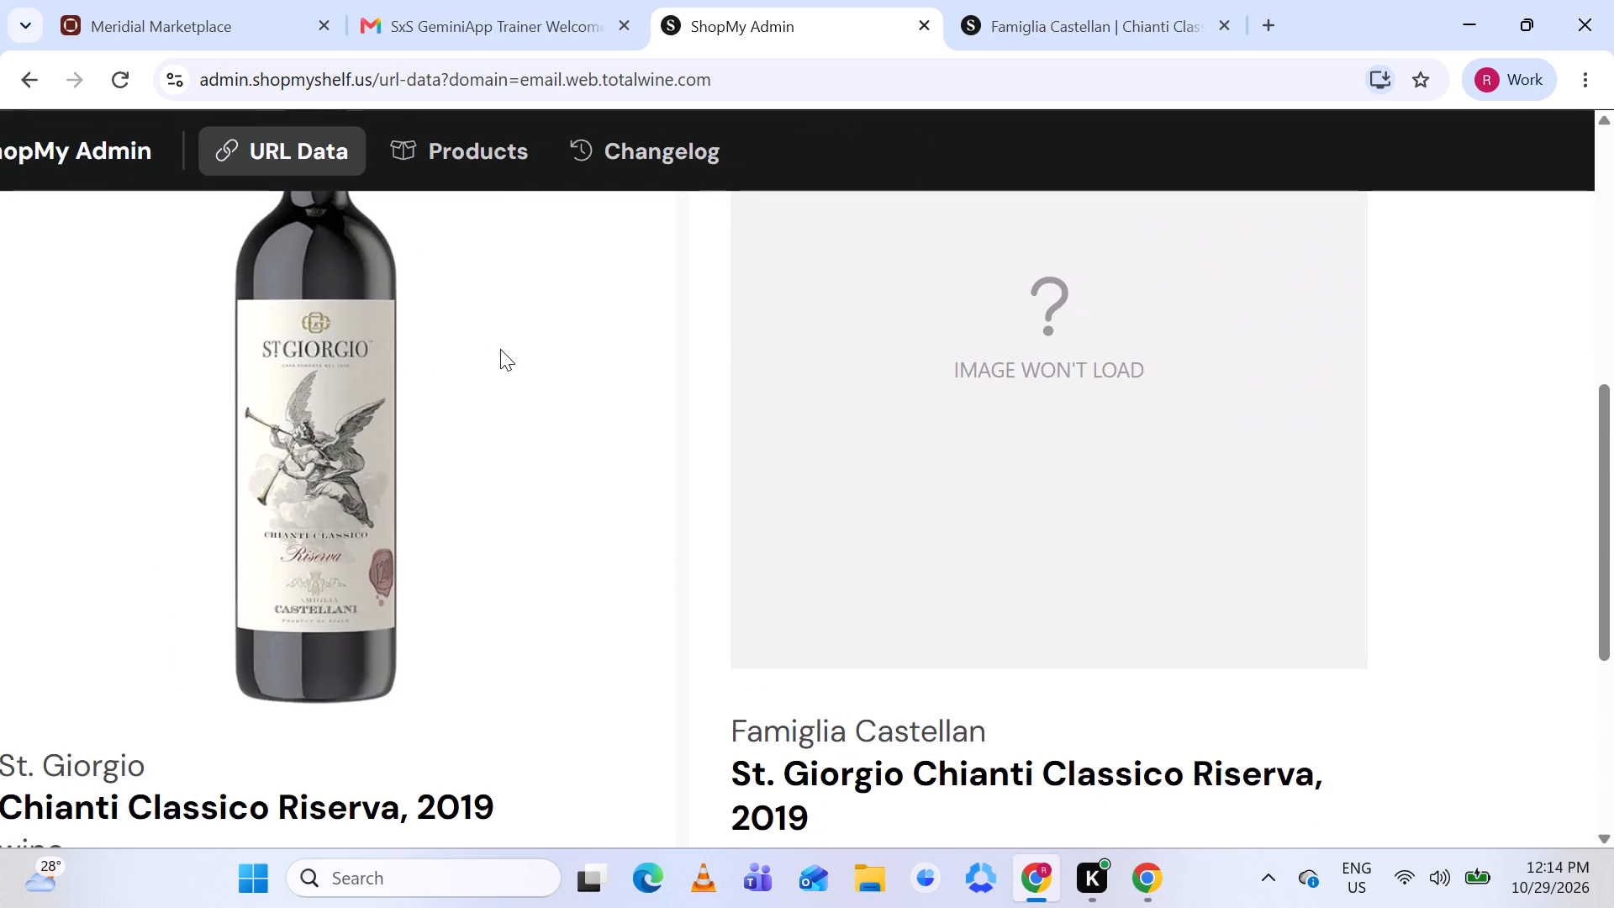
scroll(500, 349, "right", 1)
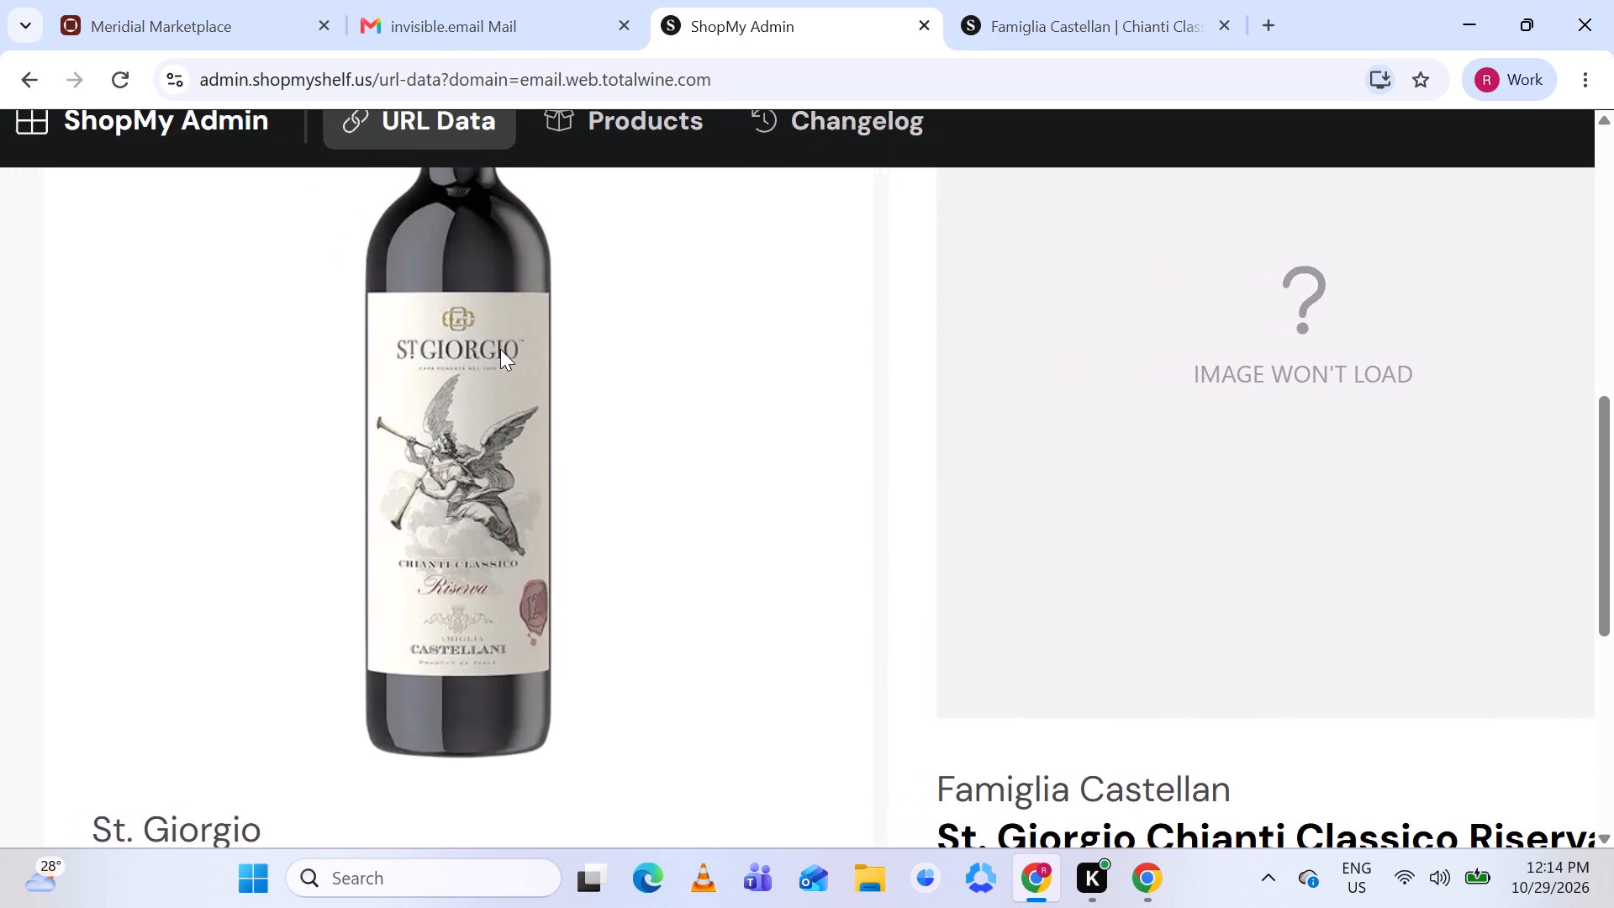
scroll(500, 349, "right", 1)
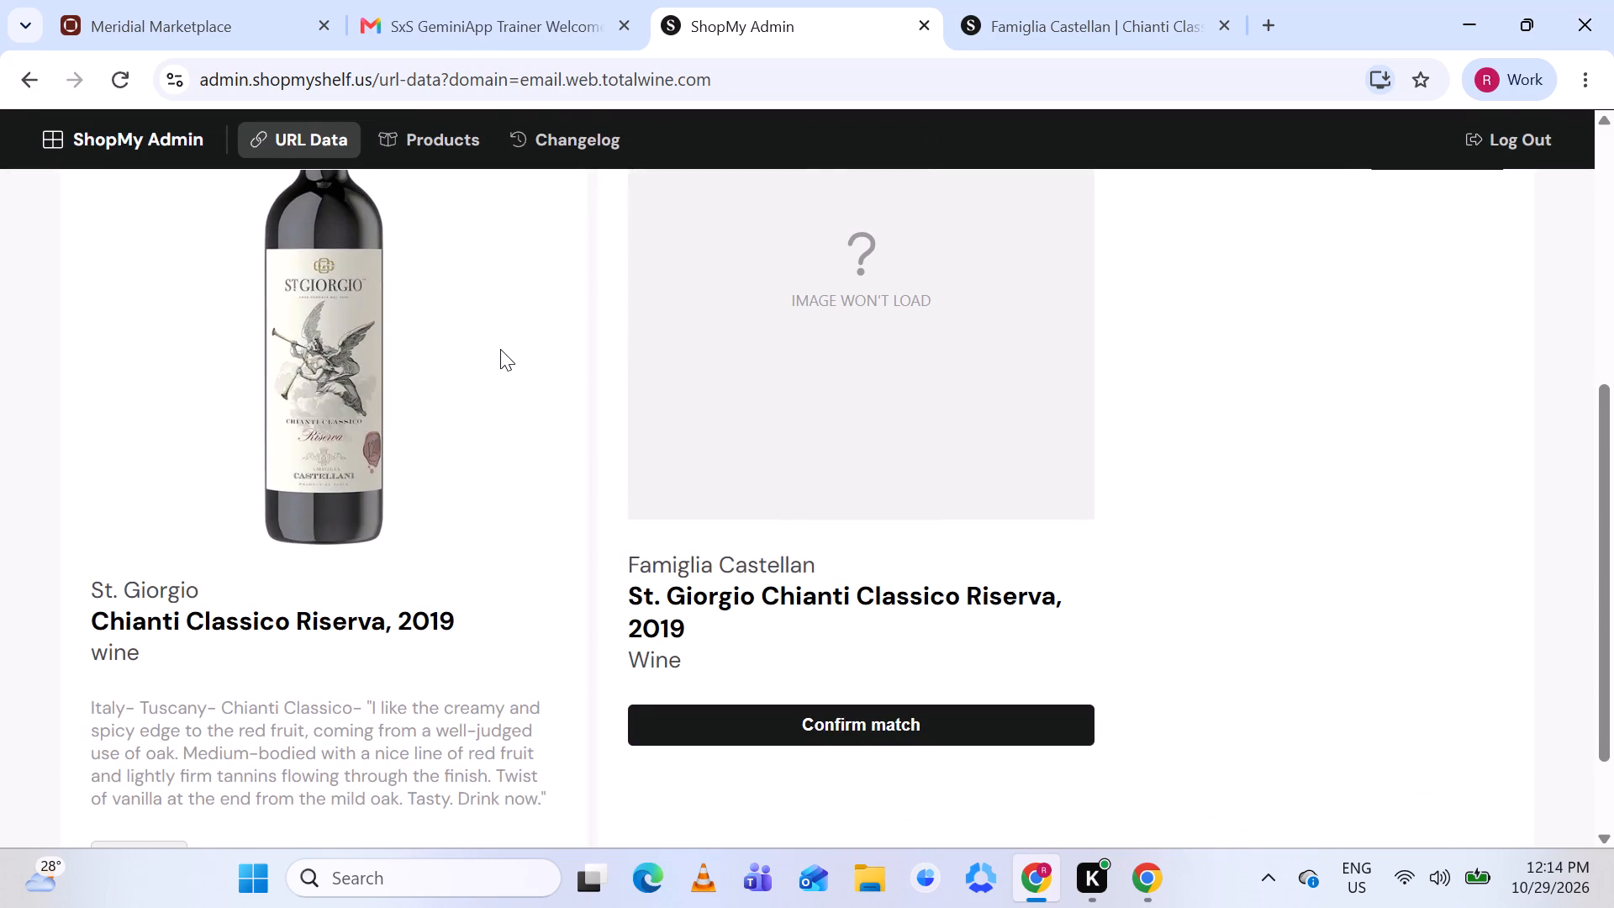
scroll(500, 349, "up", 2)
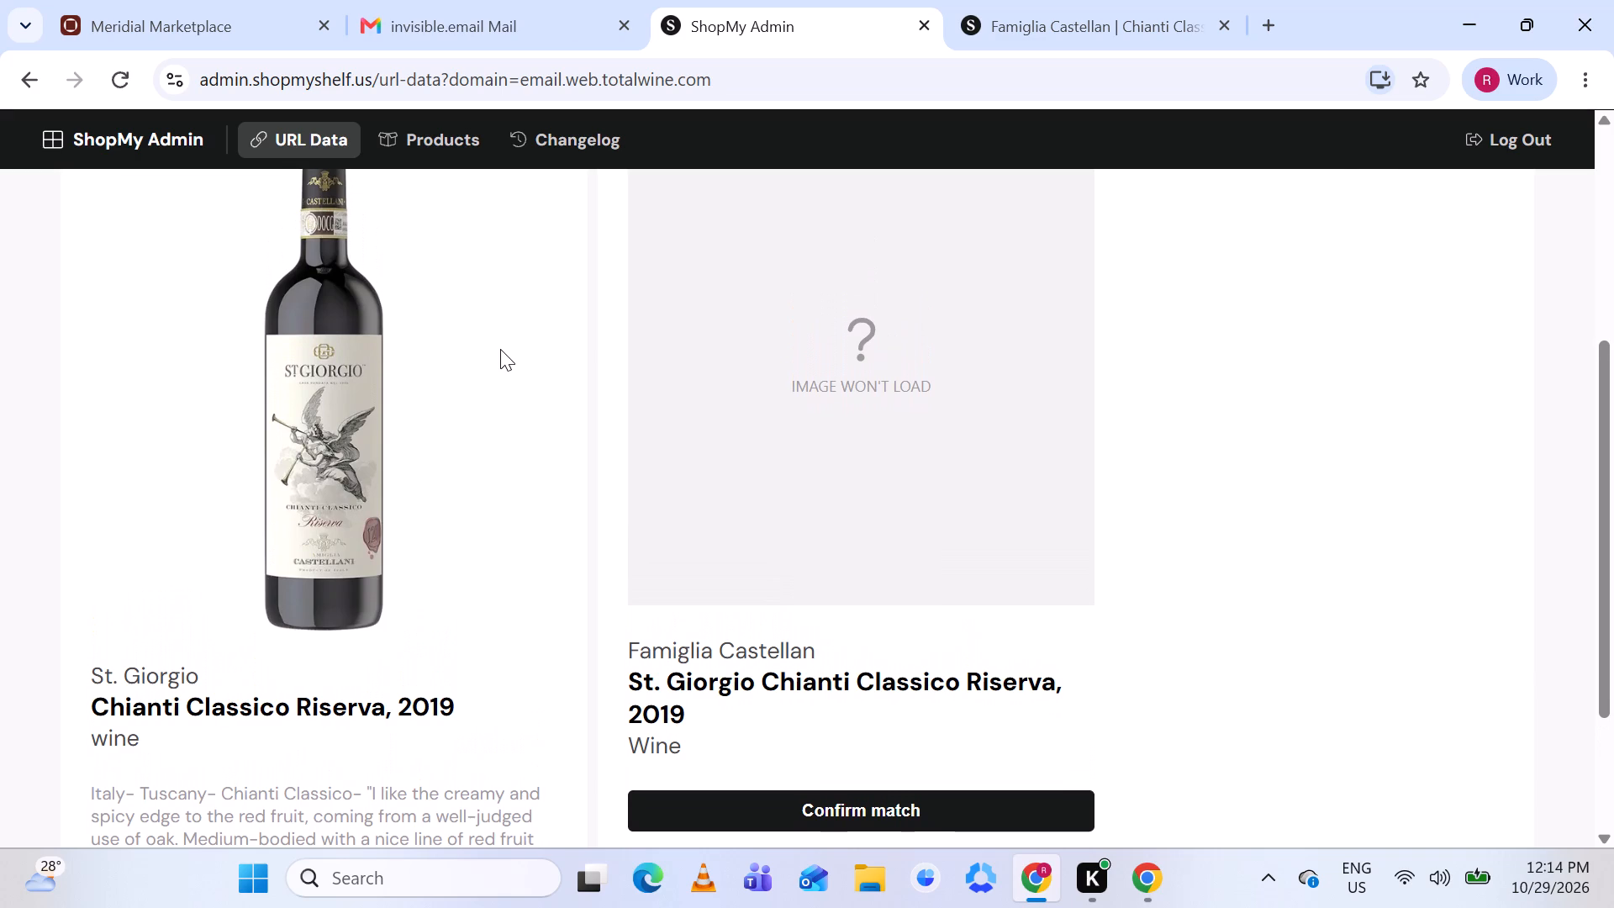
scroll(500, 349, "up", 1)
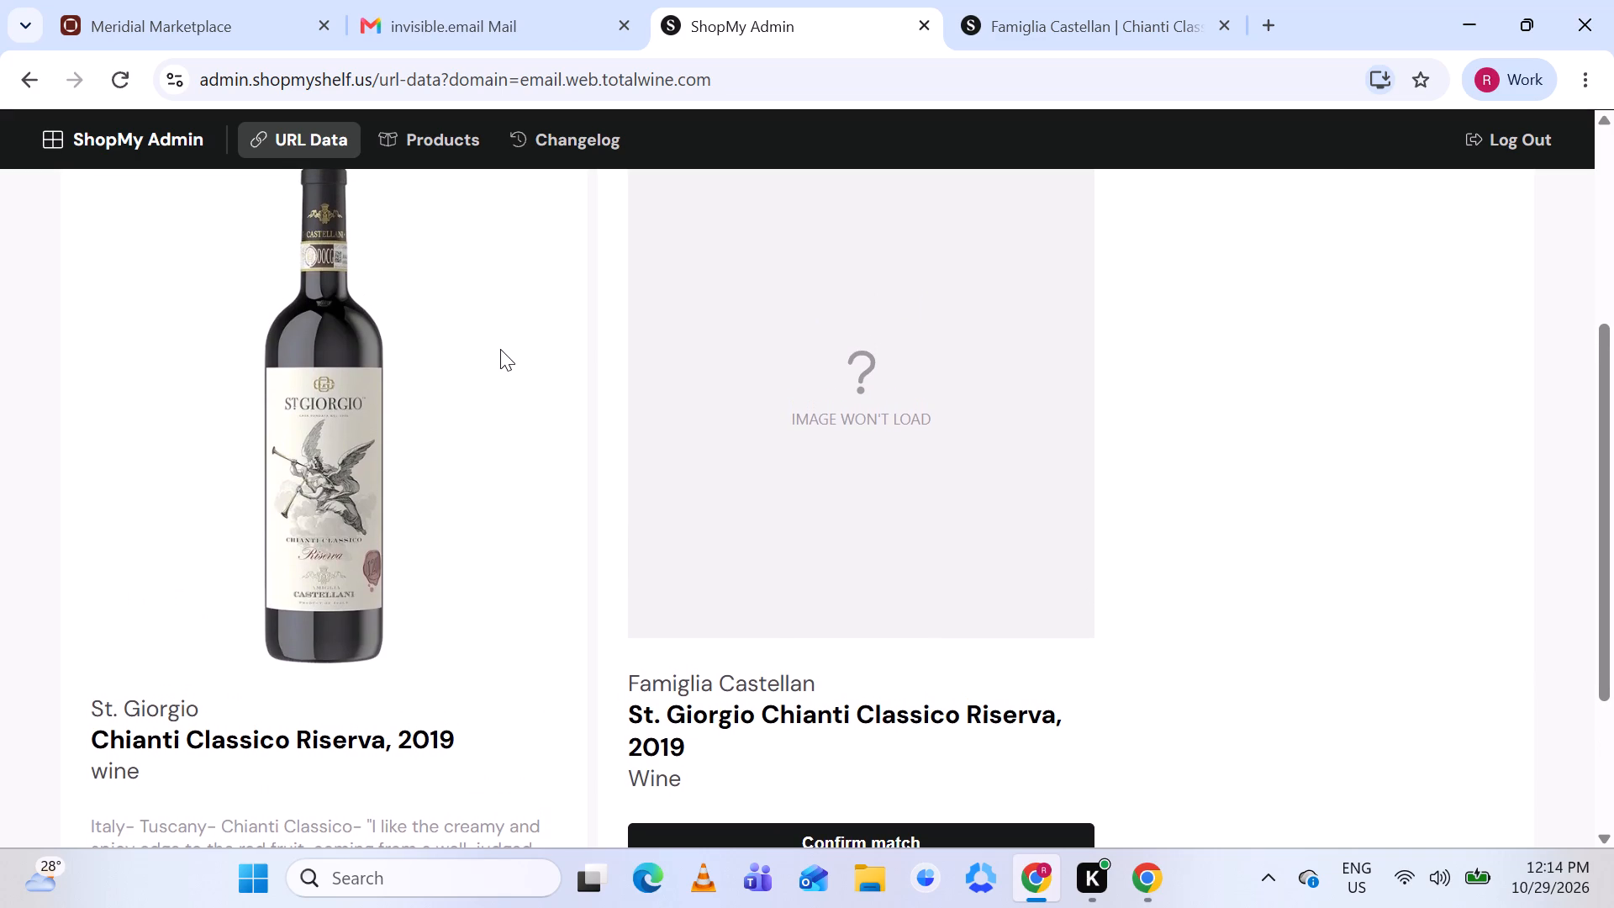
scroll(500, 349, "up", 1)
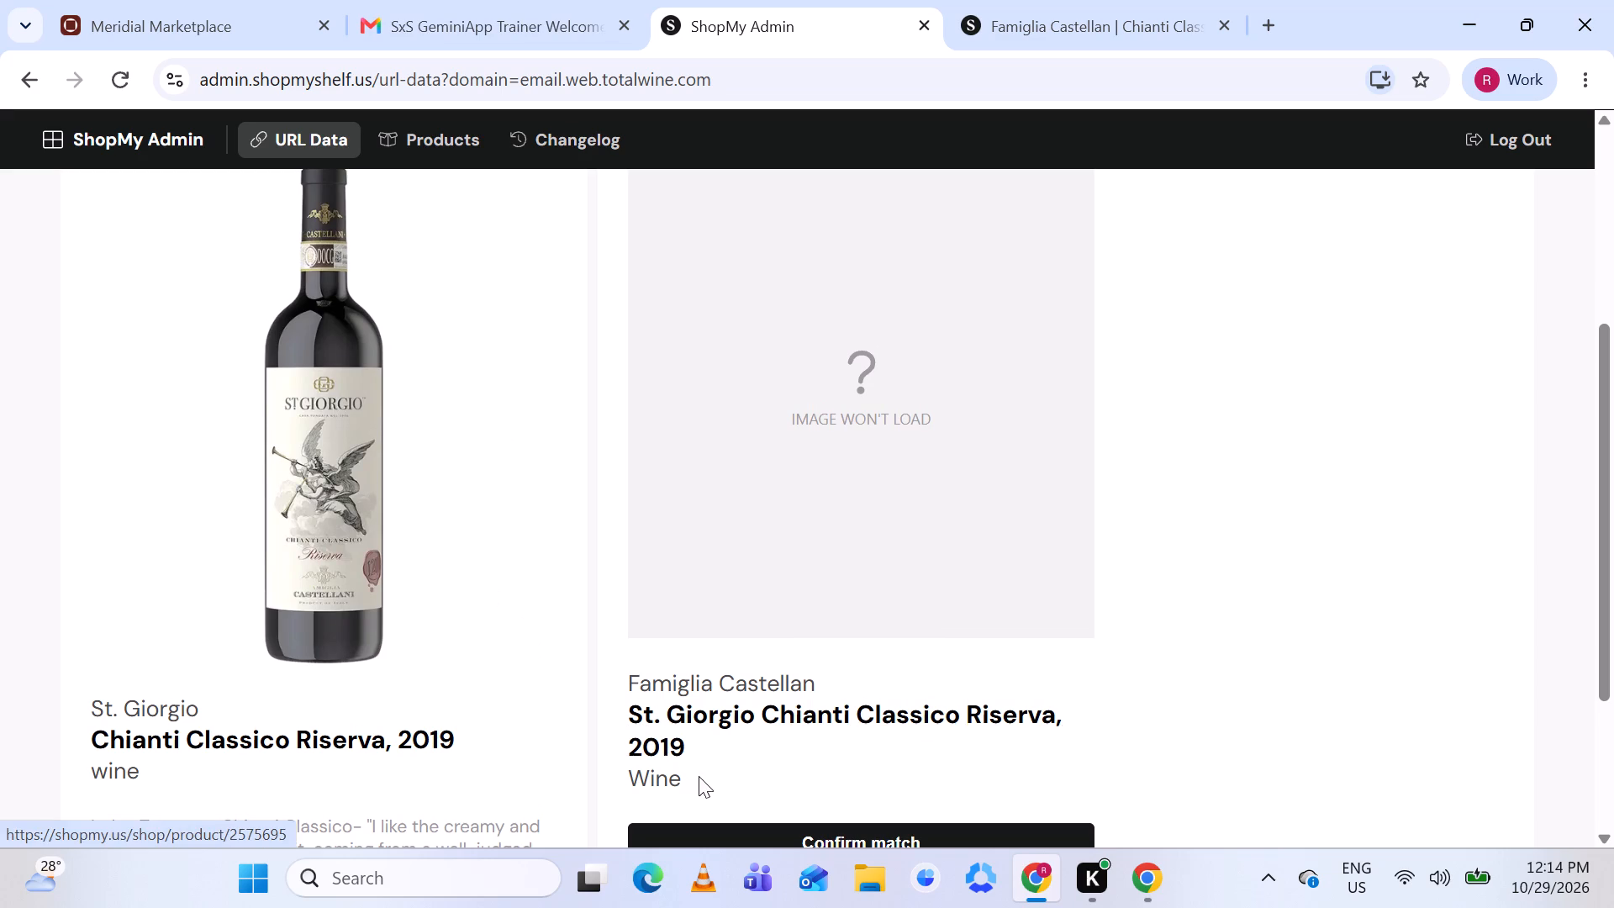
Confirm the Famiglia Castellan product as the match, appending ", 2019" to its title Chianti Classico Riserva, and save the changes.
left_click(741, 832)
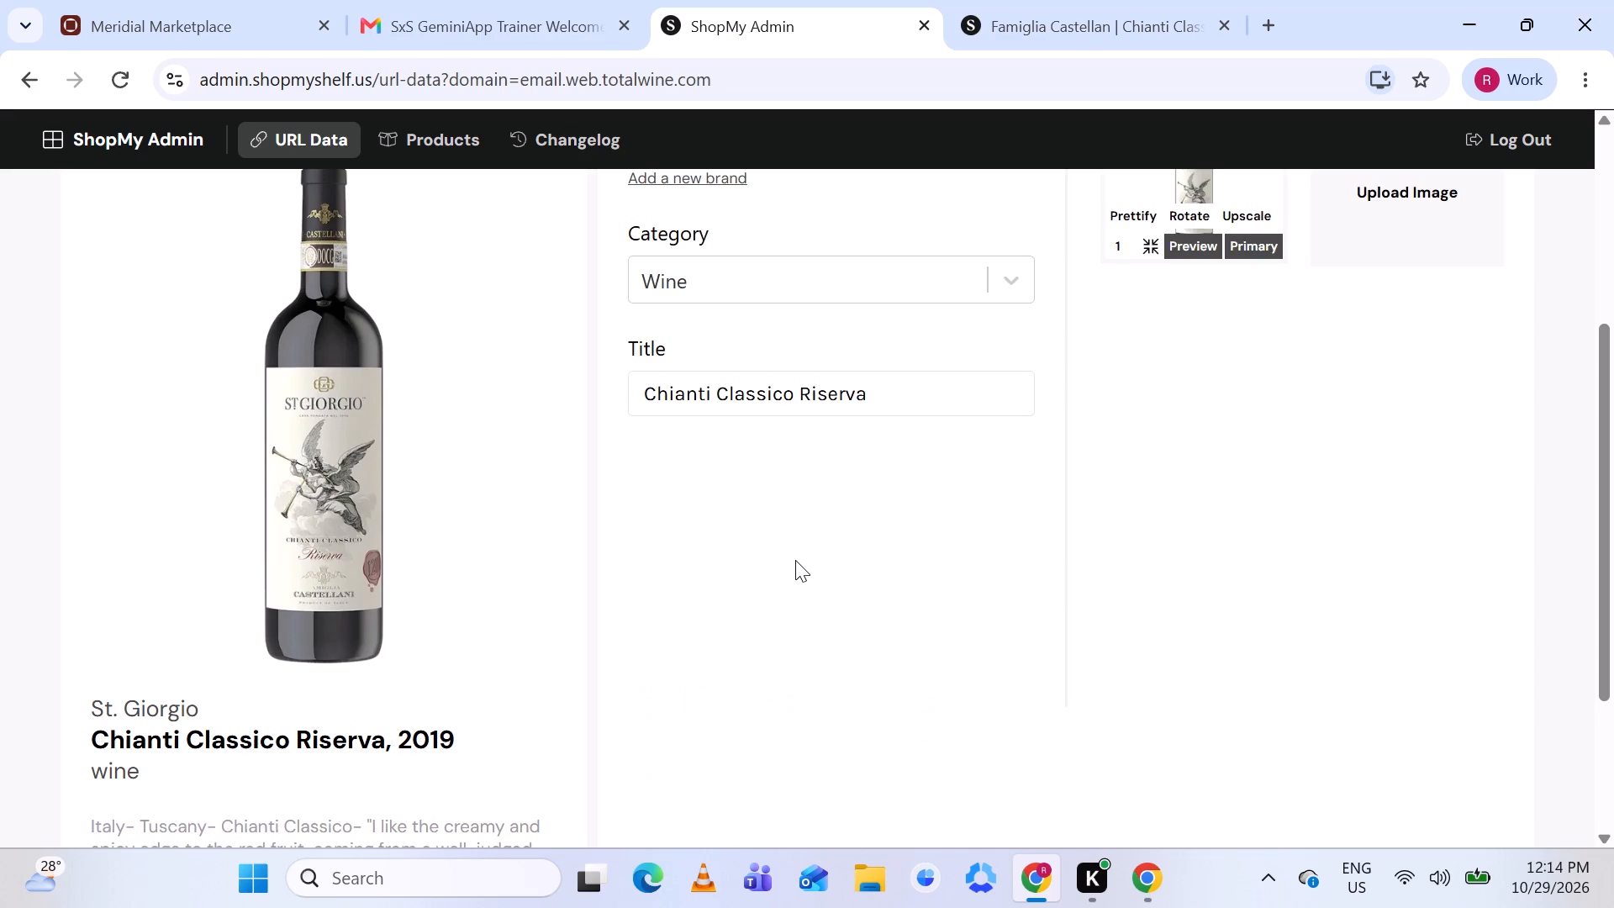
scroll(795, 560, "up", 2)
left_click(873, 591)
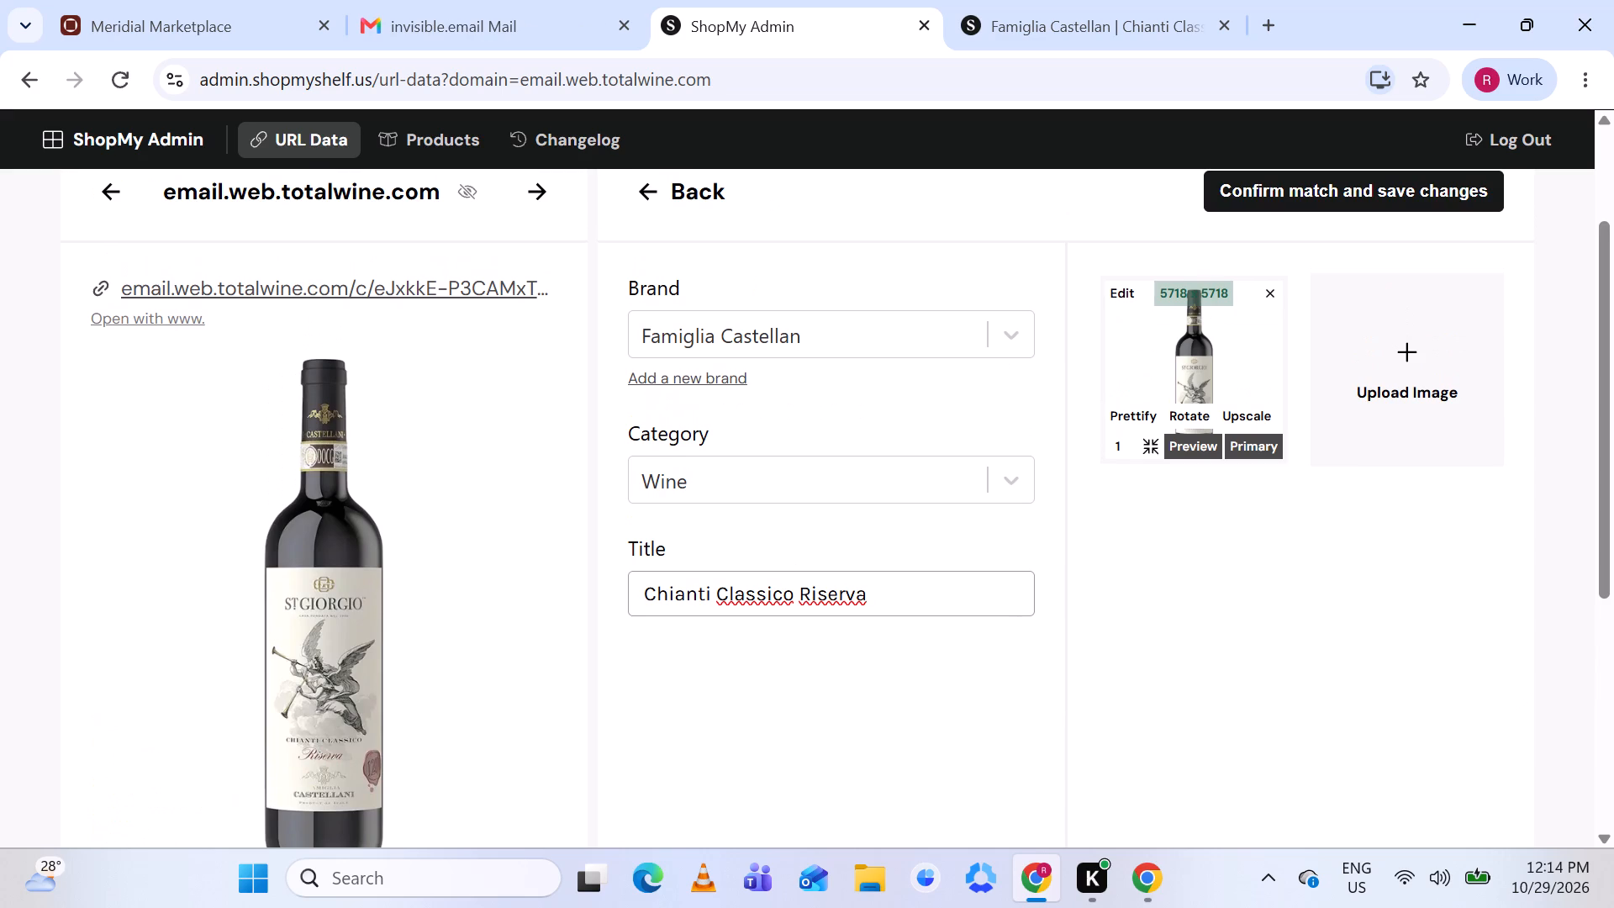
key("comma")
key("space")
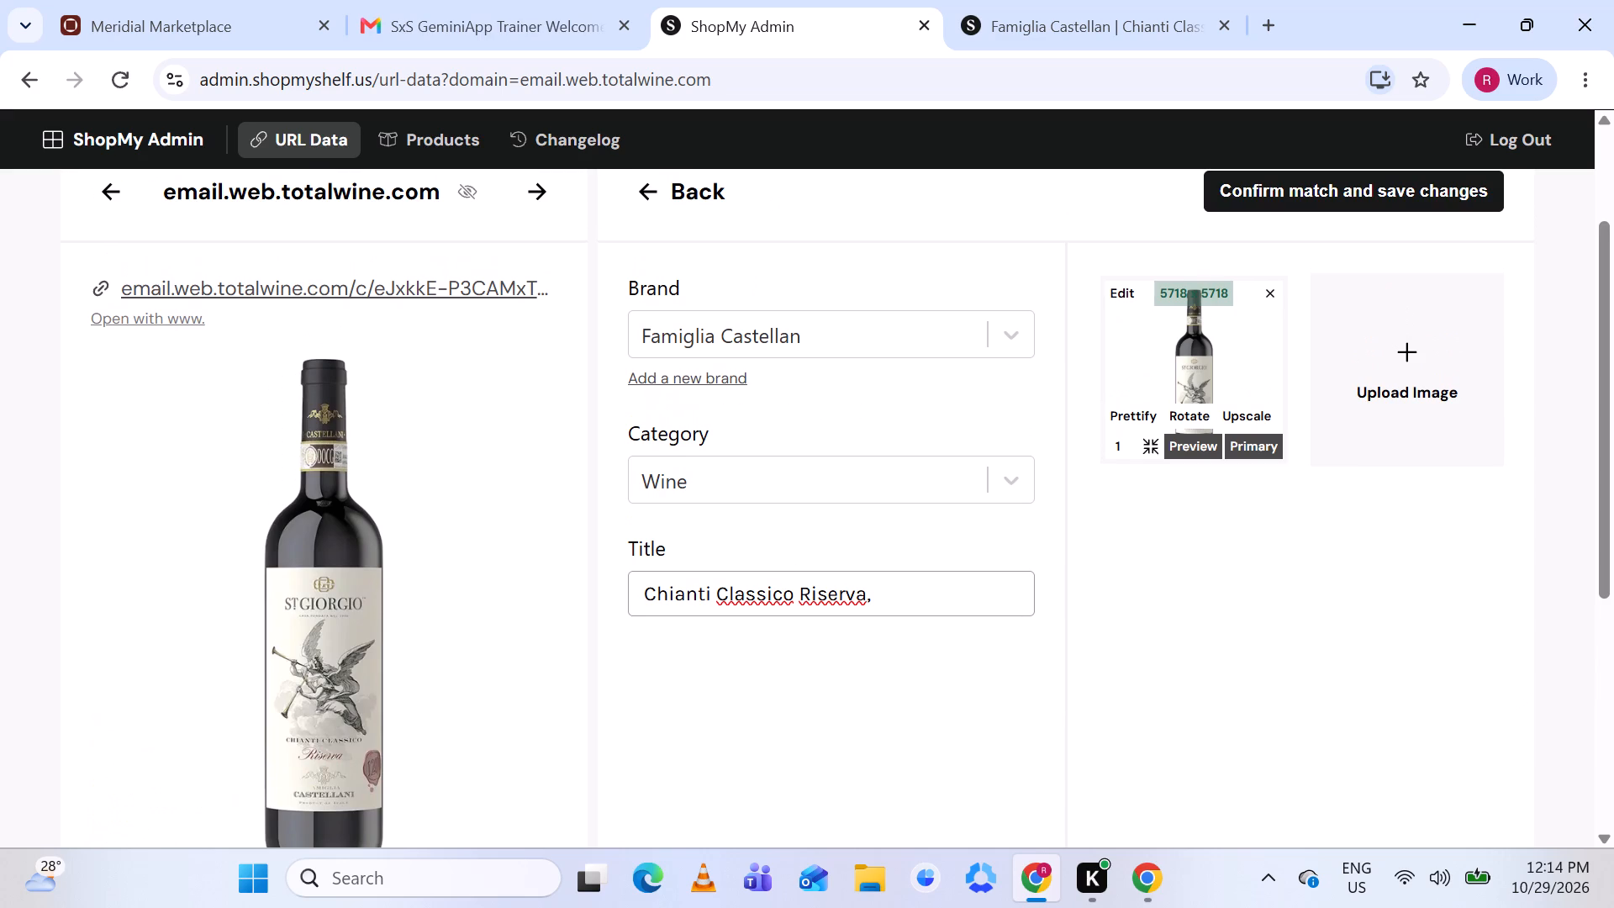
scroll(847, 664, "down", 1)
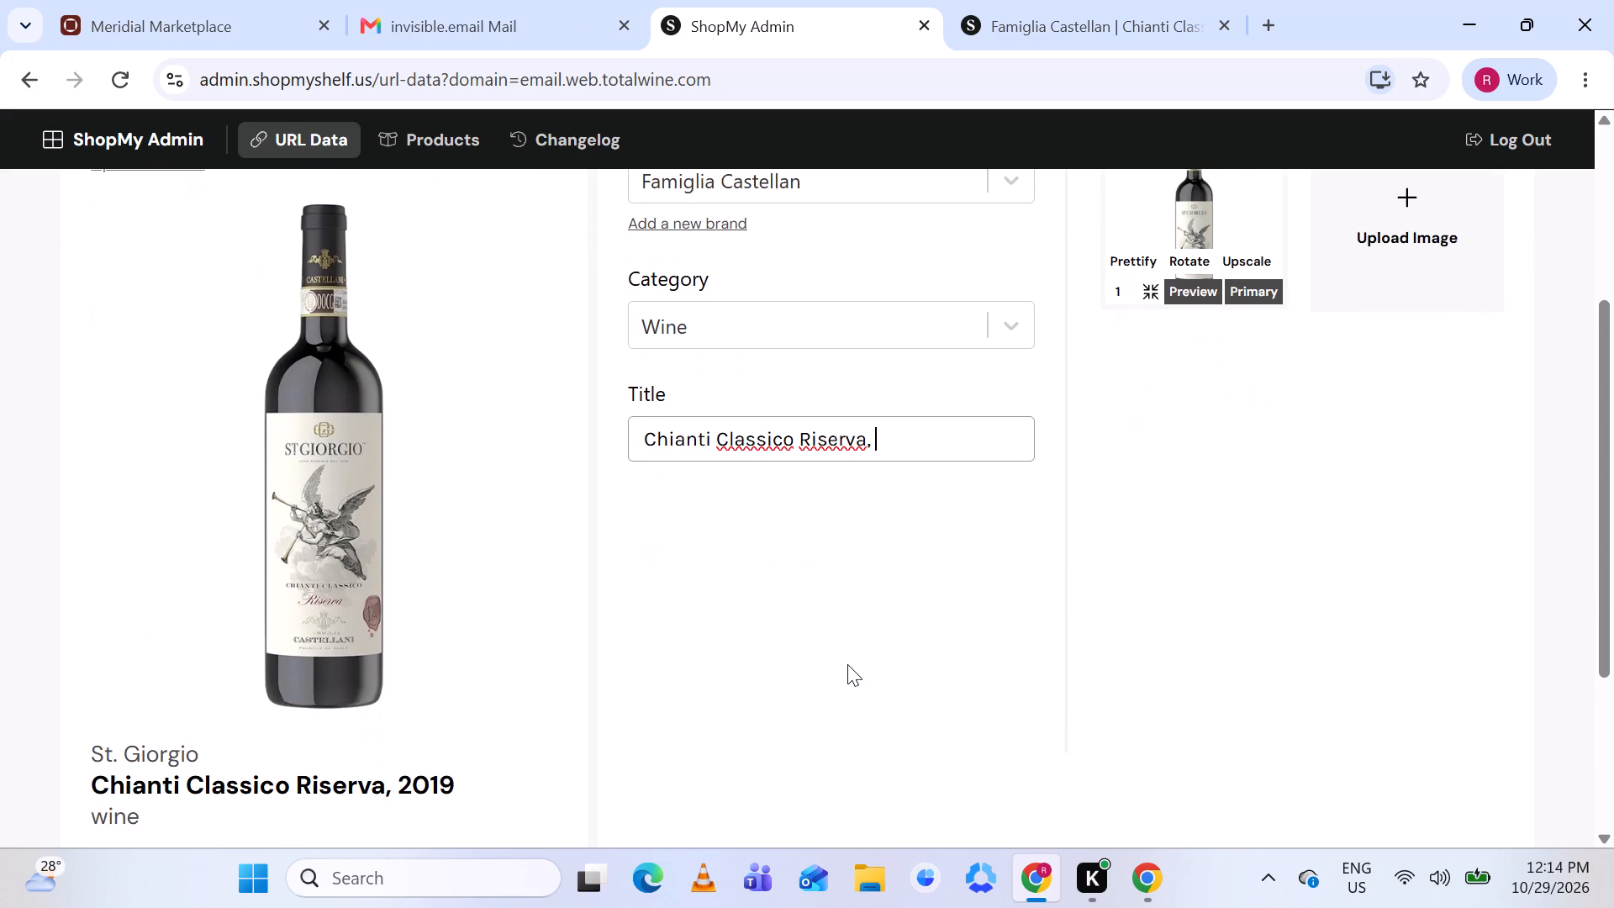
type("2019")
scroll(1009, 693, "down", 1)
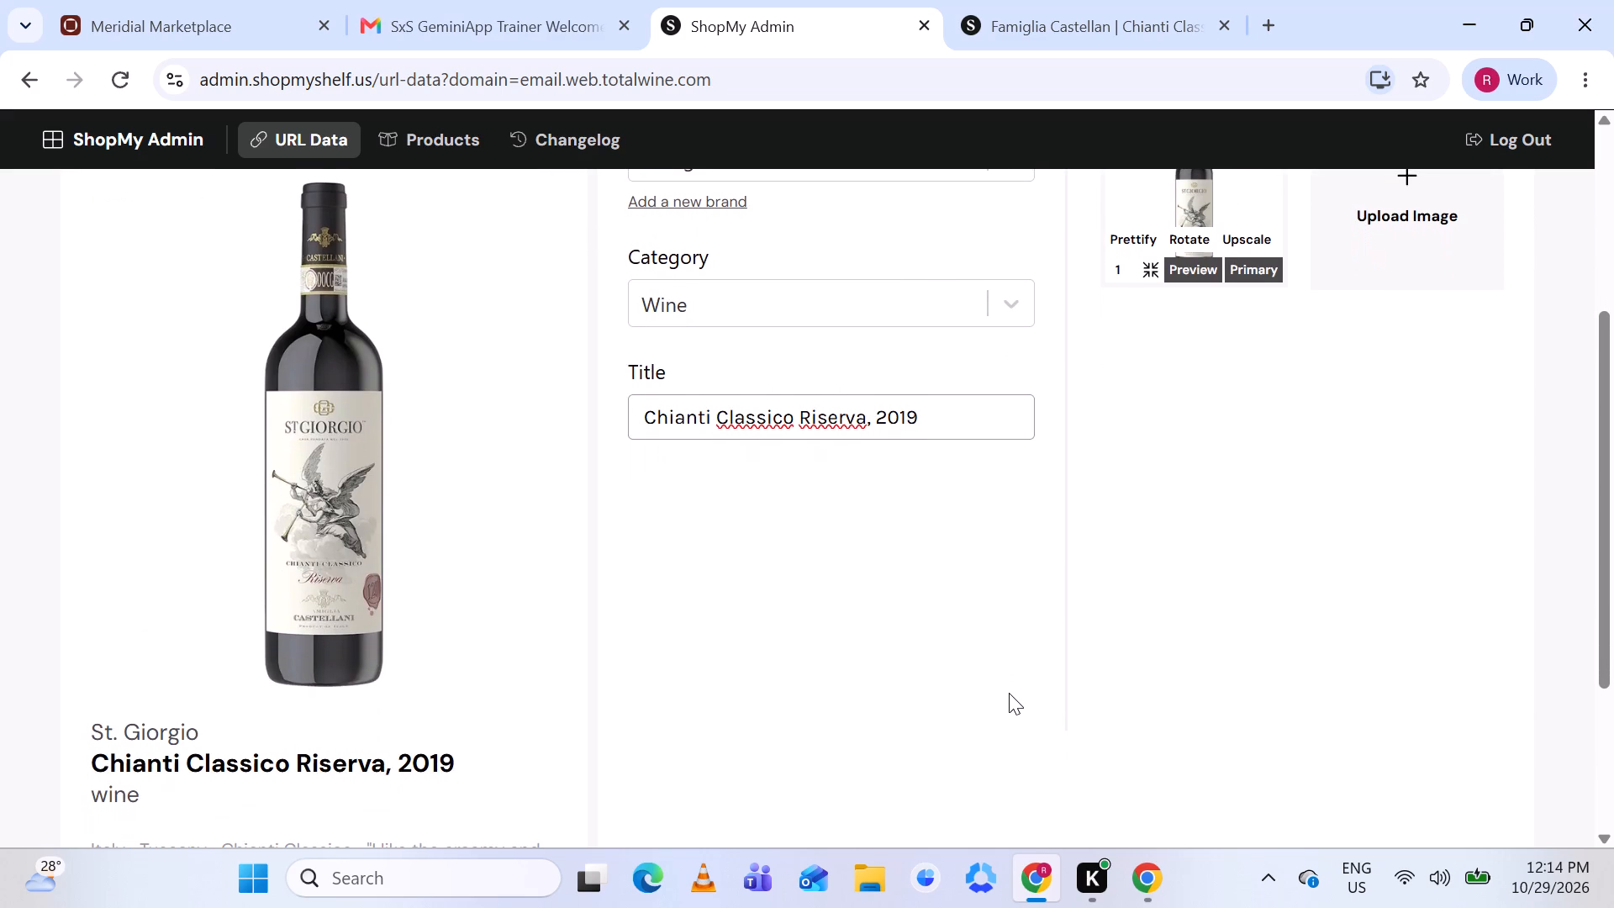
scroll(1009, 693, "down", 1)
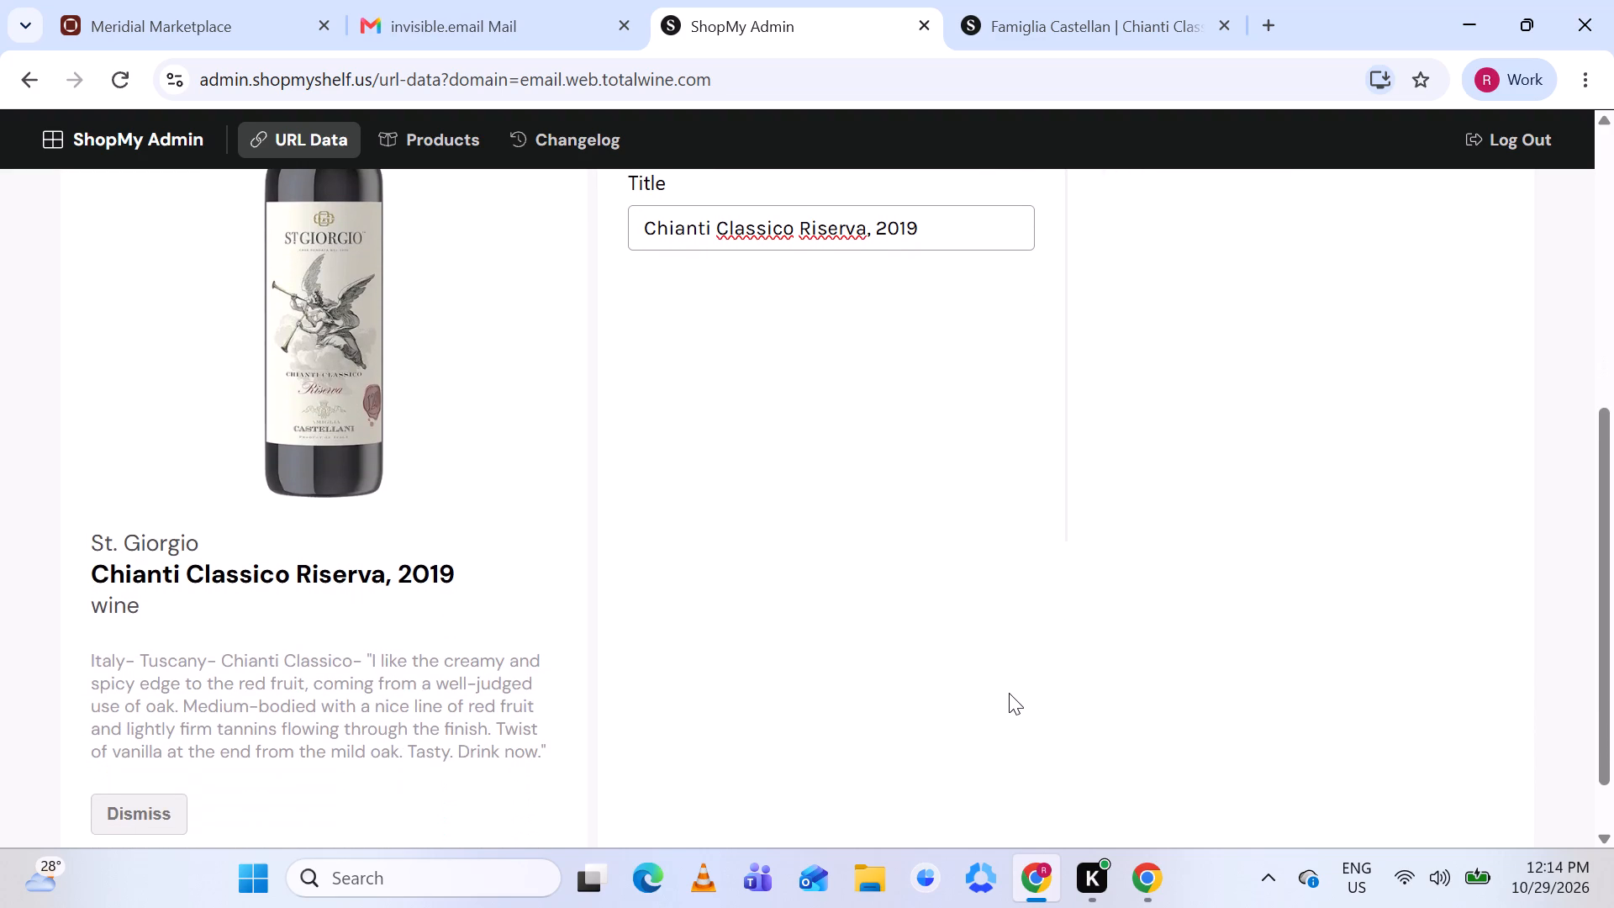
scroll(1009, 693, "up", 3)
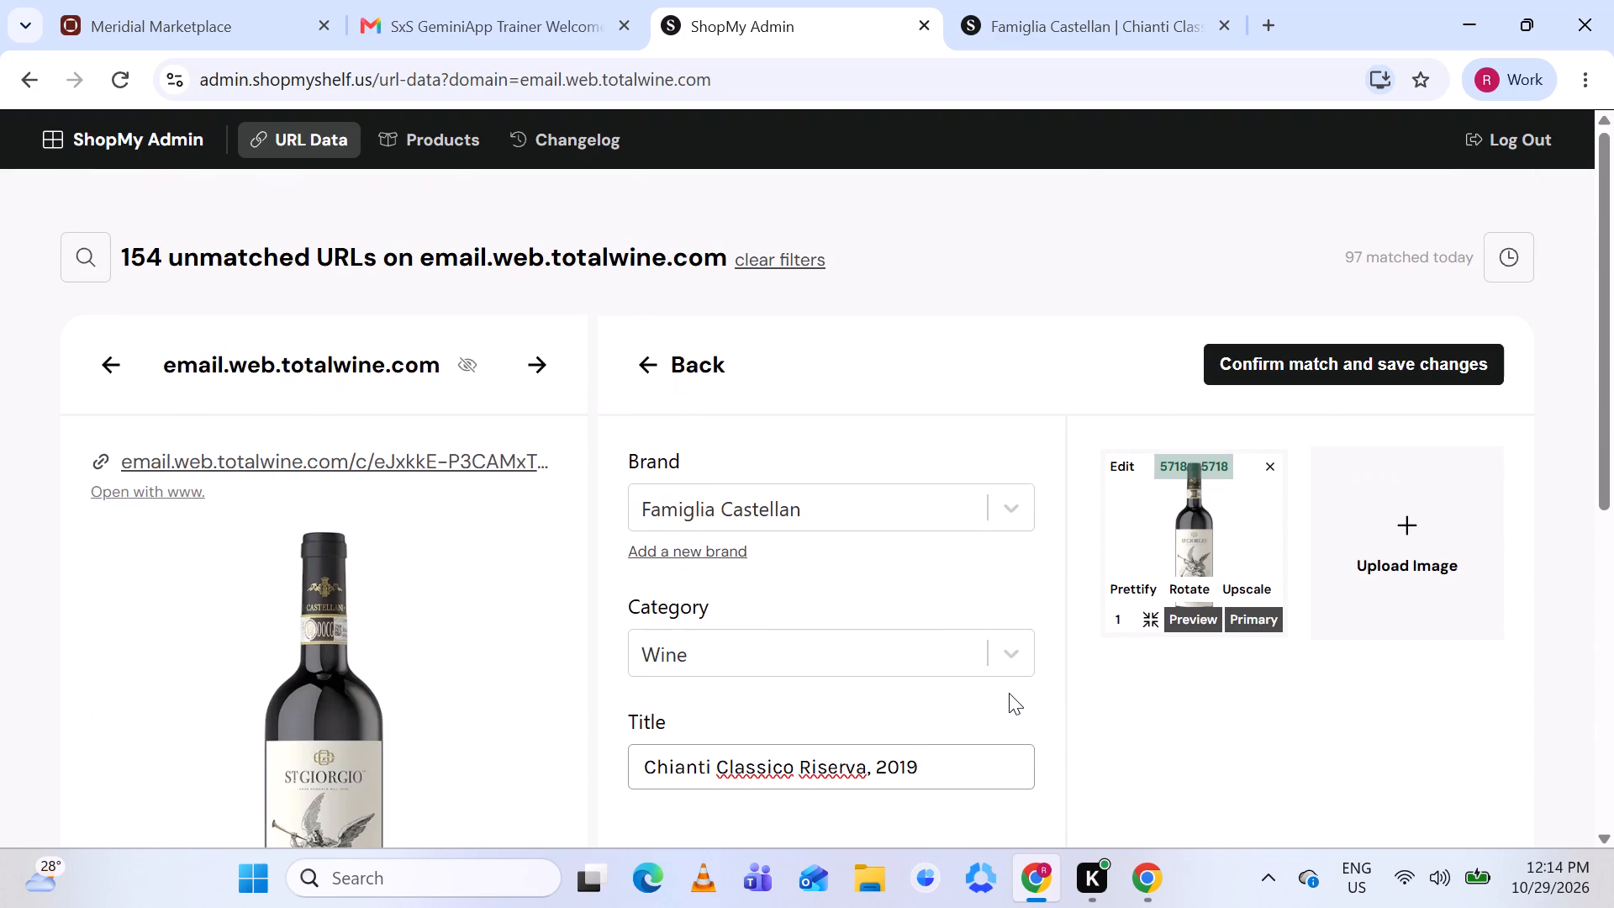
left_click(1353, 362)
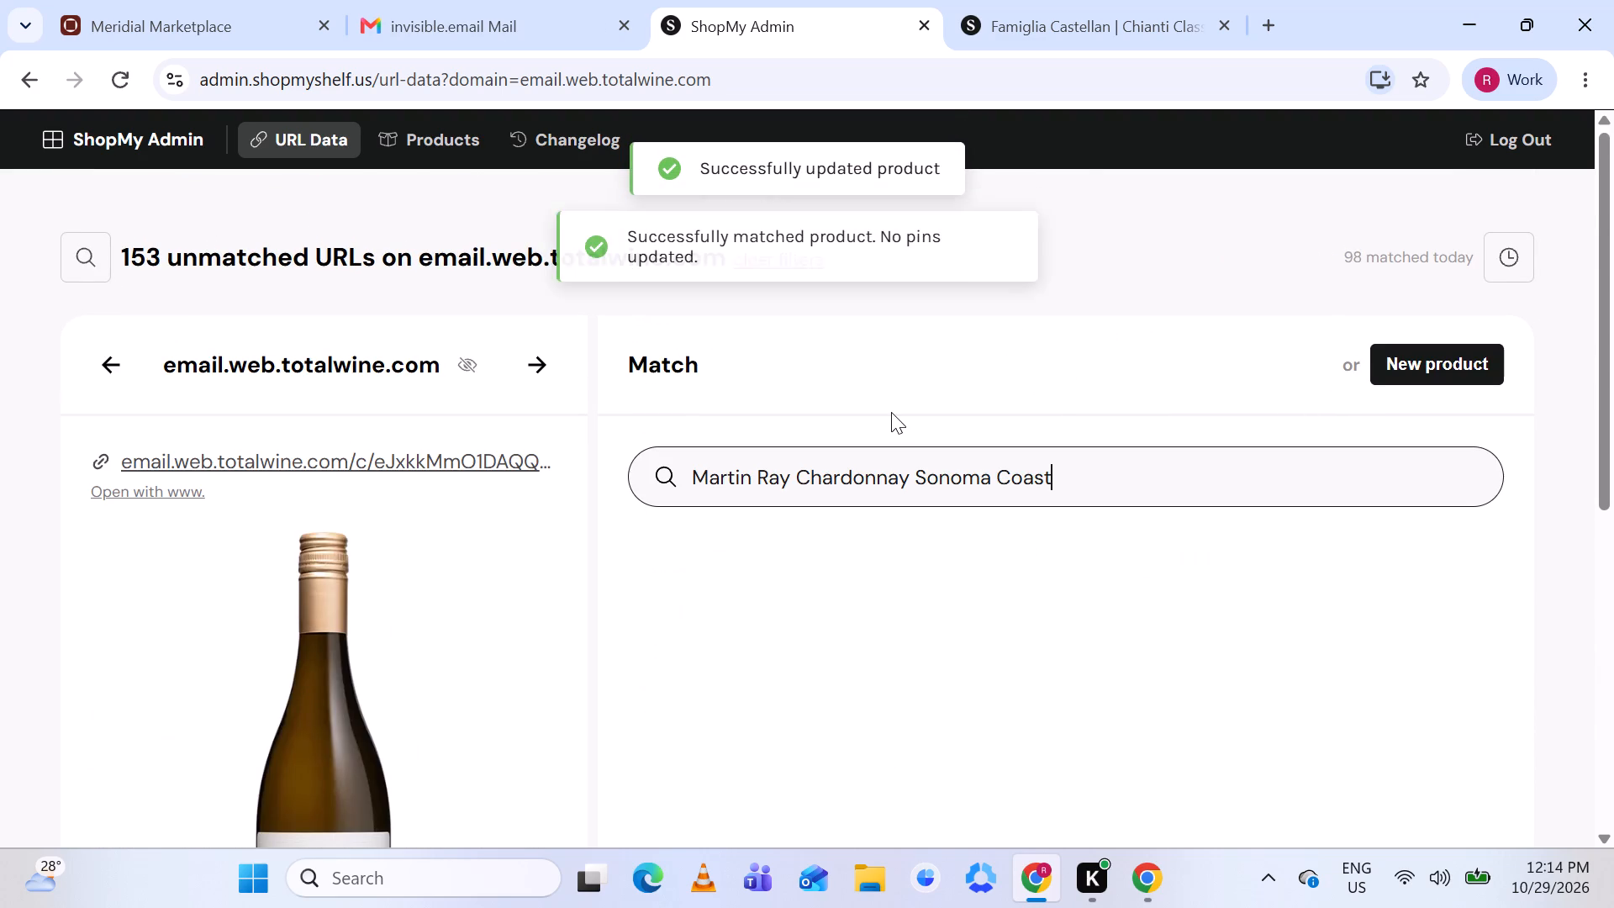
Check the Martin Ray Chardonnay Sonoma Coast bottle label and start a new product for this listing.
scroll(891, 412, "down", 3)
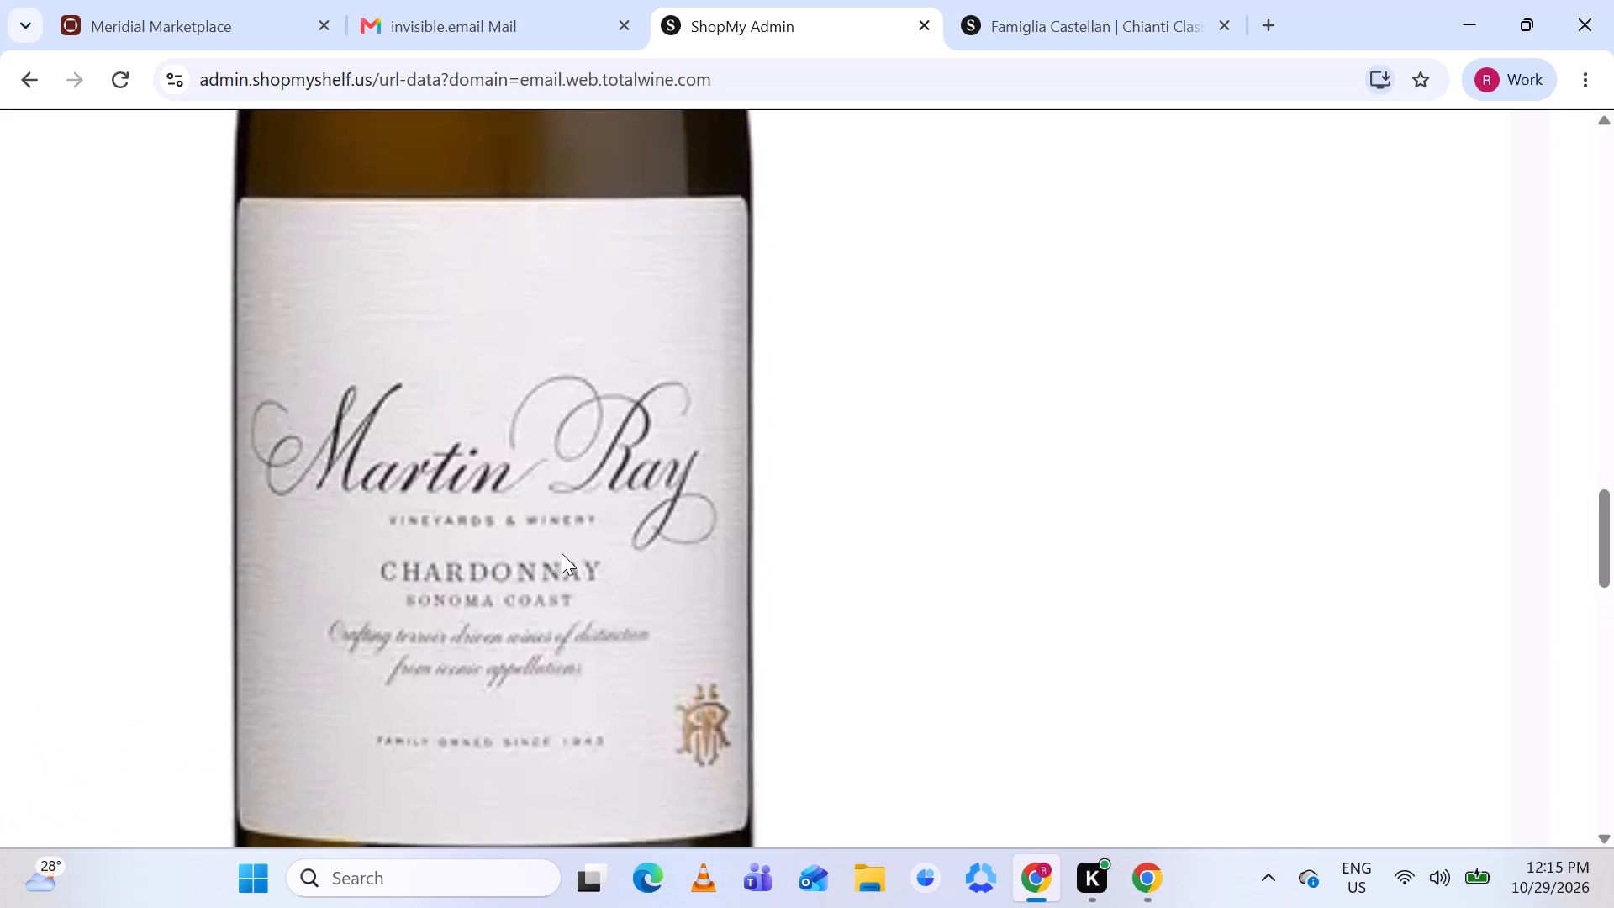
scroll(968, 304, "up", 3)
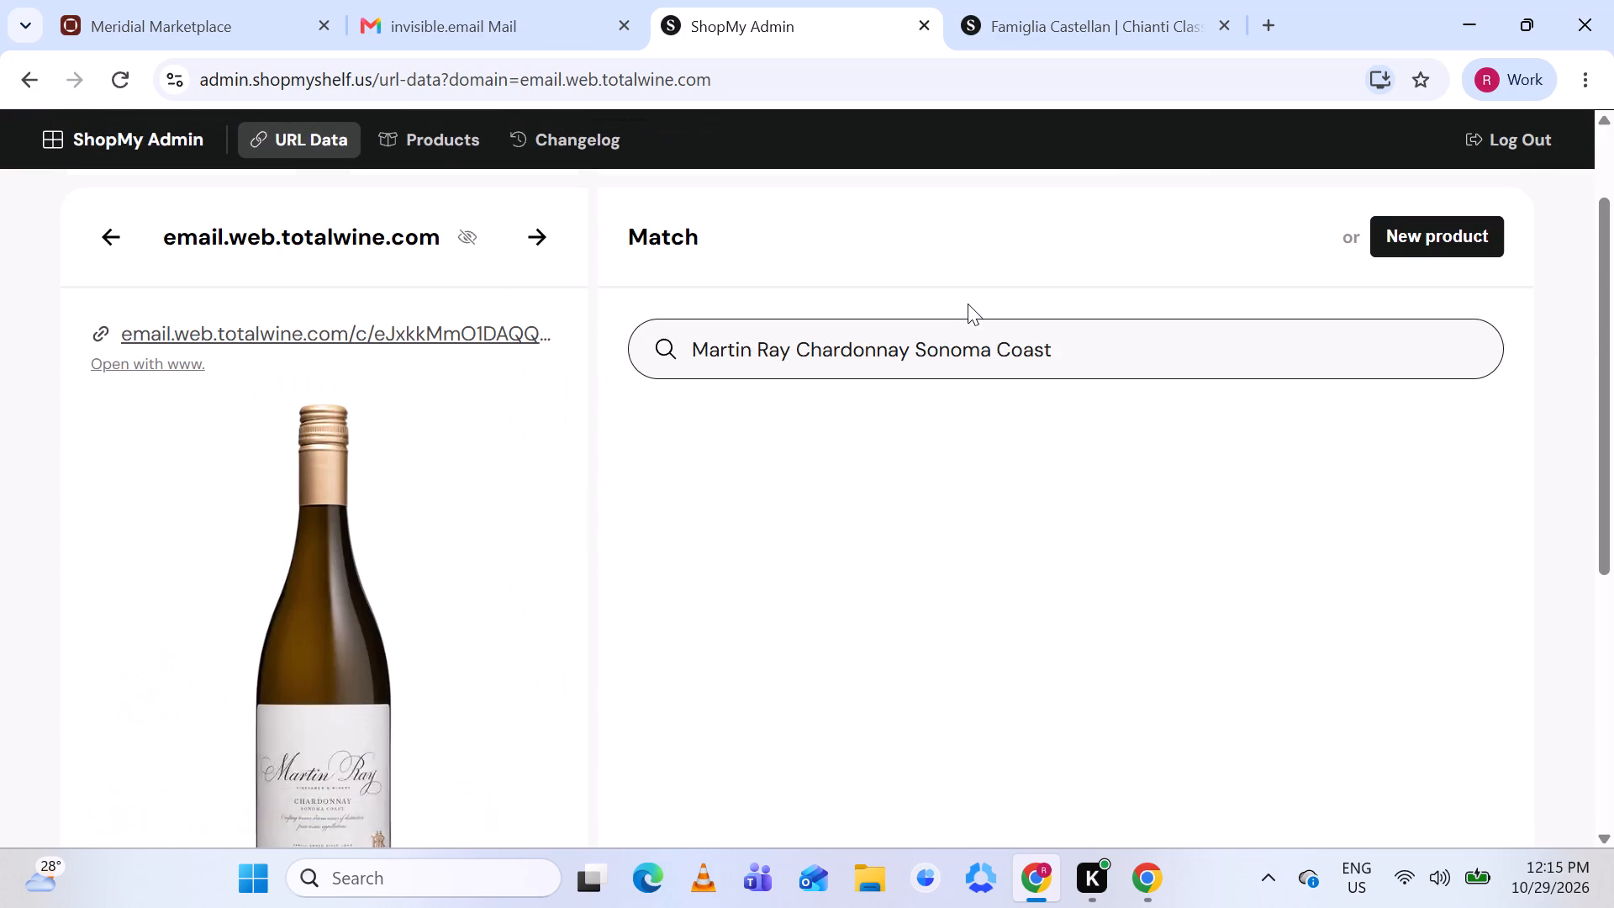
scroll(968, 304, "up", 1)
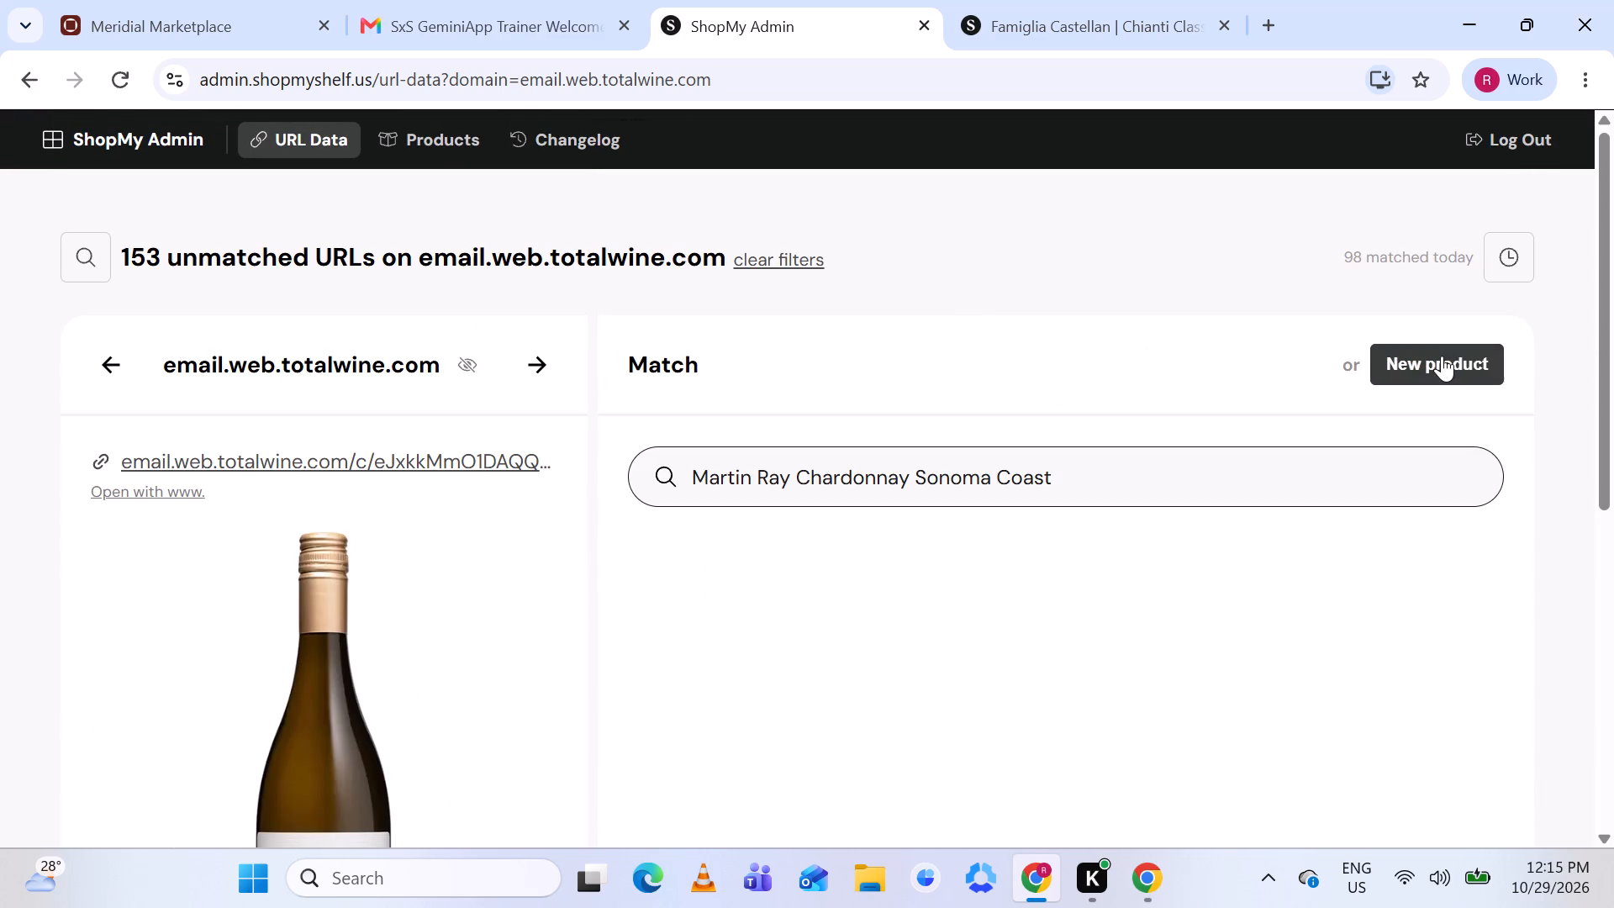
left_click(1442, 356)
scroll(854, 520, "down", 2)
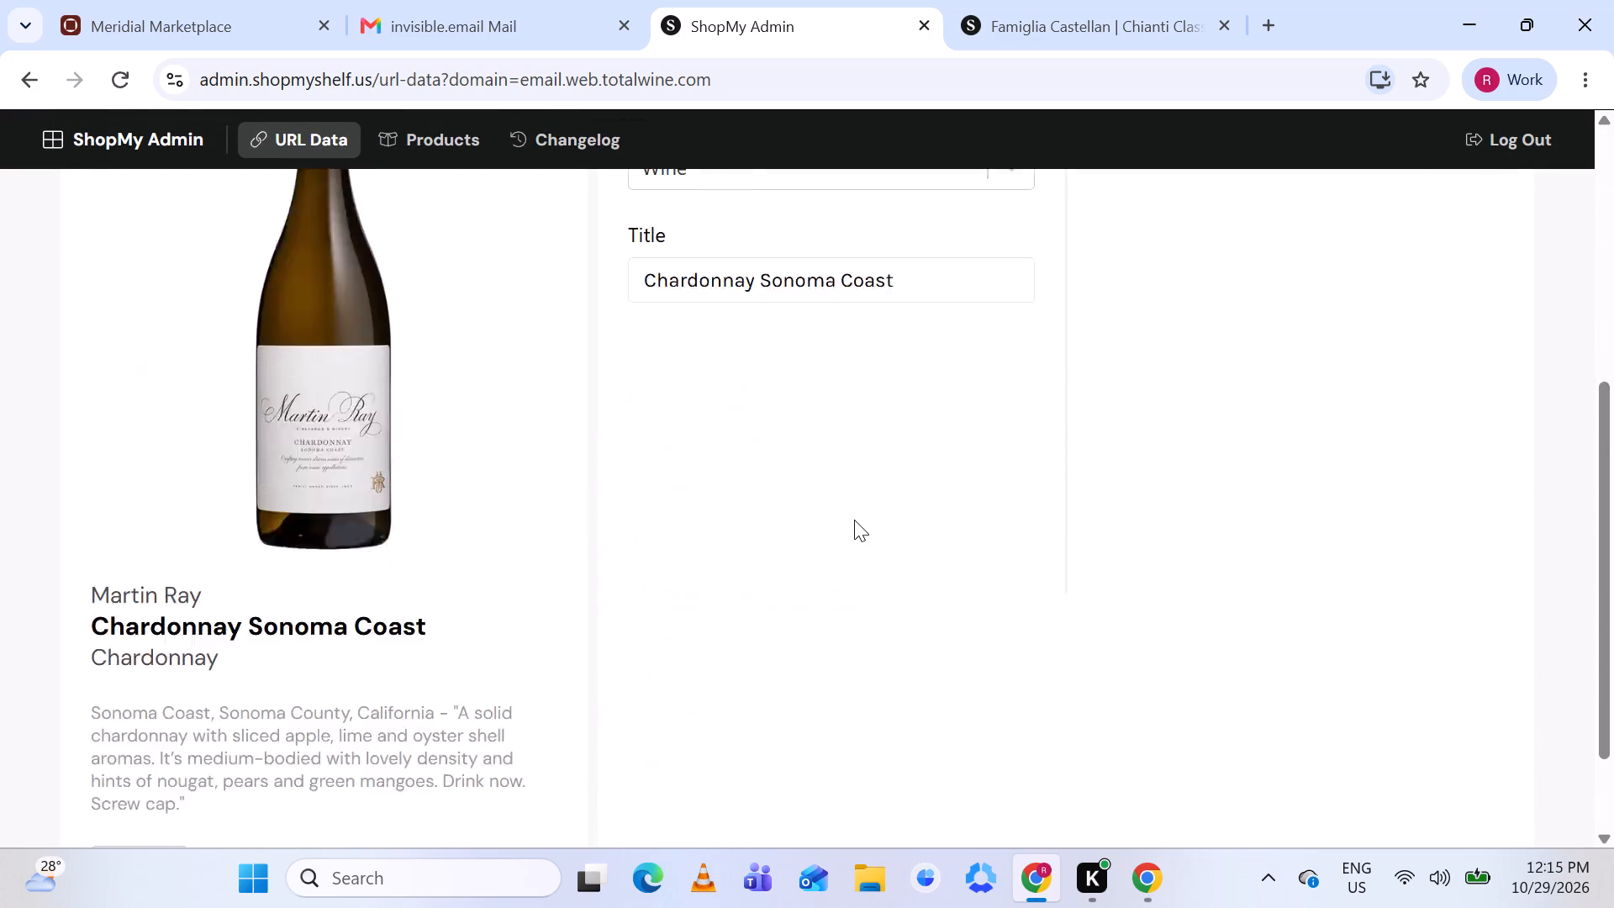
scroll(854, 520, "down", 1)
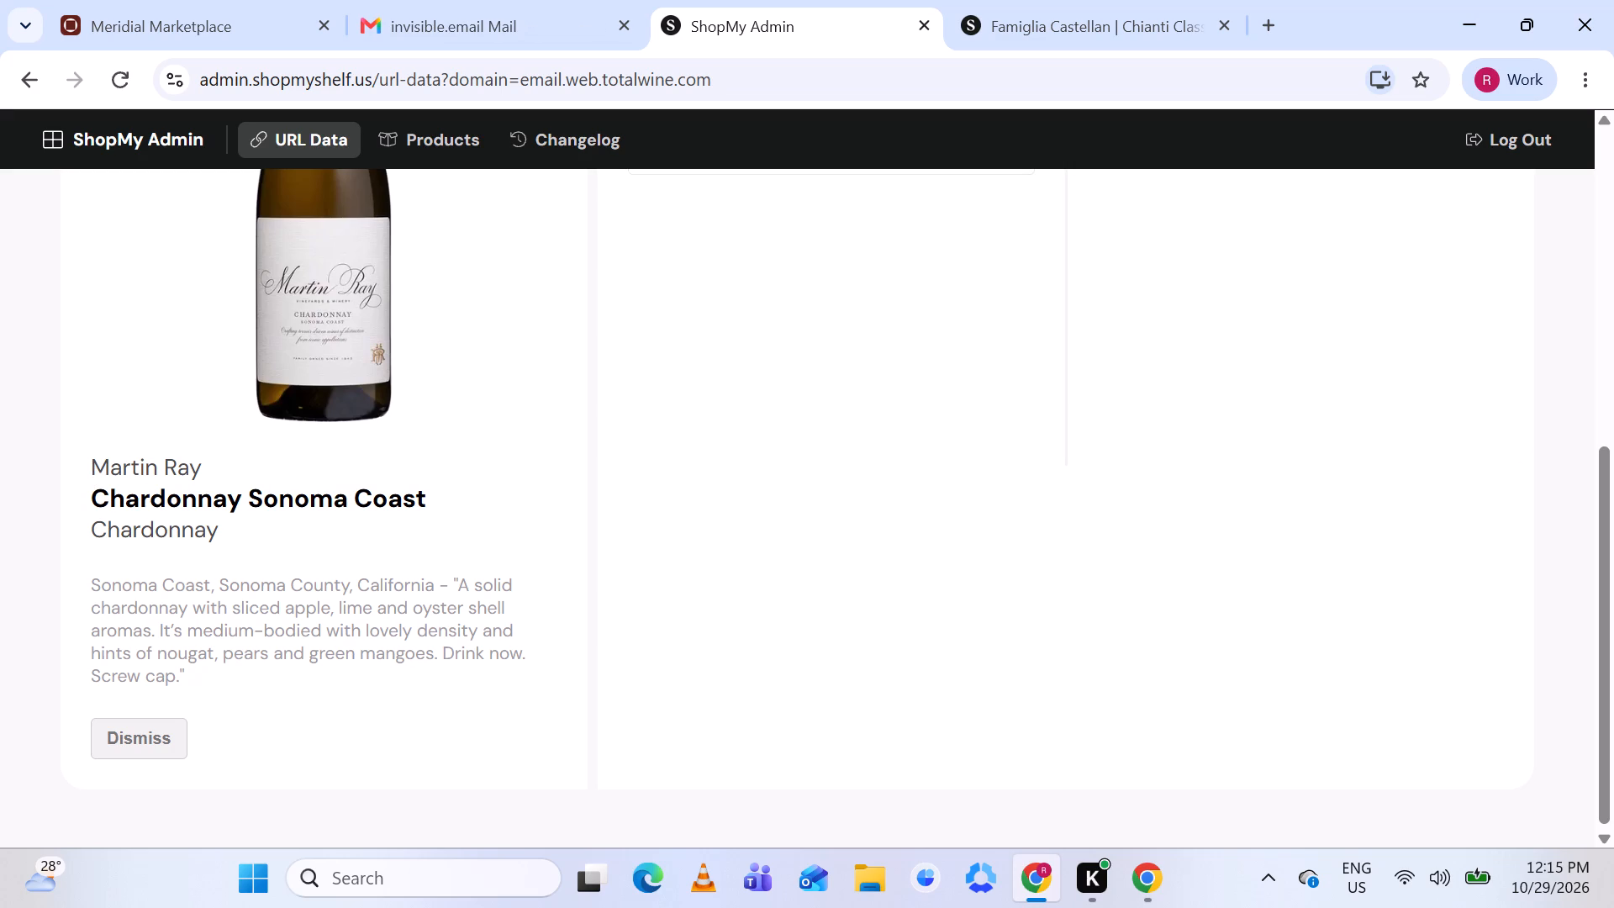
Search the web for the brand name Martin Ray, review the results on the winery, and return to the new product form.
left_click_drag(92, 462, 206, 456)
key("ctrl+c")
key("ctrl+f")
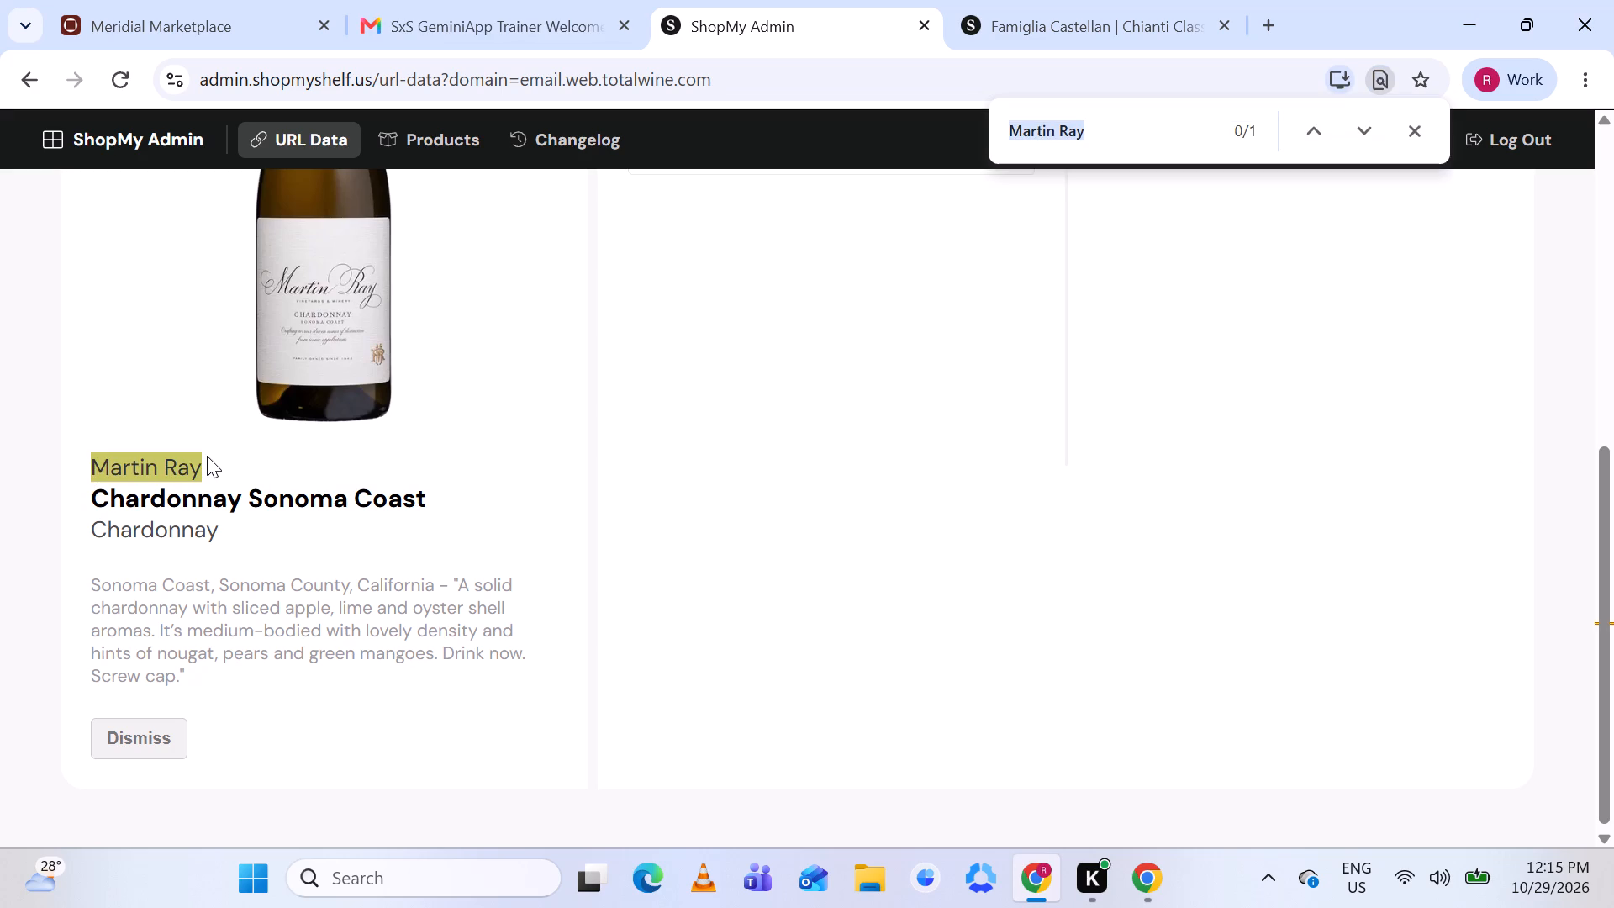
left_click(741, 422)
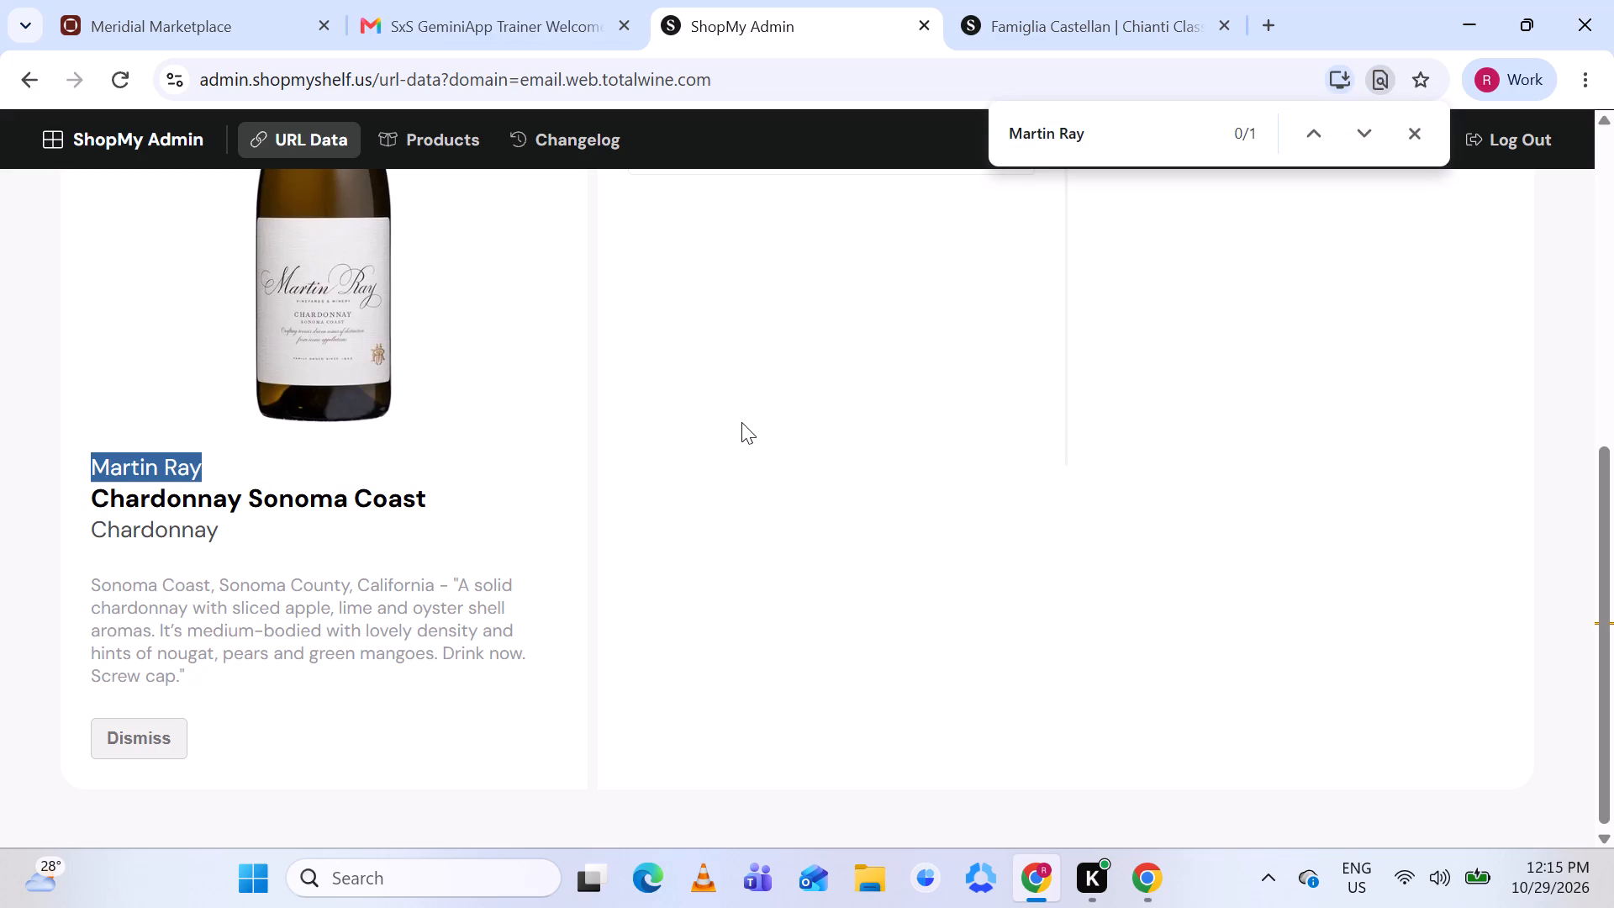
left_click(1266, 29)
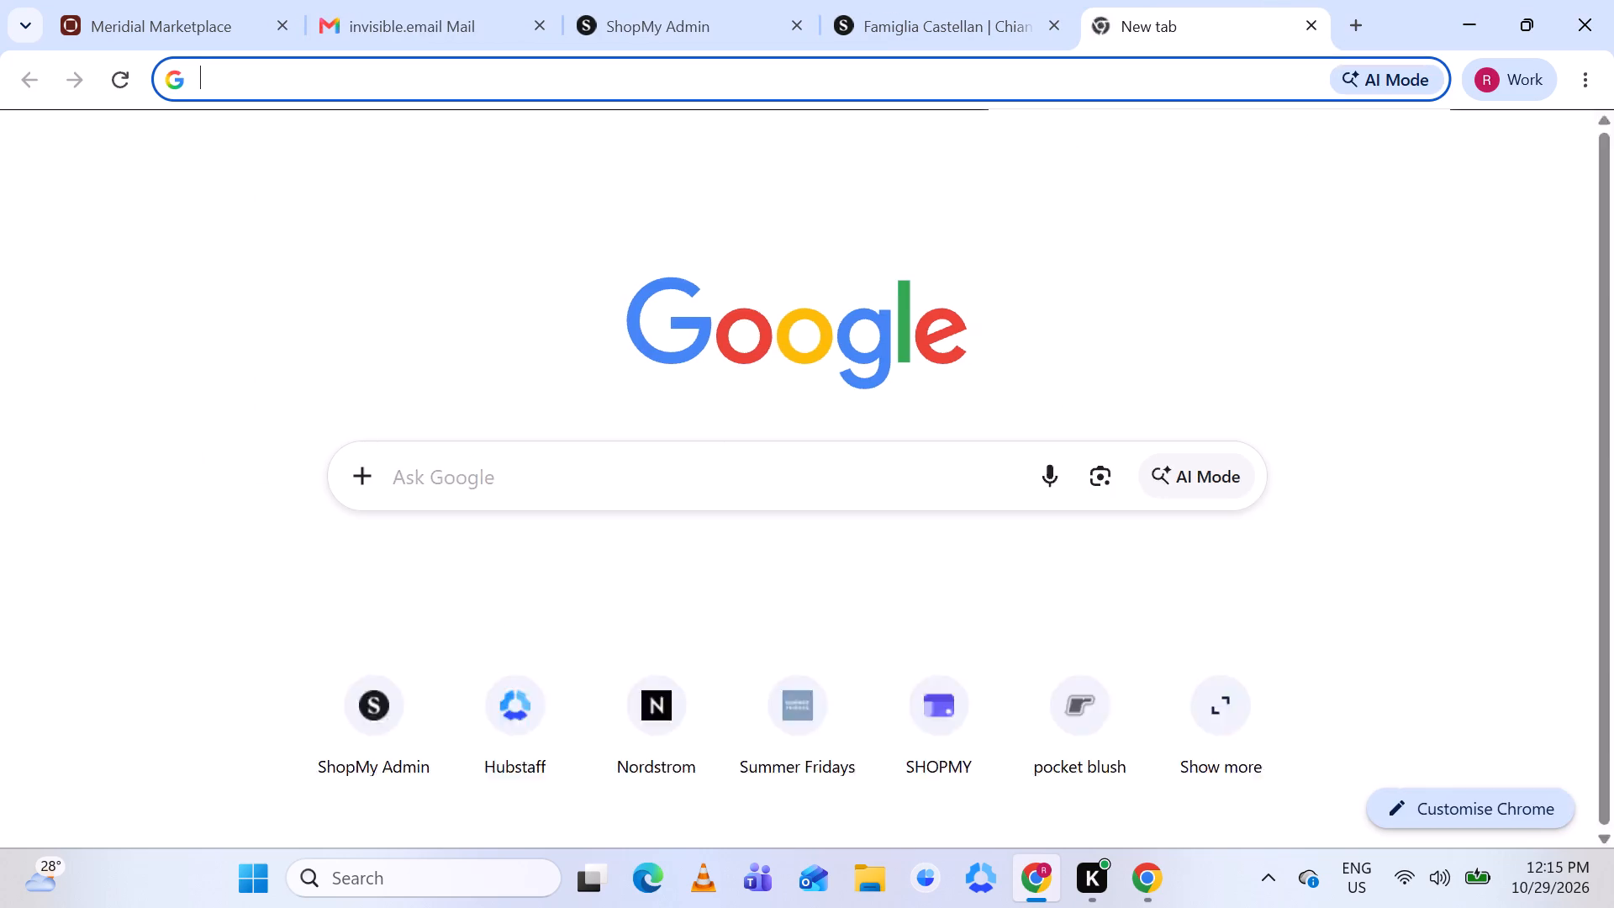
key("ctrl+v")
key("Return")
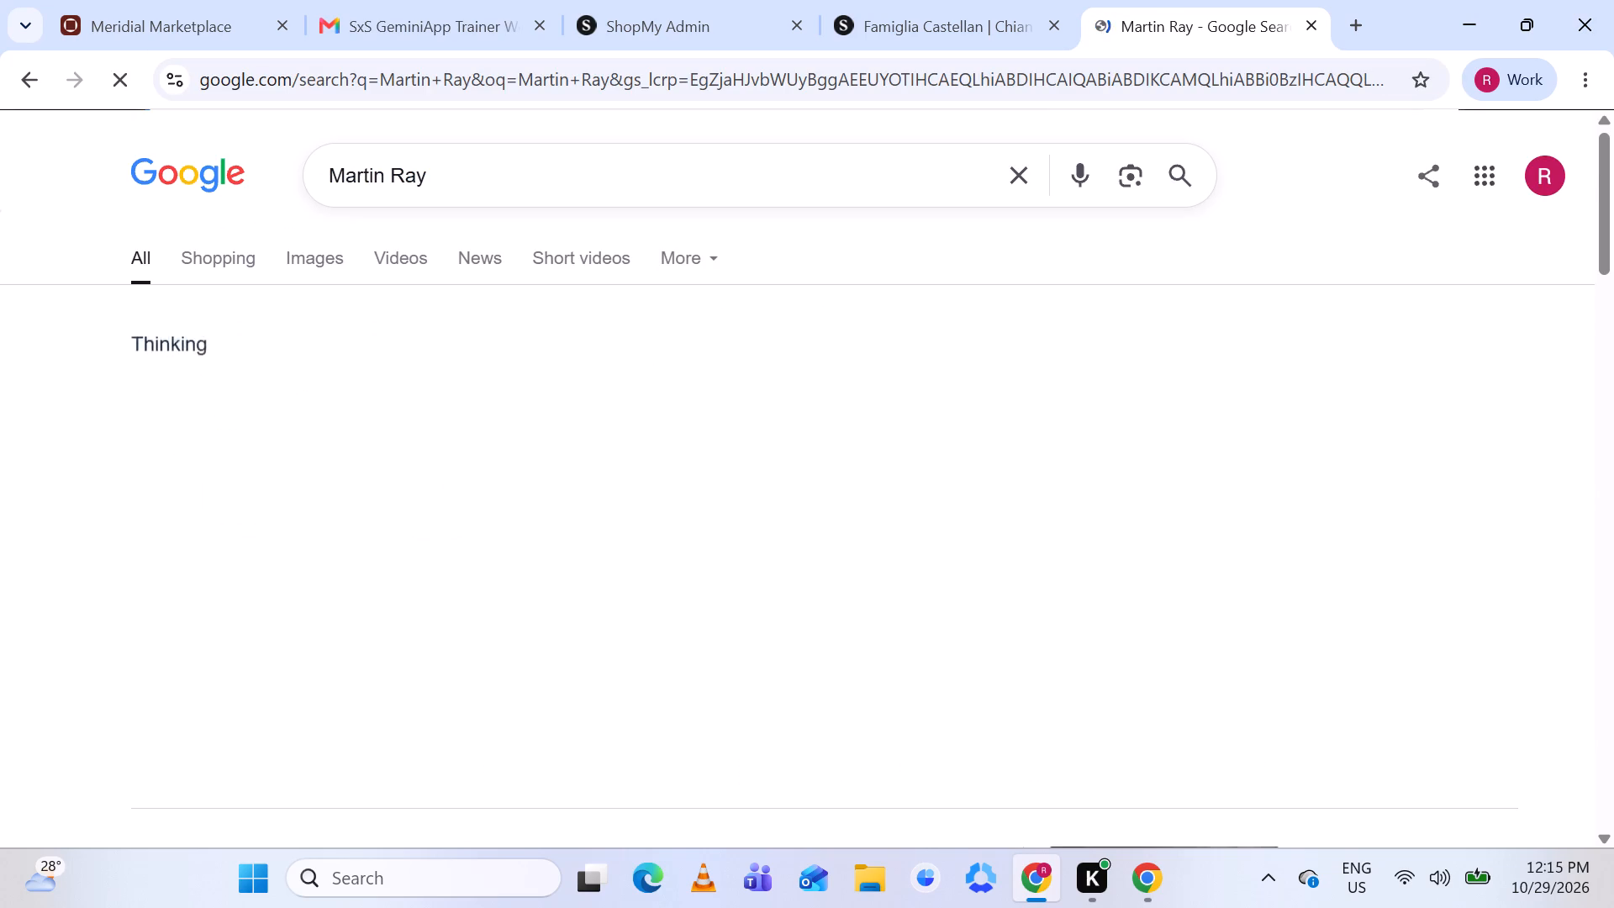
scroll(475, 344, "down", 3)
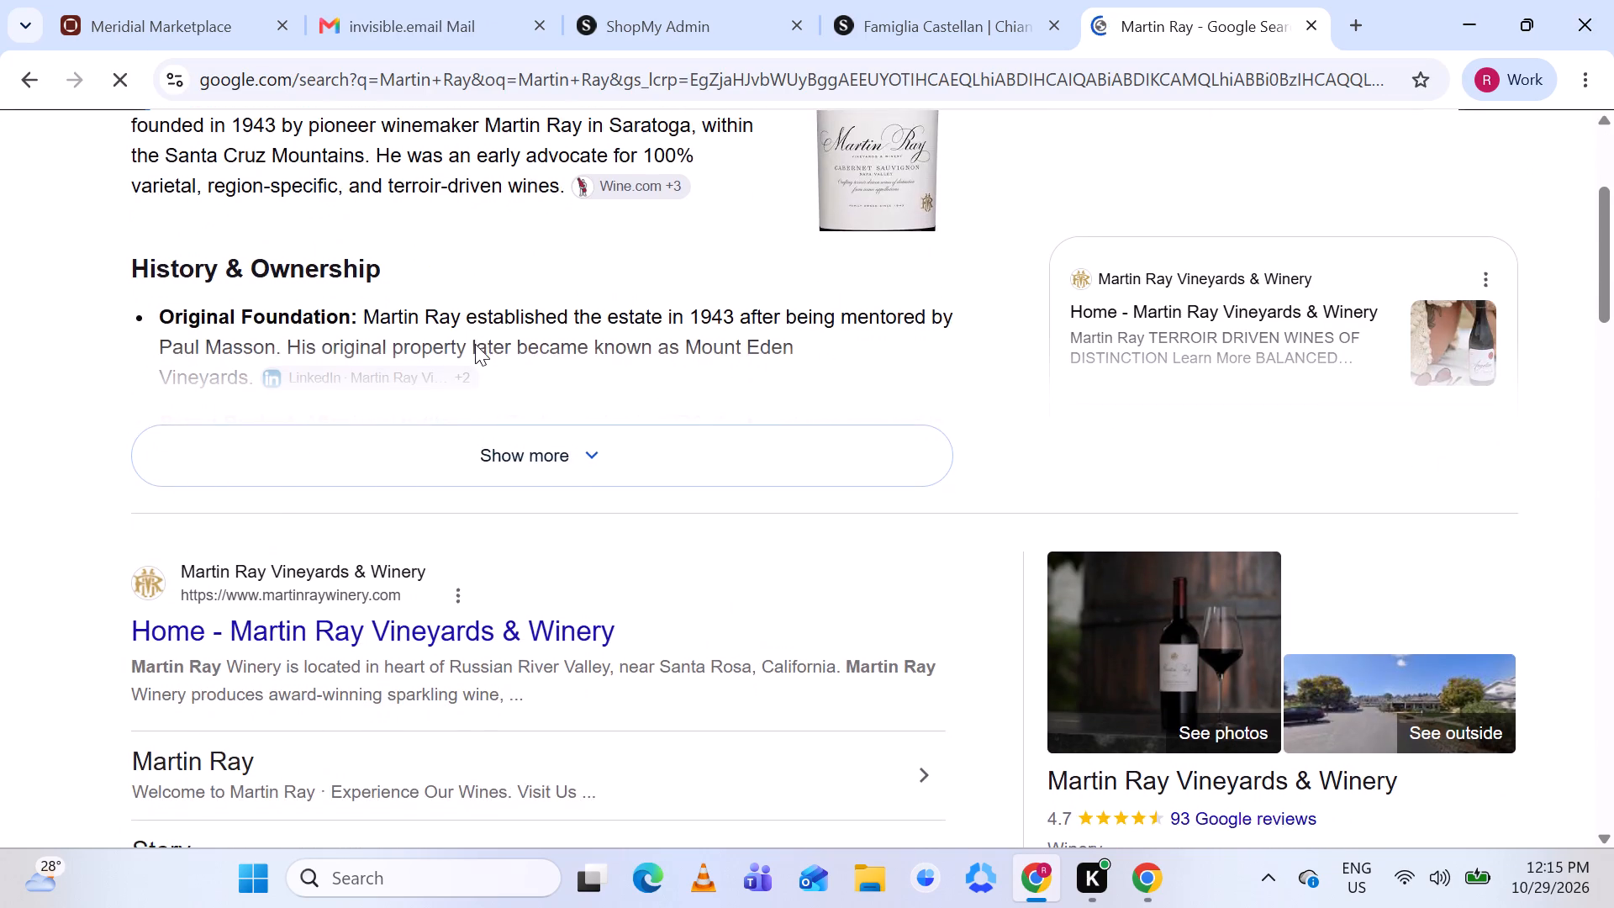
scroll(475, 344, "down", 1)
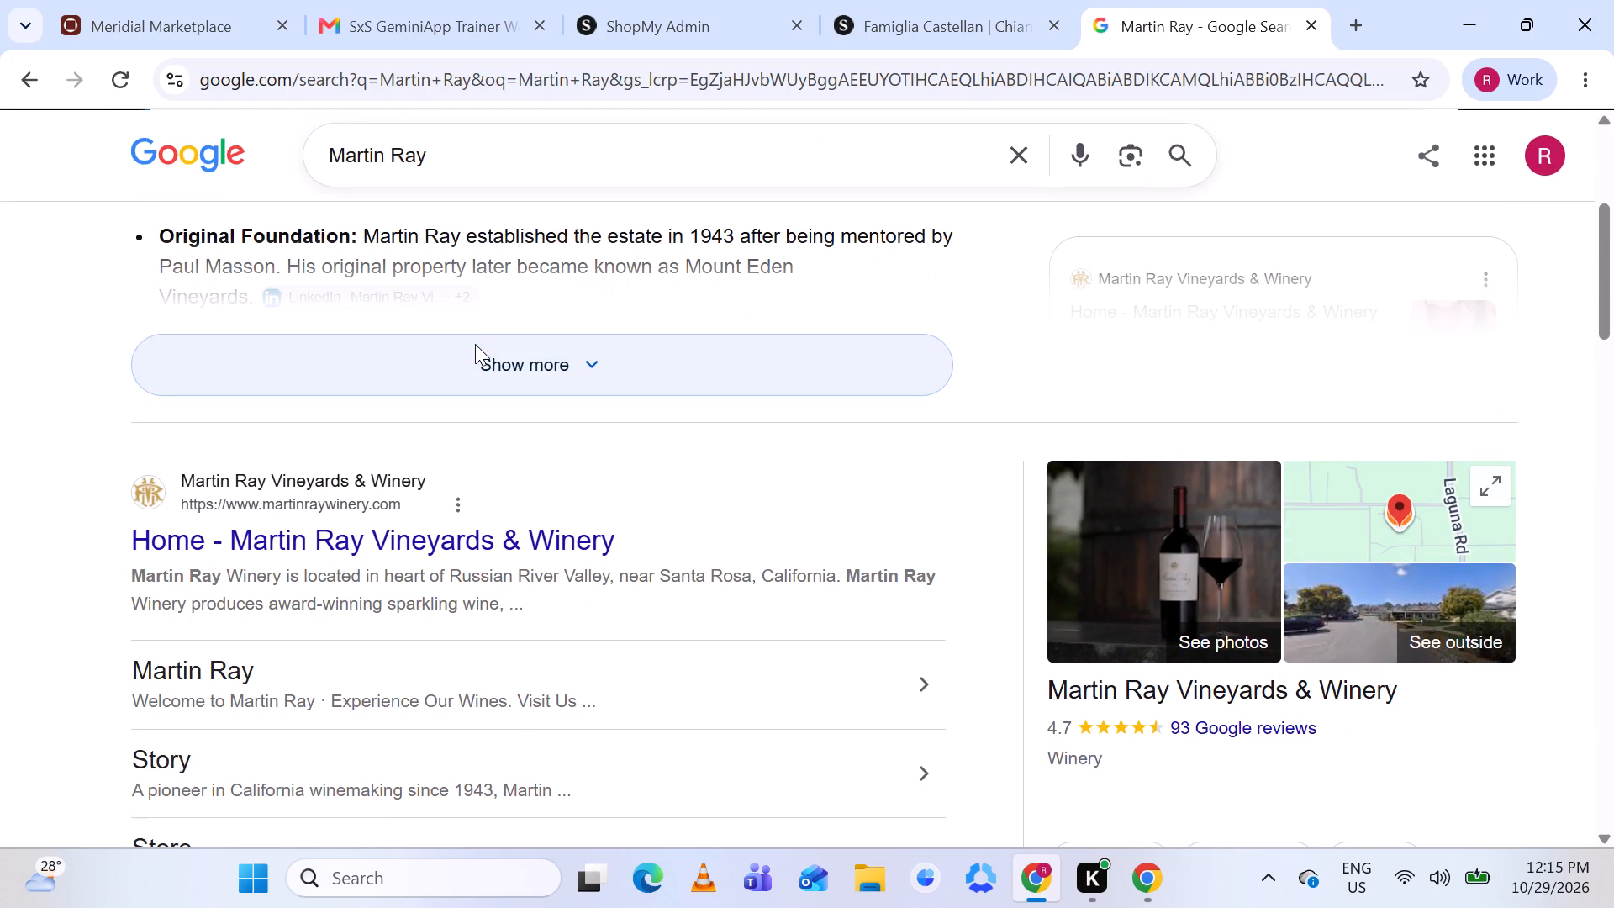
scroll(475, 344, "down", 1)
scroll(475, 344, "up", 1)
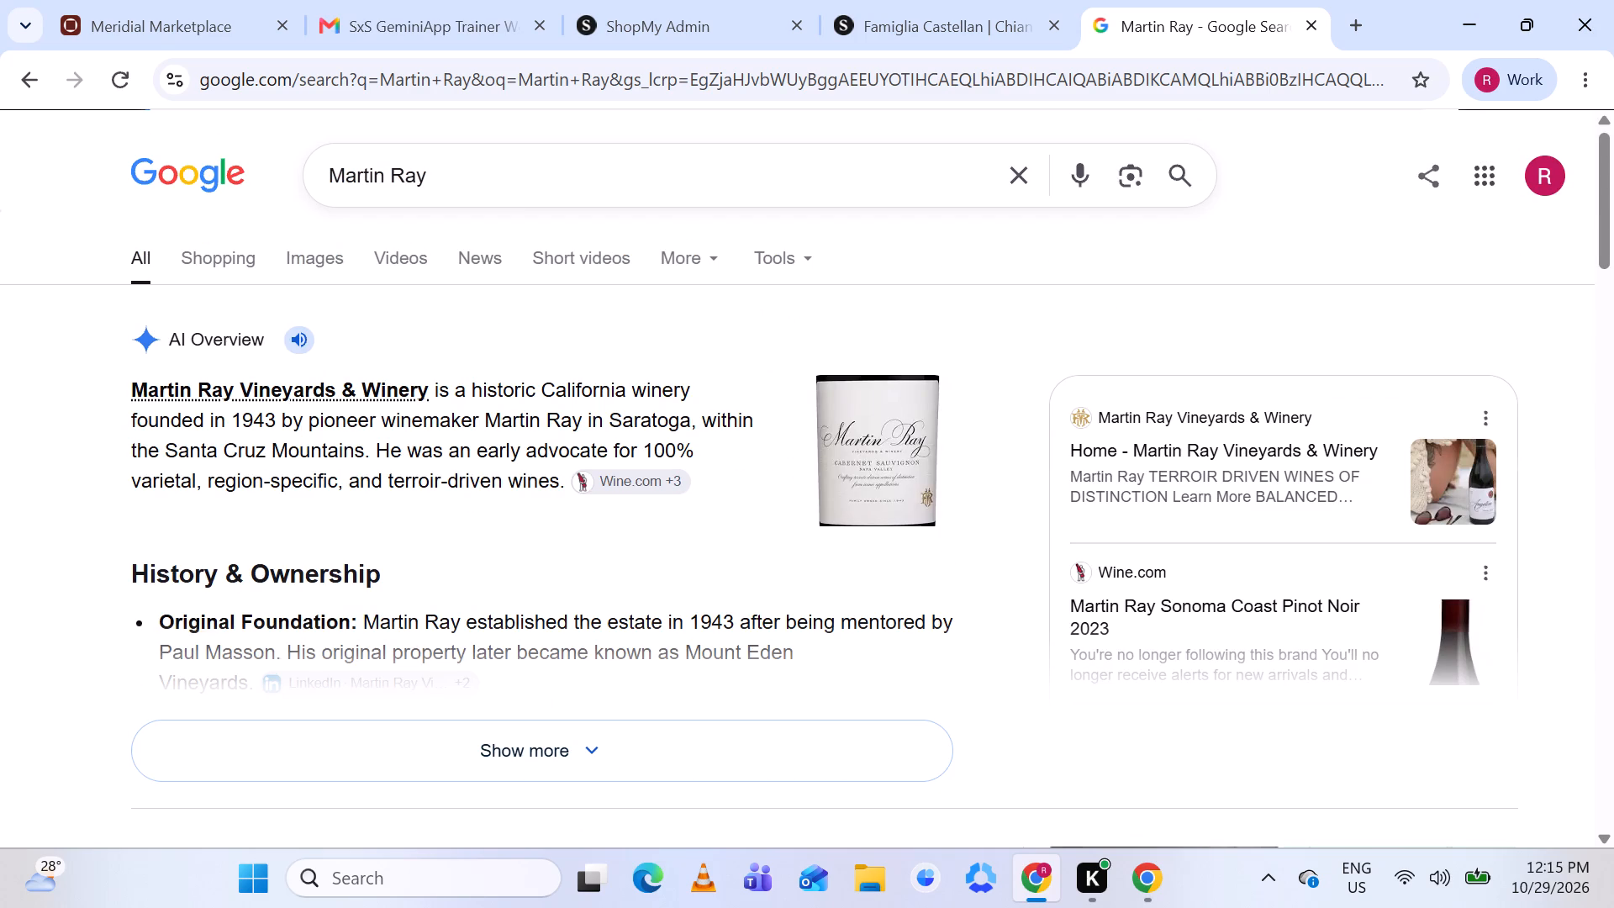
scroll(456, 411, "down", 1)
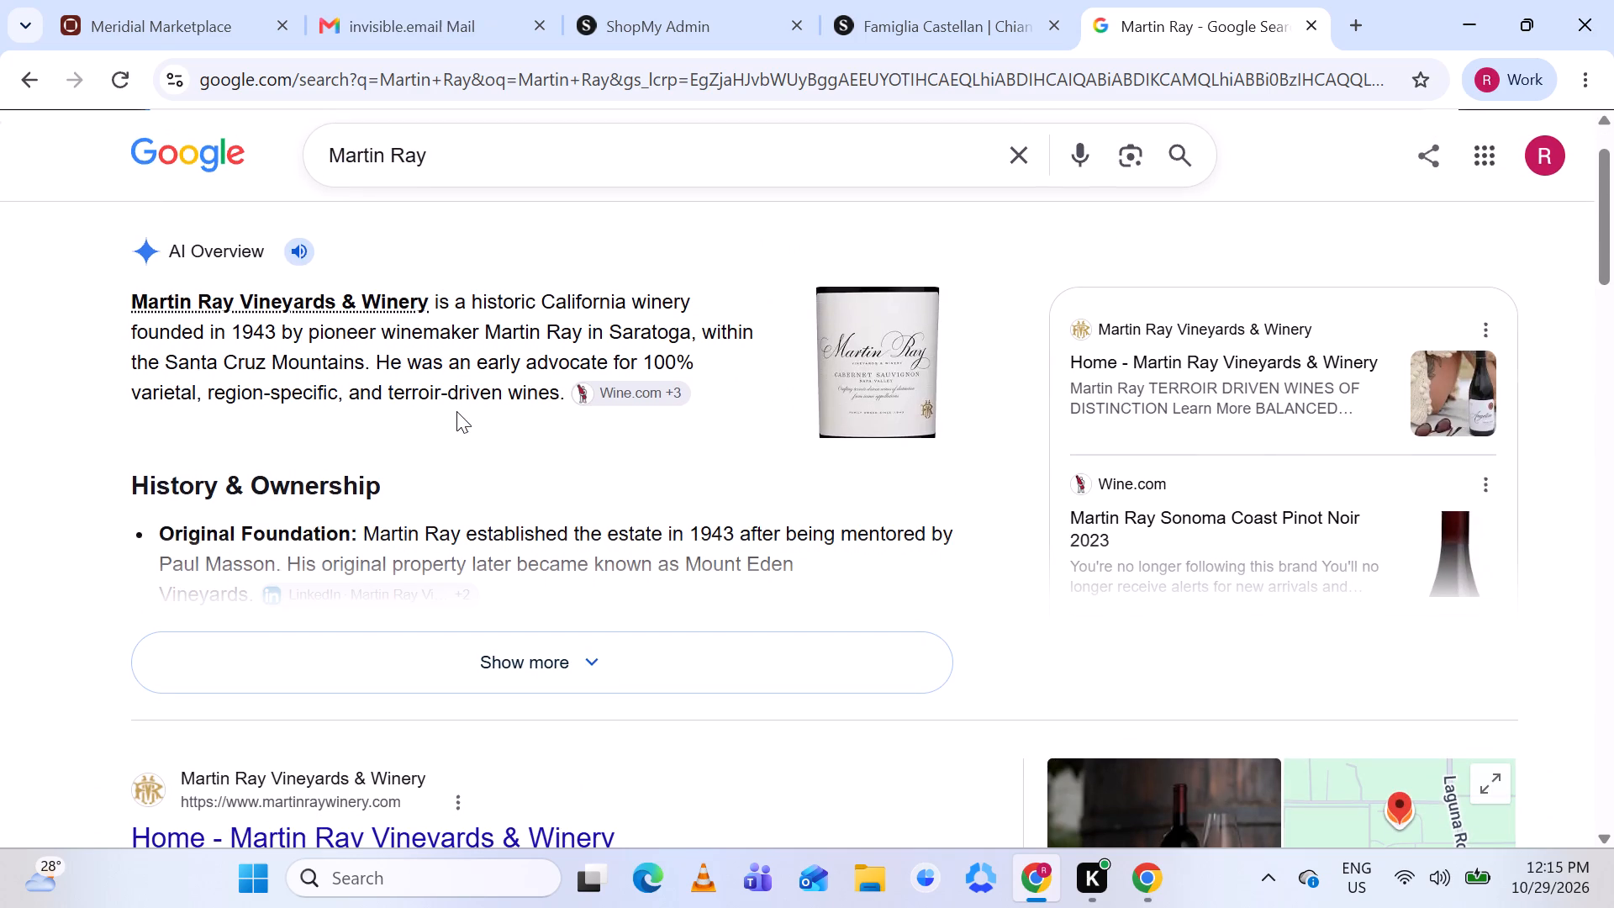
left_click(900, 24)
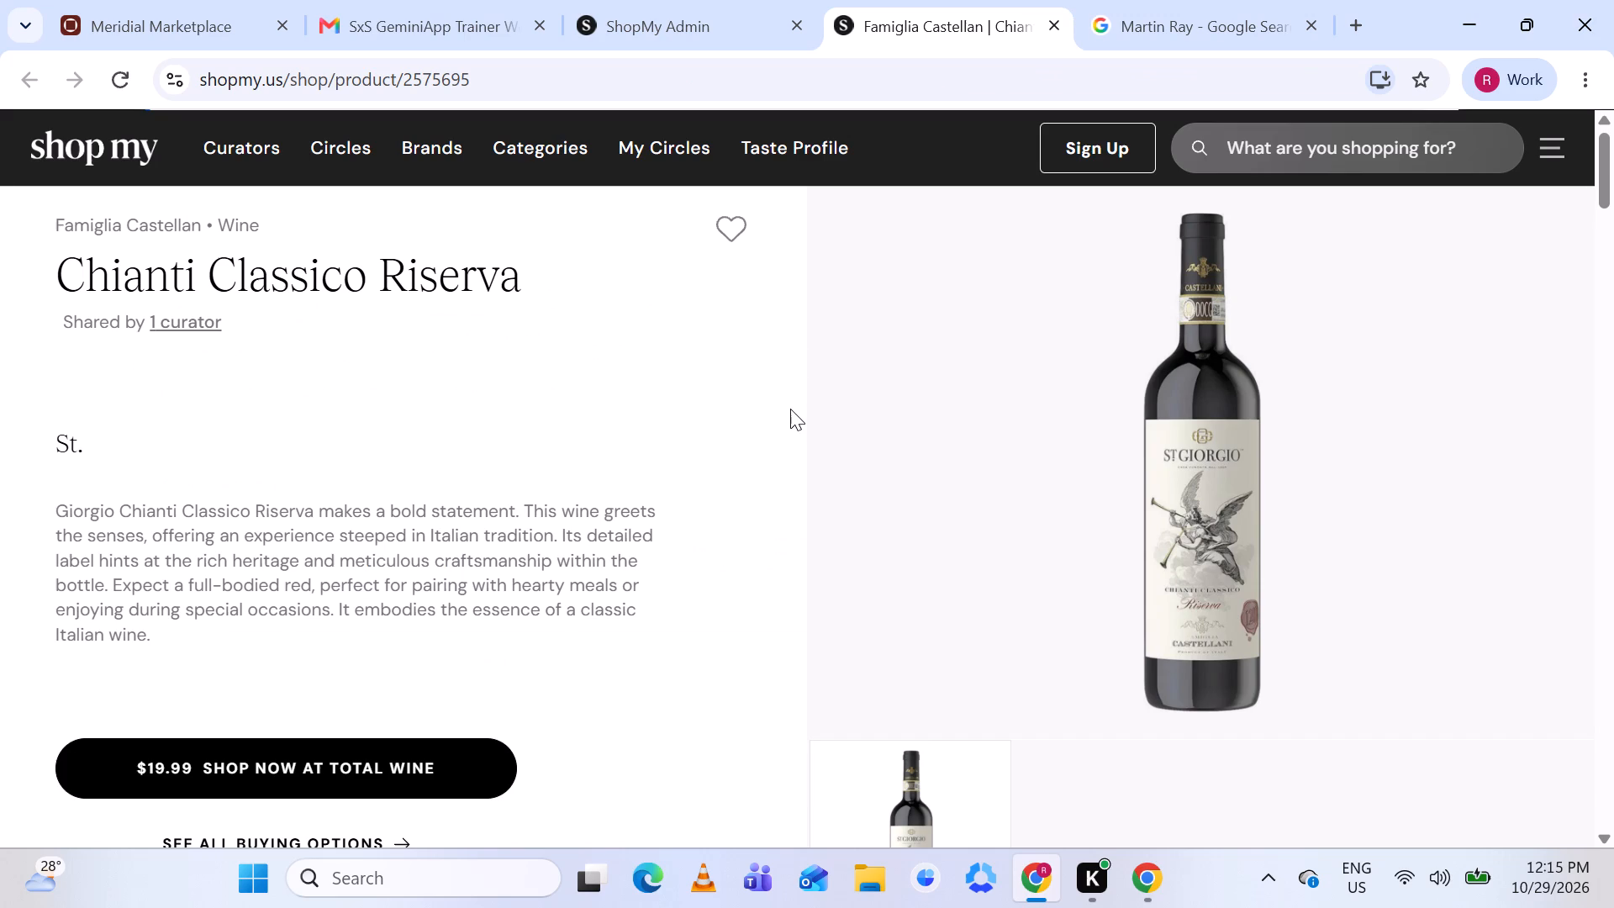
left_click(672, 34)
scroll(777, 388, "up", 2)
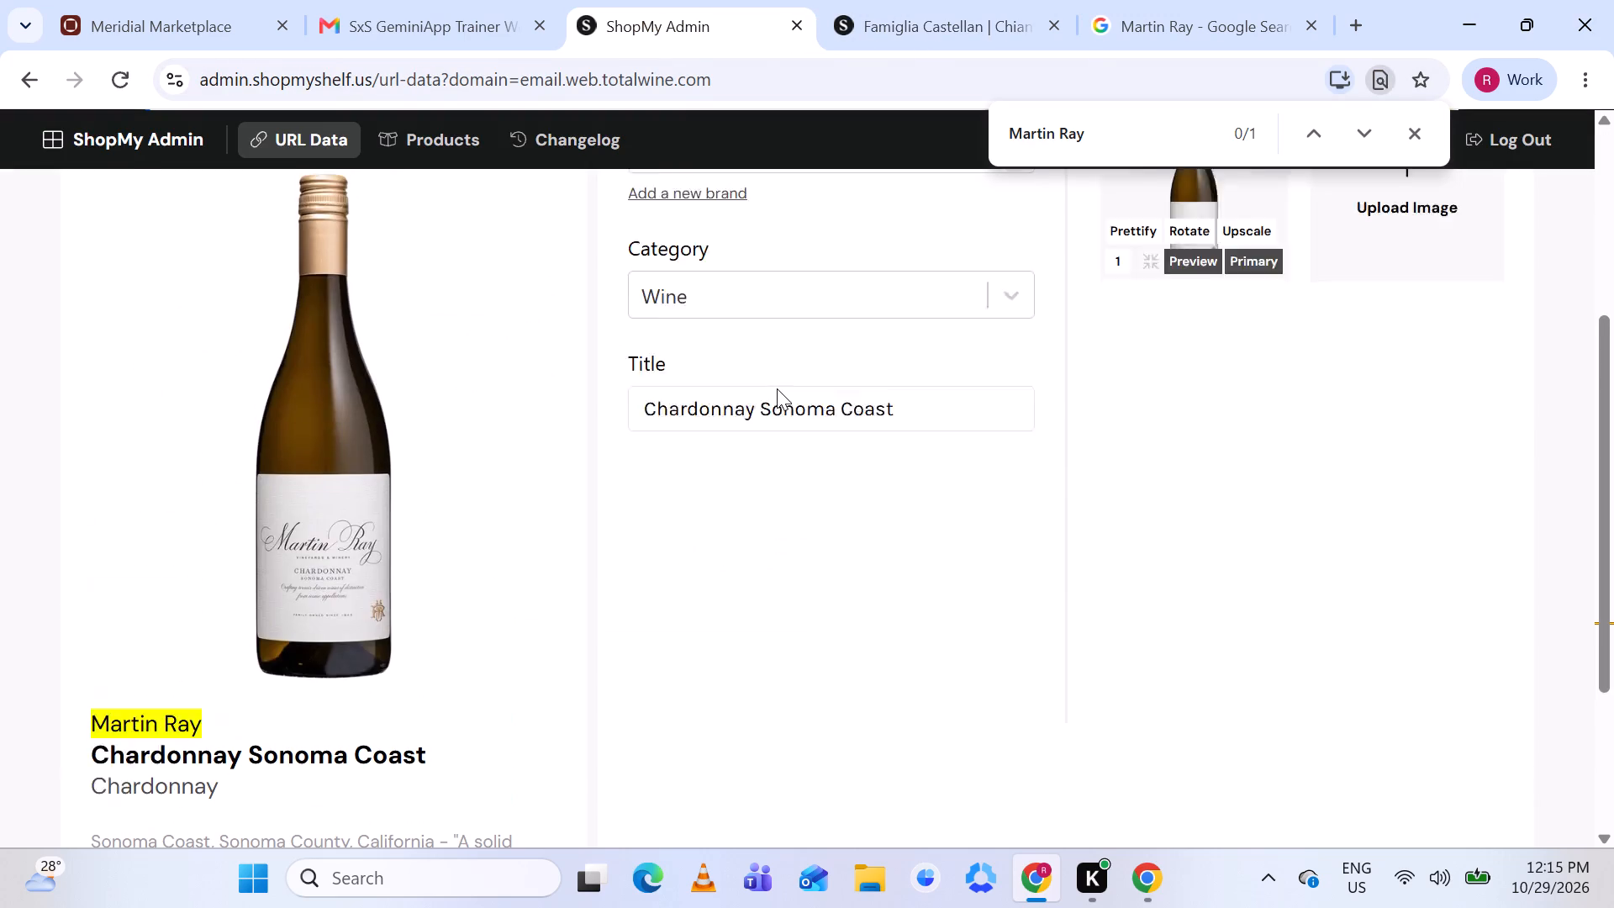
Look for Martin Ray among the existing brands, prettify the bottle image, and add Martin Ray as a new brand.
left_click(1417, 134)
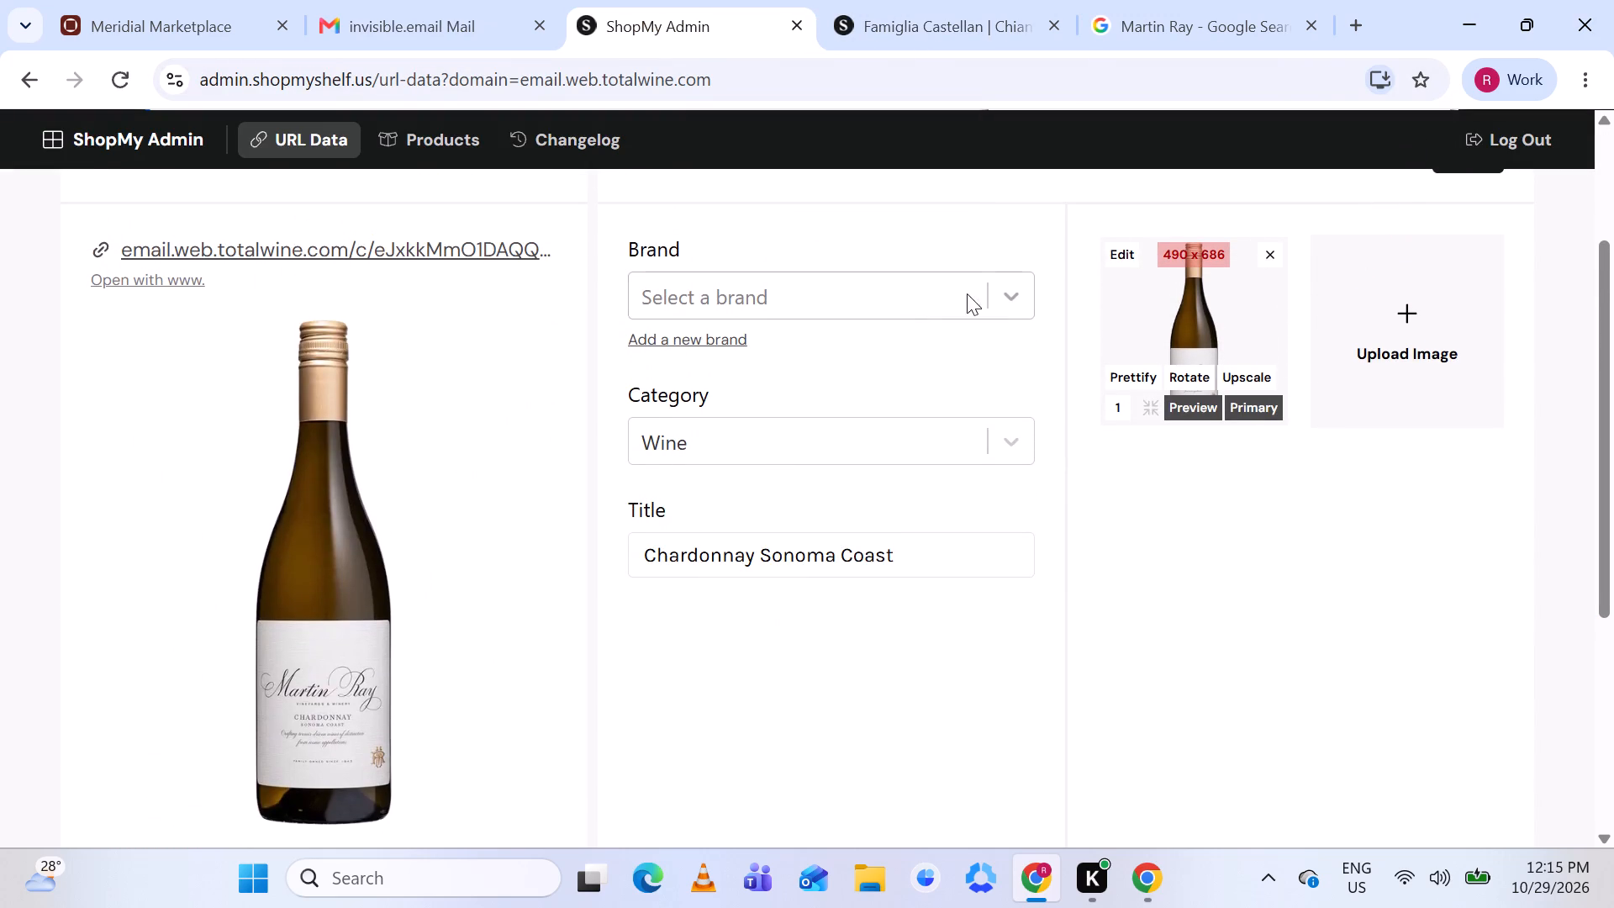
left_click(837, 290)
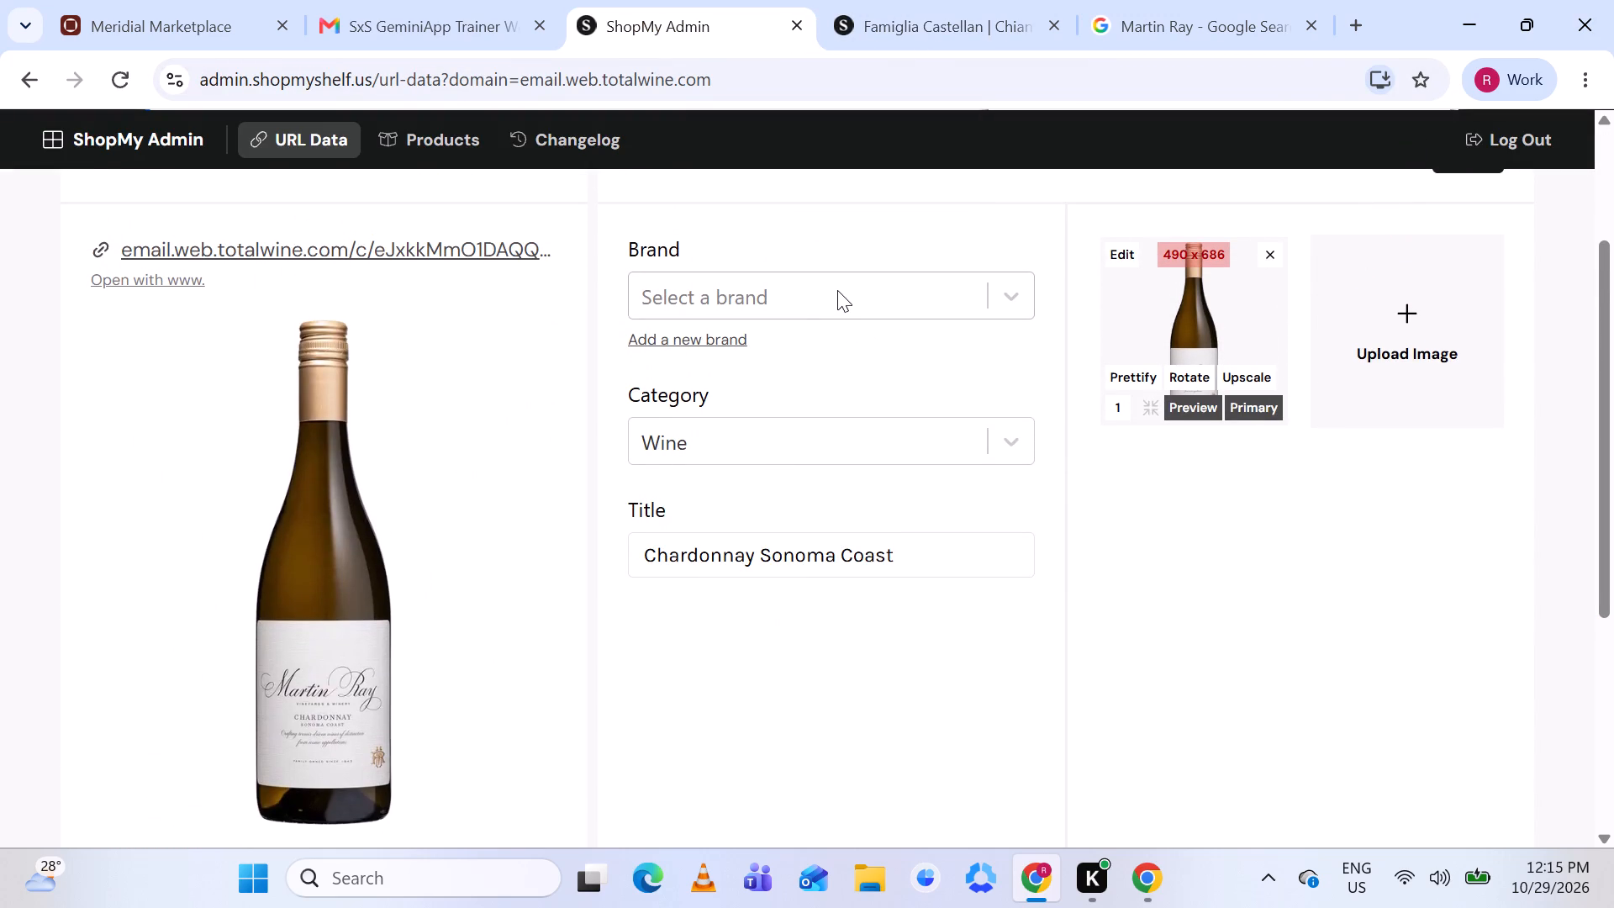
key("ctrl+v")
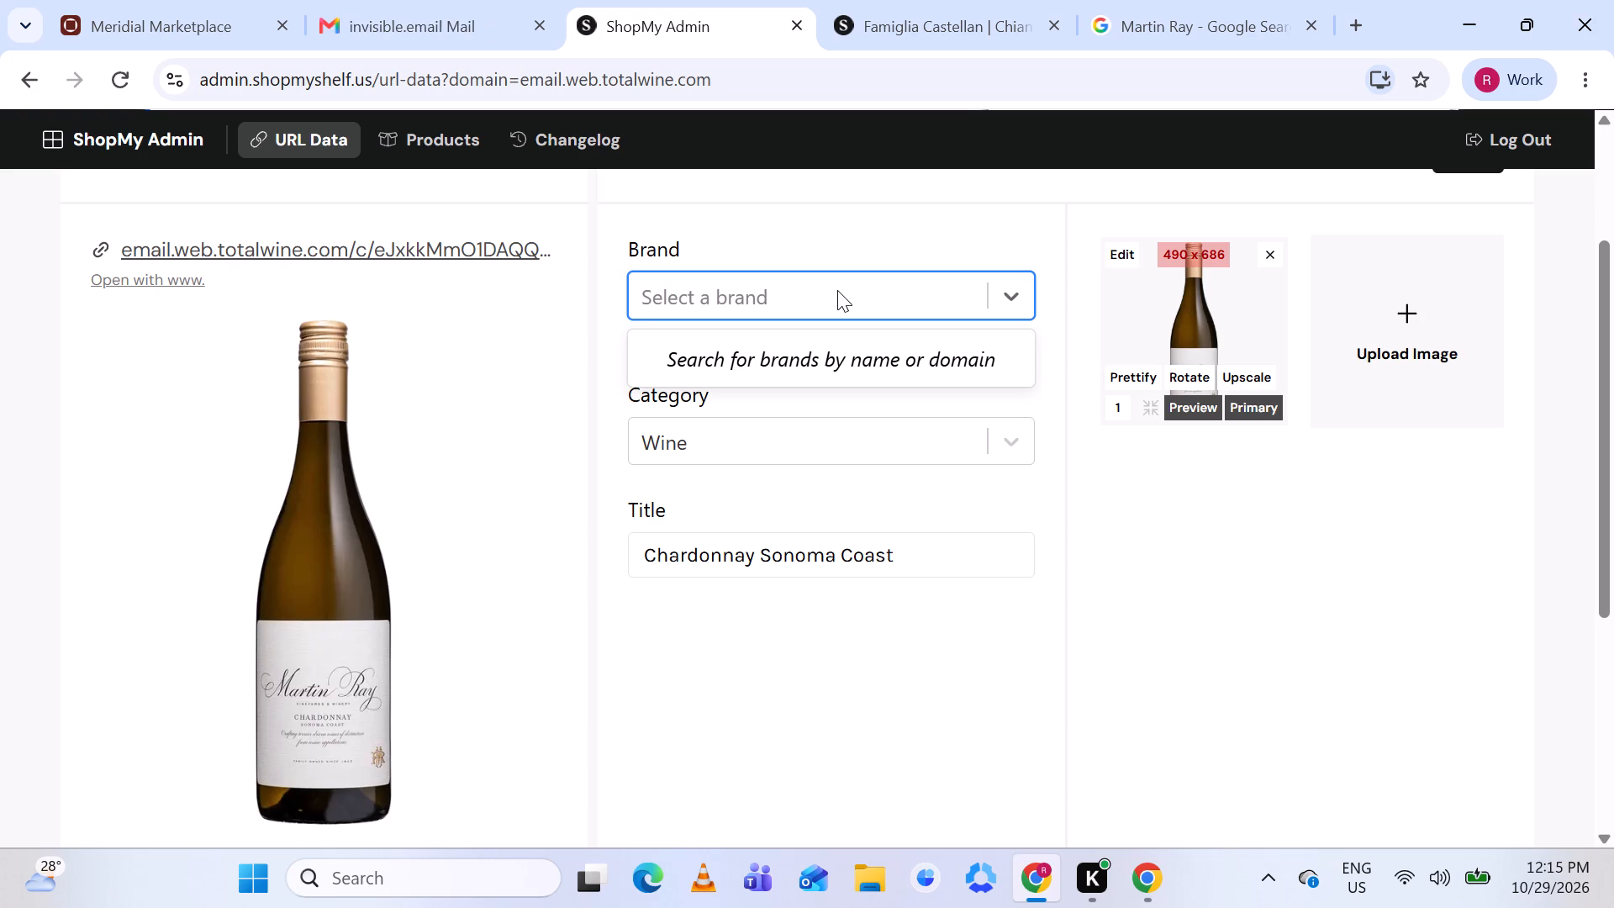
left_click(1142, 373)
left_click(657, 335)
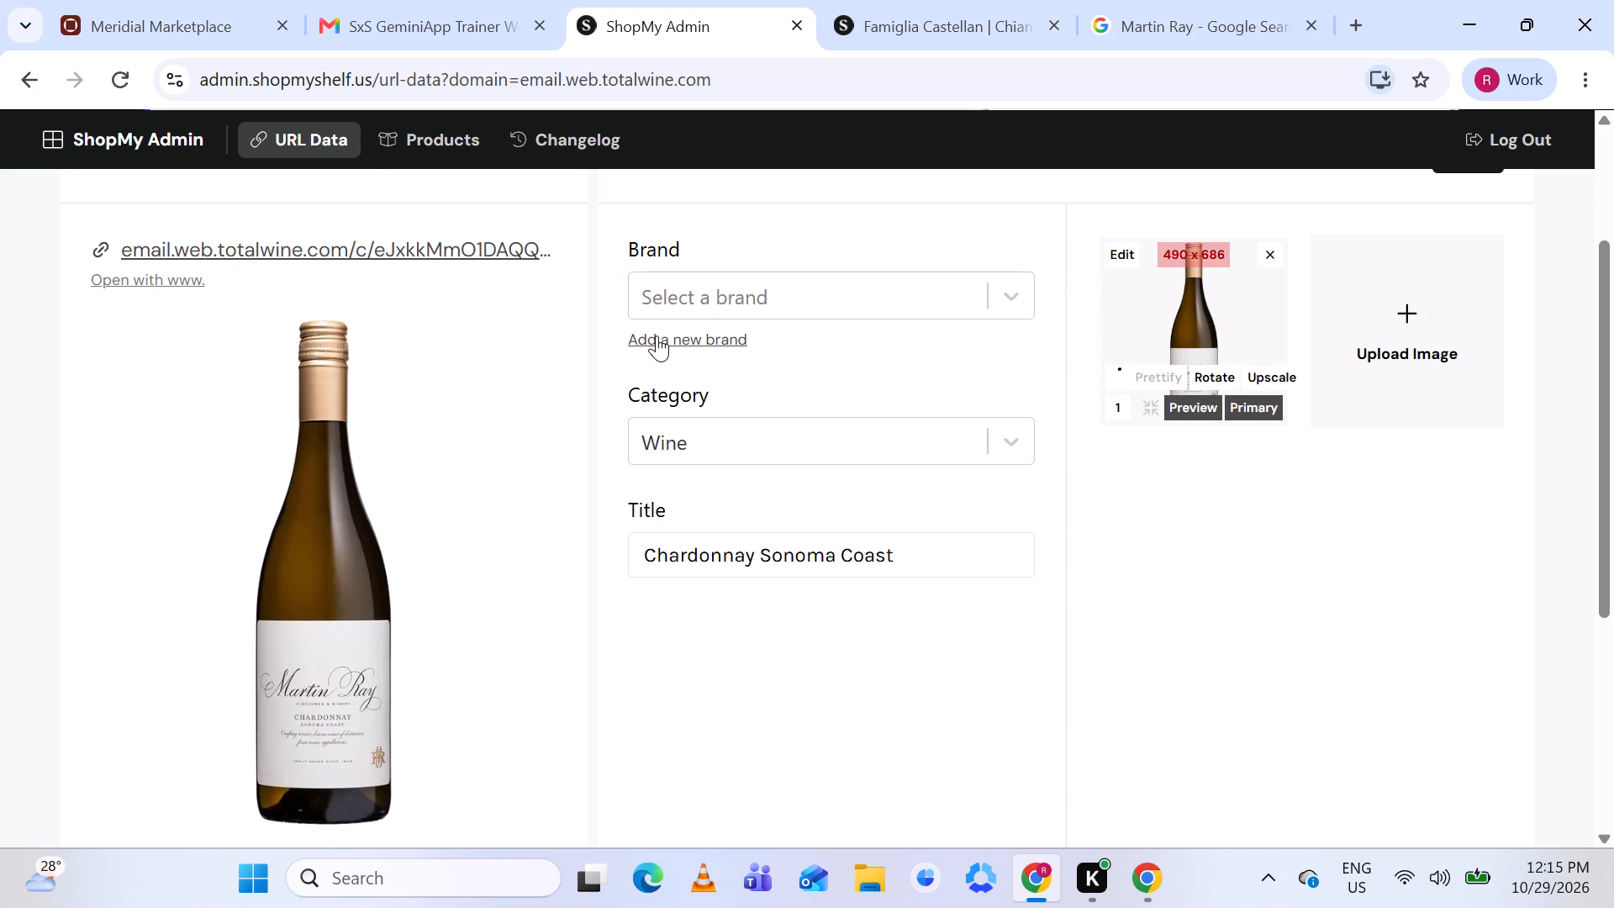
left_click(640, 300)
key("ctrl+v")
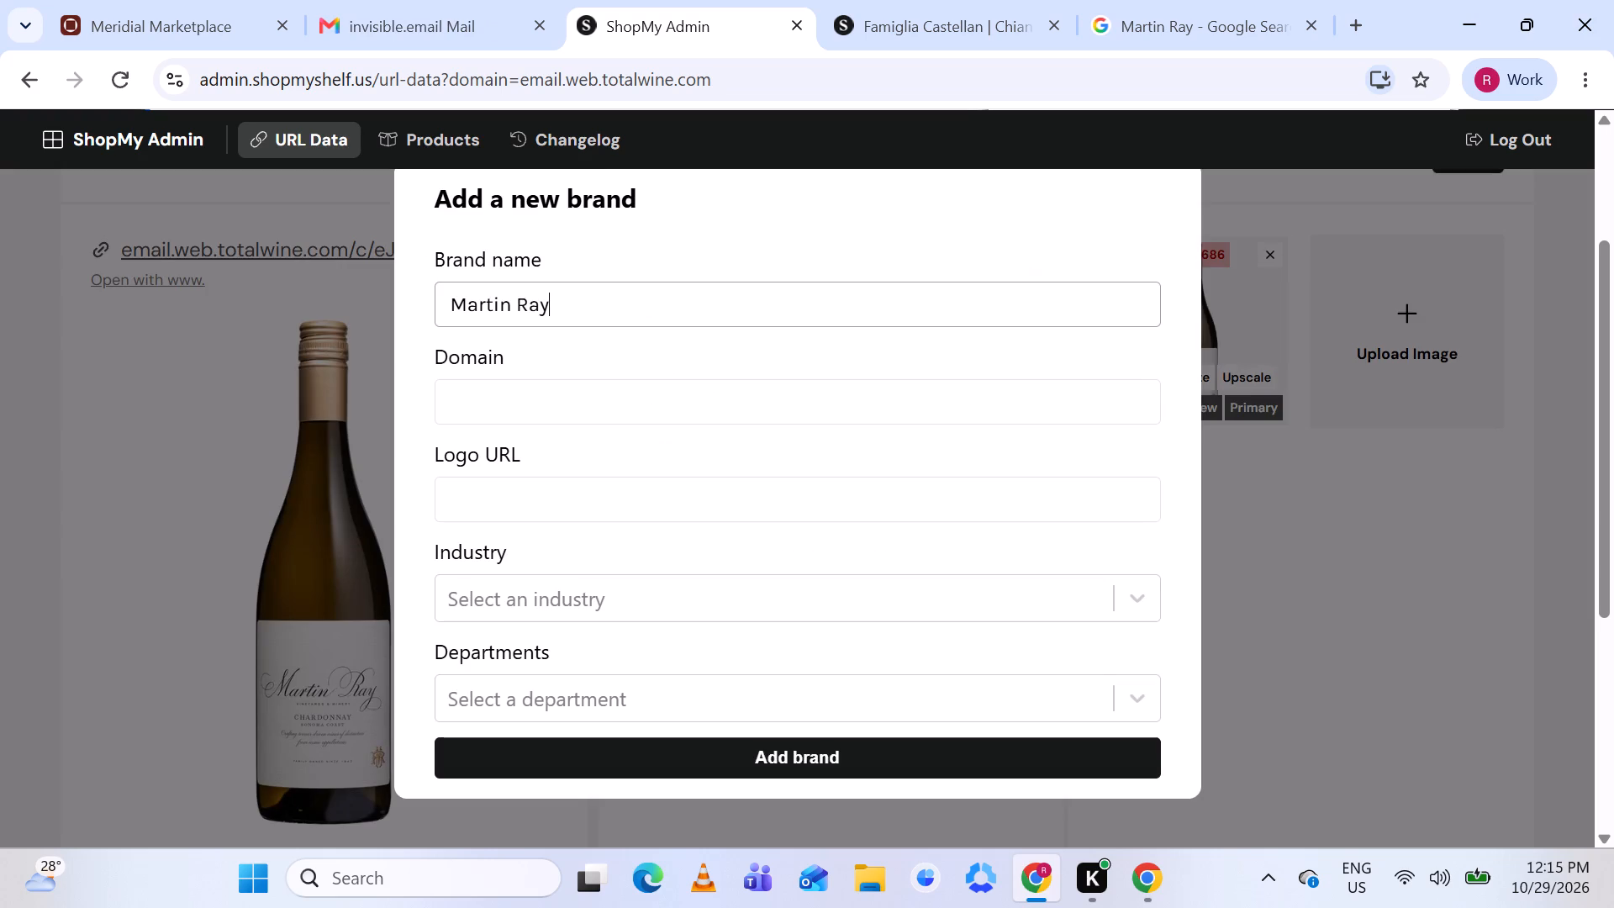
left_click(708, 757)
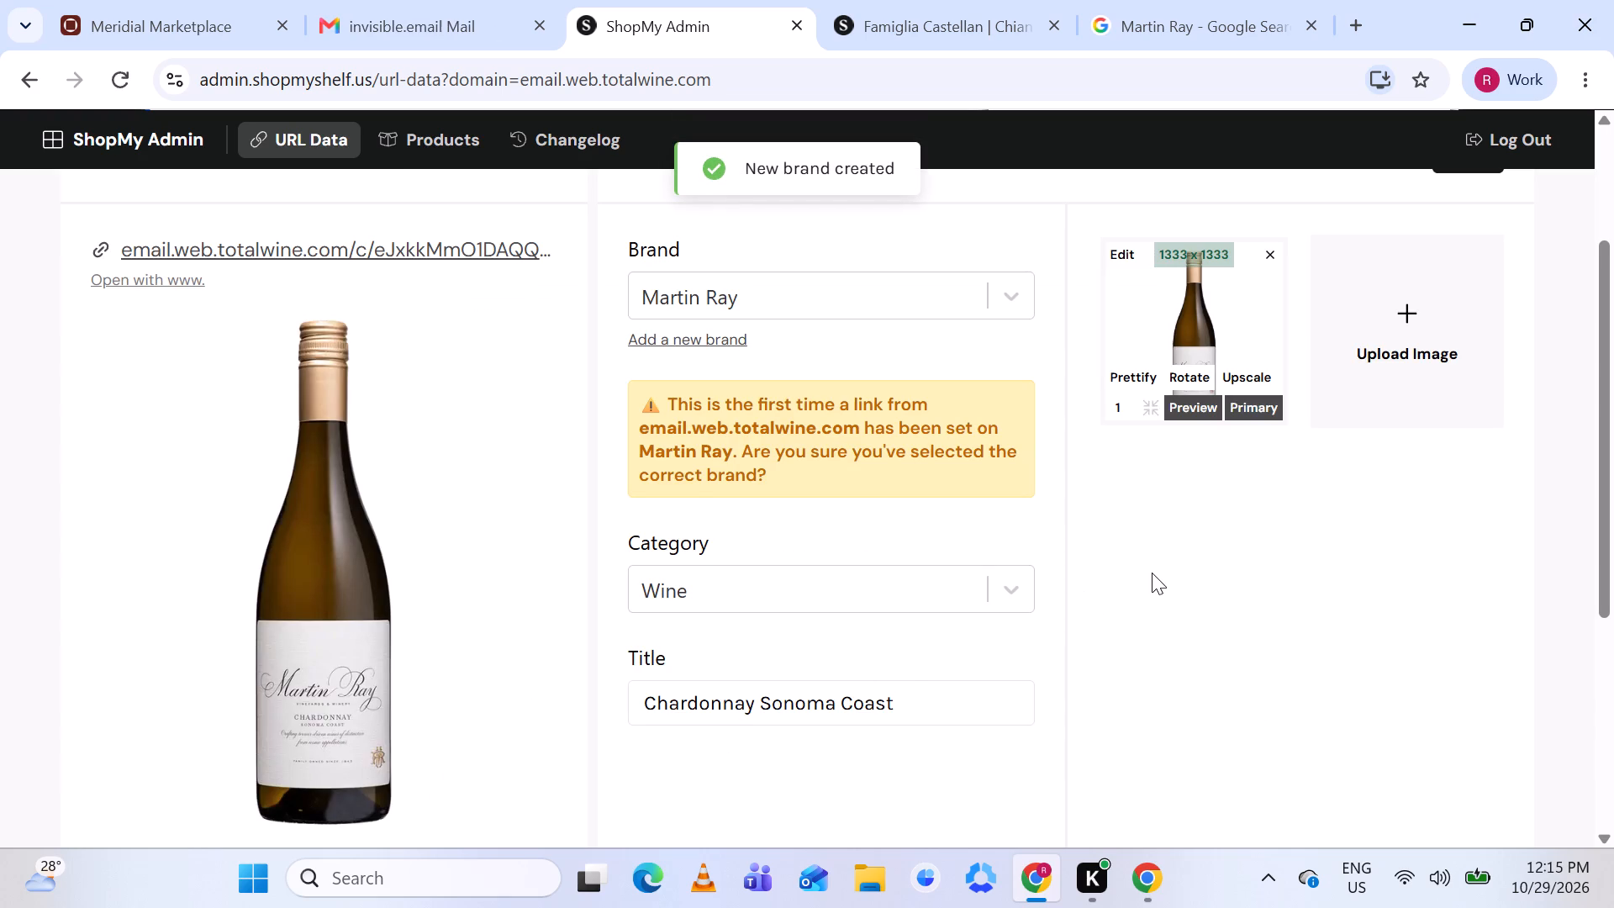
Check the new Martin Ray product's details, category Wine and title Chardonnay Sonoma Coast, against the listing and save it.
scroll(1152, 573, "down", 1)
scroll(871, 551, "down", 2)
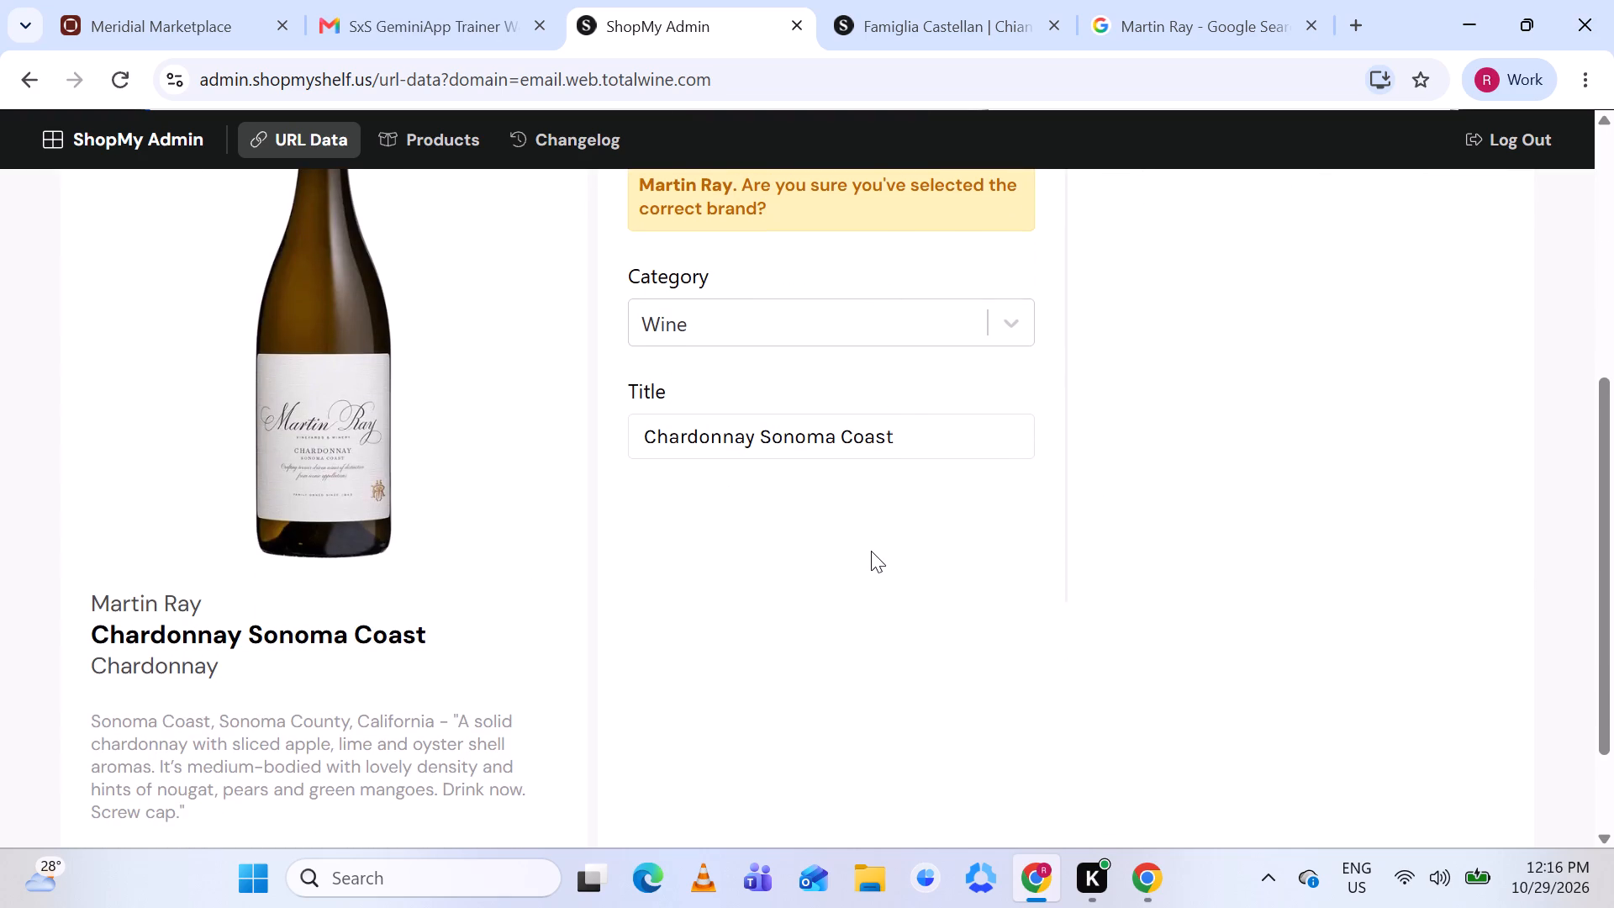
scroll(871, 551, "up", 2)
scroll(1189, 410, "up", 1)
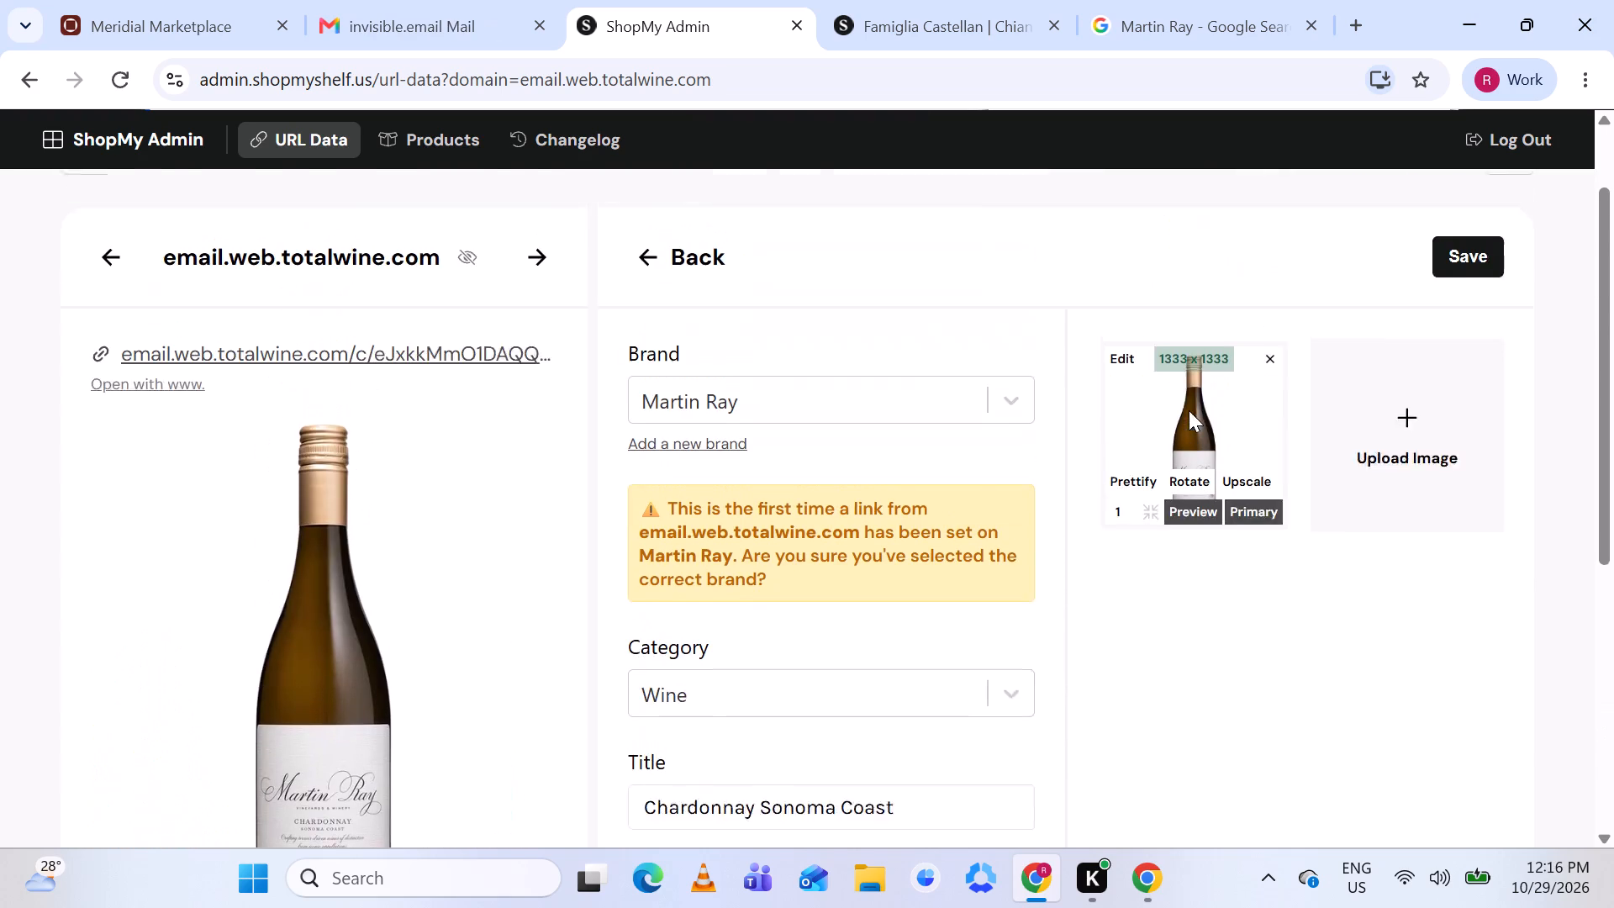
left_click(1473, 303)
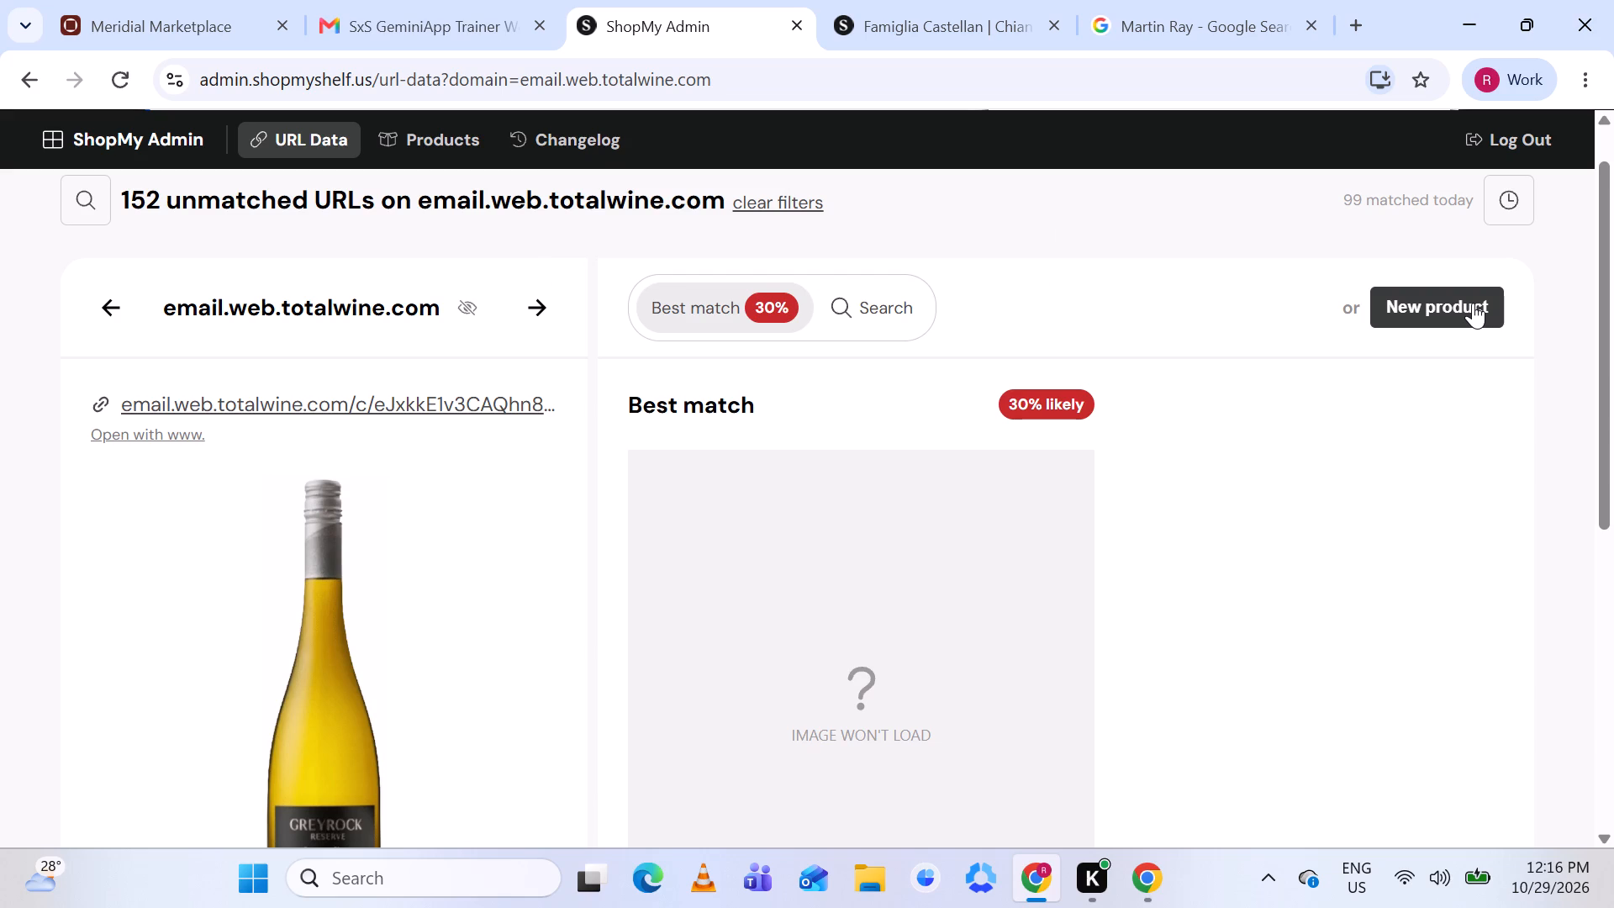
Open the suggested Matata match's product page to compare its bottle with the Greyrock Marlborough Sauvignon Blanc Reserve, 2025 listing, and close leftover tabs.
scroll(1451, 409, "down", 2)
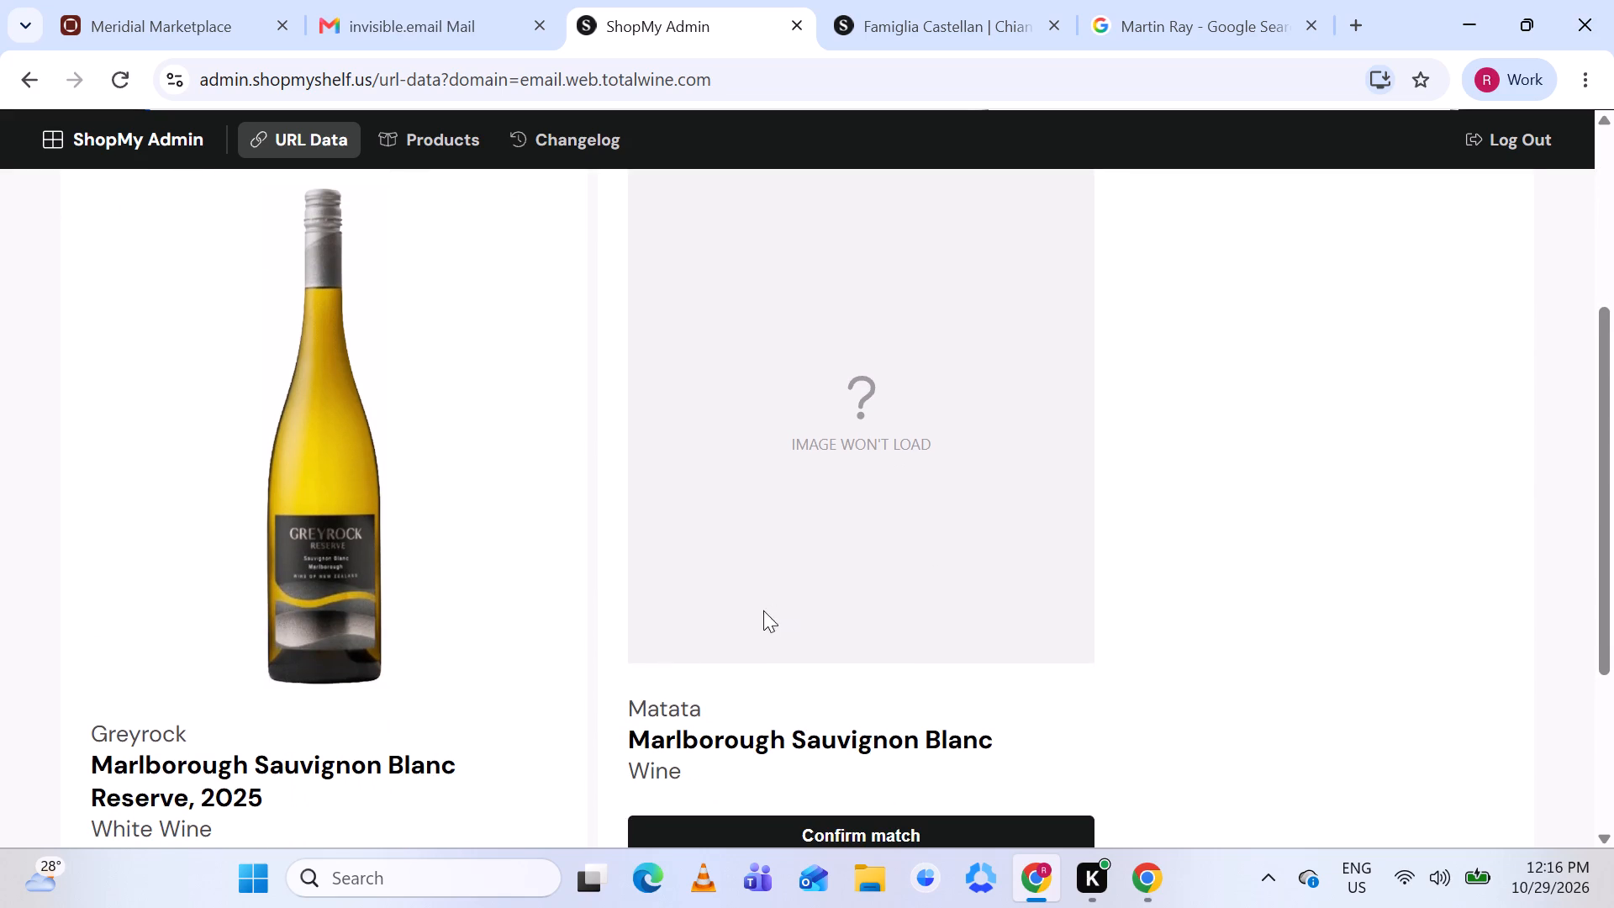
left_click(725, 748)
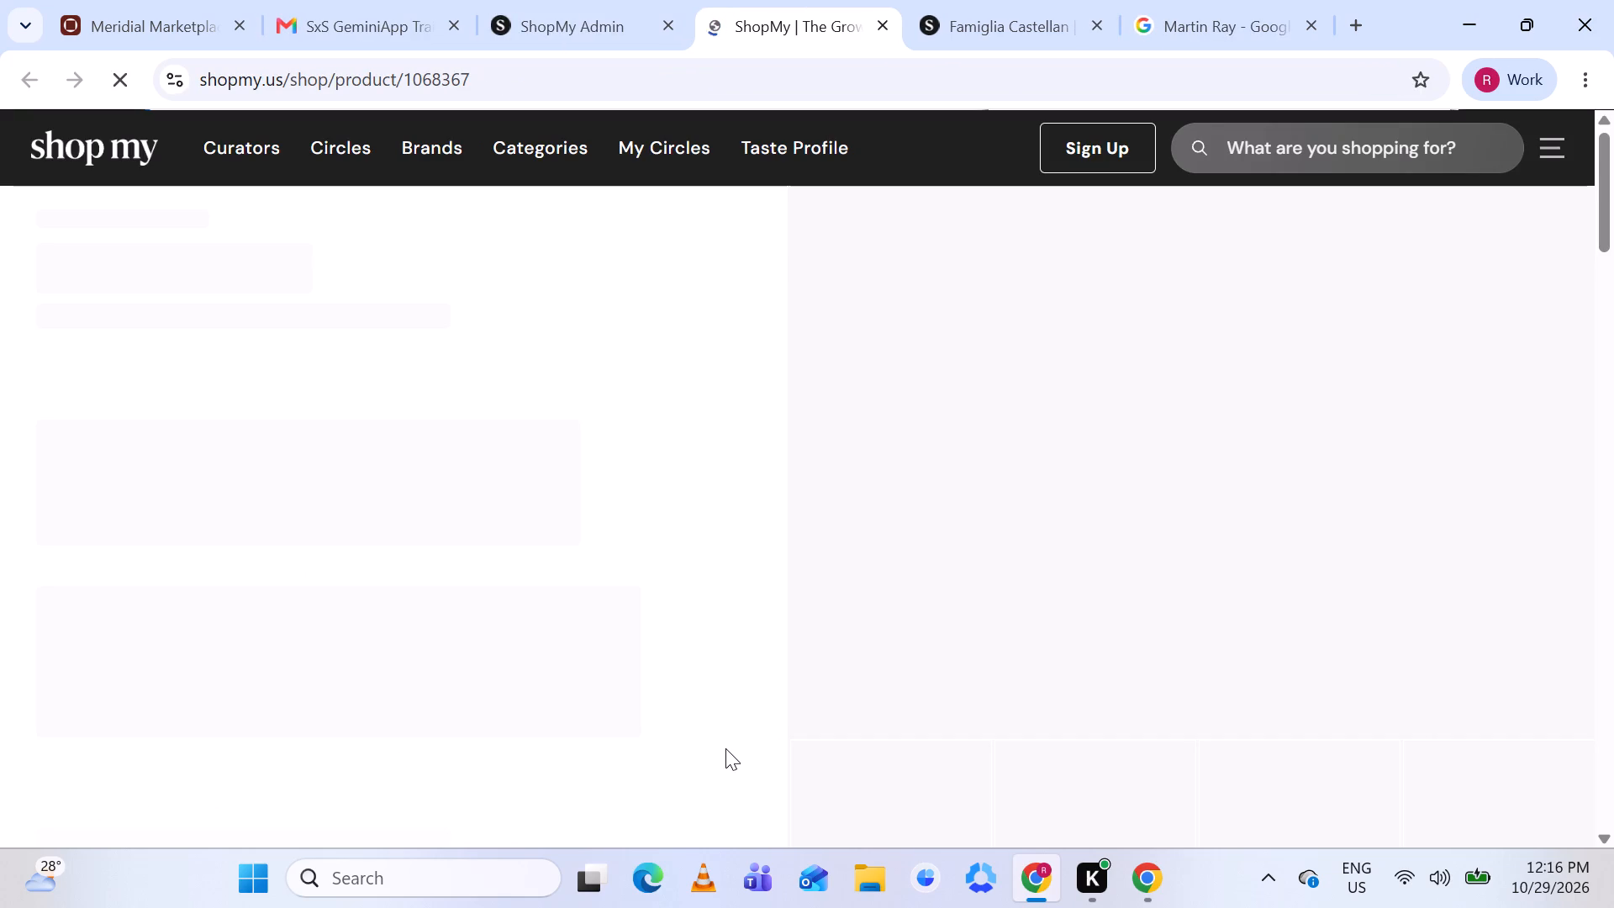
left_click(1102, 28)
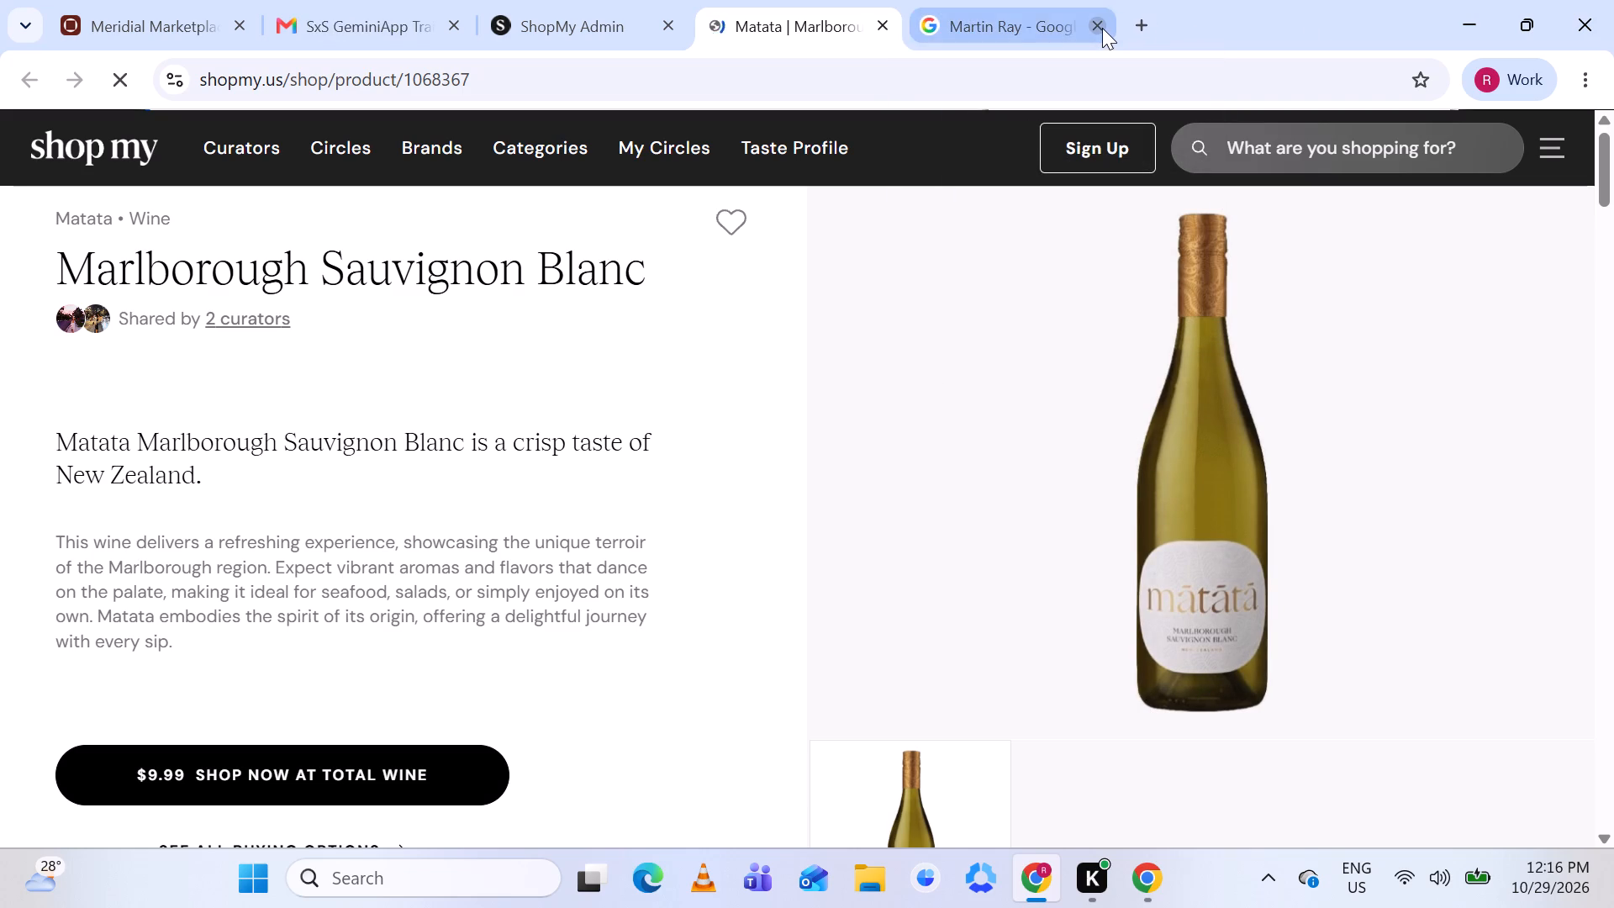
left_click(1102, 28)
left_click(740, 28)
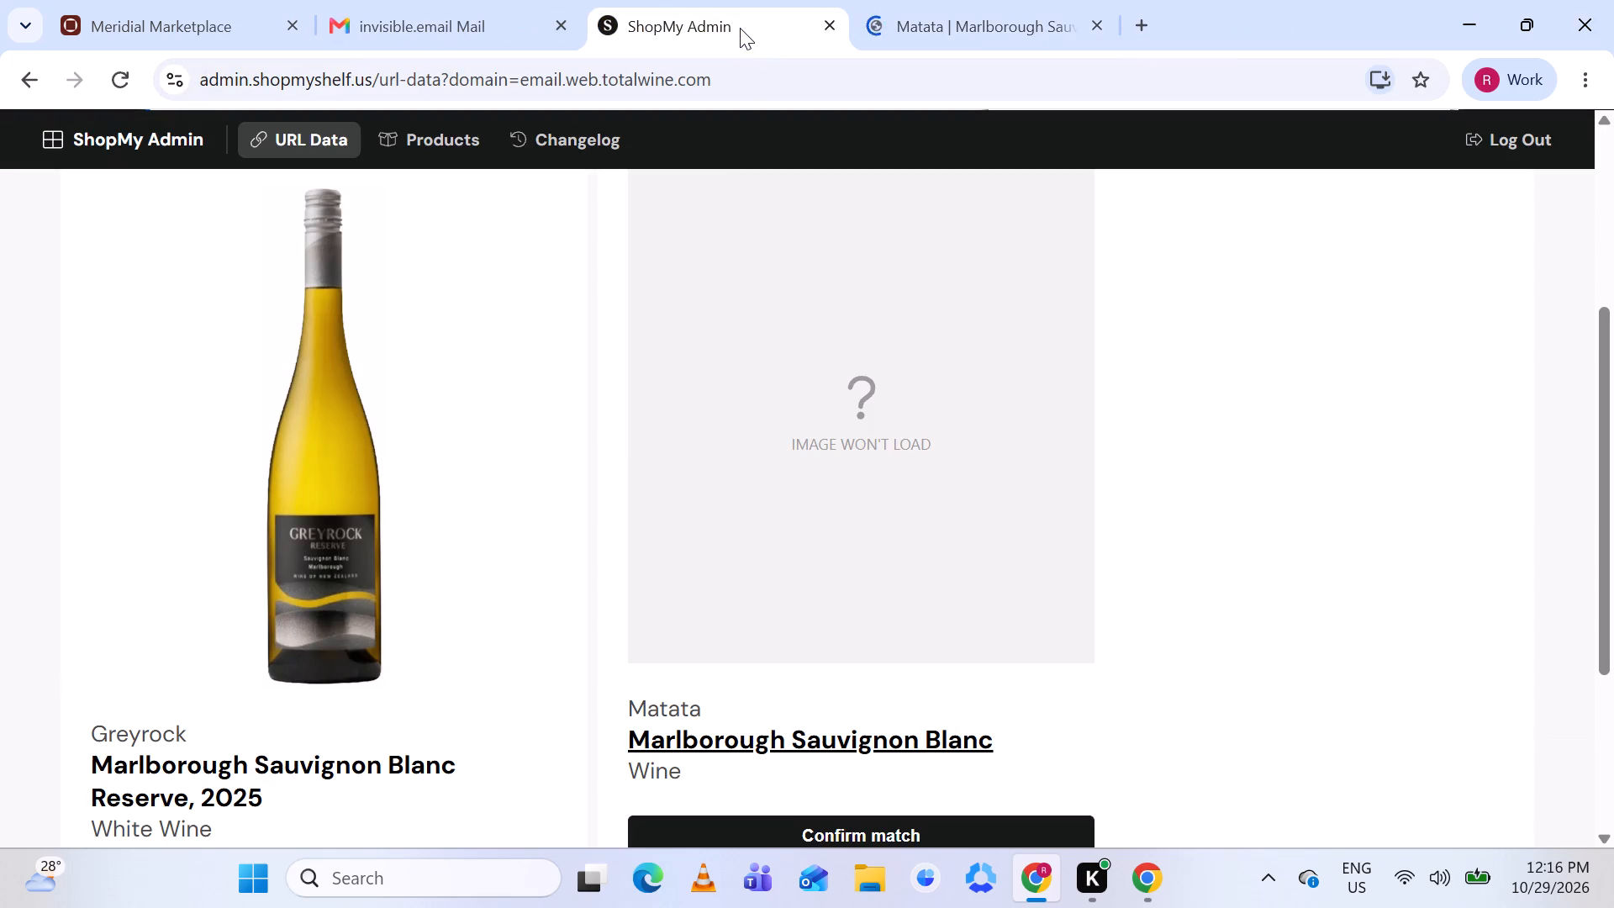
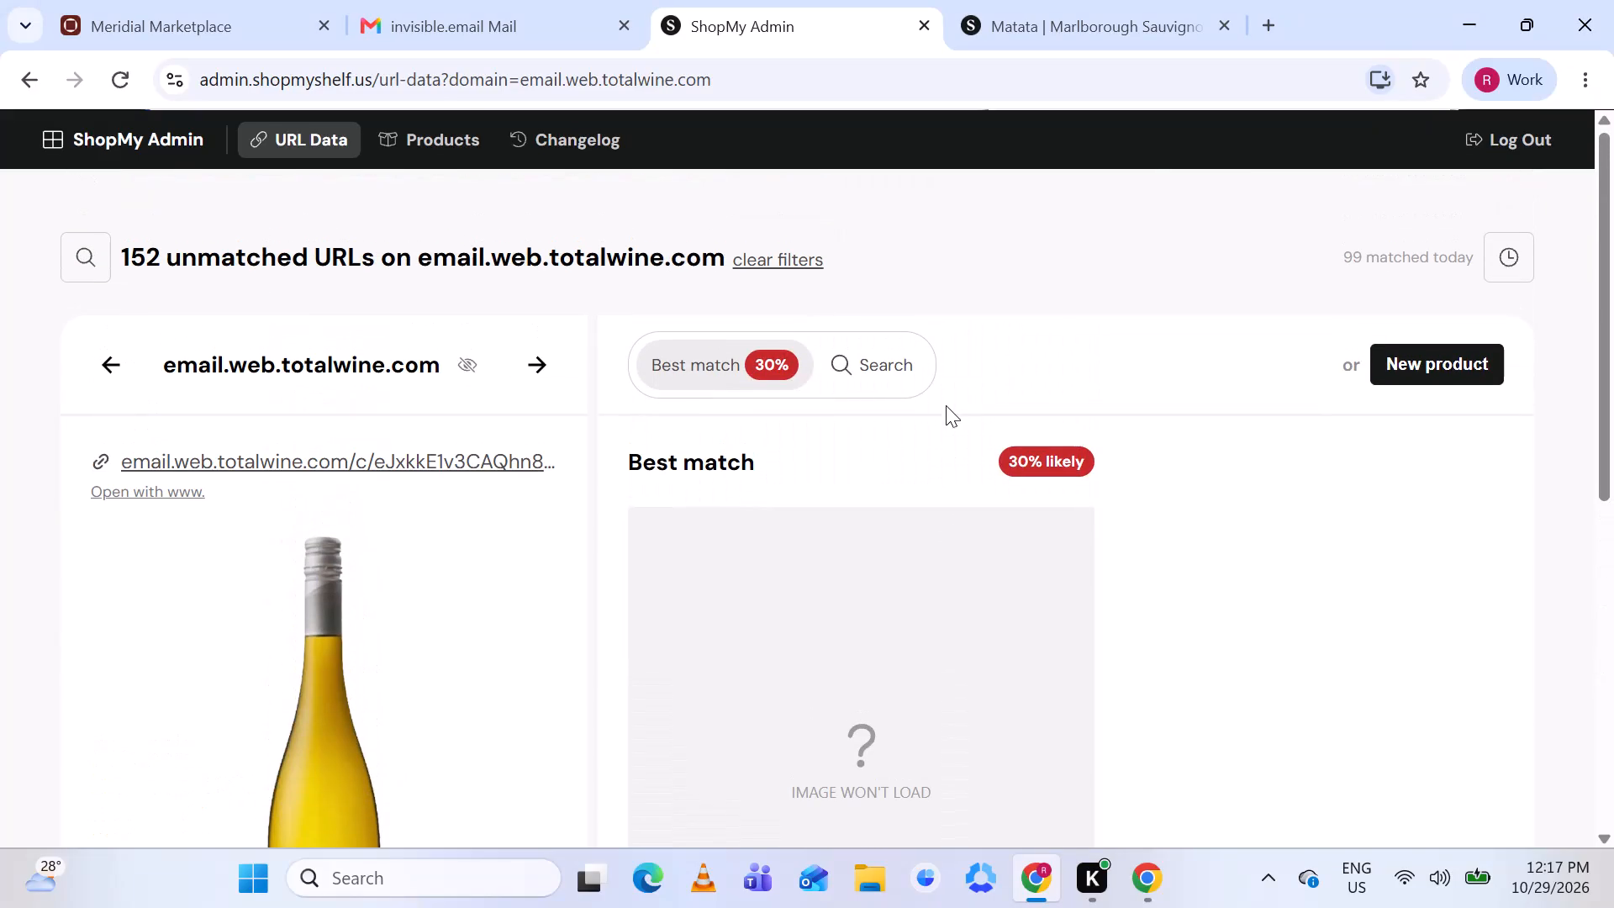
Search the catalogue for Greyrock Marlborough Sauvignon Blanc and start a new product for the listing.
left_click(886, 365)
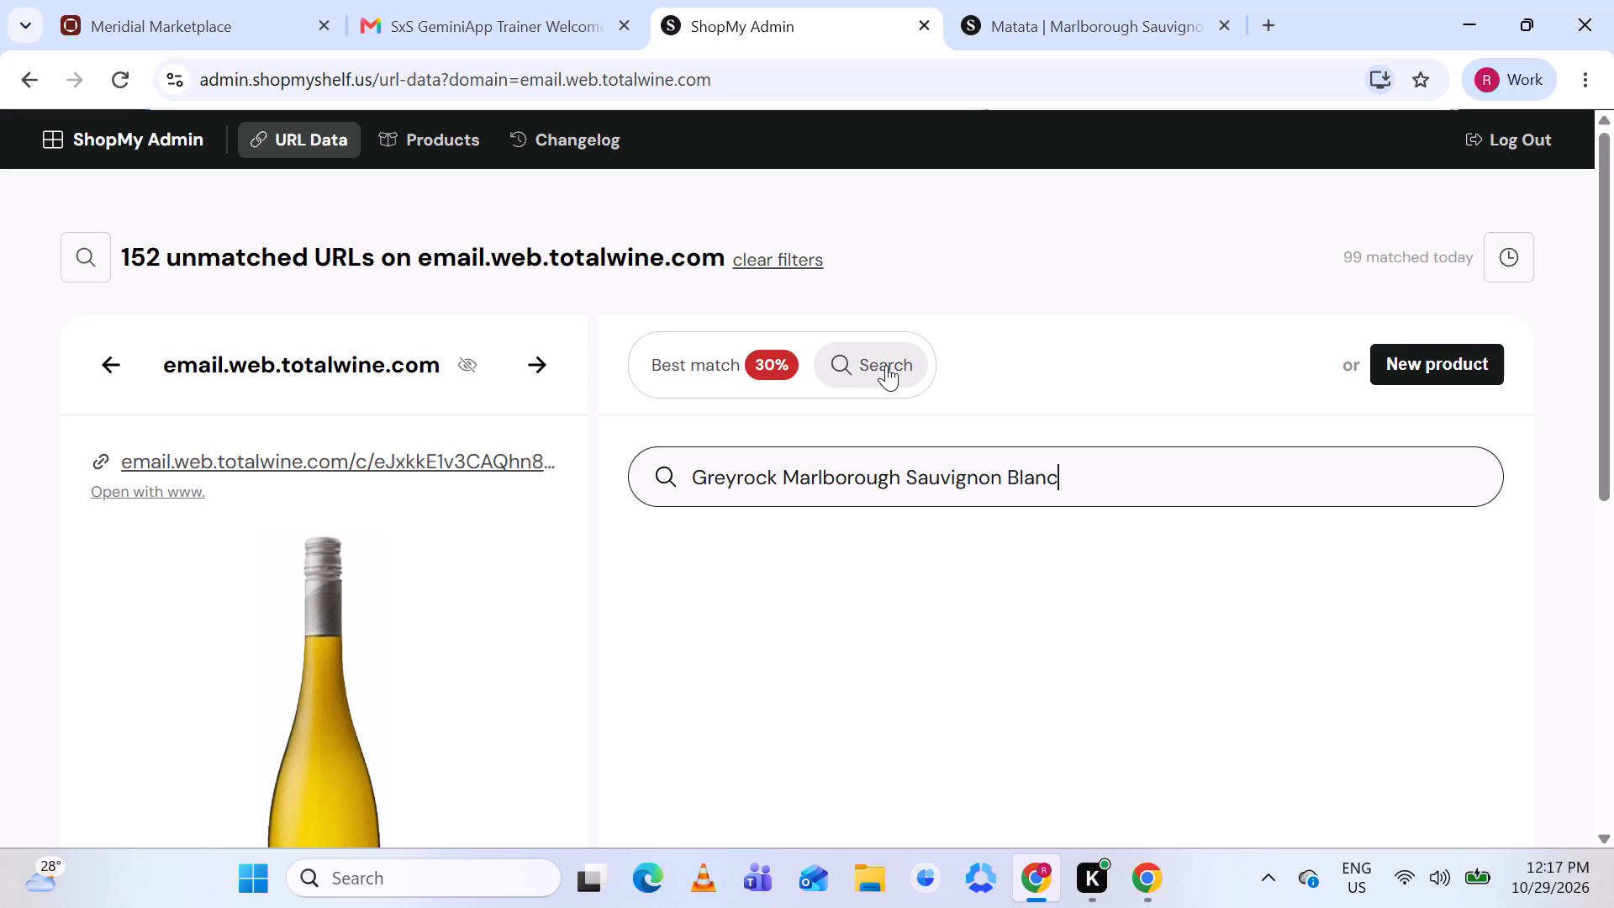
left_click(1394, 356)
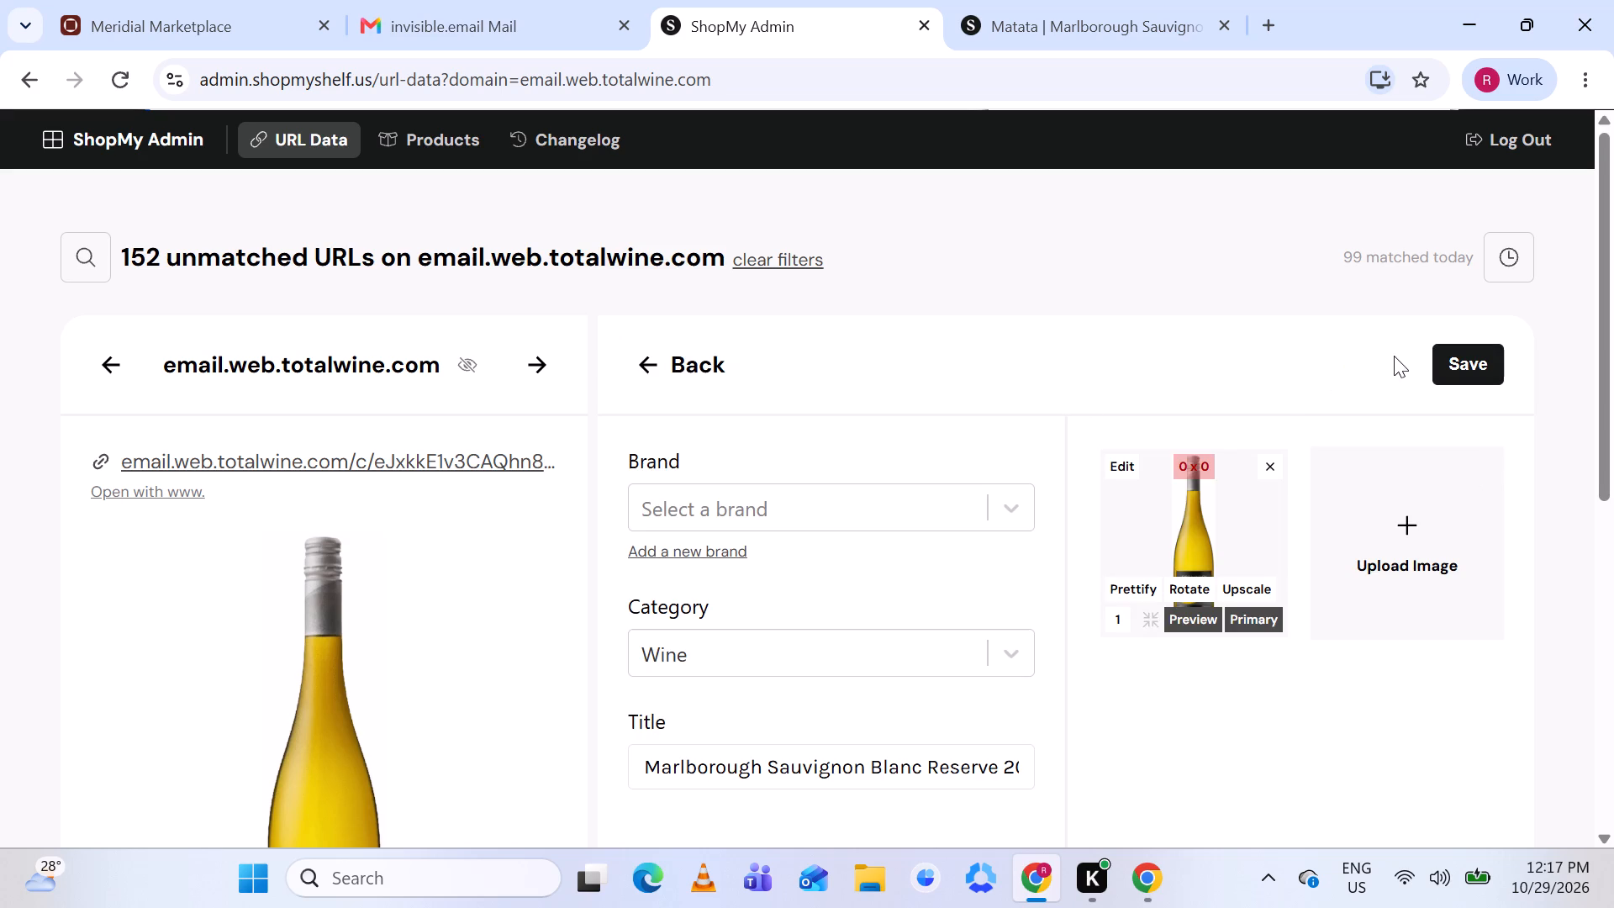
Copy the brand name Greyrock from the listing and look for it among the existing brands.
scroll(852, 618, "down", 1)
scroll(392, 726, "down", 2)
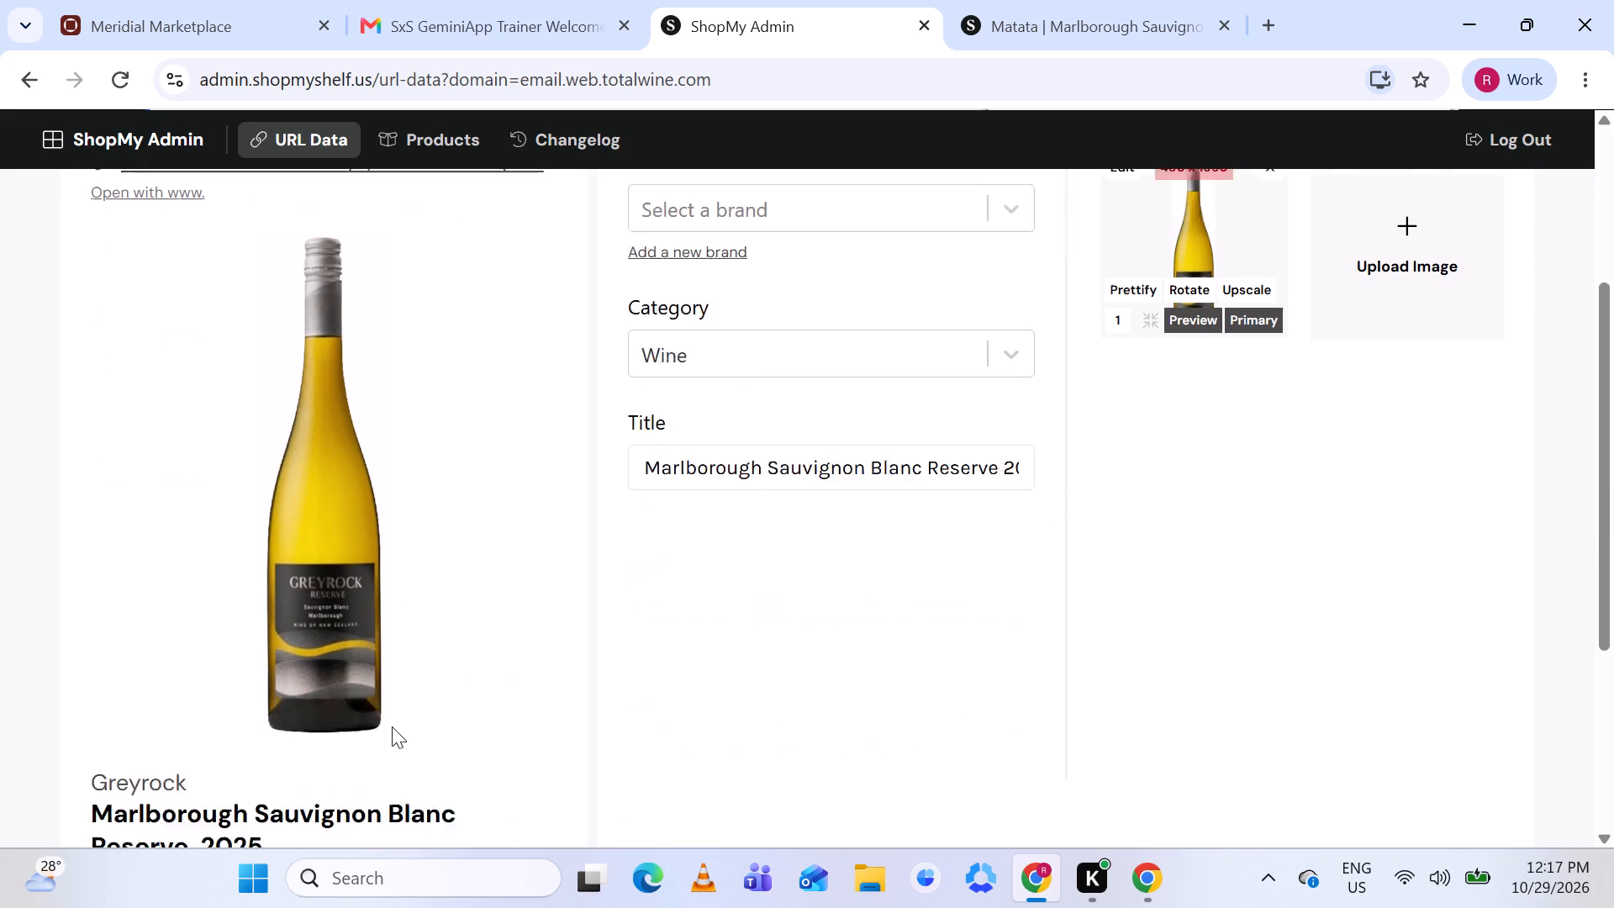
scroll(392, 726, "down", 1)
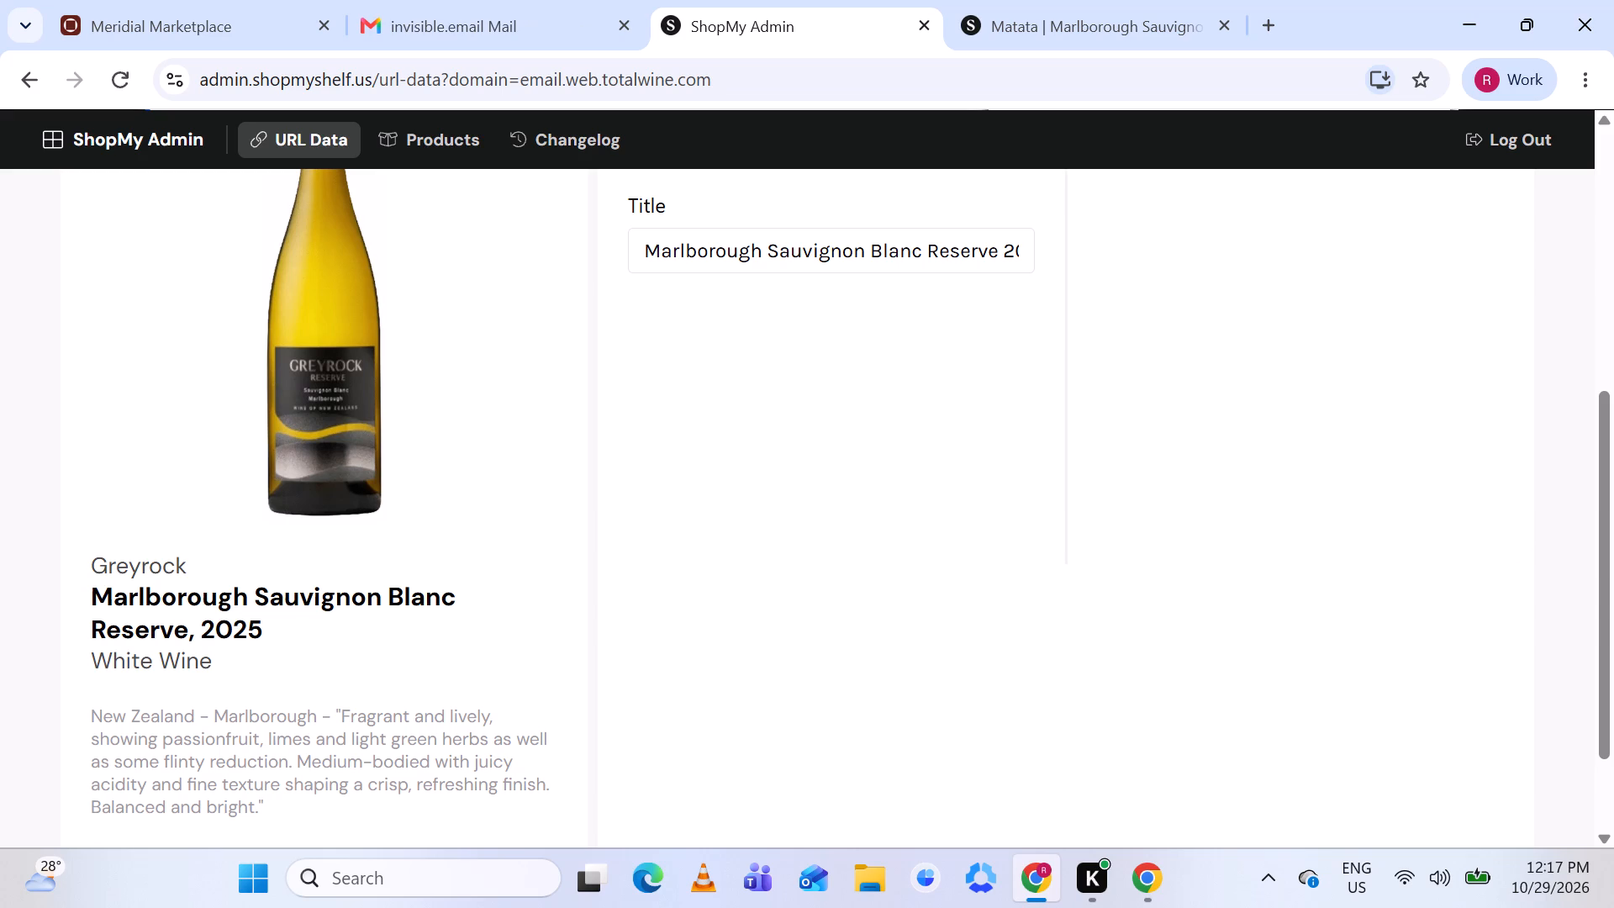
left_click_drag(95, 566, 114, 557)
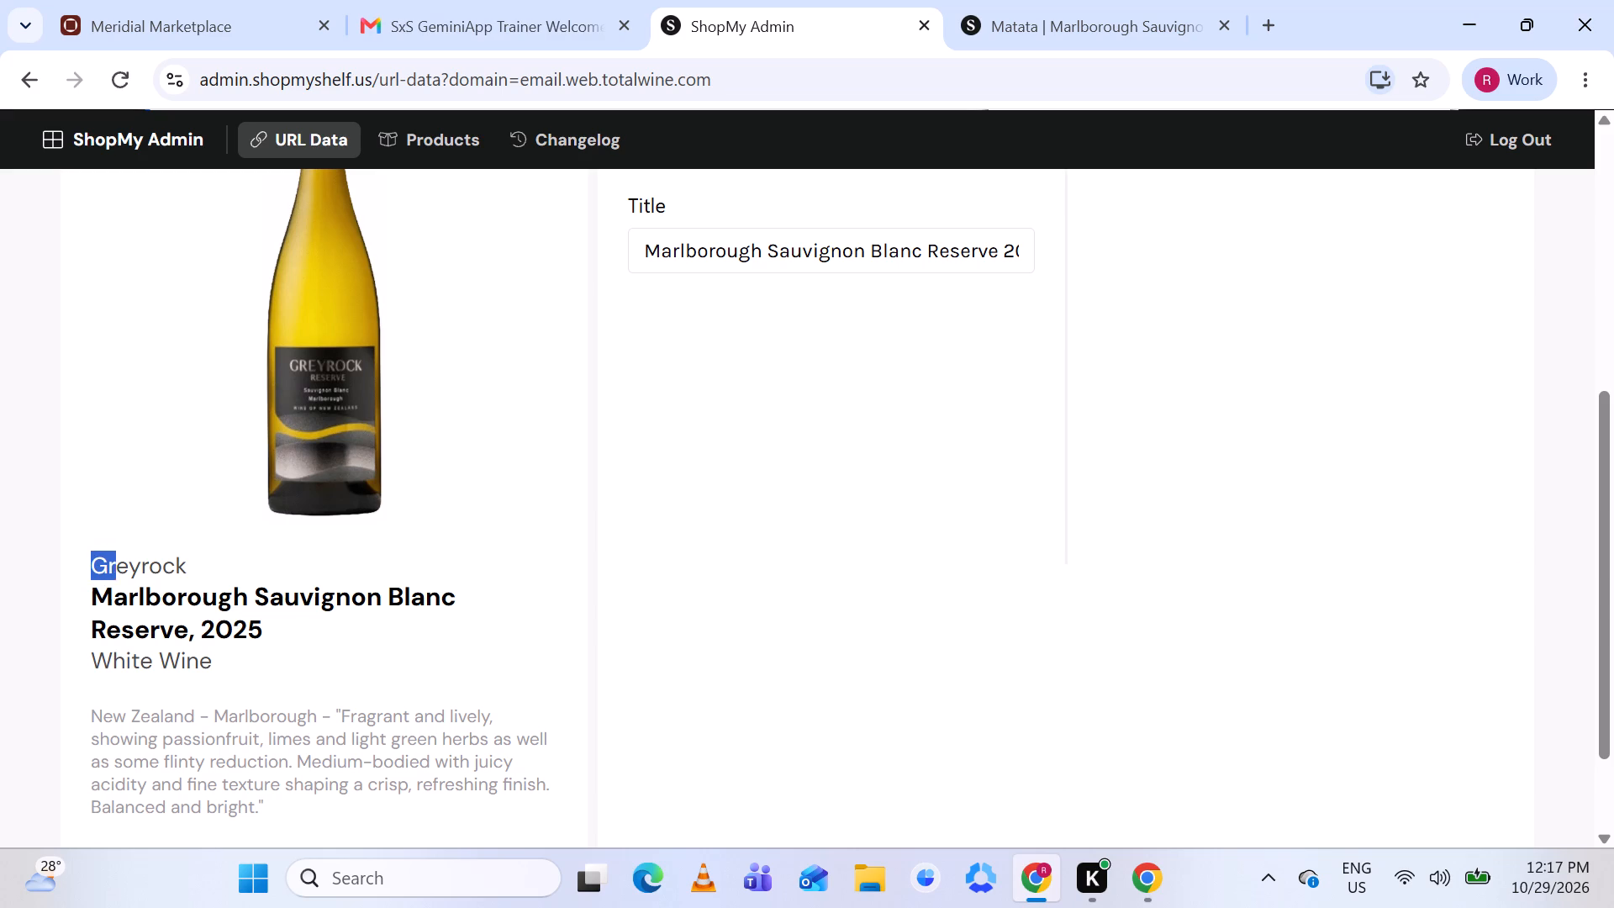
left_click_drag(114, 557, 186, 552)
key("ctrl+c")
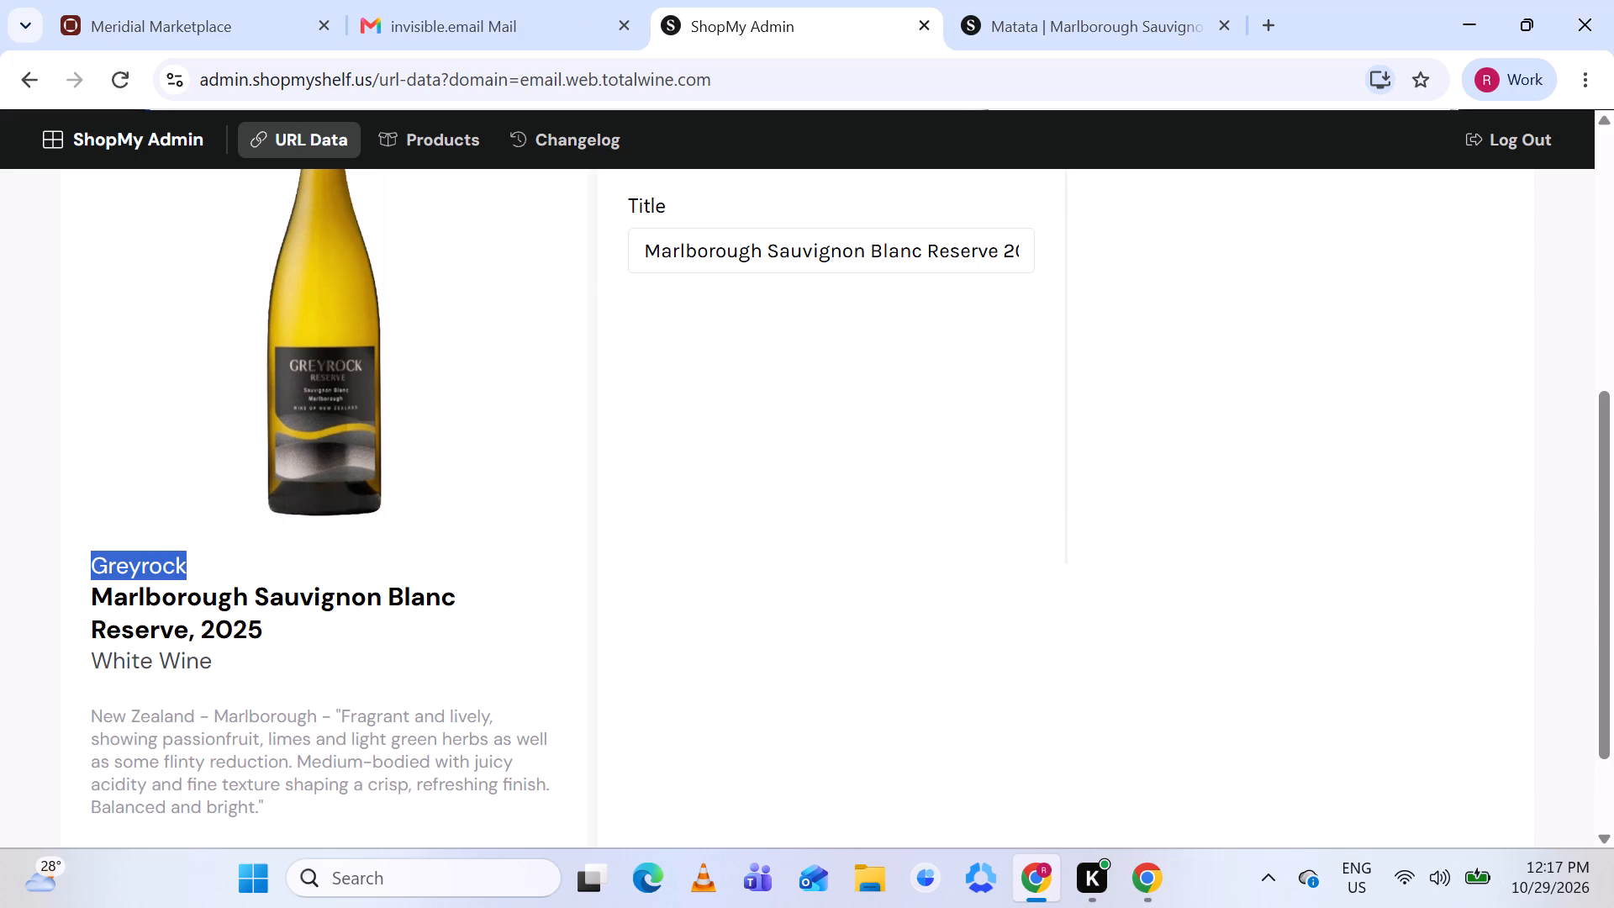
left_click(754, 344)
scroll(754, 344, "up", 2)
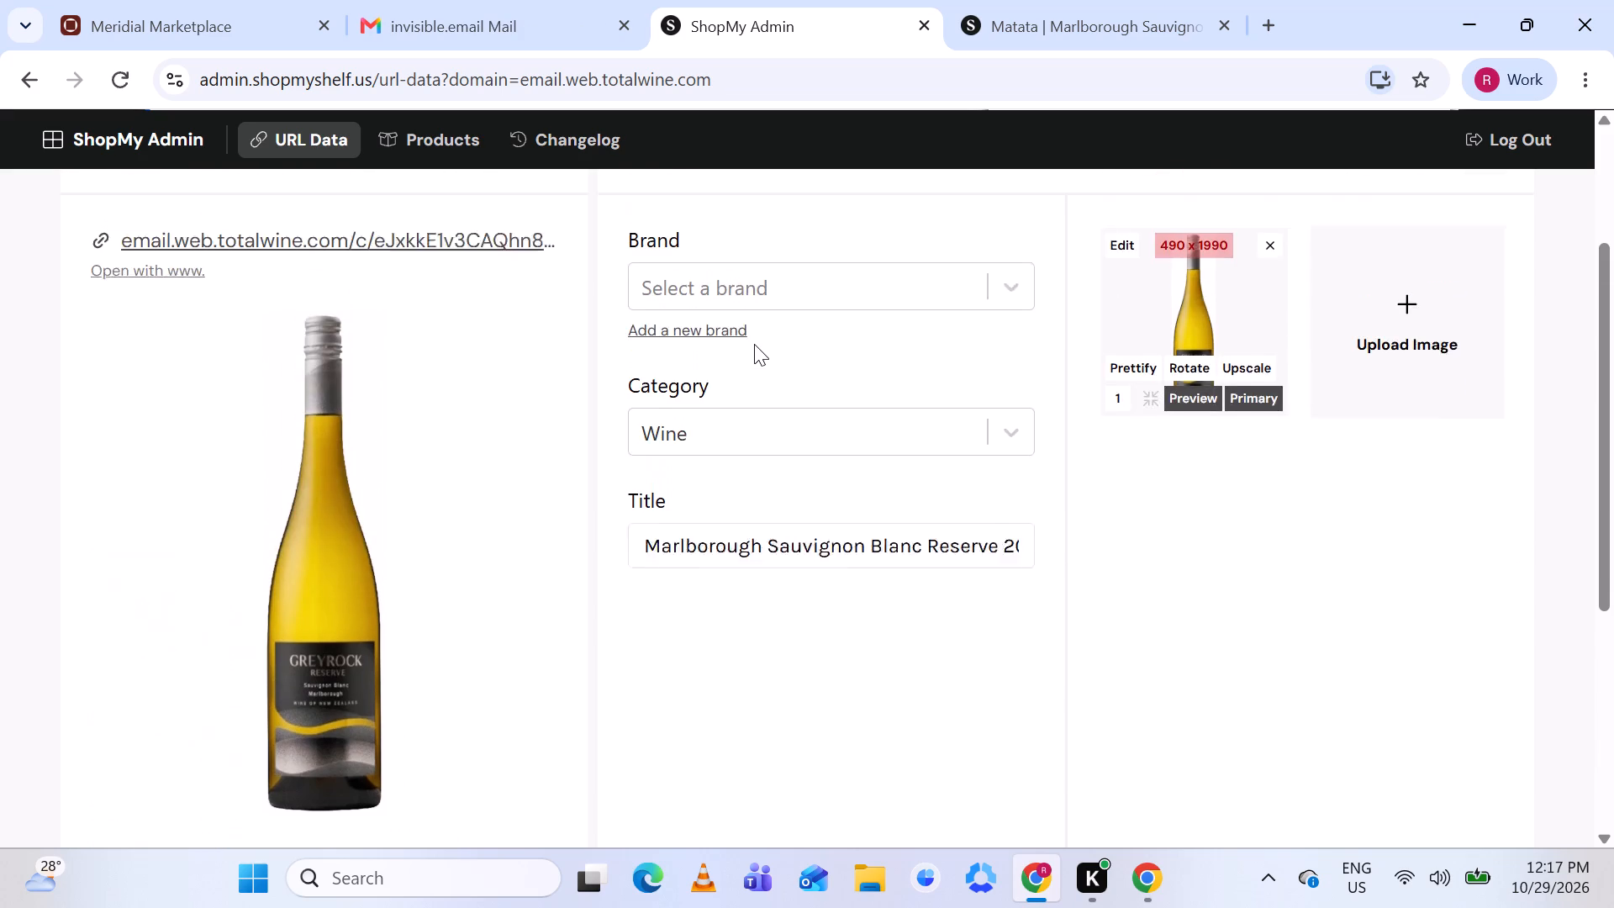
left_click(748, 344)
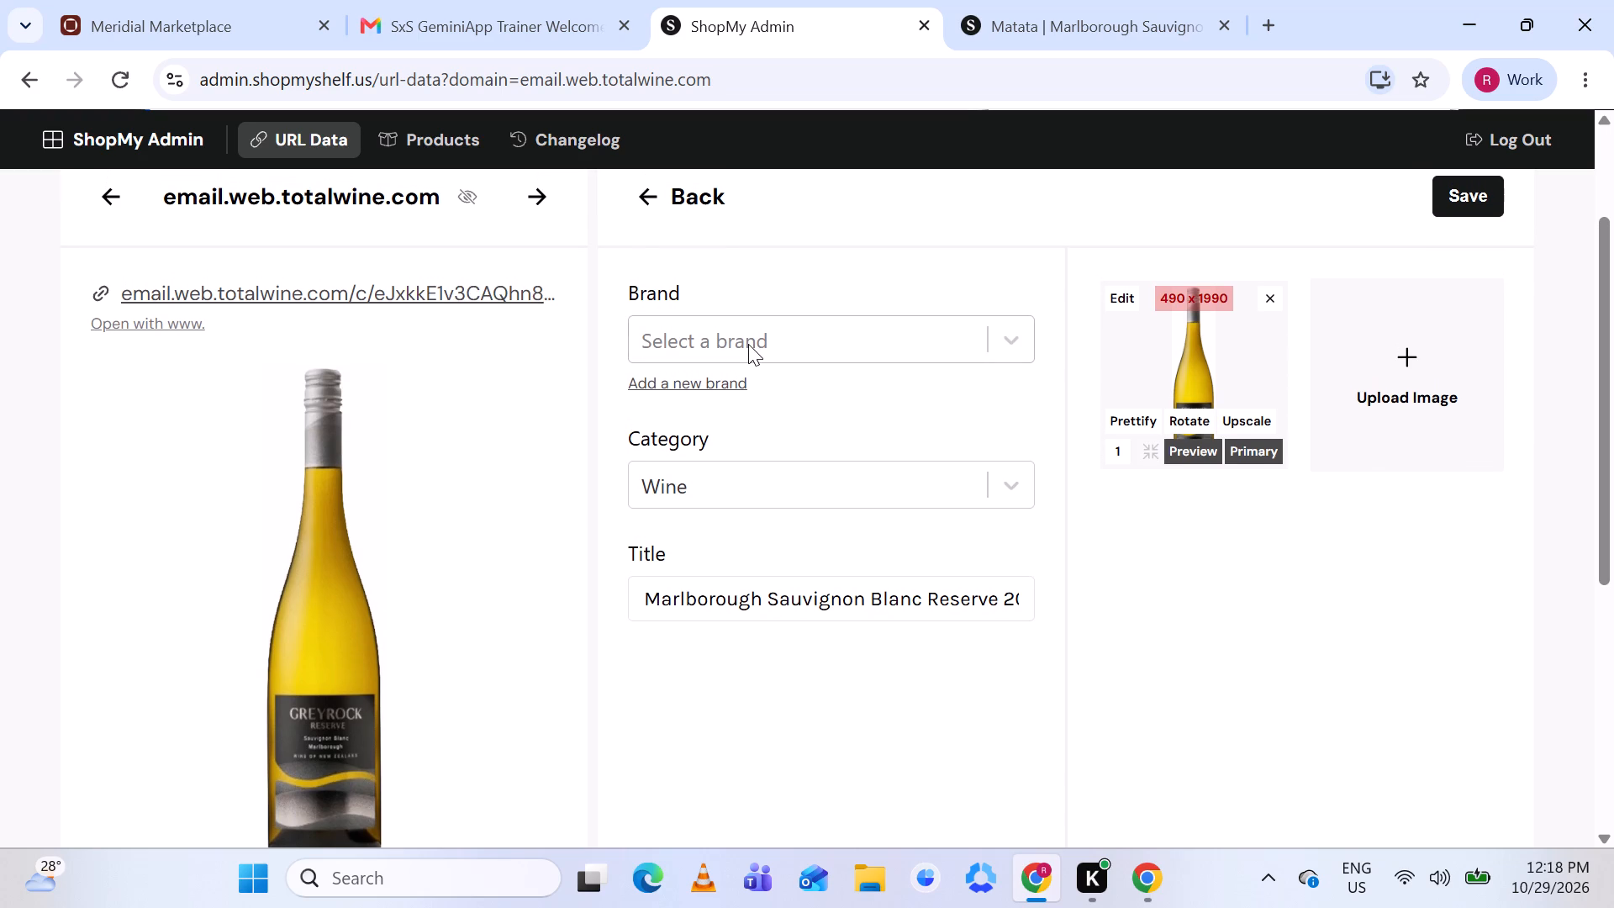
key("ctrl+v")
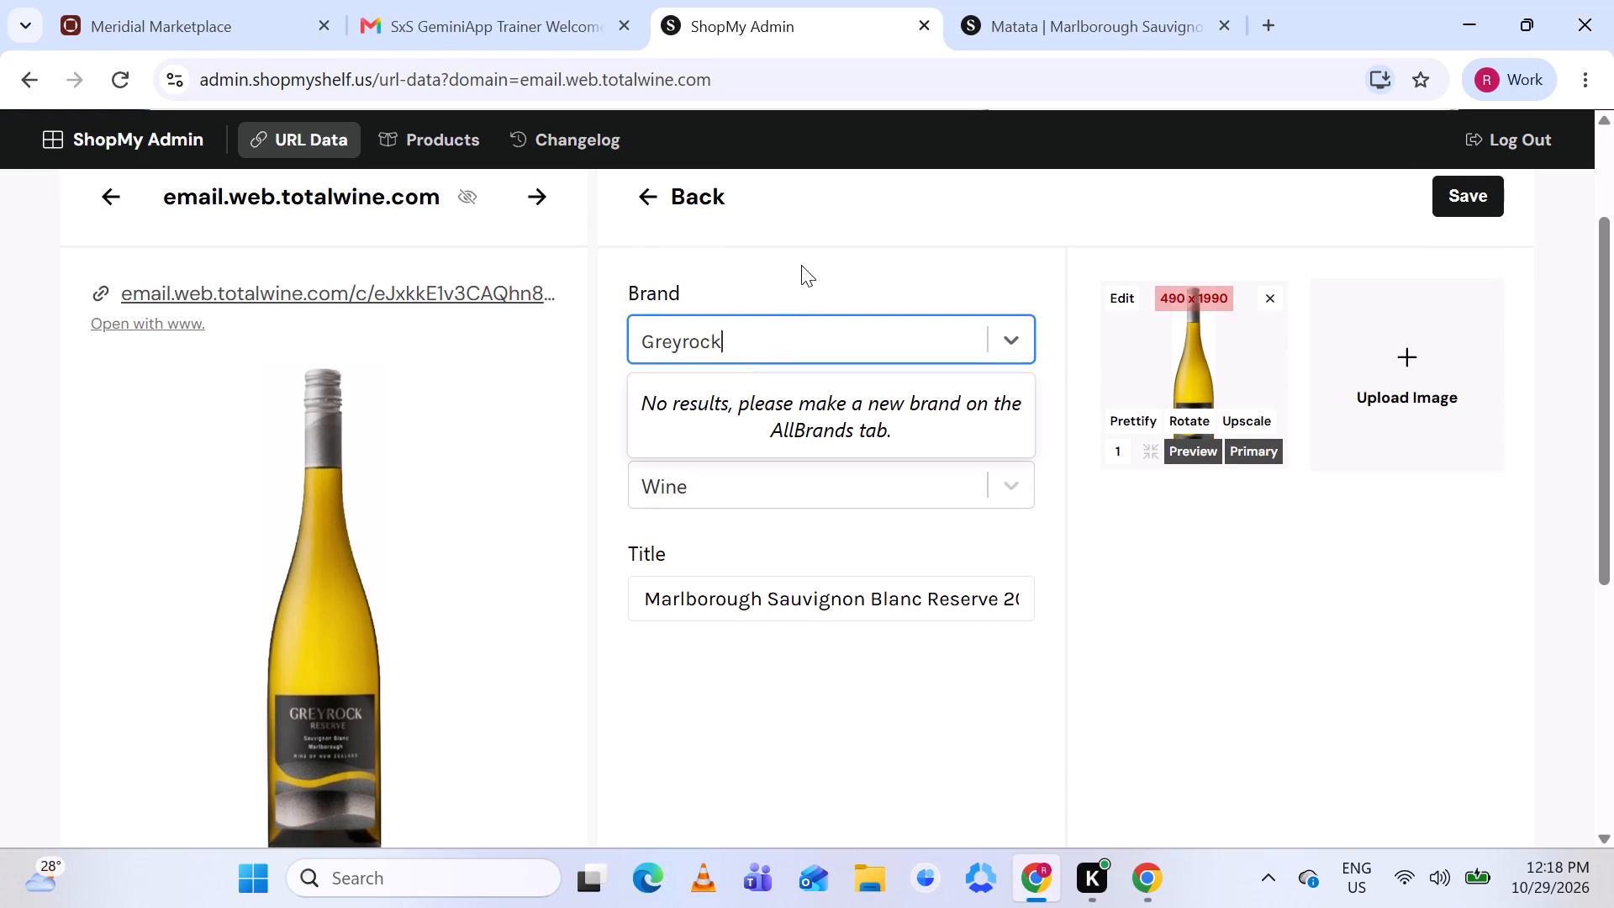
scroll(801, 265, "down", 1)
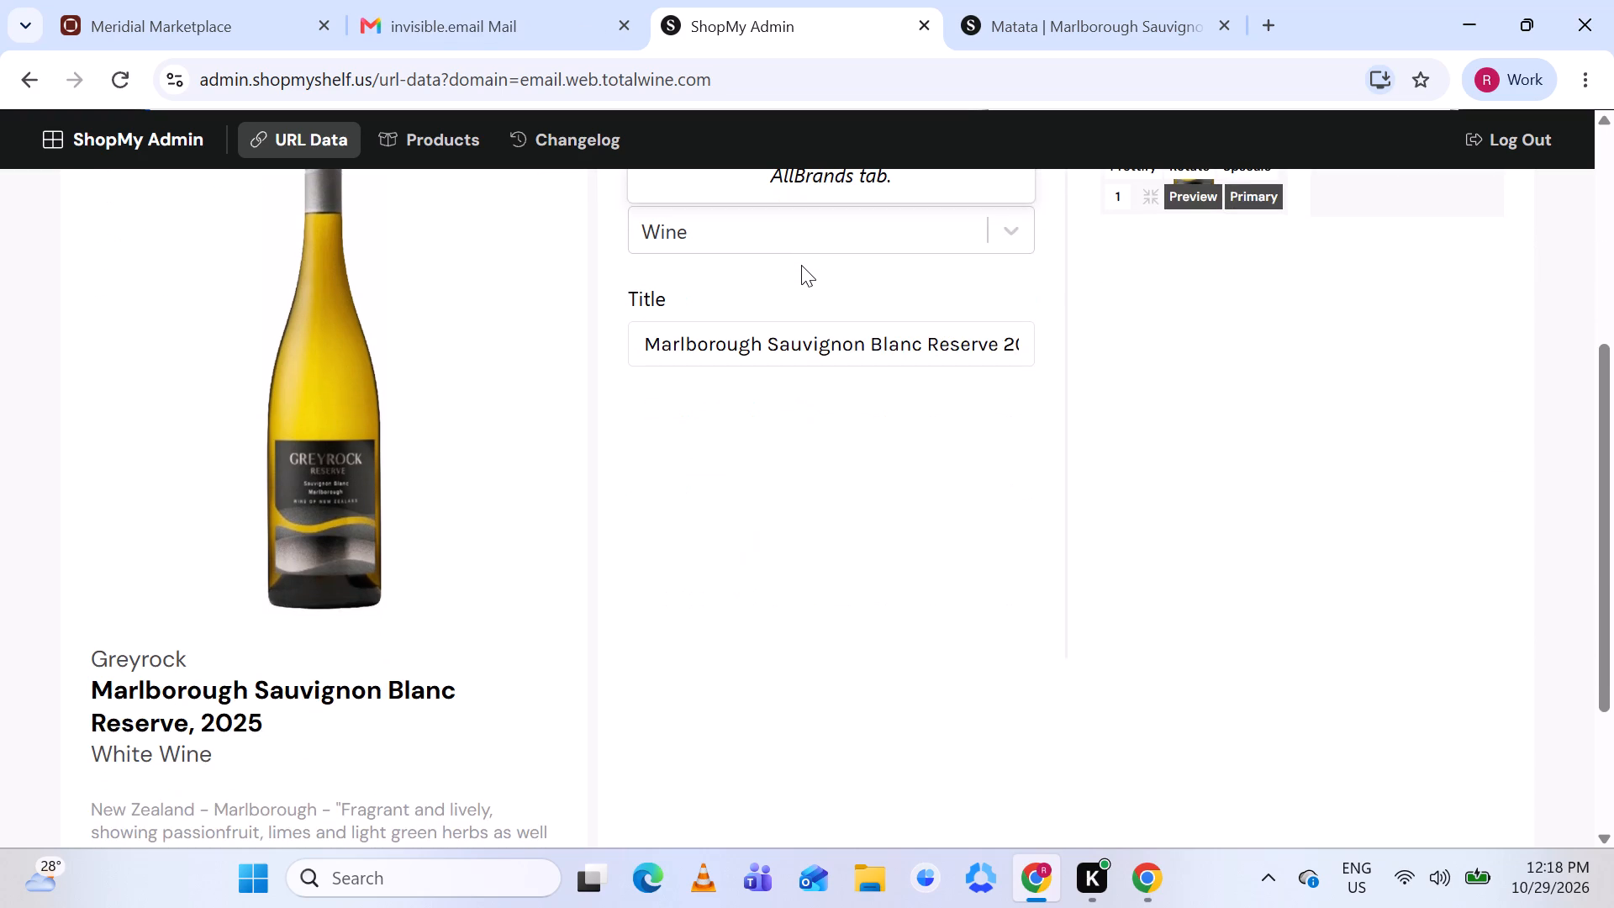
scroll(801, 265, "down", 1)
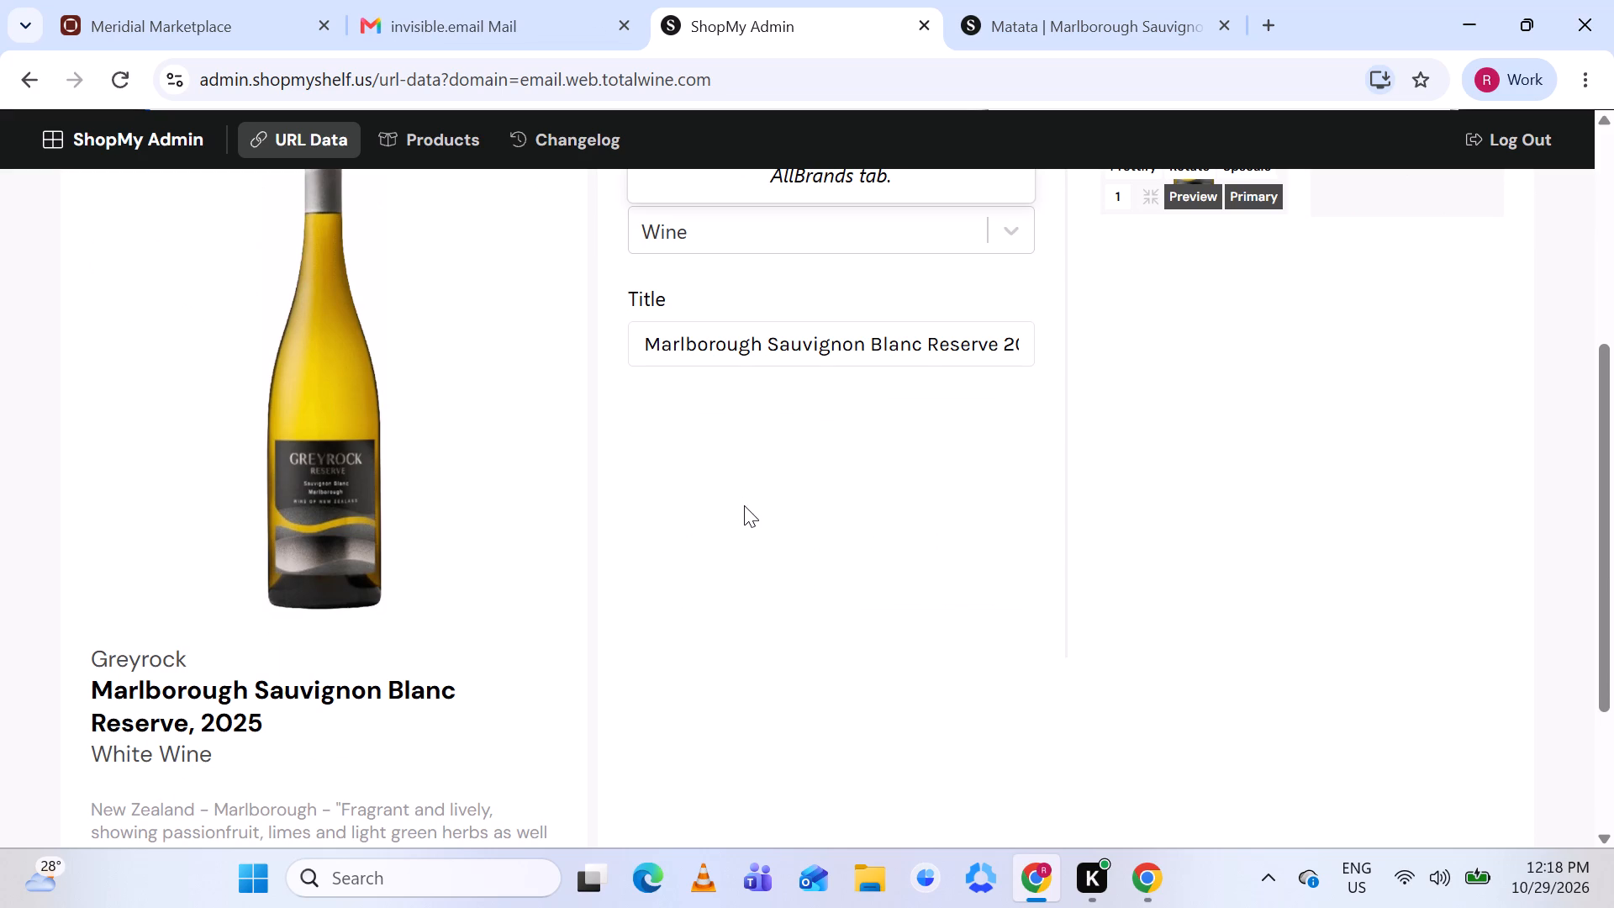
Add Greyrock as a new brand, filling in only the brand name.
left_click(744, 505)
scroll(744, 505, "up", 1)
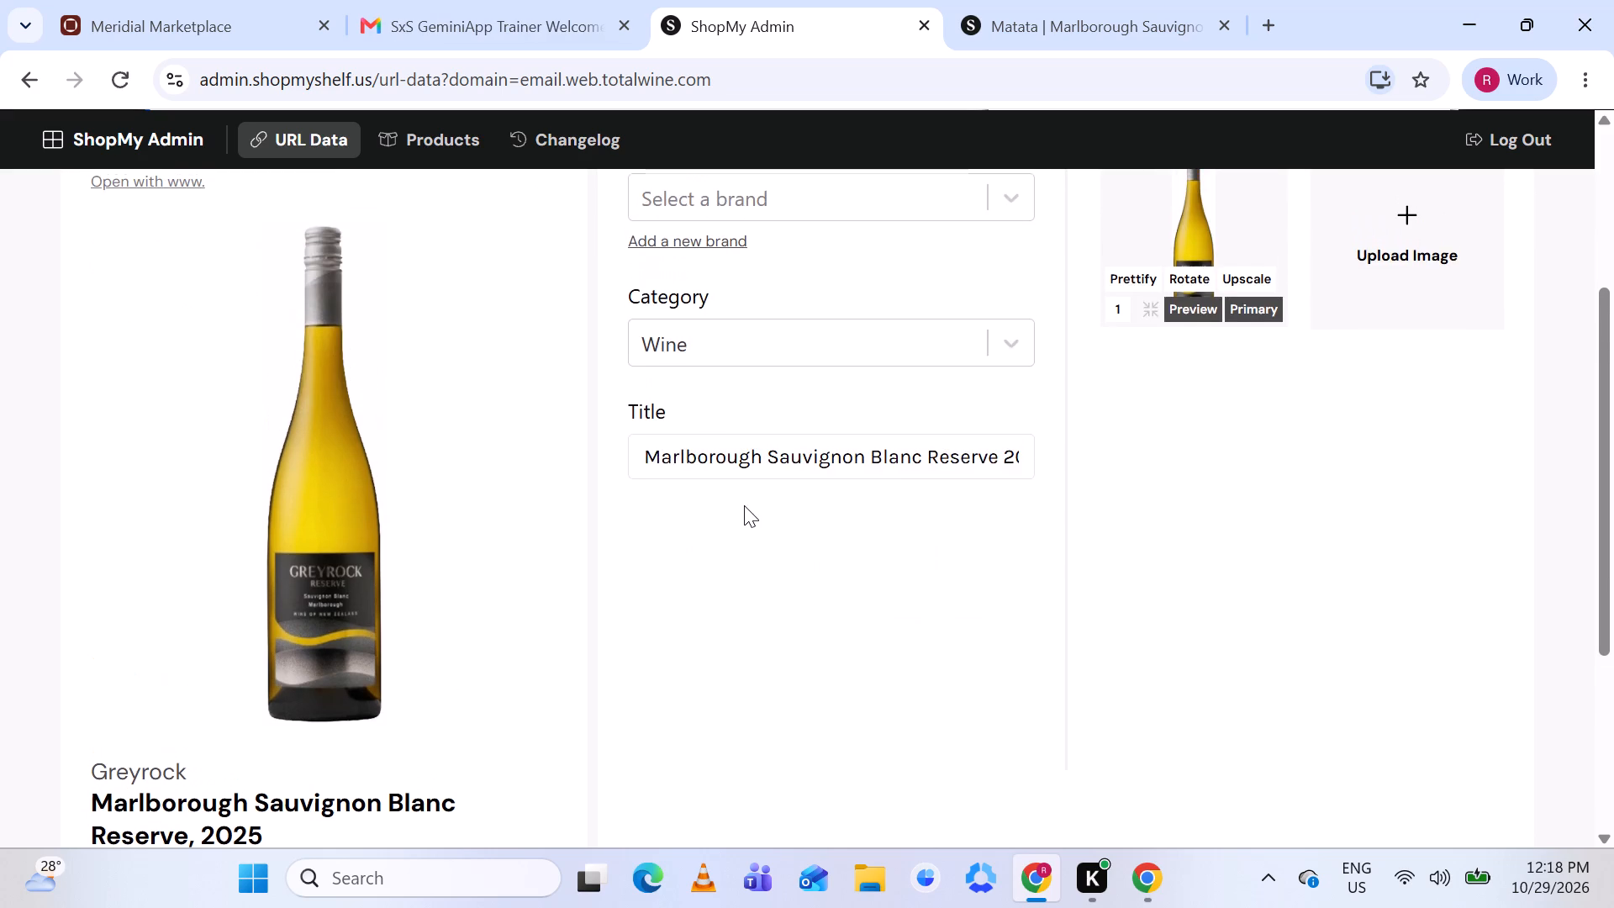
scroll(744, 505, "up", 1)
left_click(694, 378)
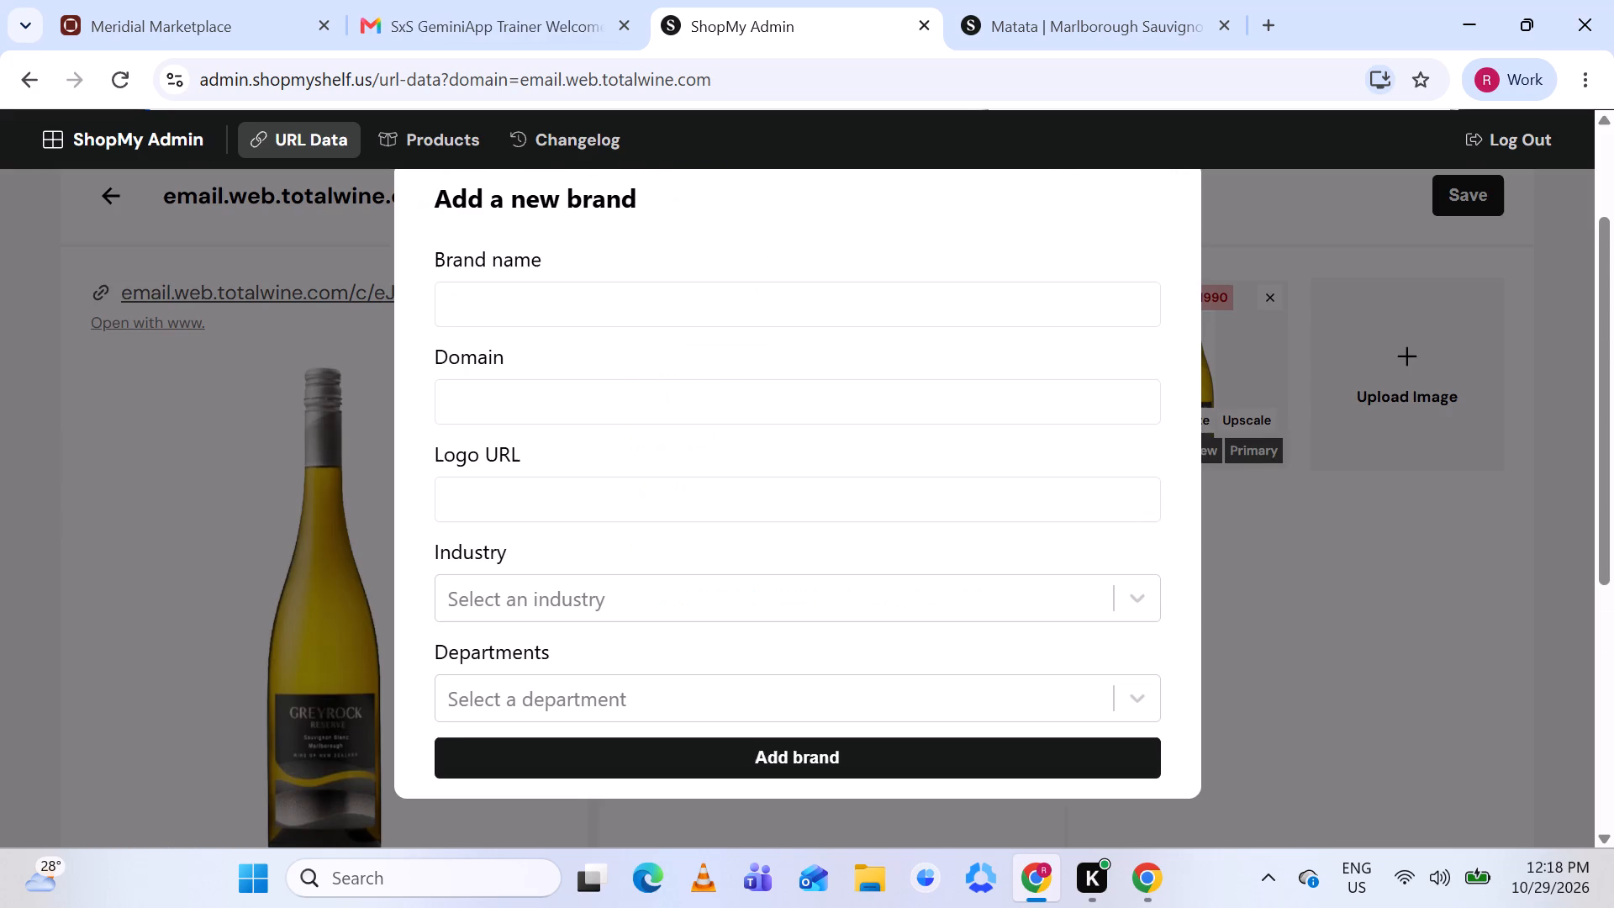
left_click(705, 287)
key("ctrl+v")
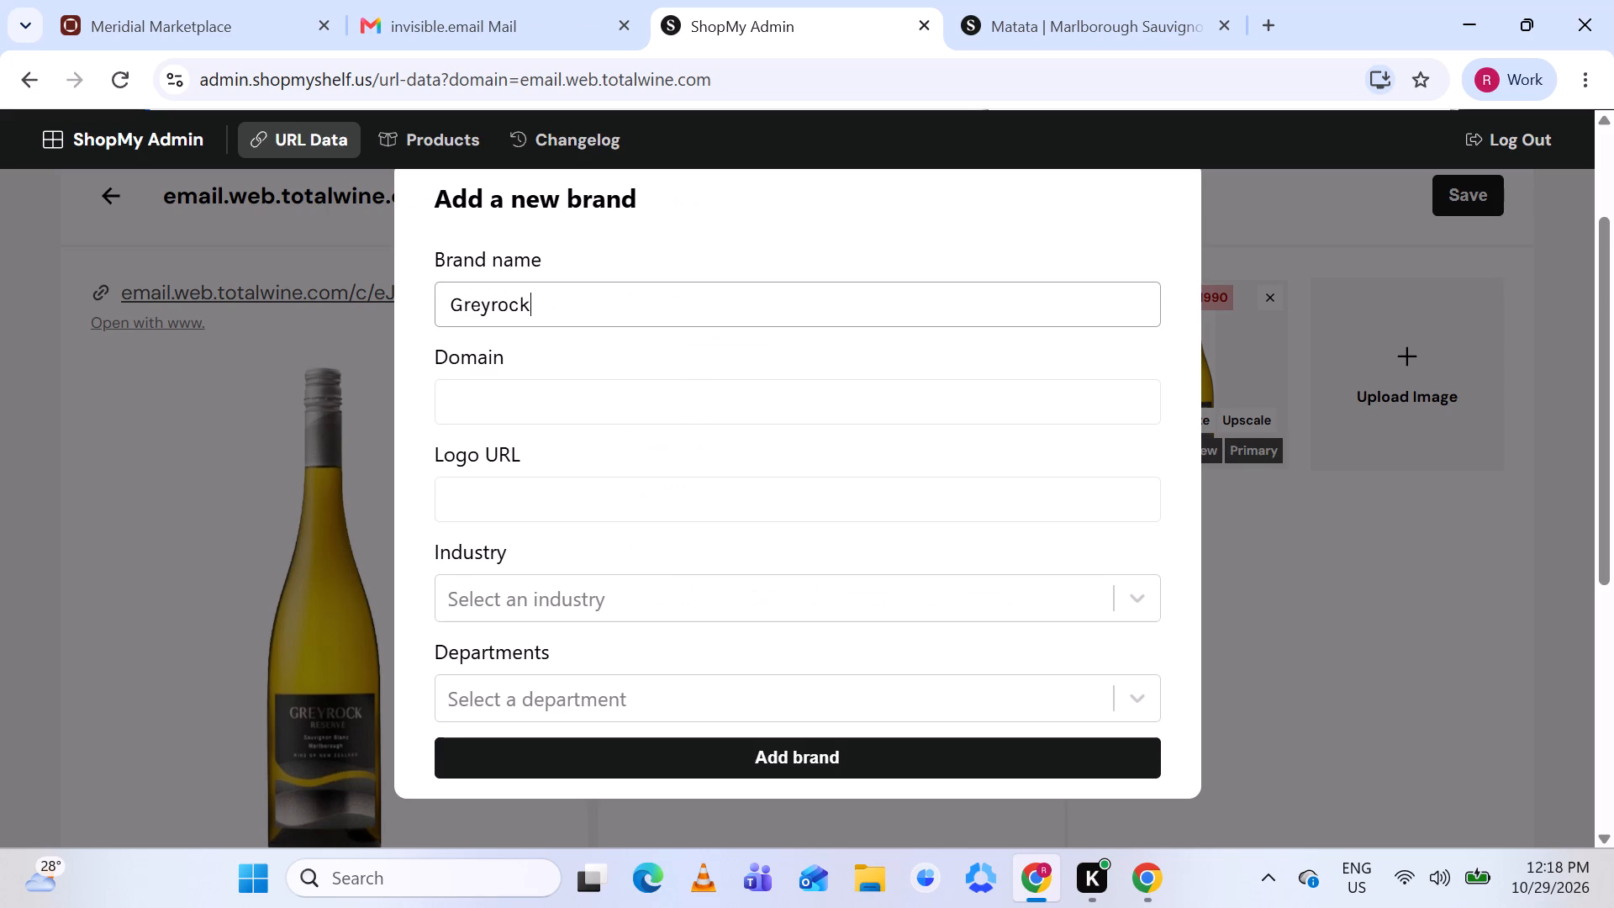
left_click(750, 739)
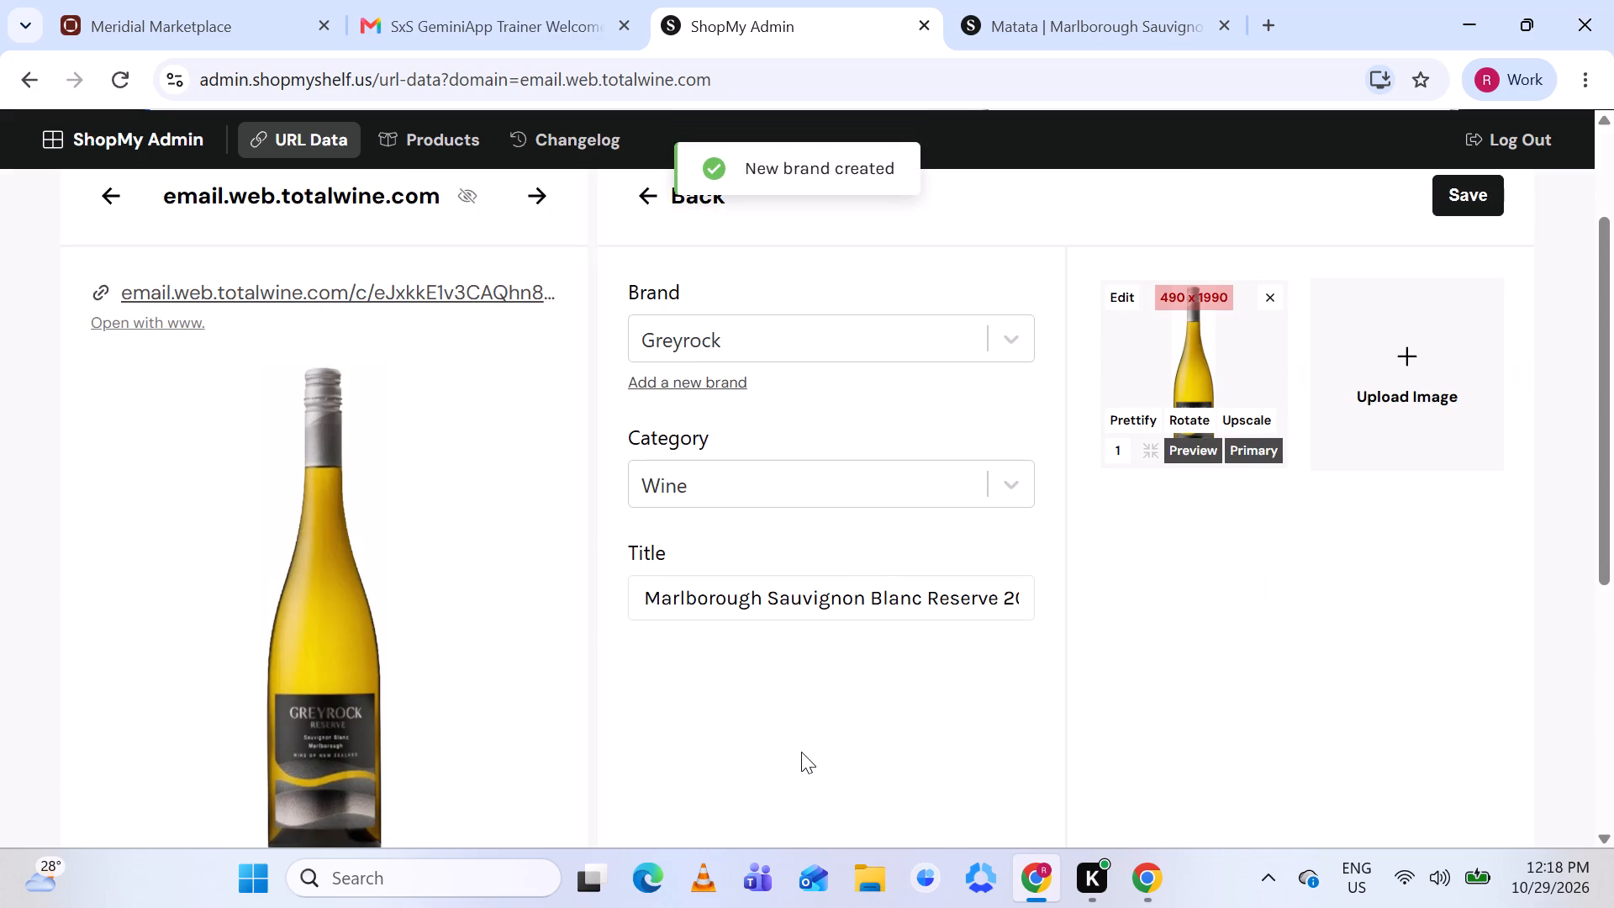
Correct the product title to Marlborough Sauvignon Blanc Reserve, 2025, adding the comma before the year.
scroll(870, 557, "down", 1)
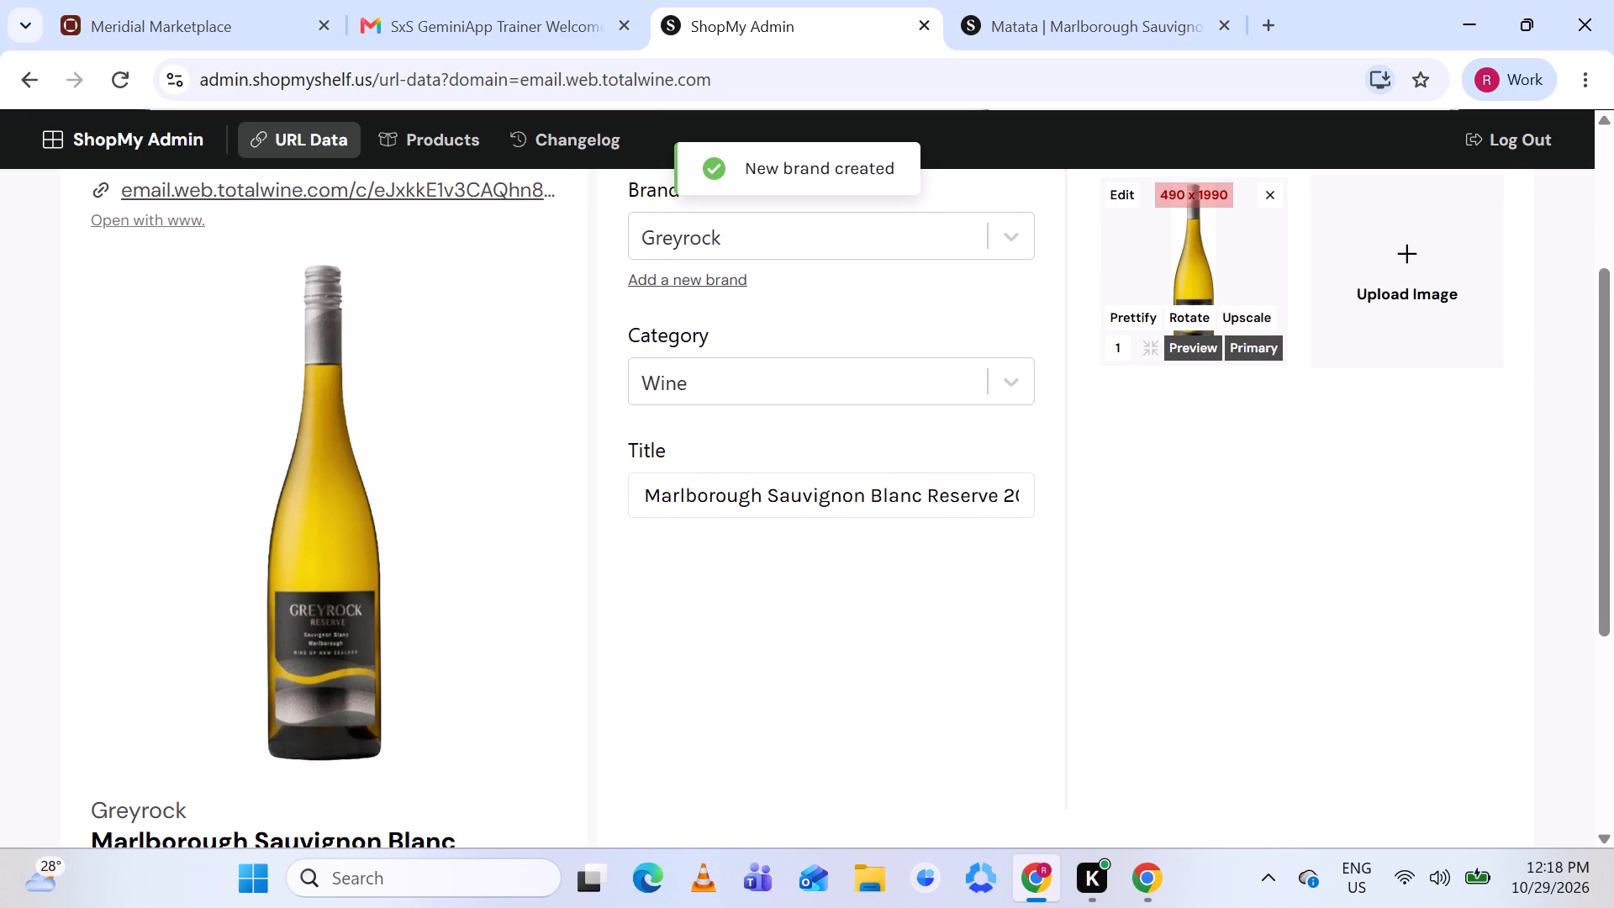
scroll(960, 494, "left", 1)
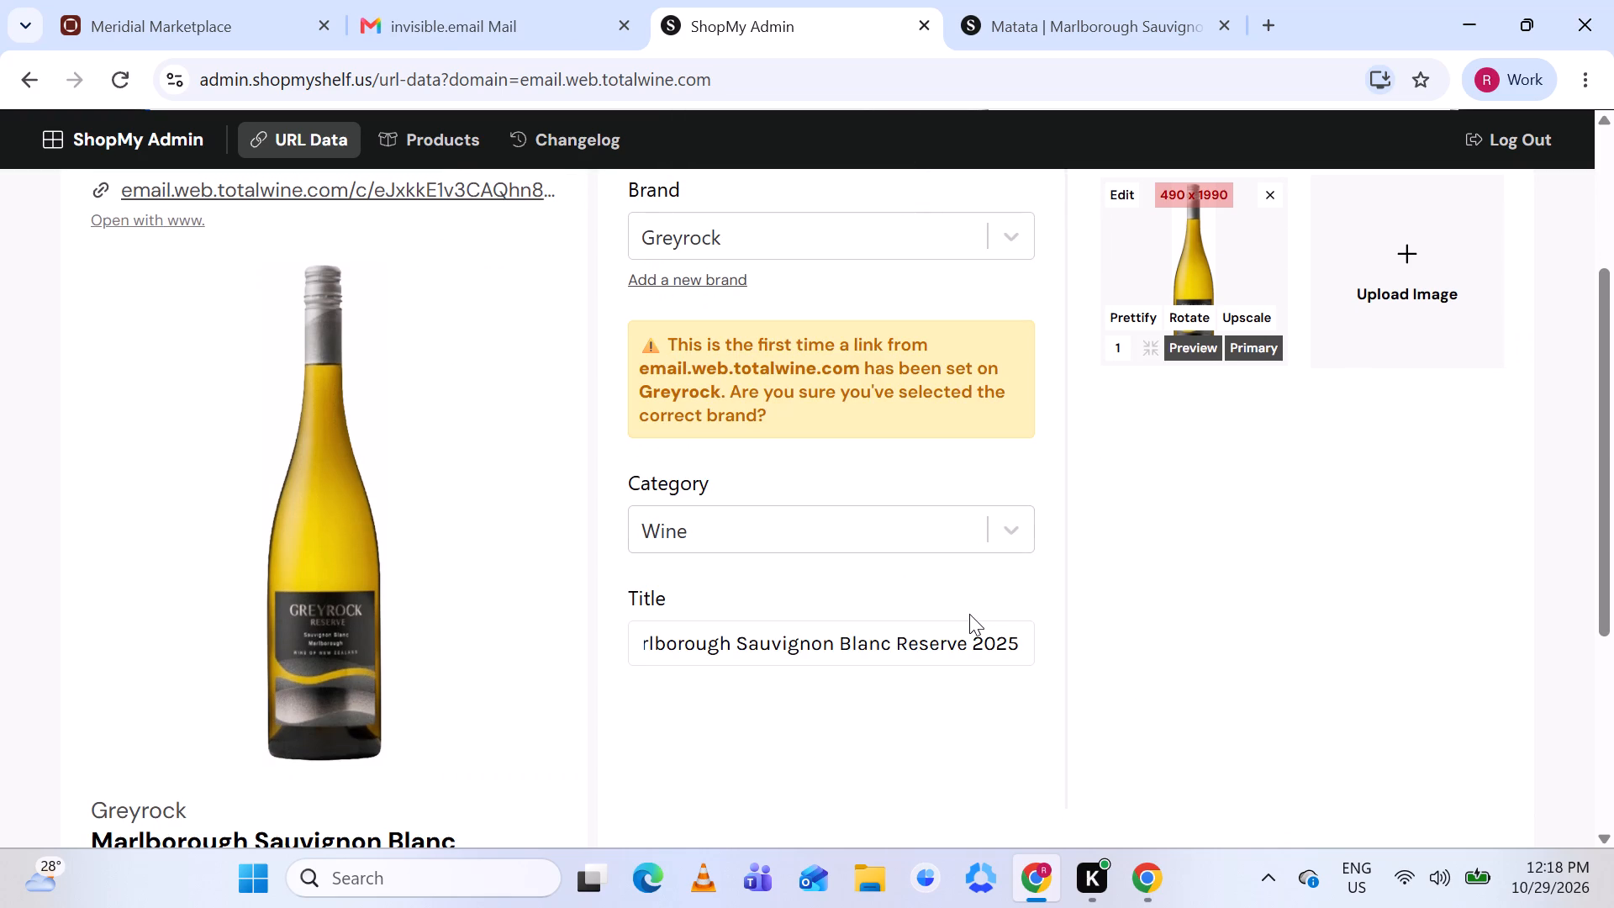
left_click(964, 646)
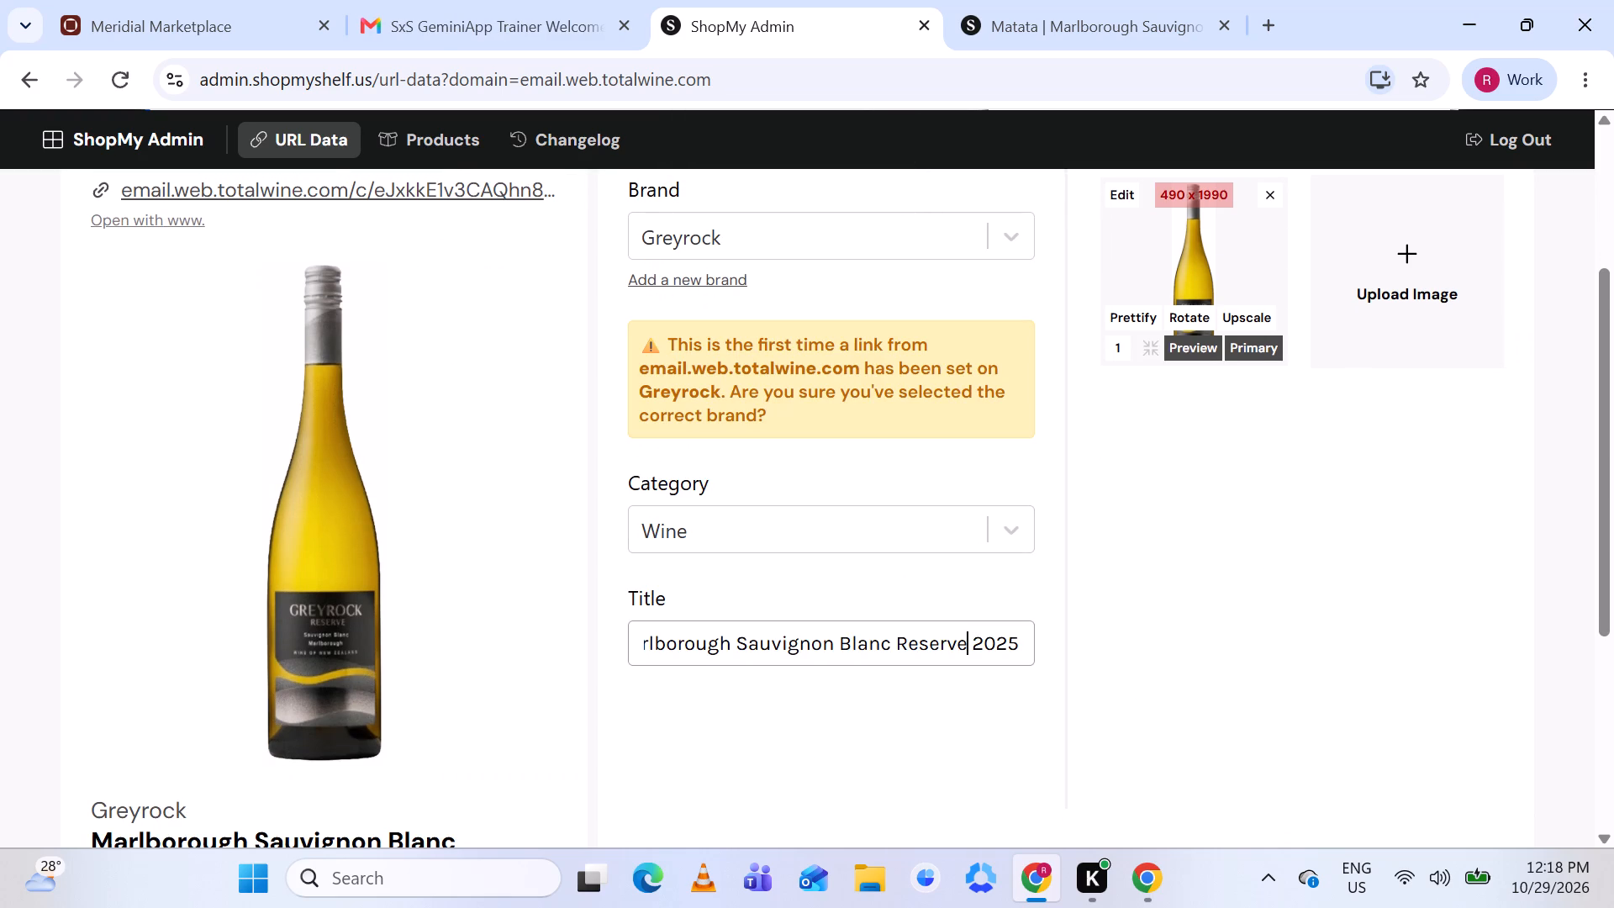
scroll(964, 646, "down", 1)
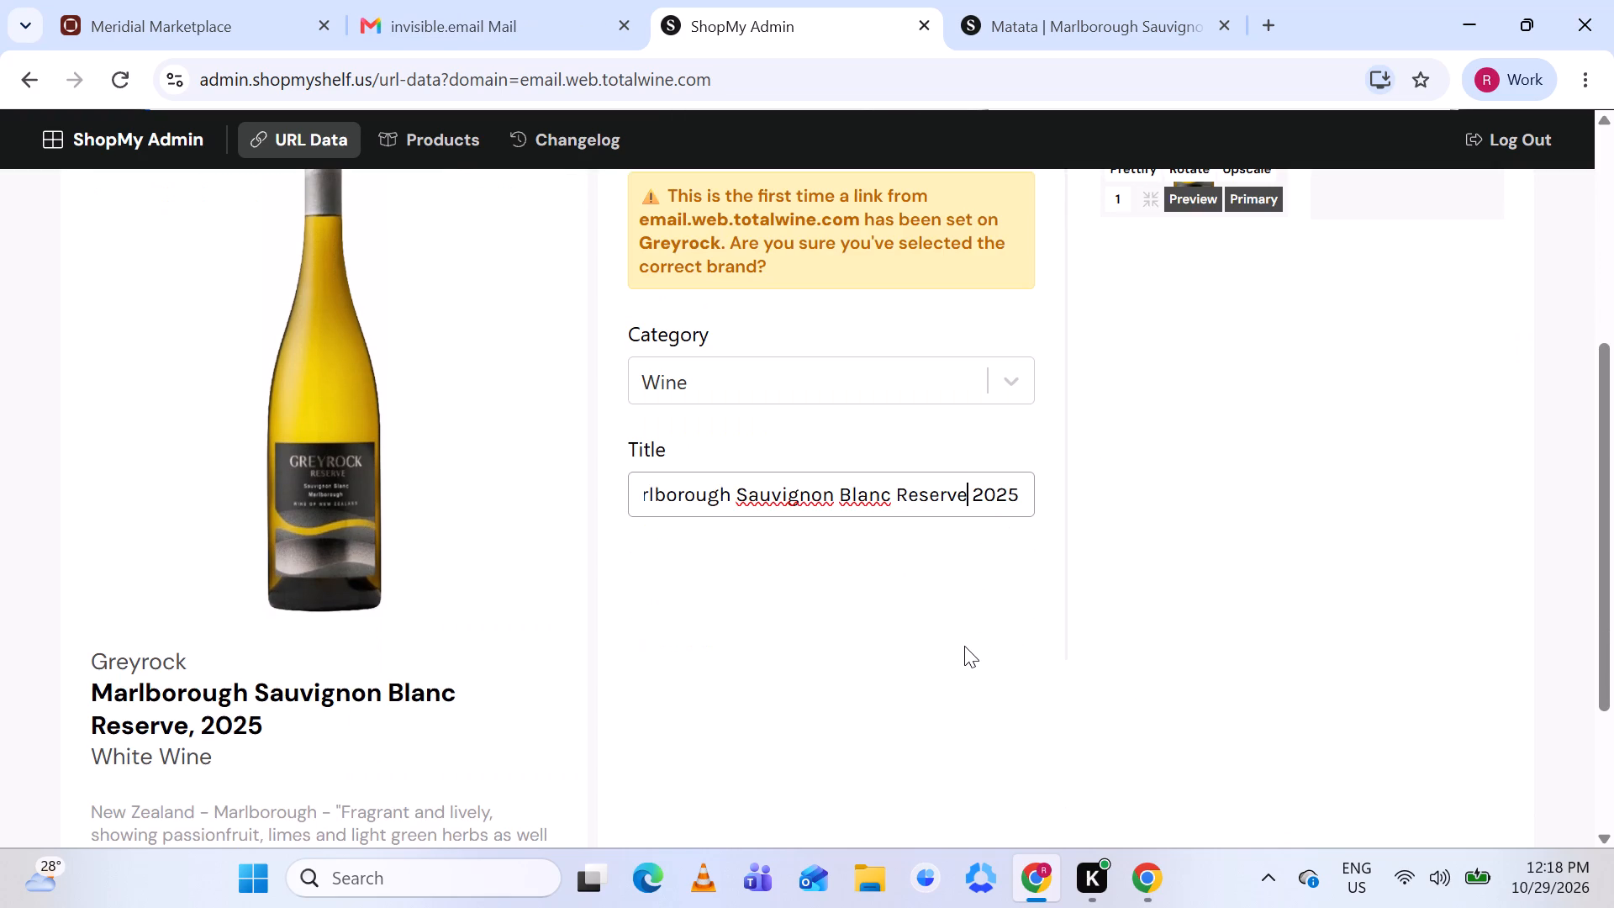
key("comma")
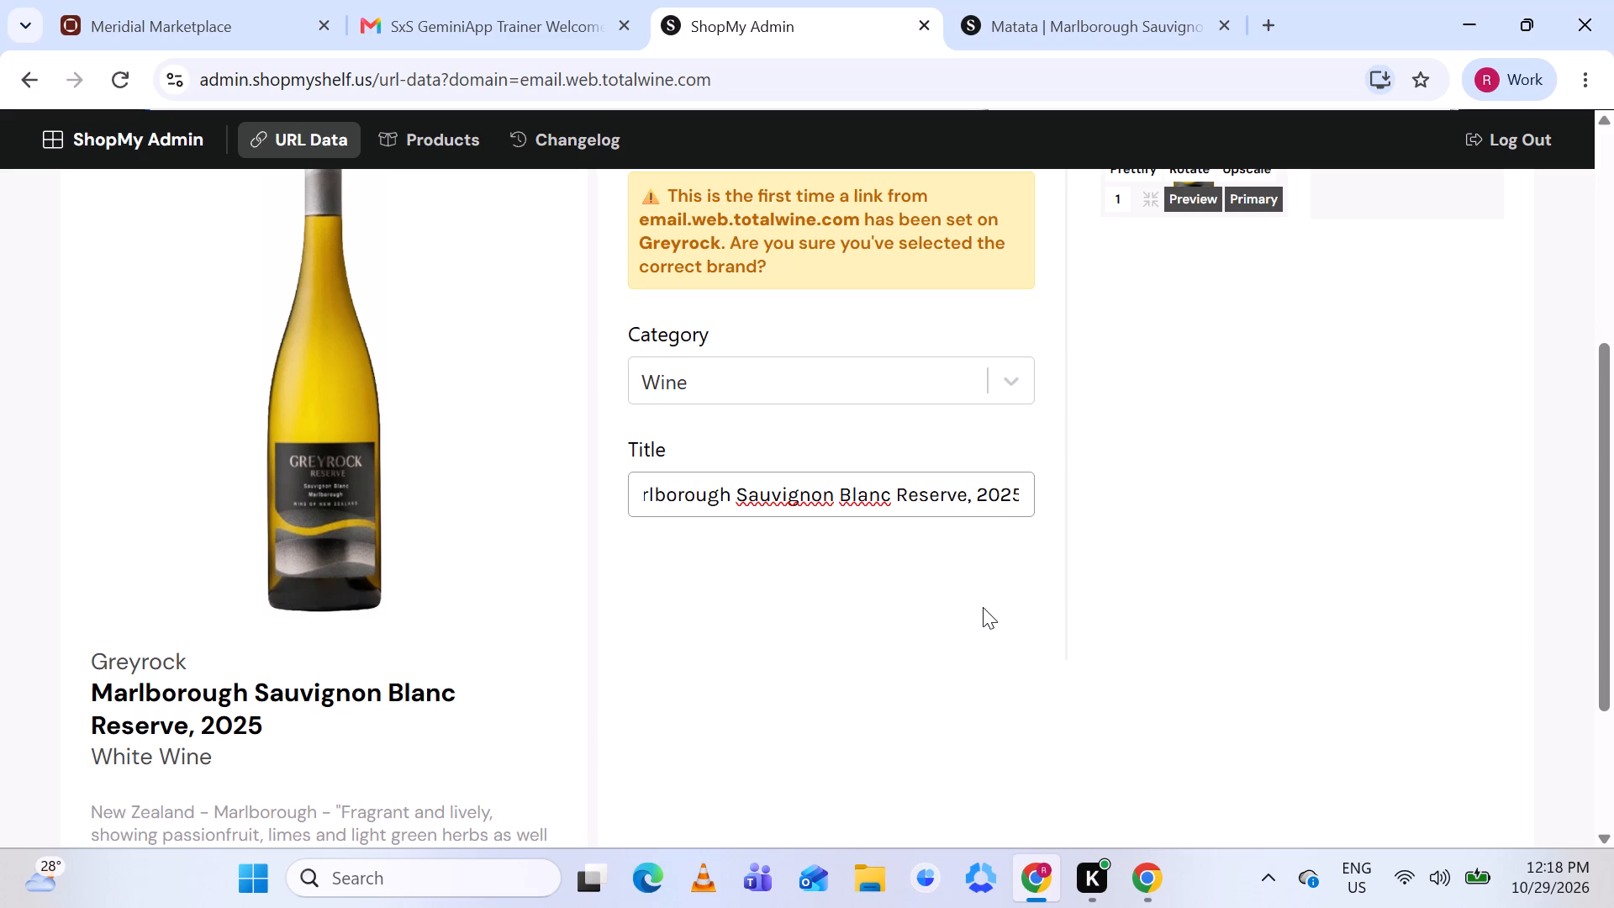
scroll(983, 607, "up", 2)
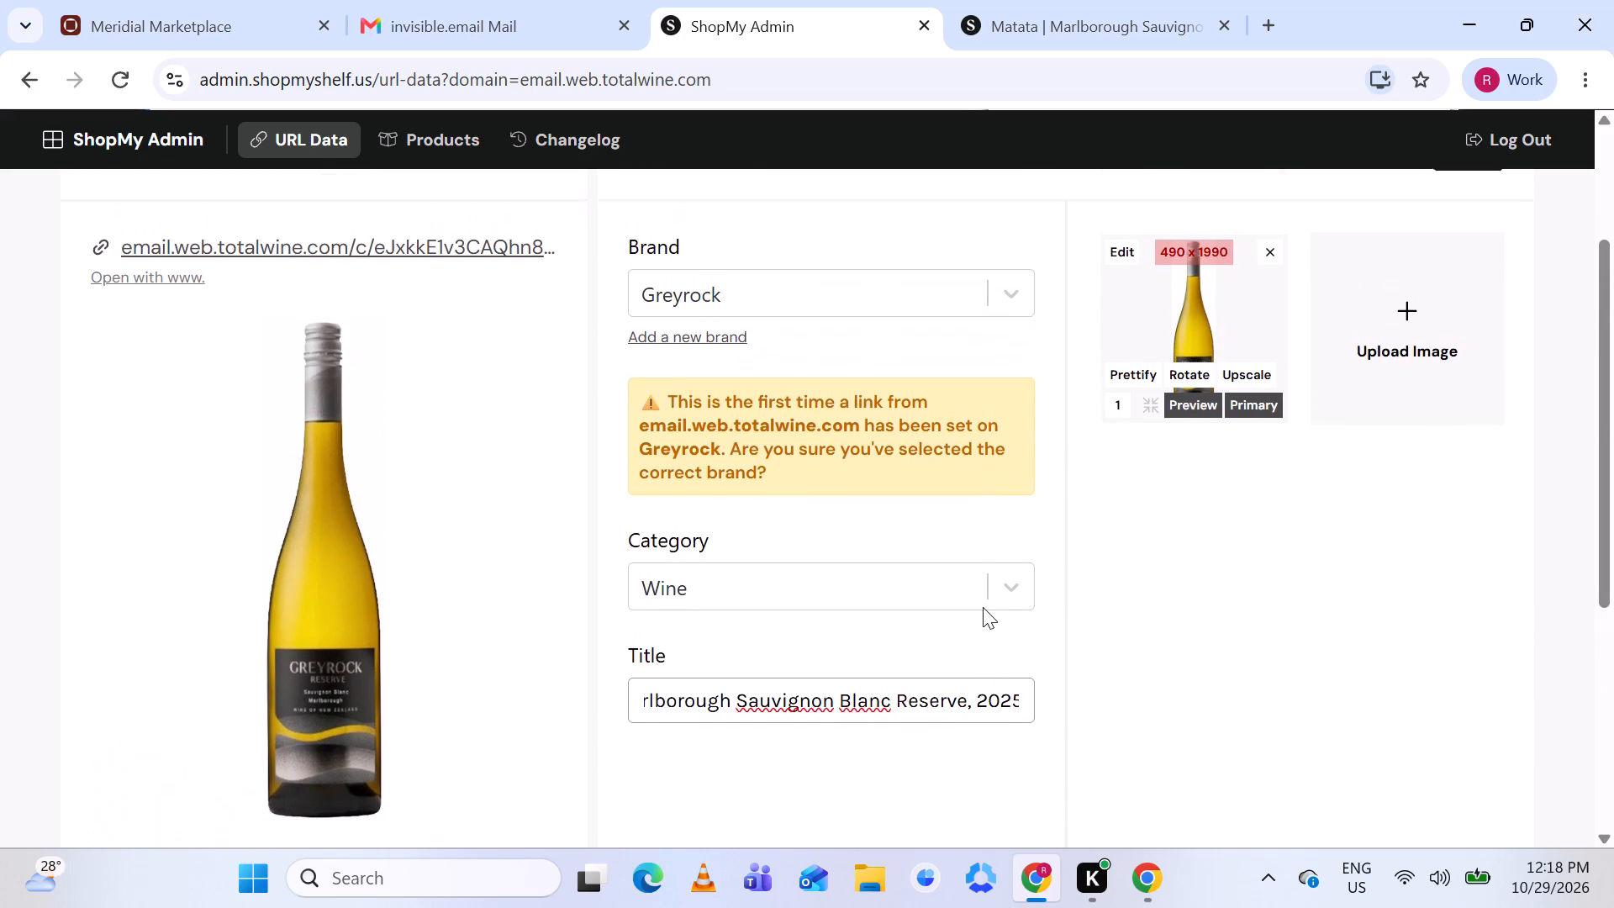
Prettify the Greyrock bottle image and save the new product.
left_click(1126, 375)
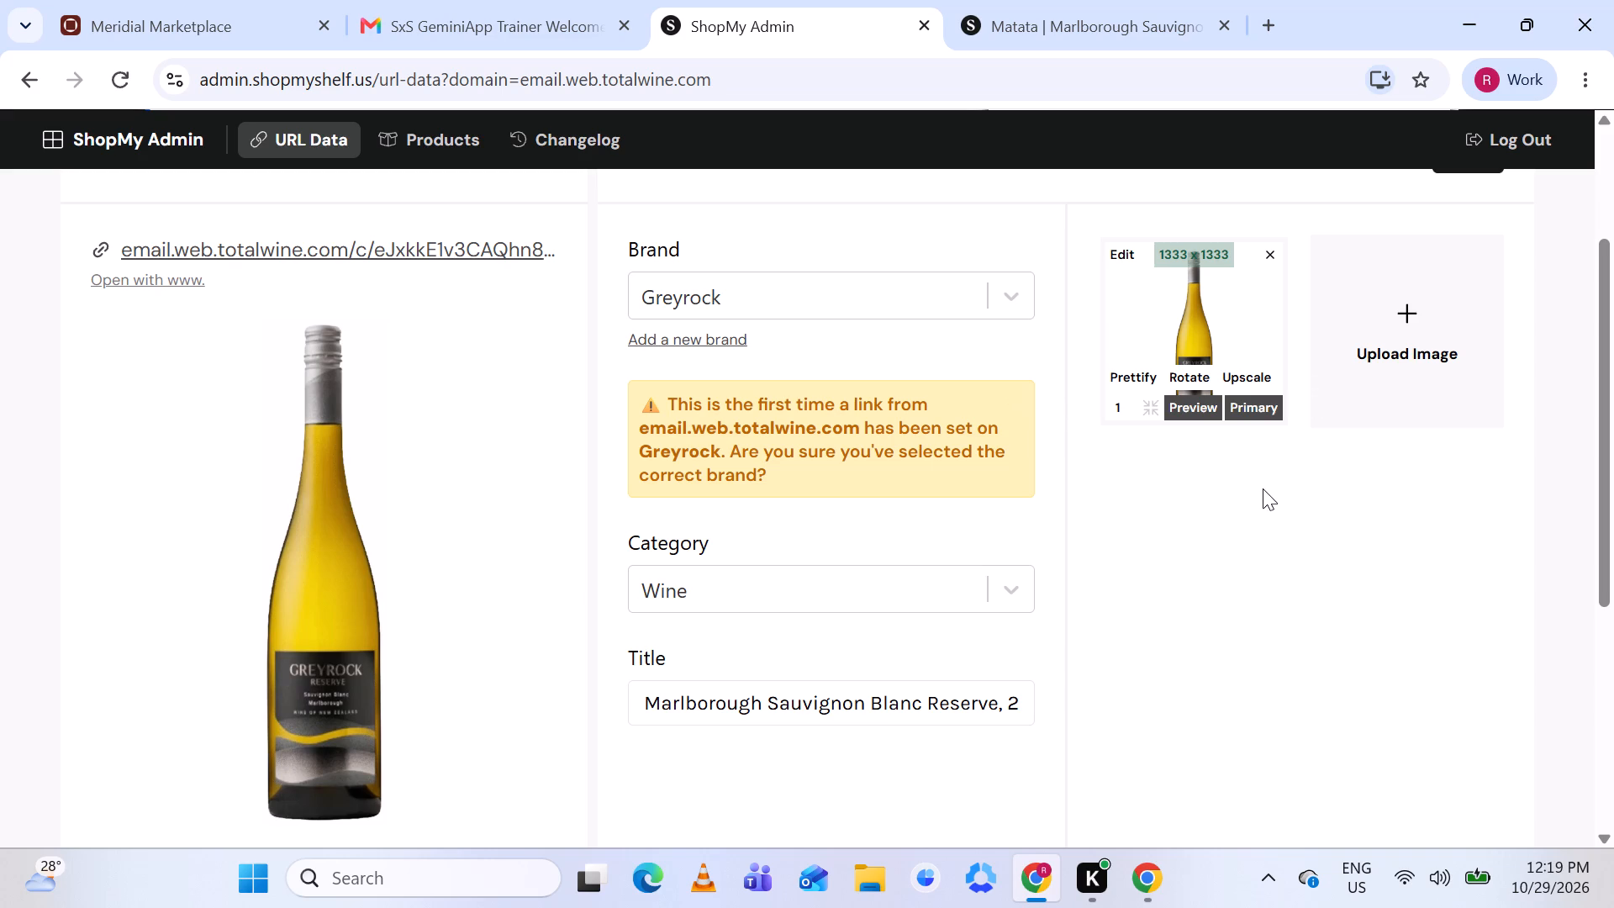
left_click(1468, 359)
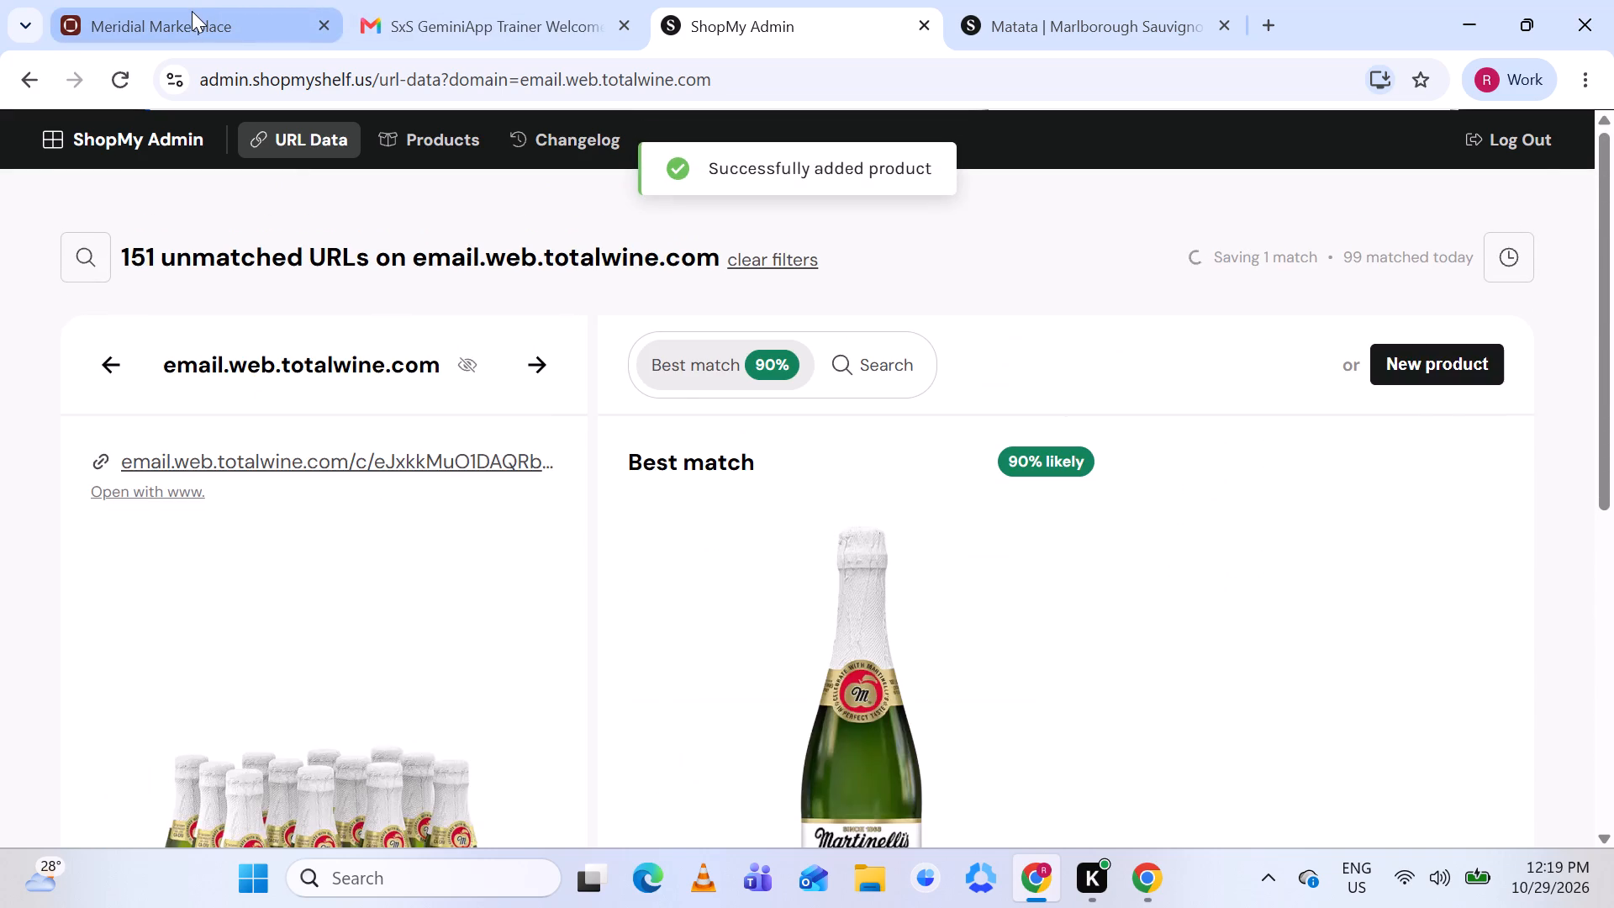
Switch to Meridial Marketplace, look over the My Referrals page, and return to ShopMy Admin.
left_click(192, 11)
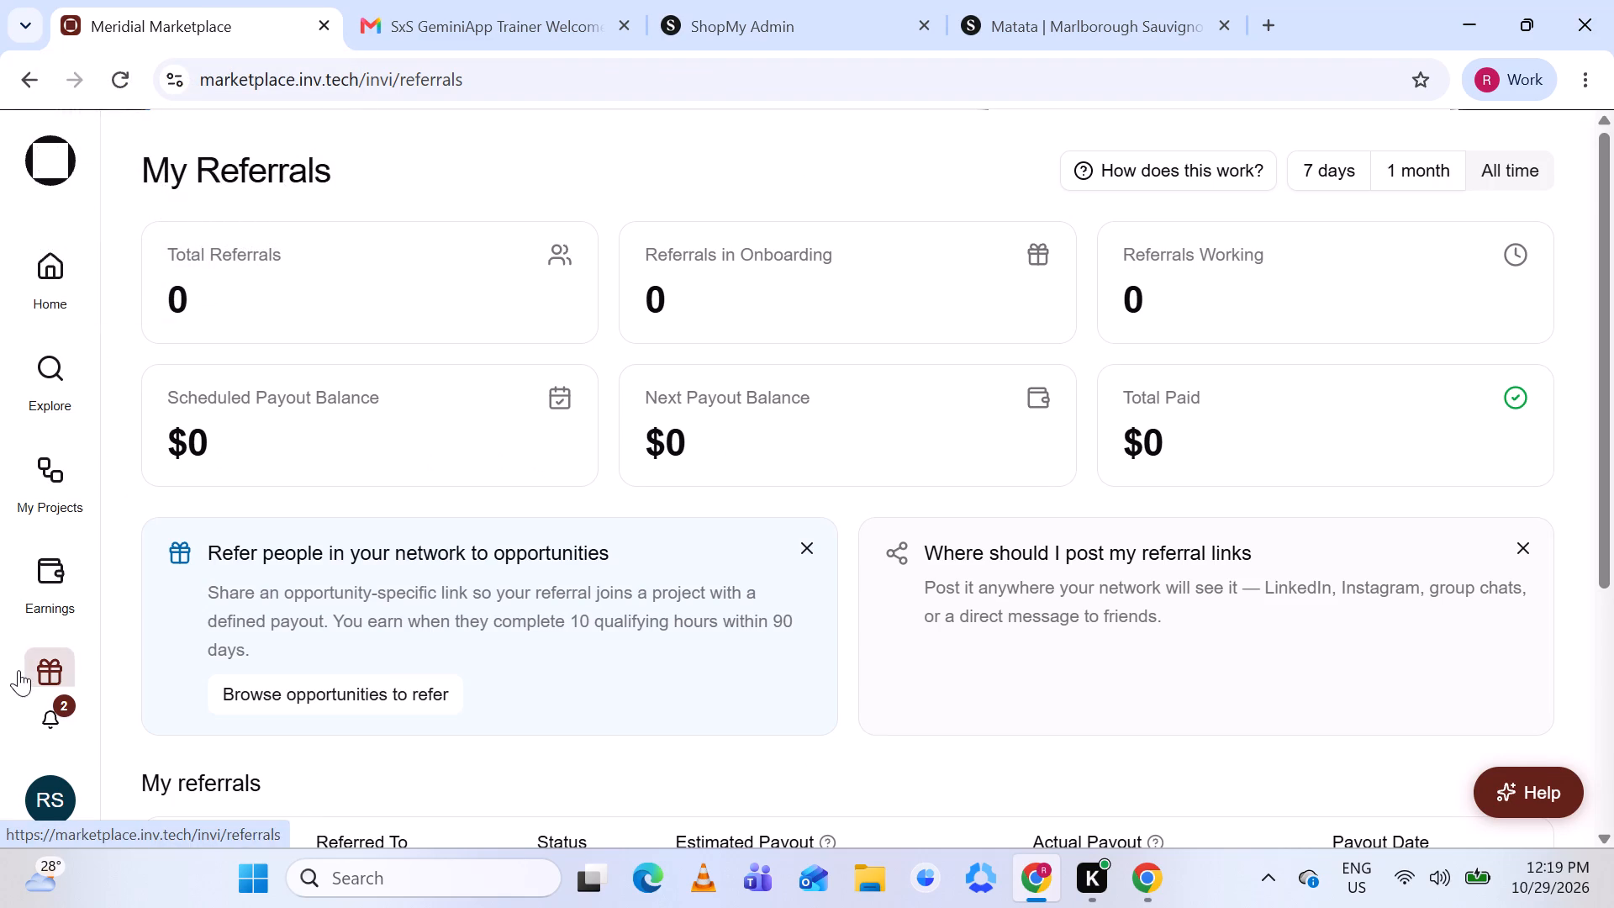
left_click(132, 83)
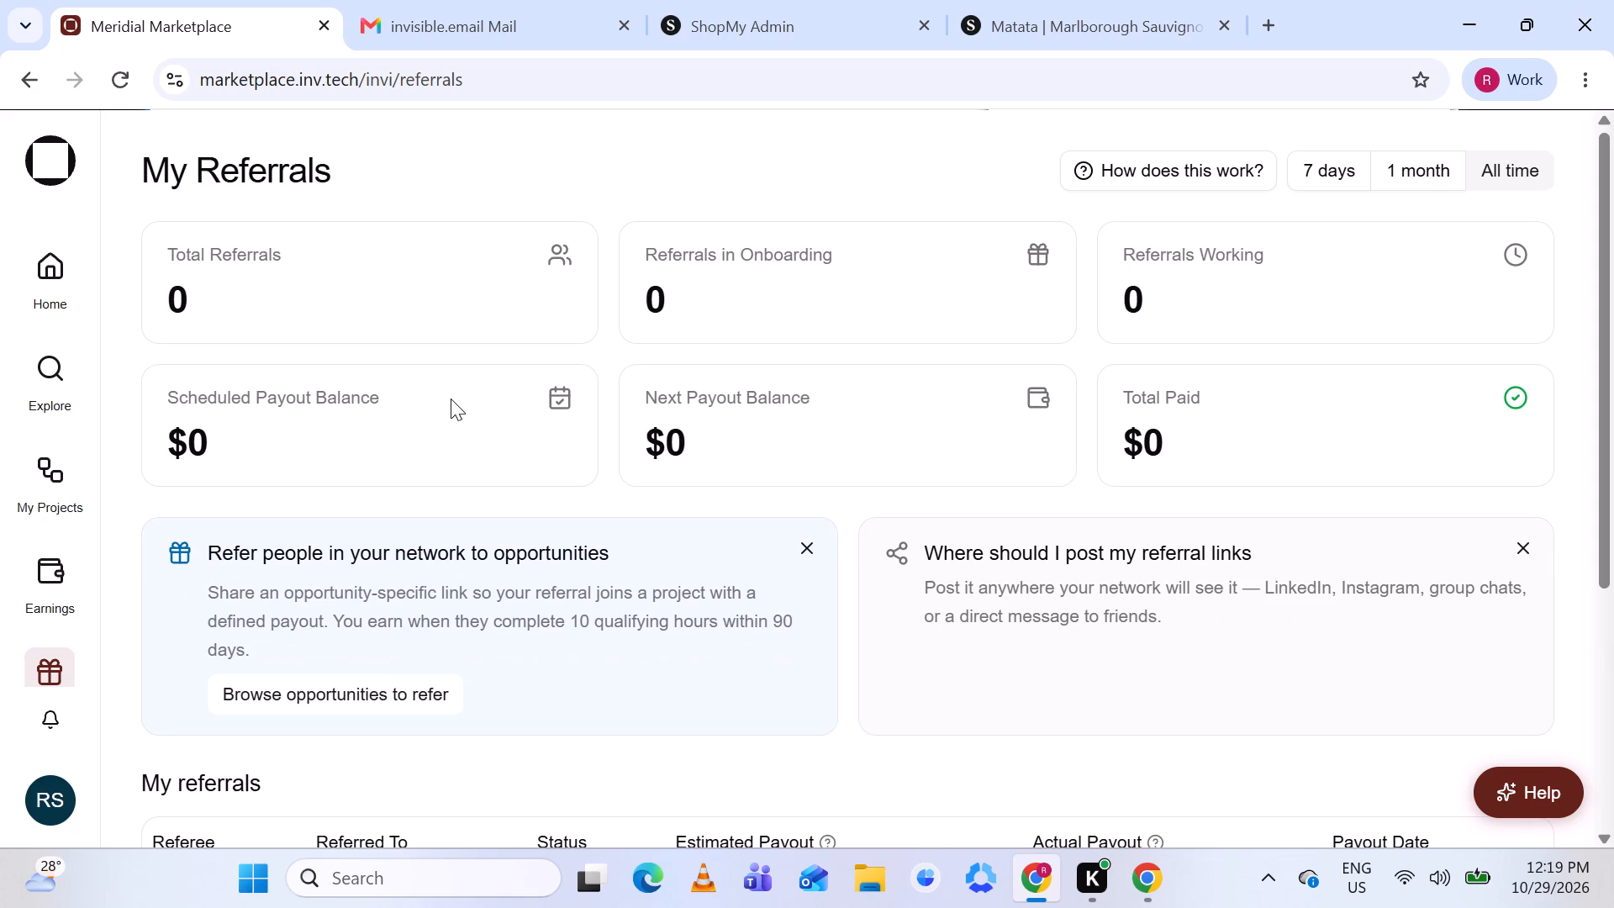
scroll(432, 453, "down", 2)
scroll(432, 453, "up", 1)
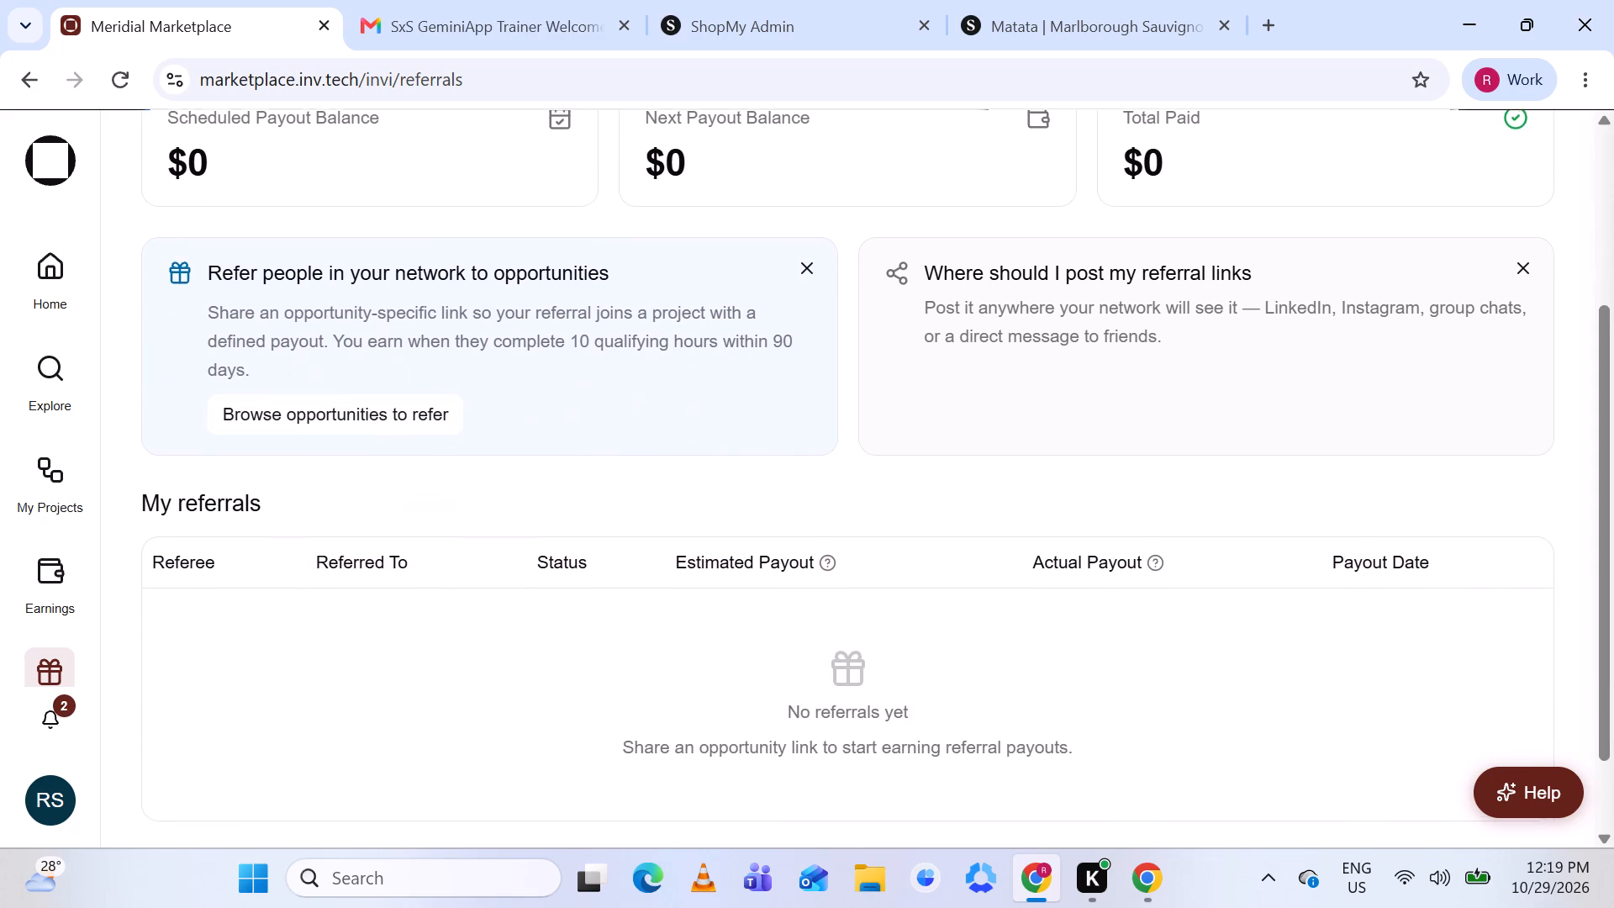
scroll(432, 453, "up", 1)
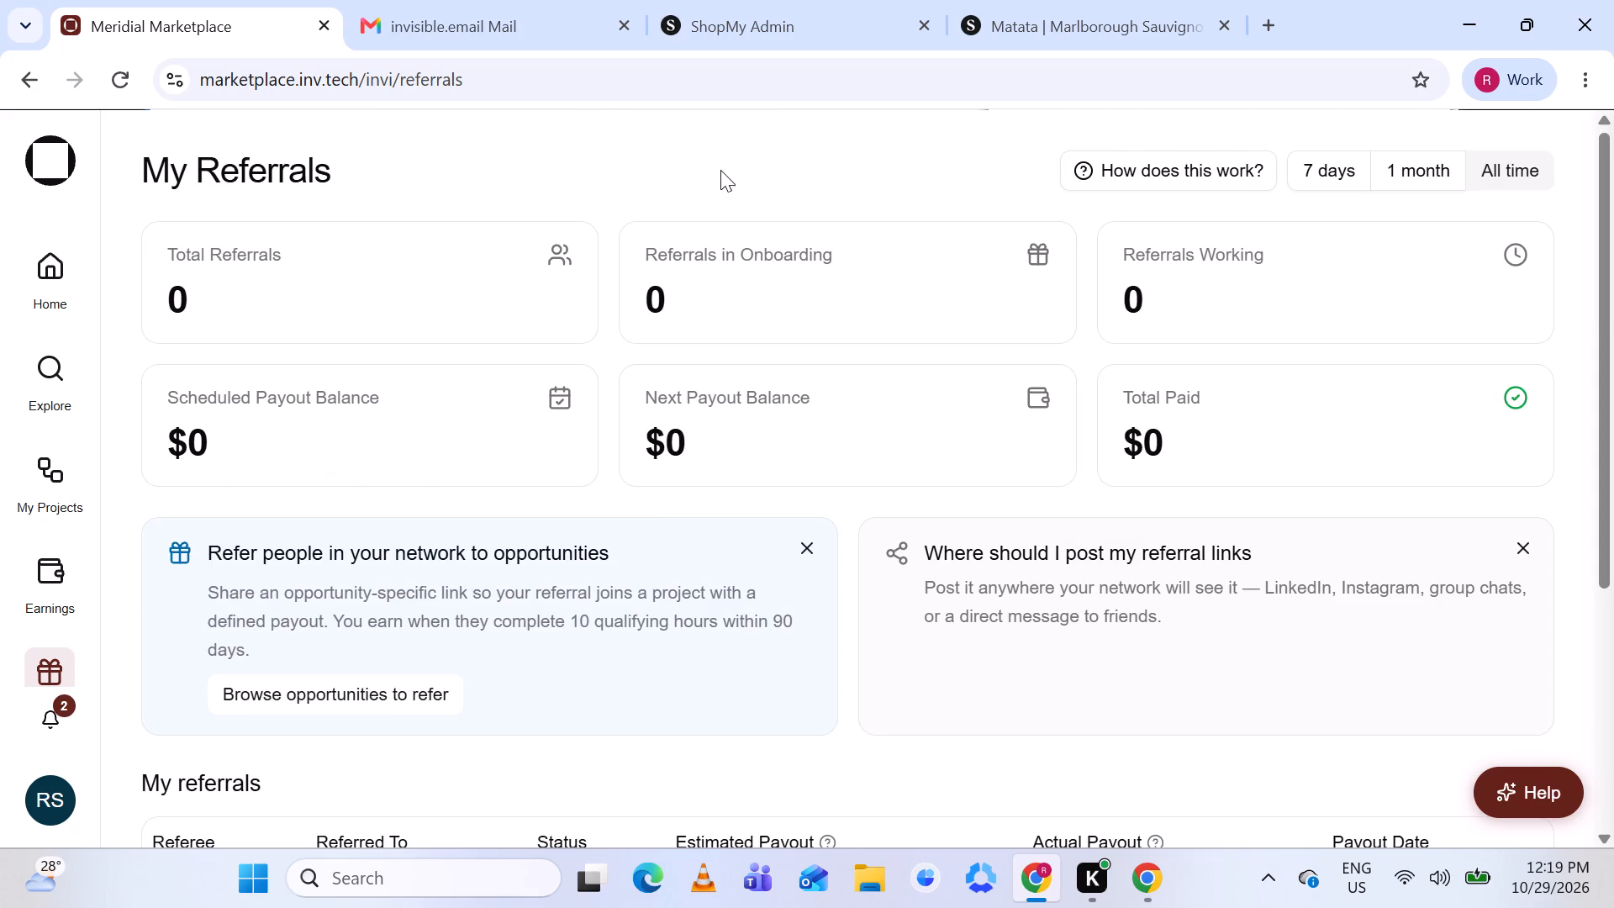
left_click(754, 32)
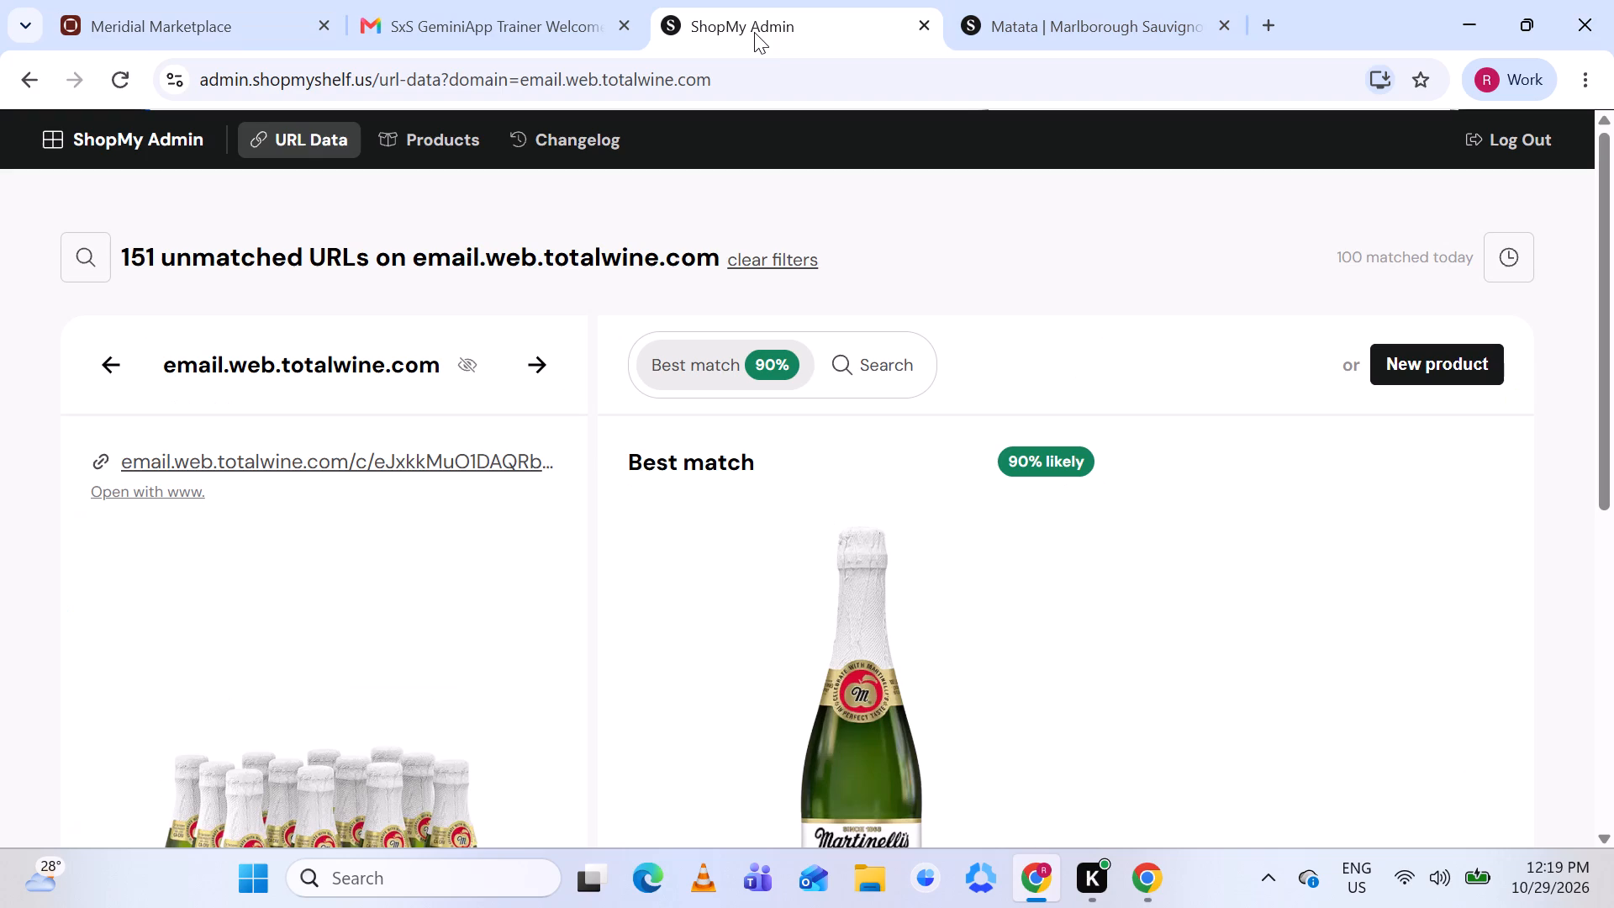
Compare the Martinelli's Sparkling Cider multi-bottle listing with its suggested match and search the catalogue for Martinelli's Sparkling Cider.
scroll(947, 628, "down", 2)
scroll(947, 628, "up", 1)
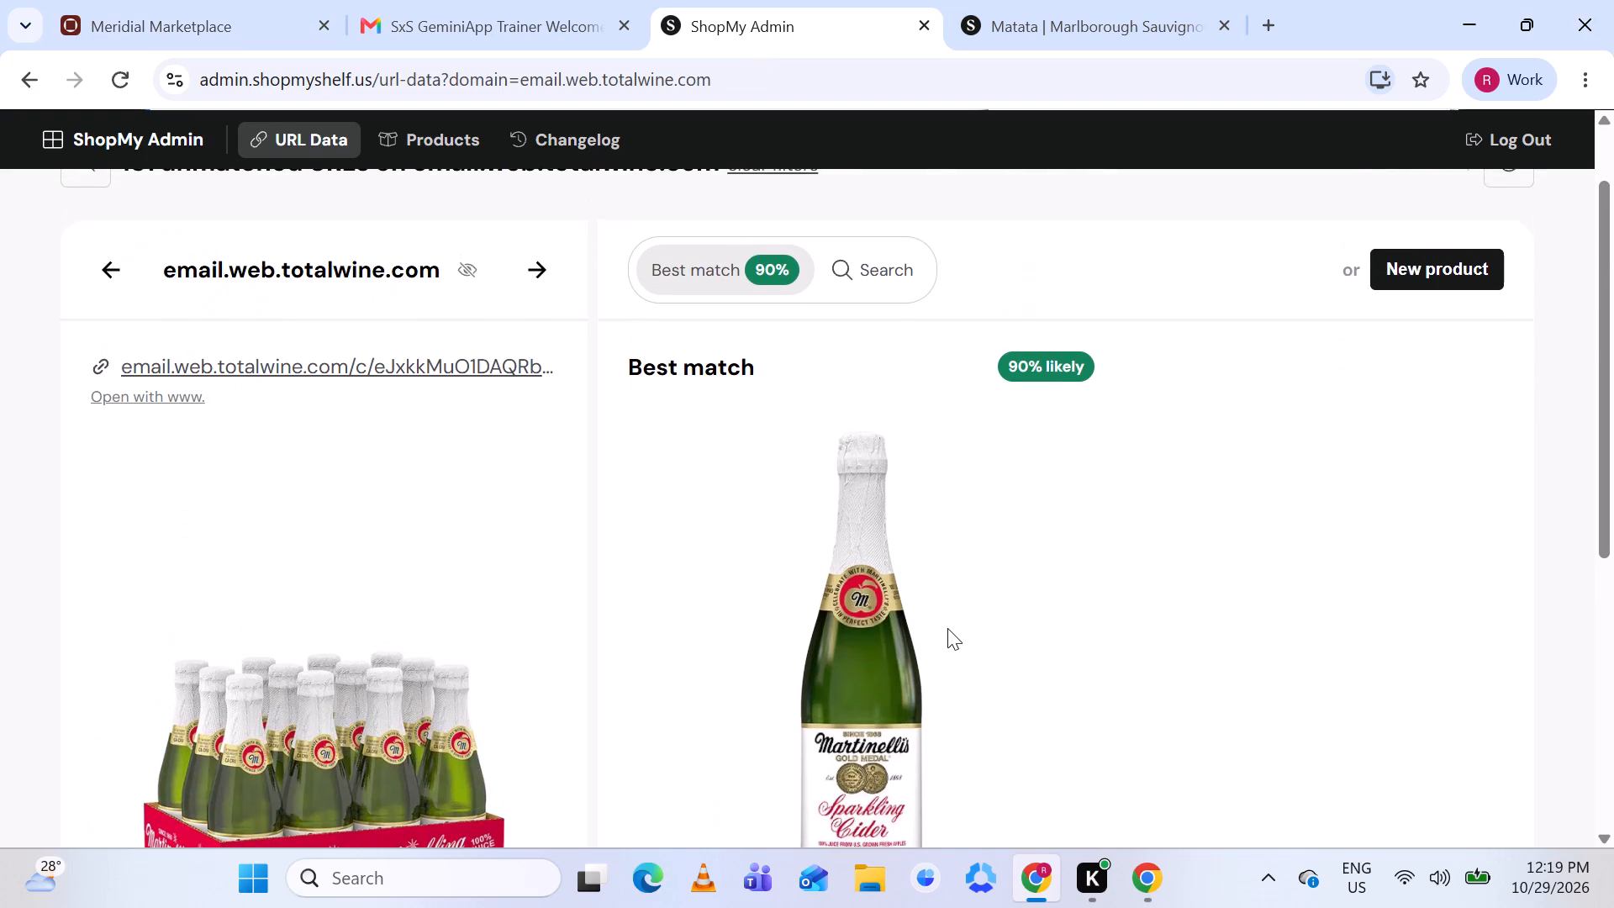
left_click(865, 267)
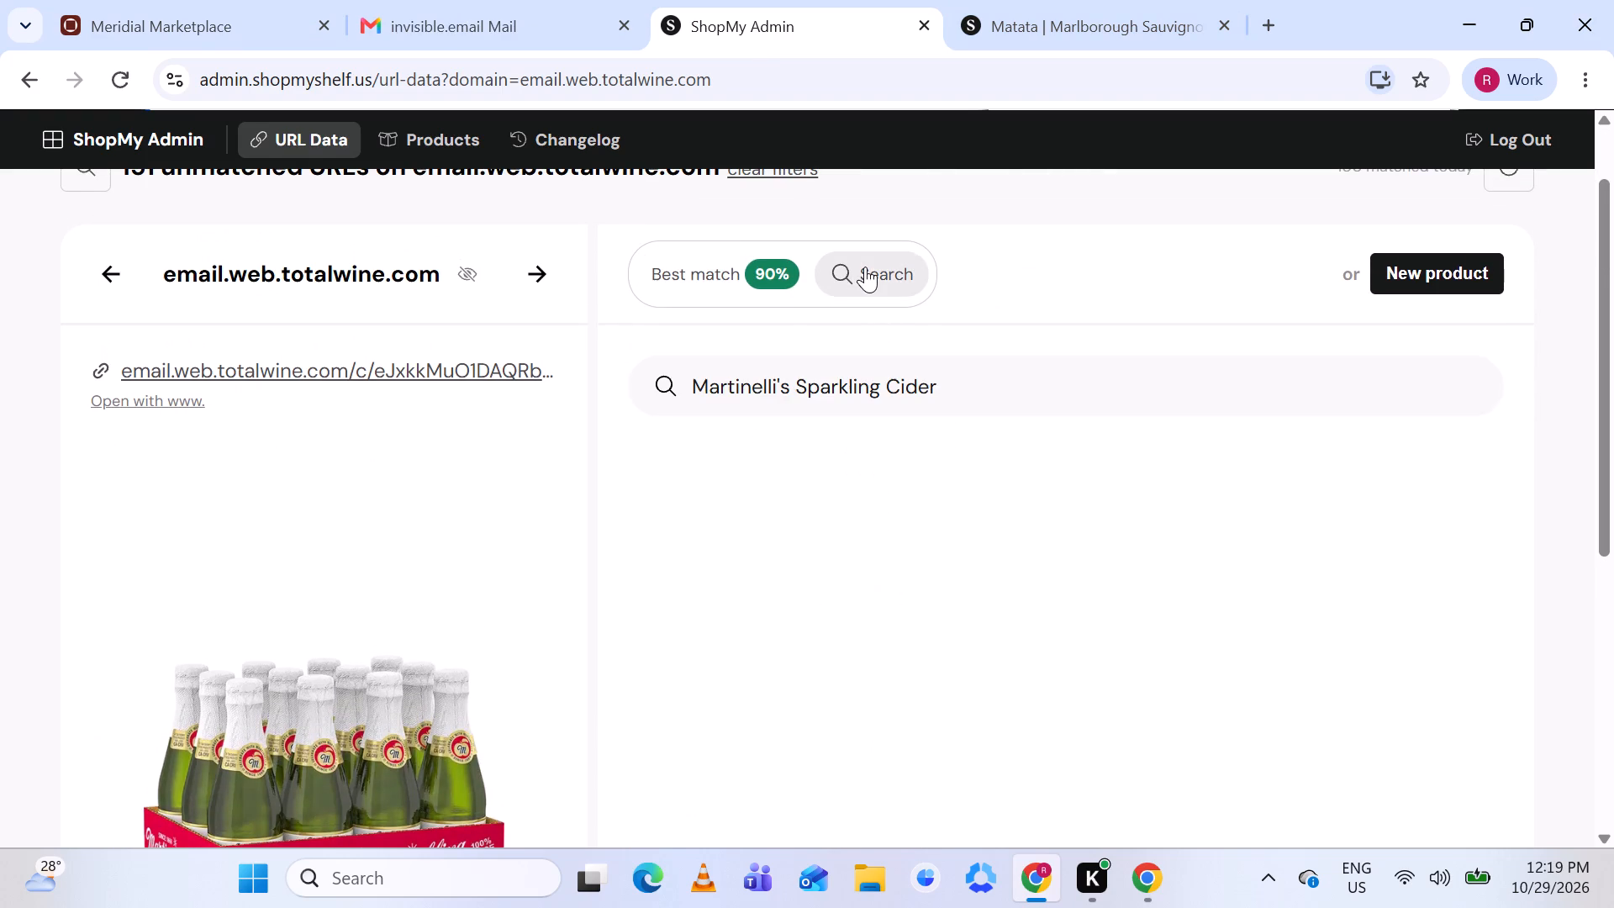
scroll(1009, 530, "down", 2)
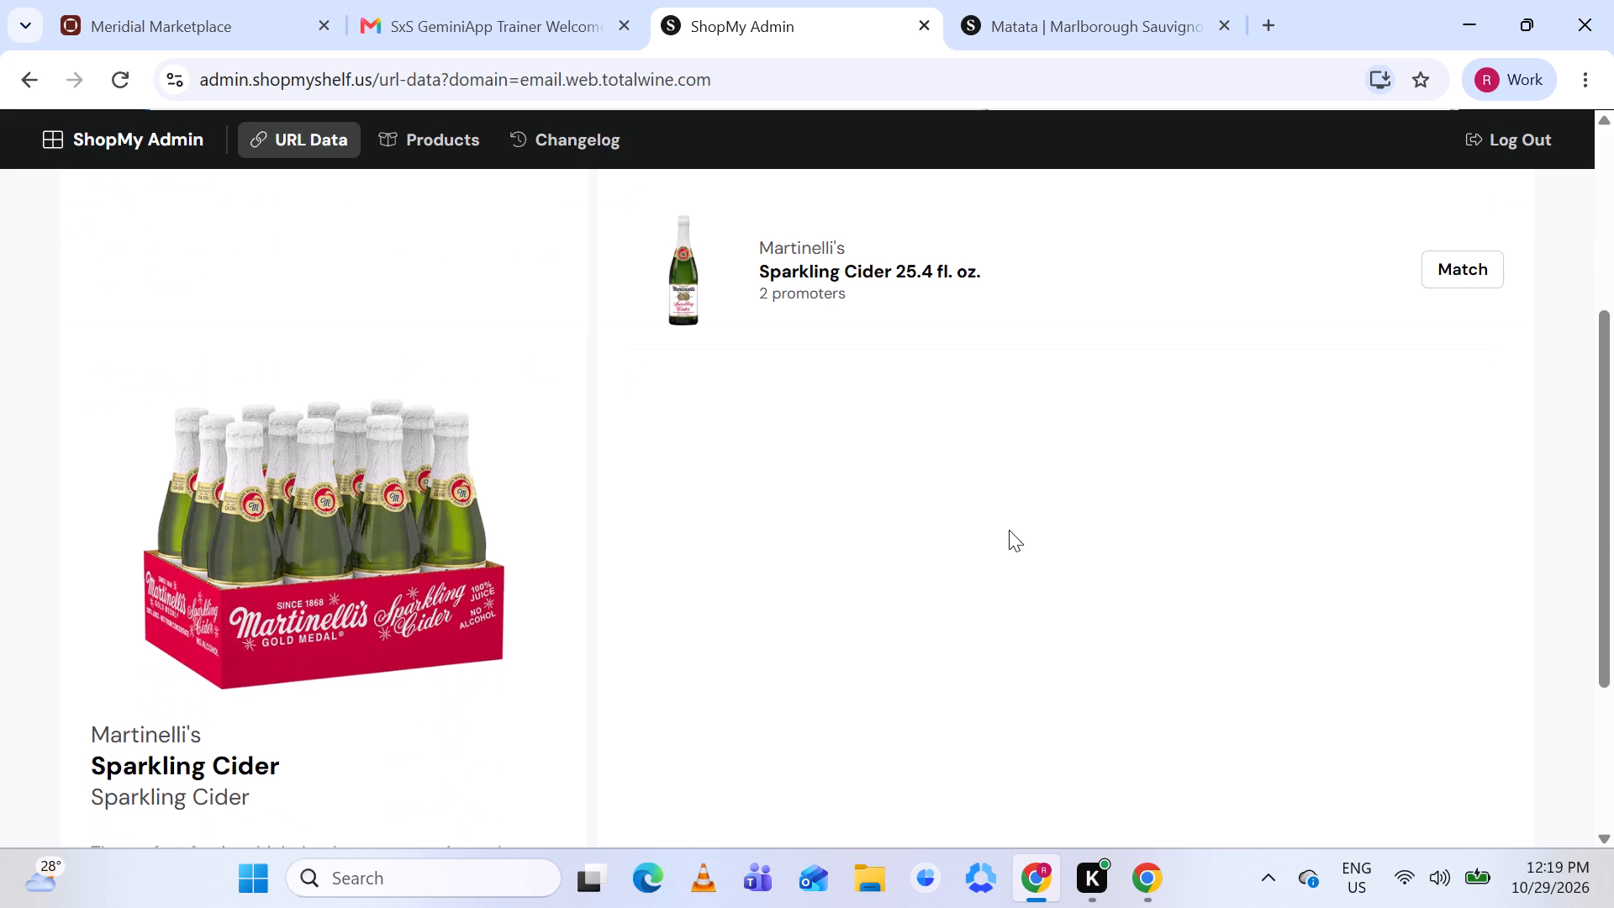
scroll(1009, 530, "up", 2)
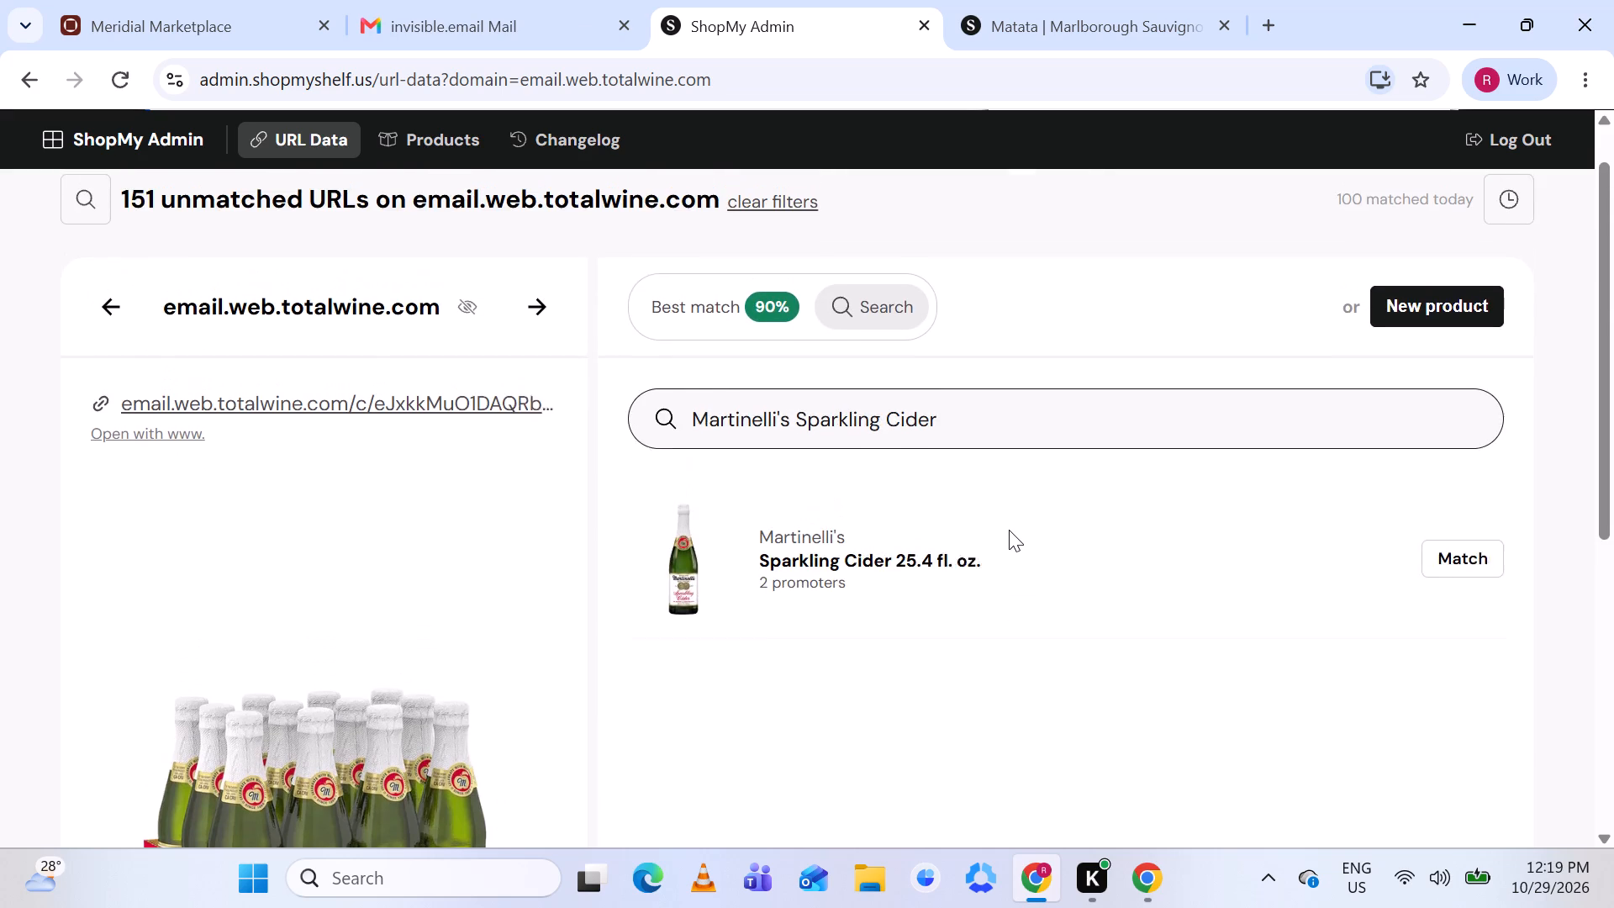
Create a new product for the Martinelli's Sparkling Cider multi-bottle listing, checking its details, prettifying its image and saving it.
left_click(1411, 320)
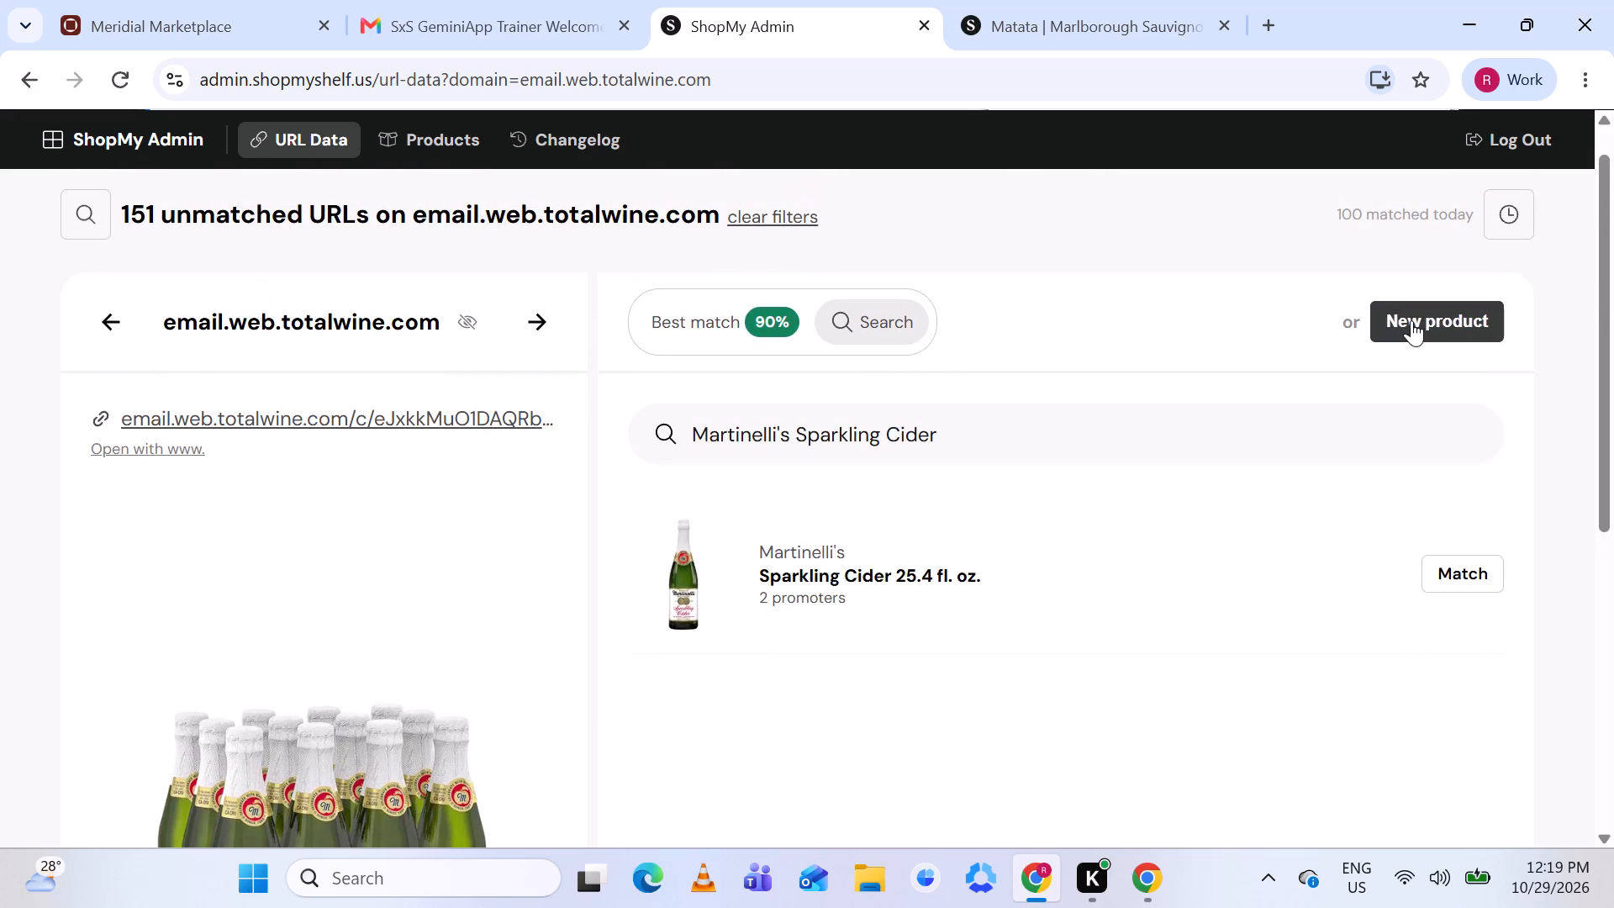
scroll(1191, 472, "down", 2)
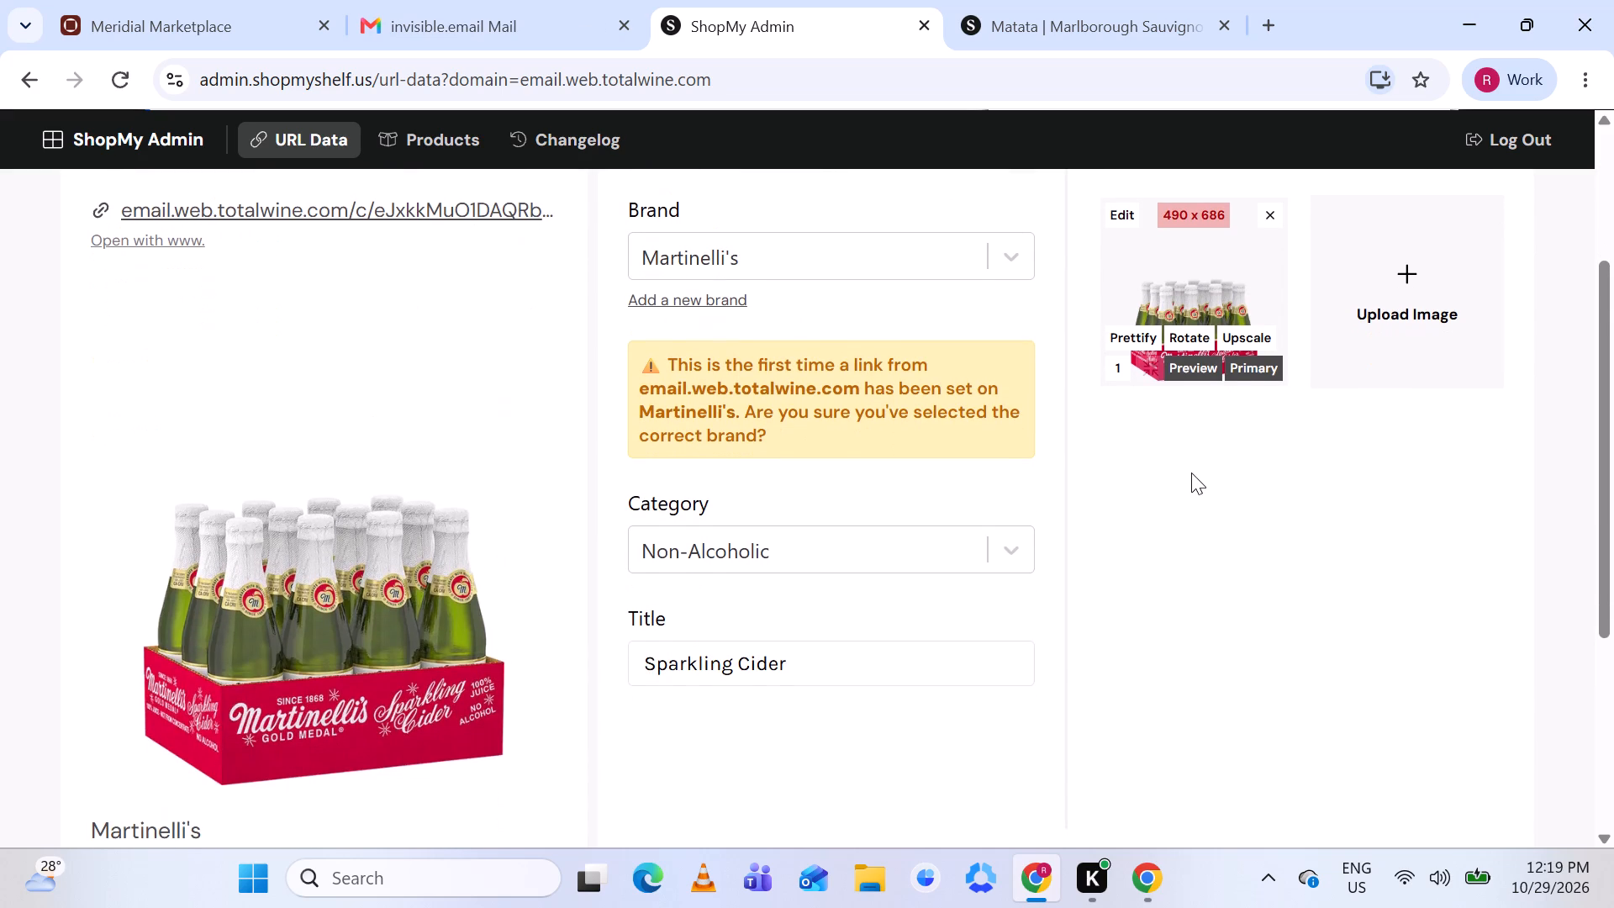
scroll(1191, 472, "down", 2)
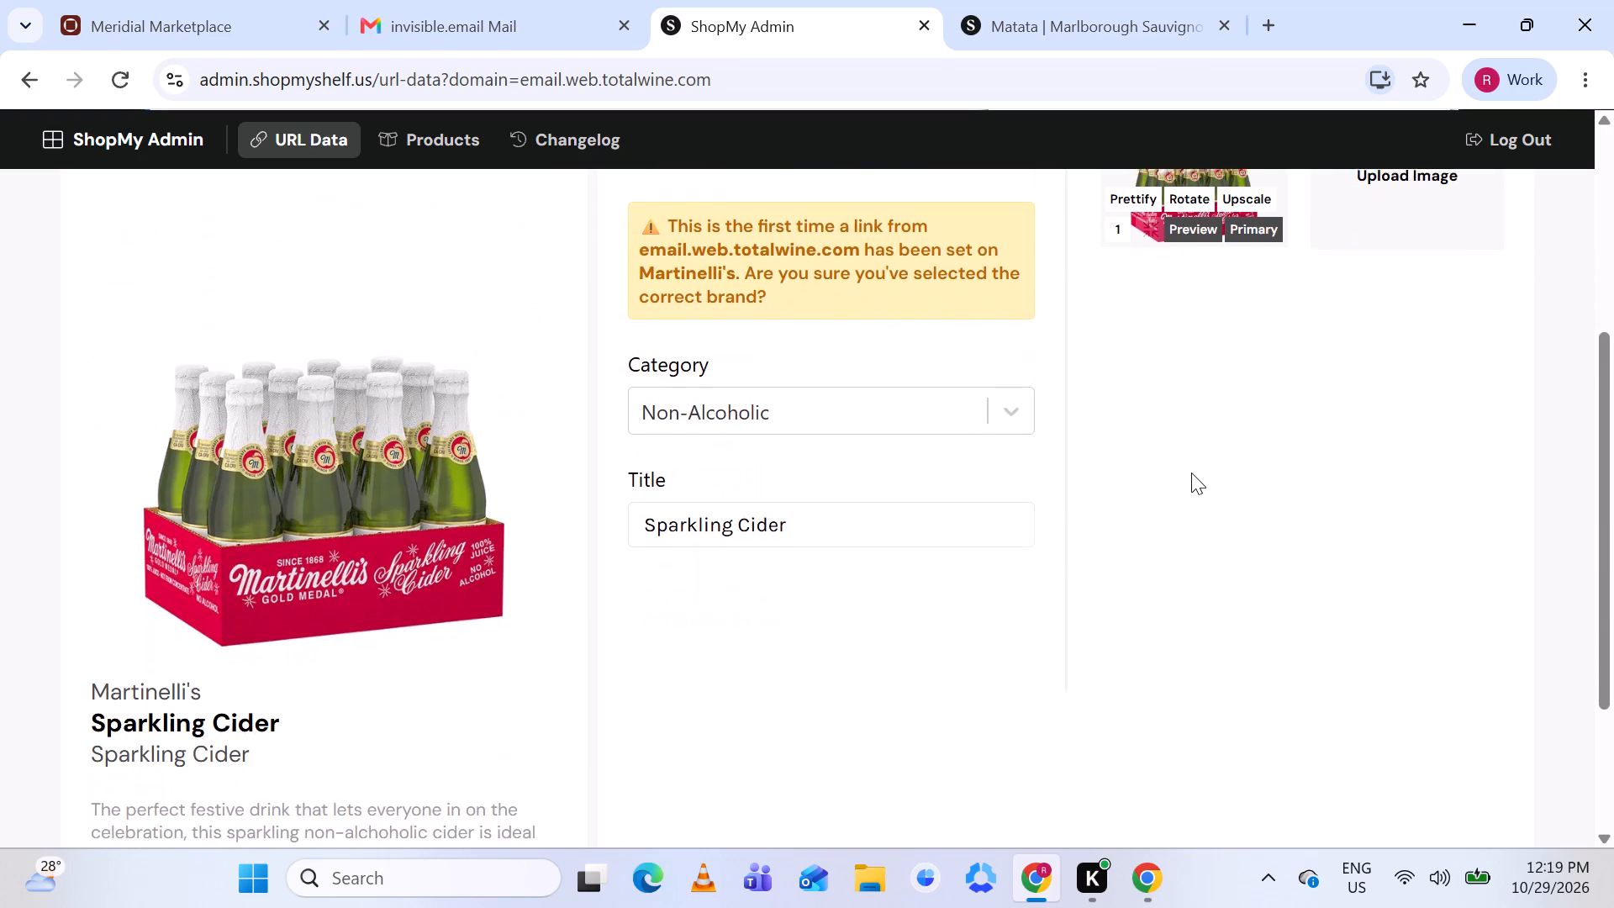
scroll(1191, 472, "down", 1)
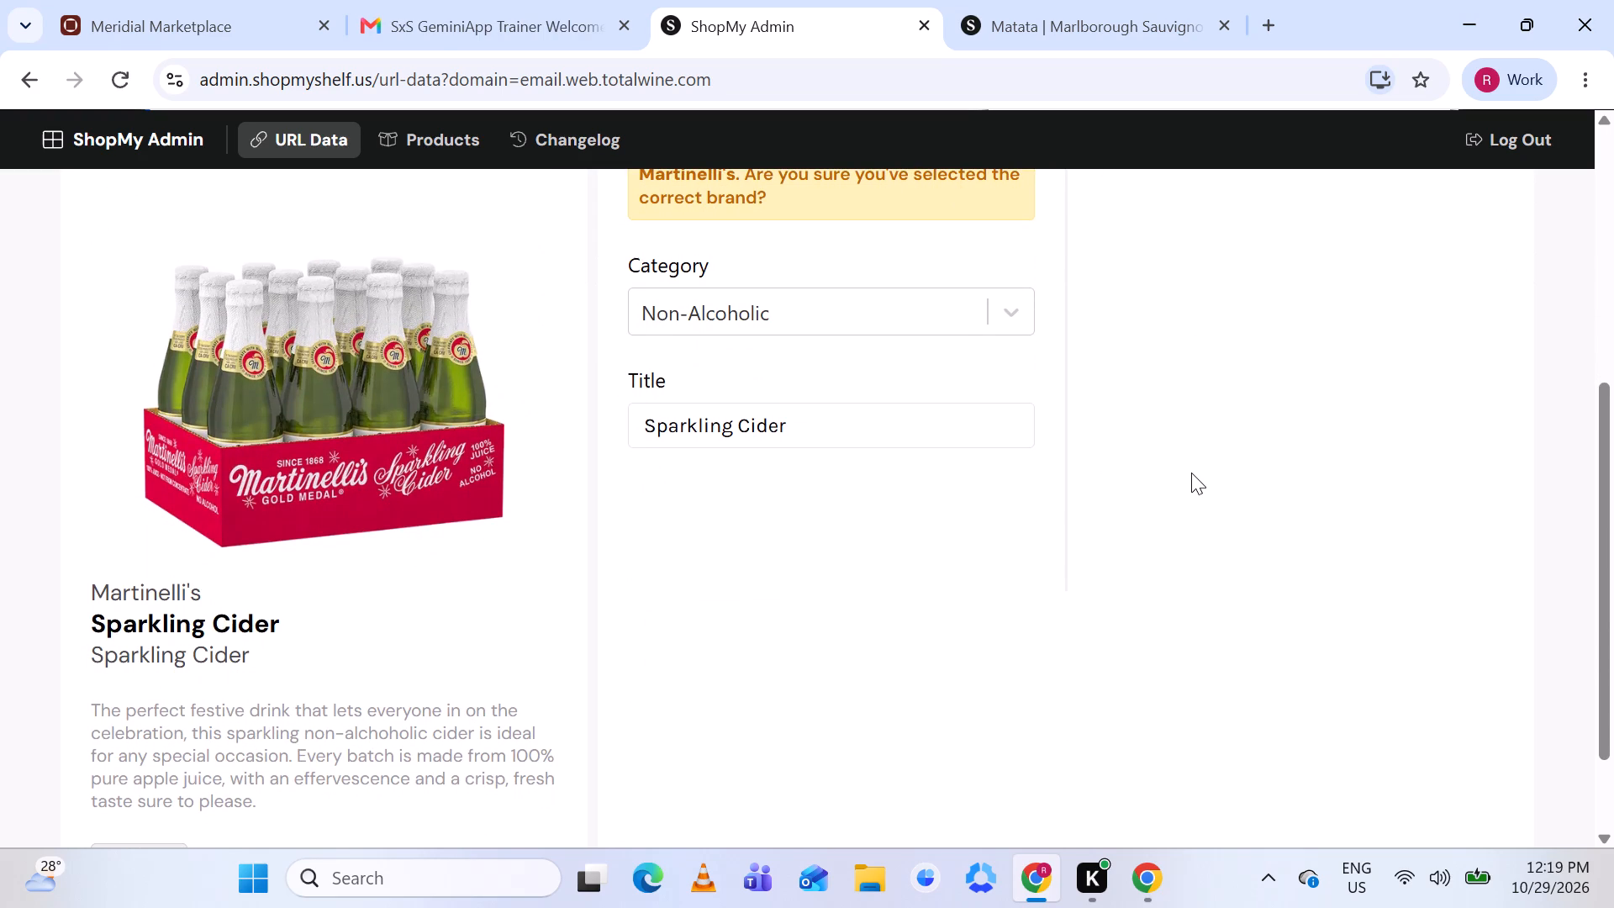
scroll(1191, 472, "down", 1)
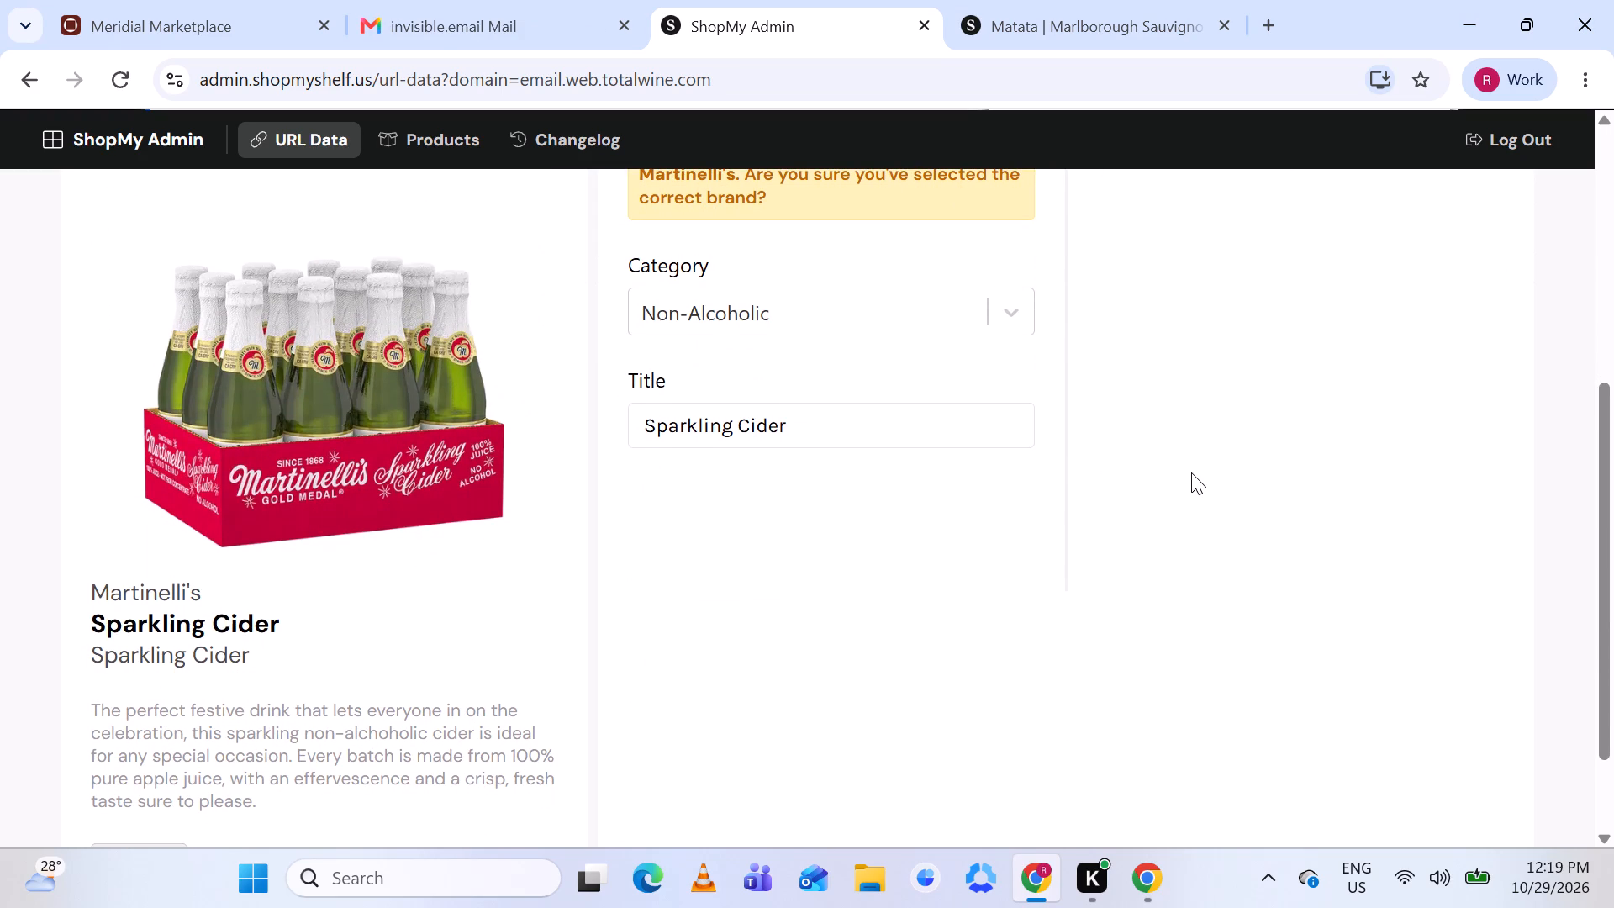
scroll(1191, 472, "down", 1)
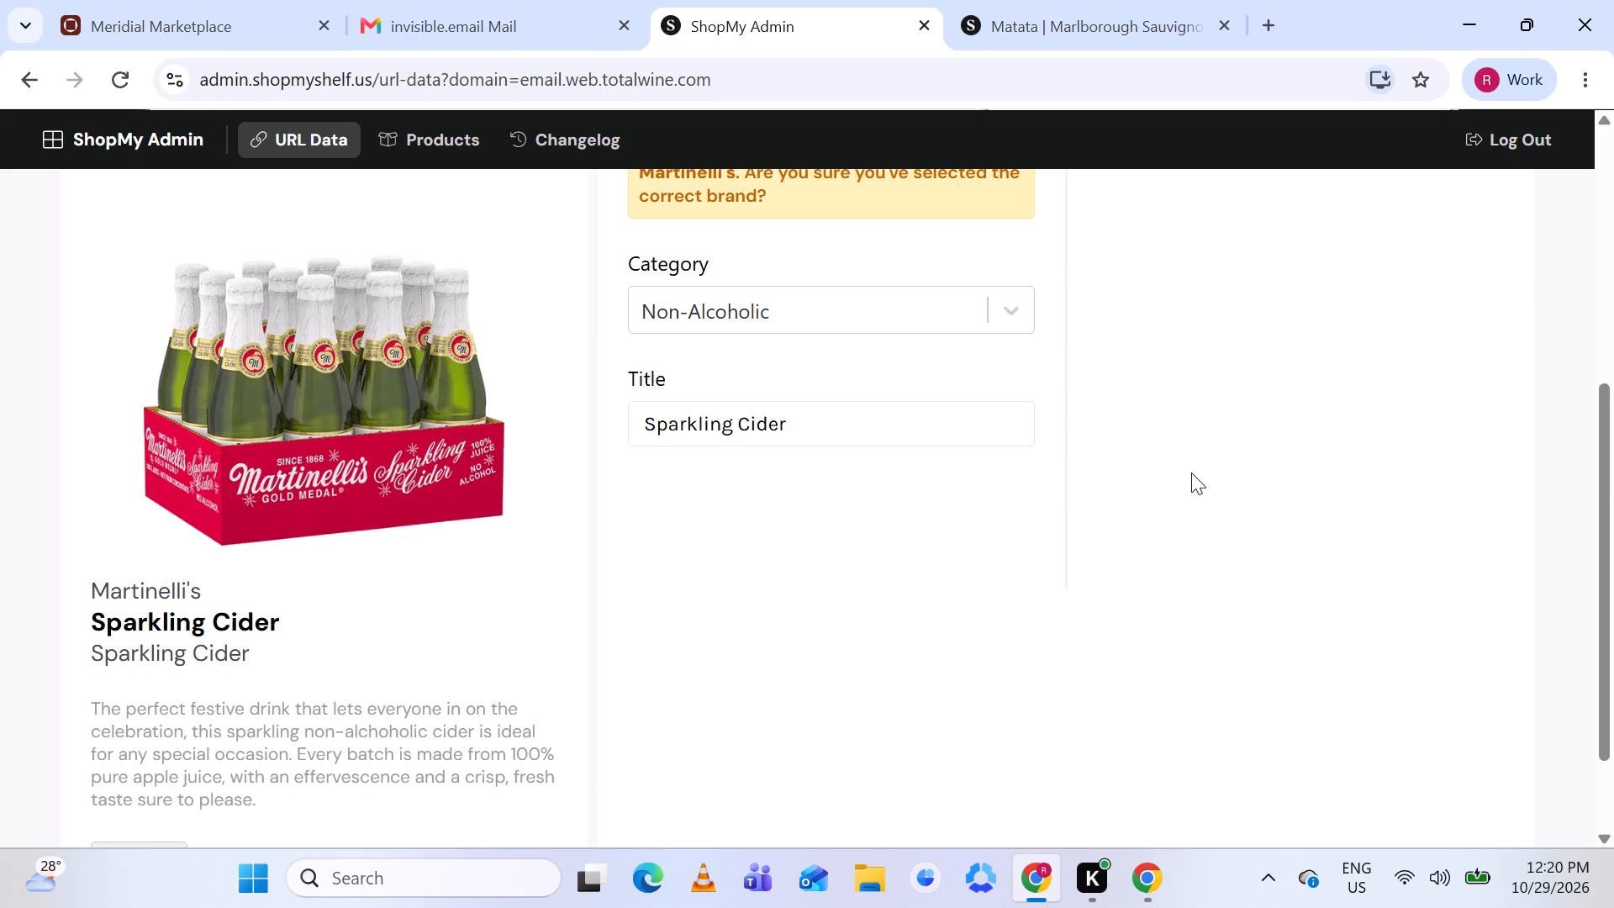
scroll(1191, 472, "up", 4)
scroll(1191, 472, "down", 1)
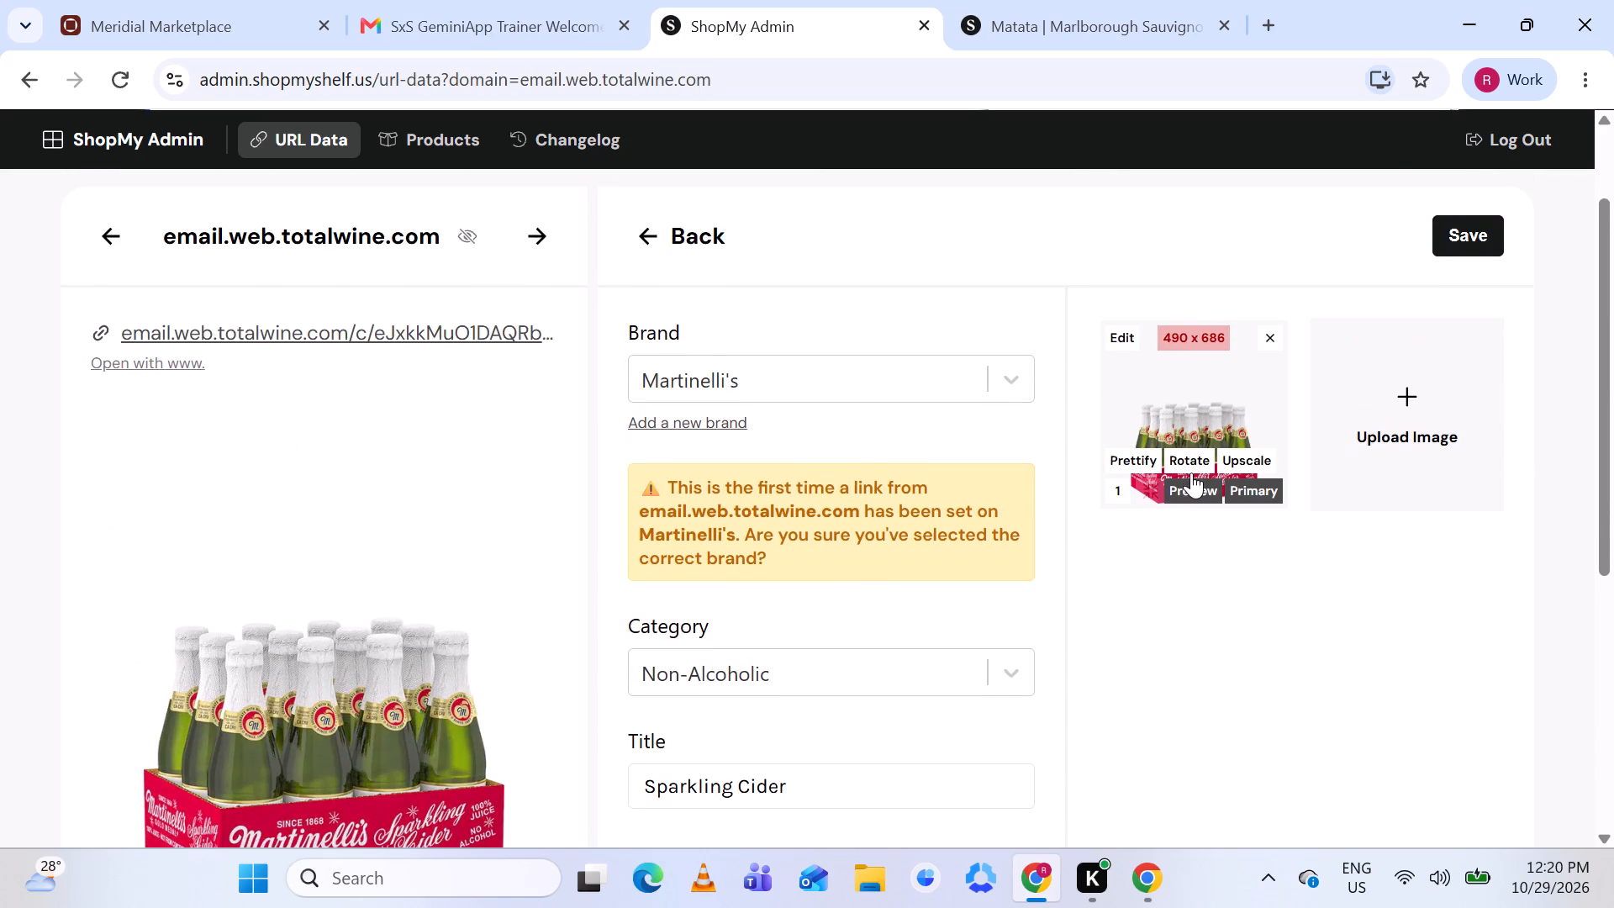
left_click(1129, 451)
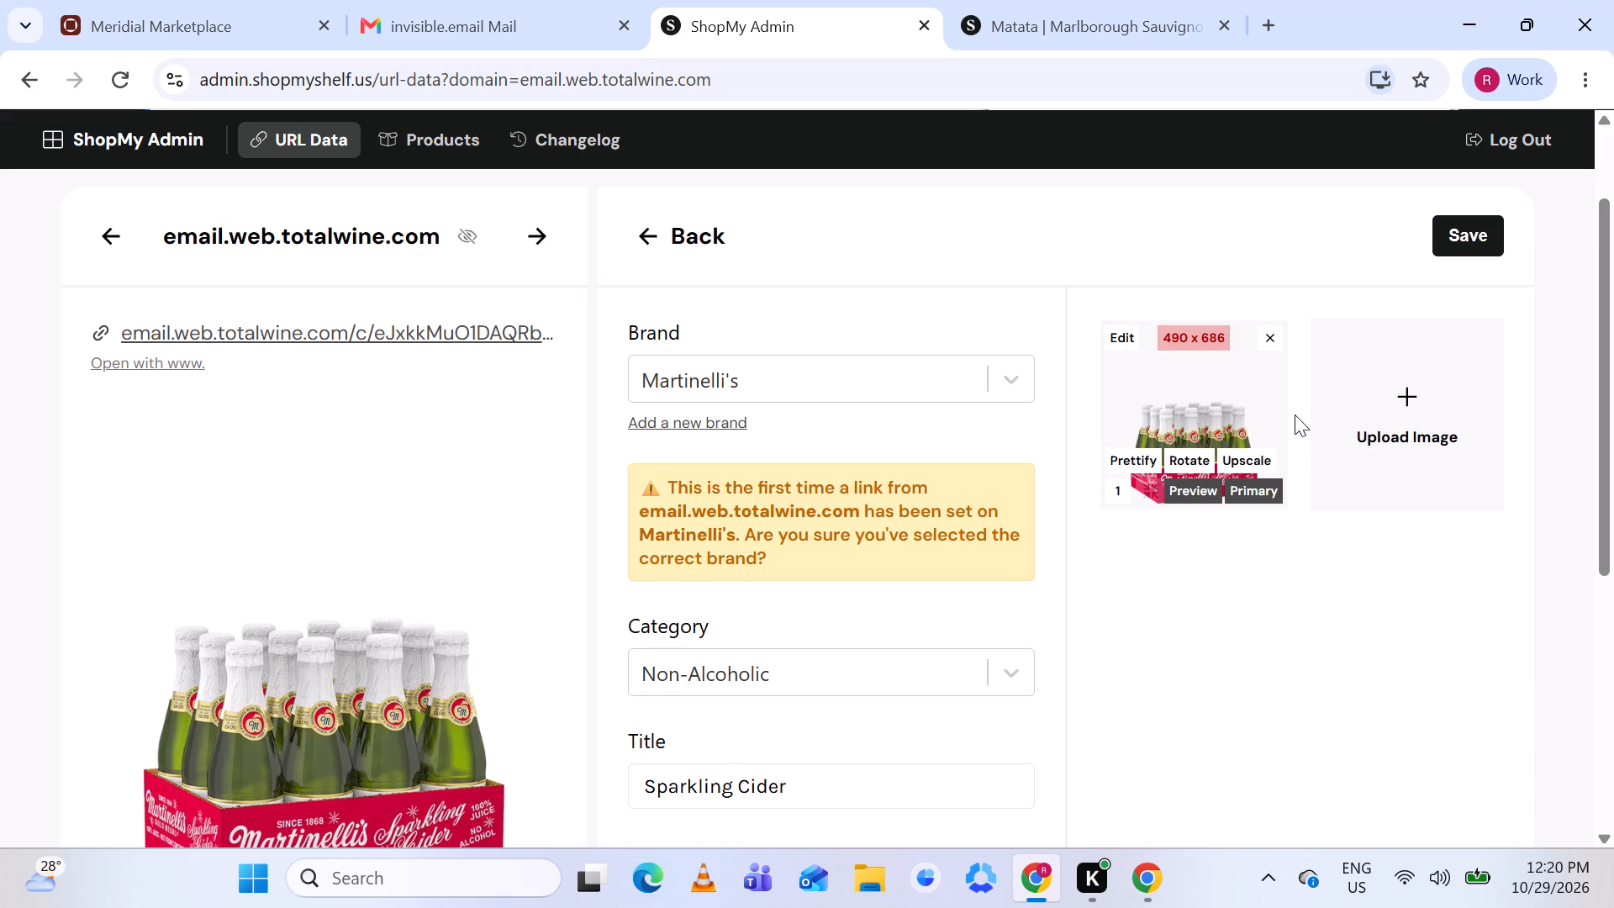
left_click(1459, 241)
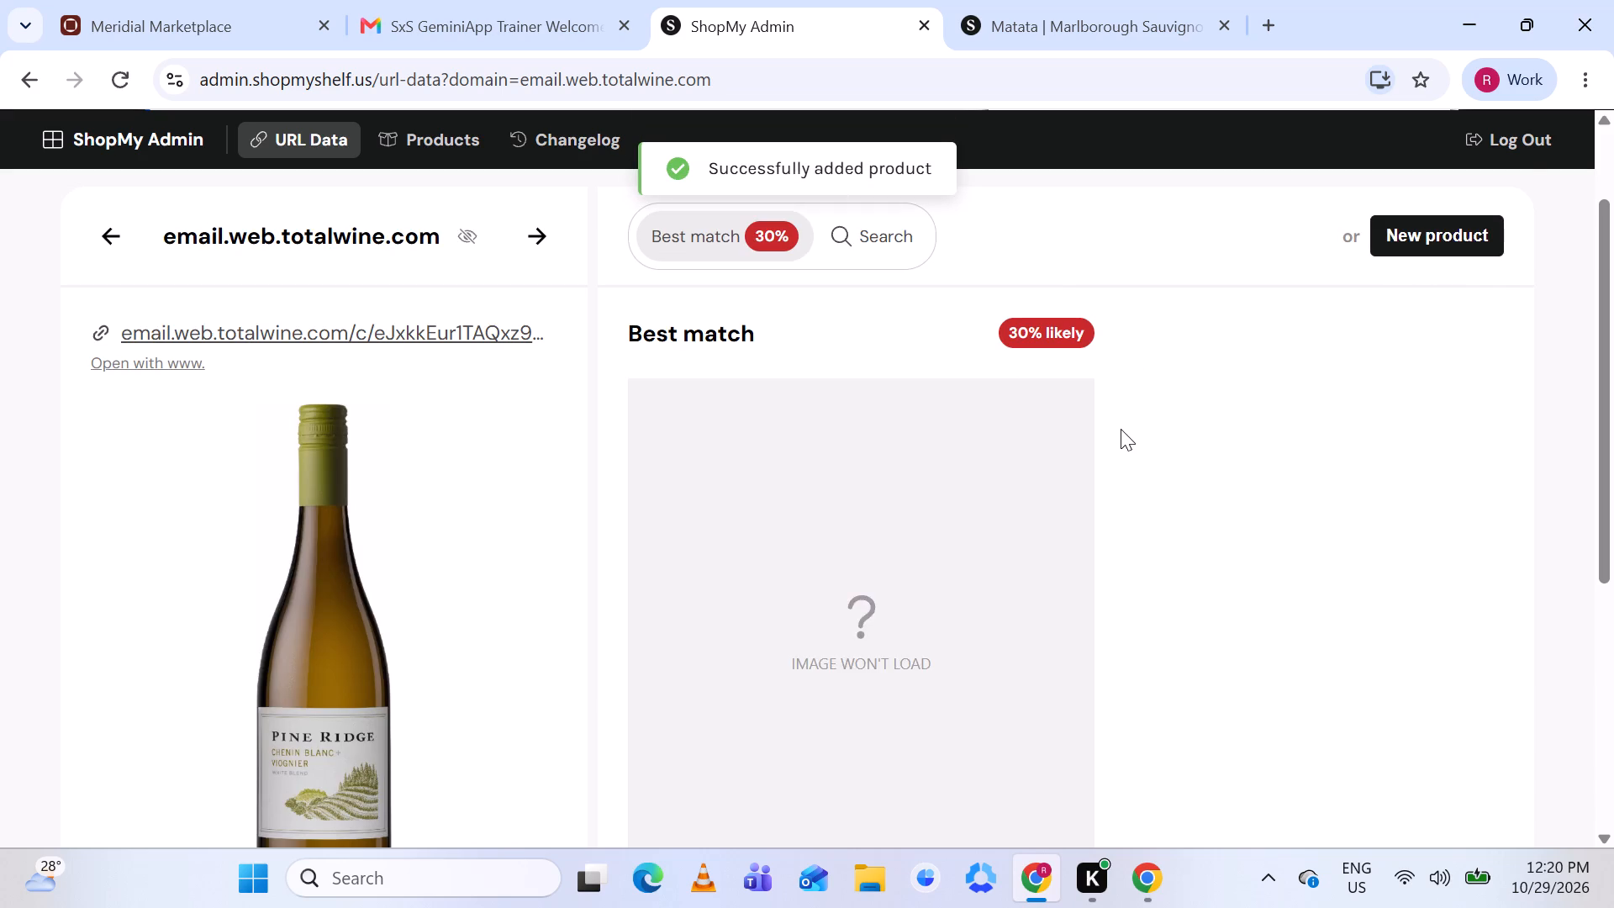
Open the suggested Blaauwklippen Stellenbosch Chenin Blanc product page, compare it with the Pine Ridge listing, and return to ShopMy Admin.
scroll(1121, 429, "down", 3)
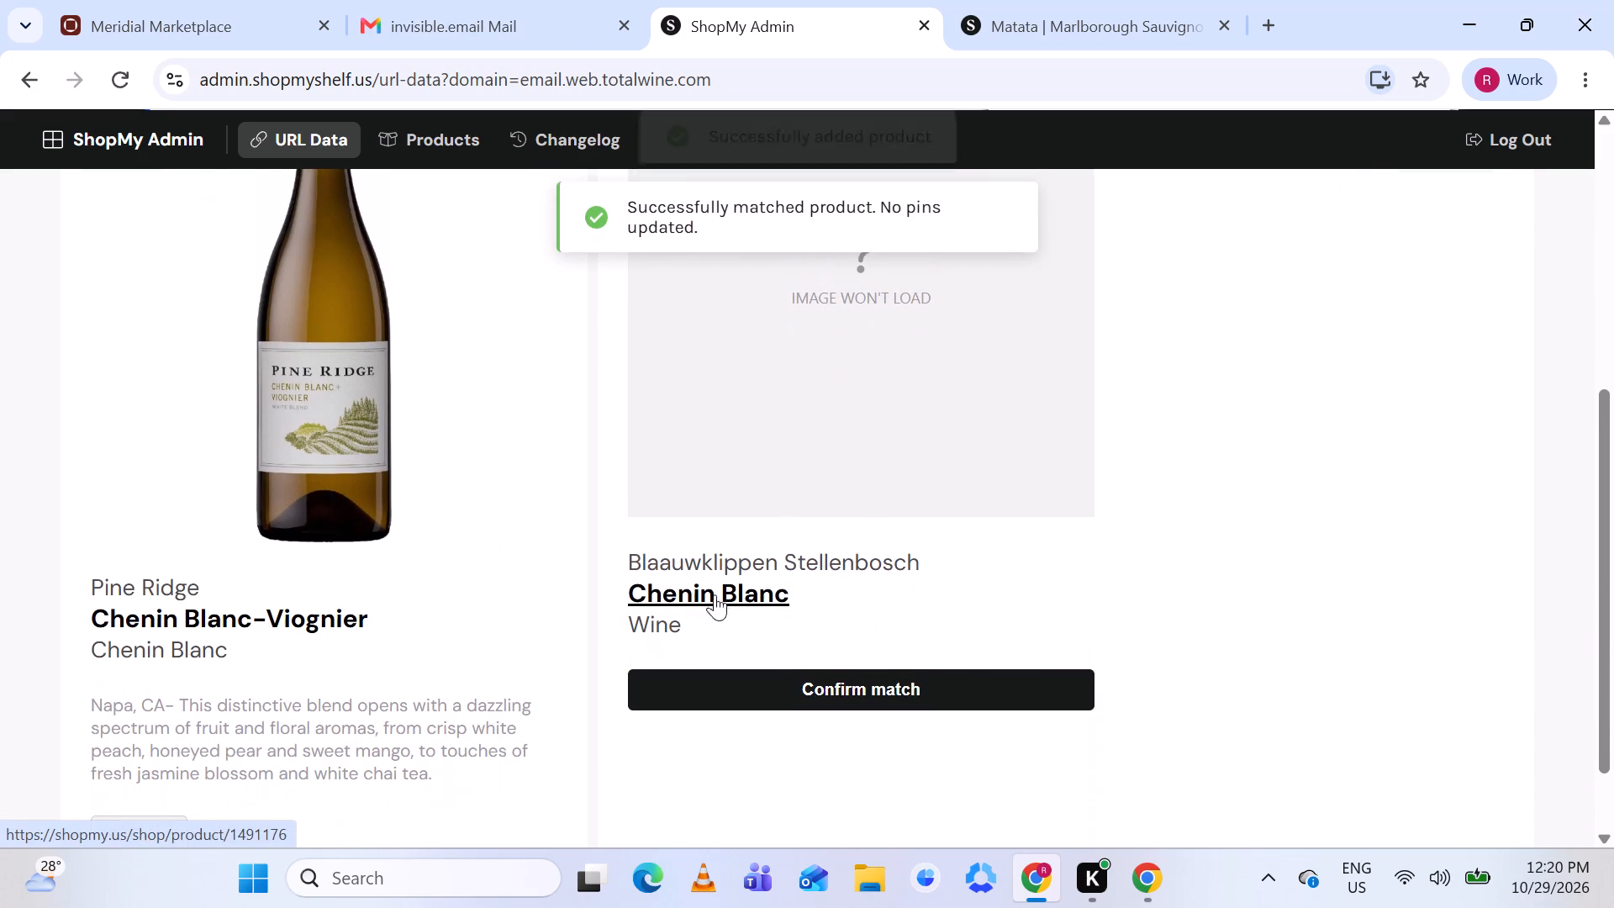
left_click(722, 590)
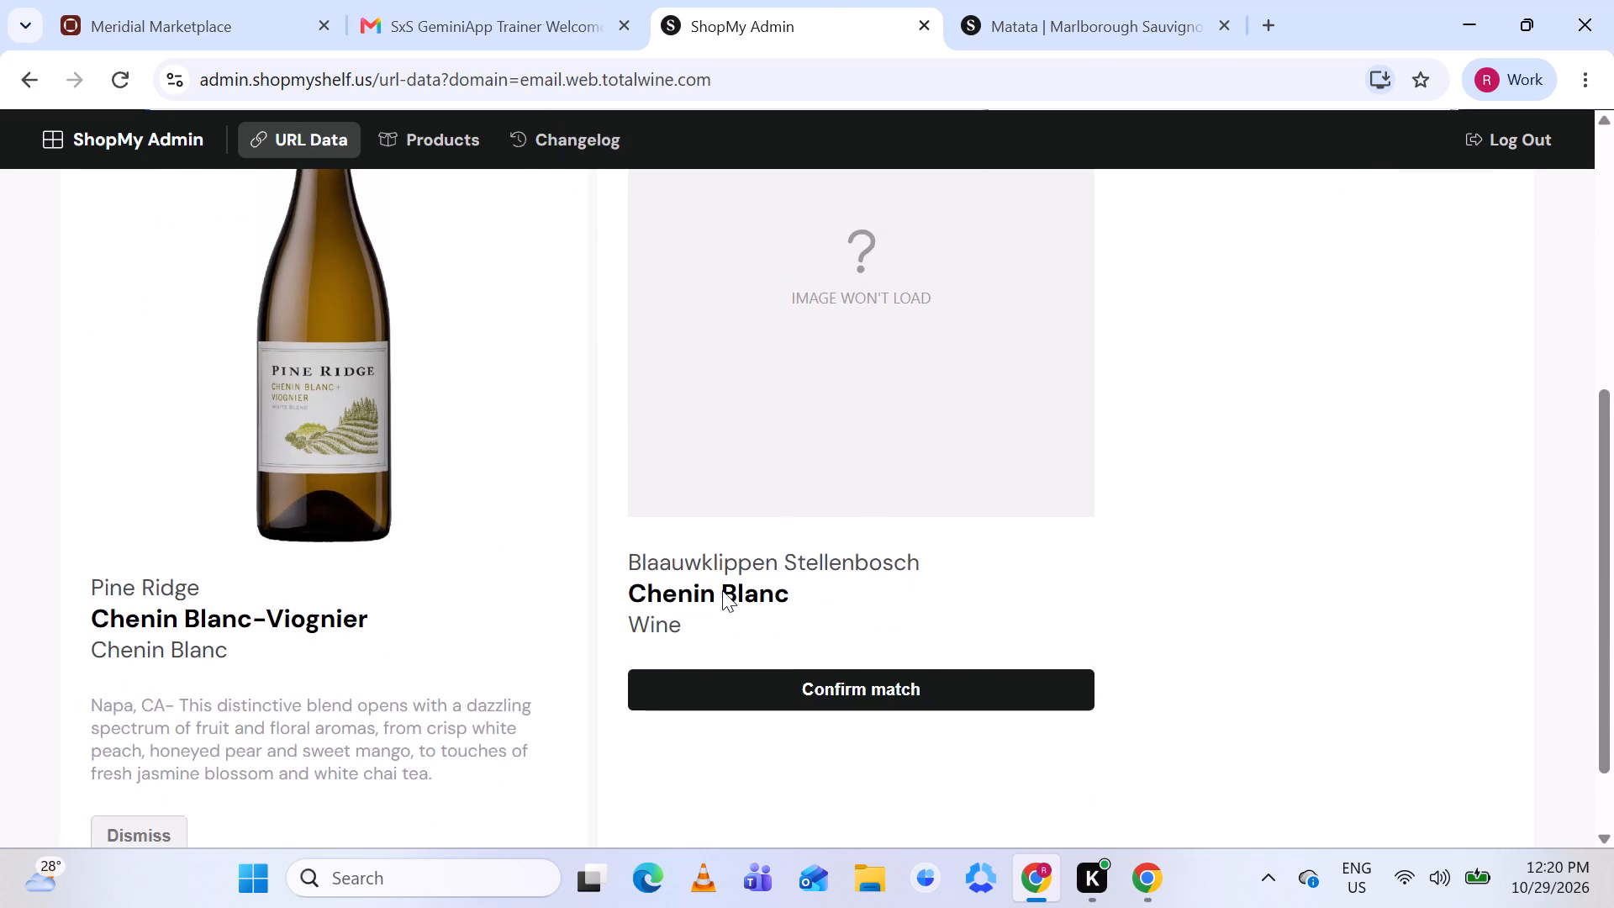
left_click(1312, 24)
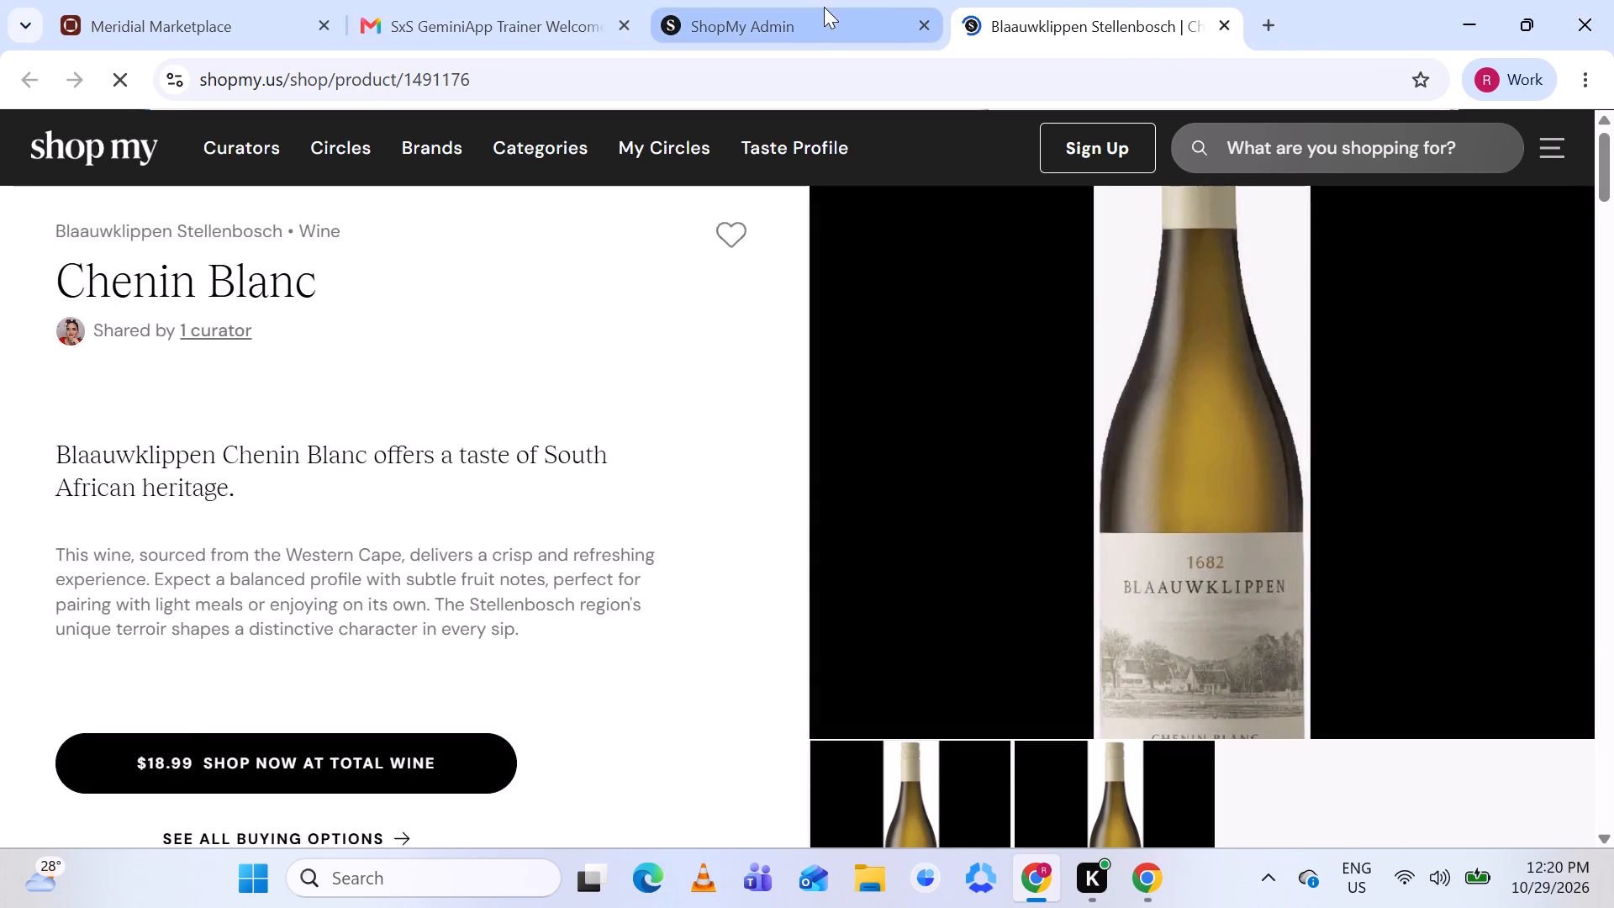
left_click(824, 7)
scroll(960, 360, "up", 2)
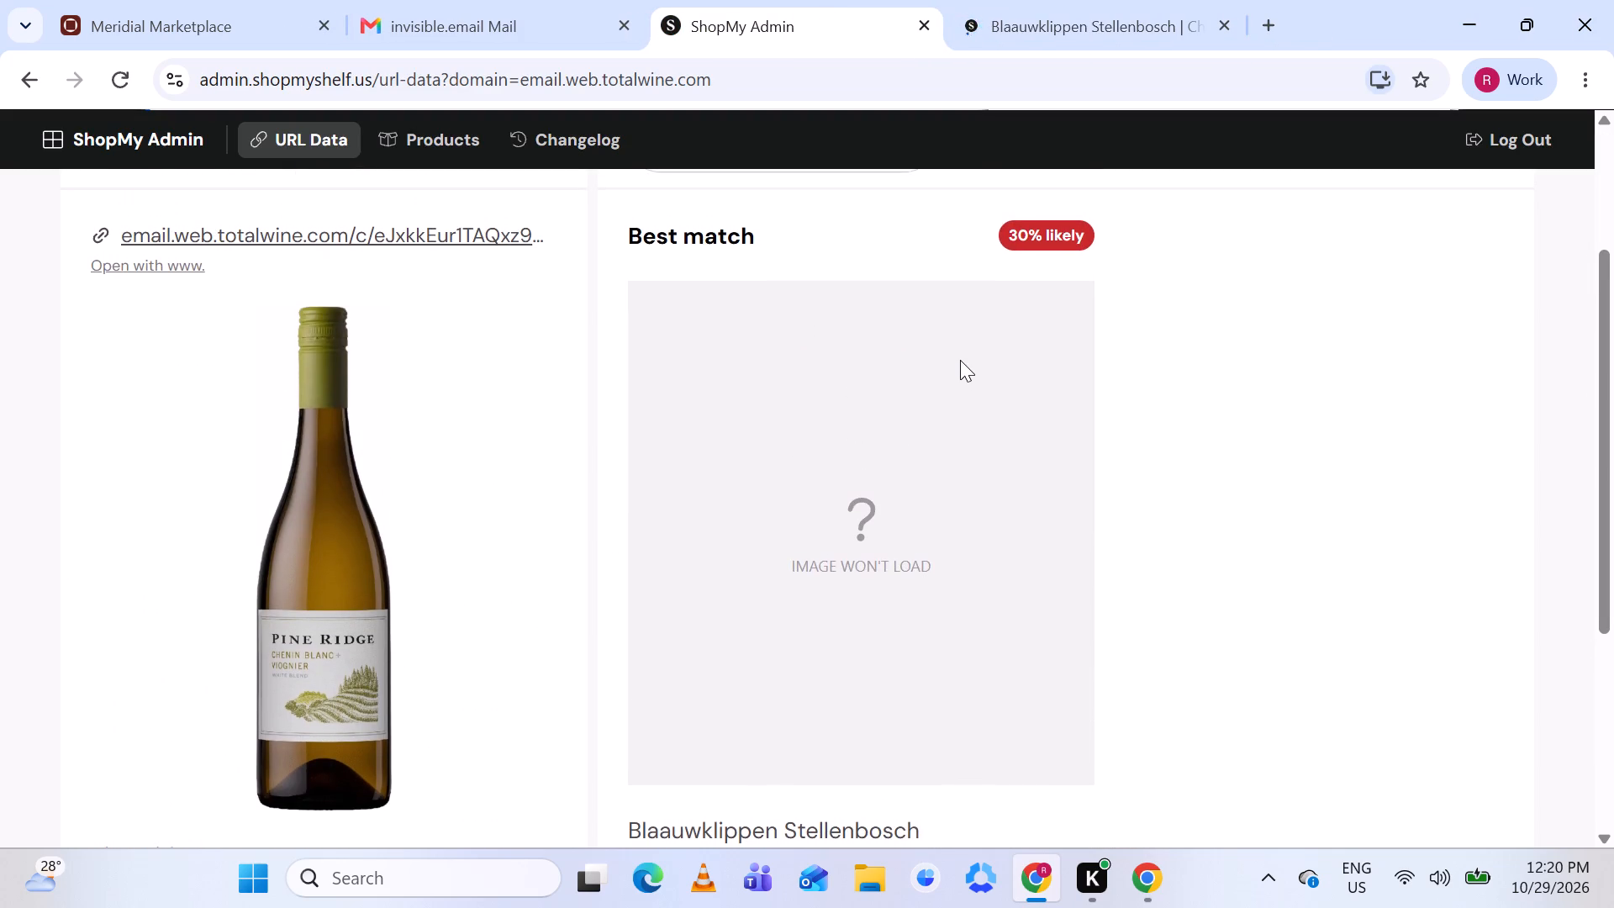
scroll(960, 360, "up", 1)
Search the catalogue for Pine Ridge Chenin Blanc-Viognier and review the listing's bottle and name.
left_click(877, 351)
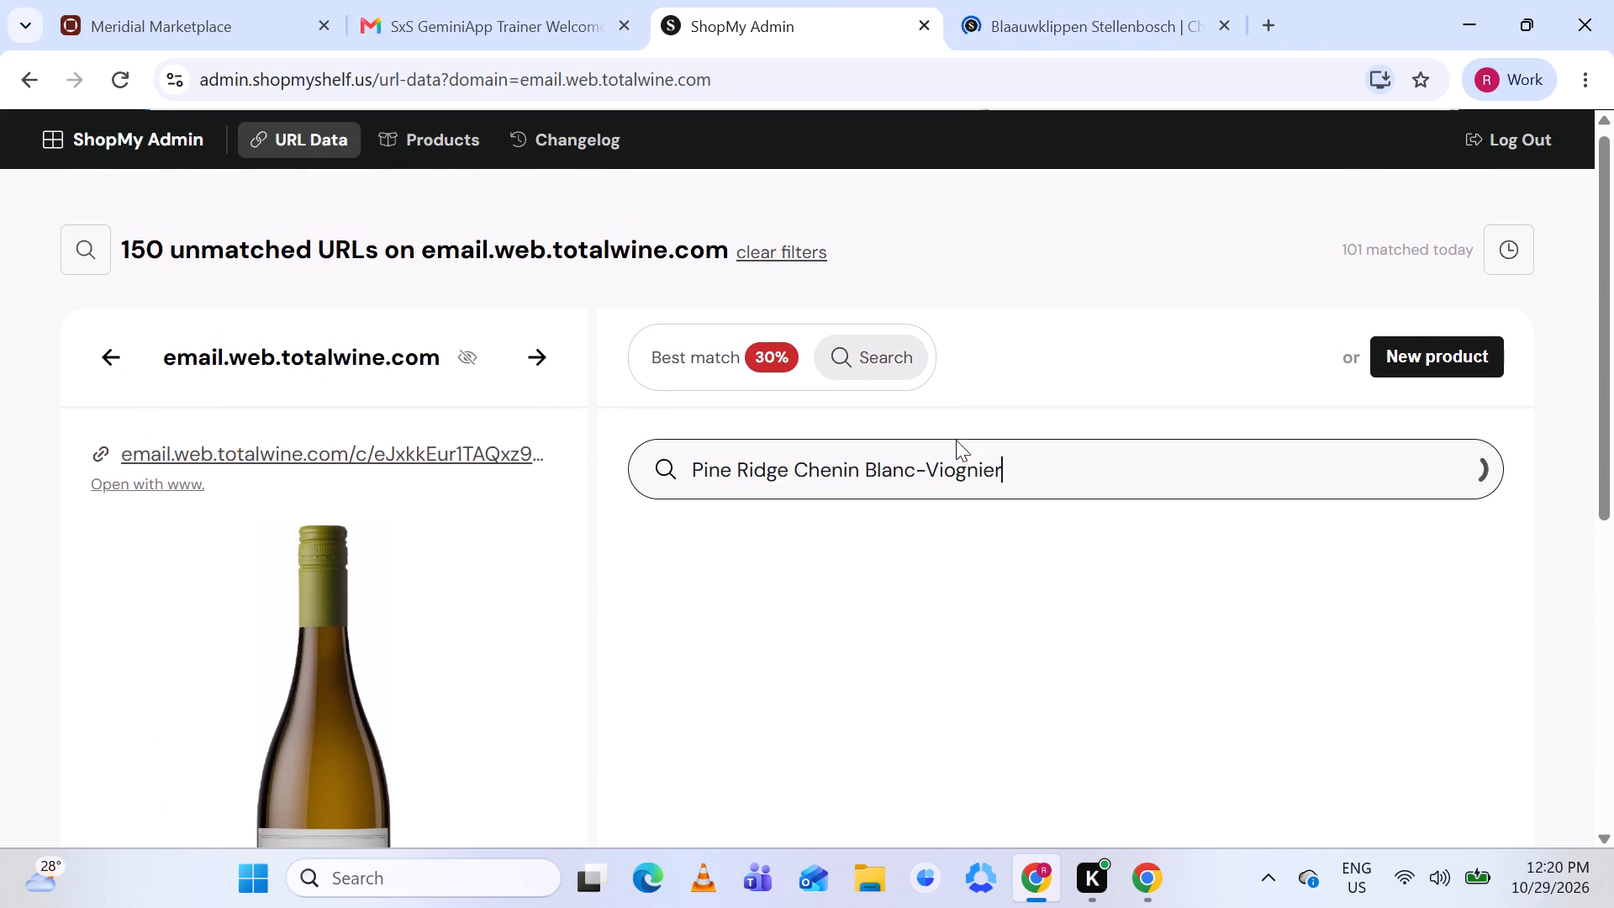
scroll(967, 456, "down", 3)
scroll(967, 456, "up", 1)
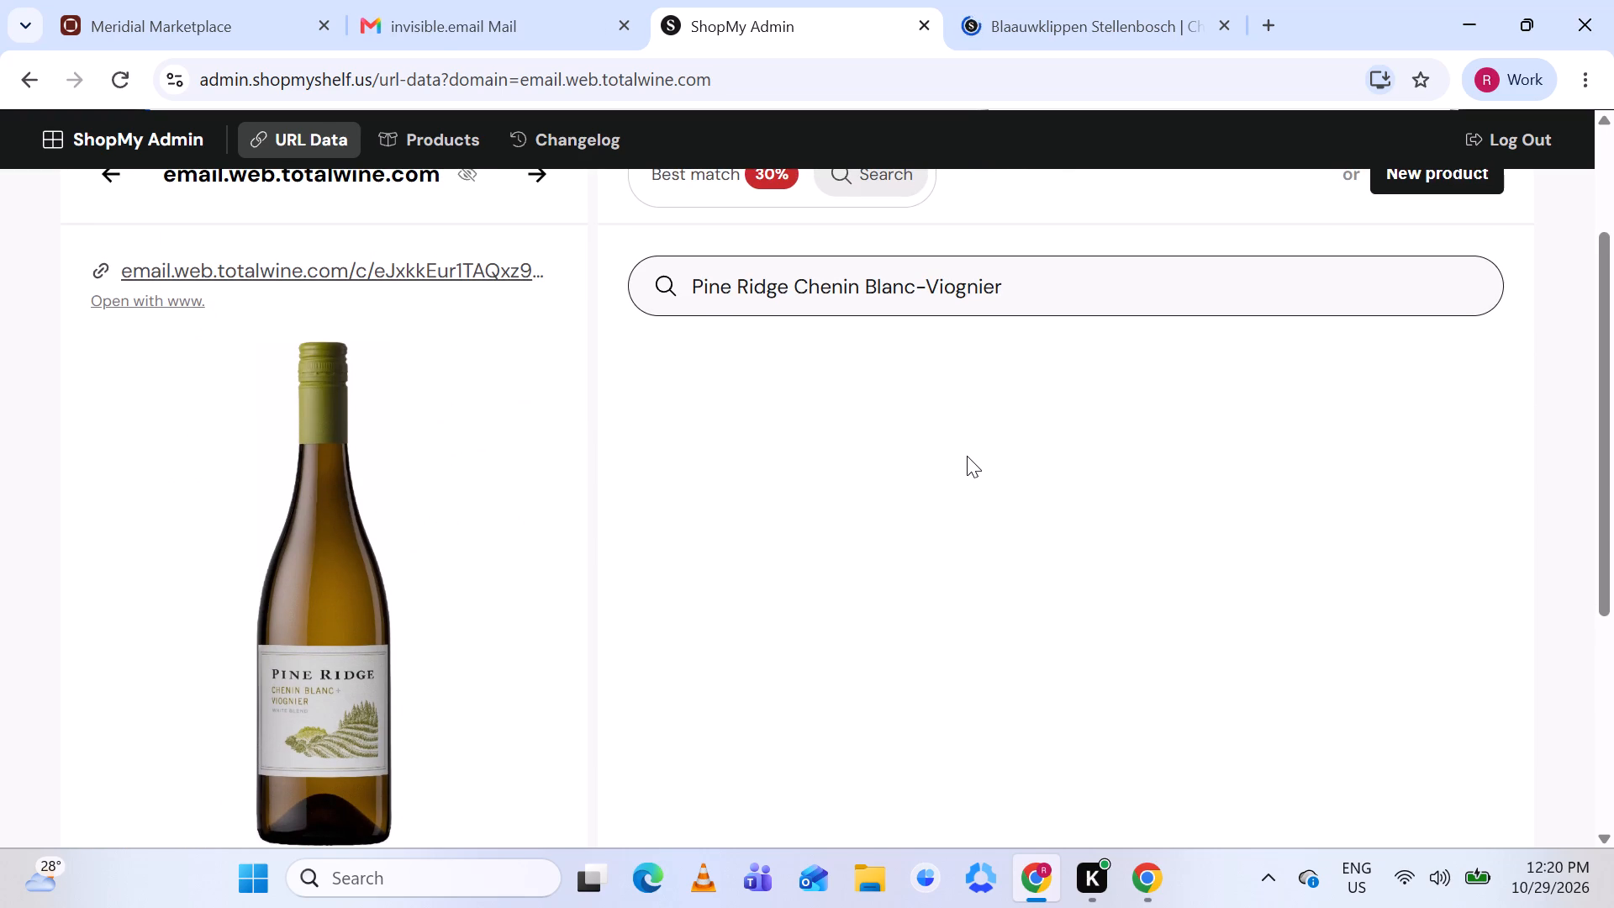
scroll(967, 456, "down", 2)
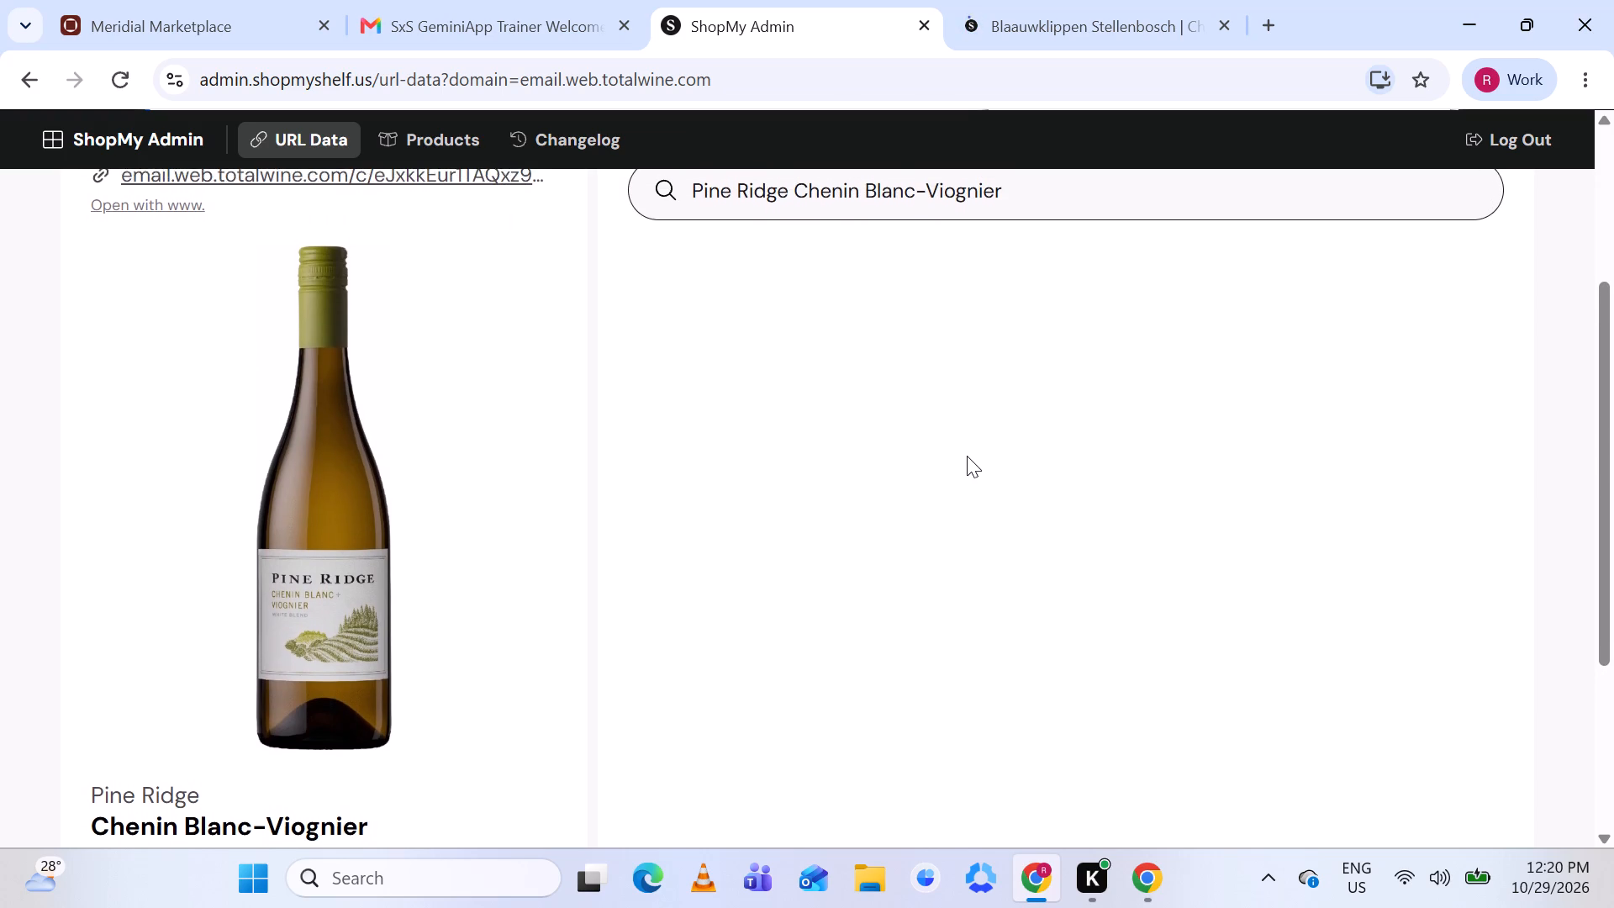
scroll(967, 456, "down", 1)
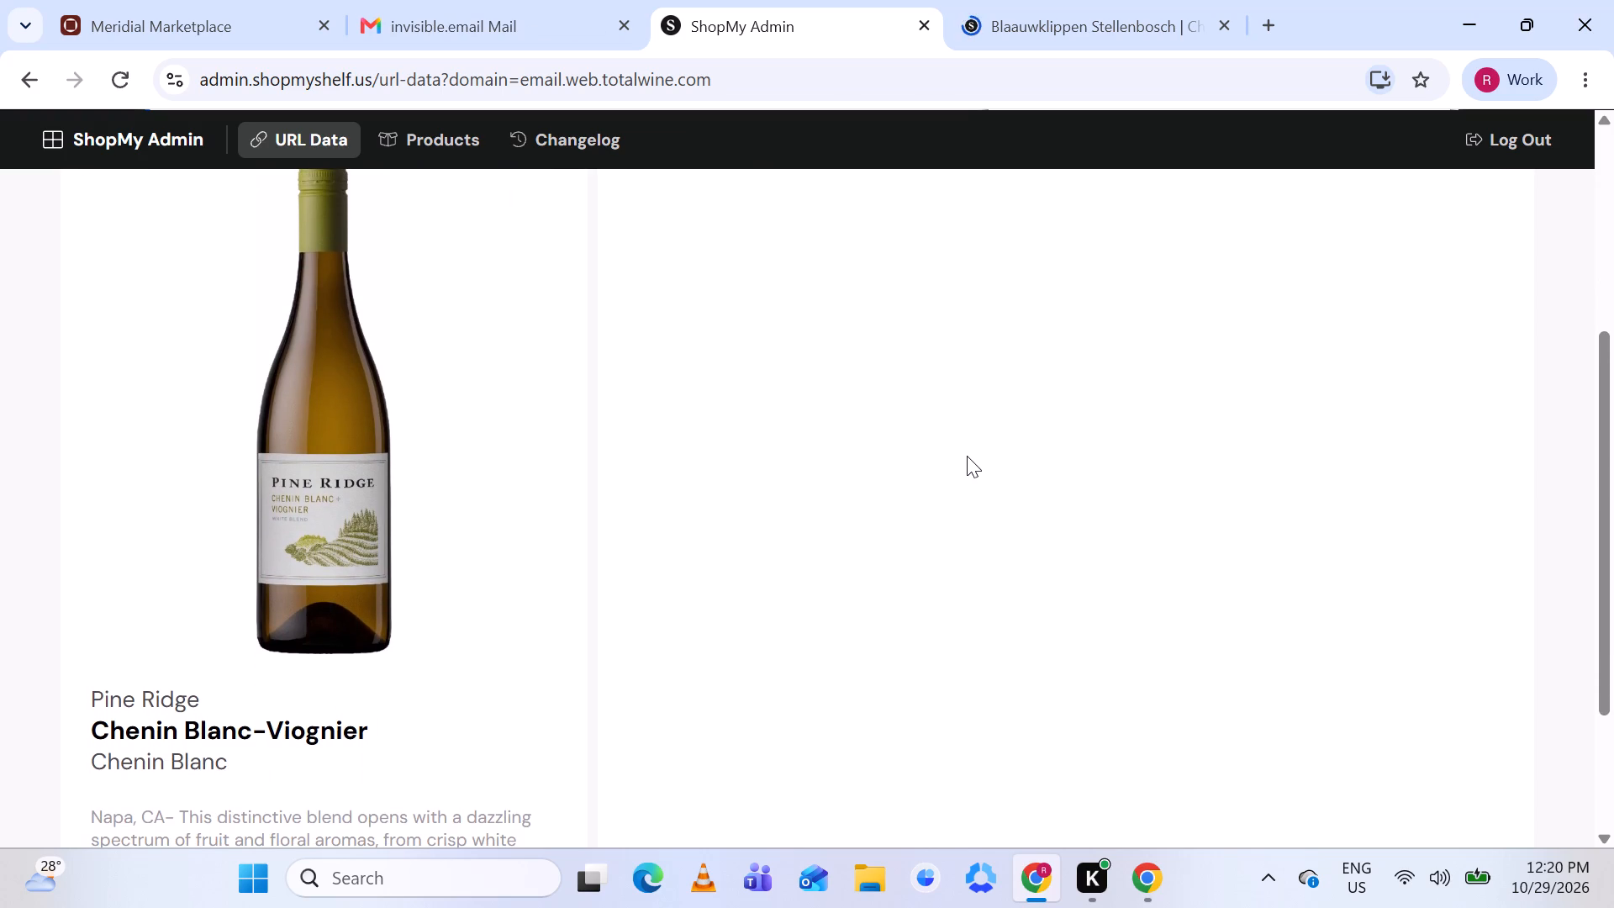
scroll(967, 456, "up", 1)
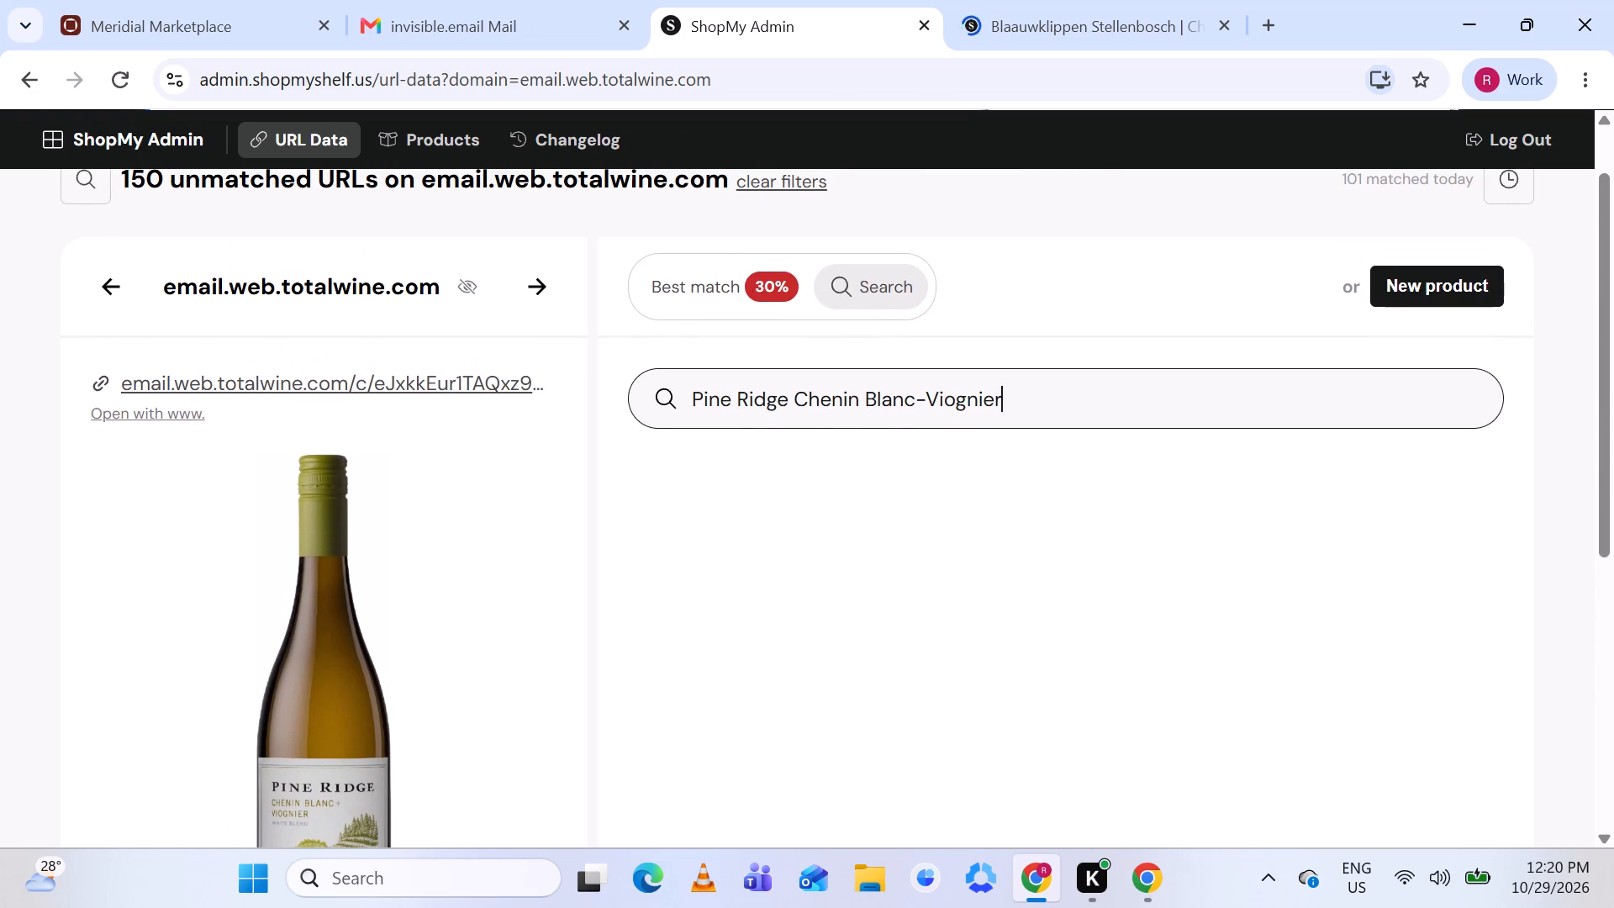
Shorten the catalogue search to "Pine Ridge Ch" and compare the results with the Pine Ridge listing.
key("BackSpace")
key("BackSpace")
key("BackSpace")
key("BackSpace")
key("BackSpace")
key("BackSpace")
key("BackSpace")
key("BackSpace")
key("BackSpace")
key("BackSpace")
key("BackSpace")
key("BackSpace")
key("BackSpace")
key("BackSpace")
key("BackSpace")
key("BackSpace")
key("BackSpace")
key("BackSpace")
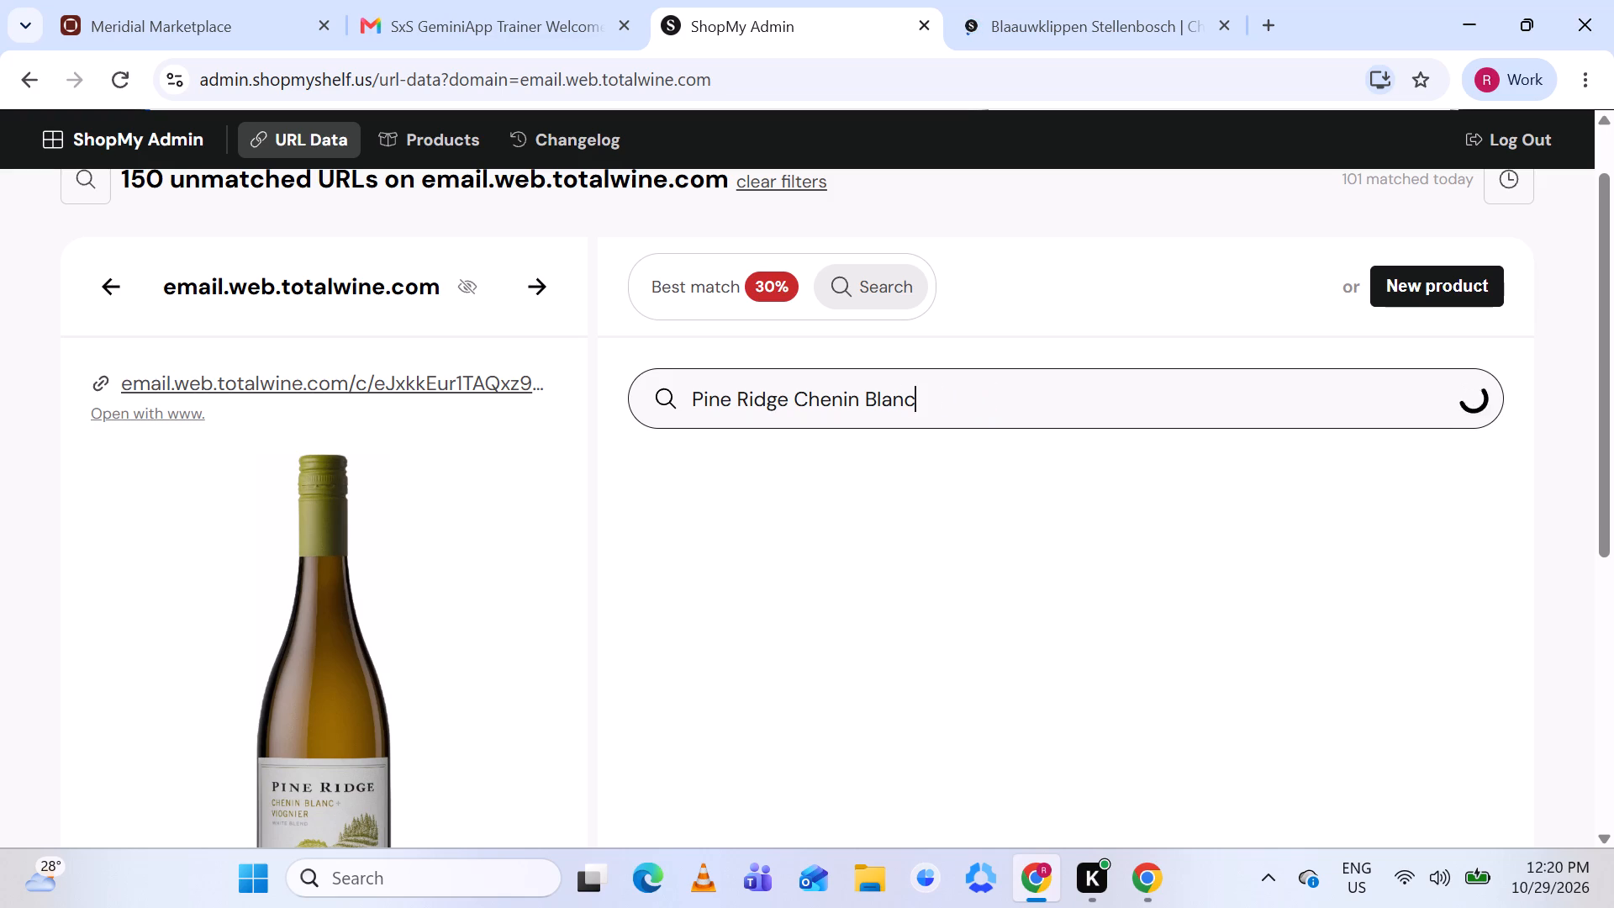
key("BackSpace")
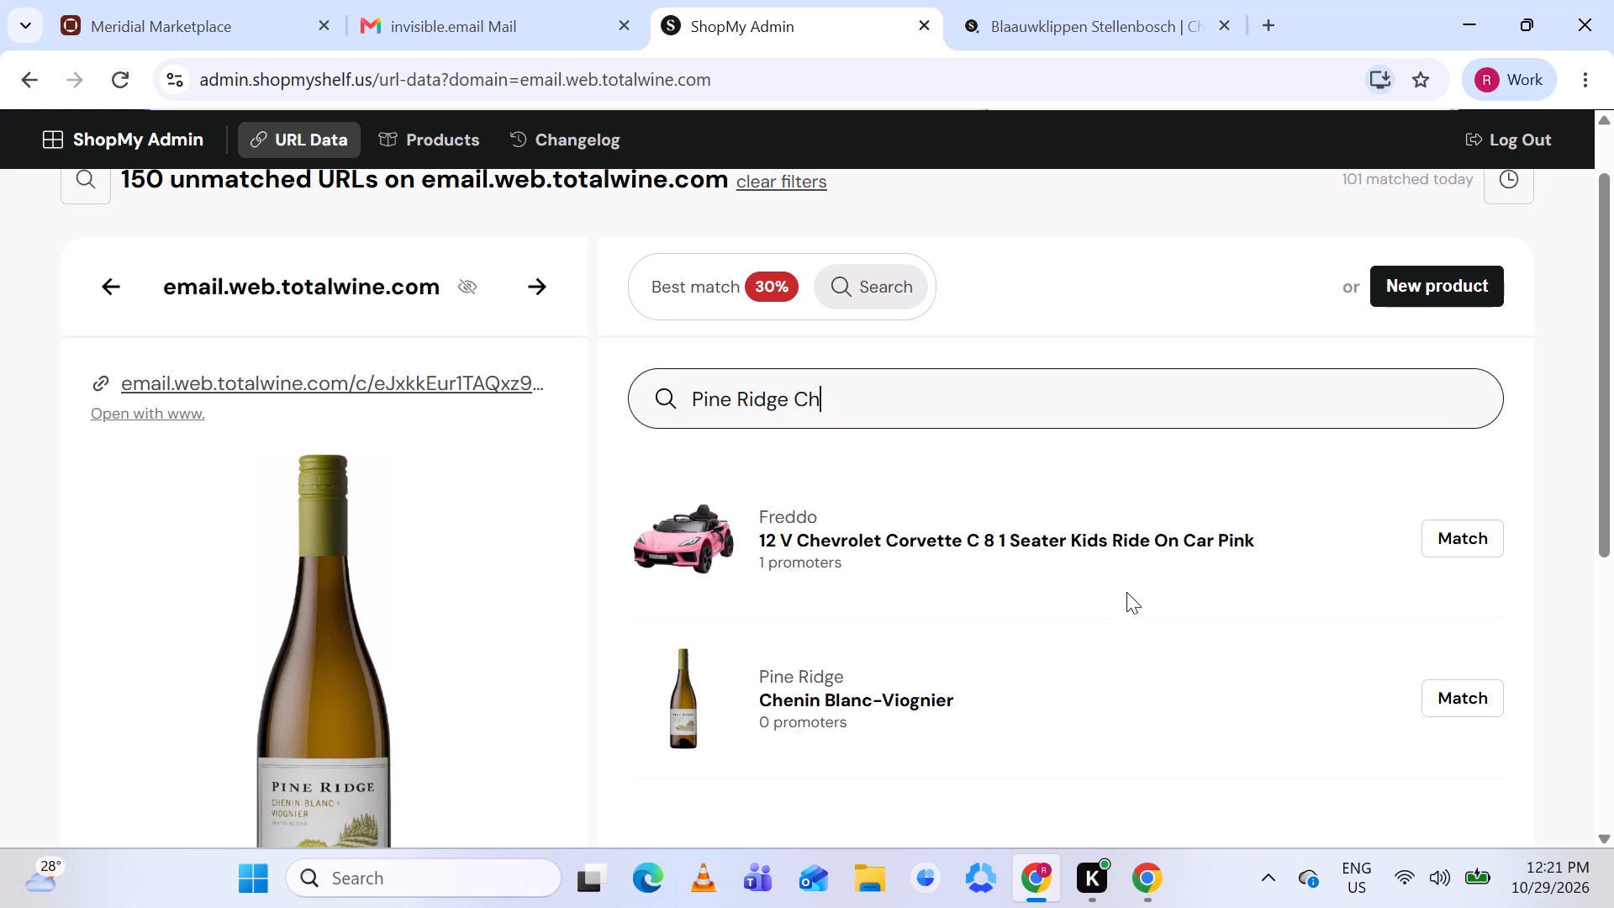
scroll(1126, 592, "down", 2)
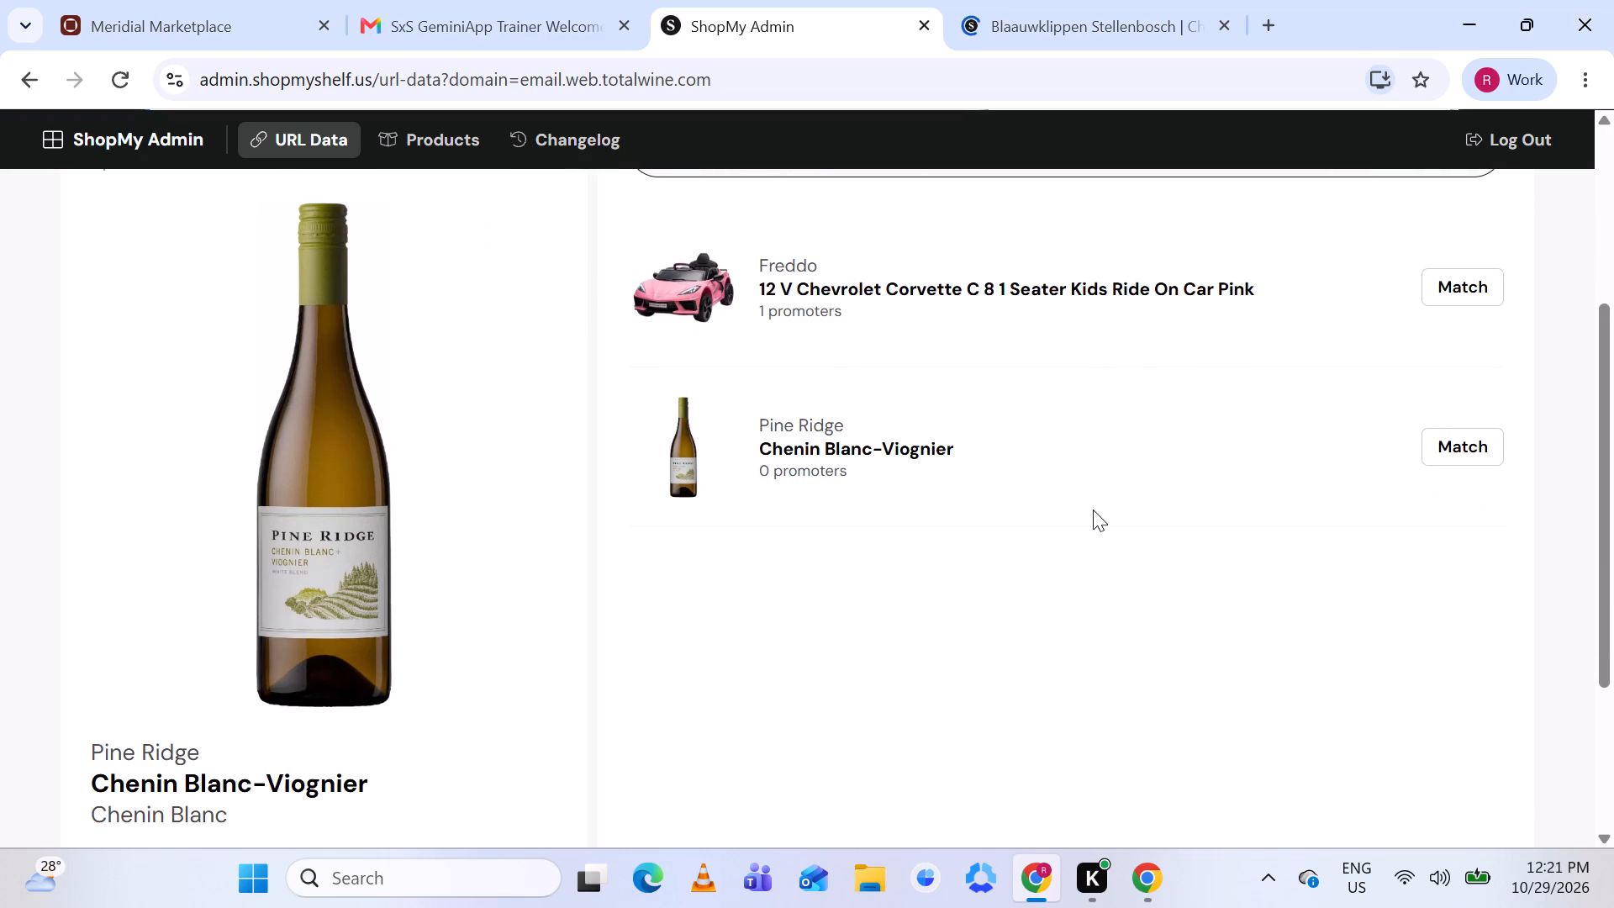
scroll(1093, 509, "up", 1)
scroll(1093, 509, "down", 2)
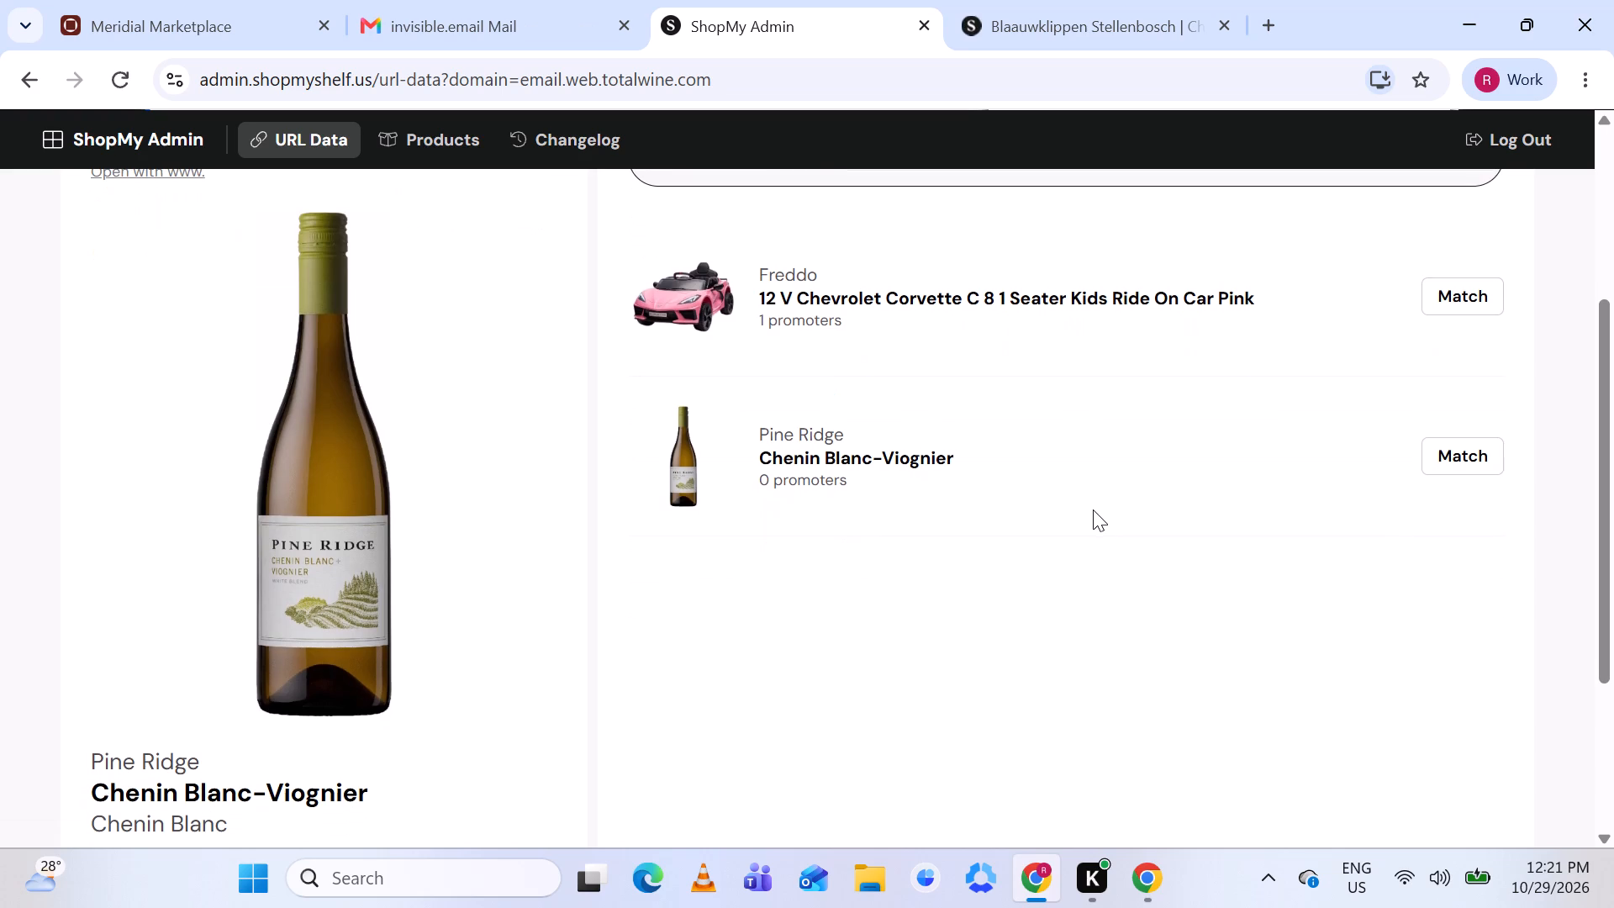
scroll(1093, 509, "up", 2)
Restart the catalogue search with the full name Pine Ridge Chenin Blanc-Viognier and check for results.
left_click(713, 270)
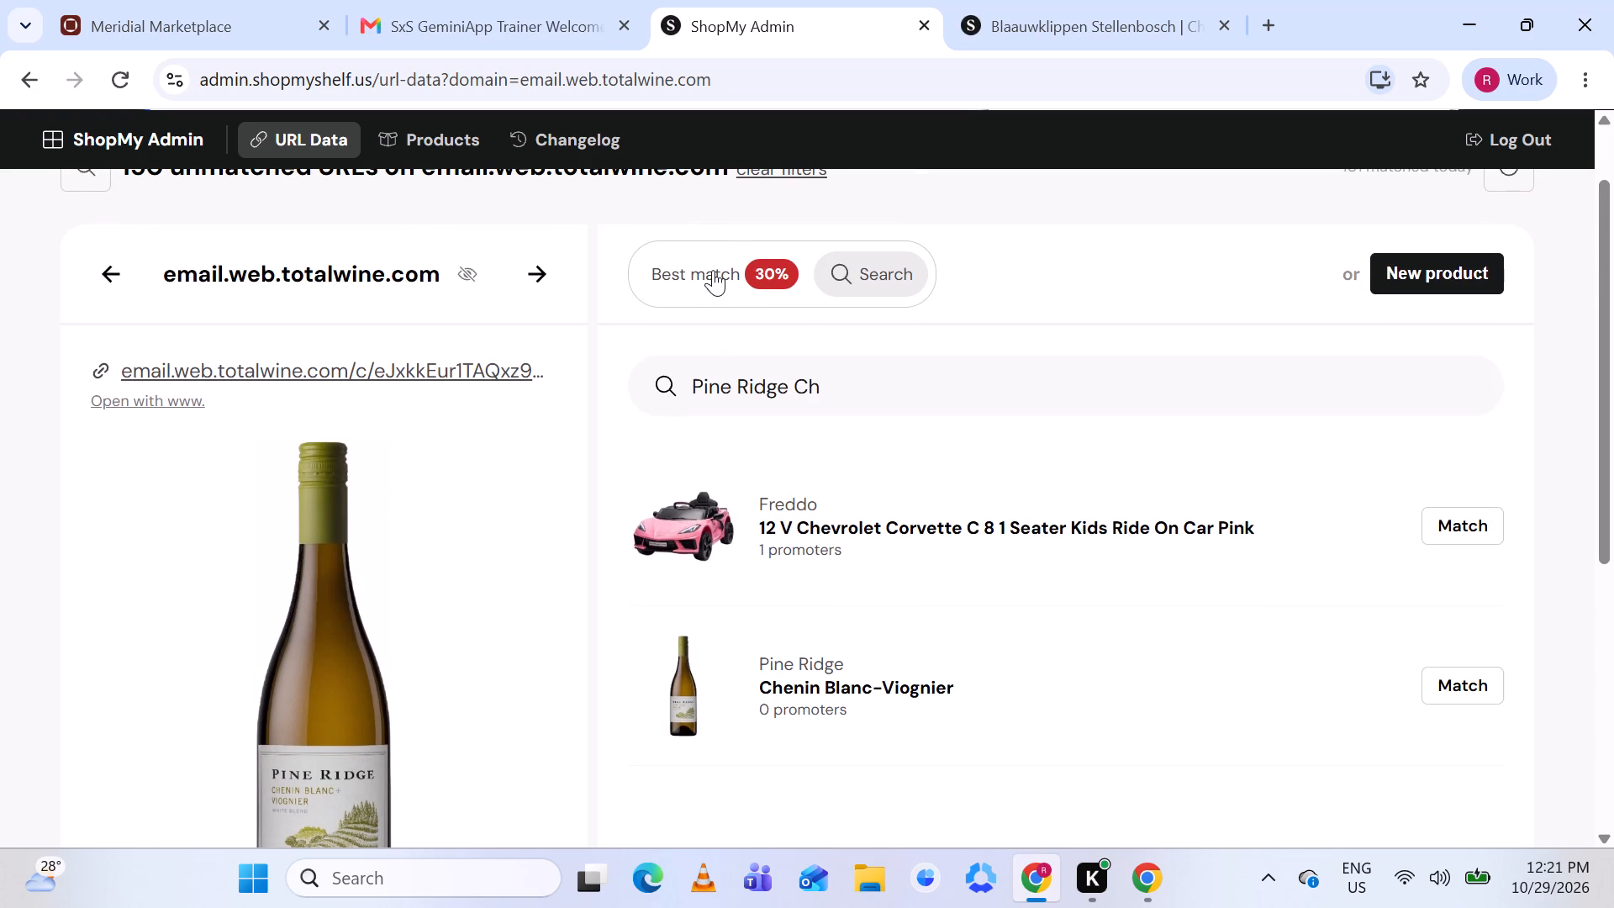
left_click(829, 279)
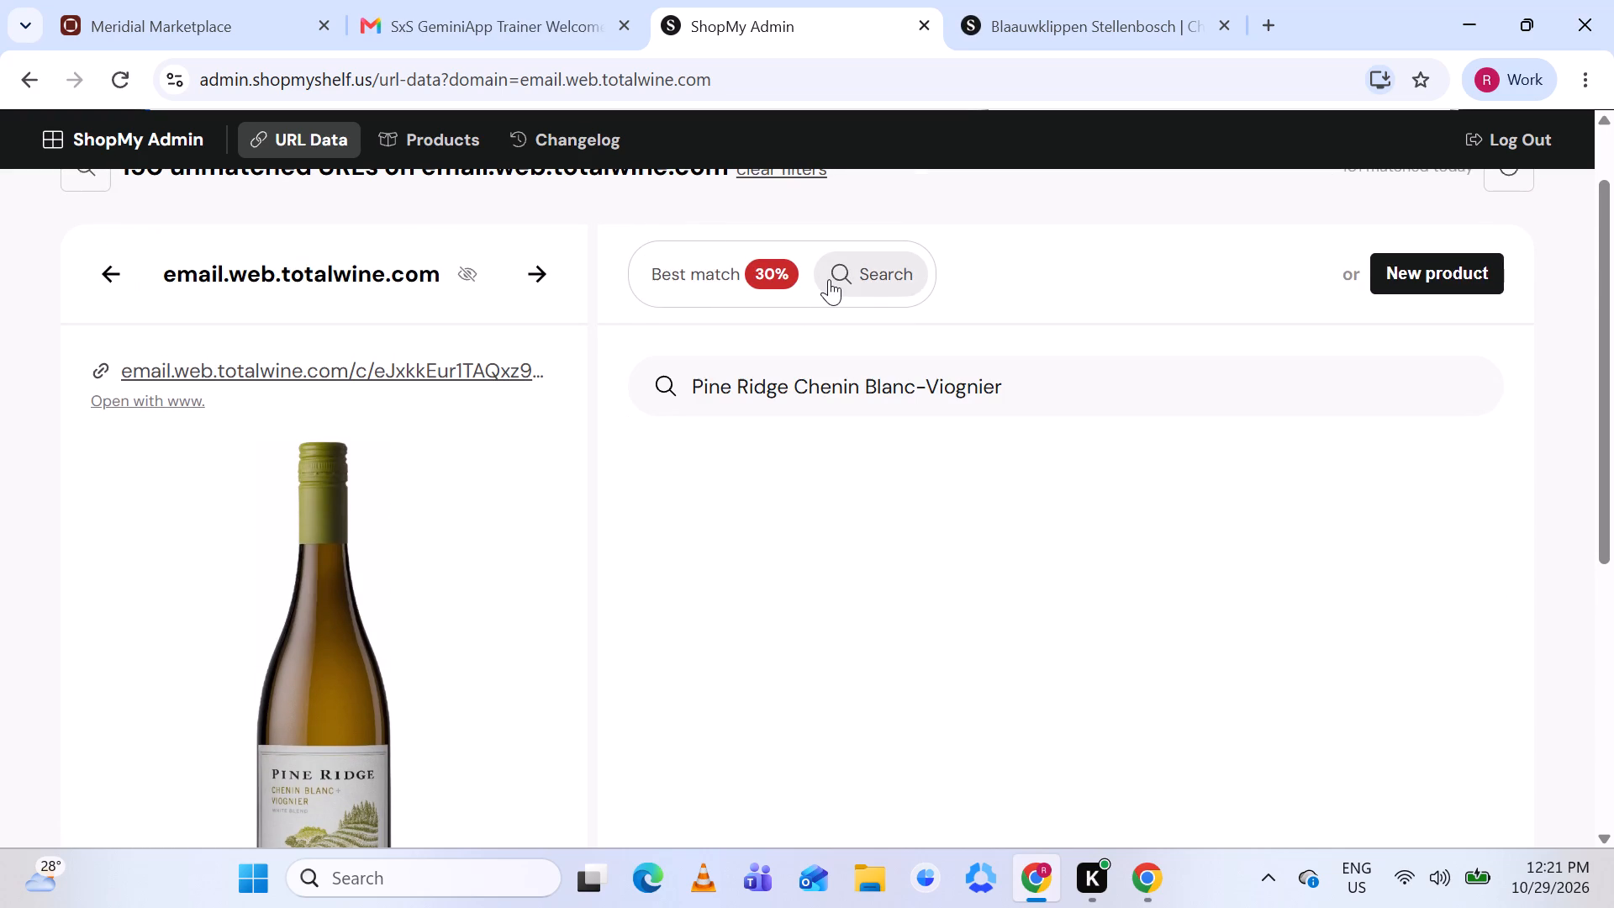
scroll(922, 390, "down", 1)
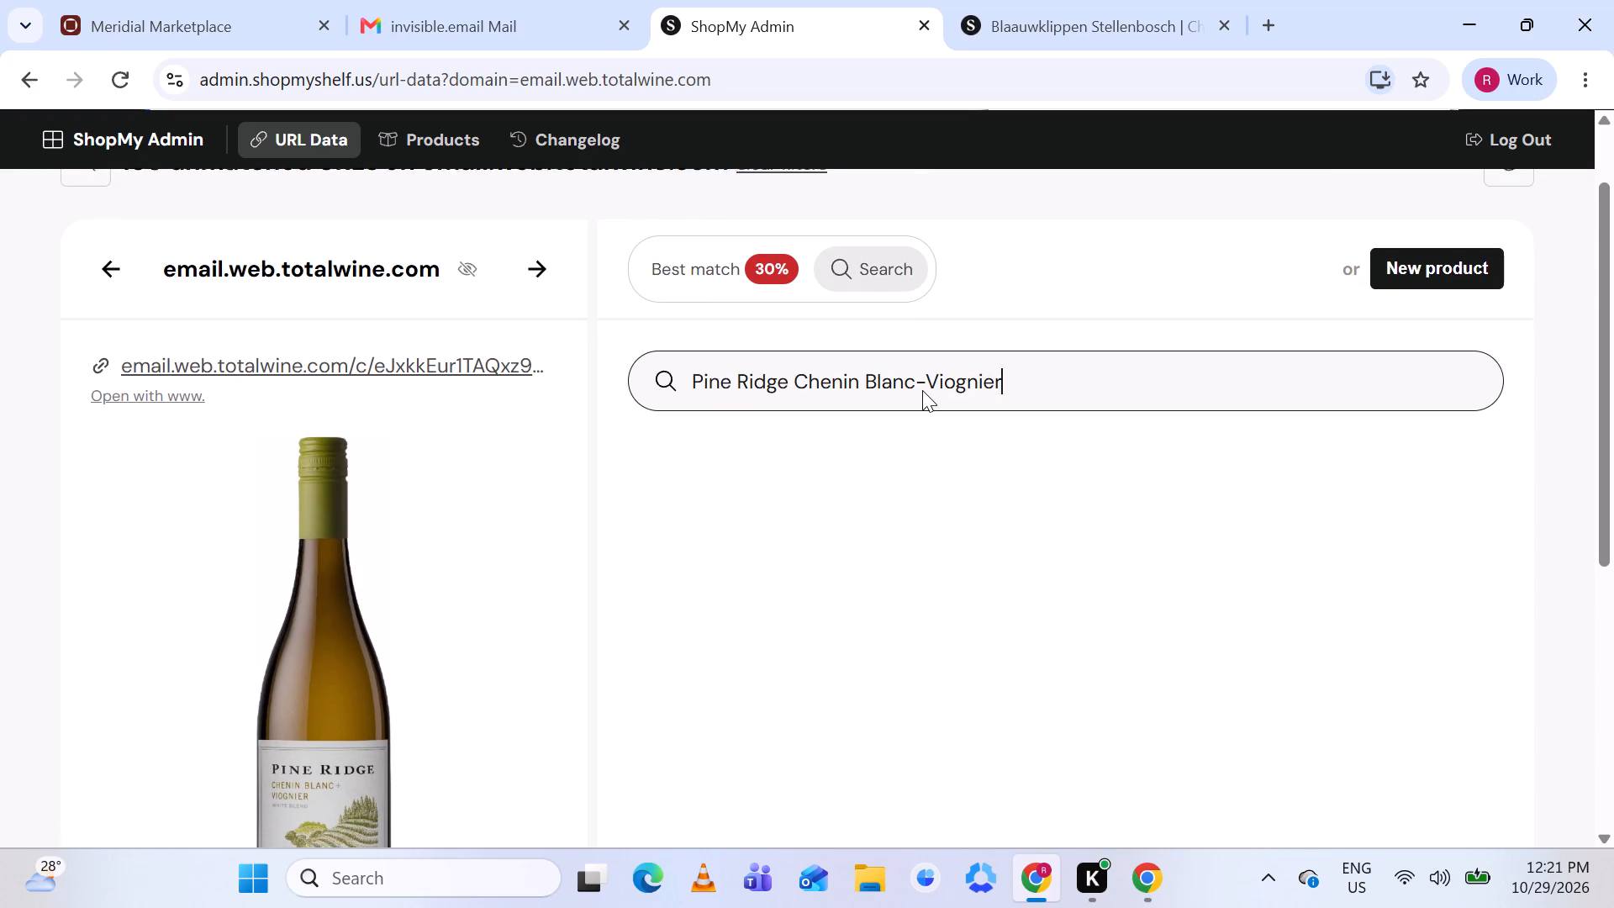
scroll(922, 390, "down", 1)
scroll(922, 390, "up", 2)
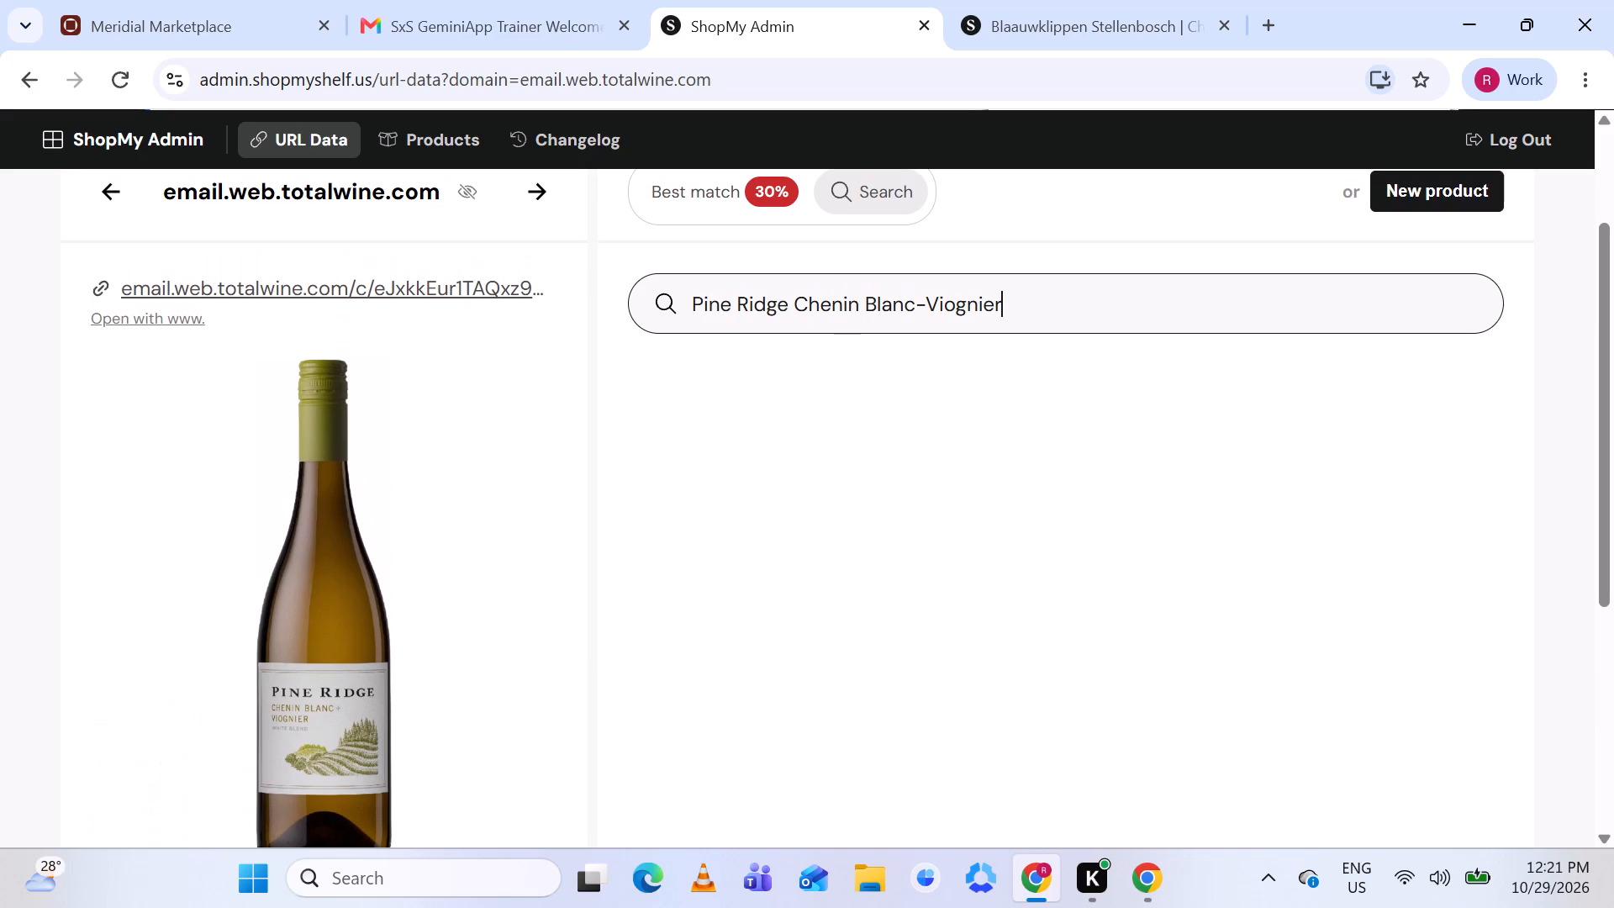
left_click(876, 189)
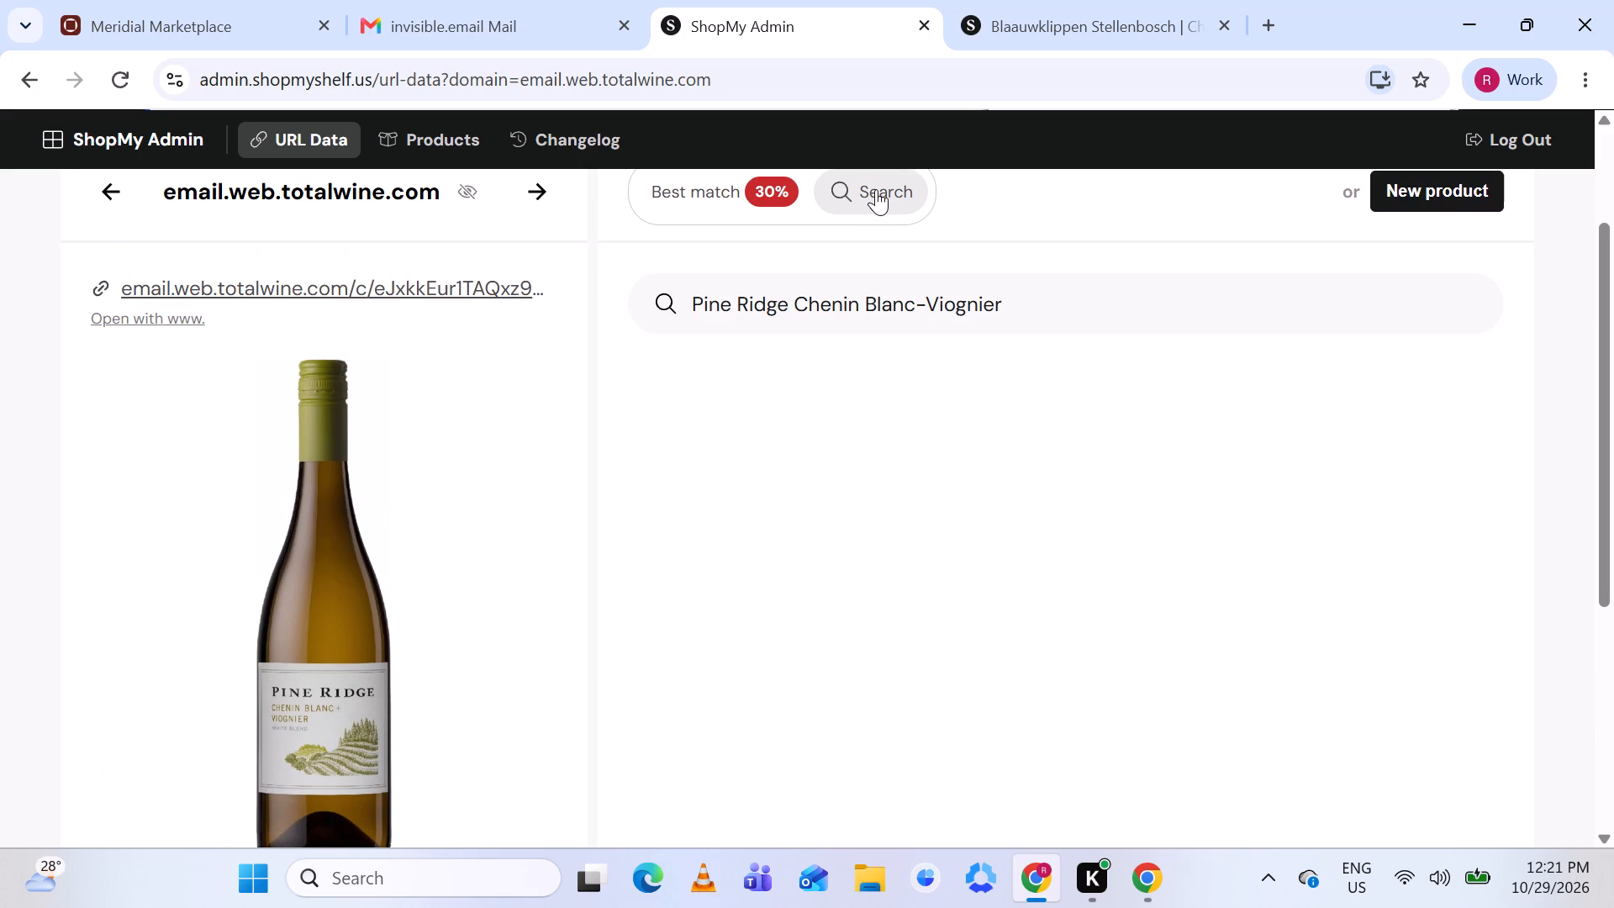
left_click(1043, 319)
scroll(1043, 319, "down", 2)
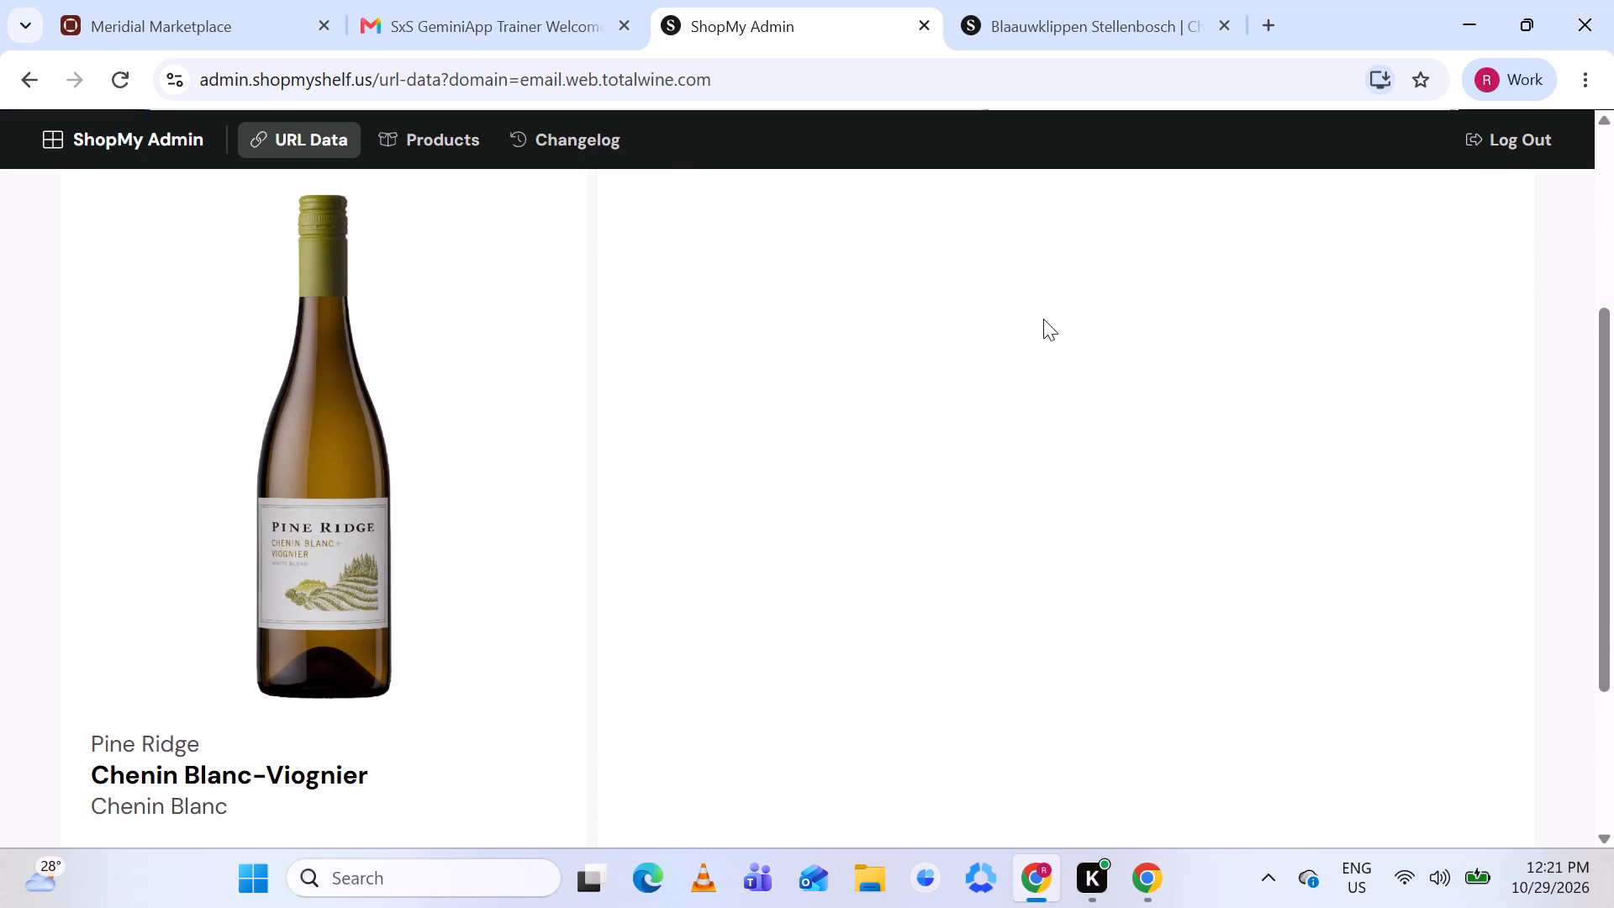
scroll(1043, 319, "up", 1)
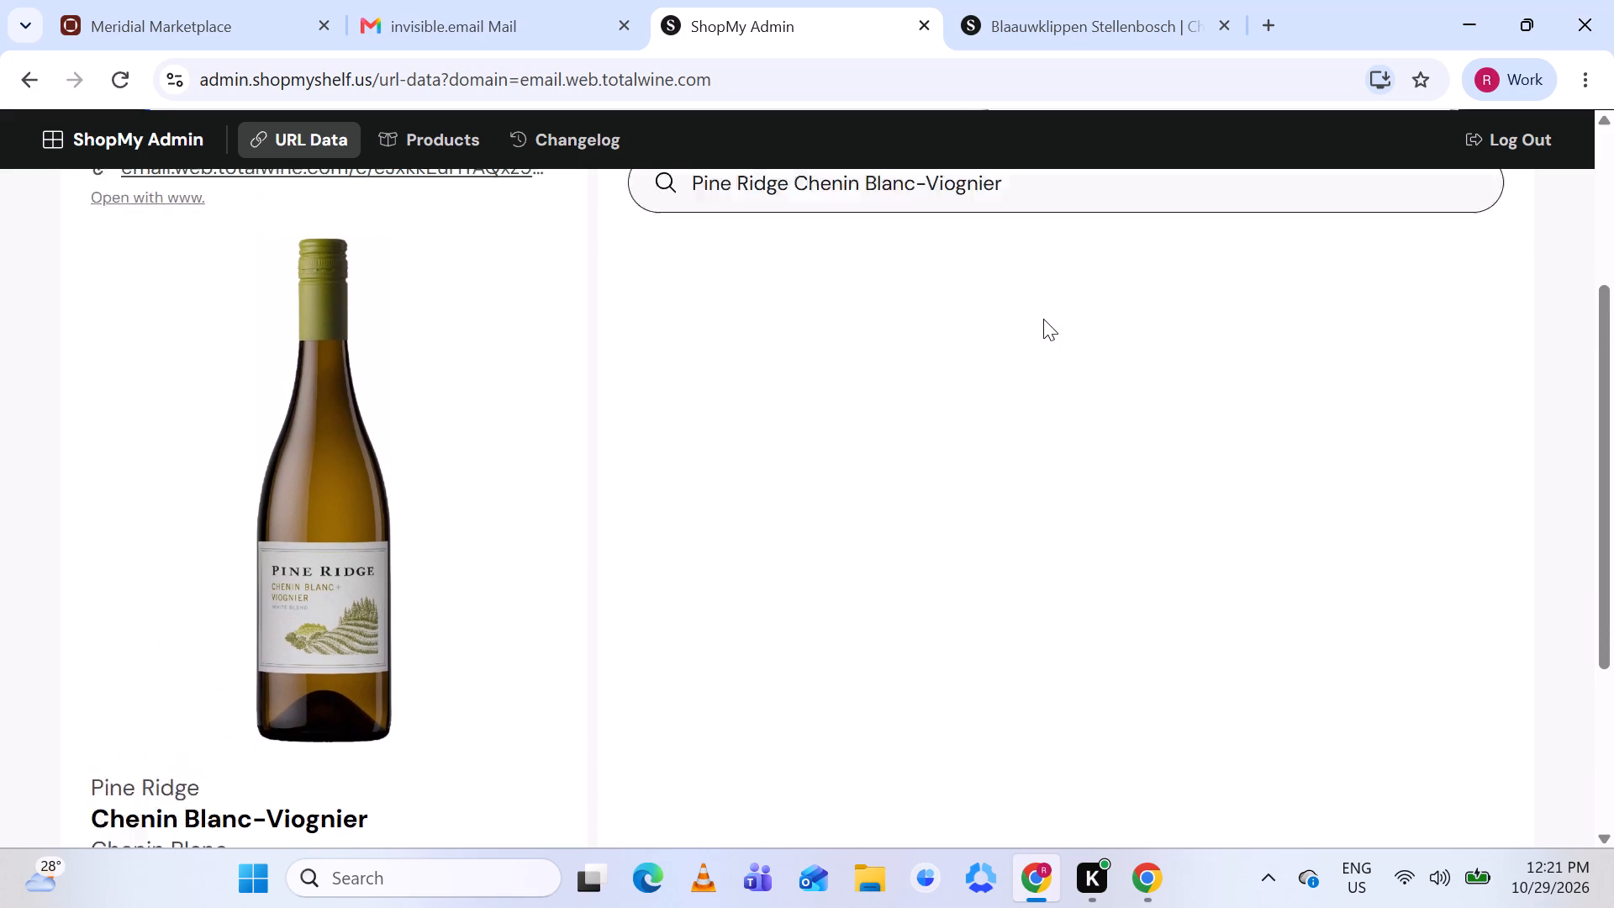
scroll(1043, 319, "up", 1)
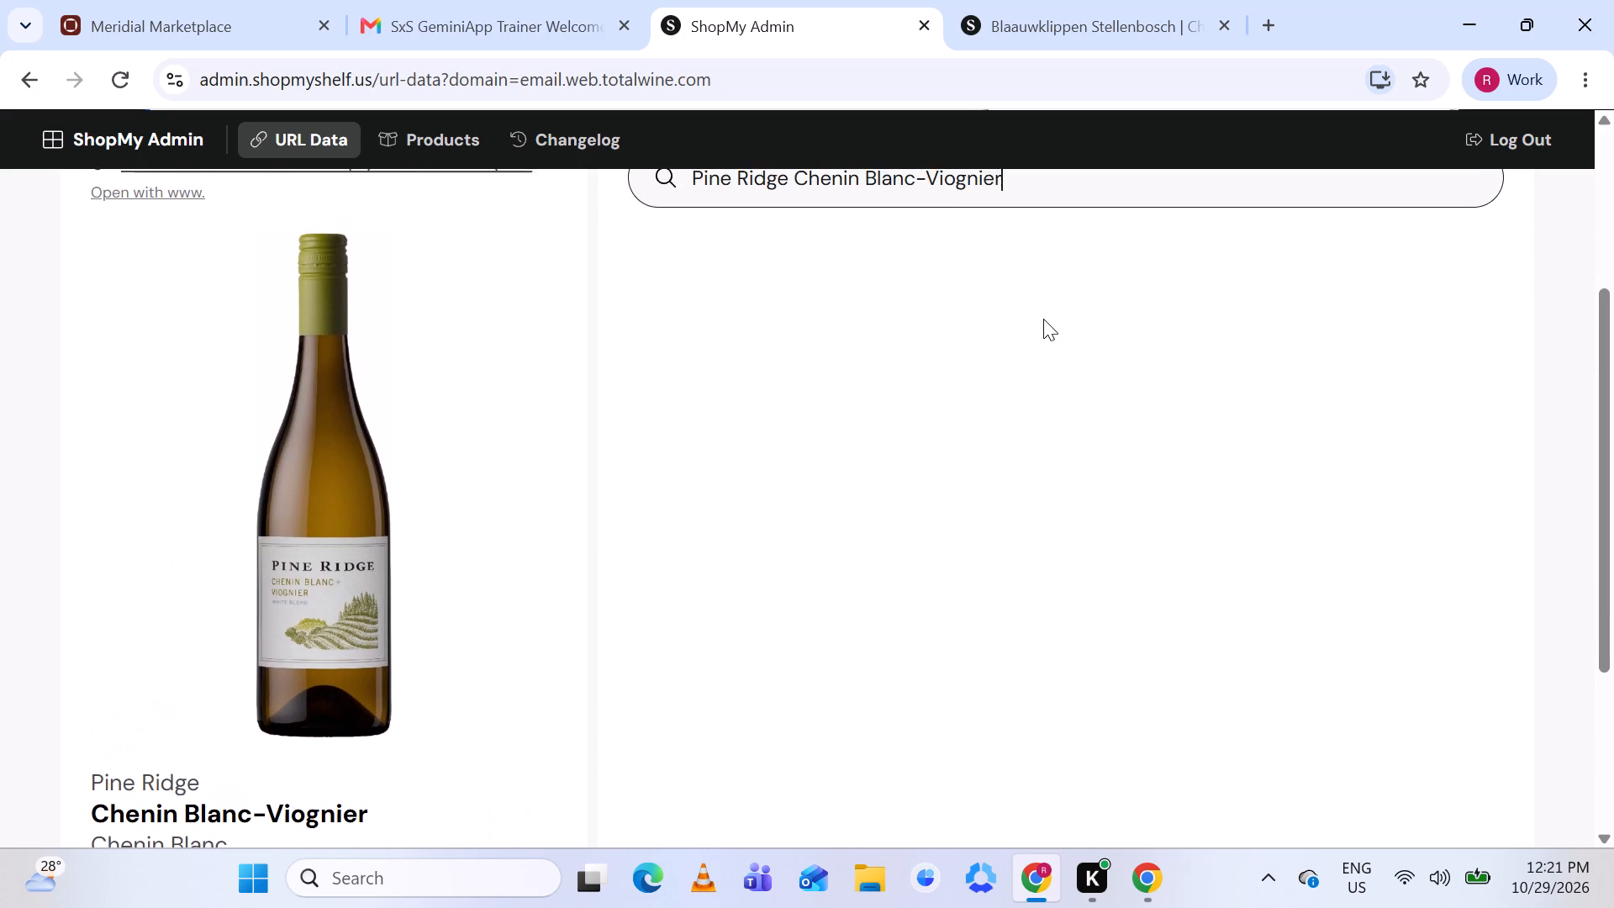
scroll(1043, 319, "up", 1)
Shorten the catalogue search to "Pine Ridge Chenin Blanc-Vi" and match the URL to Pine Ridge Chenin Blanc-Viognier, saving the match.
key("BackSpace")
key("BackSpace")
key("BackSpace")
key("BackSpace")
key("BackSpace")
key("BackSpace")
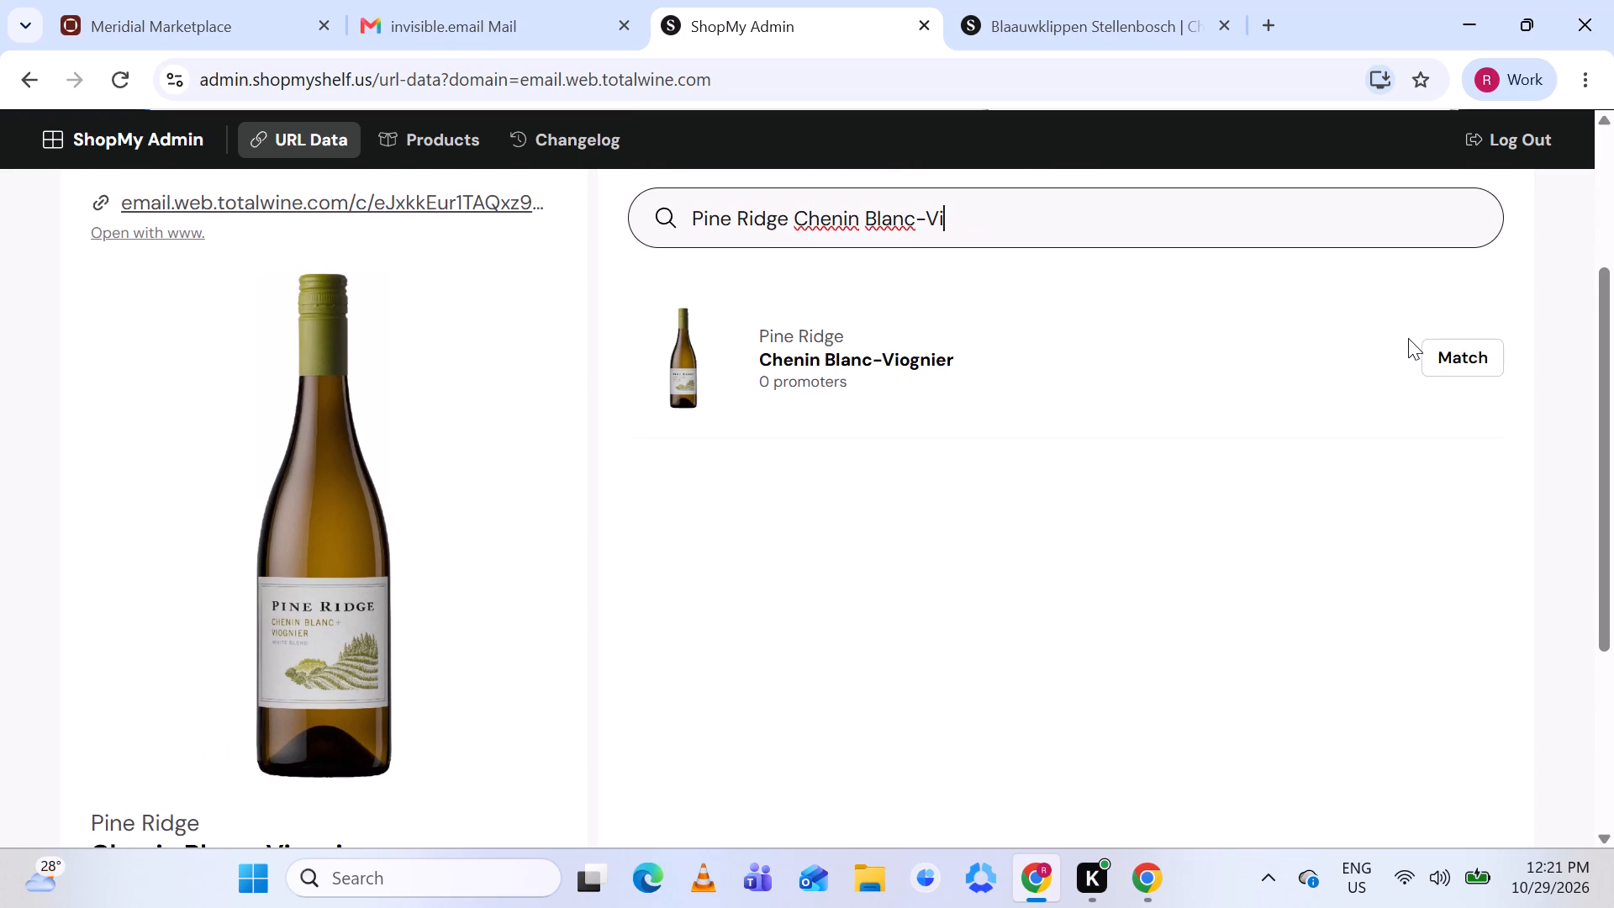
left_click(1437, 355)
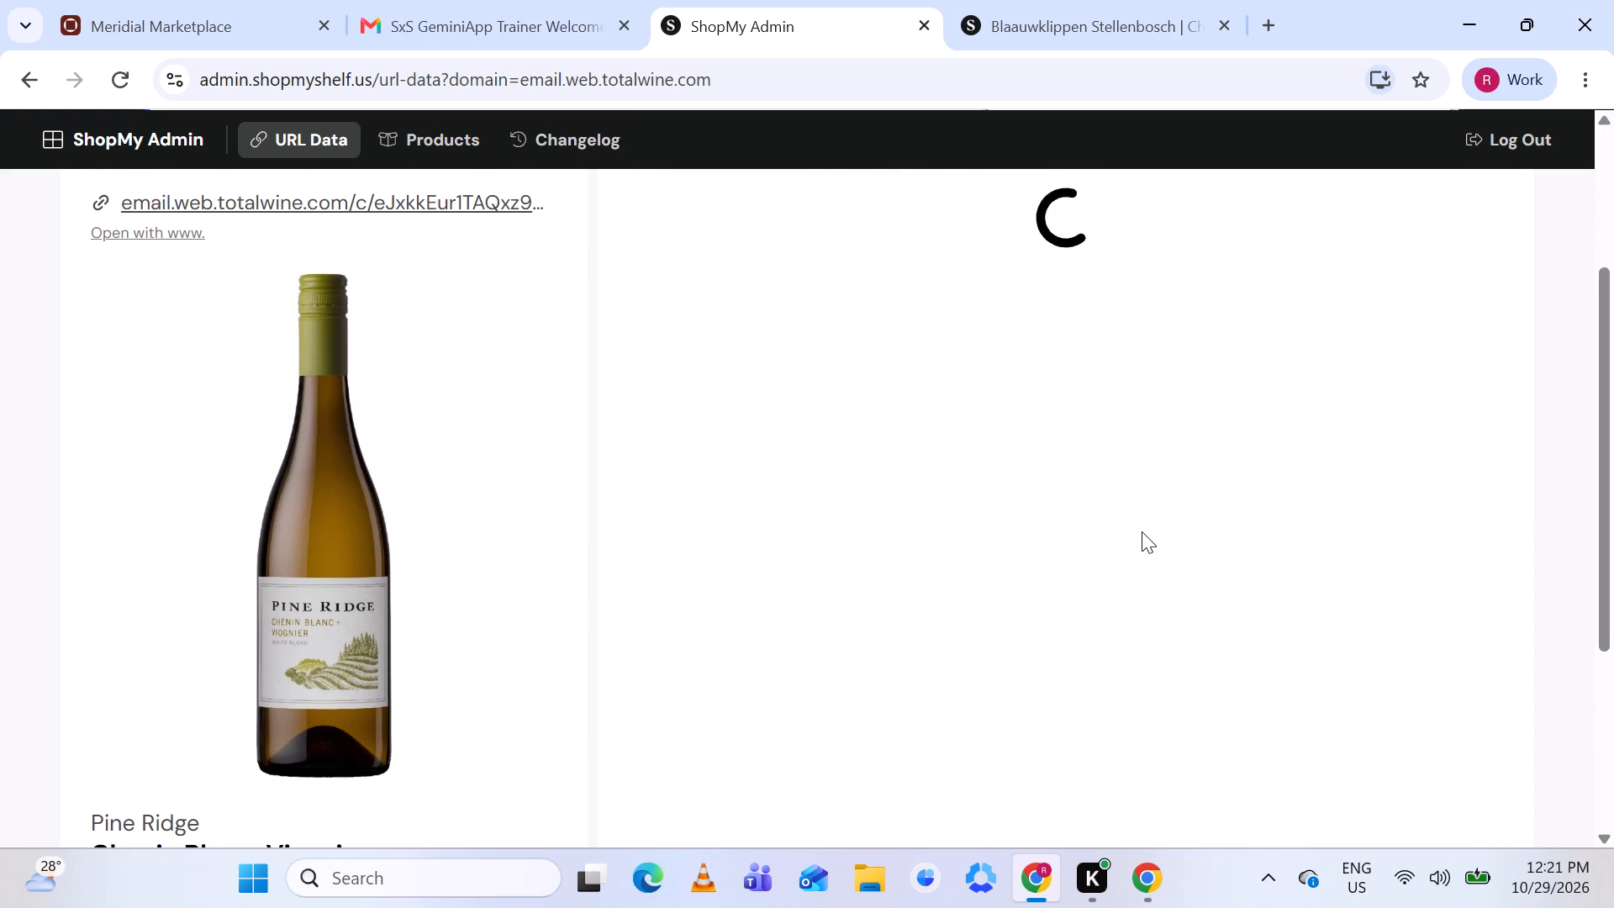
scroll(1142, 531, "down", 4)
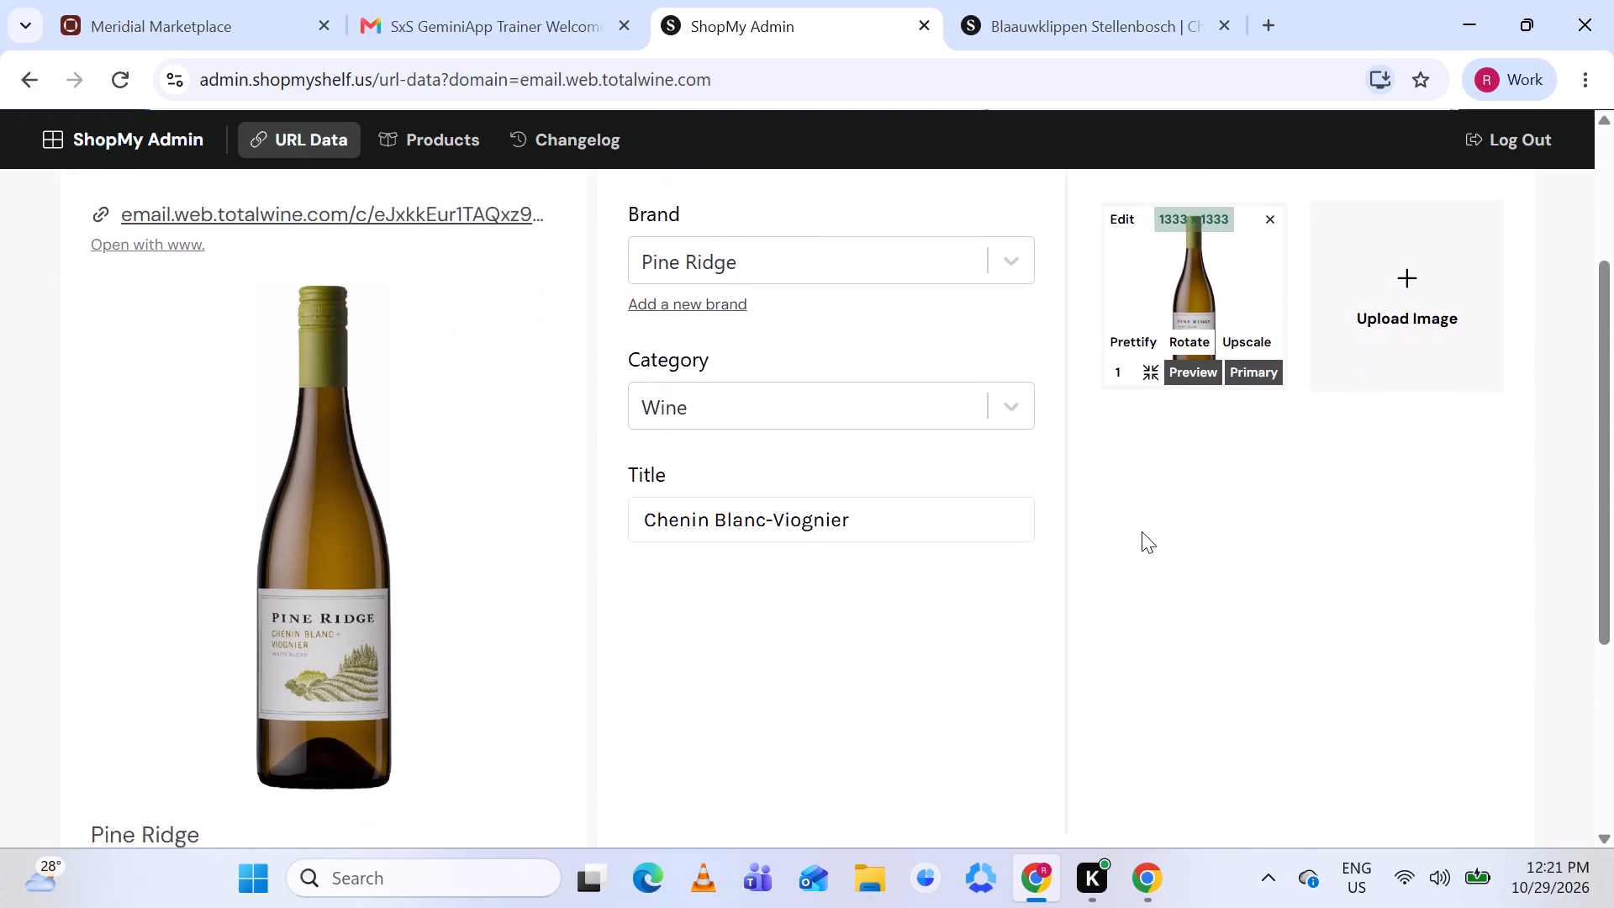
scroll(1142, 531, "down", 1)
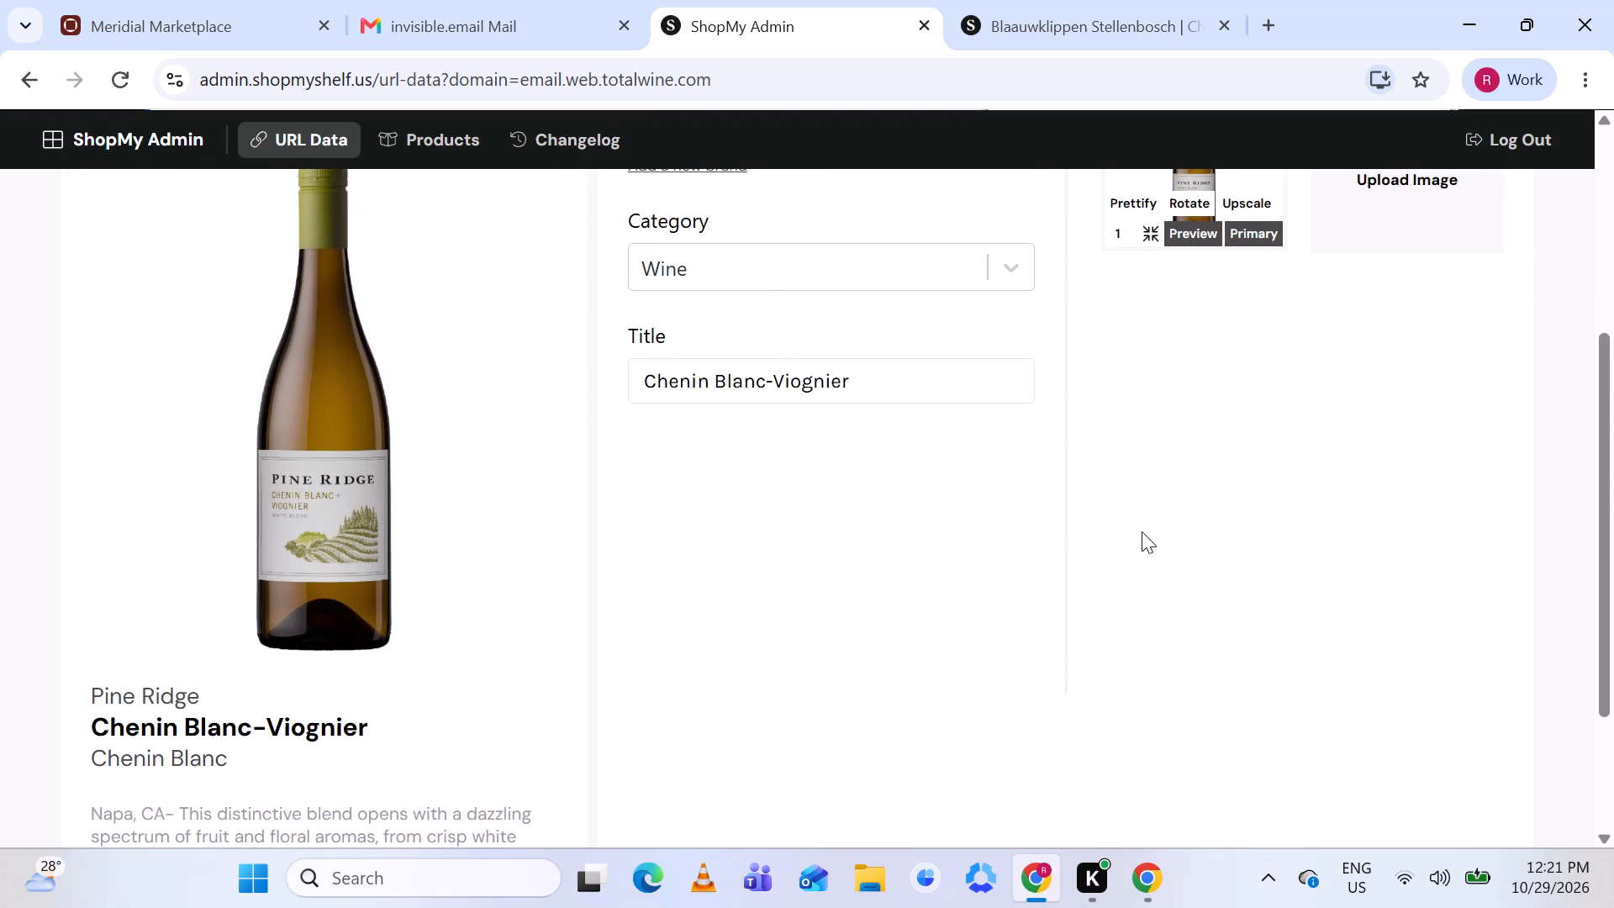
scroll(1142, 531, "up", 3)
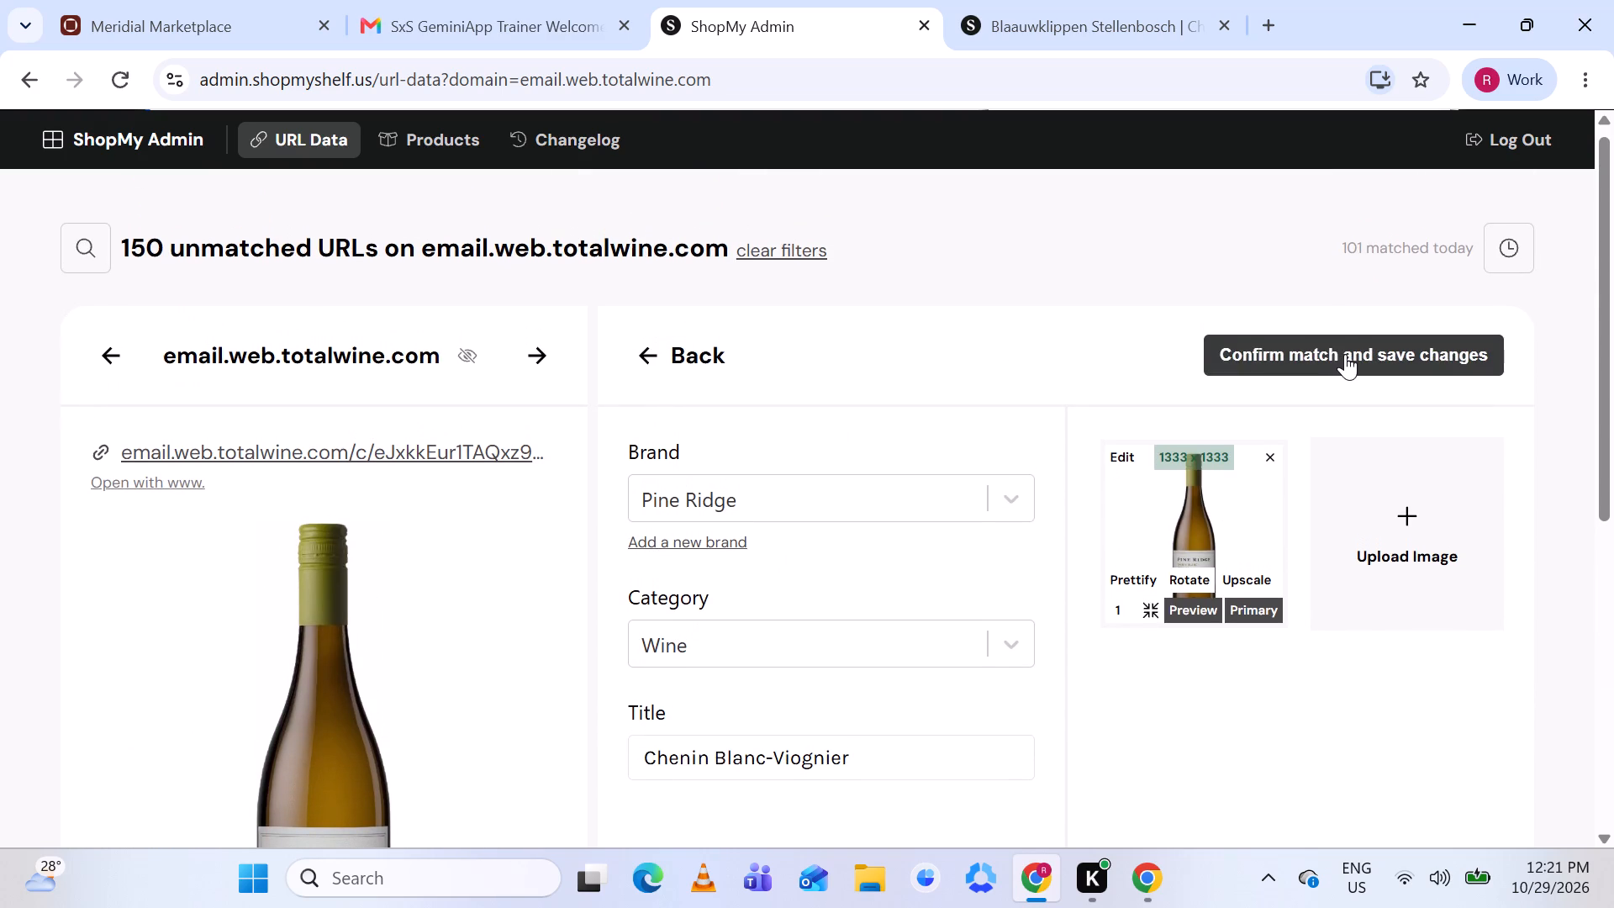
left_click(1345, 354)
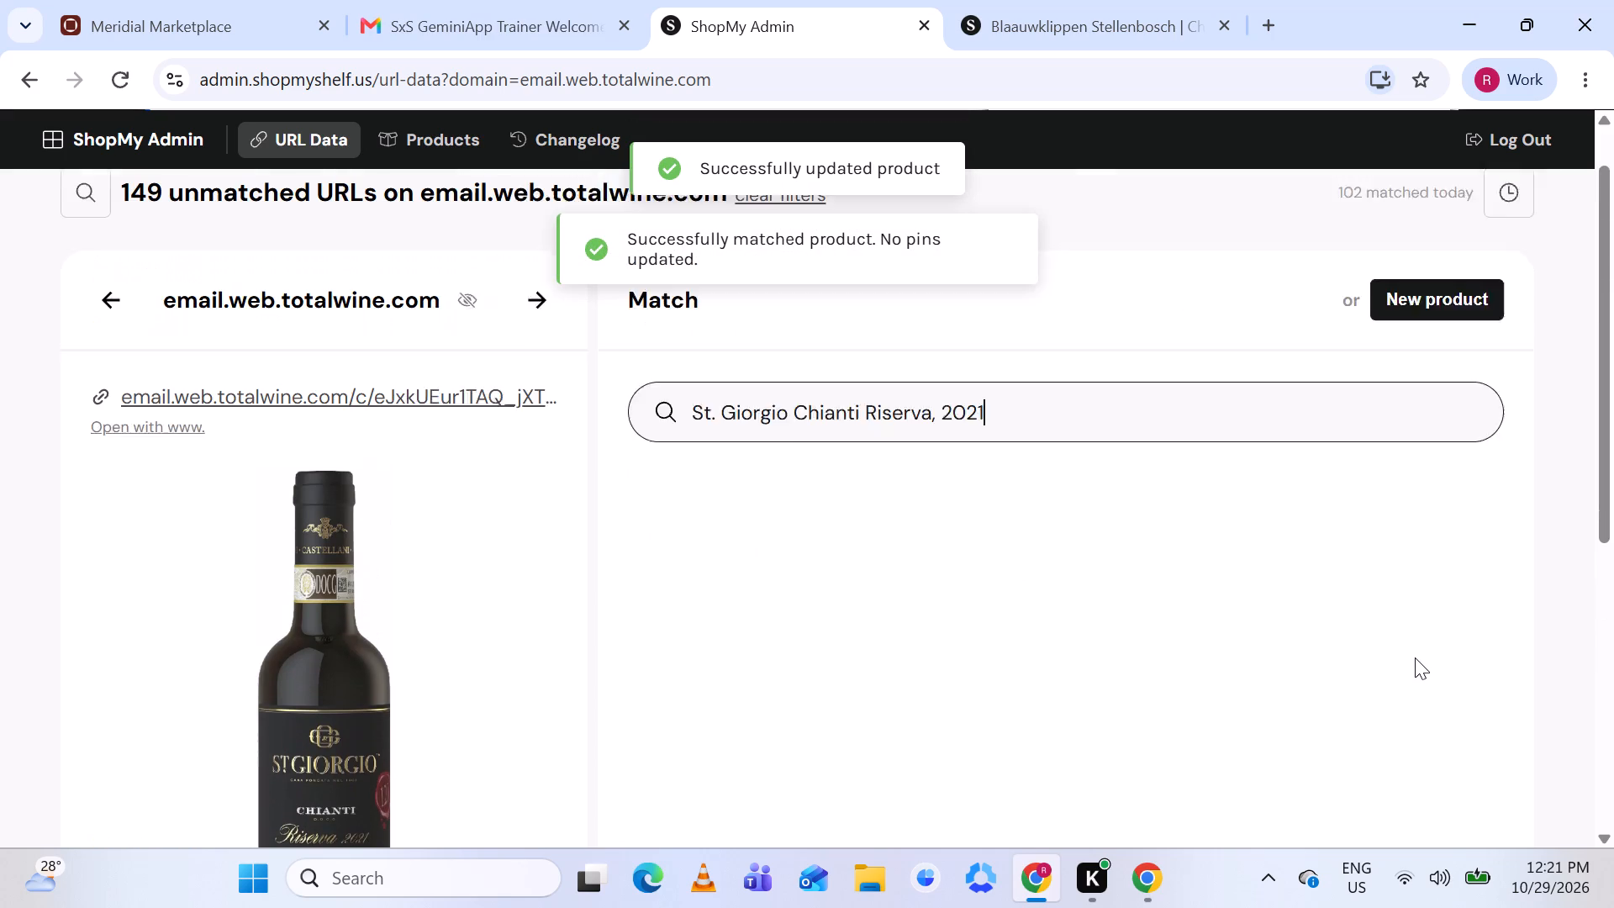
Shorten the catalogue search to "St. Giorgio Chianti Ris", check for results and examine the bottle label and listing name.
scroll(1415, 657, "down", 2)
scroll(1415, 657, "up", 1)
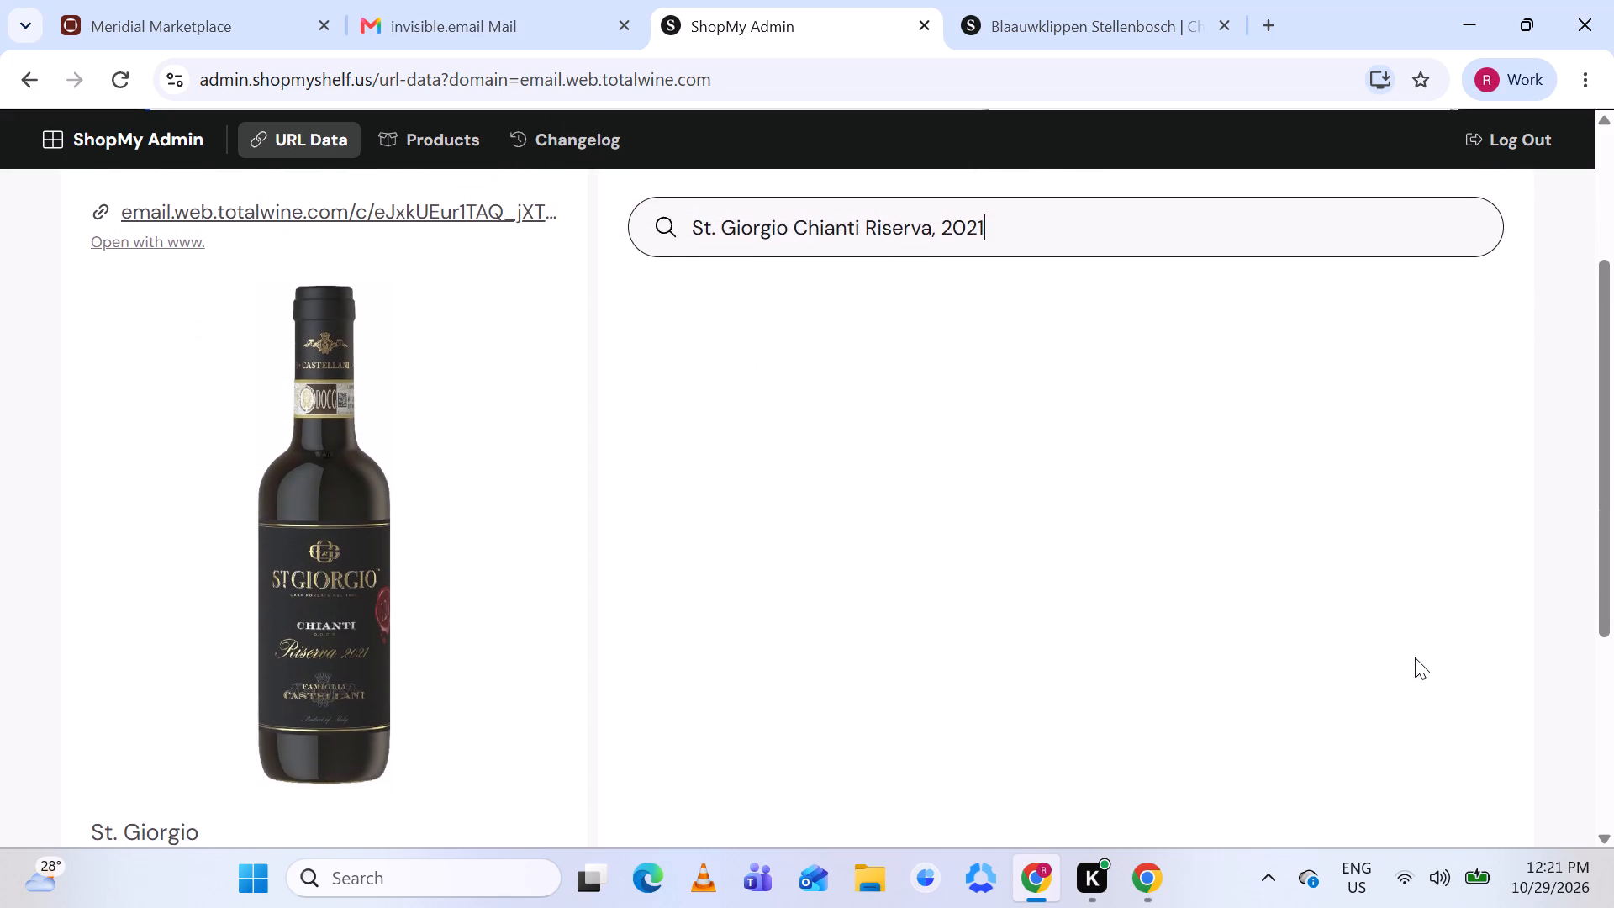
scroll(1415, 657, "up", 1)
key("BackSpace")
key("BackSpace")
key("BackSpace")
key("BackSpace")
key("BackSpace")
key("BackSpace")
key("BackSpace")
key("BackSpace")
key("BackSpace")
key("BackSpace")
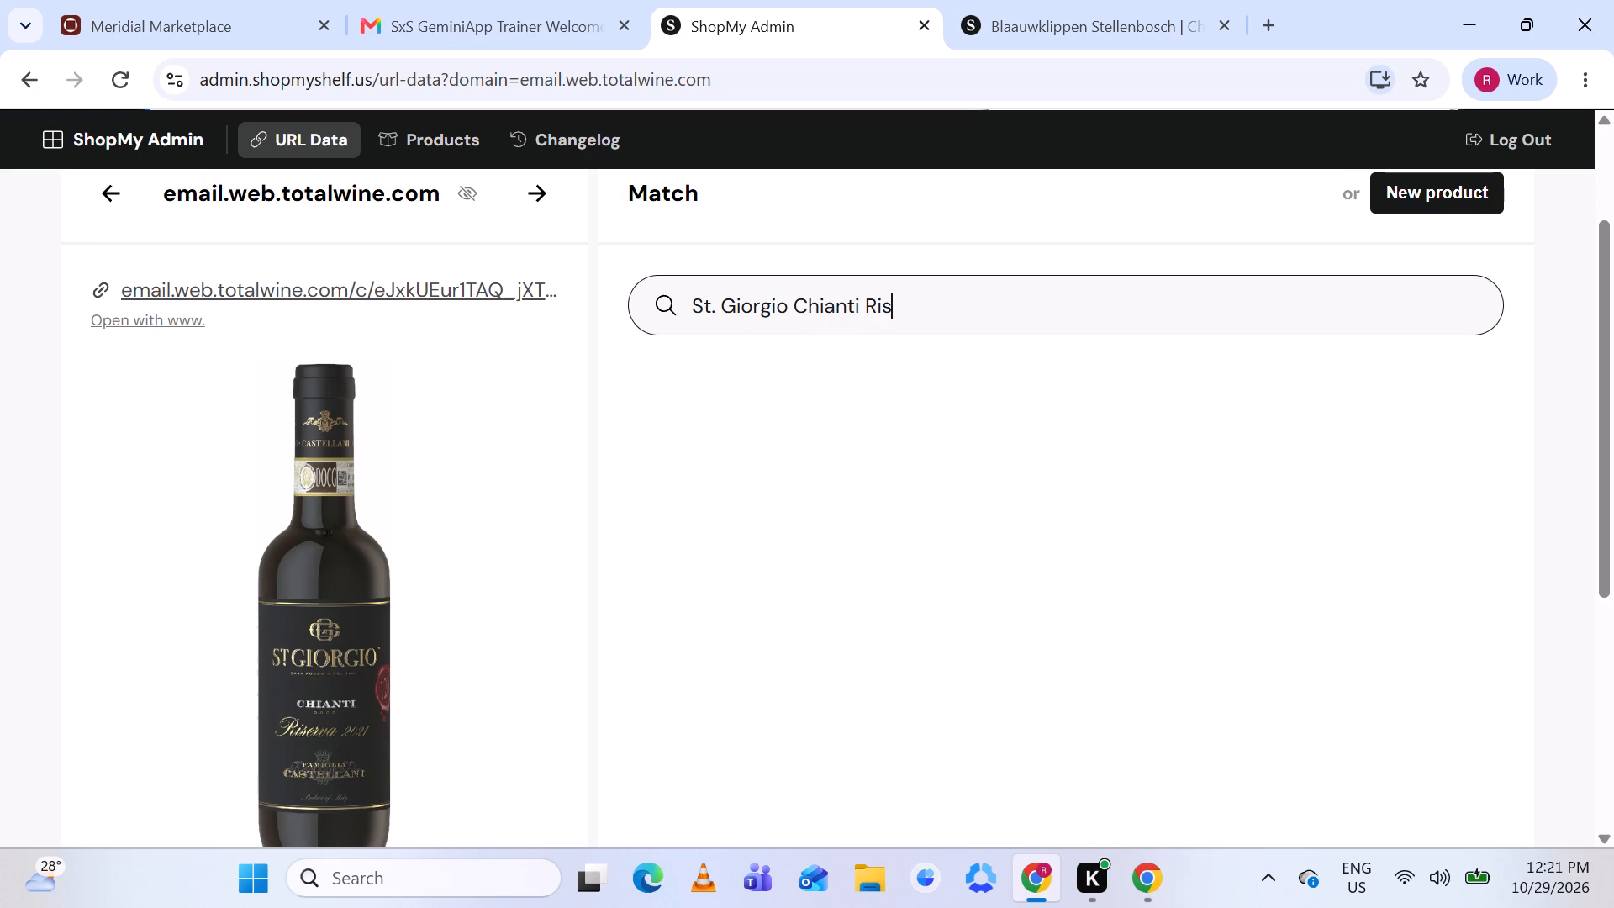
scroll(1415, 657, "down", 1)
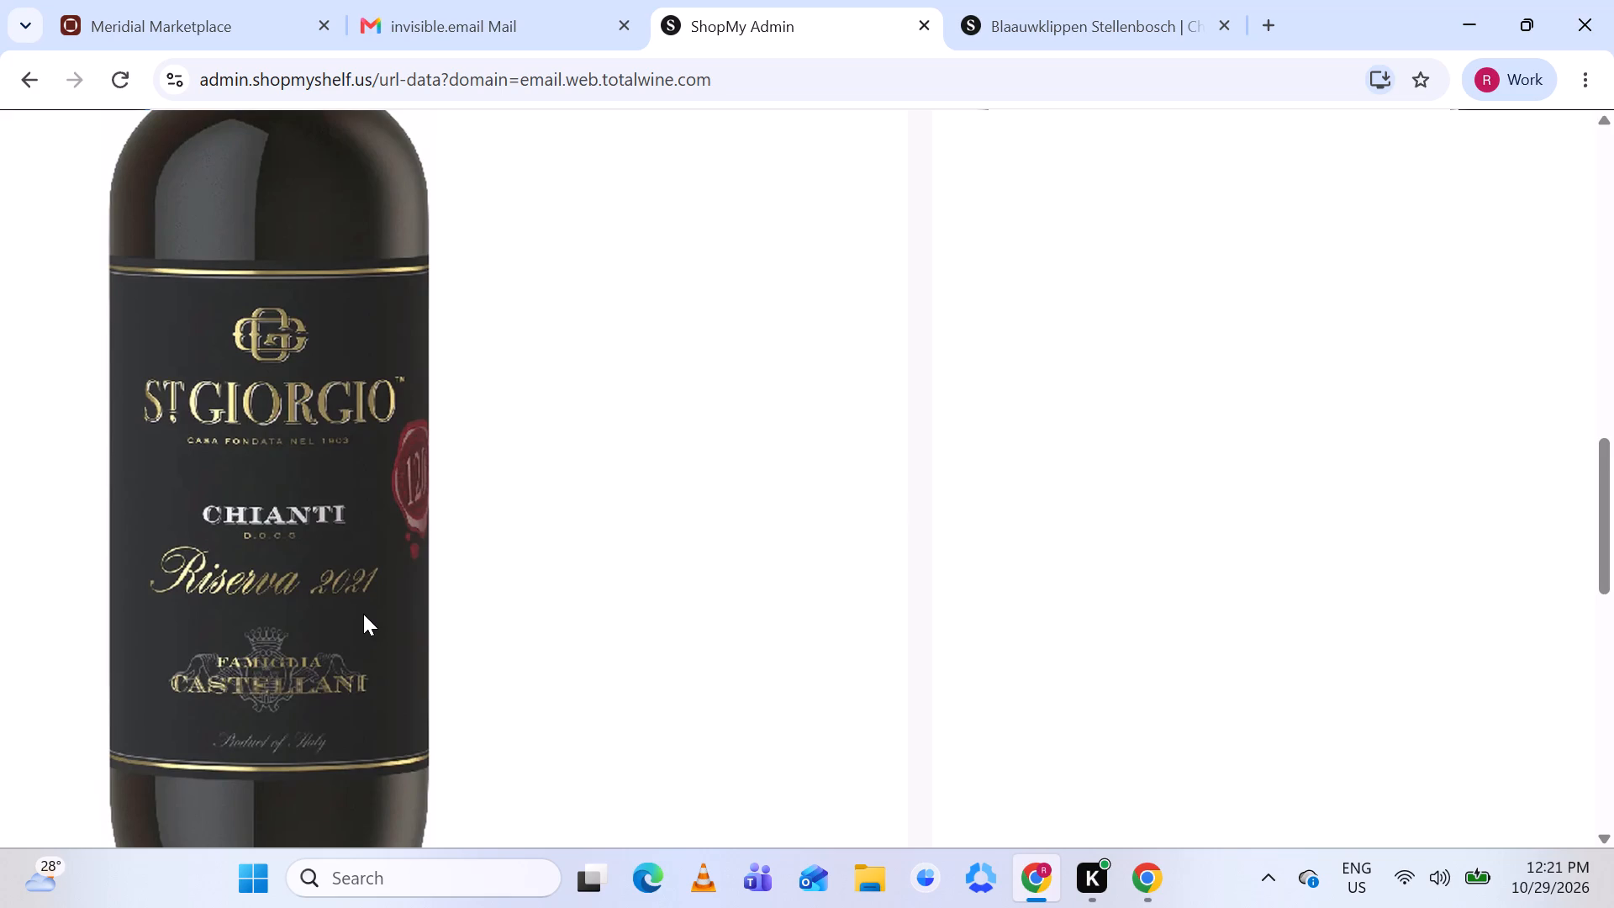
scroll(363, 614, "down", 1)
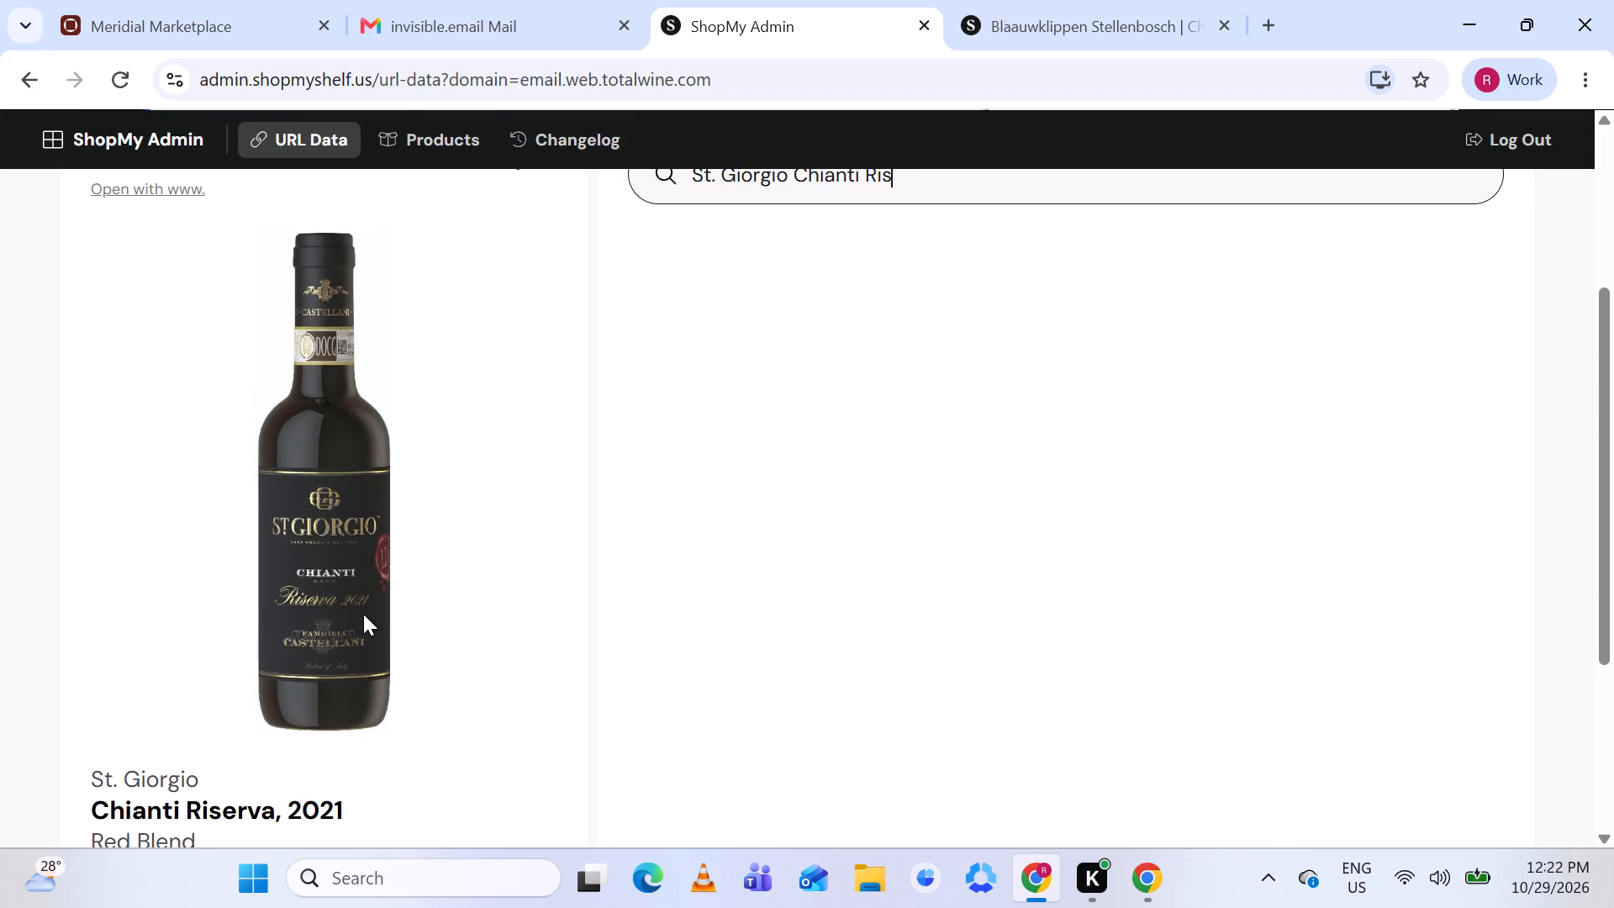
scroll(363, 614, "up", 1)
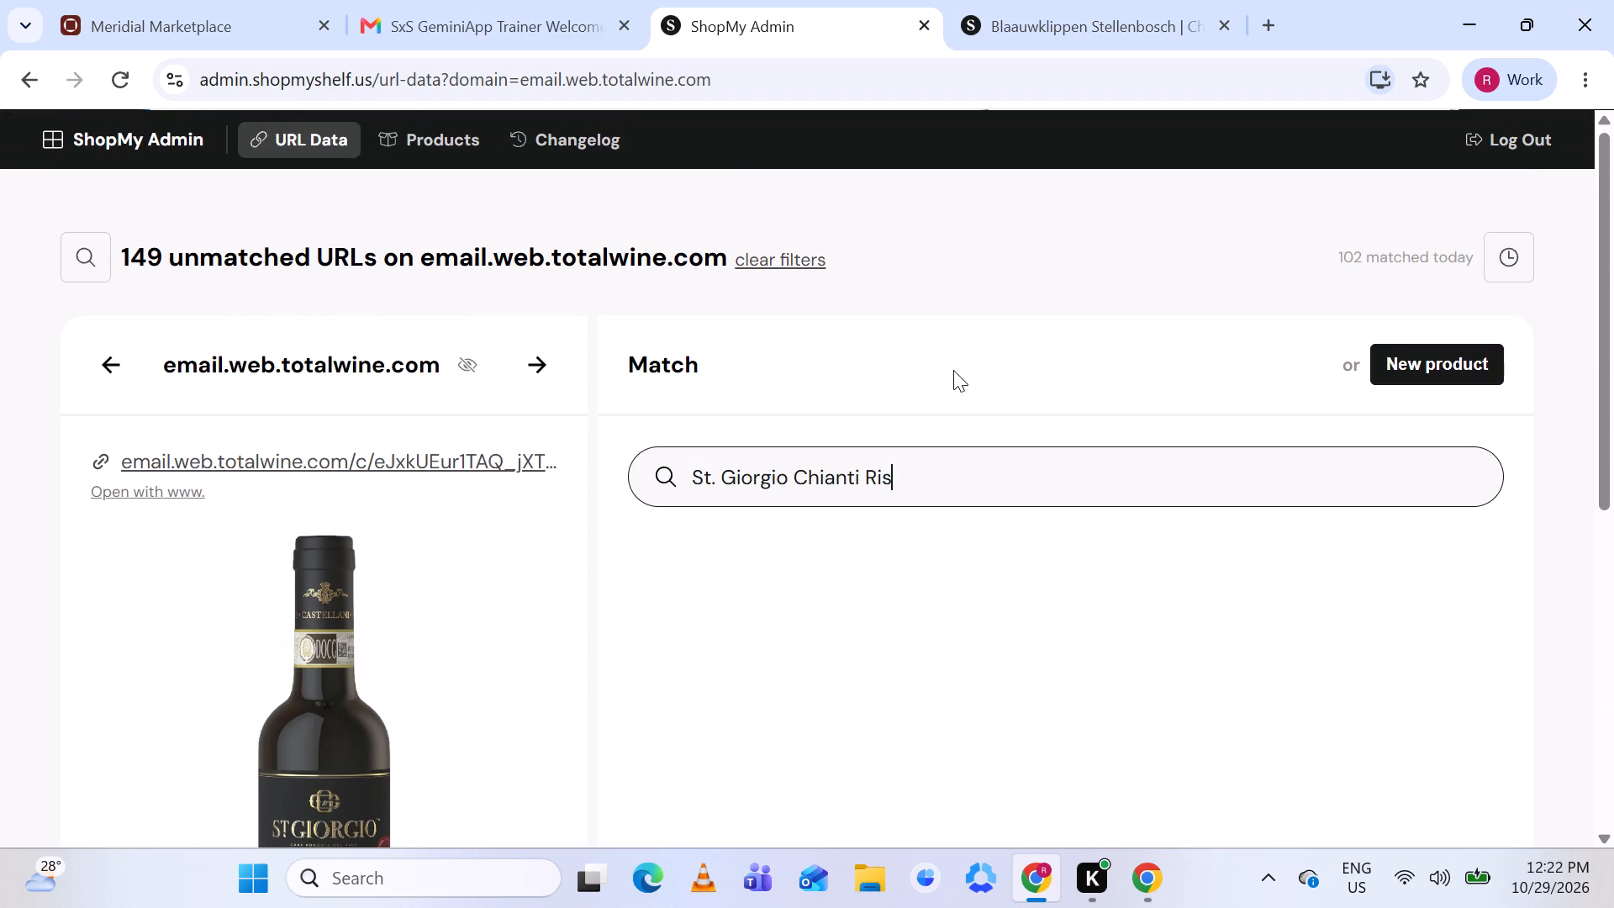
Start a new product for the St. Giorgio Chianti Riserva 2021 URL and prettify its bottle image.
left_click(1425, 360)
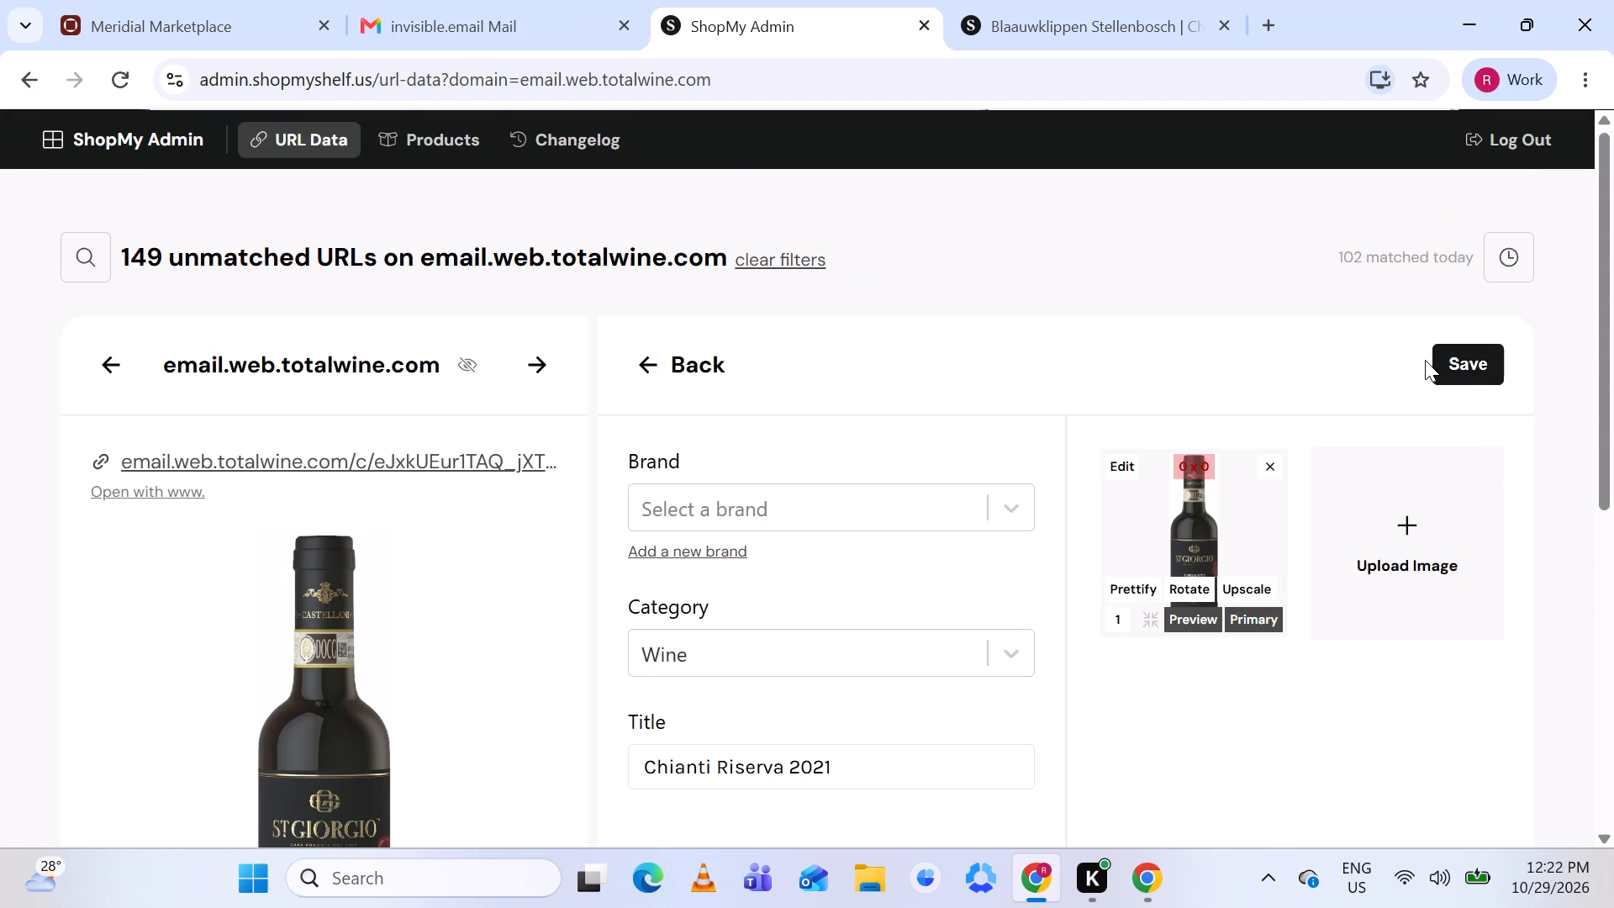
scroll(981, 636, "down", 2)
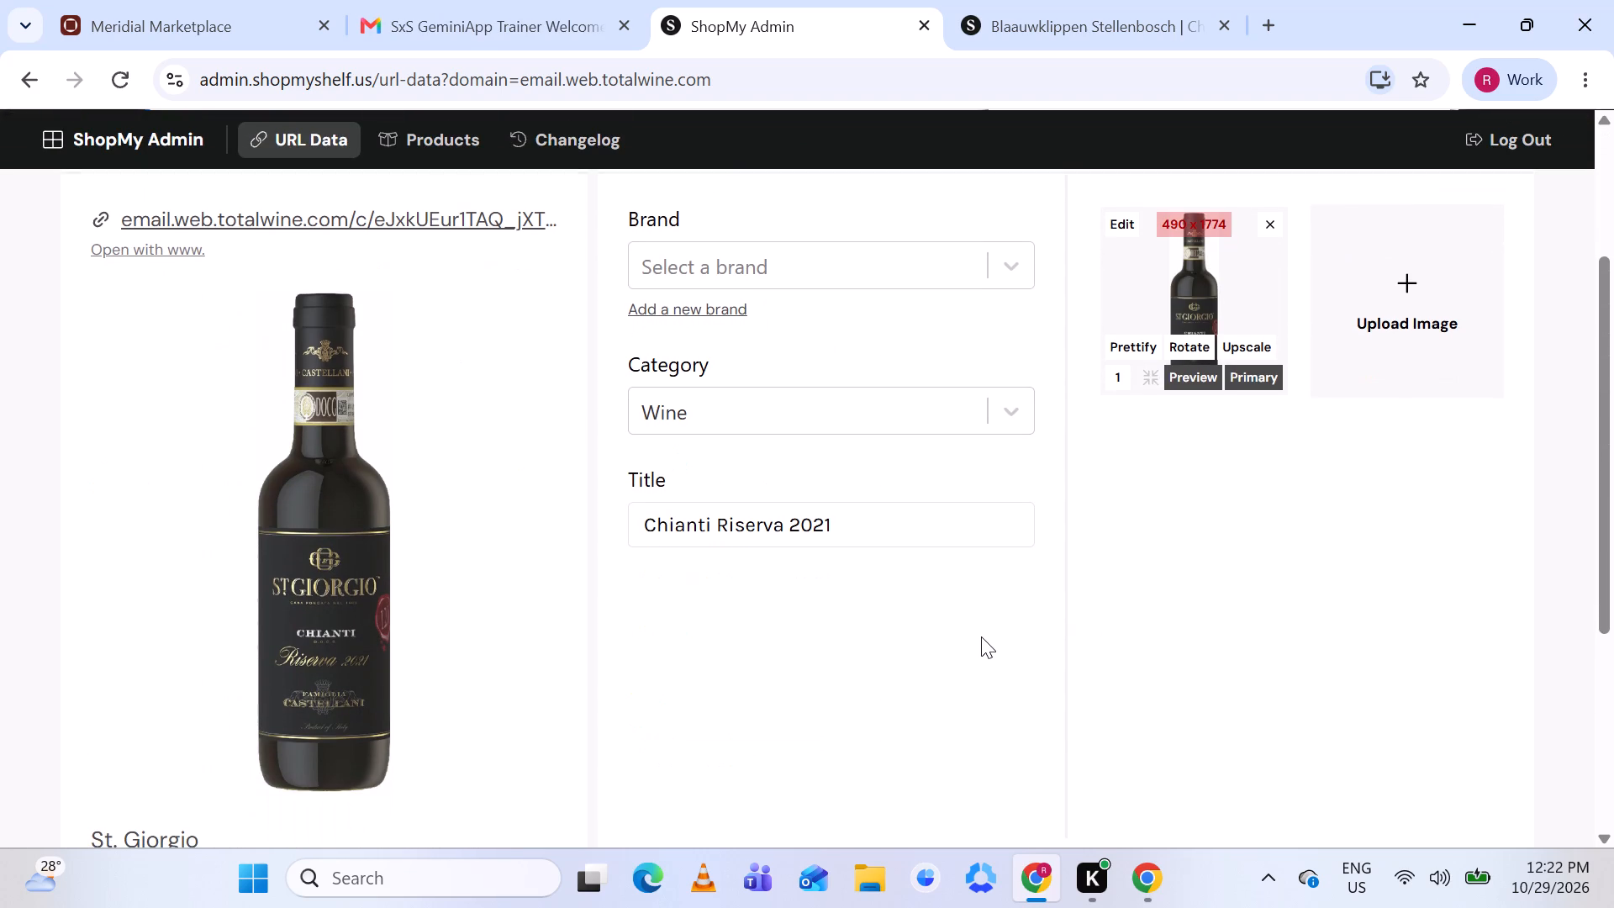
left_click(1131, 340)
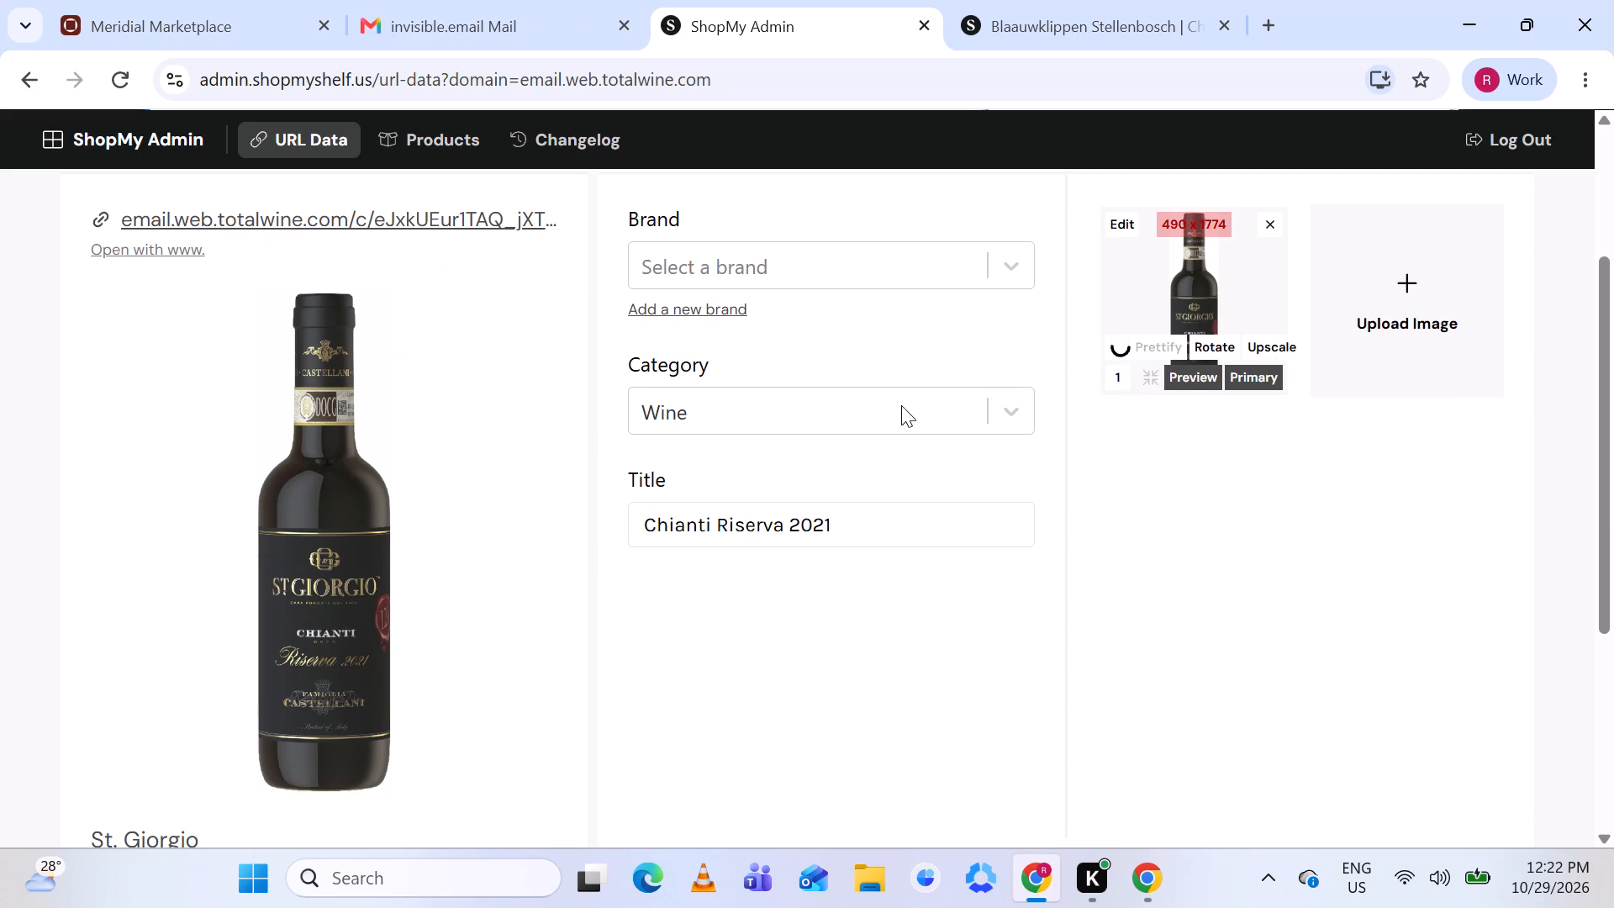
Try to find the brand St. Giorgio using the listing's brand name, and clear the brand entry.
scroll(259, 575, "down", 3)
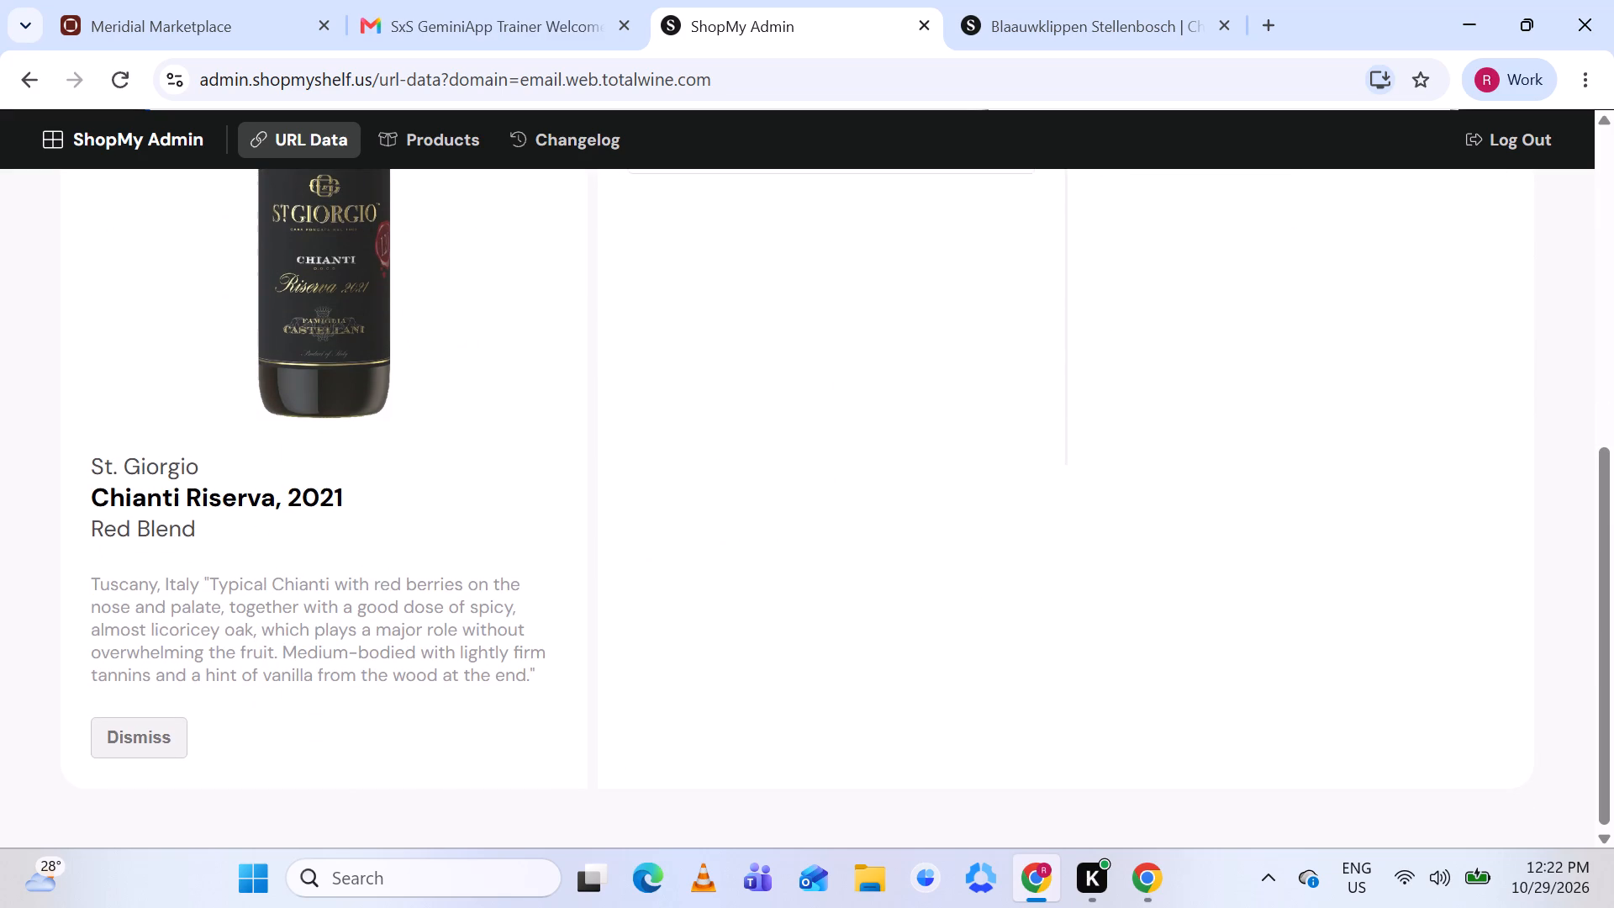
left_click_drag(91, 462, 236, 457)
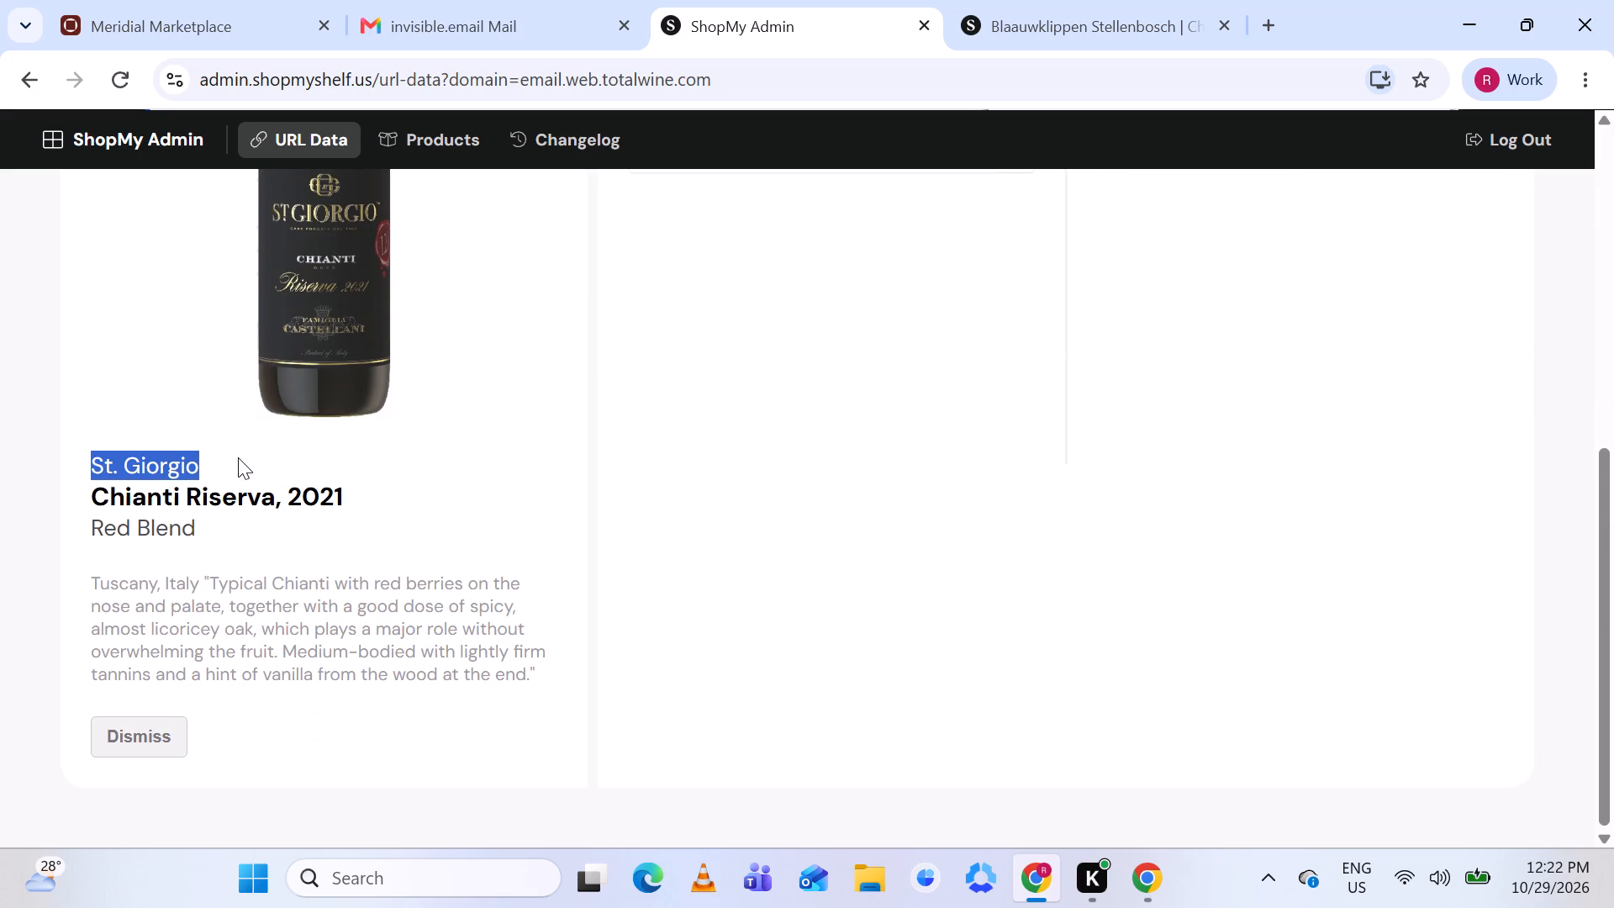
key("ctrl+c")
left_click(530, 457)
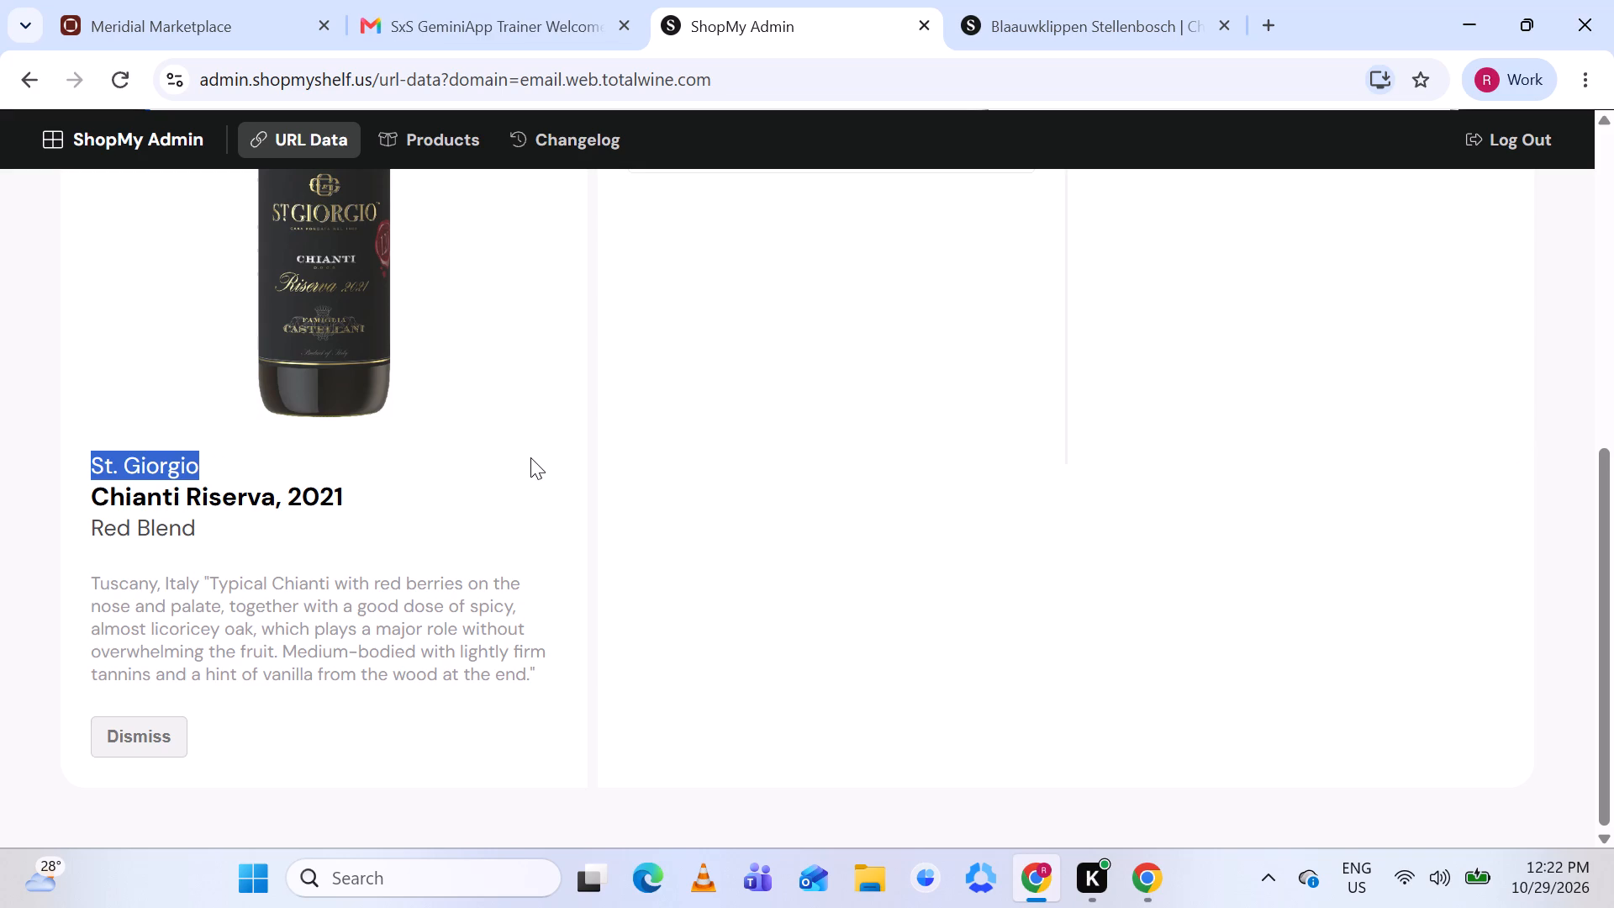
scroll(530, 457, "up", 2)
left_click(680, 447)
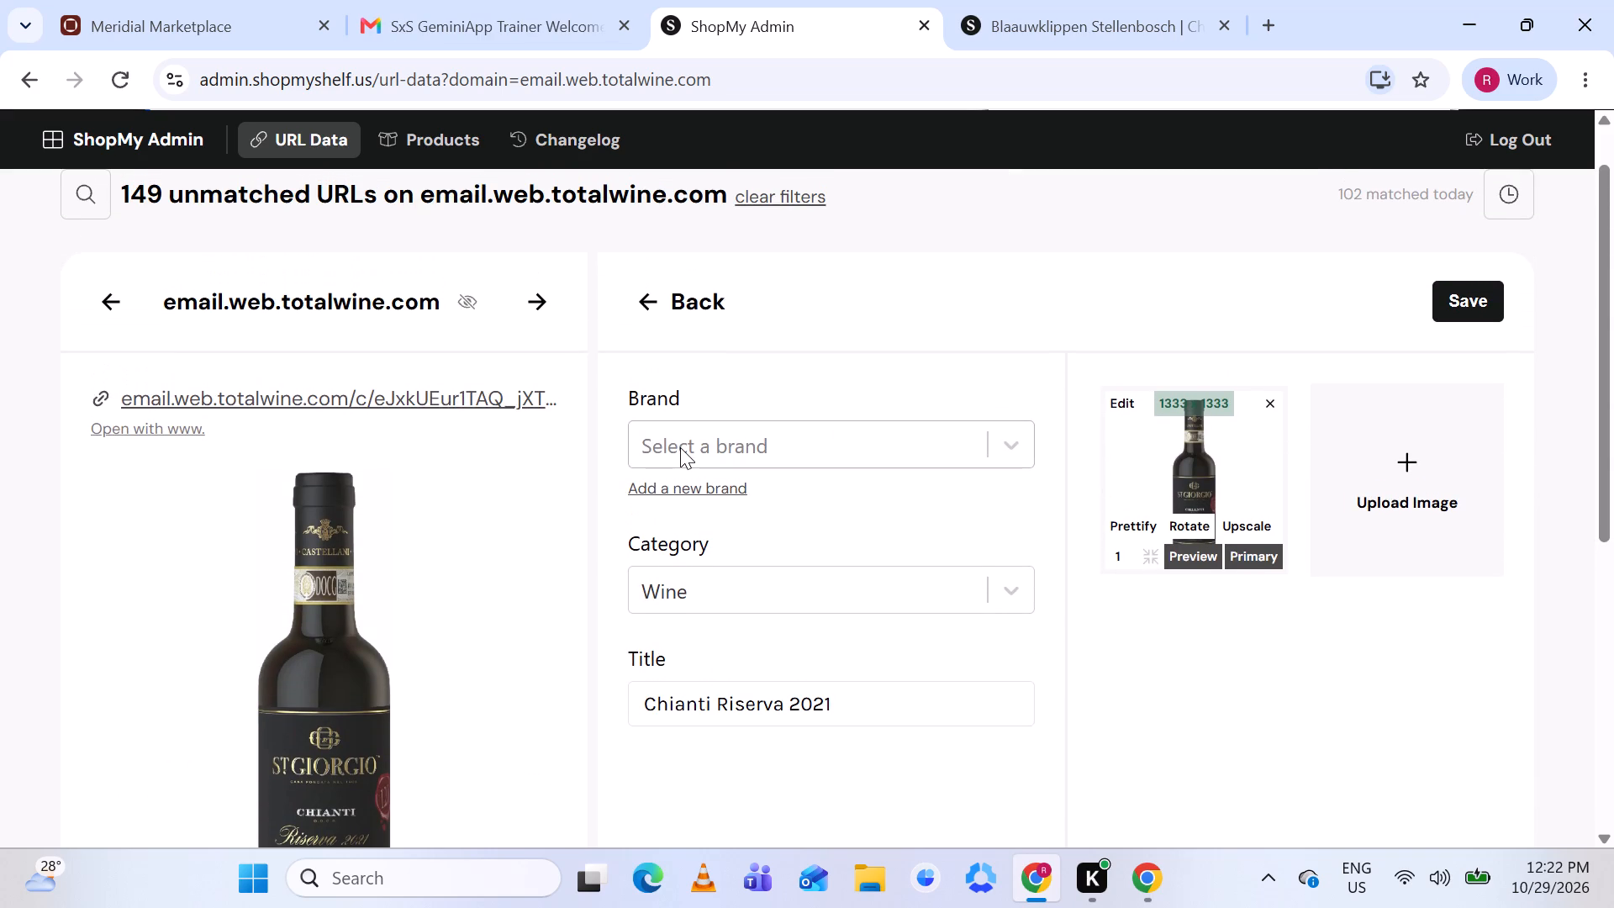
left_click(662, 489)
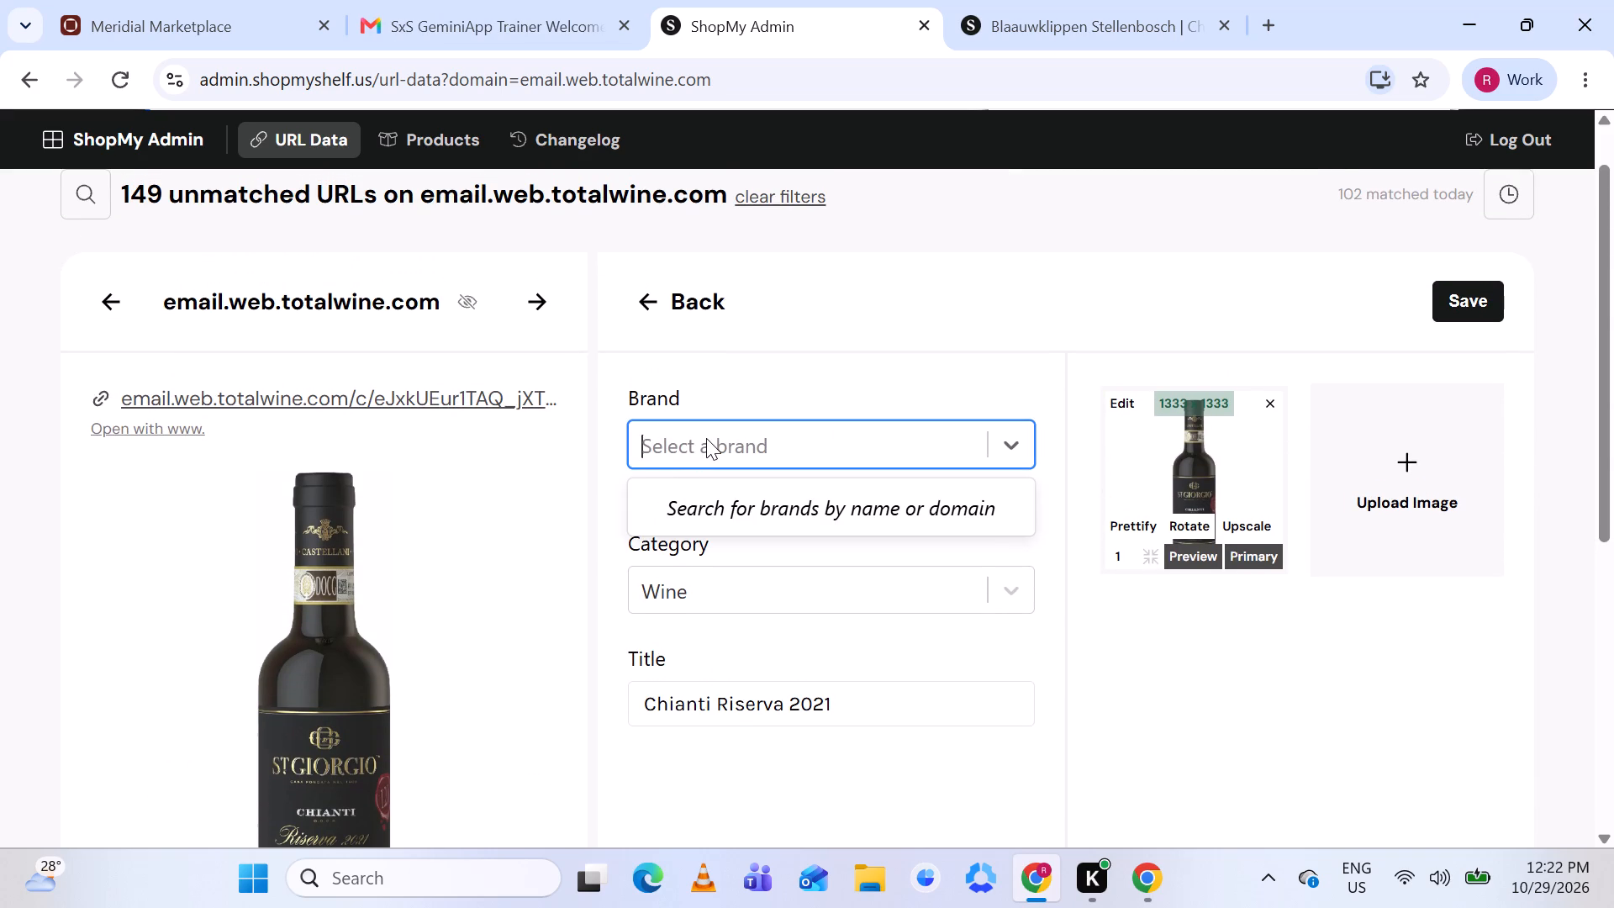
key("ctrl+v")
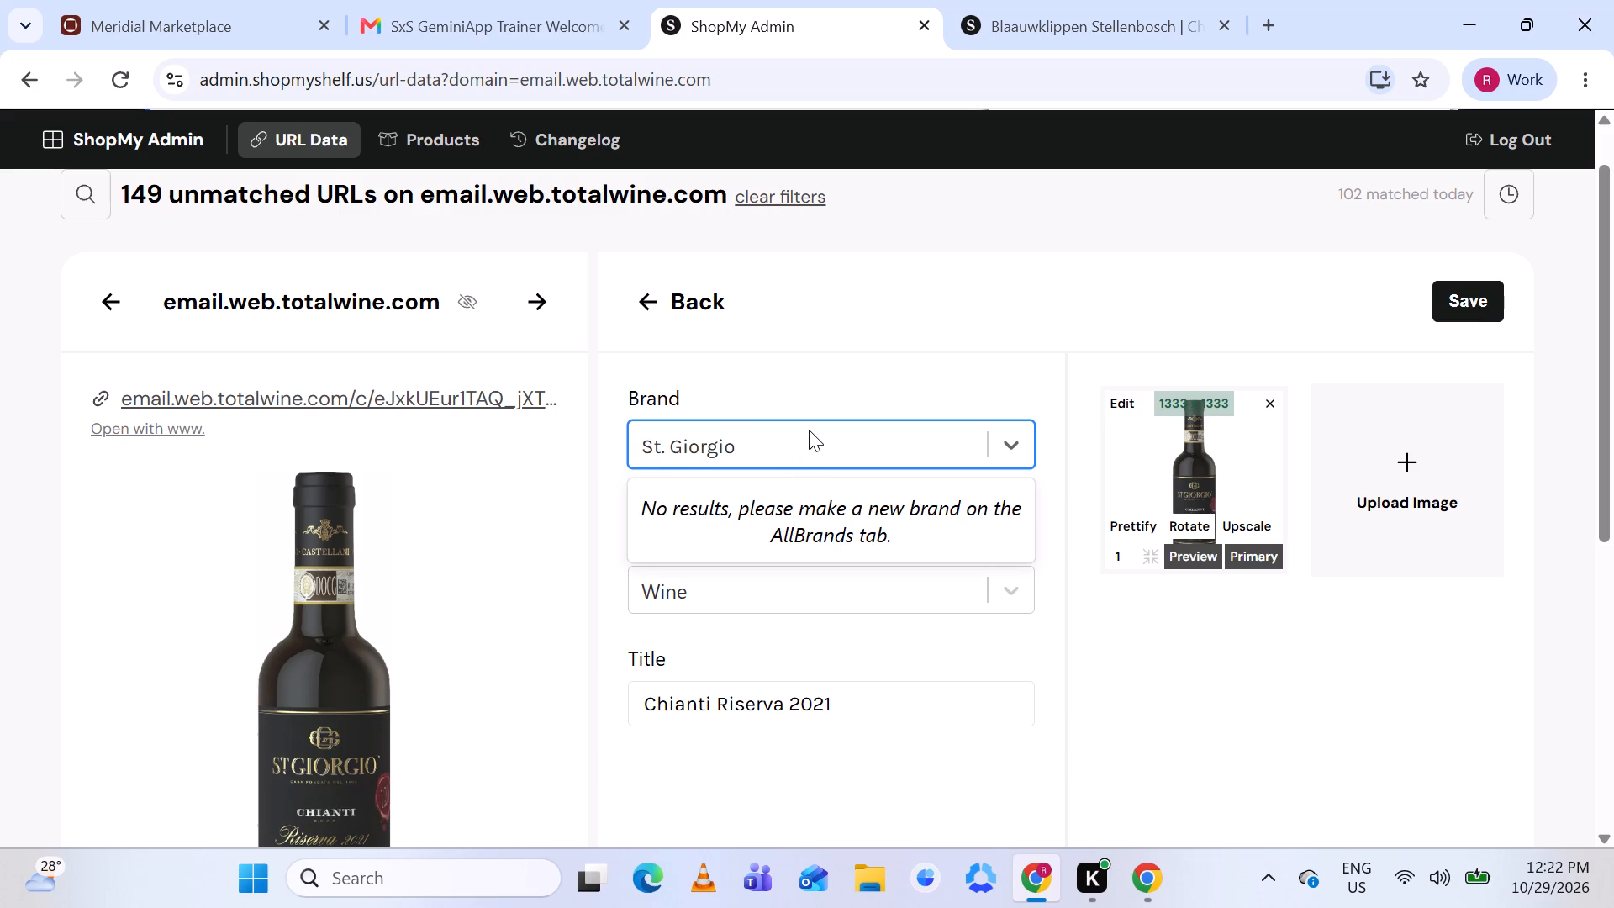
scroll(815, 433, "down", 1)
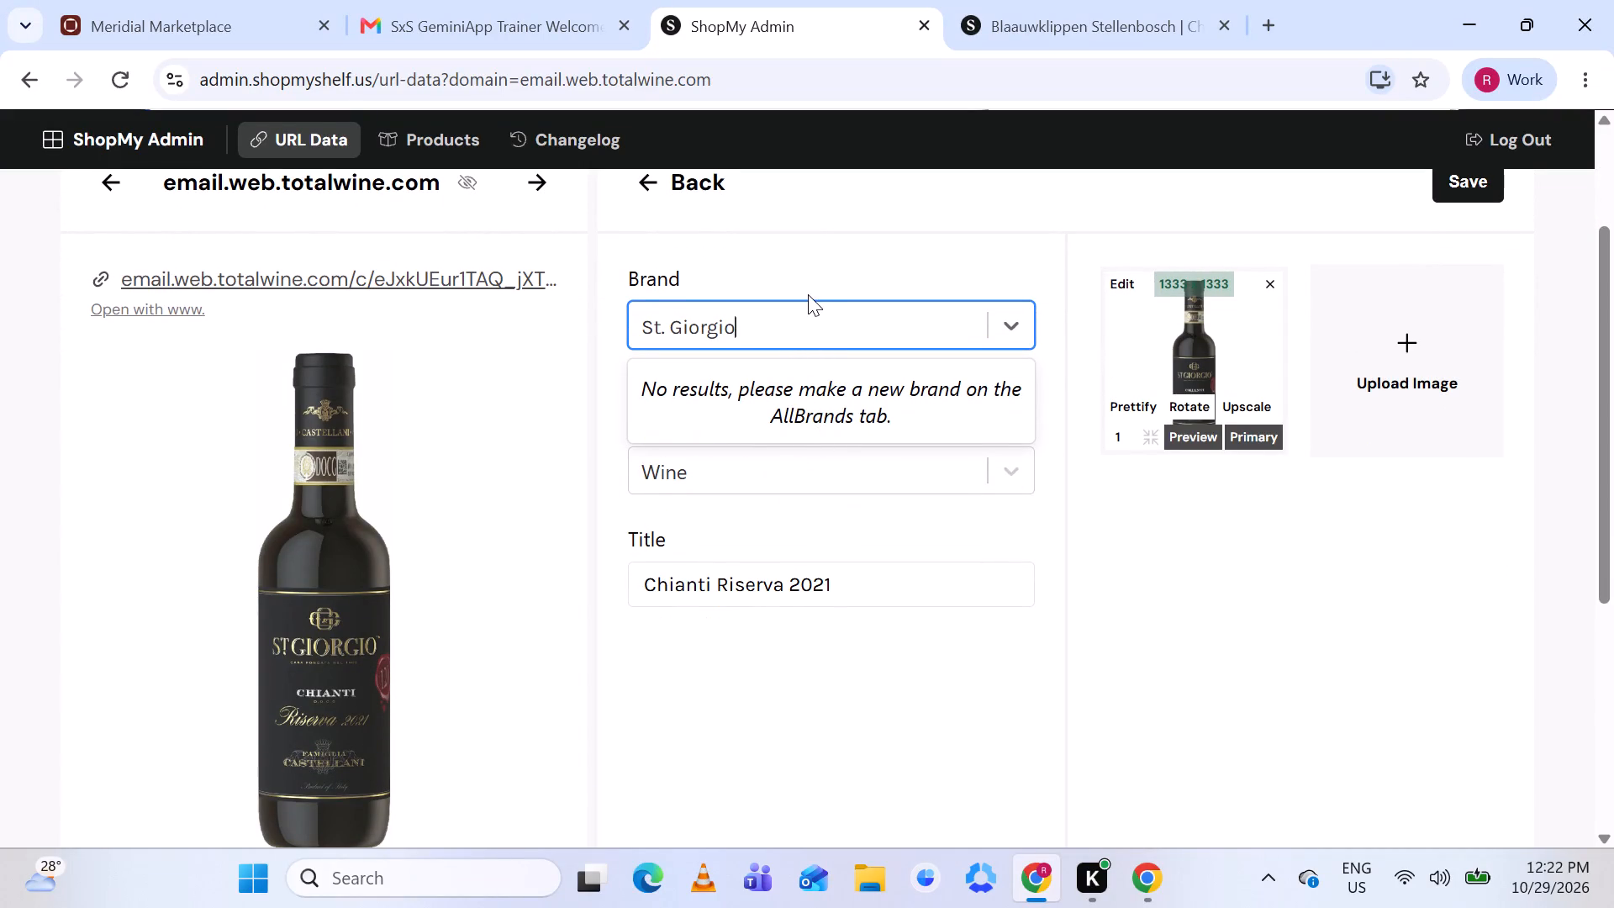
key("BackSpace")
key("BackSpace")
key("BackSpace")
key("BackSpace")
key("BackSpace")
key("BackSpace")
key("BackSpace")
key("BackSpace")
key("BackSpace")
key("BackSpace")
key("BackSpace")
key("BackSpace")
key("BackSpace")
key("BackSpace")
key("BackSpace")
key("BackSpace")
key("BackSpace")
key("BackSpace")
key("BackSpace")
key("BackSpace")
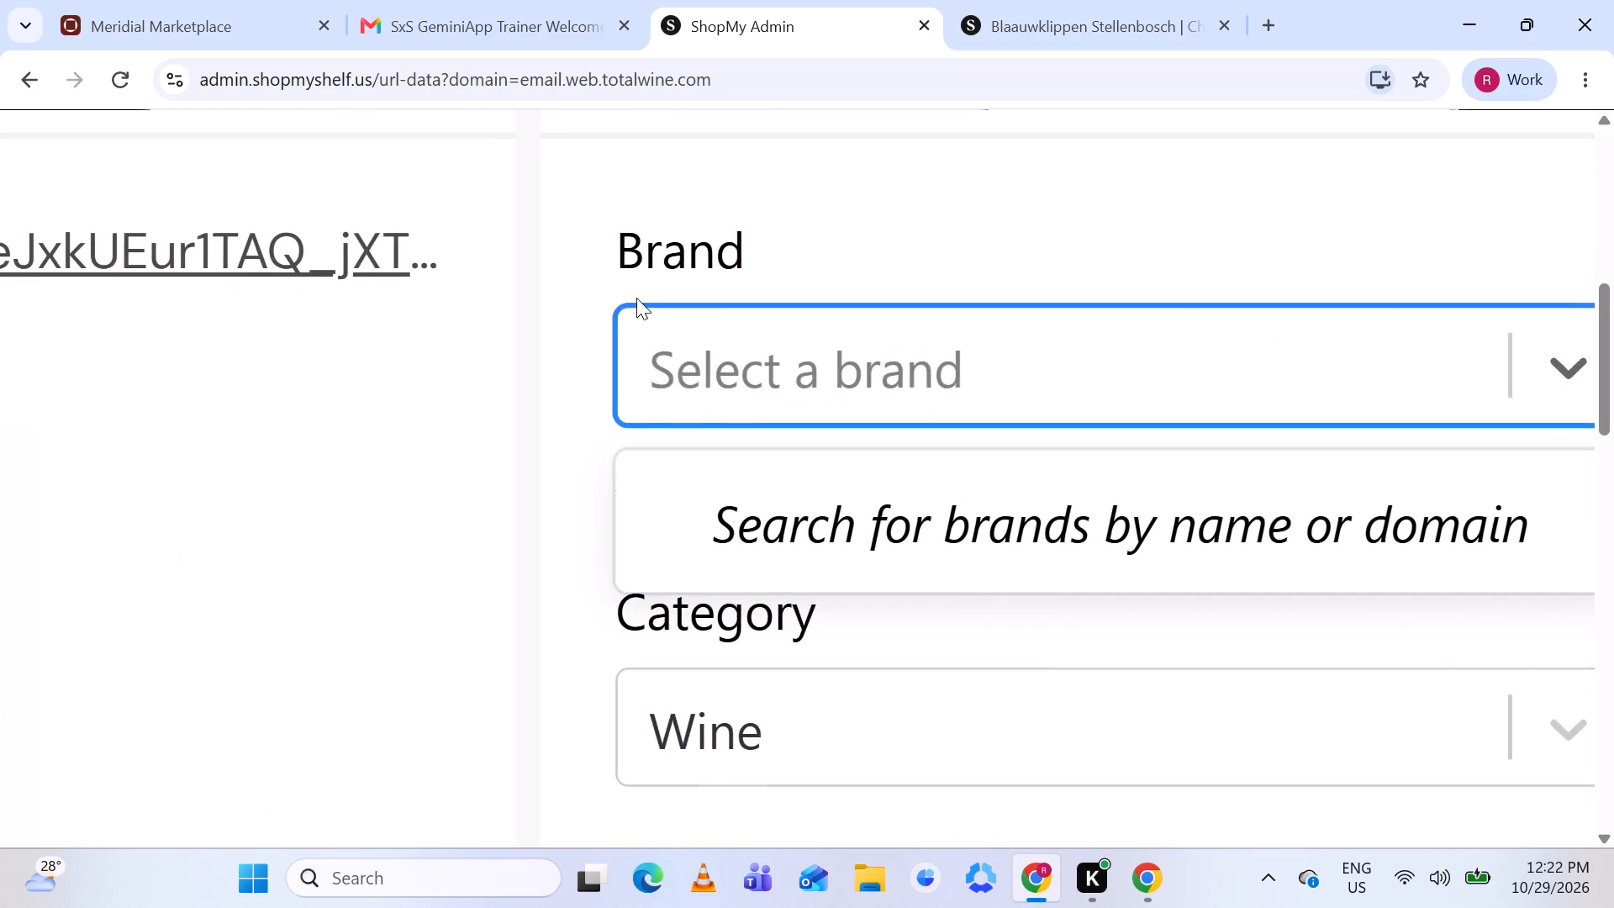
Check the bottle label for the producer, search brands for "famig" and set the brand to Famiglia Castellan (castelwine.com).
scroll(636, 298, "right", 5)
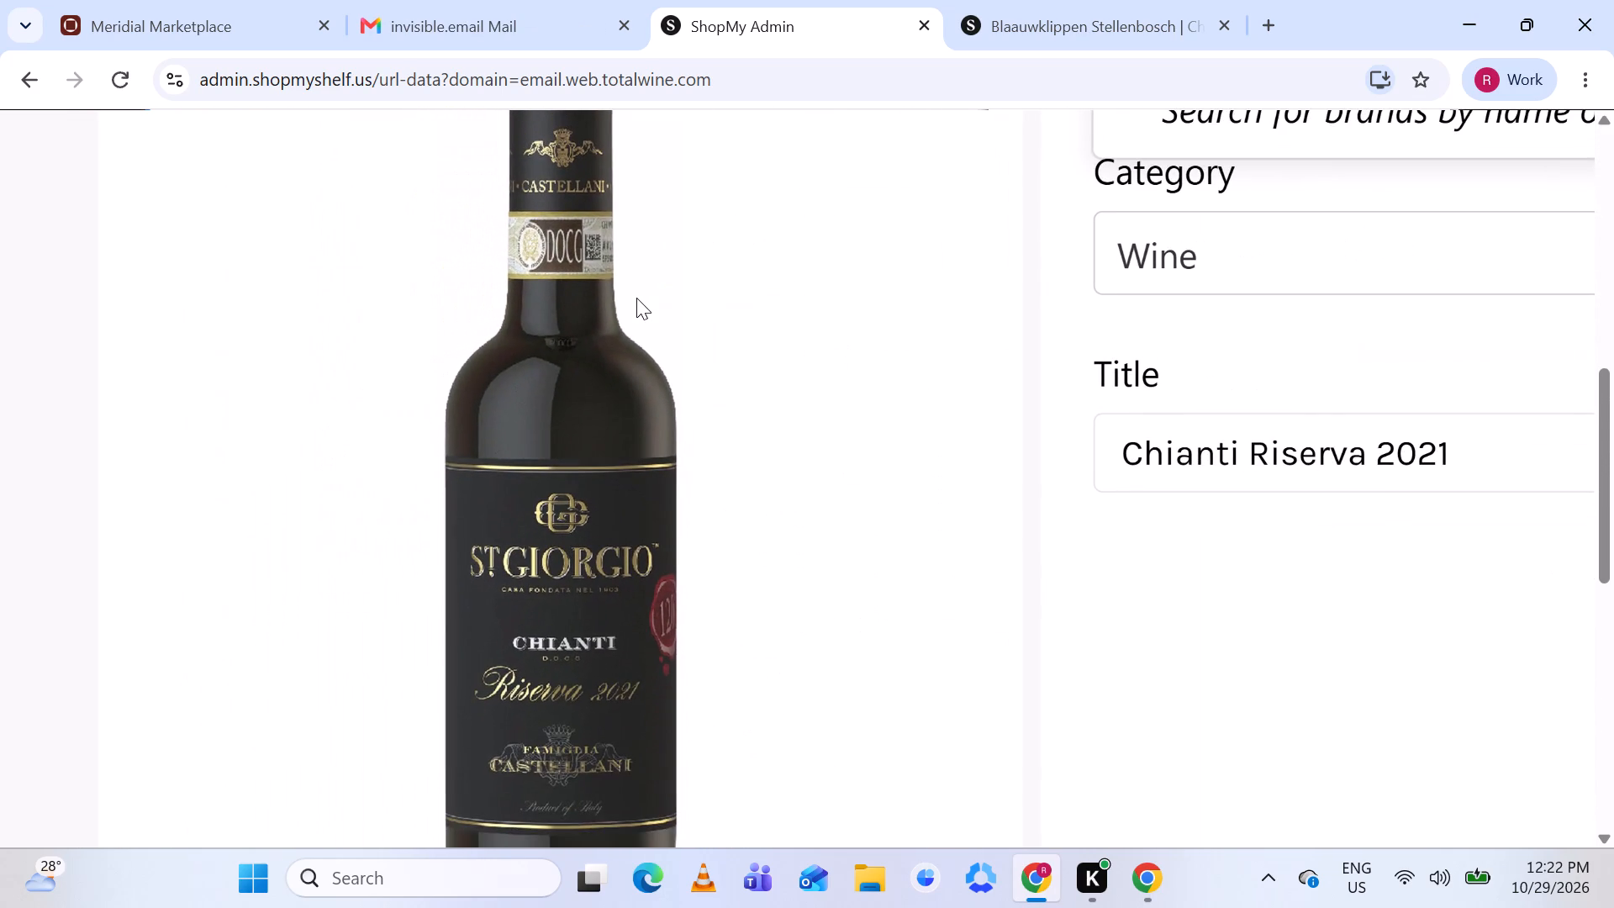
scroll(636, 298, "down", 1)
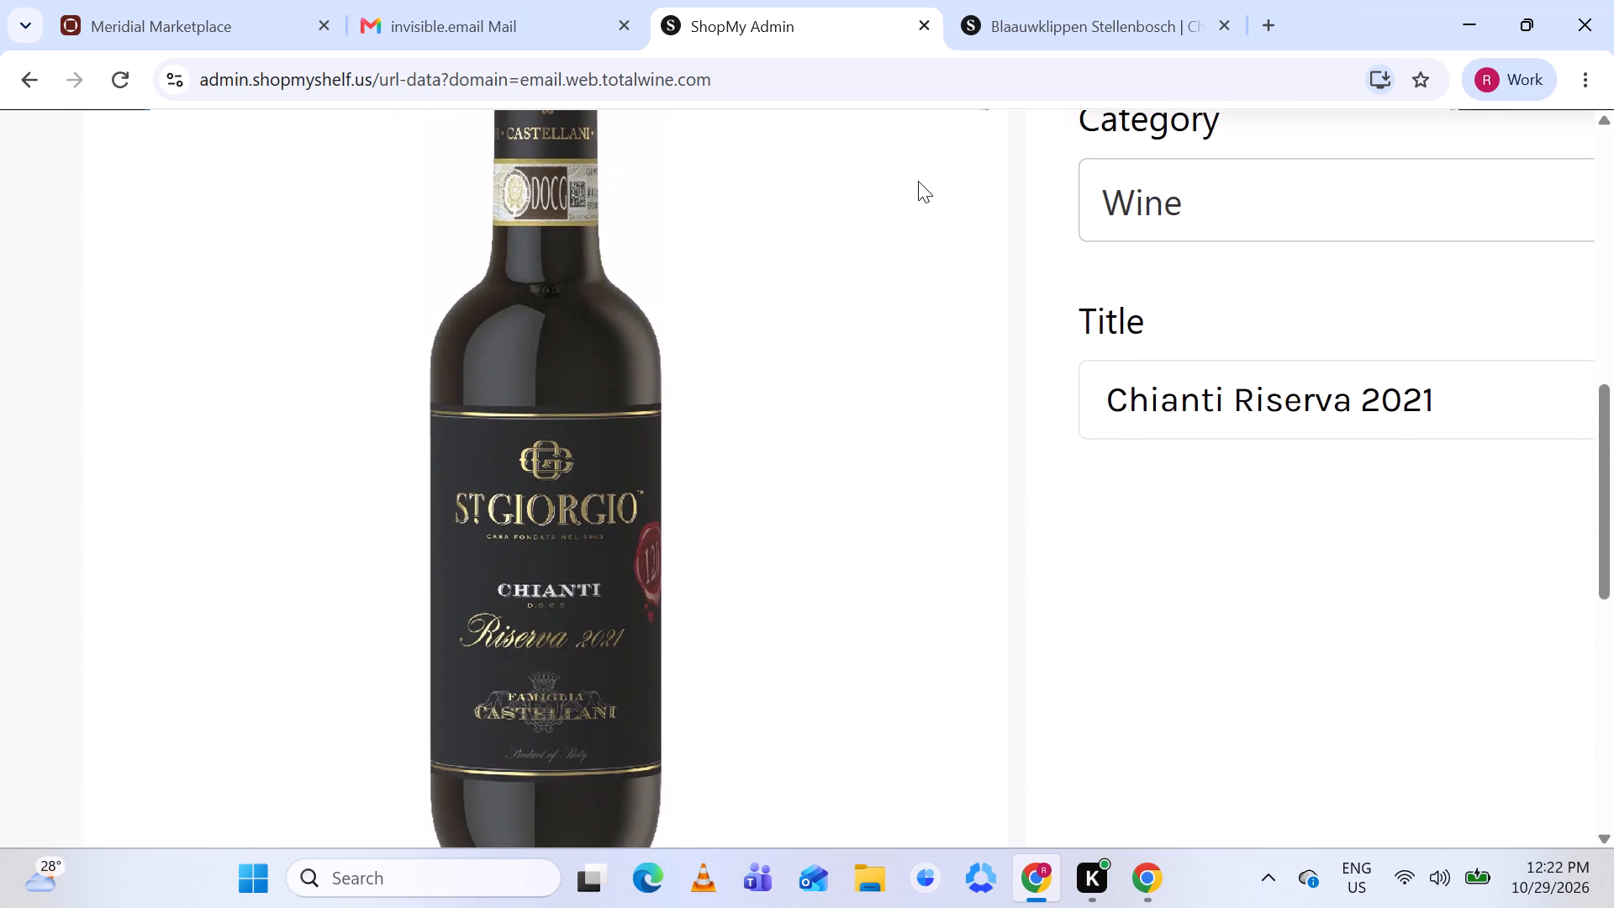
scroll(918, 181, "up", 1)
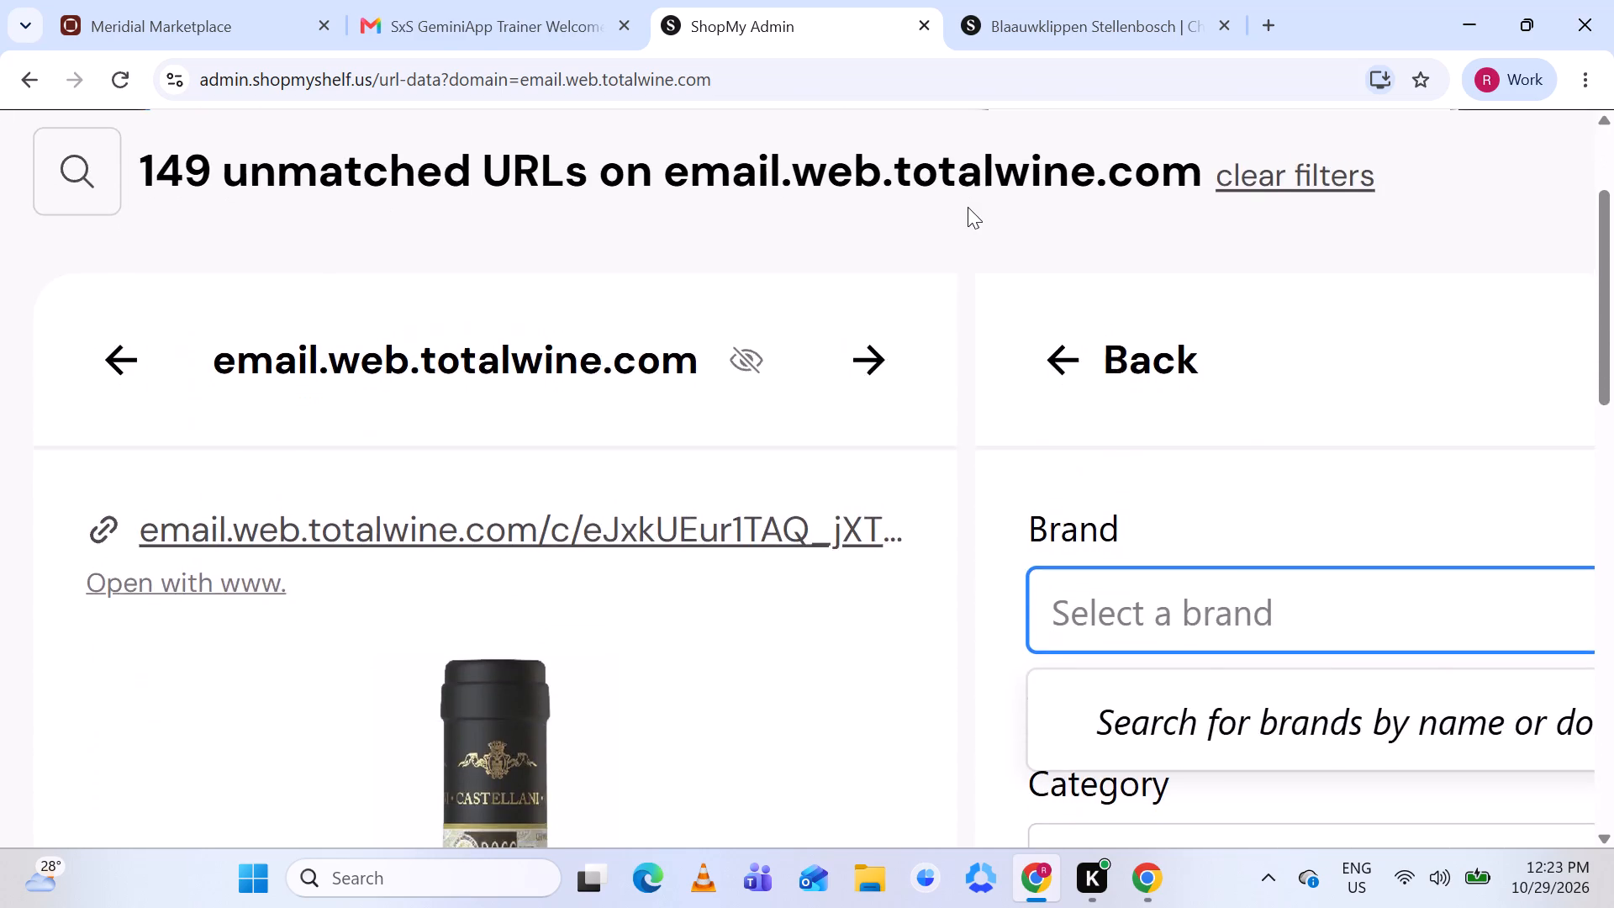
scroll(968, 207, "down", 3)
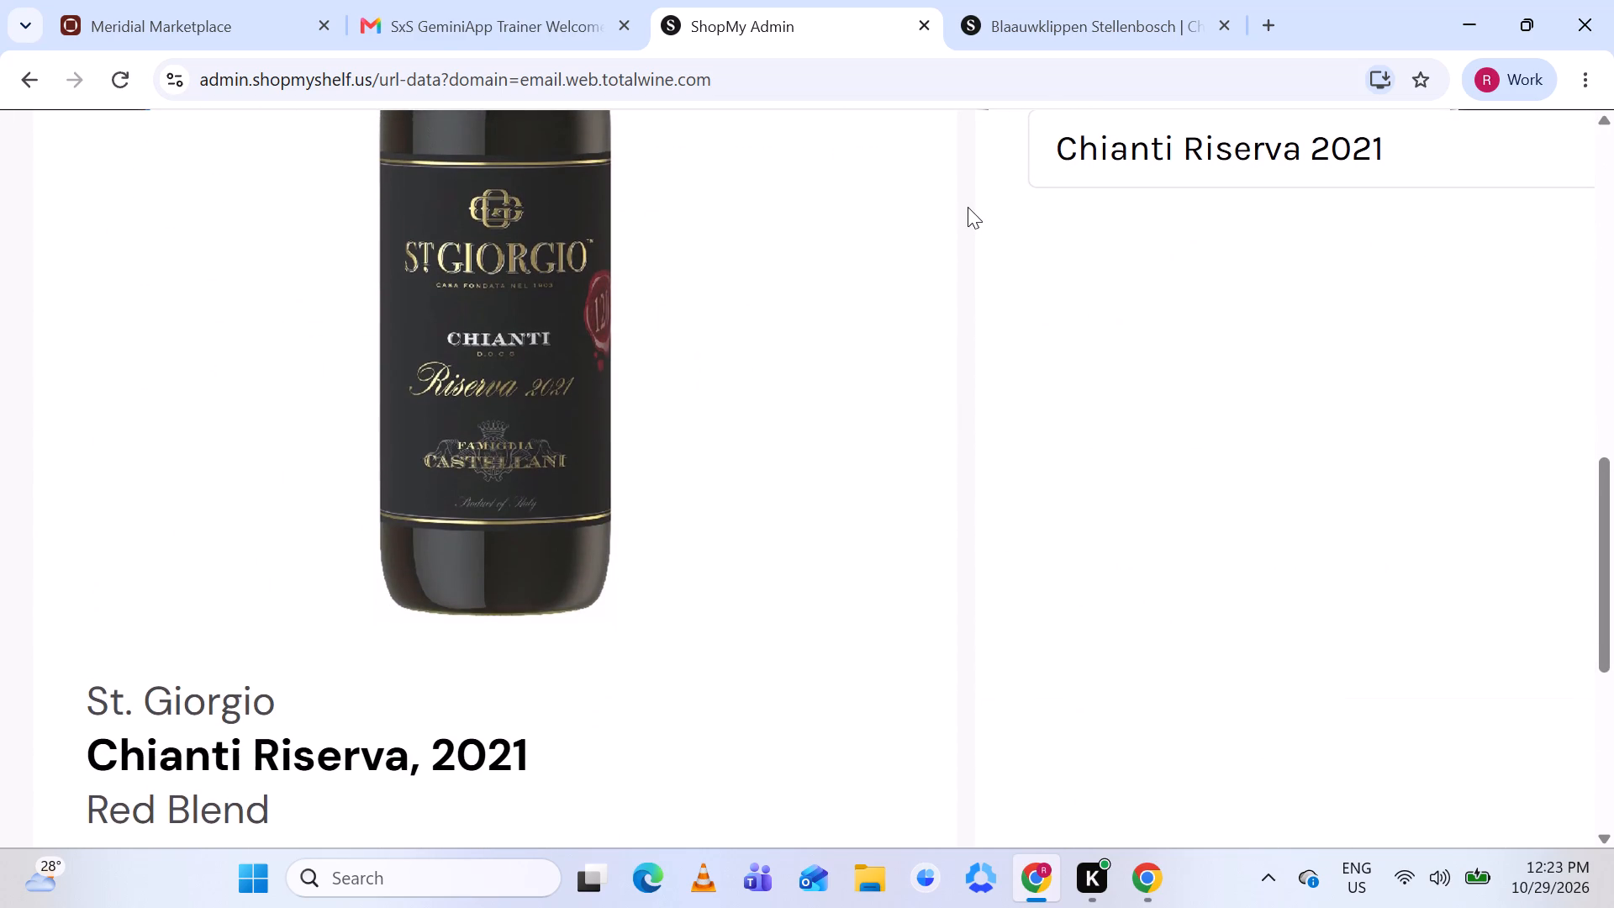
type("fam")
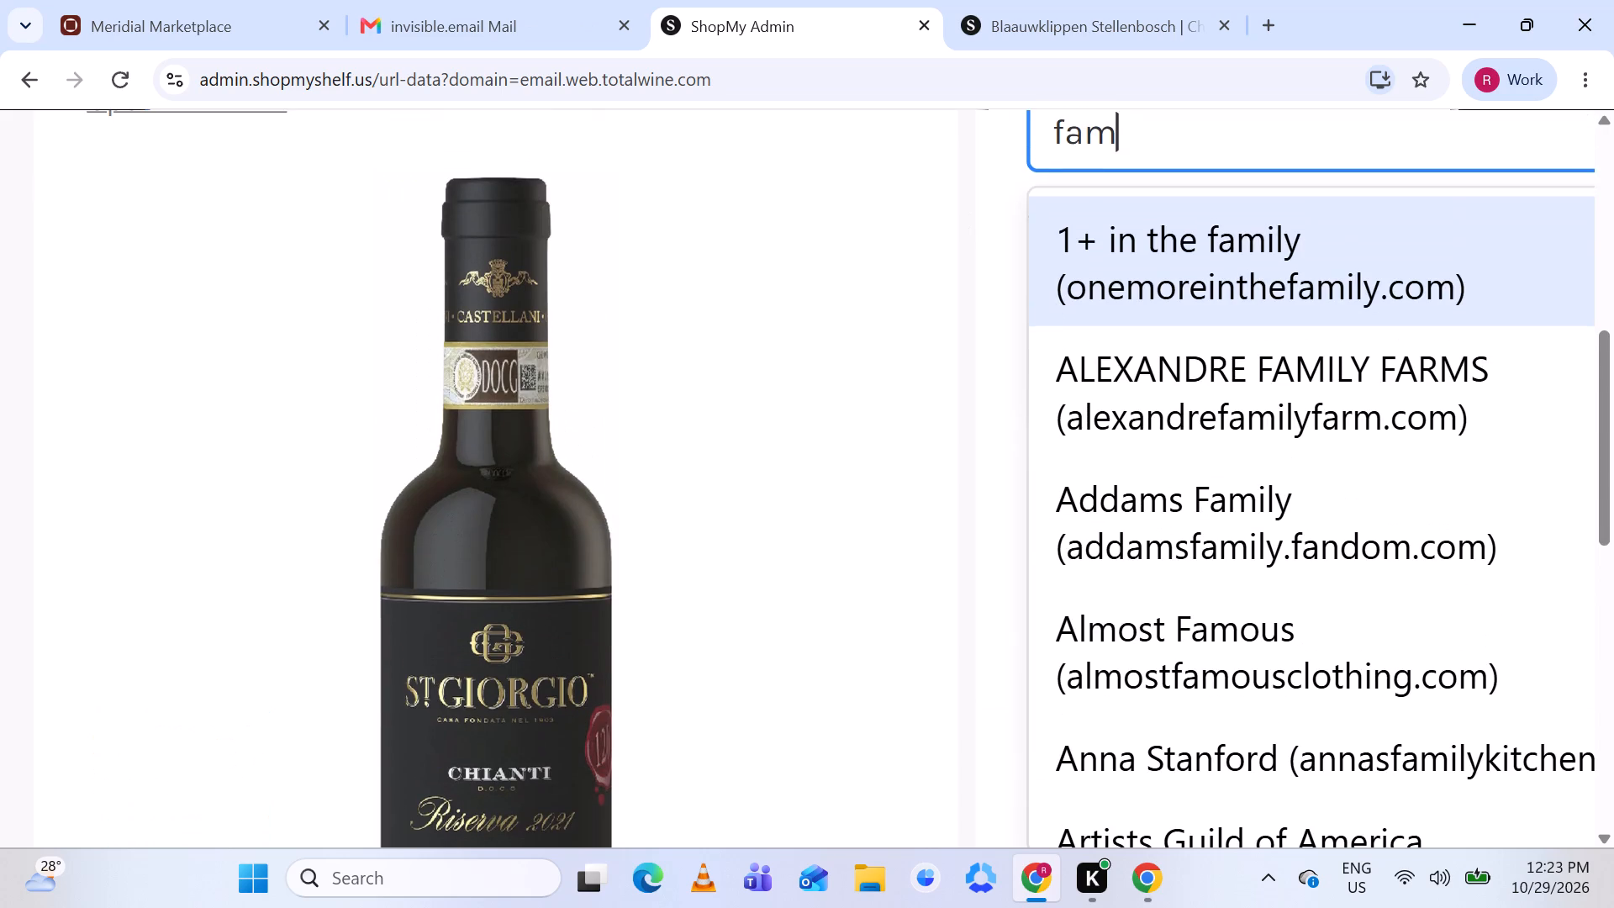
key("i")
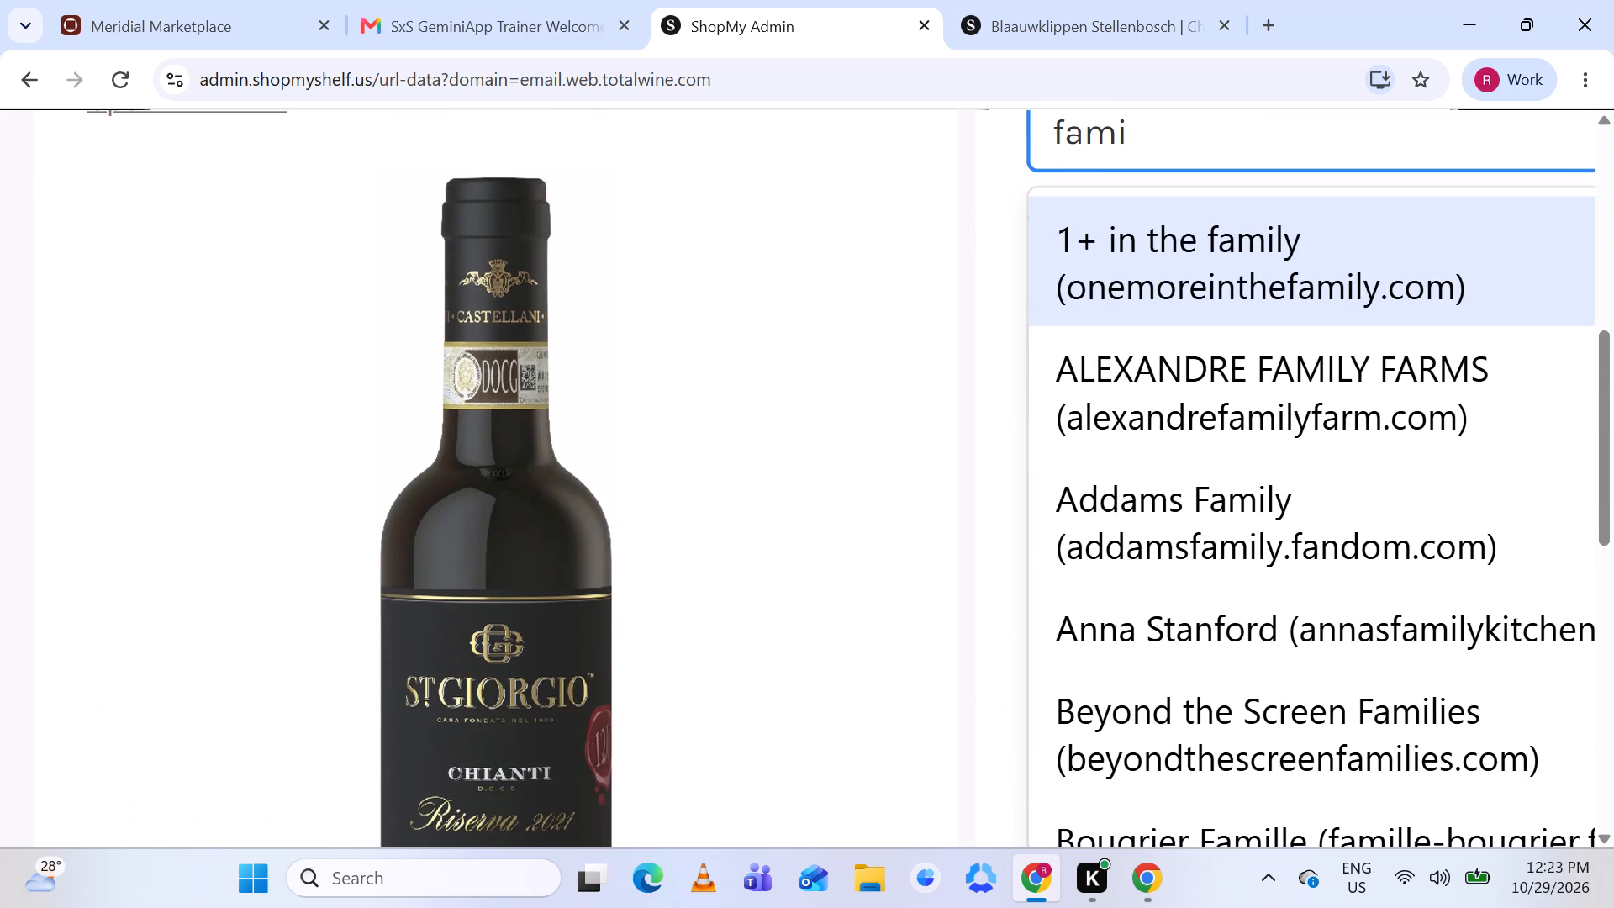
scroll(968, 207, "down", 1)
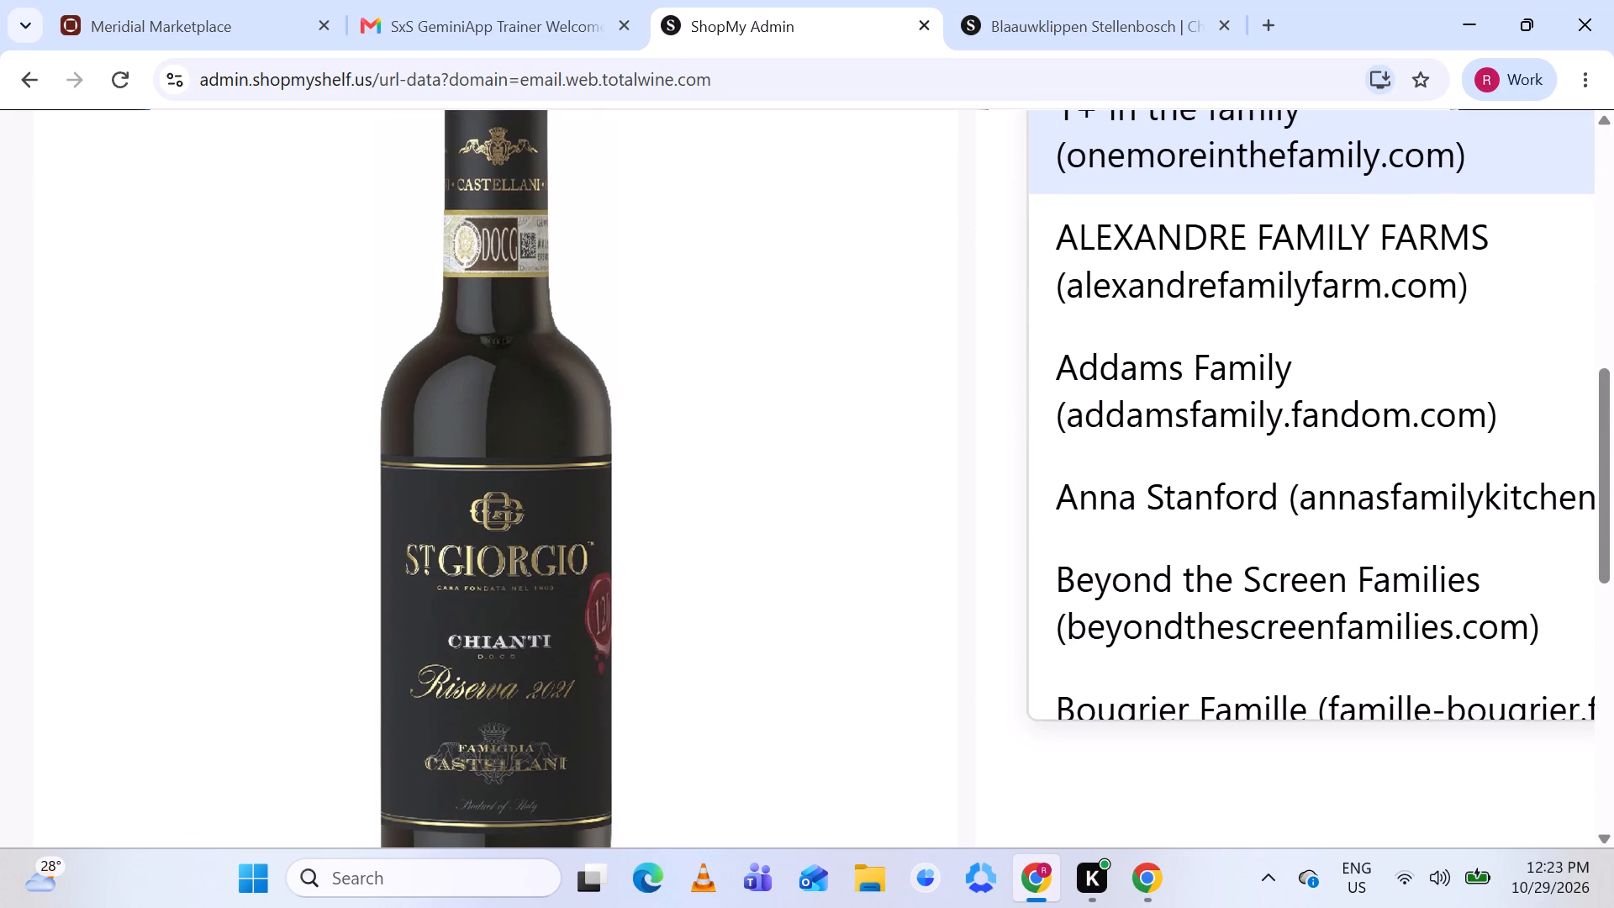
type("gd")
key("BackSpace")
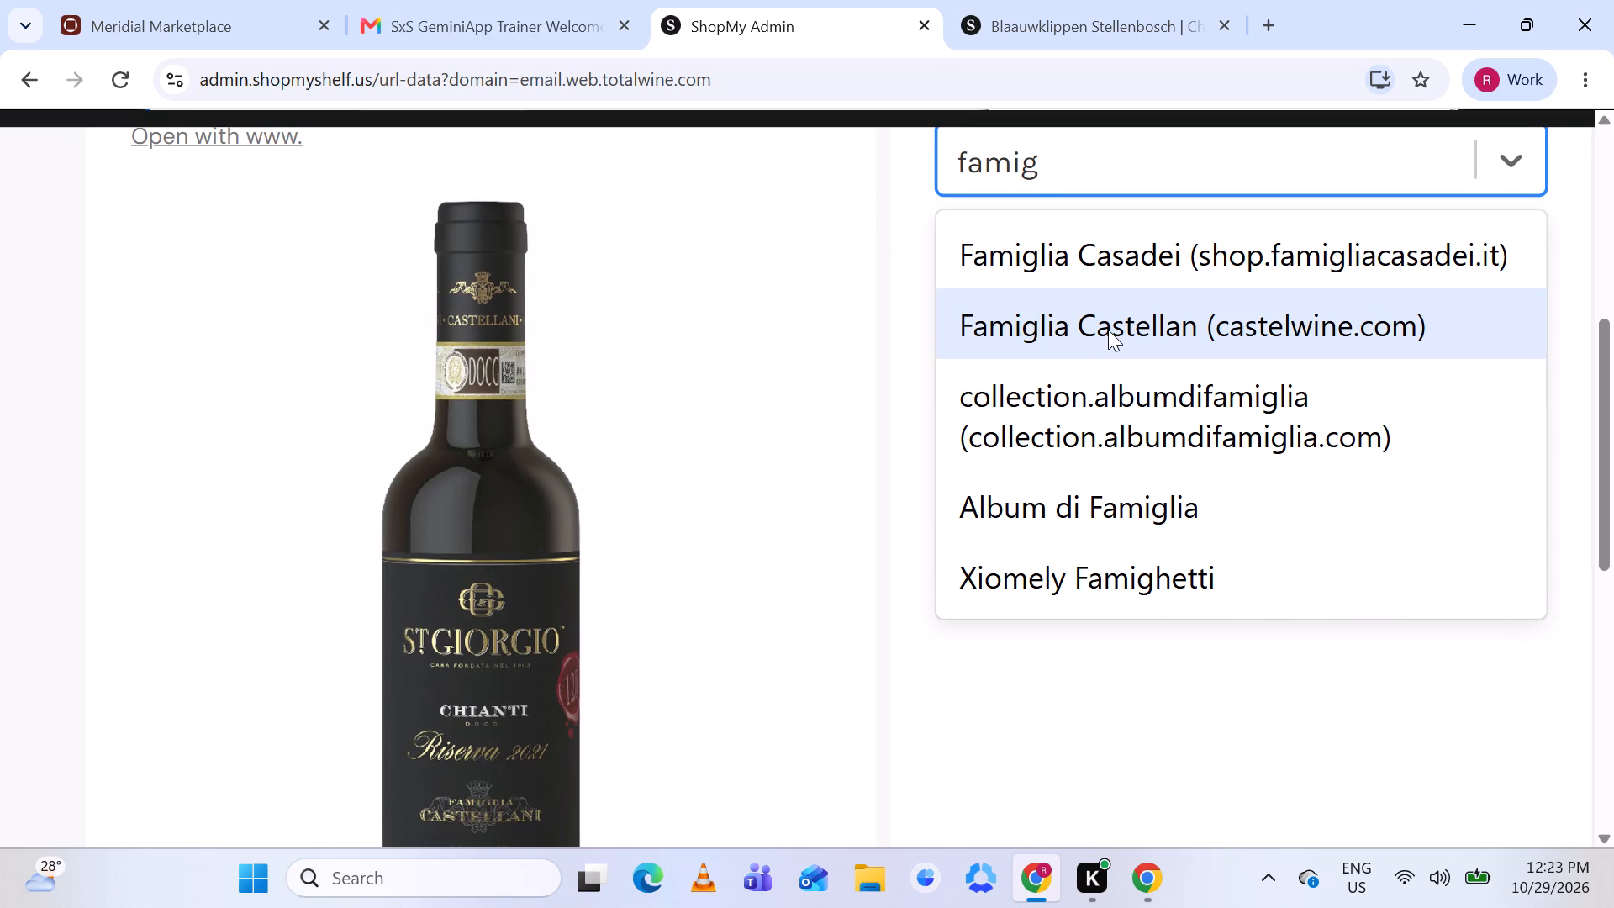
left_click(1108, 330)
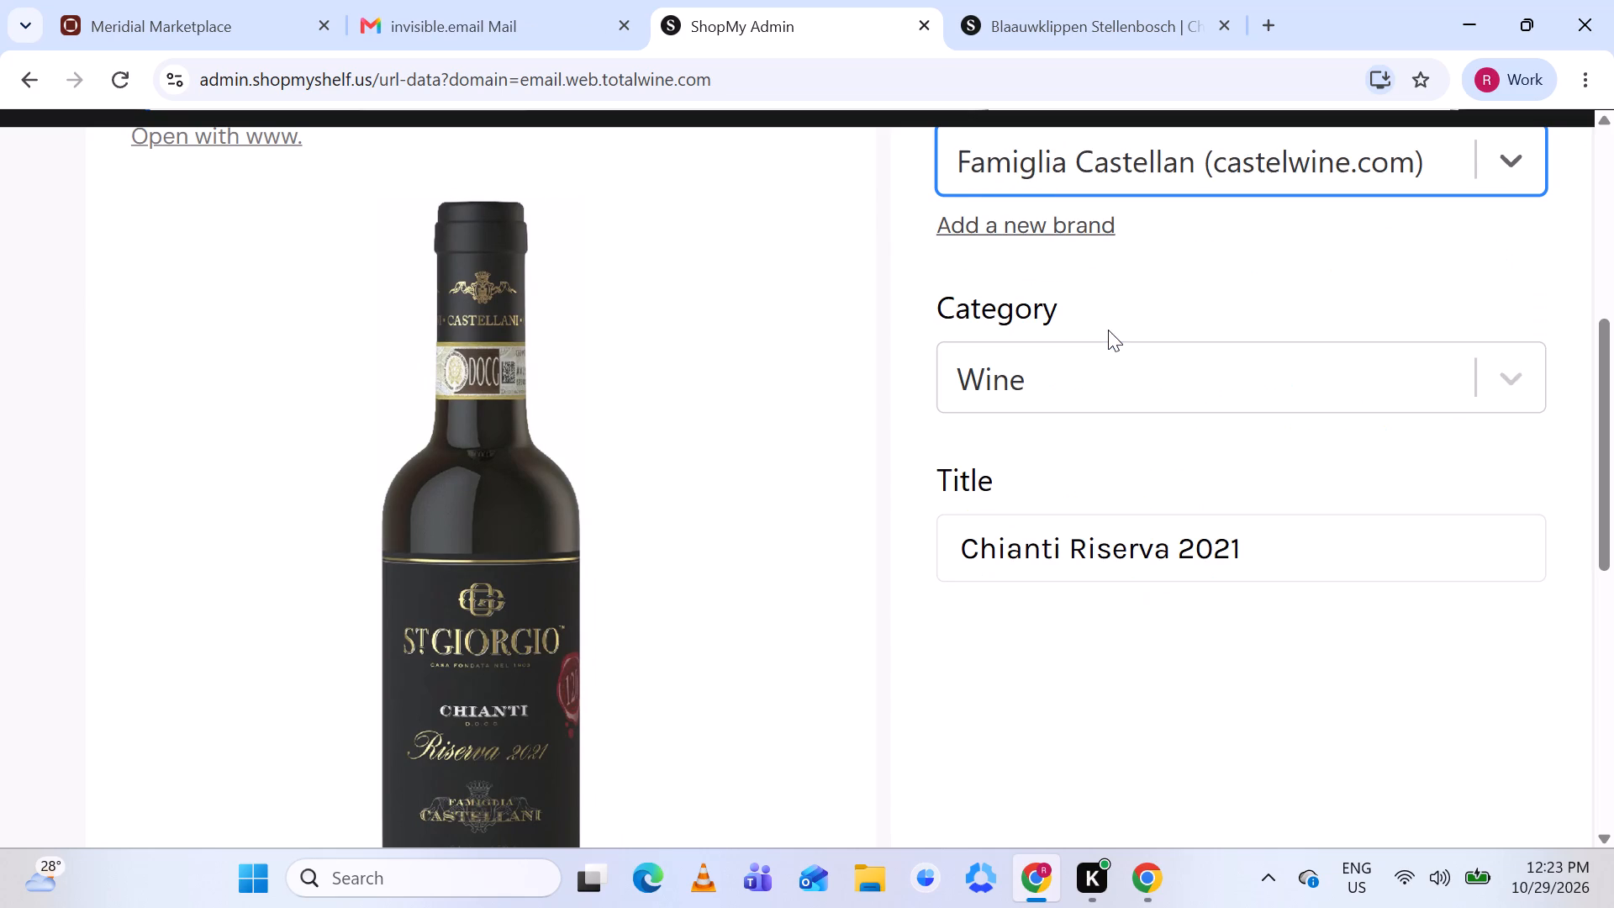
Review the new Chianti Riserva 2021 product's details and save it as the match for the URL.
scroll(1135, 291, "down", 1)
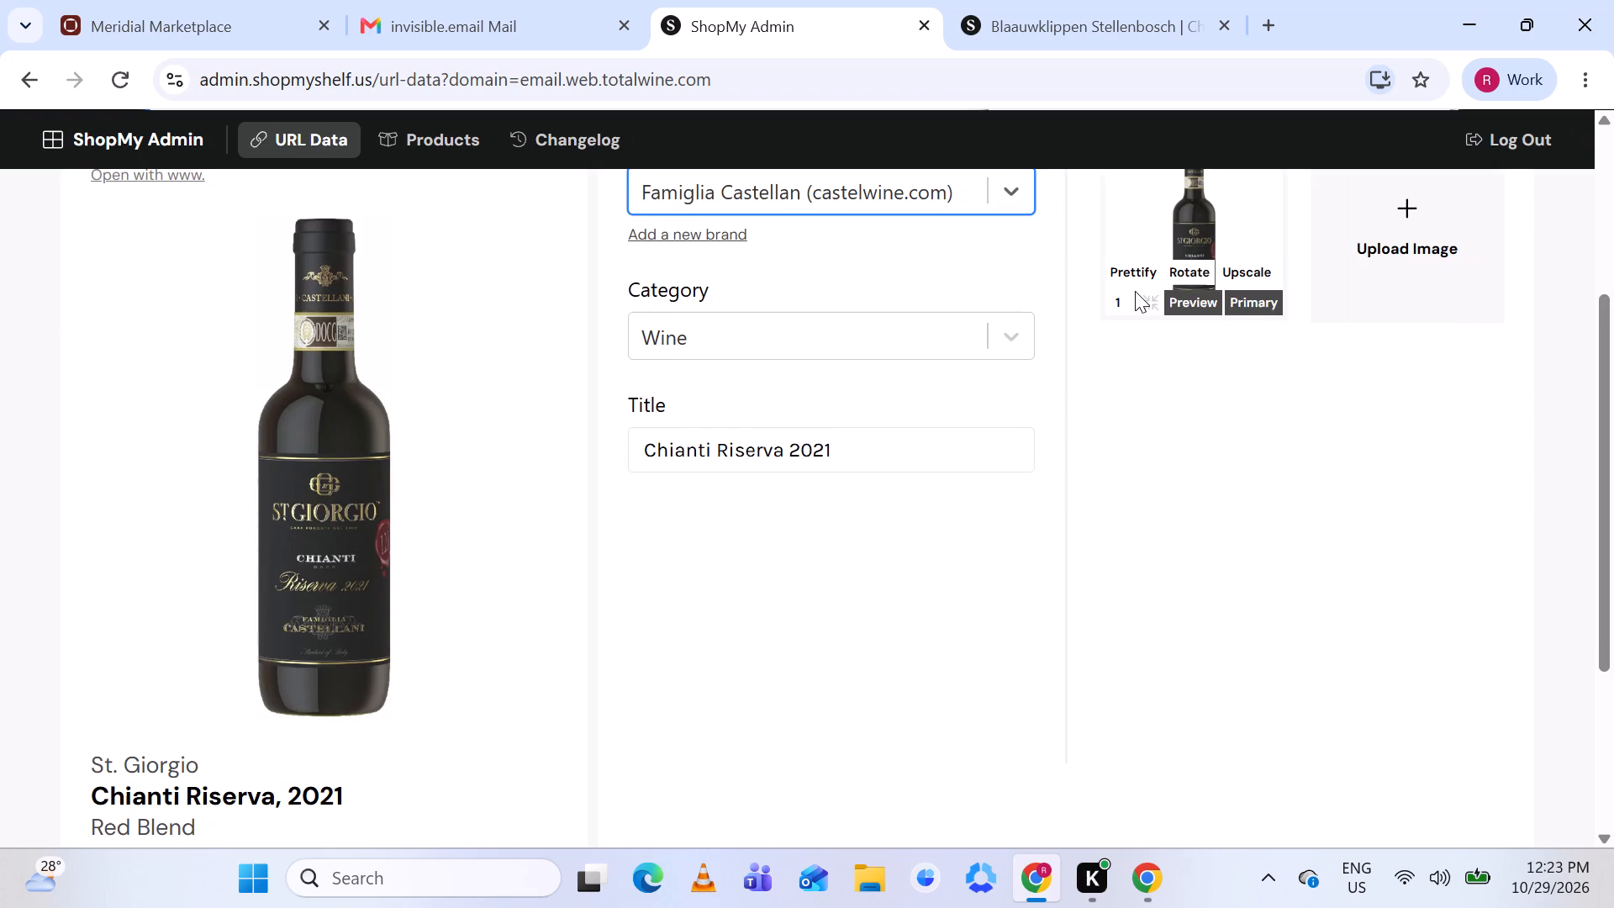
scroll(1135, 291, "up", 2)
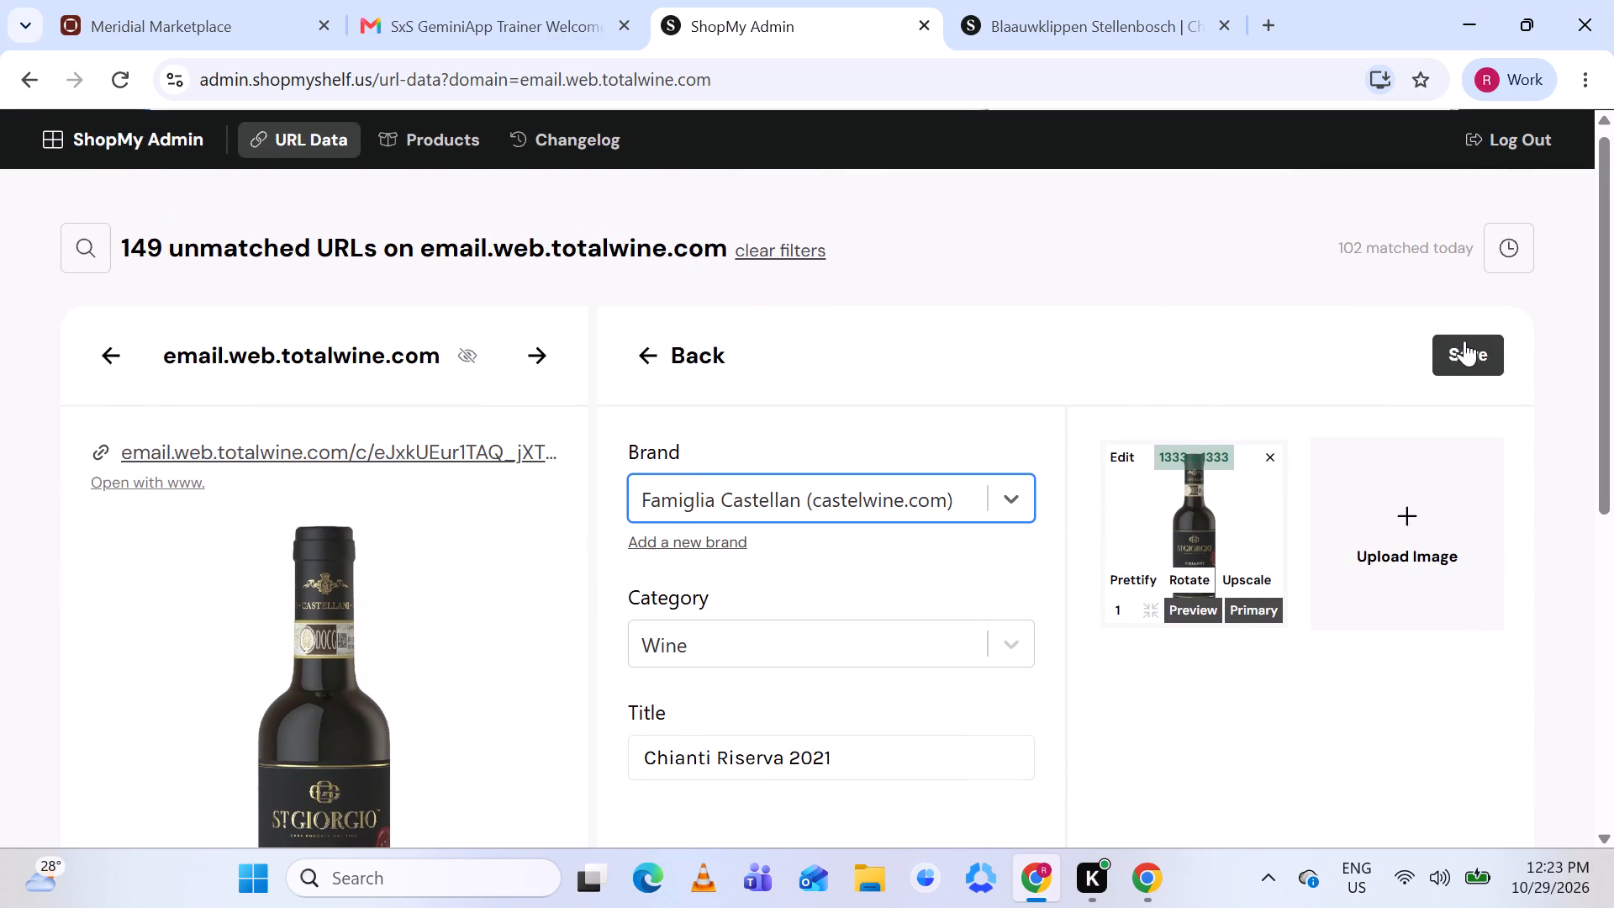
left_click(1463, 351)
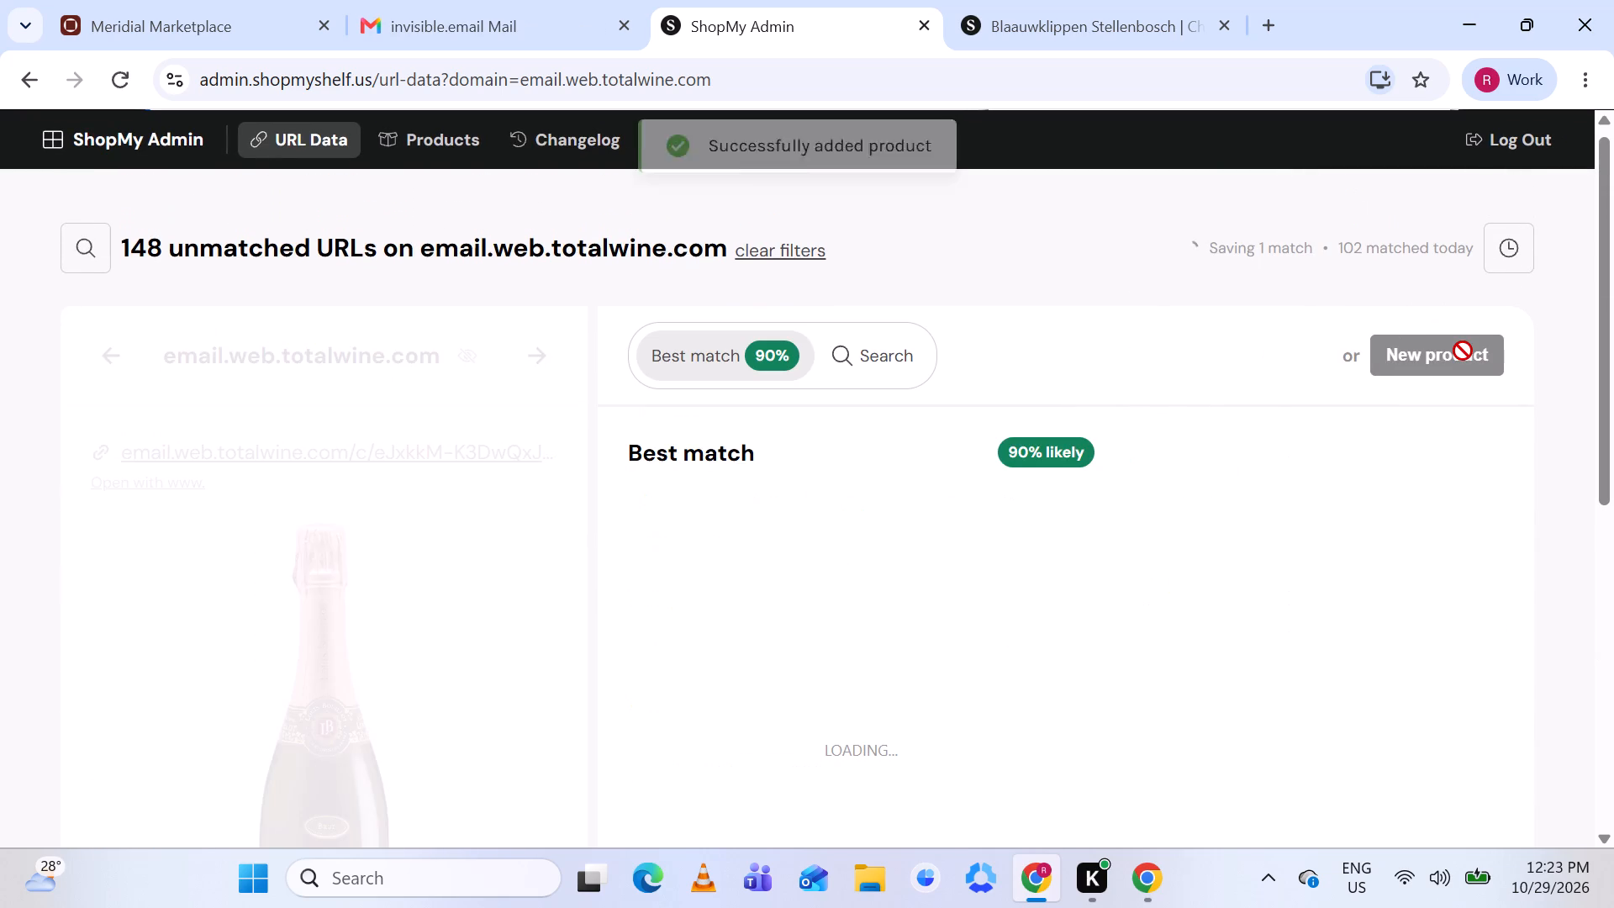
Close the leftover Blaauwklippen page and compare the Louis Bouillot URL's bottle with the suggested Crémant de Bourgogne Rosé Brut product page.
scroll(1026, 430, "down", 2)
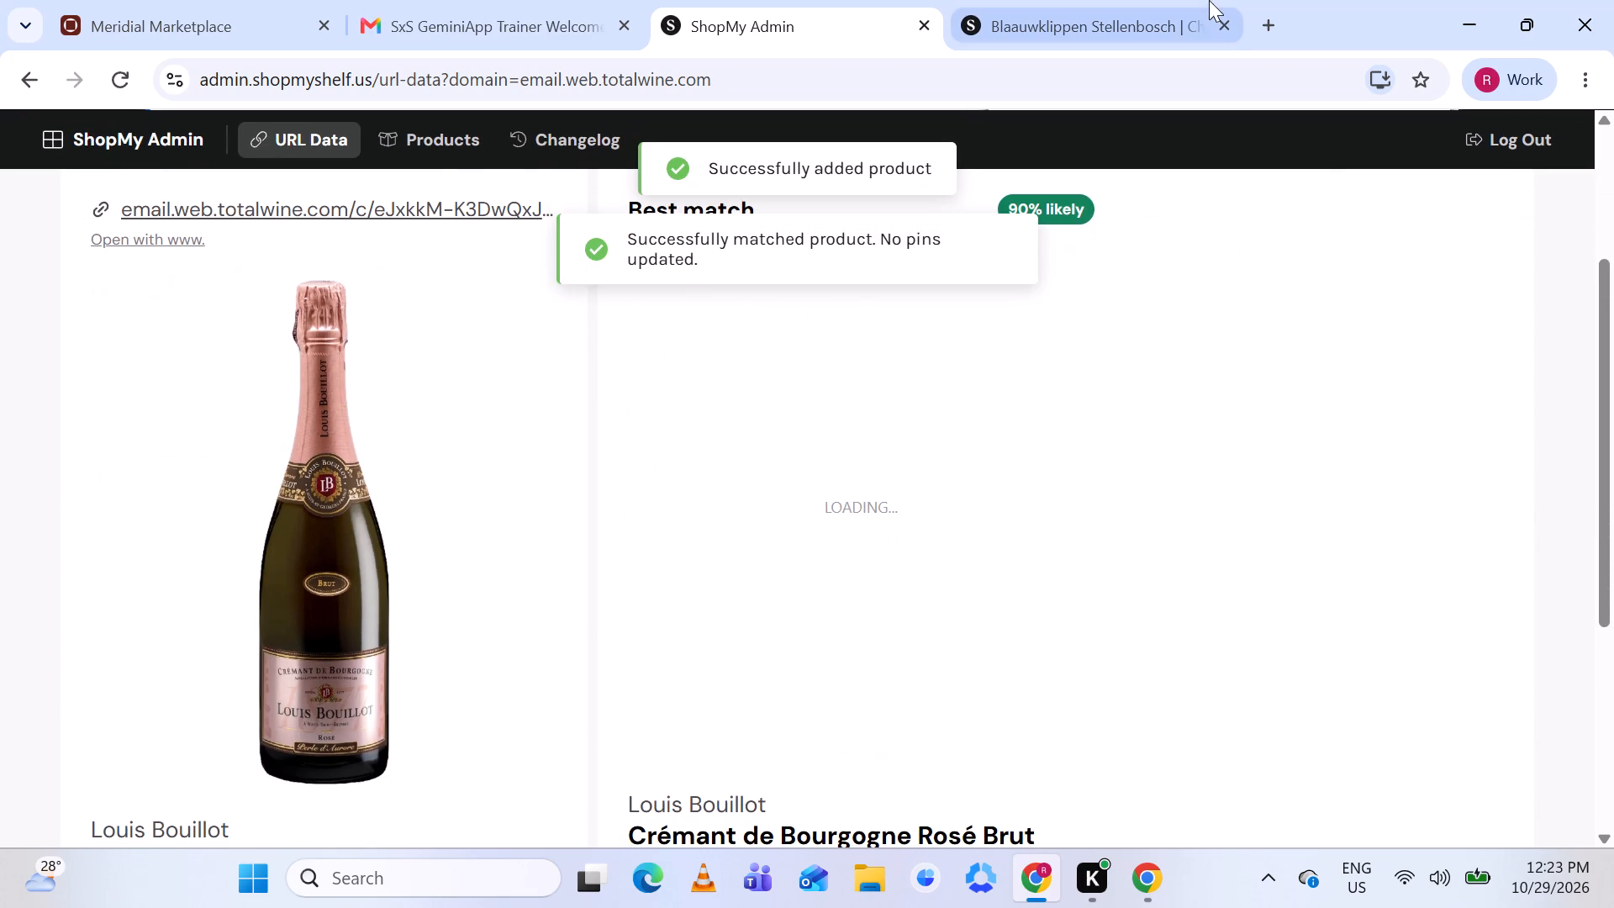
left_click(1219, 20)
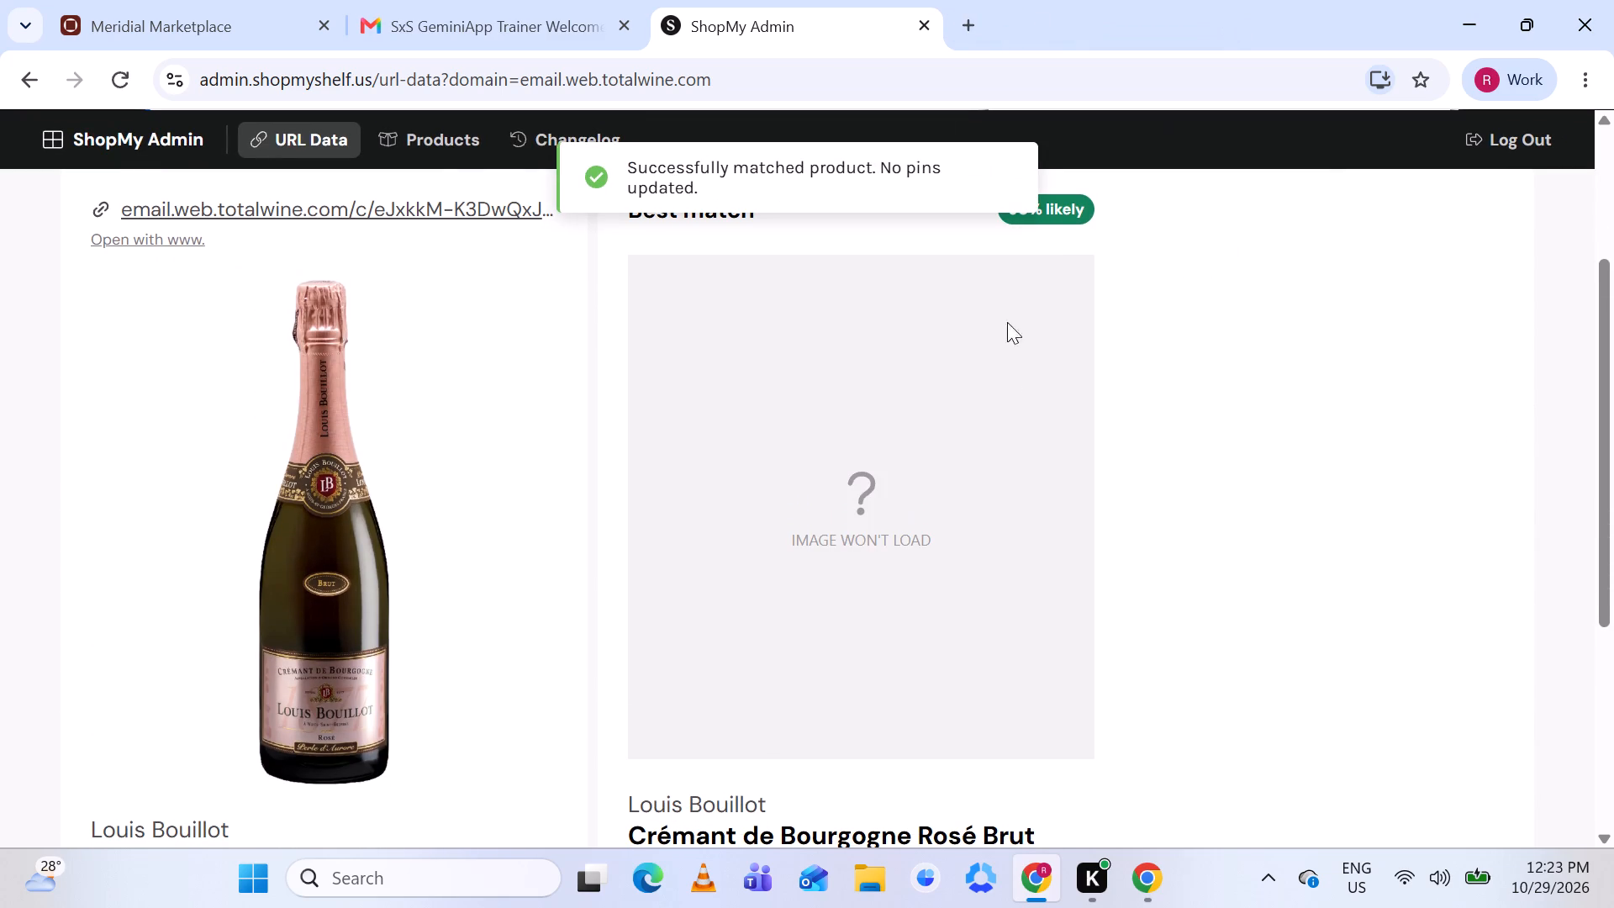
scroll(1005, 293, "down", 2)
left_click(892, 567)
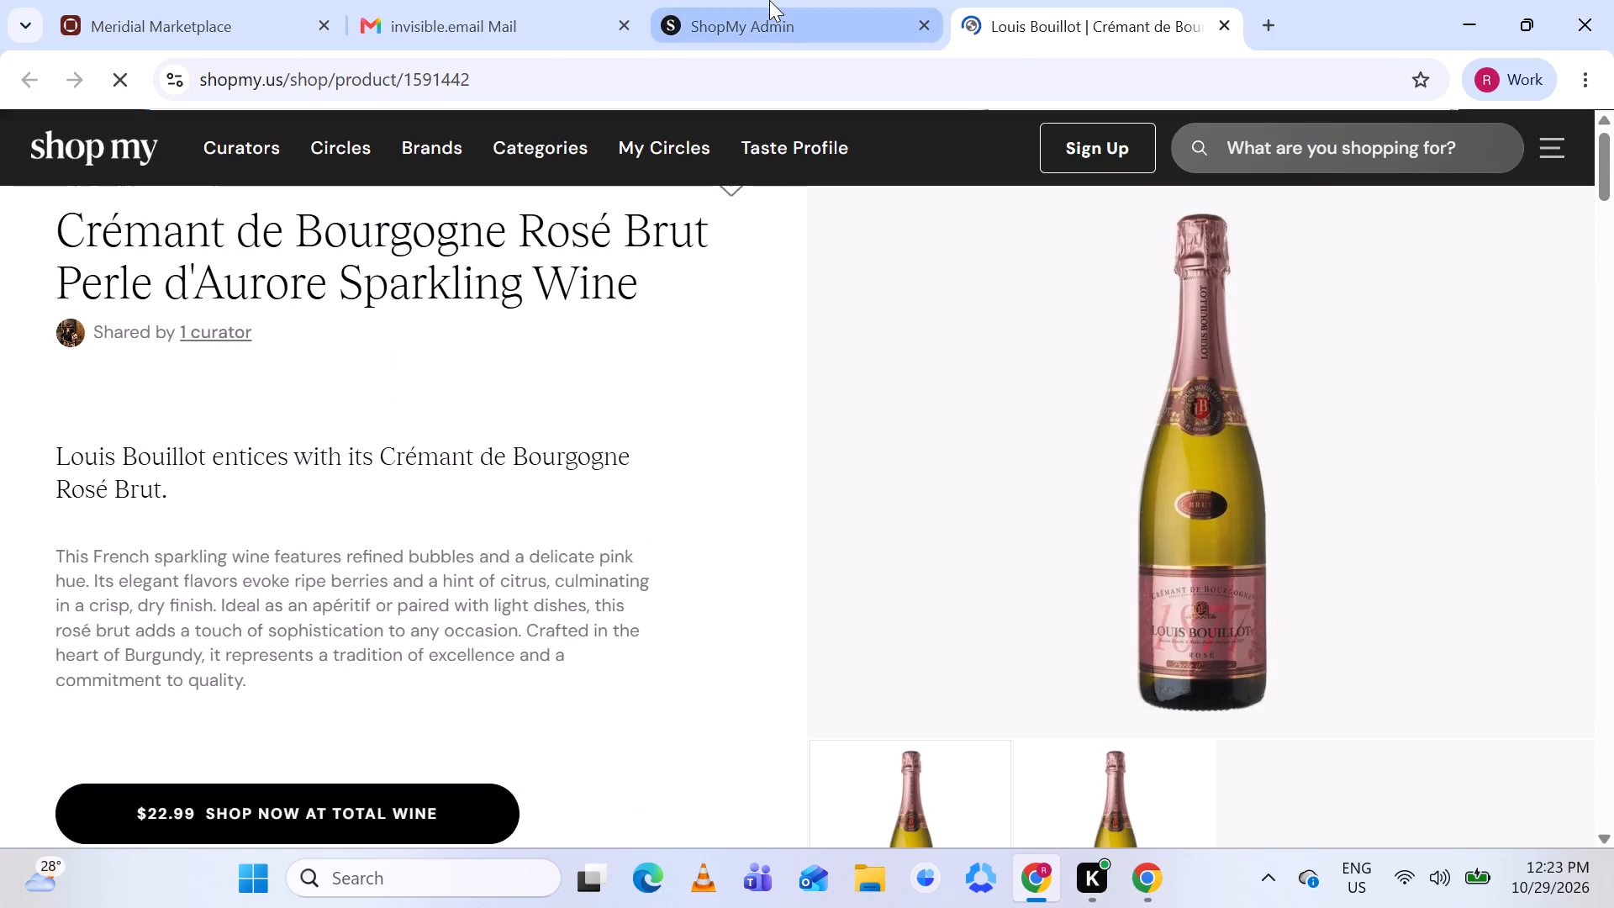
left_click(769, 0)
scroll(915, 320, "up", 1)
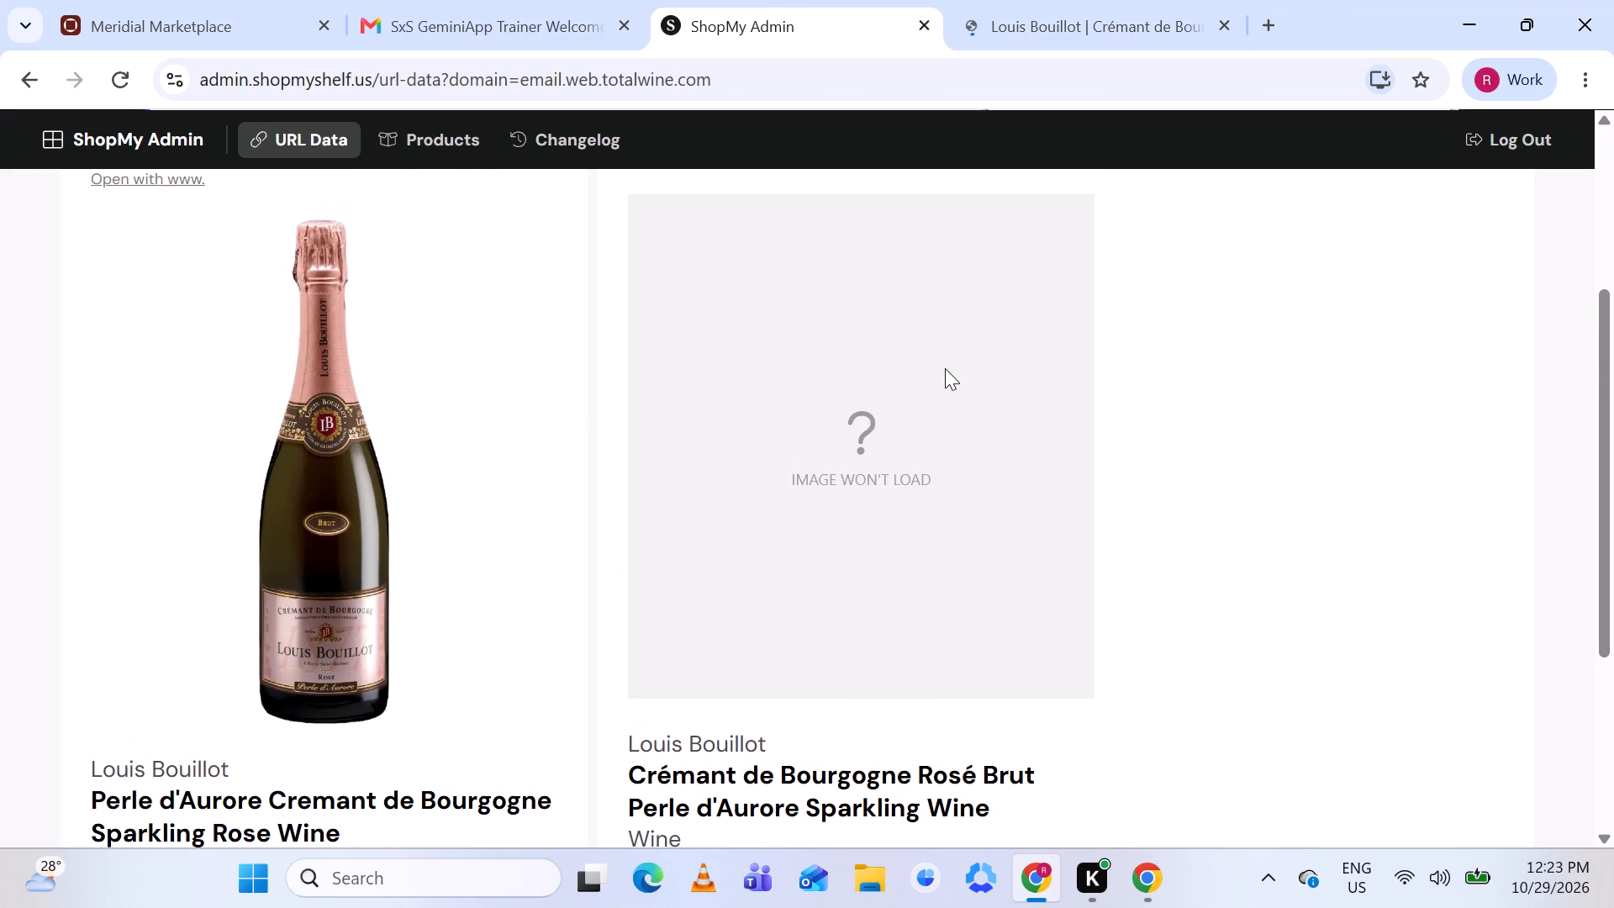
Search the catalogue for Louis Bouillot Perle d'Aurore Cremant and compare the results with the listing.
scroll(945, 368, "up", 2)
left_click(873, 353)
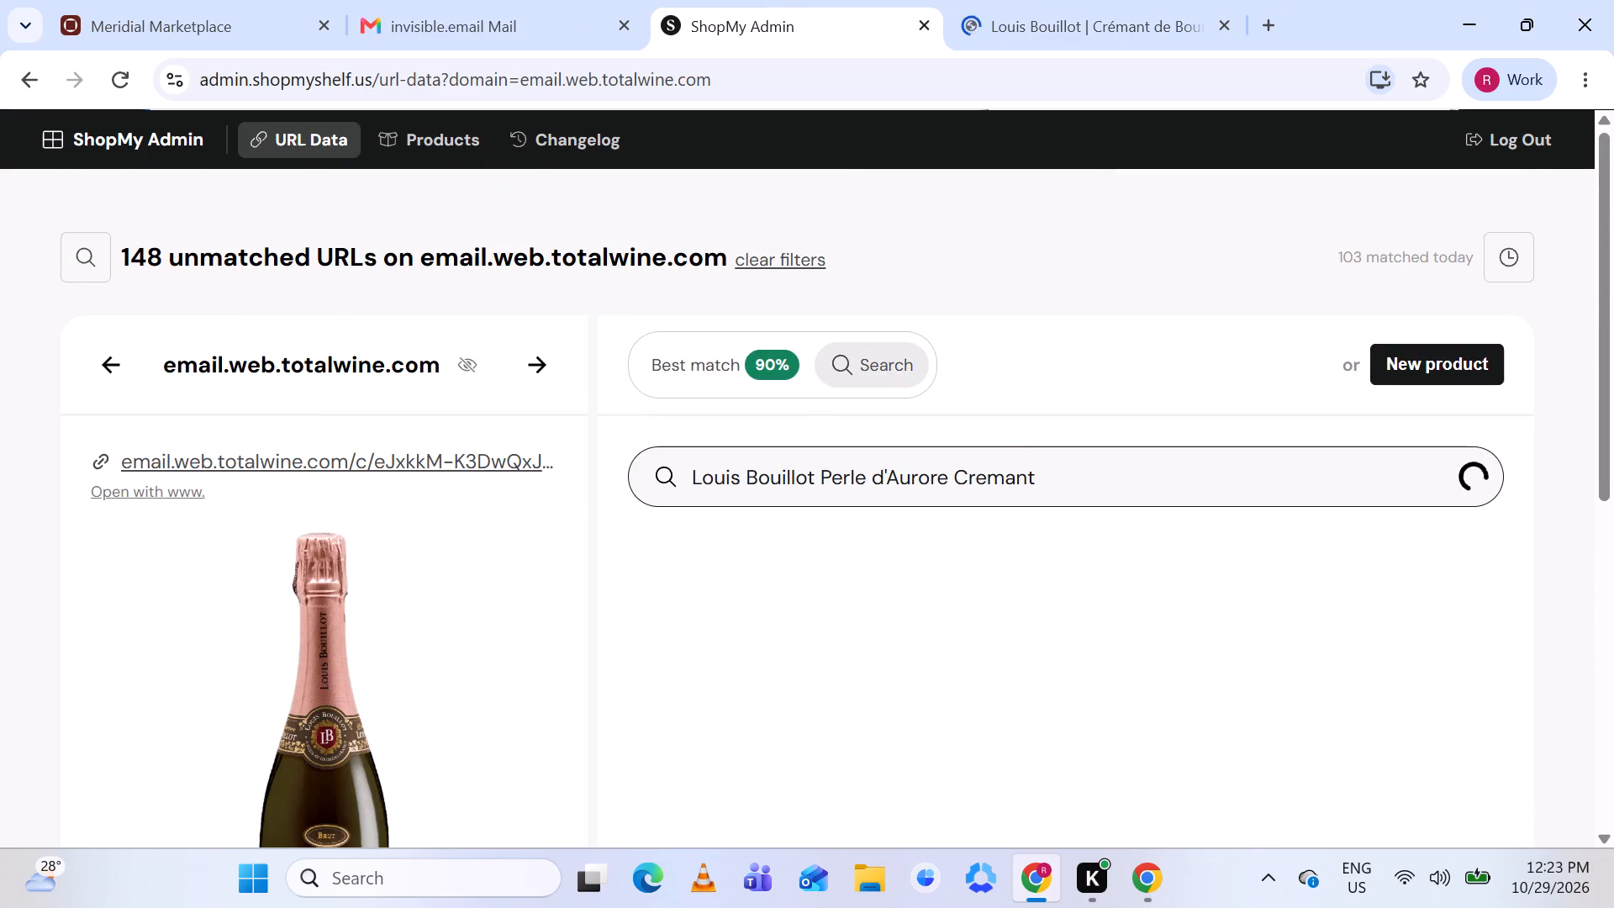
scroll(1015, 451, "down", 3)
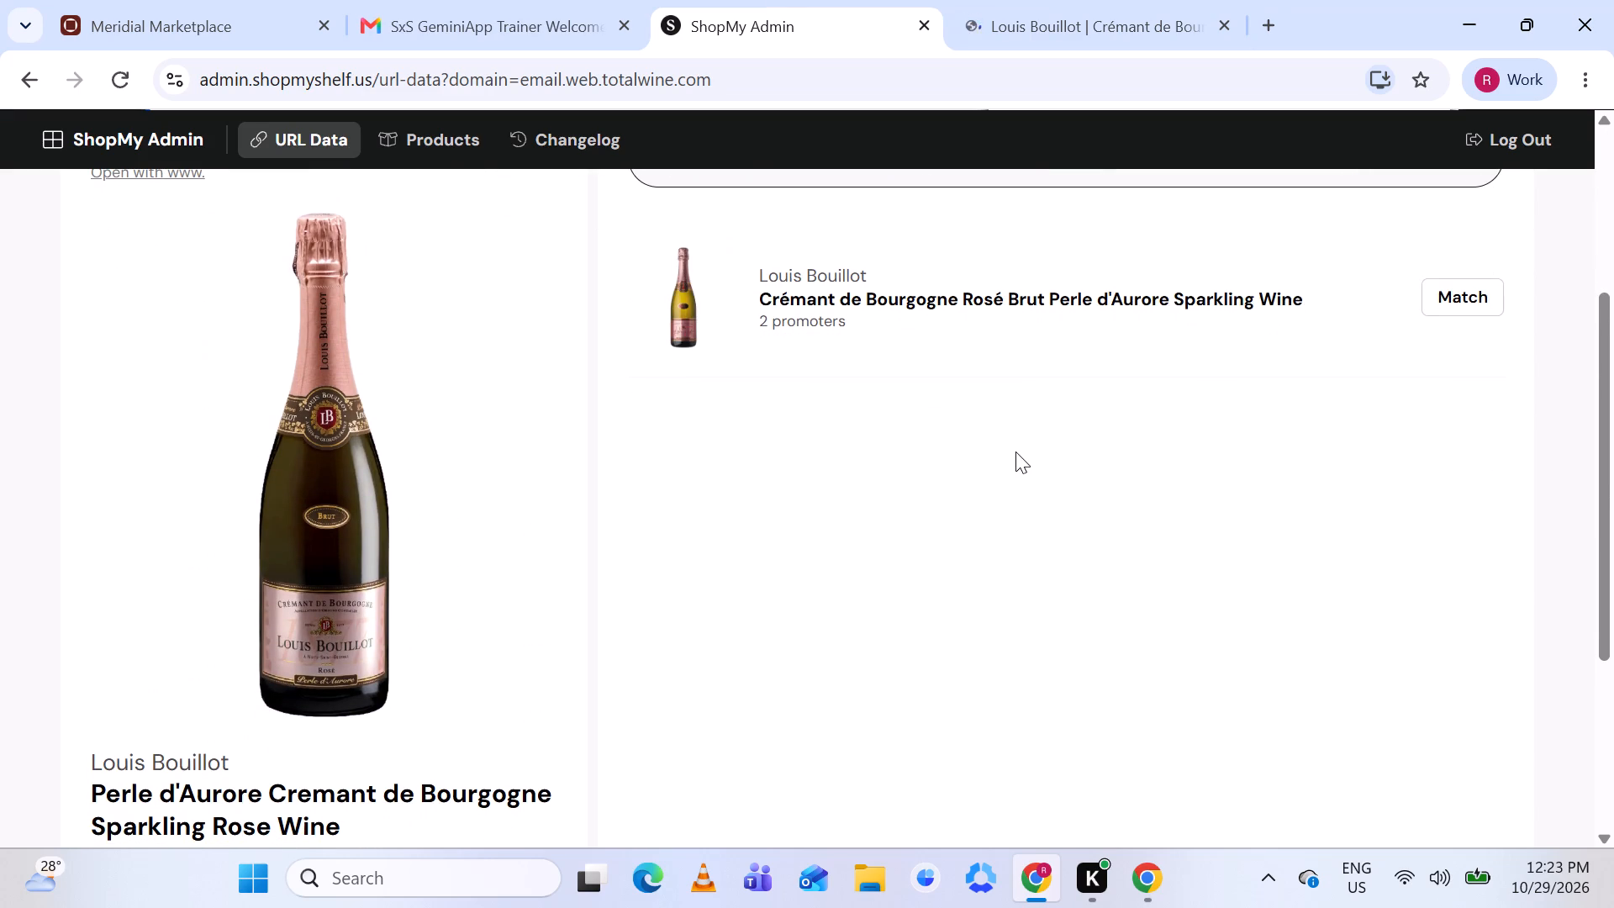
scroll(1015, 451, "up", 1)
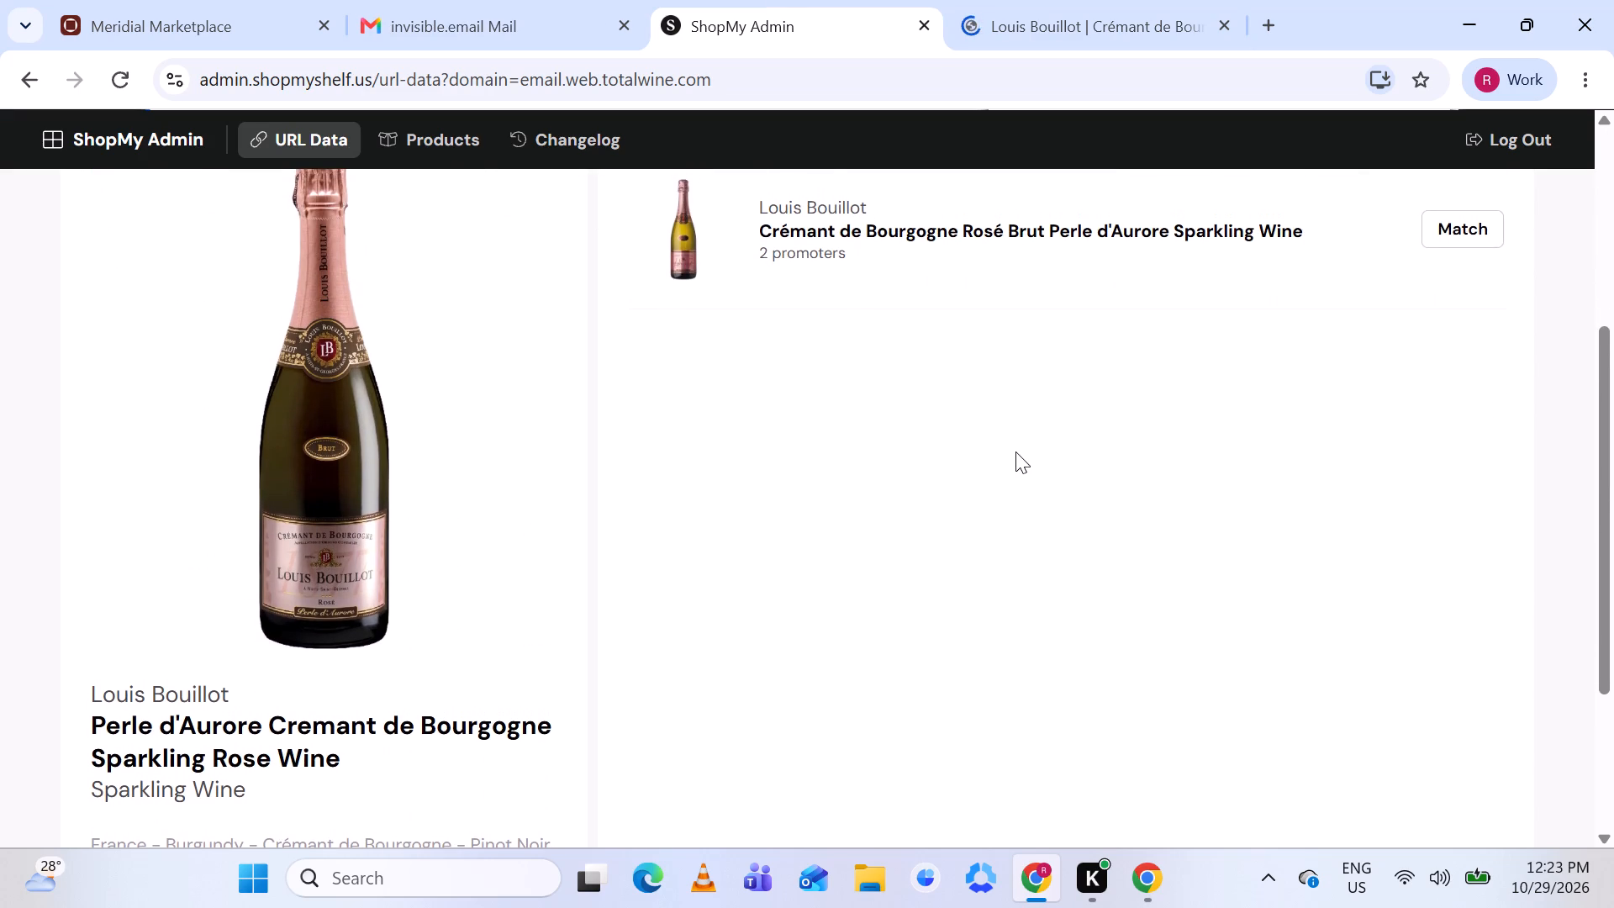
scroll(1015, 451, "up", 1)
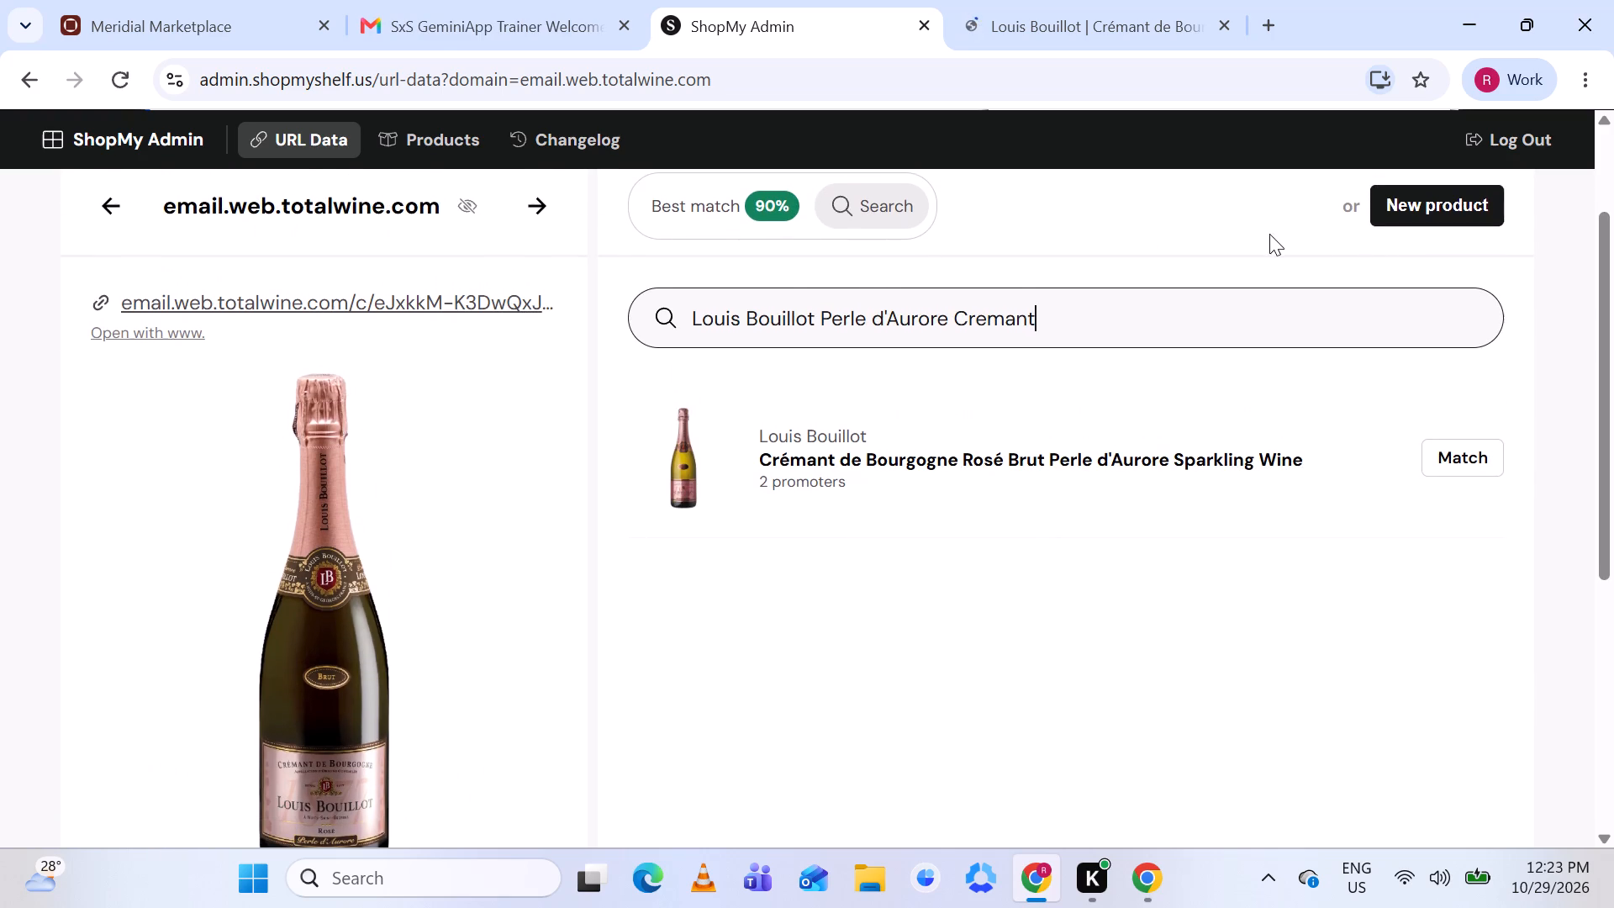
Start a new product for the Louis Bouillot Perle d'Aurore URL and prettify its bottle image.
left_click(1402, 213)
scroll(1085, 421, "down", 1)
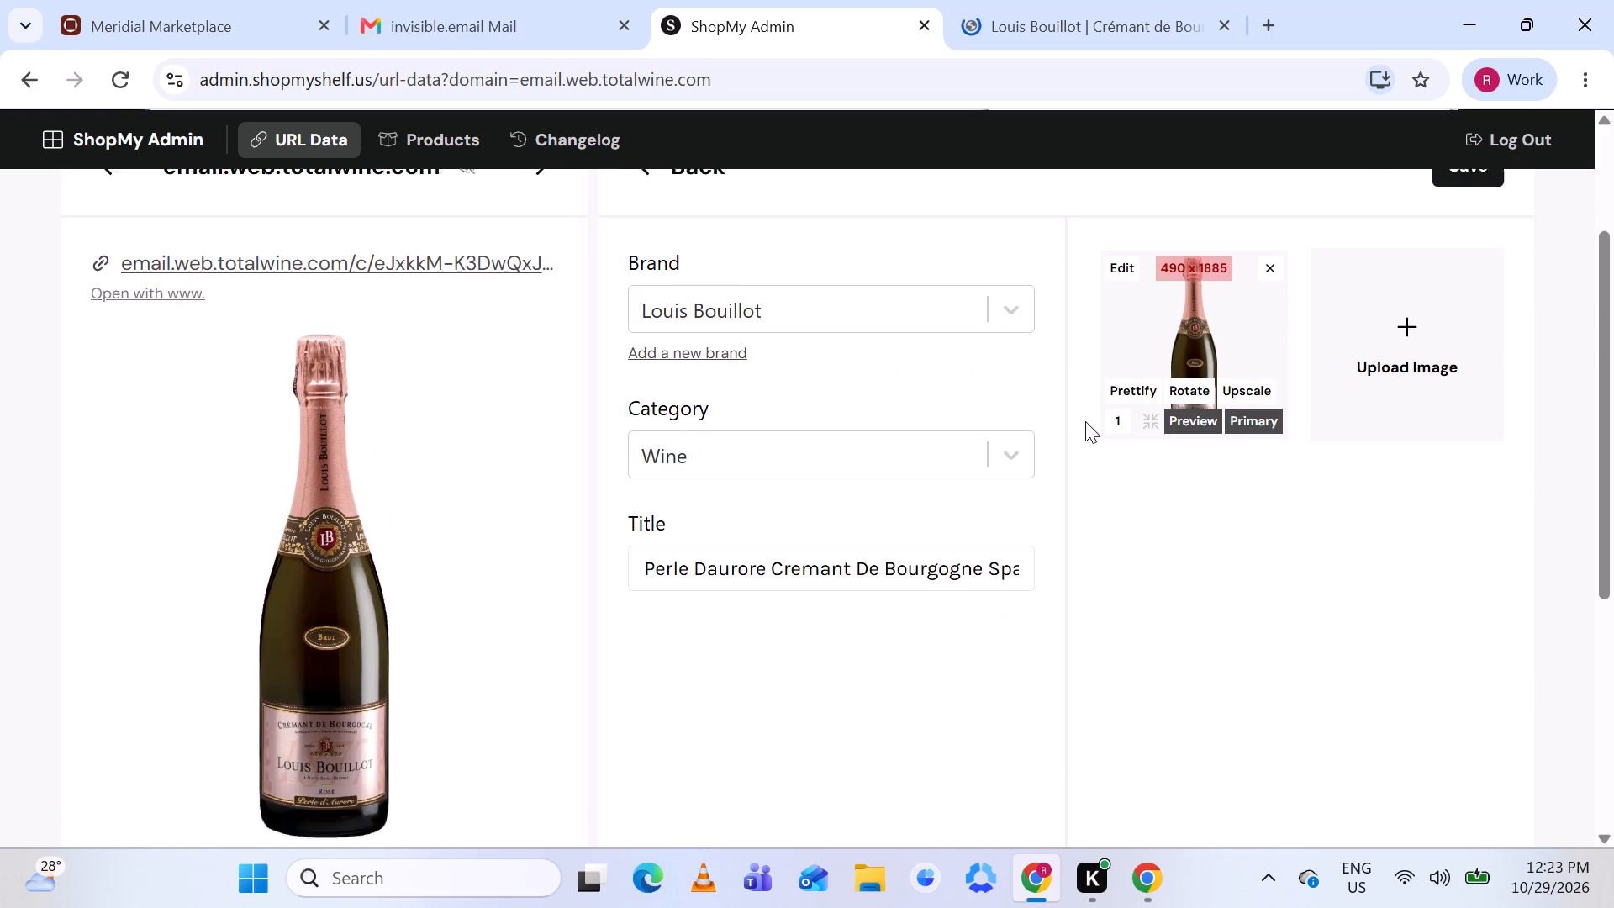
scroll(1085, 421, "down", 1)
left_click(1126, 282)
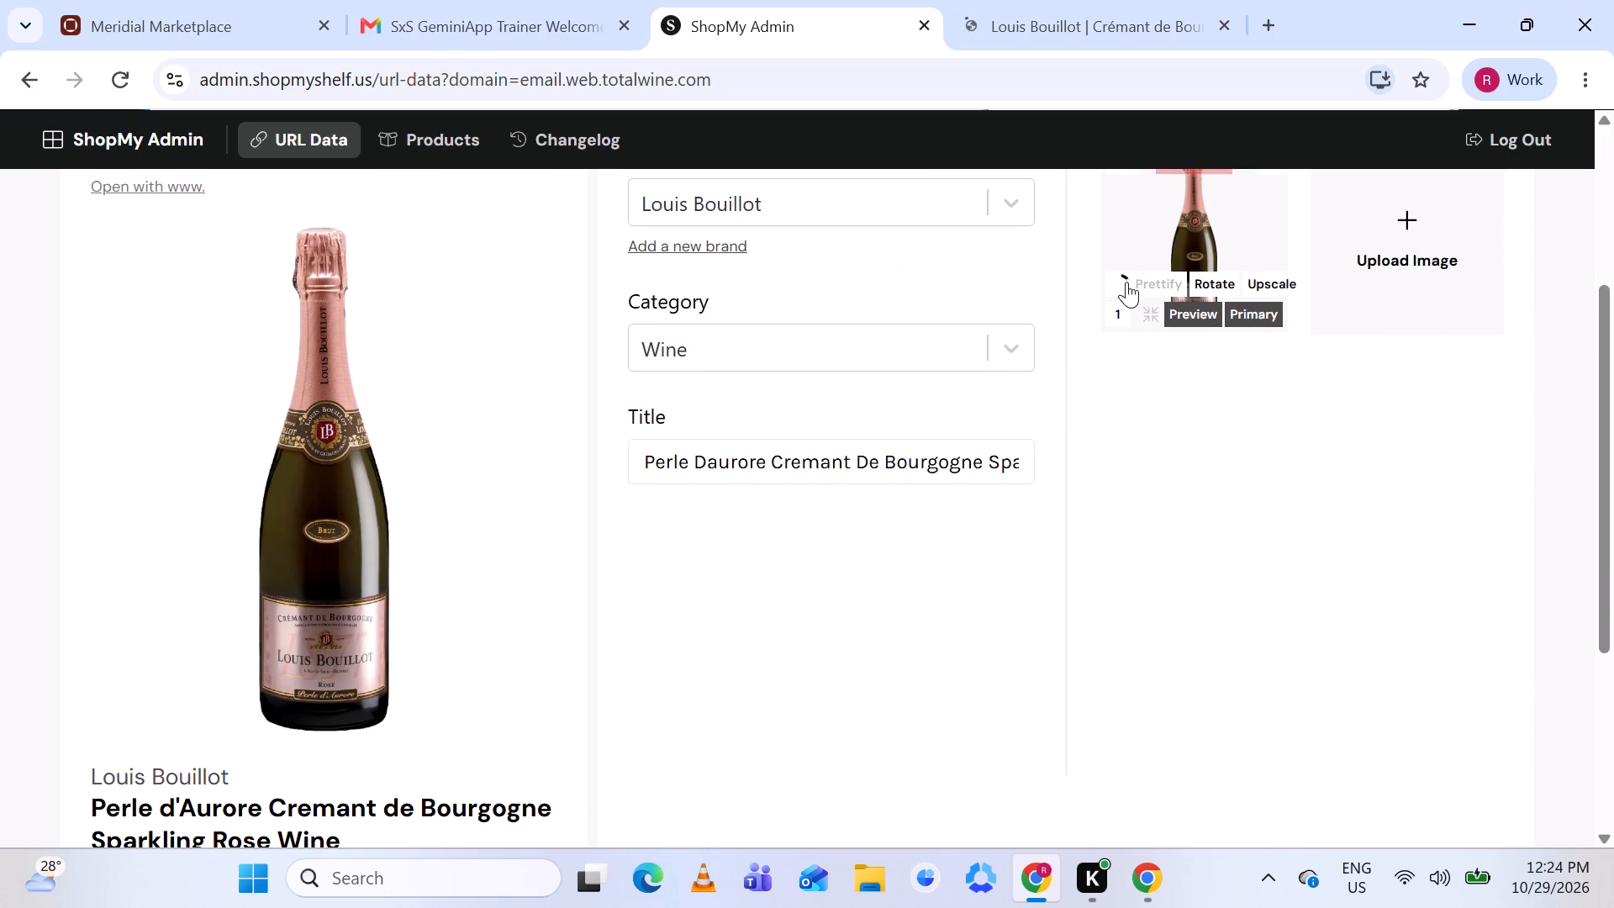
scroll(1152, 462, "up", 1)
scroll(1152, 462, "down", 1)
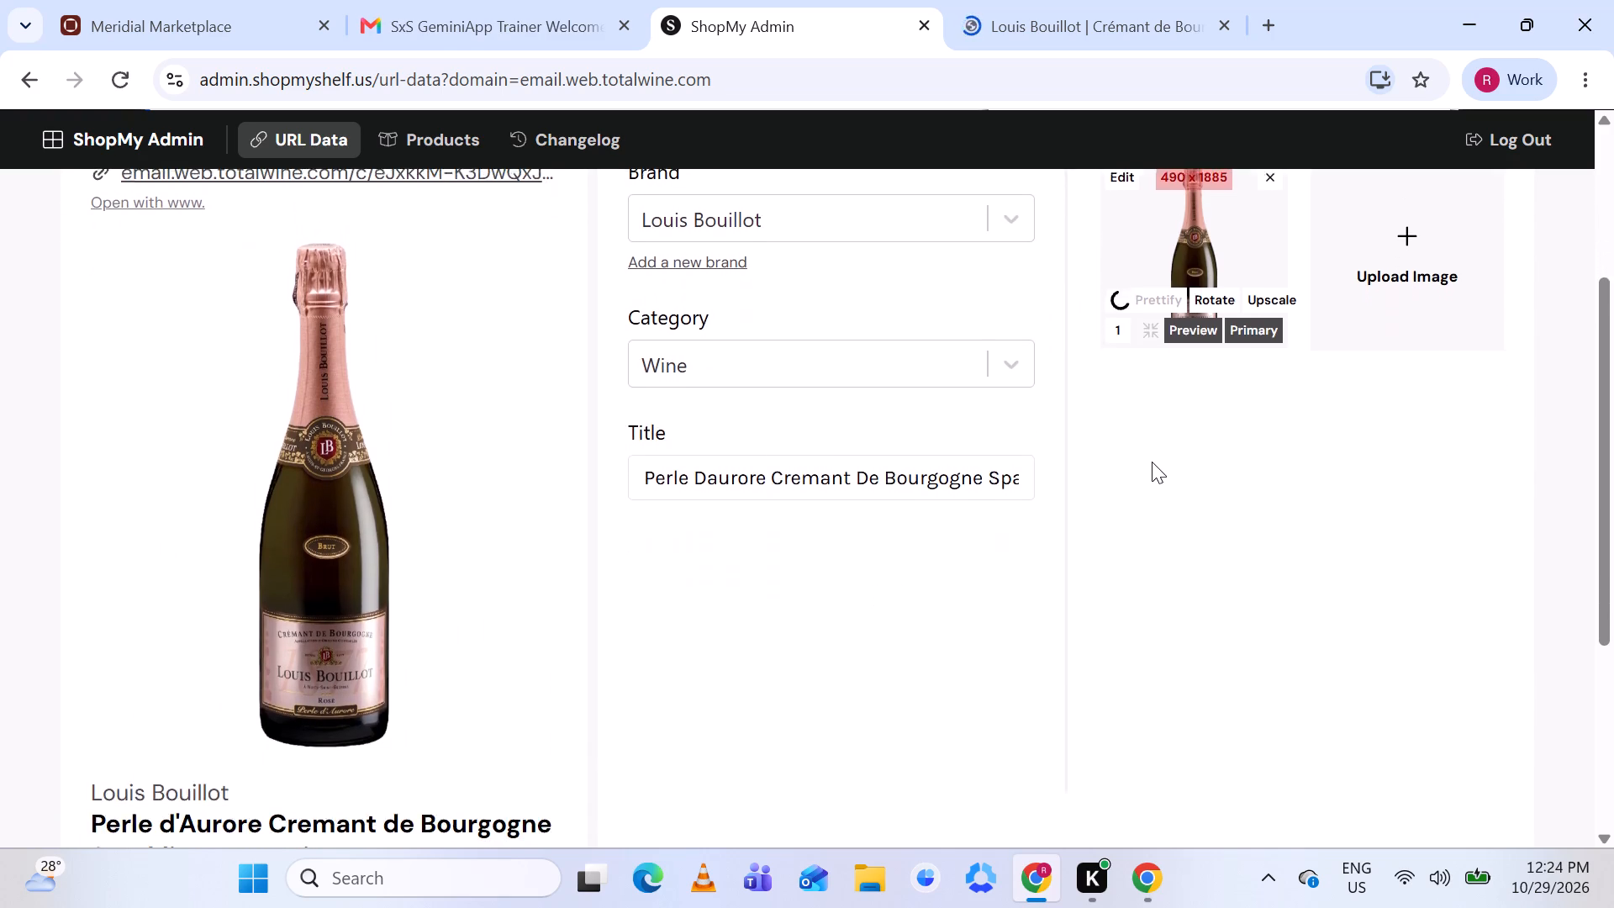
scroll(1152, 462, "down", 1)
scroll(1152, 462, "up", 1)
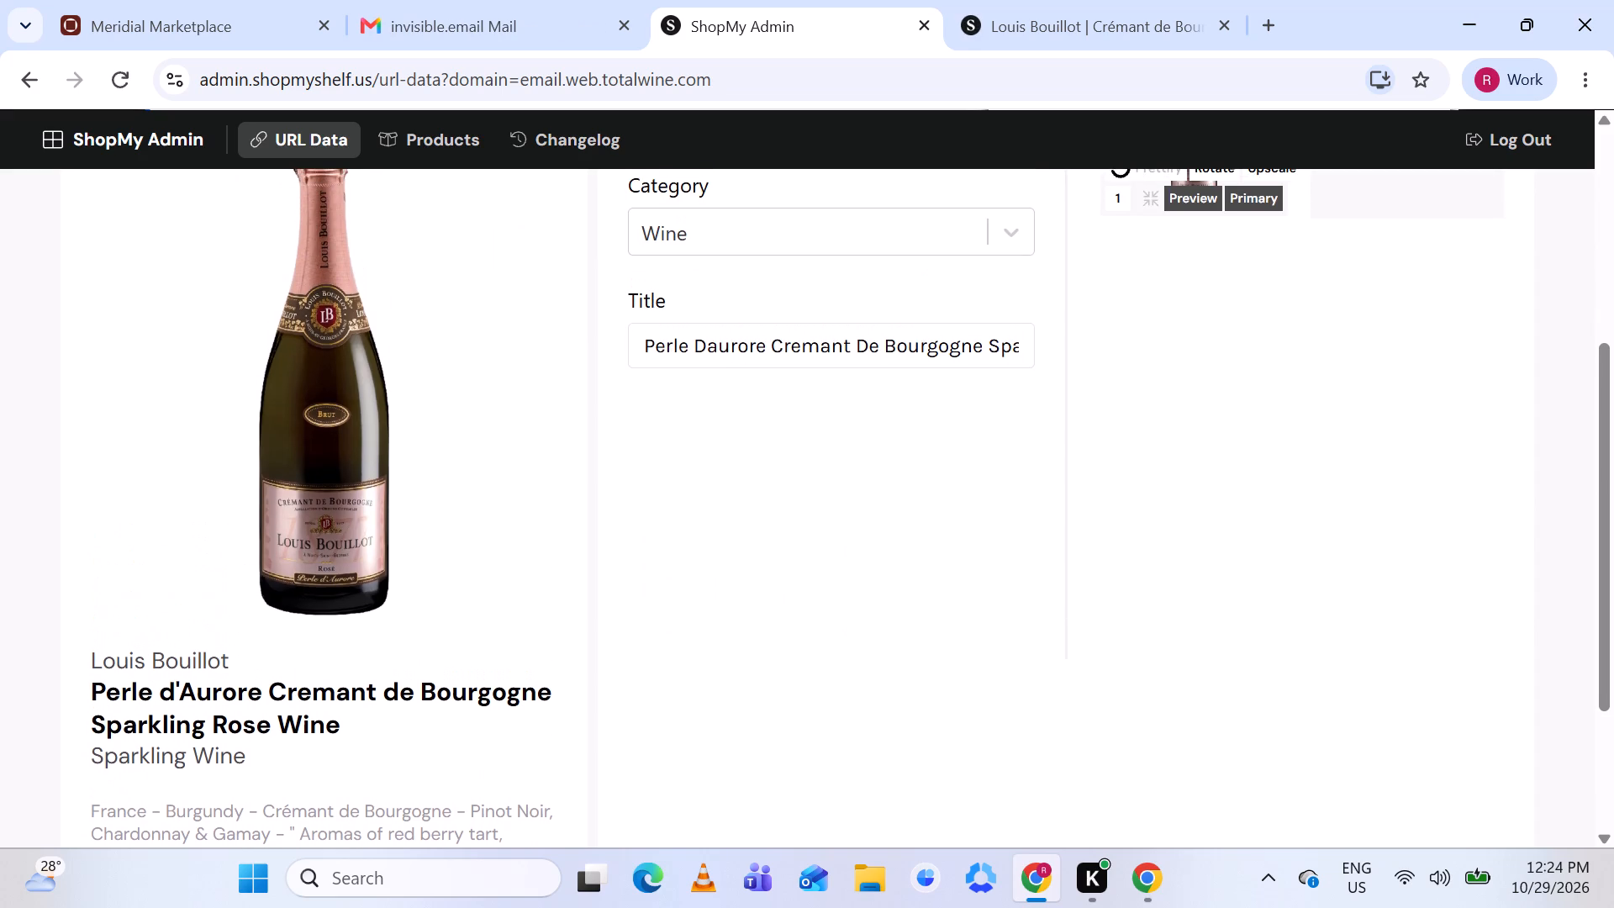
Read through the new product's title and correct "Daurore" to "d'Aurore".
scroll(910, 345, "left", 1)
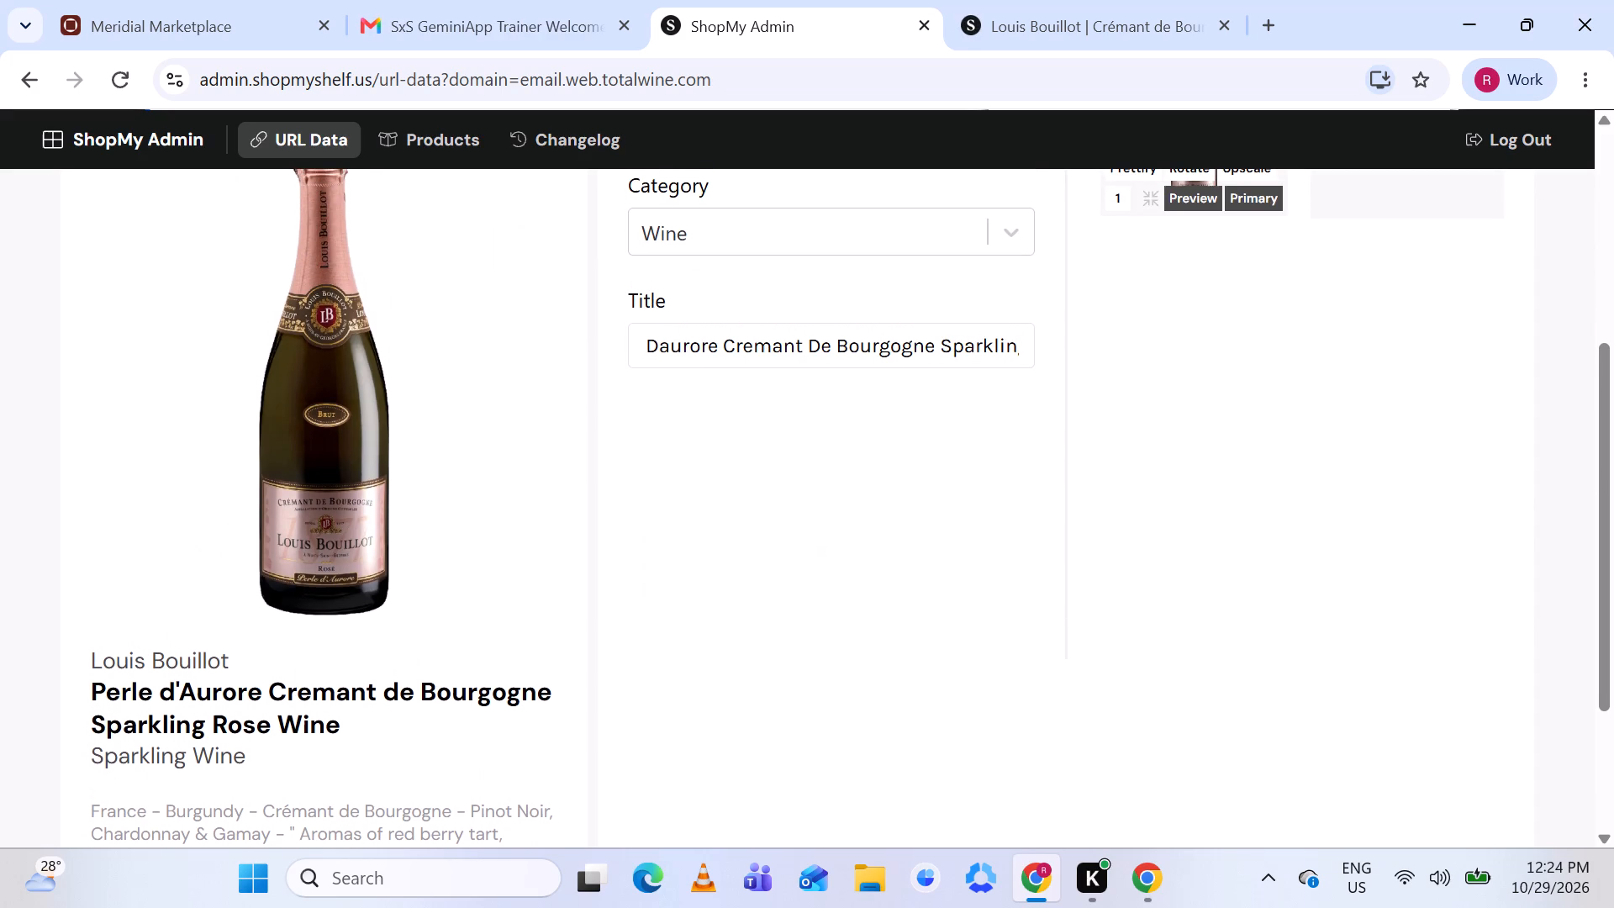
scroll(910, 345, "left", 1)
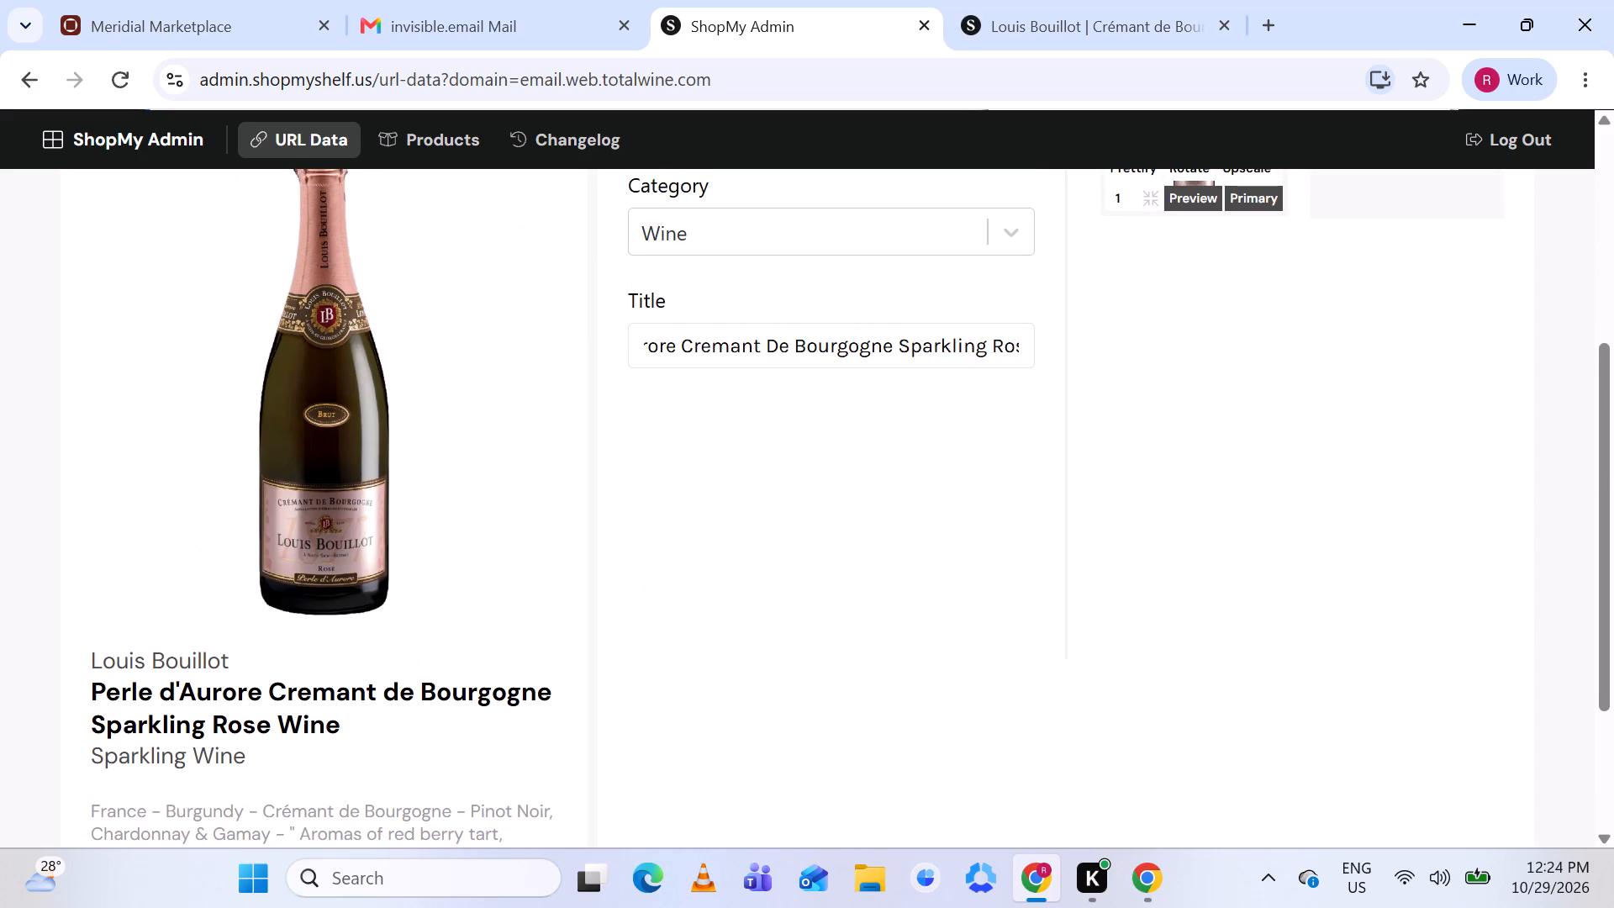
scroll(910, 345, "left", 2)
scroll(910, 345, "right", 1)
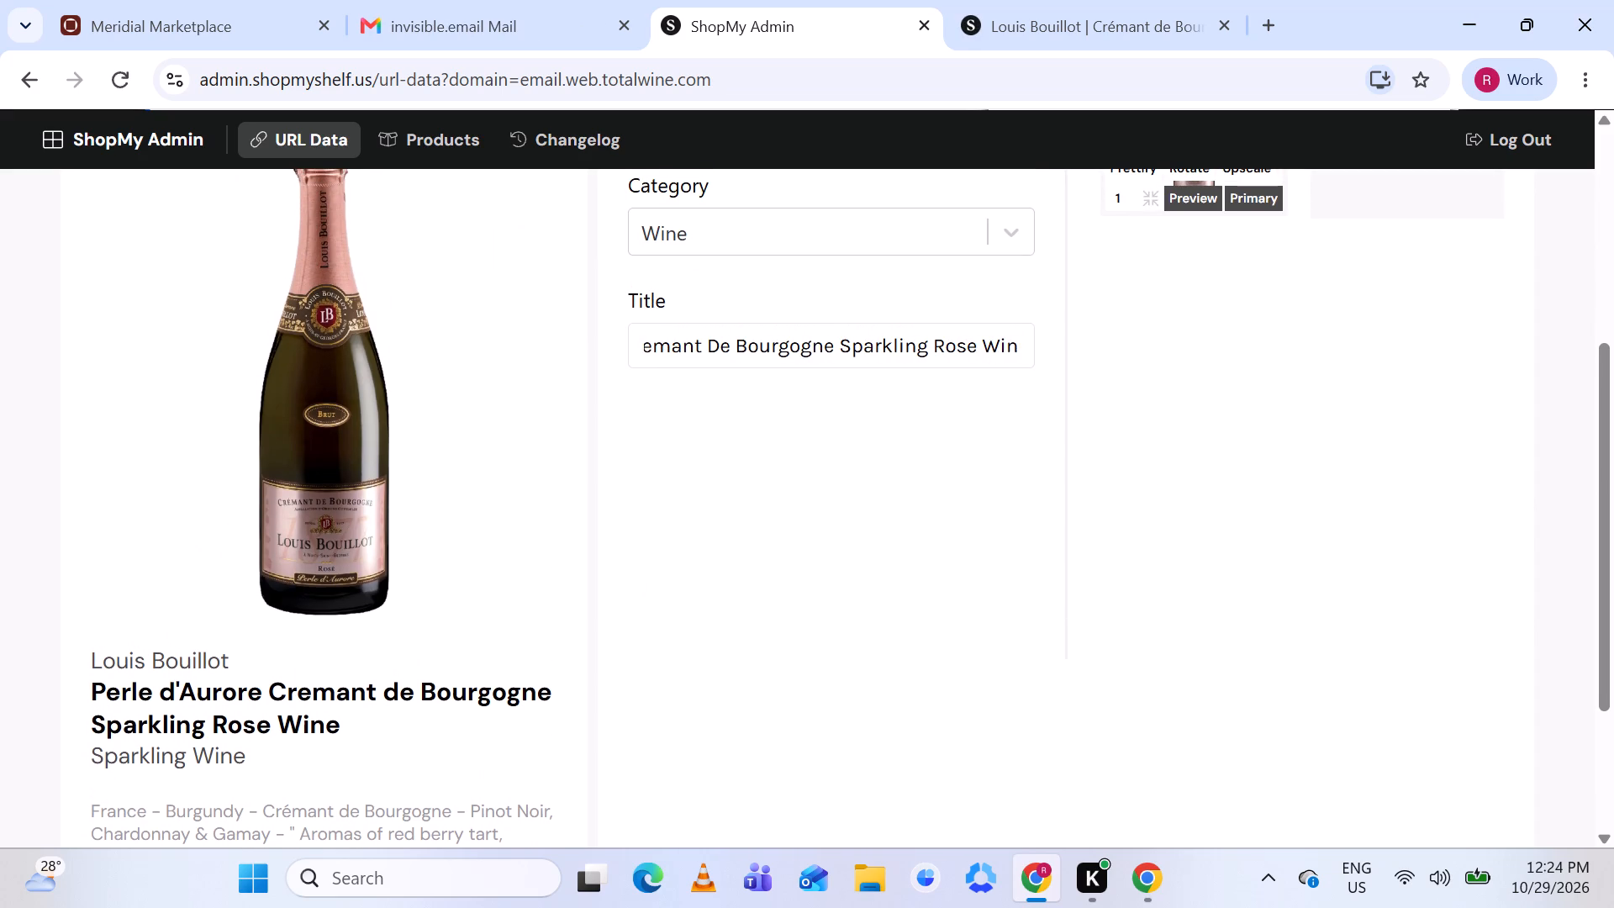
scroll(910, 345, "right", 3)
scroll(910, 345, "up", 2)
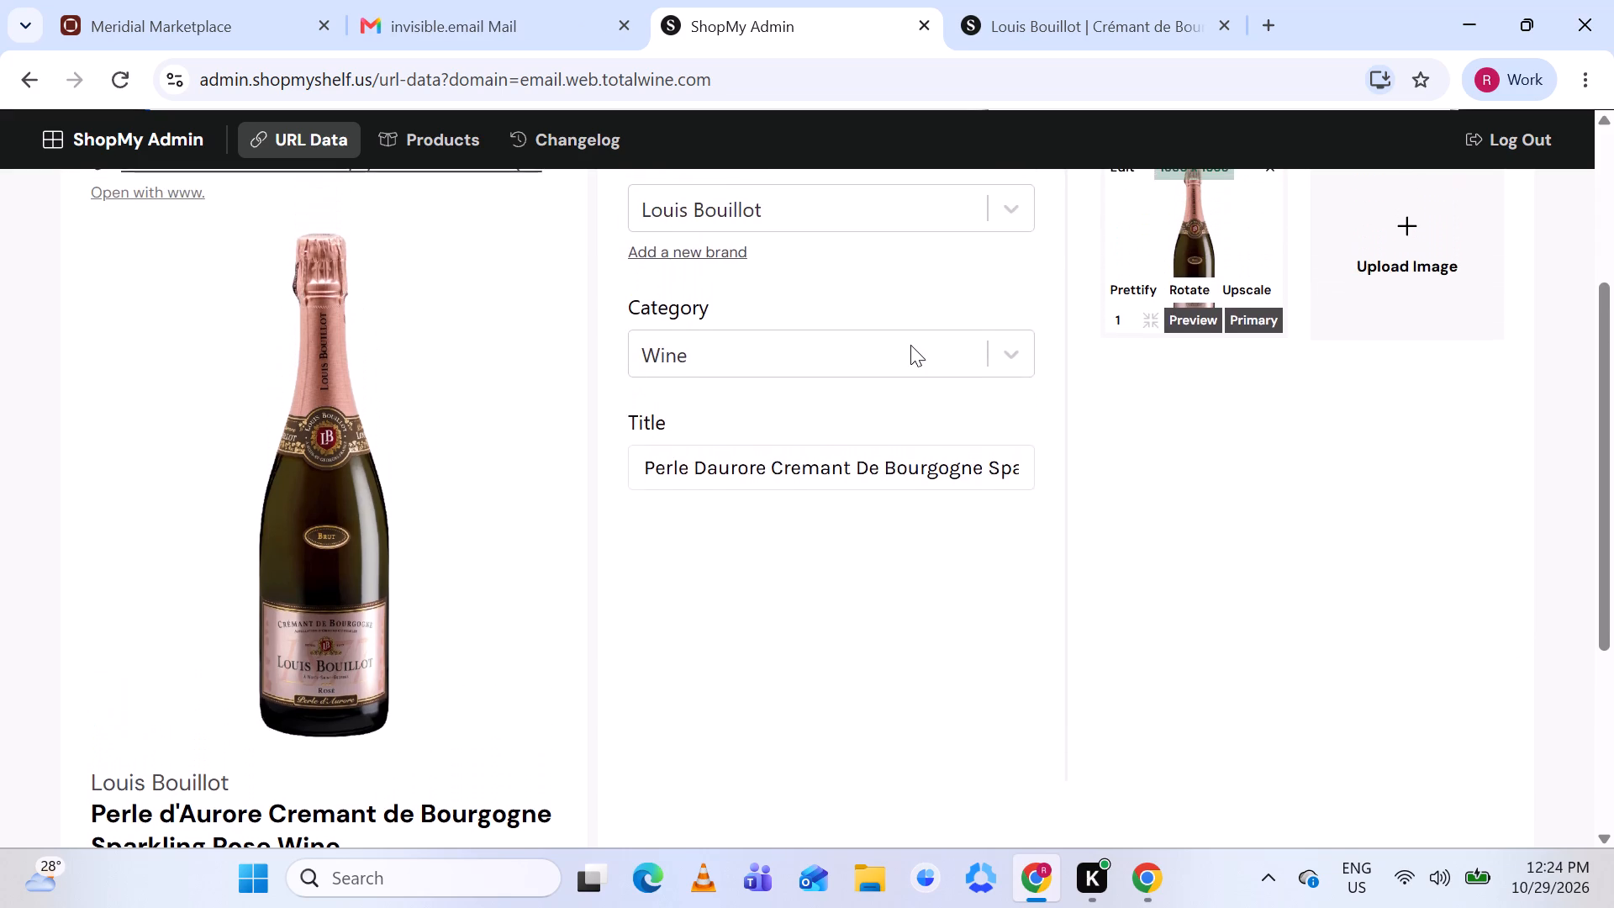
scroll(910, 345, "up", 1)
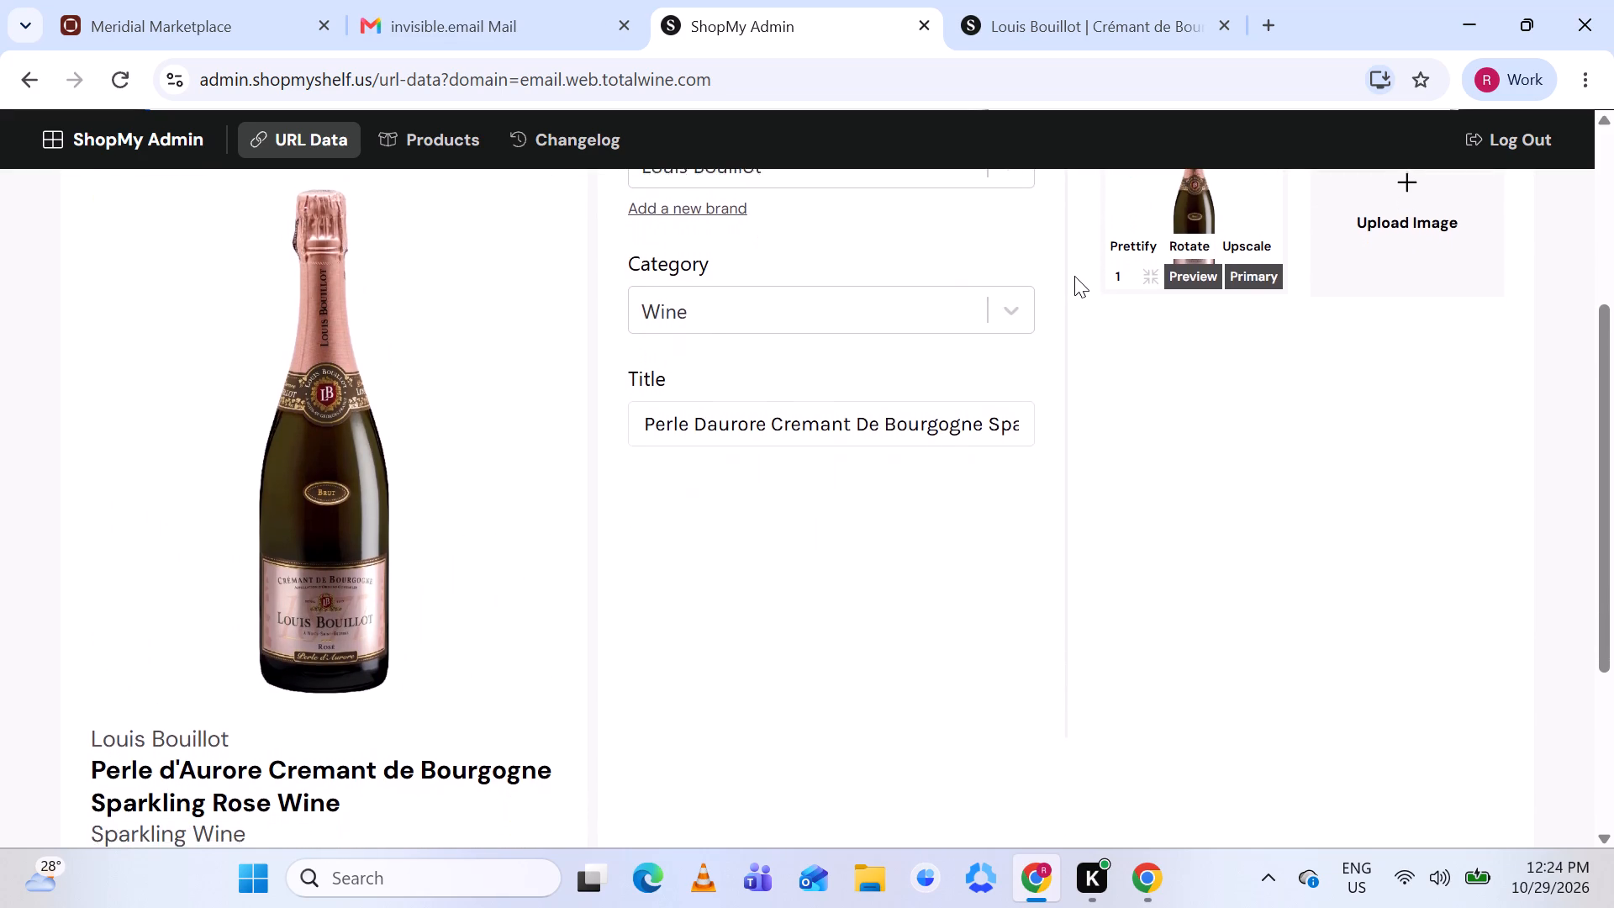
scroll(1074, 276, "up", 2)
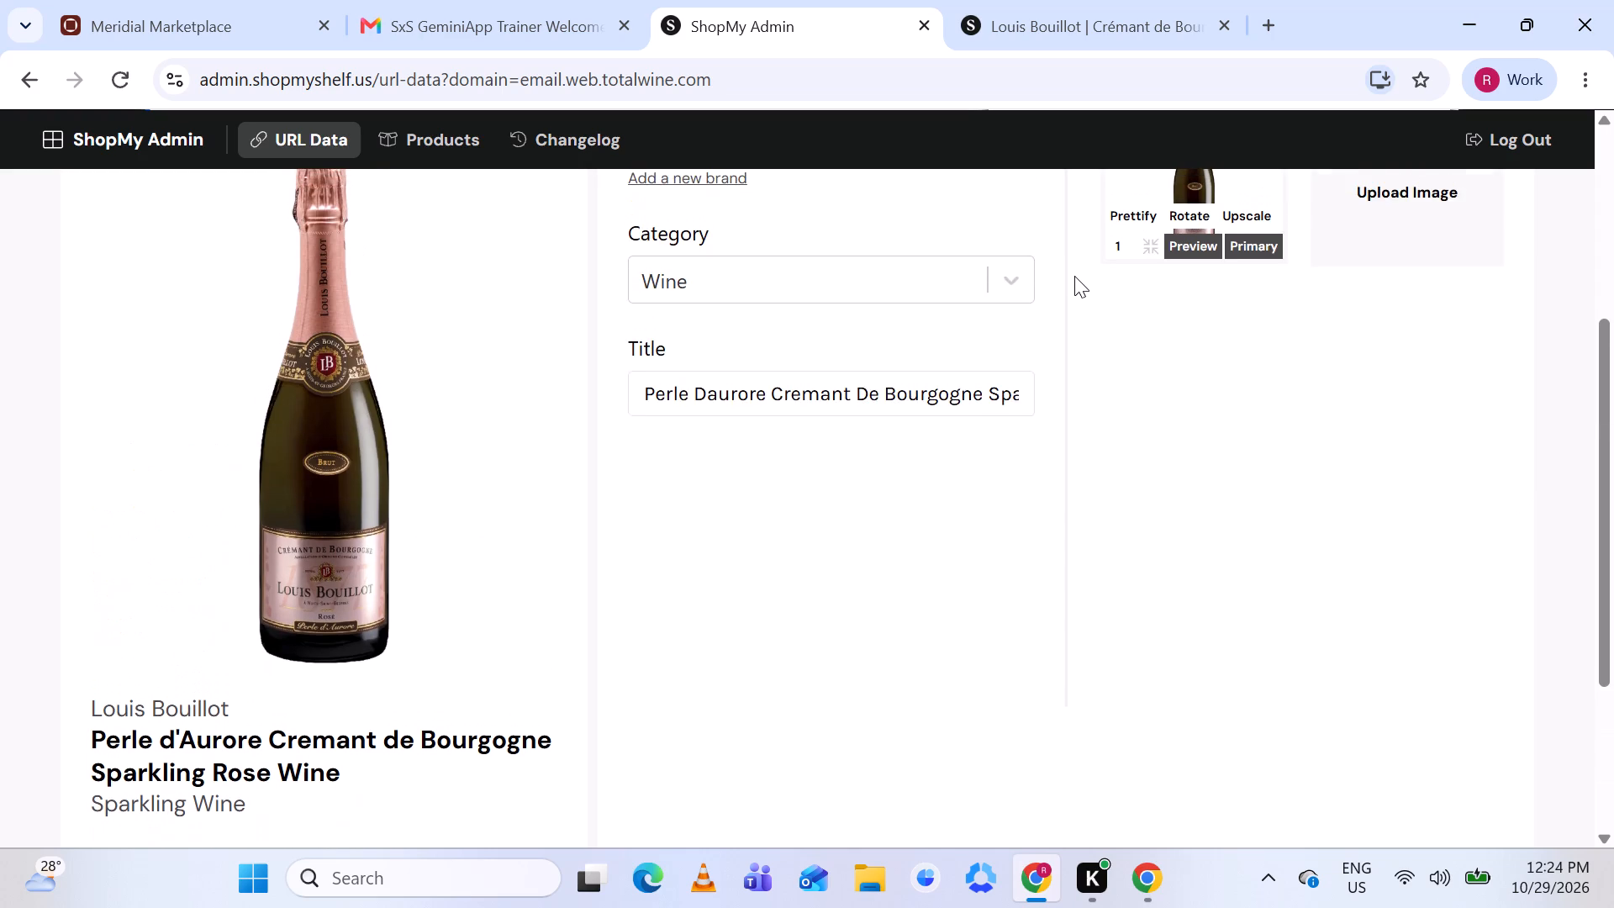
left_click(713, 403)
key("BackSpace")
key("BackSpace")
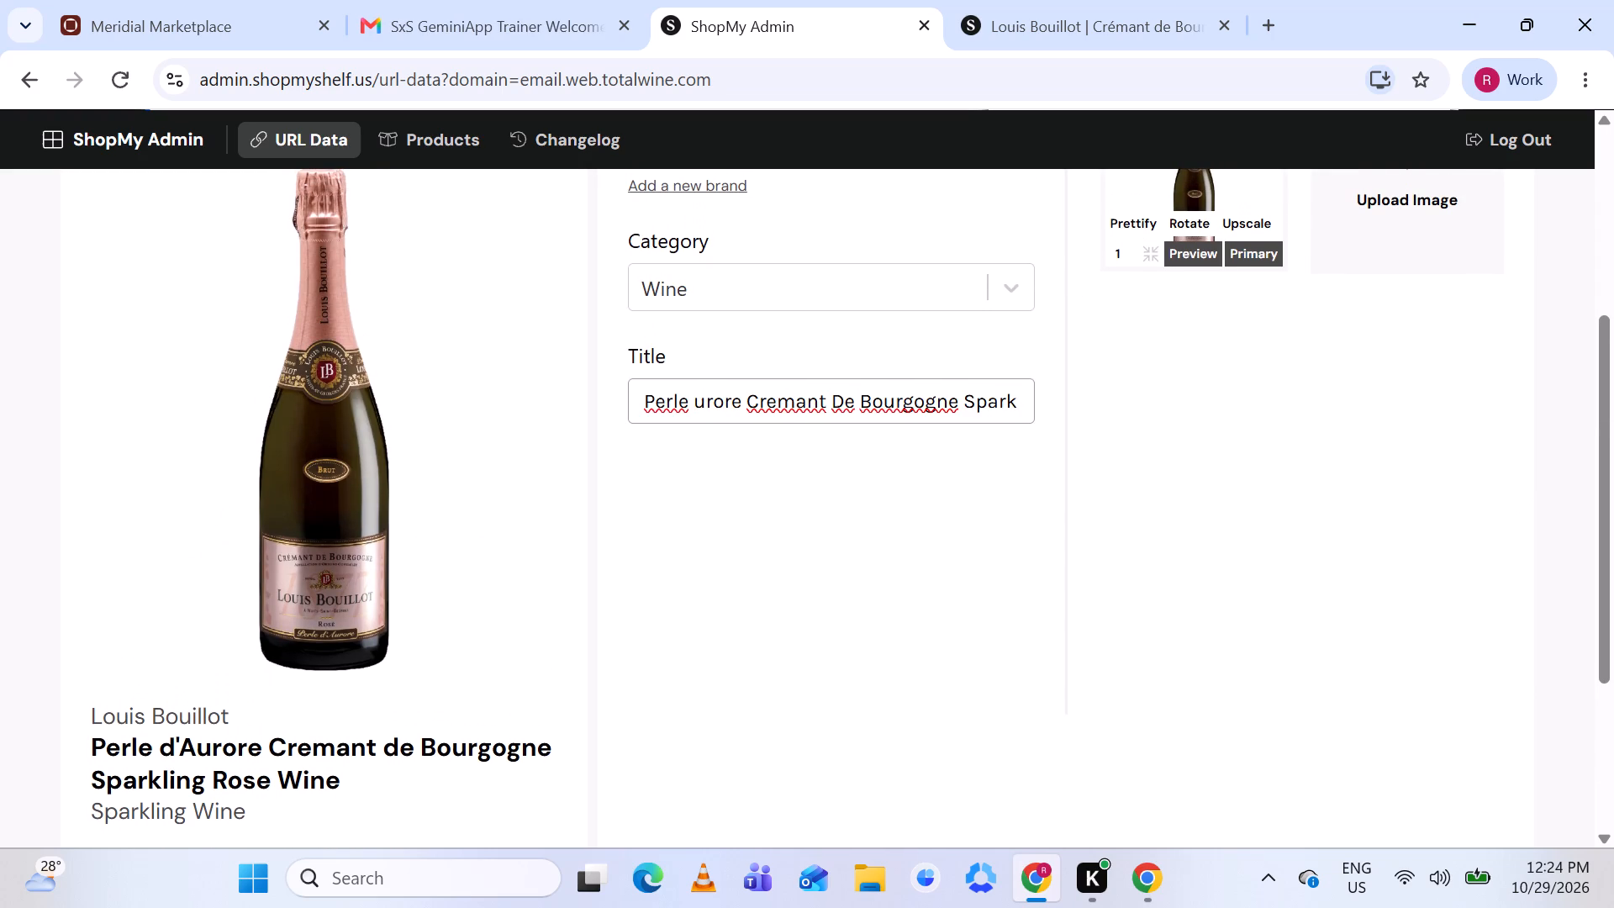
key("d")
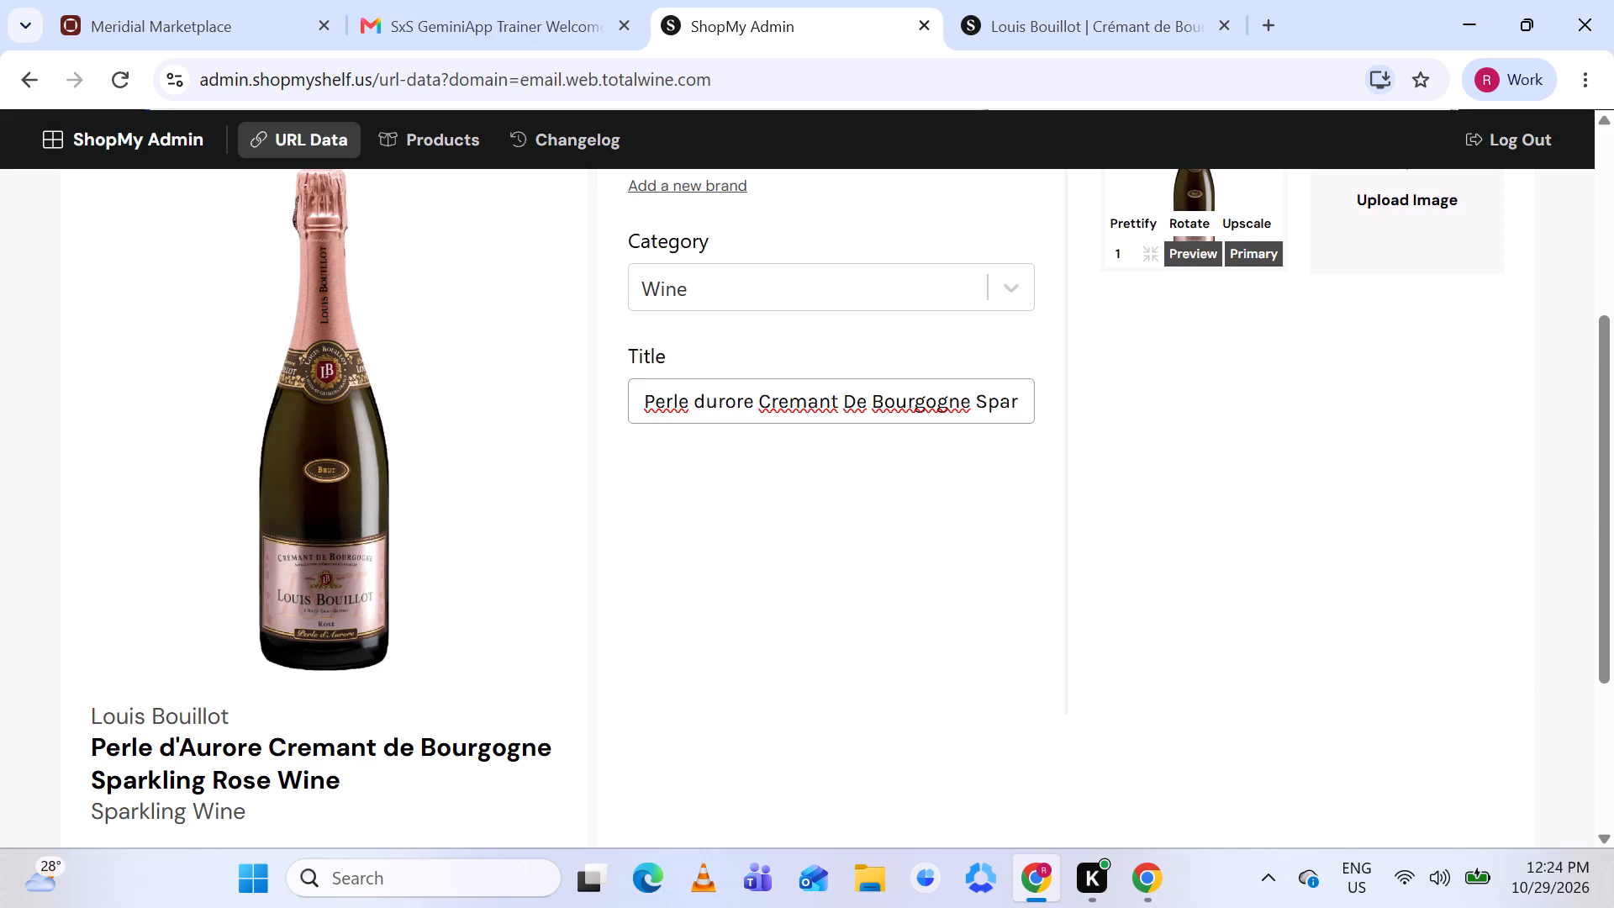
key("comma")
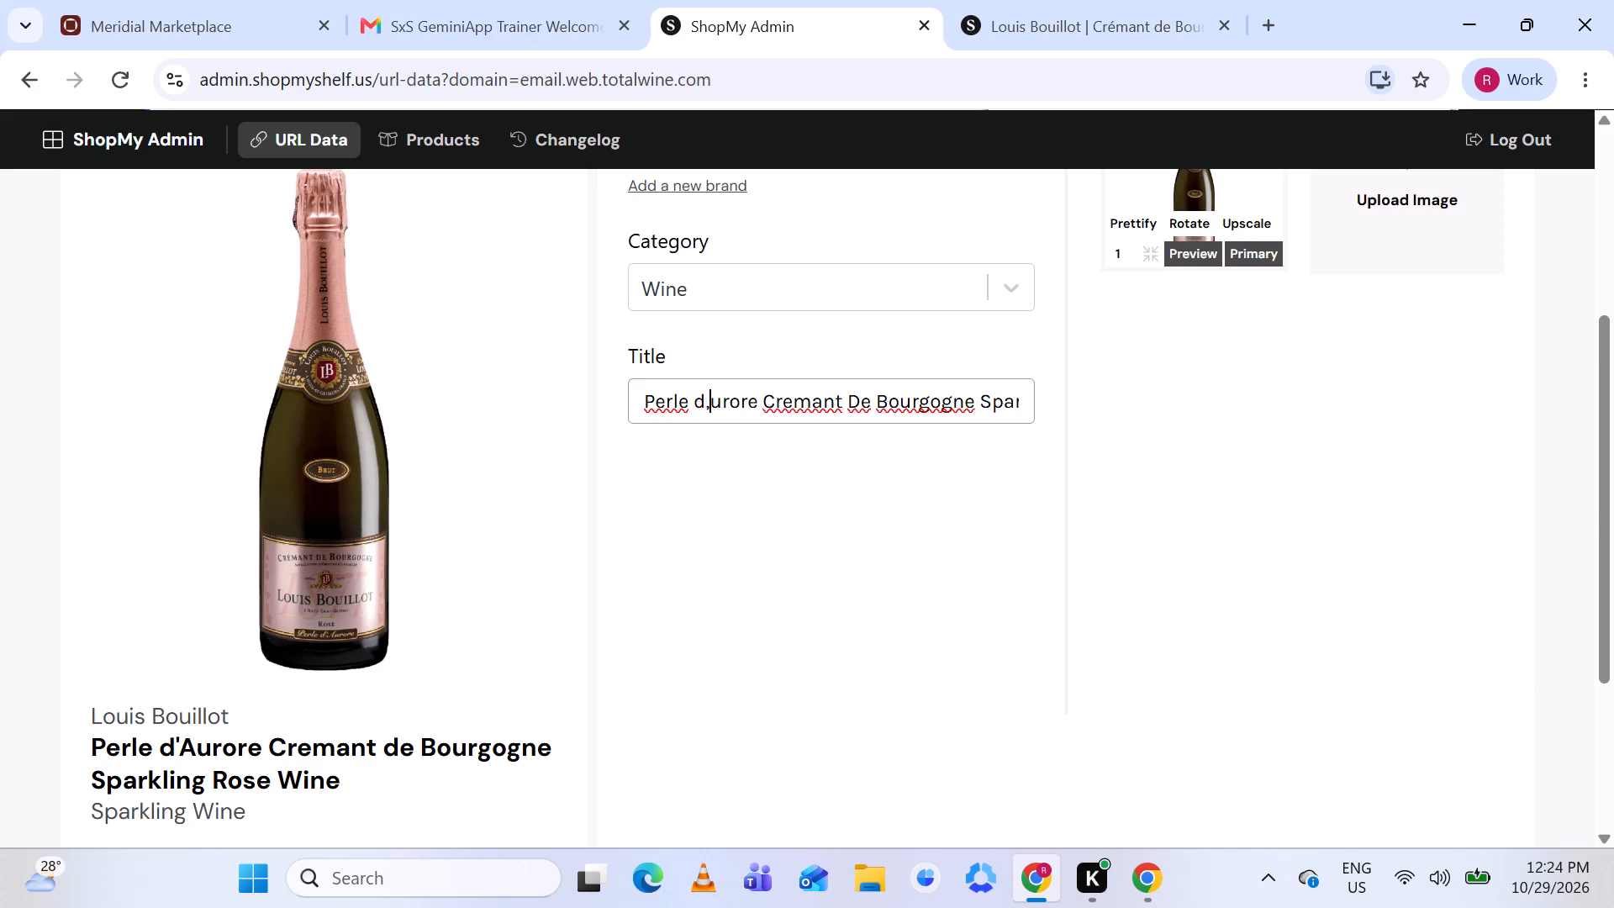
key("BackSpace")
key("apostrophe")
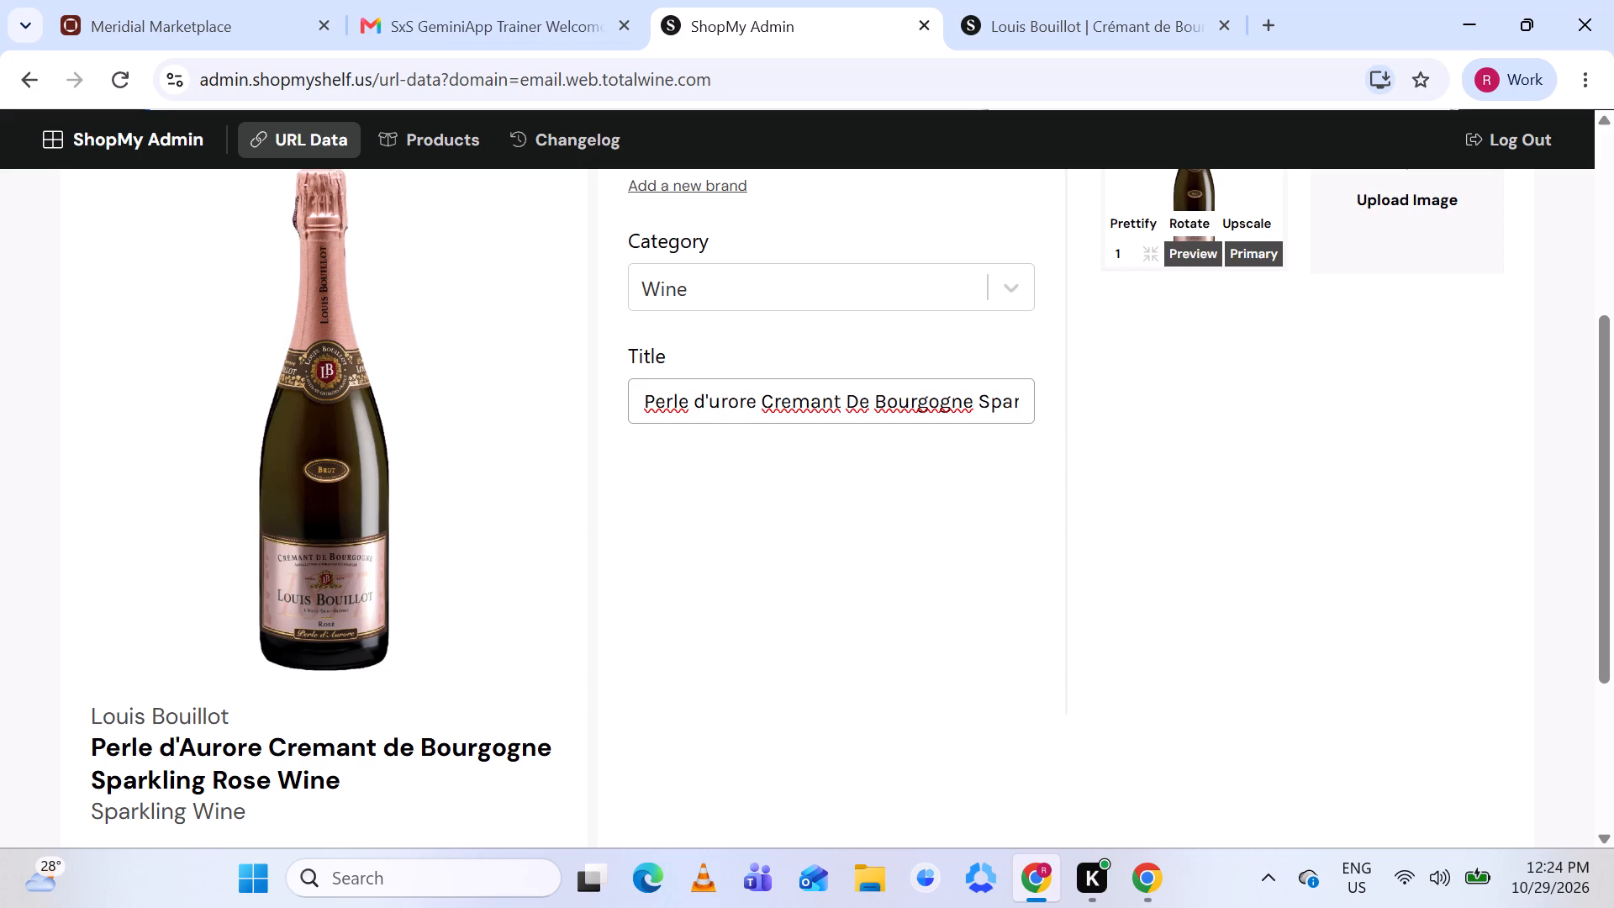
key("shift+a")
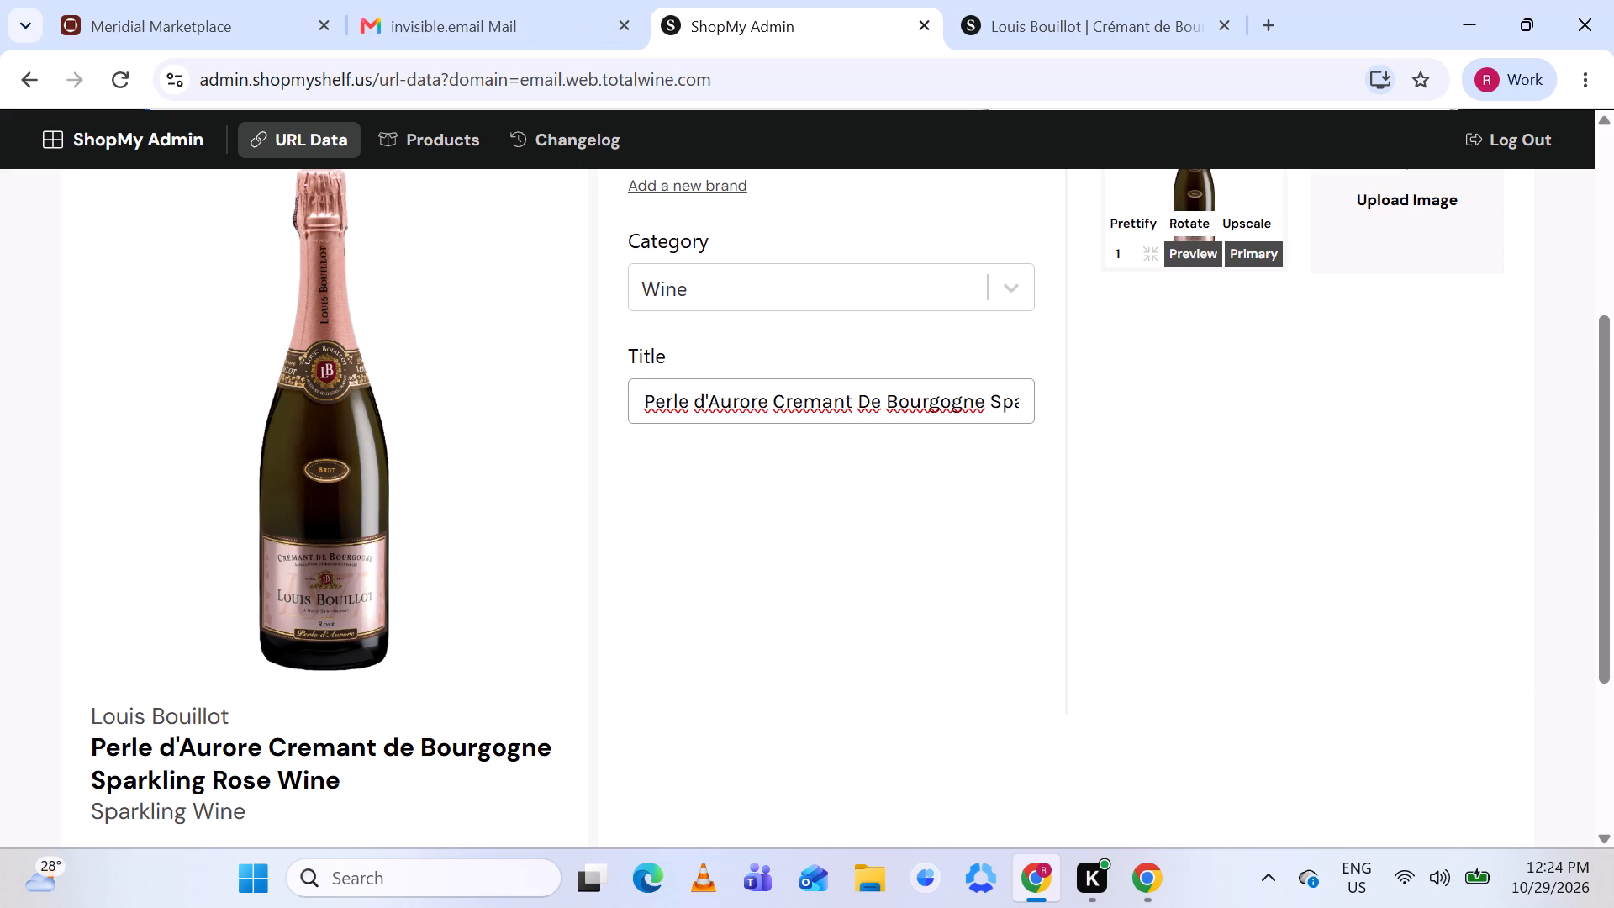
Check the rest of the Perle d'Aurore title and save the new product as the match for the URL.
scroll(847, 409, "left", 3)
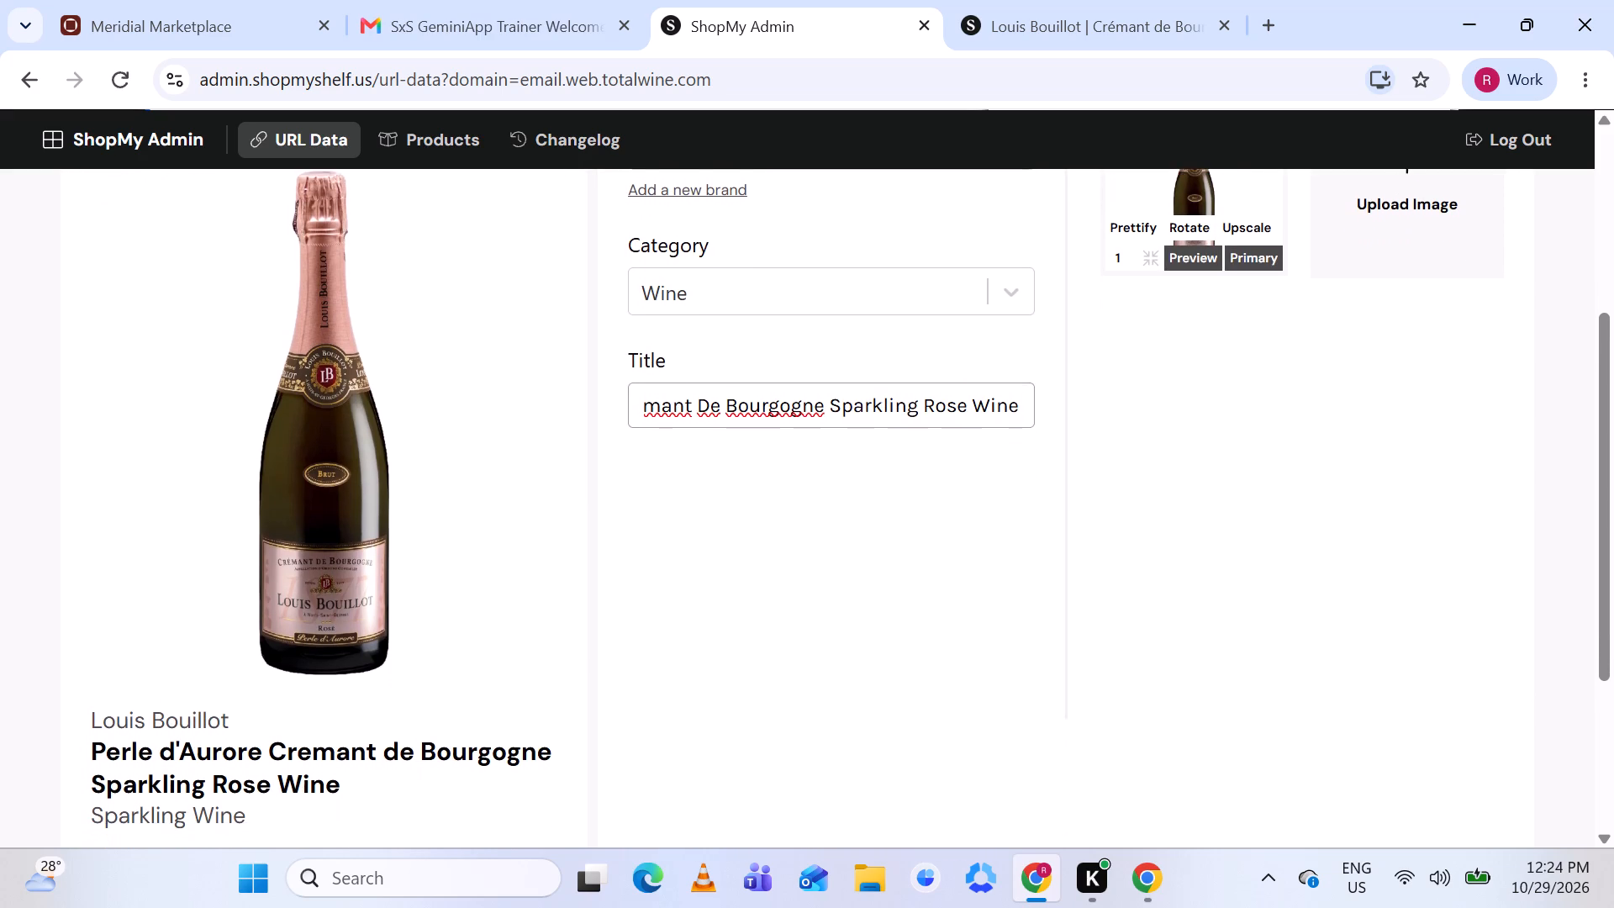
scroll(883, 420, "left", 1)
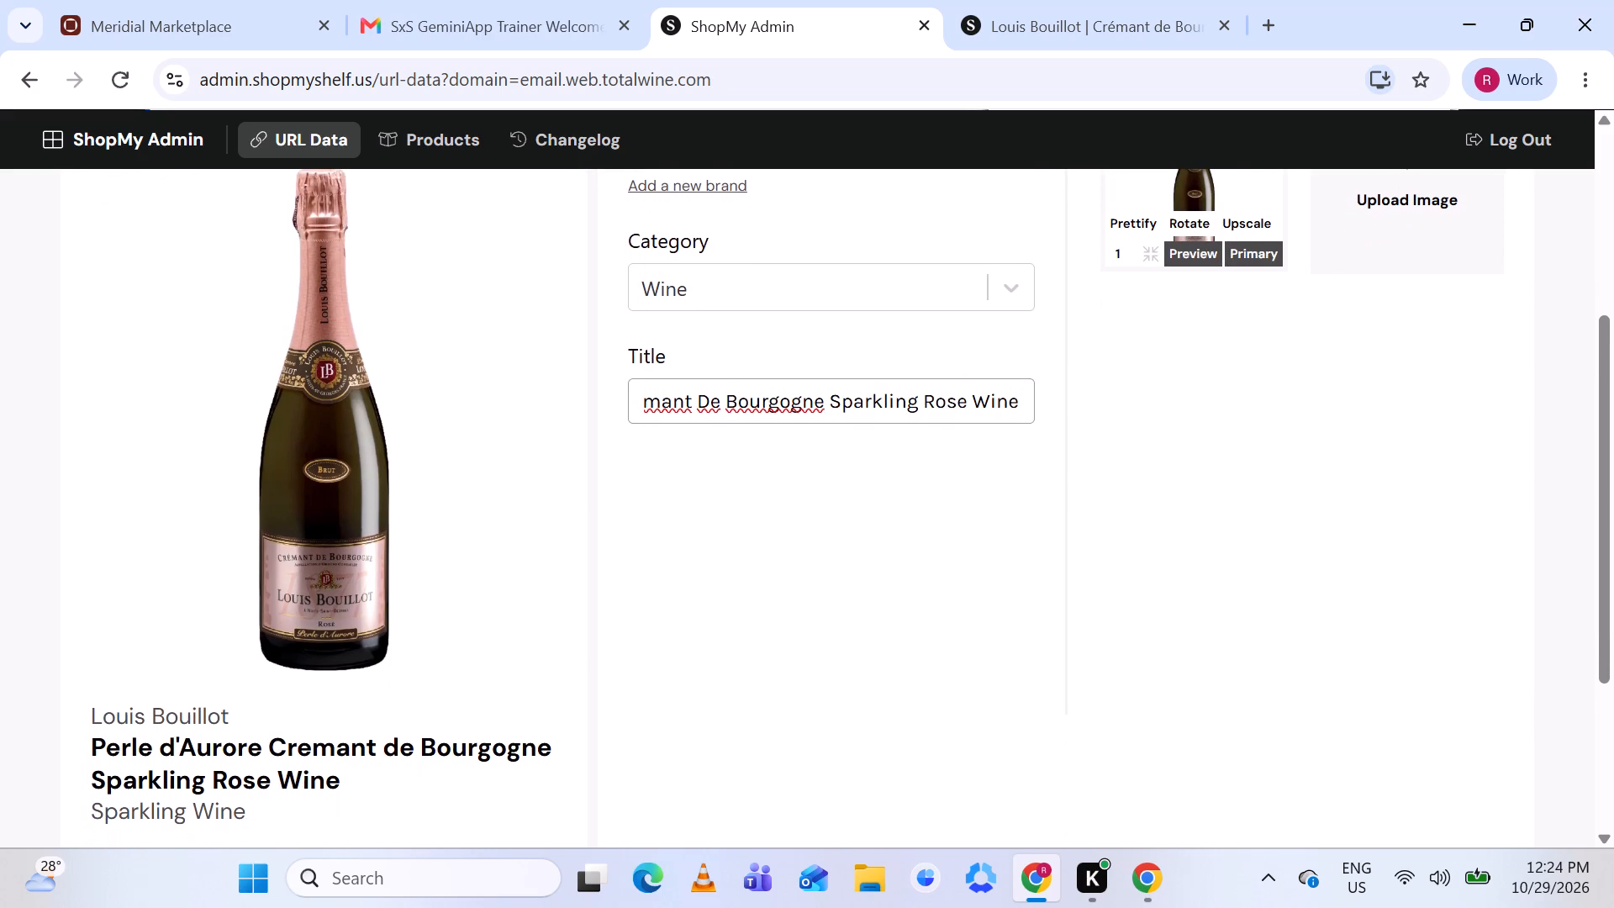
scroll(883, 420, "right", 4)
scroll(1215, 364, "up", 1)
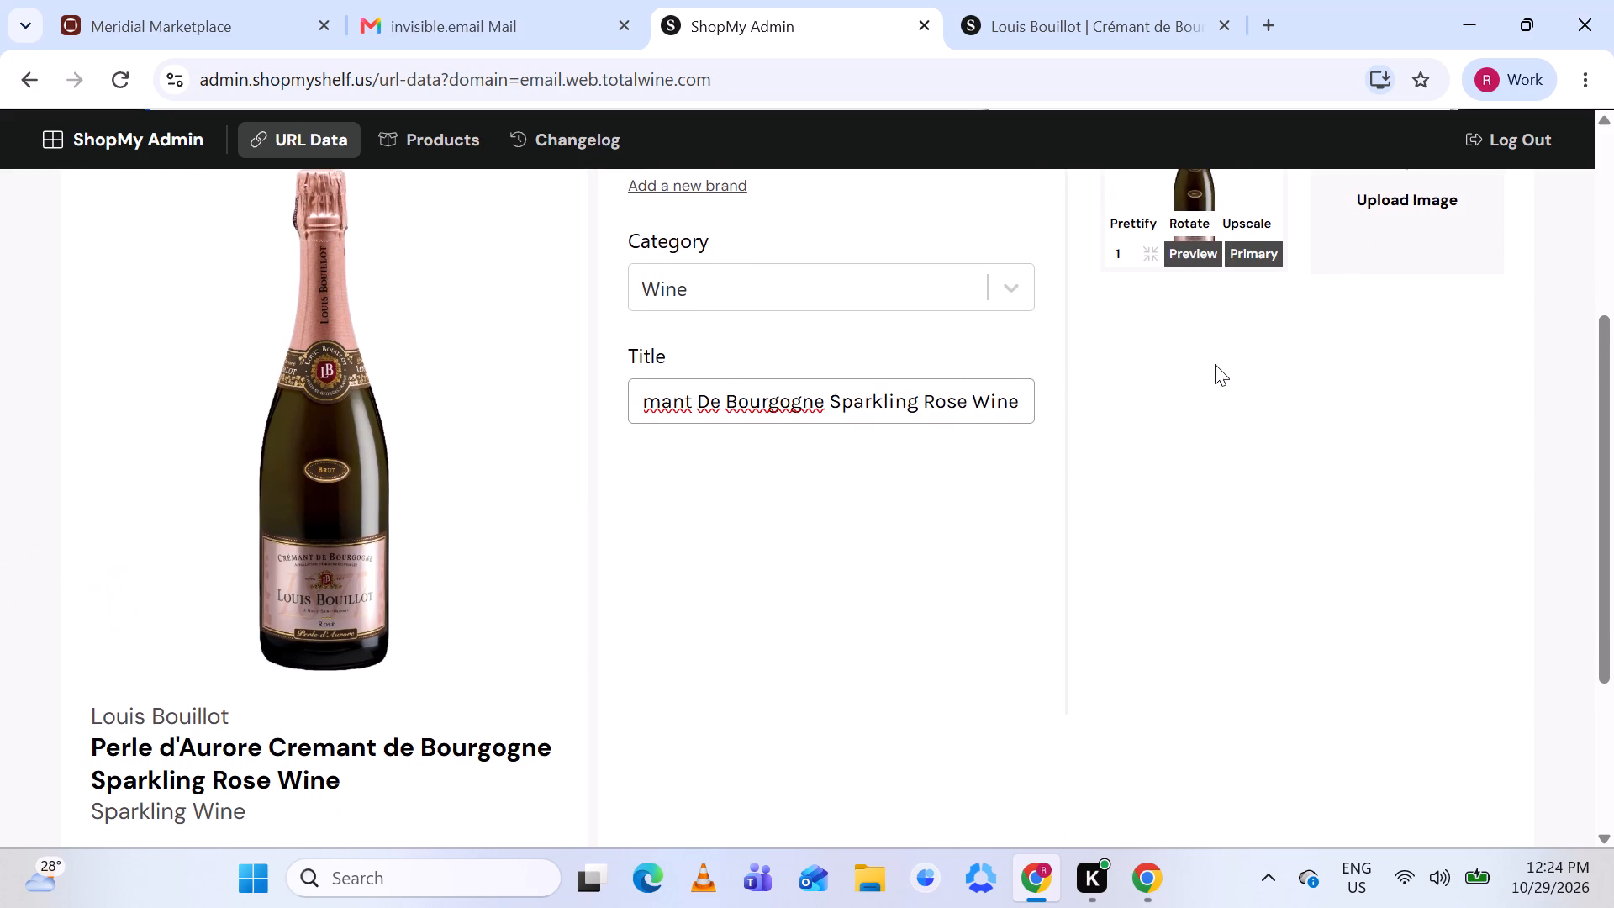
scroll(1215, 364, "up", 1)
left_click(1470, 273)
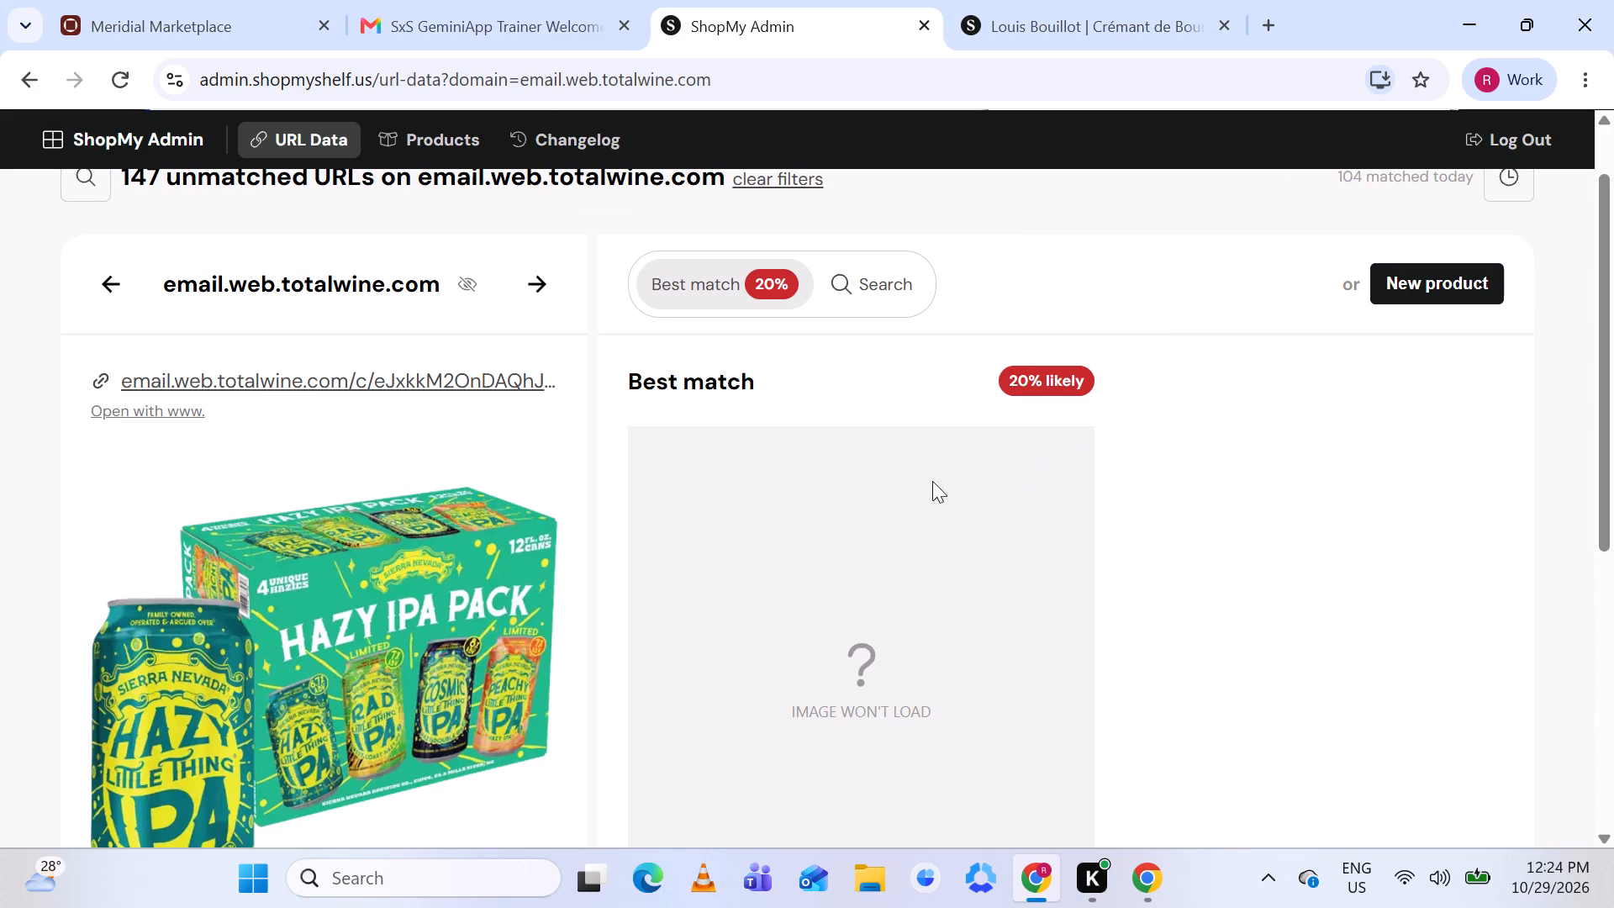
Close the Louis Bouillot page, compare the Sierra Nevada Hazy IPA Pack with its suggested match, and search the catalogue for it by name.
scroll(908, 527, "down", 2)
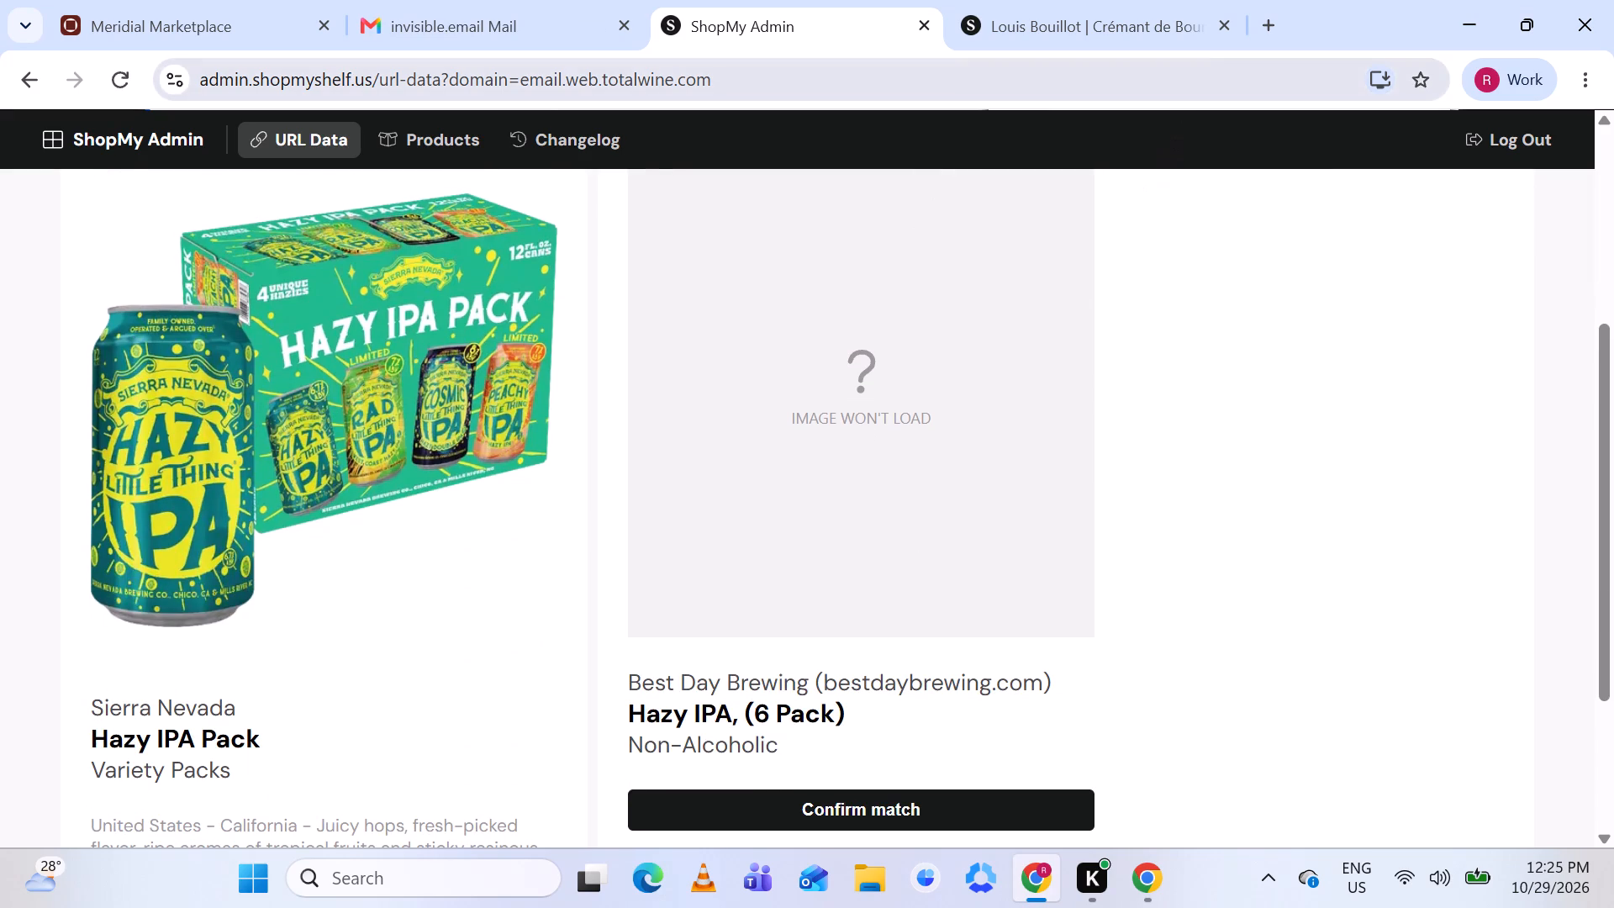
left_click(1221, 24)
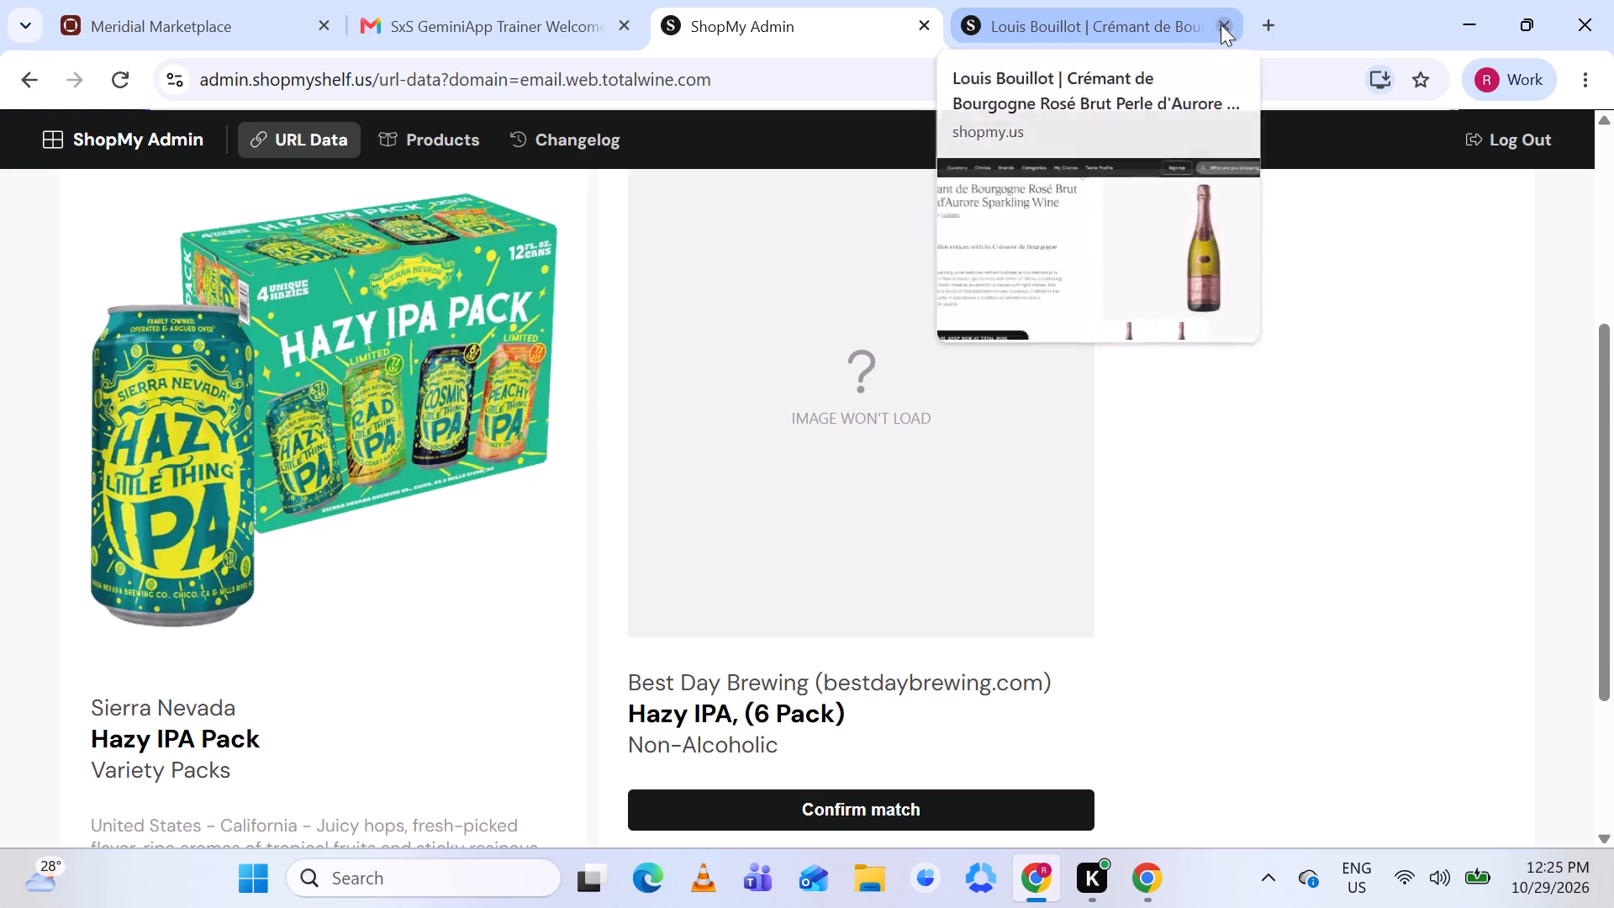
scroll(1049, 408, "down", 1)
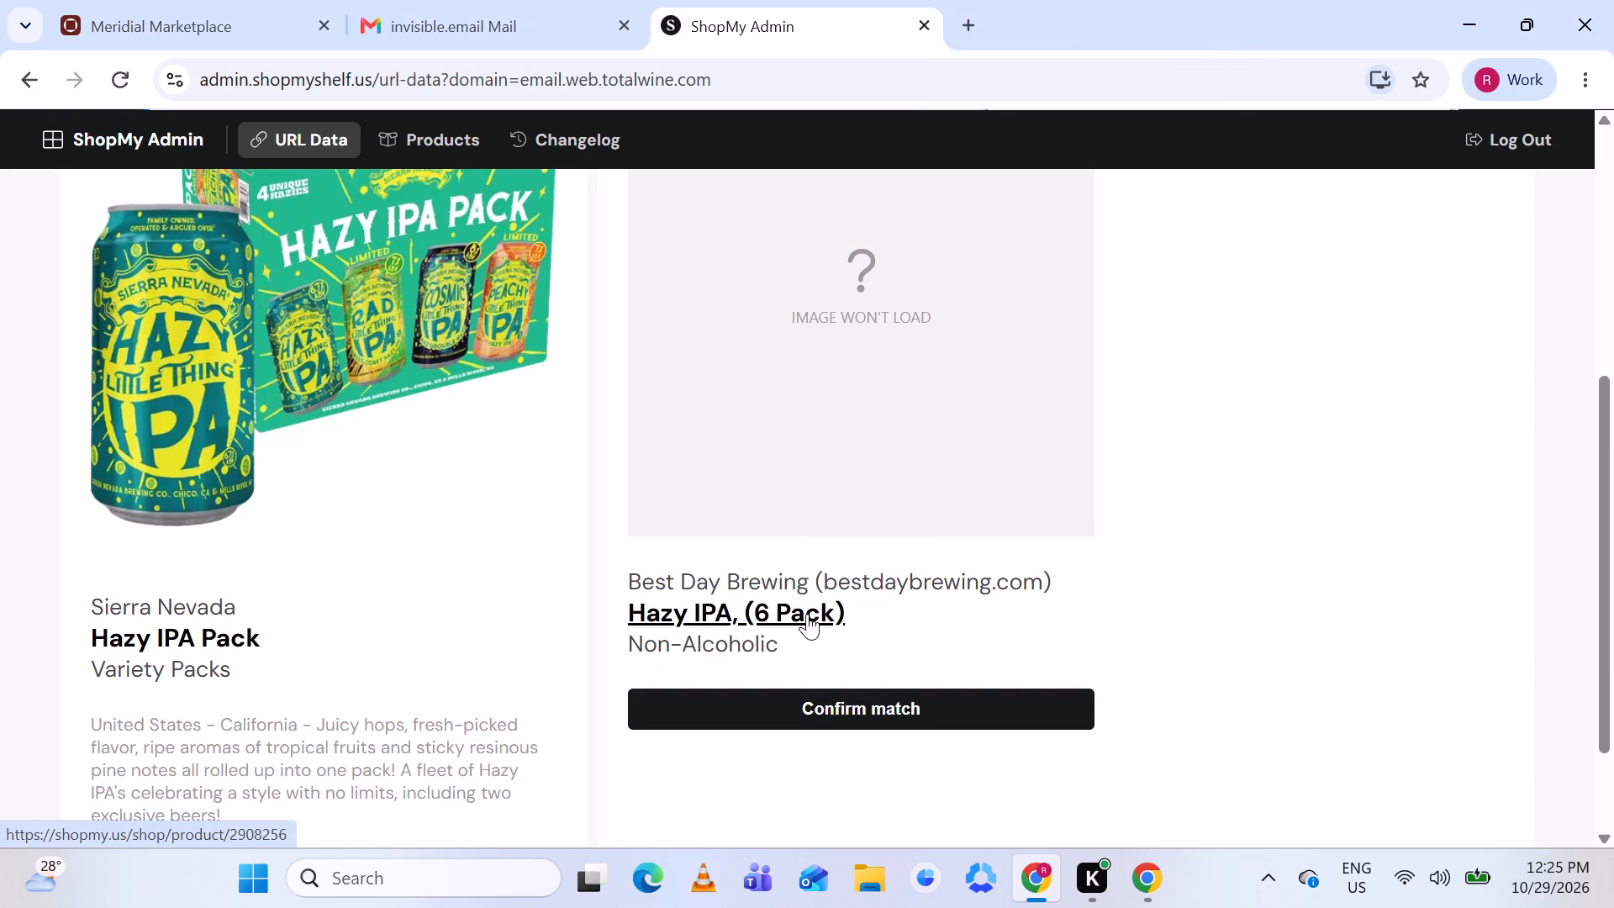
scroll(807, 614, "up", 2)
left_click(854, 357)
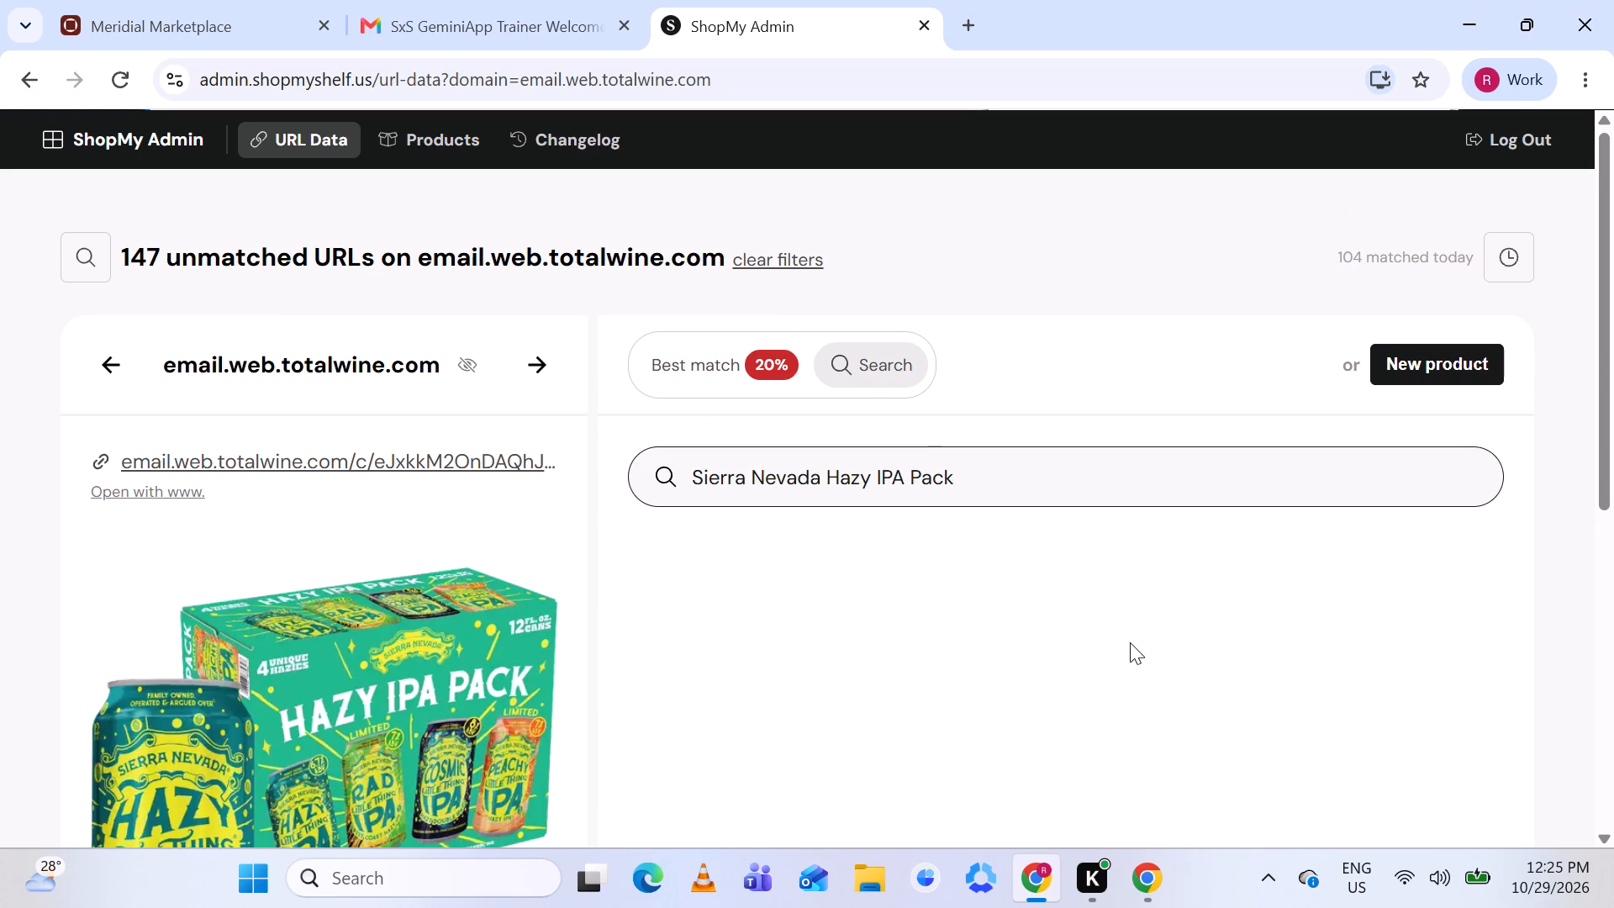
scroll(1130, 642, "down", 1)
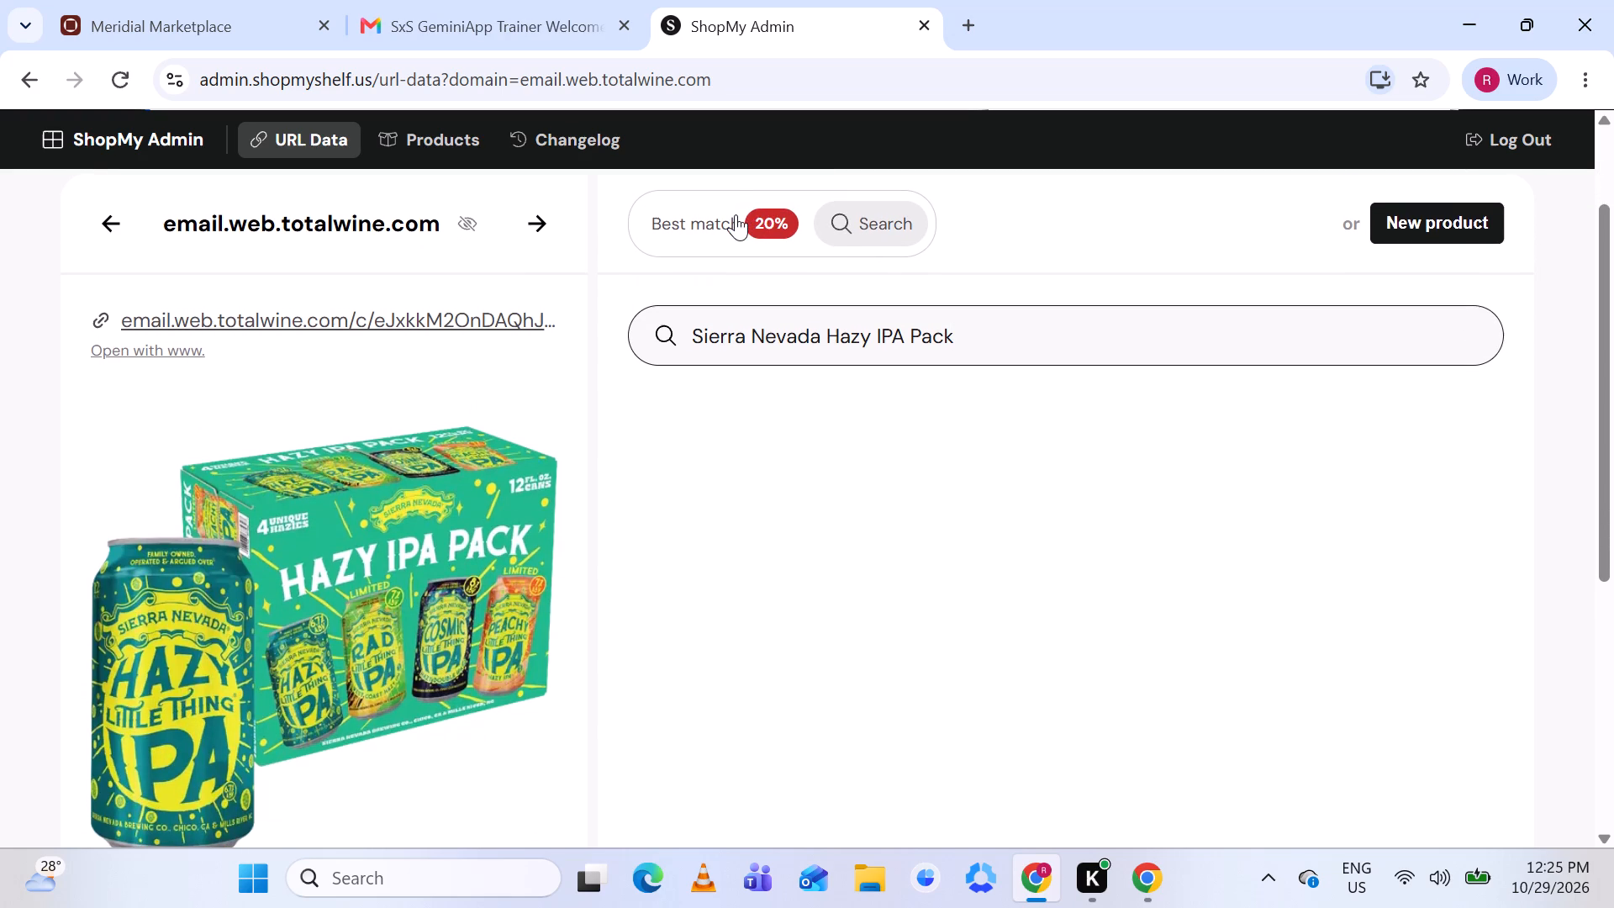
Broaden the catalogue search by shortening the query to "Sierra Nevad".
key("BackSpace")
key("BackSpace")
key("BackSpace")
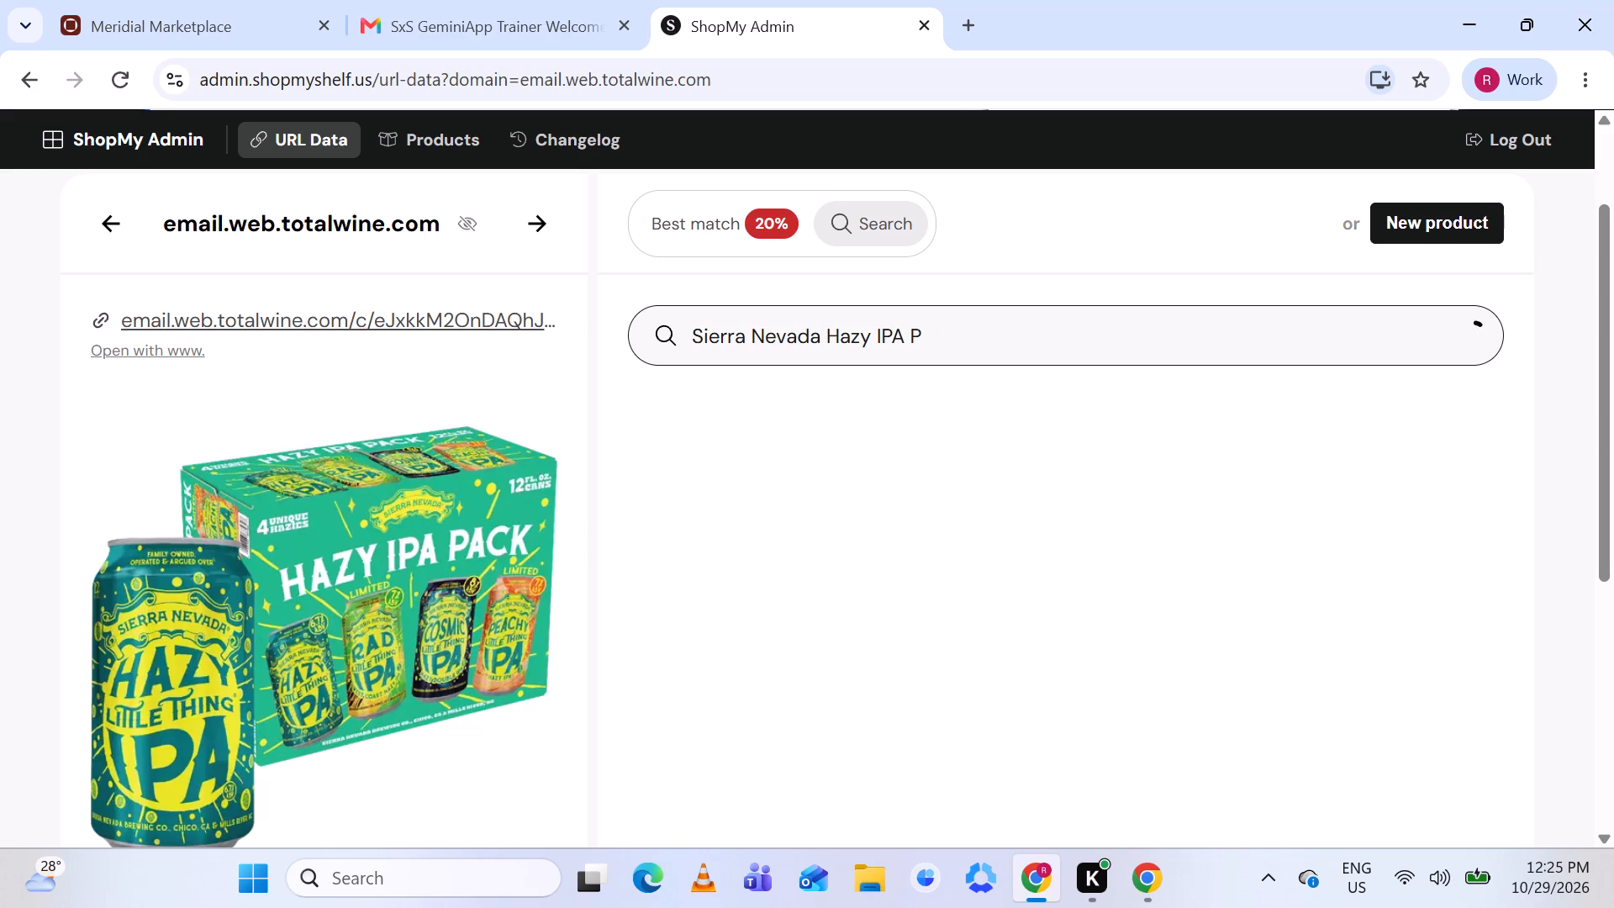
key("BackSpace")
key("BackSpace")
key("BackSpace")
key("BackSpace")
key("BackSpace")
key("BackSpace")
key("BackSpace")
key("BackSpace")
key("BackSpace")
key("BackSpace")
key("BackSpace")
key("BackSpace")
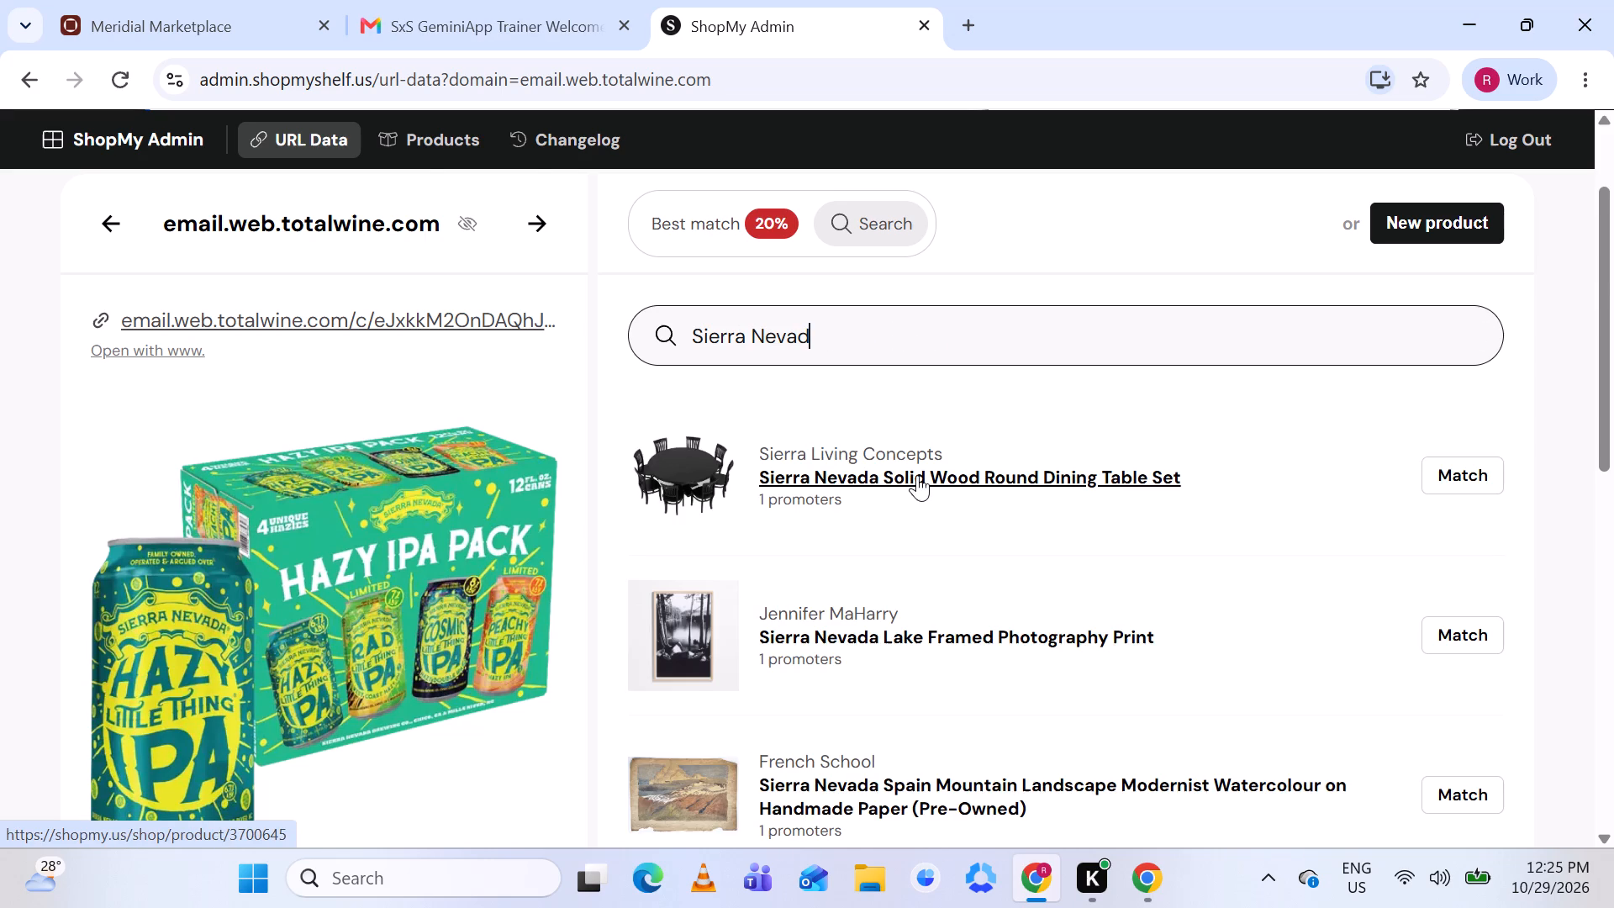
Look through the "Sierra Nevad" search results for a product matching the Hazy IPA Pack.
scroll(917, 475, "down", 6)
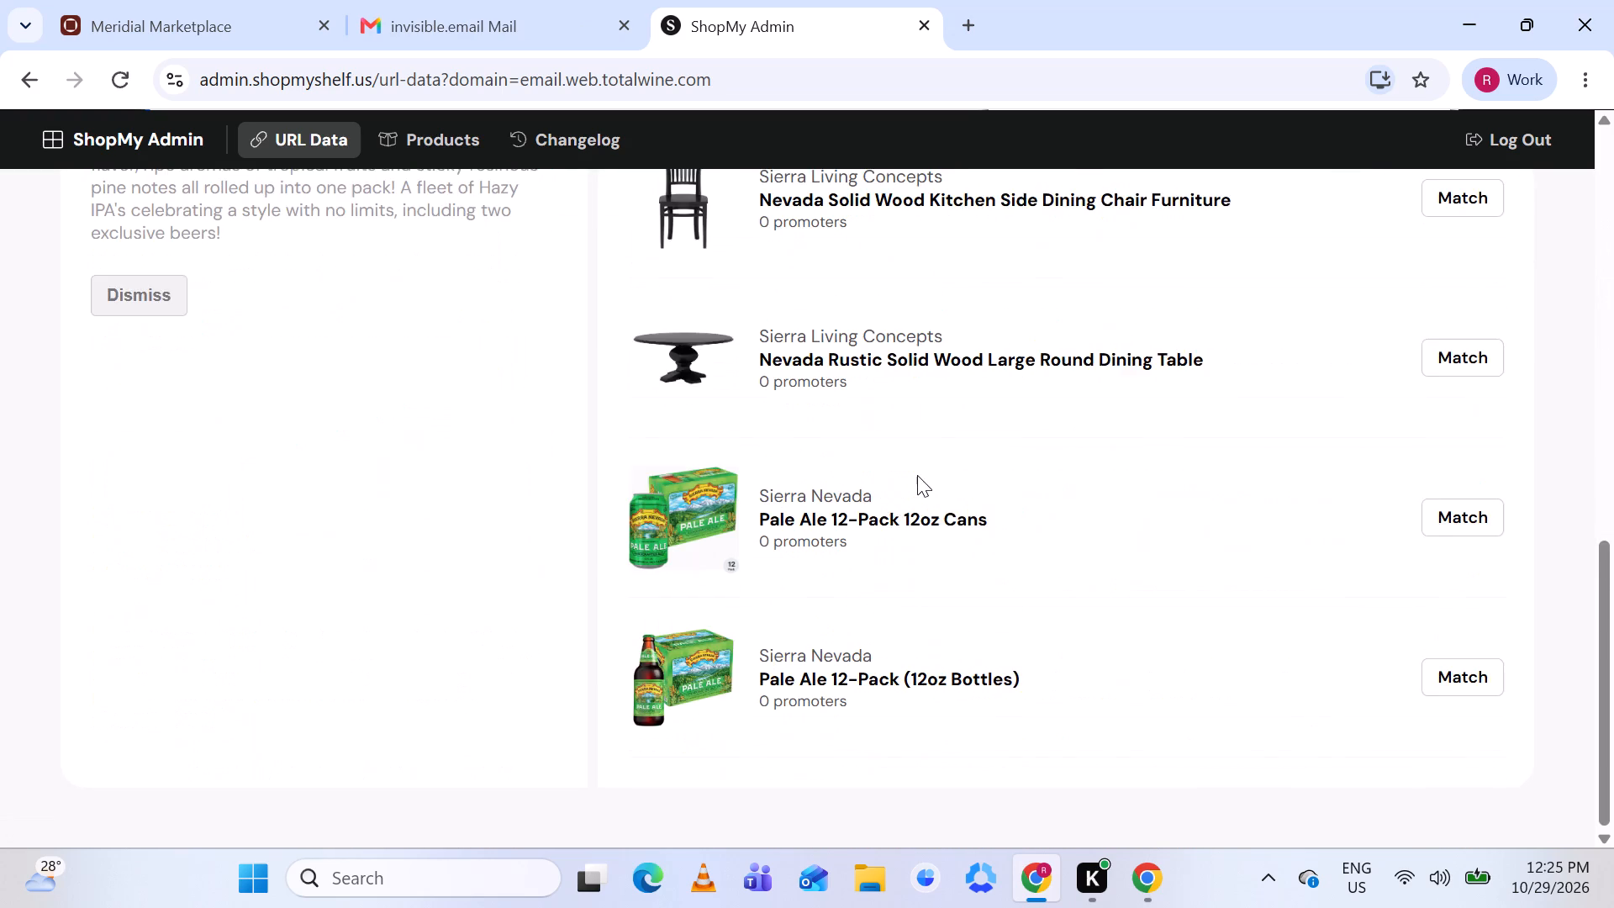
scroll(917, 475, "up", 6)
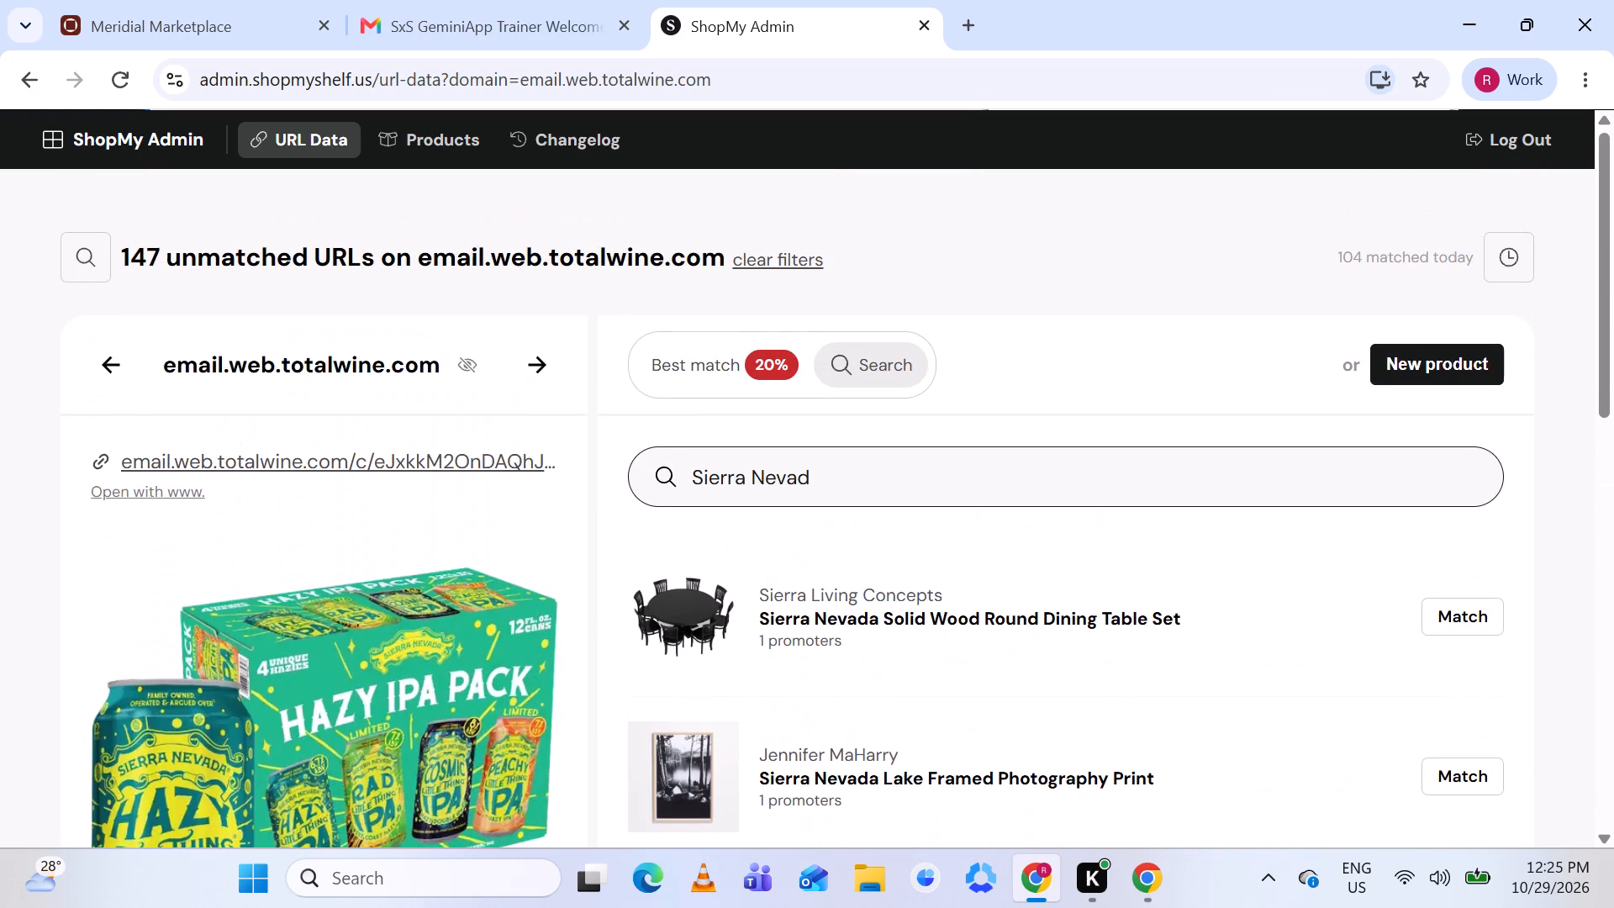
Return to the best match, inspect the Best Day Brewing Hazy IPA, (6 Pack) product page, and close it.
left_click(728, 356)
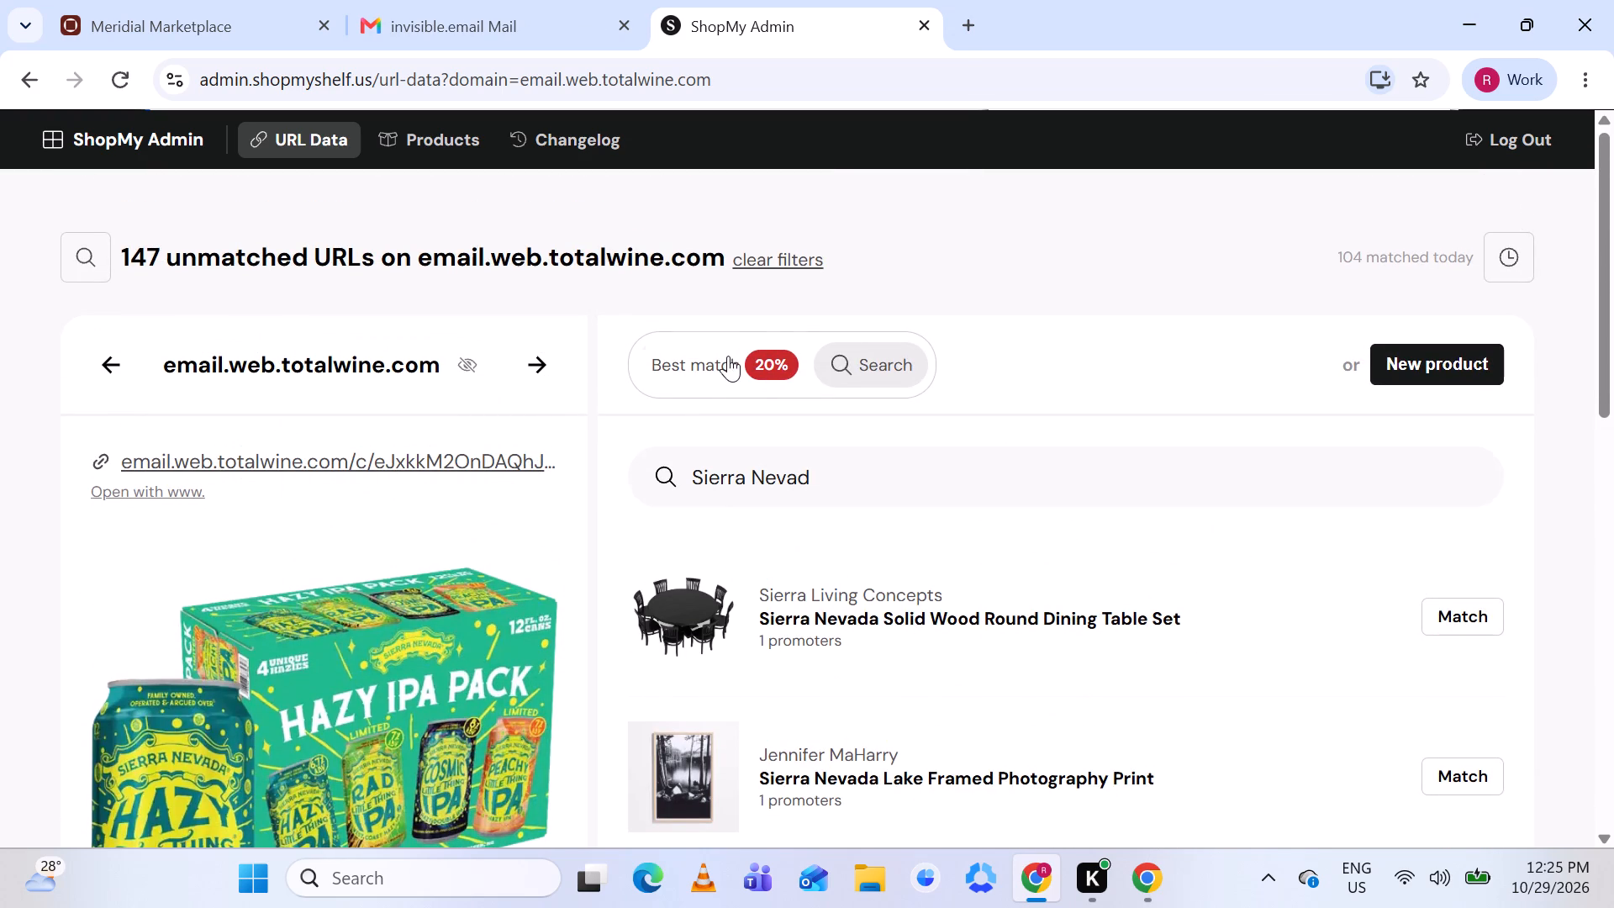
scroll(998, 585, "down", 2)
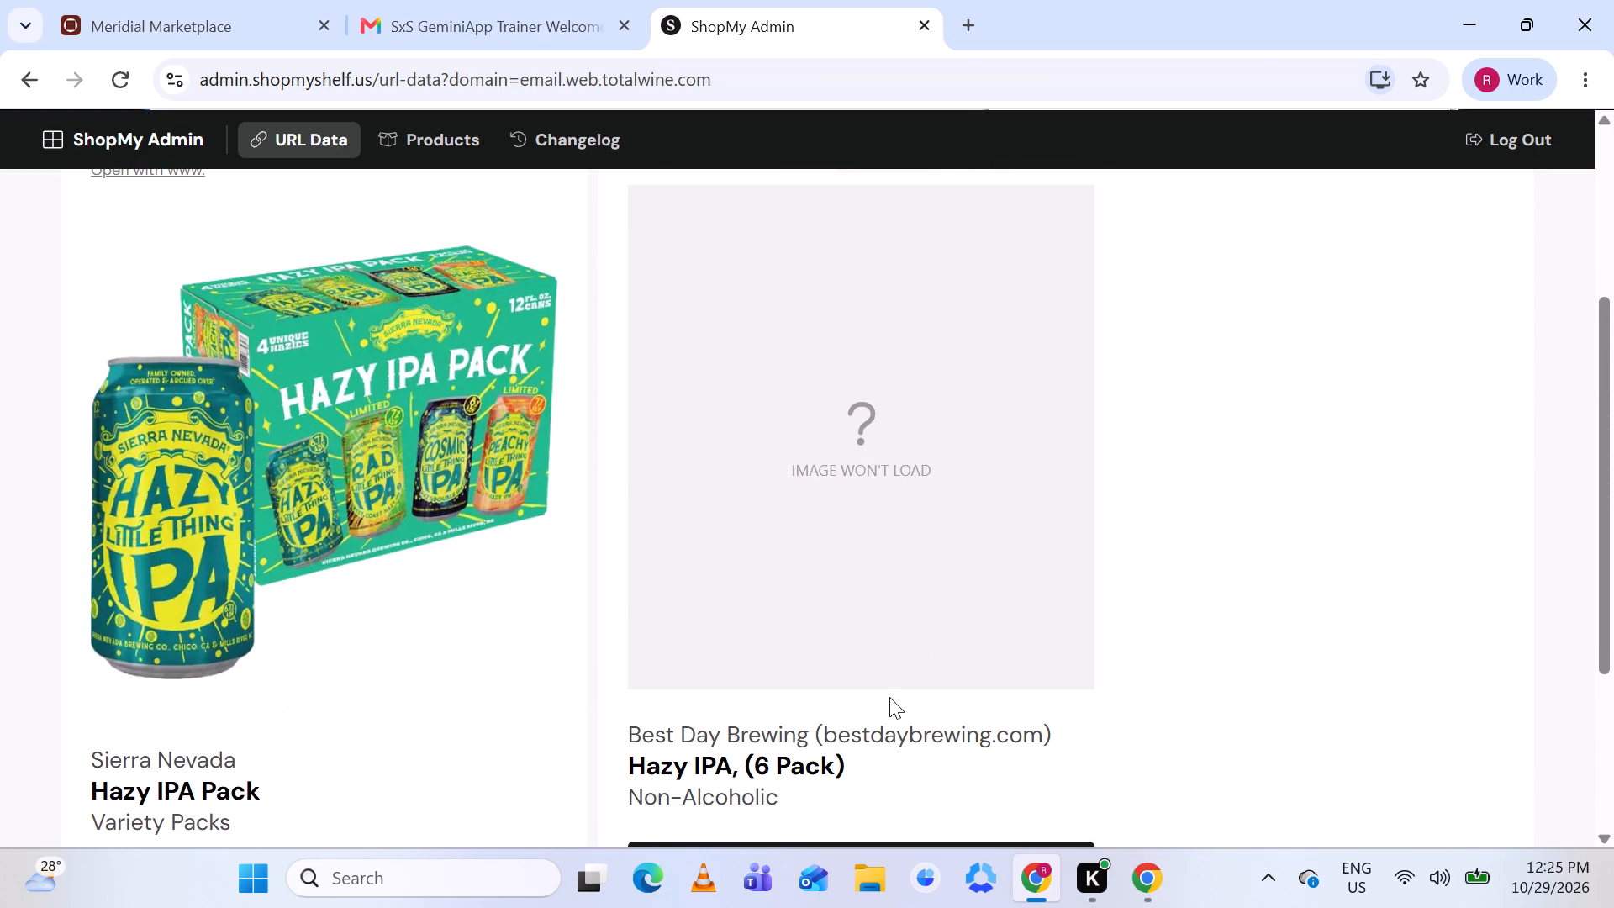
scroll(889, 697, "down", 1)
left_click(779, 600)
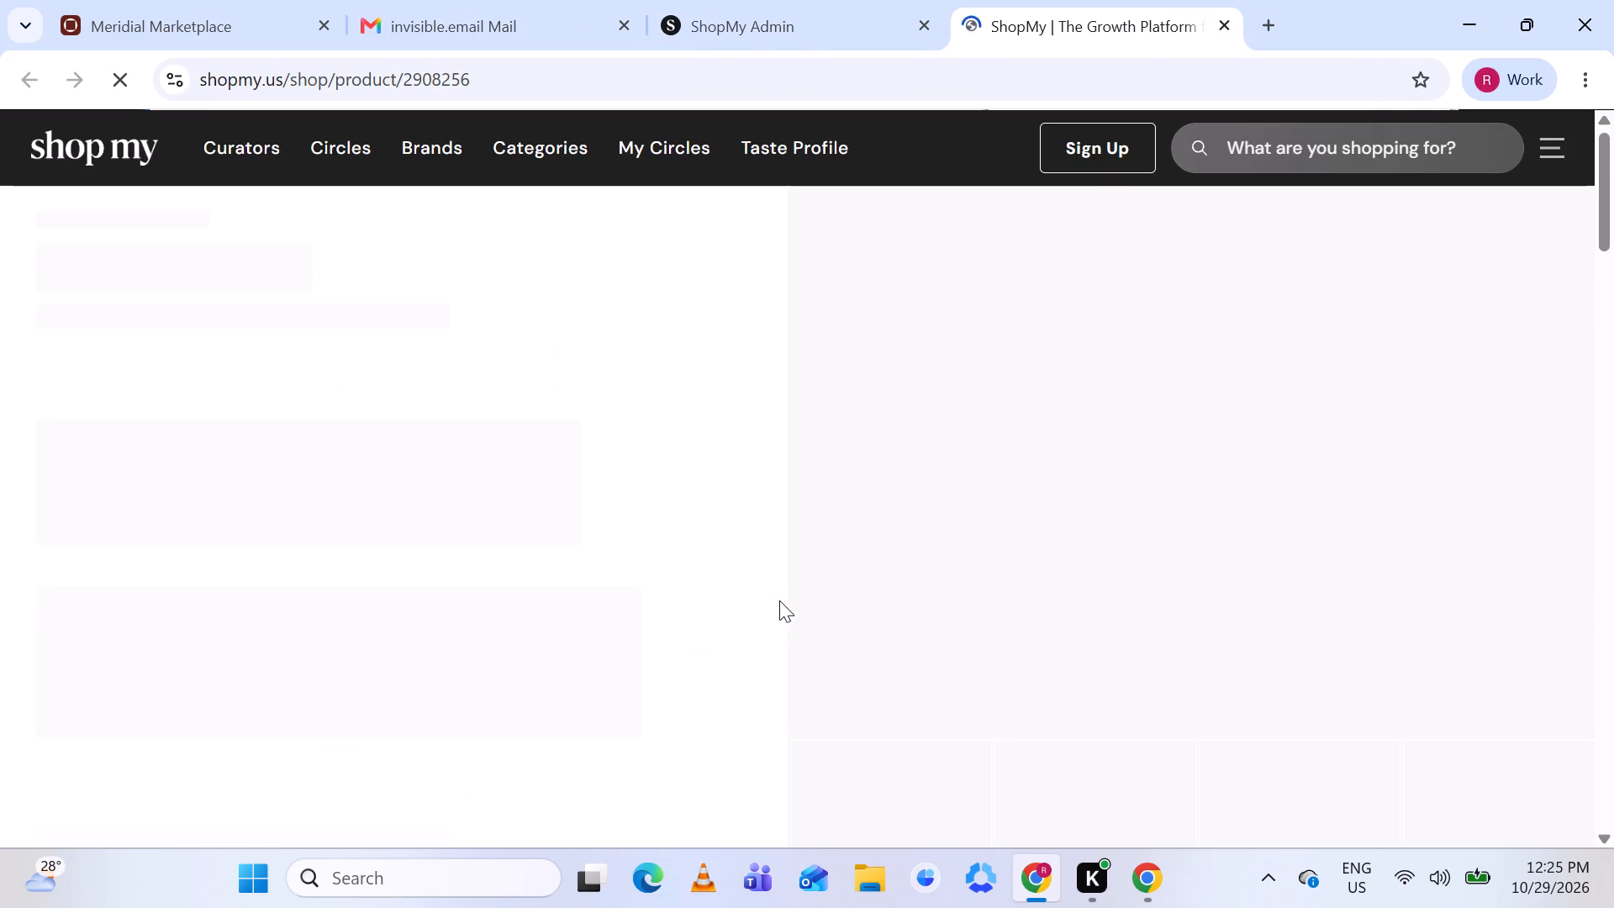
left_click(810, 12)
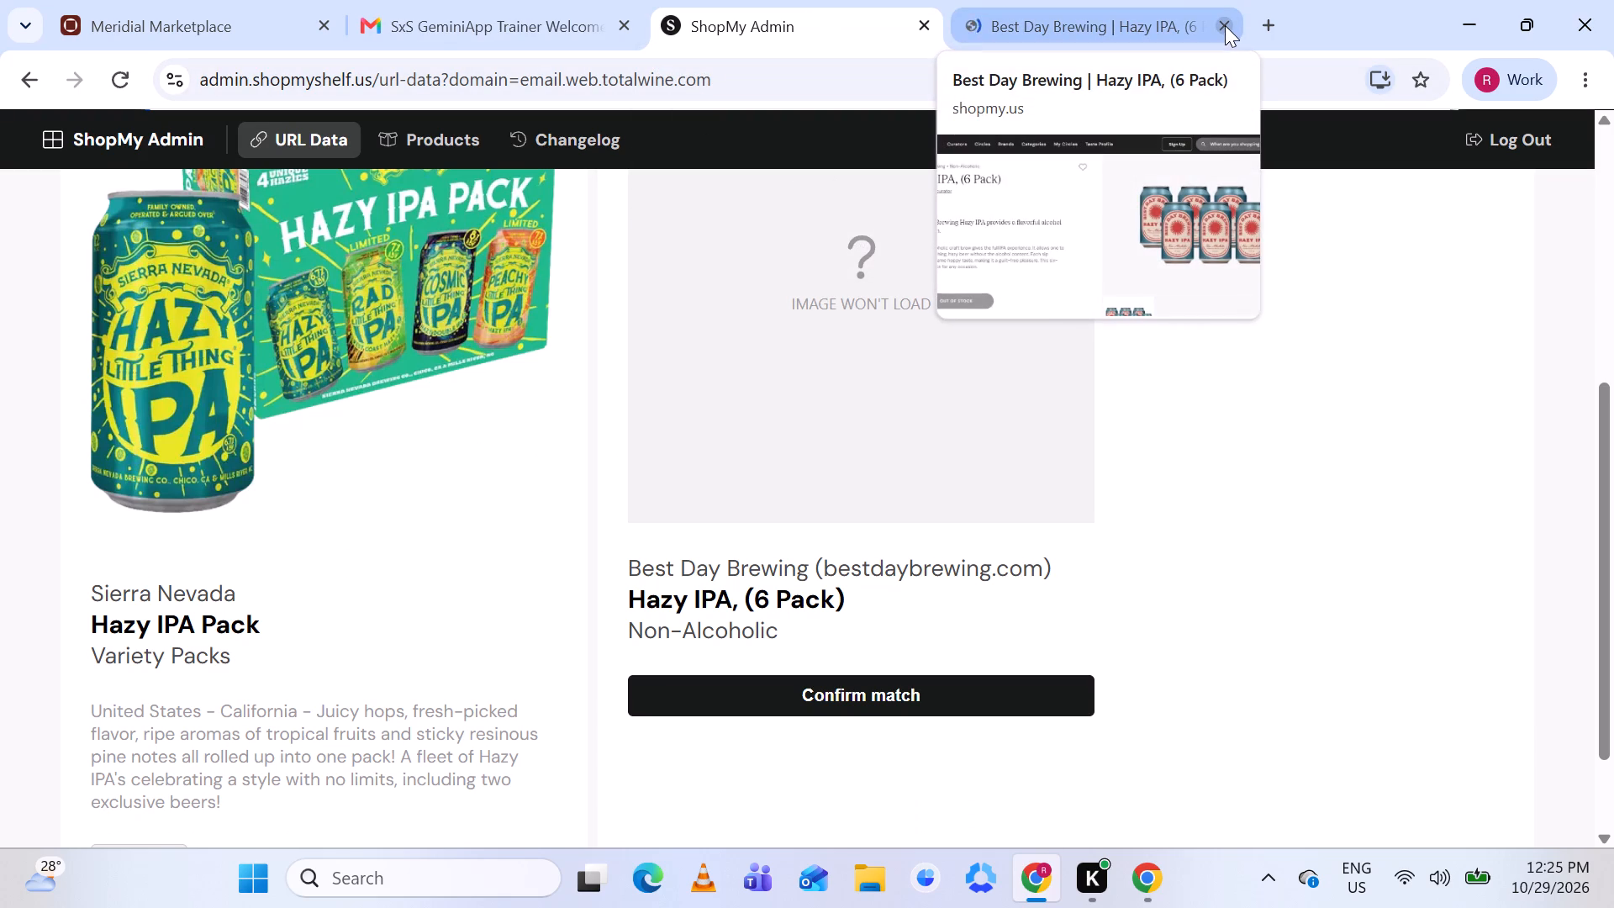
left_click(1098, 18)
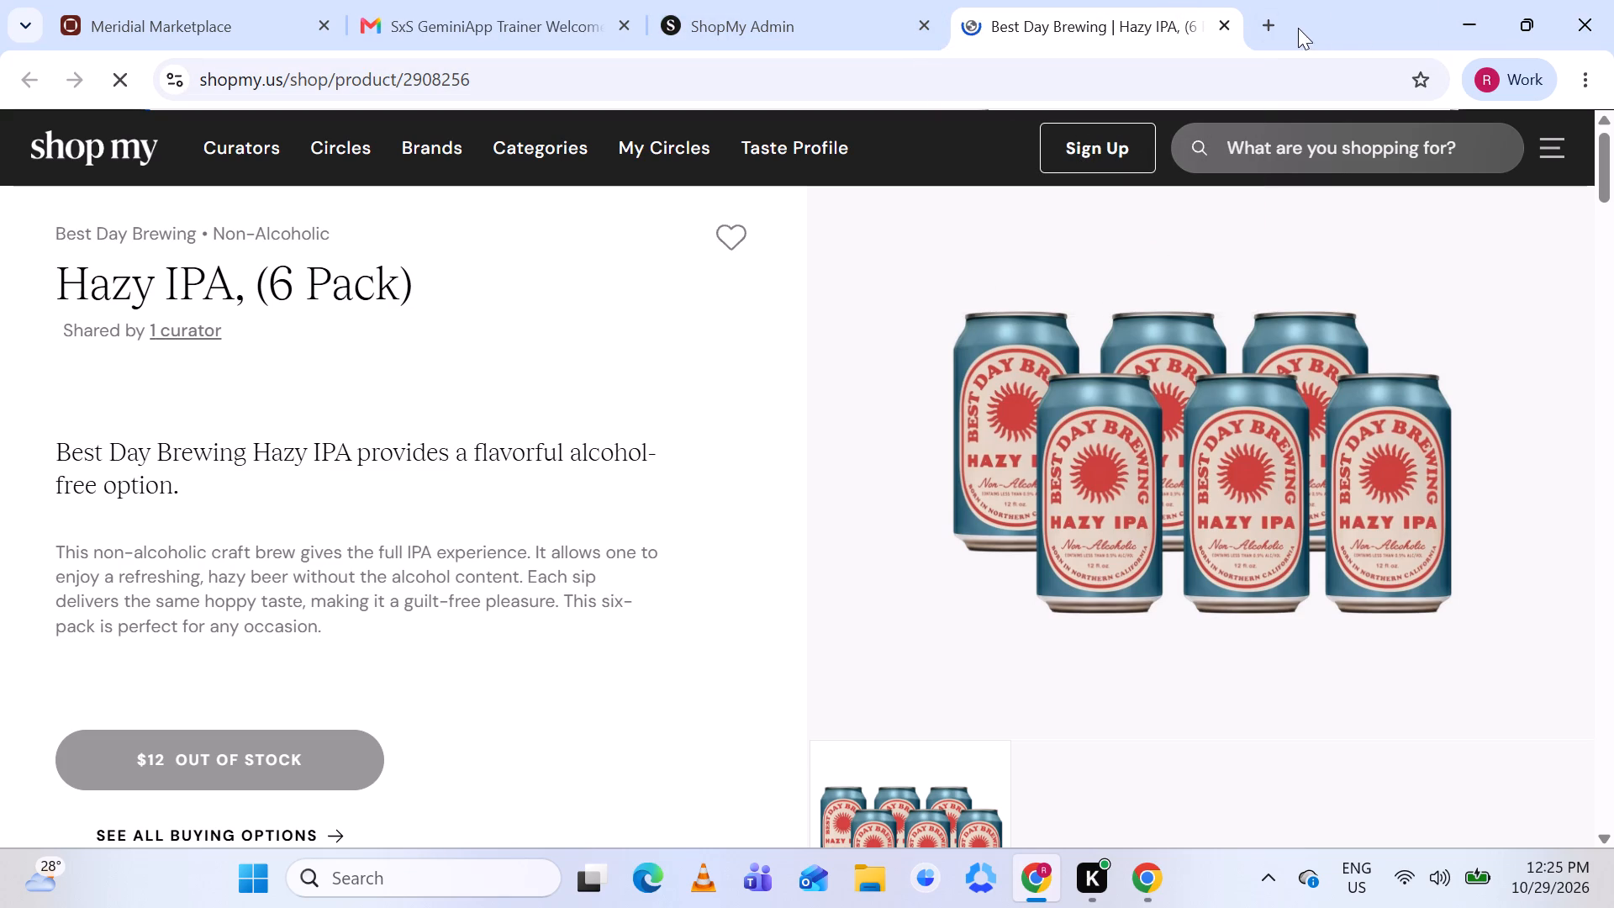
left_click(1231, 24)
Start a new product for the Sierra Nevada Hazy IPA Pack and prettify its image.
scroll(736, 404, "up", 1)
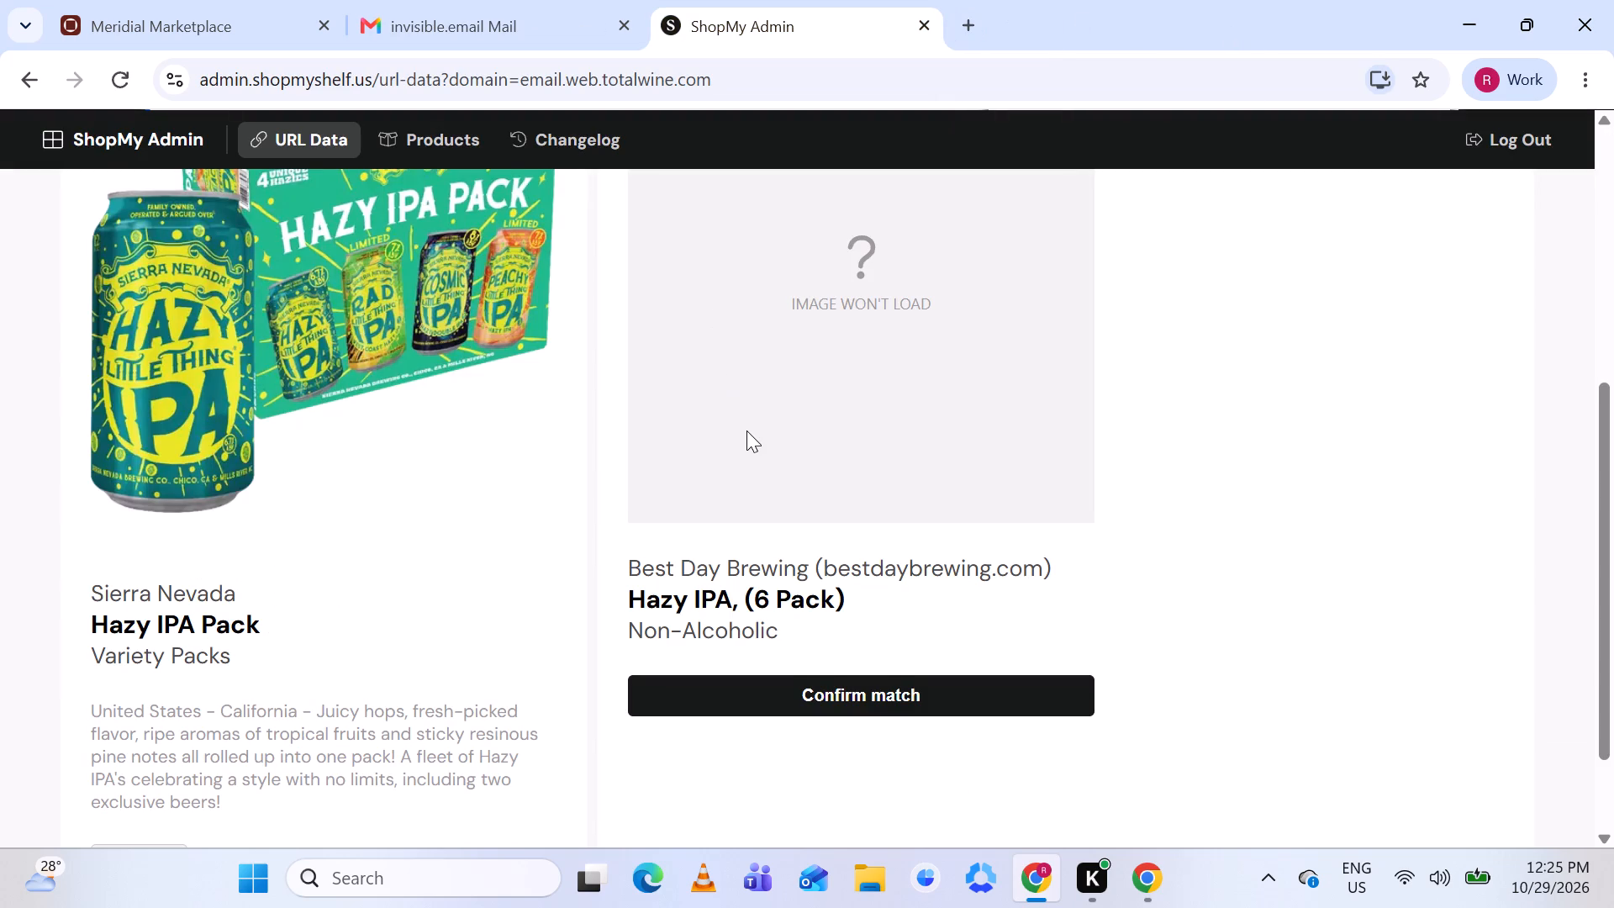
scroll(746, 430, "up", 4)
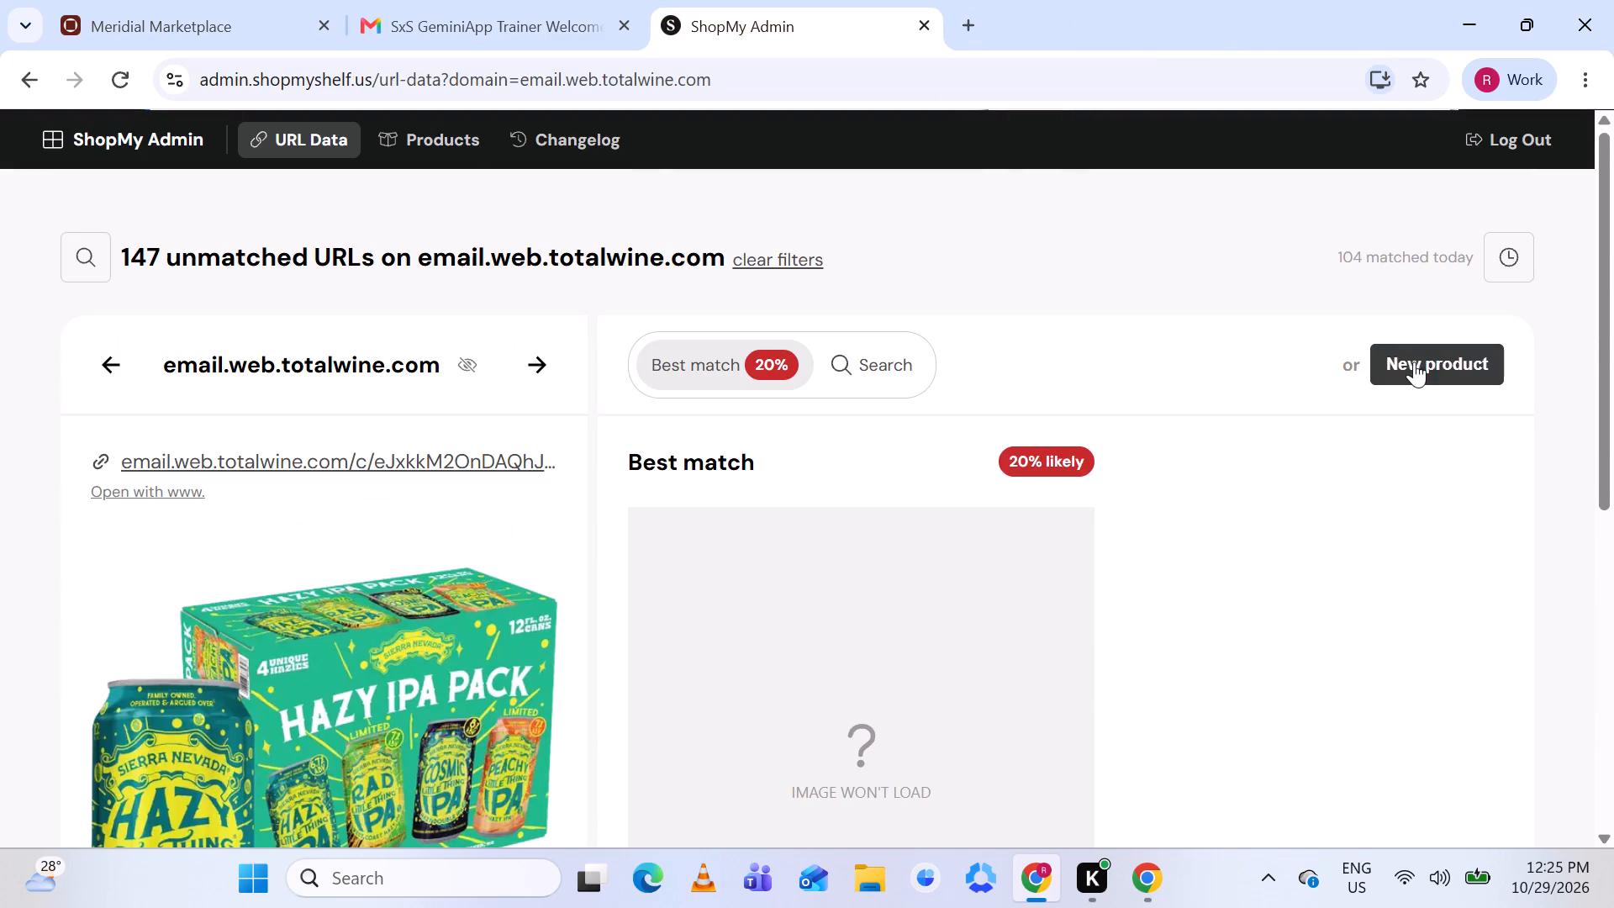
left_click(1431, 356)
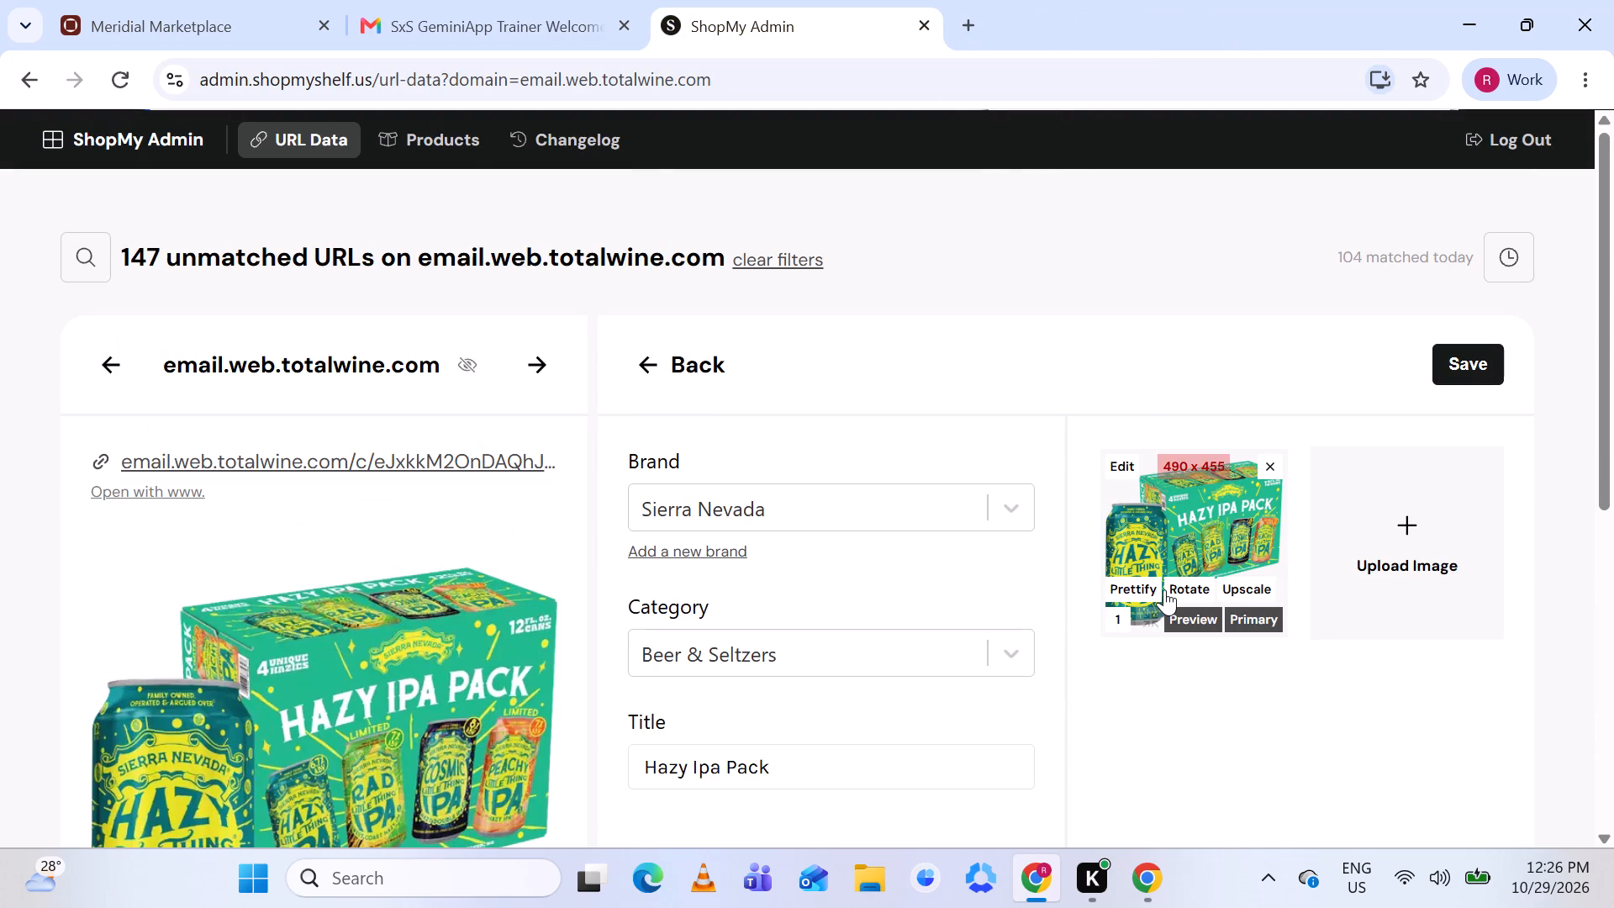
left_click(1135, 587)
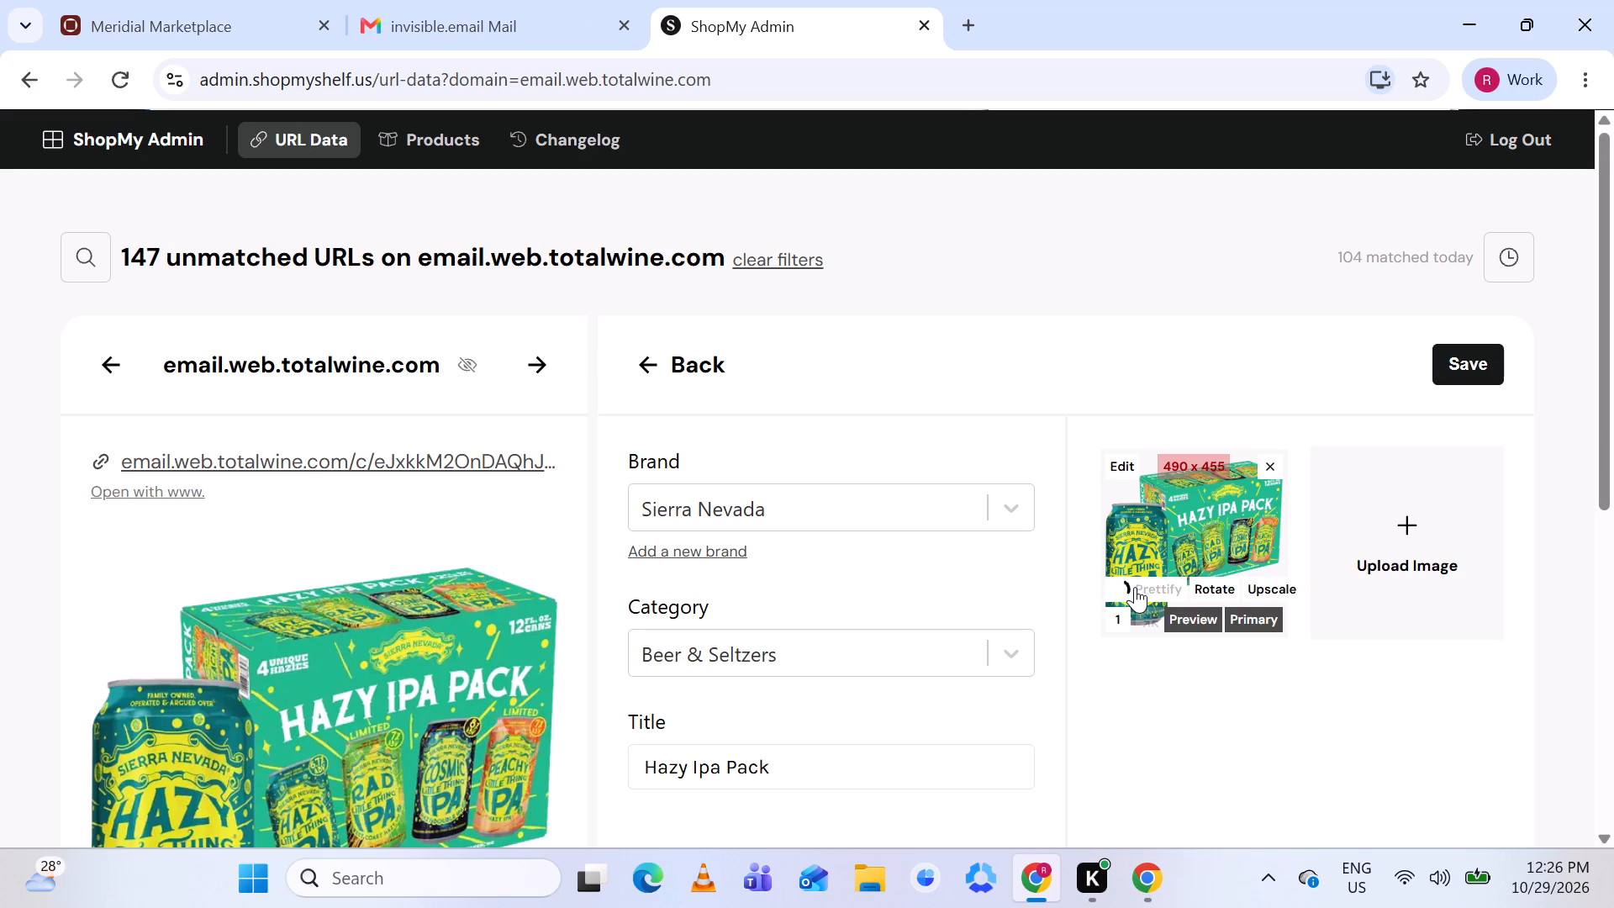
Check the new product's details against the source listing and correct its title to "Hazy IPA Pack".
scroll(906, 486, "down", 2)
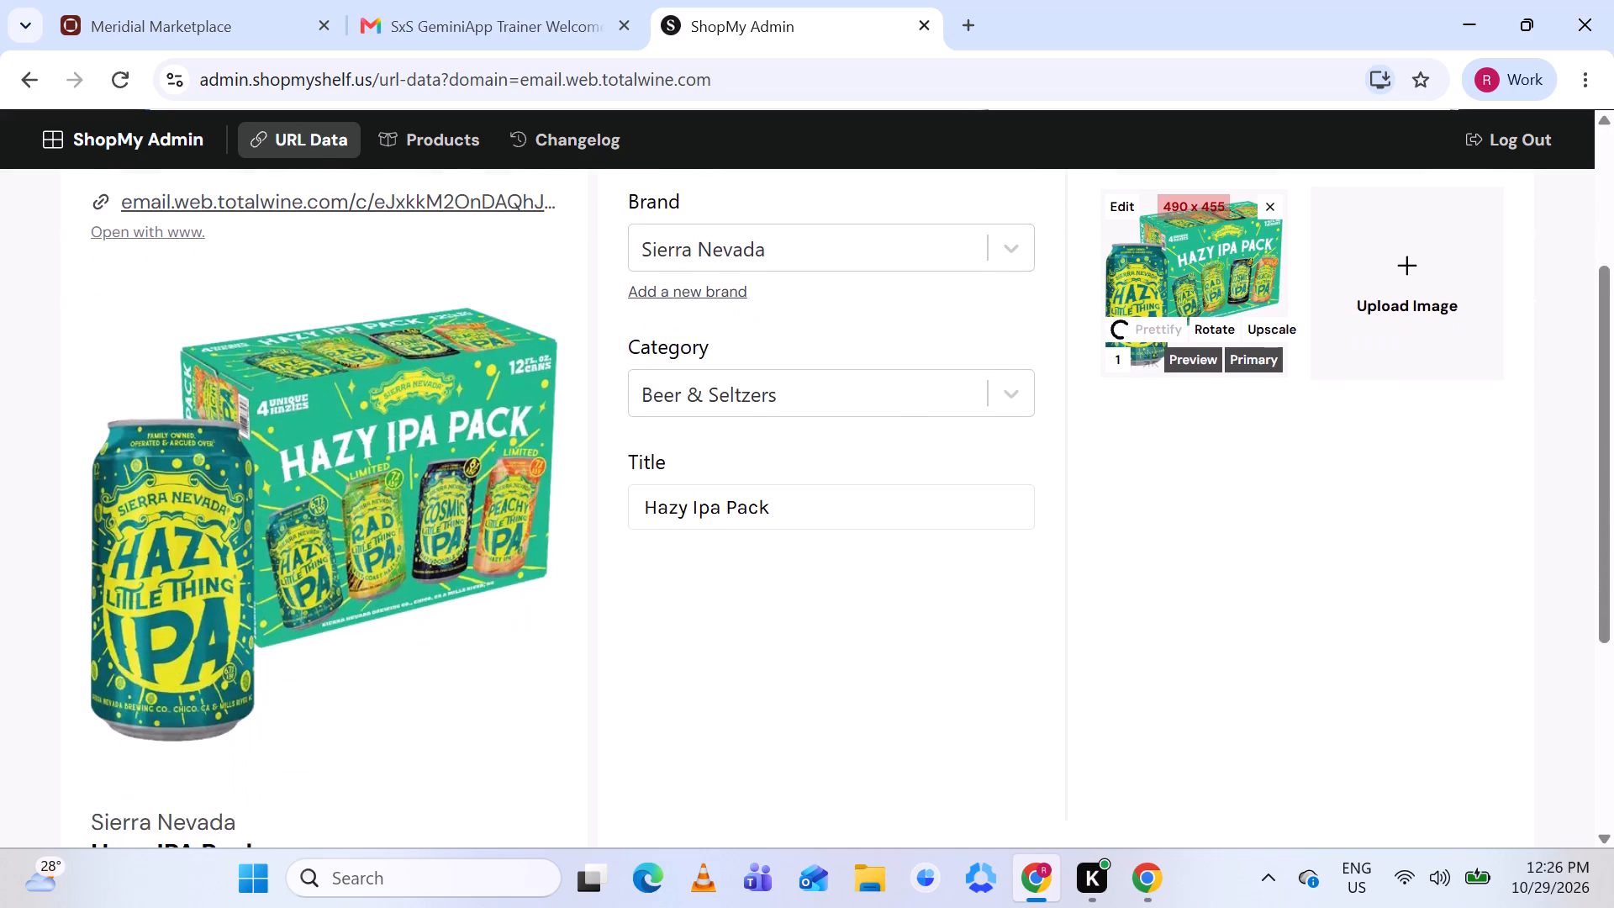
scroll(906, 486, "down", 1)
scroll(906, 486, "up", 1)
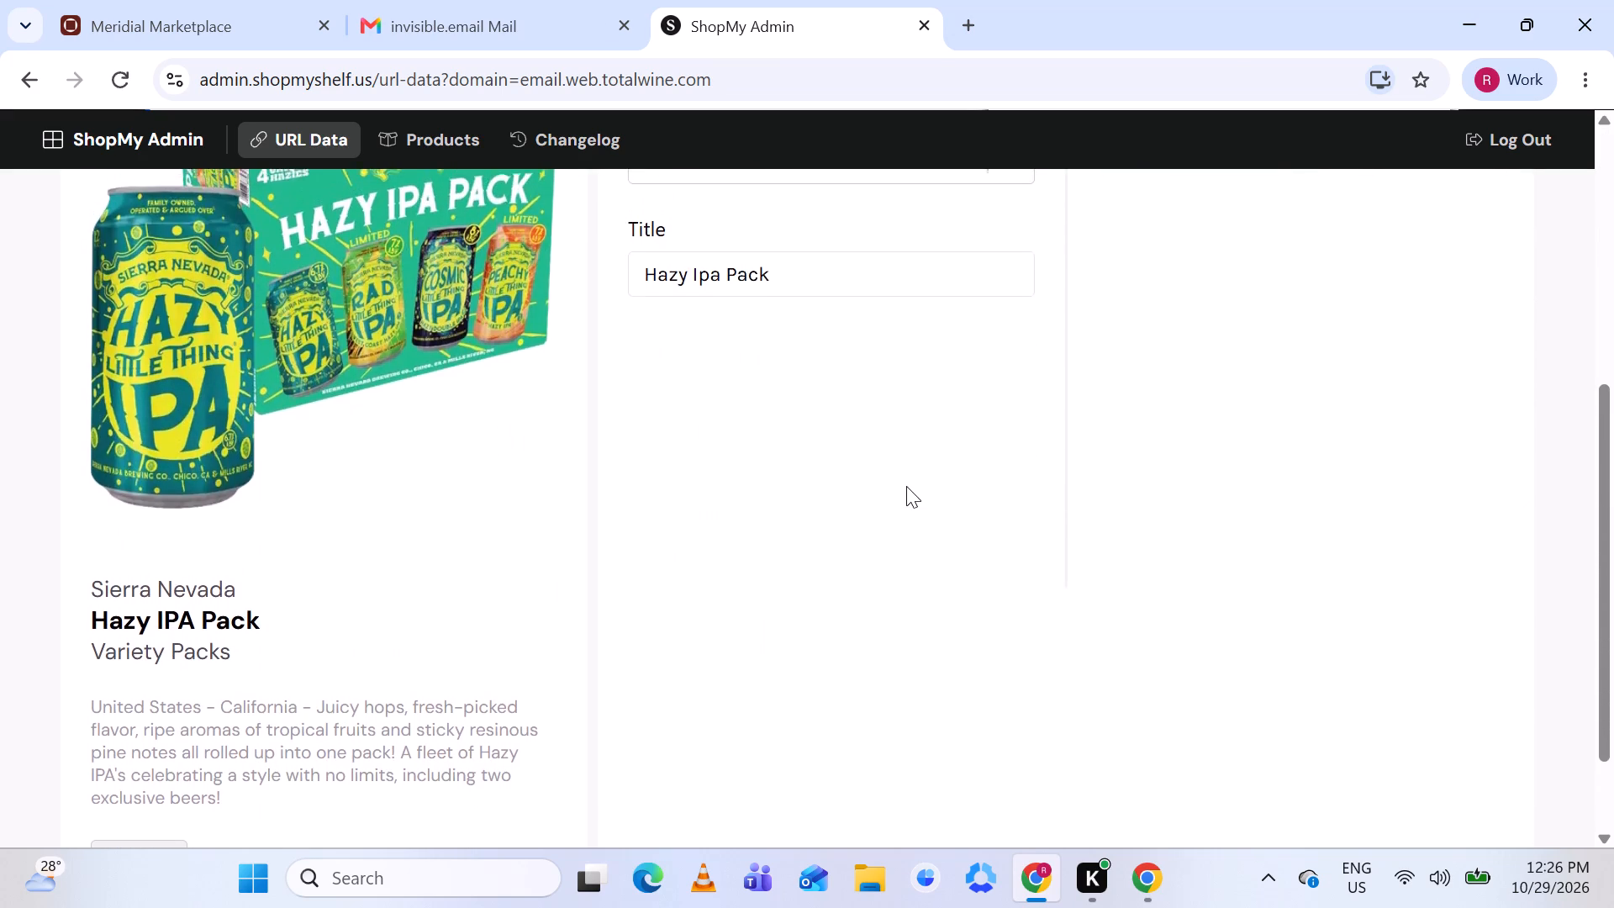
scroll(906, 486, "up", 1)
scroll(906, 486, "down", 1)
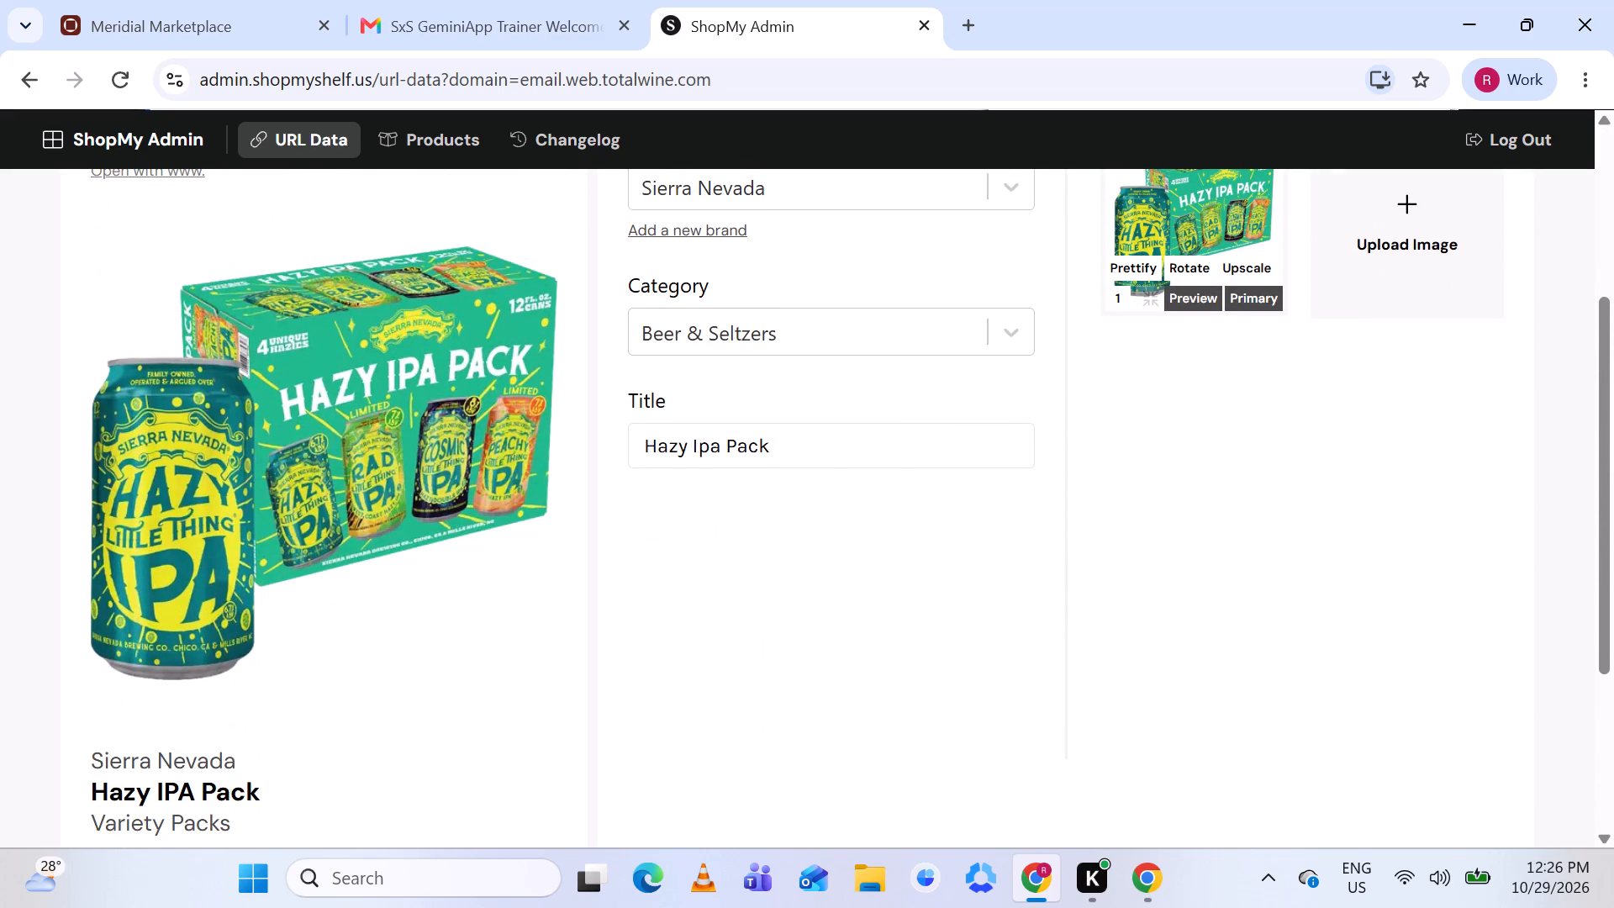
left_click(727, 441)
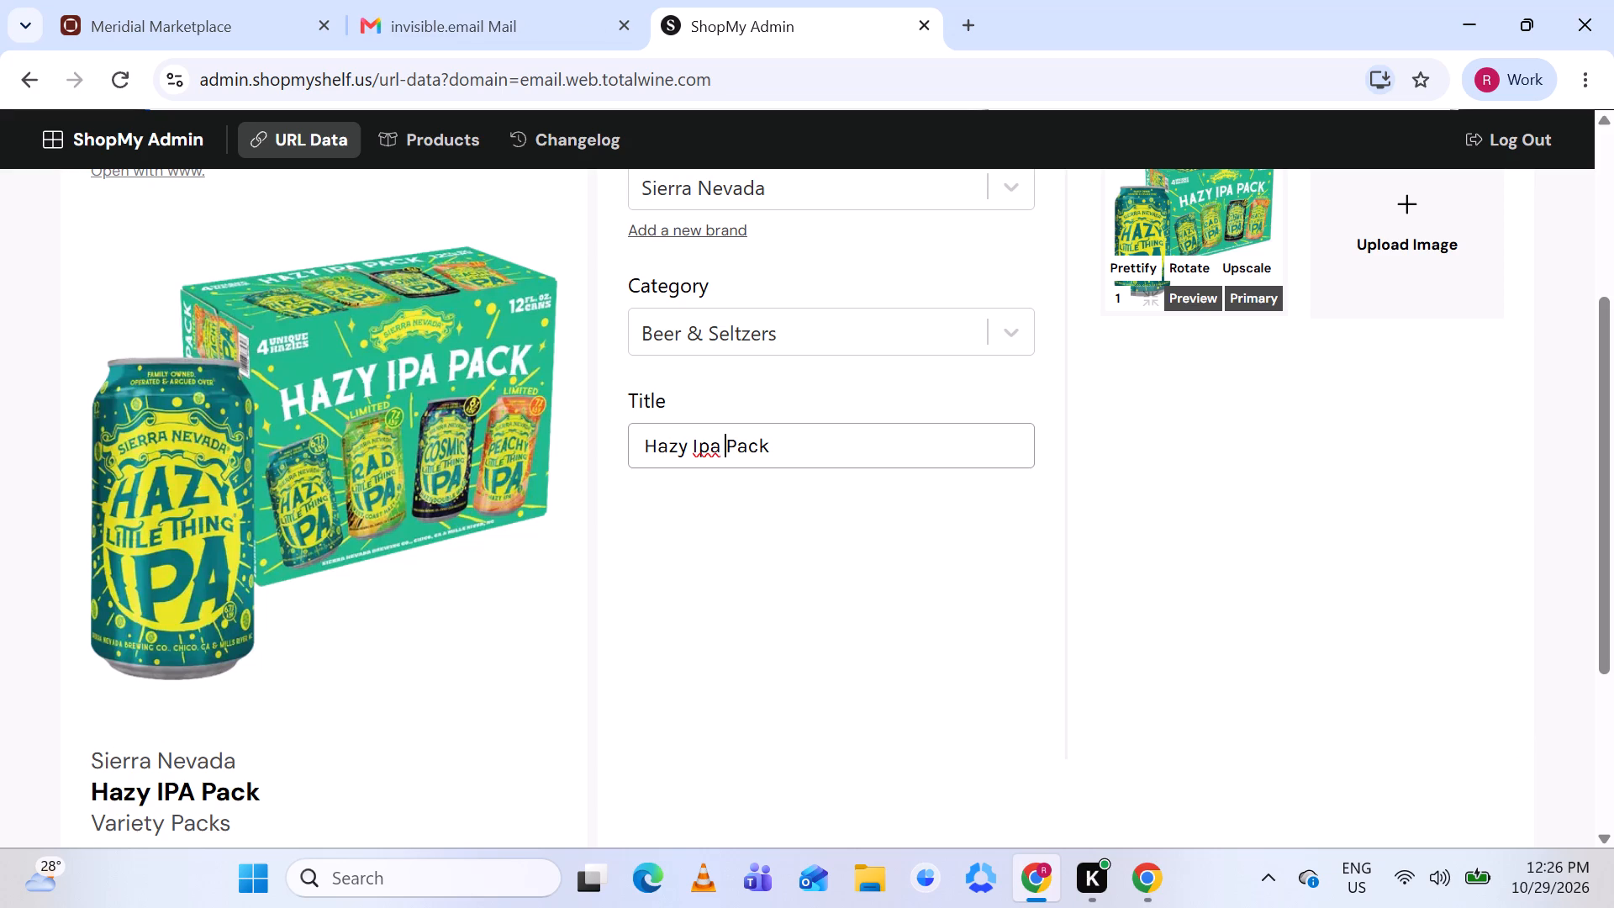
key("BackSpace")
key("BackSpace")
key("BackSpace")
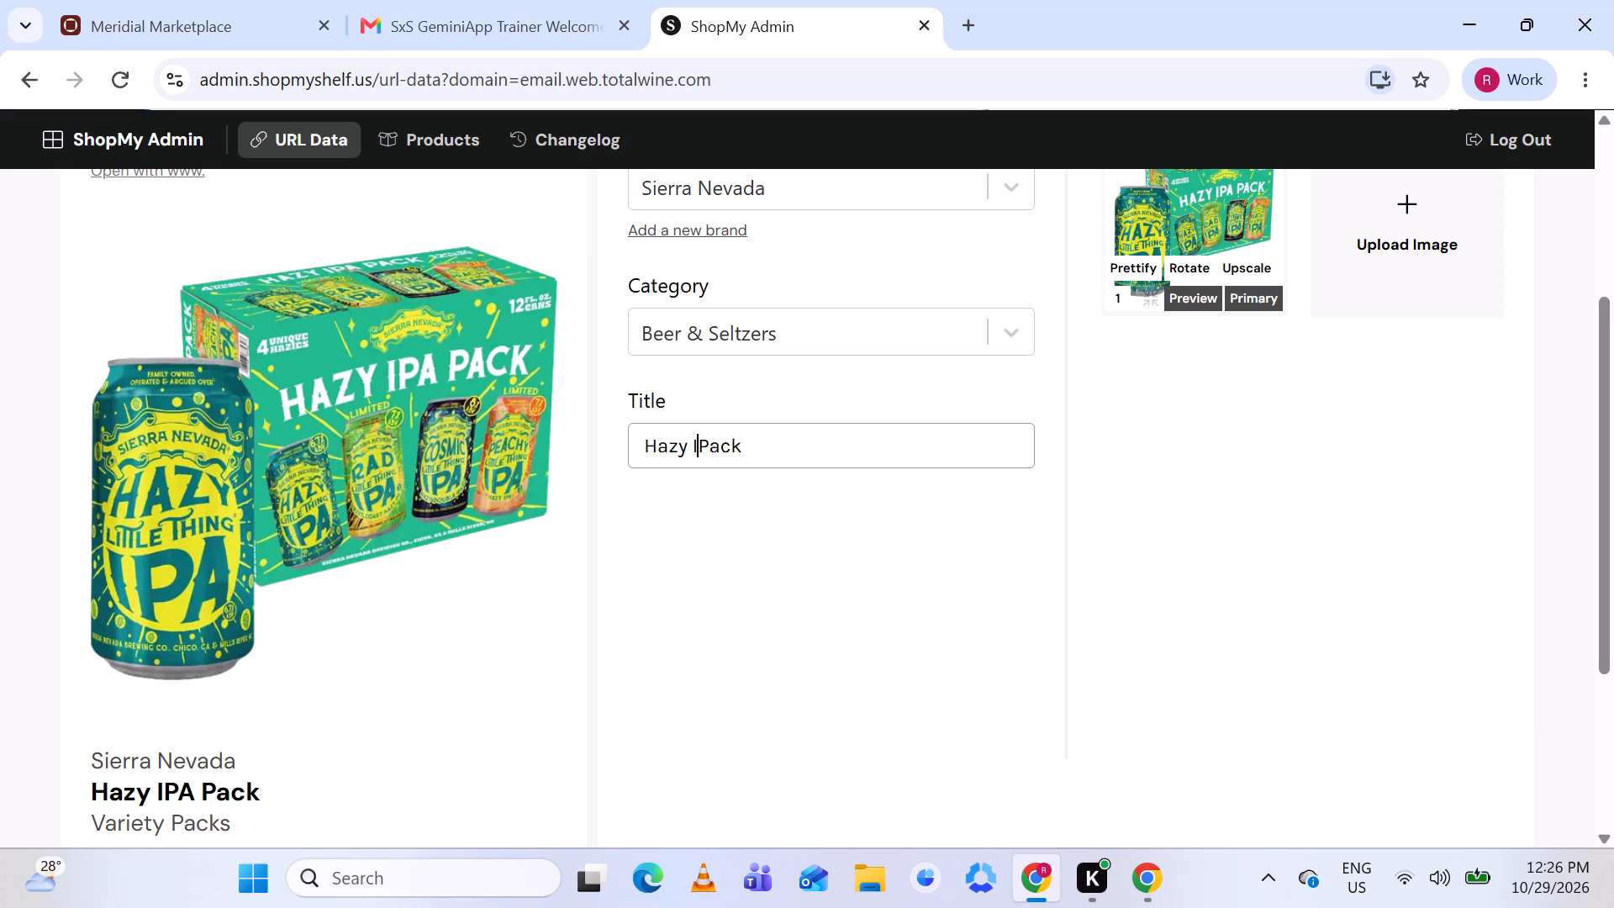
type("PA")
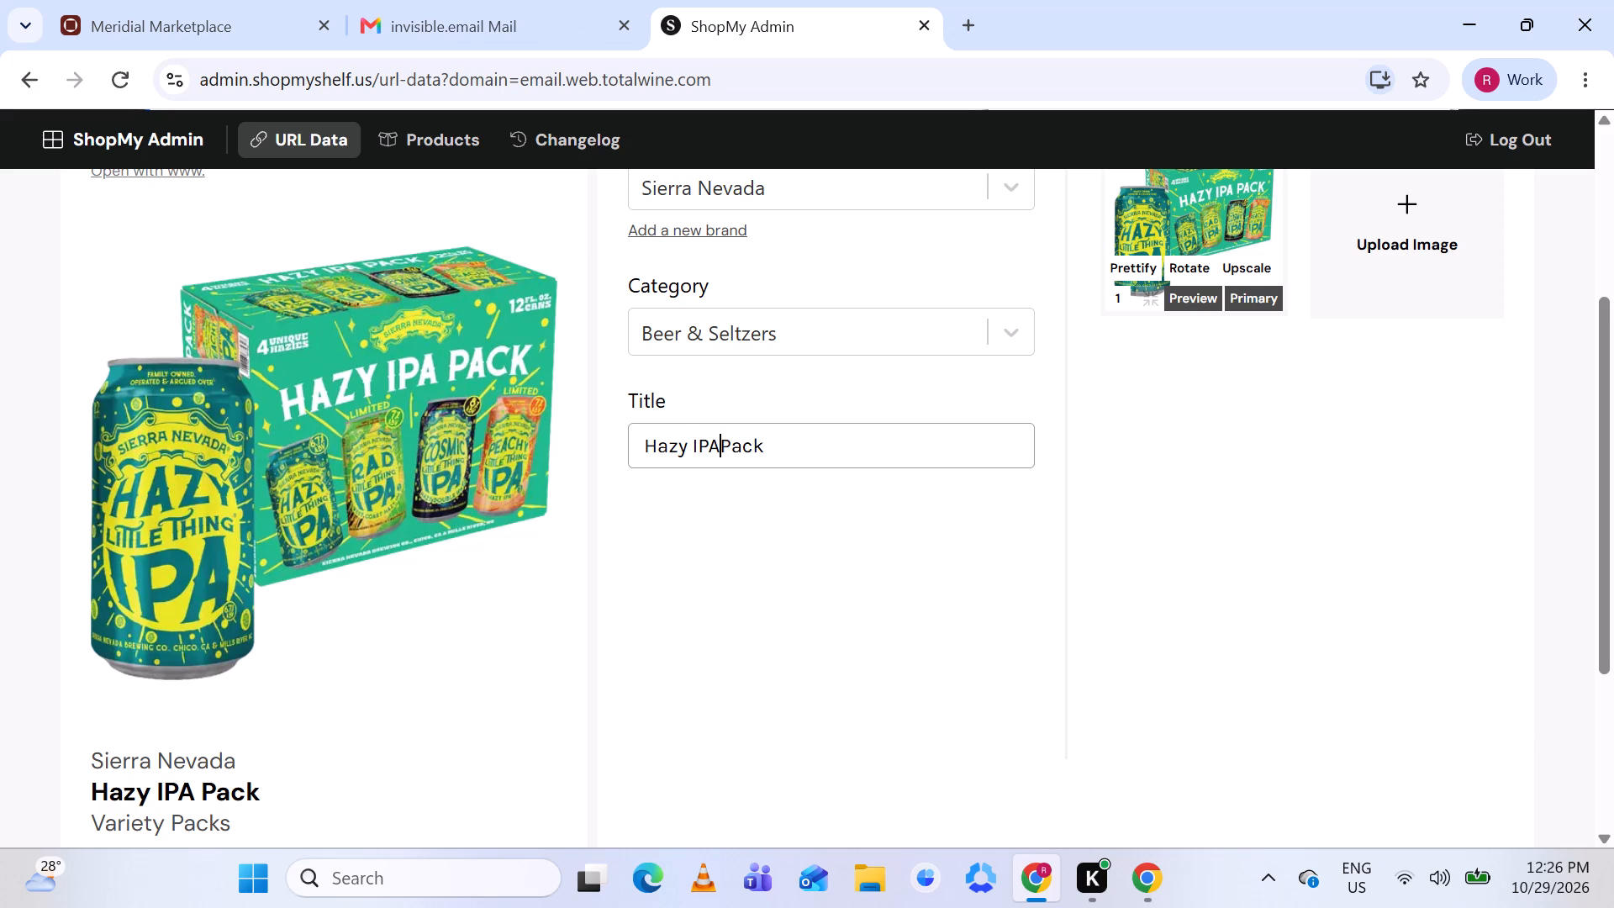
key("space")
Review the Hazy IPA Pack's brand, category and image, and save the new product as the match for the URL.
scroll(838, 512, "up", 1)
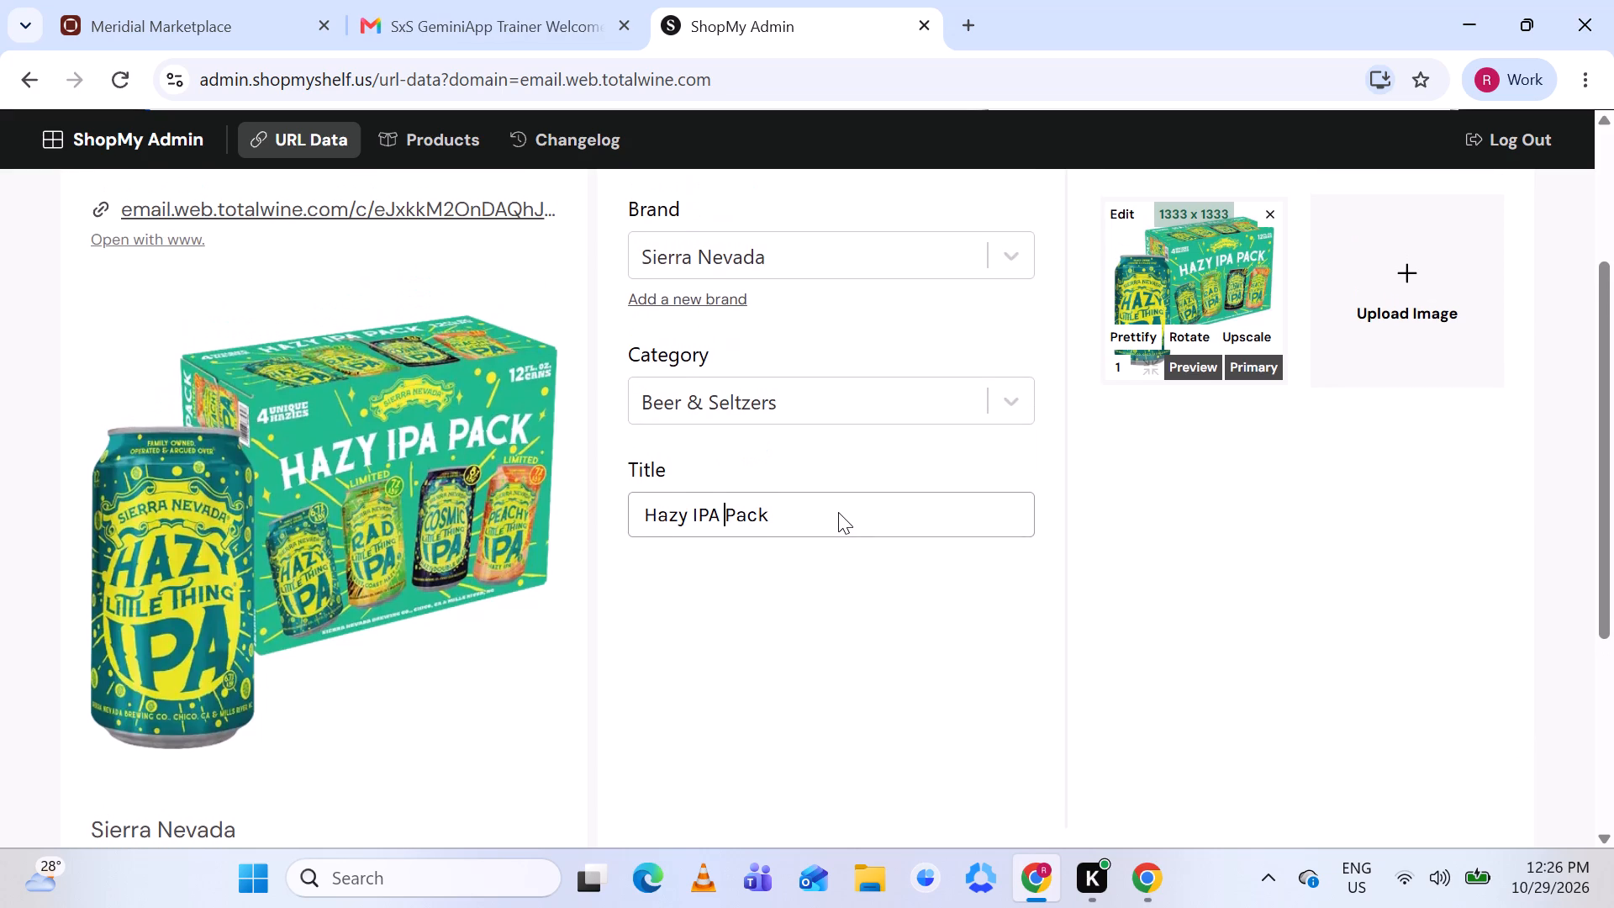
scroll(838, 512, "up", 1)
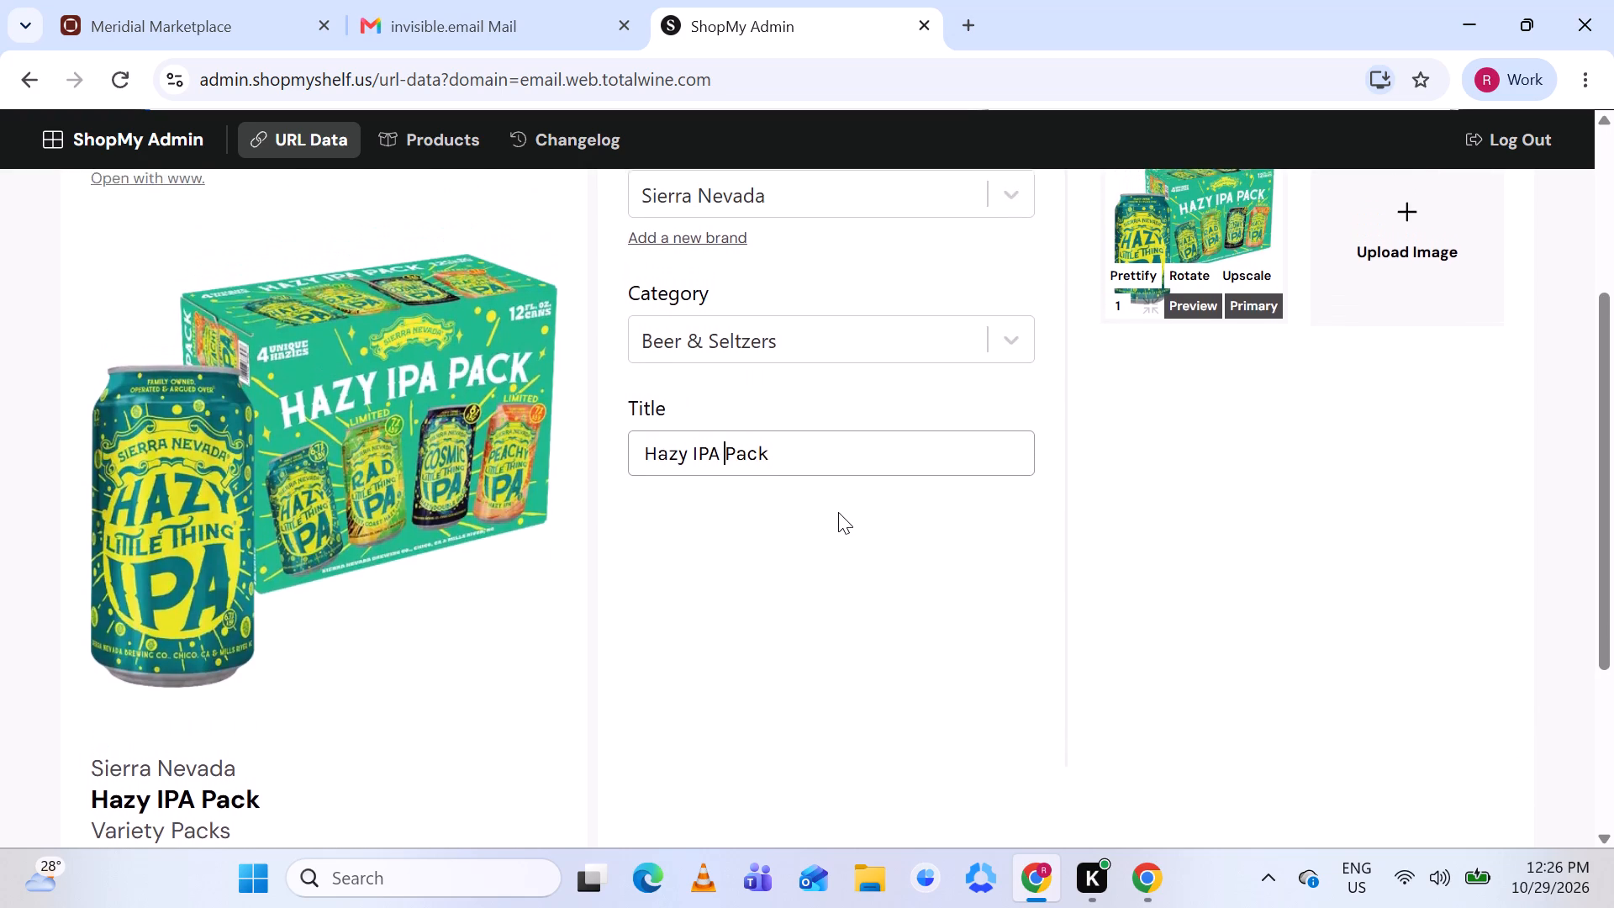
scroll(838, 512, "up", 2)
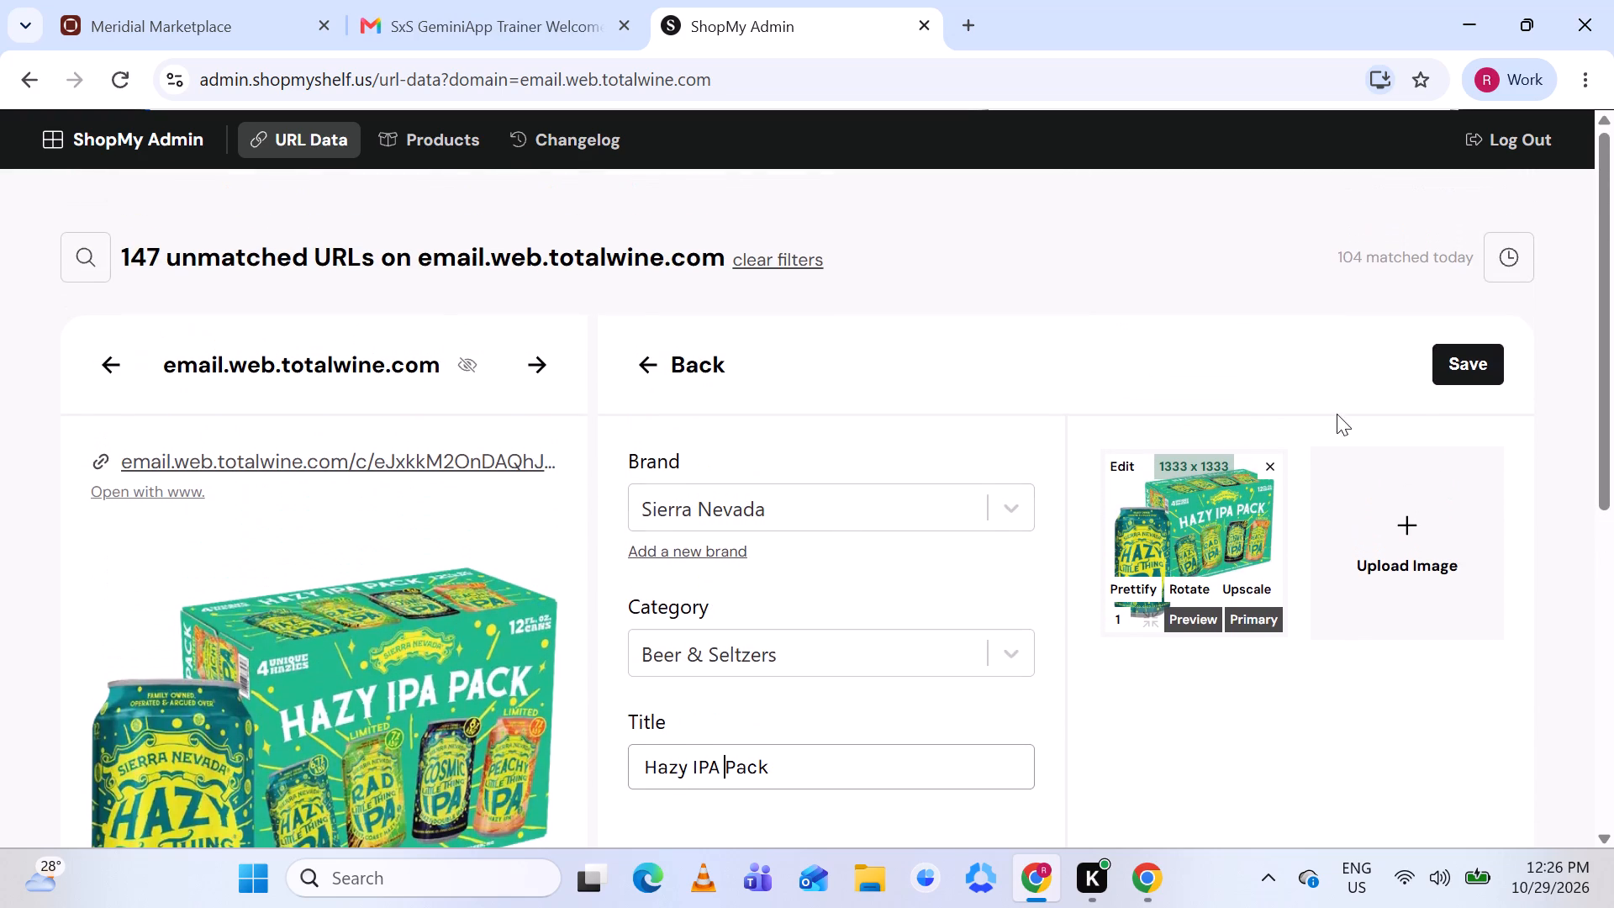
left_click(1485, 365)
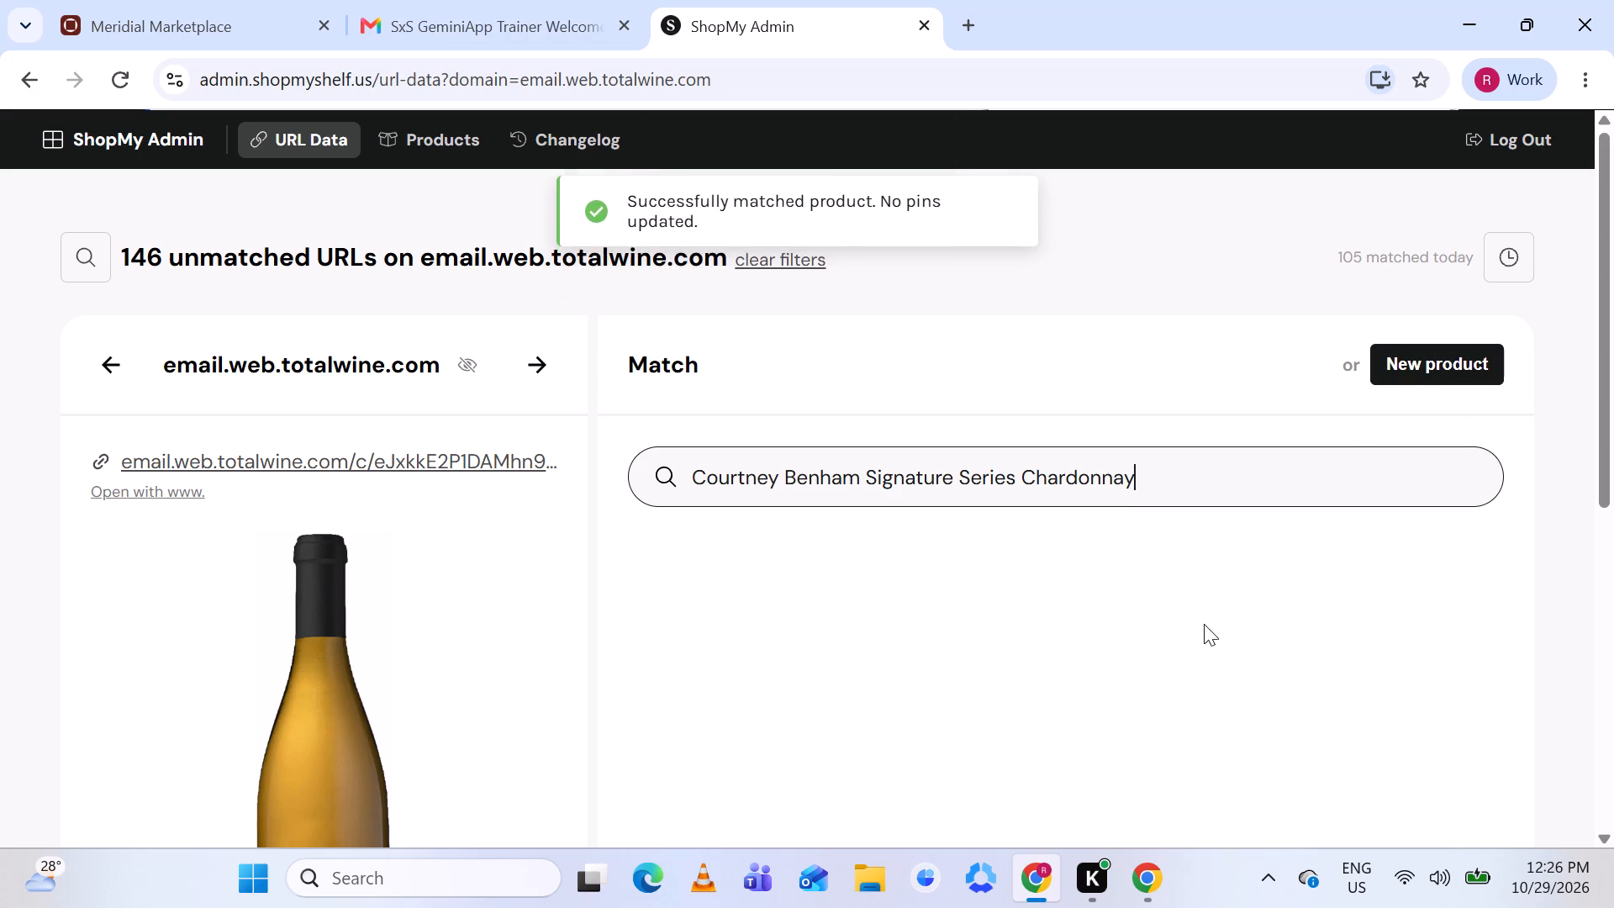
Read the Courtney Benham Signature Series Chardonnay Reserve Napa listing and broaden the catalogue search by shortening the query to "Courtney Benham".
scroll(1212, 626, "down", 3)
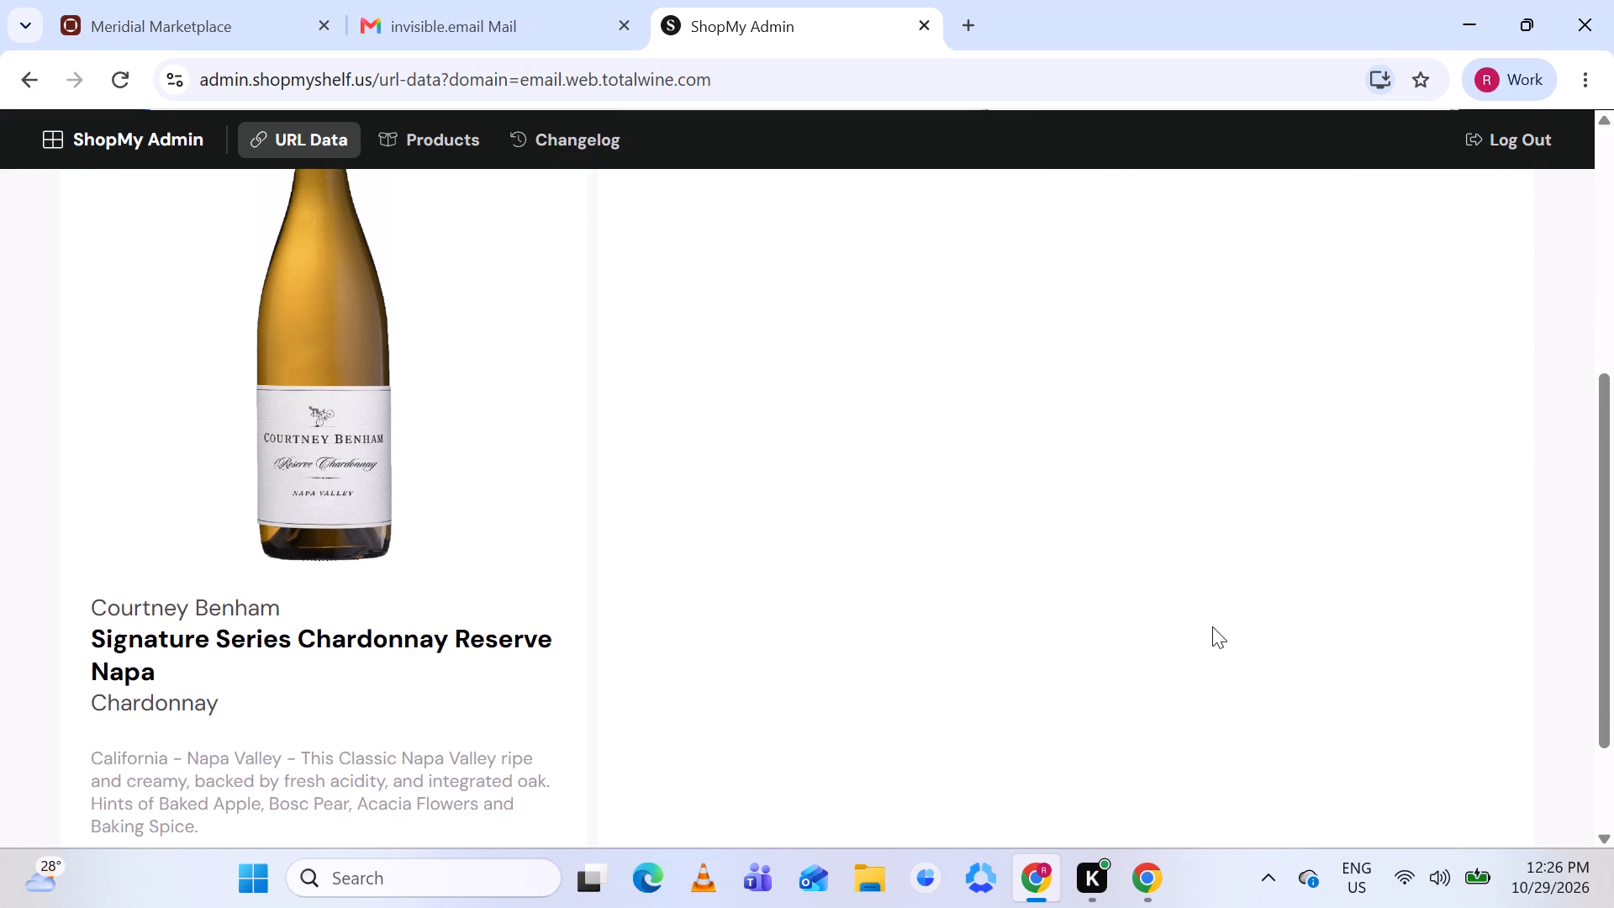
scroll(1212, 626, "up", 2)
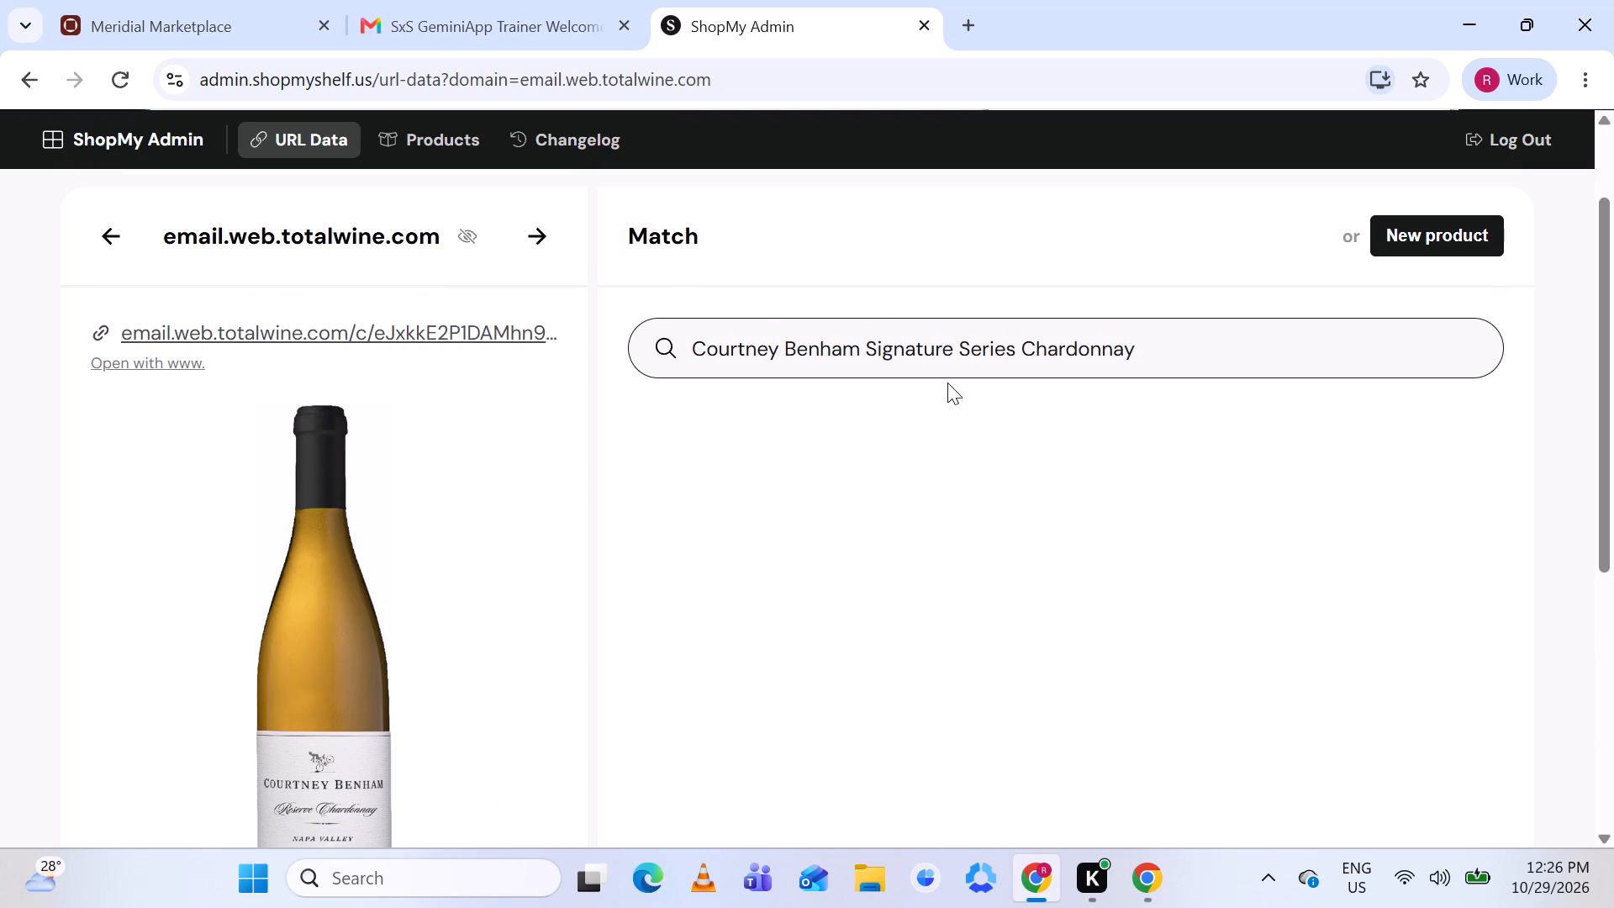
key("BackSpace")
key("BackSpace")
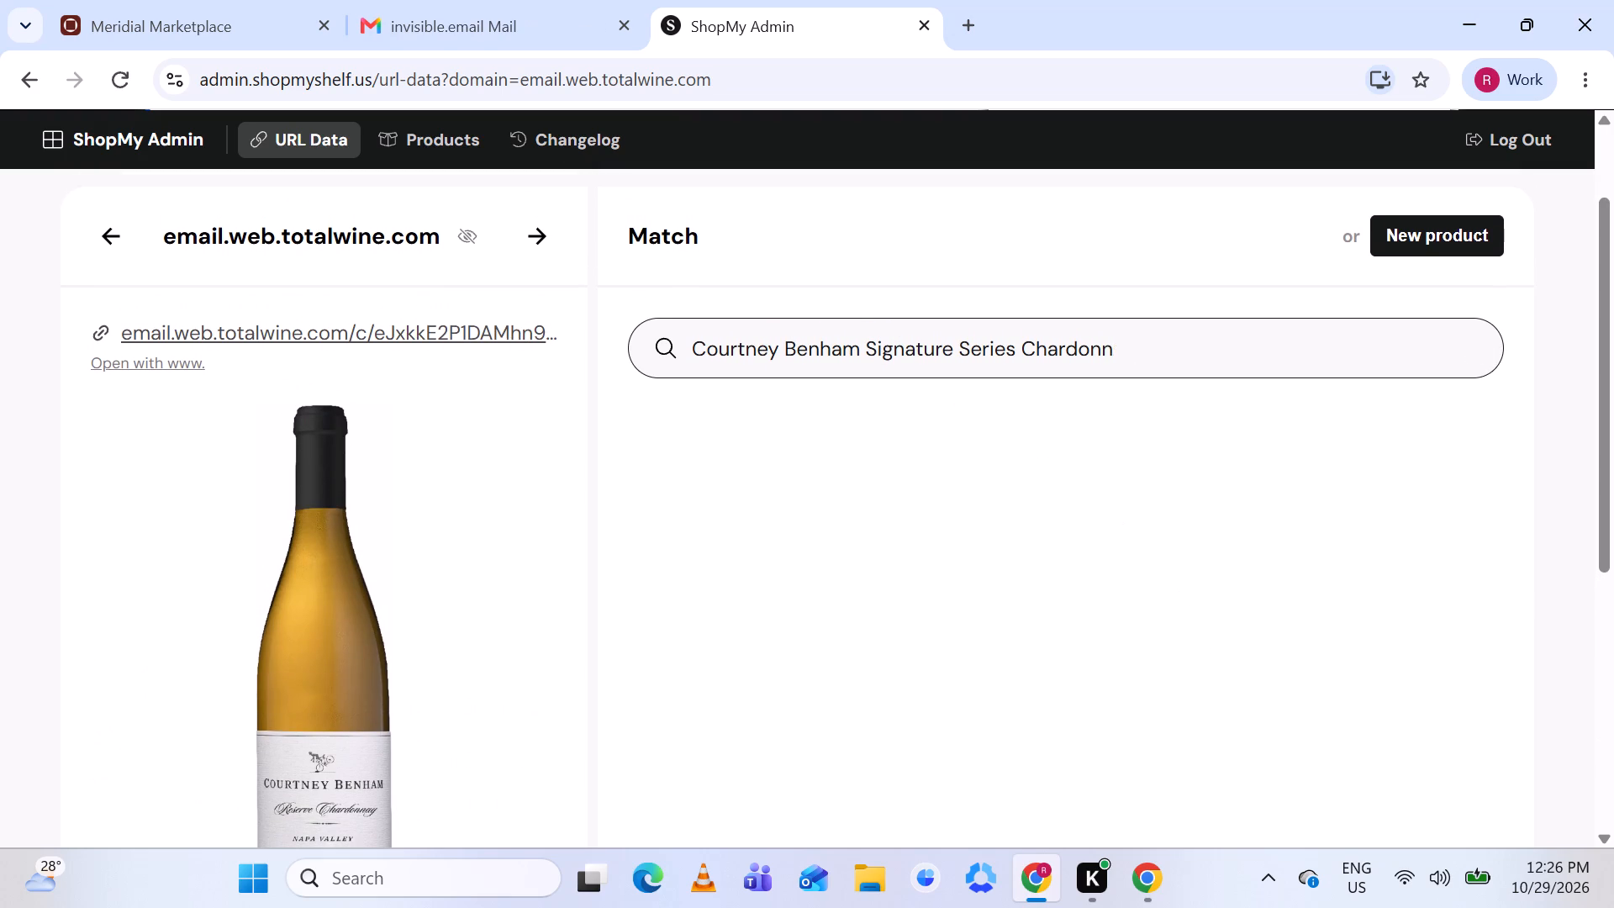
key("BackSpace")
key("BackSpace")
key("BackSpace")
key("BackSpace")
key("BackSpace")
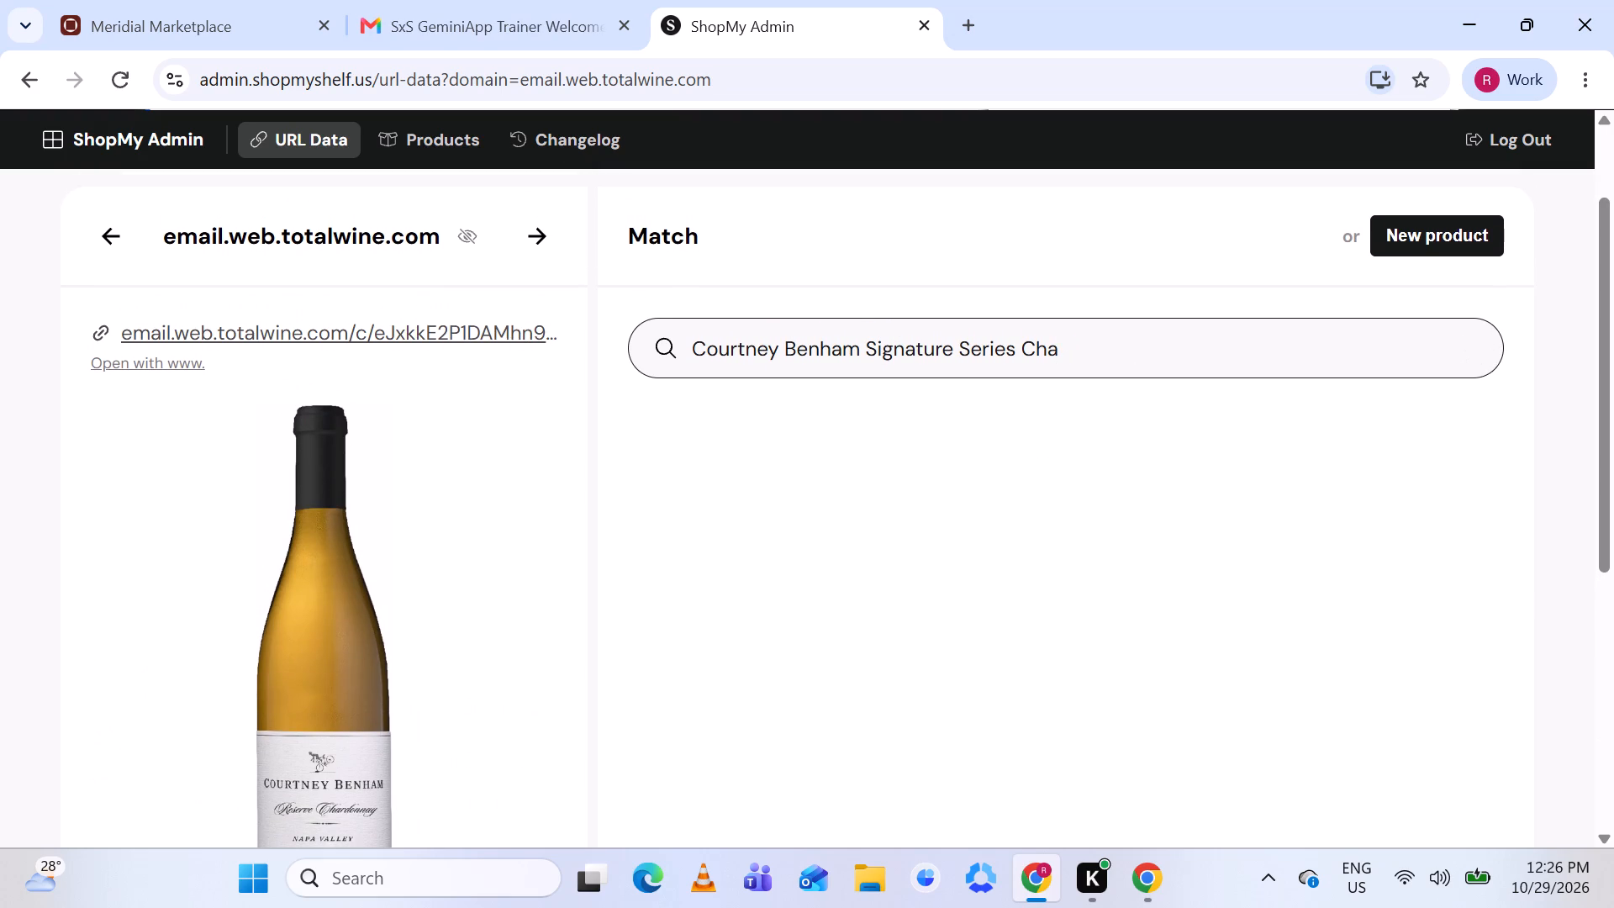
key("BackSpace")
key("BackSpace")
key("BackSpace")
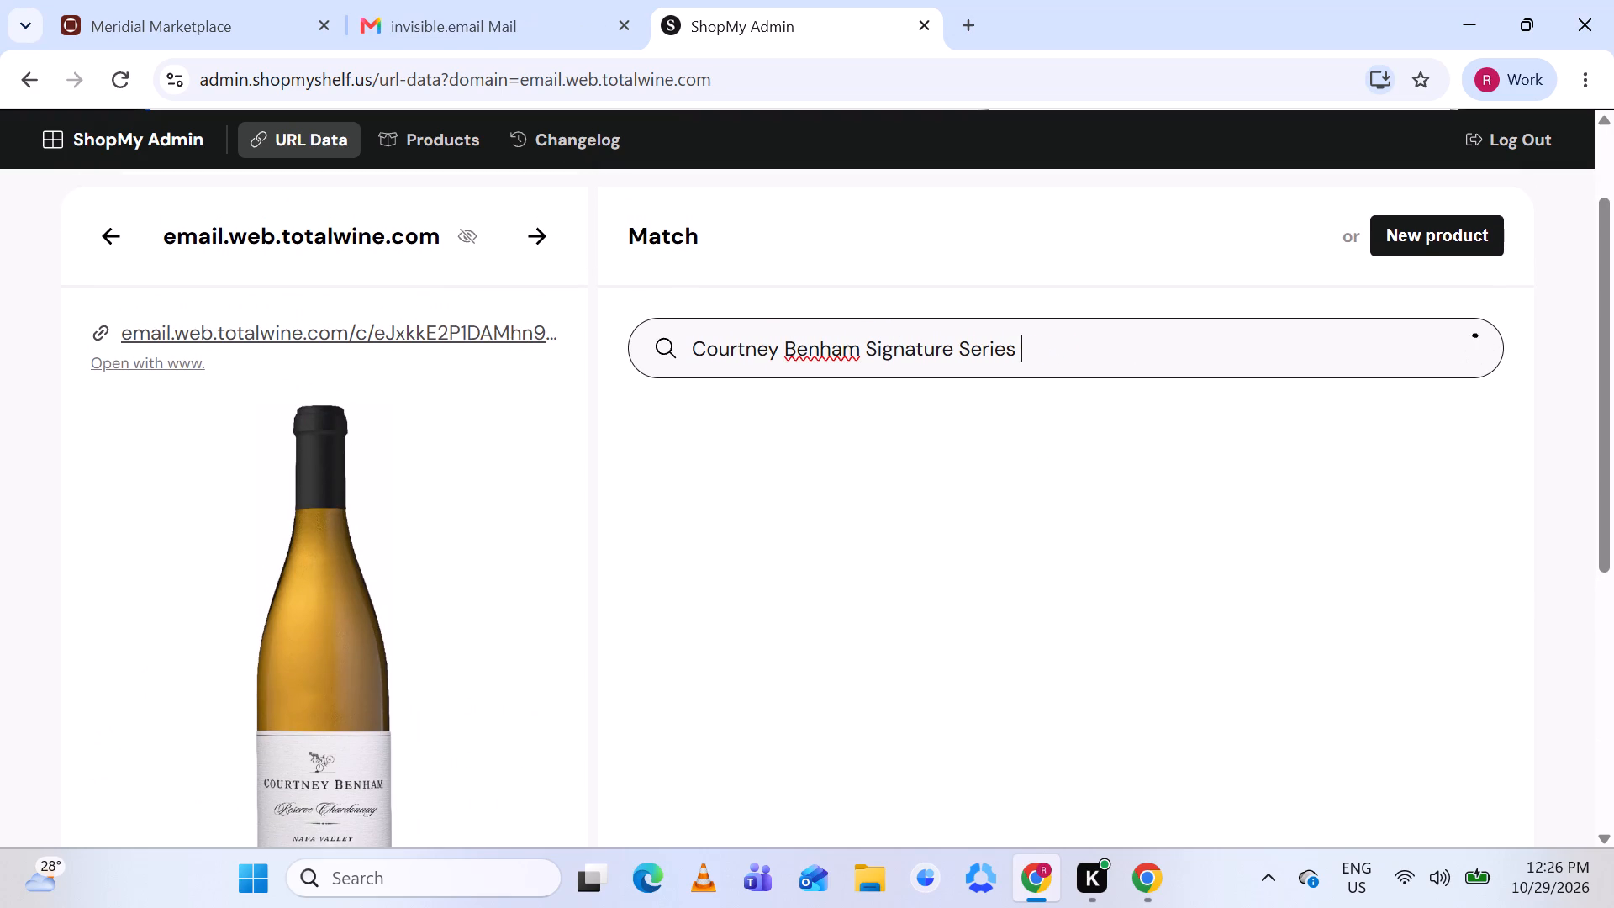
key("BackSpace")
key("BackSpace")
key("BackSpace")
key("BackSpace")
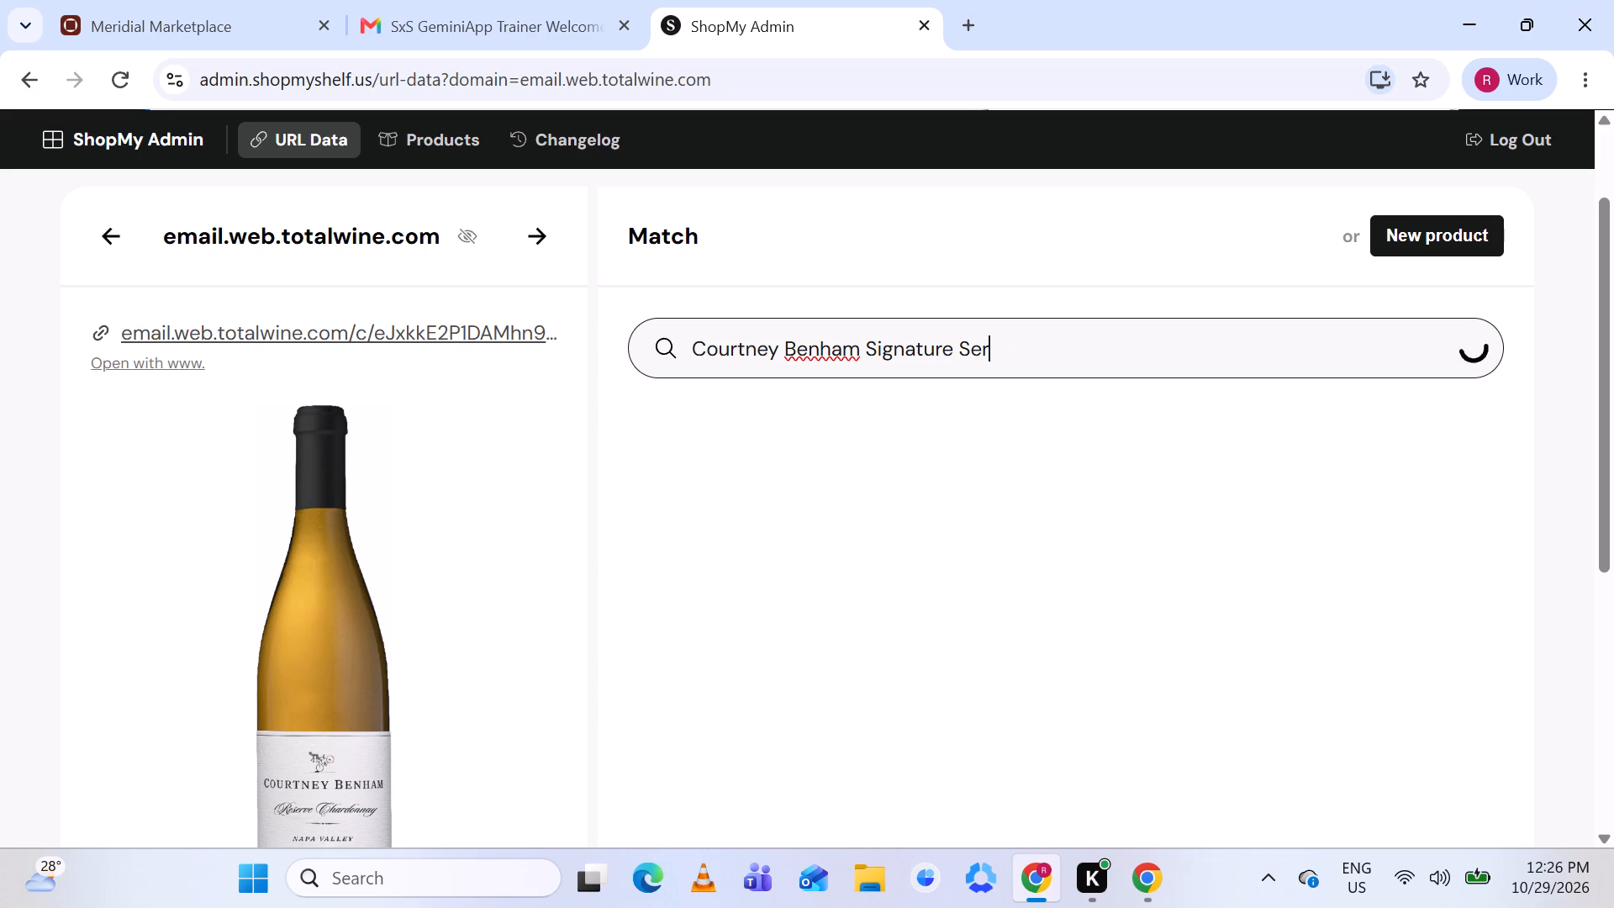
key("BackSpace")
key("BackSpace")
key("BackSpace")
key("BackSpace")
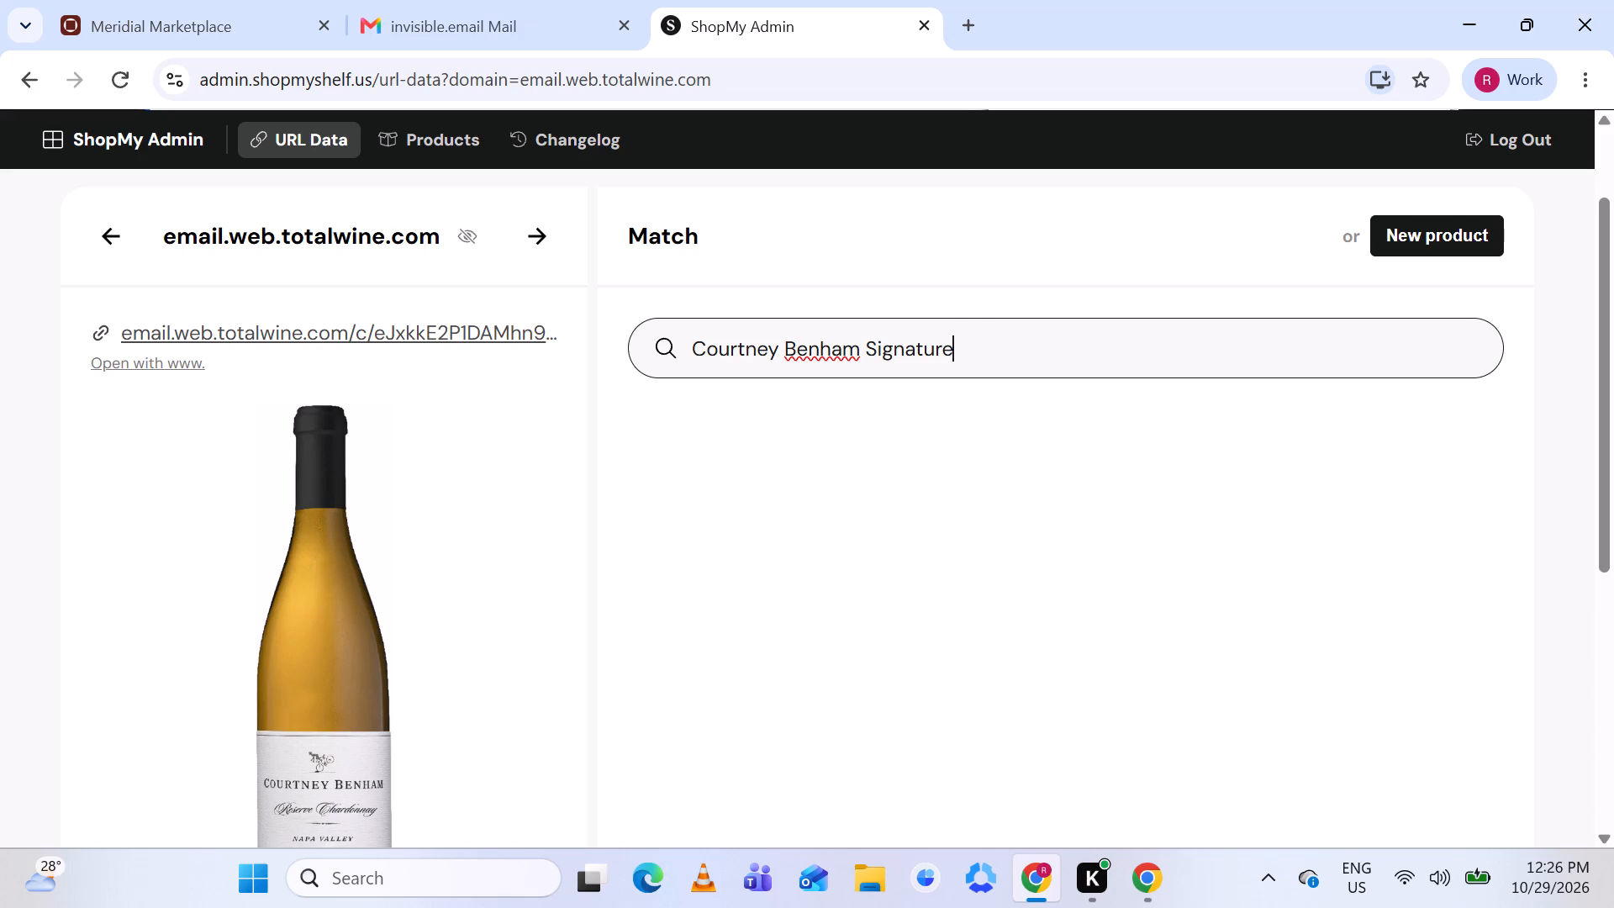
key("BackSpace")
key("BackSpace")
key("BackSpace")
key("BackSpace")
key("BackSpace")
key("BackSpace")
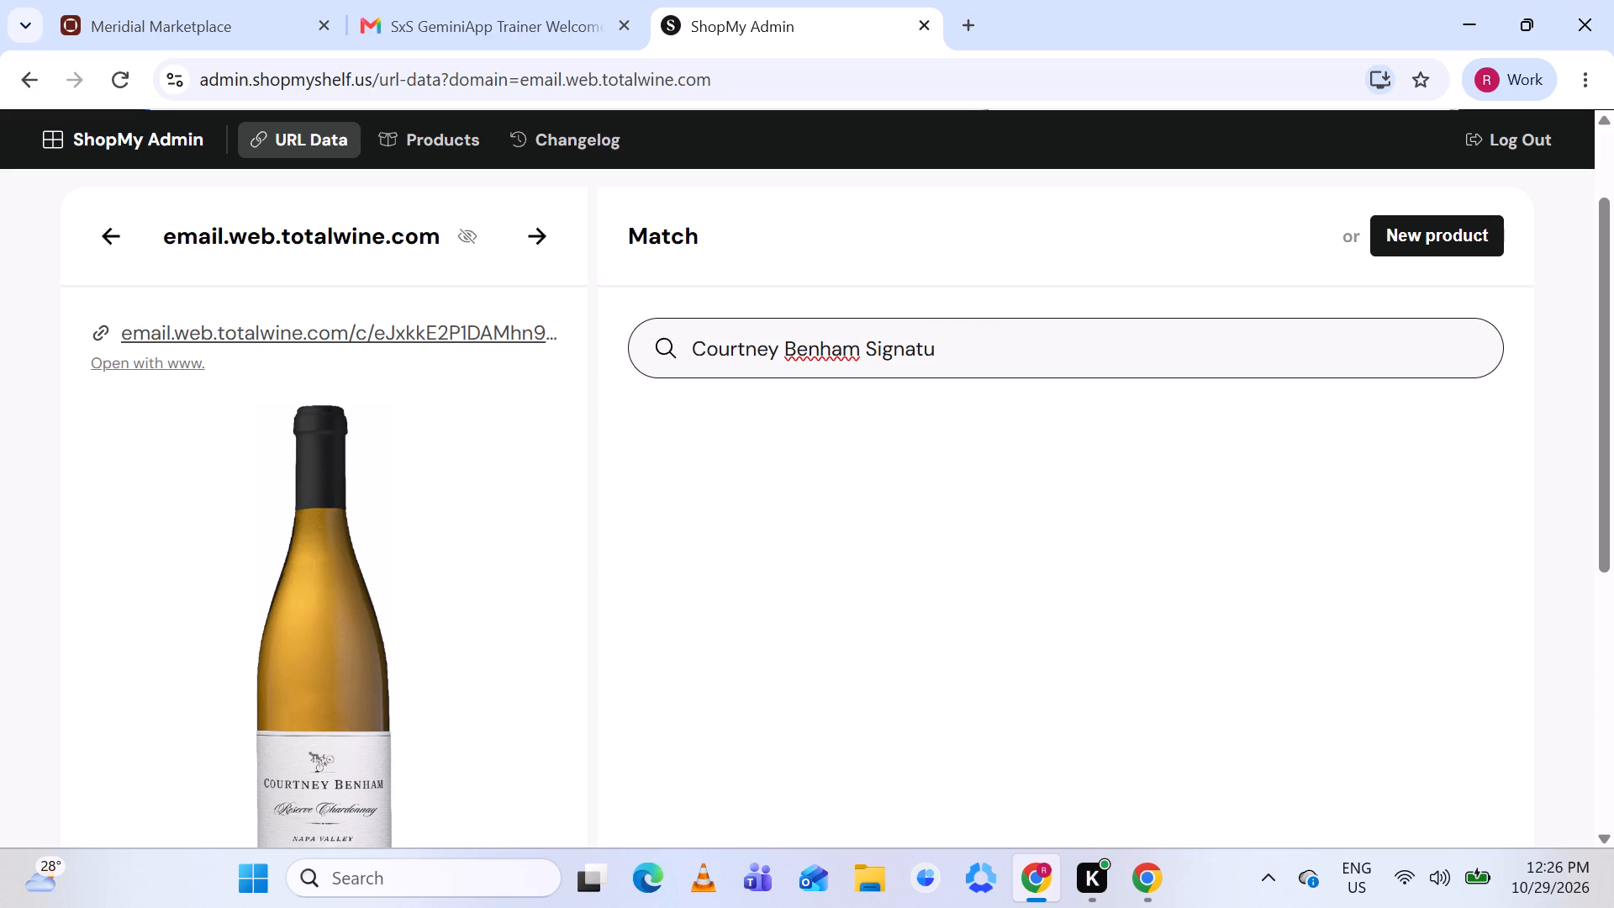
key("BackSpace")
key("BackSpace")
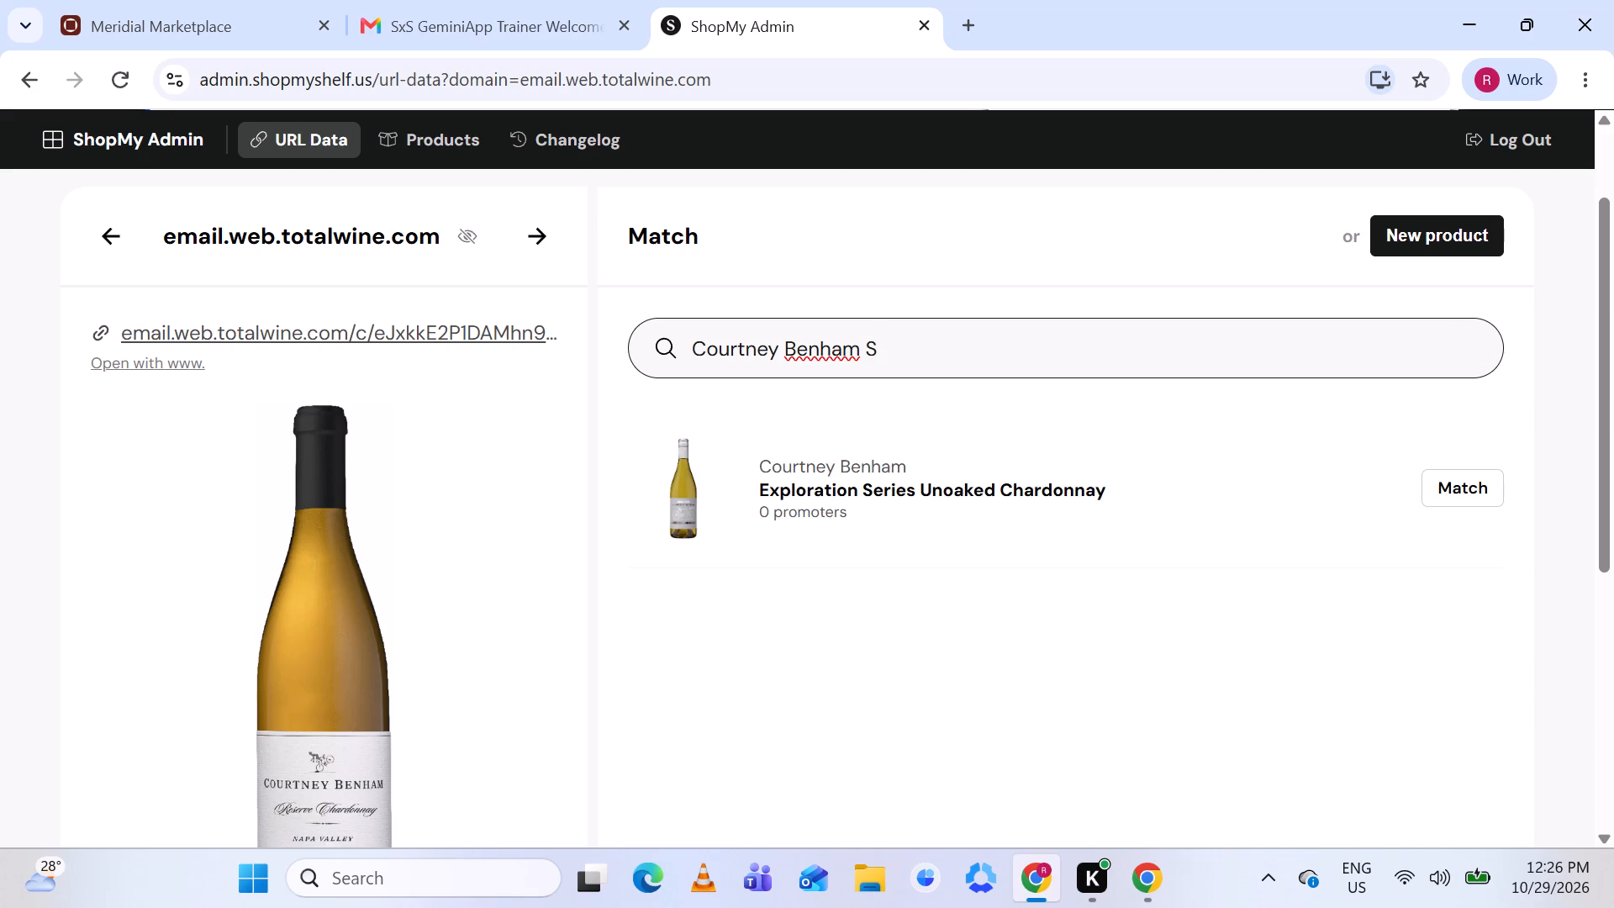
key("BackSpace")
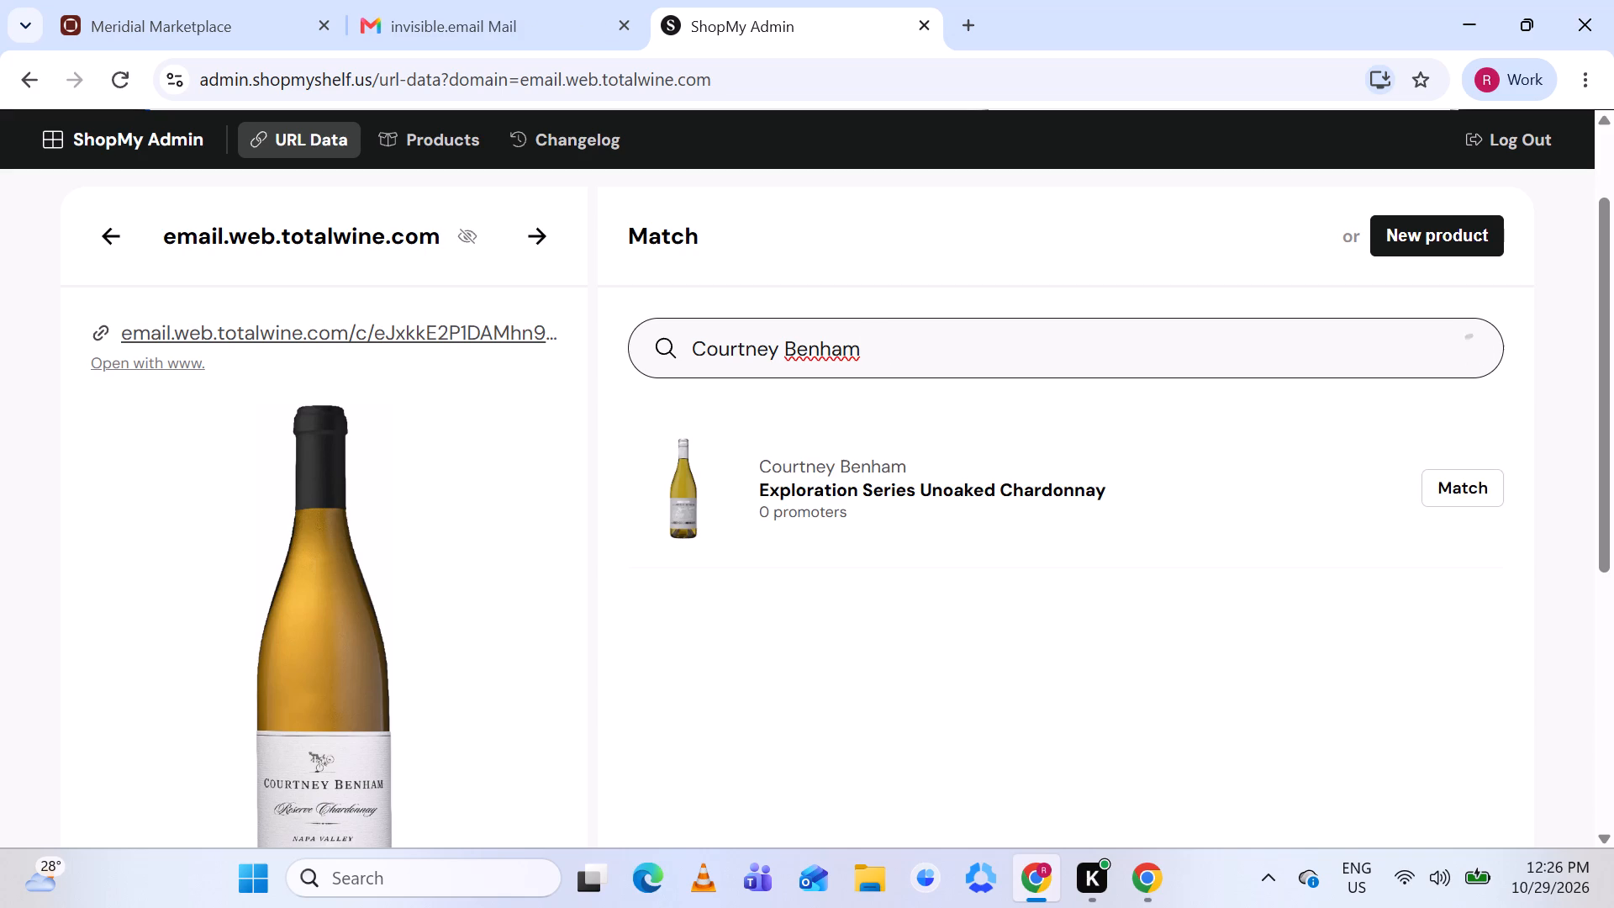
Open the product page of Courtney Benham's Exploration Series Unoaked Chardonnay for comparison, and return to the URL matching page.
left_click(862, 493)
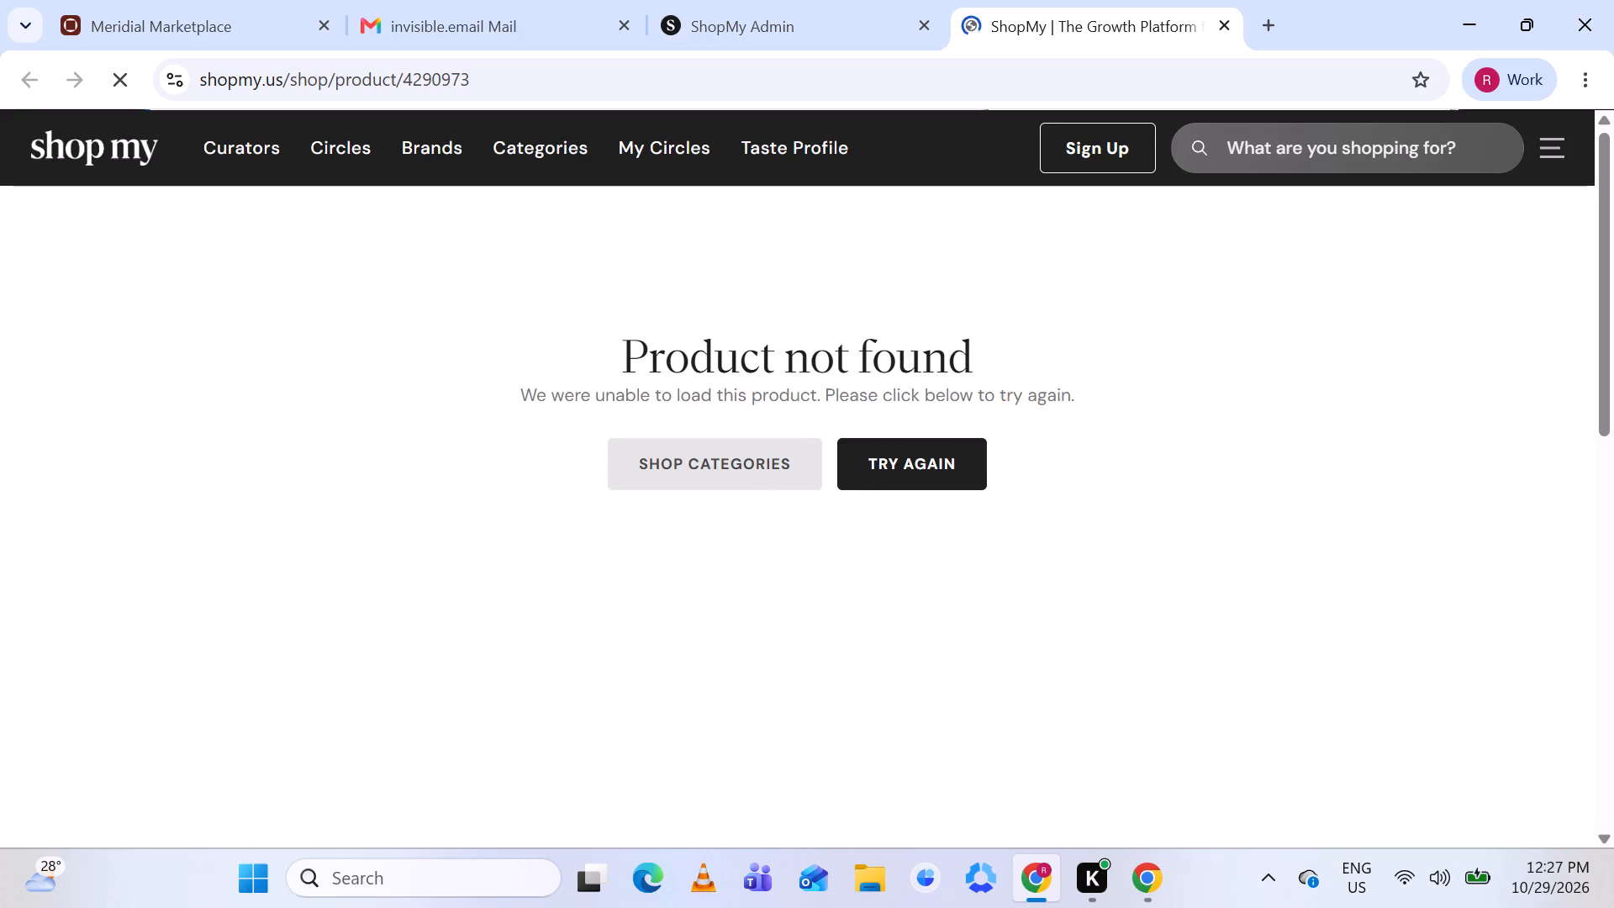
left_click(788, 13)
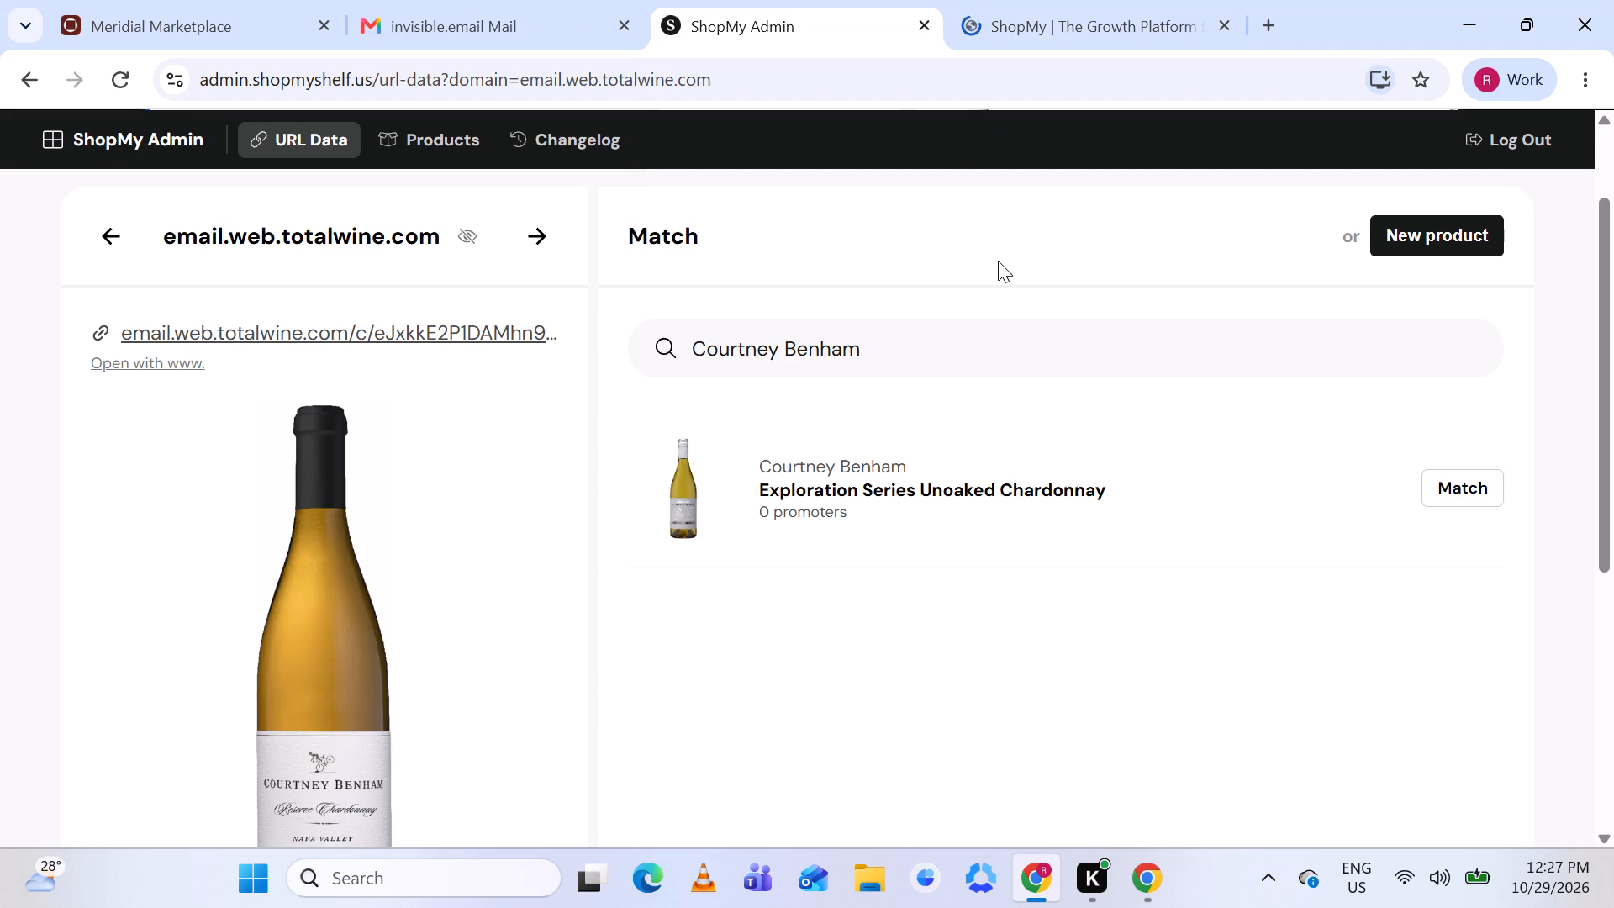
Create a new Courtney Benham product for Signature Series Chardonnay Reserve Napa, prettify its bottle image, and save it as the URL's match.
left_click(1424, 245)
left_click(1221, 32)
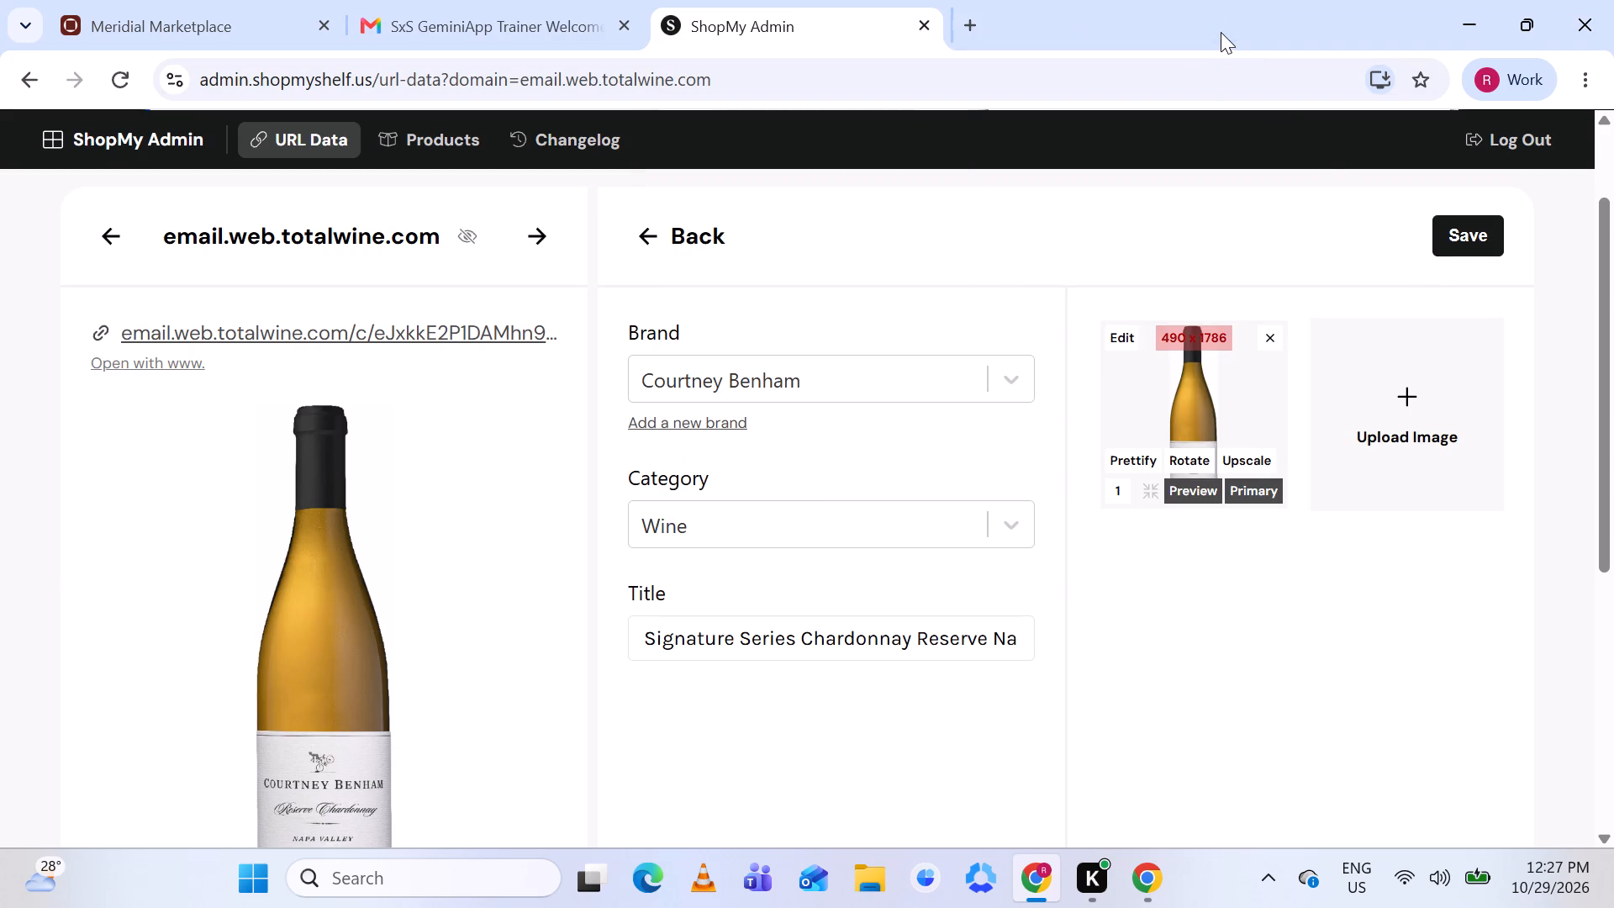
left_click(1130, 462)
scroll(927, 525, "down", 2)
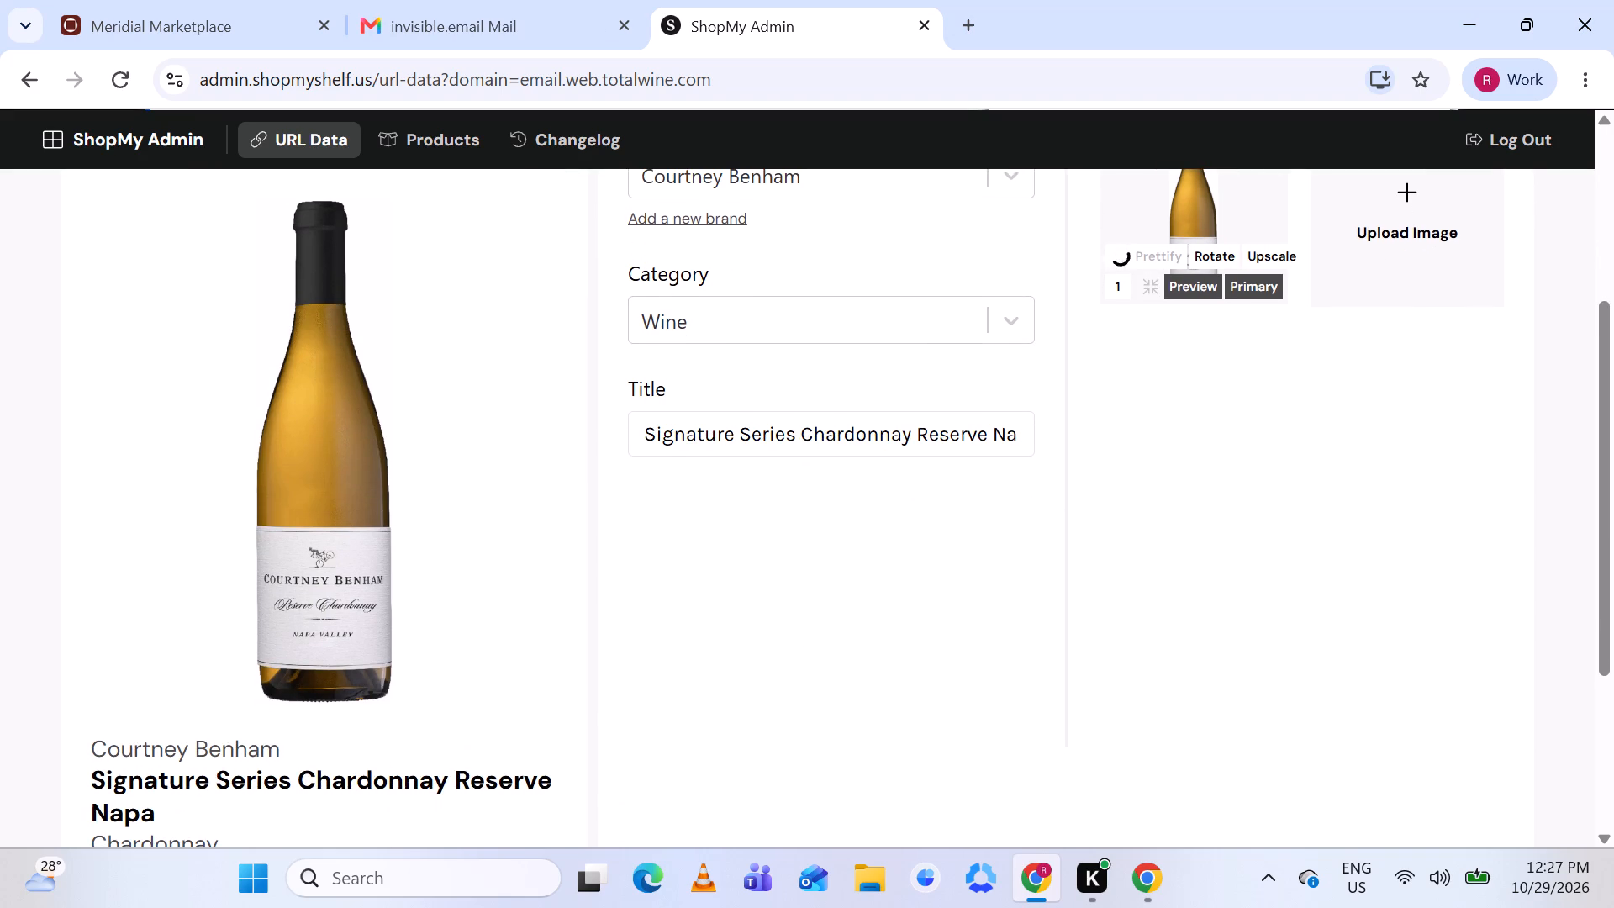
scroll(1158, 461, "up", 3)
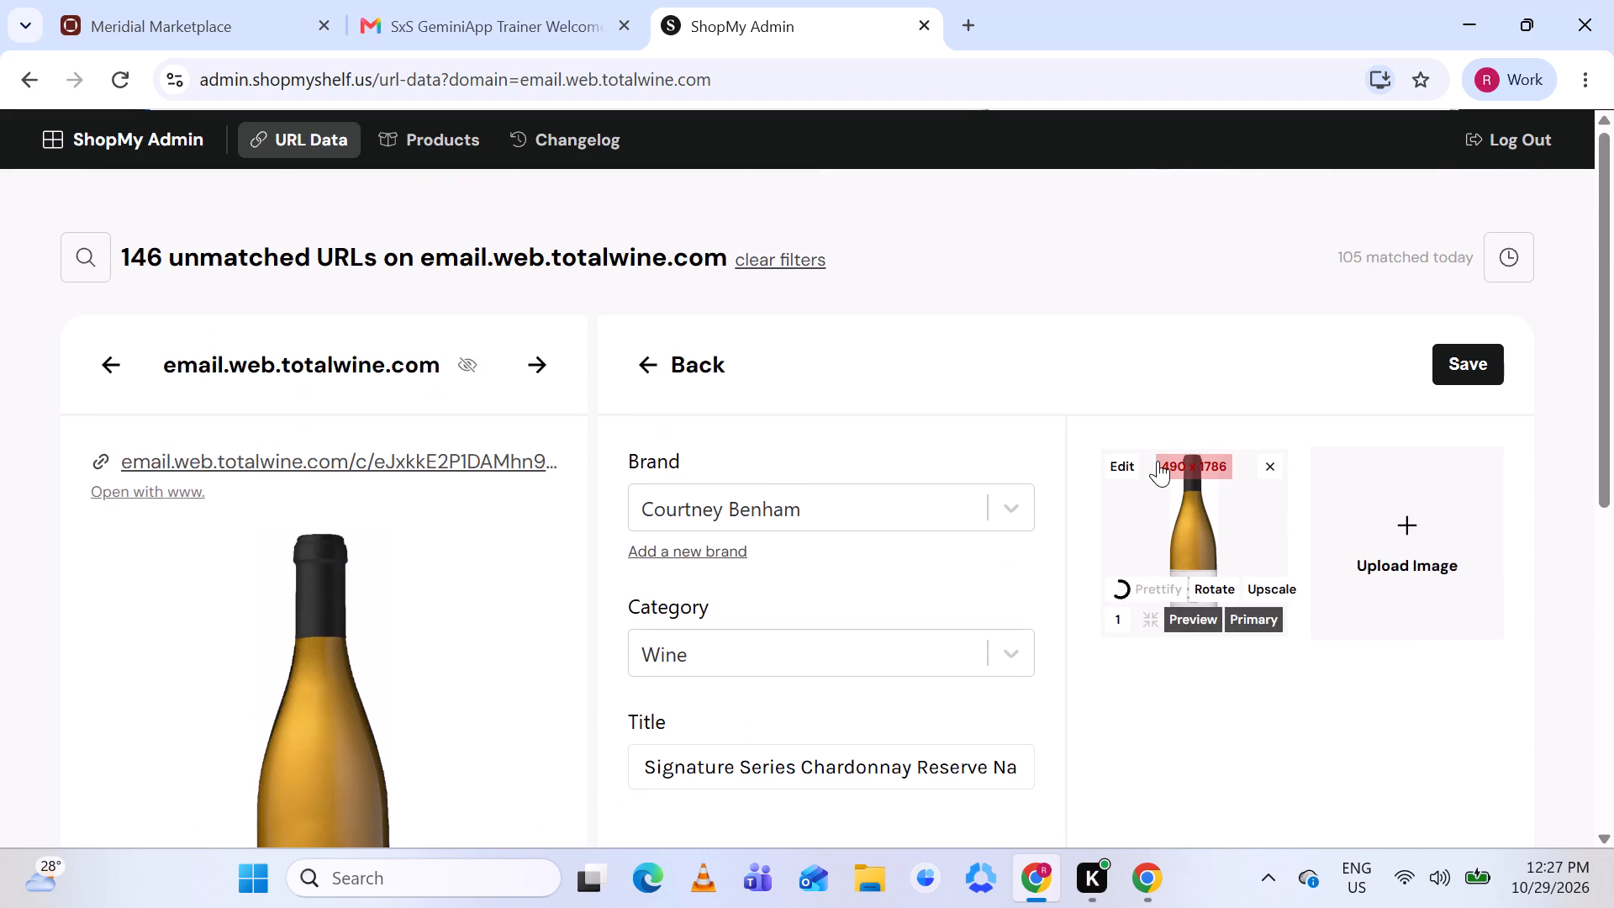
left_click(1469, 356)
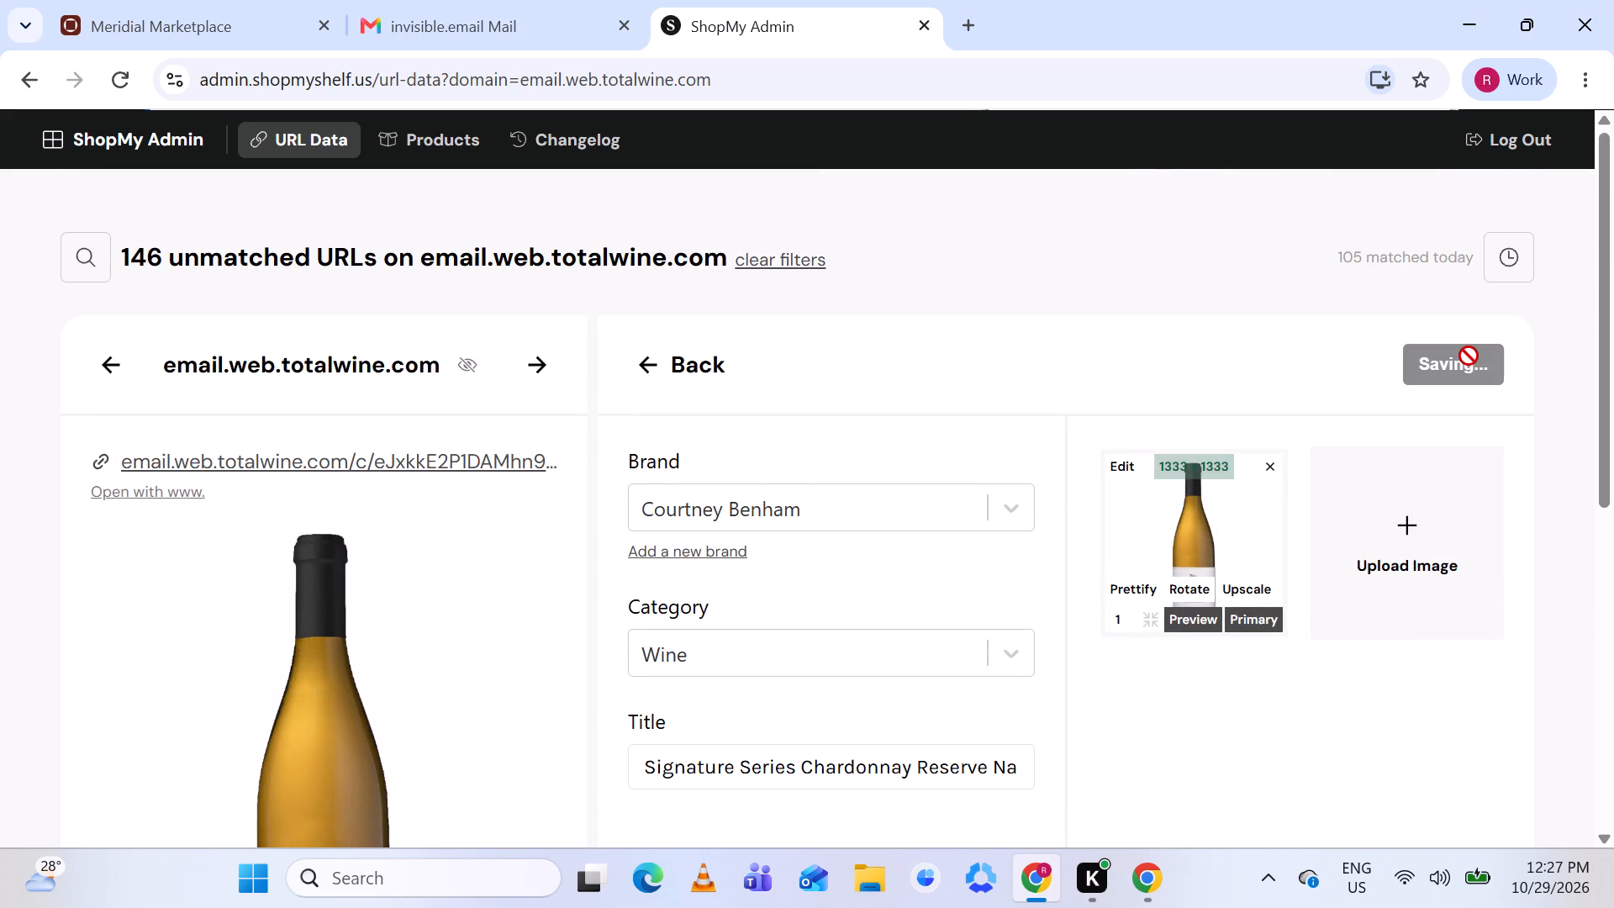
Review the Luna De Jalisco Blanco Tequila listing and start a new product for it.
scroll(1191, 303, "down", 1)
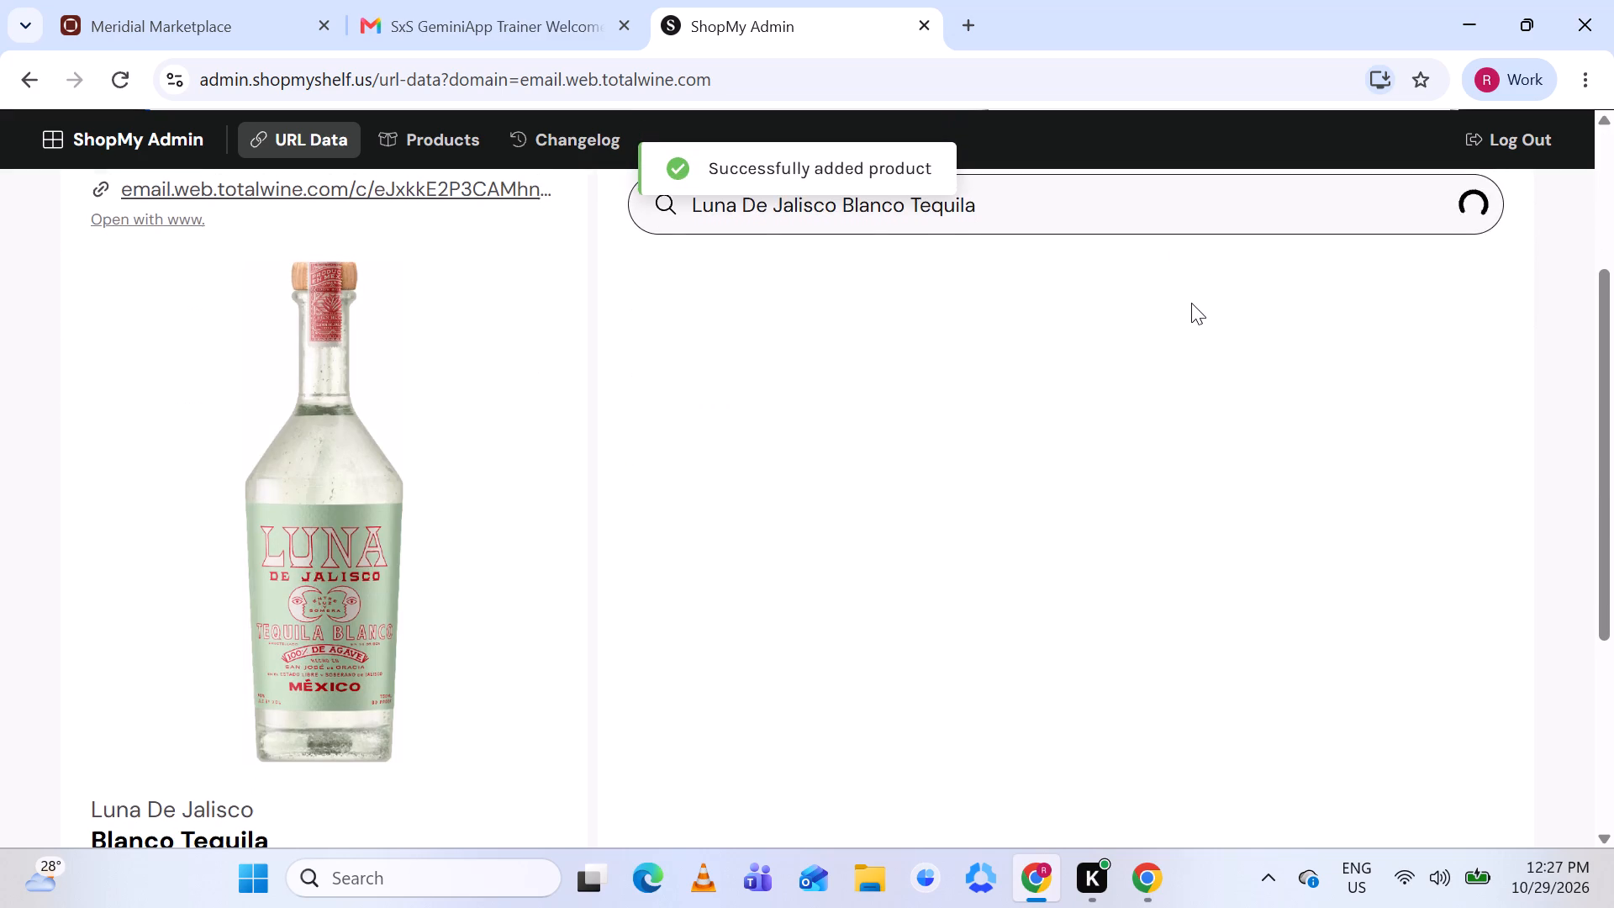
scroll(1191, 303, "up", 2)
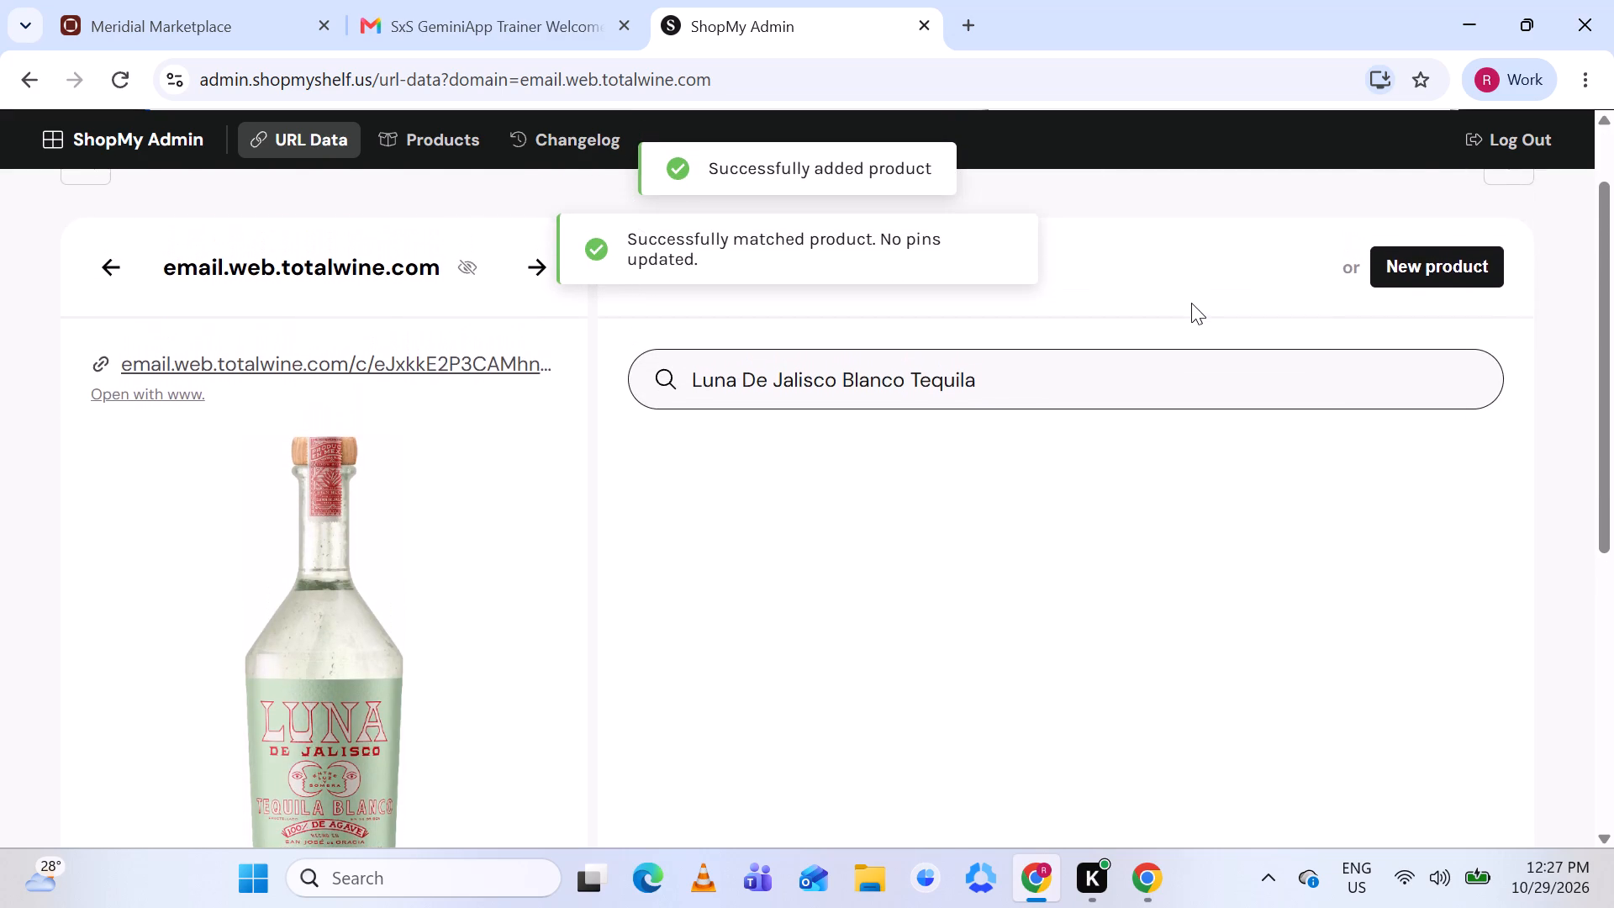
scroll(1191, 303, "up", 1)
left_click(1428, 293)
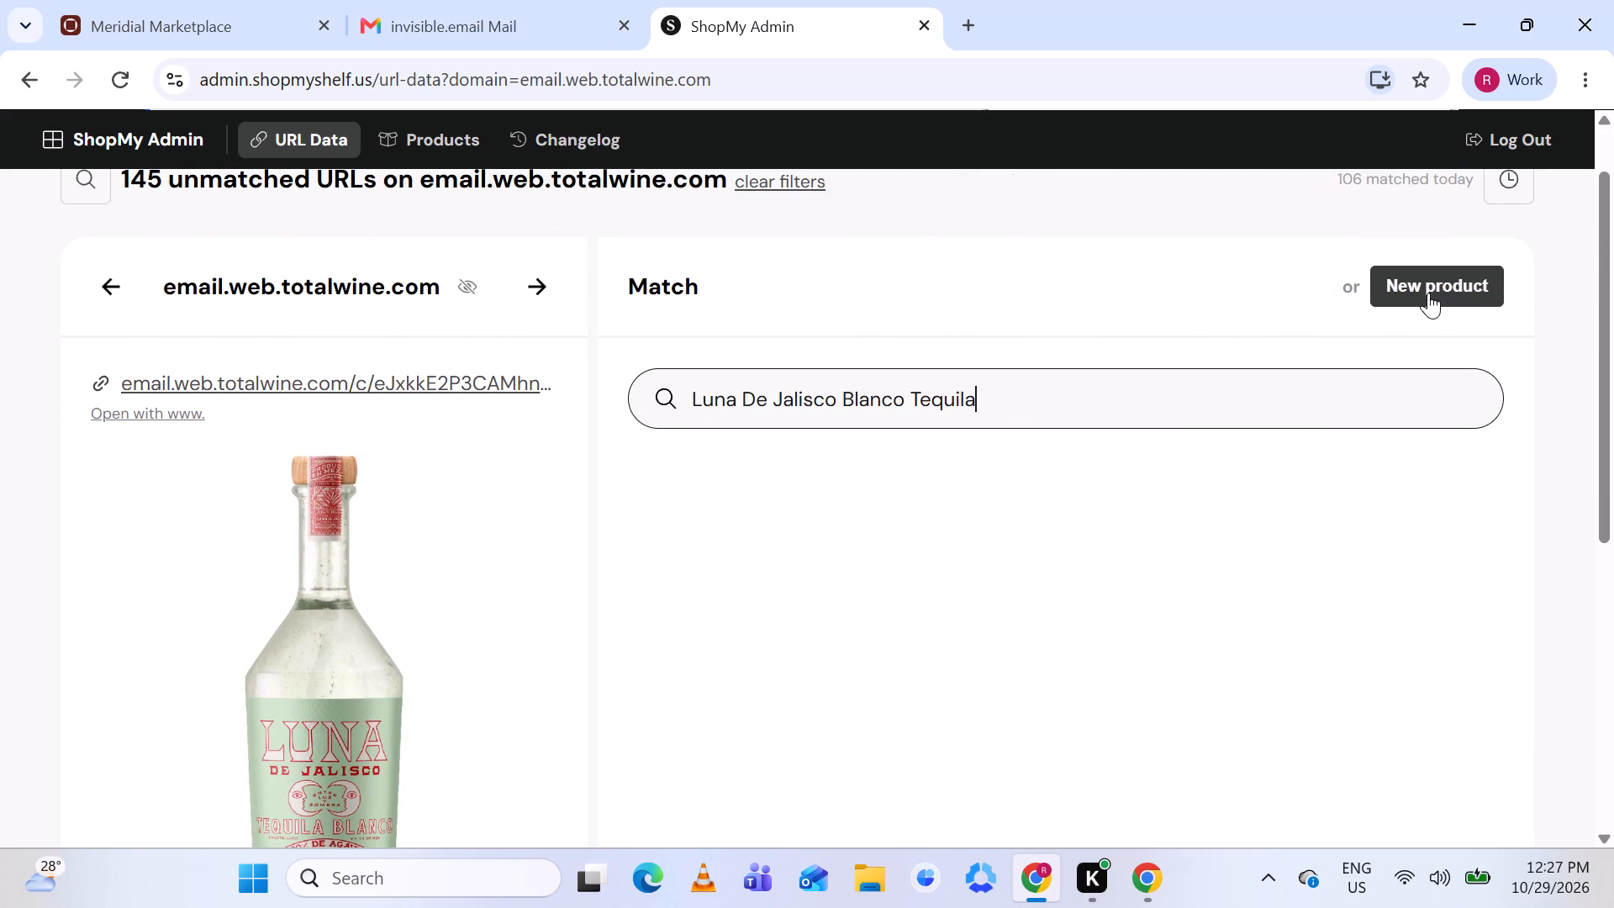
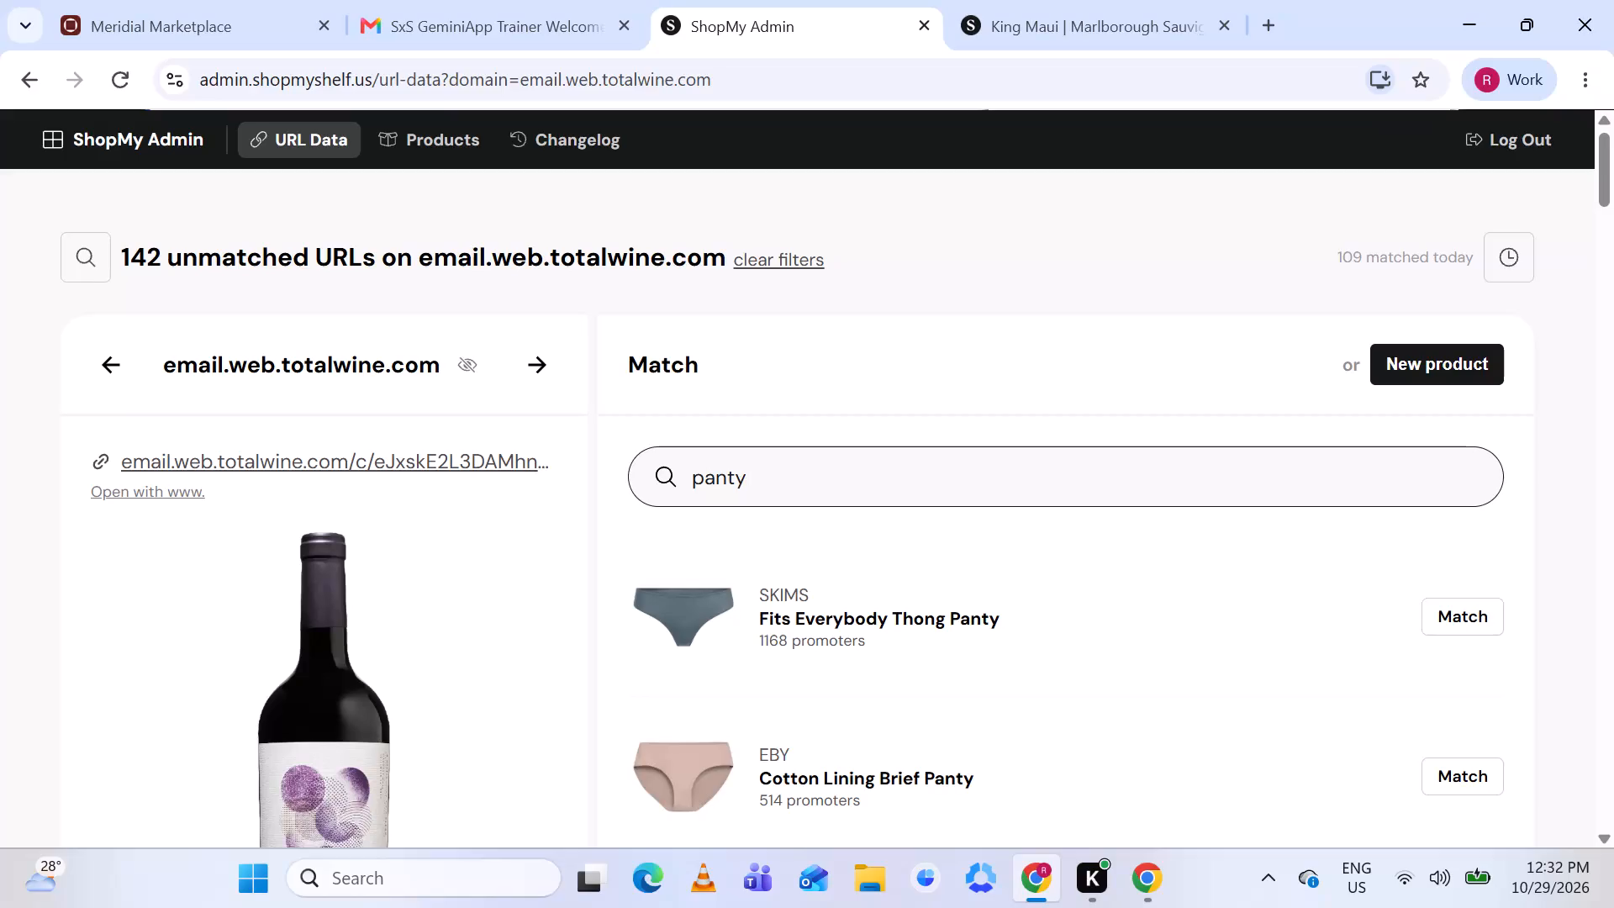
Replace the product match search with "thong" and look through the listed products.
key("BackSpace")
key("BackSpace")
key("BackSpace")
key("BackSpace")
key("BackSpace")
type("thong")
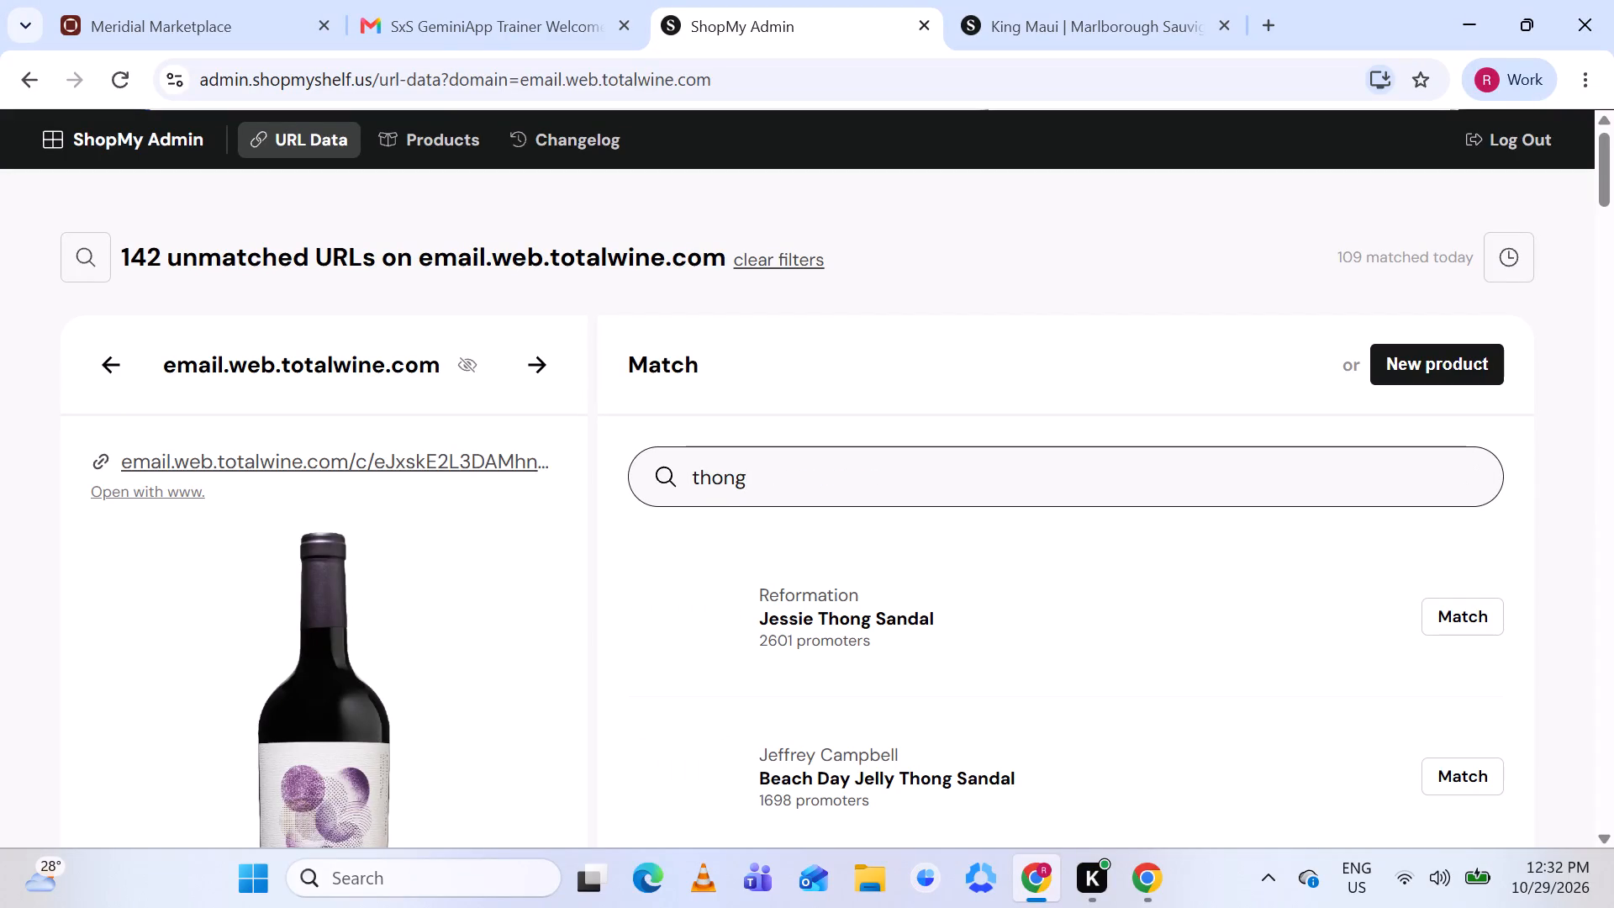
scroll(948, 488, "down", 1)
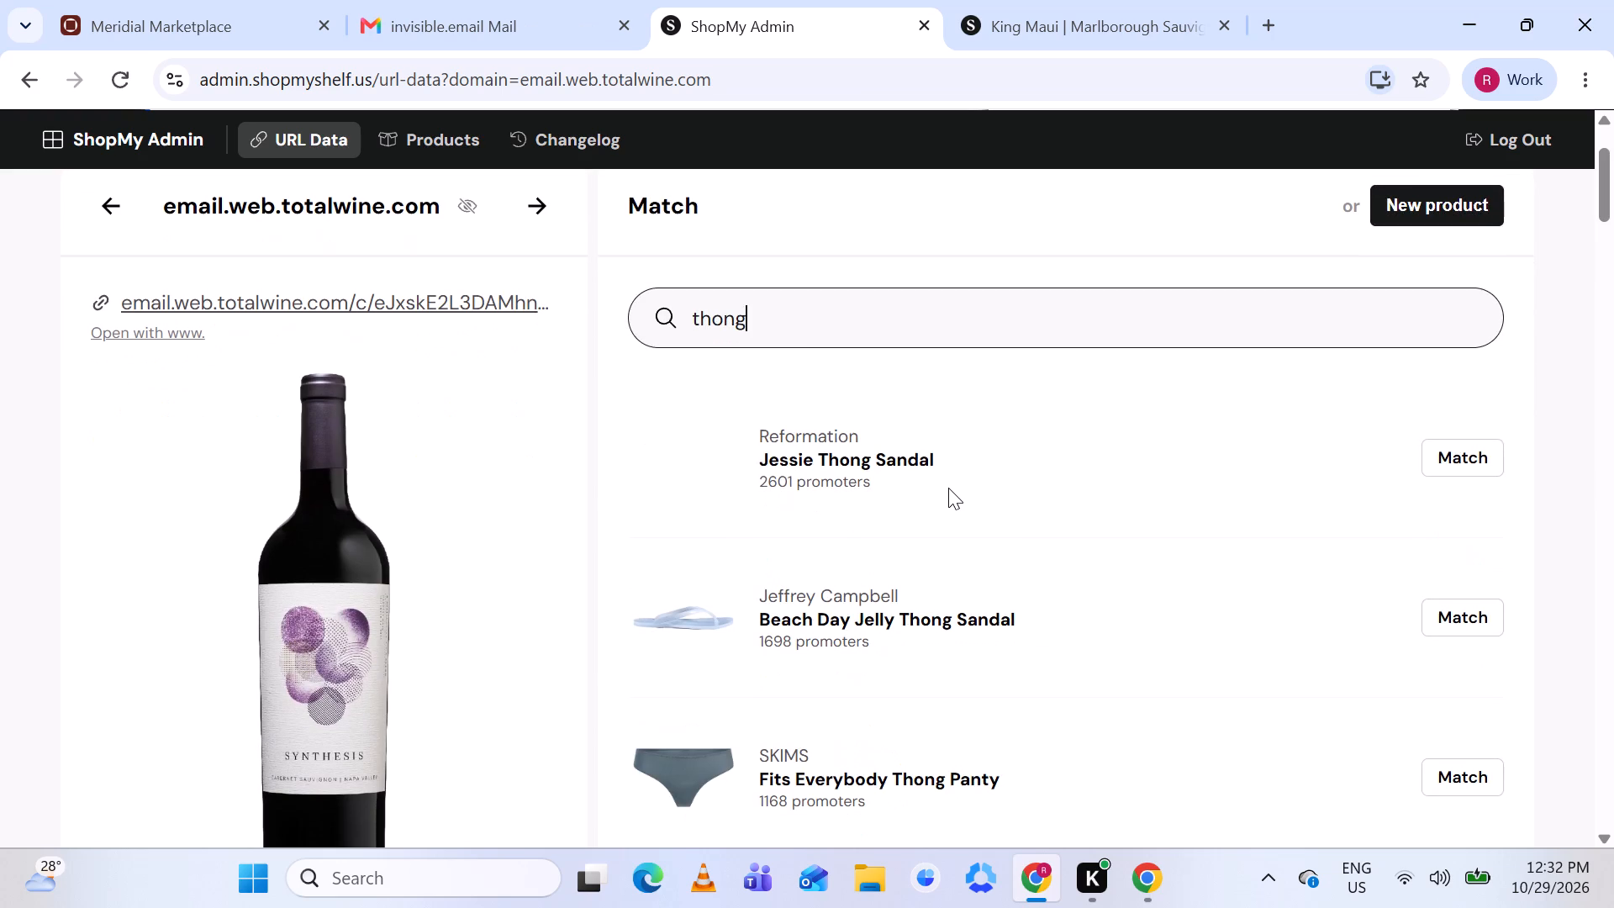
scroll(948, 488, "down", 2)
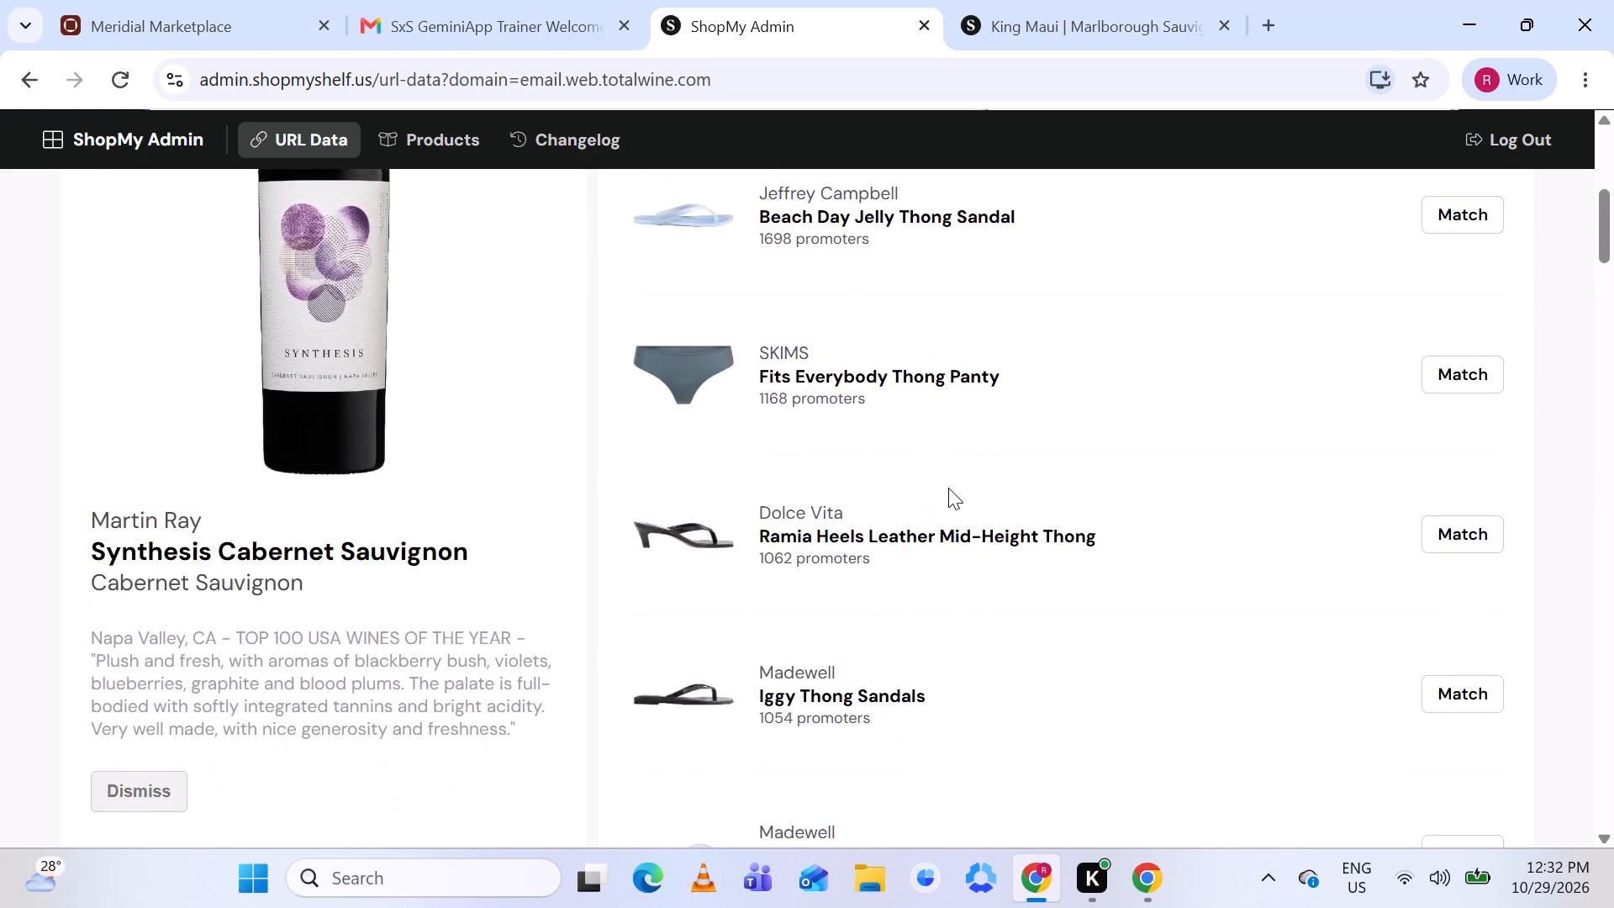
scroll(948, 488, "down", 6)
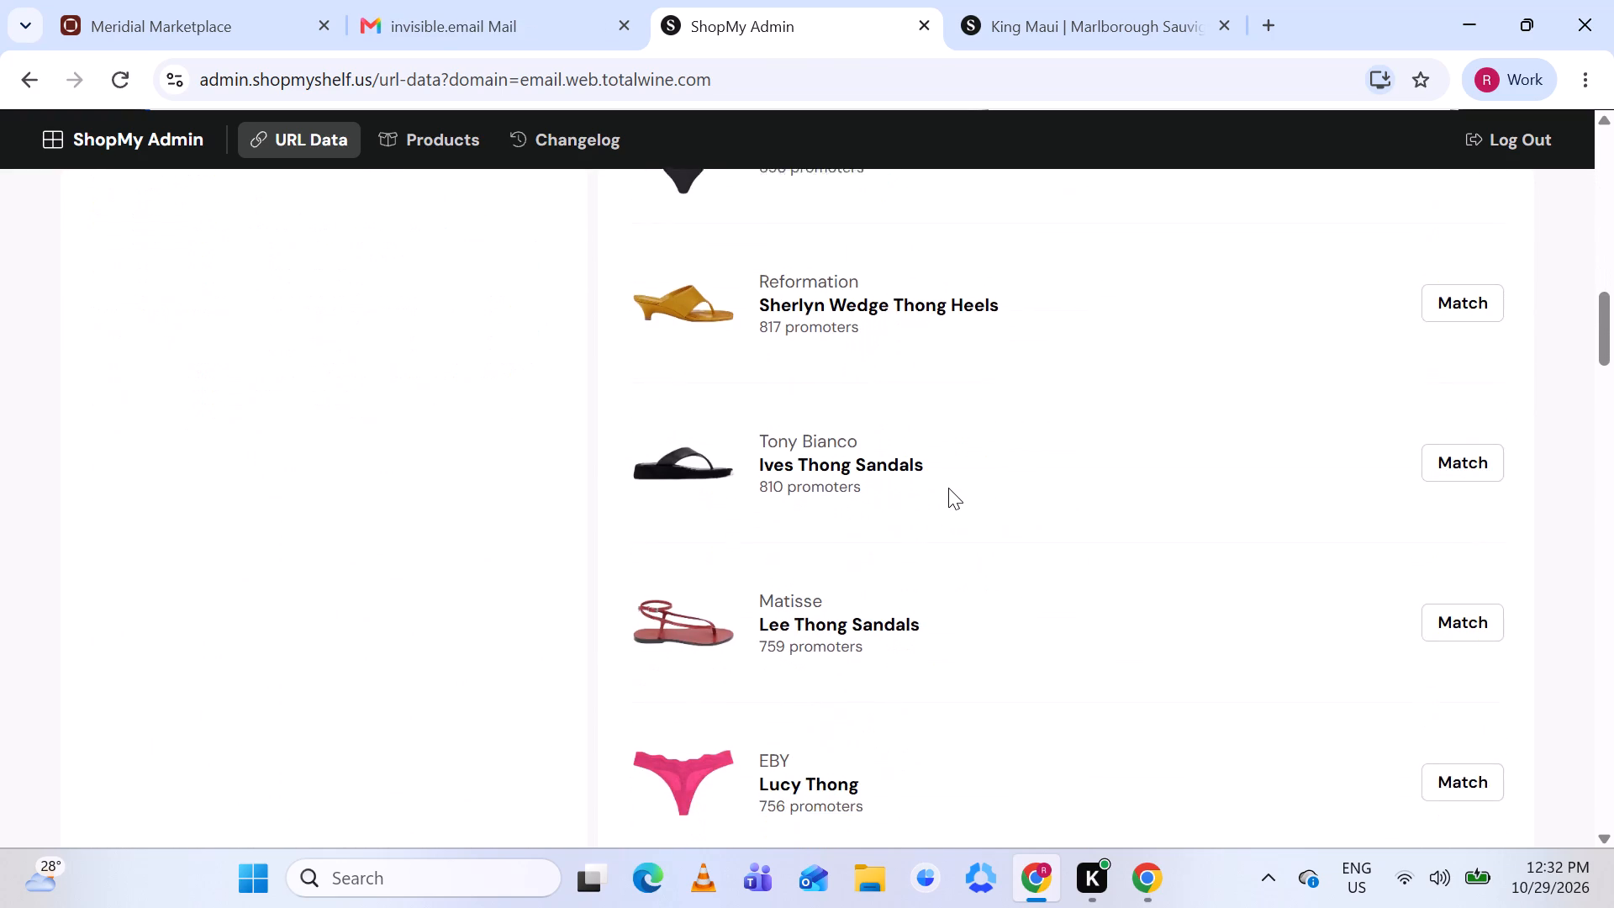
scroll(948, 488, "down", 5)
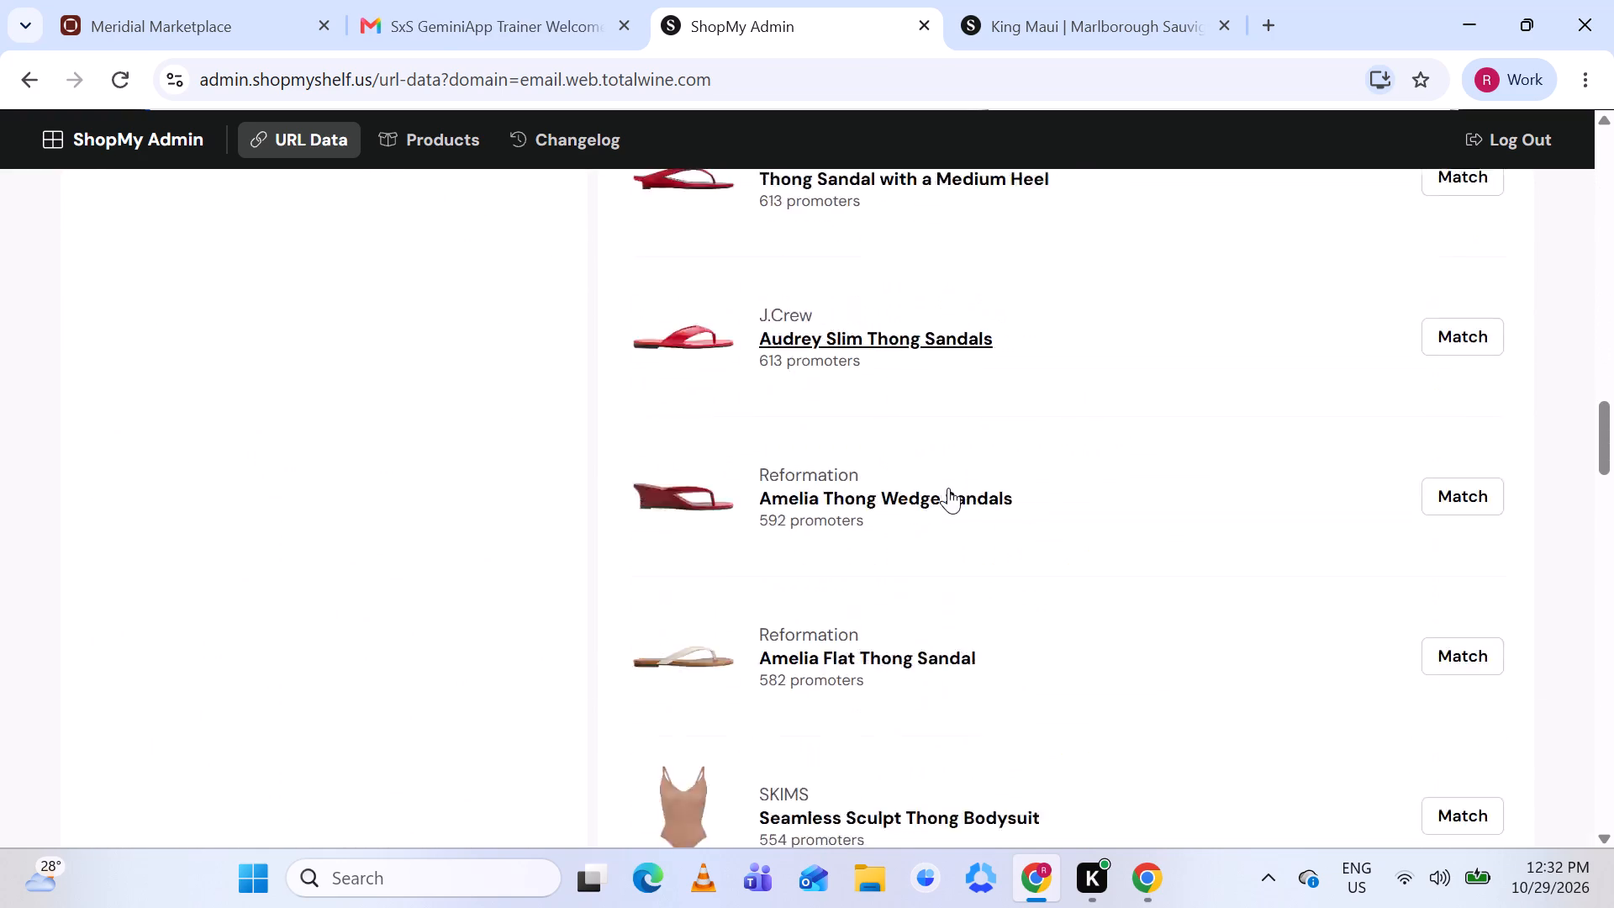
scroll(948, 488, "down", 12)
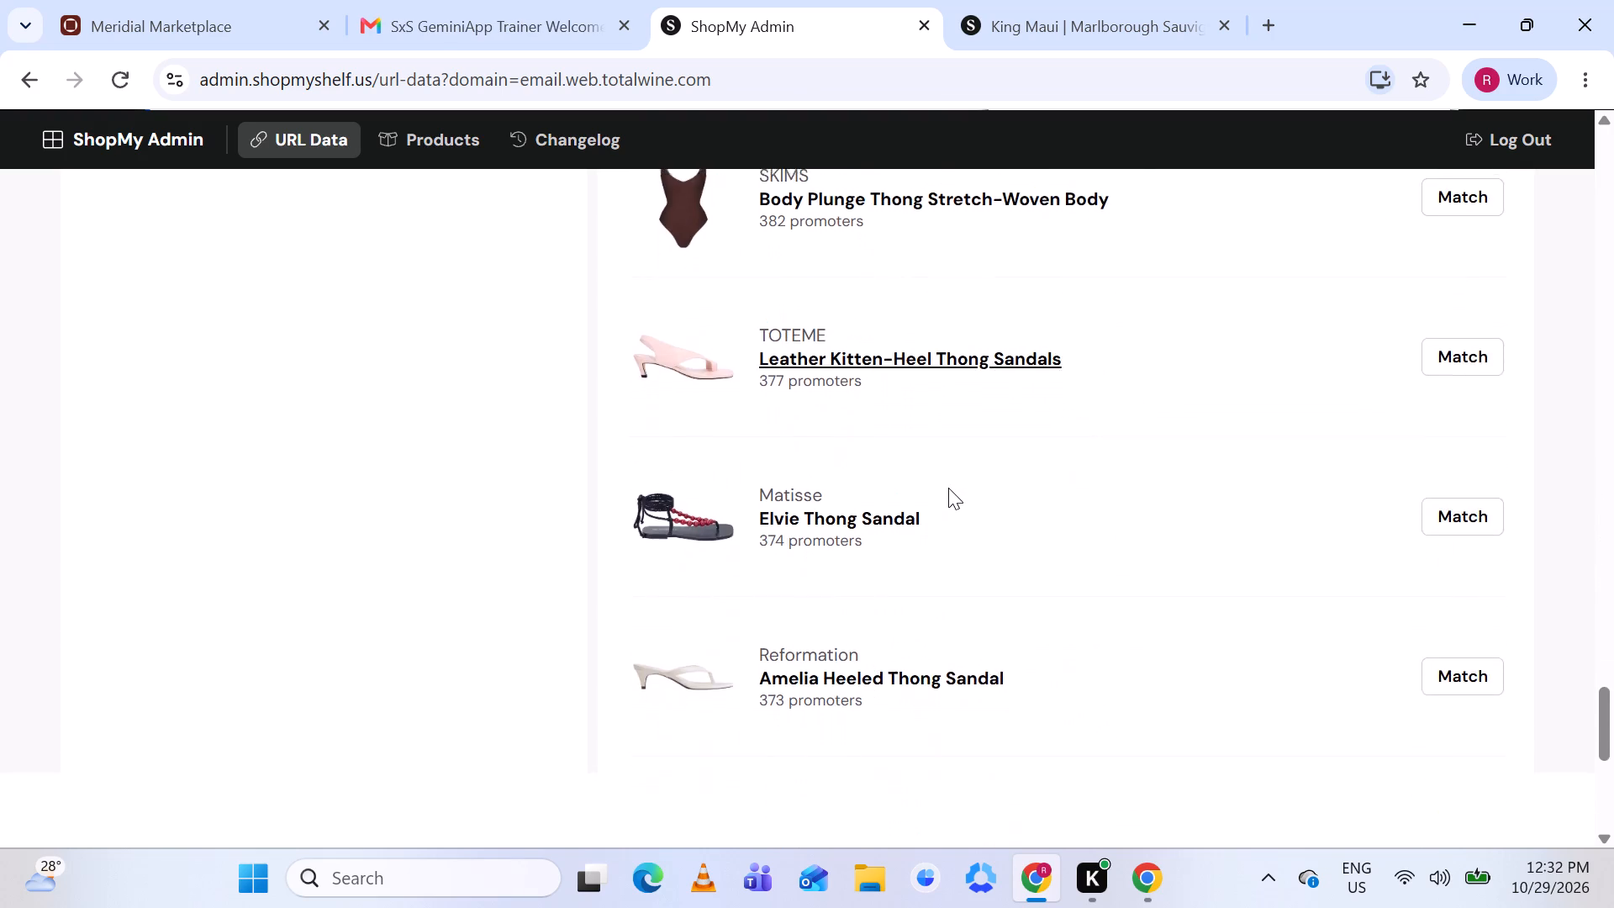
scroll(948, 488, "down", 4)
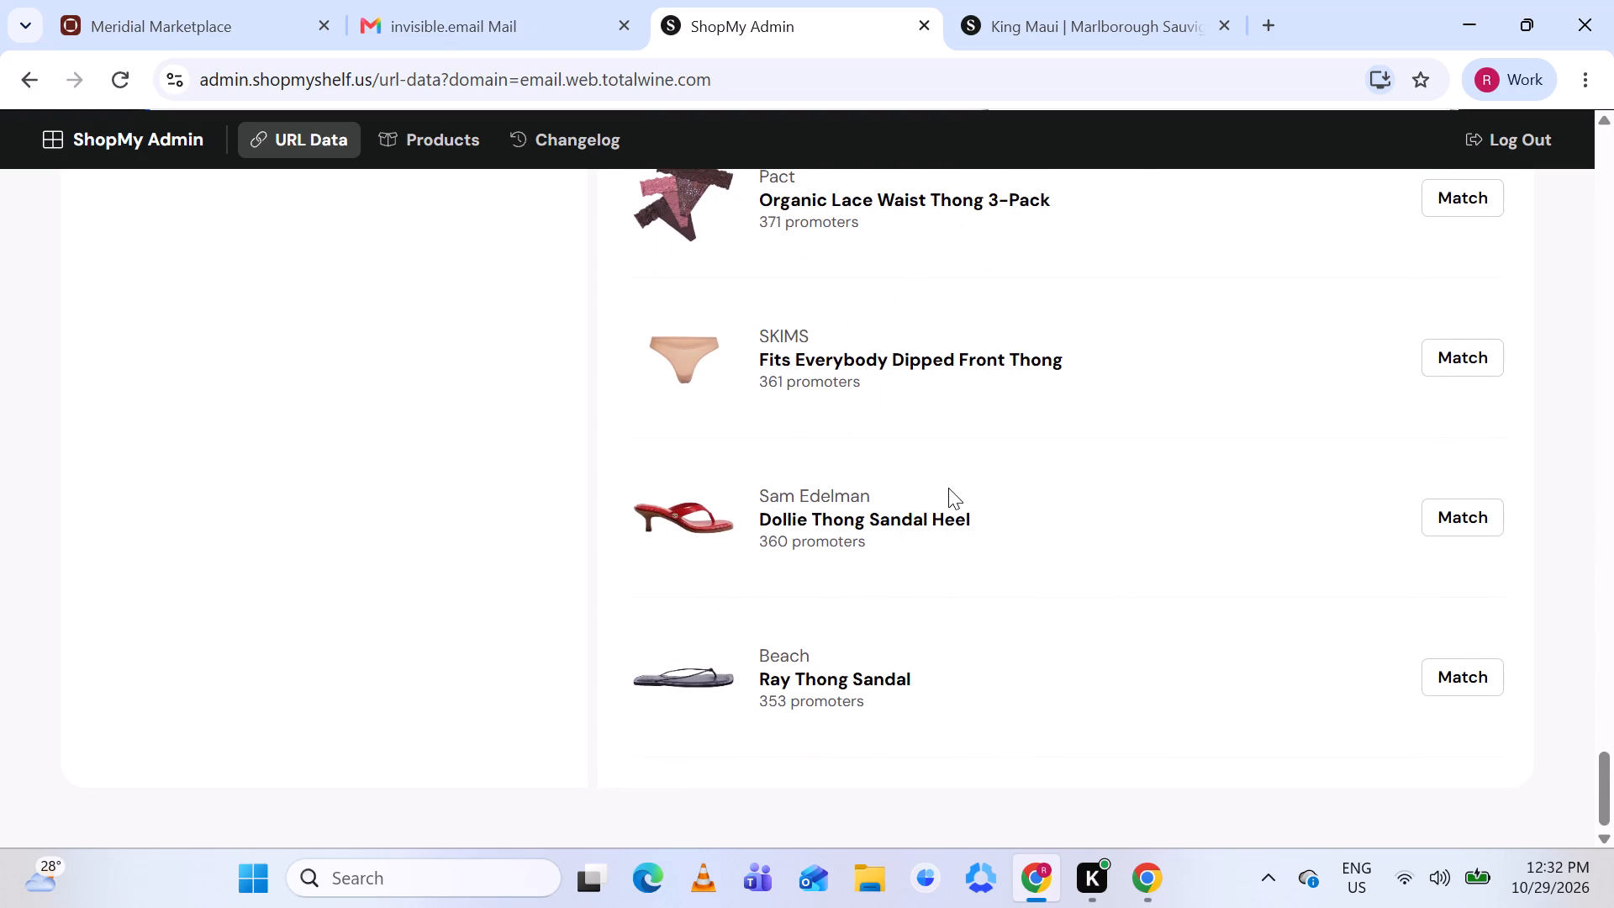
scroll(948, 488, "up", 15)
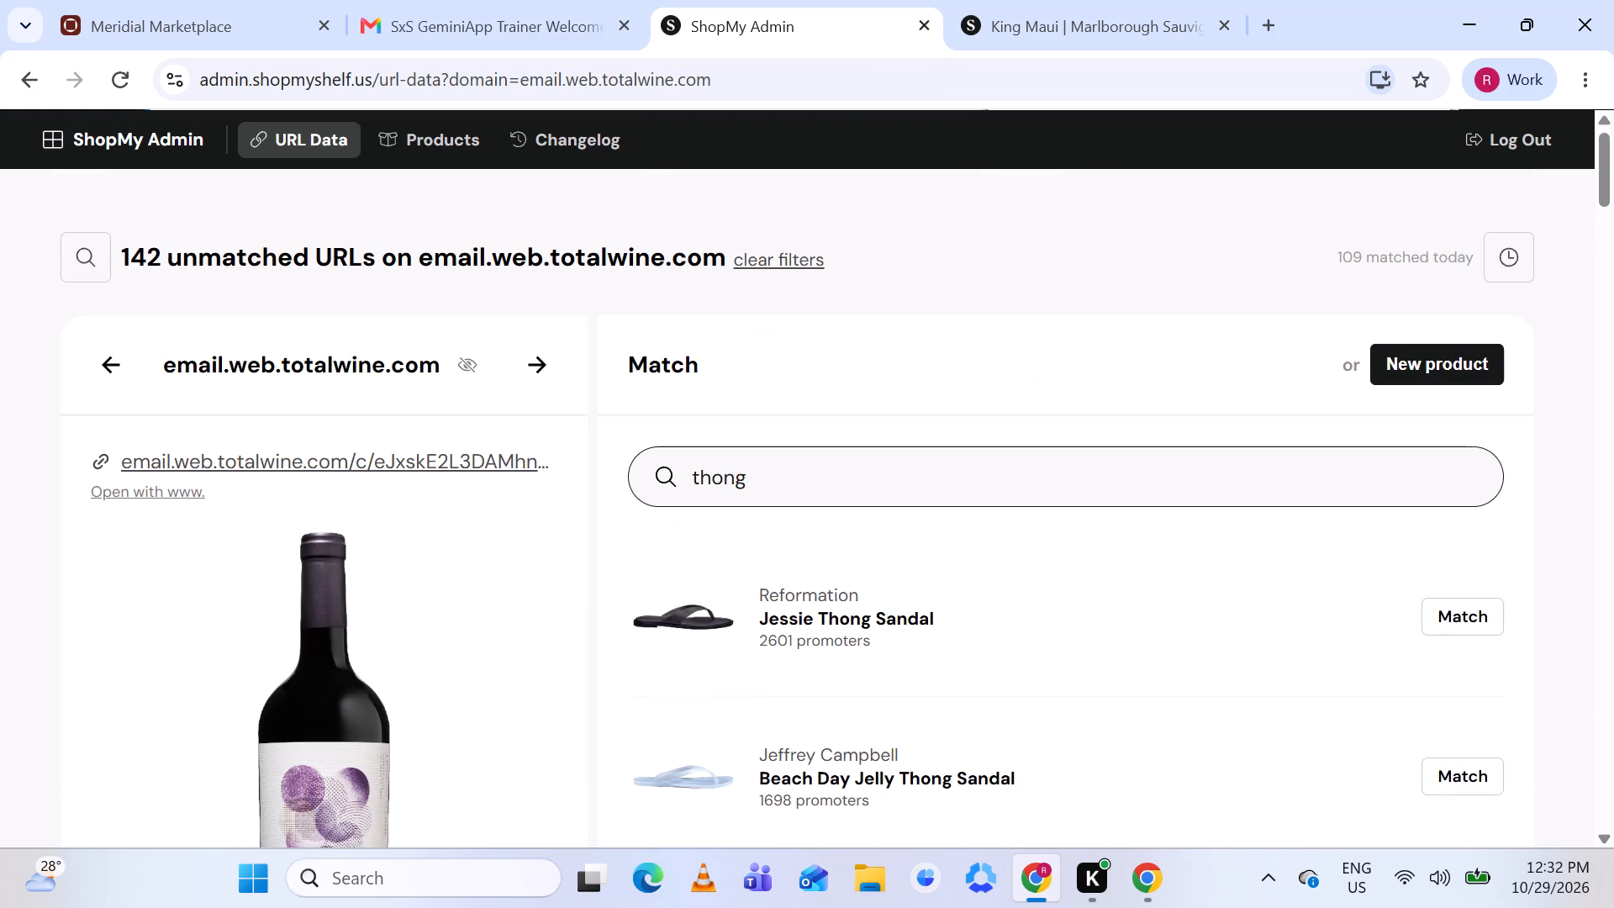
Refine the product match search to "thong panty" and look through the listed products.
key("space")
type("panty")
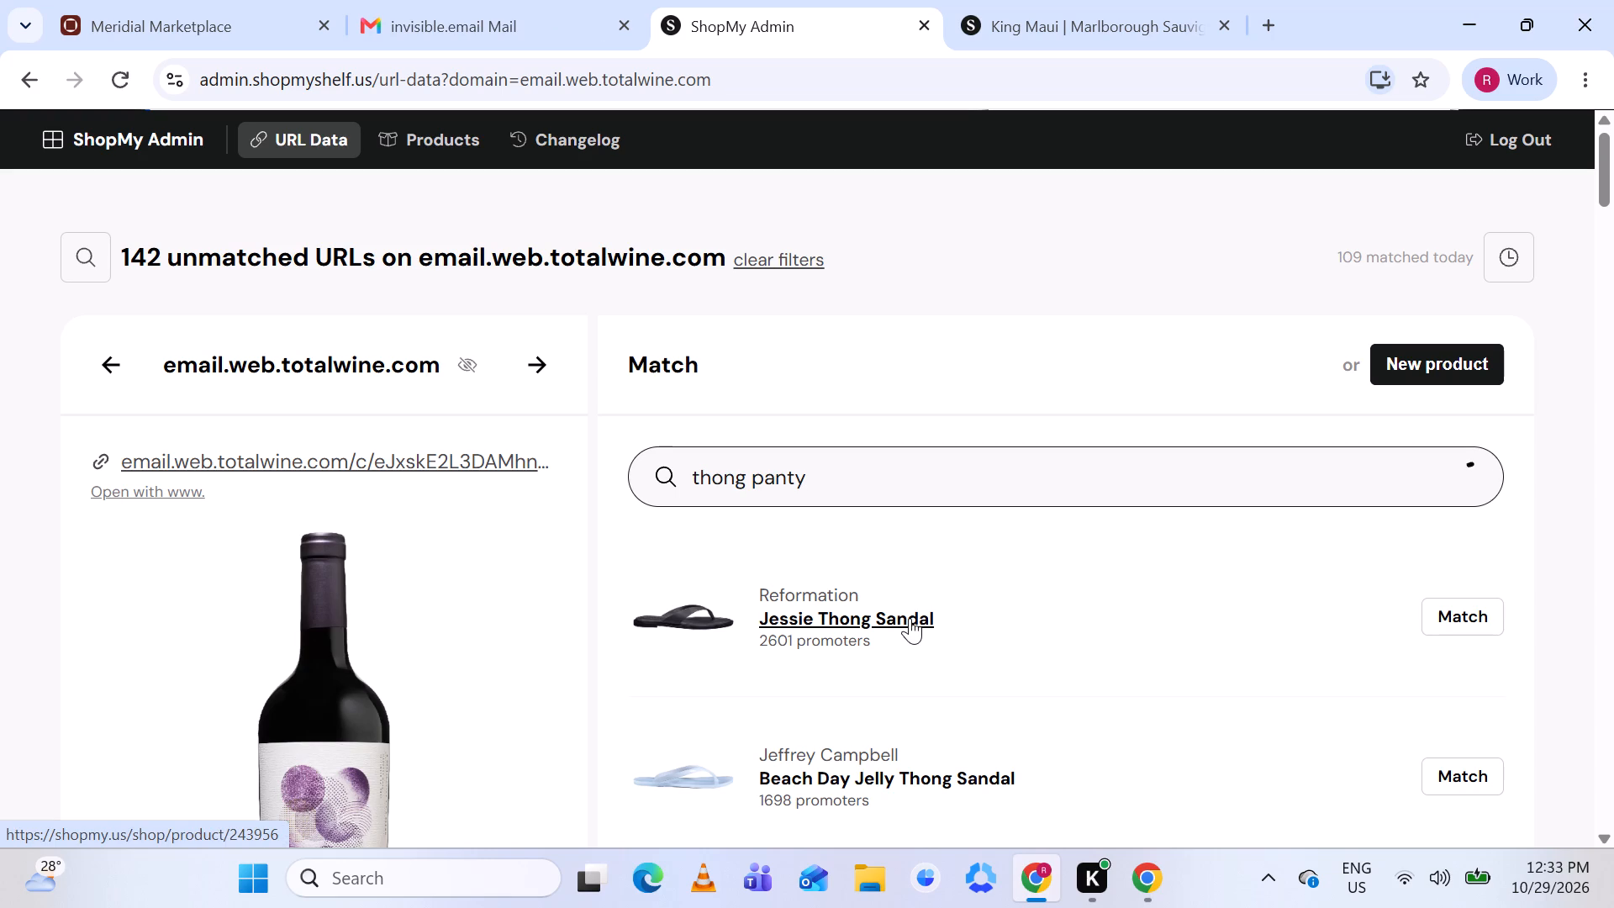
scroll(1076, 615, "down", 3)
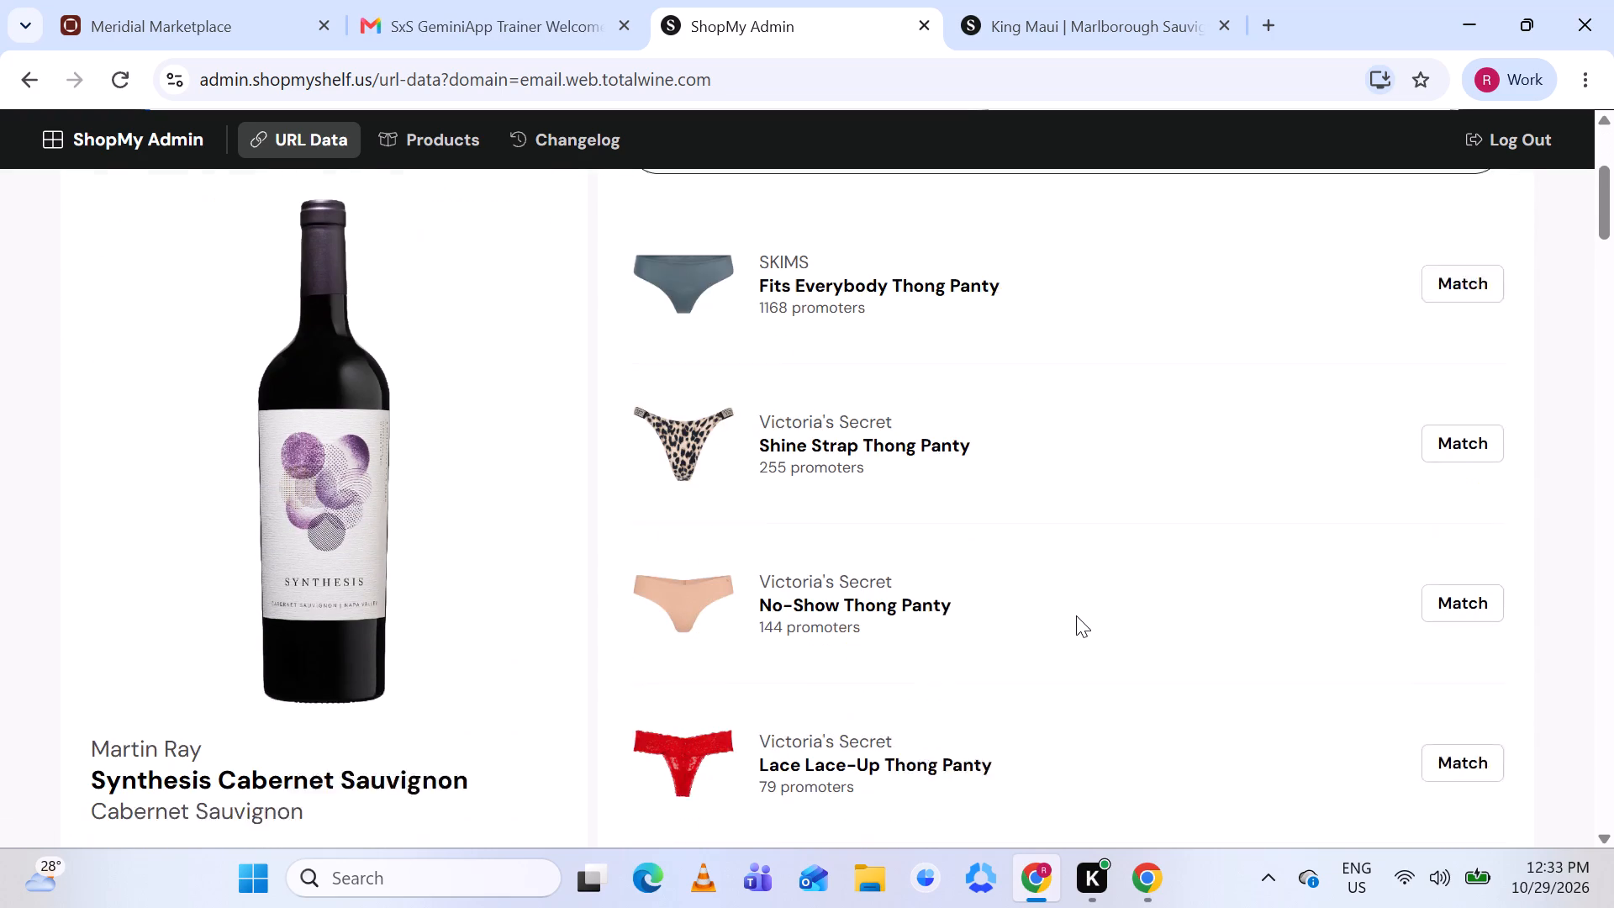
scroll(1076, 615, "down", 6)
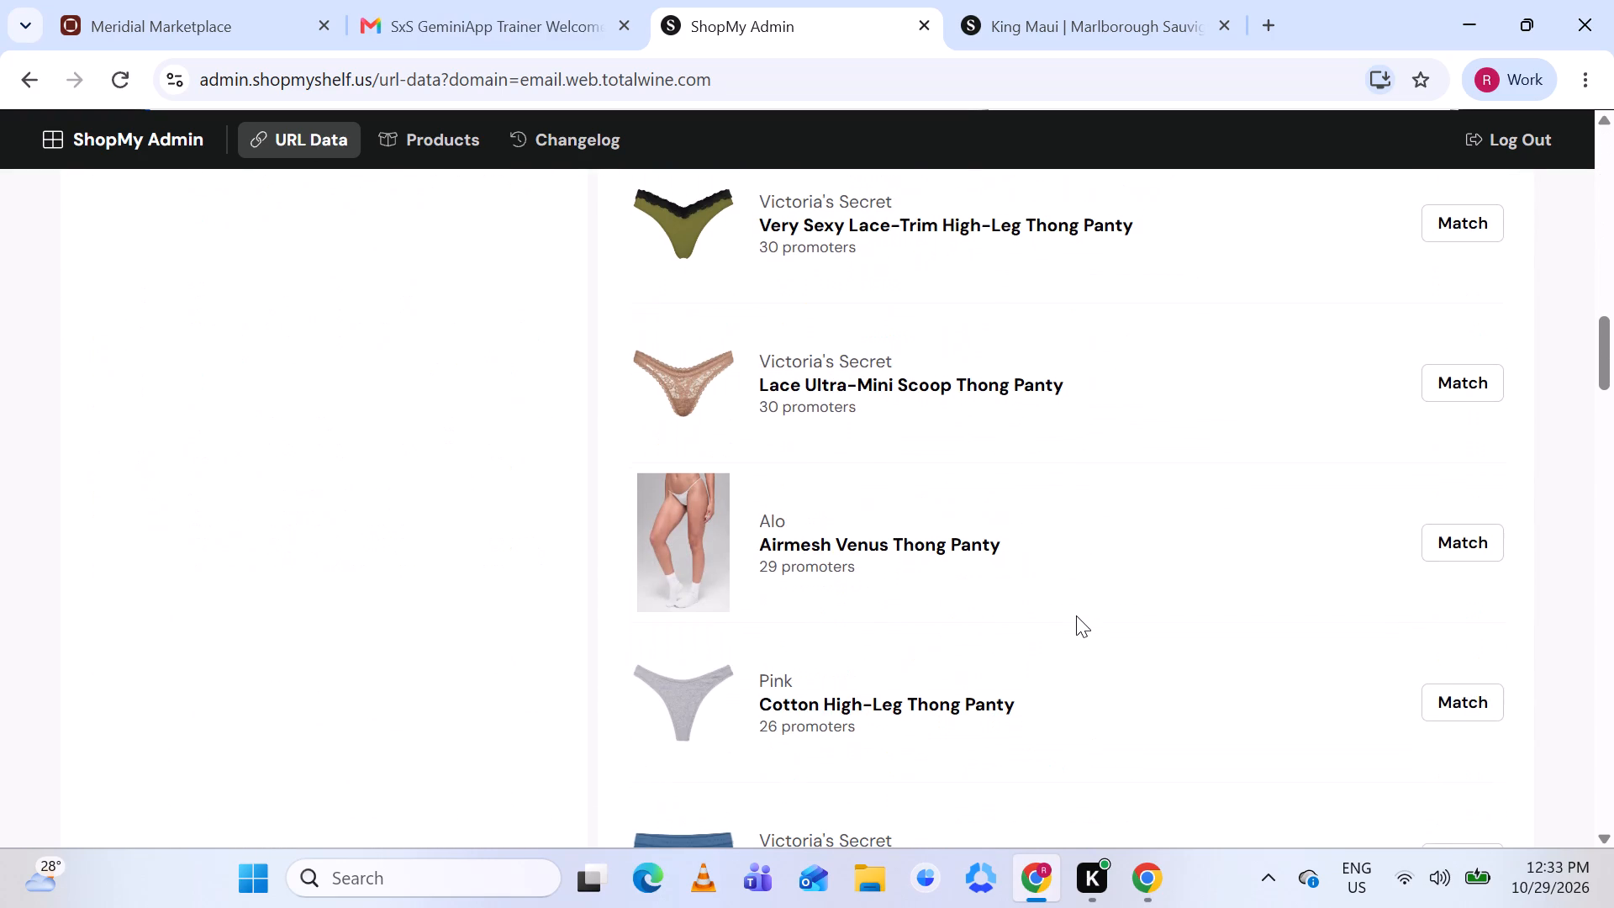
scroll(1076, 615, "down", 2)
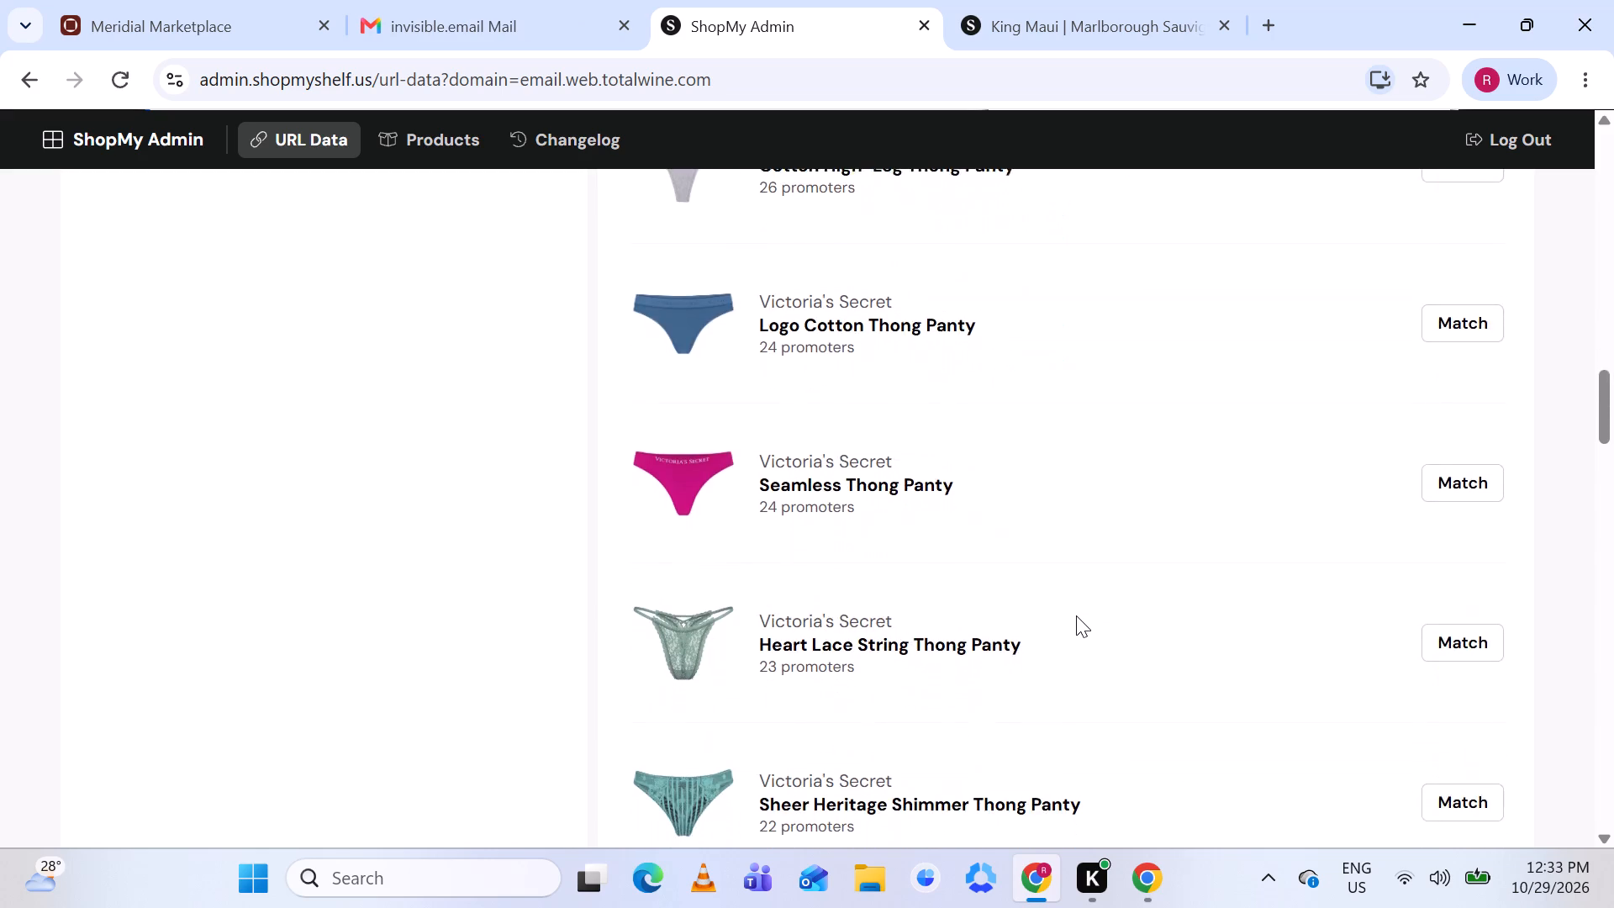
scroll(1076, 615, "down", 3)
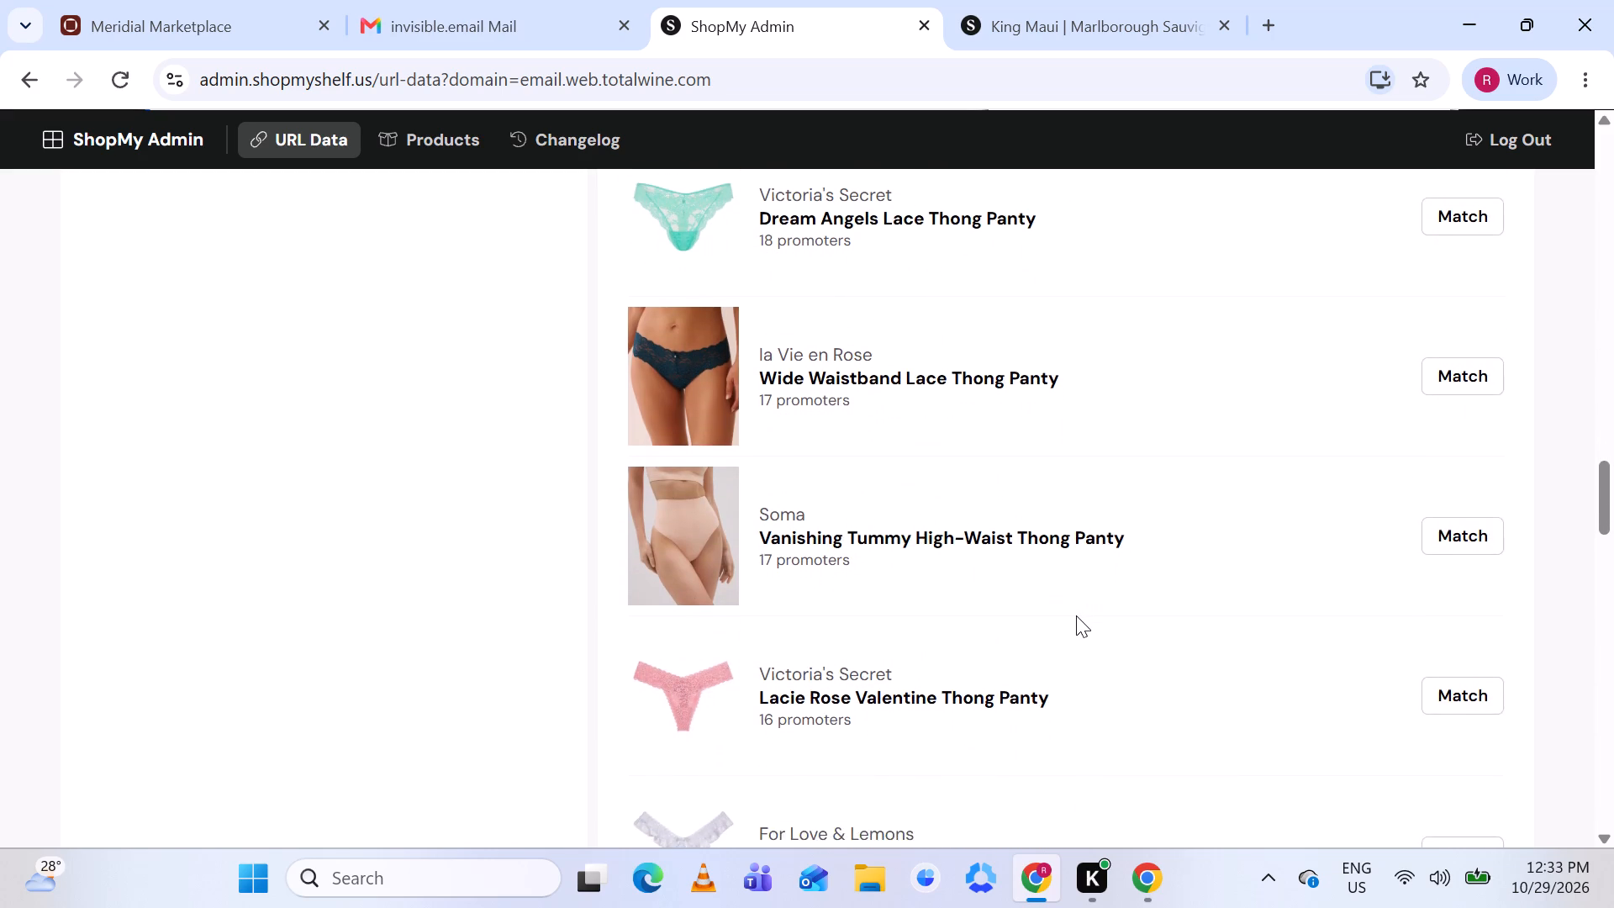
scroll(1076, 615, "down", 4)
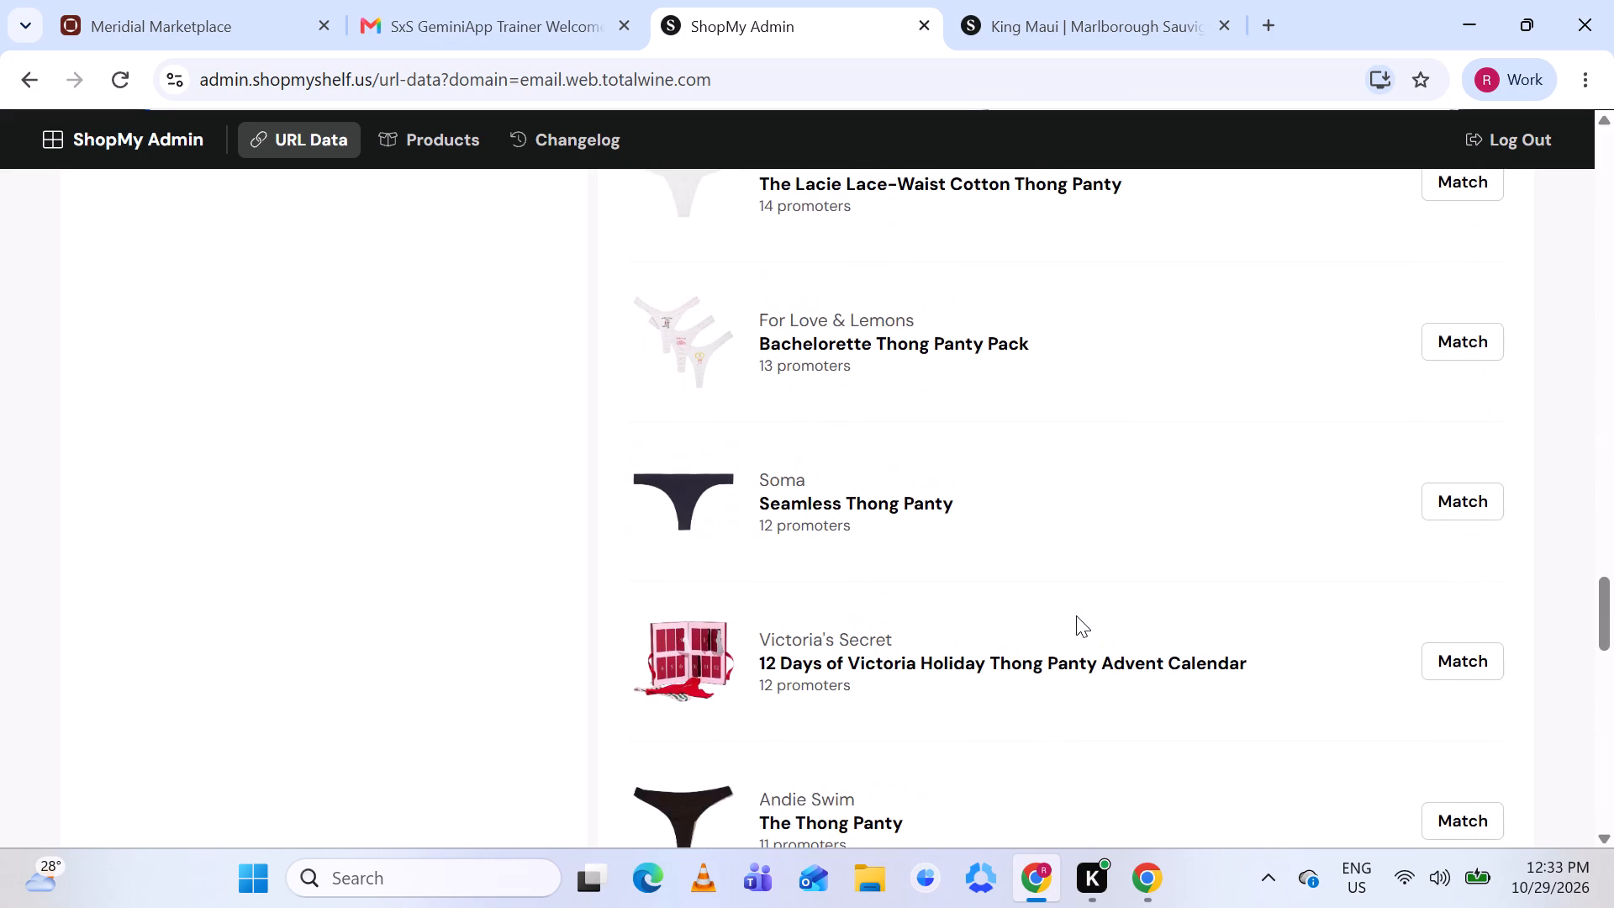
scroll(1076, 615, "down", 2)
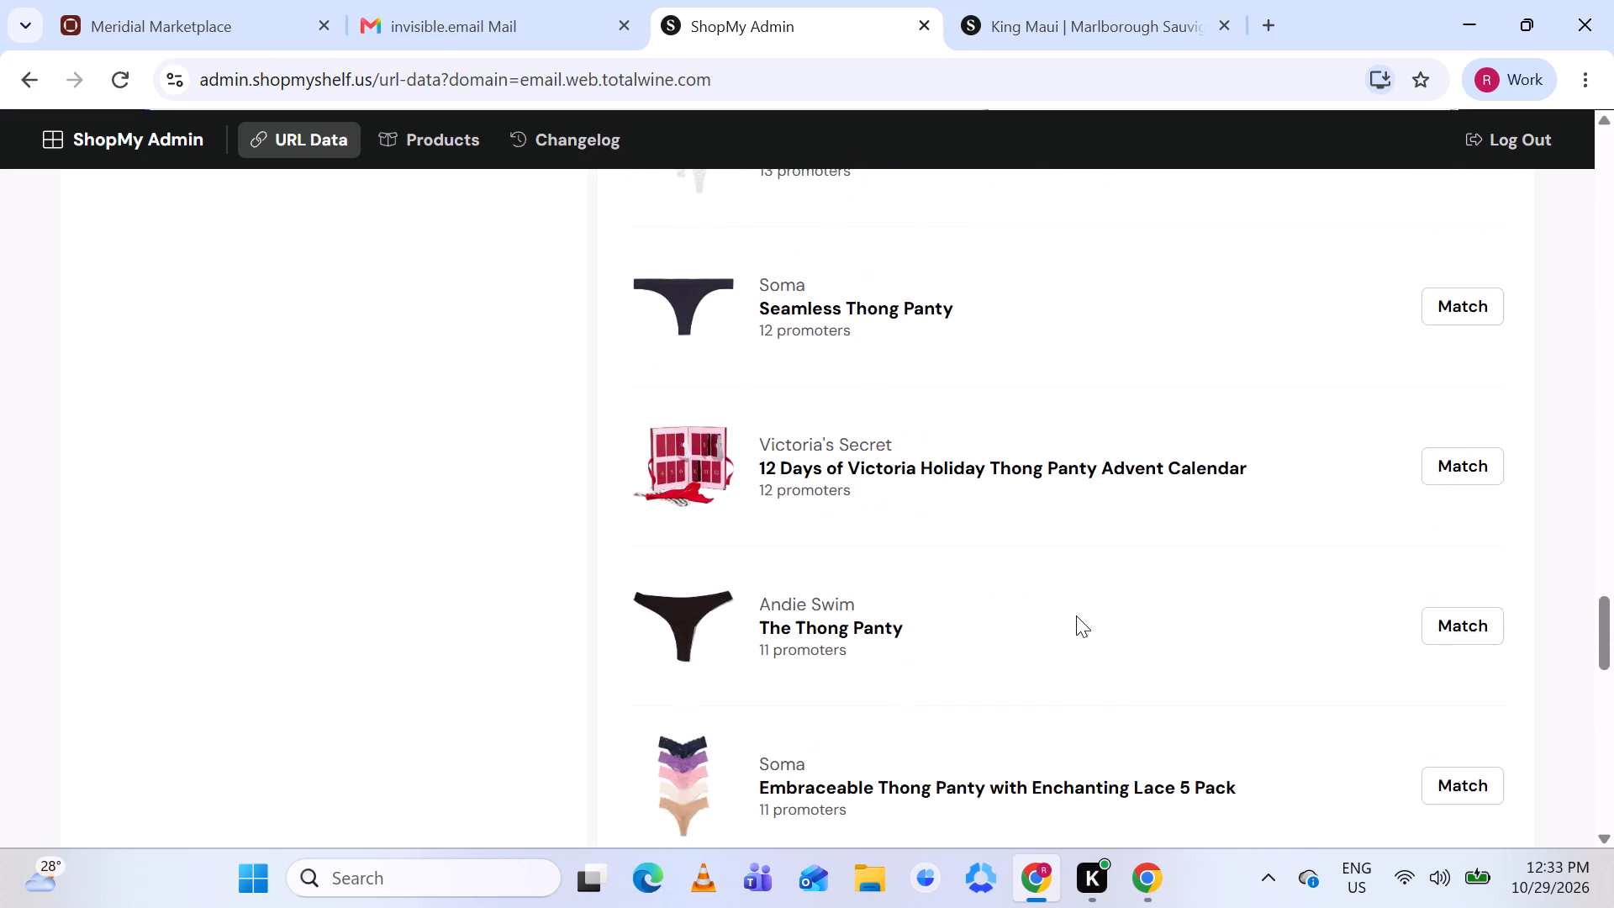
scroll(1076, 615, "down", 5)
scroll(1076, 615, "up", 4)
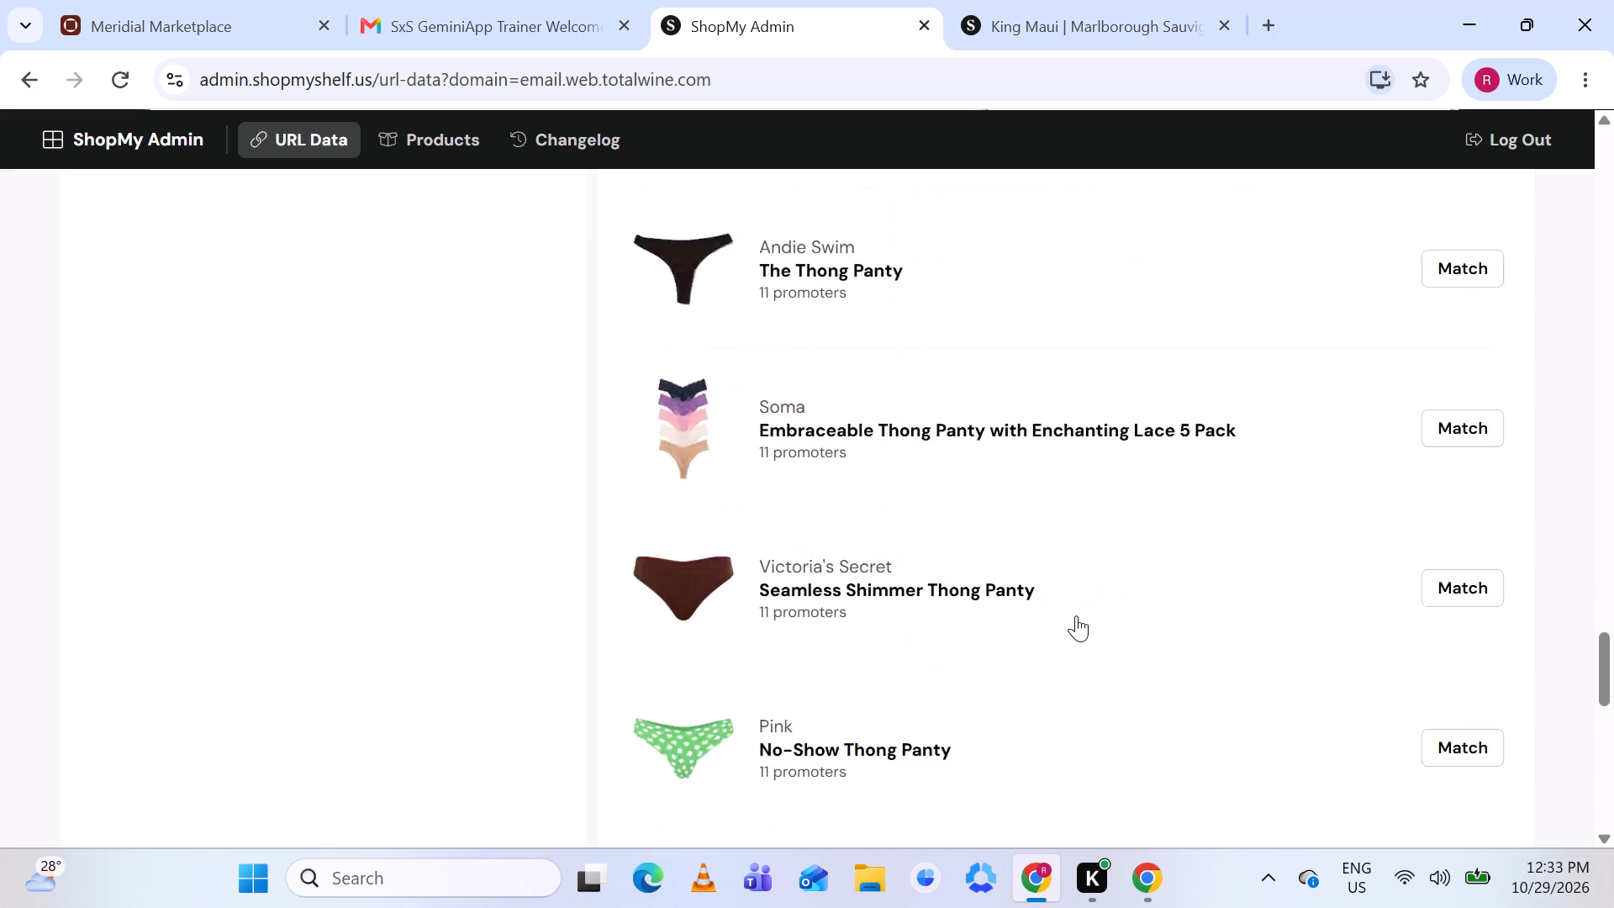
scroll(1076, 615, "up", 10)
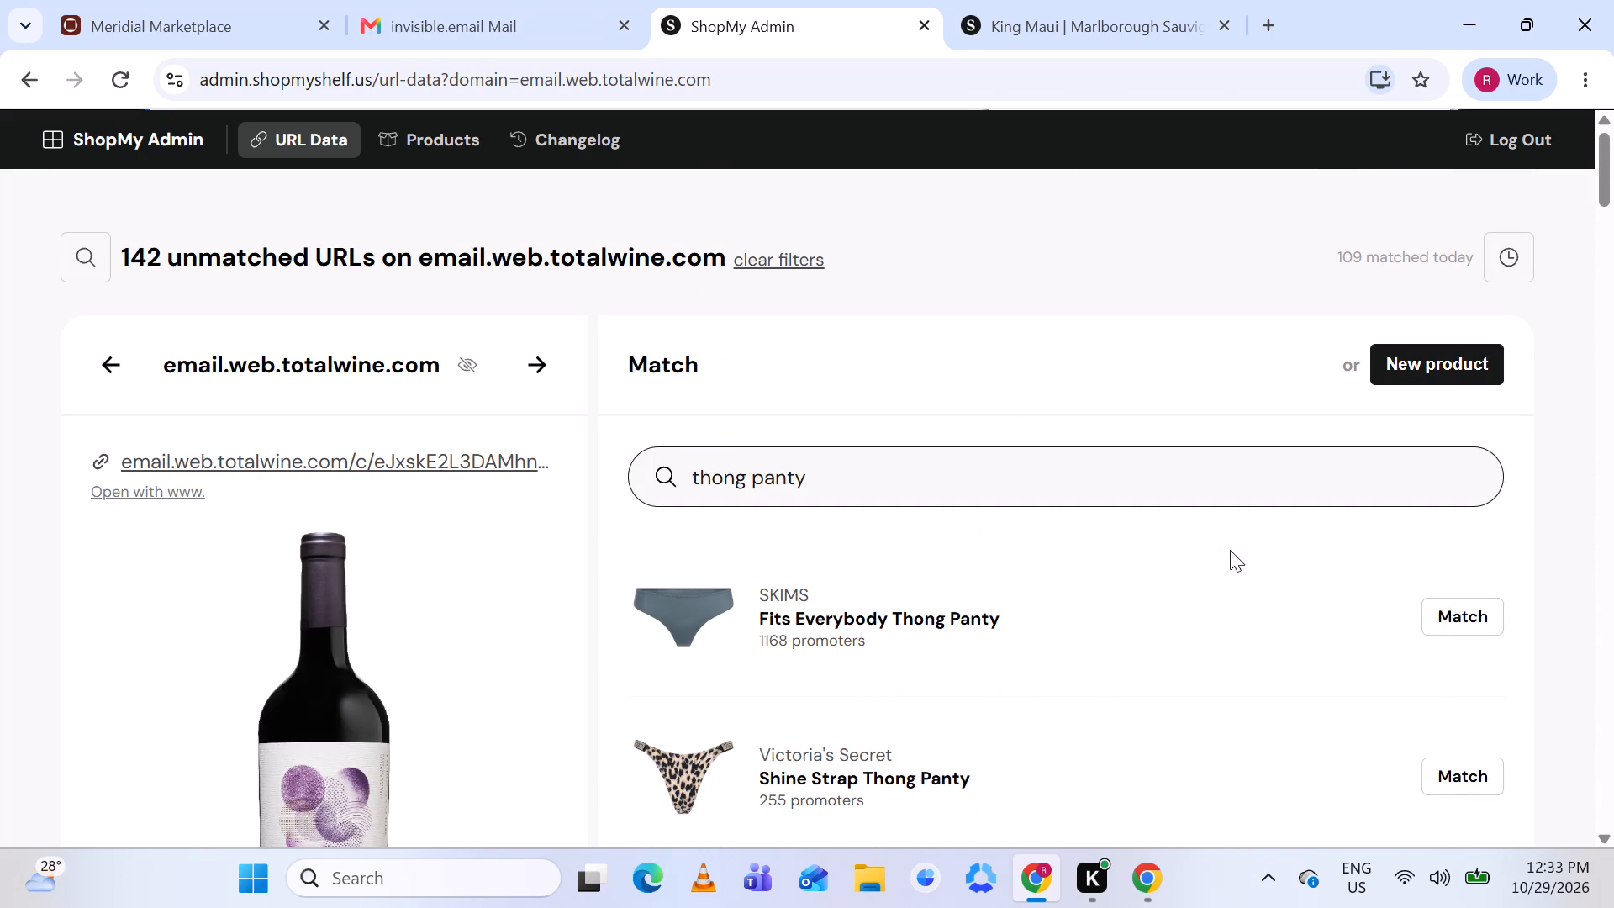
Create and save a new product for the Martin Ray Synthesis Cabernet Sauvignon URL, with its image prettified.
left_click(1422, 363)
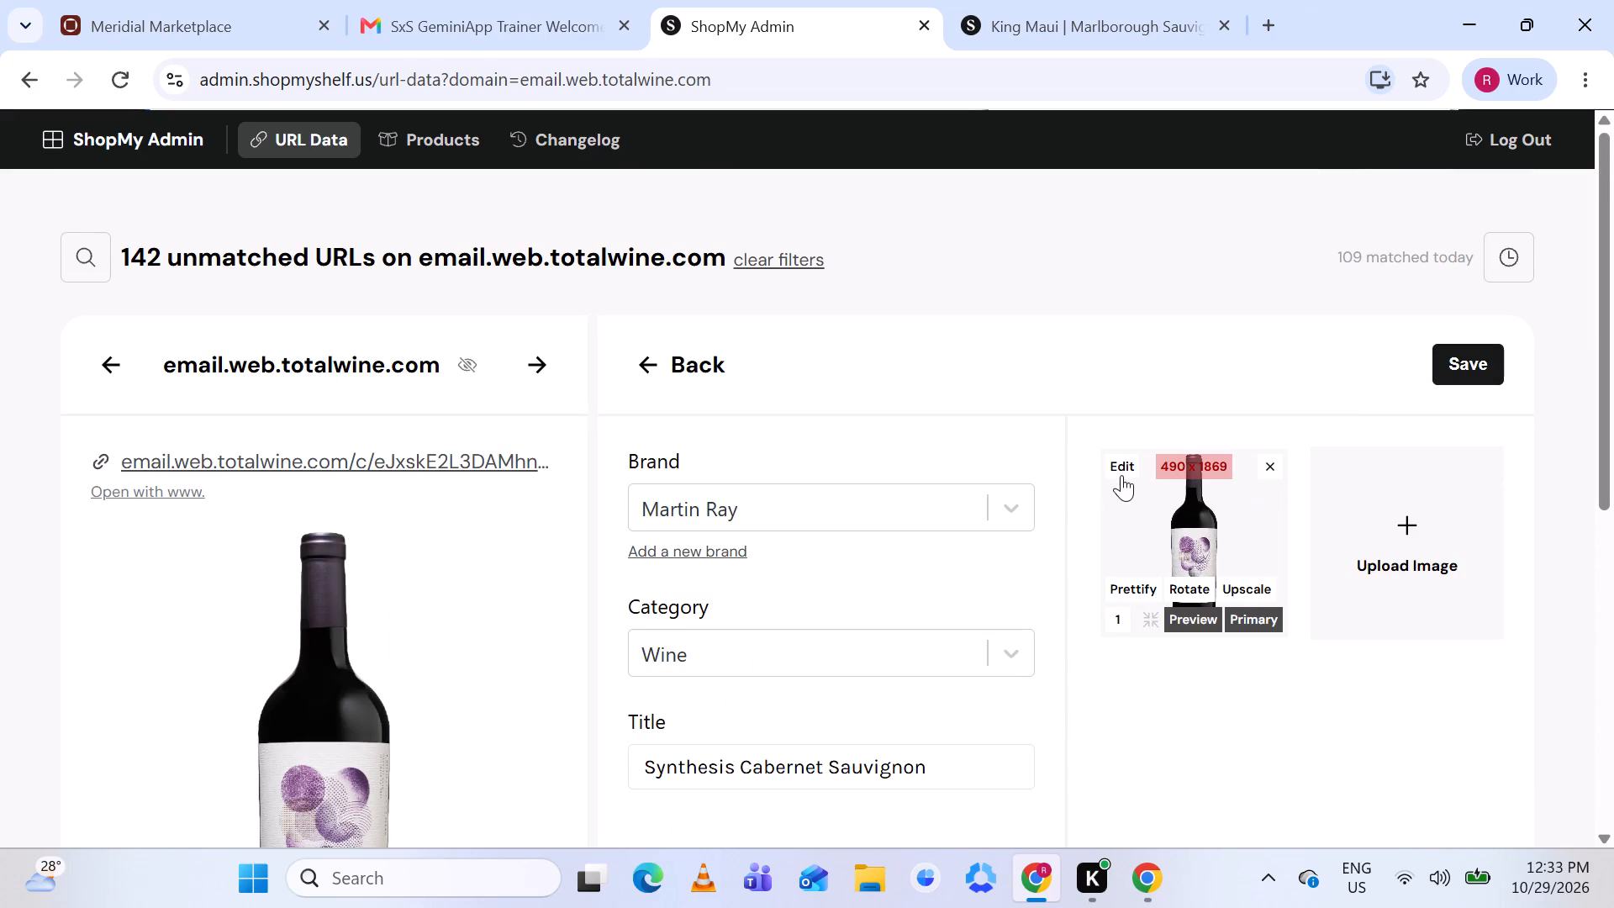
left_click(1134, 587)
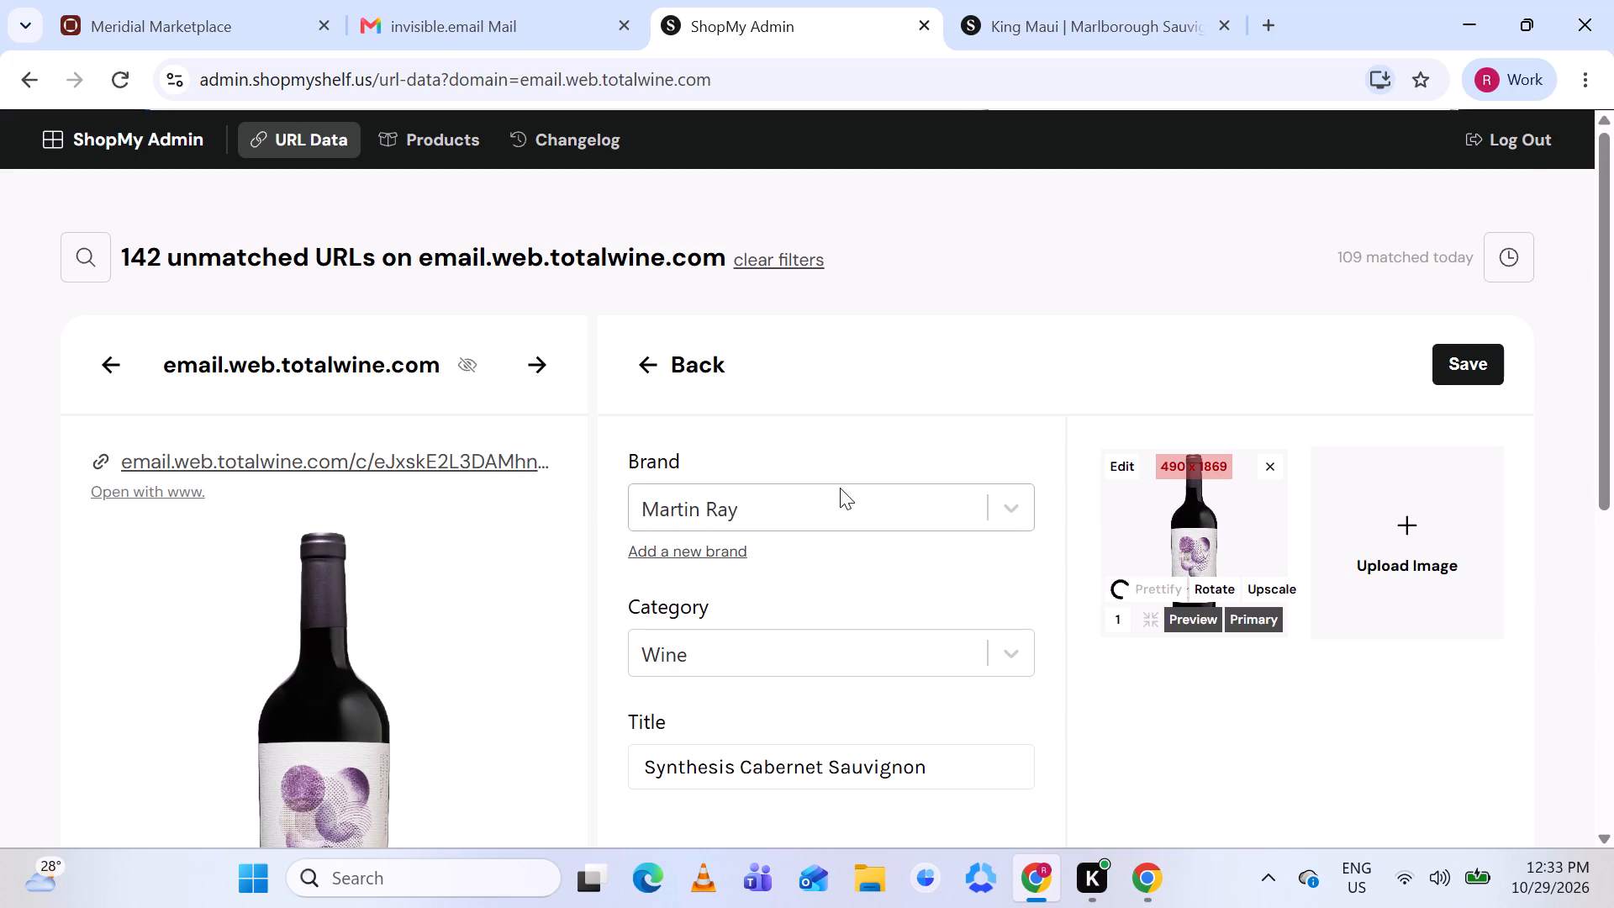
scroll(840, 488, "down", 3)
scroll(840, 488, "up", 1)
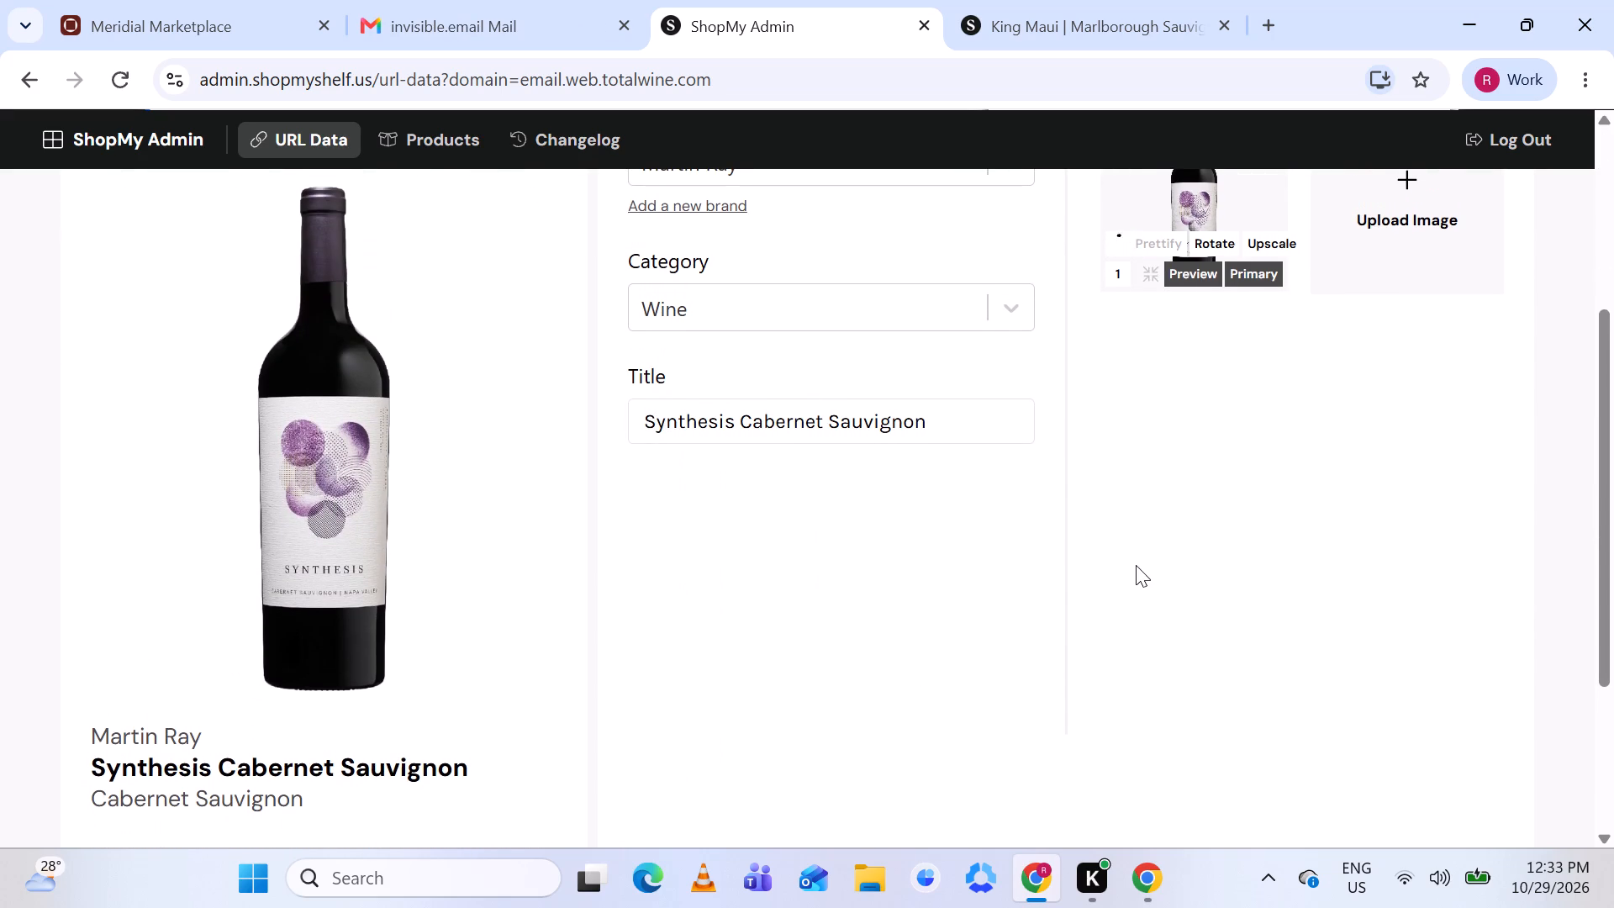
scroll(1136, 565, "up", 1)
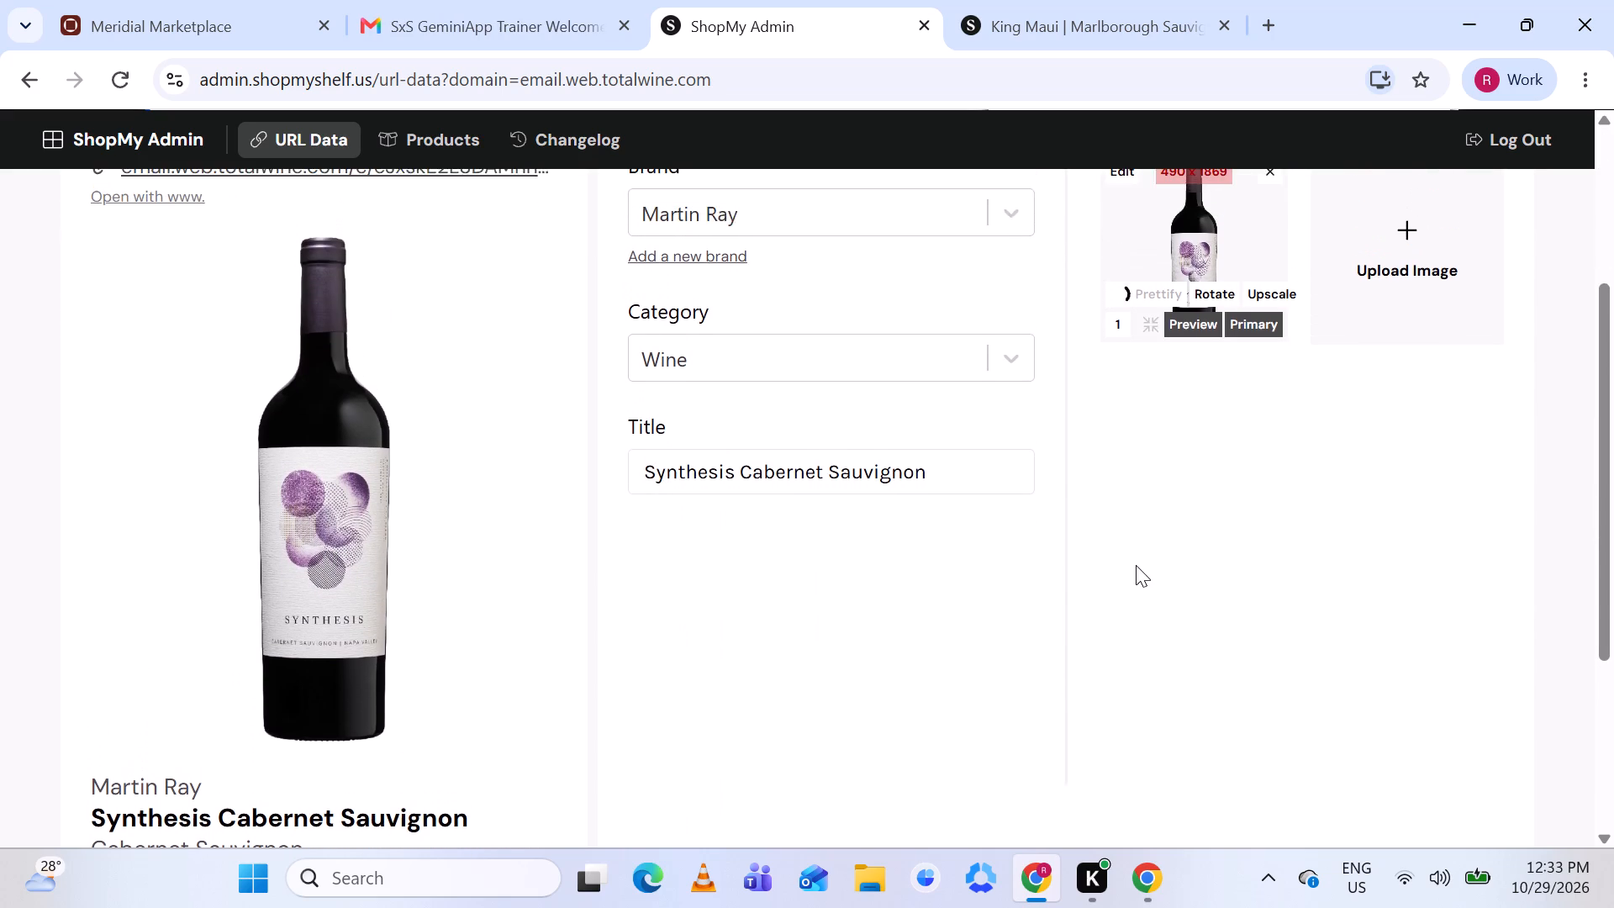
scroll(1136, 565, "up", 1)
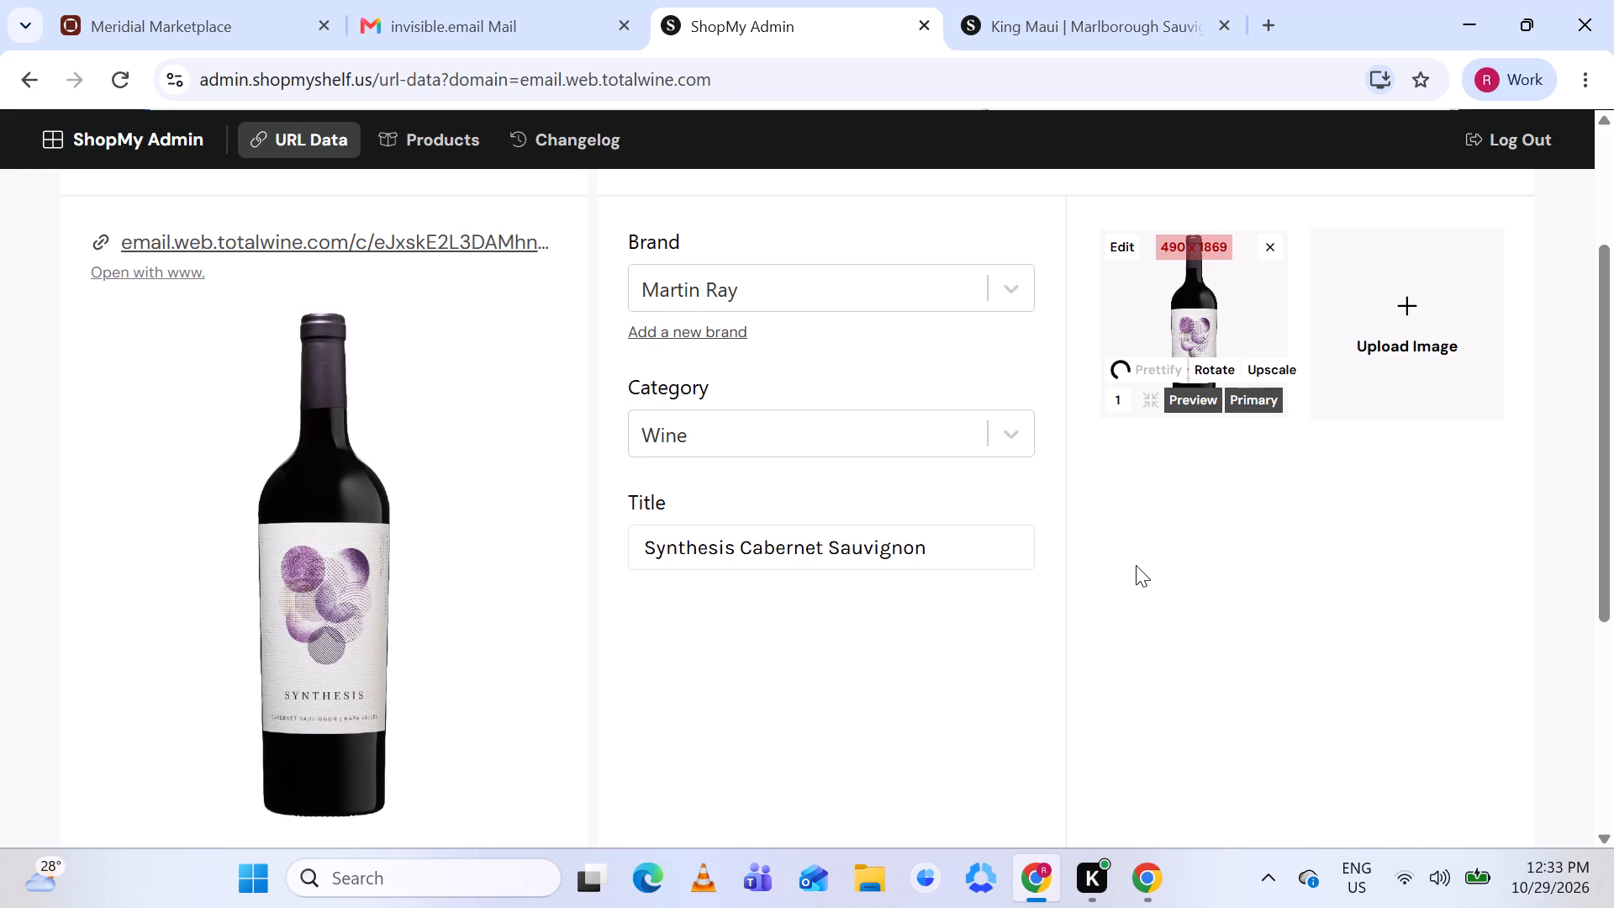
scroll(1136, 565, "down", 1)
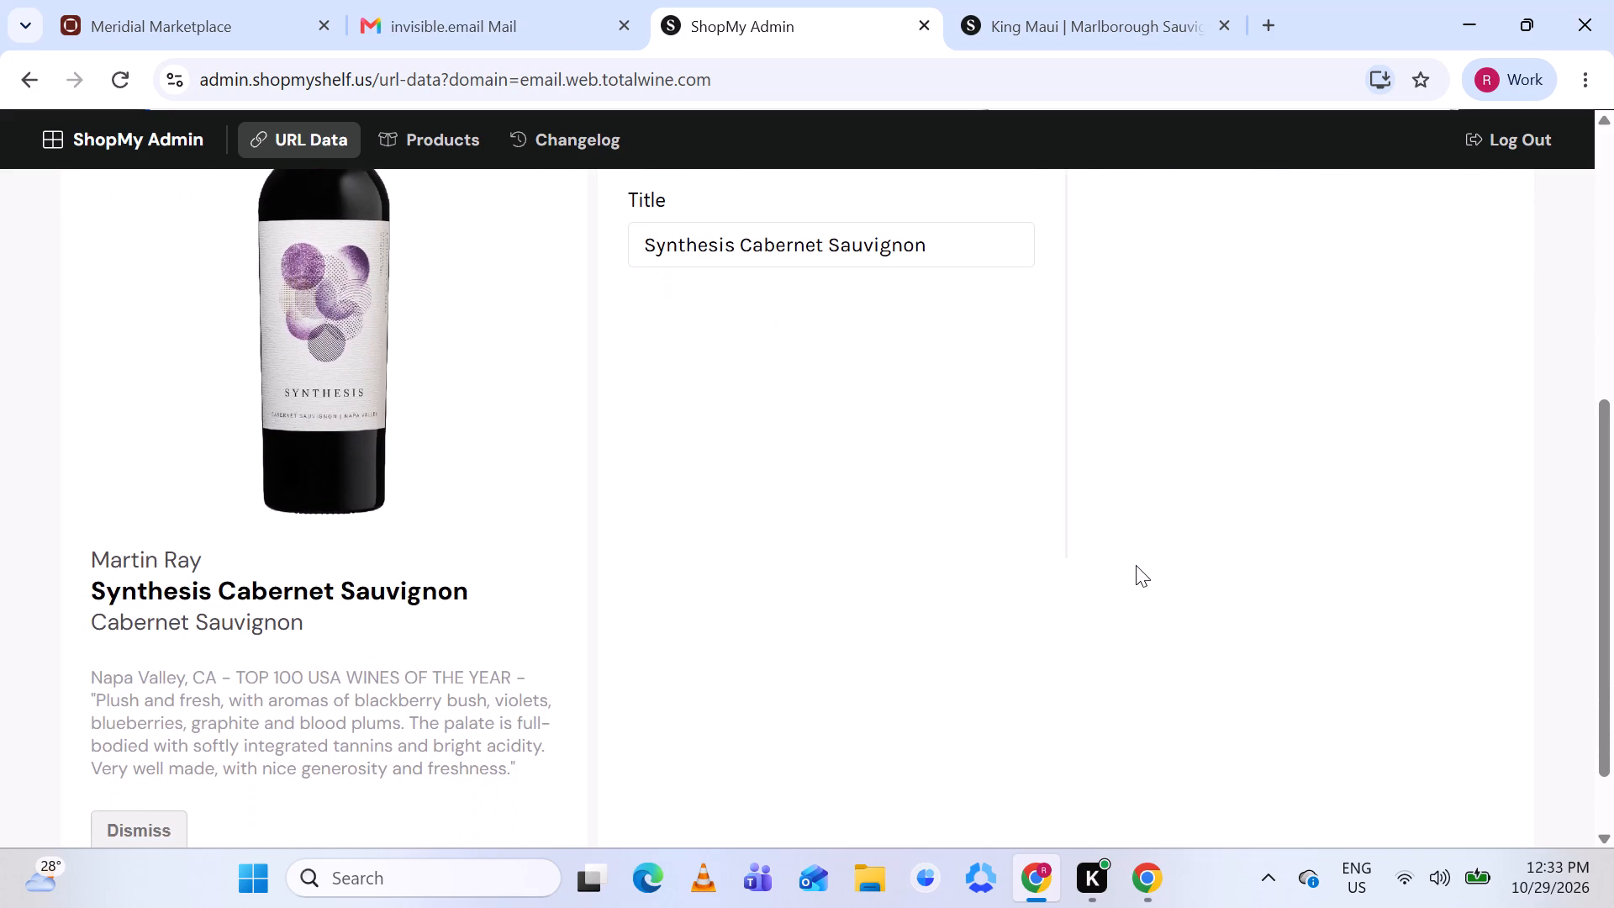
scroll(1136, 565, "down", 1)
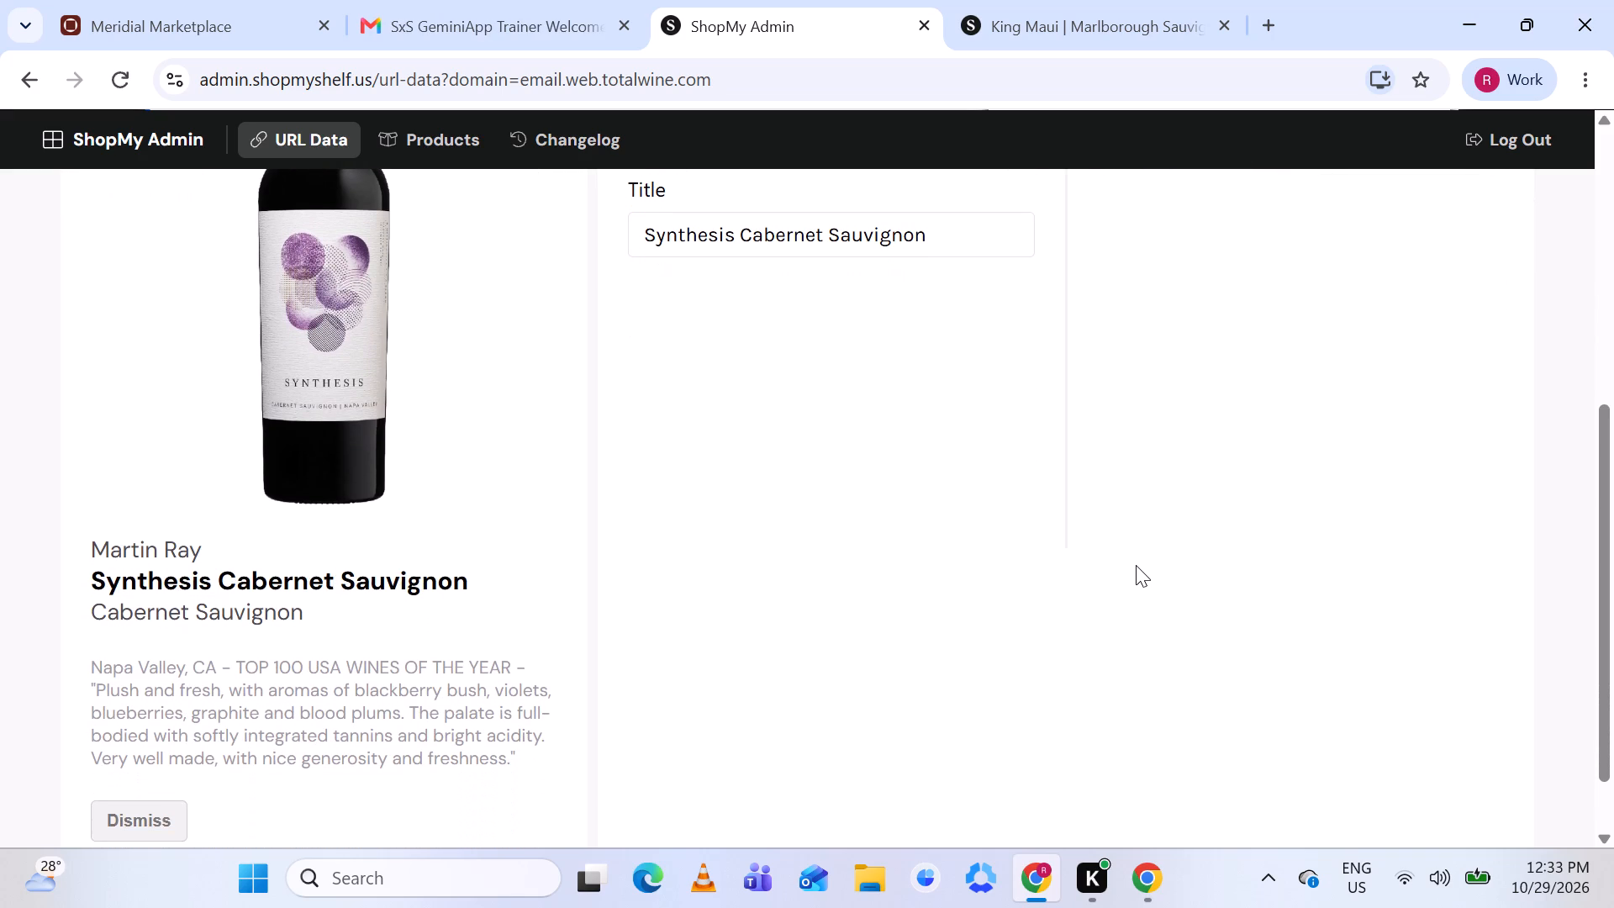
scroll(1136, 565, "up", 1)
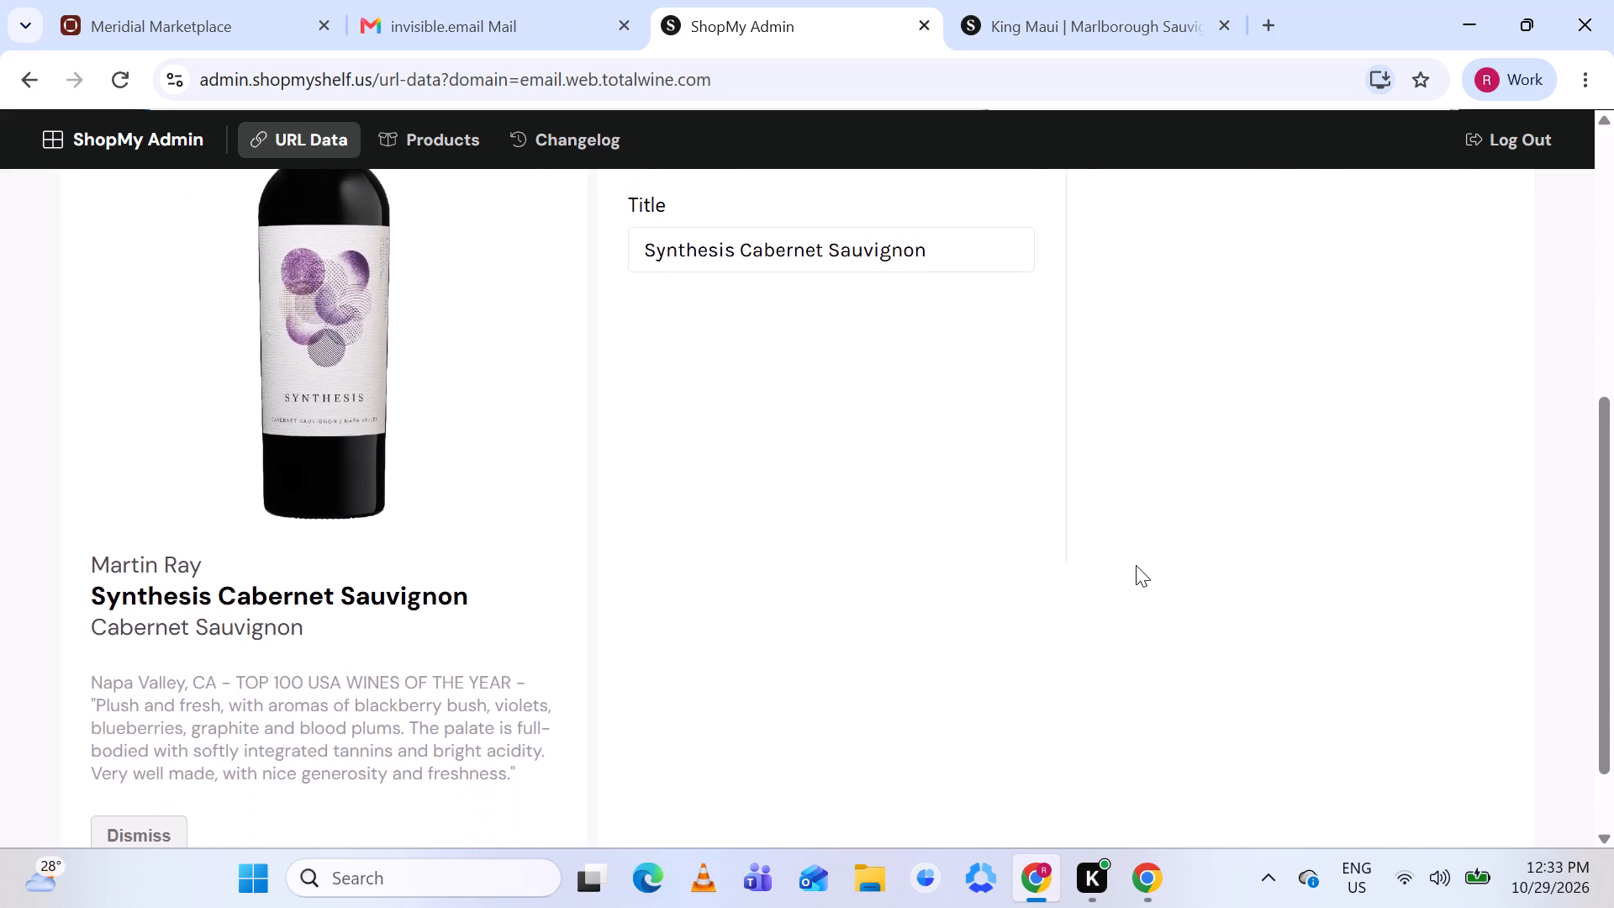
scroll(1136, 565, "up", 2)
scroll(1136, 565, "down", 2)
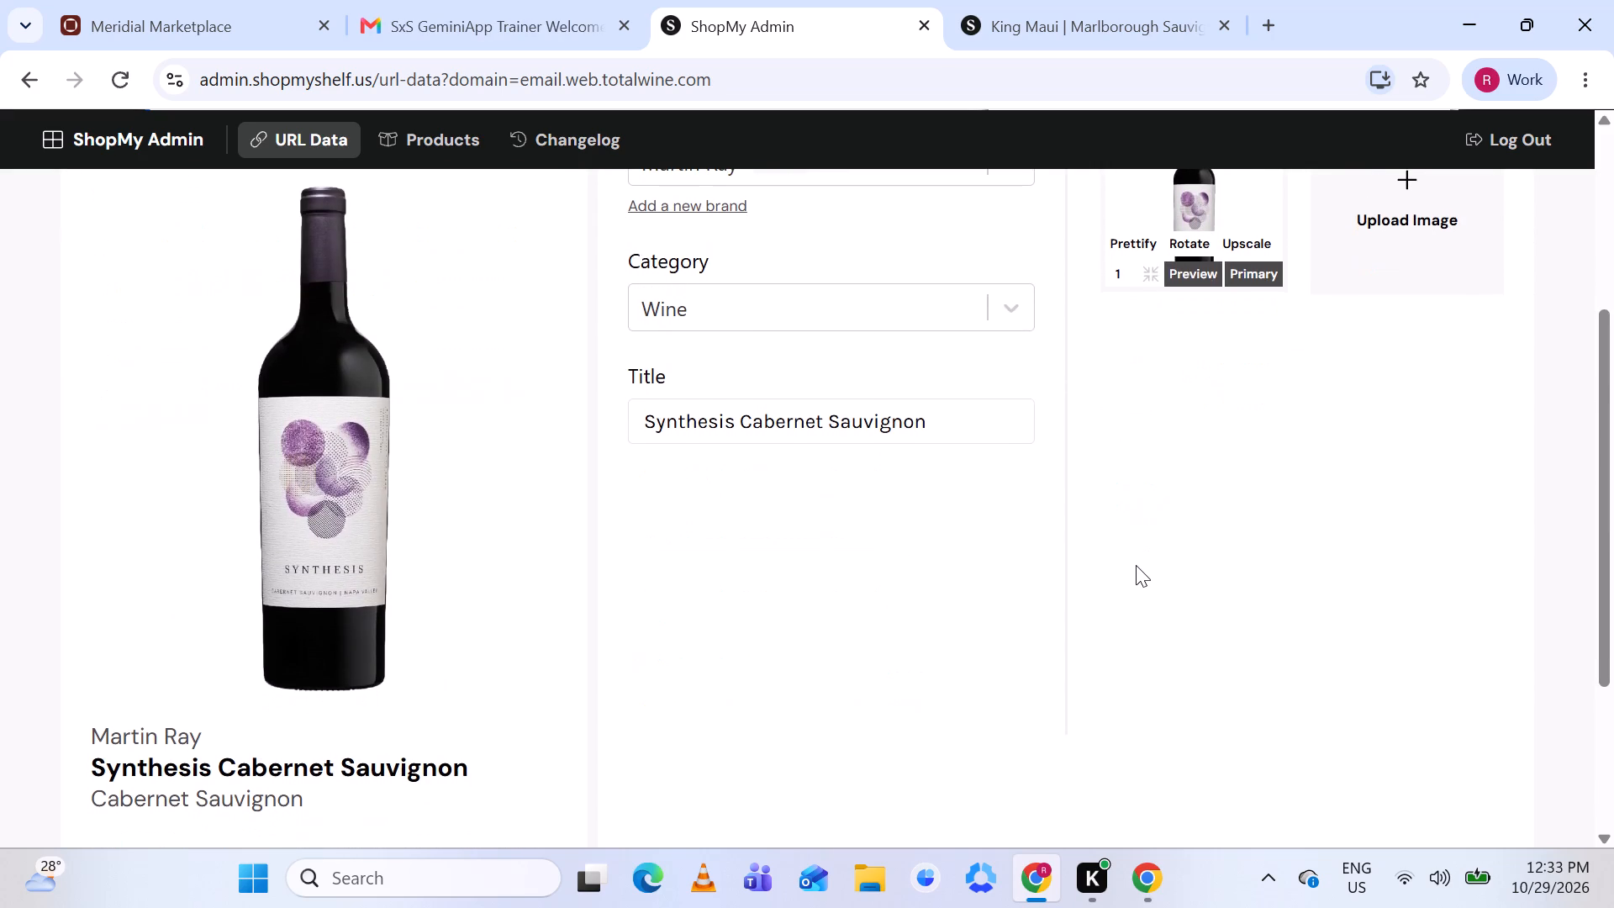
scroll(1136, 565, "up", 3)
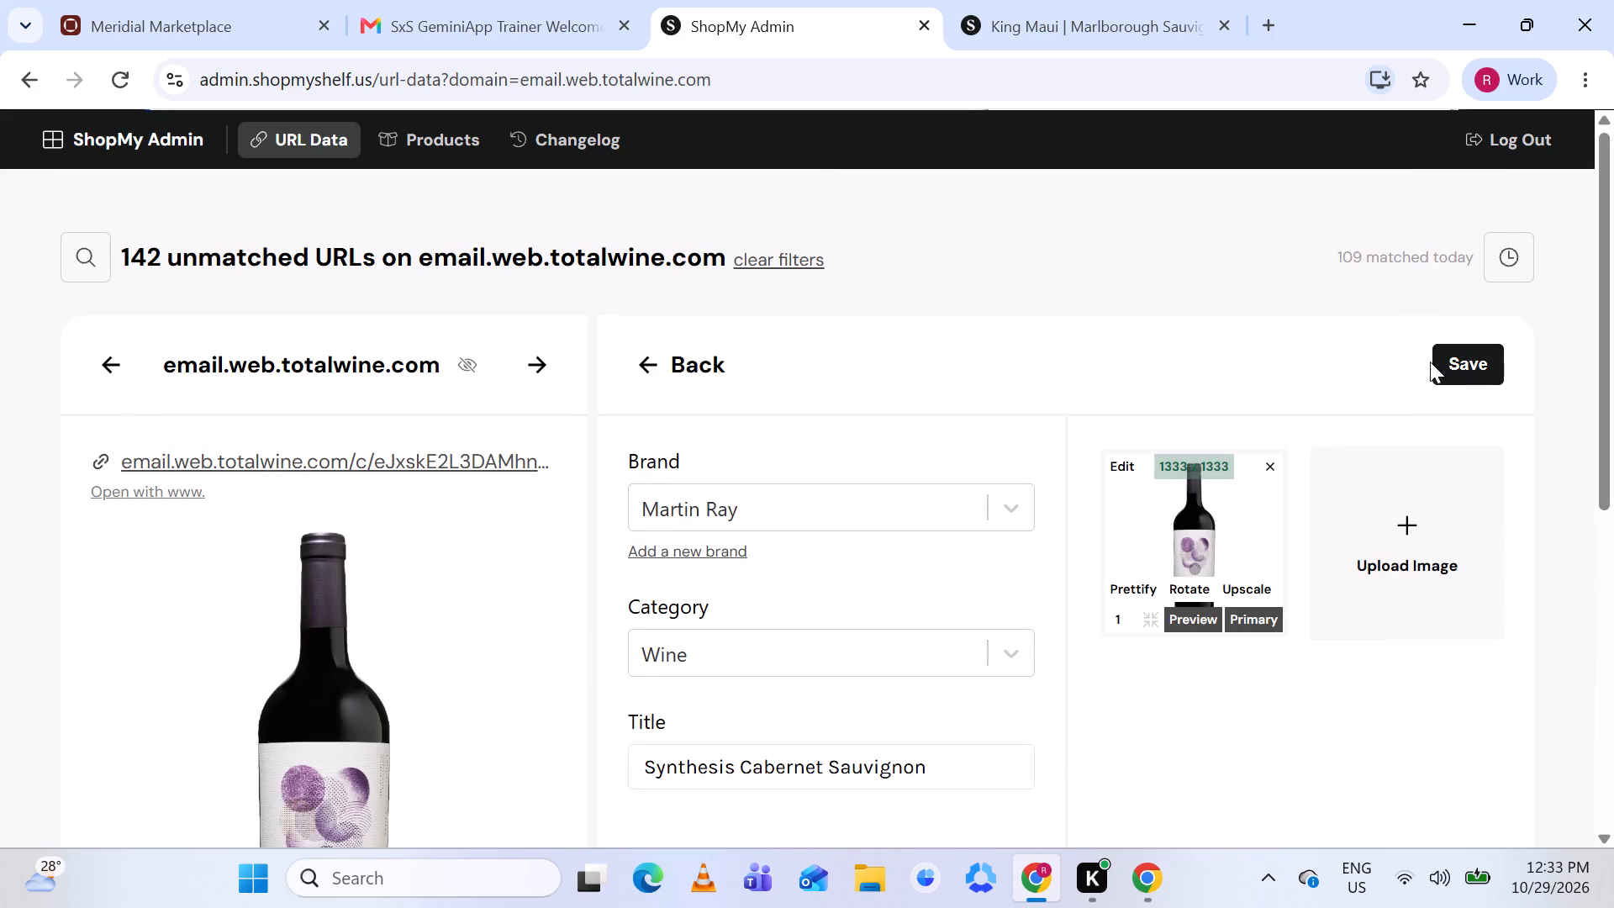
left_click(1461, 358)
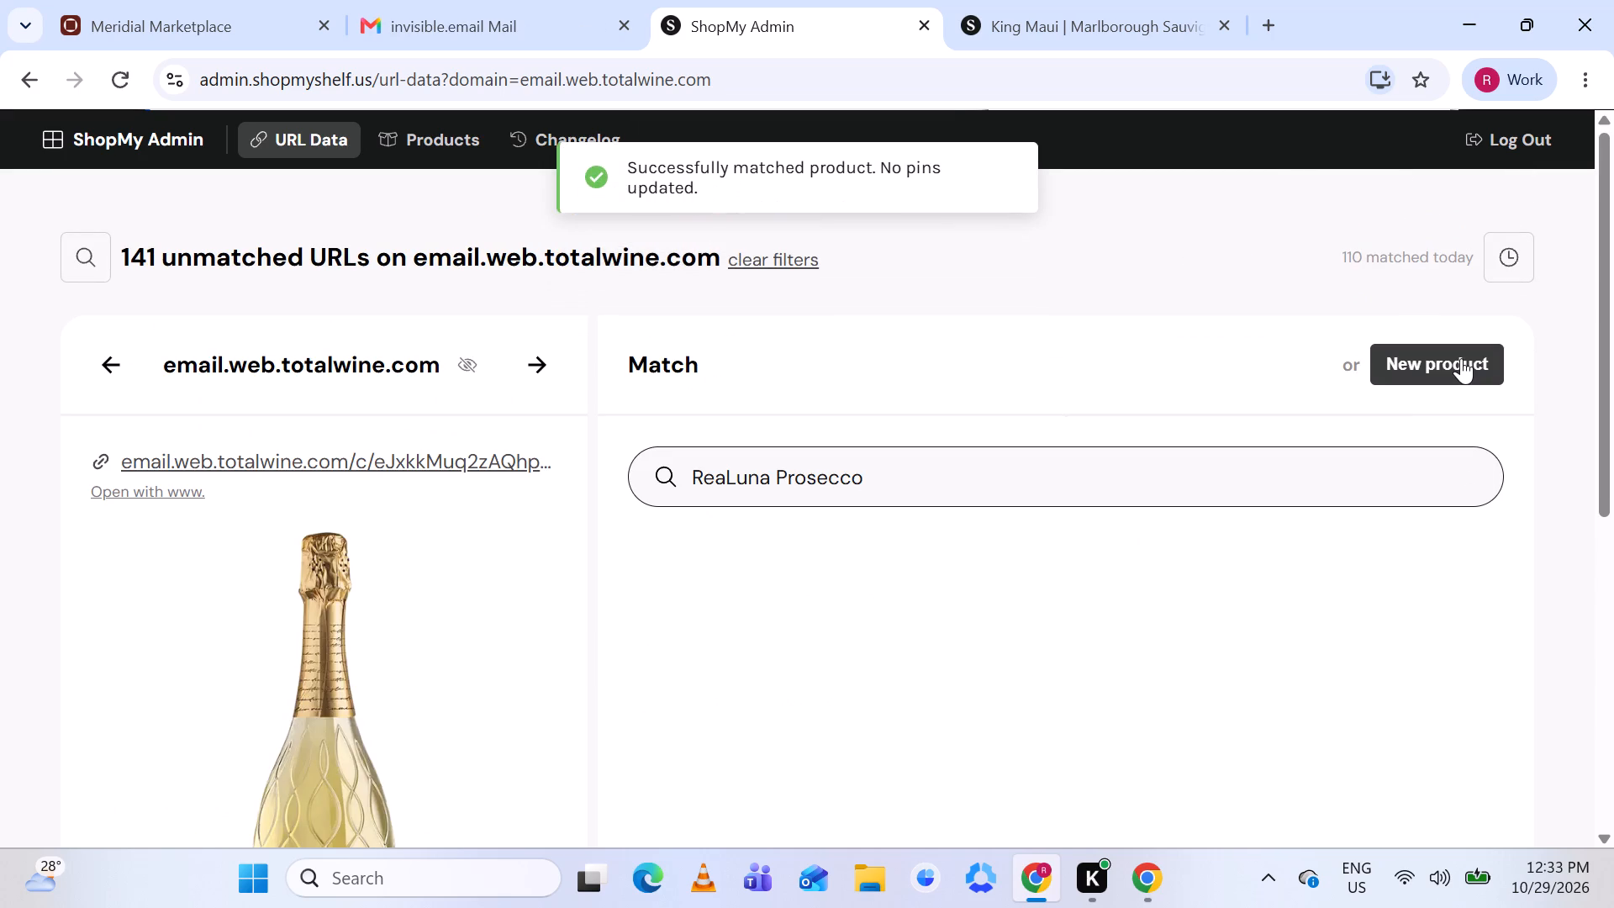
Replace the prefilled ReaLuna Prosecco search with "sex toy" and view the listed products.
key("BackSpace")
key("BackSpace")
key("BackSpace")
key("BackSpace")
key("BackSpace")
key("BackSpace")
key("BackSpace")
key("BackSpace")
key("BackSpace")
key("BackSpace")
key("BackSpace")
key("BackSpace")
key("BackSpace")
key("BackSpace")
key("BackSpace")
key("BackSpace")
key("BackSpace")
key("BackSpace")
key("BackSpace")
key("BackSpace")
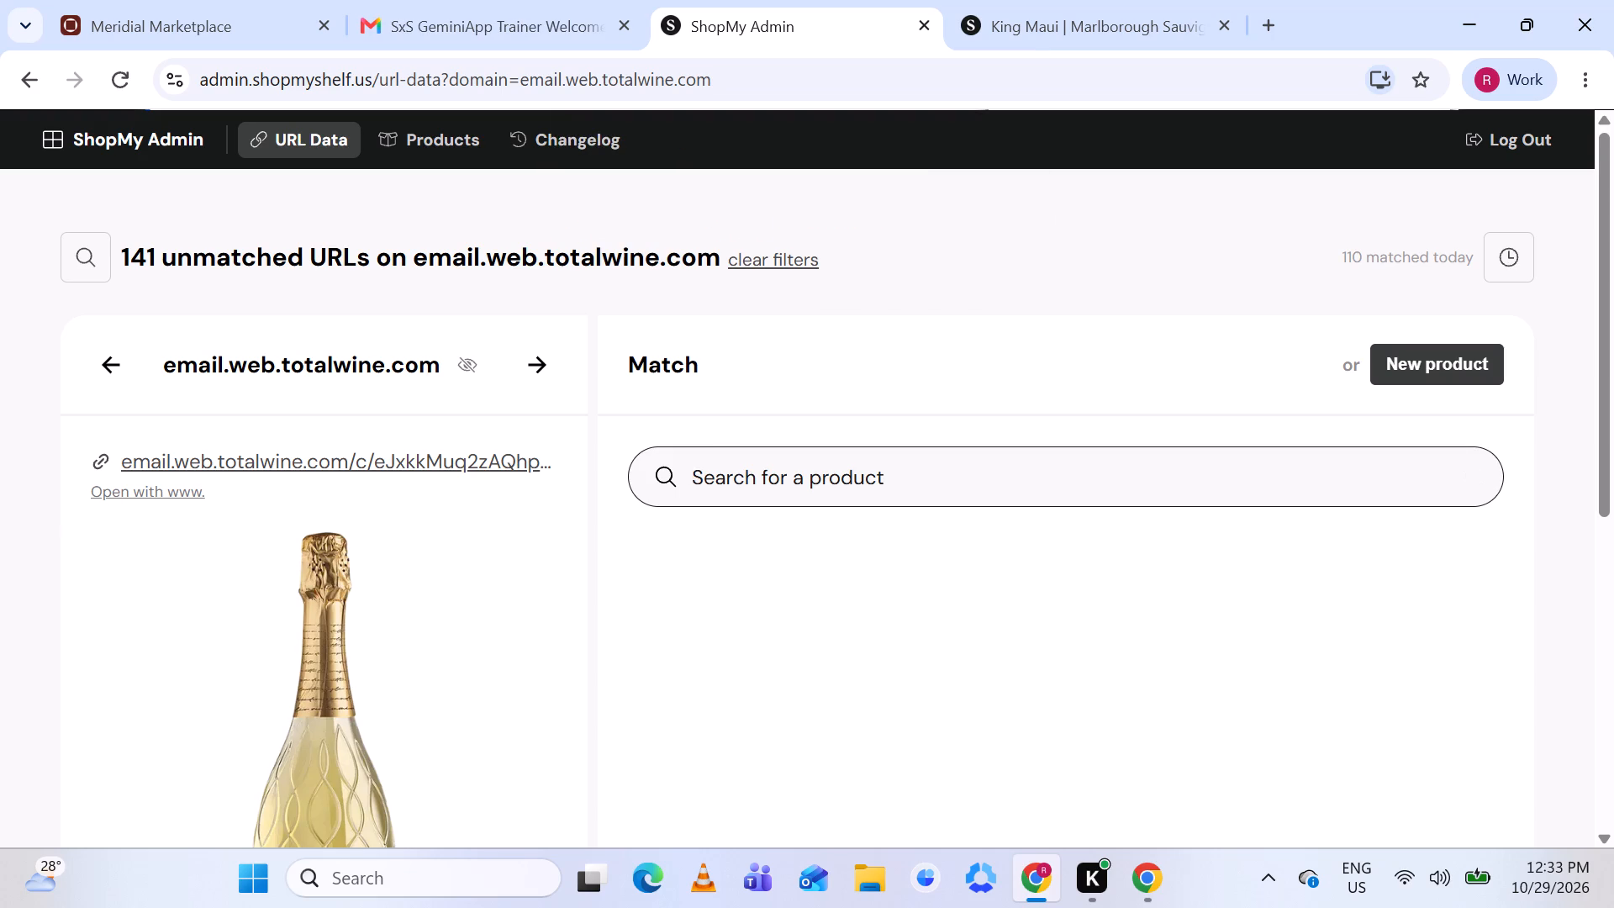
type("sex toy")
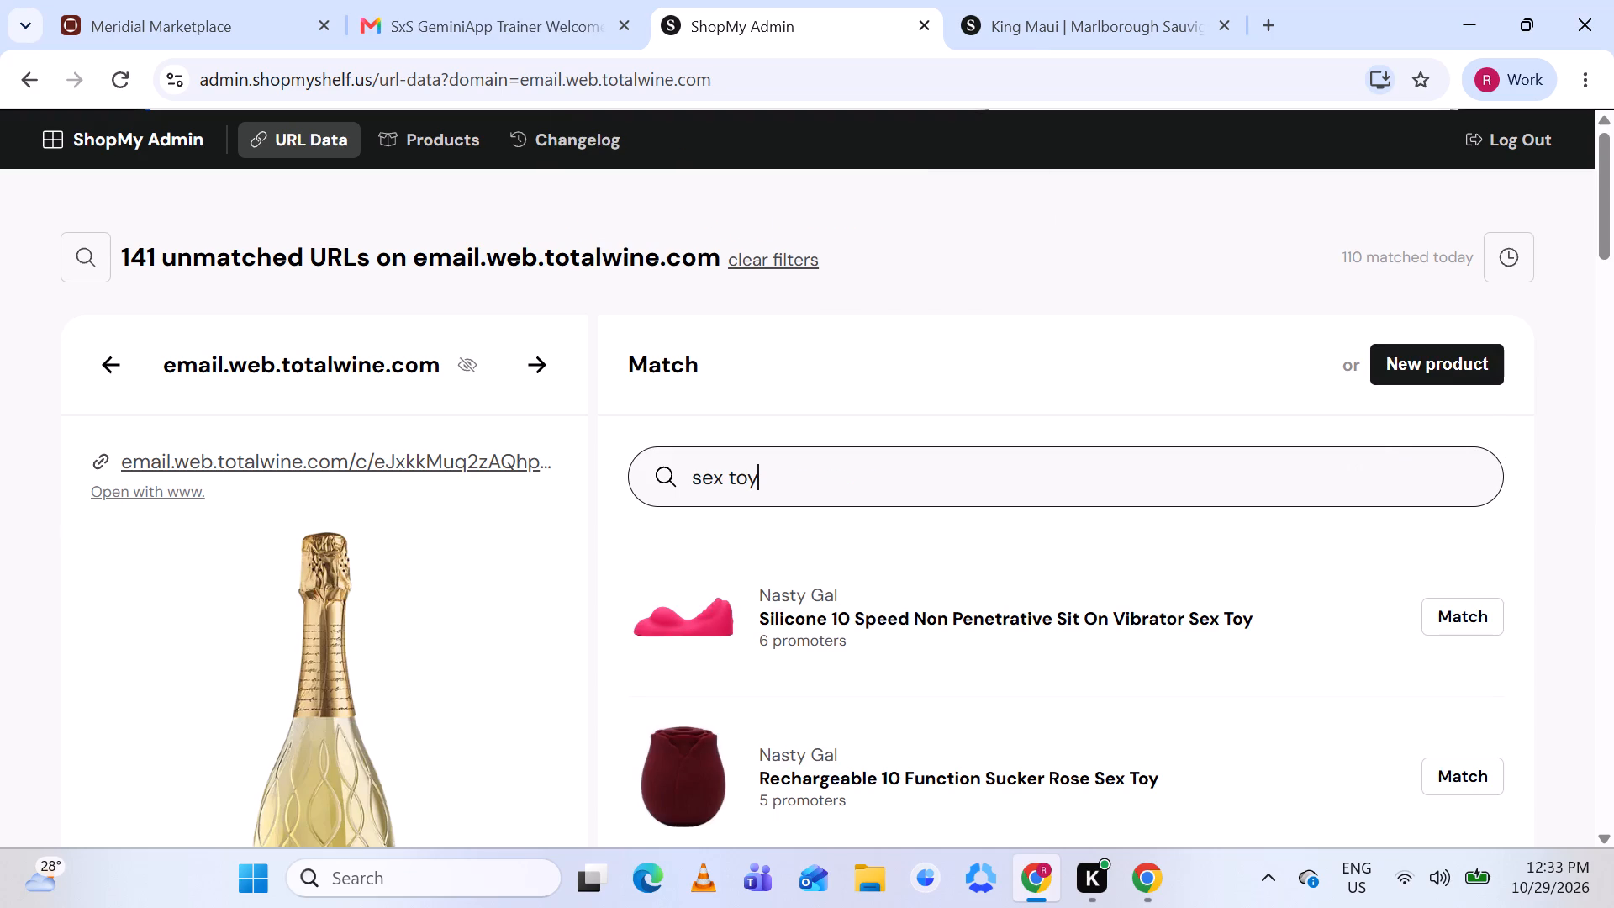
scroll(1353, 451, "down", 2)
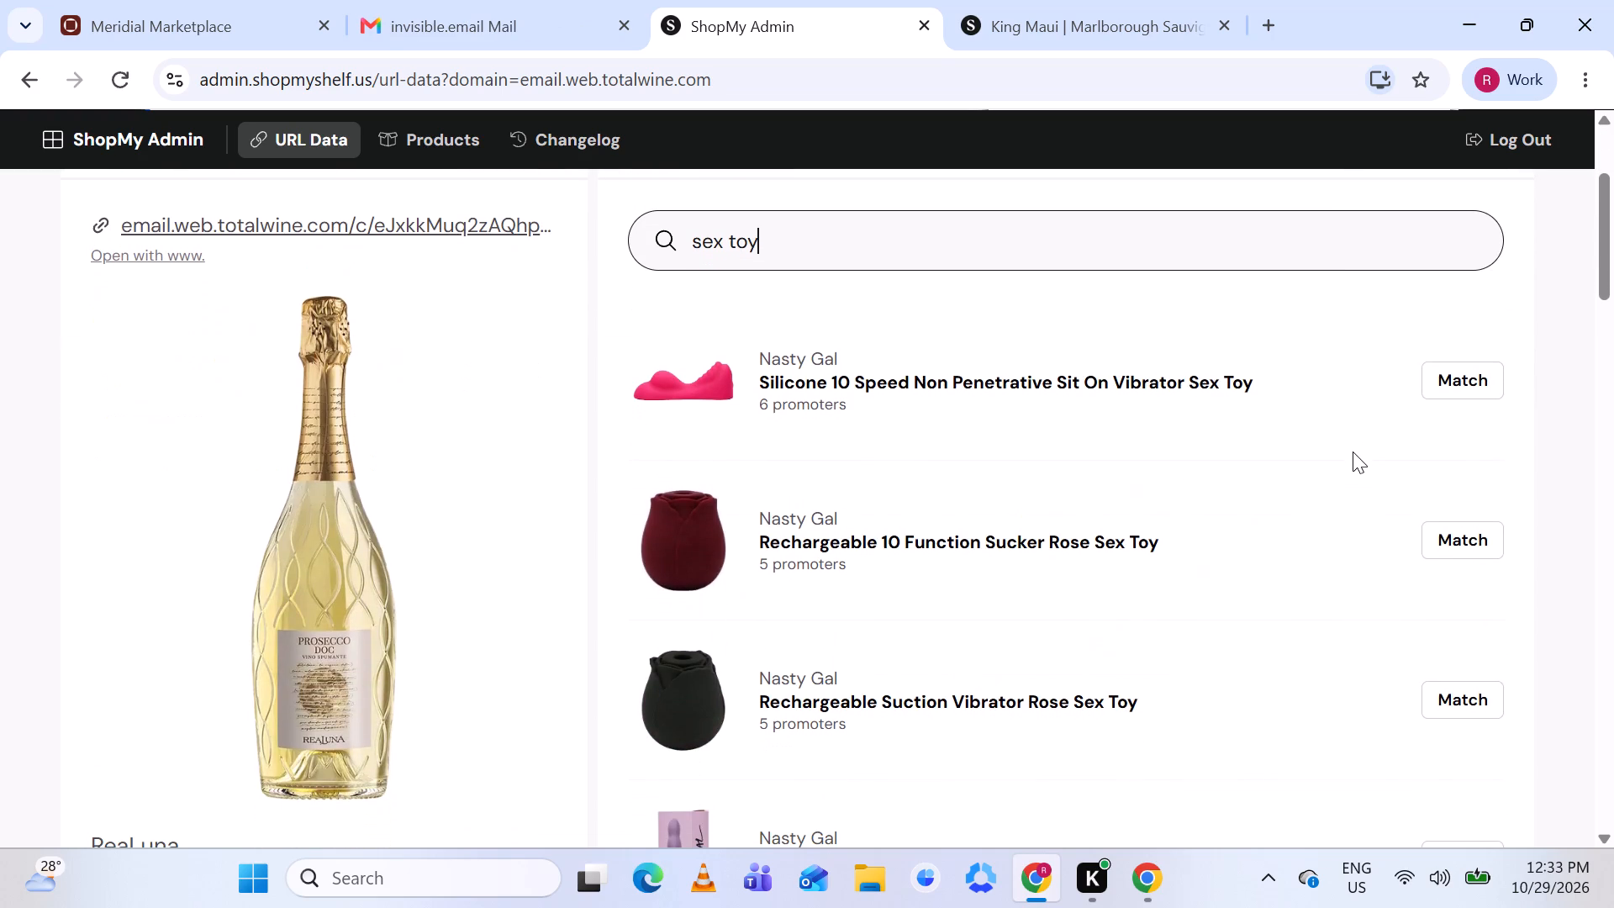
Change the product match search to "sex toys" and look through the listed products.
key("s")
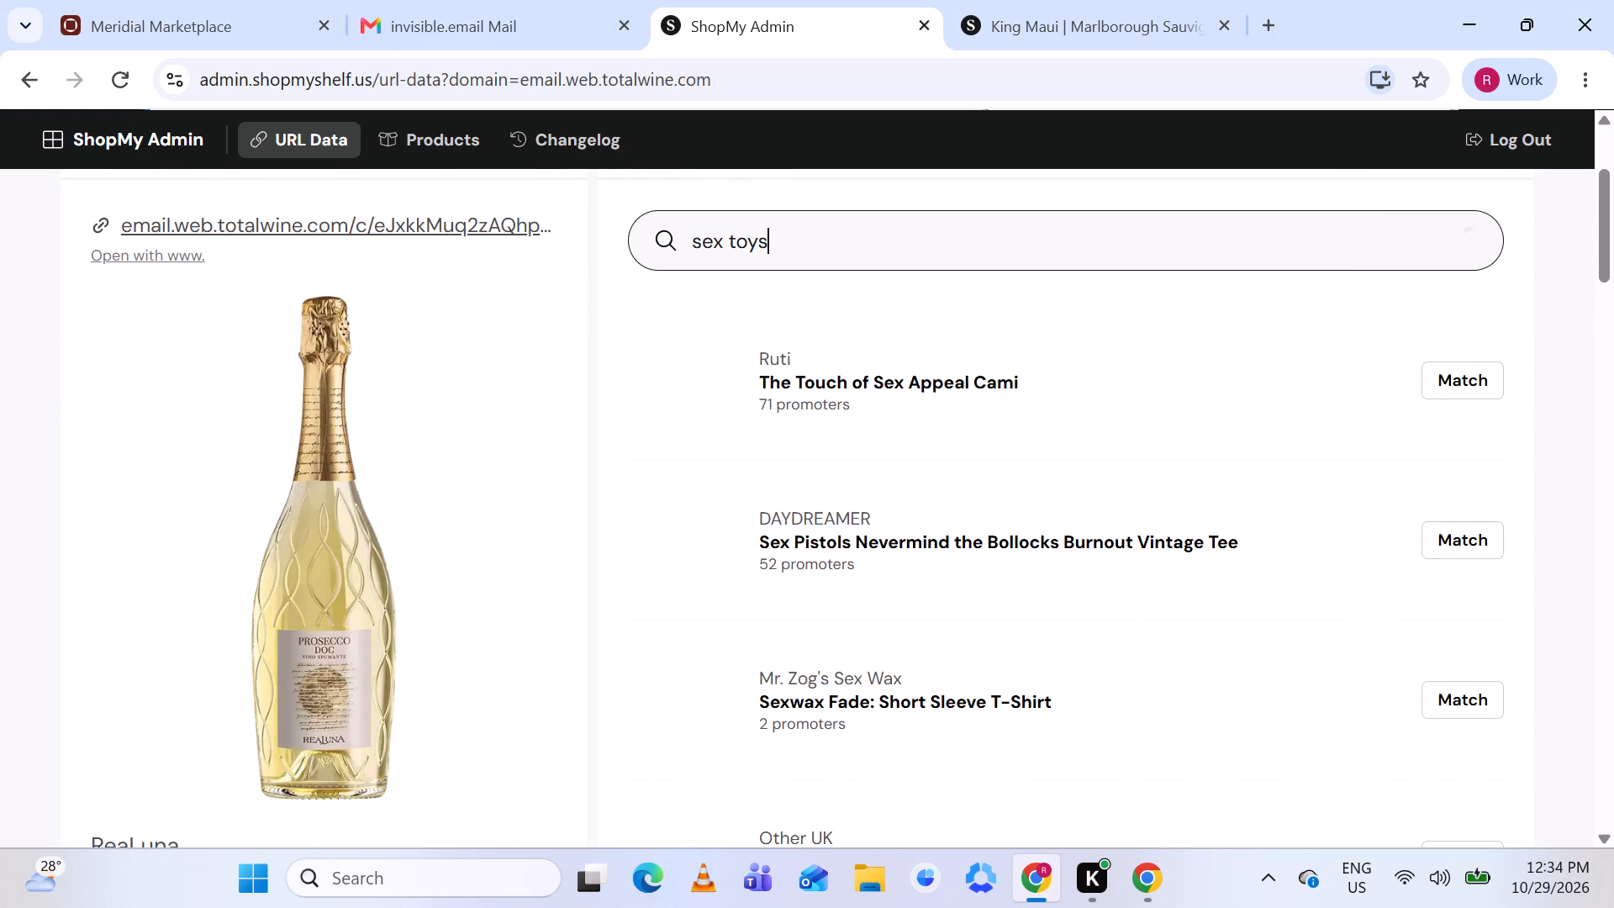
scroll(1353, 451, "down", 1)
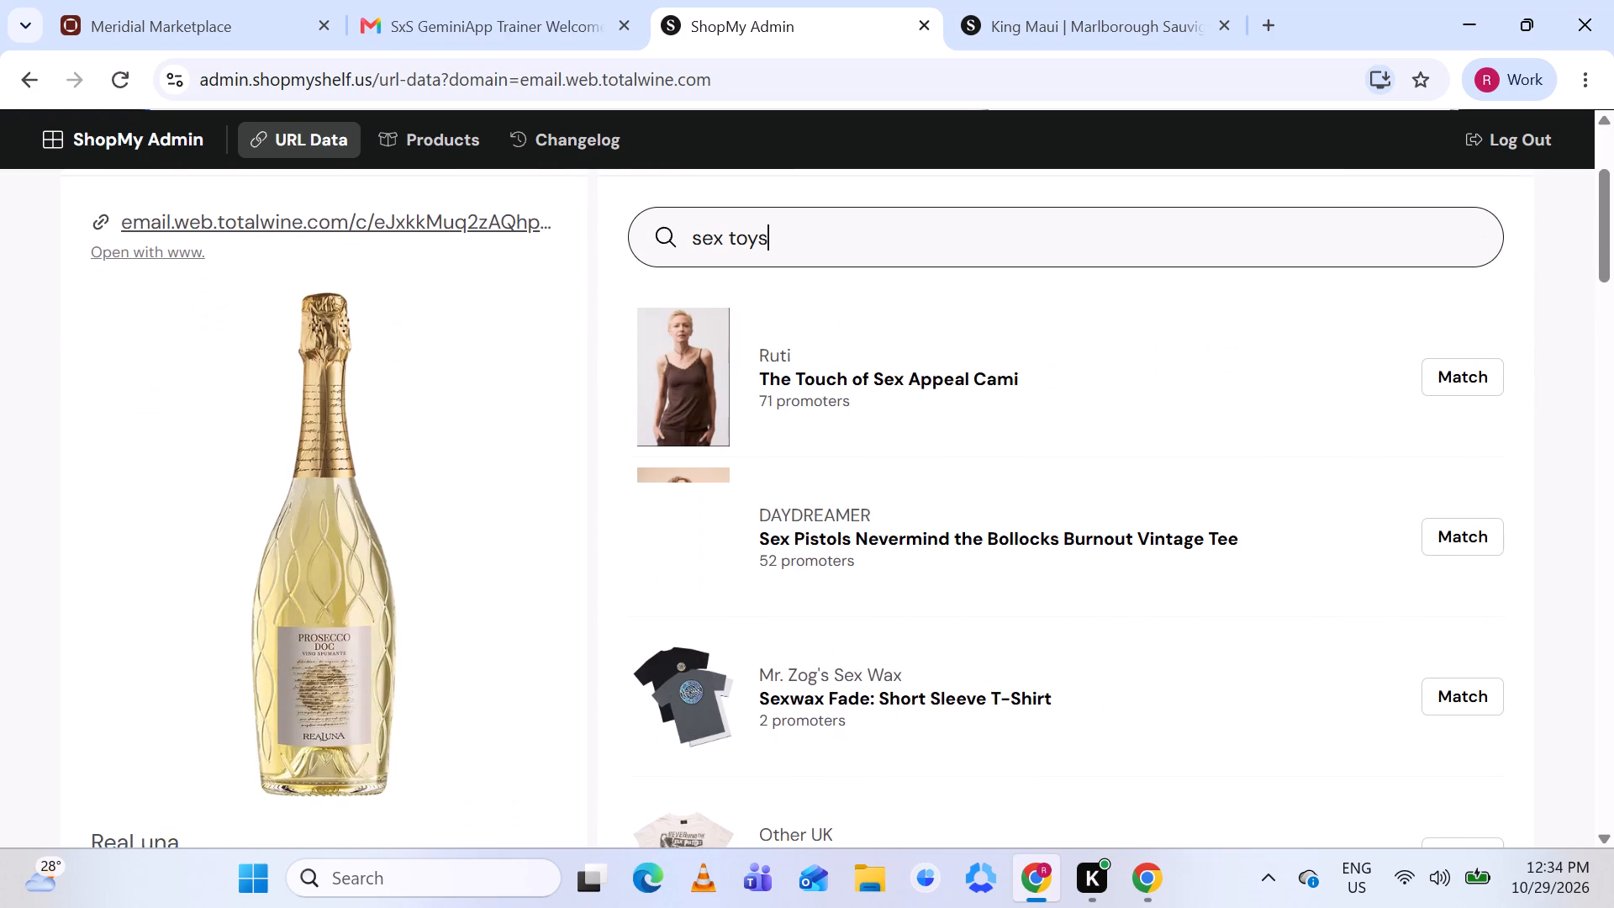
scroll(1353, 451, "down", 1)
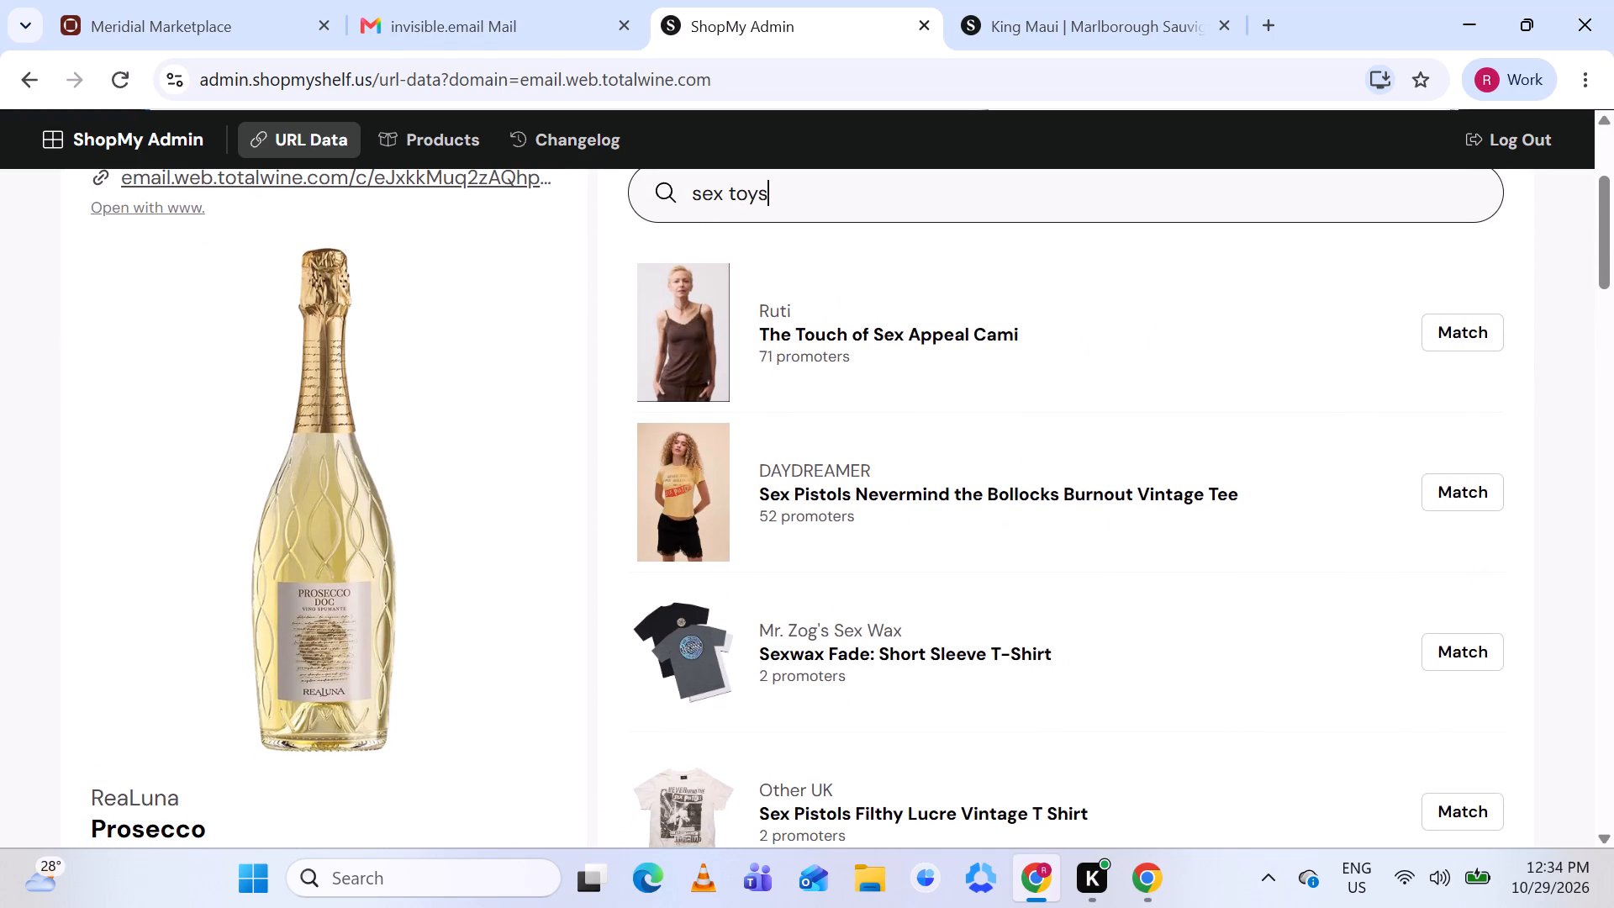
scroll(1353, 451, "down", 9)
scroll(1353, 451, "up", 3)
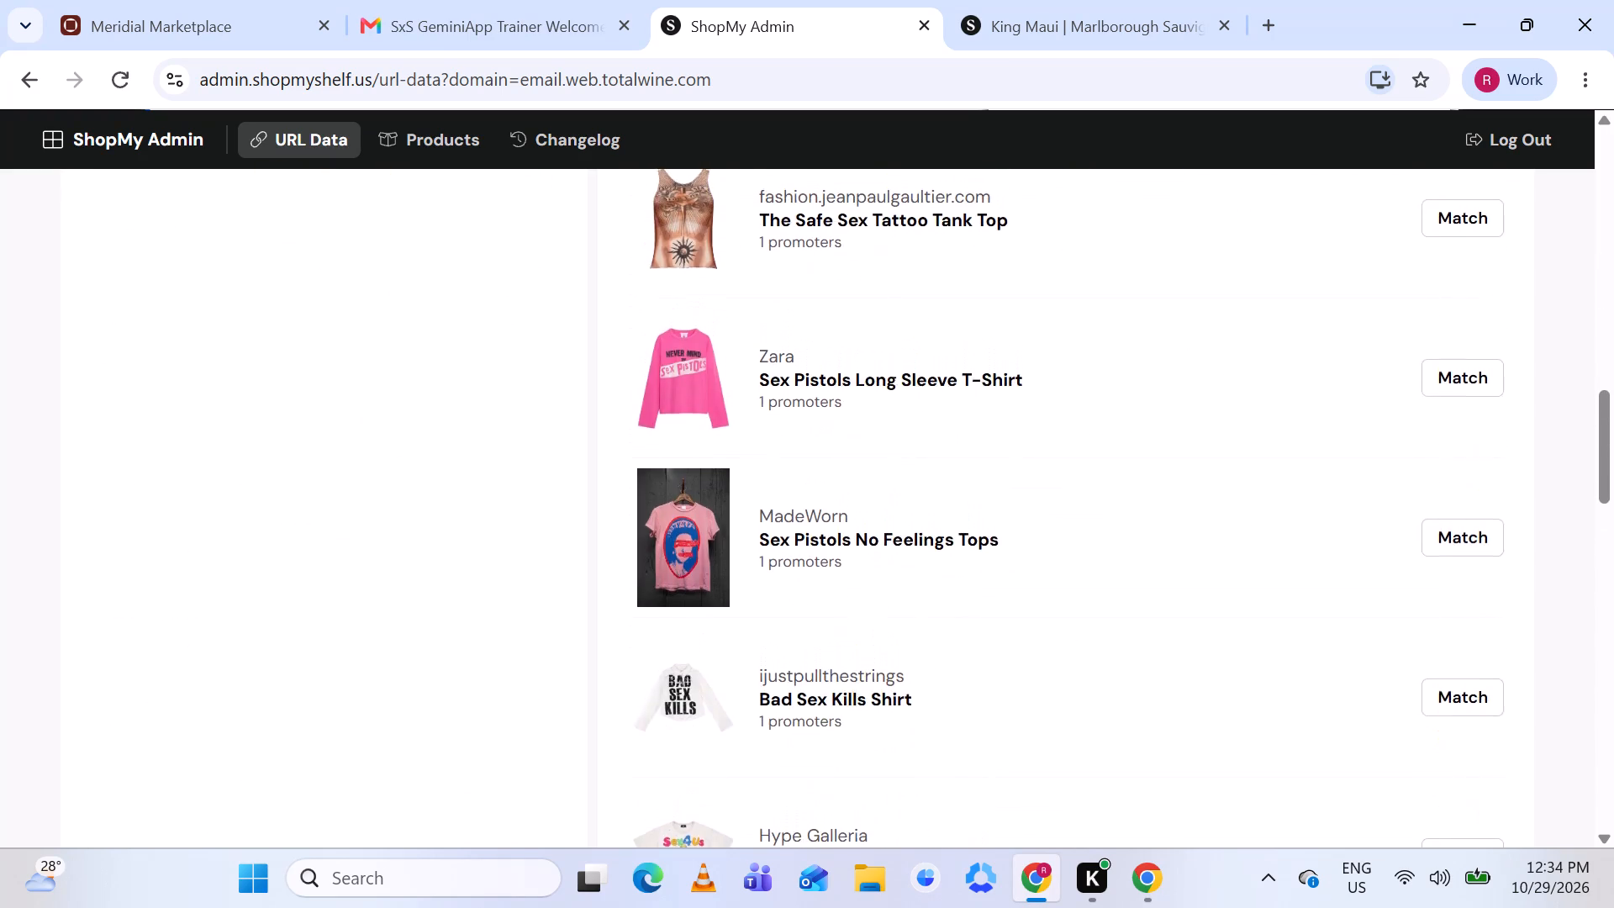
Look further through the products listed for the "sex toys" match search.
scroll(1353, 451, "up", 2)
scroll(1353, 451, "down", 4)
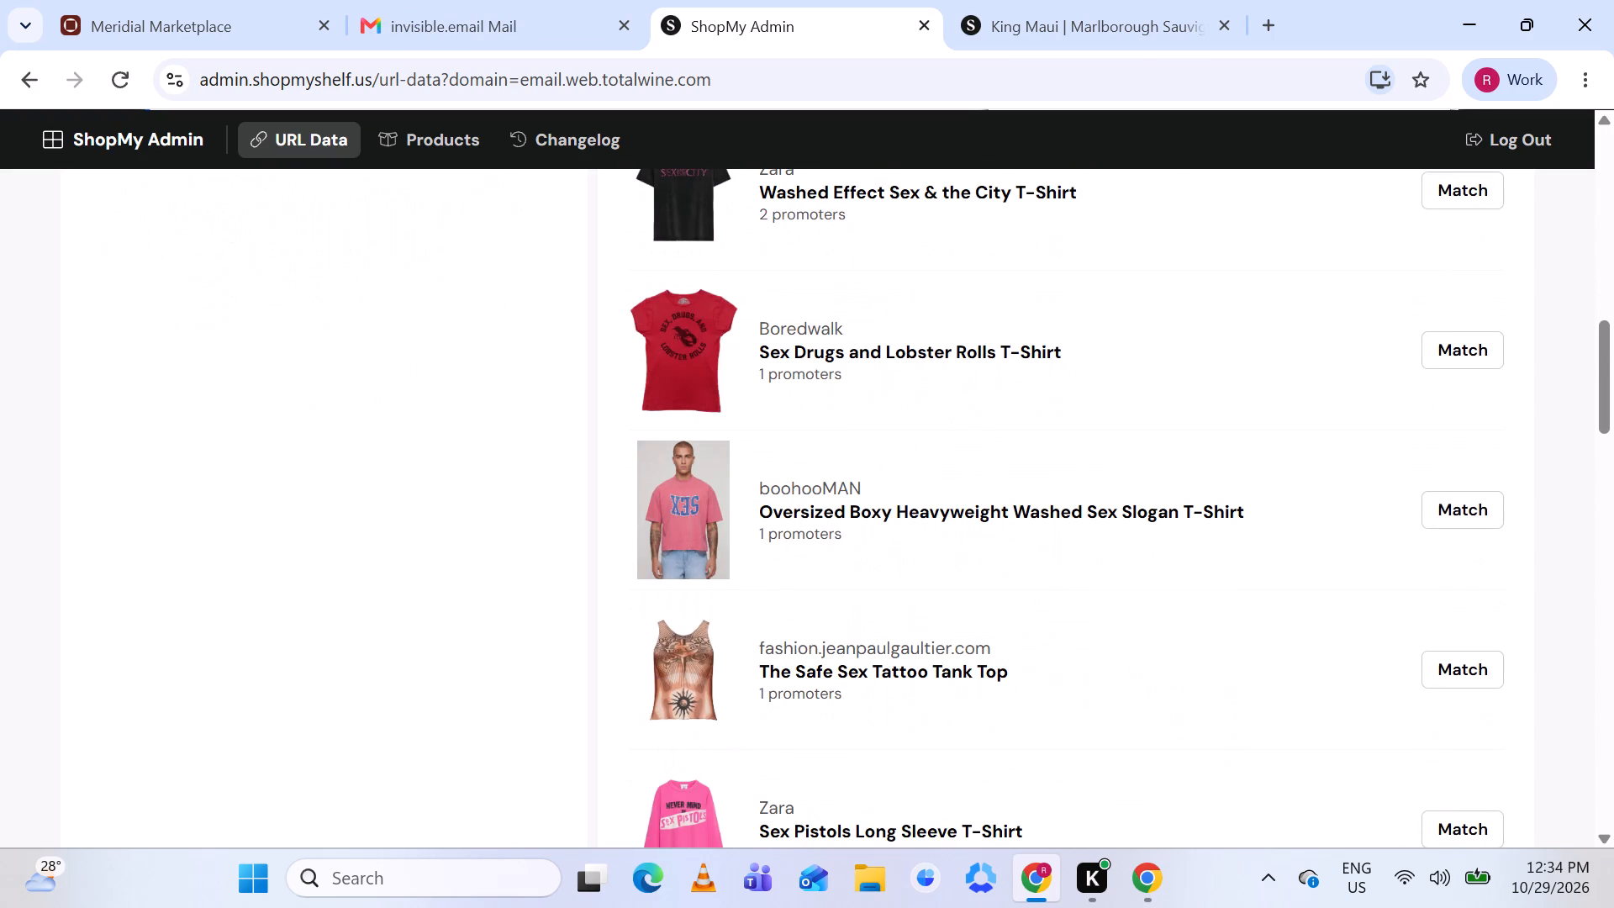
scroll(1353, 451, "down", 1)
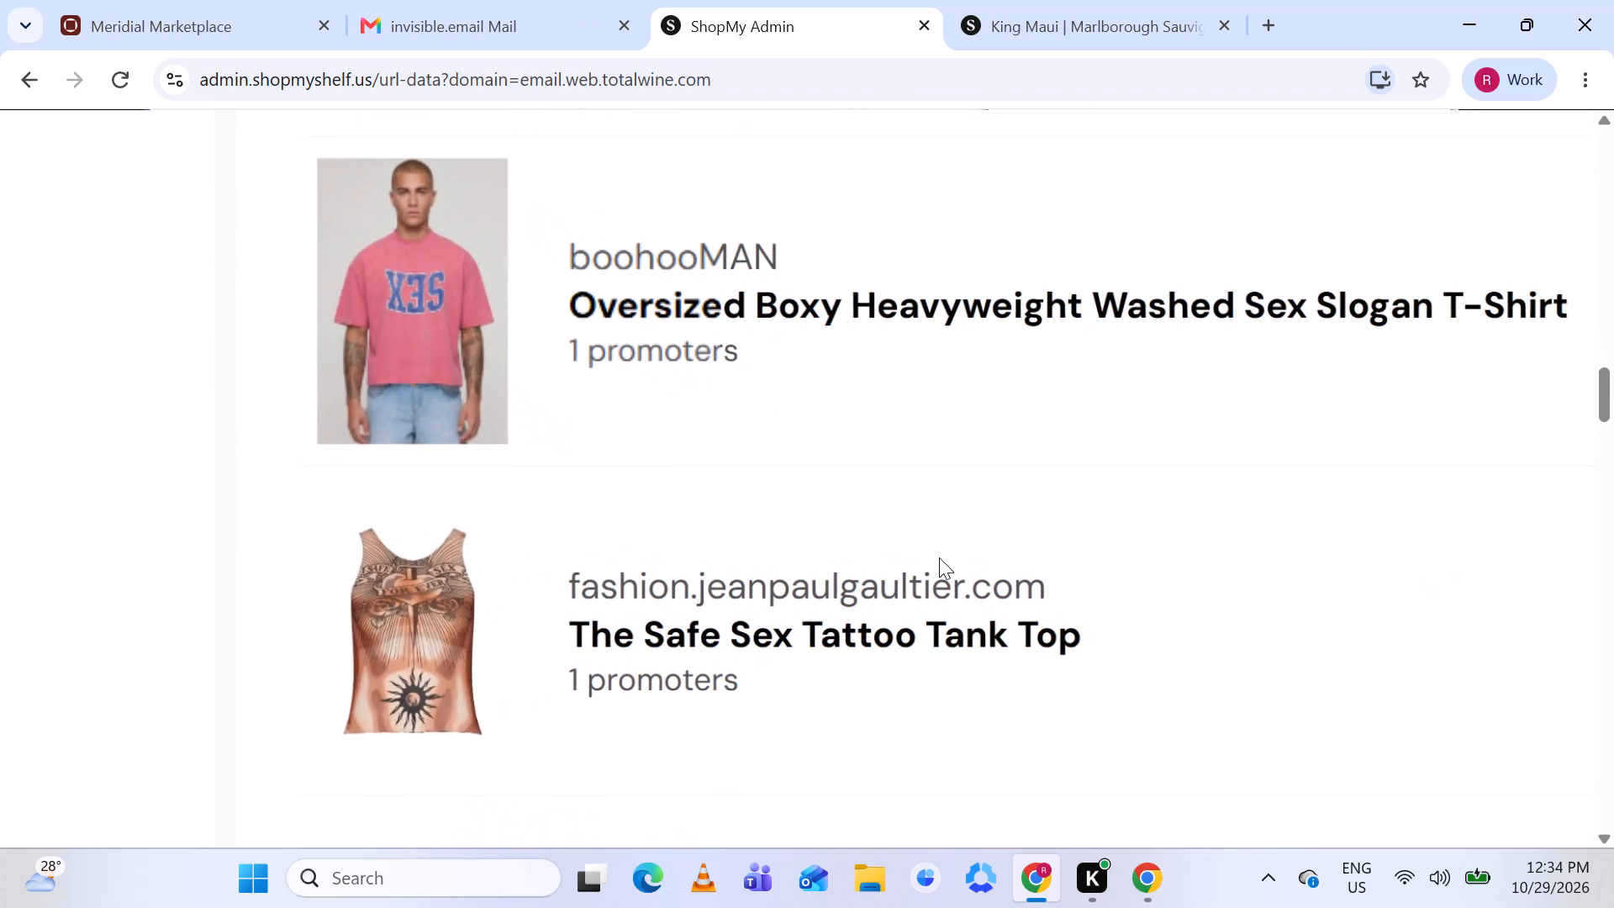
scroll(939, 557, "down", 1)
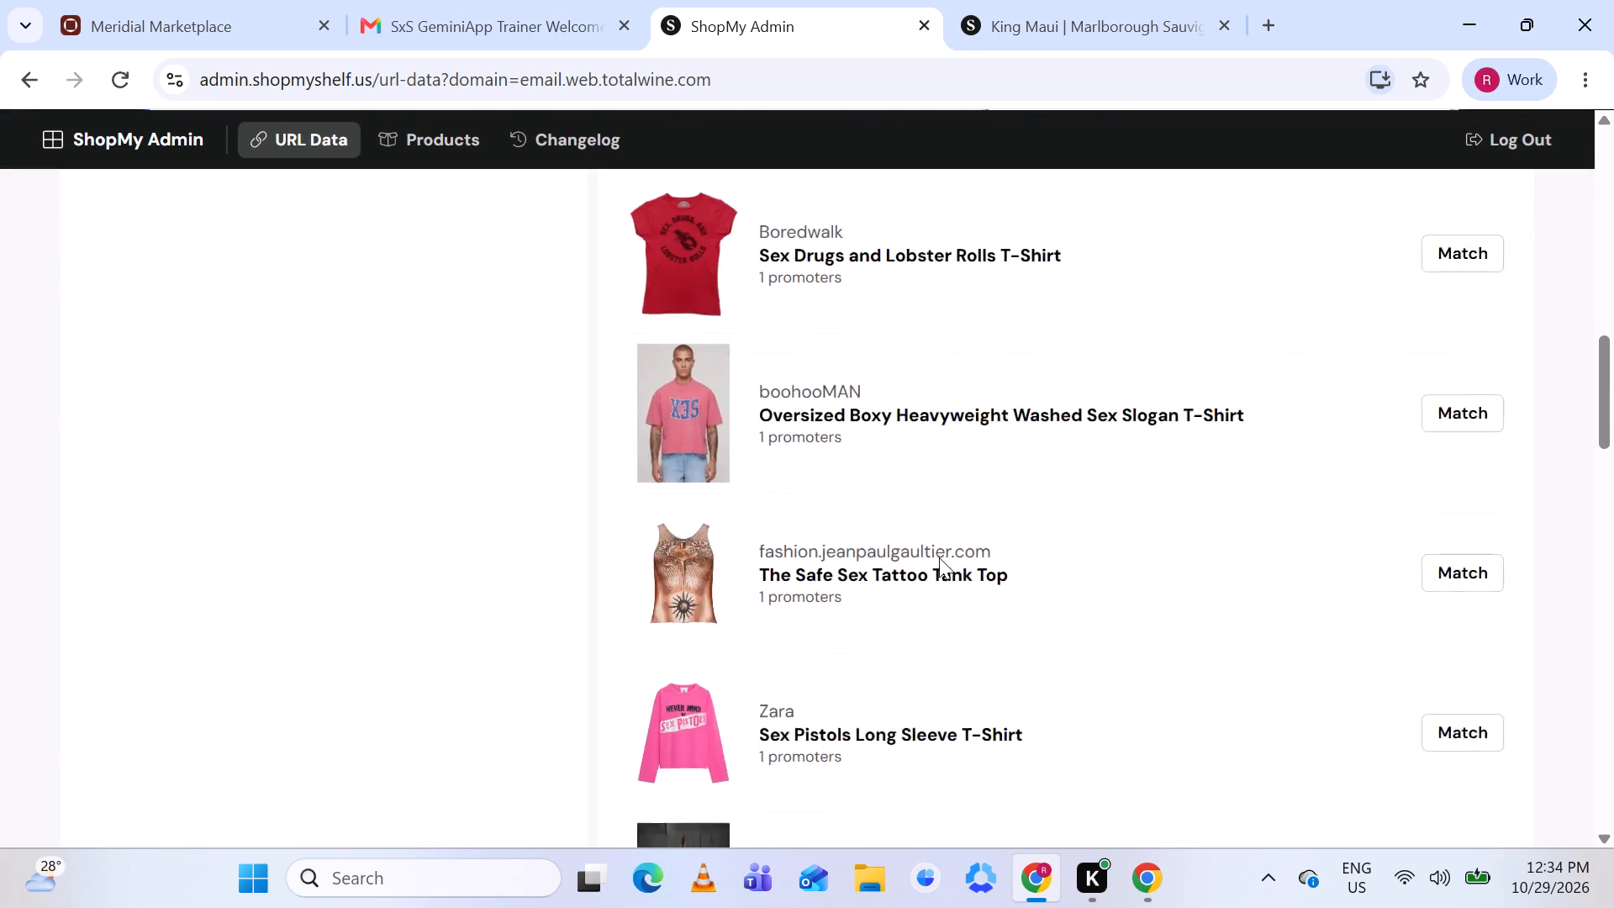
scroll(939, 557, "down", 8)
scroll(939, 557, "up", 8)
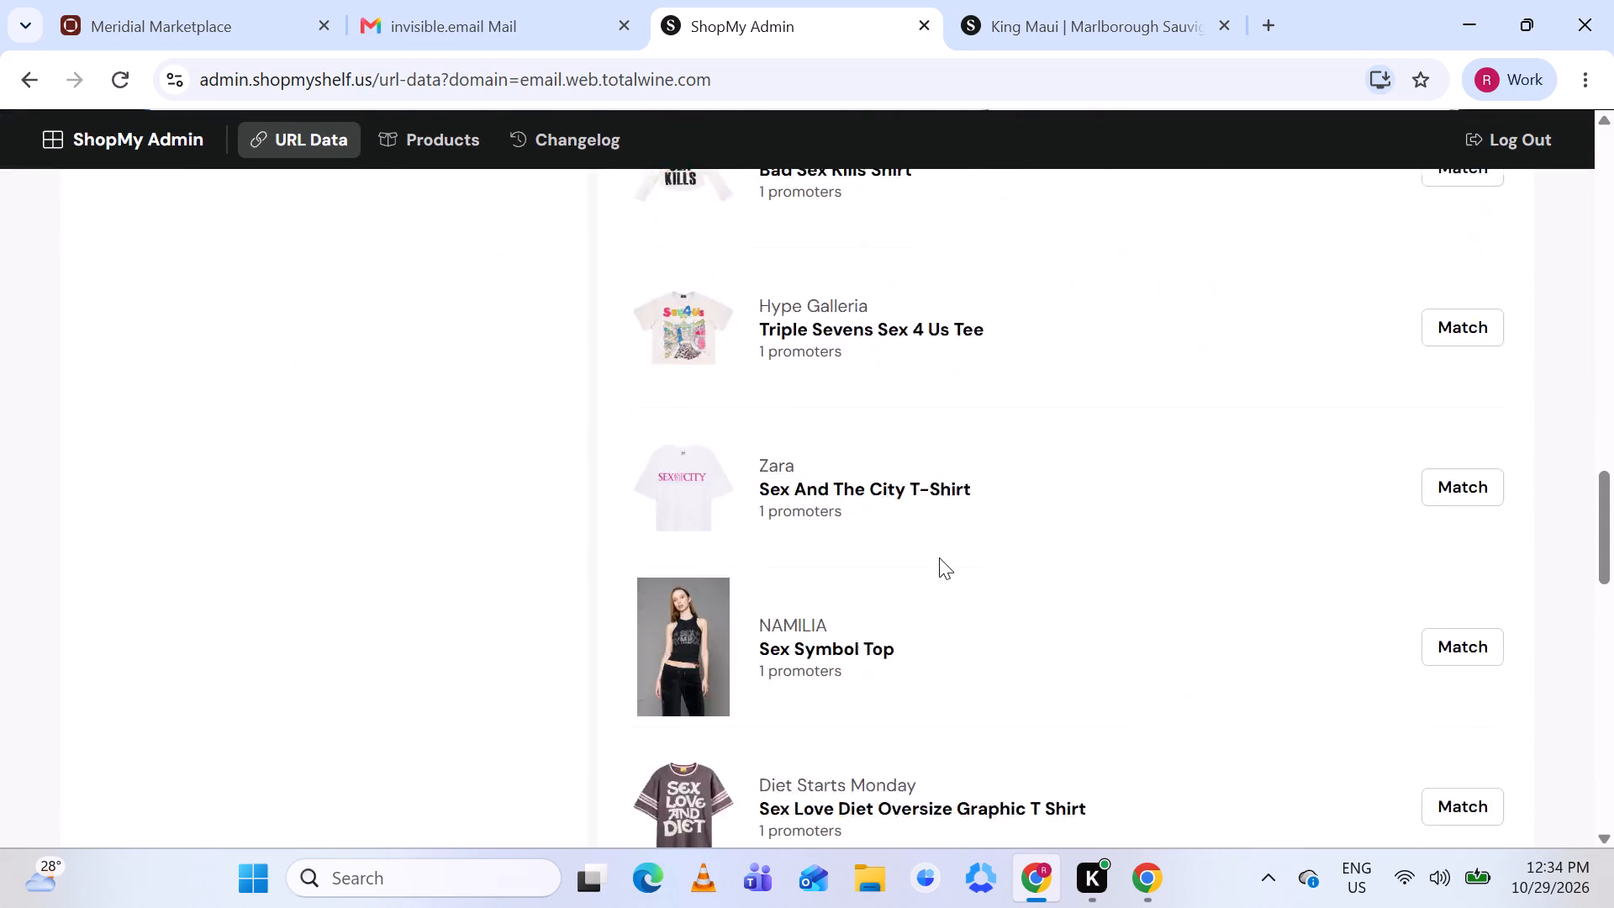
scroll(939, 557, "up", 2)
Change the product match search to "sex toy" and look through the listed products.
key("BackSpace")
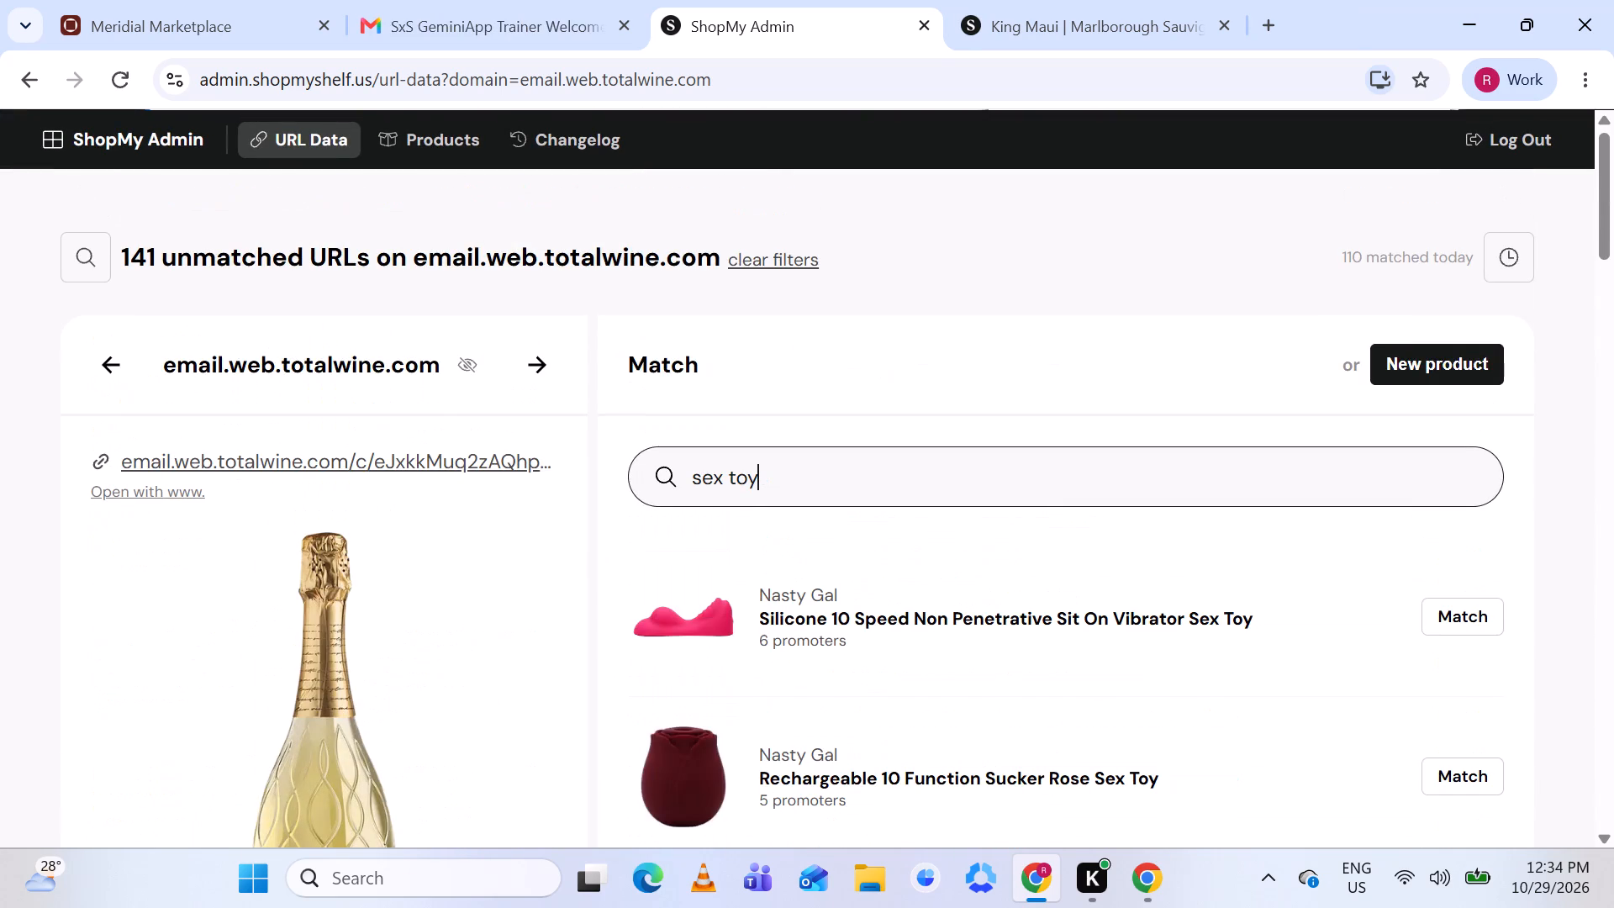
scroll(915, 603, "down", 3)
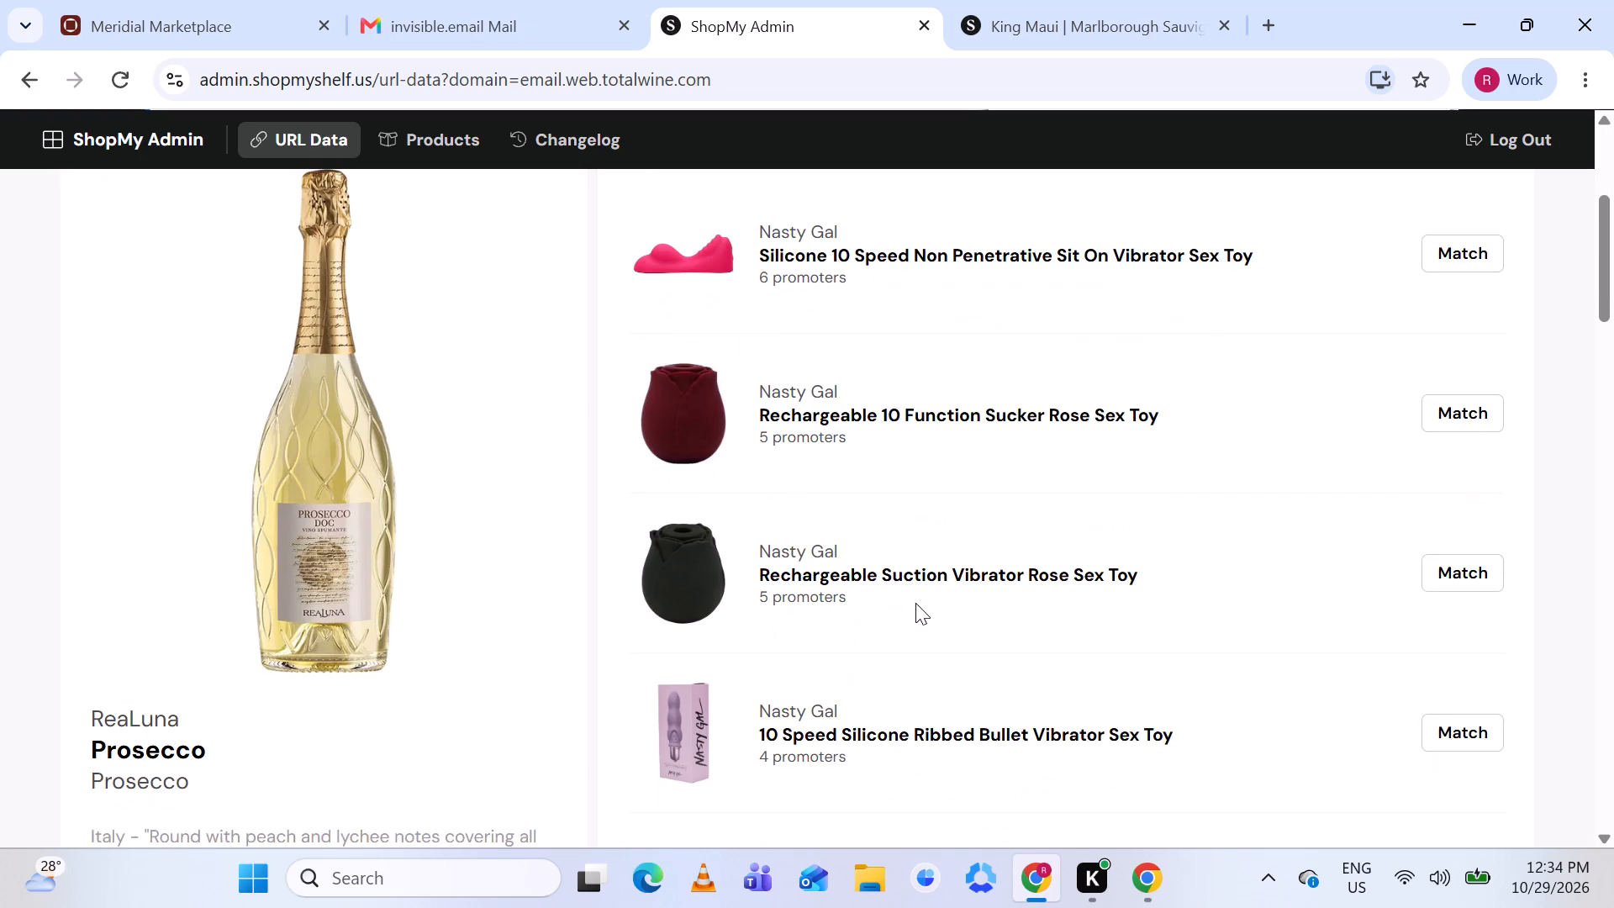
scroll(915, 603, "down", 5)
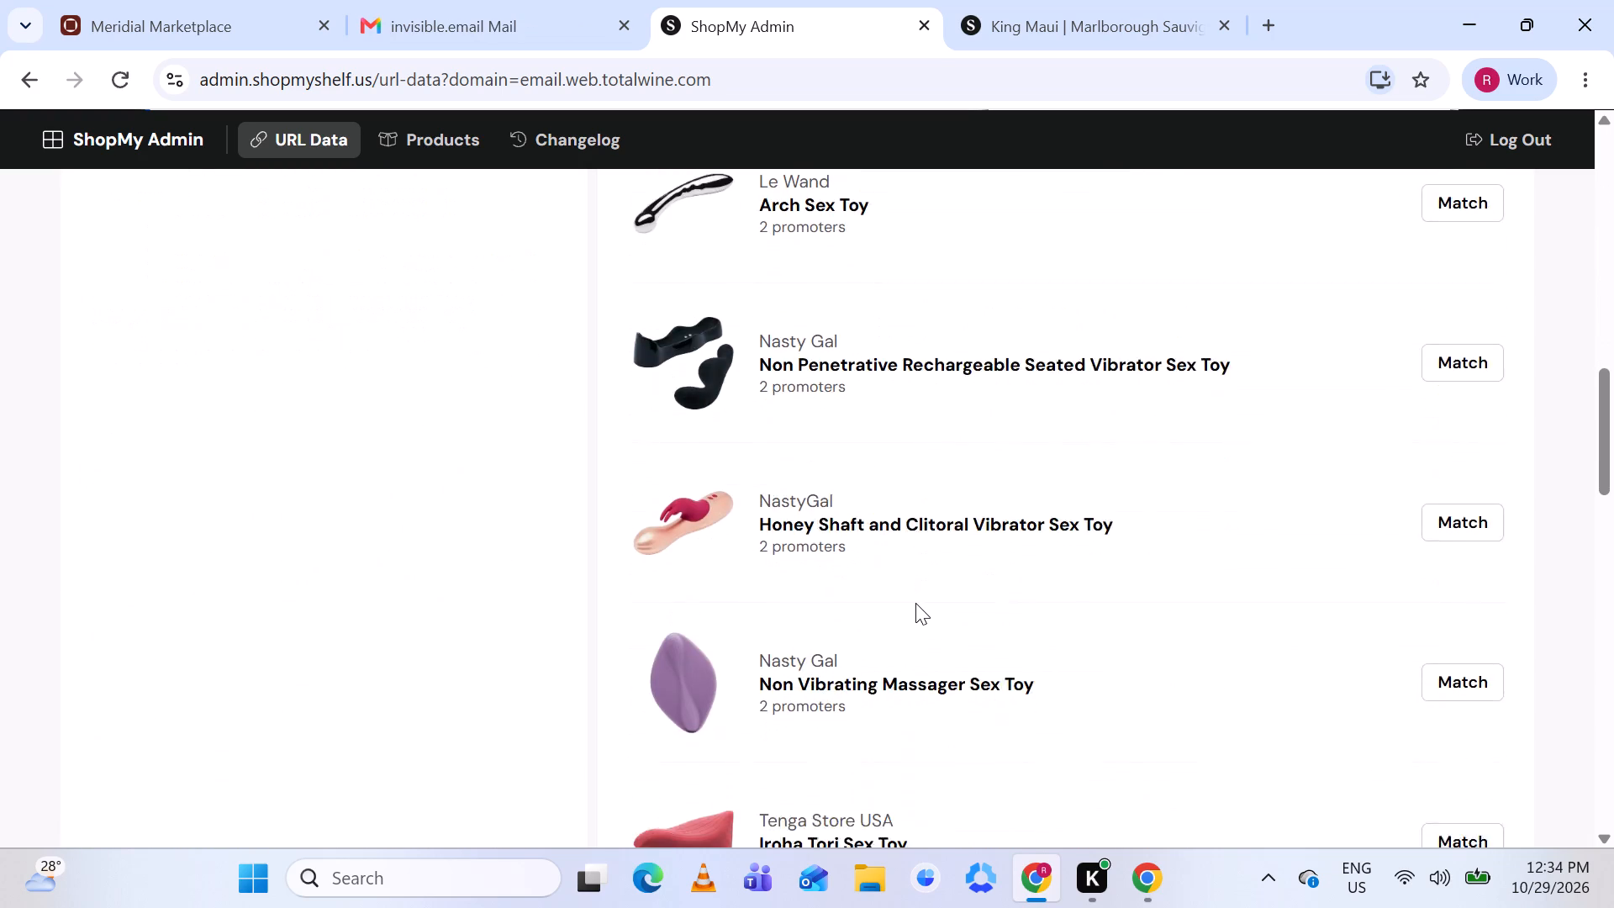
scroll(915, 603, "down", 4)
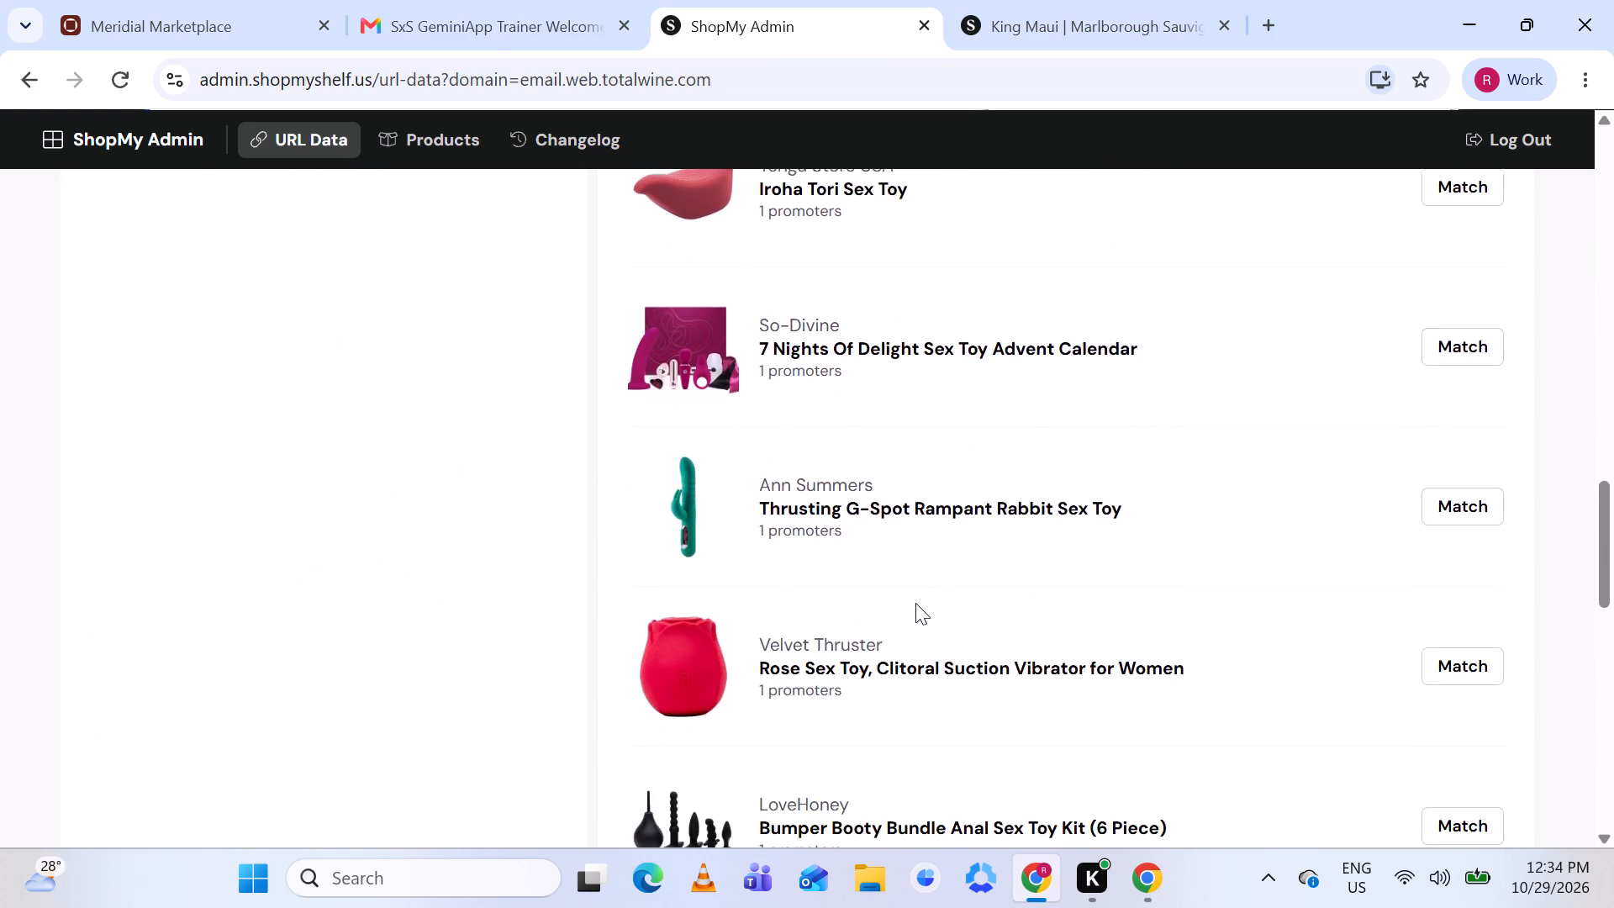
scroll(915, 603, "down", 3)
scroll(915, 603, "up", 13)
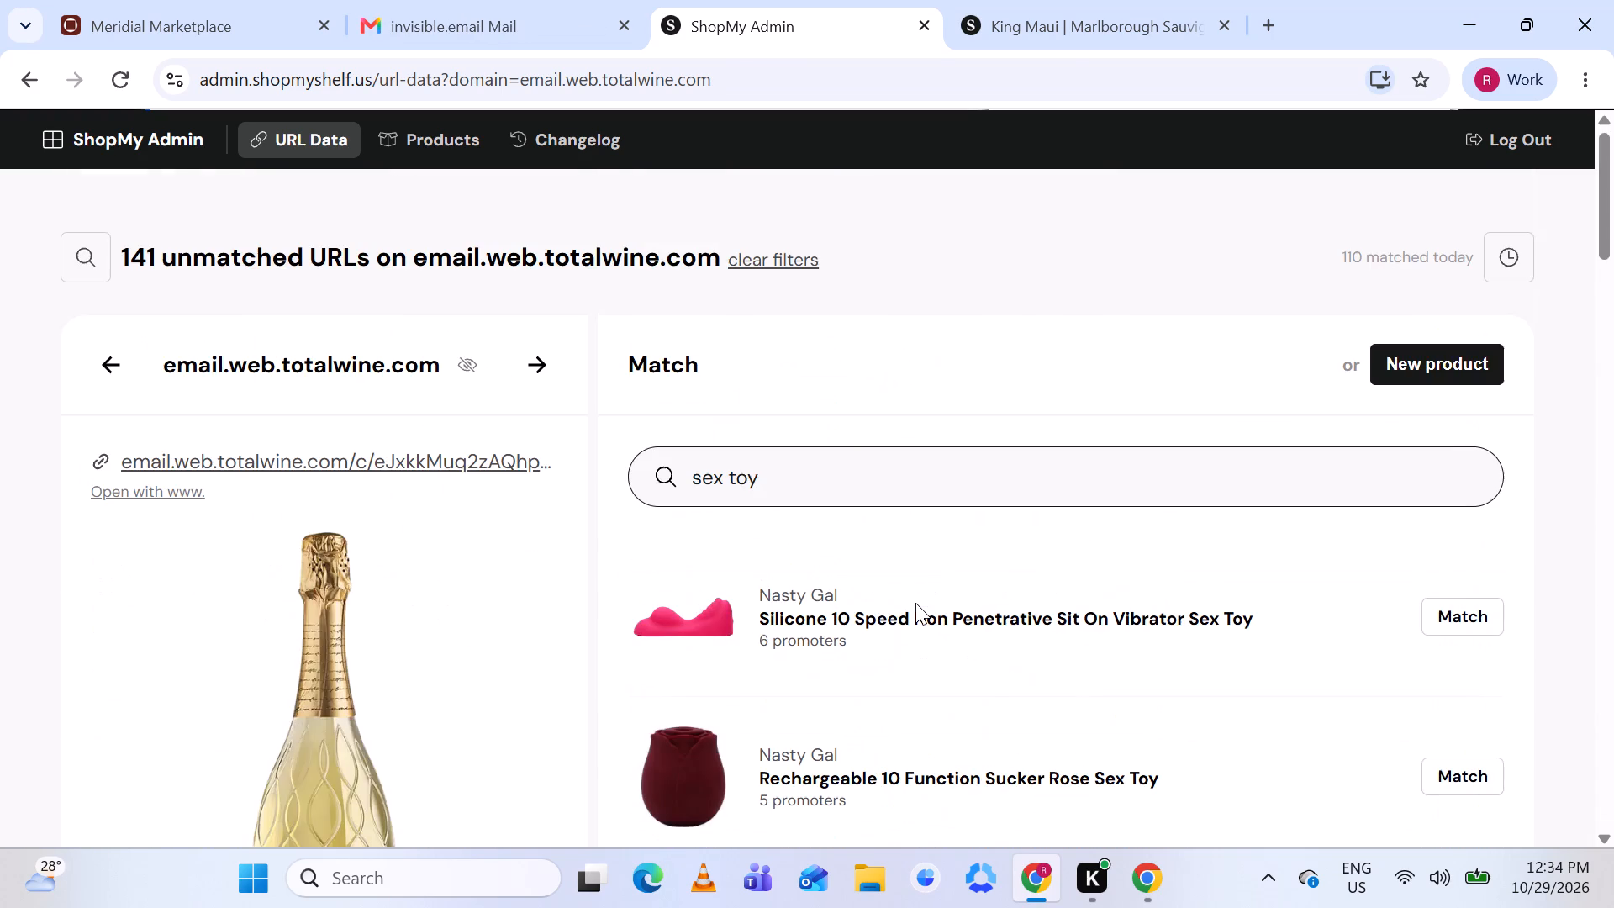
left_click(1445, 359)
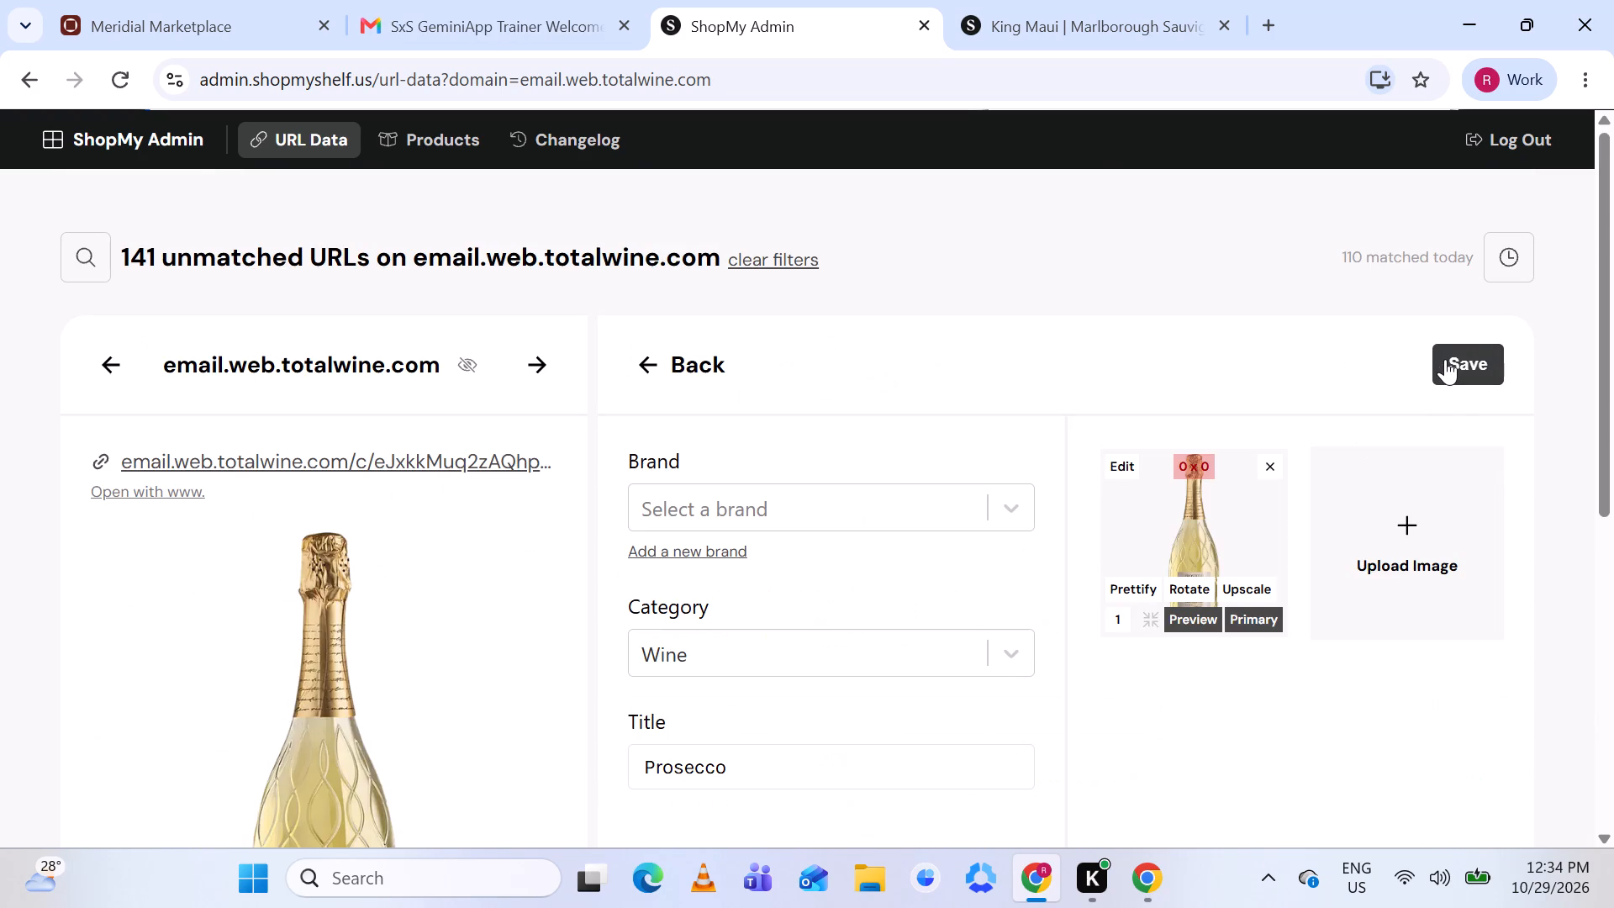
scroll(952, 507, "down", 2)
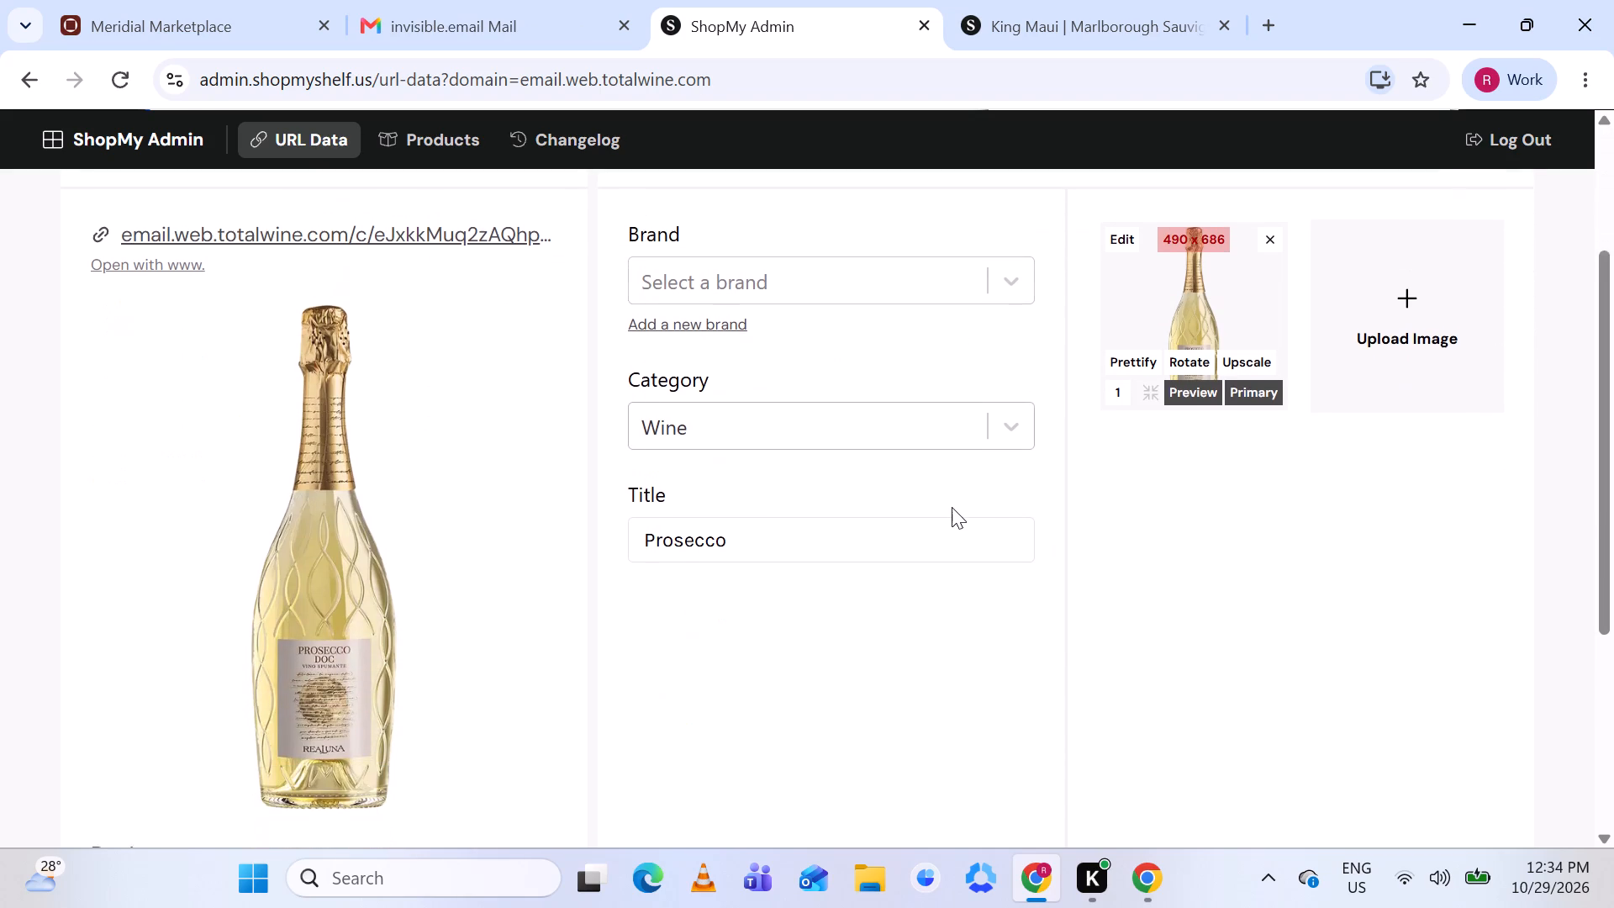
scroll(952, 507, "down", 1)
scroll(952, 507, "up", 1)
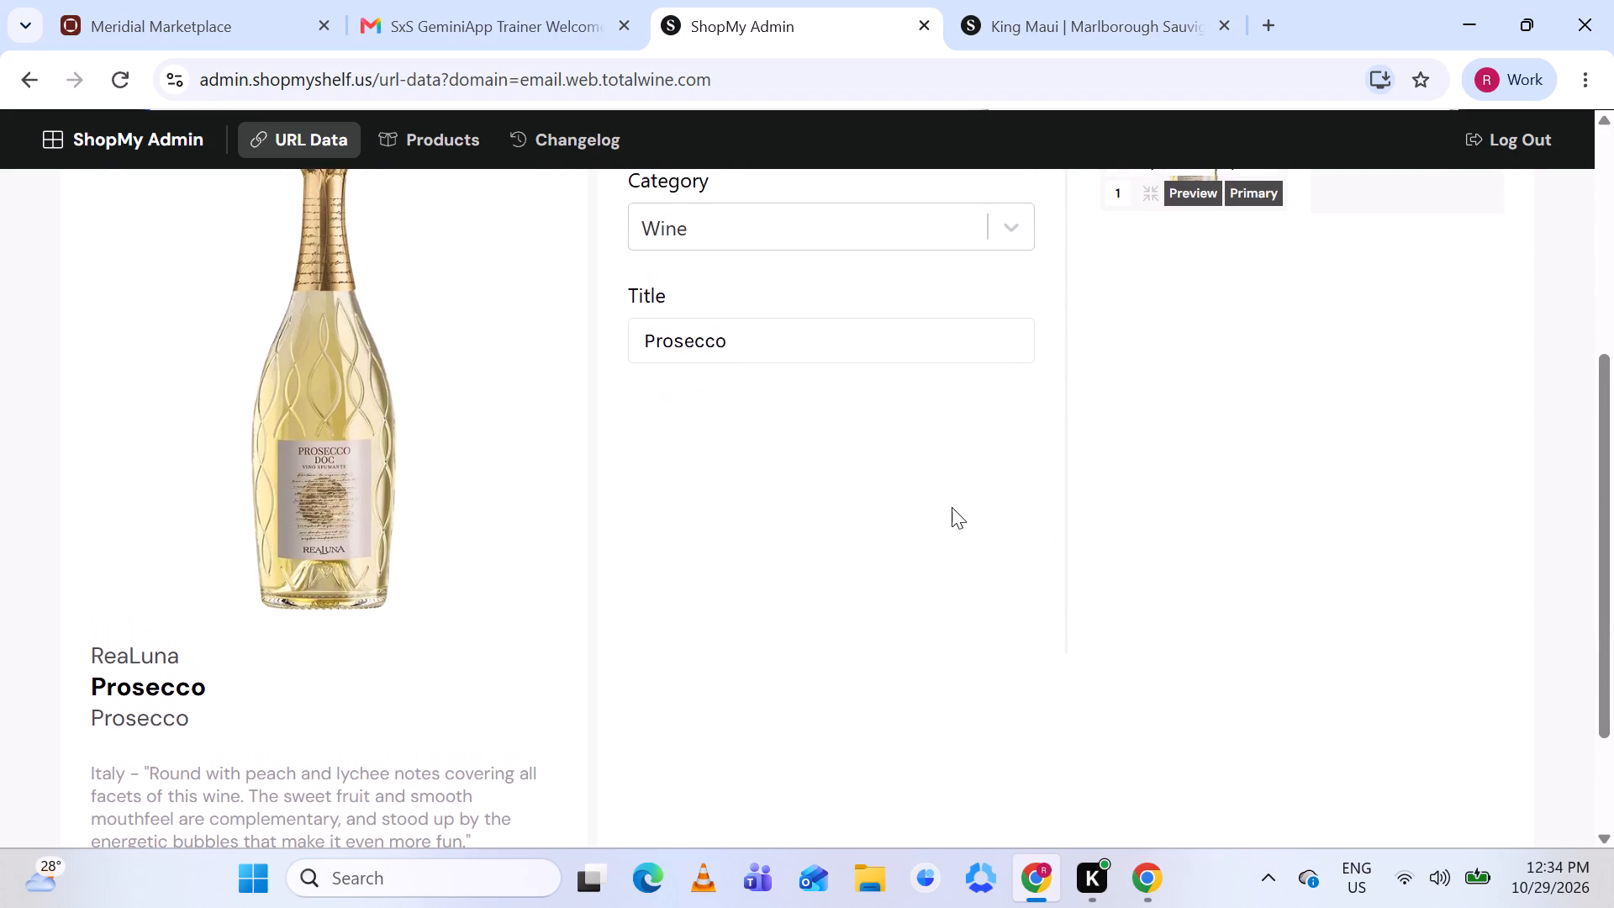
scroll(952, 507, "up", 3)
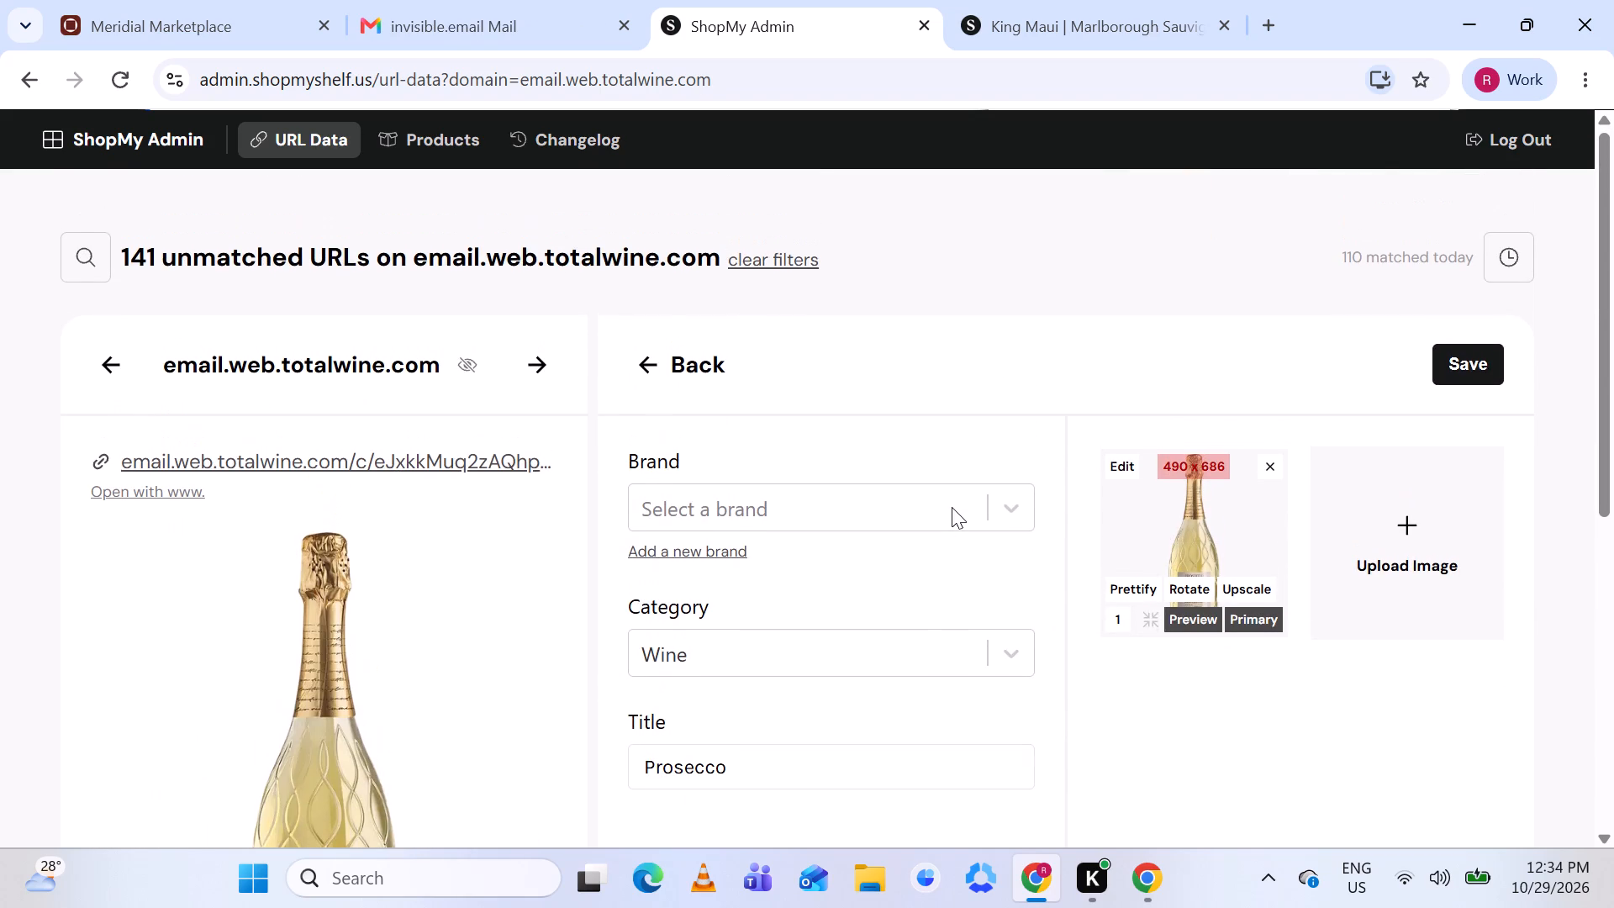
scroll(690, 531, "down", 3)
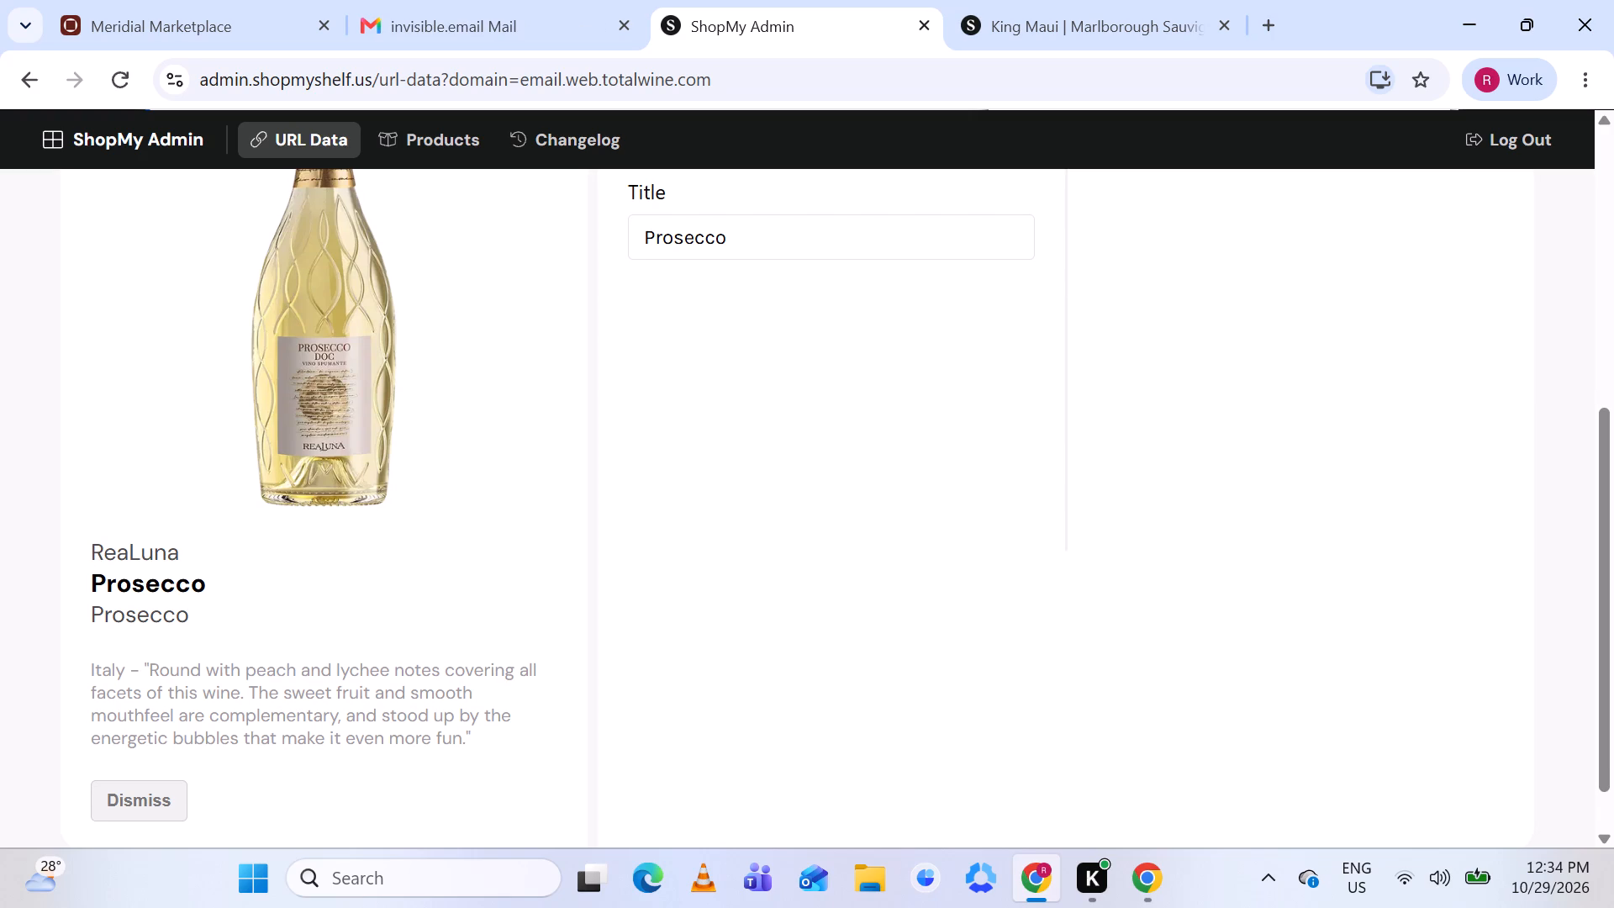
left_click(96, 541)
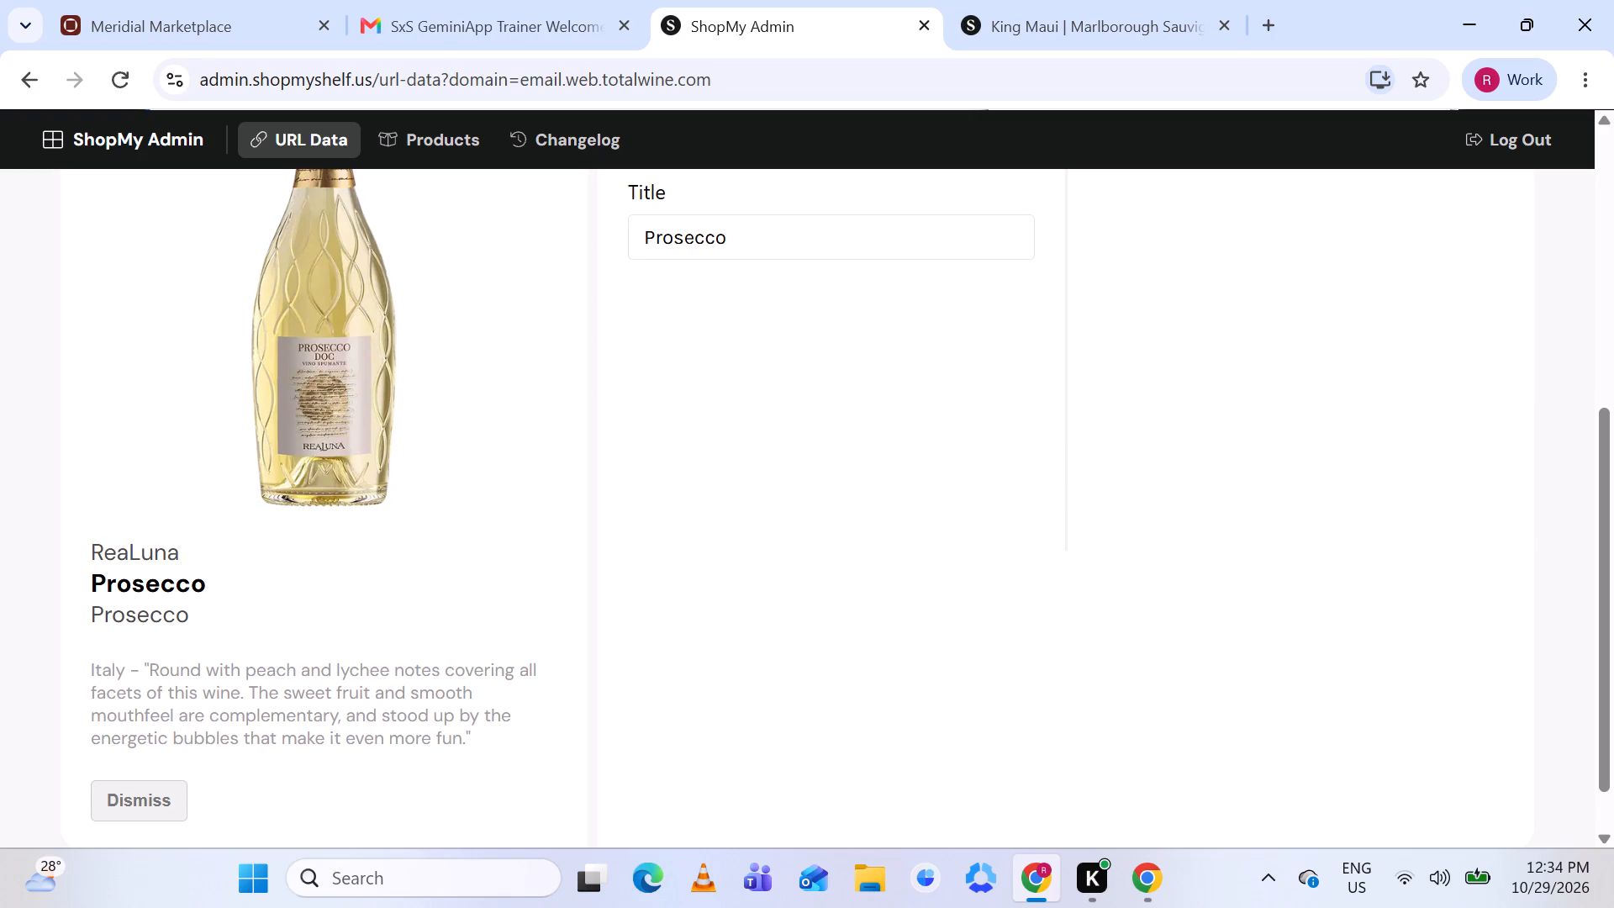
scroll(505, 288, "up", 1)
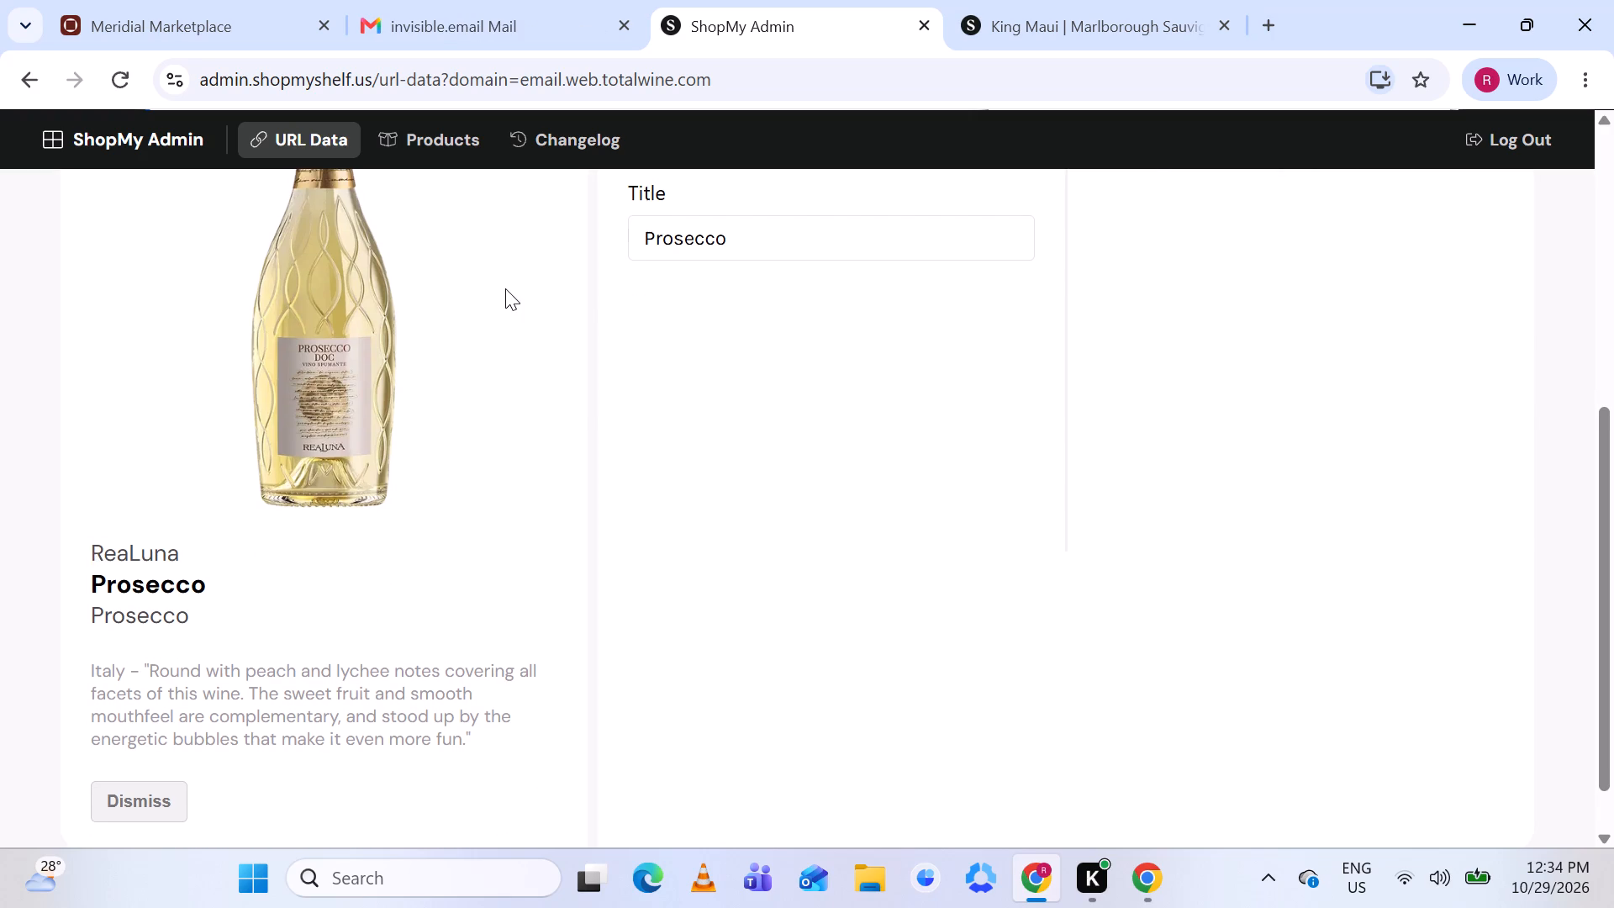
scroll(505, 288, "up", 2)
Skip to the Courtney Benham Chardonnay URL, view its suggested Cakebread Chardonnay Napa, 2023 match page, close the King Maui page, and return to ShopMy Admin.
left_click(535, 368)
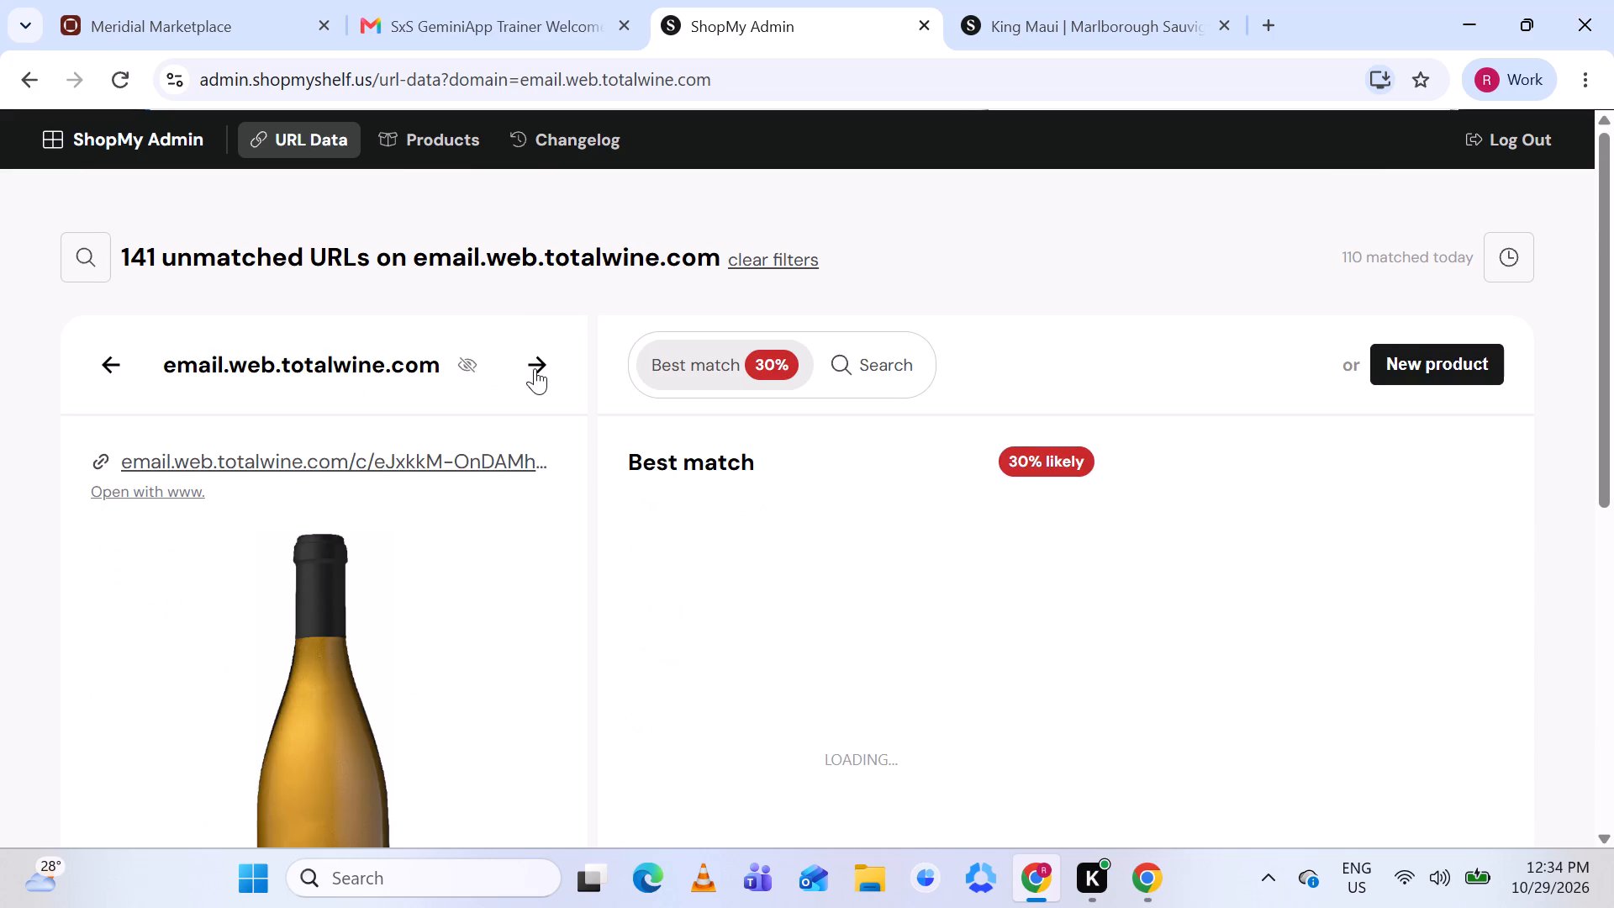
scroll(804, 467, "down", 2)
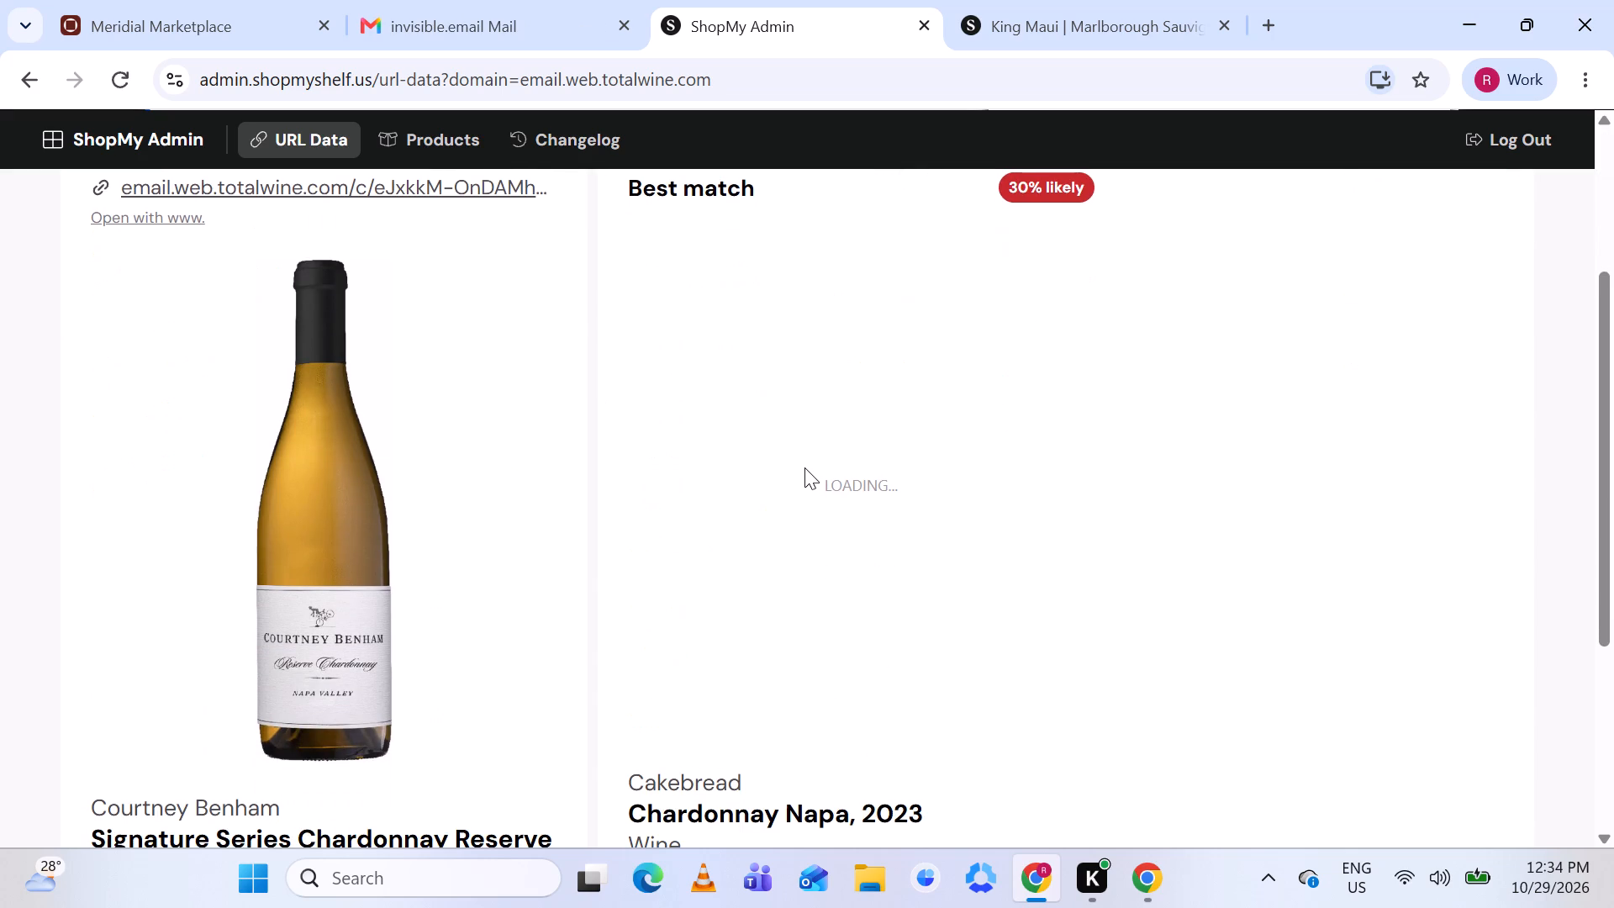
scroll(804, 467, "down", 1)
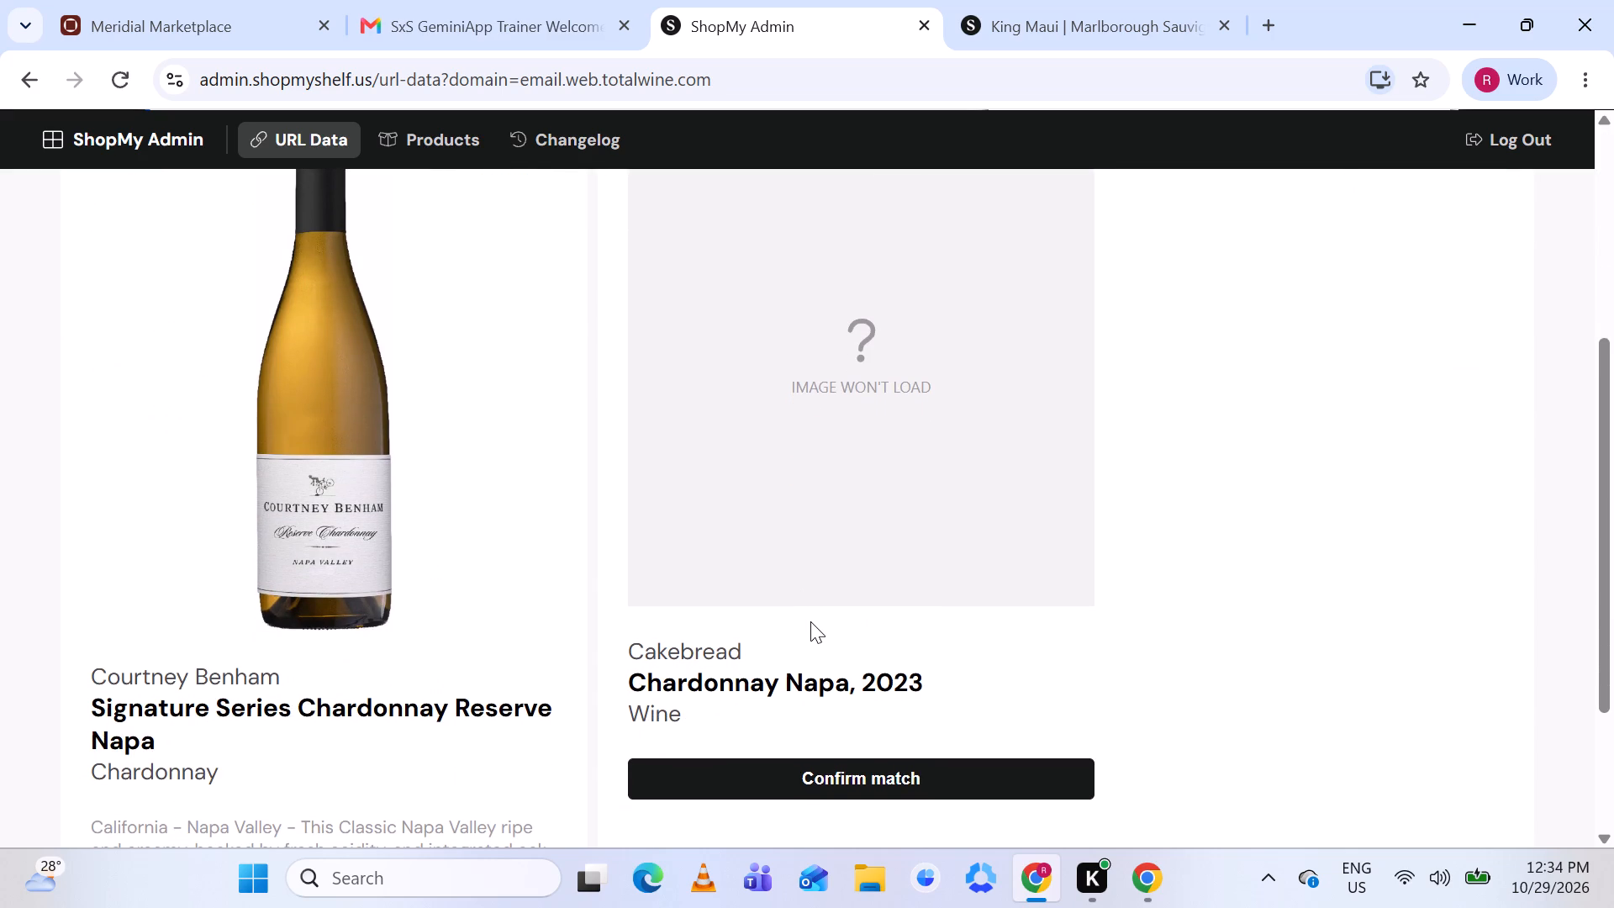
left_click(788, 688)
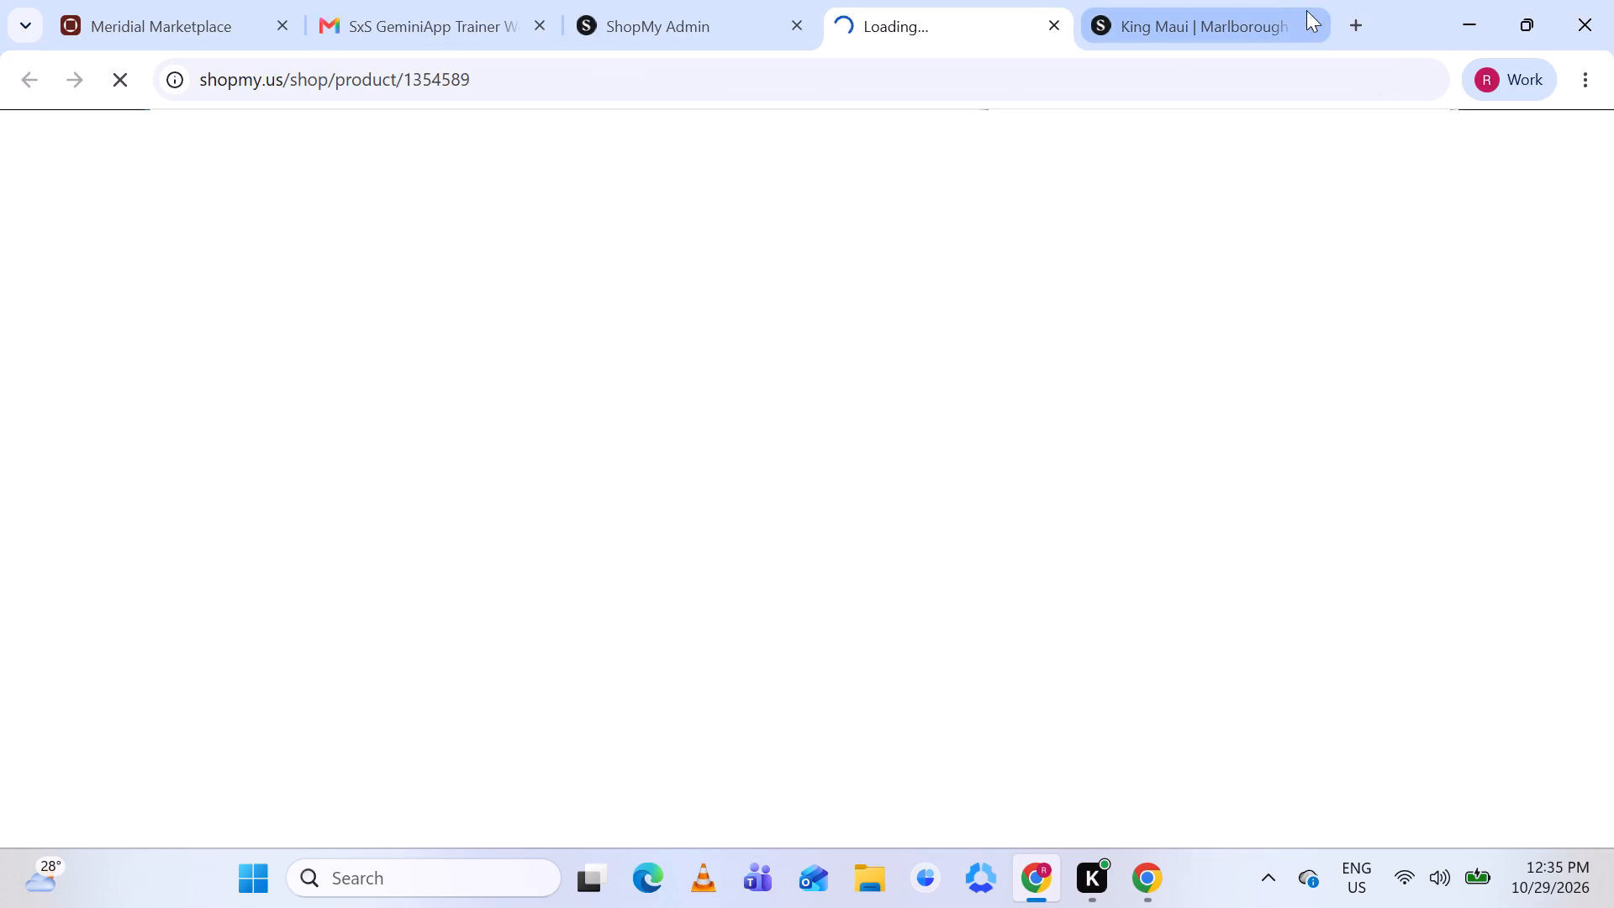
left_click(1310, 23)
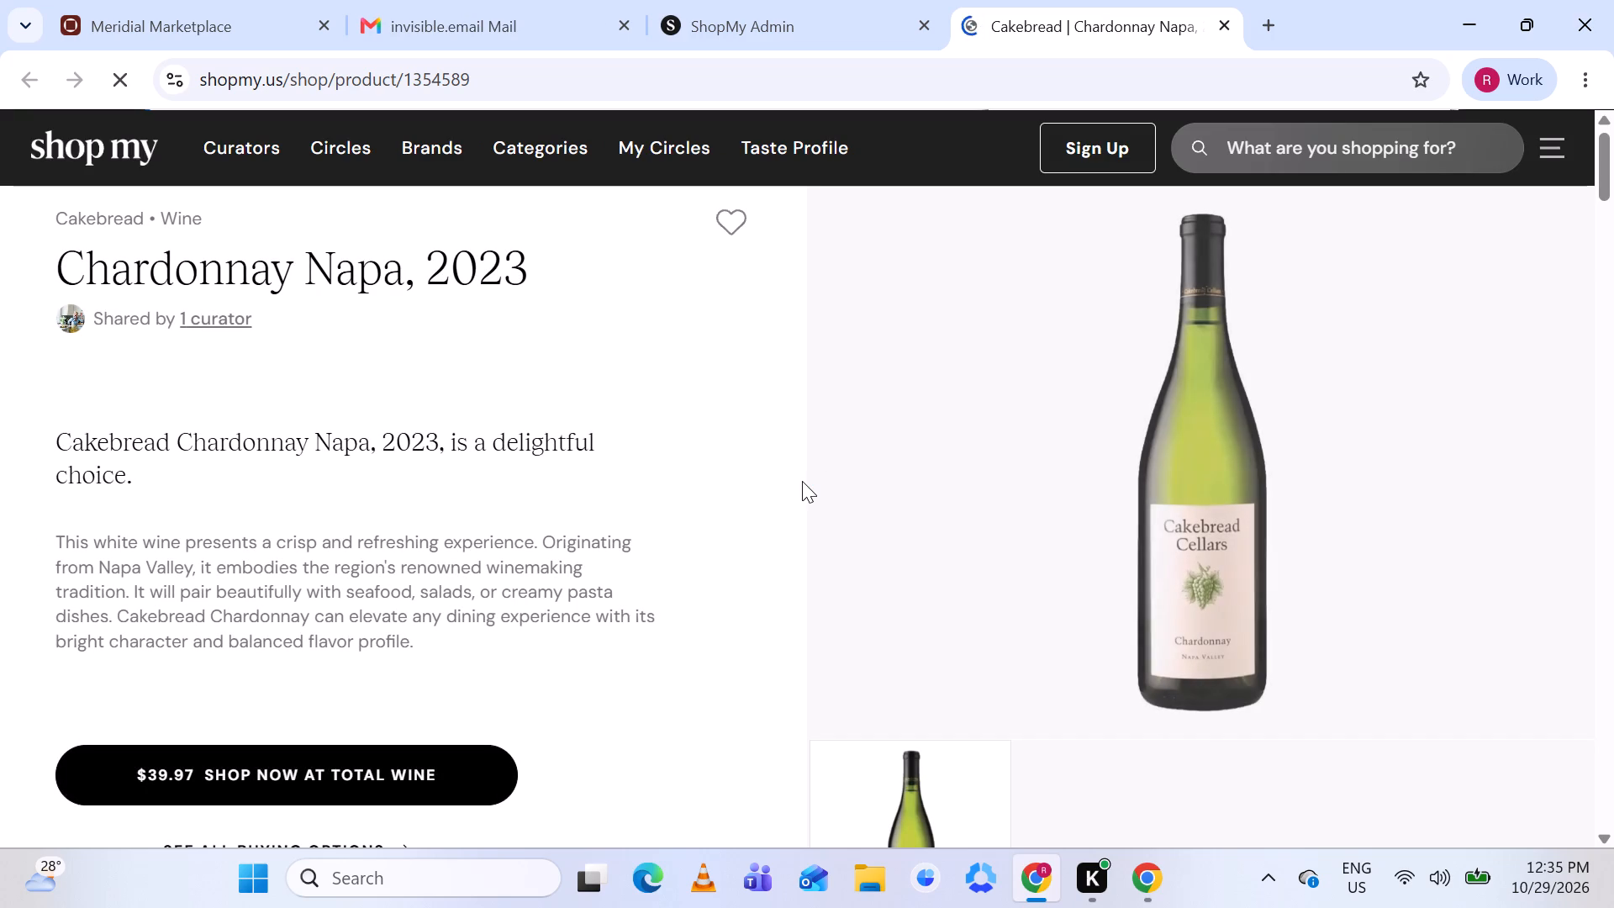
left_click(762, 0)
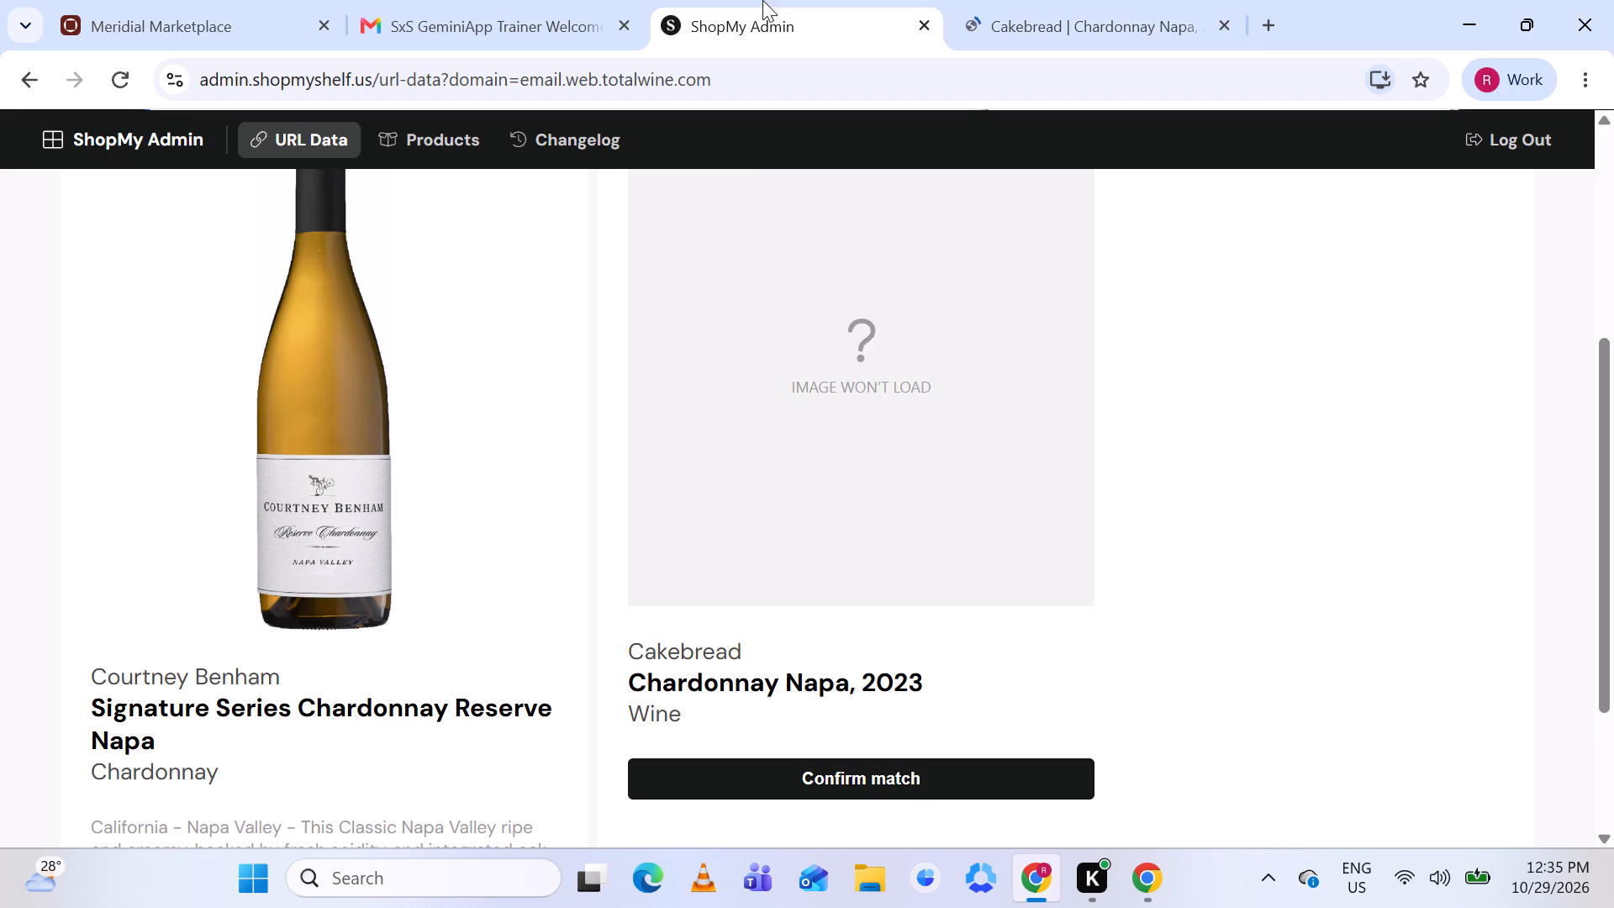
Search for an existing catalogue product by shortening the prefilled query to "Courtney Benham Signature Series r".
scroll(772, 386, "up", 3)
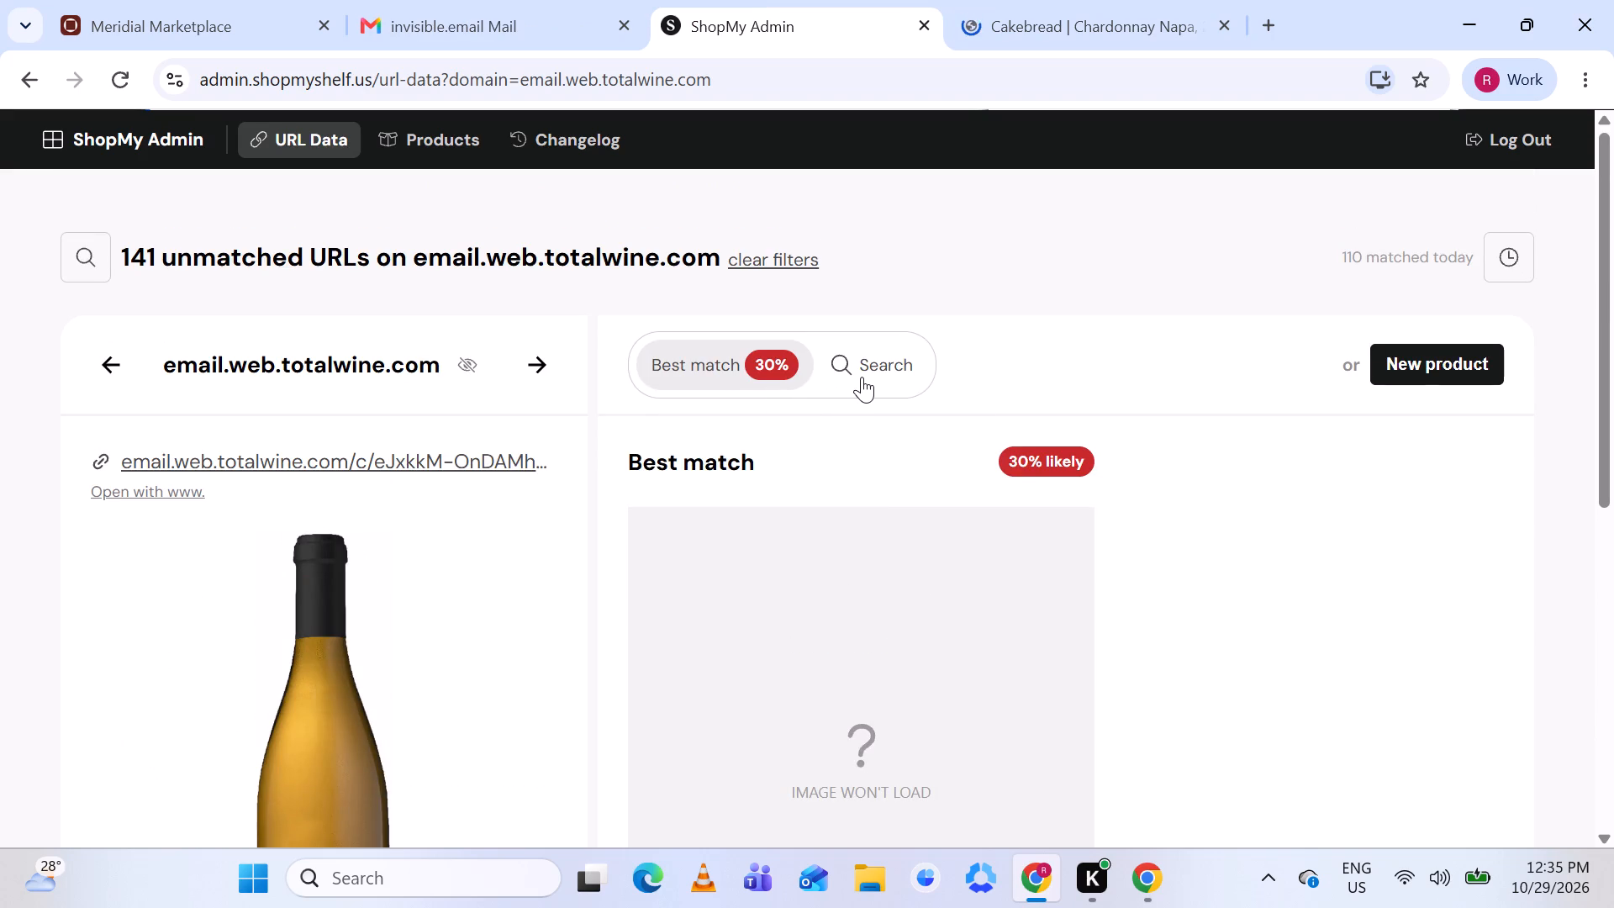
left_click(862, 377)
scroll(862, 377, "down", 2)
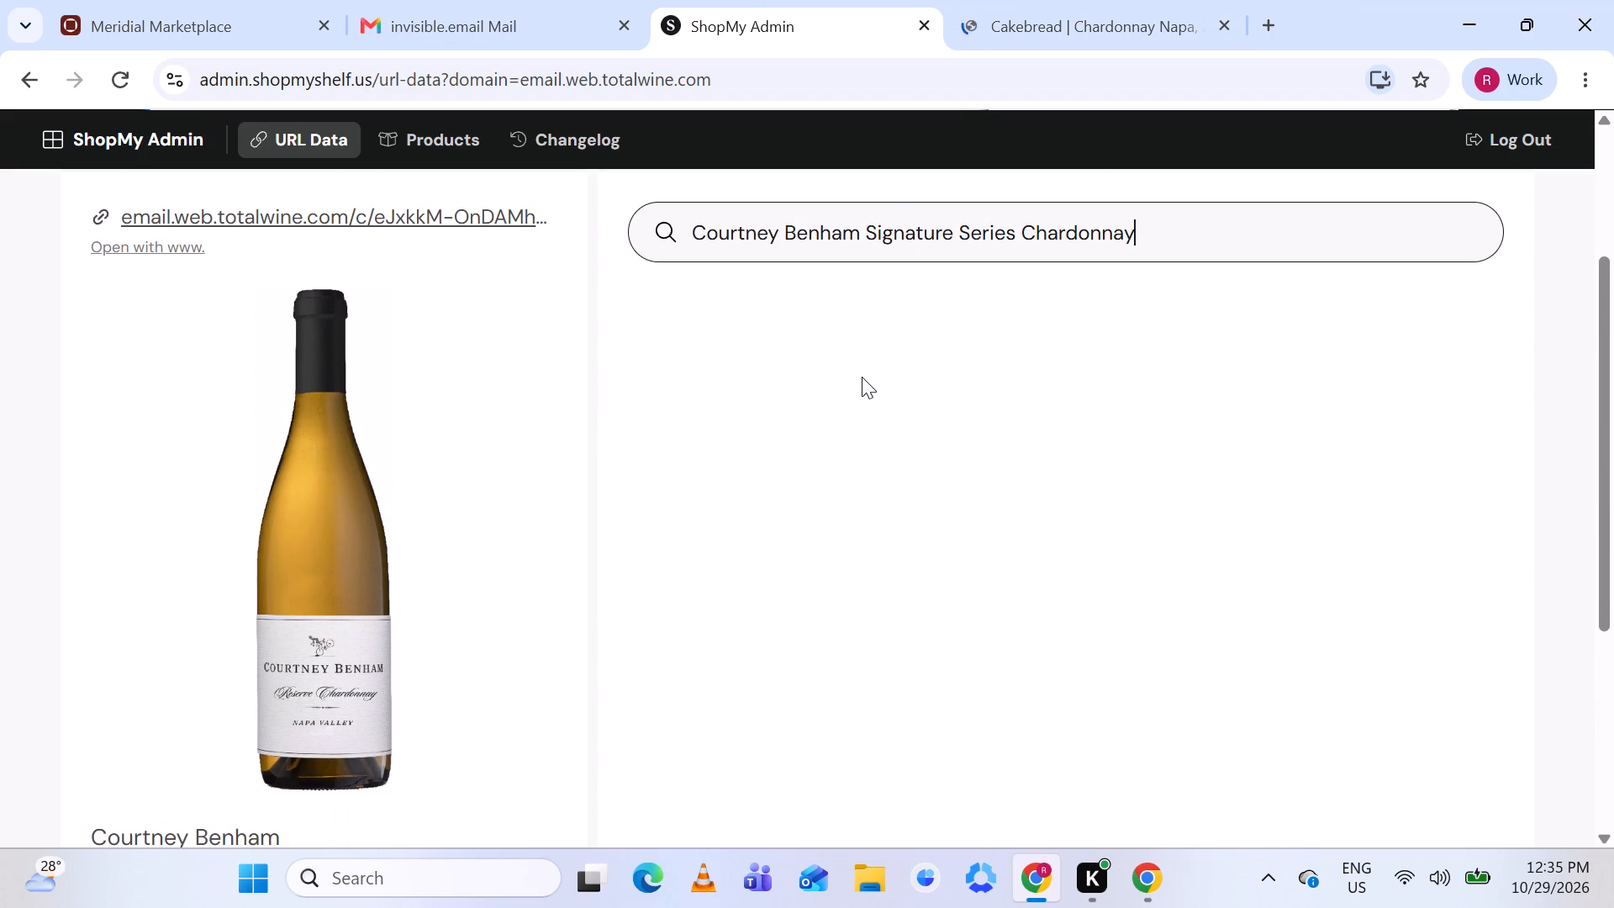
key("BackSpace")
key("BackSpace")
key("BackSpace")
key("BackSpace")
key("BackSpace")
key("BackSpace")
key("BackSpace")
key("BackSpace")
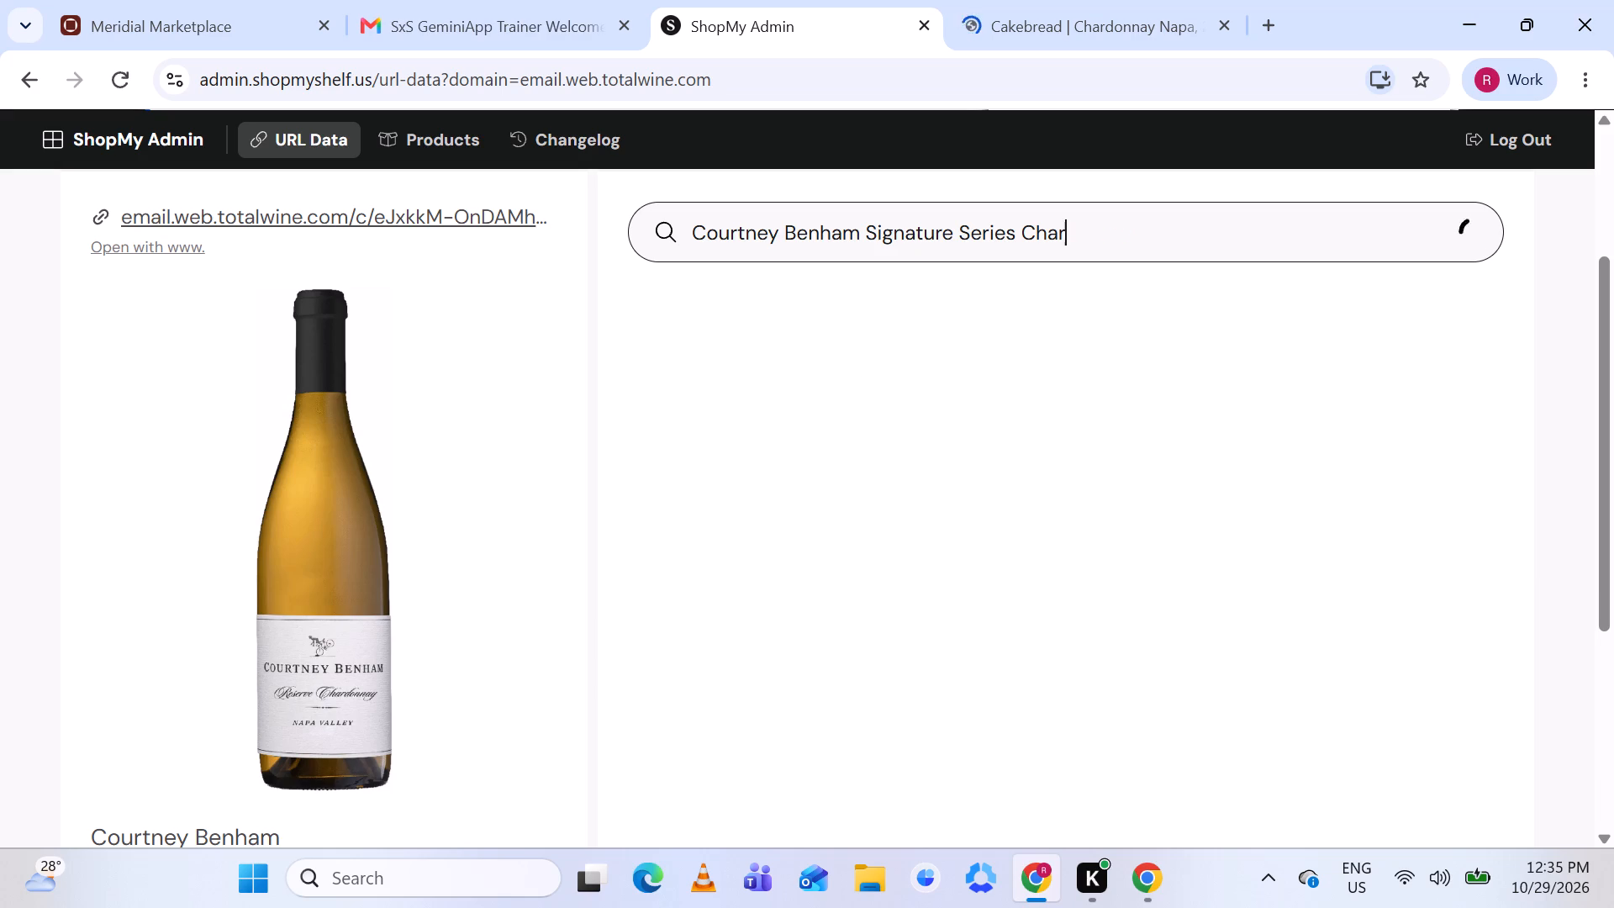
key("BackSpace")
key("BackSpace")
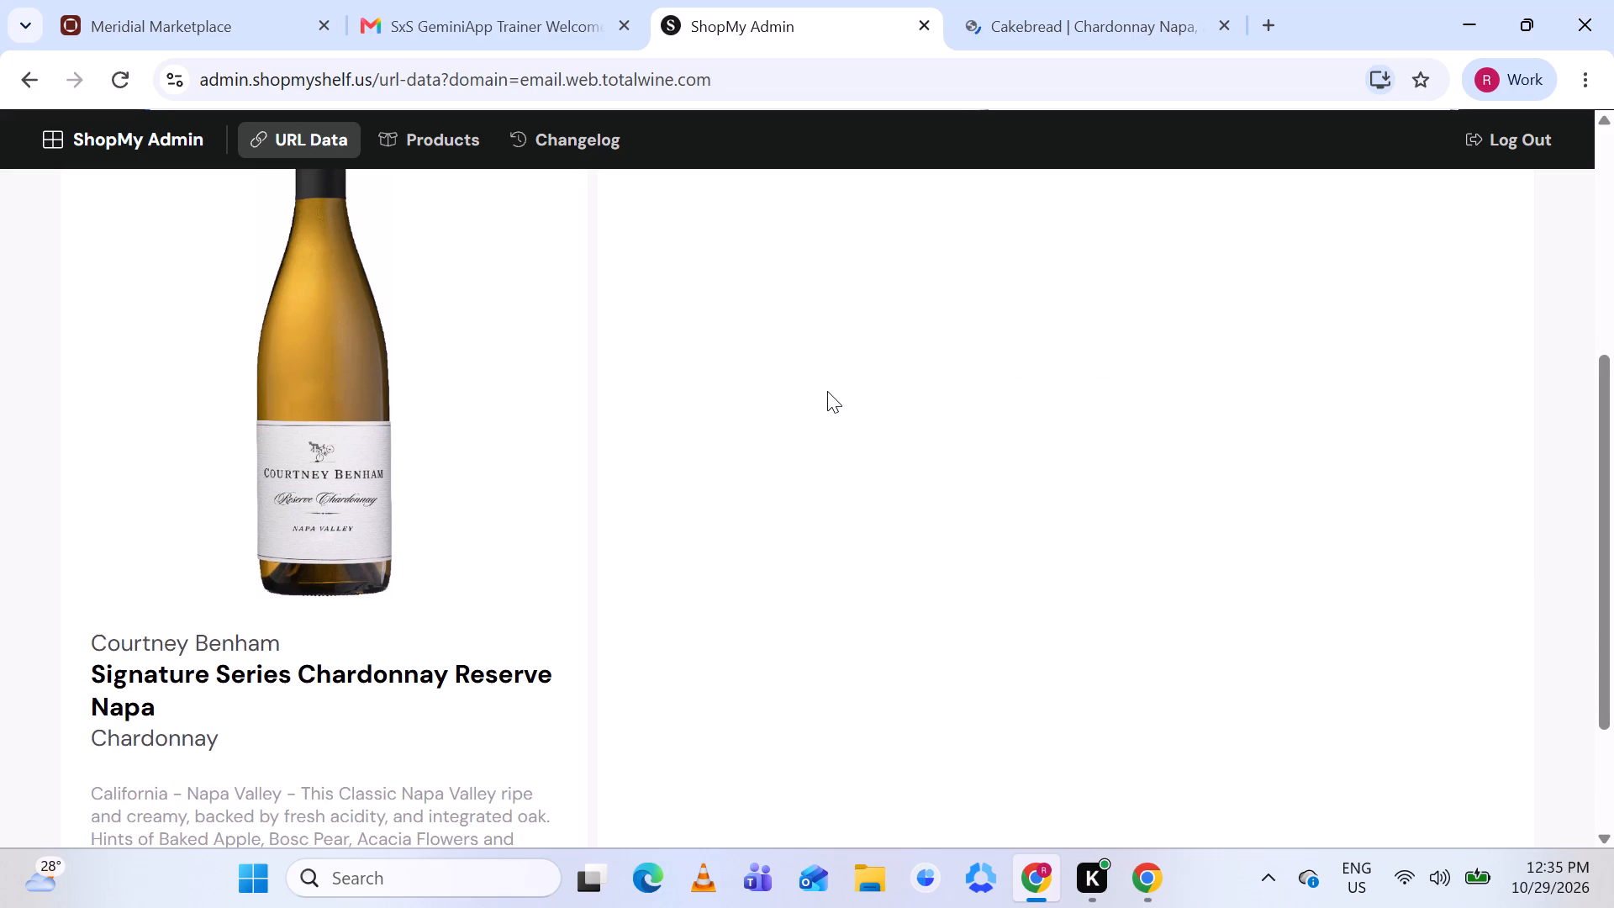
scroll(827, 391, "up", 1)
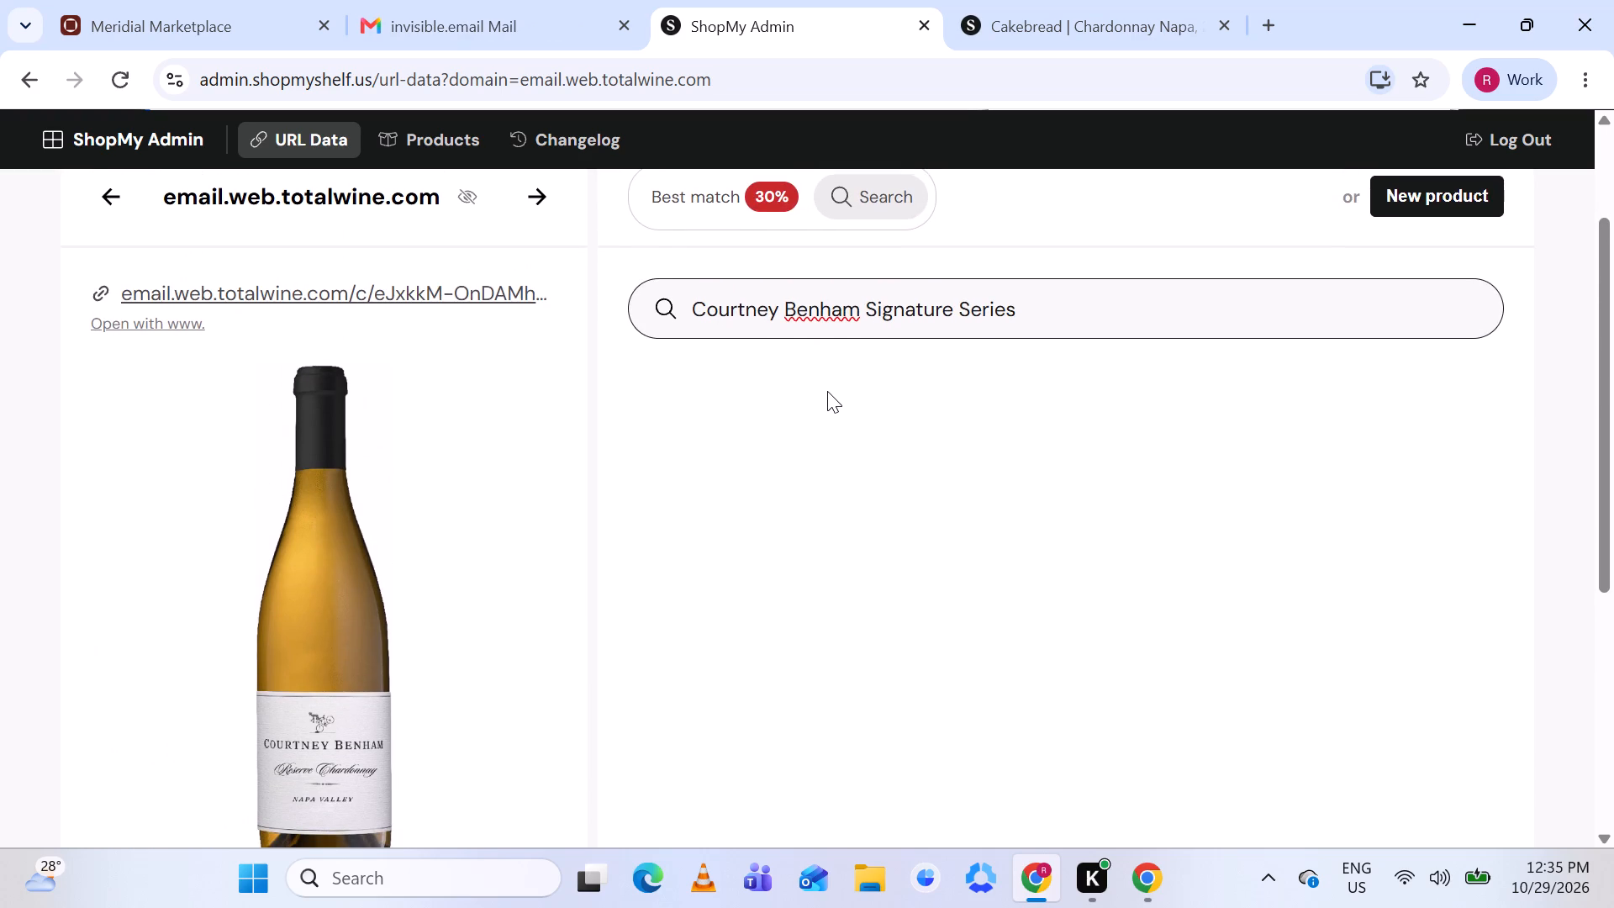
key("r")
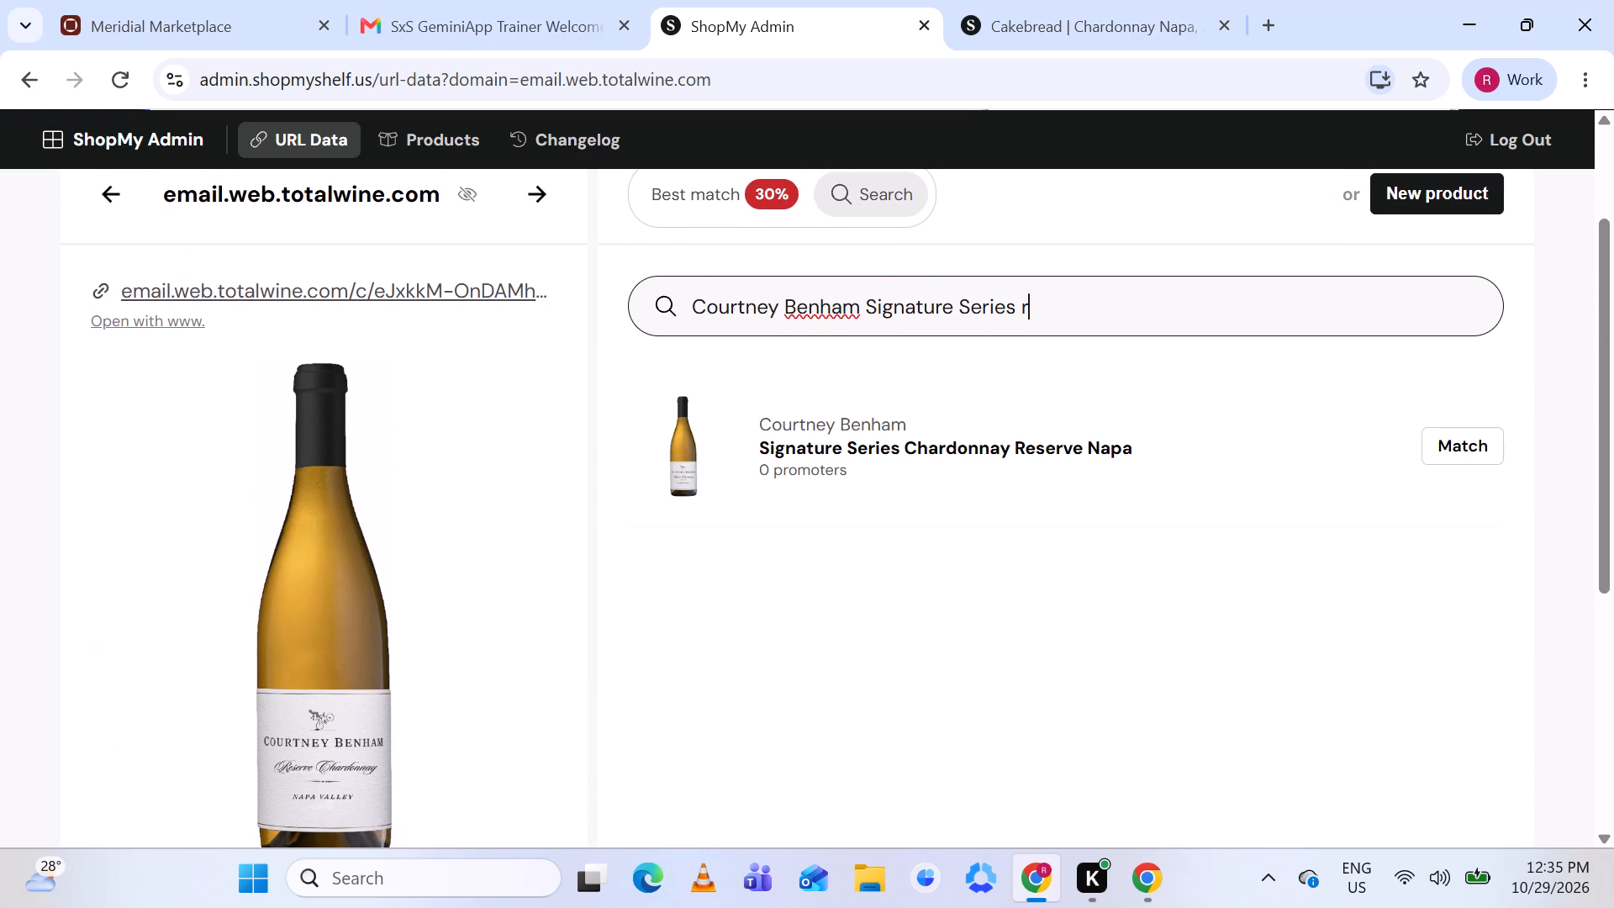
scroll(947, 531, "down", 1)
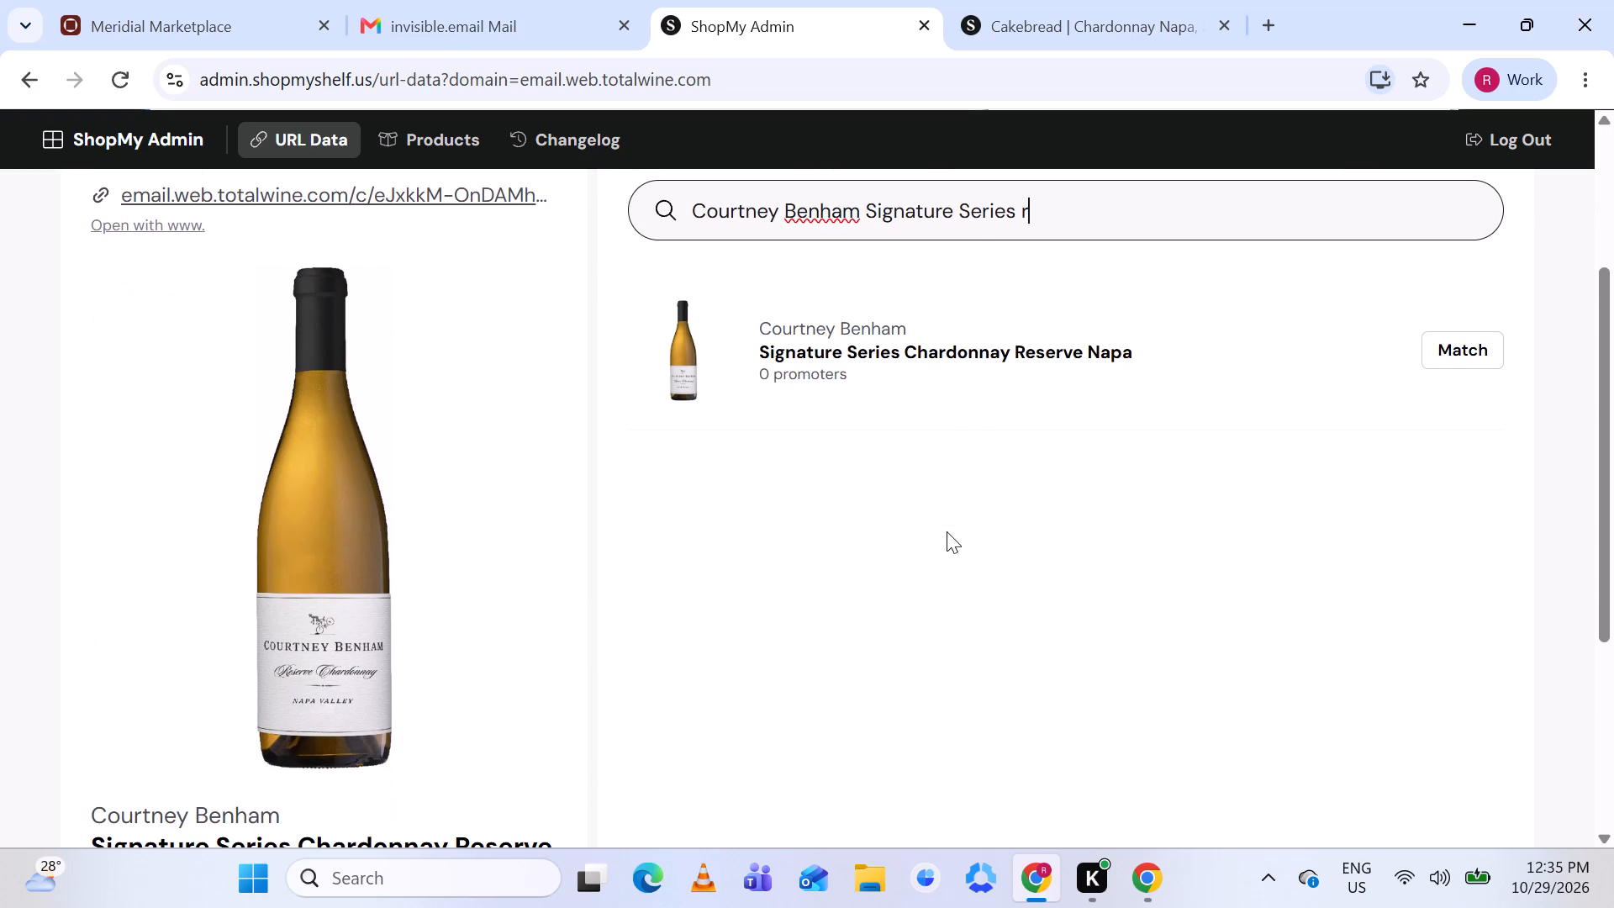
Check the shop page of the found Signature Series Chardonnay Reserve Napa product and close it.
left_click(830, 340)
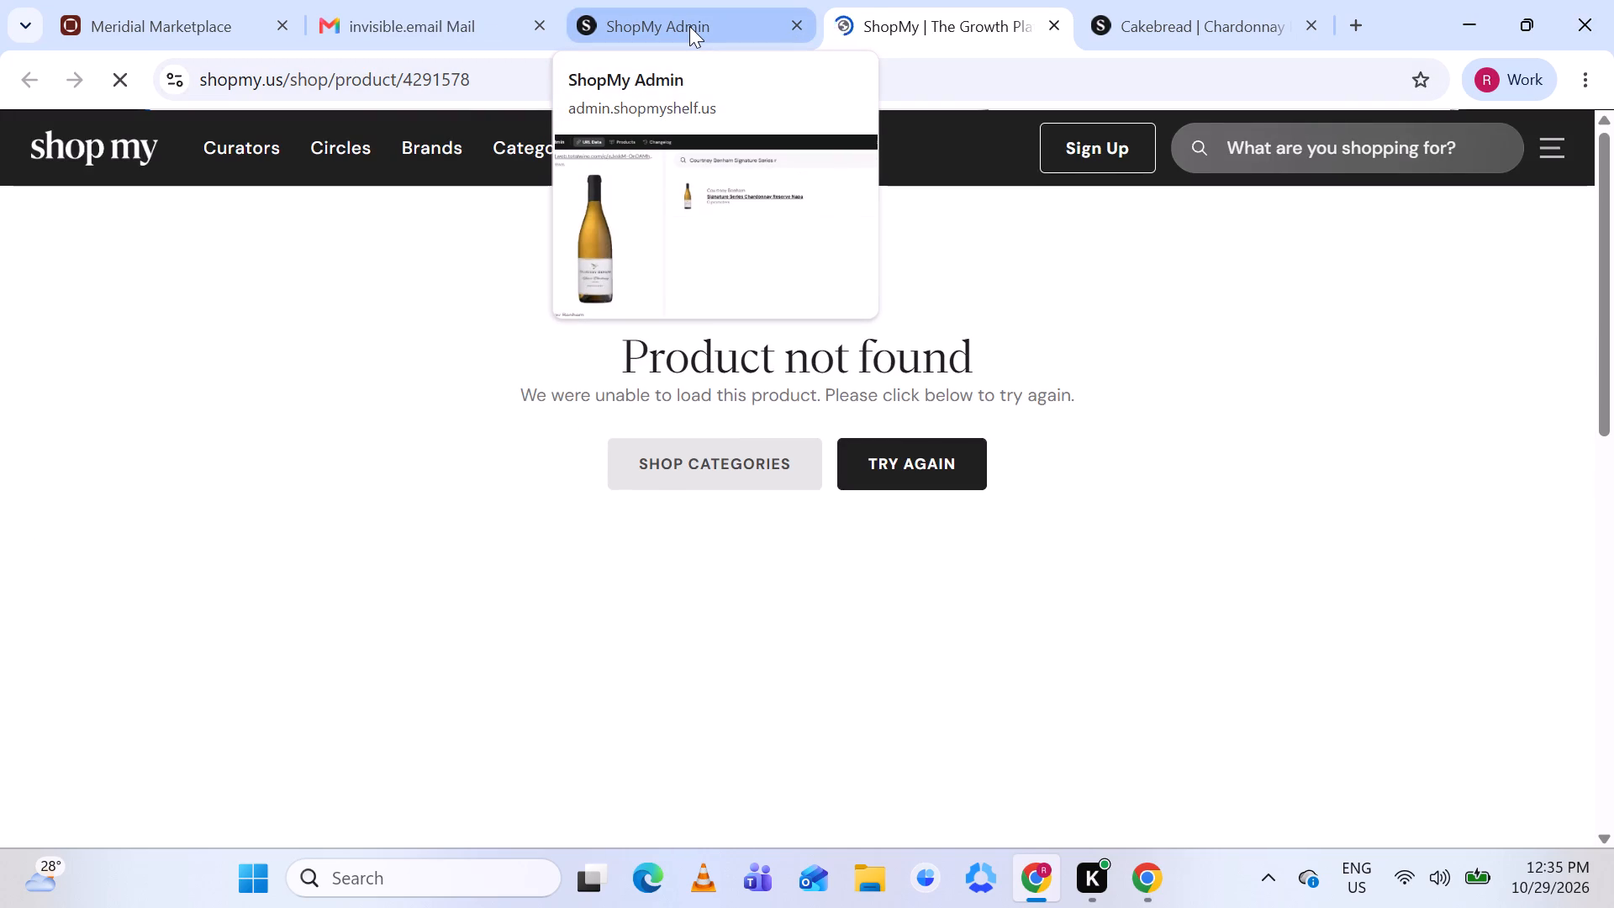
left_click(1050, 26)
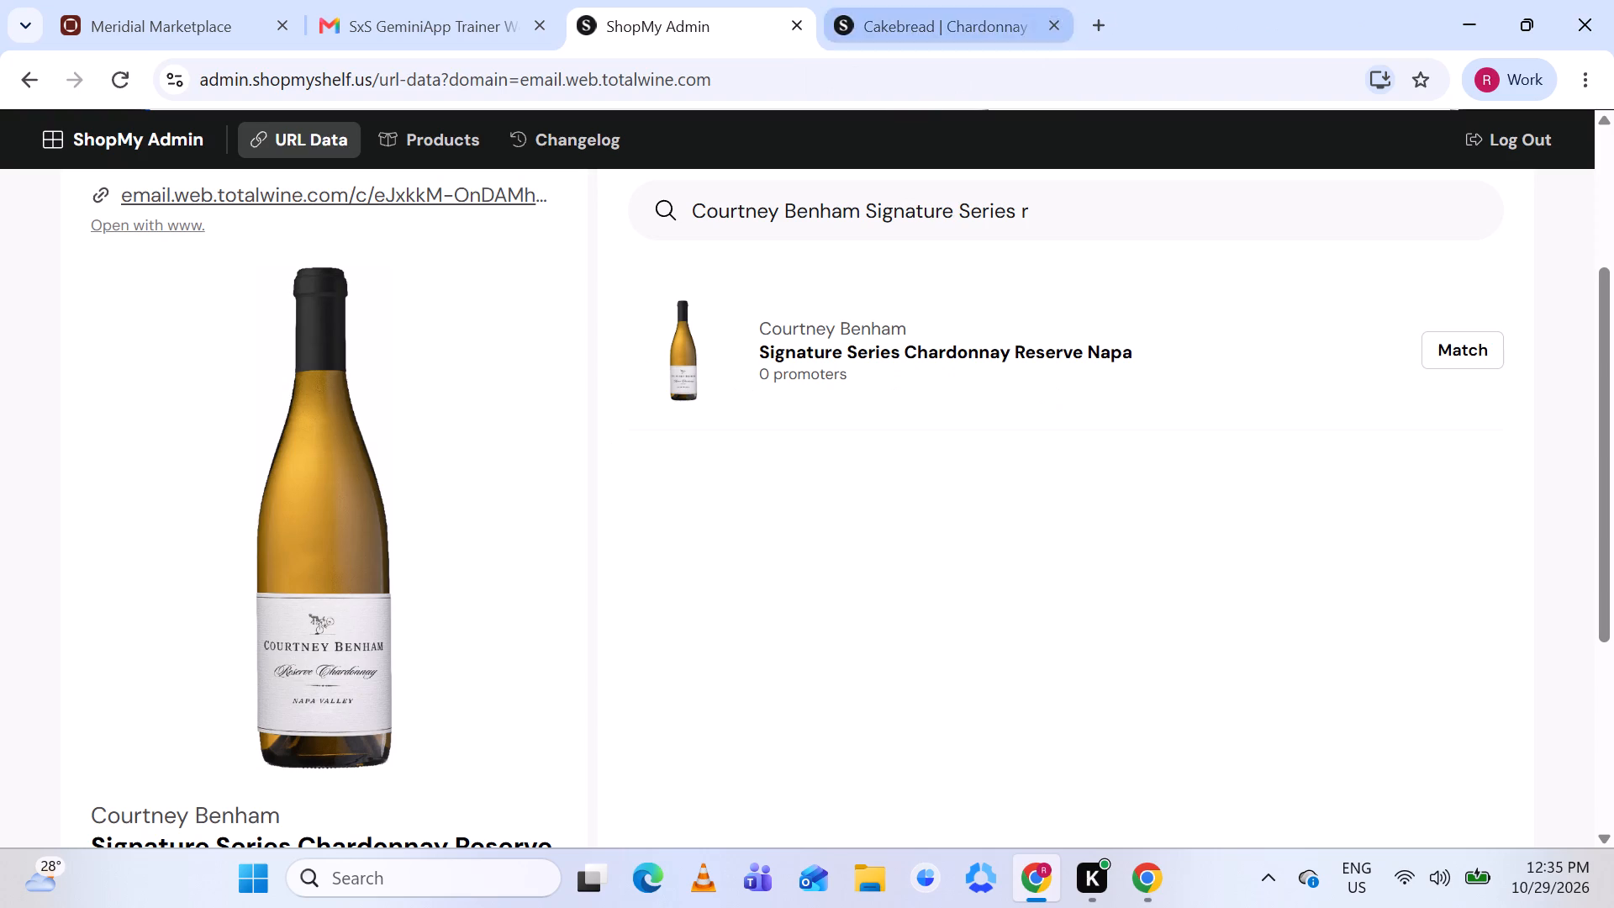
Match the Courtney Benham URL to the found Signature Series Chardonnay Reserve Napa product and save the match.
left_click(1450, 342)
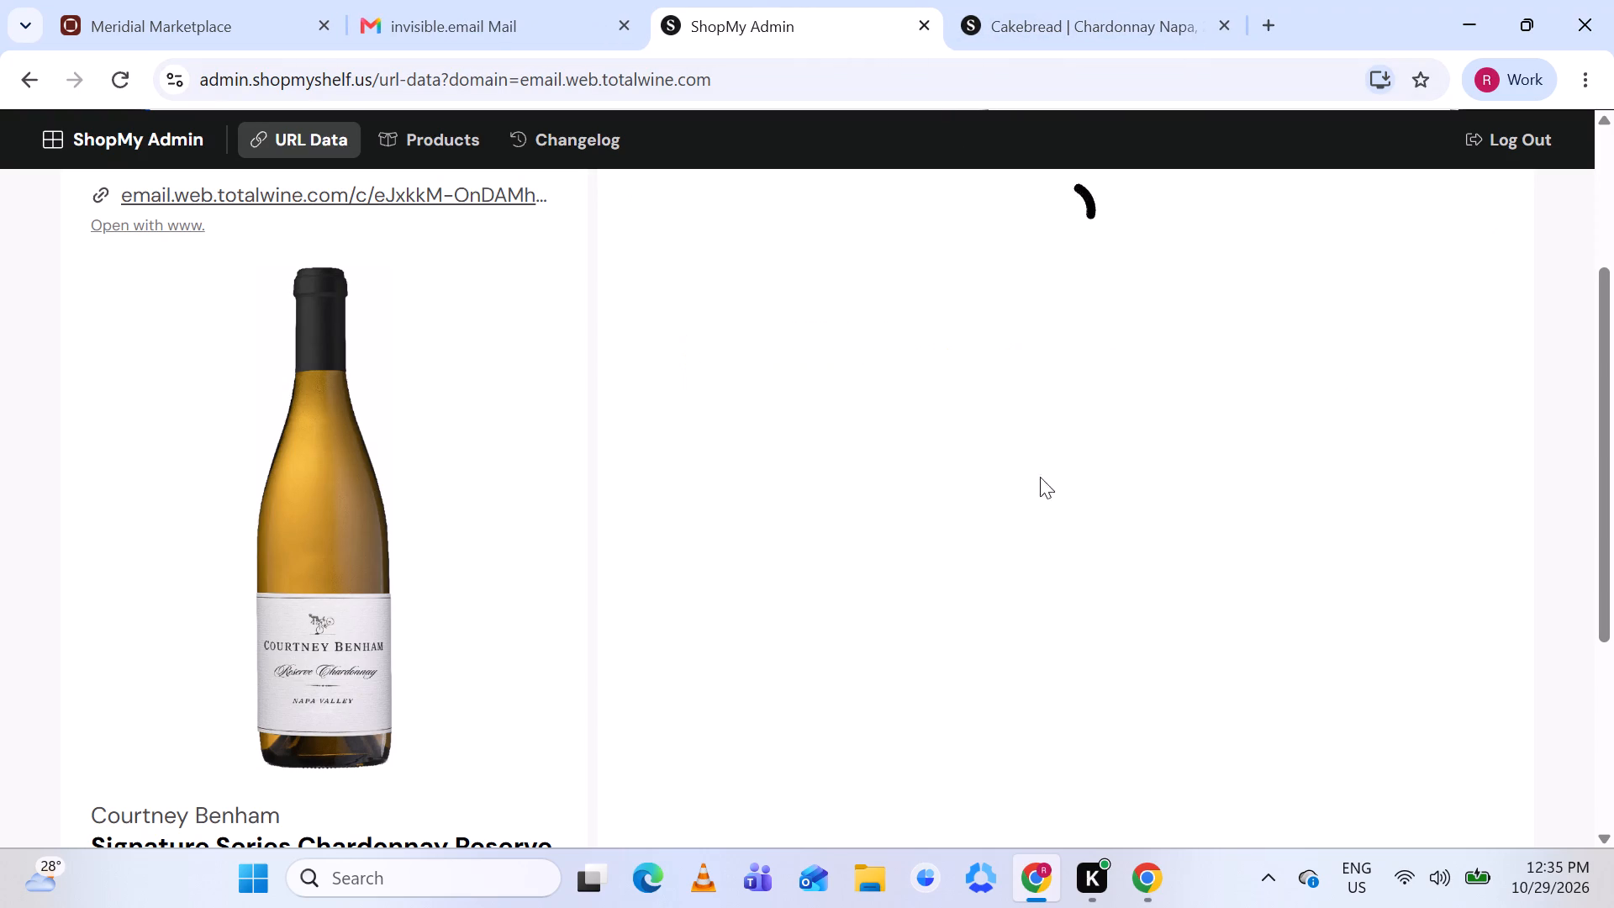
scroll(1000, 515, "down", 2)
scroll(1000, 515, "up", 1)
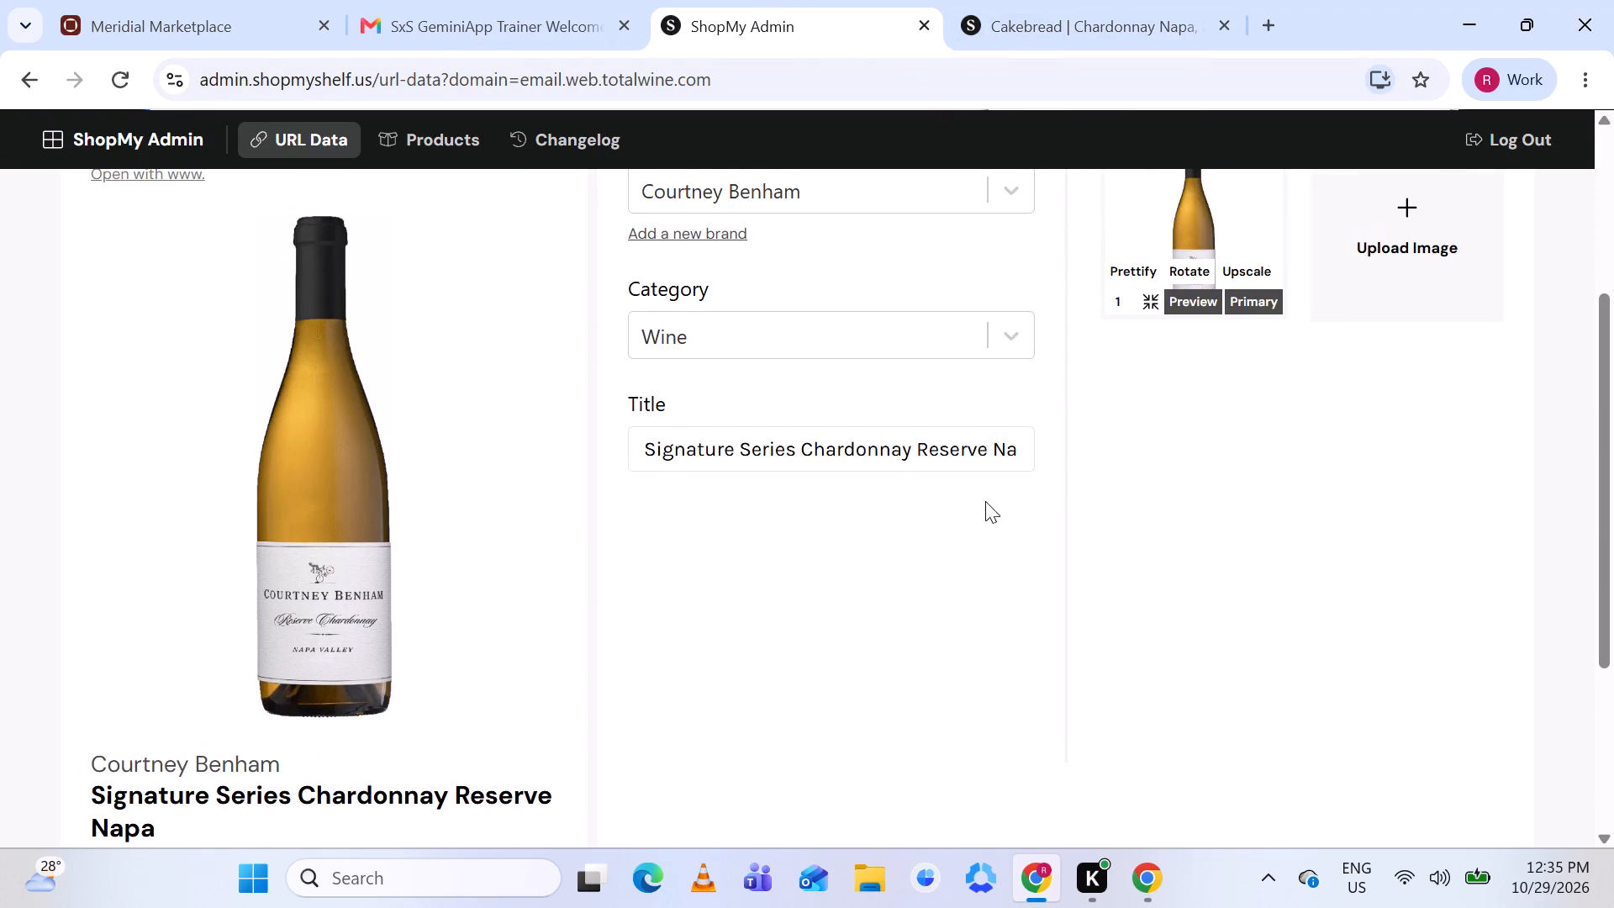
scroll(938, 438, "left", 1)
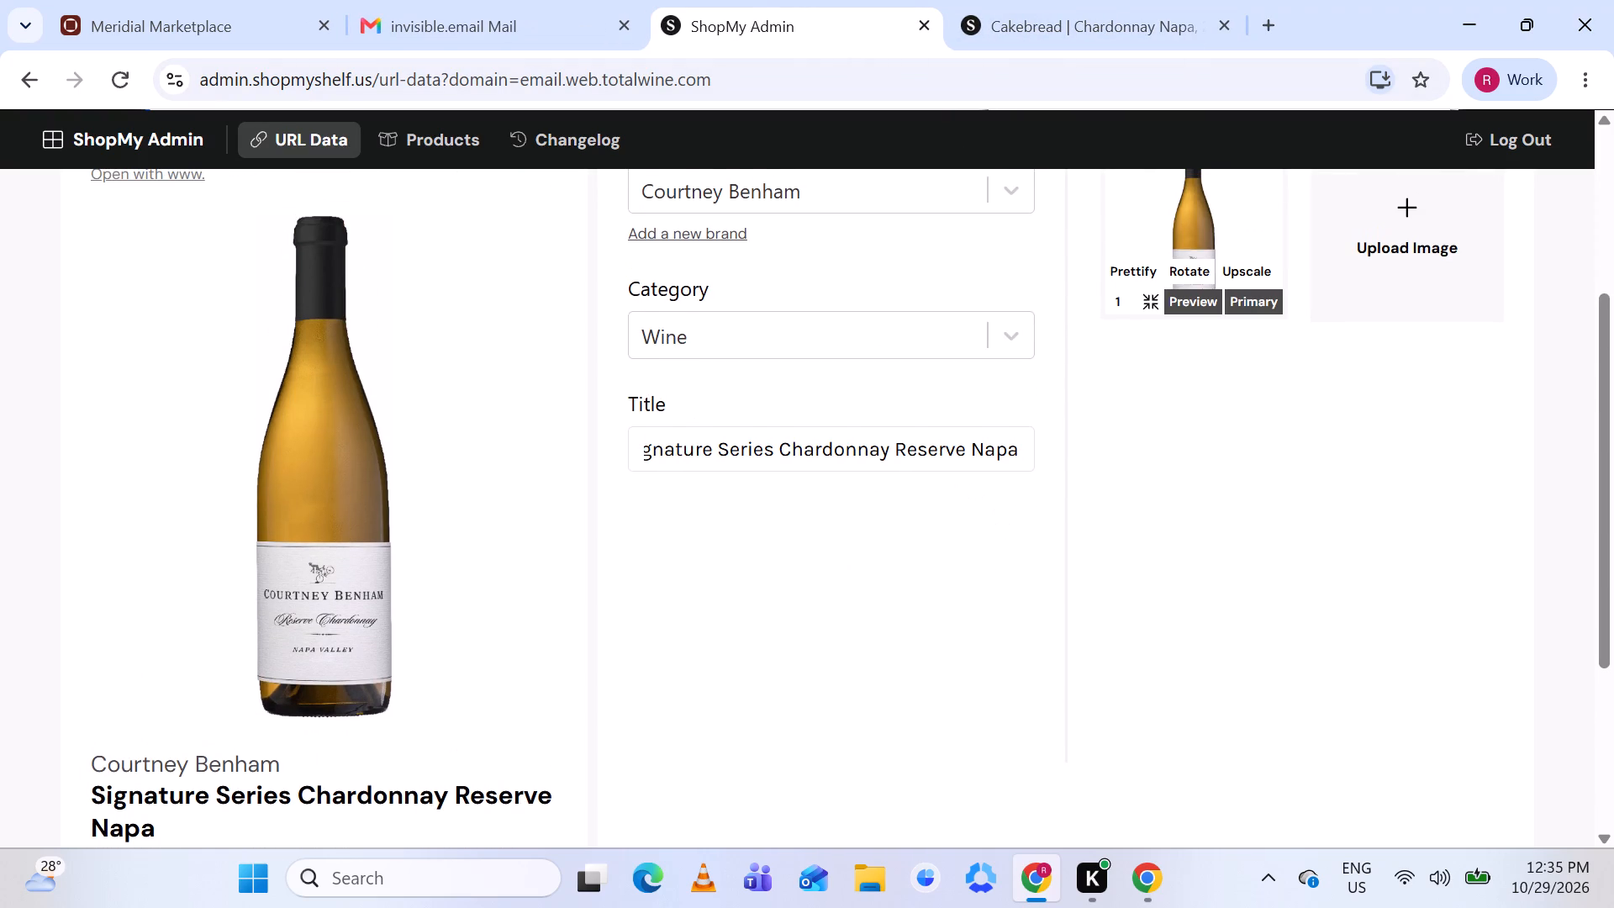
scroll(938, 438, "right", 1)
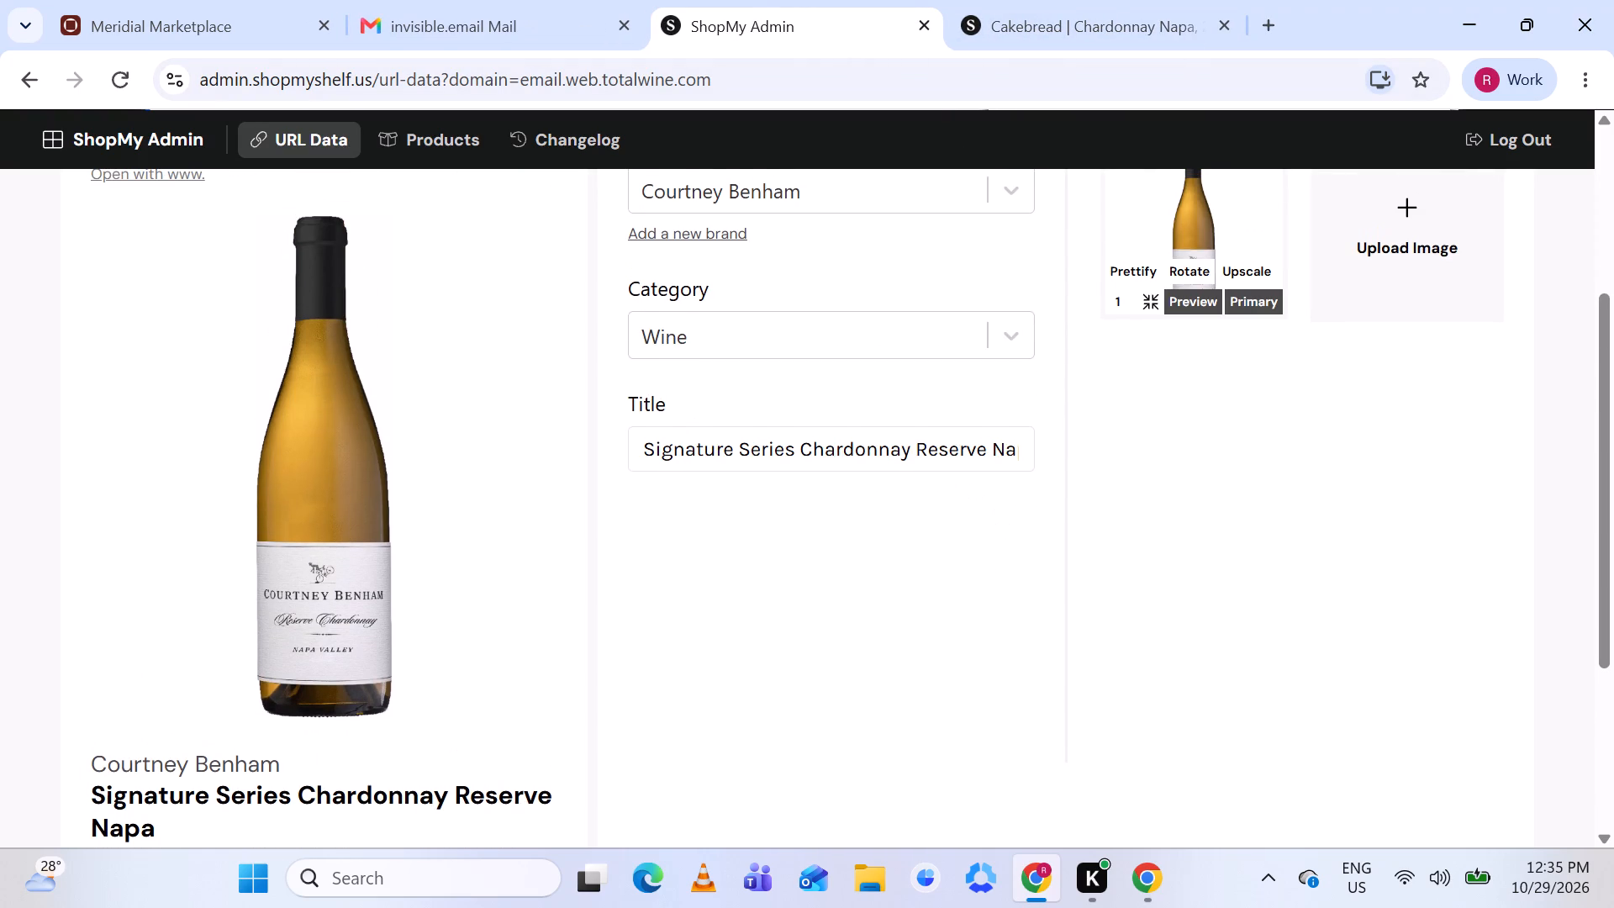
scroll(938, 438, "left", 1)
scroll(938, 438, "right", 1)
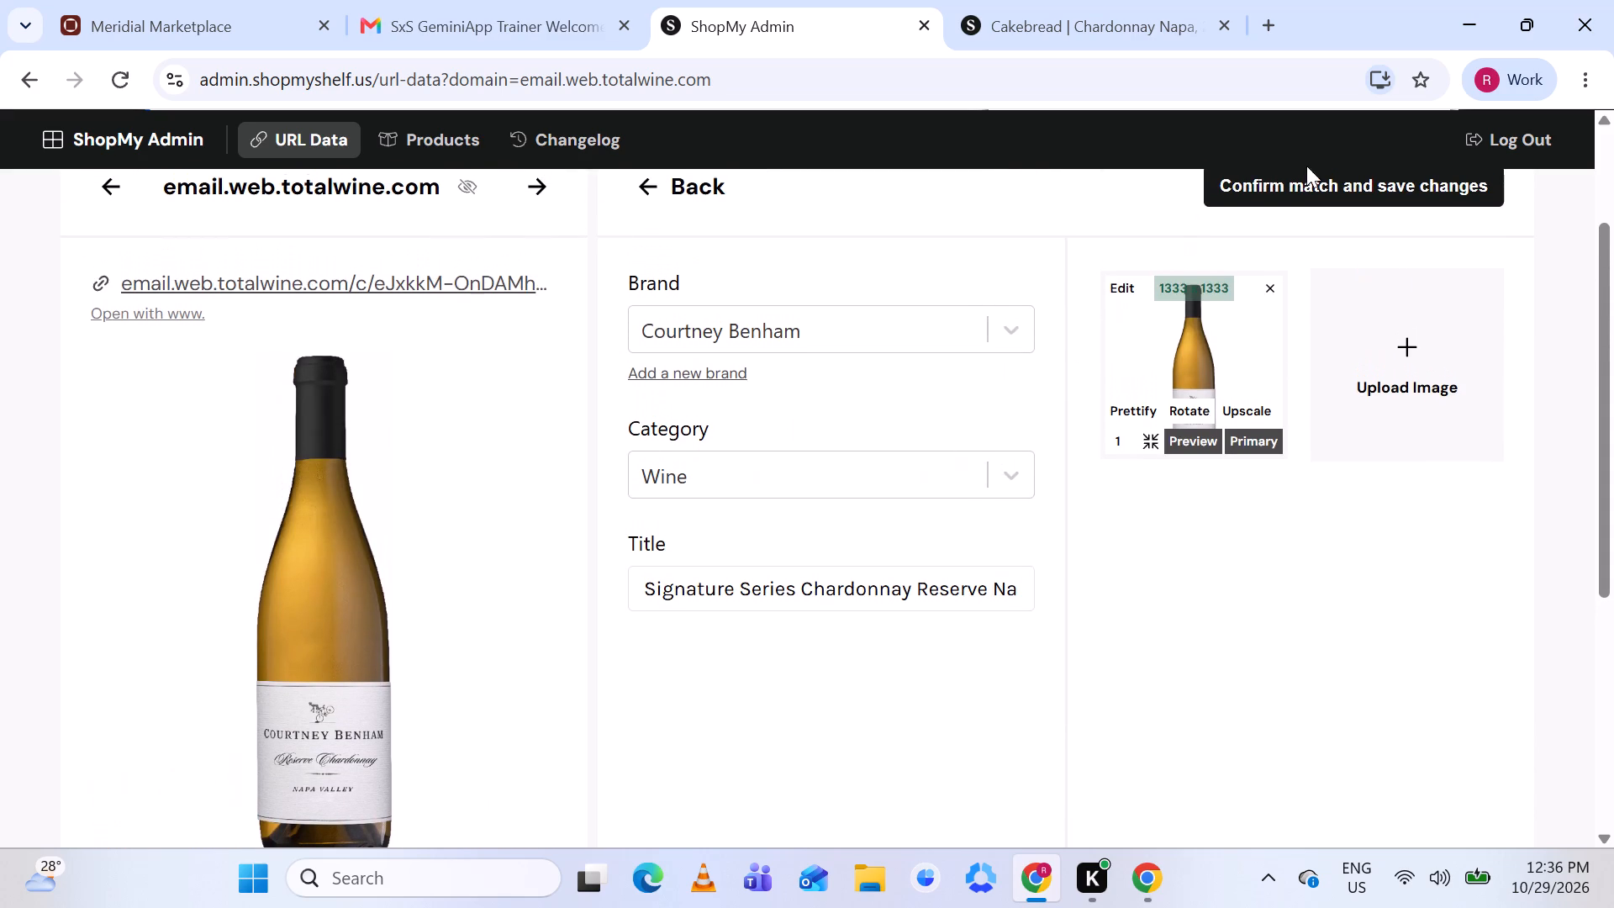
left_click(1337, 190)
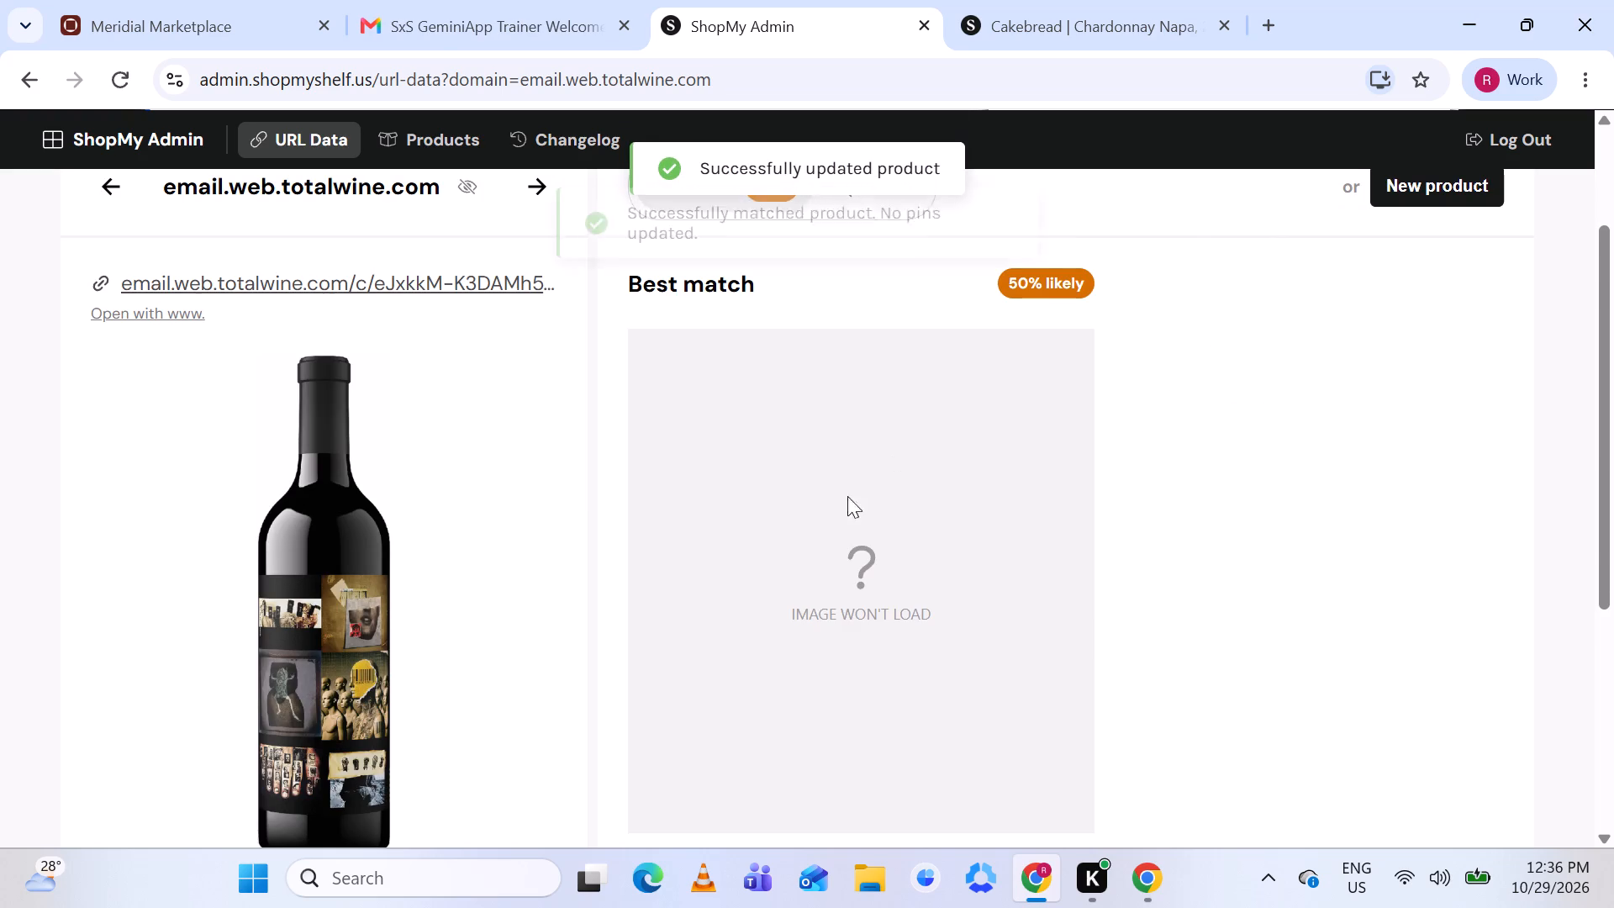
Close the Cakebread page, view the shop page of the suggested Orin Swift 8 Years in the Desert, 2023 match, and return to ShopMy Admin.
scroll(825, 525, "down", 2)
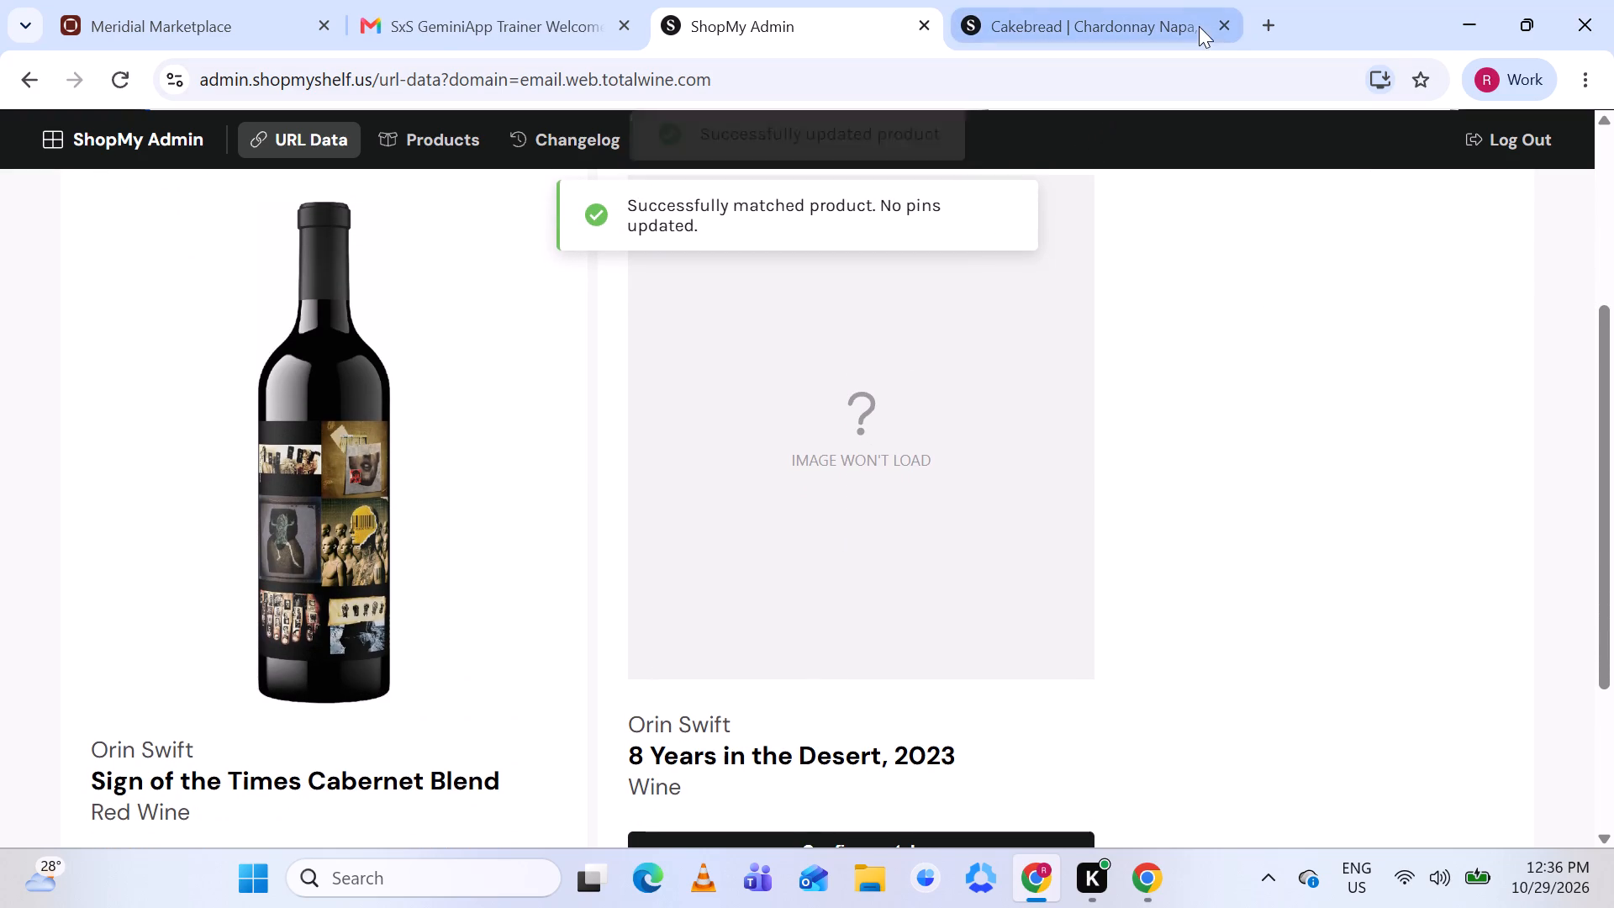
left_click(1218, 19)
scroll(968, 427, "down", 2)
left_click(857, 511)
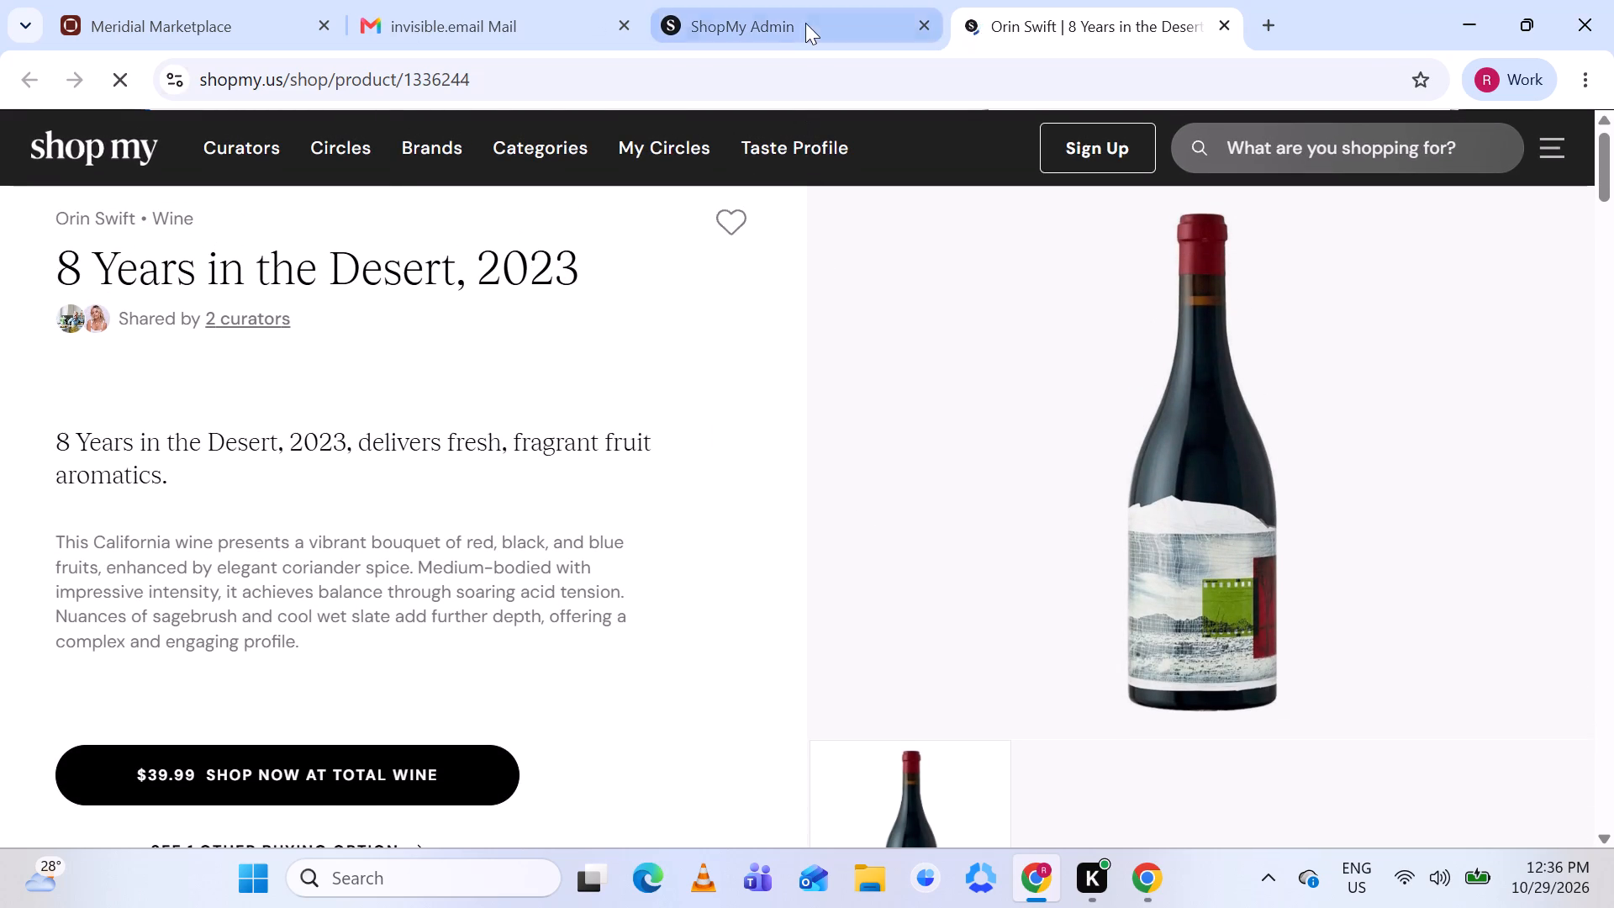
left_click(805, 23)
Search the catalogue for "Orin Swift Sign of the" and check the shop page of Sign of the Times Cabernet Blend 2023.
scroll(815, 255, "up", 2)
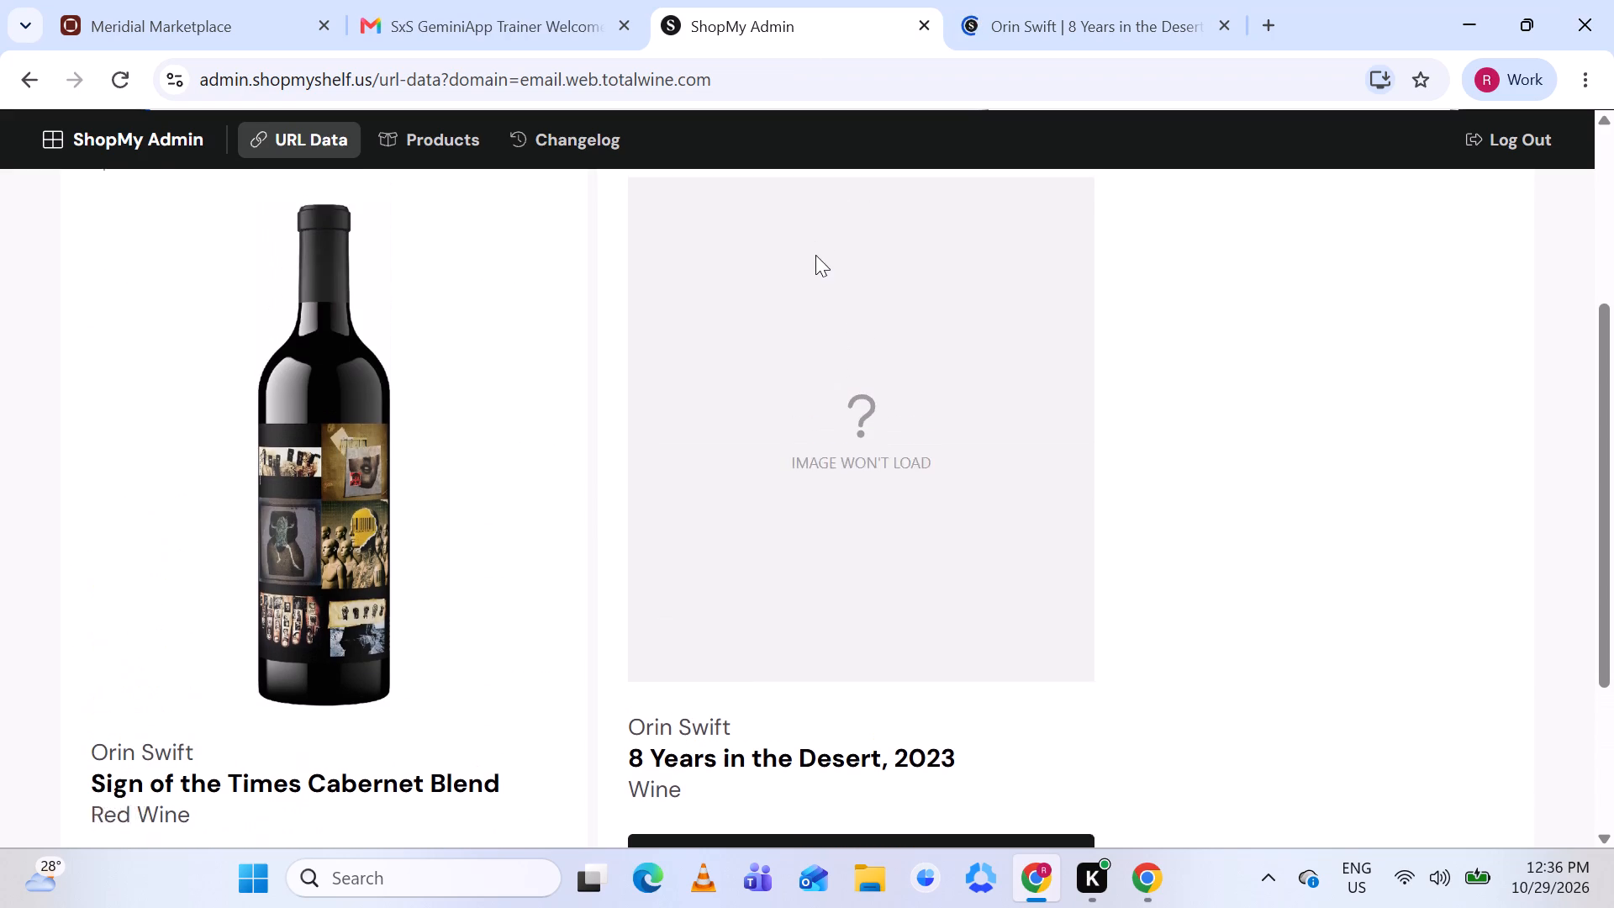
scroll(921, 268, "up", 1)
left_click(856, 214)
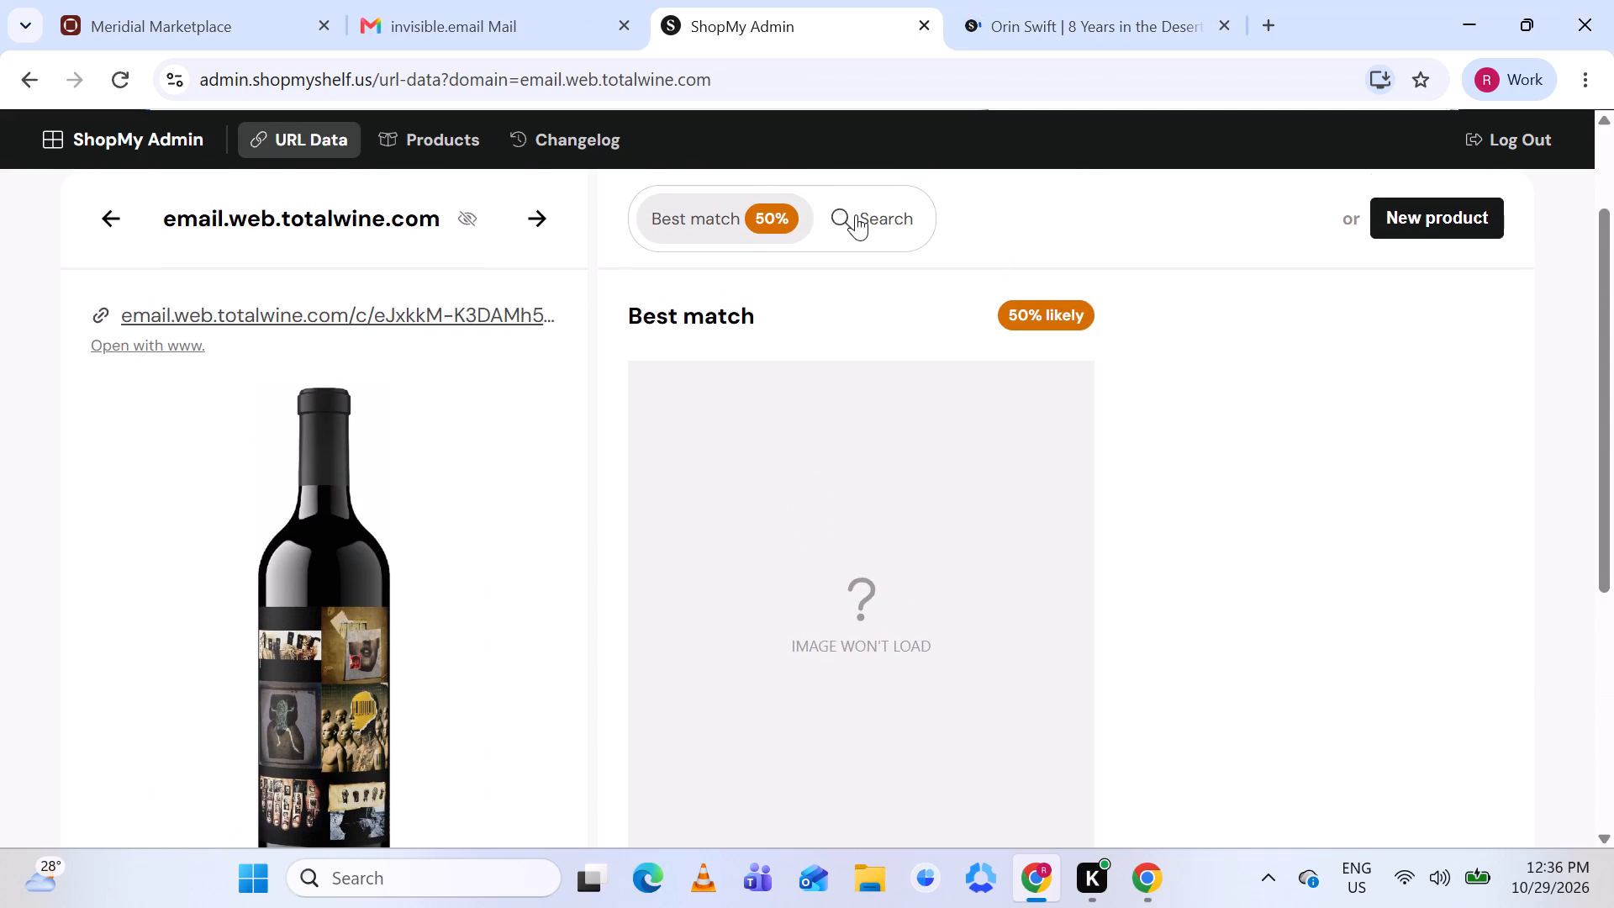
left_click(1219, 18)
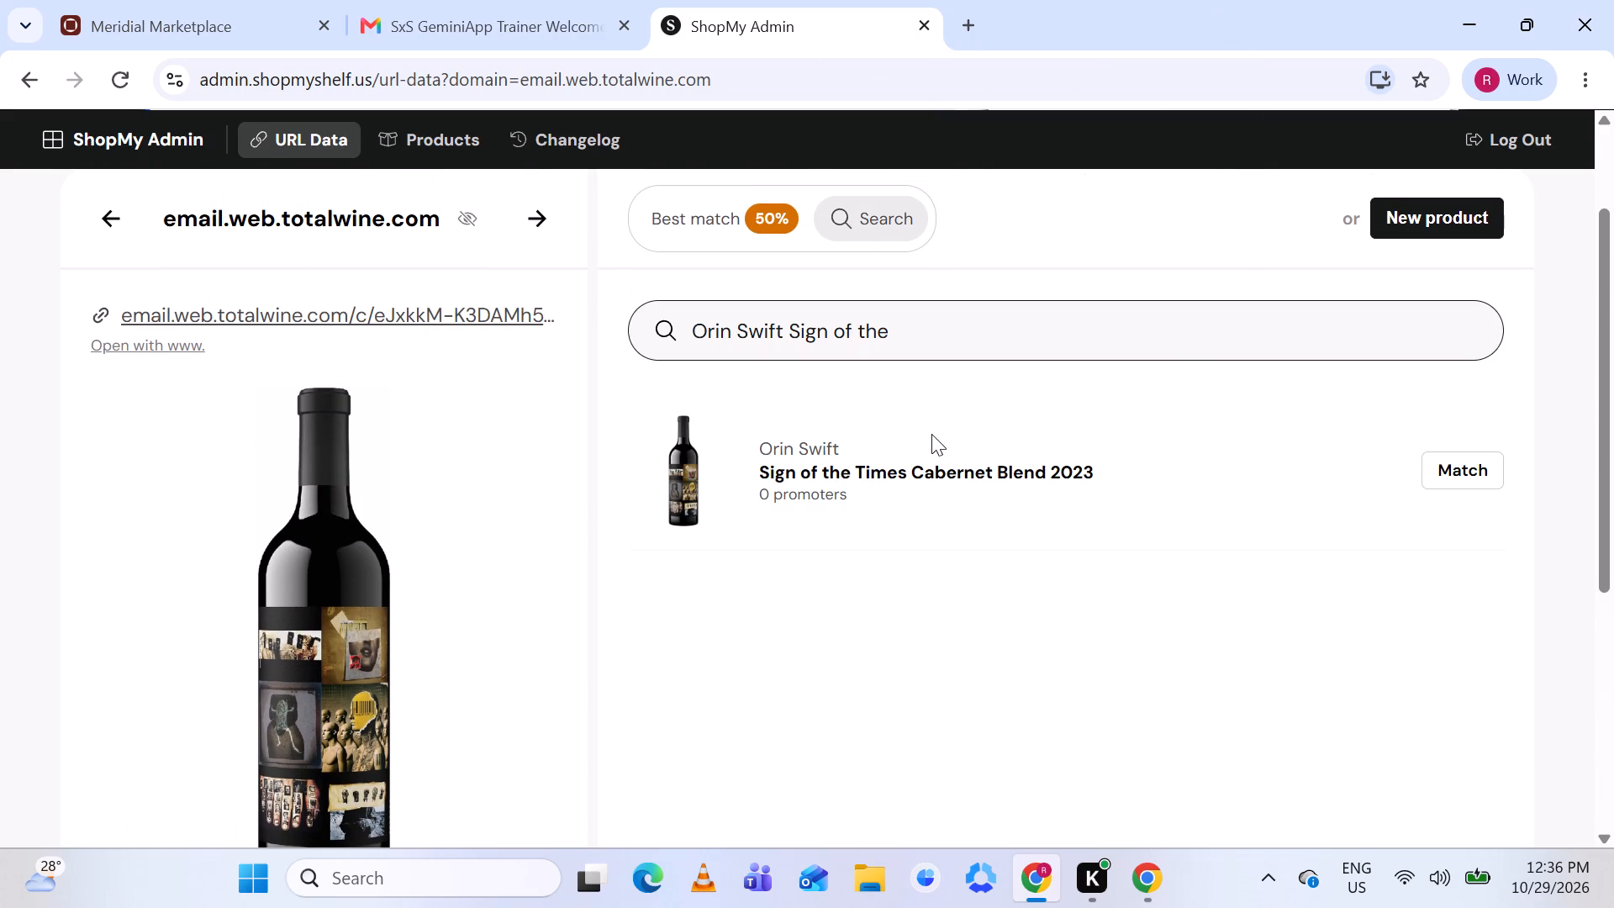
scroll(883, 479, "down", 3)
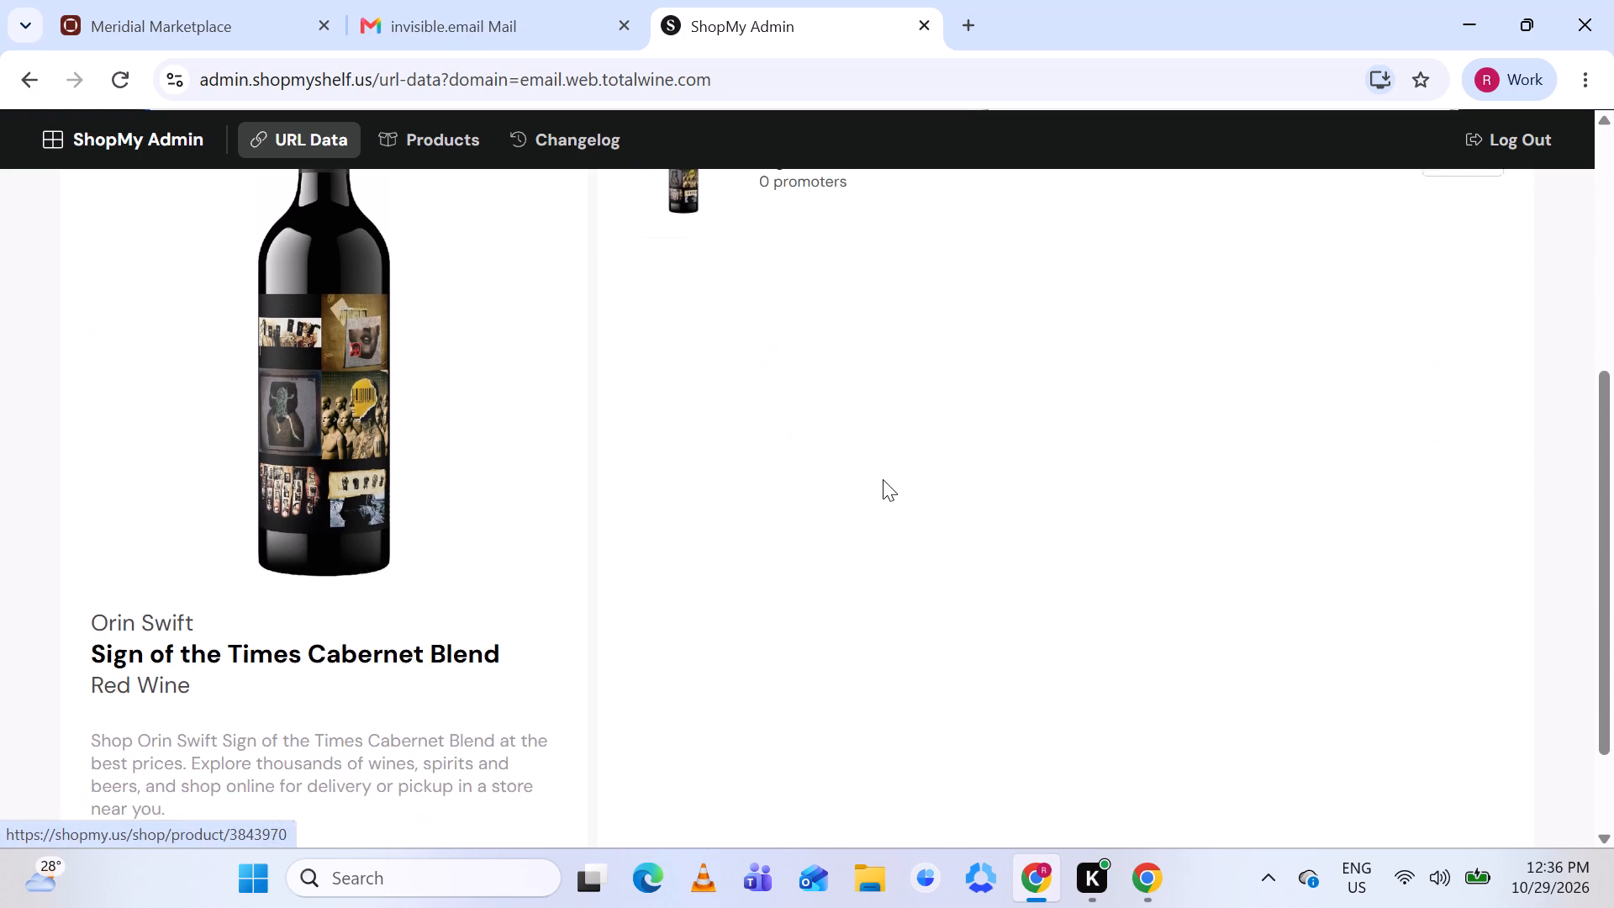
scroll(883, 479, "up", 2)
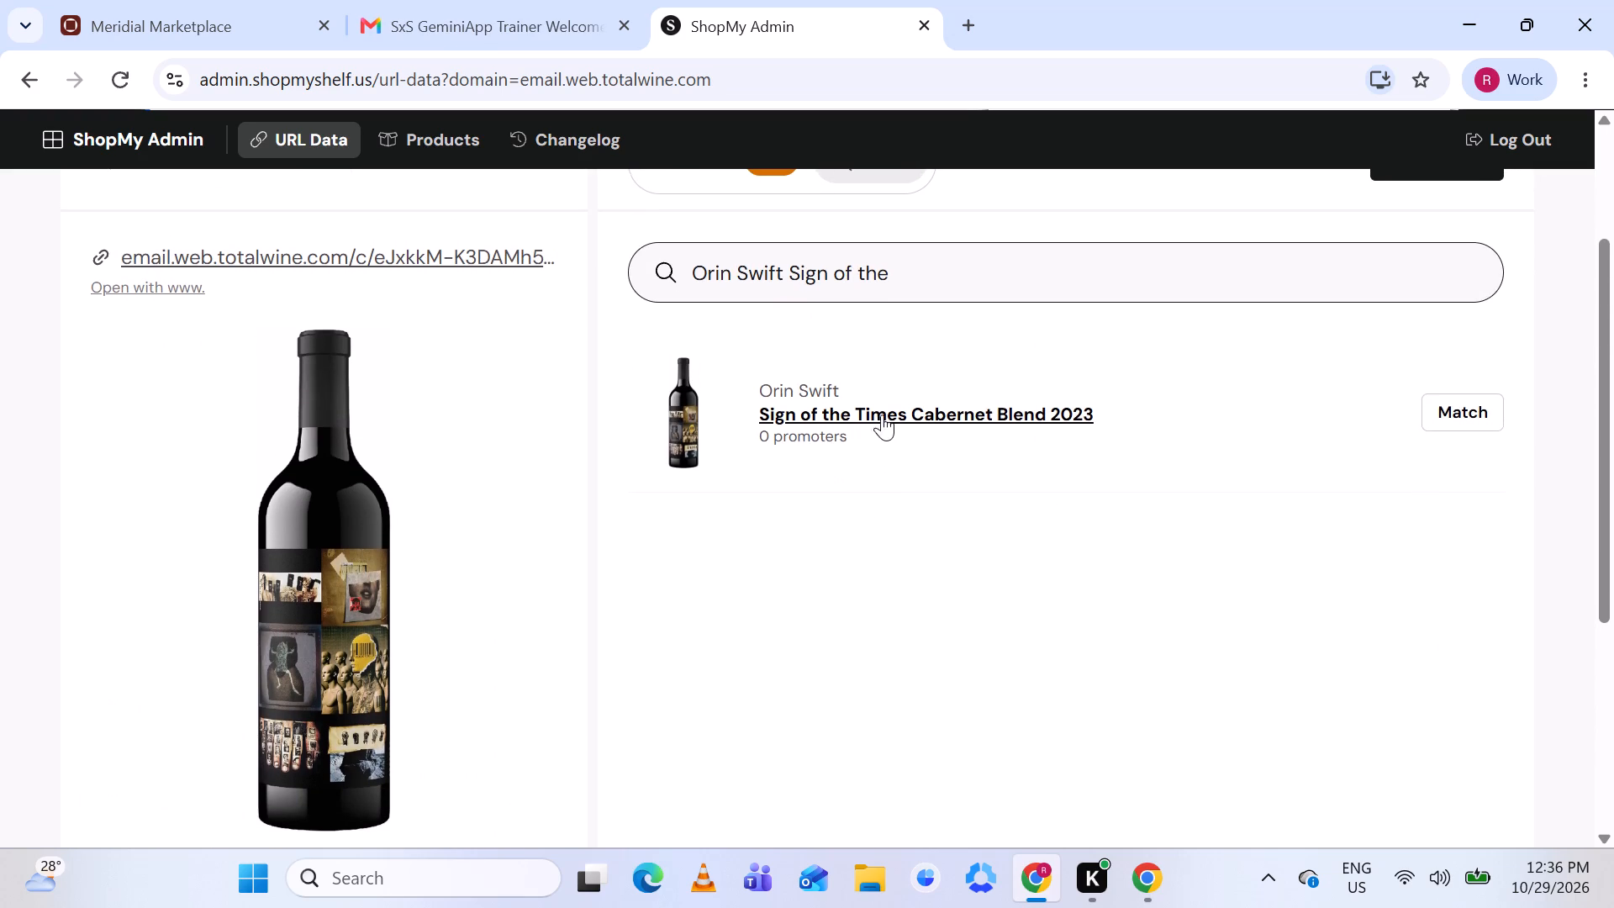
scroll(883, 410, "down", 1)
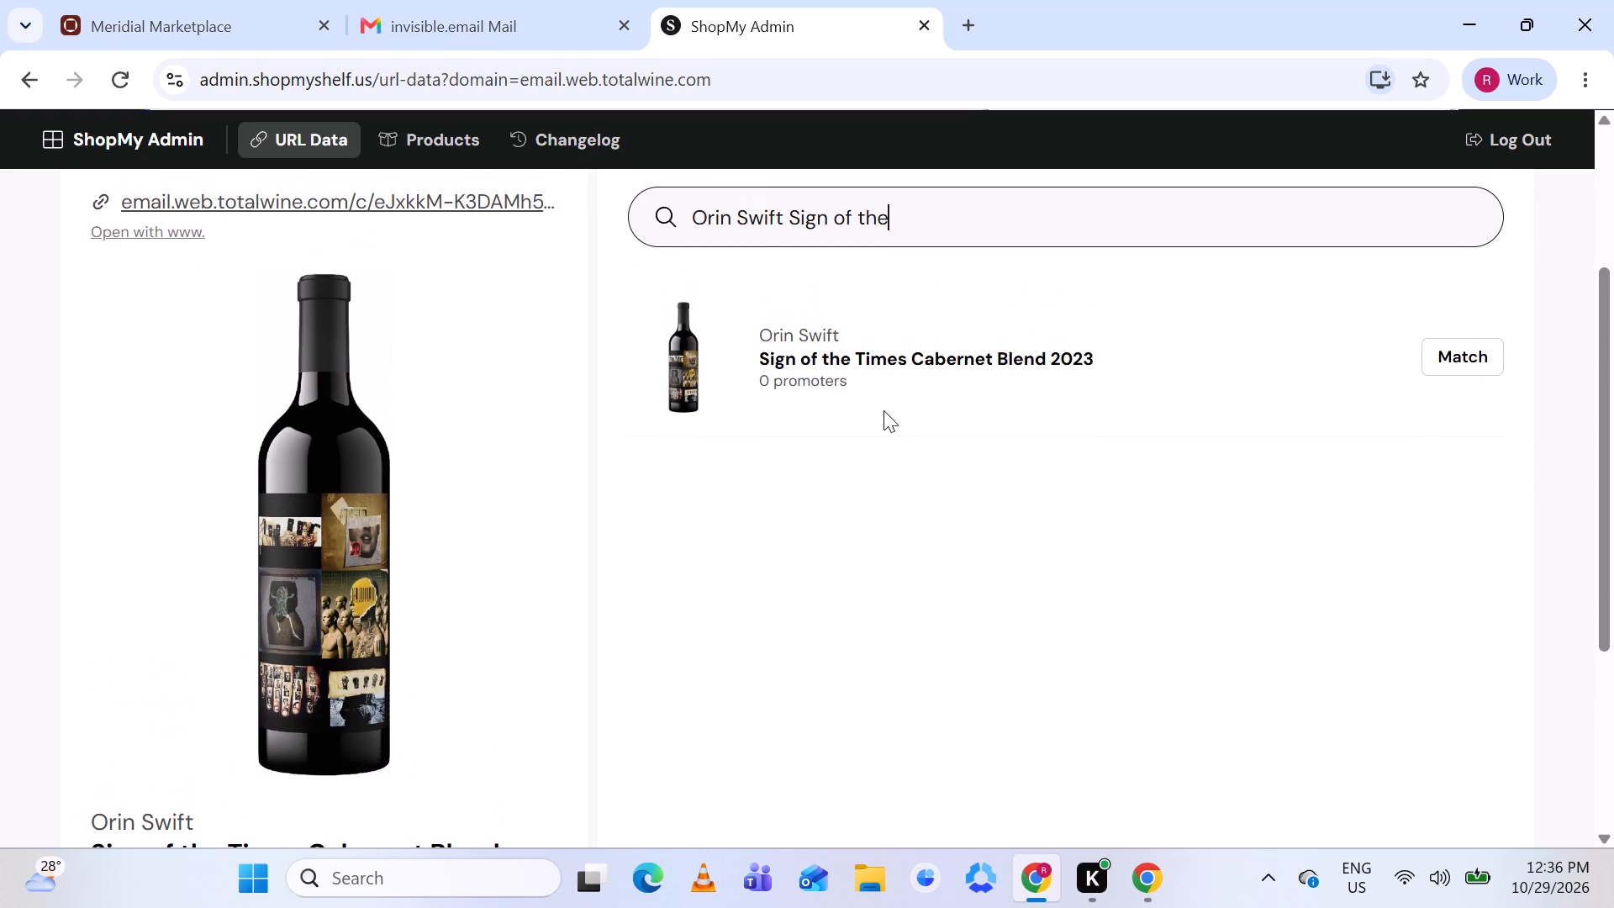
left_click(911, 350)
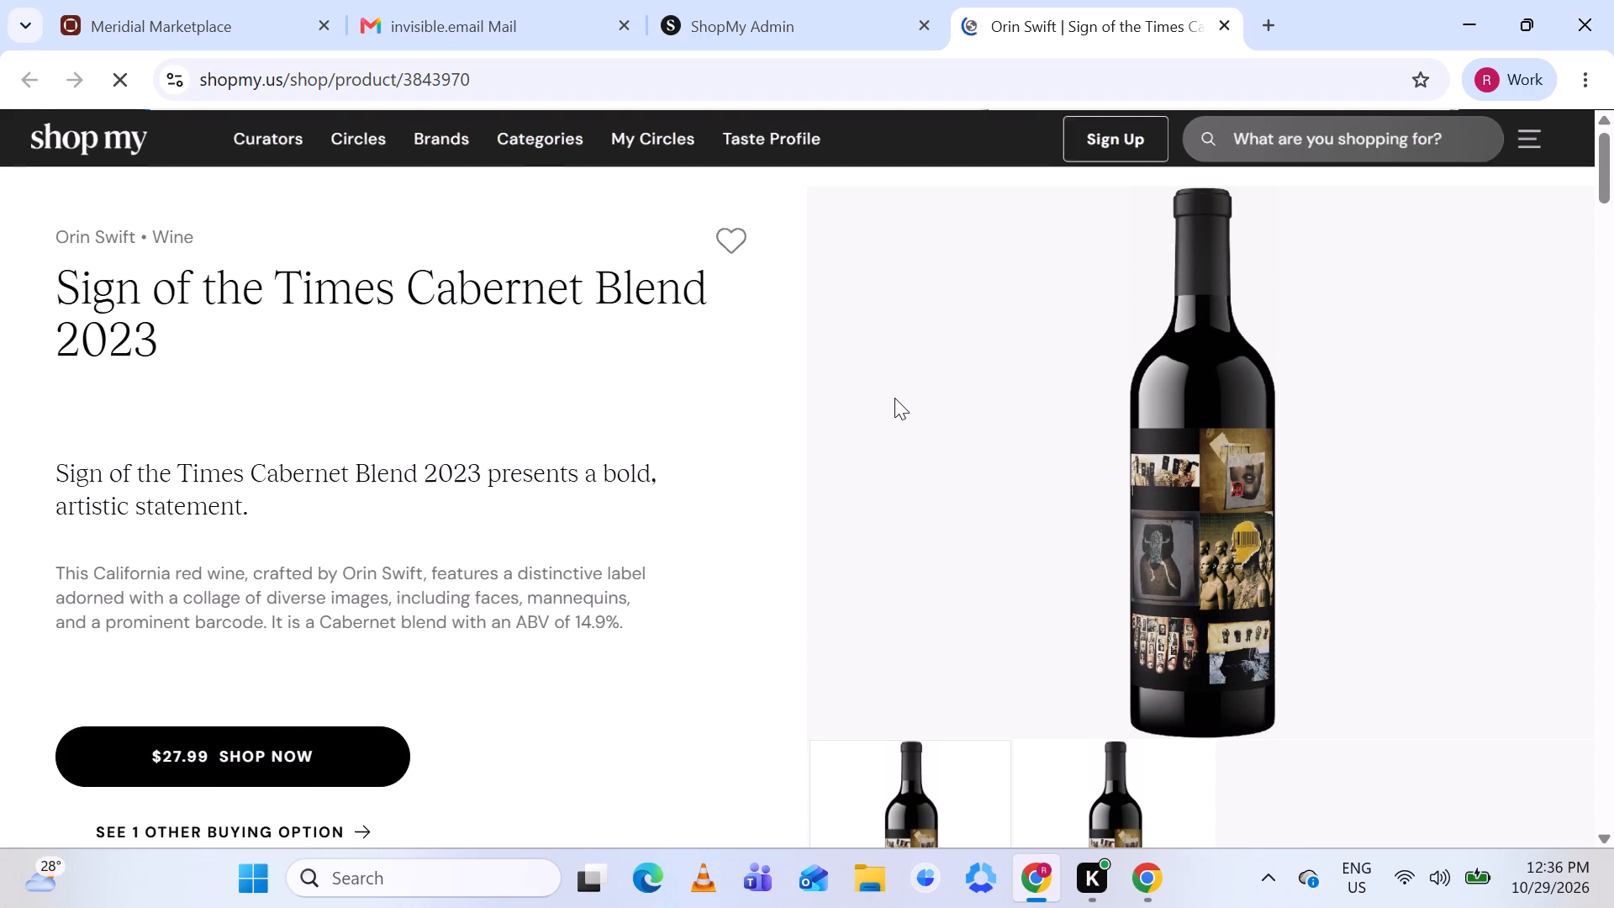
left_click(779, 0)
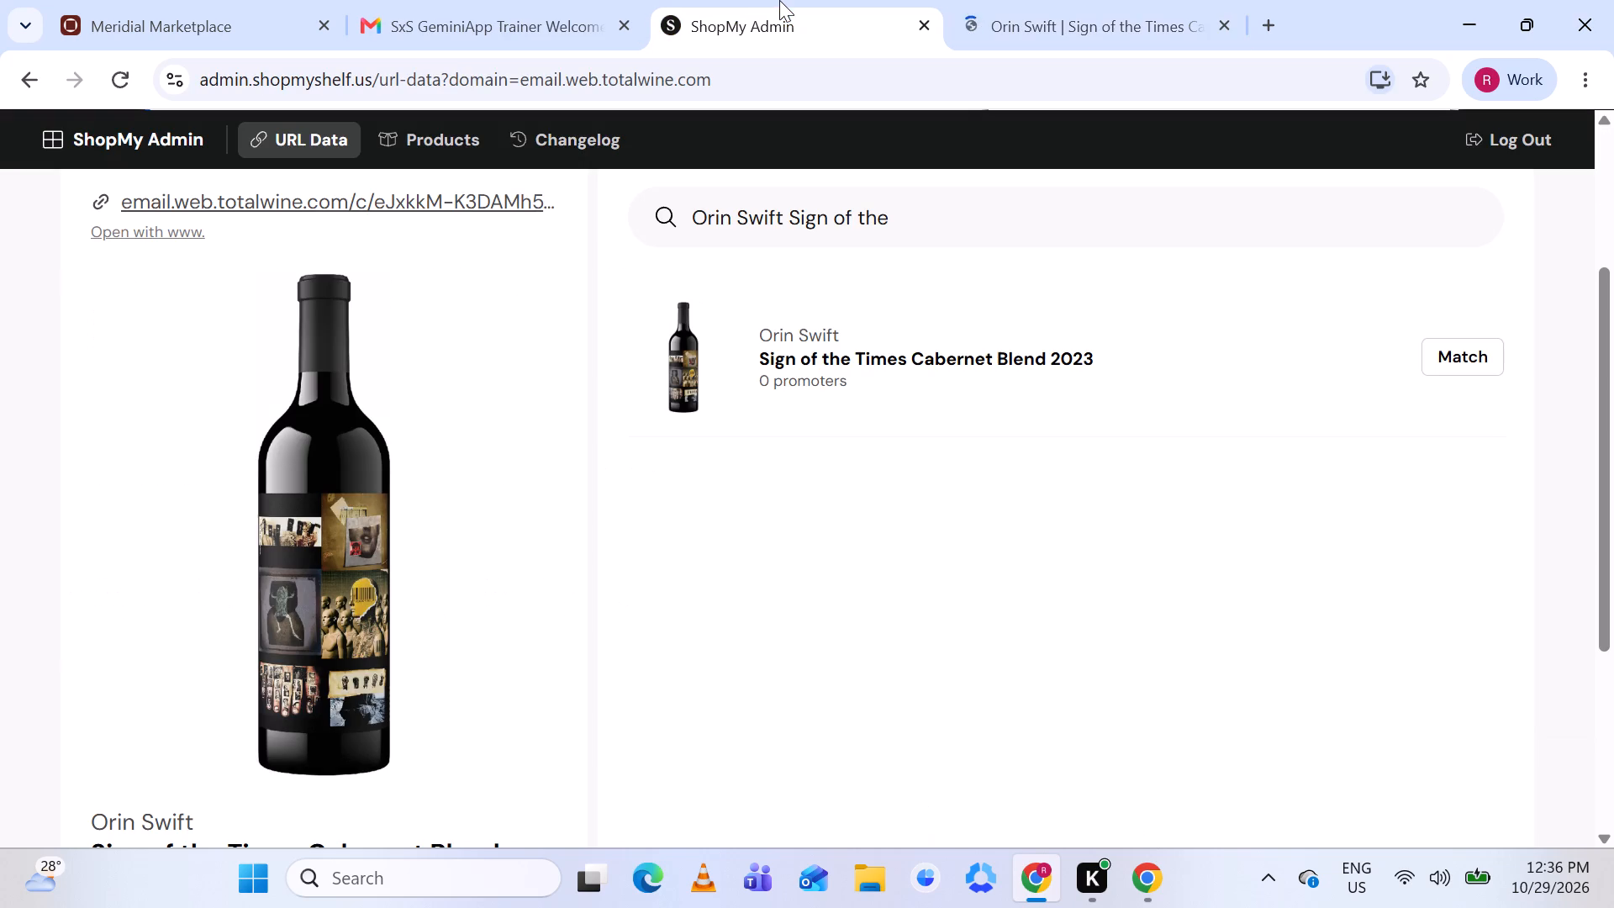
Choose Sign of the Times Cabernet Blend 2023 as the match and remove its 1200 x 1200 image.
left_click(1461, 353)
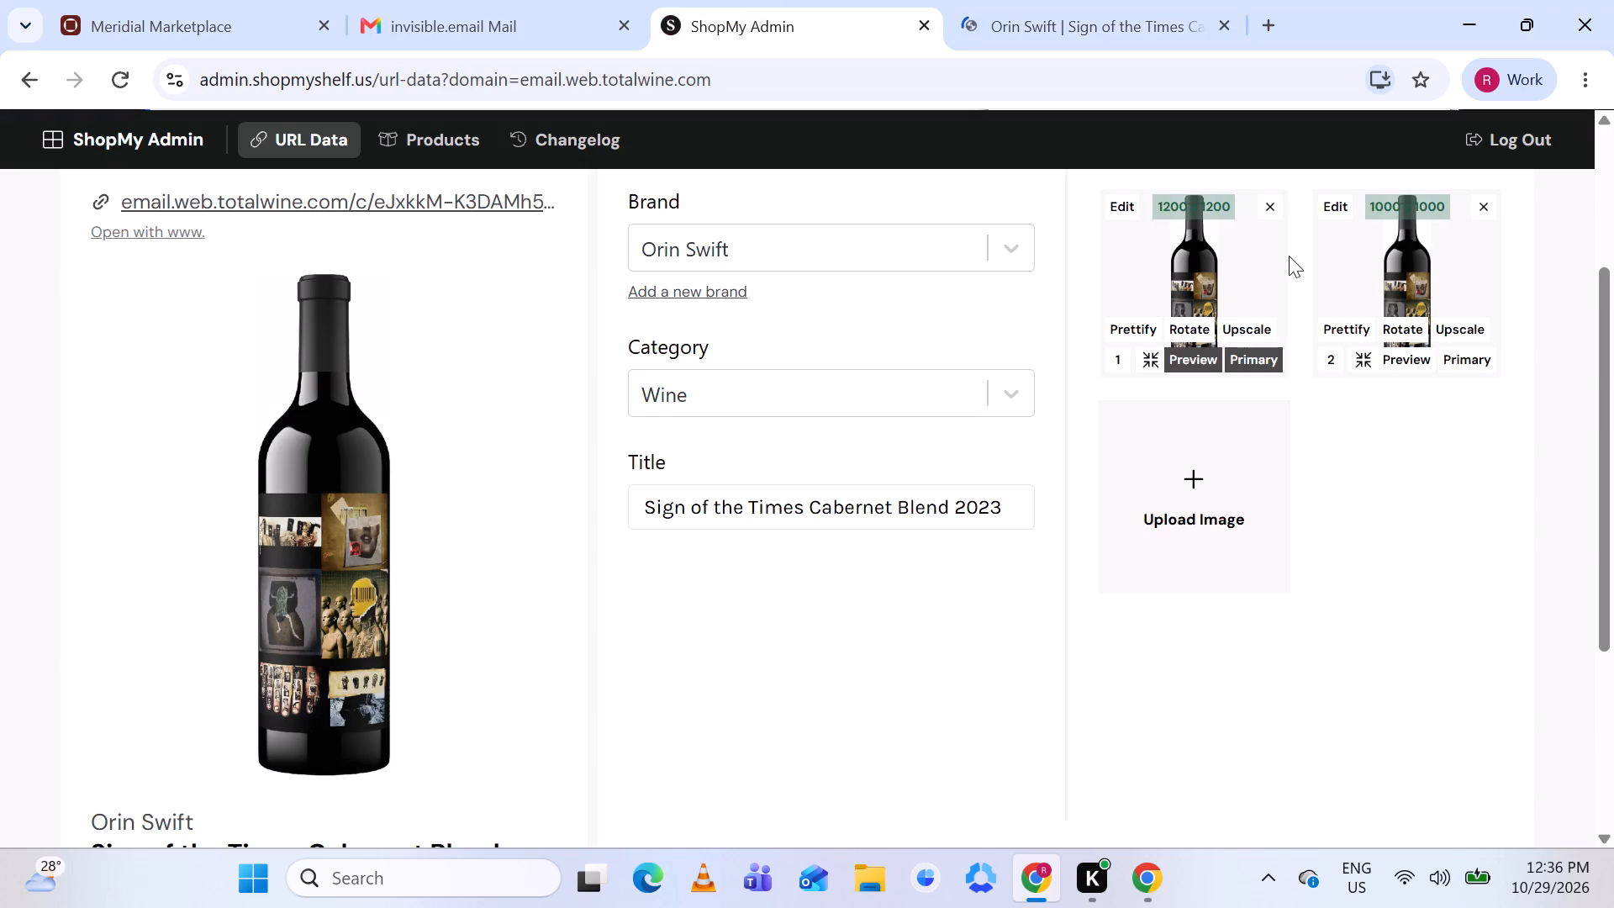
left_click(1269, 204)
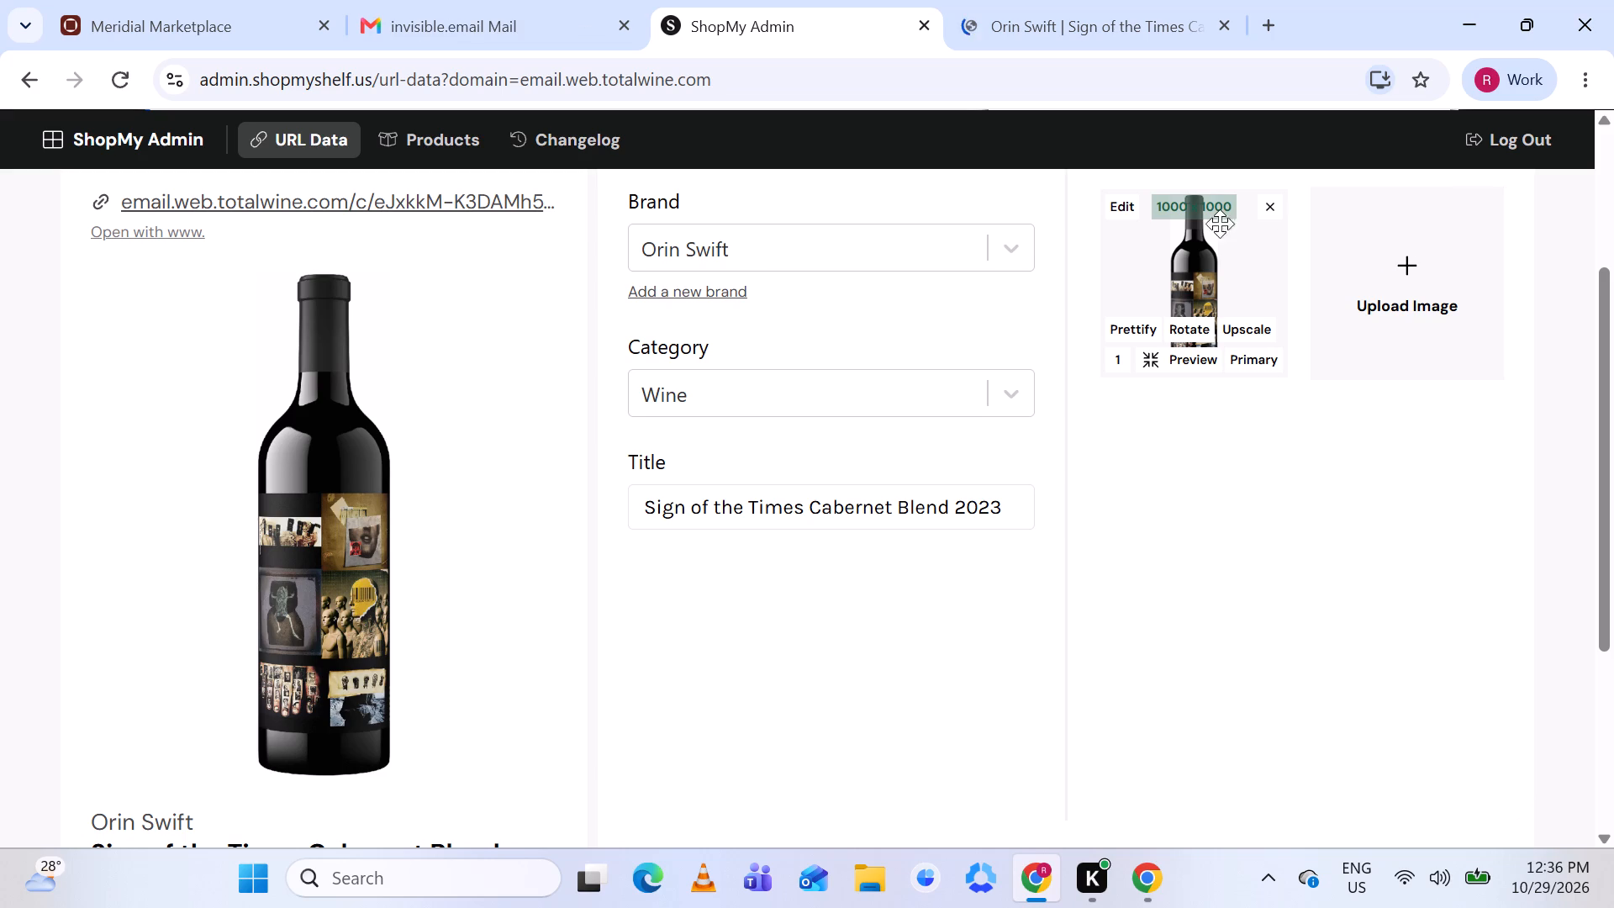
Shorten the matched product's title to "Sign of the Times Cabernet Blend" and save the match with its changes.
scroll(940, 420, "down", 1)
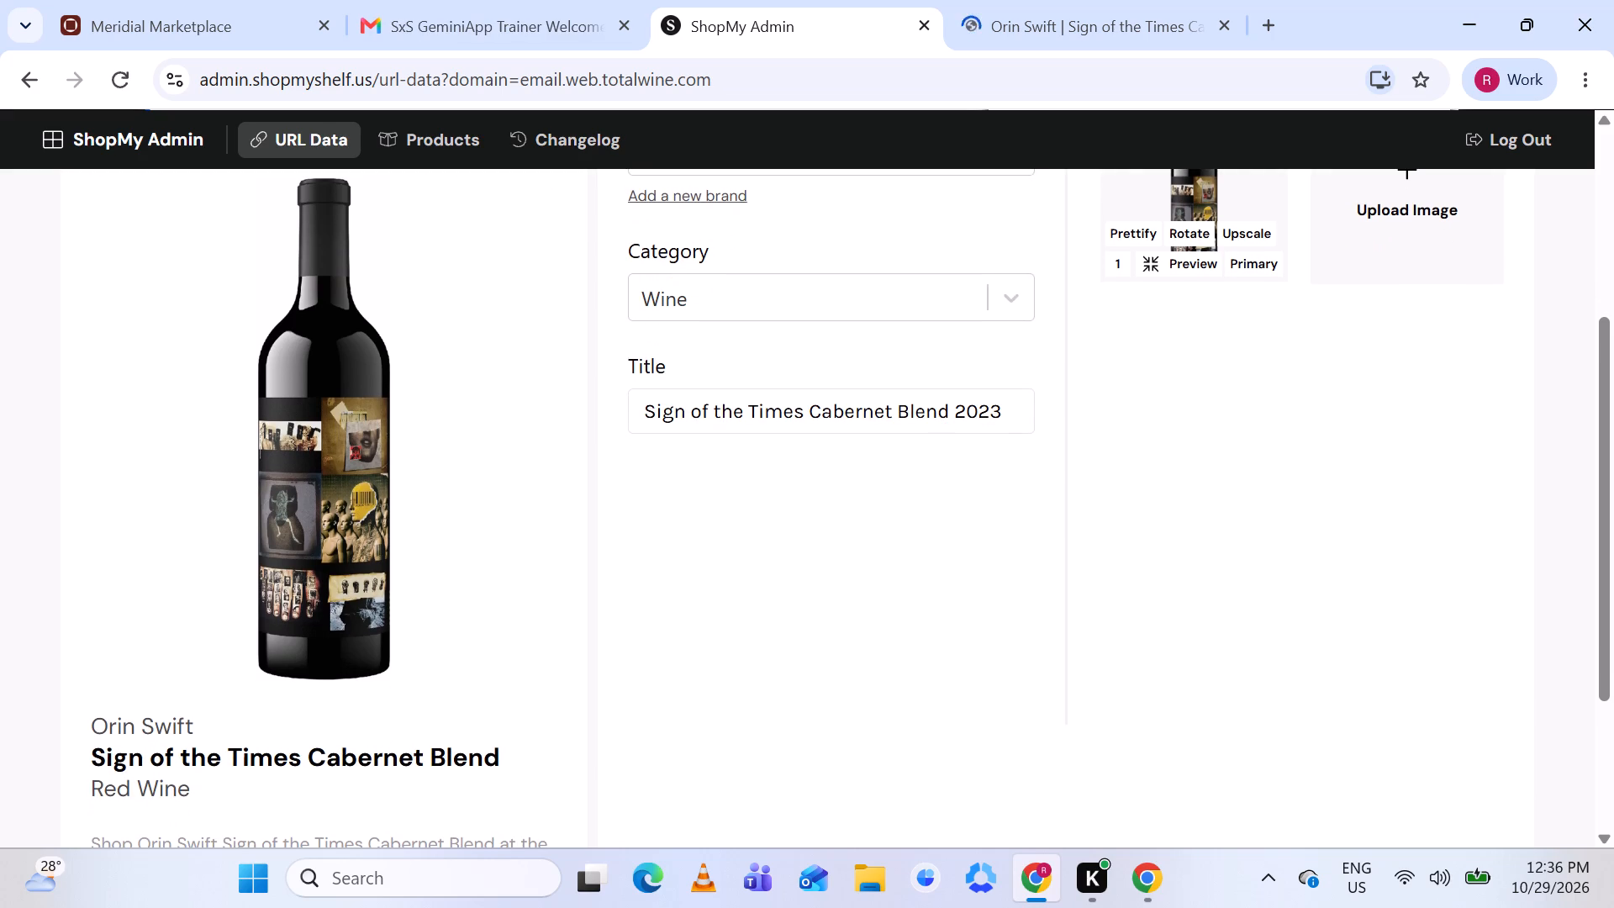
left_click(995, 408)
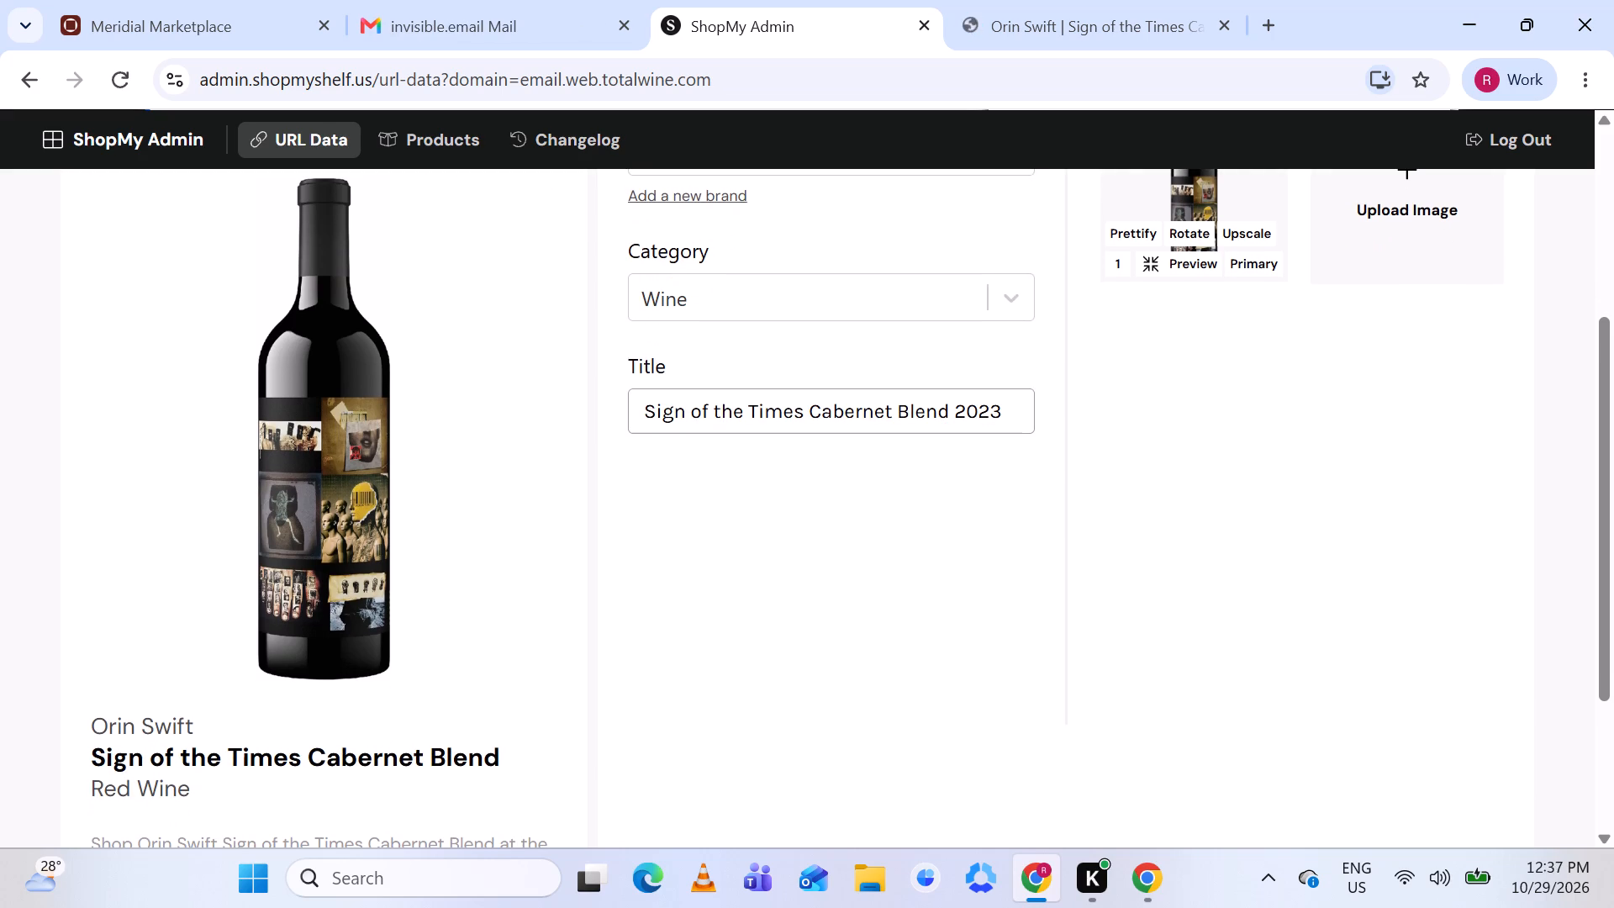
key("Right")
key("BackSpace")
key("BackSpace")
key("BackSpace")
key("BackSpace")
scroll(995, 408, "down", 1)
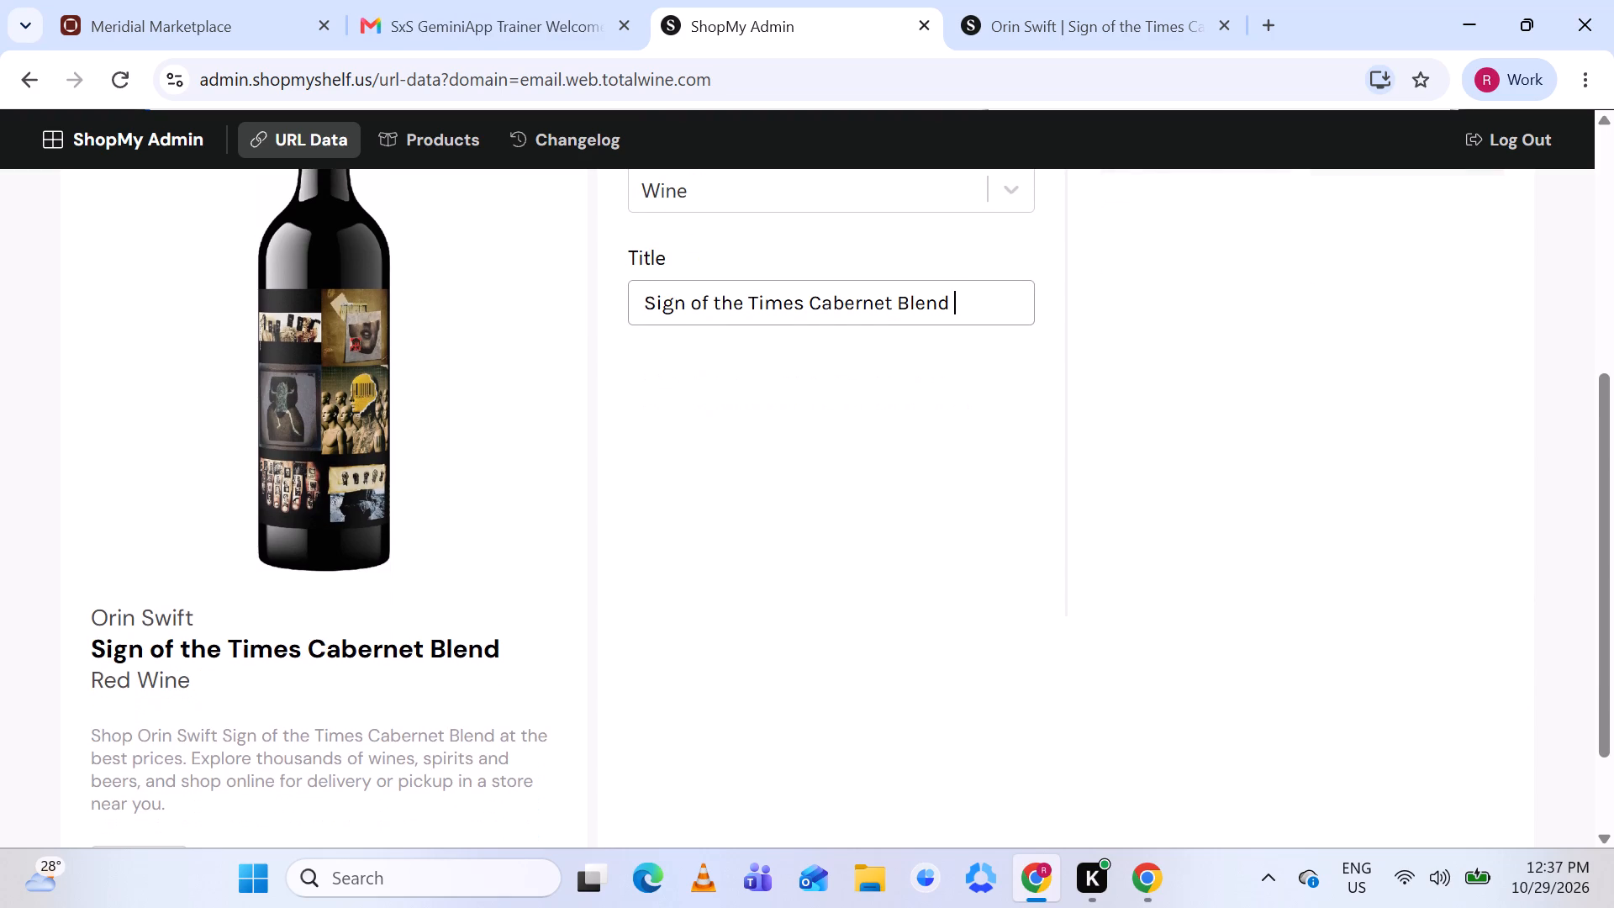
scroll(995, 408, "up", 1)
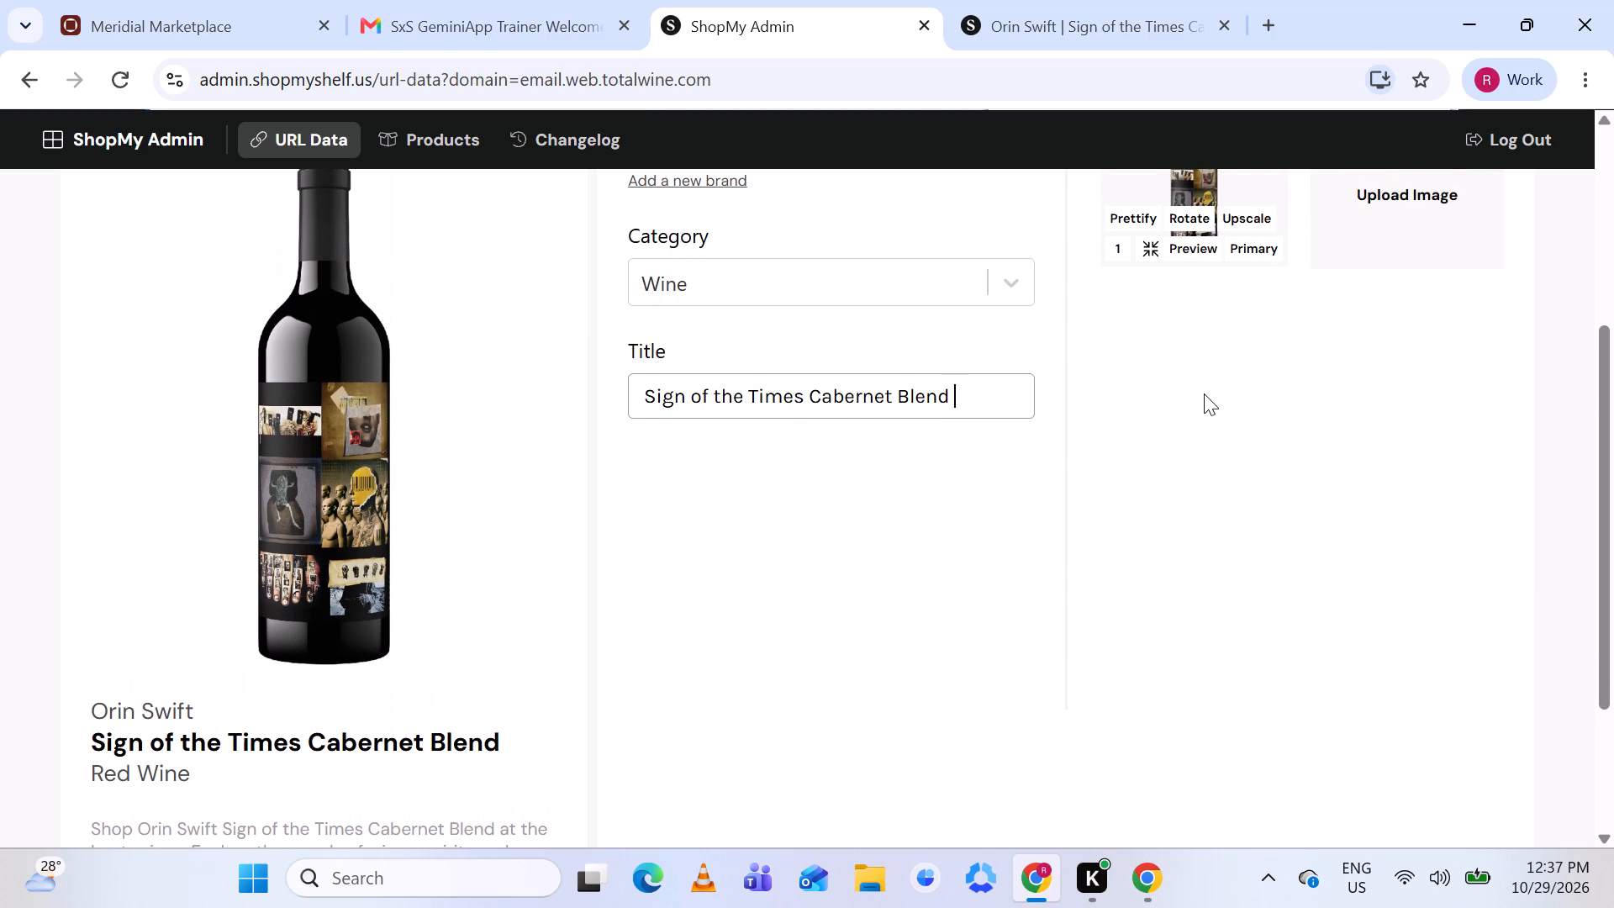
scroll(1204, 393, "up", 1)
scroll(1285, 293, "up", 1)
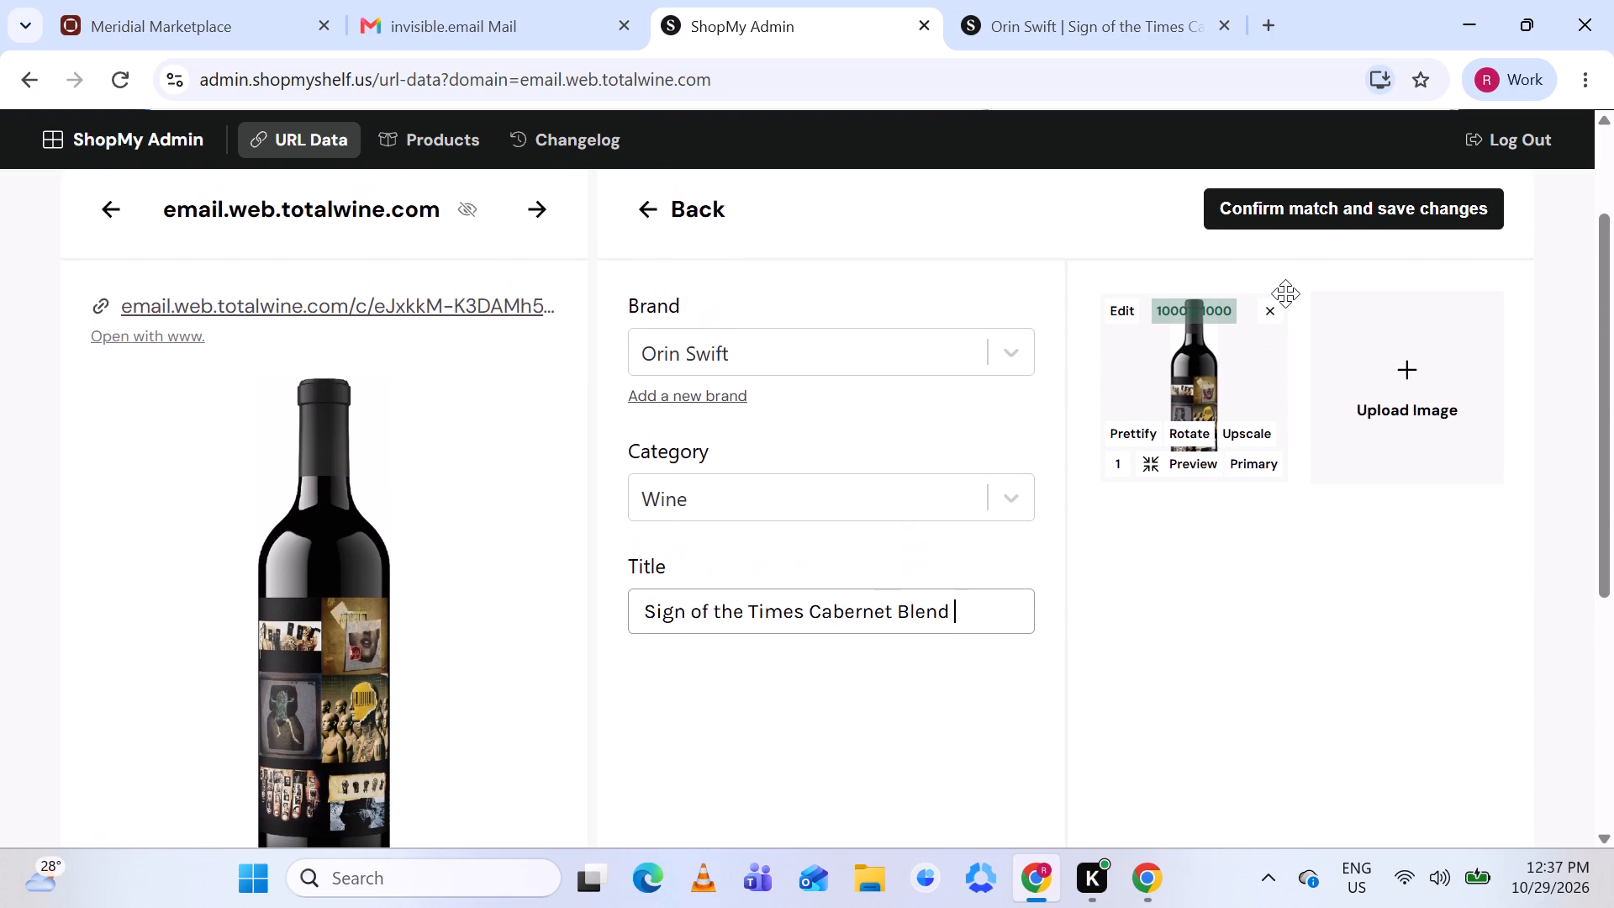
left_click(1327, 203)
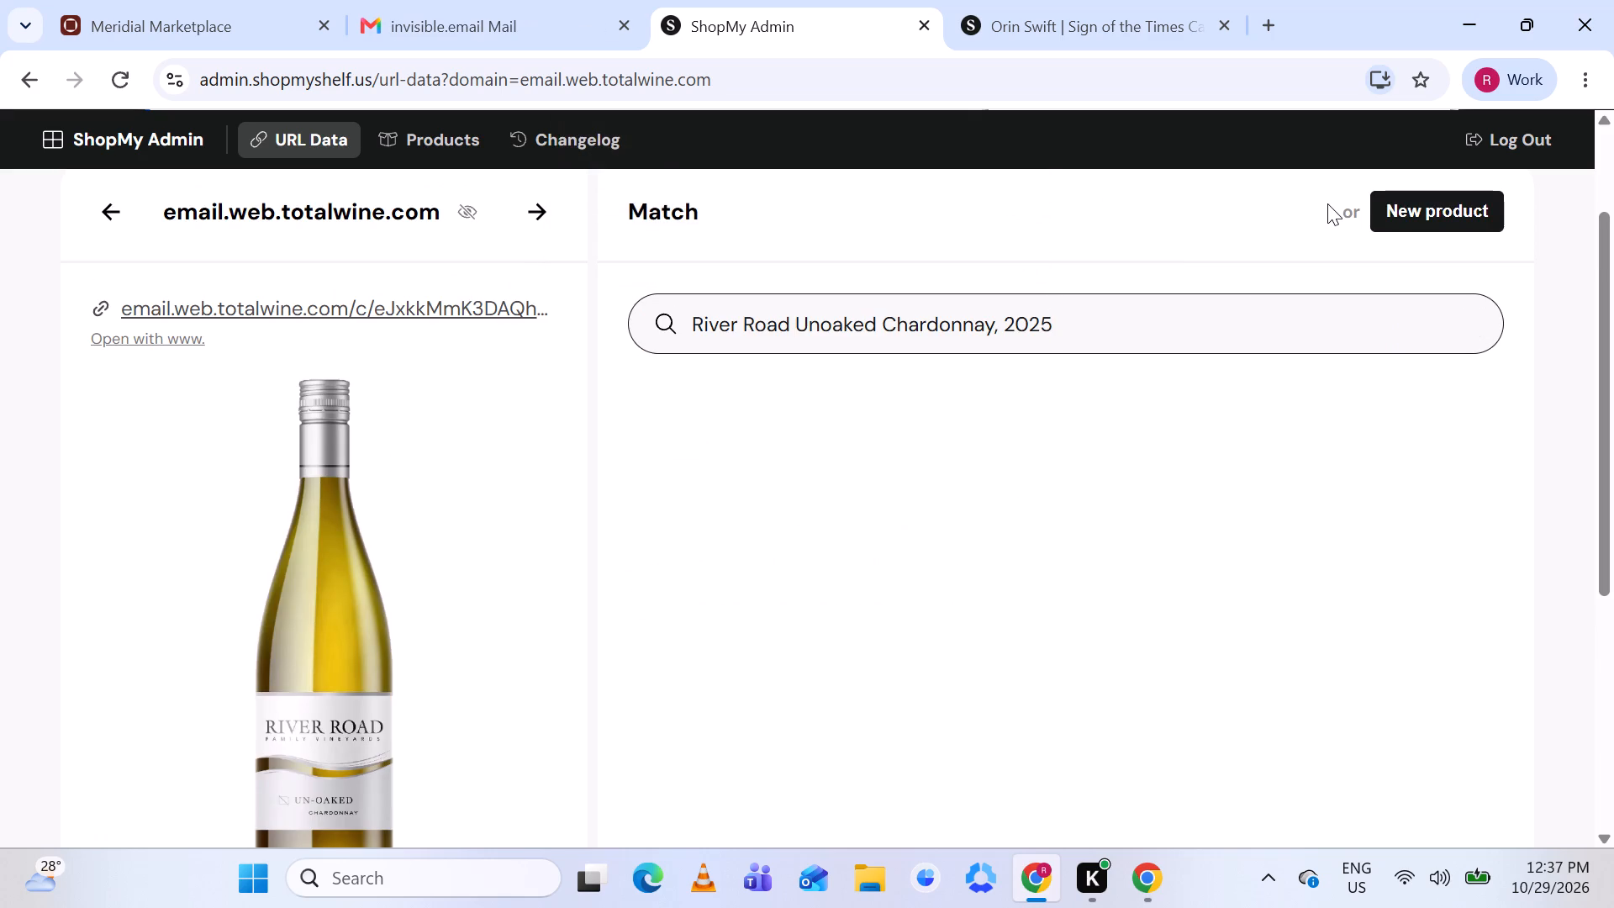
Search for an existing River Road product by shortening the prefilled query to "River Road Unoaked".
scroll(1460, 217, "down", 2)
scroll(1460, 217, "up", 1)
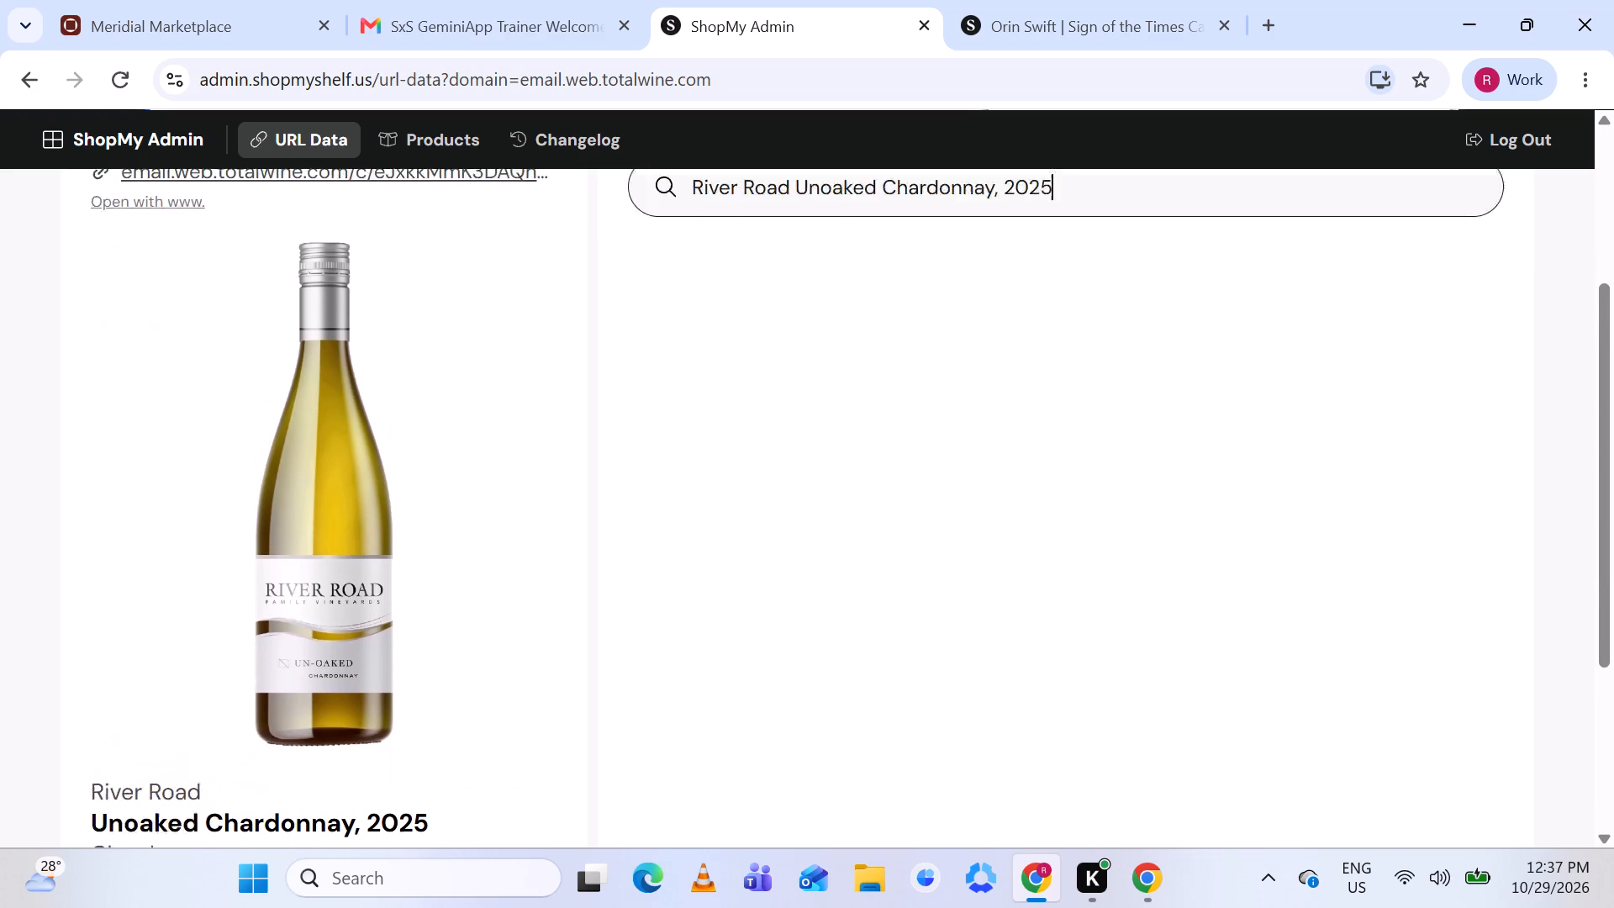
scroll(1460, 217, "up", 1)
key("BackSpace")
key("BackSpace")
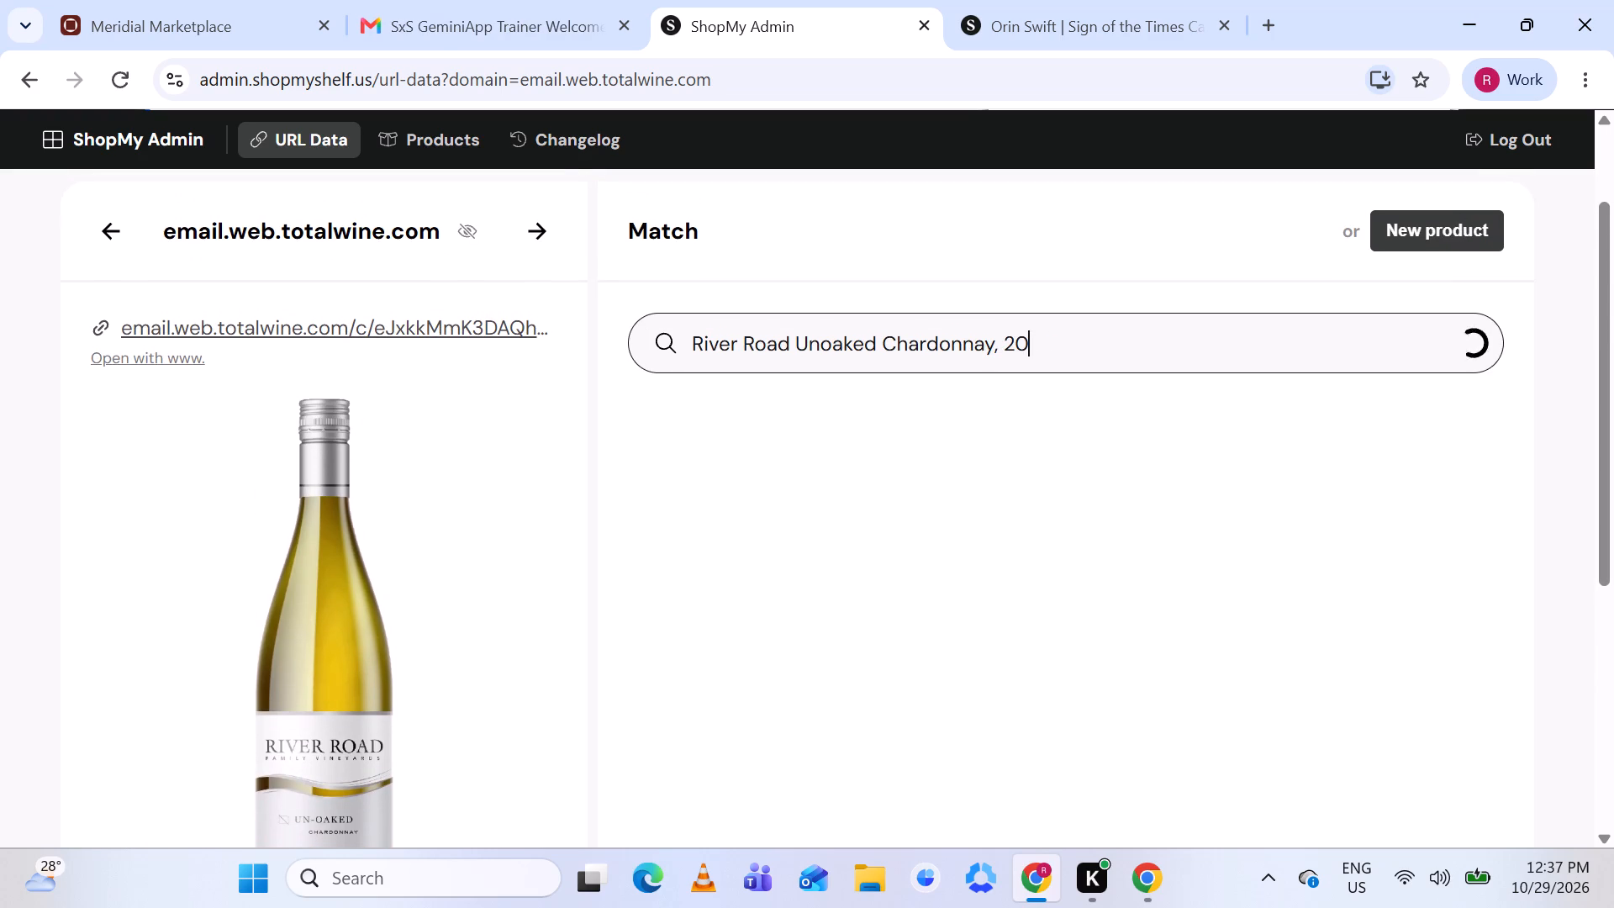
key("BackSpace")
key("BackSpace")
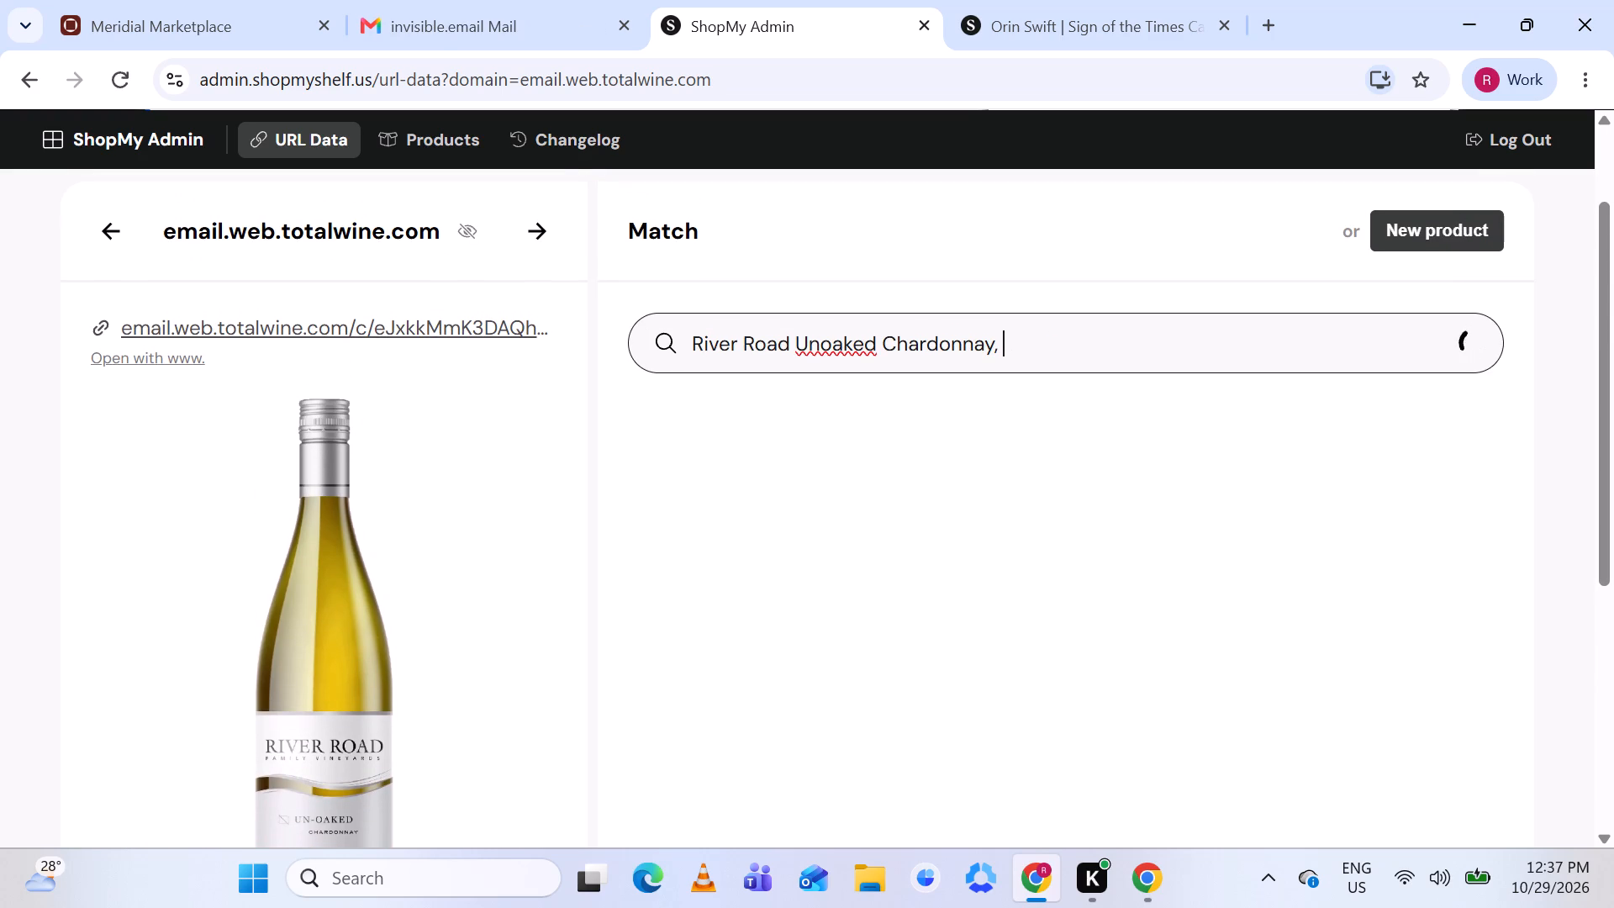
key("BackSpace")
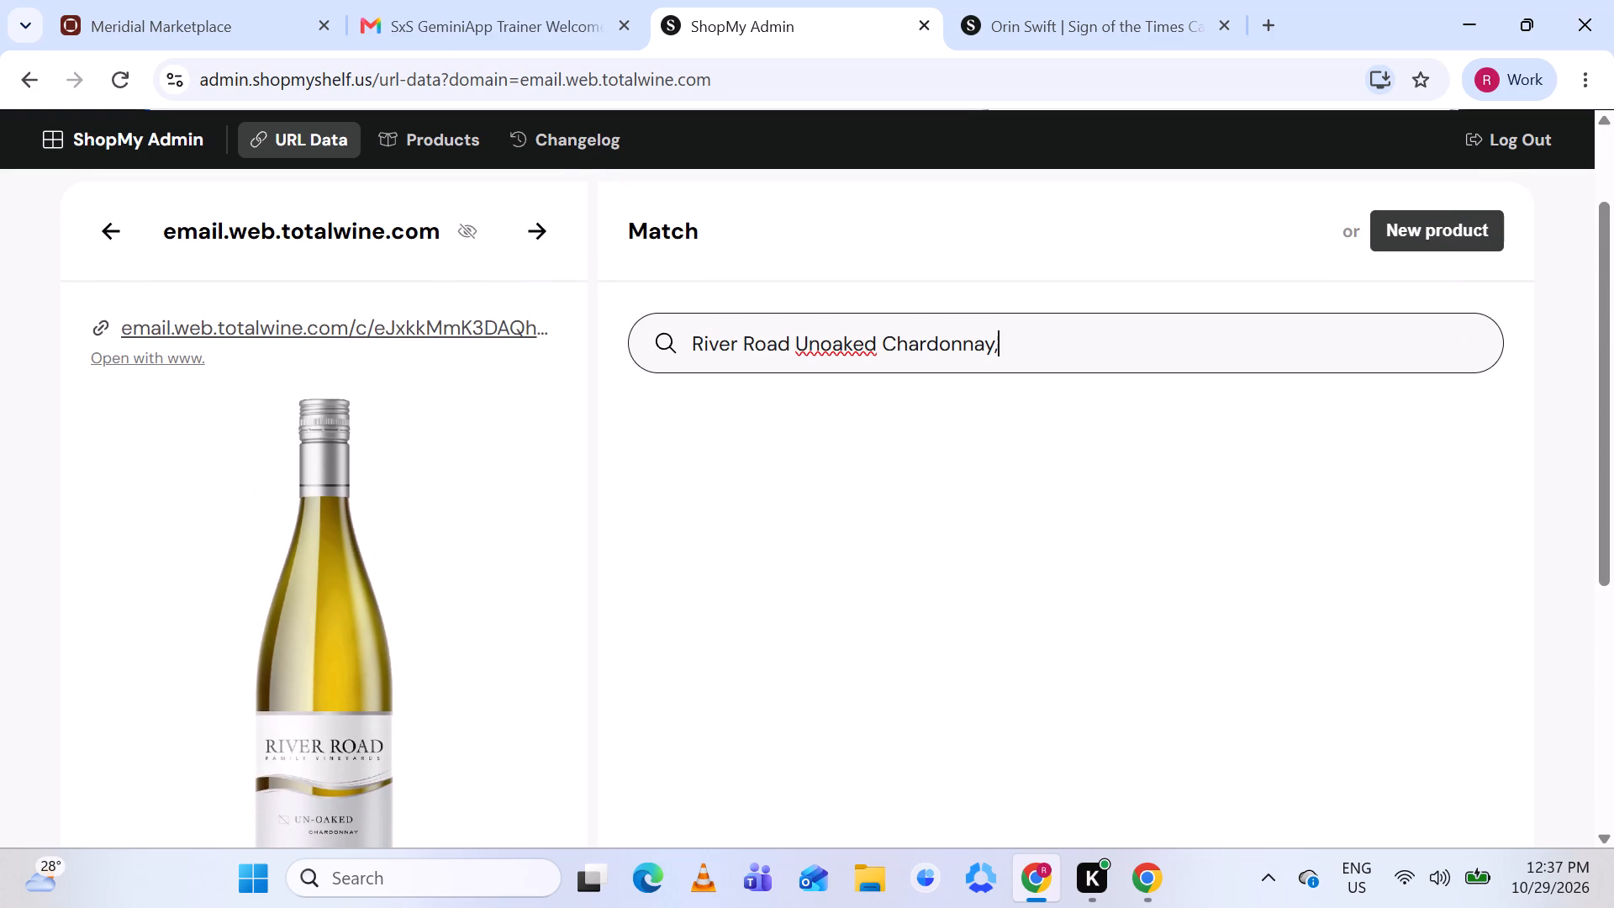
key("BackSpace")
key("BackSpace")
key("BackSpace")
key("BackSpace")
key("BackSpace")
key("BackSpace")
key("BackSpace")
key("BackSpace")
key("BackSpace")
key("BackSpace")
key("BackSpace")
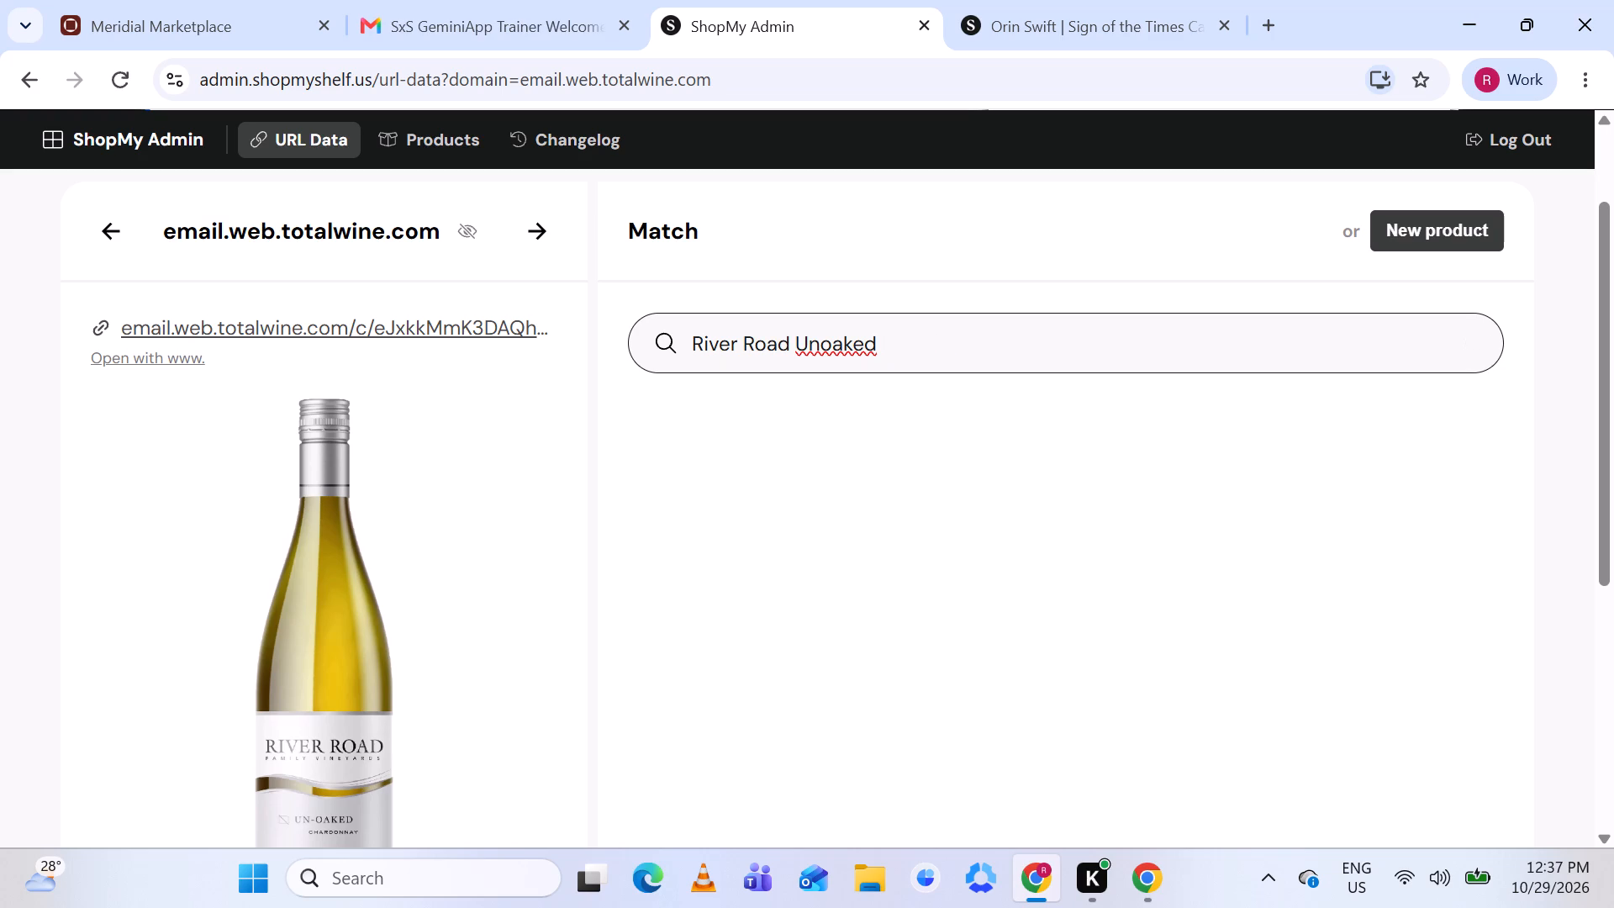
scroll(1460, 217, "down", 1)
scroll(1460, 217, "up", 1)
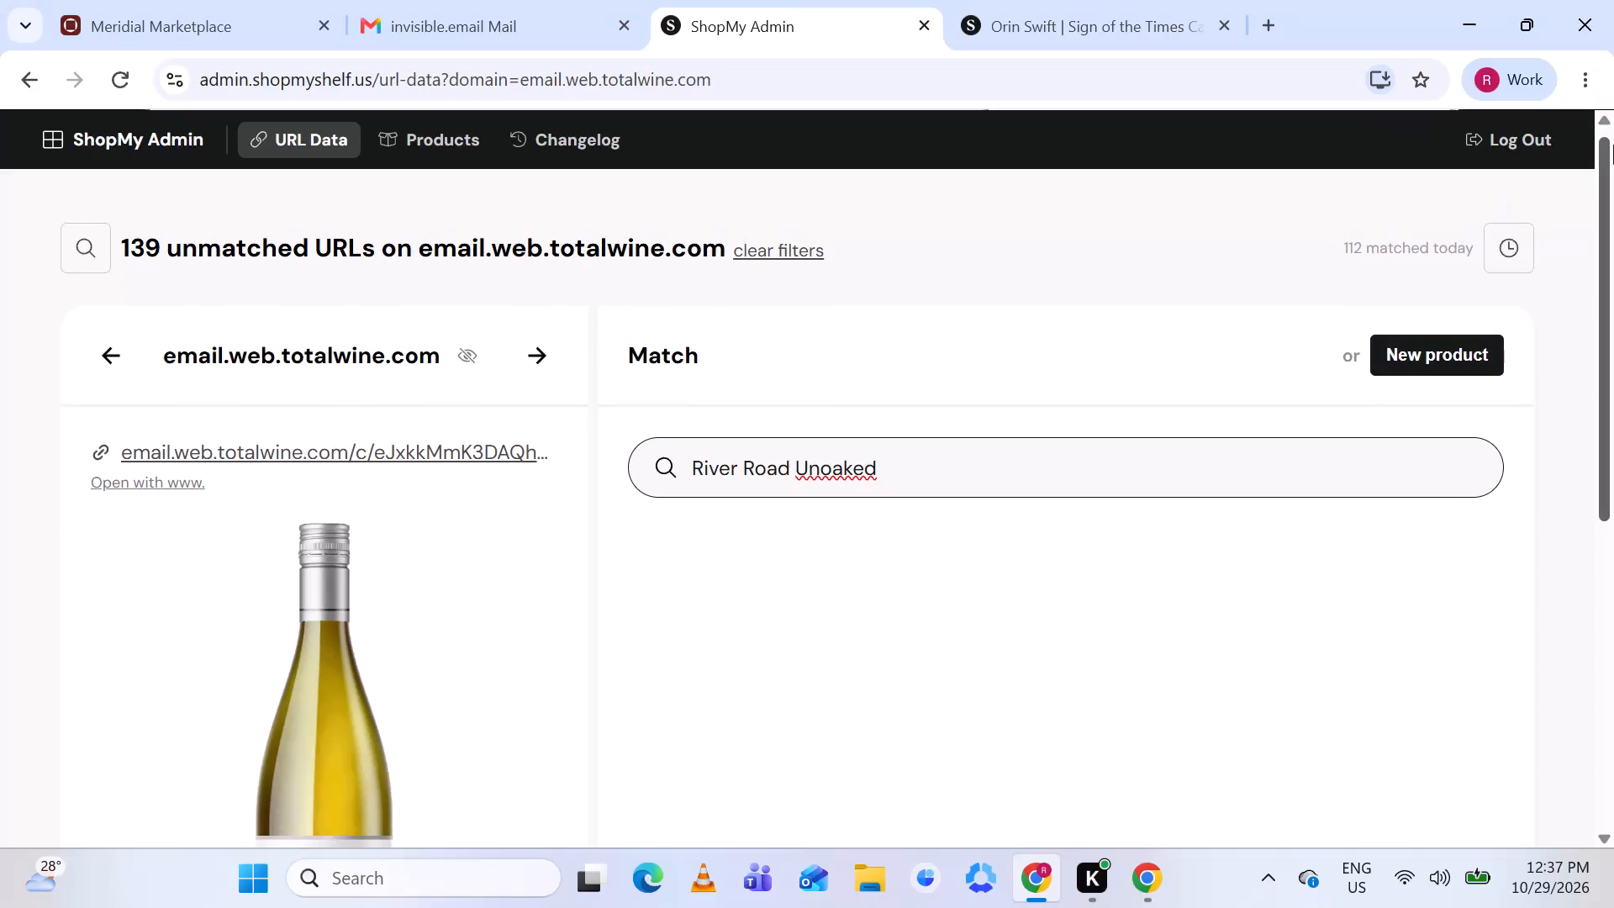
In a new product entry for the River Road wine, remove the Top Pick badge image and prettify the bottle image.
left_click(1421, 356)
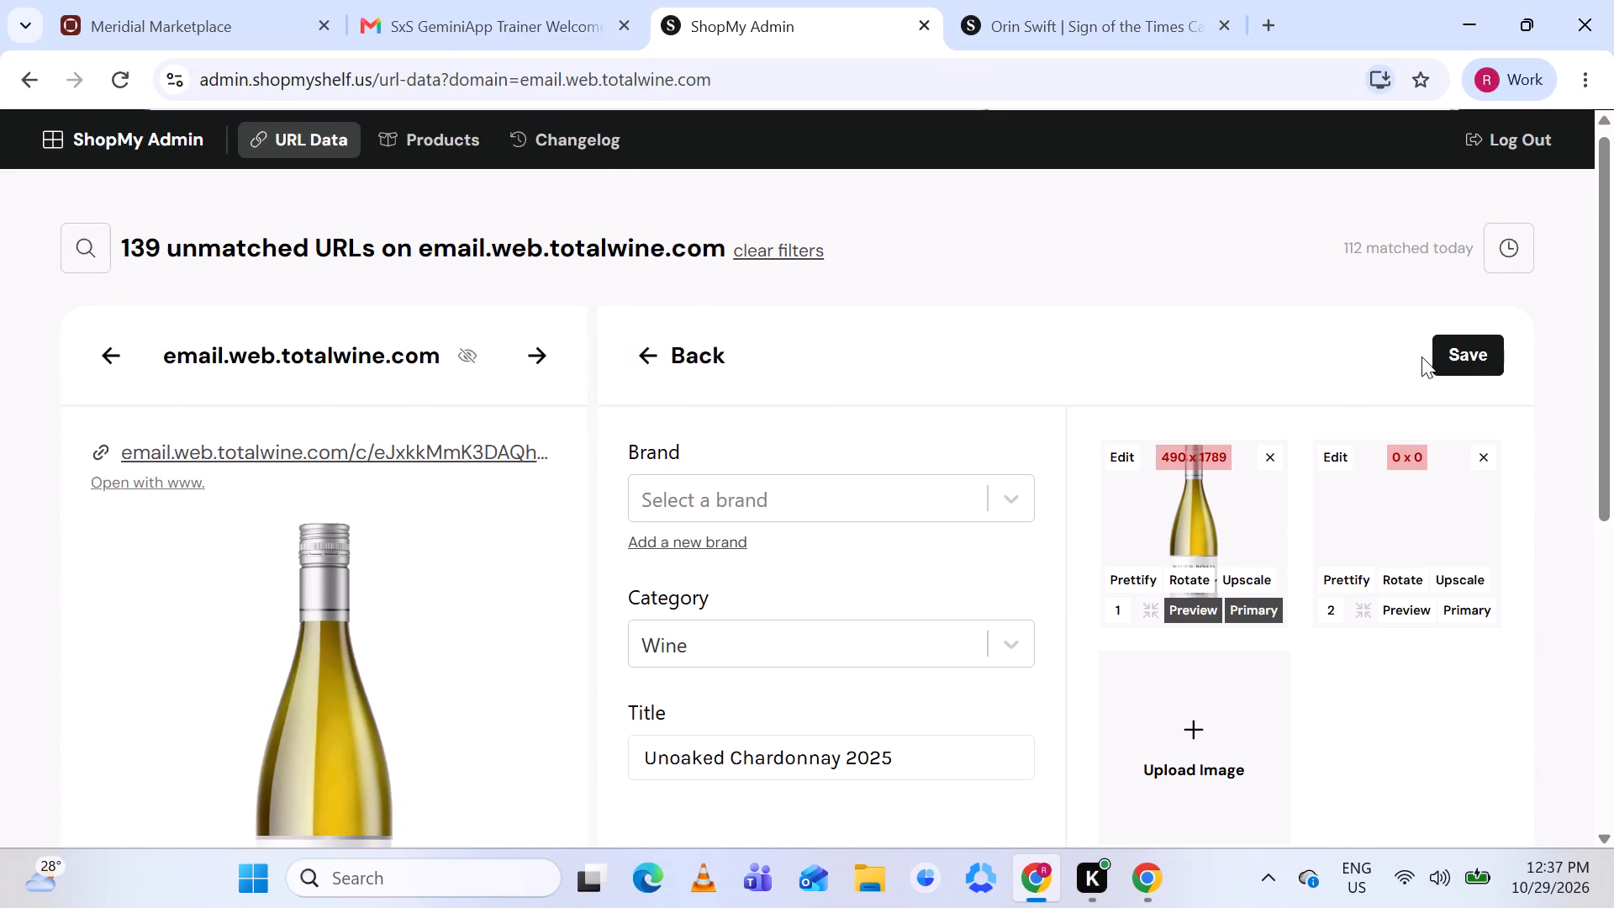
scroll(1206, 434, "down", 2)
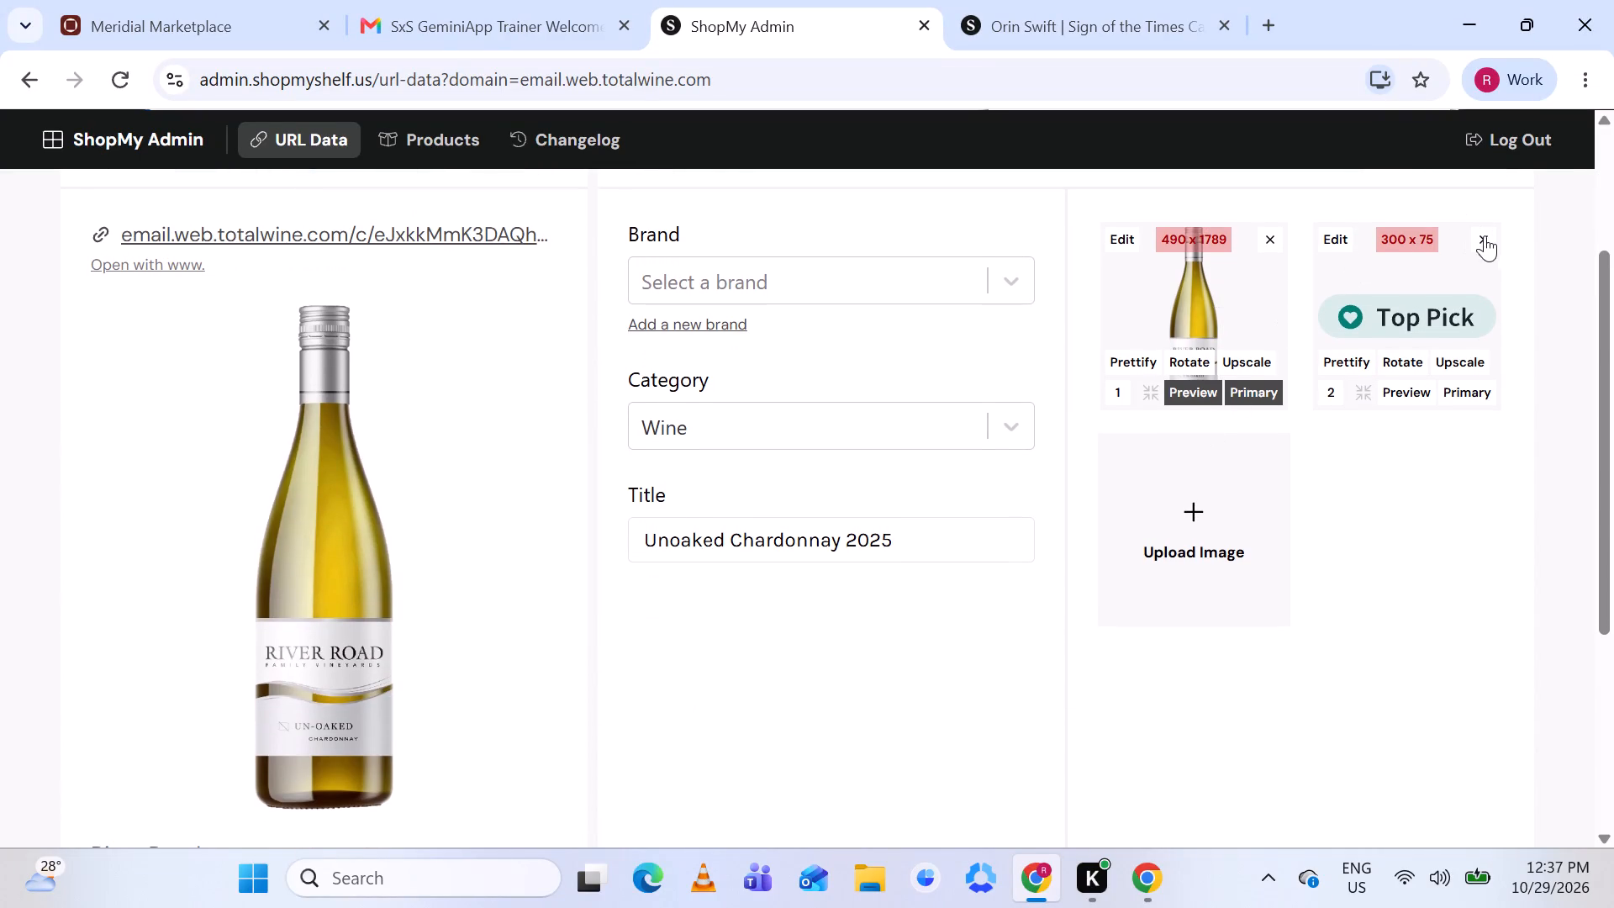
left_click(1481, 240)
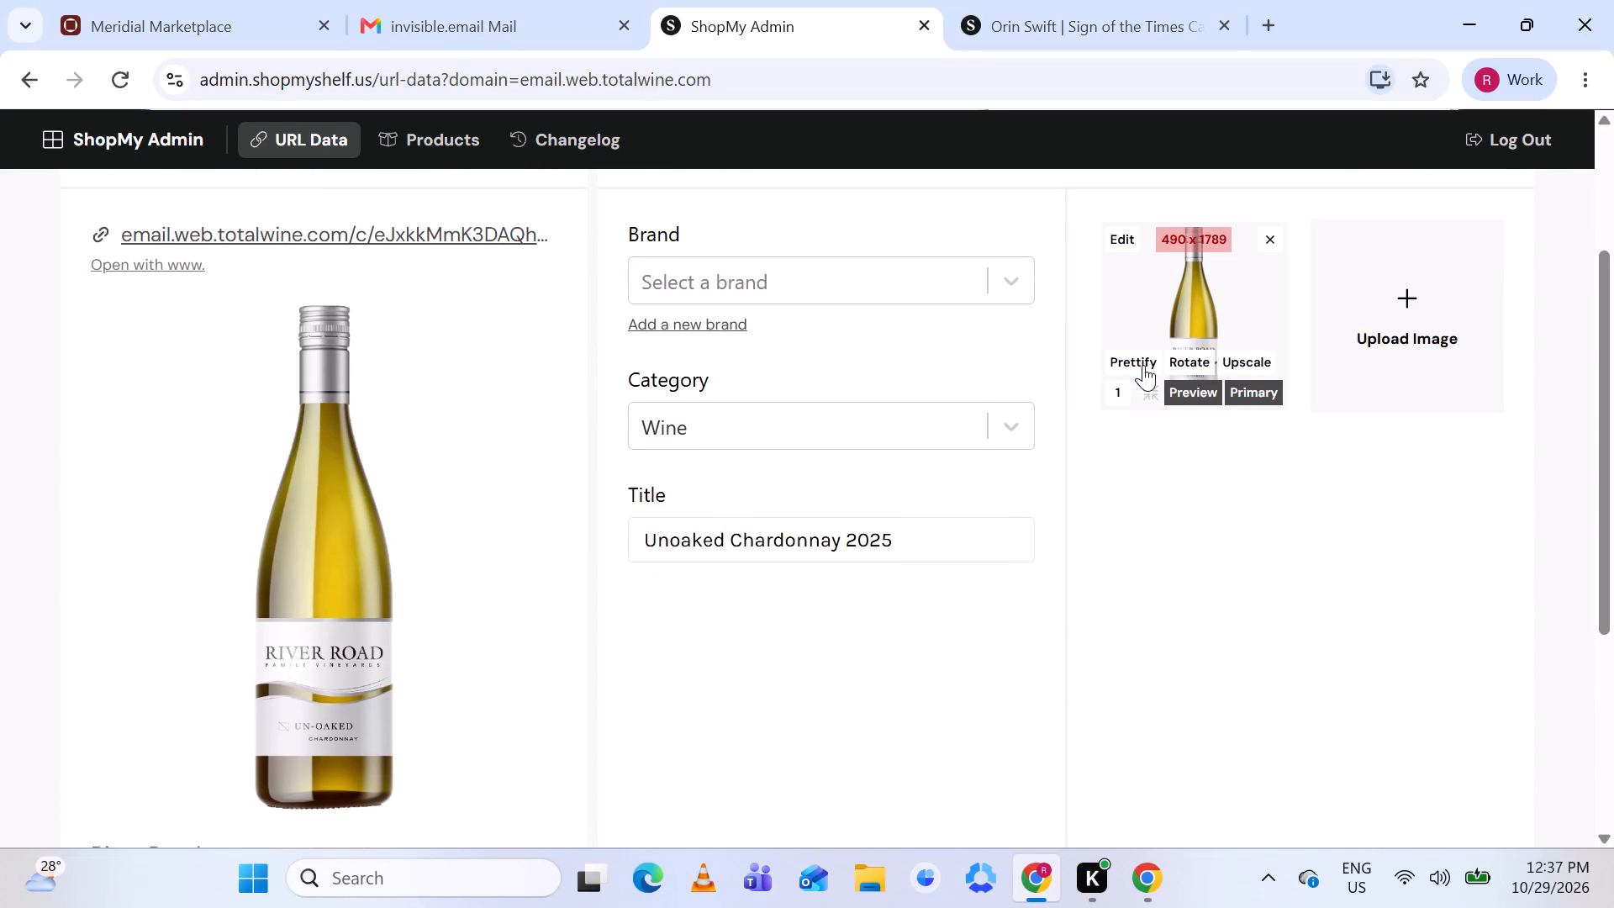
left_click(1143, 362)
scroll(981, 485, "down", 2)
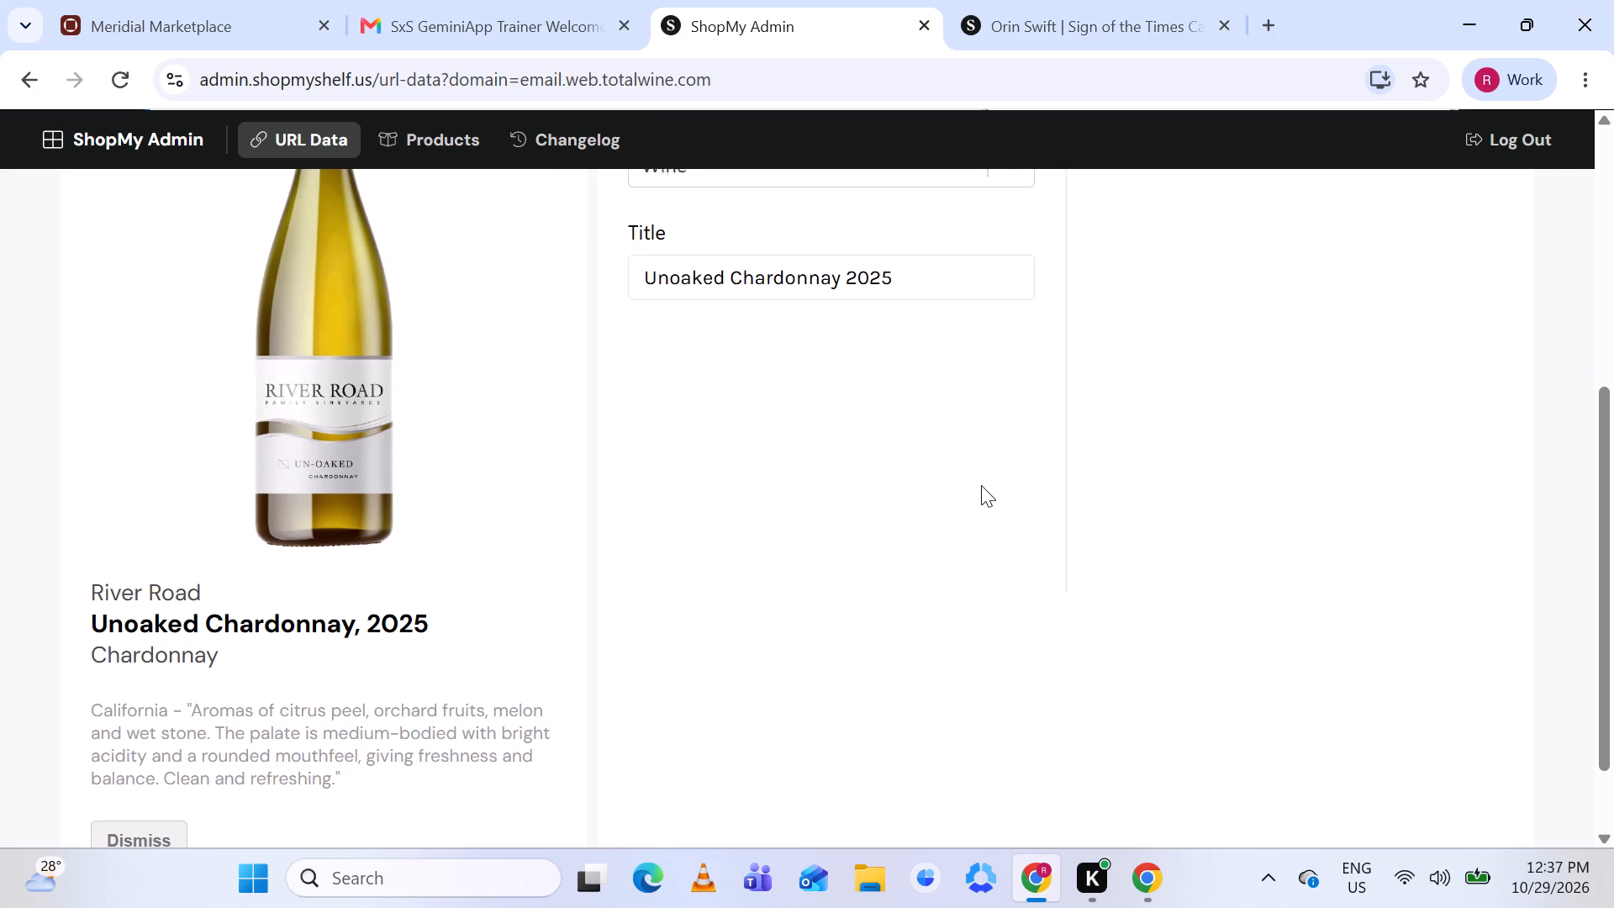
Add a comma before the year so the new product's title reads "Unoaked Chardonnay, 2025".
scroll(981, 485, "up", 1)
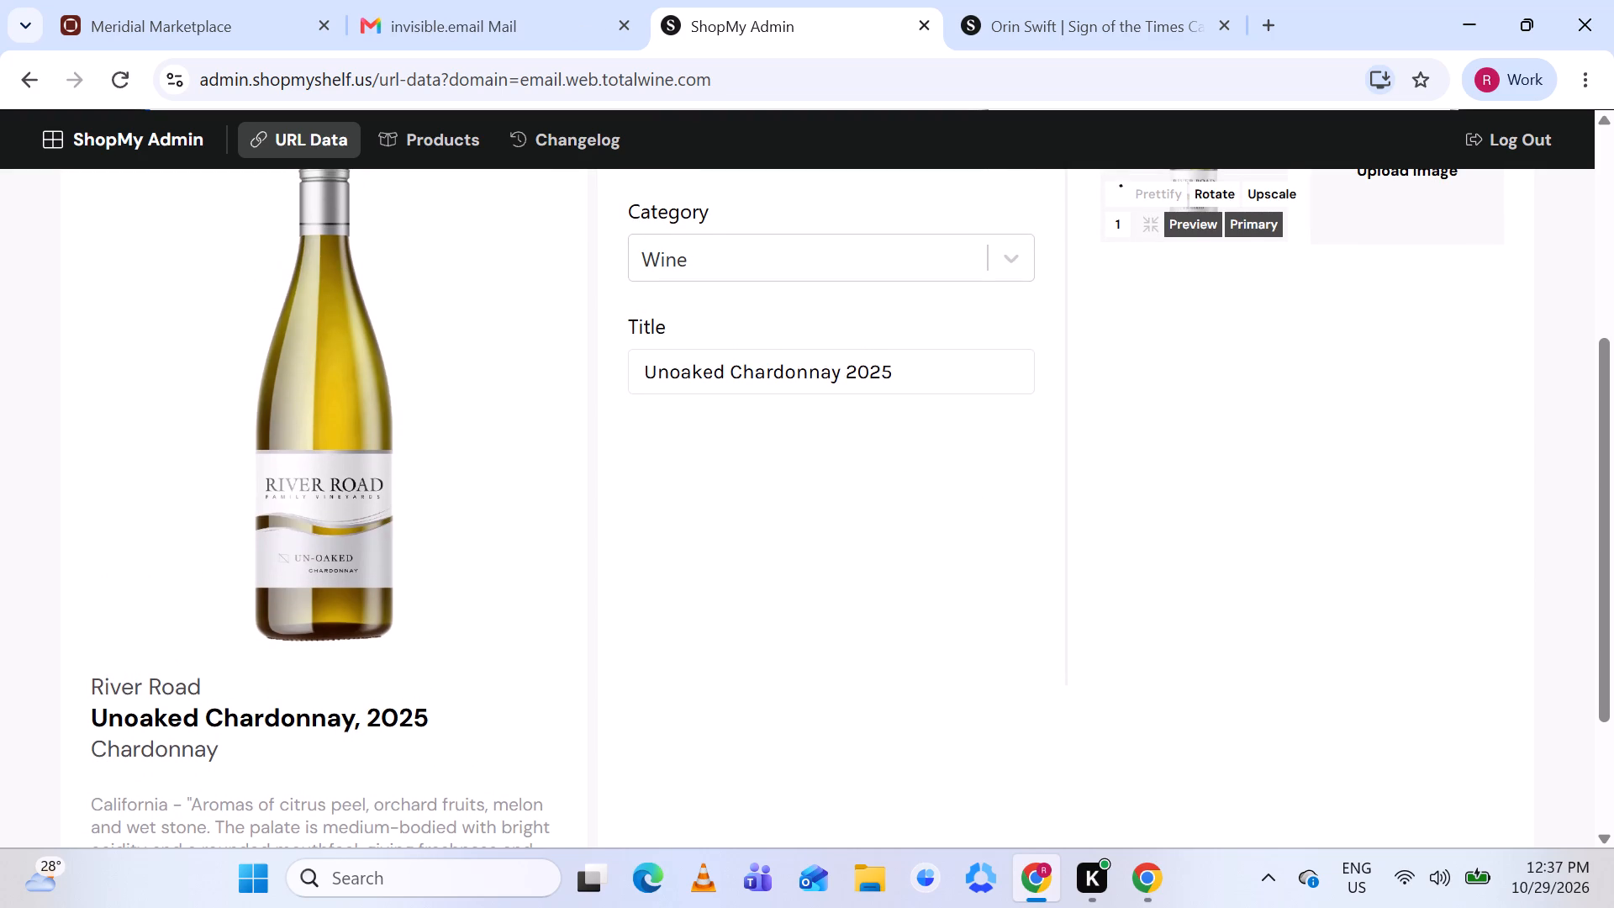
left_click(841, 361)
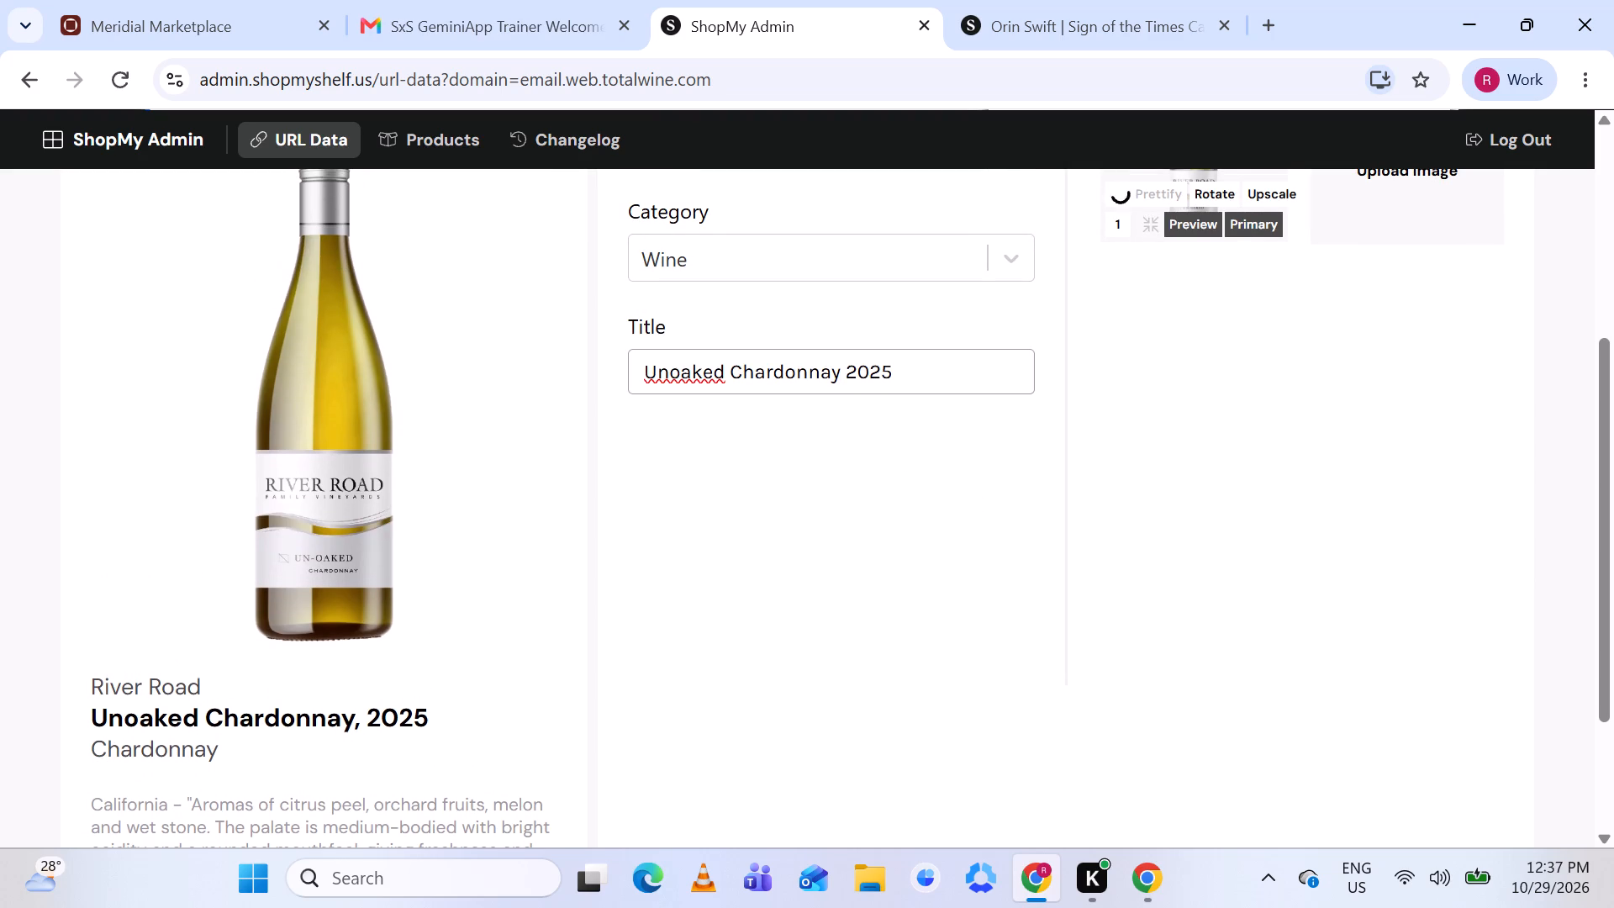
key("comma")
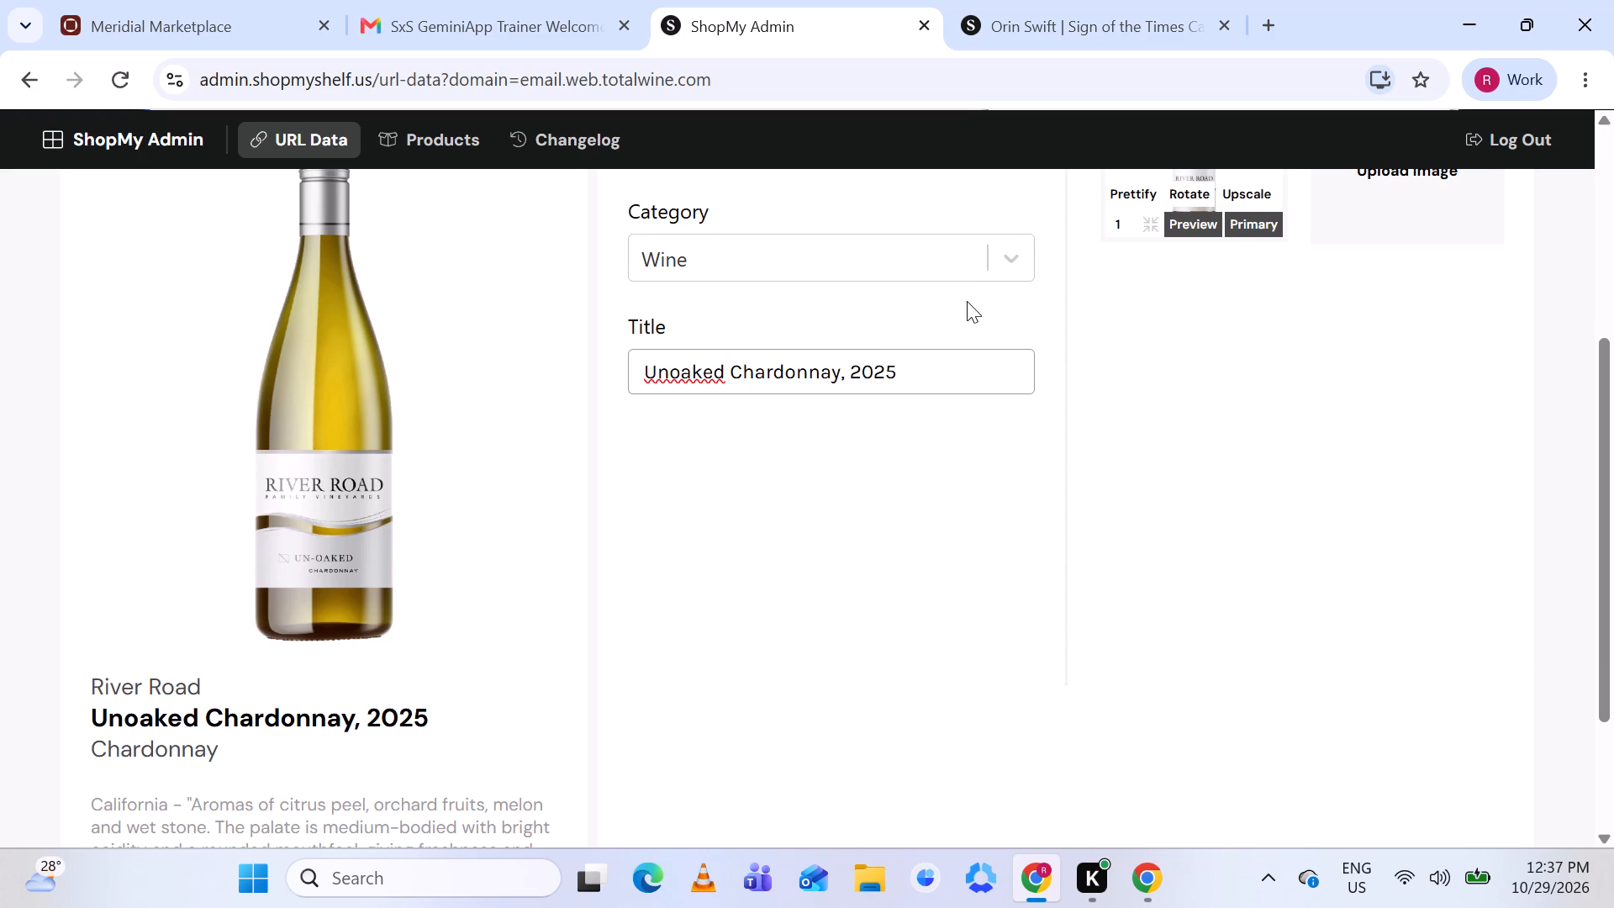
Search the existing brands for the wine's brand name, "River Road".
scroll(967, 301, "up", 1)
scroll(967, 301, "right", 1)
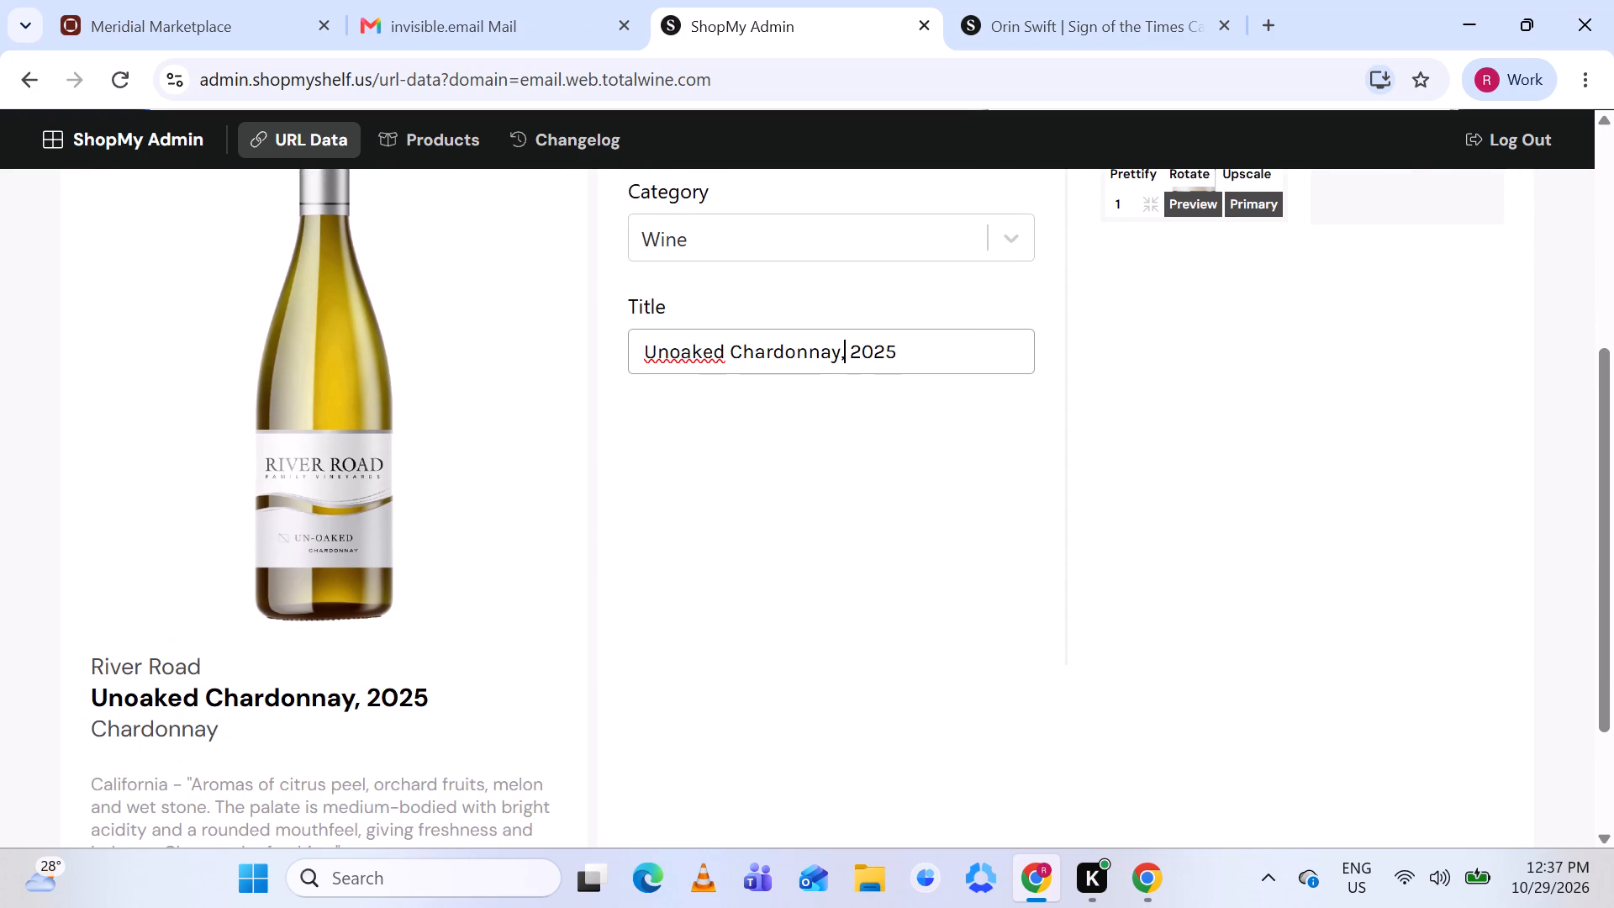
left_click_drag(96, 673, 213, 663)
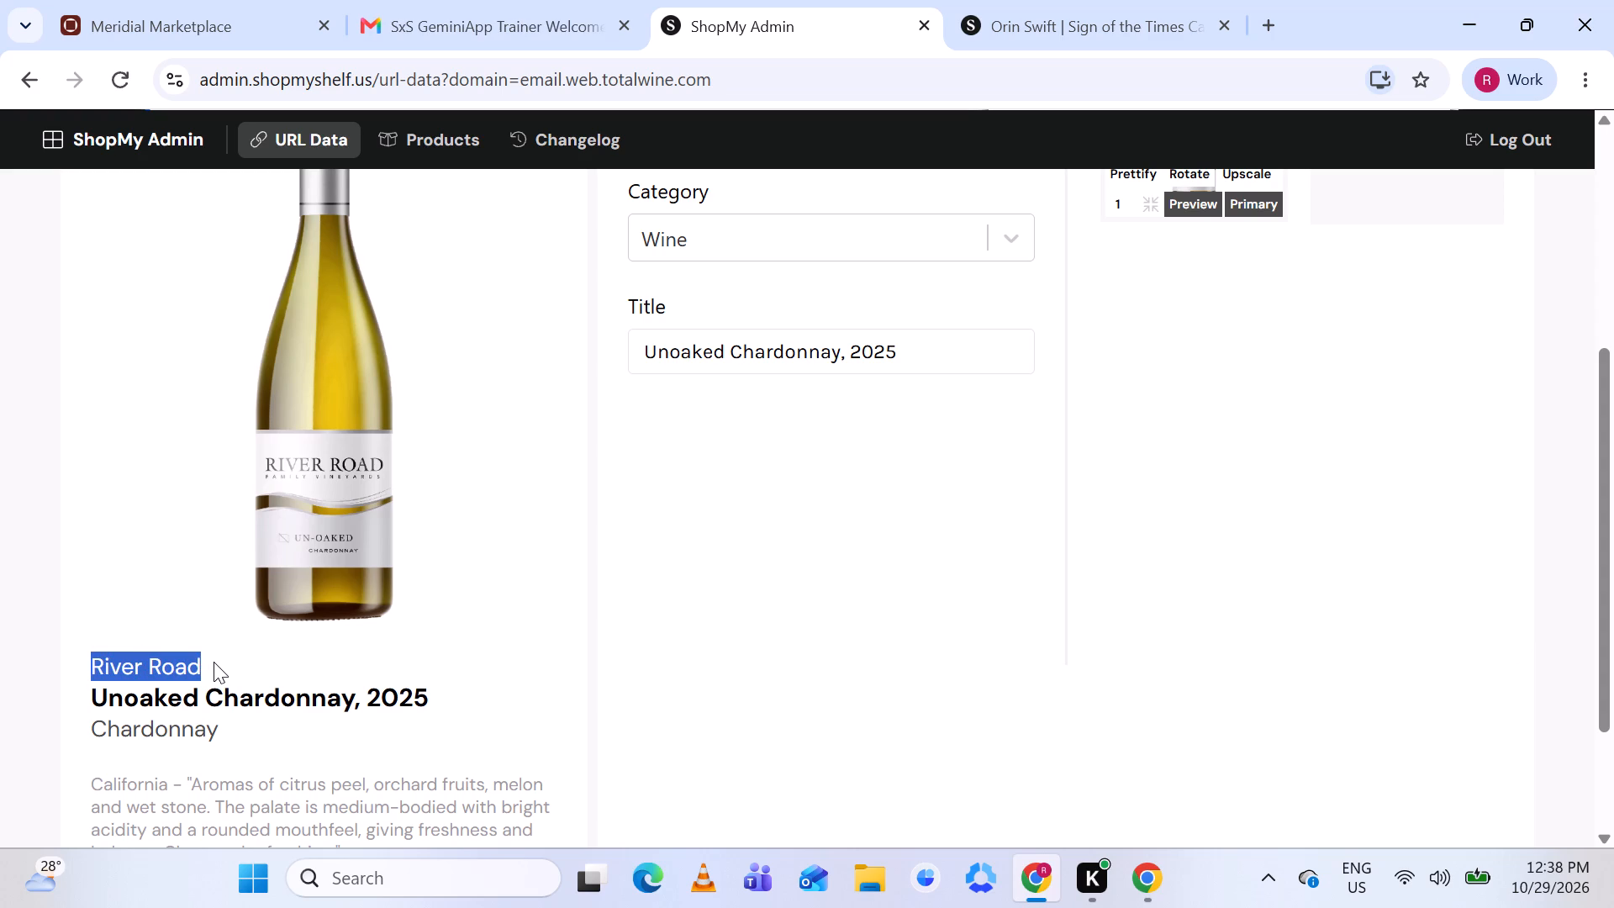
key("ctrl+c")
scroll(747, 471, "up", 2)
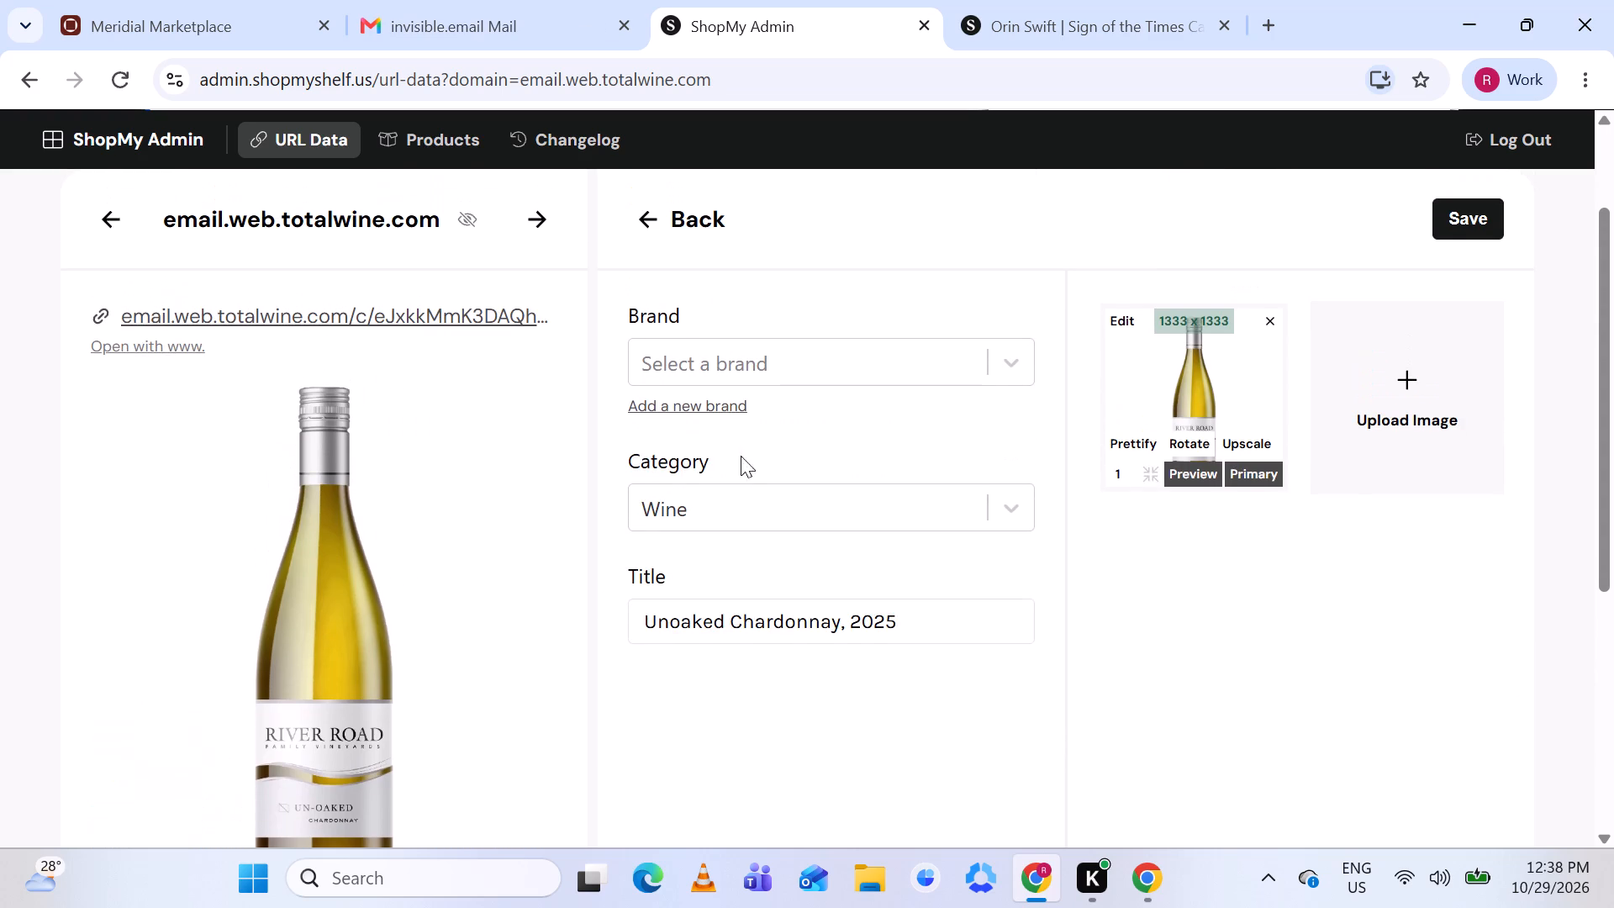
left_click(746, 367)
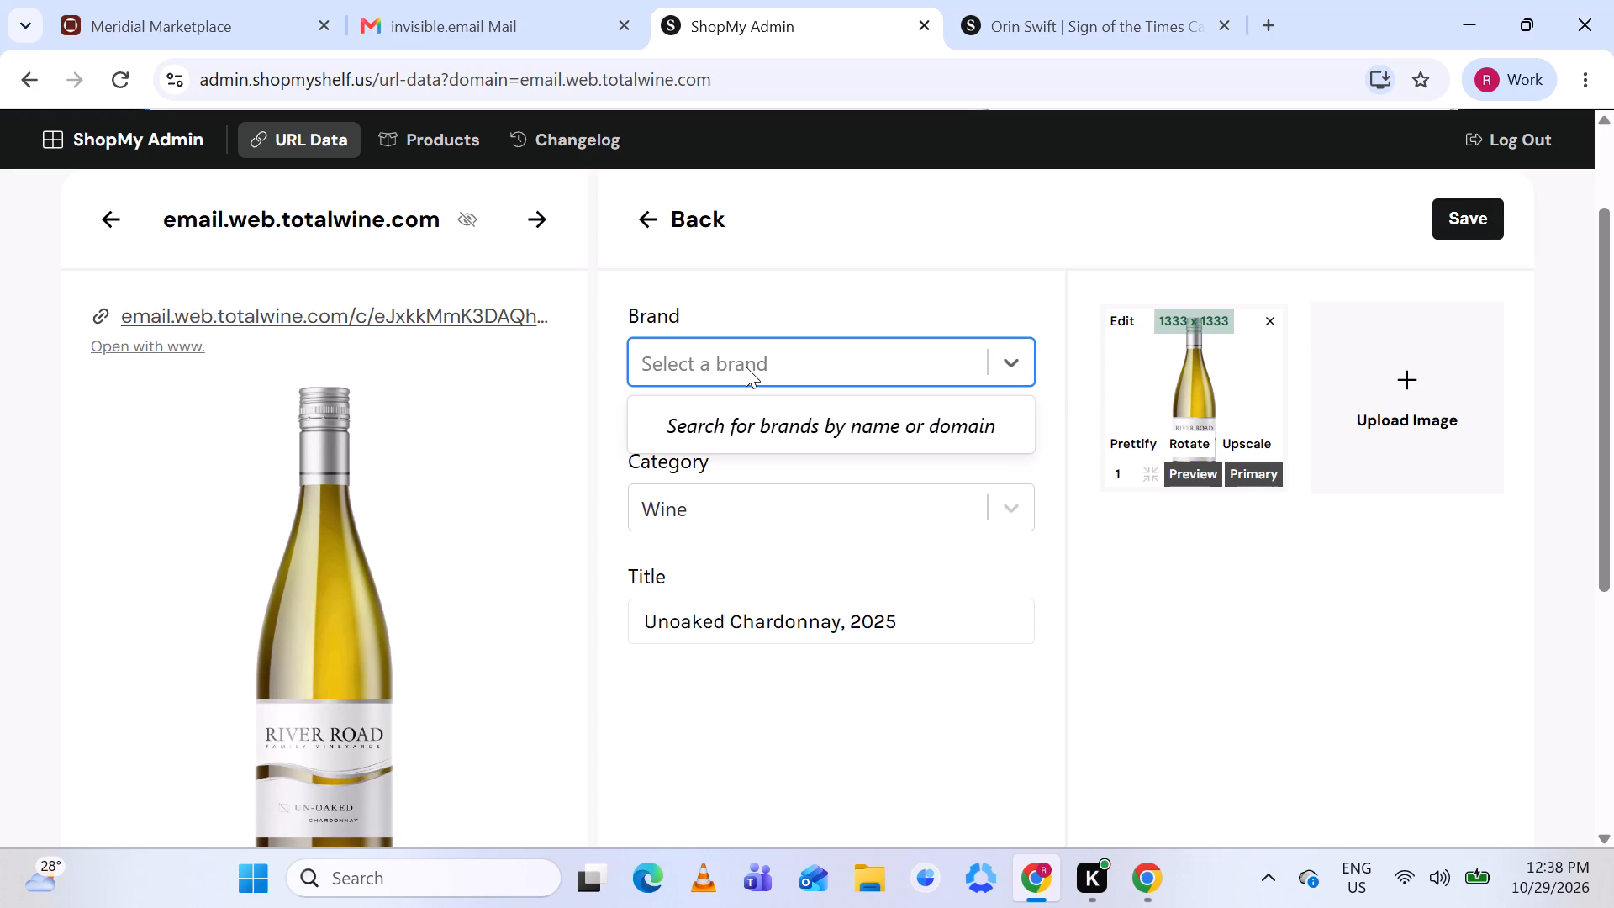
key("ctrl+v")
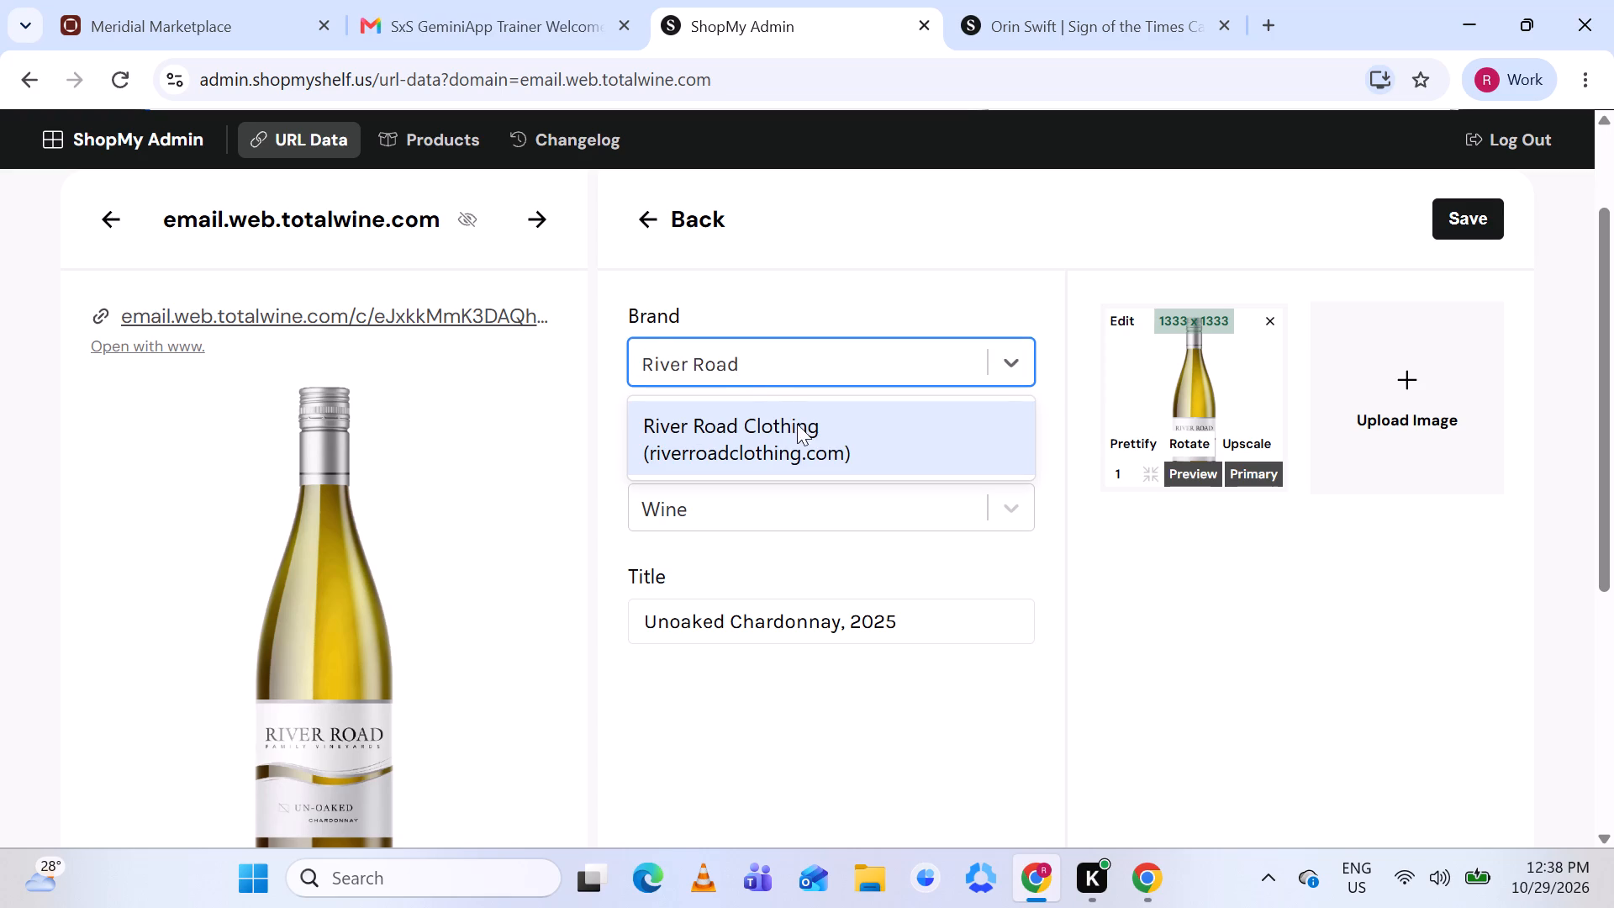
scroll(820, 428, "down", 2)
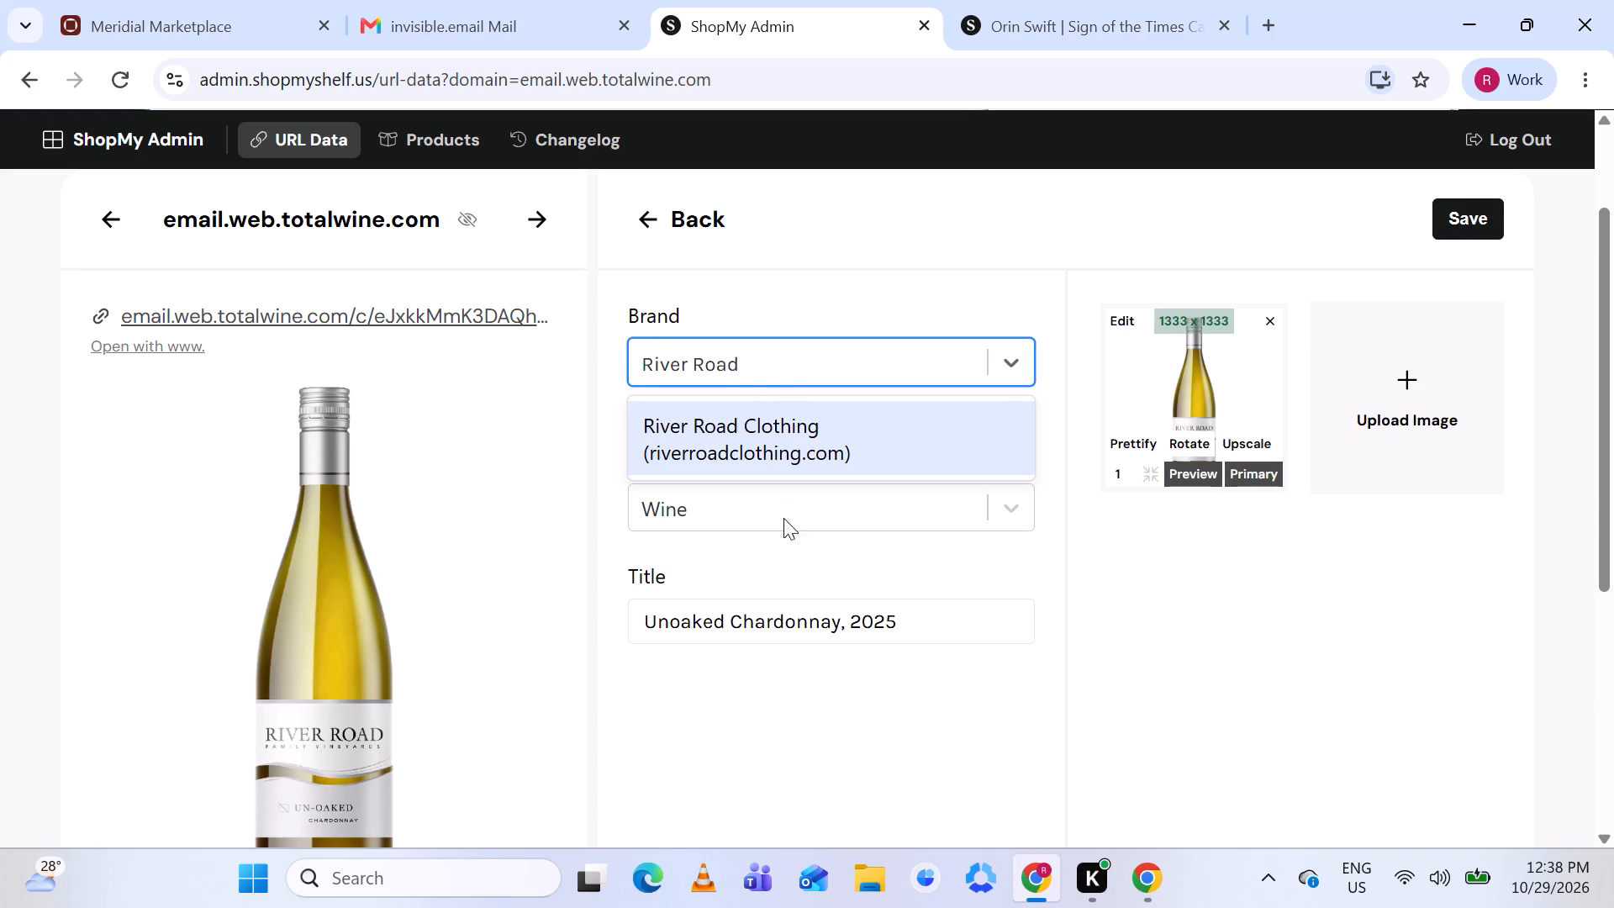
Add a new brand named "River Road" for the product, leaving the other brand details empty.
left_click_drag(836, 247, 665, 427)
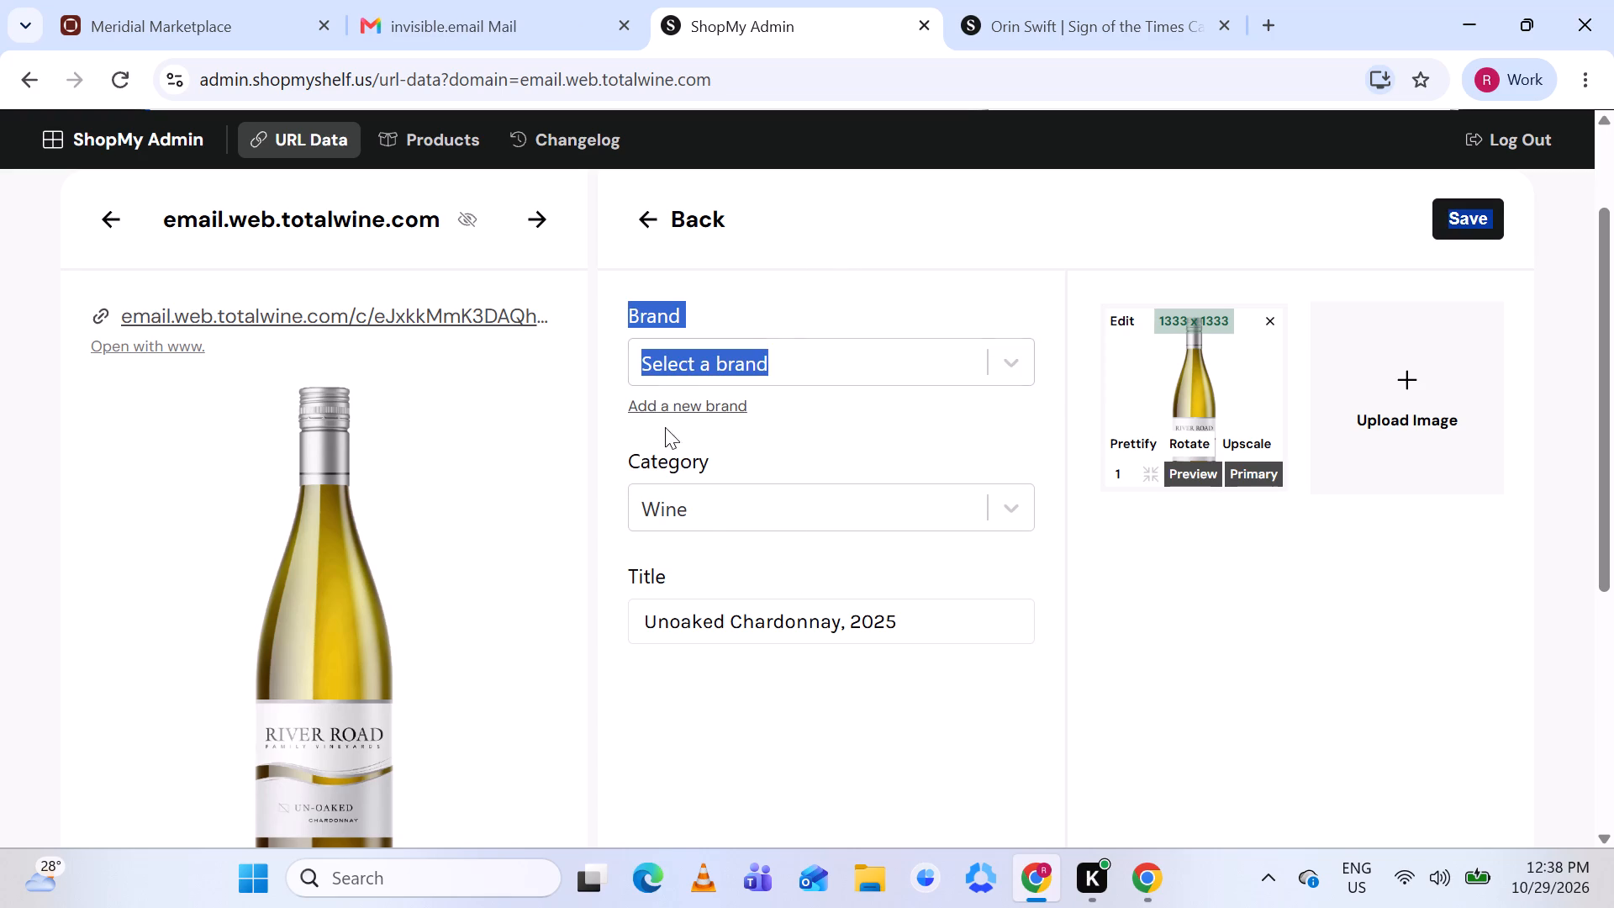
left_click_drag(665, 427, 698, 402)
left_click(698, 402)
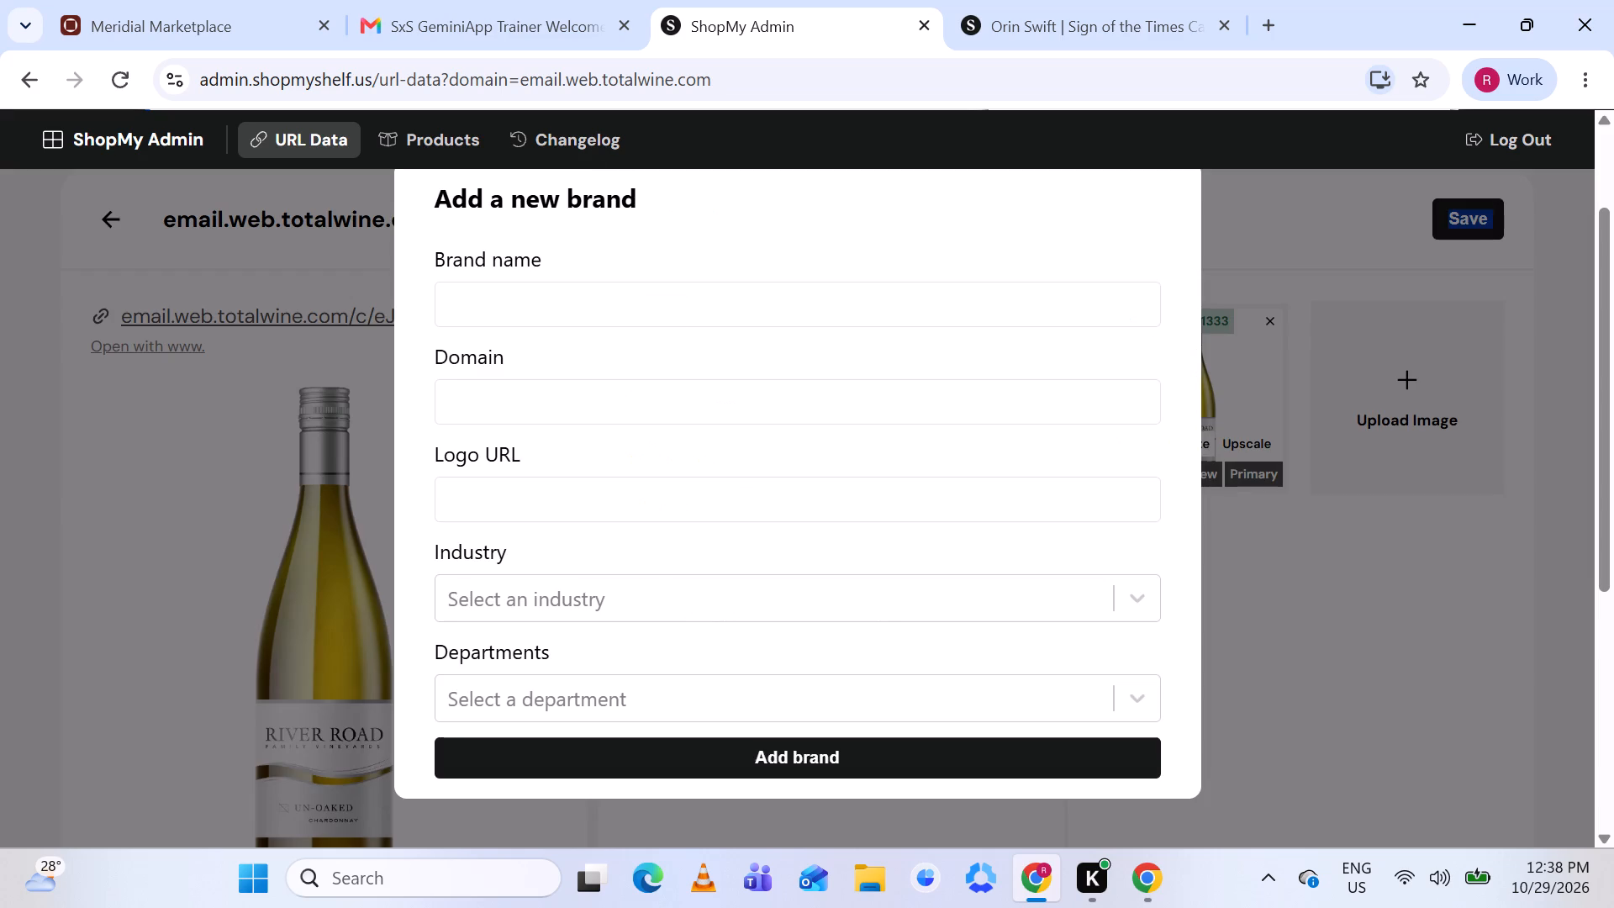
left_click(665, 293)
key("ctrl+v")
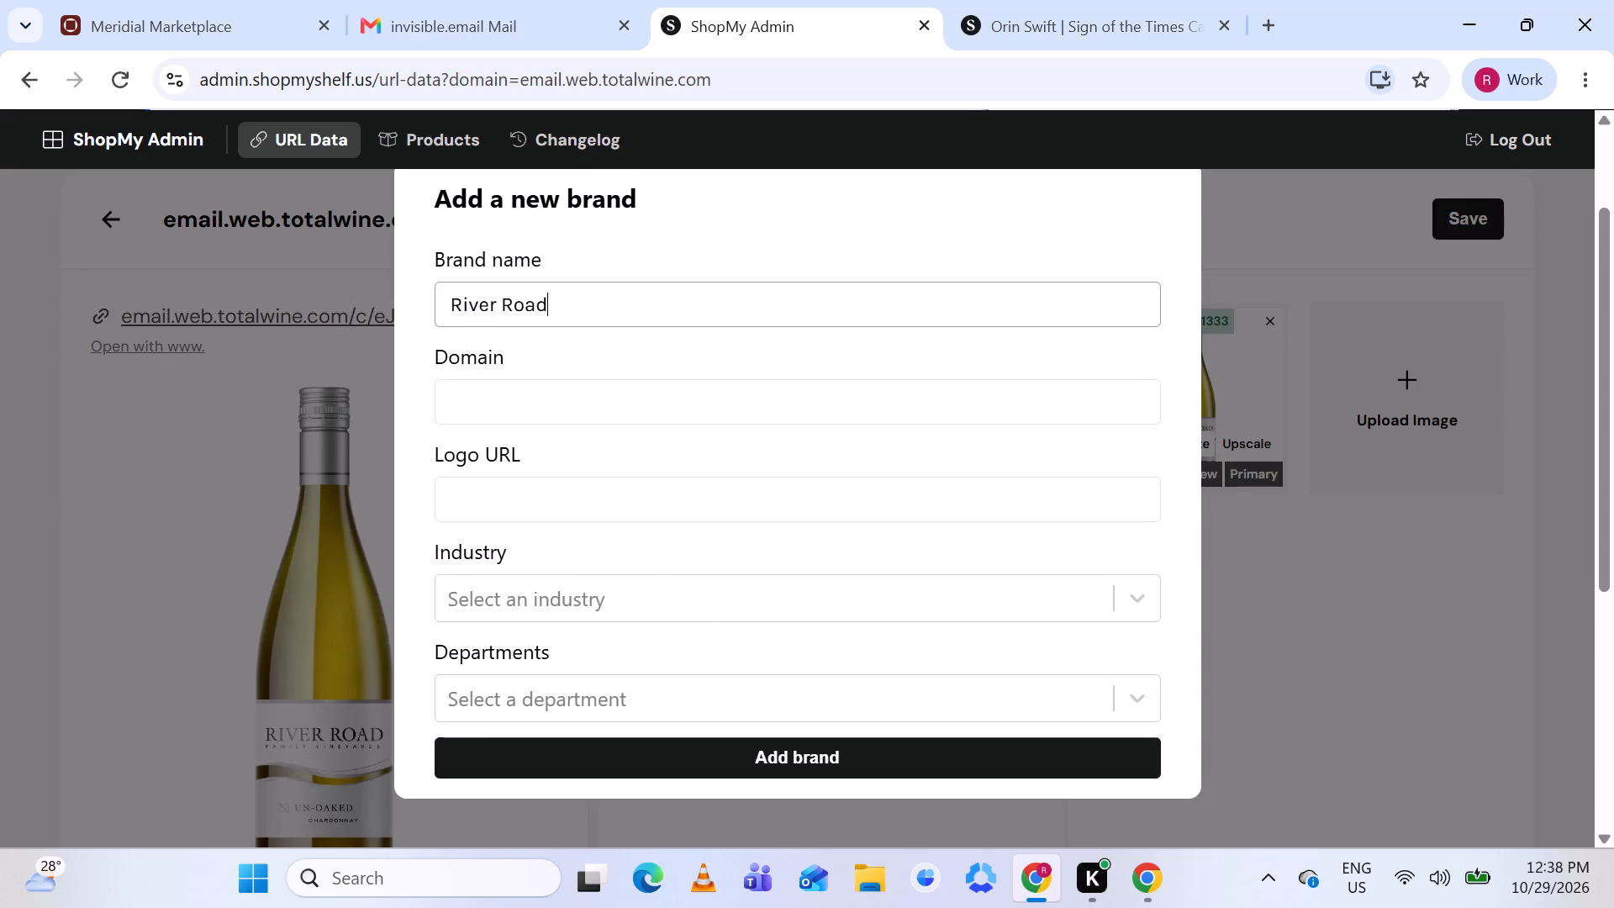
left_click(790, 749)
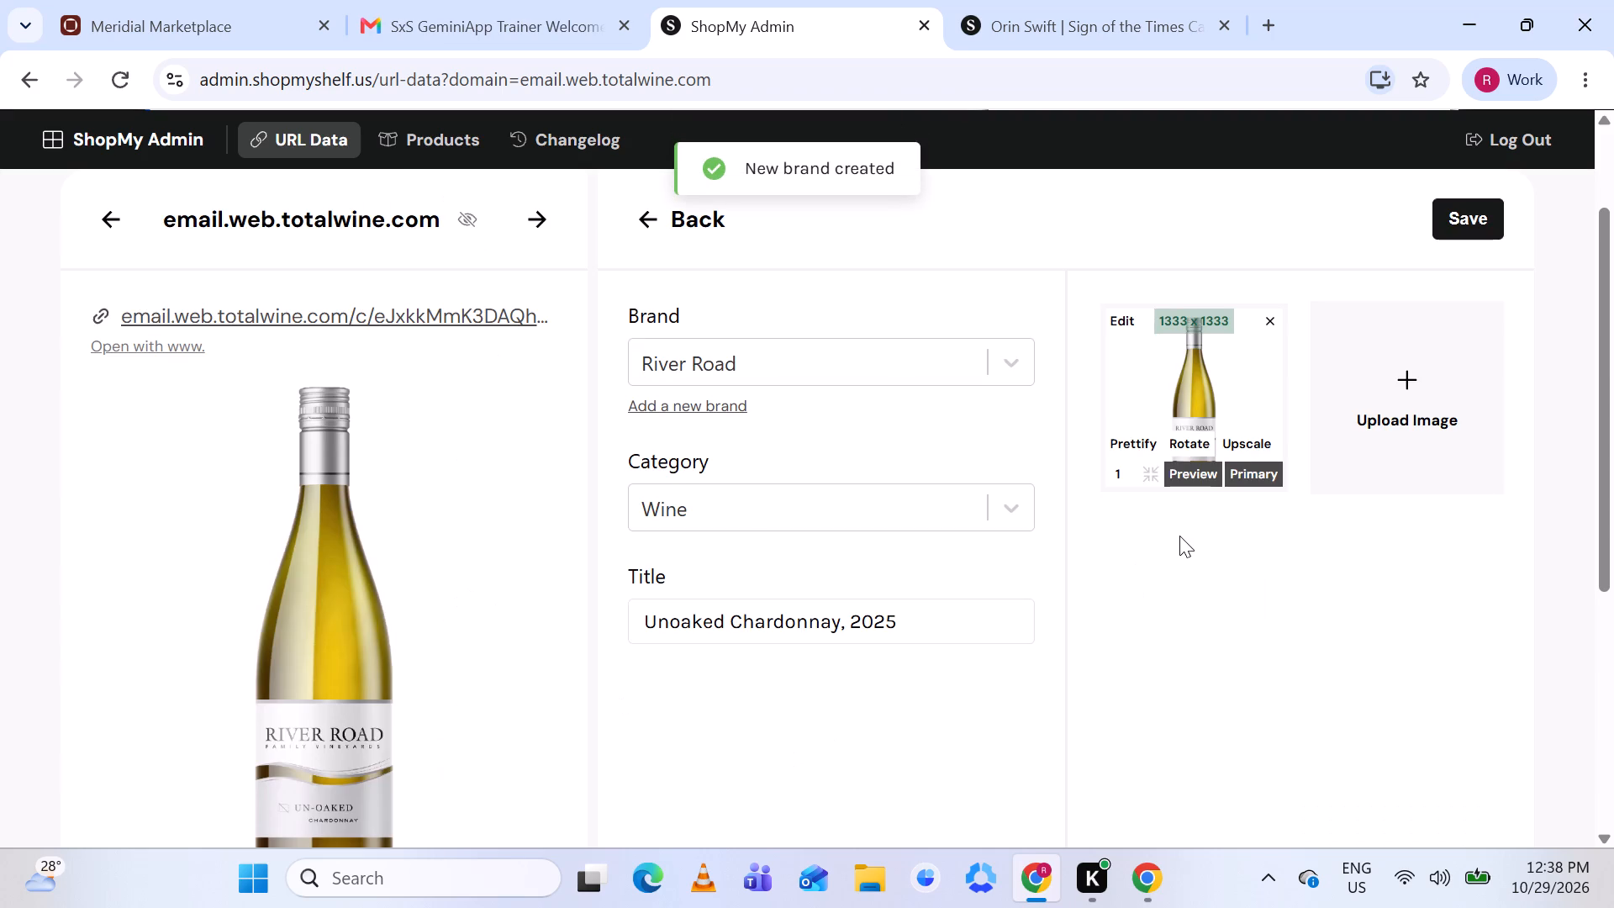
Save the new River Road Unoaked Chardonnay product for this URL.
scroll(1179, 536, "up", 1)
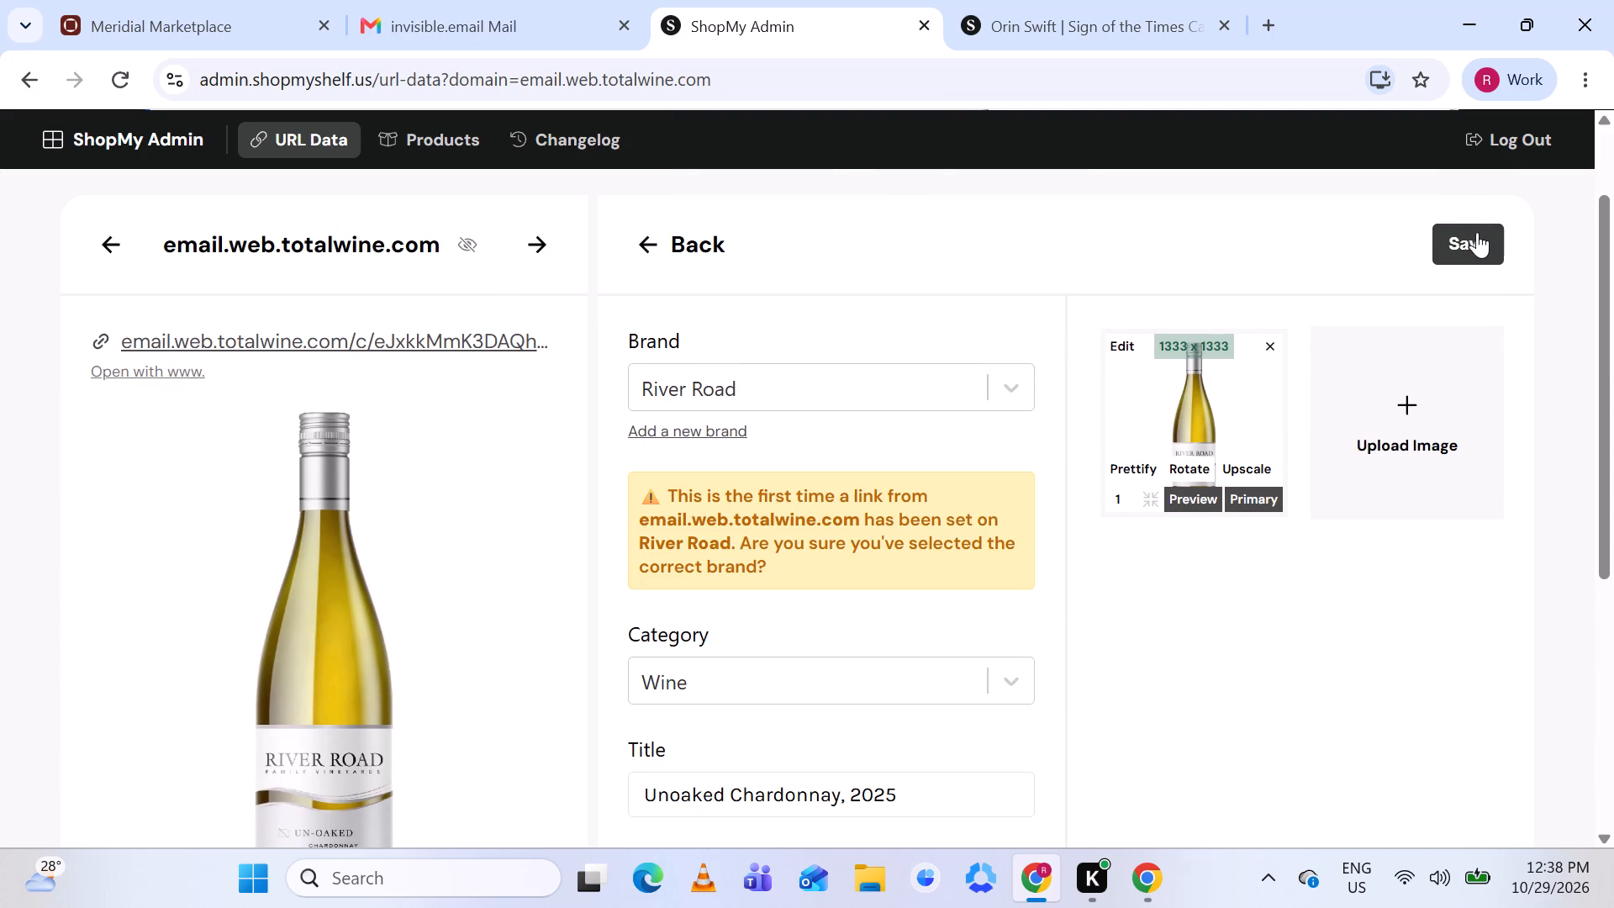
left_click(1466, 245)
scroll(1158, 340, "down", 1)
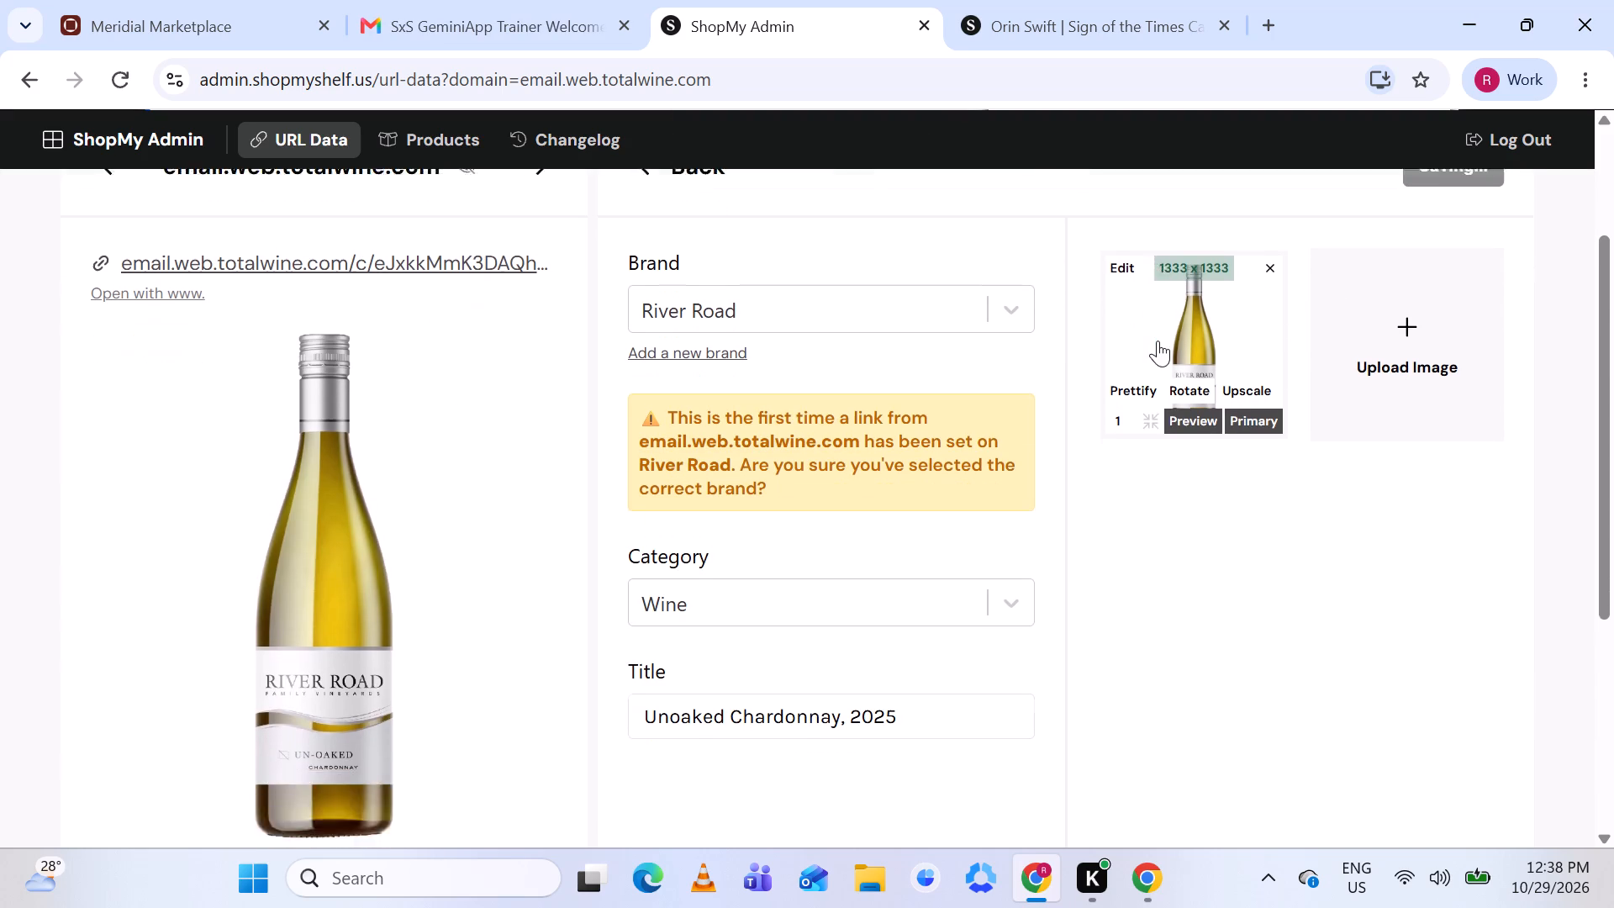
scroll(1158, 340, "down", 1)
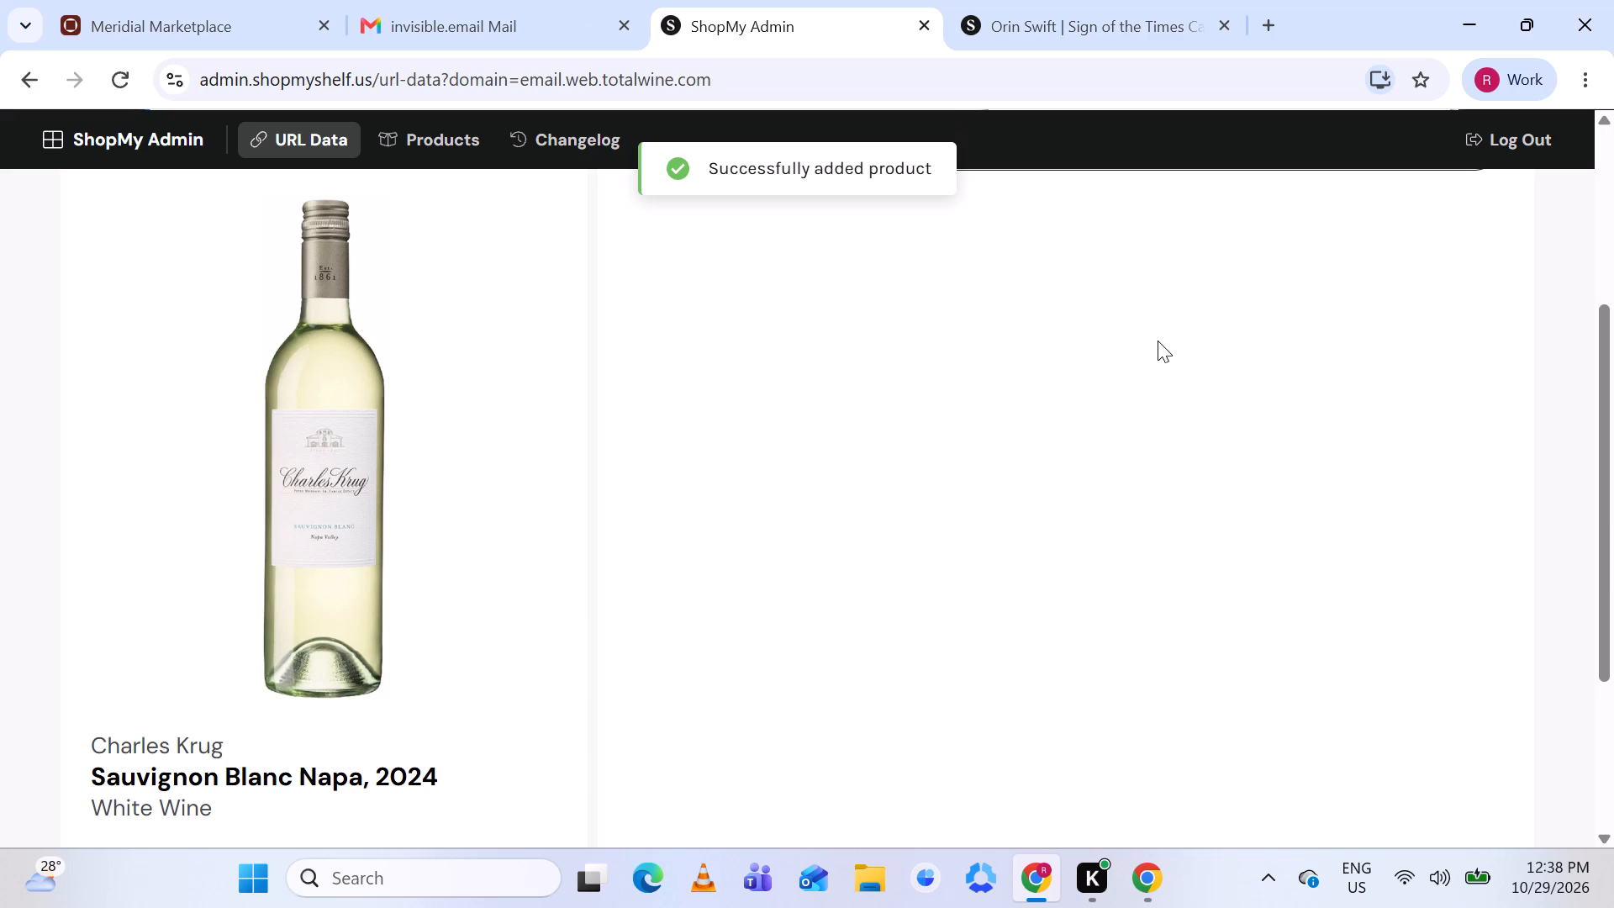
scroll(827, 508, "down", 1)
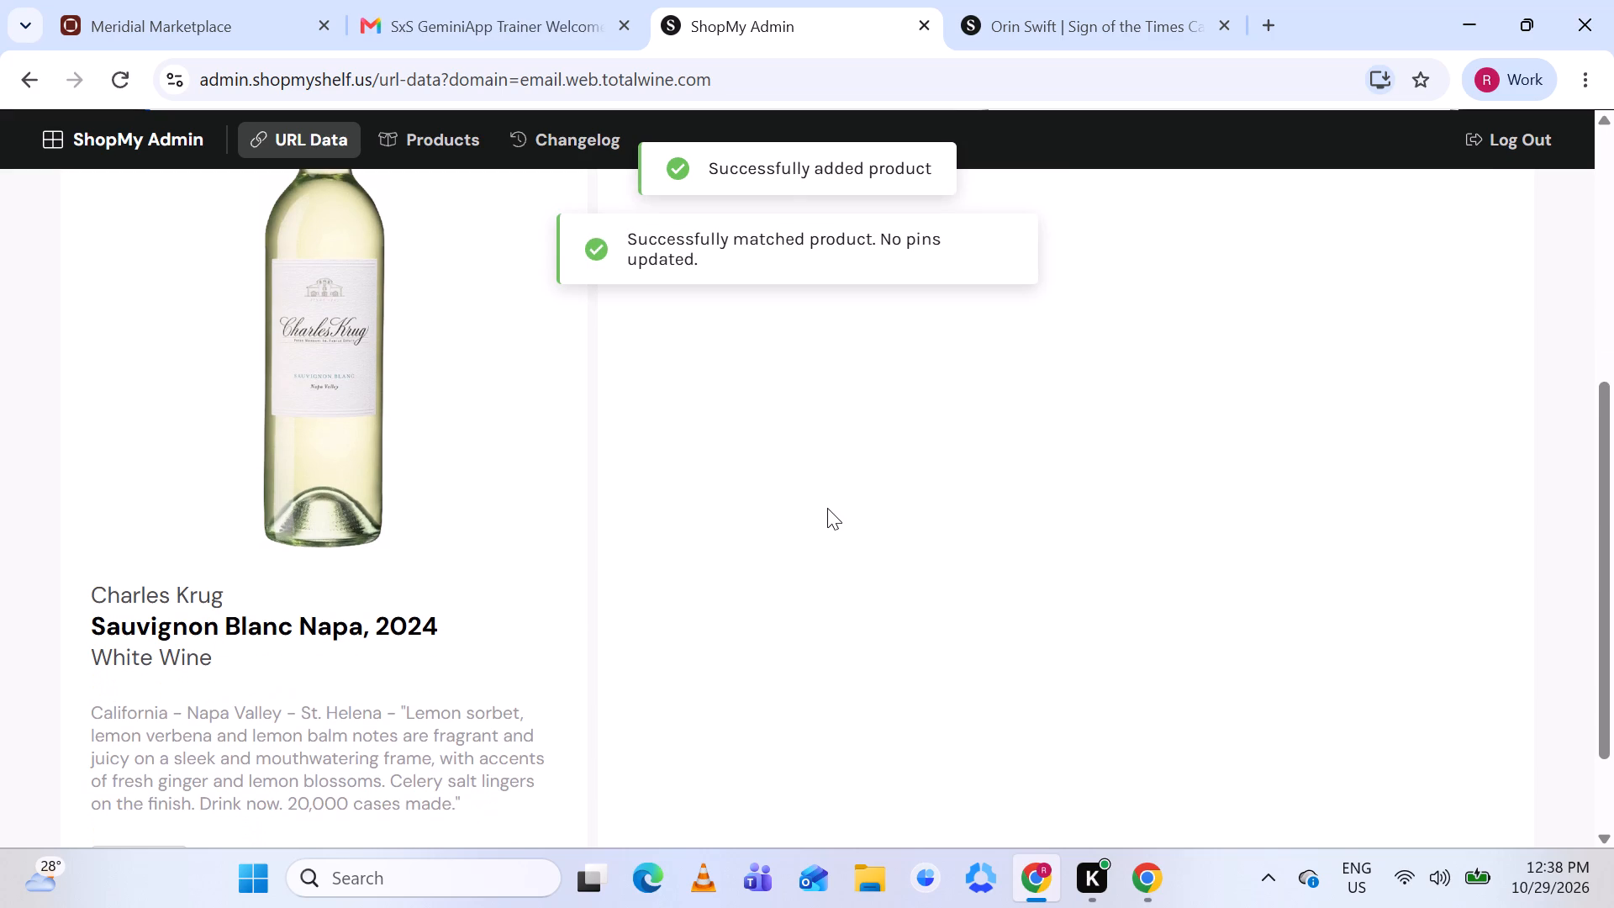
Close the leftover Orin Swift Sign of the Times product page.
scroll(827, 508, "up", 2)
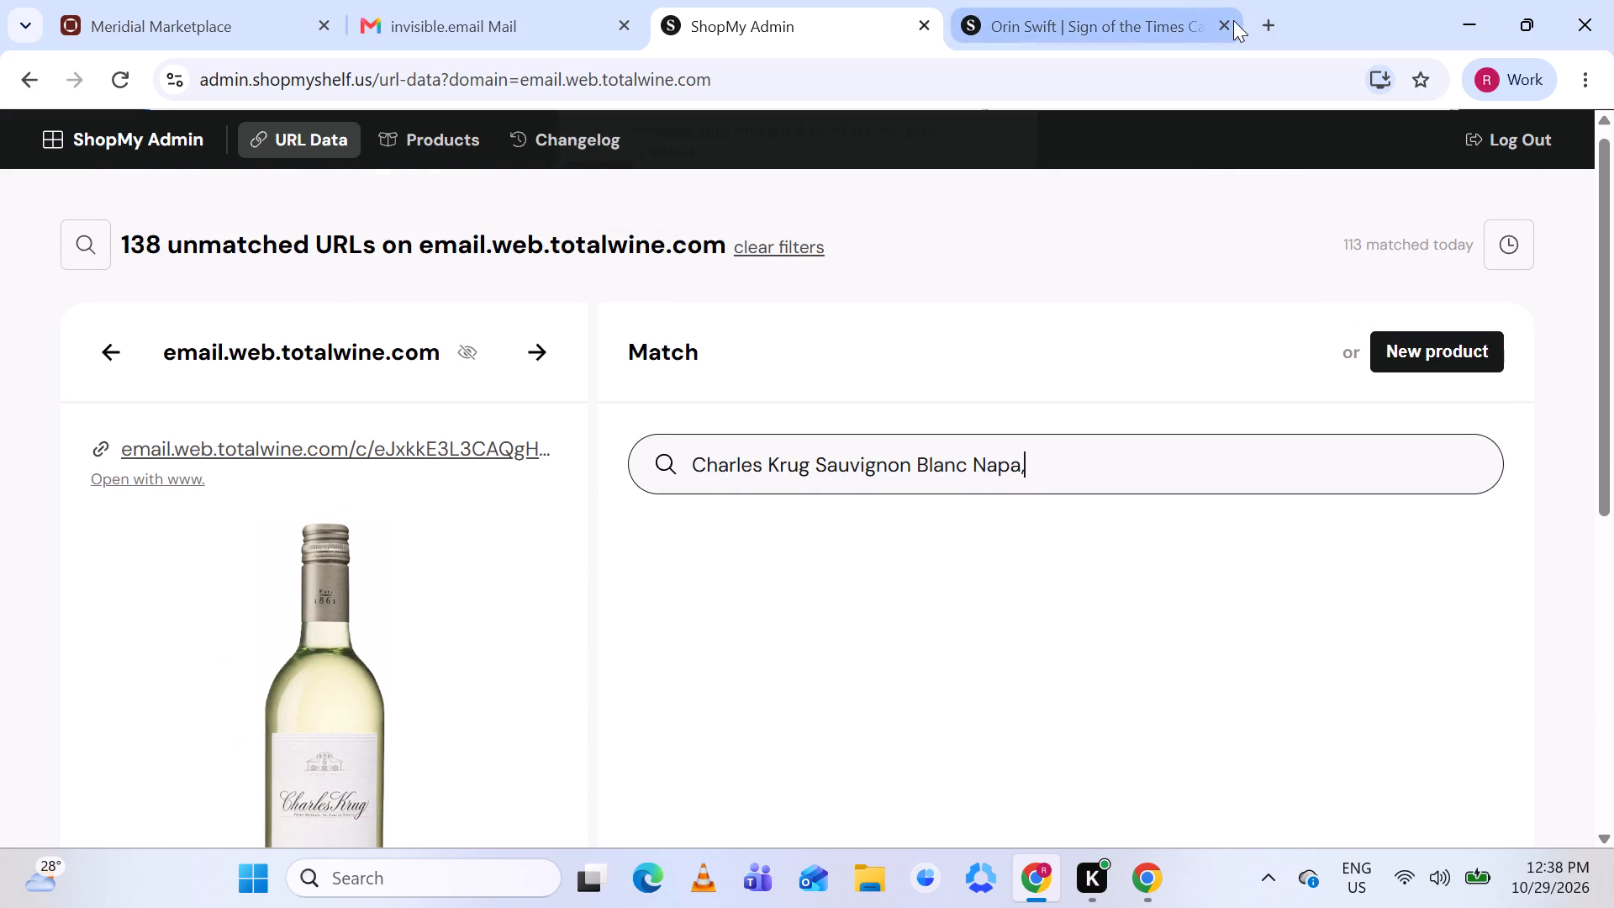
left_click(1226, 25)
Search for an existing Charles Krug product by shortening the prefilled query to "Charles Krug Sauvignon Blanc".
scroll(931, 293, "down", 1)
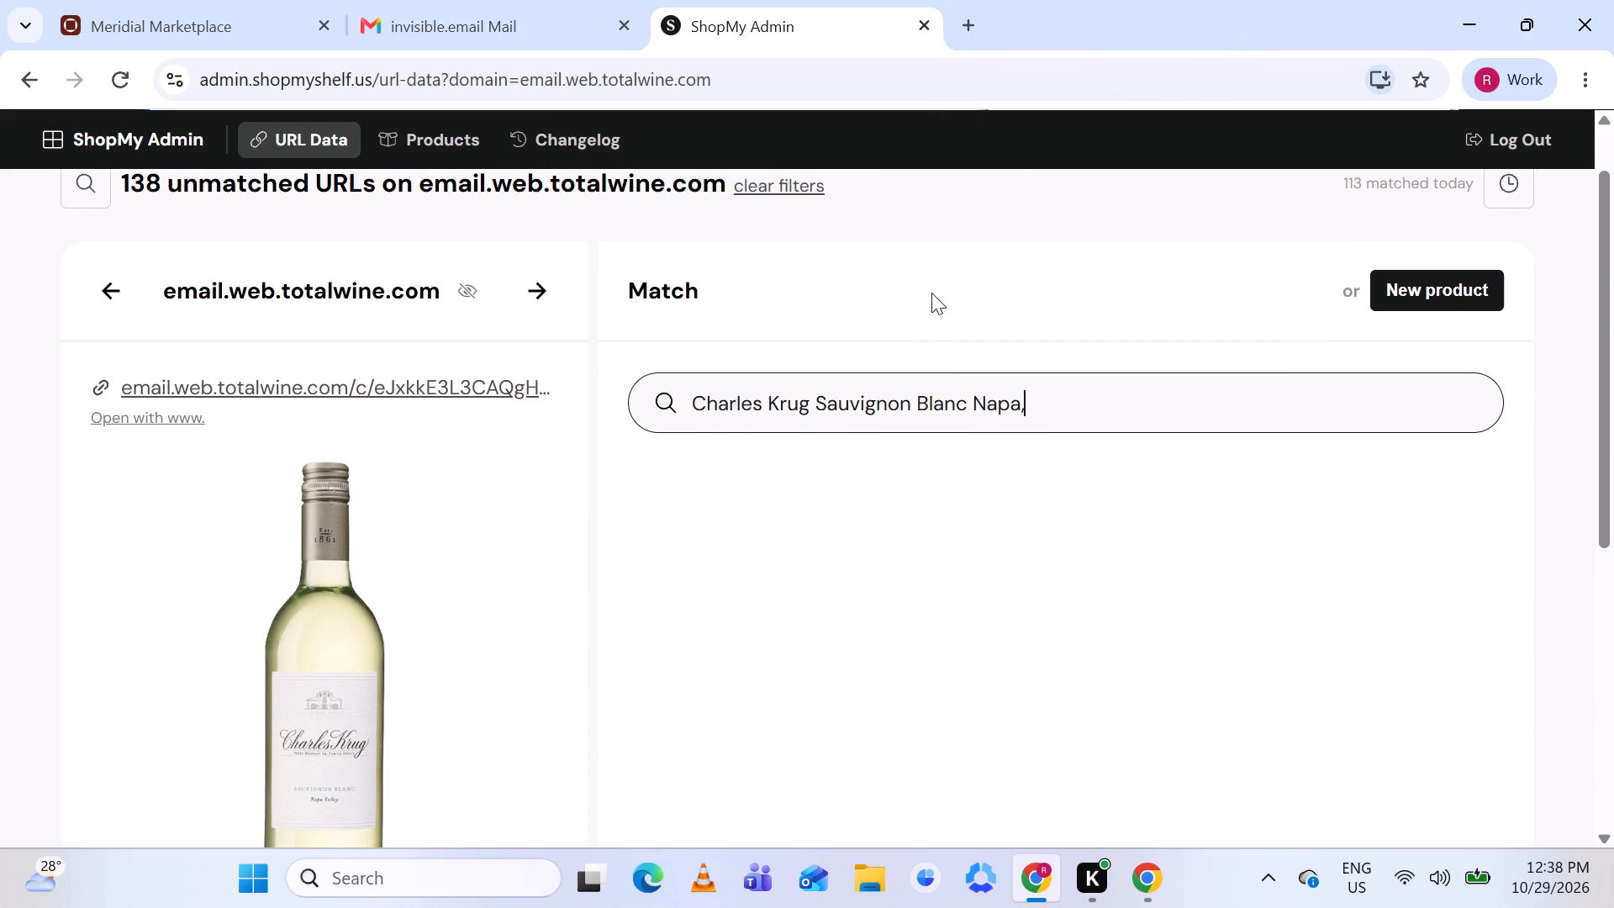
scroll(931, 293, "down", 4)
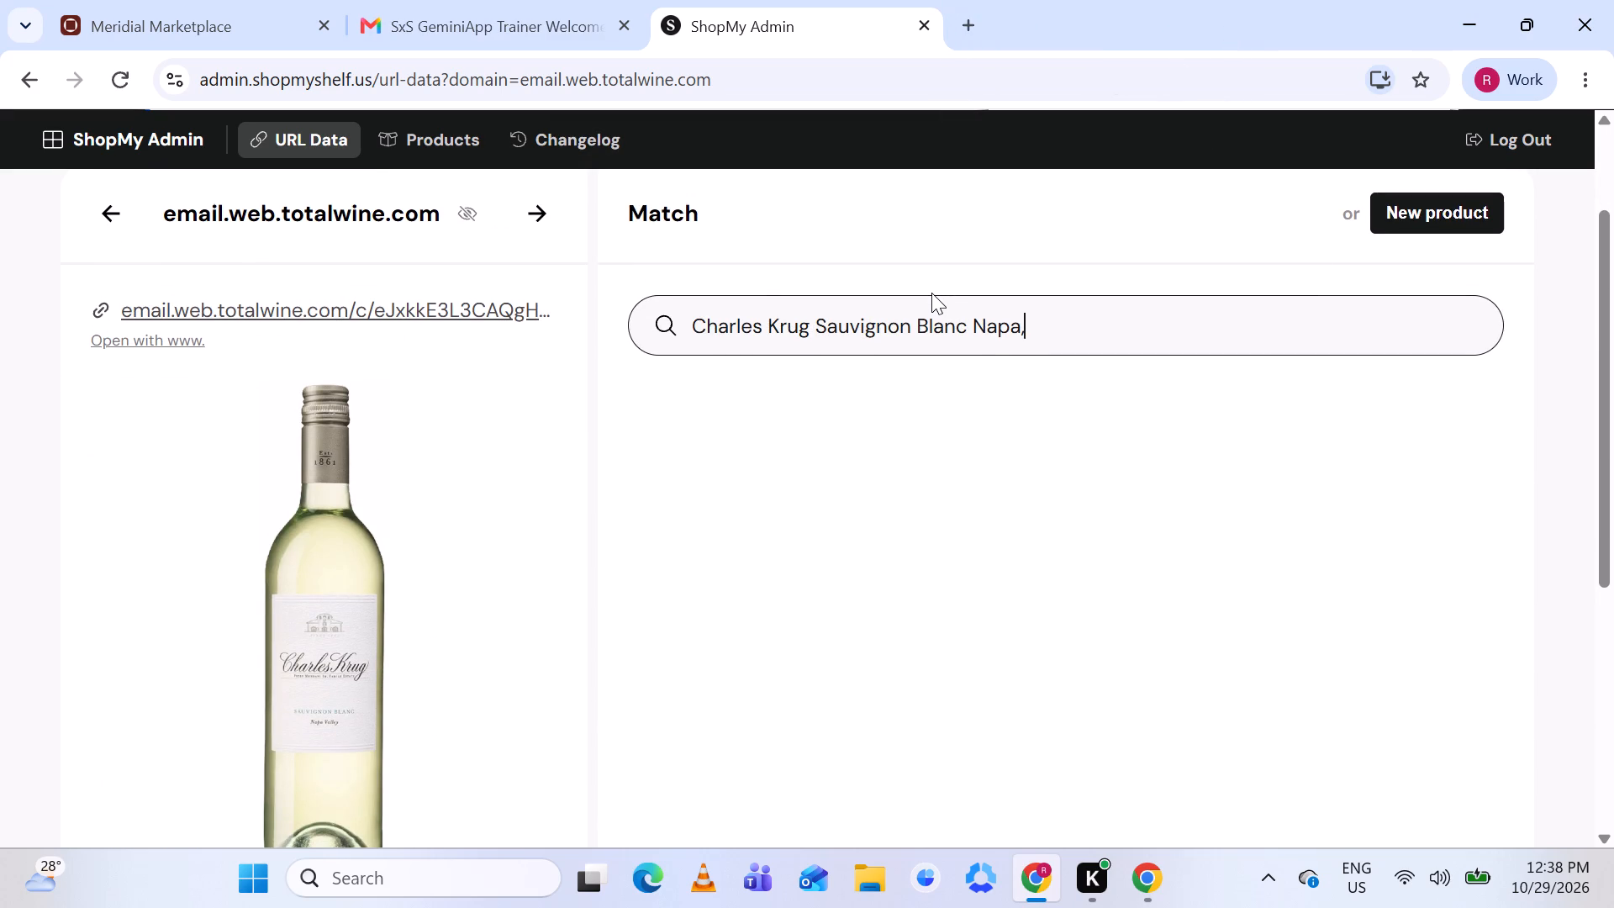
scroll(931, 293, "down", 1)
scroll(931, 293, "up", 1)
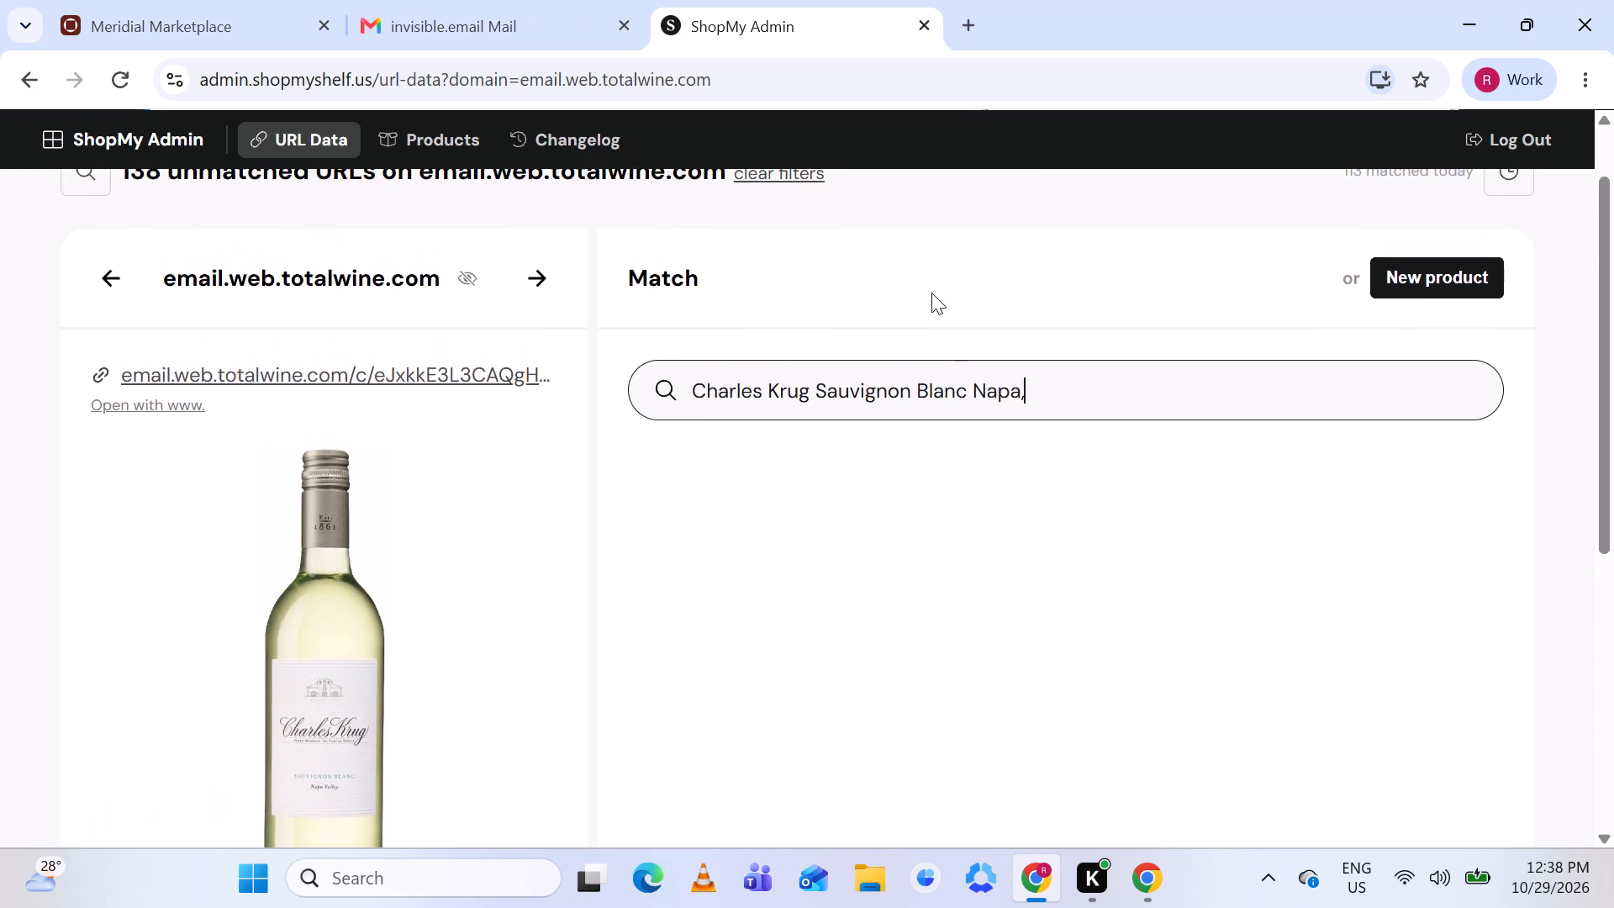
key("BackSpace")
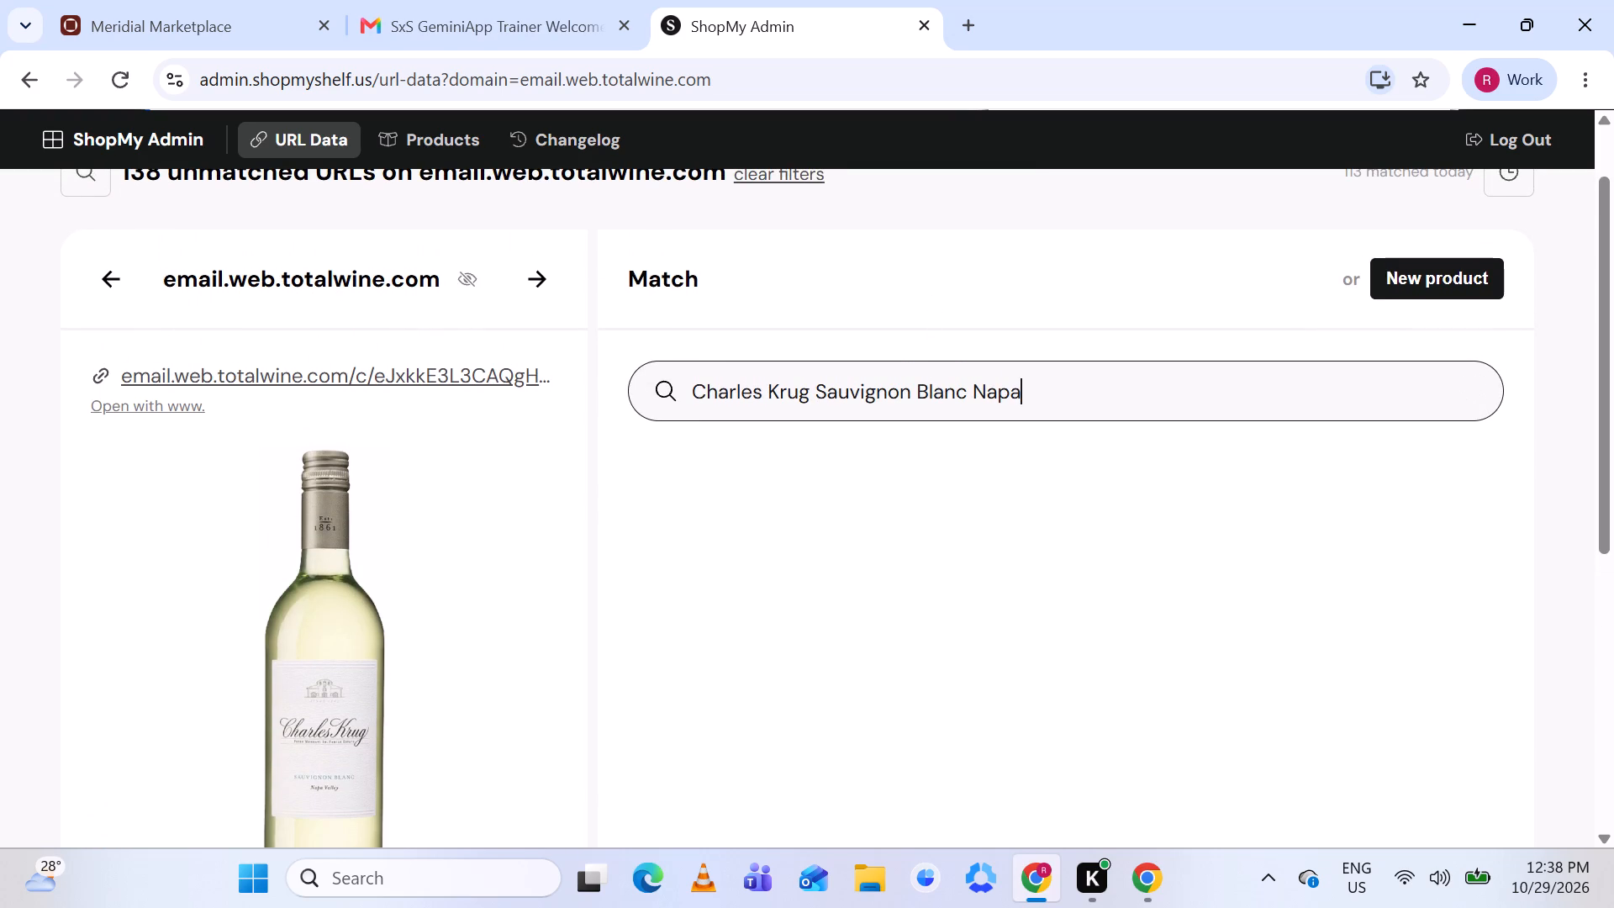
scroll(931, 293, "down", 1)
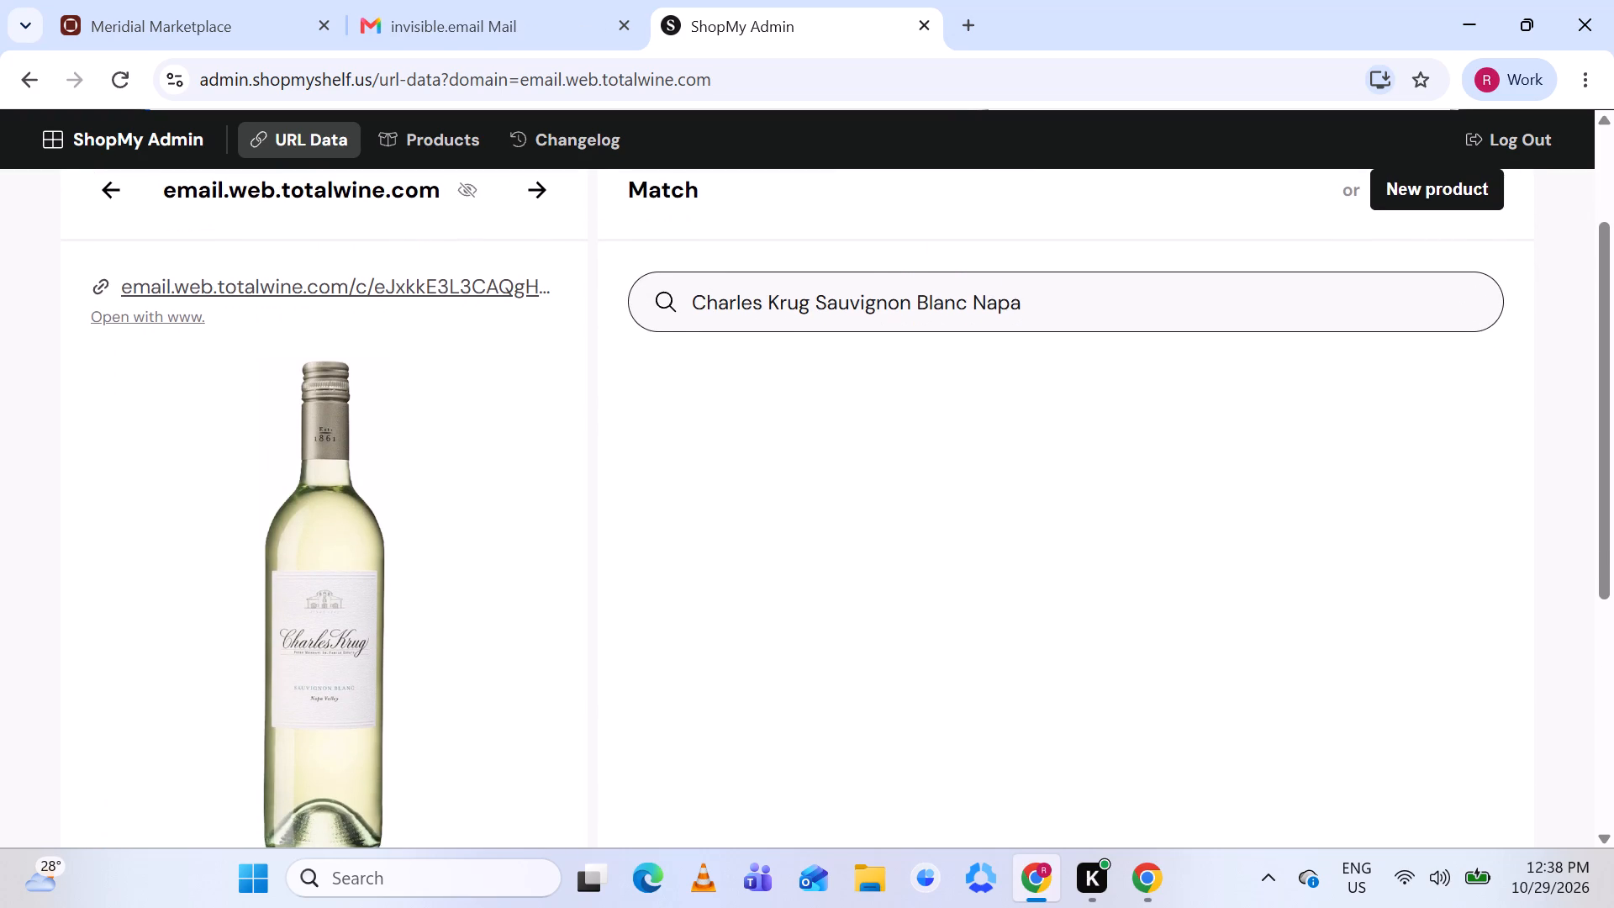
key("BackSpace")
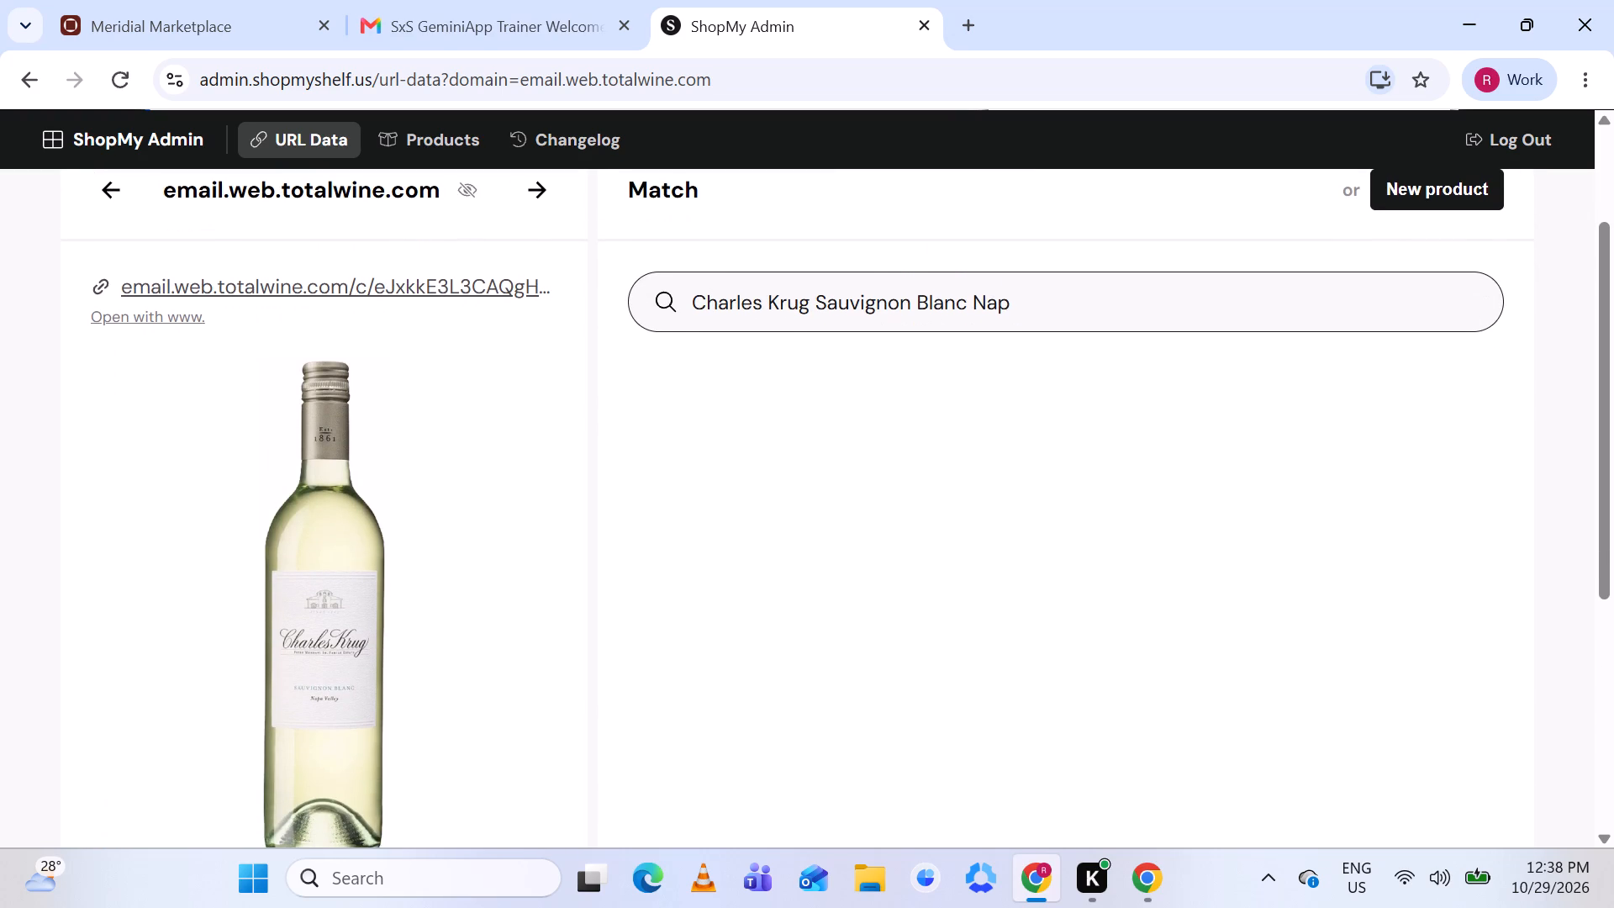
key("BackSpace")
key("BackSpace")
key("BackSpace")
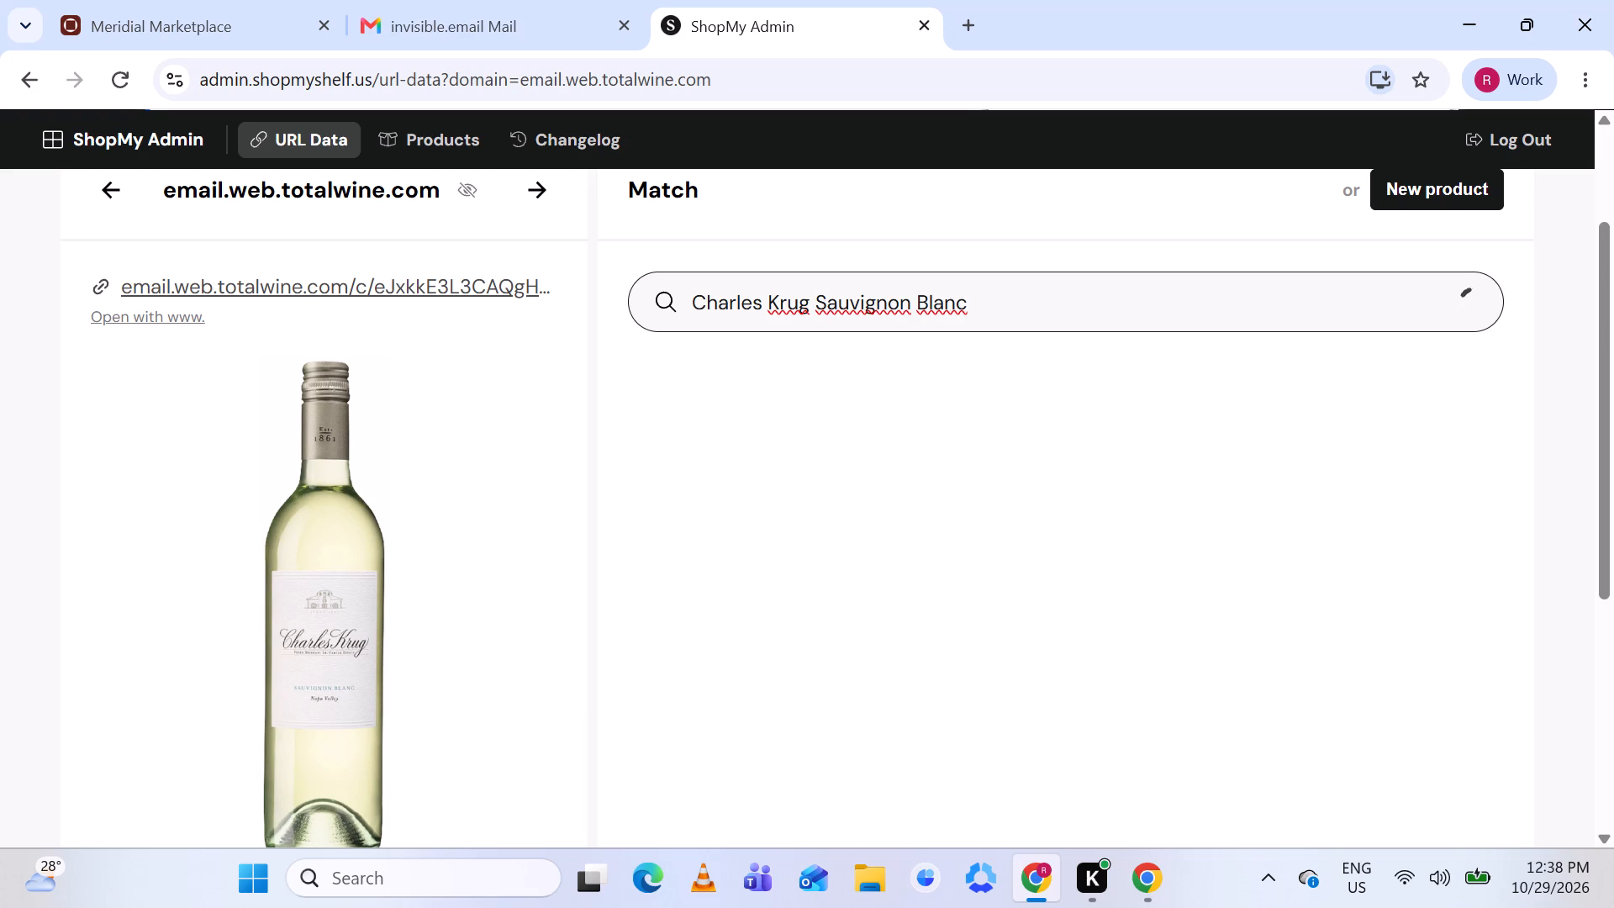
key("BackSpace")
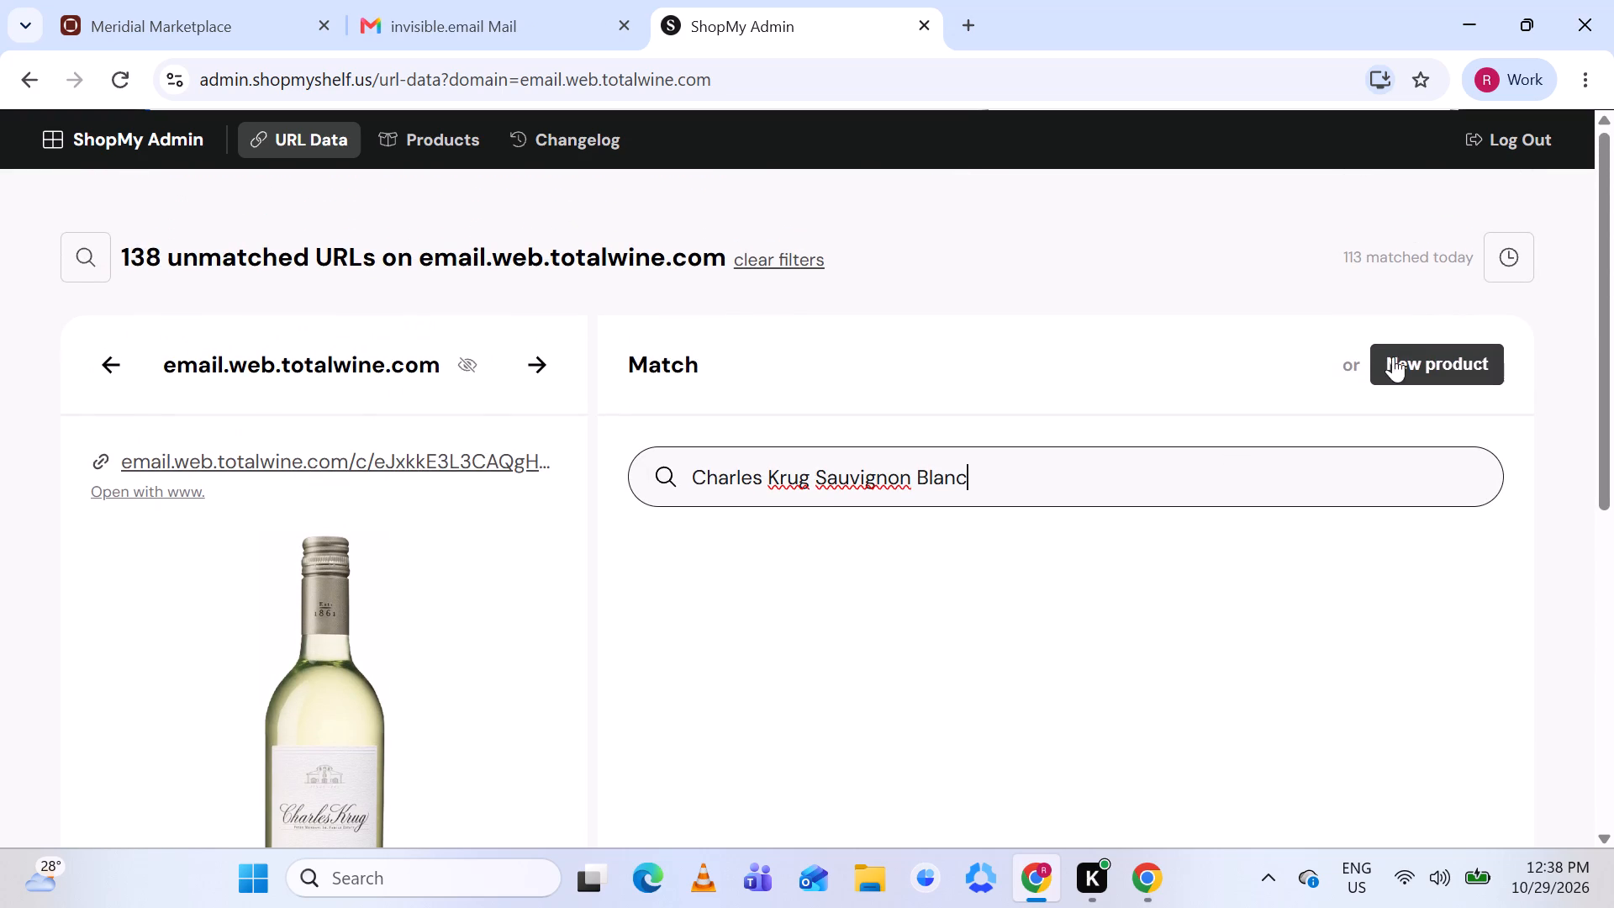
scroll(1195, 434, "down", 1)
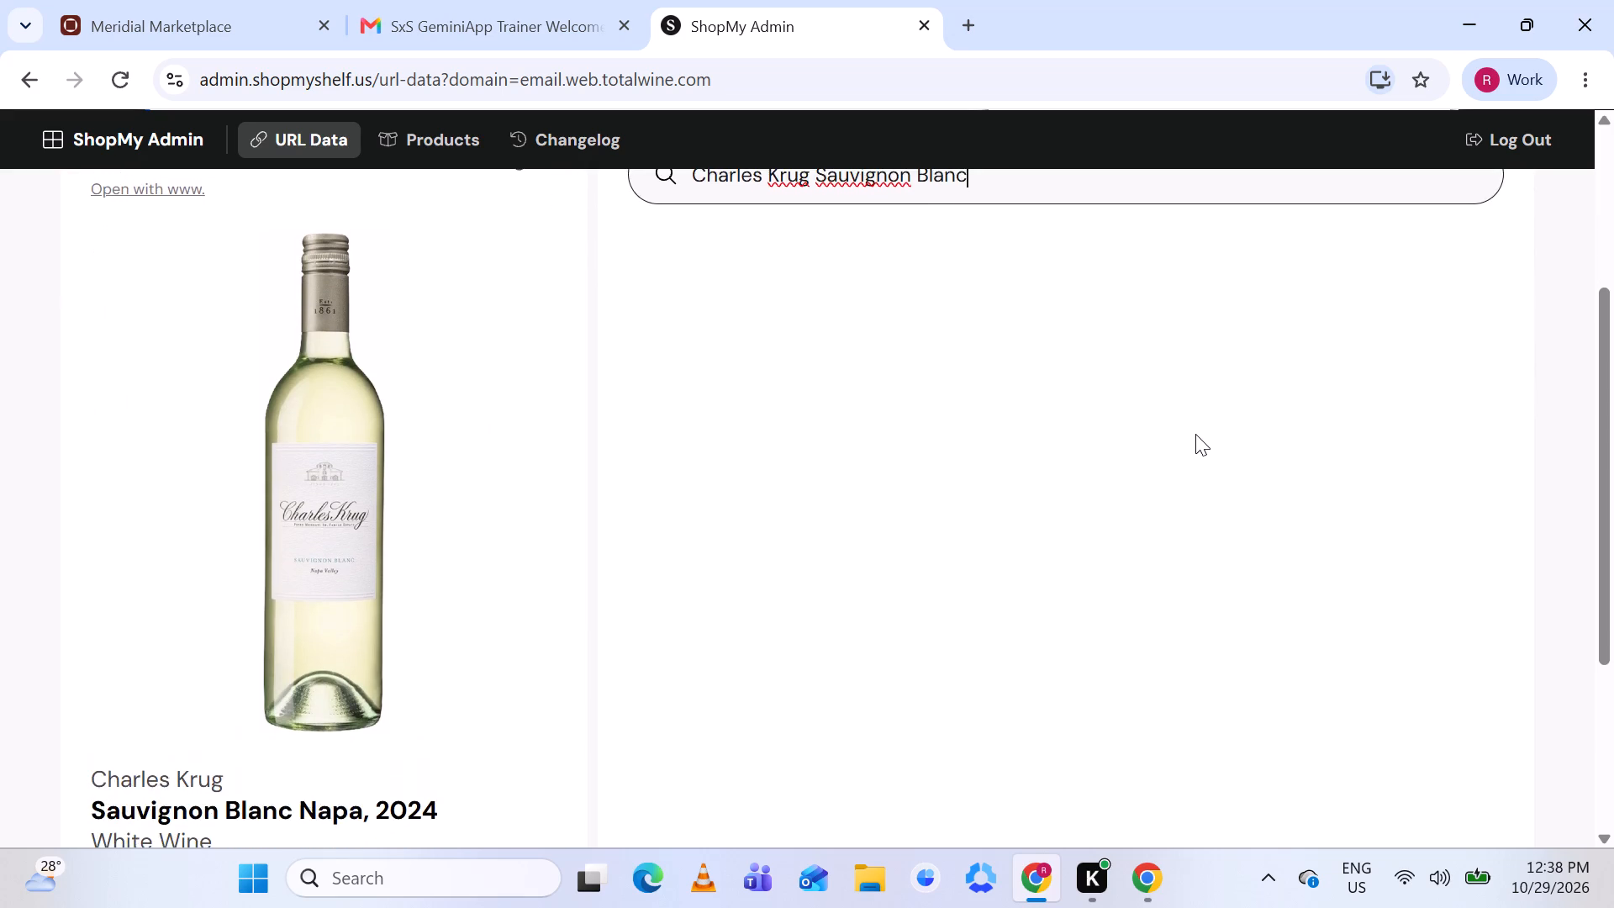
scroll(1195, 434, "down", 1)
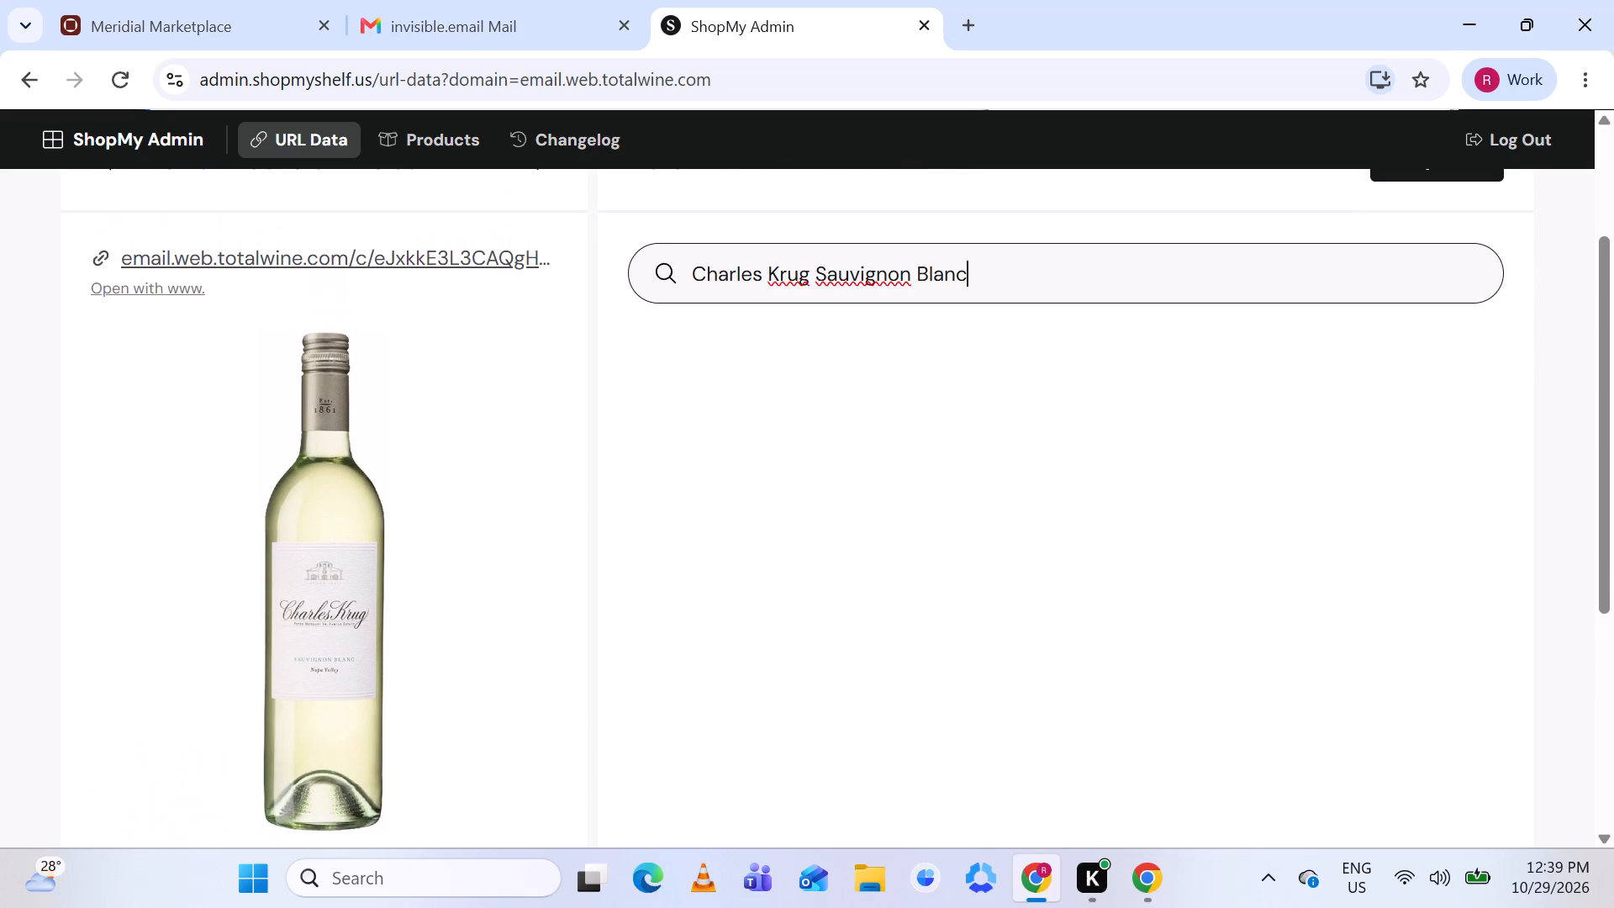
Broaden the catalogue search by removing the brand name, leaving only "Sauvignon Blanc".
left_click(822, 270)
key("Left")
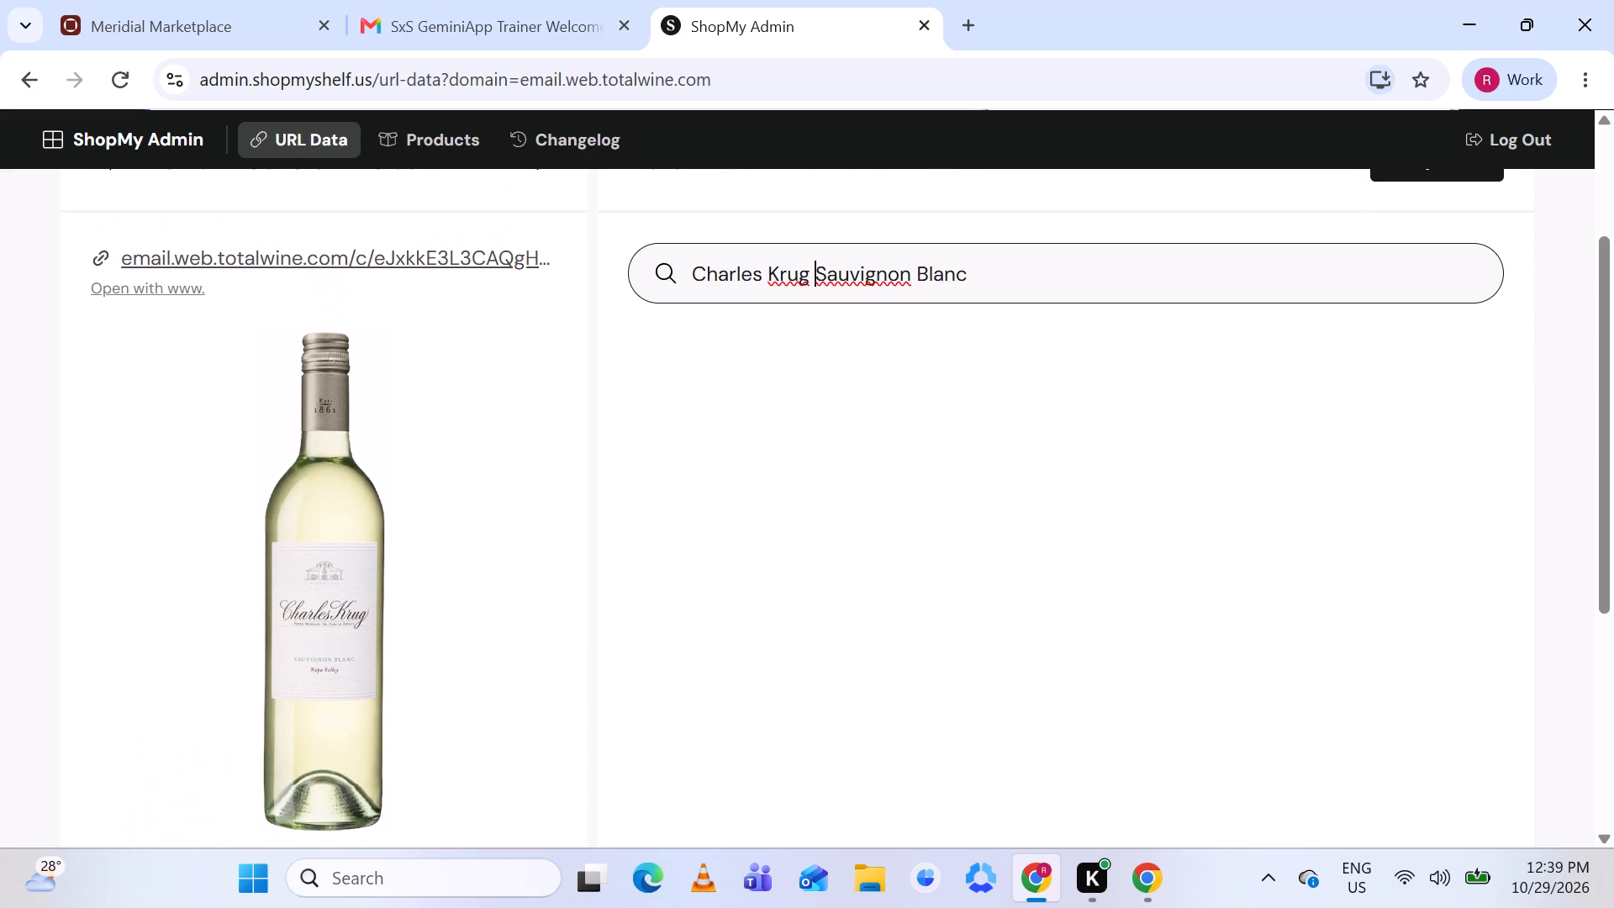
key("BackSpace")
key("BackSpace")
key("BackSpace")
key("BackSpace")
key("BackSpace")
key("BackSpace")
key("BackSpace")
key("BackSpace")
key("BackSpace")
key("BackSpace")
key("BackSpace")
key("BackSpace")
key("BackSpace")
key("BackSpace")
key("BackSpace")
key("BackSpace")
key("BackSpace")
key("BackSpace")
key("BackSpace")
key("BackSpace")
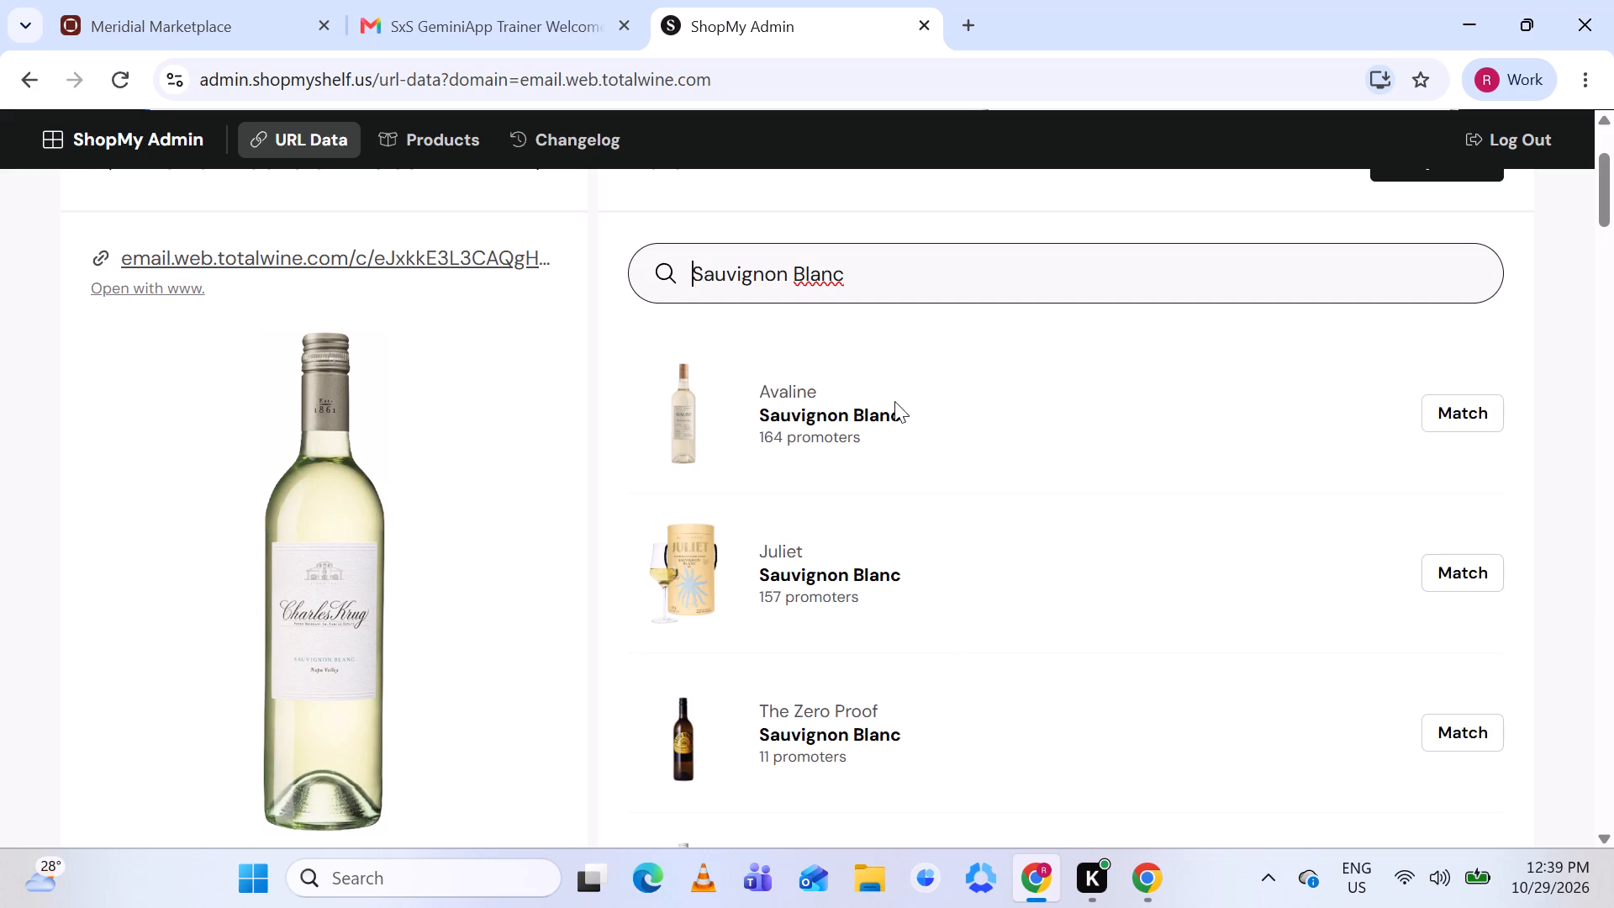
Check the Avaline Sauvignon Blanc product page against the Charles Krug bottle and return to the search results.
left_click(852, 414)
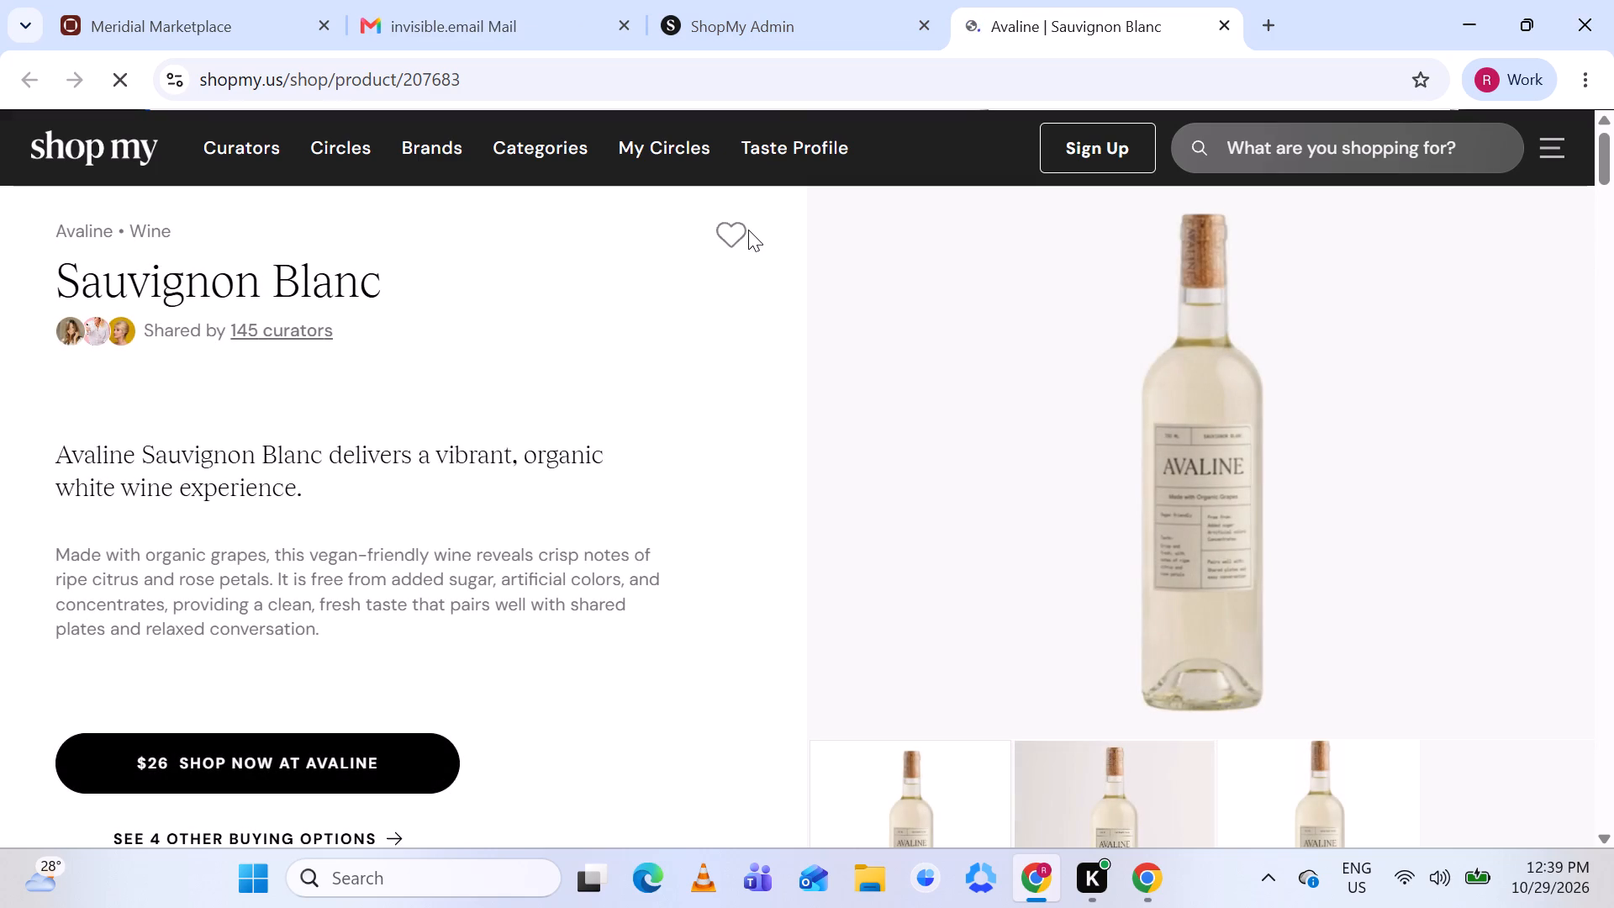
left_click(784, 0)
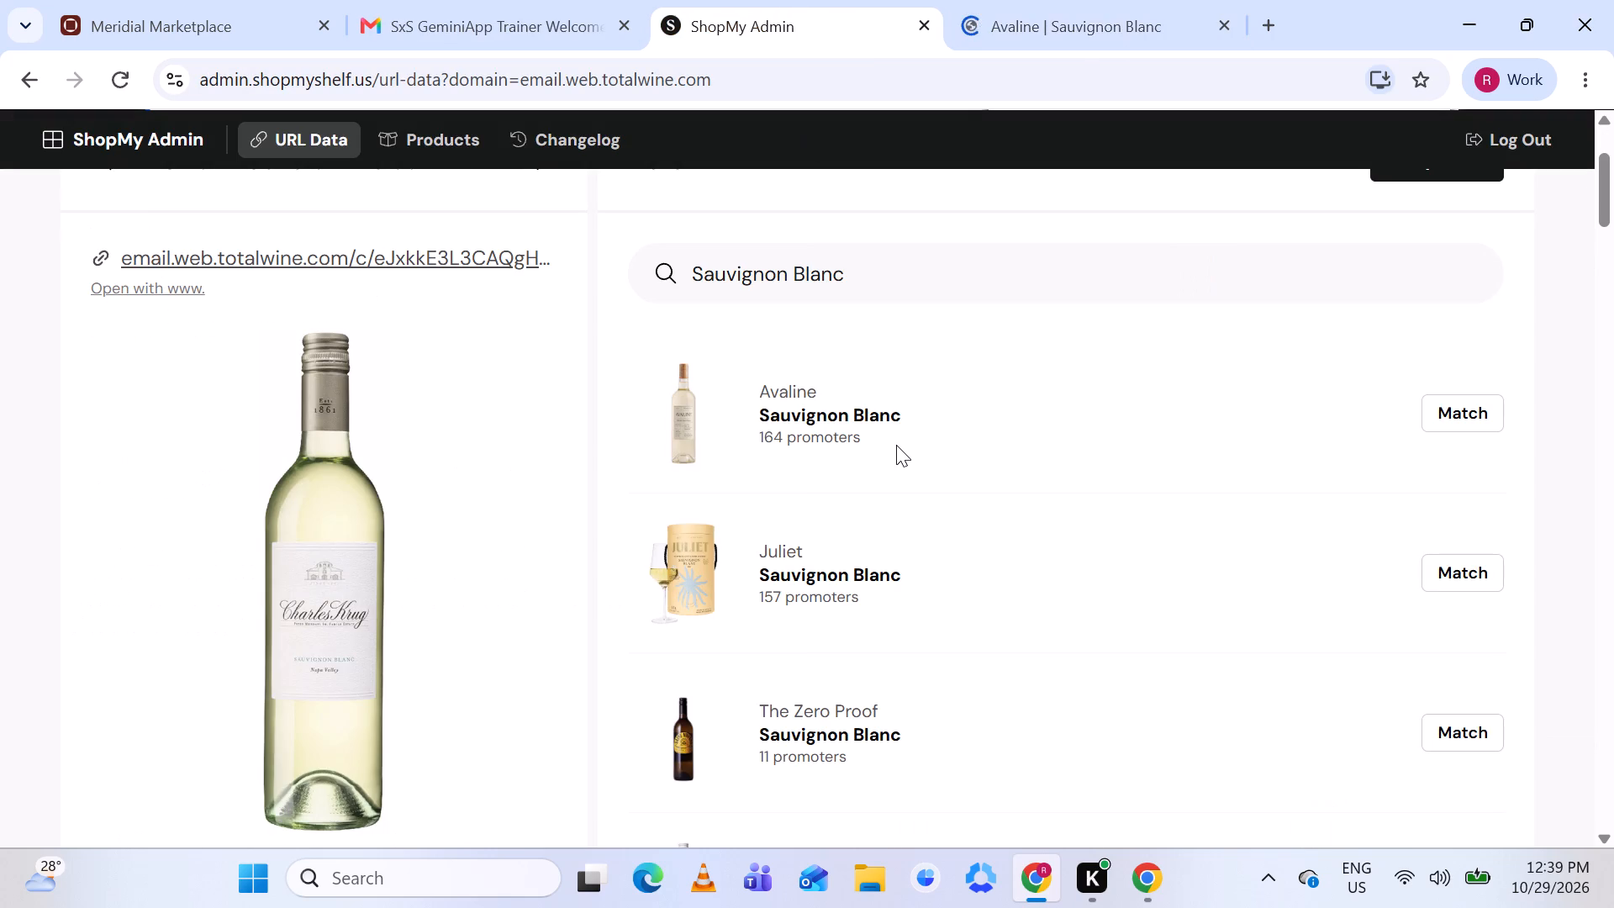
Examine the remaining Sauvignon Blanc search results for a product matching the Charles Krug Sauvignon Blanc Napa, 2024.
scroll(896, 445, "down", 3)
scroll(896, 445, "up", 1)
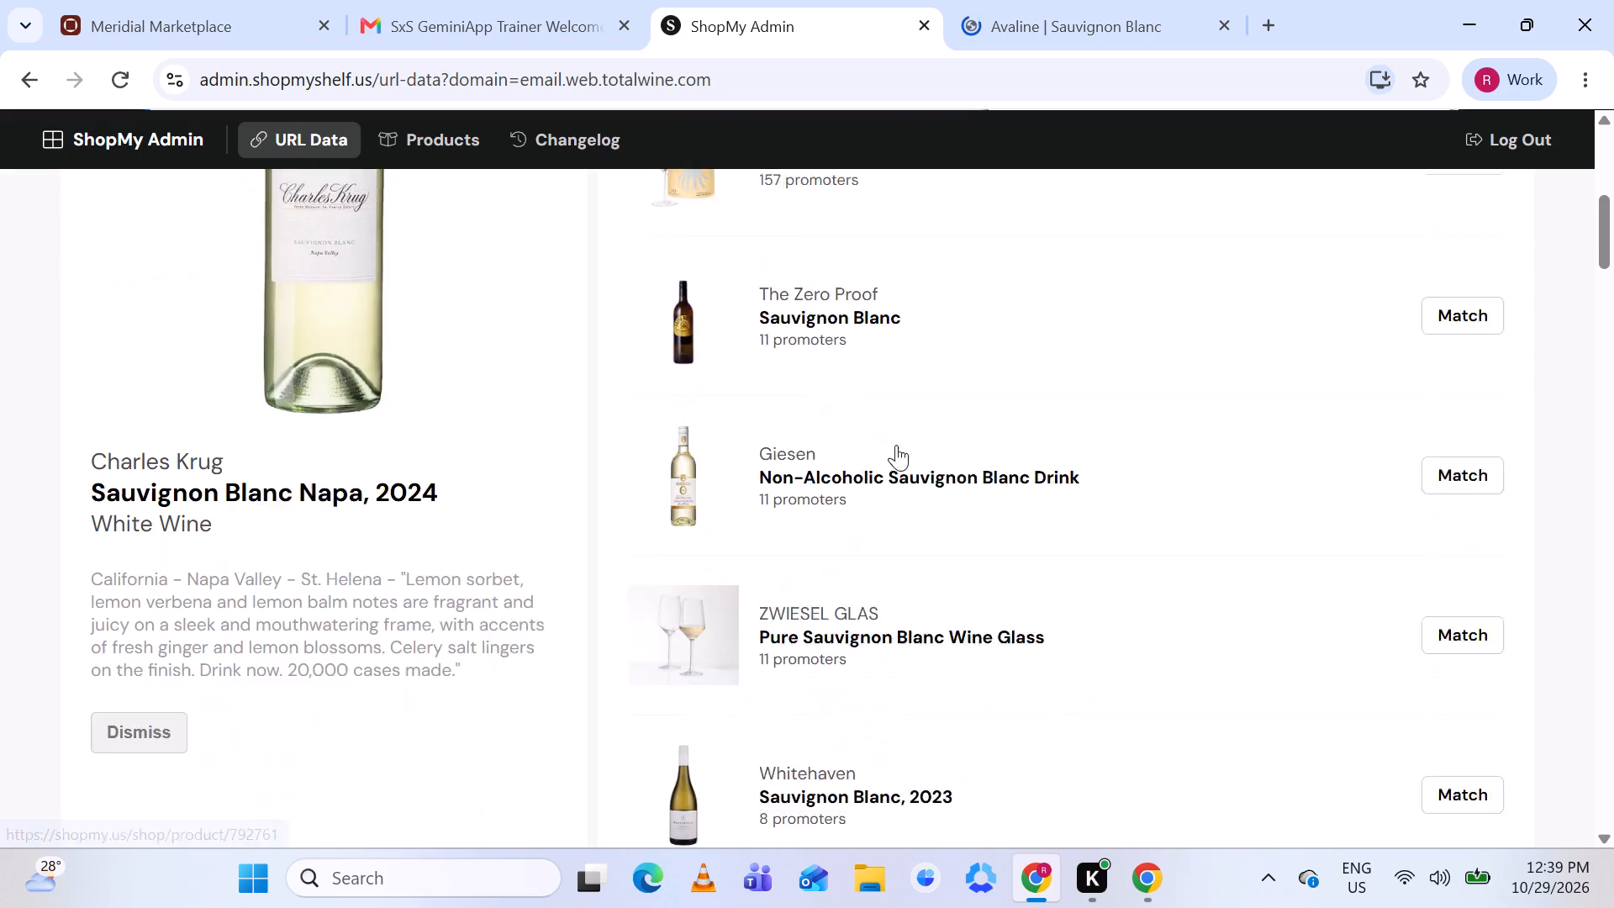
scroll(896, 445, "down", 3)
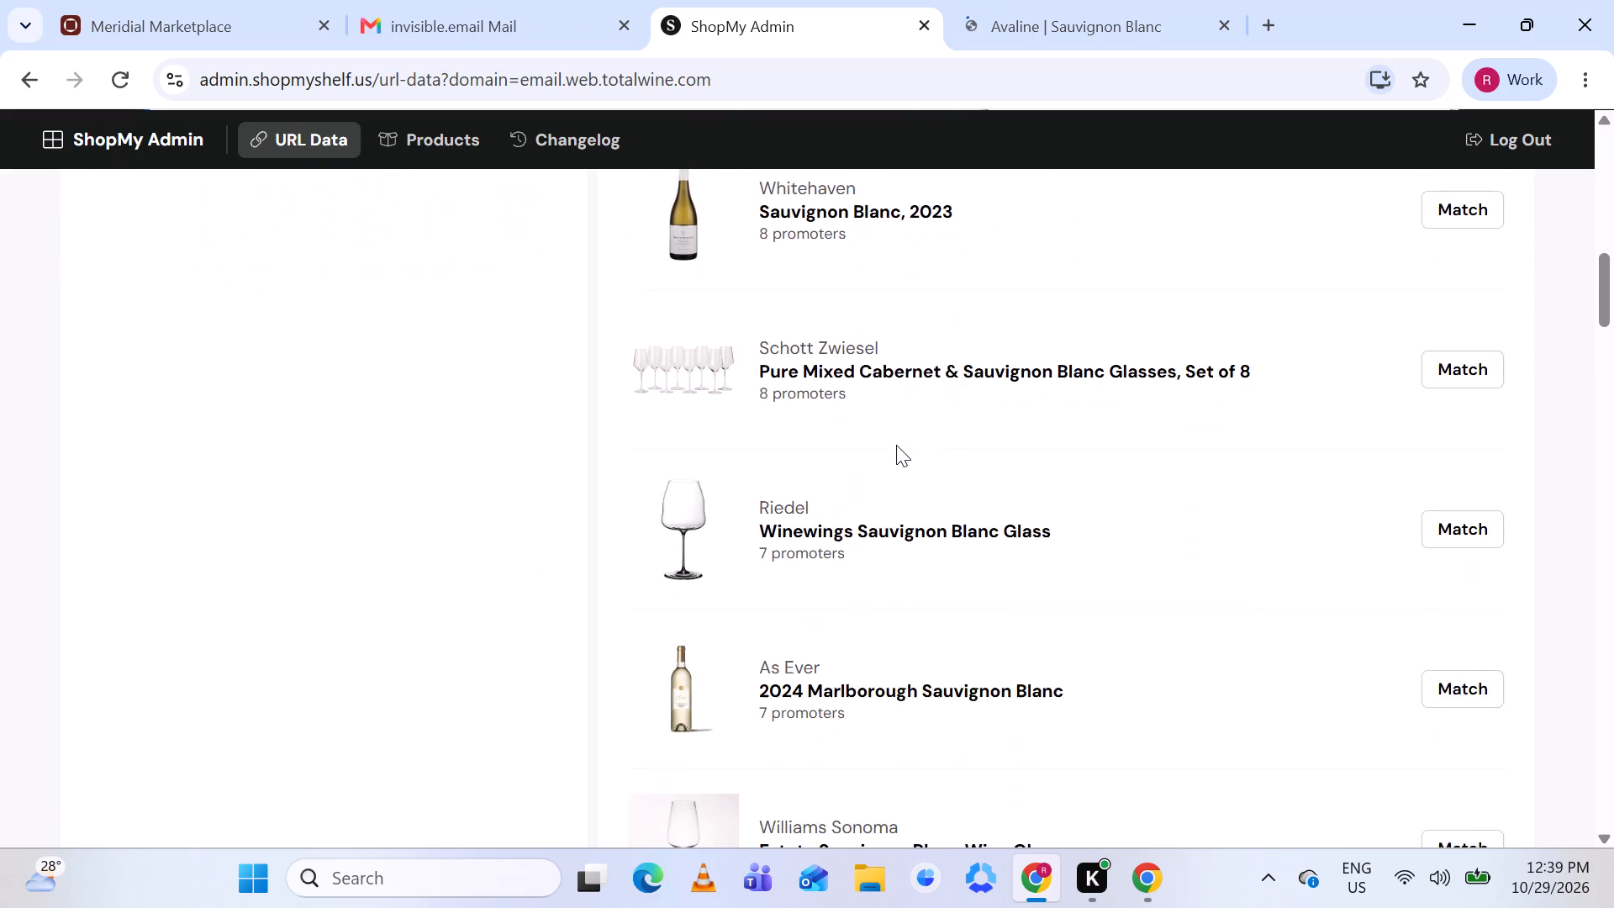
scroll(896, 445, "down", 4)
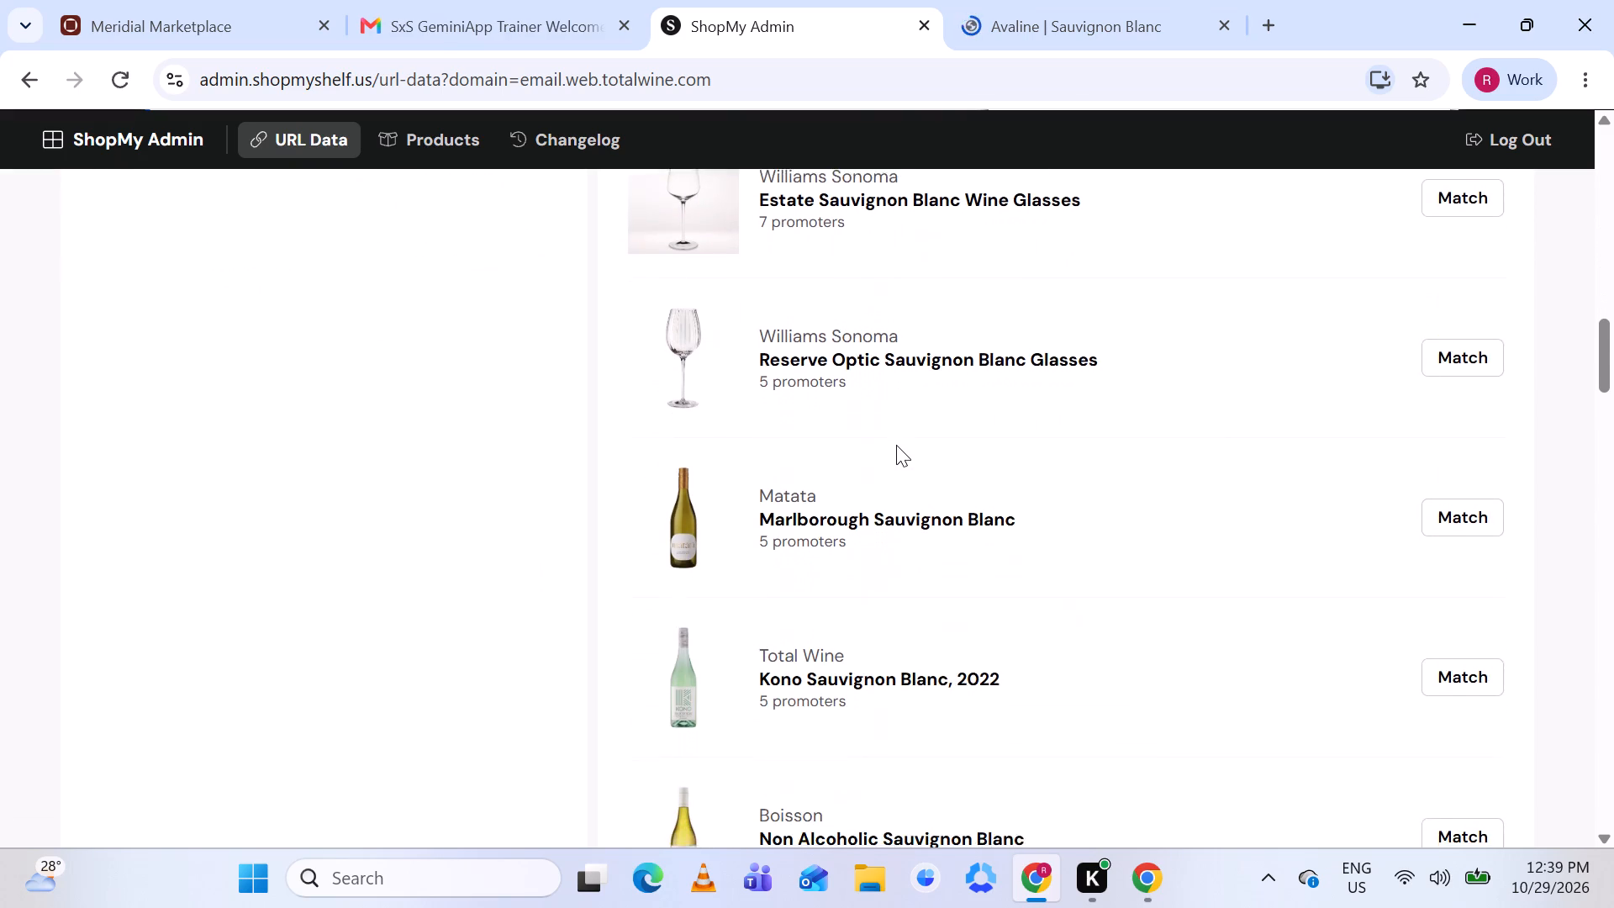
scroll(896, 445, "down", 5)
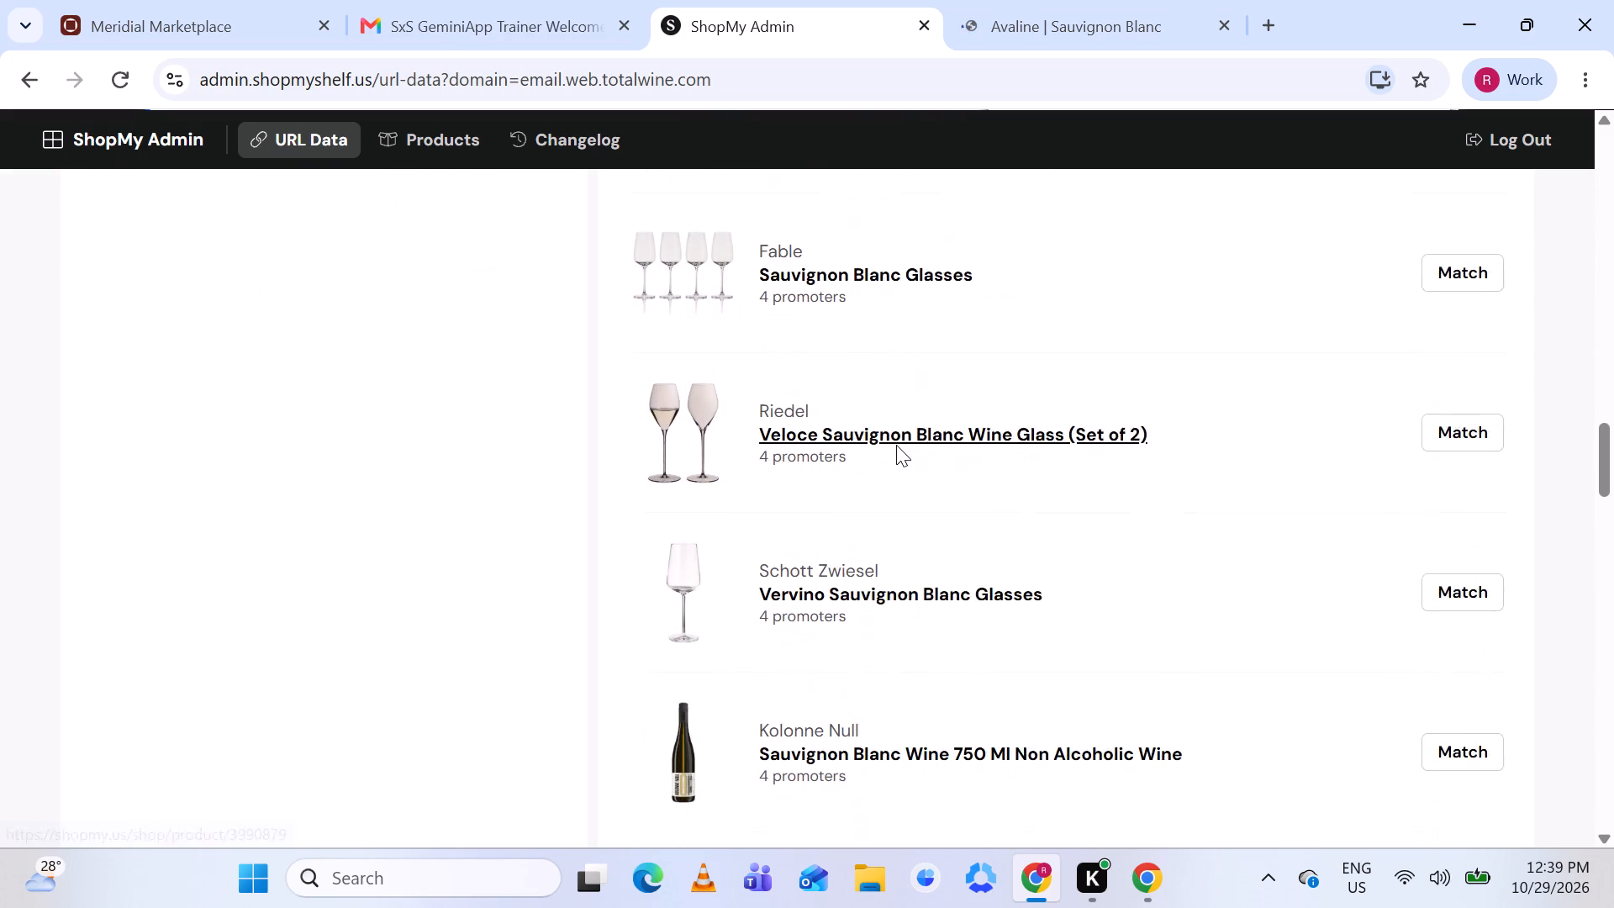
scroll(896, 445, "down", 4)
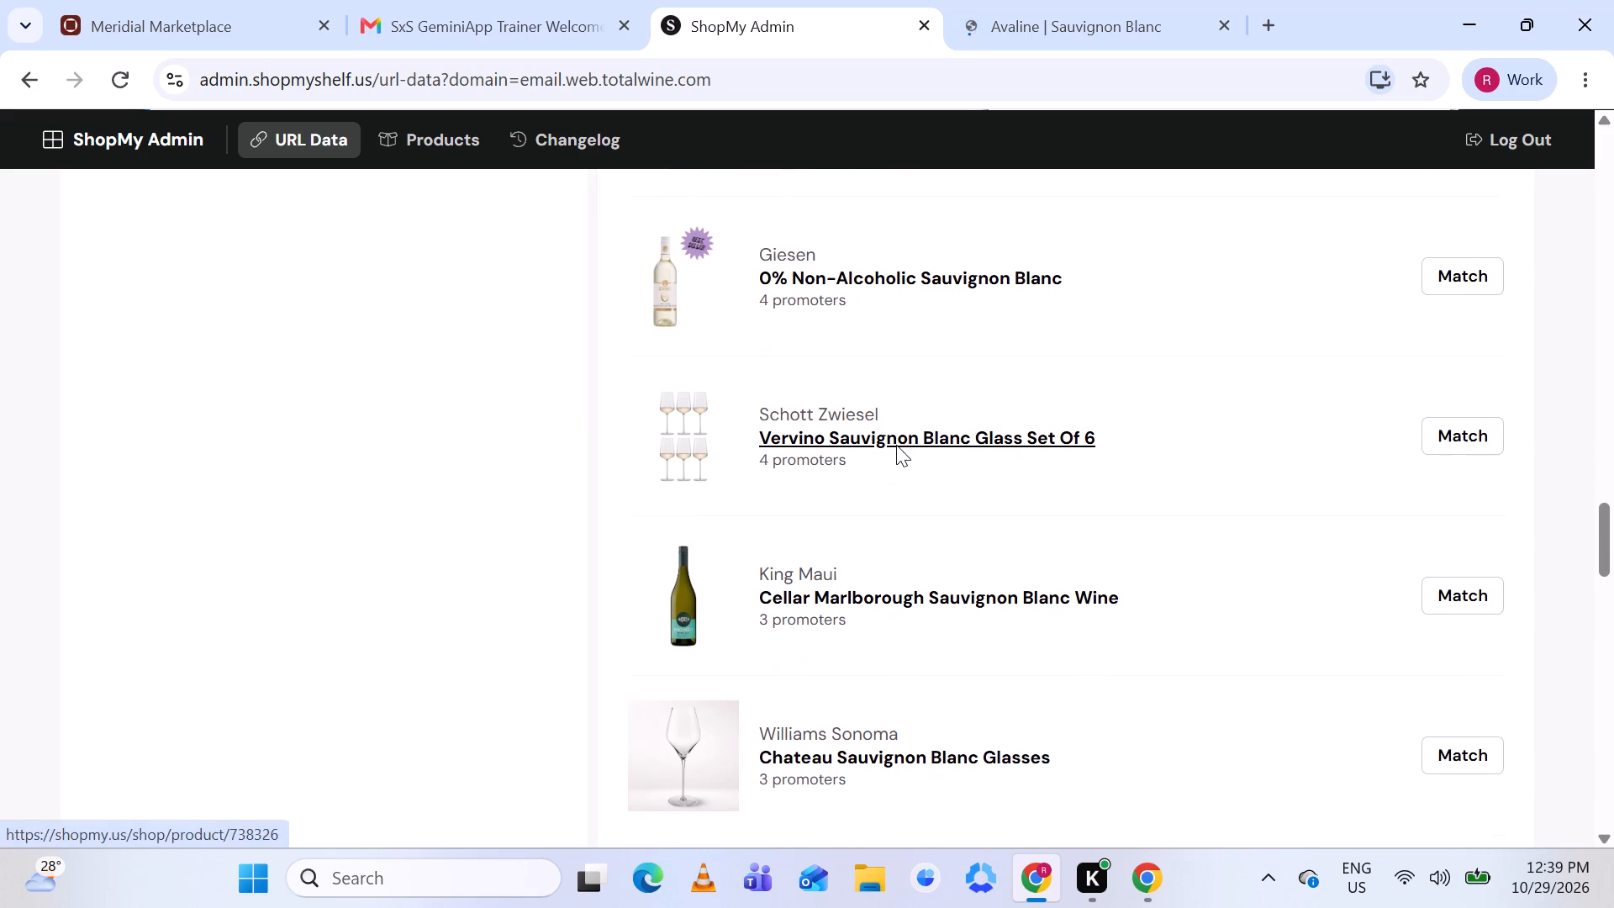
scroll(896, 445, "down", 5)
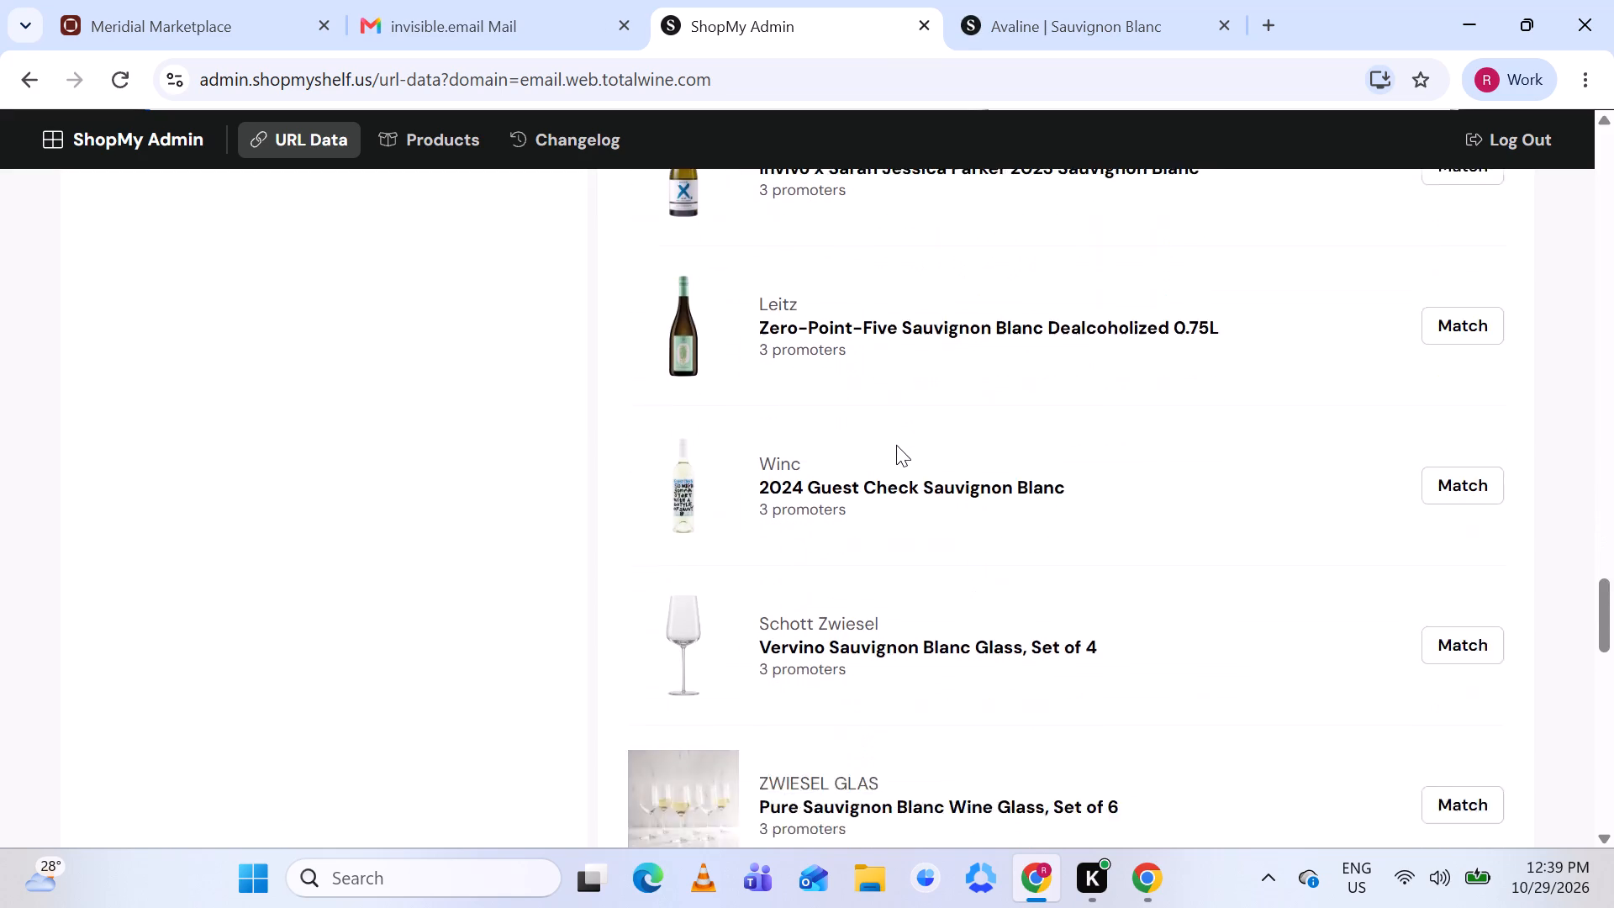
scroll(896, 445, "down", 6)
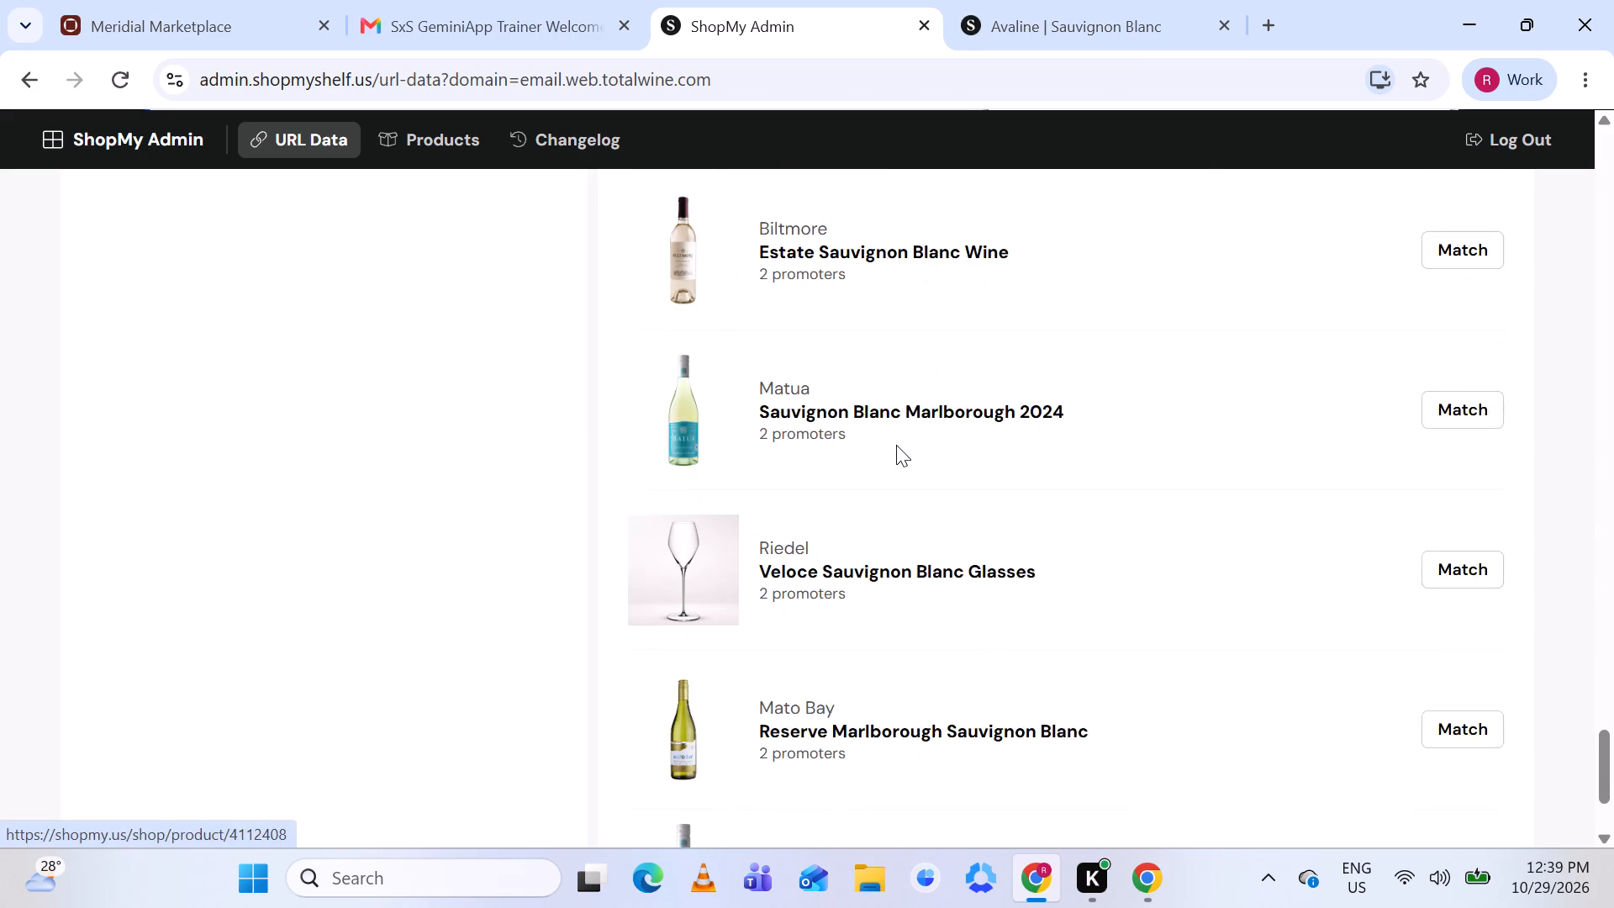
scroll(896, 445, "up", 1)
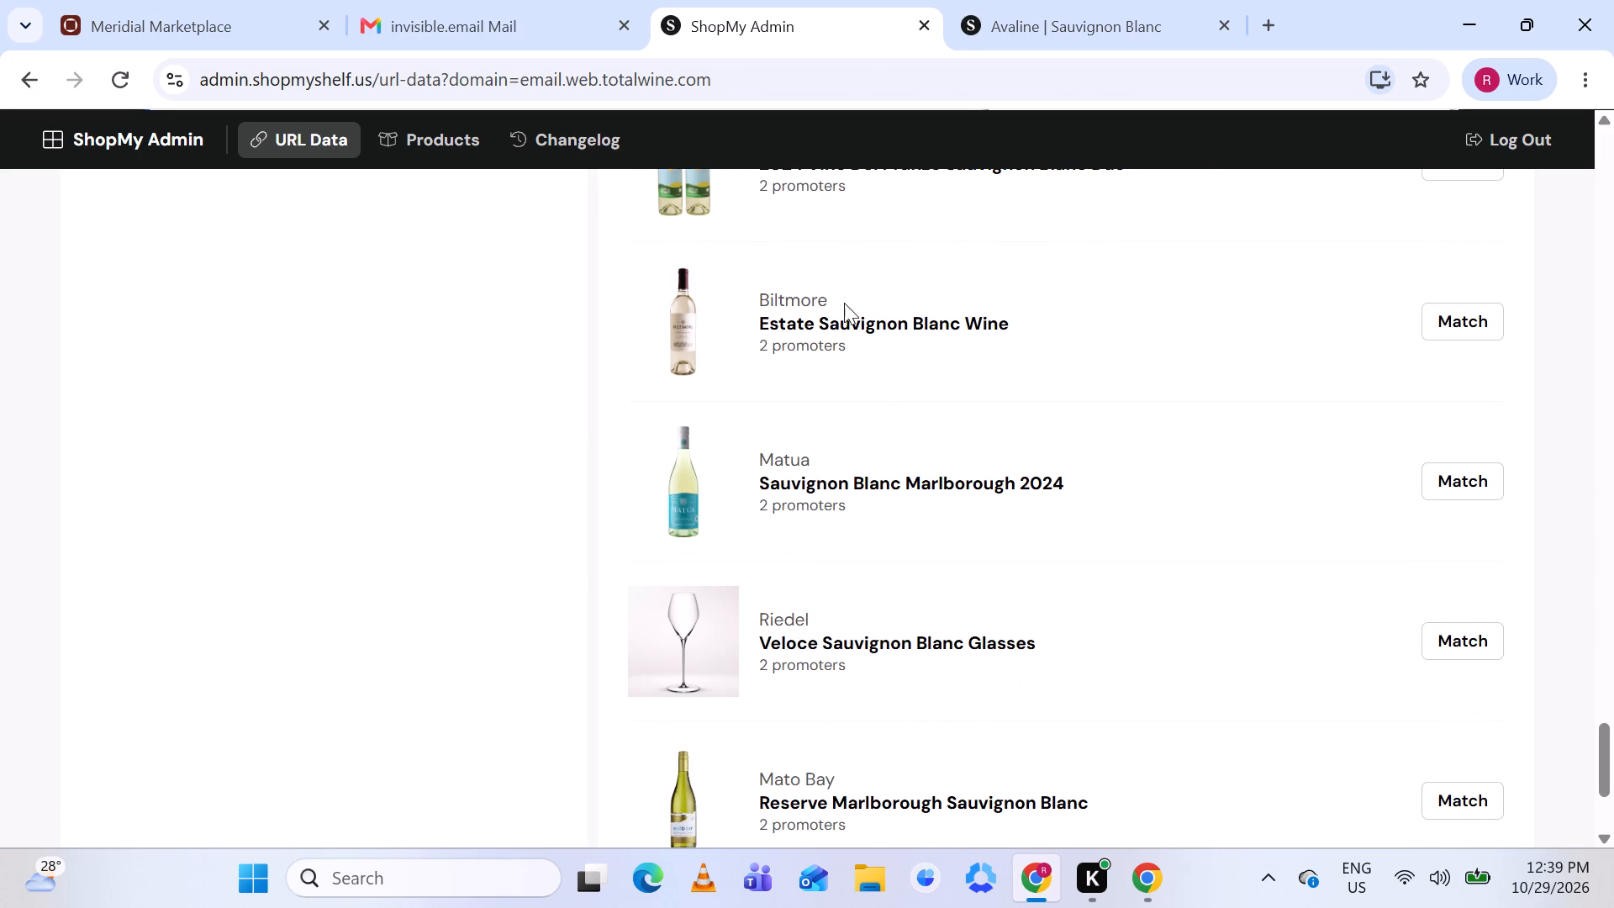
Check the Biltmore Estate Sauvignon Blanc Wine product page and return to the search results.
left_click(842, 318)
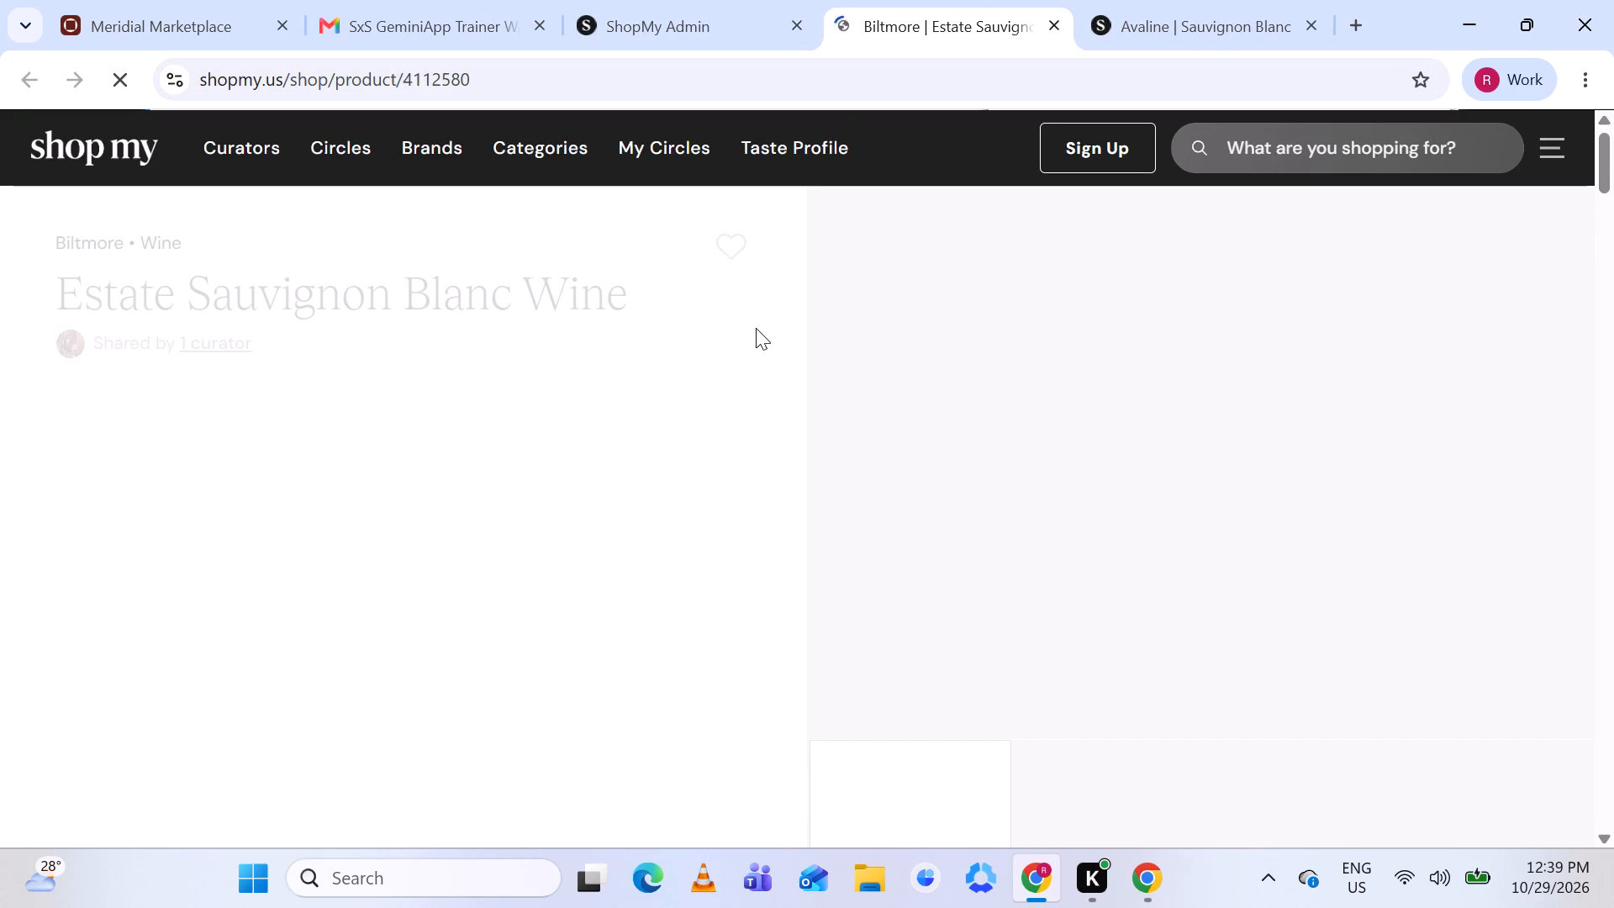
left_click(699, 0)
Start a new product for the Charles Krug URL and prettify its bottle image.
scroll(911, 494, "down", 2)
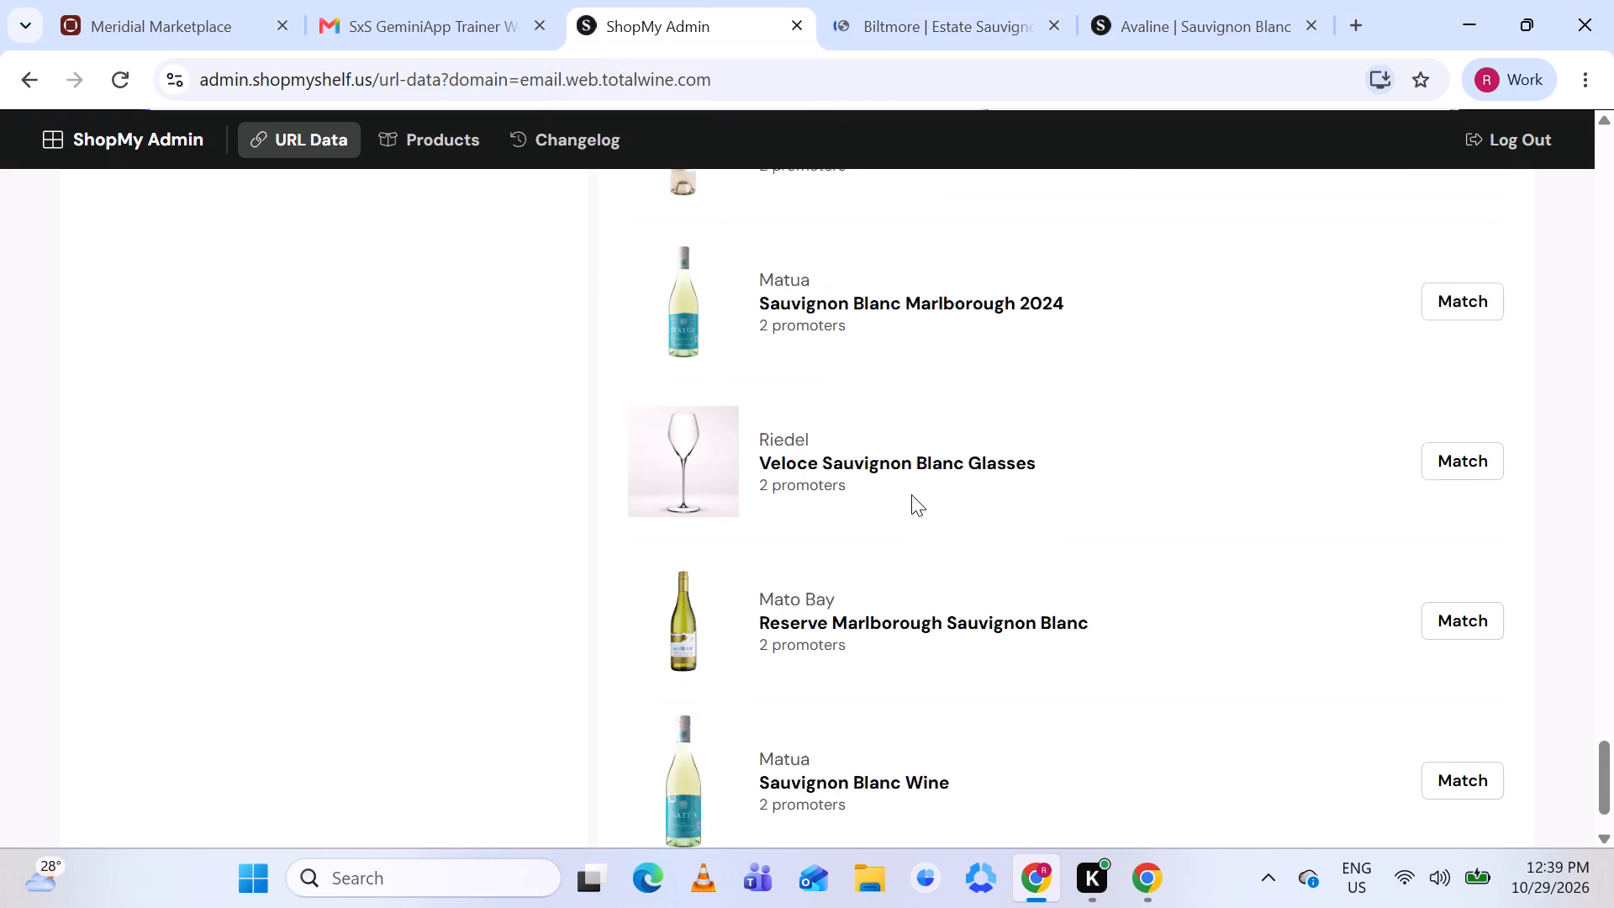
scroll(911, 494, "up", 9)
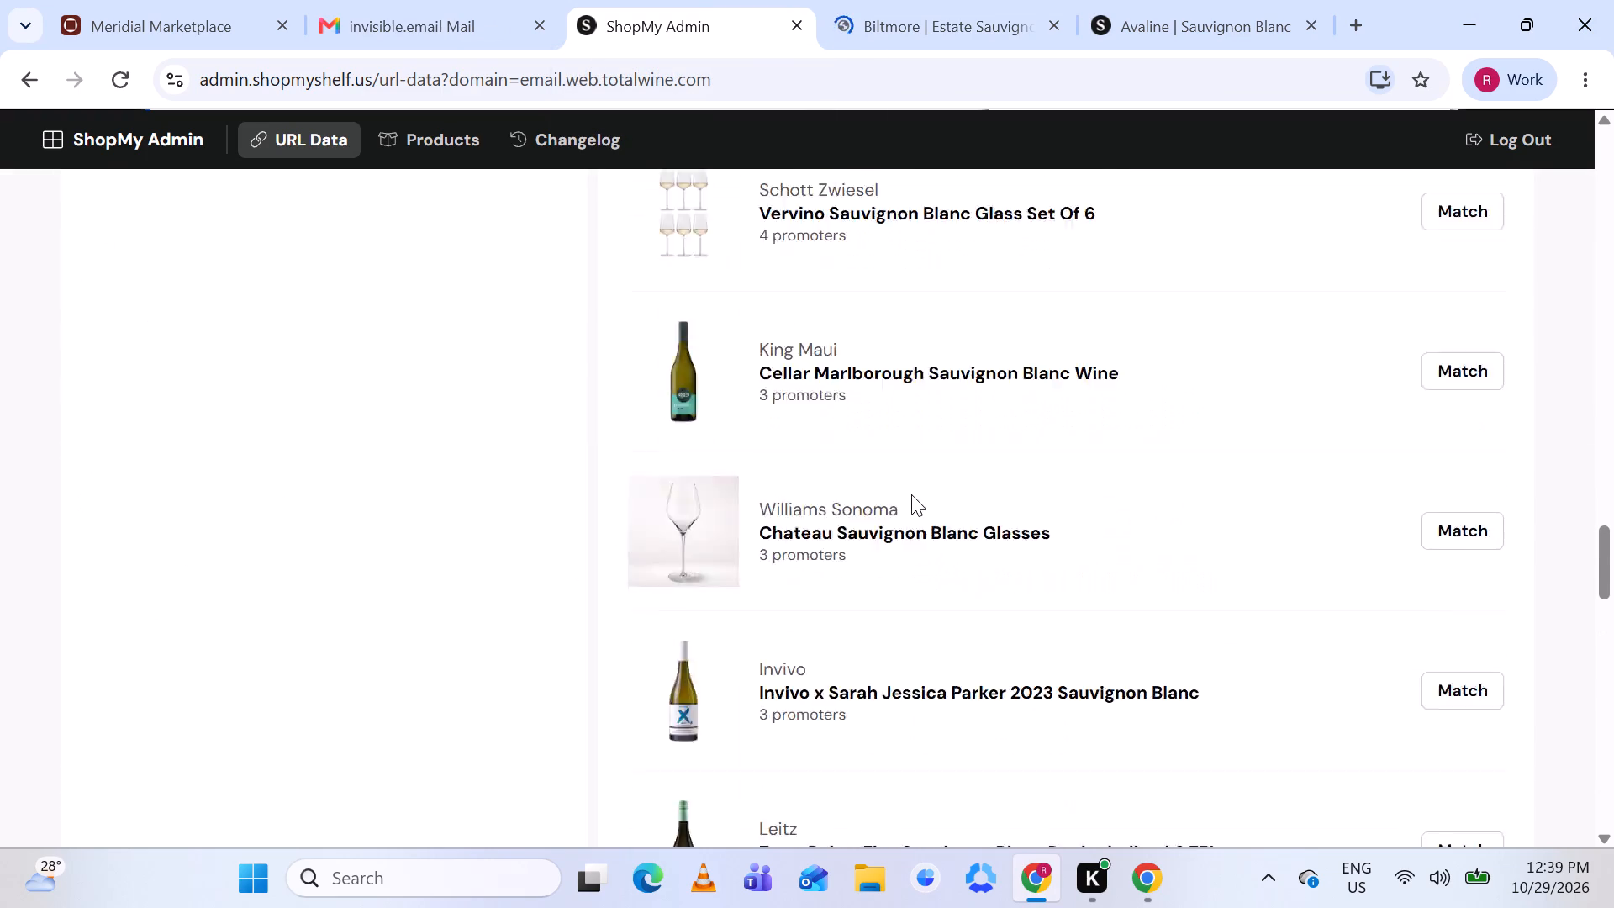
scroll(1007, 592, "up", 7)
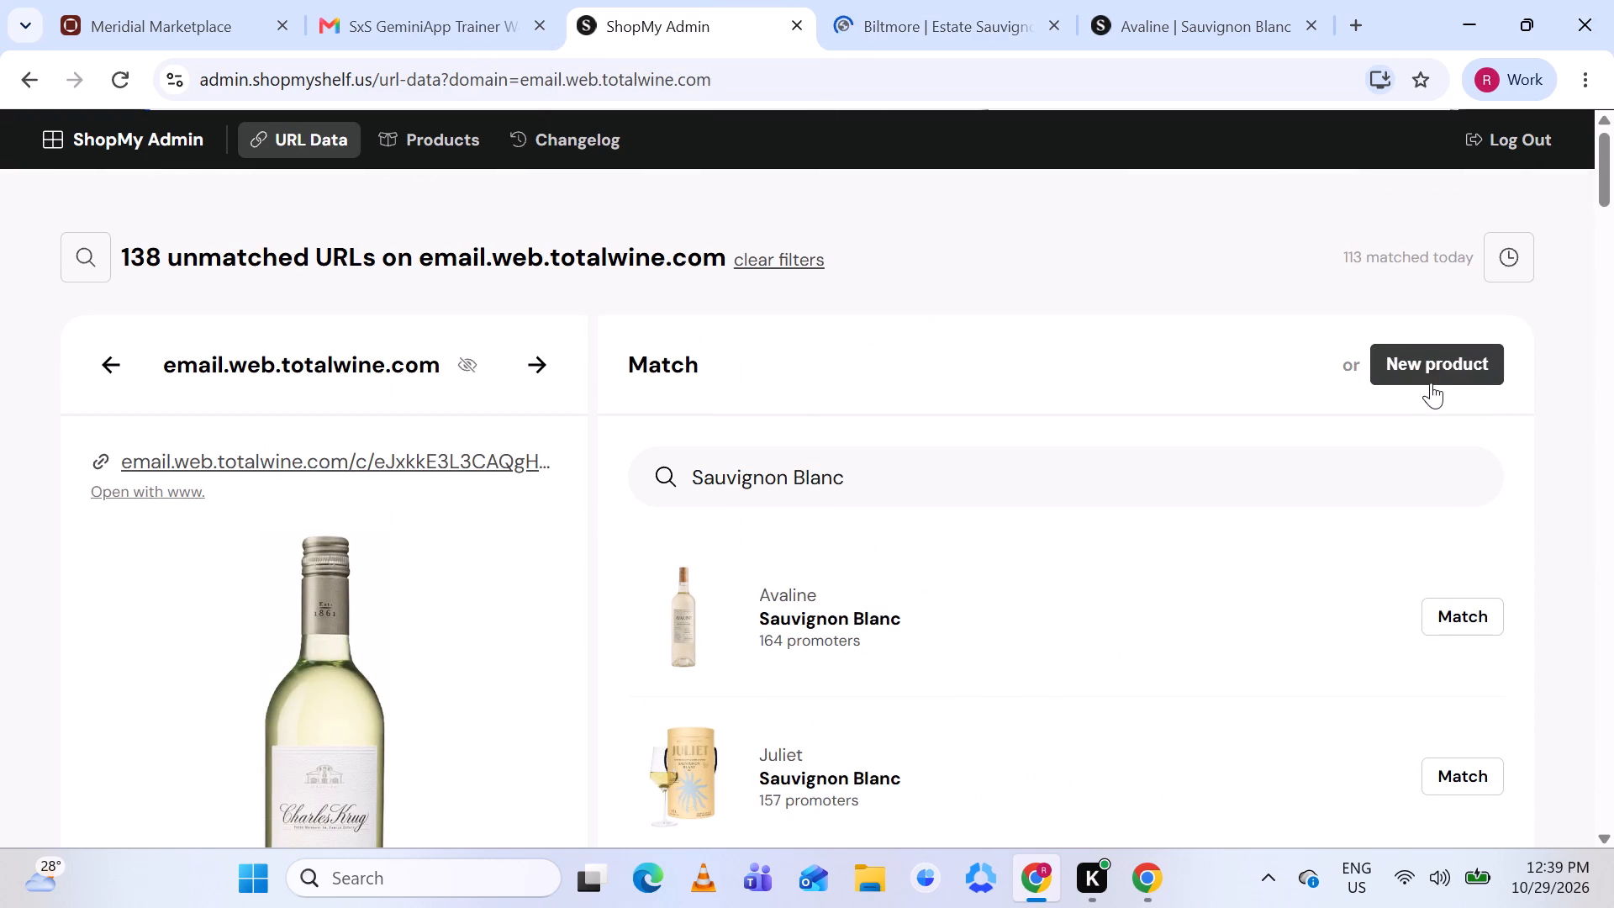
left_click(1421, 360)
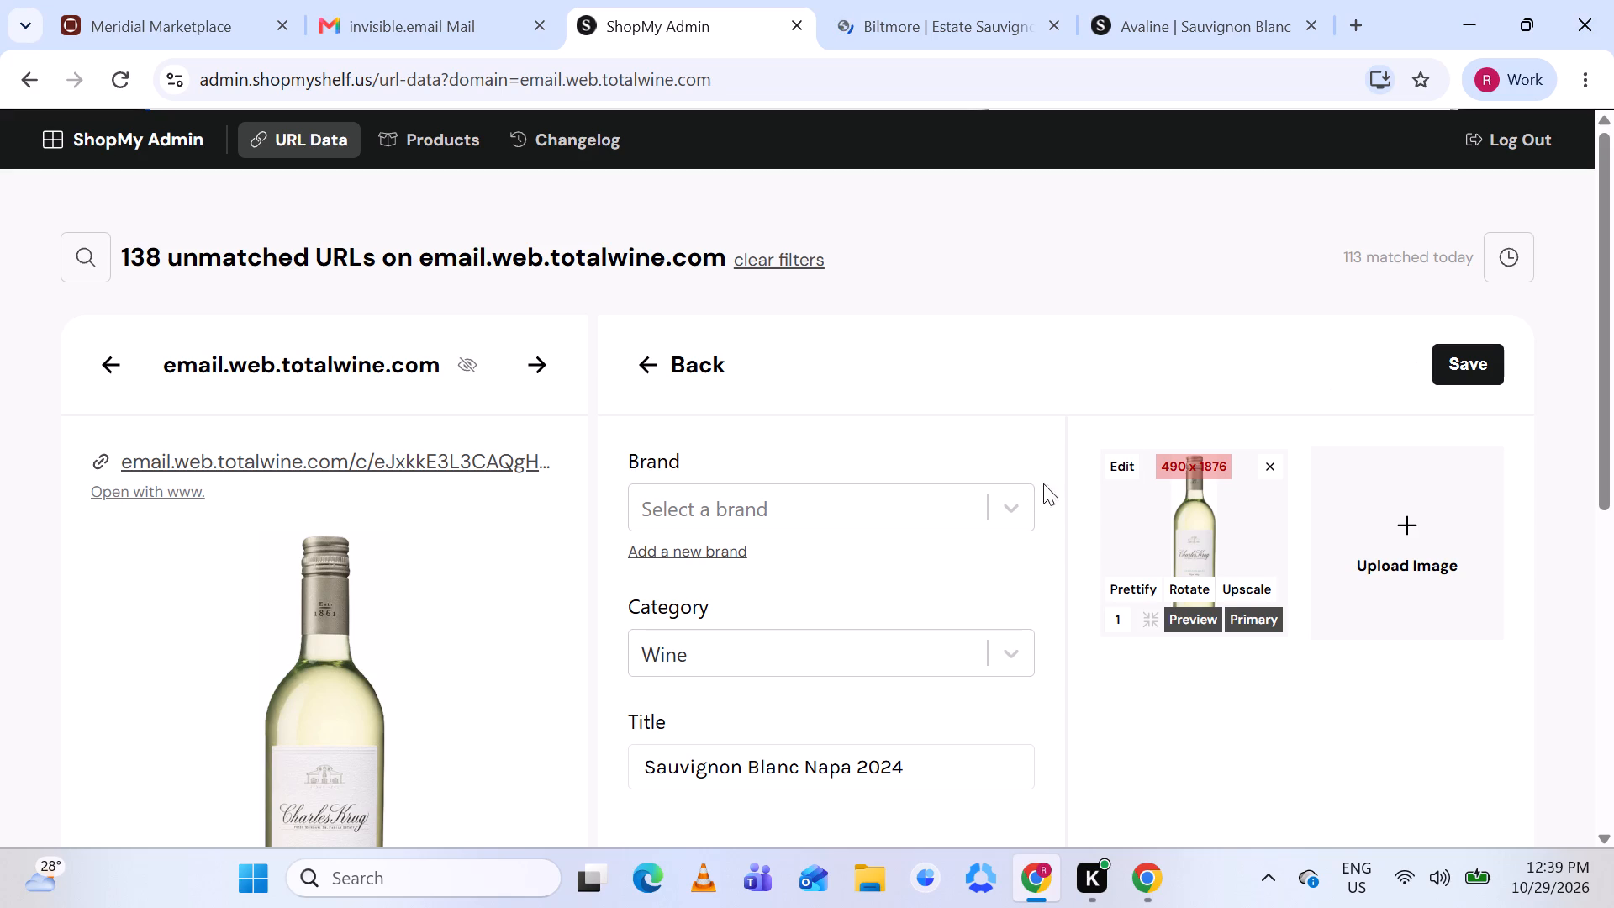
left_click(1123, 589)
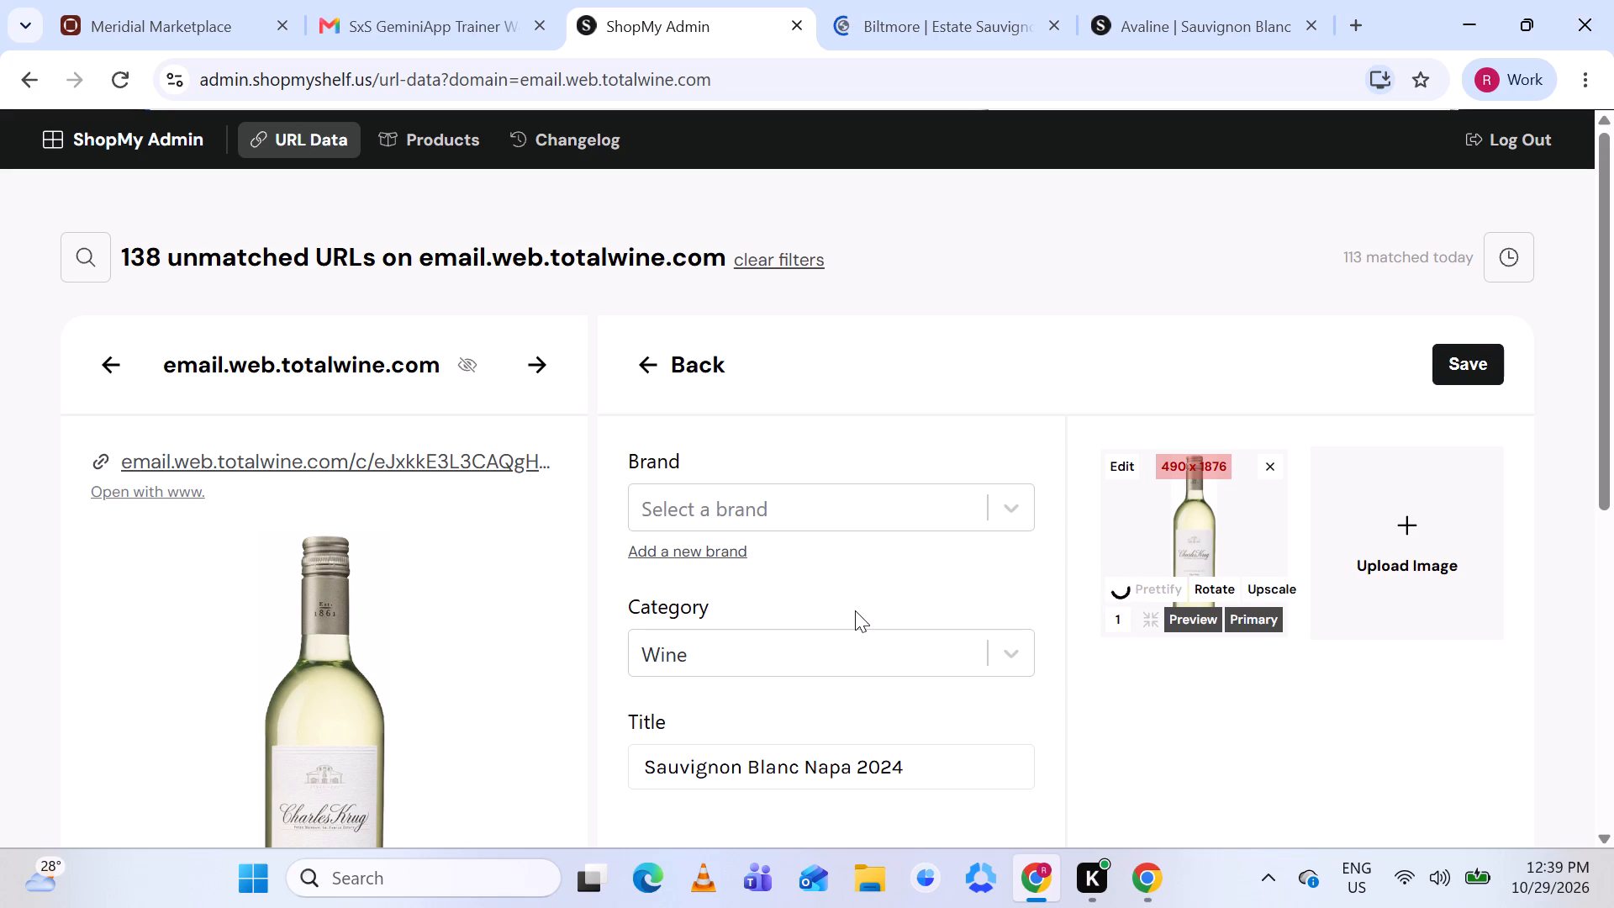
Search the existing brands for "Charles Krug", using the brand name from the URL's product details.
scroll(855, 610, "down", 2)
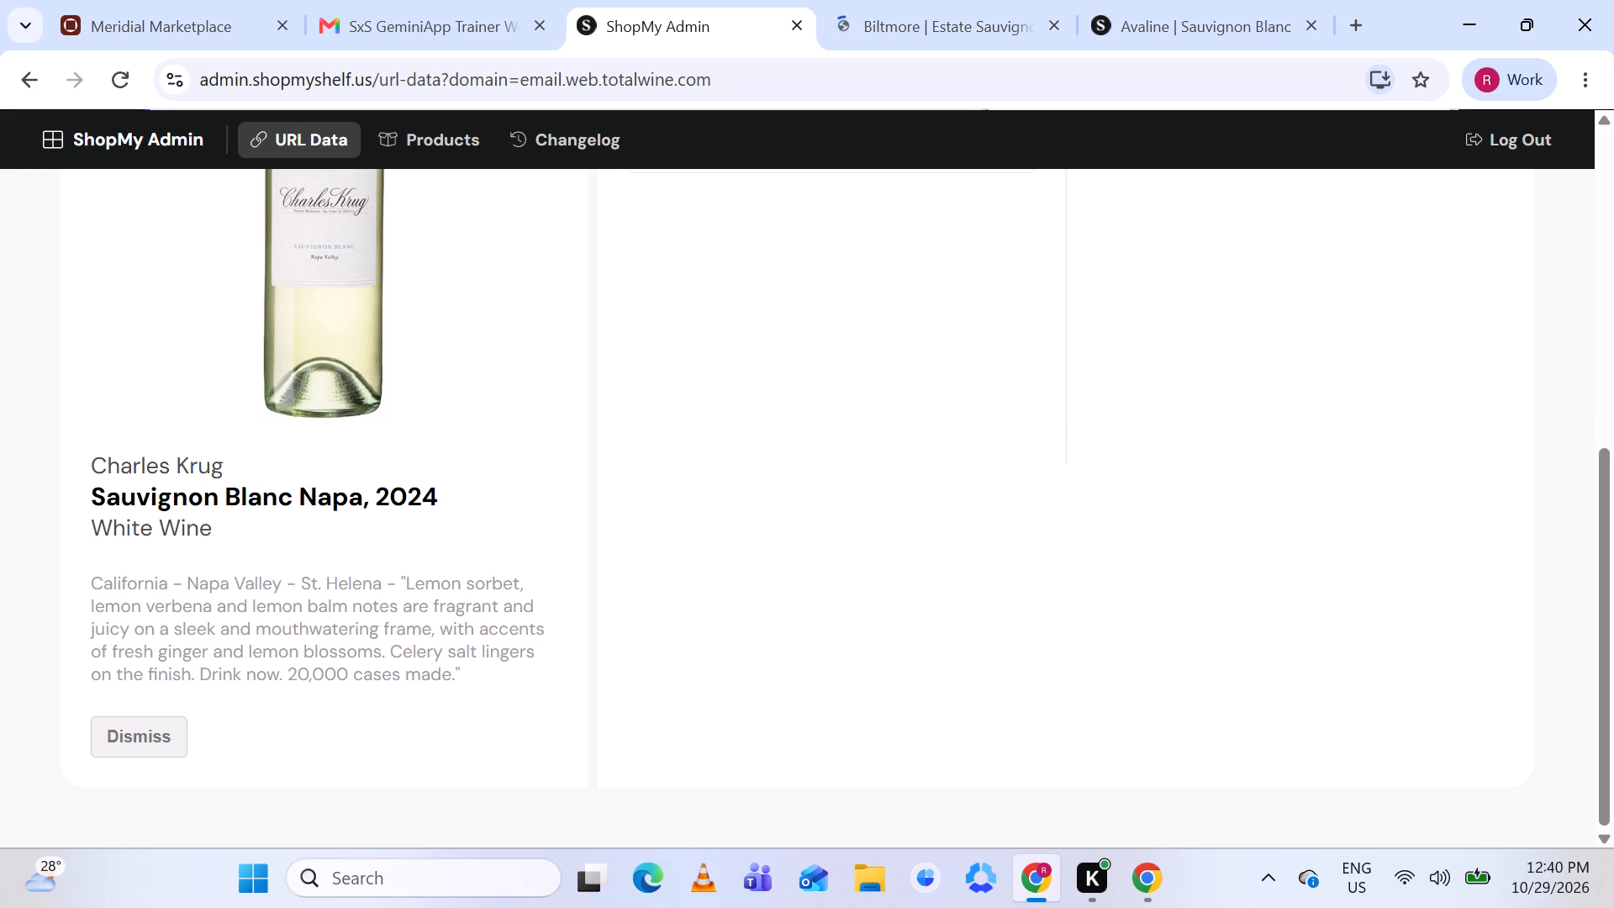
left_click_drag(97, 462, 230, 442)
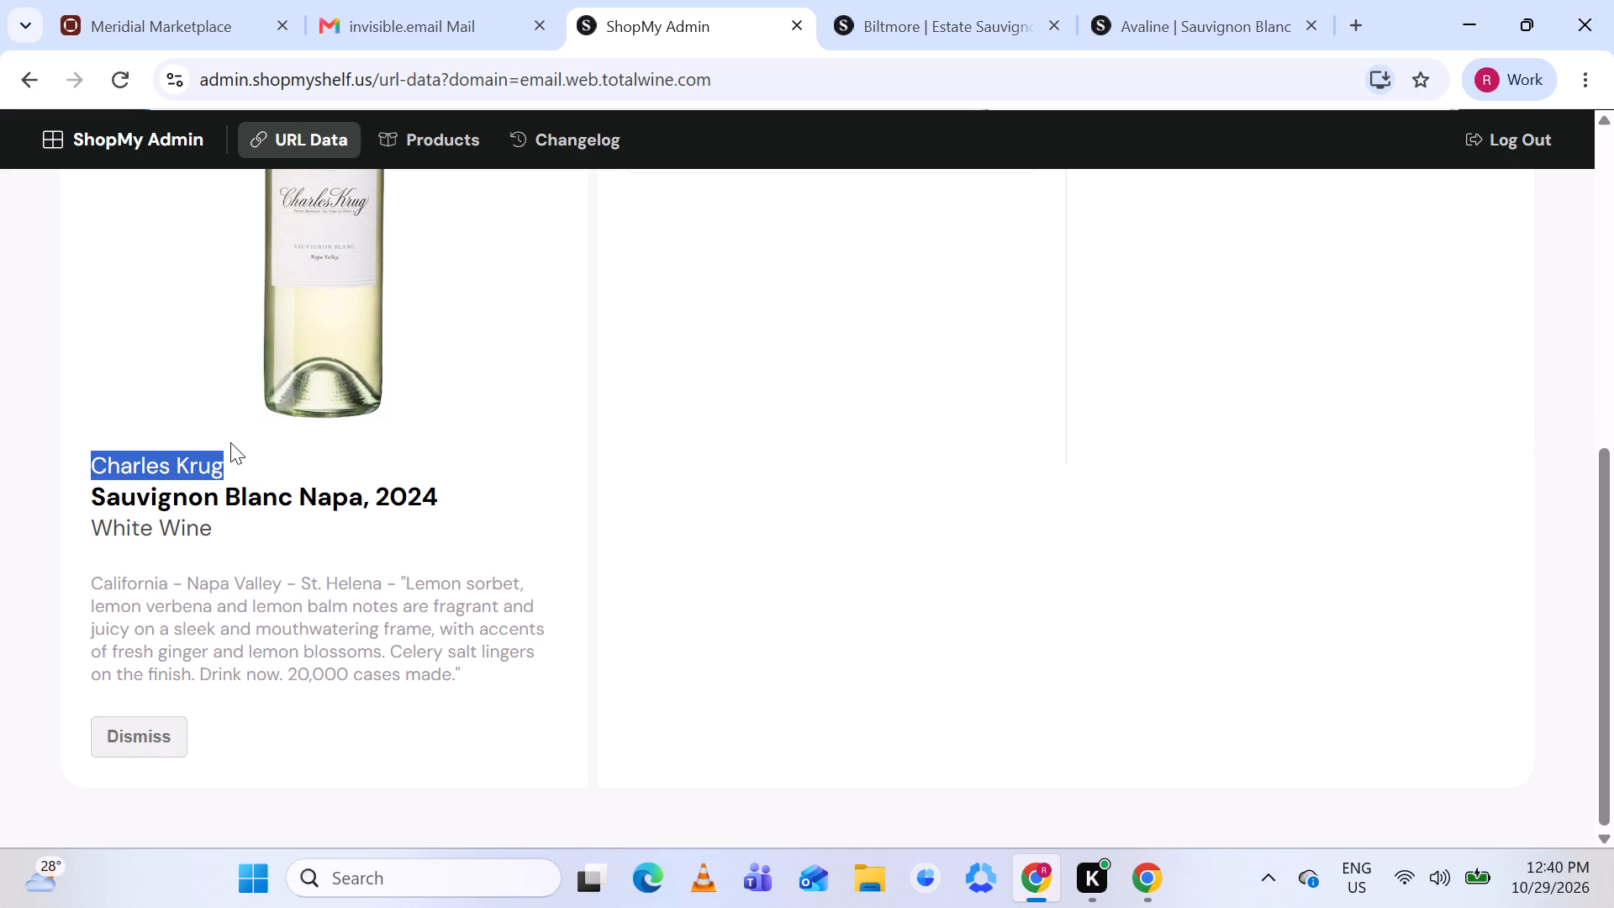
key("ctrl+c")
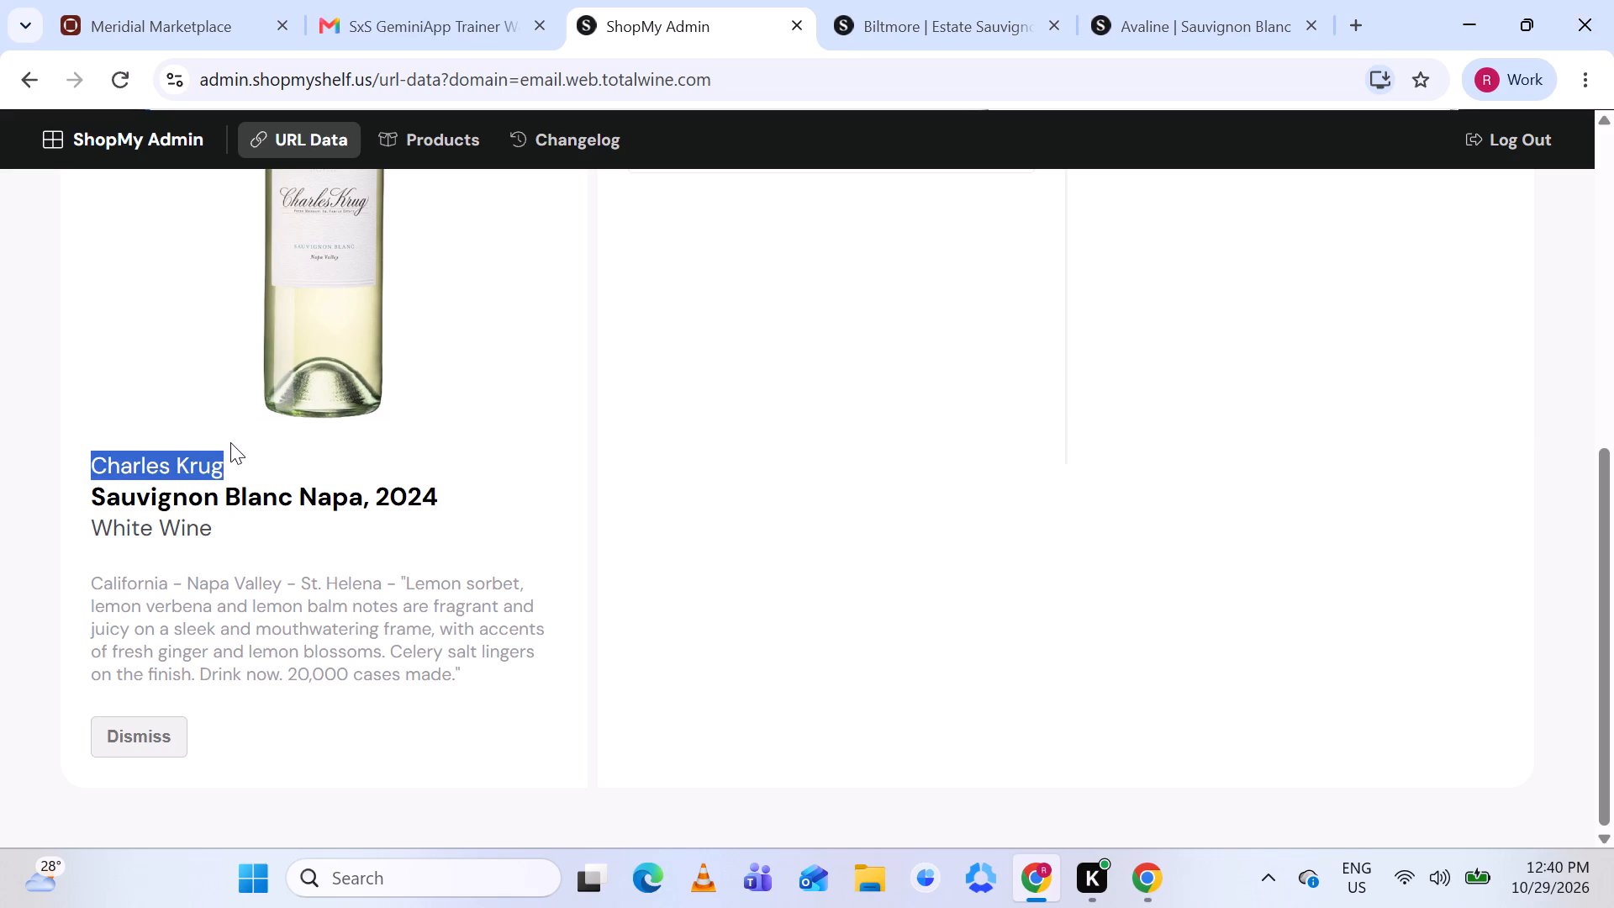
left_click(361, 380)
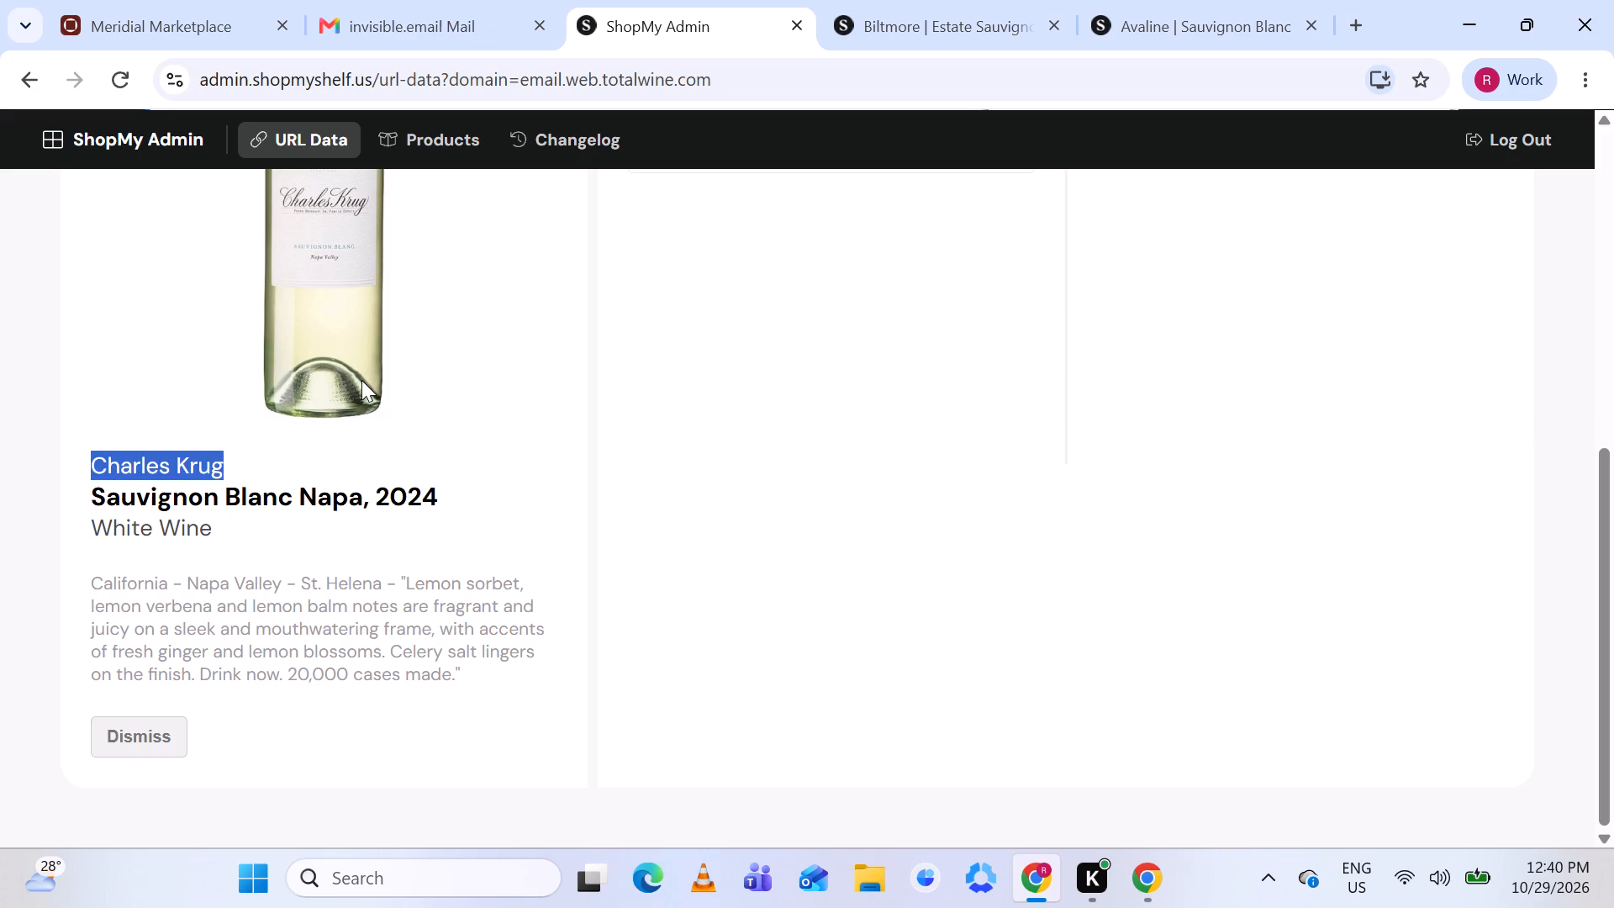
scroll(361, 380, "up", 3)
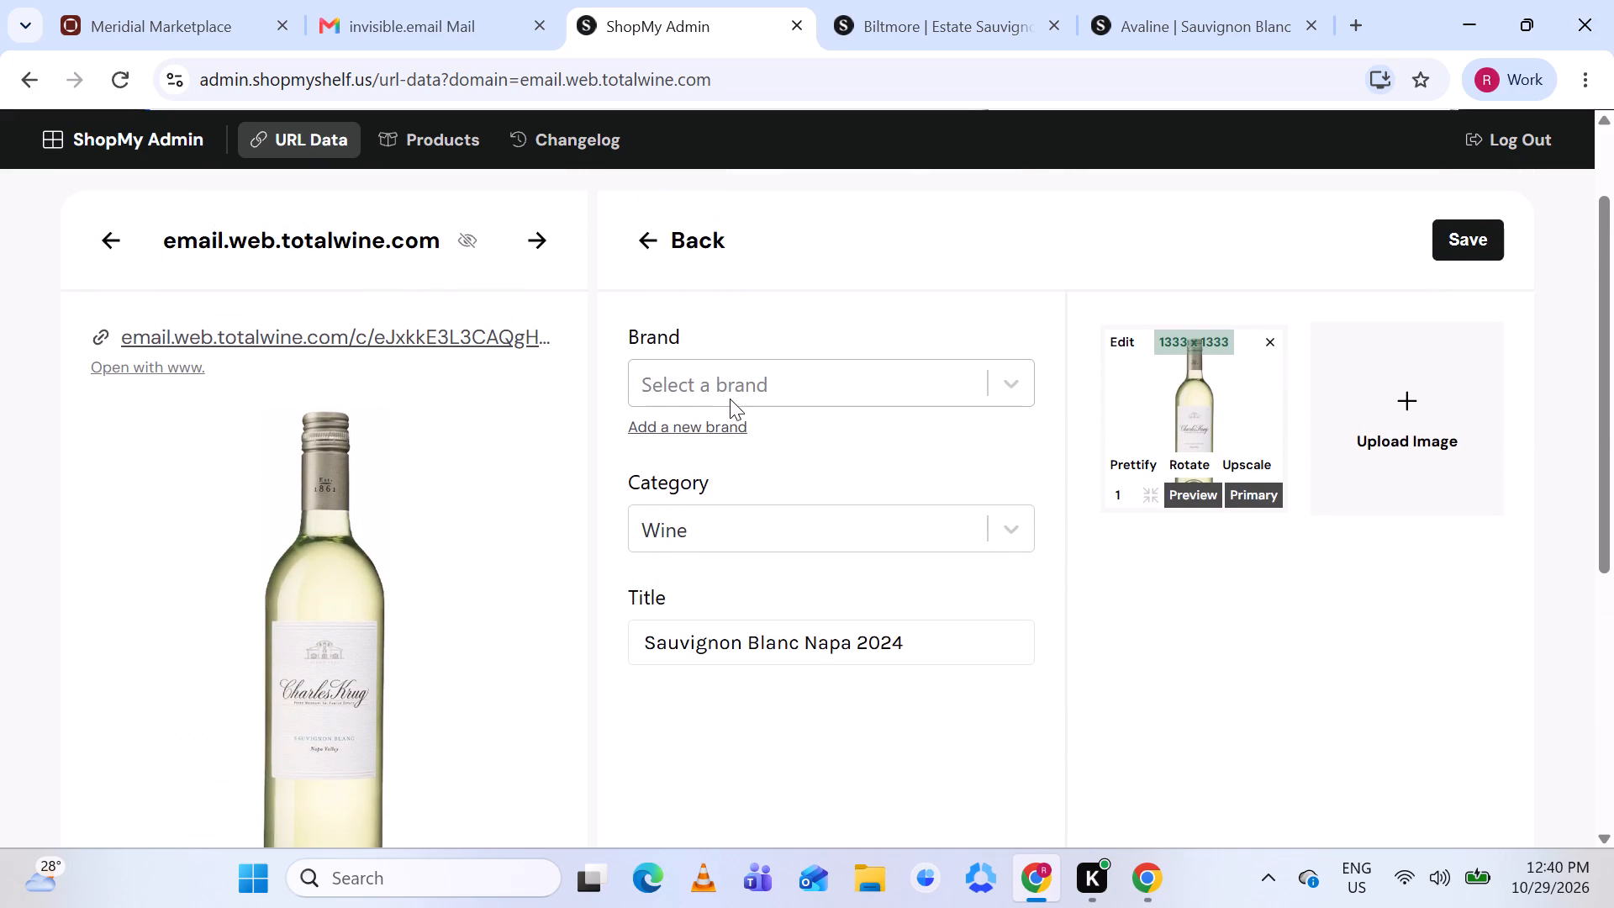
left_click(767, 363)
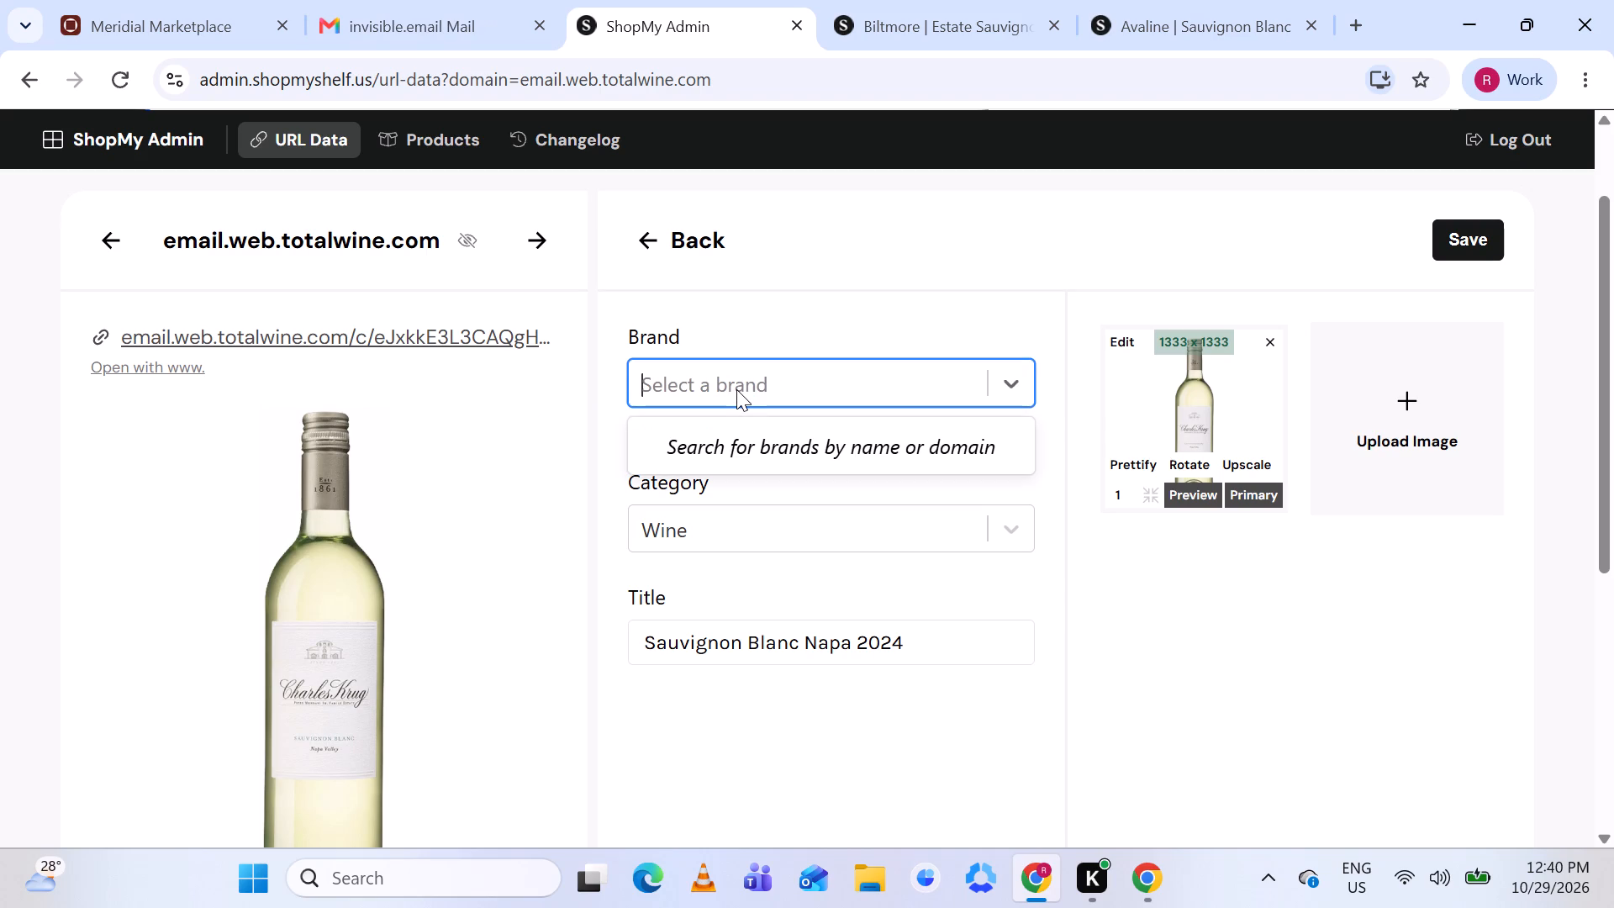
key("ctrl+v")
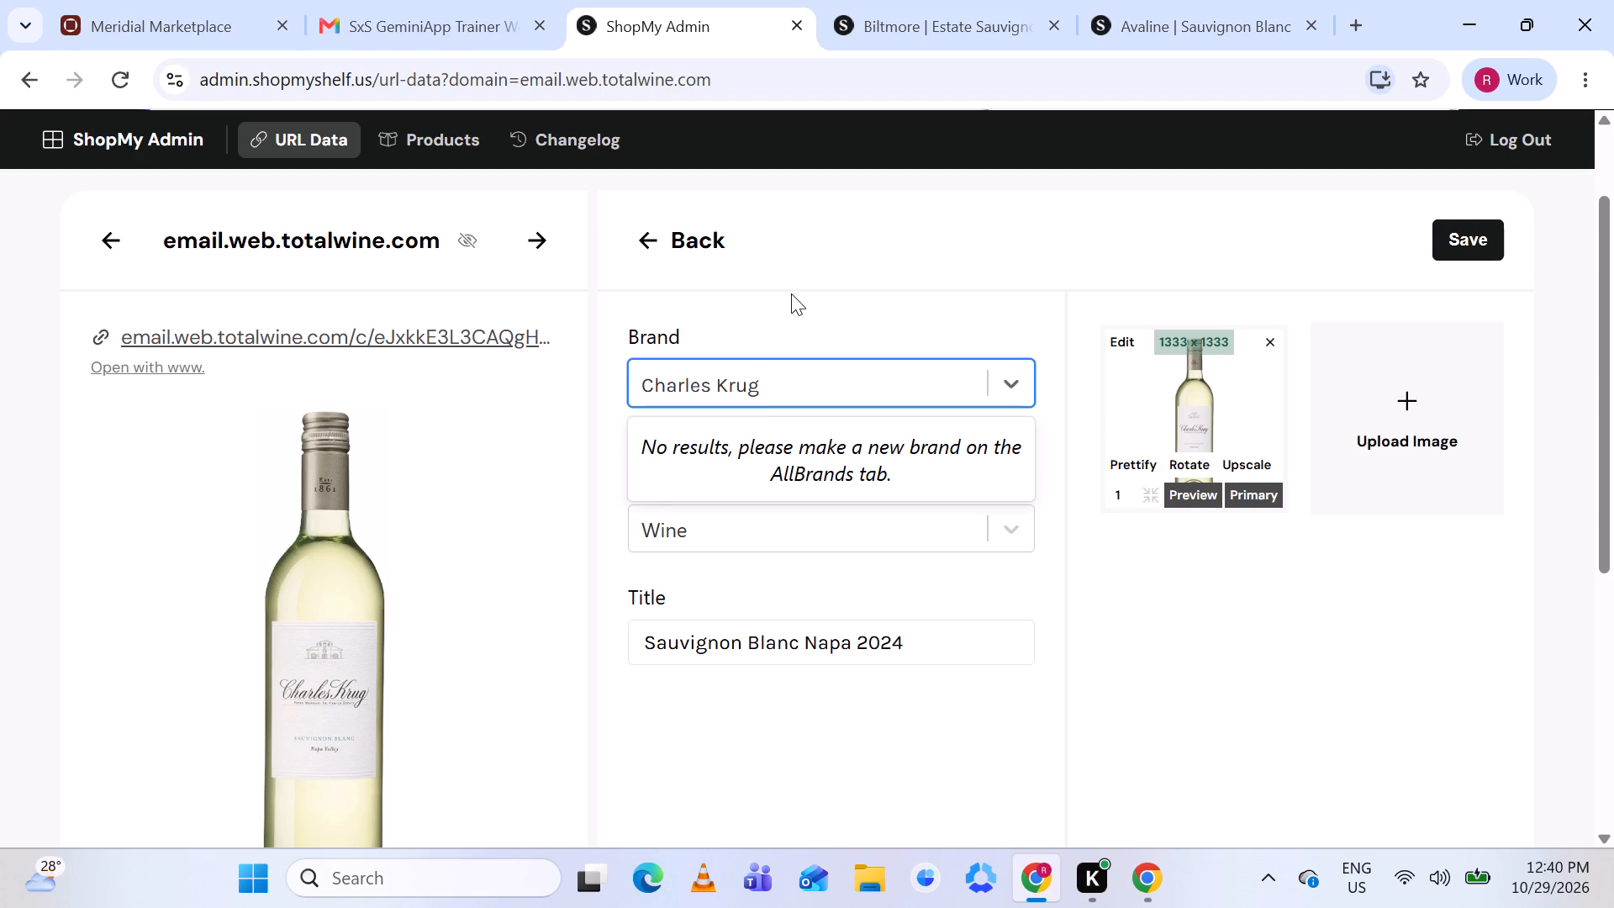
left_click(795, 290)
Add a new brand named "Charles Krug", leaving the other brand details blank.
left_click(694, 429)
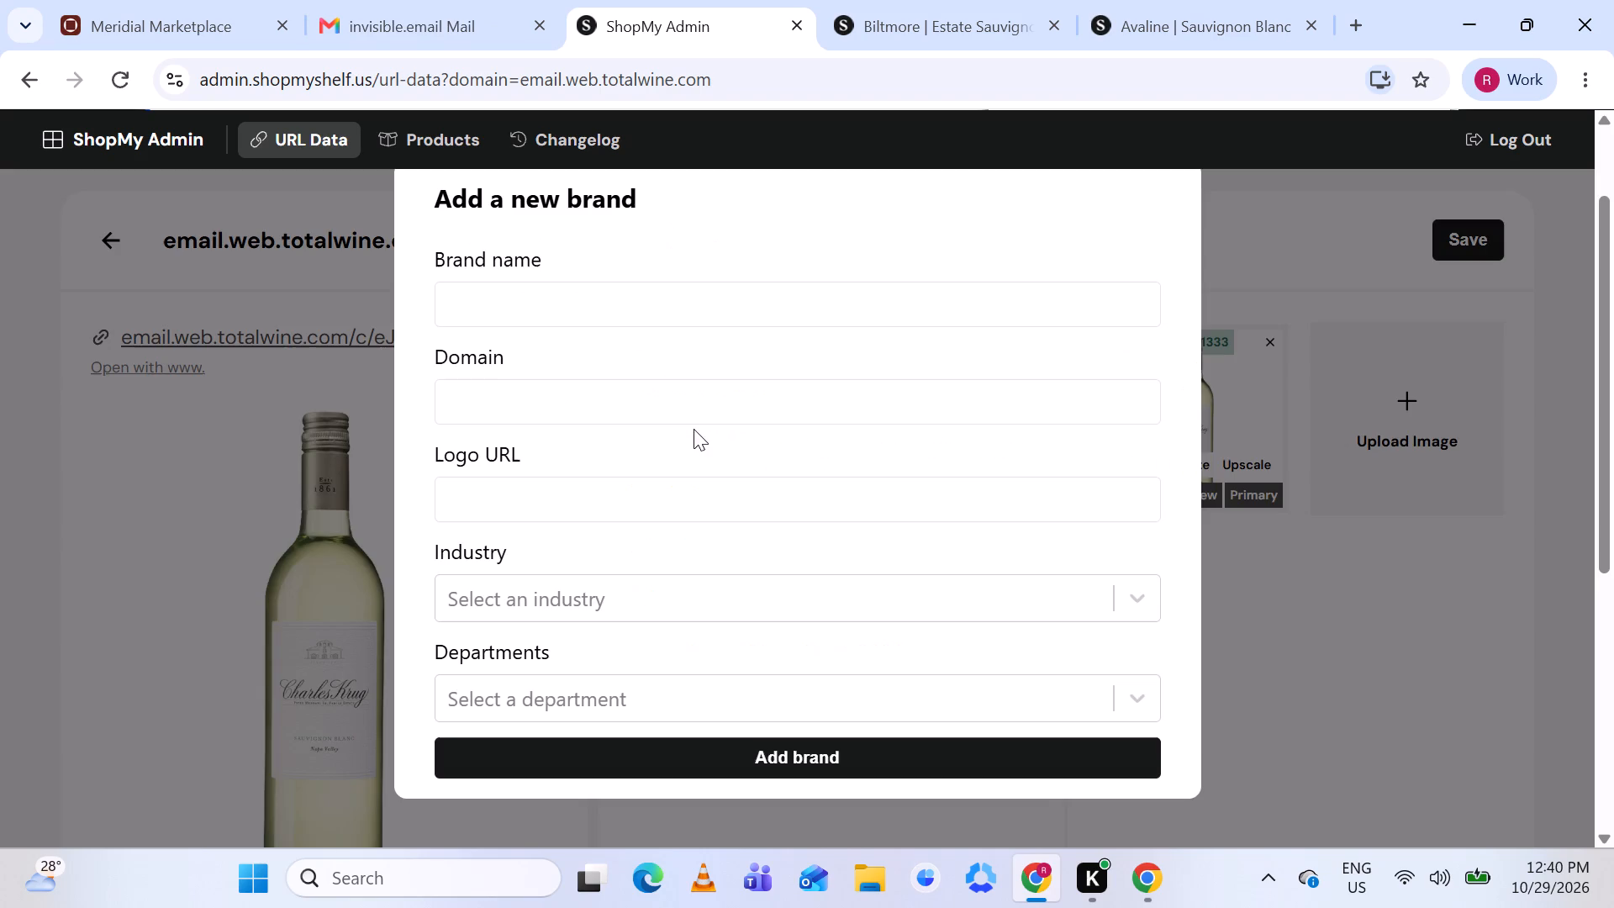
left_click(676, 304)
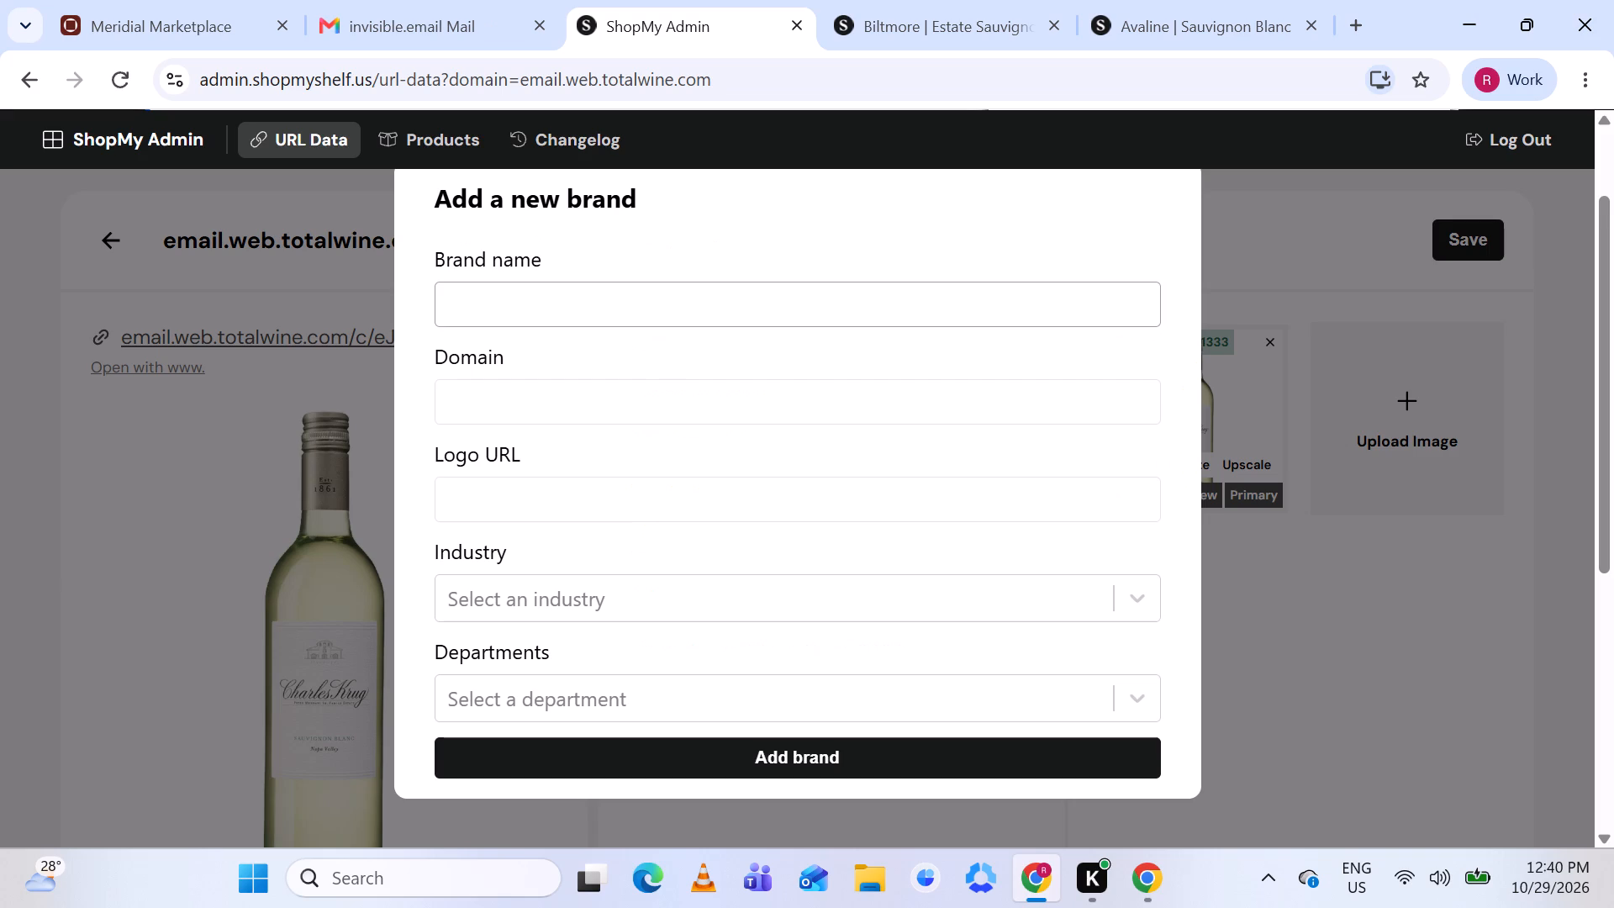
key("ctrl+v")
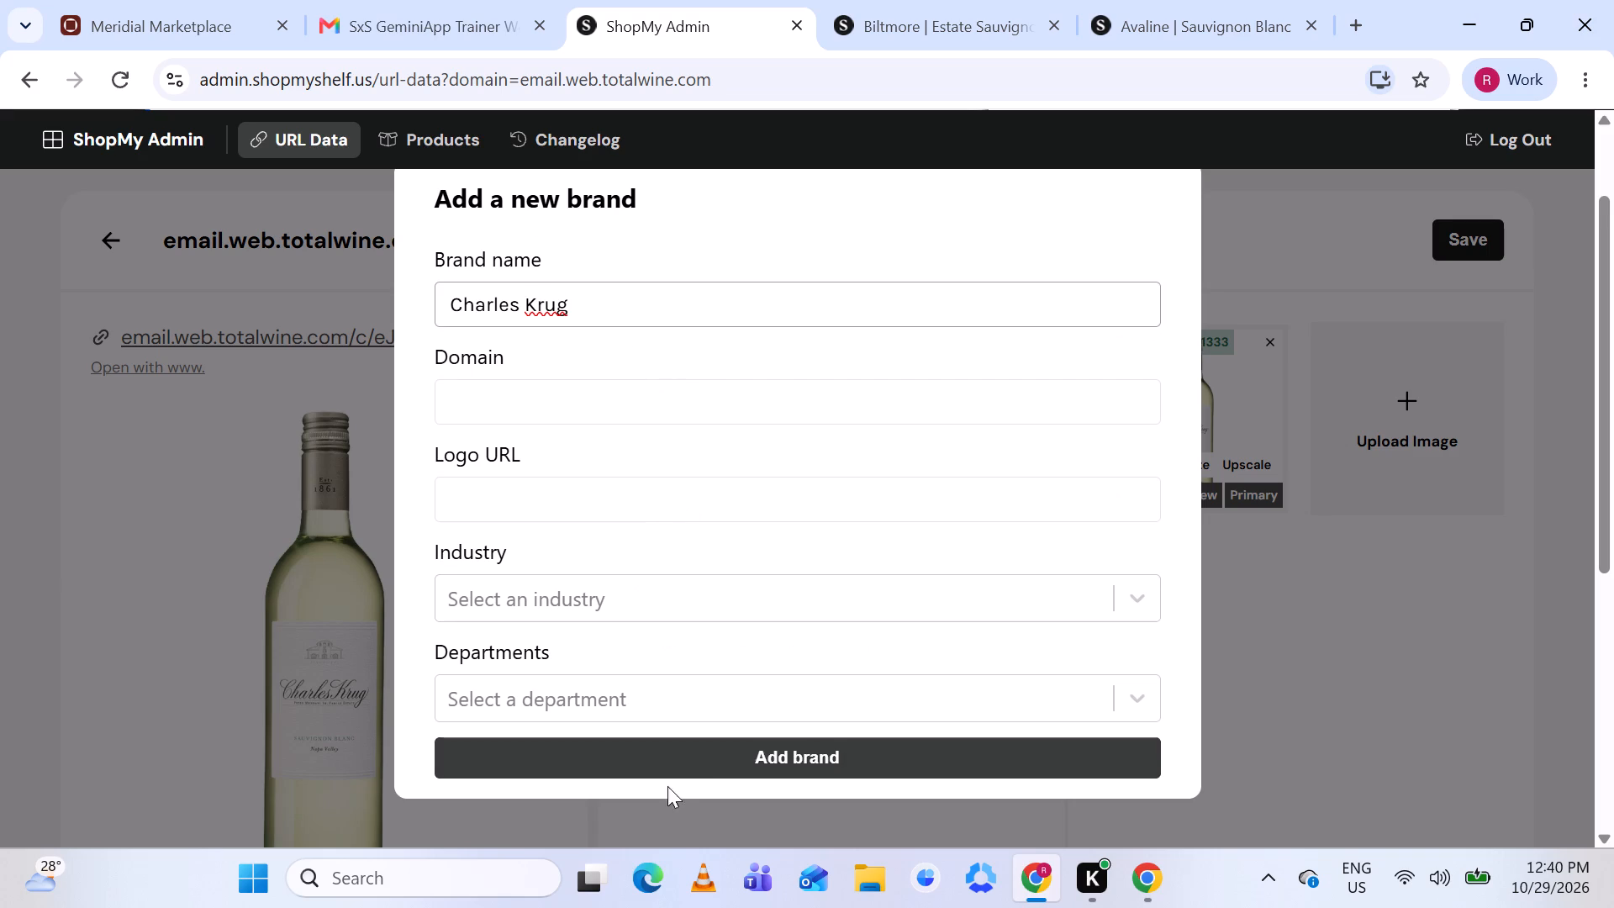
left_click(709, 754)
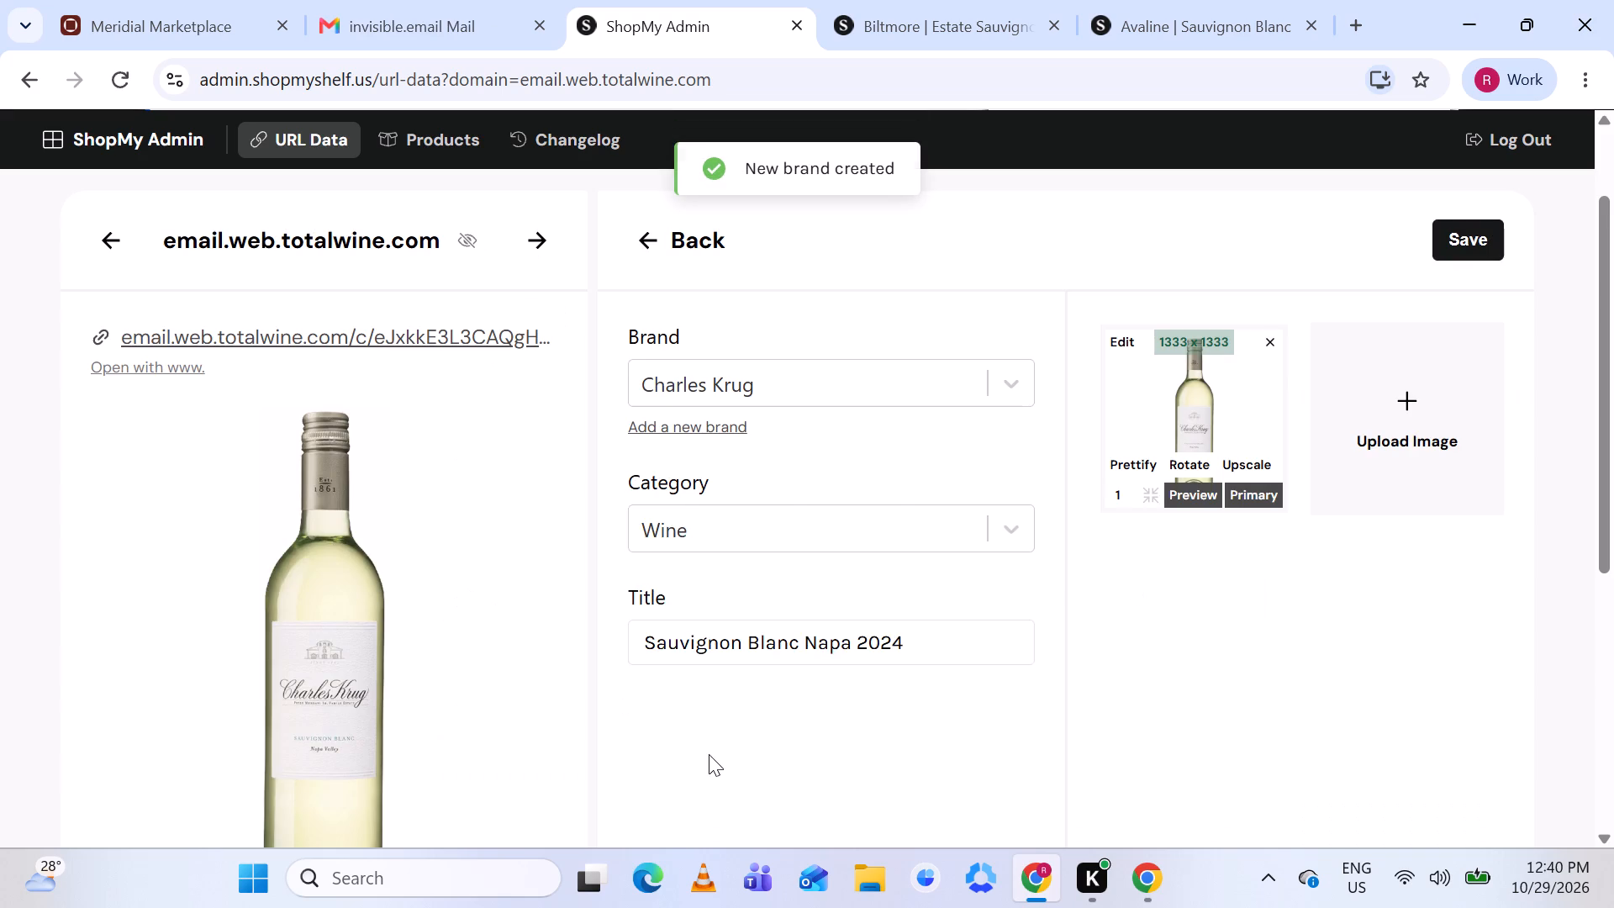
Add the missing comma to the product title so it reads "Sauvignon Blanc Napa, 2024".
scroll(832, 564, "down", 1)
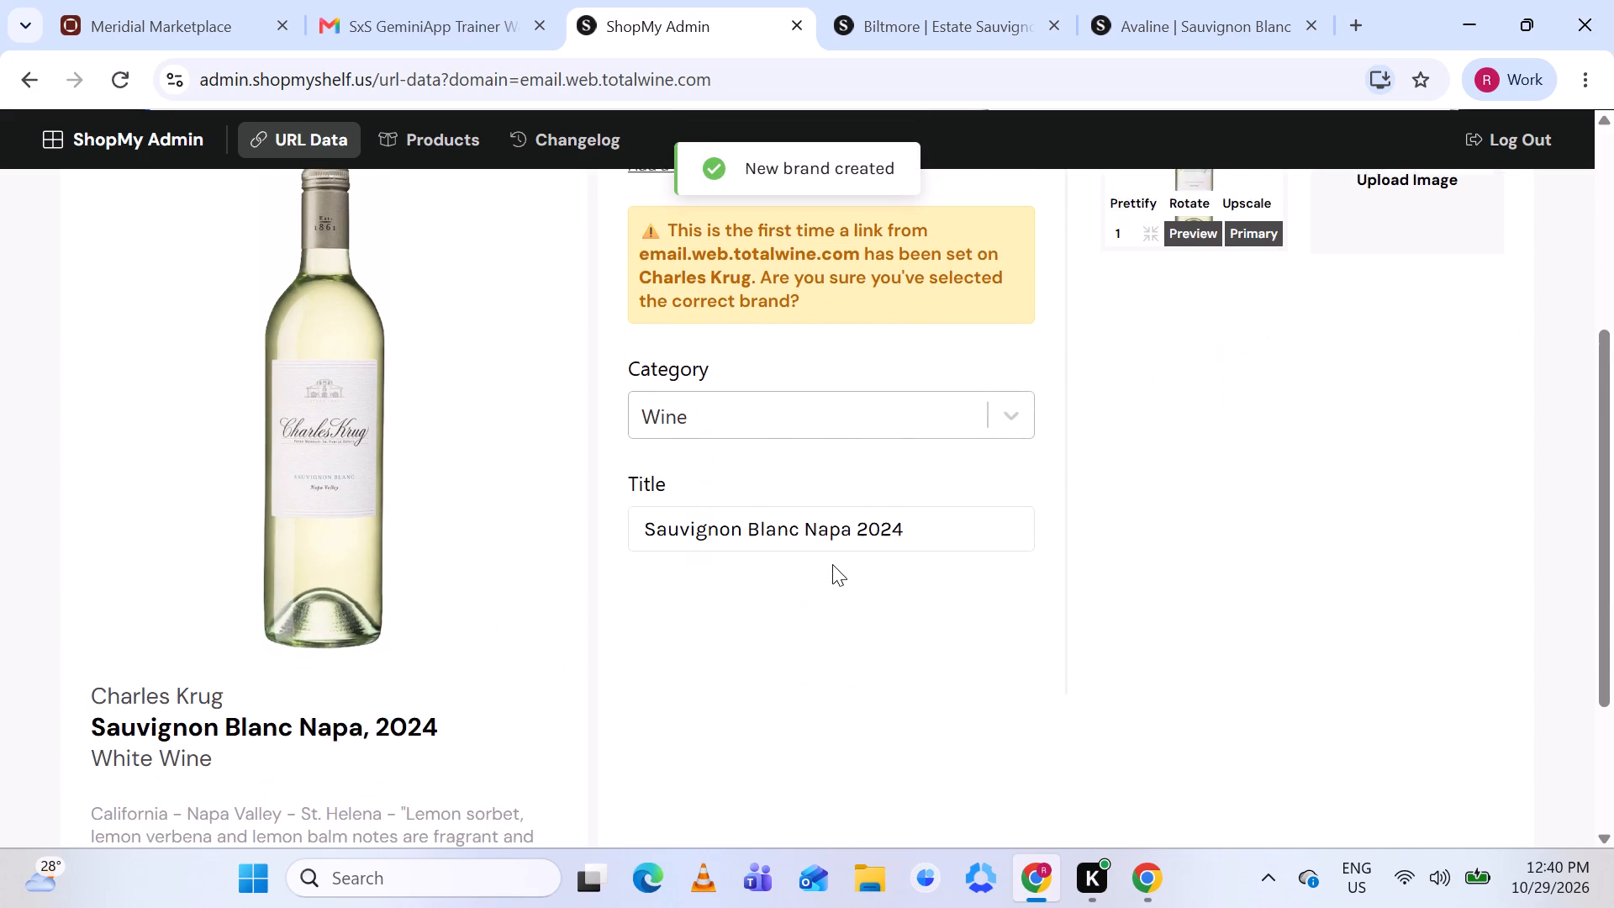
scroll(832, 564, "down", 1)
left_click(857, 486)
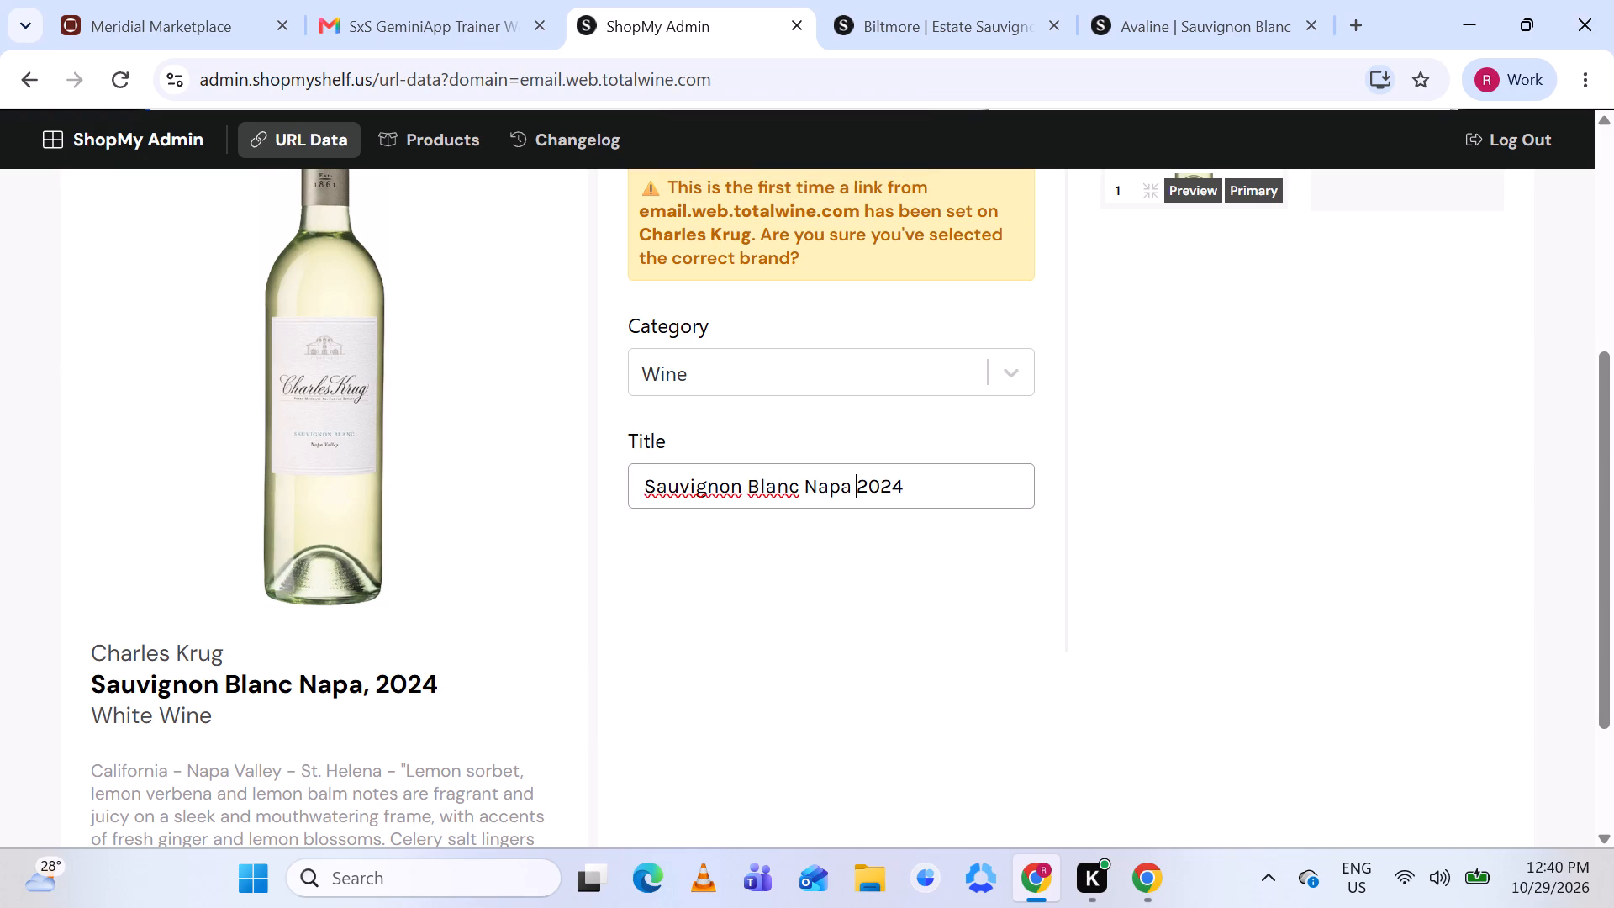
key("BackSpace")
type(",")
key("space")
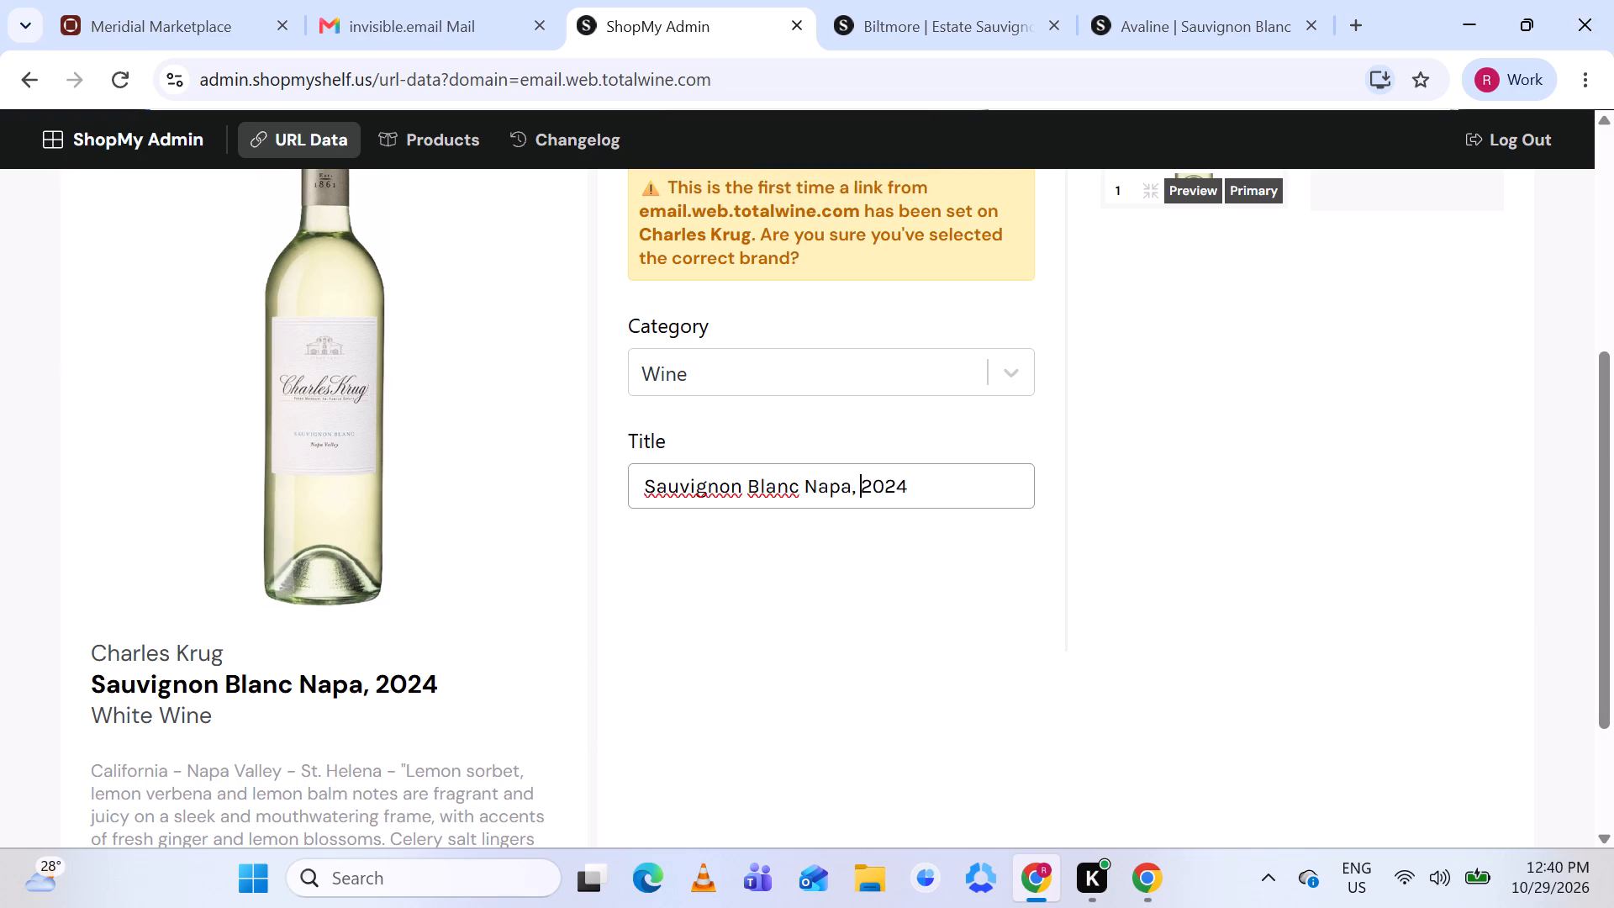
Save the new Charles Krug Sauvignon Blanc product for this URL.
scroll(984, 413, "up", 1)
scroll(1094, 254, "up", 2)
left_click(1467, 351)
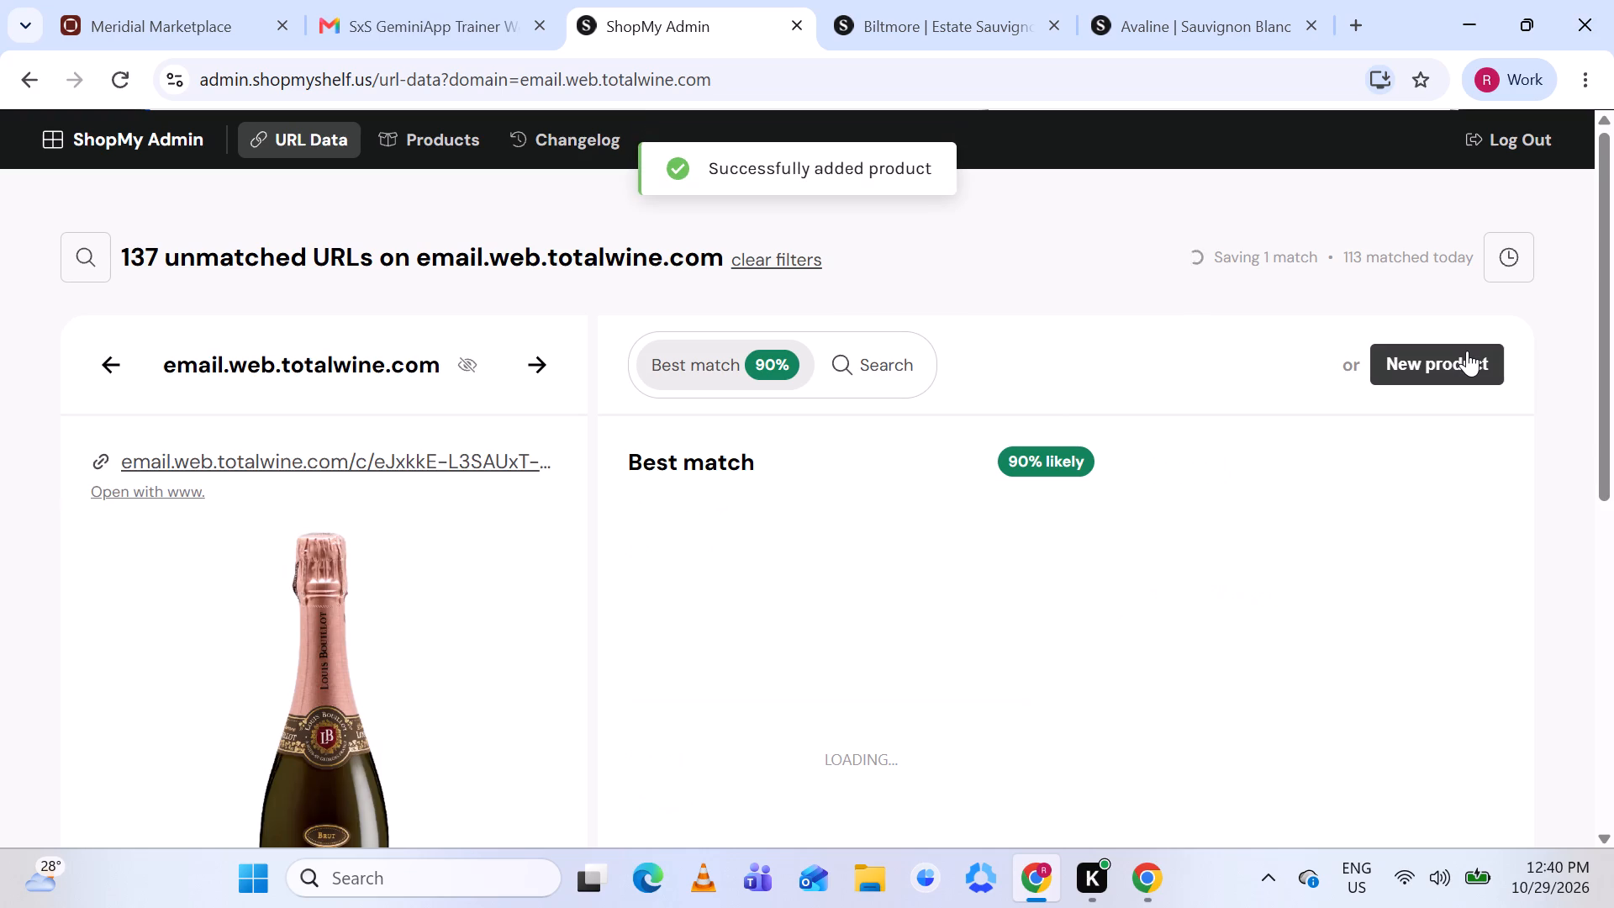
Open the product page of the suggested Louis Bouillot Crémant de Bourgogne Rosé Brut match for comparison.
scroll(1419, 514, "down", 2)
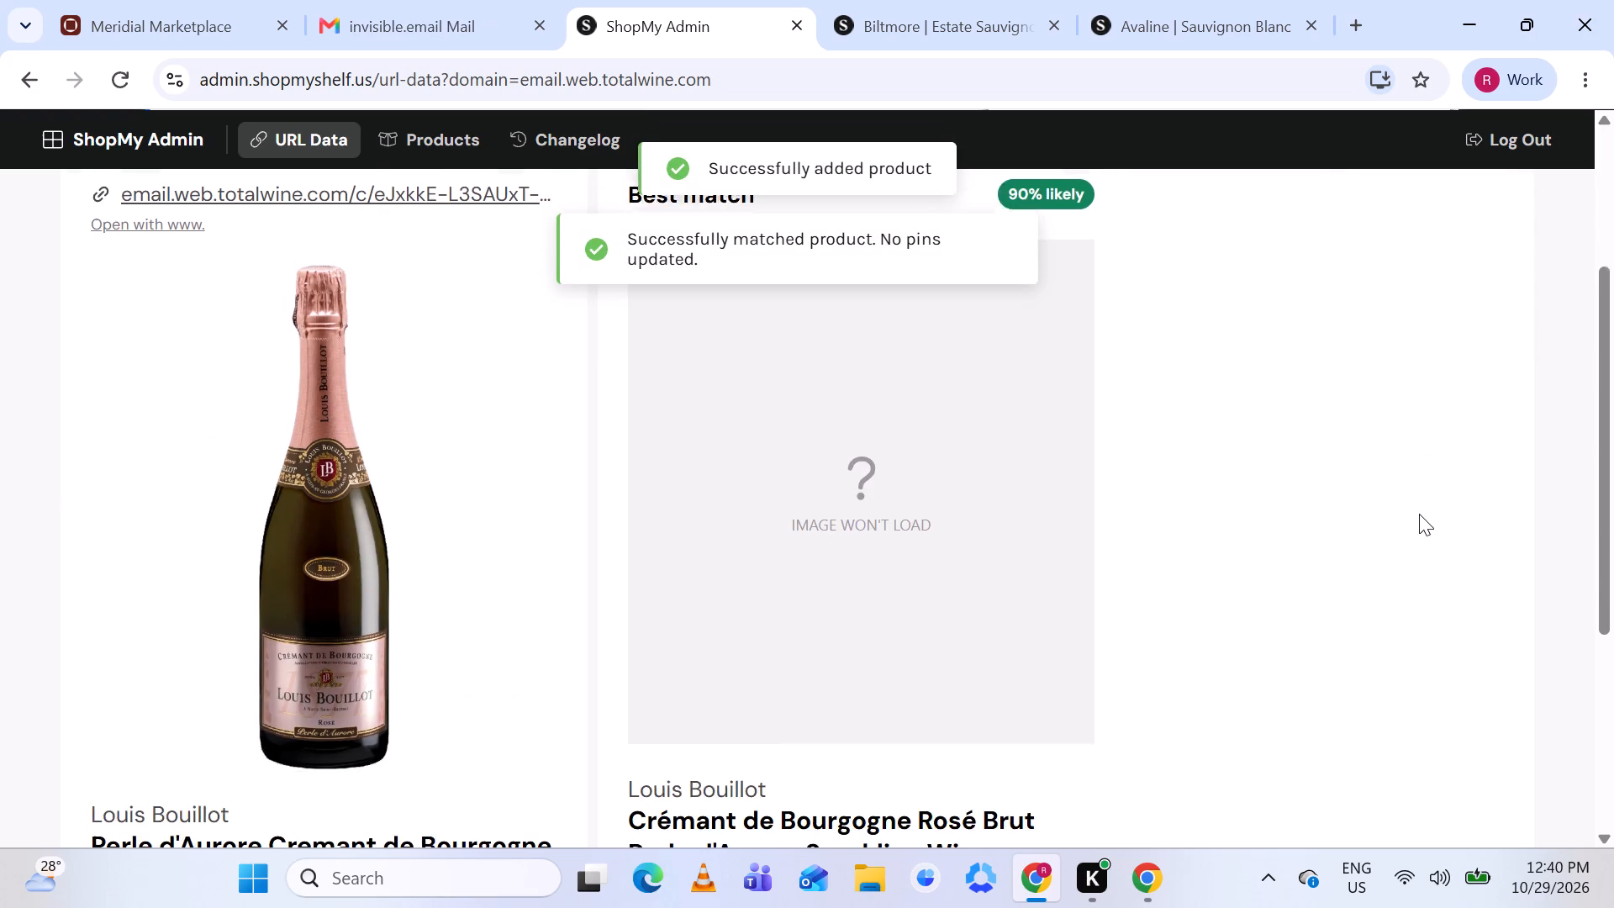
scroll(1419, 514, "down", 1)
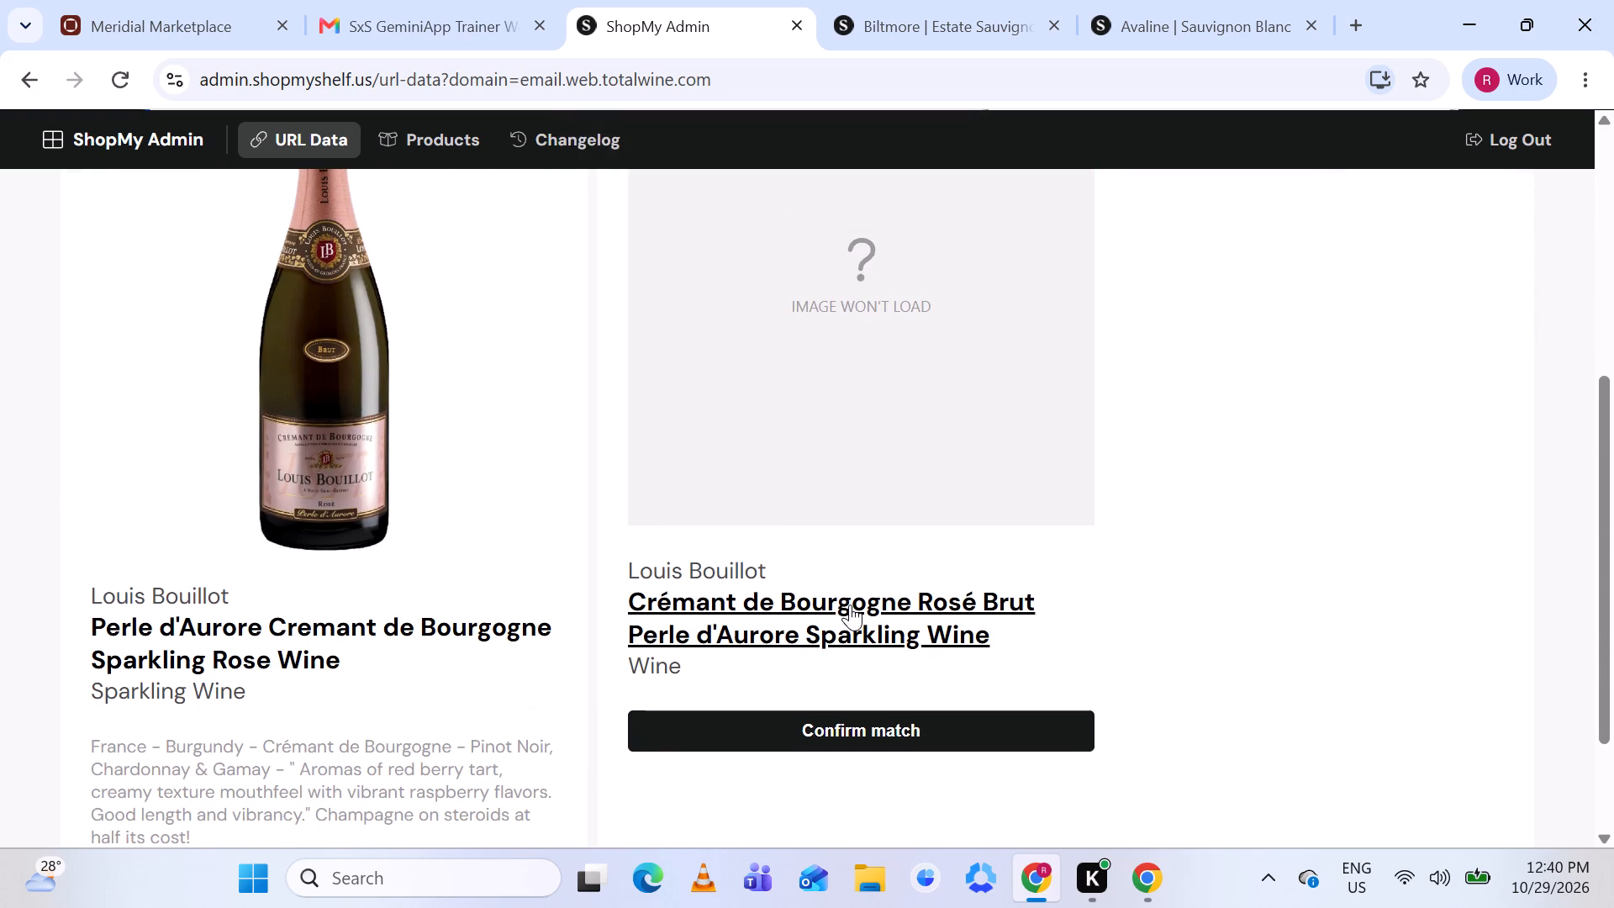
left_click(850, 604)
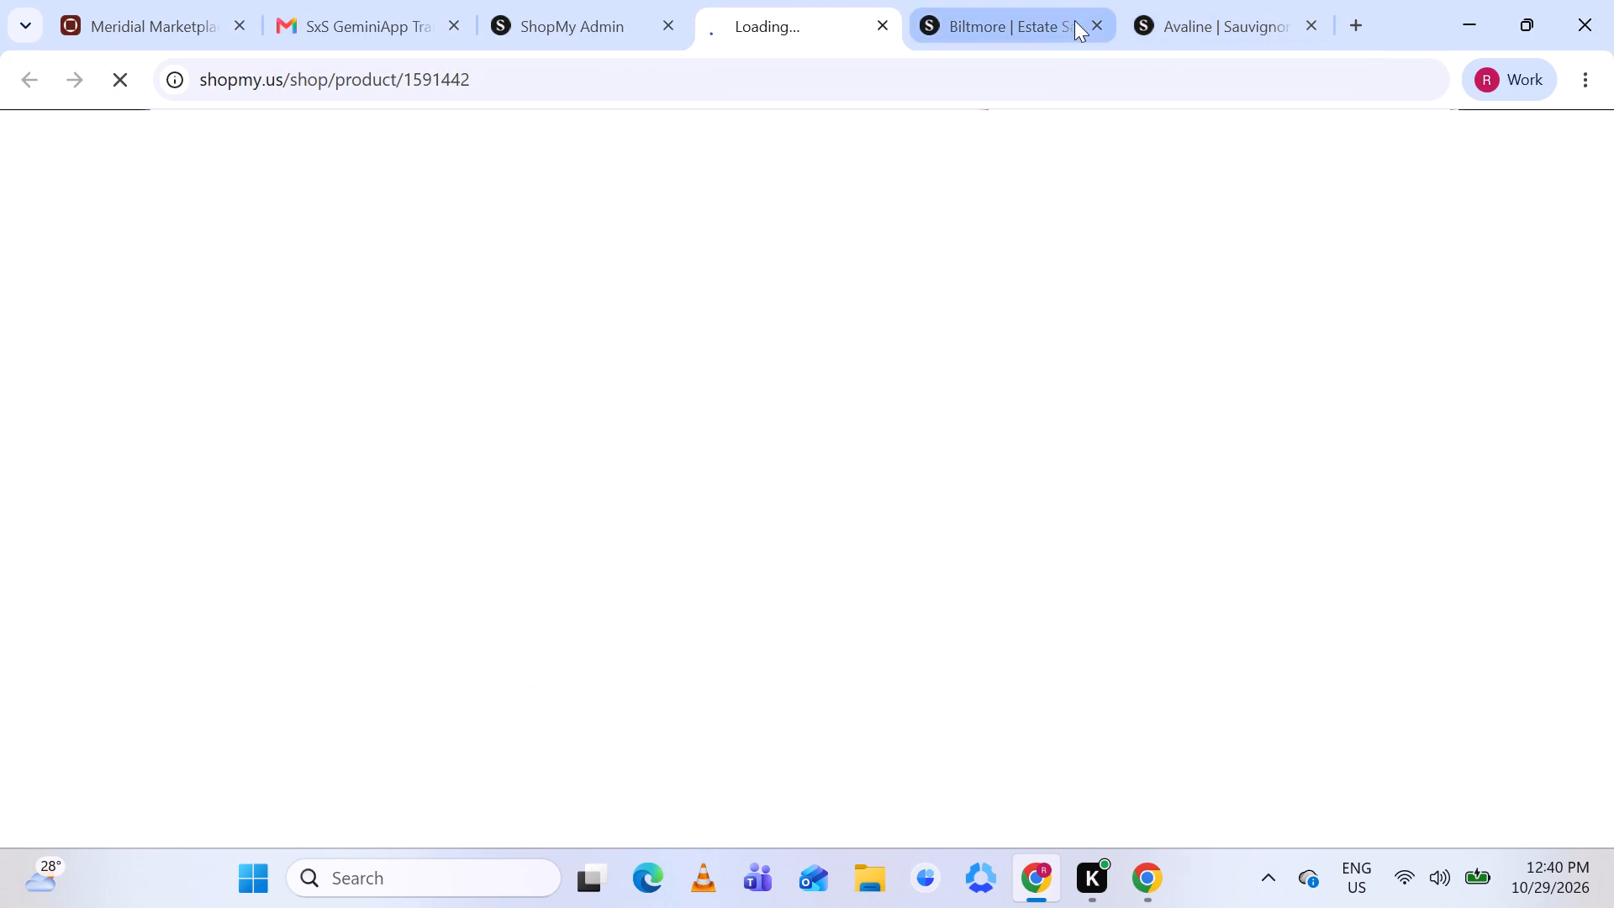
Close the leftover Biltmore and Avaline Sauvignon Blanc product pages.
left_click(1089, 16)
left_click(1089, 16)
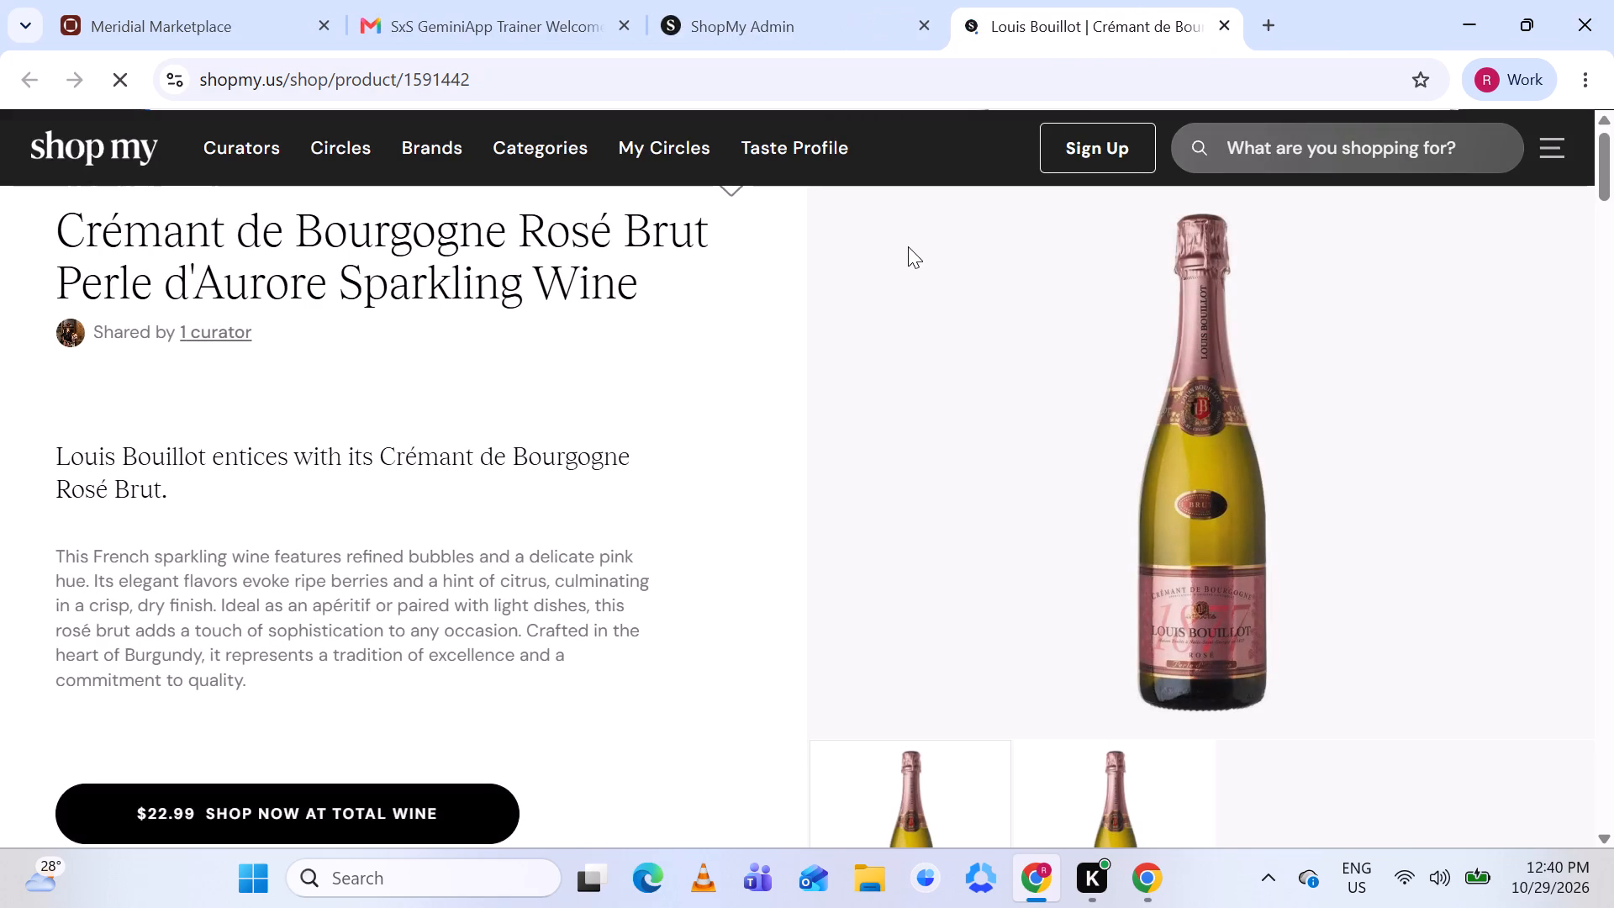
Return to ShopMy Admin and accept the suggested Louis Bouillot Crémant de Bourgogne Rosé Brut match, bringing up its product details for editing.
left_click(764, 0)
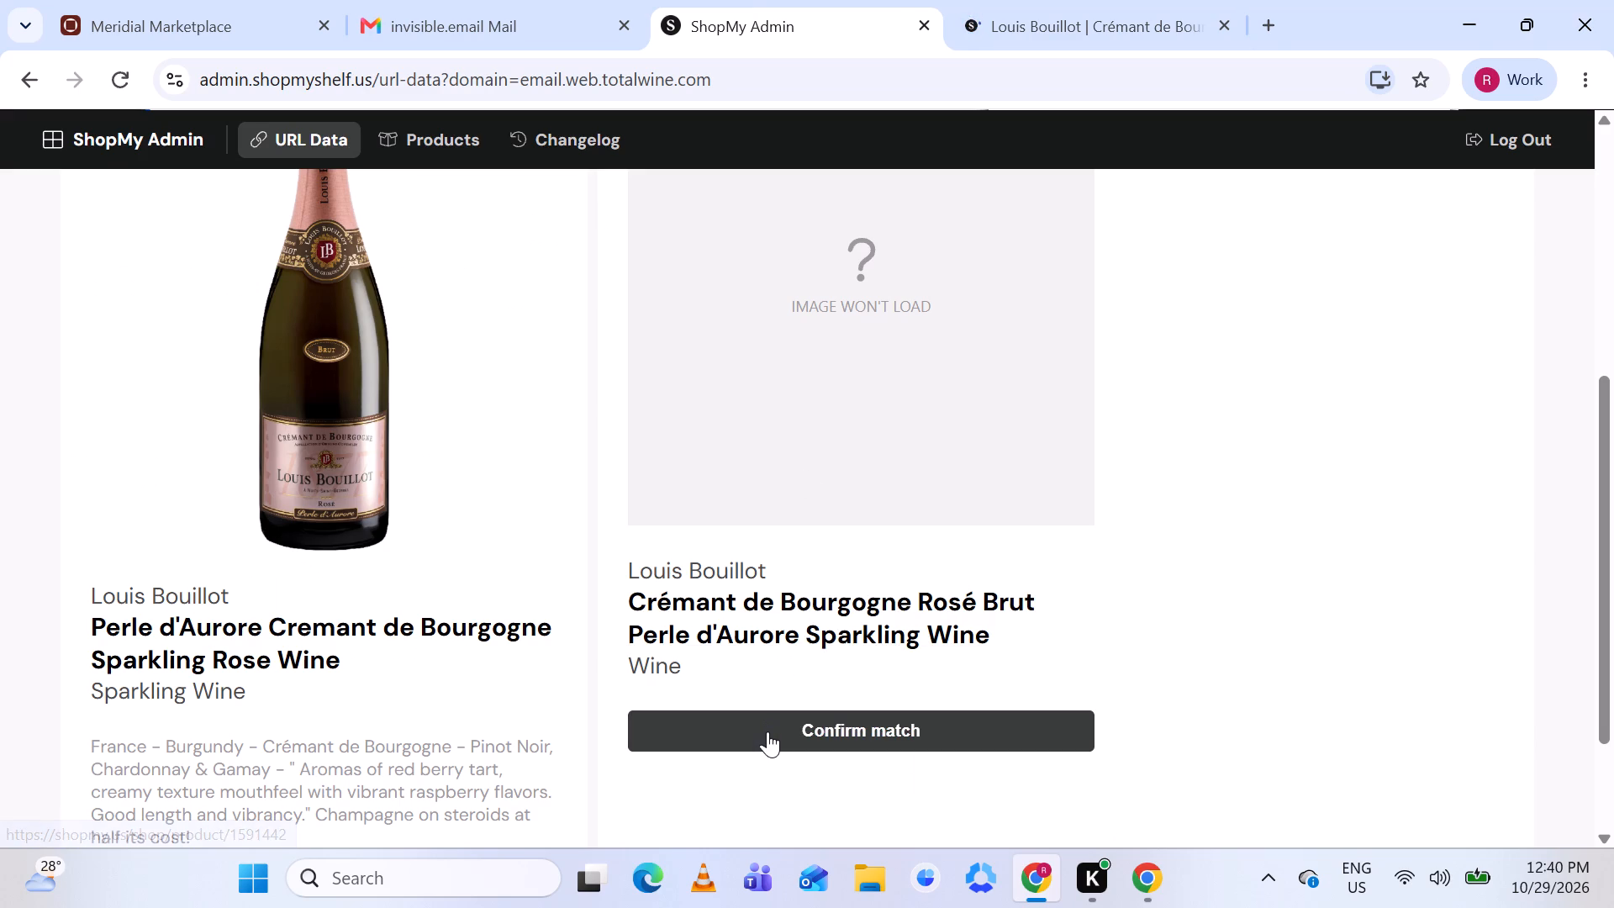
left_click(768, 734)
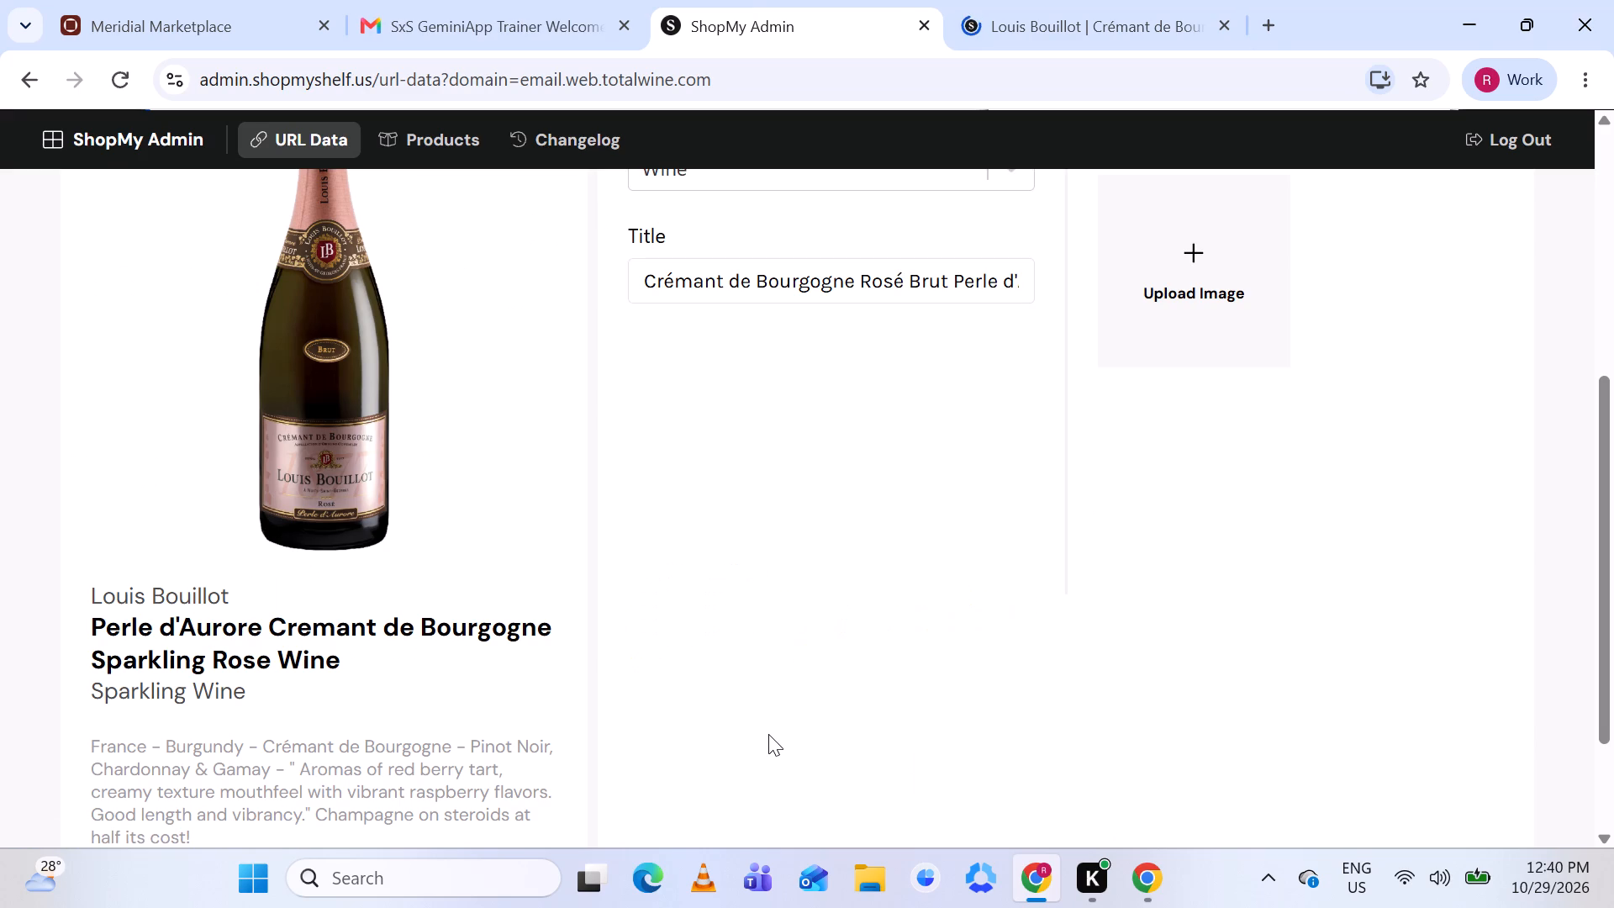
Read the matched Louis Bouillot product's full title and compare it with the wine name on the Total Wine listing.
scroll(926, 536, "up", 1)
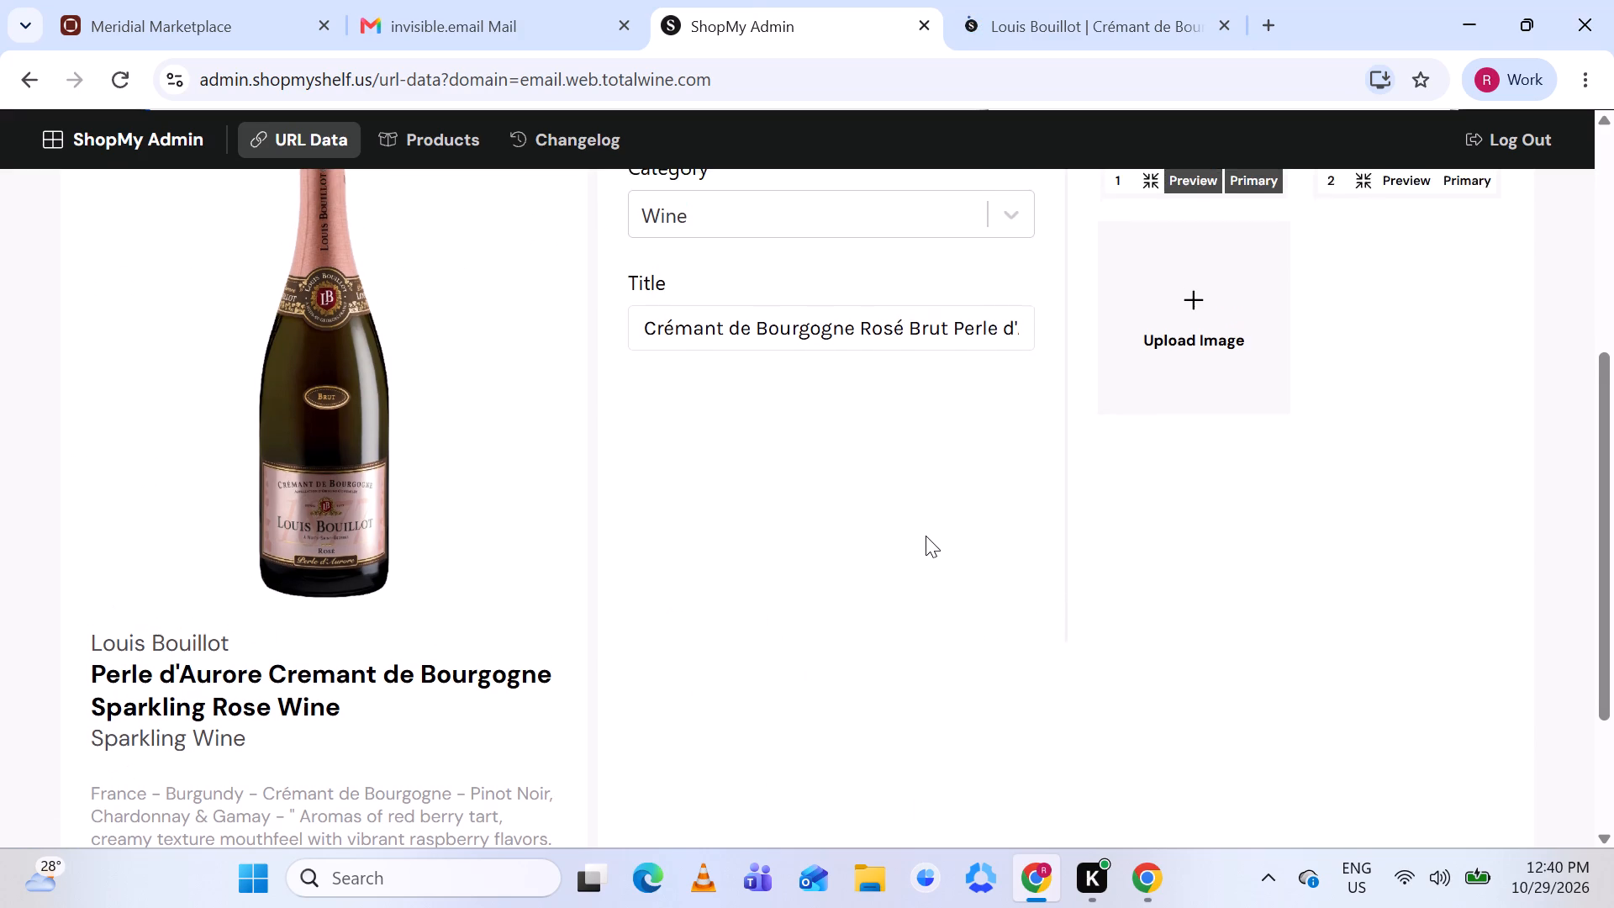
scroll(926, 536, "up", 1)
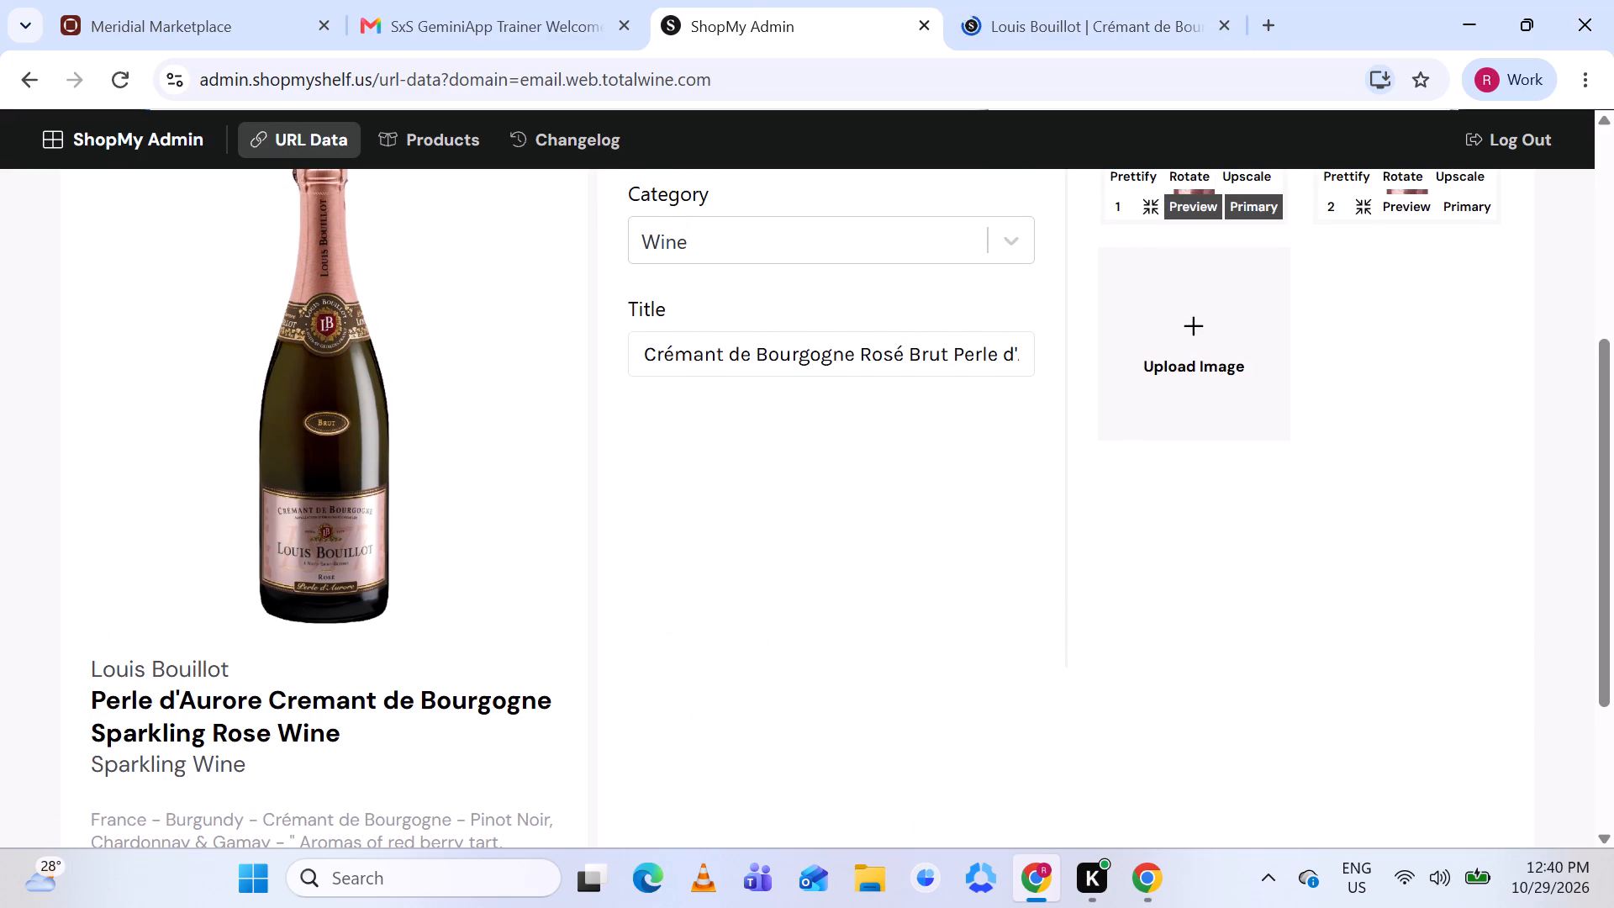
scroll(817, 365, "right", 1)
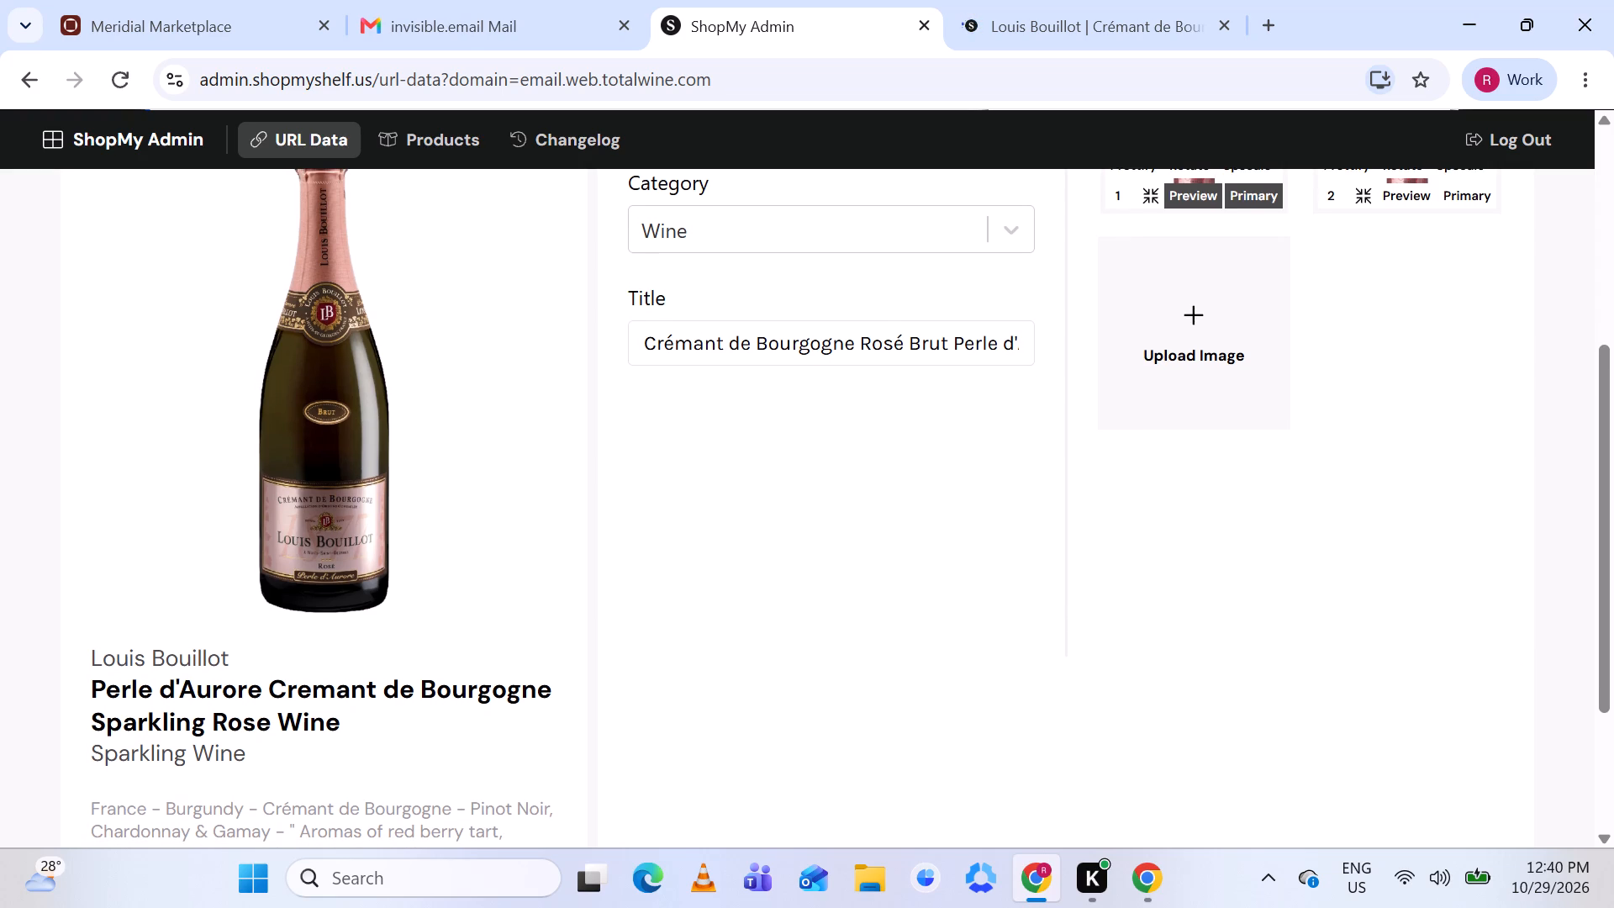
scroll(807, 340, "left", 1)
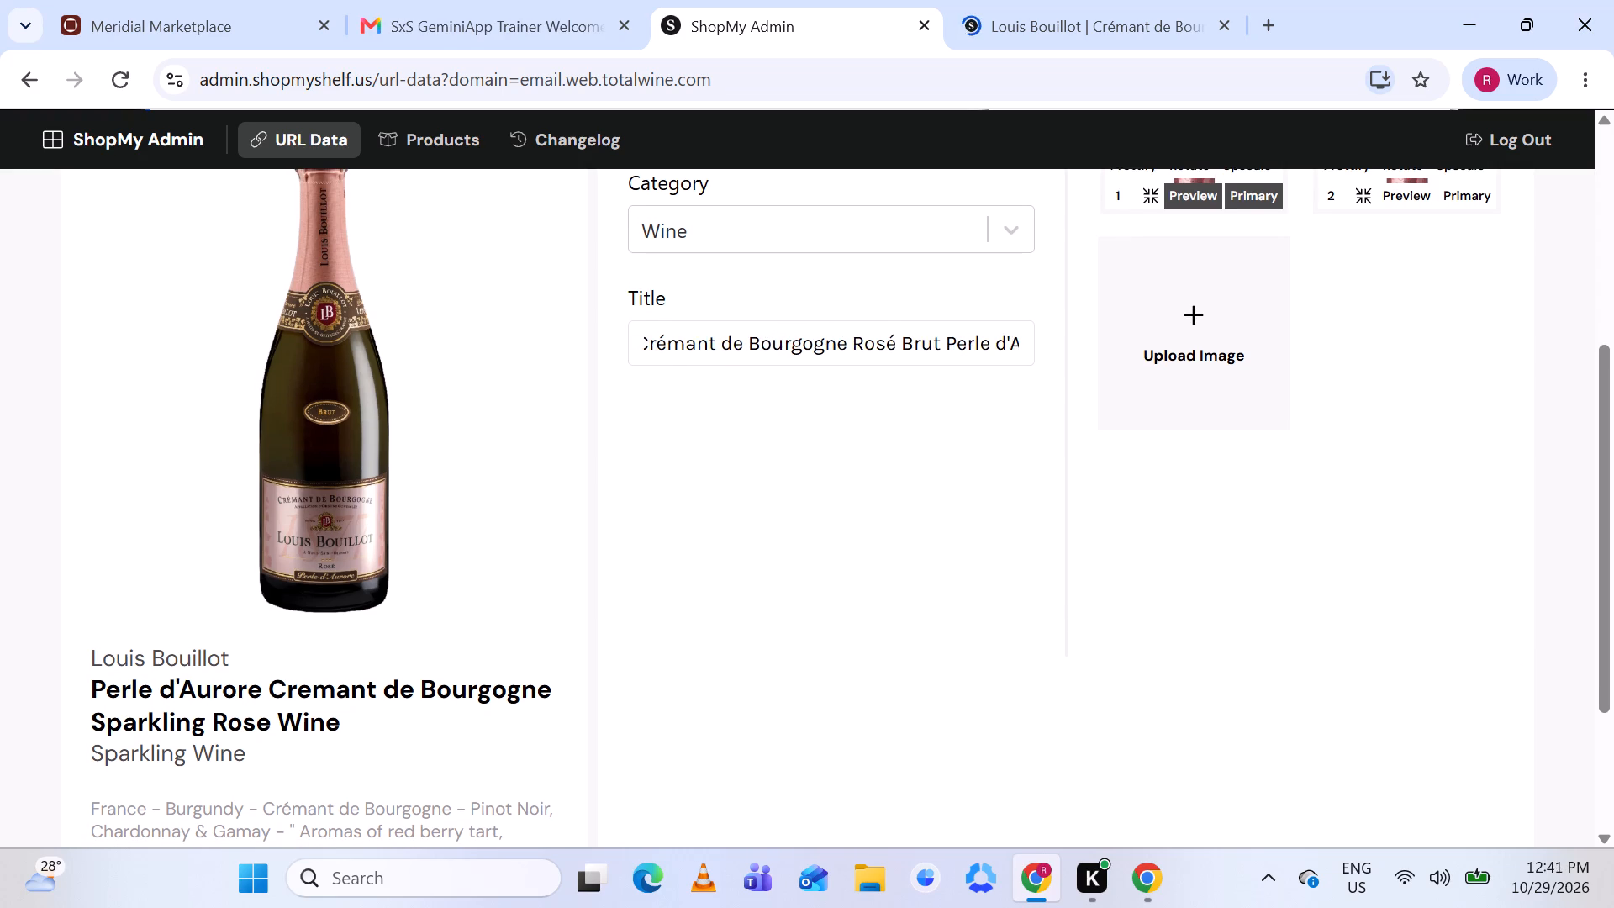
scroll(807, 340, "left", 1)
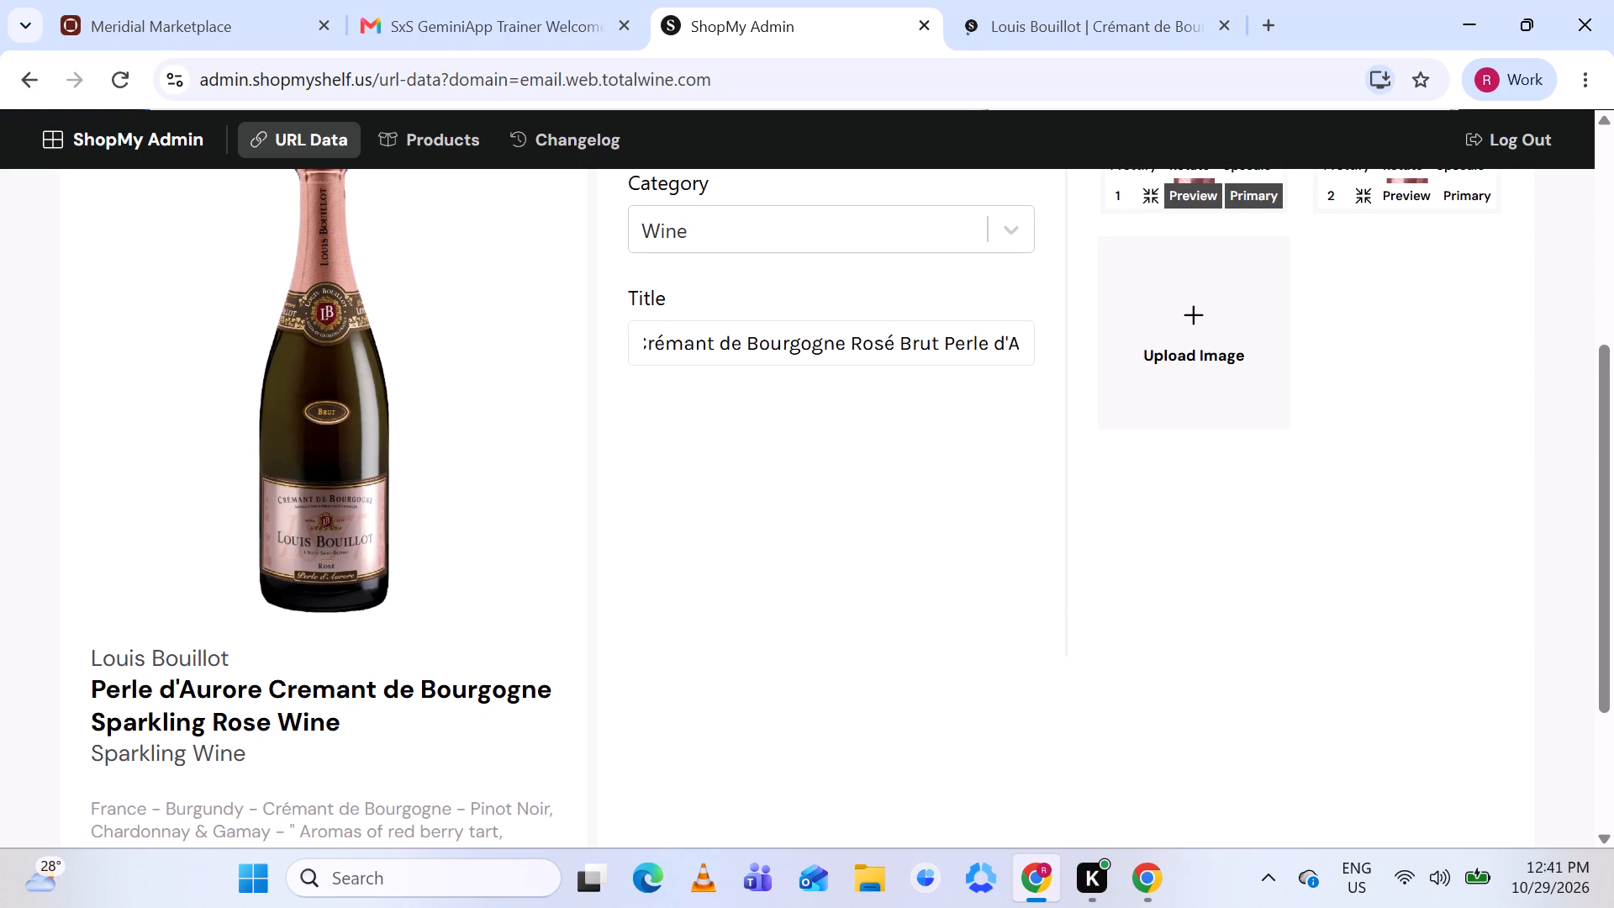
scroll(807, 340, "left", 1)
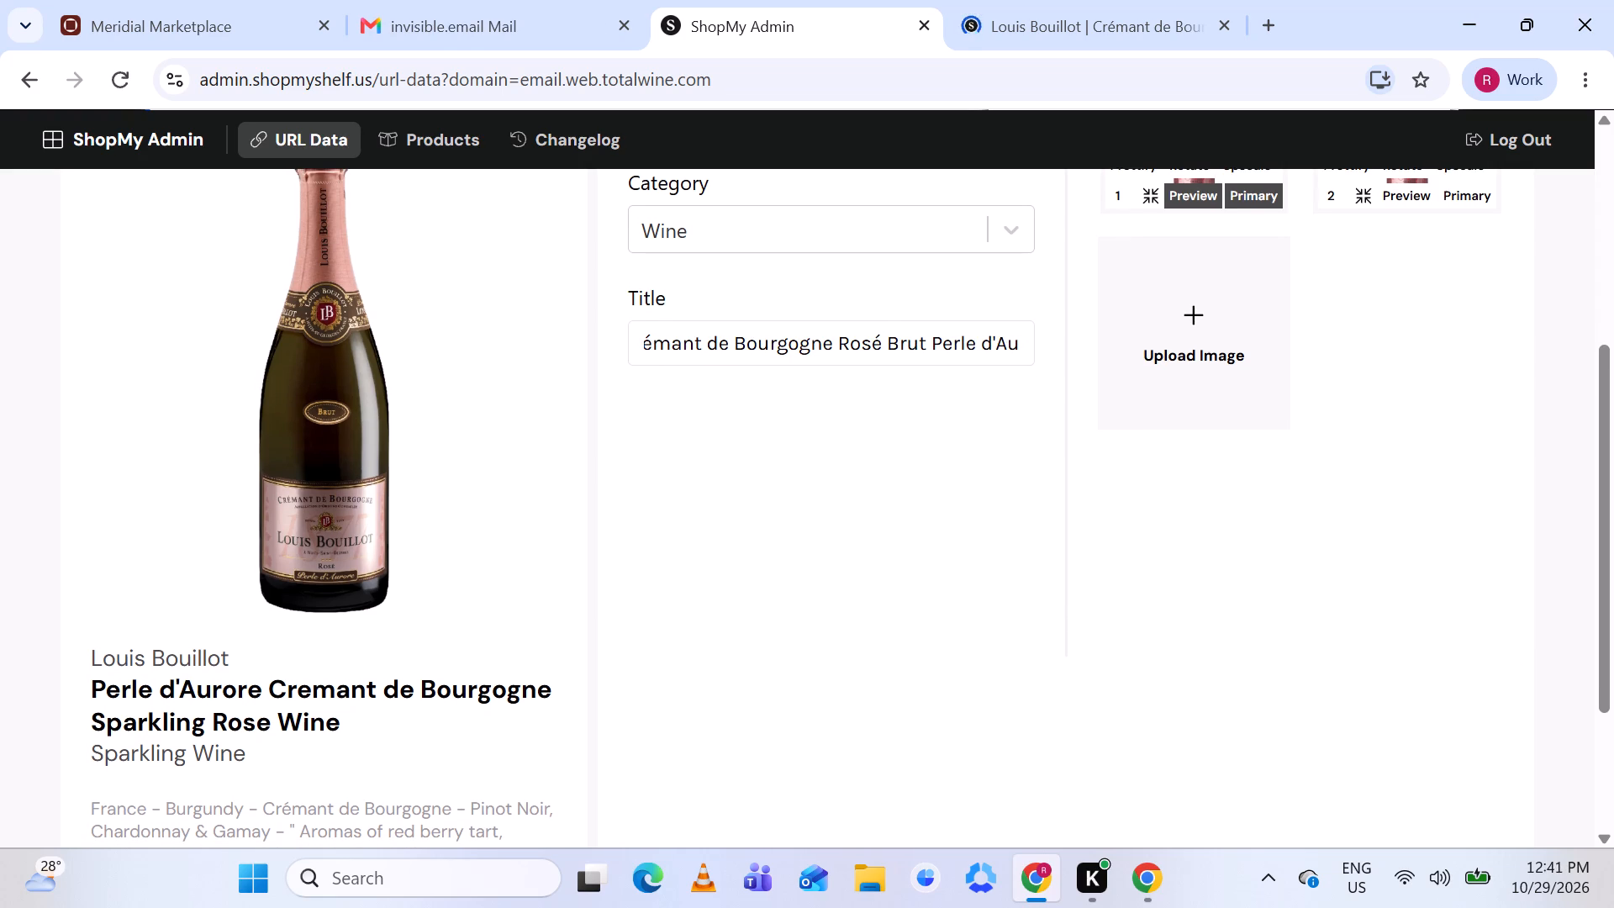
scroll(807, 340, "left", 2)
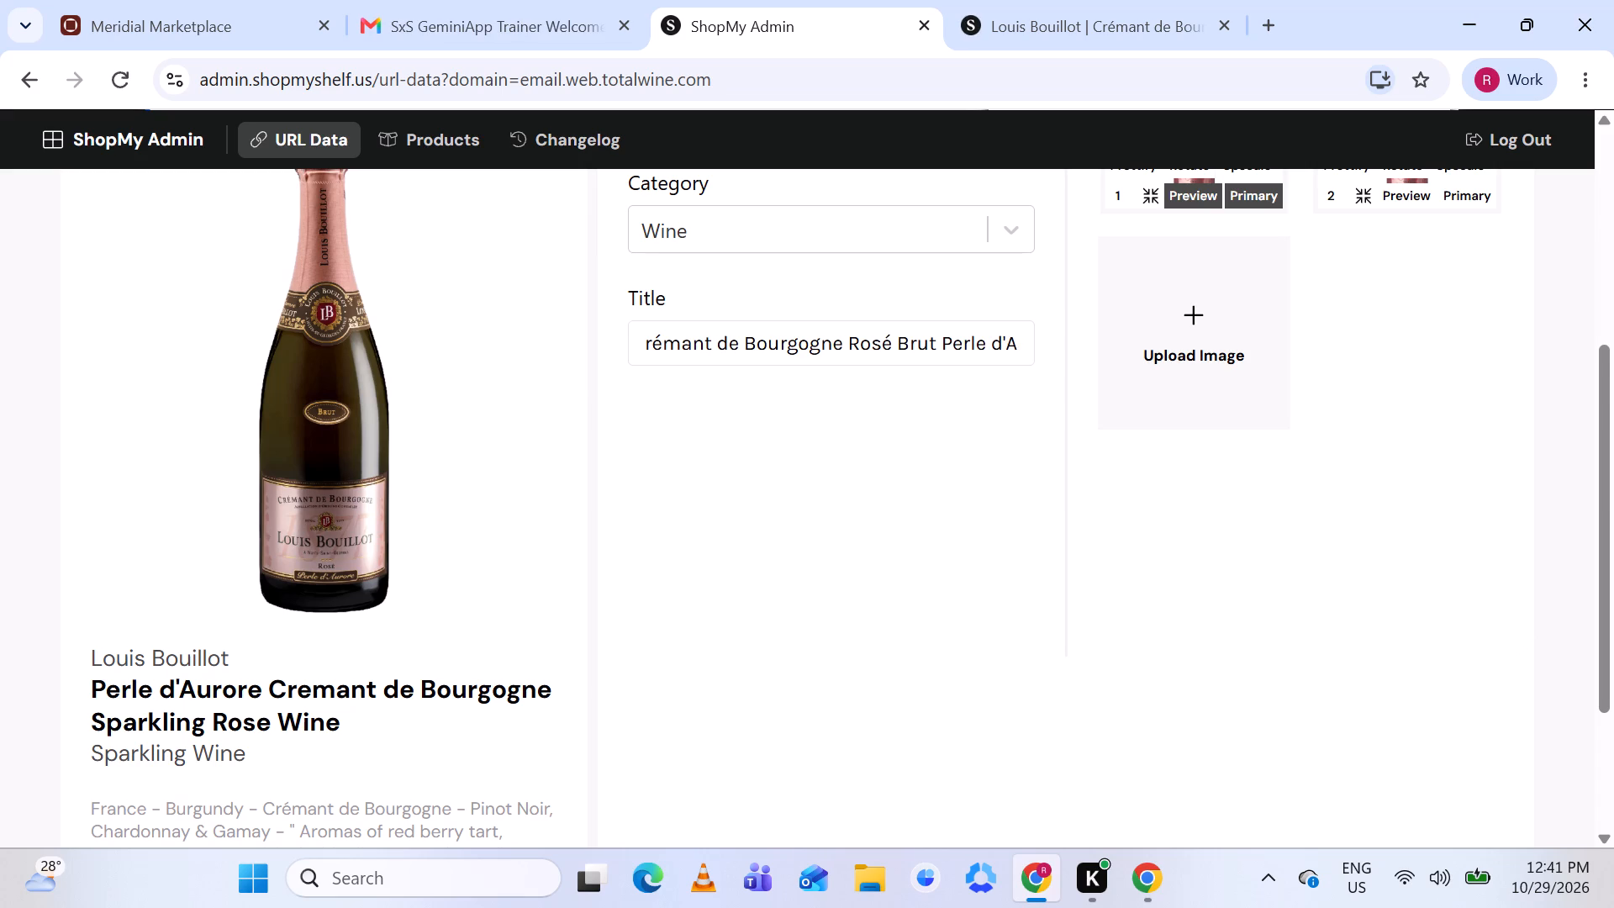
scroll(807, 340, "left", 1)
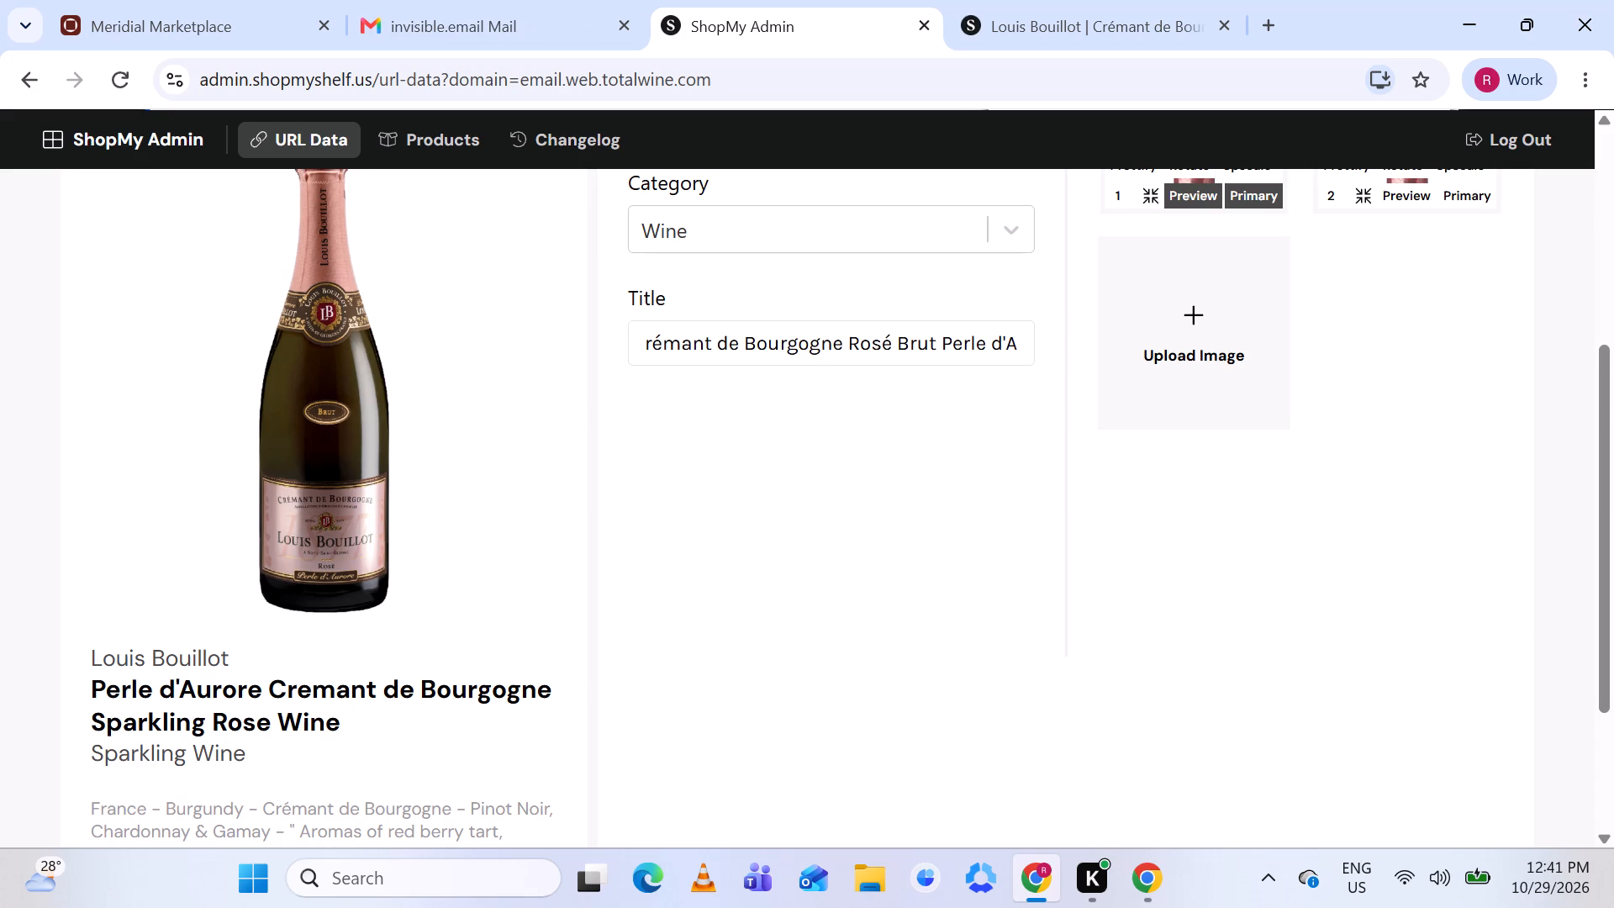
scroll(807, 340, "left", 1)
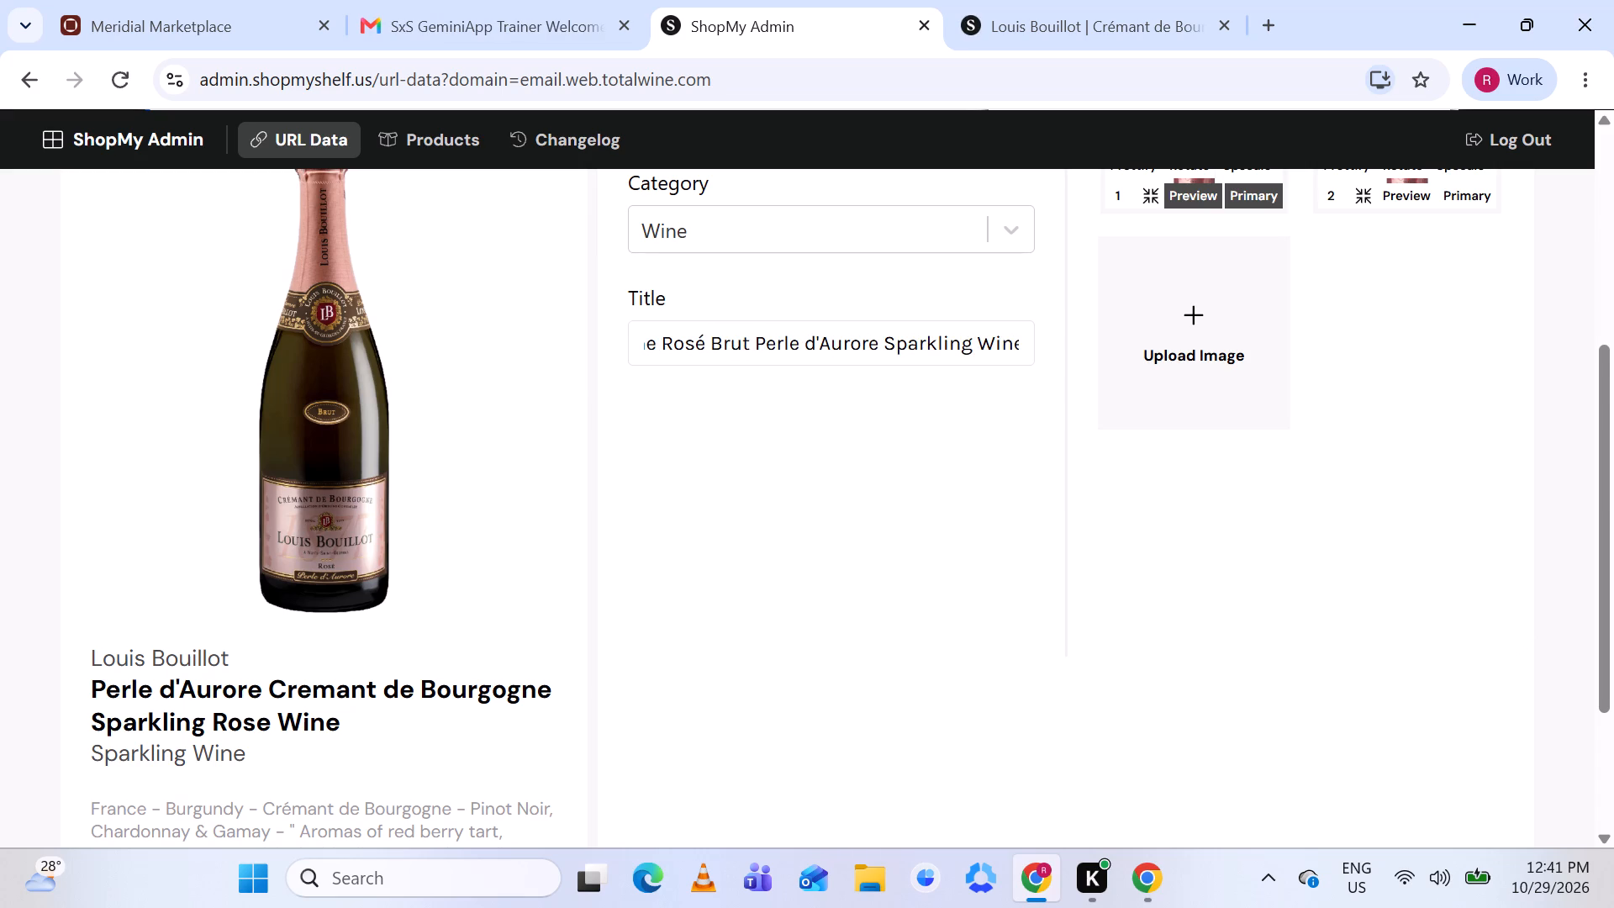
scroll(807, 340, "left", 2)
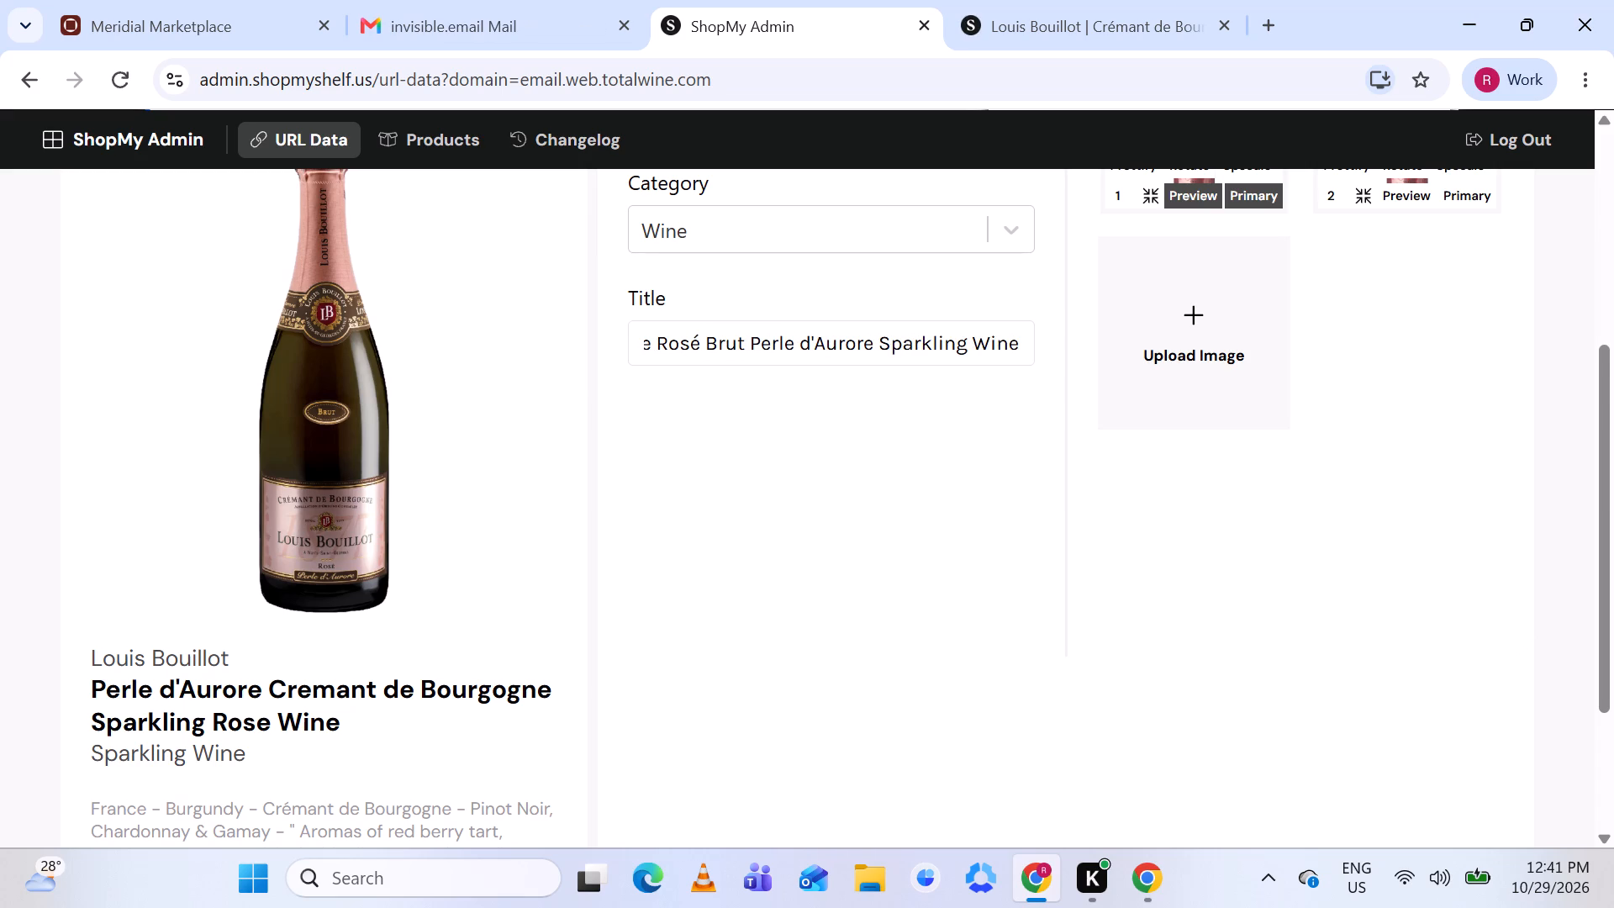
scroll(807, 340, "right", 1)
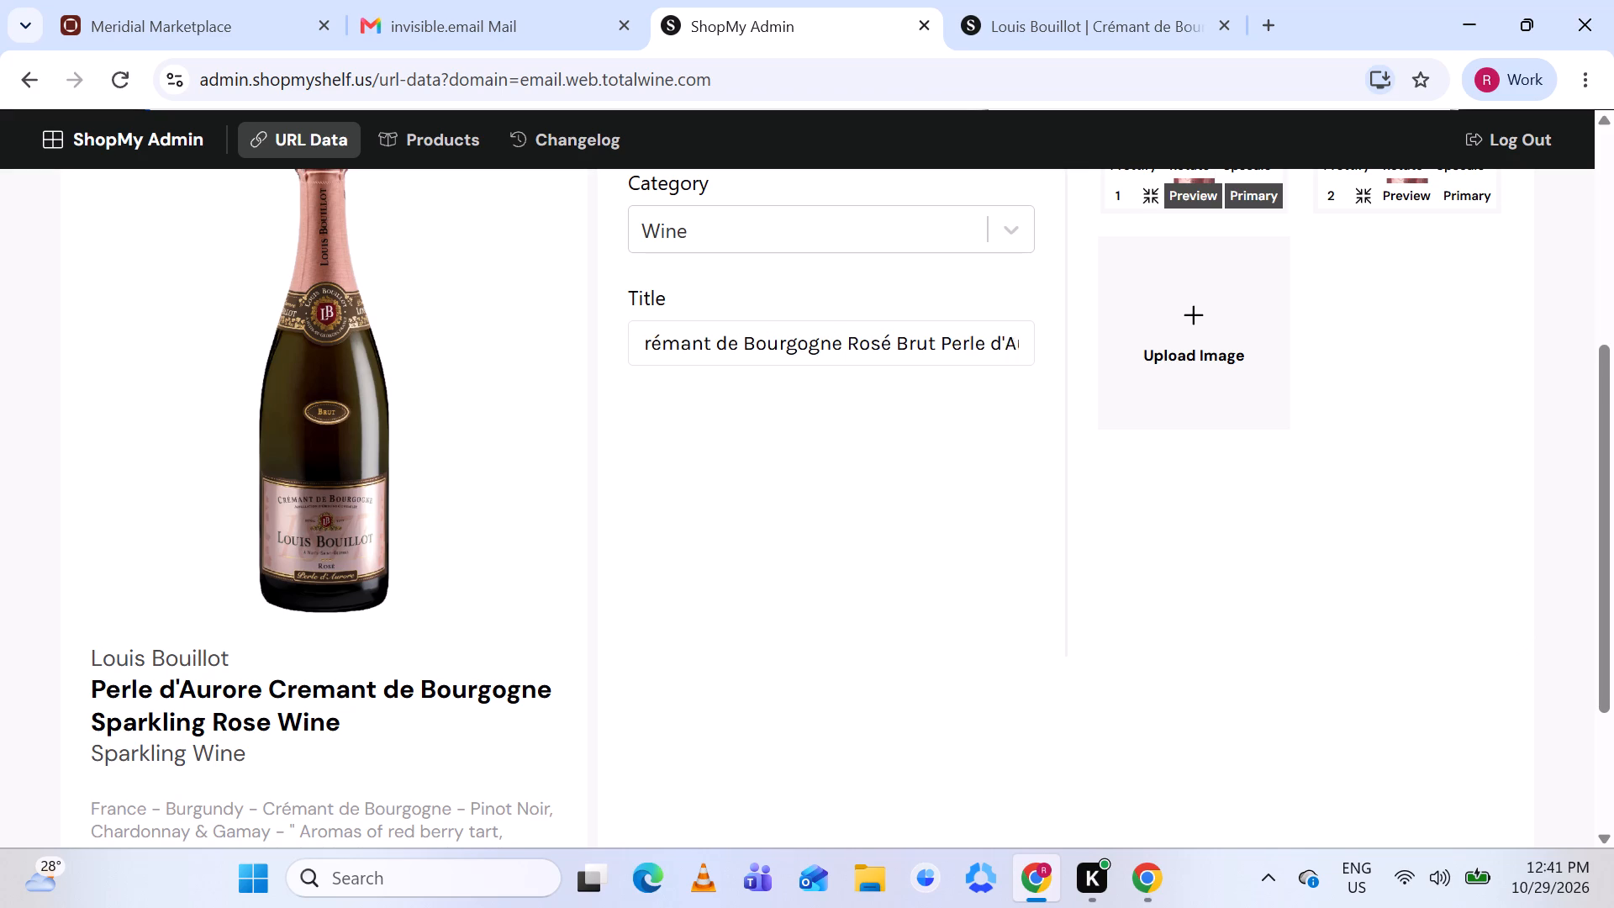
scroll(807, 340, "right", 1)
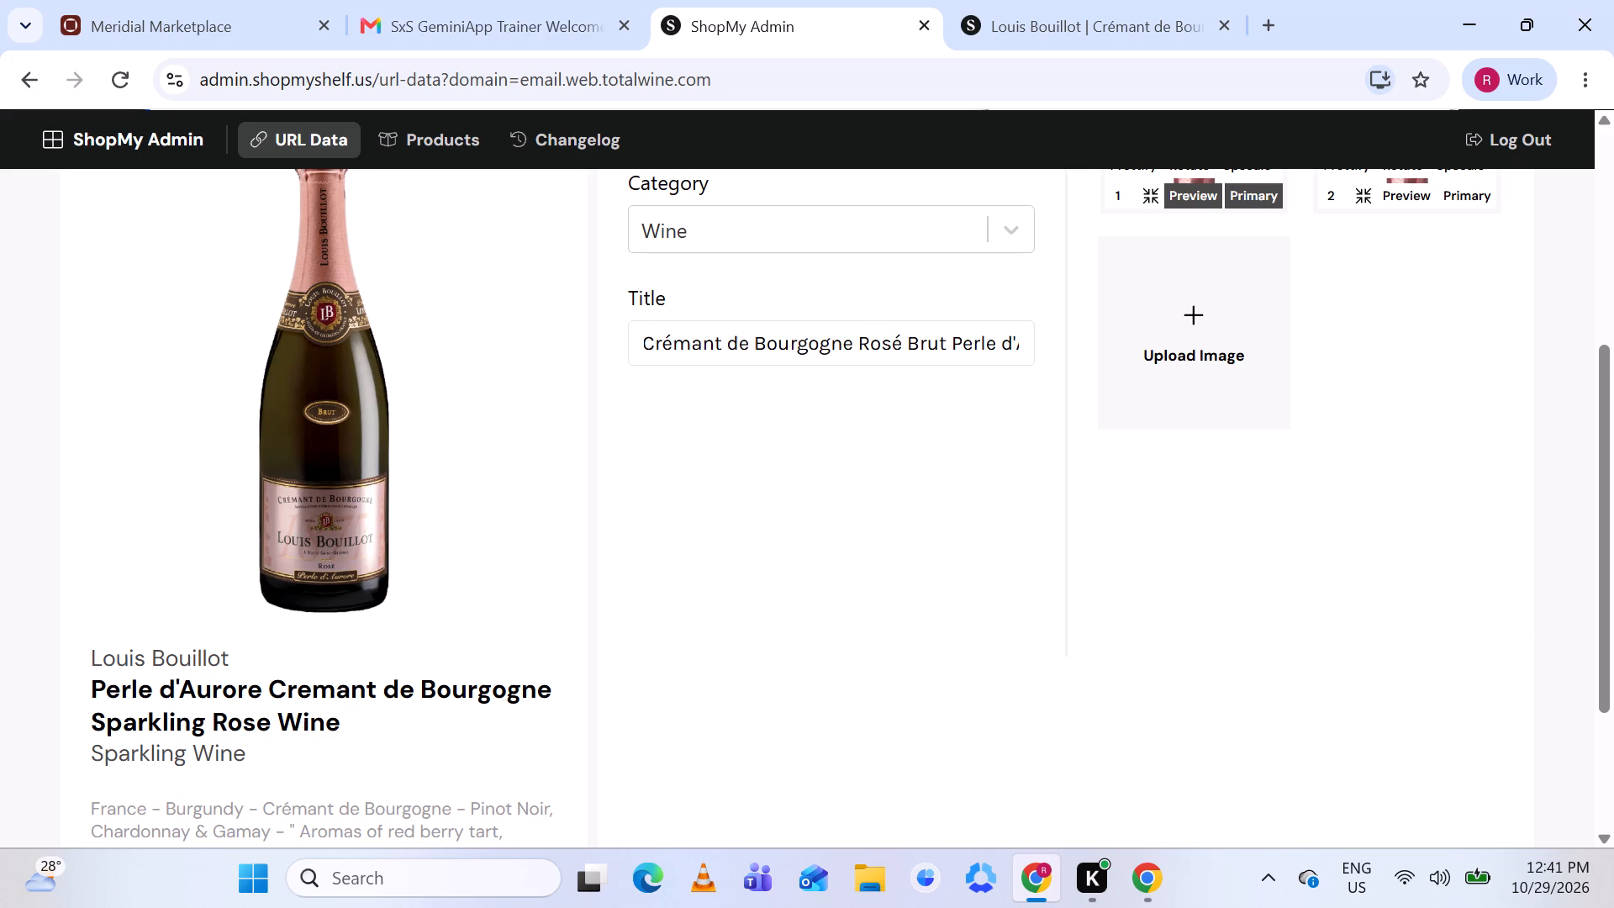
scroll(807, 340, "right", 2)
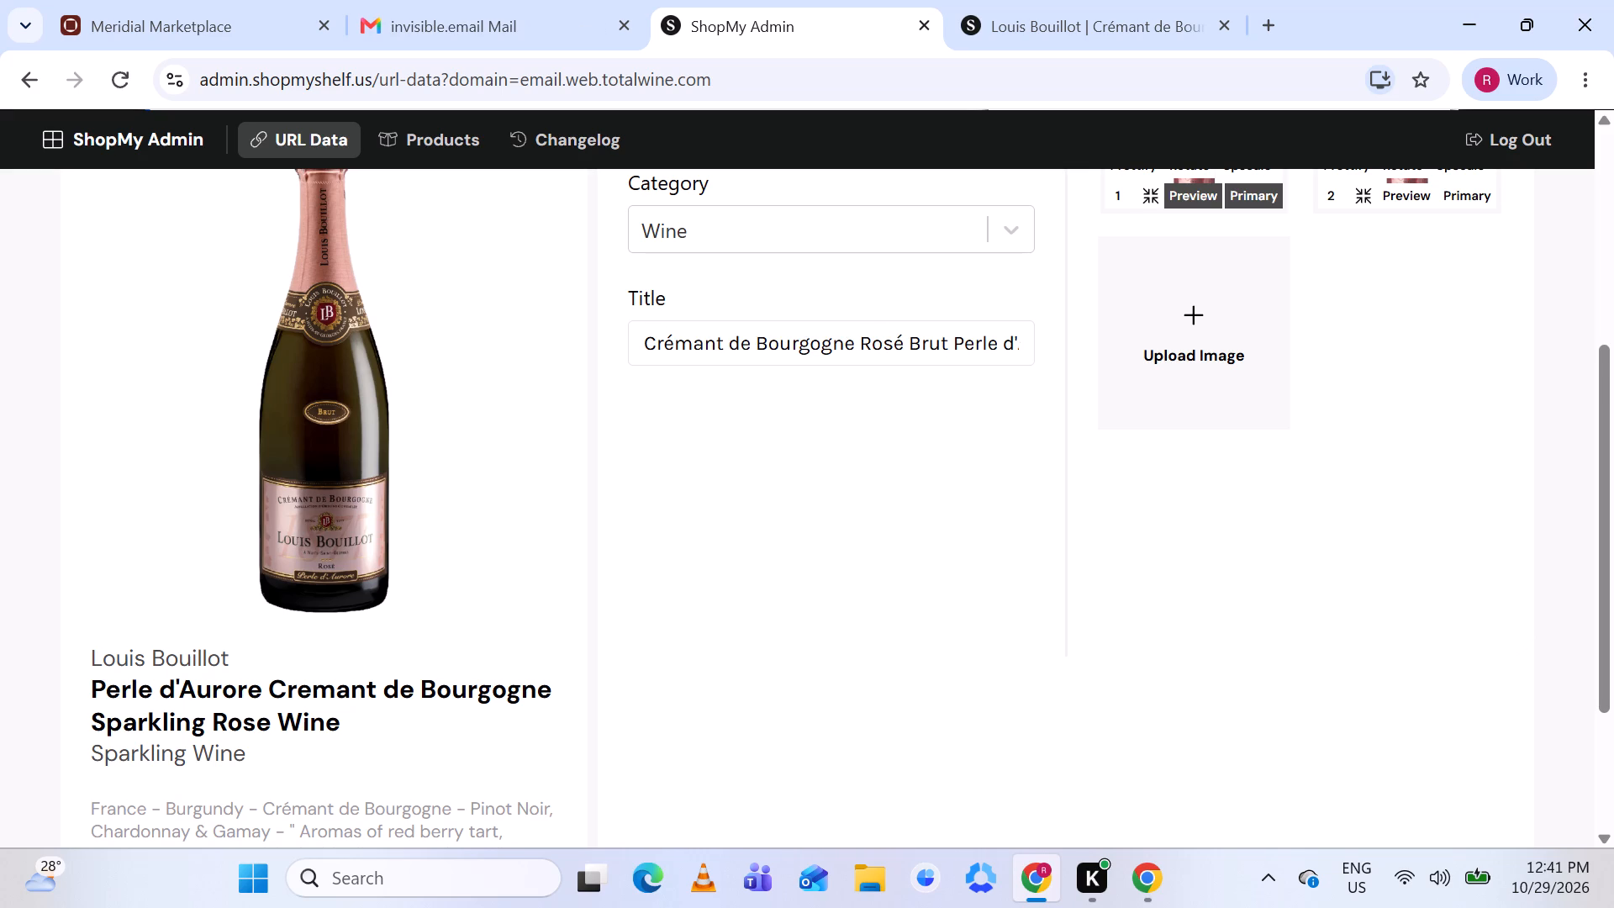
scroll(807, 340, "right", 3)
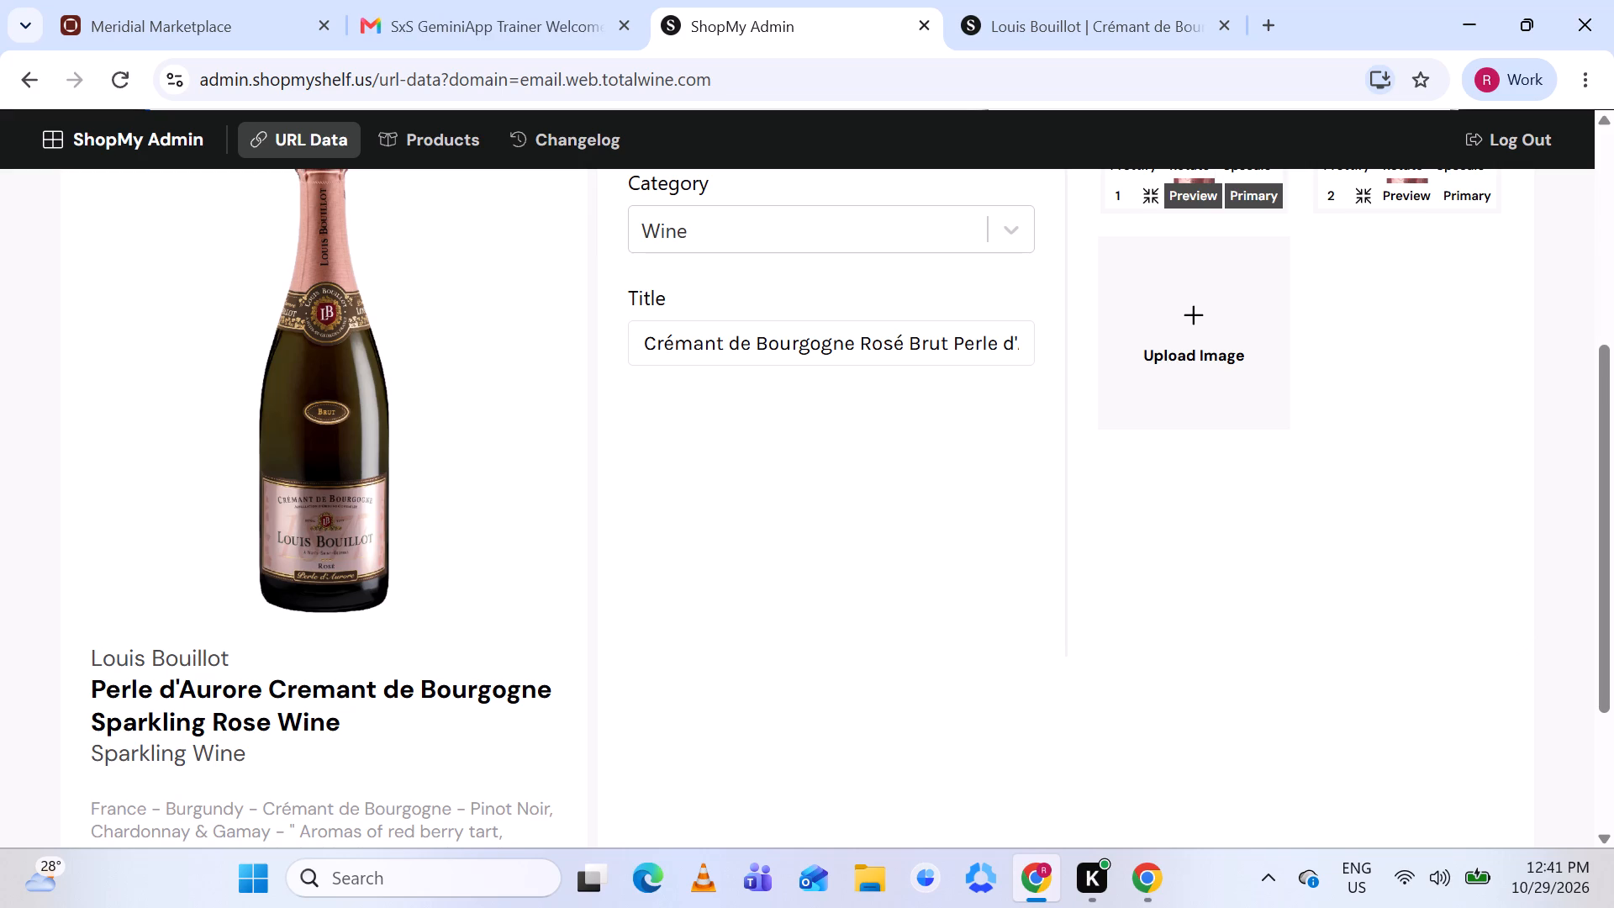
Replace the product title with the listing's name, "Perle d'Aurore Cremant de Bourgogne Sparkling Rose Wine".
left_click_drag(93, 693, 312, 715)
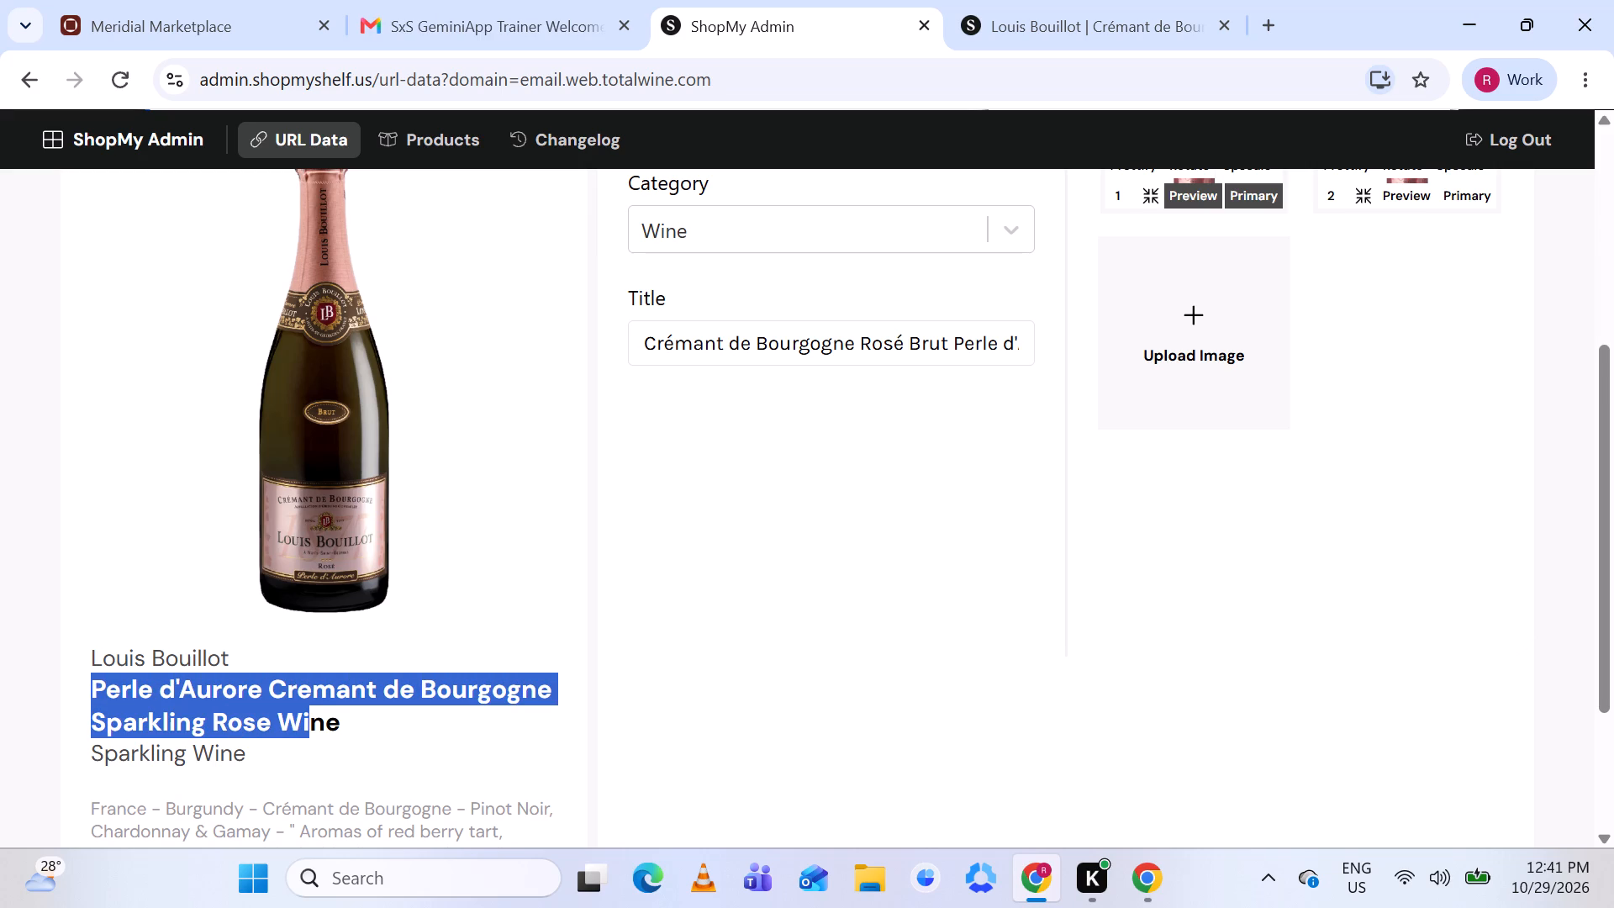
left_click_drag(312, 715, 343, 715)
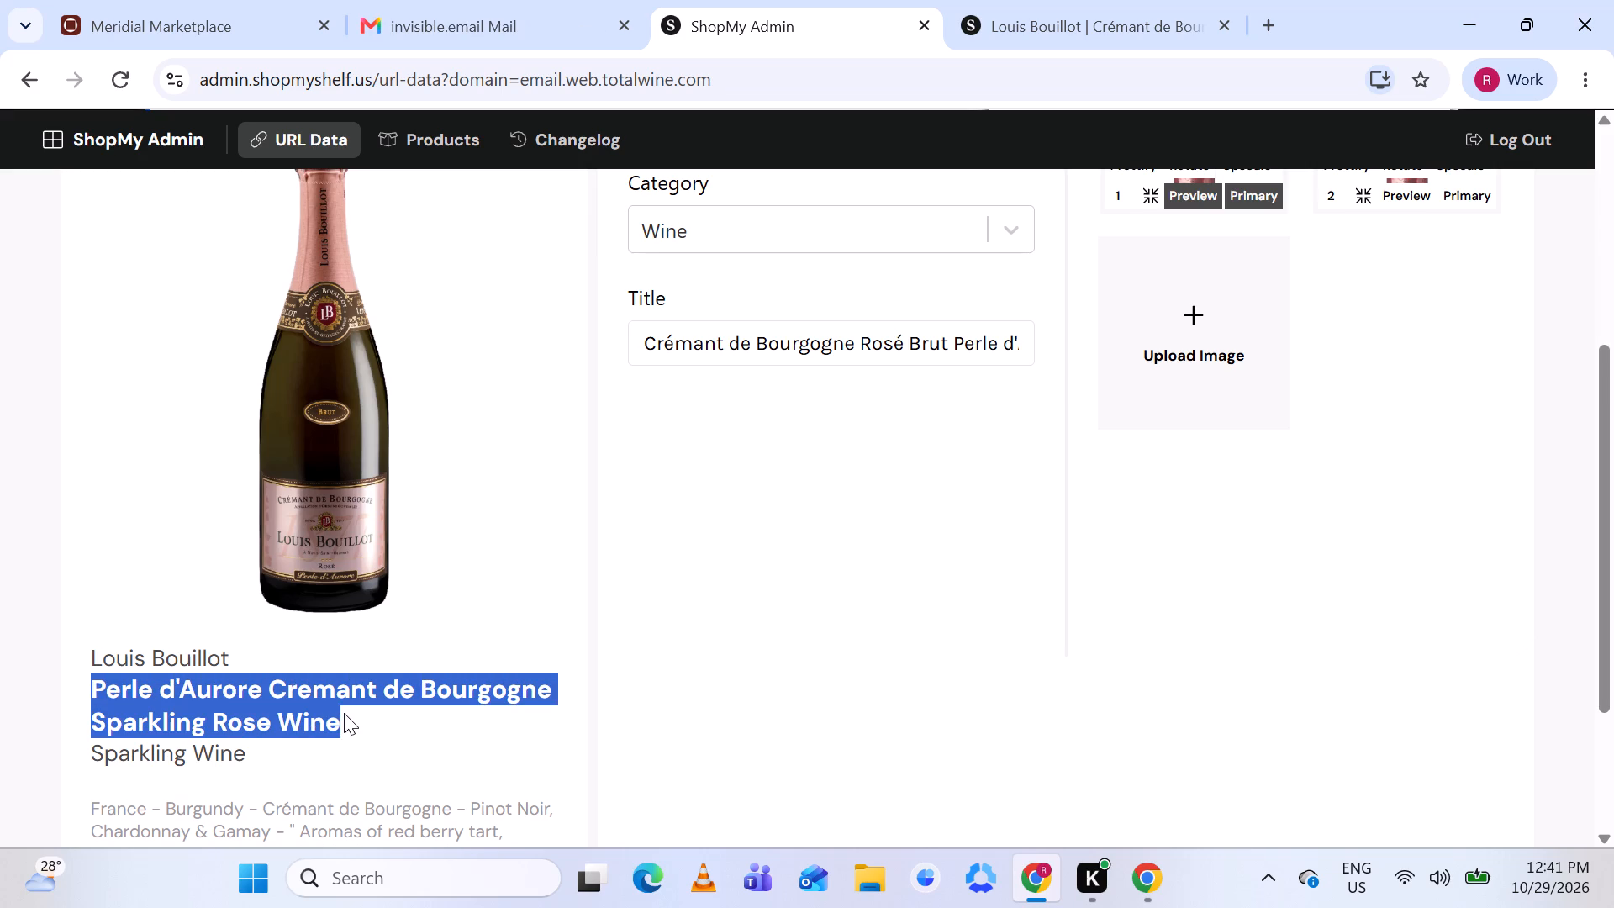
key("ctrl+c")
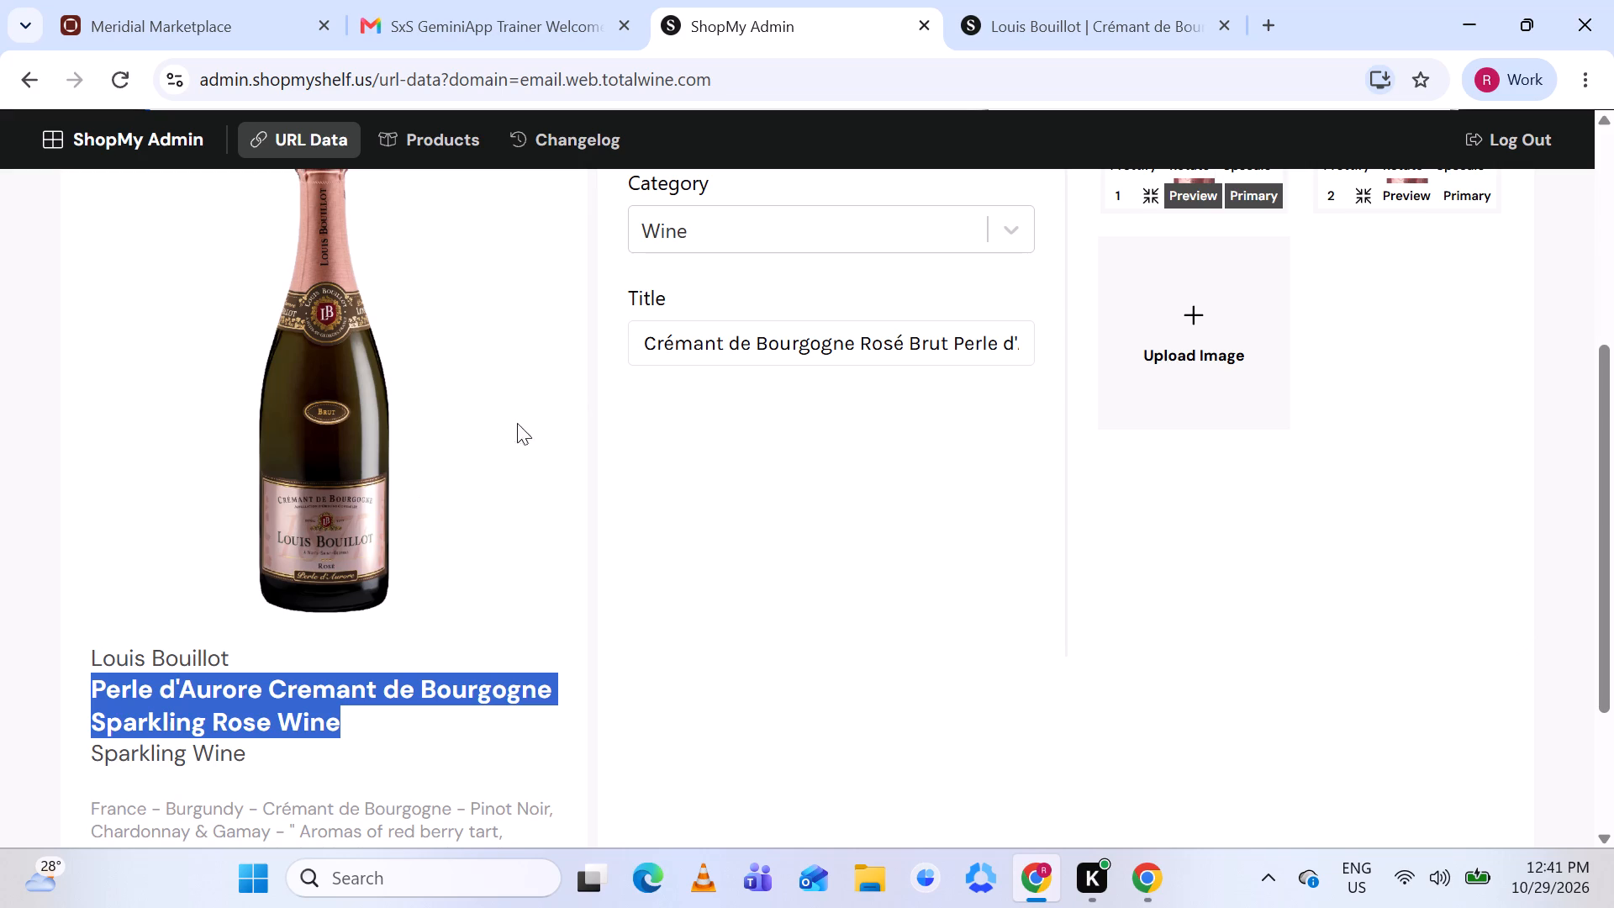
left_click(713, 351)
key("ctrl+a")
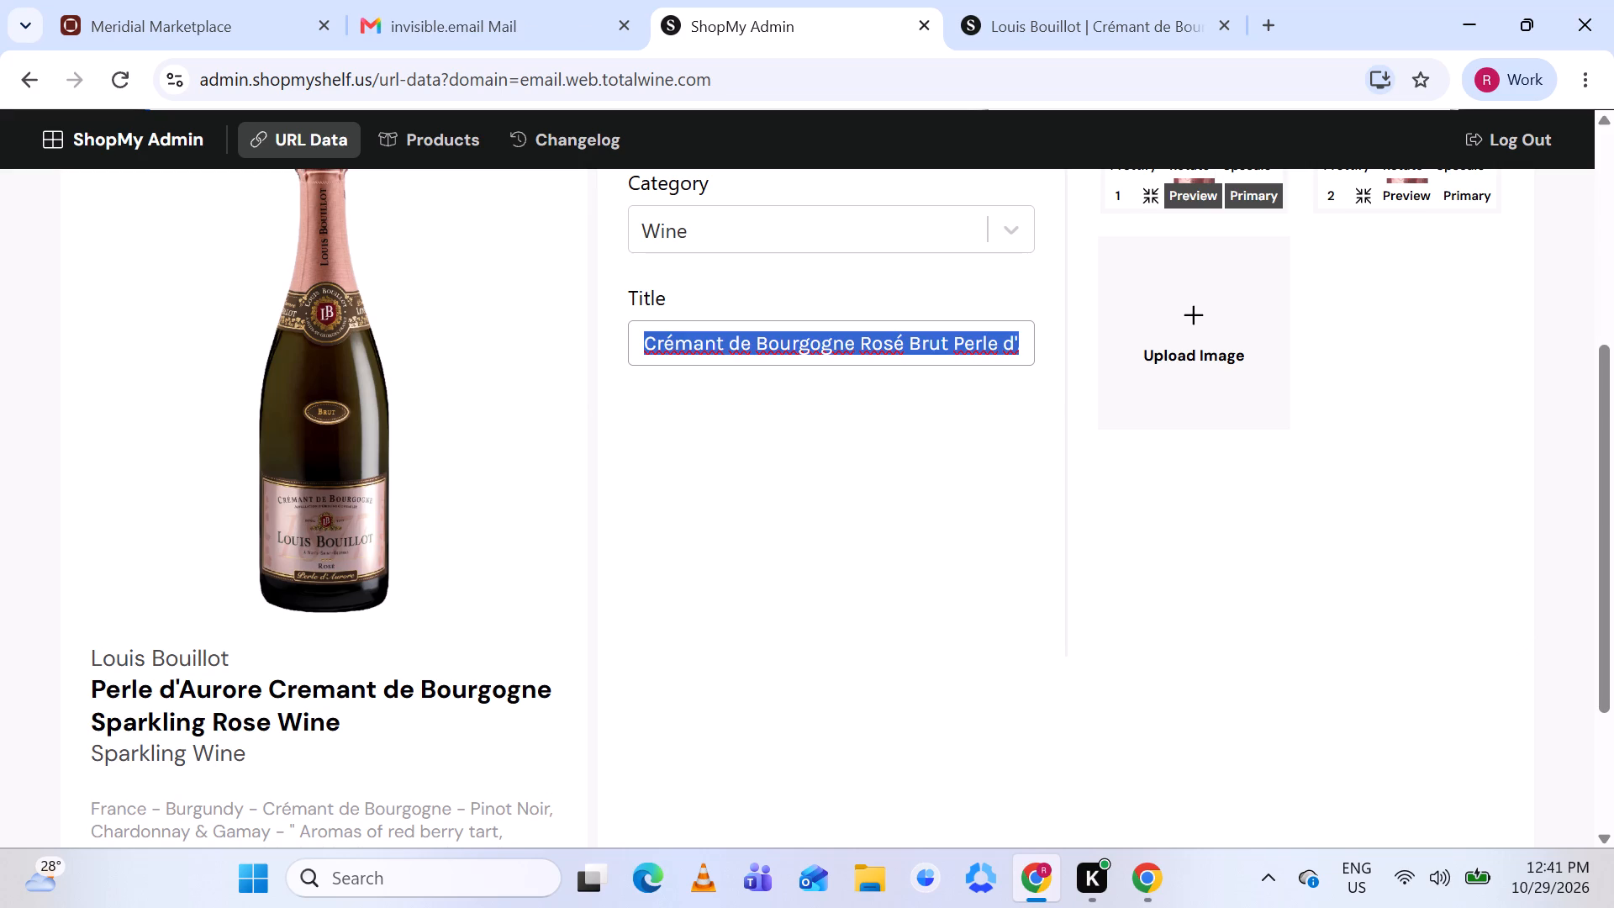
key("BackSpace")
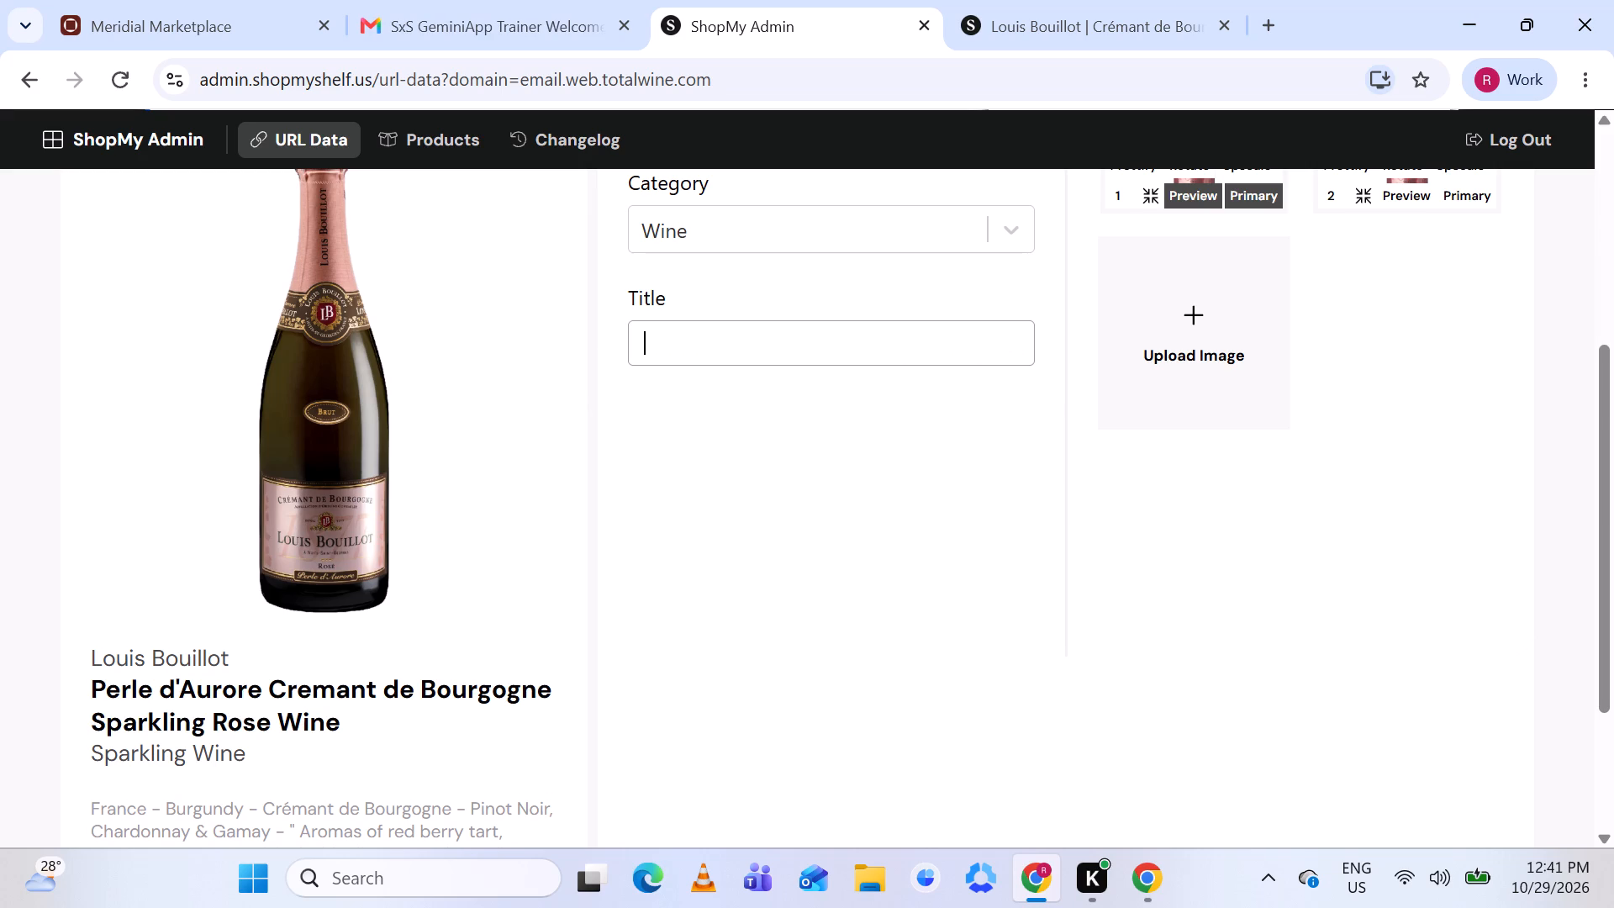
key("ctrl+v")
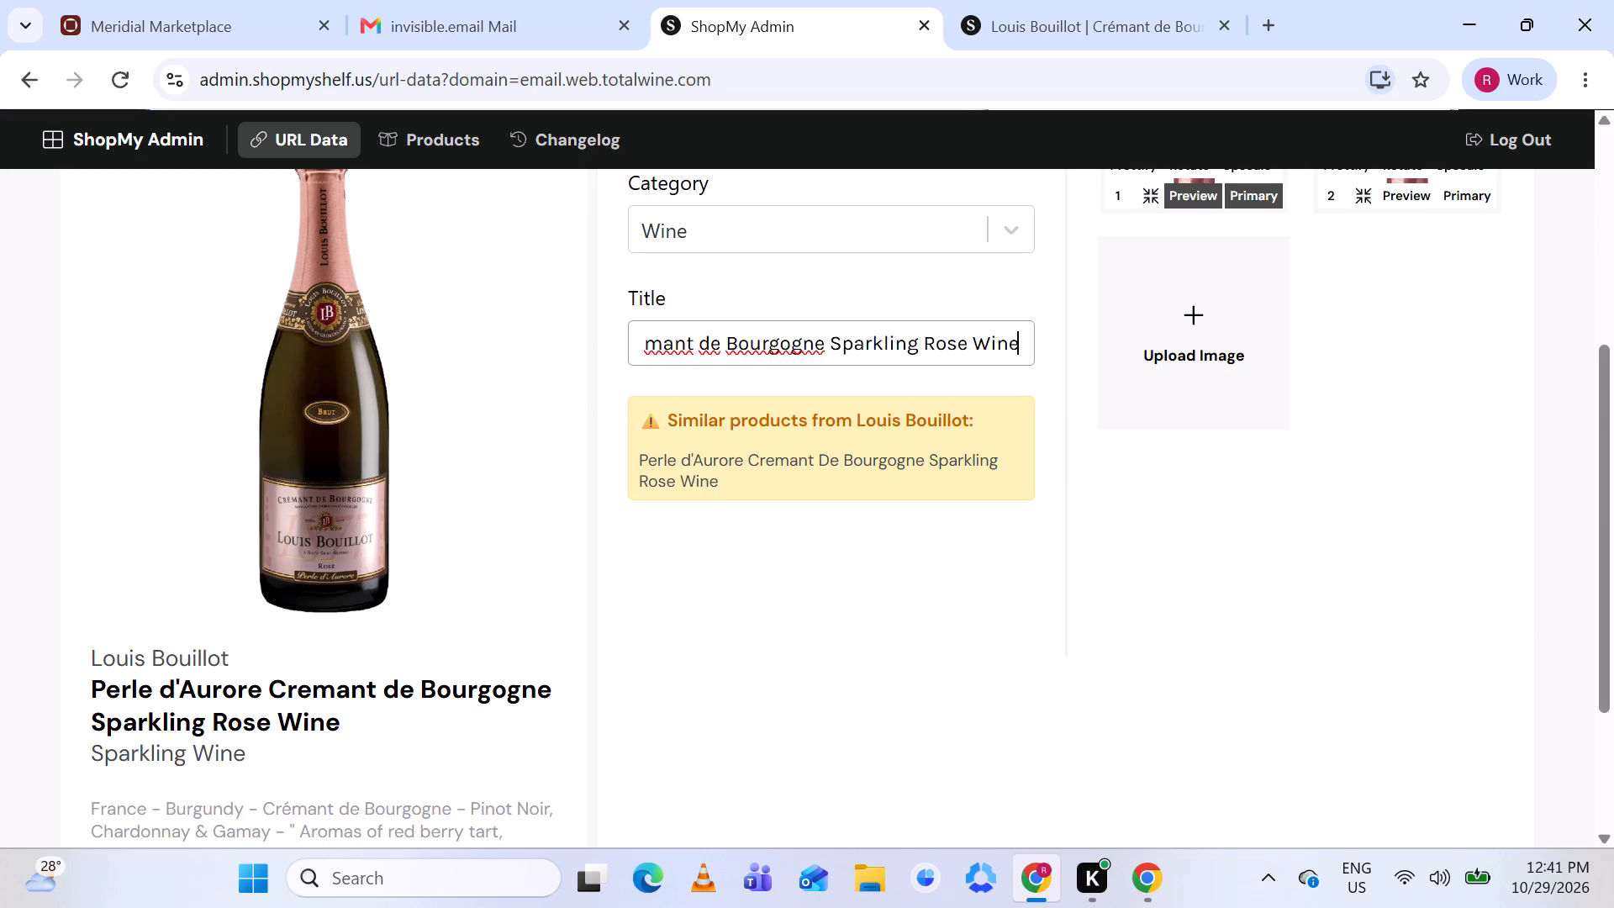
Try to open the similar Louis Bouillot product suggested beneath the title.
left_click(719, 451)
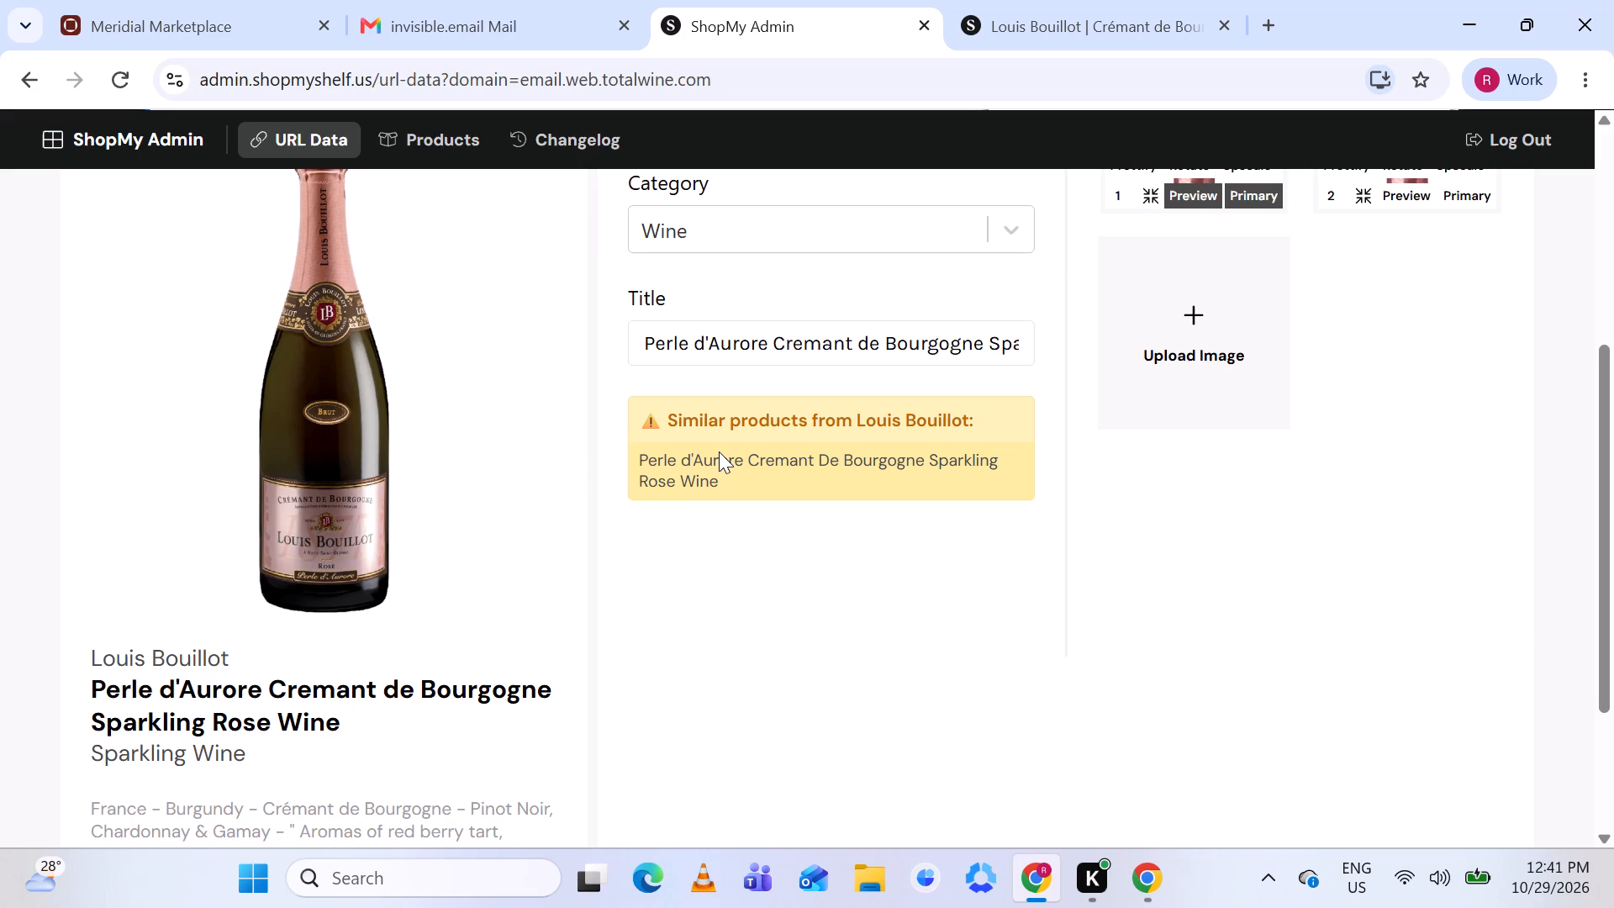
left_click(774, 464)
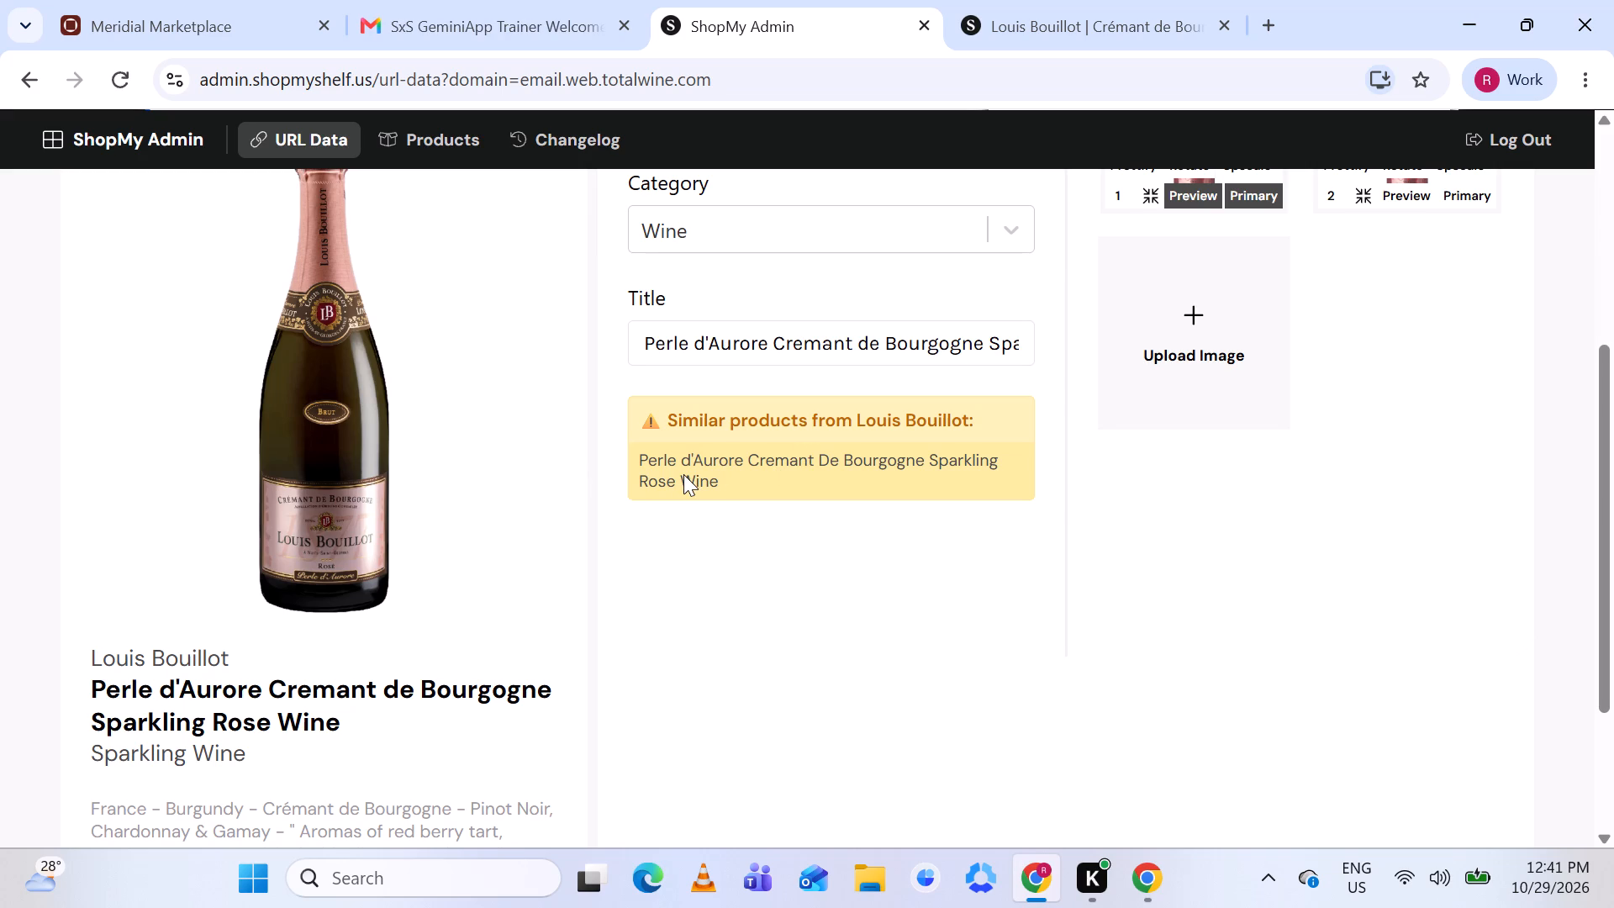
left_click(683, 474)
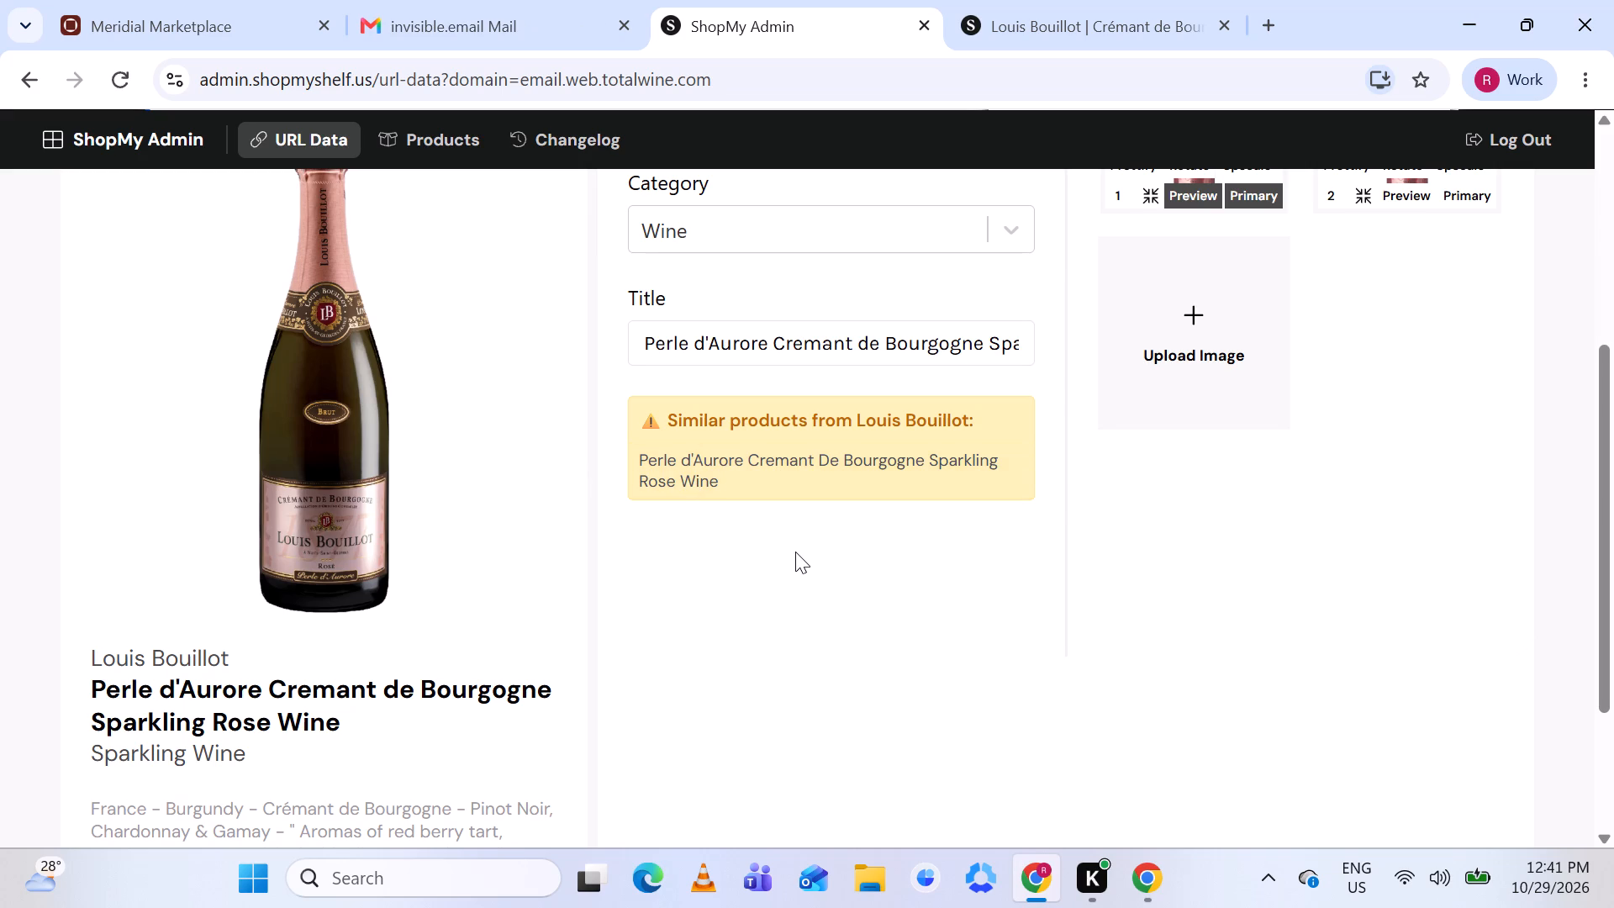
left_click(795, 552)
Remove the first of the two duplicate bottle images from the Louis Bouillot product.
scroll(795, 552, "up", 2)
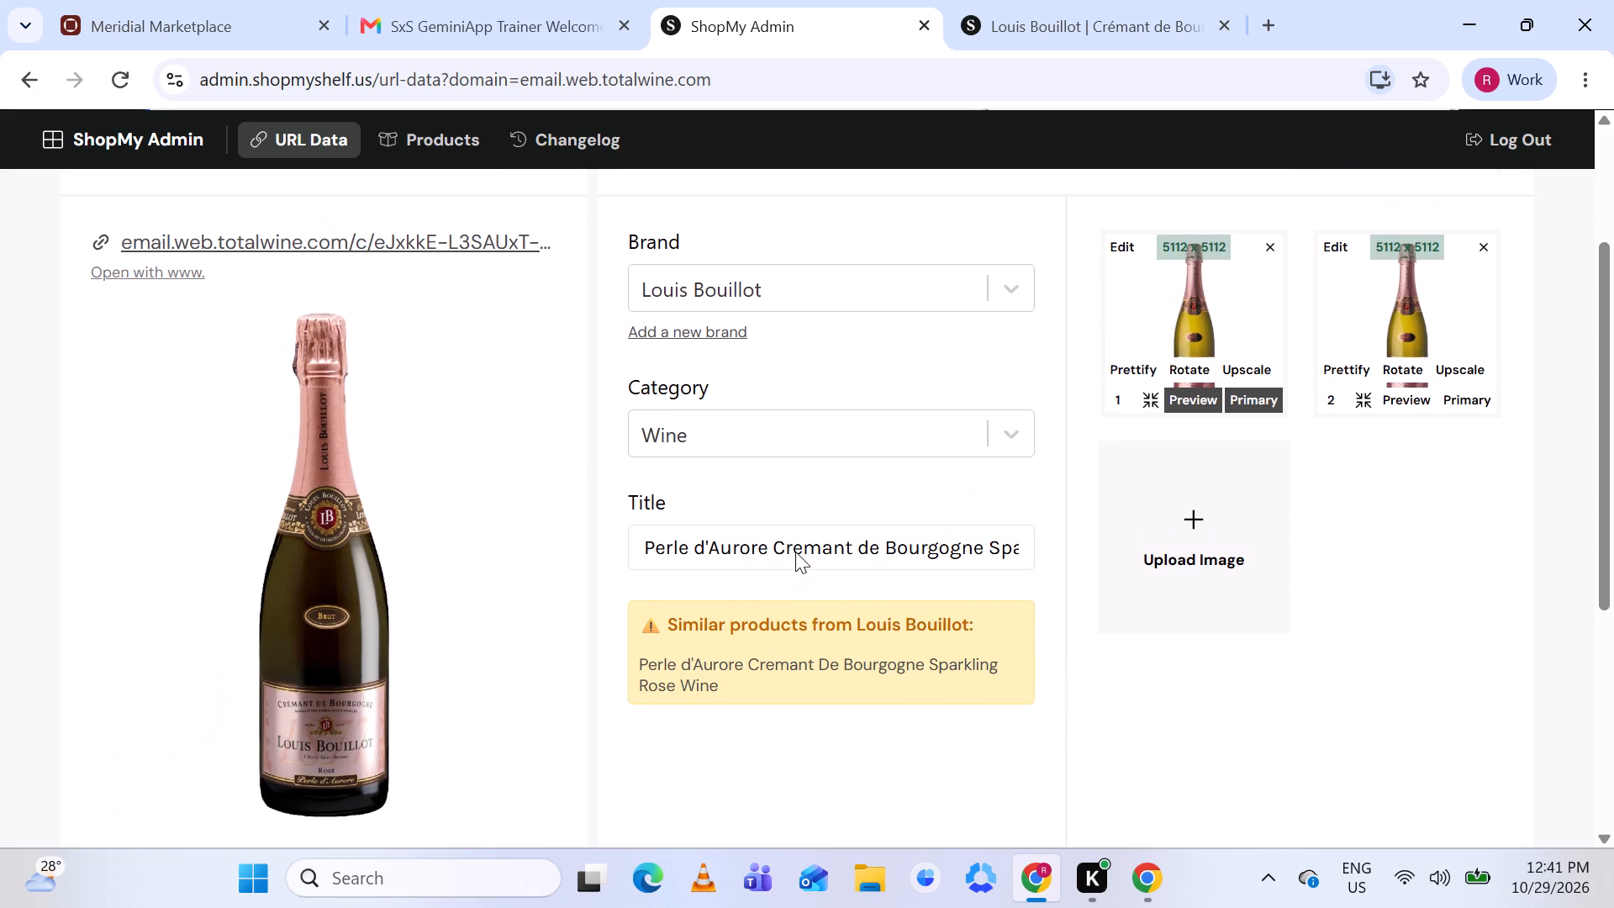
scroll(795, 552, "up", 1)
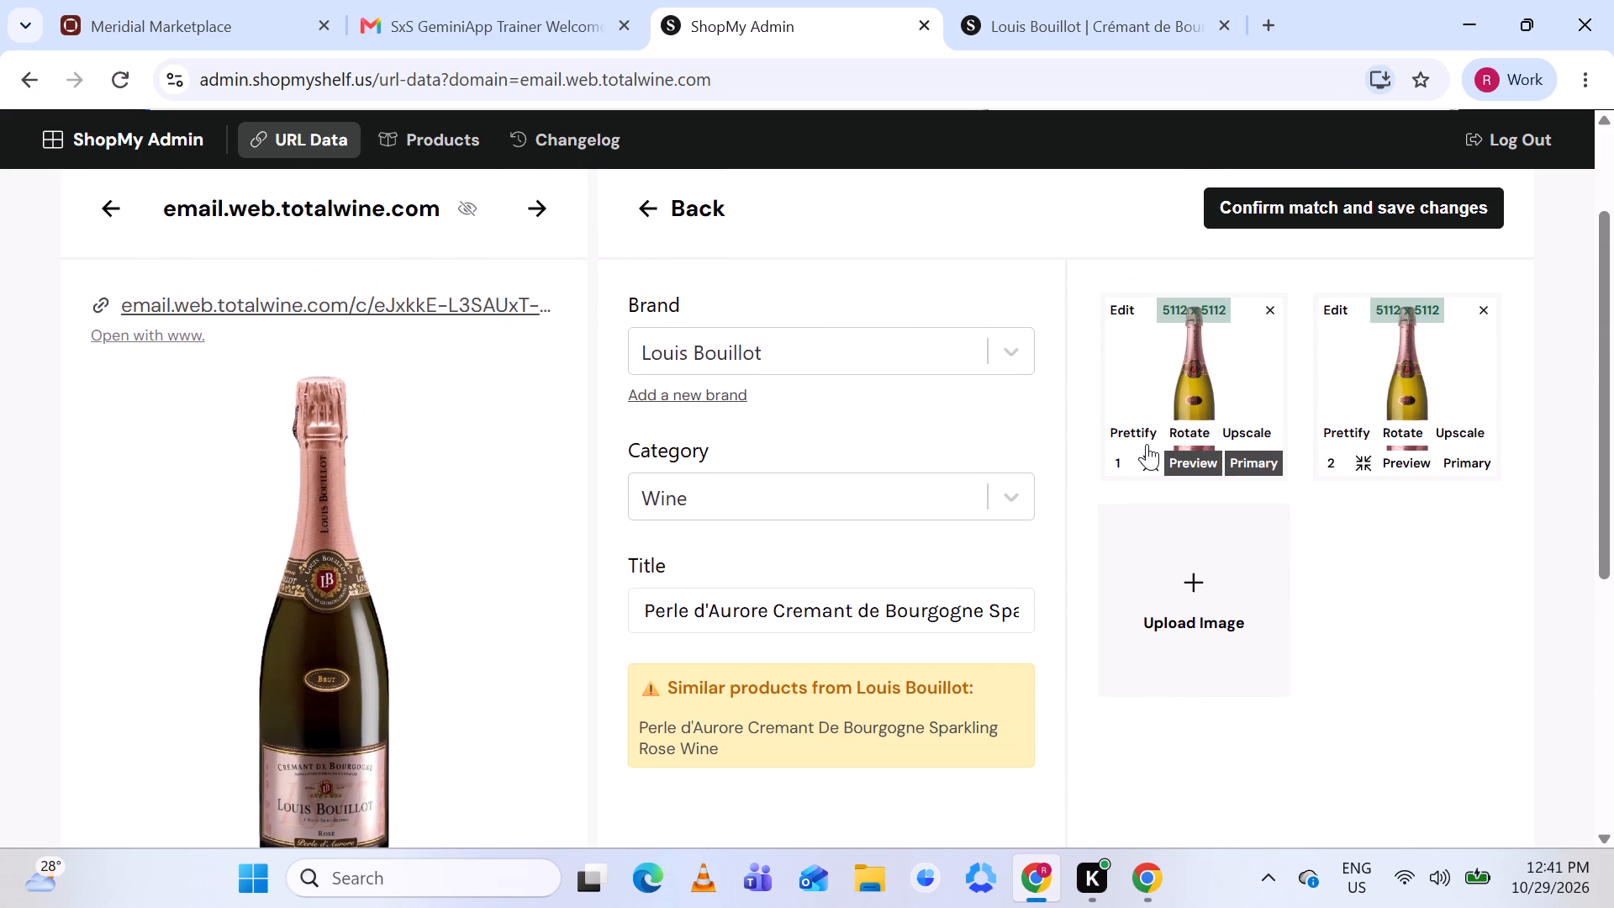
left_click(1267, 310)
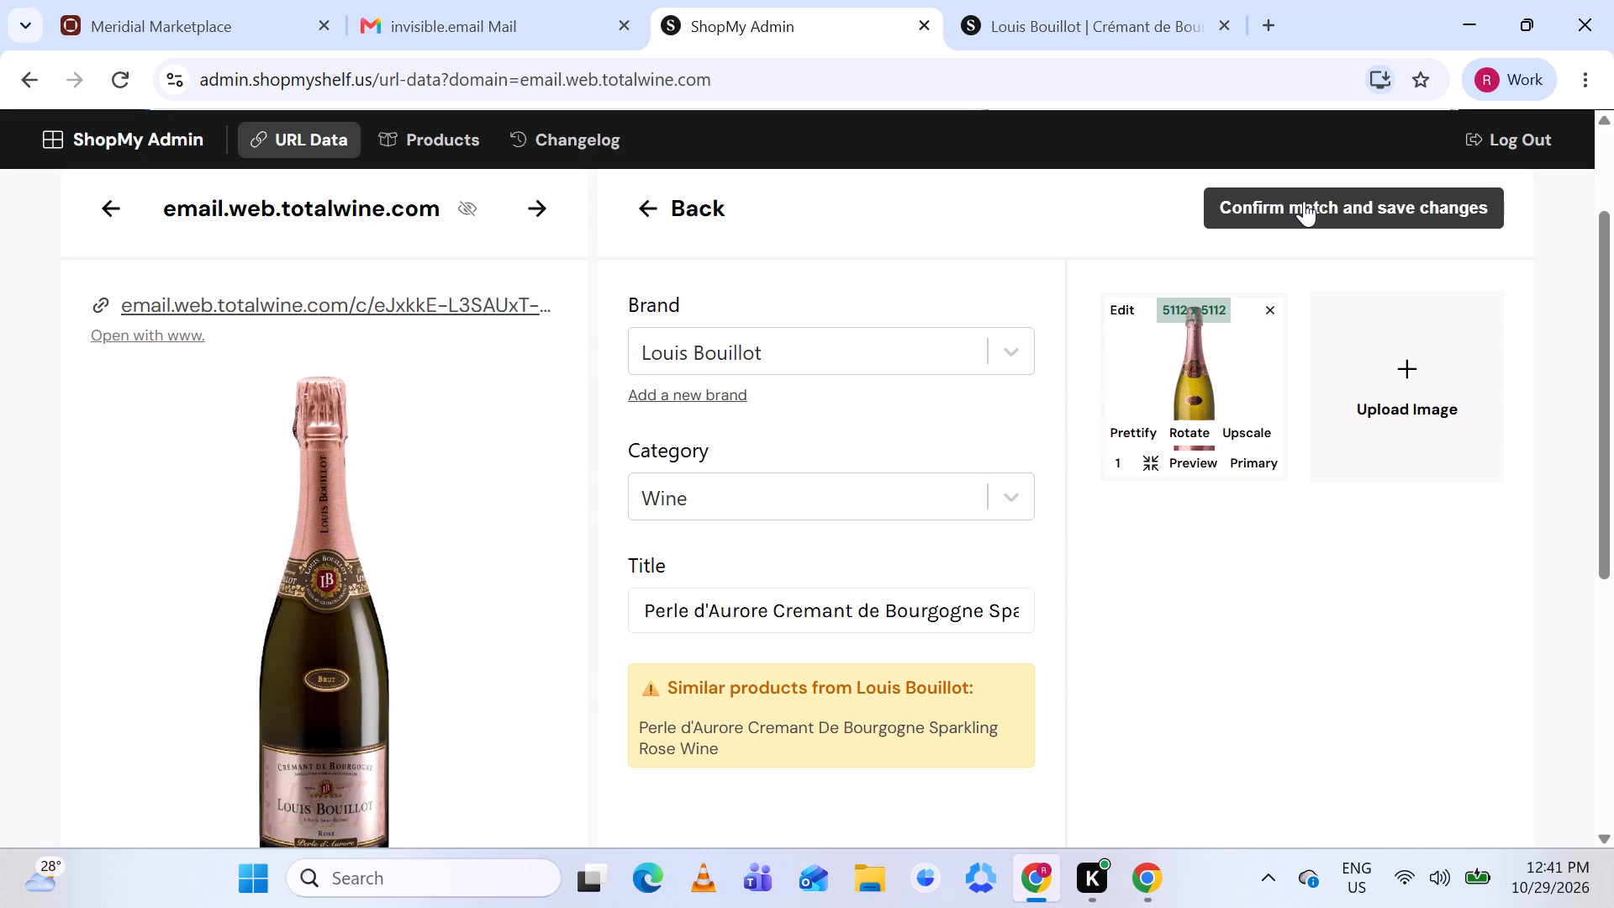
Confirm the Louis Bouillot match and save the product changes.
left_click(1304, 201)
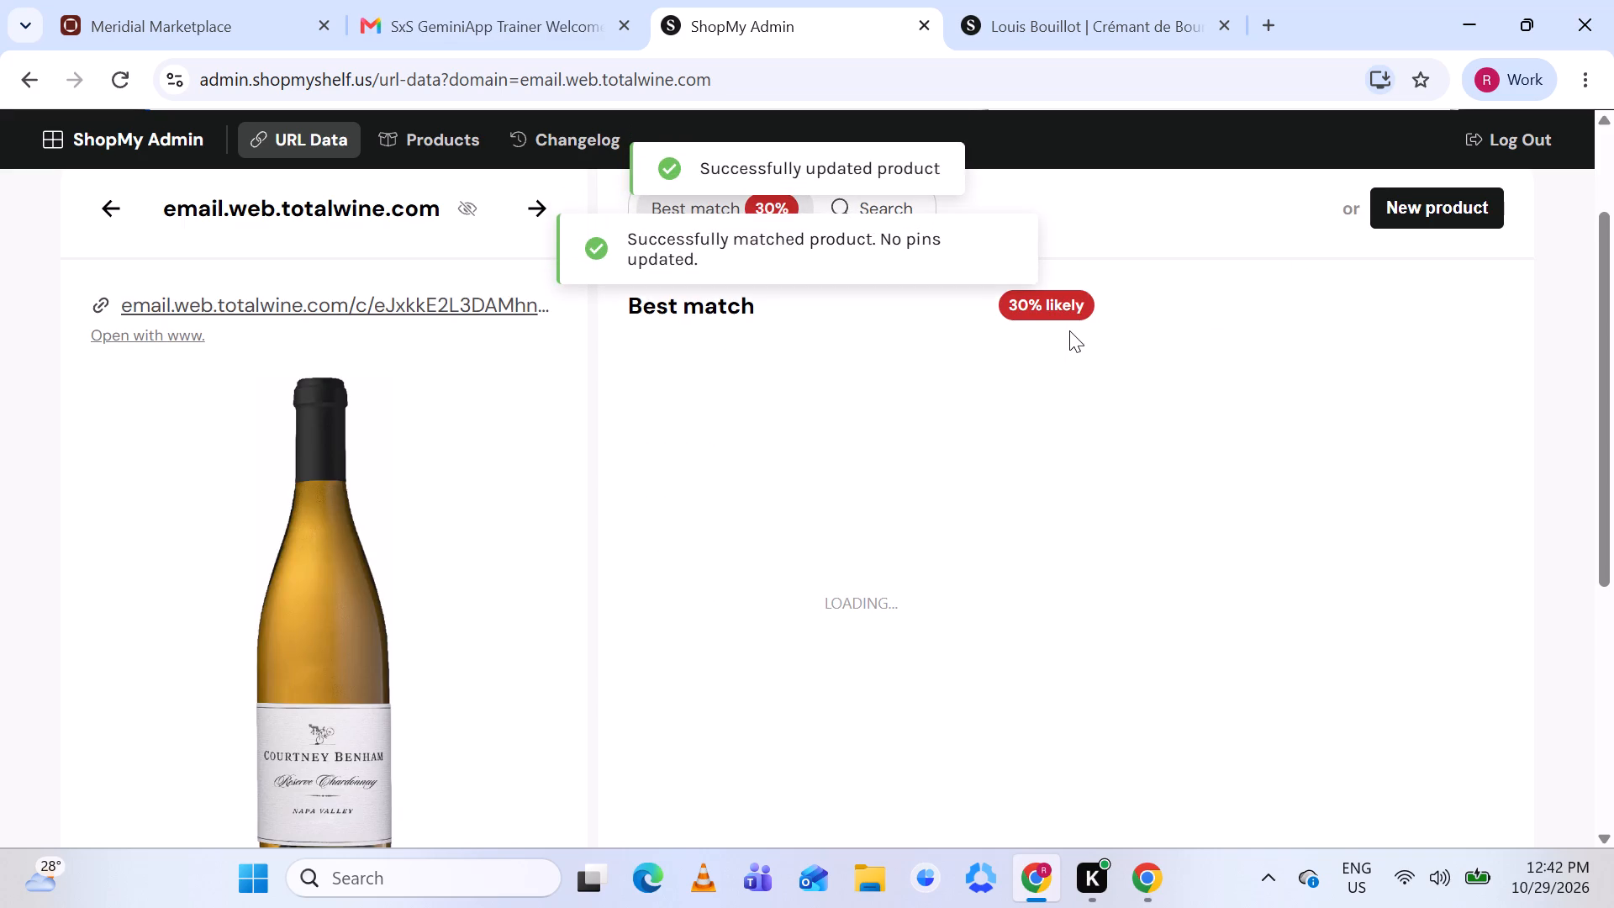
Open the product page of the suggested Cakebread Chardonnay Napa, 2023 match to compare it with the Courtney Benham wine.
scroll(1069, 330, "down", 3)
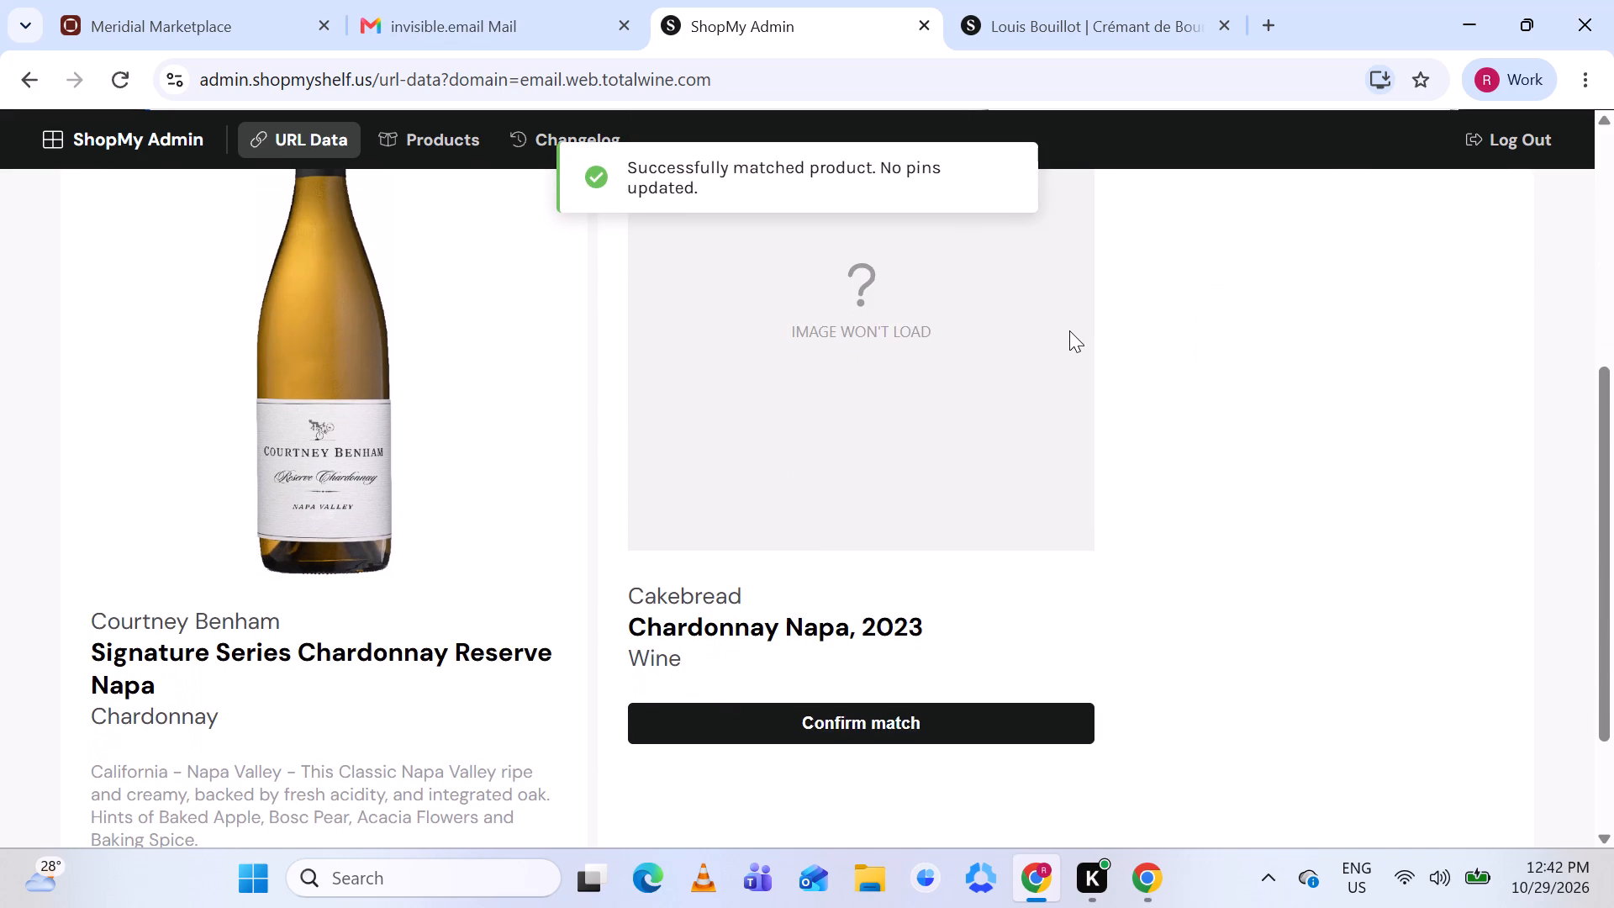
left_click(777, 622)
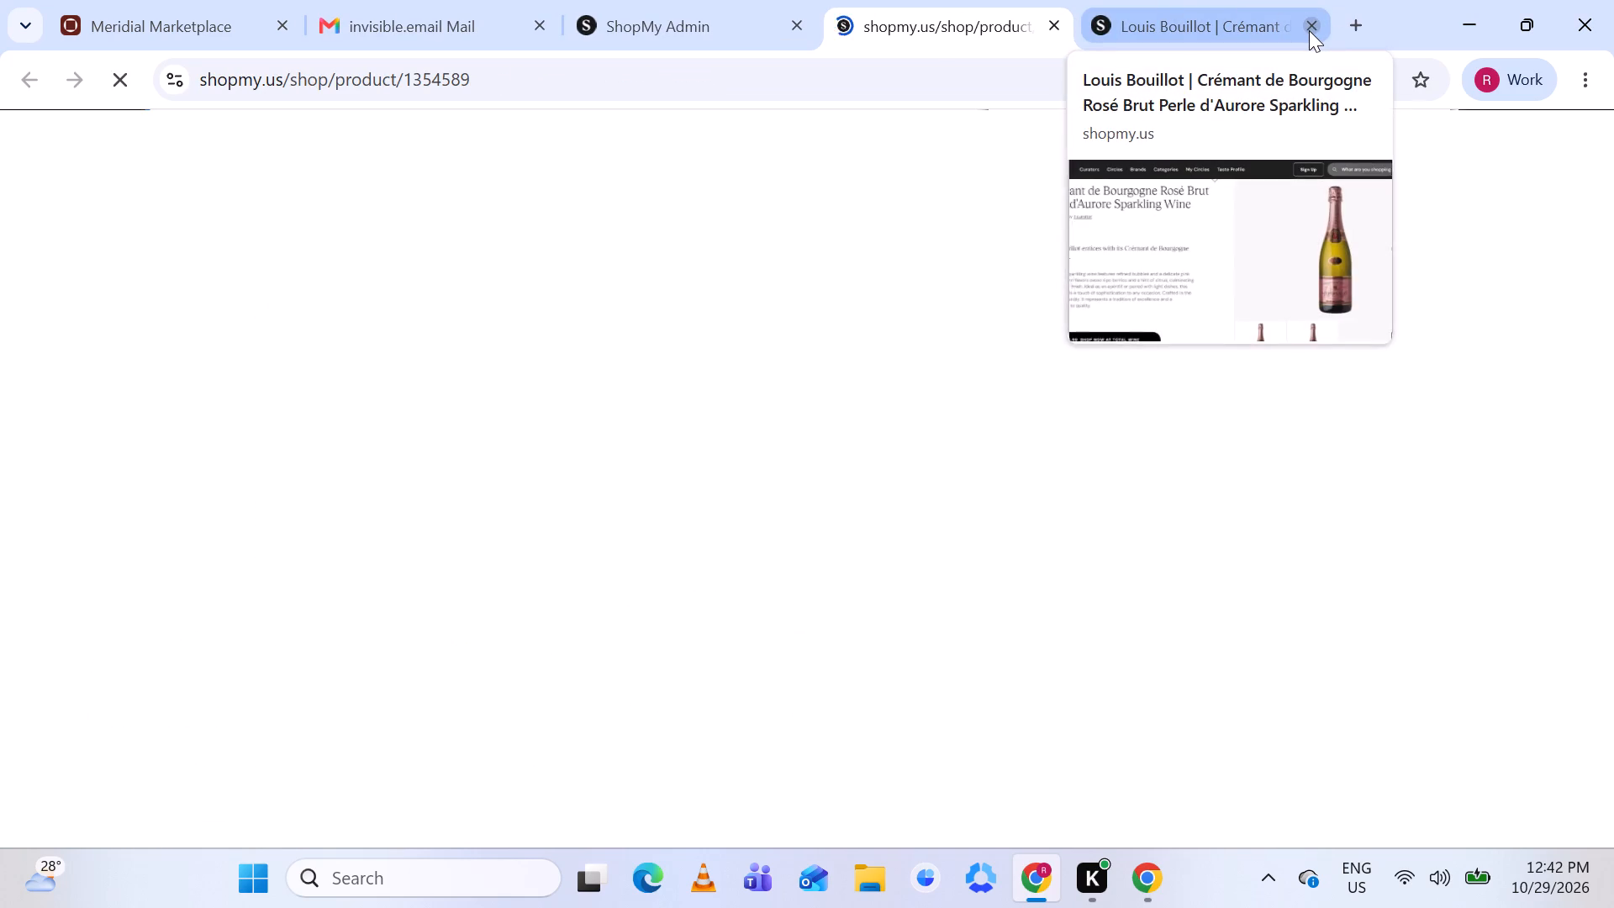
Close the leftover Louis Bouillot product page.
left_click(1306, 30)
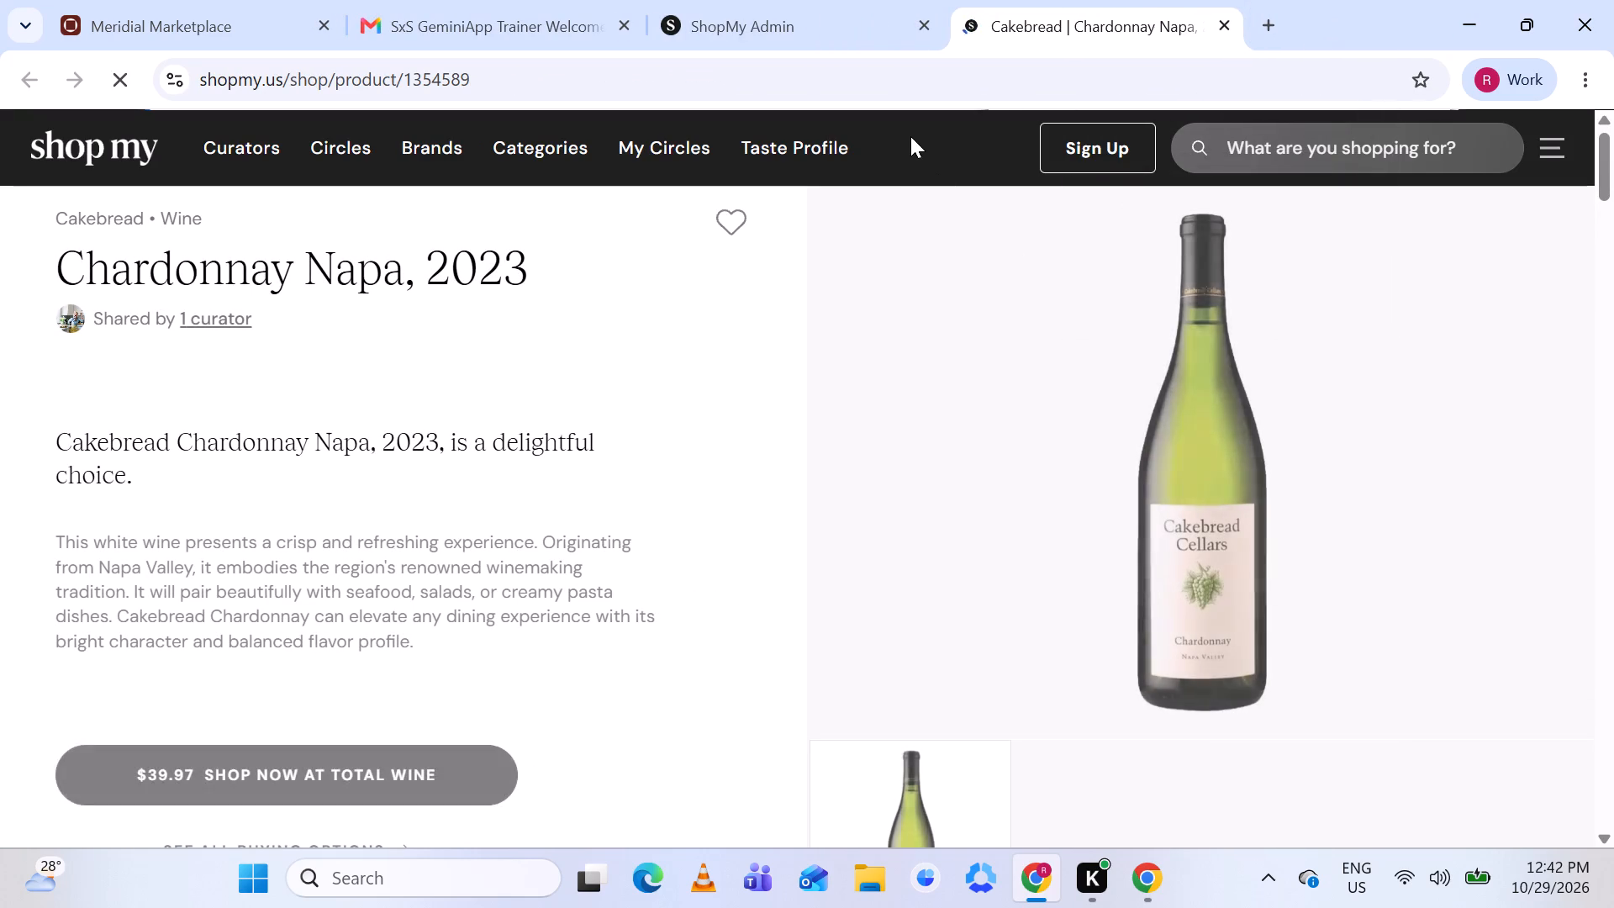
Search the ShopMy catalogue for "Courtney Benham Signature Chardonnay", leaving the word "Series" out of the query.
left_click(837, 15)
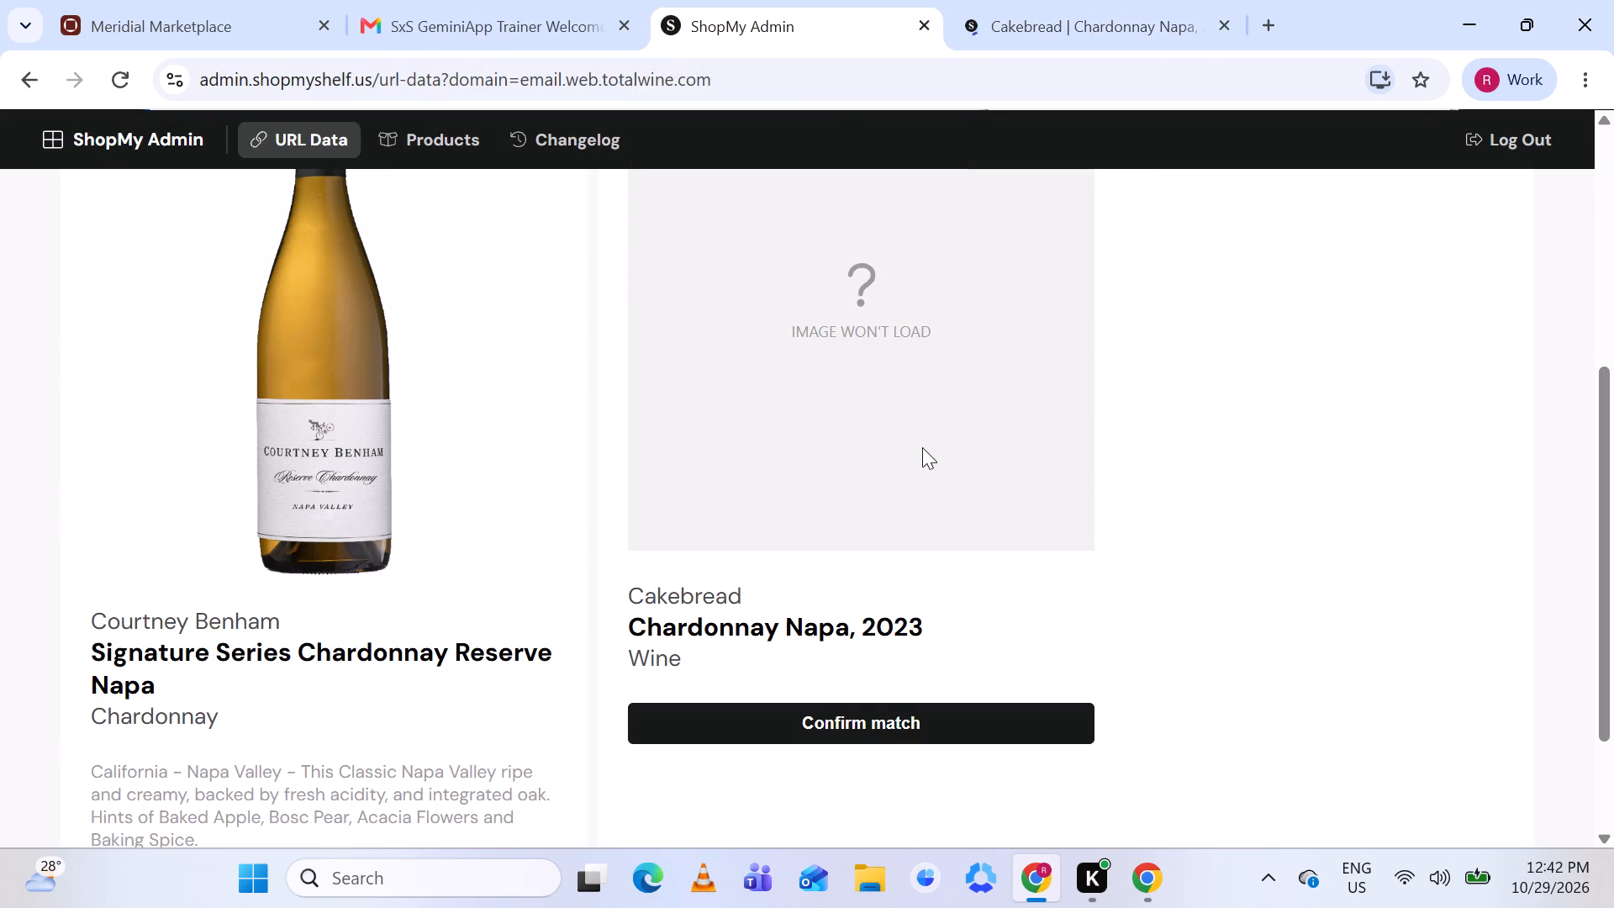
scroll(922, 447, "up", 2)
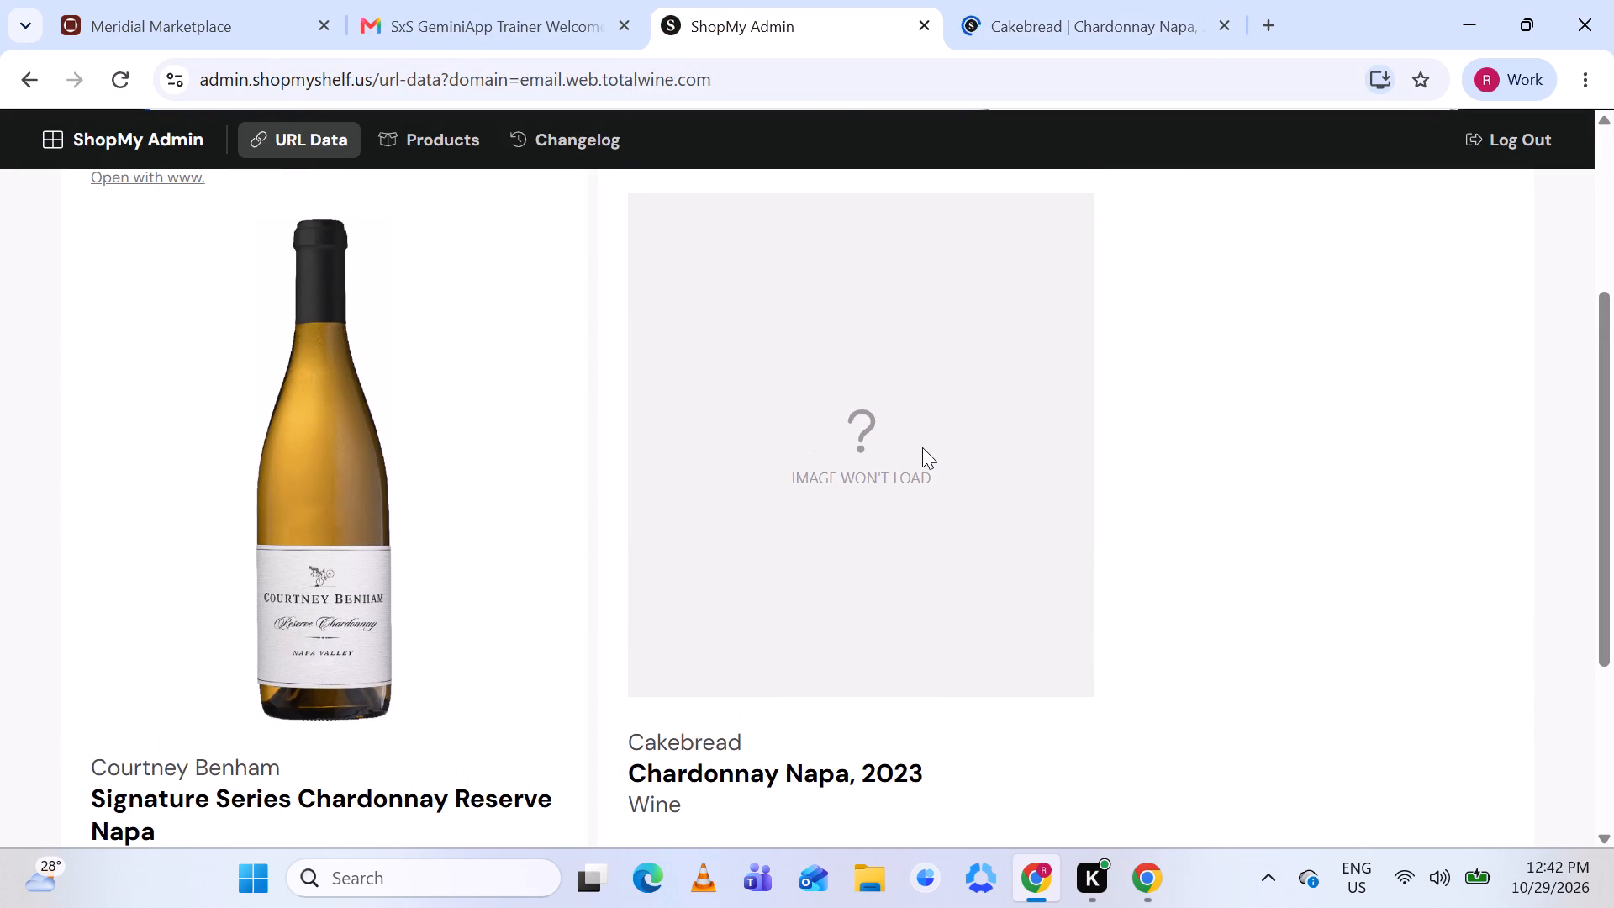
scroll(922, 447, "up", 3)
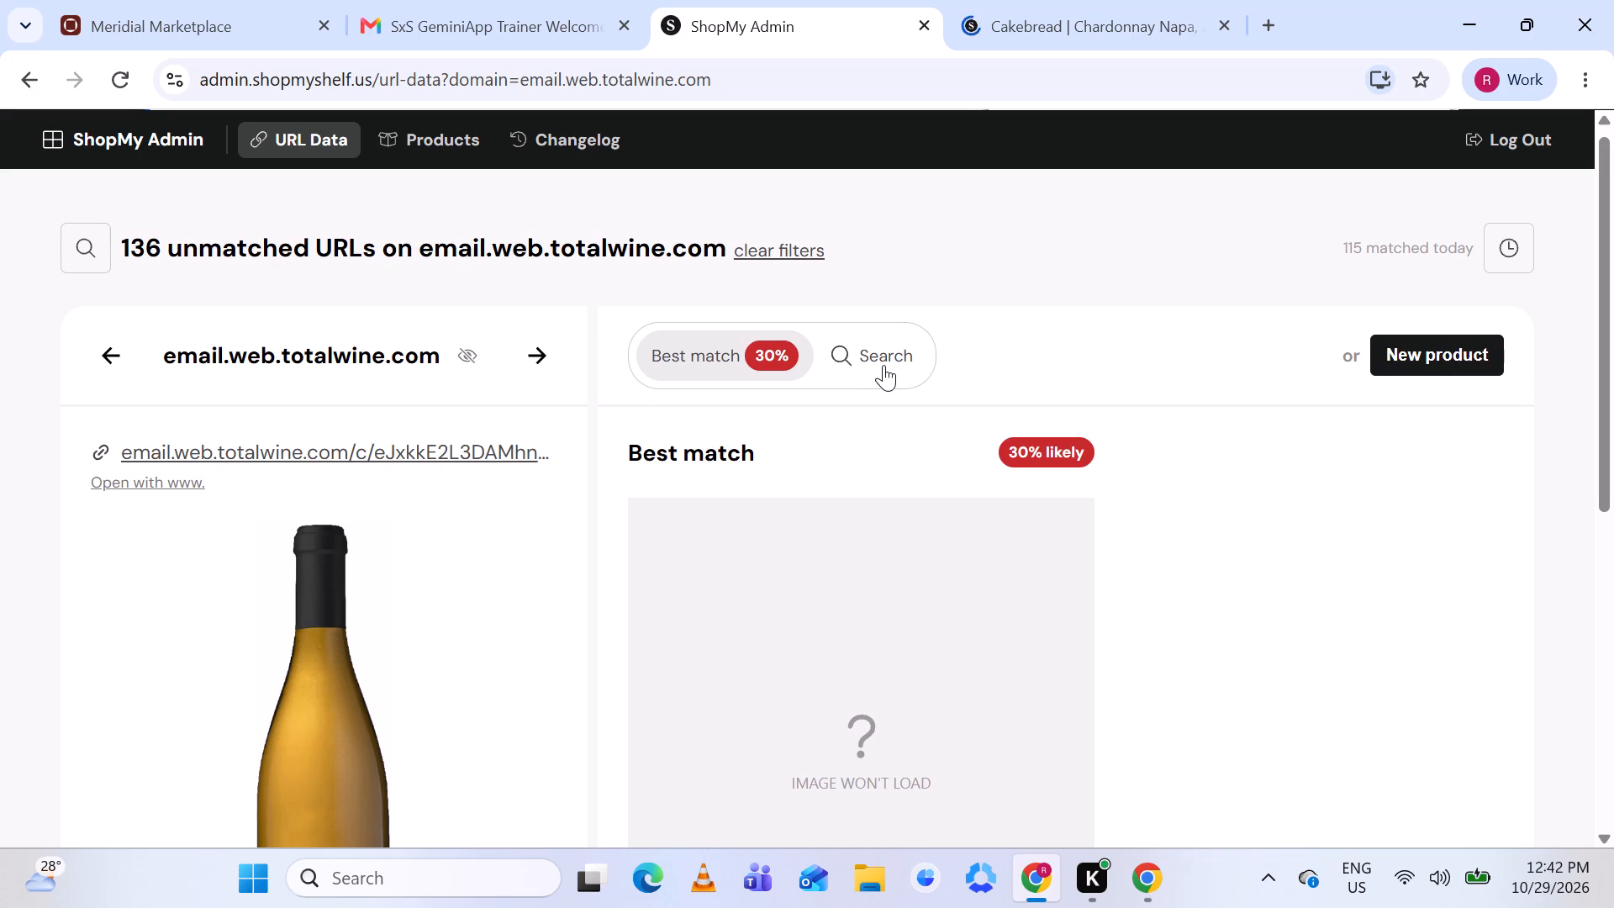
left_click(880, 358)
scroll(870, 441, "down", 3)
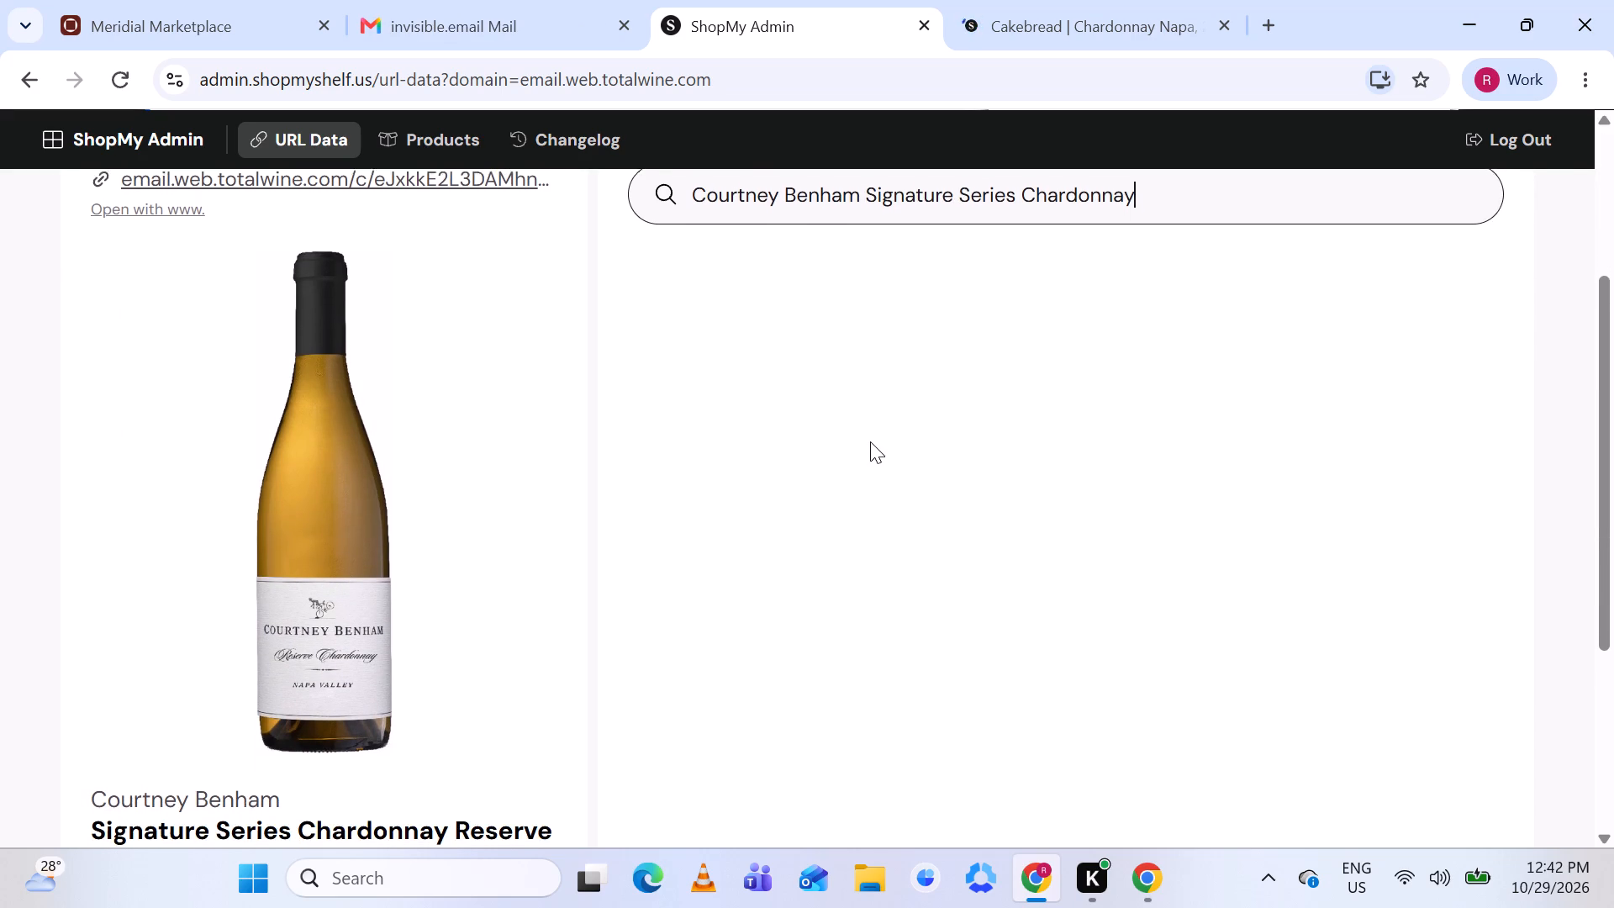
scroll(870, 441, "up", 1)
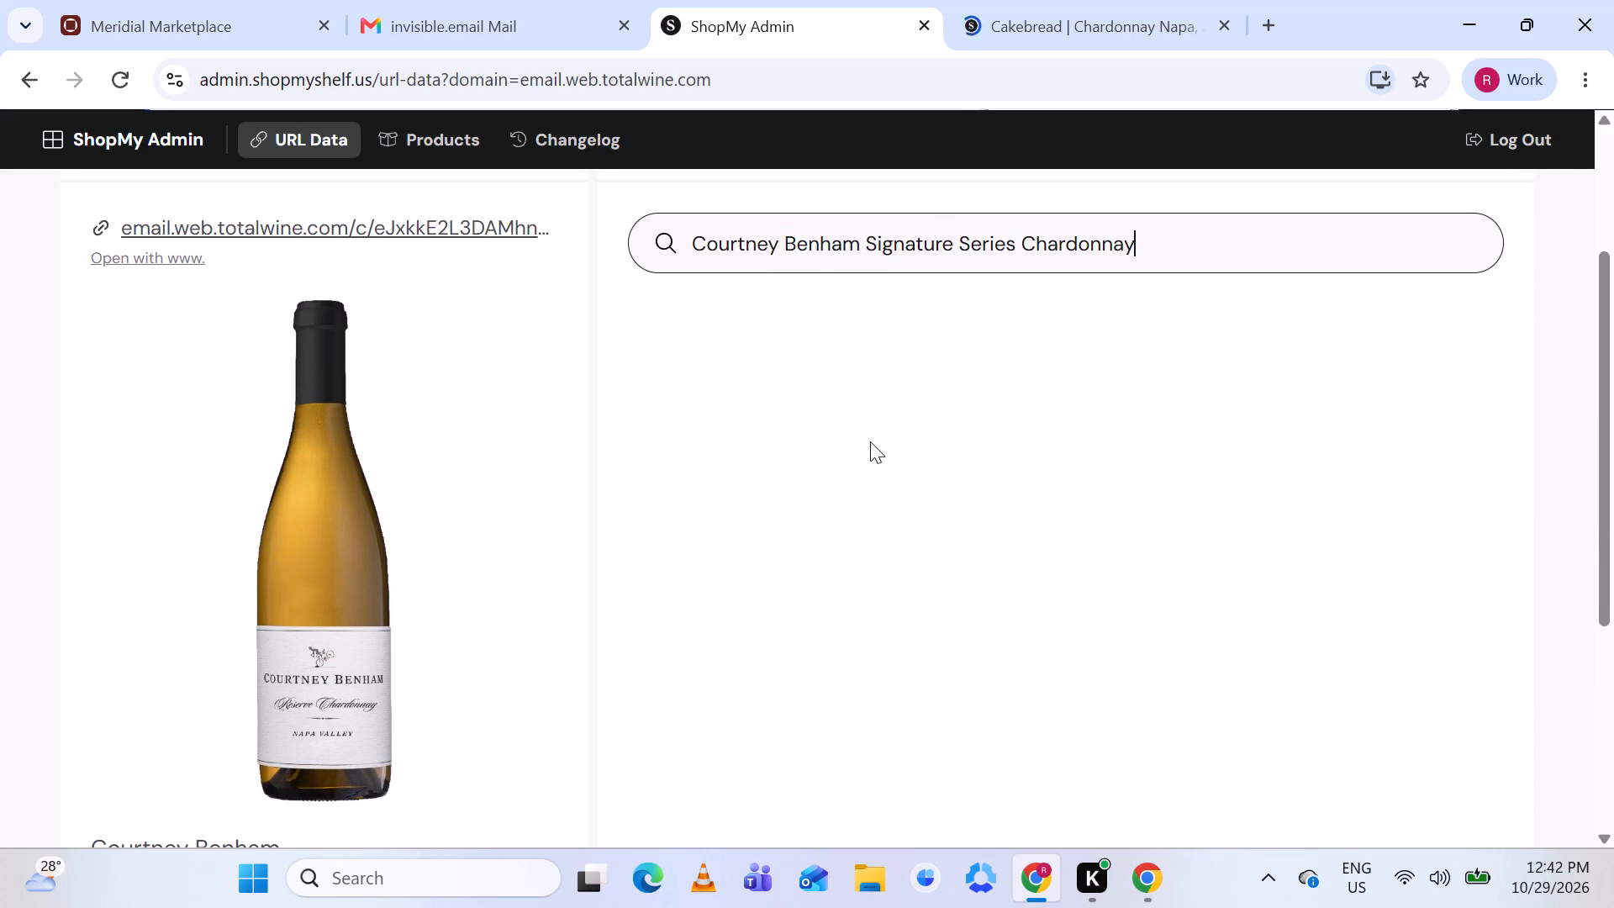
left_click(1011, 242)
key("BackSpace")
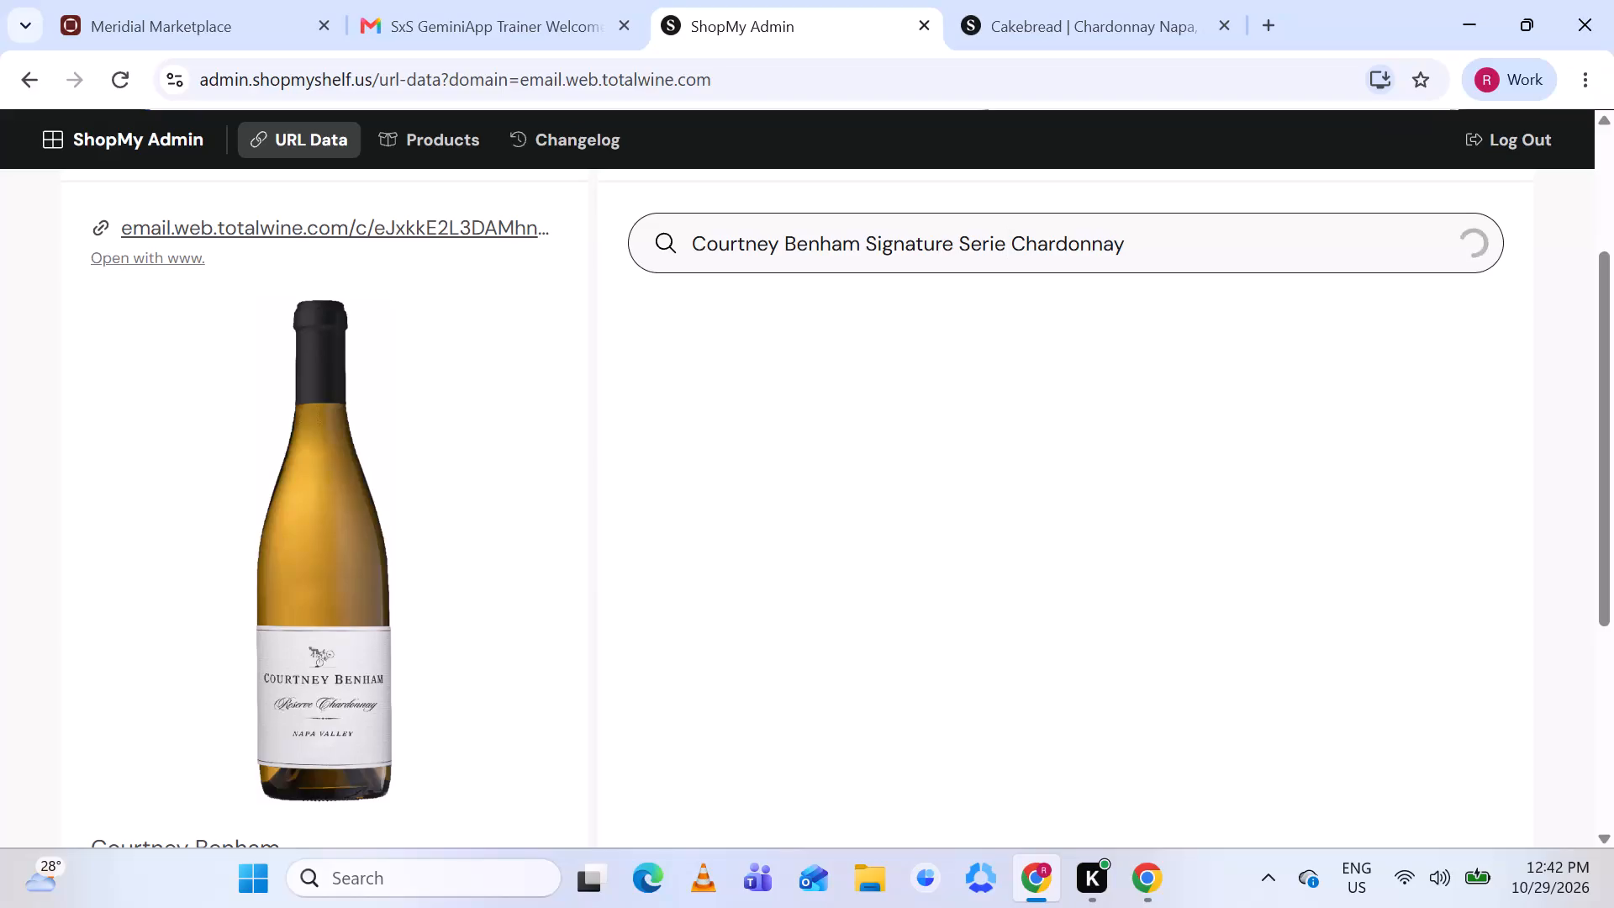
key("BackSpace")
key("BackSpace")
key("BackSpace")
key("BackSpace")
key("BackSpace")
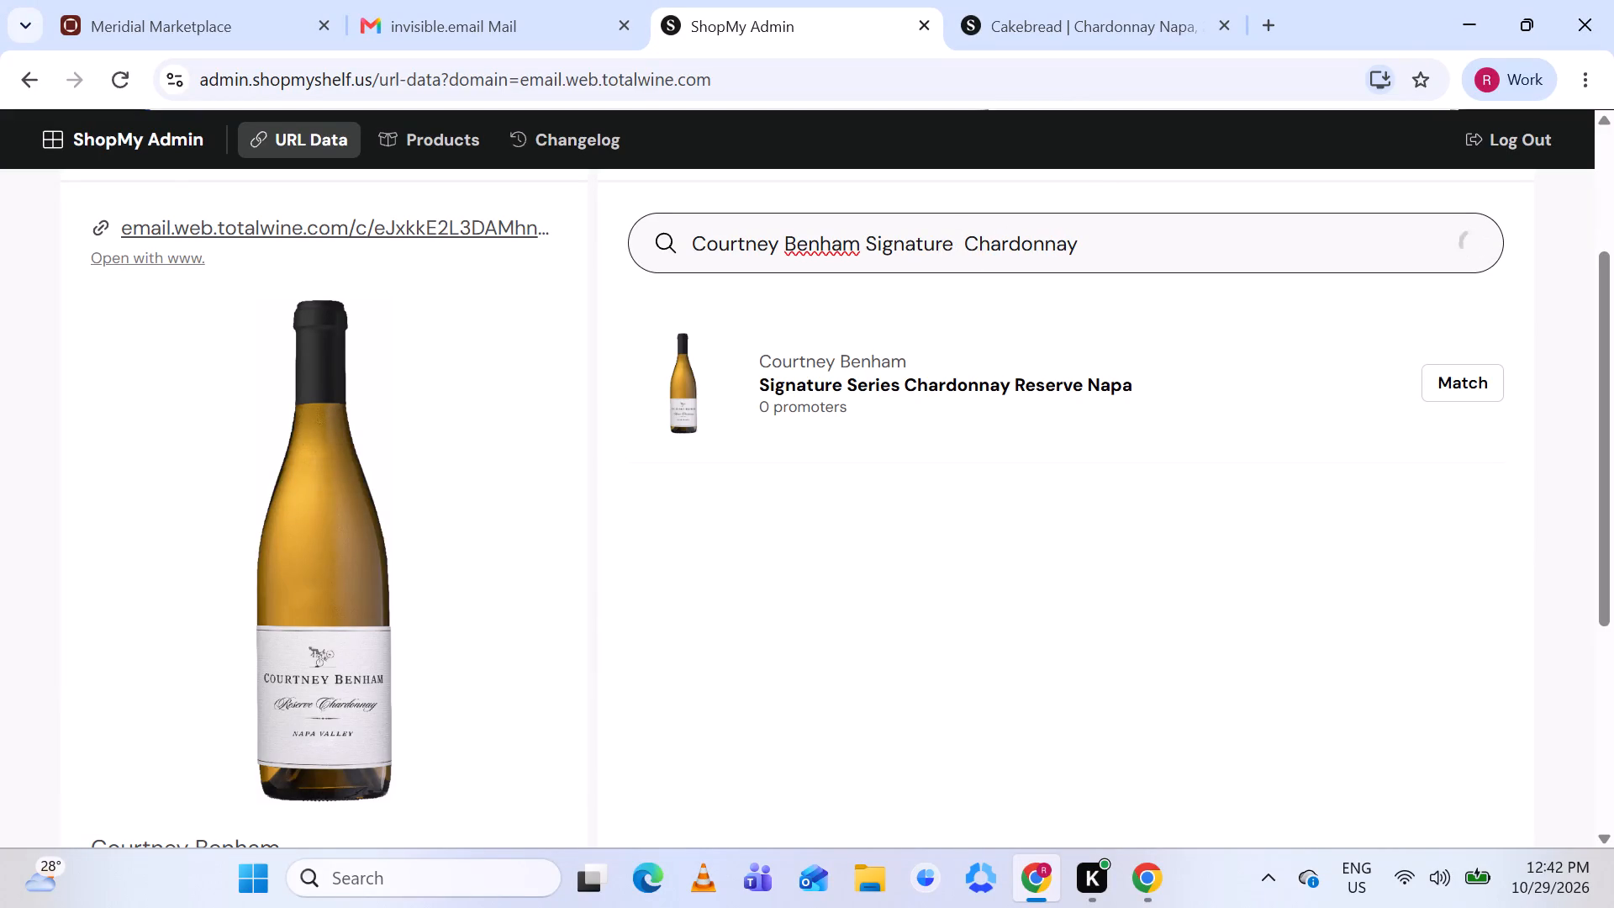
Check the product page of the Courtney Benham Signature Series Chardonnay Reserve Napa search result, and return to ShopMy Admin.
left_click(962, 372)
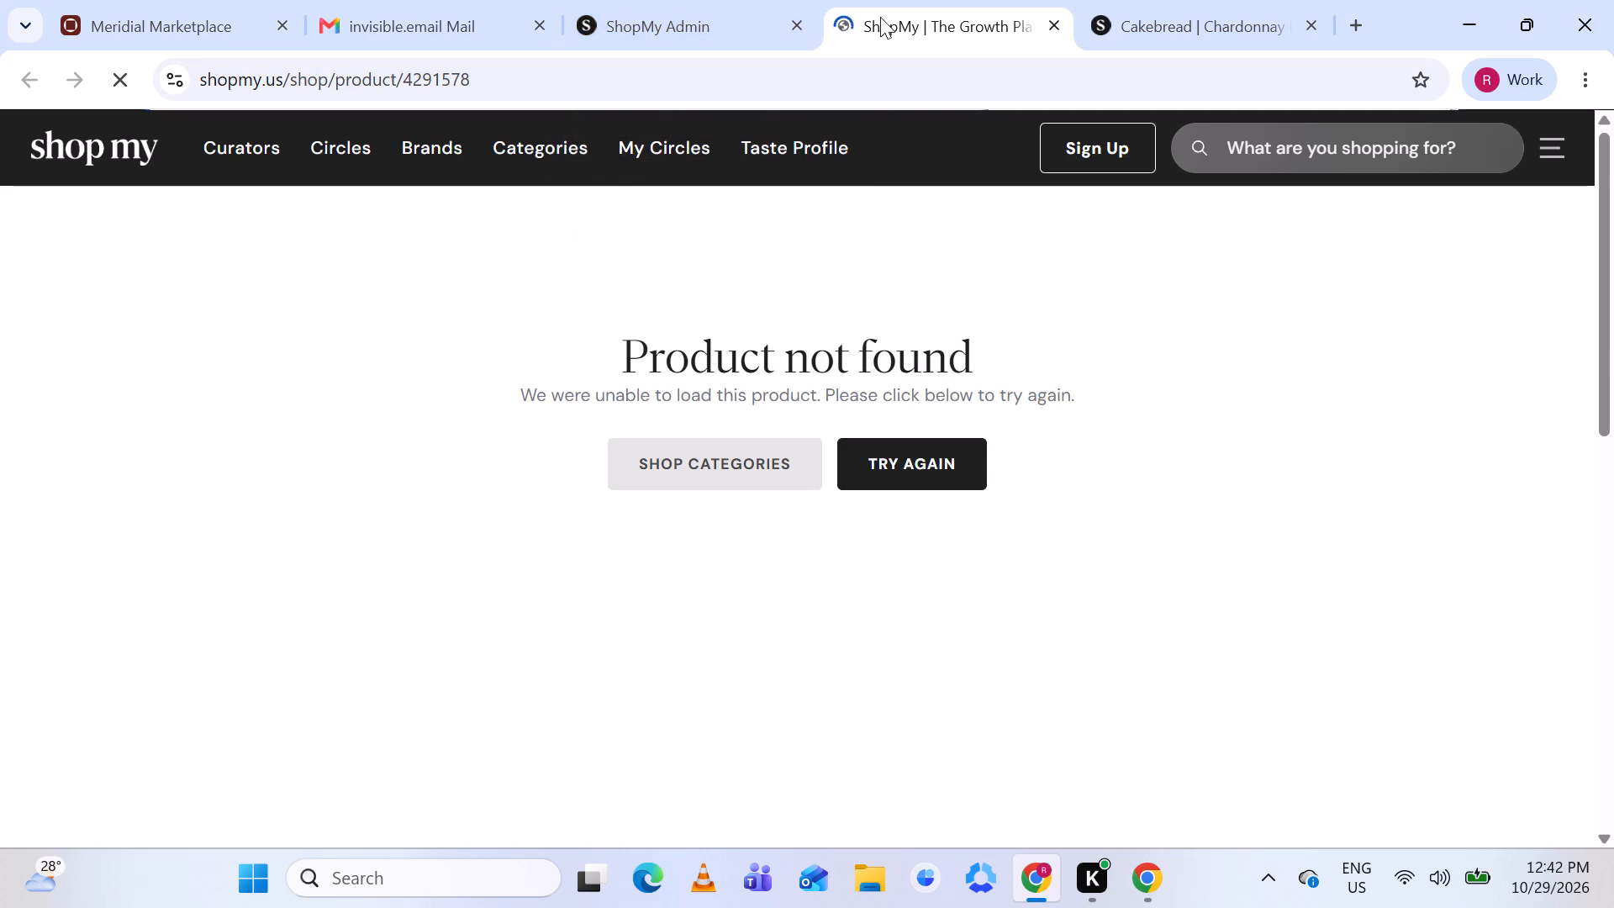
left_click(693, 16)
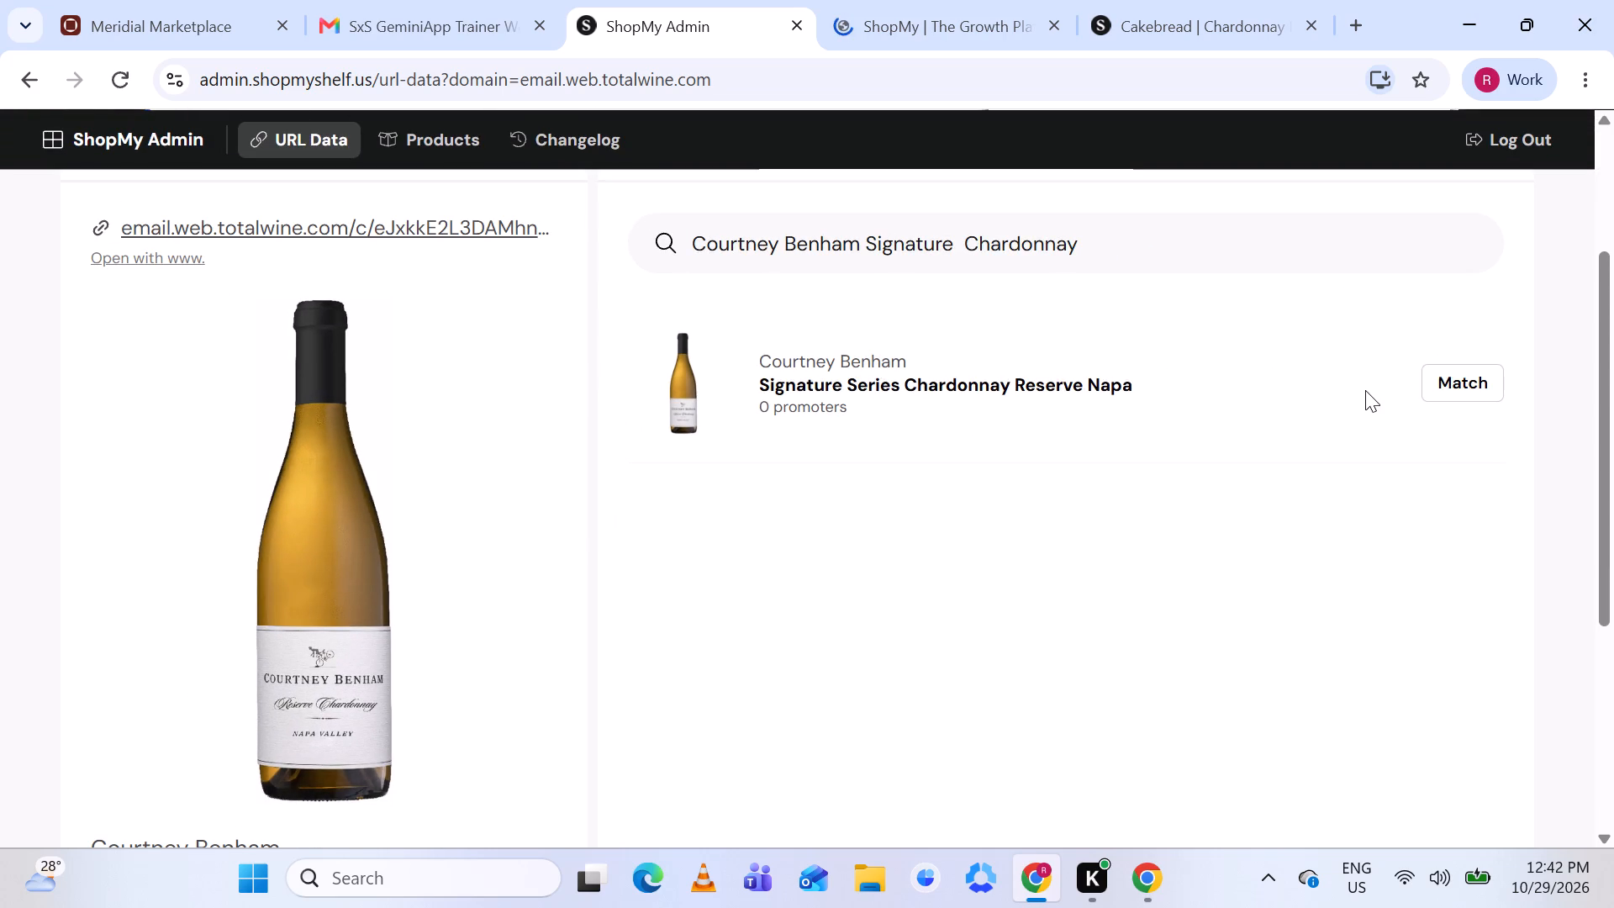
Match the URL to Courtney Benham Signature Series Chardonnay Reserve Napa, review its product details, and save the match.
left_click(1456, 384)
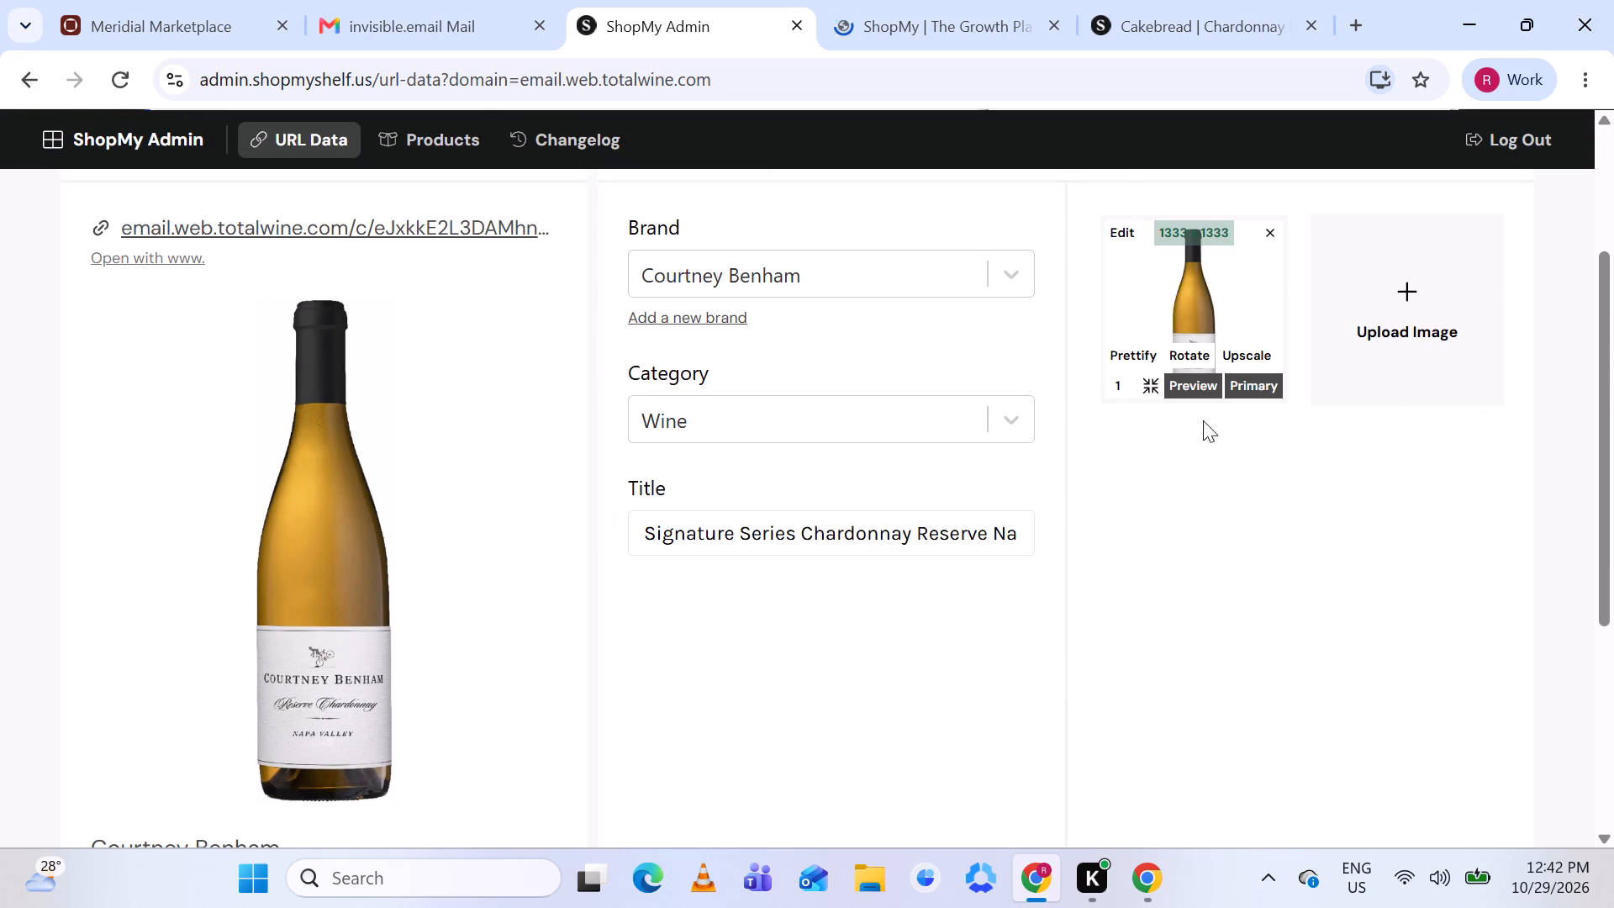
scroll(880, 536, "left", 2)
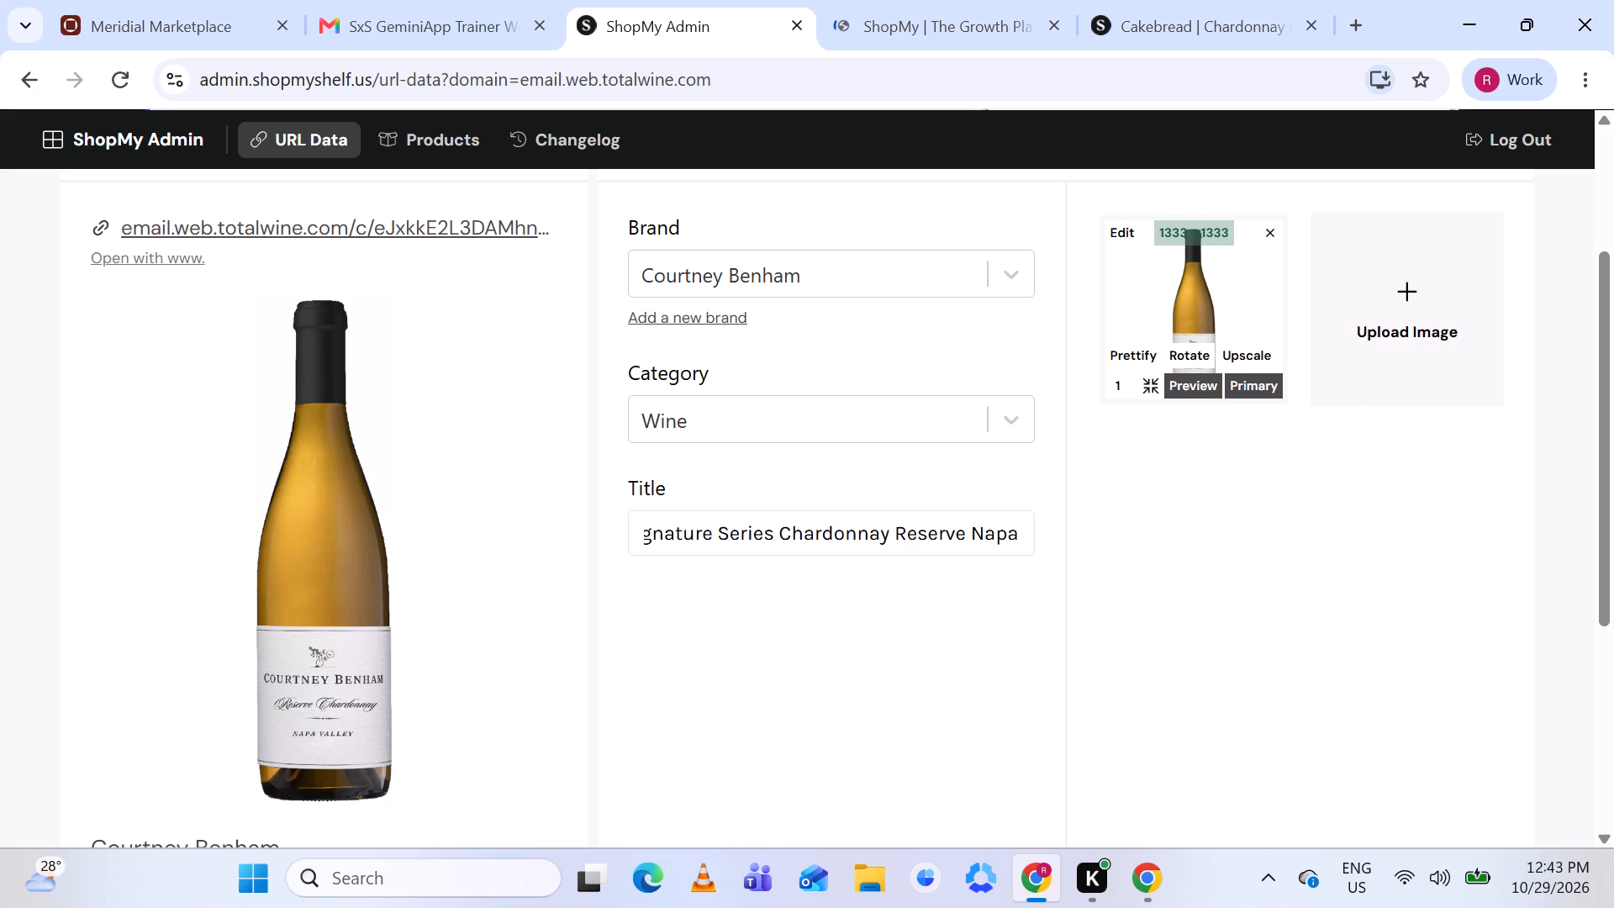
scroll(880, 536, "down", 2)
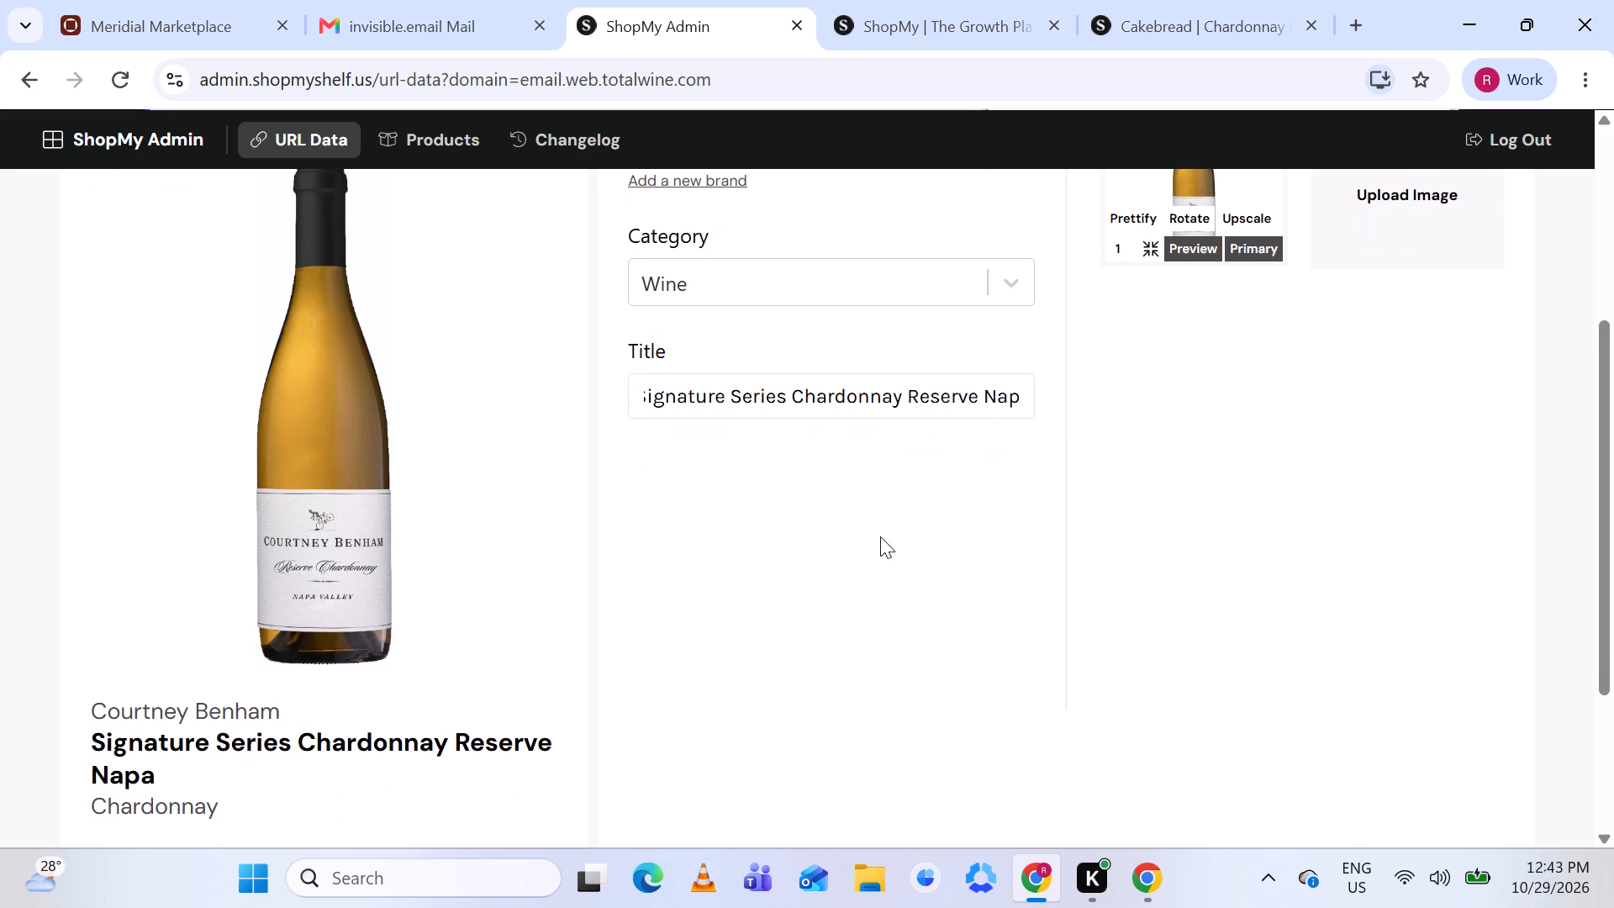
scroll(1051, 388, "up", 1)
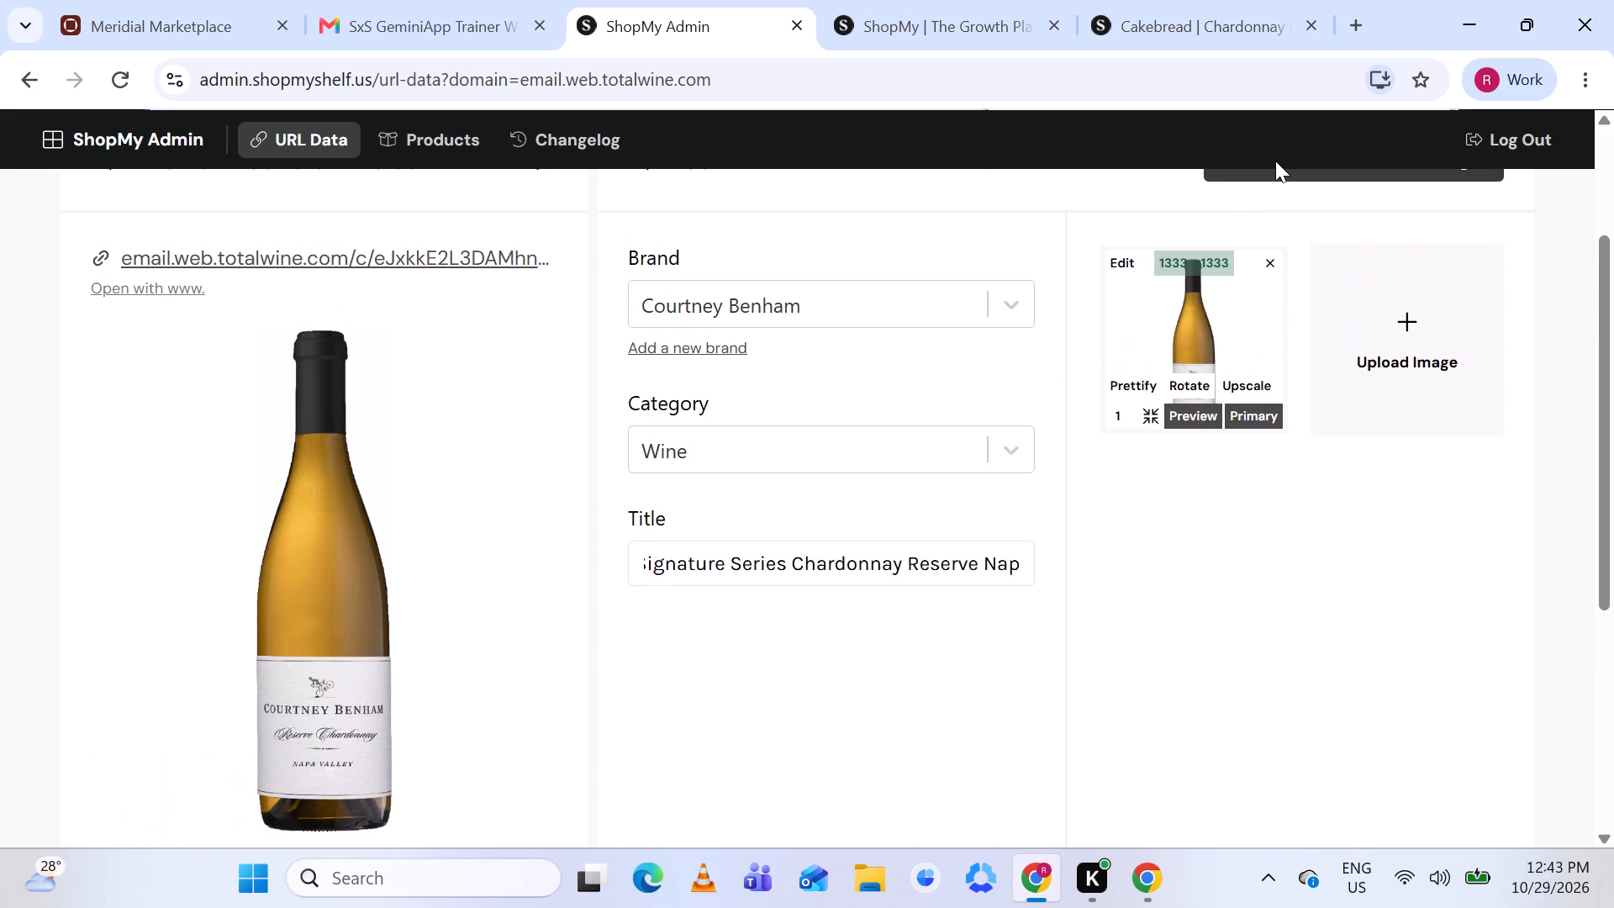
scroll(1218, 291, "up", 2)
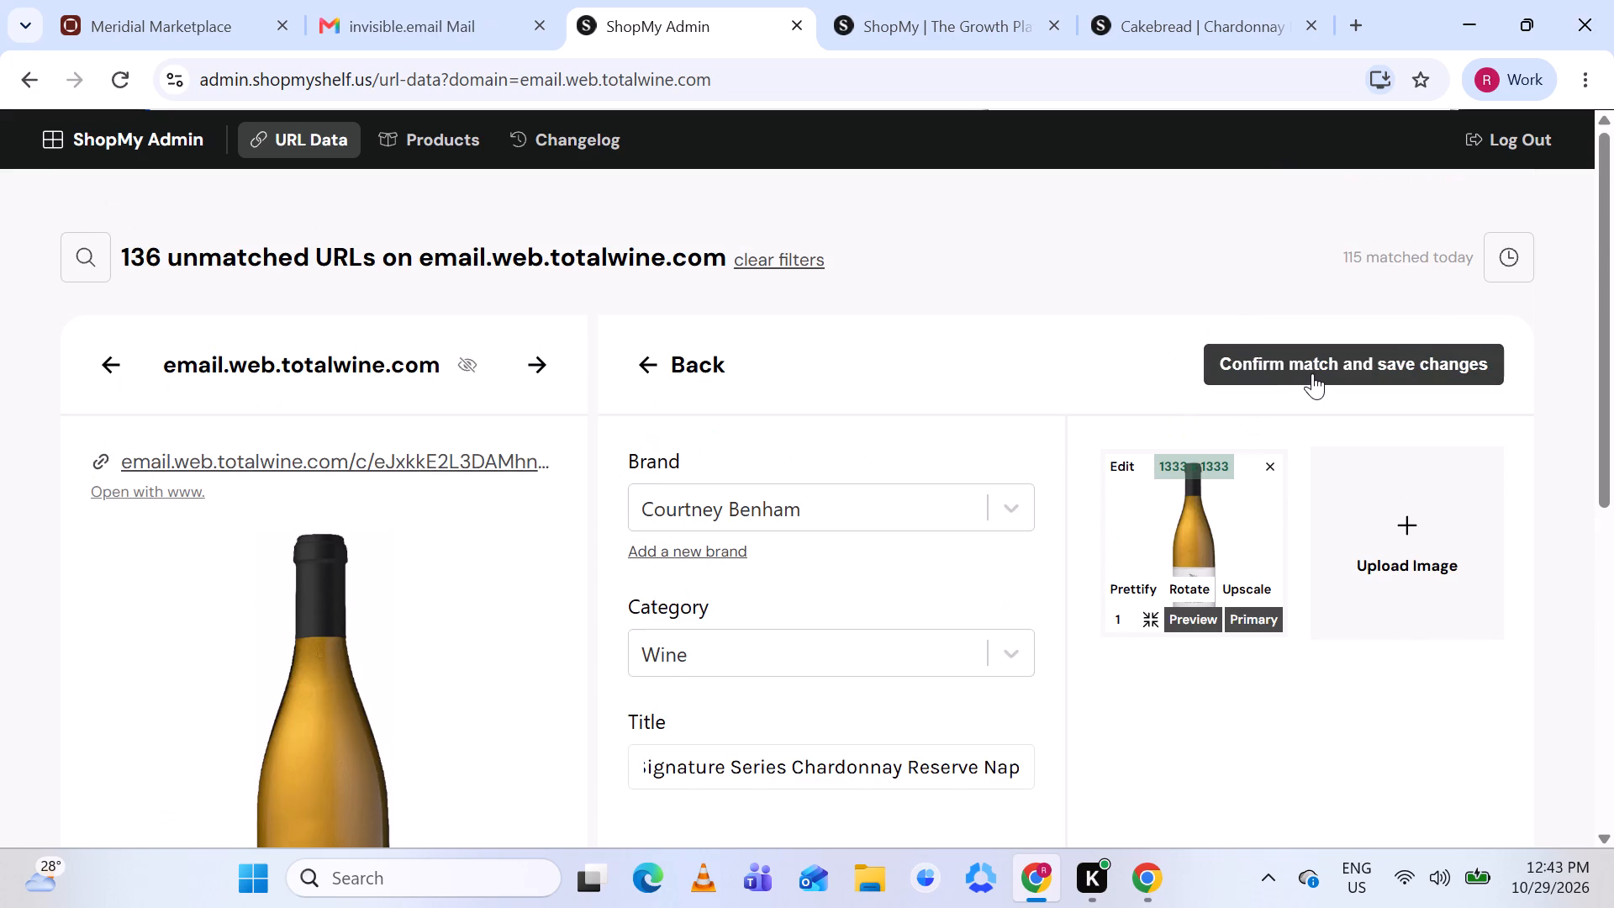
left_click(1312, 373)
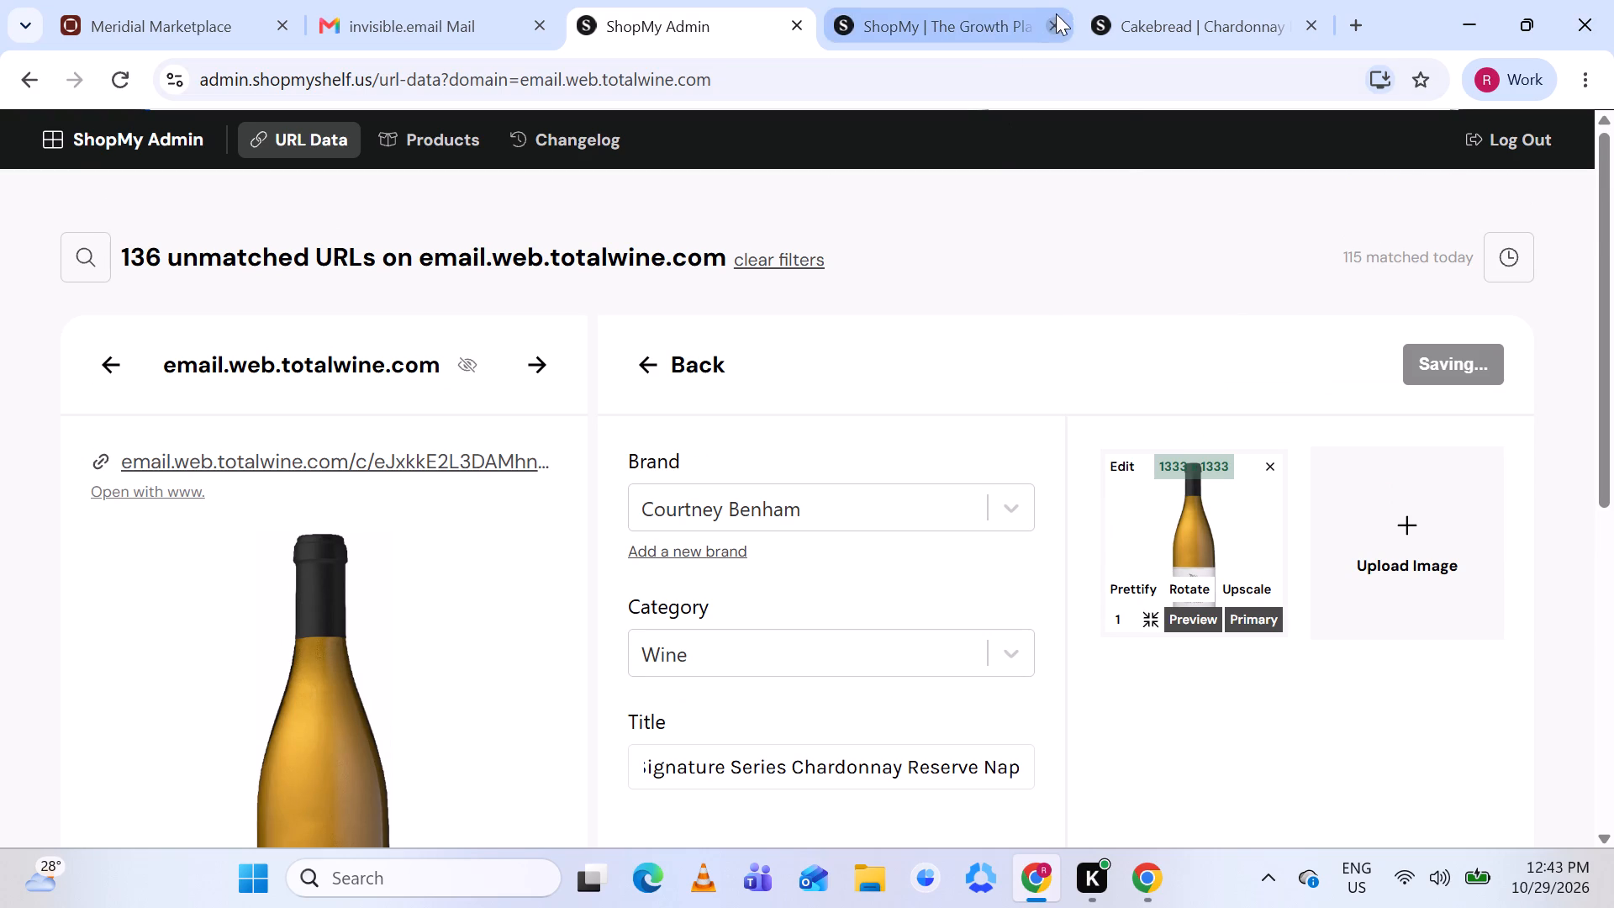
Close the leftover Courtney Benham and Cakebread product pages.
left_click(1056, 25)
left_click(1056, 25)
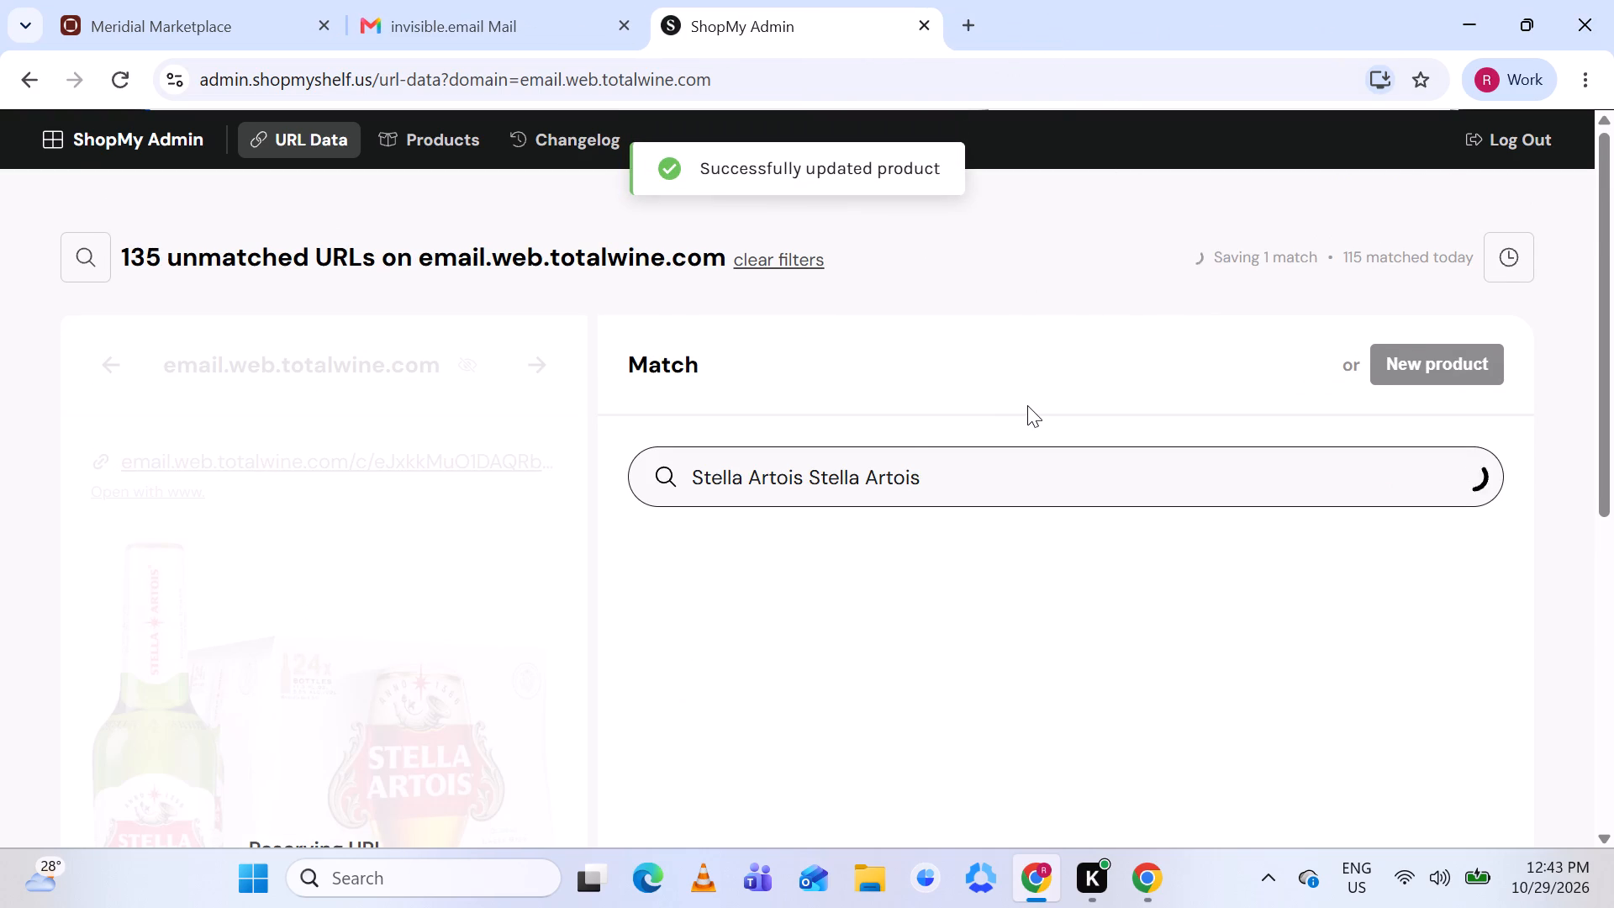
Match the Stella Artois URL to the existing Stella Artois product, check its details, and save the match.
scroll(1027, 405, "down", 2)
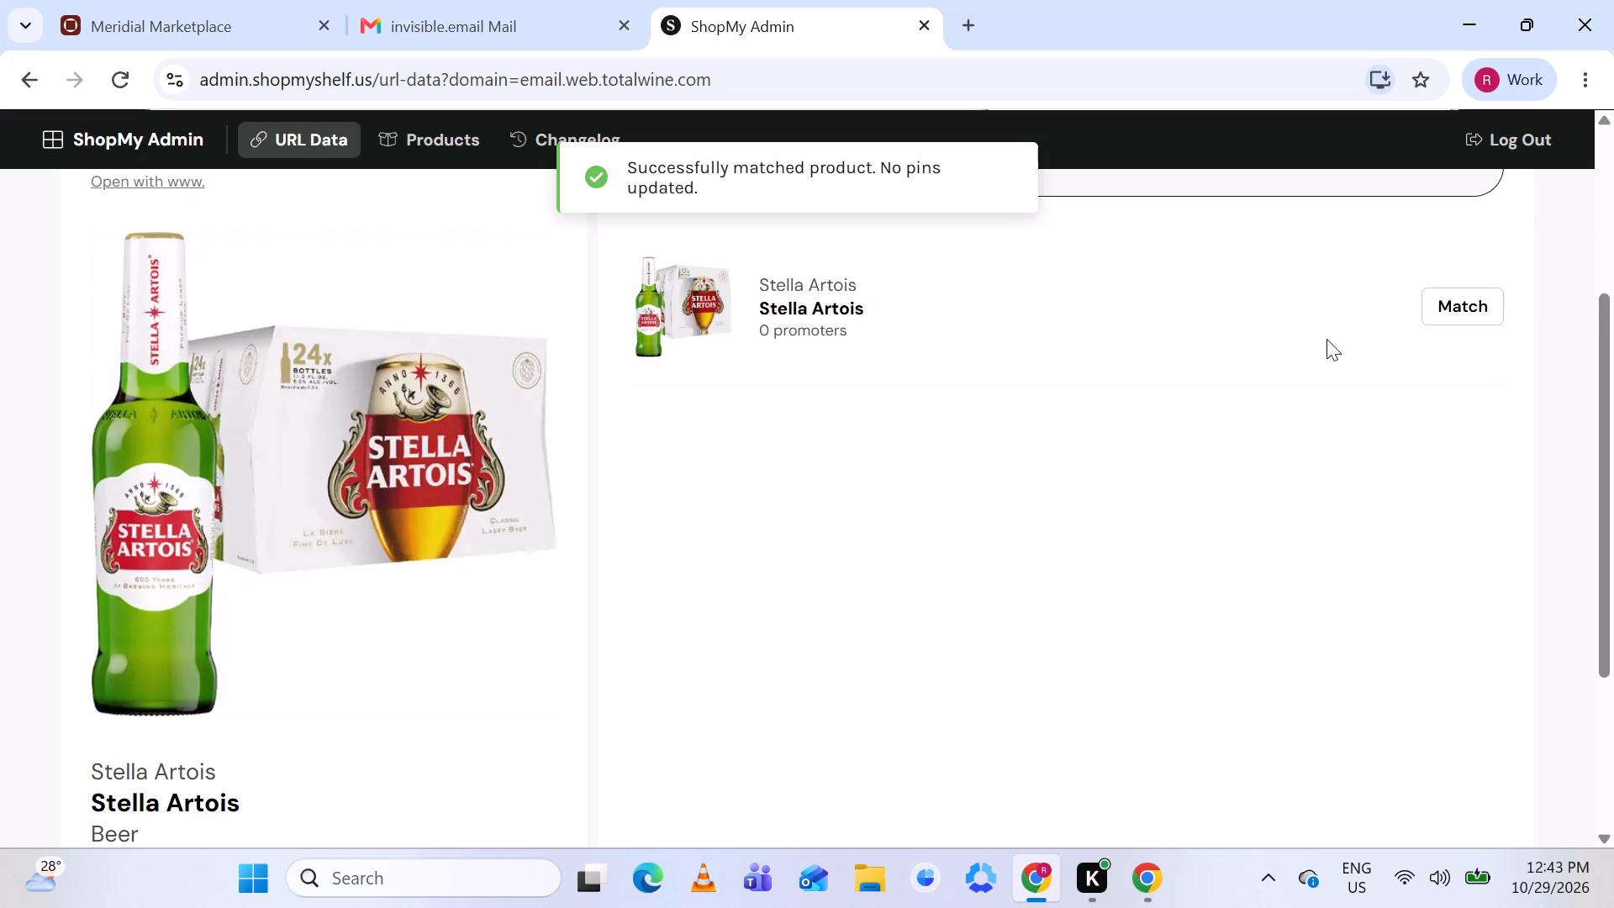
left_click(1462, 304)
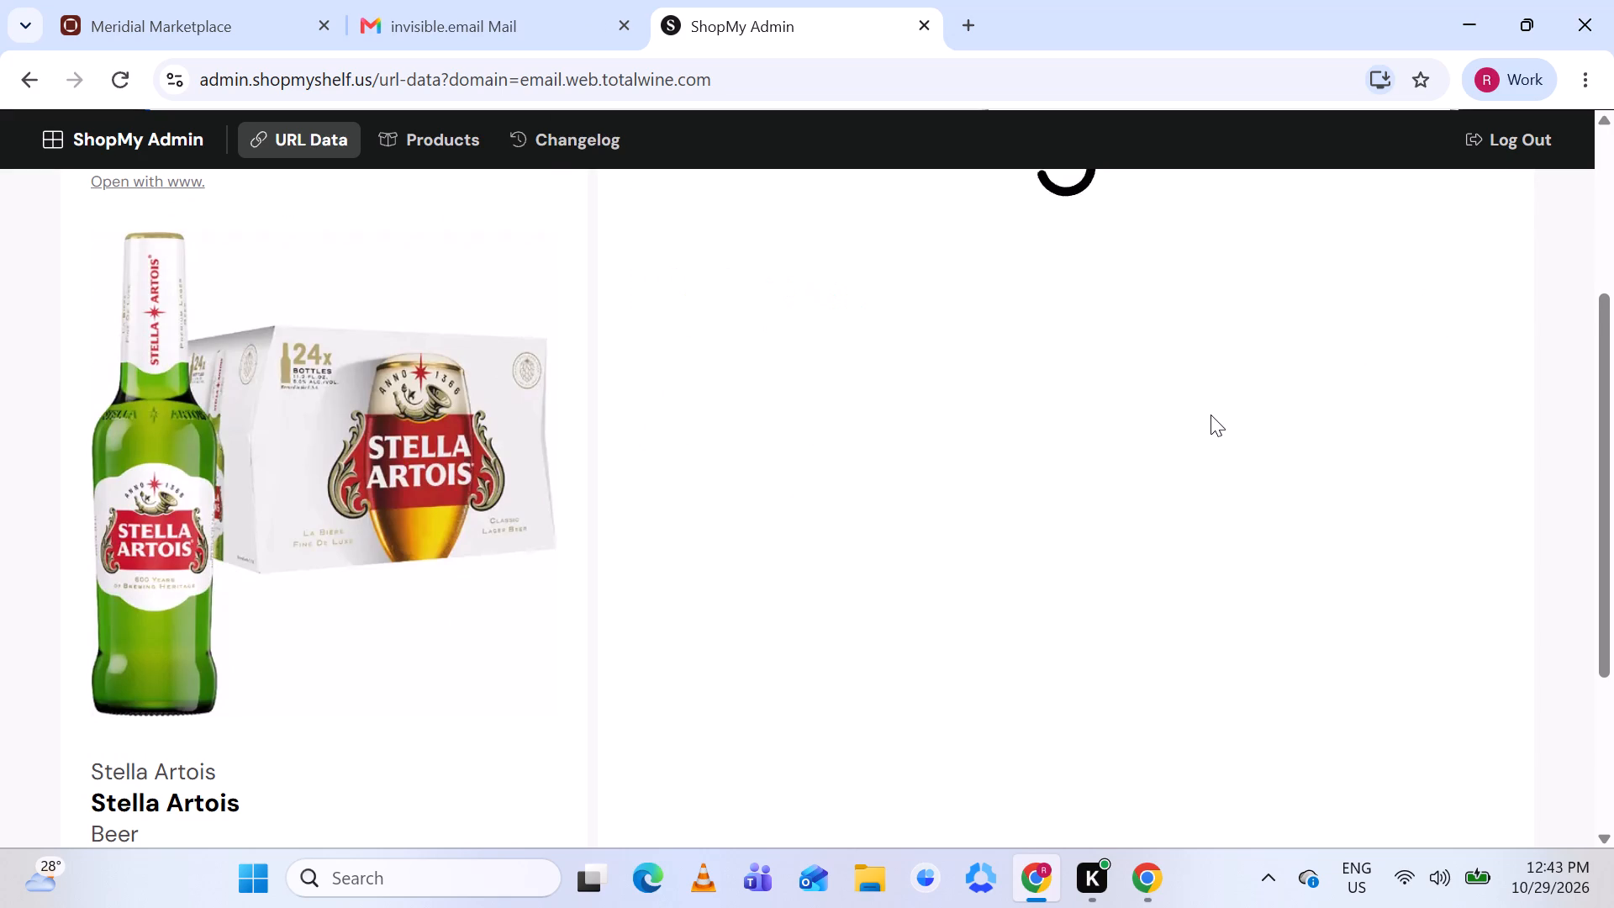
scroll(1210, 414, "up", 2)
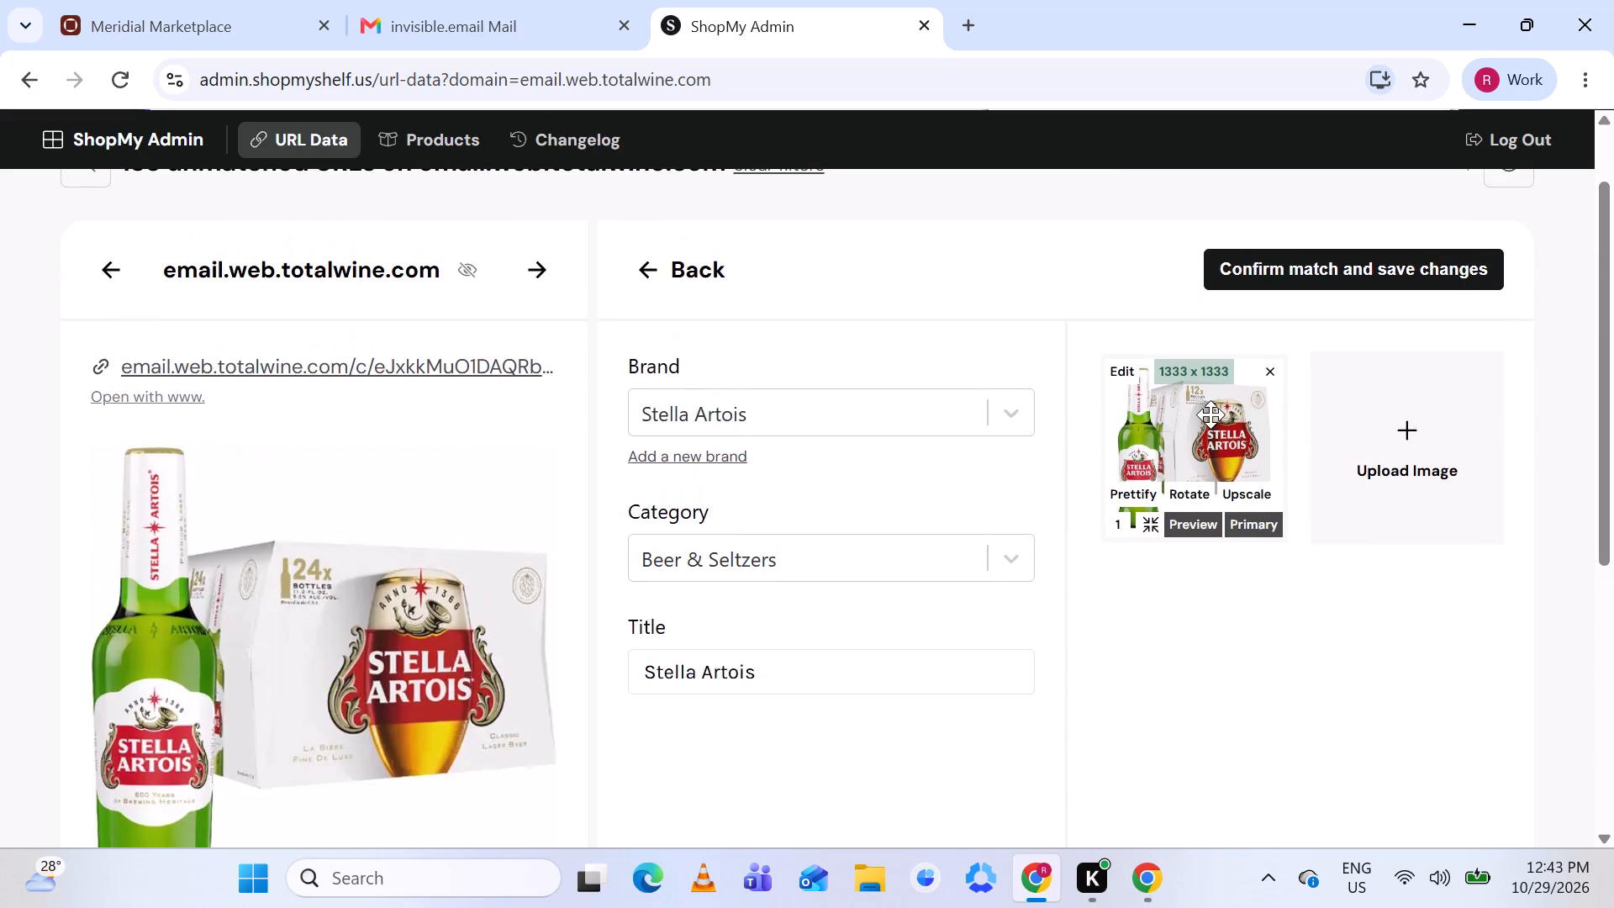
scroll(1210, 414, "up", 1)
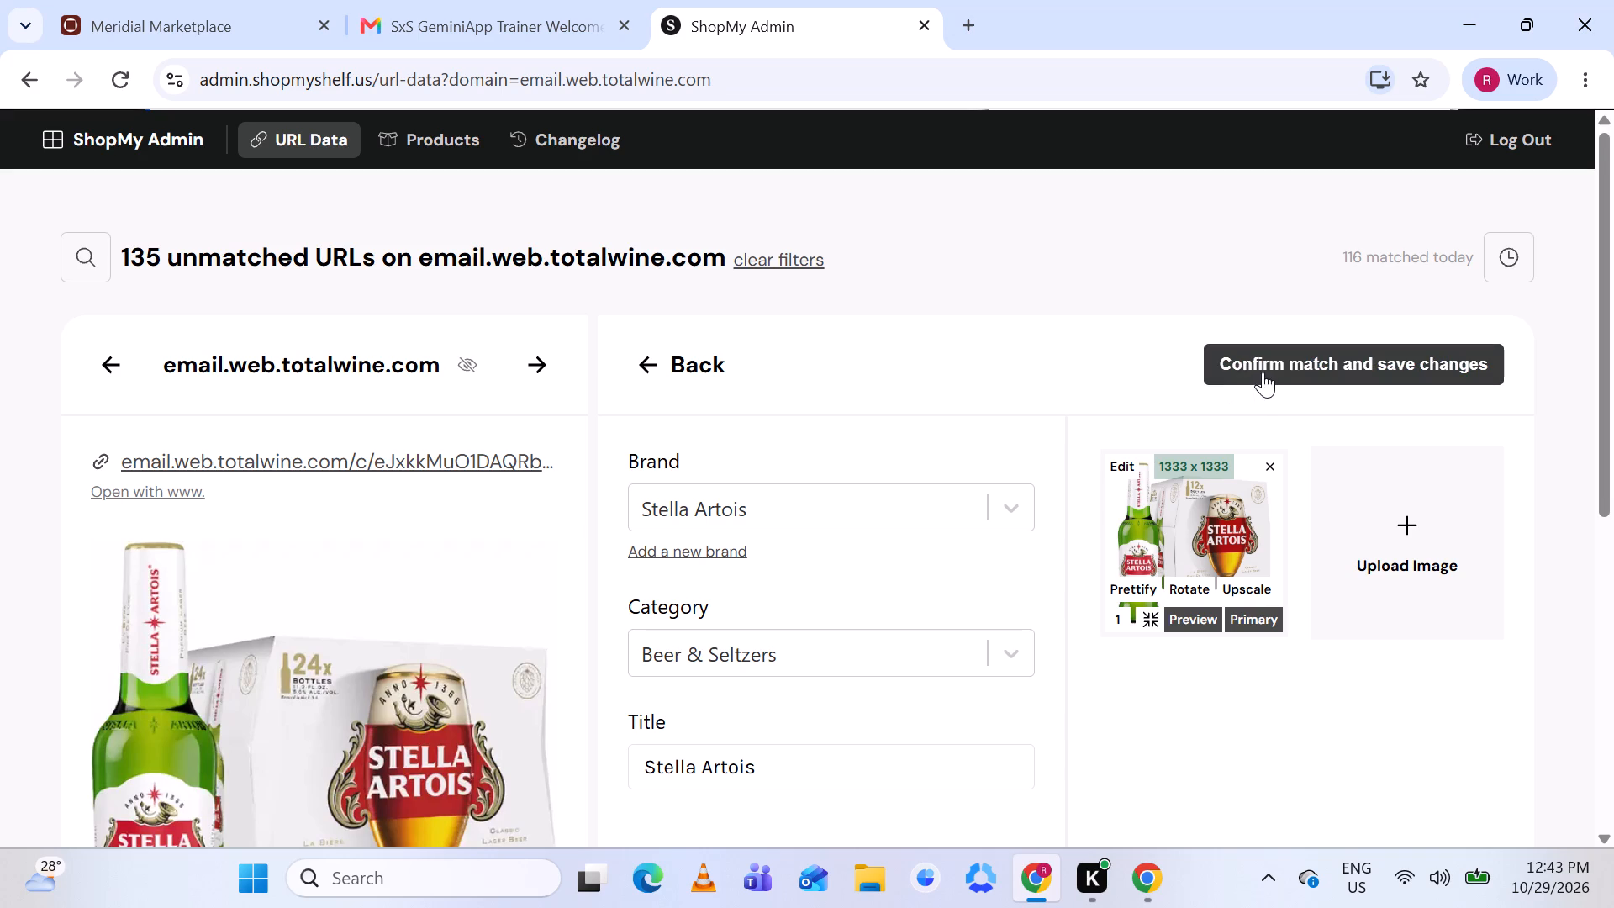
scroll(1266, 370, "down", 3)
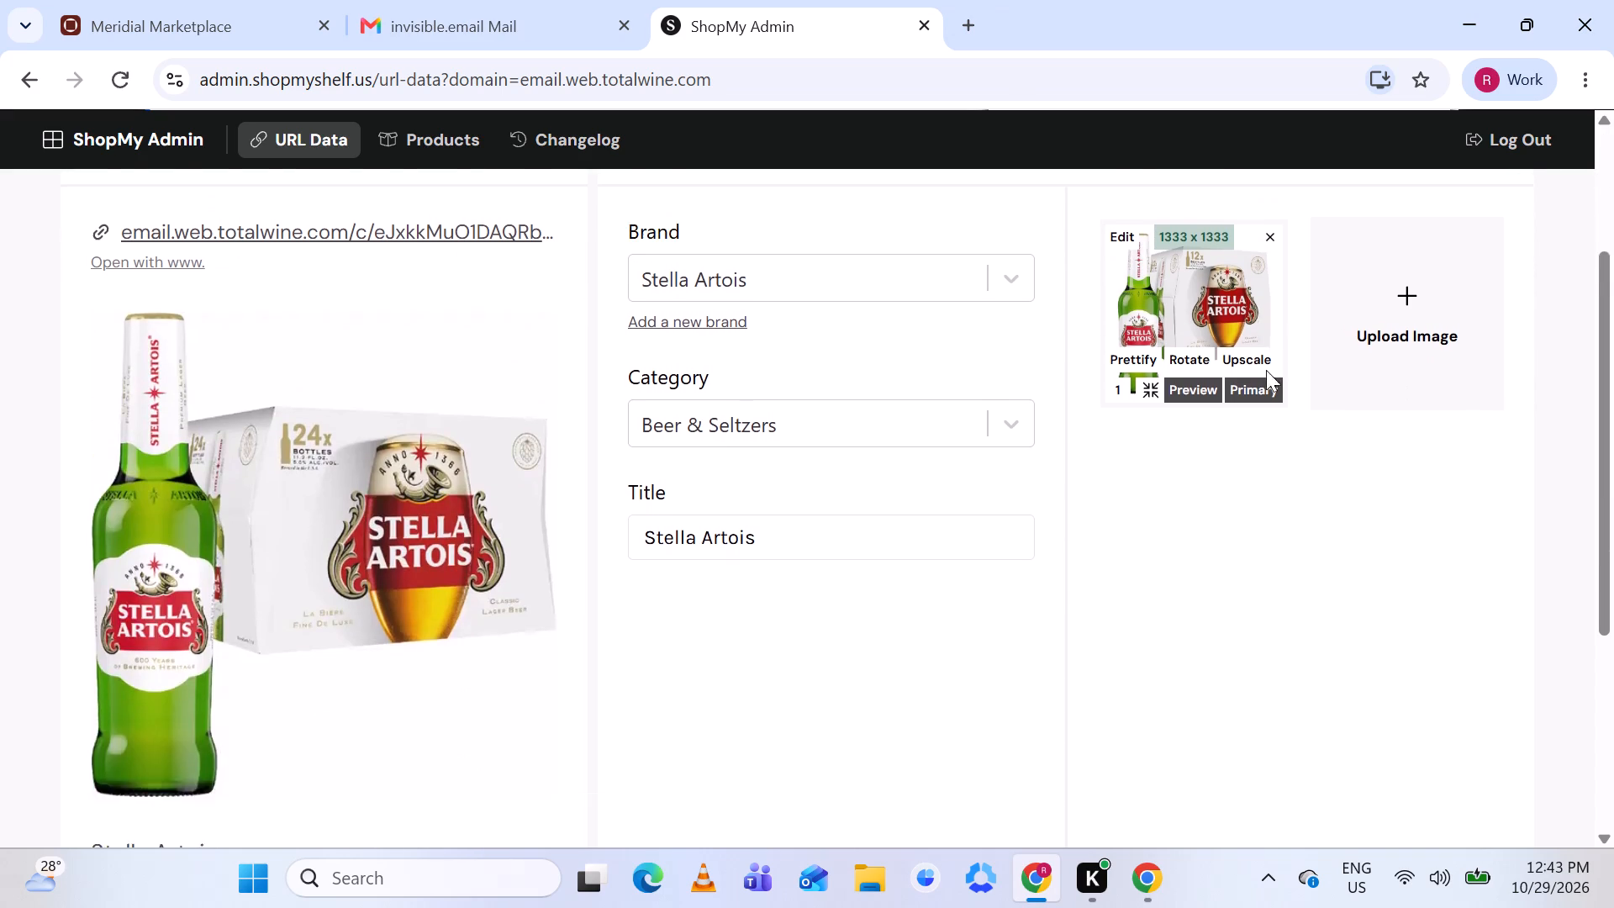
scroll(1266, 370, "down", 1)
scroll(1266, 370, "up", 2)
left_click(1284, 347)
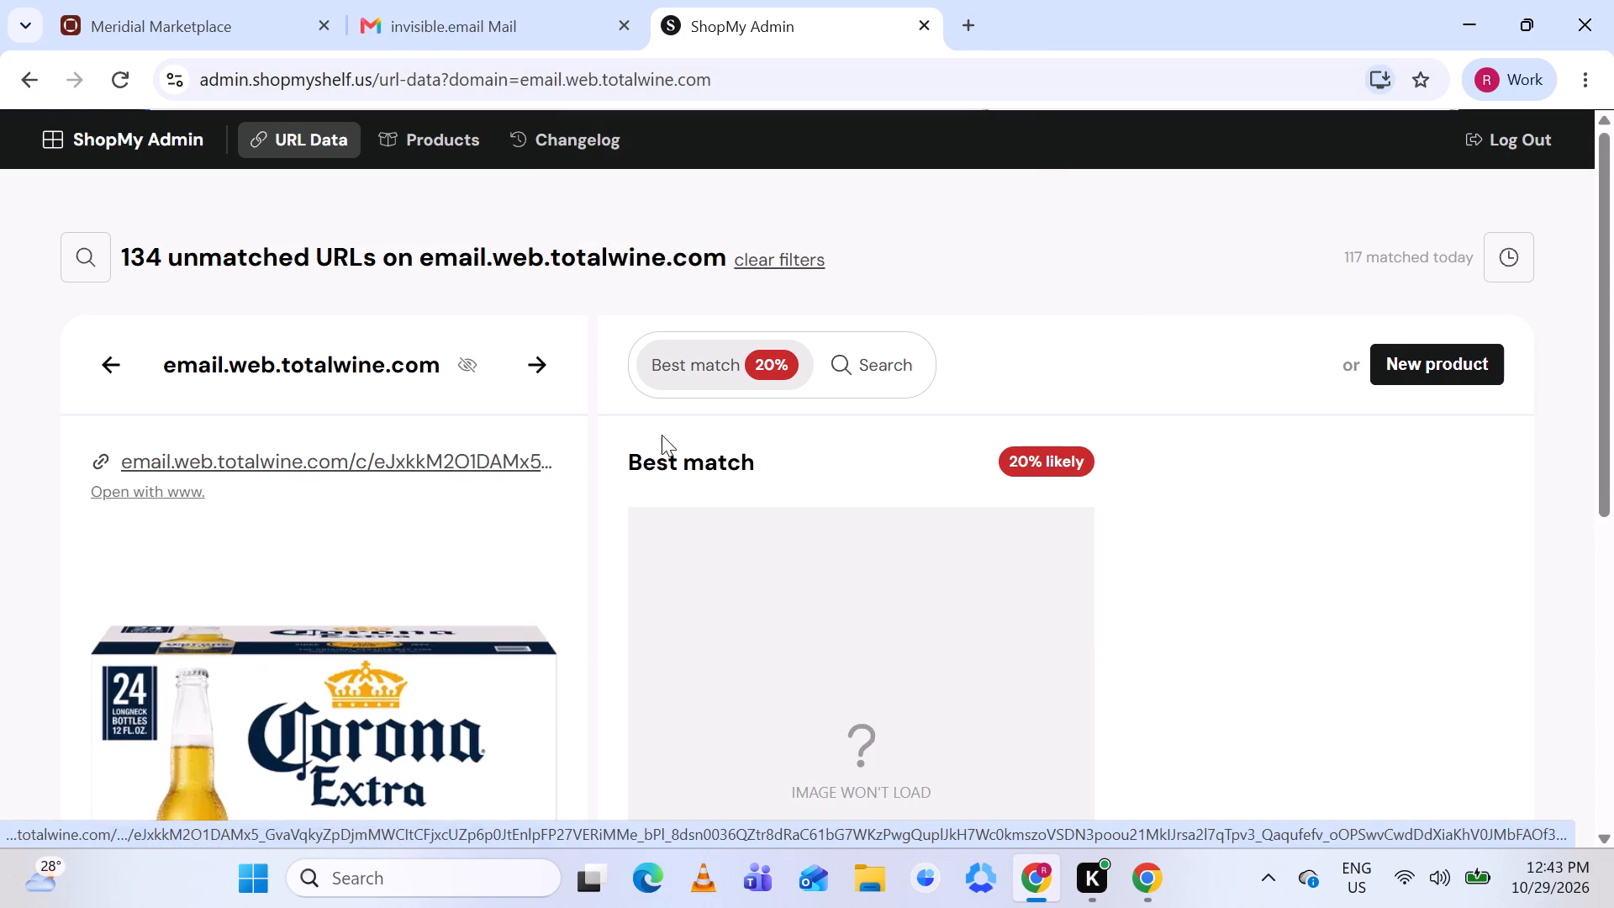
Open the Corona Extra URL on Total Wine, complete the human verification, and examine the product's name and pack details.
scroll(763, 533, "down", 3)
scroll(763, 533, "up", 2)
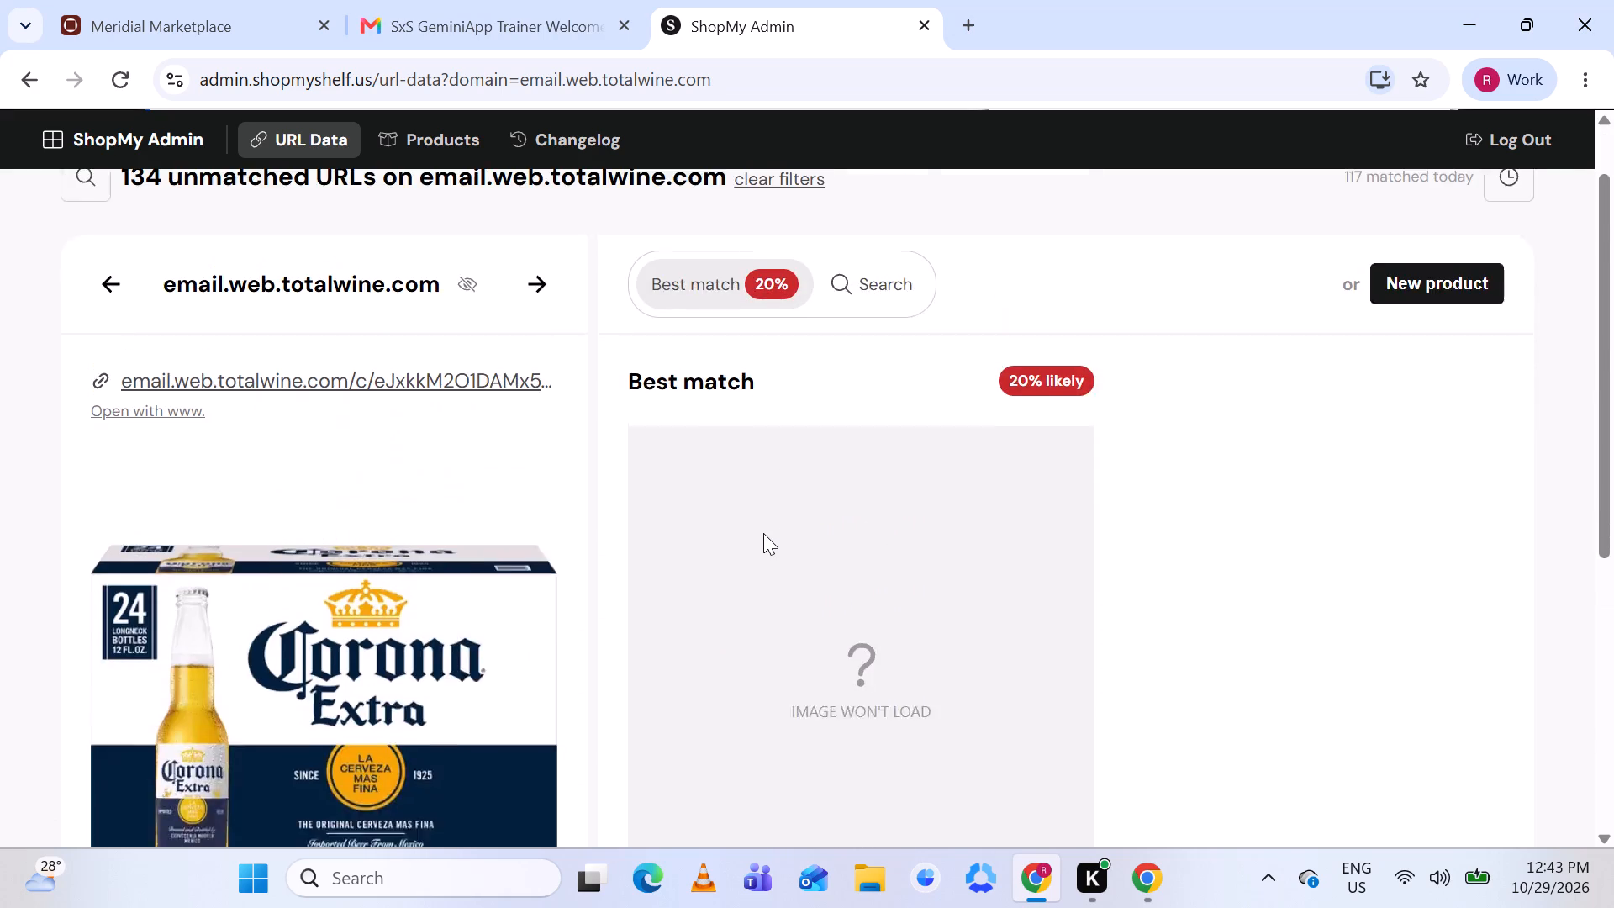
scroll(763, 533, "down", 2)
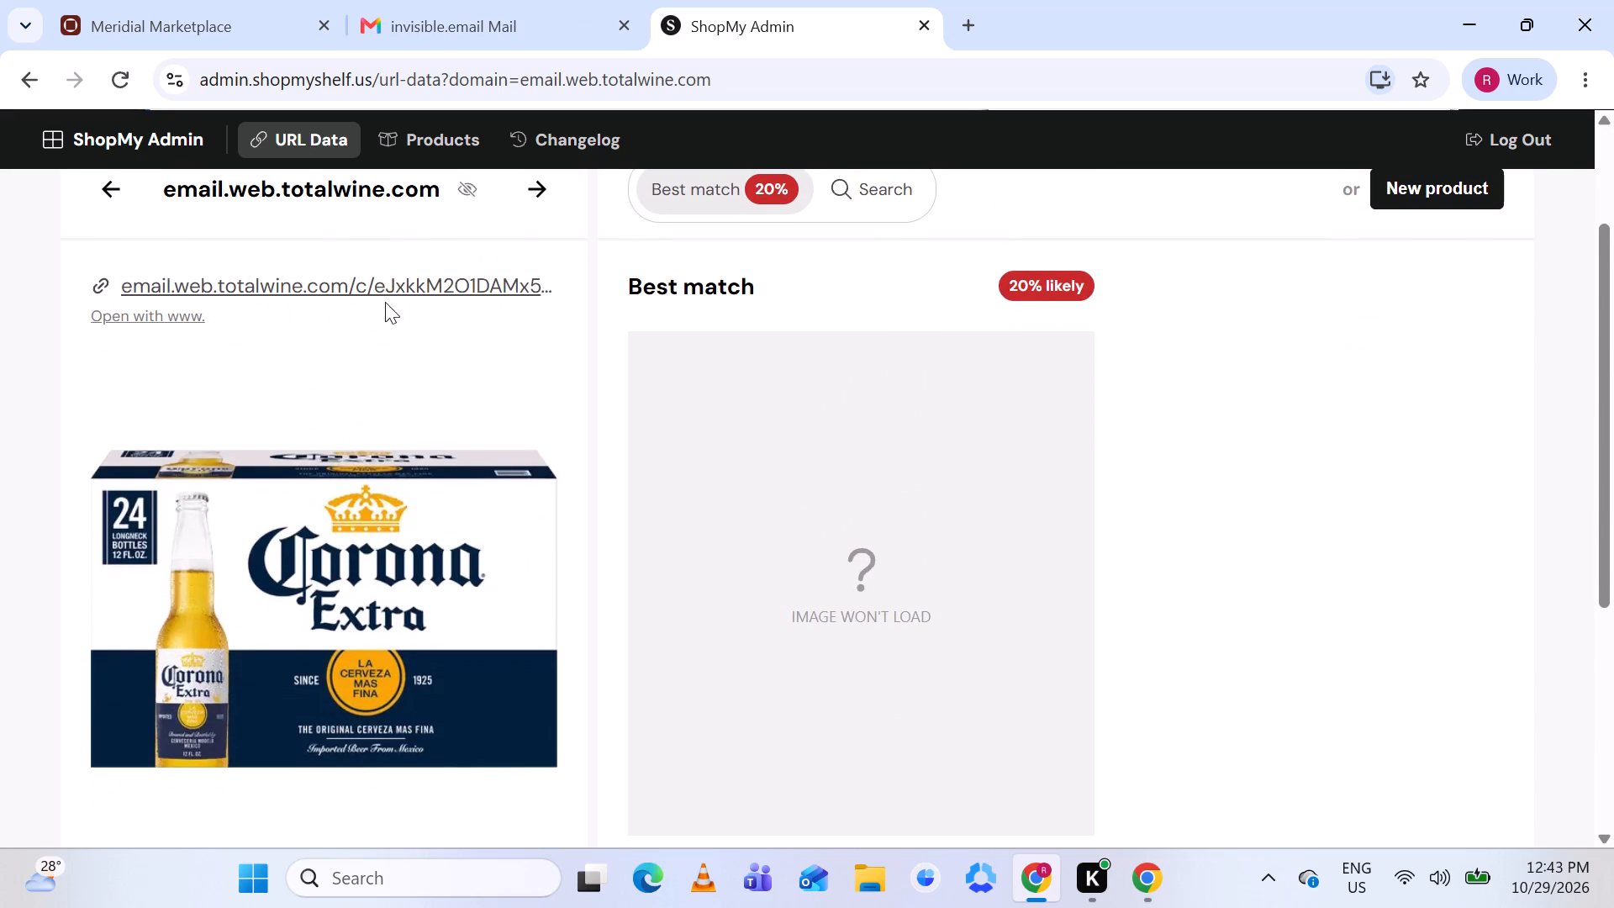
left_click(381, 297)
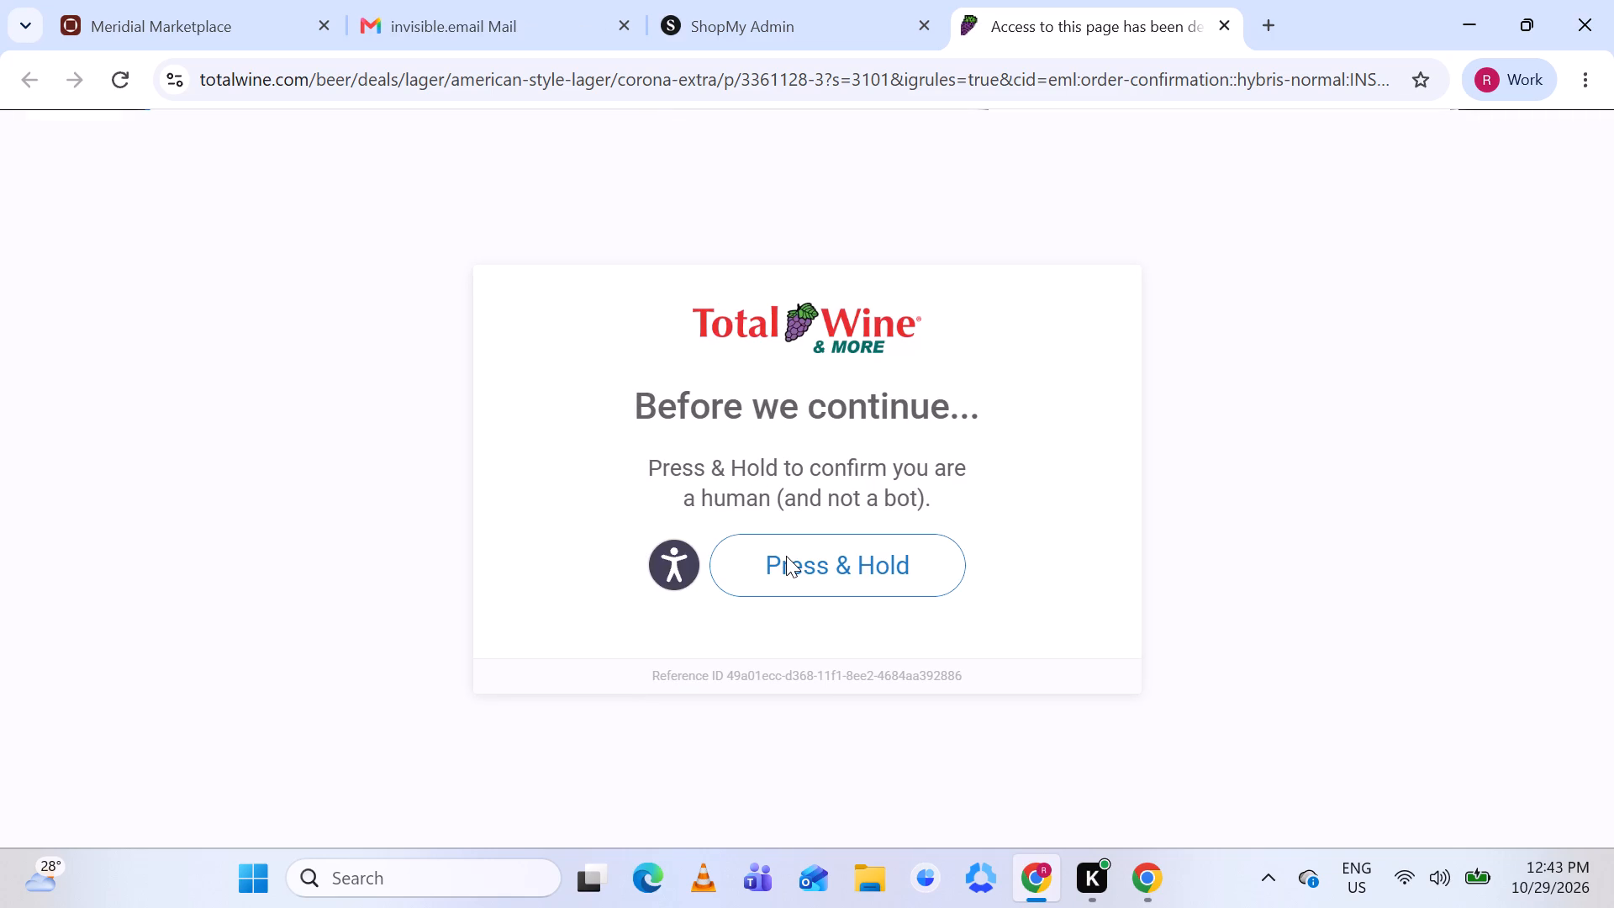
right_click(786, 556)
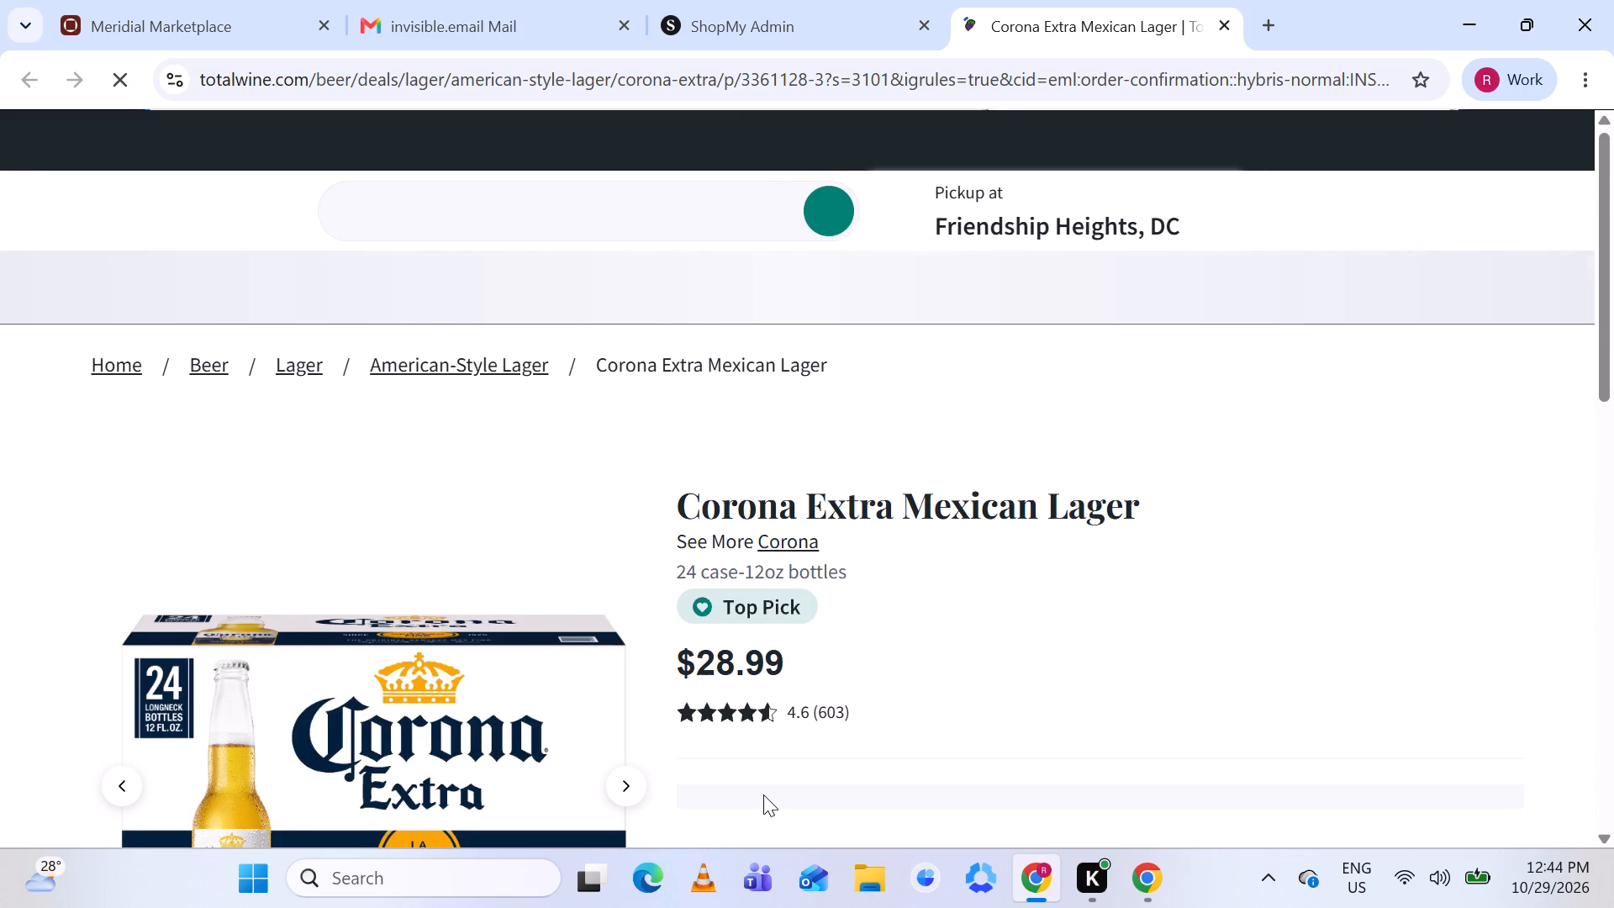
scroll(763, 794, "down", 3)
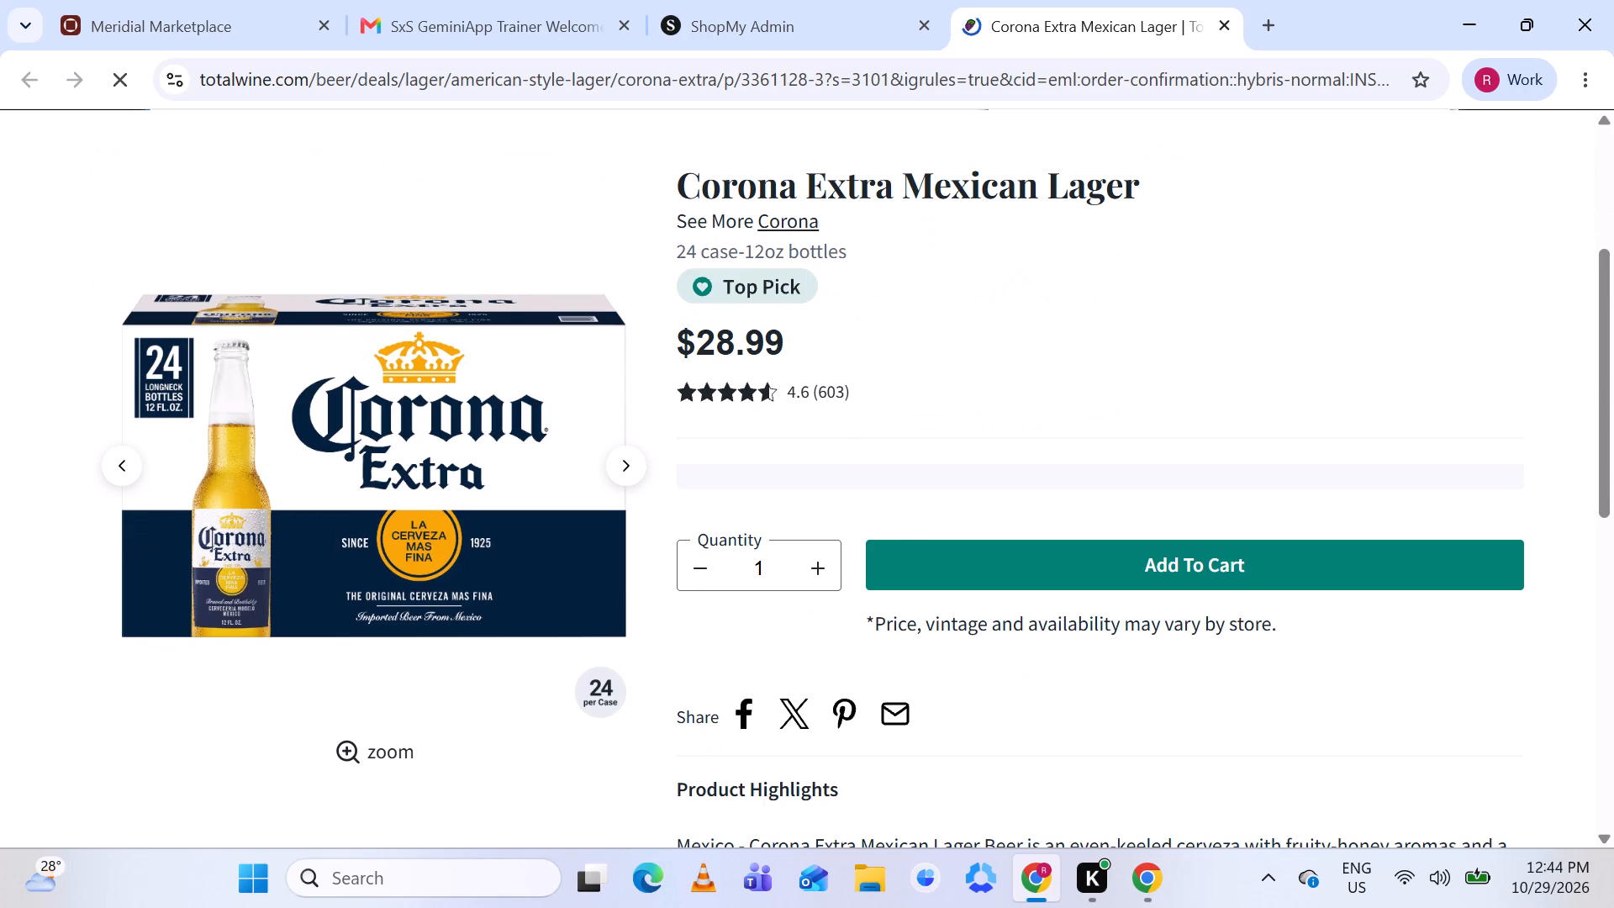
scroll(763, 794, "up", 3)
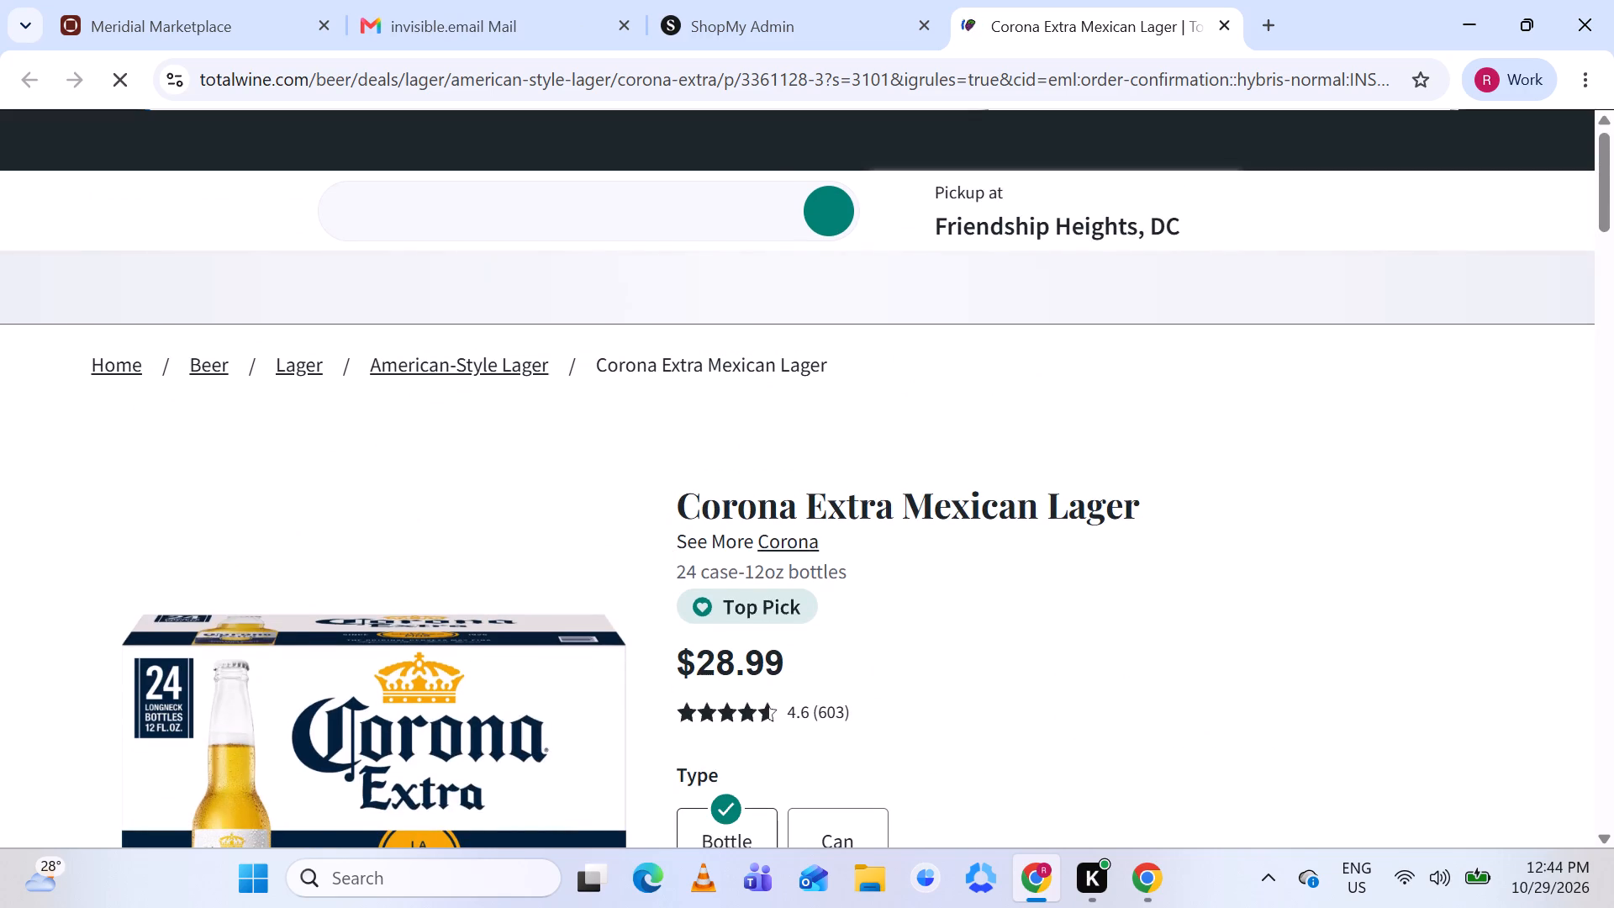
Compare the Corona Extra listing in ShopMy Admin with the suggested best match.
left_click(736, 6)
scroll(638, 495, "down", 2)
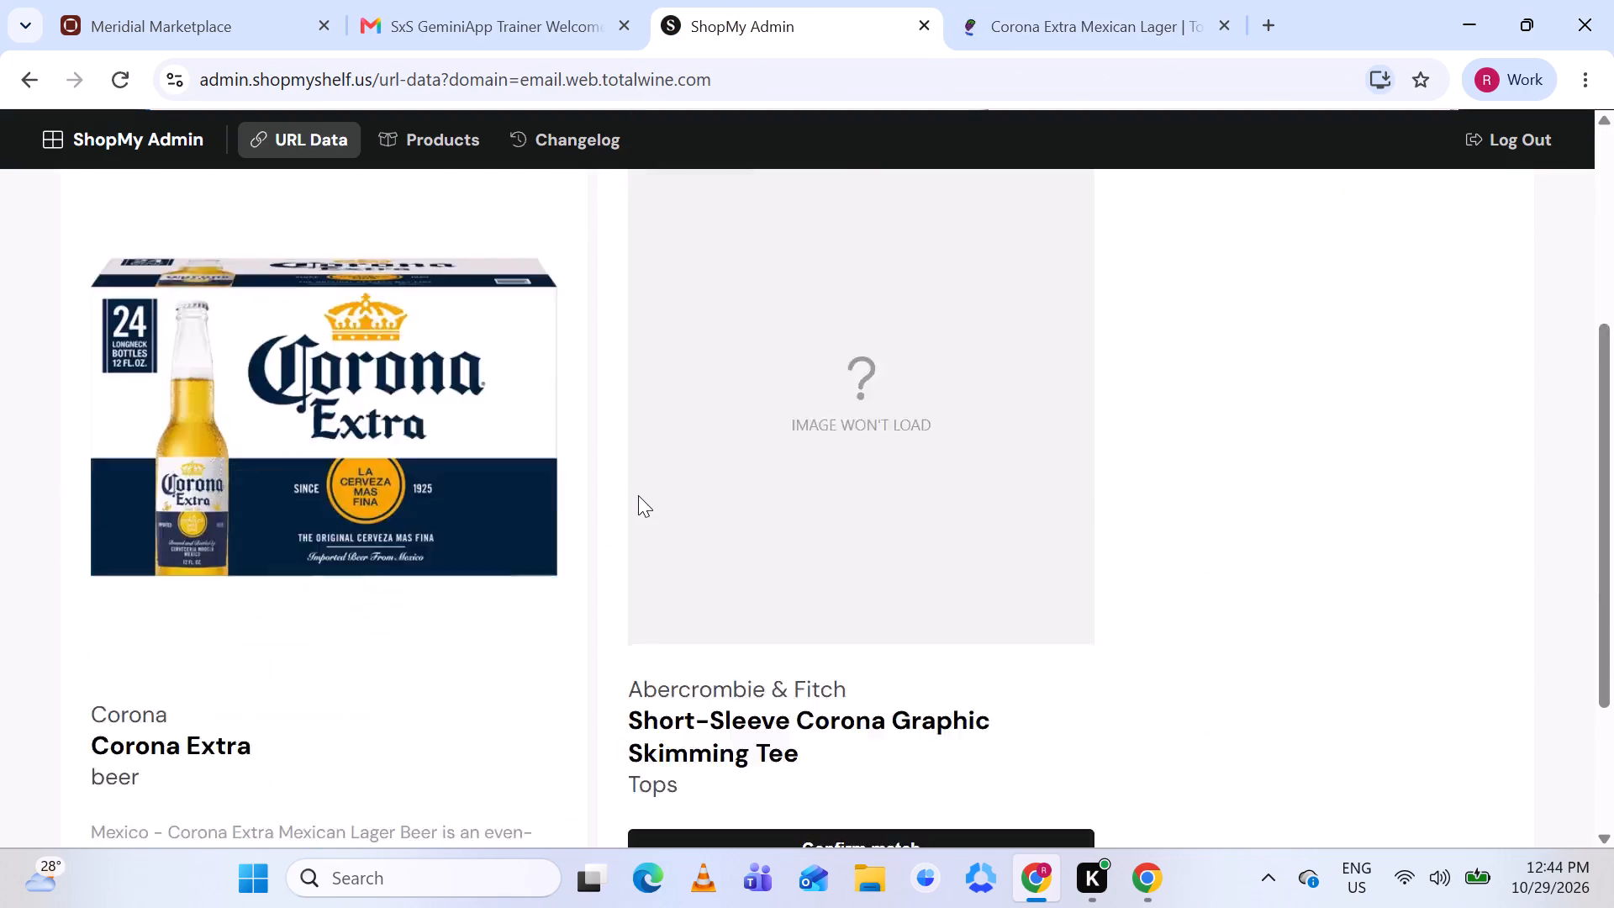
scroll(638, 495, "down", 2)
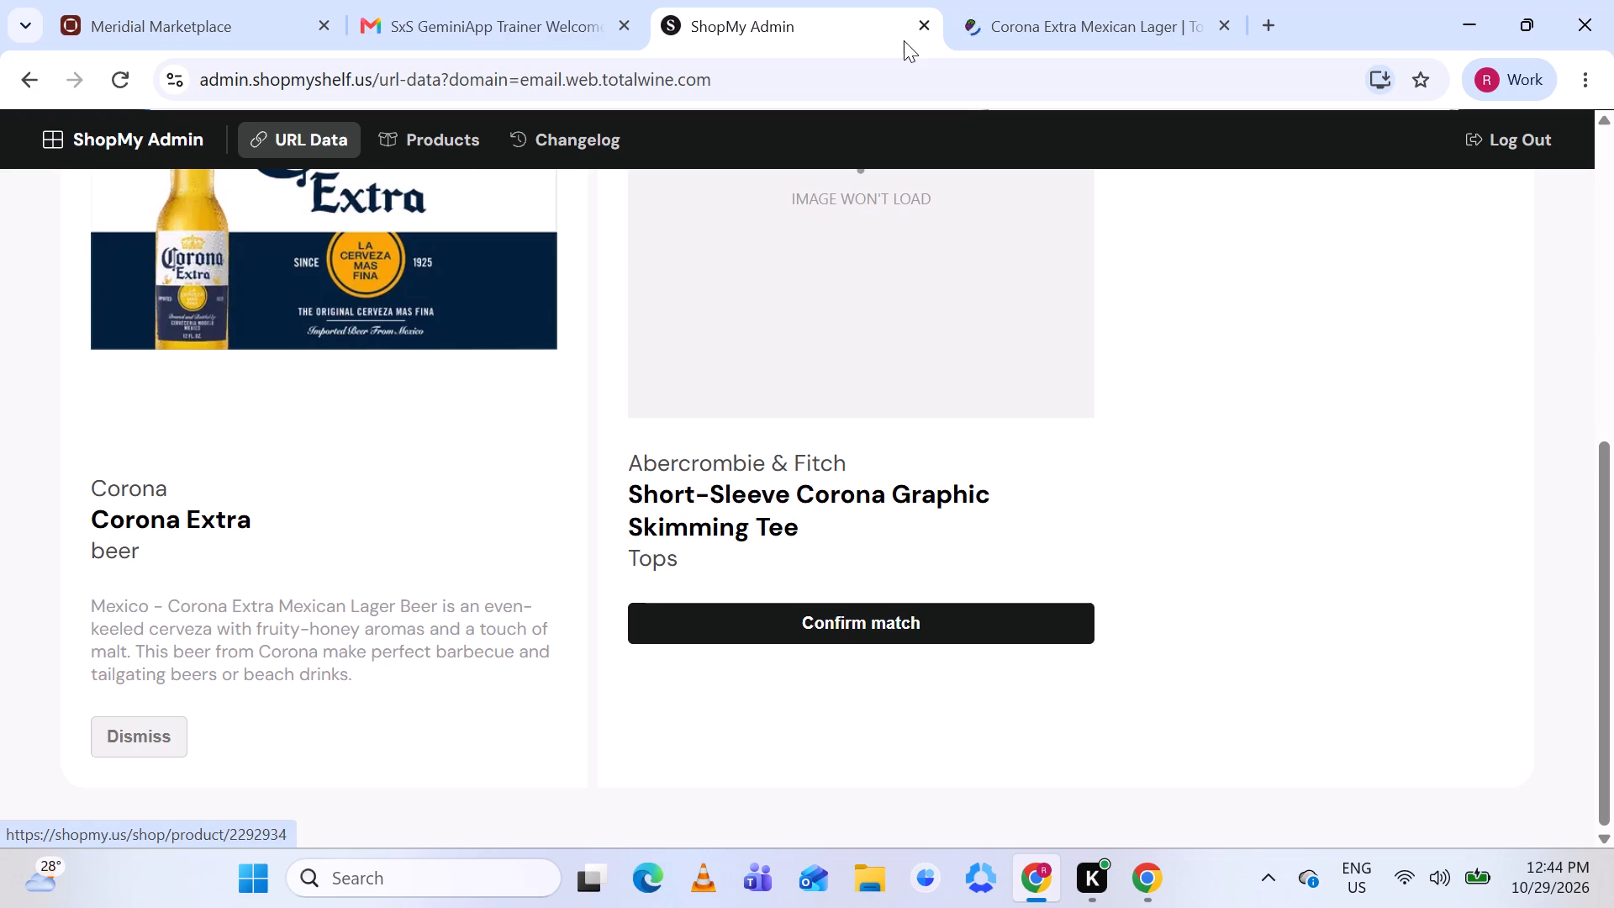
Copy the product title "Corona Extra Mexican Lager" from the Total Wine page and return to ShopMy Admin.
left_click(1107, 1)
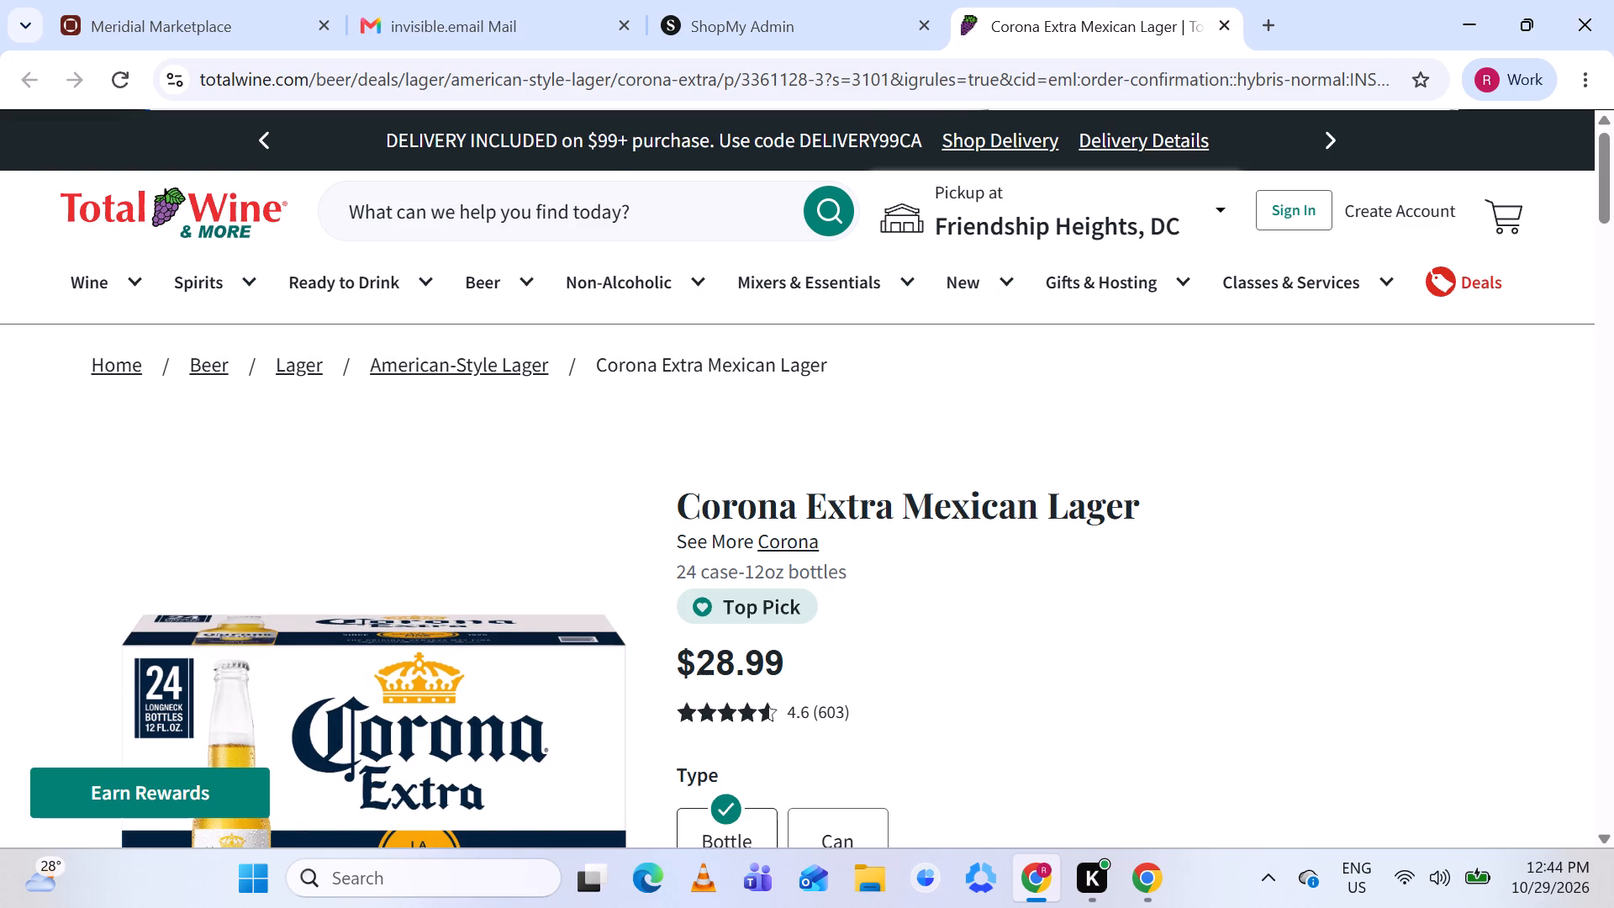
left_click_drag(683, 499, 793, 485)
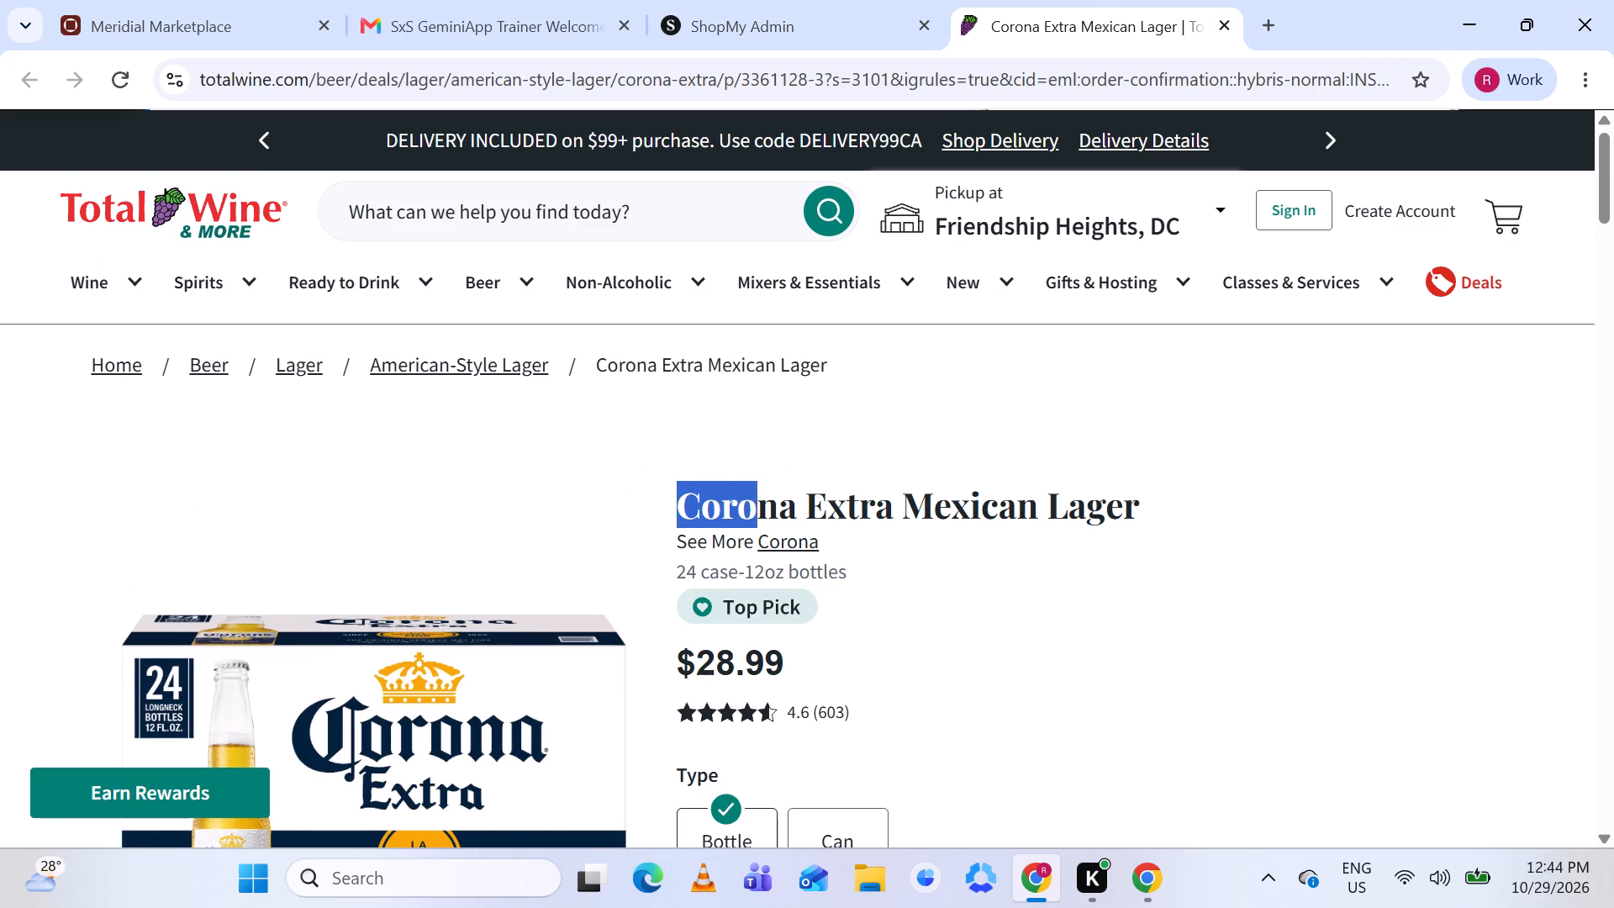
left_click_drag(793, 485, 1150, 472)
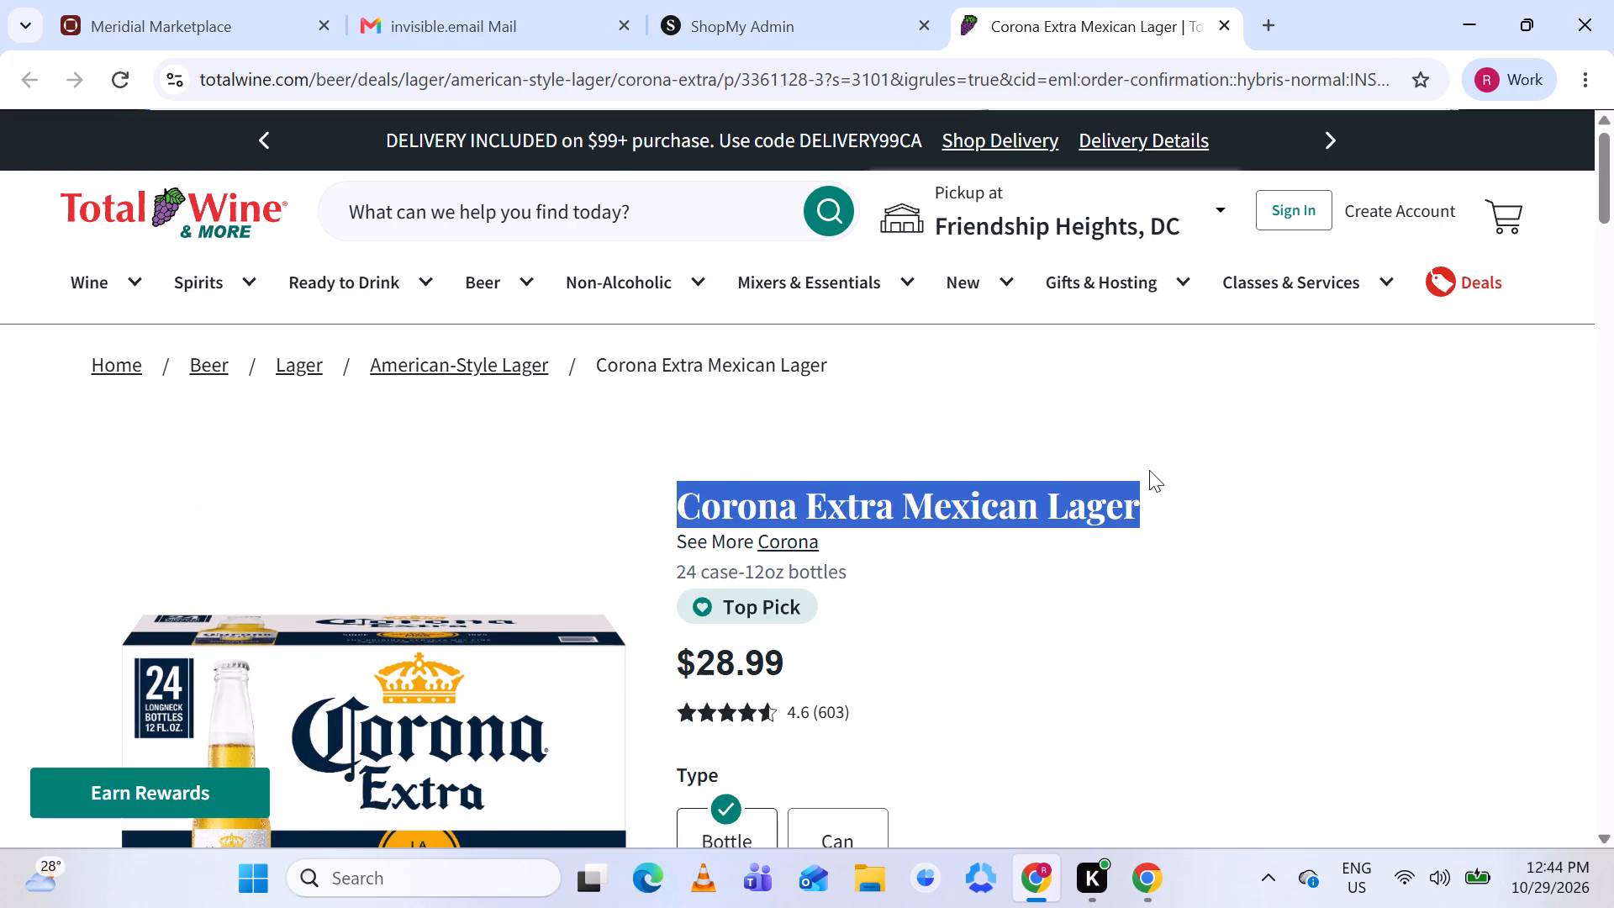
key("ctrl+c")
left_click(752, 24)
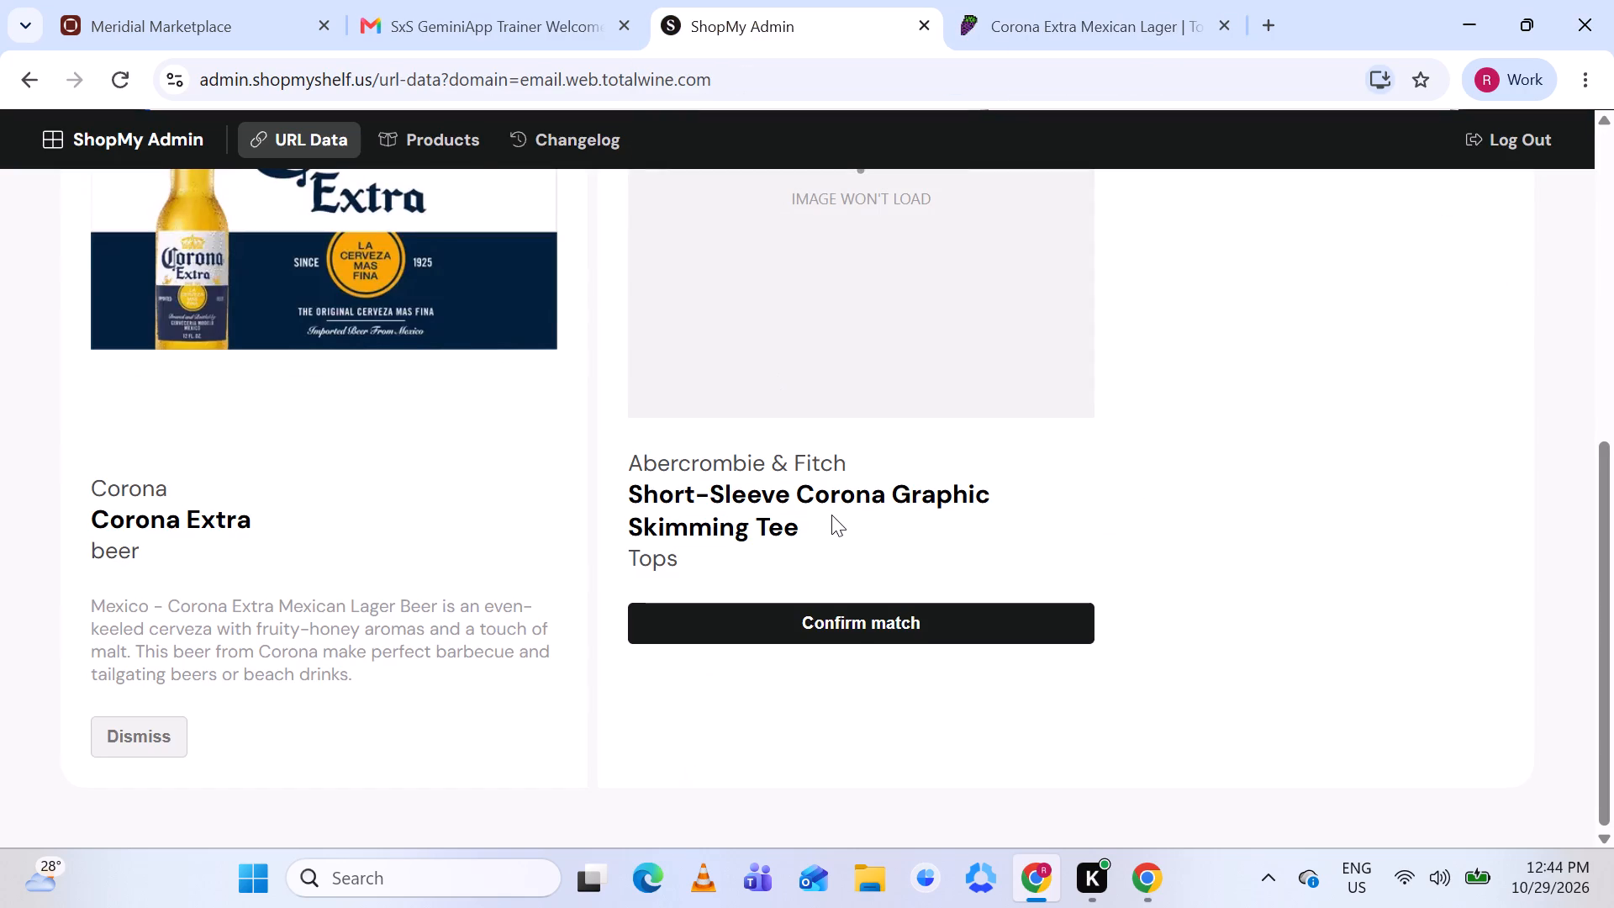
Open the suggested Abercrombie & Fitch tee's product page, examine it, and return to ShopMy Admin.
scroll(831, 515, "up", 1)
left_click(754, 548)
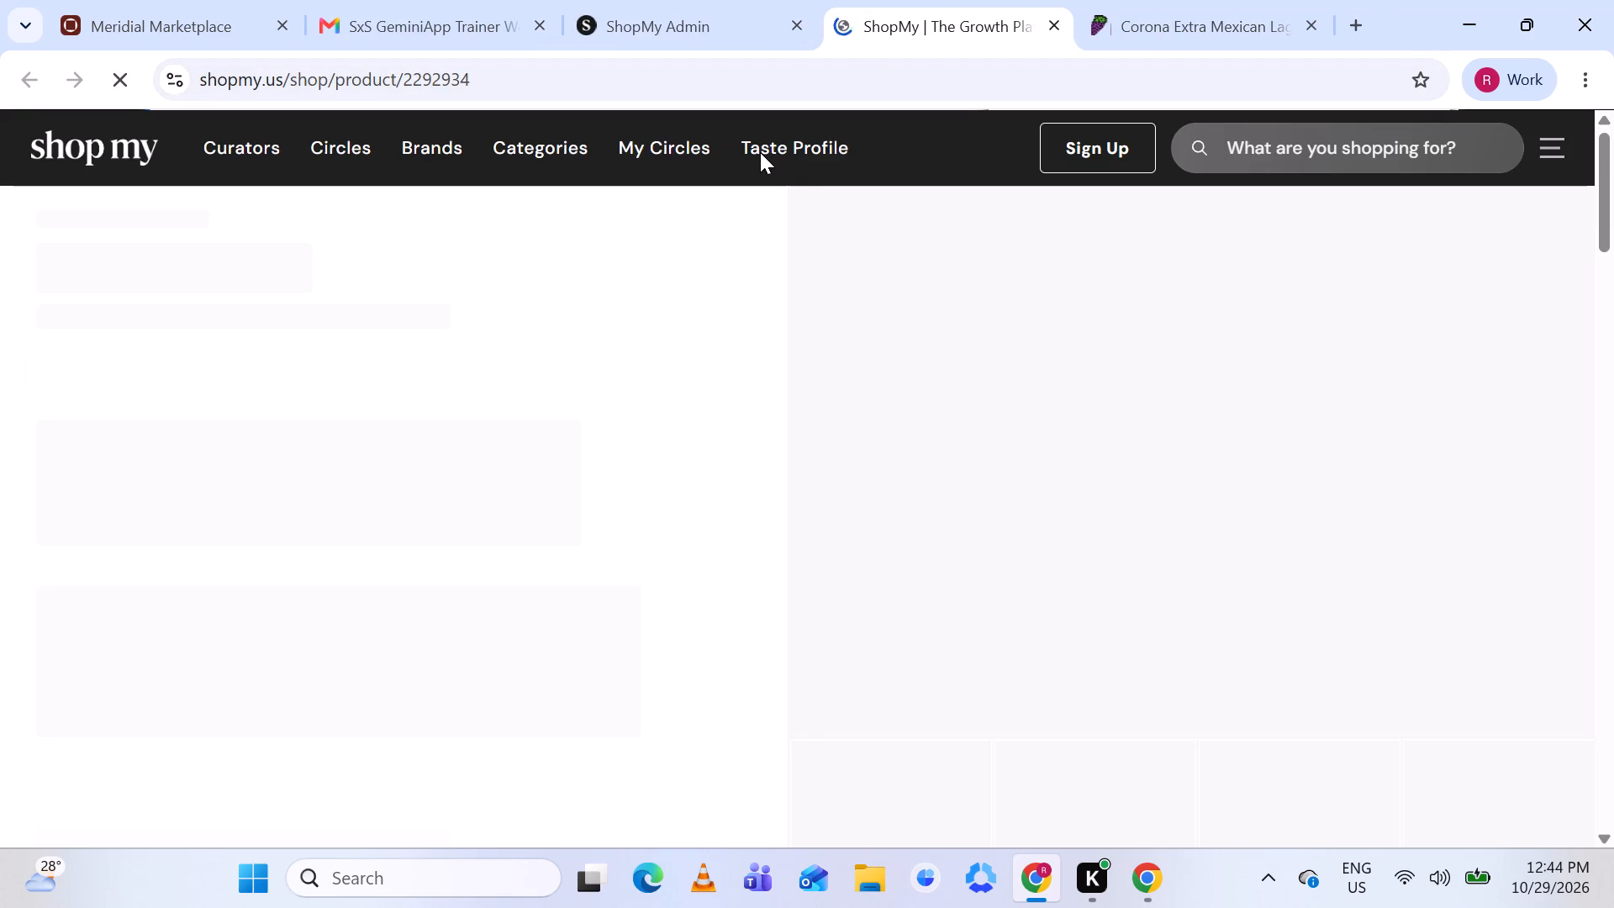
scroll(741, 339, "up", 1)
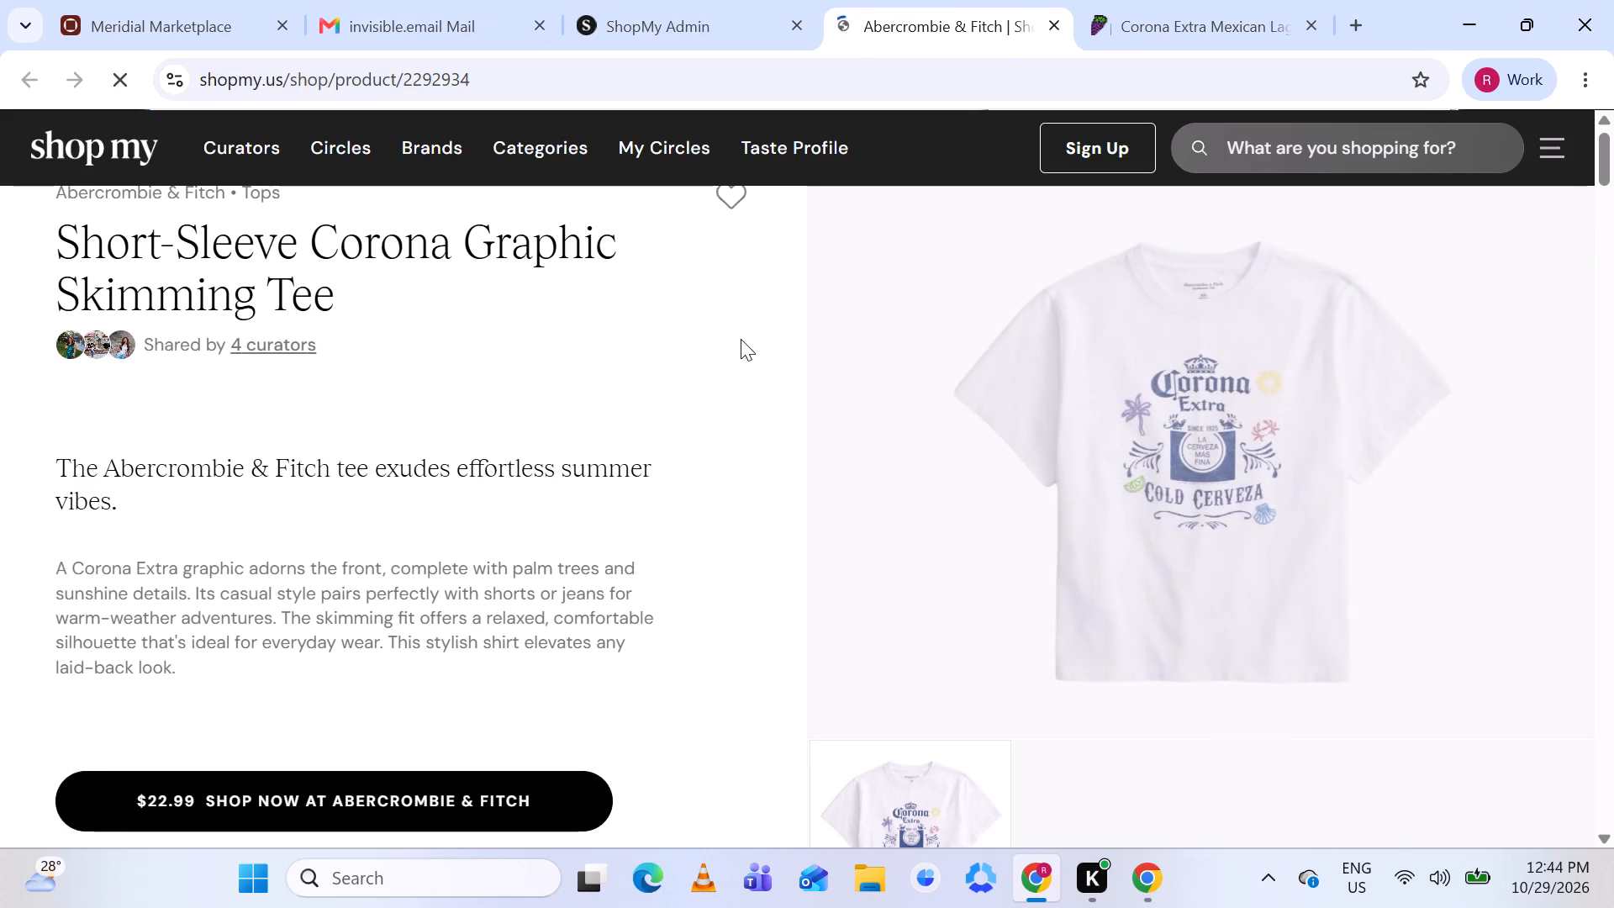
scroll(741, 339, "up", 1)
left_click(657, 10)
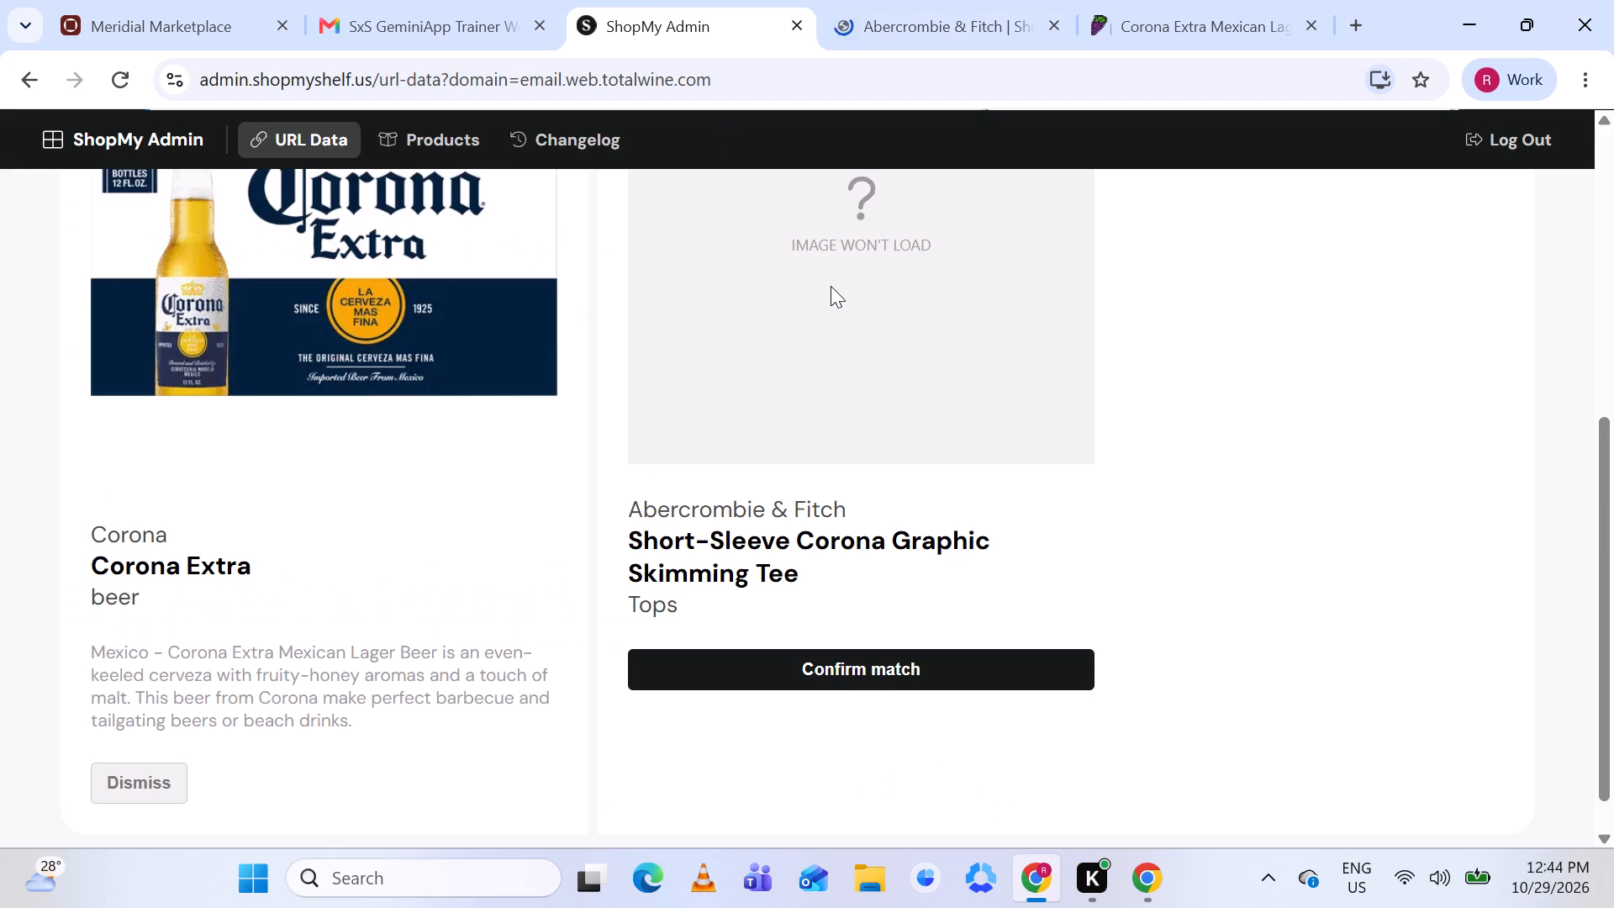
Search the catalogue for "Corona Extra Mexican Lager" and choose "Extra Mexican Lager Beer (24 x 12oz Bottles)" as the match.
scroll(831, 286, "up", 3)
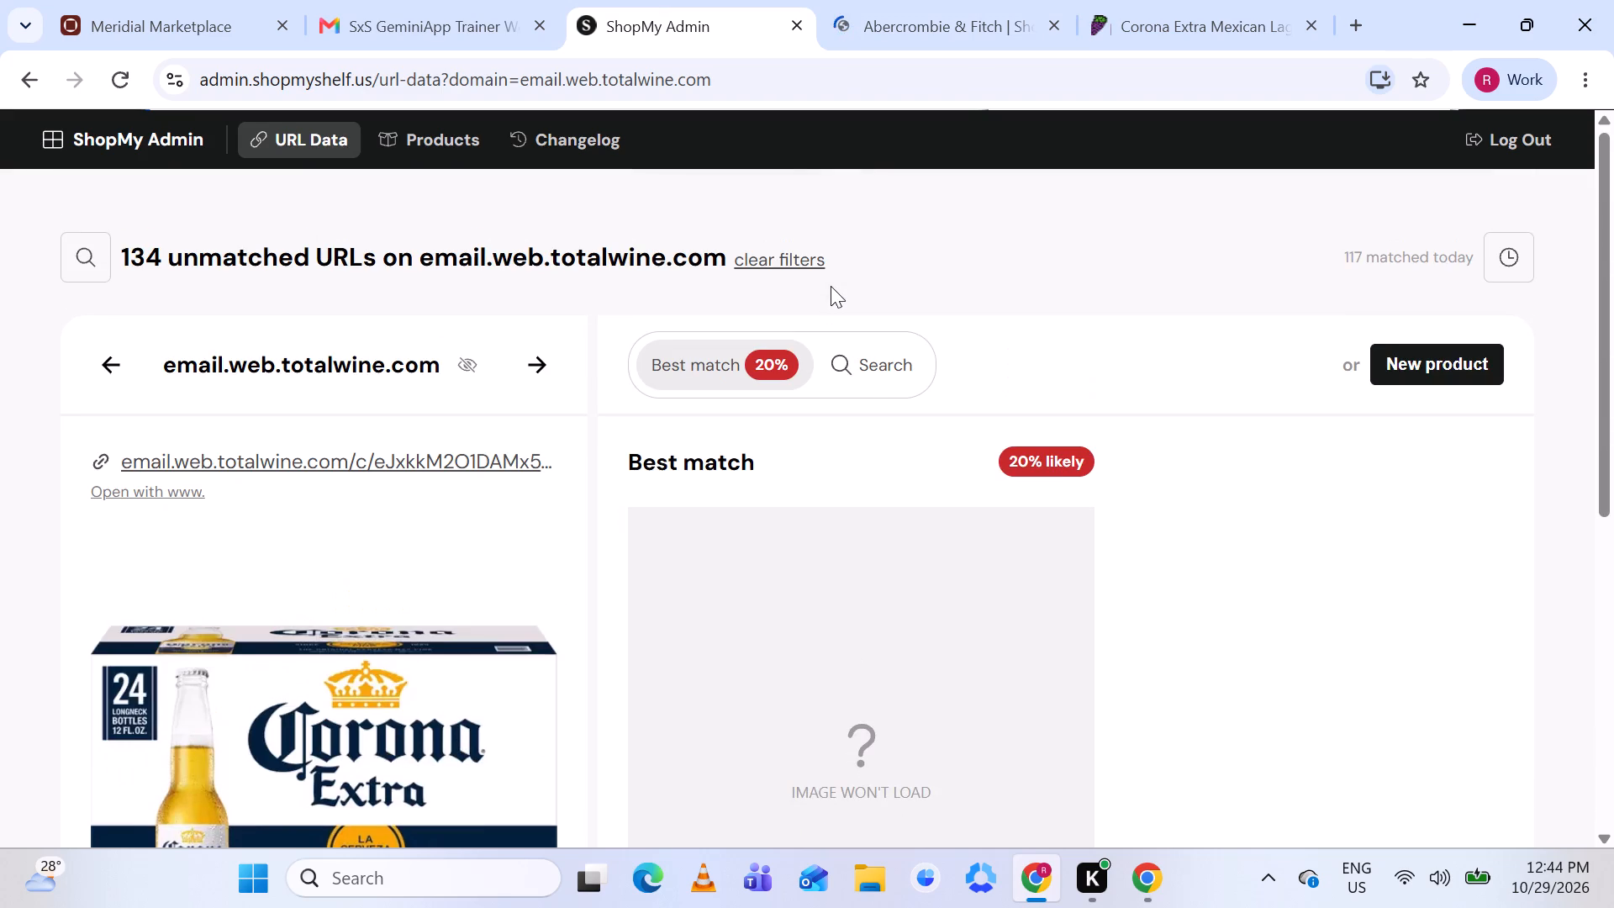
left_click(862, 372)
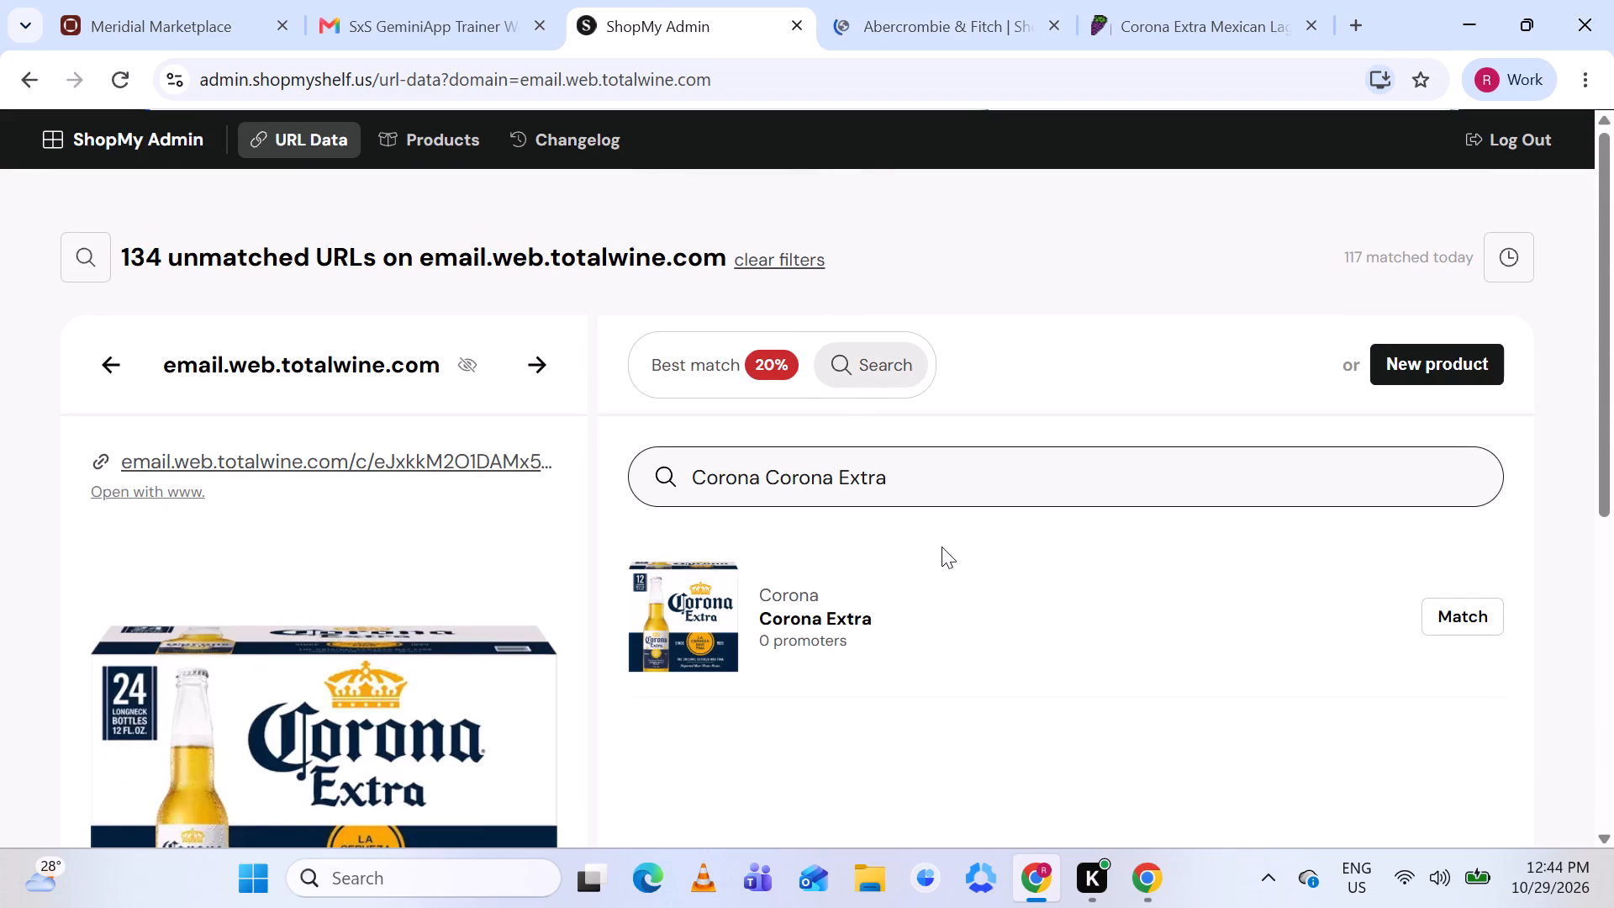
scroll(944, 557, "down", 1)
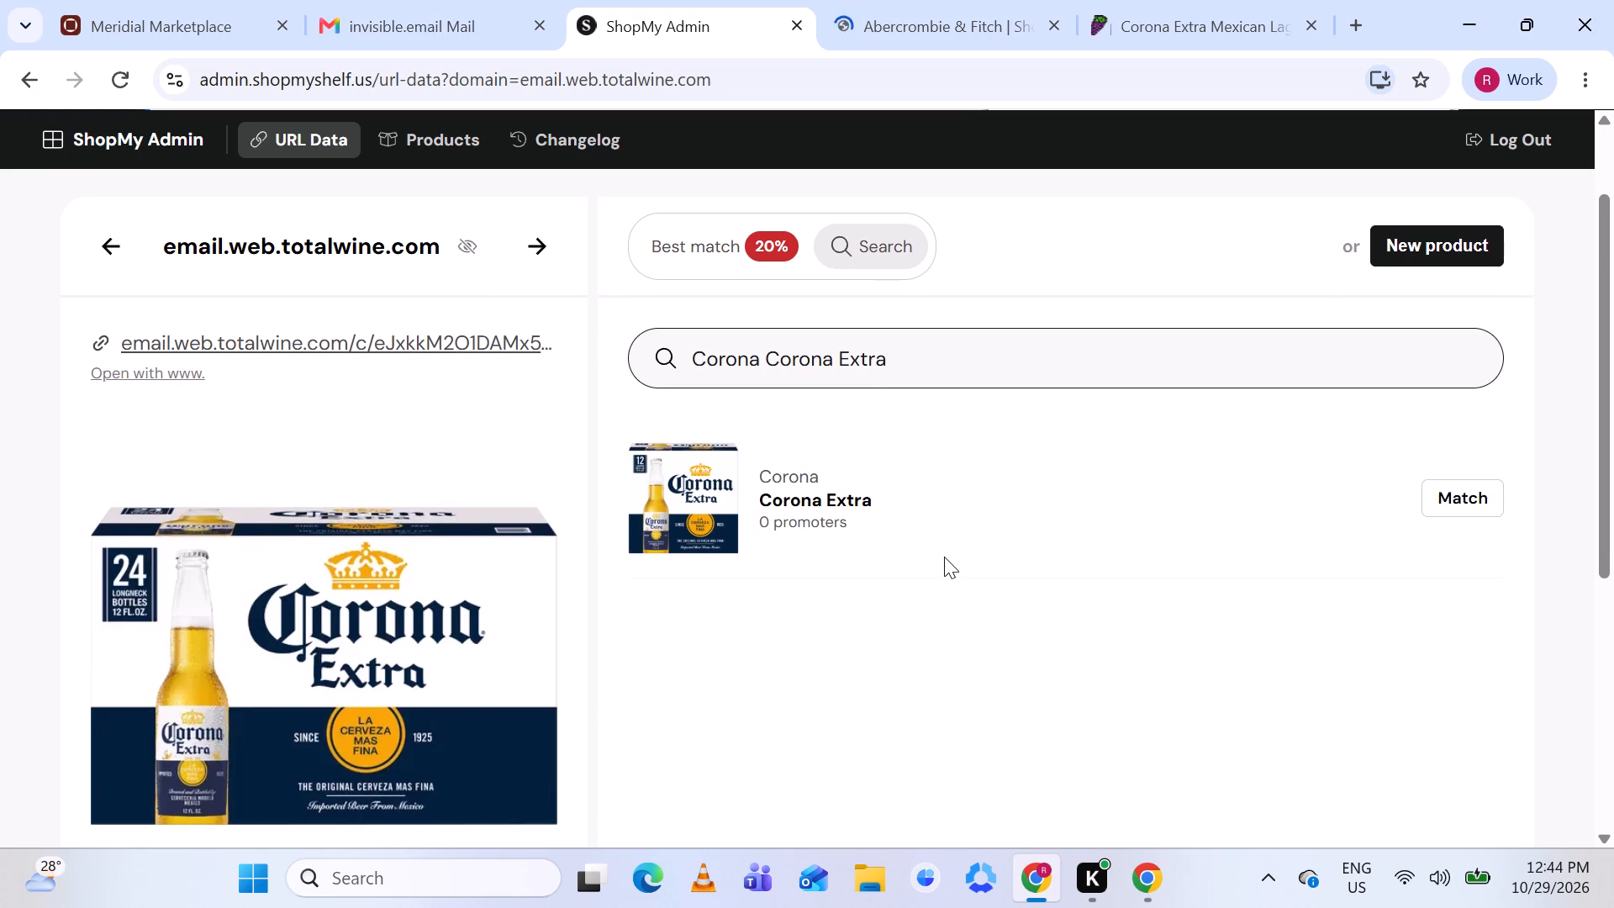
scroll(944, 557, "down", 1)
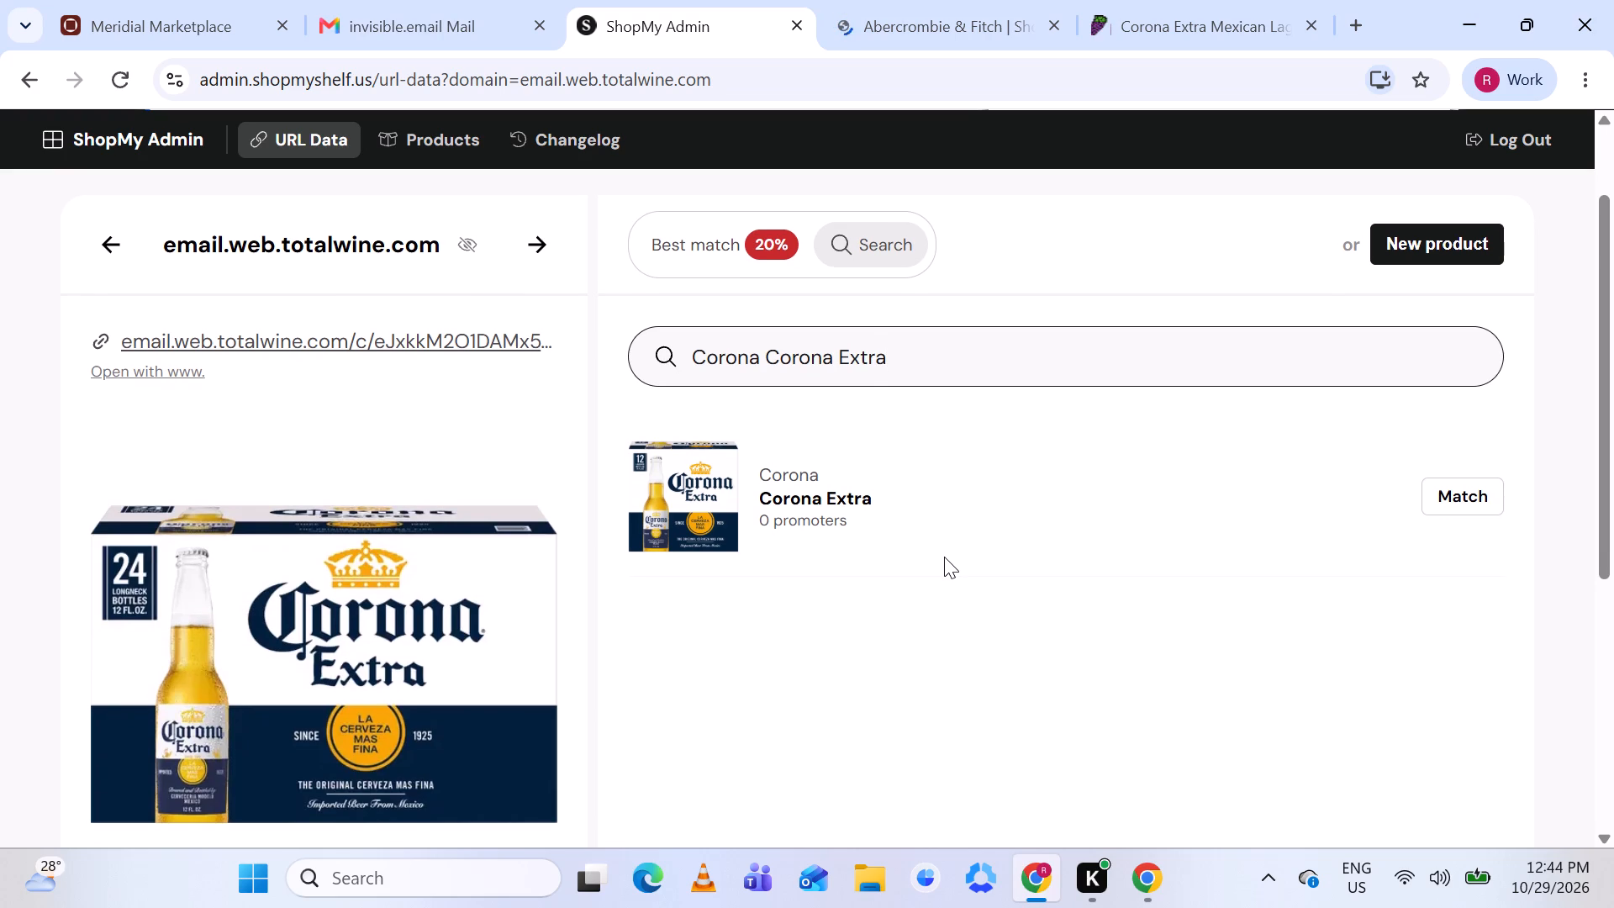
key("BackSpace")
key("BackSpace")
key("BackSpace")
key("BackSpace")
key("BackSpace")
key("BackSpace")
key("BackSpace")
key("BackSpace")
key("BackSpace")
key("BackSpace")
key("BackSpace")
key("BackSpace")
key("BackSpace")
key("BackSpace")
key("BackSpace")
key("BackSpace")
key("BackSpace")
key("BackSpace")
key("BackSpace")
key("BackSpace")
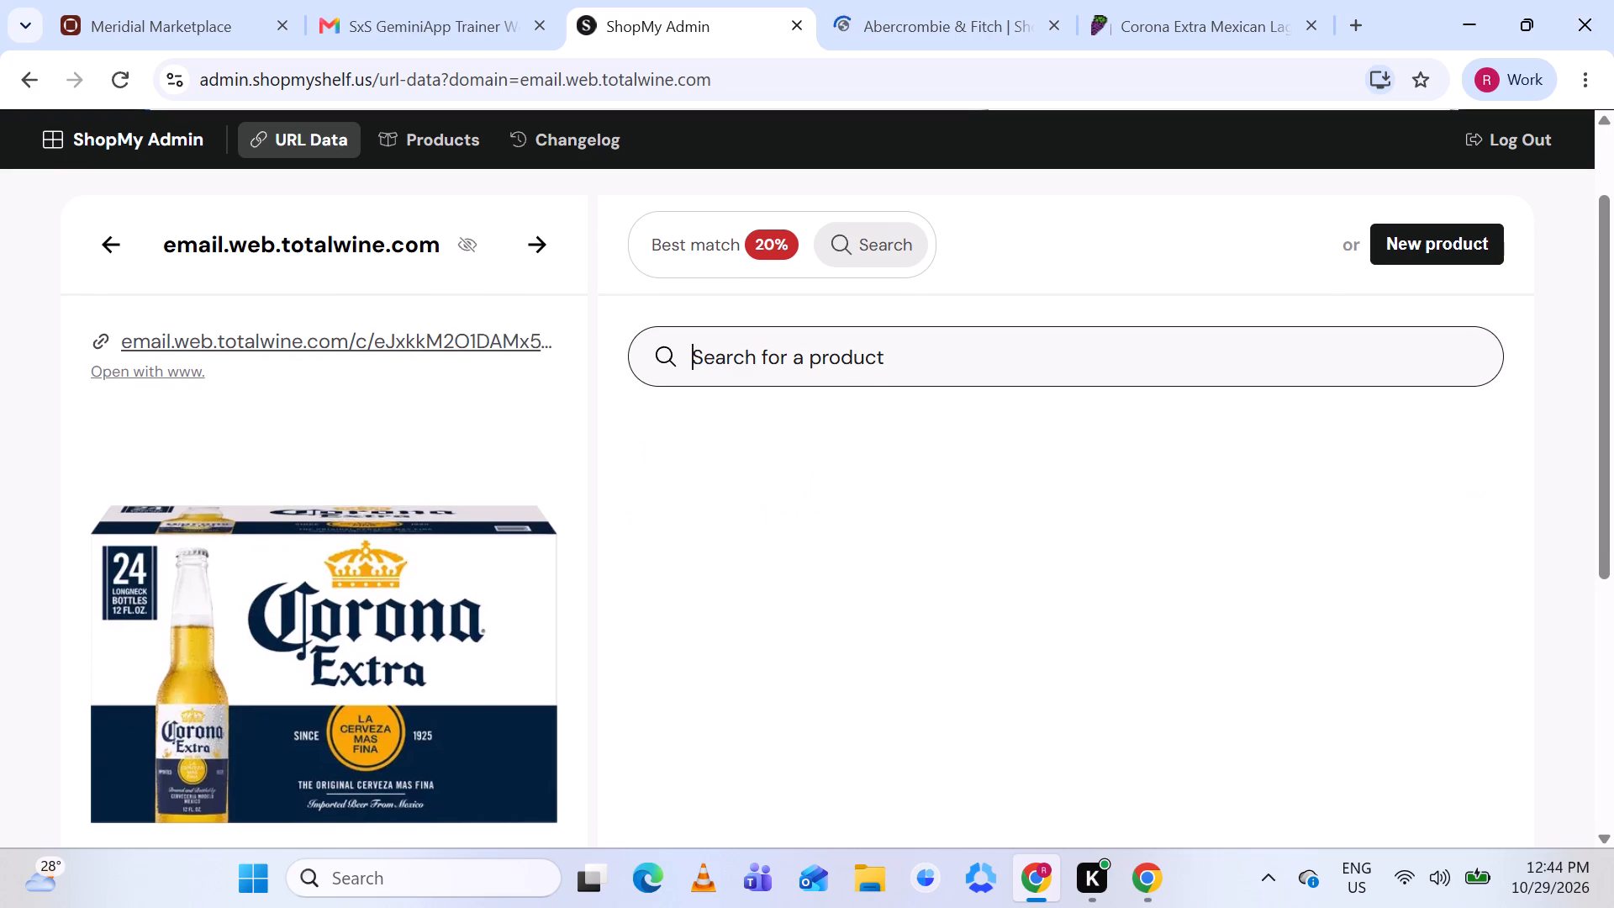
key("ctrl+v")
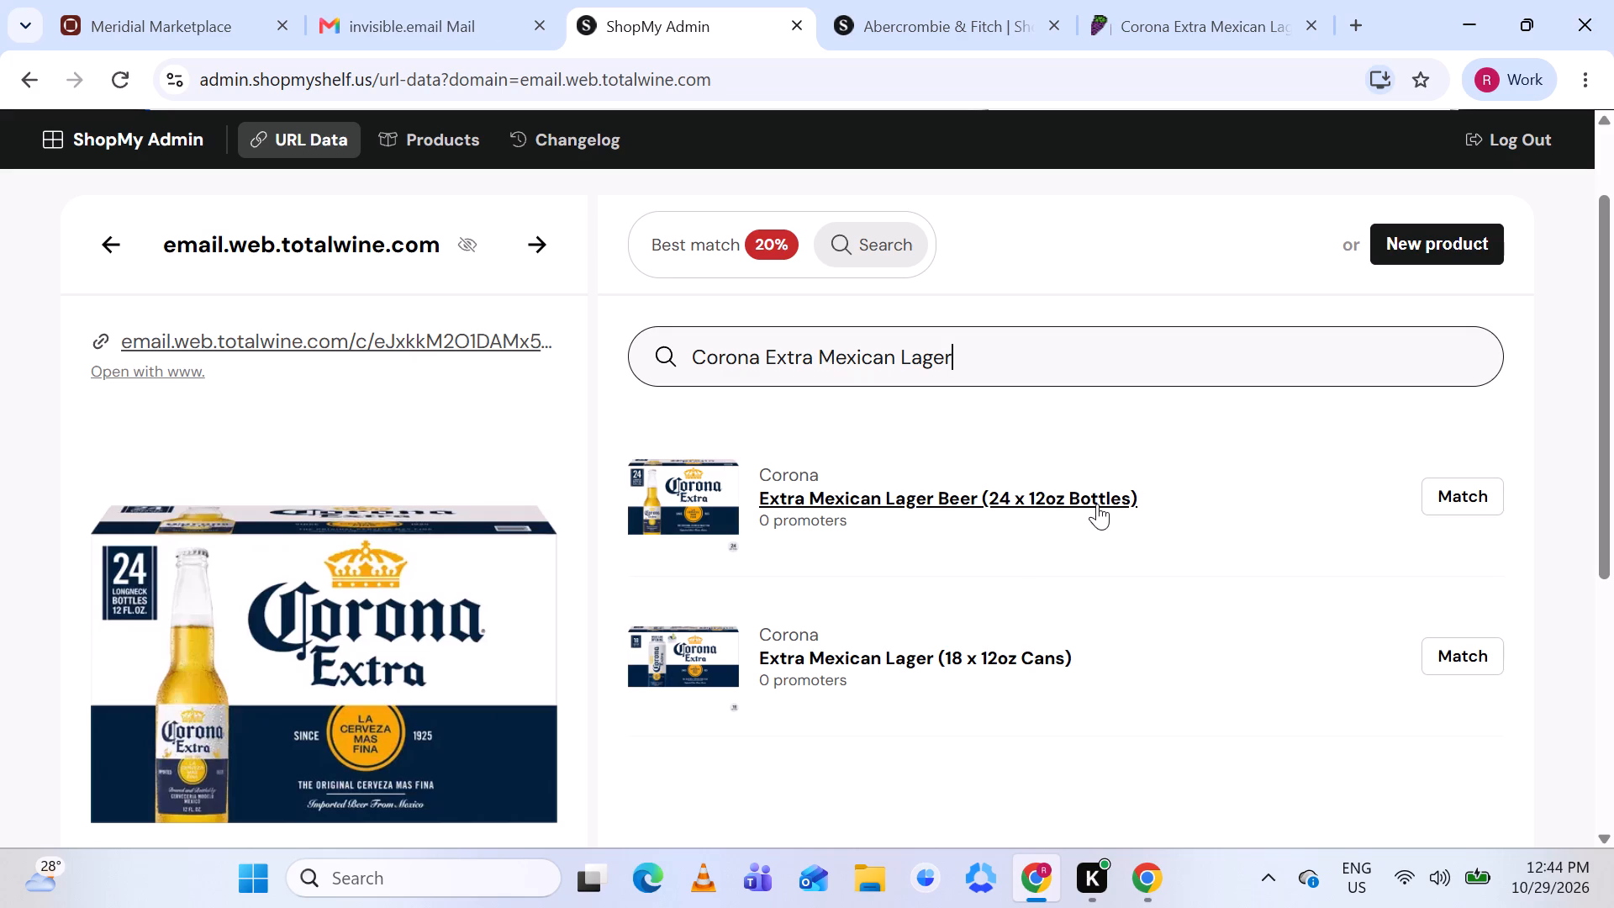
left_click(1446, 493)
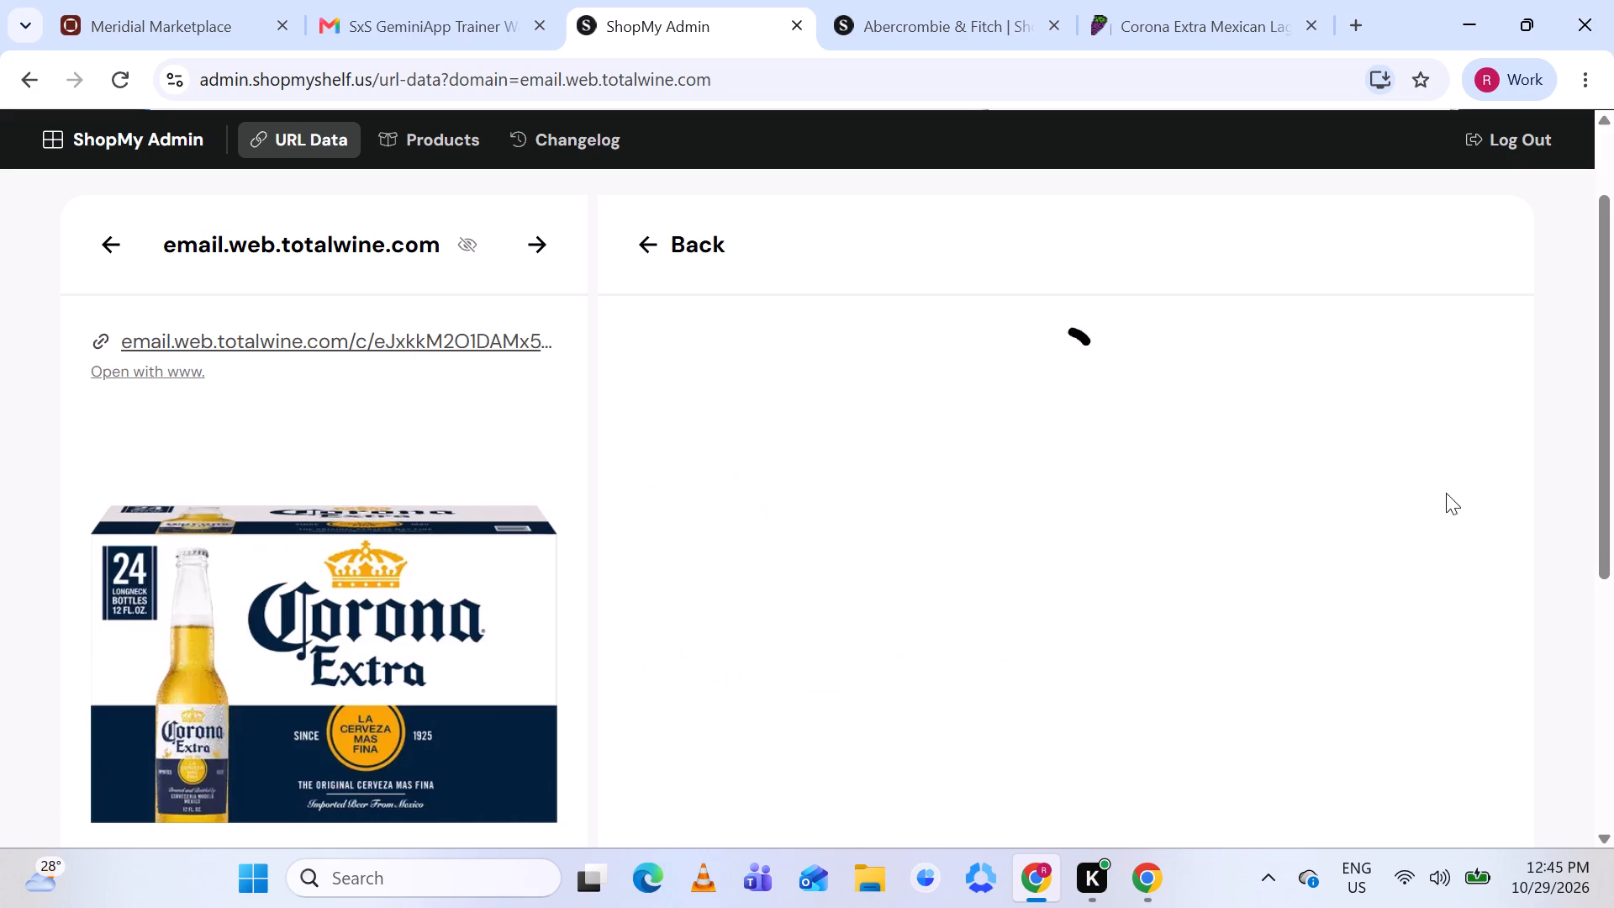
Check the chosen product's brand, category, title and image against the Total Wine page, closing the Abercrombie & Fitch tee page.
scroll(954, 491, "down", 1)
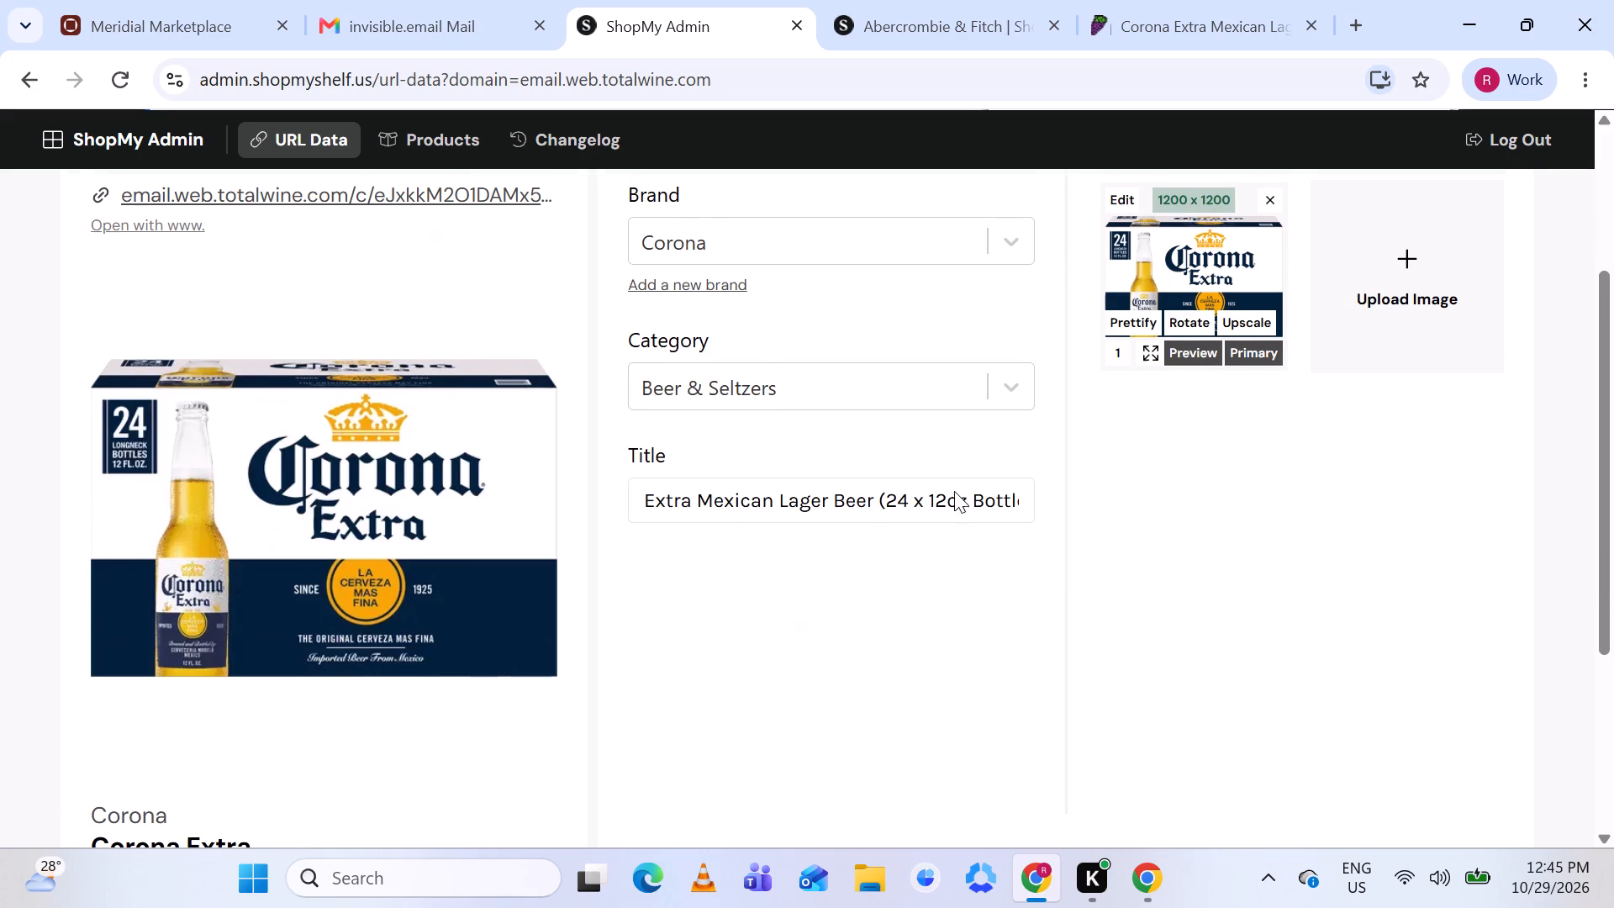
scroll(954, 491, "down", 1)
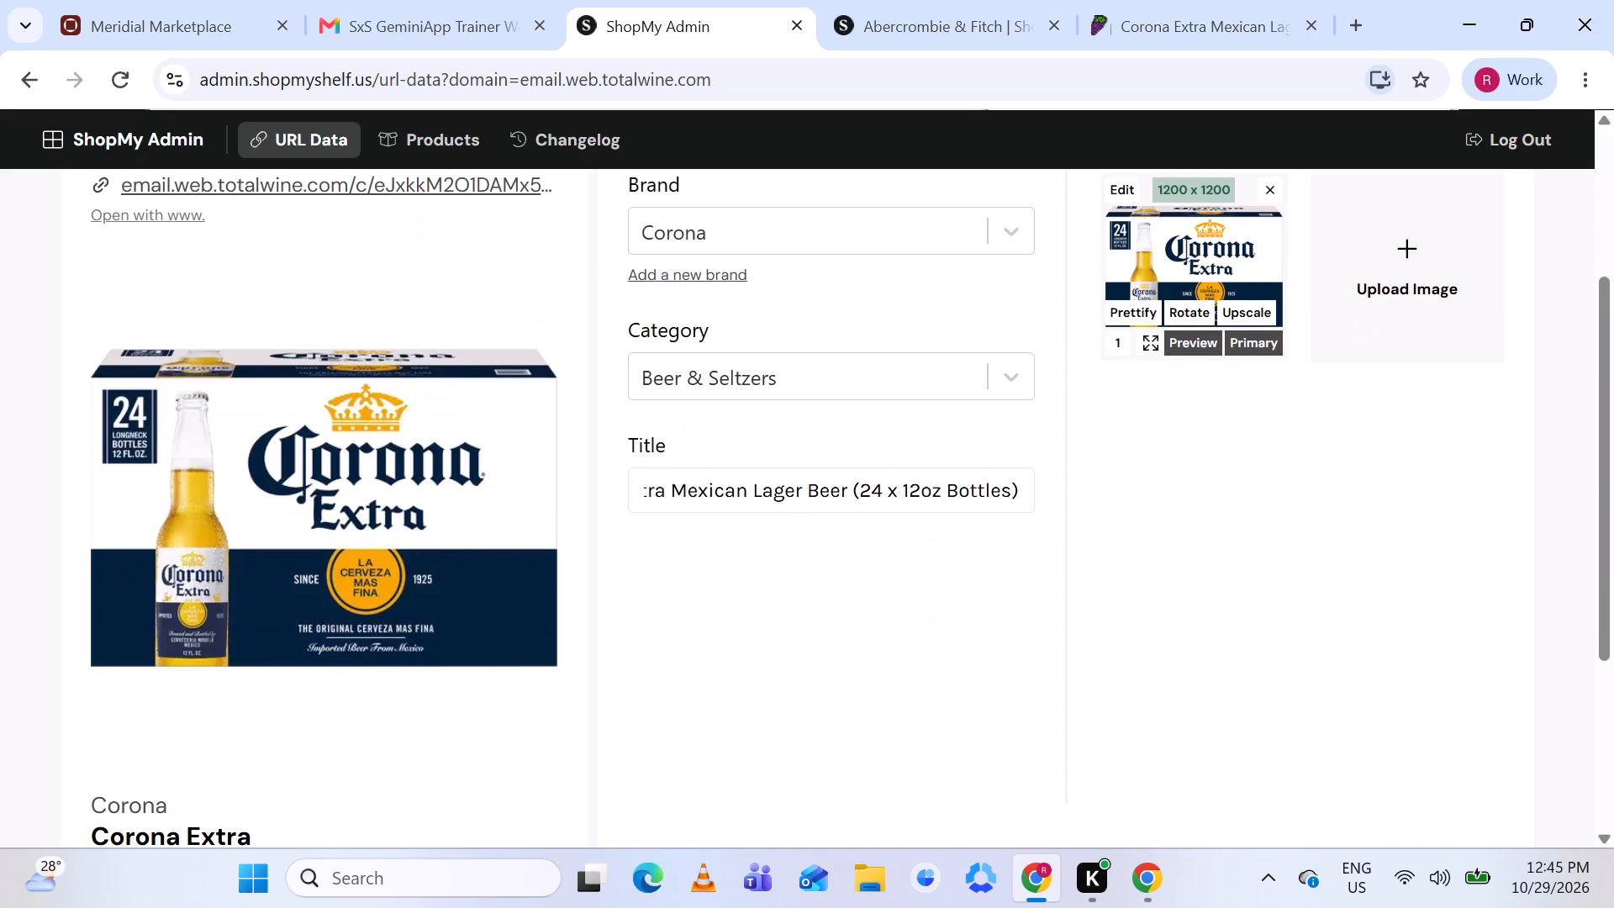
scroll(911, 485, "down", 1)
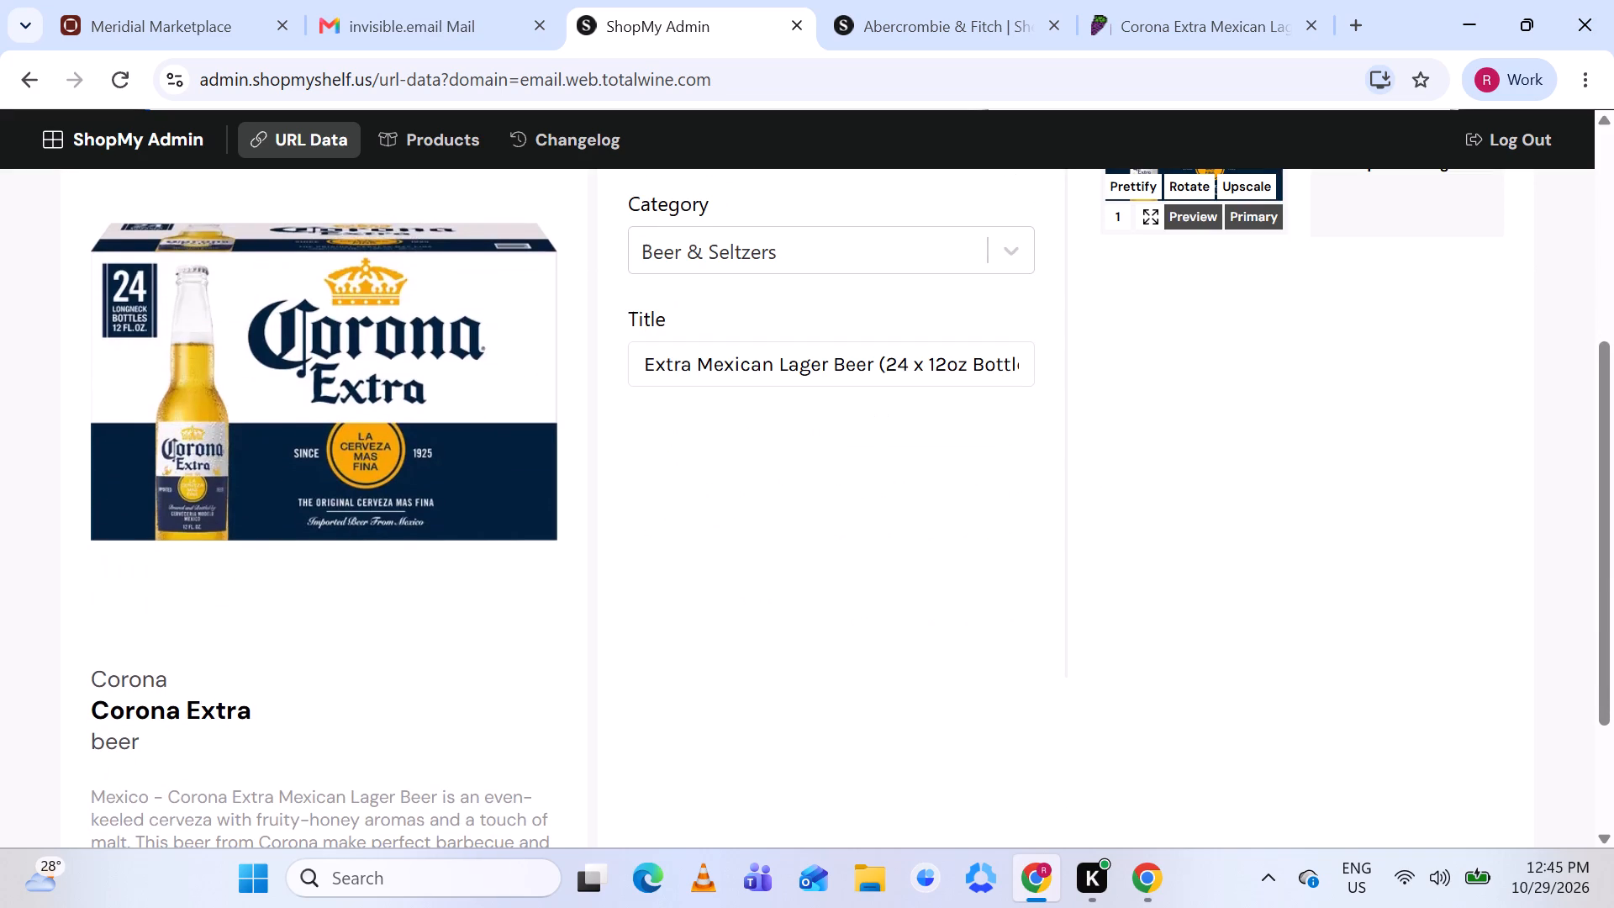
left_click(955, 9)
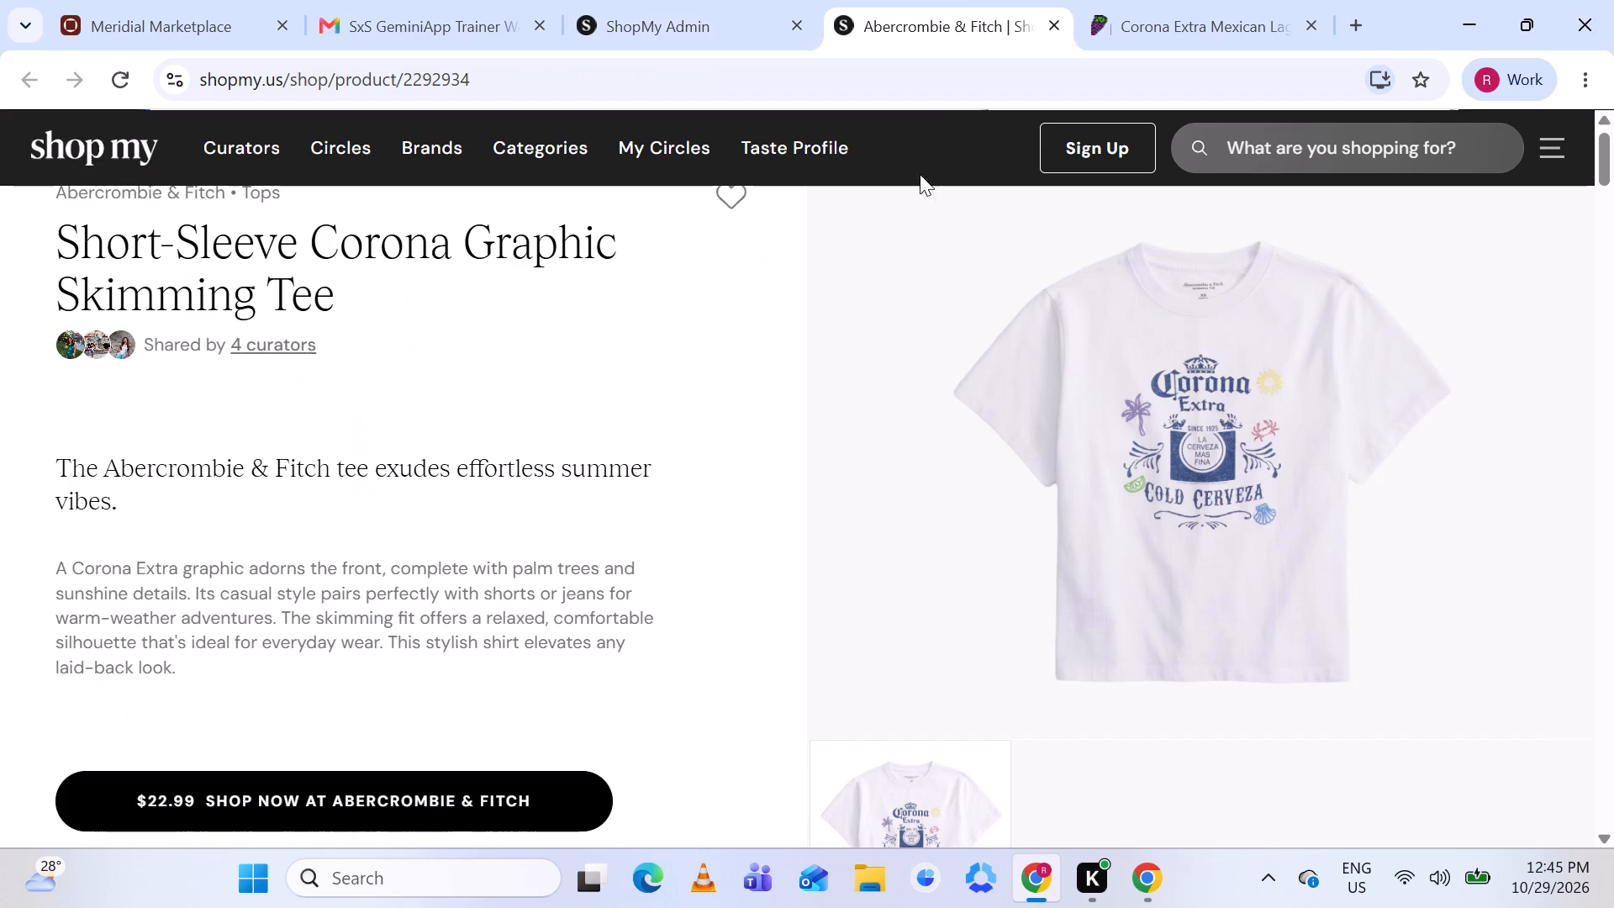
left_click(1047, 25)
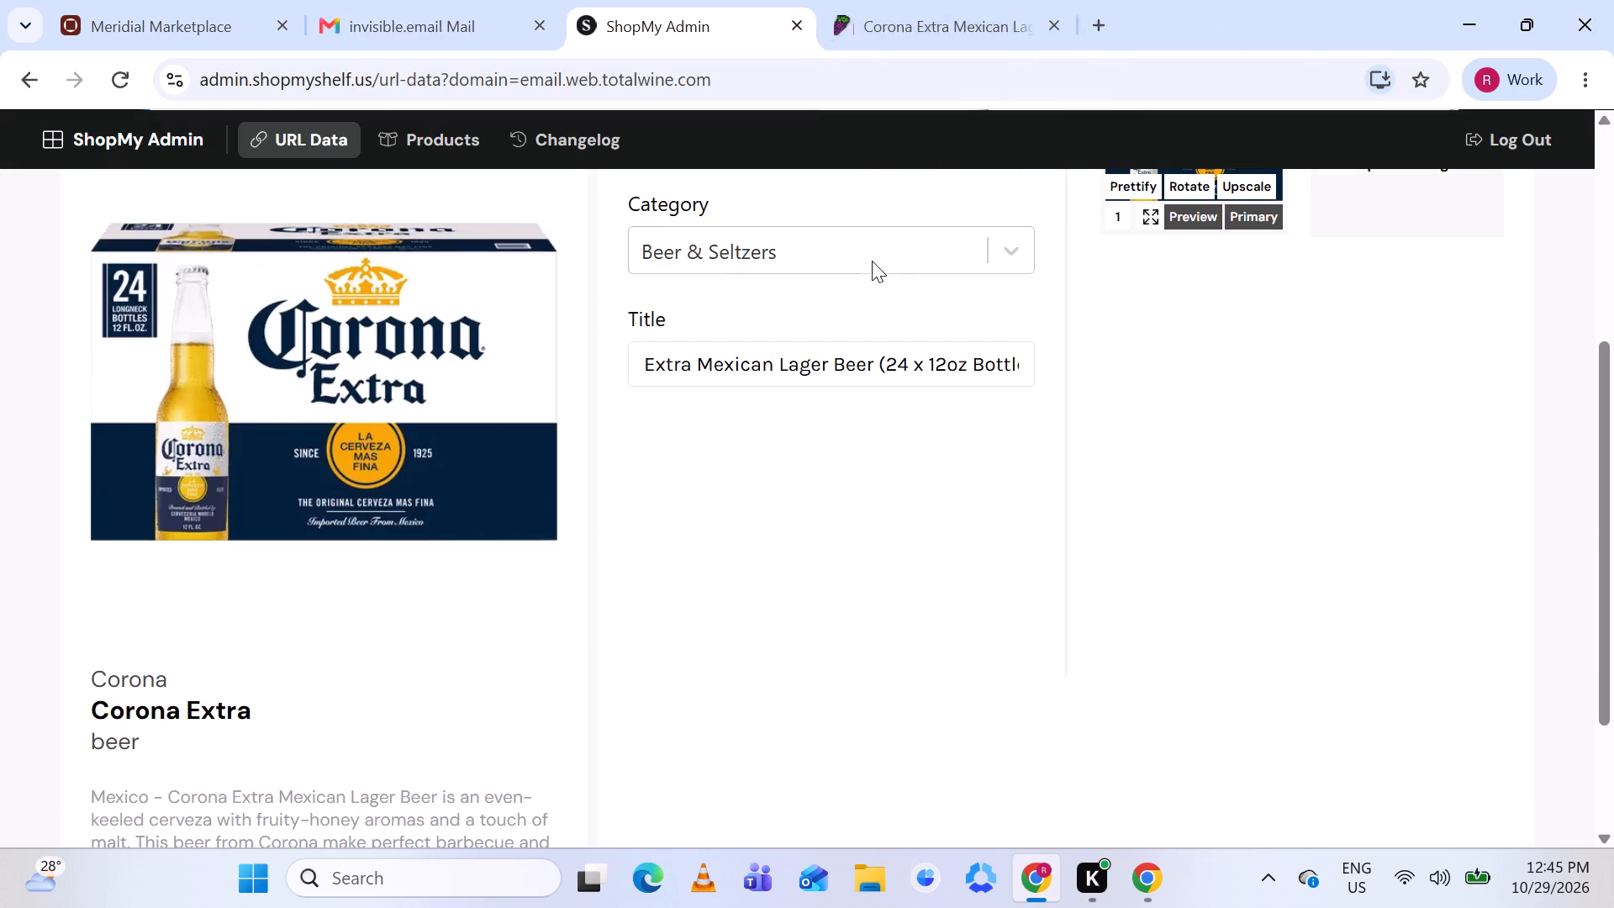
left_click(1082, 1)
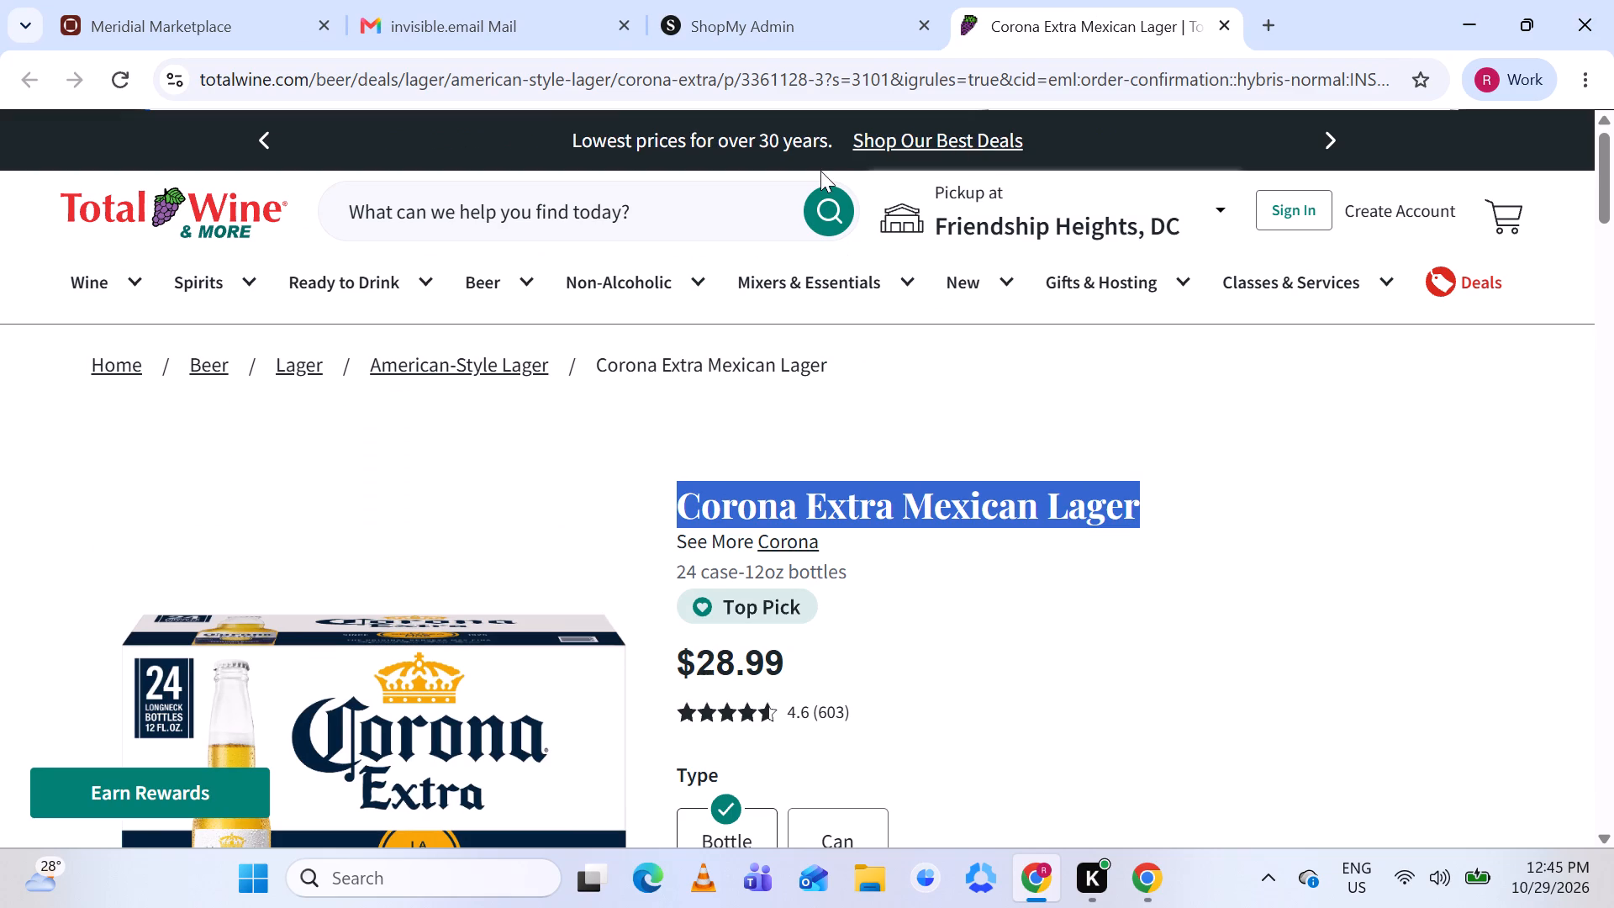
left_click(793, 5)
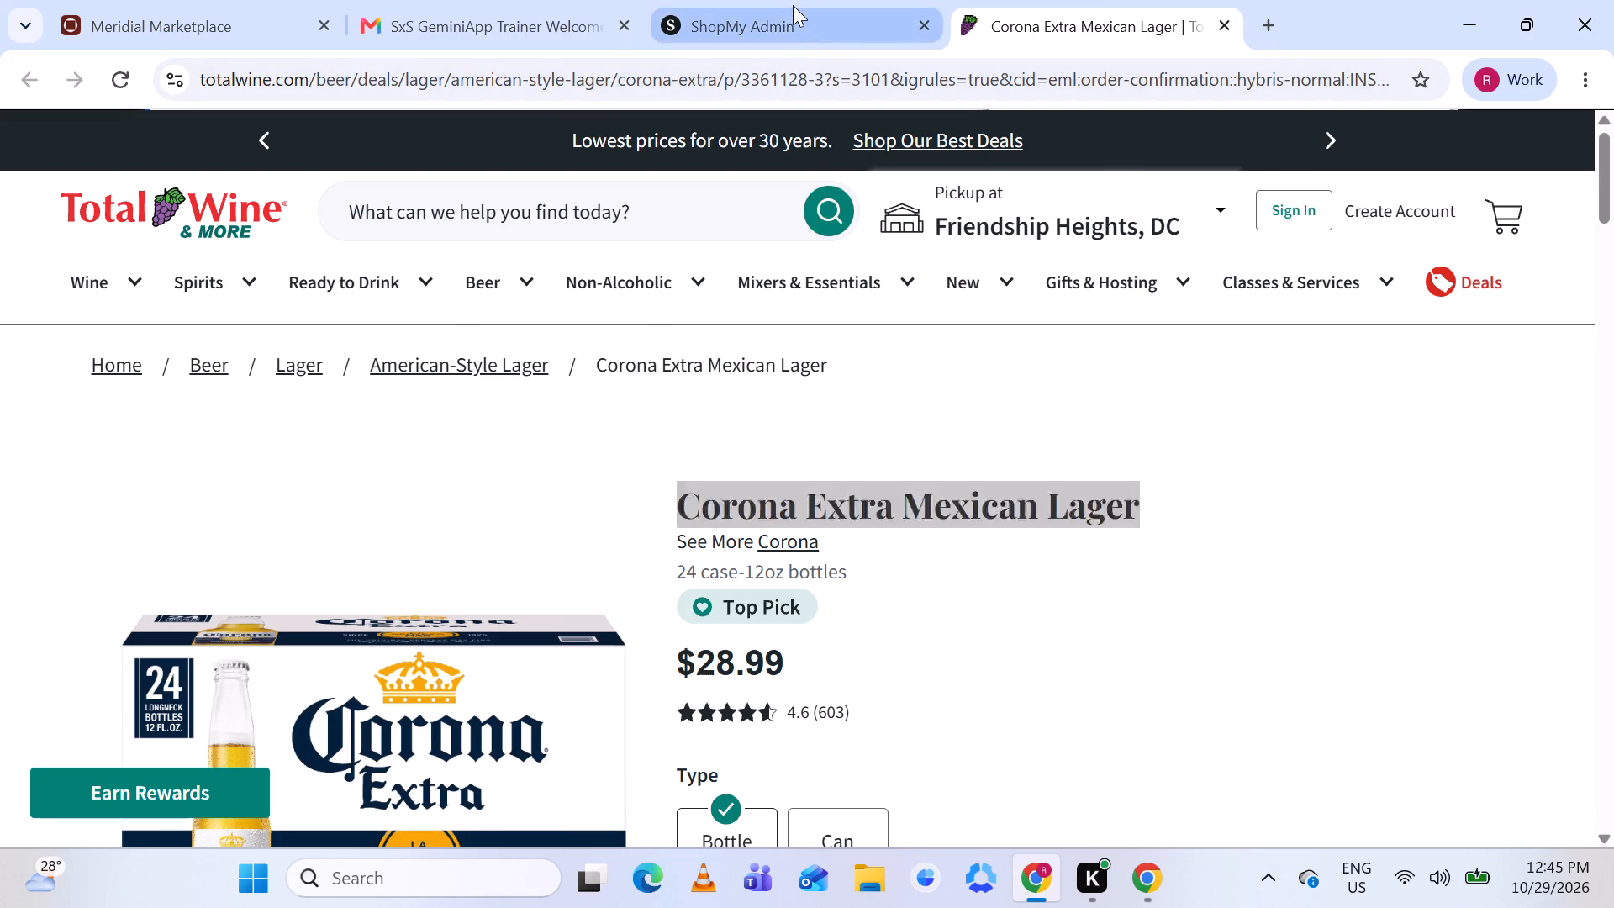
Replace the product title with "Corona Extra Mexican Lager" and save the match with its changes.
left_click(795, 346)
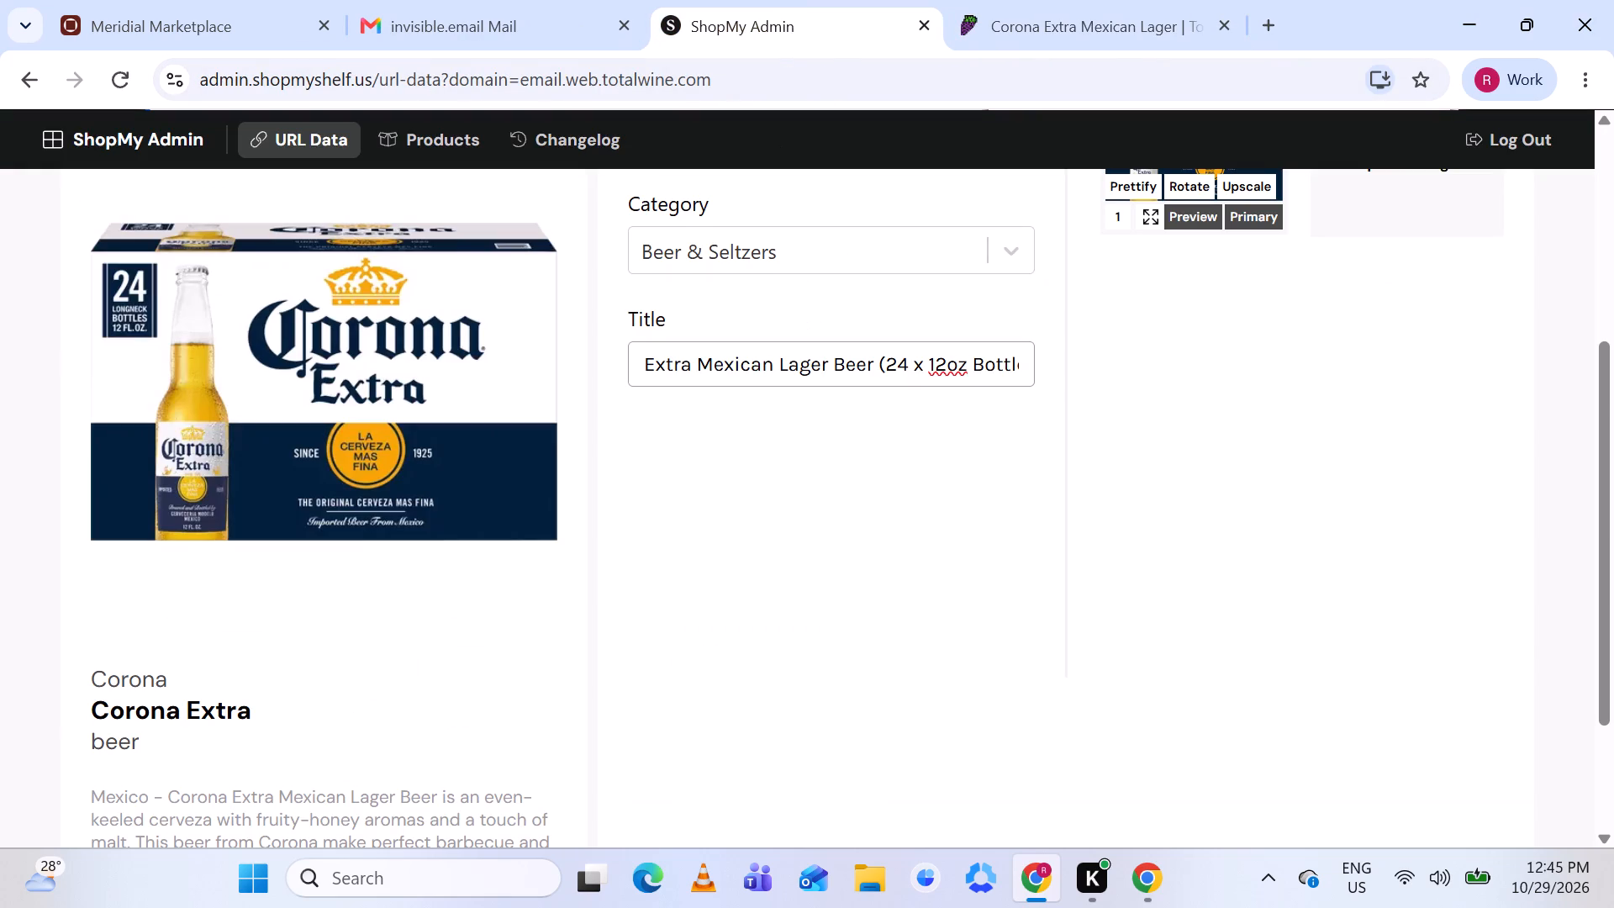
key("ctrl+a")
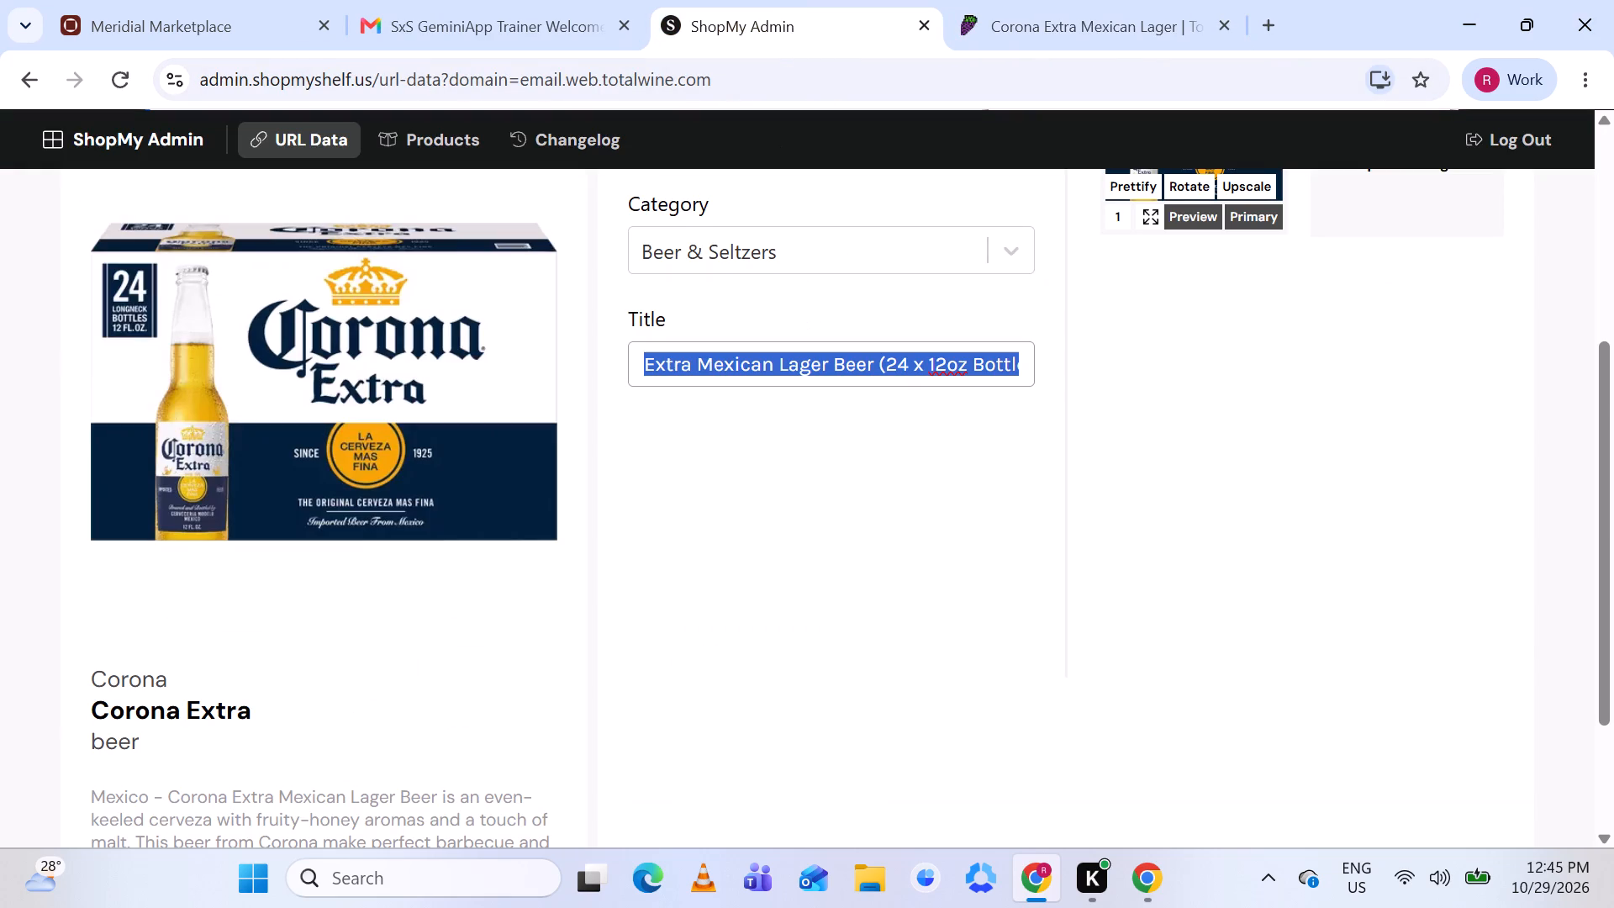
key("BackSpace")
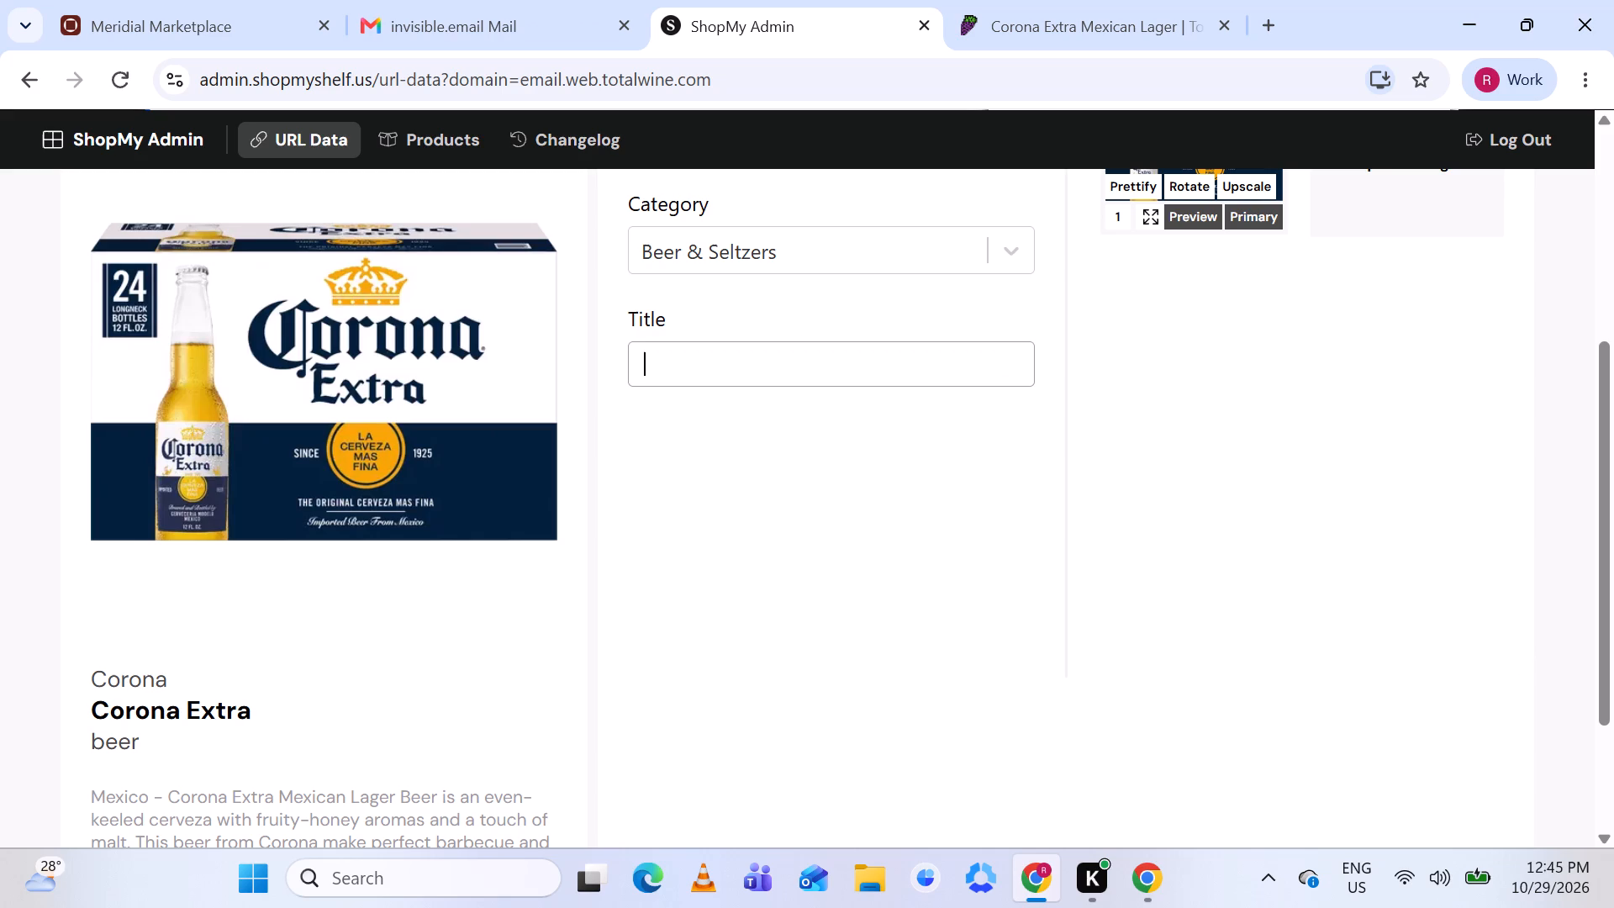
key("ctrl+v")
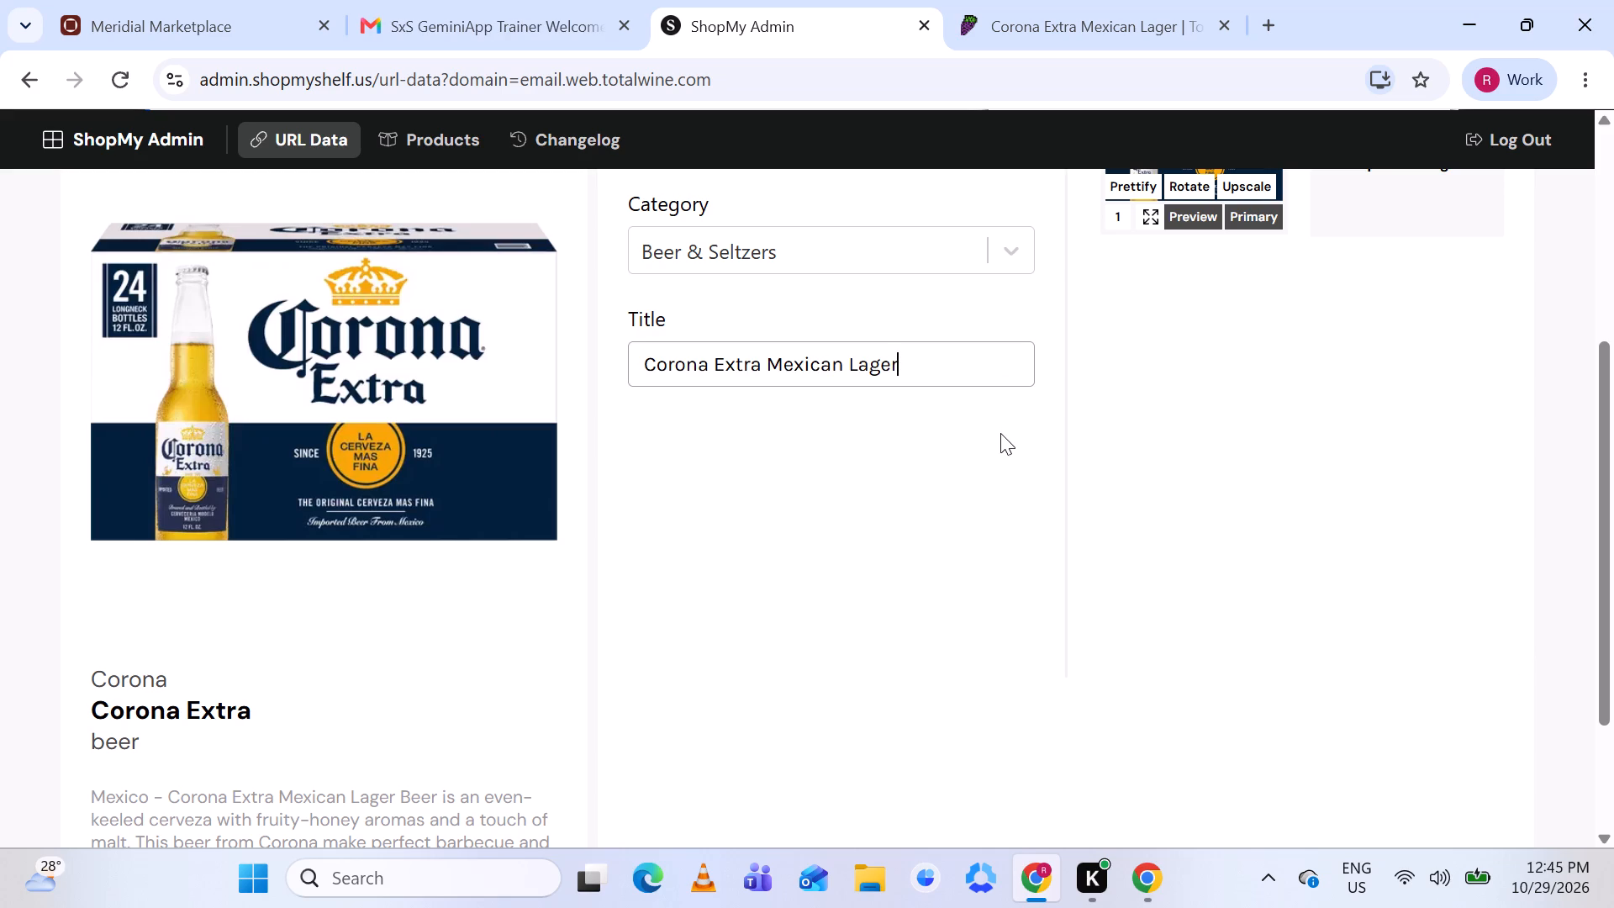
scroll(1000, 433, "up", 1)
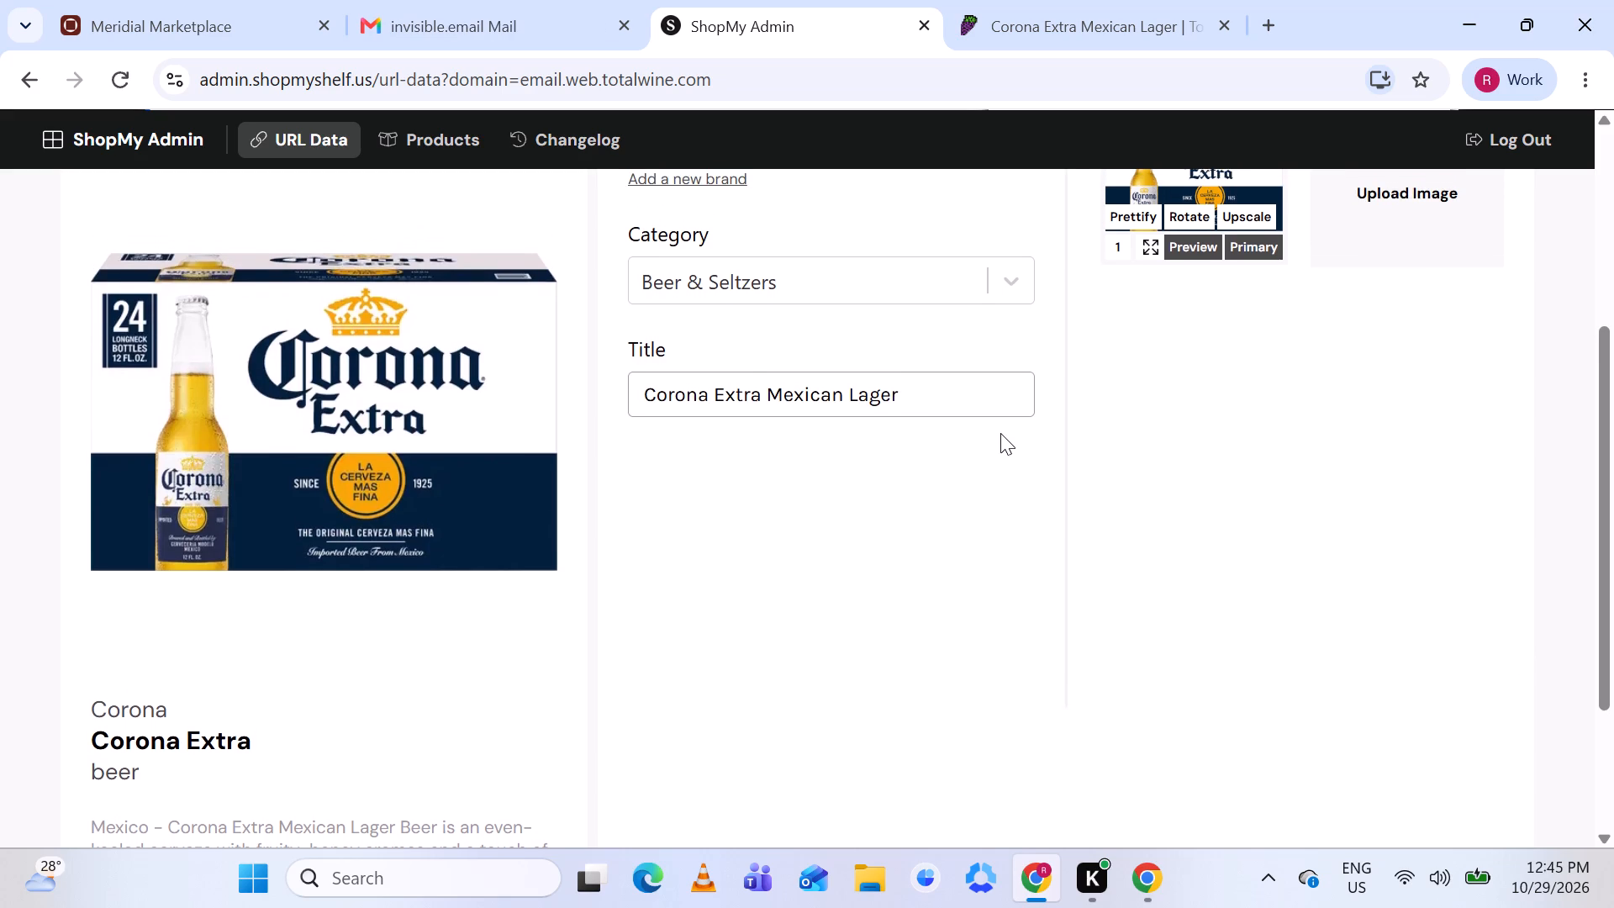
scroll(1000, 433, "up", 3)
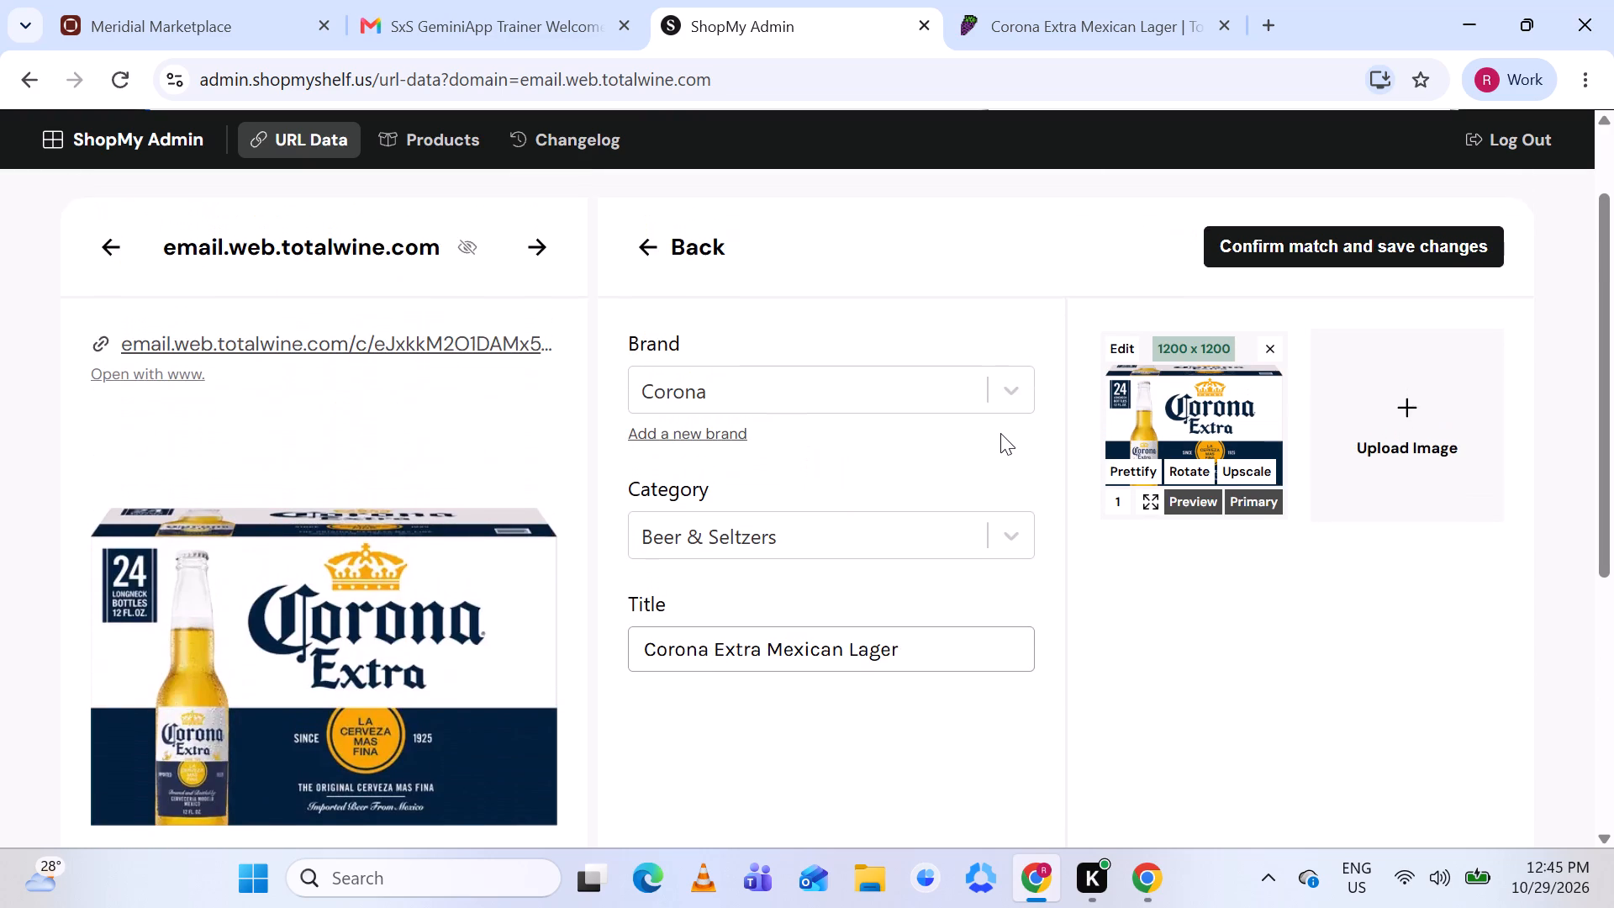
left_click(1279, 230)
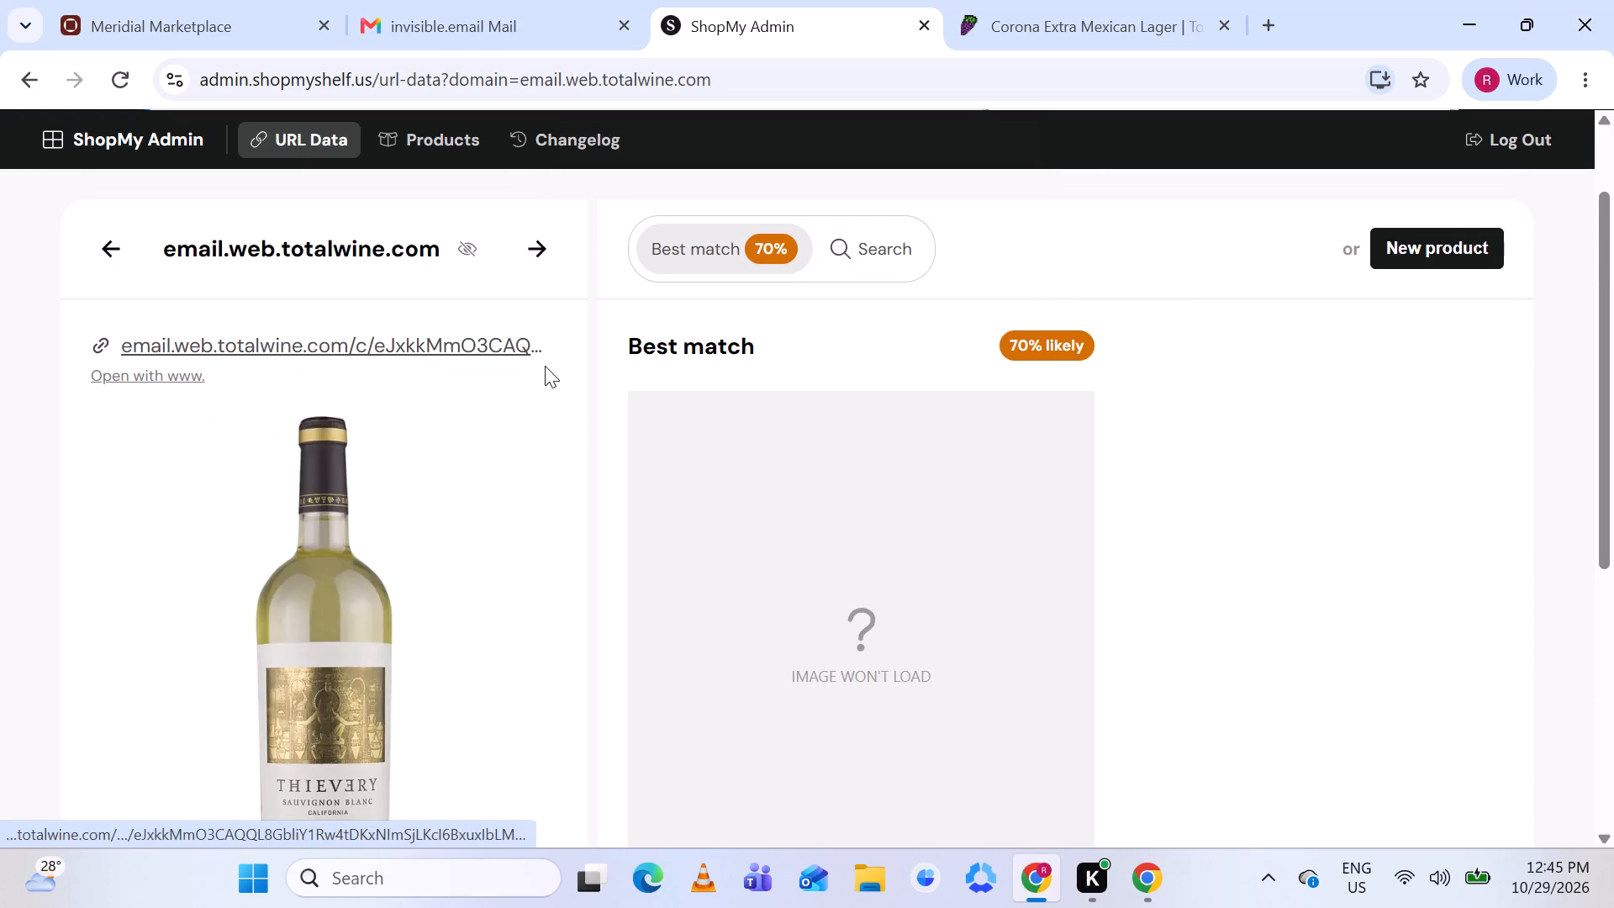
Compare the Thievery Sauvignon Blanc listing with the suggested Whitehaven Sauvignon Blanc, 2023 by viewing the suggestion's product page.
scroll(793, 504, "down", 1)
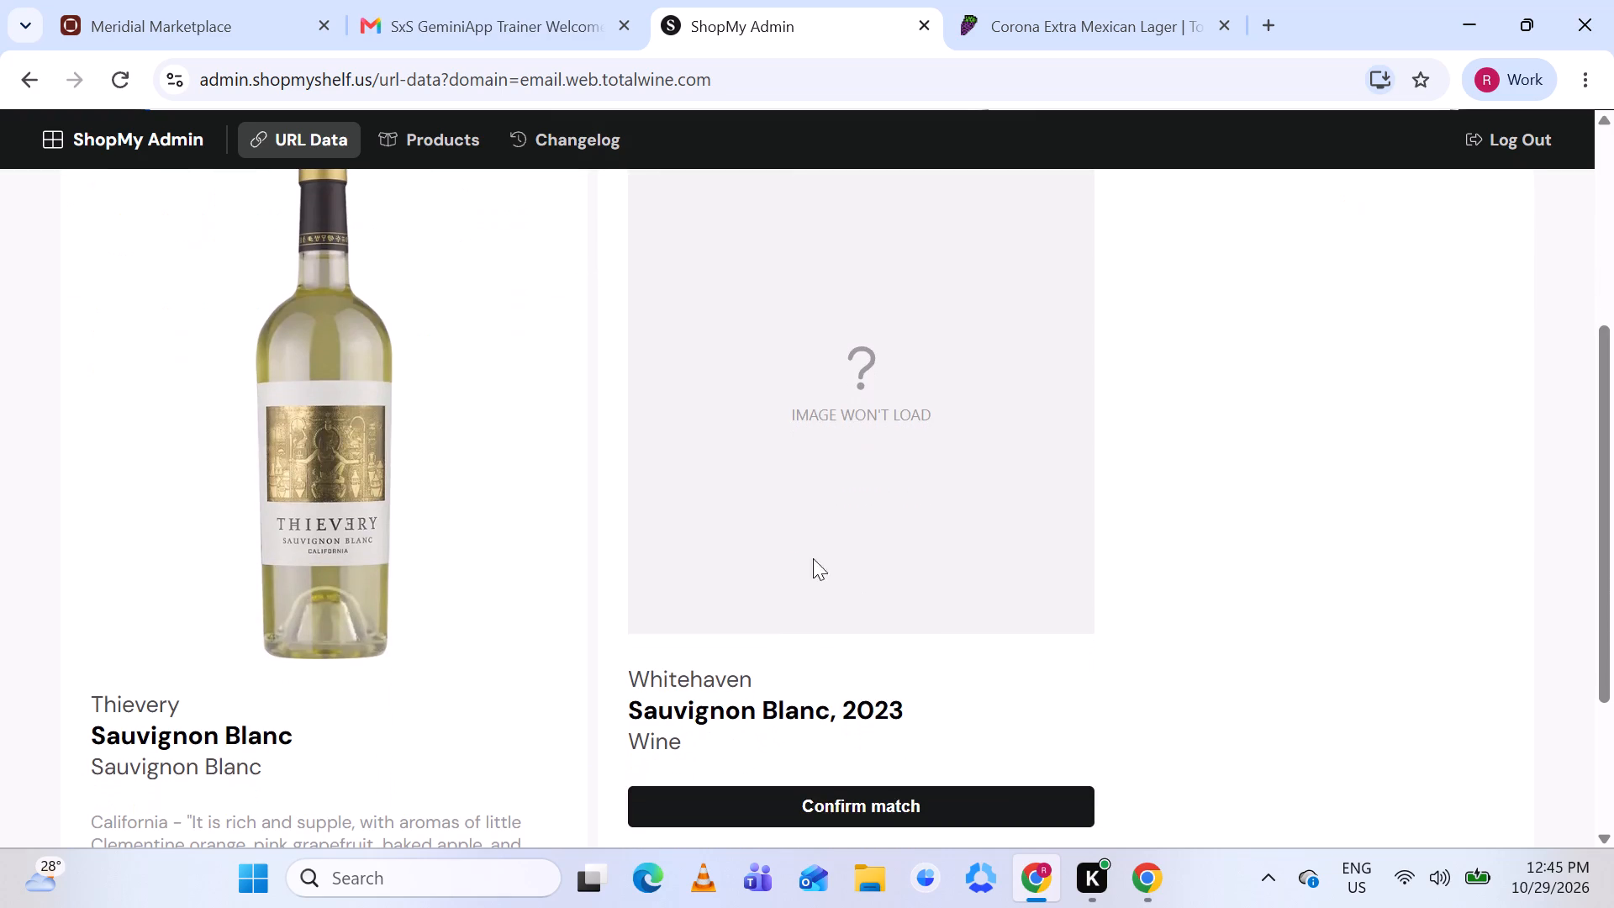
left_click(777, 700)
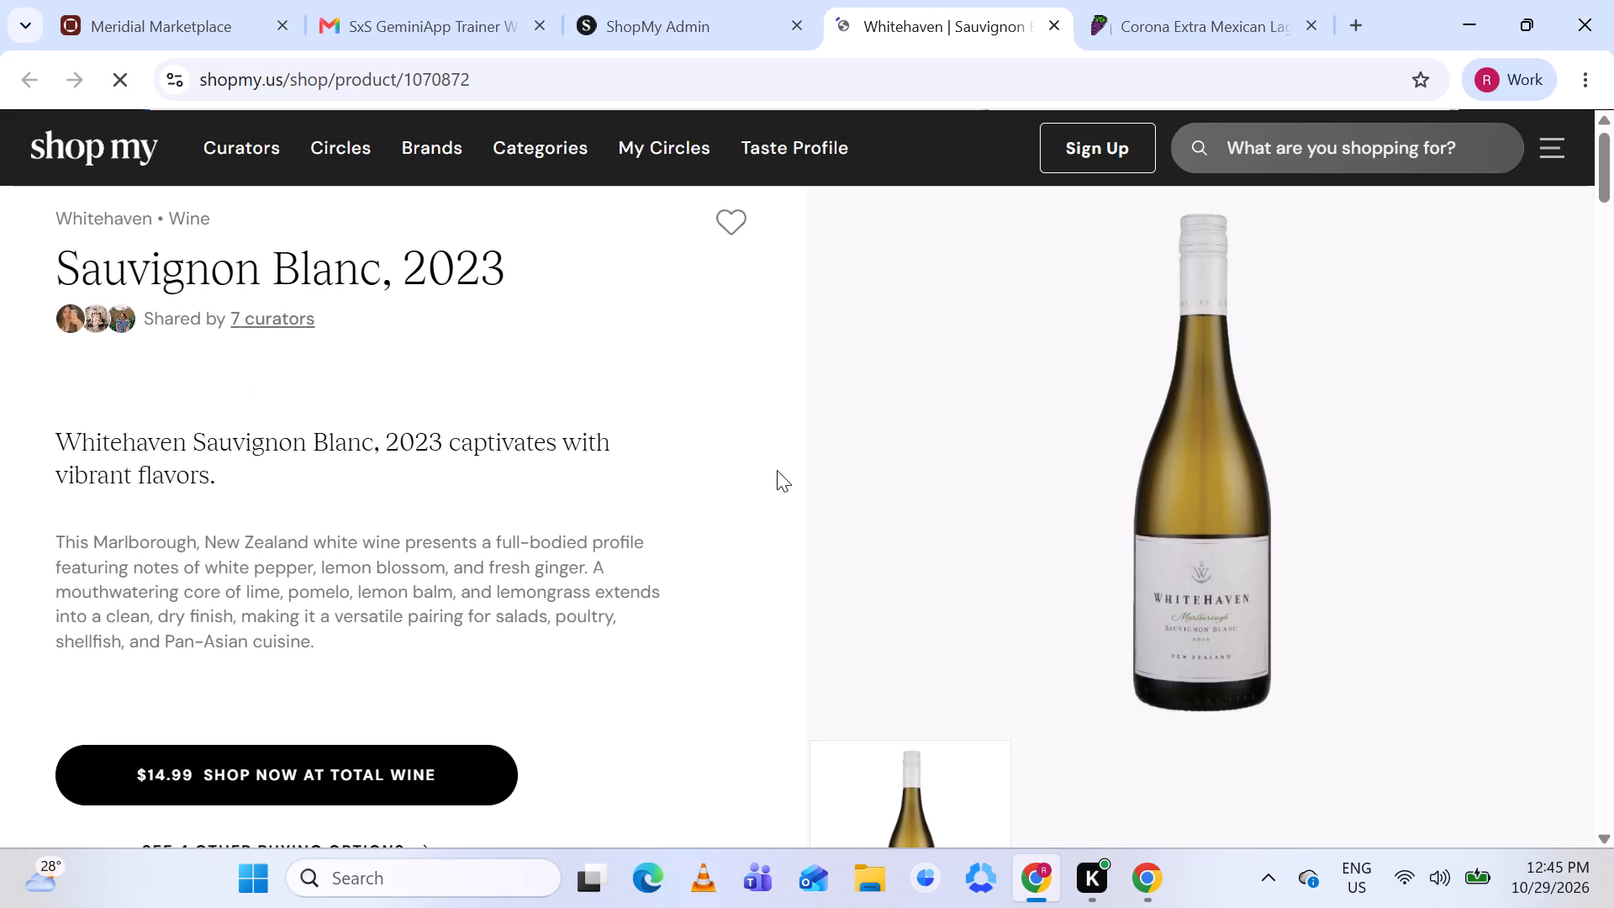
left_click(695, 16)
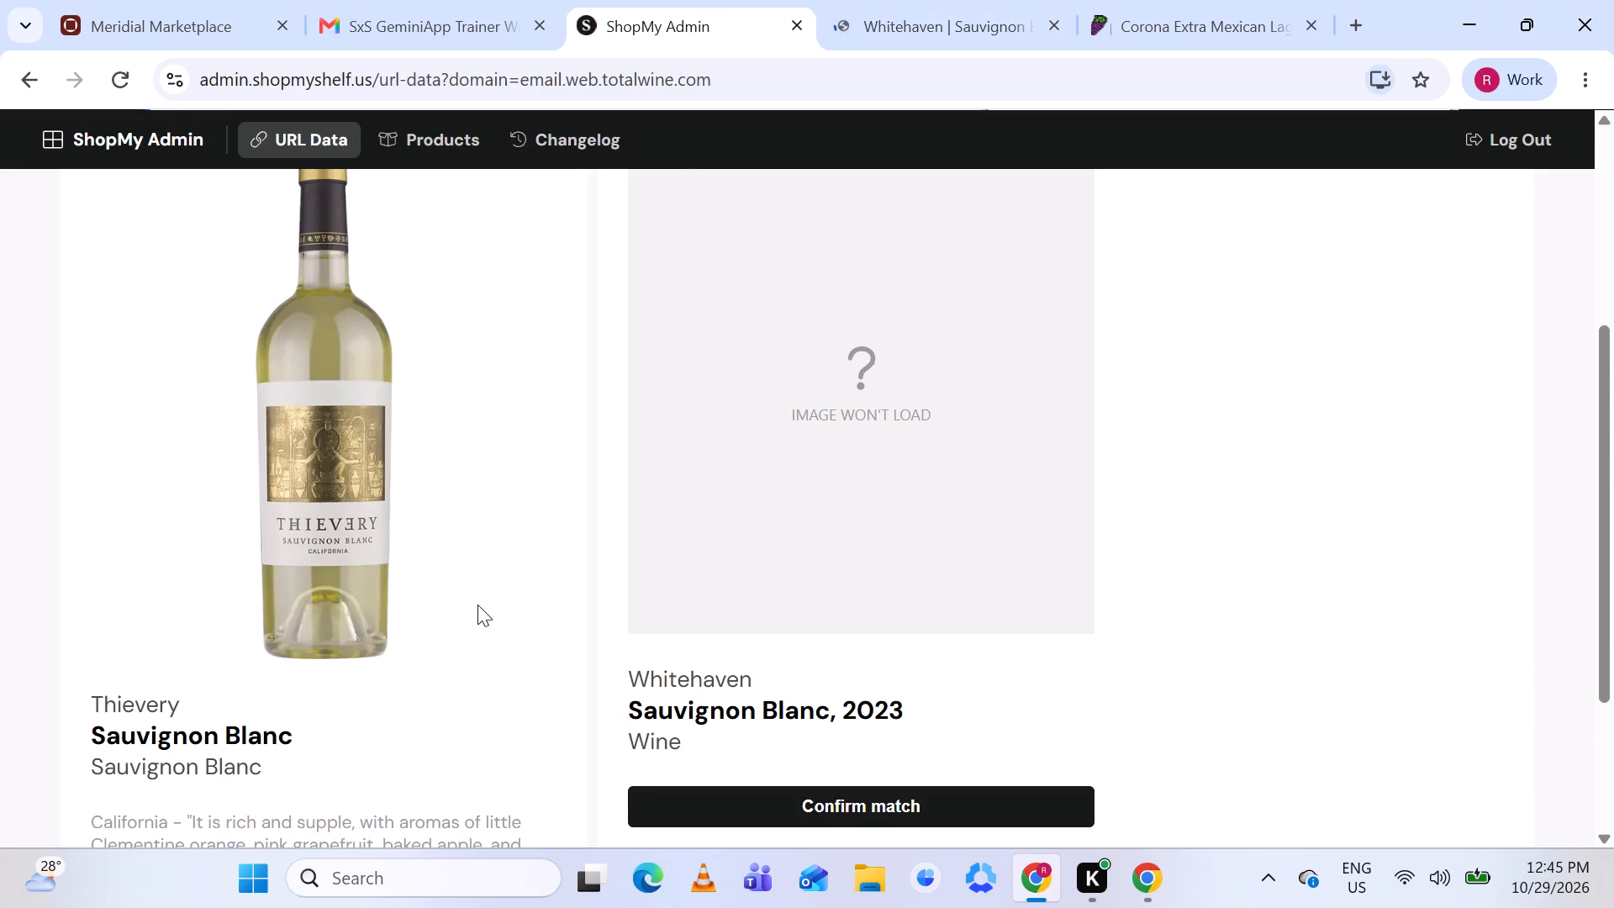
Search the catalogue for "Thievery Sauvignon Blanc" and close the Whitehaven product page.
scroll(757, 483, "up", 2)
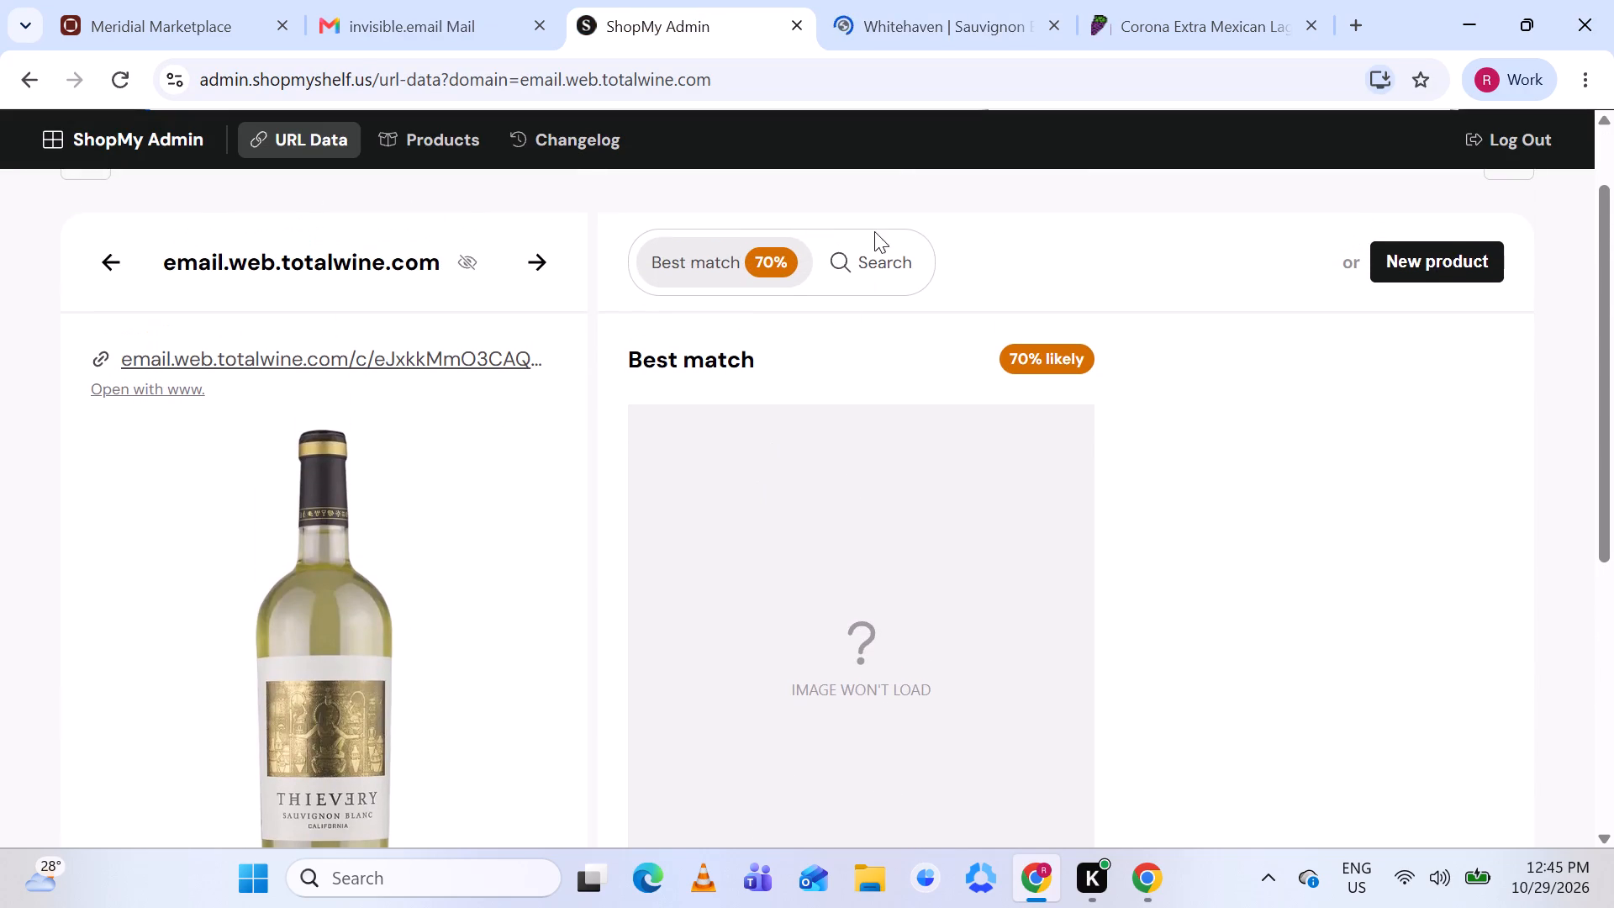
left_click(875, 261)
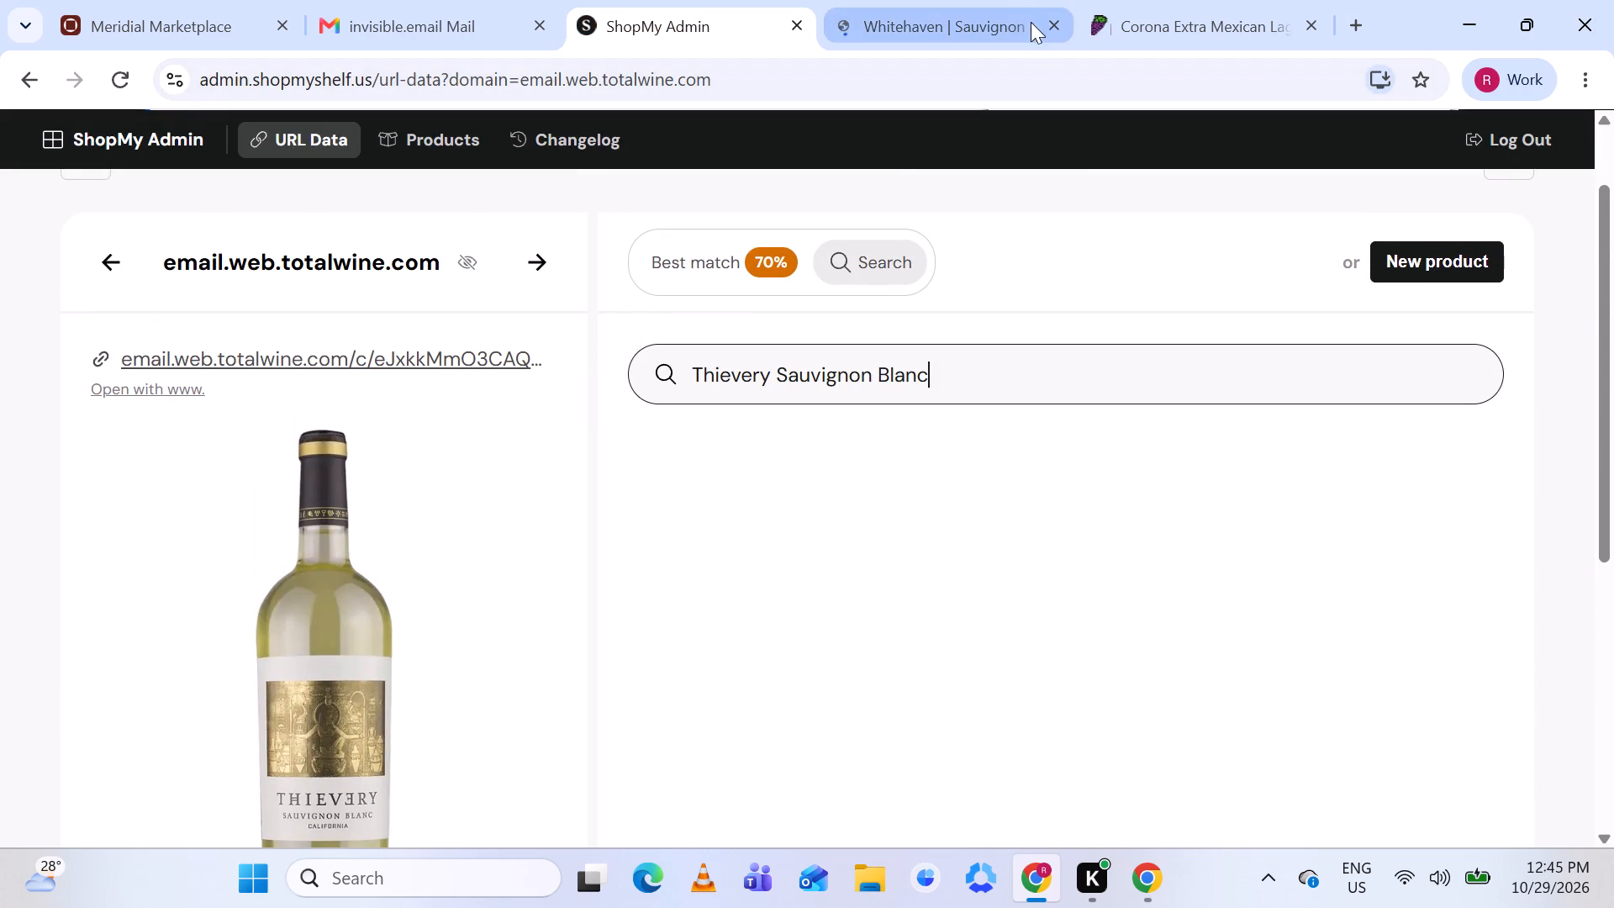
left_click(1053, 27)
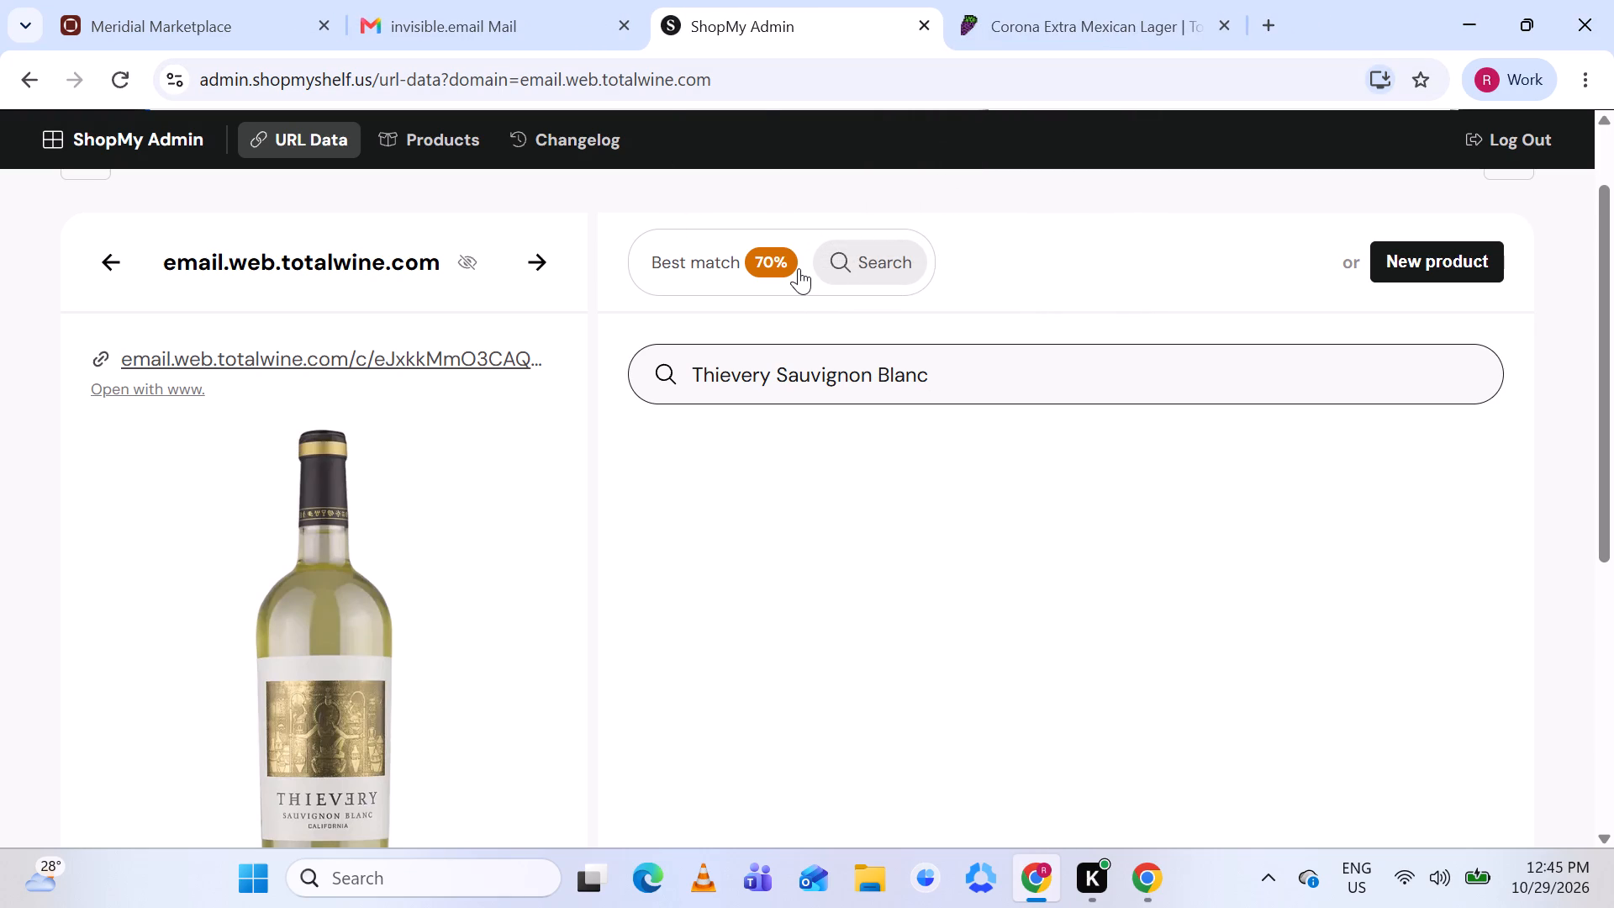
Open the Thievery URL on Total Wine, close the Corona page, examine the wine's full title, and return to the ShopMy Admin listing.
left_click(393, 352)
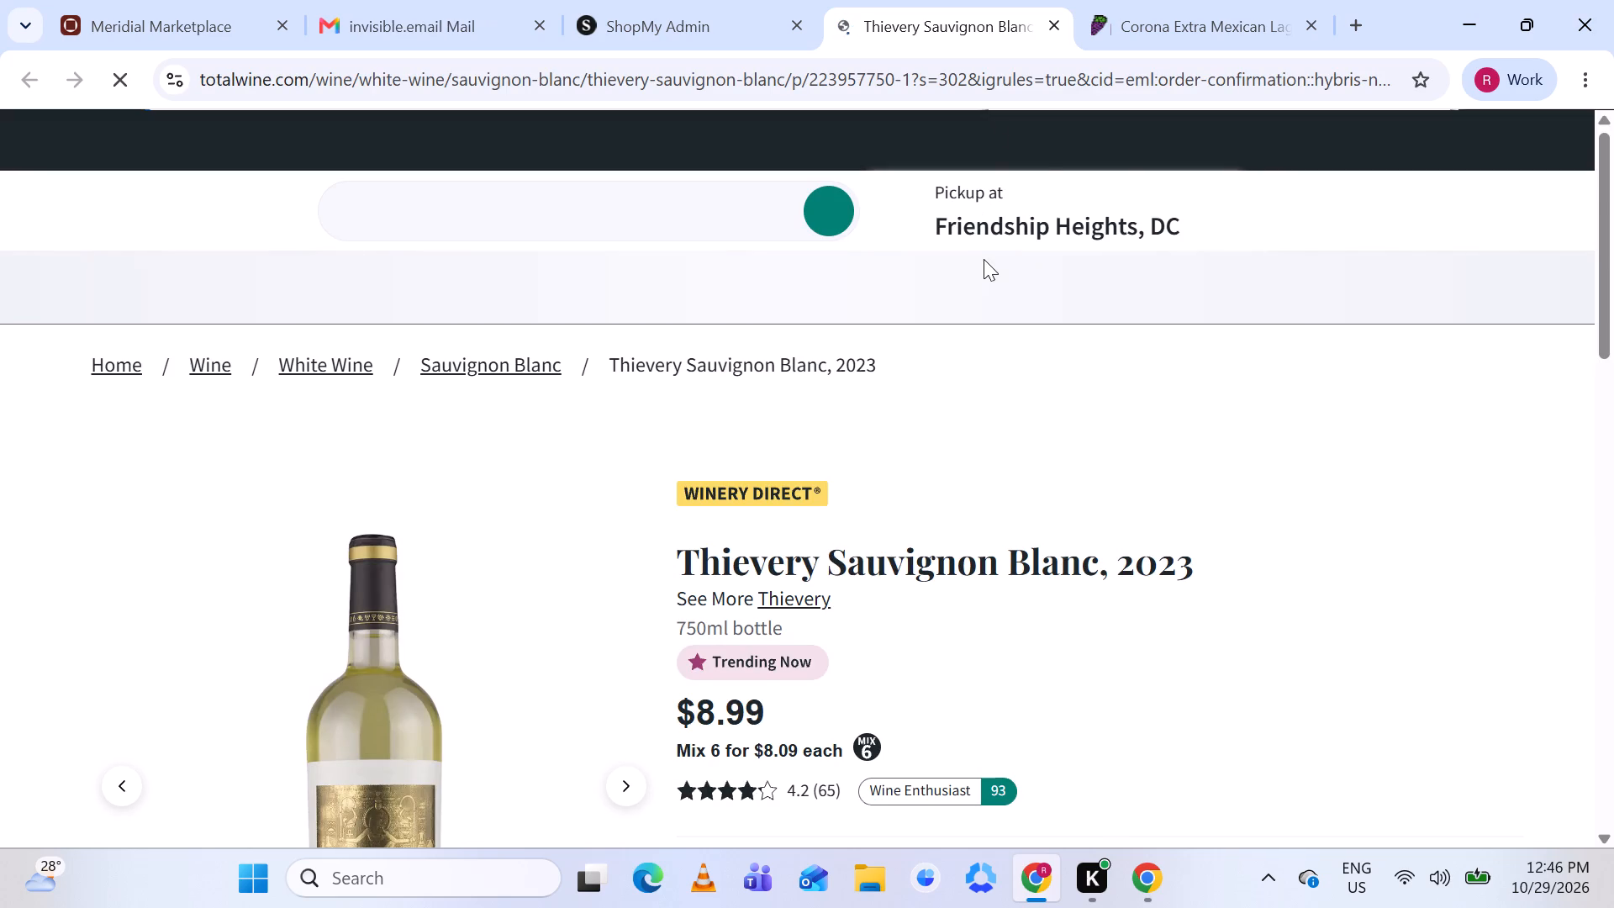
left_click(1310, 24)
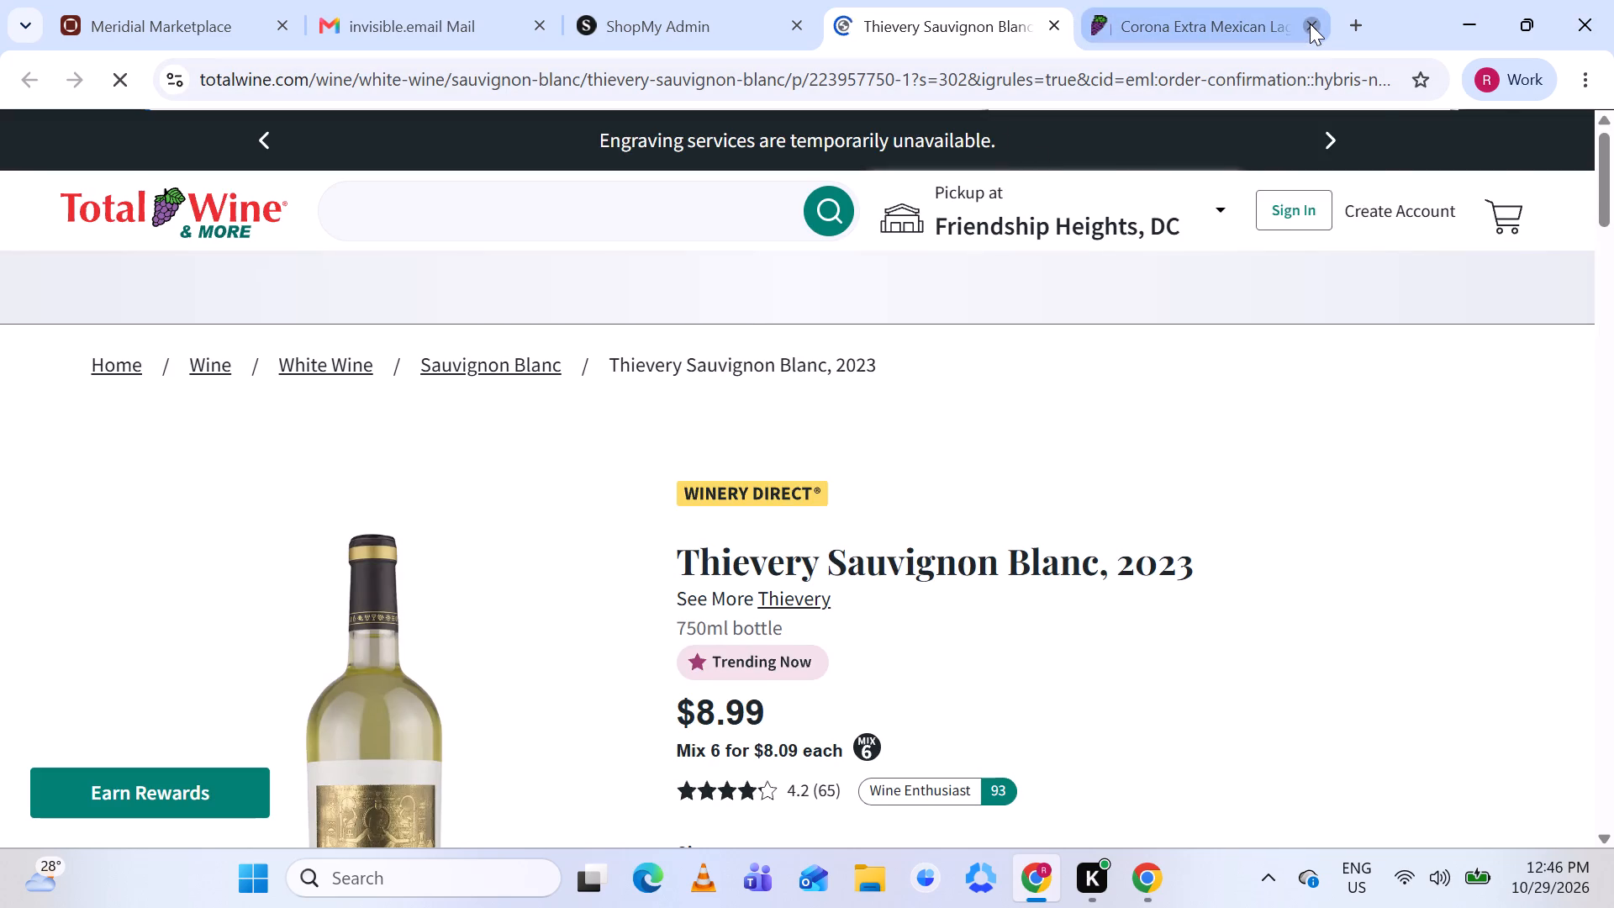
scroll(1006, 464, "down", 1)
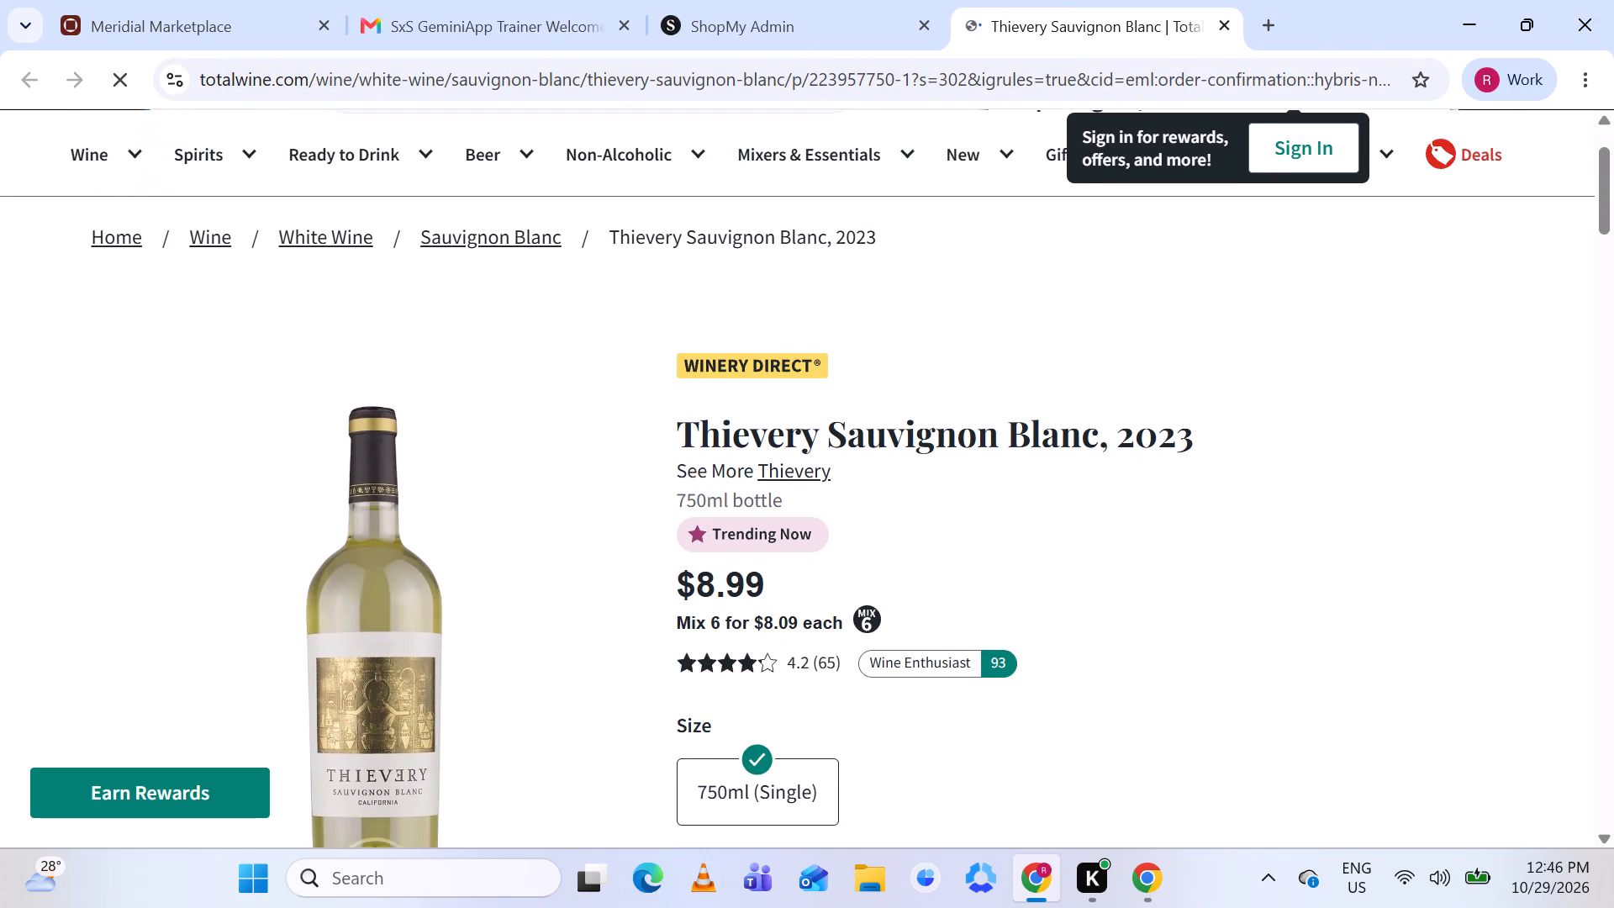
left_click_drag(684, 428, 1219, 391)
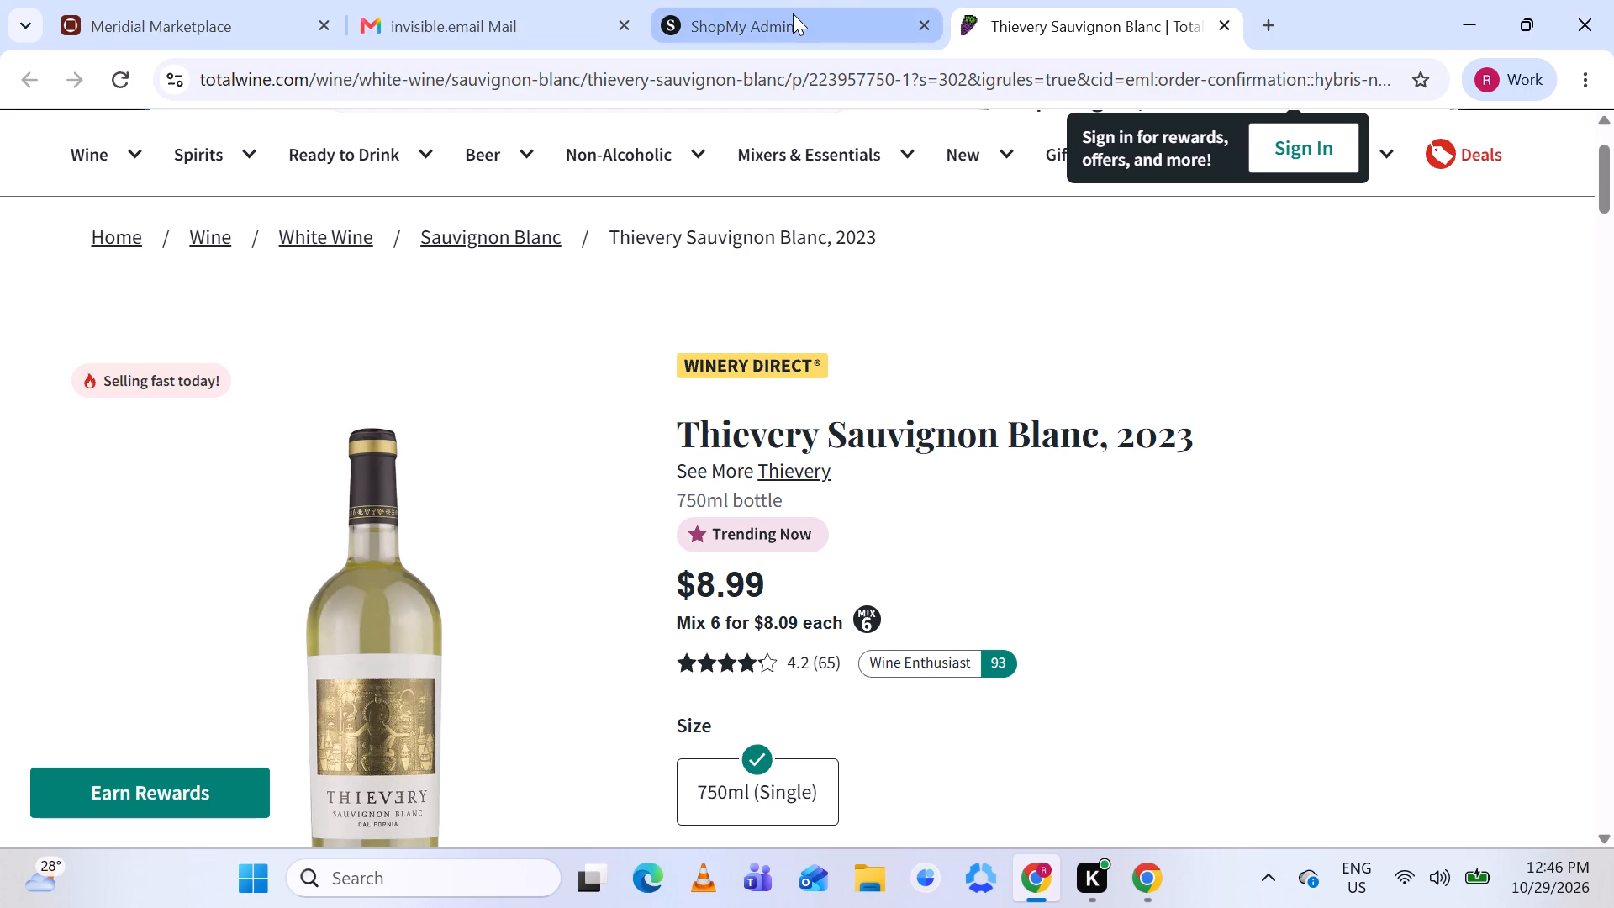
left_click(793, 13)
scroll(687, 300, "down", 2)
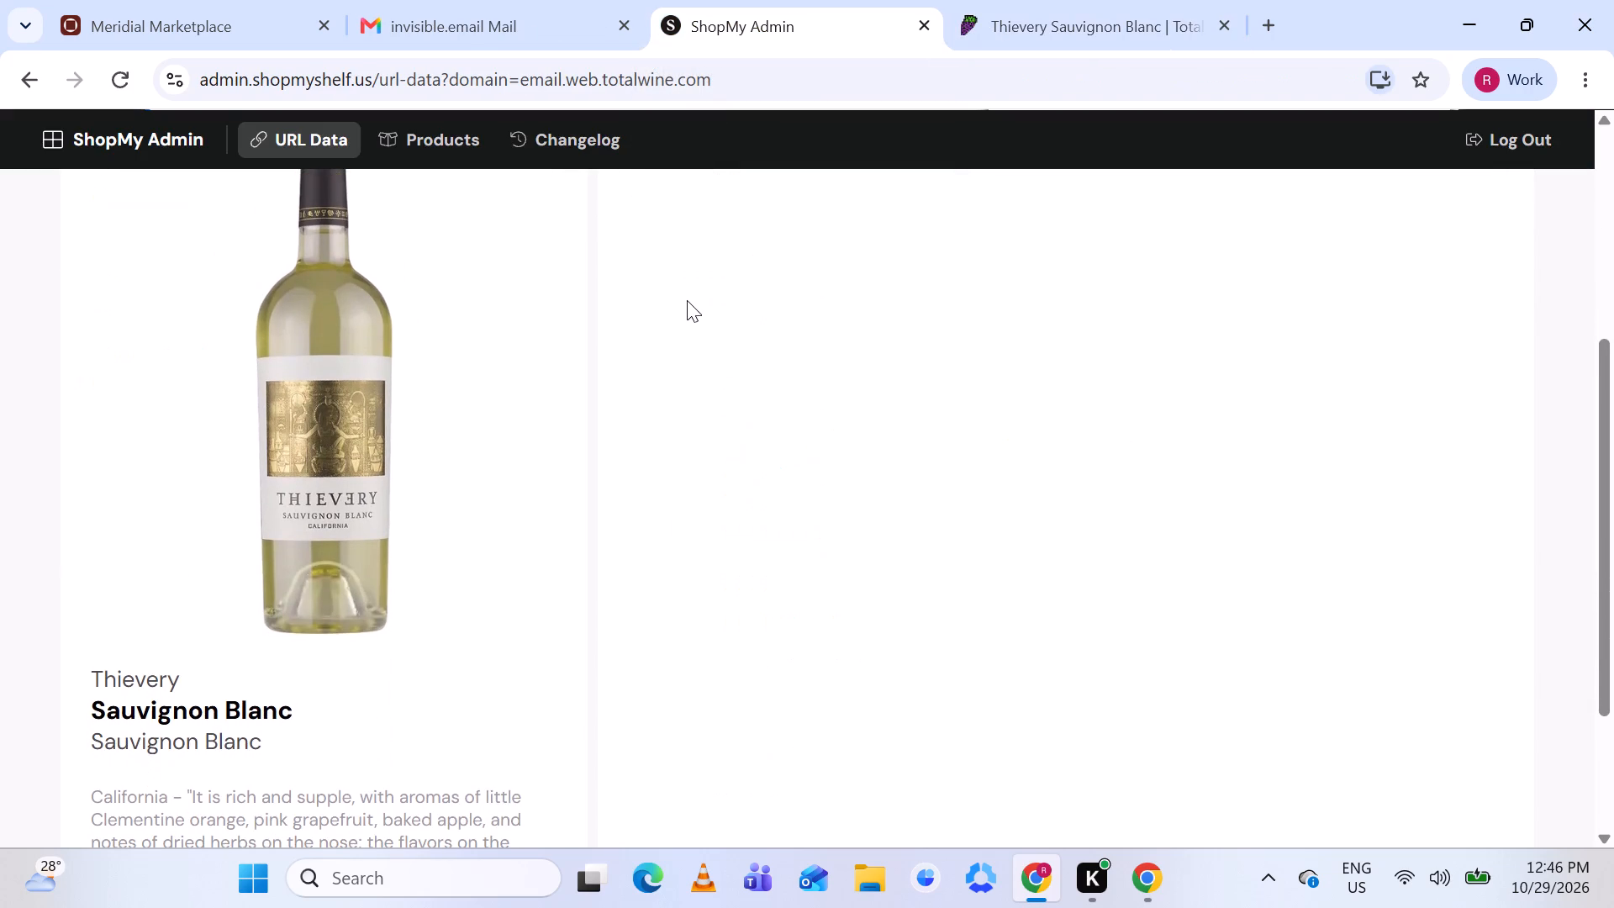
Copy the full title "Thievery Sauvignon Blanc, 2023" from the Total Wine product page and return to ShopMy Admin.
scroll(687, 300, "up", 4)
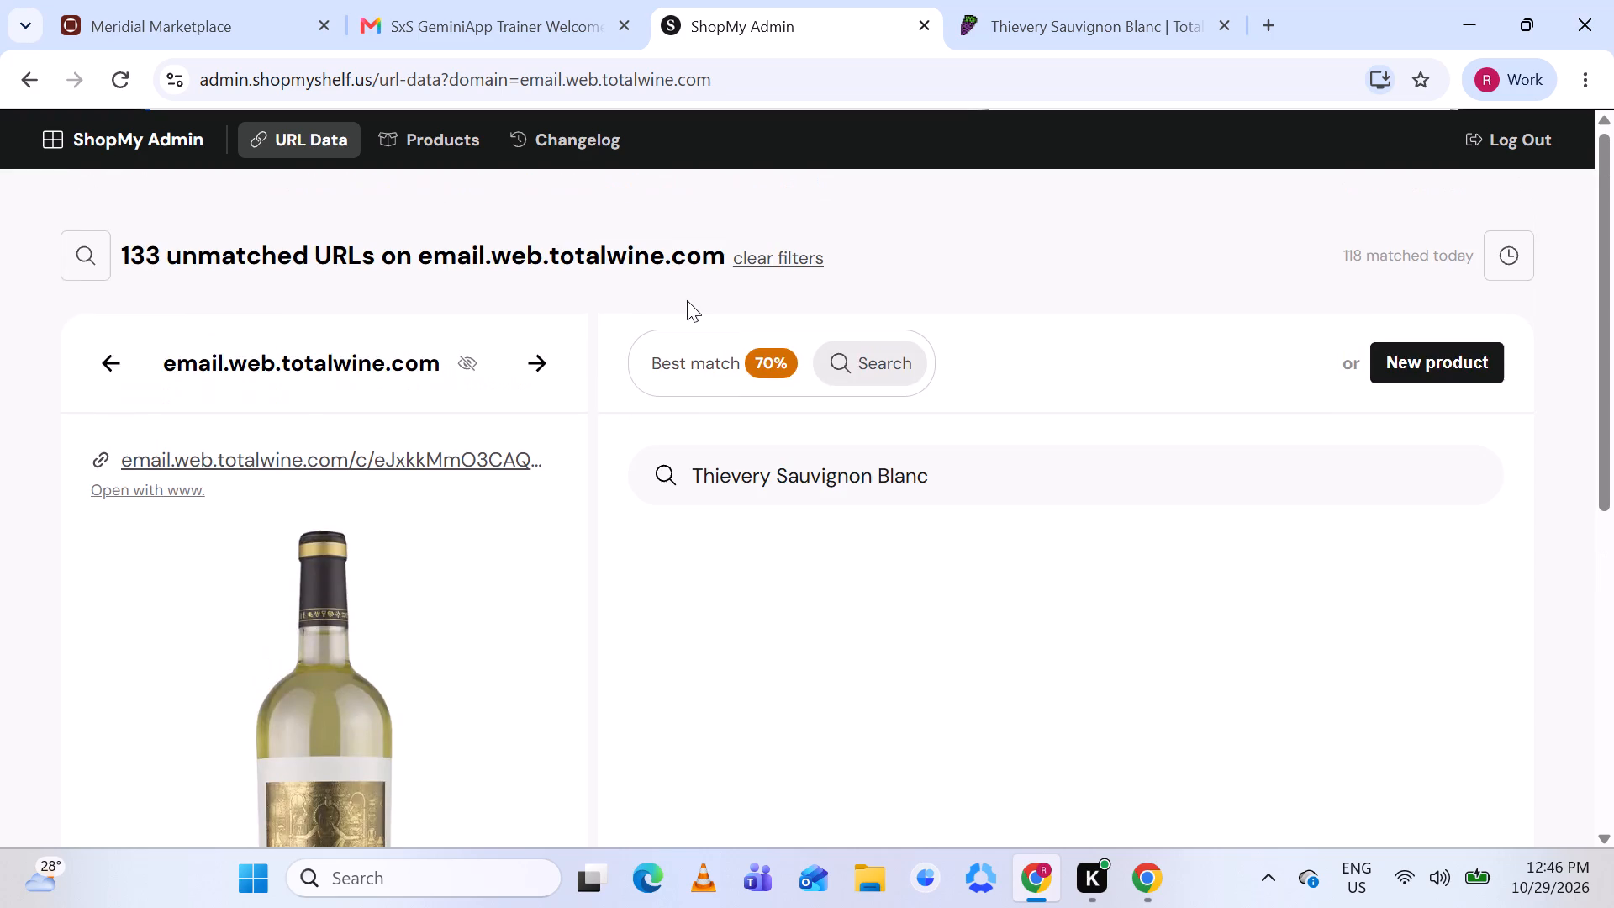
left_click(1042, 28)
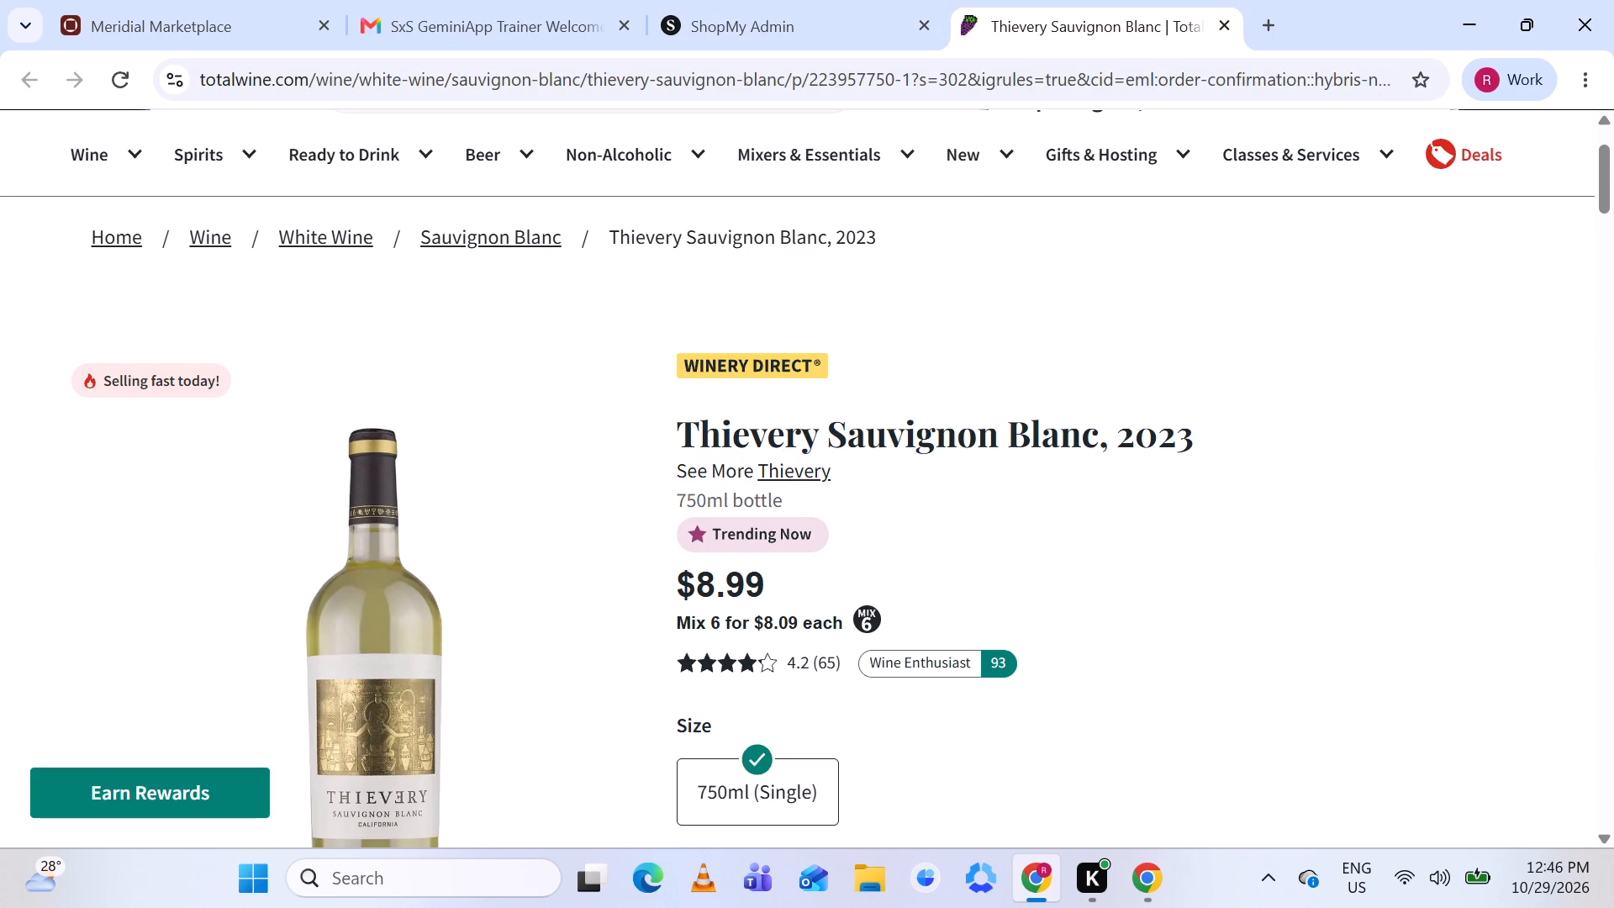
left_click_drag(686, 430, 874, 414)
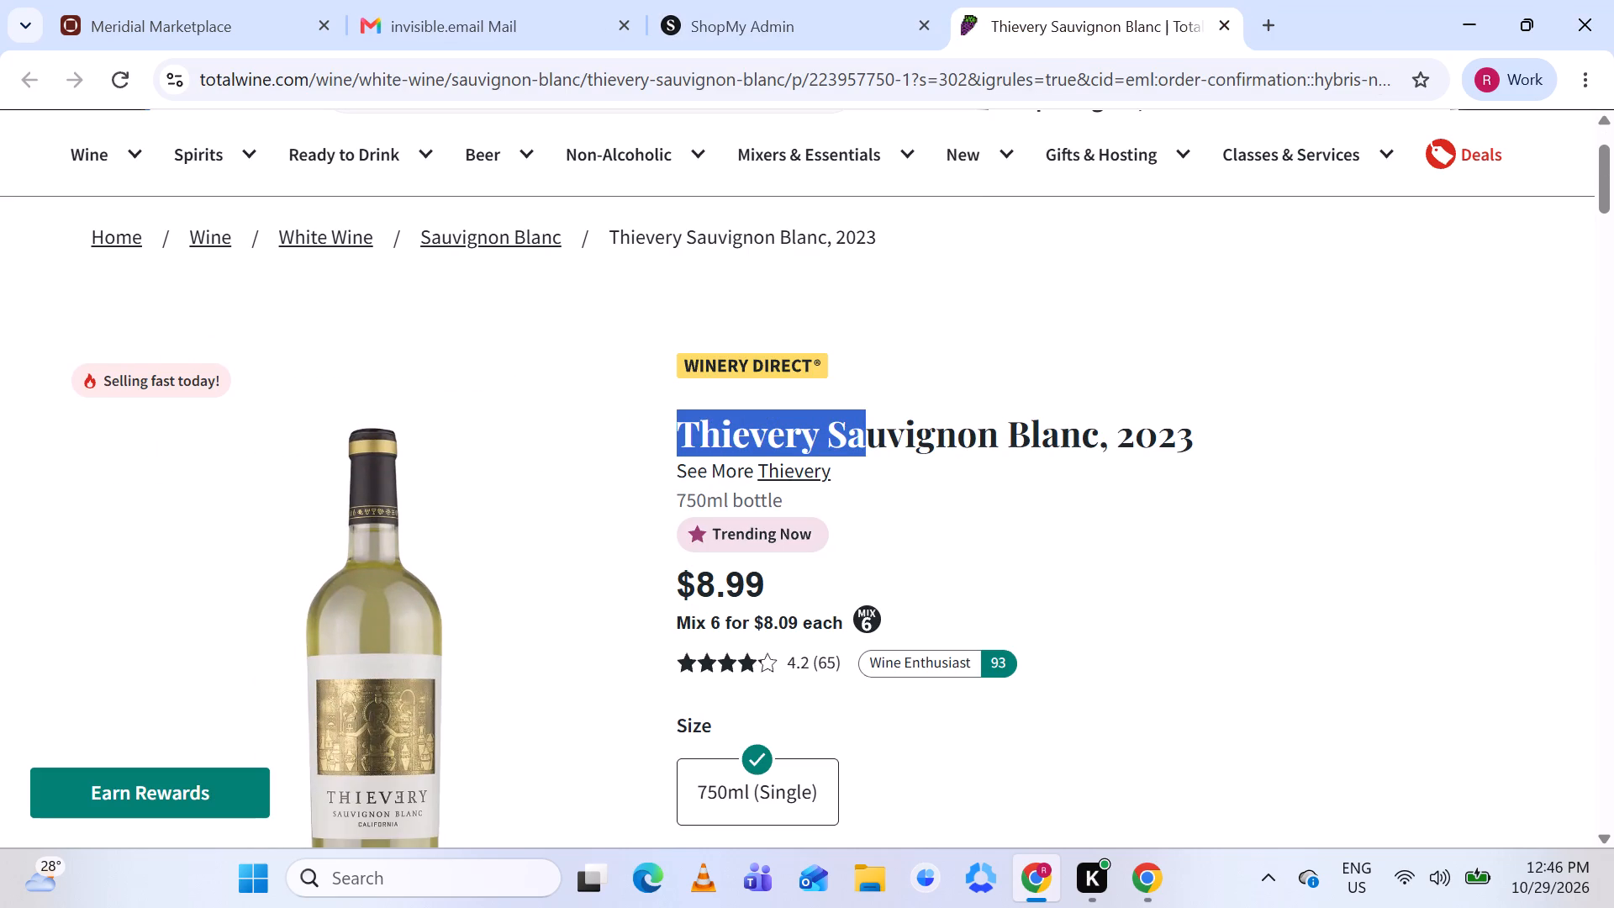
left_click_drag(874, 414, 1216, 439)
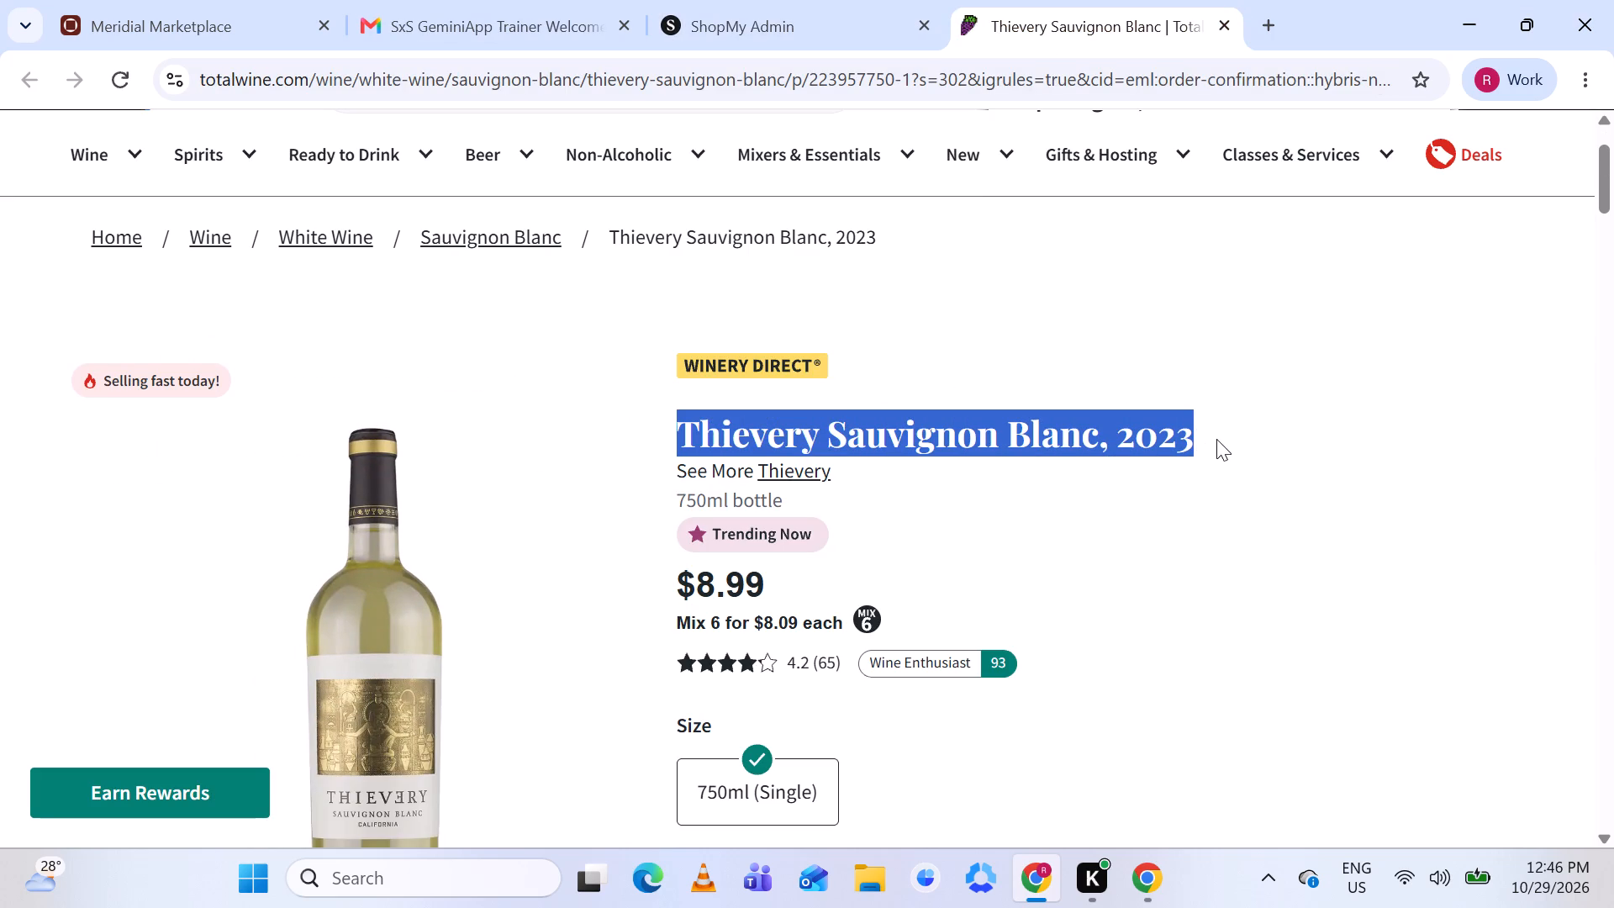
key("ctrl+c")
key("ctrl+c")
key("ctrl+c")
key("ctrl+c")
key("ctrl+c")
key("ctrl+c")
left_click(803, 5)
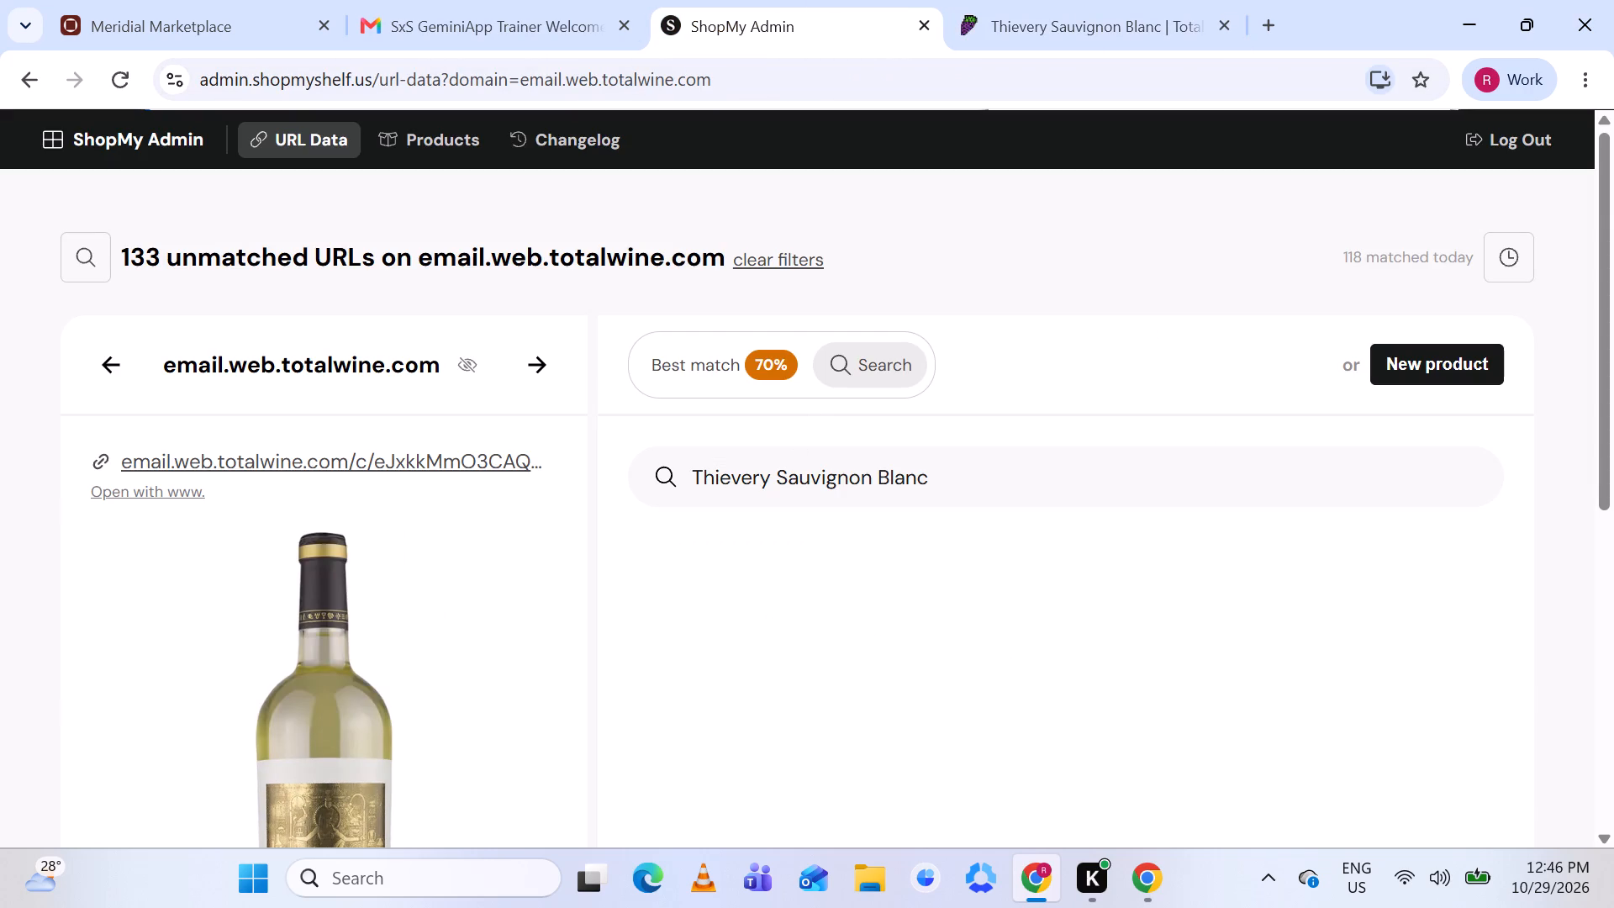
Start a new product for the Thievery listing and replace its title with "Thievery Sauvignon Blanc, 2023".
left_click(966, 473)
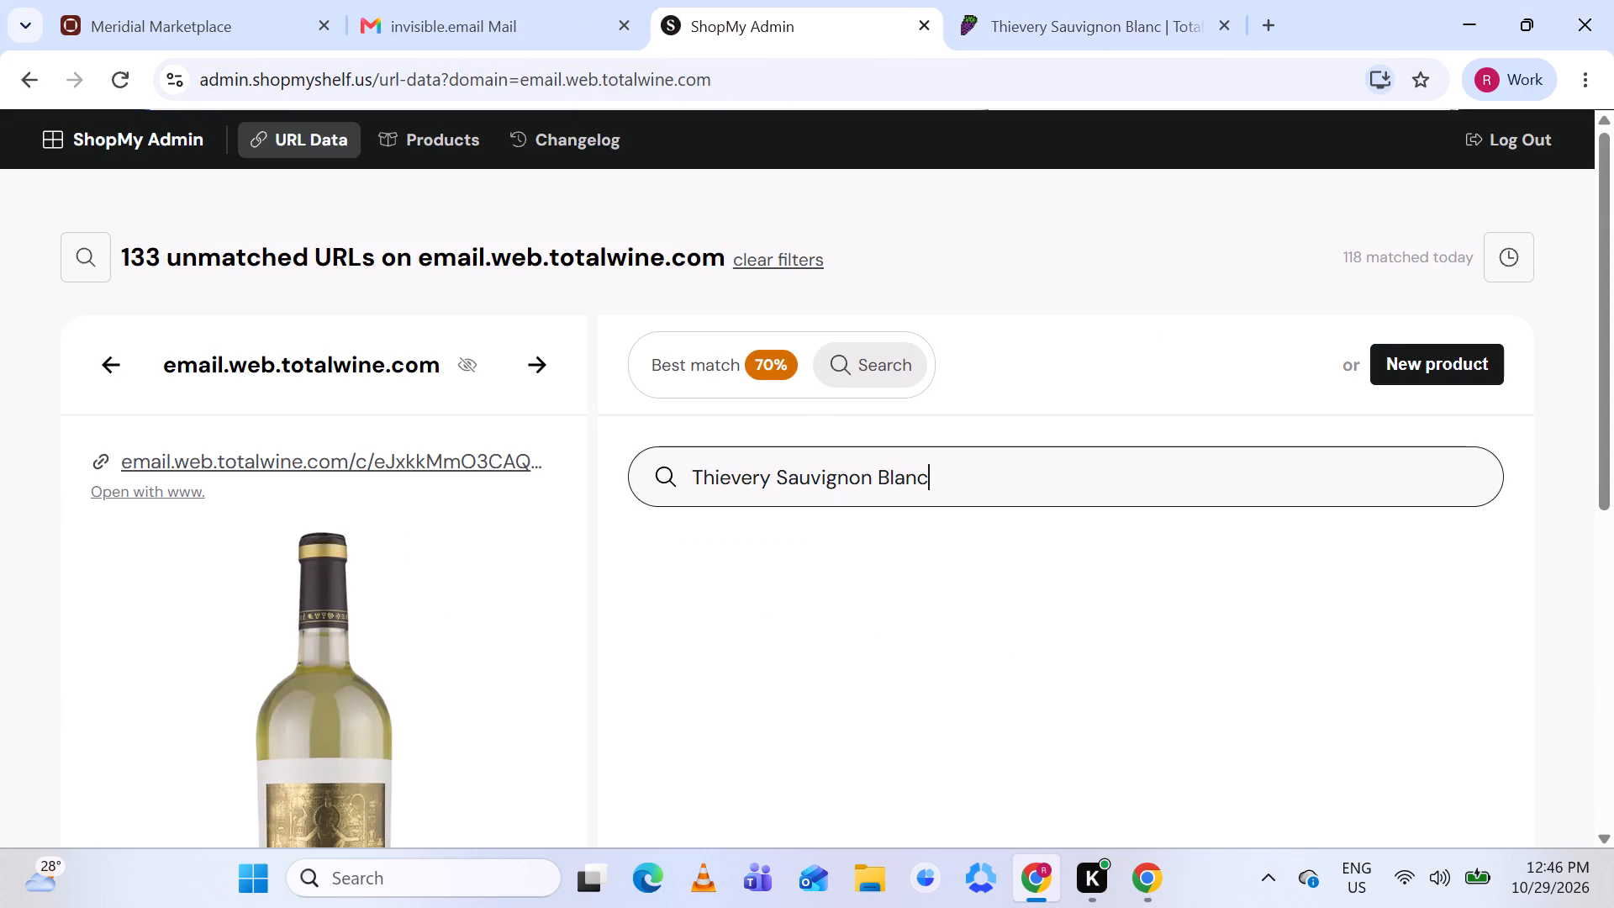
left_click(1392, 363)
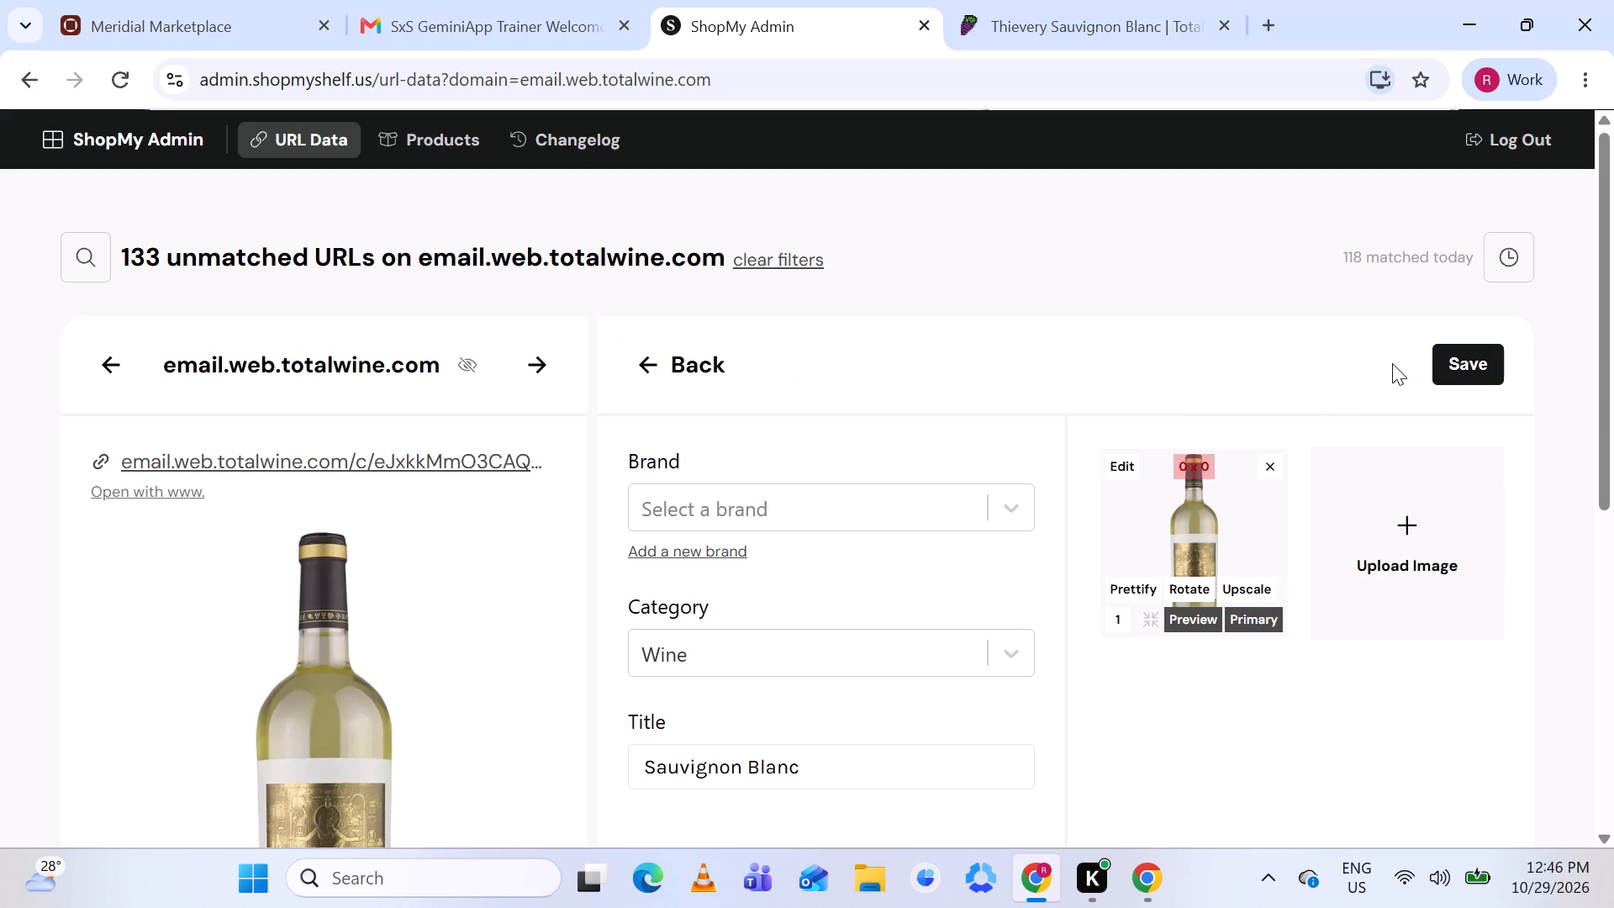
scroll(854, 528, "down", 2)
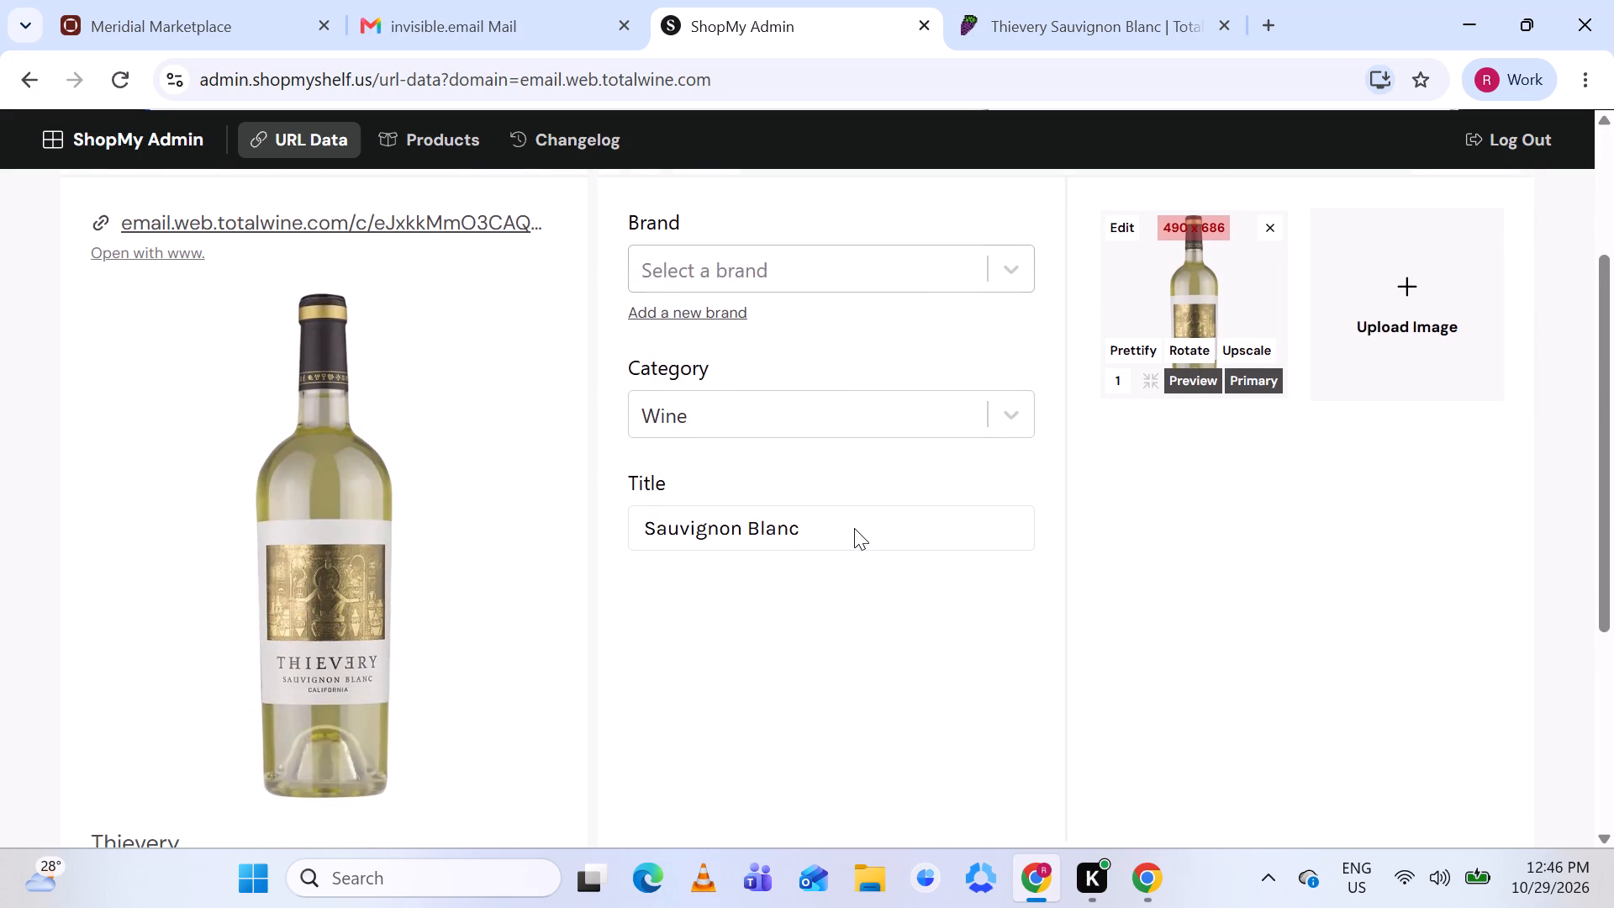
left_click(805, 520)
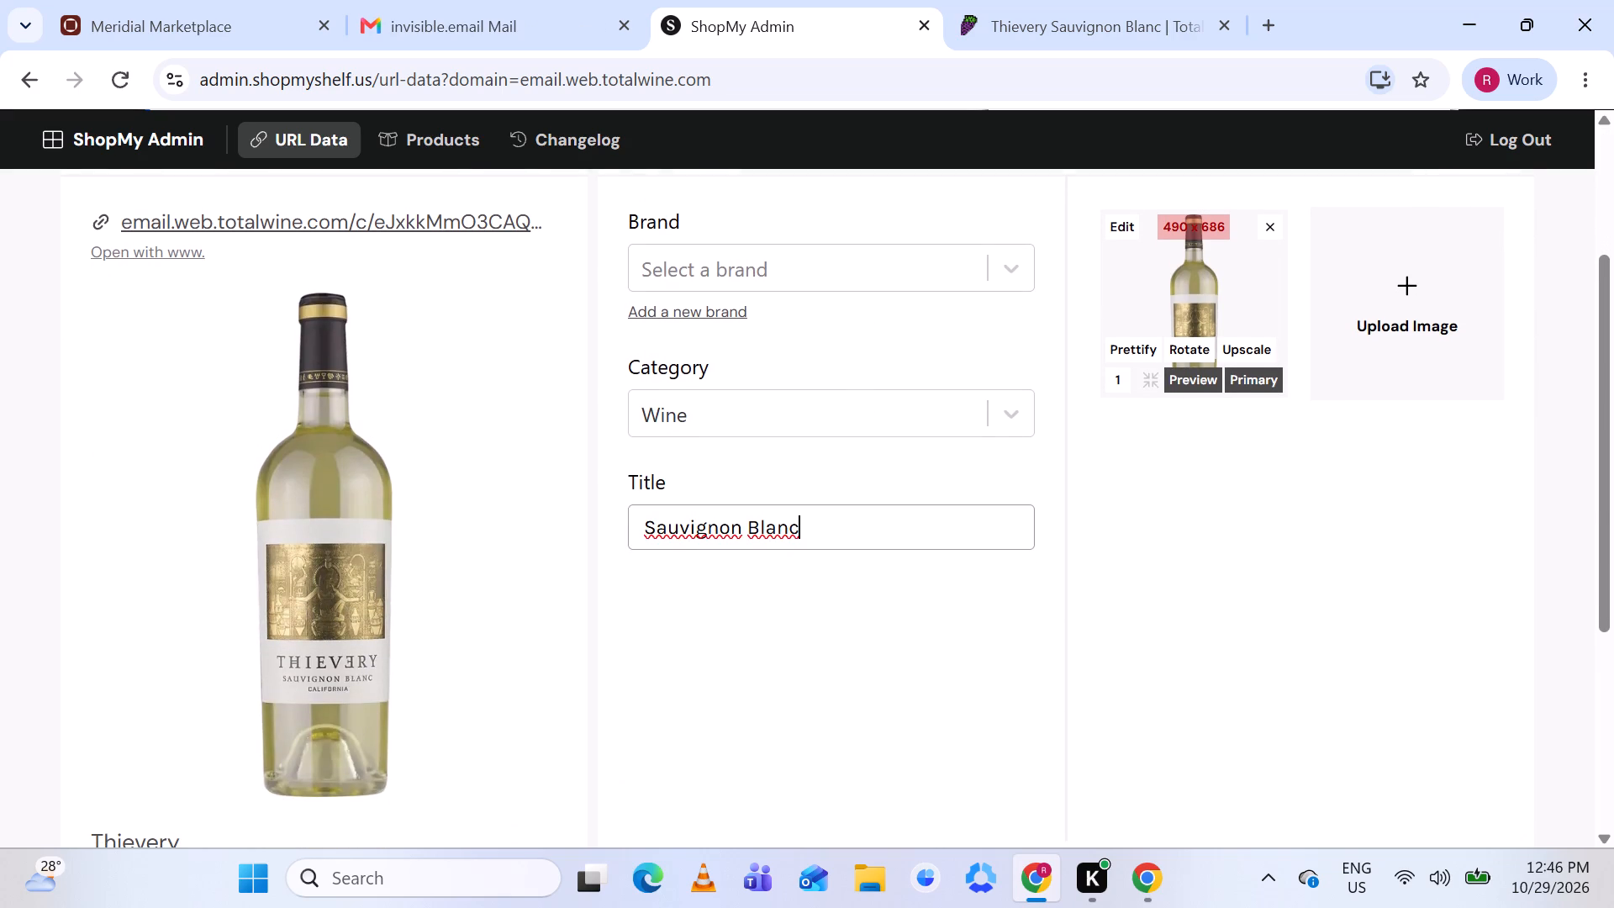
key("ctrl+a")
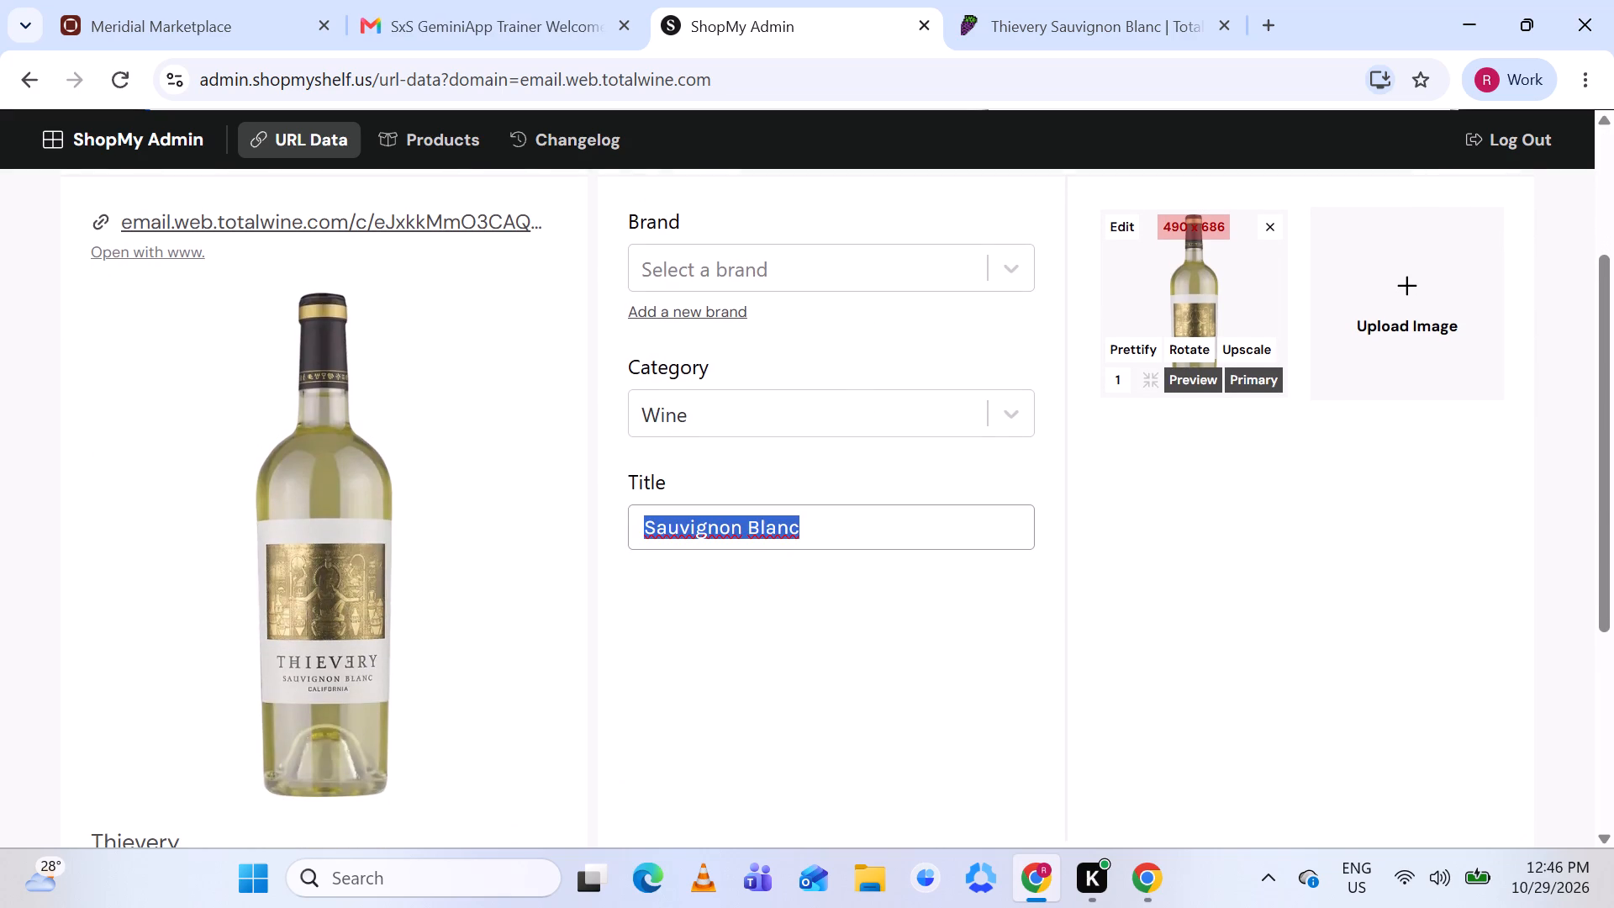
key("BackSpace")
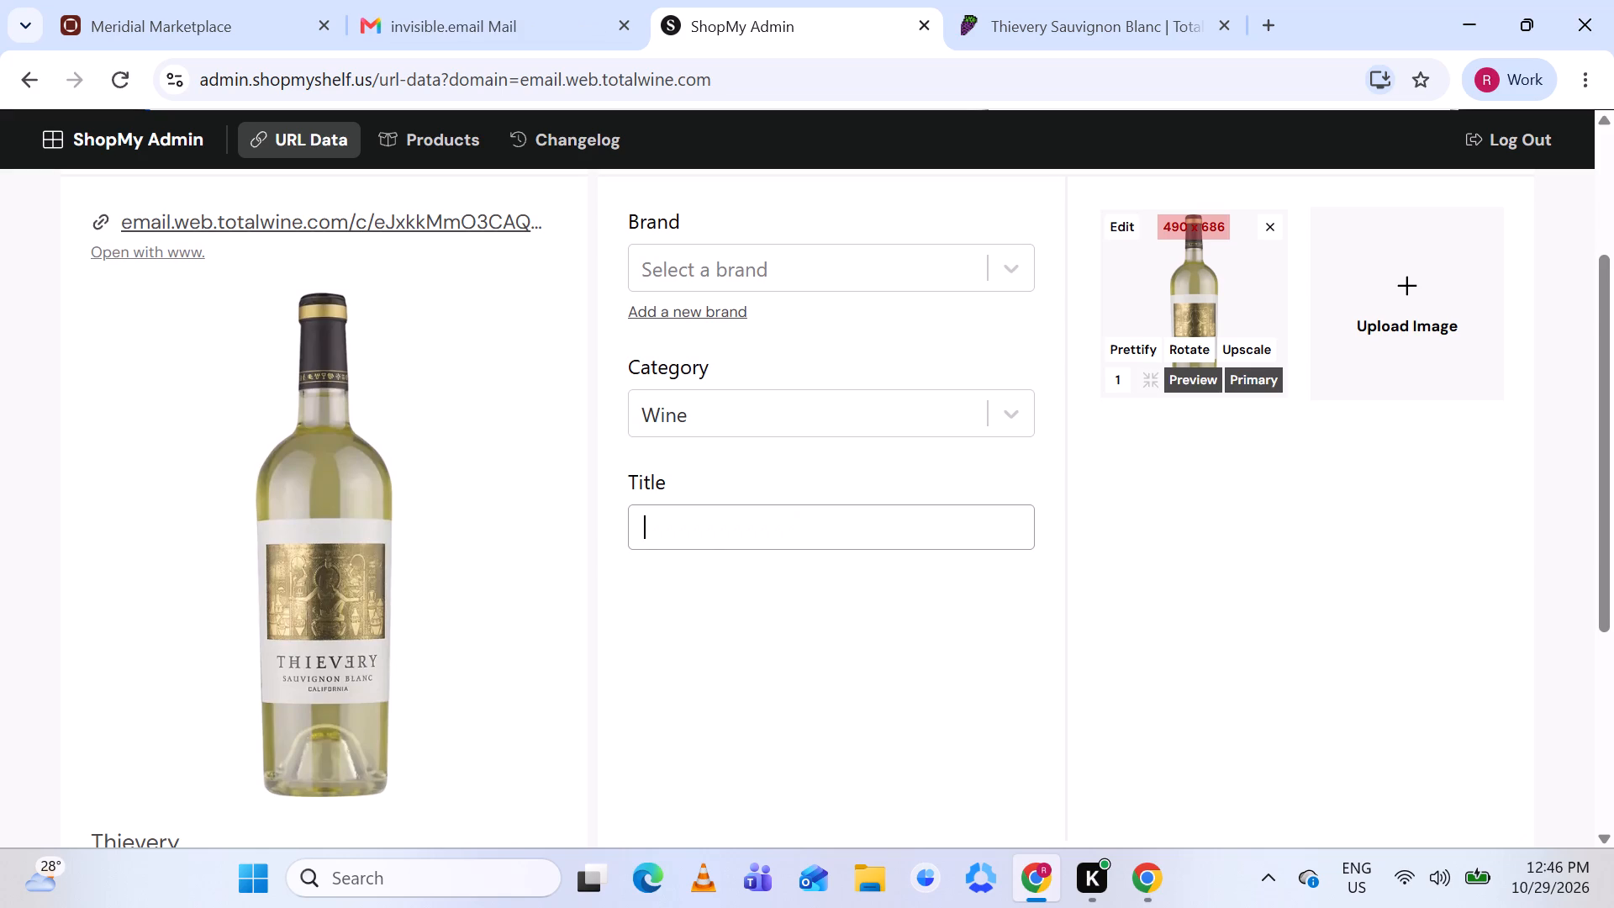
key("ctrl+v")
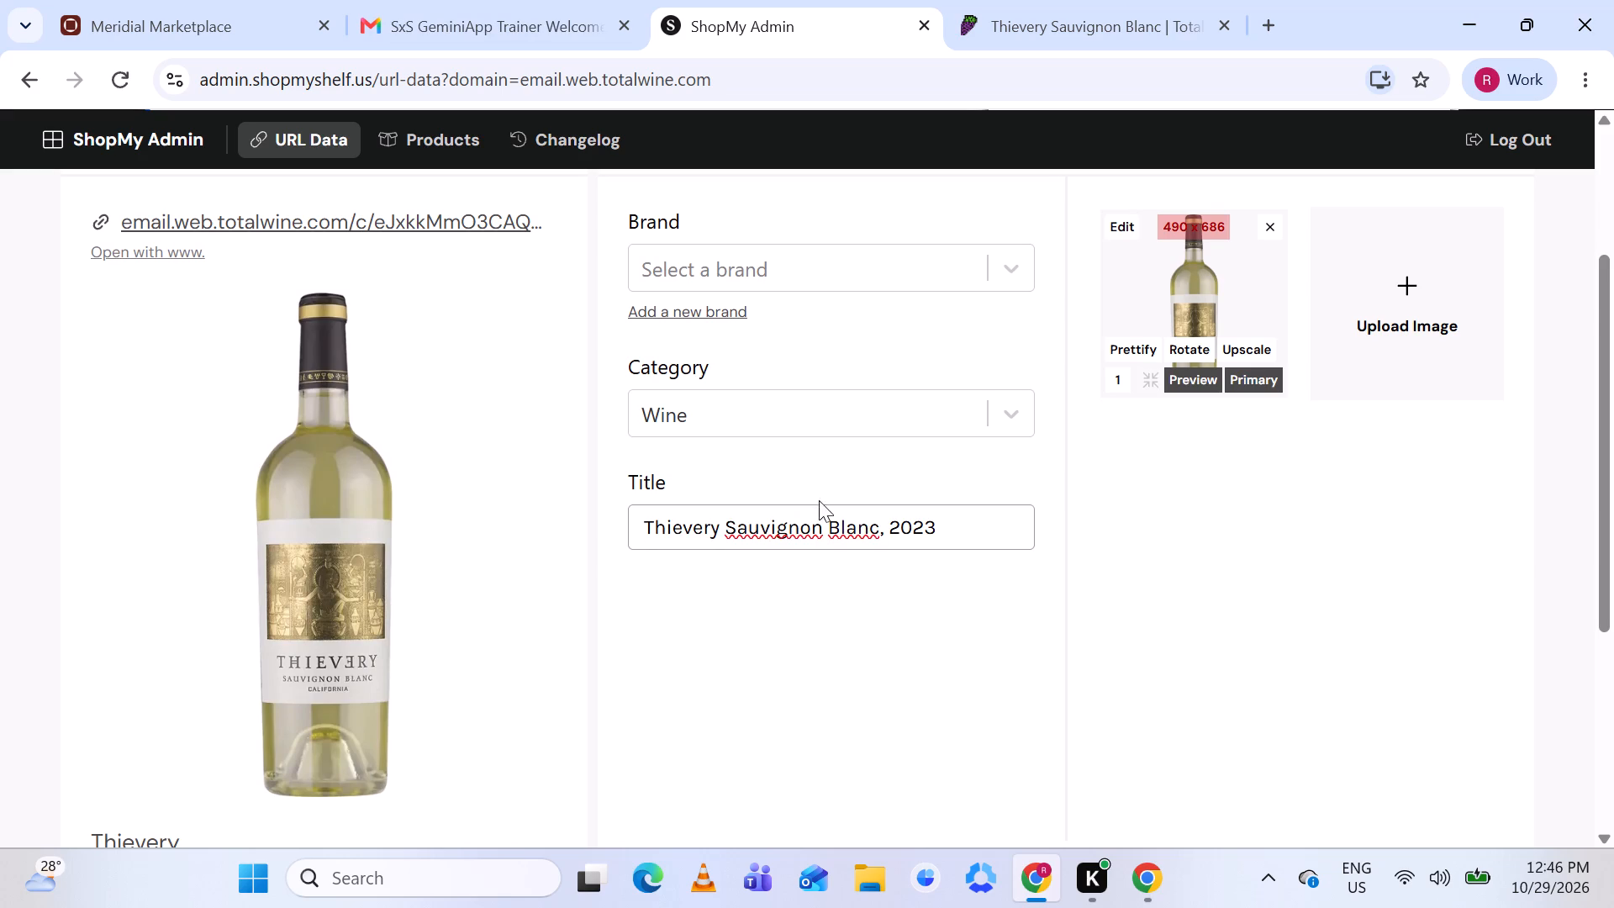
Prettify the bottle image of the new Thievery product.
scroll(832, 460, "up", 1)
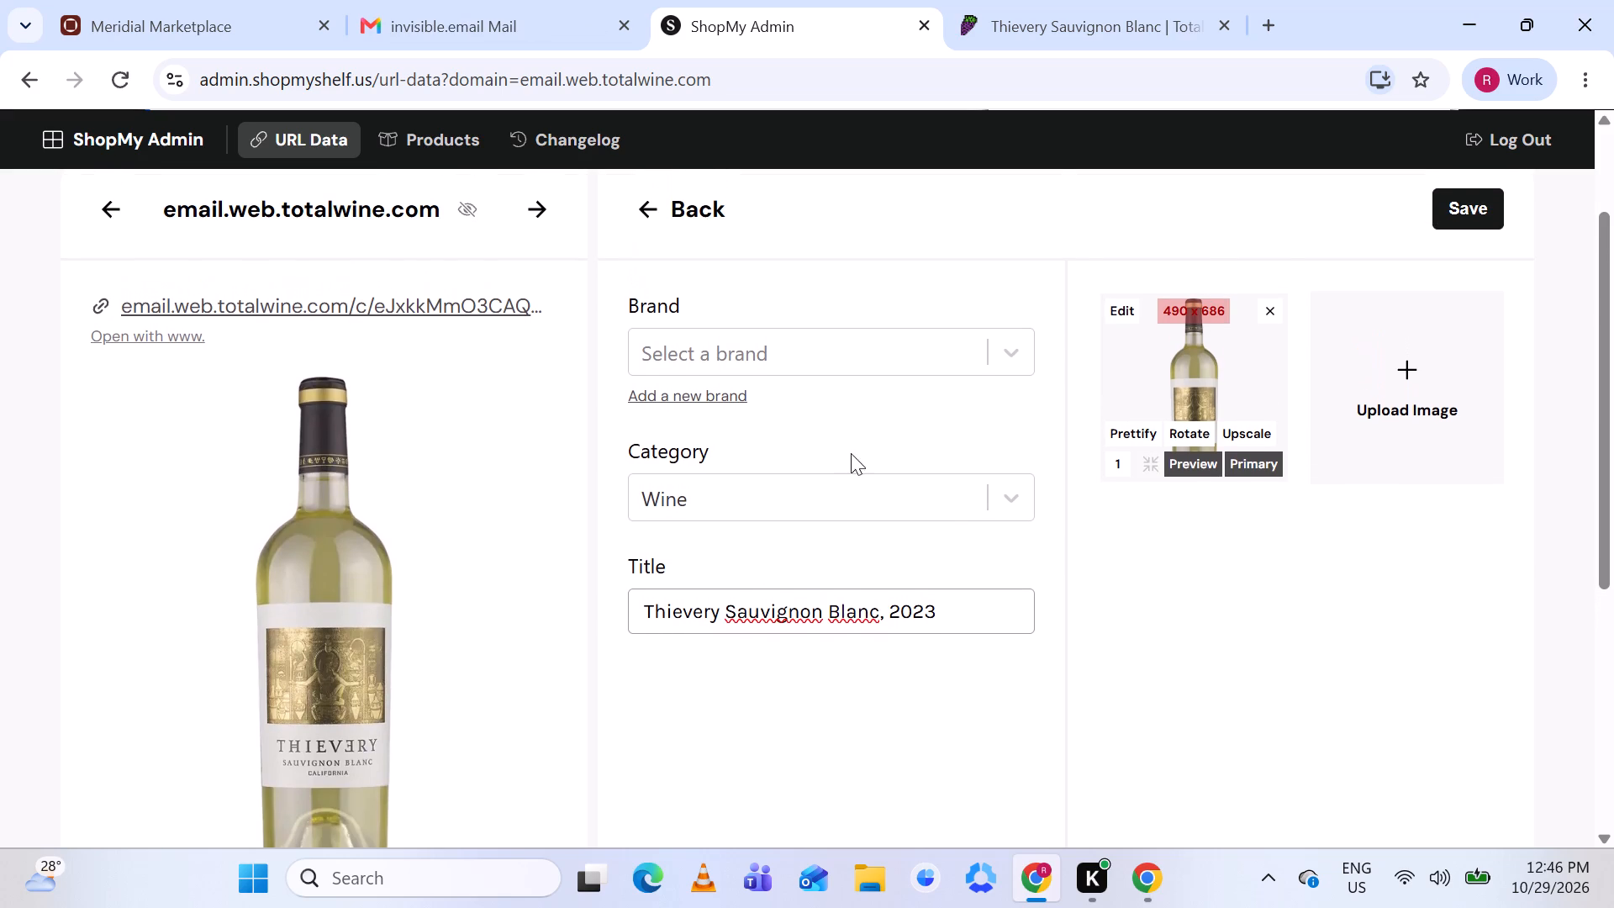
left_click(1131, 428)
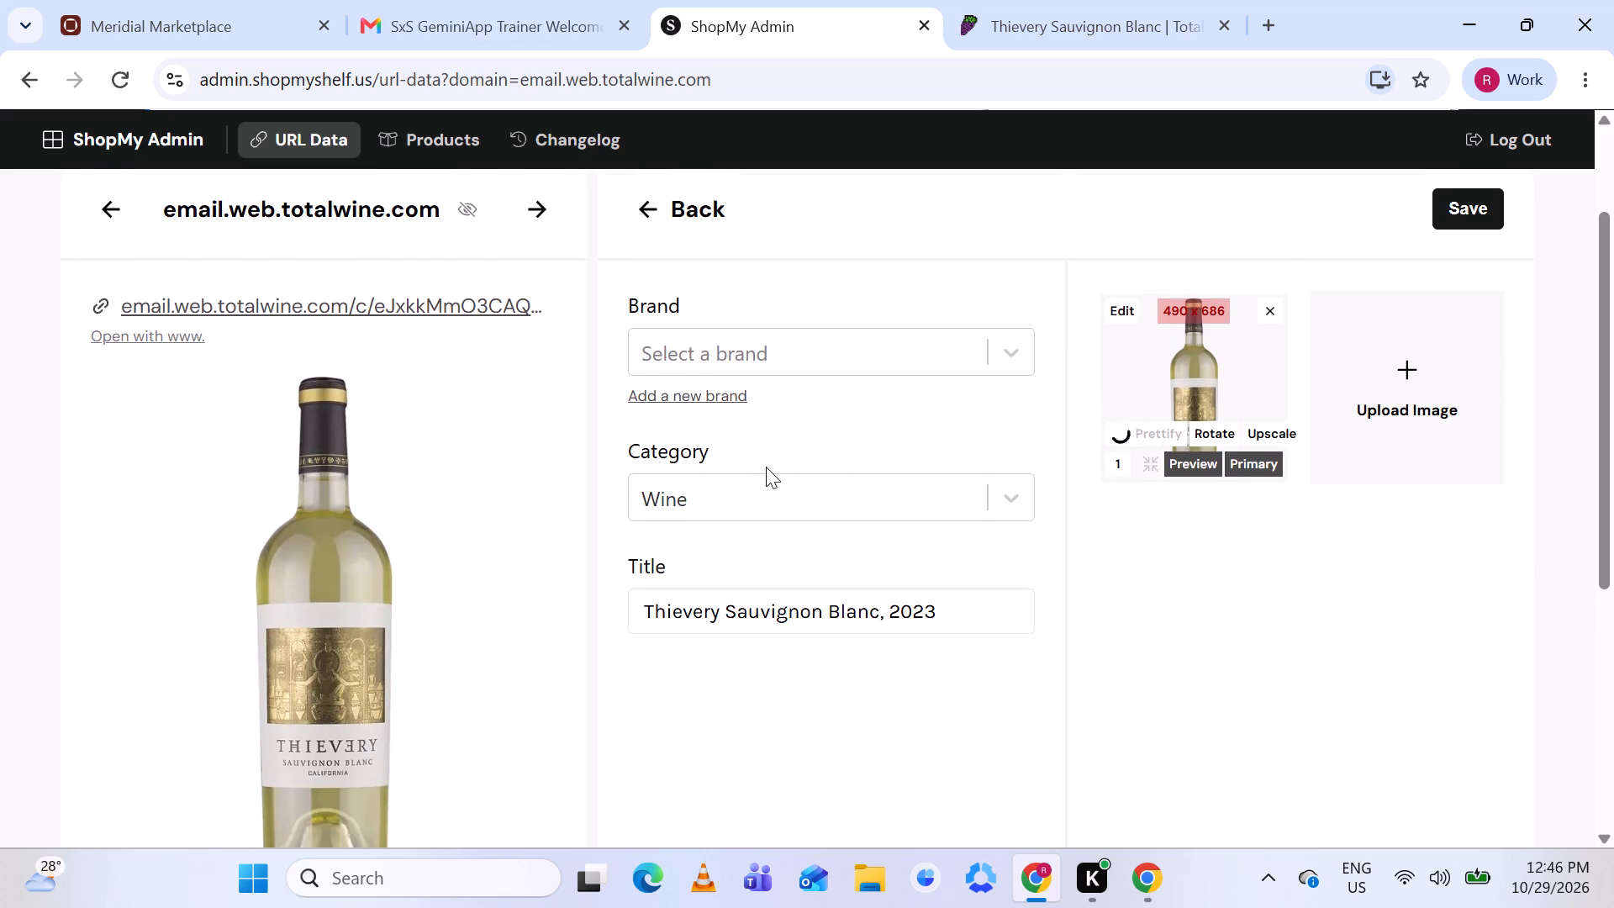
Copy the brand name "Thievery" from the listing and search the existing brands for it.
scroll(766, 467, "down", 1)
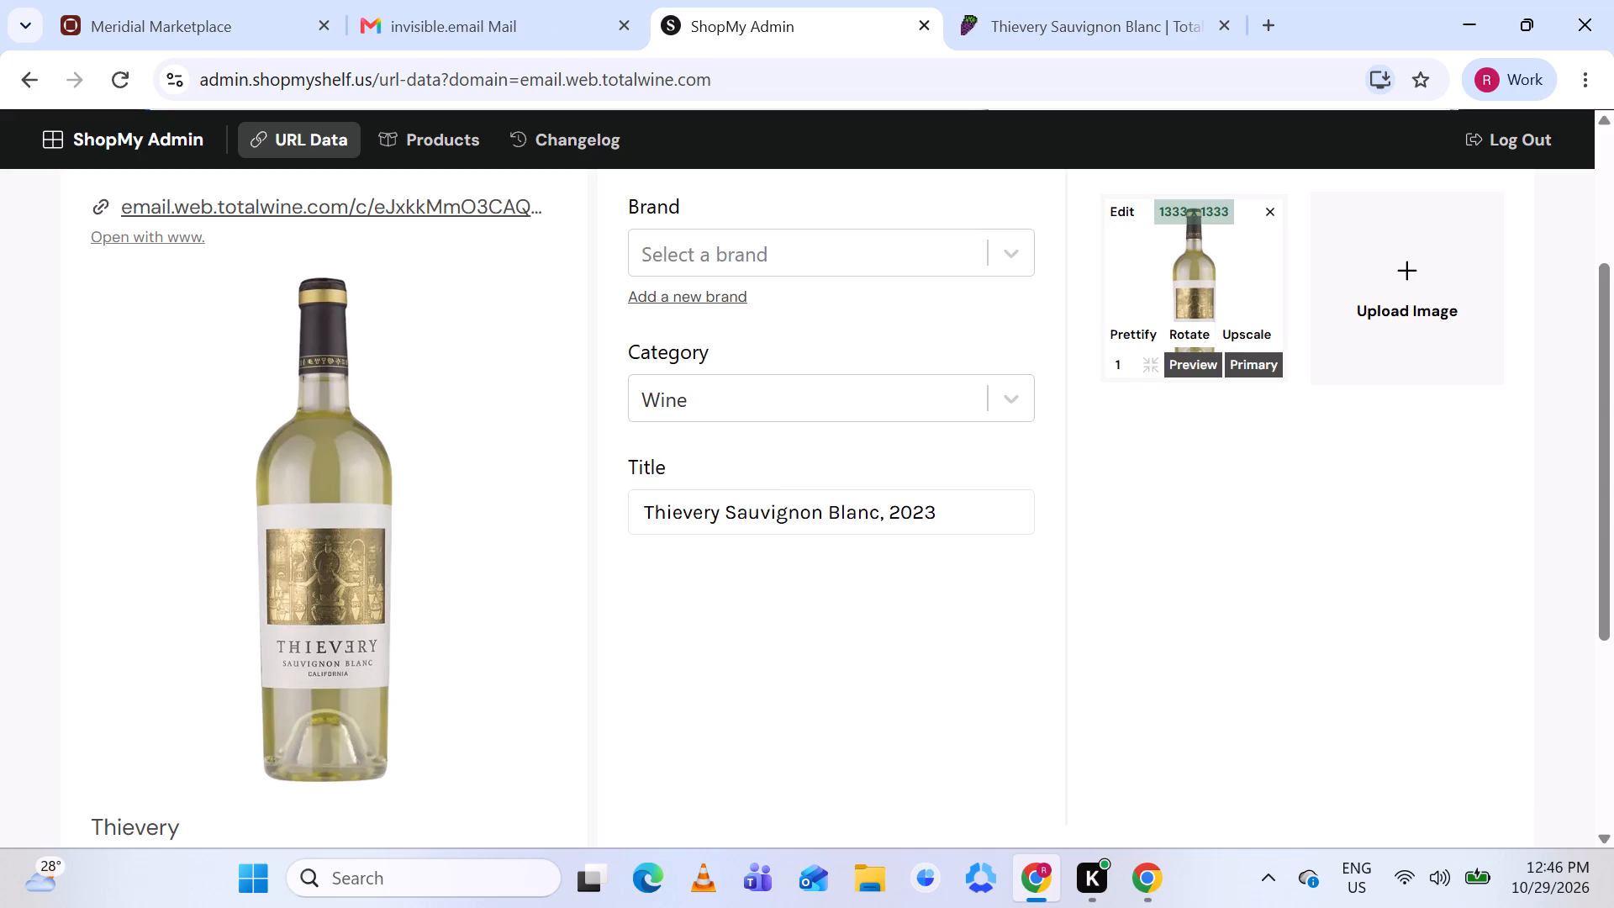
scroll(640, 514, "down", 1)
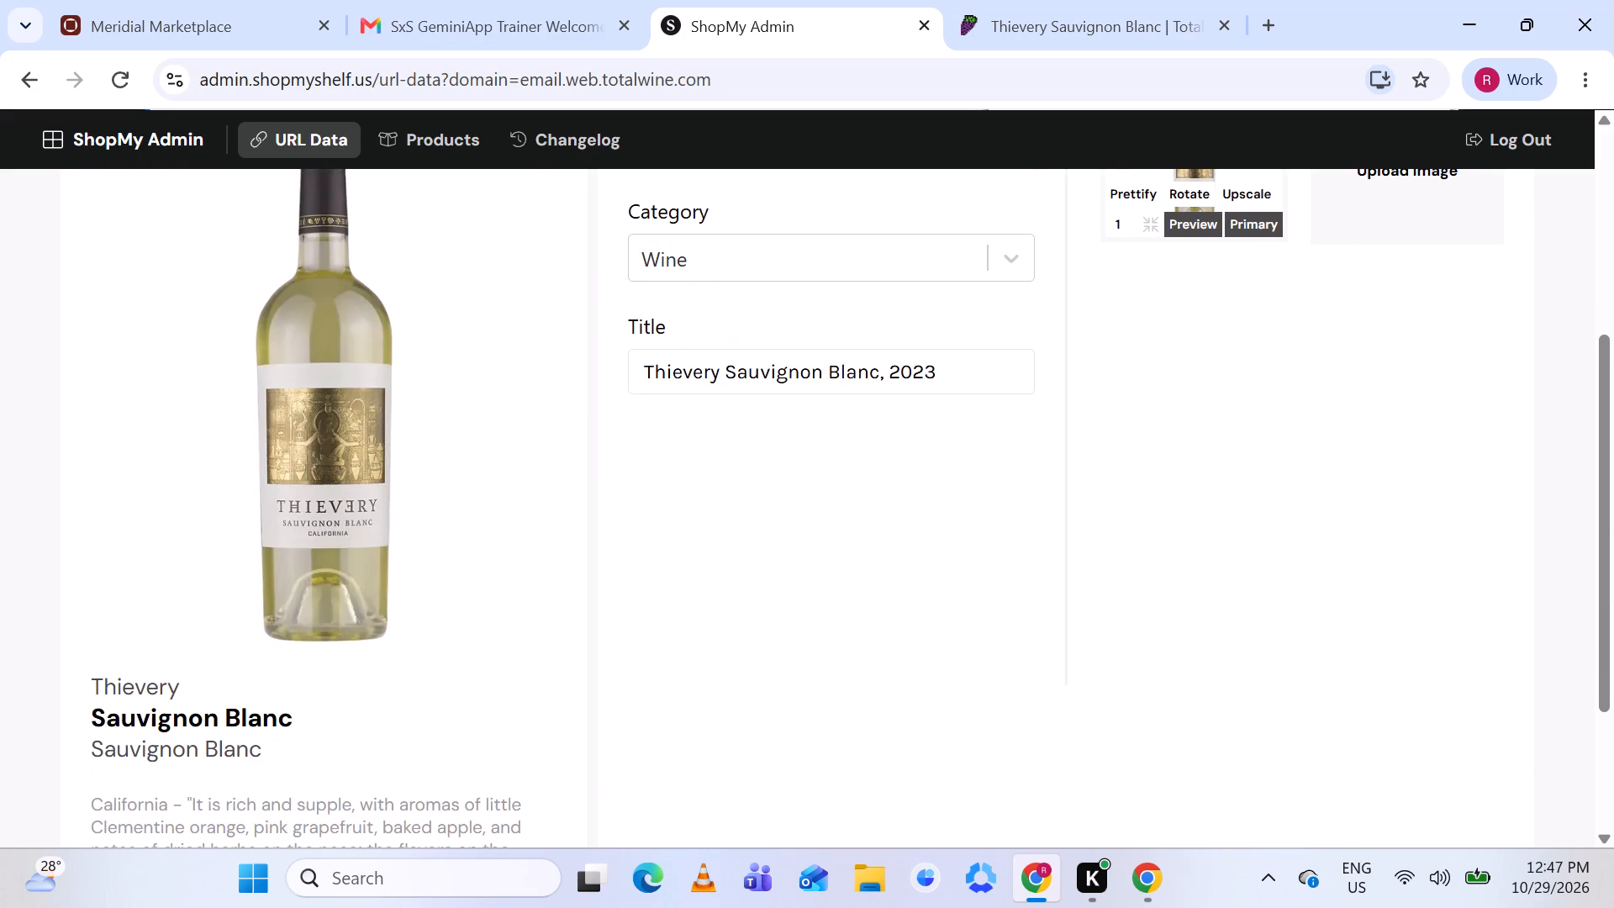
left_click_drag(97, 681, 197, 674)
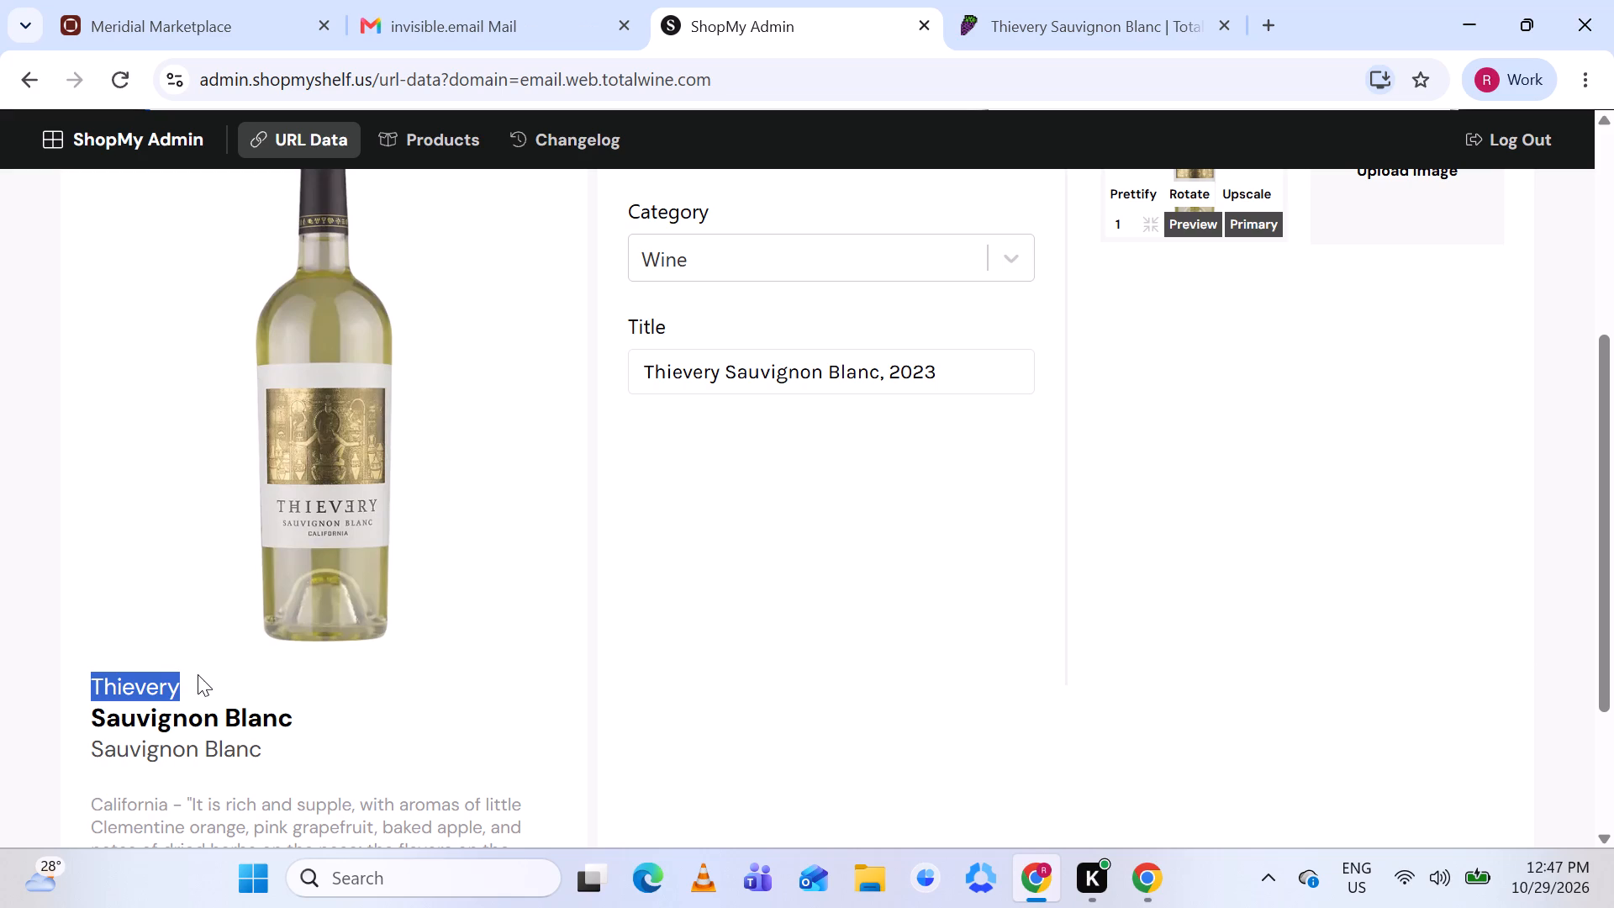
key("ctrl+c")
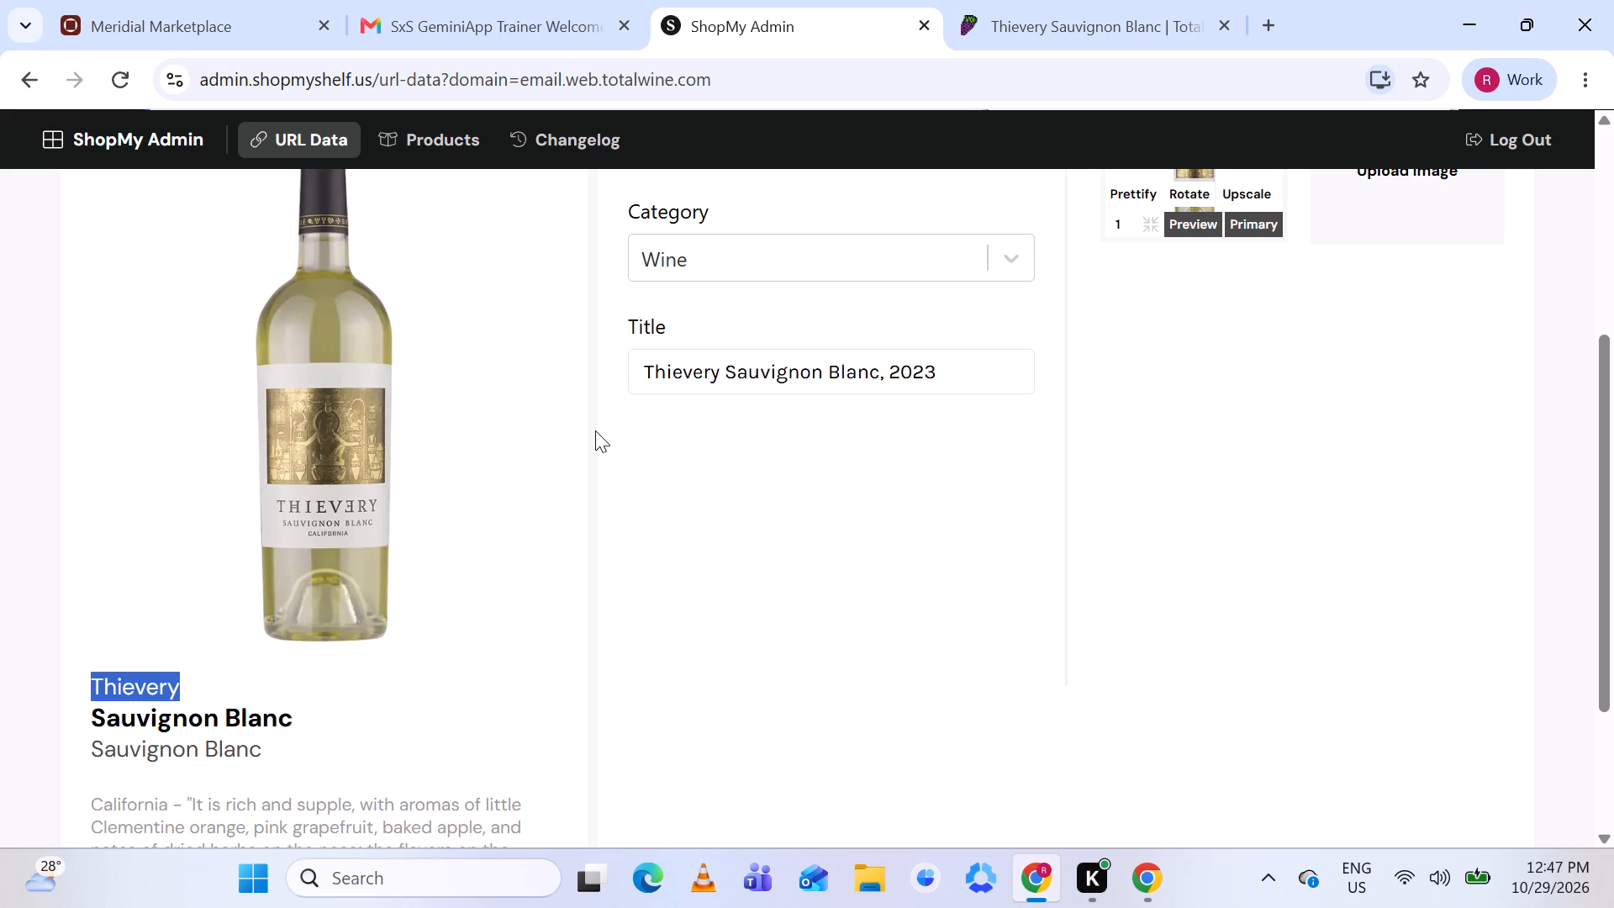
scroll(743, 358, "up", 1)
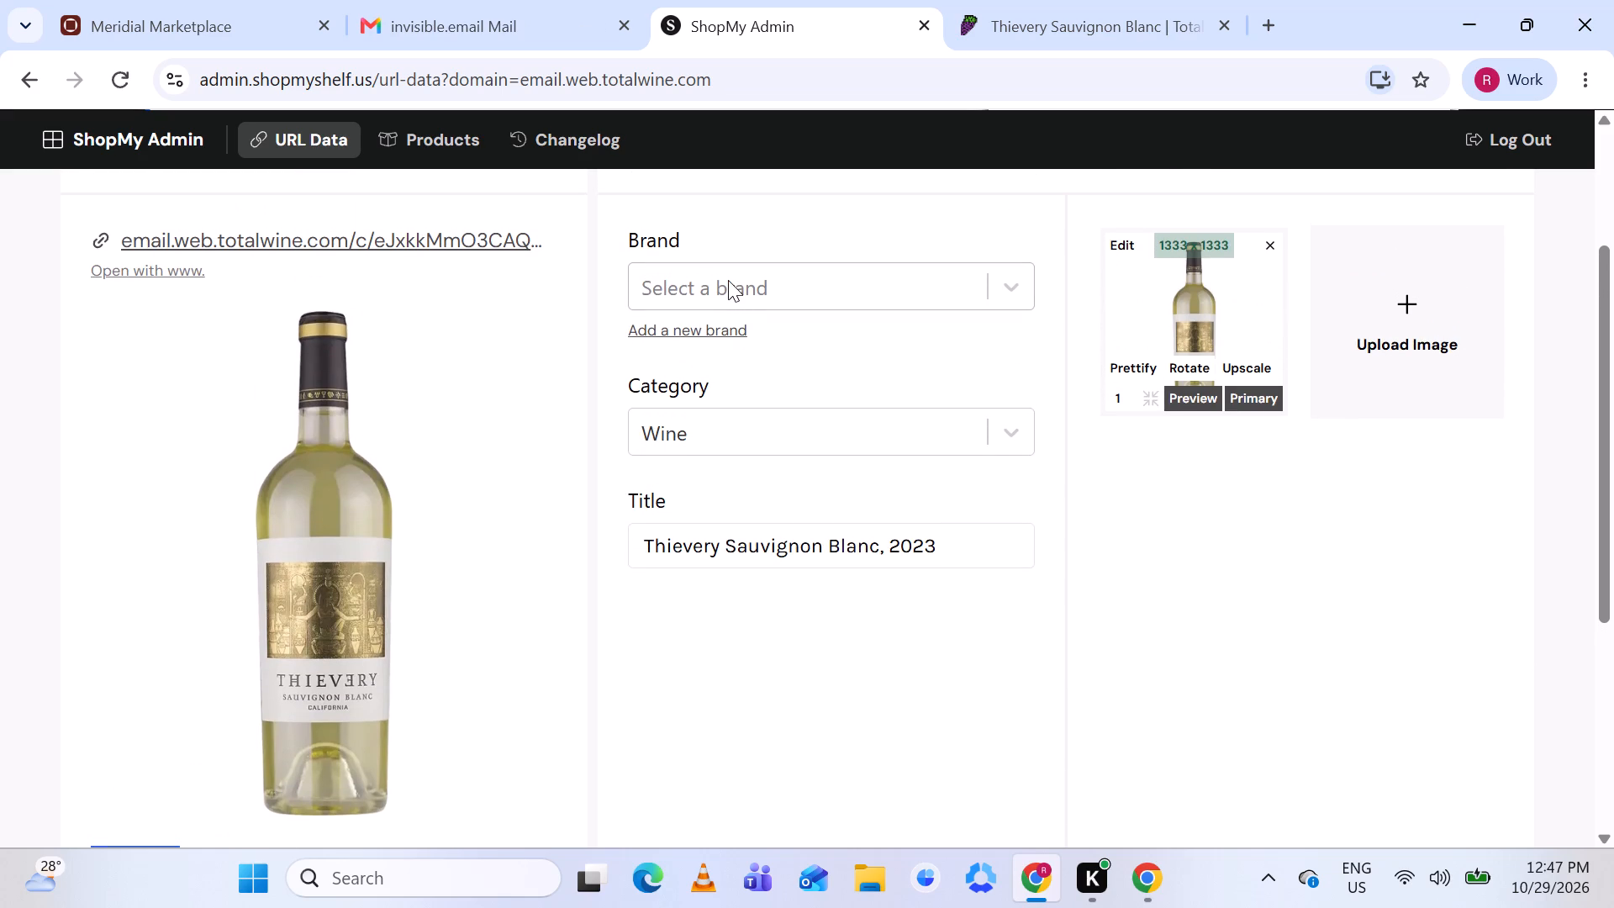
left_click(728, 280)
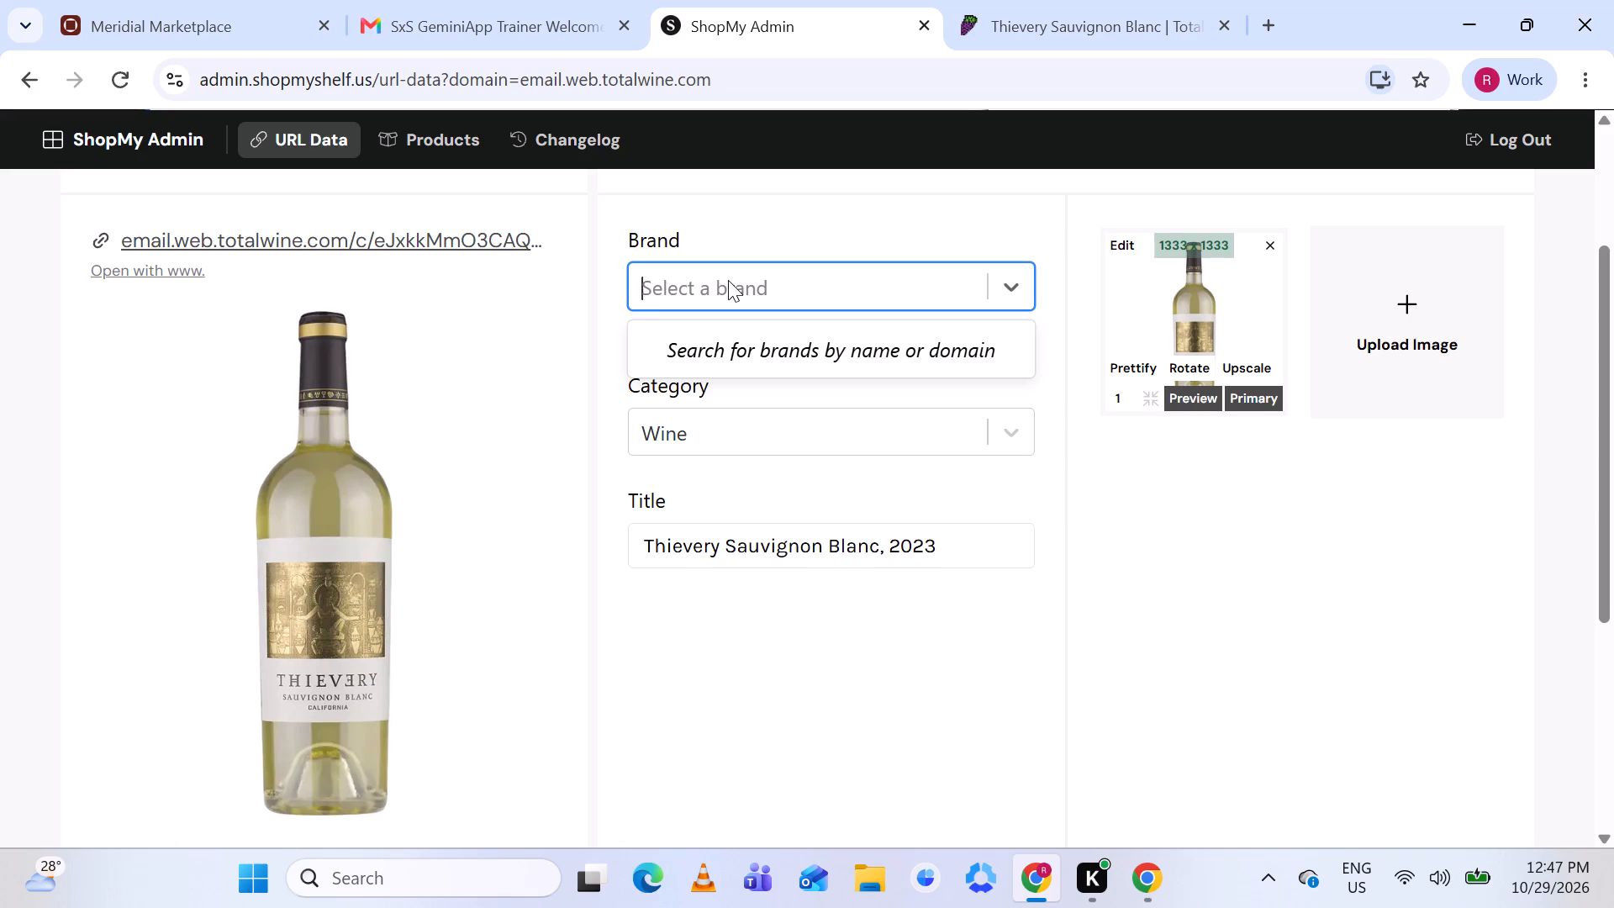
key("ctrl+v")
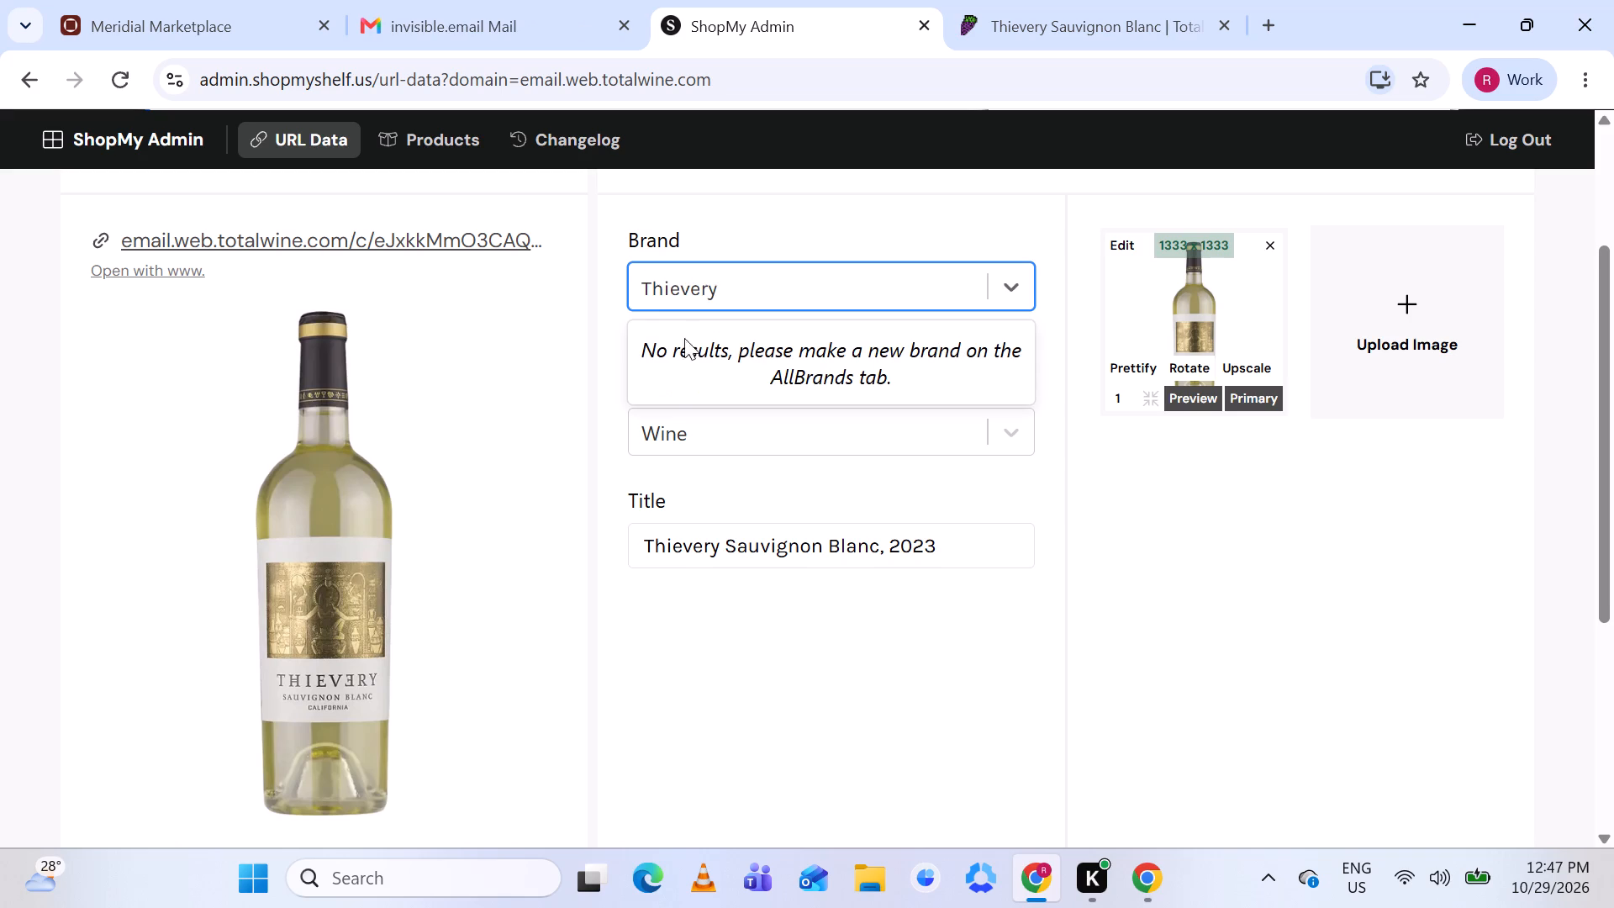
left_click(575, 351)
Add a new brand named "Thievery" for the product, filling in only the brand name.
left_click(679, 324)
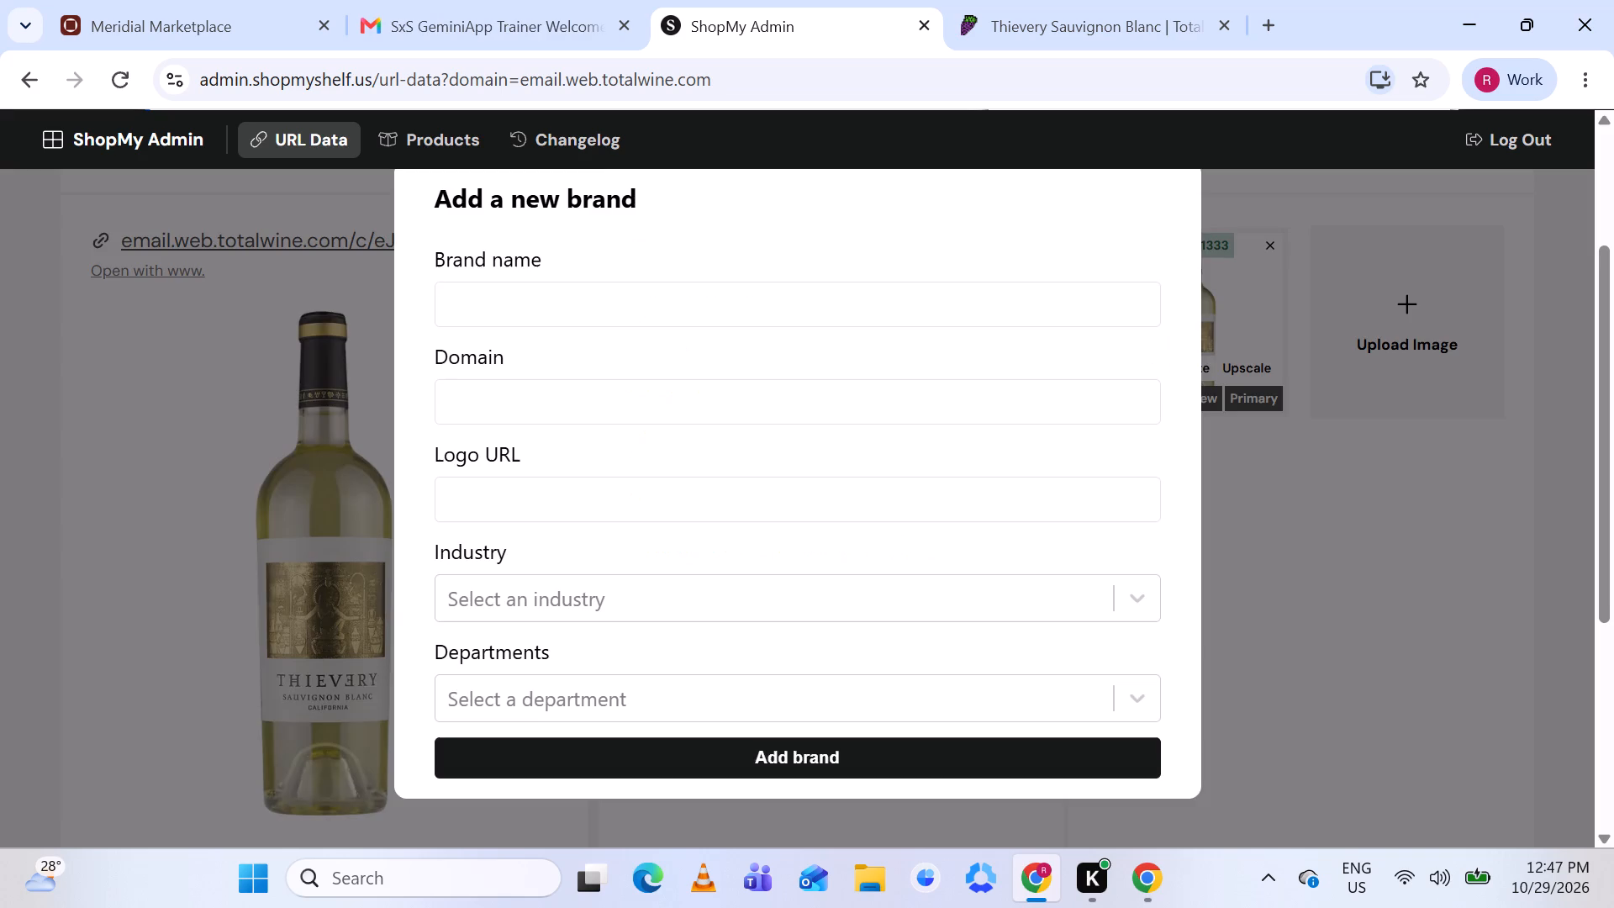
left_click(631, 309)
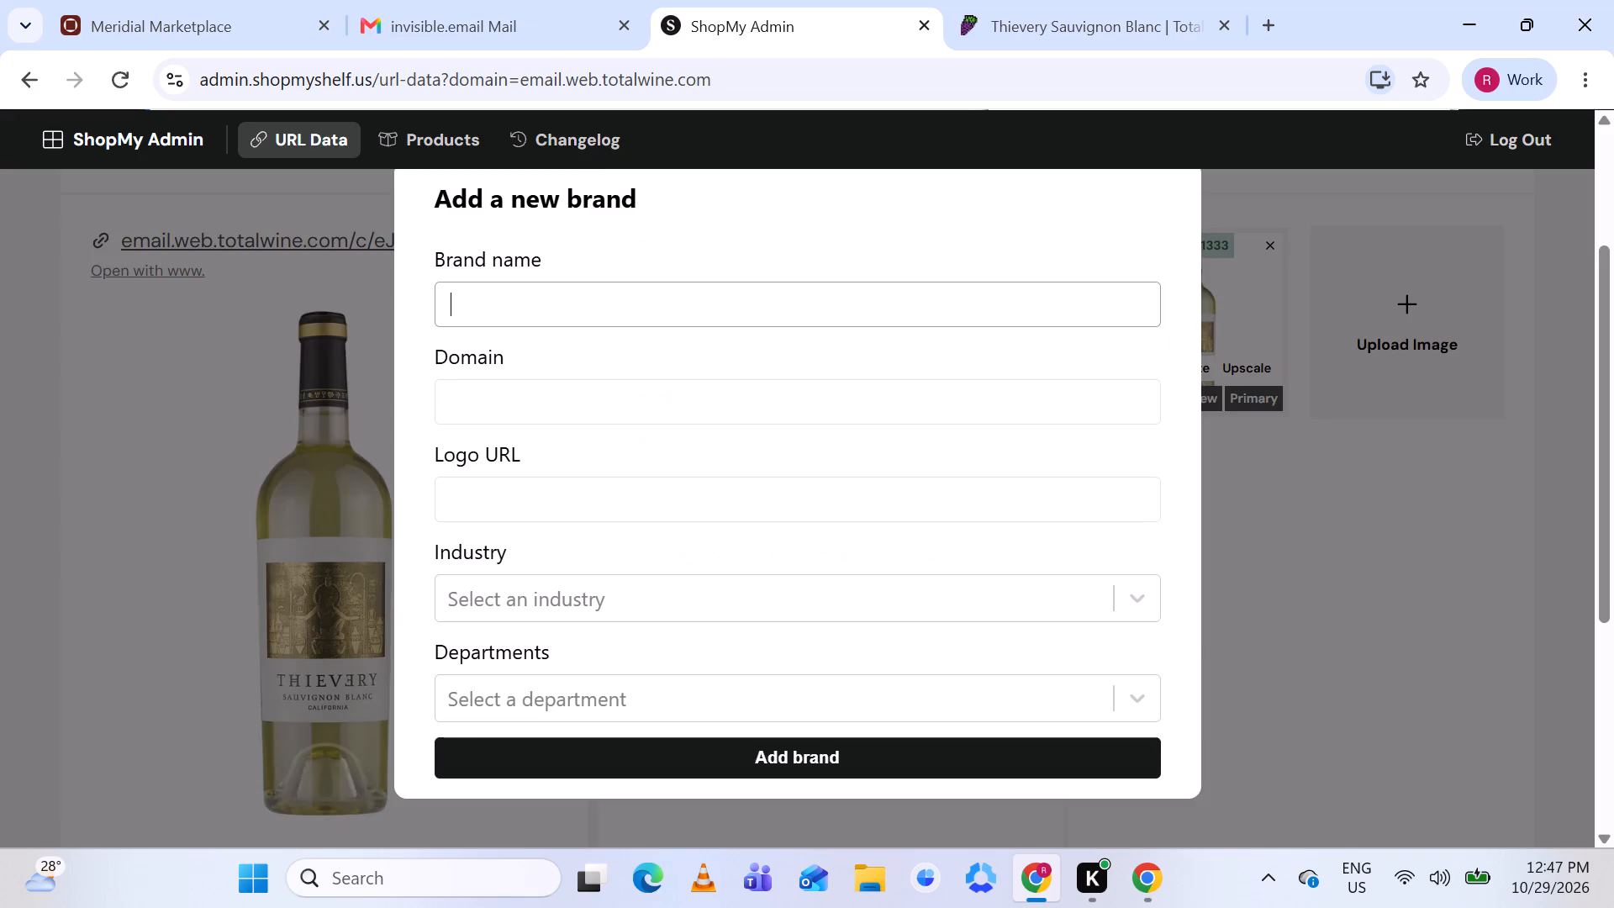
key("ctrl+v")
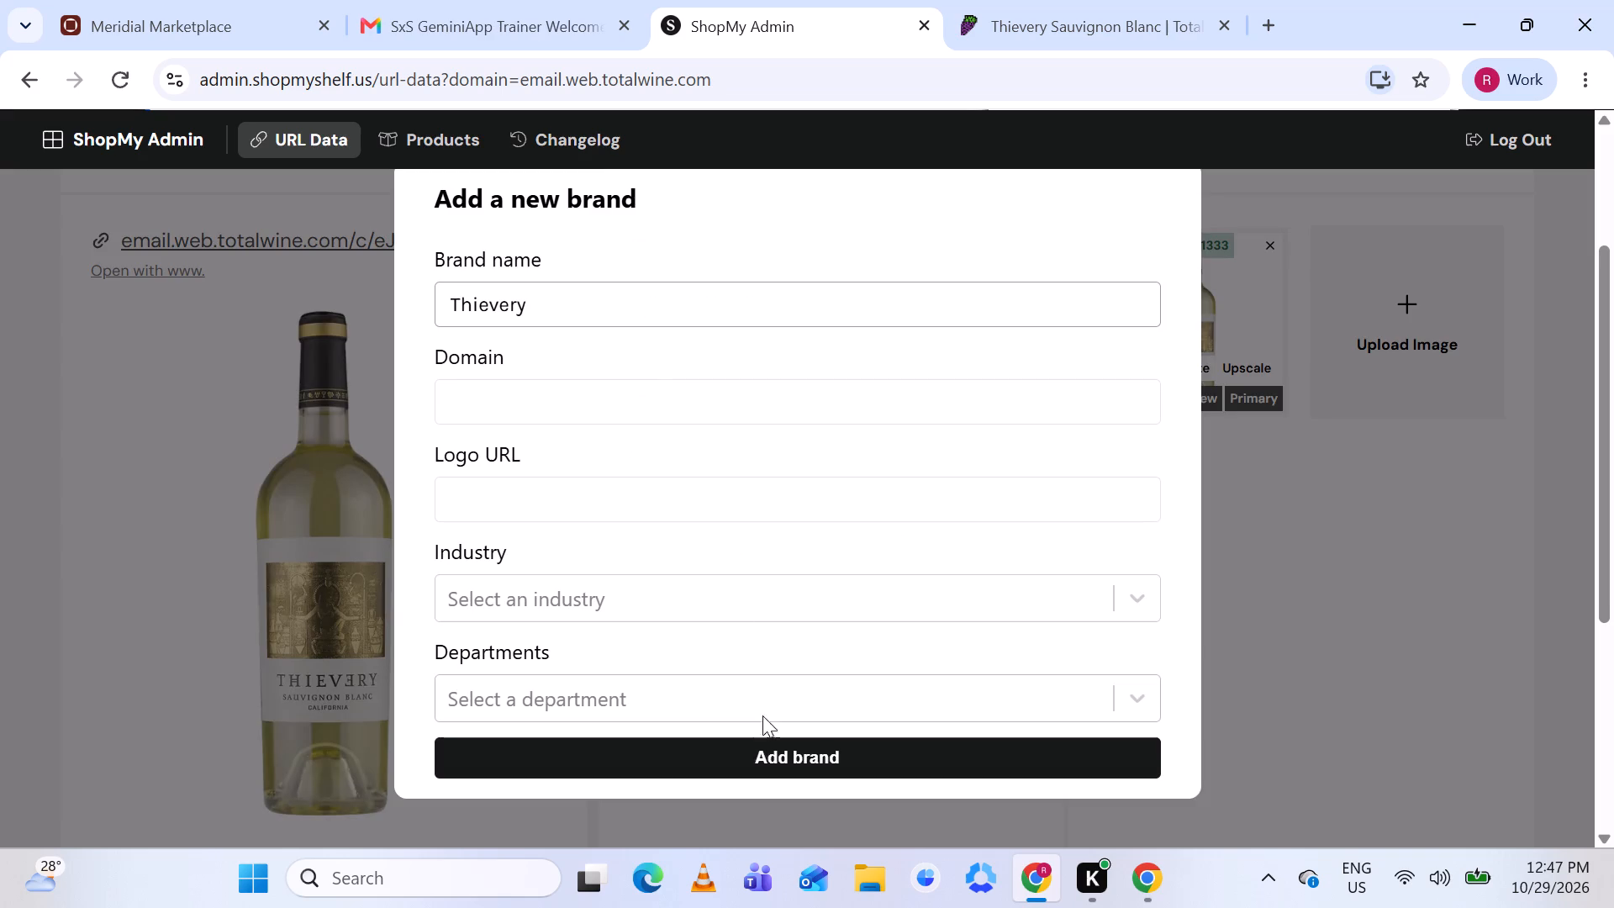
left_click(783, 747)
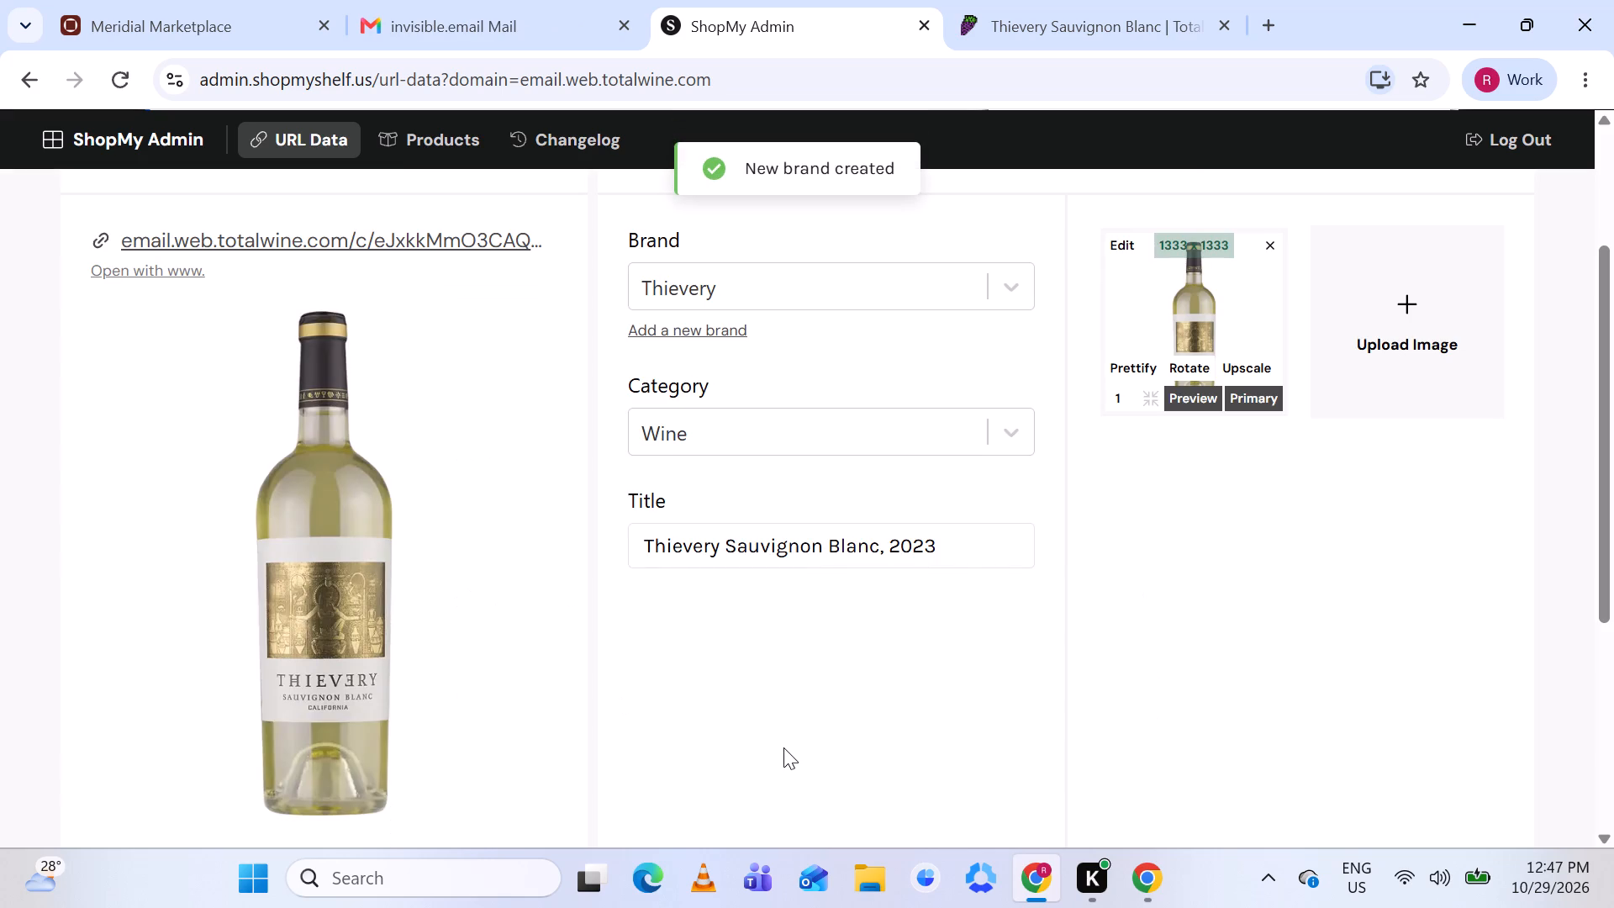
Save the new Thievery Sauvignon Blanc, 2023 product.
scroll(1184, 519, "up", 1)
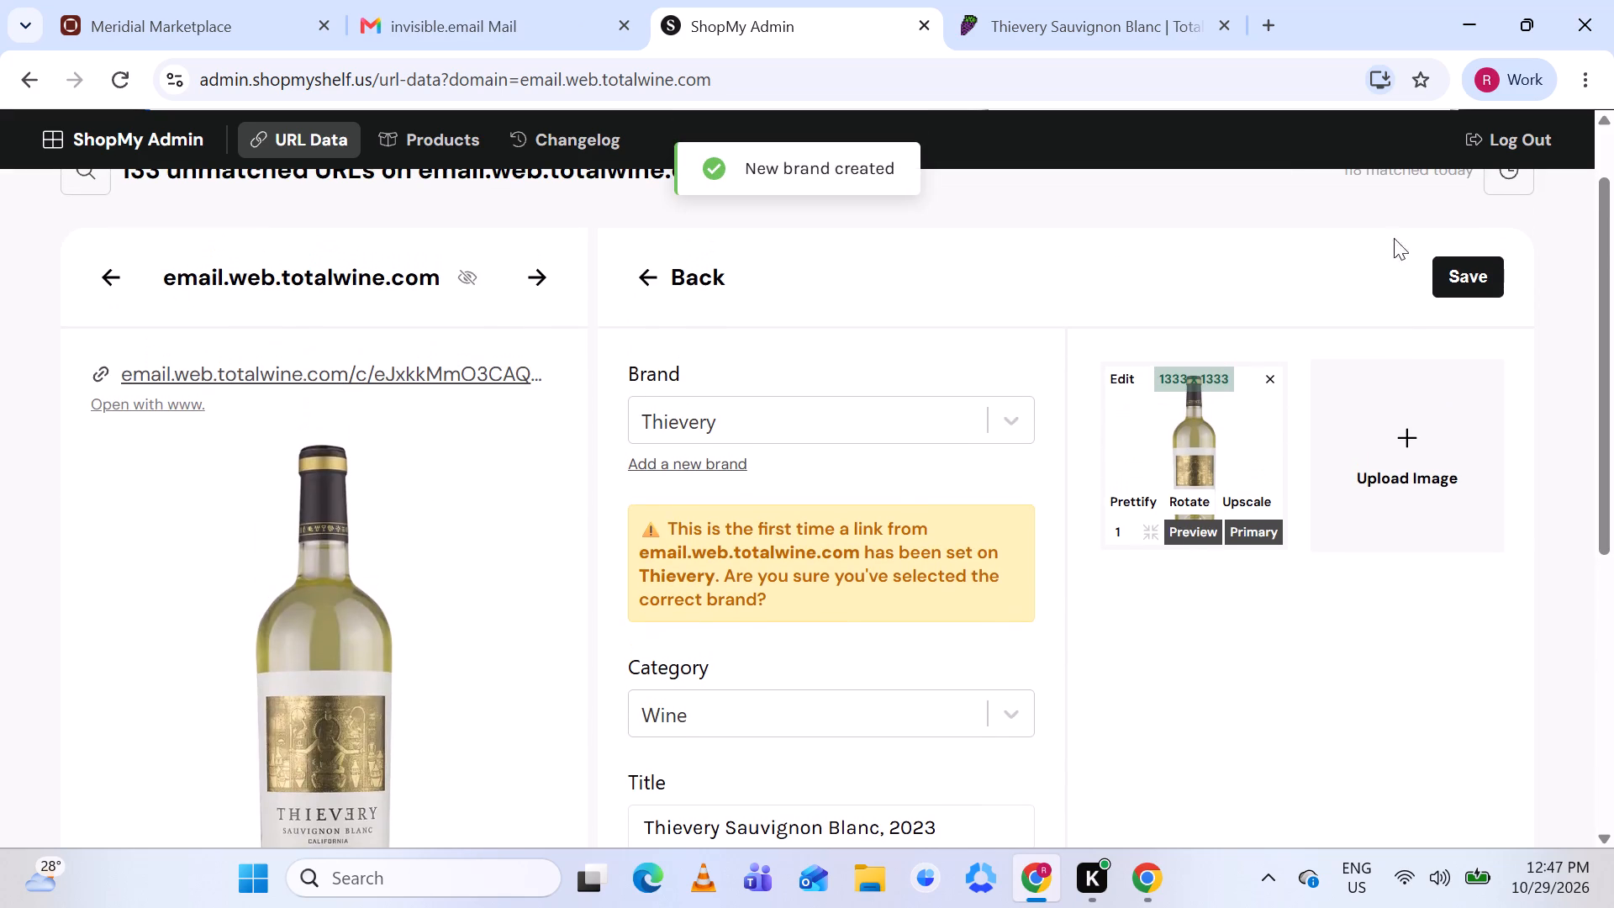
left_click(1485, 286)
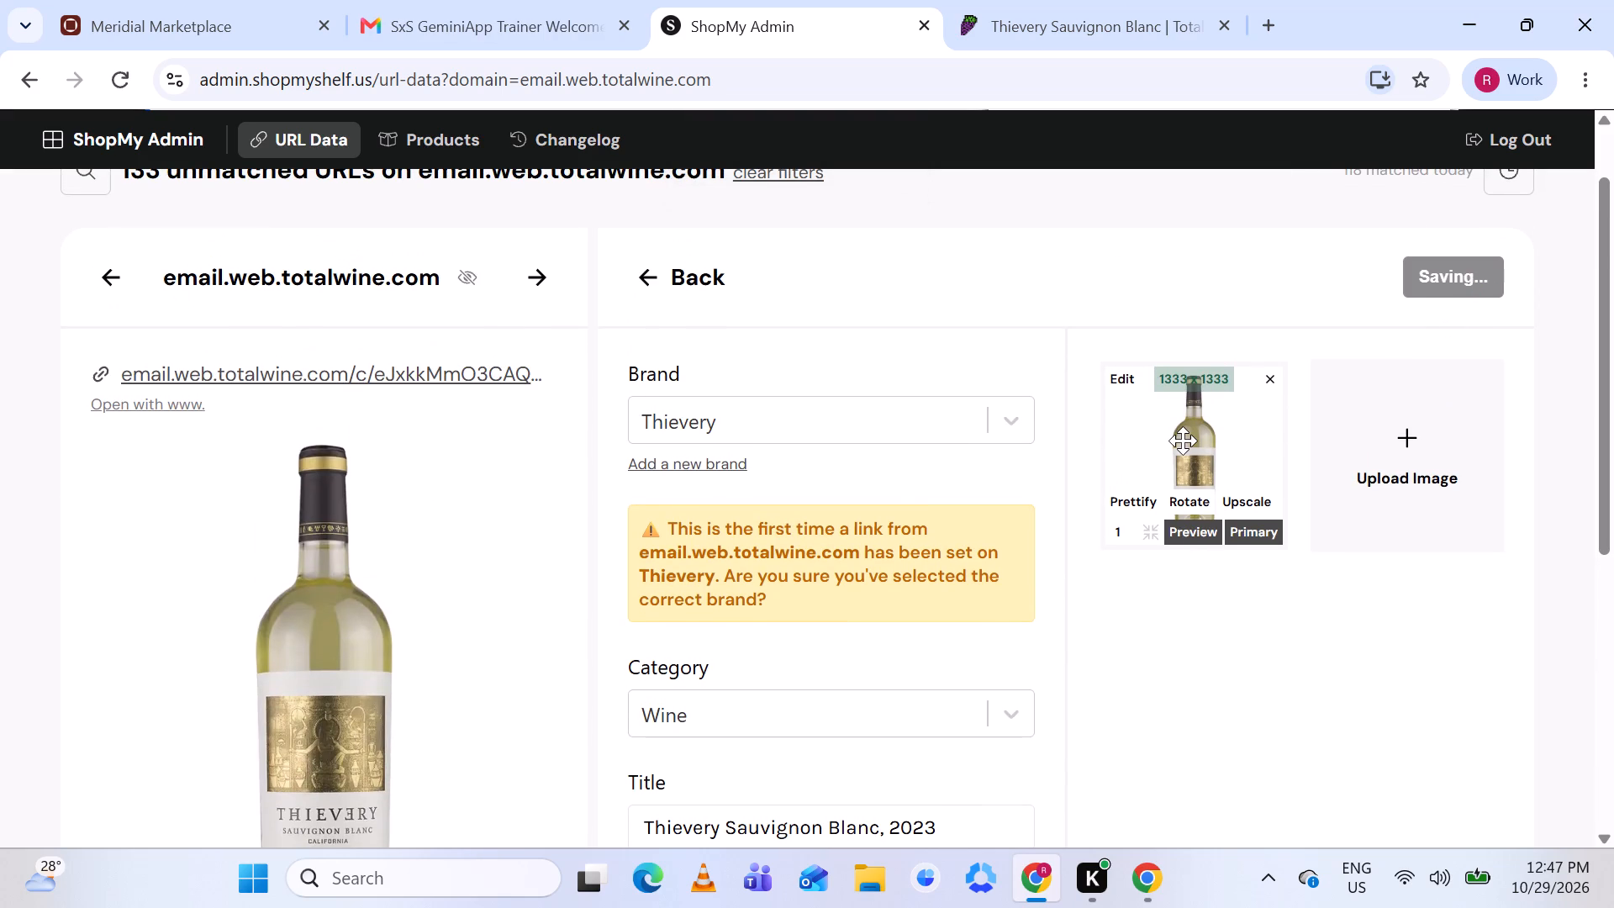
Examine the Miller Lite listing's details and compare it with the suggested catalogue products for a match.
scroll(1003, 454, "down", 1)
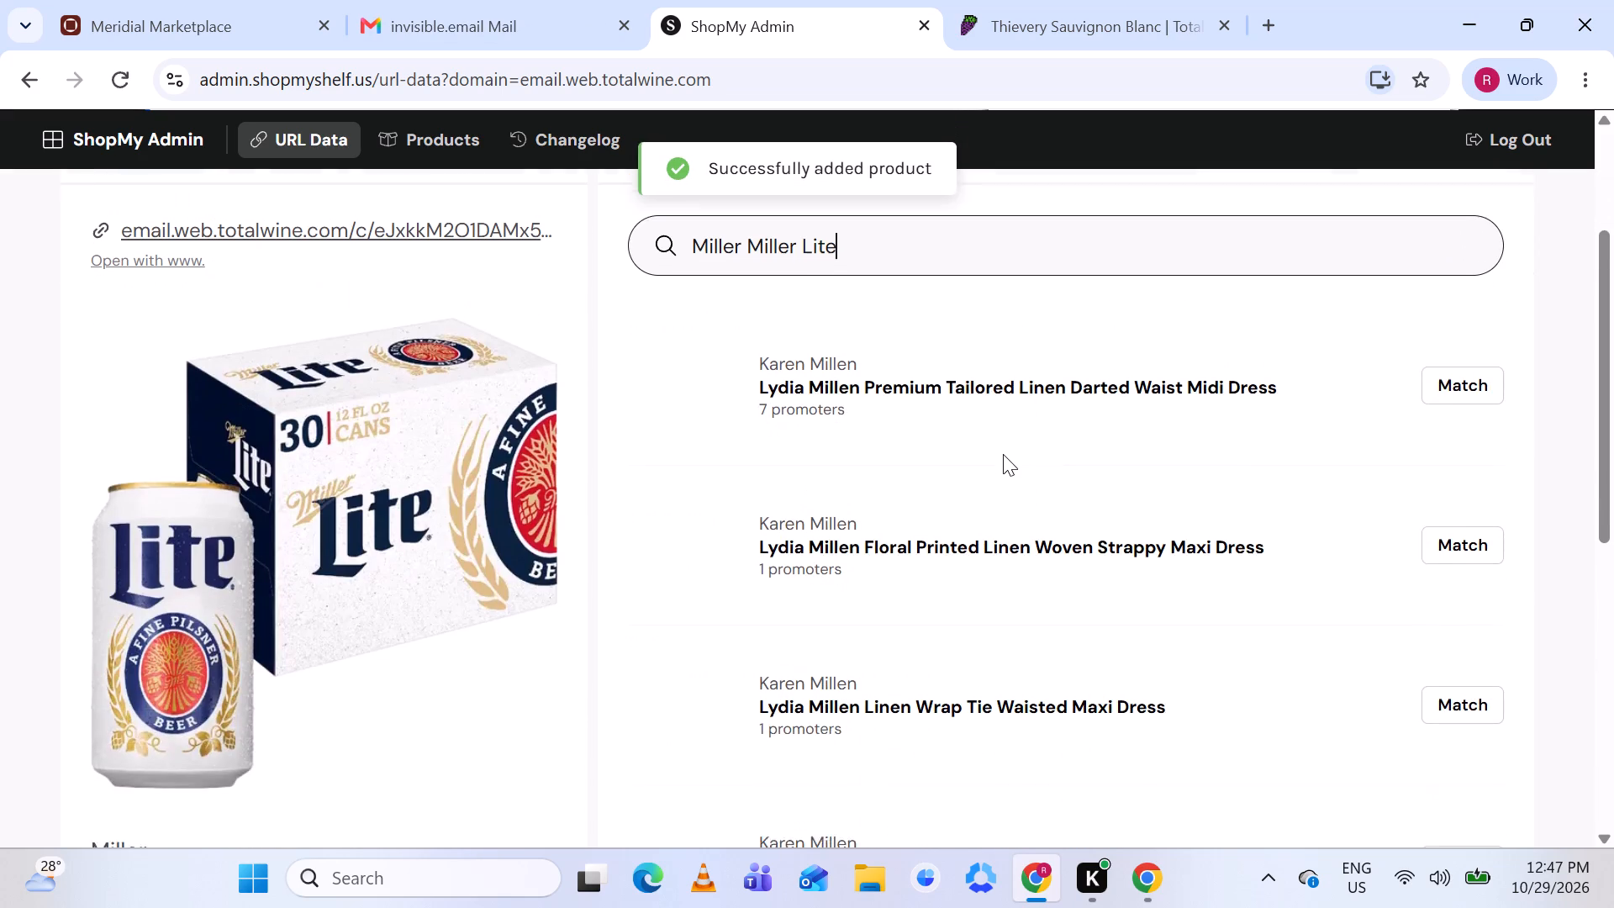
scroll(1003, 454, "down", 1)
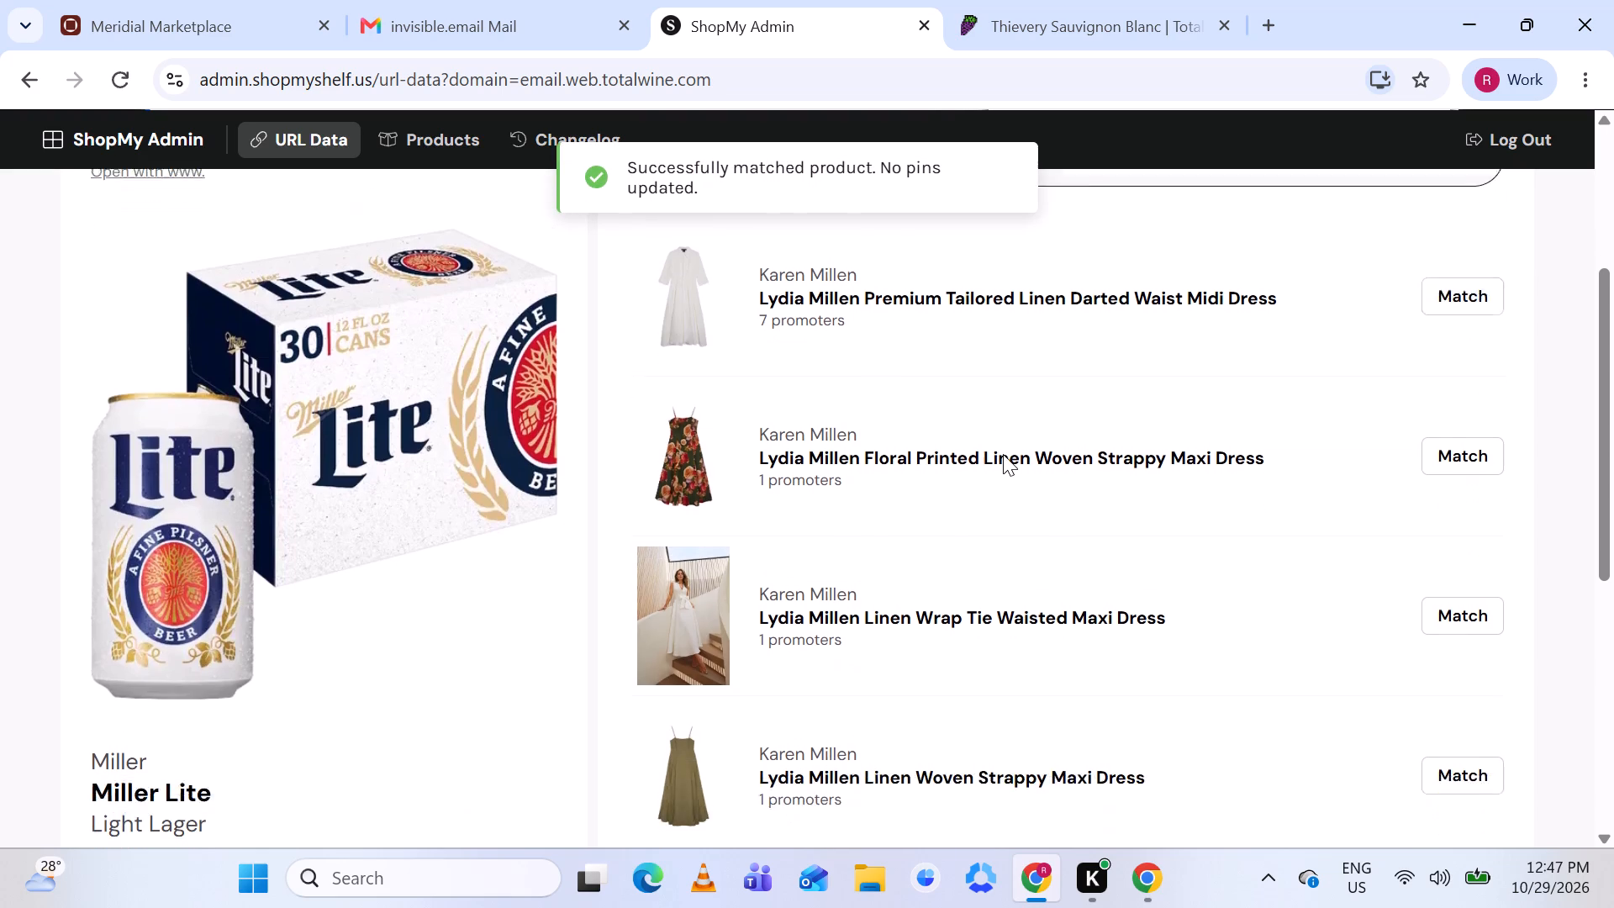
scroll(1003, 454, "down", 5)
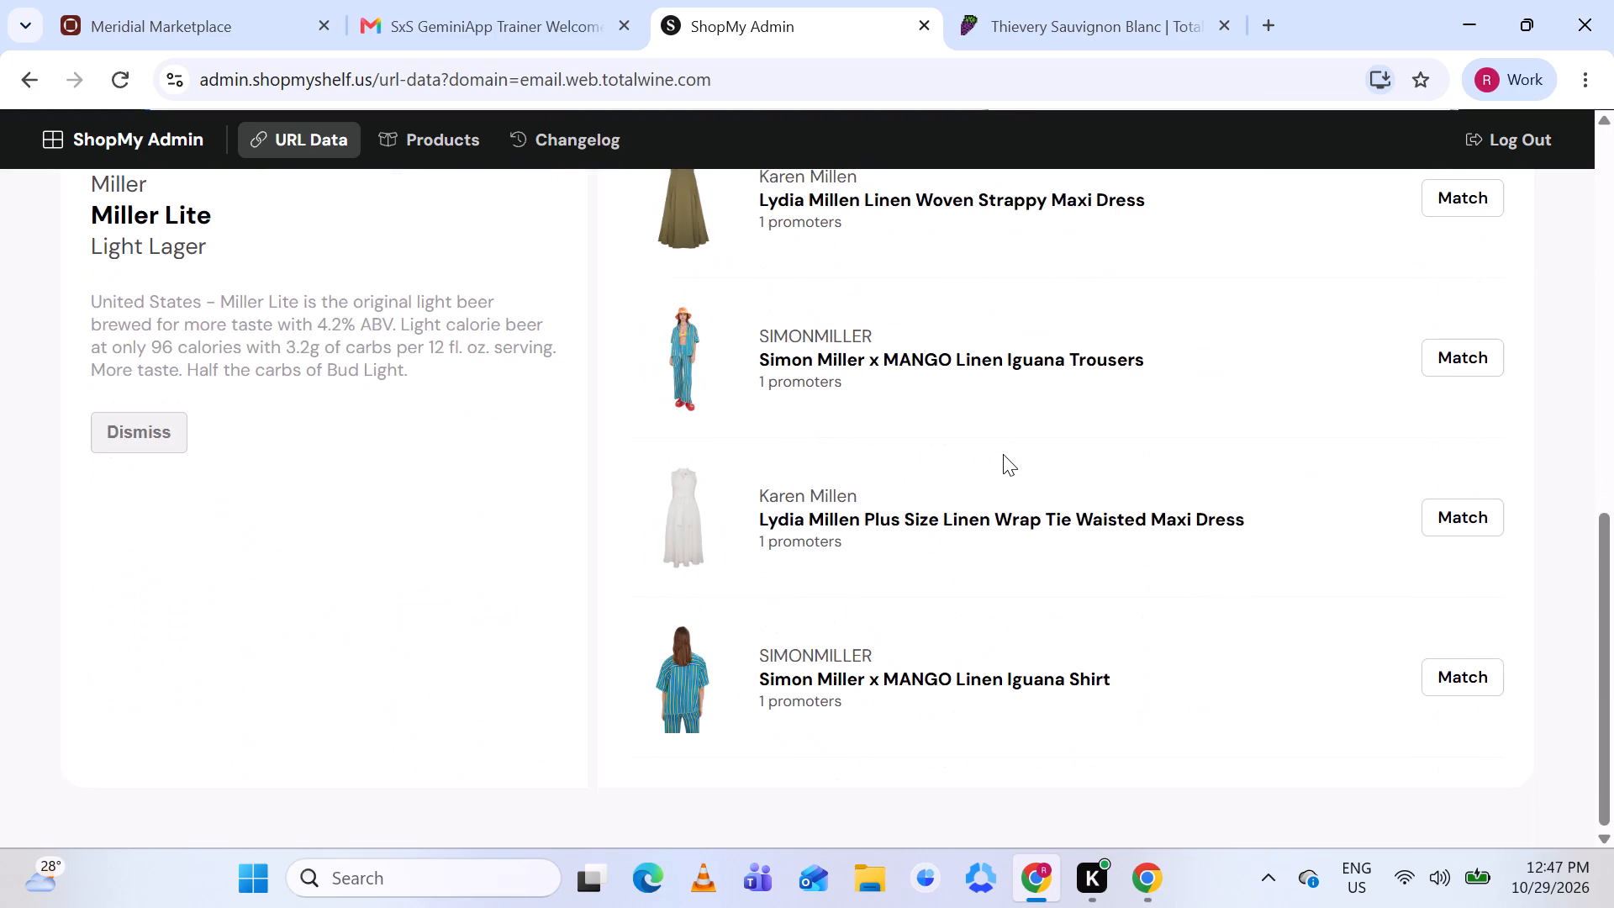
scroll(1003, 454, "down", 2)
scroll(1003, 454, "up", 5)
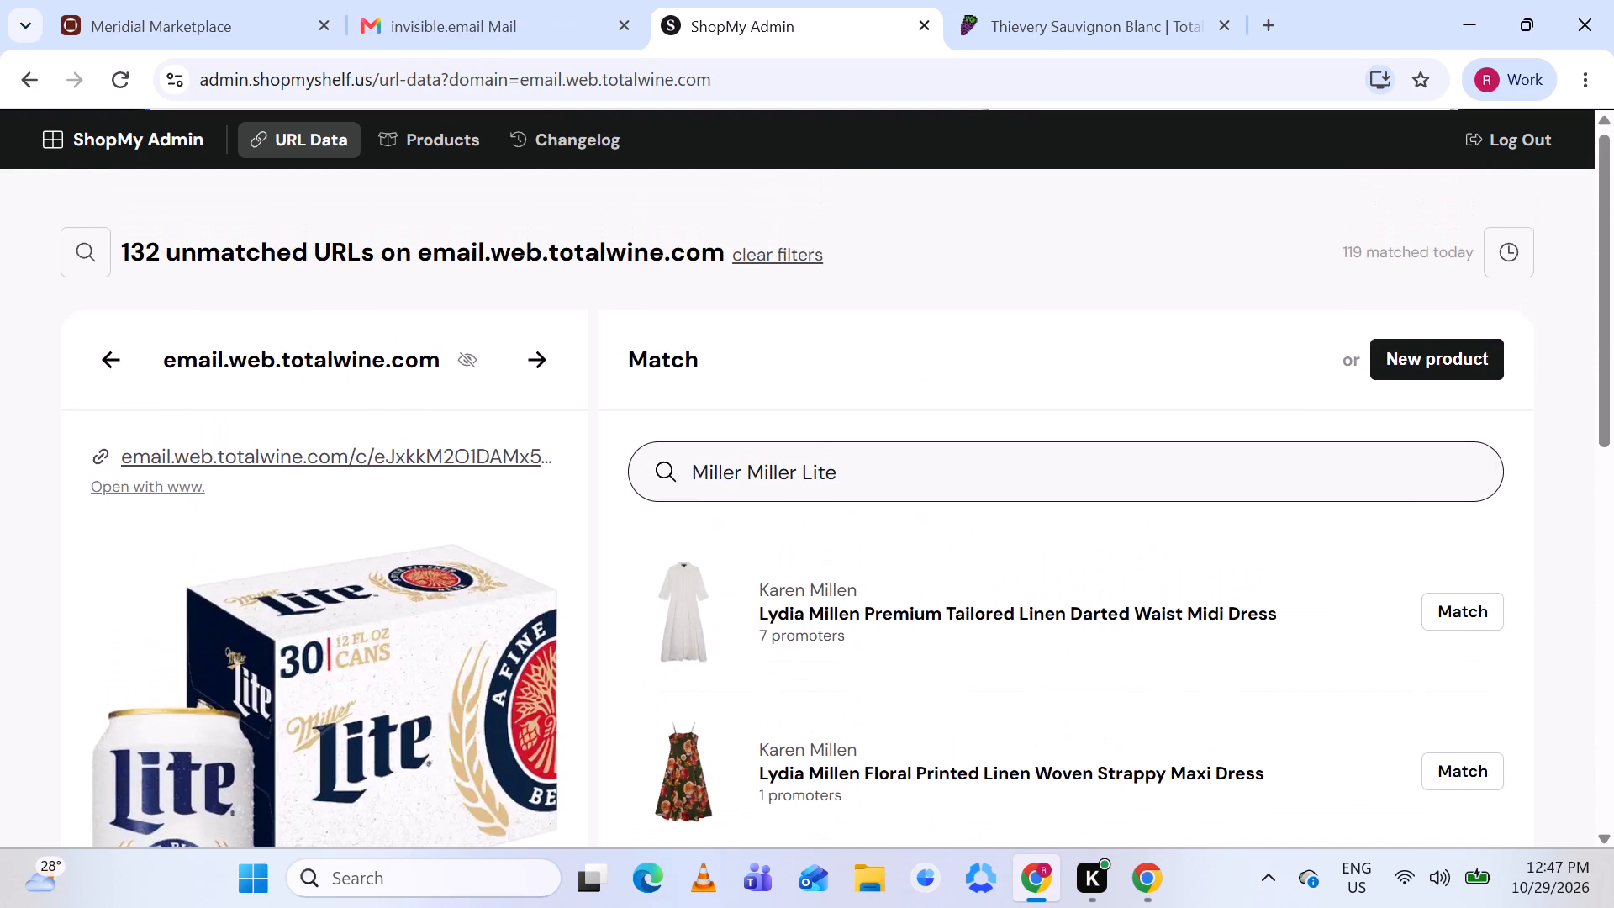
scroll(1003, 454, "down", 4)
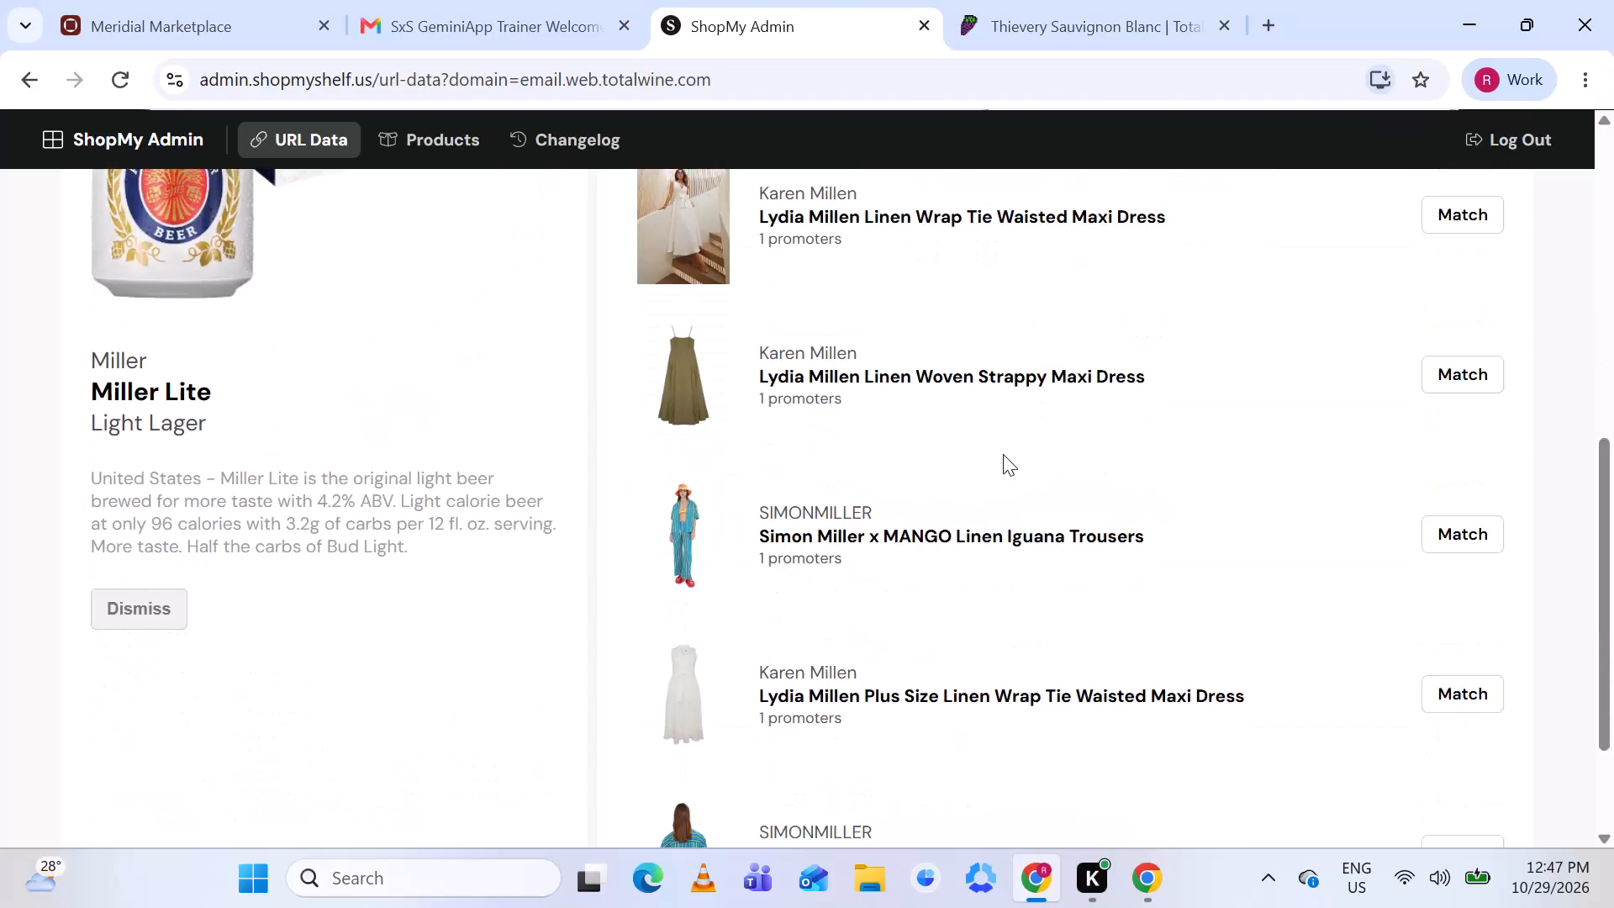
scroll(1003, 454, "up", 5)
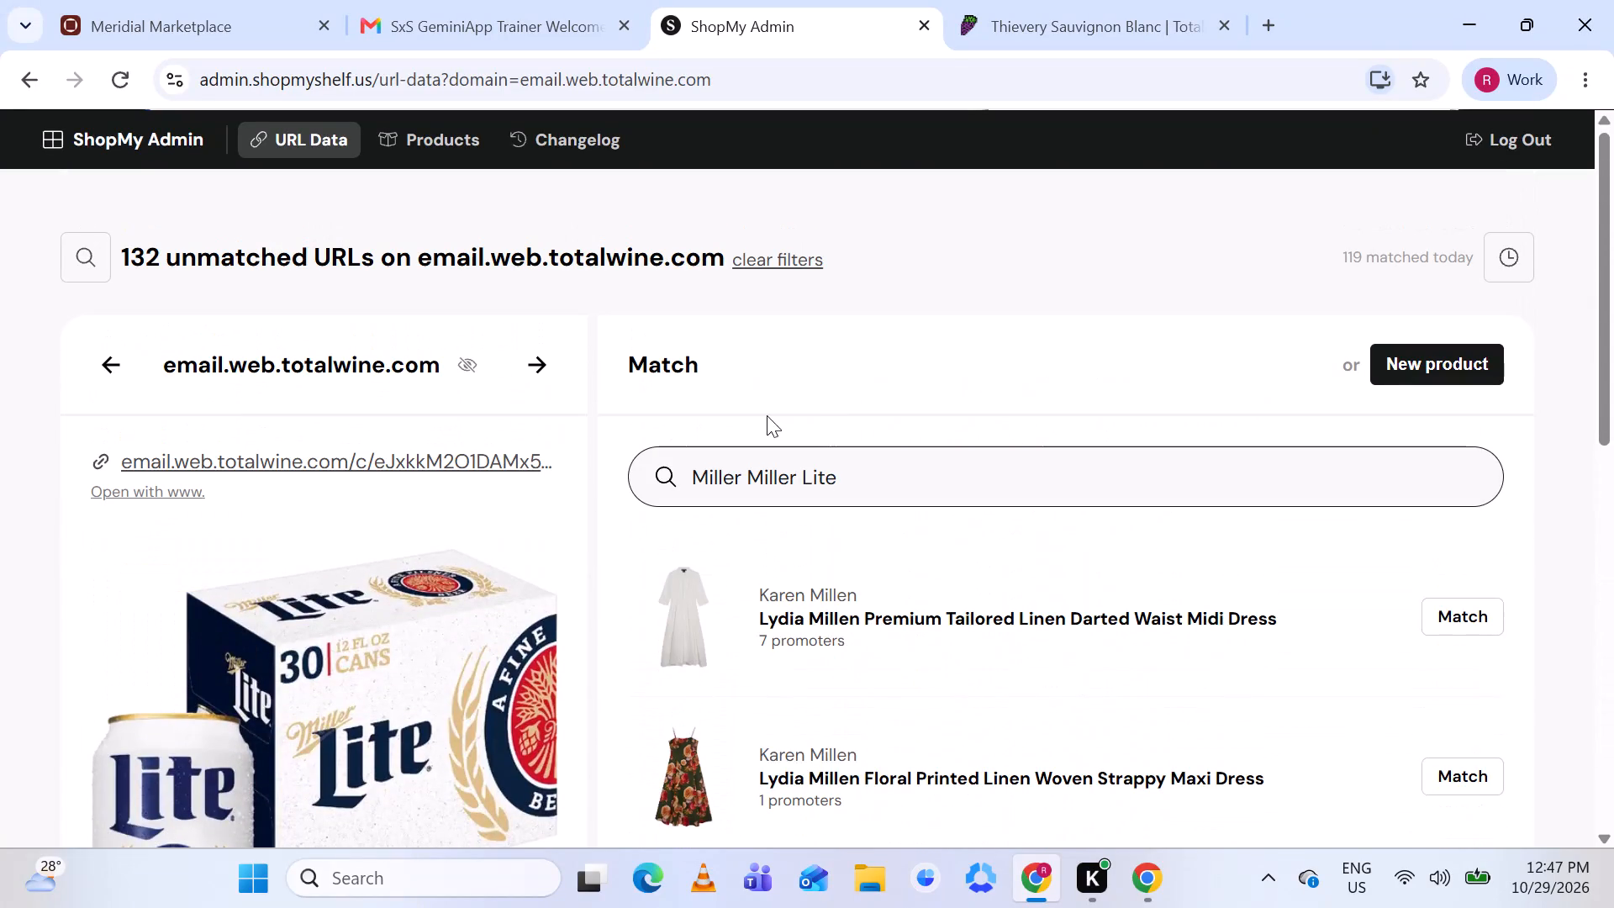
Open the Miller Lite source listing, close the old Thievery page, and try to complete Total Wine's human verification.
left_click(427, 472)
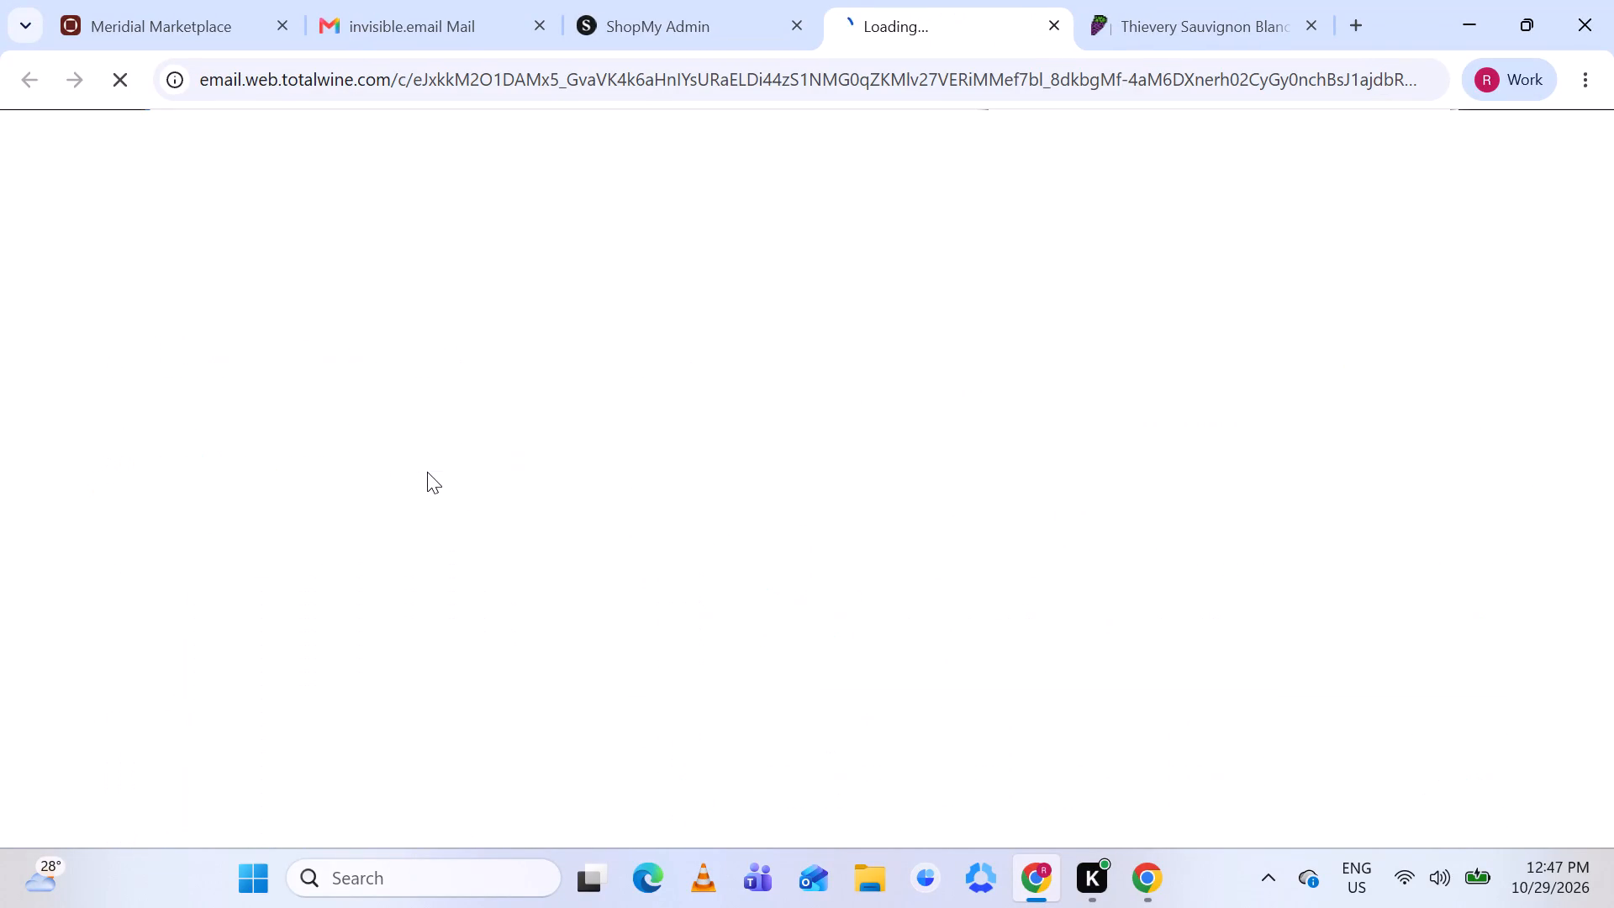
left_click(1311, 23)
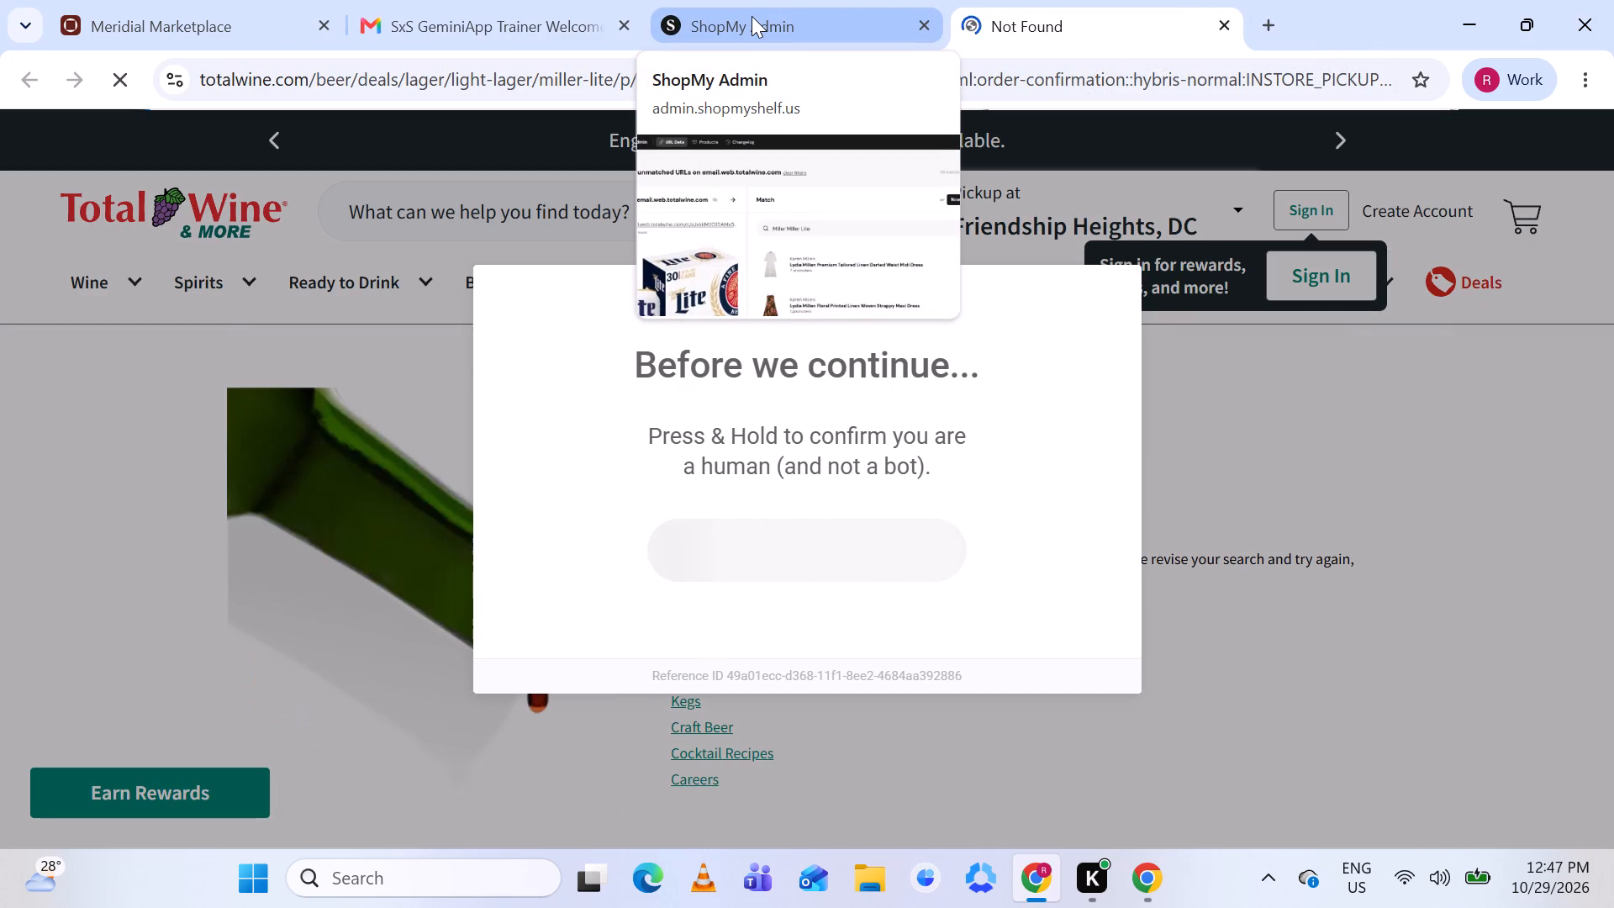
left_click(752, 16)
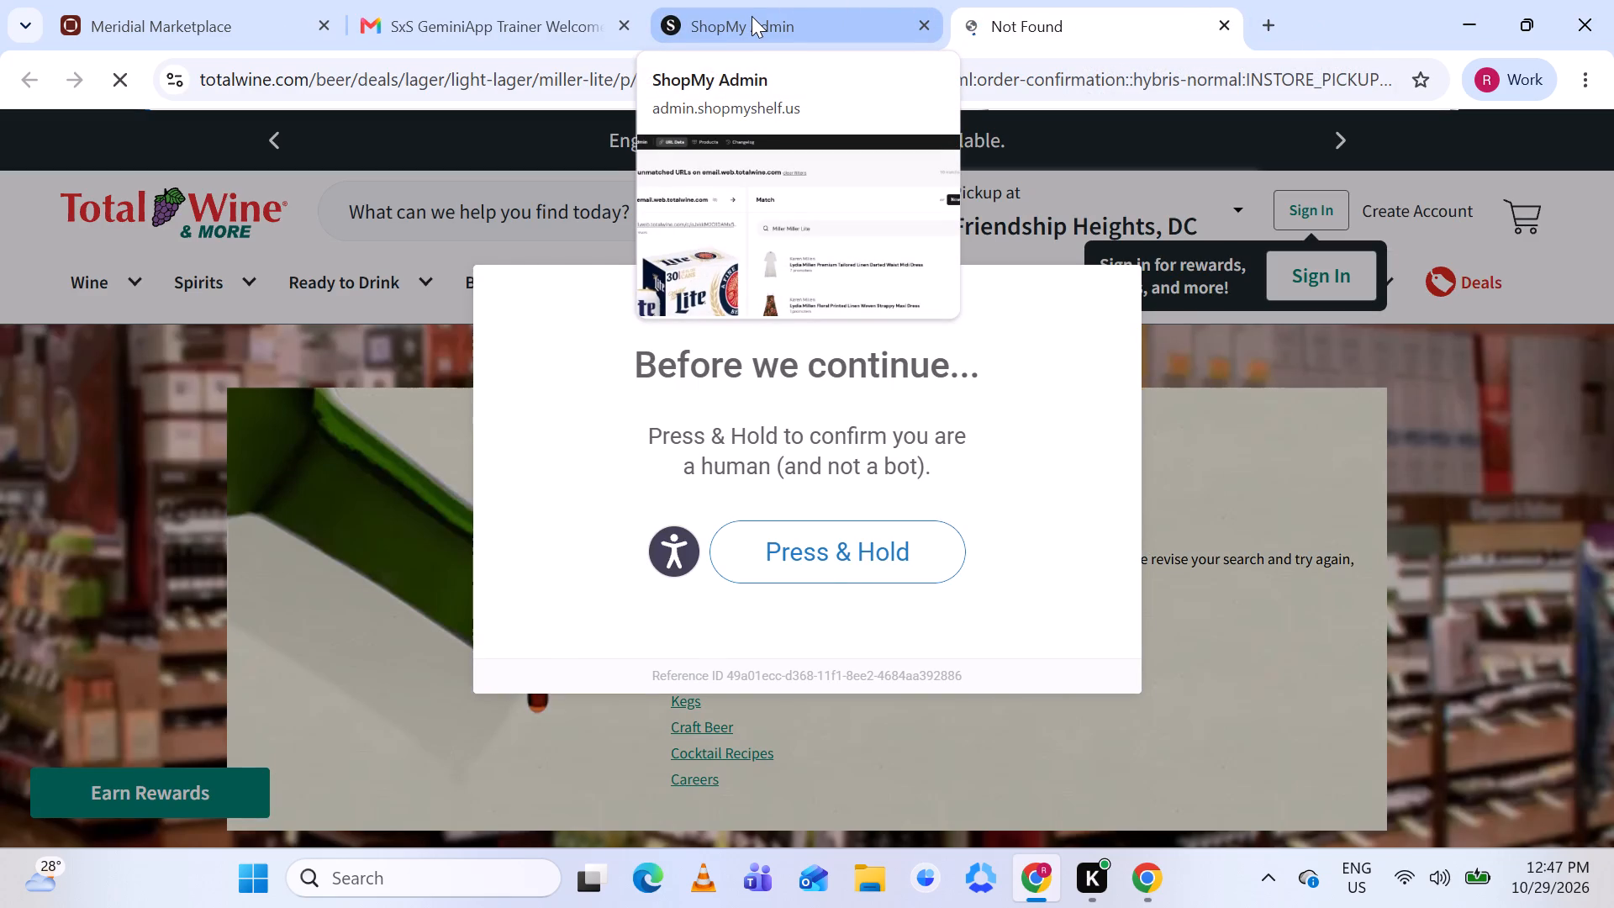
scroll(879, 419, "down", 2)
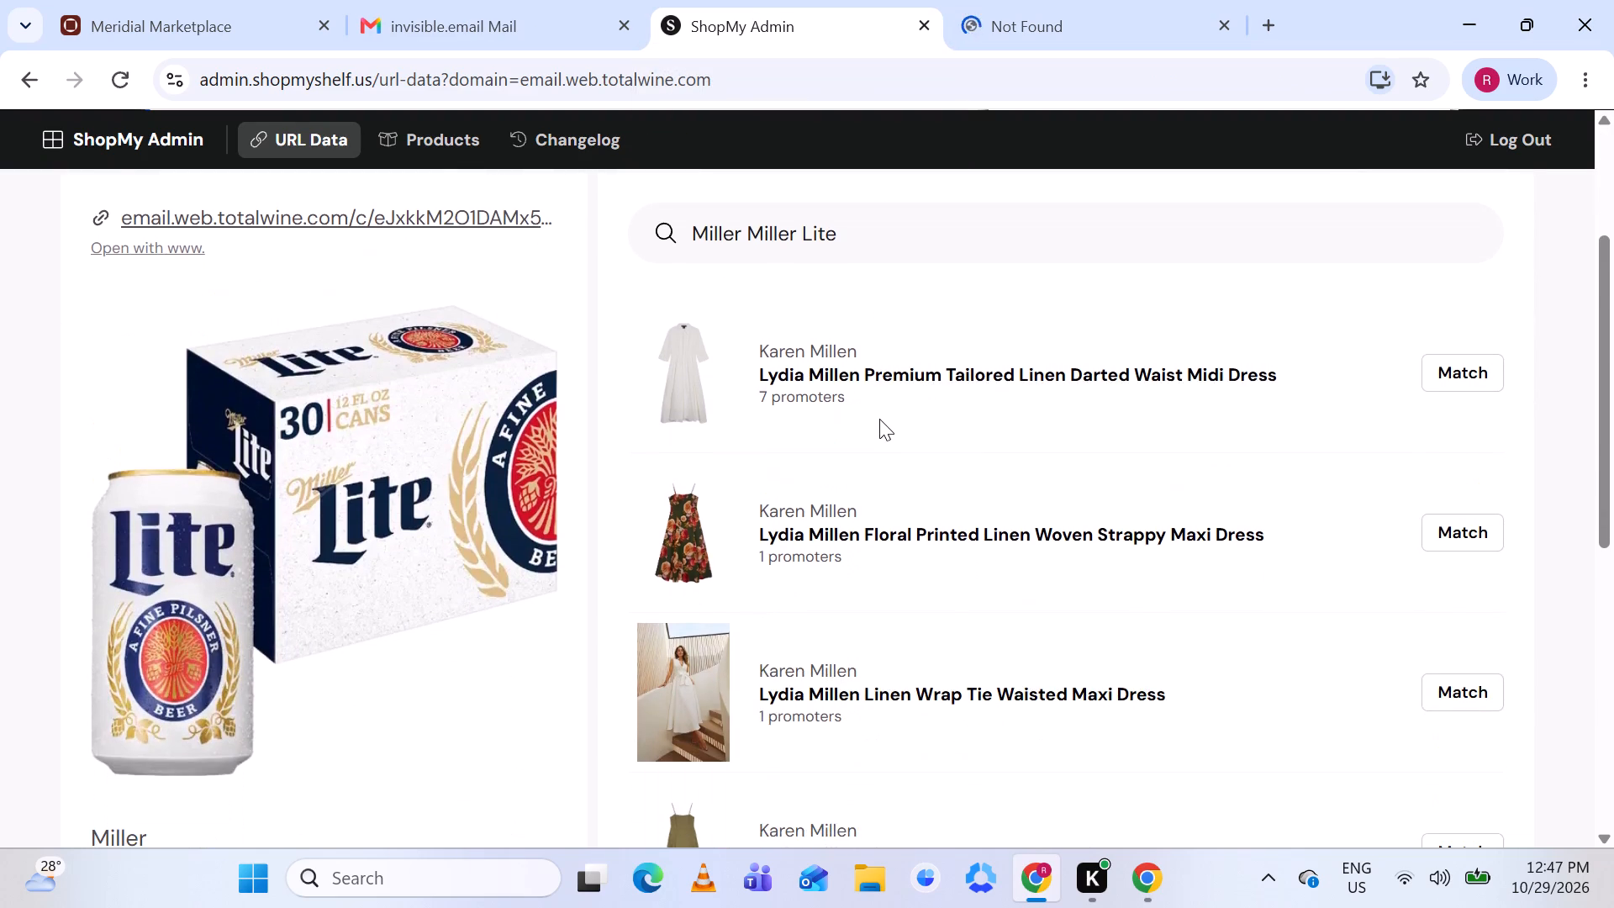
scroll(879, 419, "up", 2)
left_click(1112, 3)
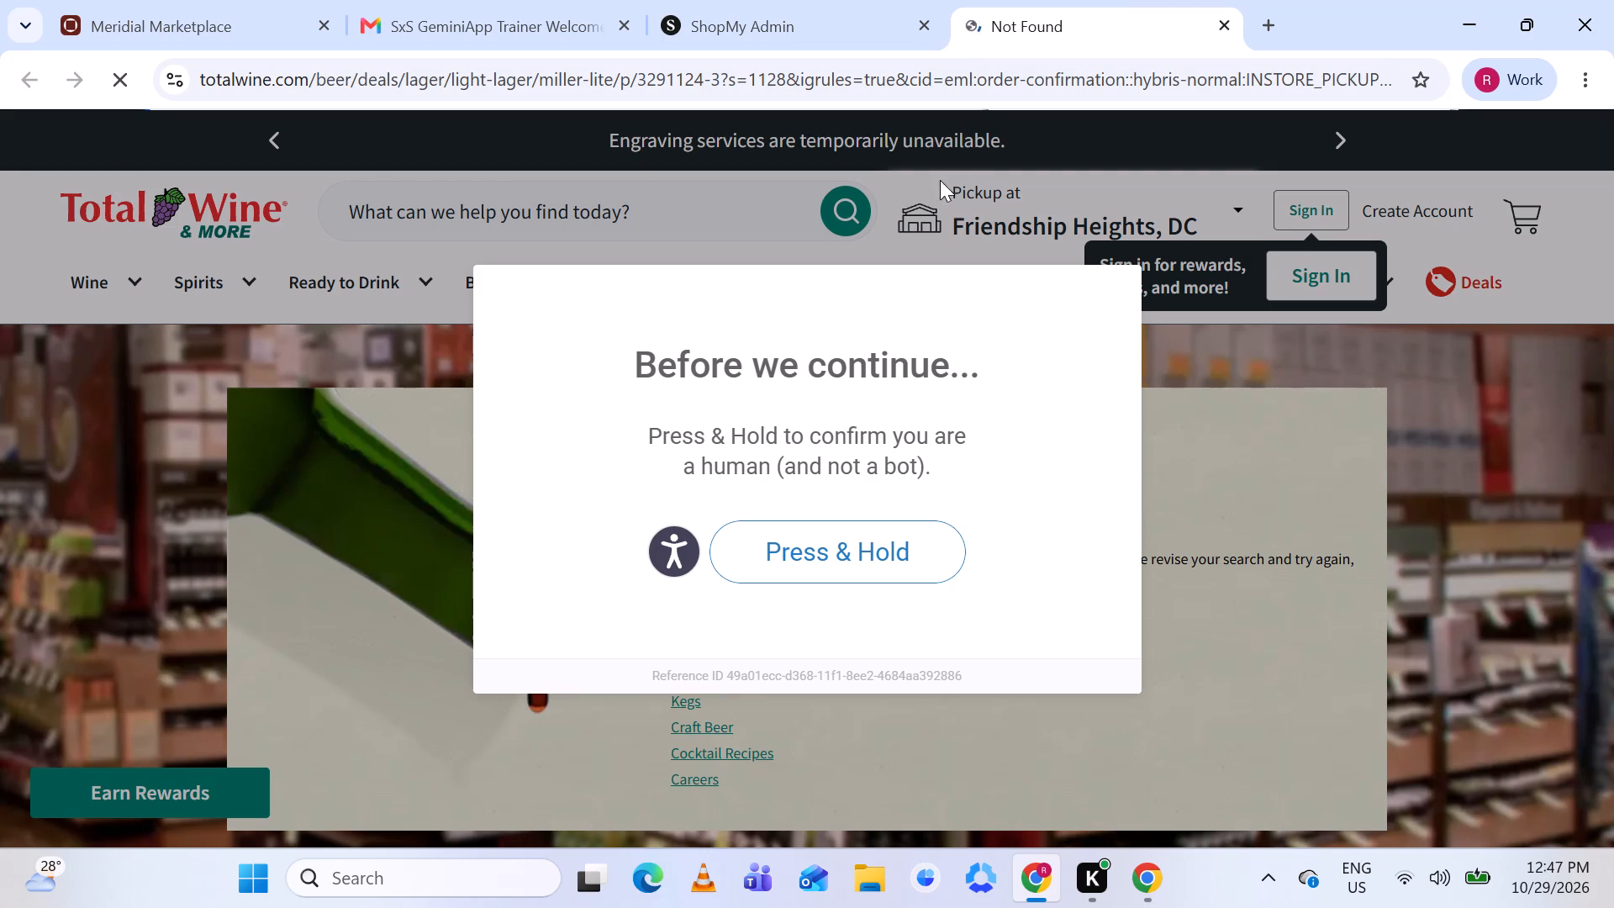
right_click(883, 547)
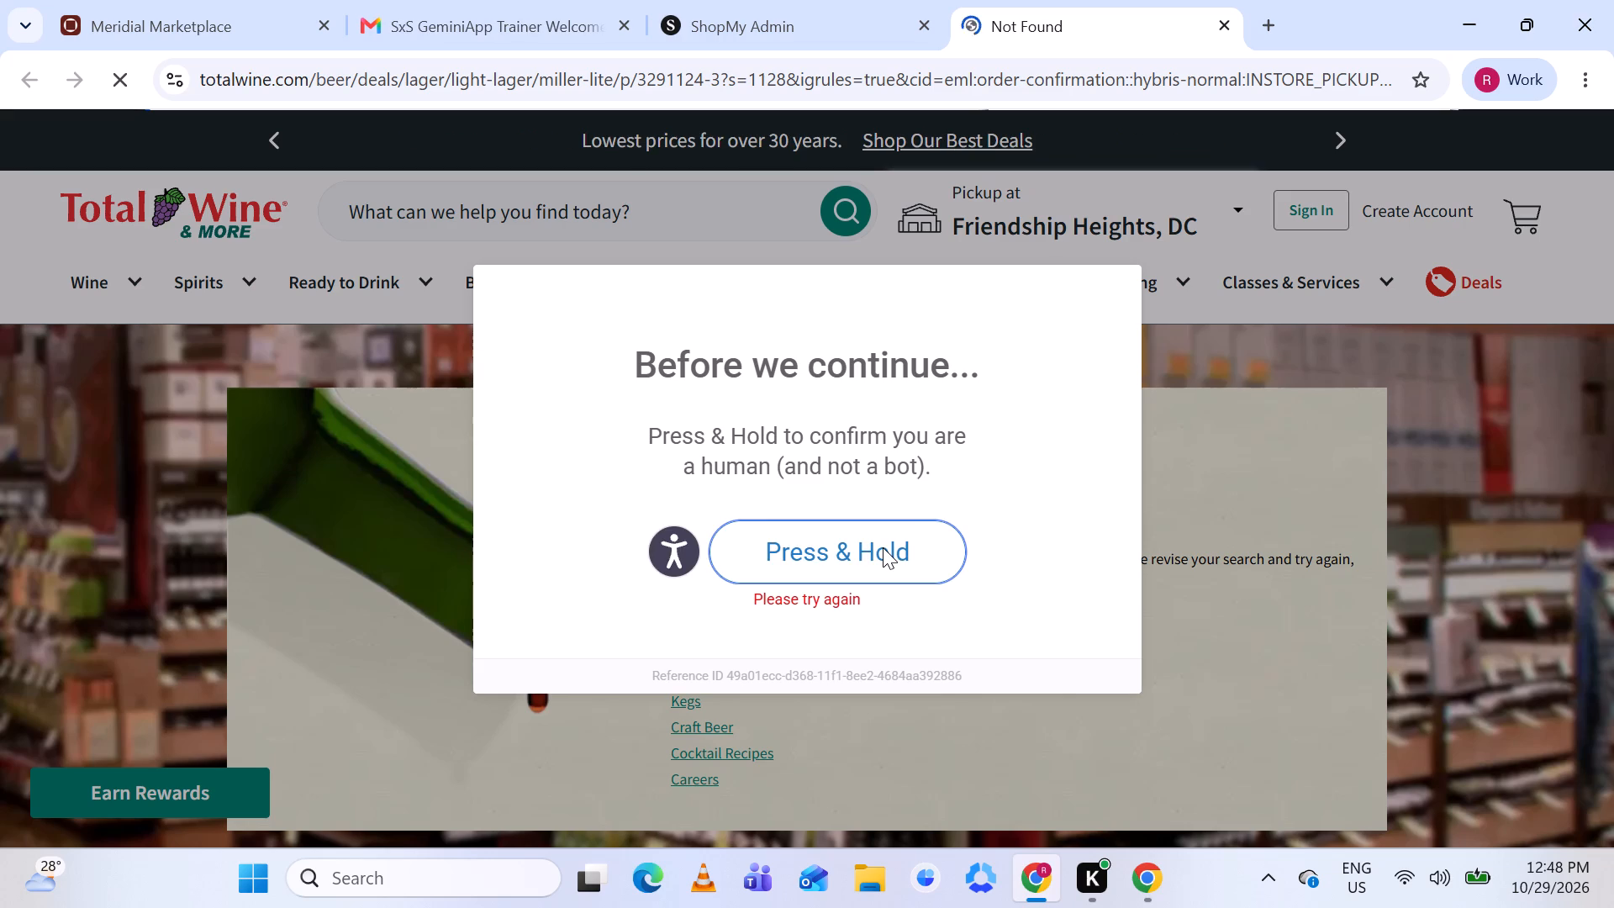
right_click(883, 547)
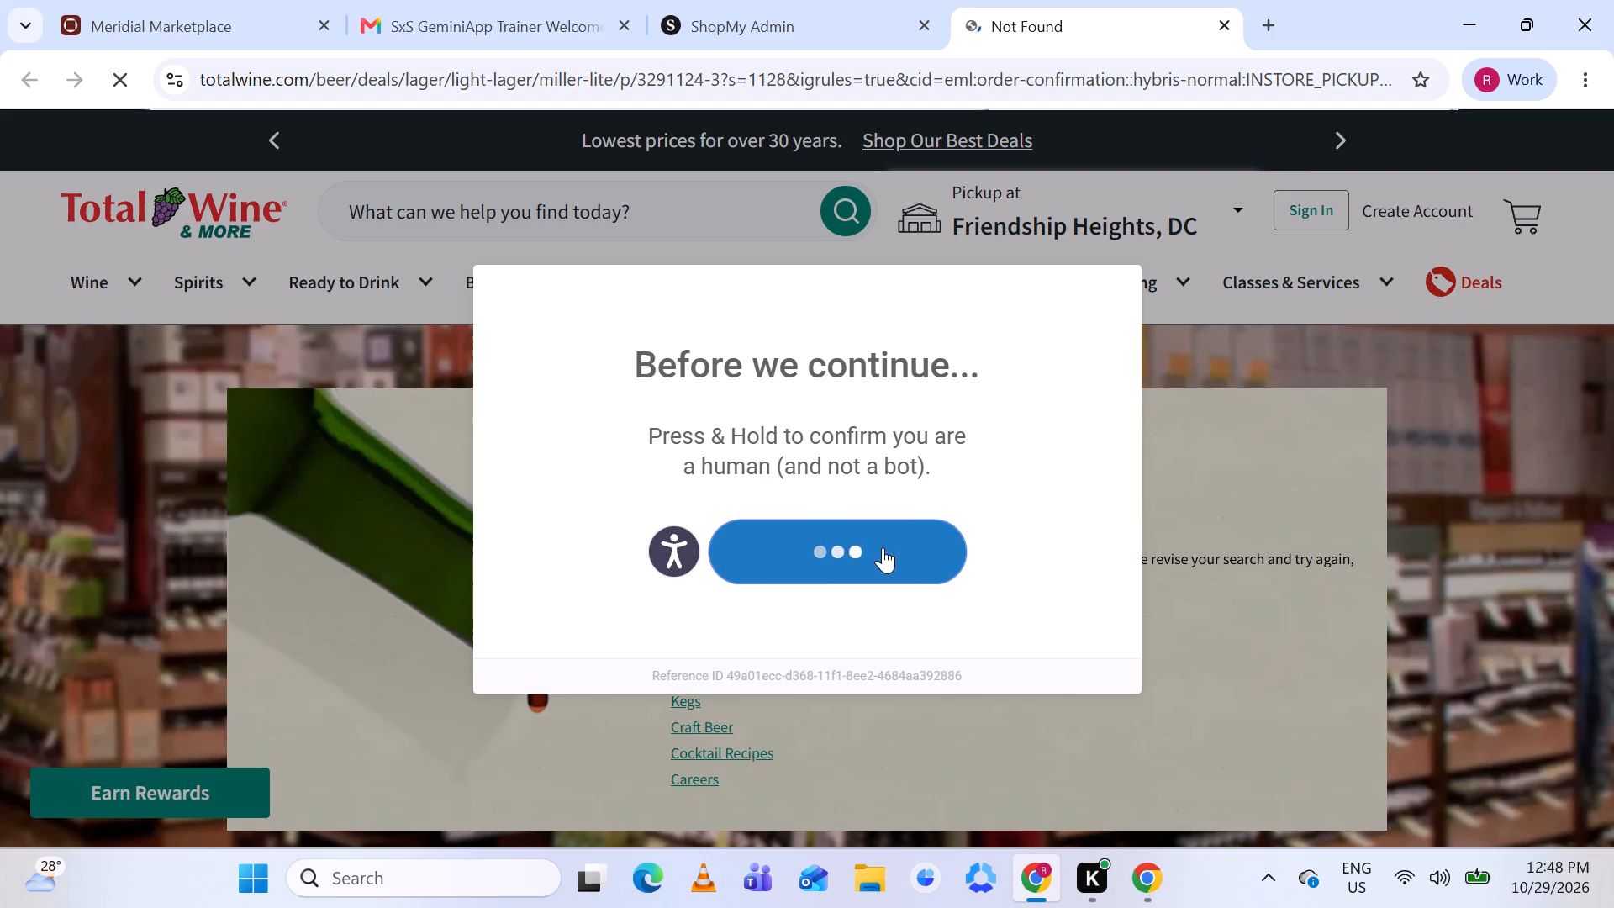
Create a new catalogue product for Miller Lite in ShopMy Admin, prettify its image, and save it.
left_click(771, 13)
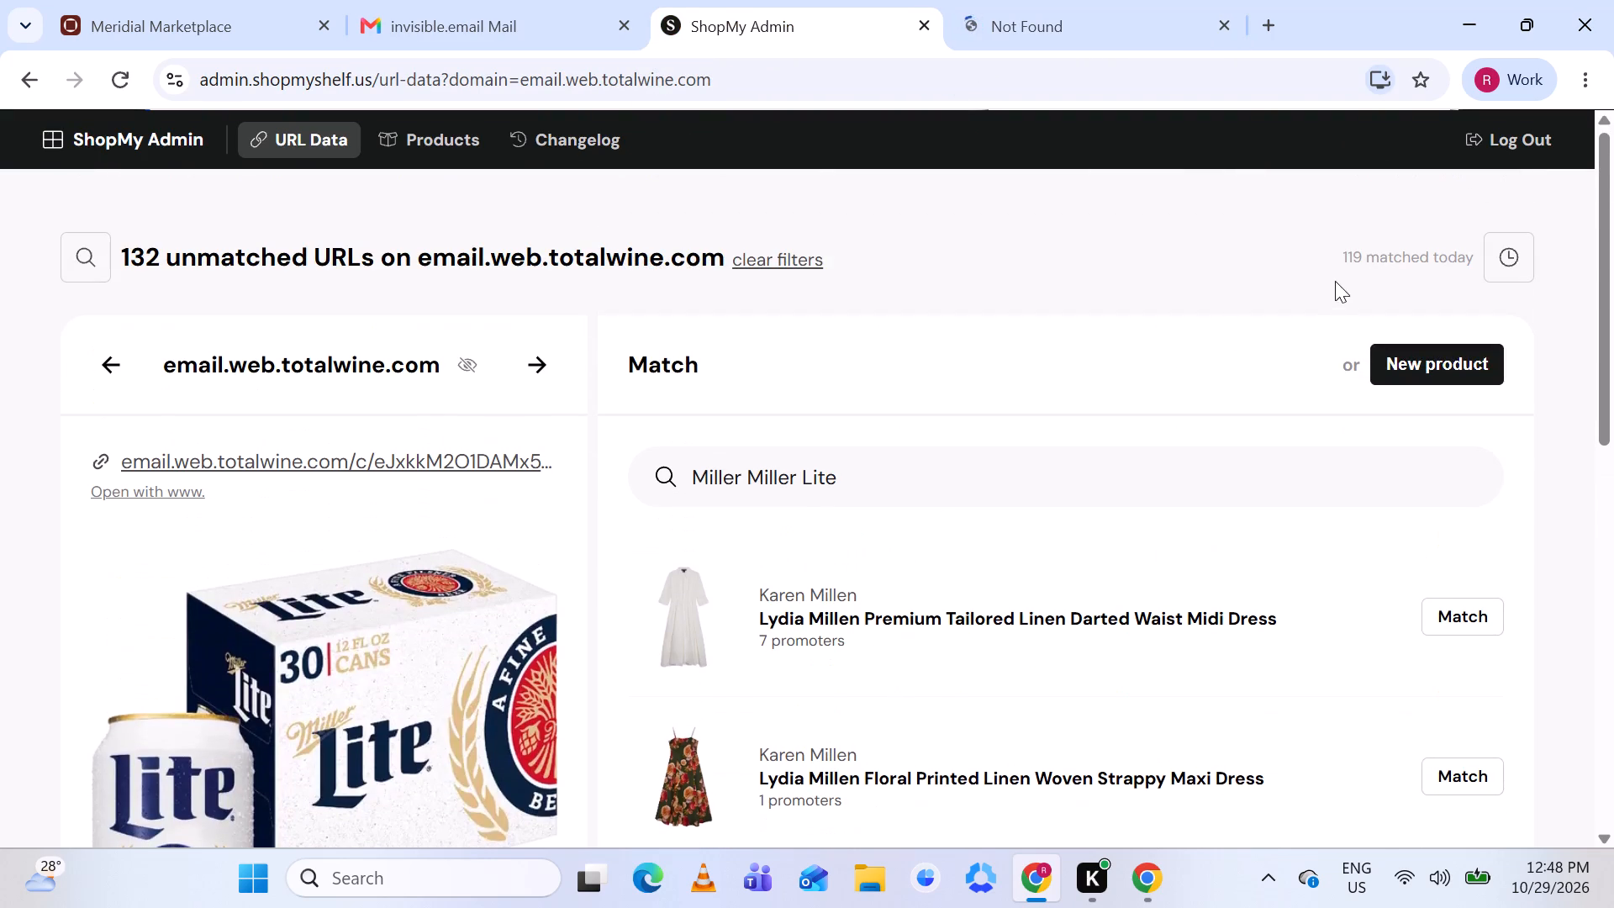
left_click(1436, 357)
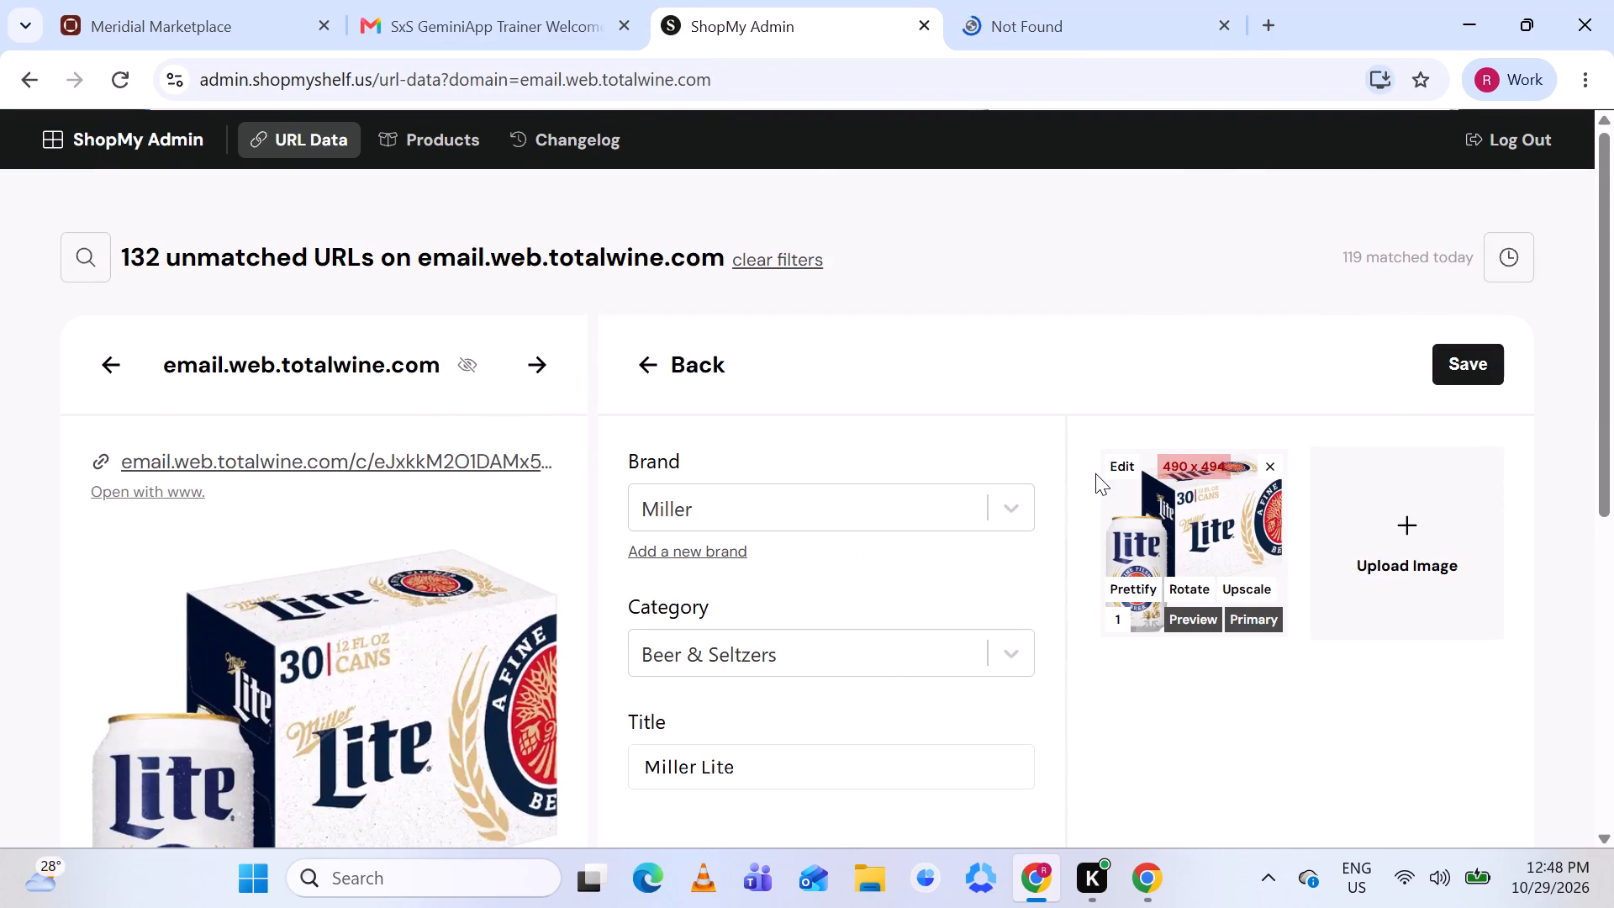
scroll(1095, 473, "down", 2)
scroll(1095, 473, "up", 1)
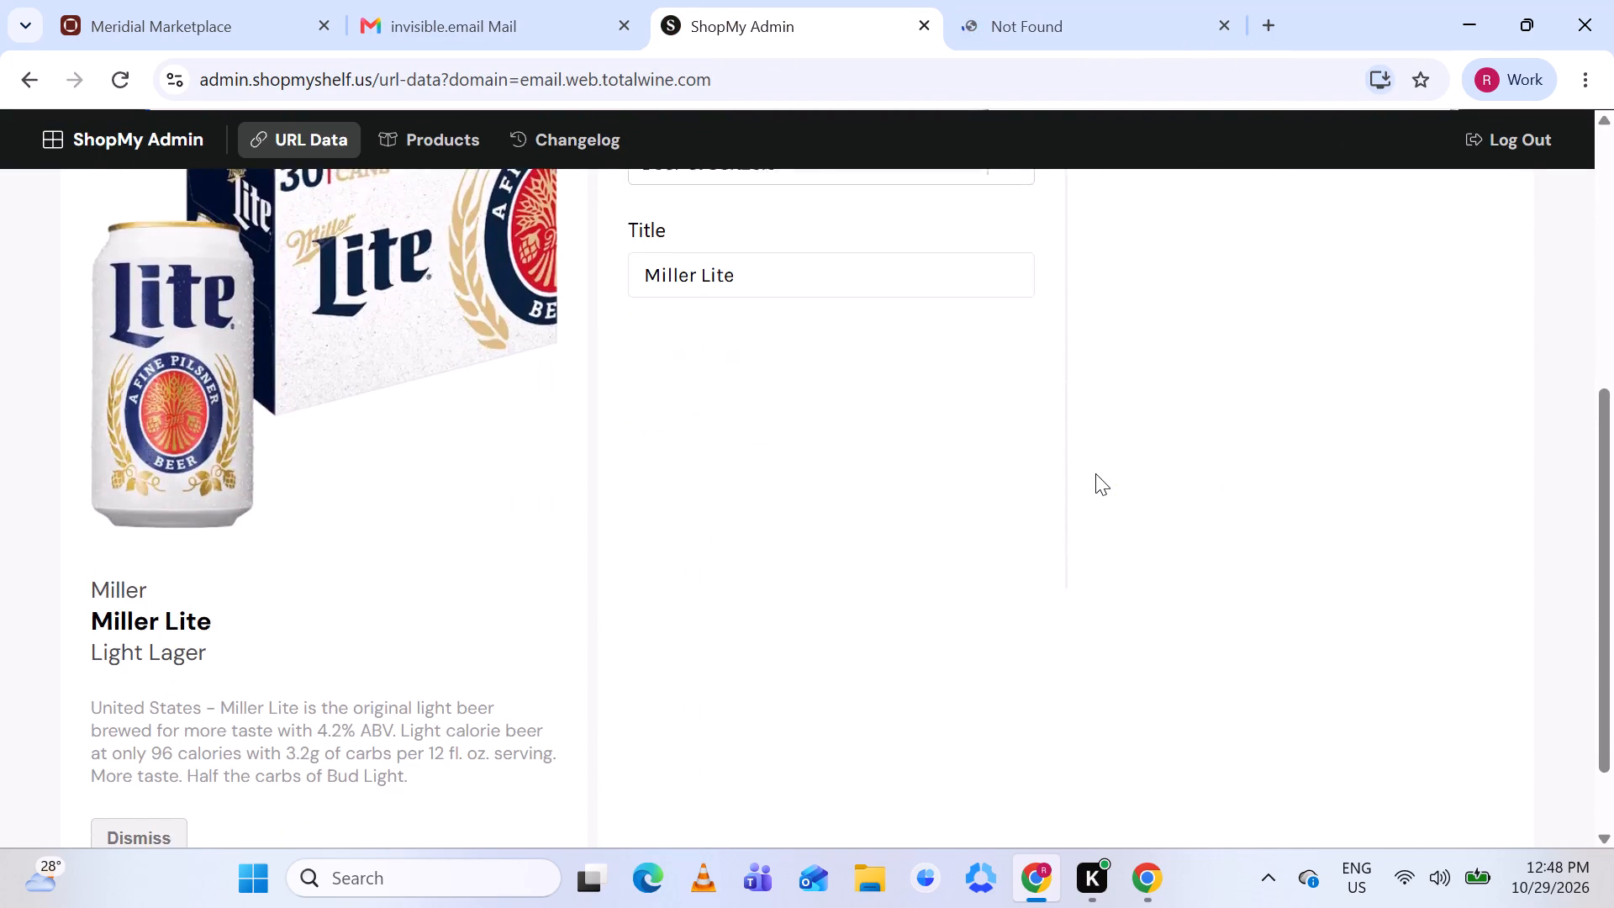
scroll(1095, 473, "up", 1)
scroll(1095, 473, "down", 1)
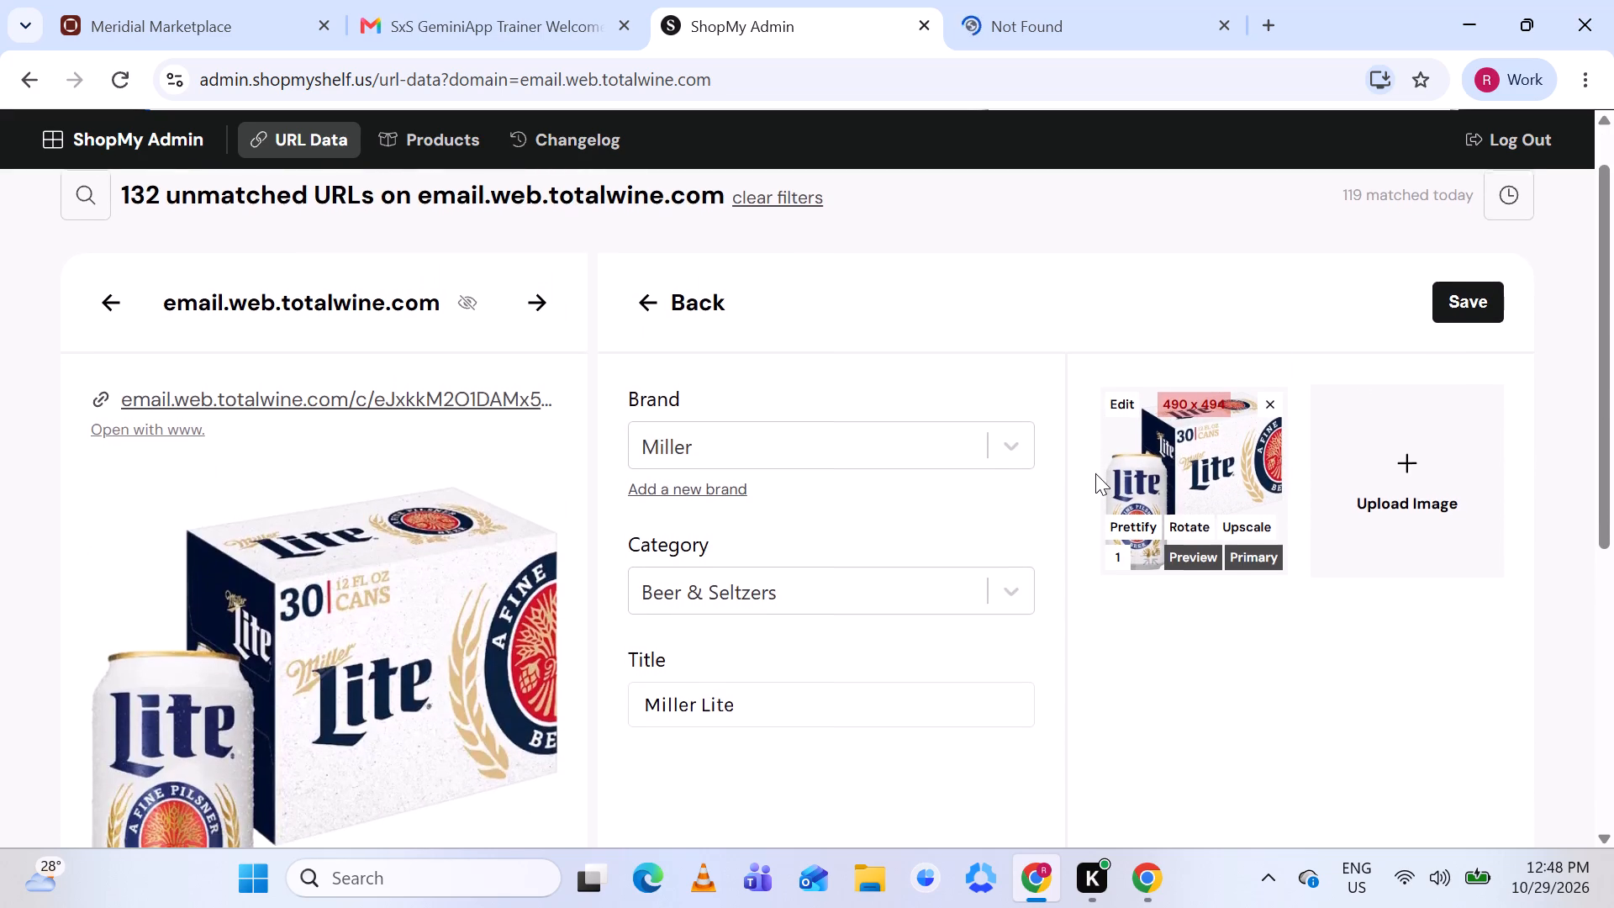
scroll(1095, 473, "down", 2)
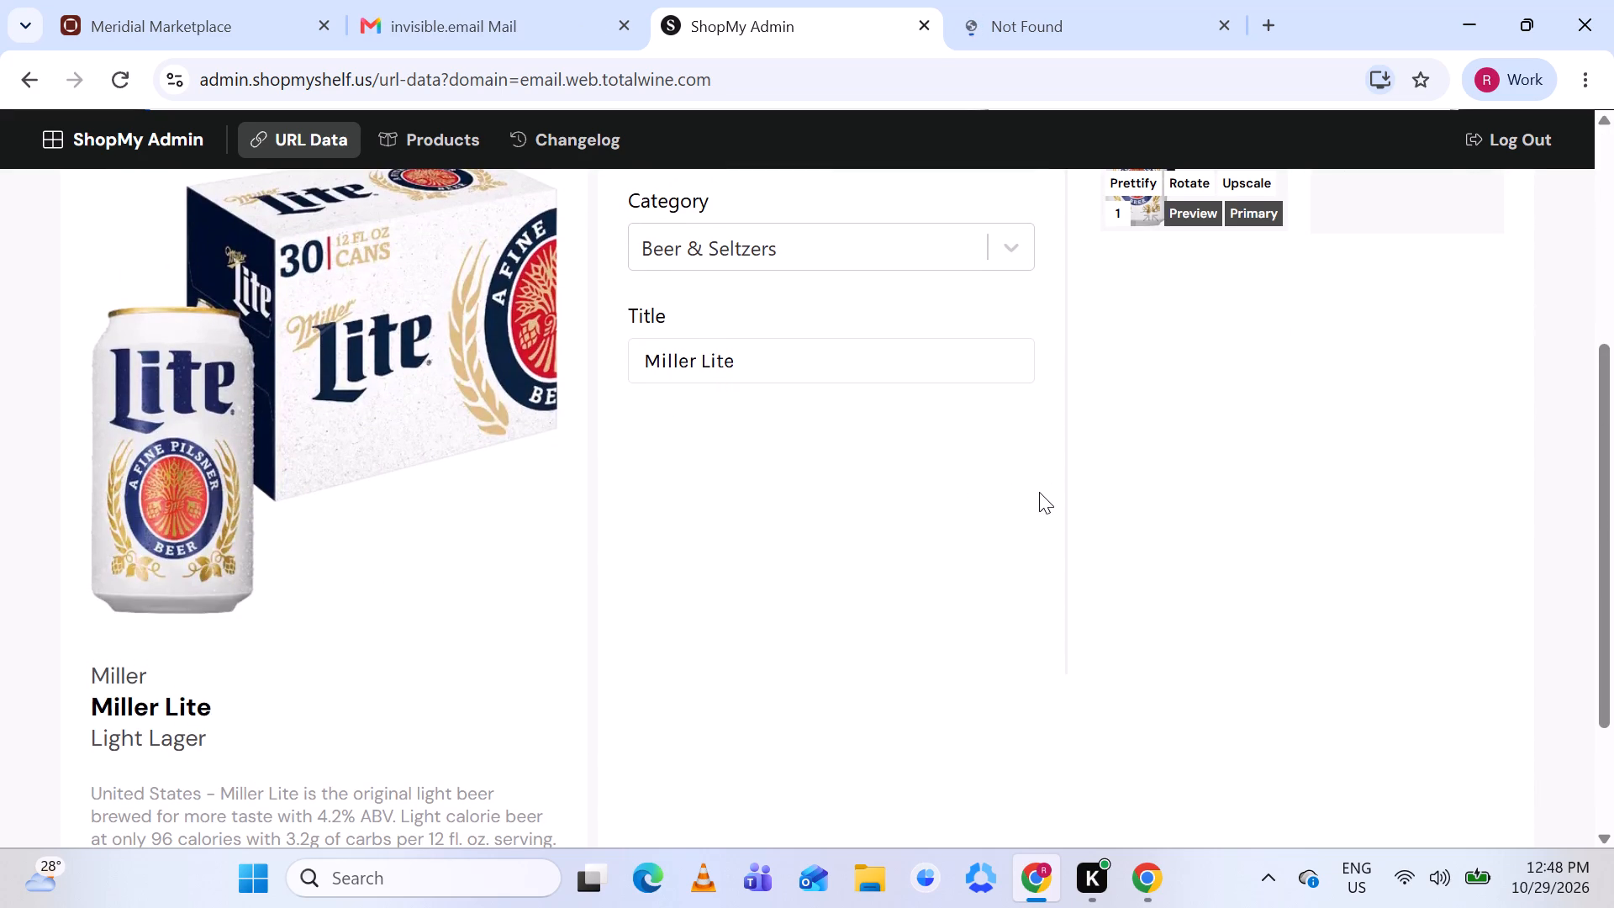
scroll(1039, 492, "up", 2)
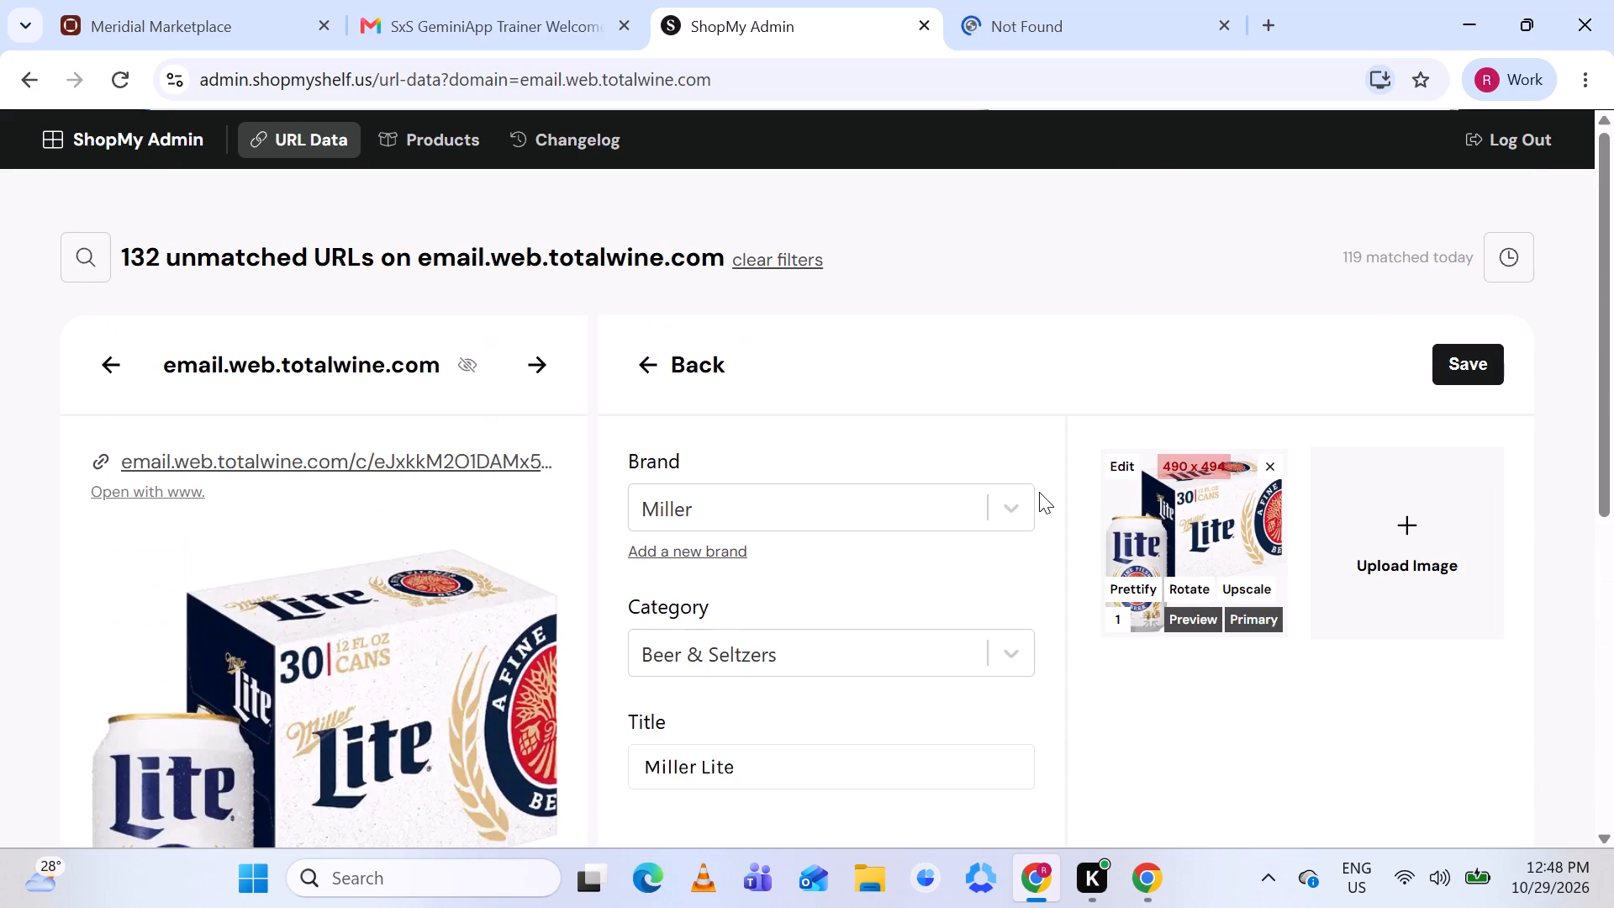
scroll(1039, 492, "down", 1)
left_click(1133, 515)
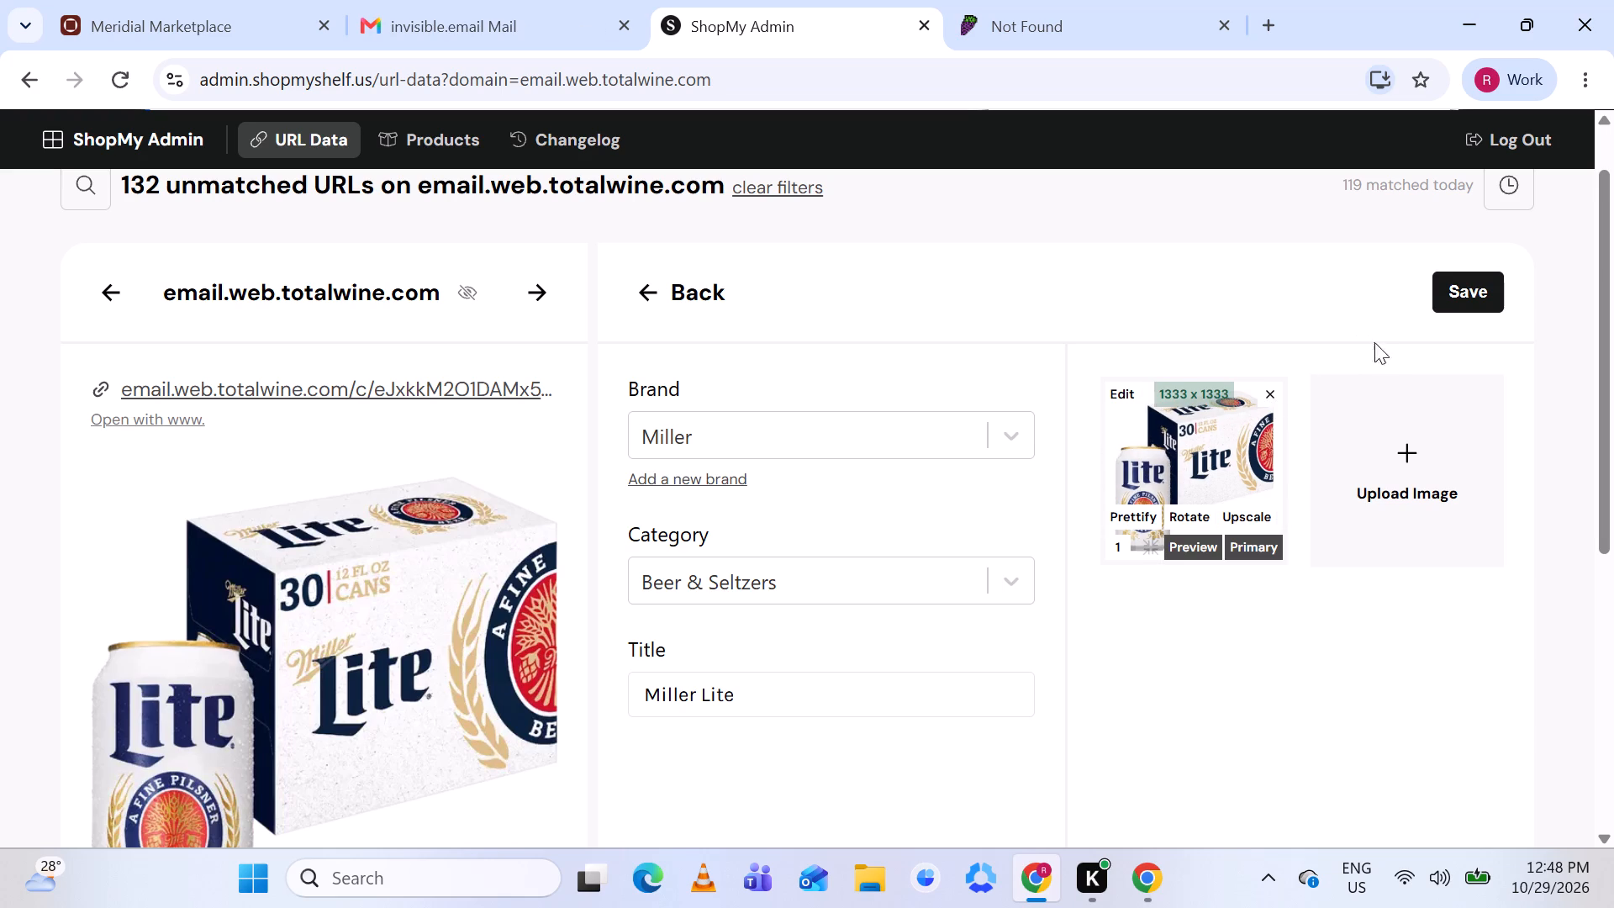
left_click(1458, 279)
Open the suggested Lautus Sauvignon Blanc product page to compare it with the J Lohr listing, closing the leftover Miller Lite page.
scroll(1113, 414, "down", 2)
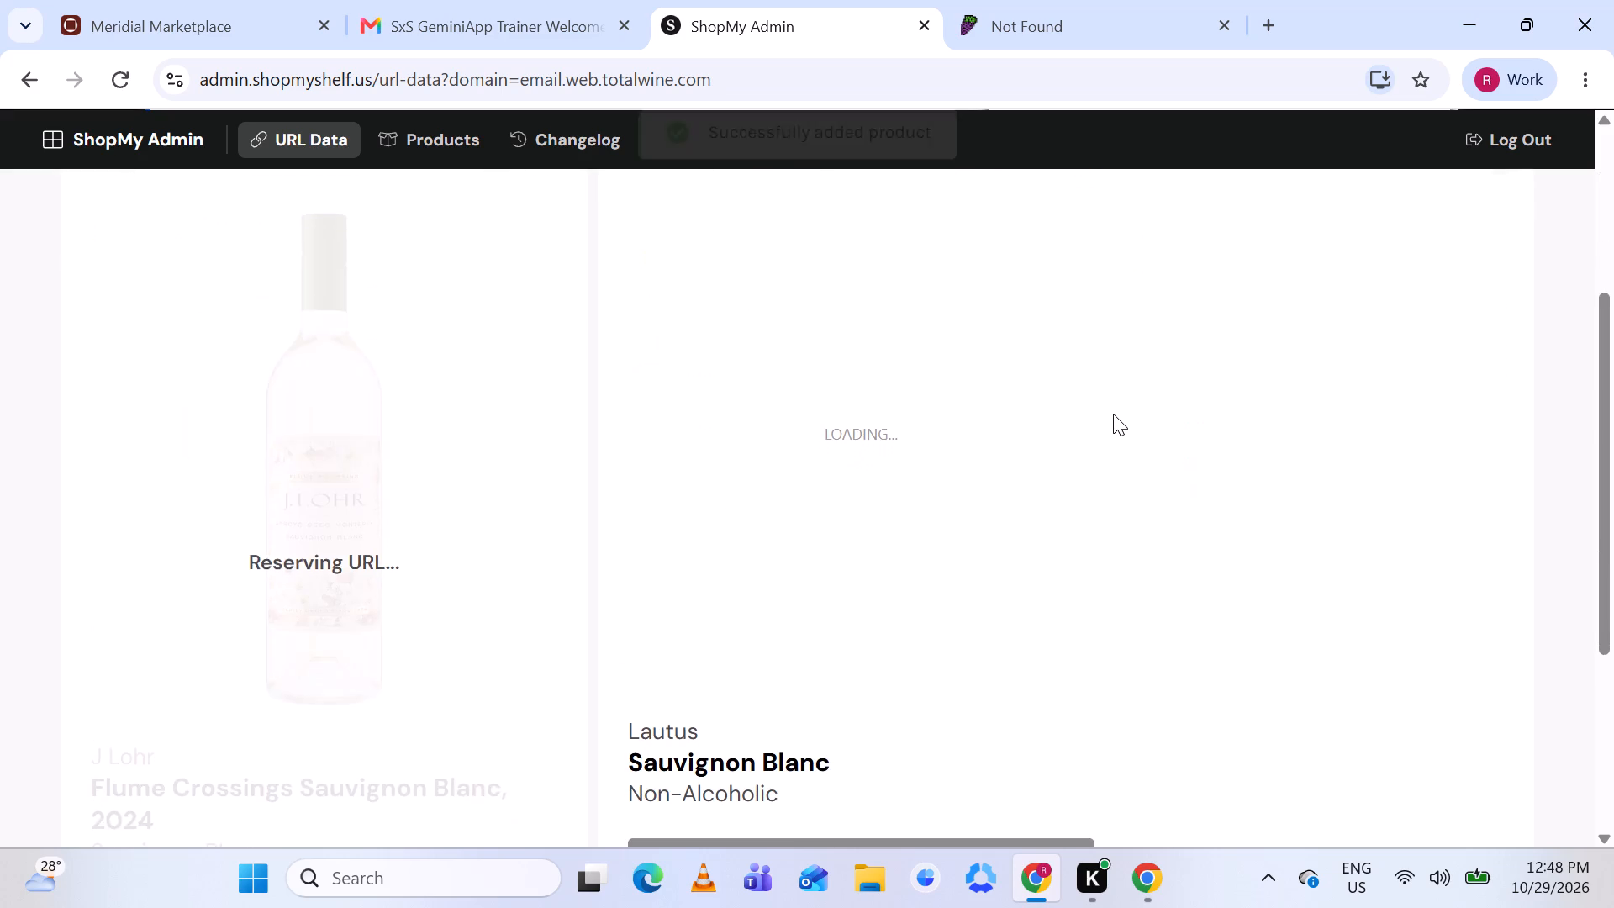
scroll(1113, 414, "down", 1)
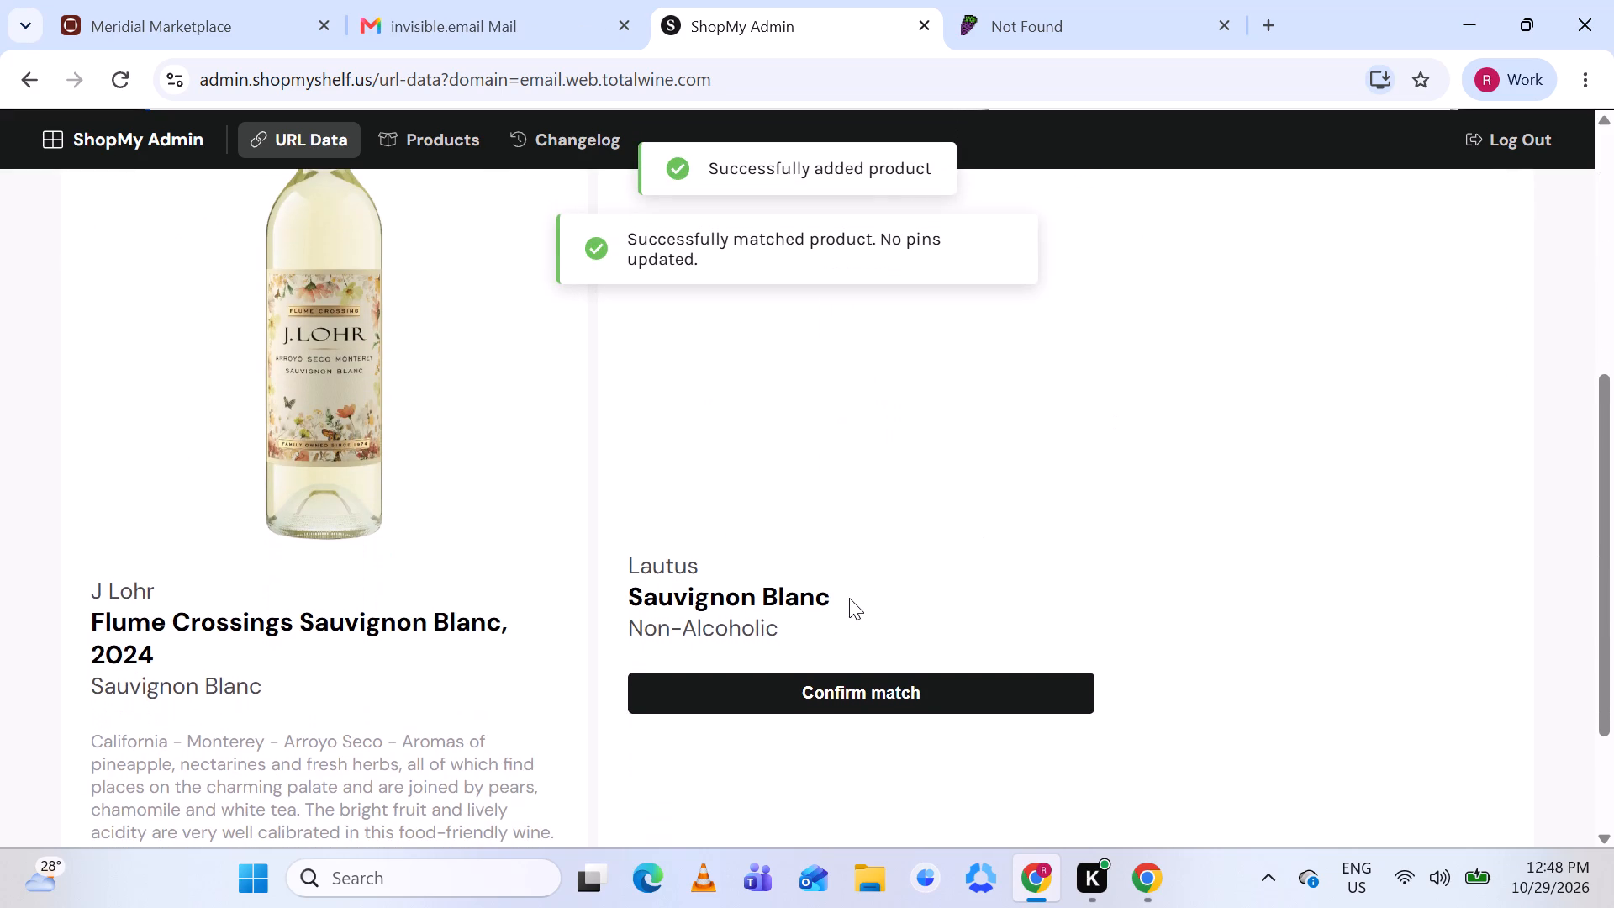
left_click(768, 591)
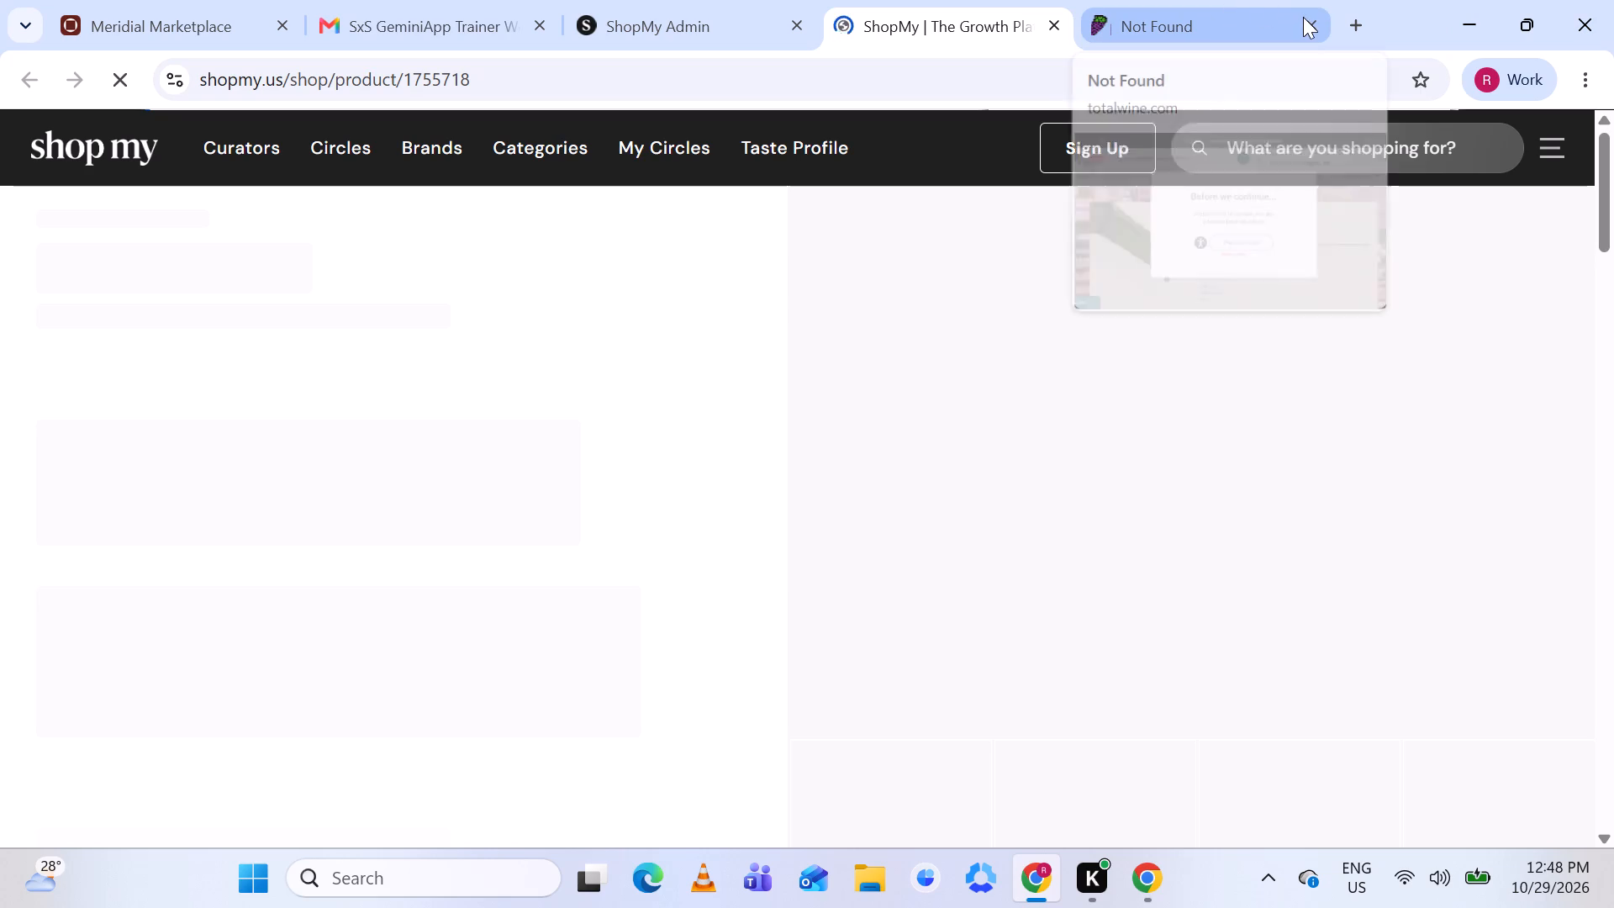
left_click(1311, 19)
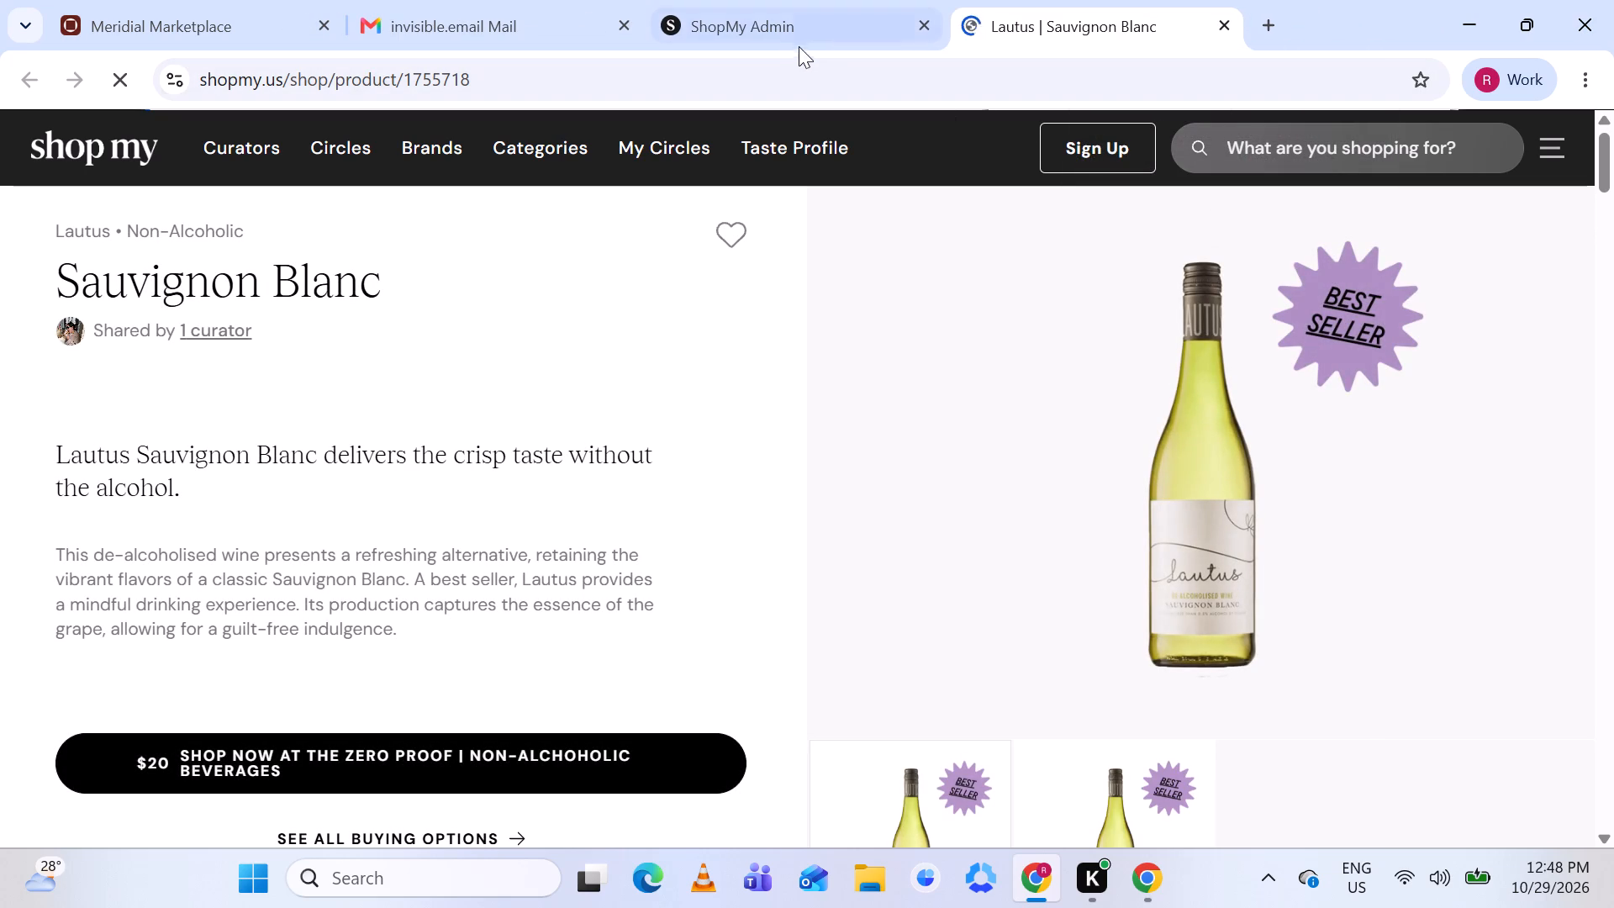
left_click(777, 18)
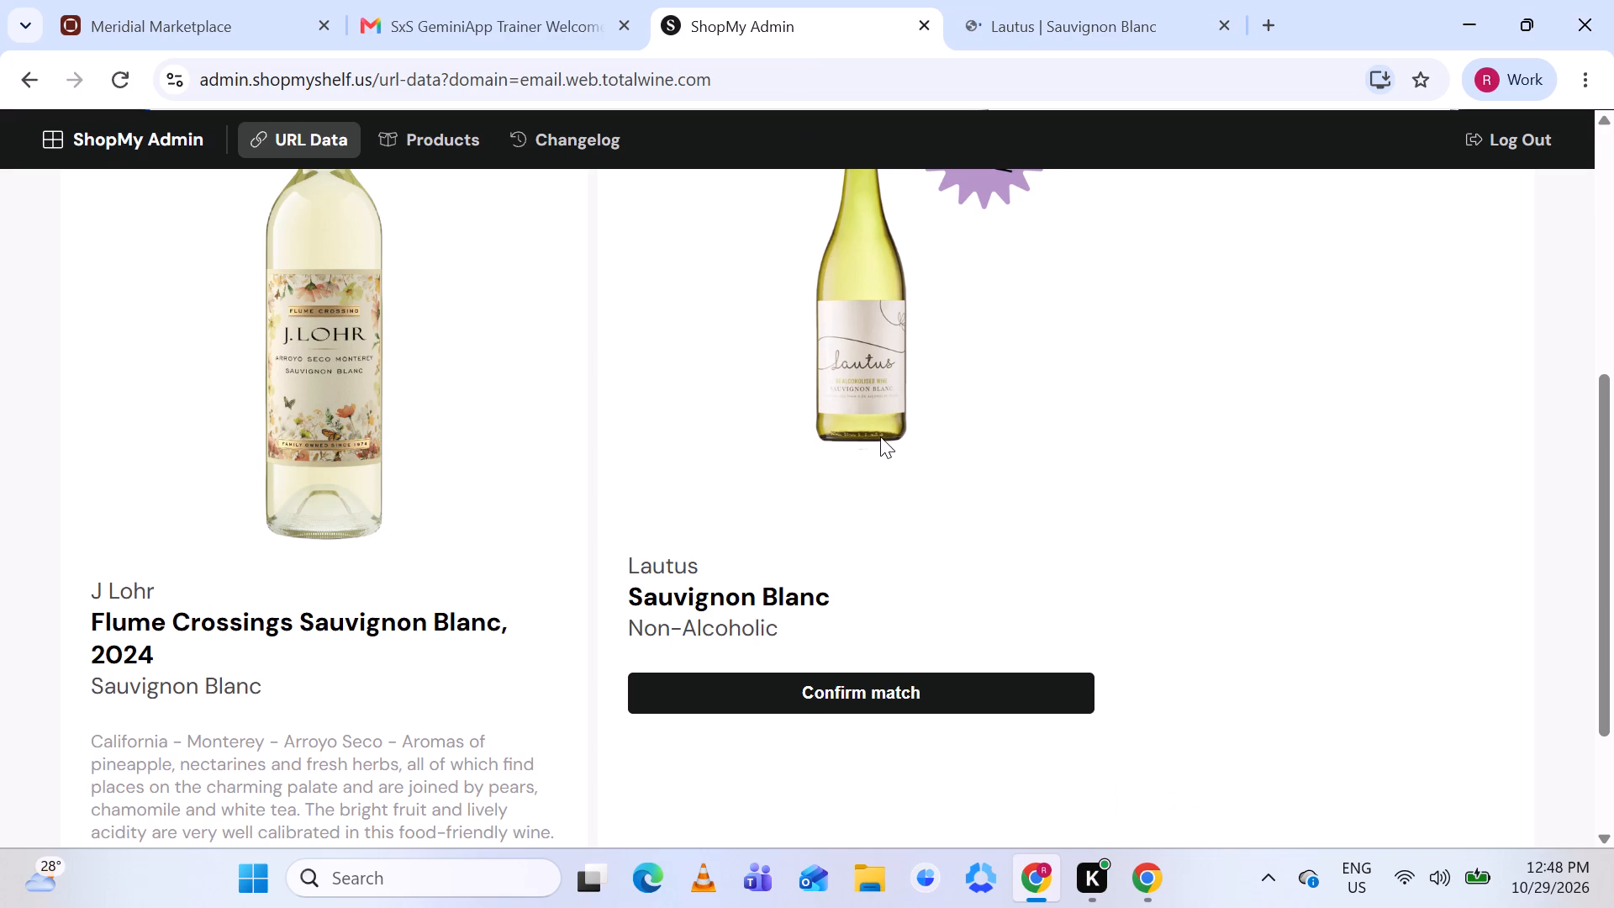
Search the catalogue for the J Lohr wine, shortening the query to "J Lohr Flume".
scroll(880, 436, "up", 2)
scroll(922, 302, "up", 2)
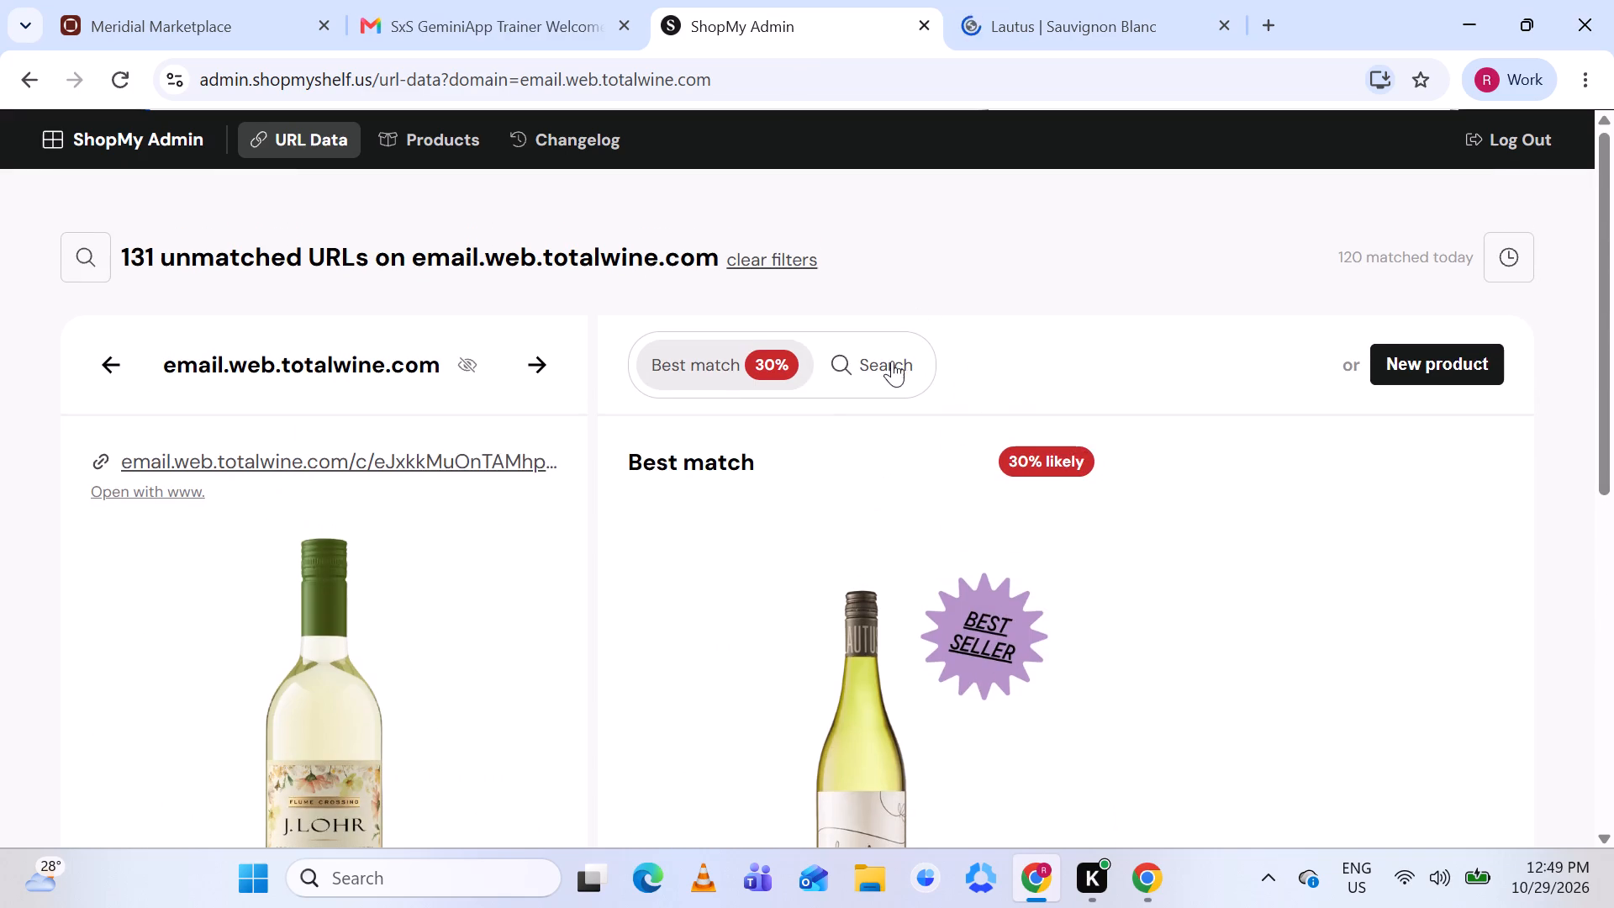
left_click(889, 366)
scroll(916, 472, "down", 2)
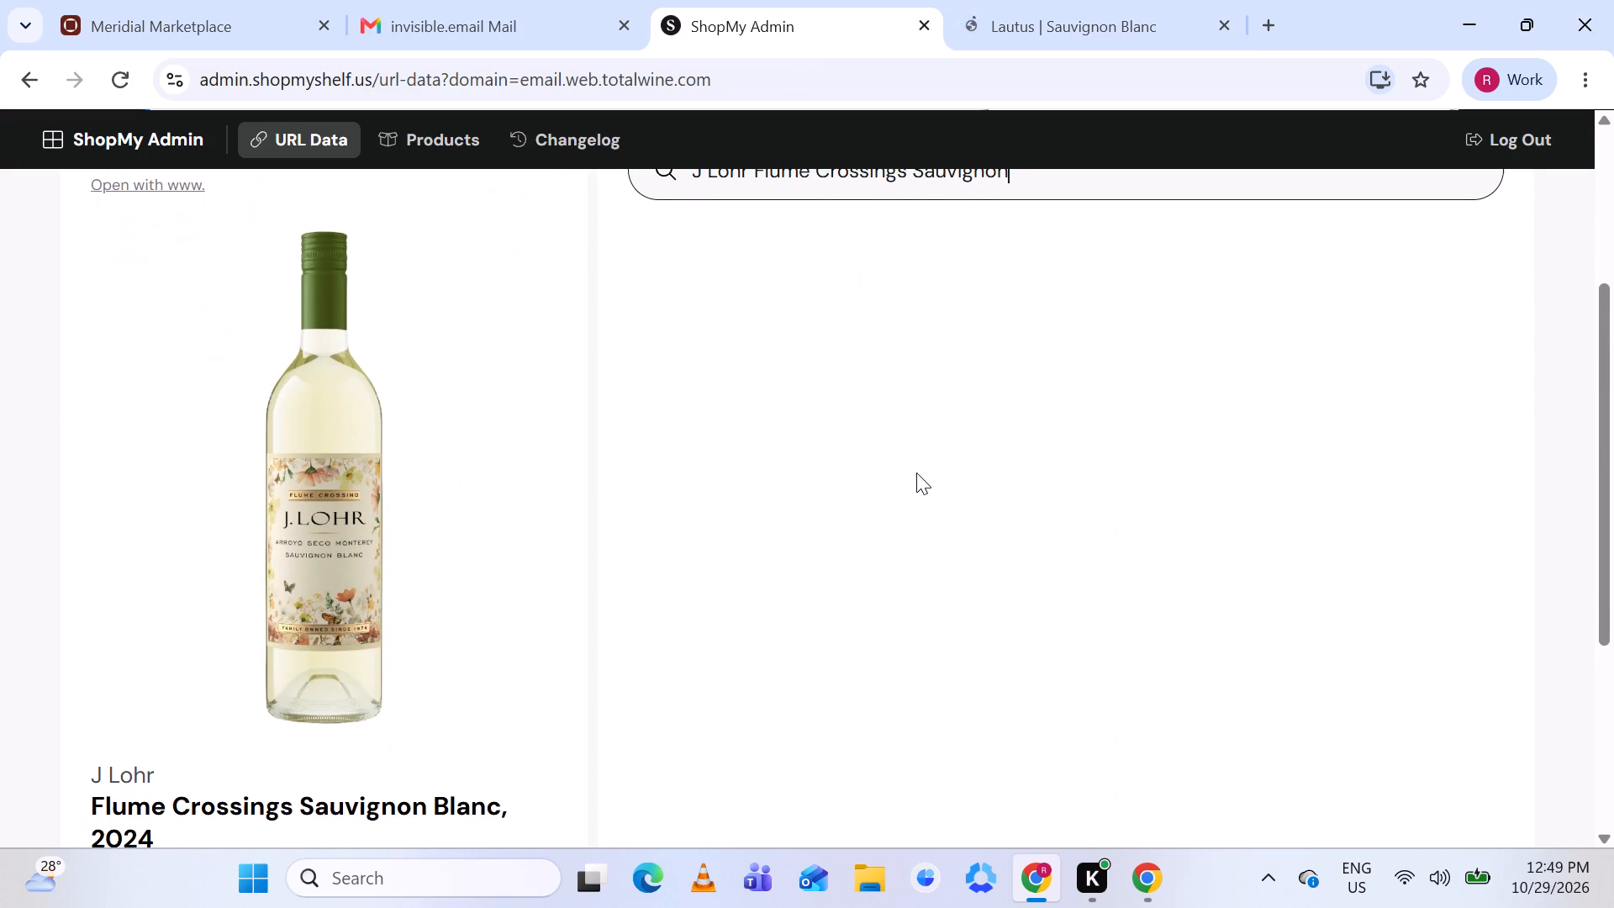
scroll(916, 472, "up", 2)
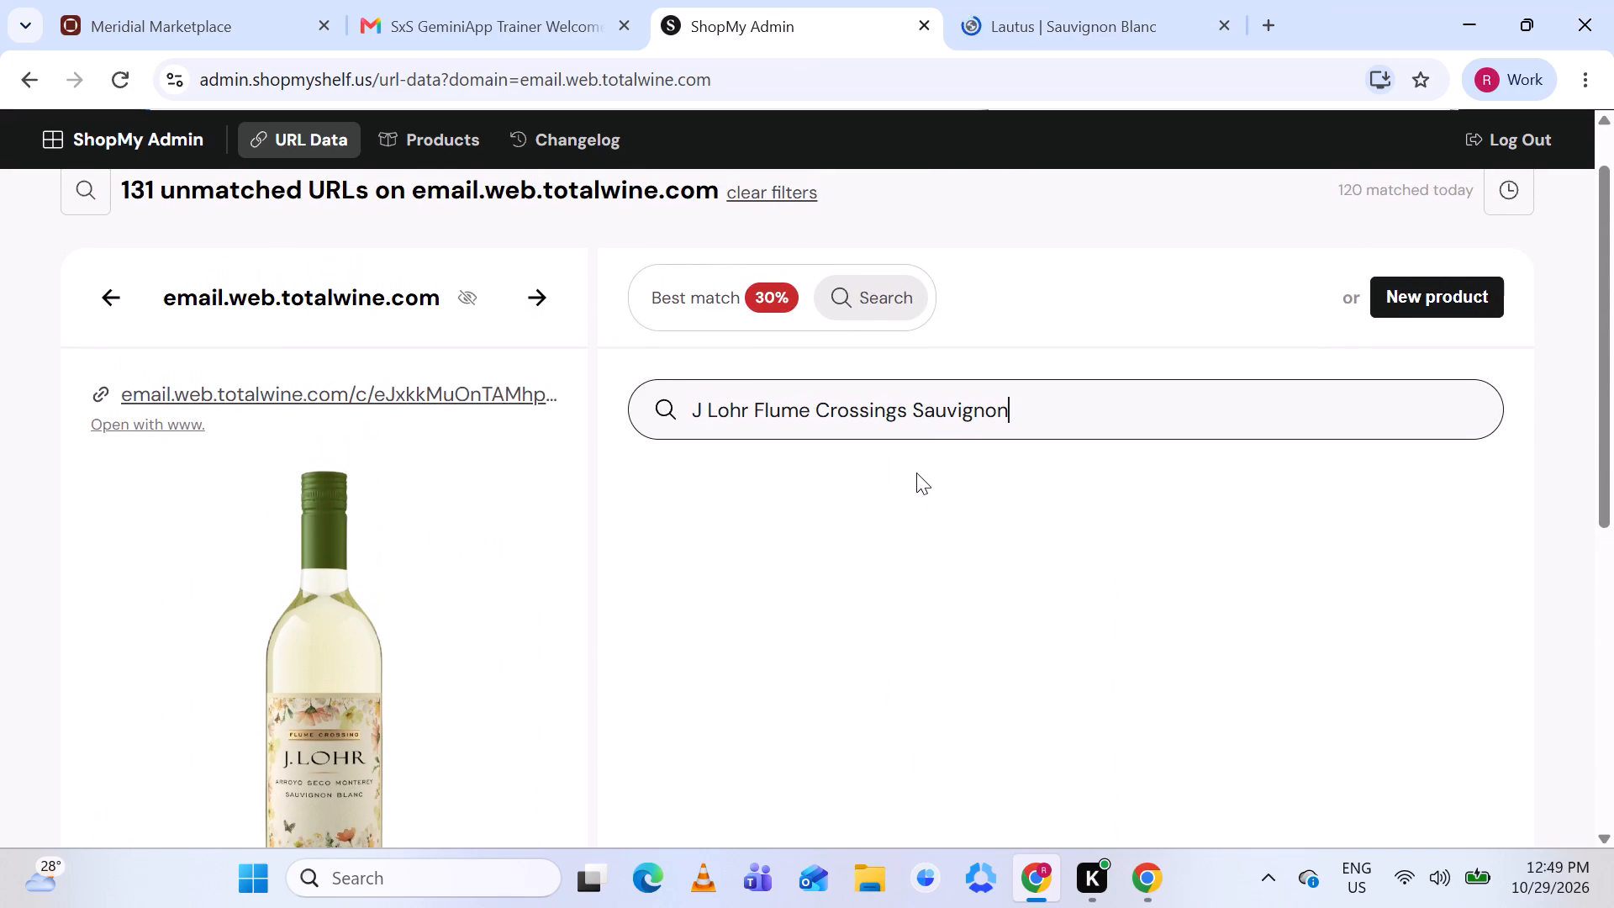
scroll(916, 472, "down", 1)
key("BackSpace")
key("BackSpace")
key("BackSpace")
key("BackSpace")
key("BackSpace")
key("BackSpace")
key("BackSpace")
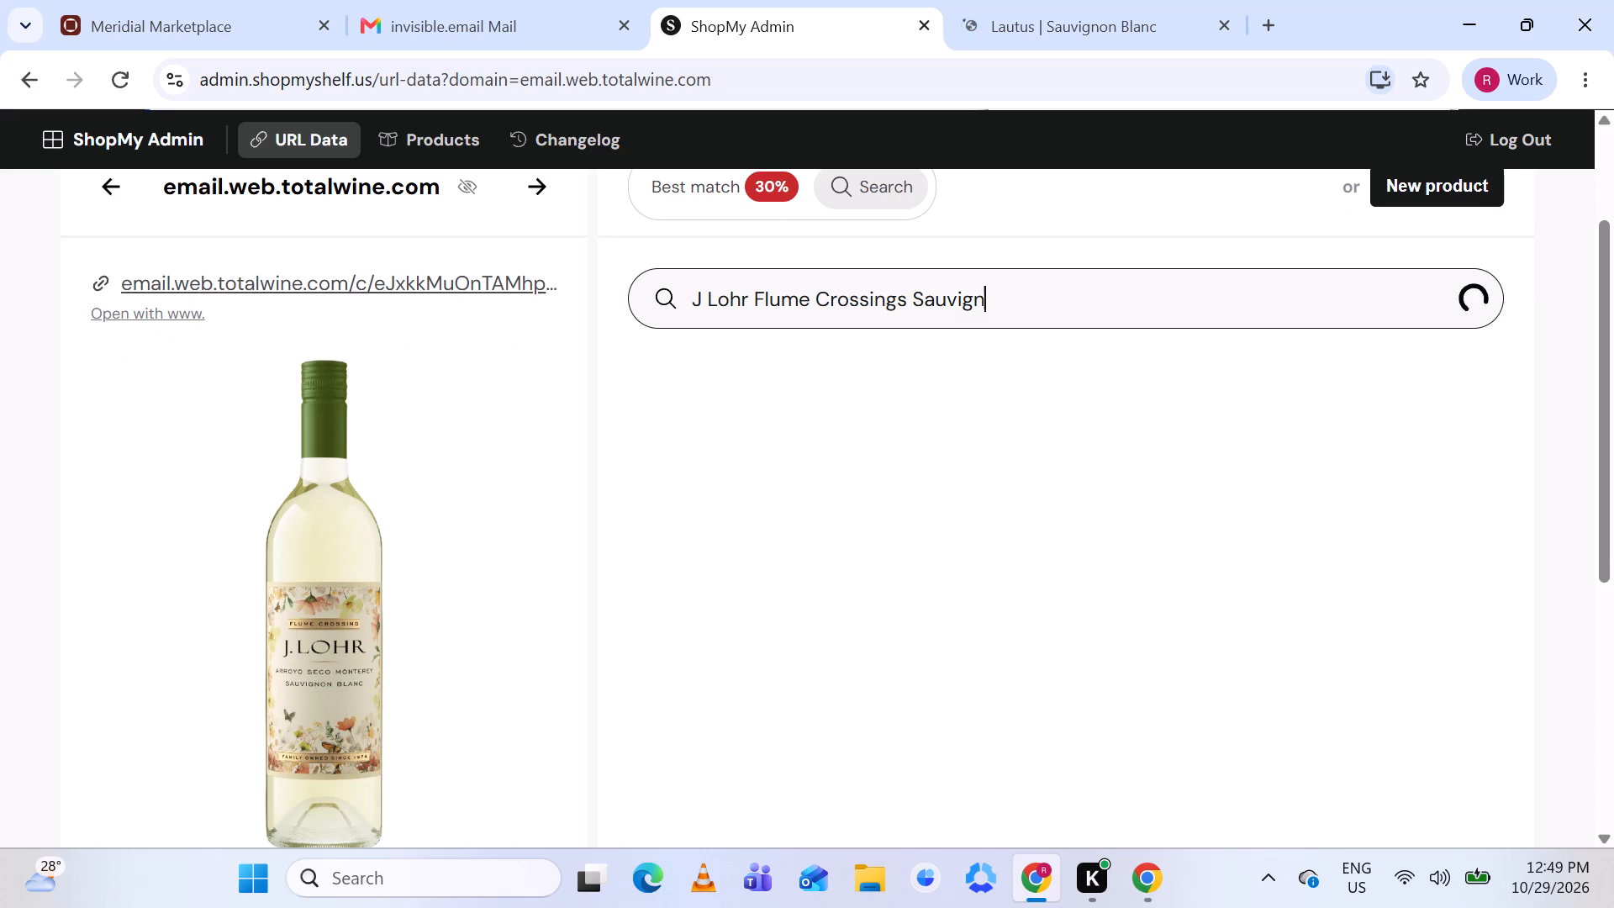
key("BackSpace")
key("BackSpace")
key("BackSpace")
key("BackSpace")
key("BackSpace")
key("BackSpace")
key("BackSpace")
key("BackSpace")
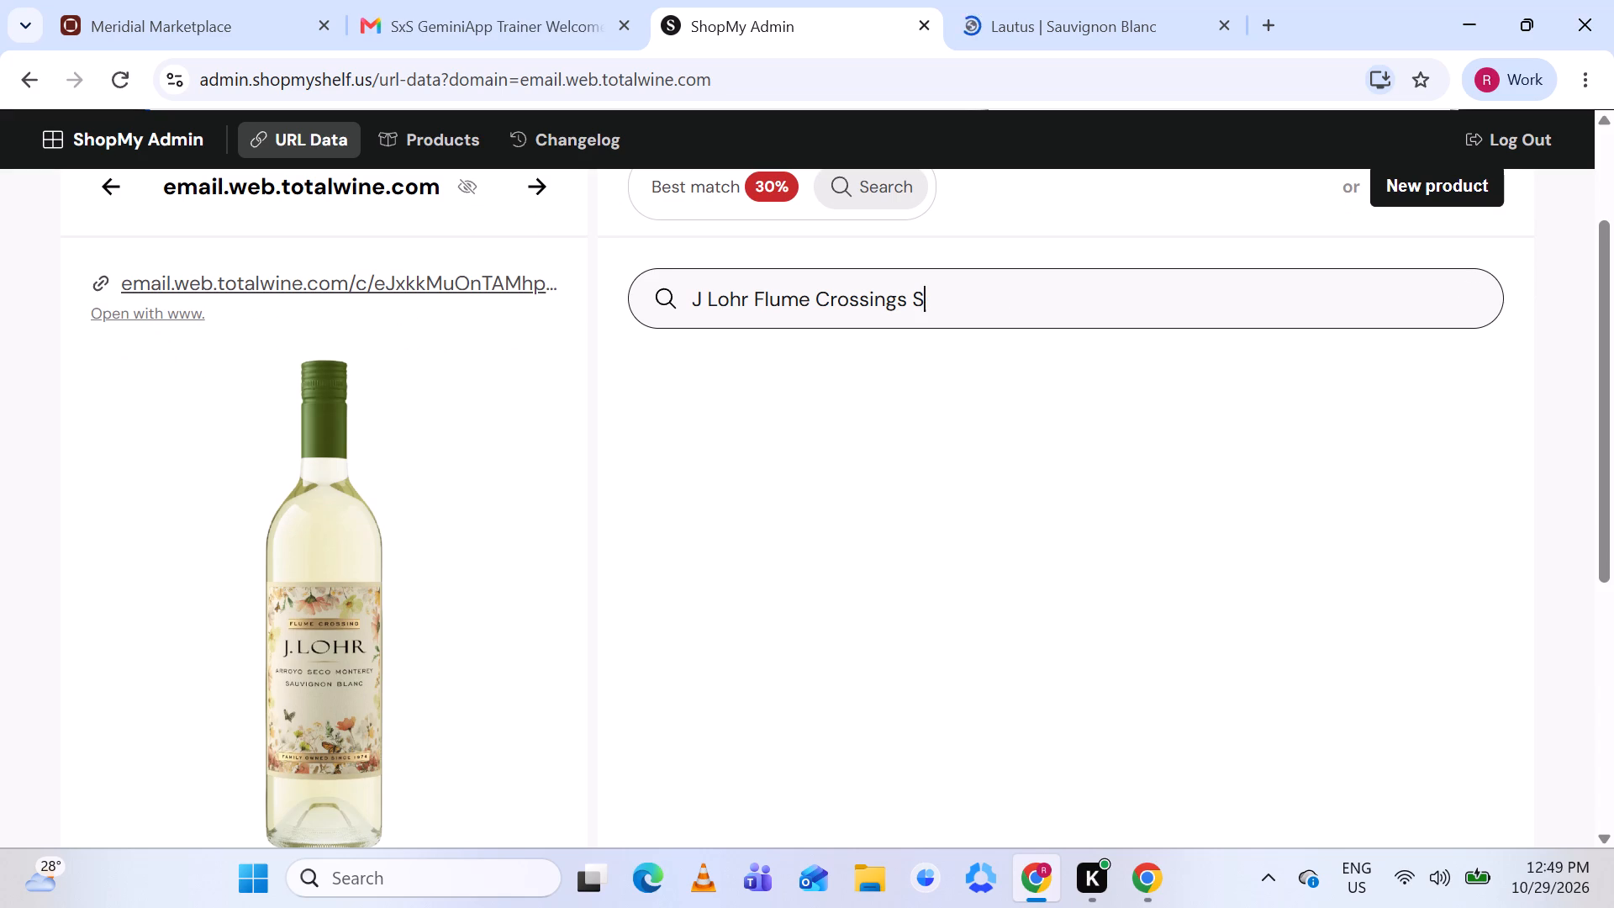
key("BackSpace")
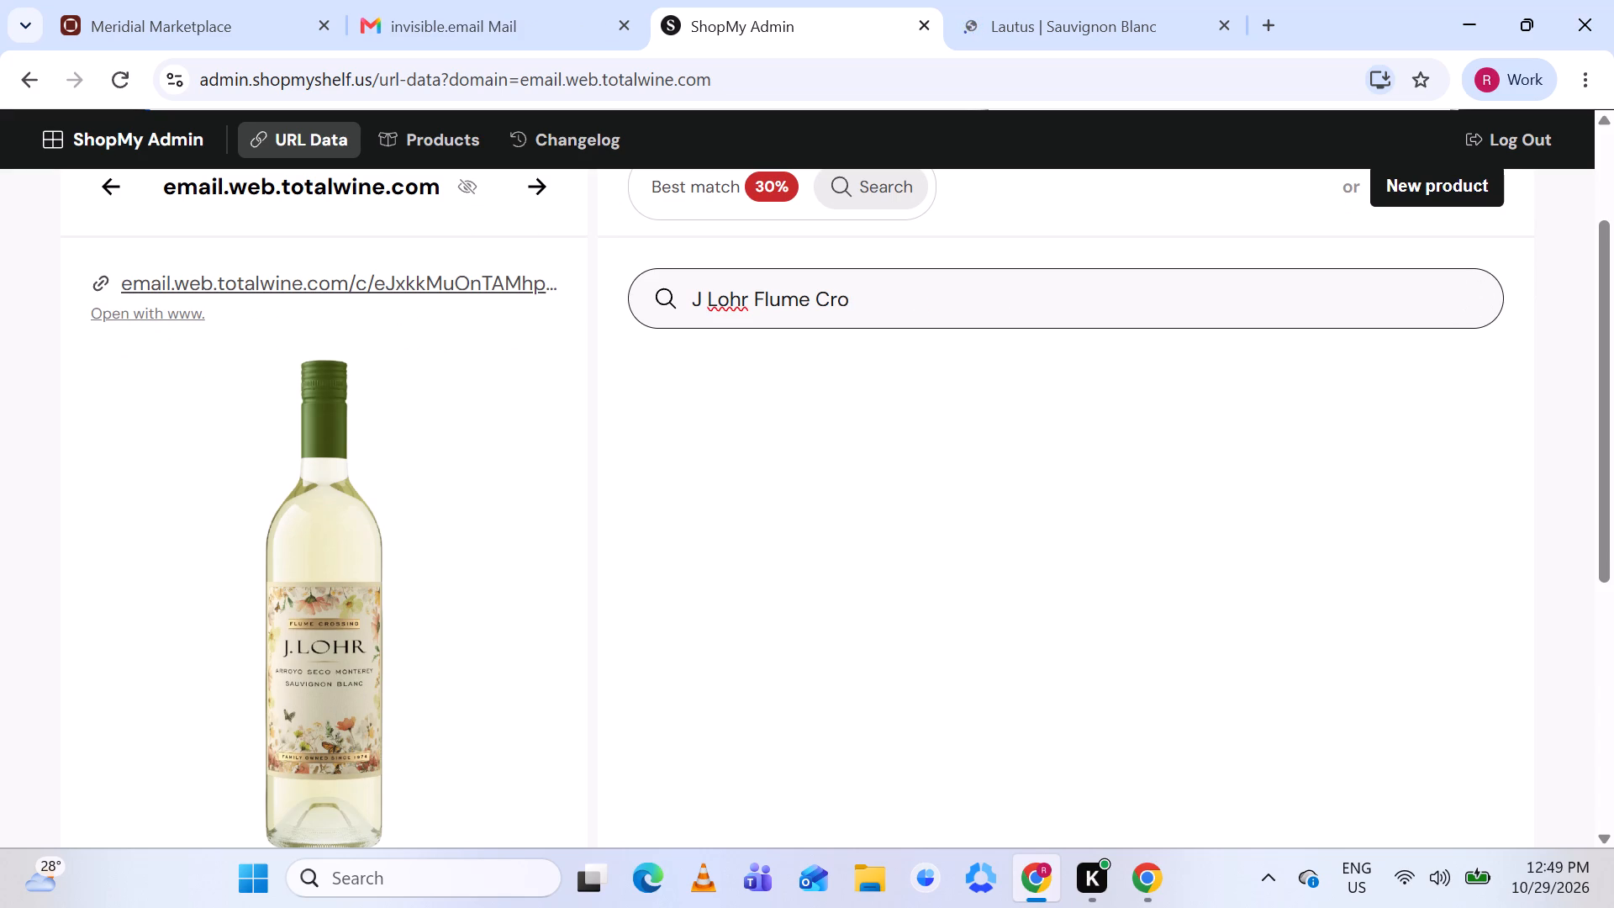
key("BackSpace")
key("BackSpace")
key("BackSpace")
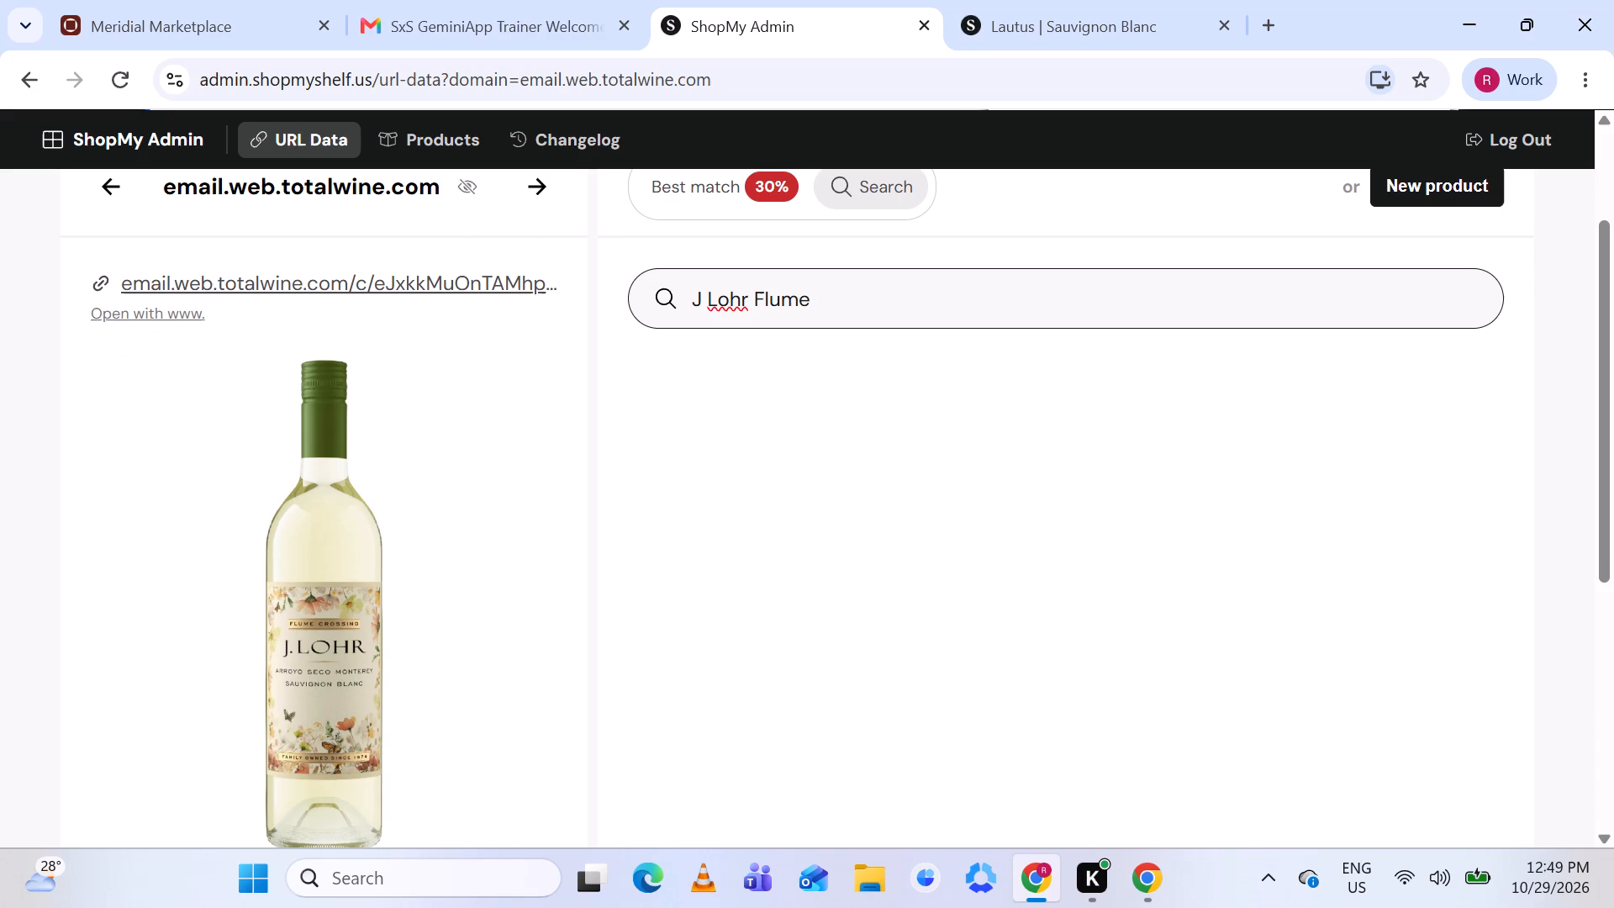
key("BackSpace")
Start a new product for J Lohr's Flume Crossings Sauvignon Blanc, 2024.
scroll(949, 481, "up", 3)
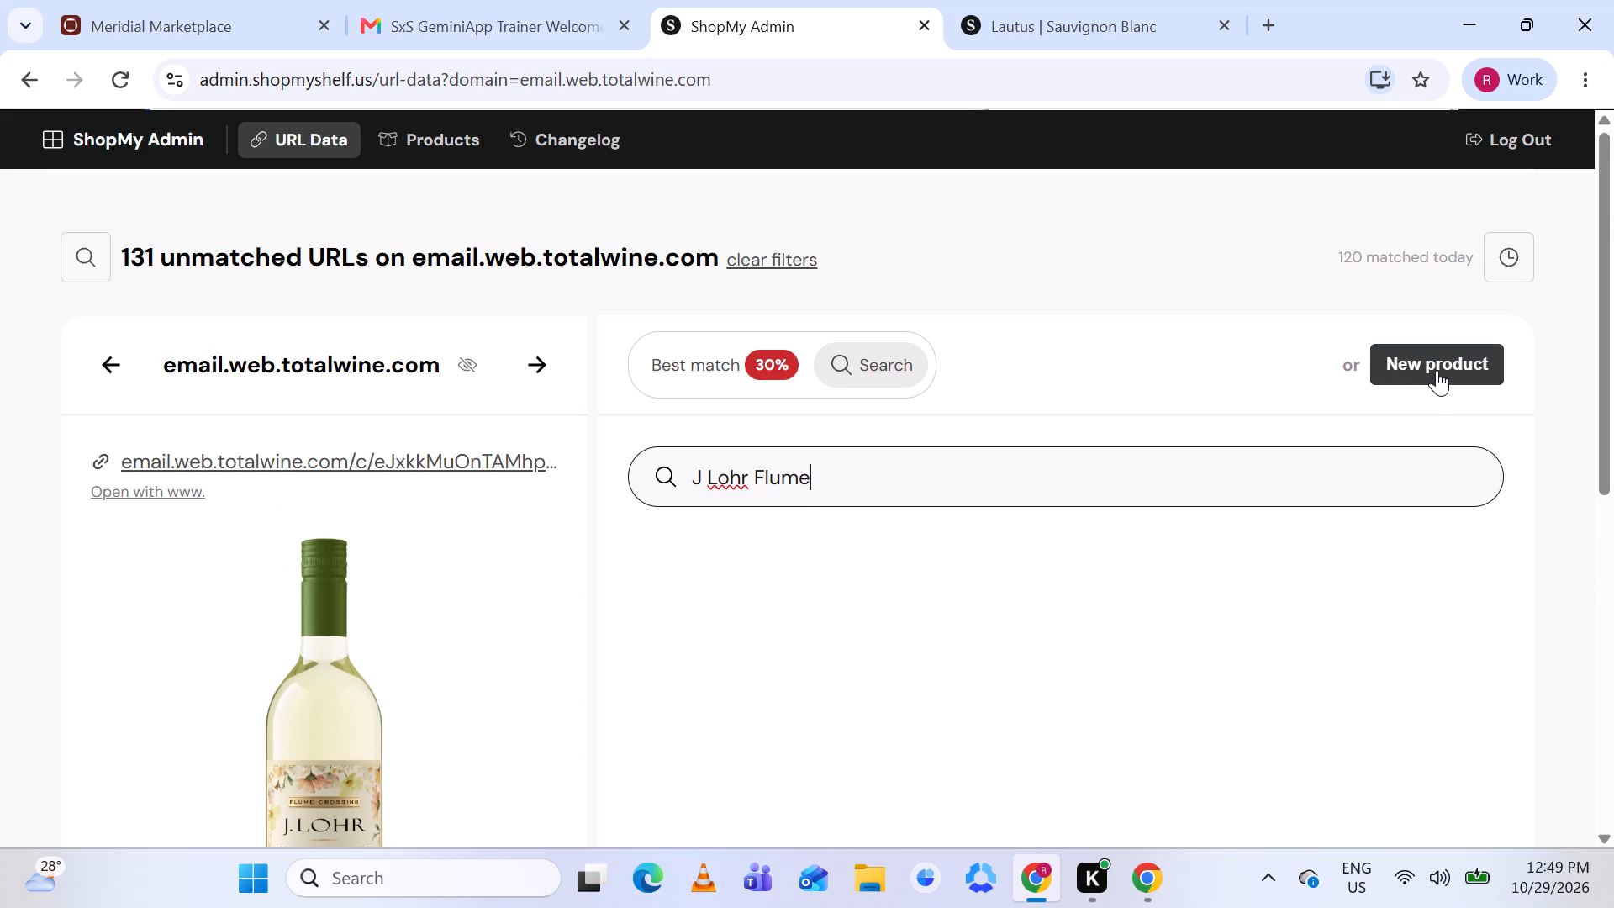
left_click(1437, 370)
scroll(1160, 548, "down", 3)
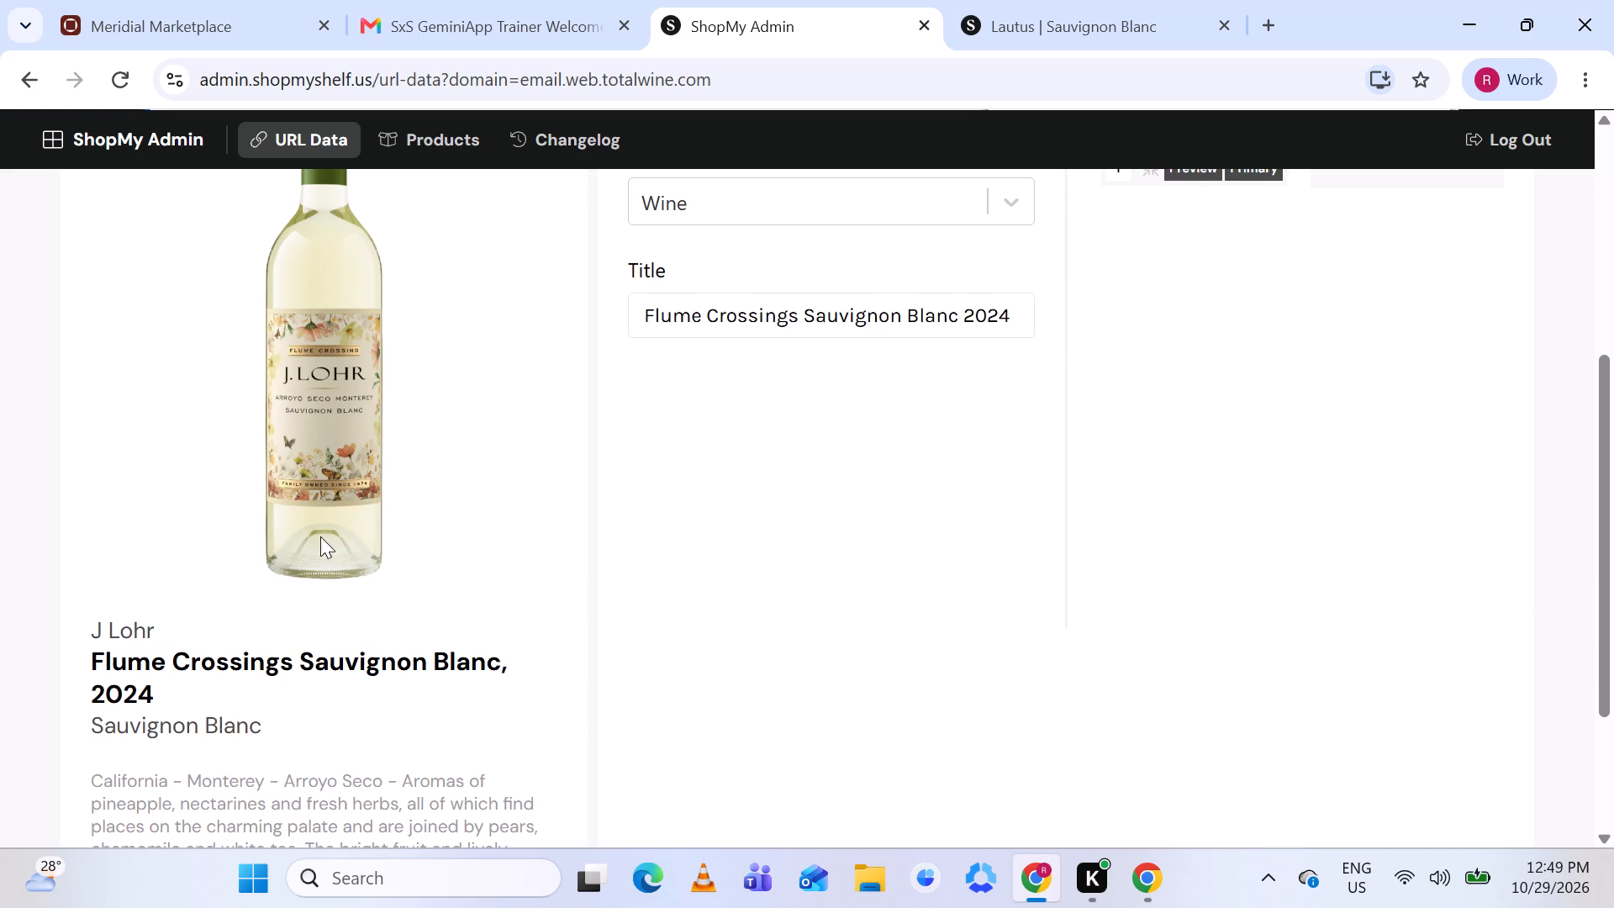
Open the source listing for the J Lohr wine and try to complete Total Wine's human verification, including the accessible challenge.
scroll(320, 536, "up", 3)
left_click(274, 445)
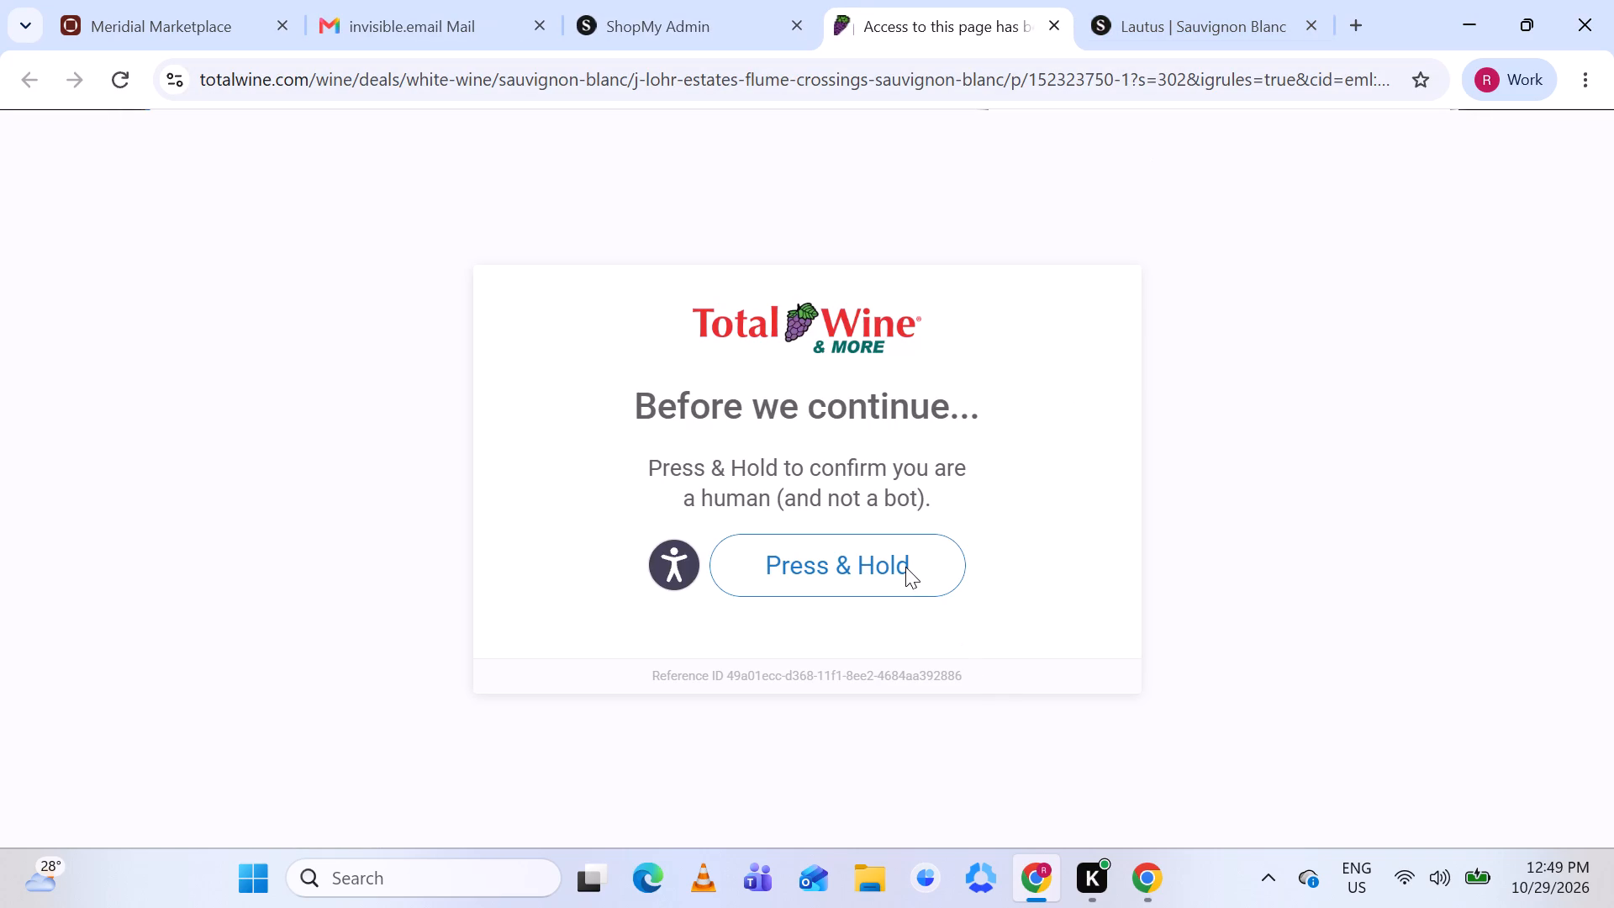
left_click(905, 567)
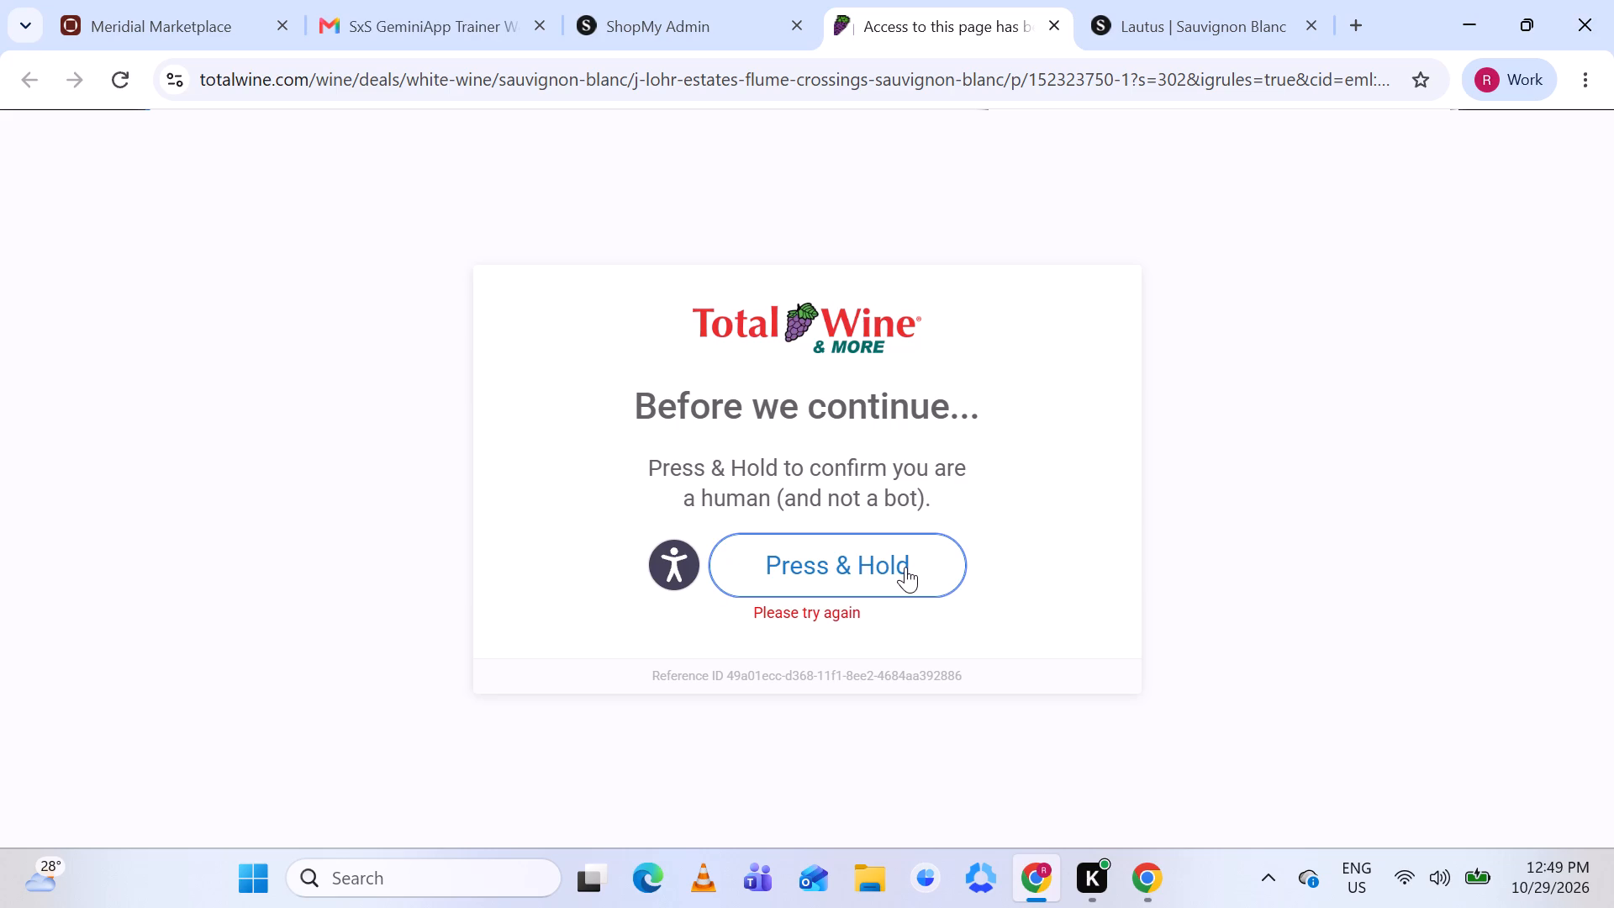
right_click(905, 567)
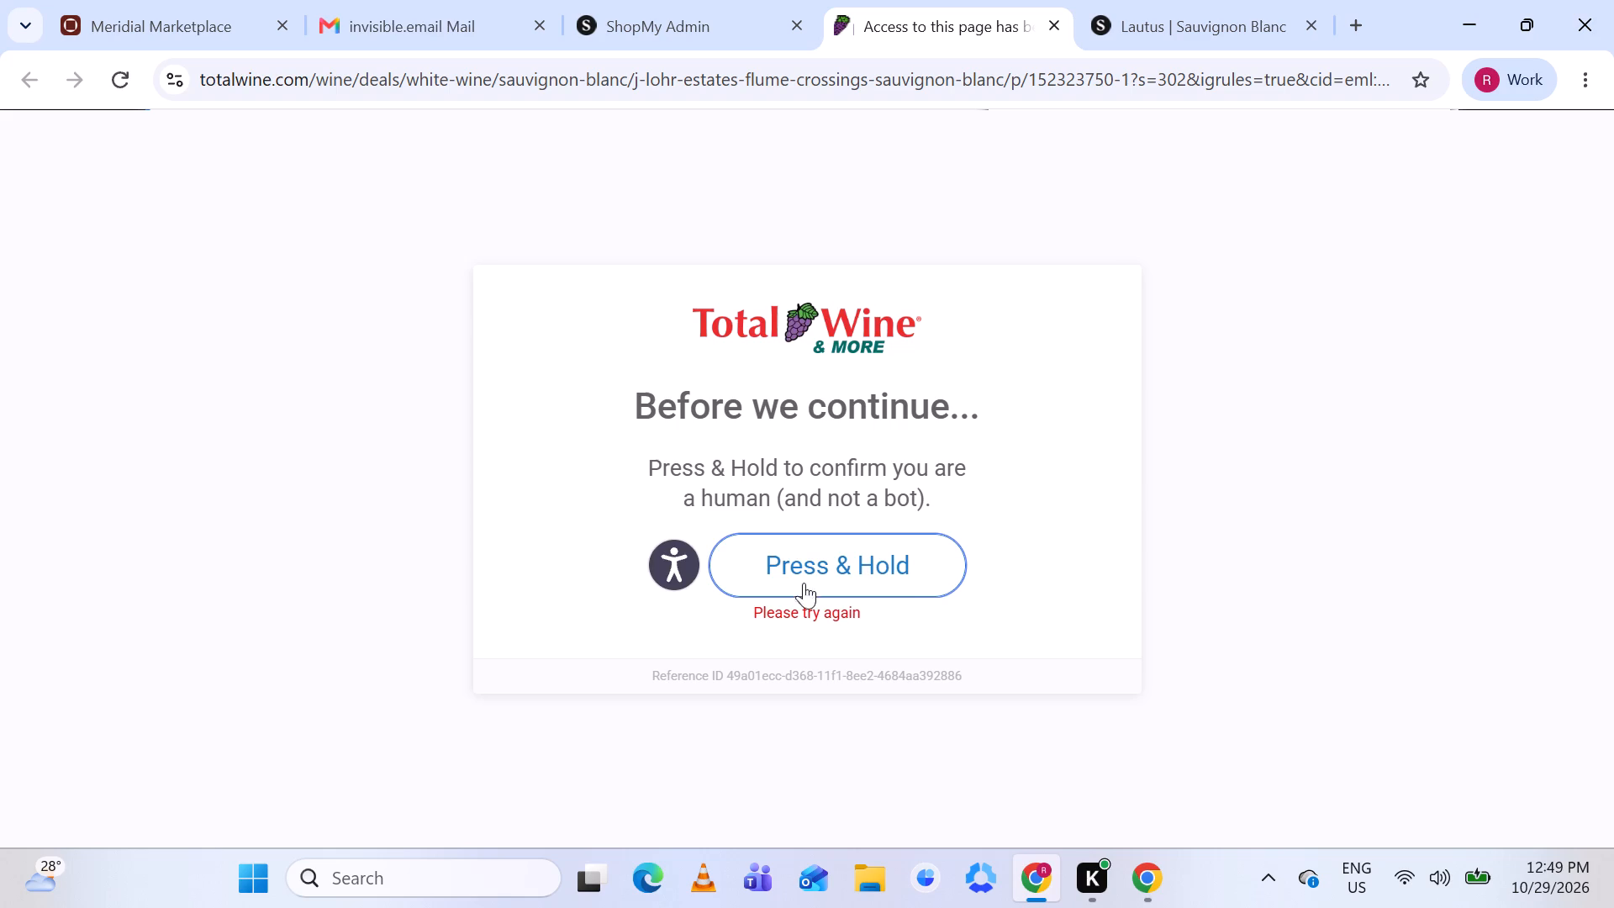
double_click(668, 559)
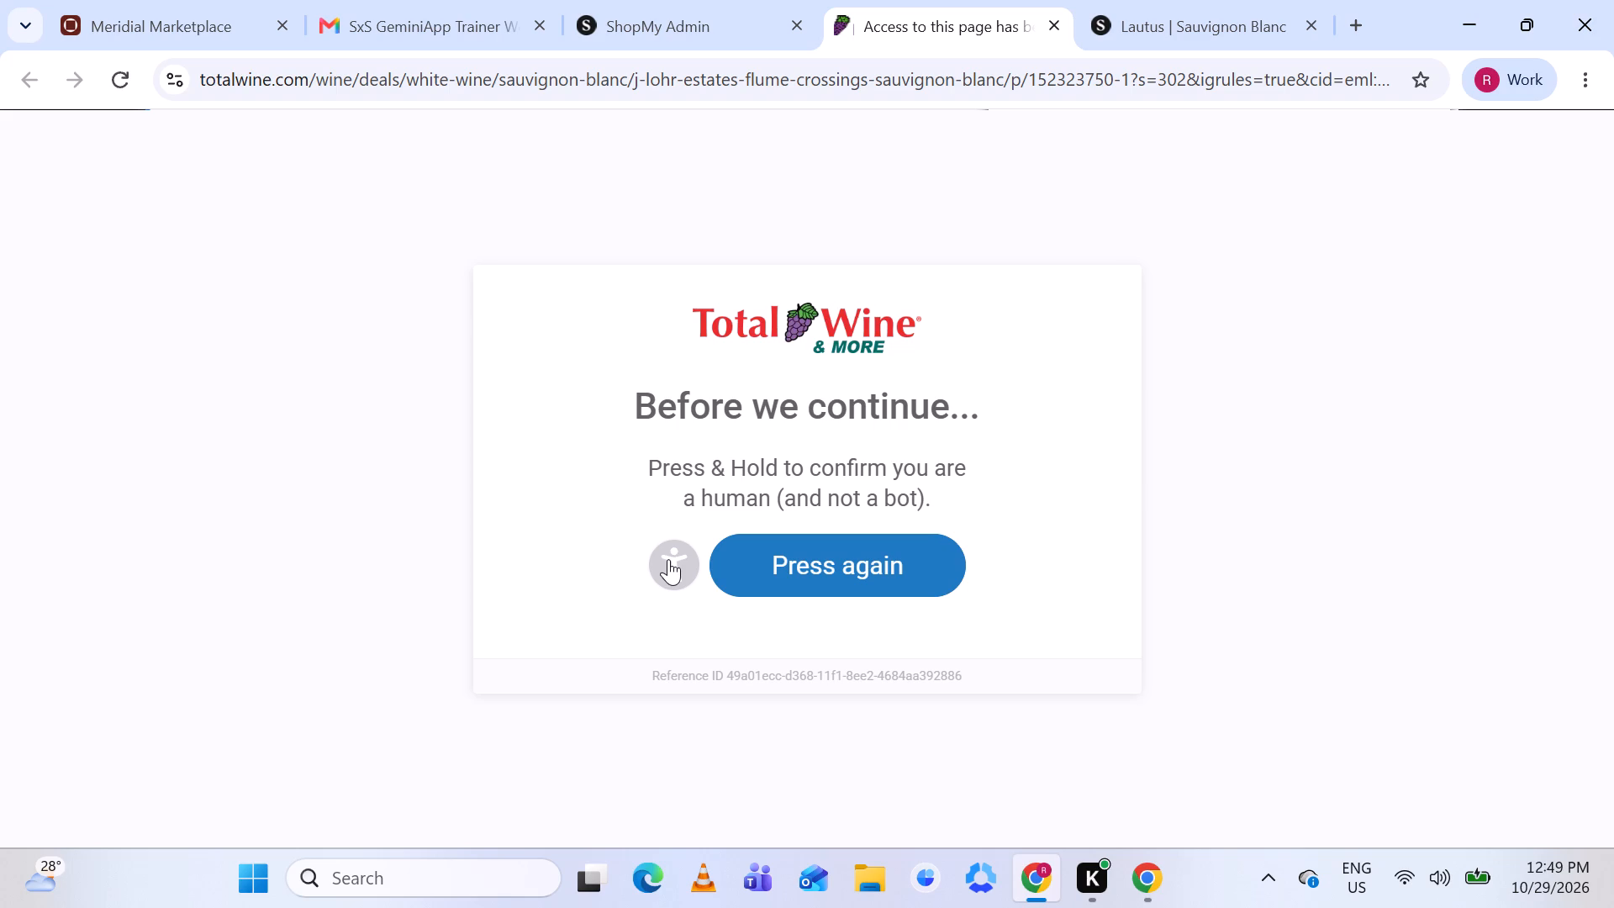
left_click(668, 559)
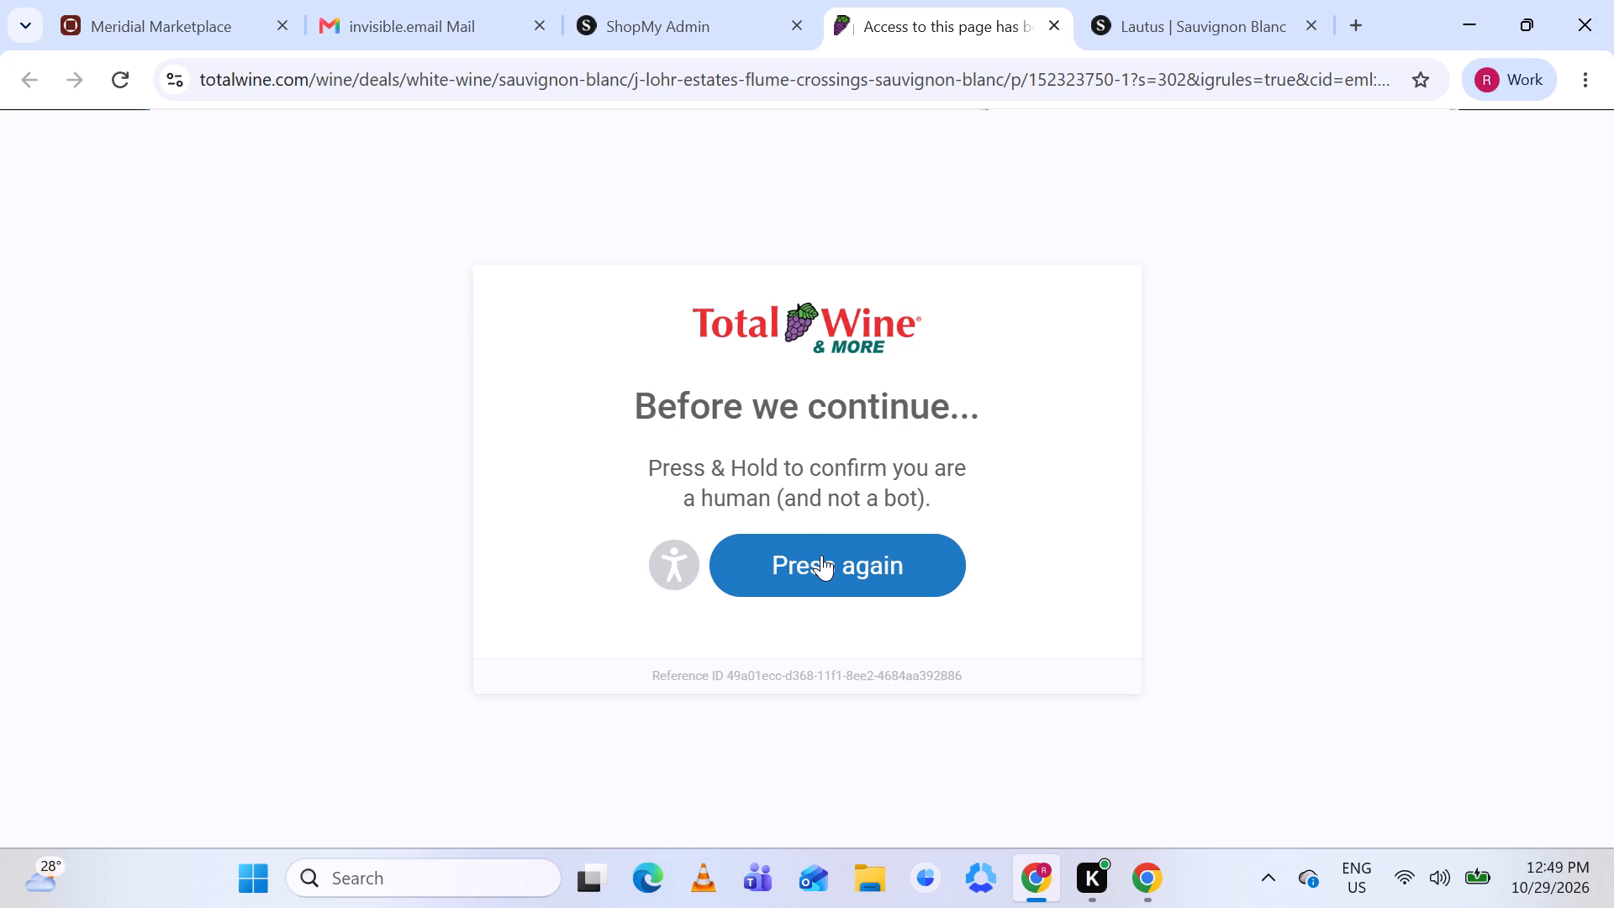
left_click(821, 555)
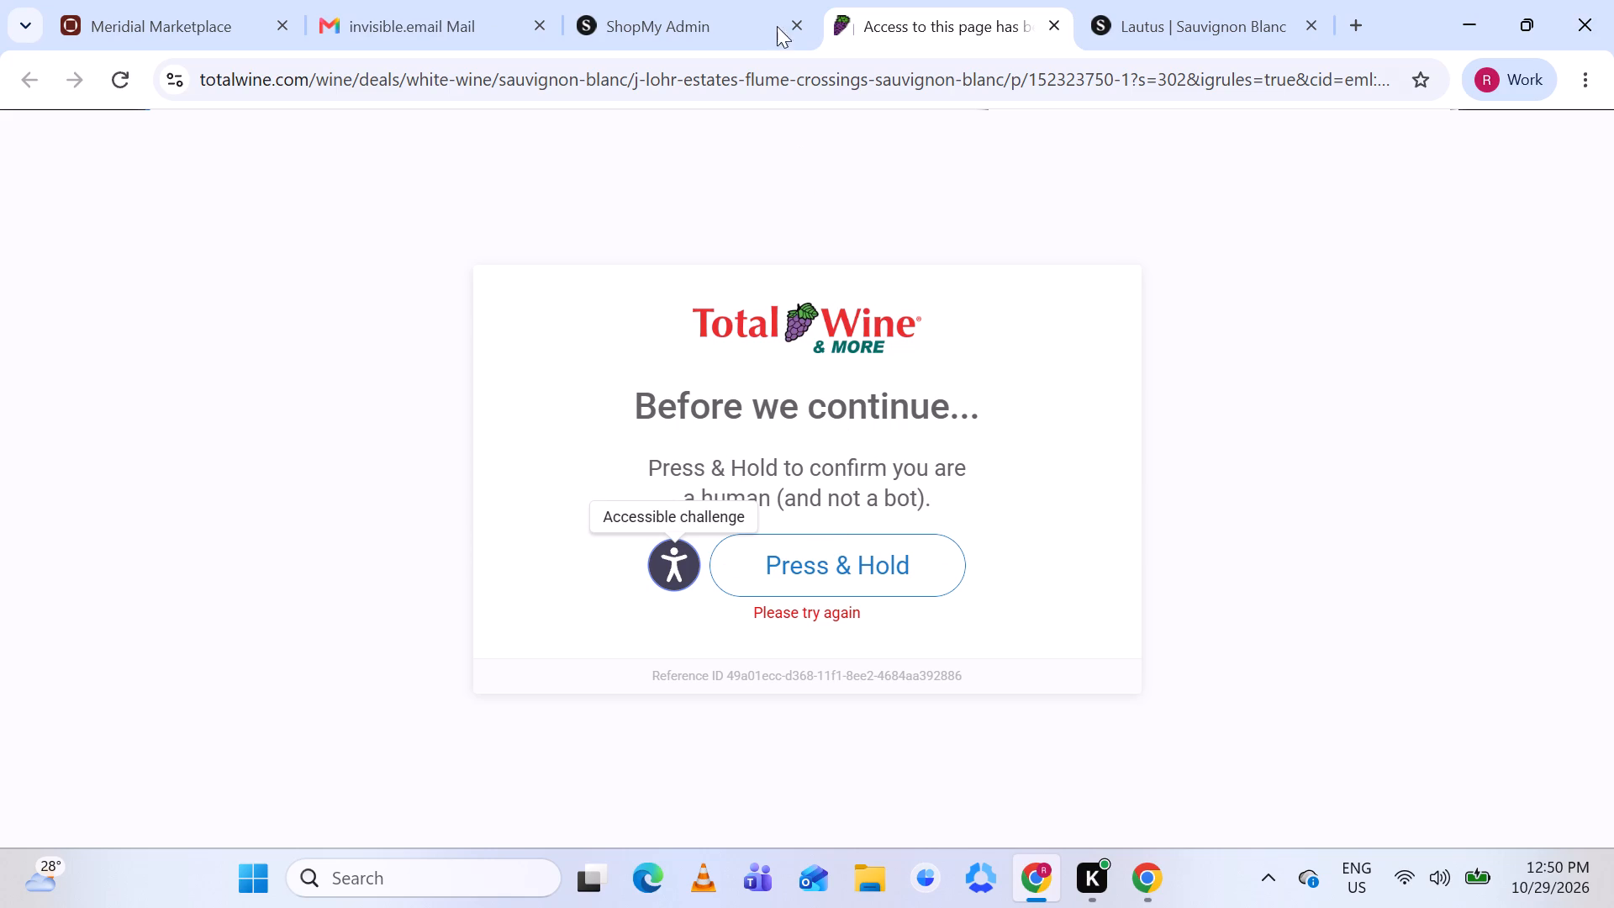
Return to the J Lohr product form in ShopMy Admin and set the title to "Flume Crossings Sauvignon Blanc, 2024".
left_click(723, 14)
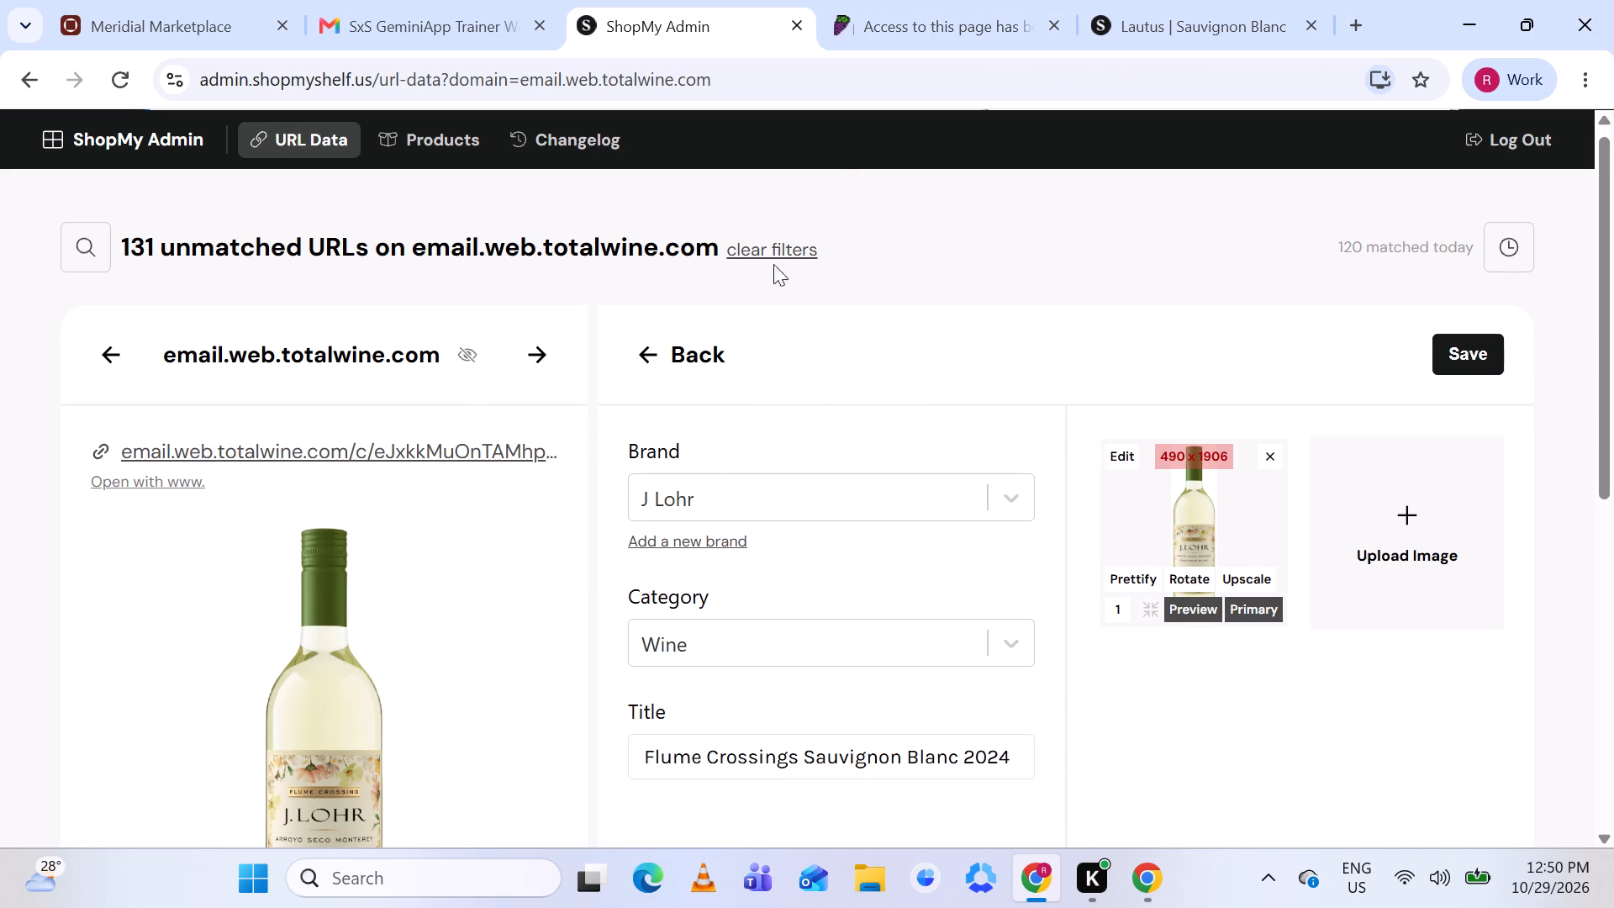
left_click(959, 24)
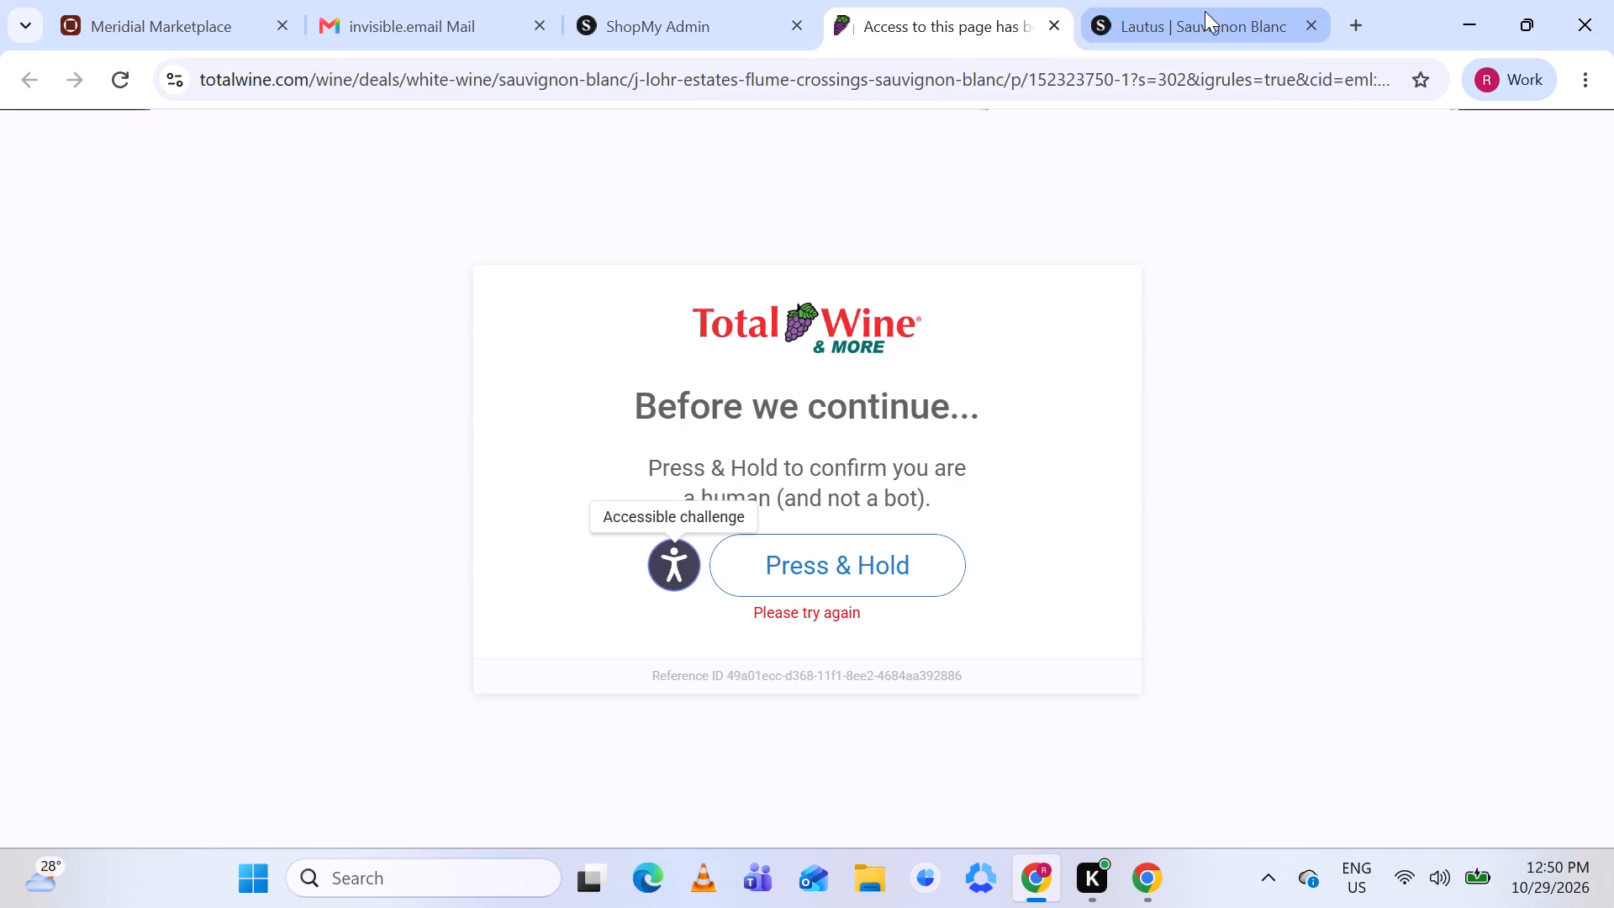
left_click(649, 10)
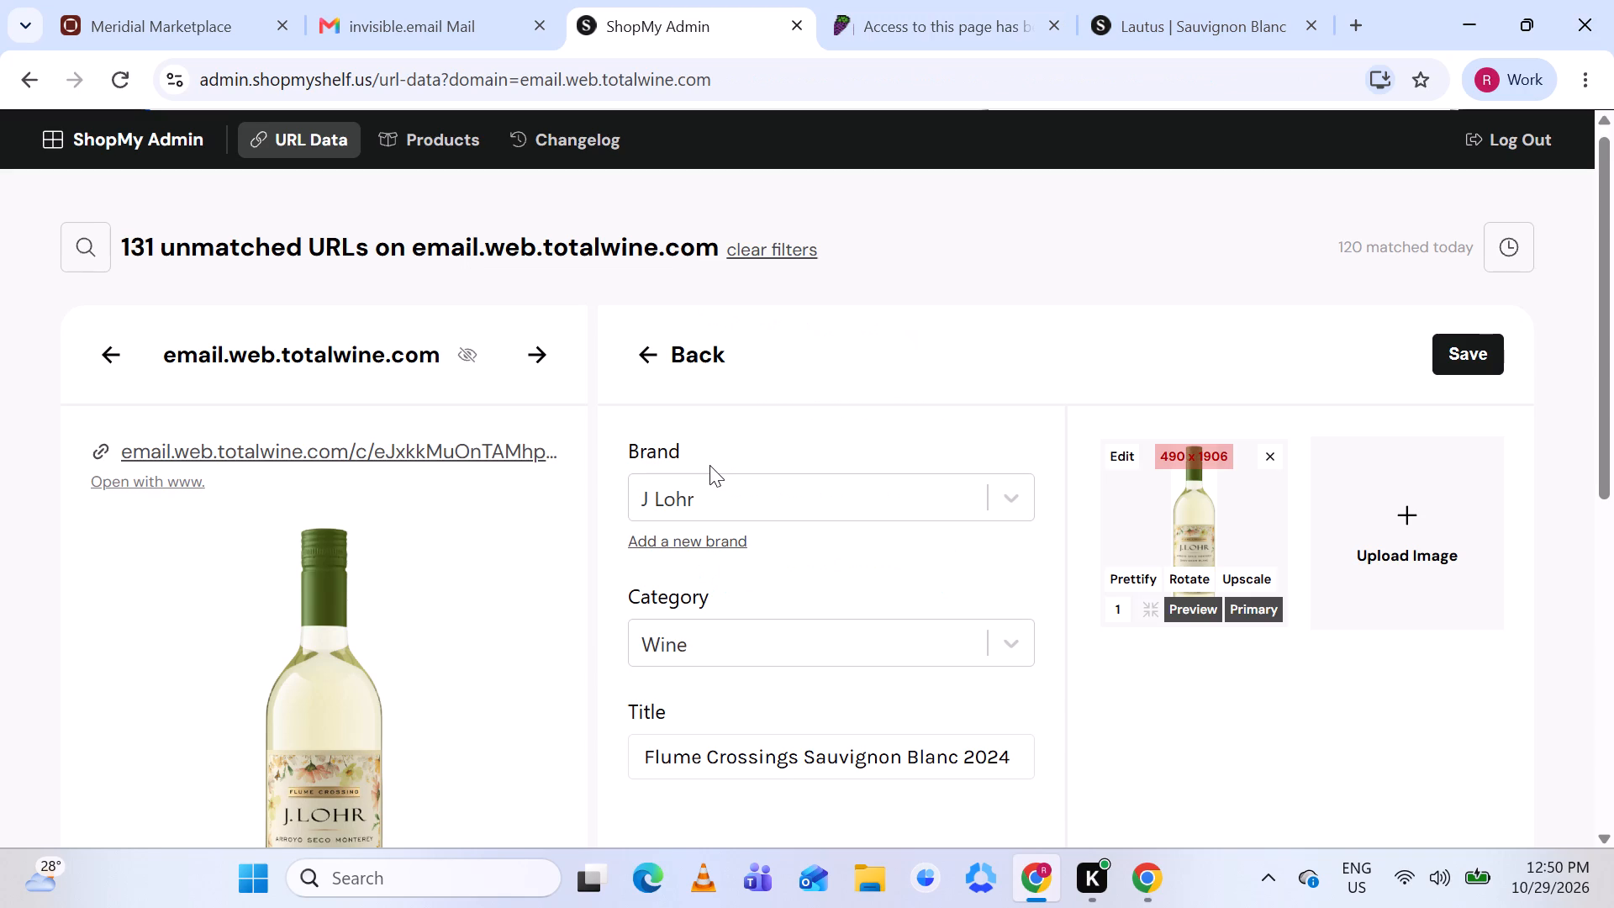
scroll(709, 465, "down", 2)
scroll(868, 478, "left", 1)
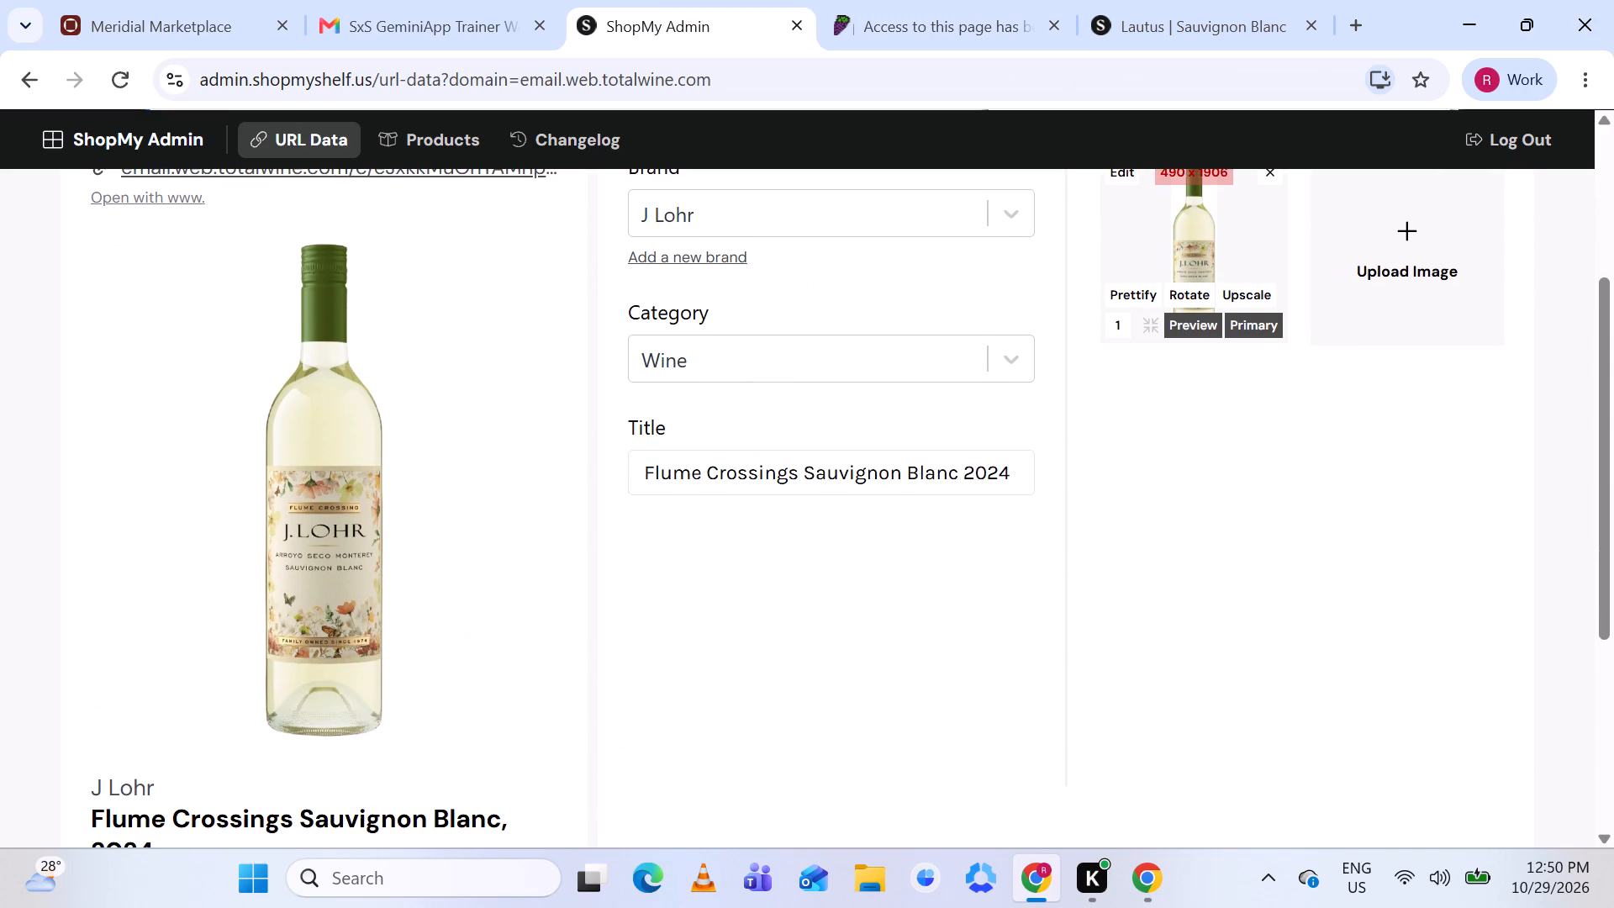
scroll(868, 478, "left", 1)
scroll(868, 478, "down", 1)
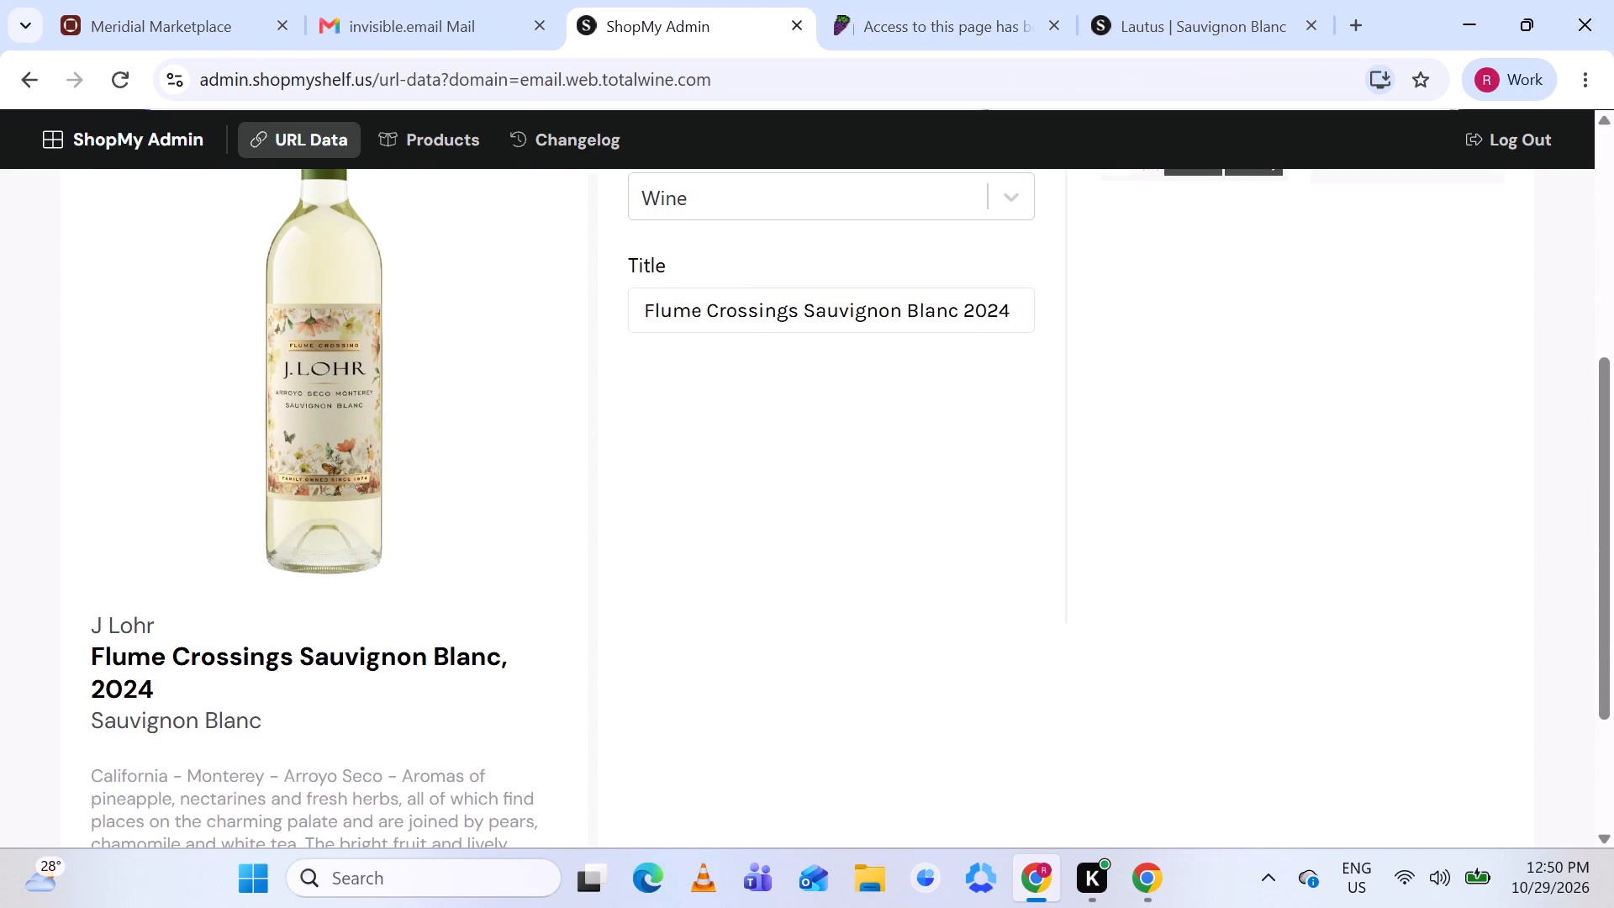
left_click(964, 306)
key("BackSpace")
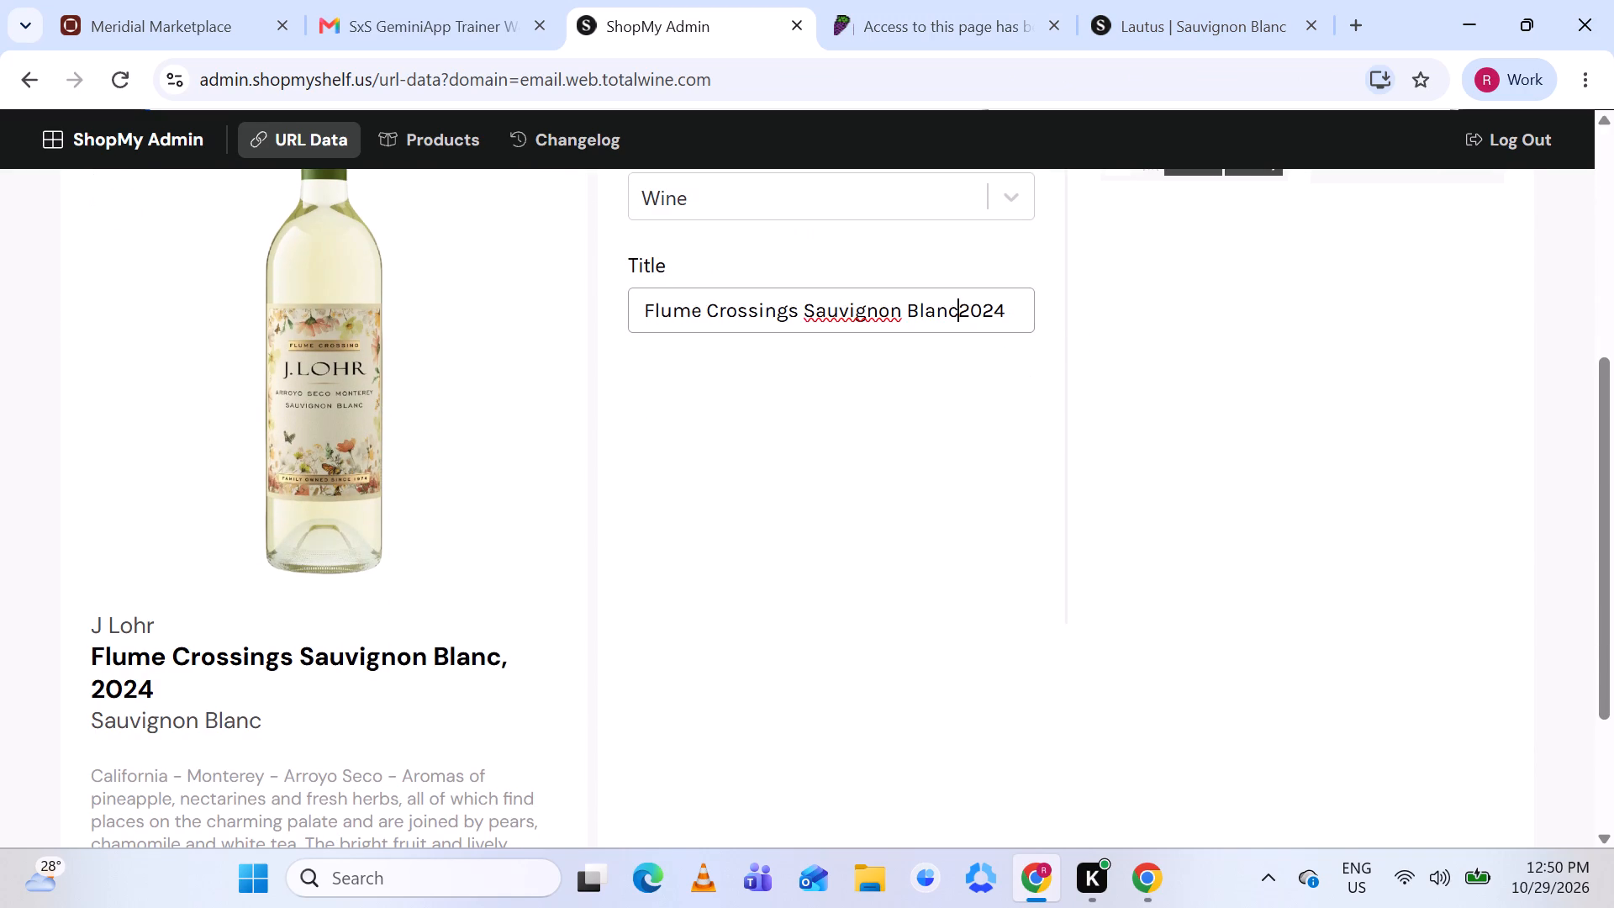
key("comma")
key("space")
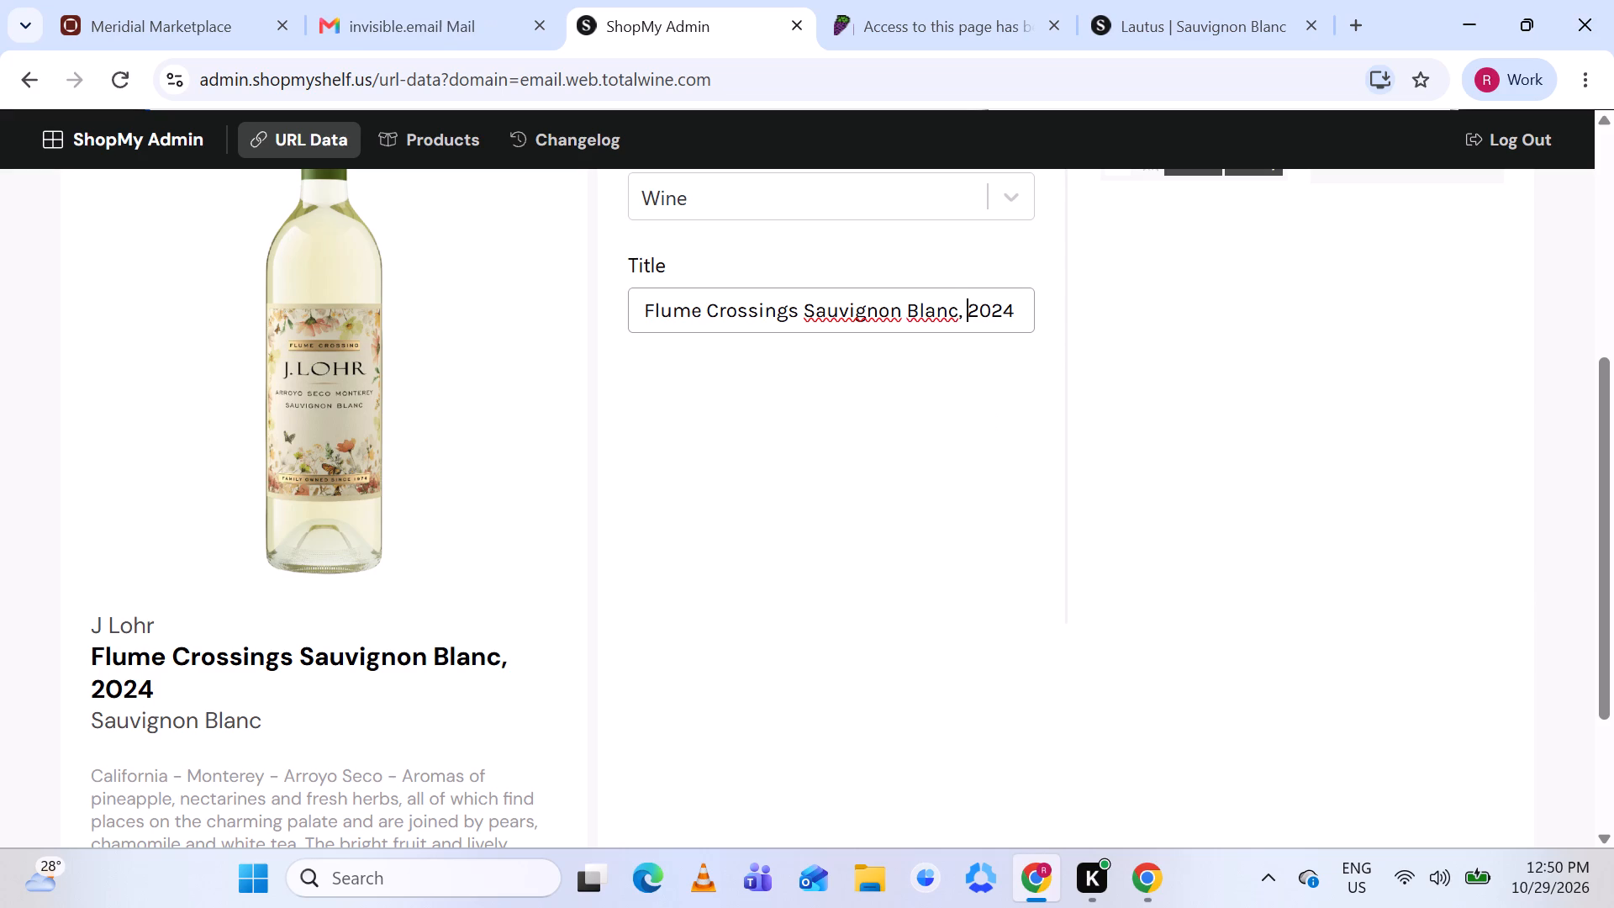
Prettify the J Lohr bottle image and save the new product.
scroll(985, 322, "up", 2)
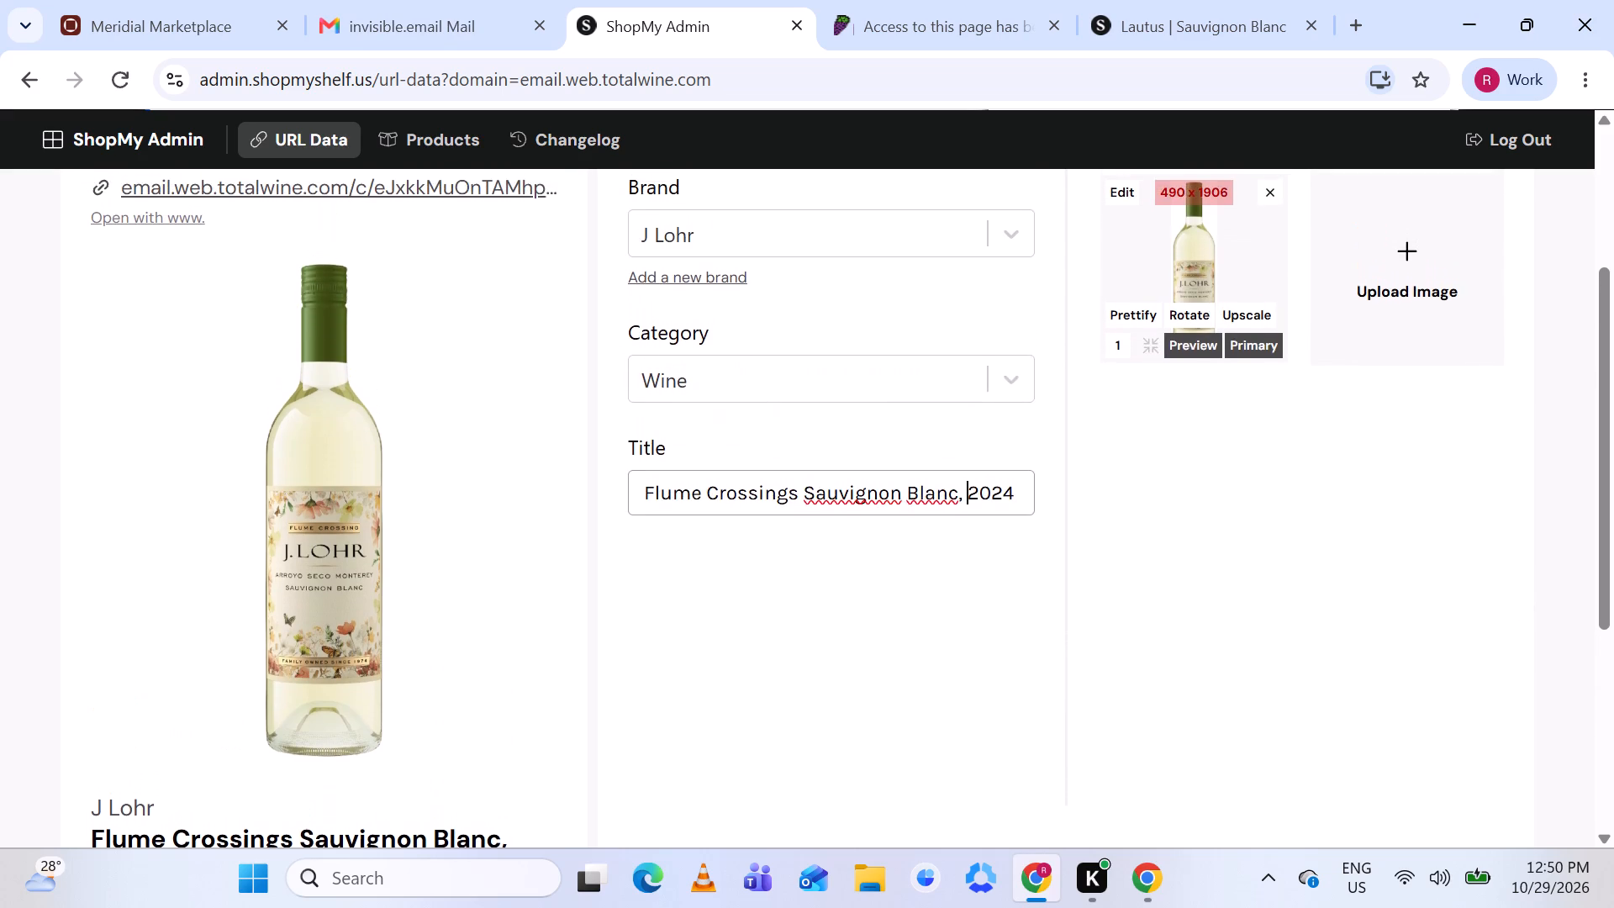
scroll(985, 322, "up", 1)
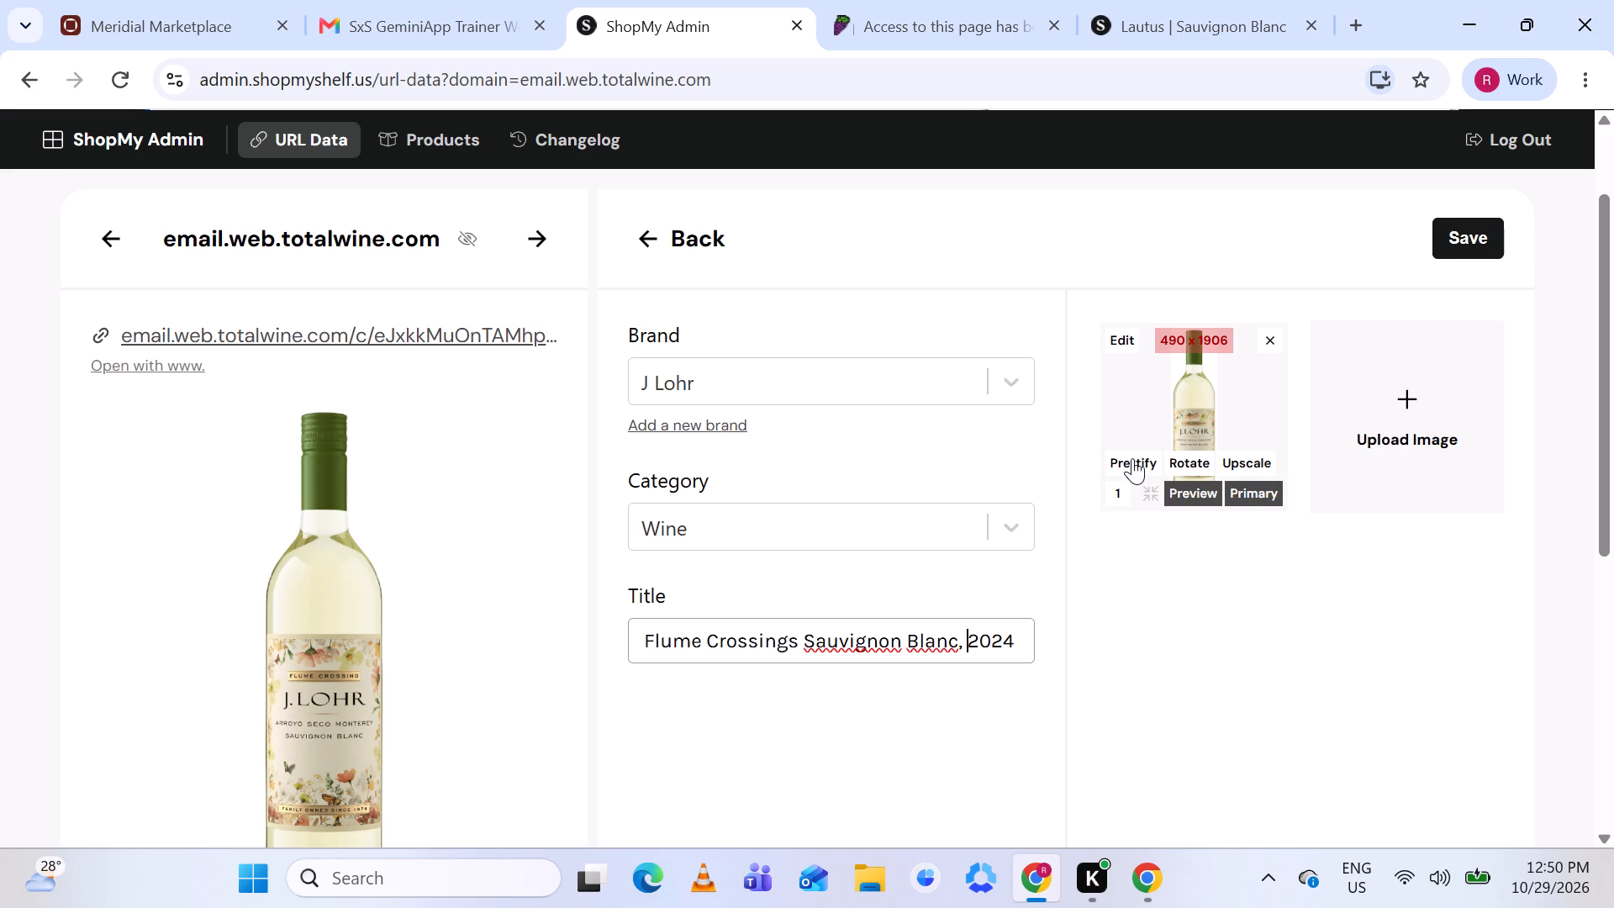
left_click(1132, 457)
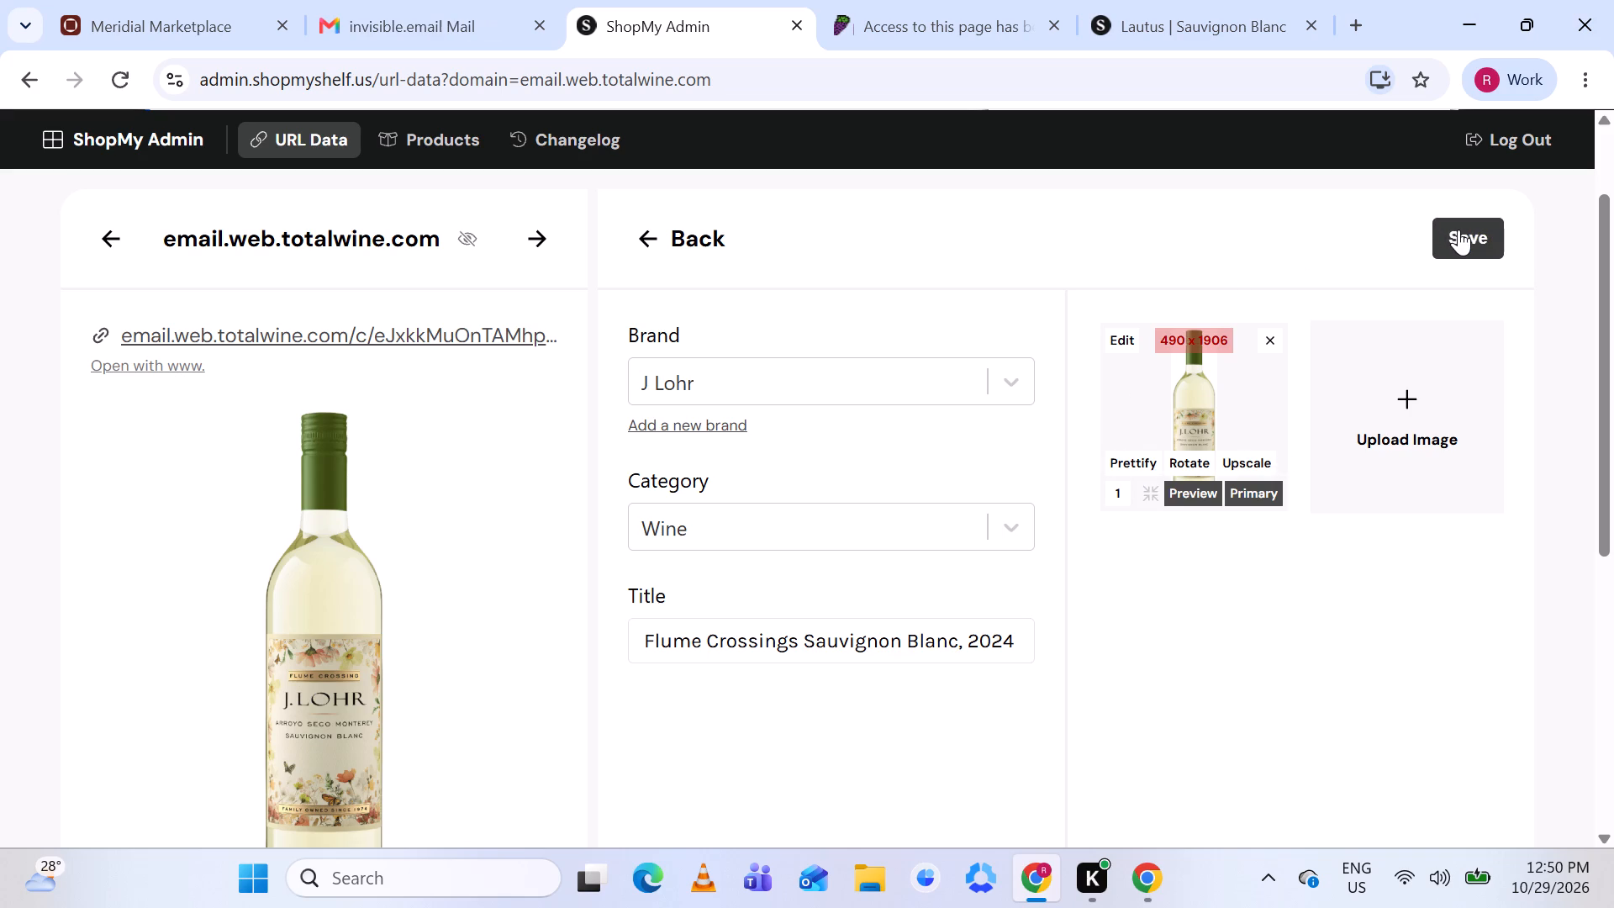
scroll(1458, 230, "down", 3)
scroll(1458, 230, "up", 3)
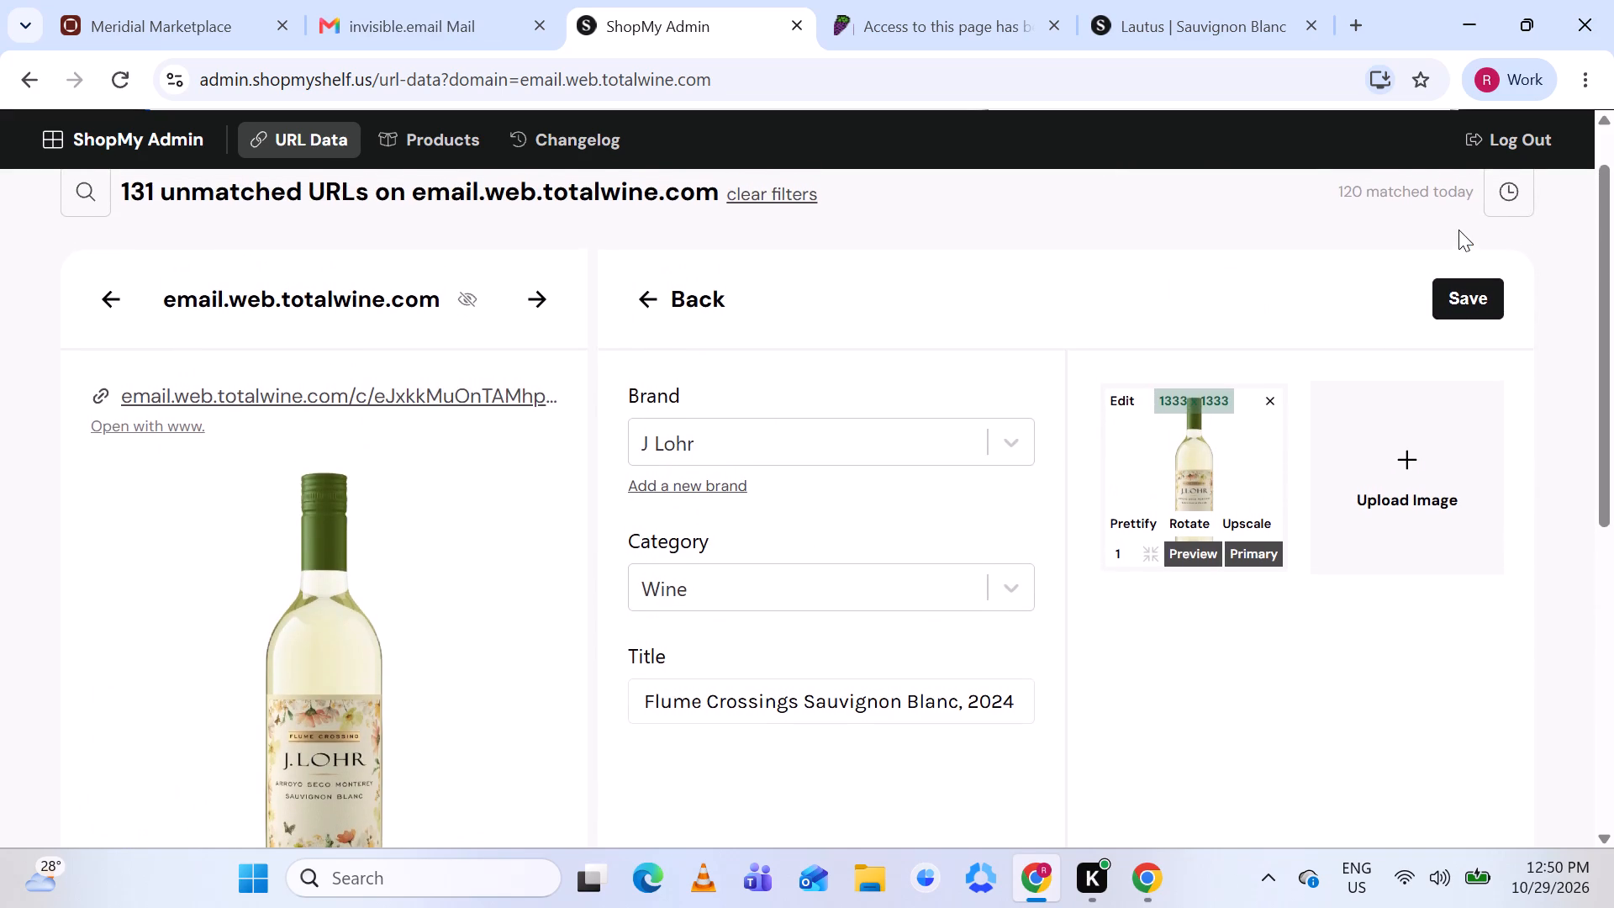
left_click(1472, 291)
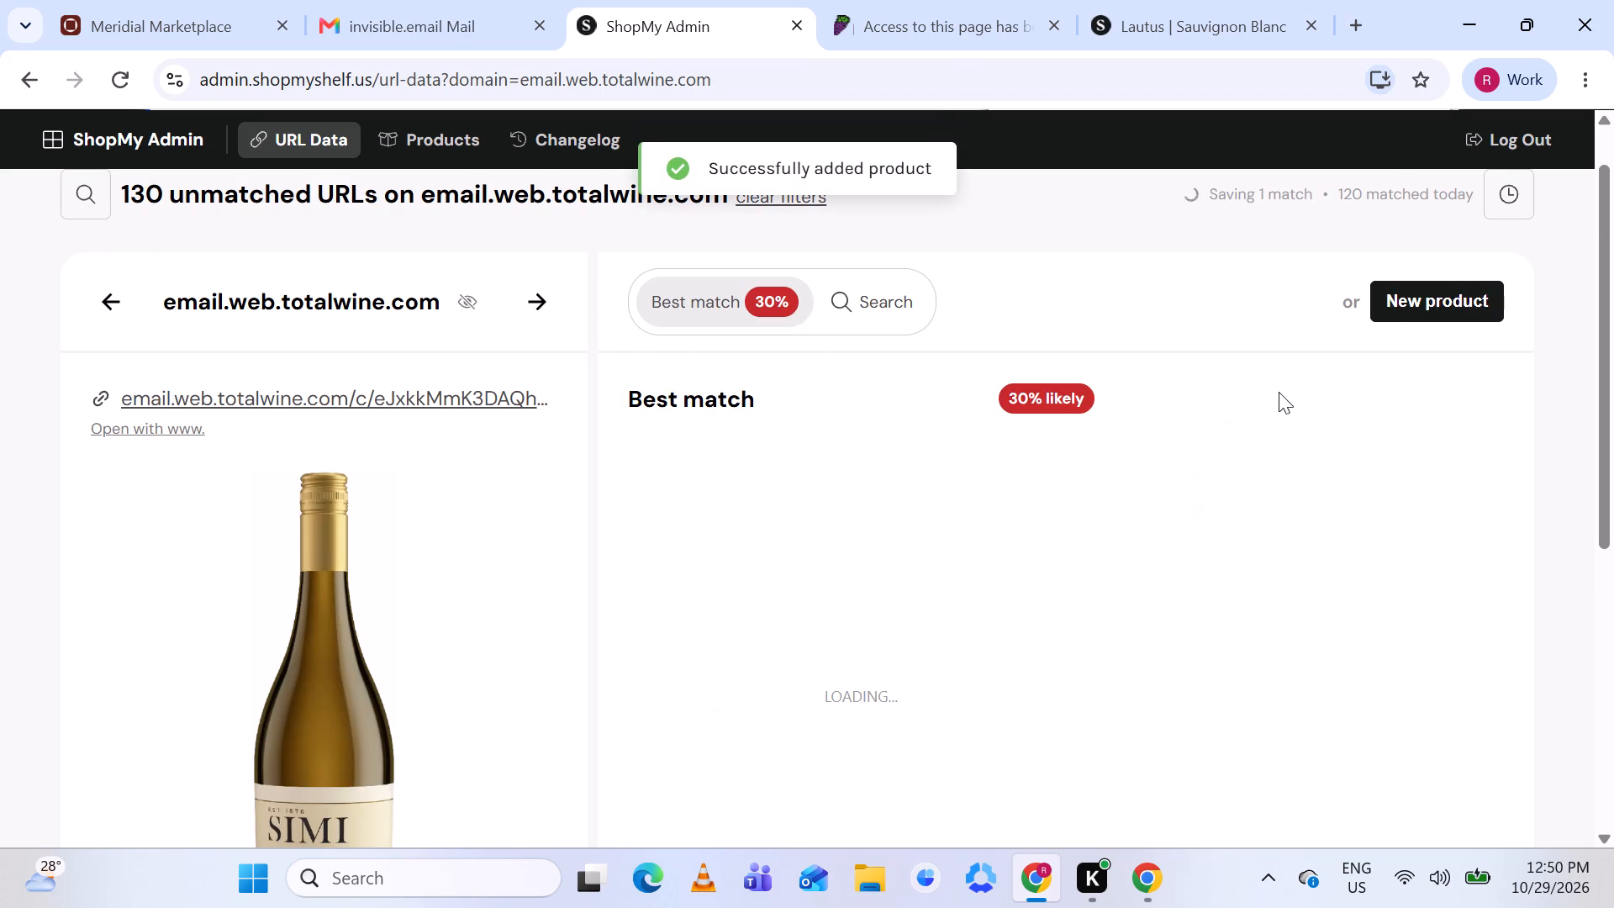
Close the leftover Total Wine and Lautus pages, and open the suggested Juliet Chardonnay product page to compare it with the Simi listing.
scroll(1279, 392, "down", 2)
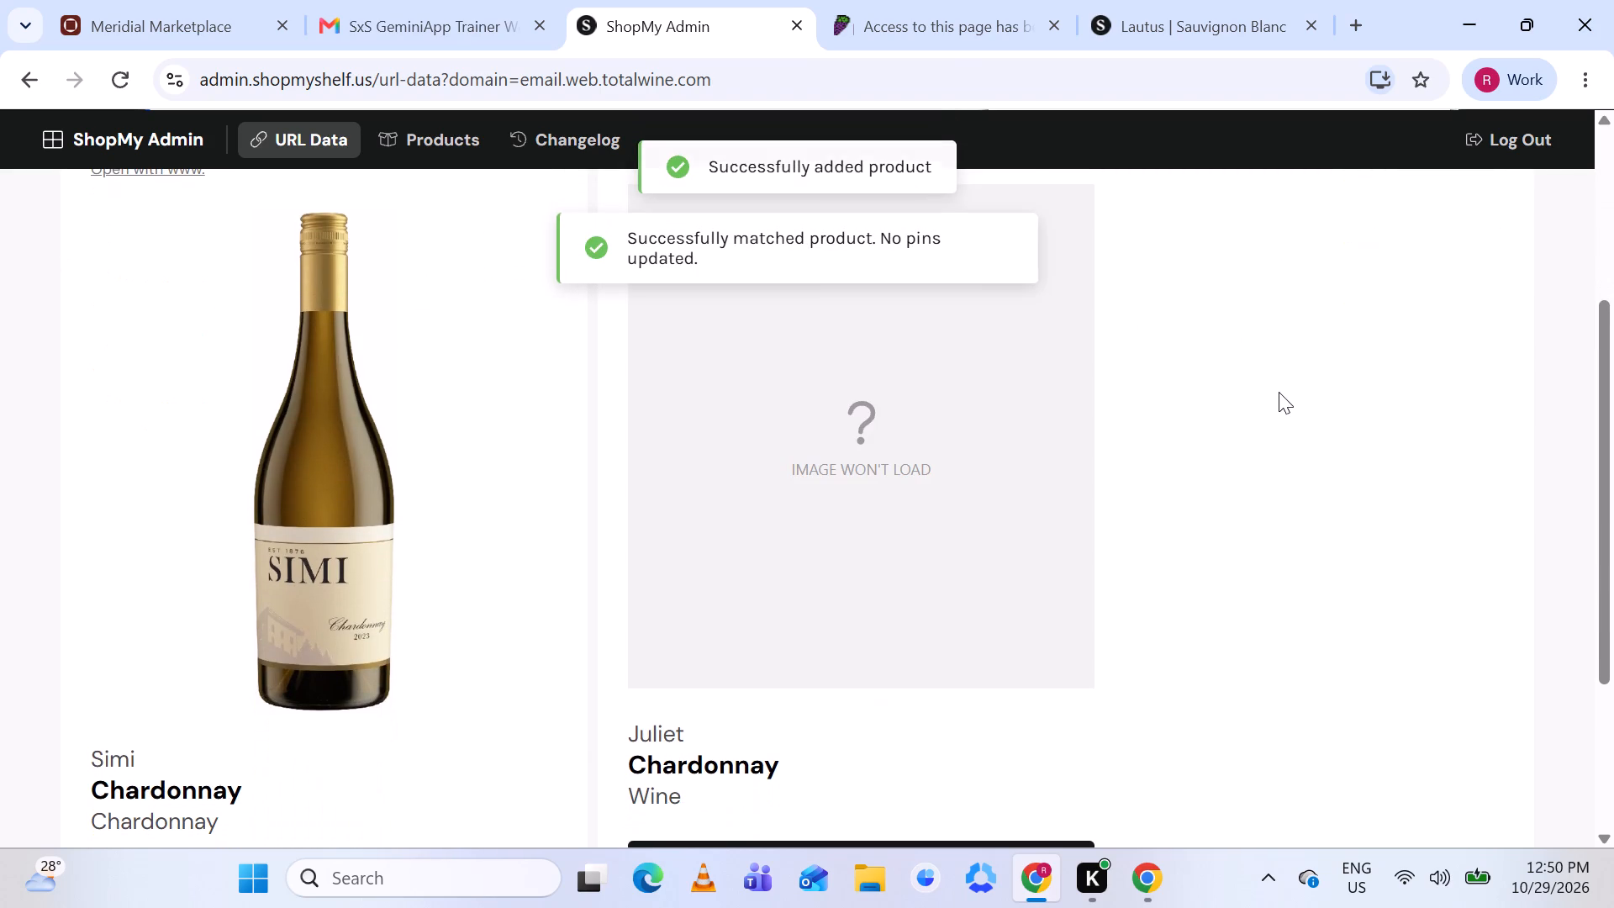
scroll(1279, 392, "down", 1)
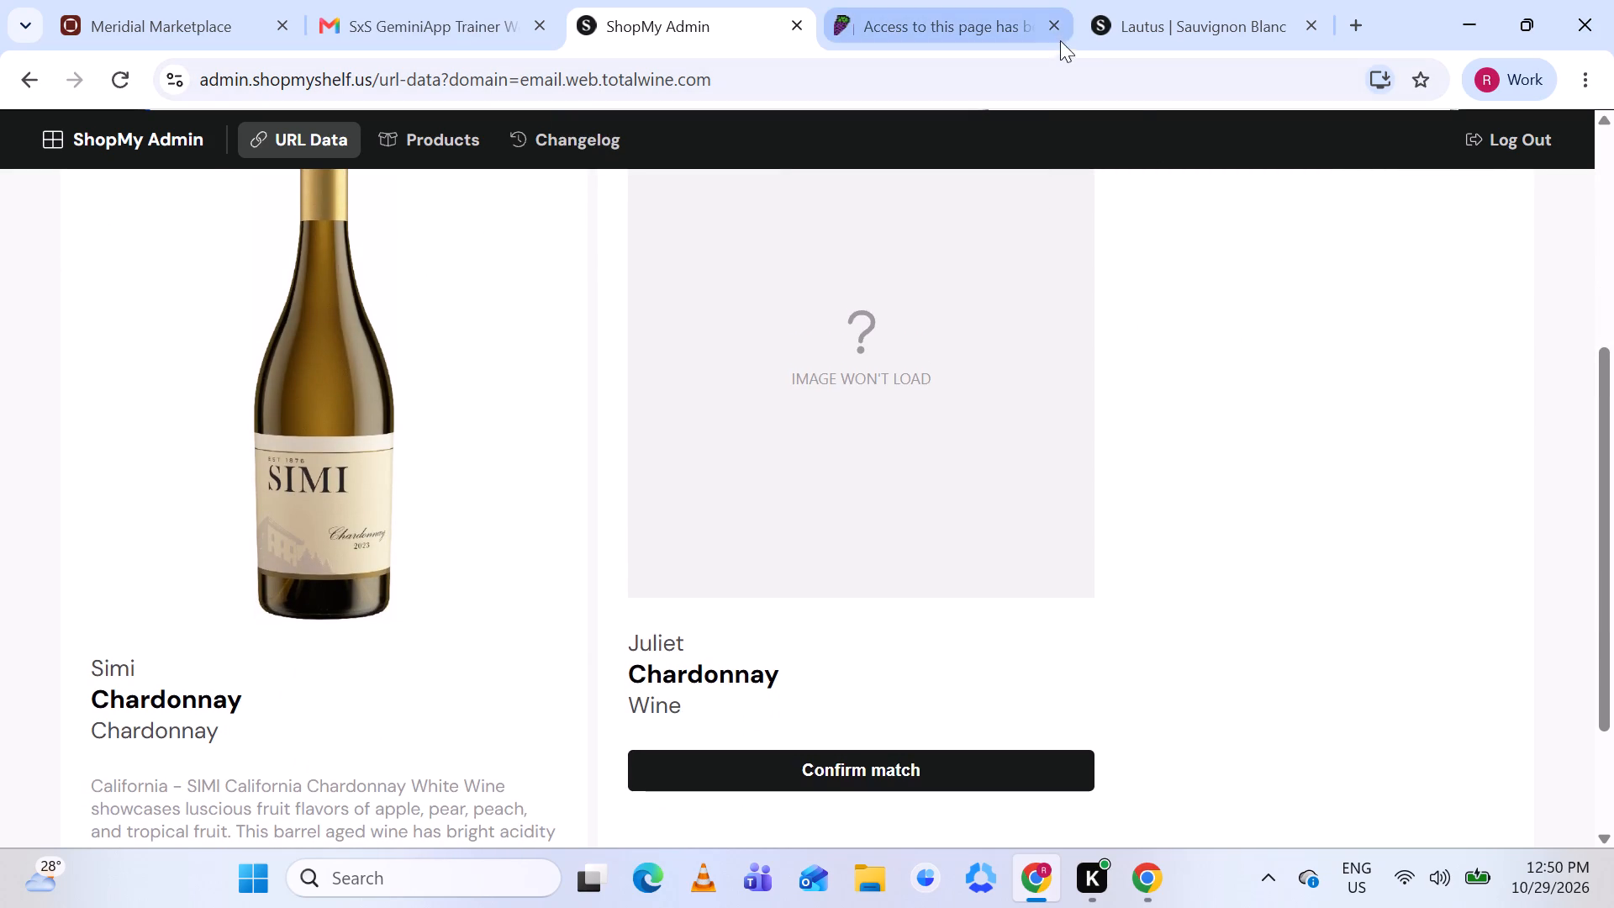
left_click(1057, 31)
left_click(1057, 31)
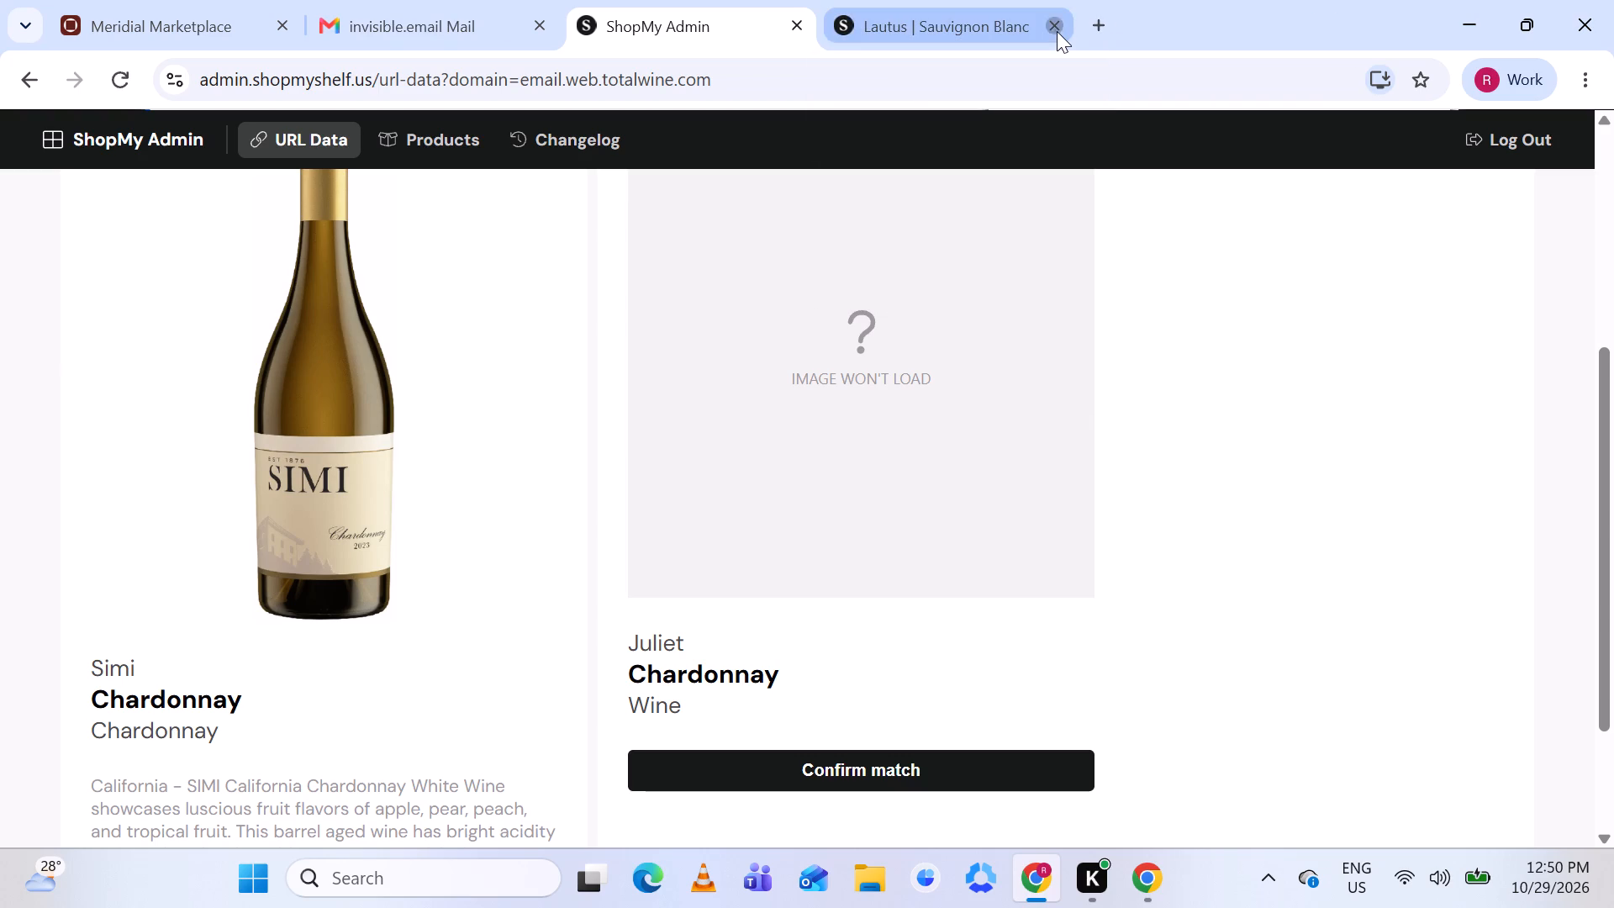
scroll(973, 396, "down", 2)
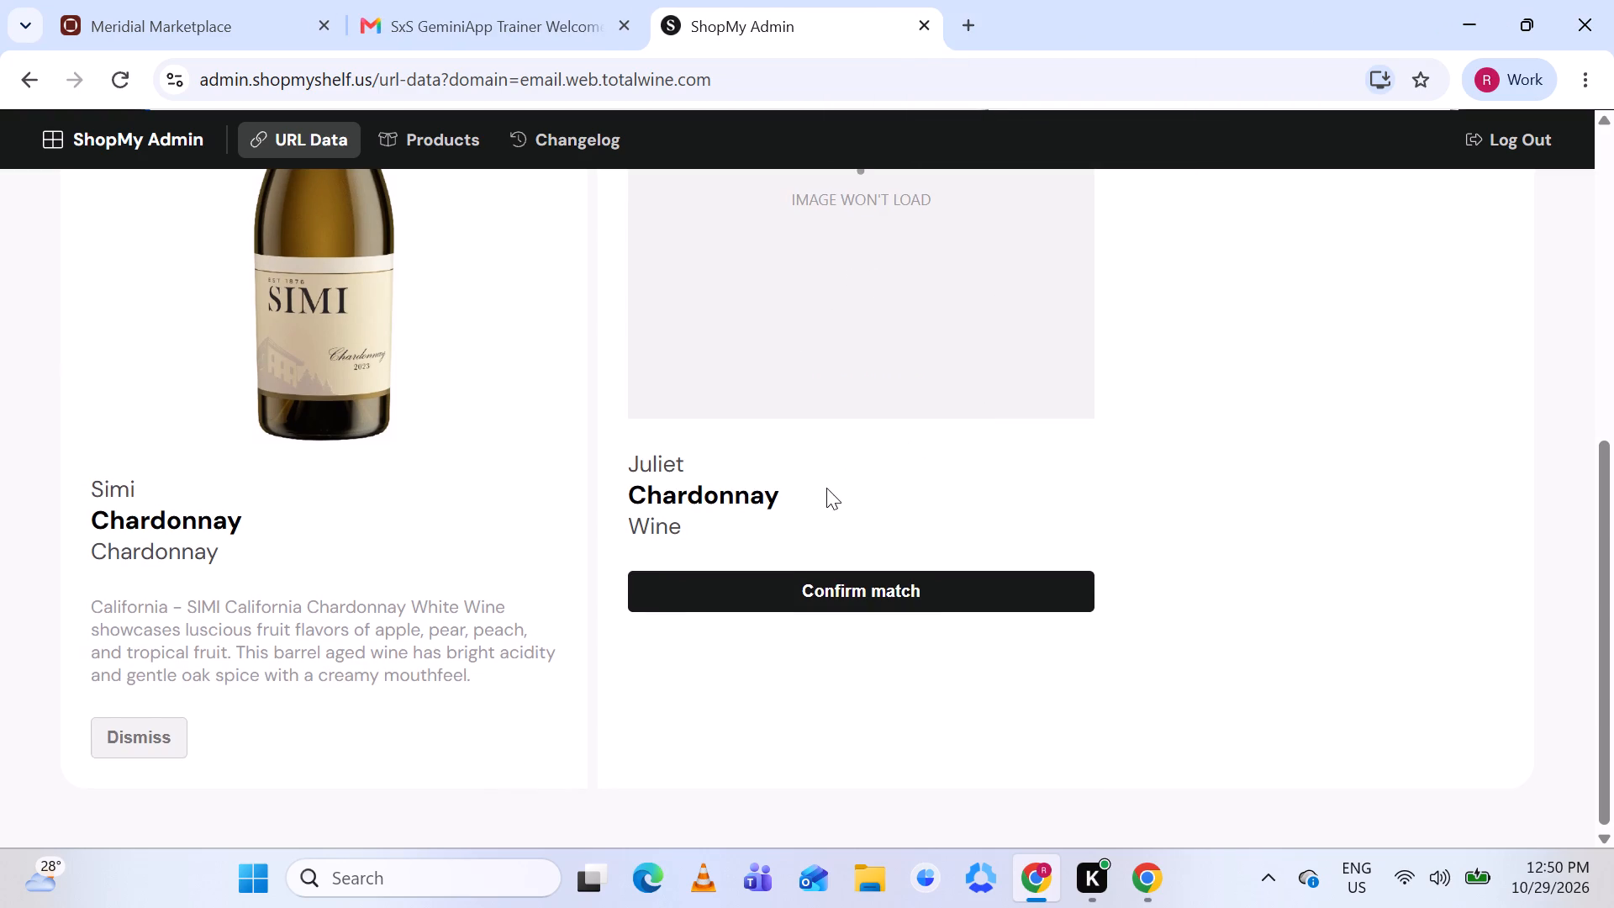
left_click(744, 495)
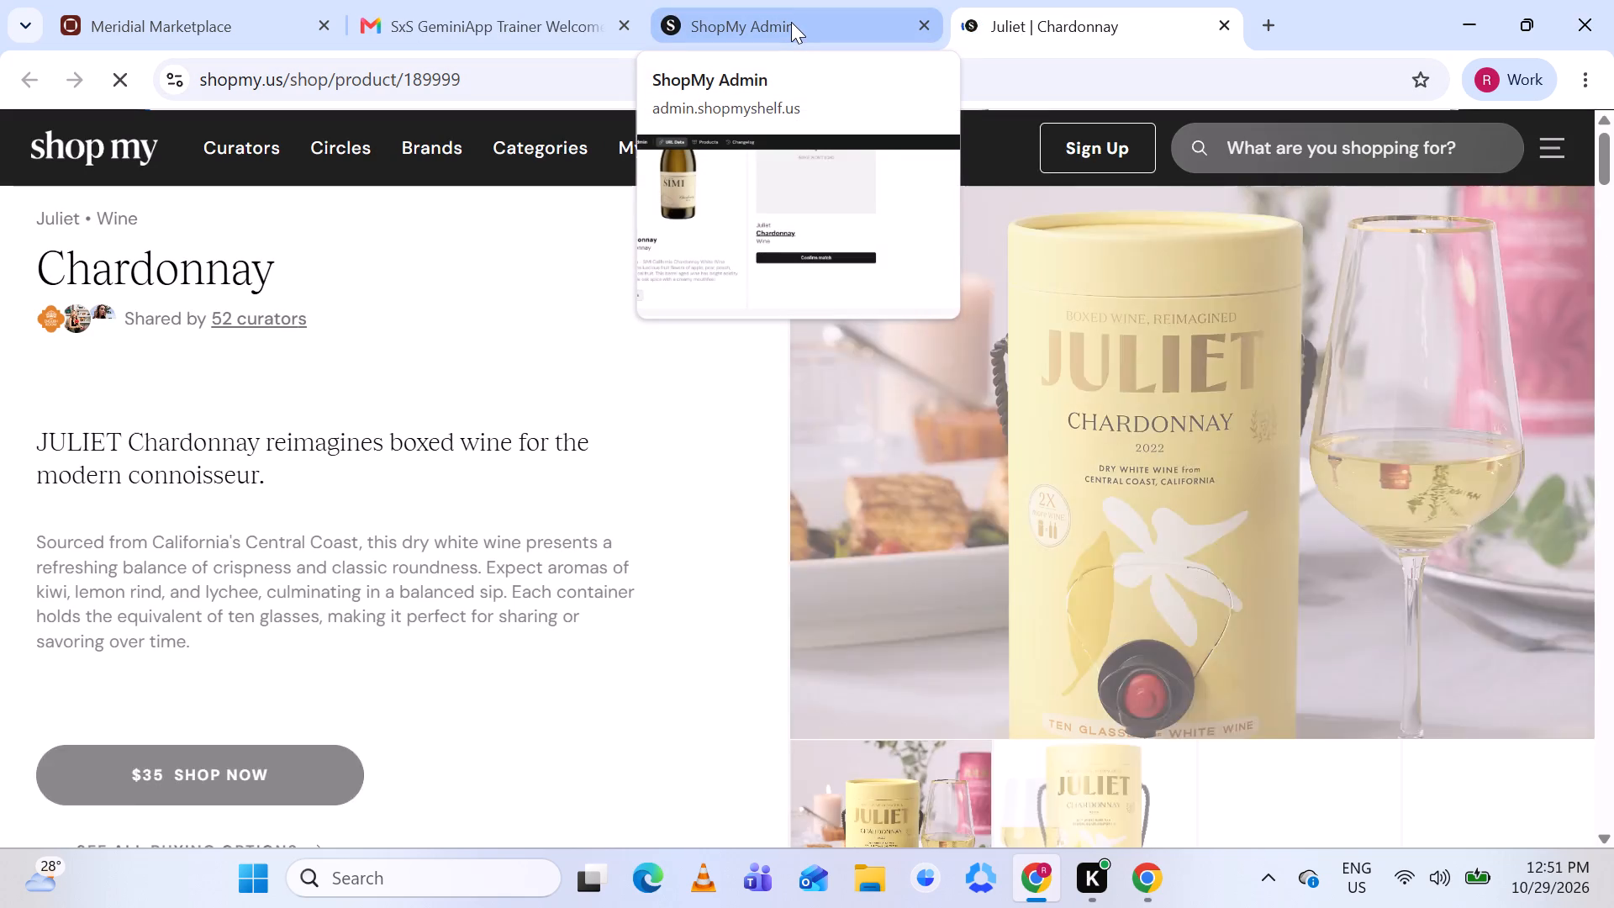
Search the catalogue for "Simi Chardonnay" and choose the existing Simi Chardonnay as the match.
left_click(791, 22)
scroll(744, 366, "up", 1)
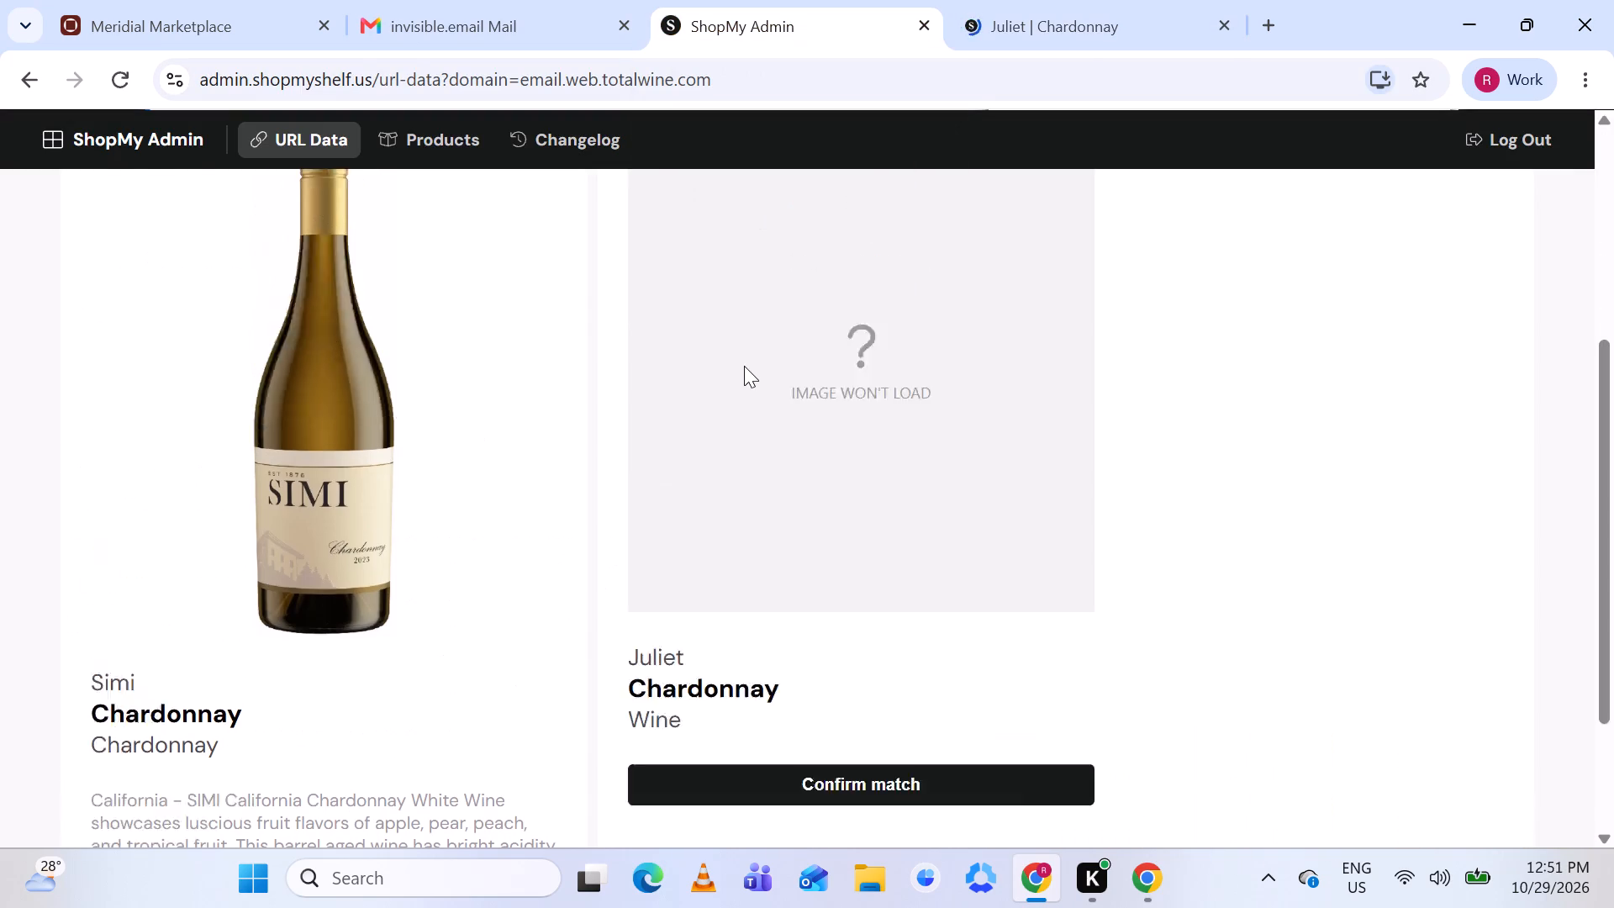
scroll(744, 366, "up", 1)
left_click(874, 215)
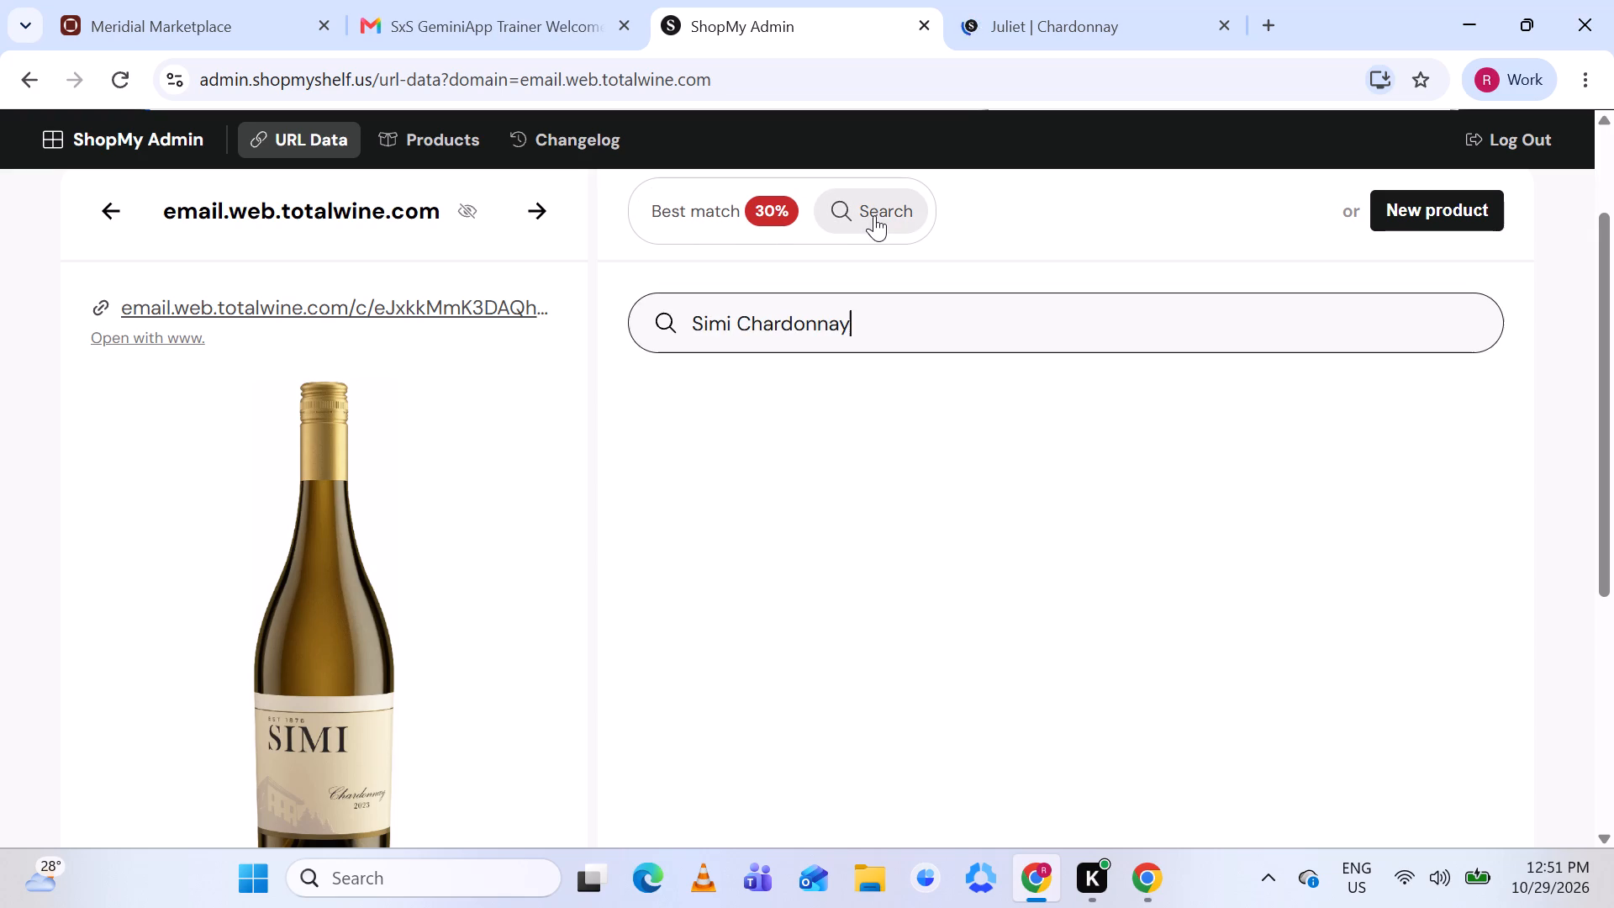
scroll(832, 340, "down", 5)
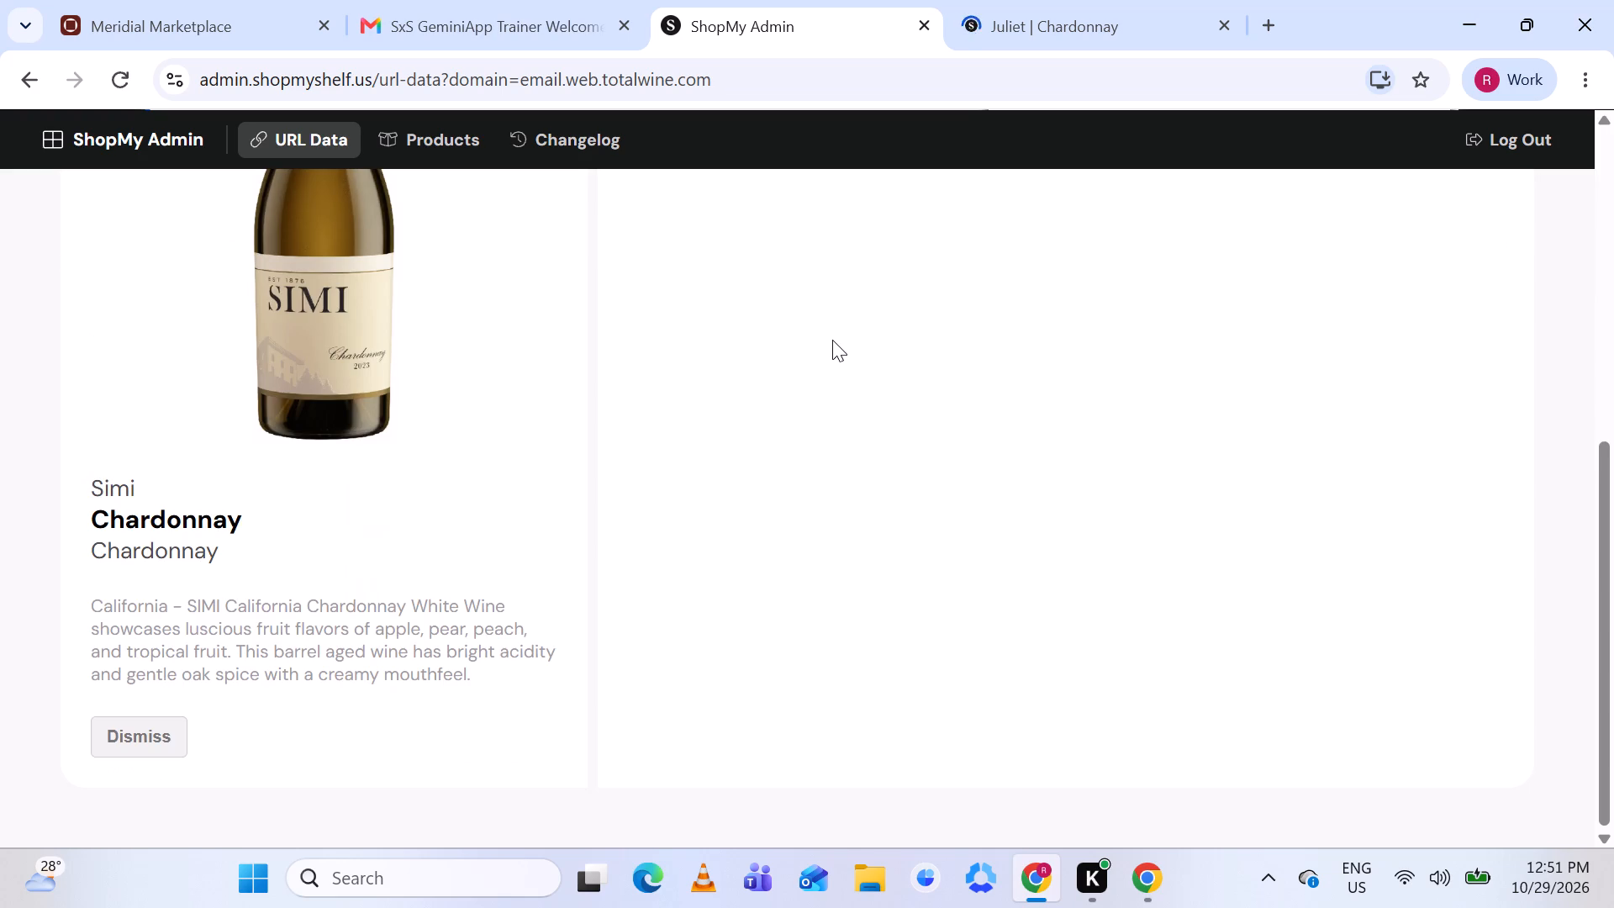
scroll(832, 340, "up", 3)
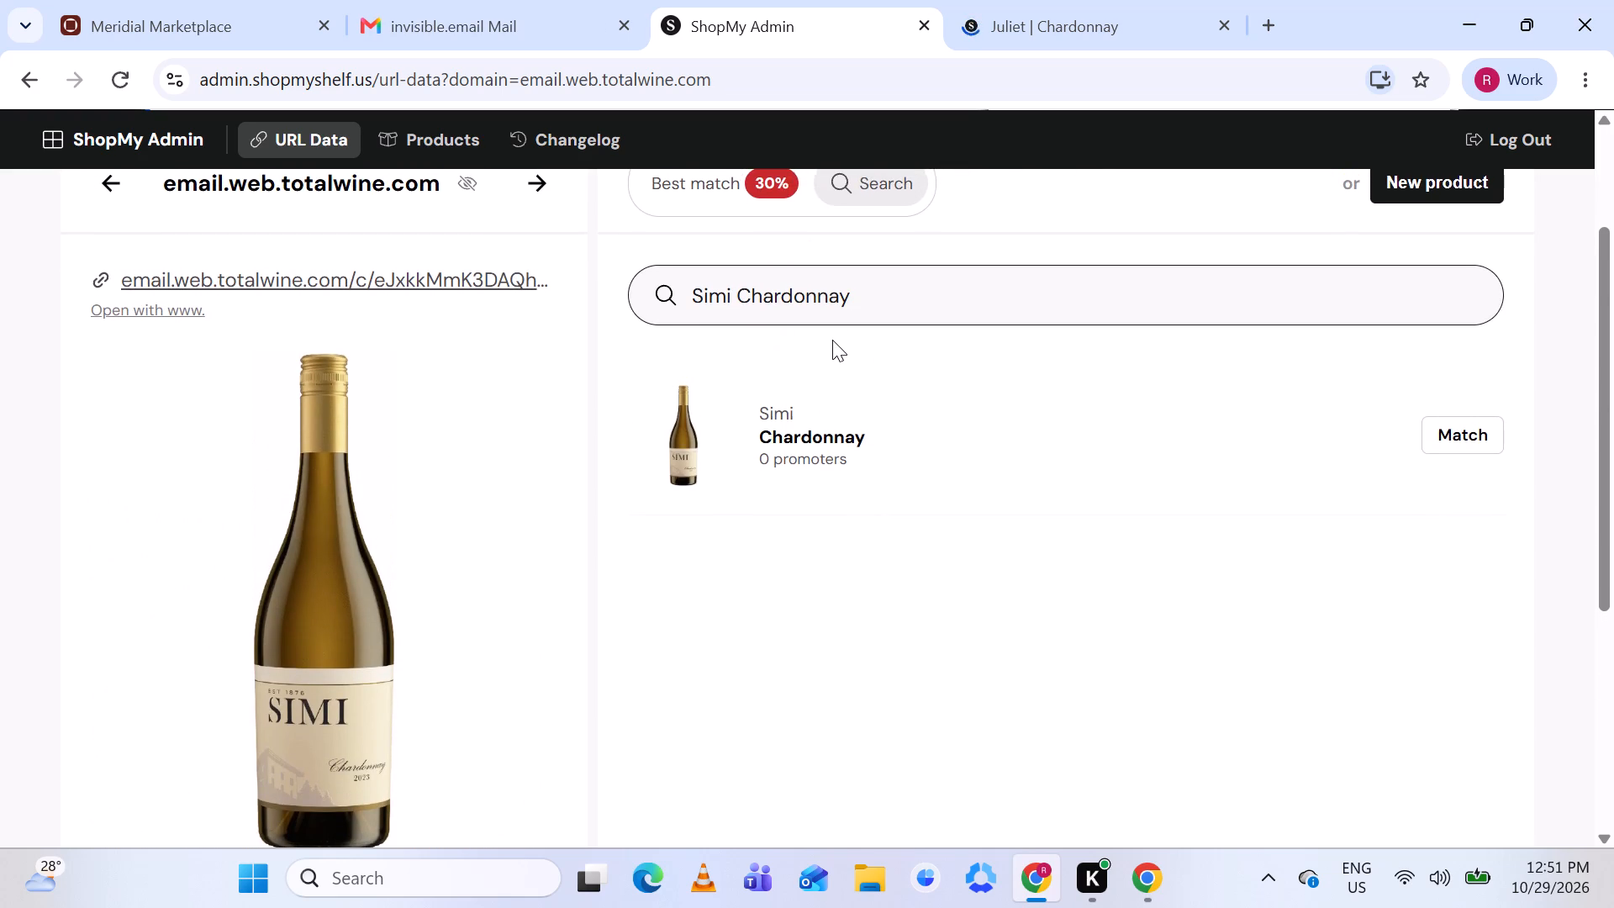
scroll(832, 340, "down", 1)
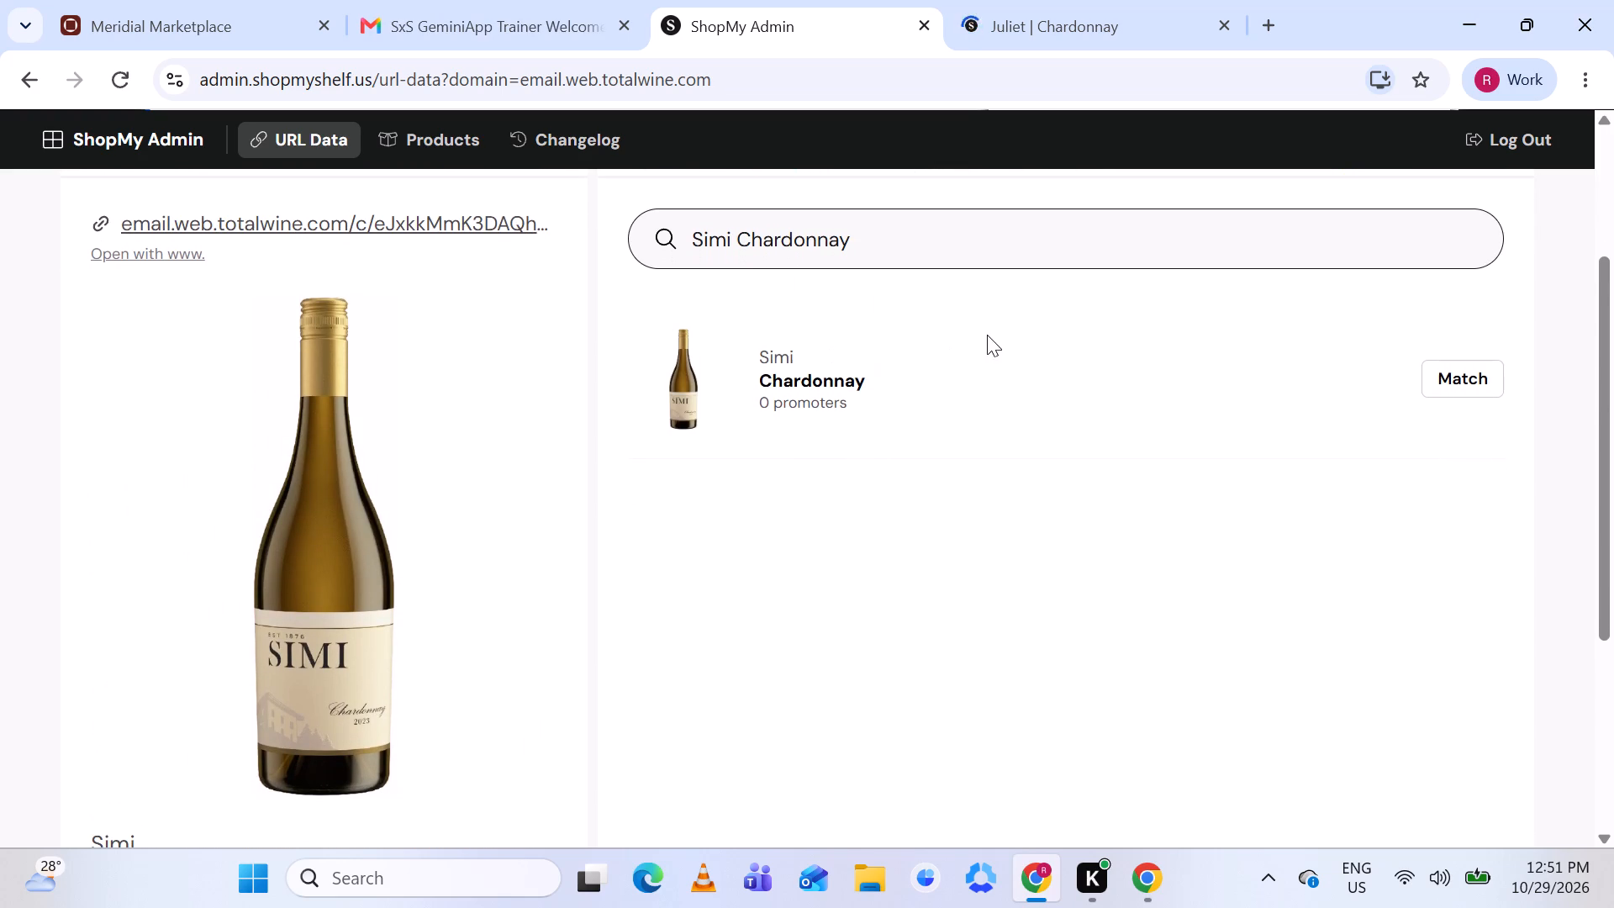
left_click(1479, 384)
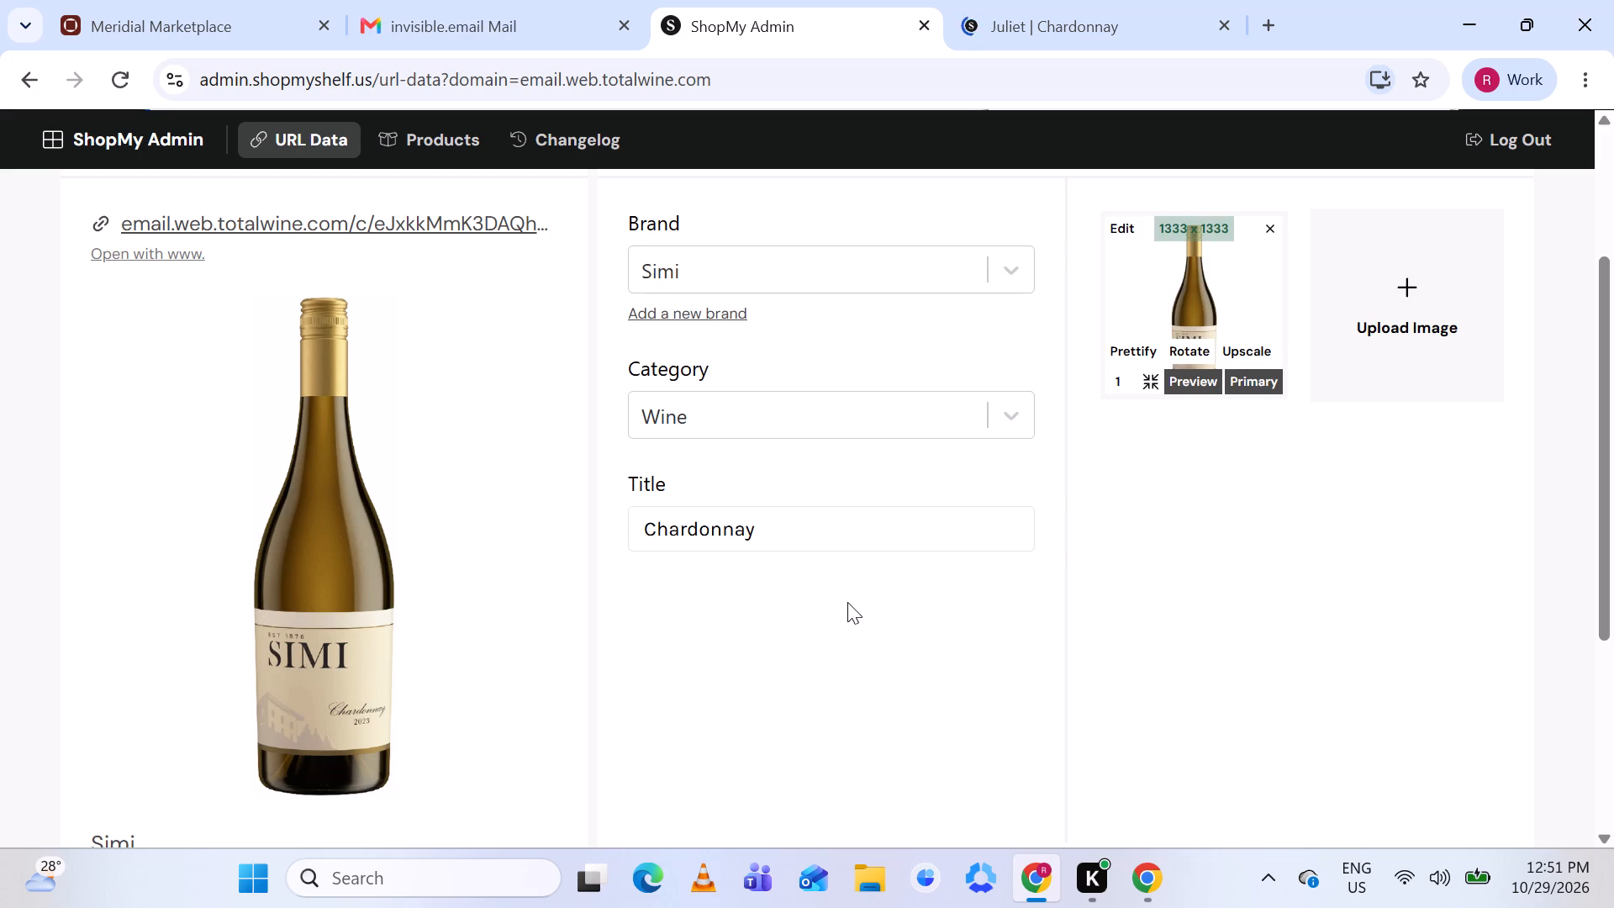
Open the source listing for the Simi Chardonnay and try to complete Total Wine's human verification.
scroll(847, 602, "down", 1)
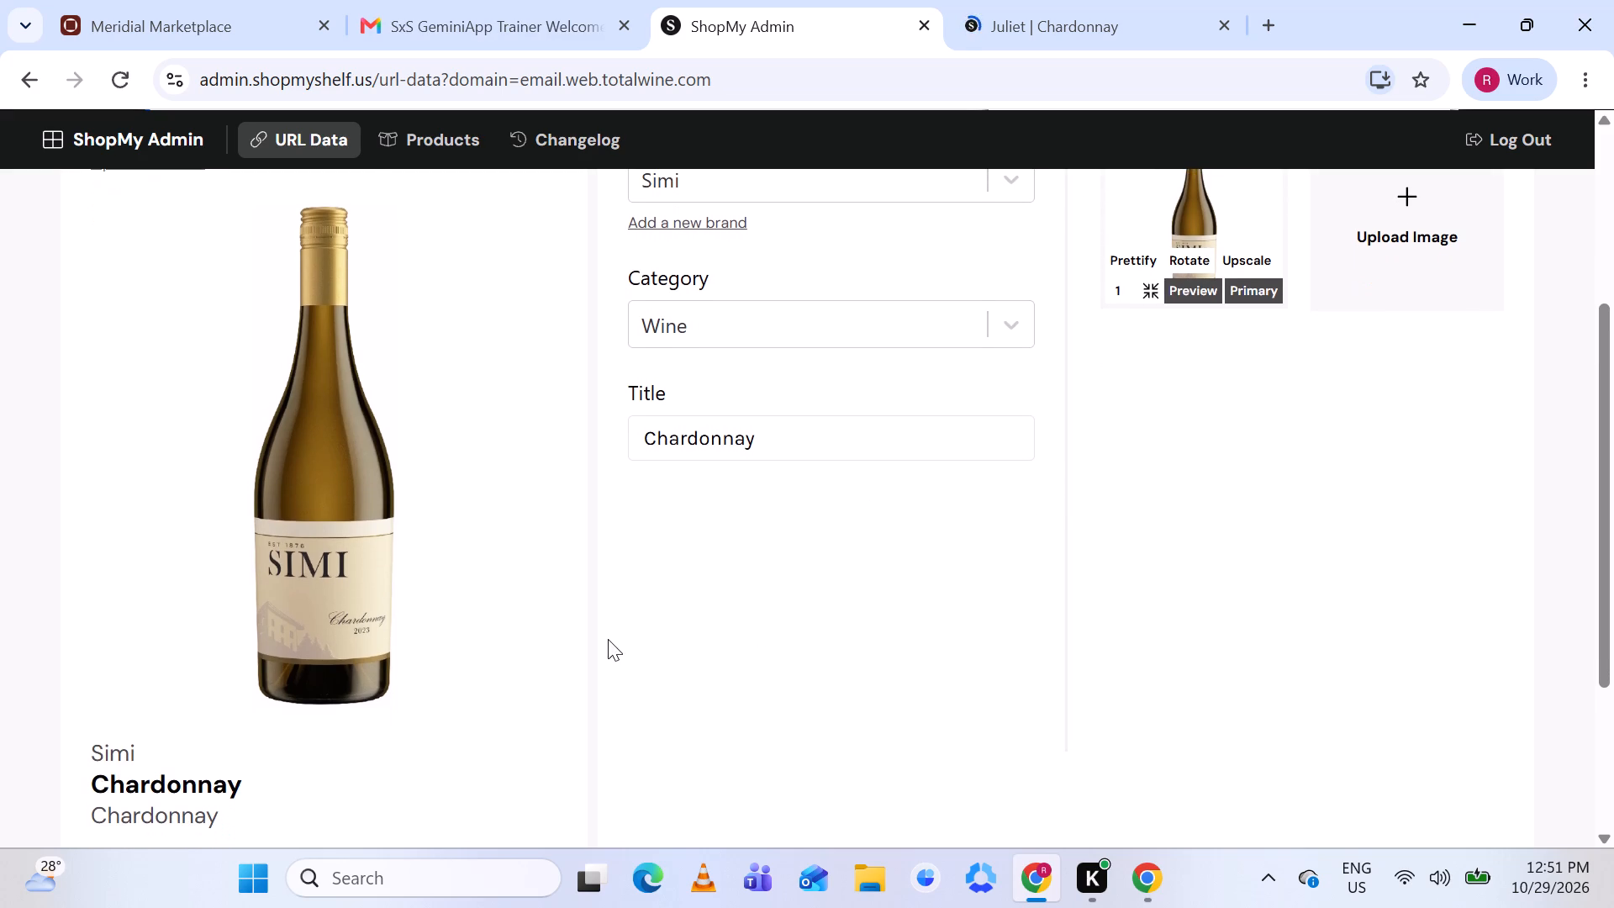
scroll(263, 604, "up", 2)
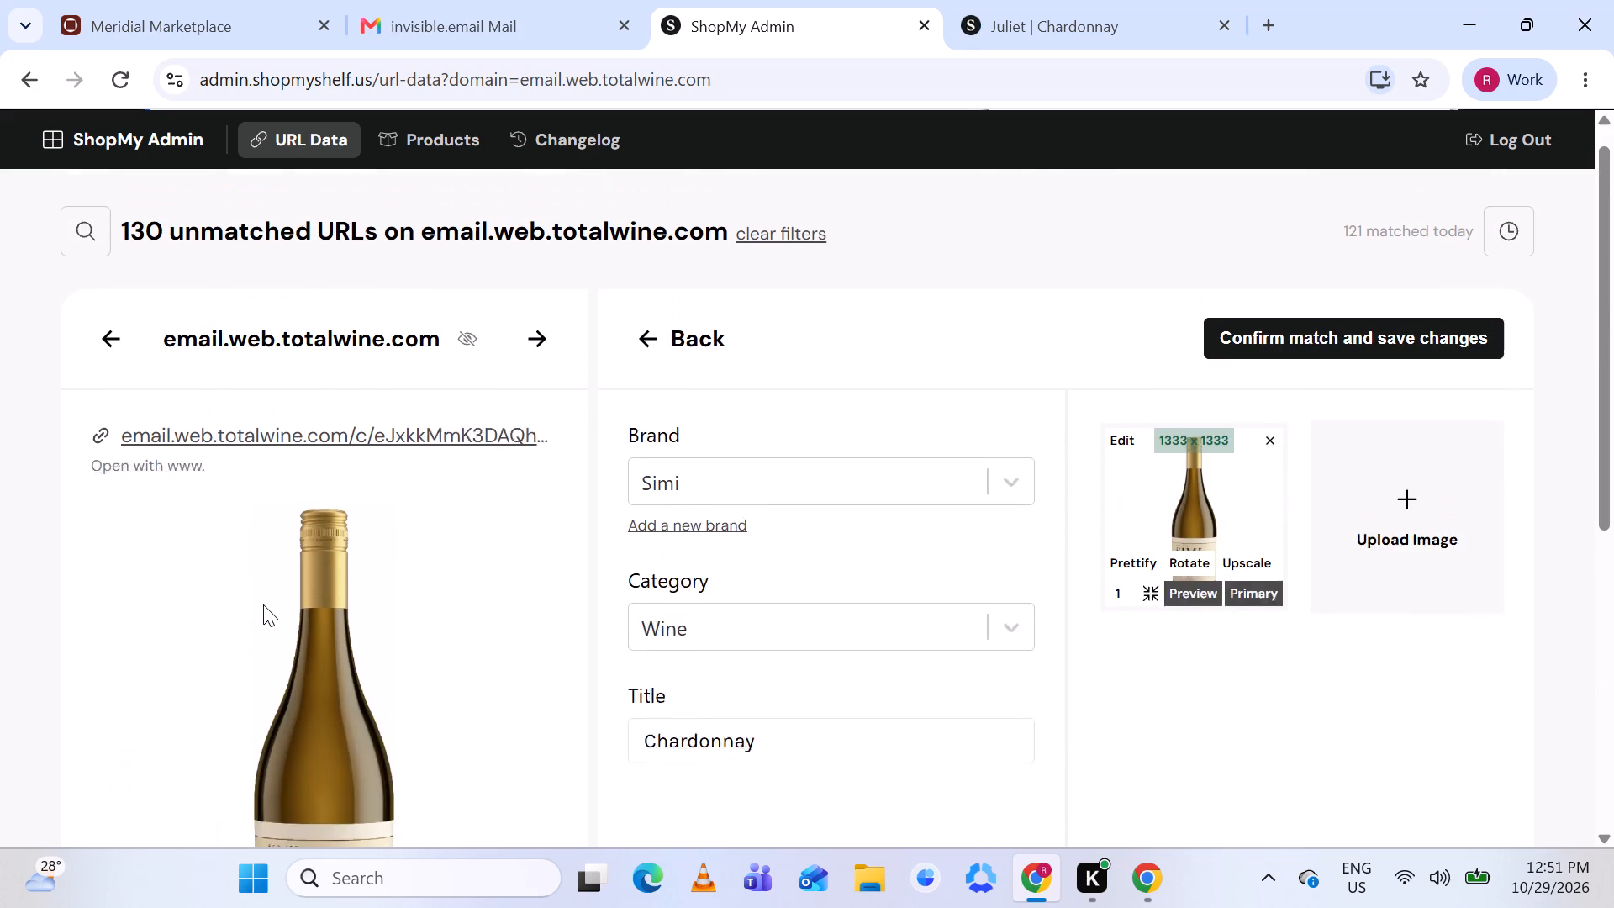
left_click(230, 464)
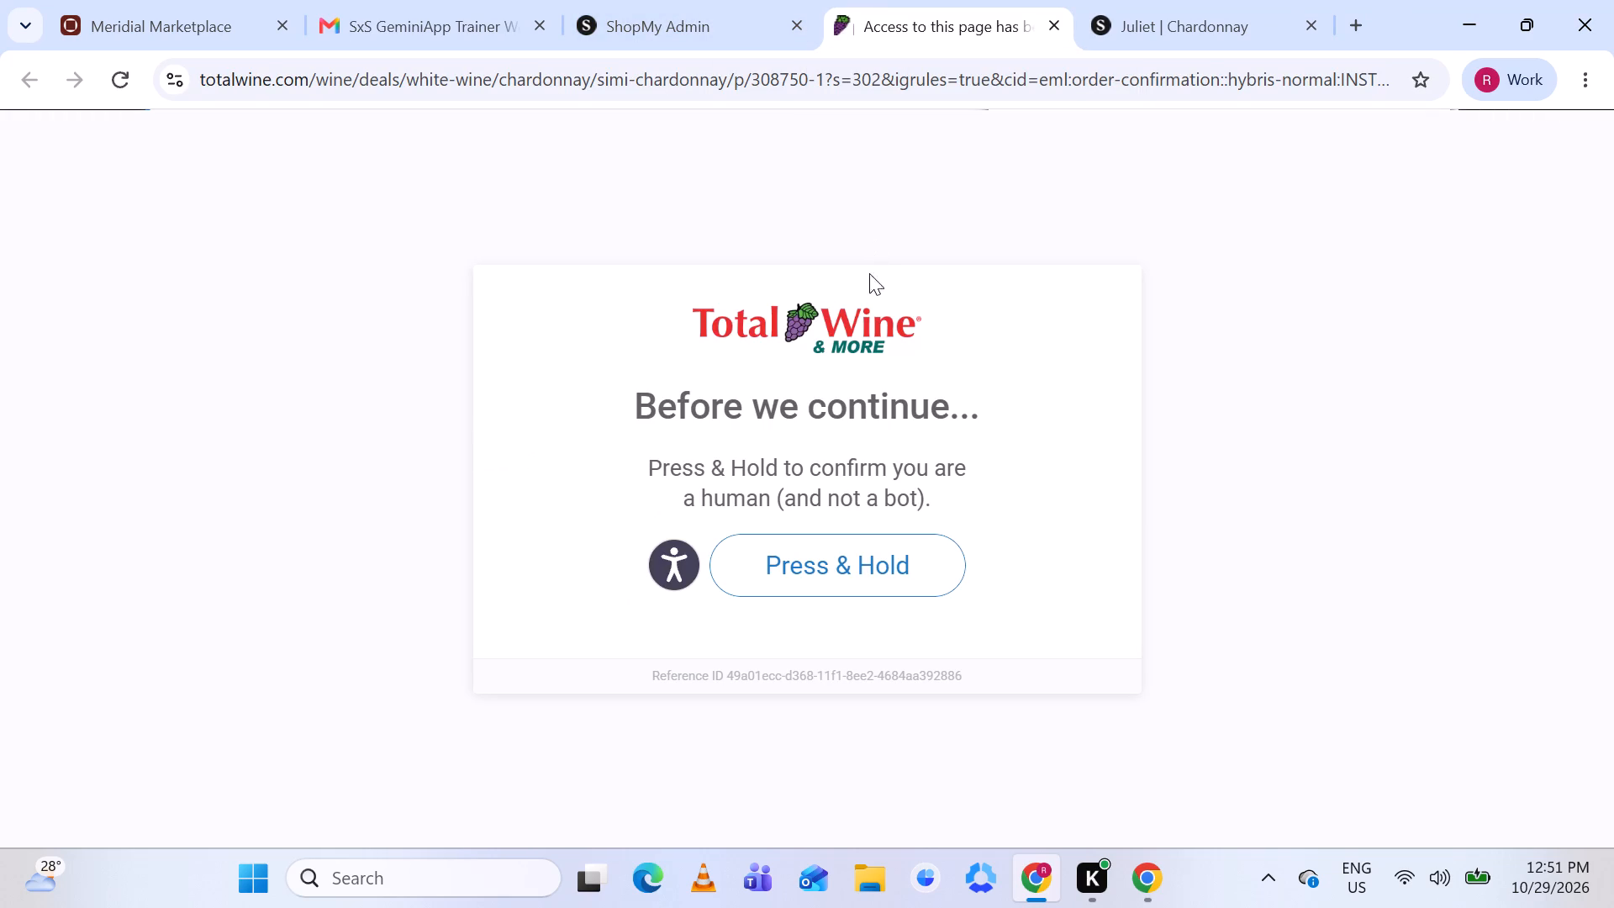
right_click(827, 570)
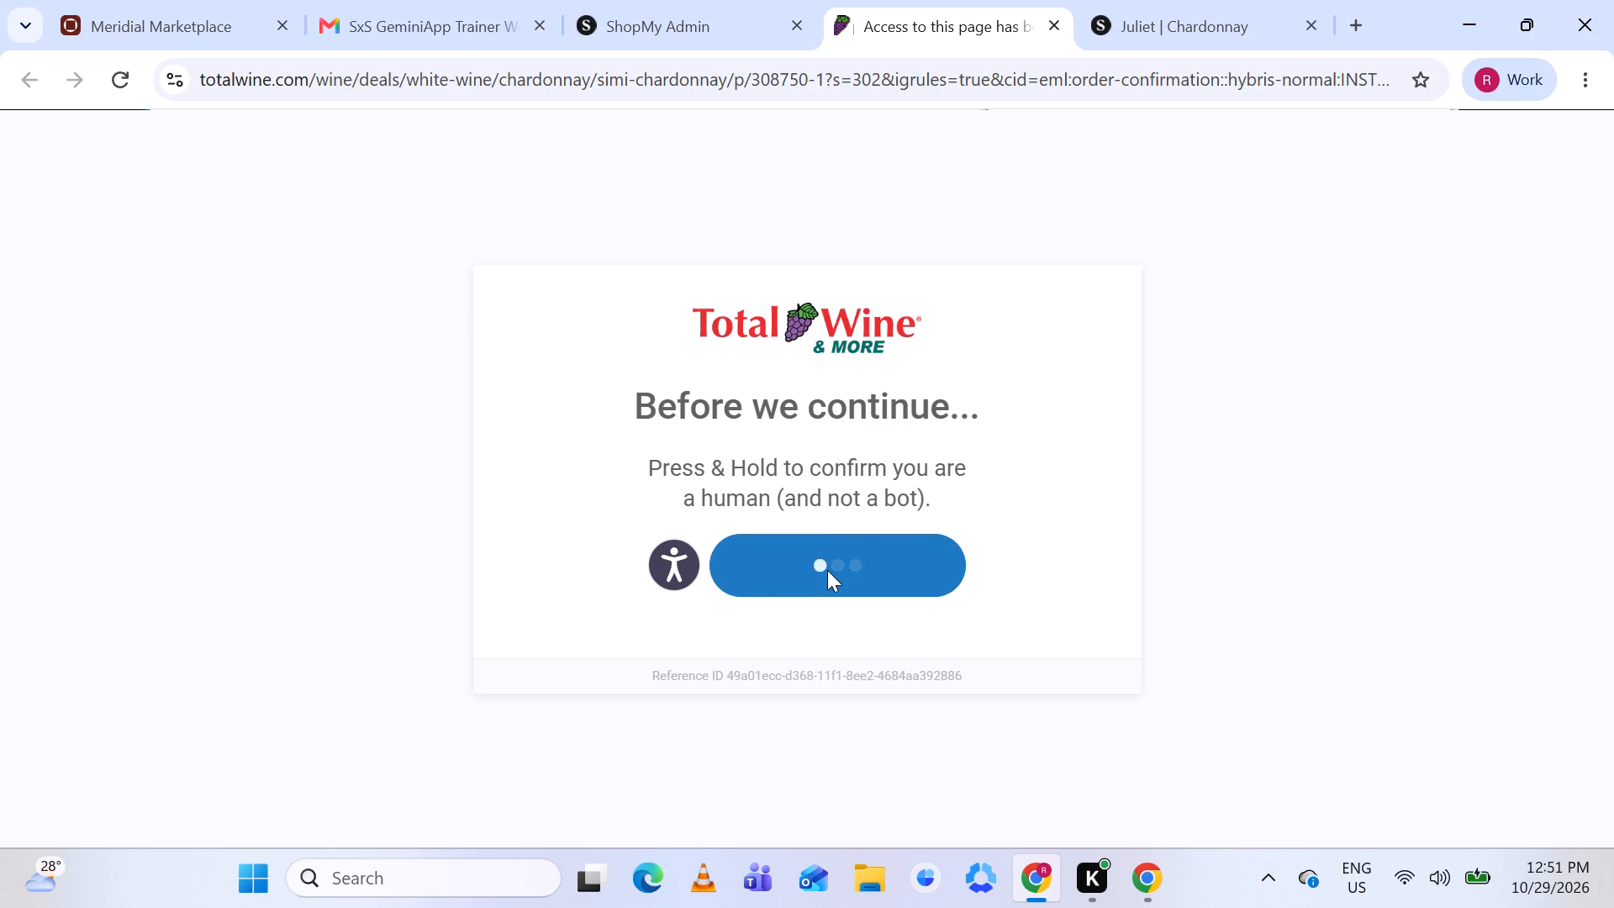
left_click(1137, 3)
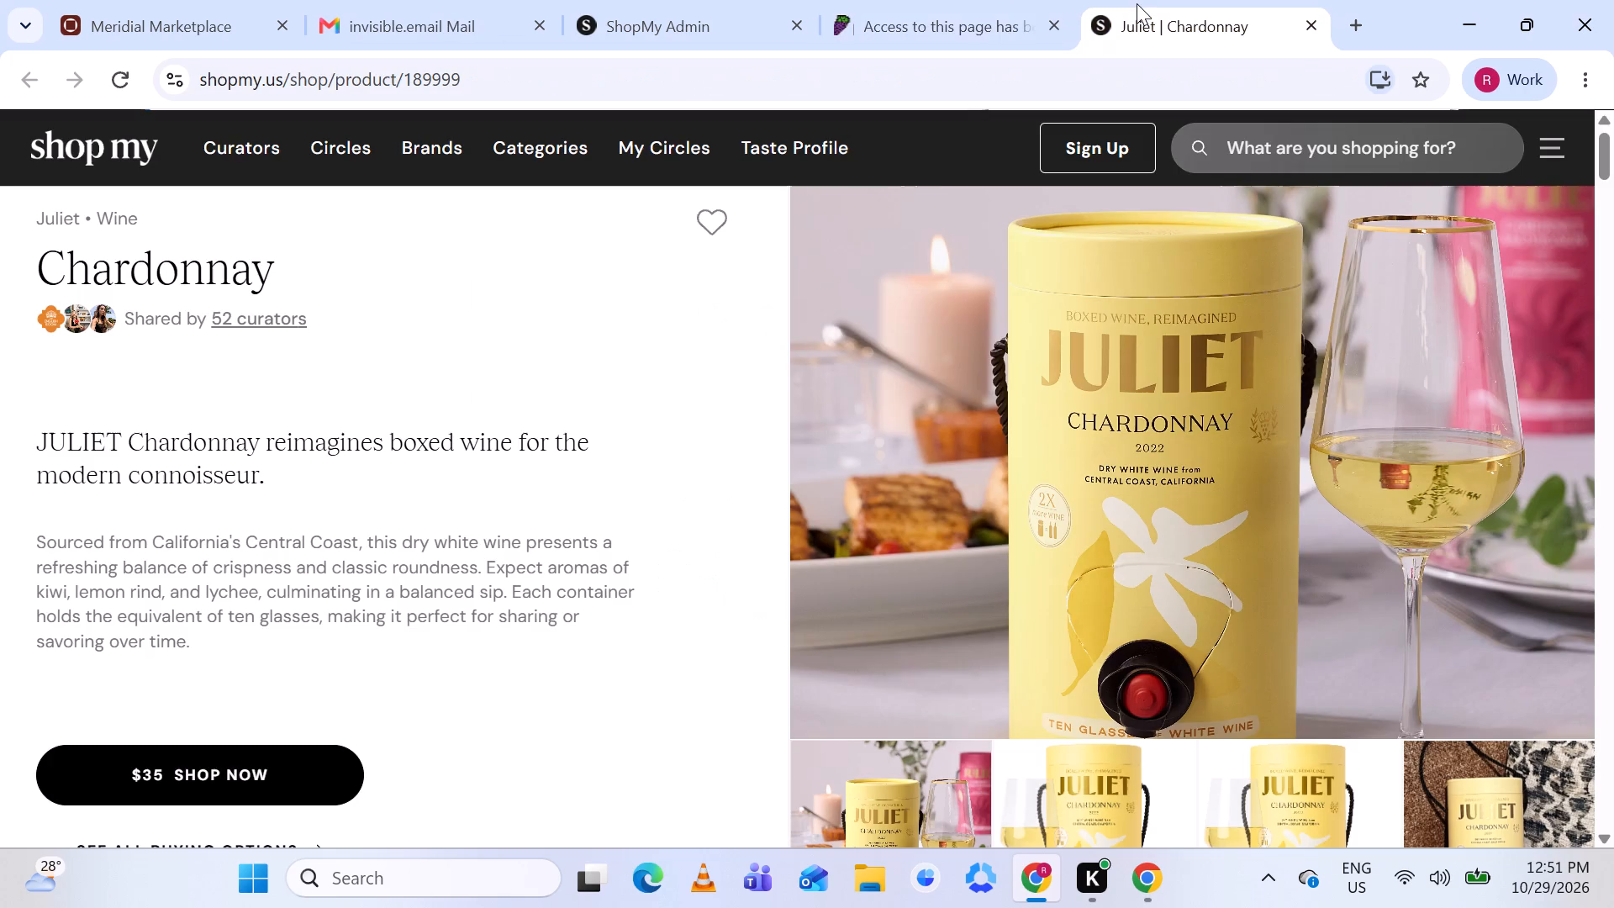
left_click(948, 8)
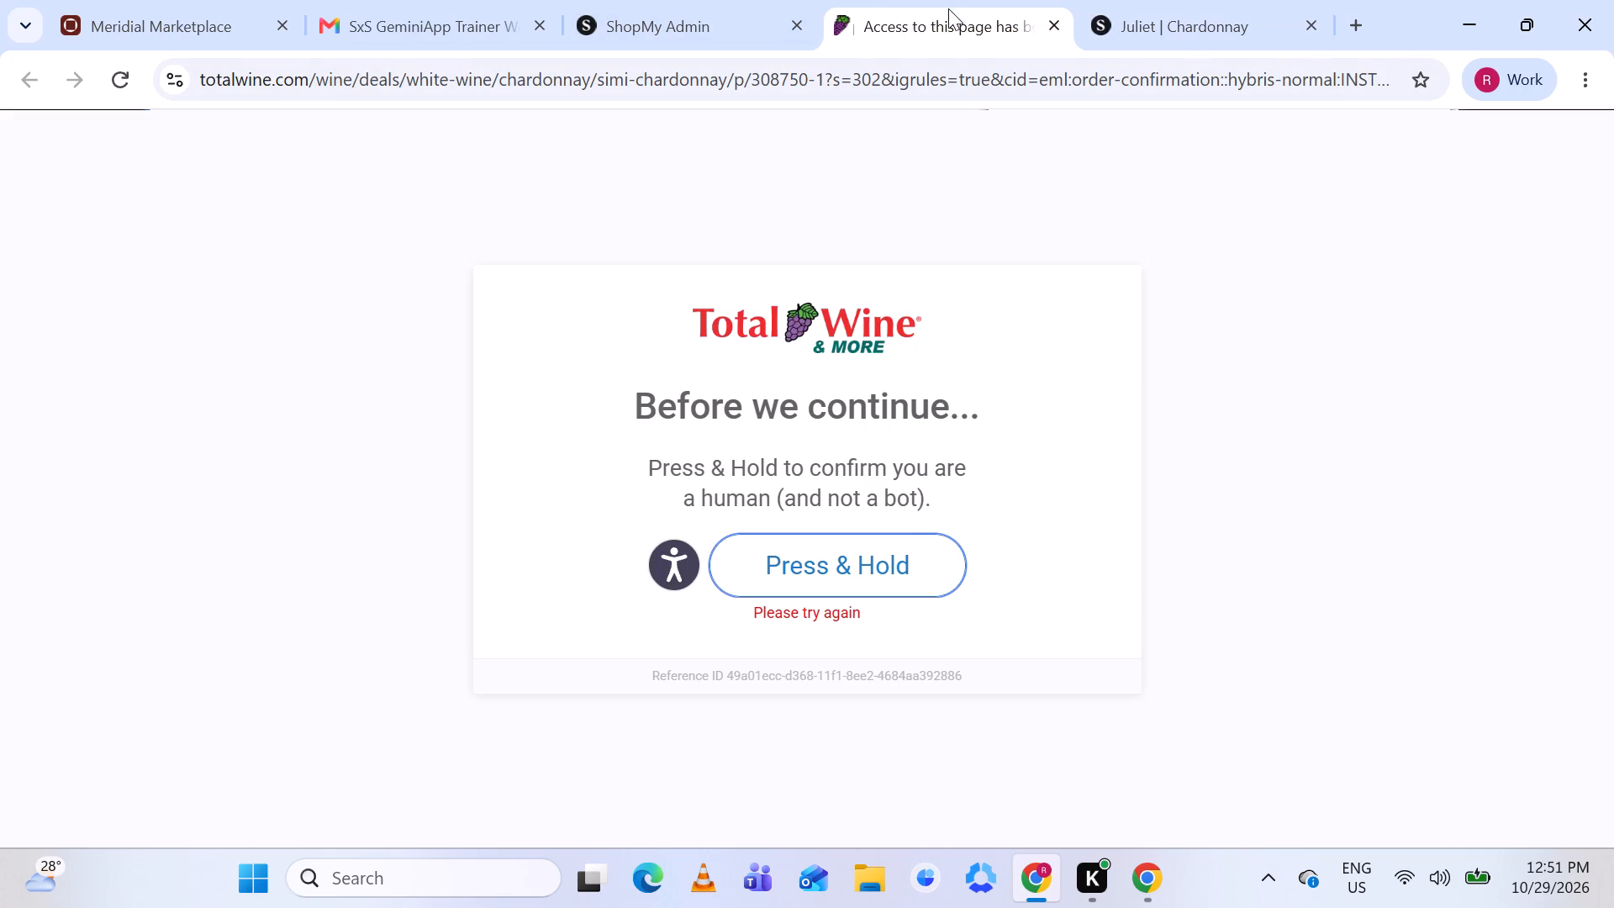
Confirm the Simi Chardonnay match in ShopMy Admin and save the changes.
left_click(667, 8)
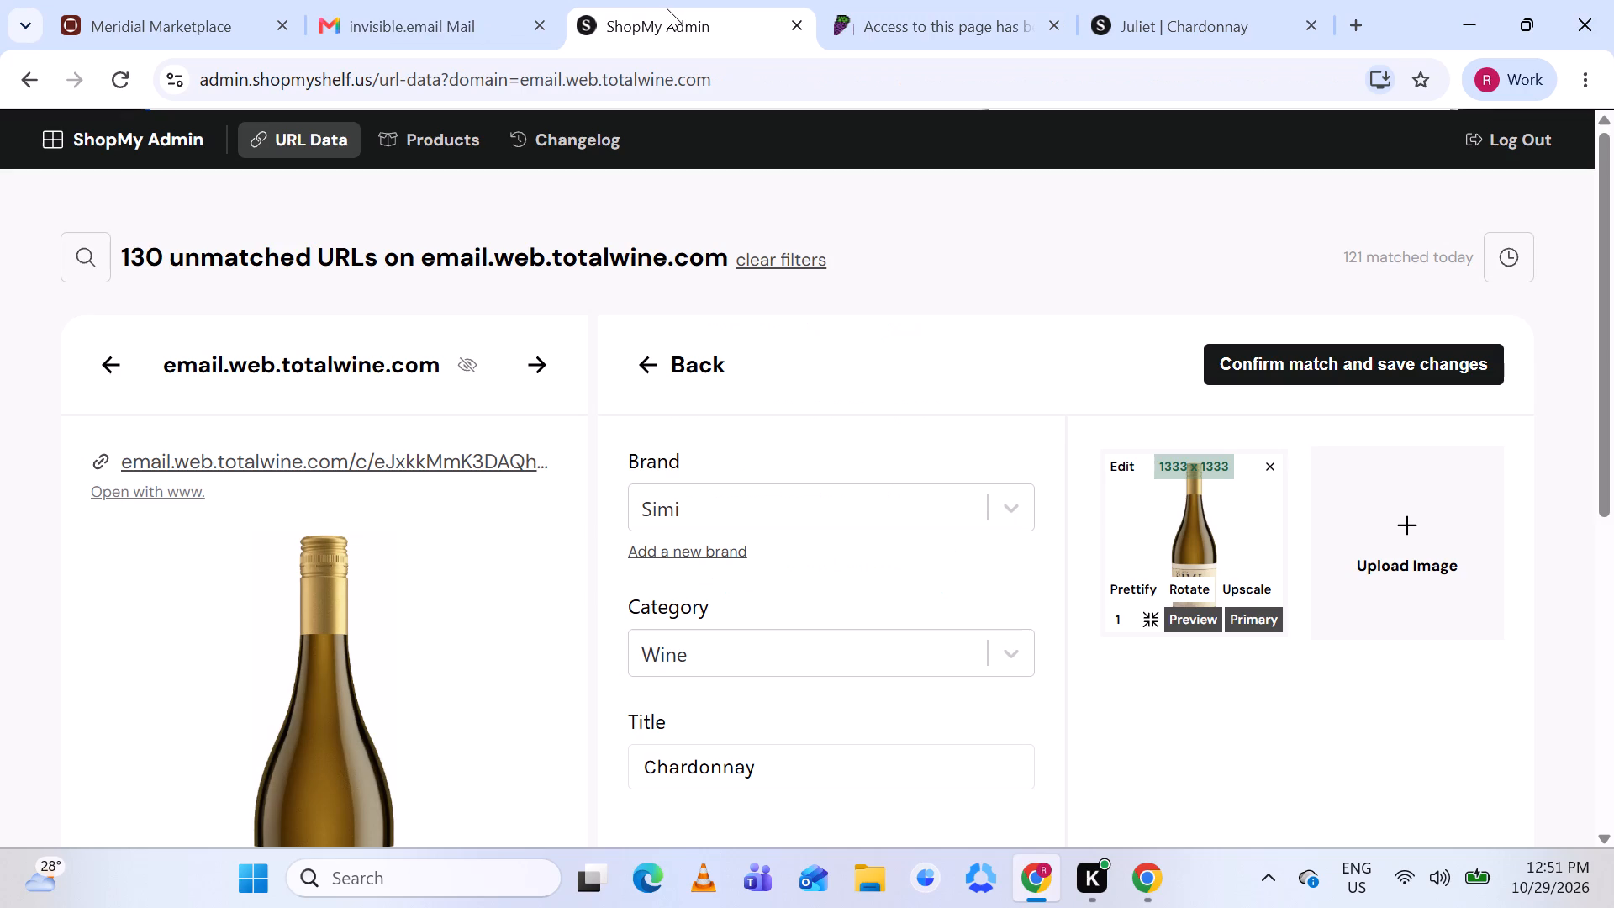
left_click(1296, 369)
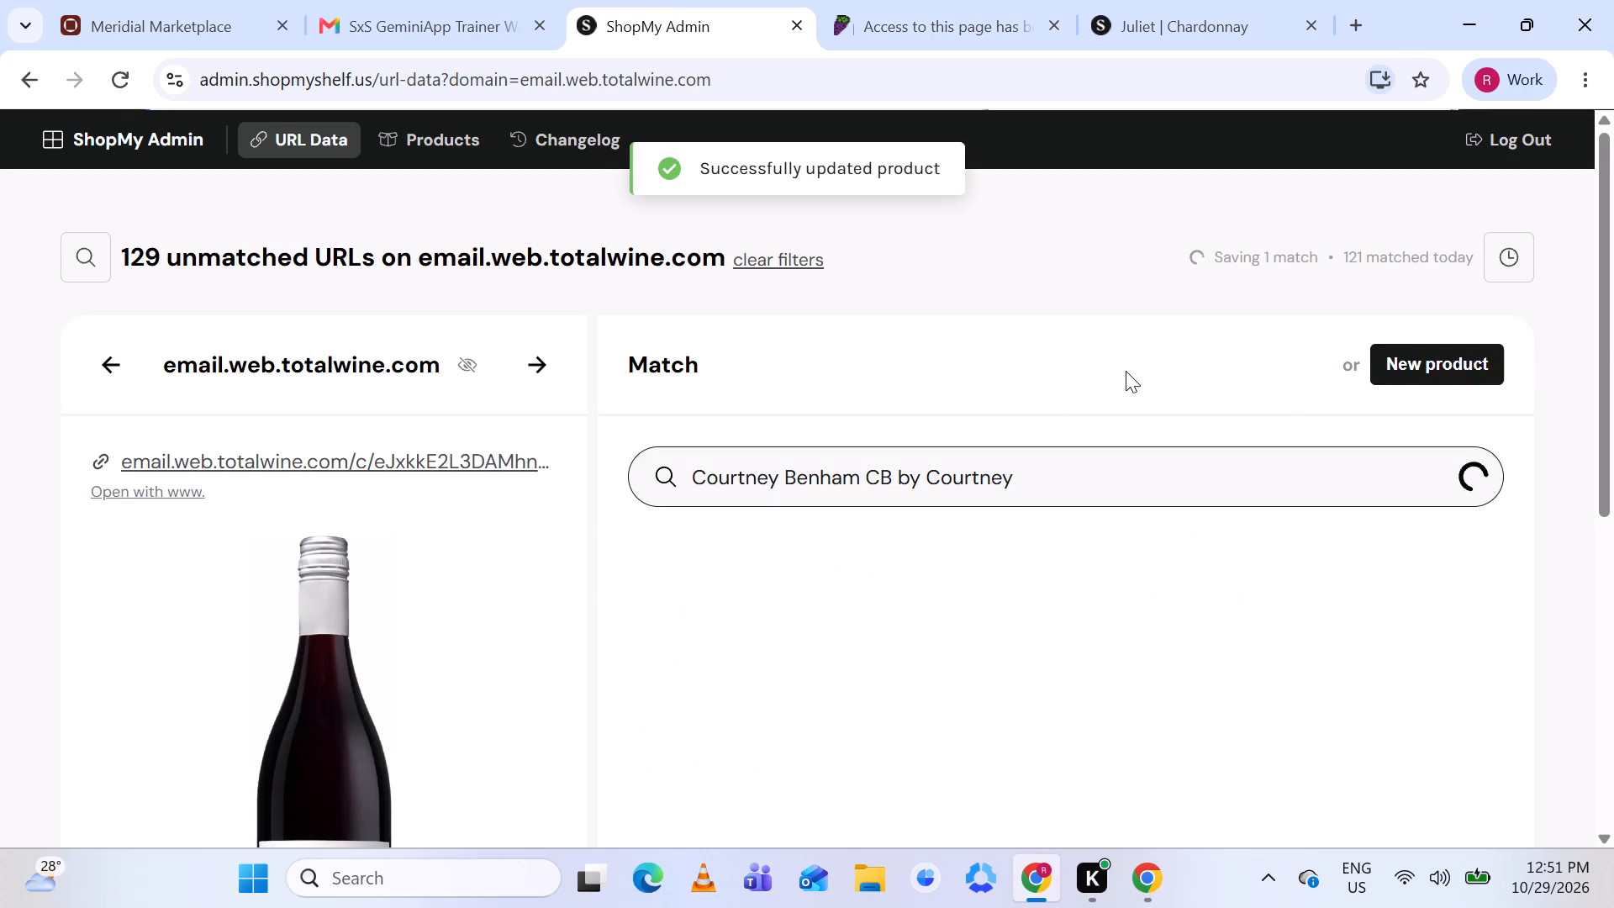
Start a new product for the CB by Courtney Benham Pinot Noir and remove the grape, Total Wine logo and red dog images.
scroll(1126, 371, "down", 4)
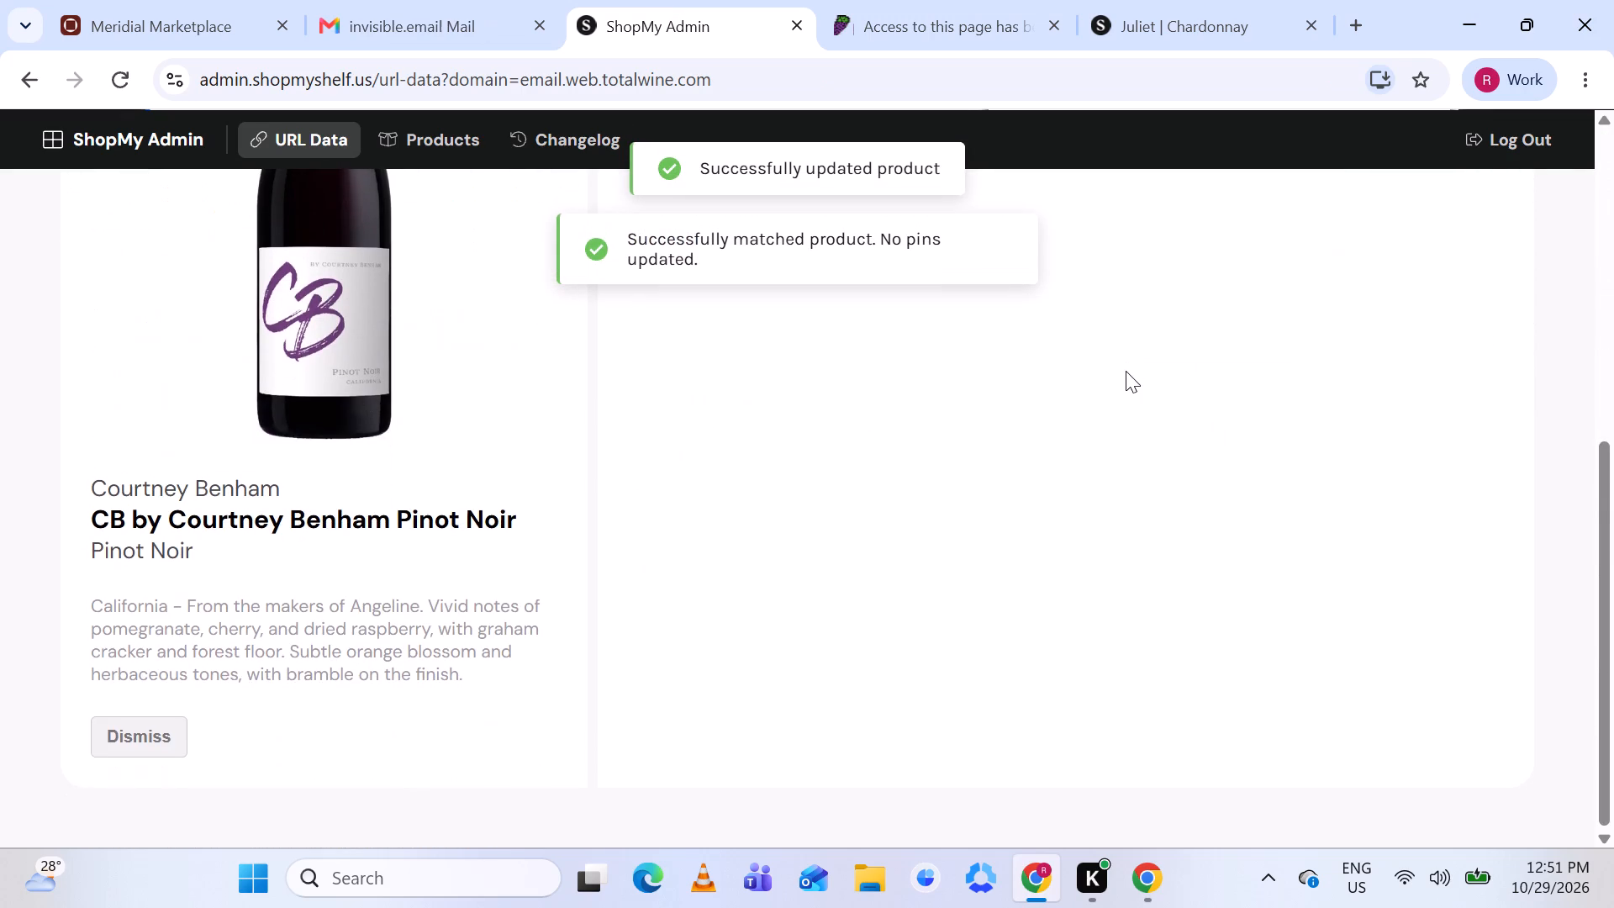
scroll(1126, 371, "up", 3)
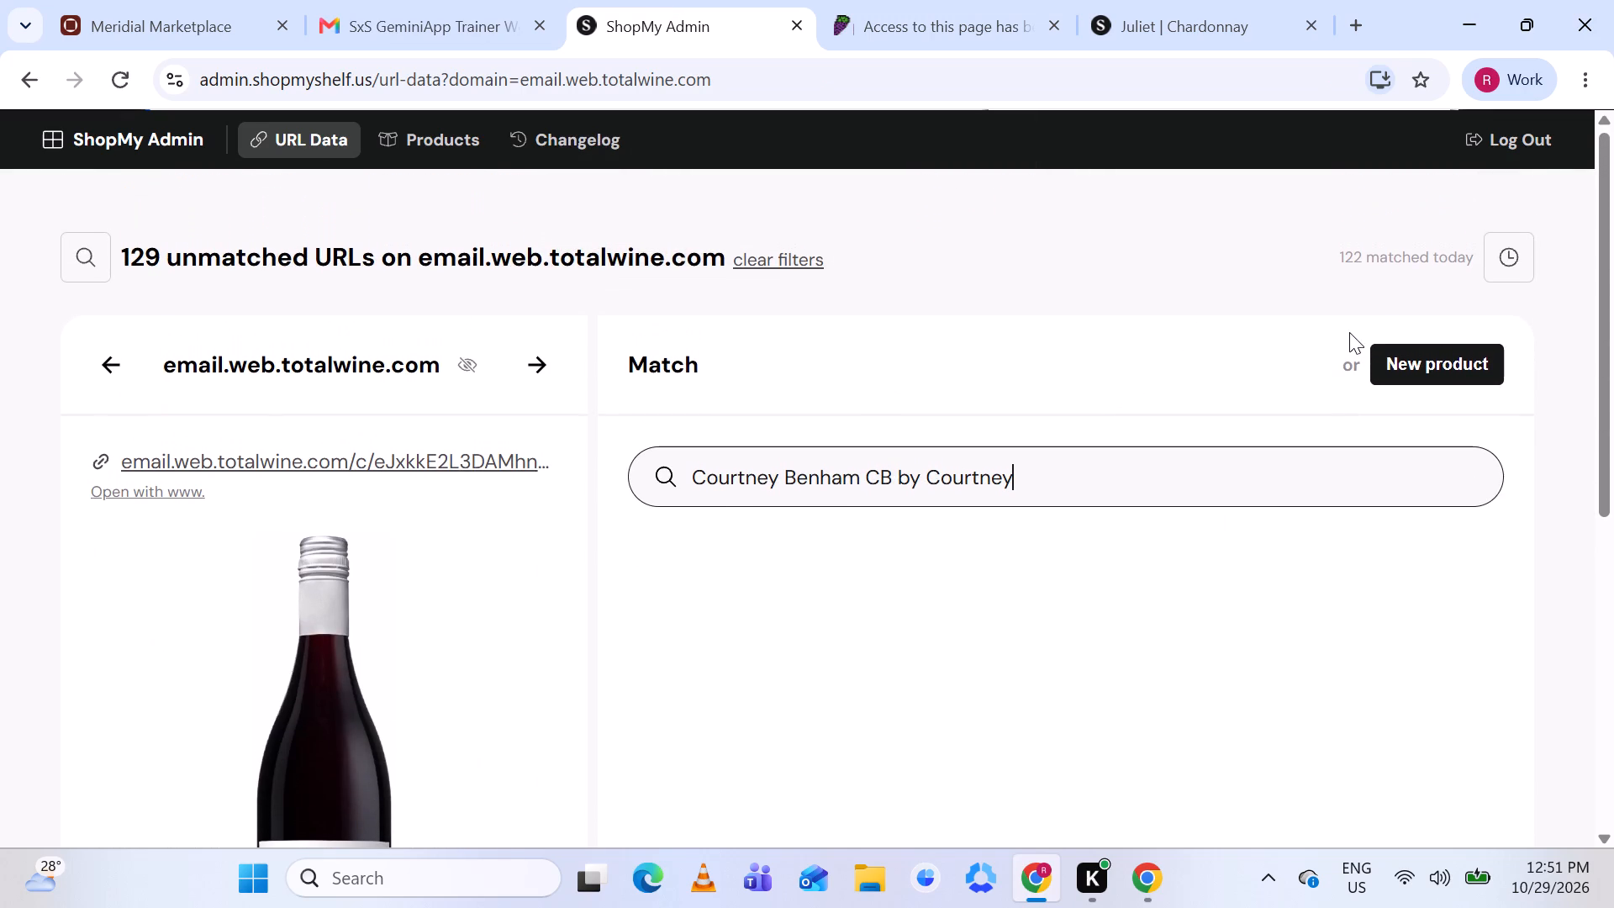
left_click(1416, 358)
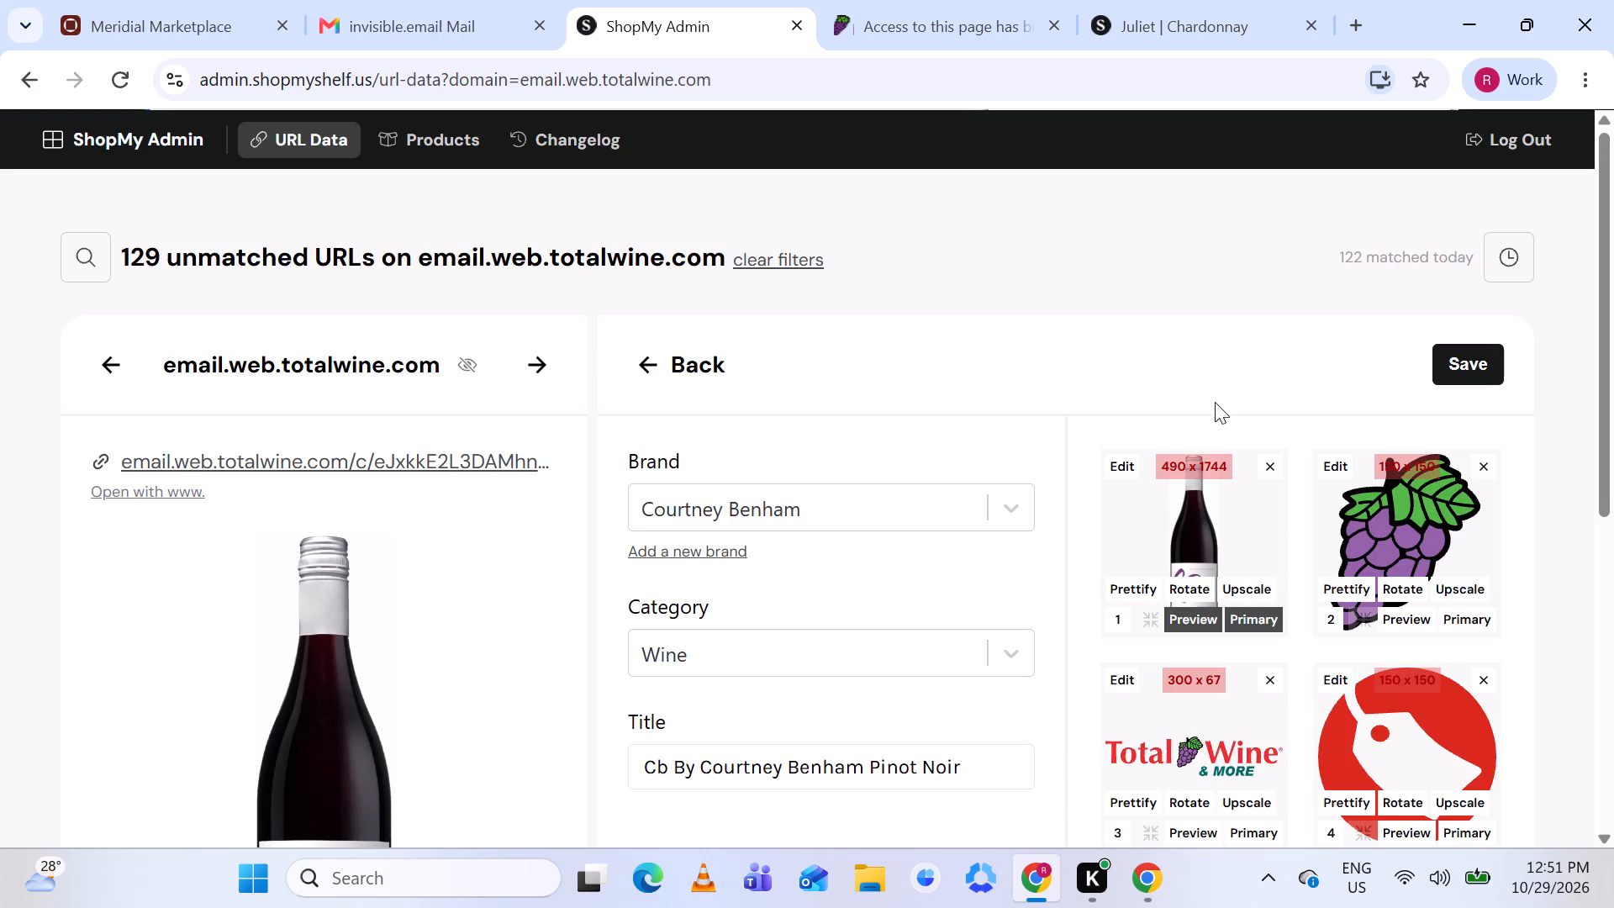
scroll(1215, 402, "down", 2)
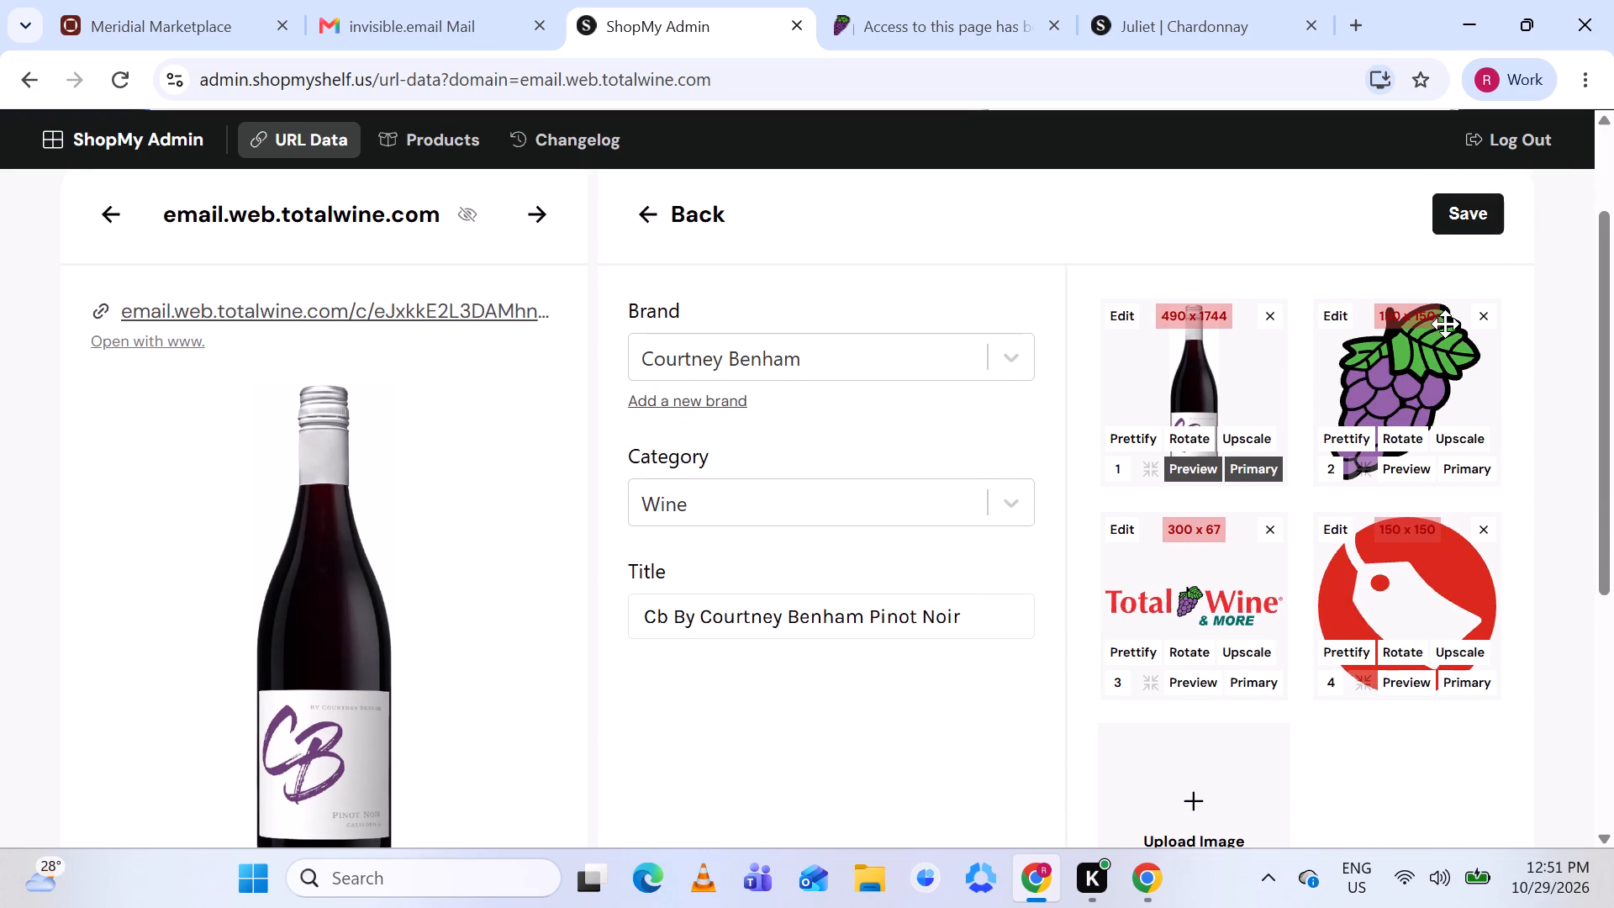
left_click(1483, 317)
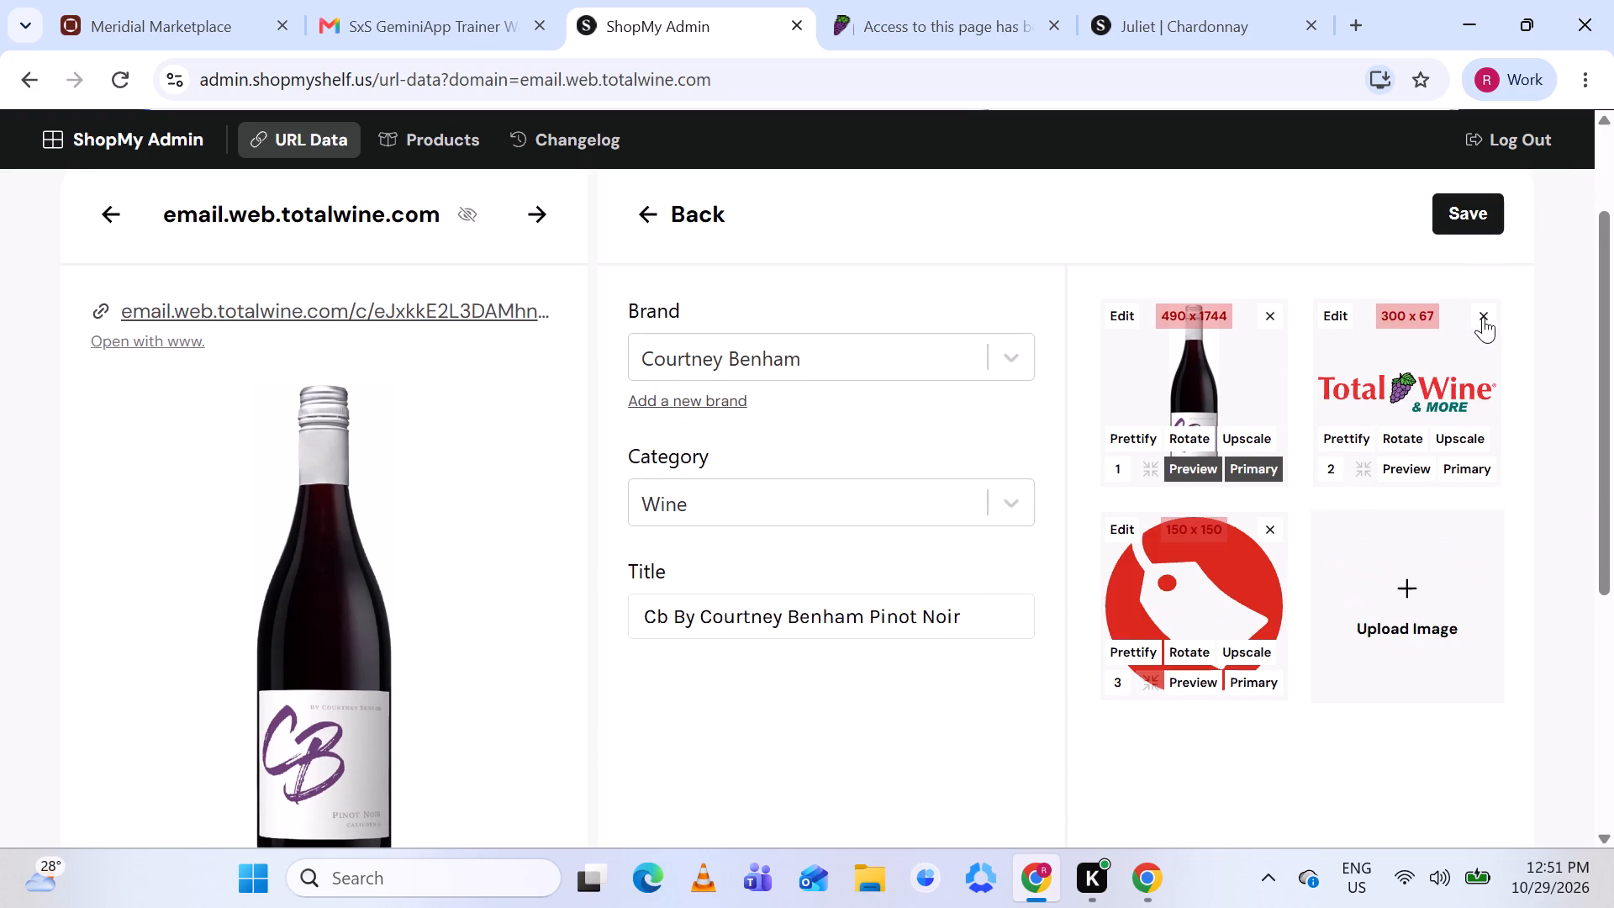
left_click(1483, 317)
left_click(1483, 317)
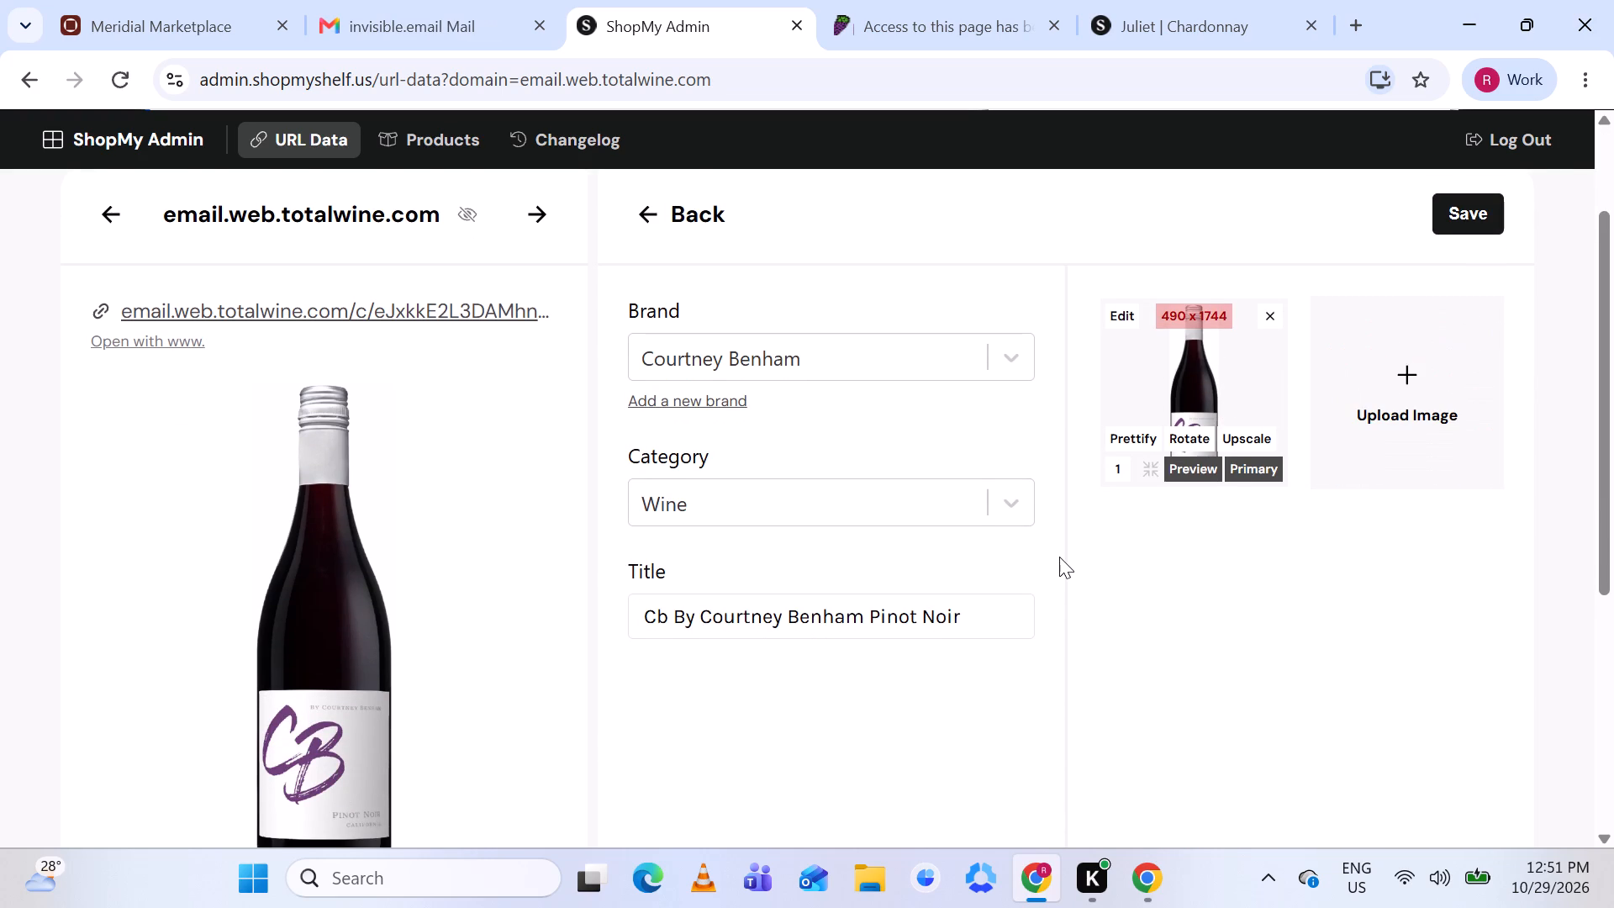
Correct the product title to "CB By Courtney Benham Pinot Noir".
scroll(1059, 557, "down", 2)
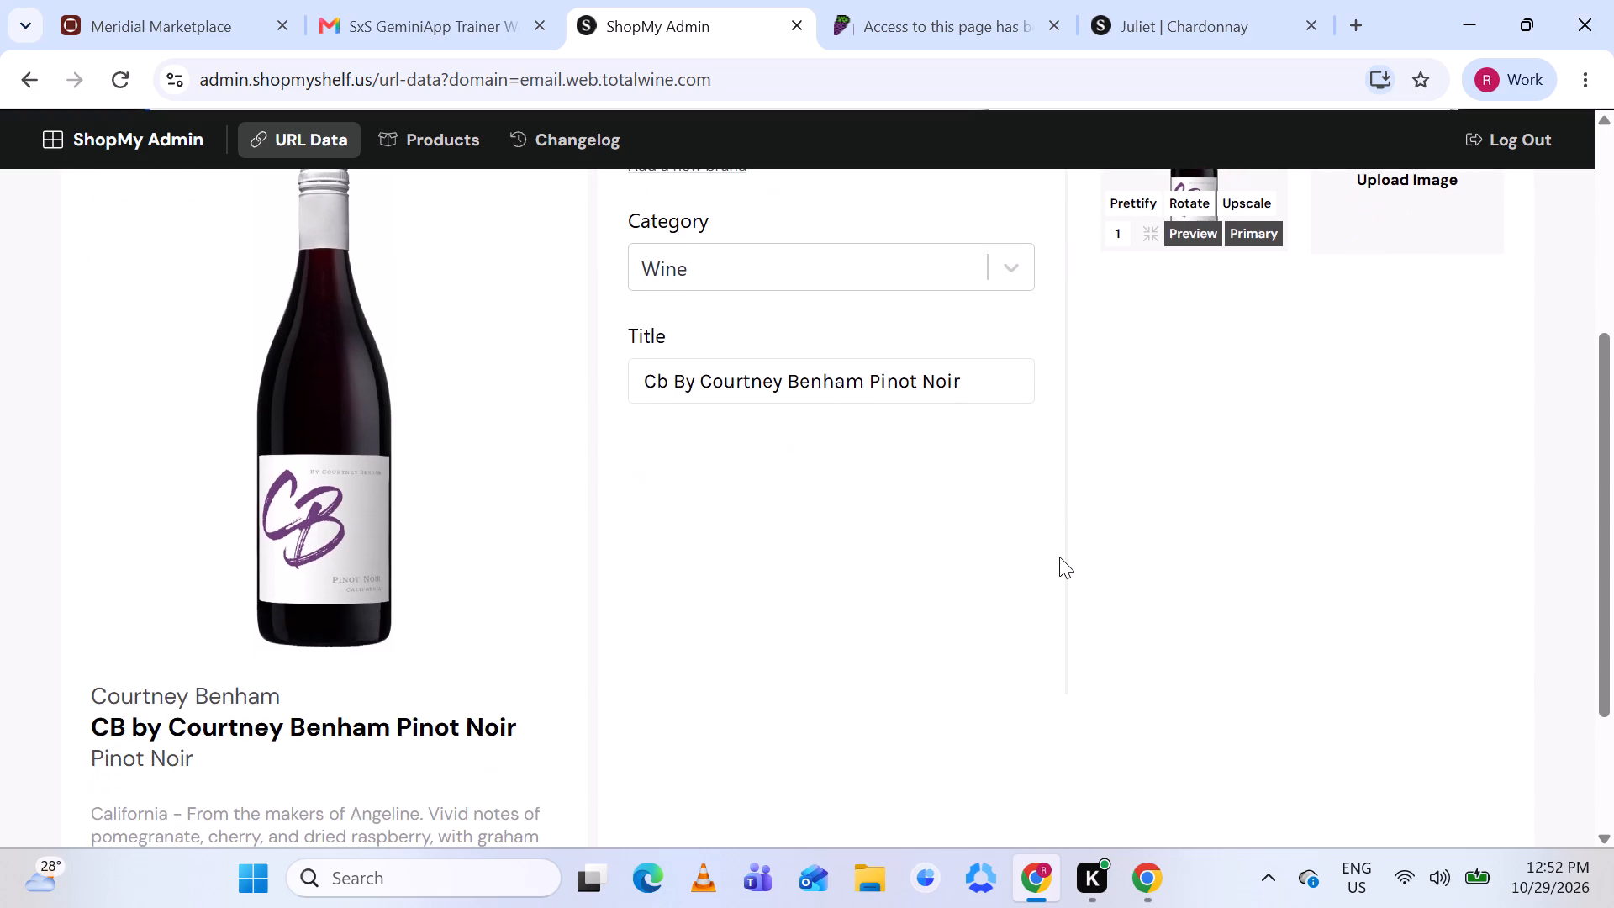
scroll(1059, 557, "down", 1)
scroll(1059, 557, "up", 1)
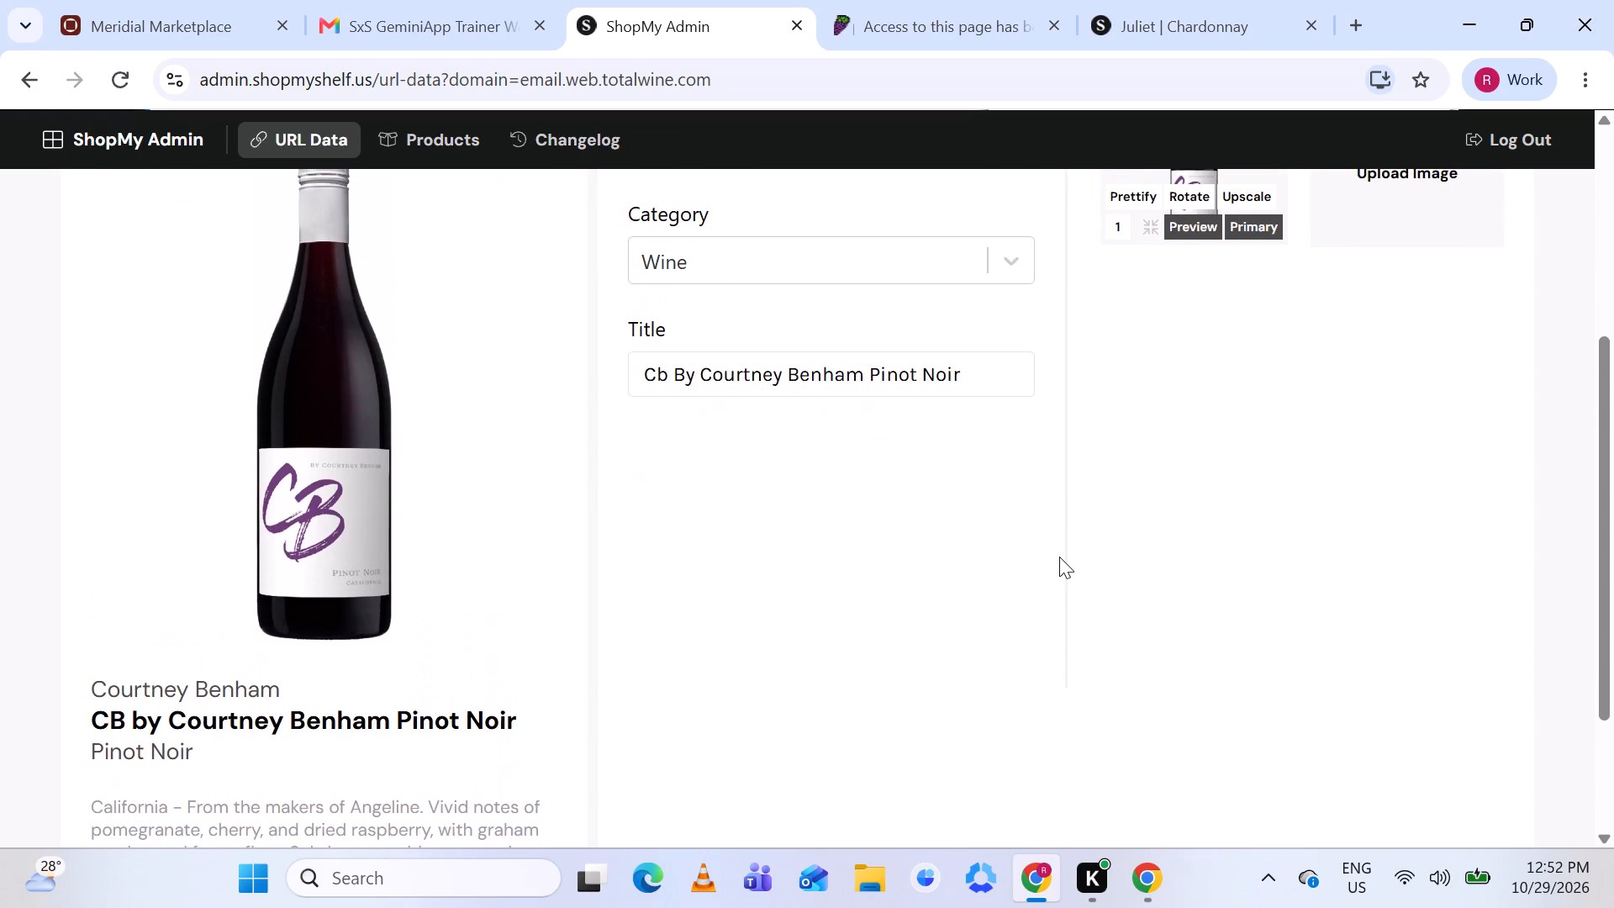
left_click(667, 382)
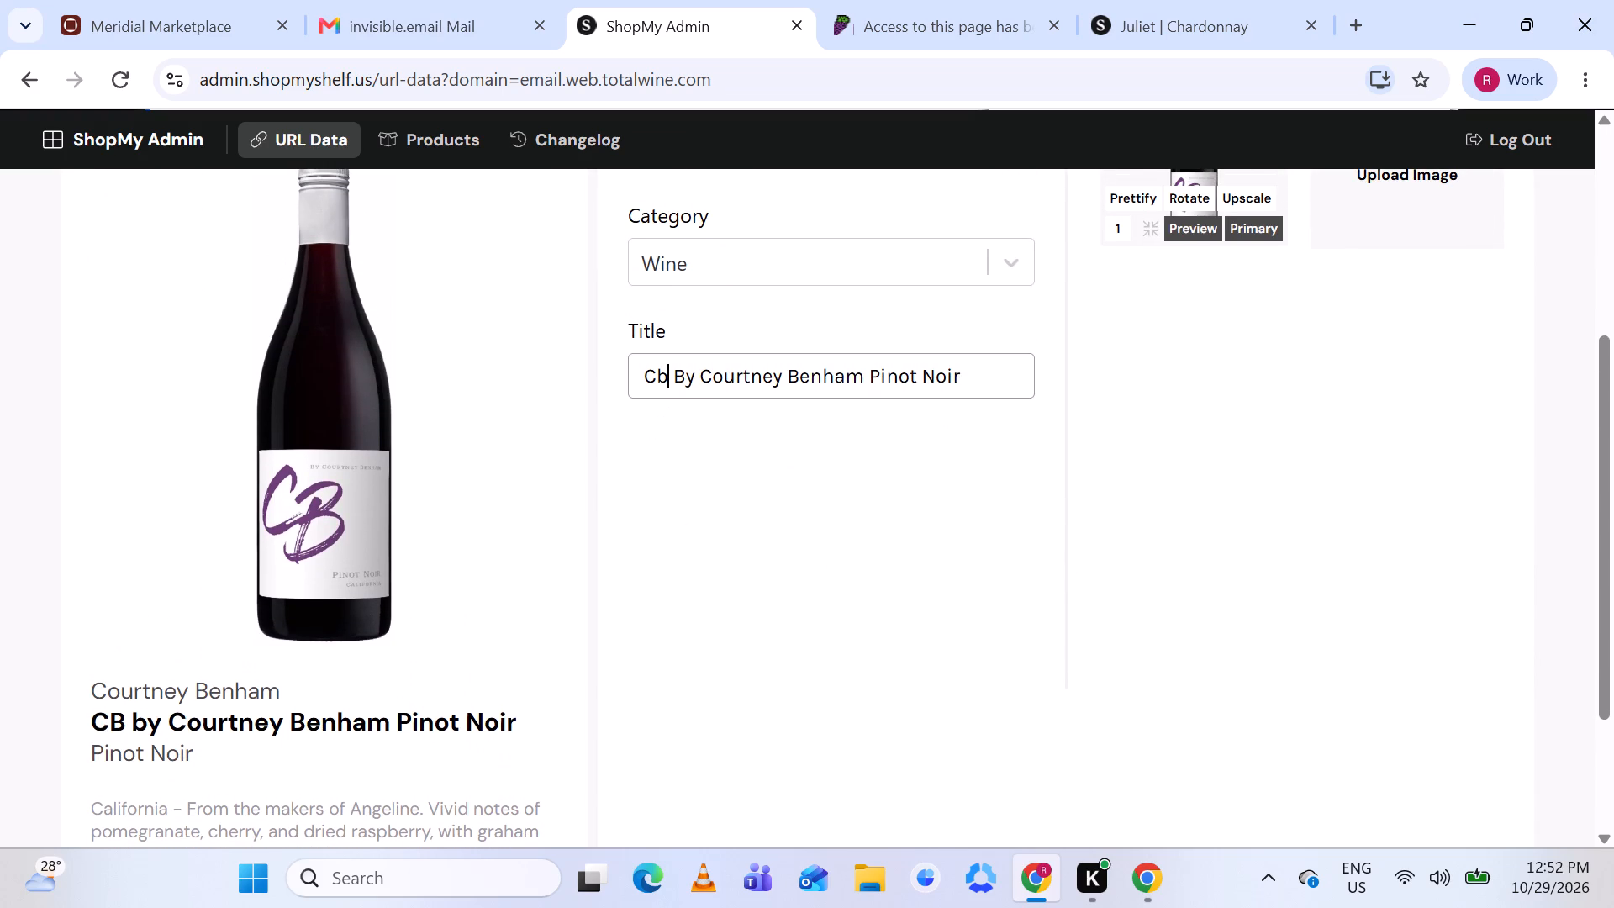
key("BackSpace")
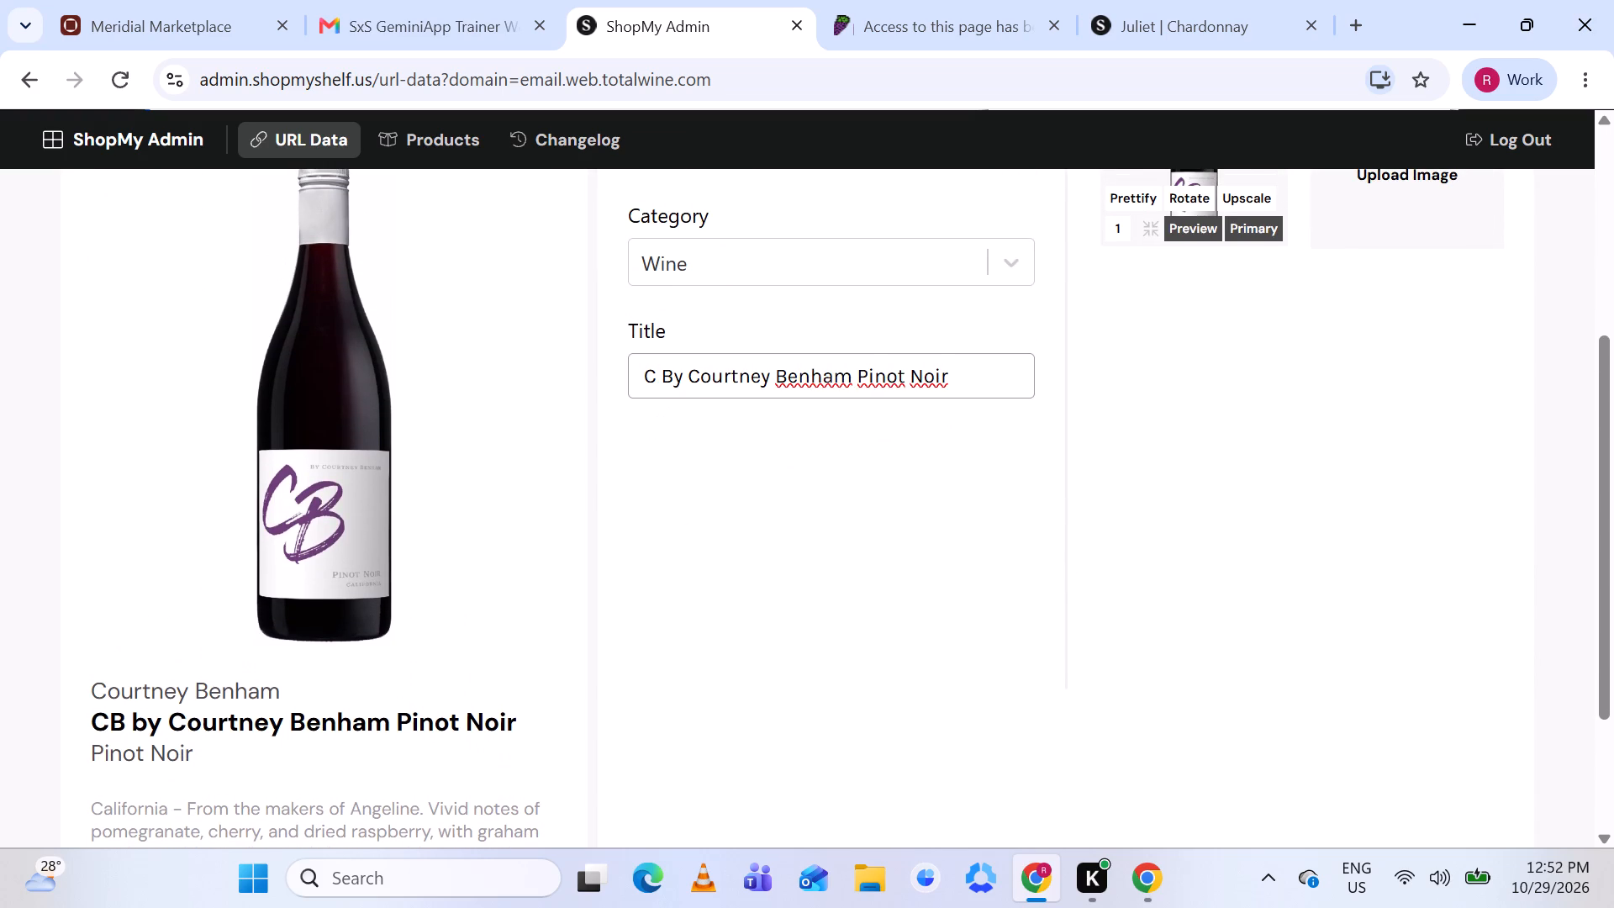
key("shift+b")
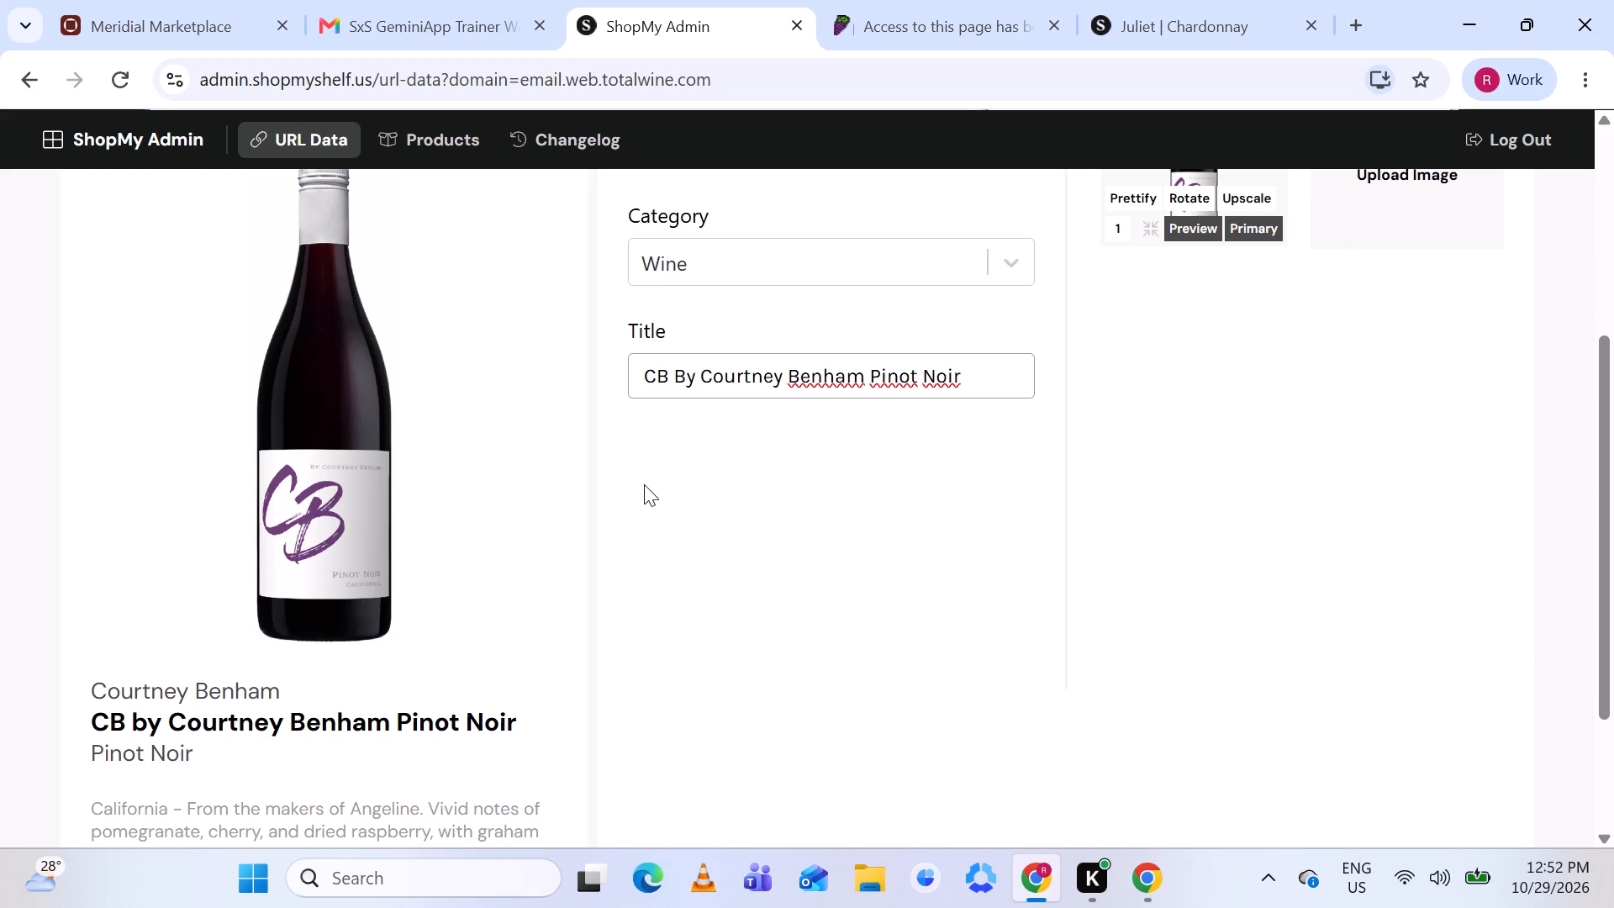
Prettify the Courtney Benham bottle image and save the new product.
scroll(644, 484, "up", 1)
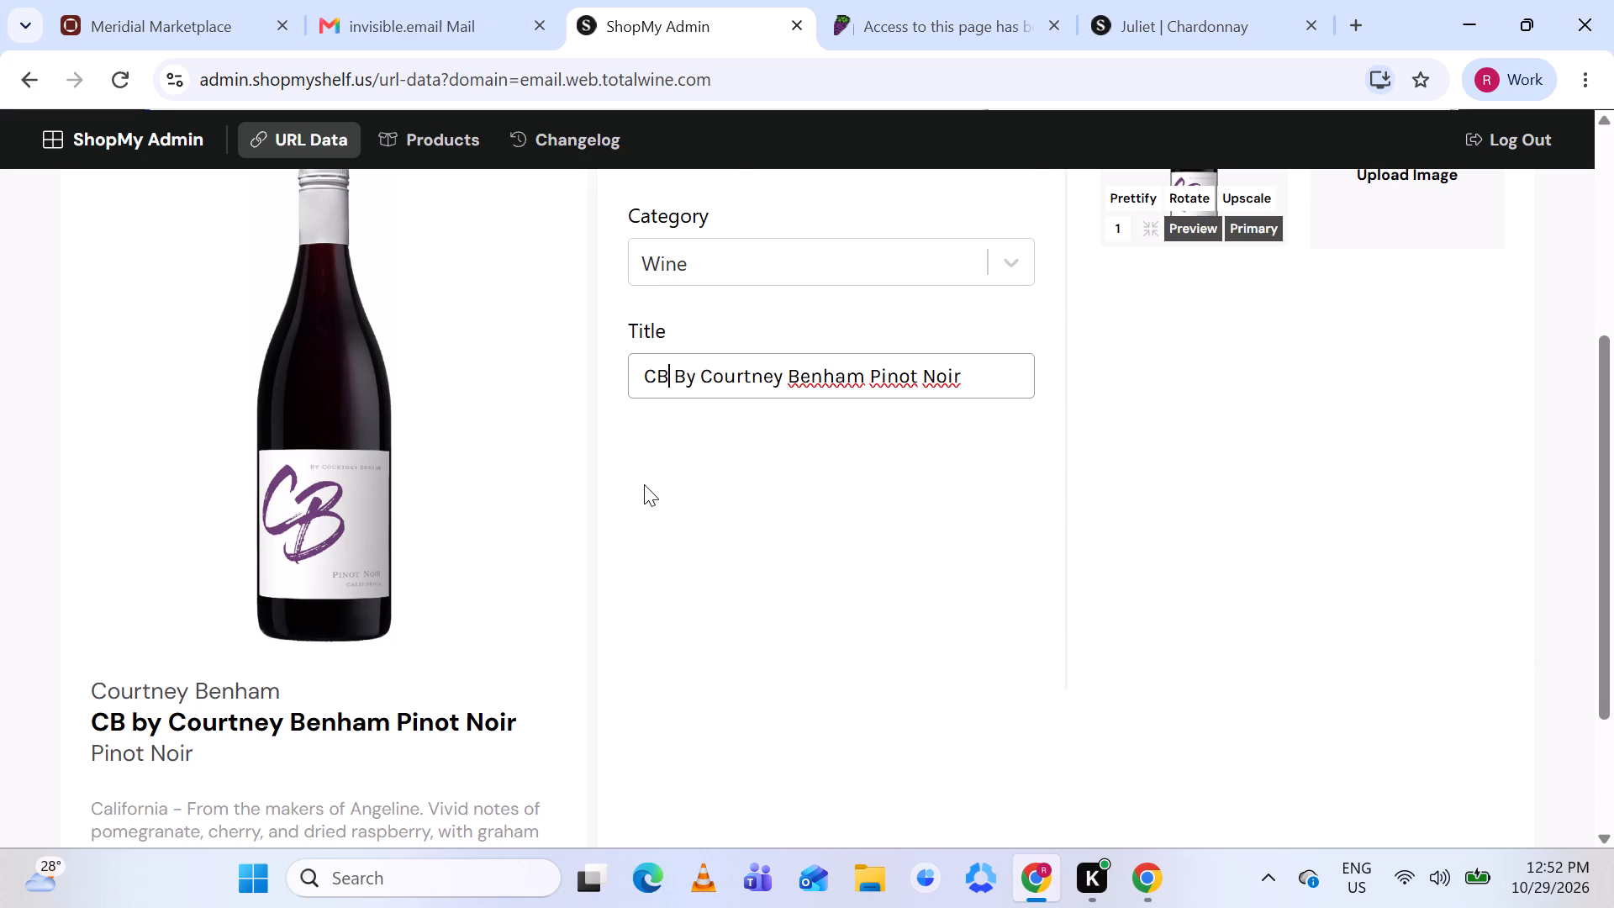
scroll(644, 484, "up", 1)
scroll(644, 484, "right", 1)
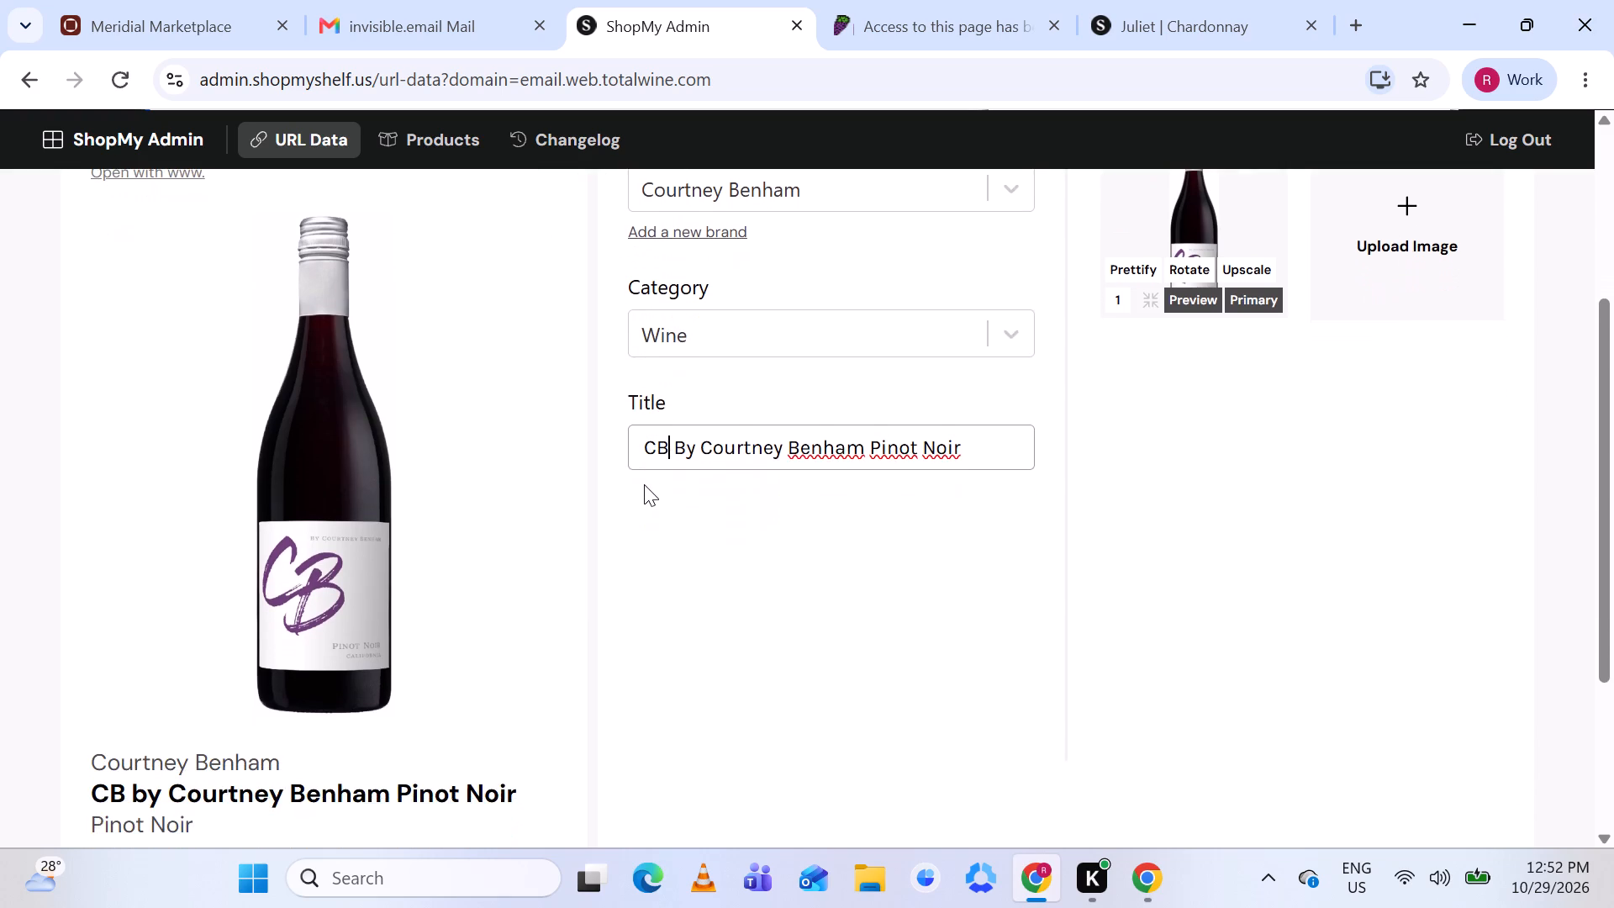
scroll(644, 484, "right", 1)
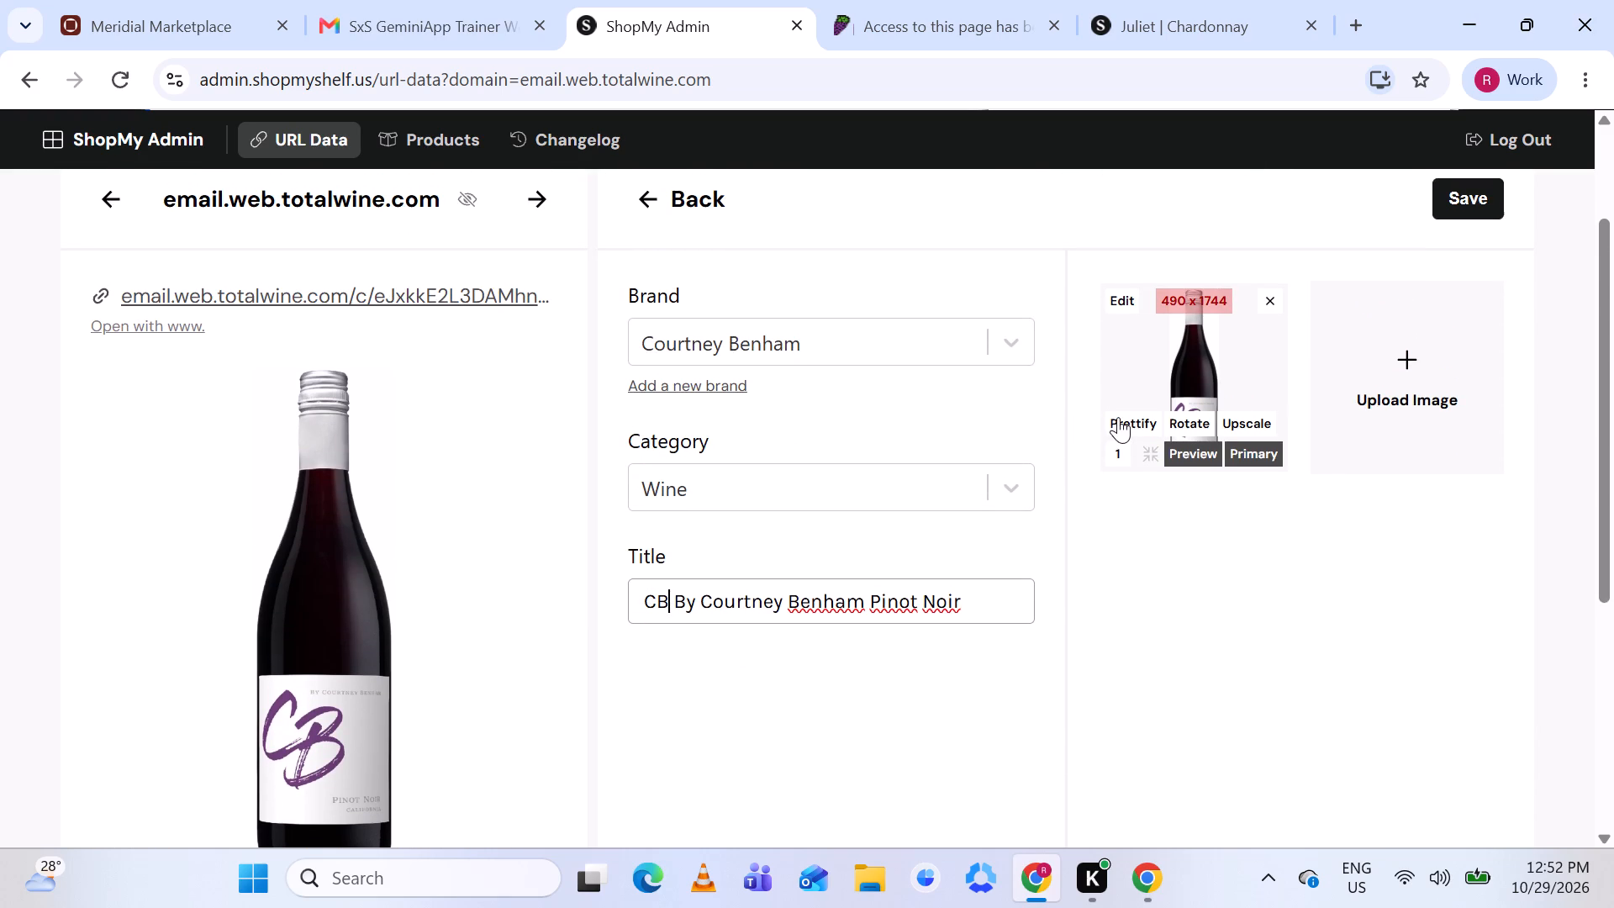
left_click(1118, 417)
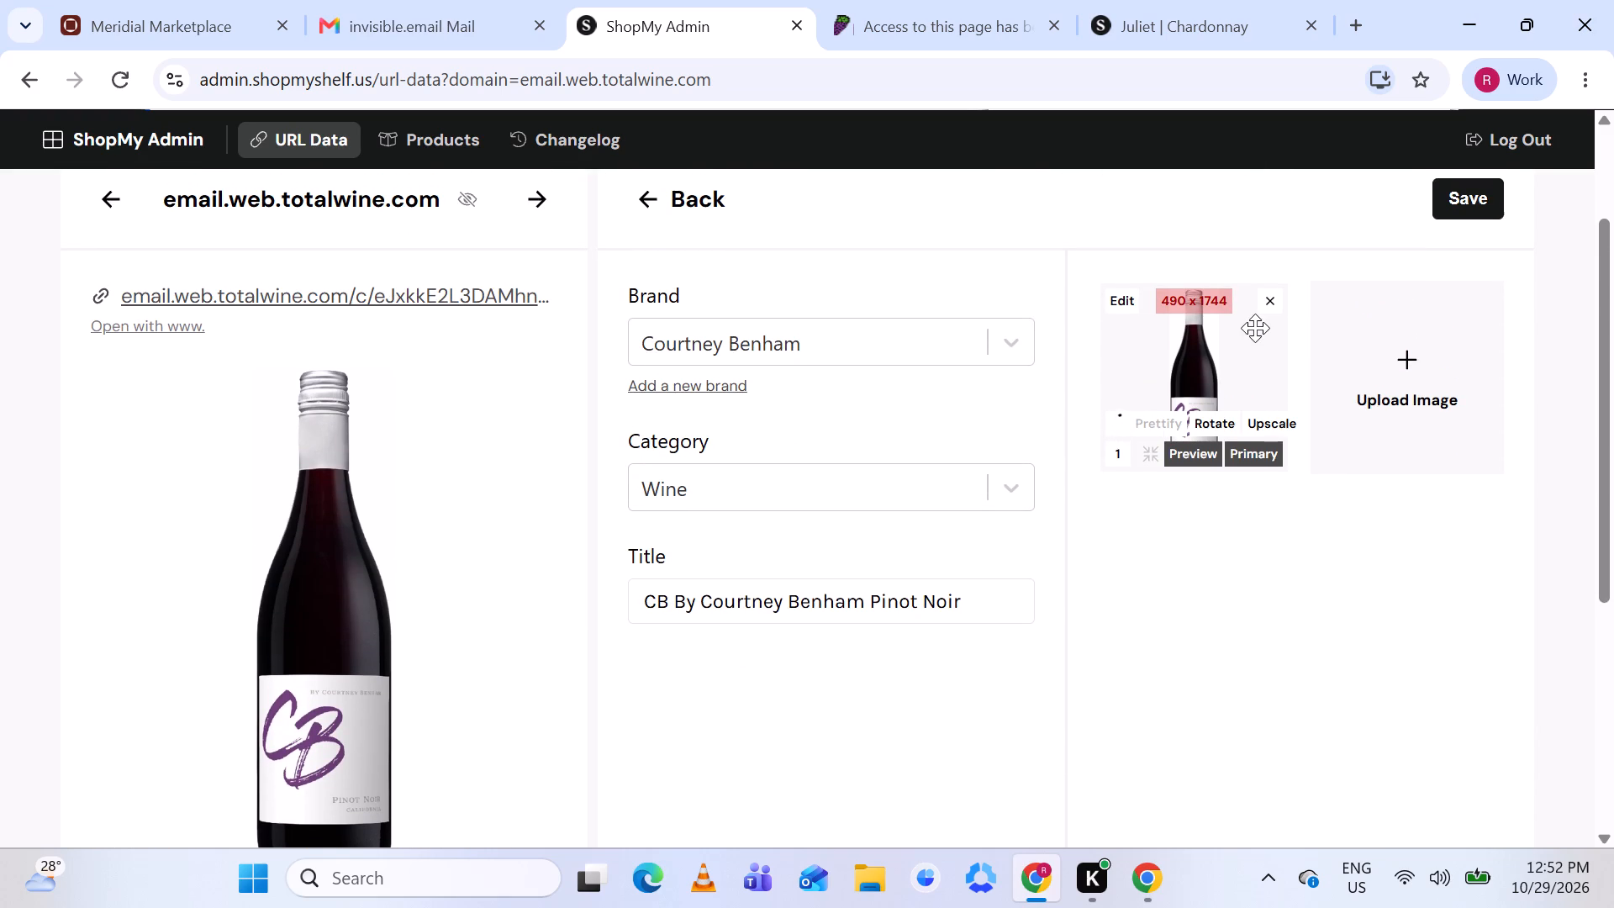
scroll(1255, 328, "up", 1)
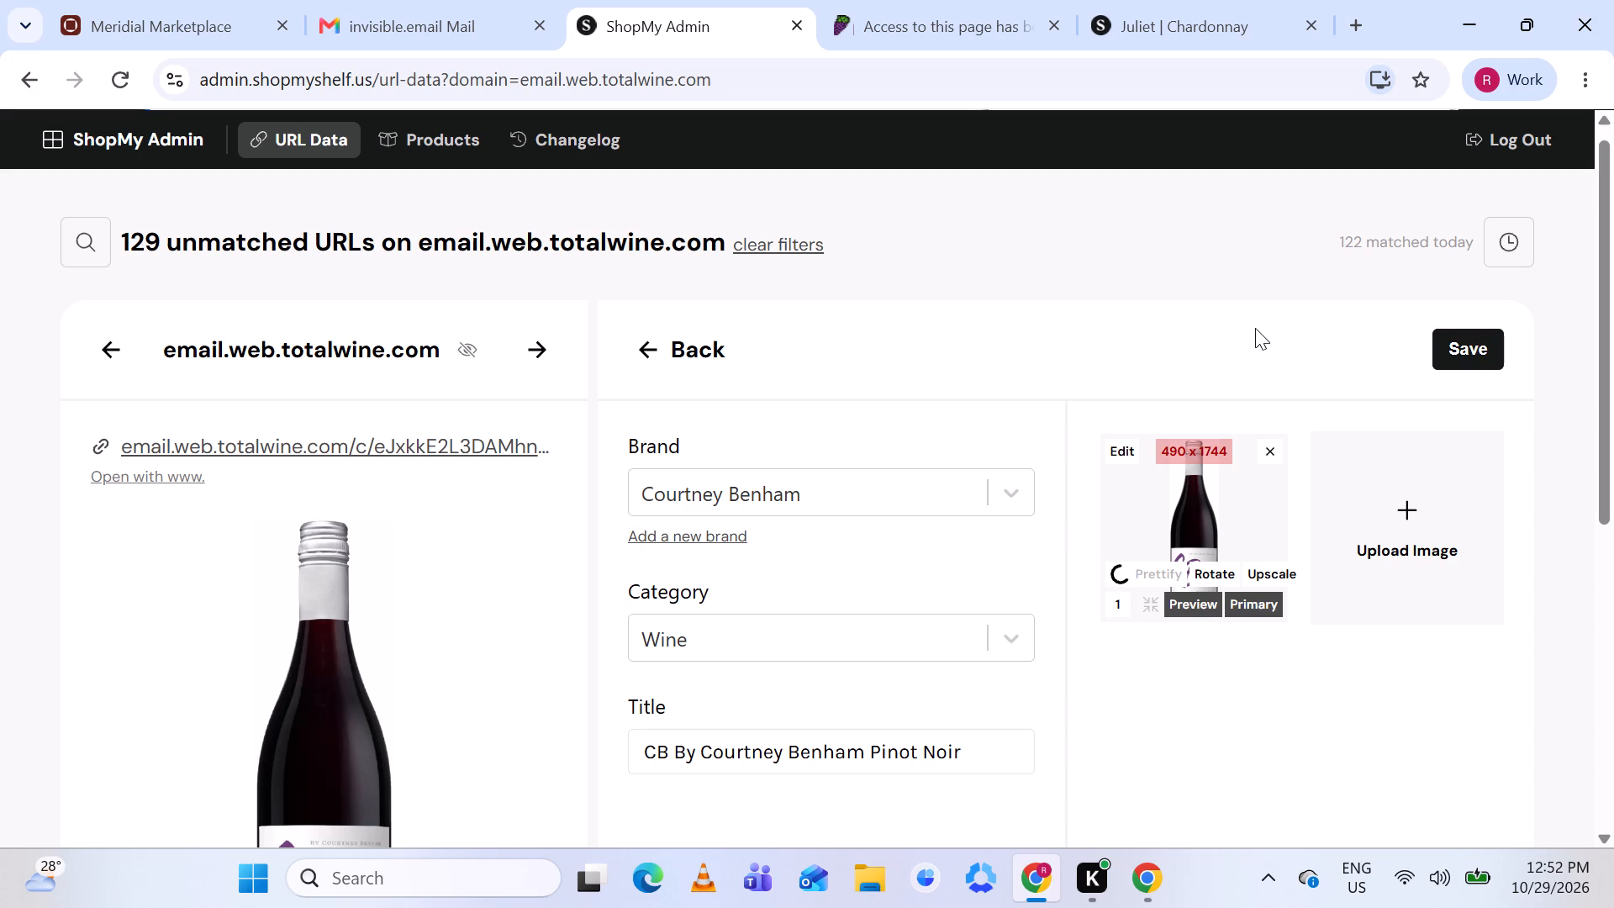
left_click(1474, 356)
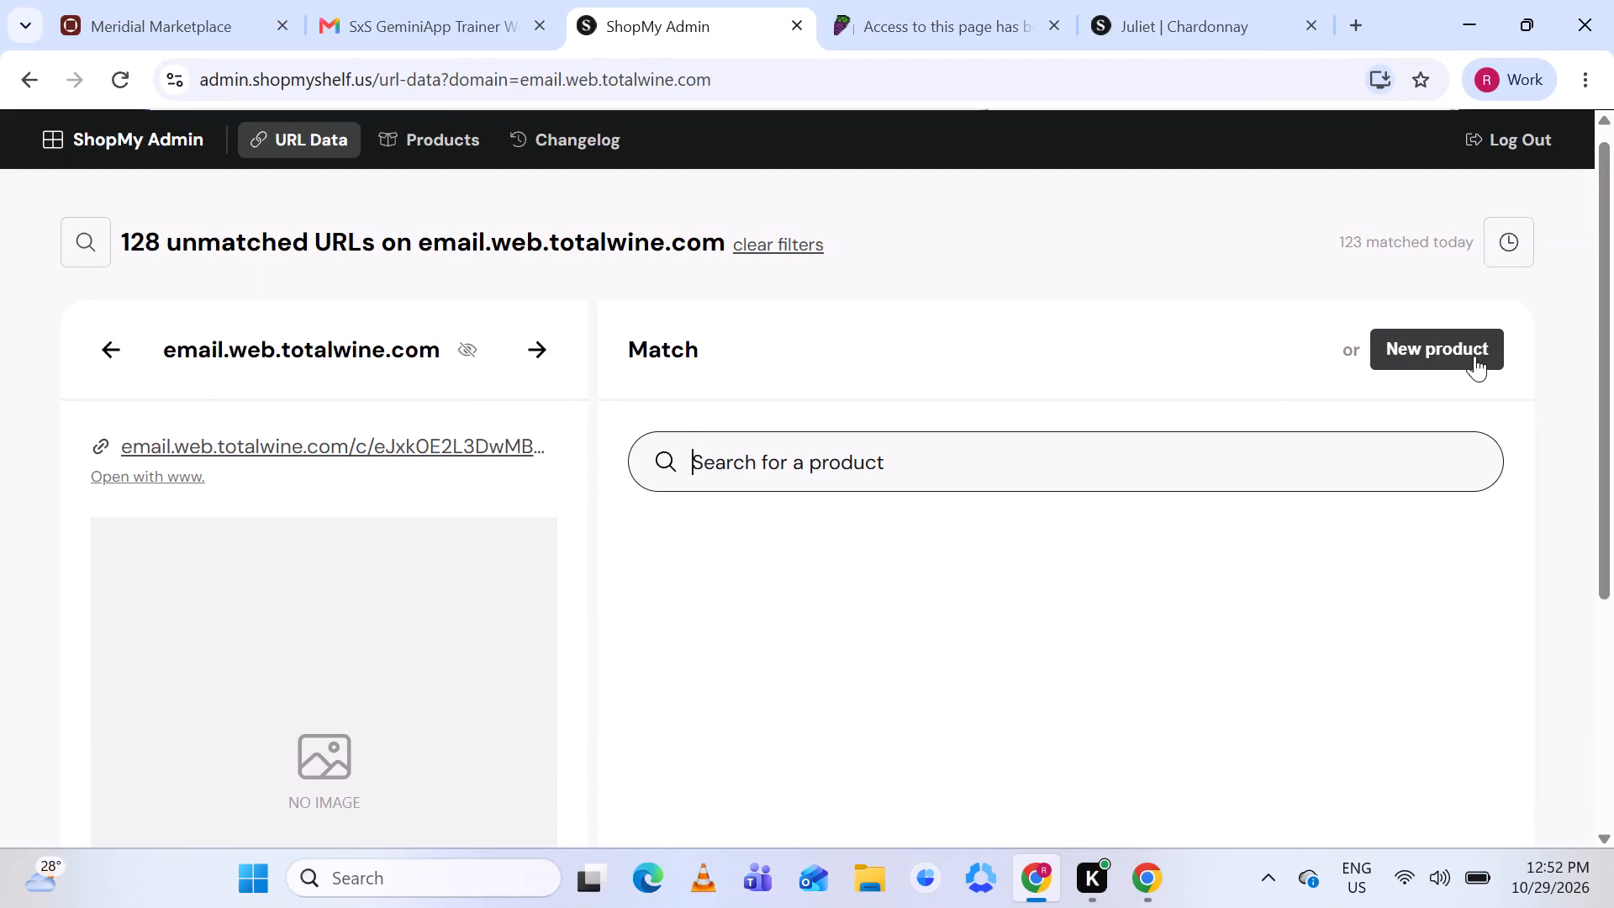
Skip the listing without an image and search the catalogue for "Domaine Loubejac Chardonnay Willamette Valley," instead of using the suggested match.
left_click(538, 351)
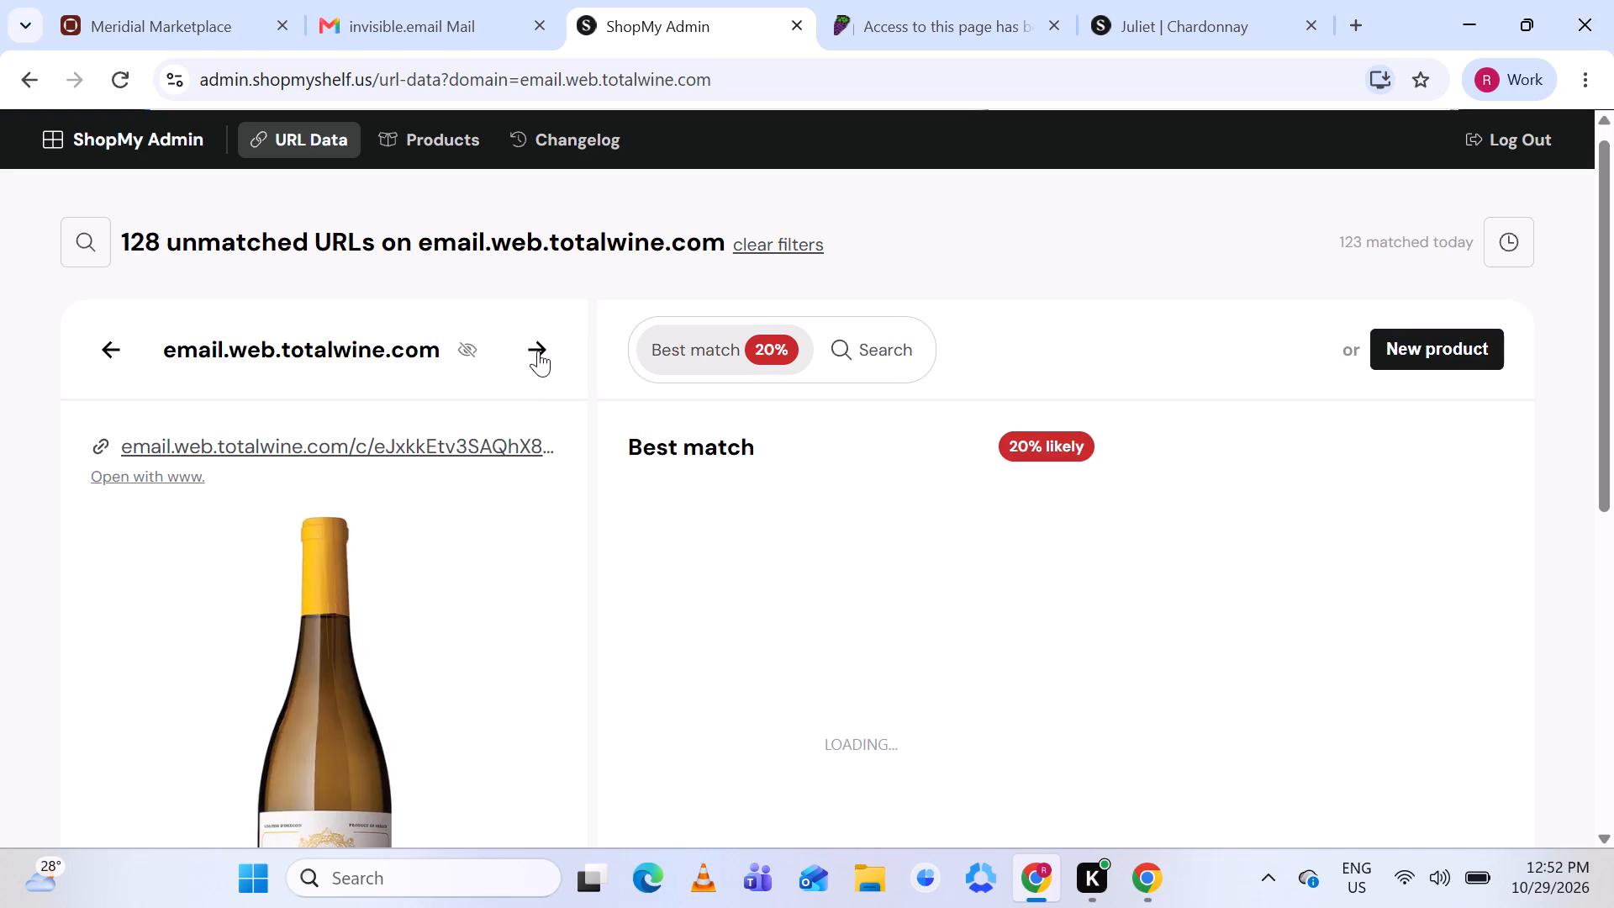
scroll(489, 561, "down", 1)
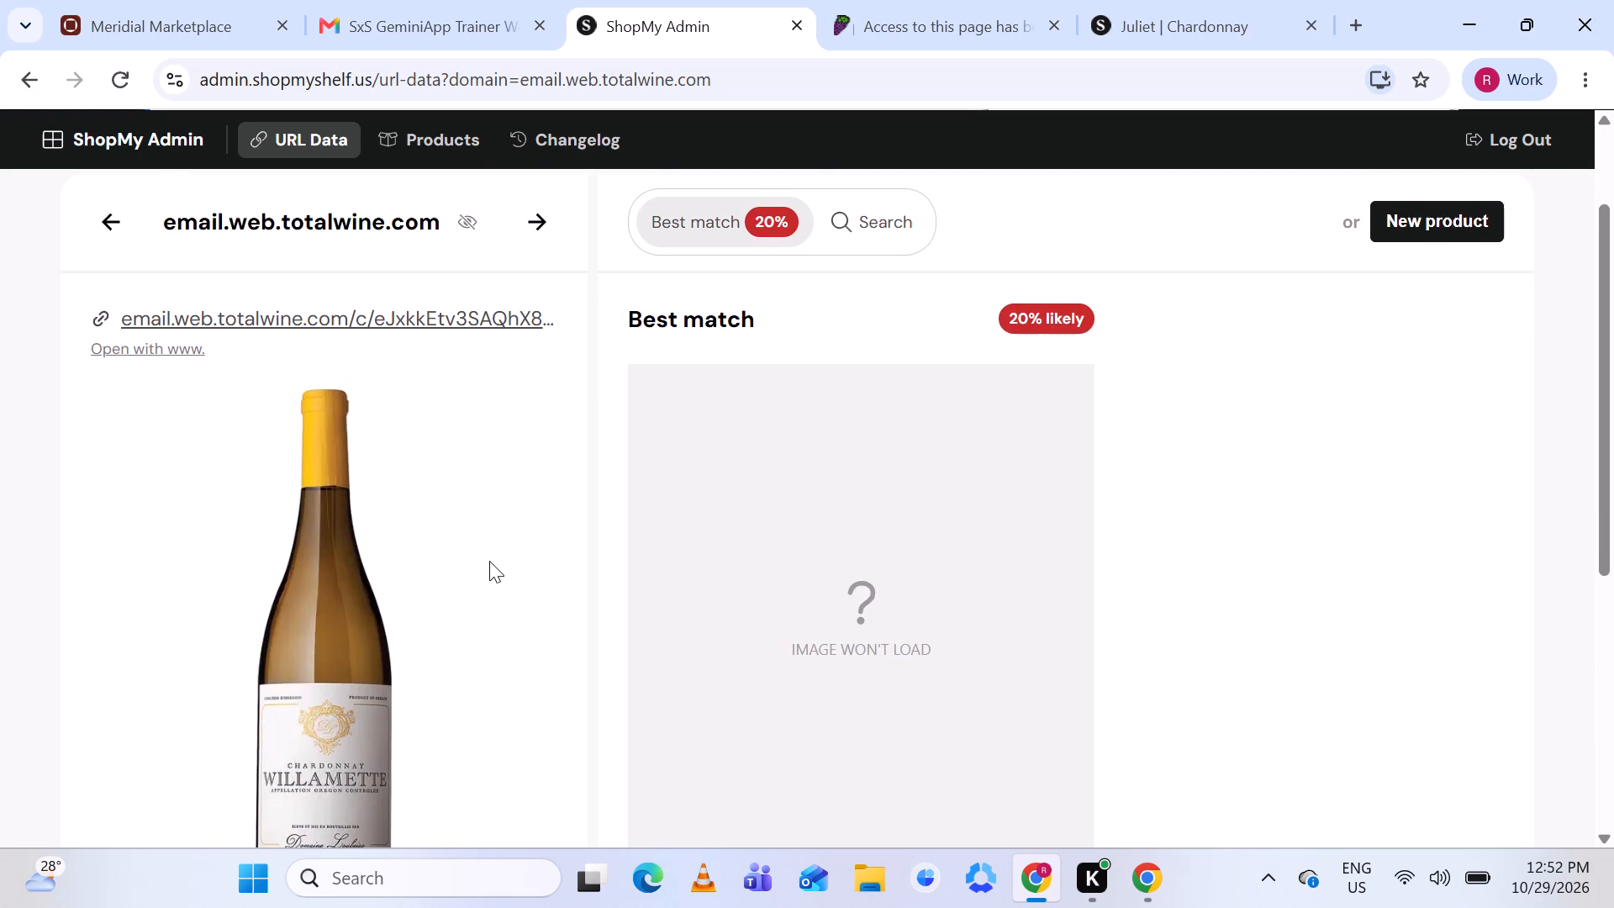
scroll(489, 561, "down", 2)
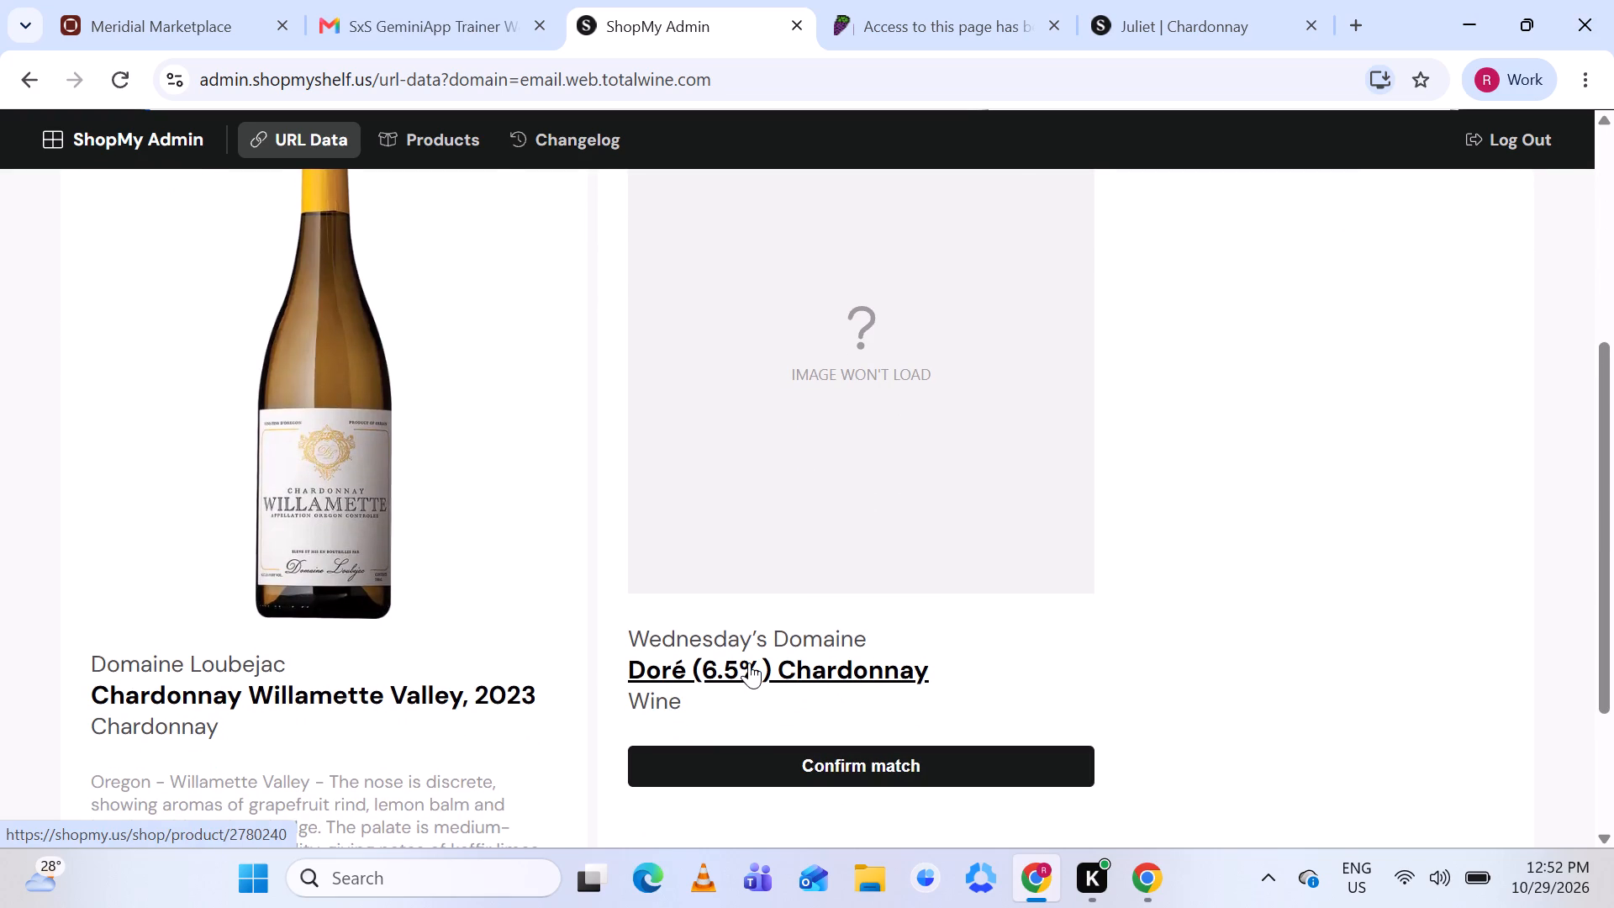
scroll(749, 663, "up", 4)
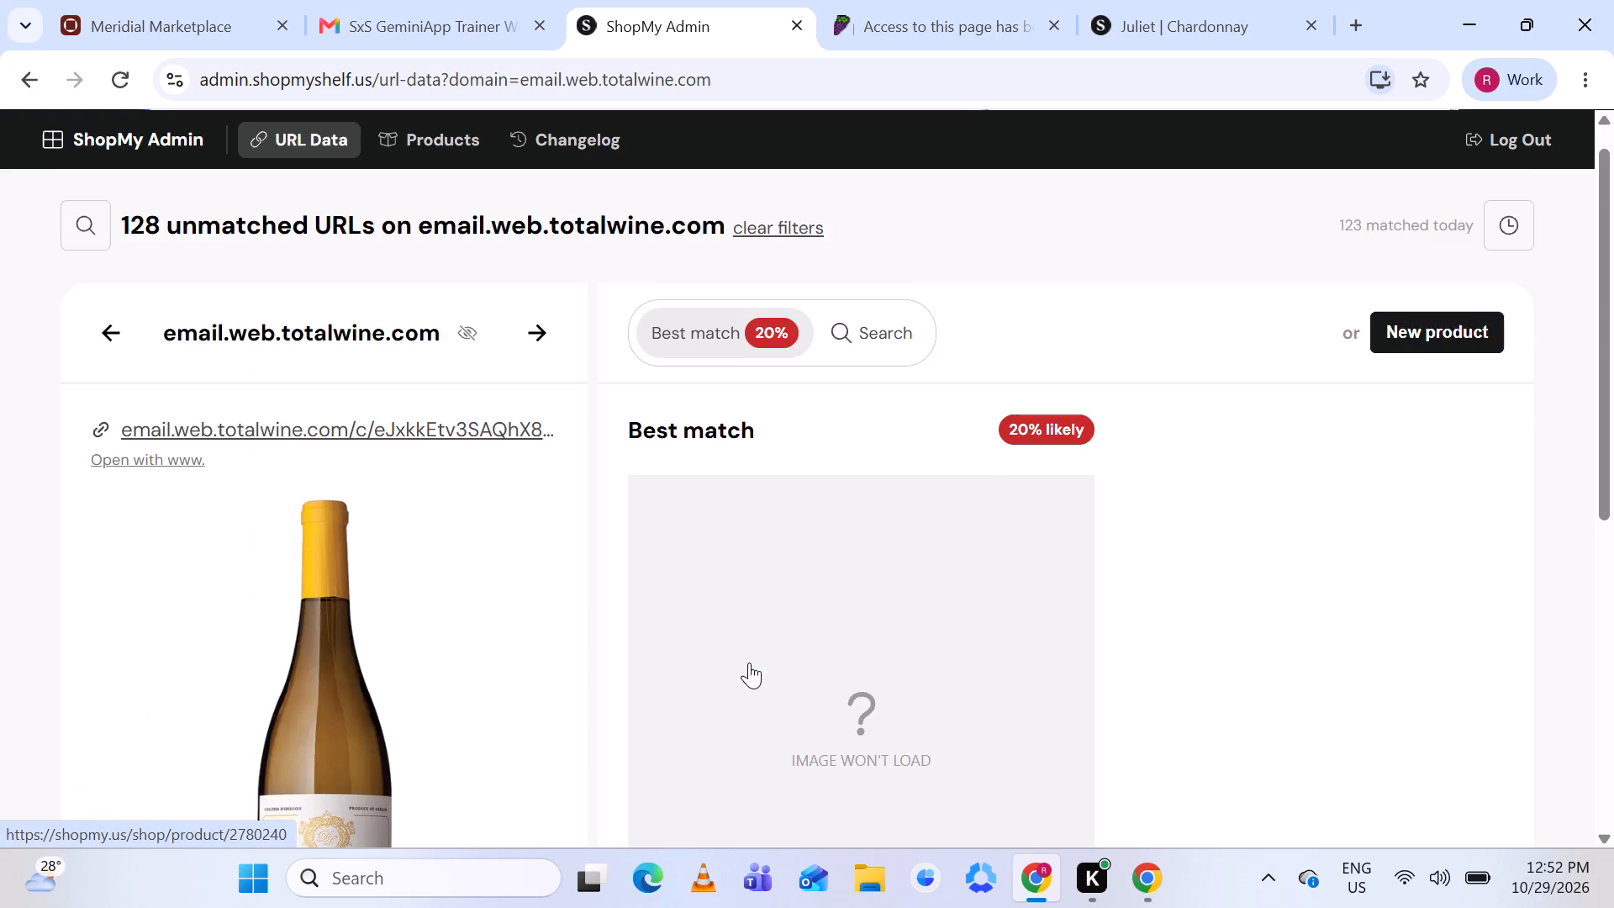
left_click(861, 362)
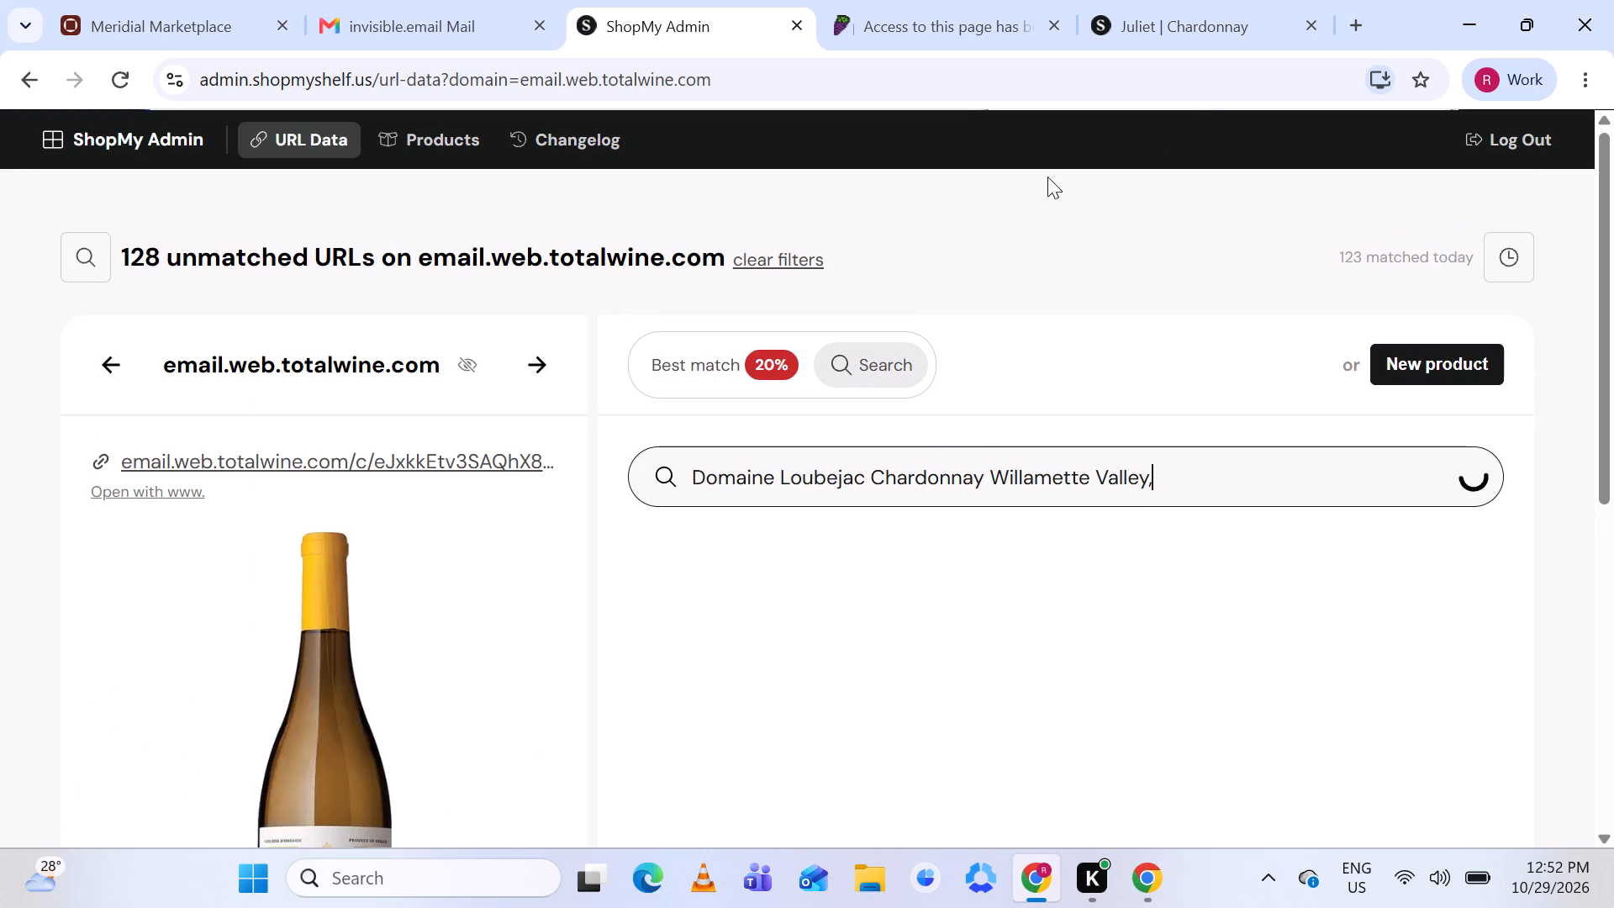
Close the leftover Total Wine verification and Juliet Chardonnay pages.
left_click(1058, 19)
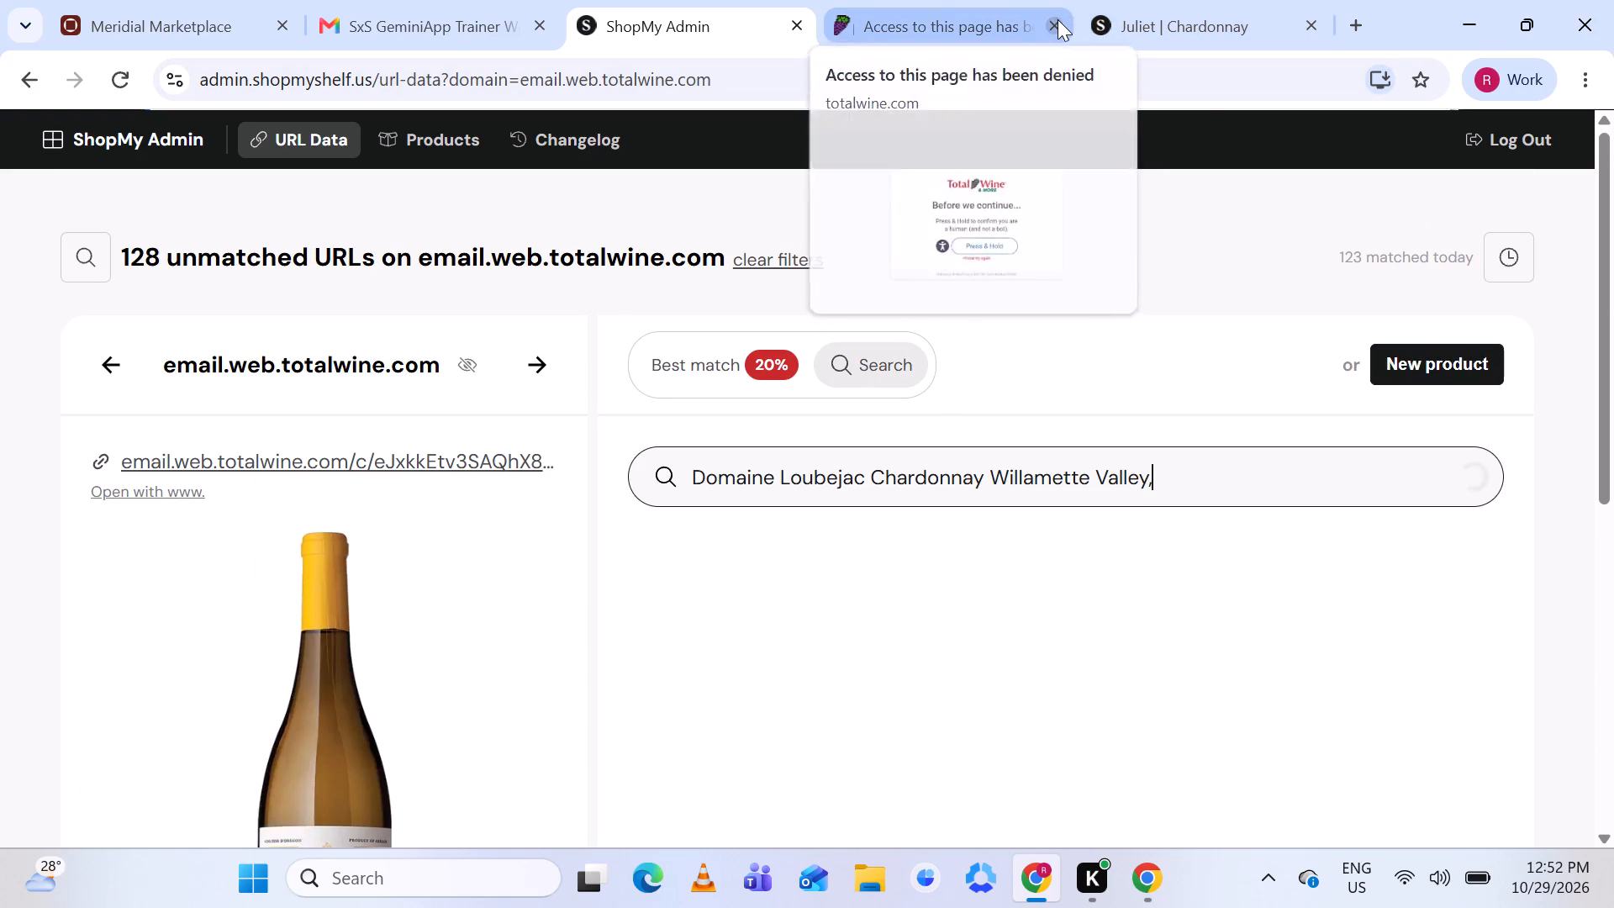
left_click(1058, 19)
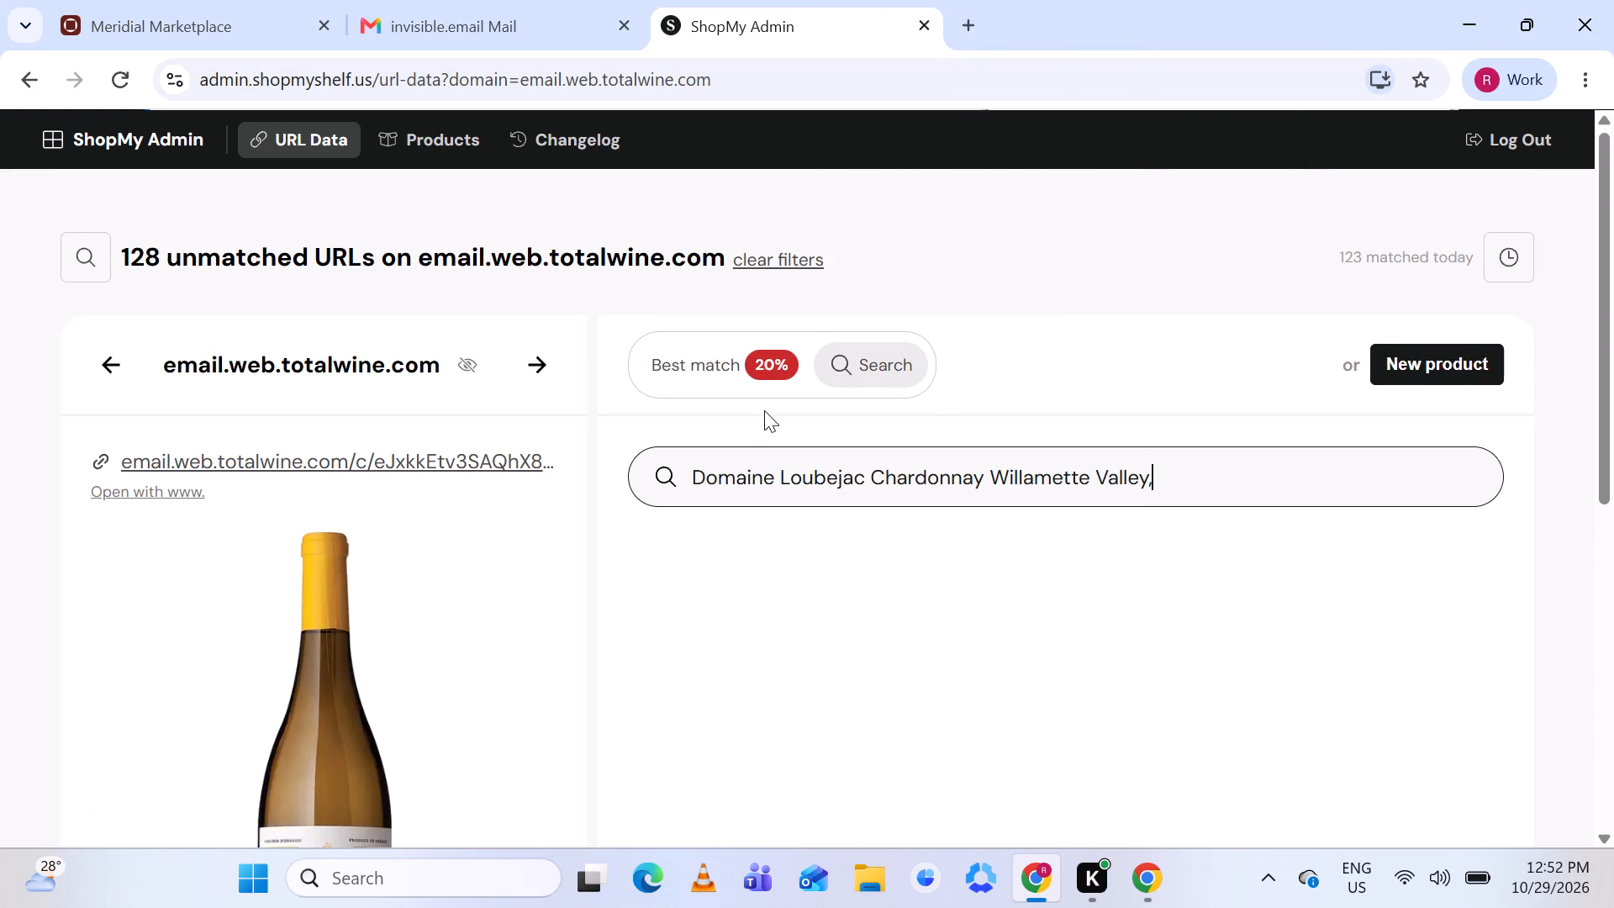
Start a new product for the Domaine Loubejac Chardonnay and prettify its bottle image.
scroll(764, 410, "down", 3)
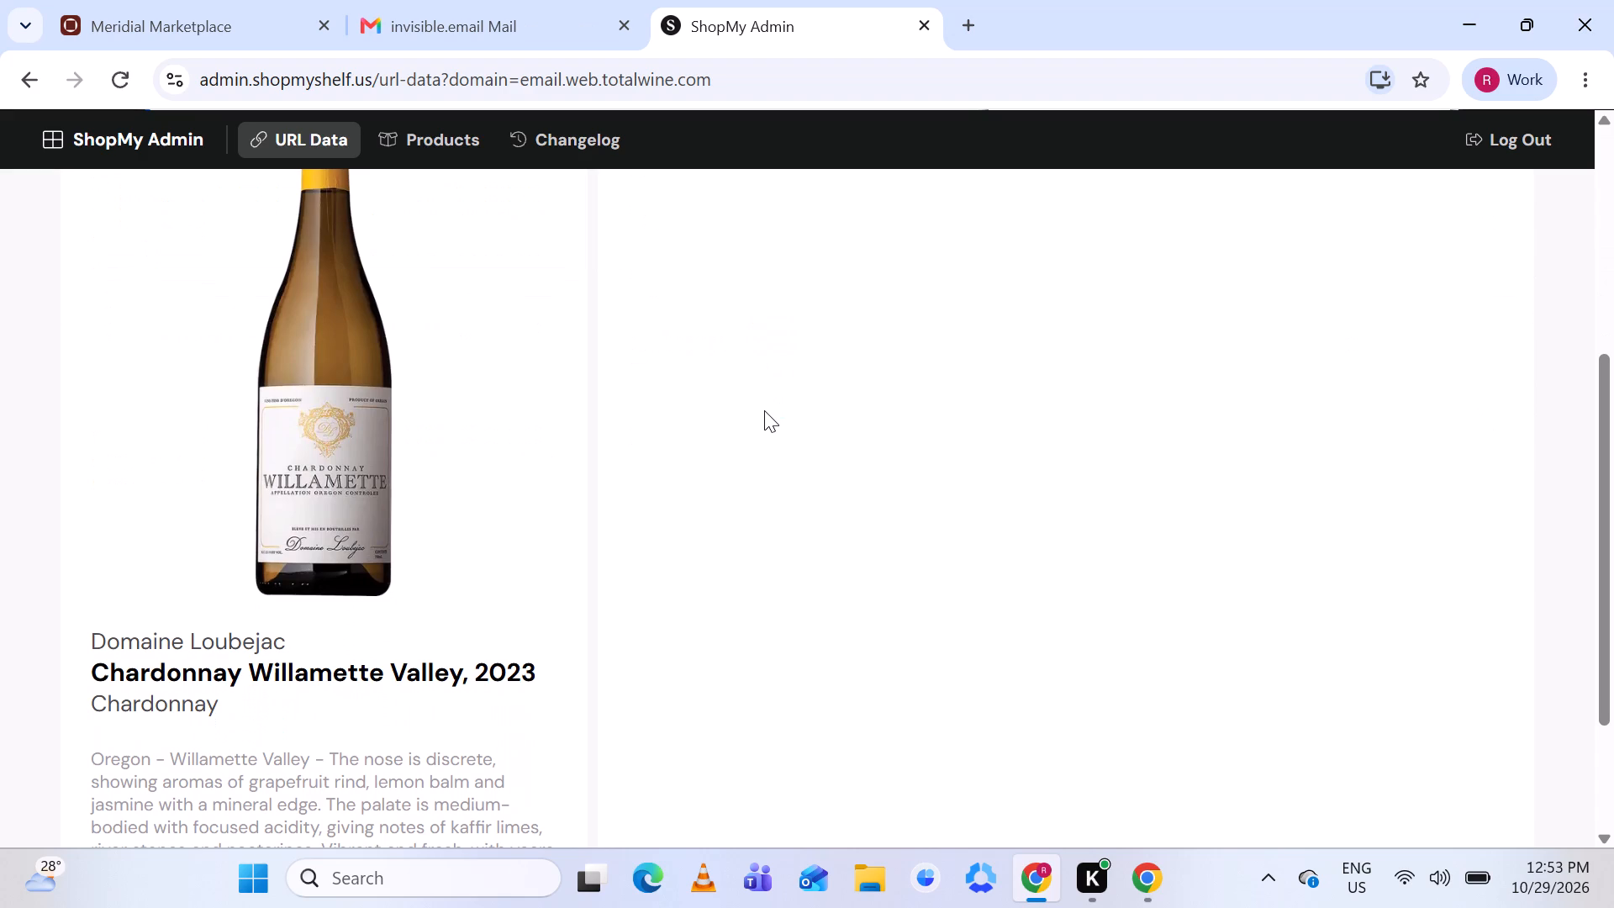
scroll(764, 410, "up", 2)
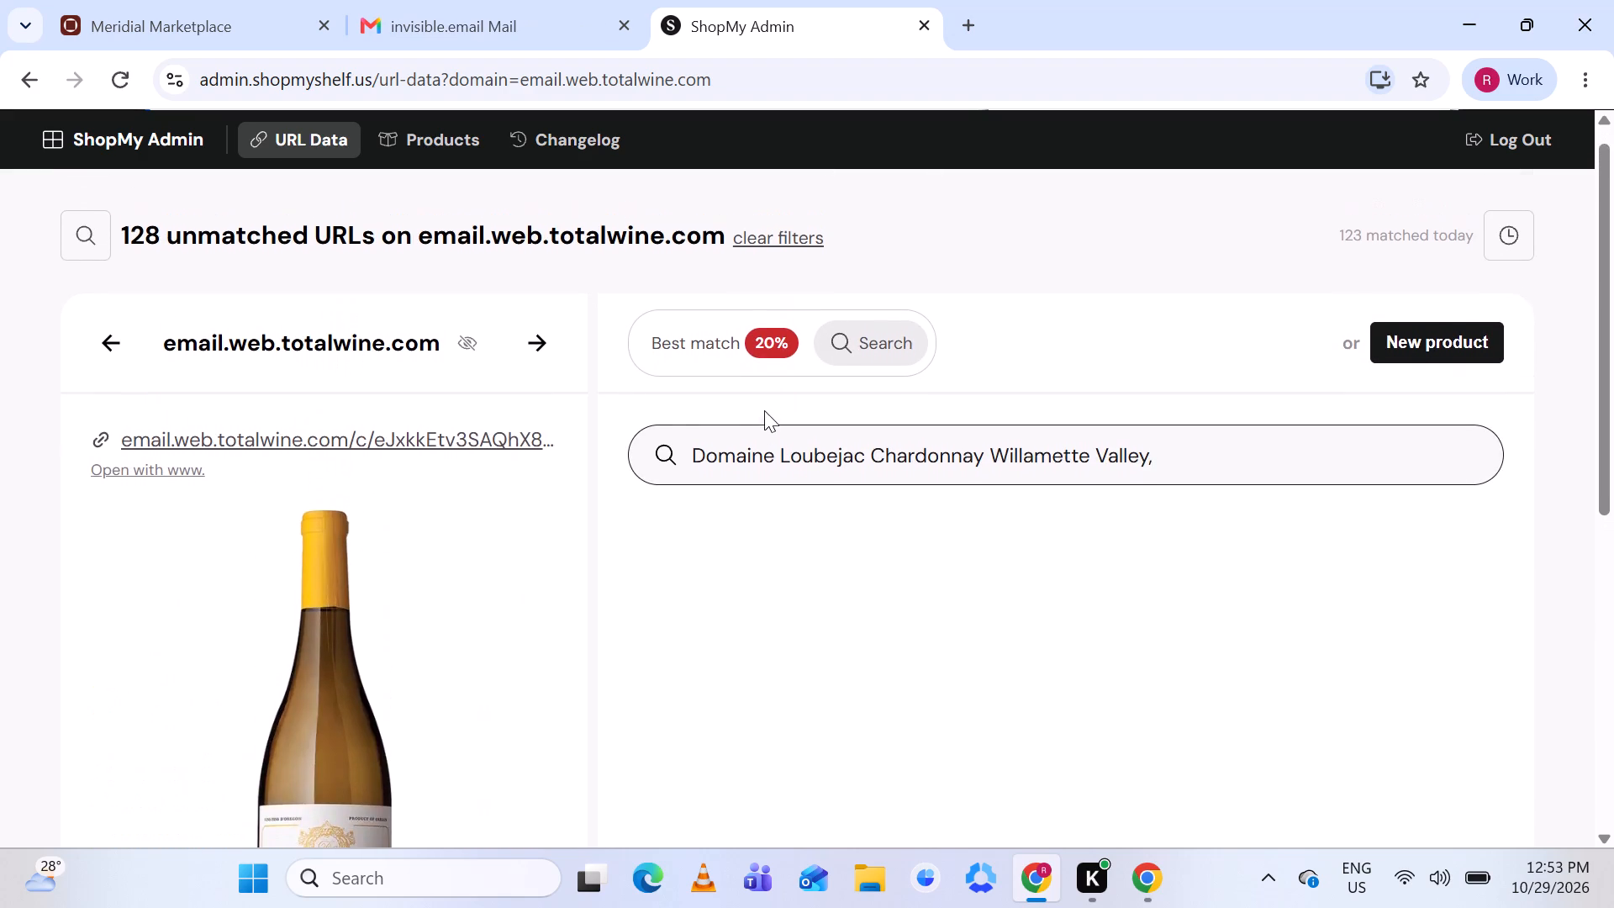
left_click(1432, 361)
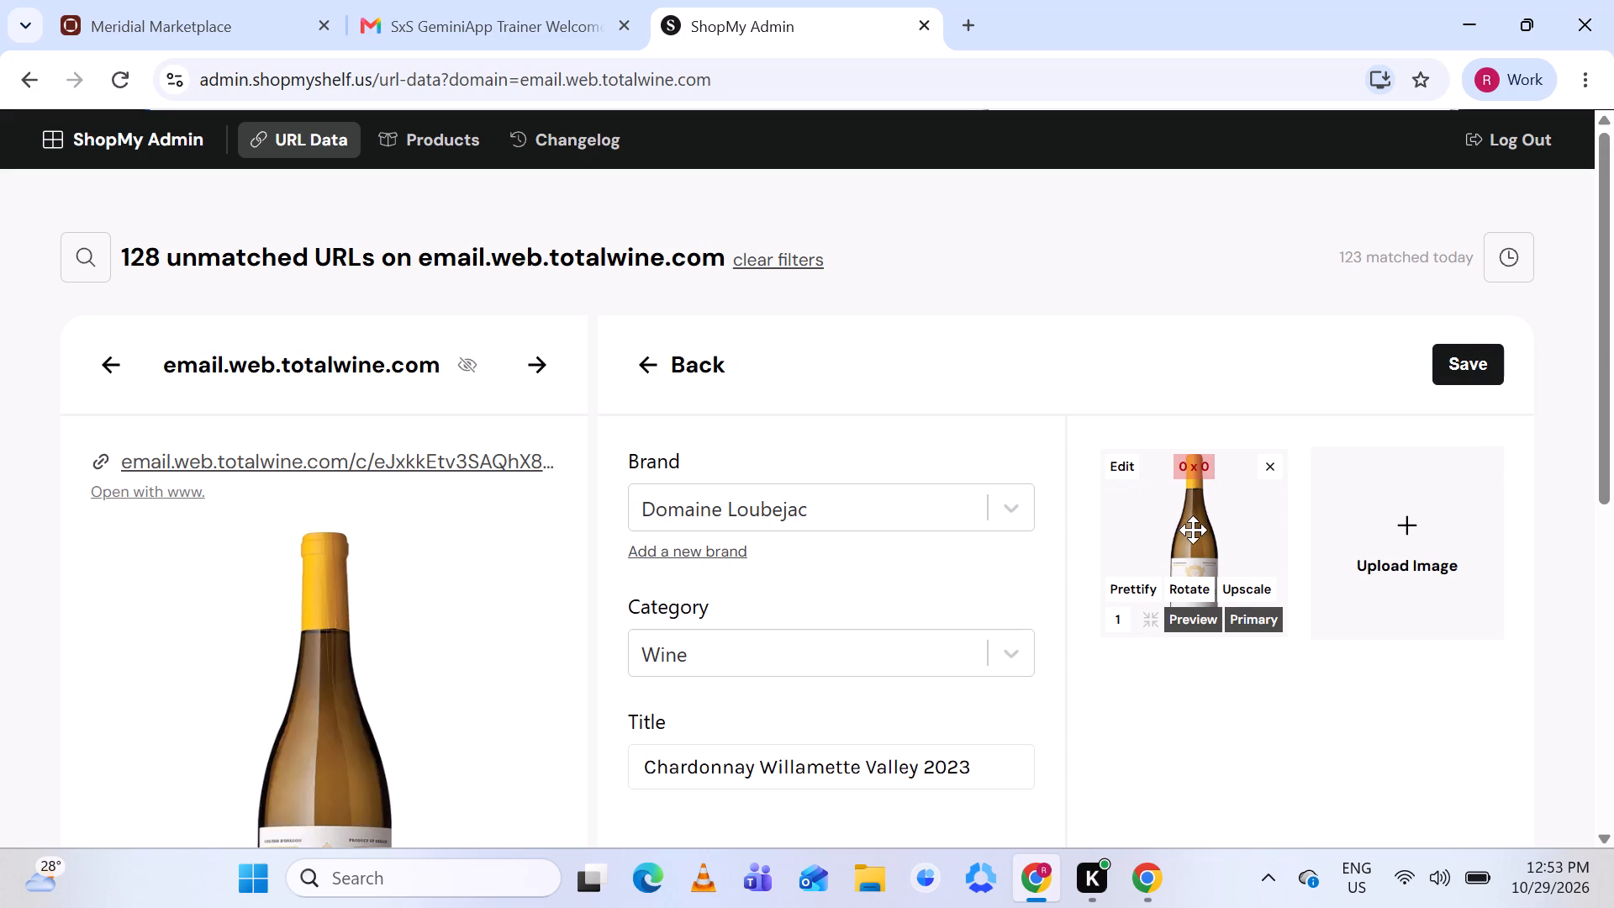
left_click(1122, 584)
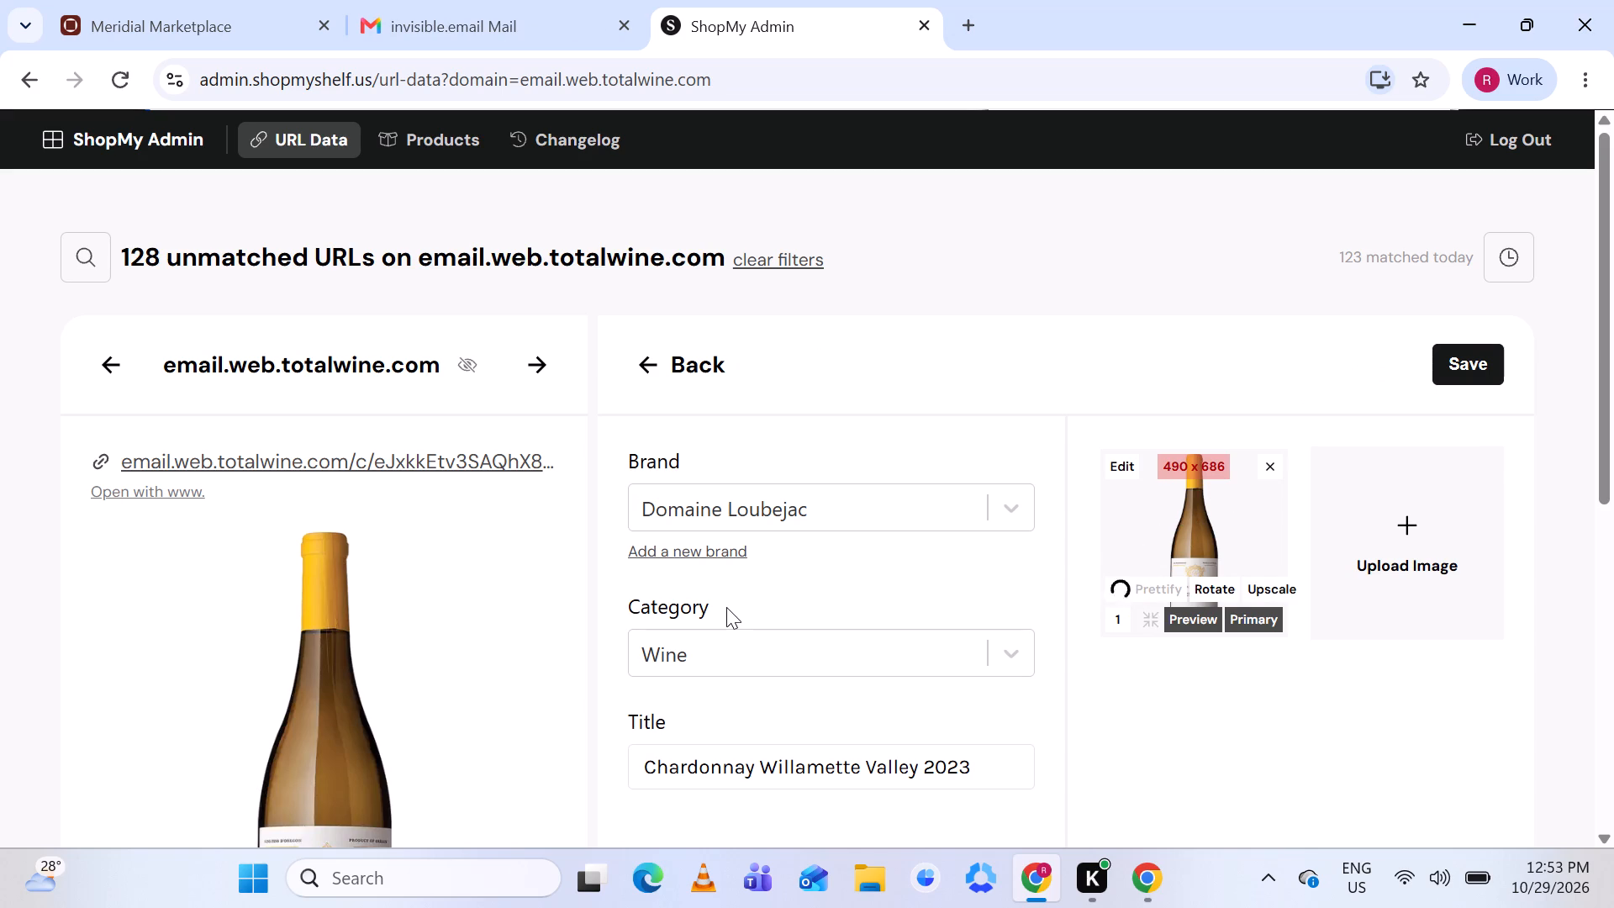
Set the Domaine Loubejac product's title to "Chardonnay Willamette Valley, 2023" and save the new product.
scroll(726, 607, "down", 3)
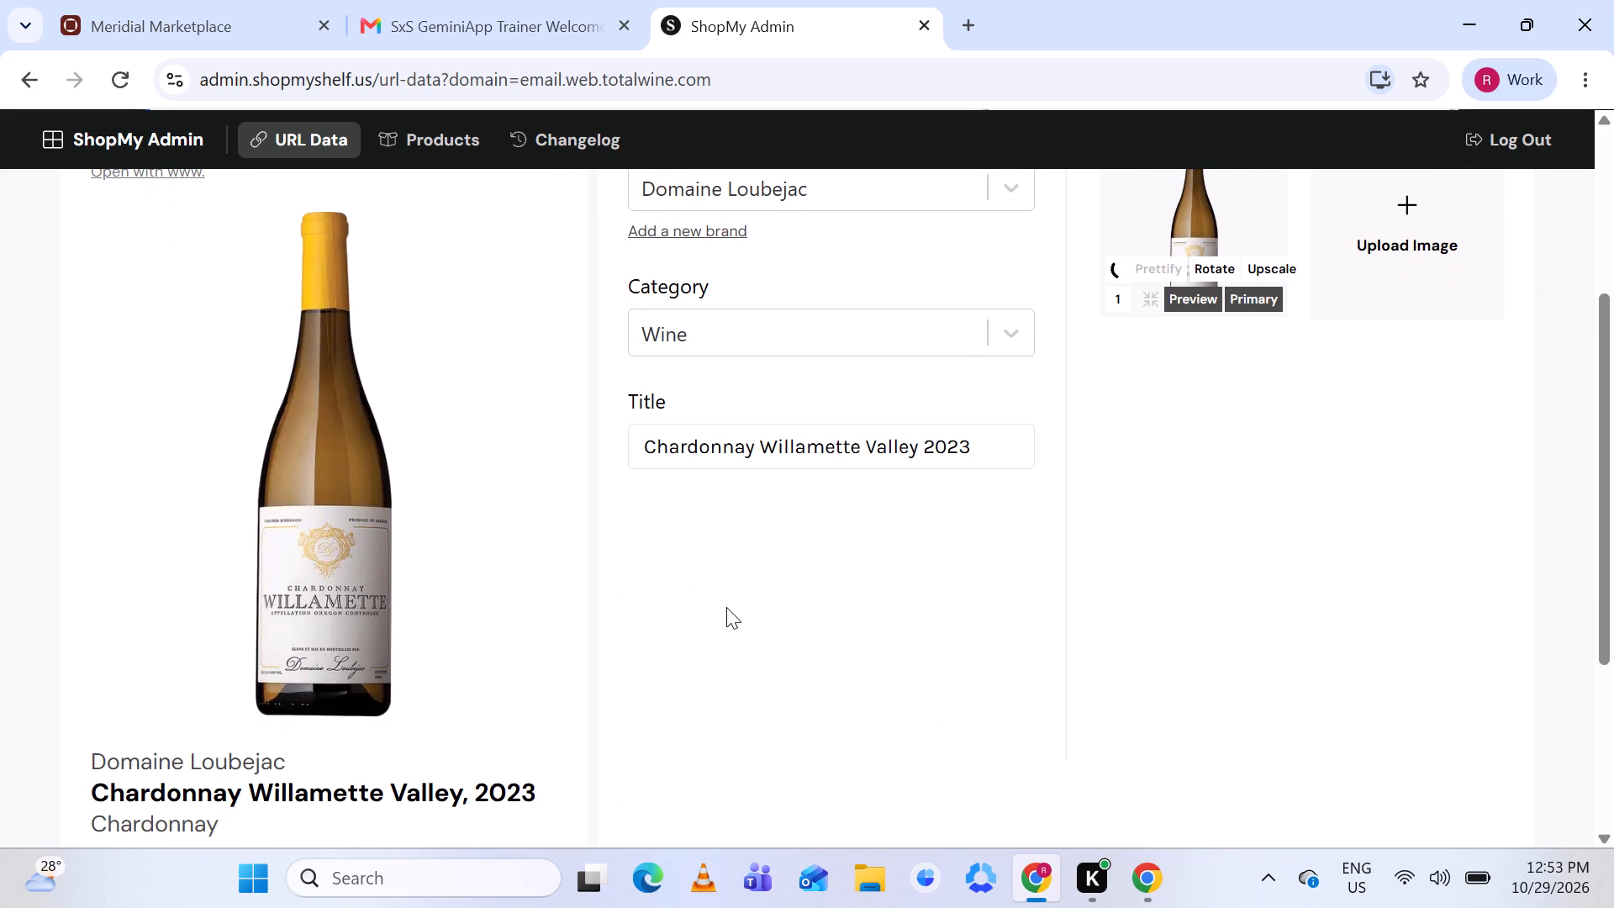
scroll(726, 607, "down", 1)
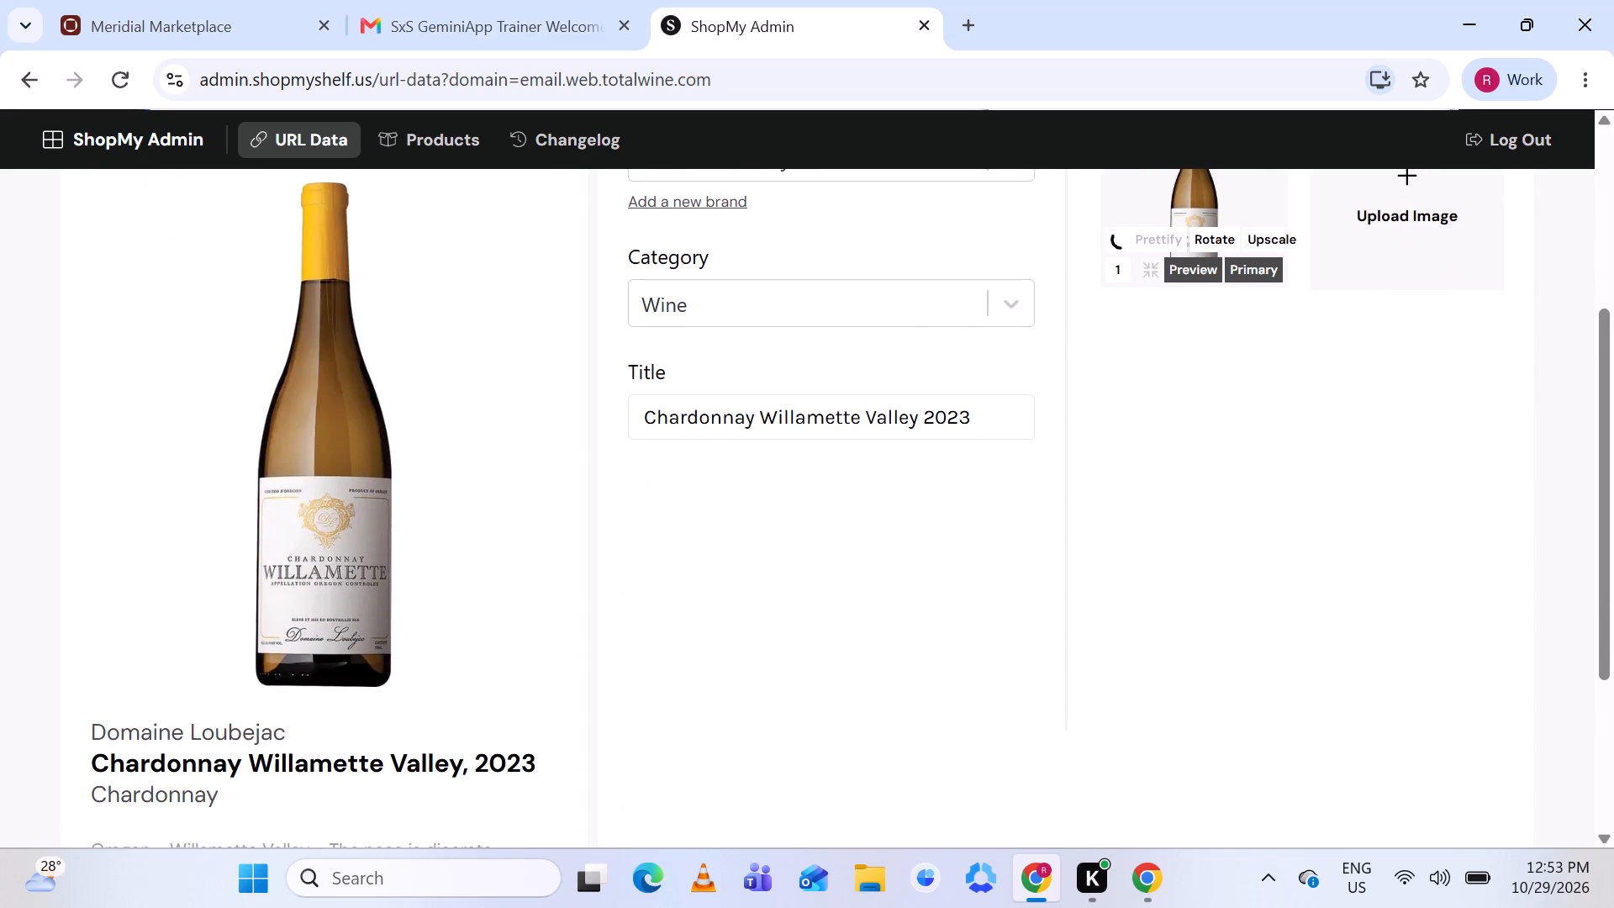
left_click(915, 419)
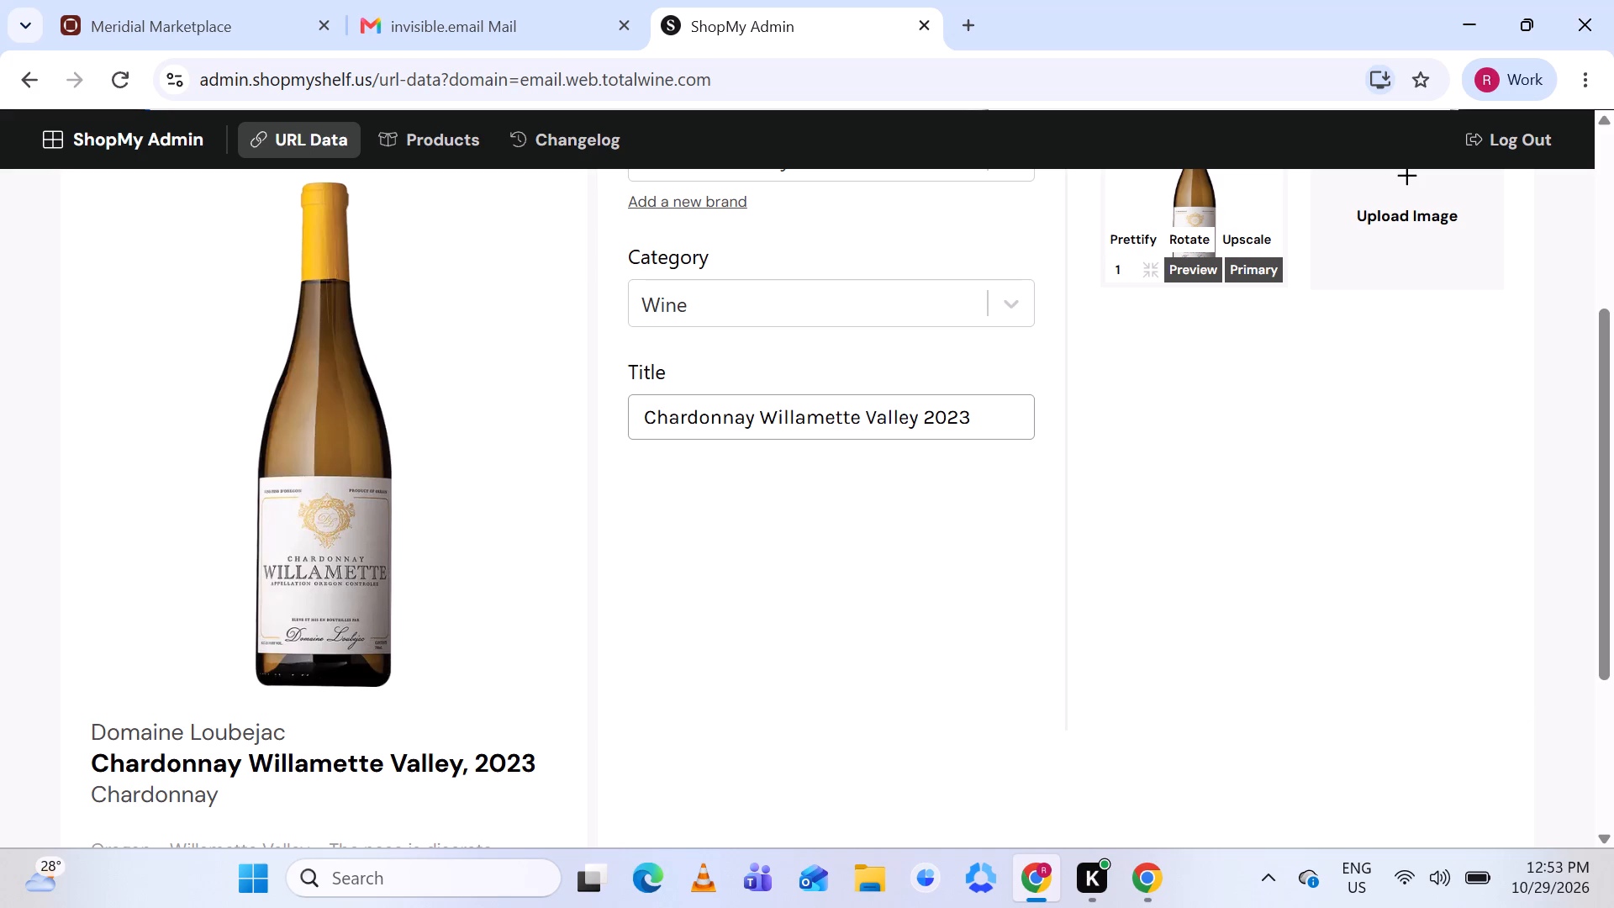
key("comma")
scroll(998, 441, "up", 4)
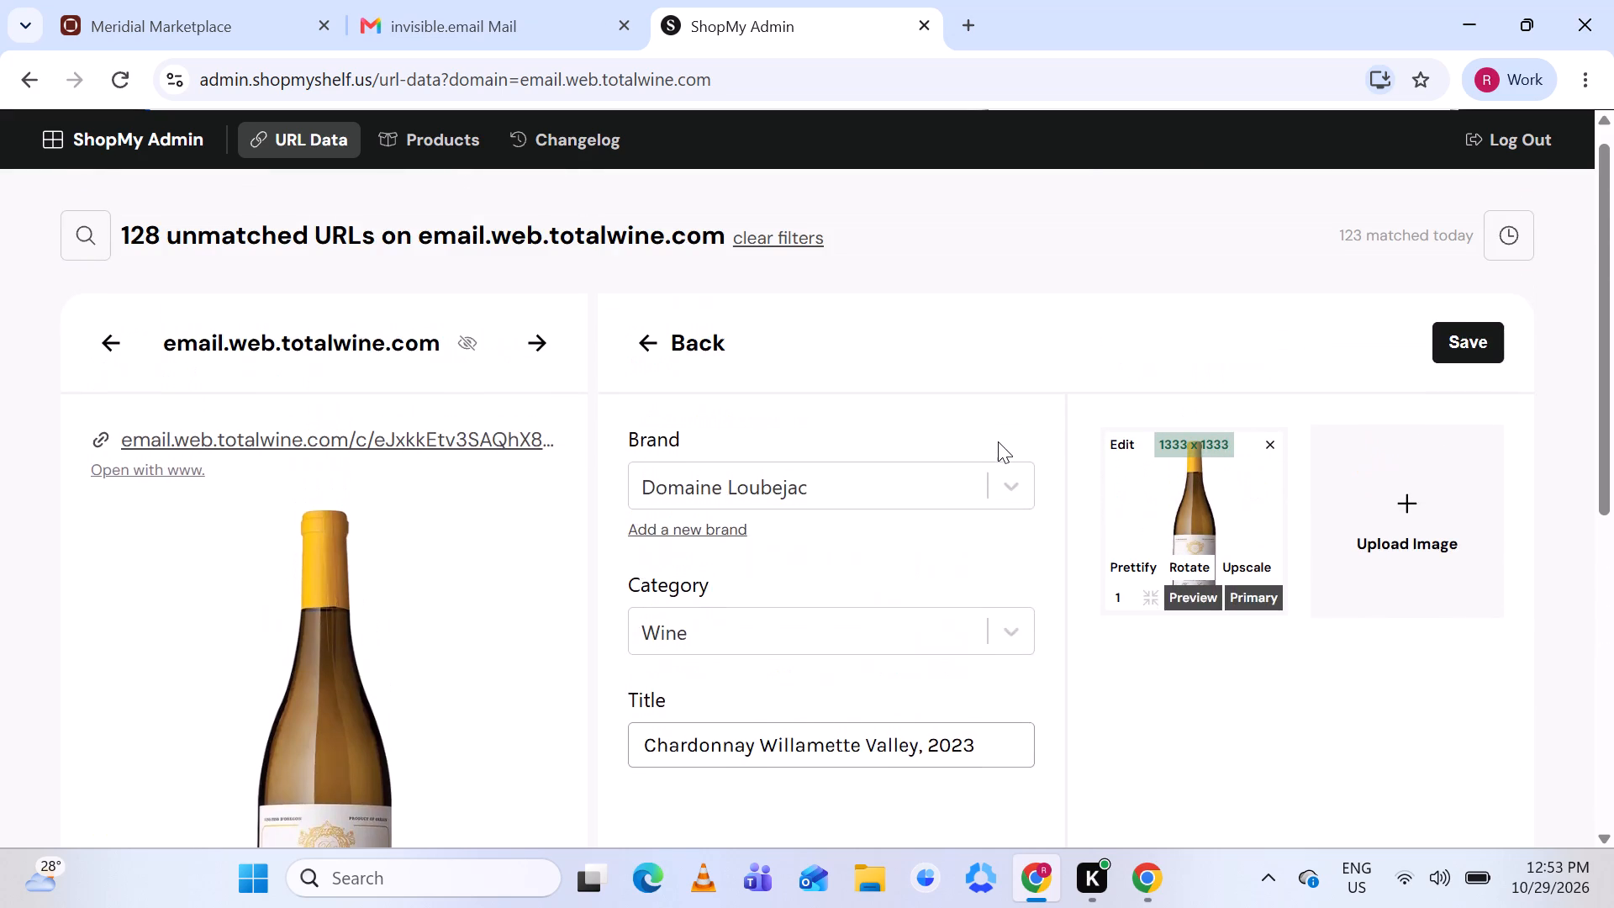
left_click(1460, 359)
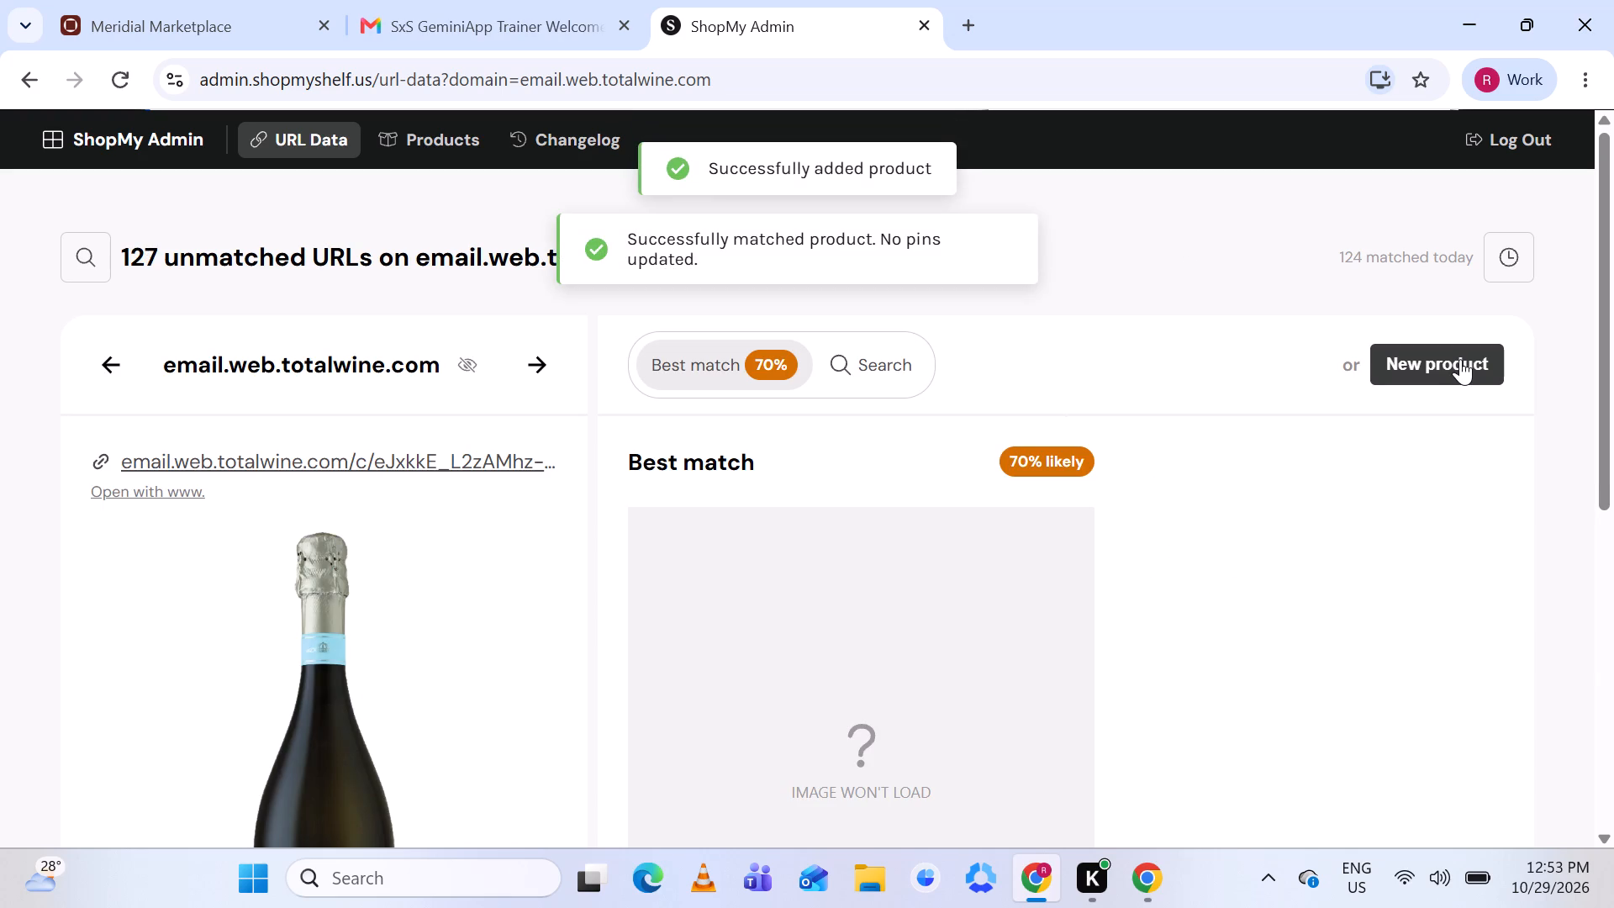
Check the product page of the suggested La Marca Prosecco Rose (3 x 187ml) match against the La Marca Prosecco listing.
scroll(1004, 541, "down", 2)
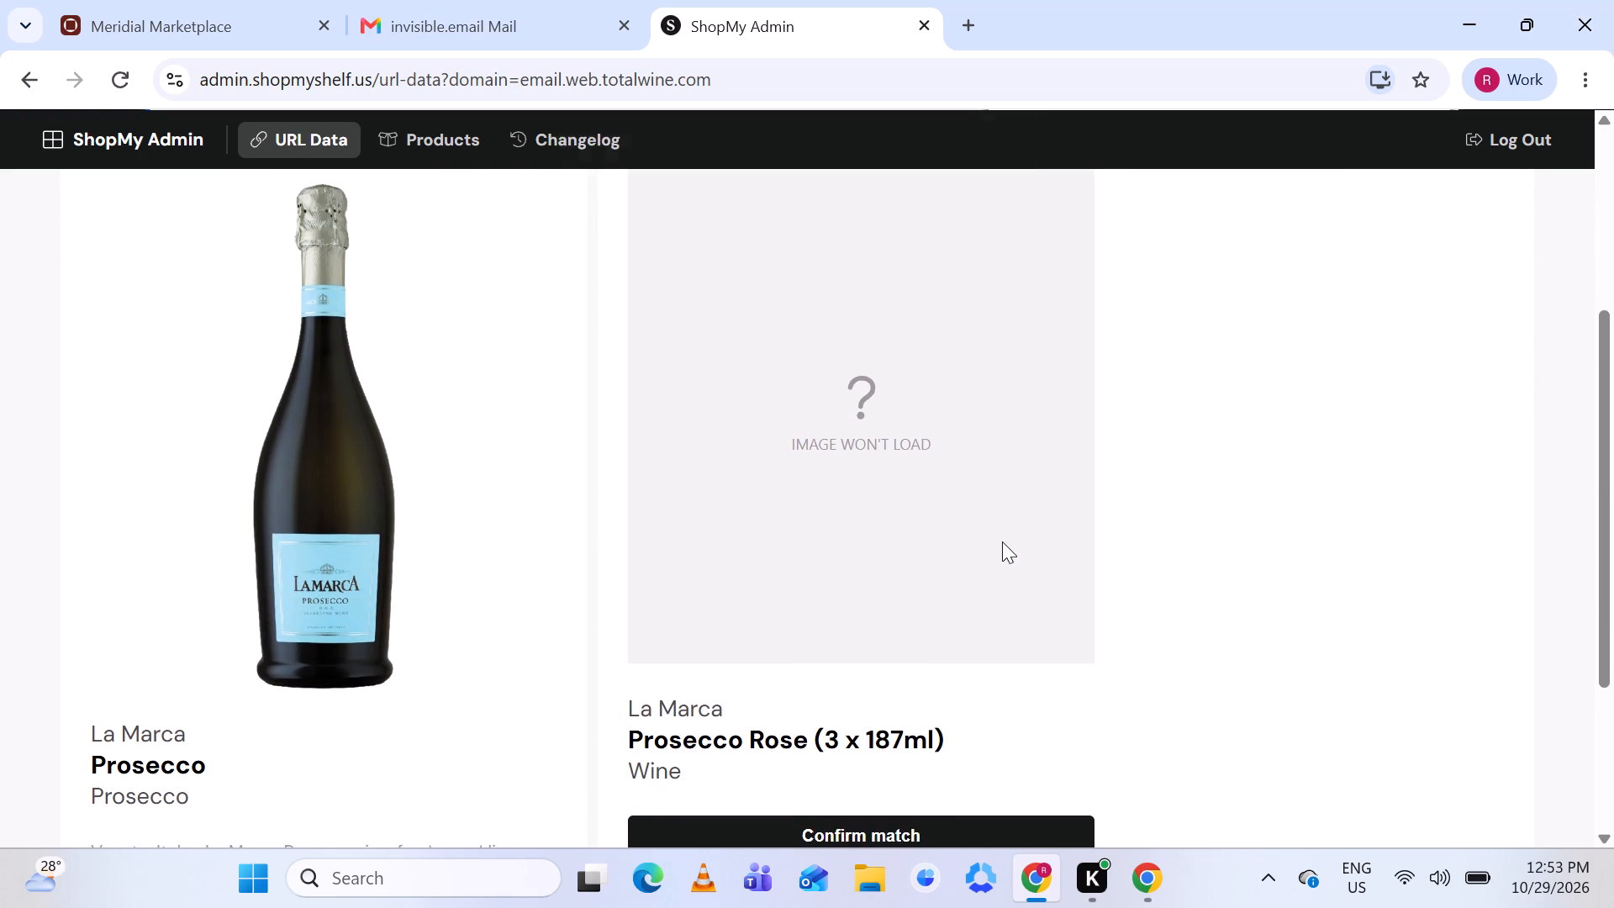
left_click(725, 734)
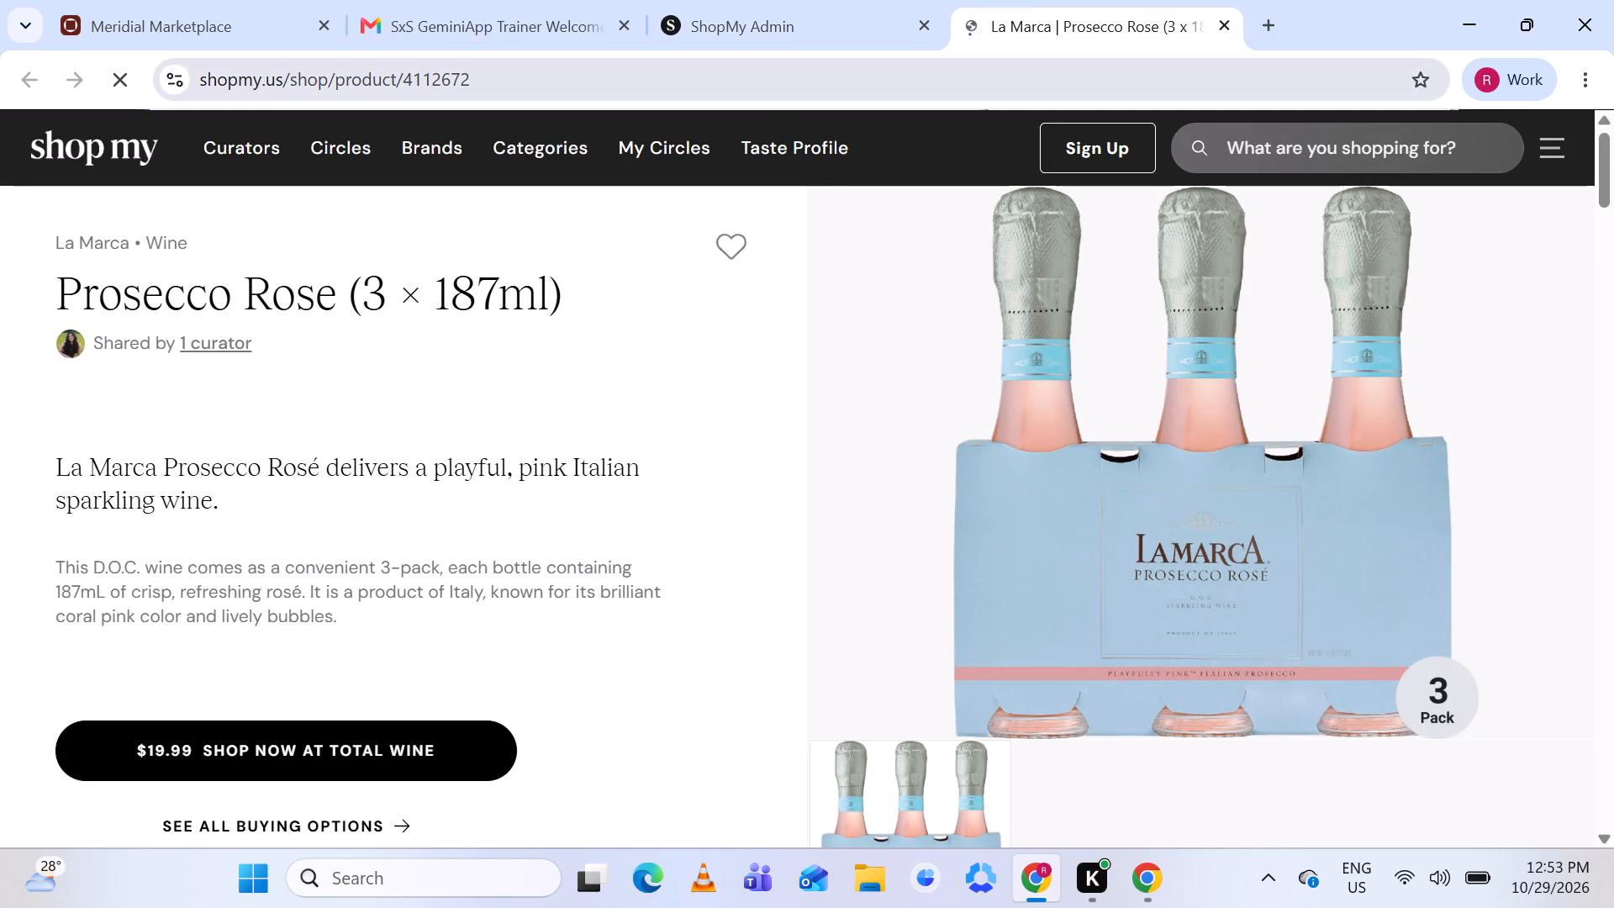
left_click(750, 26)
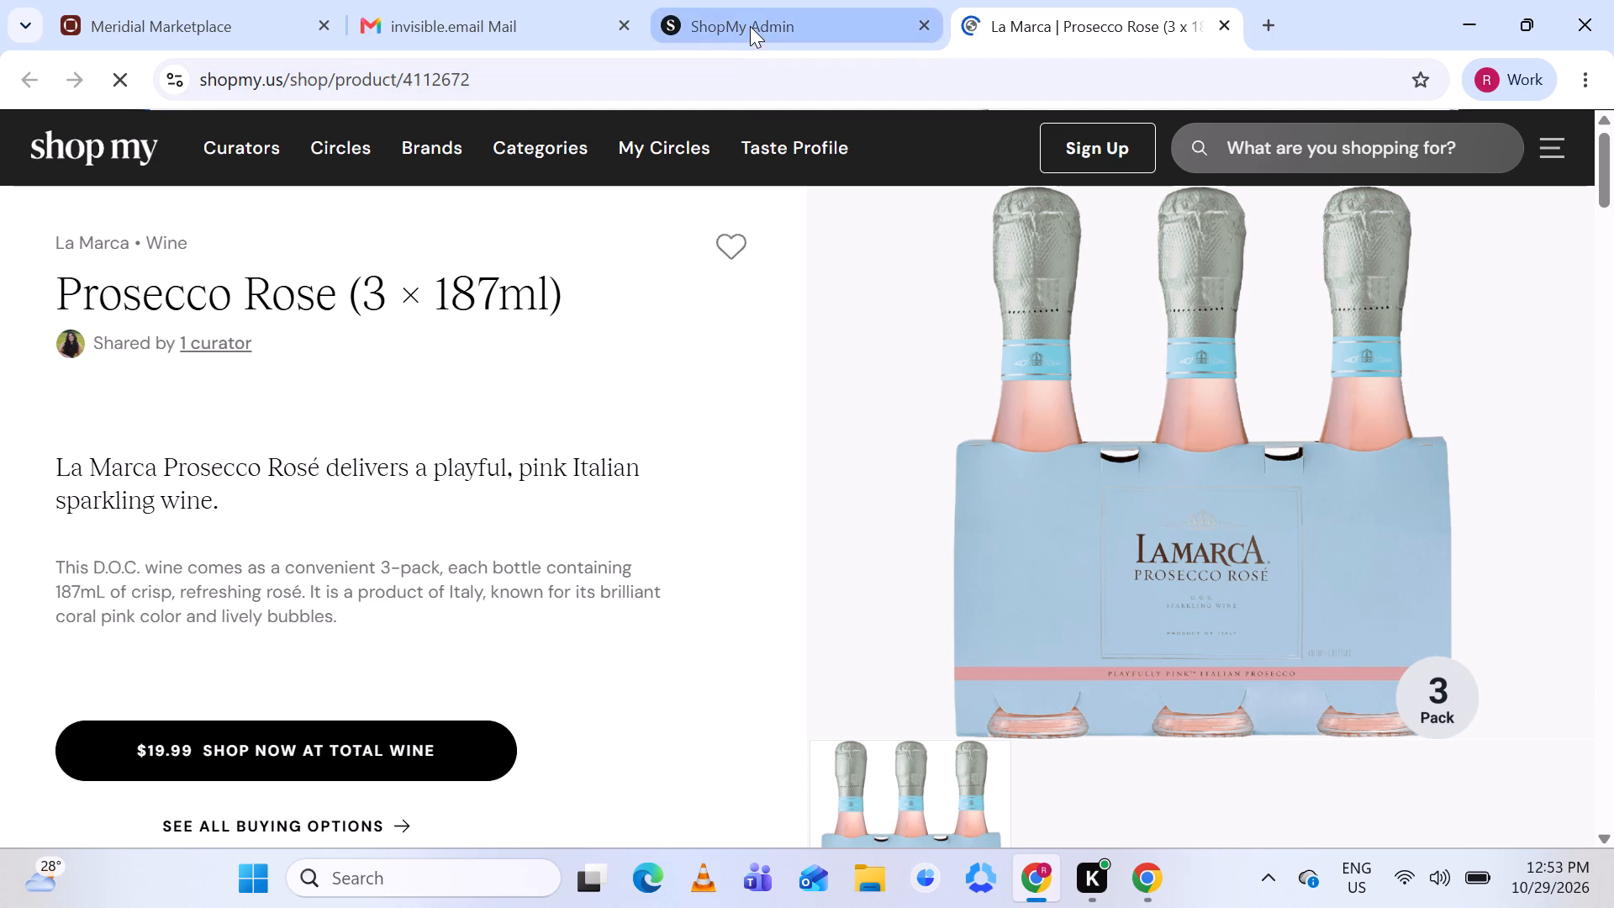
scroll(636, 465, "up", 2)
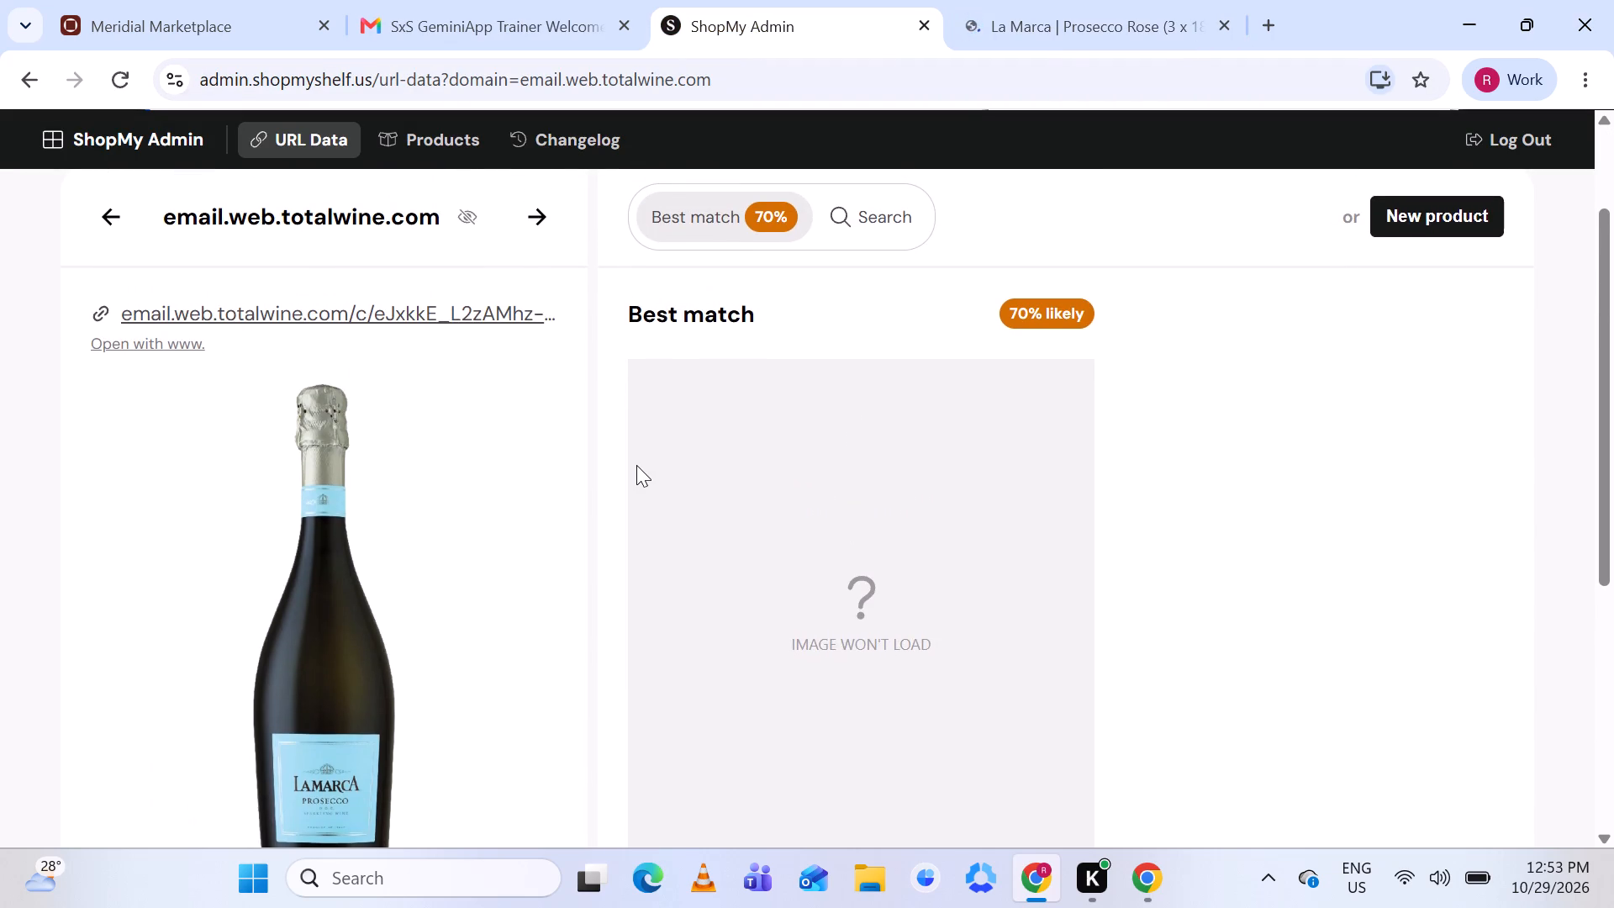
scroll(636, 465, "up", 1)
left_click(868, 354)
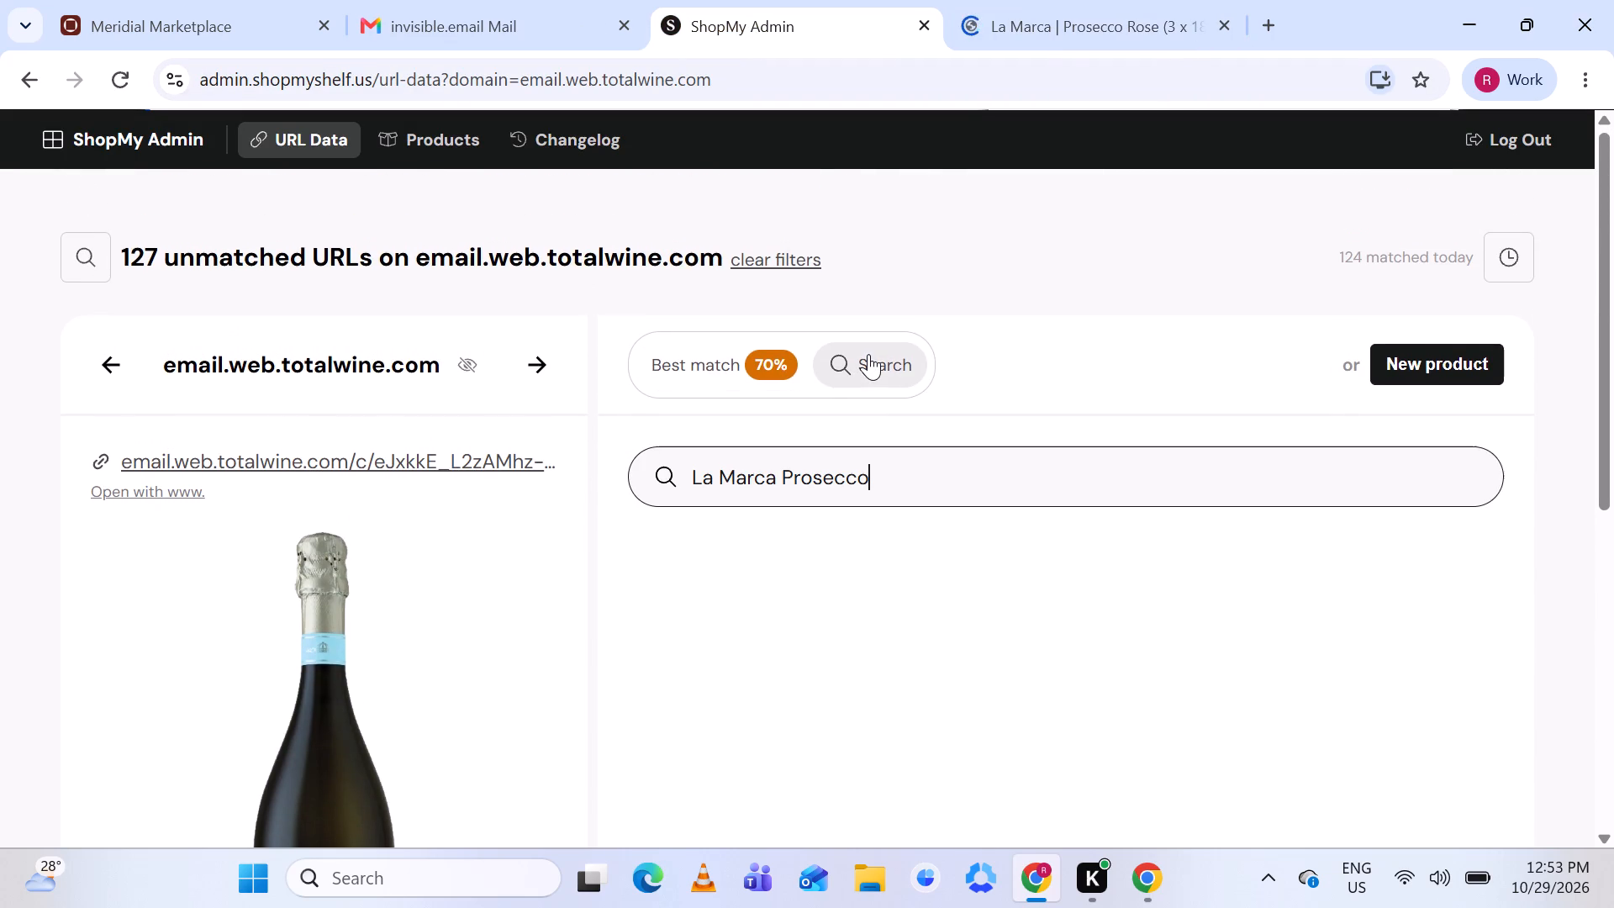
scroll(651, 492, "down", 2)
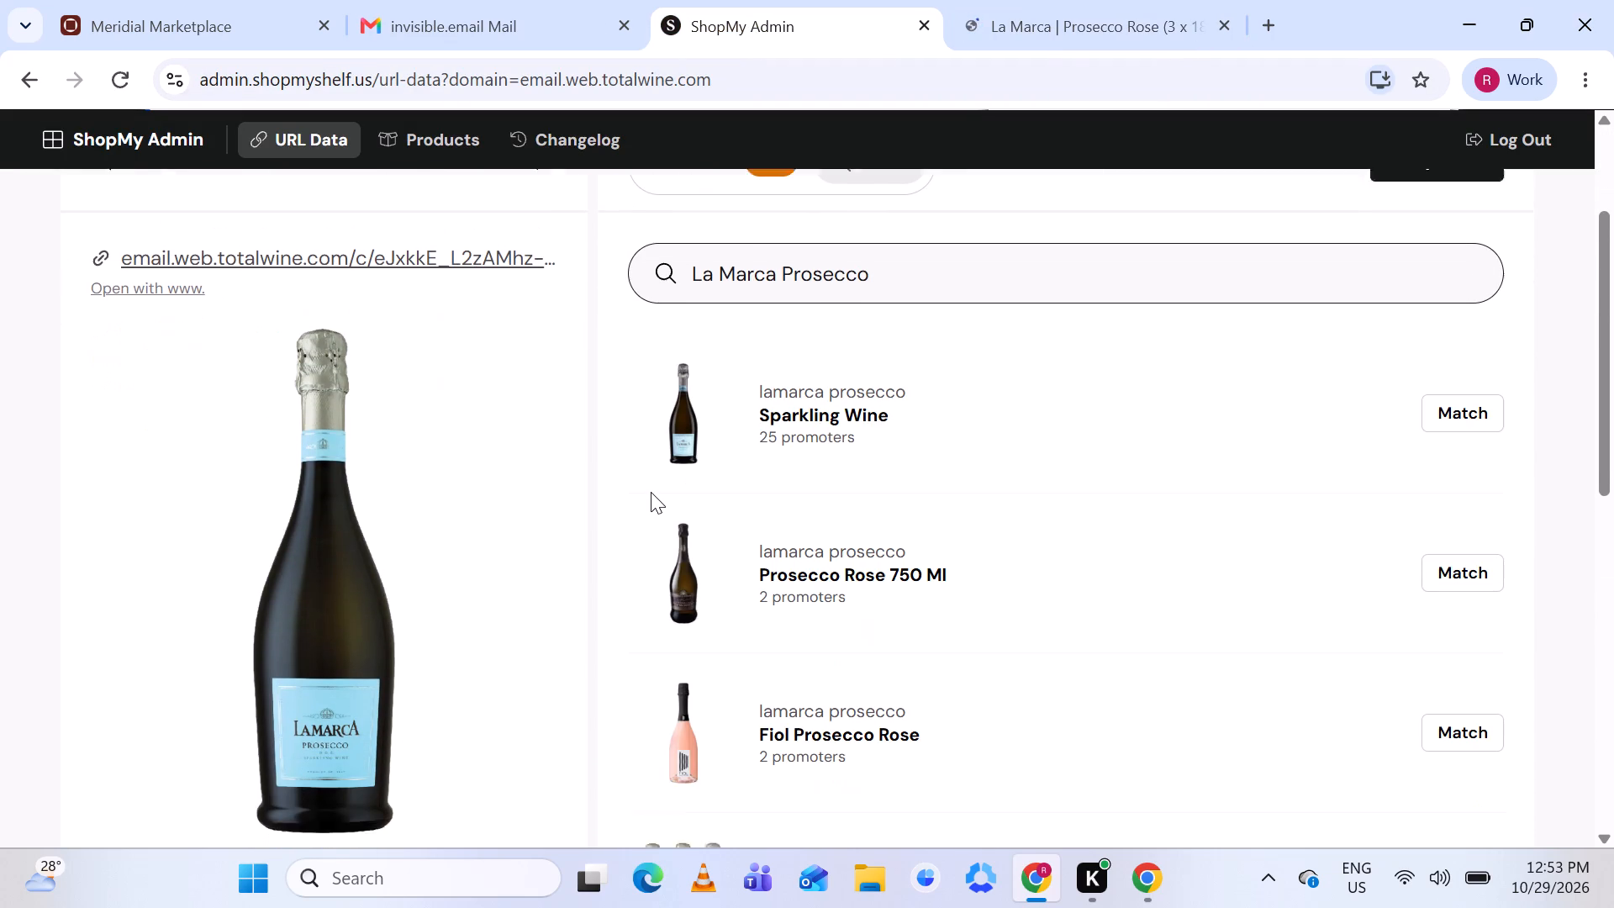
scroll(651, 492, "down", 1)
scroll(437, 578, "down", 1)
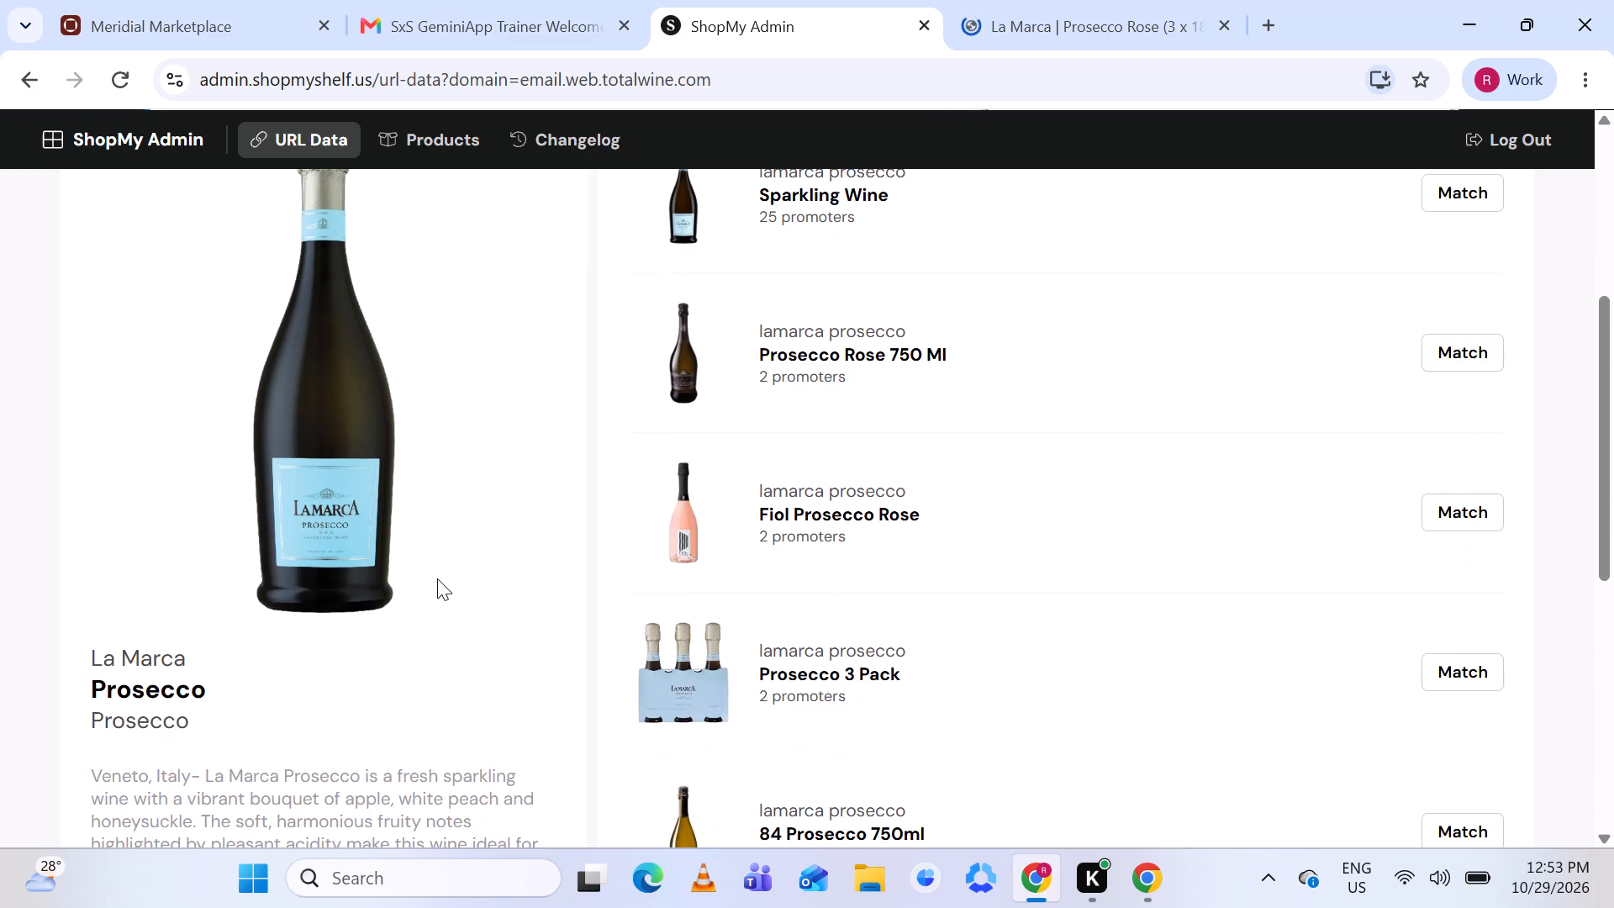
scroll(437, 578, "right", 1)
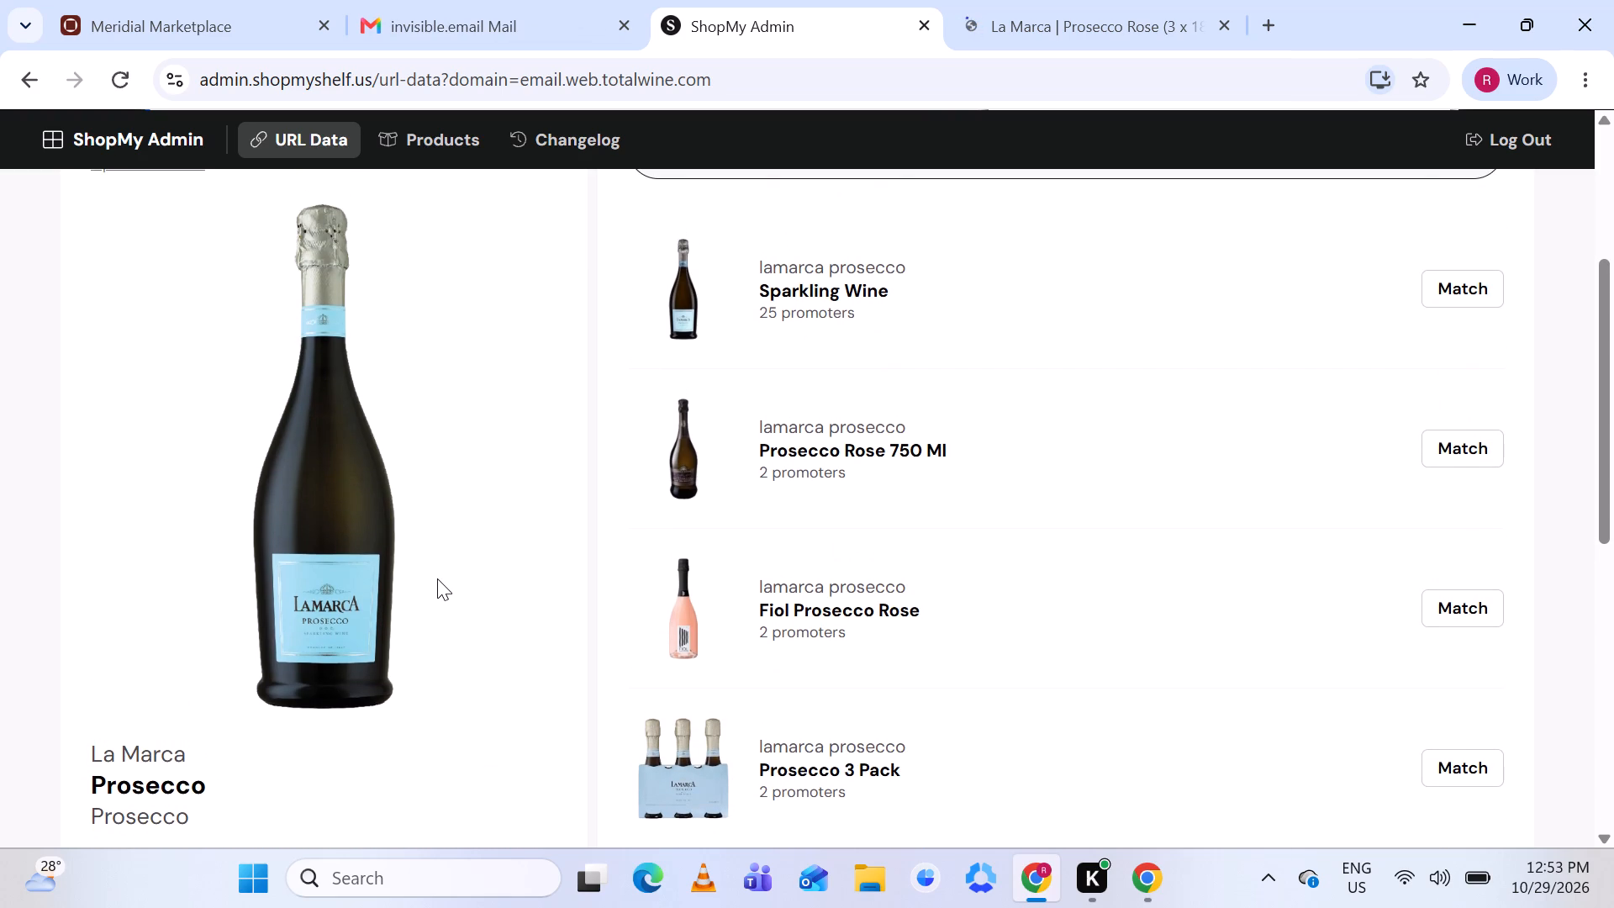
scroll(437, 578, "right", 3)
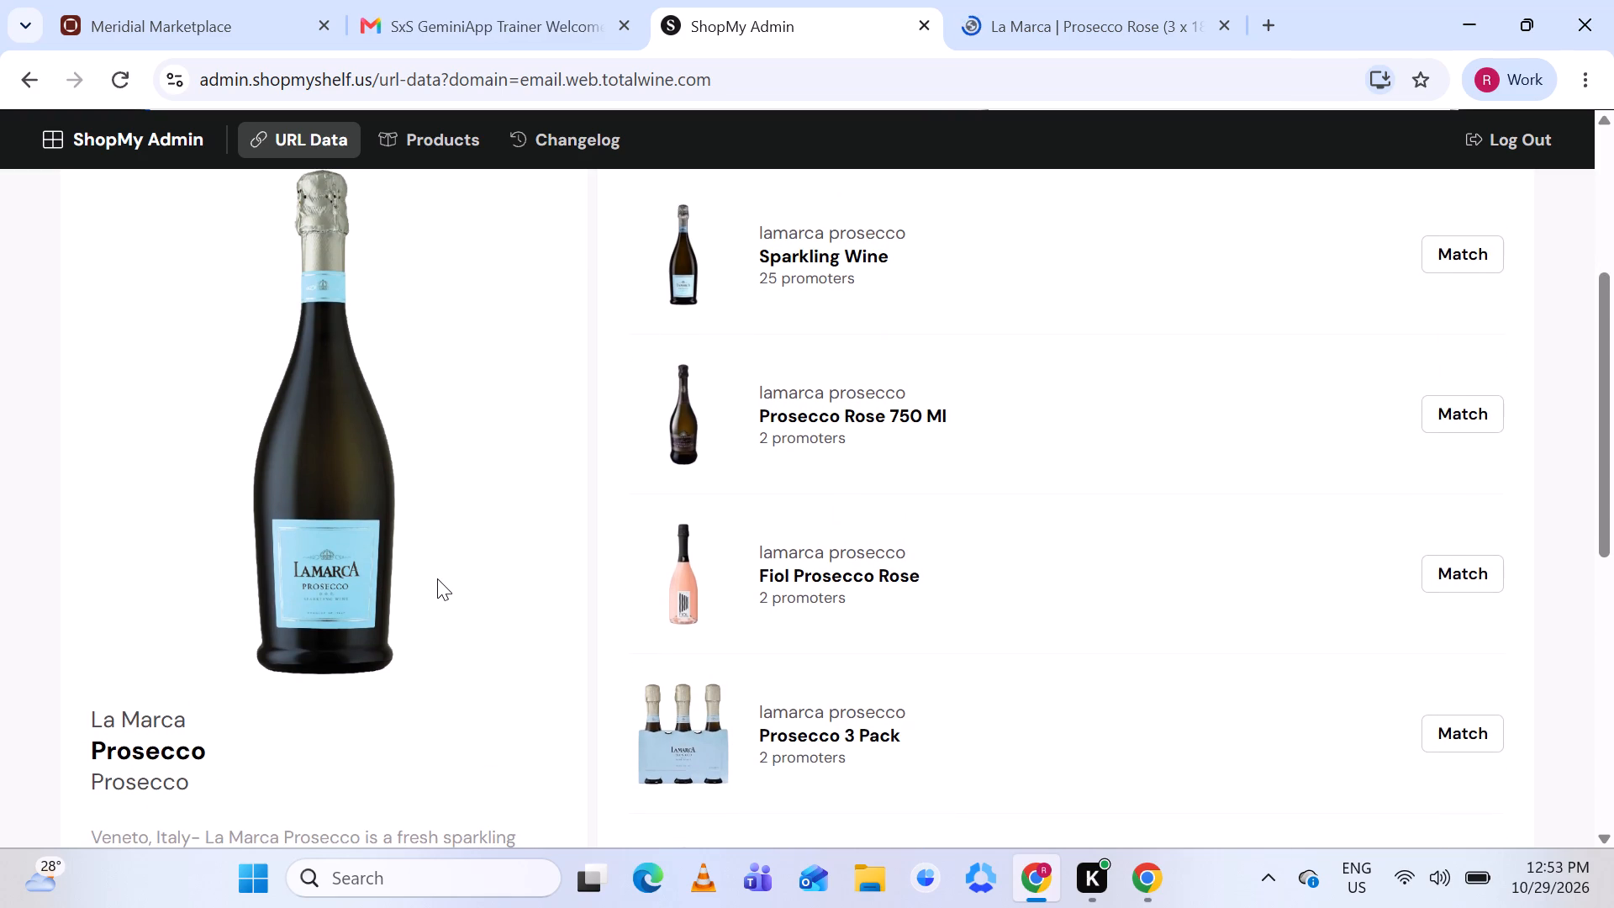
scroll(437, 578, "right", 1)
scroll(437, 578, "down", 2)
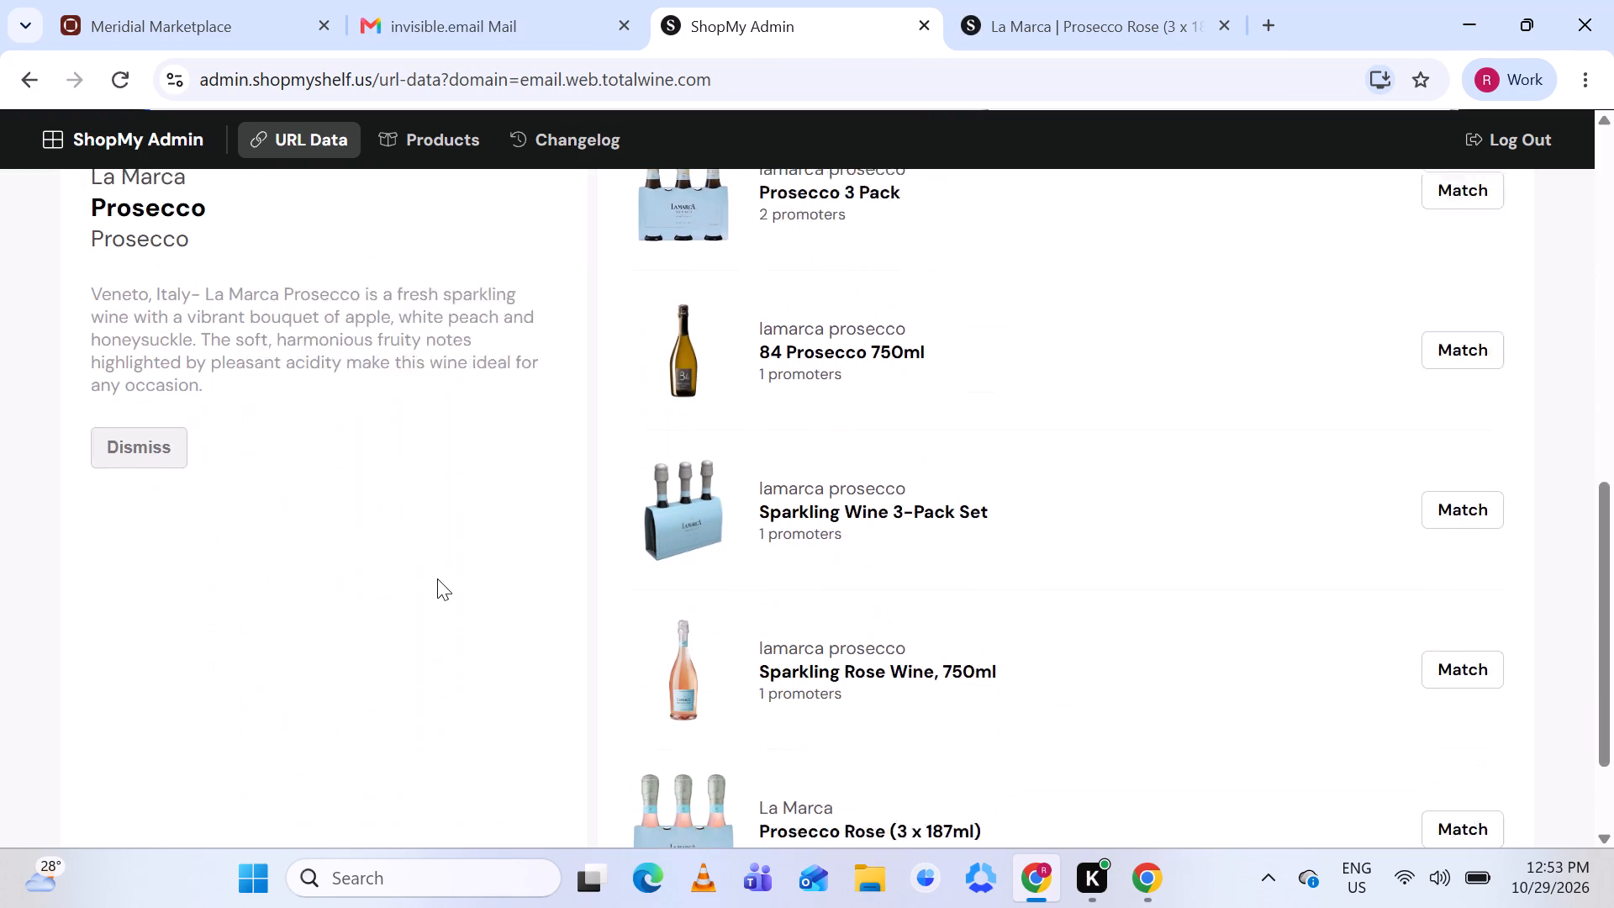
scroll(437, 578, "down", 4)
scroll(437, 578, "up", 5)
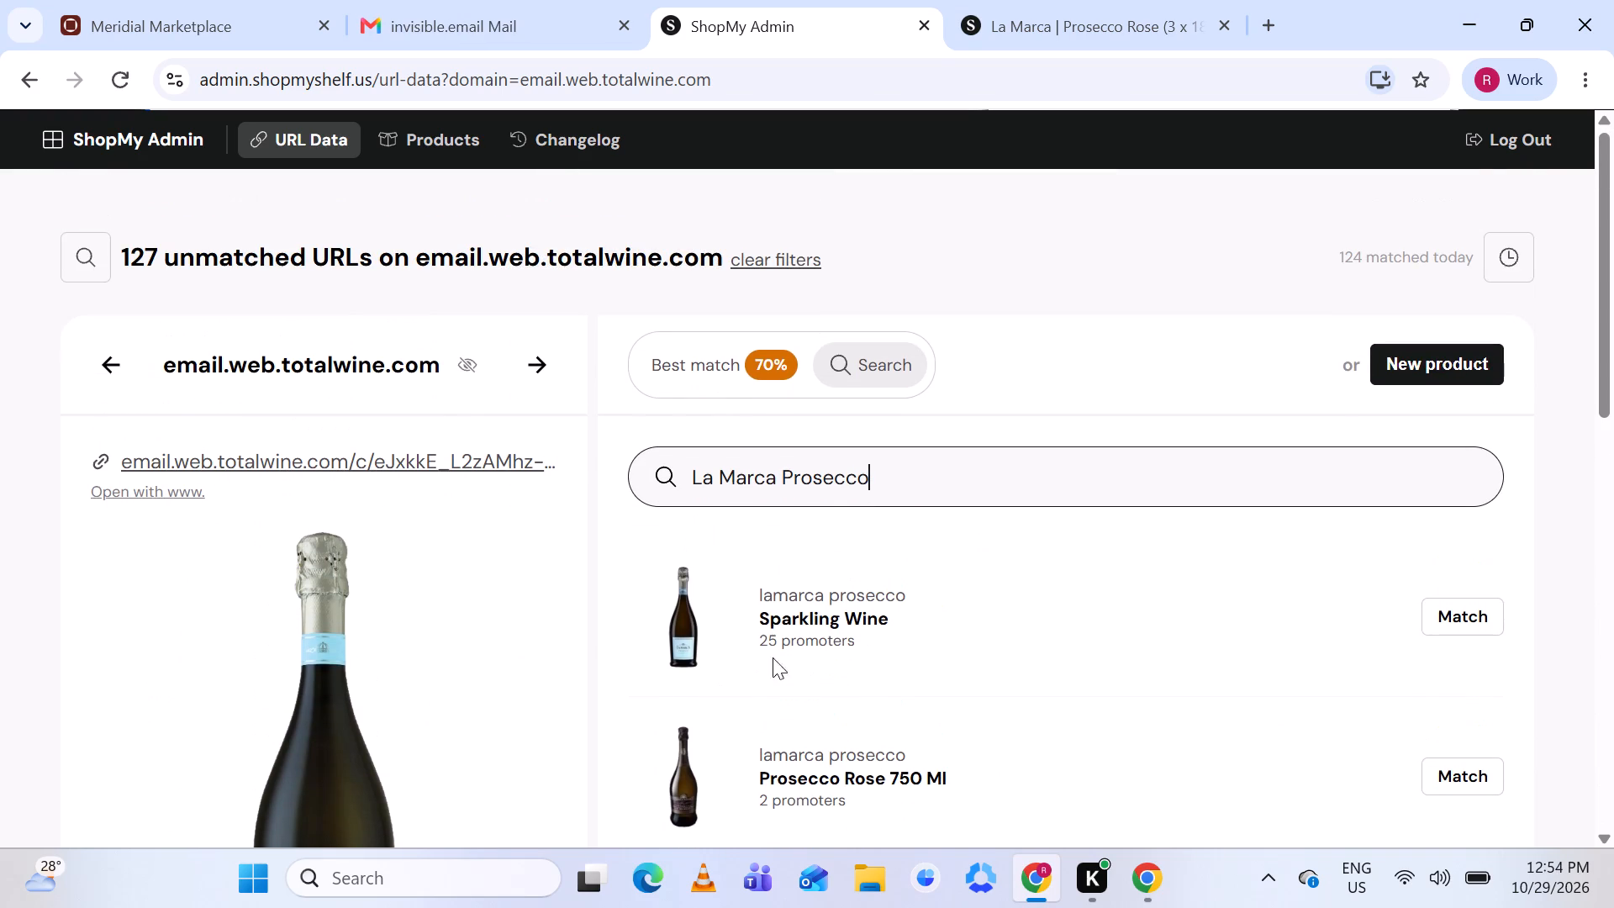
scroll(822, 601, "down", 1)
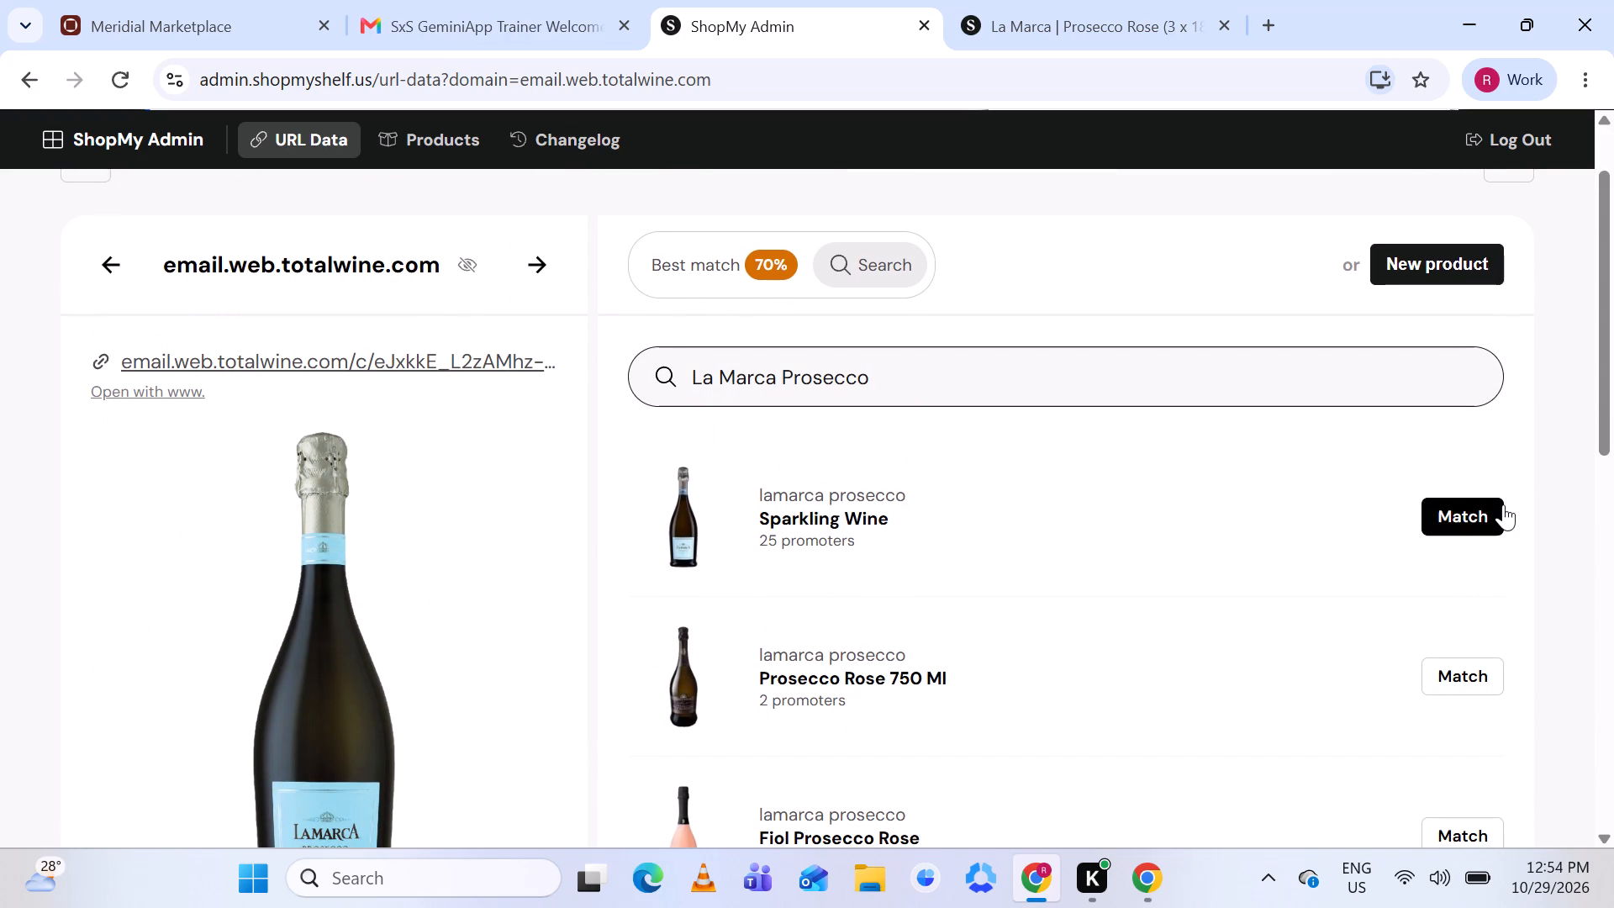
scroll(1477, 510, "down", 1)
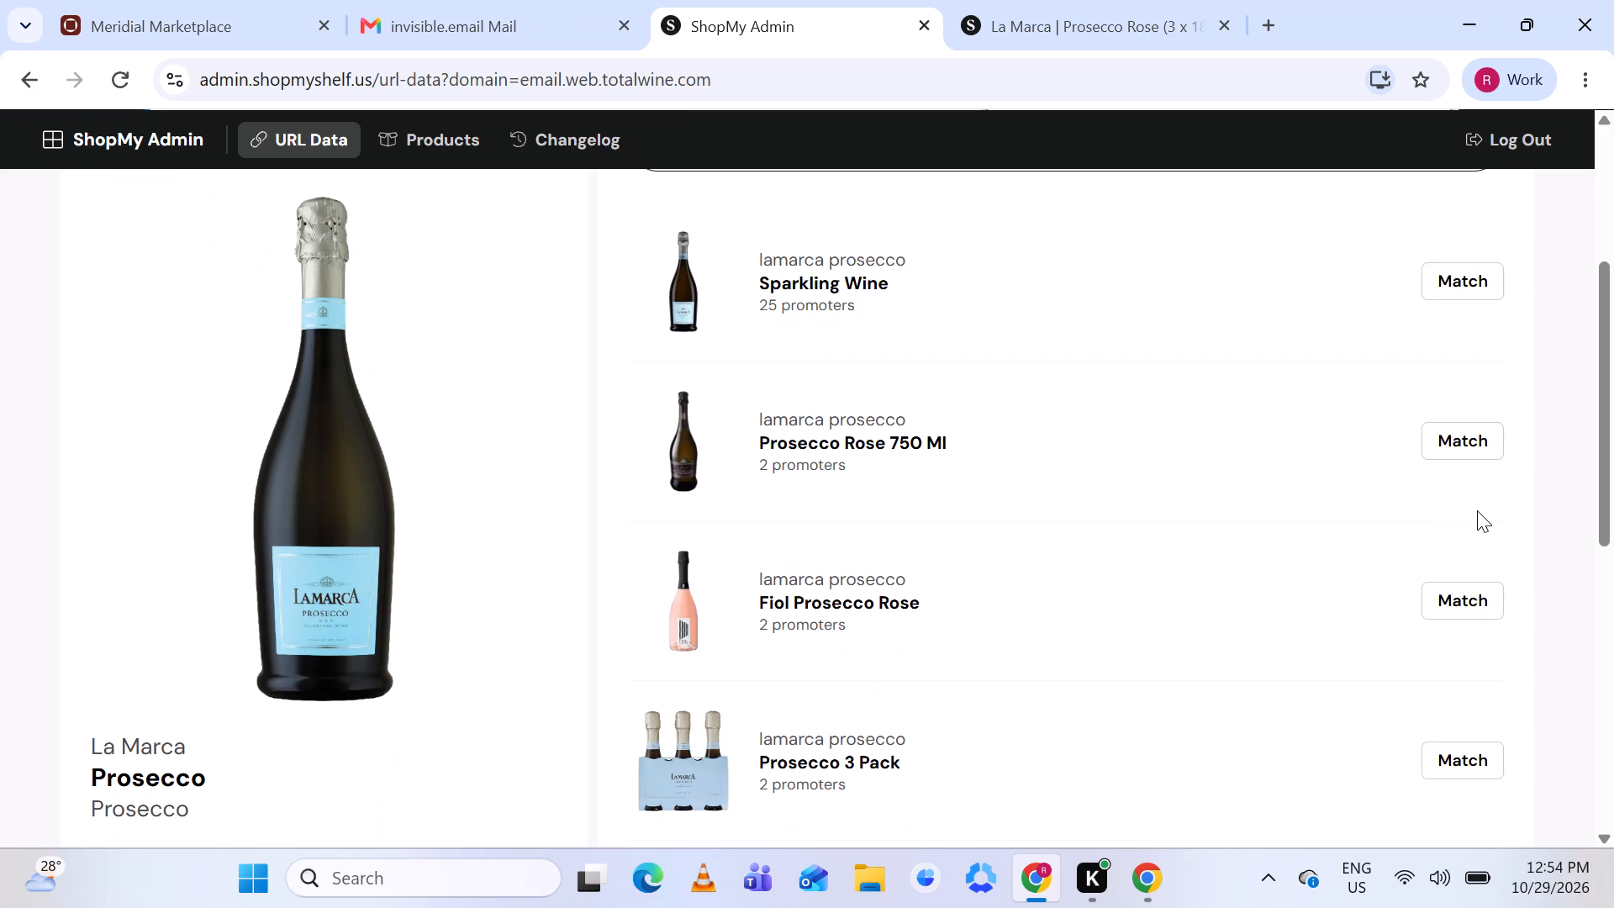
scroll(1477, 510, "up", 1)
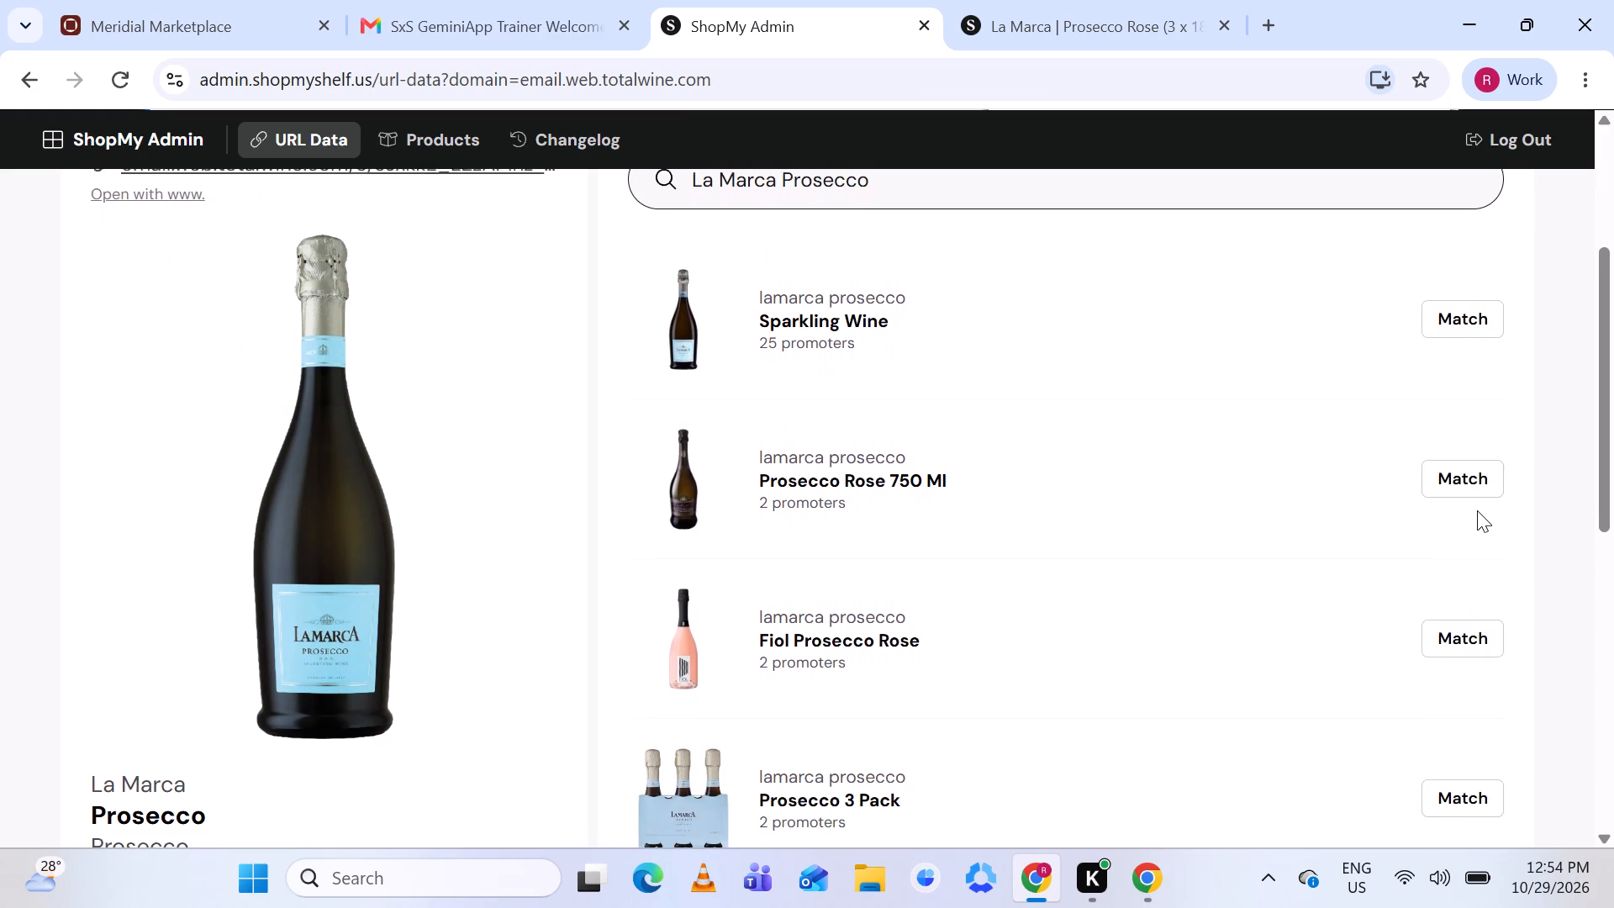
scroll(1477, 510, "up", 2)
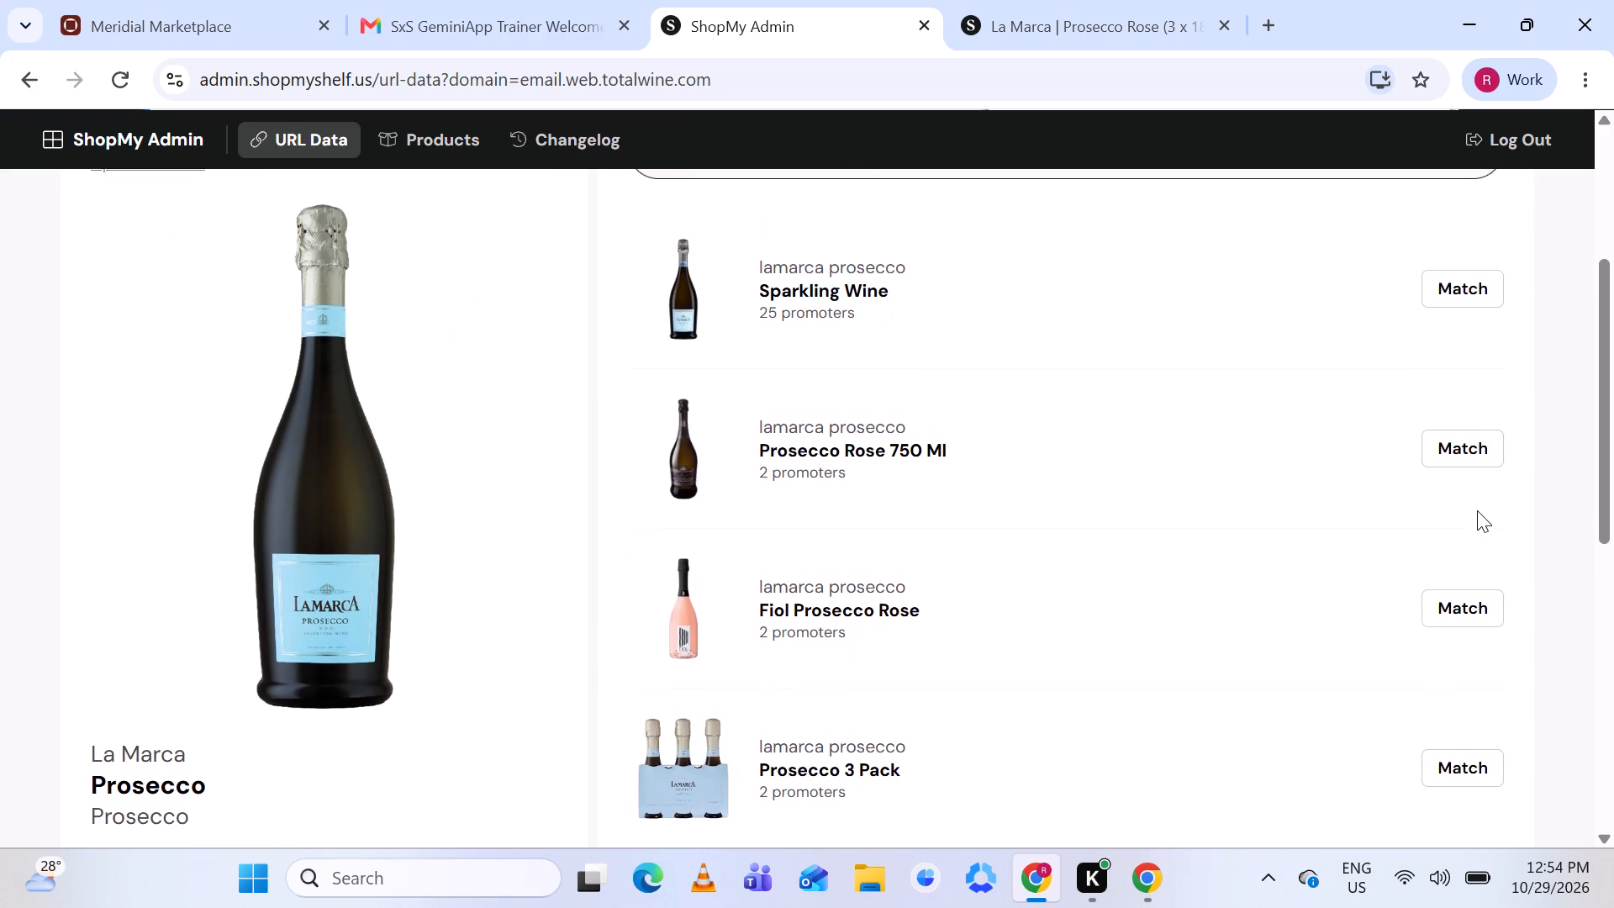
scroll(1477, 510, "up", 2)
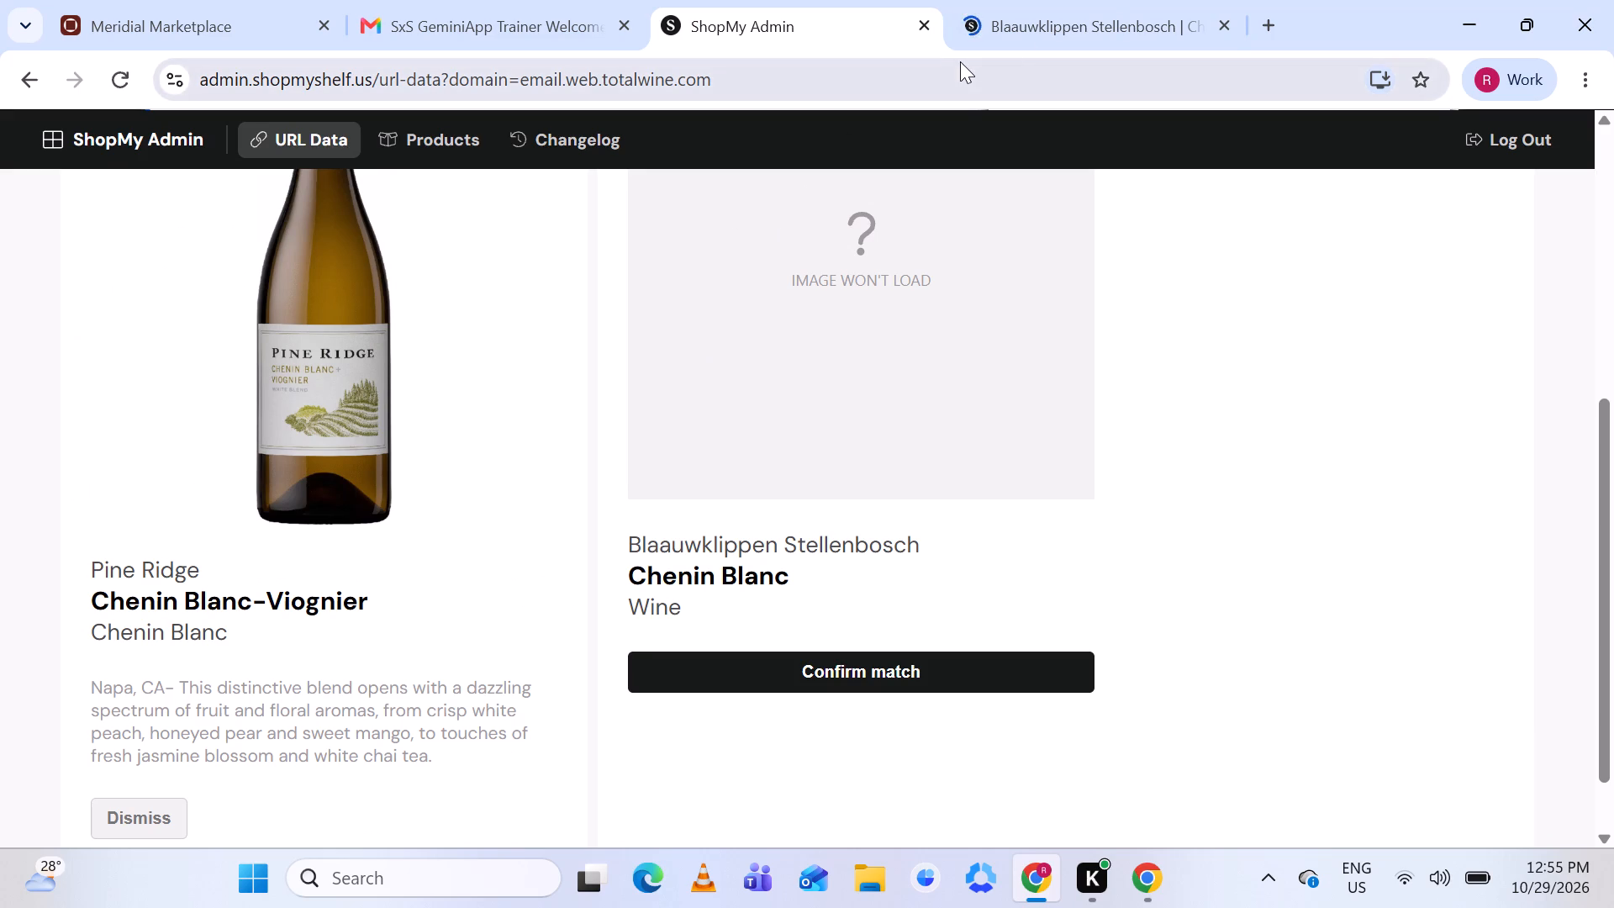
left_click(1058, 9)
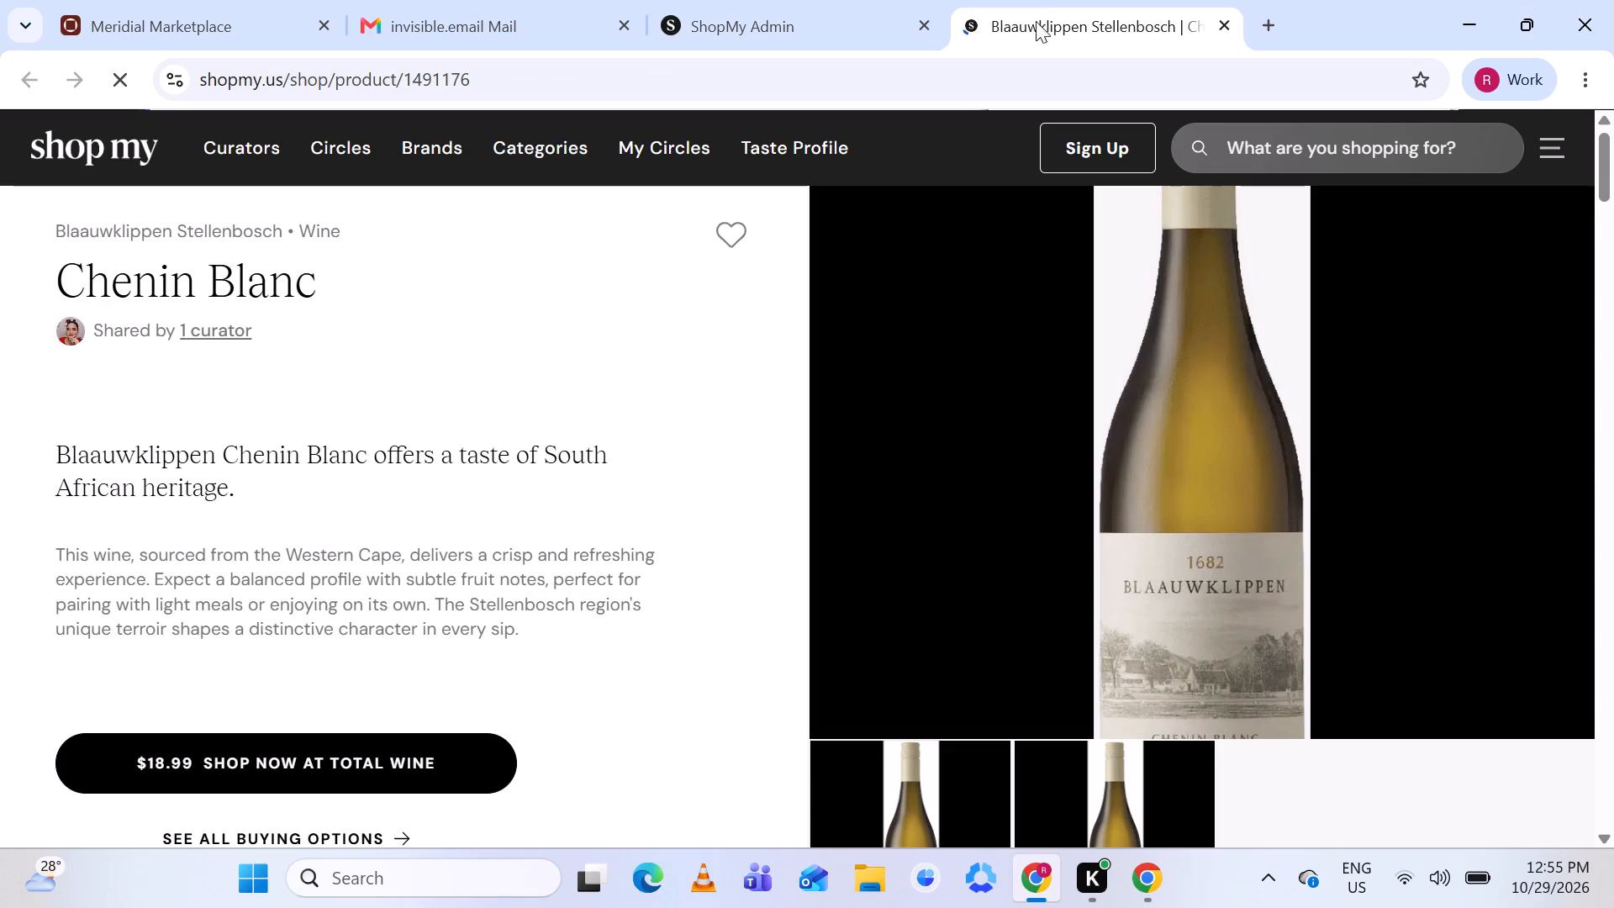
left_click(745, 32)
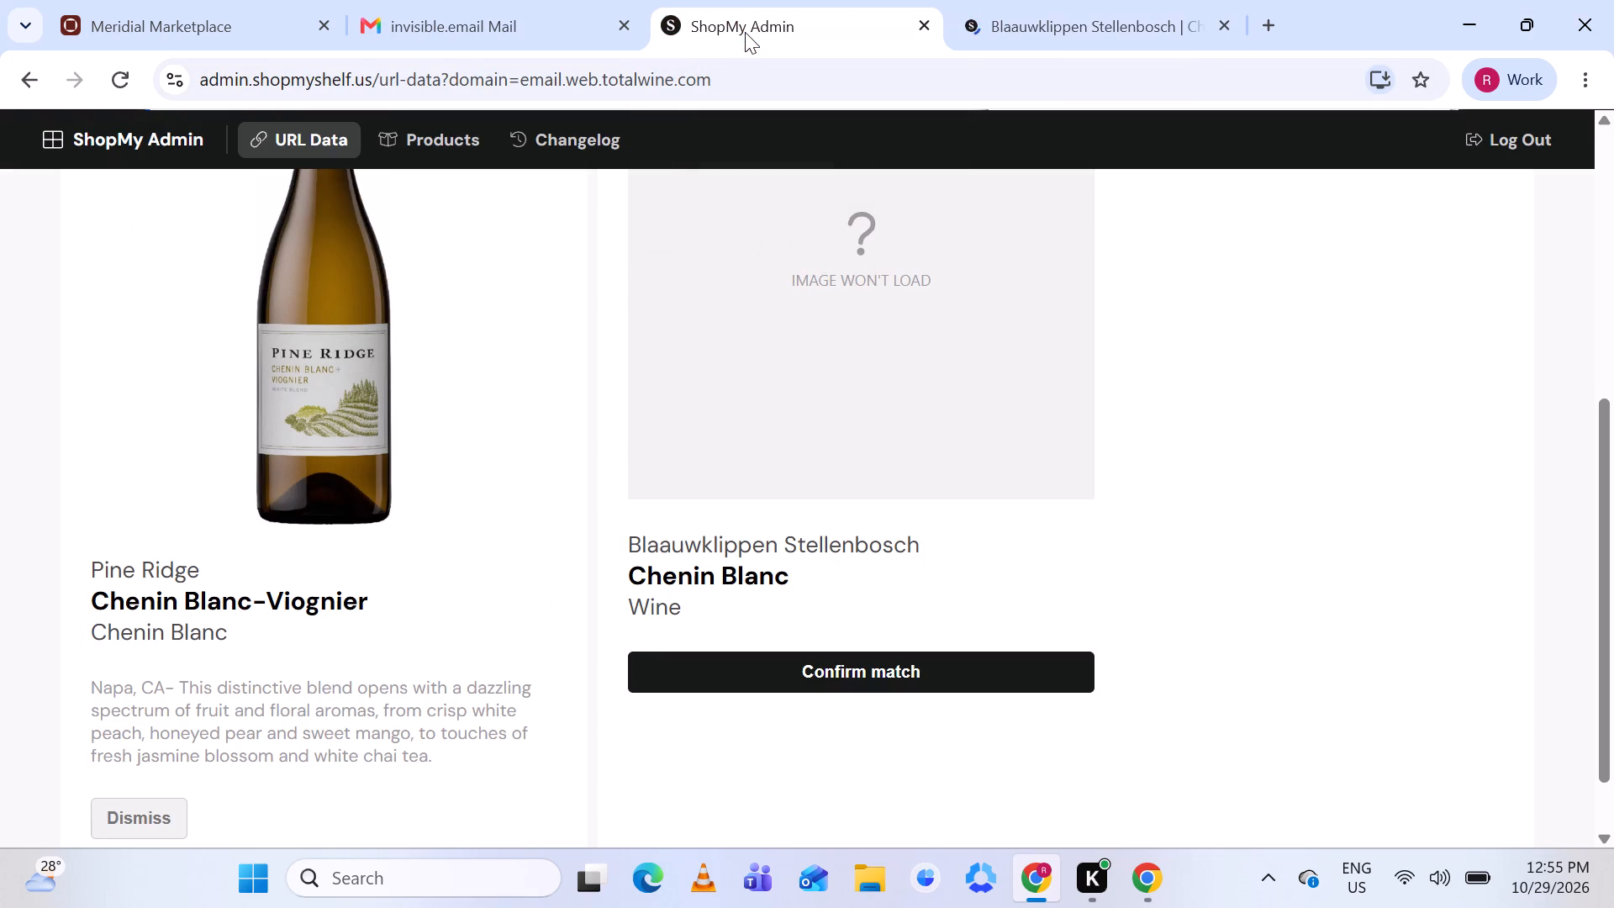
Search the catalogue for "Pine Ridge Chenin Blanc-Viognier" and compare the result with the listing's bottle image and description.
scroll(918, 534, "up", 6)
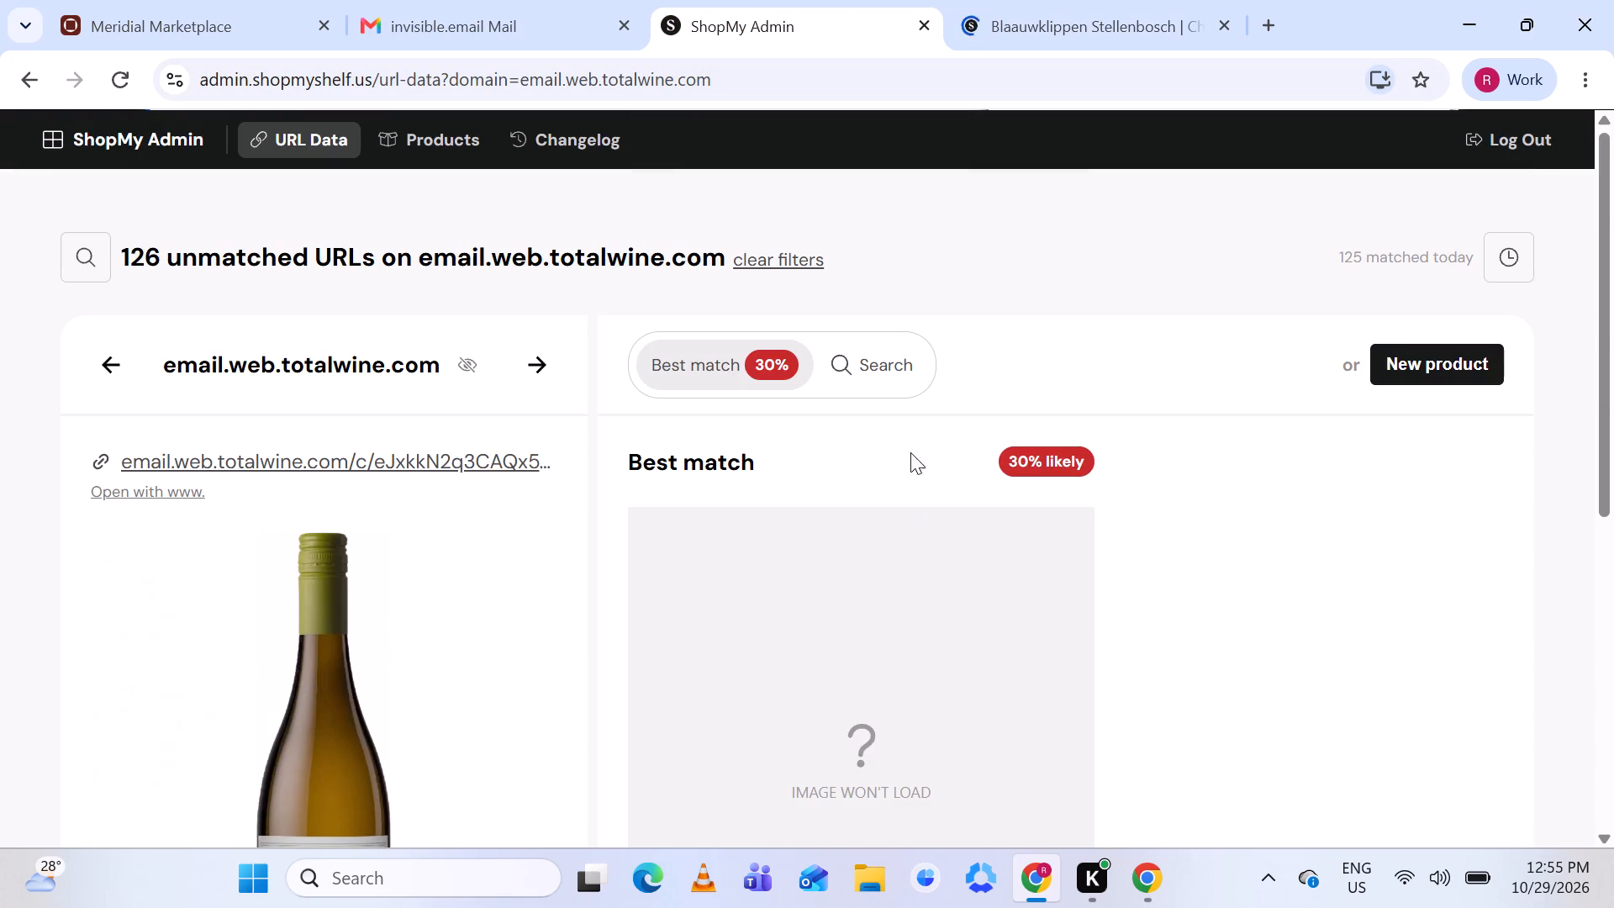
left_click(878, 376)
scroll(804, 472, "down", 2)
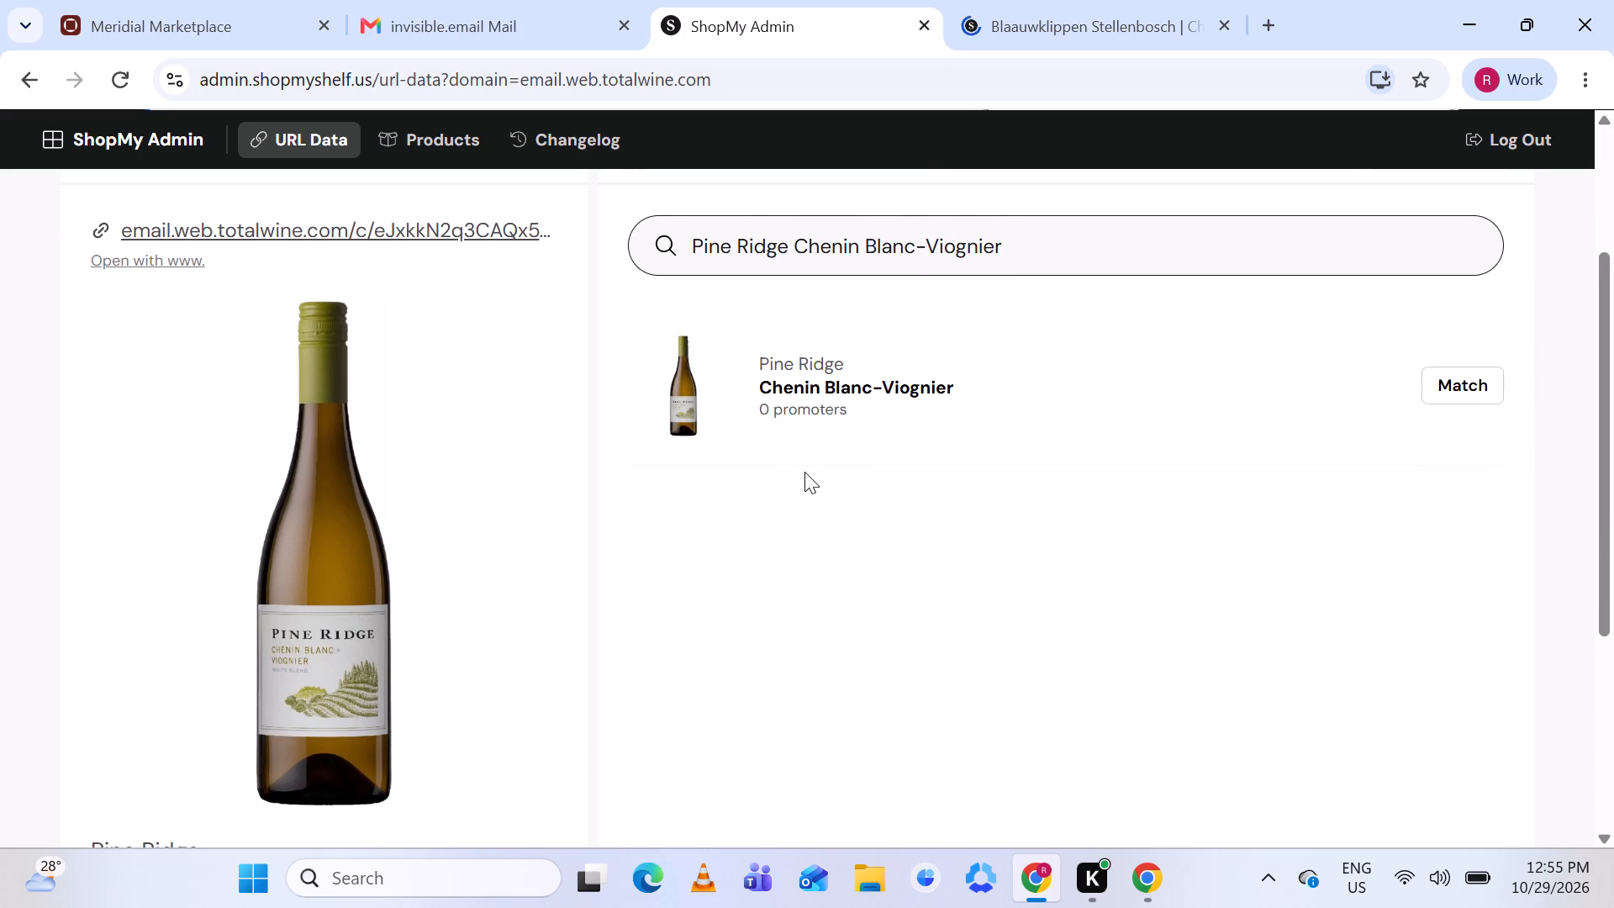
scroll(804, 472, "down", 2)
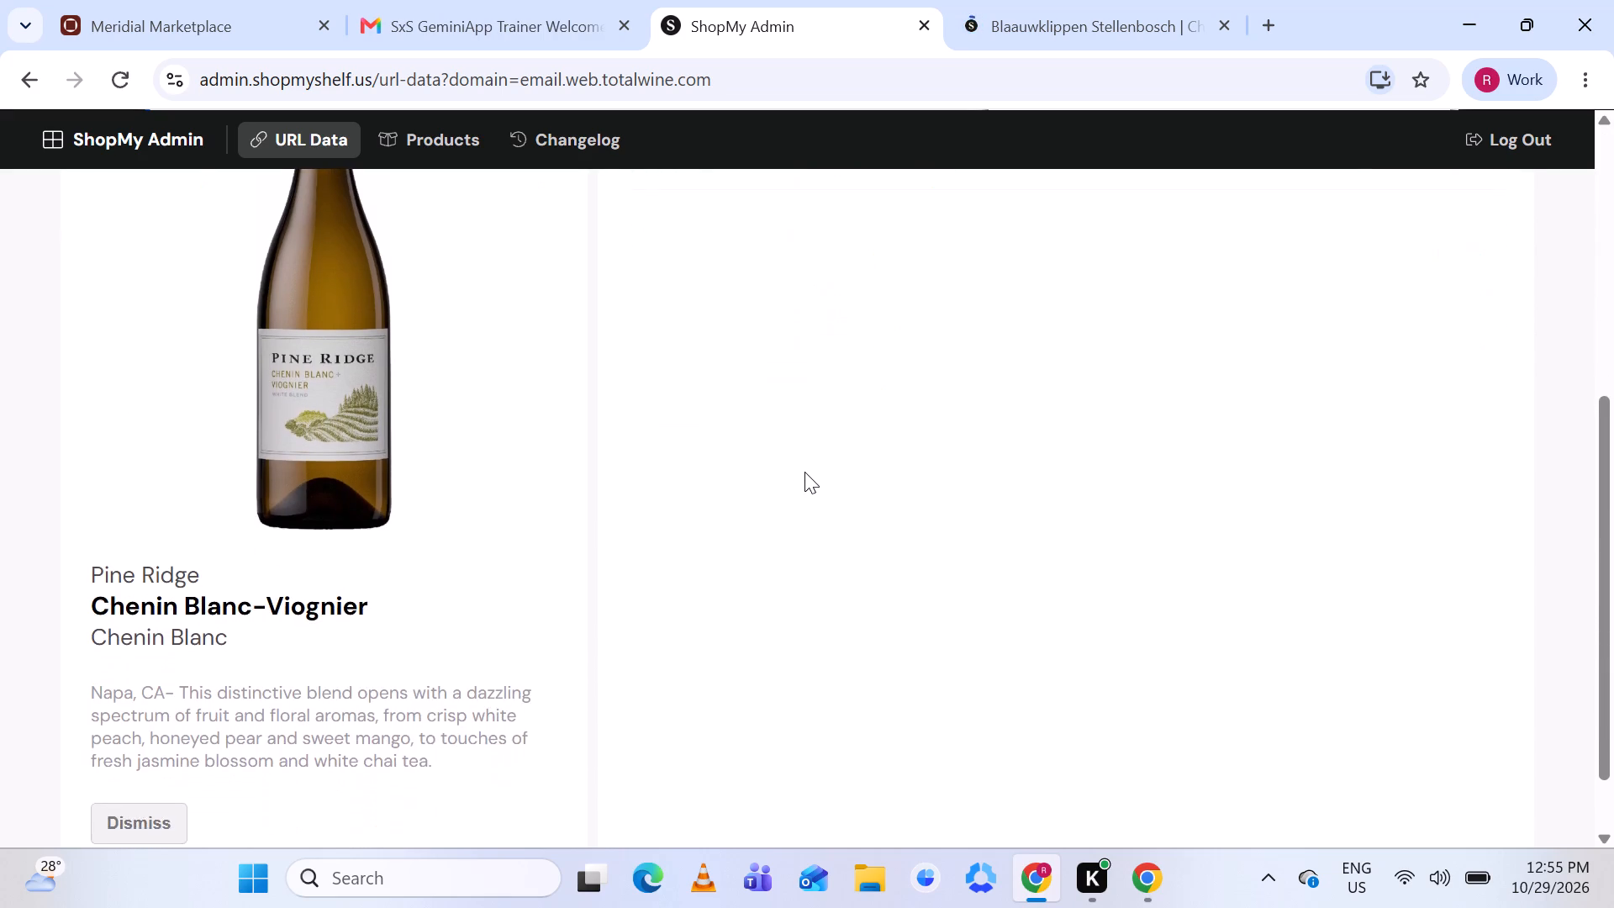
scroll(804, 472, "up", 2)
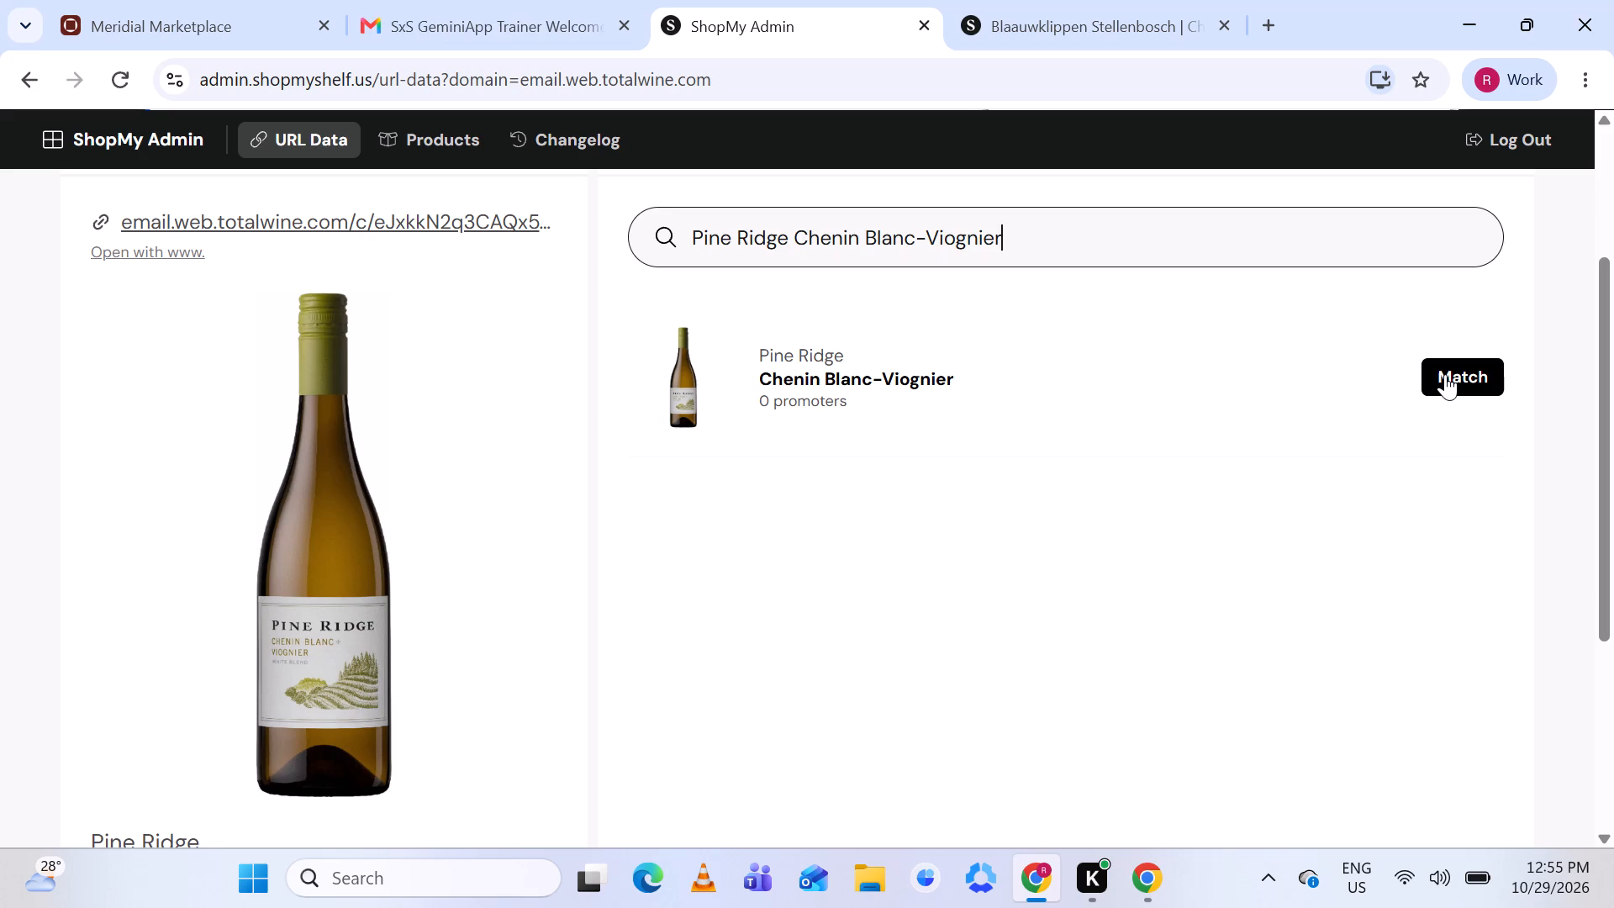
Match the listing to Pine Ridge Chenin Blanc-Viognier, review its brand, category, title and image, and save the match.
left_click(1445, 374)
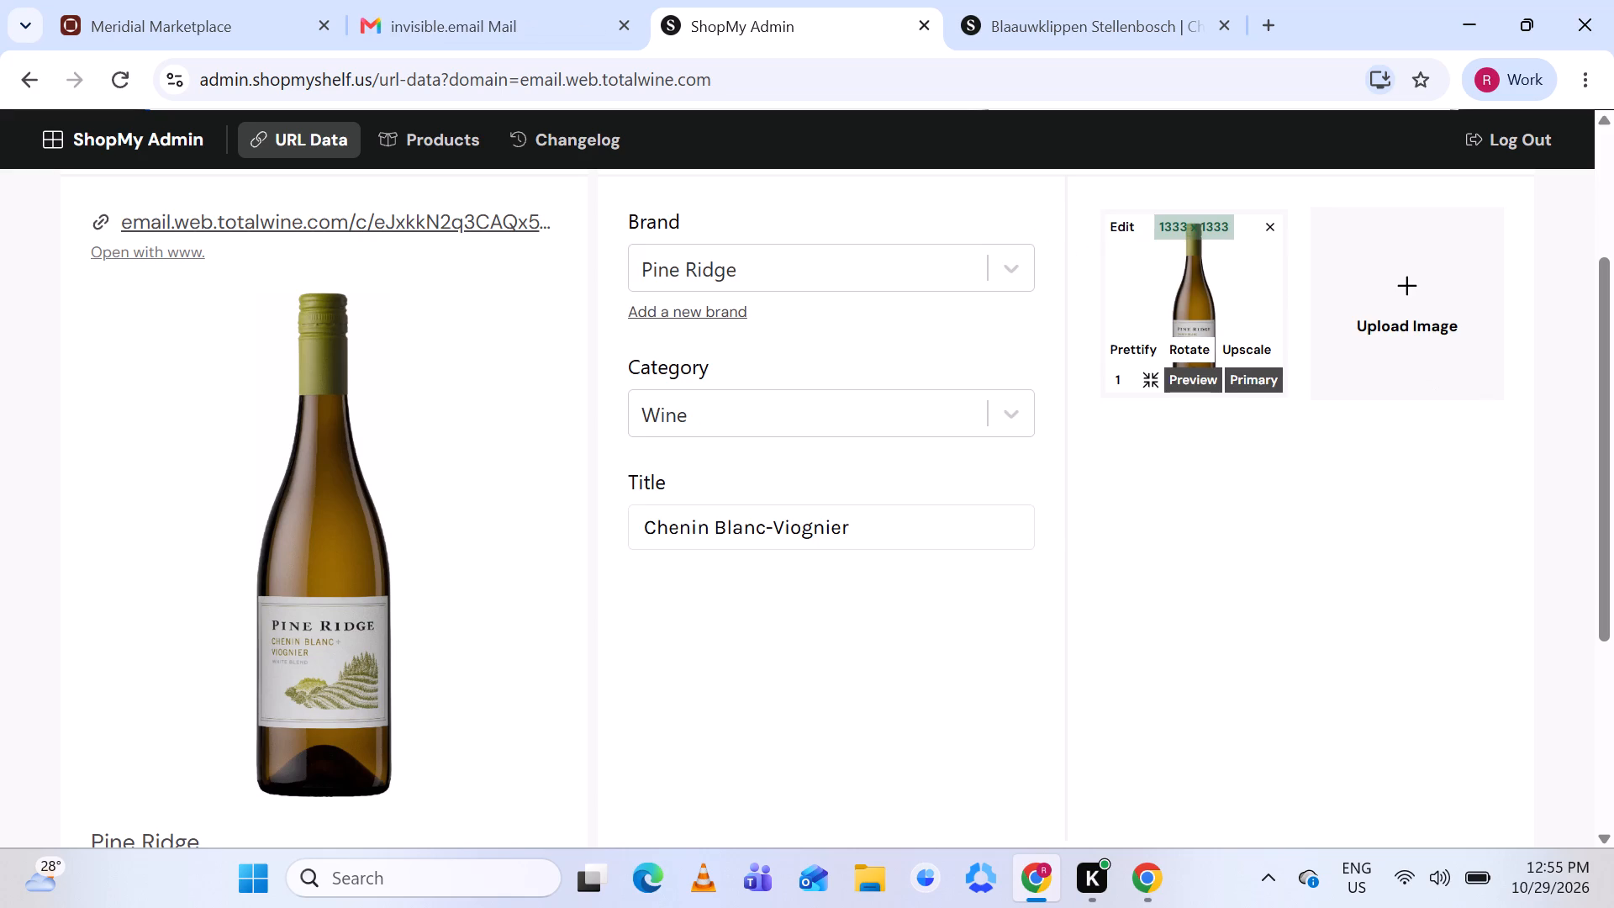
scroll(1018, 521, "right", 1)
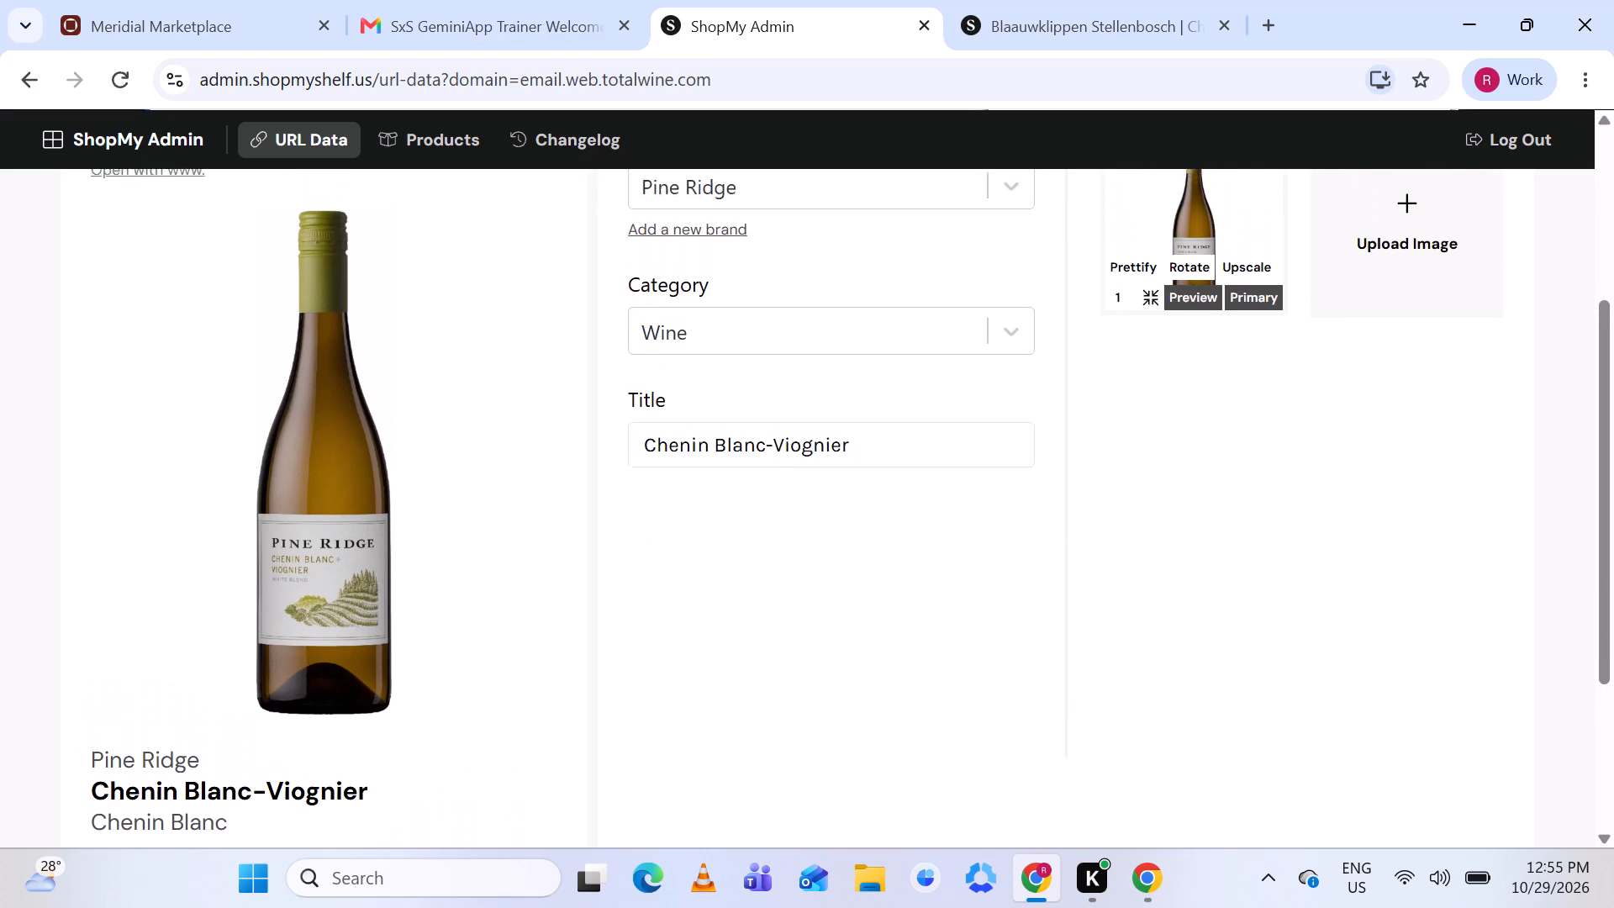
scroll(1018, 521, "right", 1)
scroll(1018, 521, "down", 2)
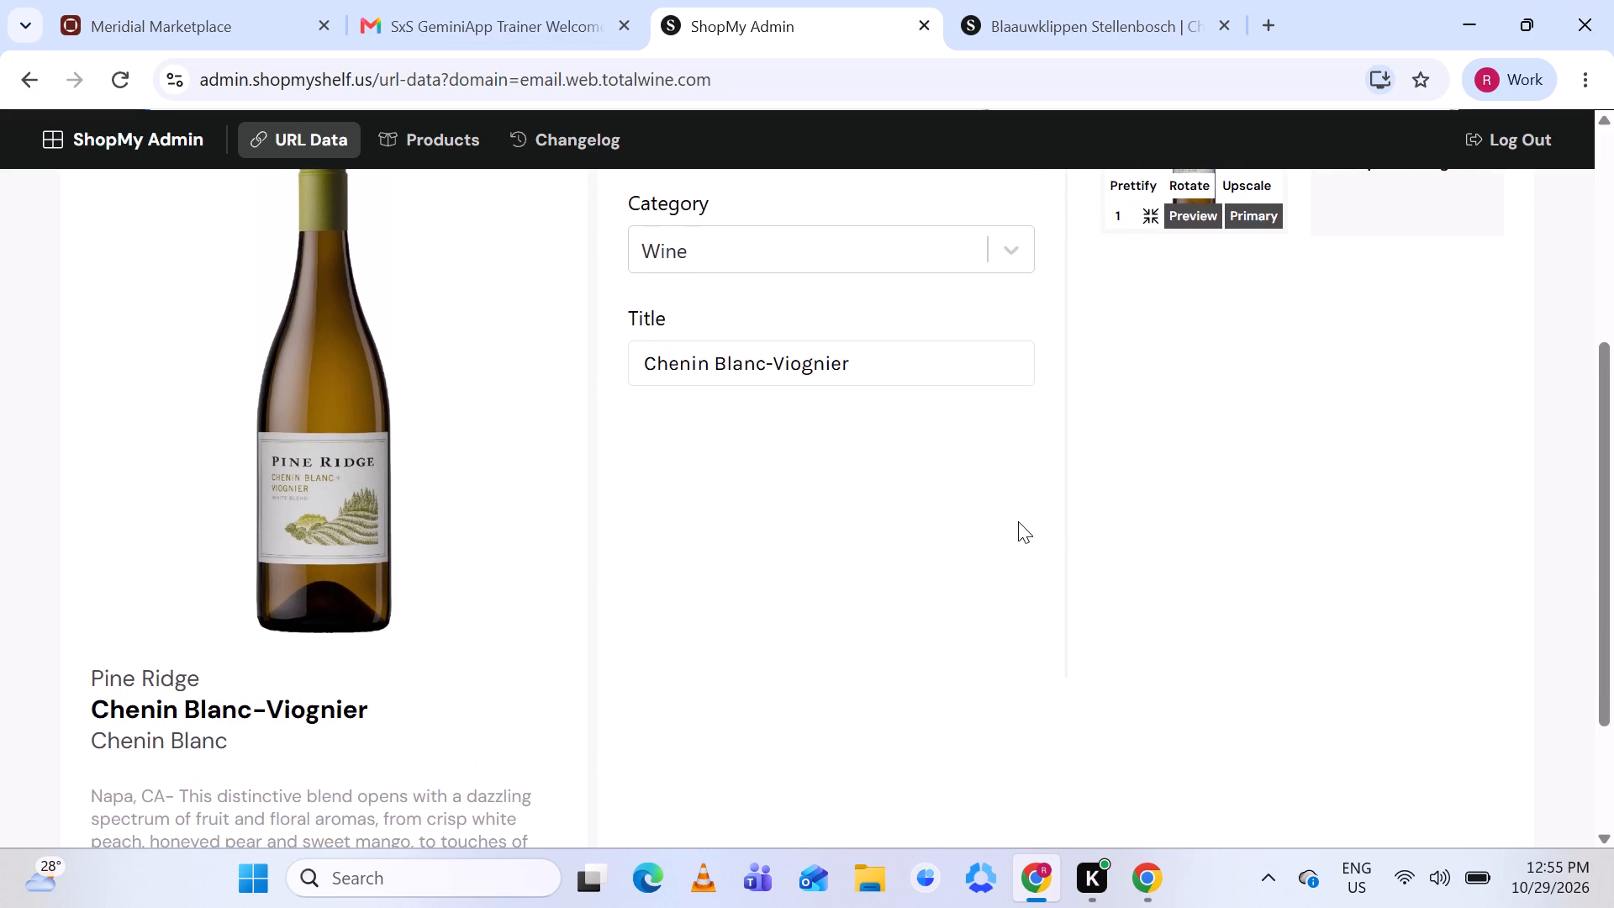
scroll(1018, 521, "up", 4)
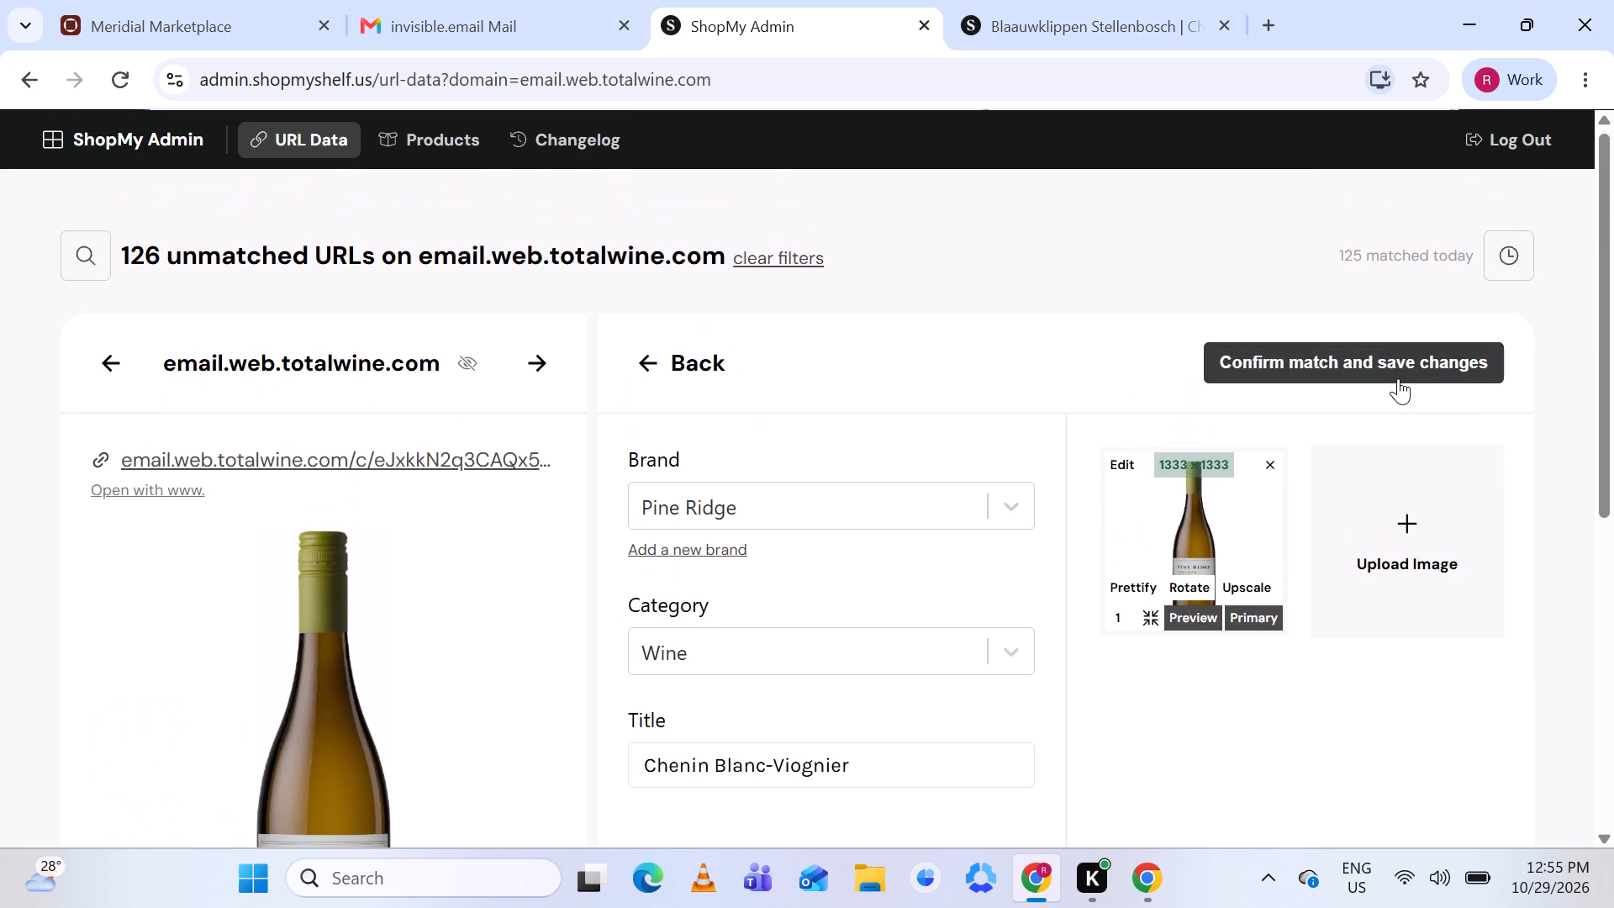
left_click(1395, 365)
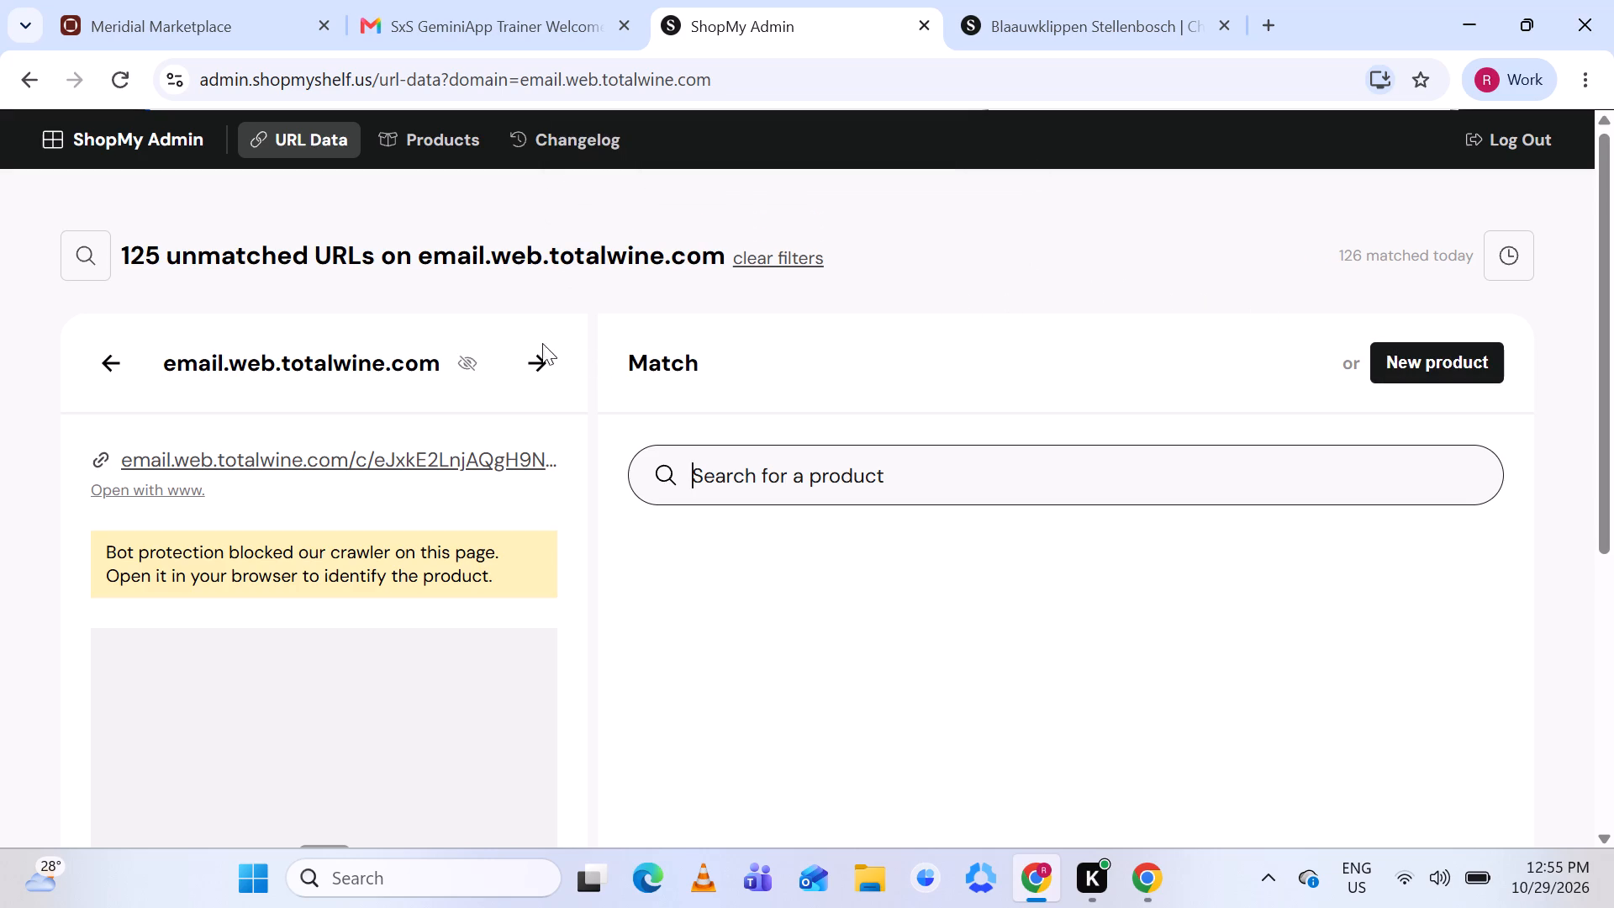
Skip the URL blocked by bot protection and review the Casa Velha Douro Red Blend, 2022 listing.
left_click(528, 361)
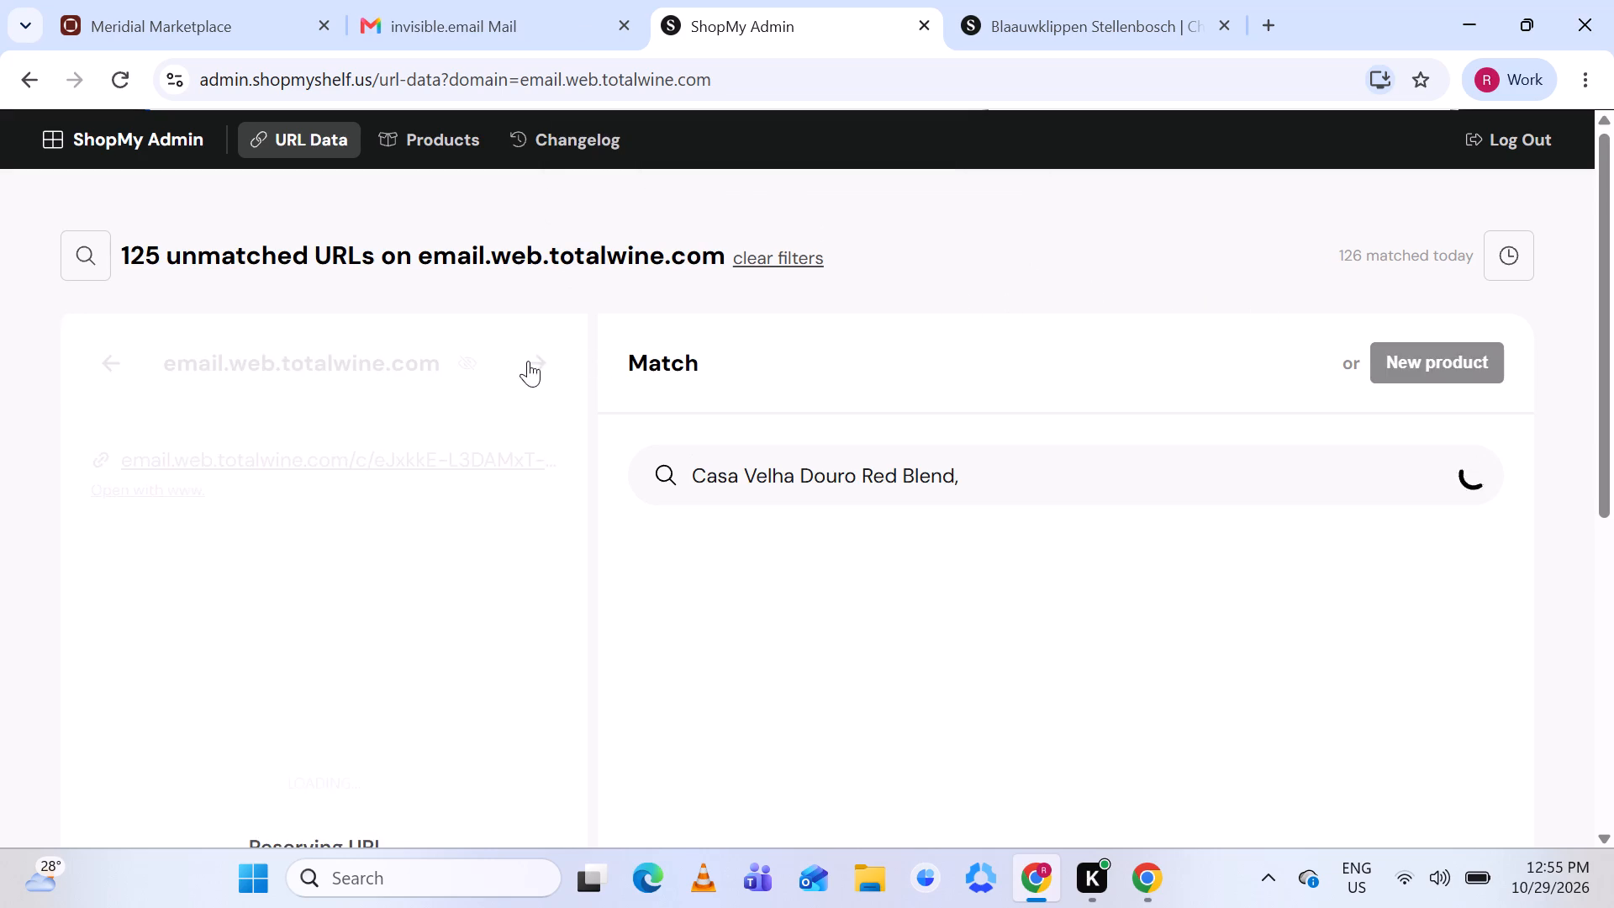
scroll(446, 462, "down", 2)
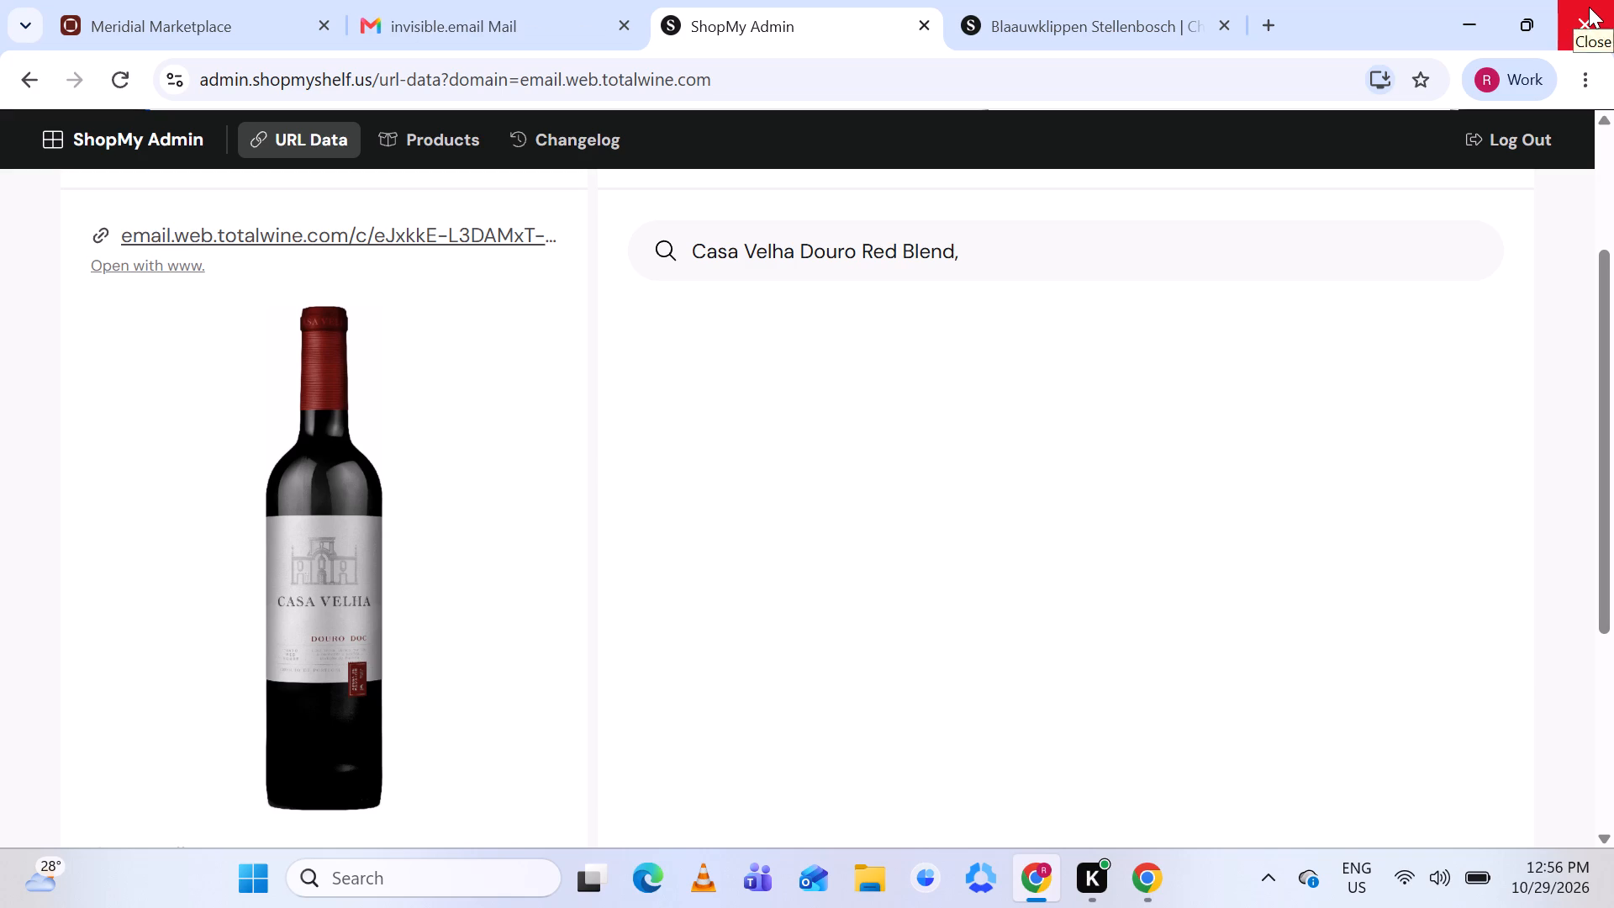
scroll(1197, 435, "up", 4)
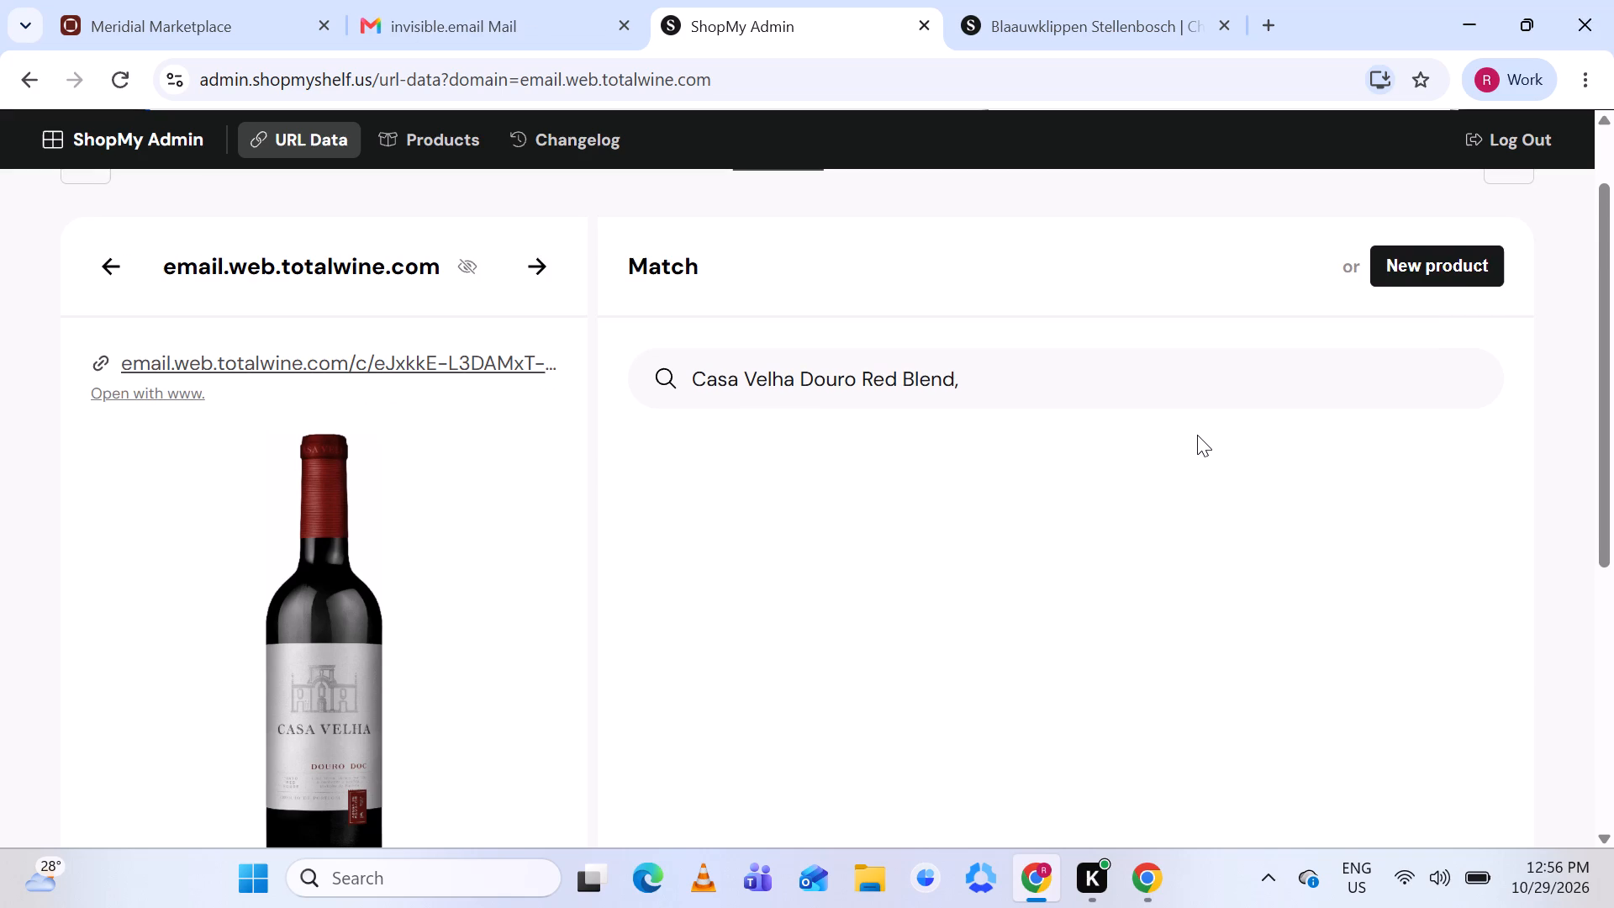
scroll(1197, 435, "down", 3)
scroll(1197, 435, "up", 1)
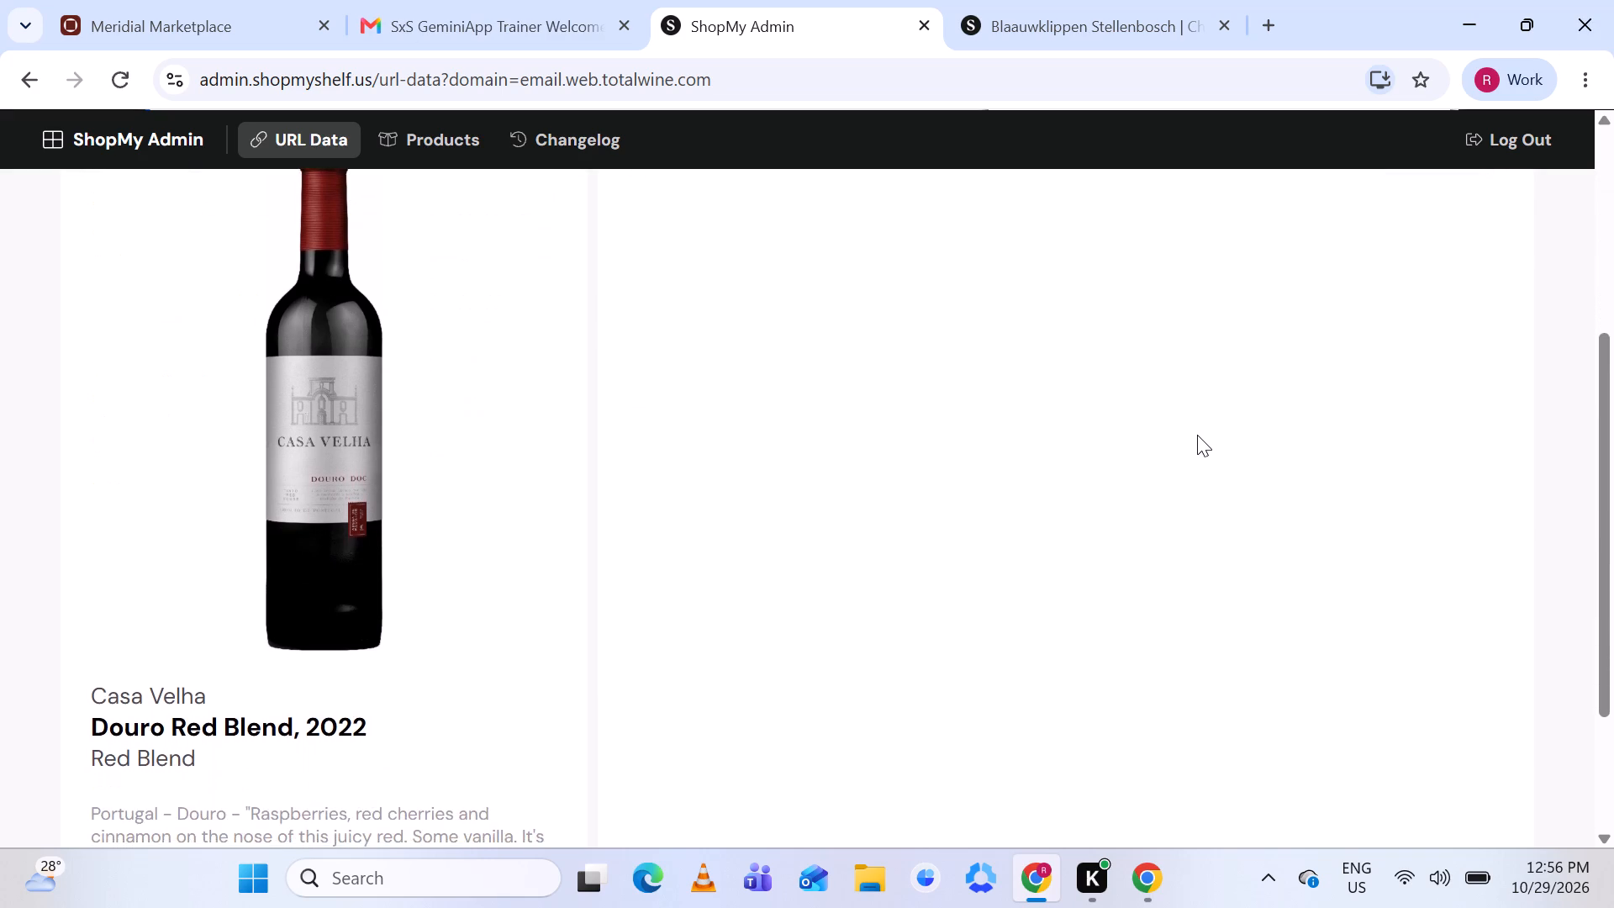
scroll(1197, 435, "up", 1)
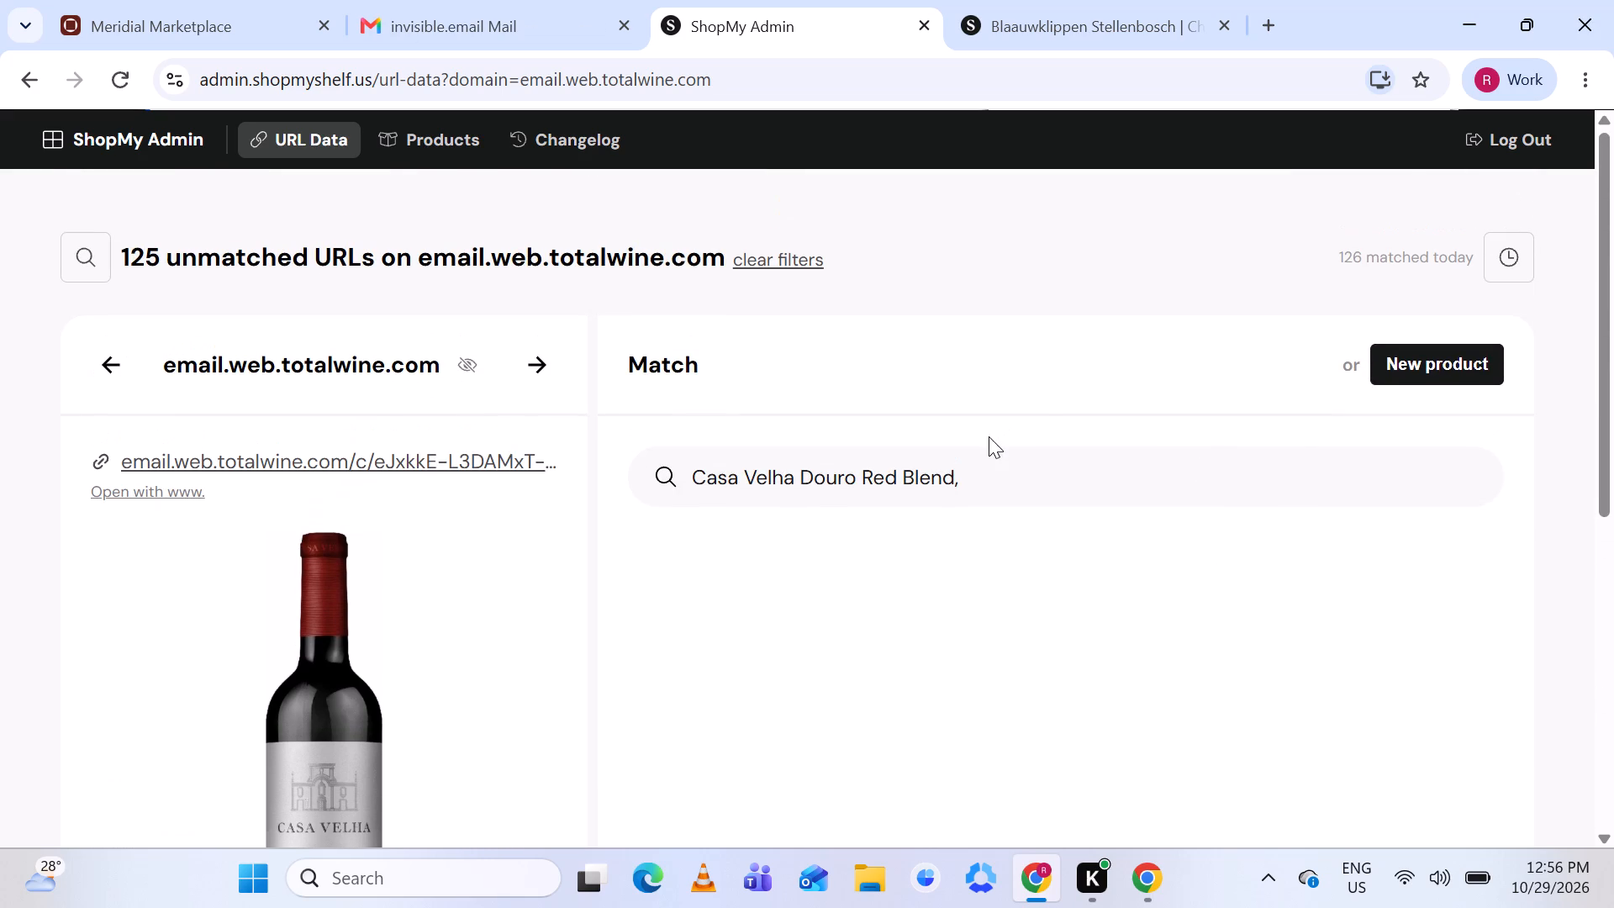
scroll(989, 436, "down", 1)
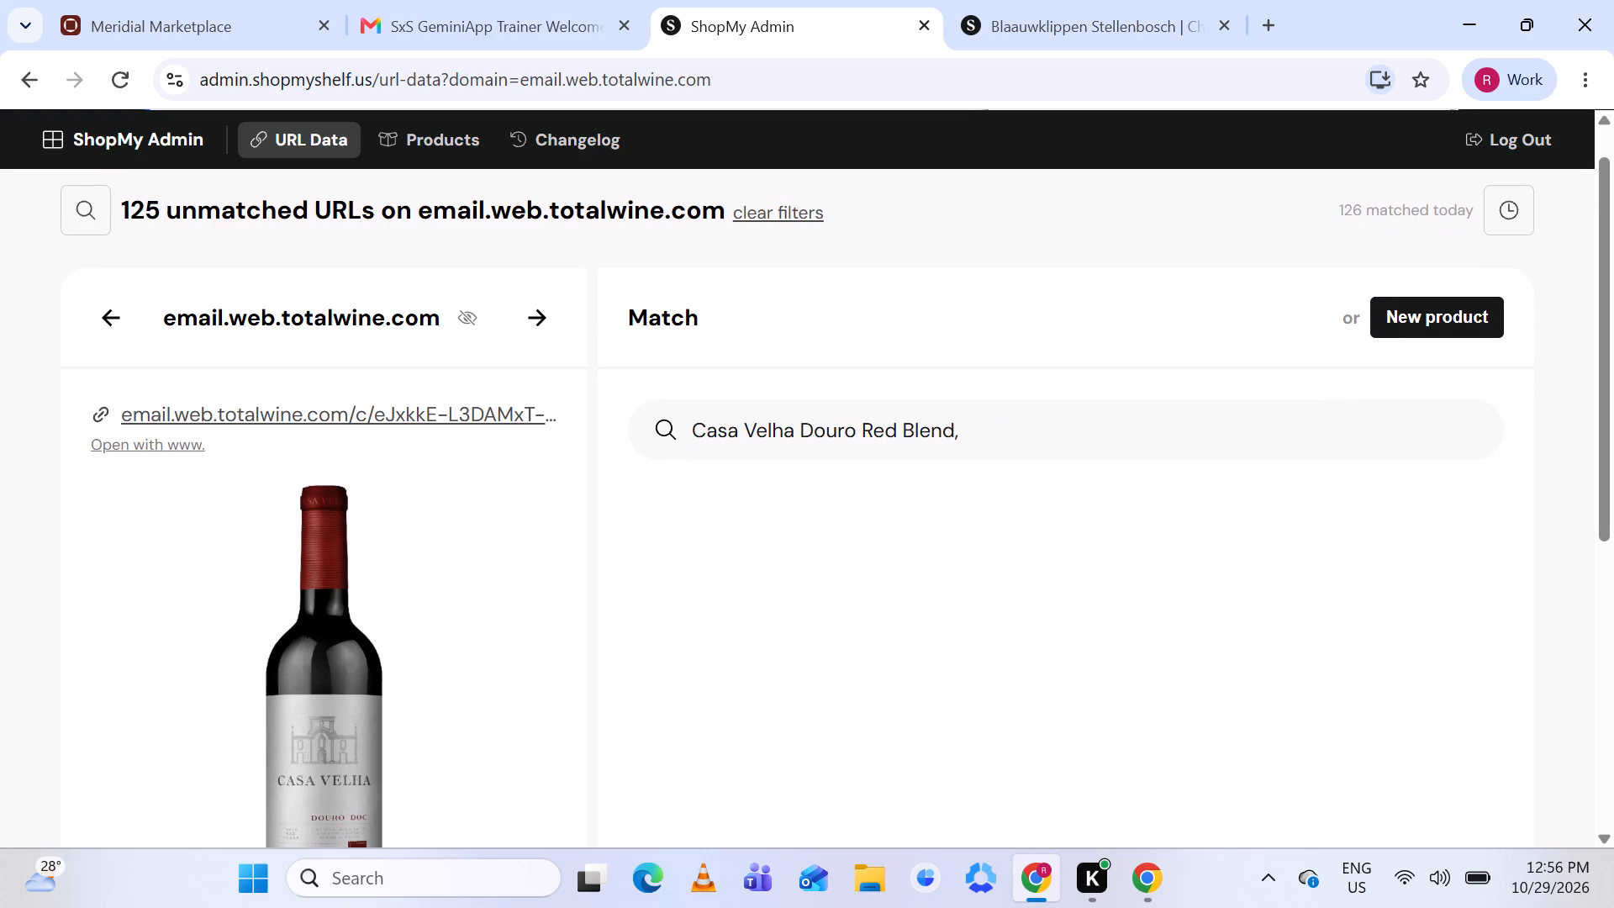
Search the catalogue for "Casa Velha Douro Red Blend", shorten the search to "Casa Velha", and check the results for the wine.
left_click(989, 436)
key("BackSpace")
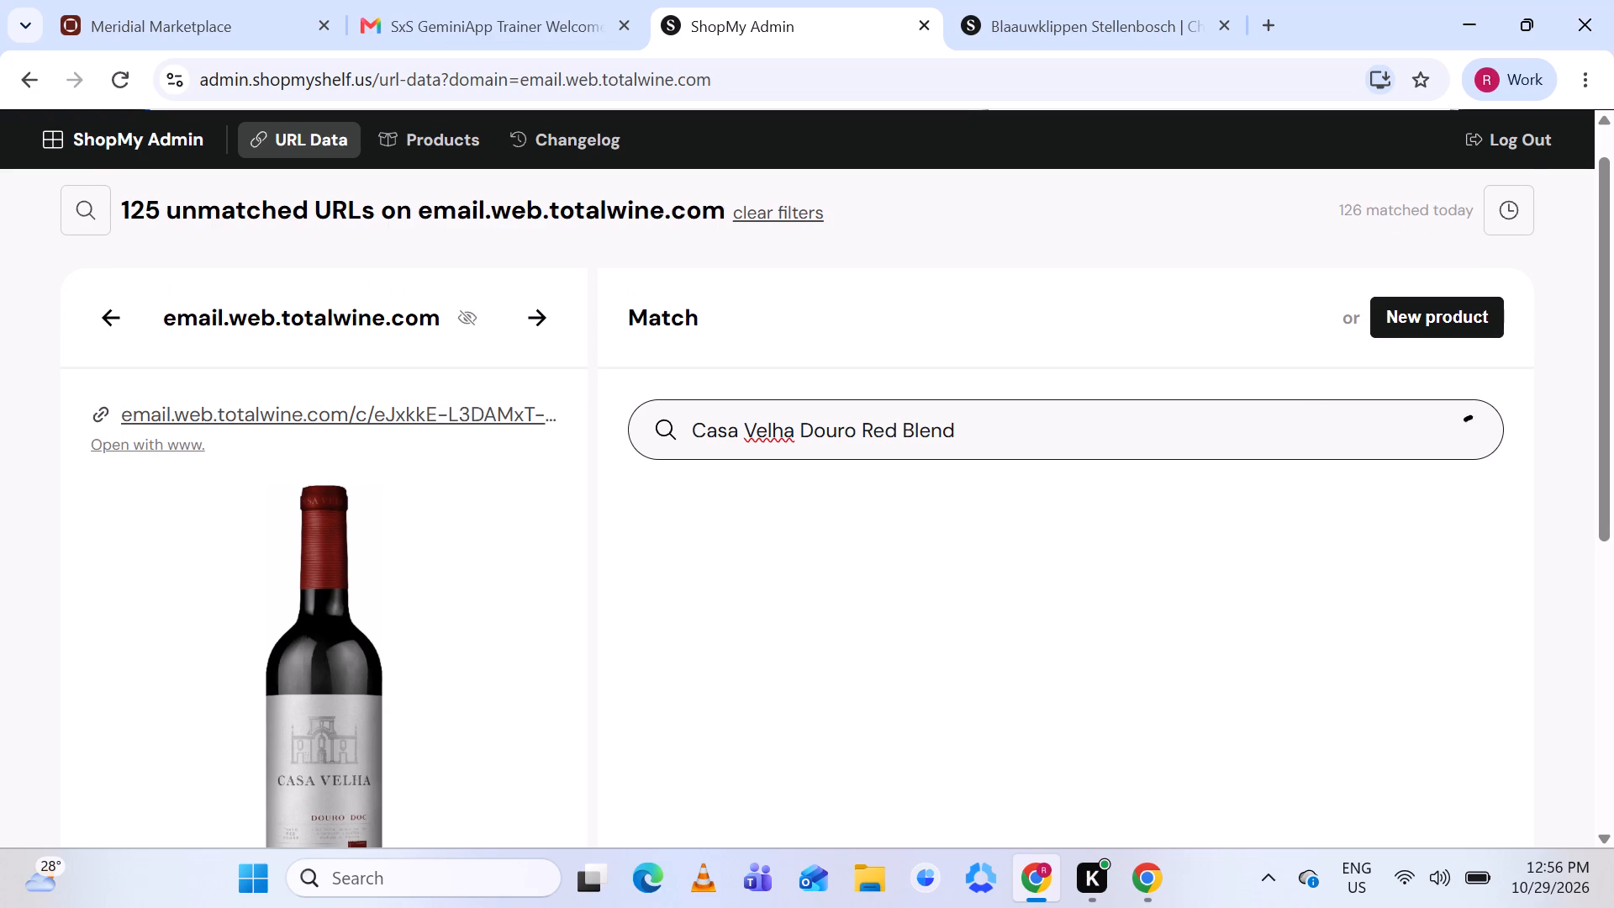
scroll(989, 436, "down", 1)
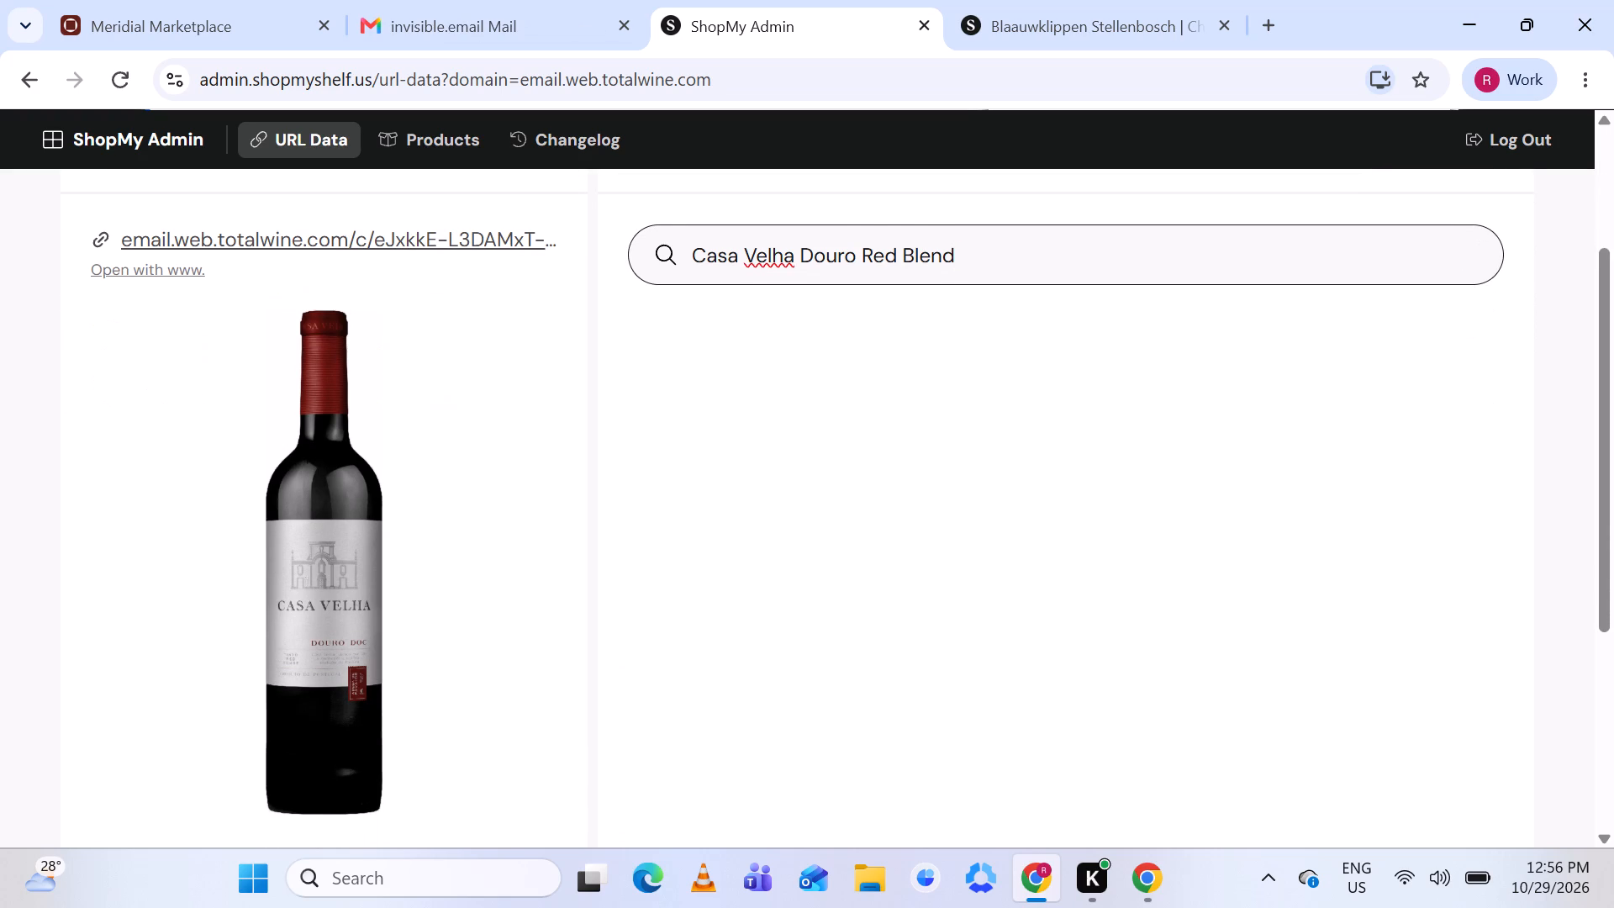
key("BackSpace")
key("BackSpace")
key("BackSpace")
key("BackSpace")
key("BackSpace")
key("BackSpace")
key("BackSpace")
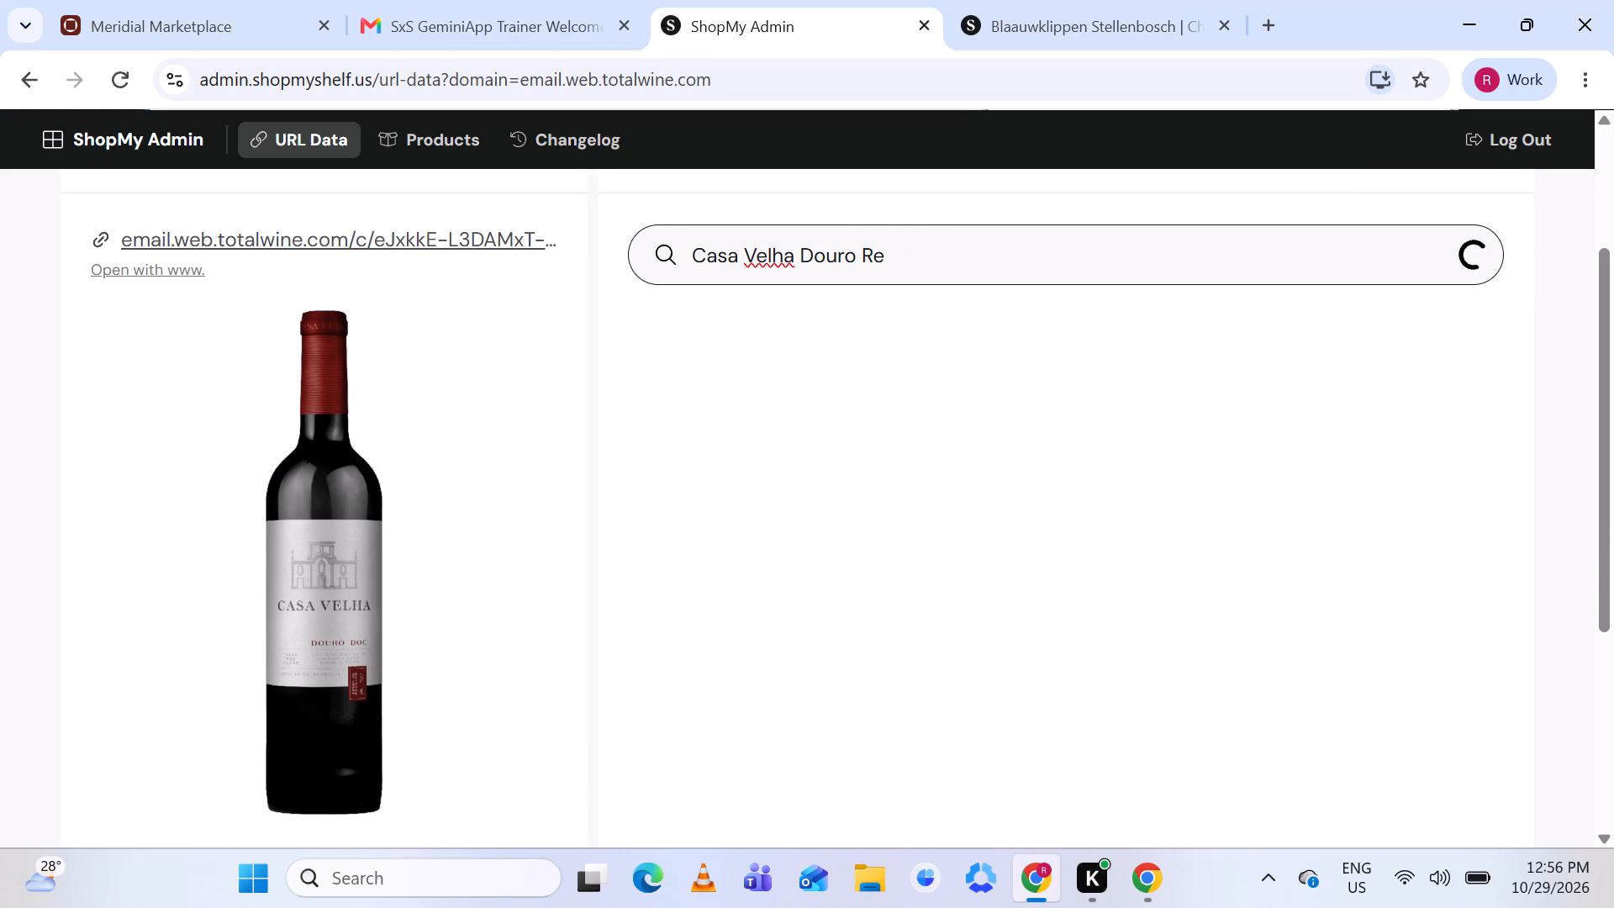
key("BackSpace")
key("BackSpace")
key("BackSpace")
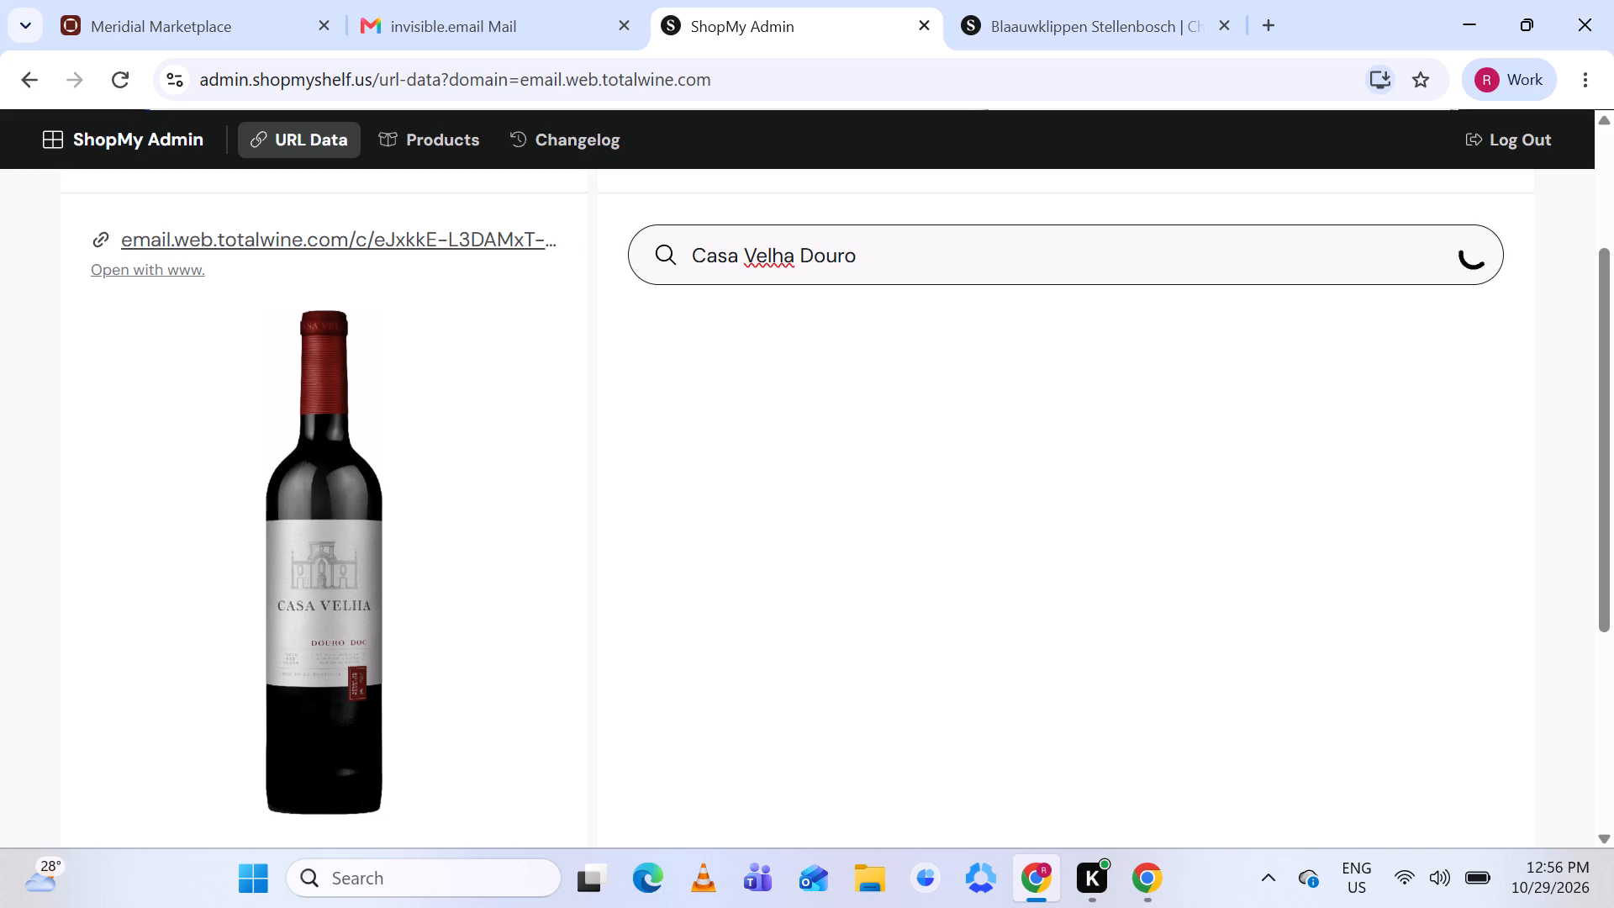
key("BackSpace")
key("BackSpace")
key("BackSpace")
key("BackSpace")
key("BackSpace")
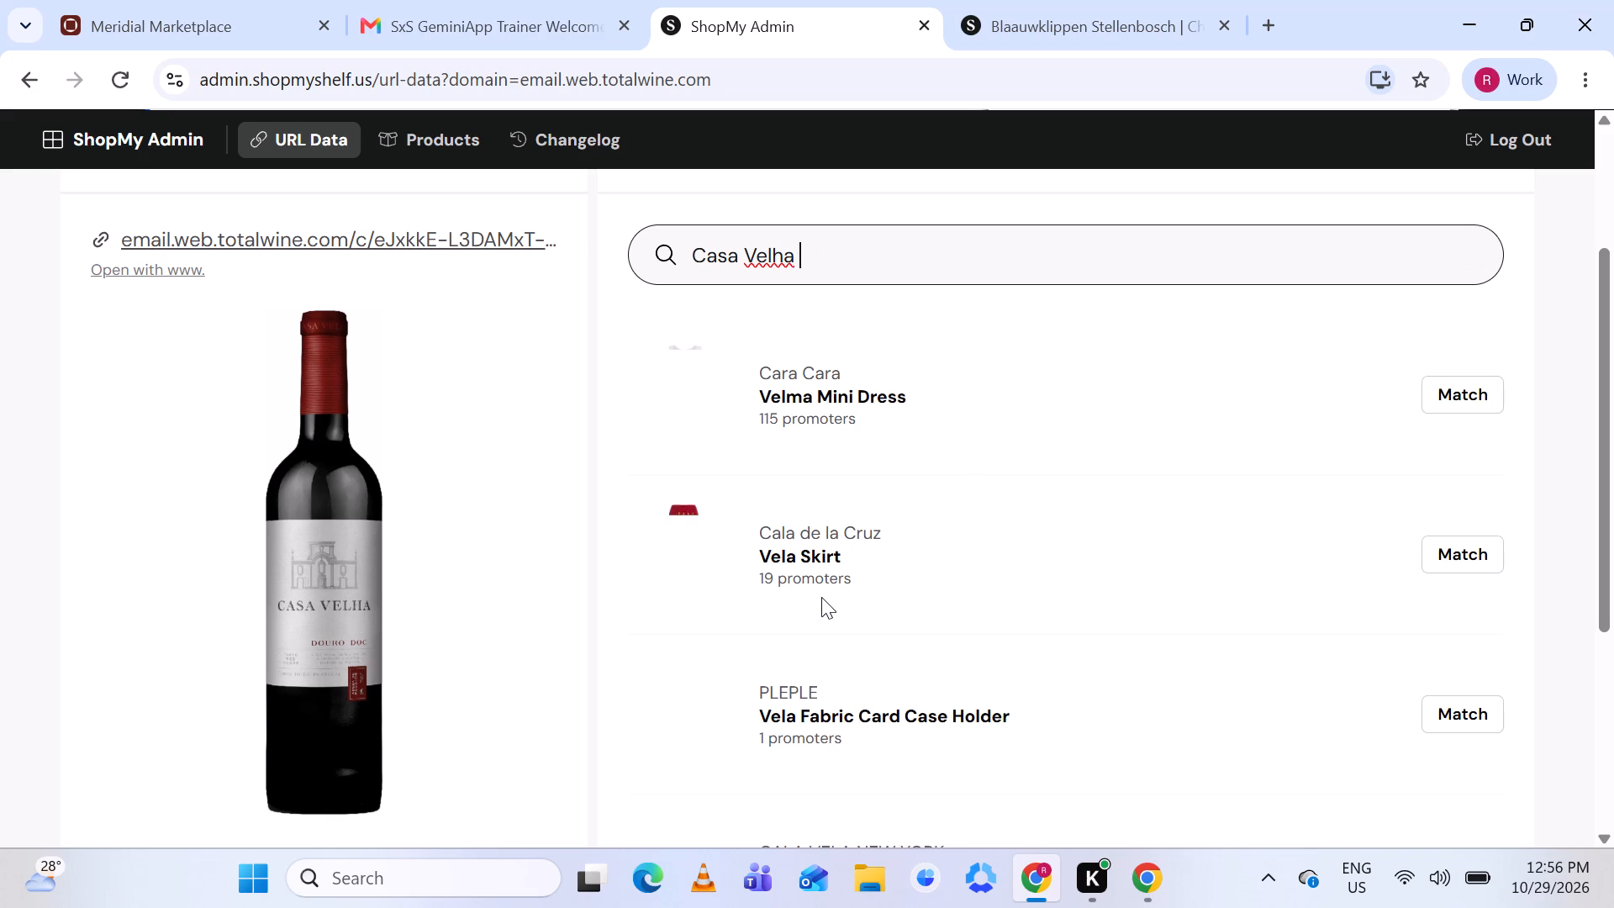
scroll(821, 597, "down", 3)
scroll(821, 597, "up", 2)
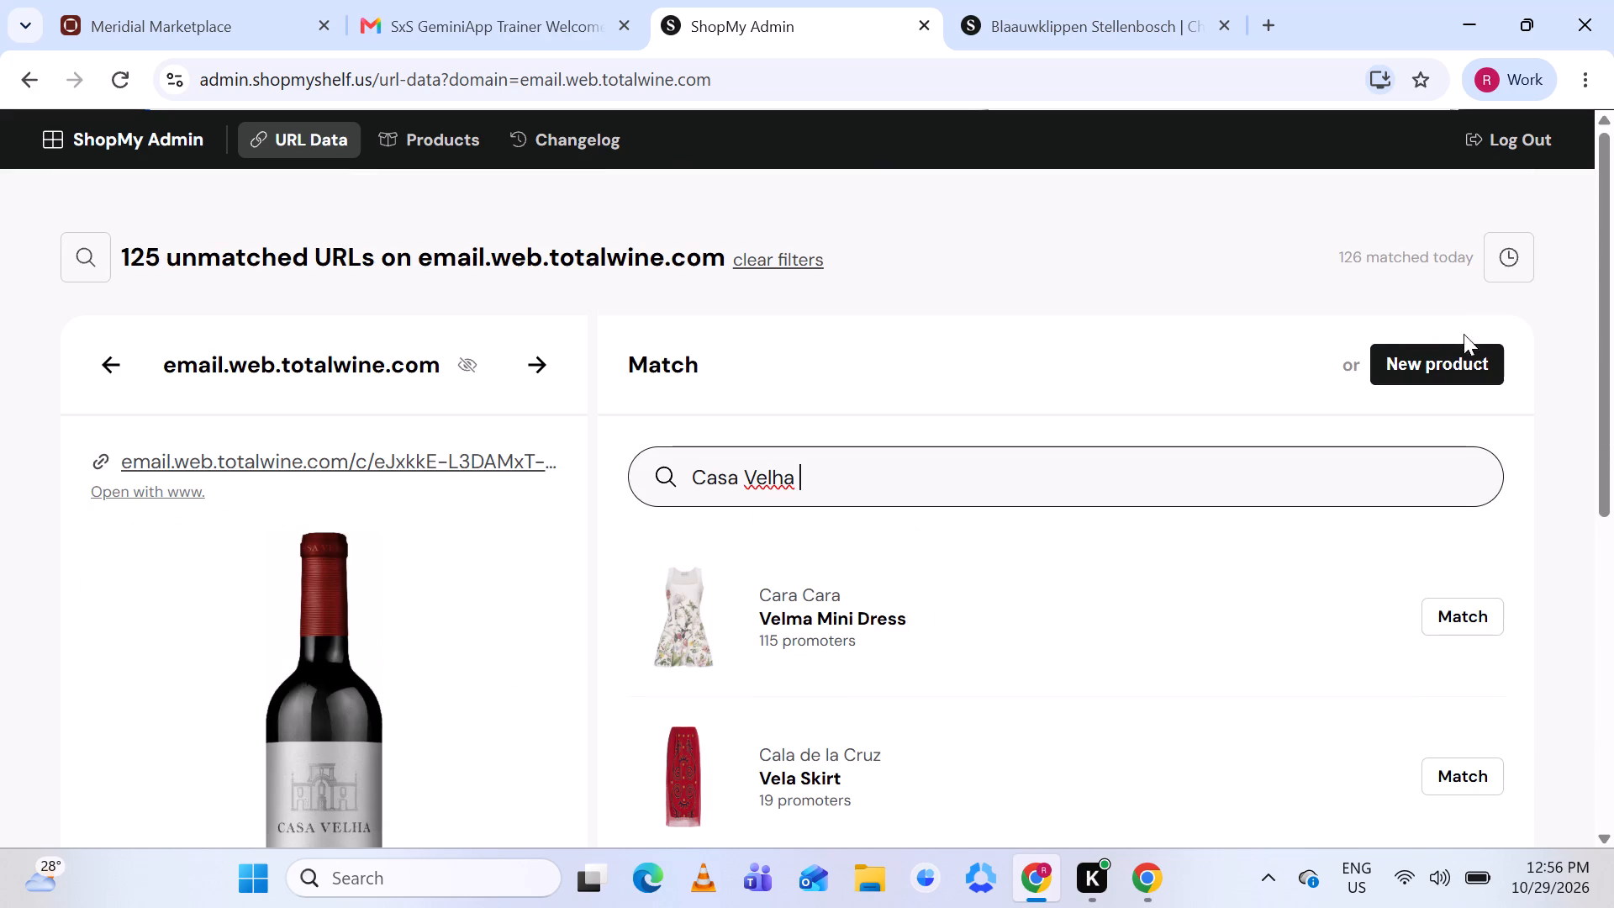
Start a new product for the Casa Velha Douro Red Blend listing and review its prefilled category, title and image.
left_click(1442, 356)
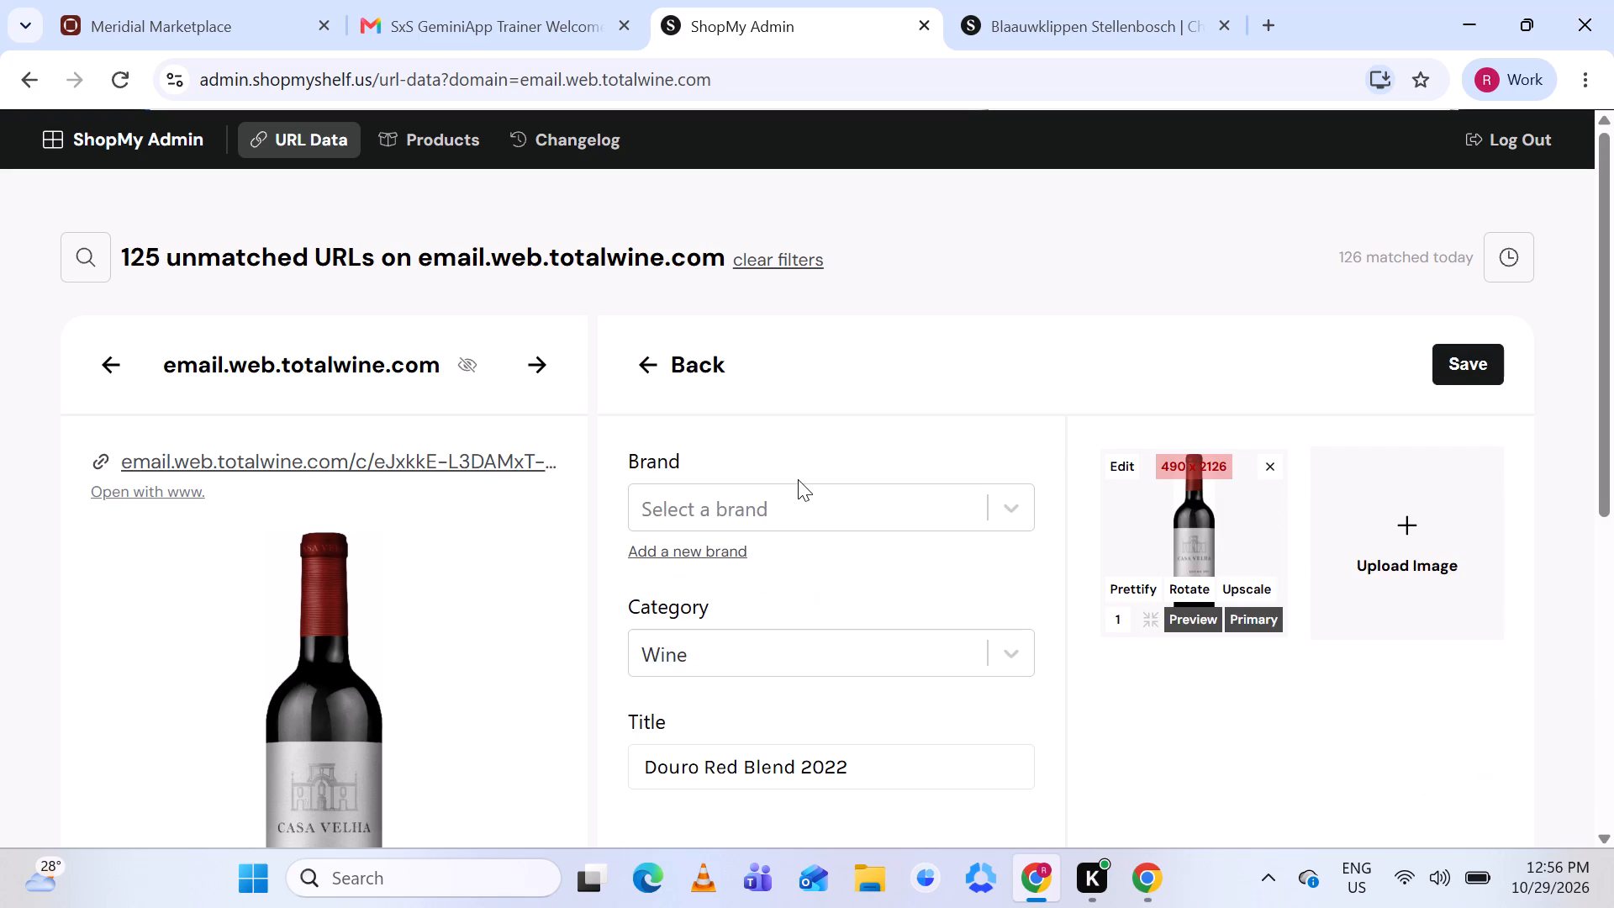
scroll(798, 479, "down", 1)
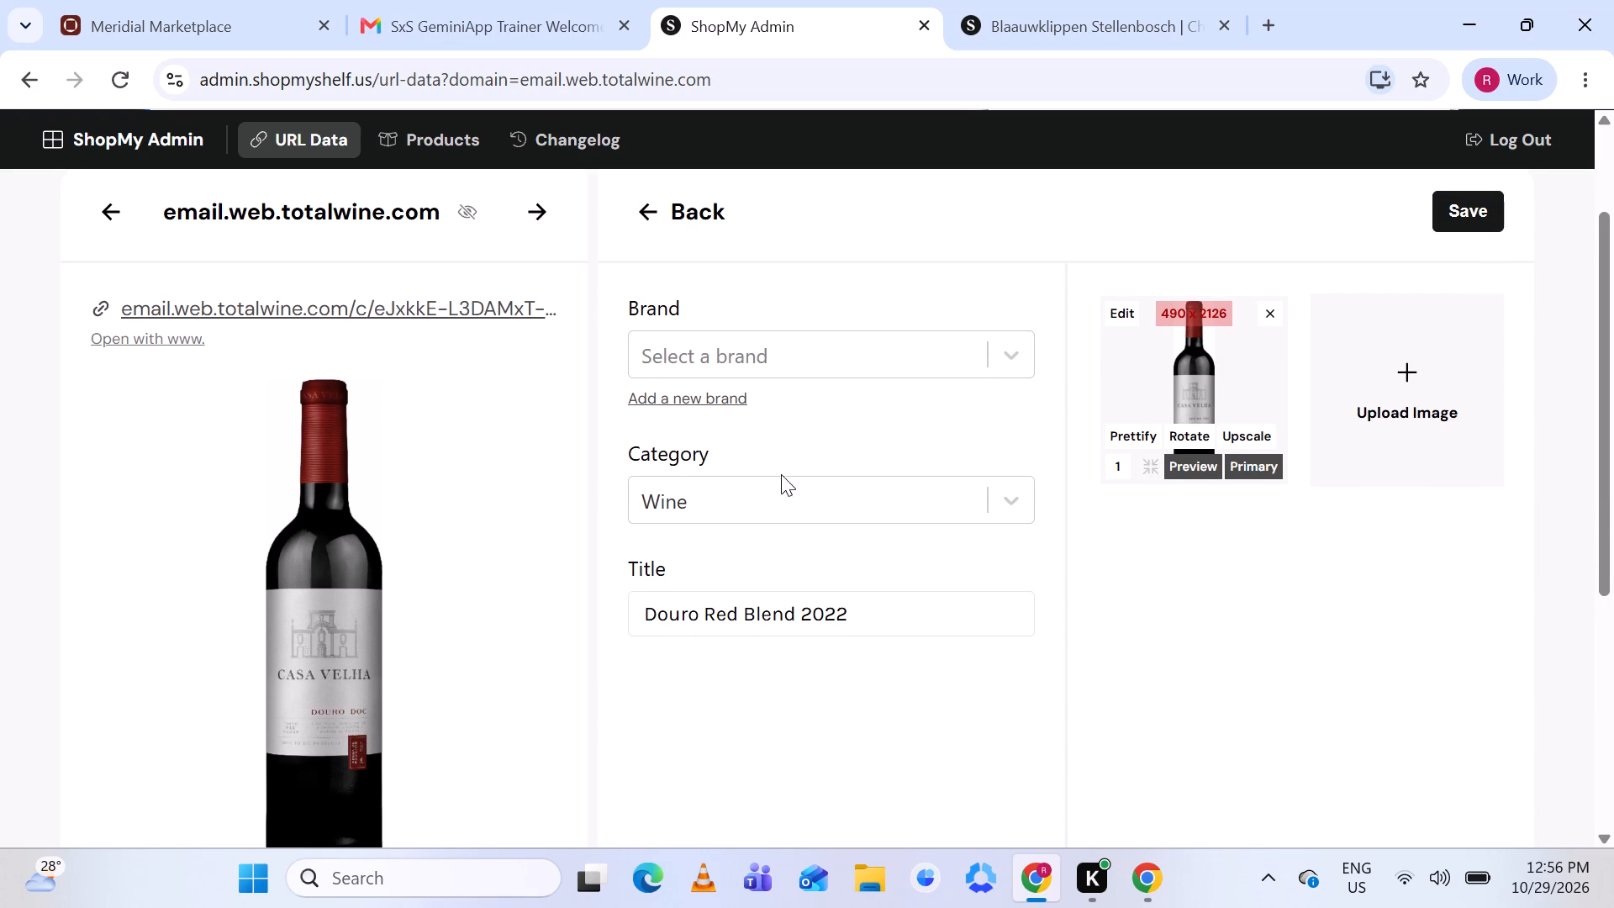
scroll(857, 356, "down", 2)
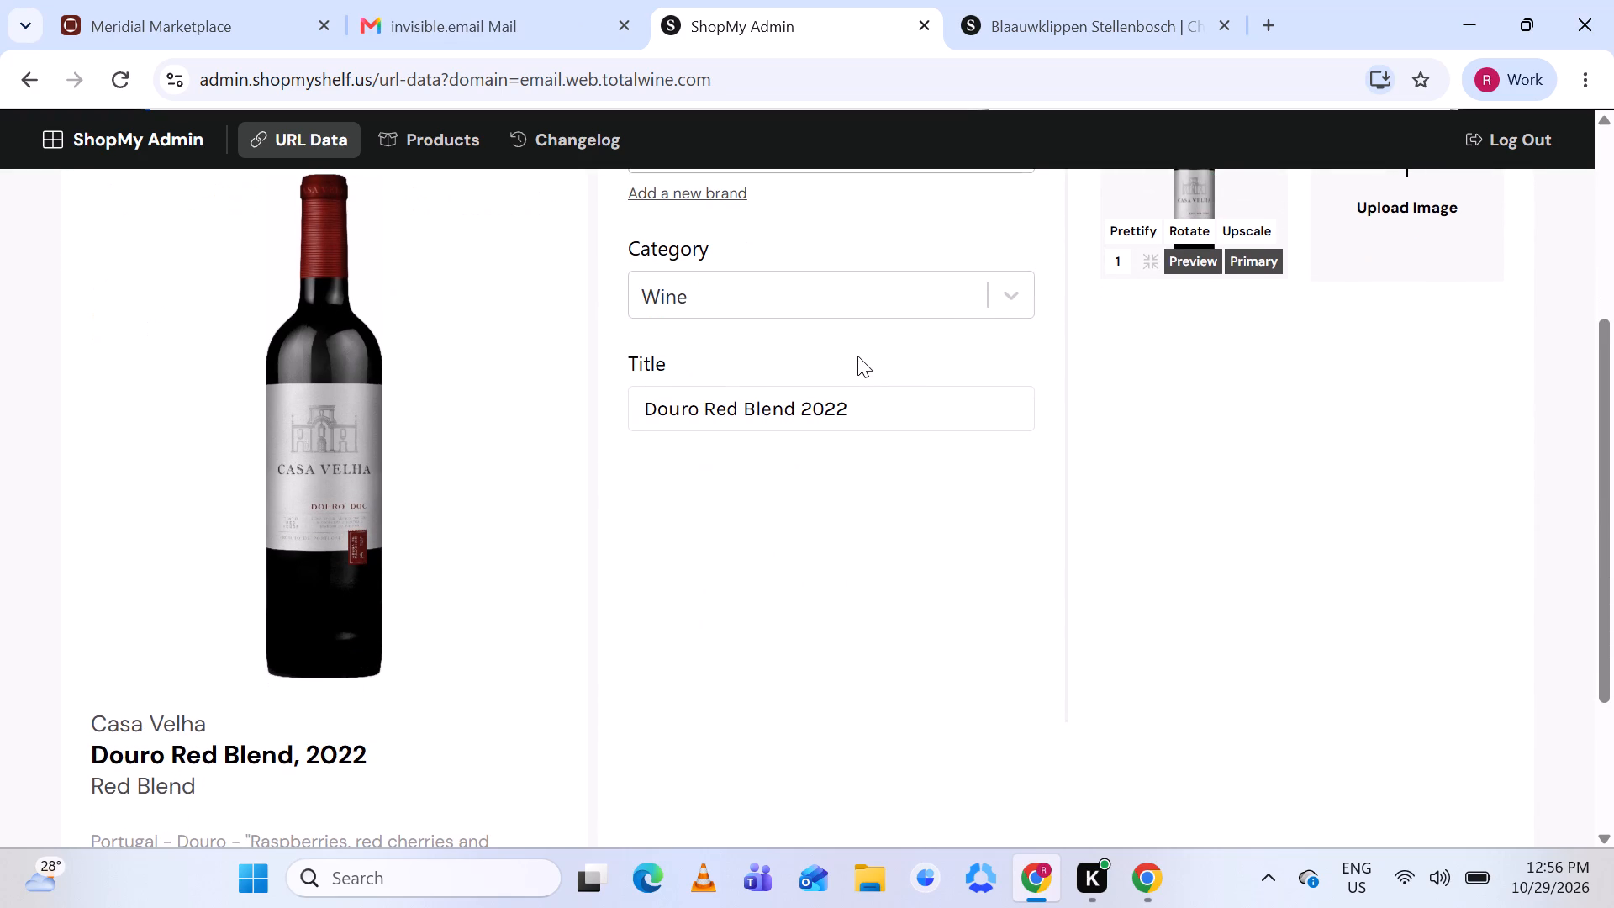
scroll(857, 356, "up", 1)
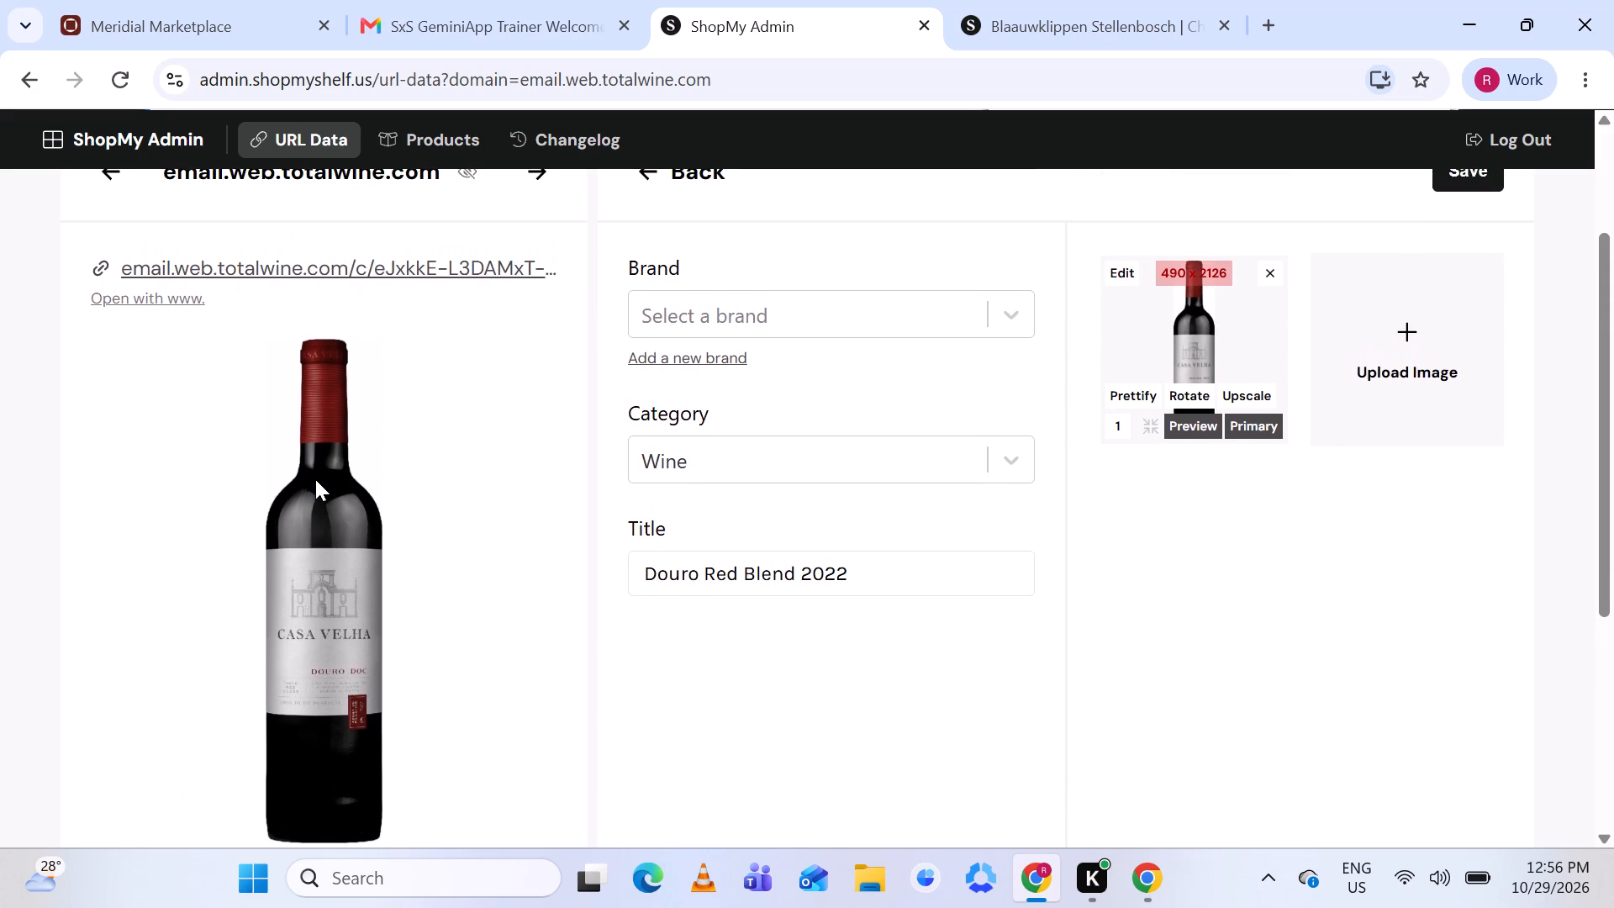
Search the existing brands for the new product's brand, Casa Velha, using the name copied from the listing details.
scroll(315, 479, "down", 1)
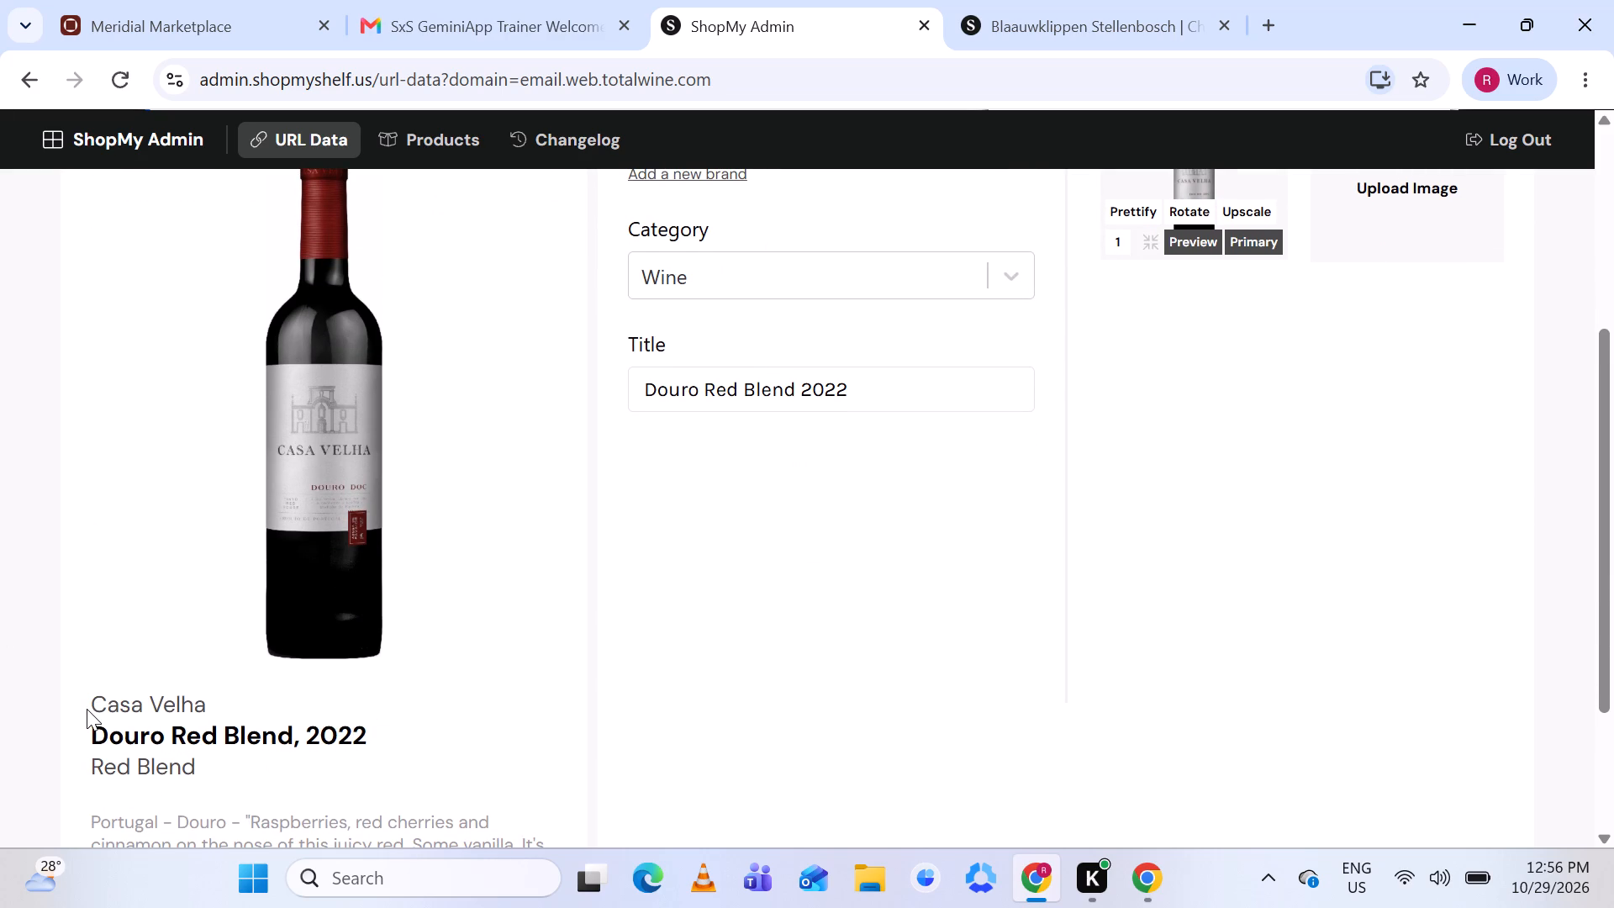
left_click_drag(93, 702, 261, 683)
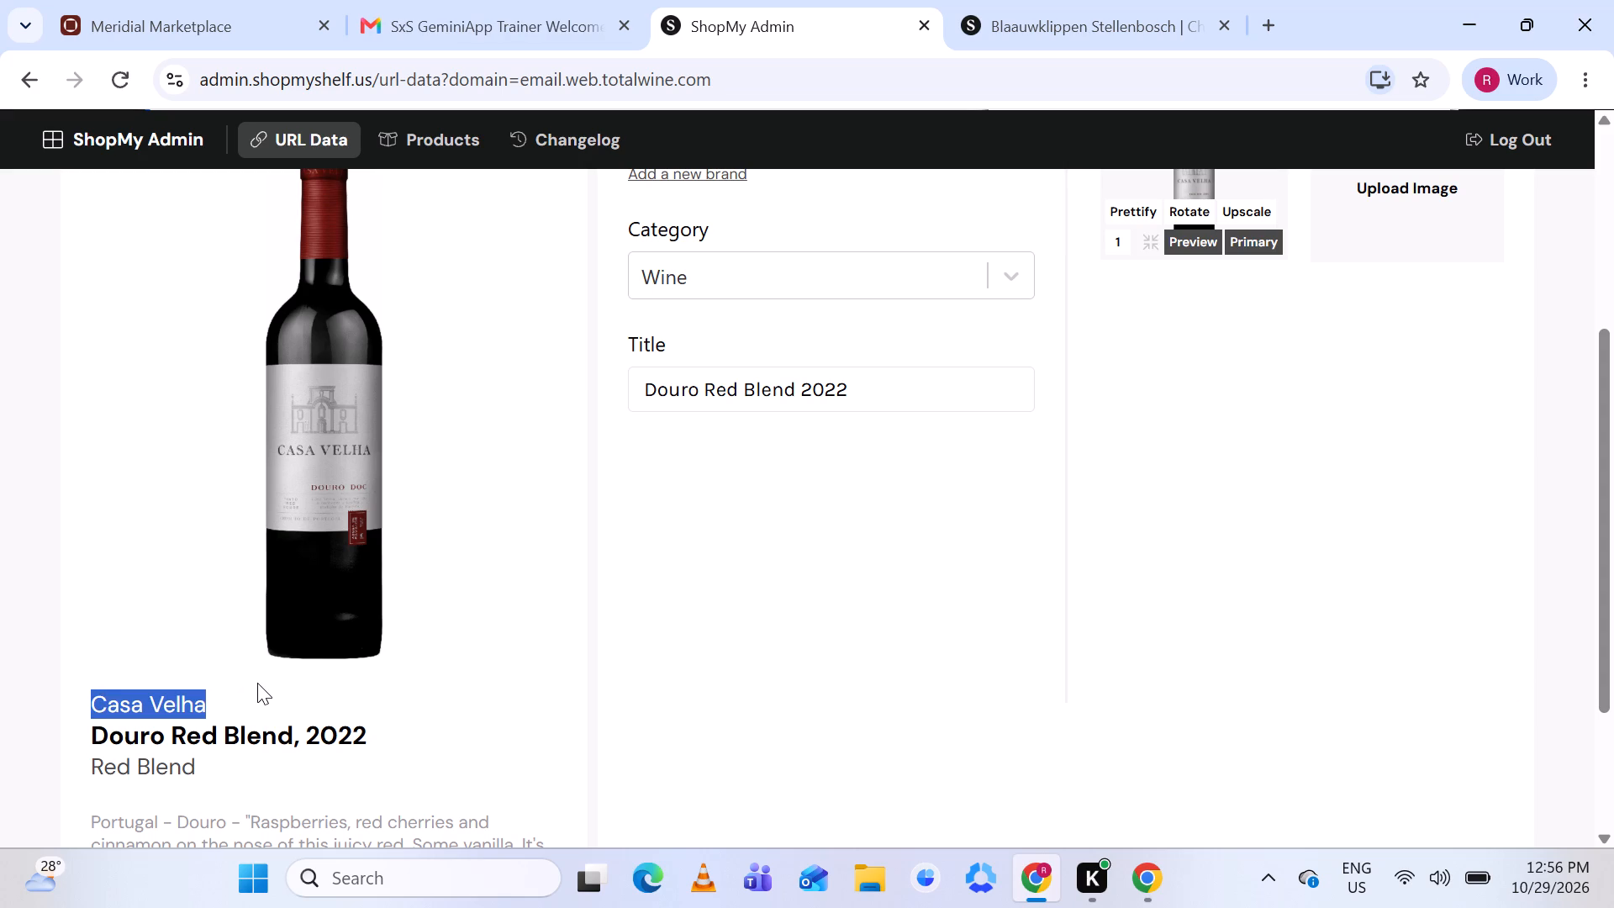
key("ctrl+c")
key("ctrl+c")
key("ctrl+c")
key("ctrl+c")
key("ctrl+c")
key("ctrl+c")
key("ctrl+c")
key("ctrl+c")
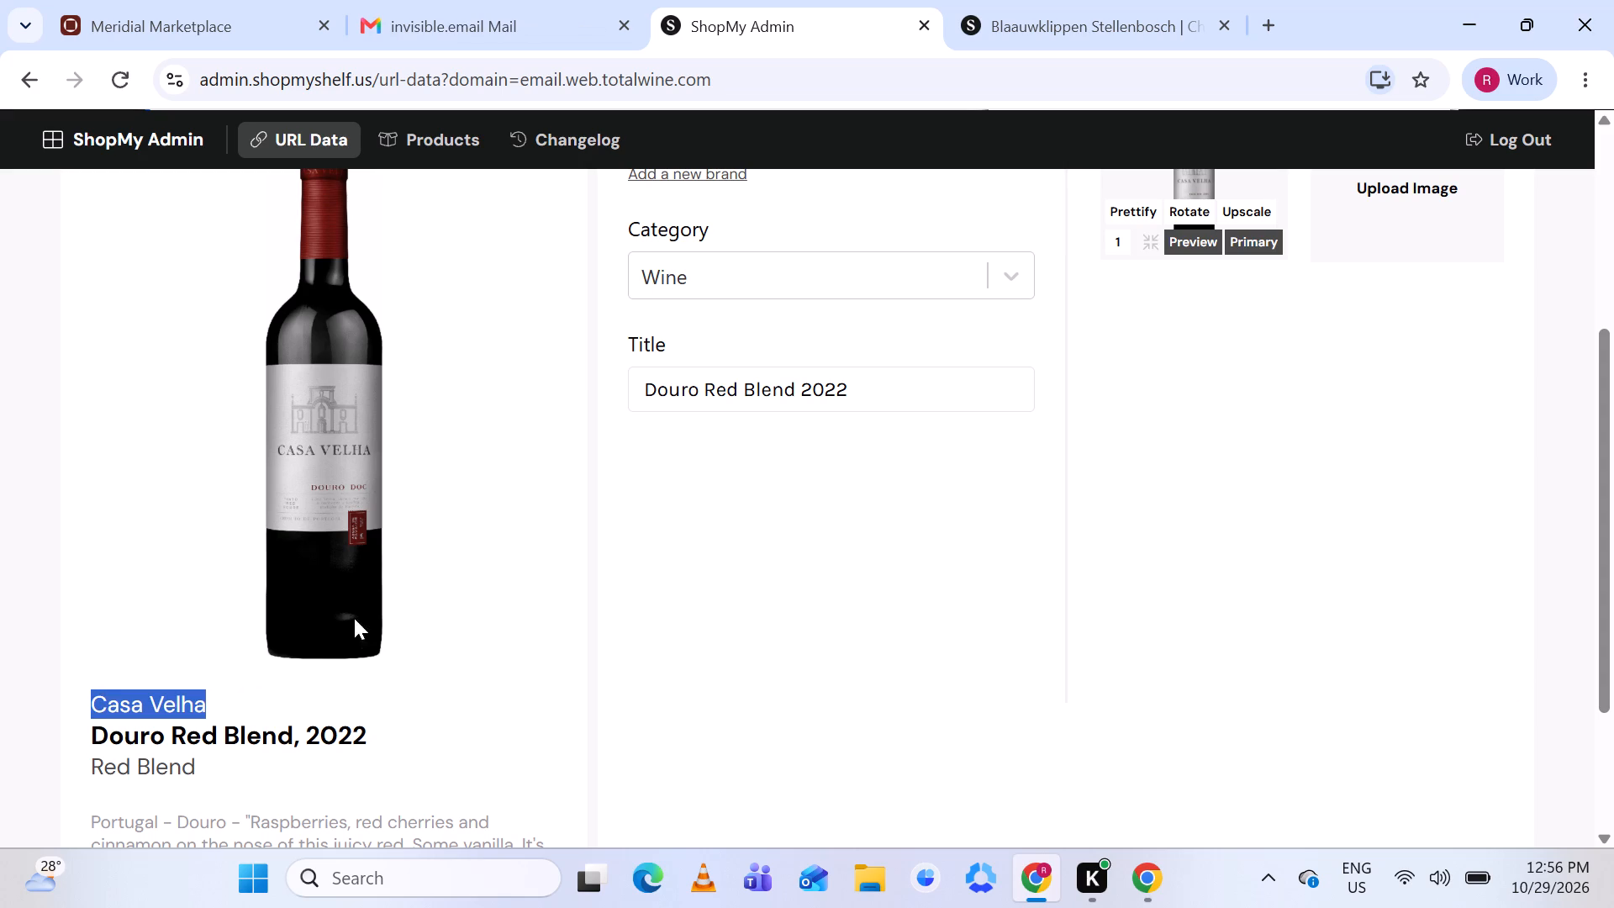
scroll(709, 418, "up", 3)
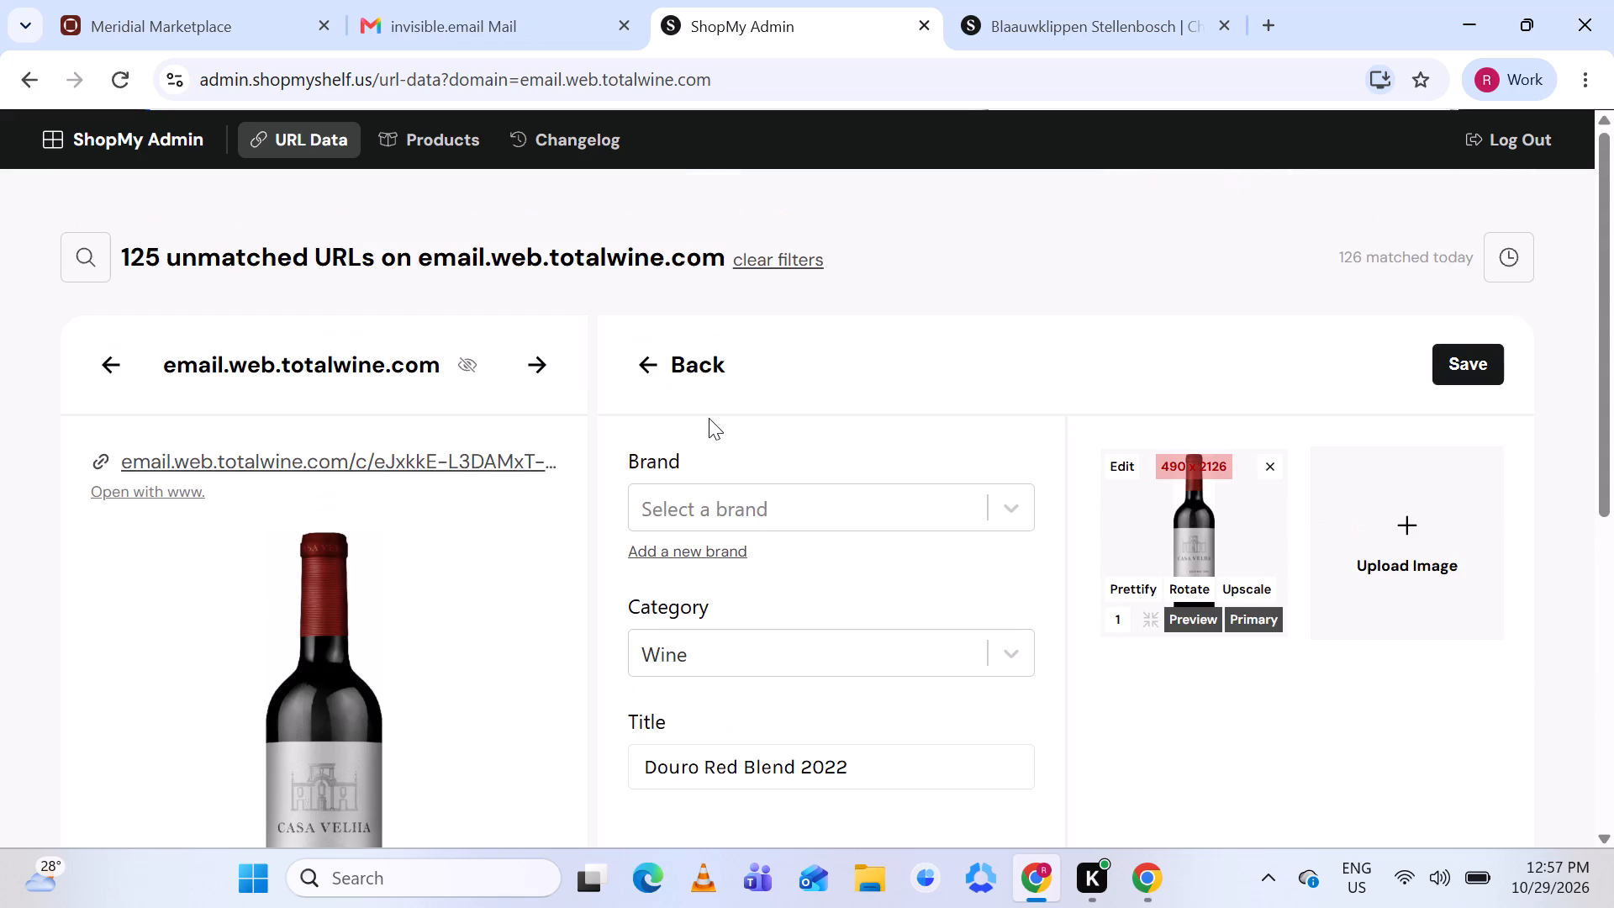
left_click(685, 500)
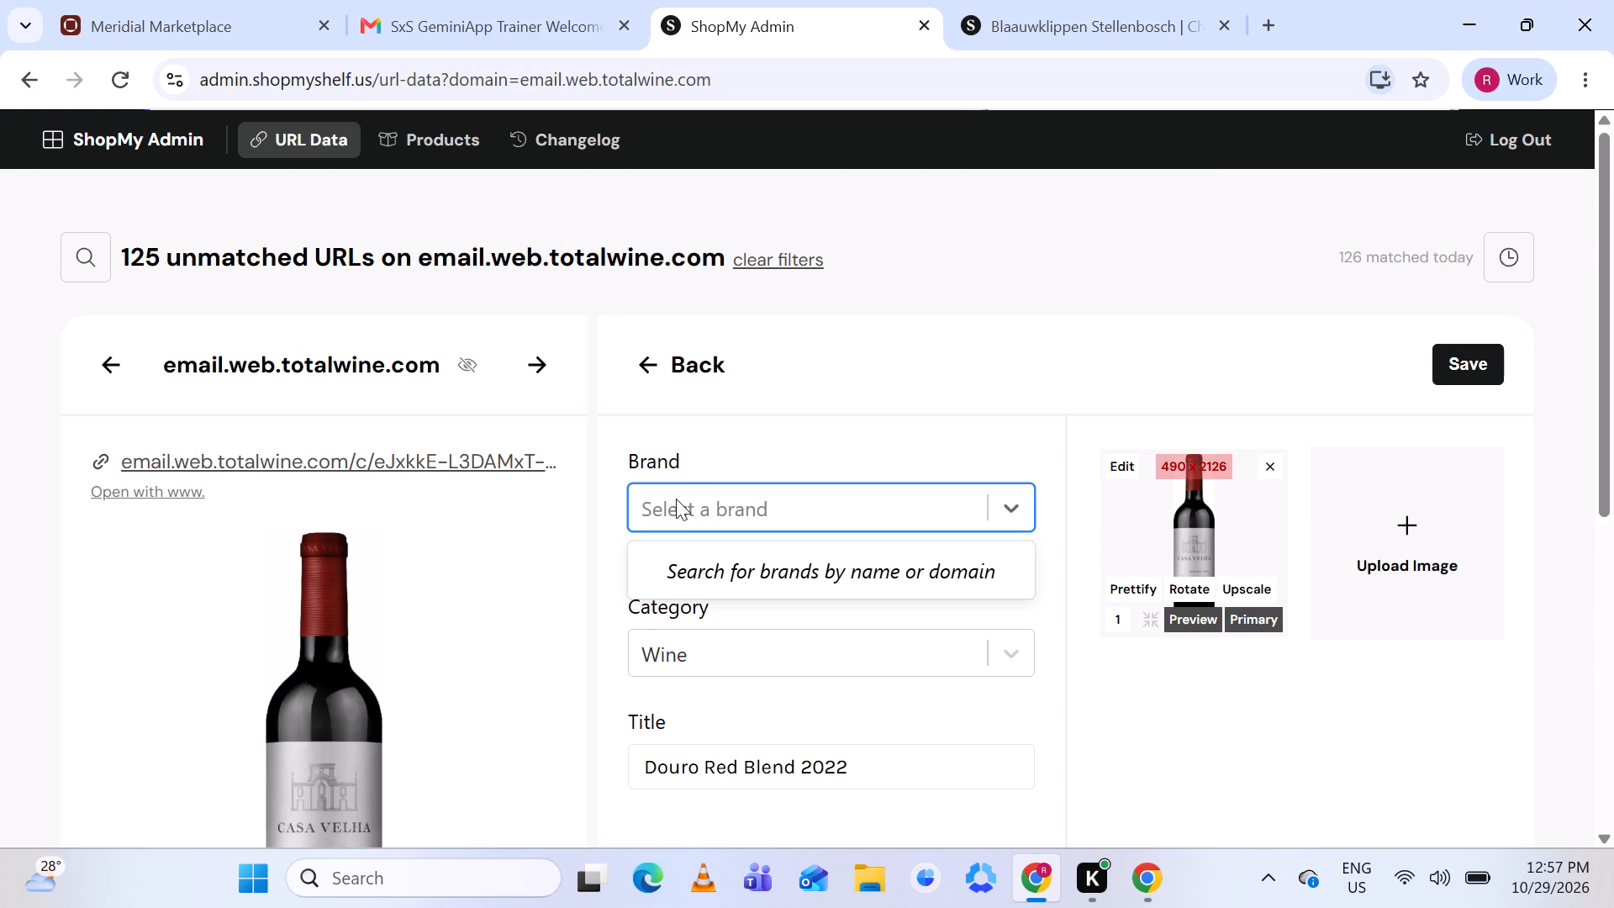
key("ctrl+v")
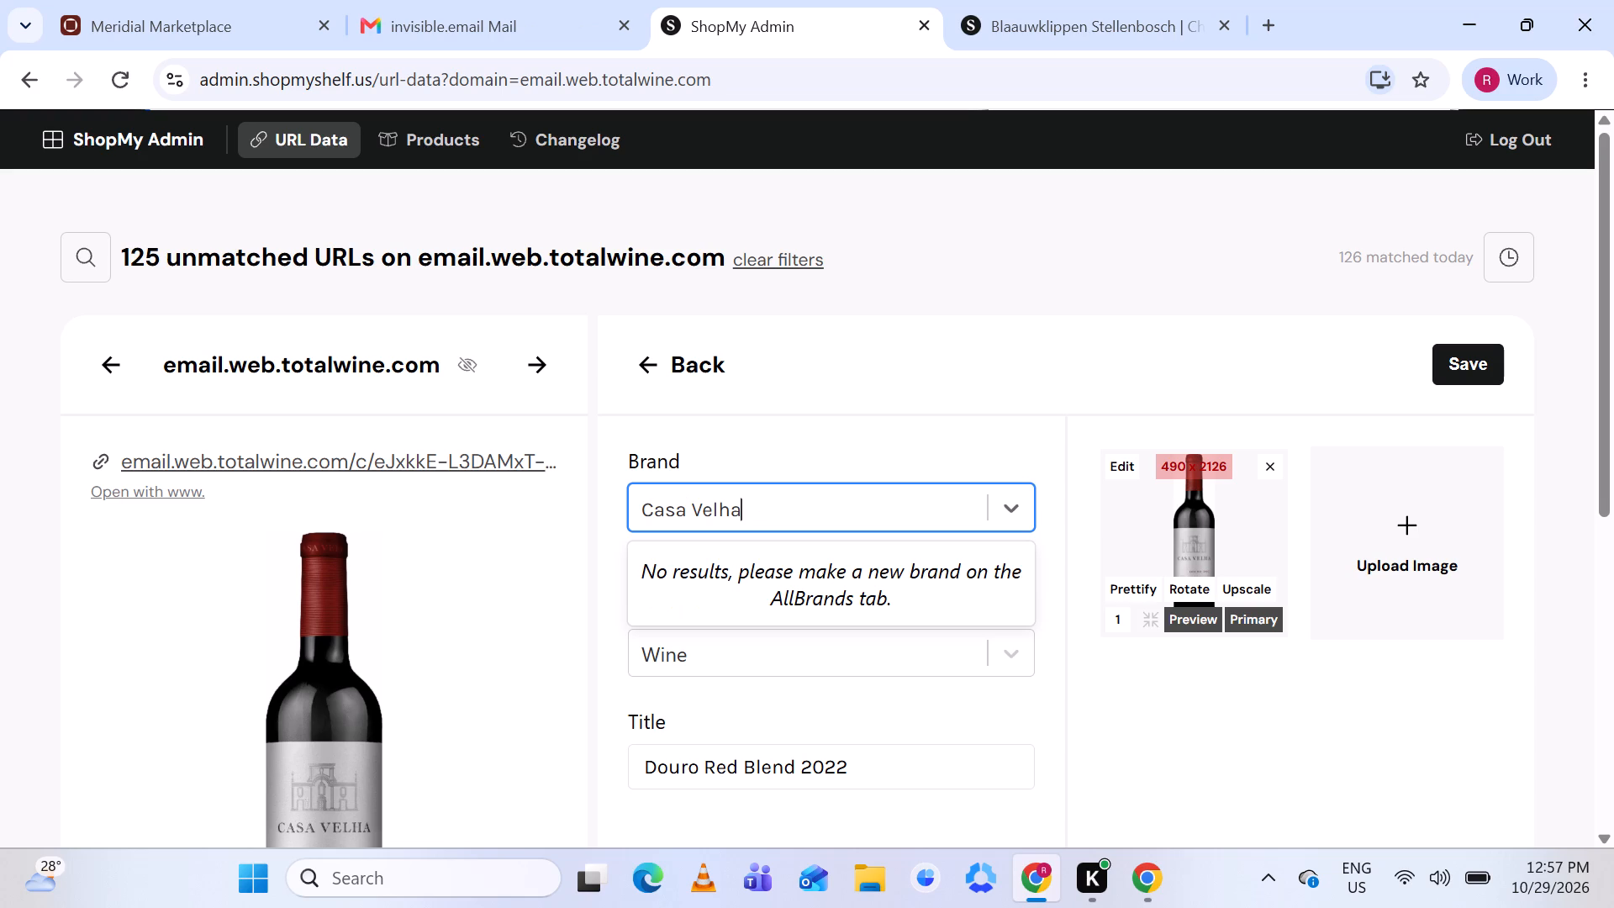
left_click(767, 497)
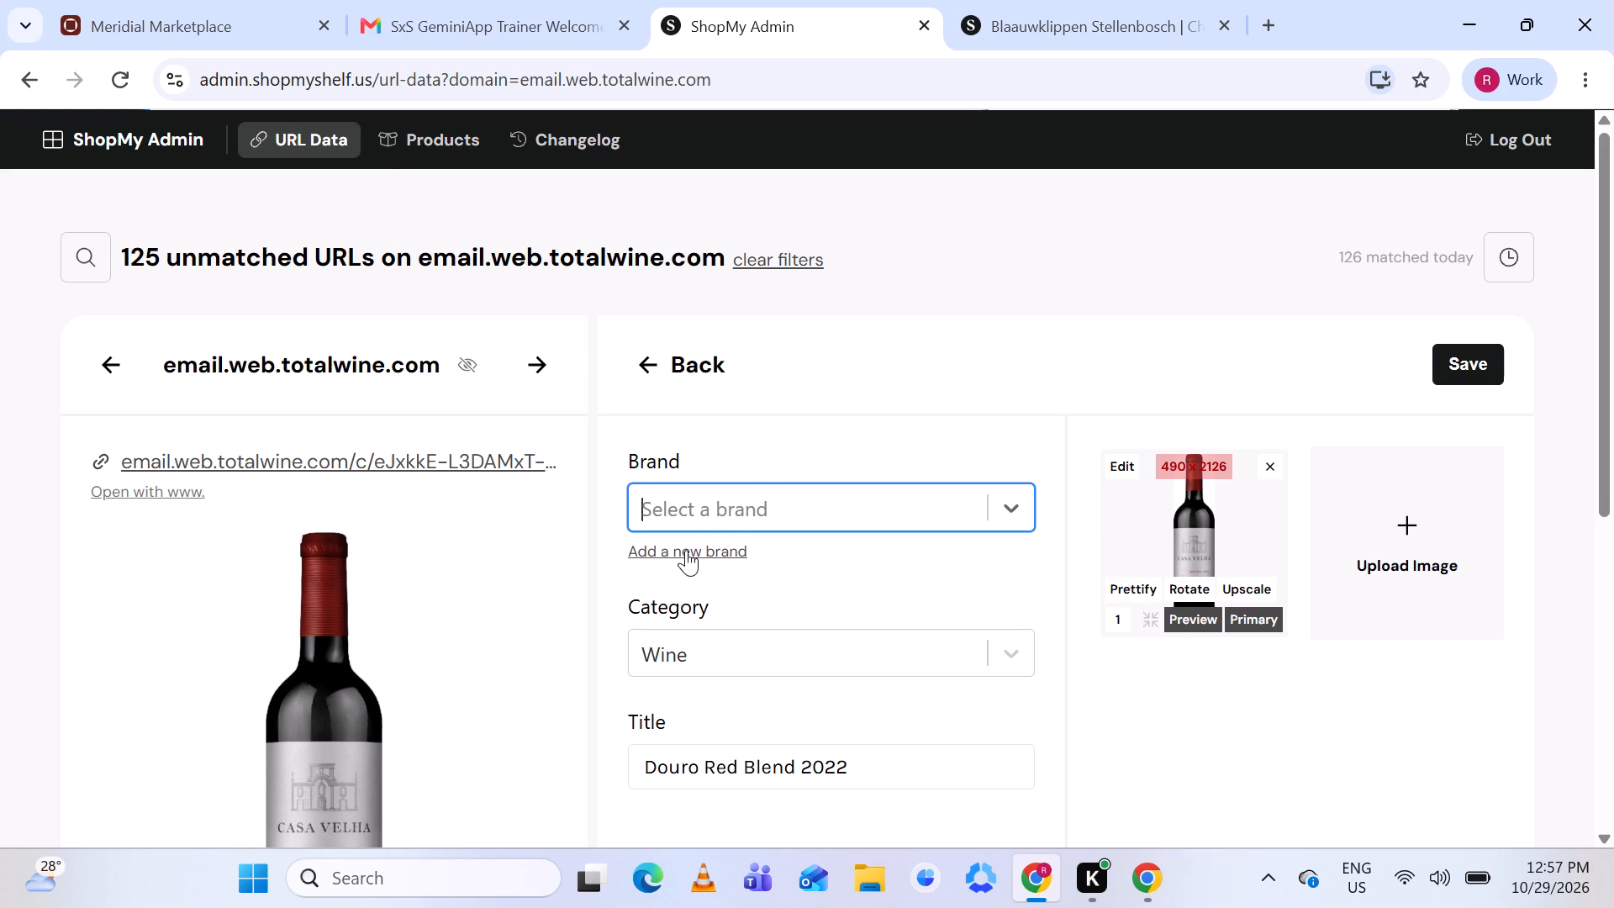
Add a new brand named Casa Velha for the Douro Red Blend 2022 product, leaving the other brand details empty.
left_click(683, 554)
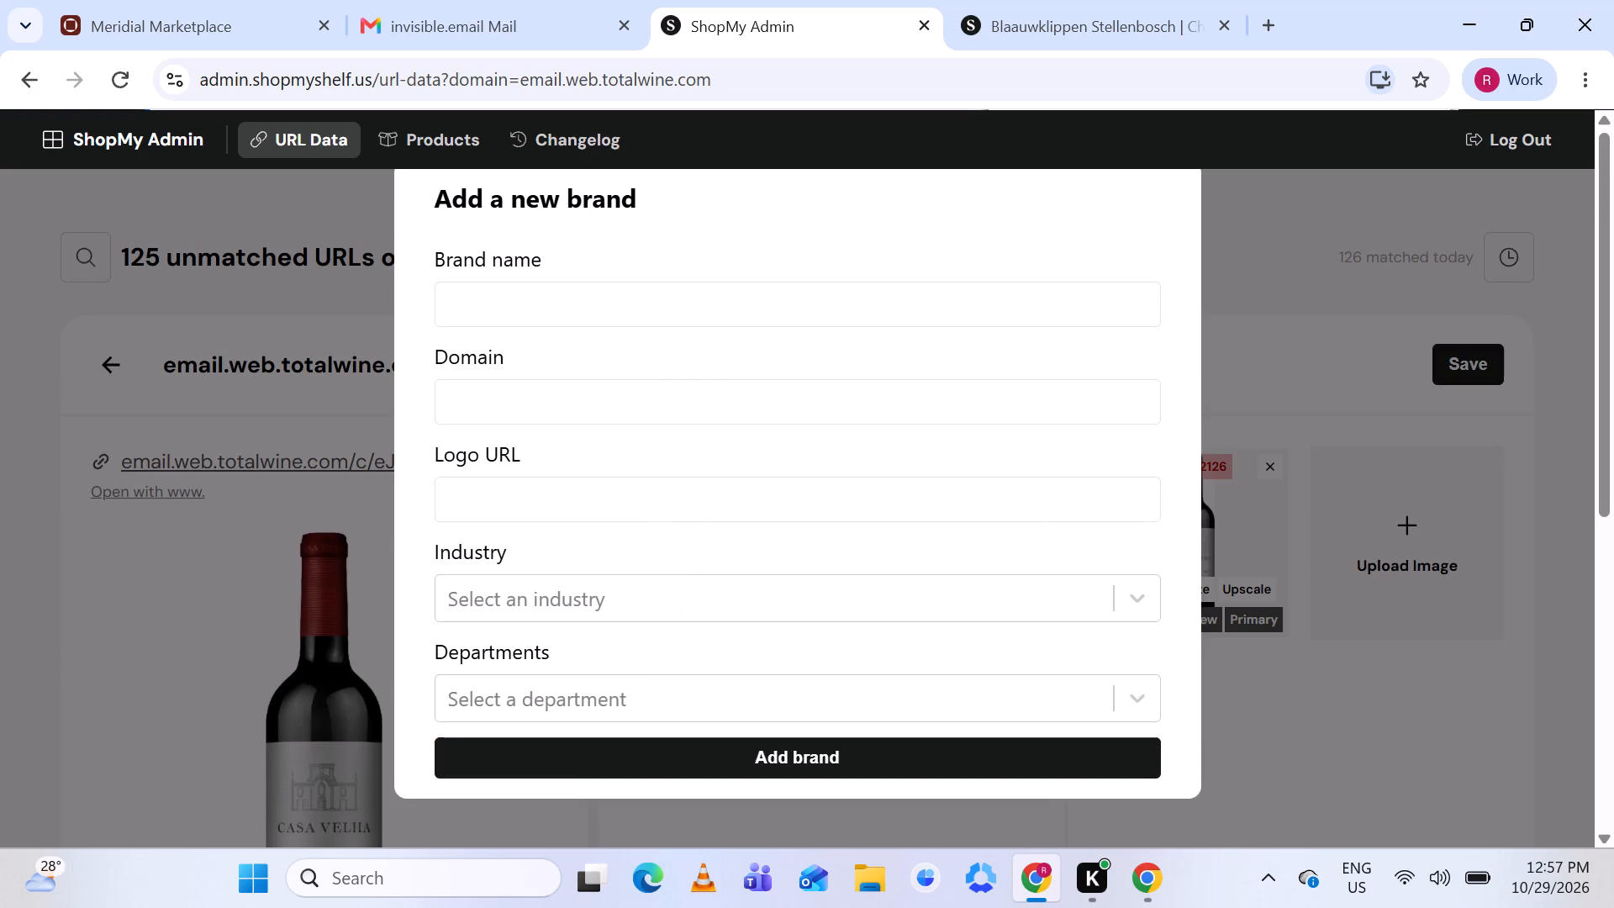
left_click(676, 309)
key("ctrl+v")
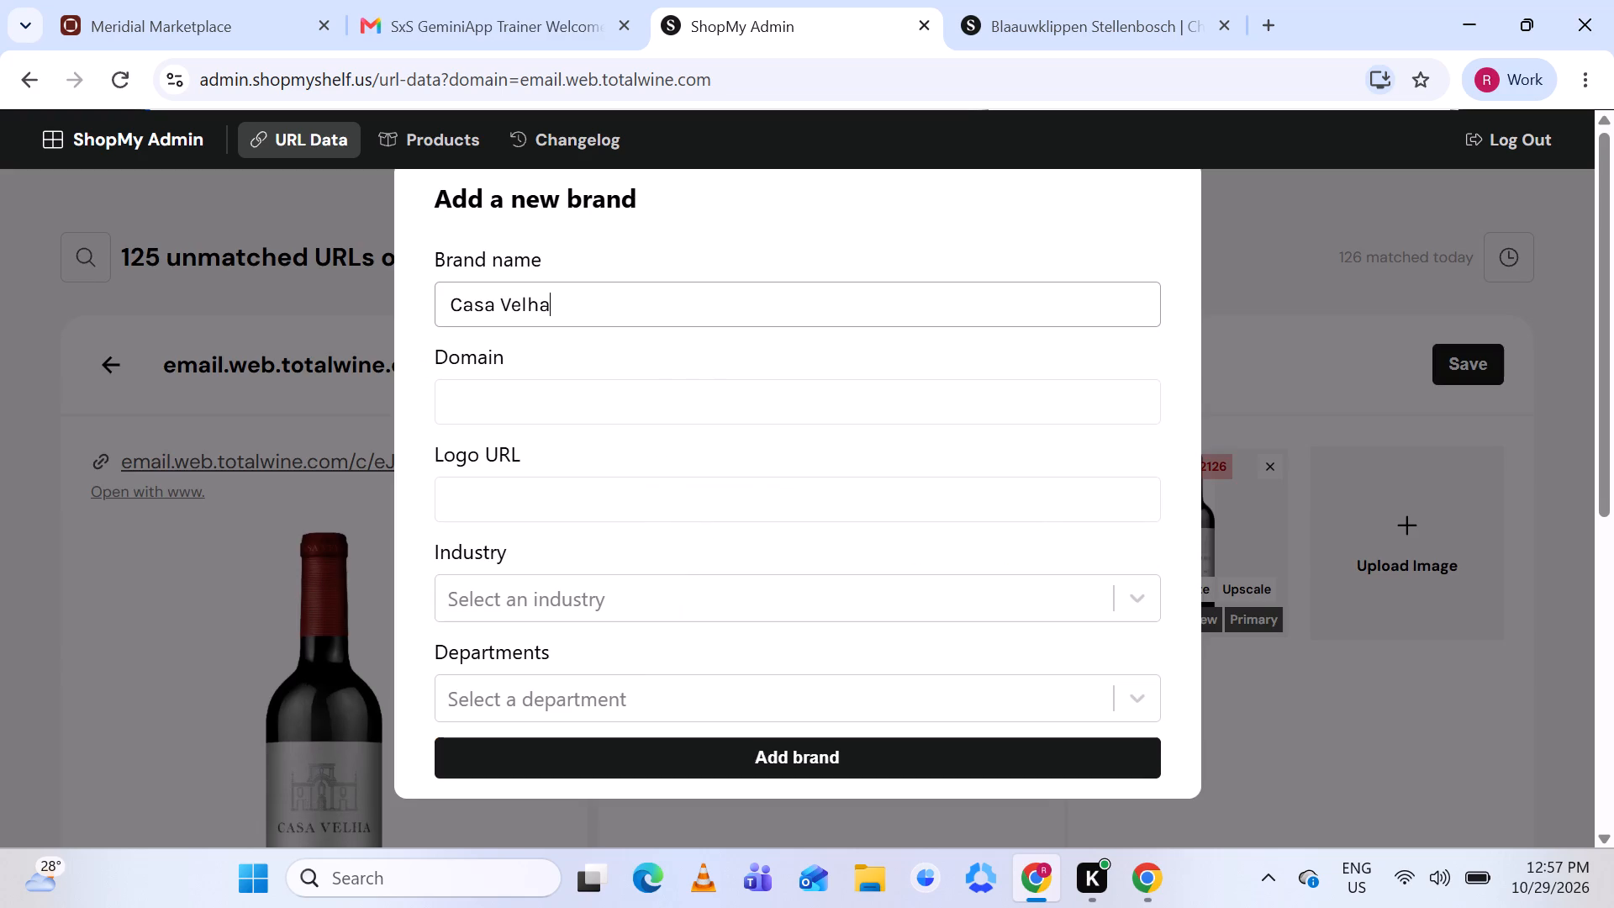
left_click(689, 744)
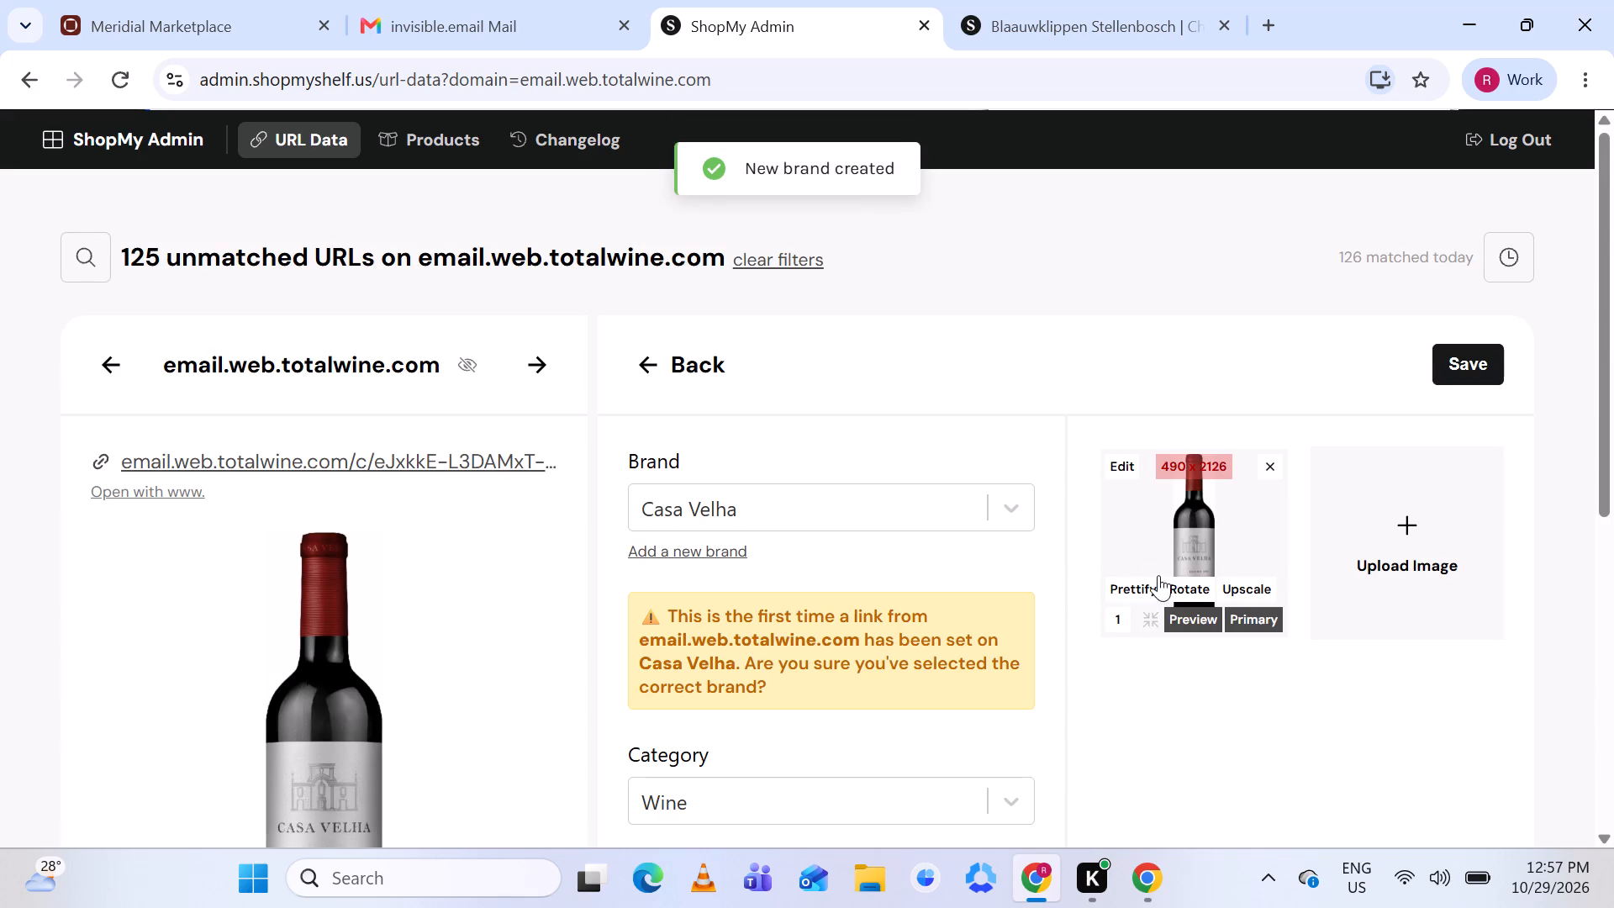
Run Prettify on the Casa Velha bottle image in the new product form.
left_click(1180, 610)
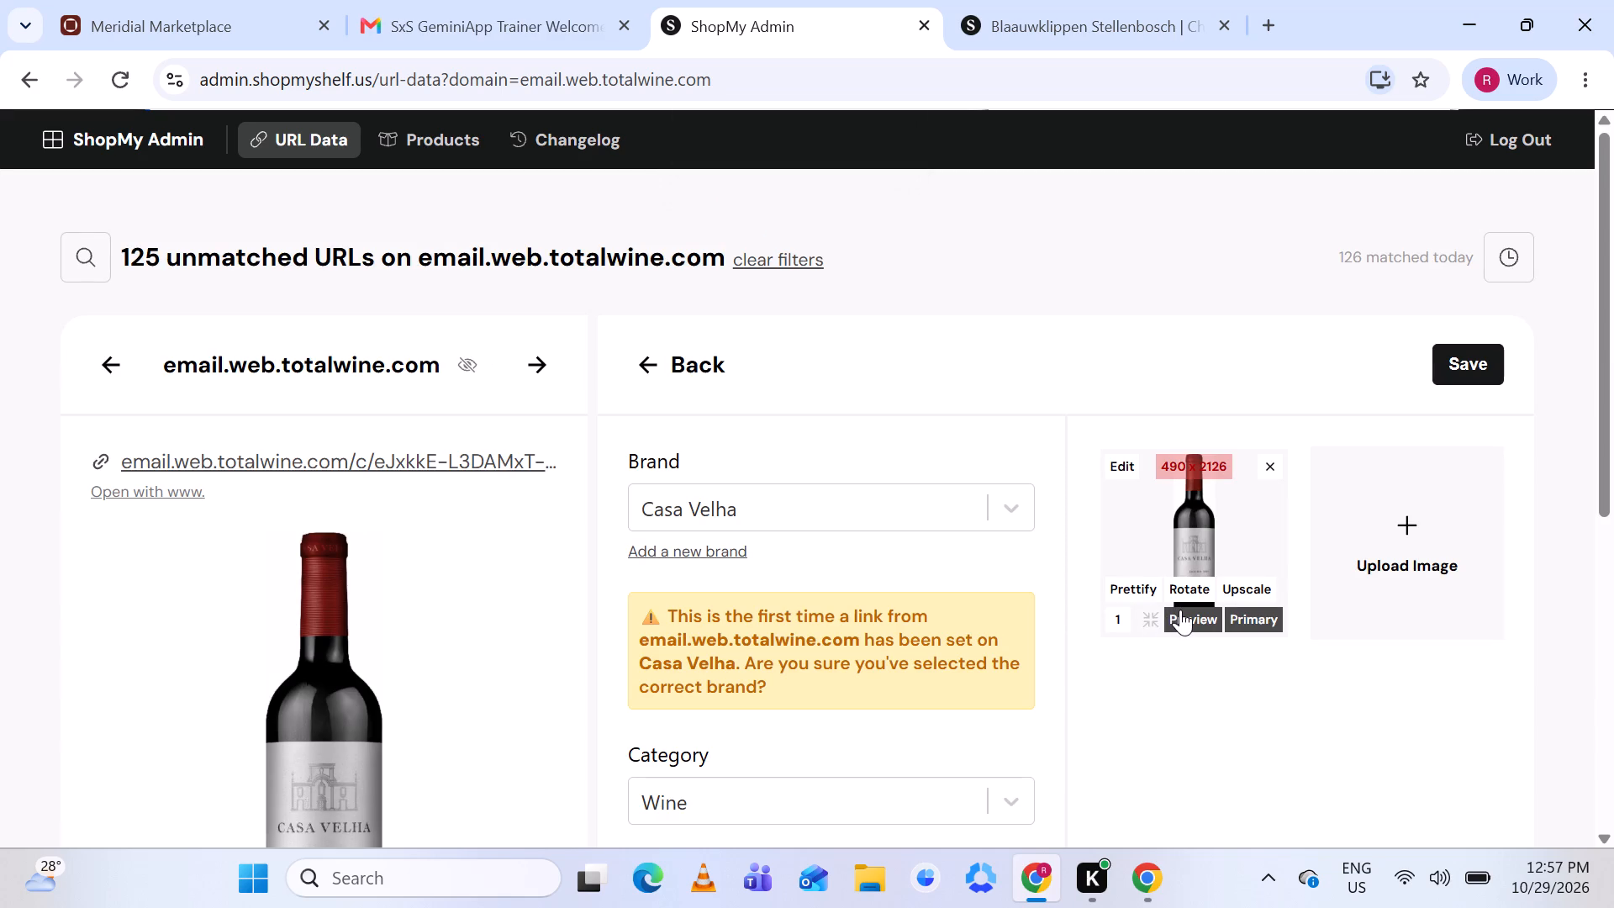
left_click(1138, 584)
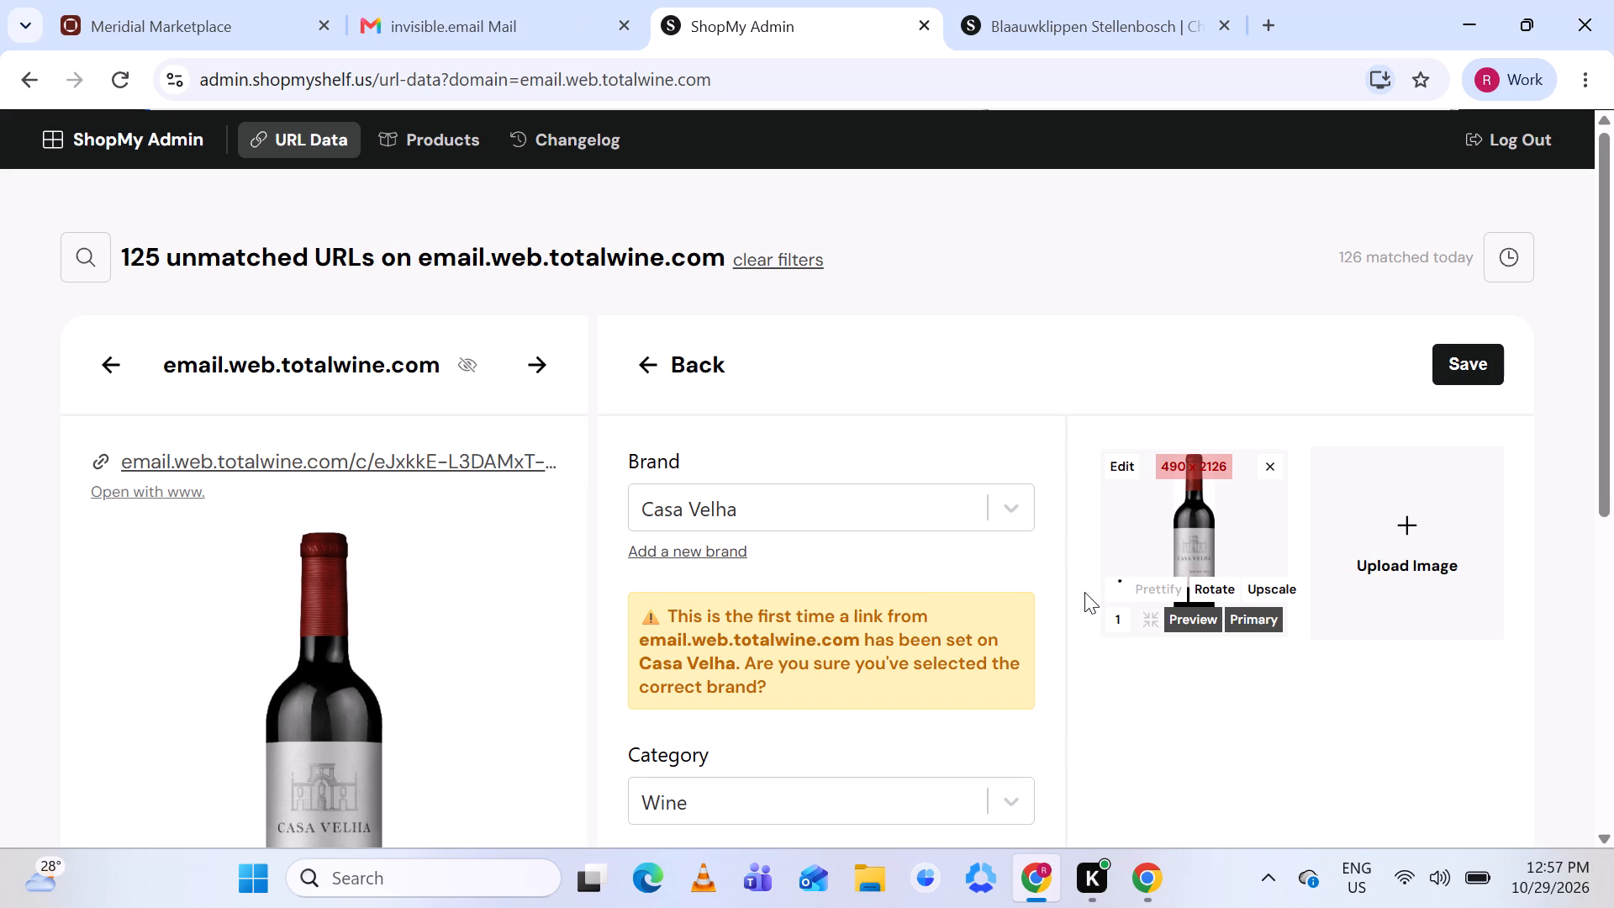
scroll(1084, 592, "down", 1)
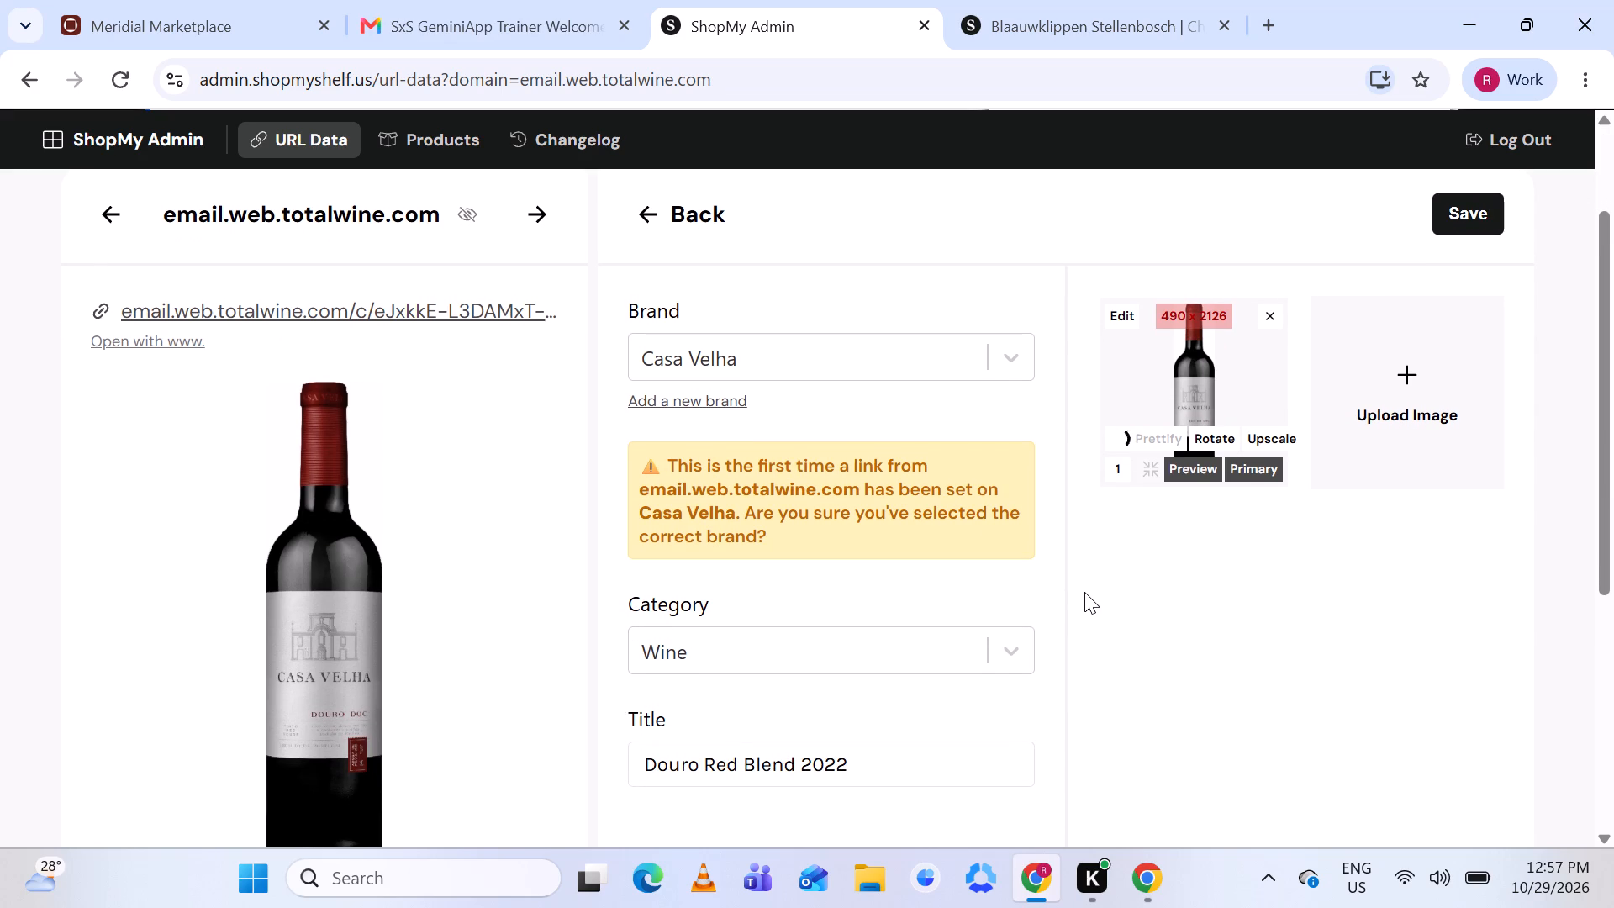
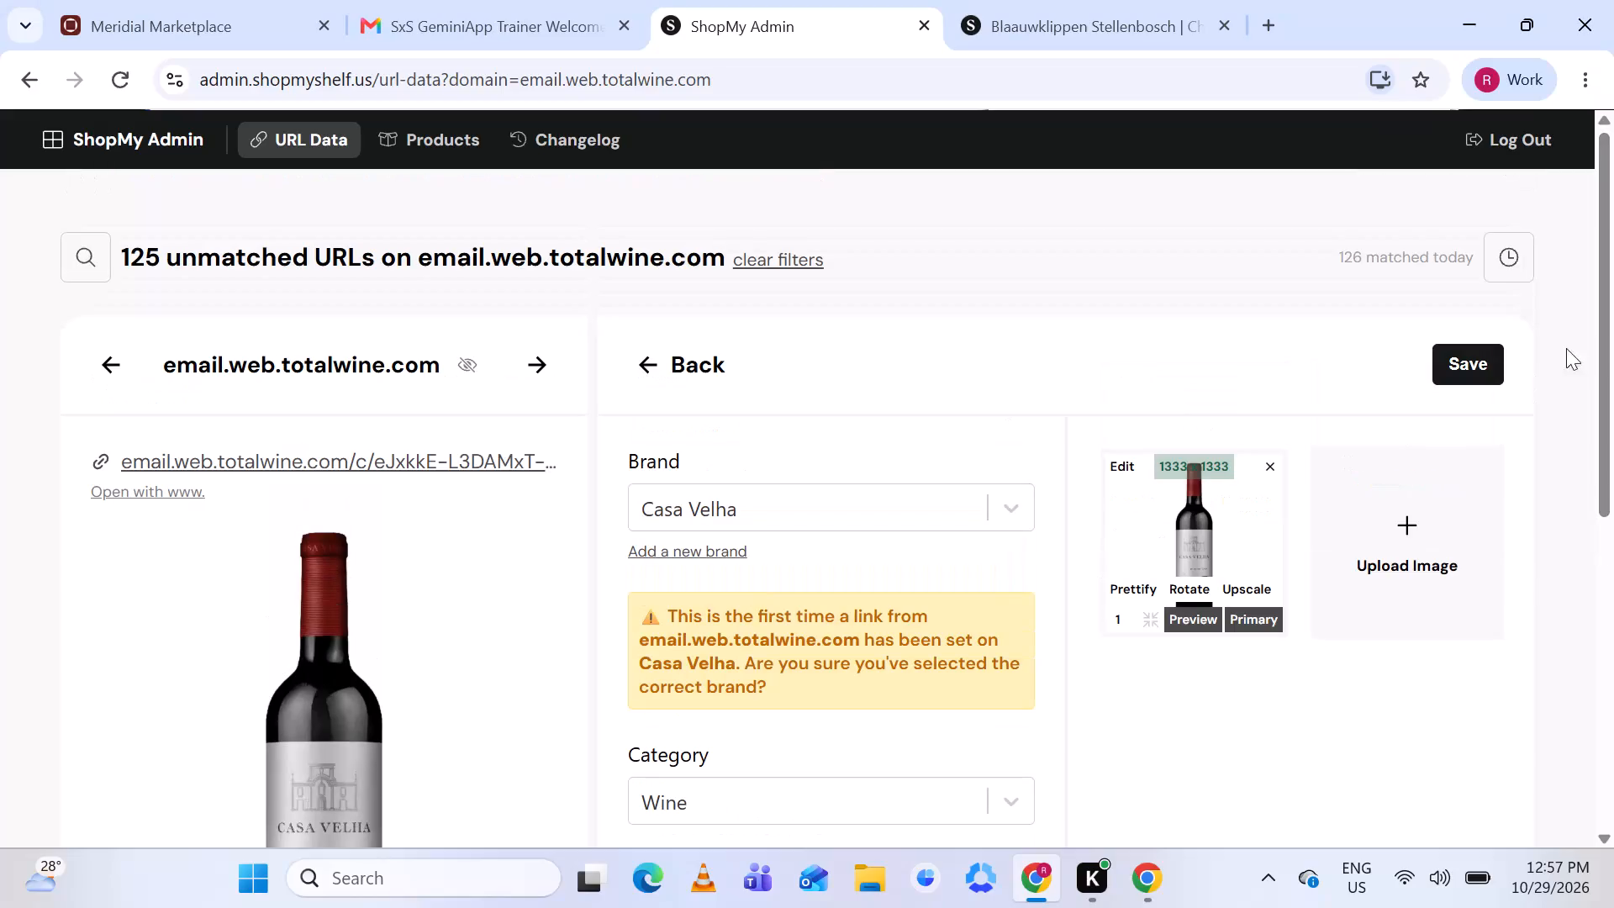
Save the new Casa Velha Douro Red Blend product.
left_click(1477, 355)
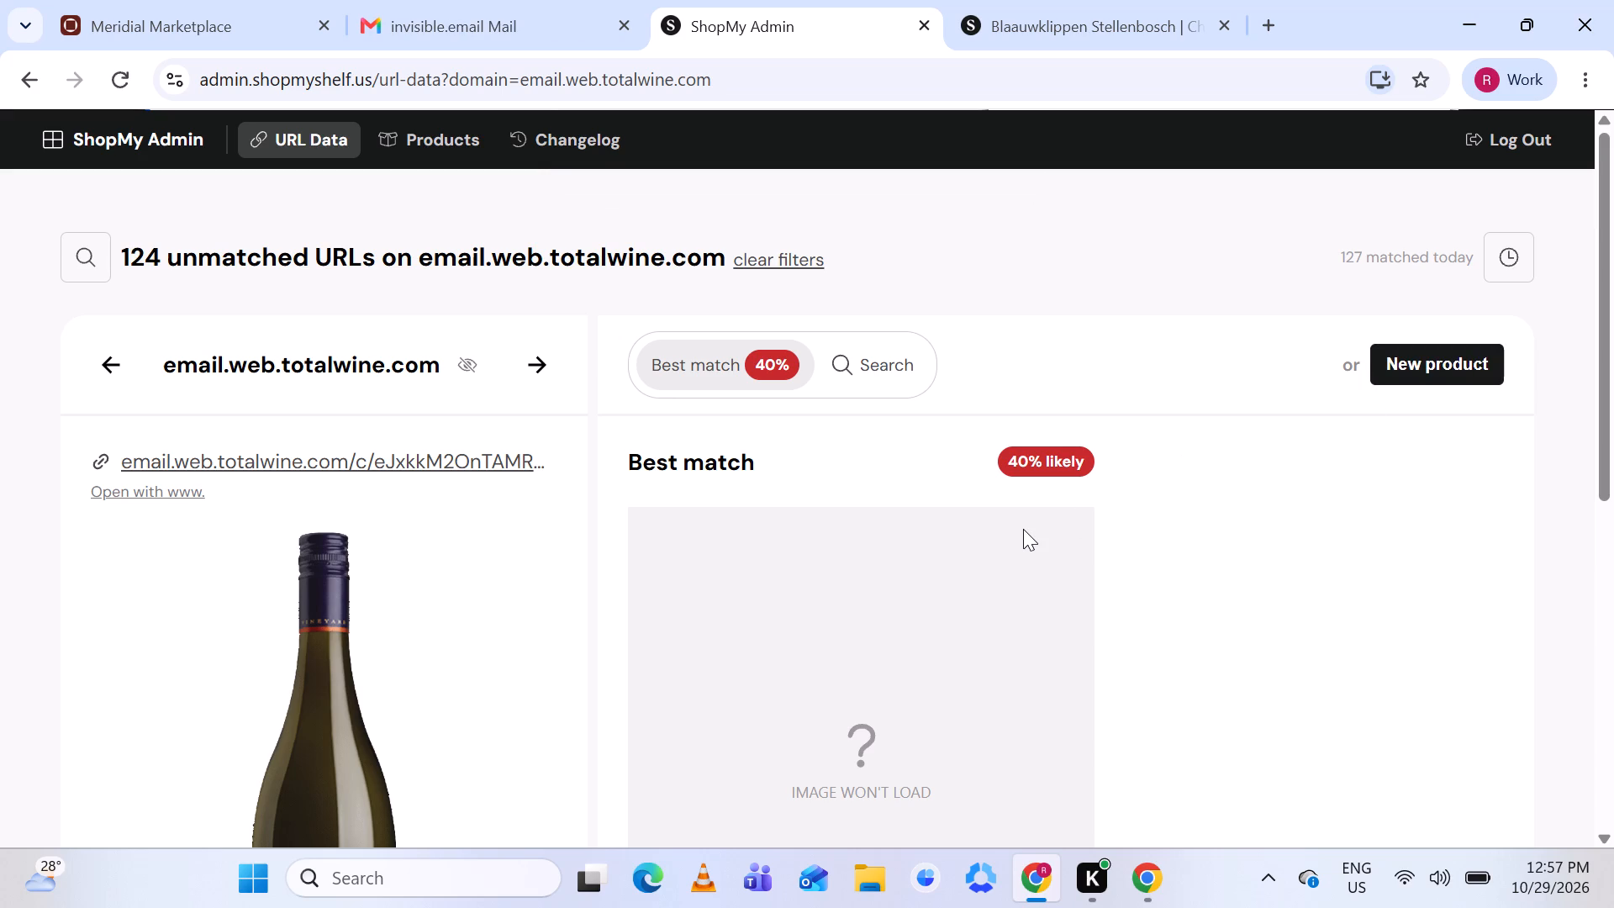
Check the suggested Cloudy Bay Sauvignon Blanc product page against the Craggy Range listing, closing the old Blaauwklippen page.
scroll(1023, 529, "down", 3)
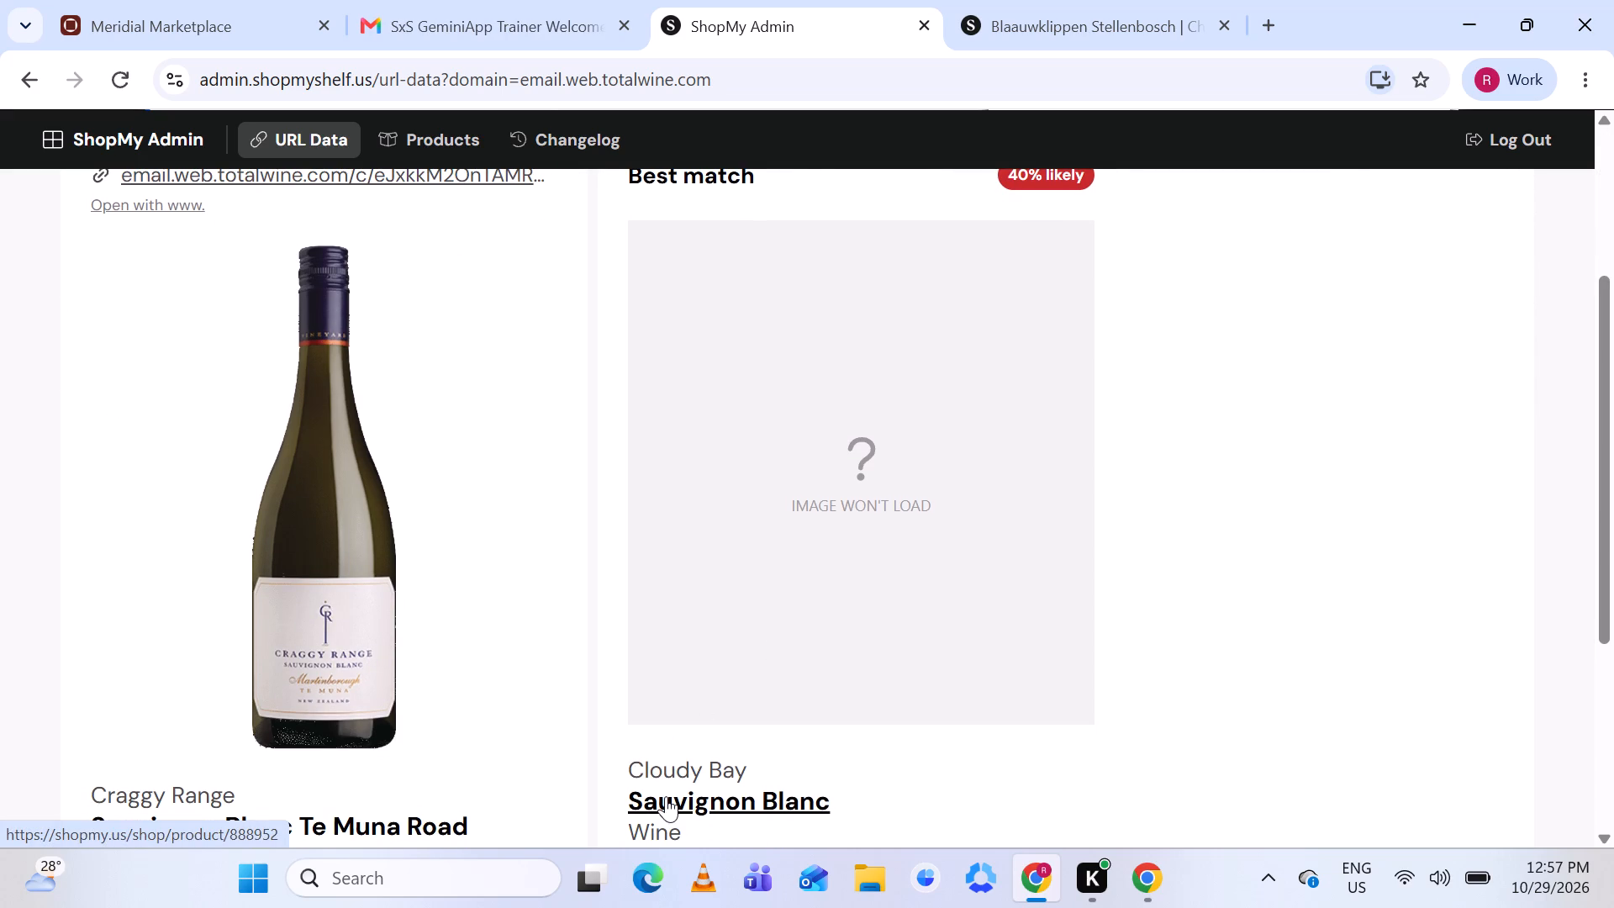
left_click(666, 796)
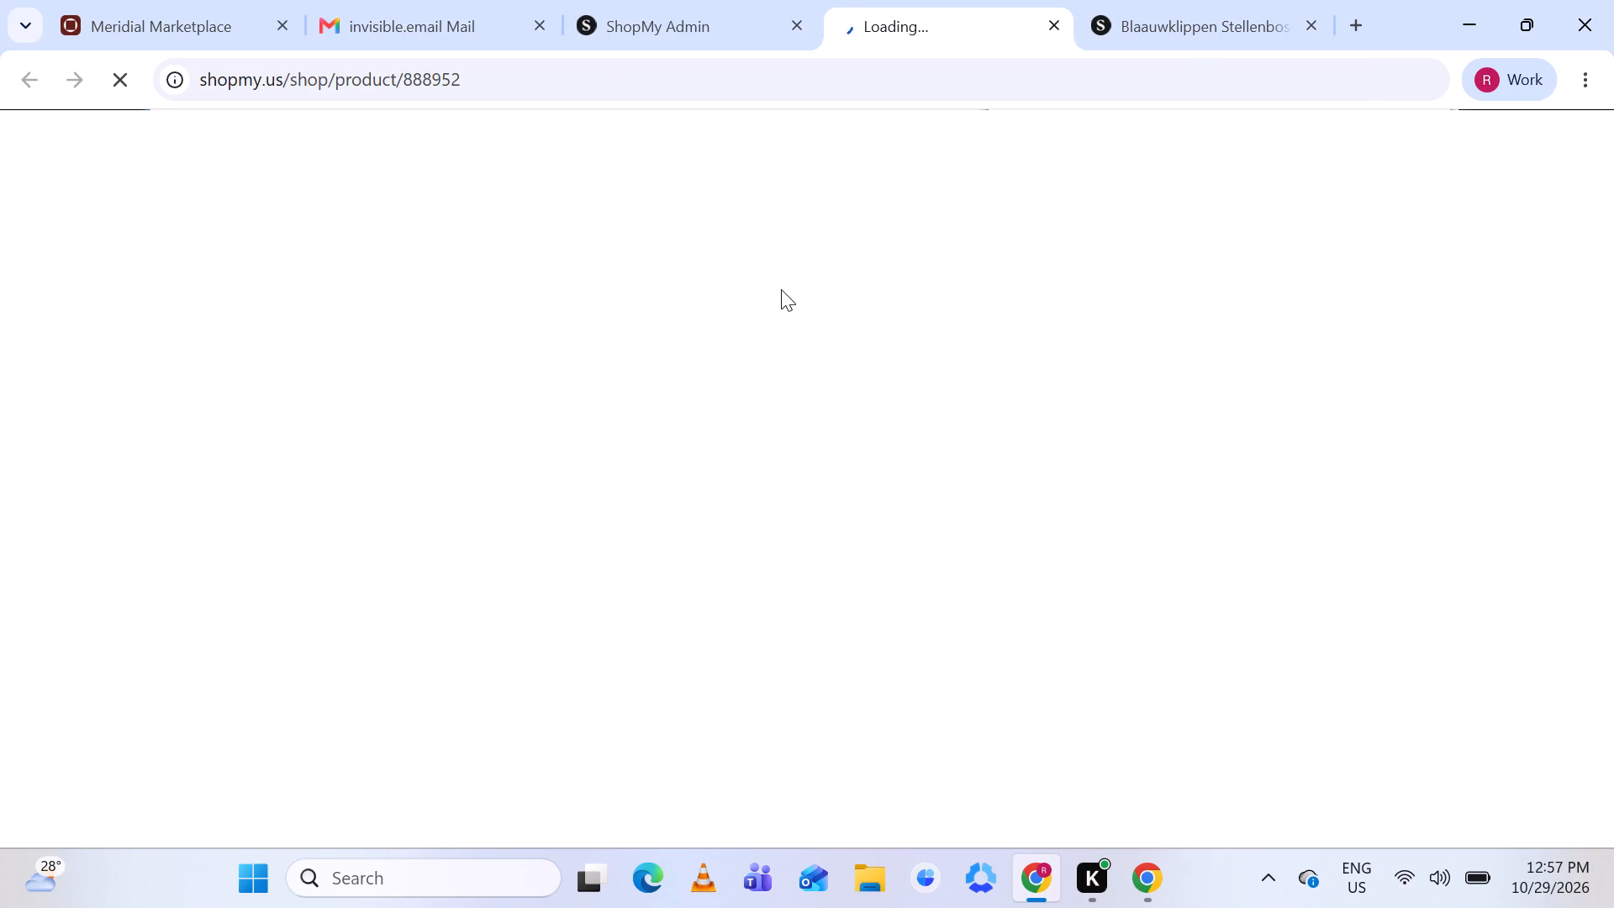
left_click(1310, 22)
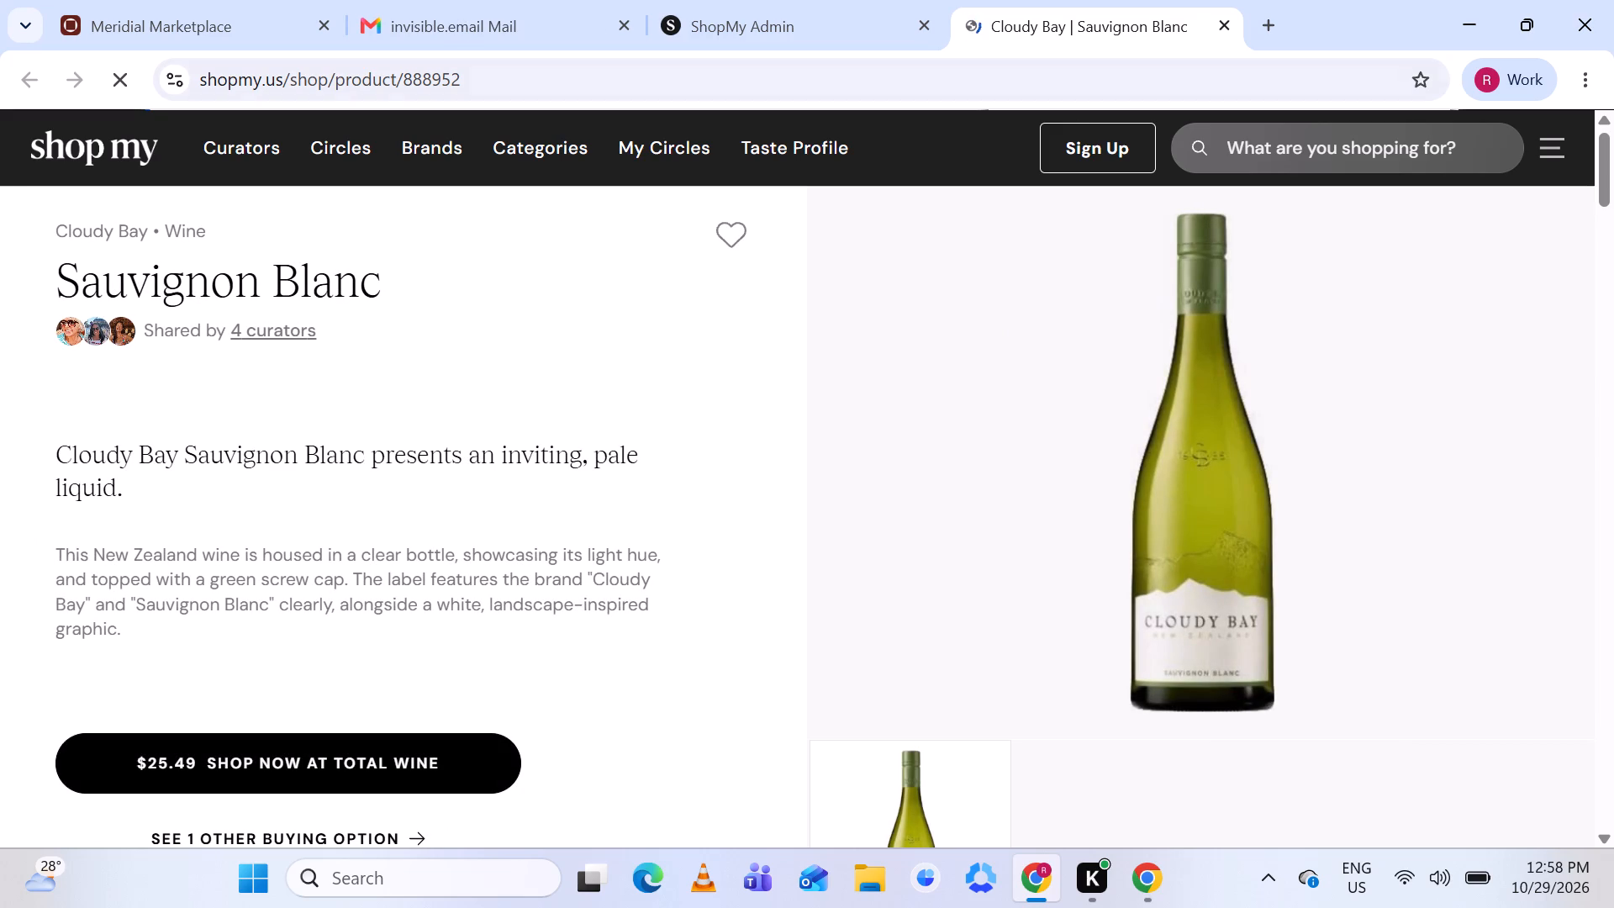
left_click(803, 25)
Search the catalogue for the Craggy Range Sauvignon Blanc, shortening the prefilled query to the brand name Craggy Range.
scroll(623, 200, "up", 2)
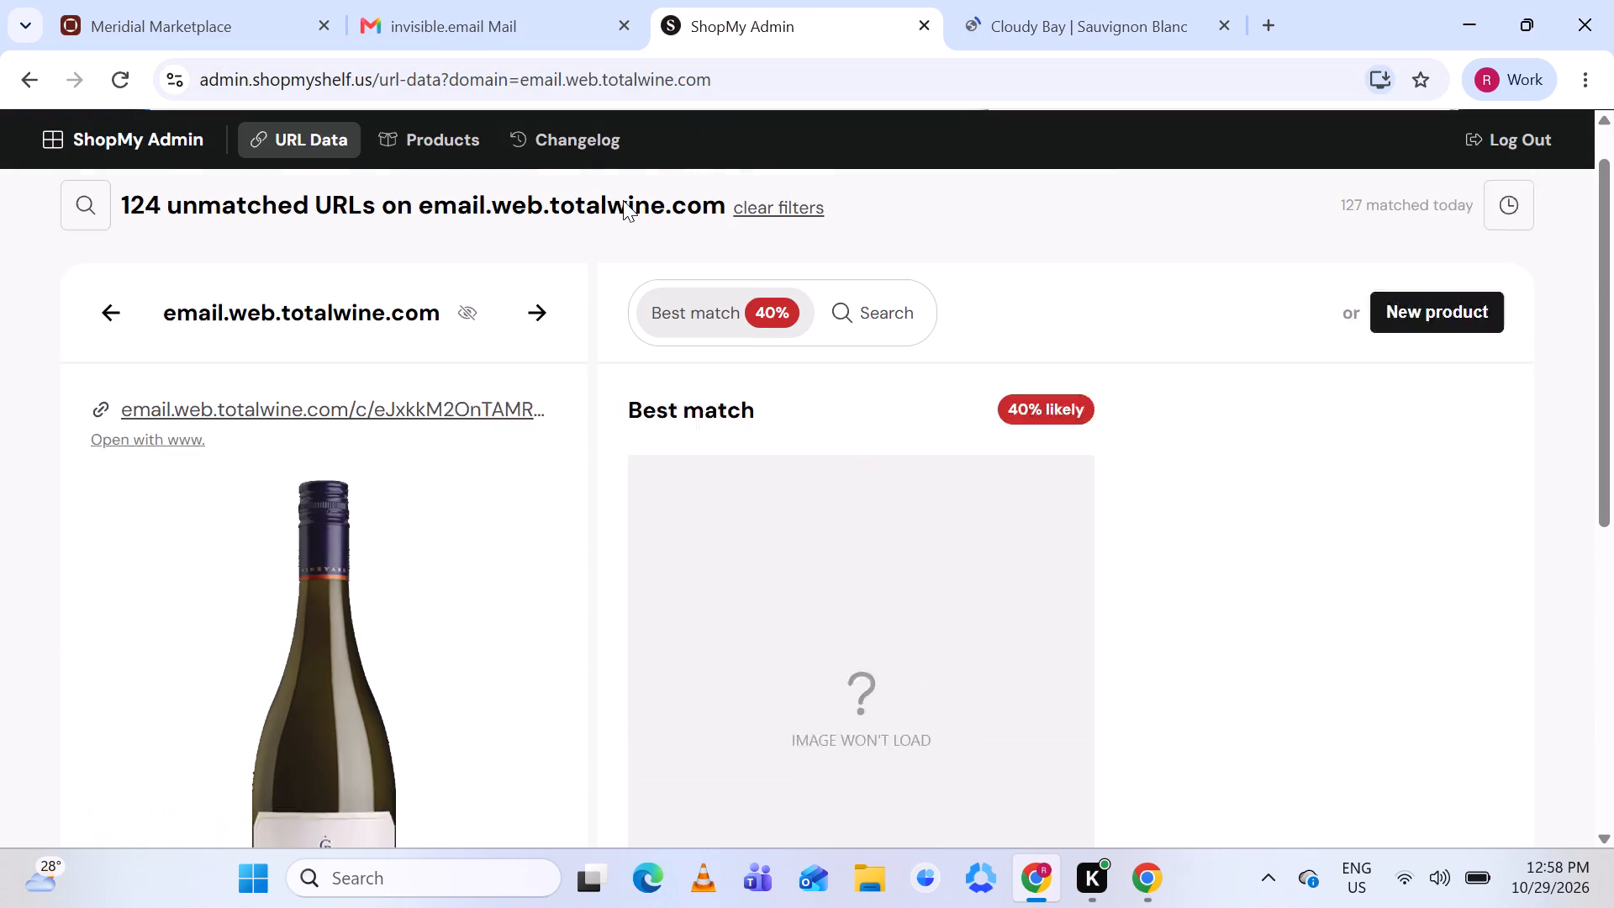
left_click(848, 372)
scroll(848, 372, "down", 2)
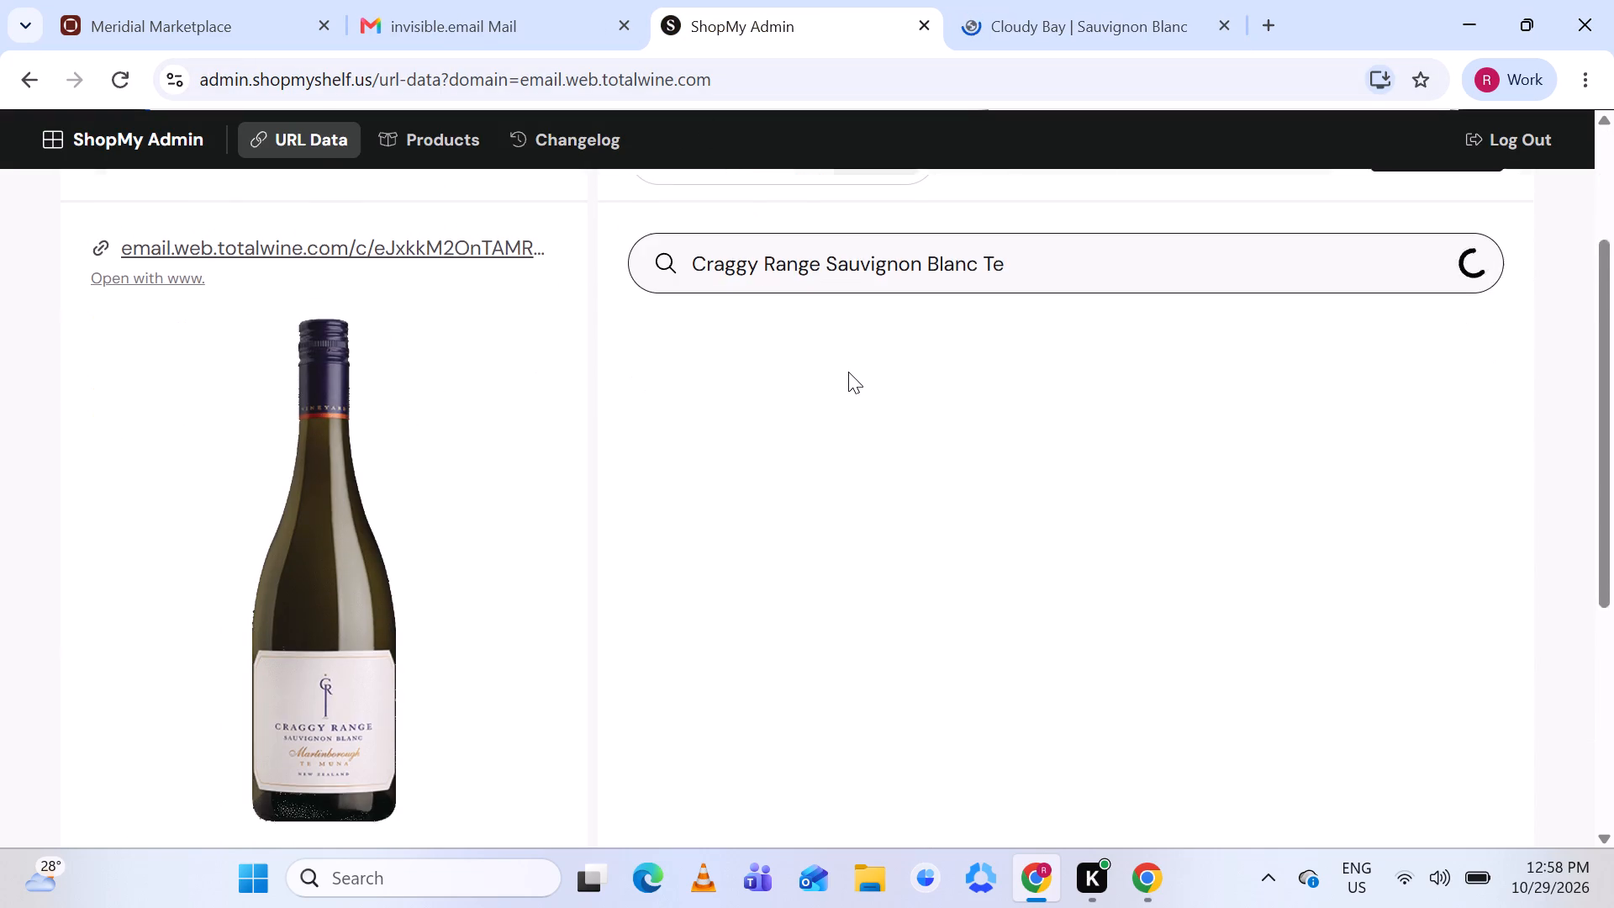
scroll(848, 372, "up", 1)
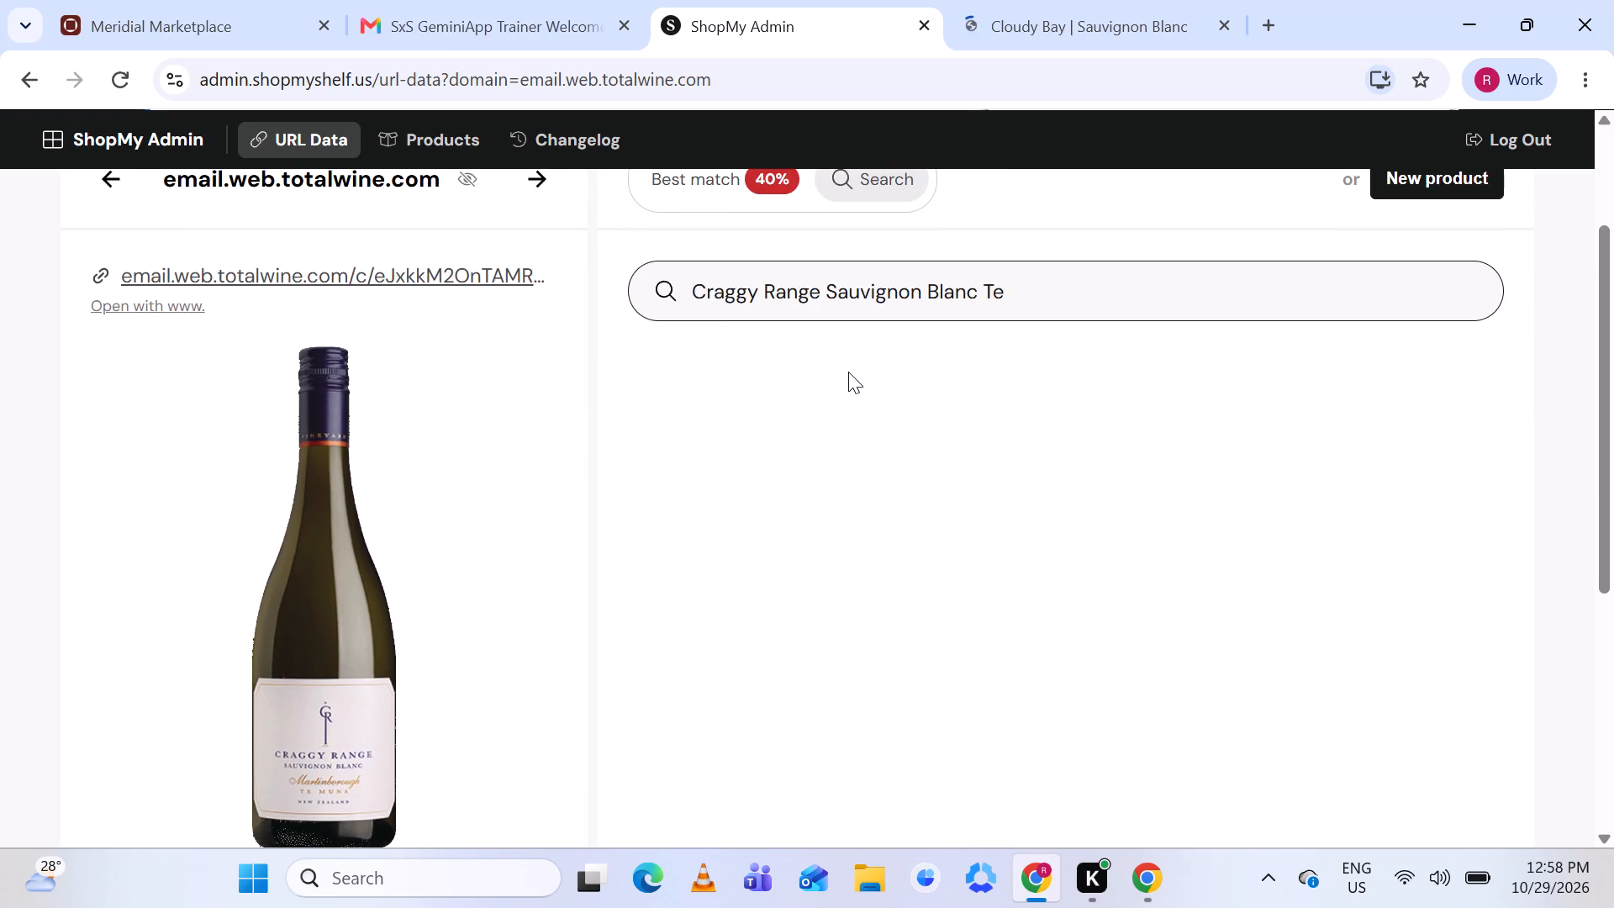
key("BackSpace")
key("BackSpace")
key("BackSpace")
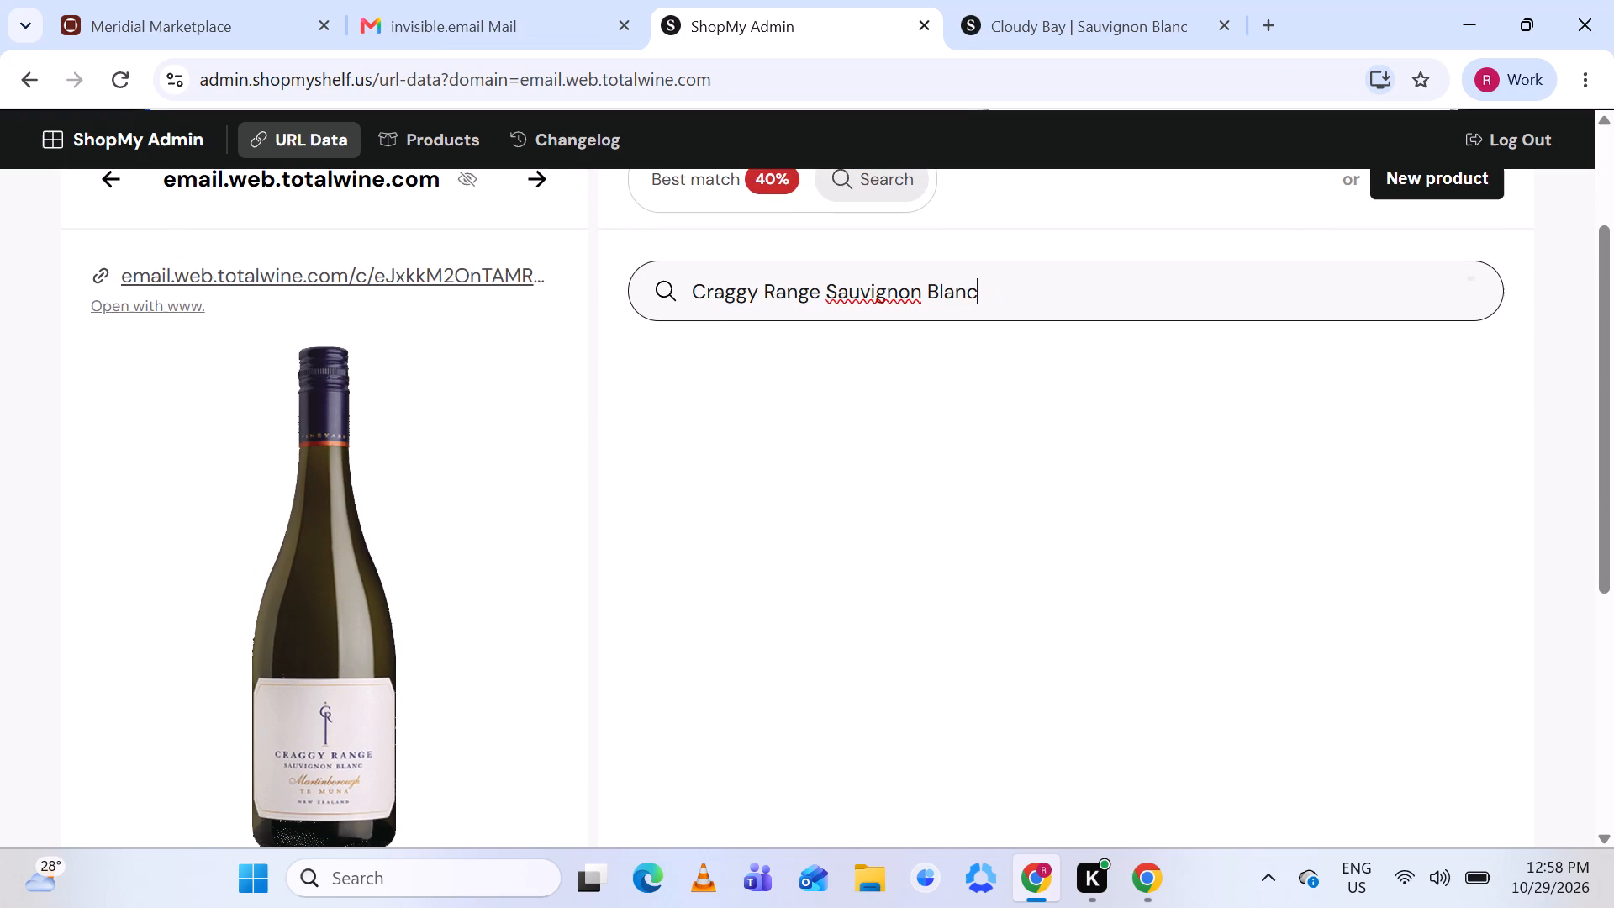
key("BackSpace")
key("BackSpace")
key("BackSpace")
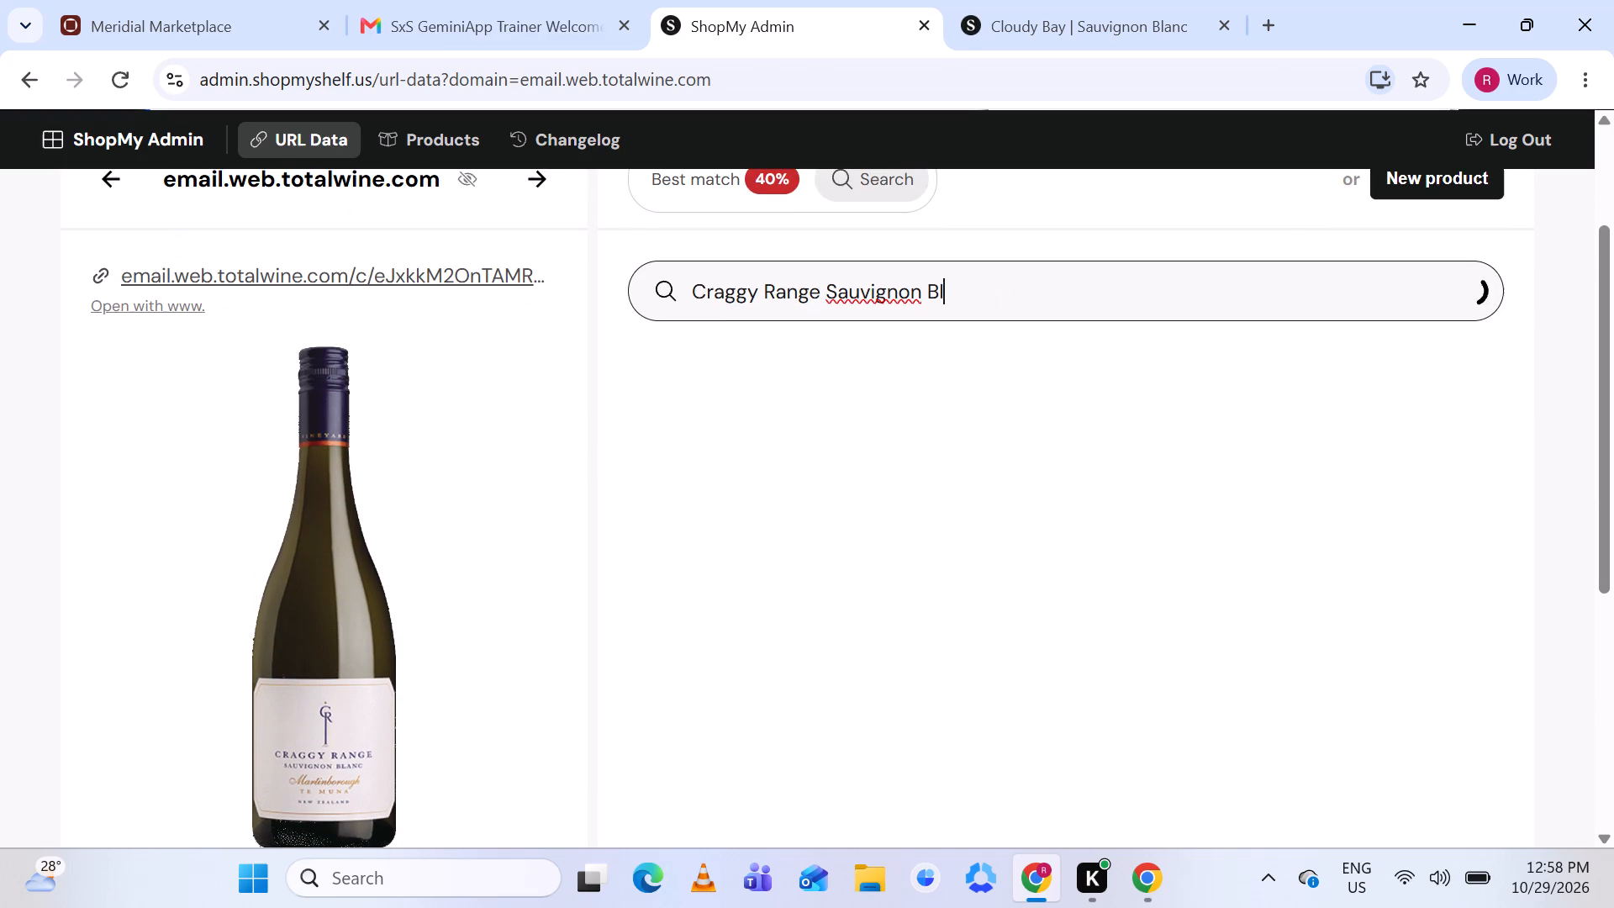
key("BackSpace")
key("BackSpace")
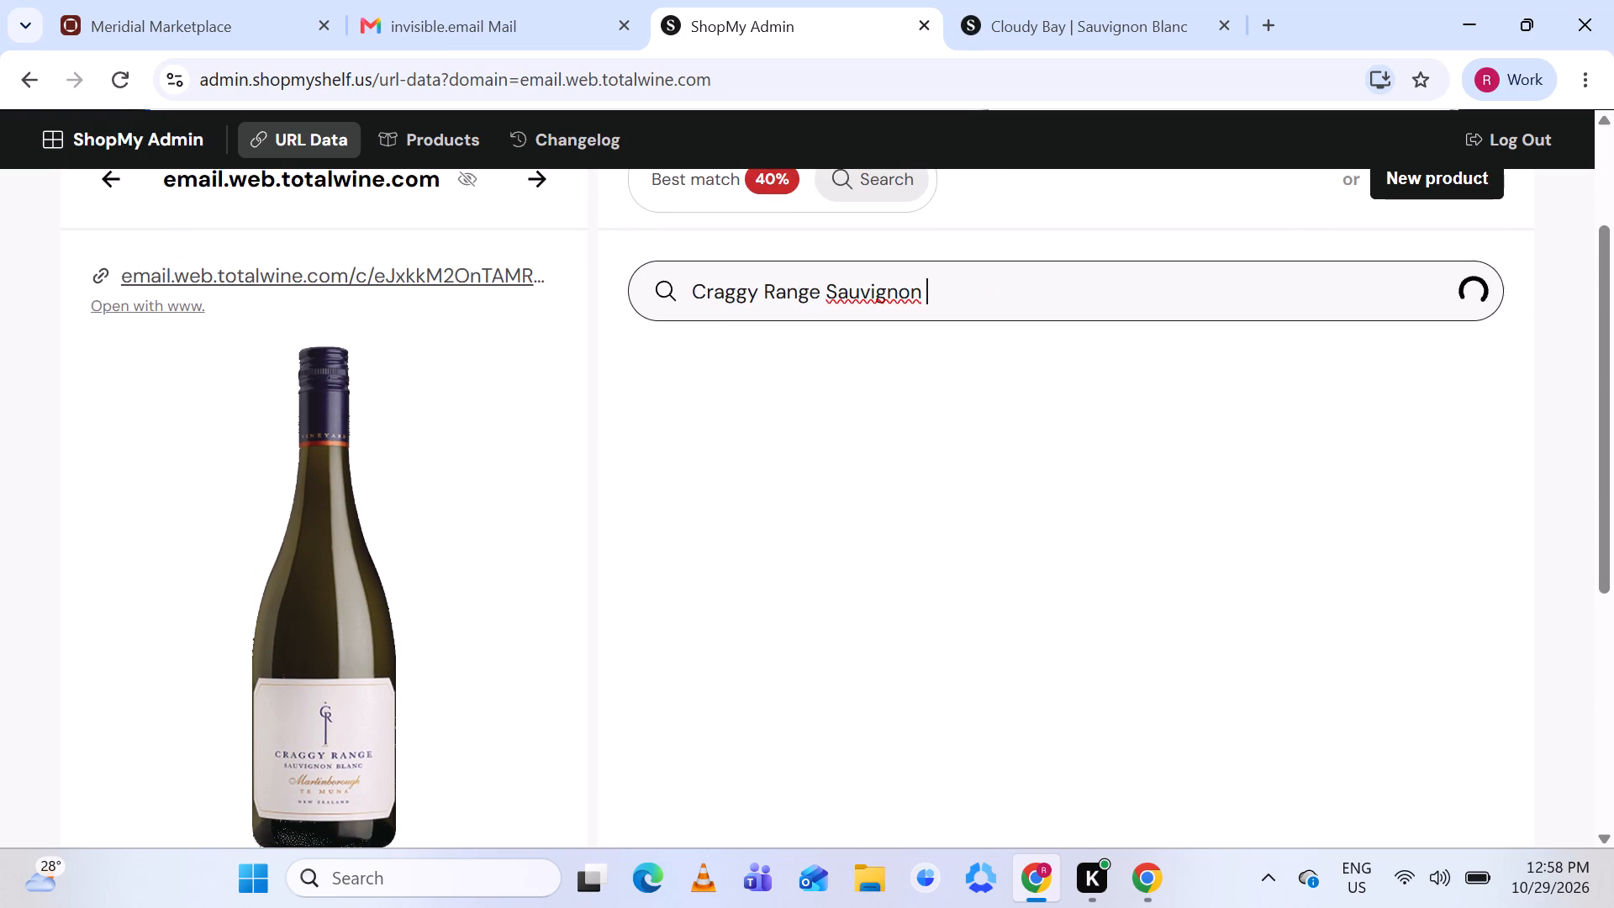
key("BackSpace")
key("BackSpace")
key("BackSpace")
key("BackSpace")
key("BackSpace")
key("BackSpace")
key("BackSpace")
key("BackSpace")
key("BackSpace")
key("BackSpace")
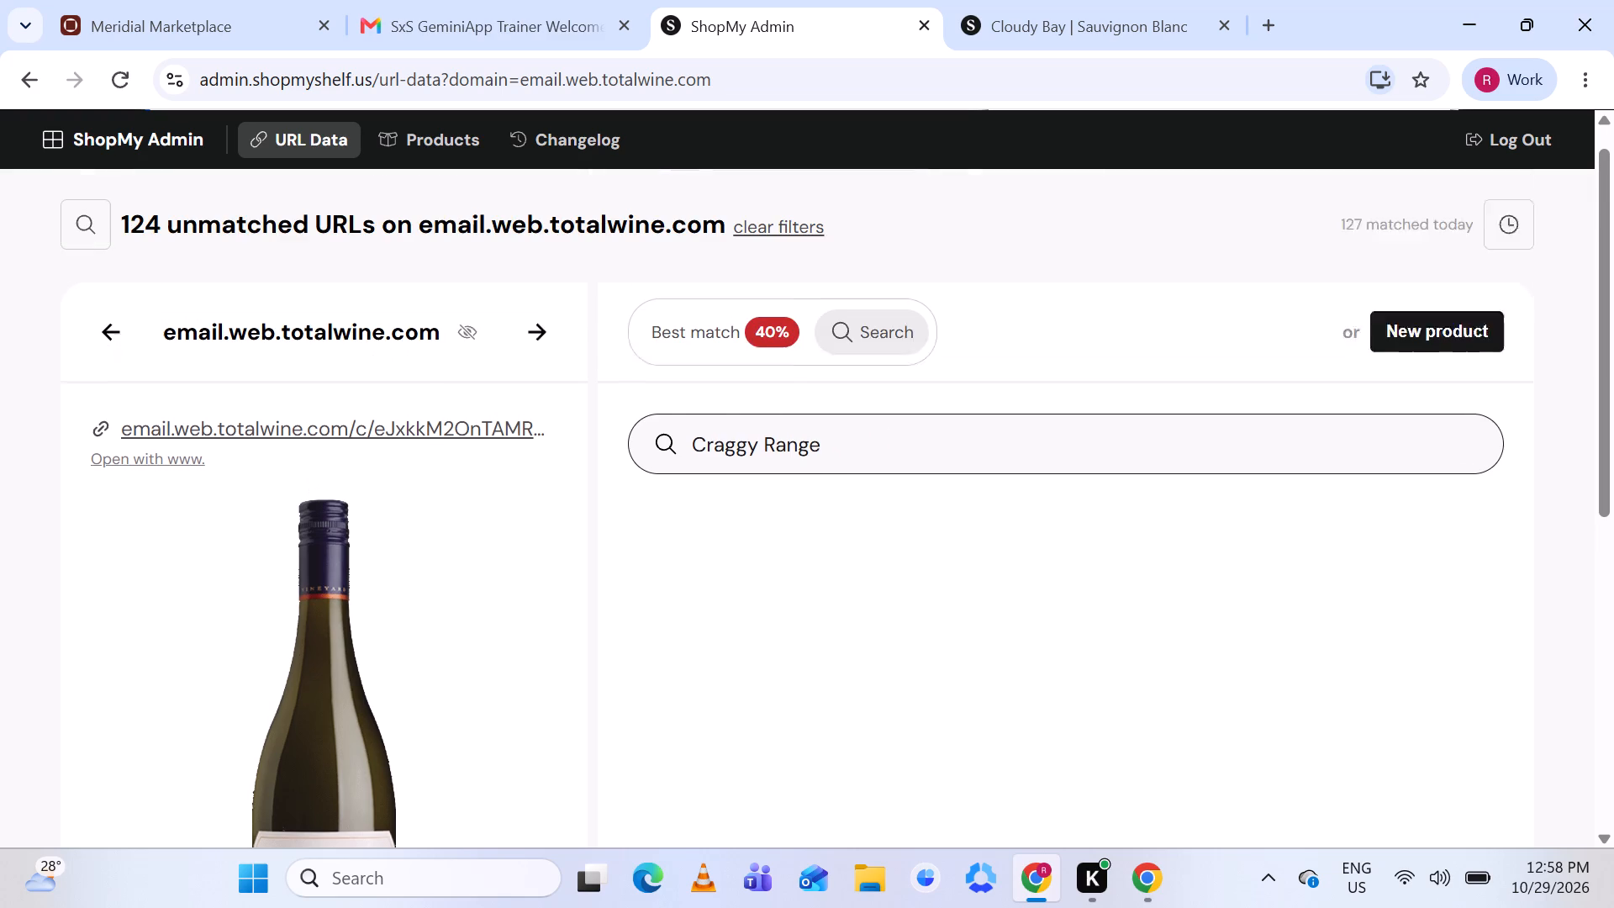
Start a new product for the Craggy Range Sauvignon Blanc listing and copy the brand name from the listing details.
left_click(1411, 356)
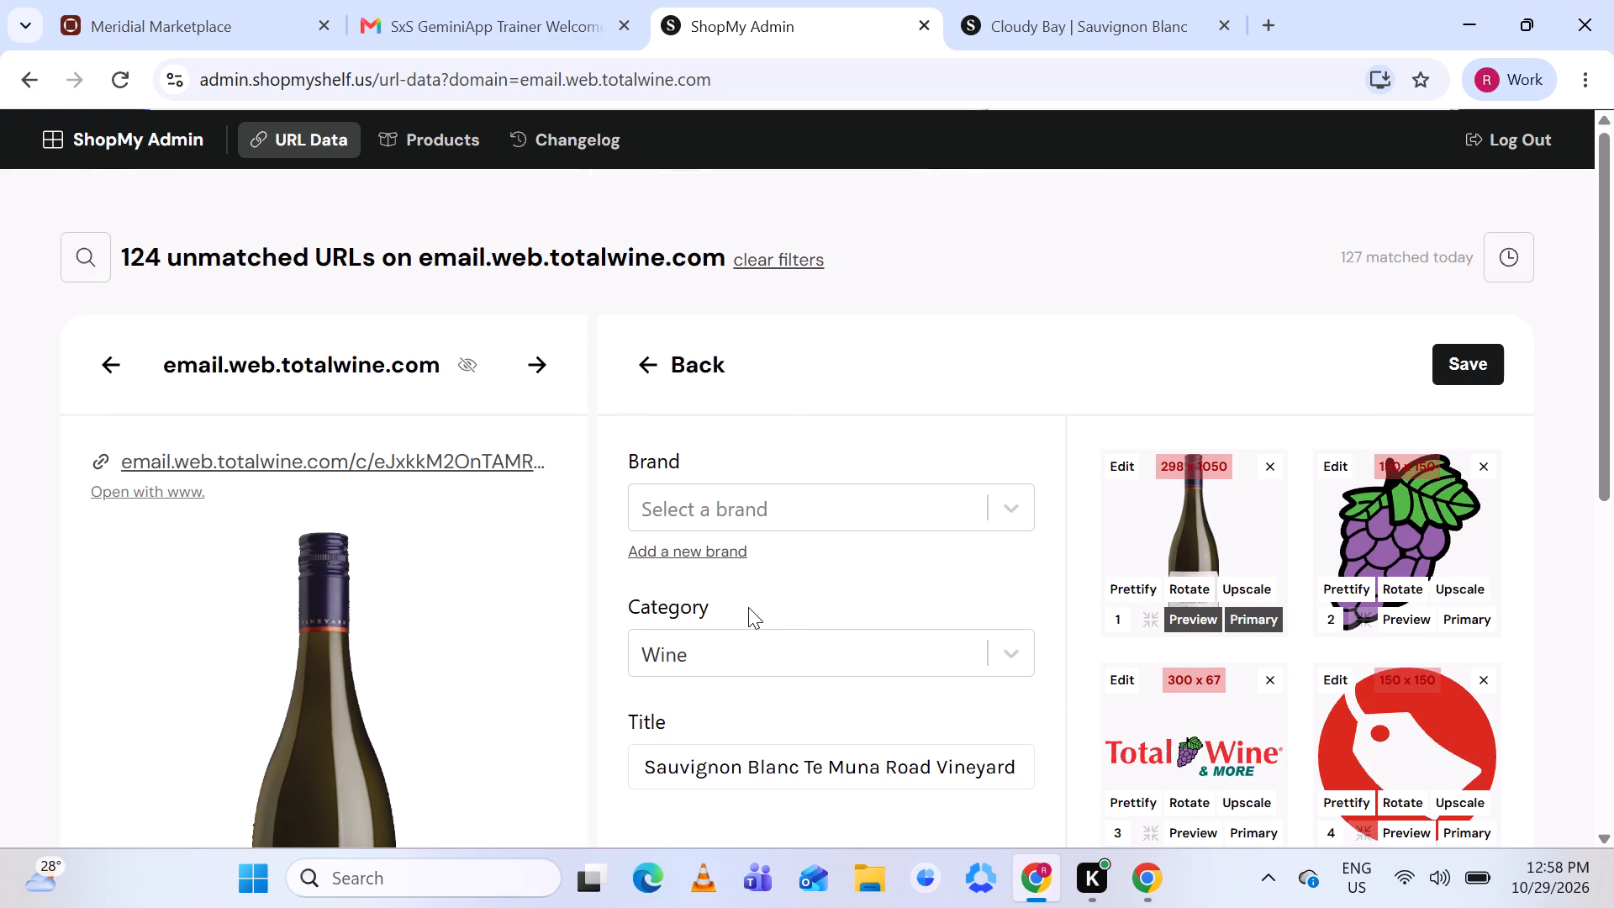
scroll(748, 607, "down", 3)
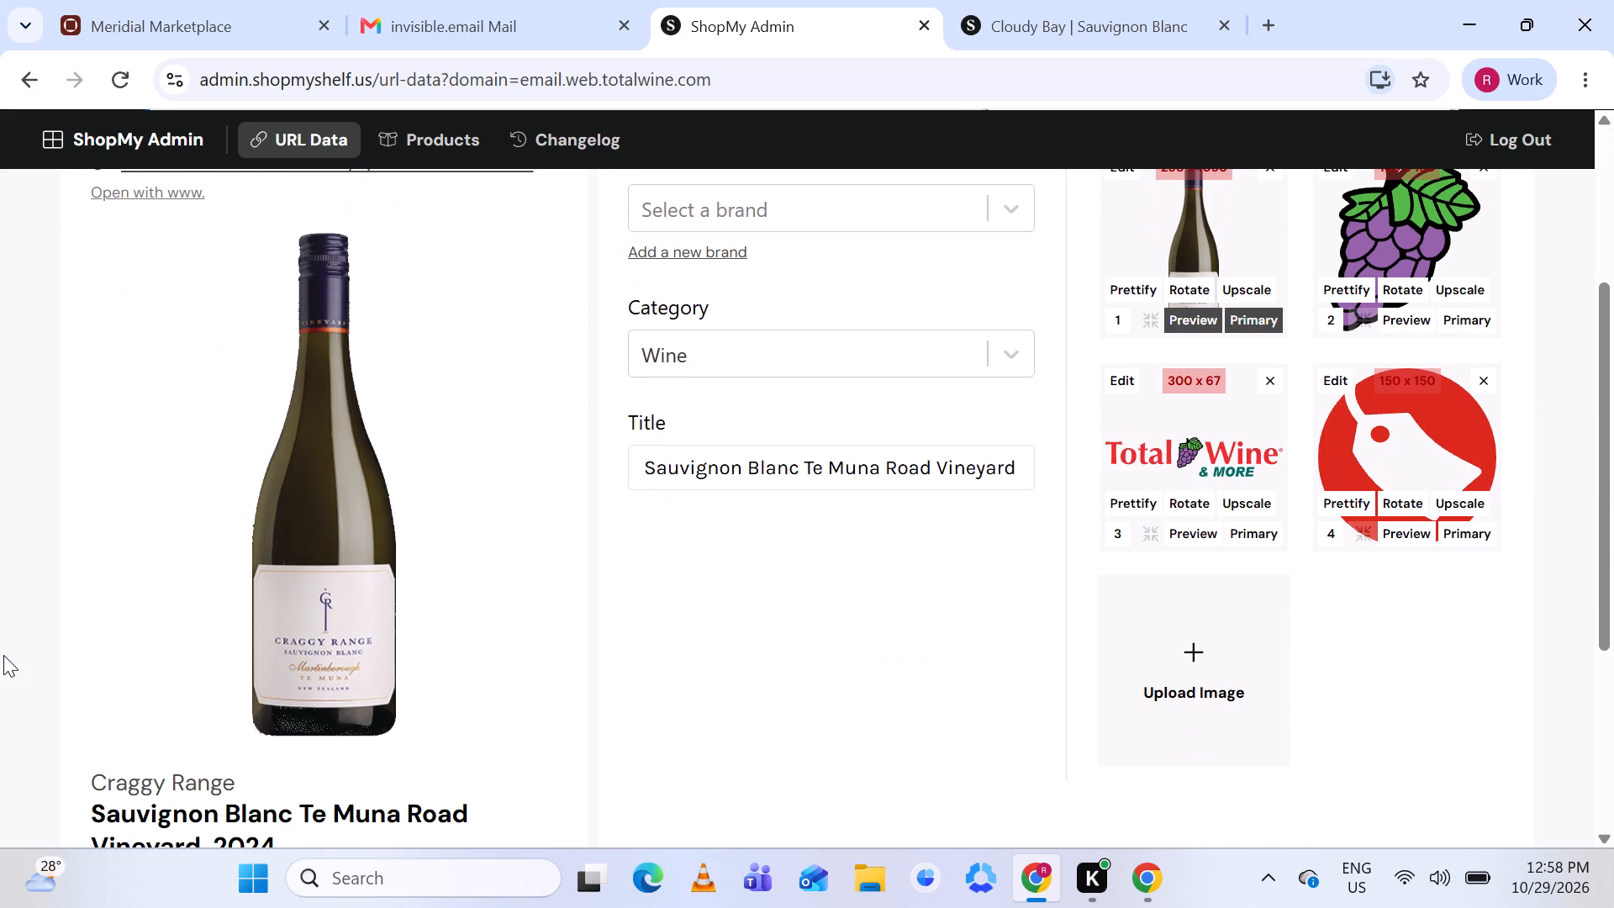
left_click_drag(91, 778, 144, 778)
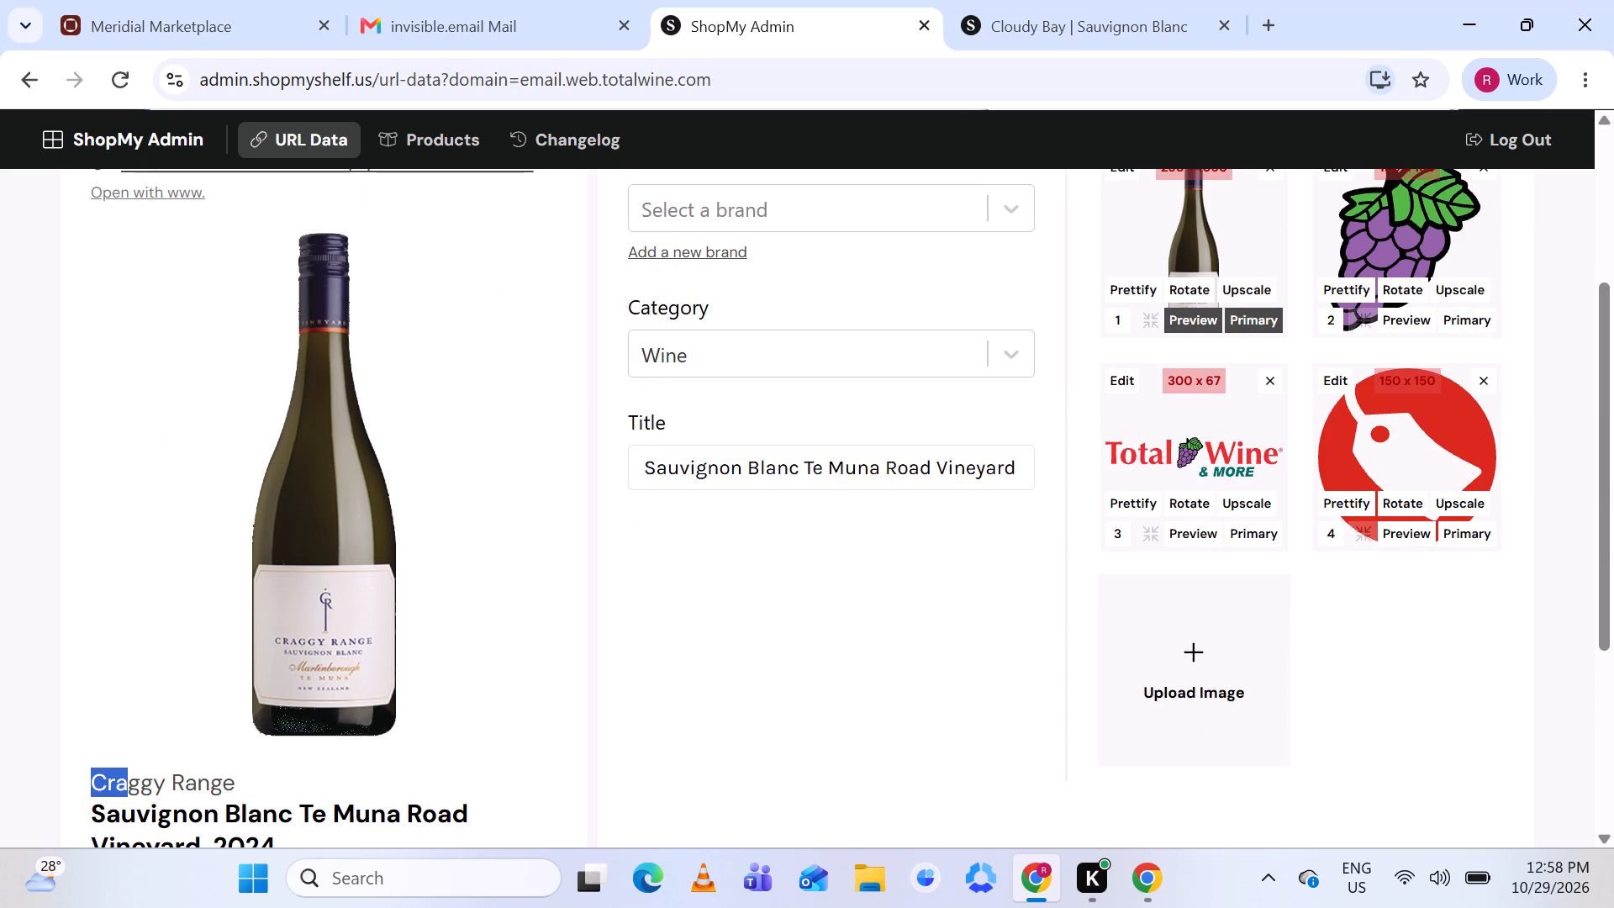
left_click_drag(144, 778, 240, 784)
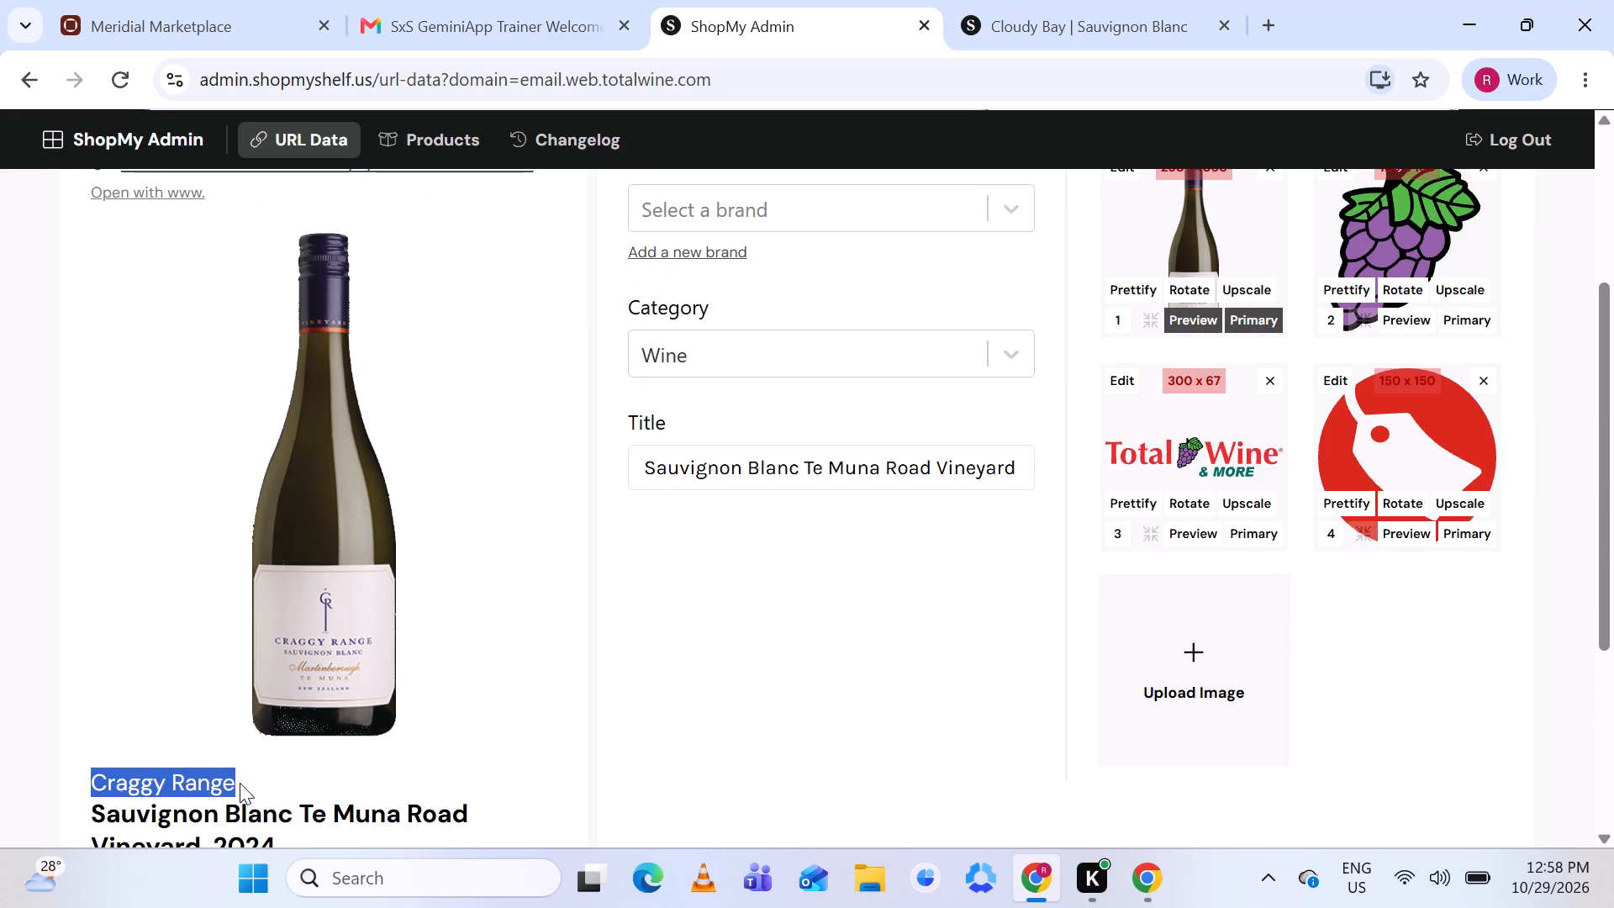
key("ctrl+c")
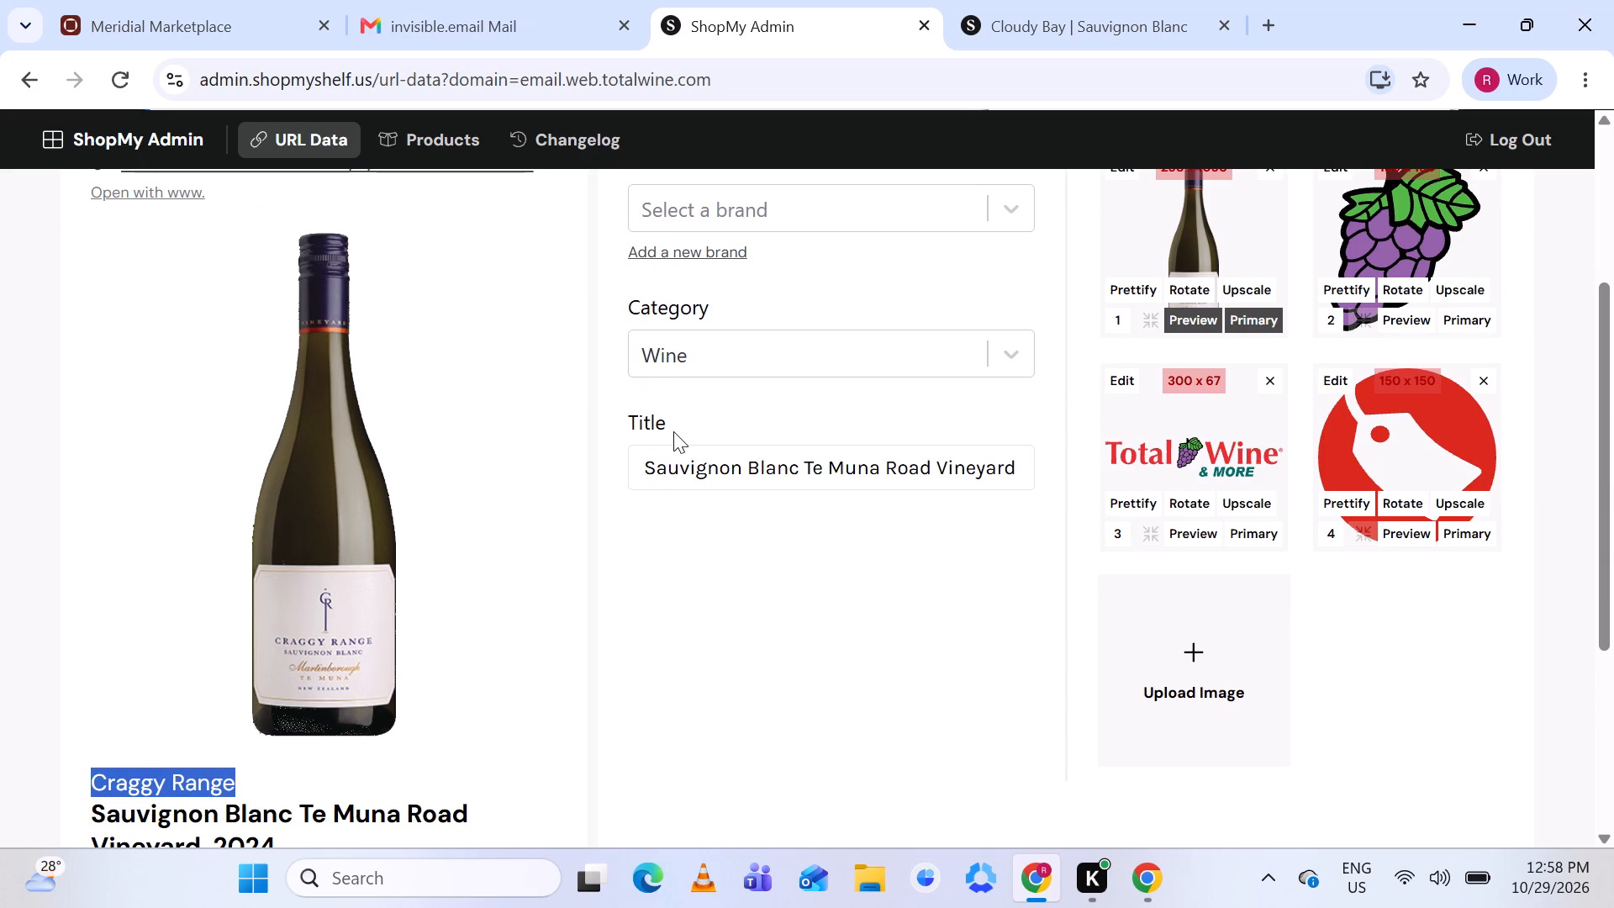
Add a comma before the year so the product title reads Sauvignon Blanc Te Muna Road Vineyard, 2024.
scroll(673, 431, "up", 1)
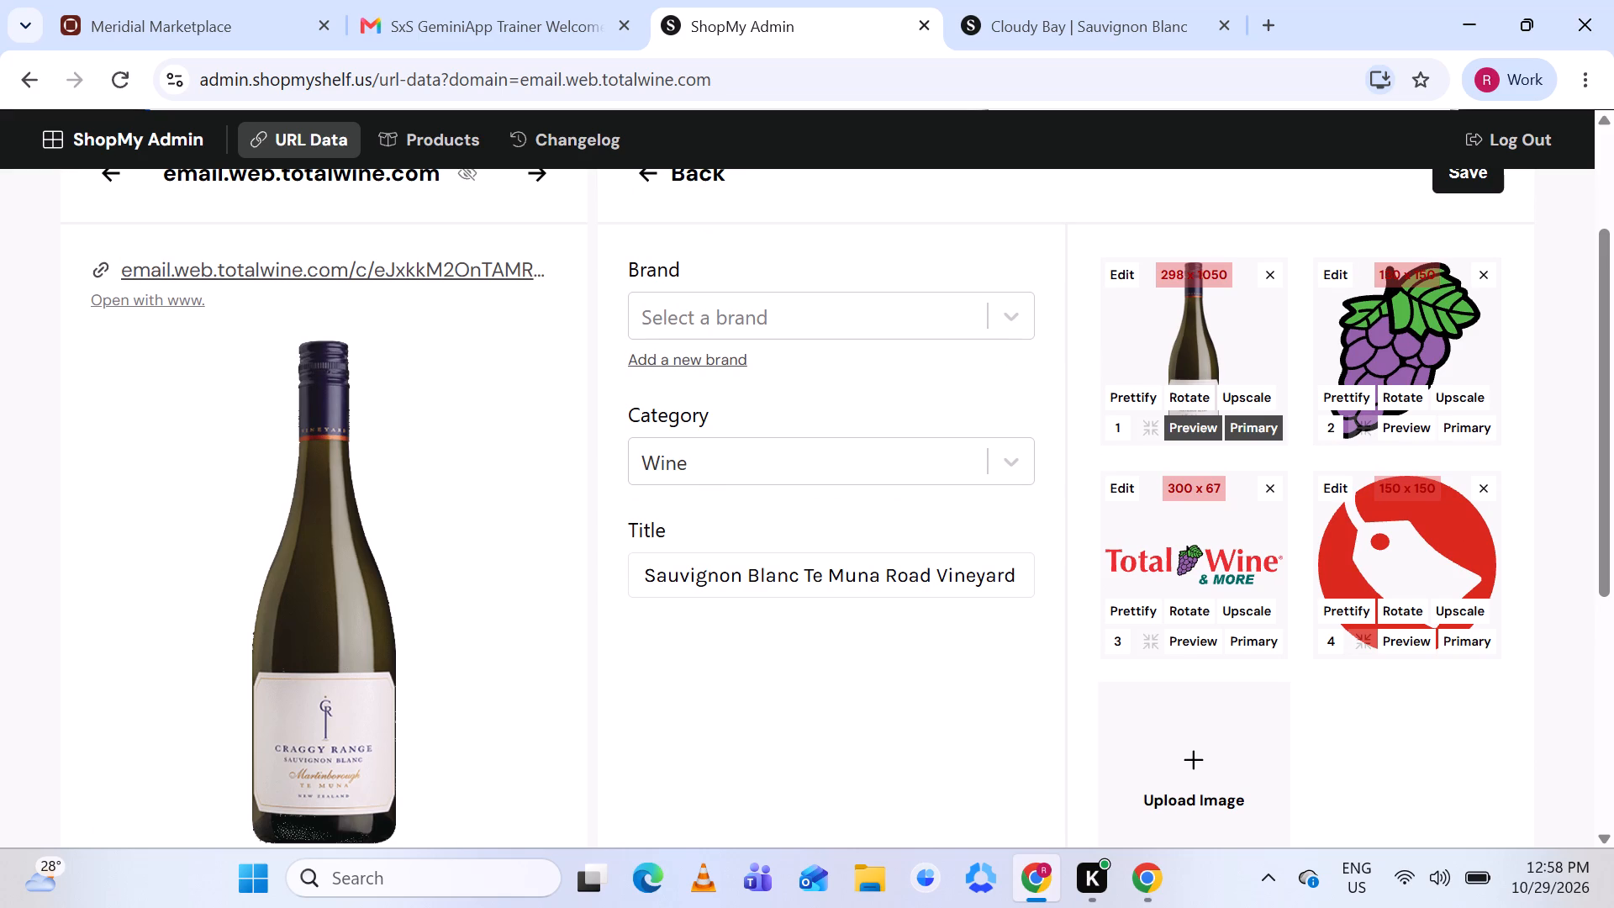
scroll(768, 575, "left", 2)
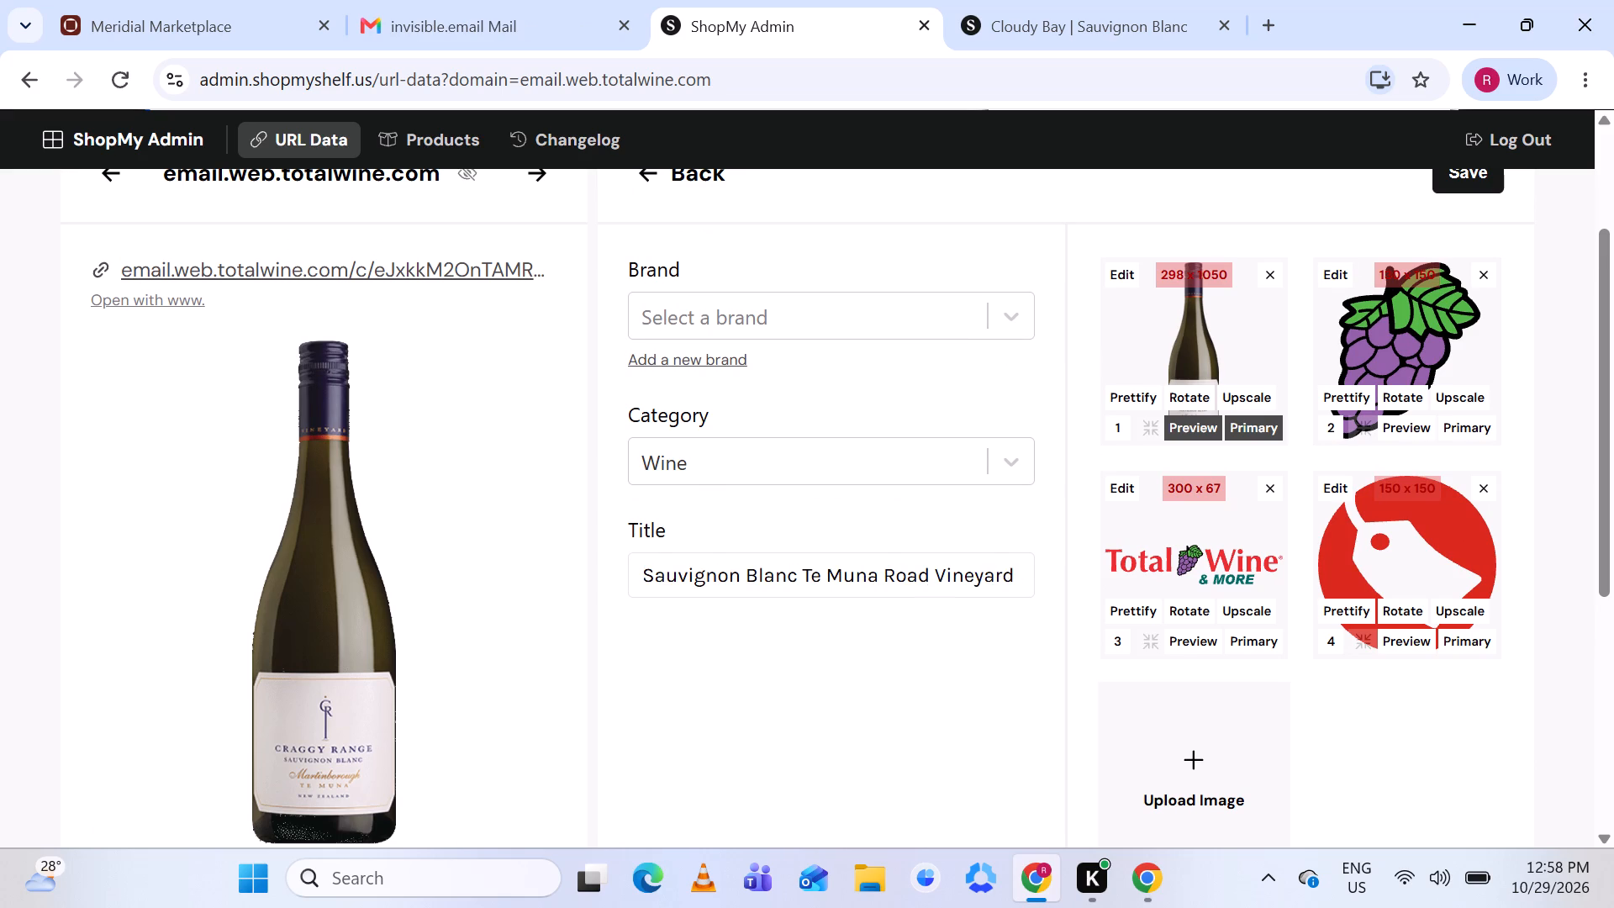
scroll(768, 575, "down", 1)
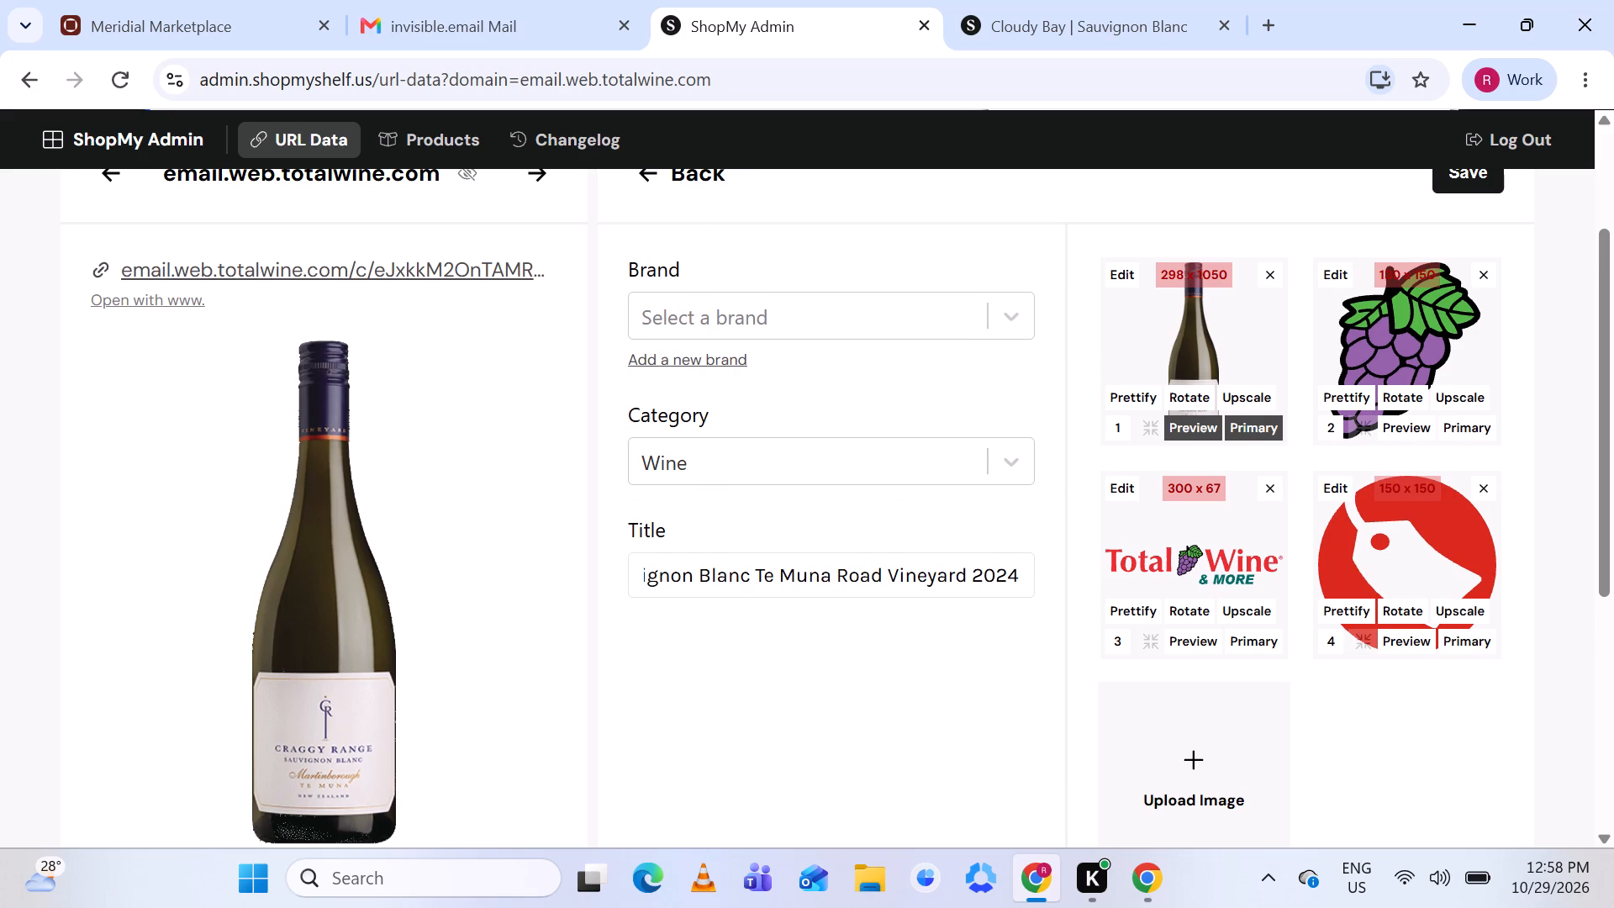
scroll(768, 575, "down", 1)
scroll(768, 575, "left", 2)
scroll(761, 640, "down", 1)
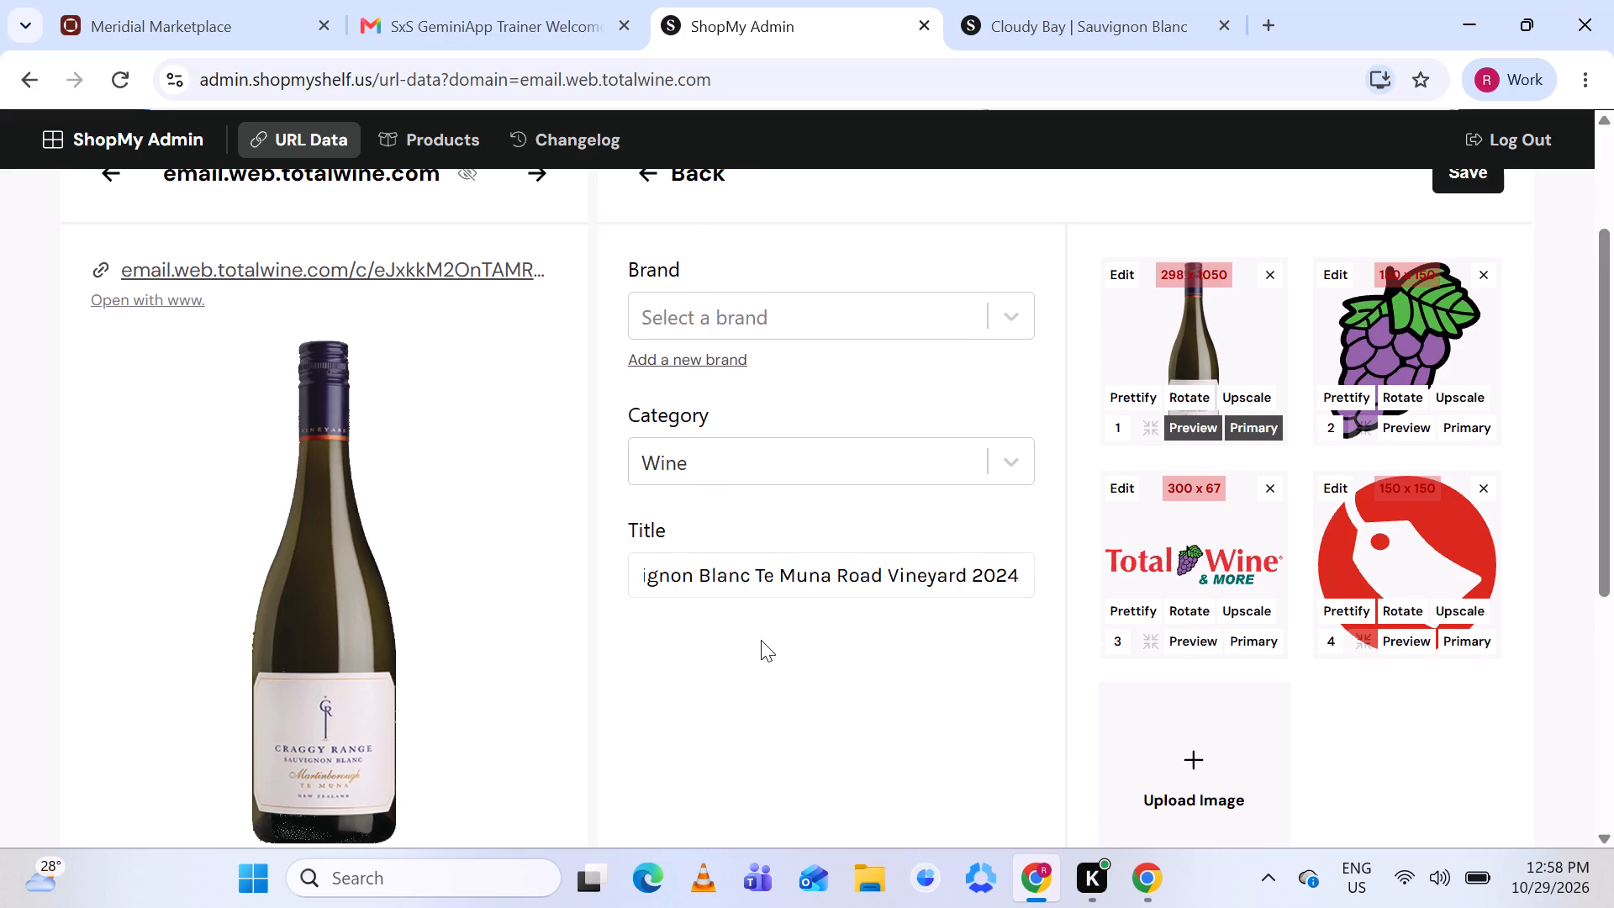
scroll(761, 640, "down", 1)
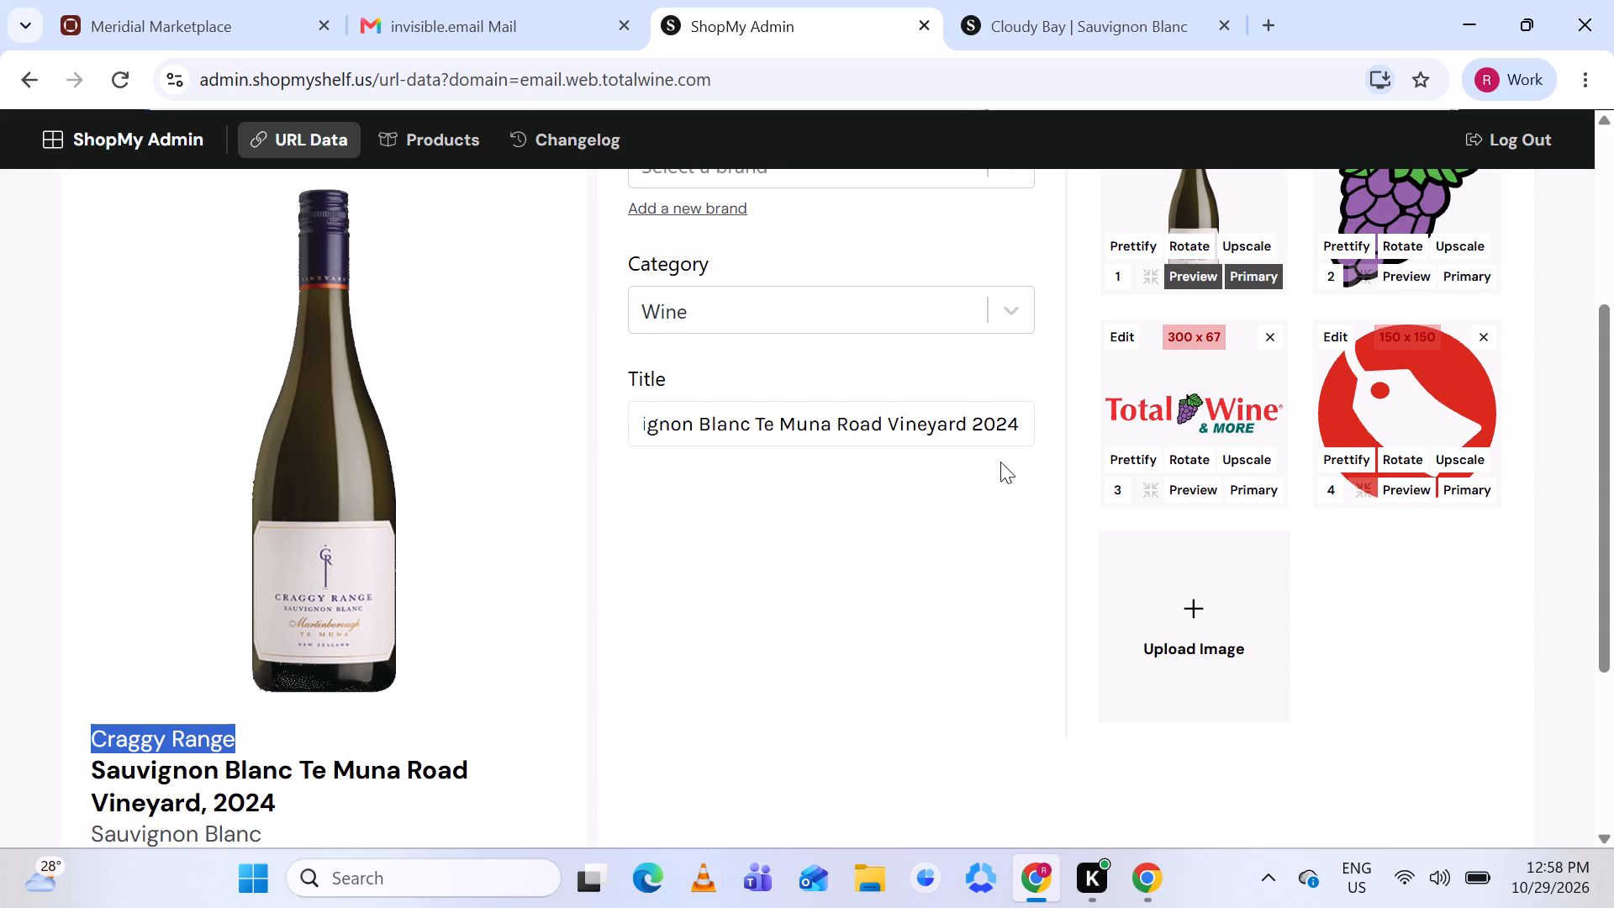
left_click(964, 423)
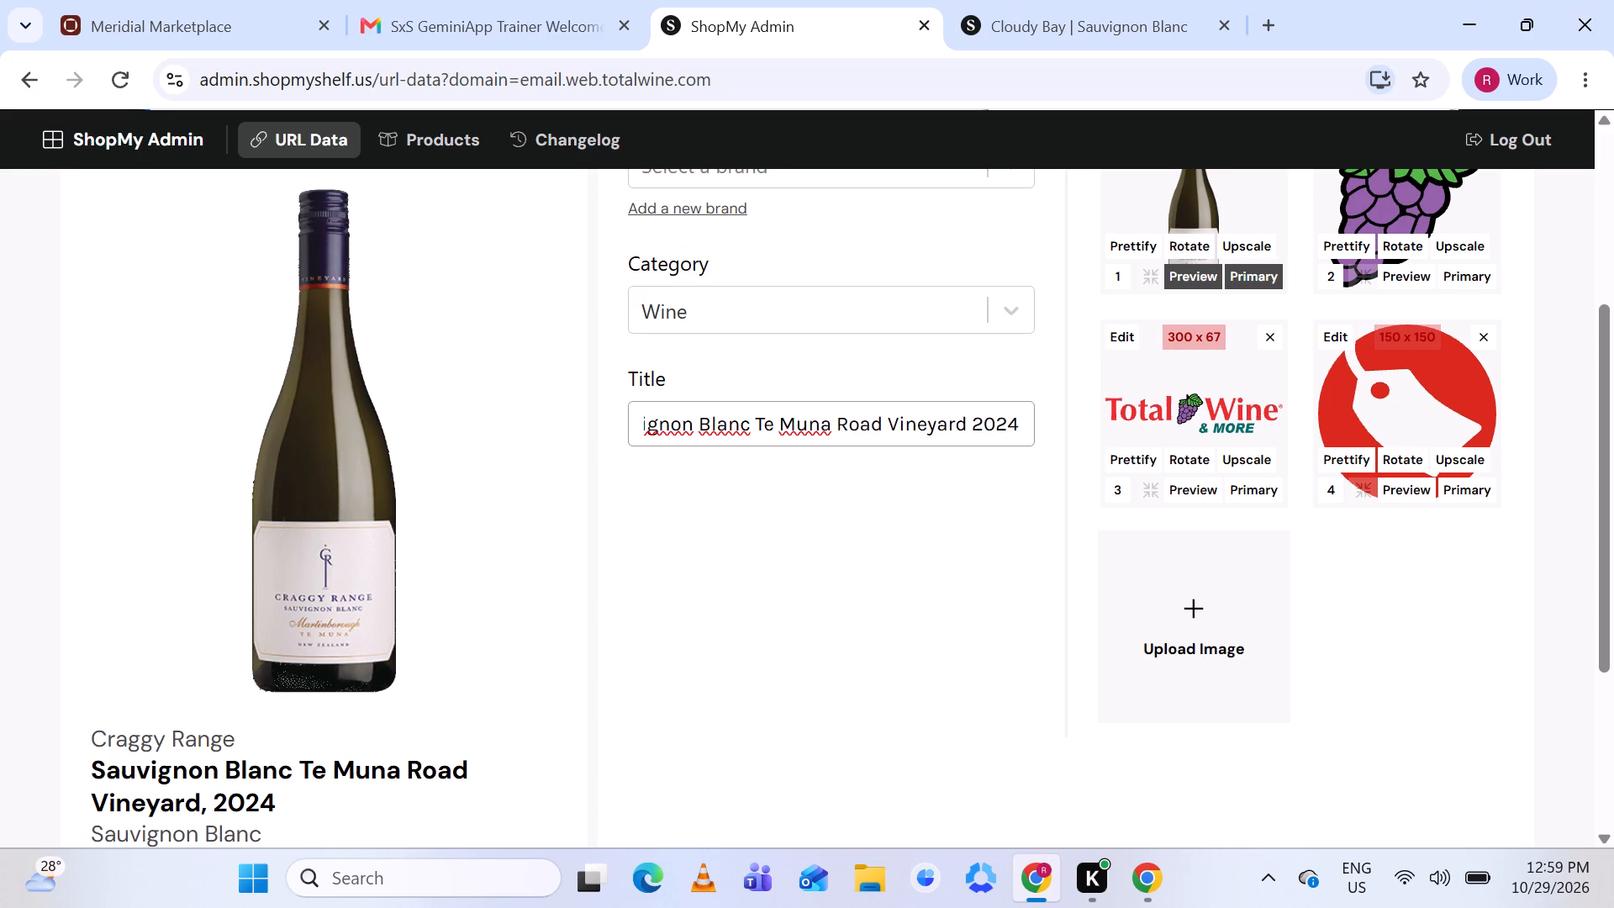
key("comma")
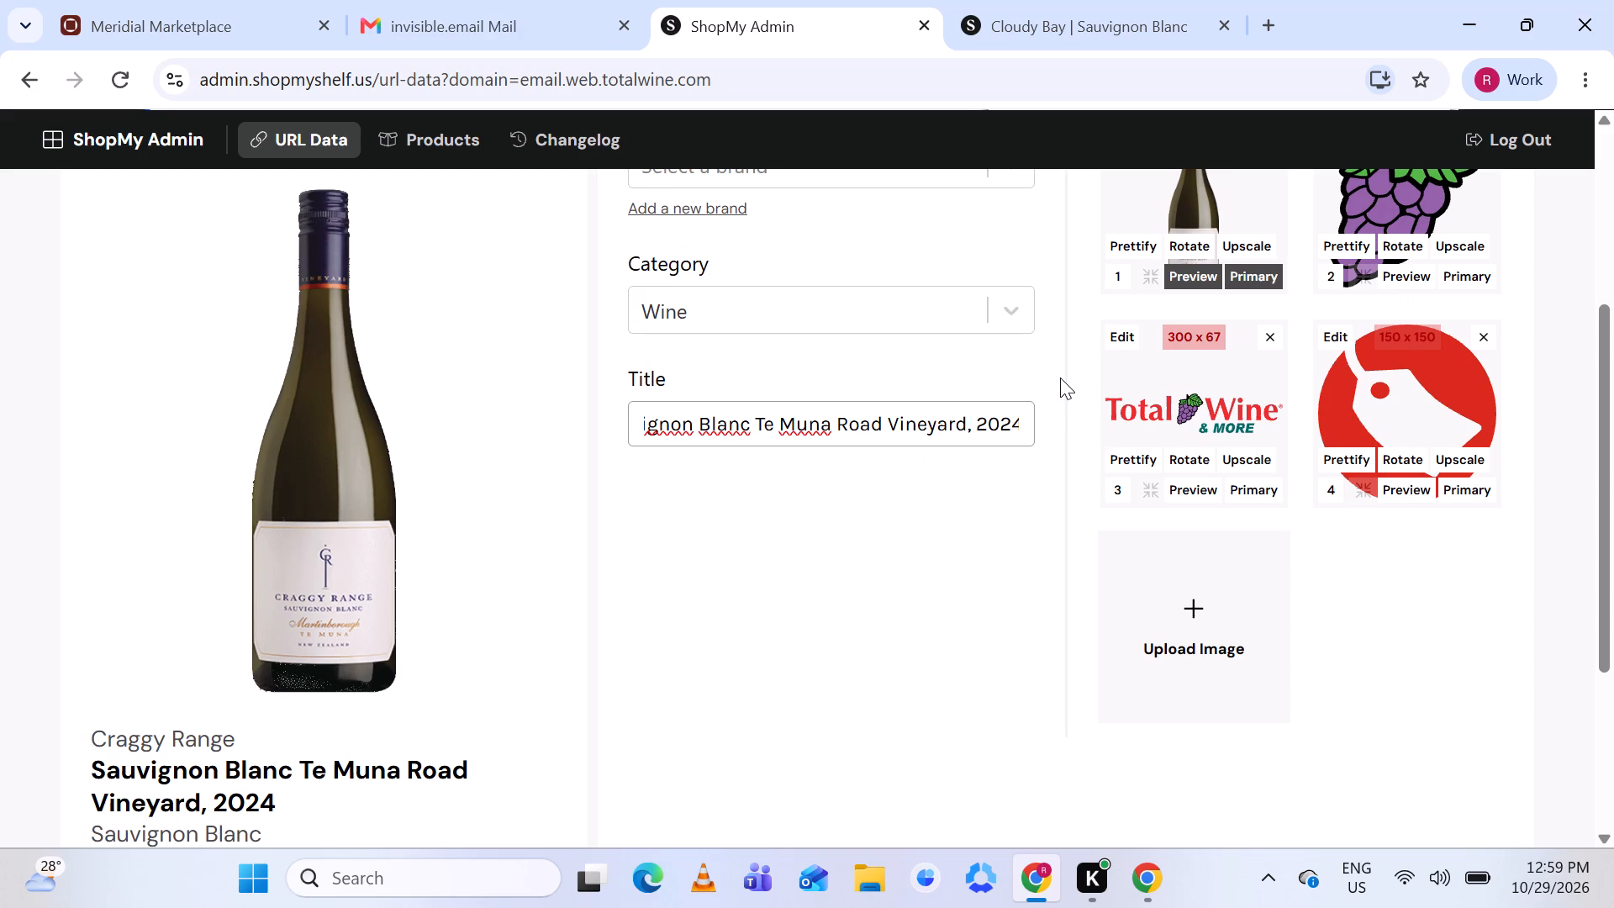
Search the existing brands for Craggy Range using the copied name.
scroll(920, 297, "up", 2)
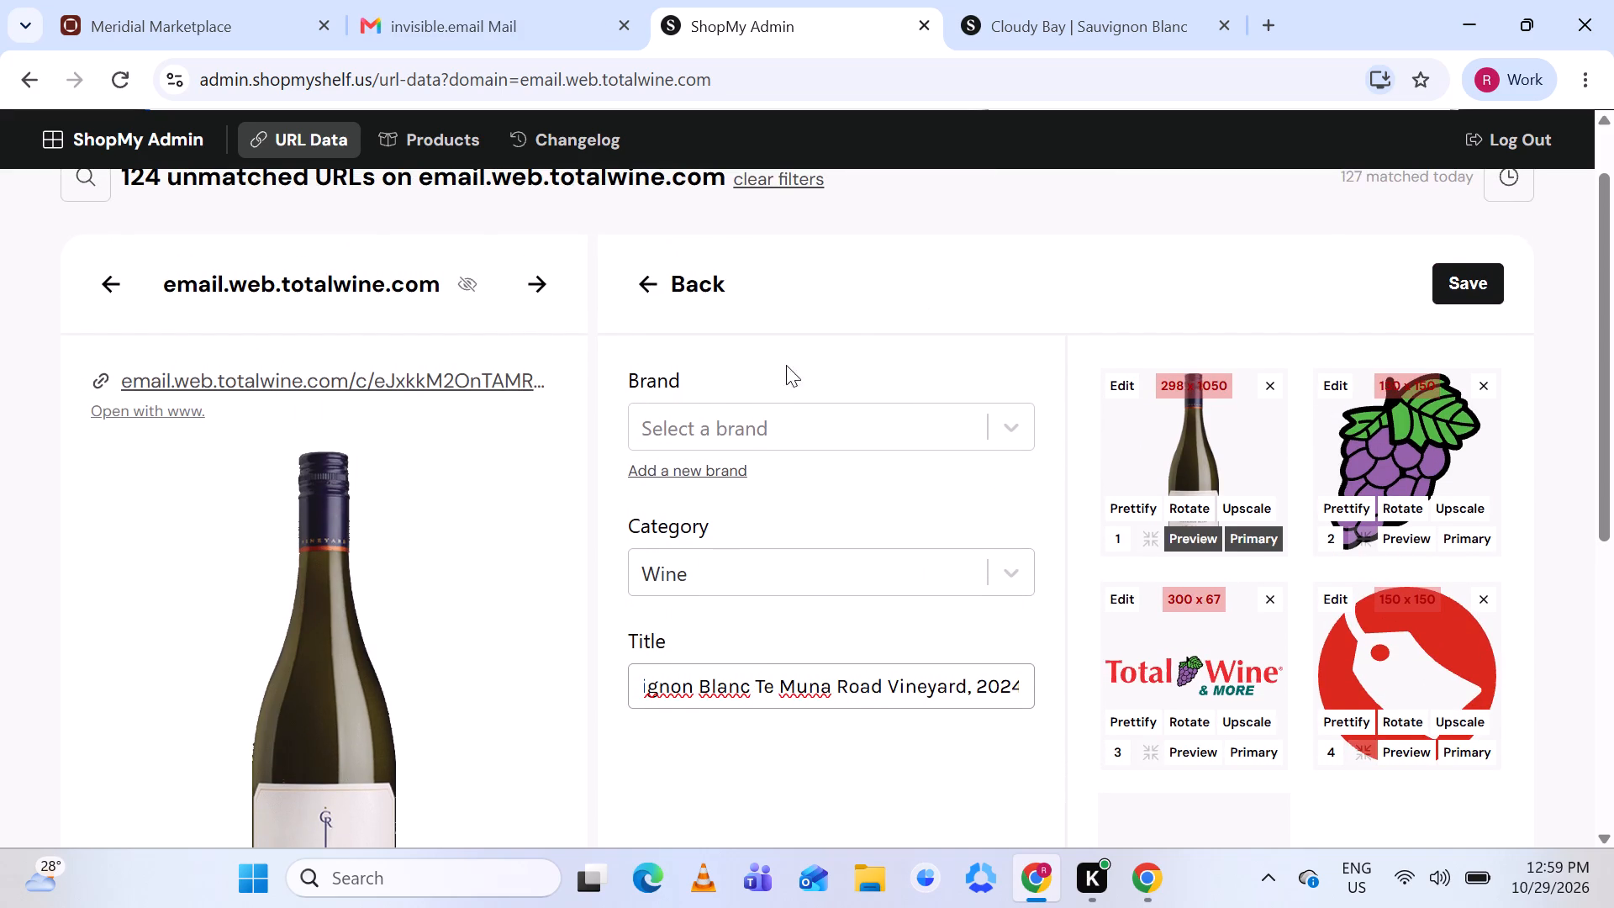
left_click(731, 417)
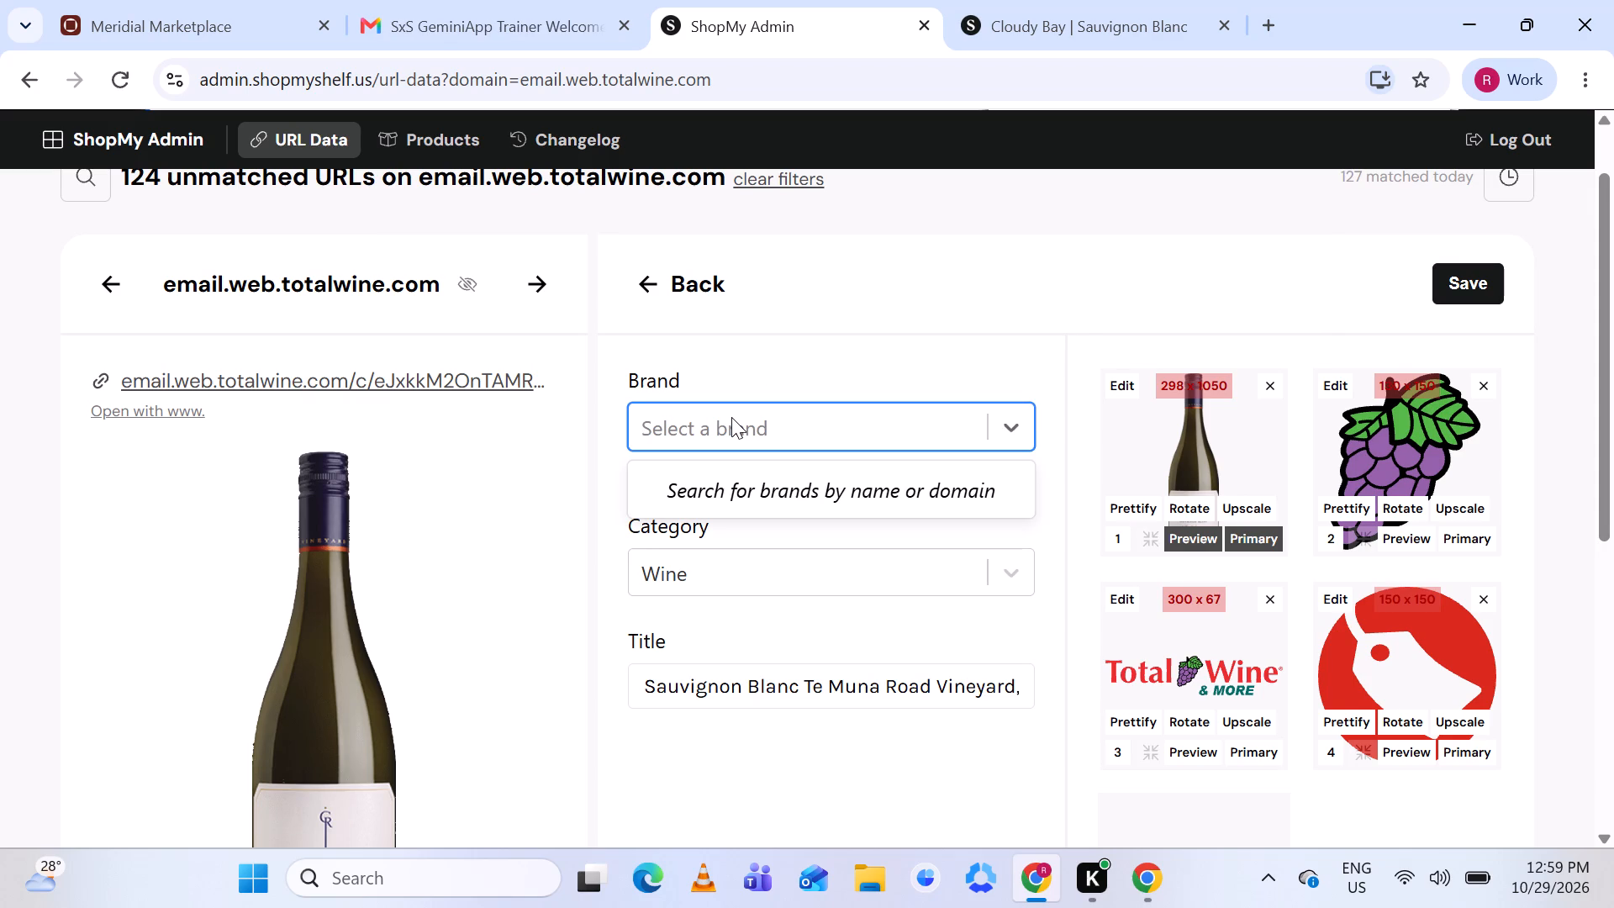
key("ctrl+v")
left_click(810, 356)
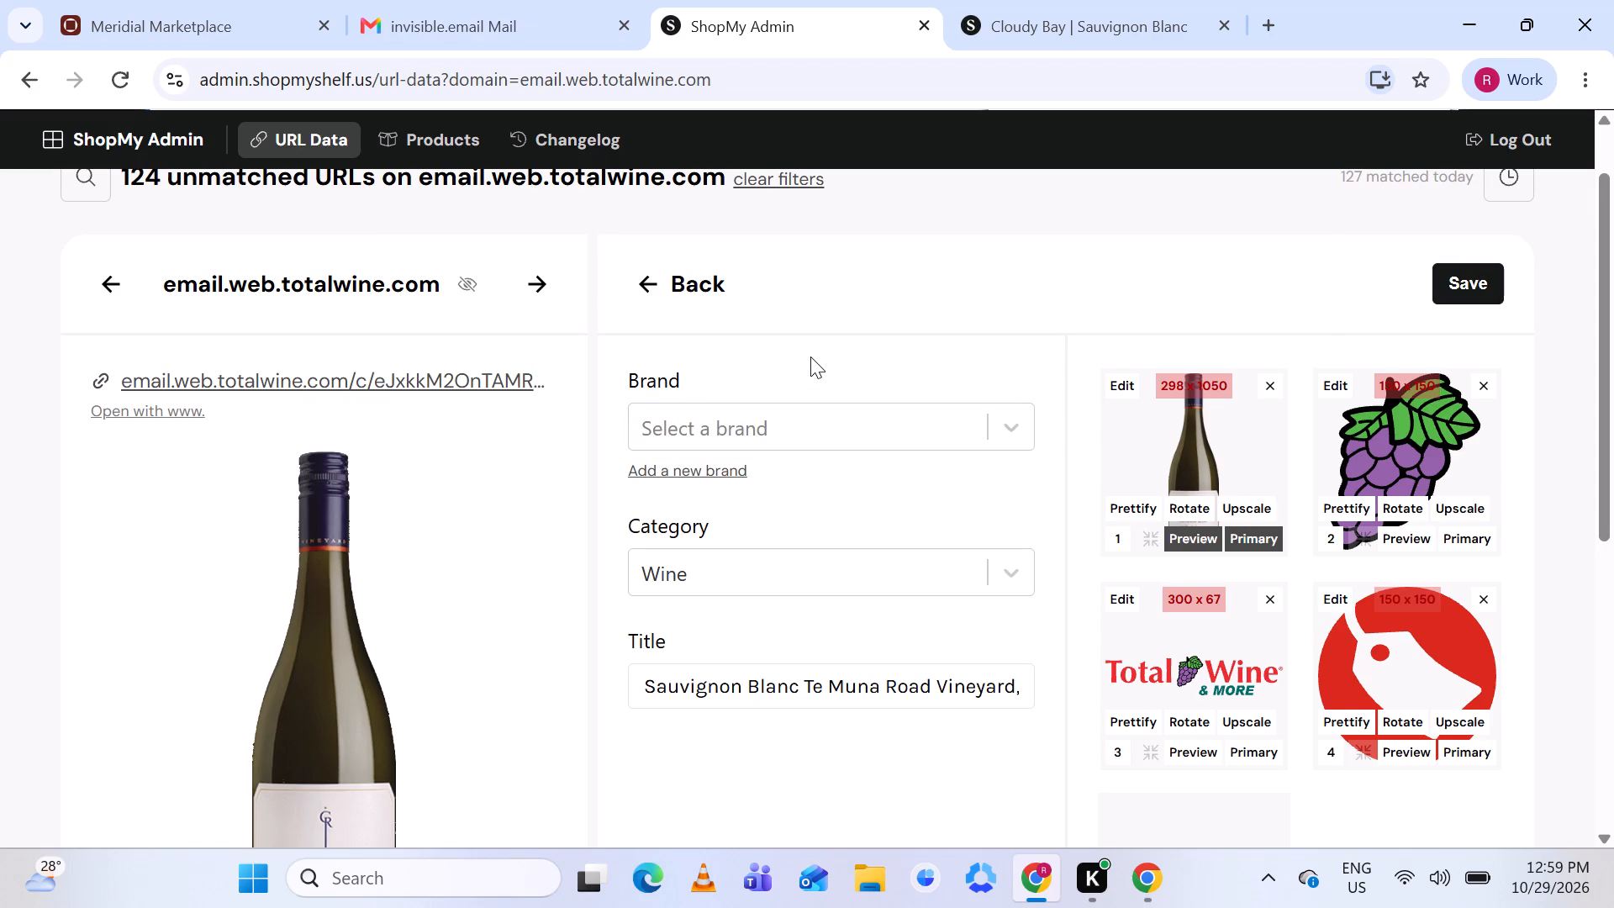
Add a new brand named Craggy Range for this product, leaving the other brand details empty.
left_click(709, 462)
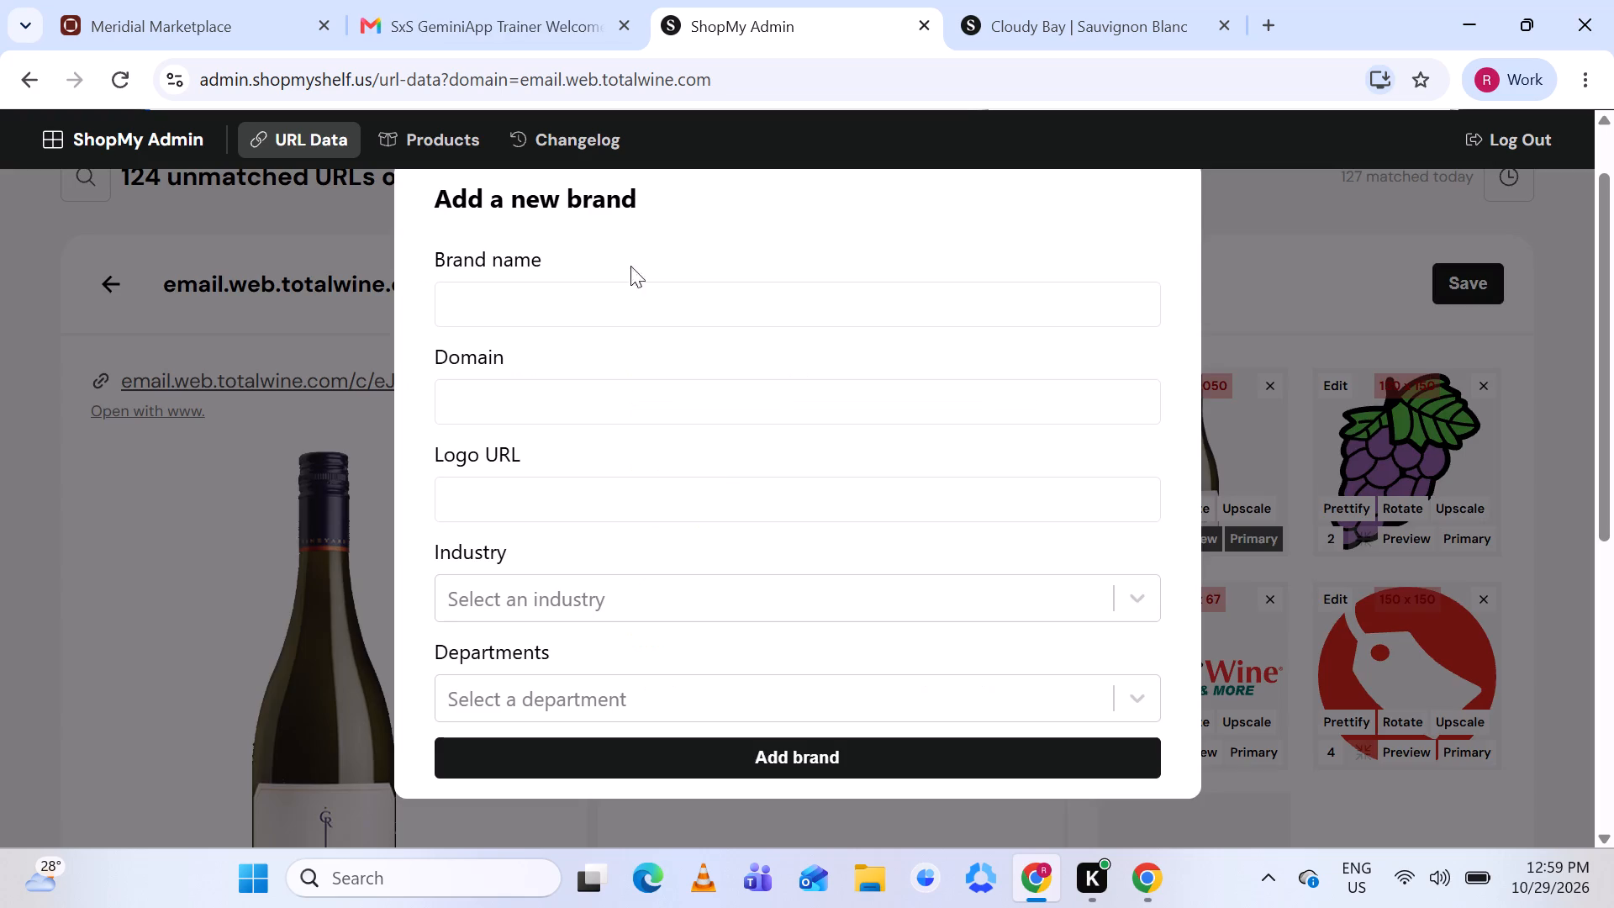
left_click(586, 286)
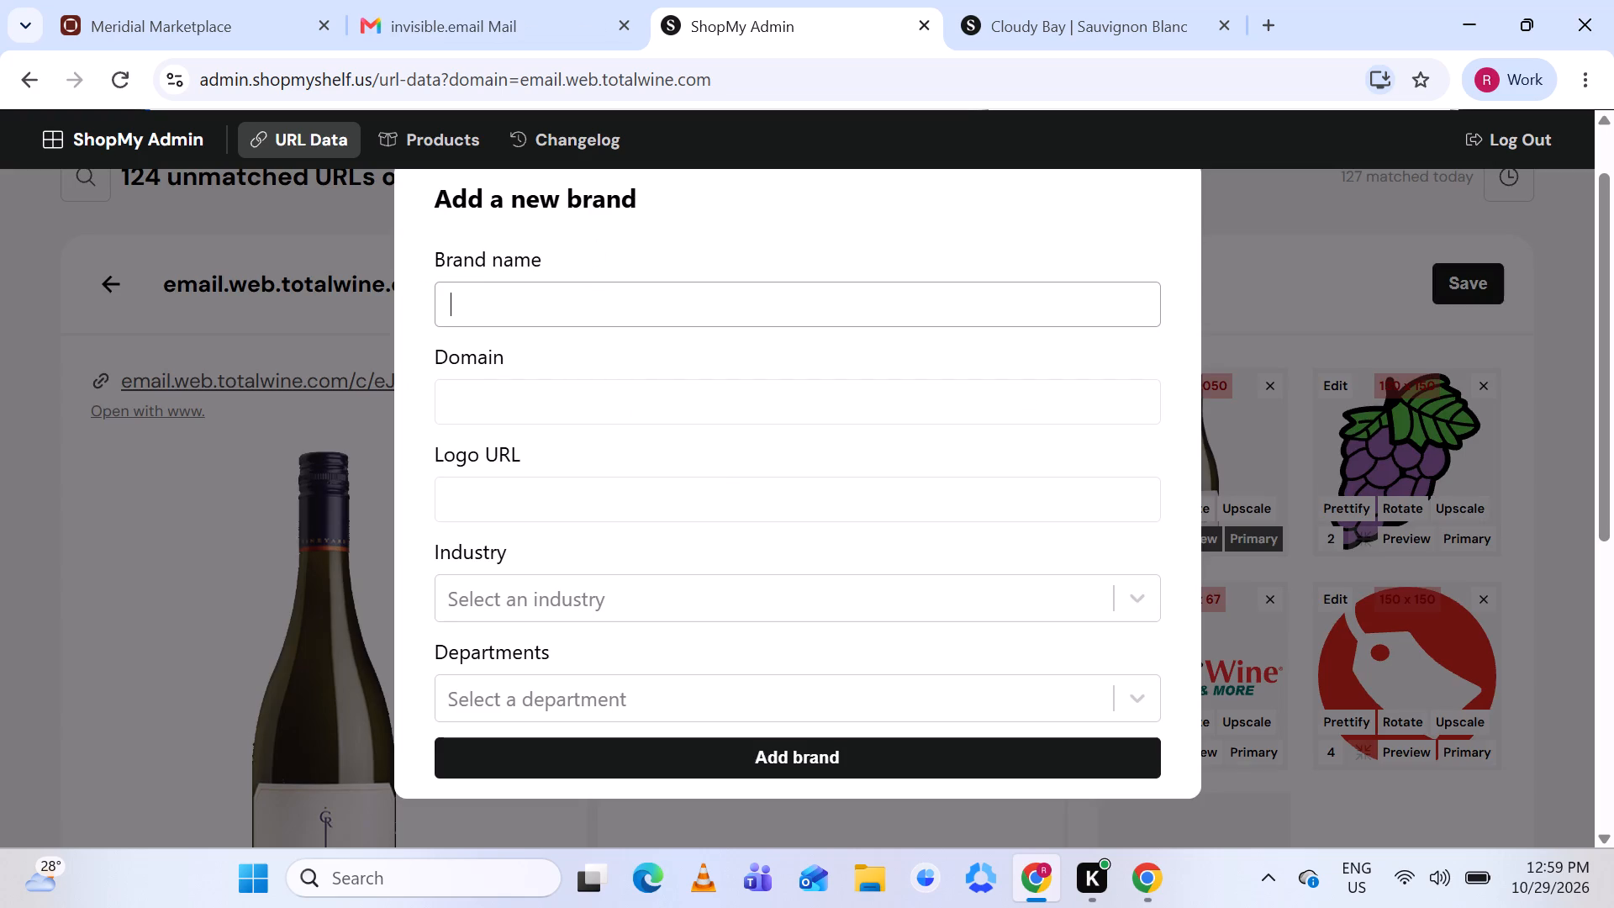
key("ctrl+v")
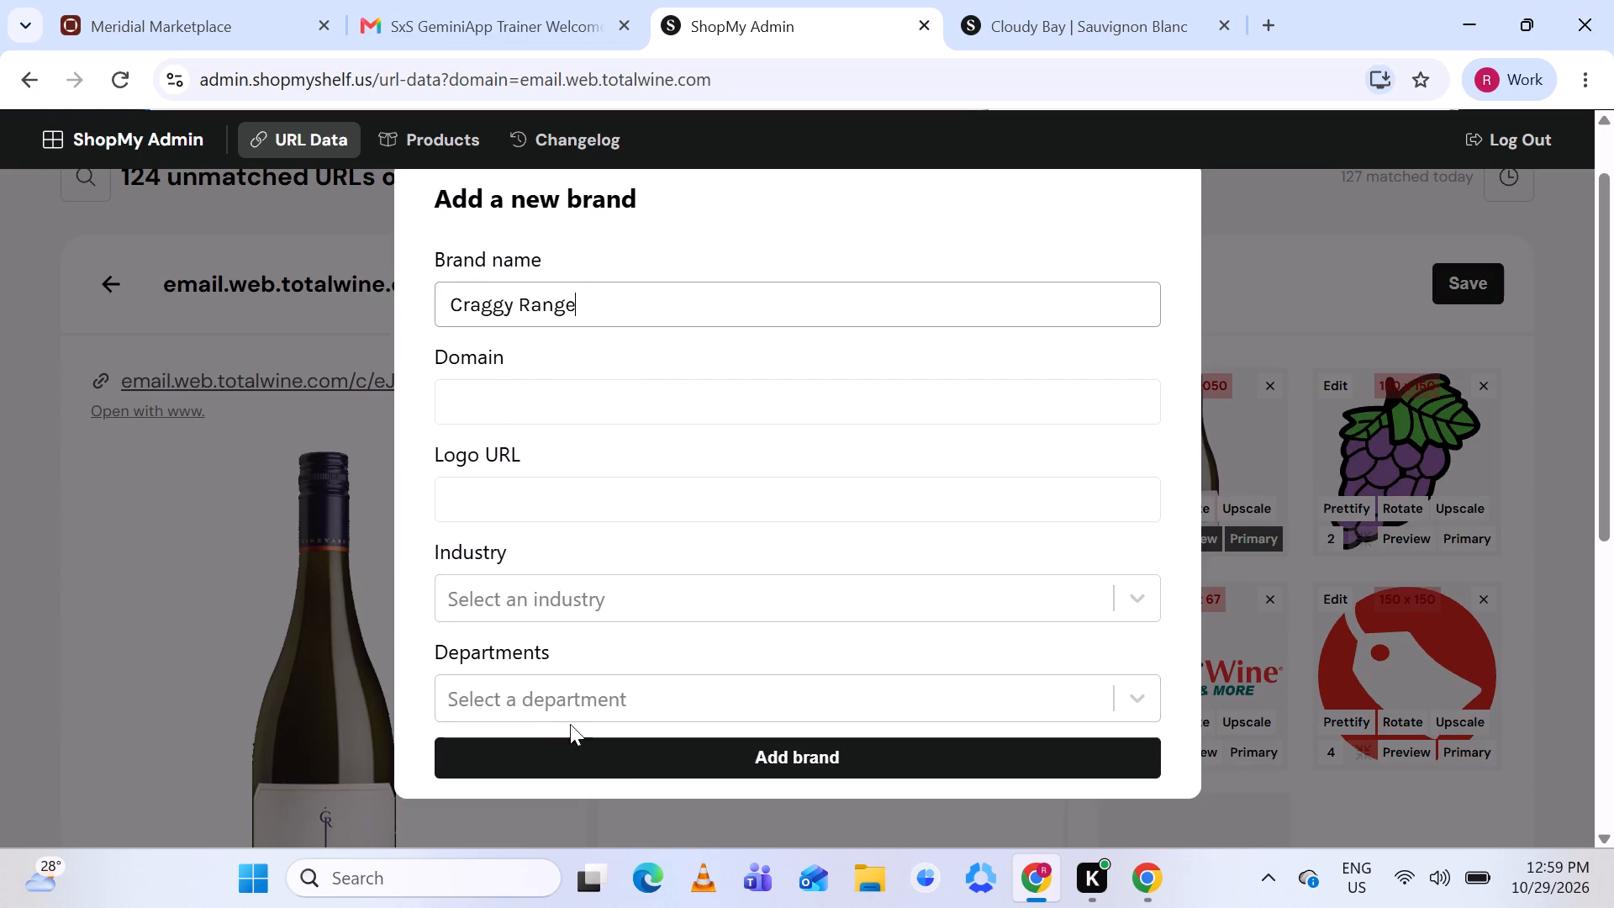
left_click(613, 756)
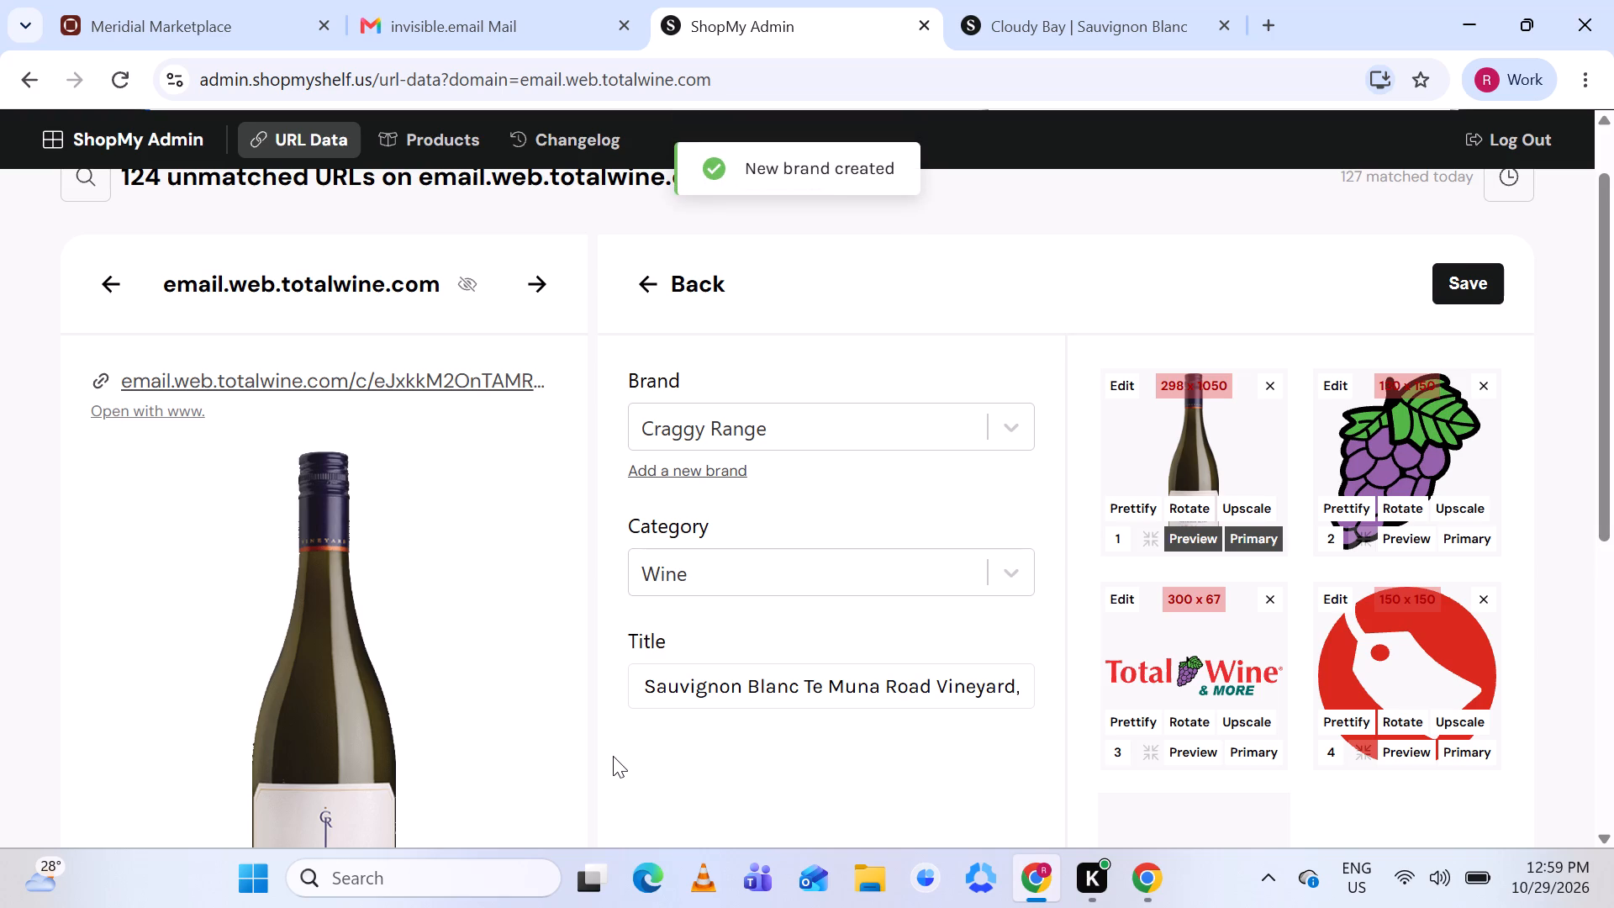
Remove the grape icon, the Total Wine & More logo and the red dog-head image, keeping only the bottle photo.
scroll(919, 530, "up", 3)
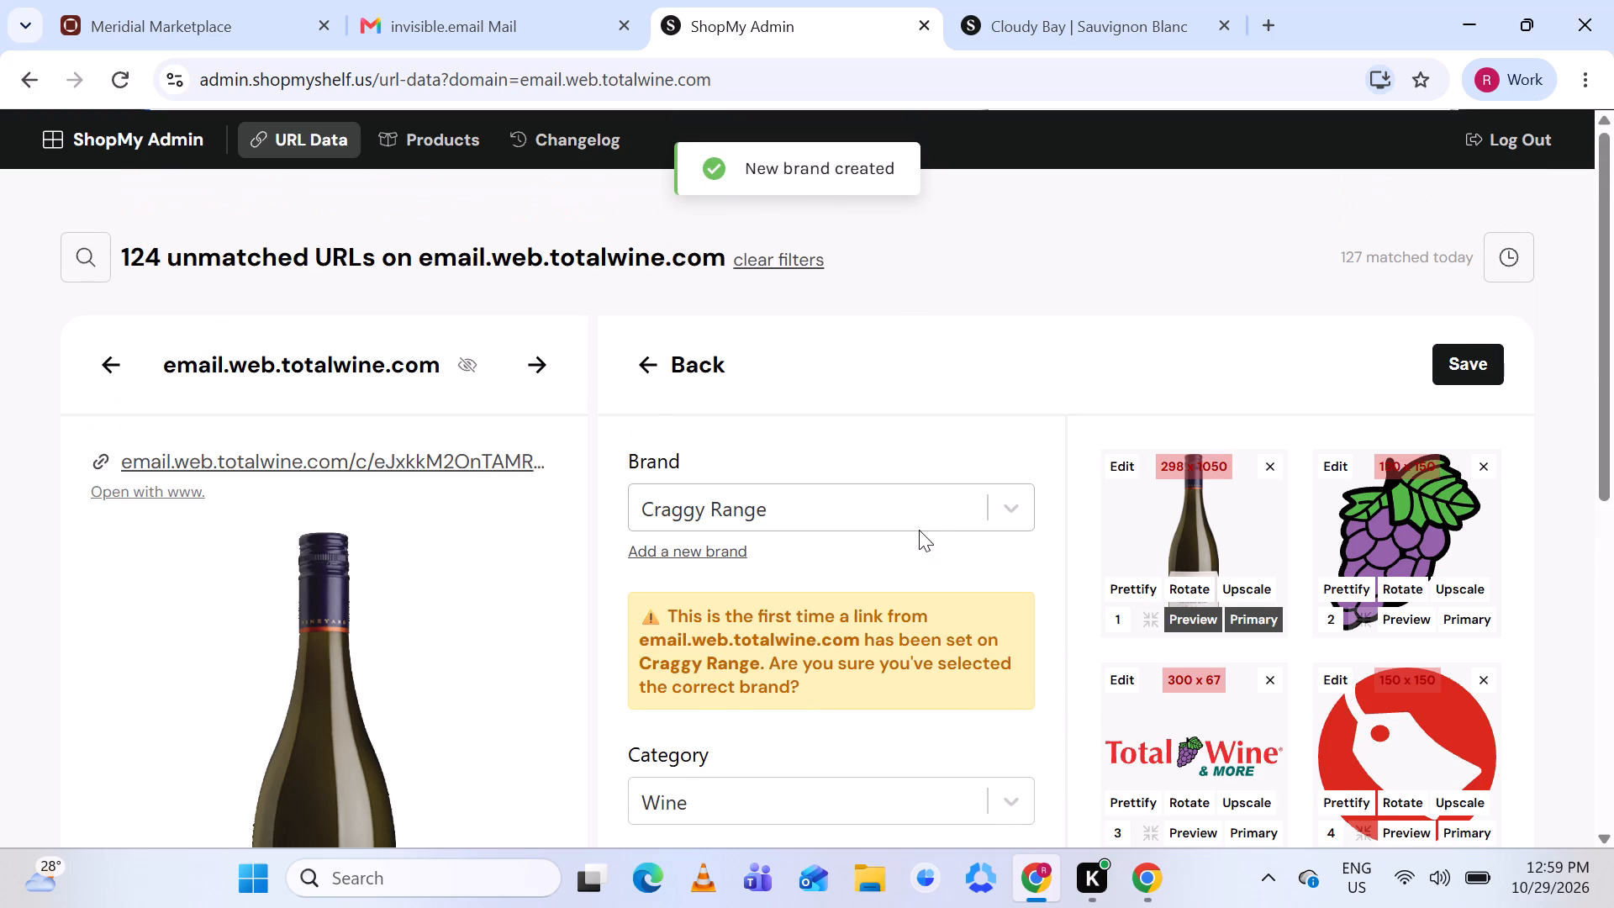
scroll(1190, 485, "down", 1)
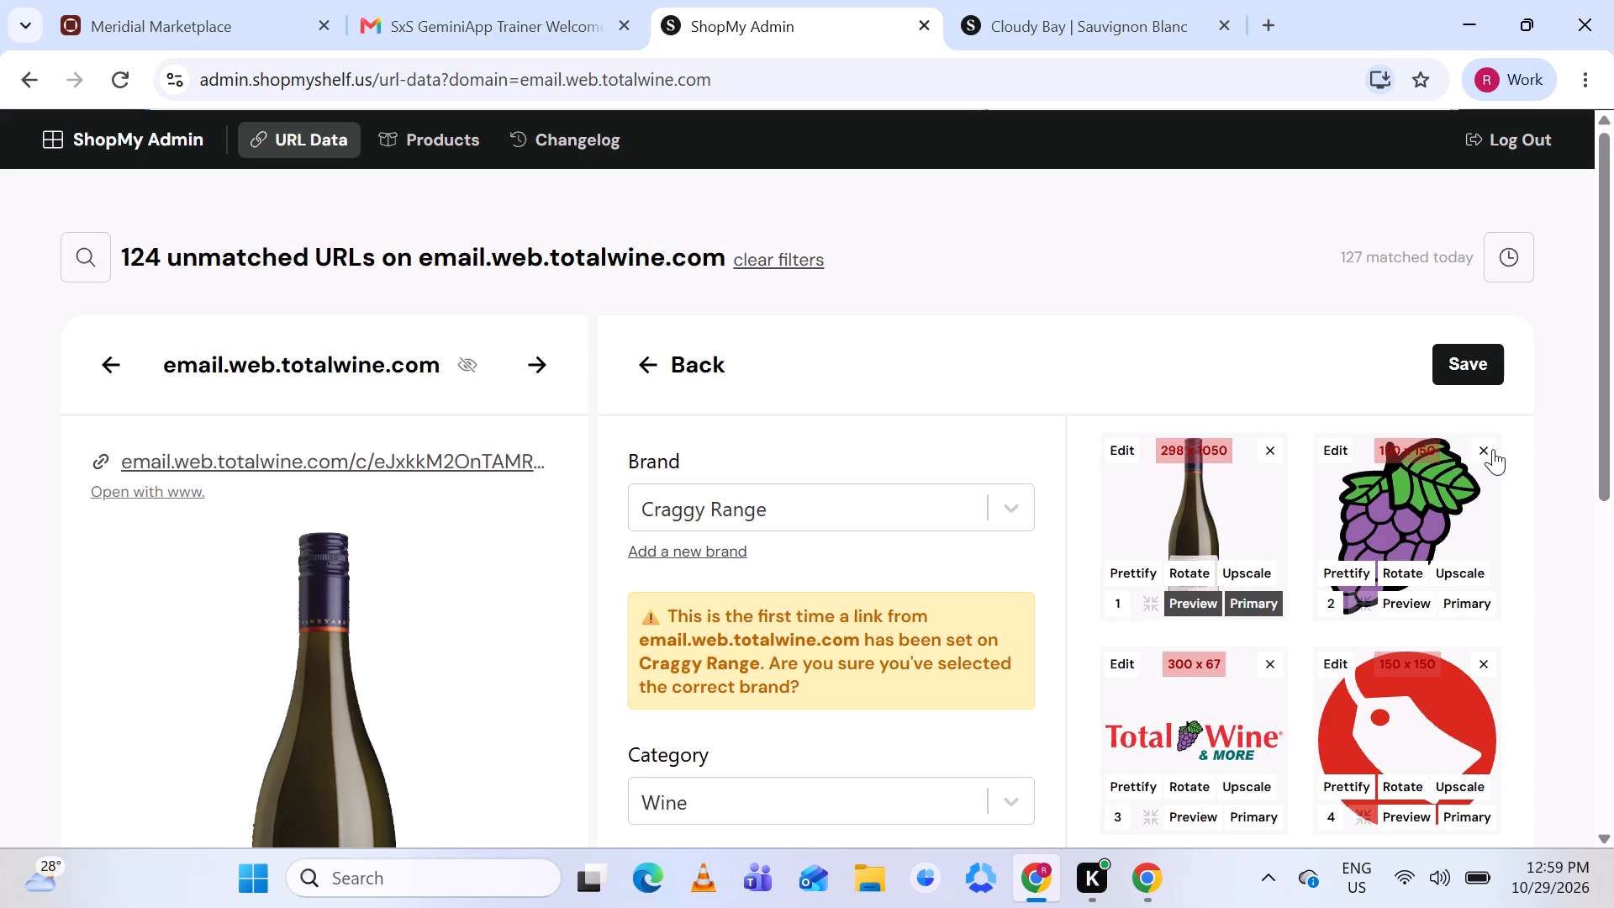
left_click(1485, 452)
left_click(1485, 452)
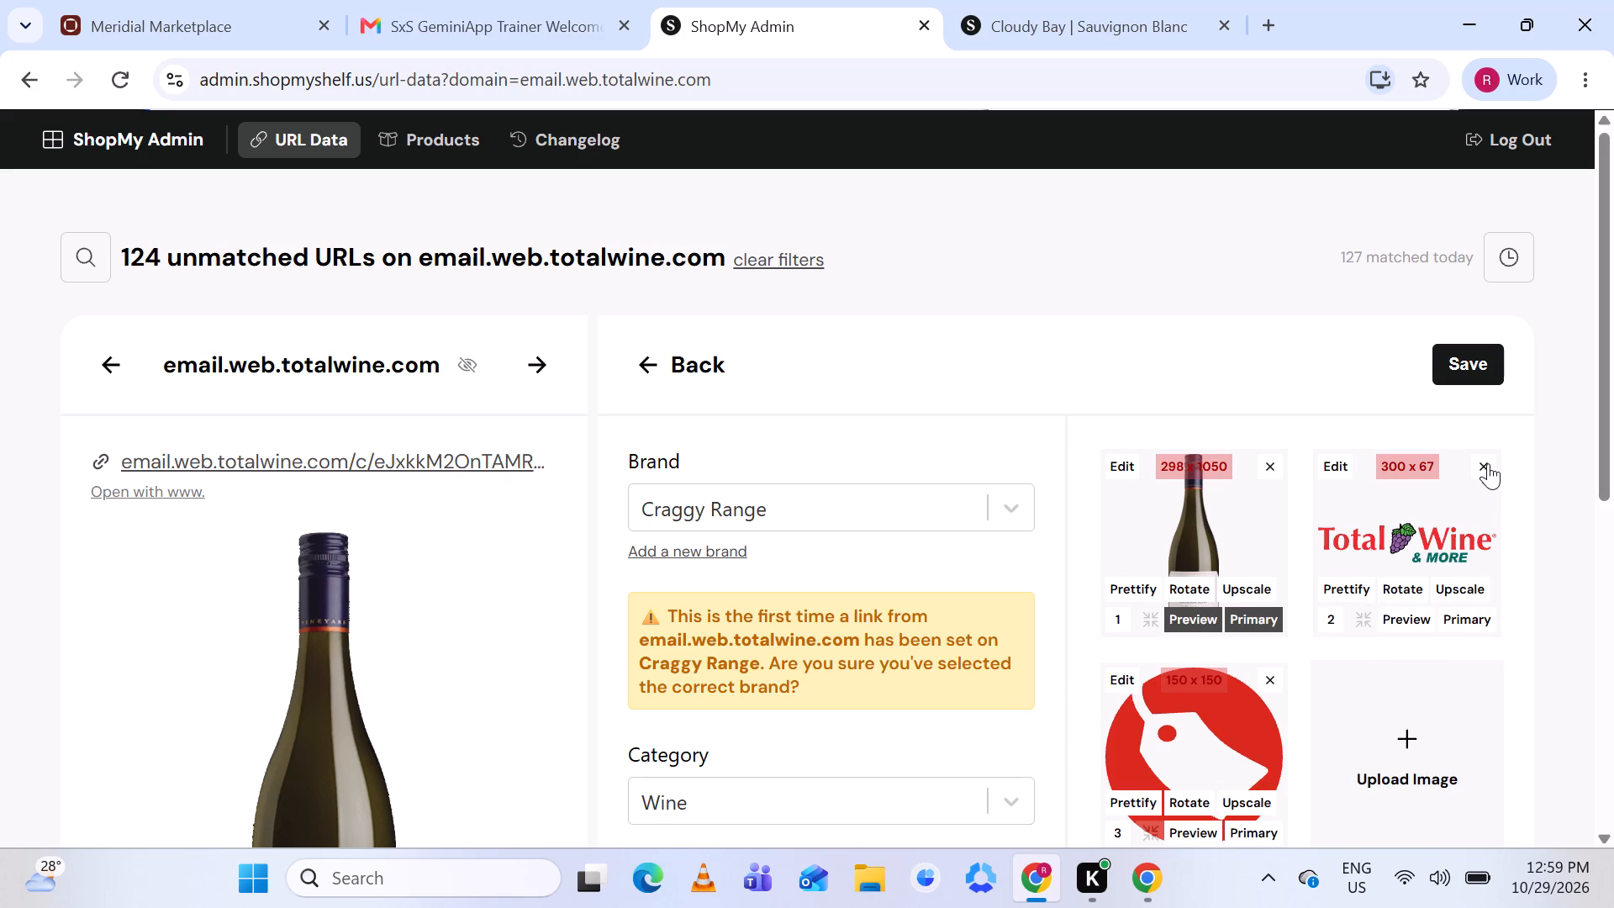
left_click(1490, 463)
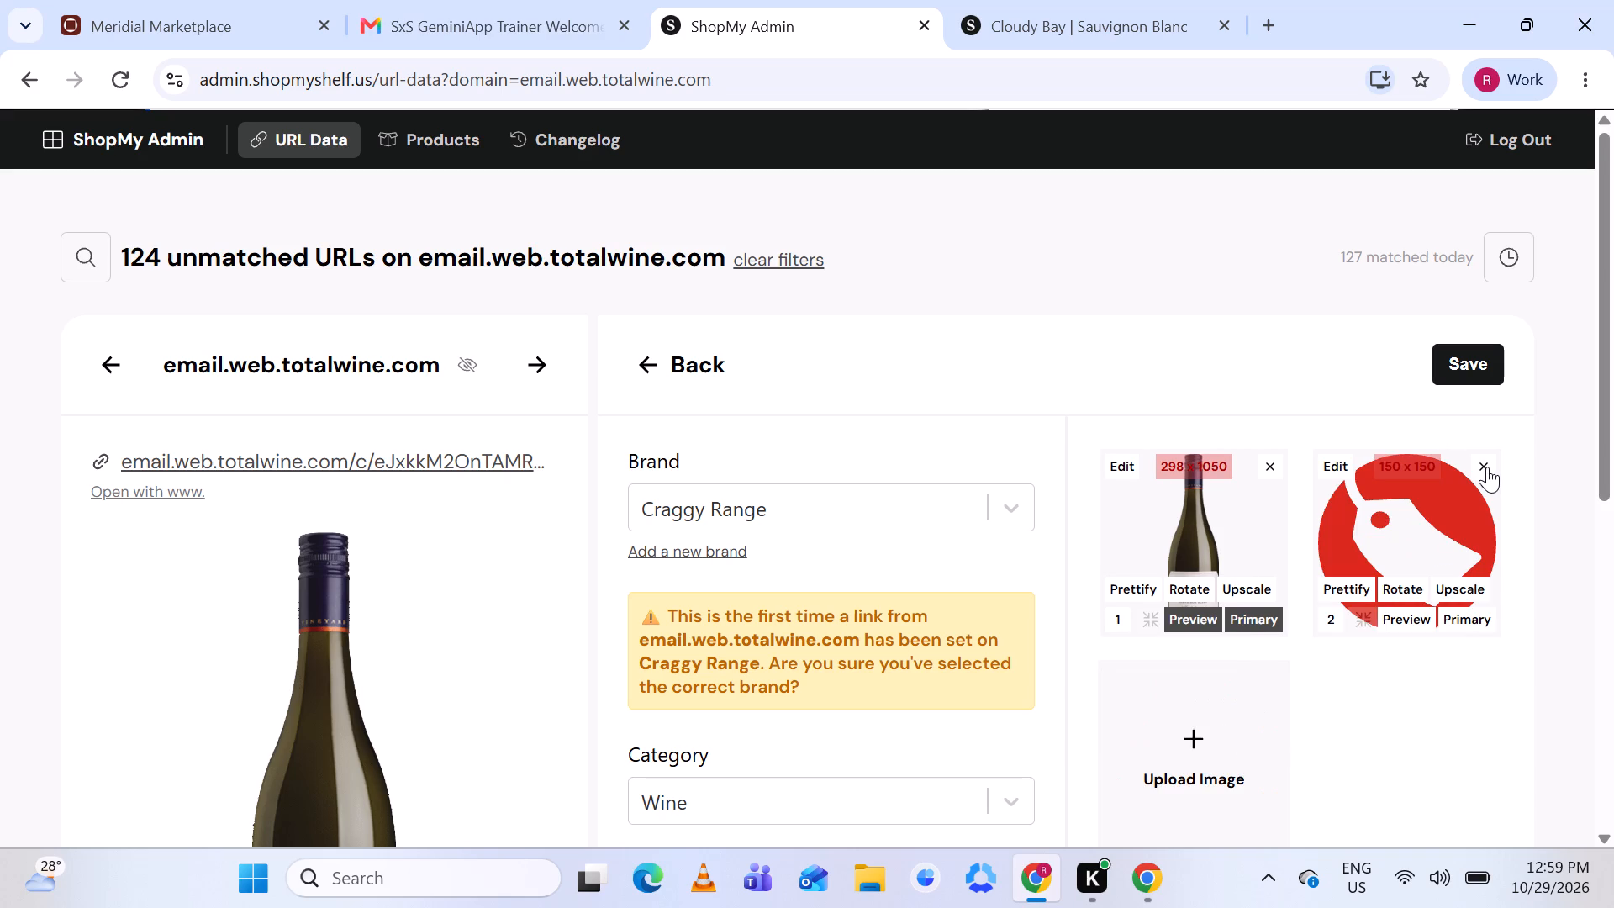
left_click(1487, 467)
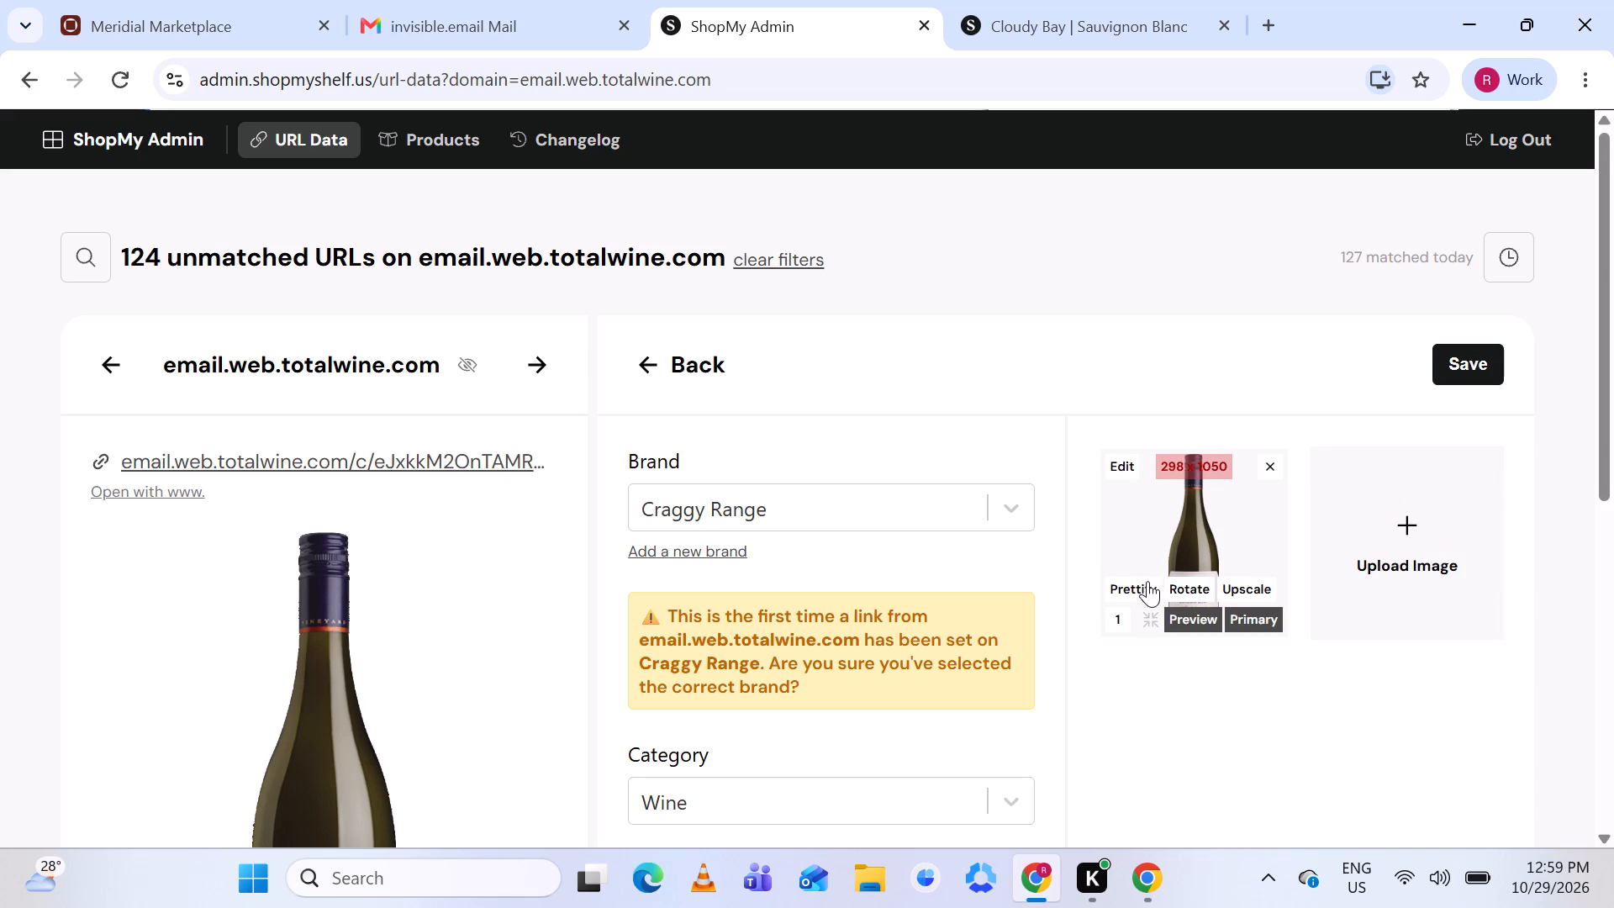
Apply Prettify to the remaining Craggy Range bottle photo.
left_click(1144, 581)
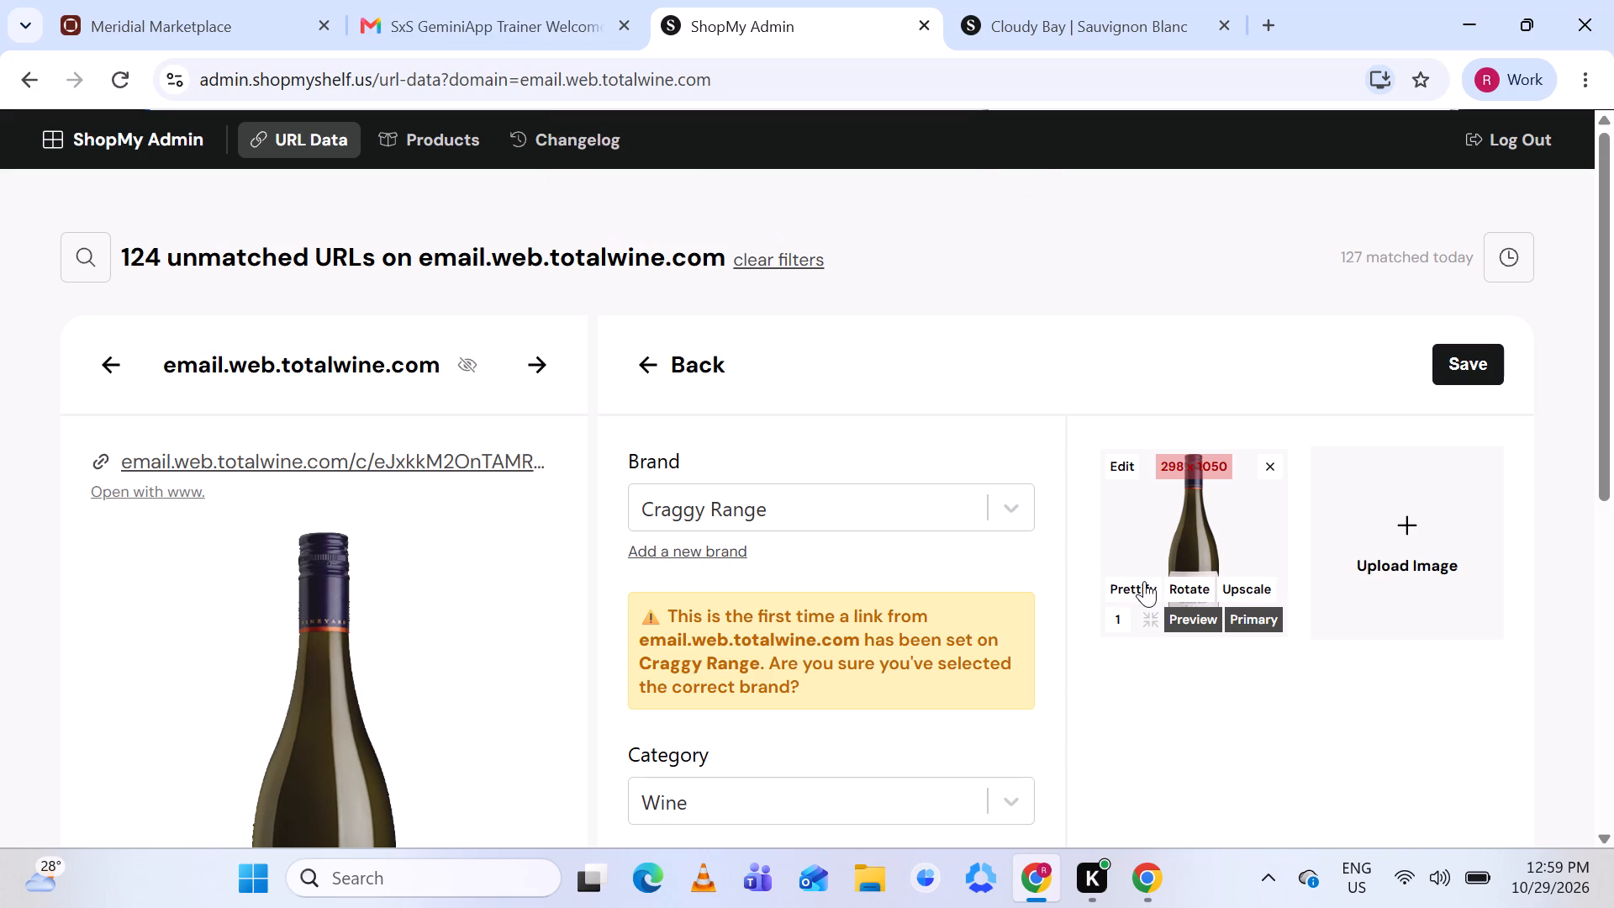
scroll(1144, 581, "up", 1)
scroll(1367, 441, "down", 1)
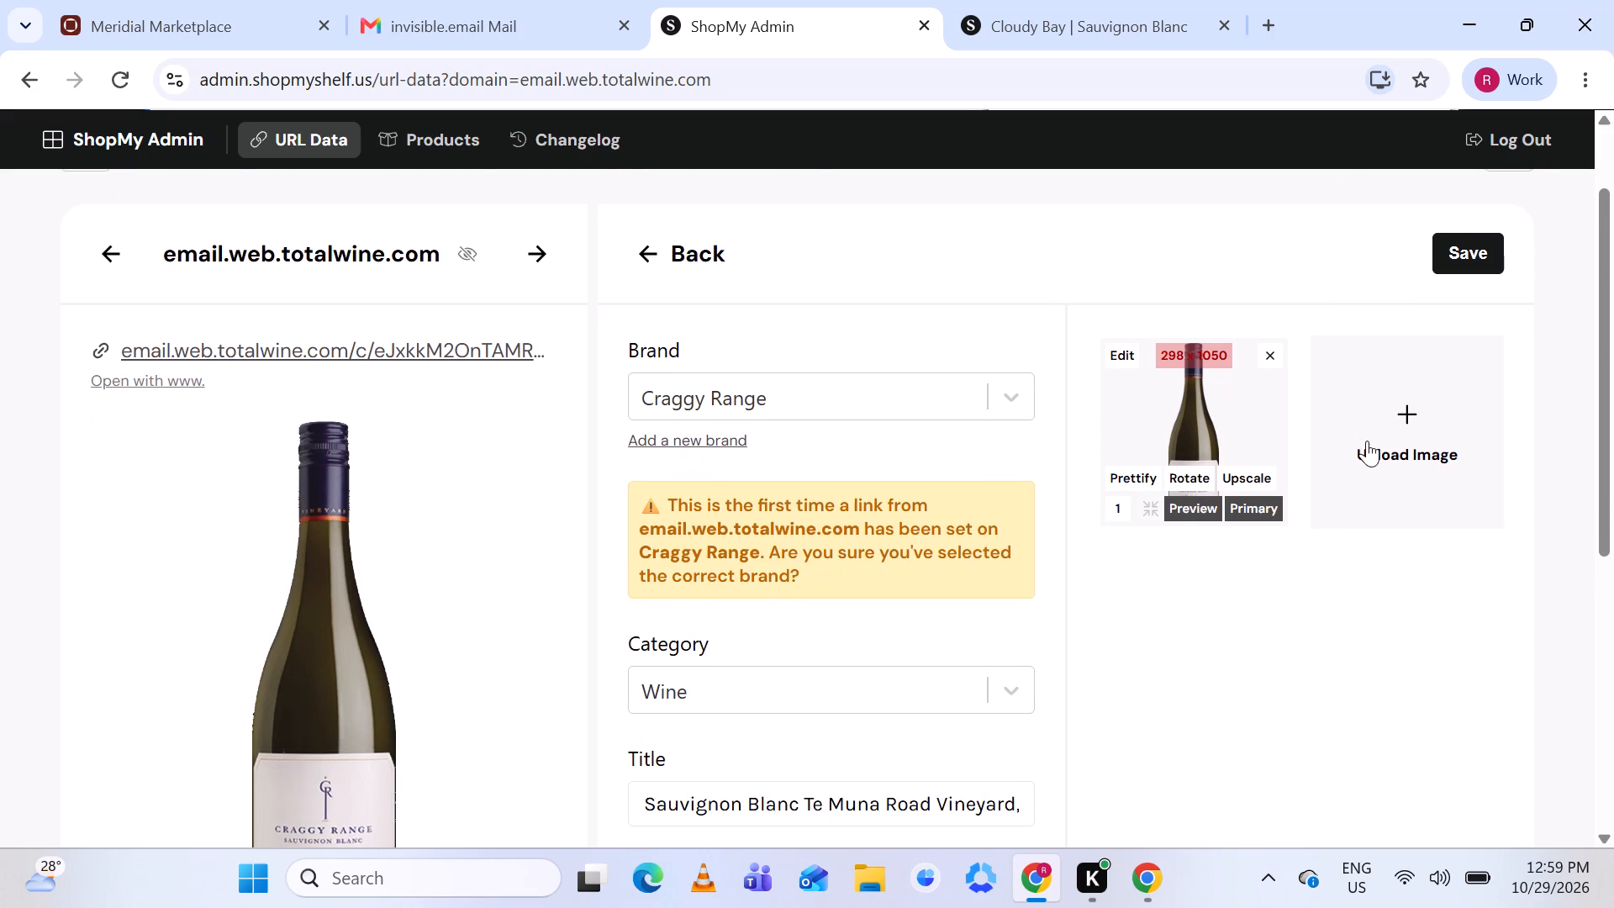
left_click(1131, 475)
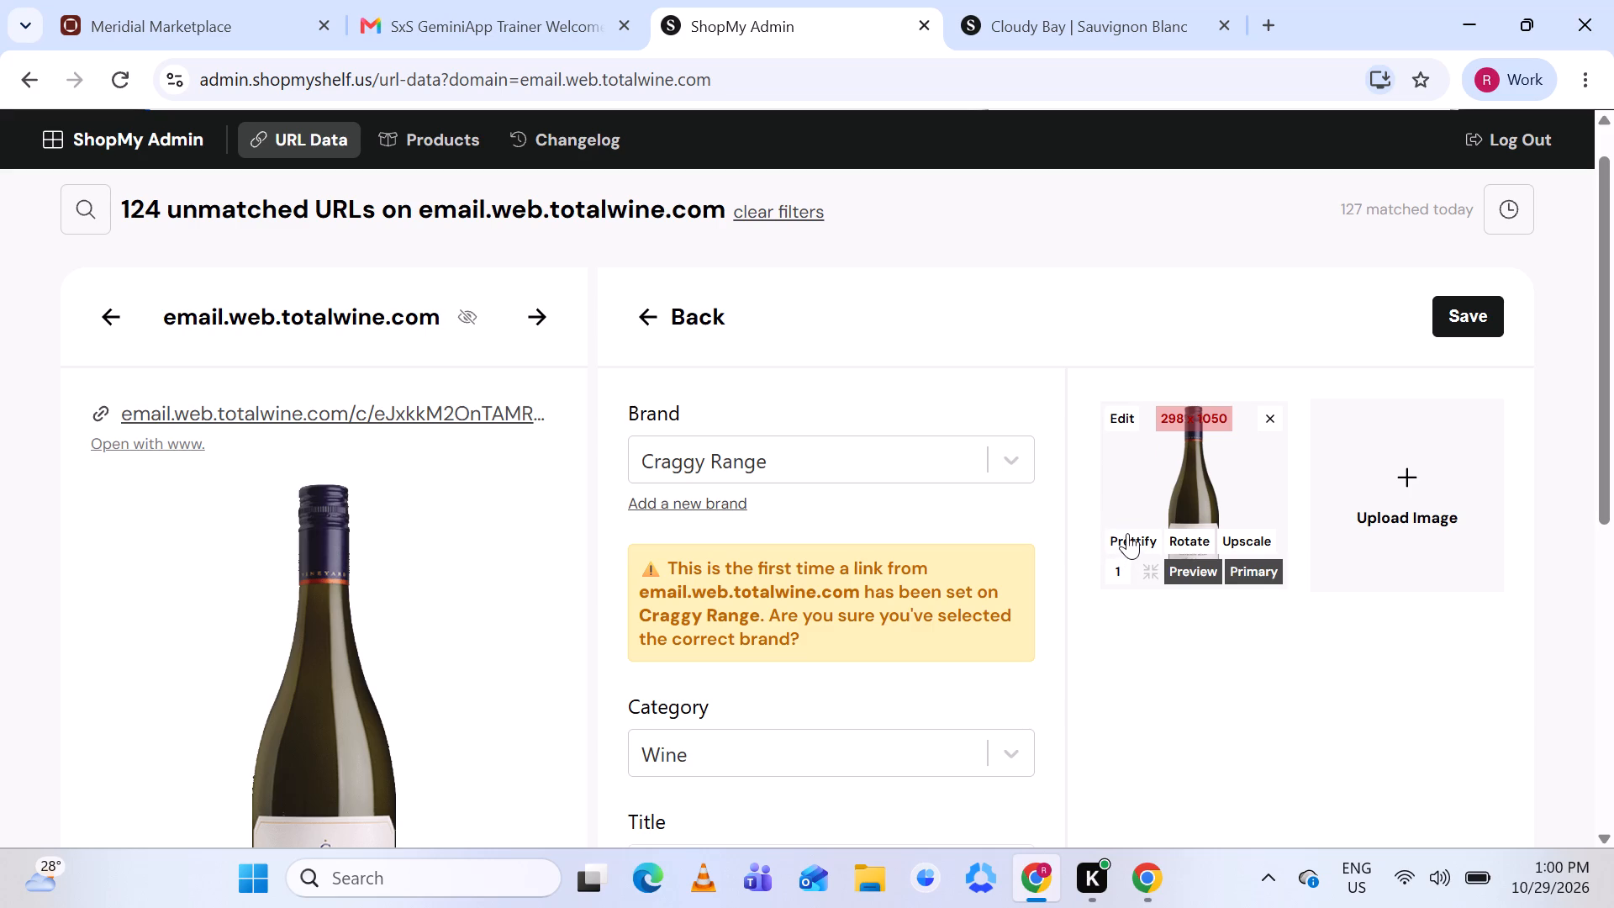
left_click(1128, 532)
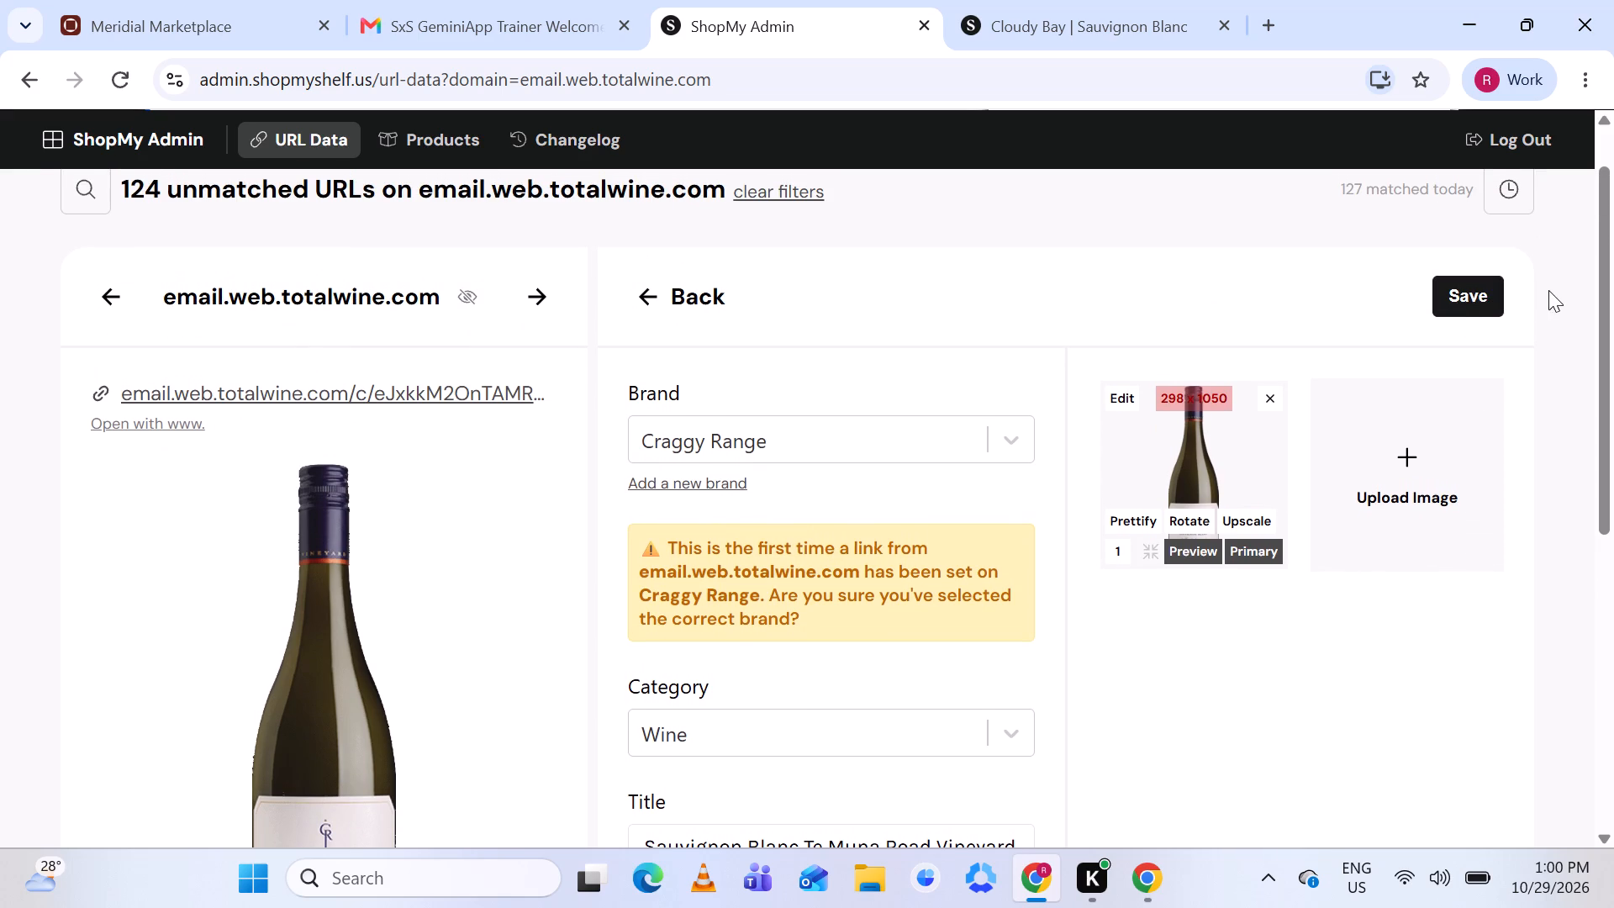
Save the new Craggy Range Sauvignon Blanc product.
left_click(1474, 286)
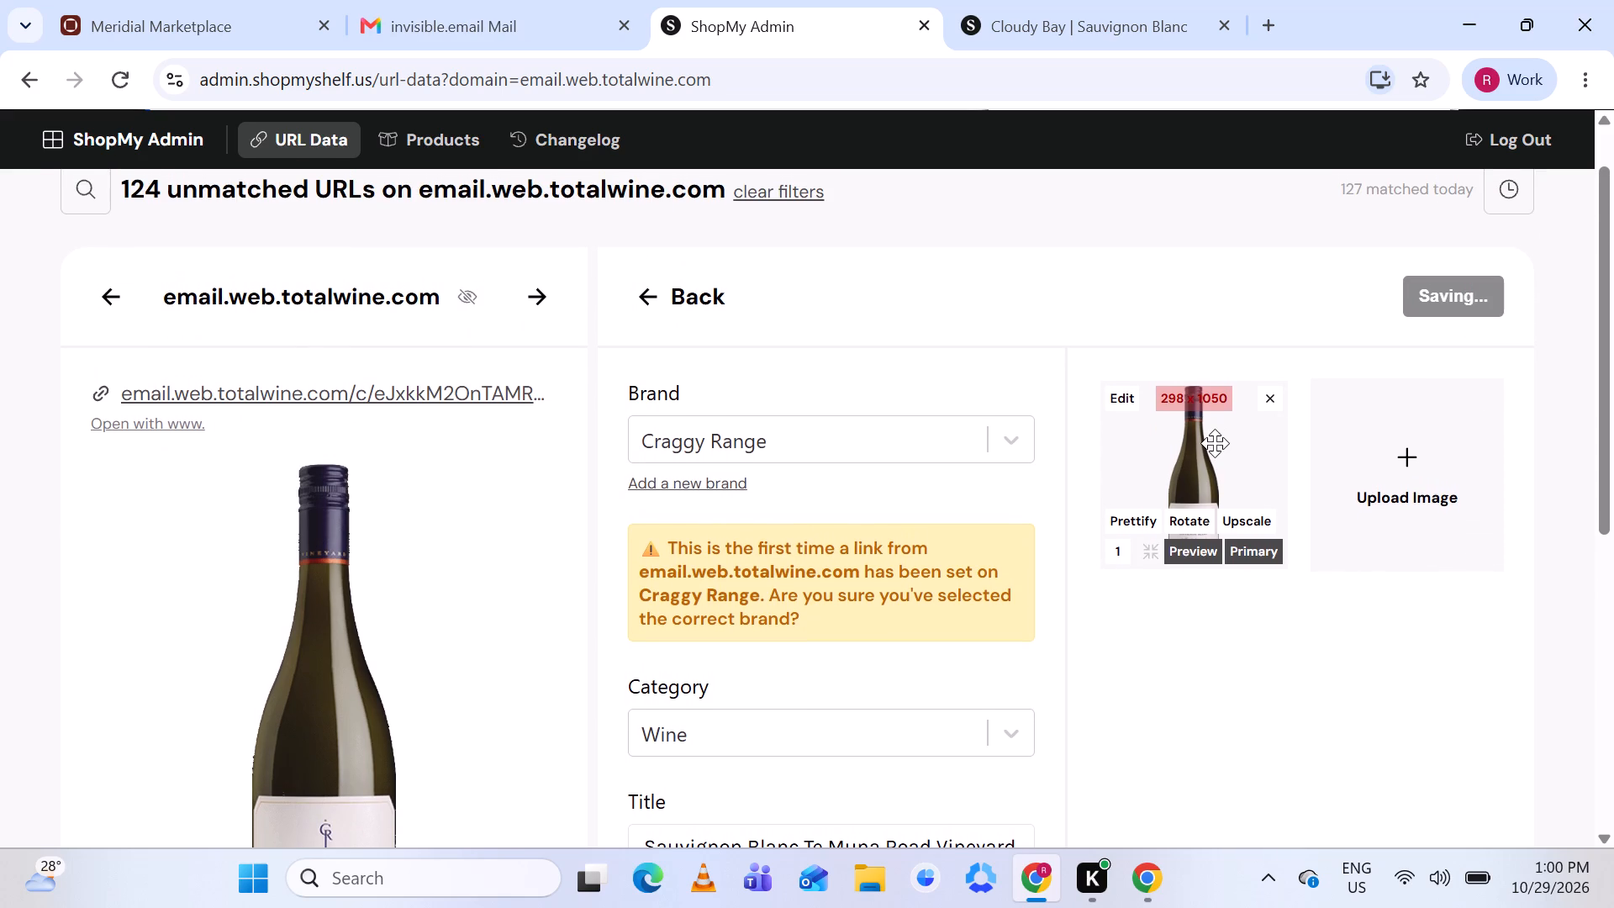
Examine the Tesoro della Regina Chianti Classico listing details and check for matching catalogue products.
scroll(1215, 443, "down", 1)
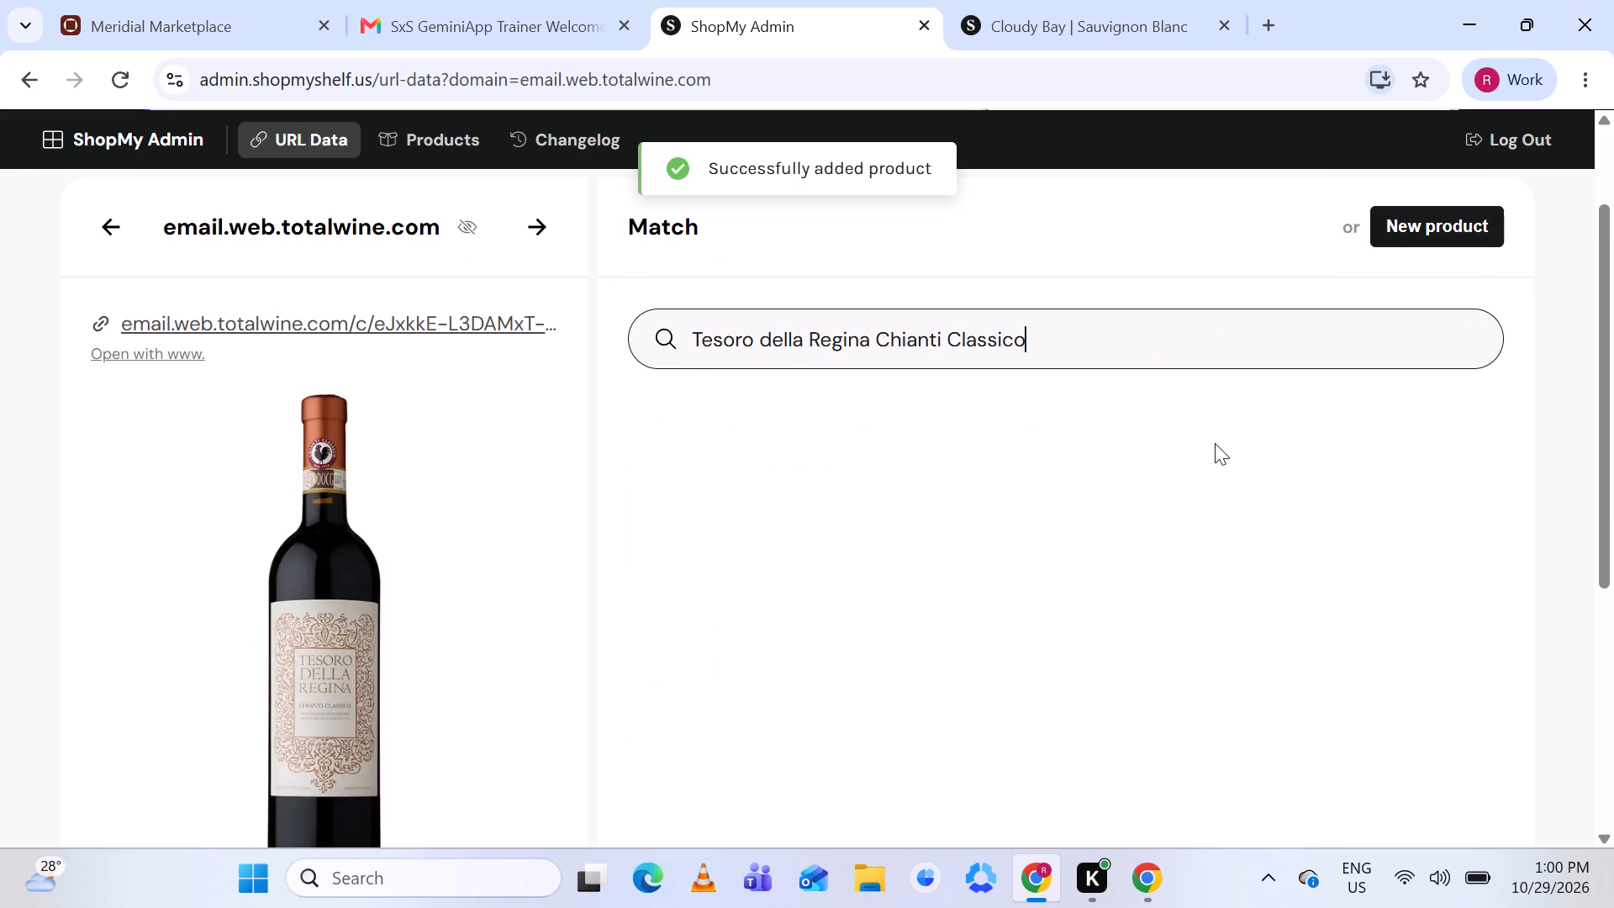
scroll(1215, 443, "down", 2)
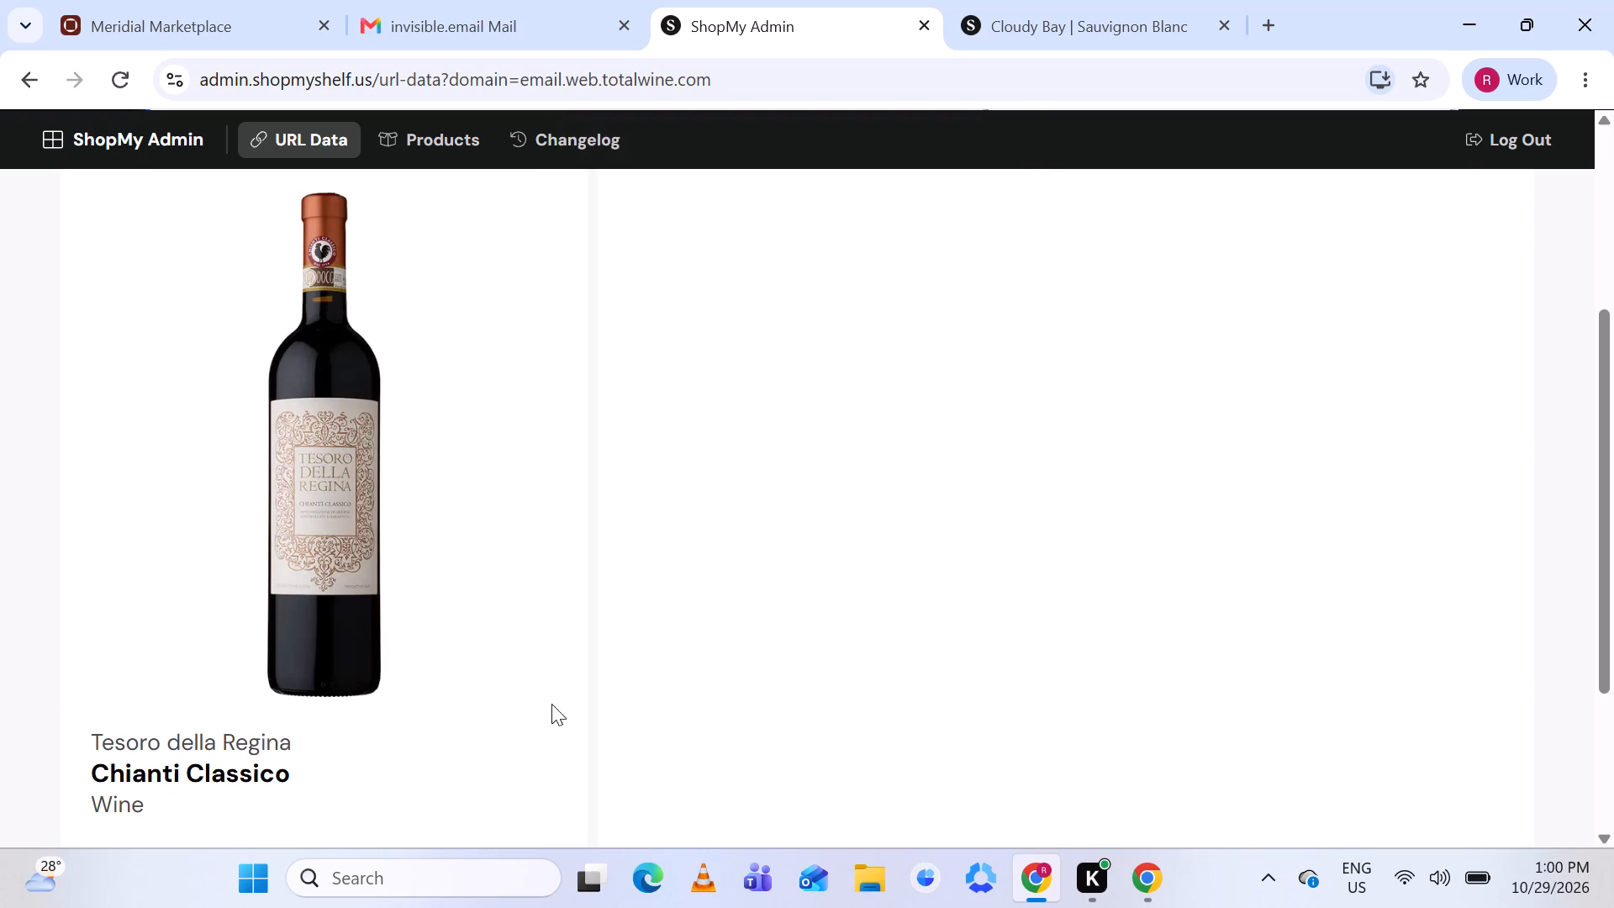
scroll(920, 515, "up", 2)
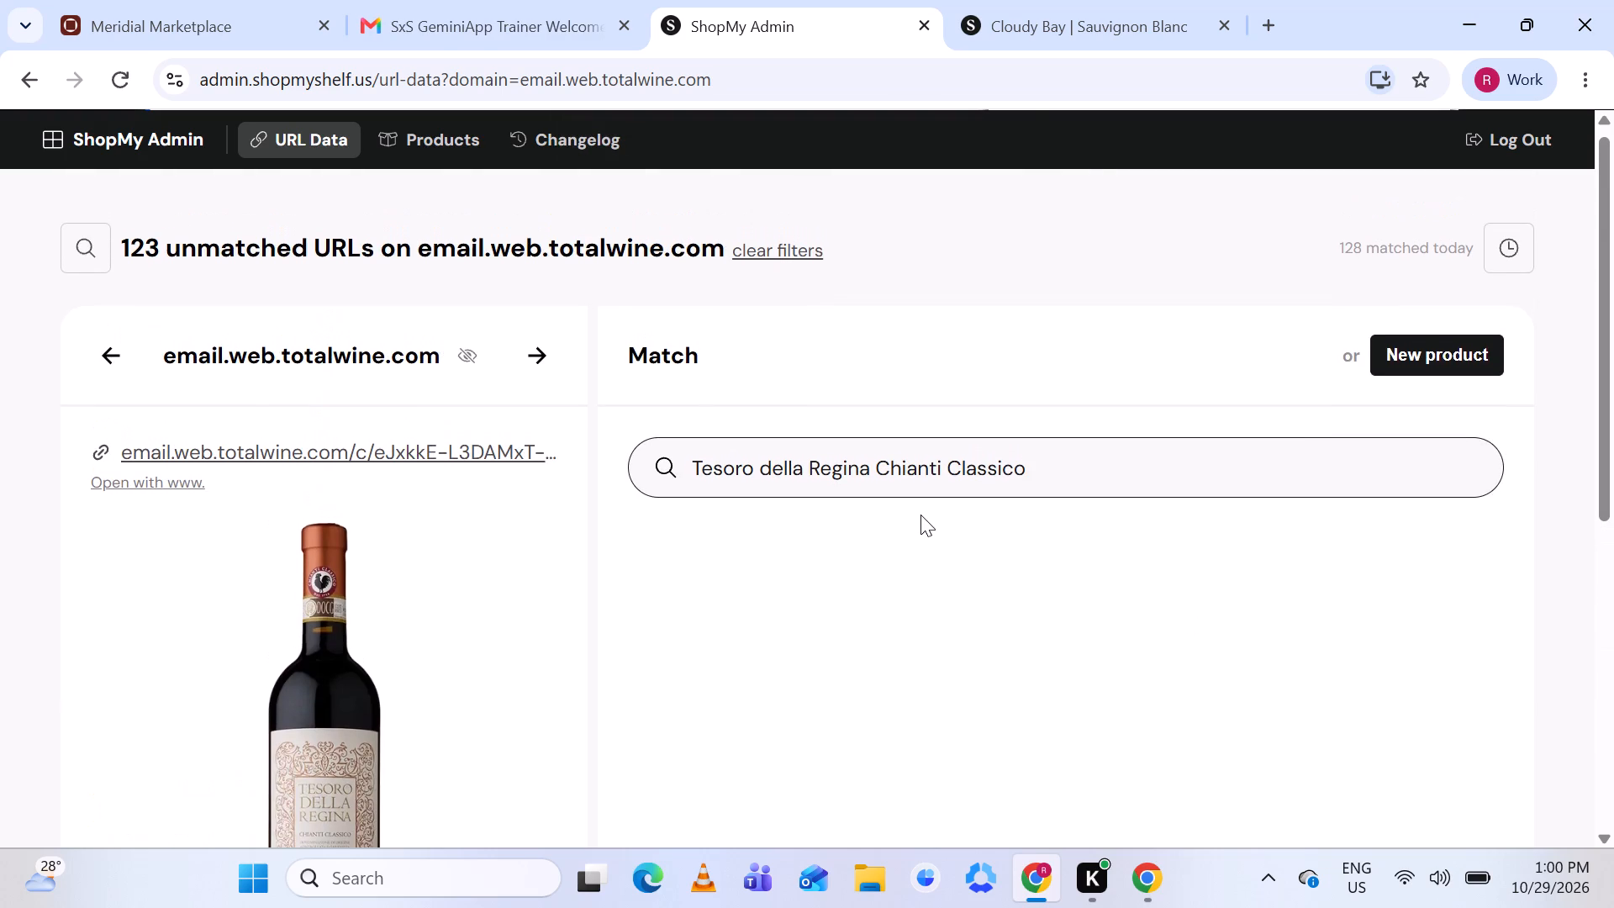
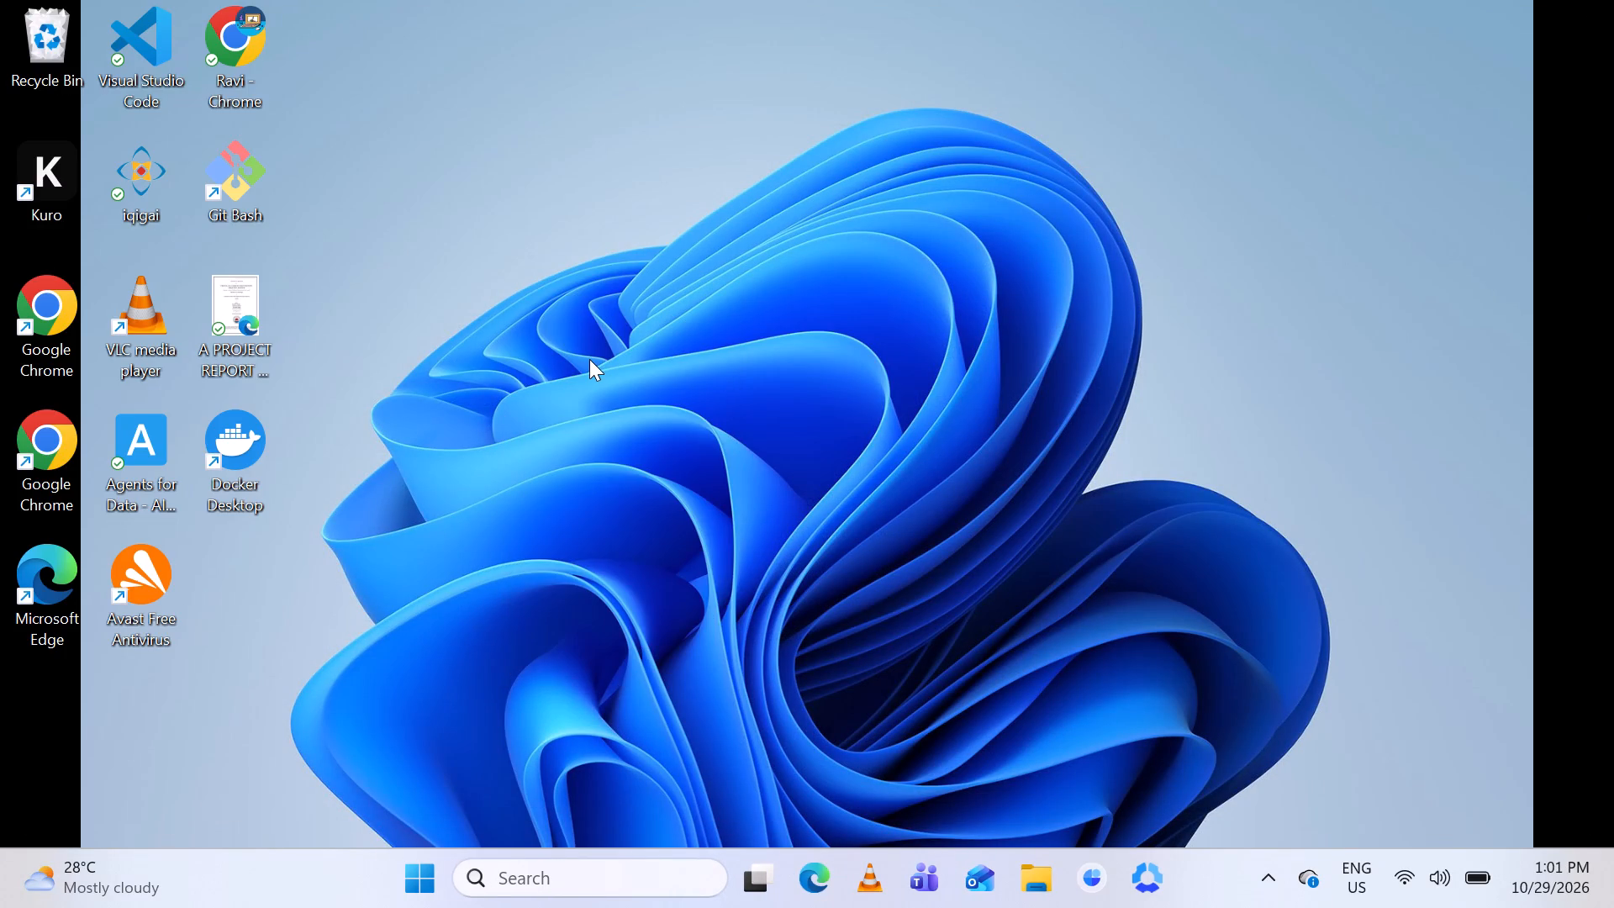
Launch the Kuro application from the desktop.
double_click(51, 147)
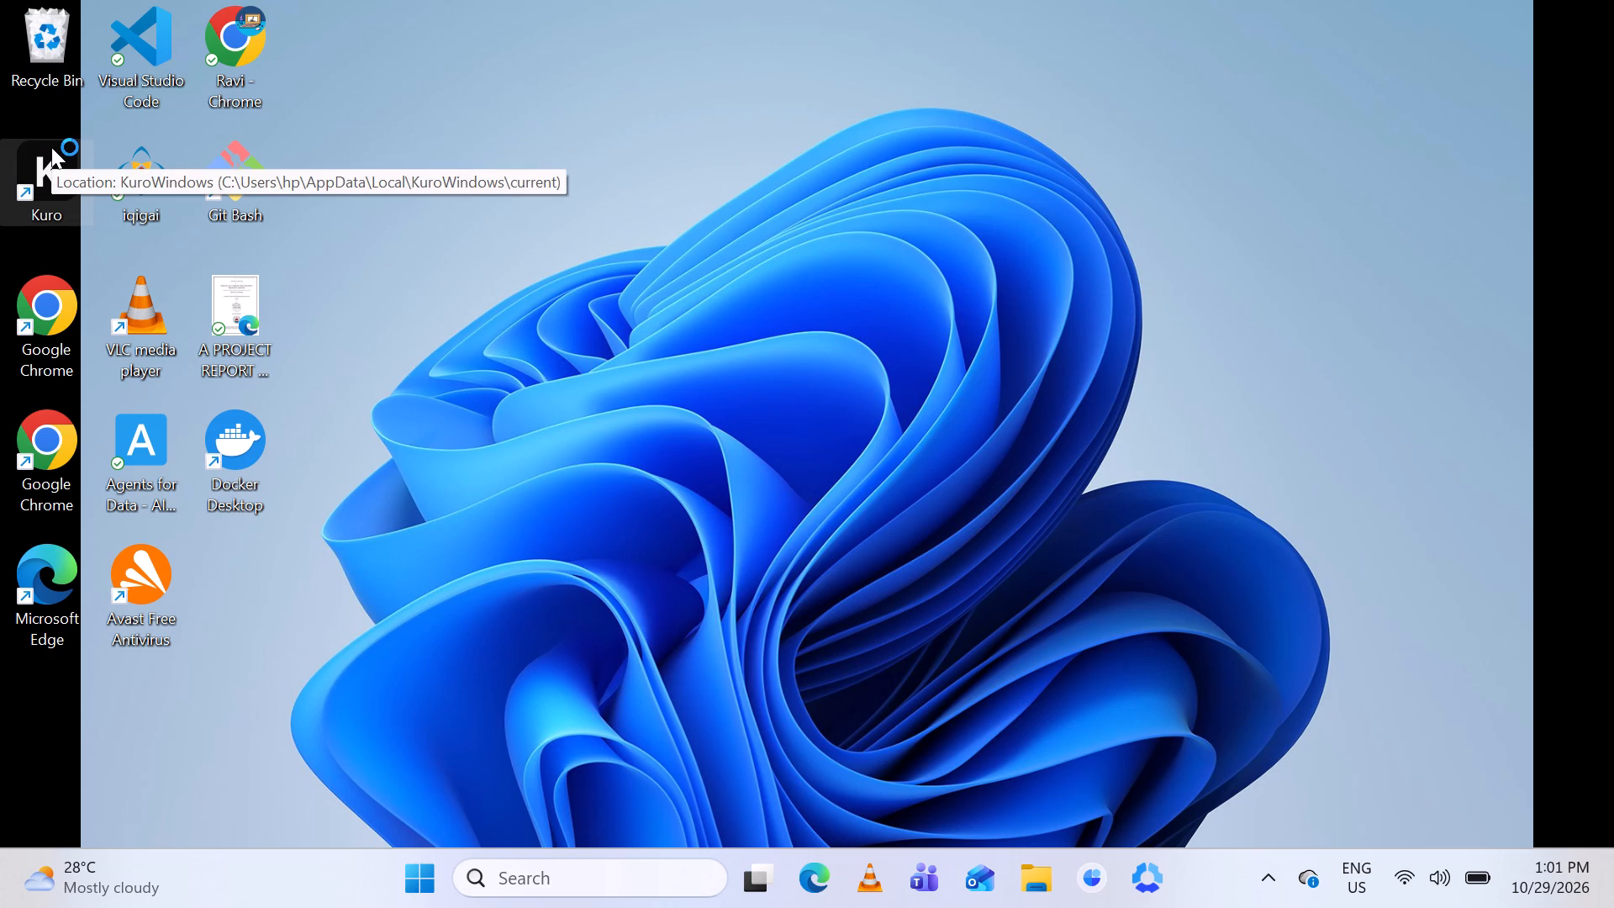
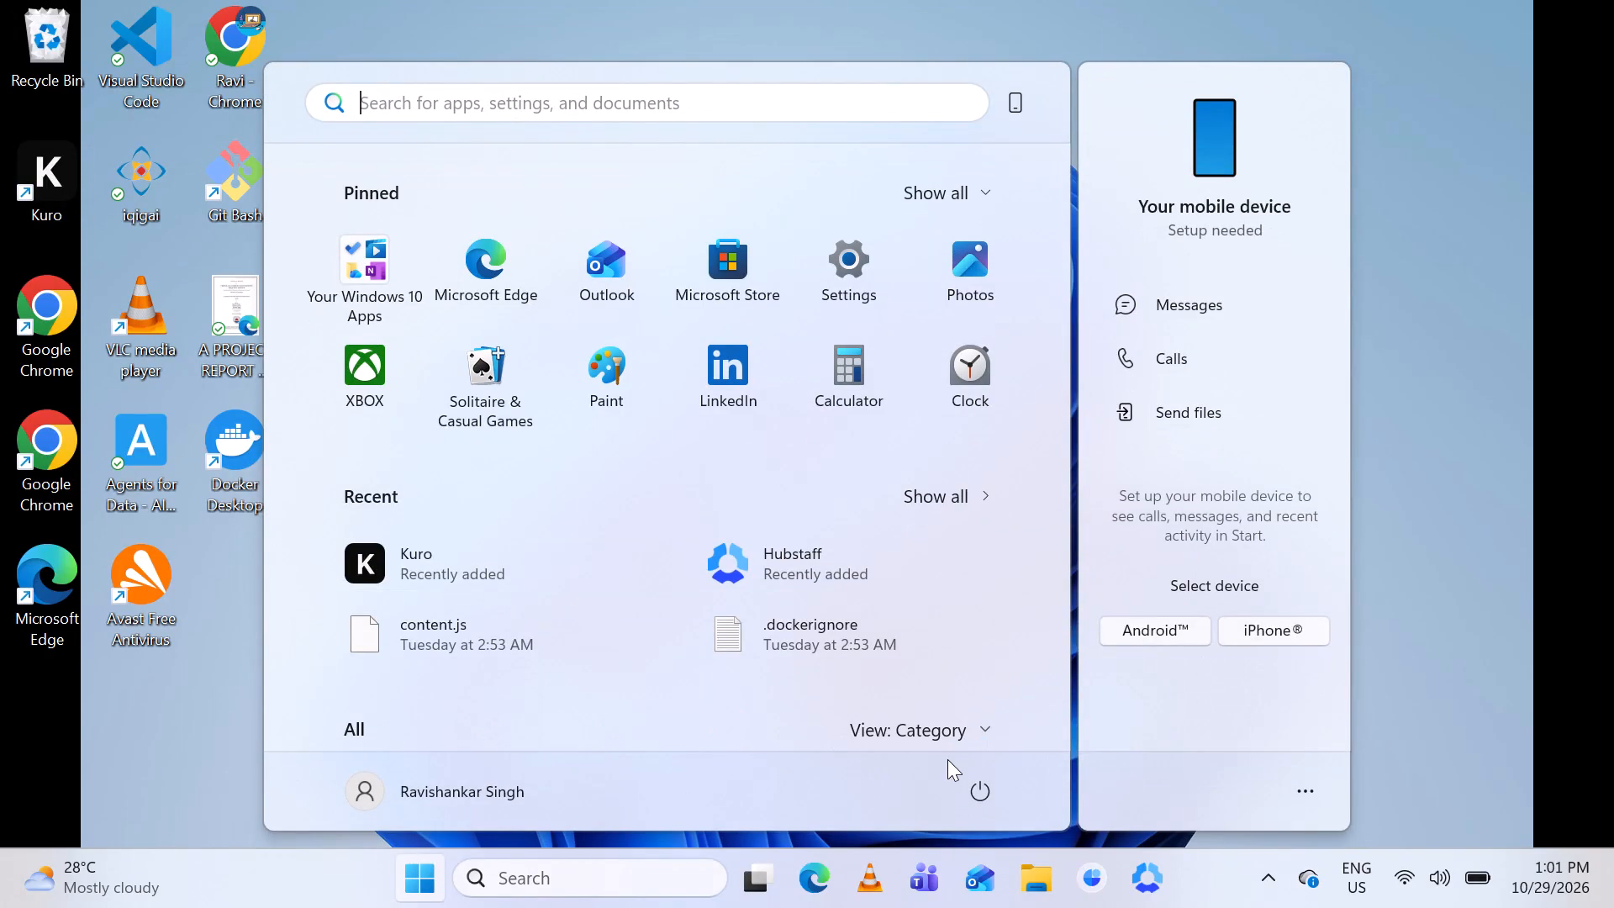
Shut down the computer.
left_click(967, 778)
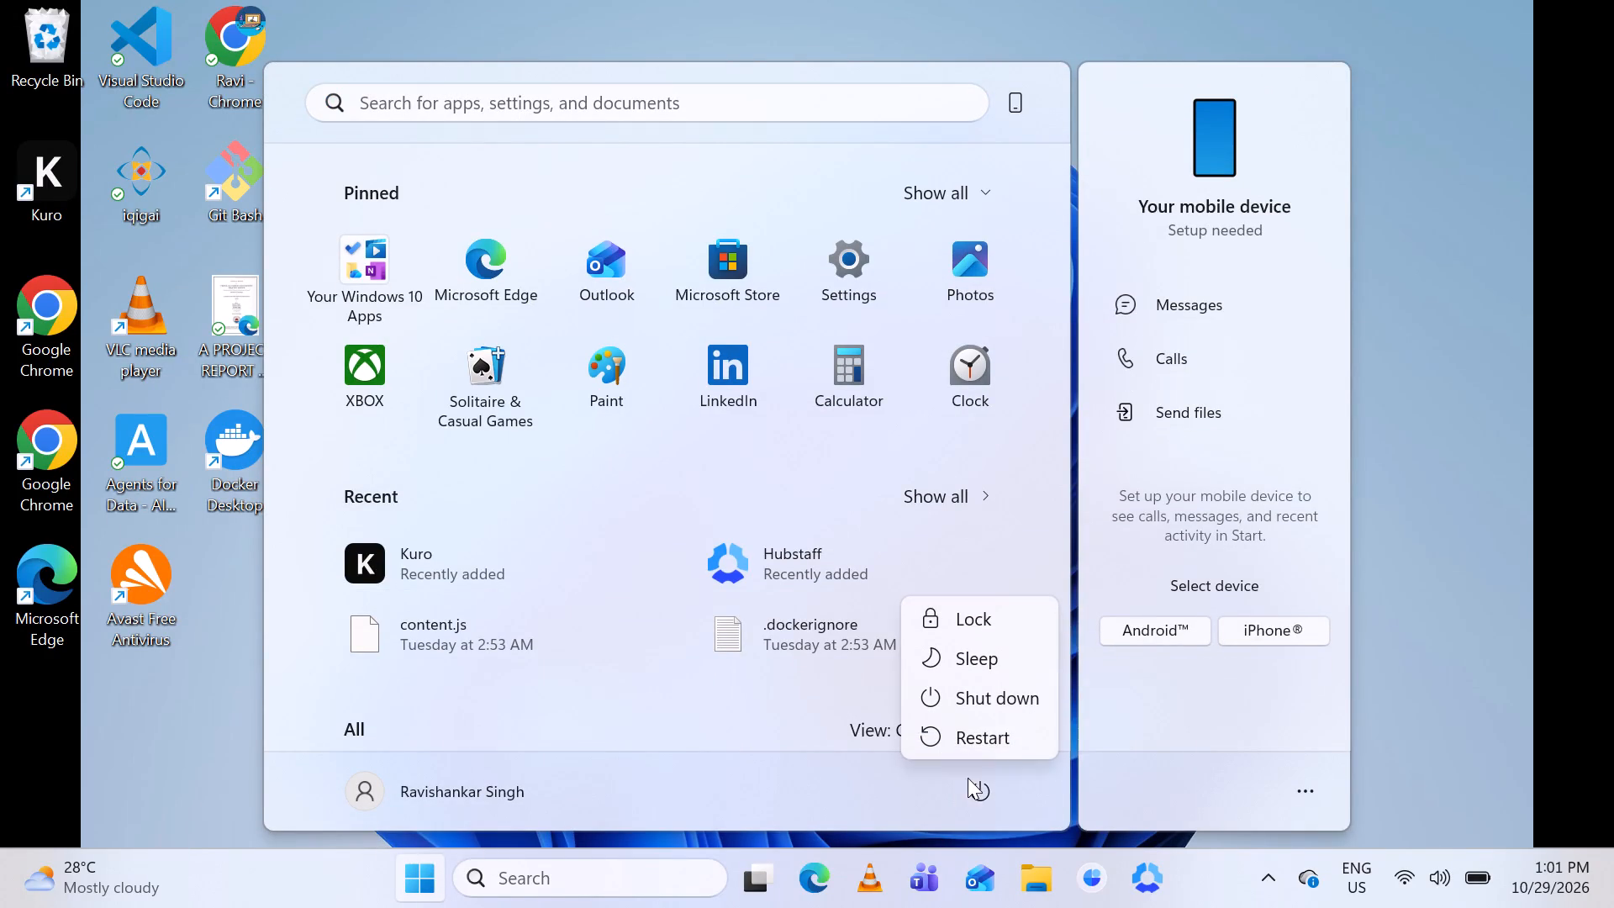
left_click(1000, 705)
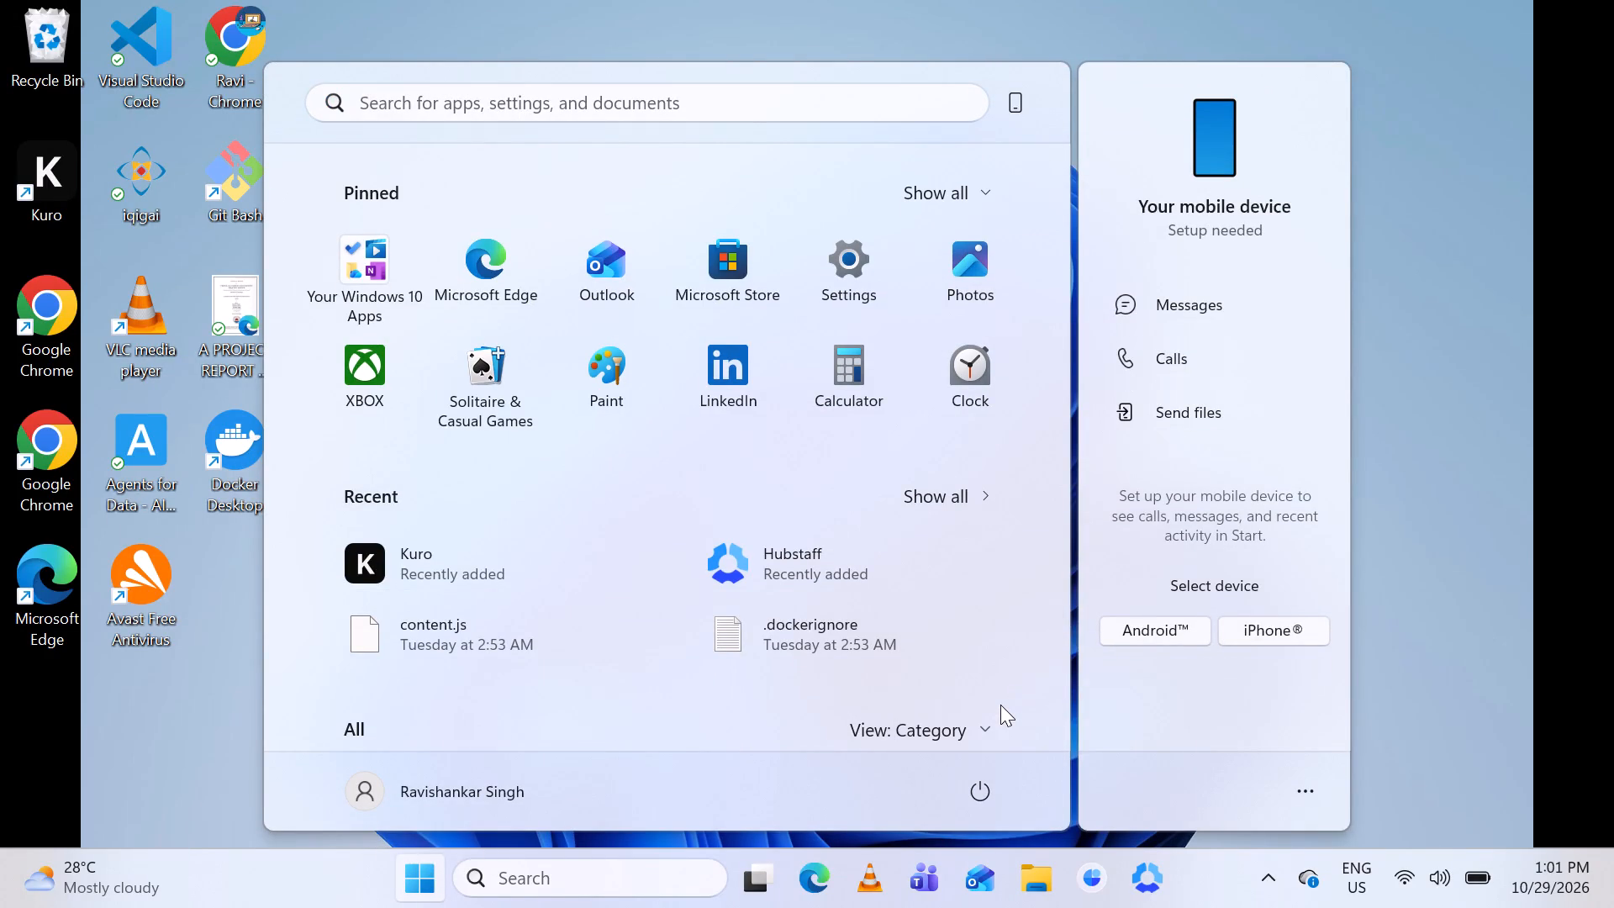